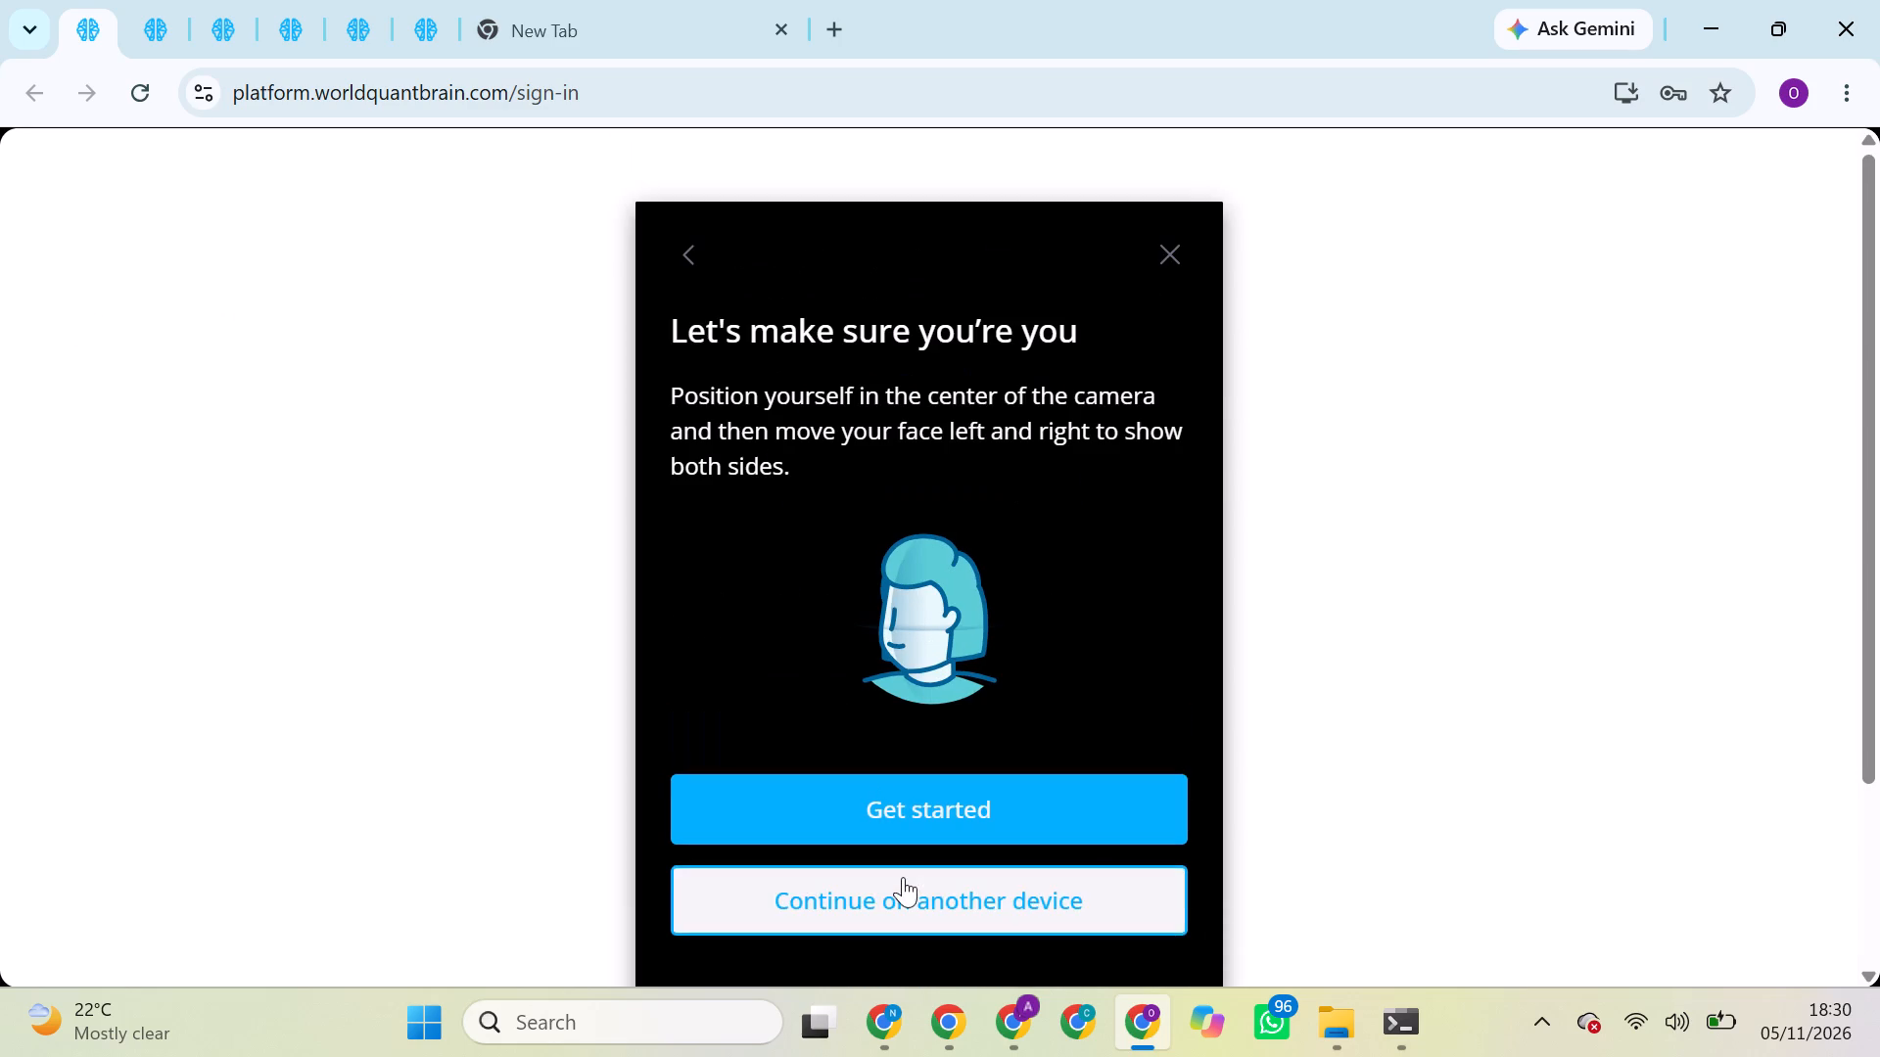
Choose to continue the face verification for the BRAIN sign-in on another device.
click(903, 877)
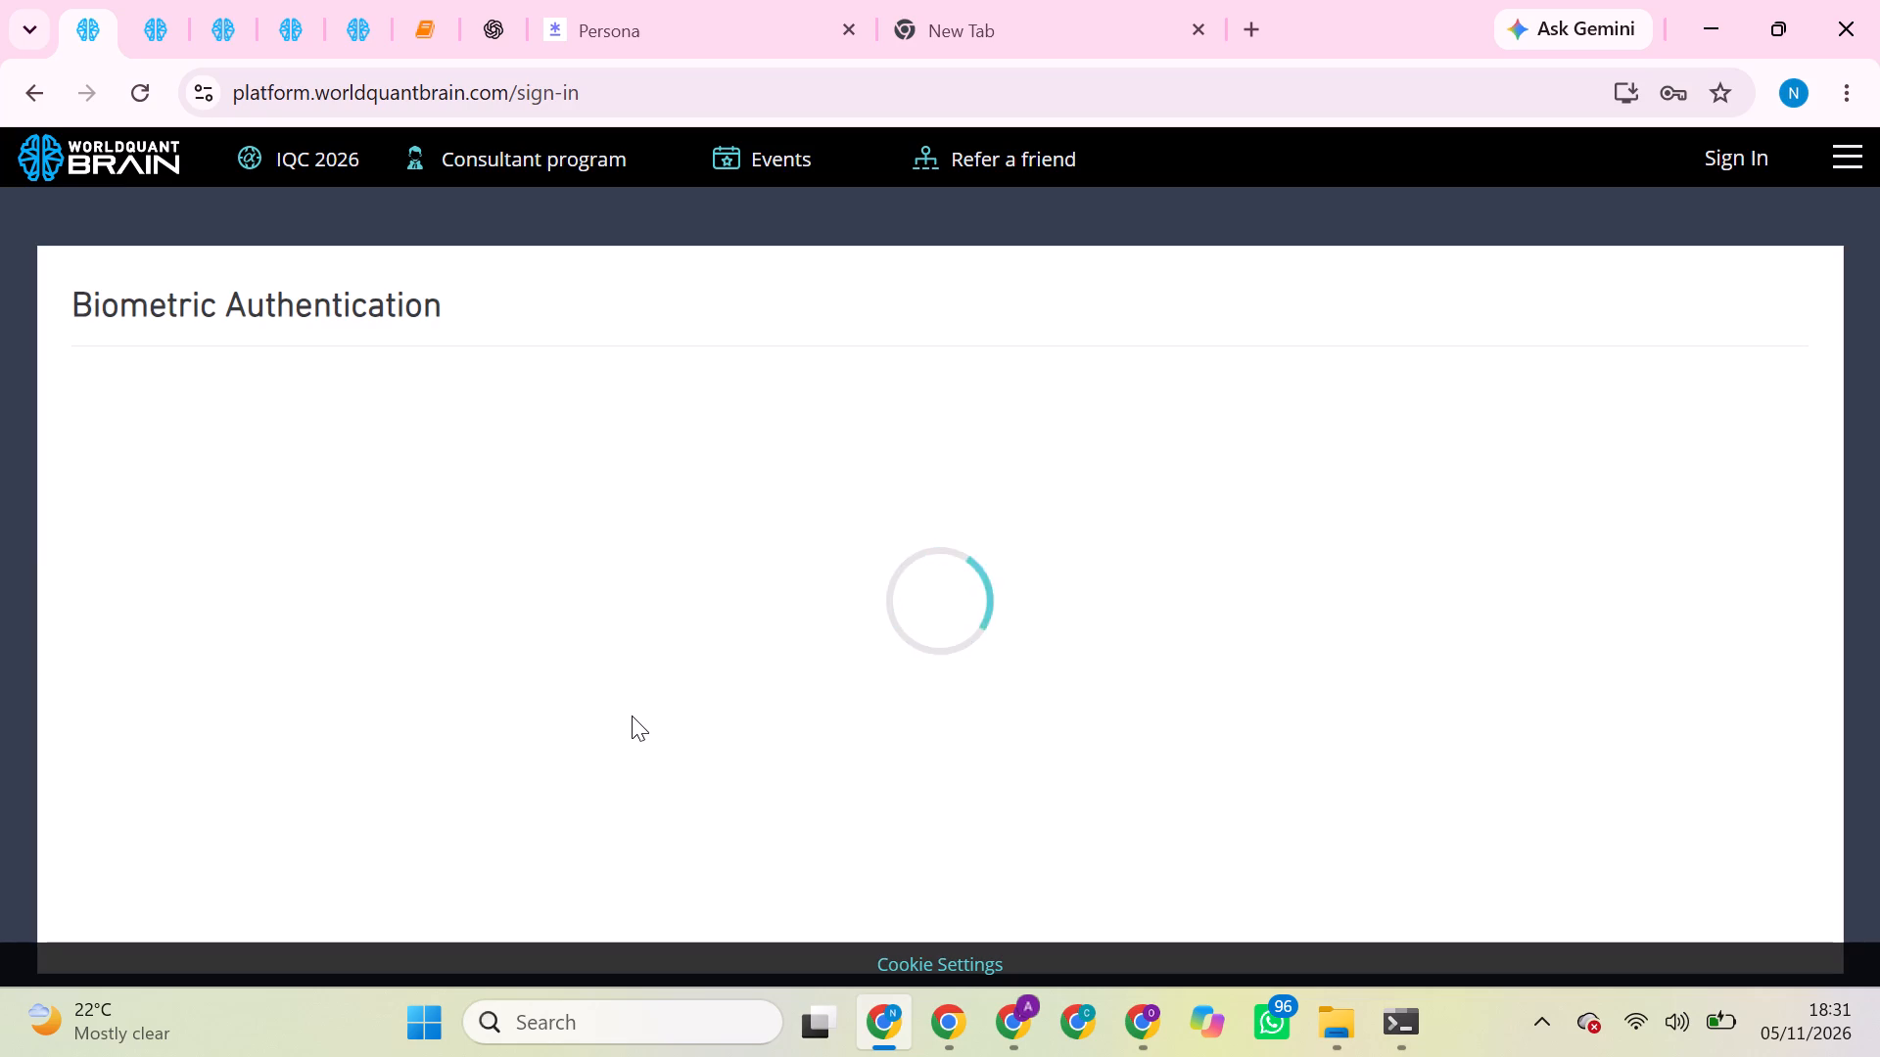
Consent to the Persona identity verification for the BRAIN sign-in and start the camera face check on this device.
scroll(651, 747, down, 2)
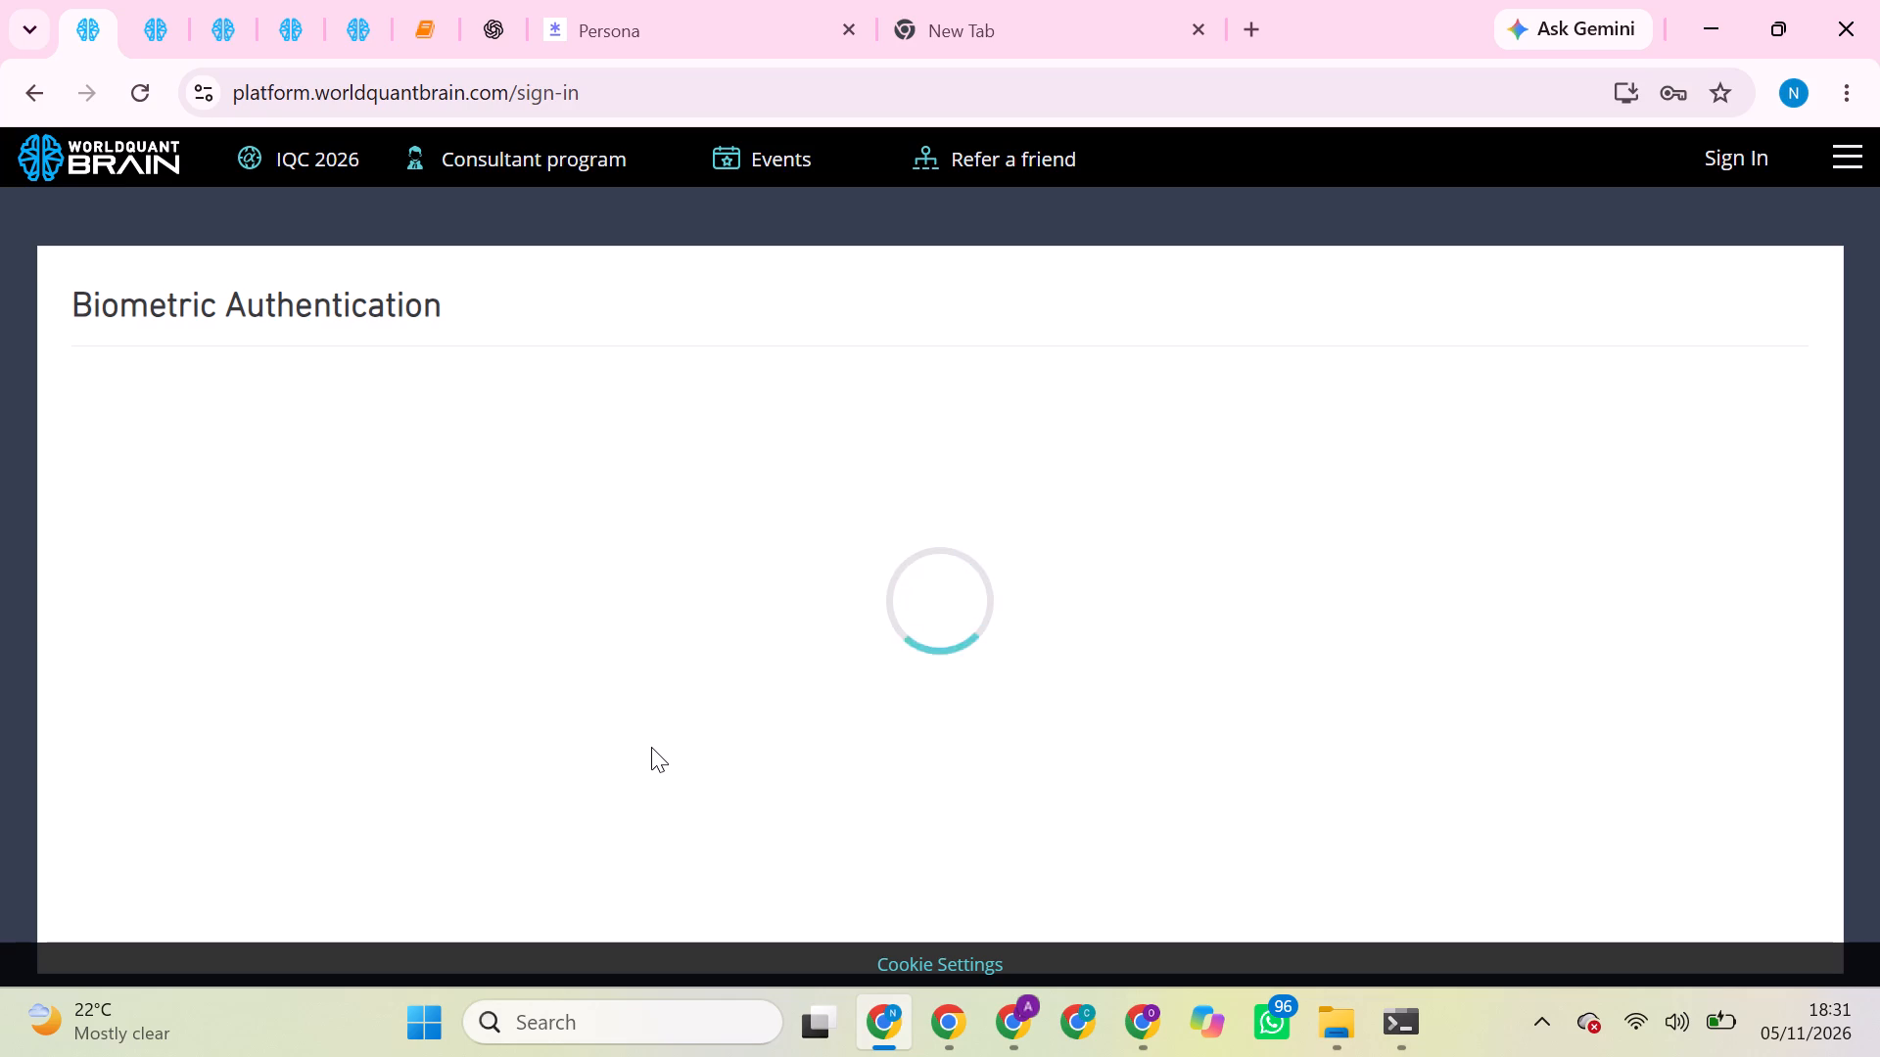
scroll(651, 747, down, 1)
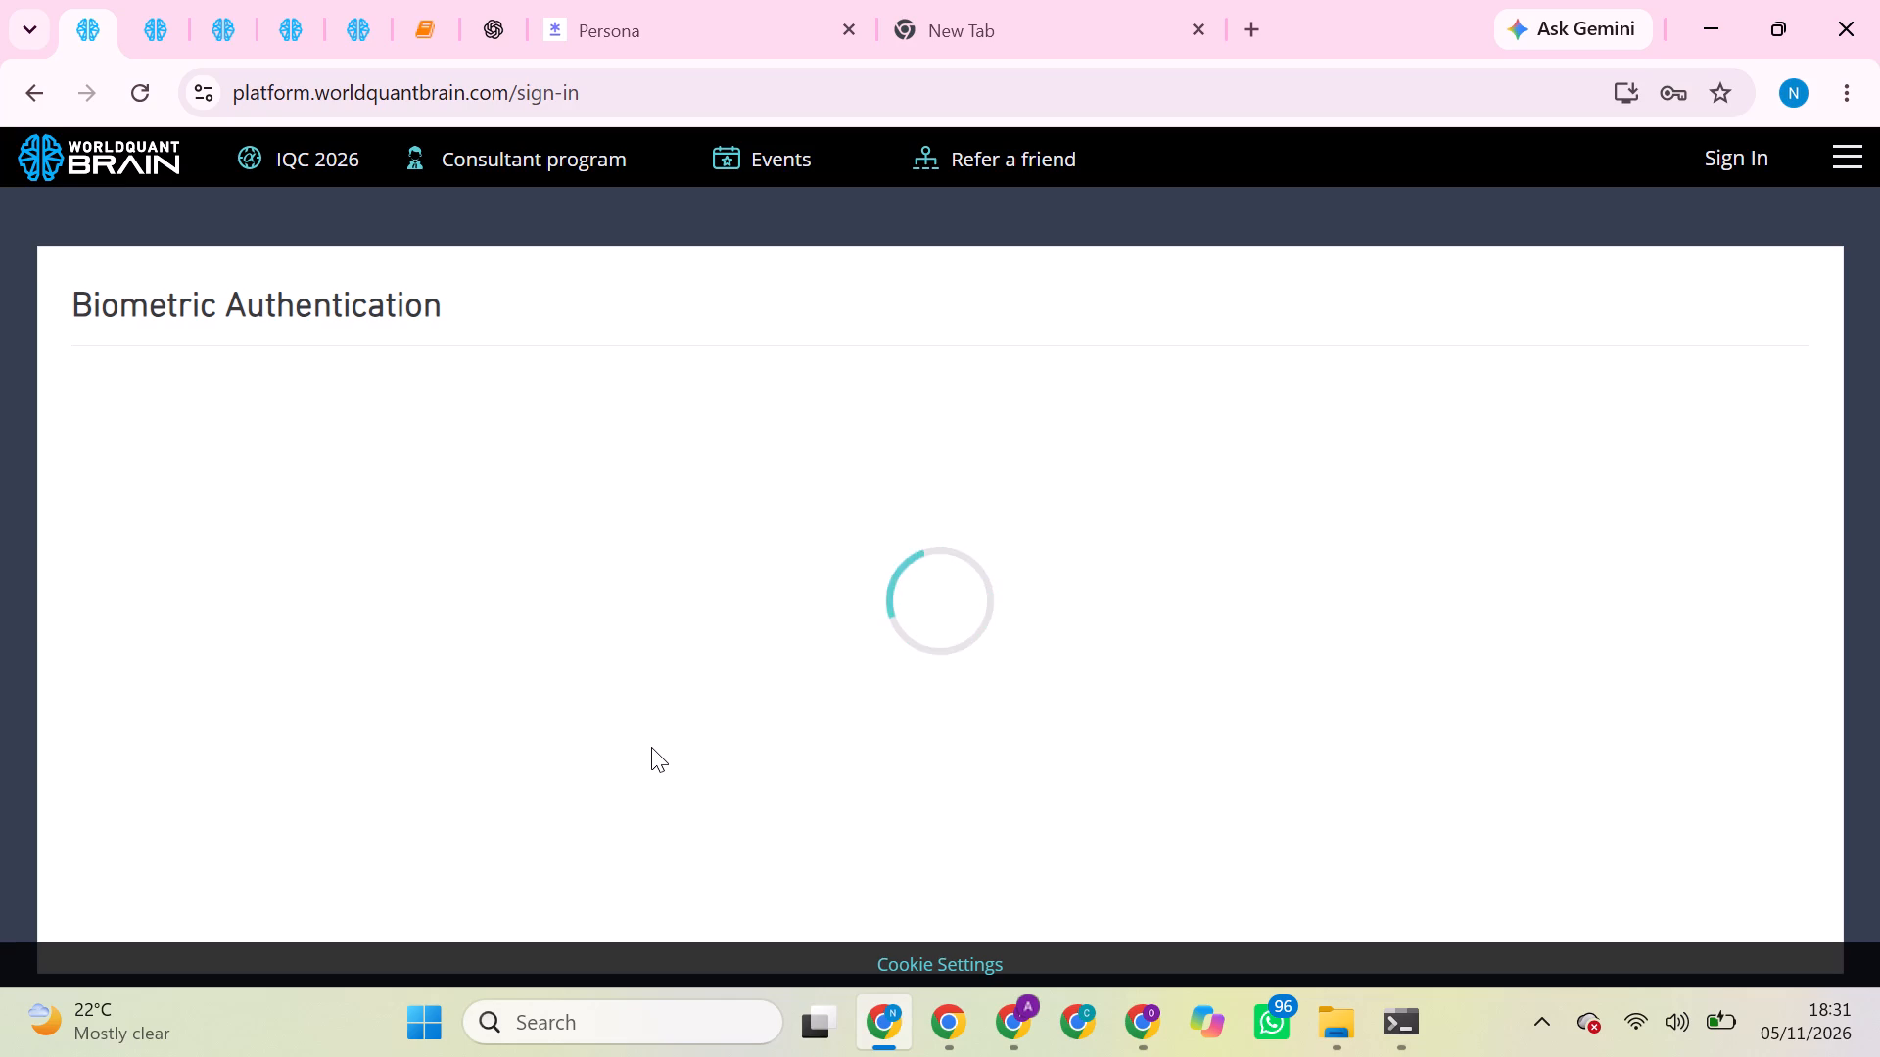
scroll(651, 747, down, 1)
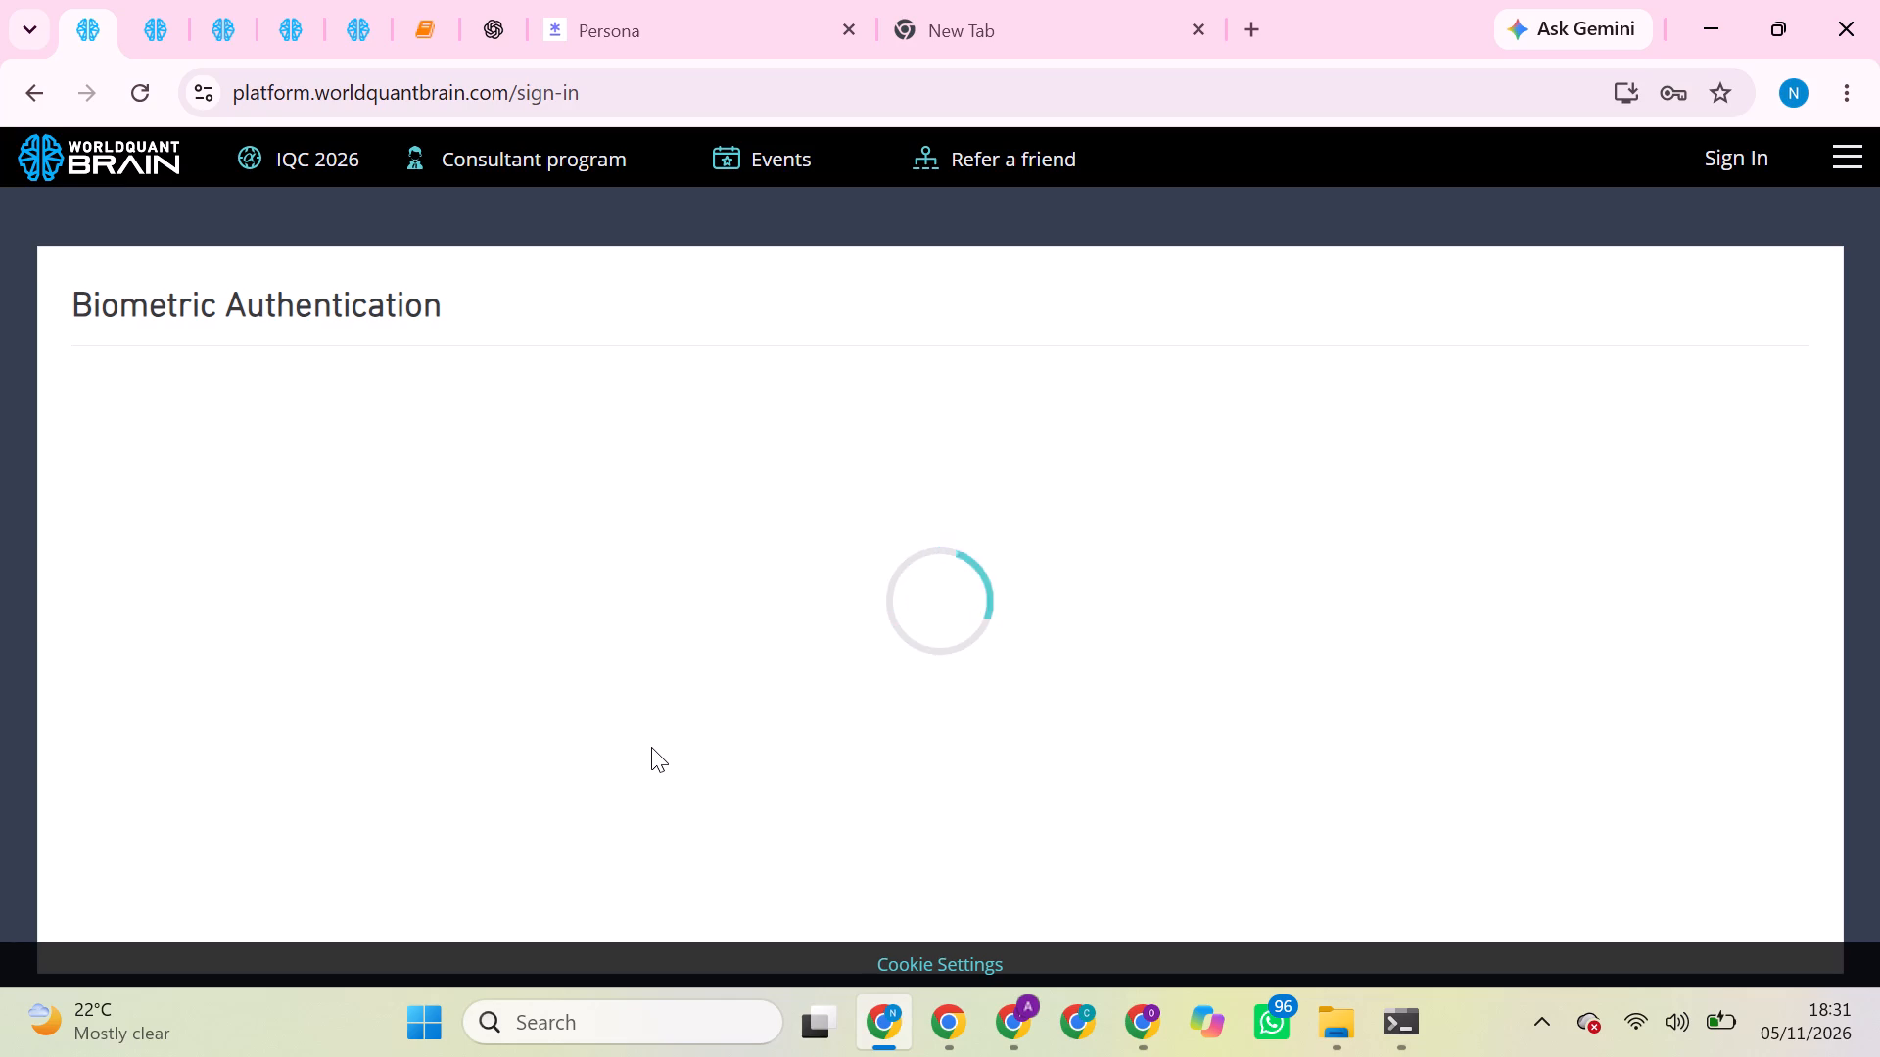
scroll(651, 747, down, 3)
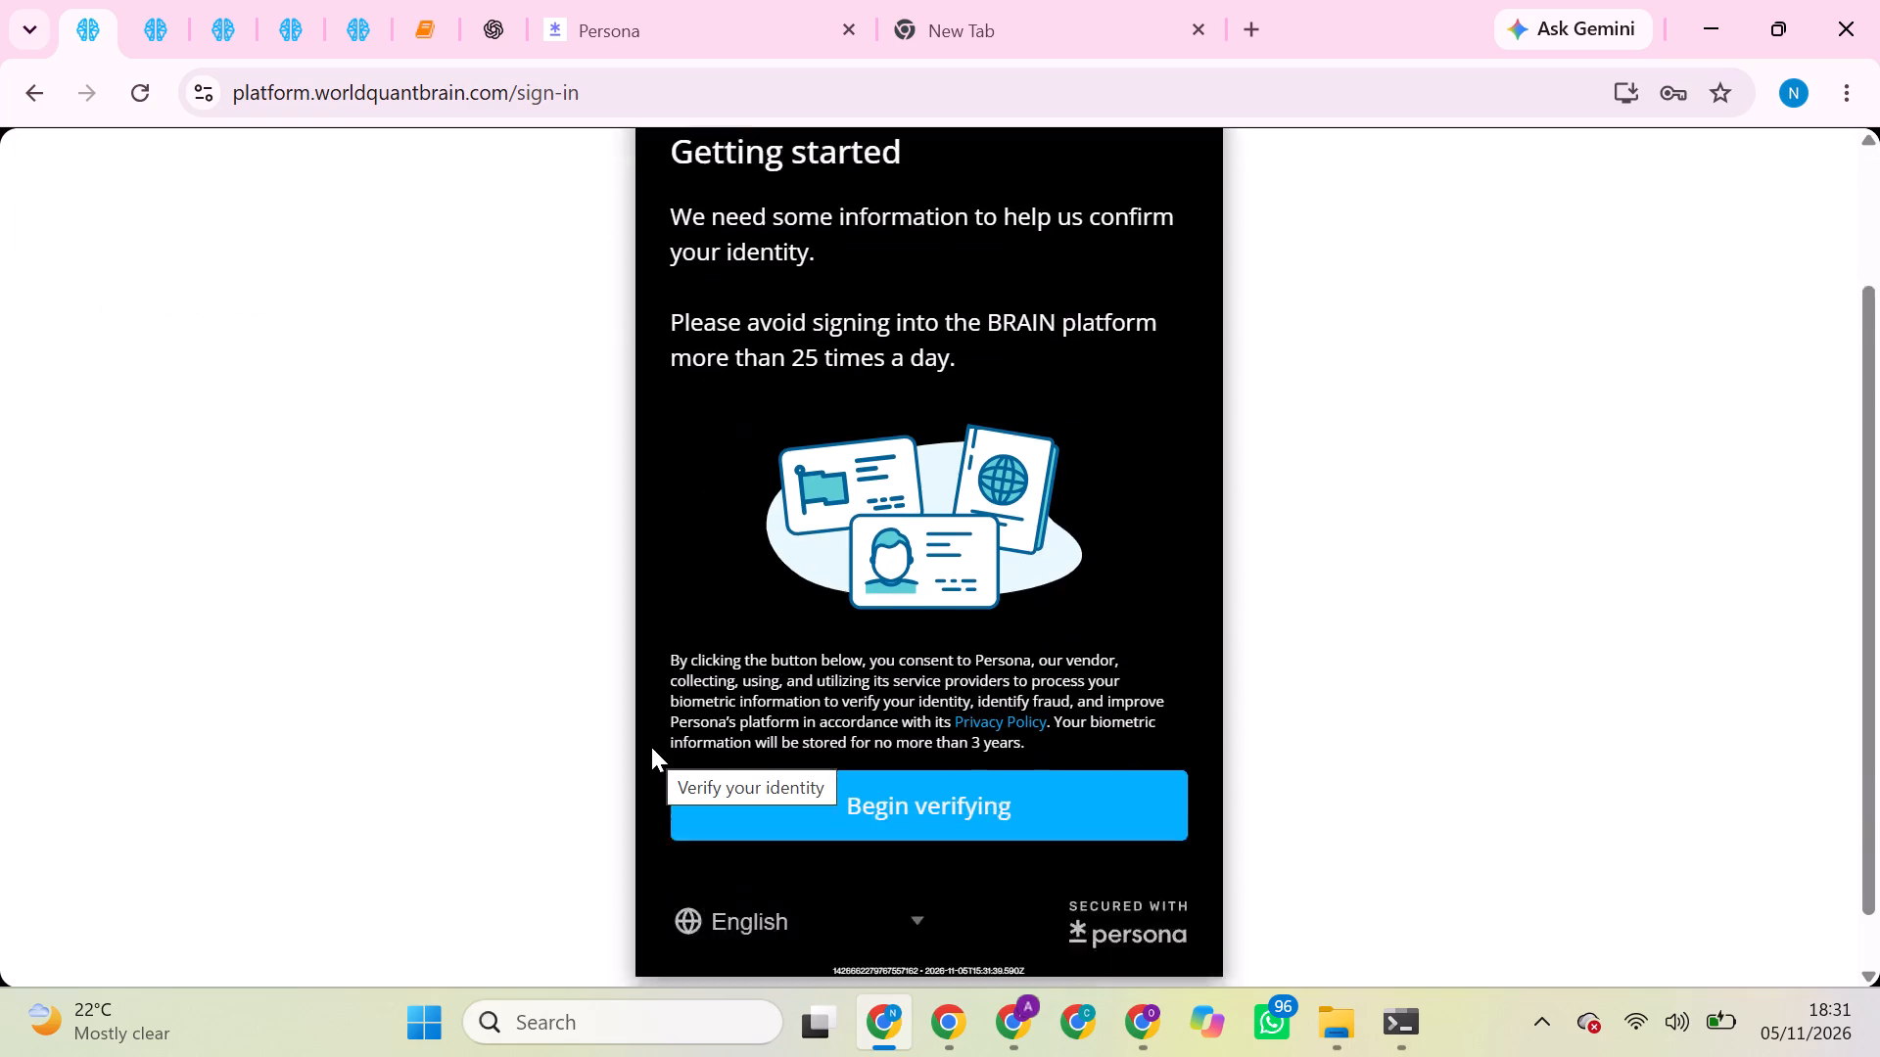
click(772, 755)
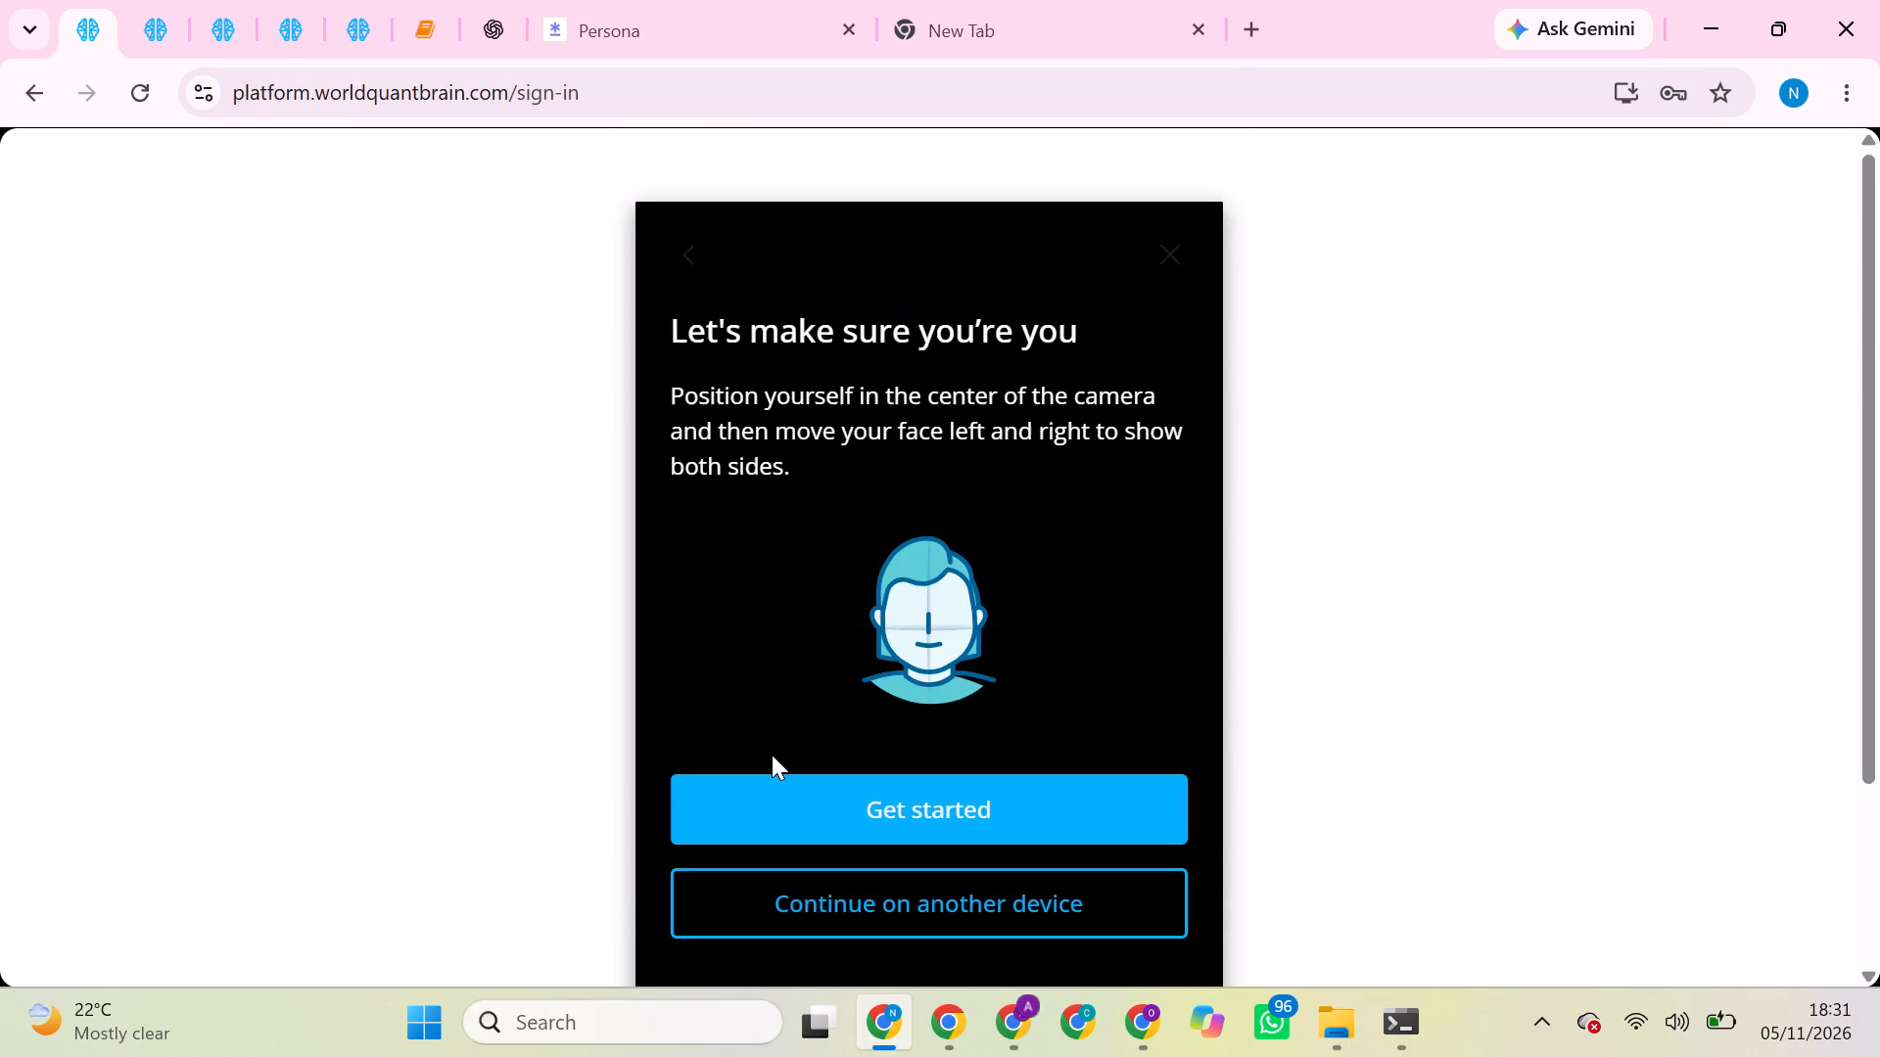
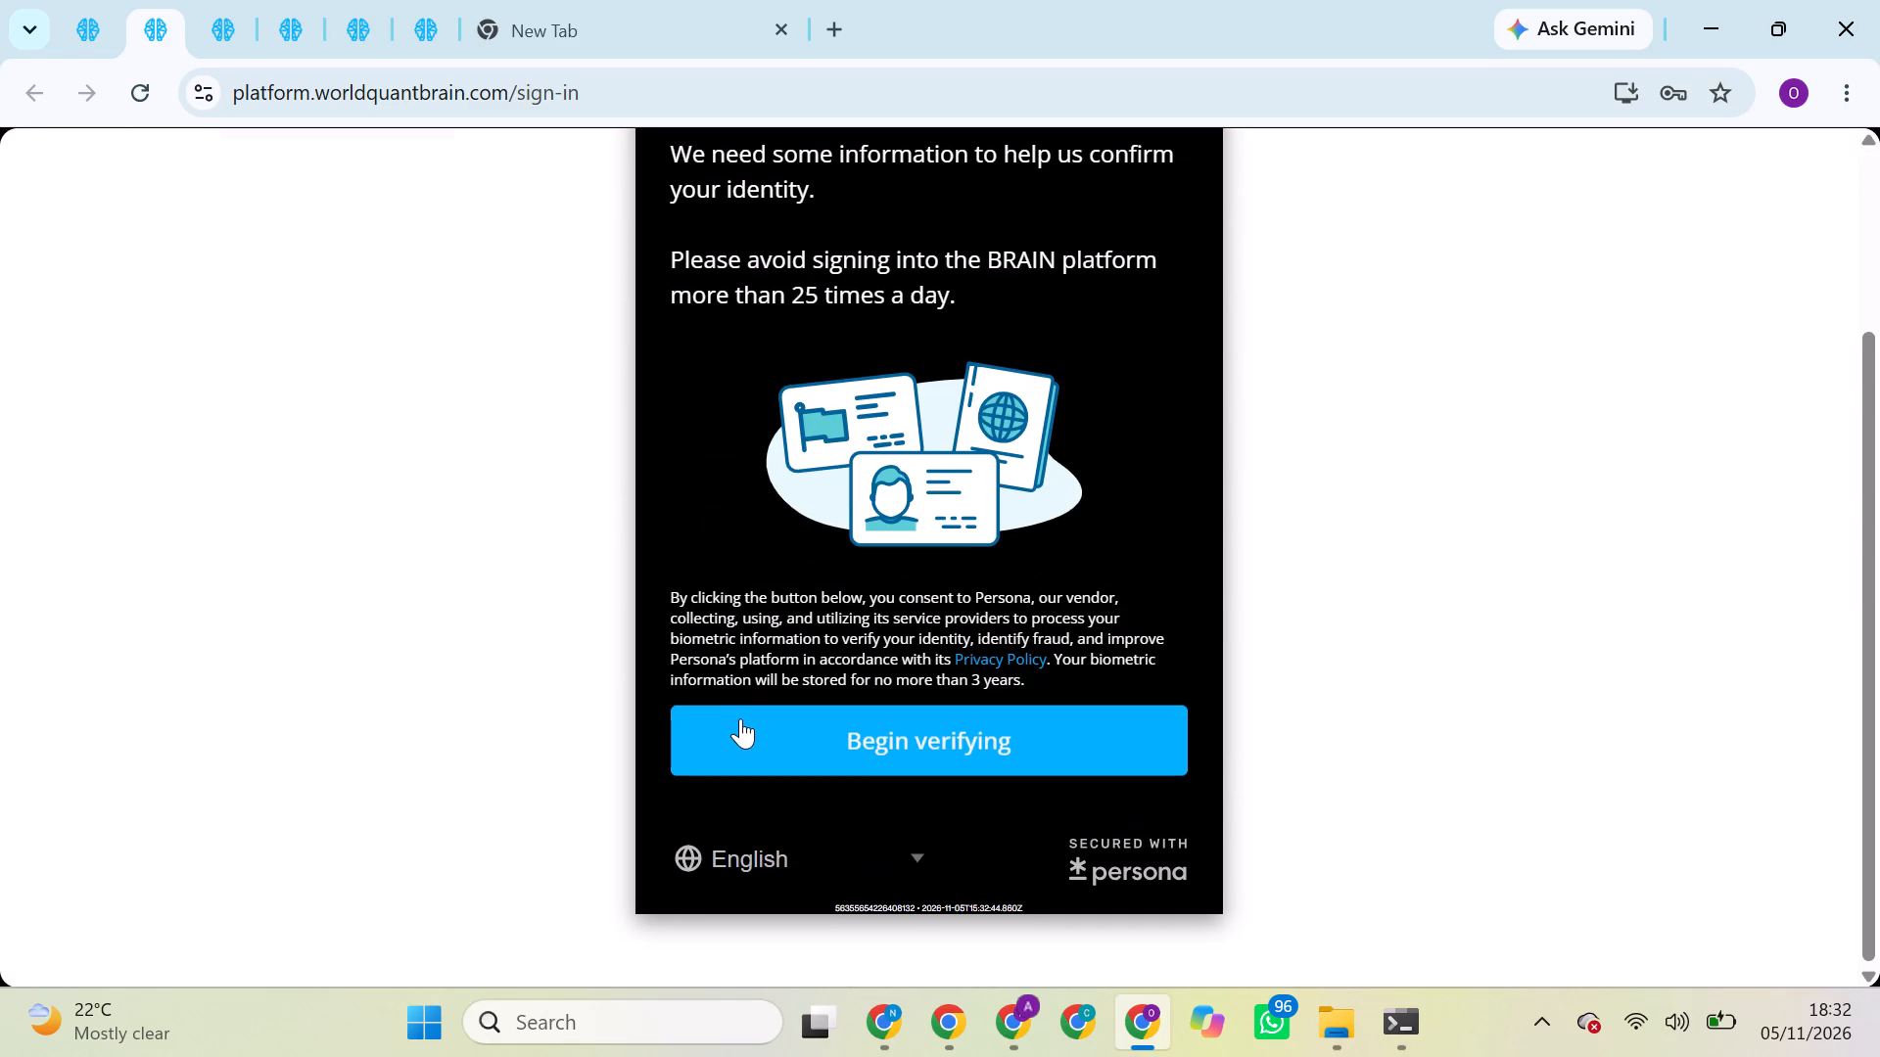
click(744, 729)
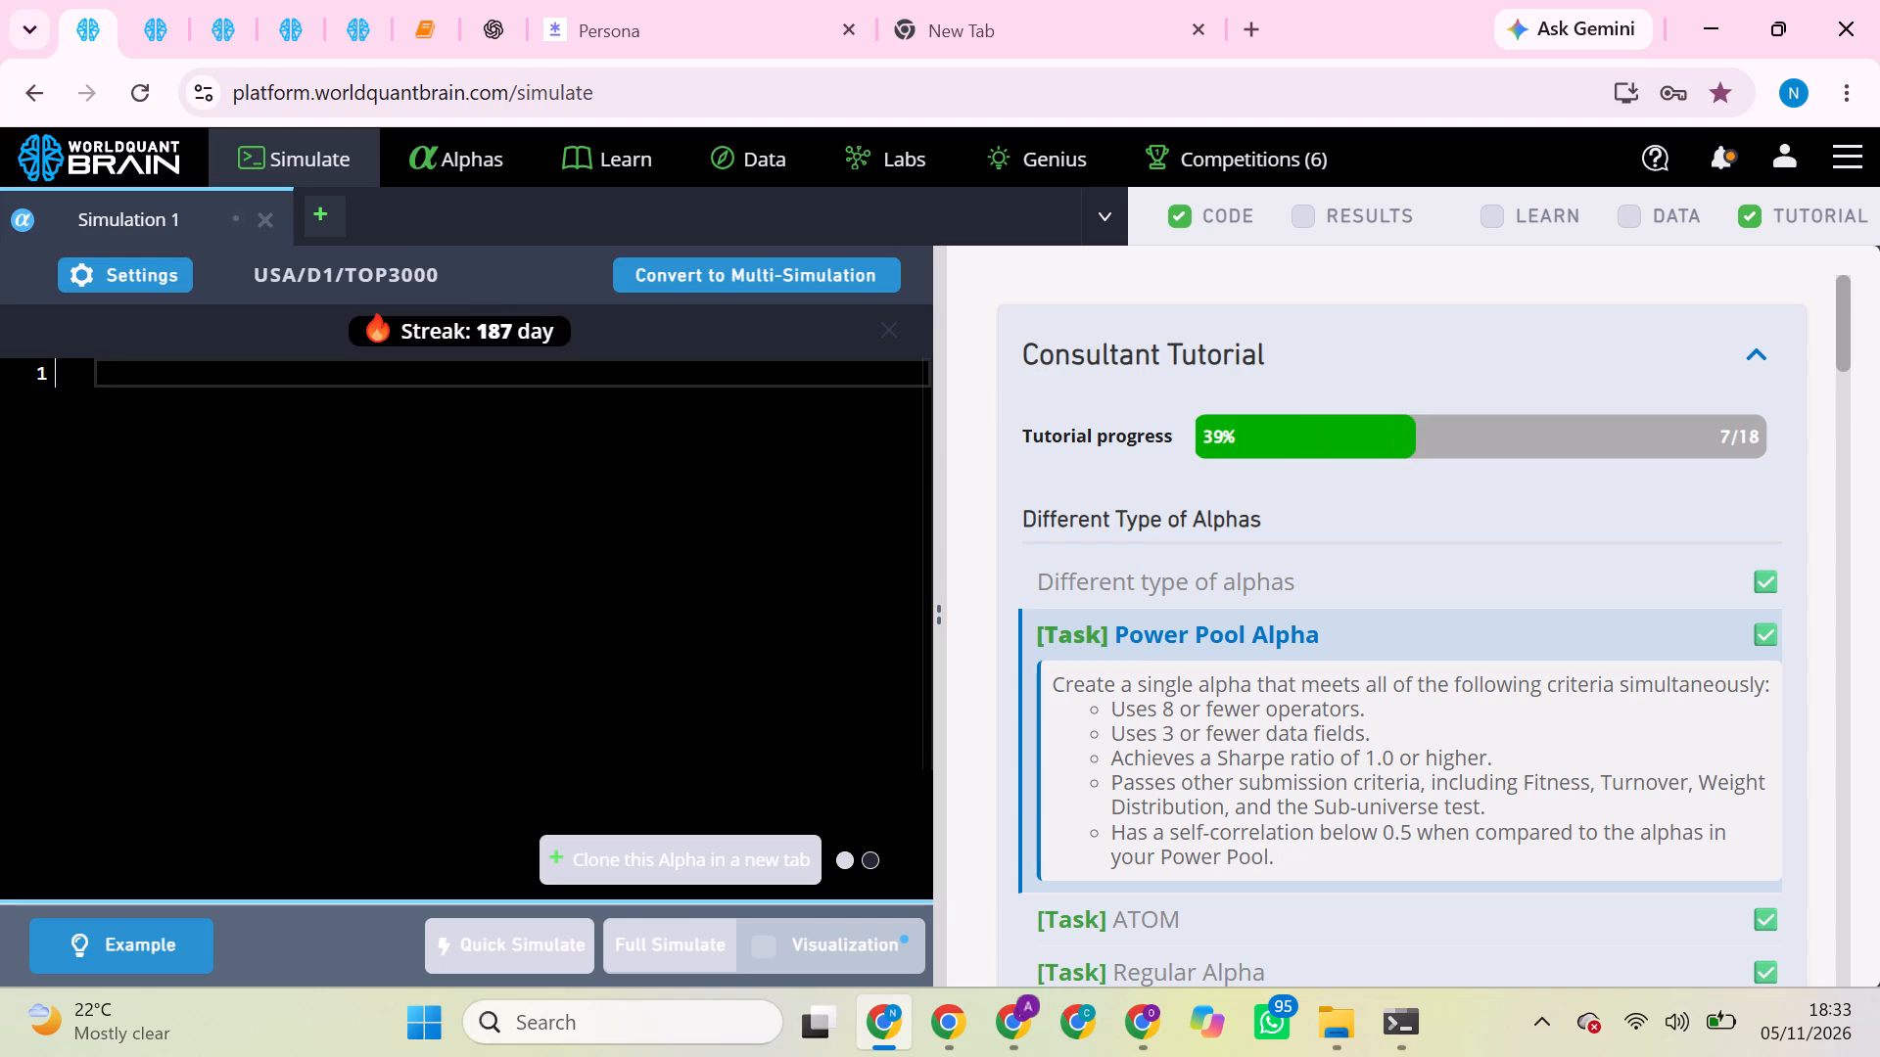
Check the other open BRAIN pages, including Genius and the analyst_earnings_ibes dataset description, and dismiss the error banner.
click(154, 1)
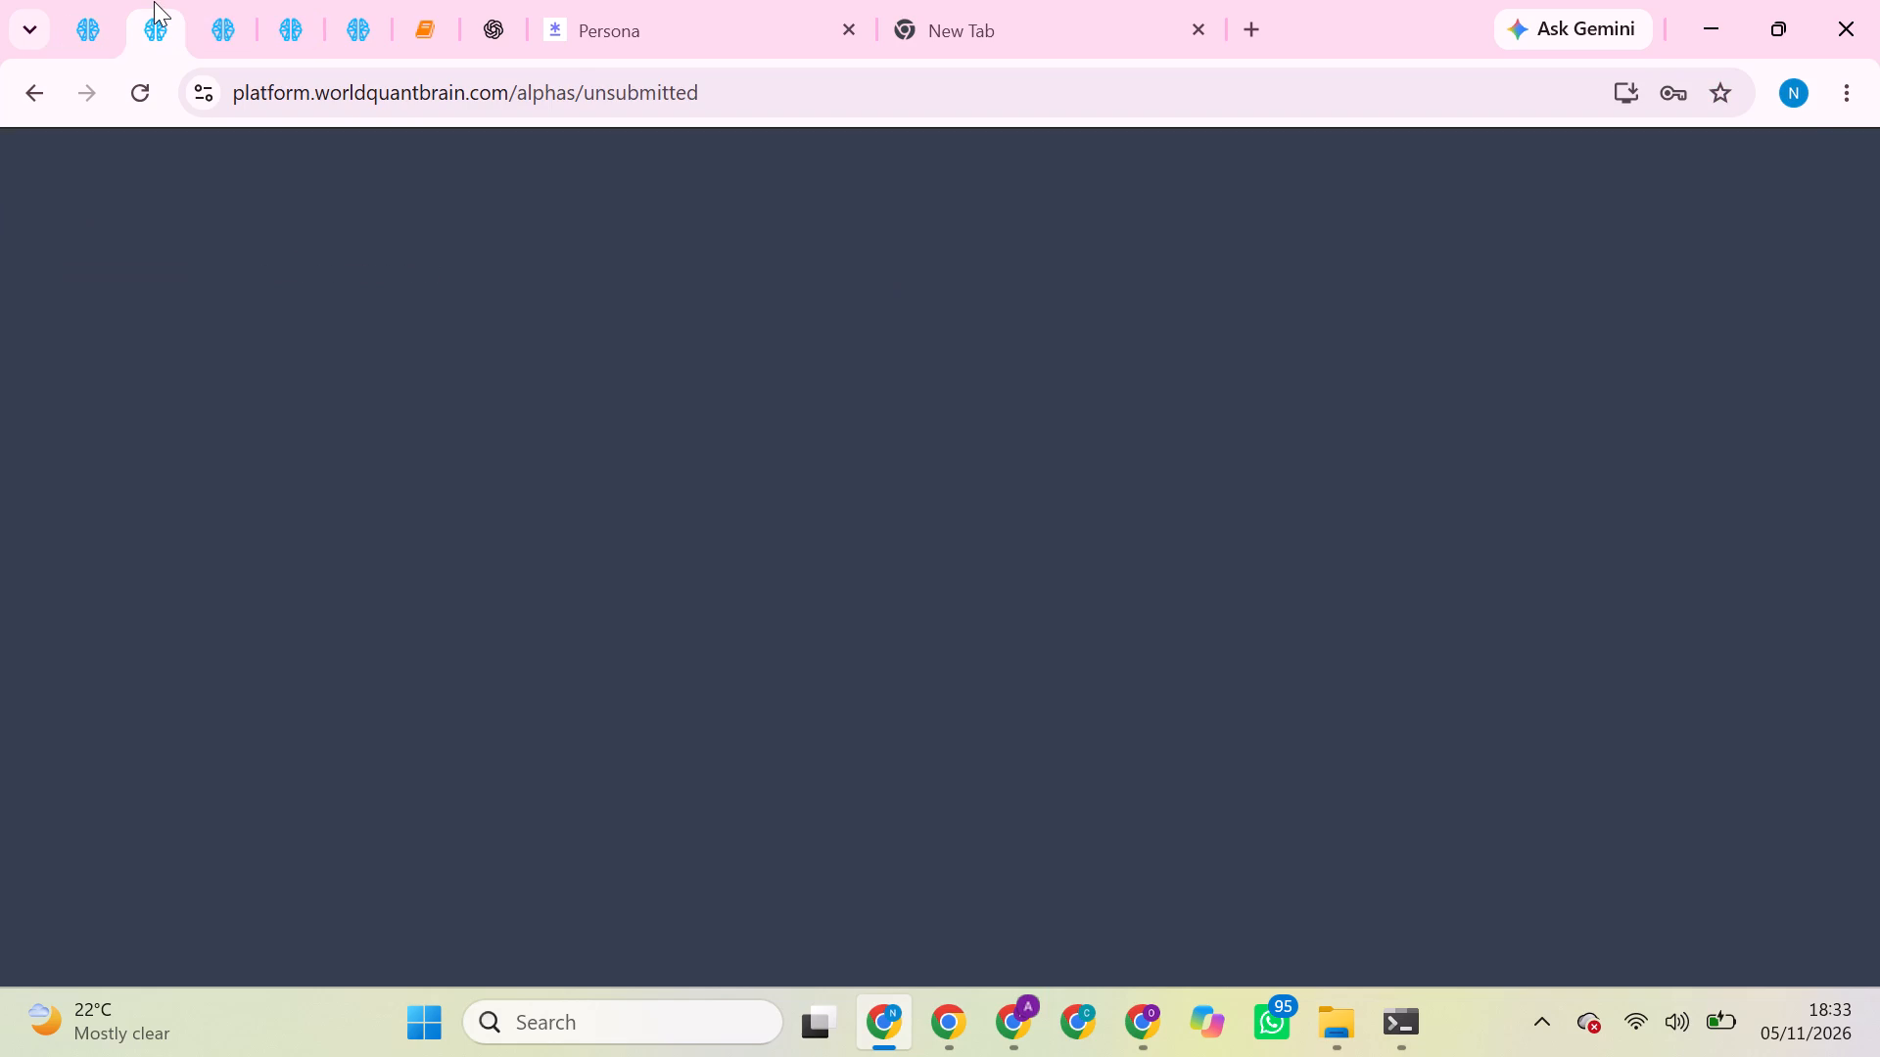
click(226, 12)
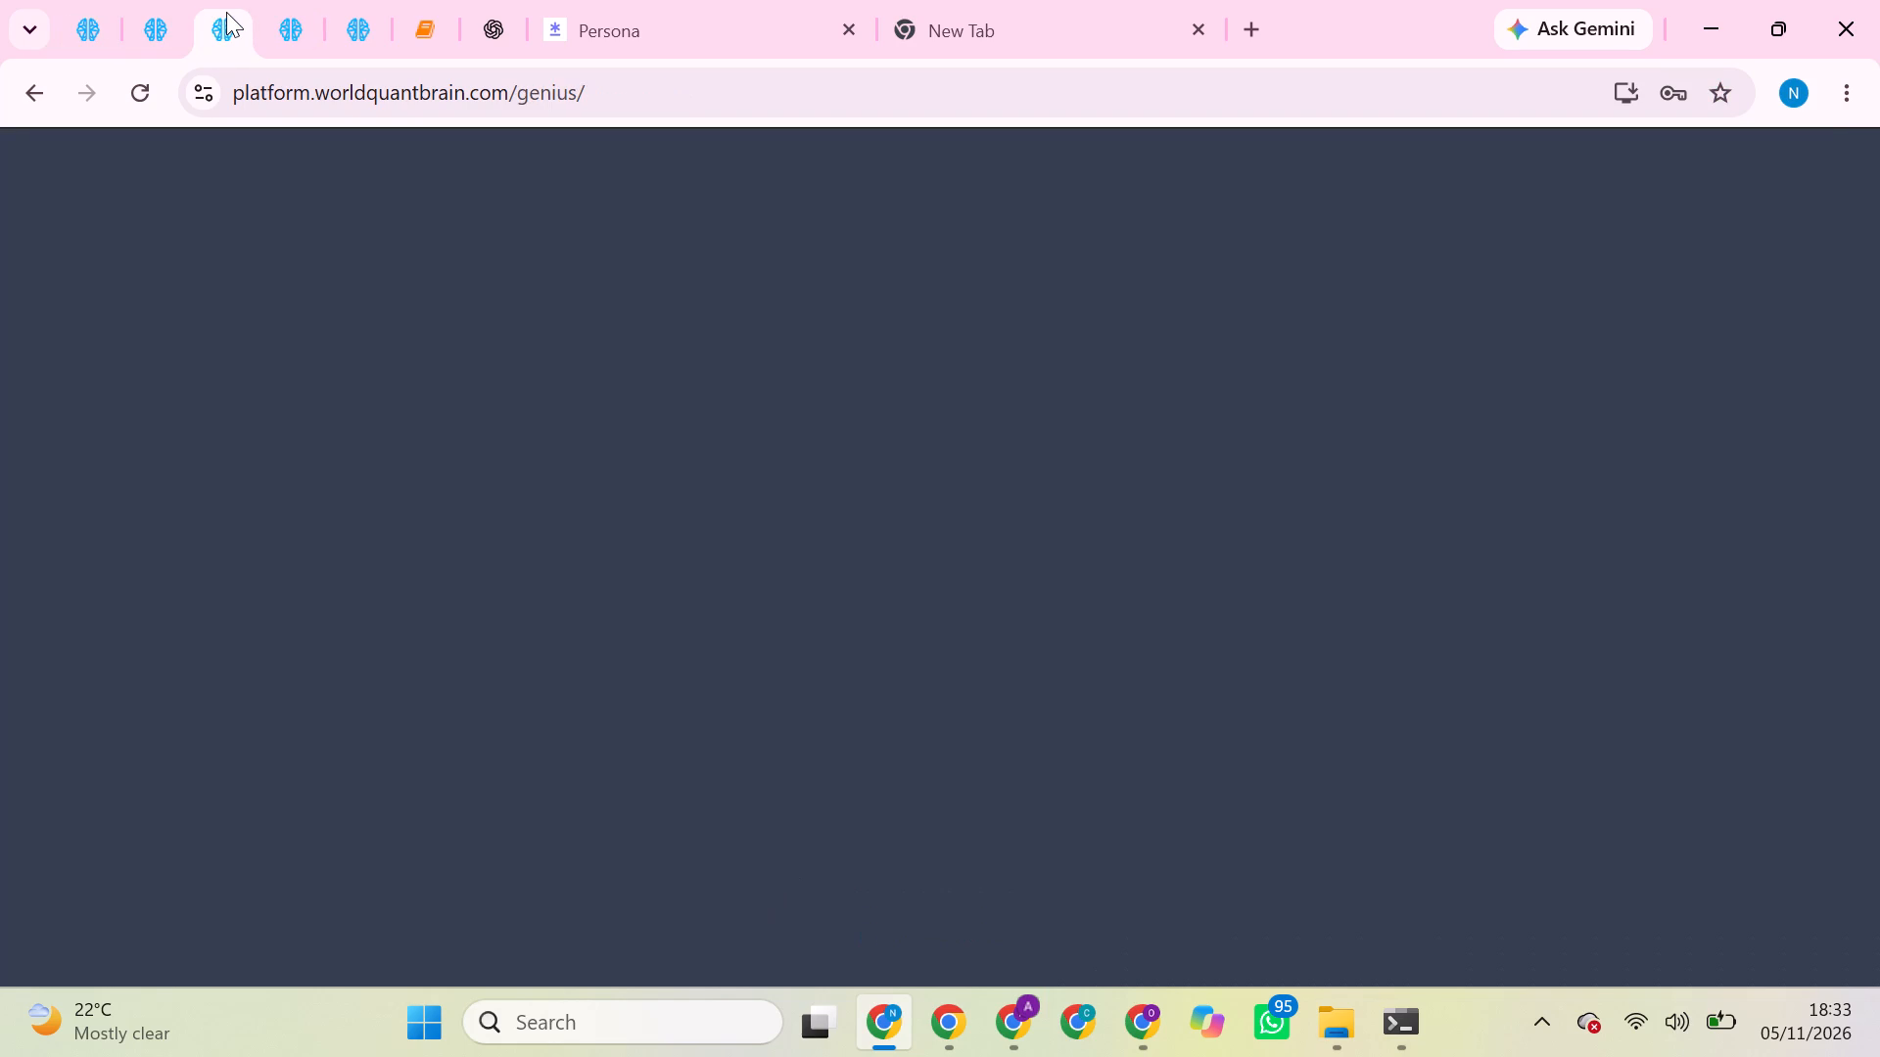
click(286, 0)
click(344, 0)
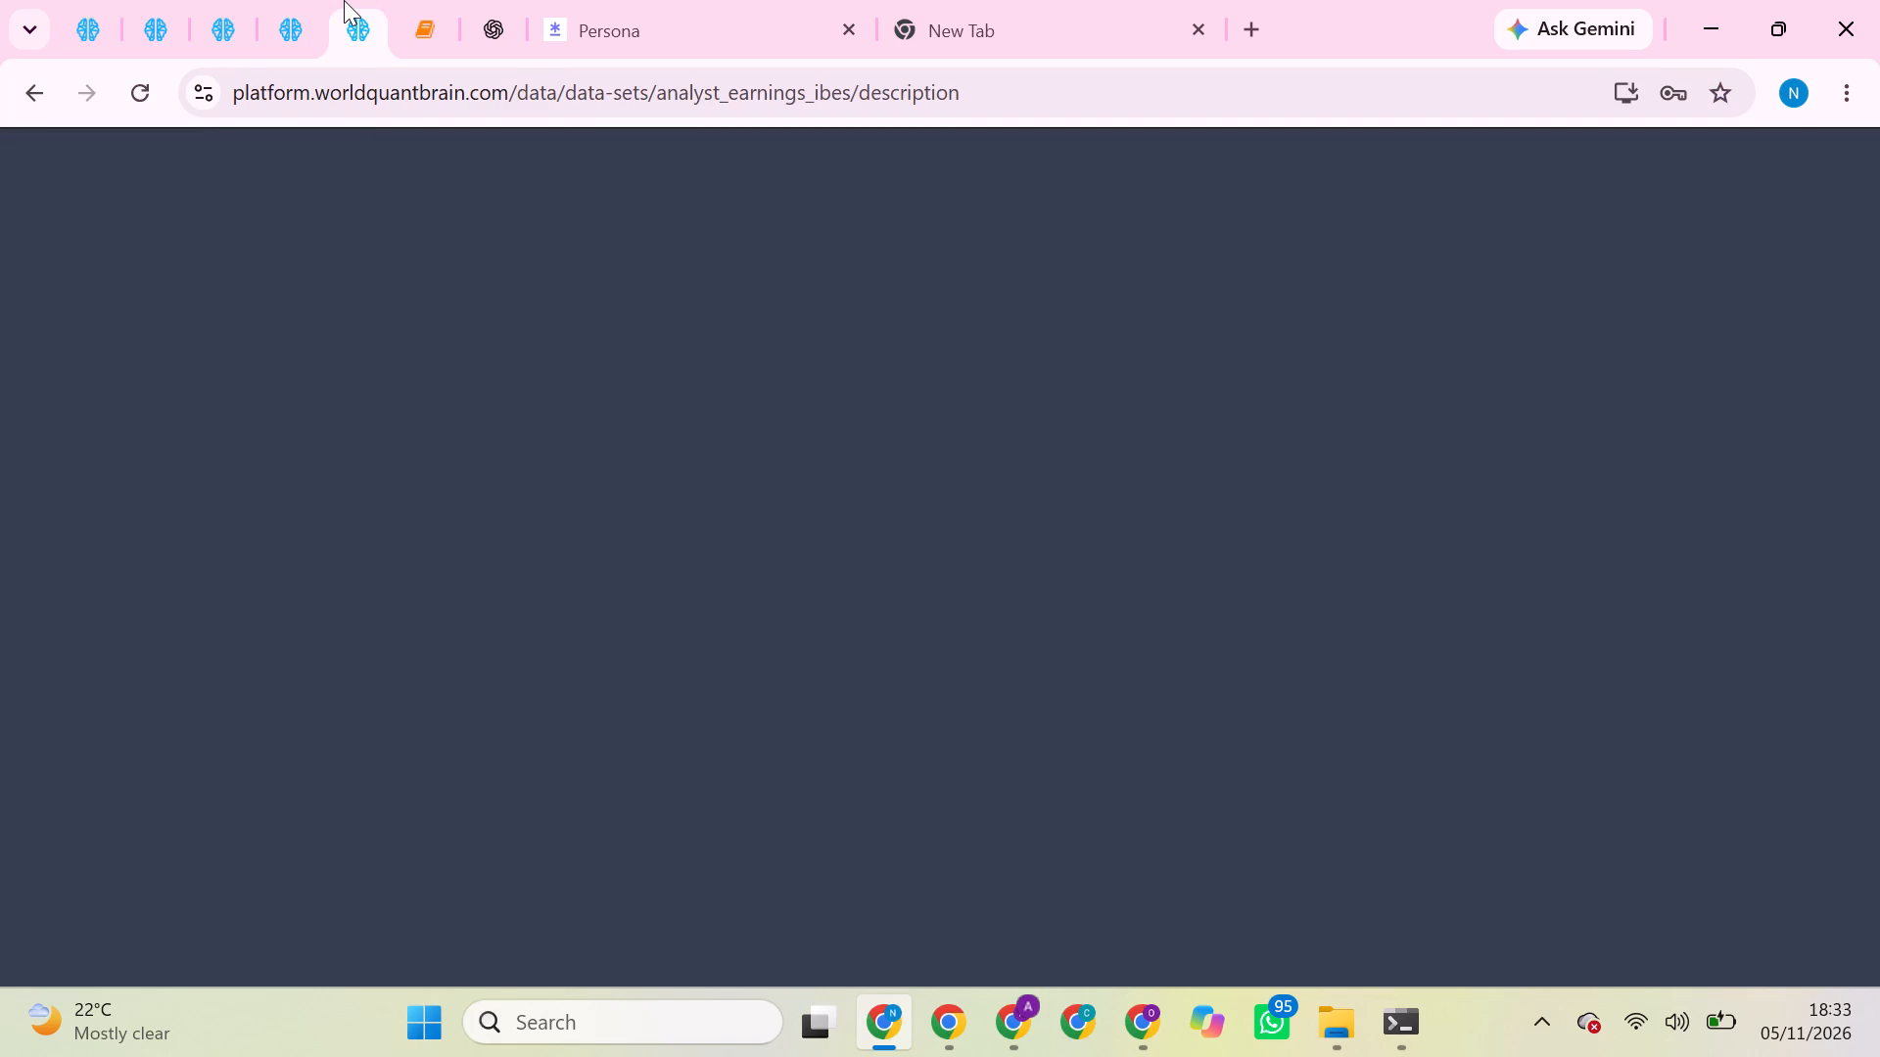
click(321, 7)
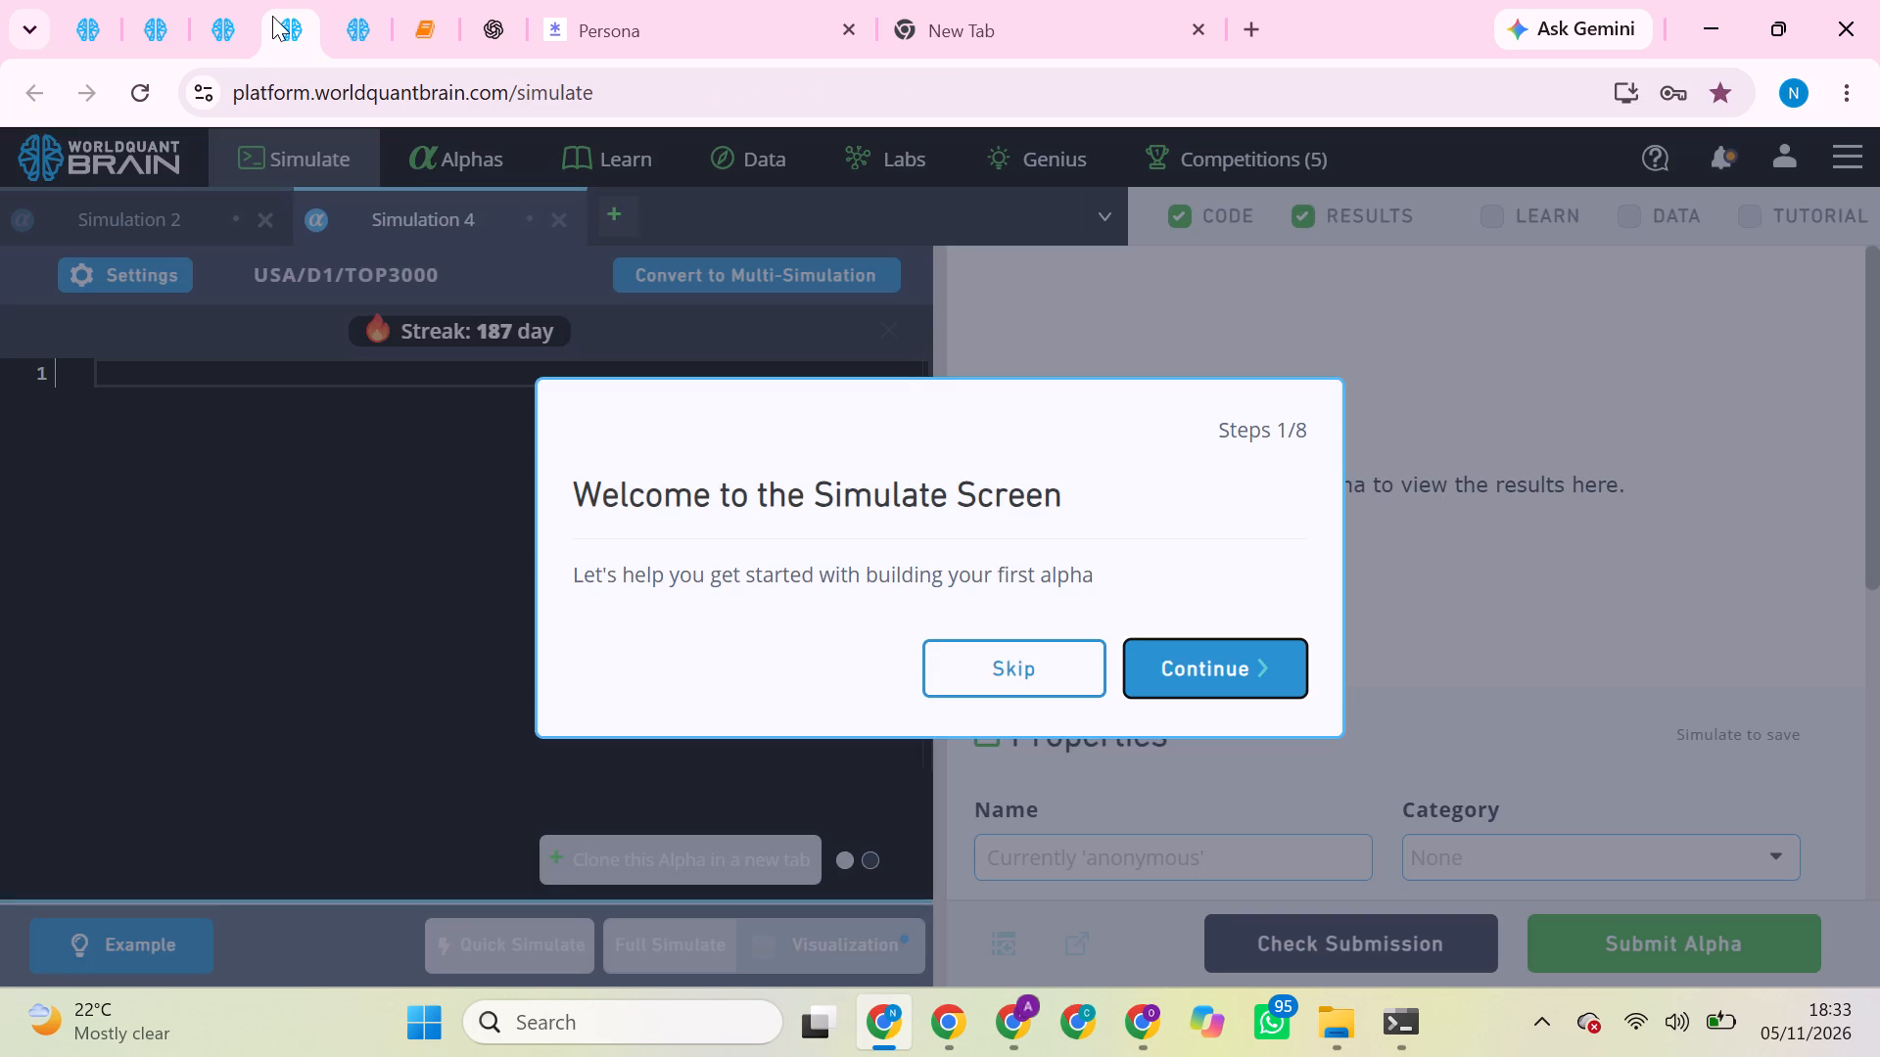
click(272, 16)
click(253, 16)
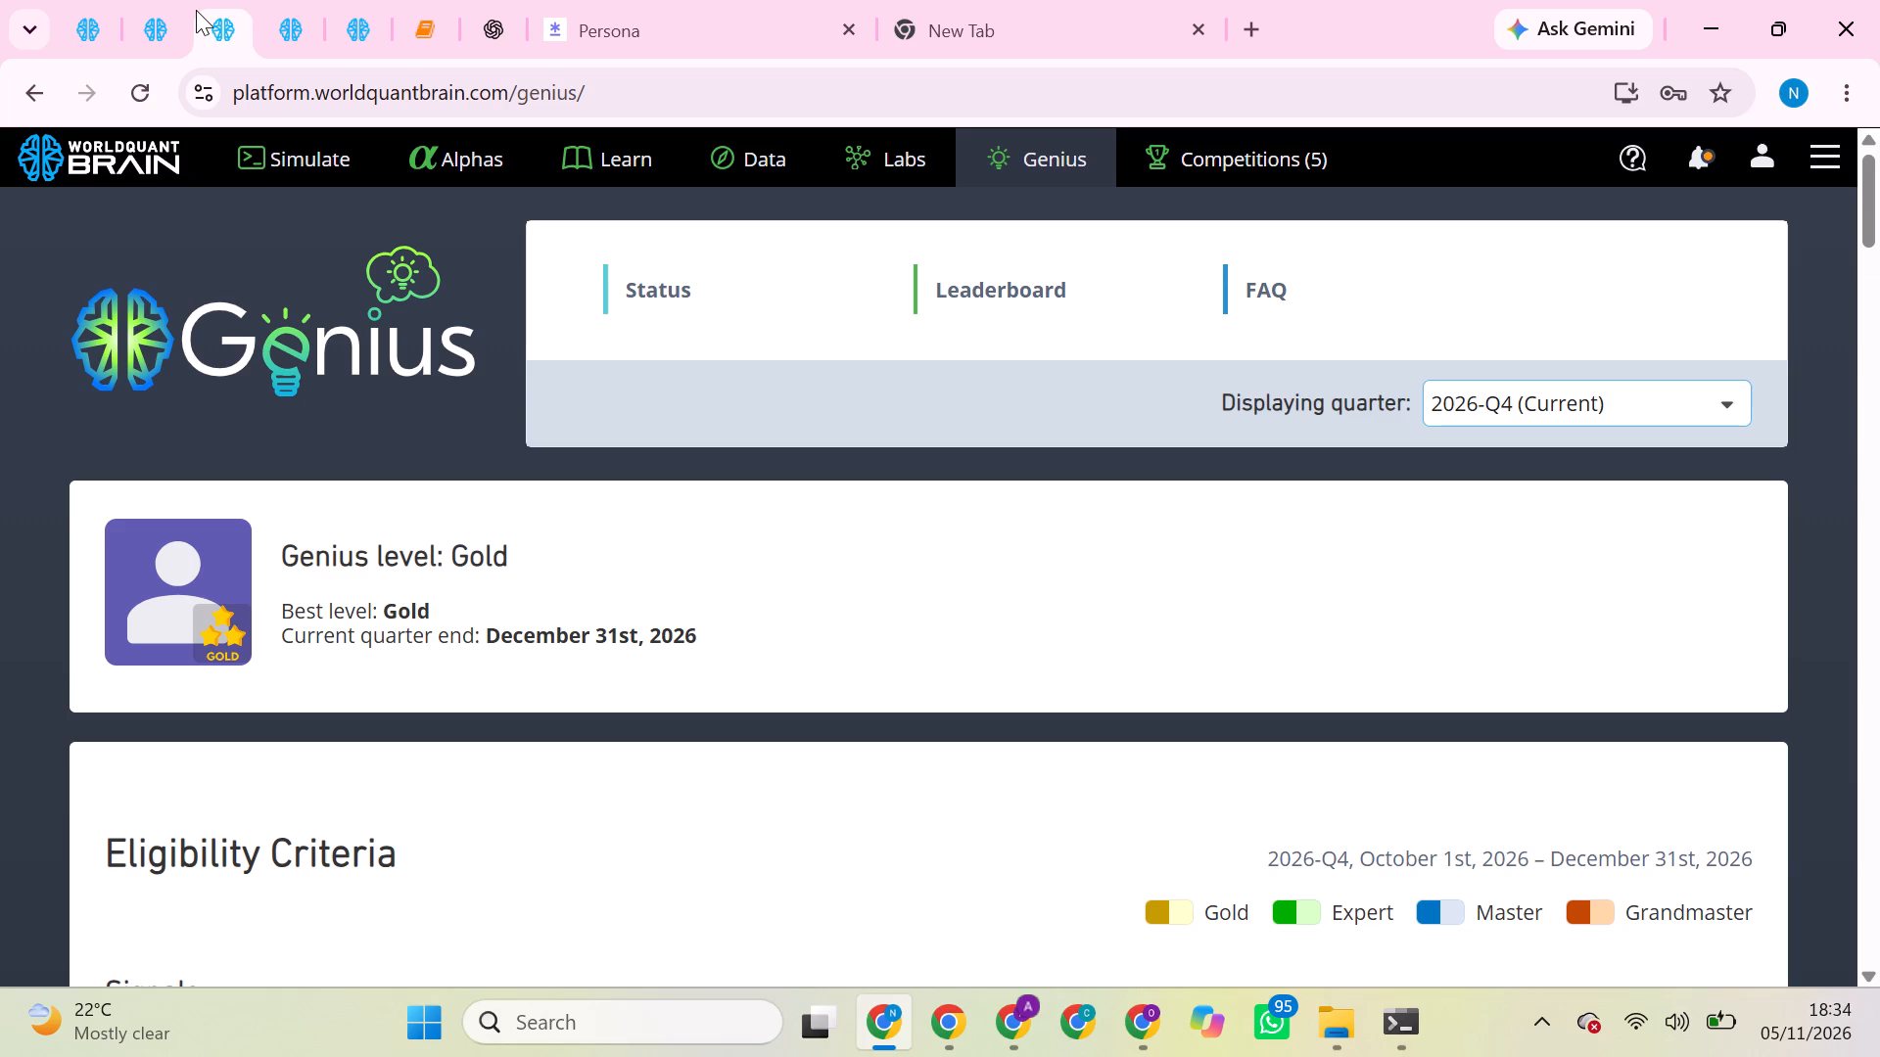
click(349, 11)
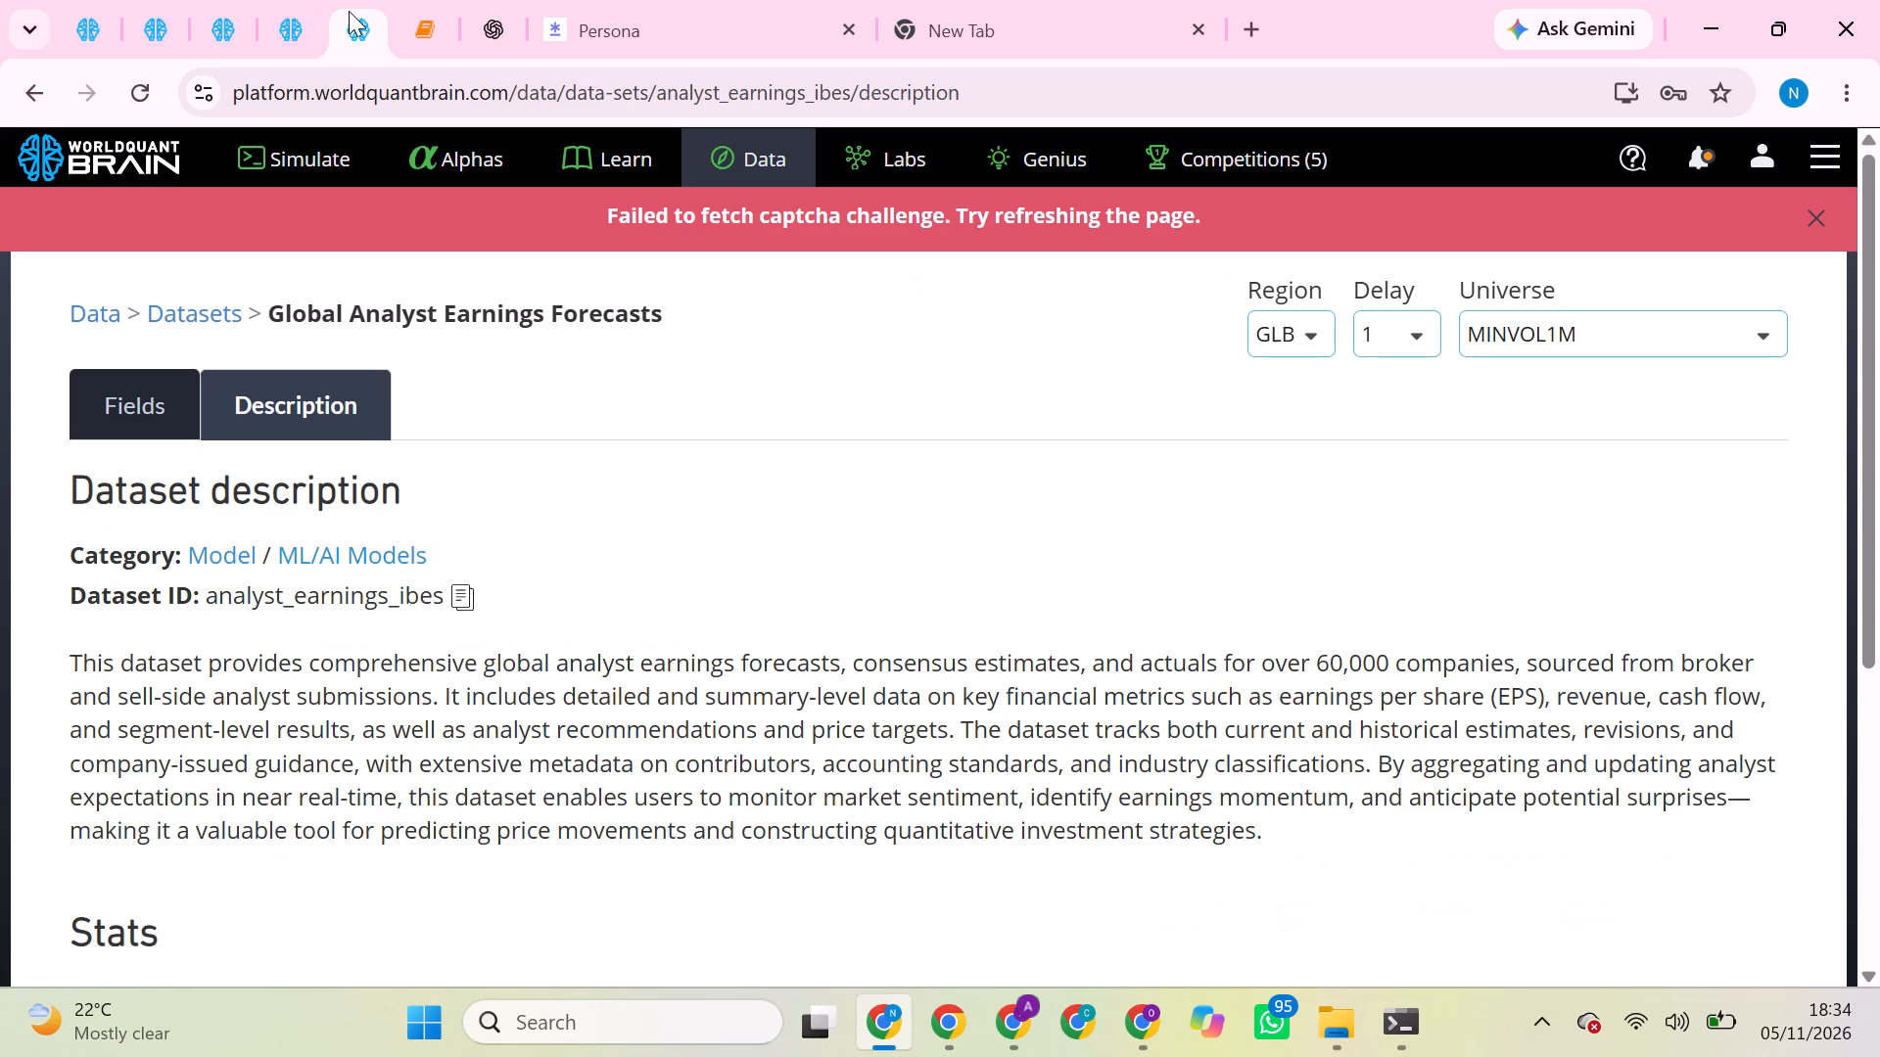
click(1821, 220)
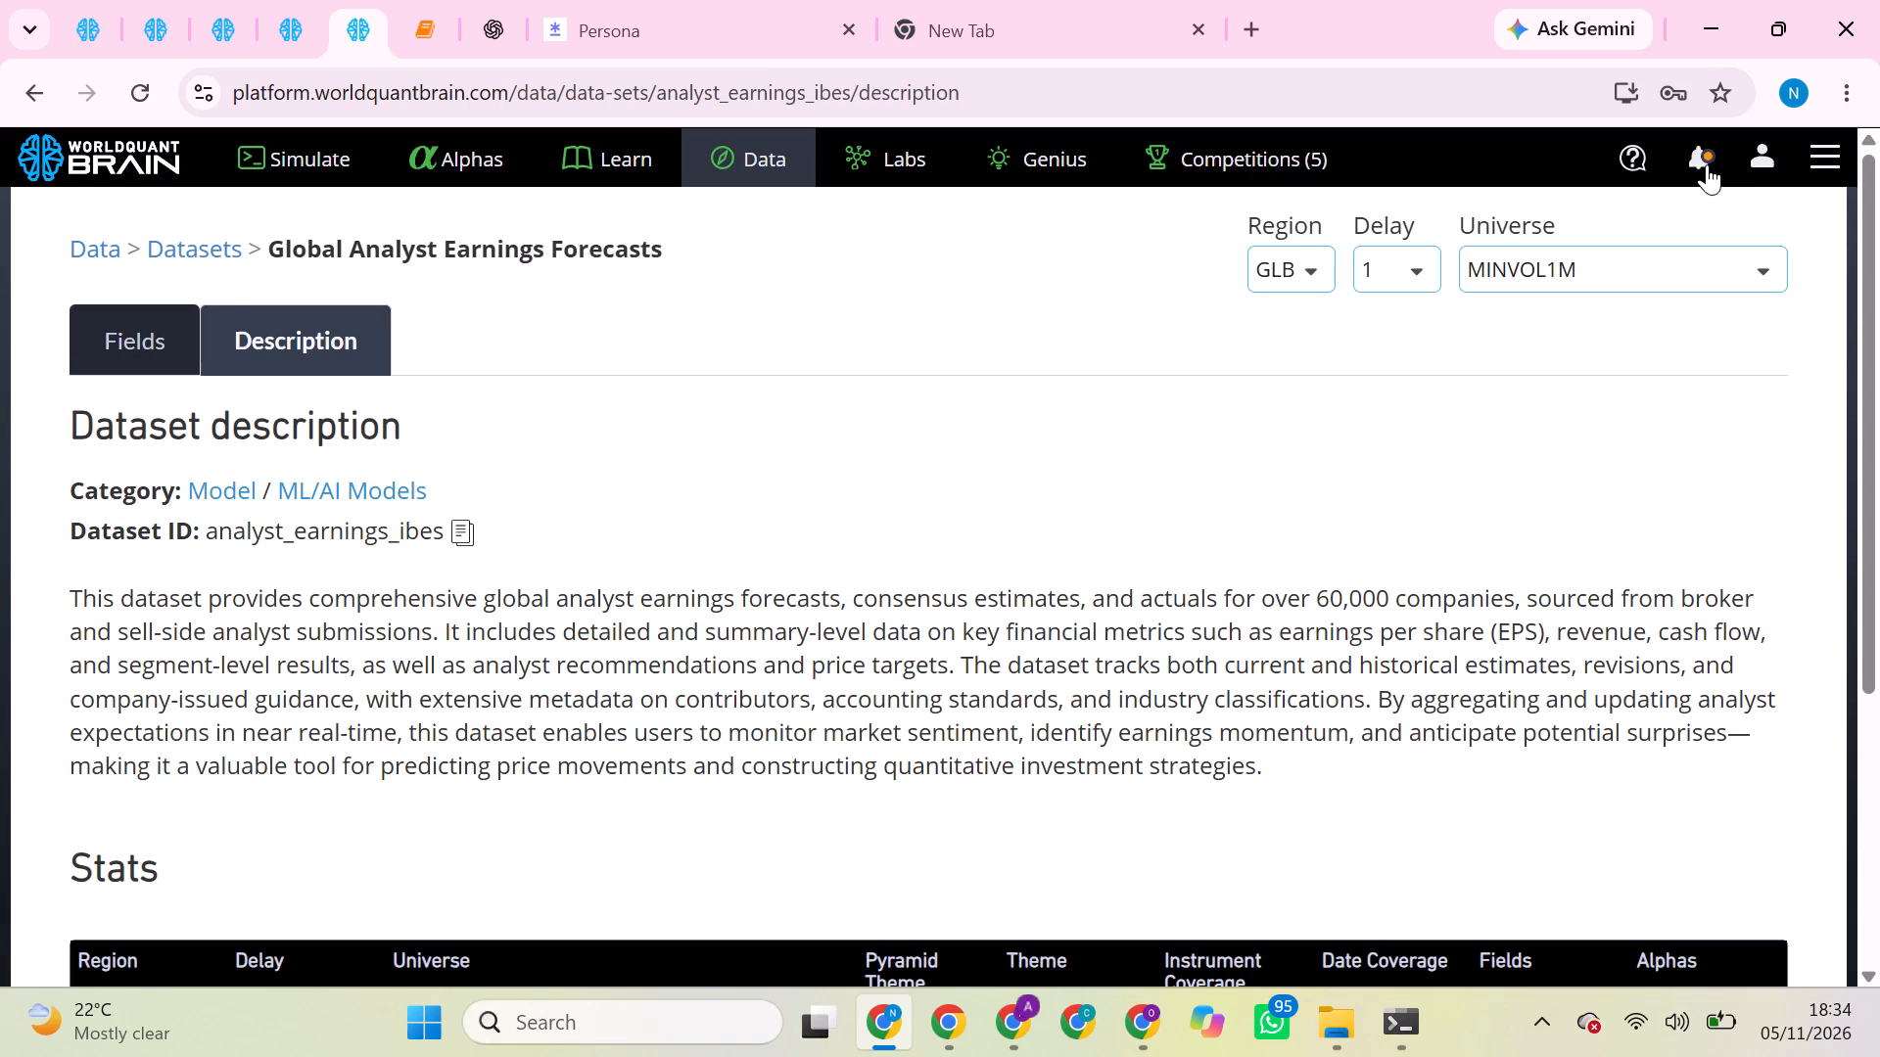
Open the Alpha Quality Project (AQP) November 2026 announcement from the notifications and read it.
click(1707, 164)
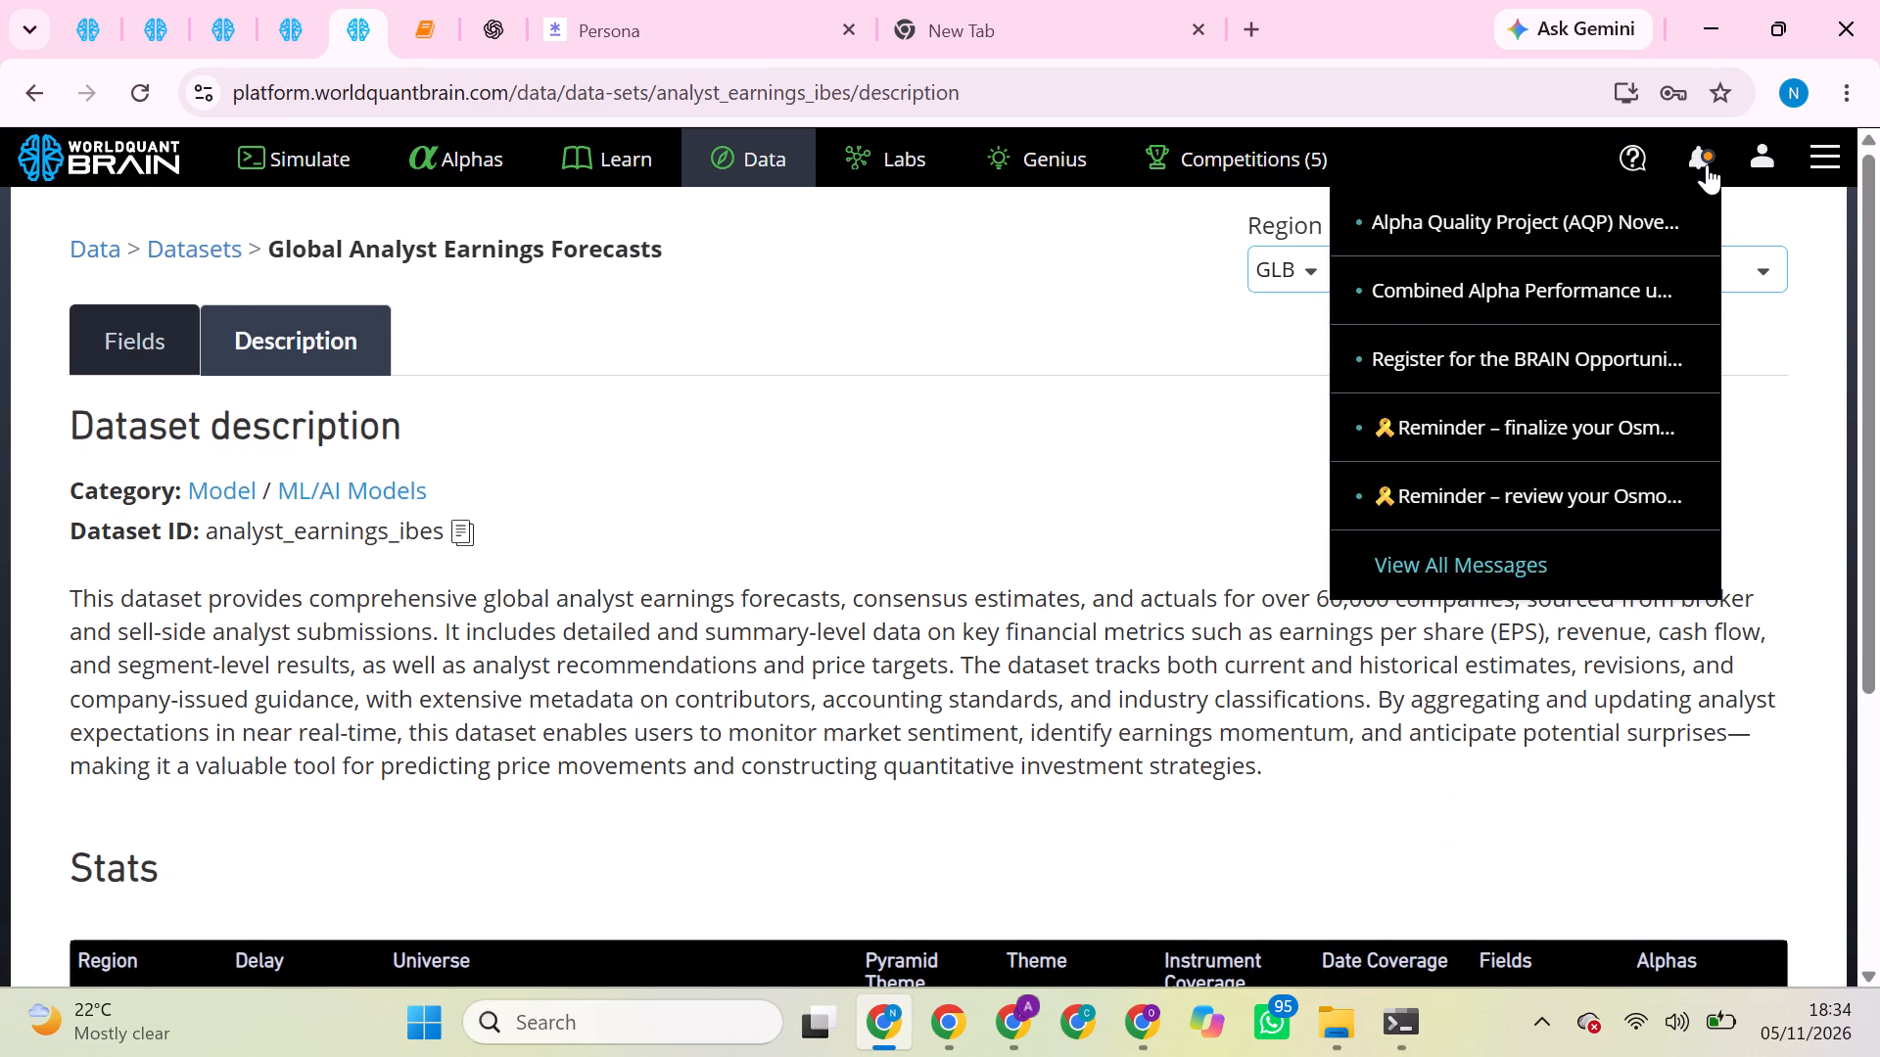
click(1630, 233)
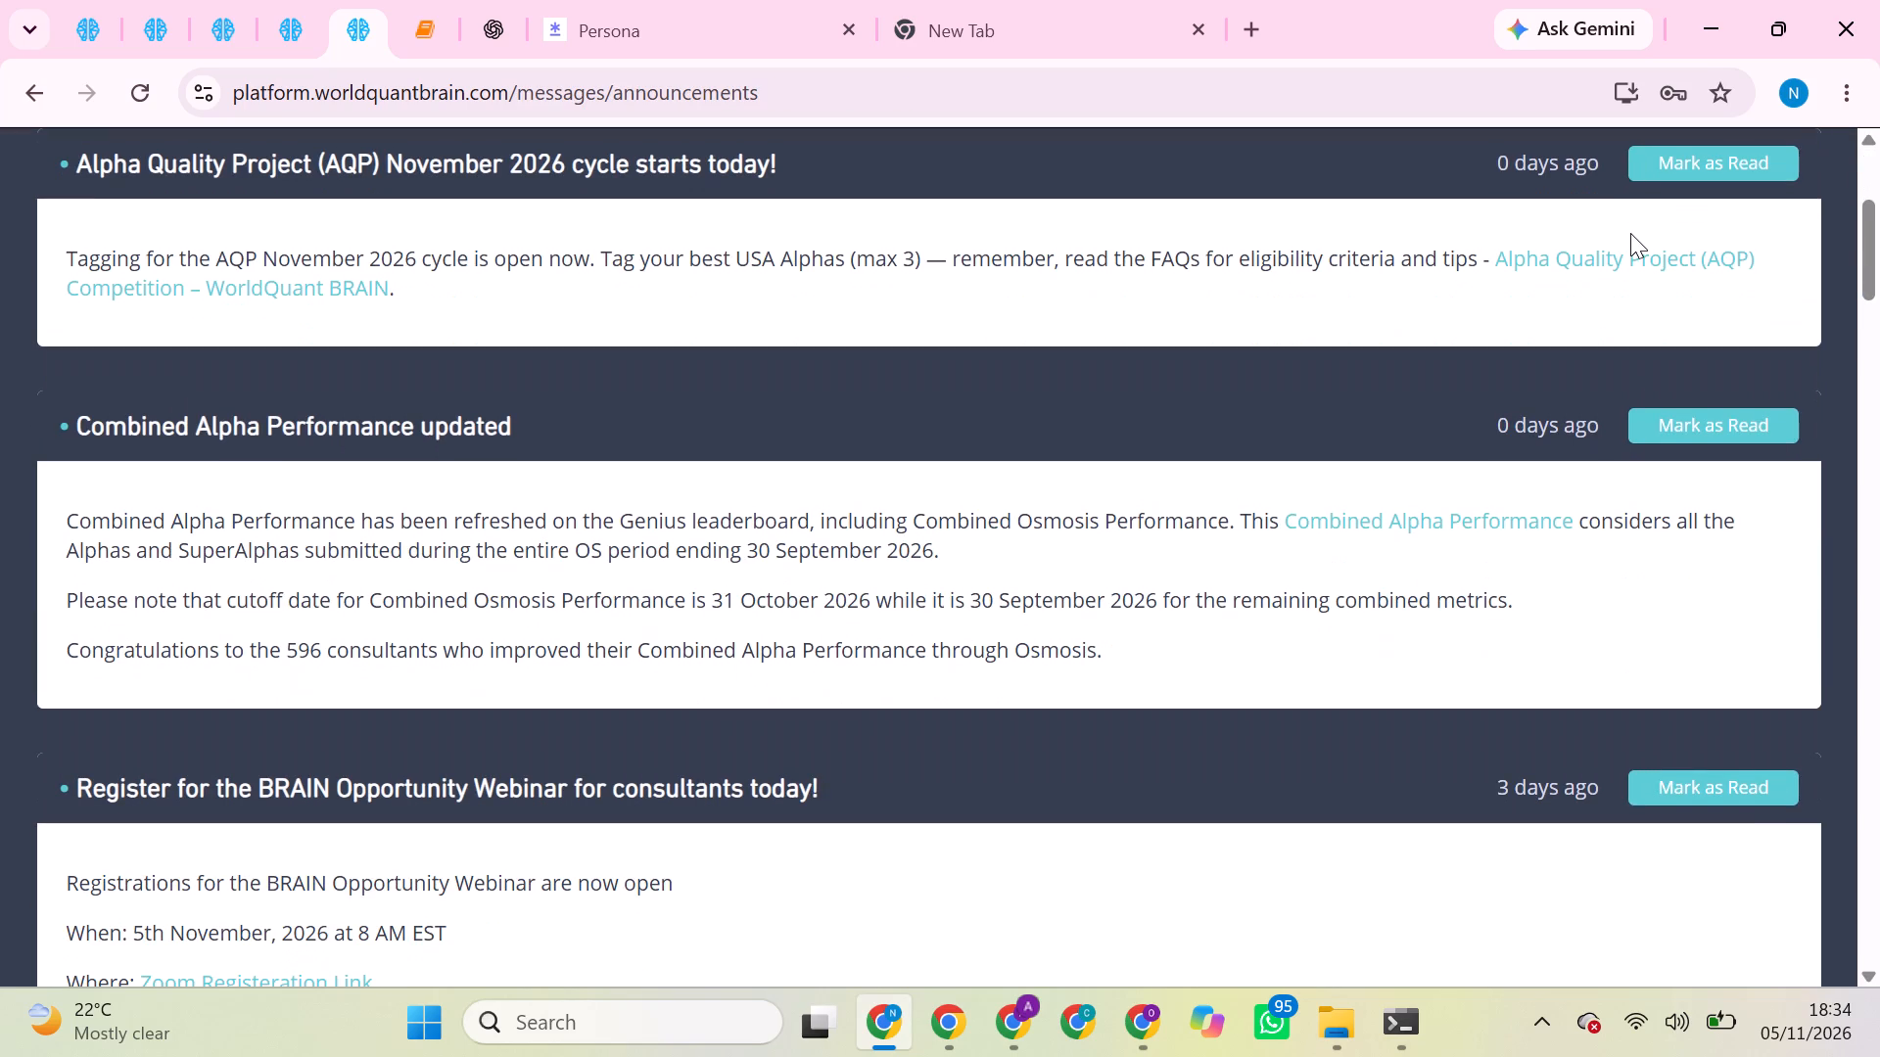
scroll(1434, 486, up, 1)
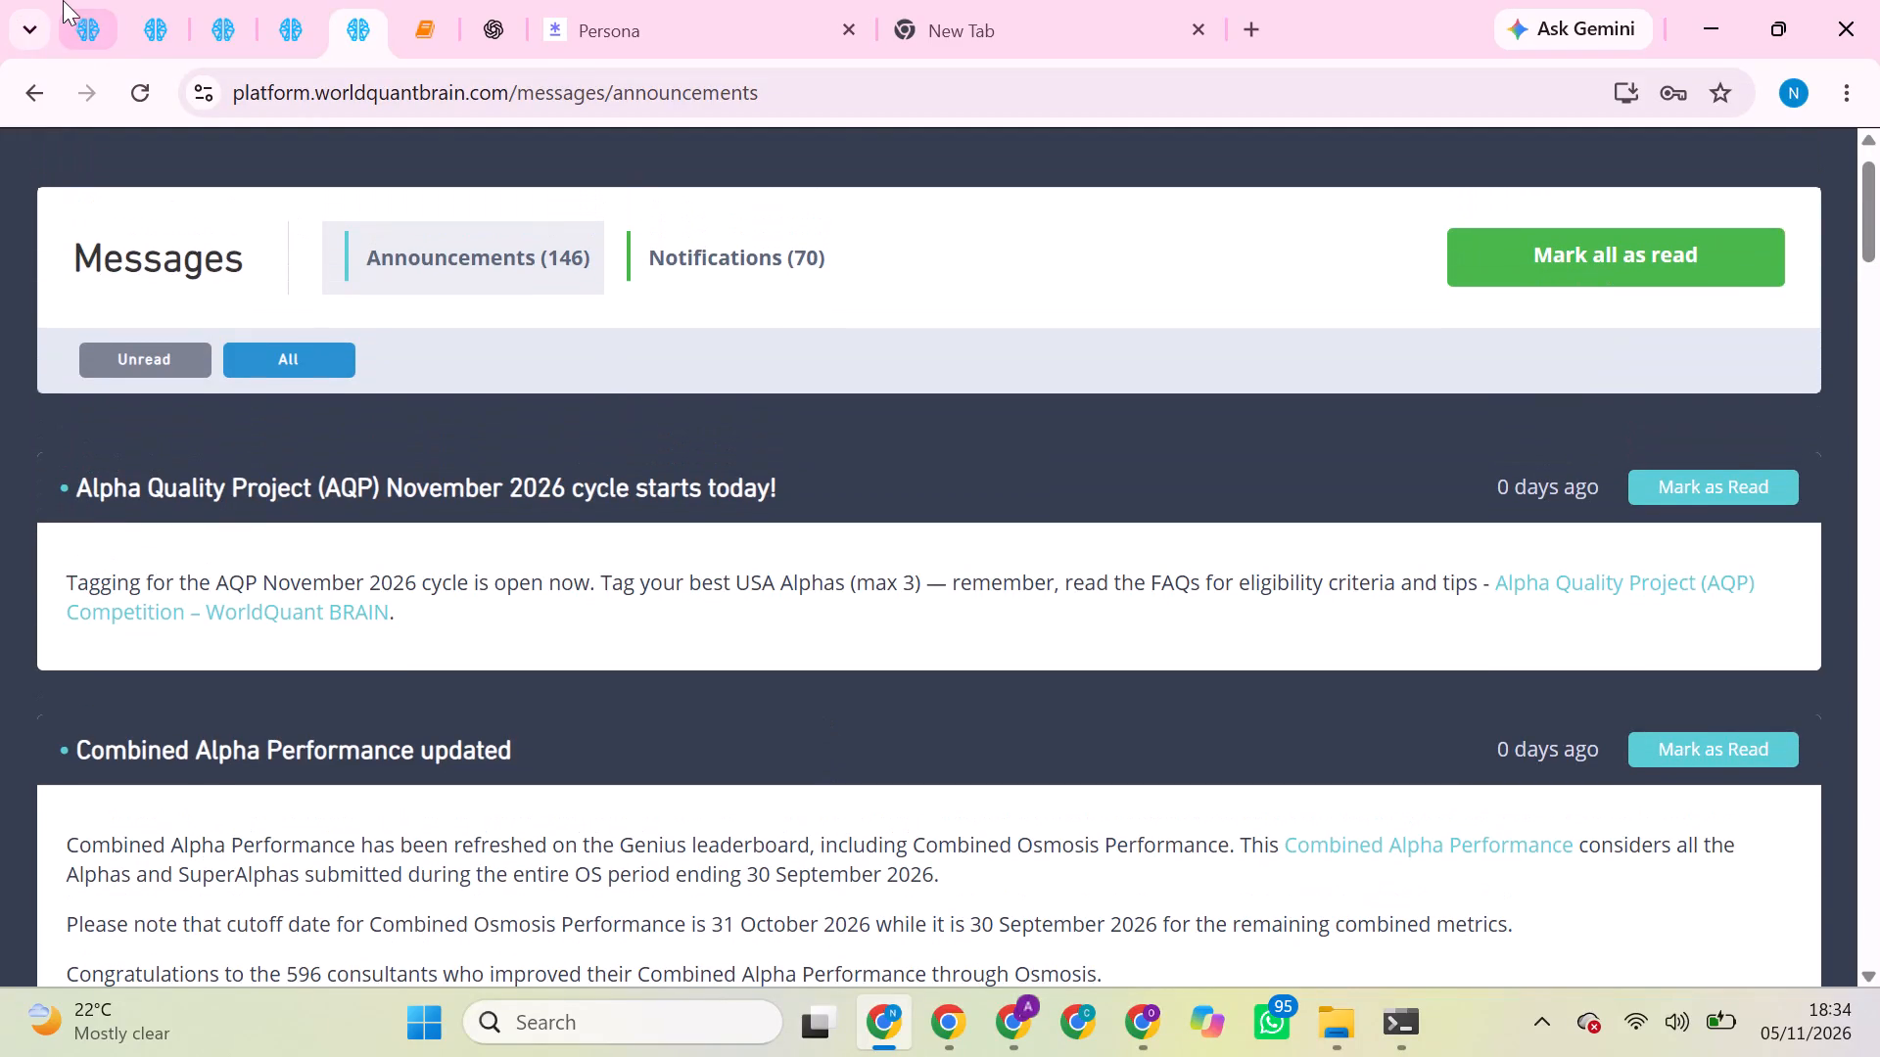
Go from the Simulate page to the unsubmitted Alphas list and open the details of alpha kqNNzNnO.
click(65, 0)
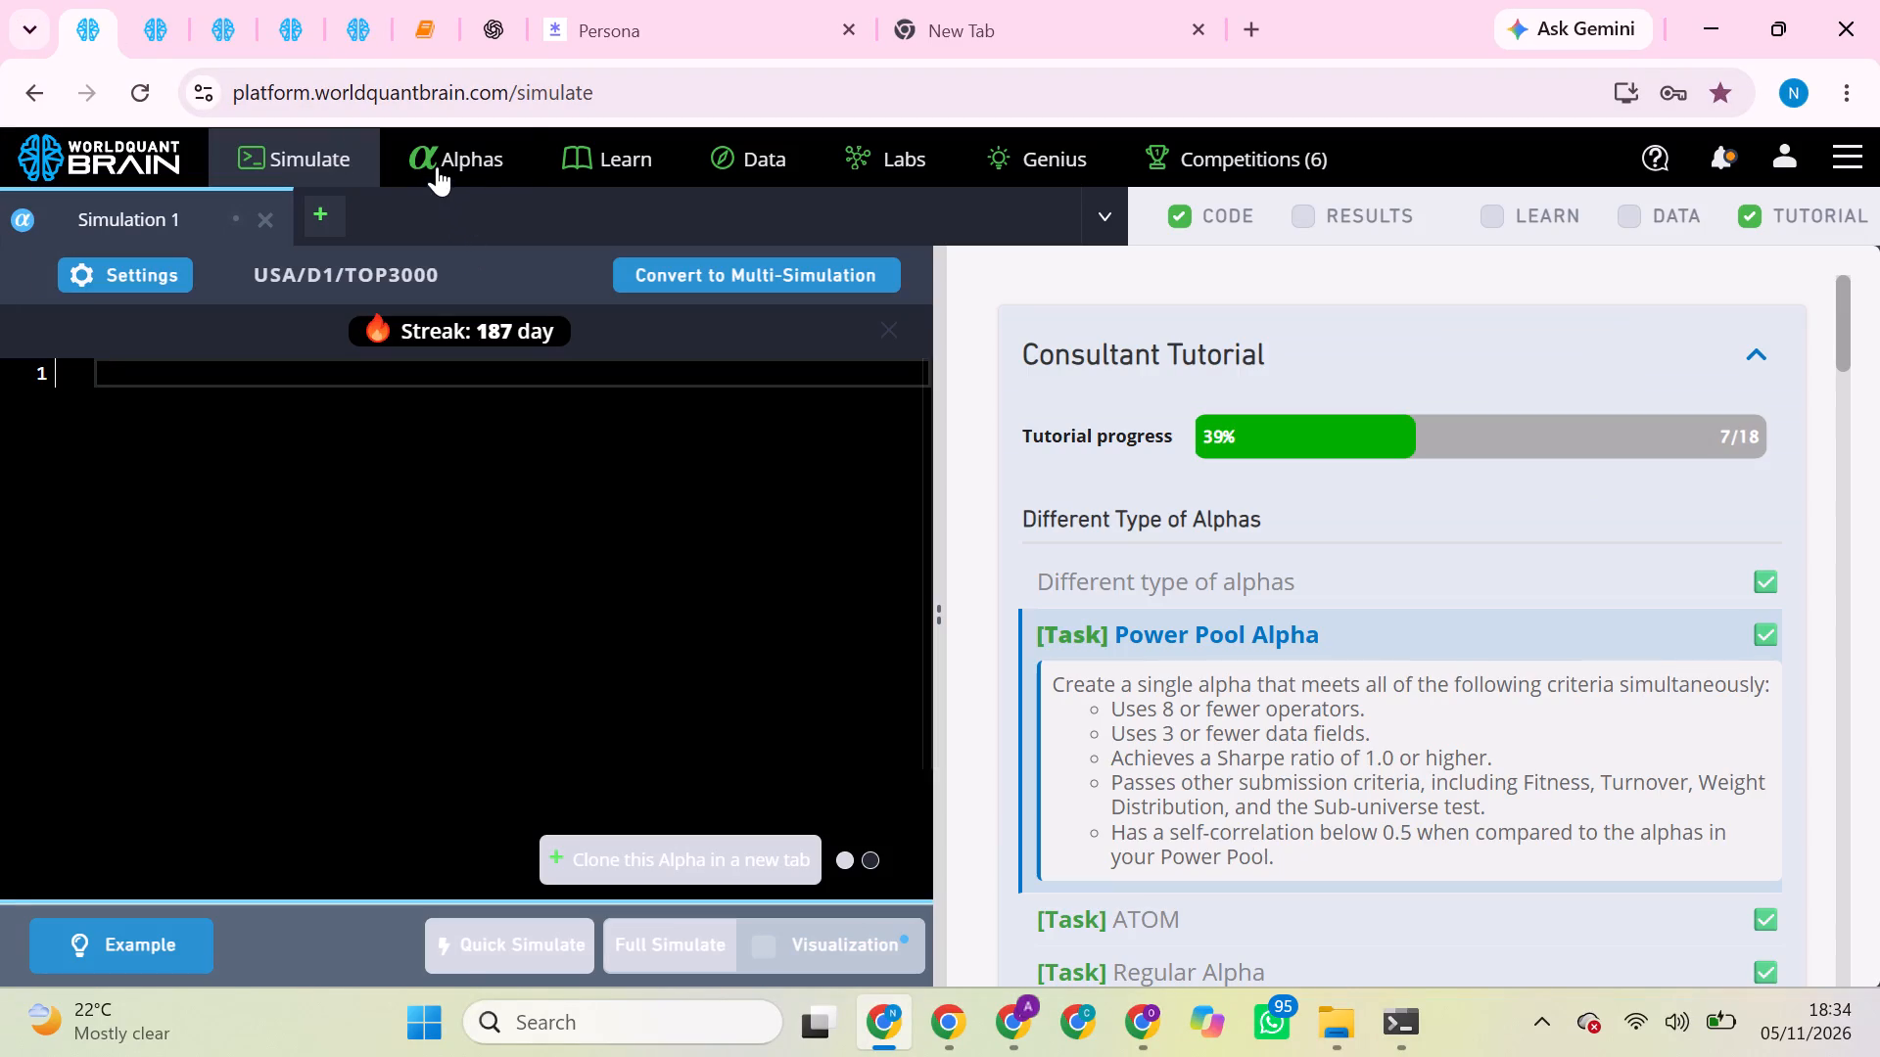
click(487, 156)
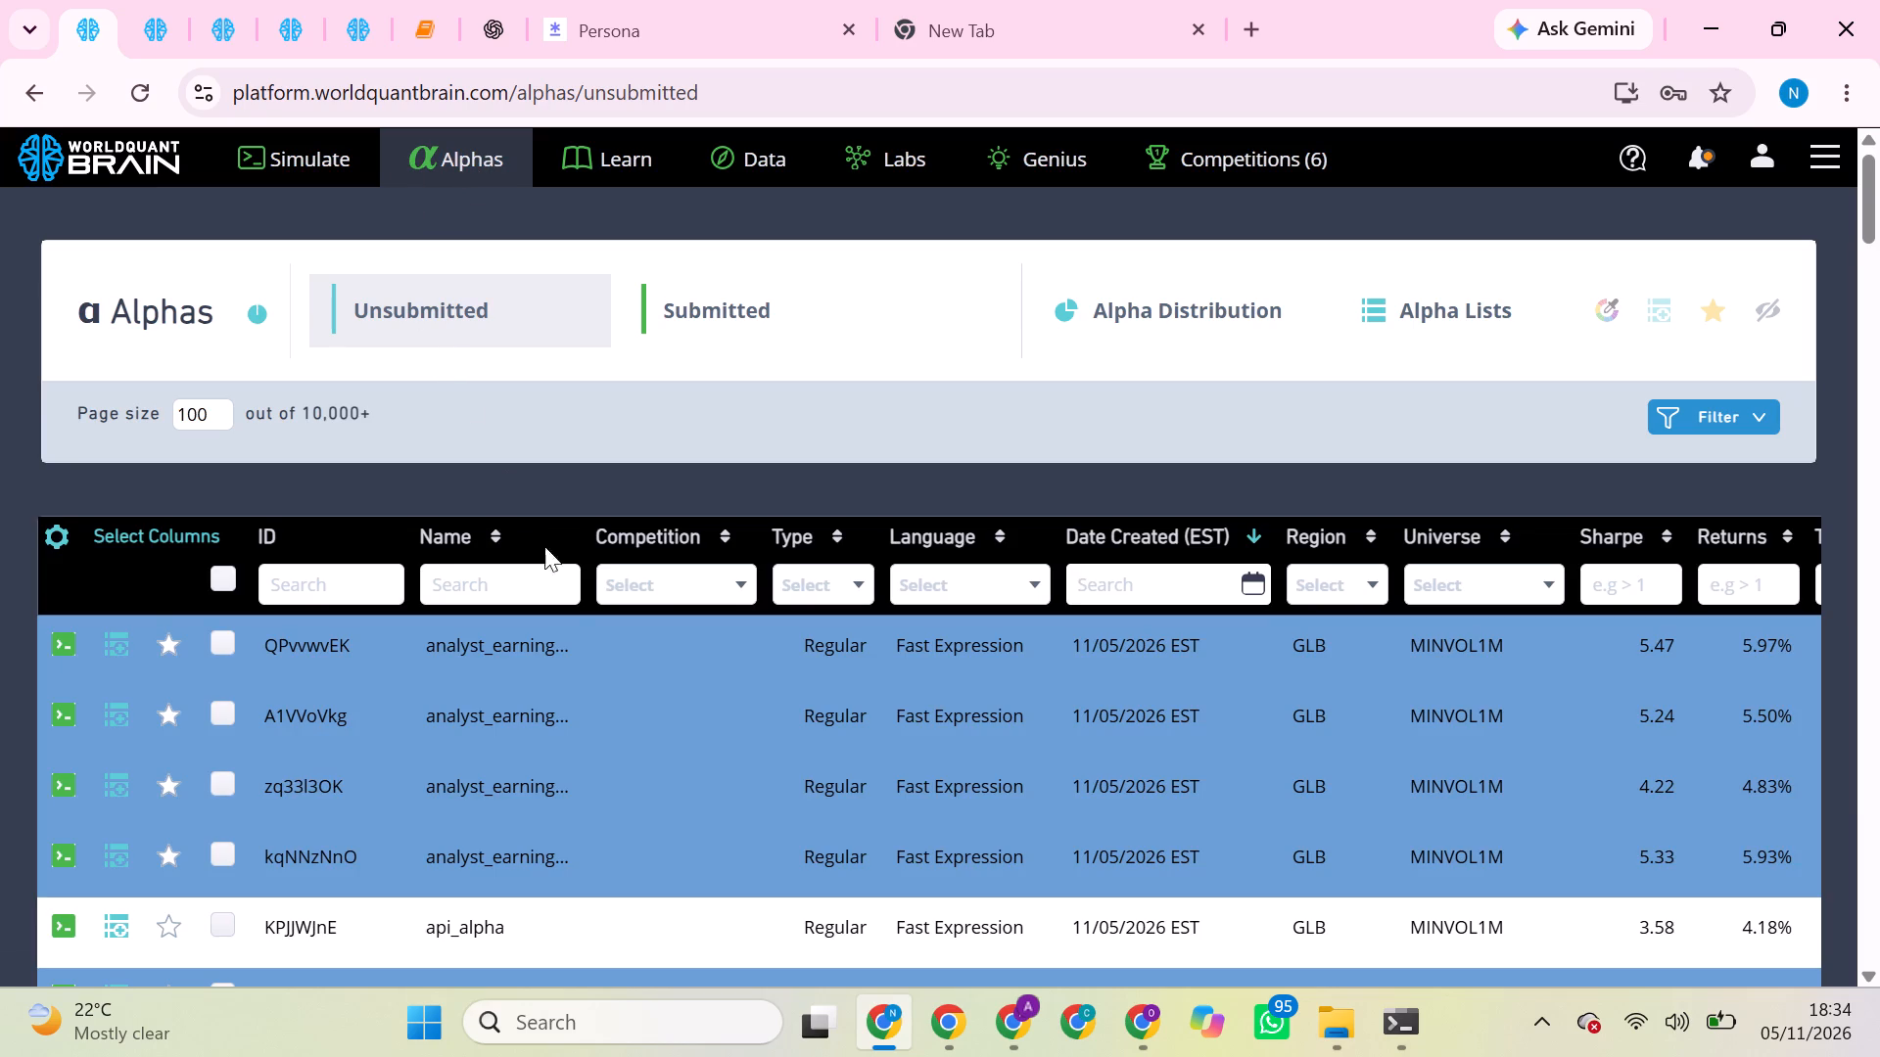
scroll(631, 684, down, 1)
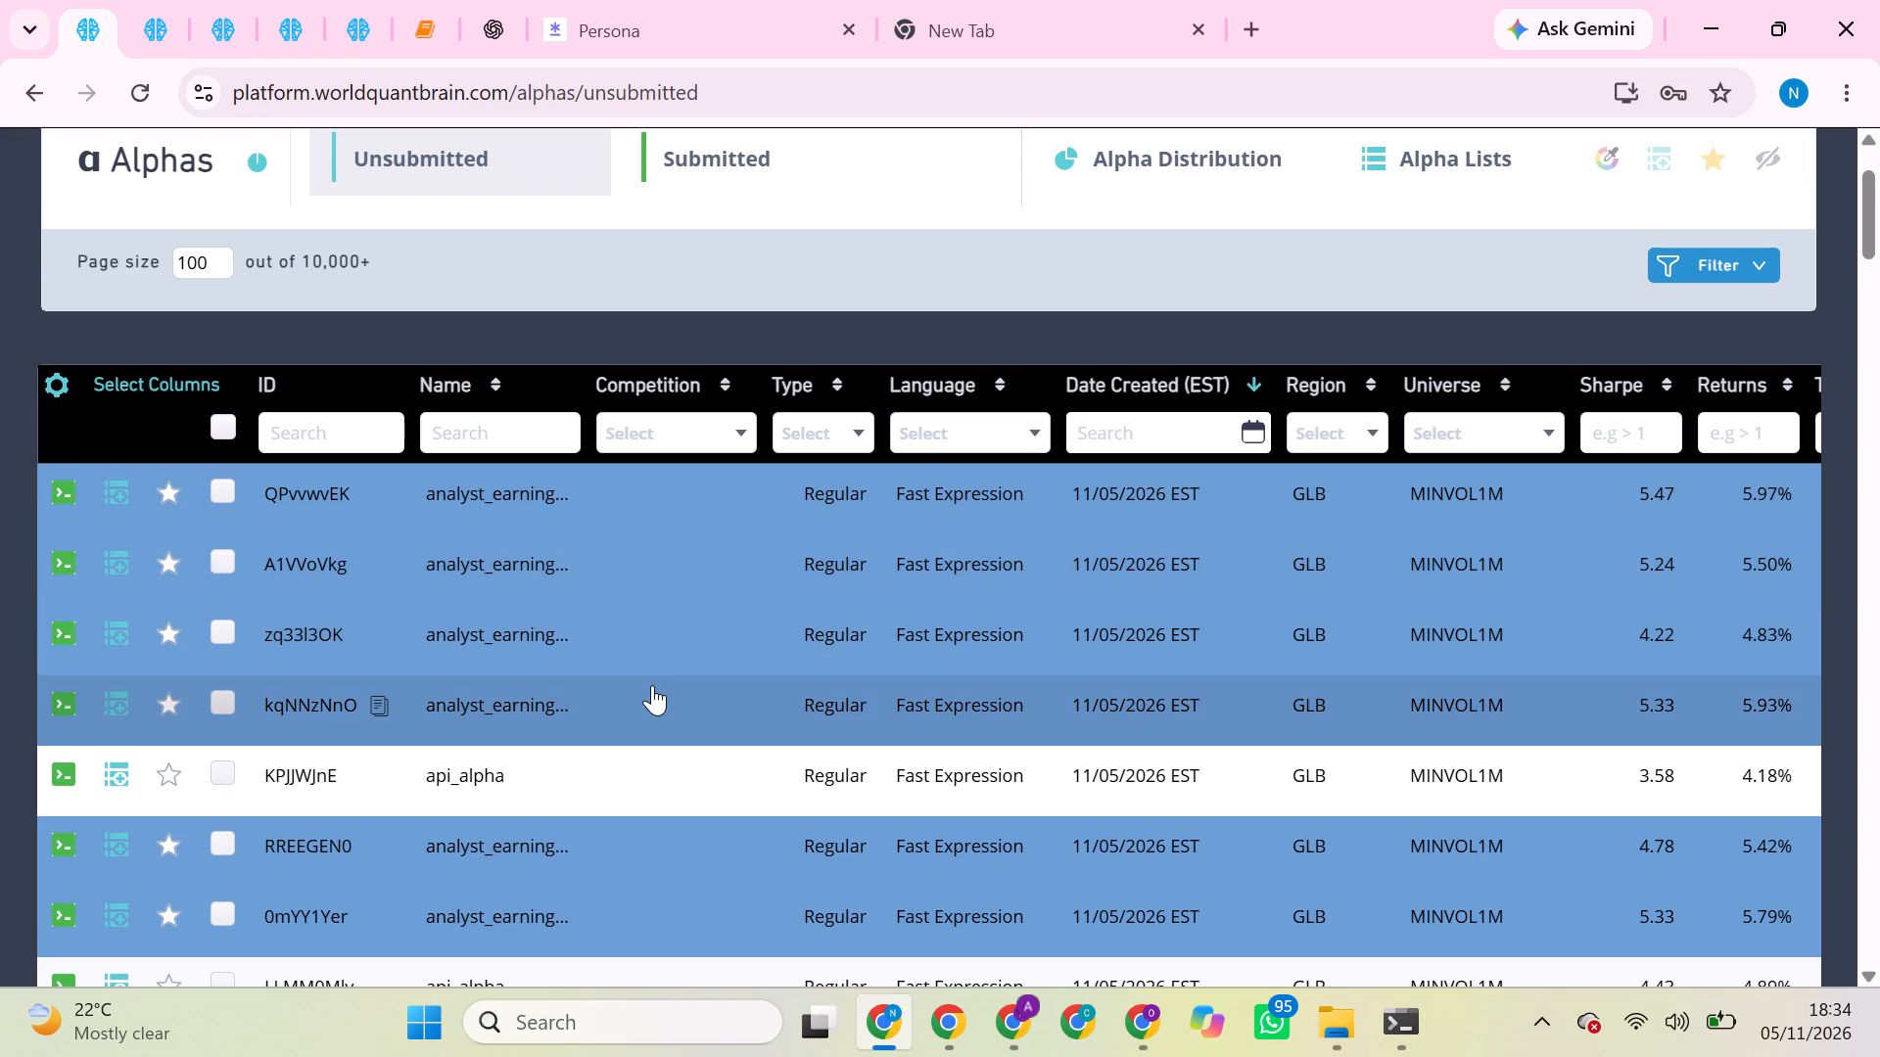
click(652, 685)
Run the Prod, Power Pool and Self Correlation checks for alpha kqNNzNnO.
scroll(752, 782, down, 1)
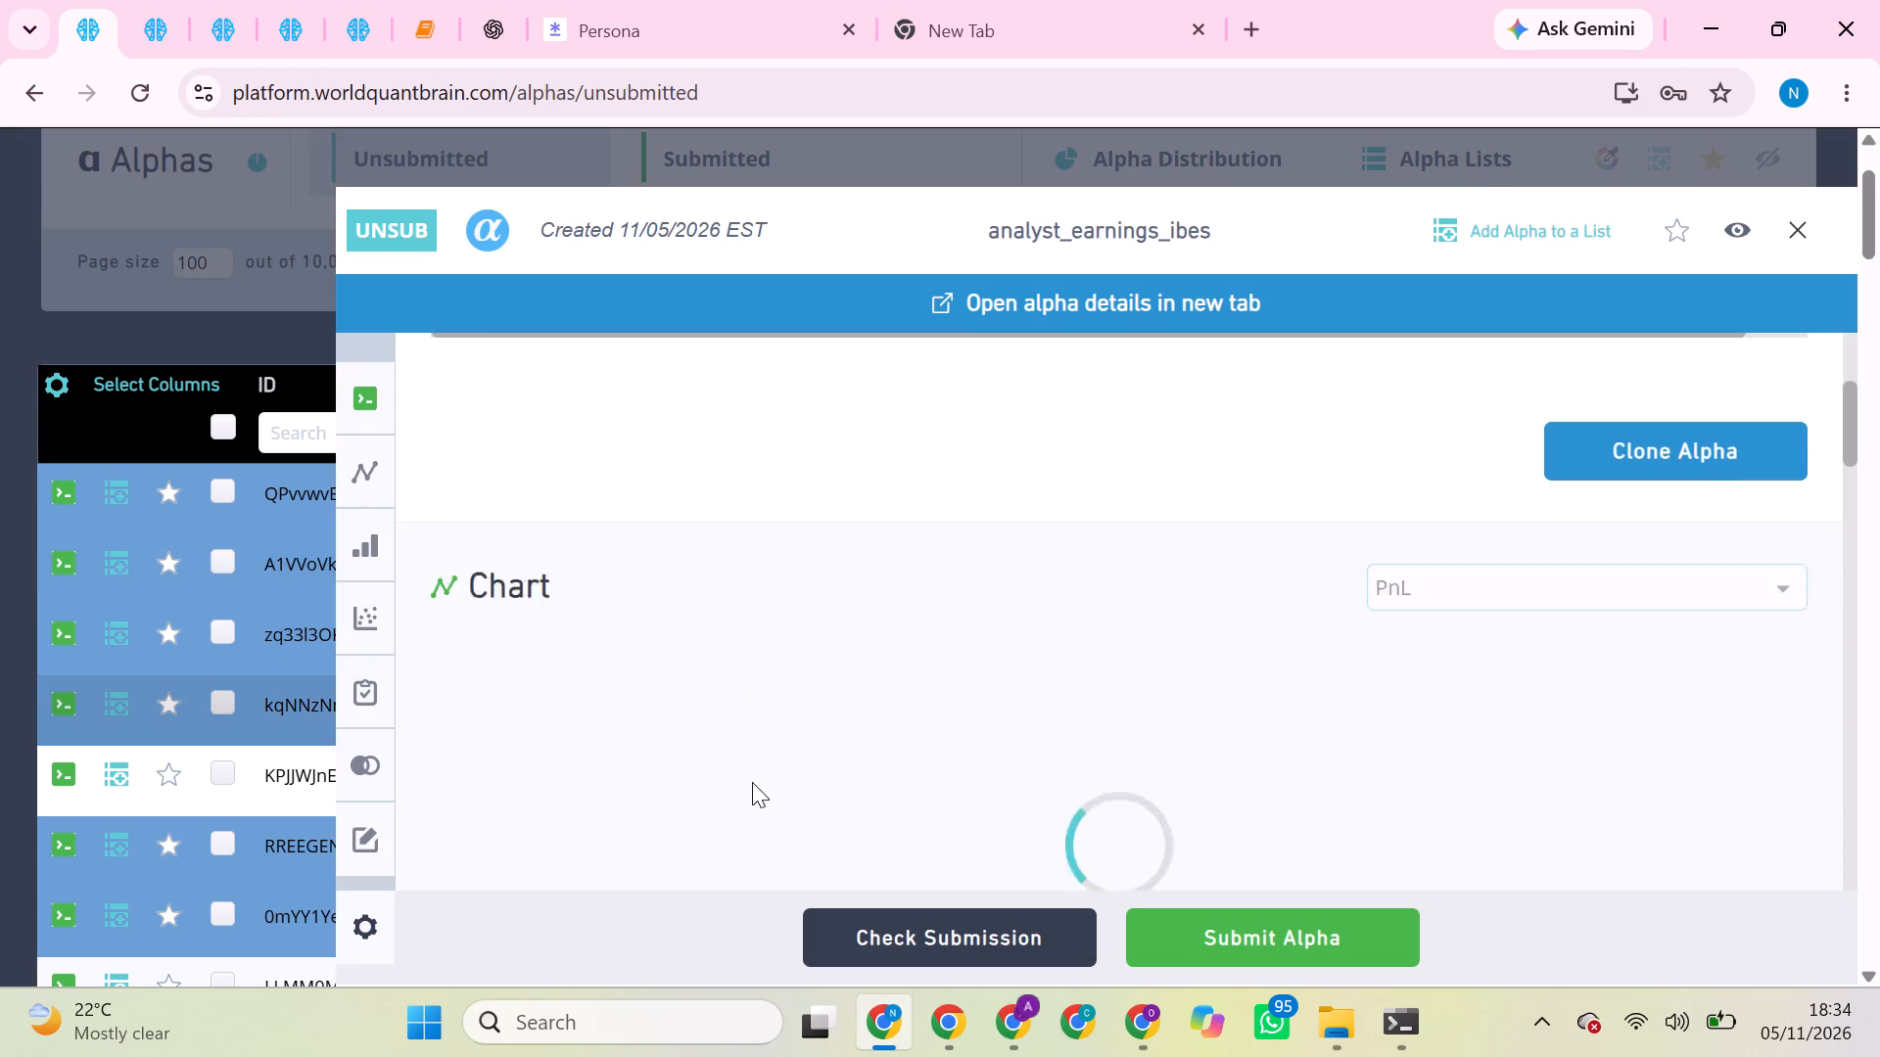
scroll(752, 782, down, 4)
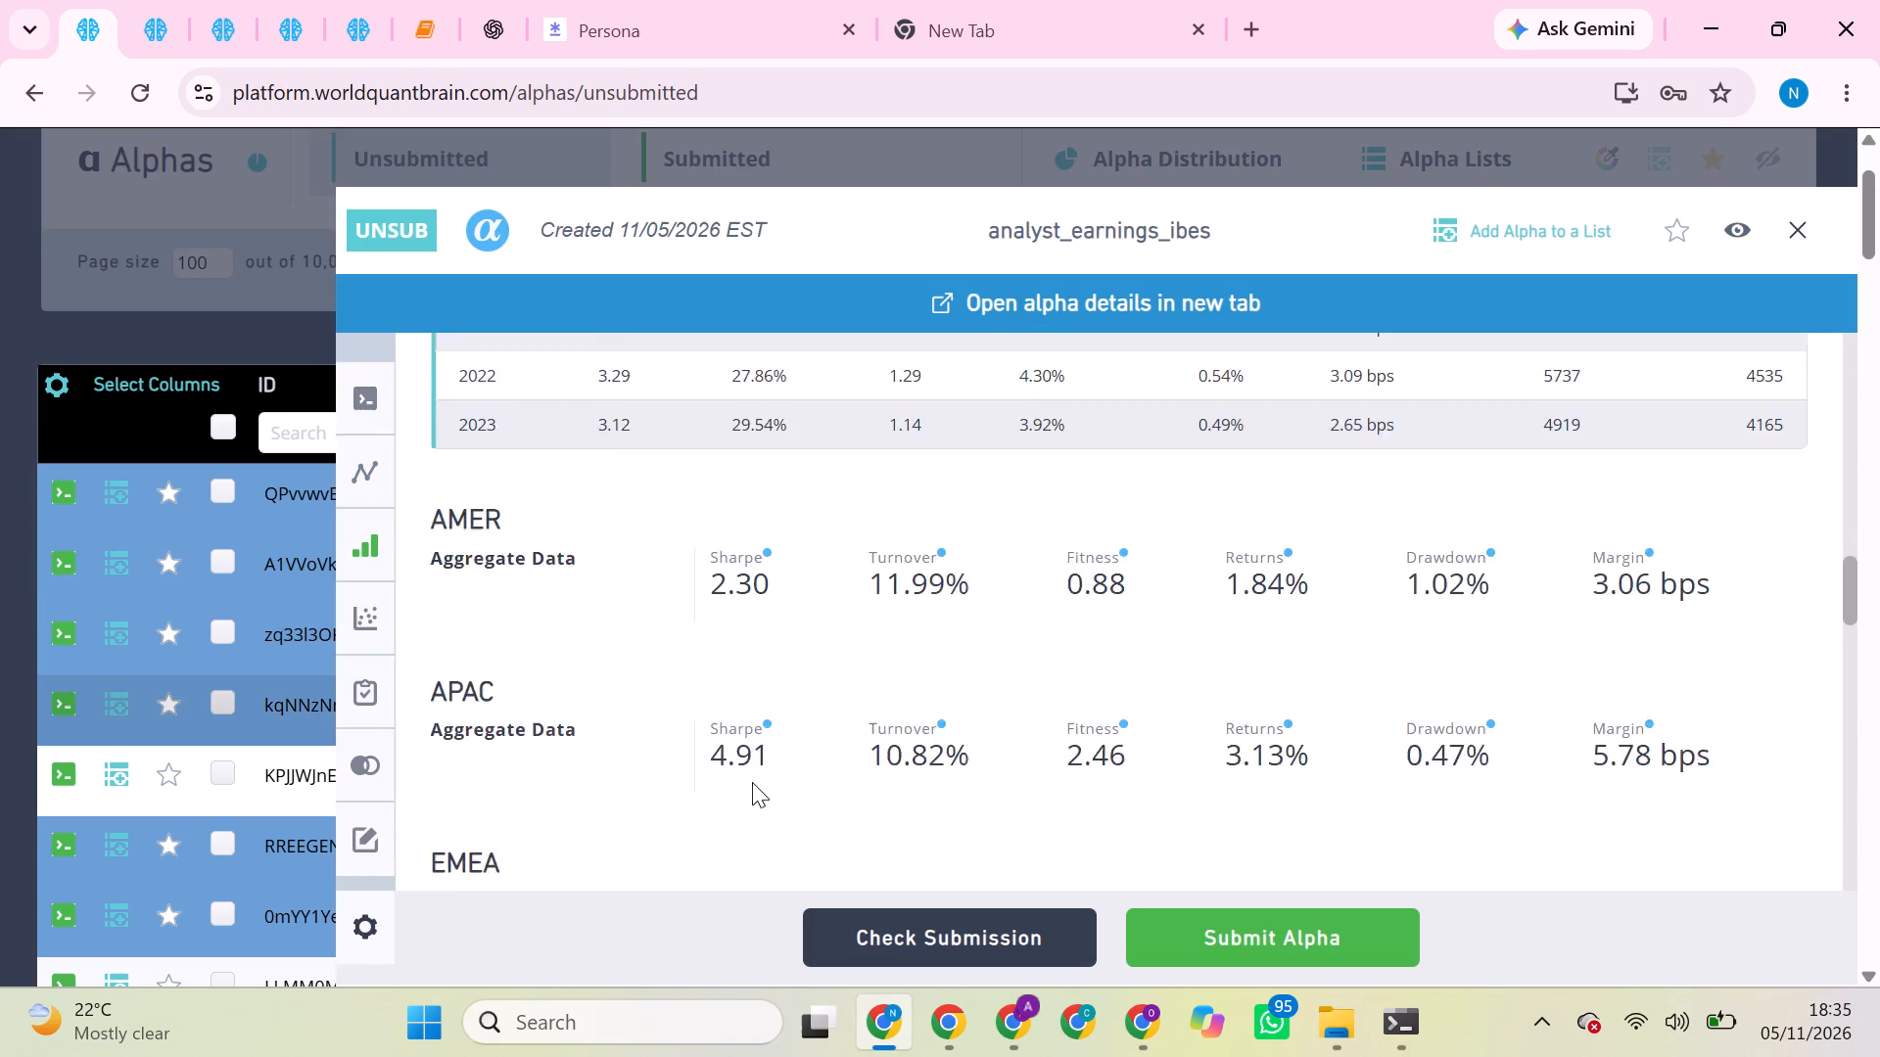
scroll(752, 782, down, 5)
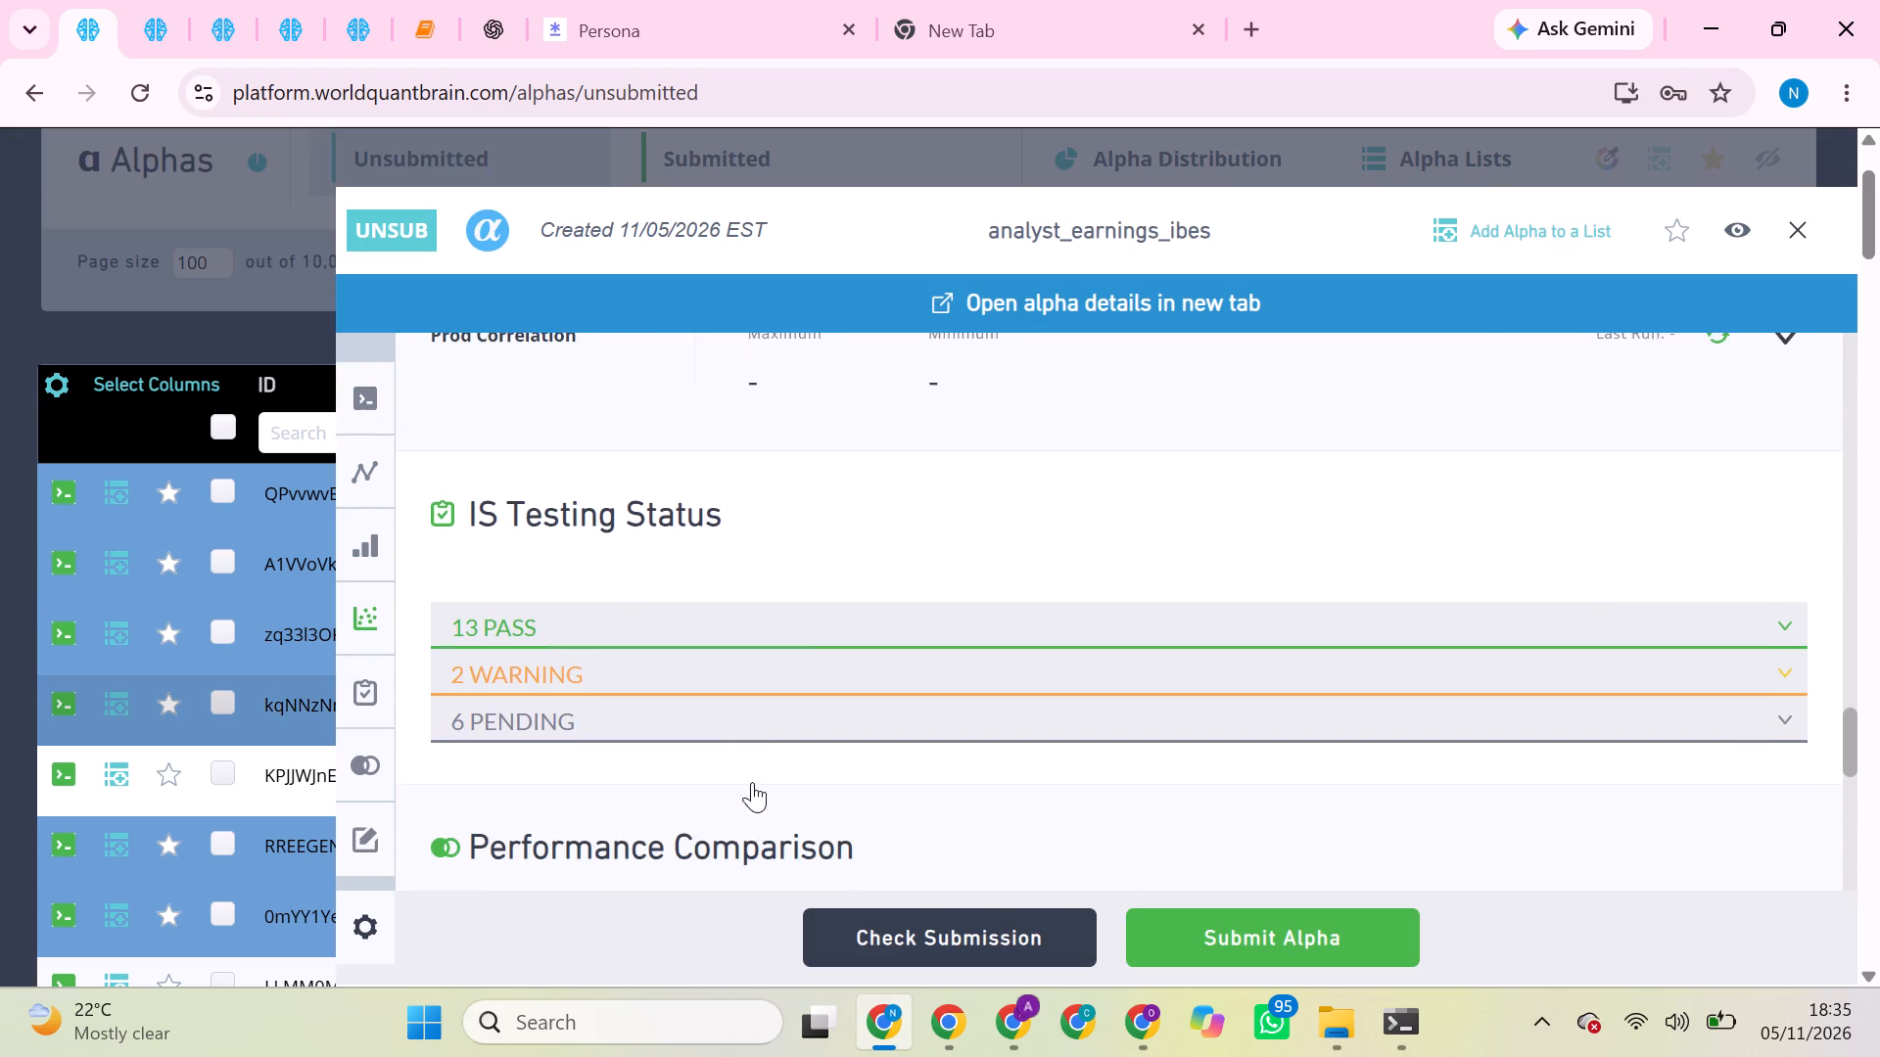
scroll(1376, 527, up, 2)
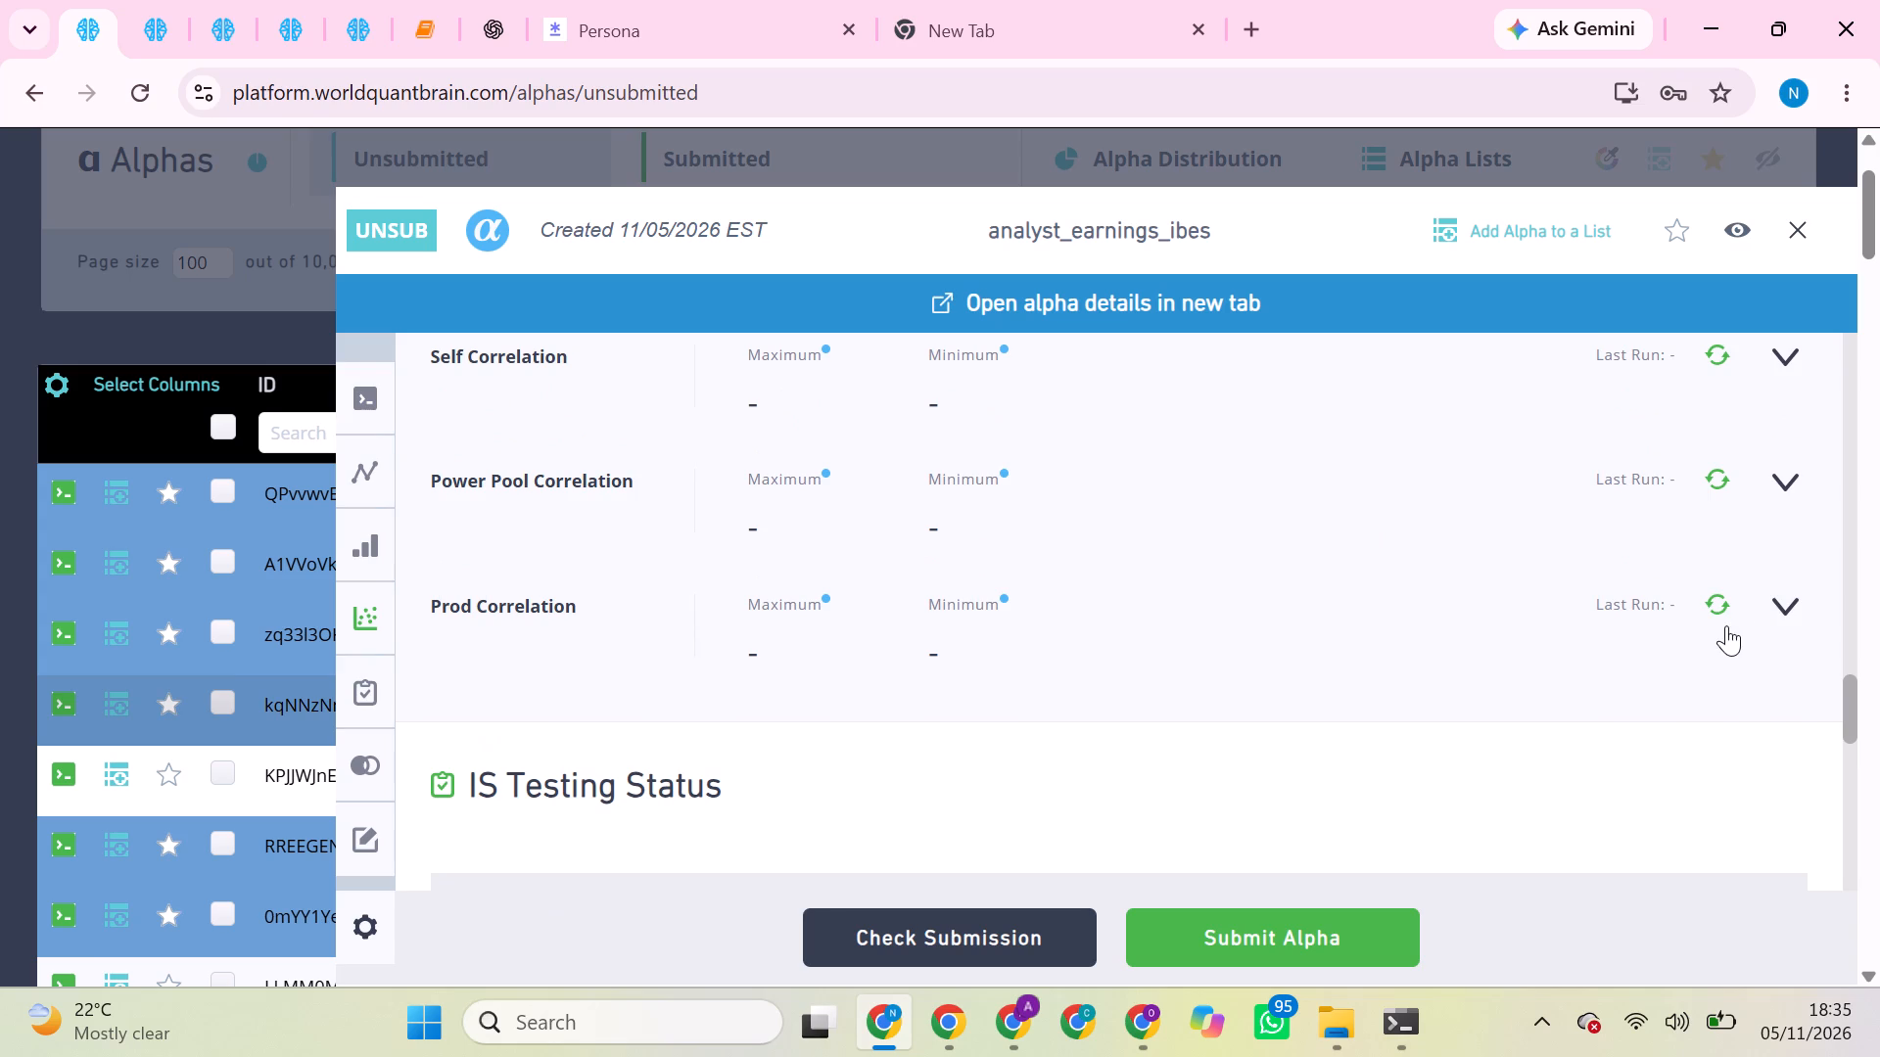
click(1716, 603)
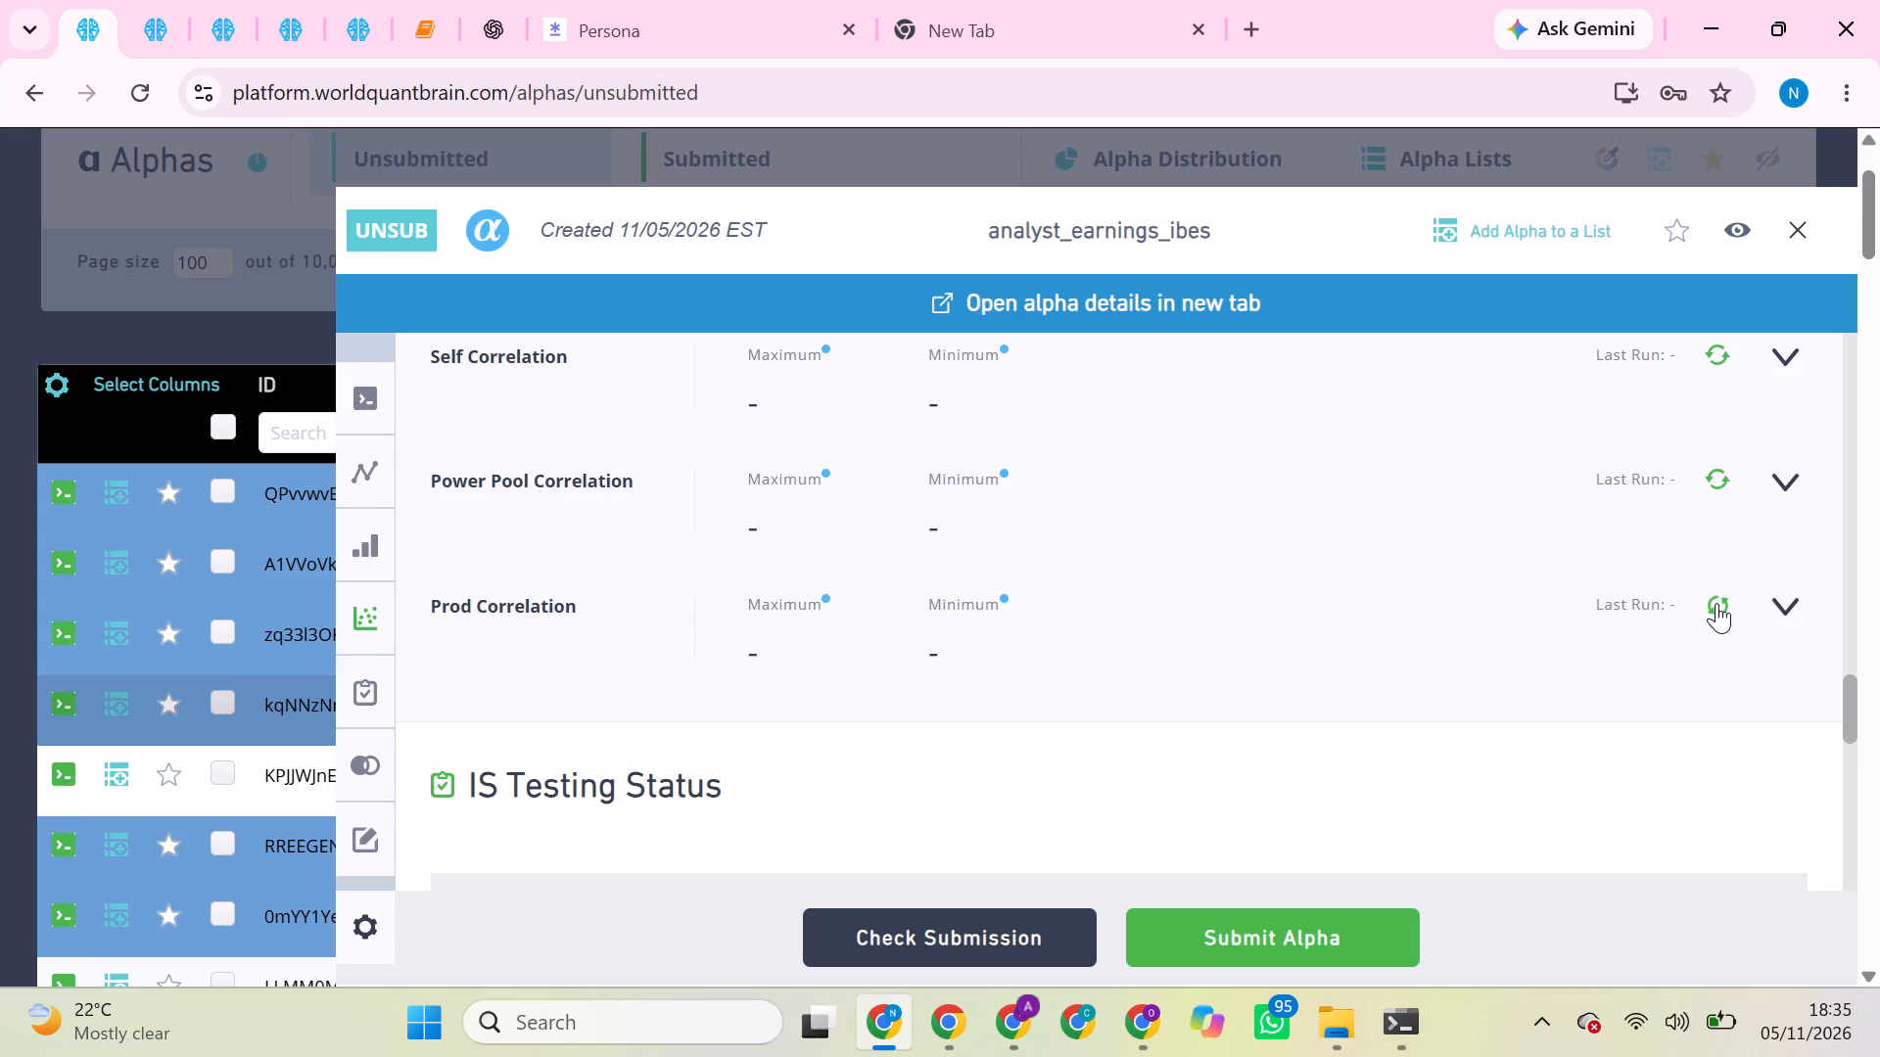
scroll(1716, 603, up, 1)
double_click(1716, 603)
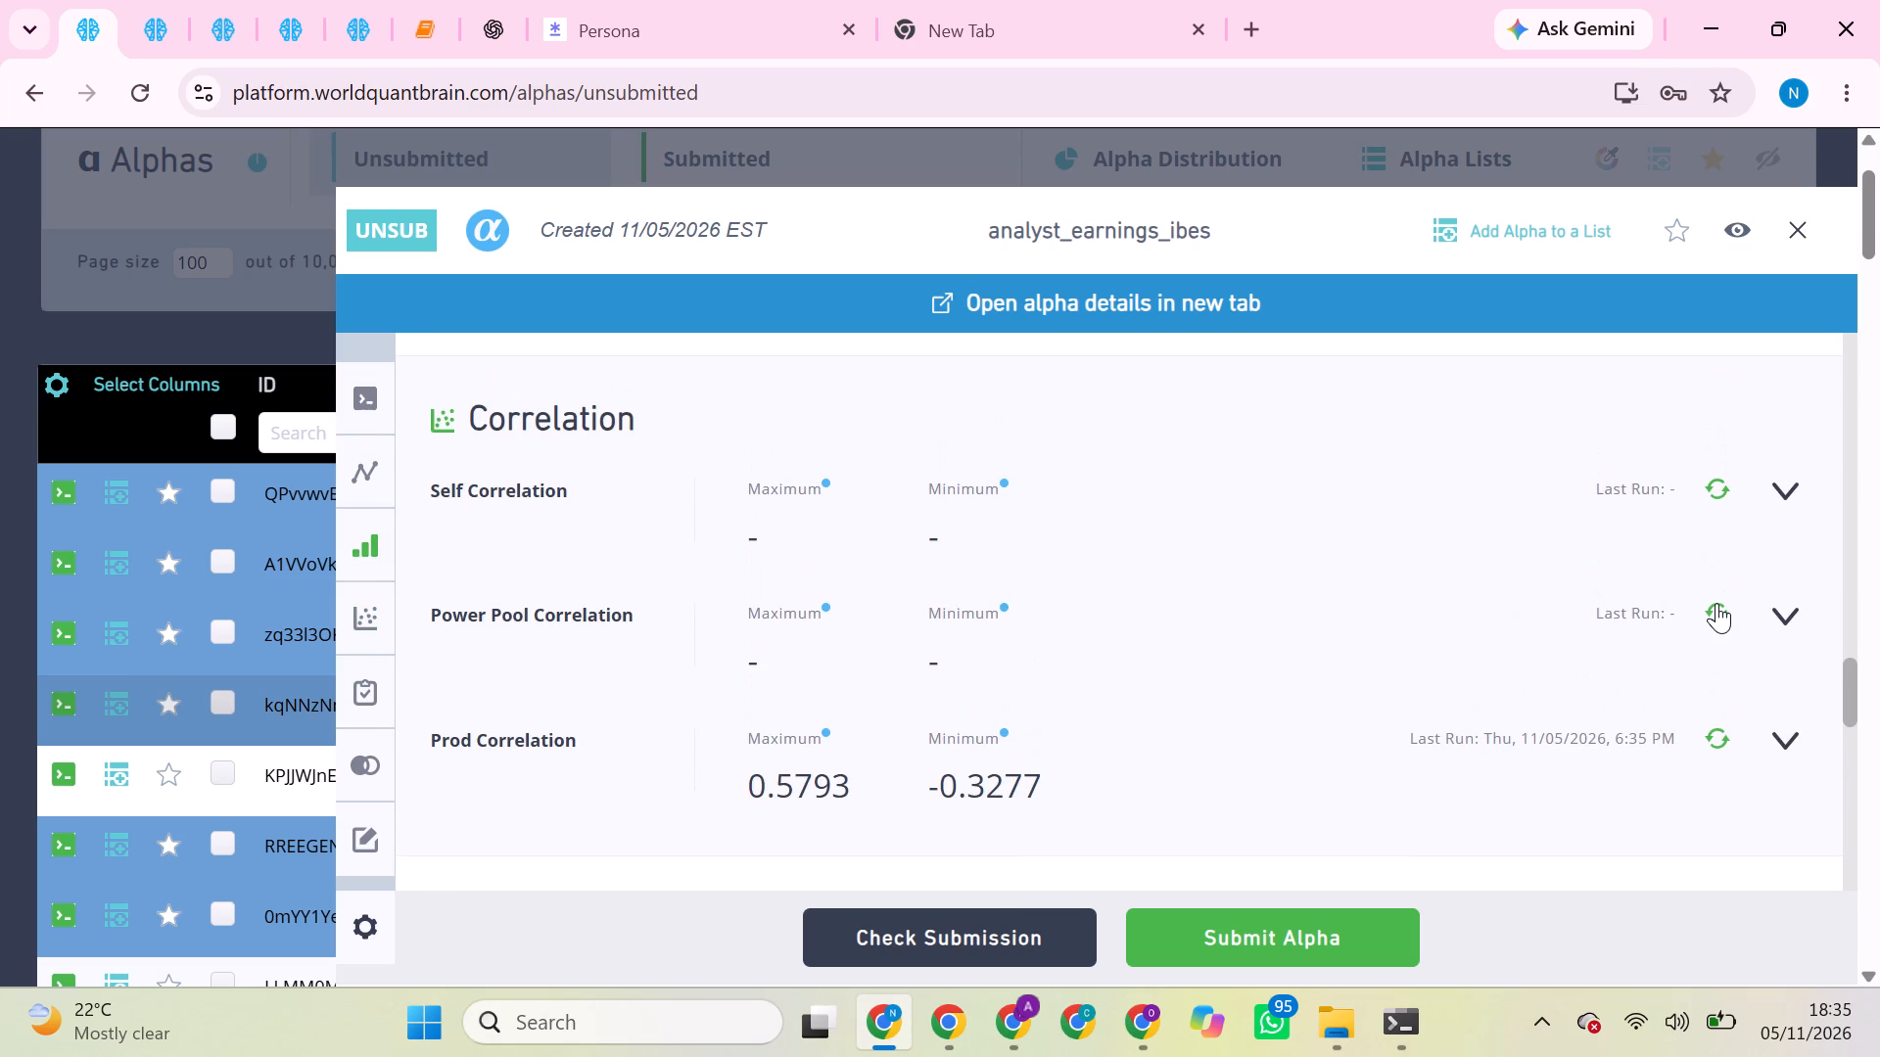
click(1716, 603)
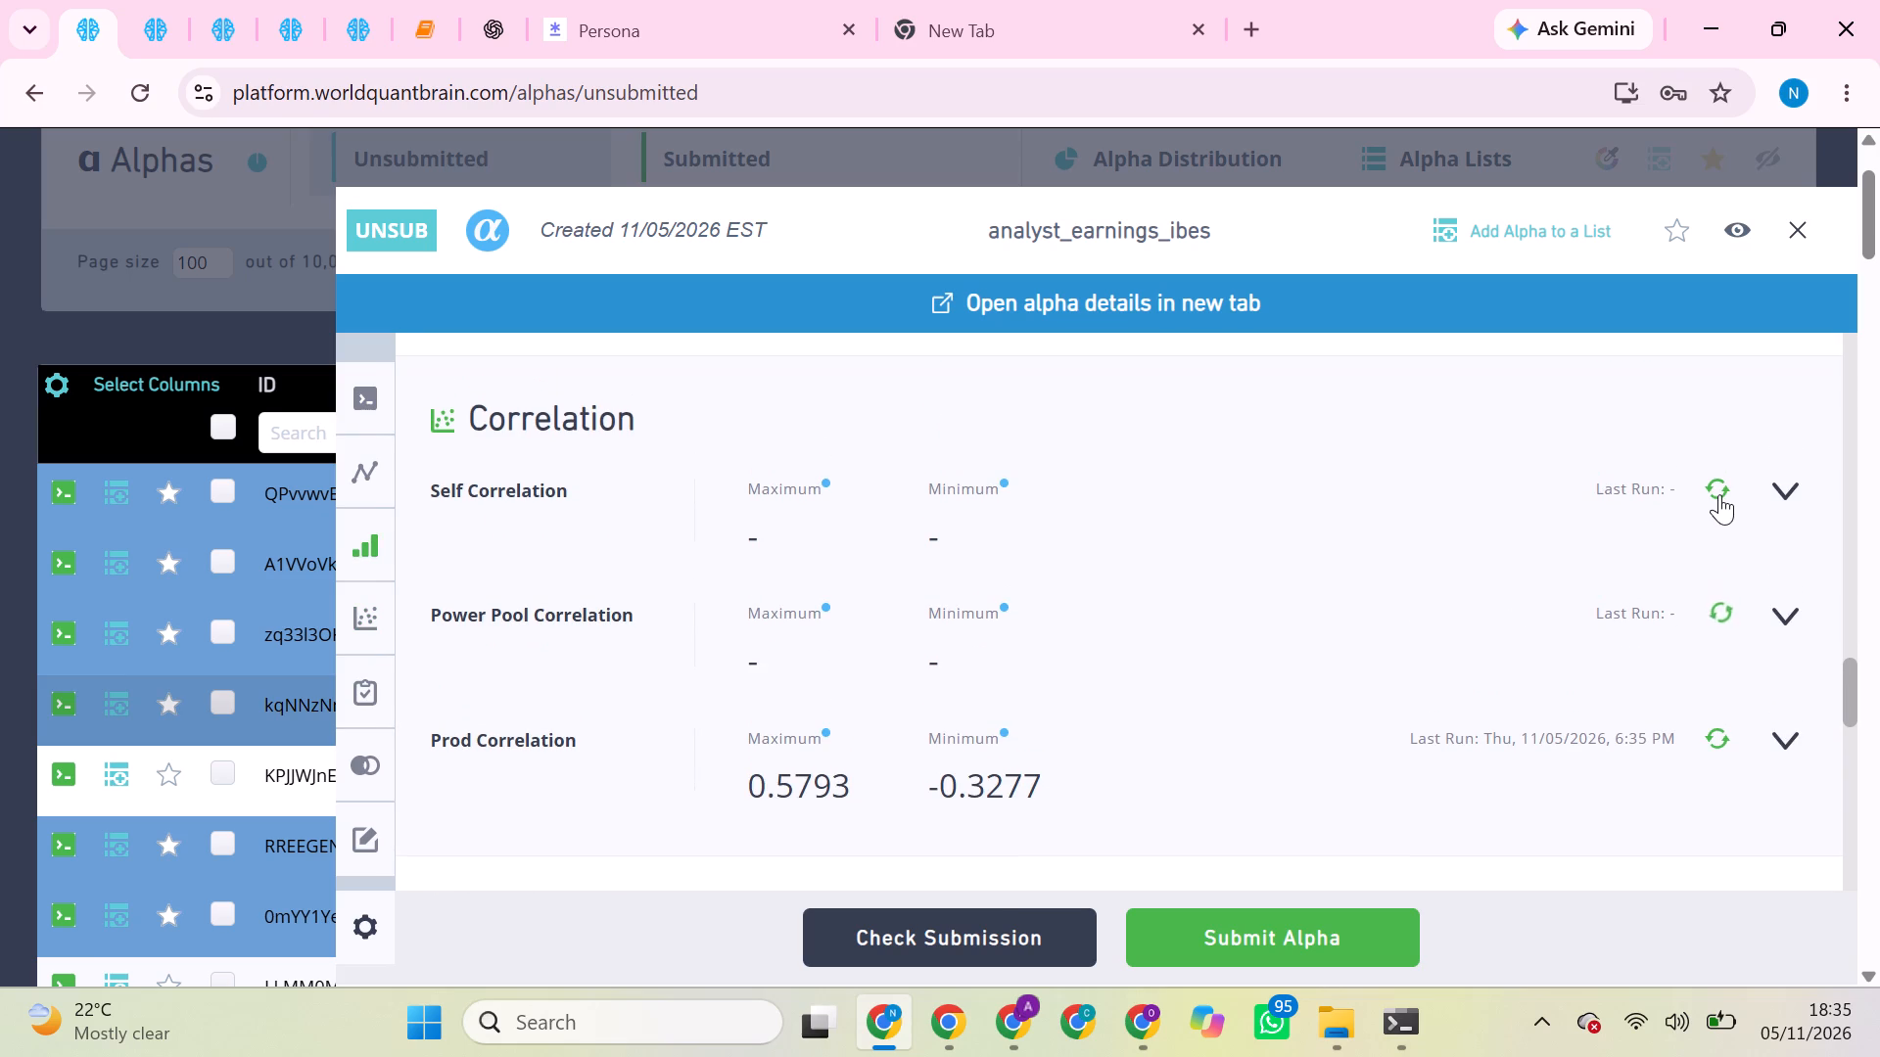
click(1717, 494)
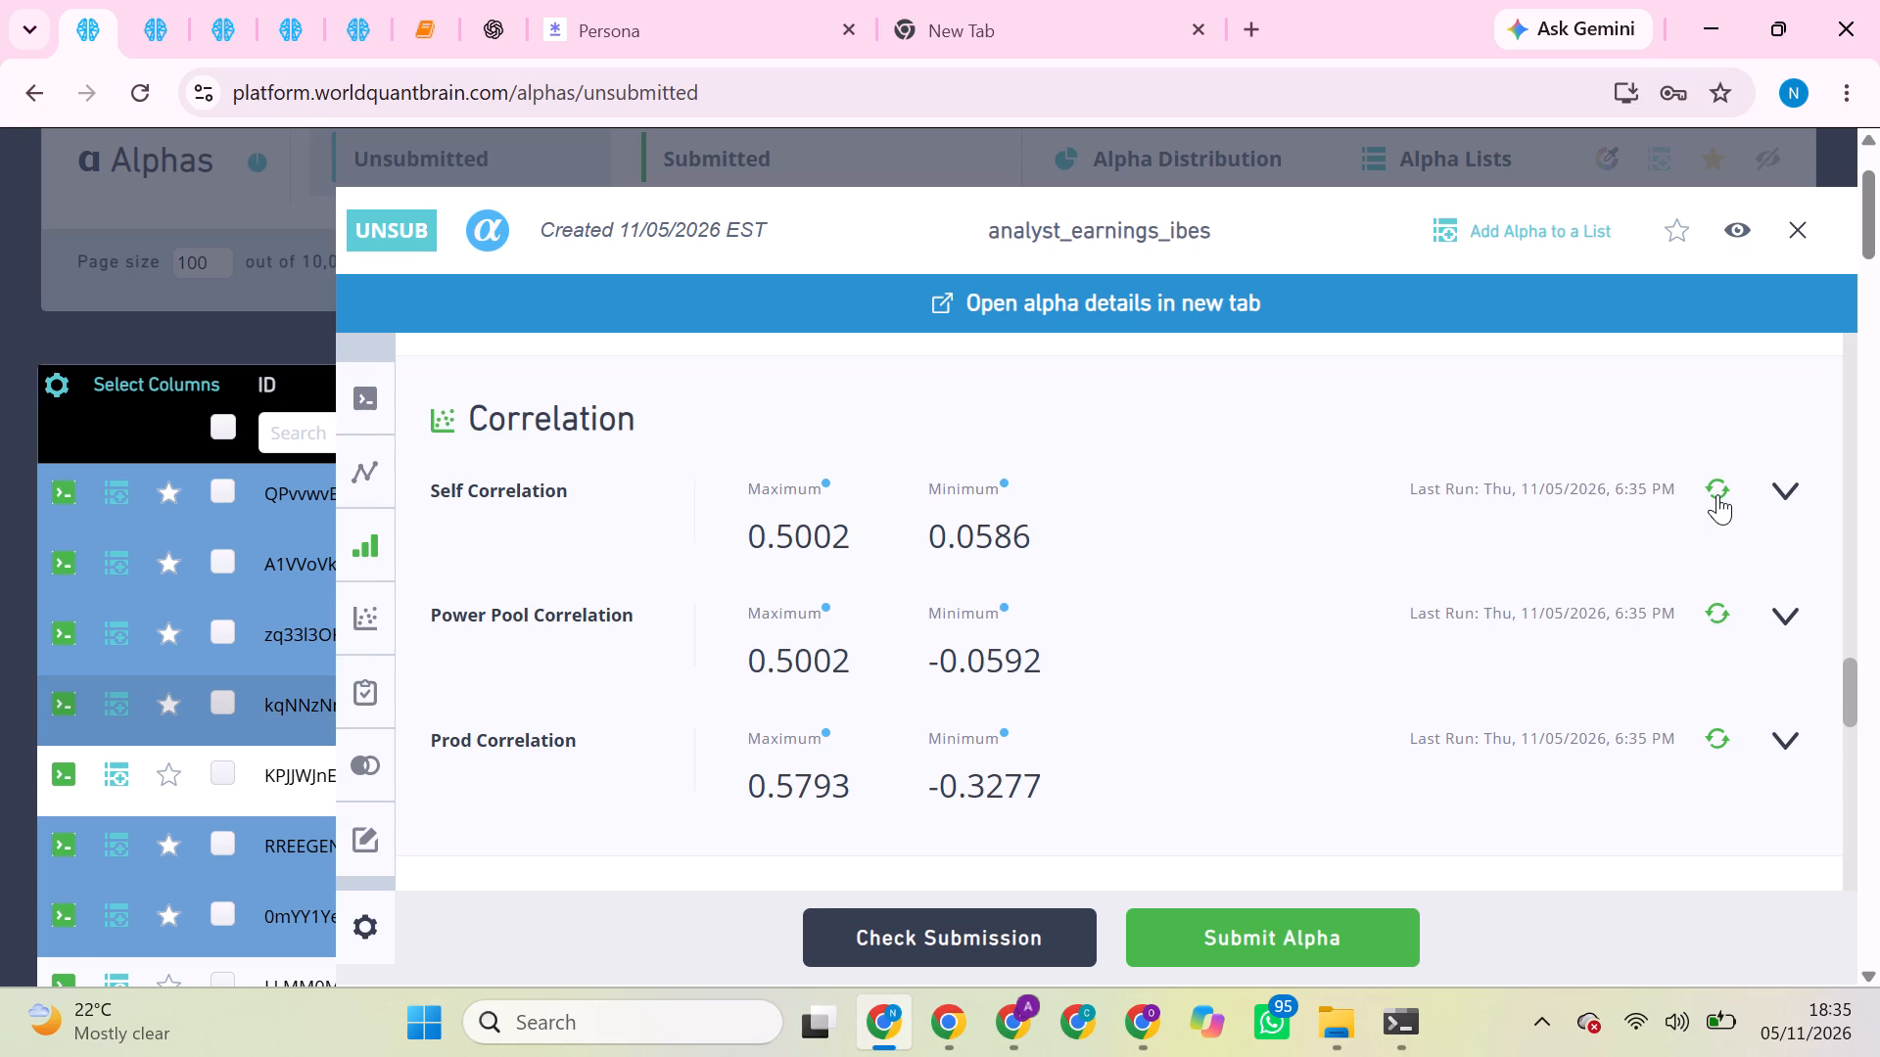
Expand the Performance Comparison of alpha kqNNzNnO to start its calculation, and look over the alpha's Properties section.
scroll(1636, 592, down, 3)
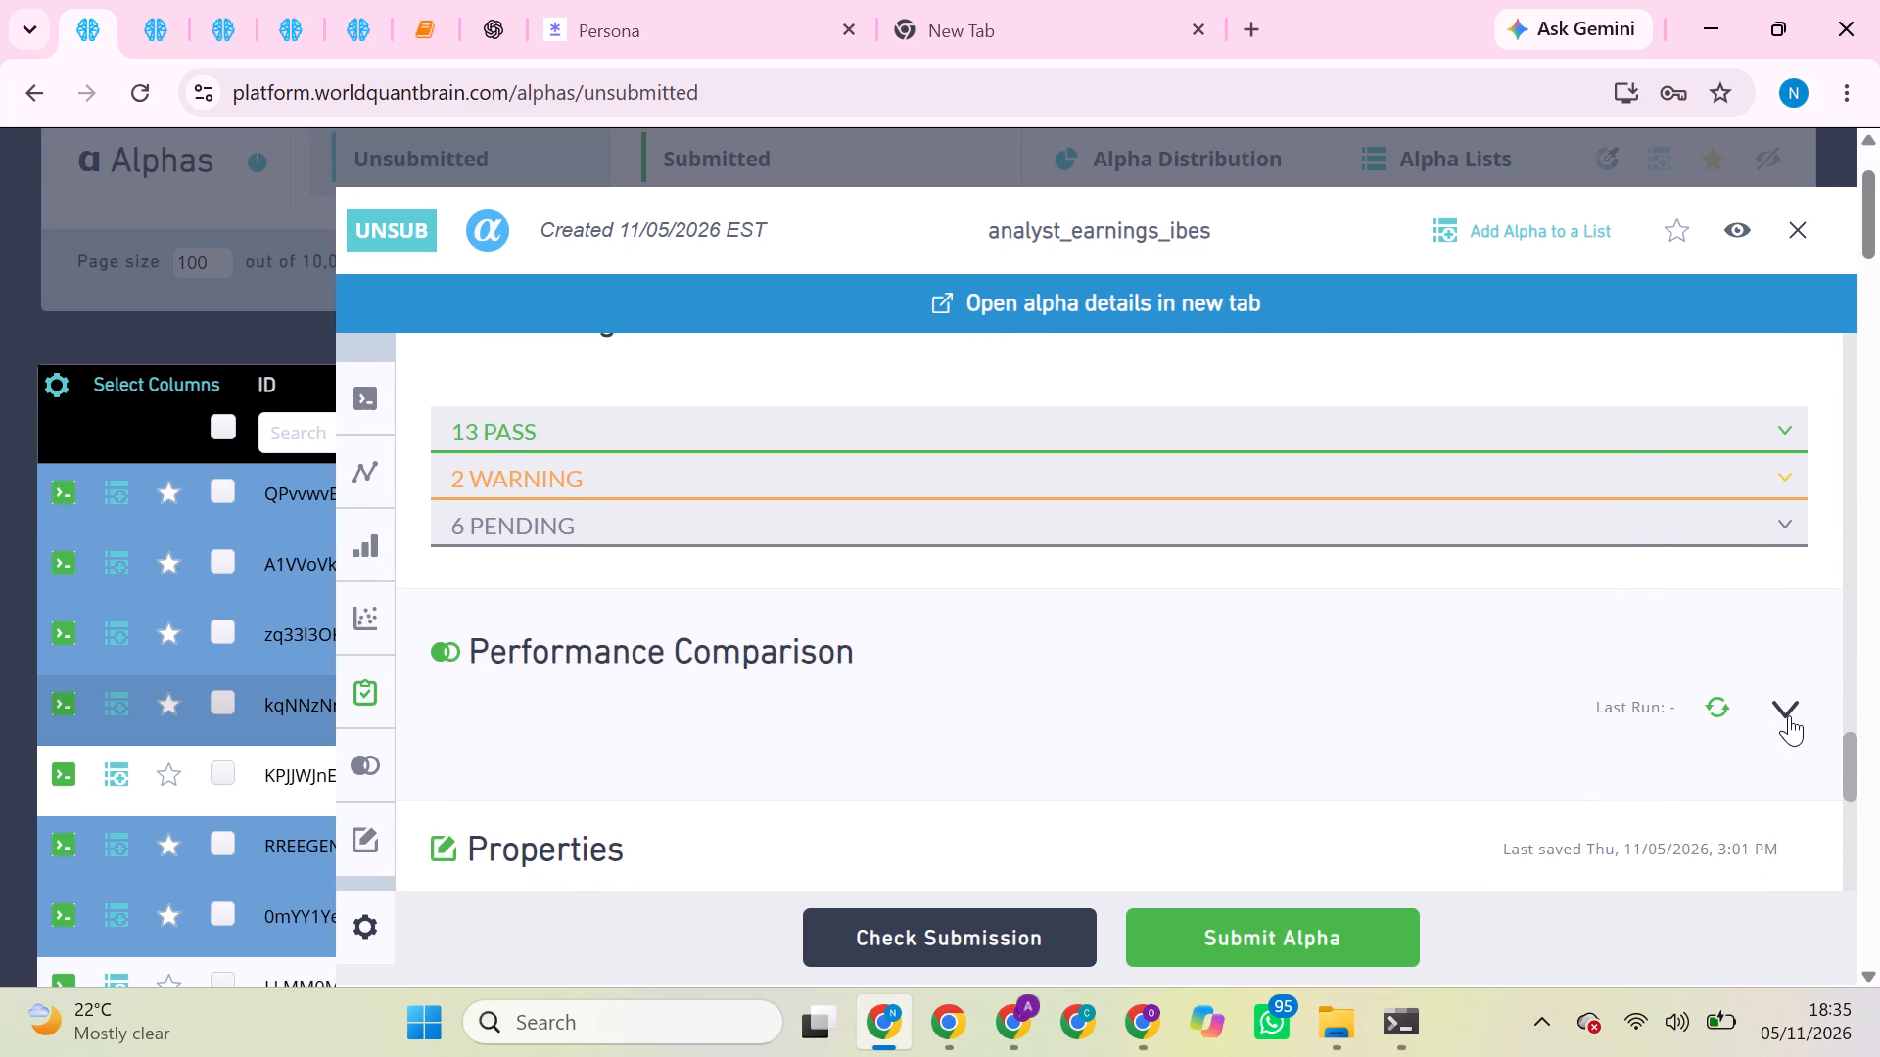
click(1789, 715)
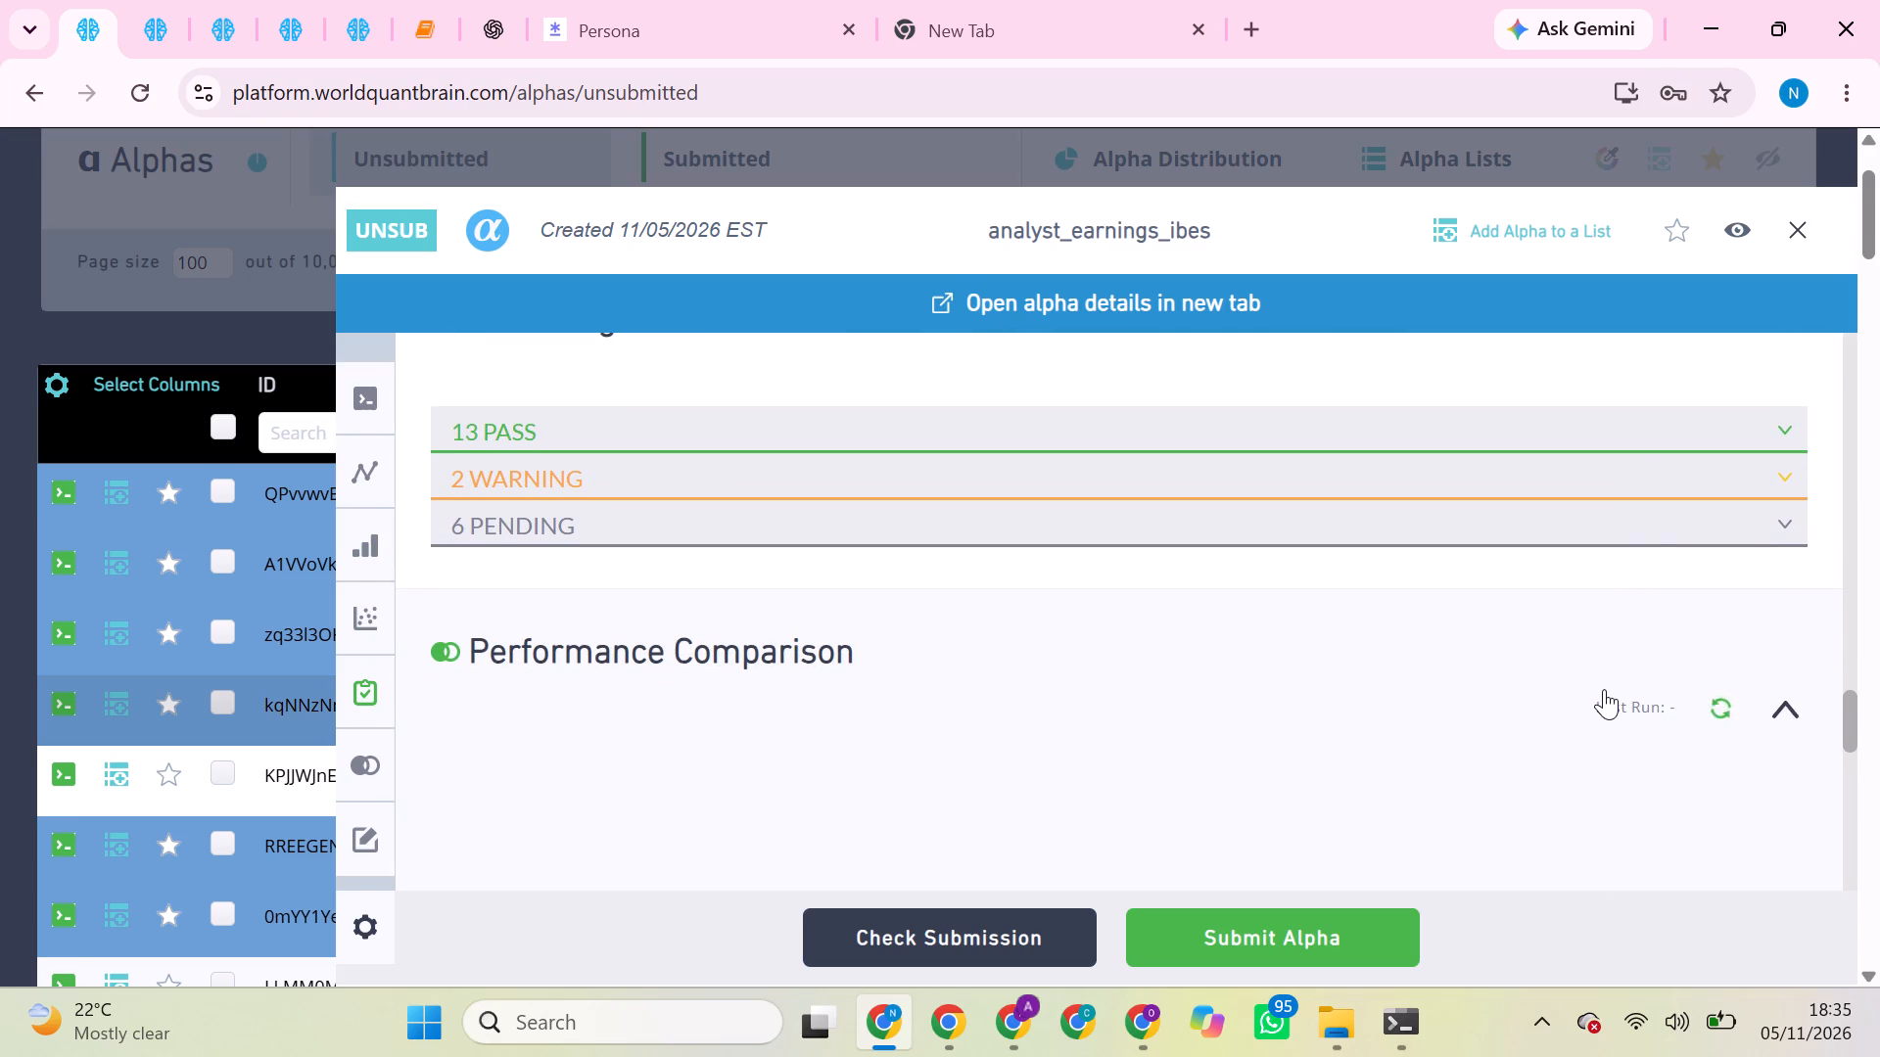
scroll(1604, 689, down, 3)
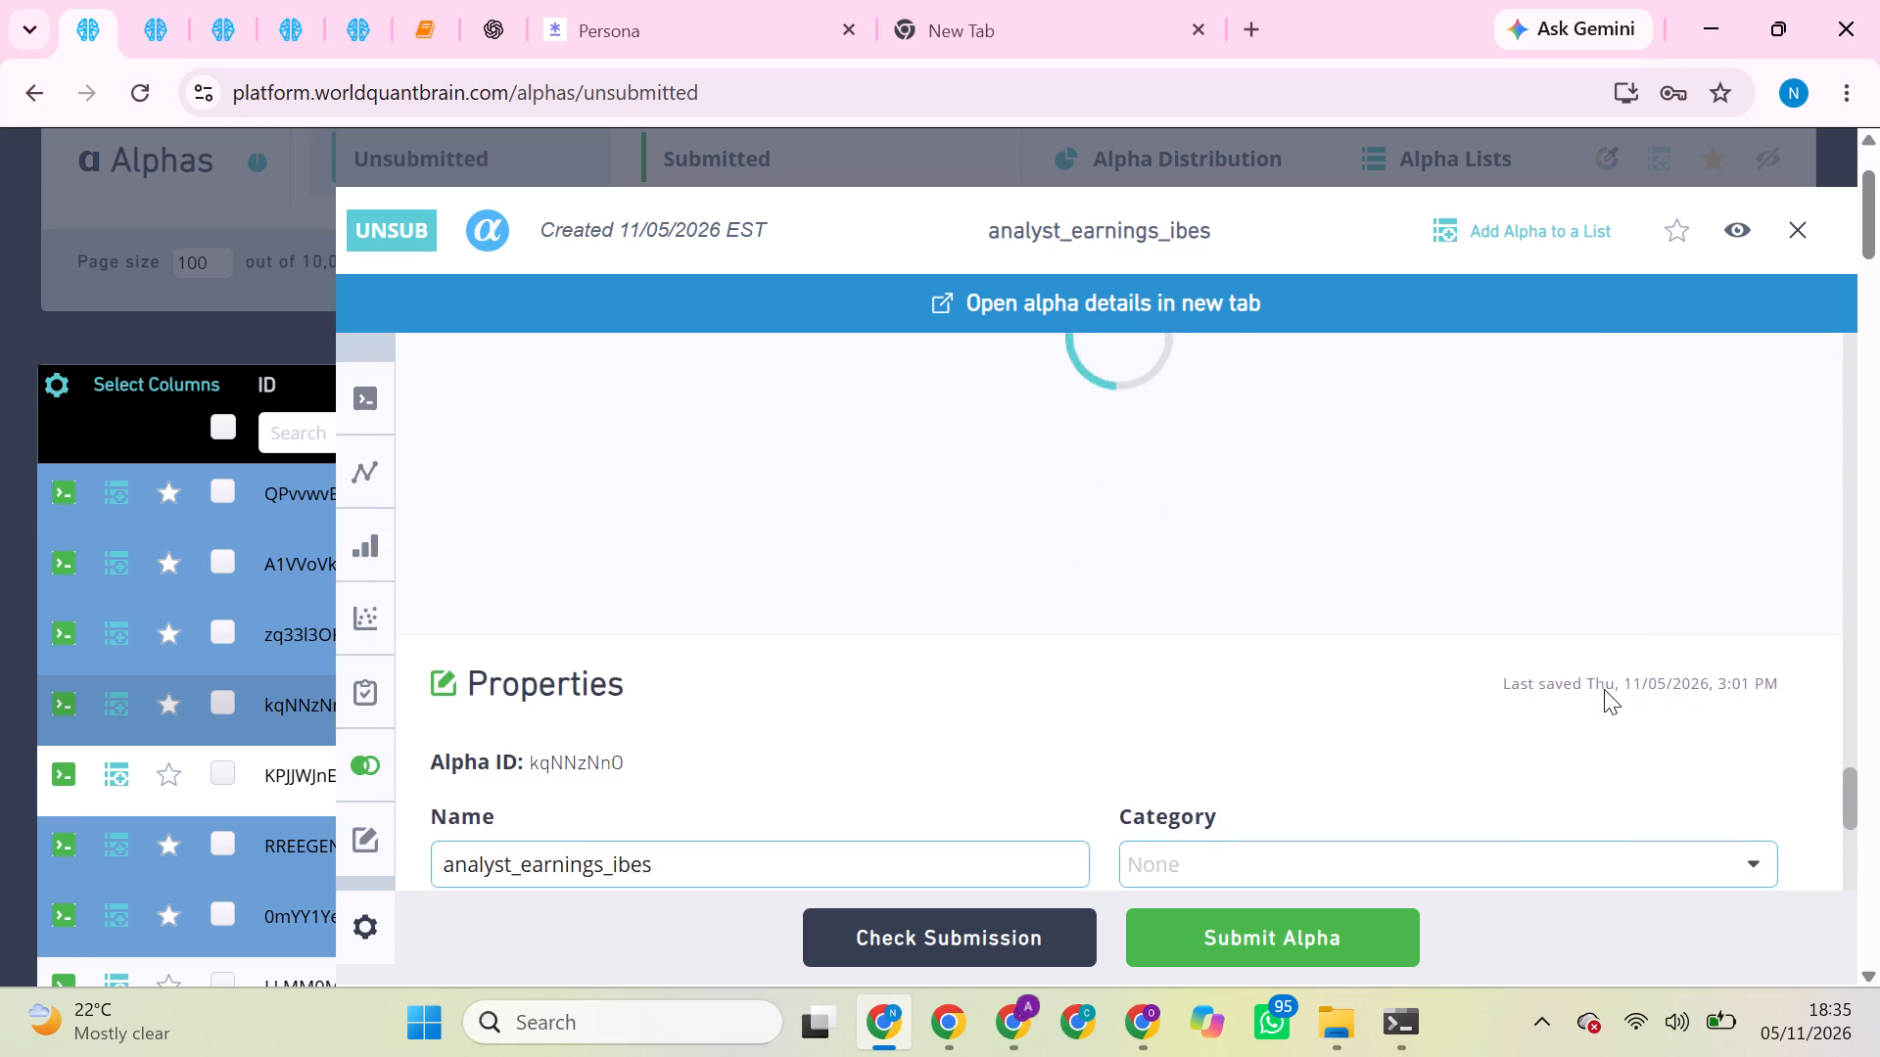
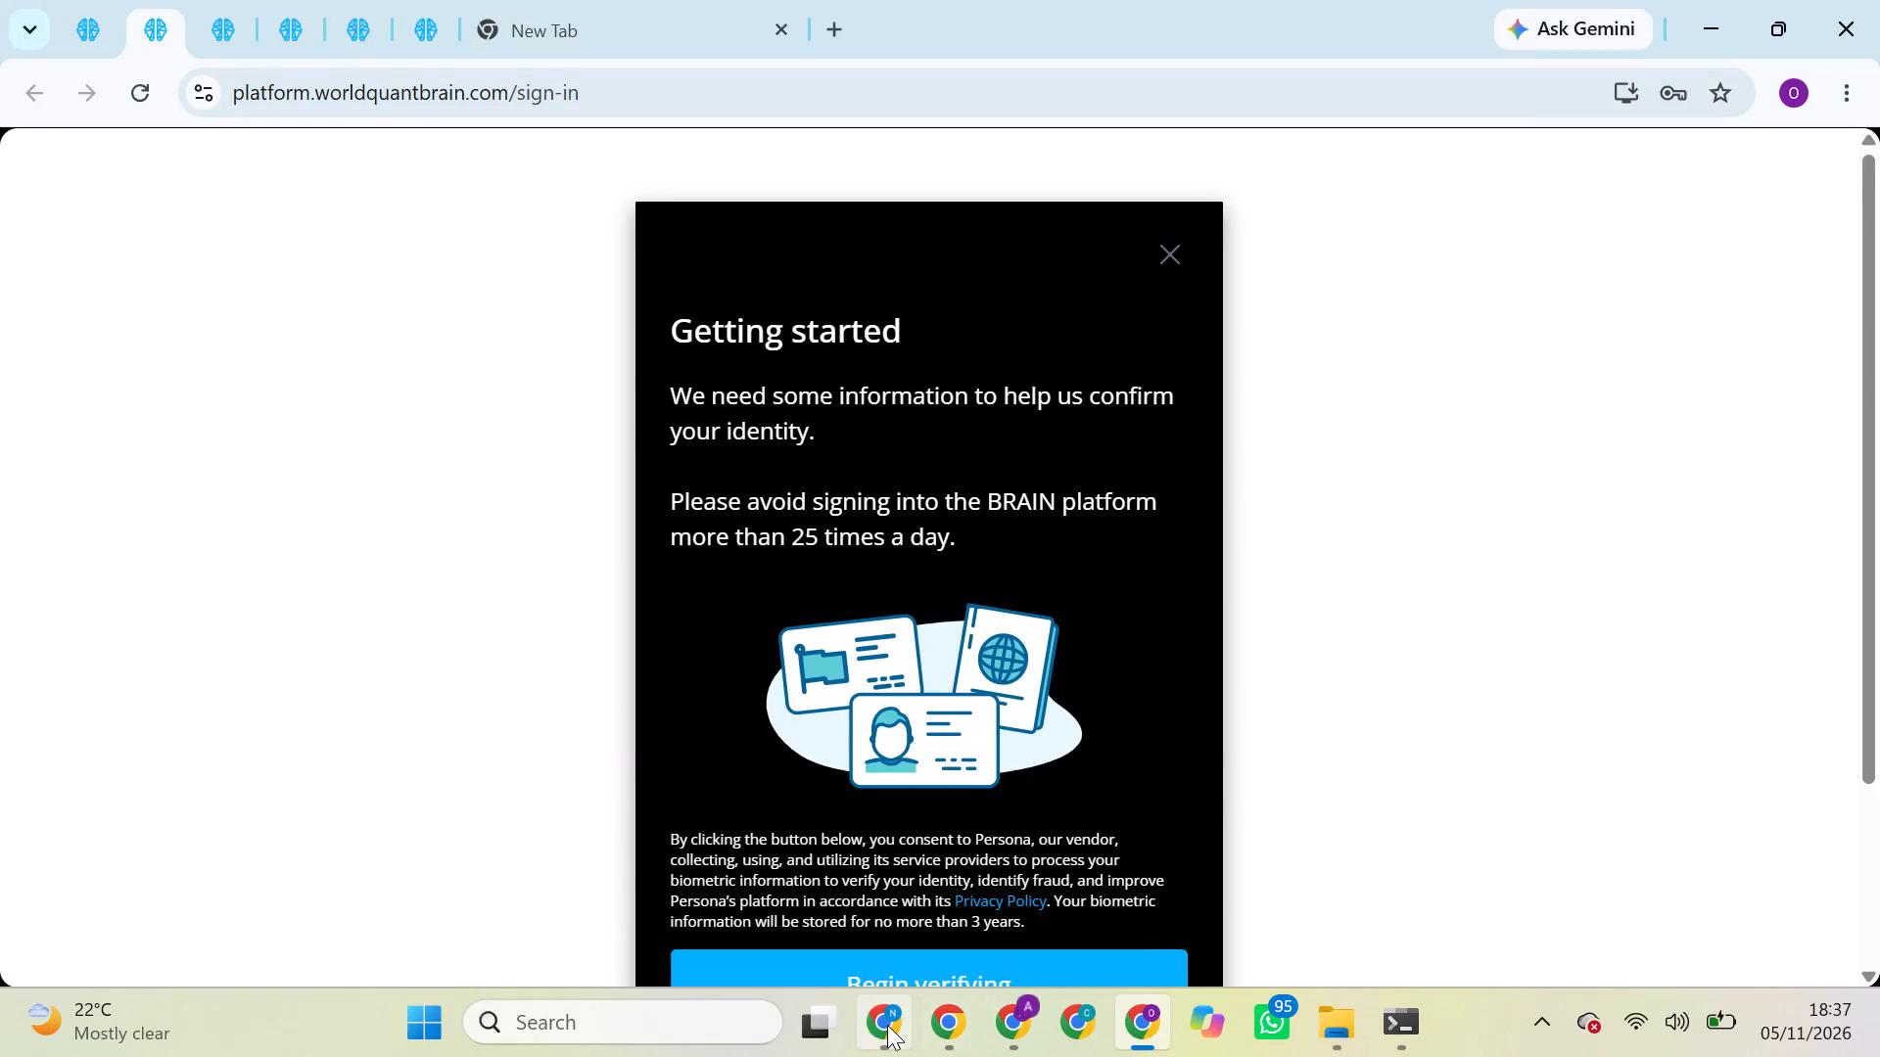
Switch to the window with alpha kqNNzNnO and review its Performance Comparison figures, PnL chart and correlation values.
scroll(1204, 776, down, 2)
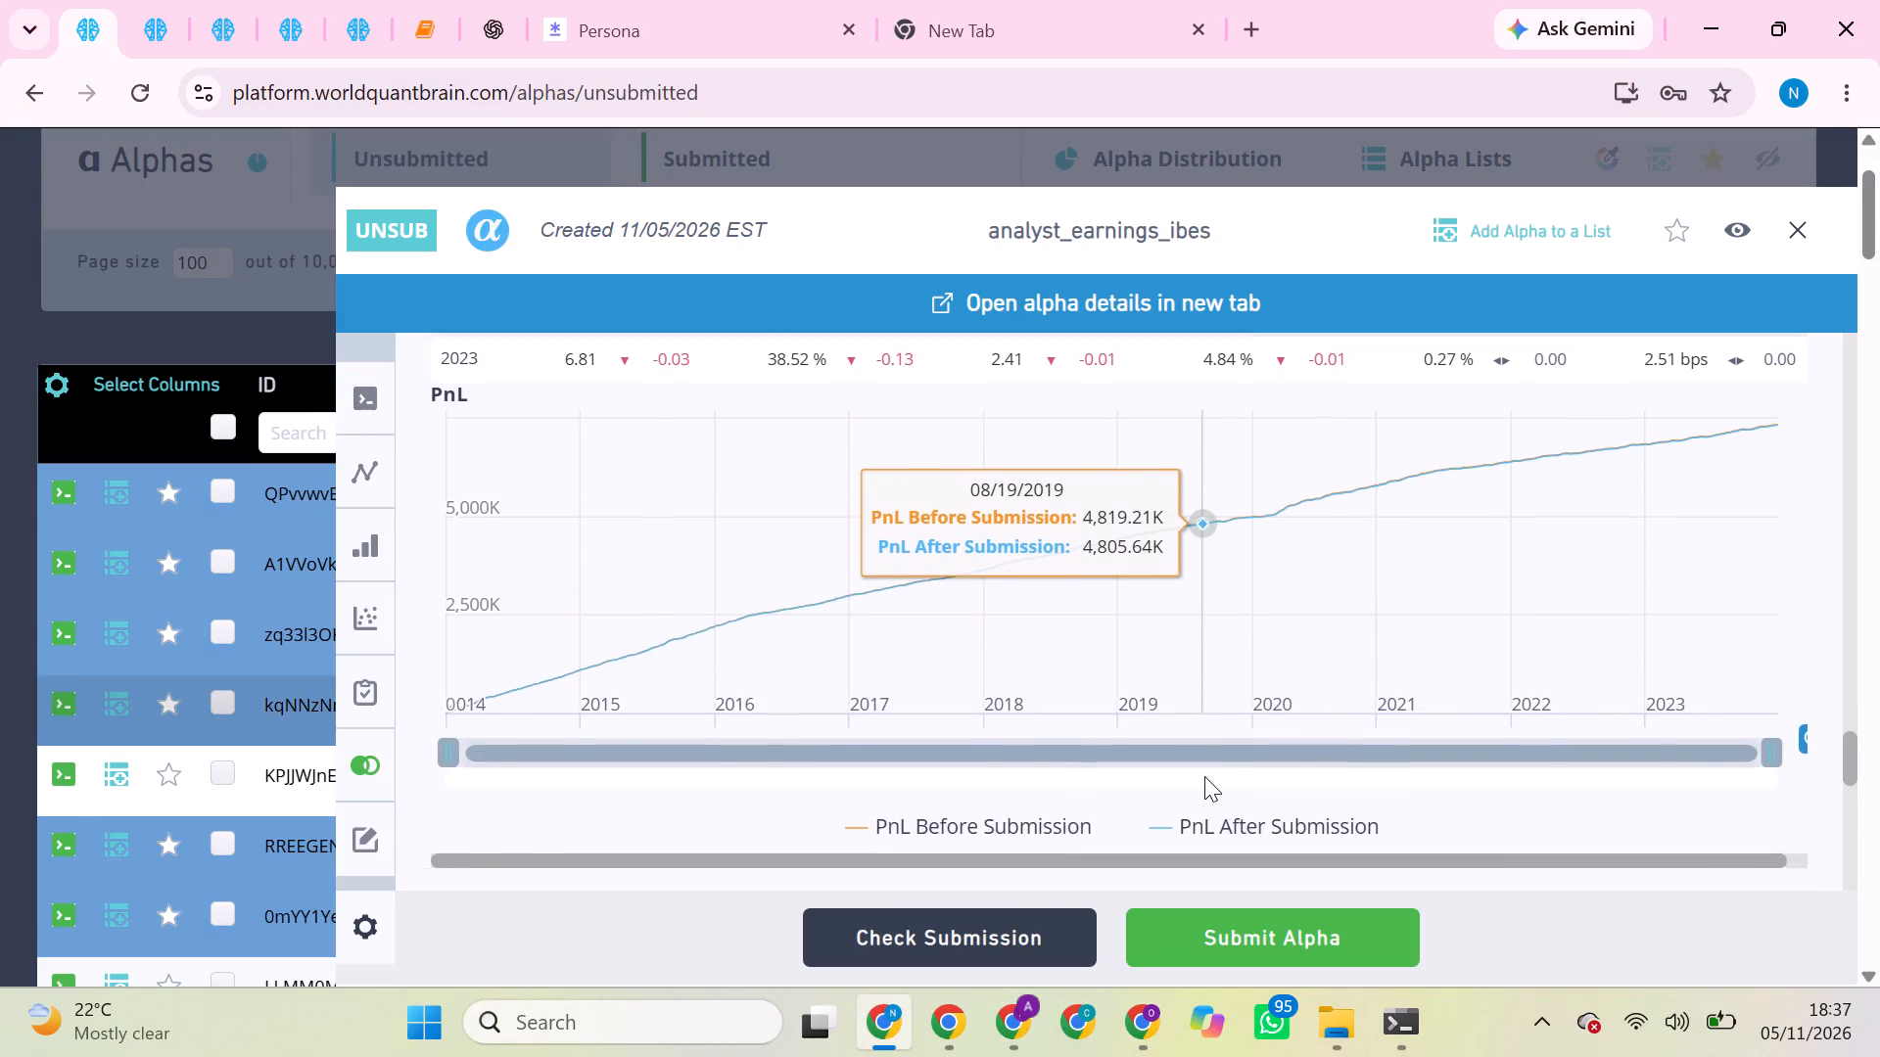
scroll(1204, 776, down, 2)
scroll(1204, 776, up, 2)
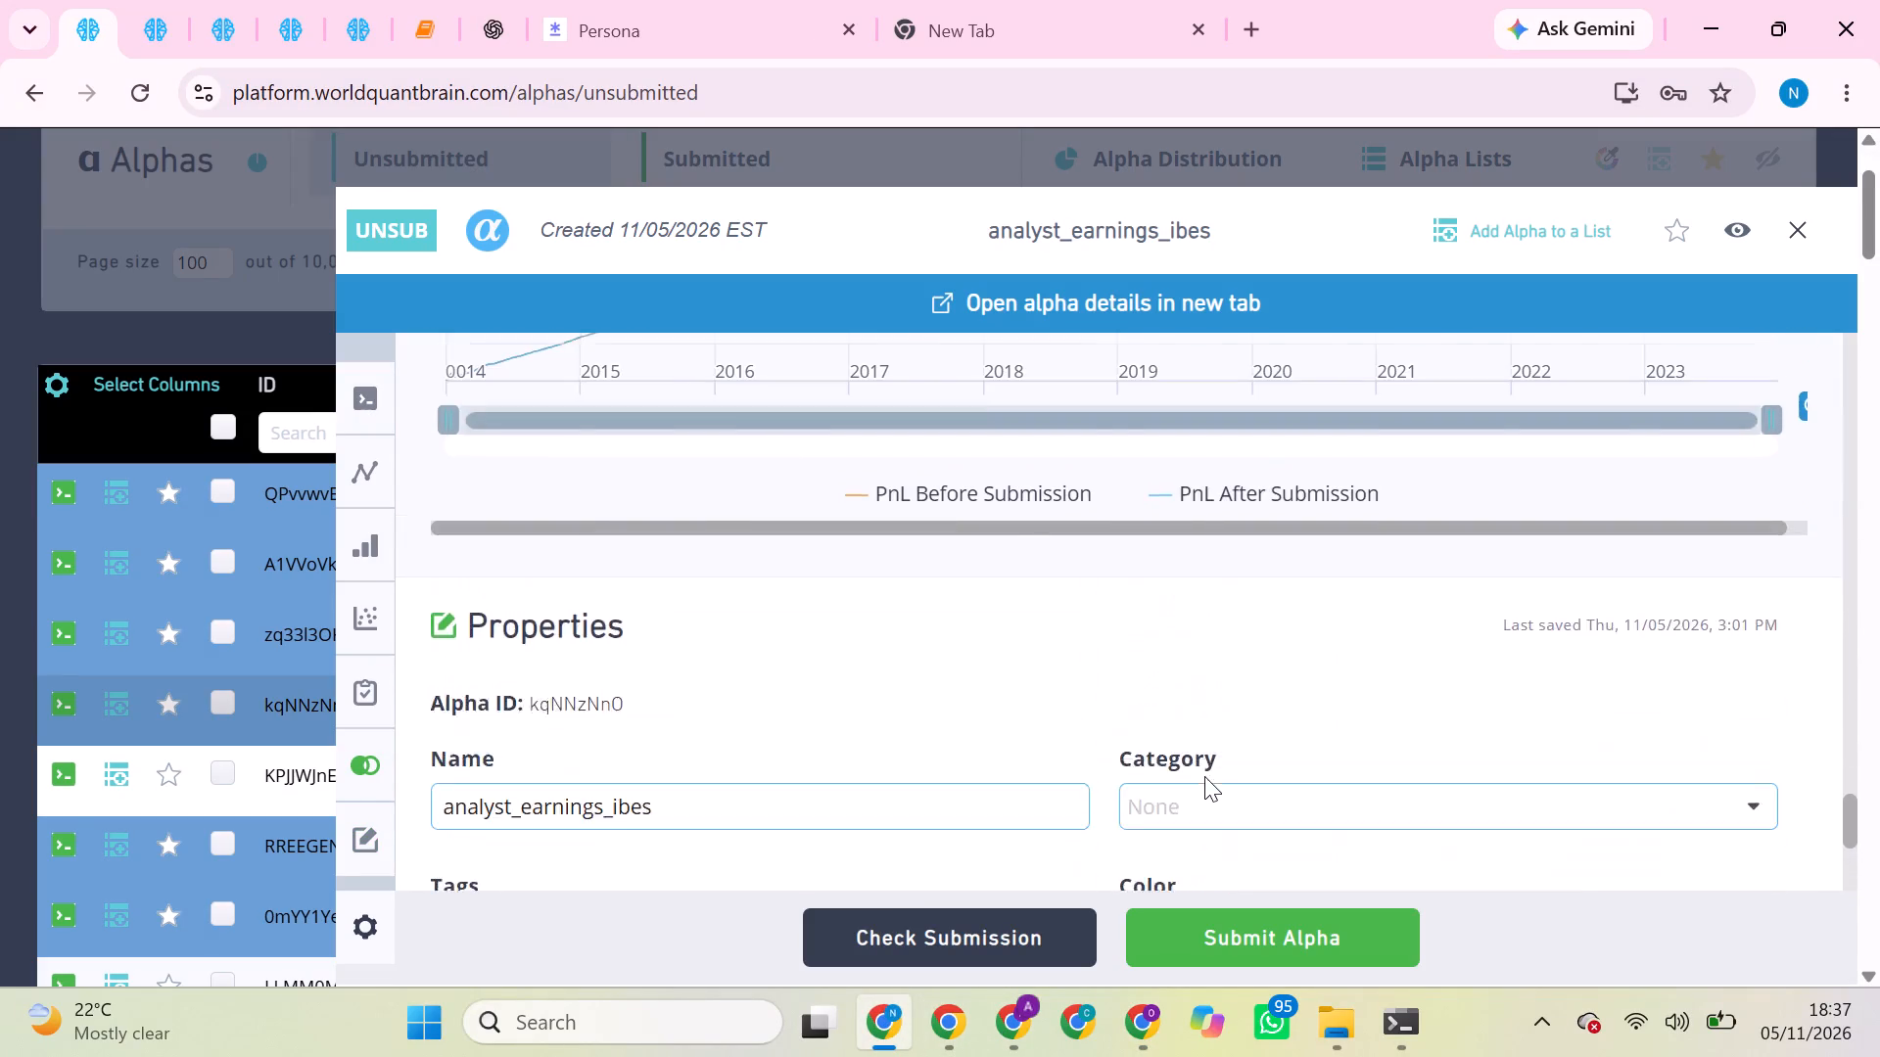
scroll(1204, 776, up, 4)
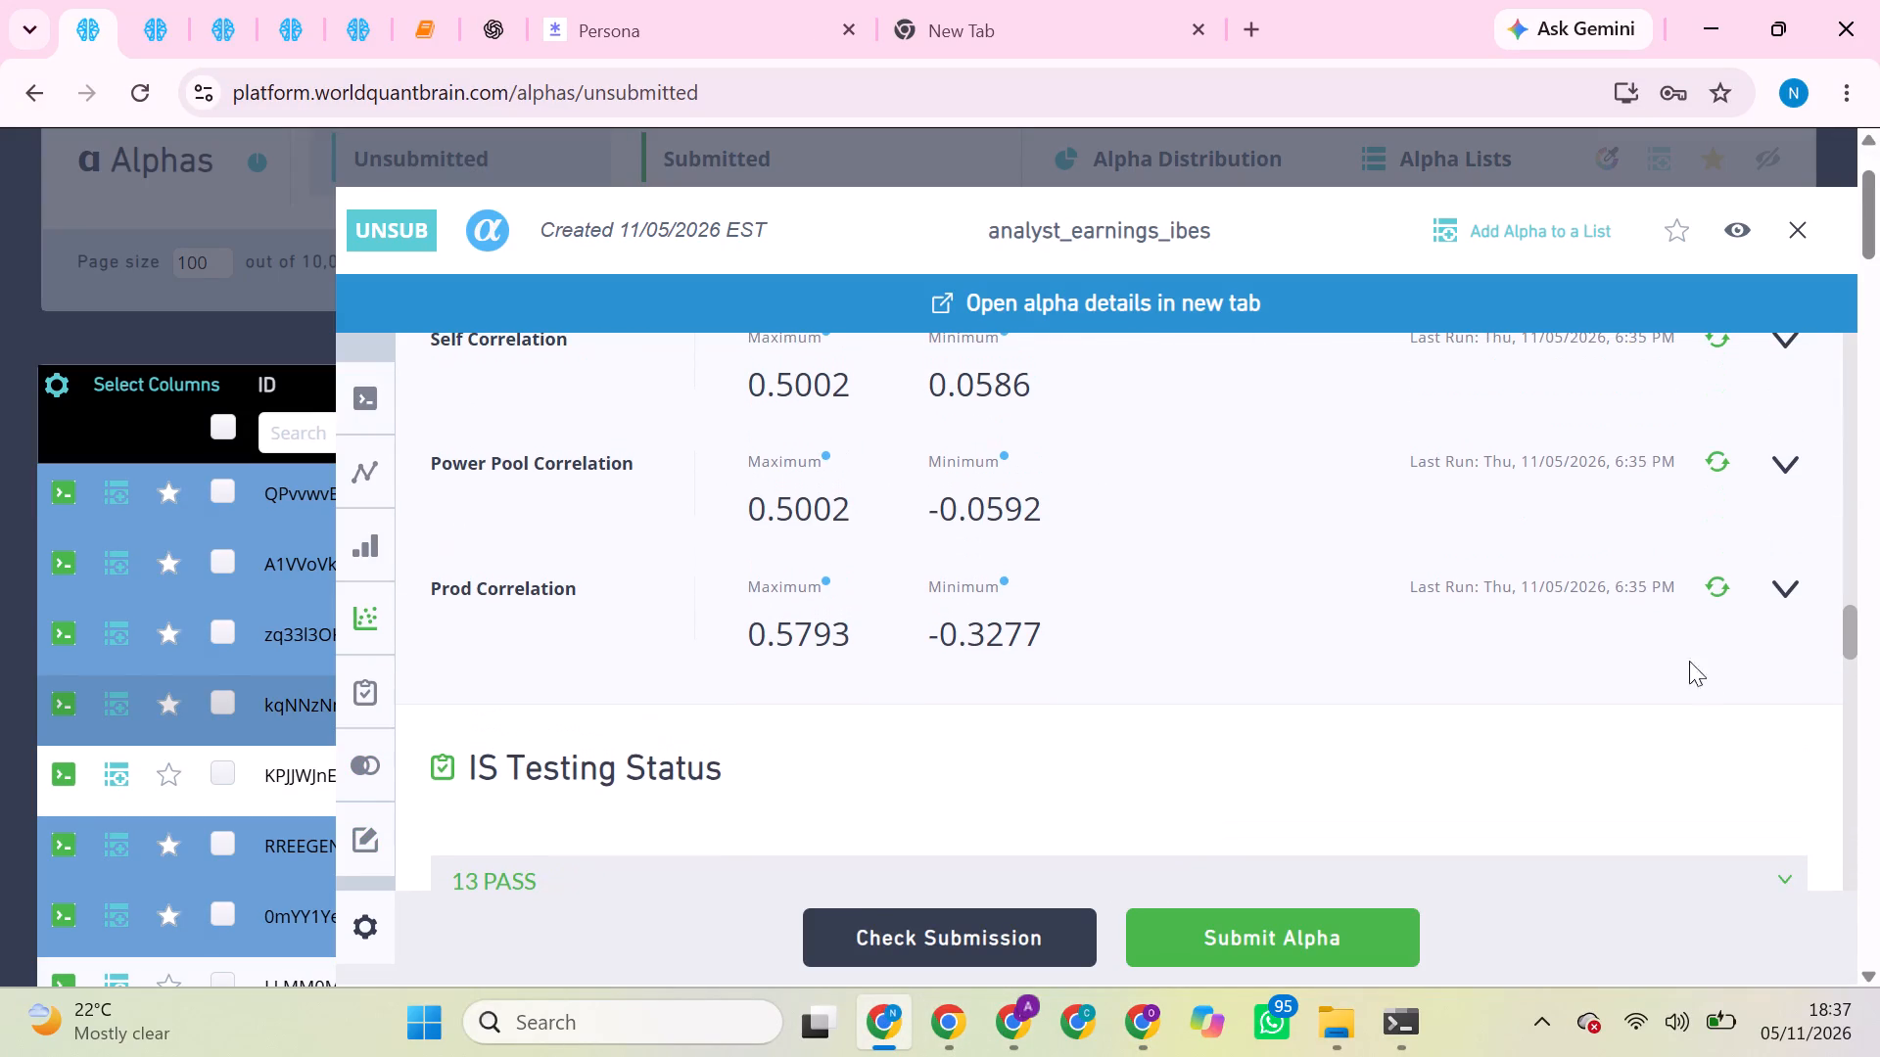
scroll(1707, 668, down, 3)
scroll(1625, 664, up, 1)
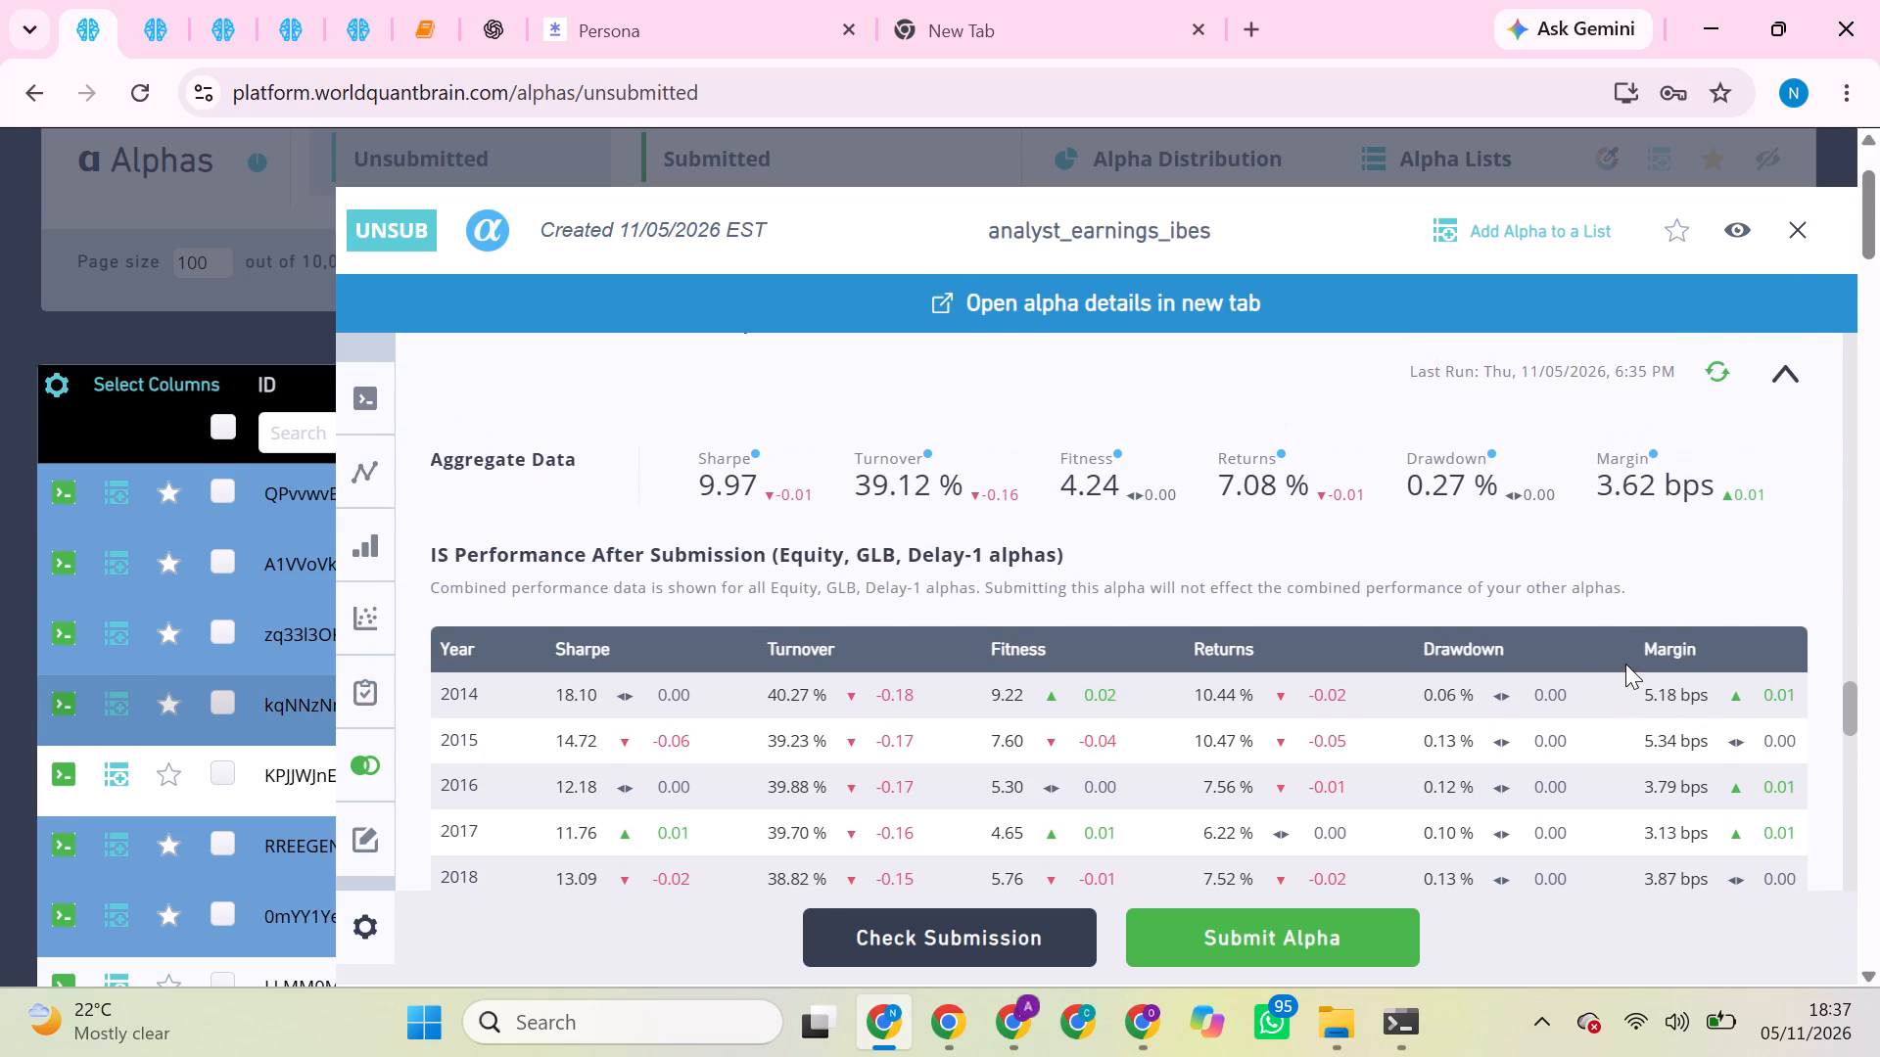
scroll(1625, 664, up, 1)
Open the details of unsubmitted alpha RREEGEN0 and run its Prod, Power Pool and Self Correlation checks.
click(287, 845)
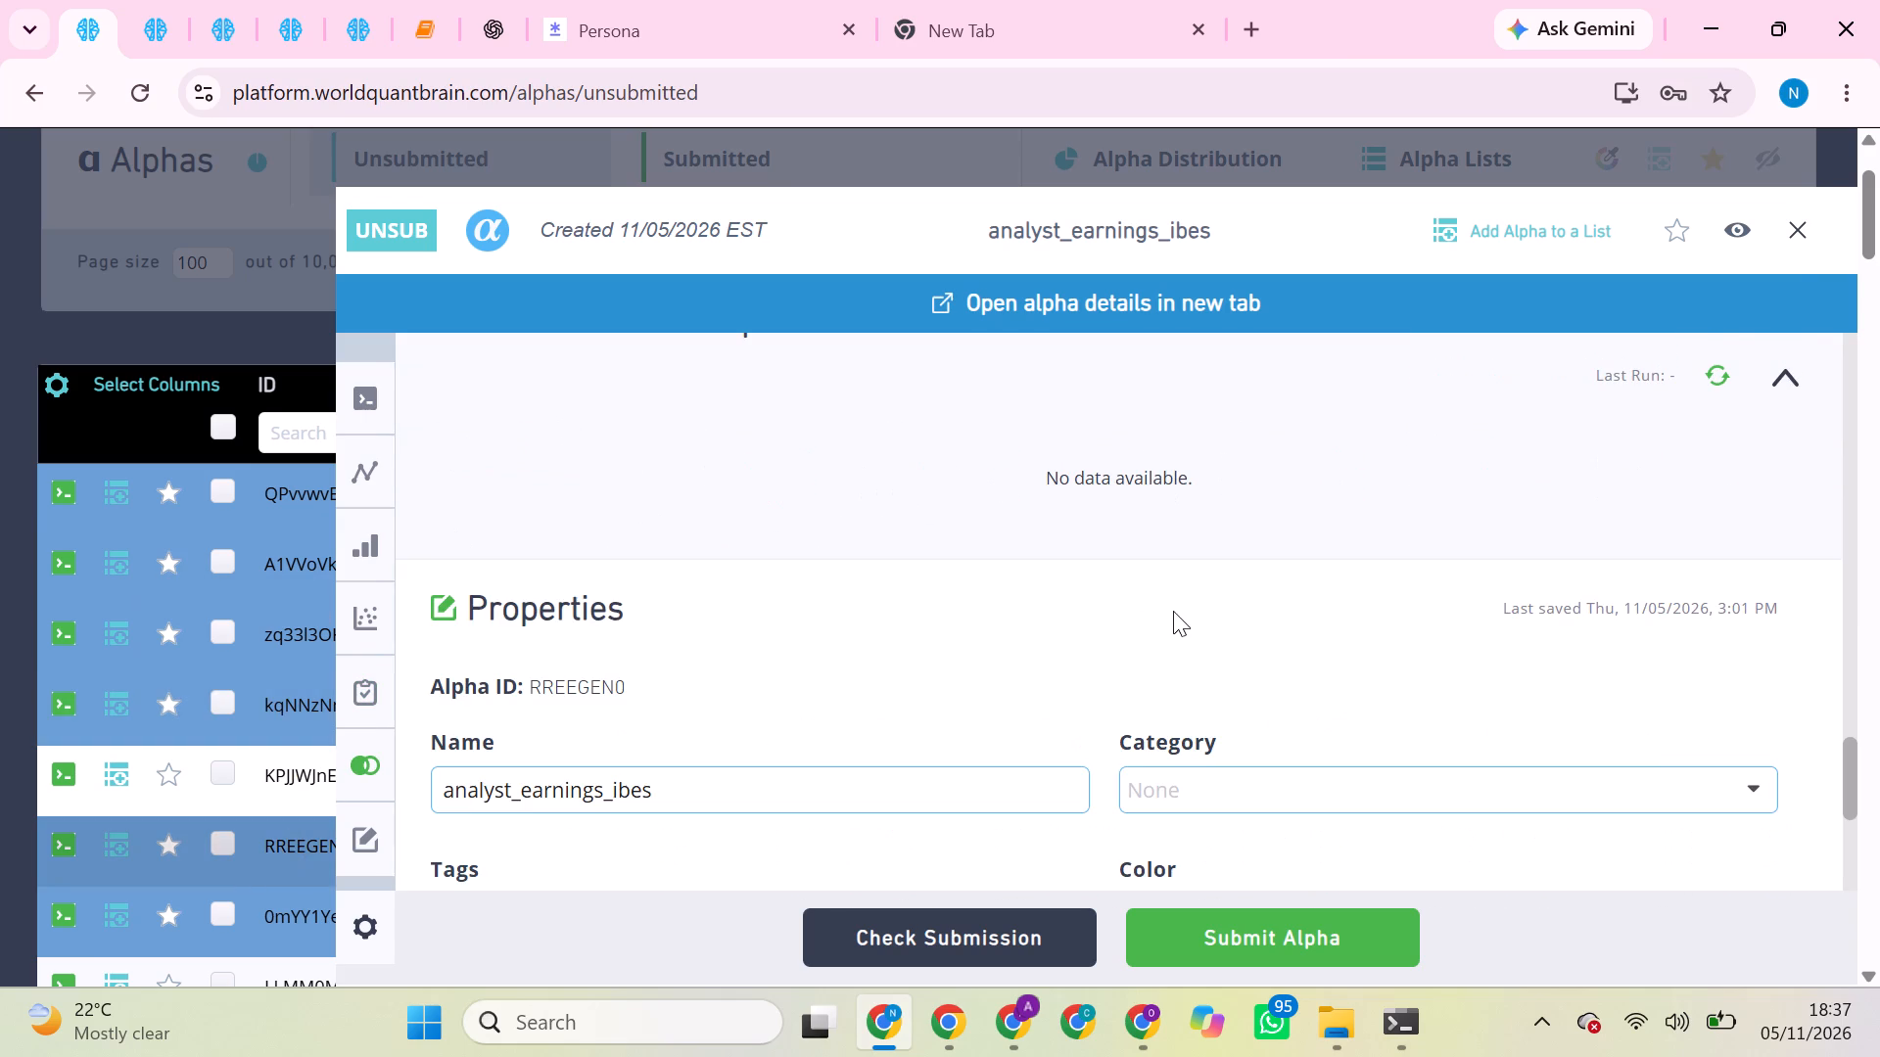
scroll(1173, 611, up, 4)
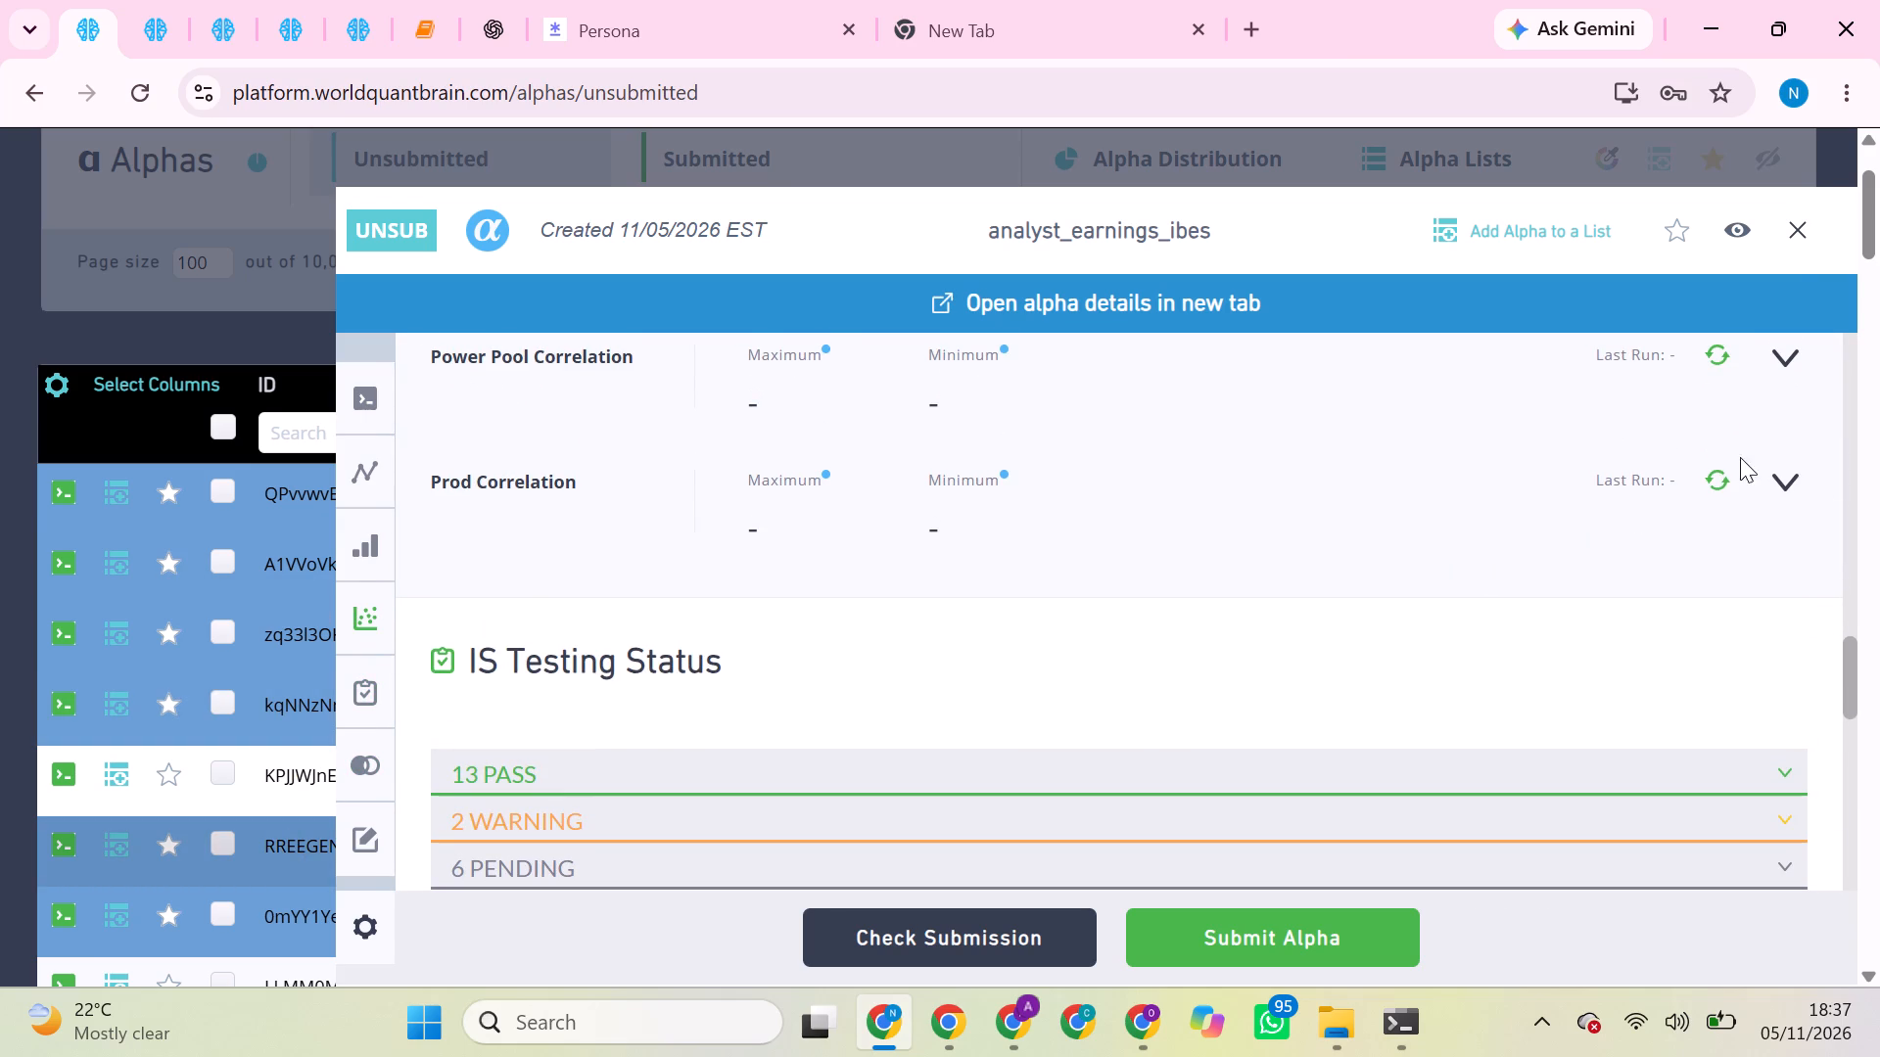
click(1718, 480)
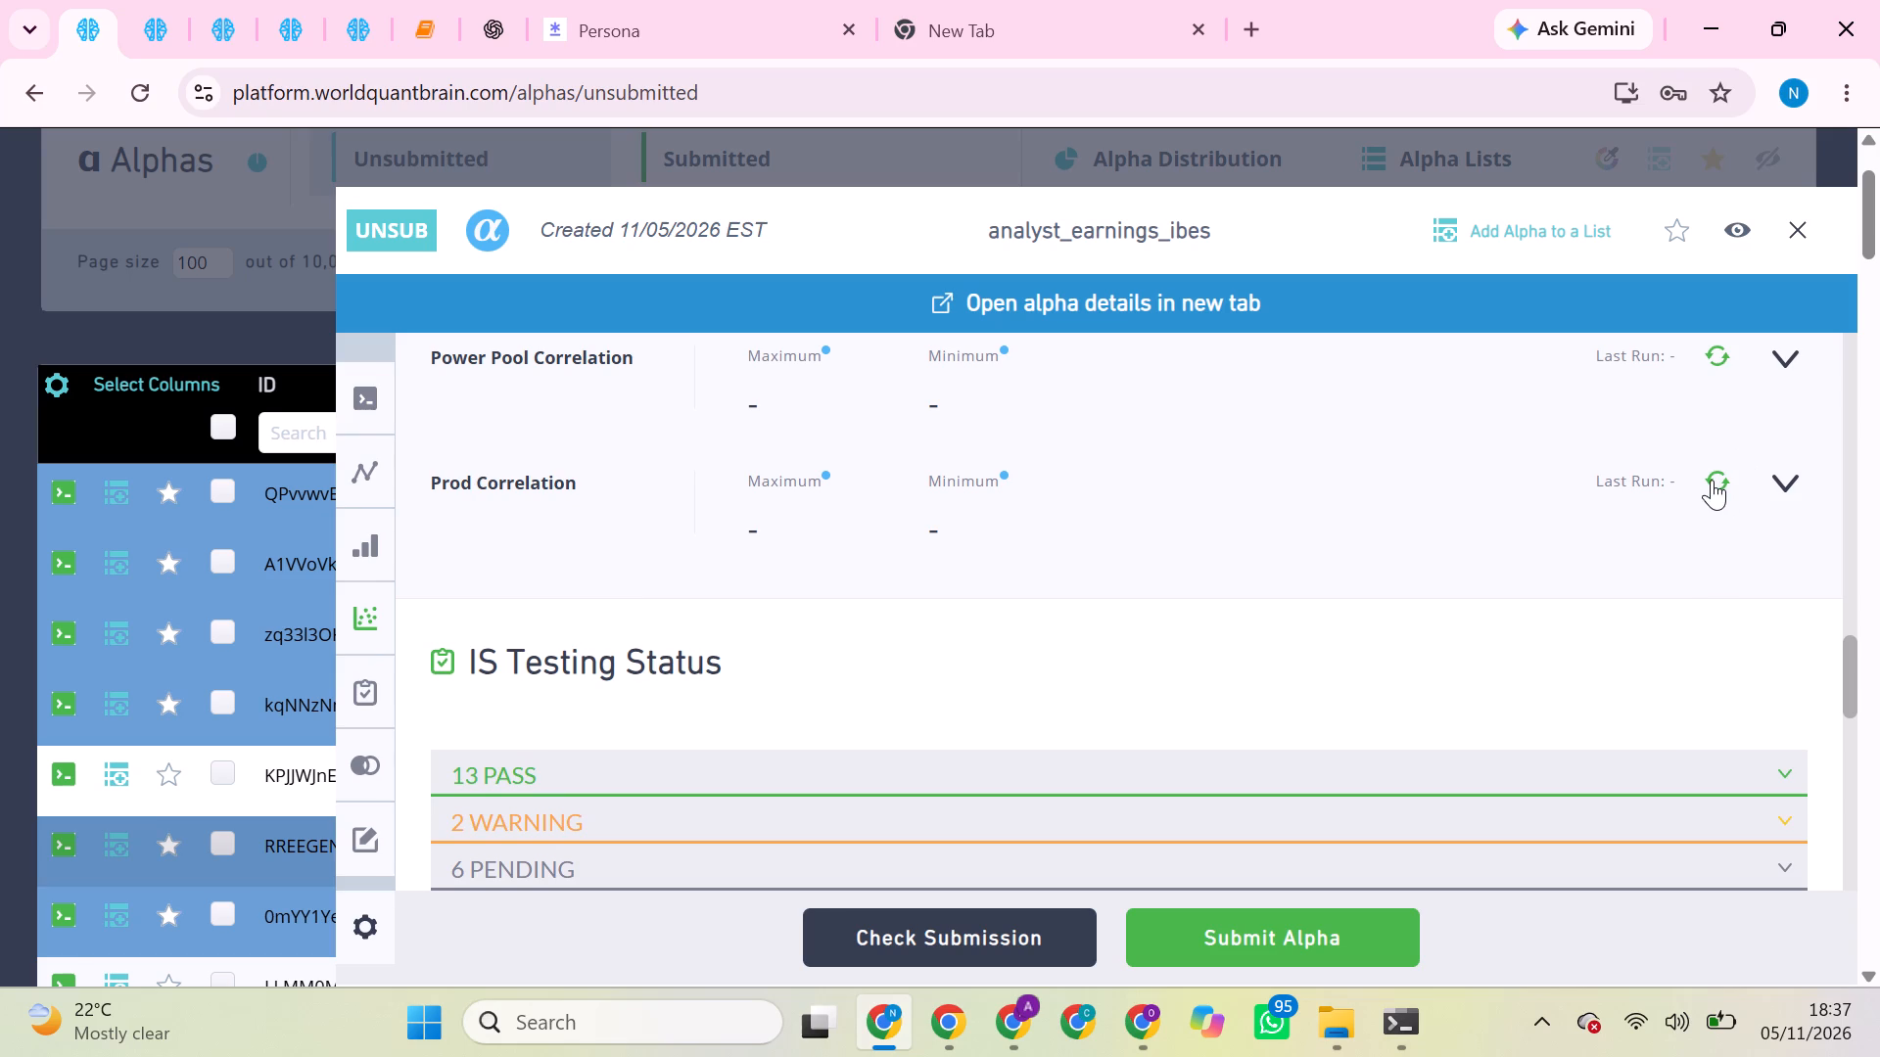
click(1712, 480)
scroll(1694, 597, down, 1)
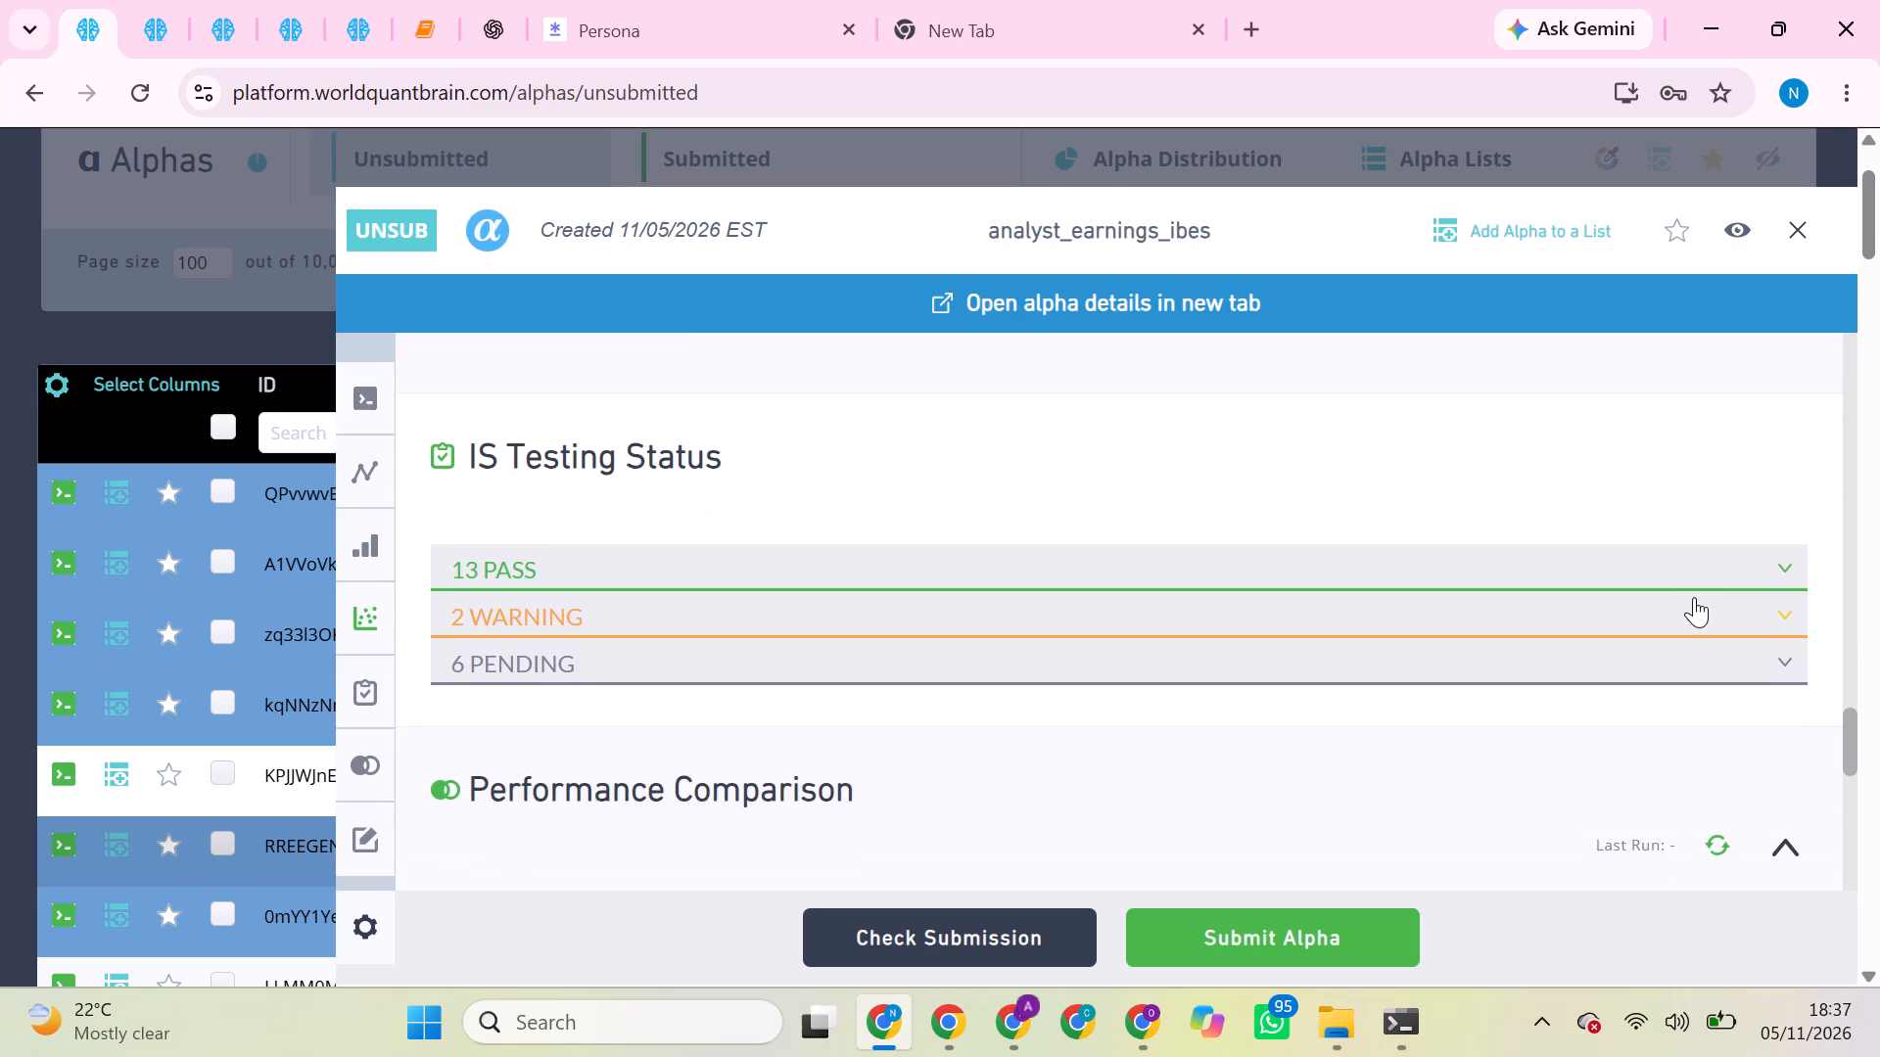
scroll(1689, 620, up, 2)
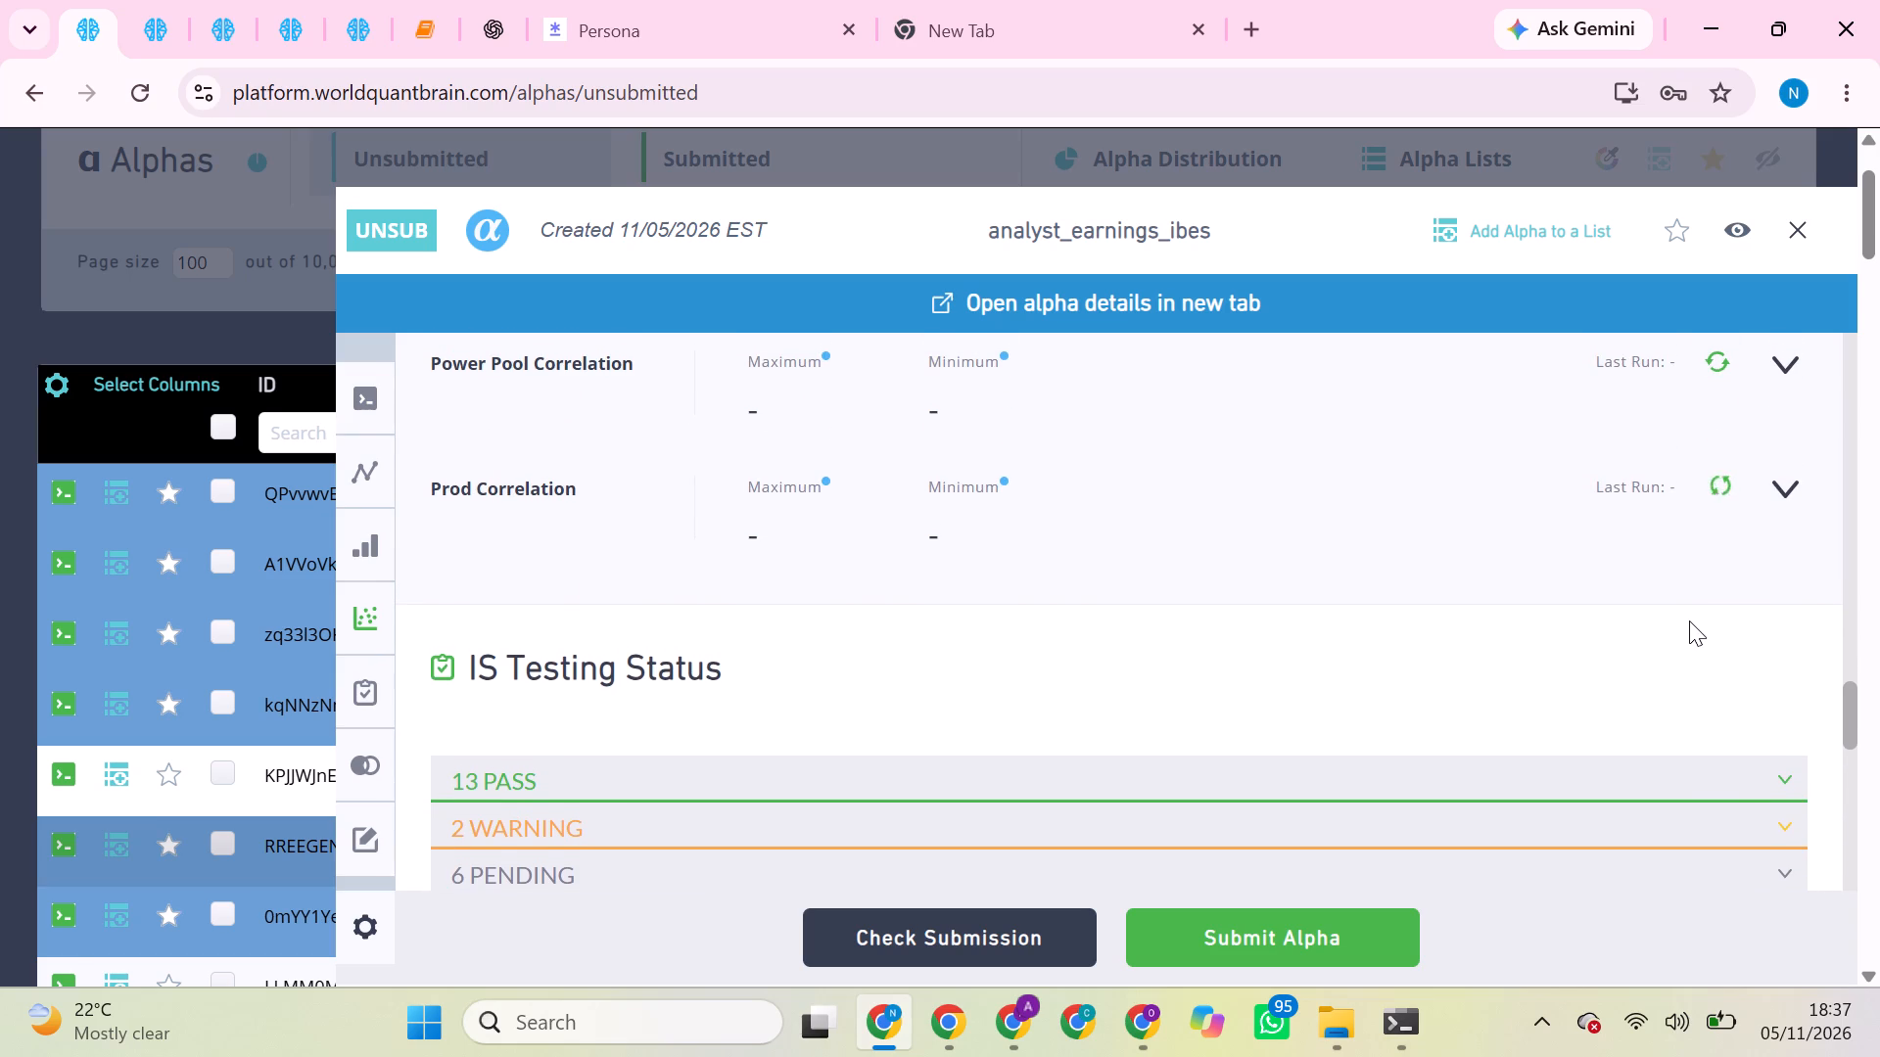
scroll(1689, 620, up, 1)
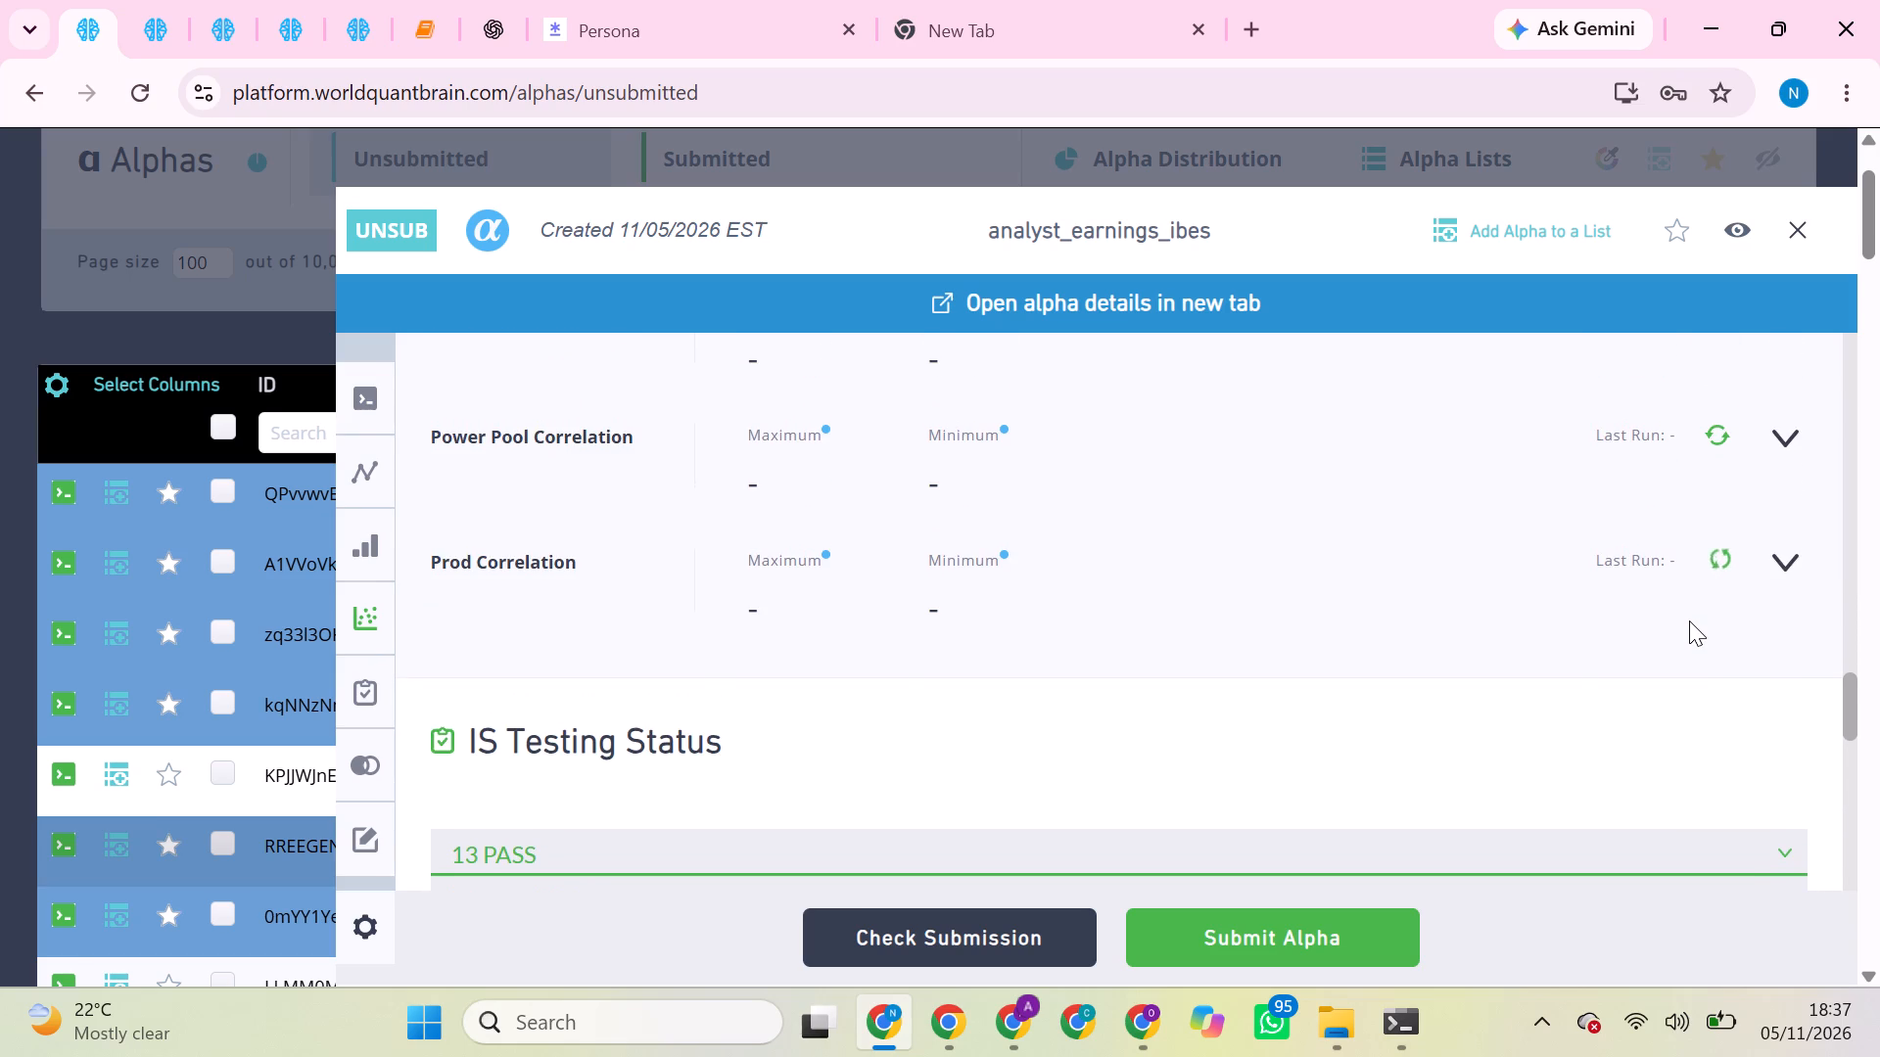
scroll(1689, 620, up, 4)
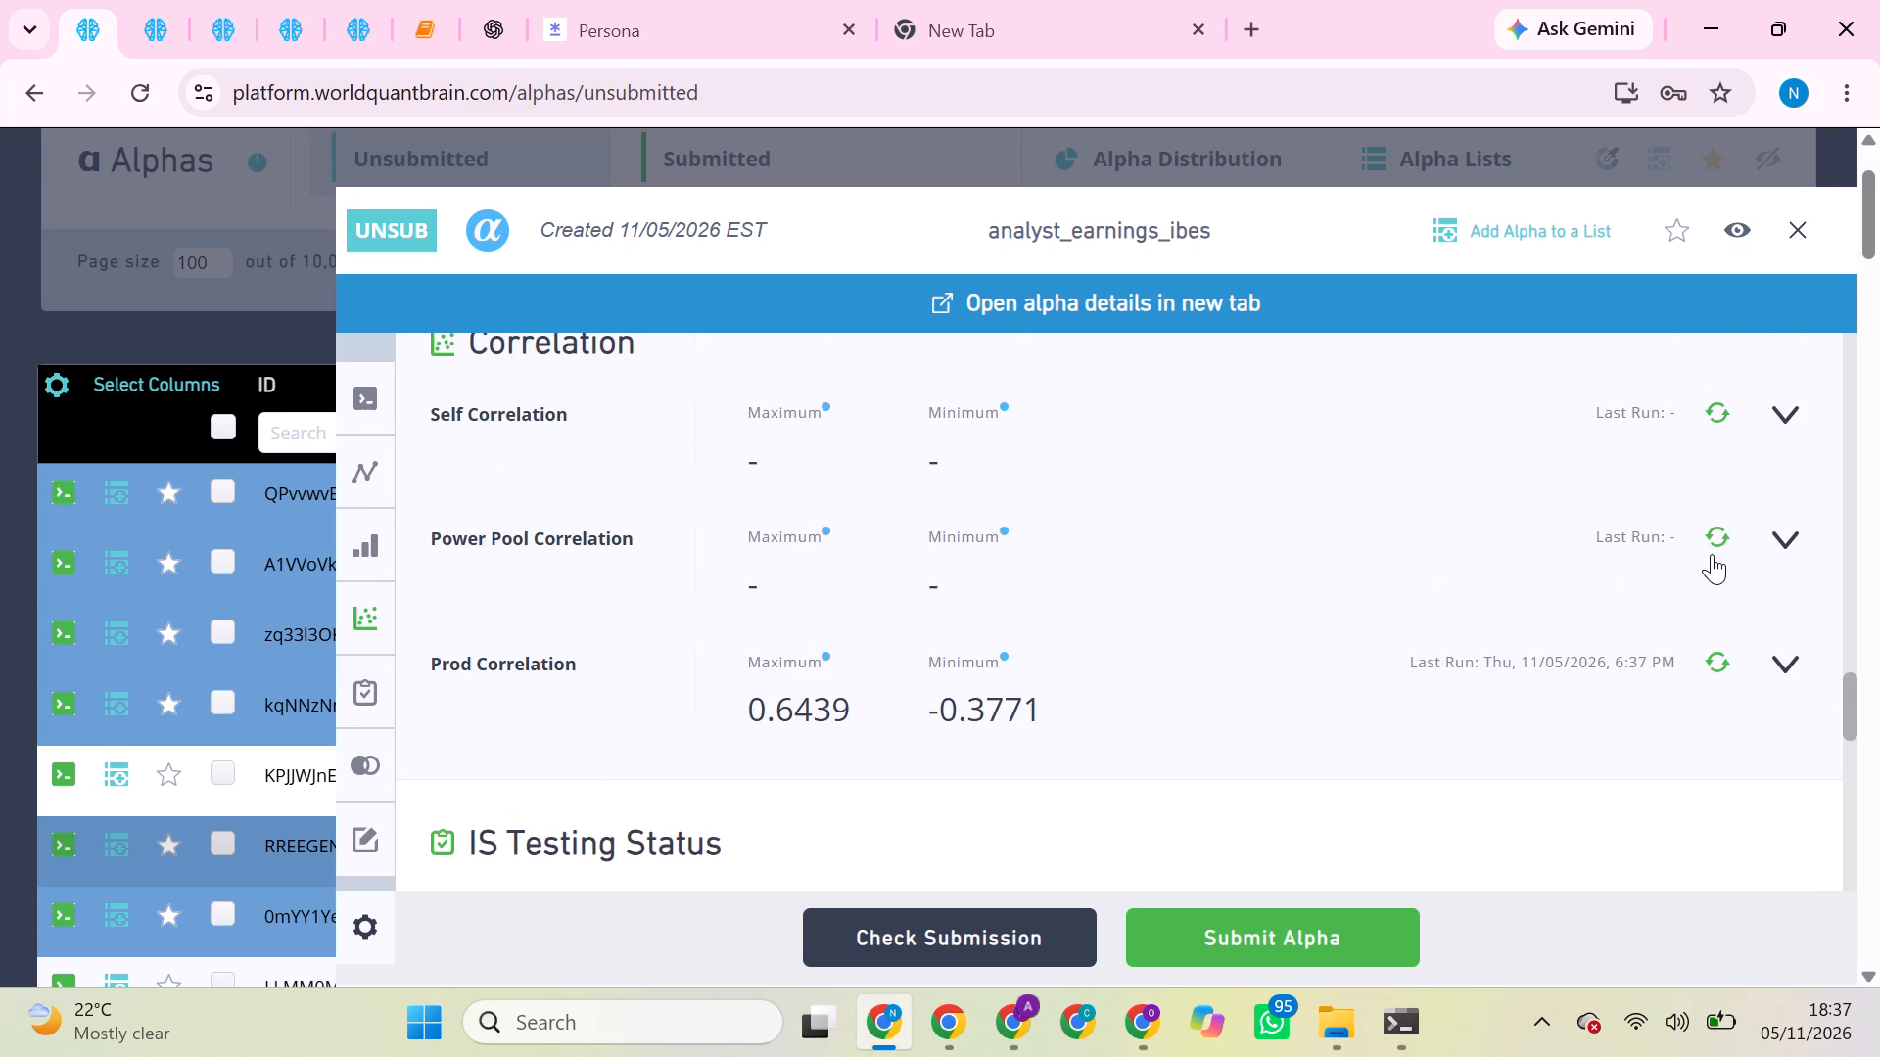
click(1712, 546)
click(1718, 415)
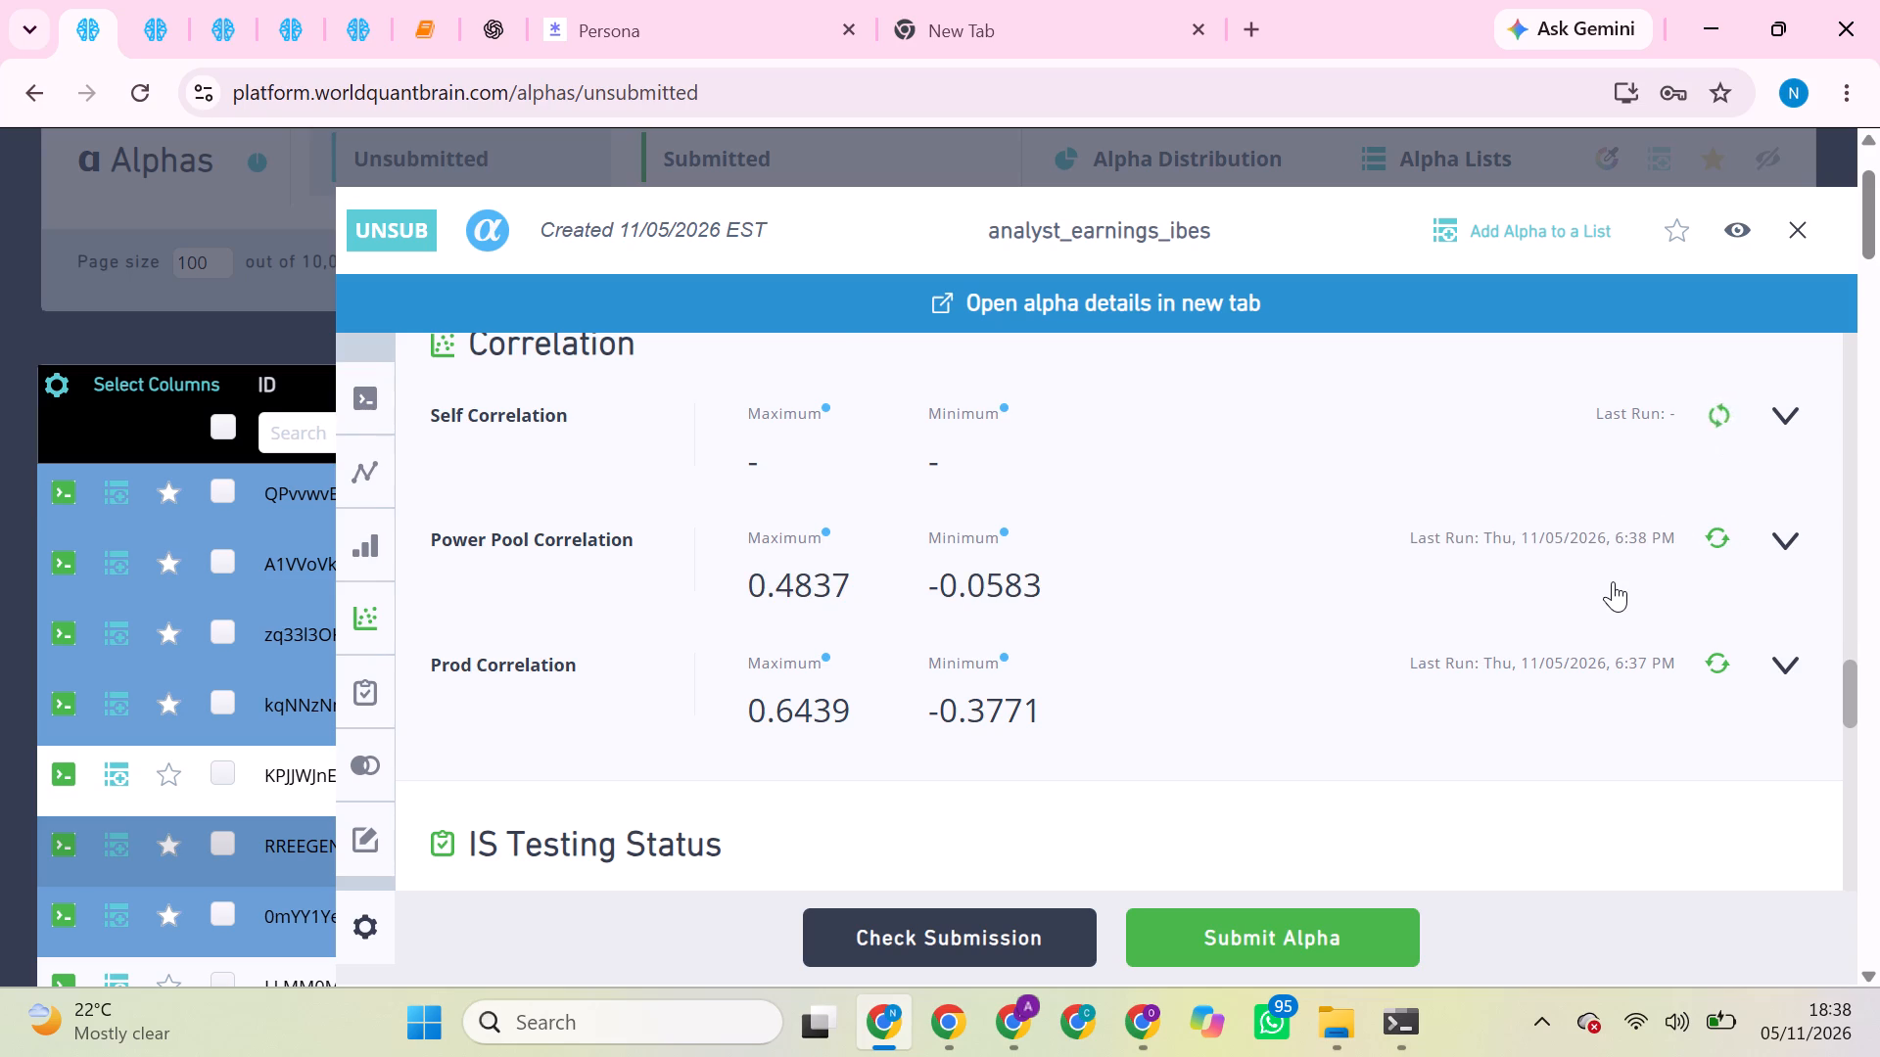
Collapse the Performance Comparison section of alpha RREEGEN0 and start its calculation.
scroll(1613, 581, down, 1)
scroll(1613, 581, up, 1)
scroll(1613, 581, down, 1)
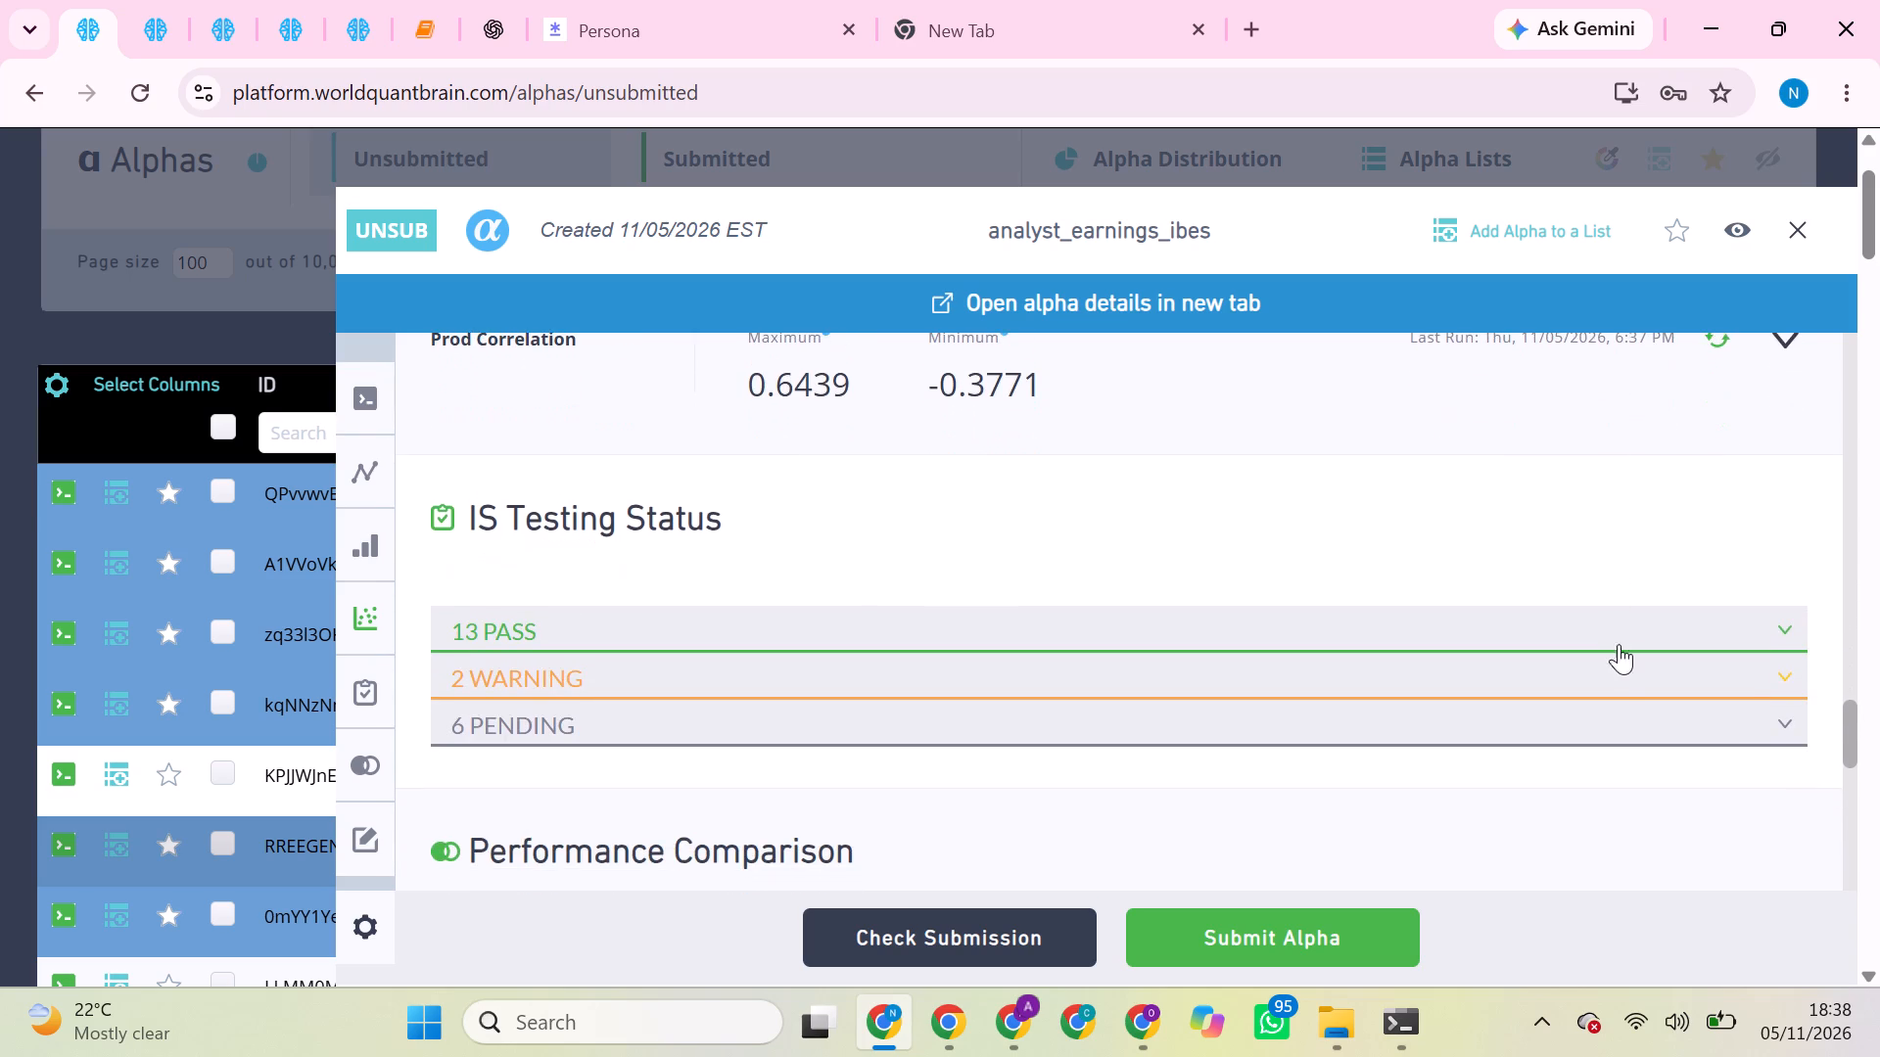
scroll(1666, 739, down, 2)
click(1780, 624)
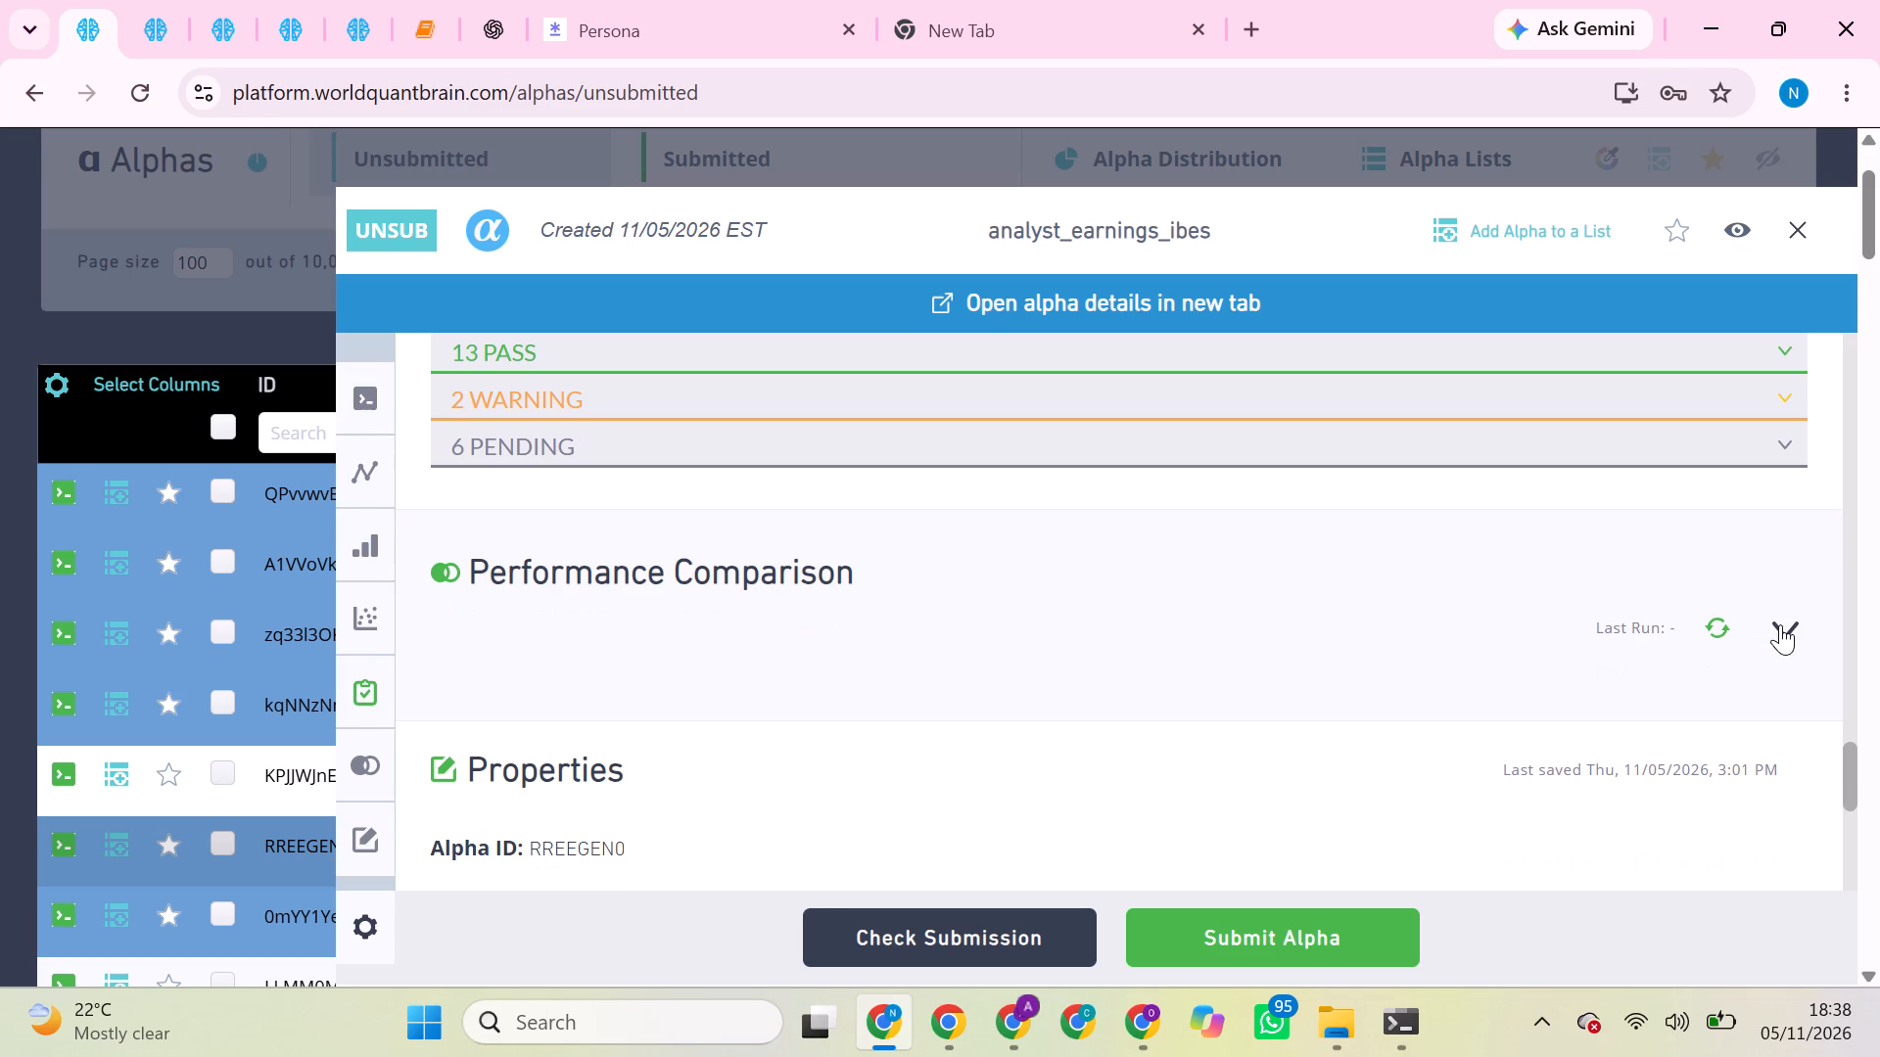
click(1780, 624)
click(1780, 624)
click(1733, 617)
click(1729, 624)
scroll(1601, 679, down, 1)
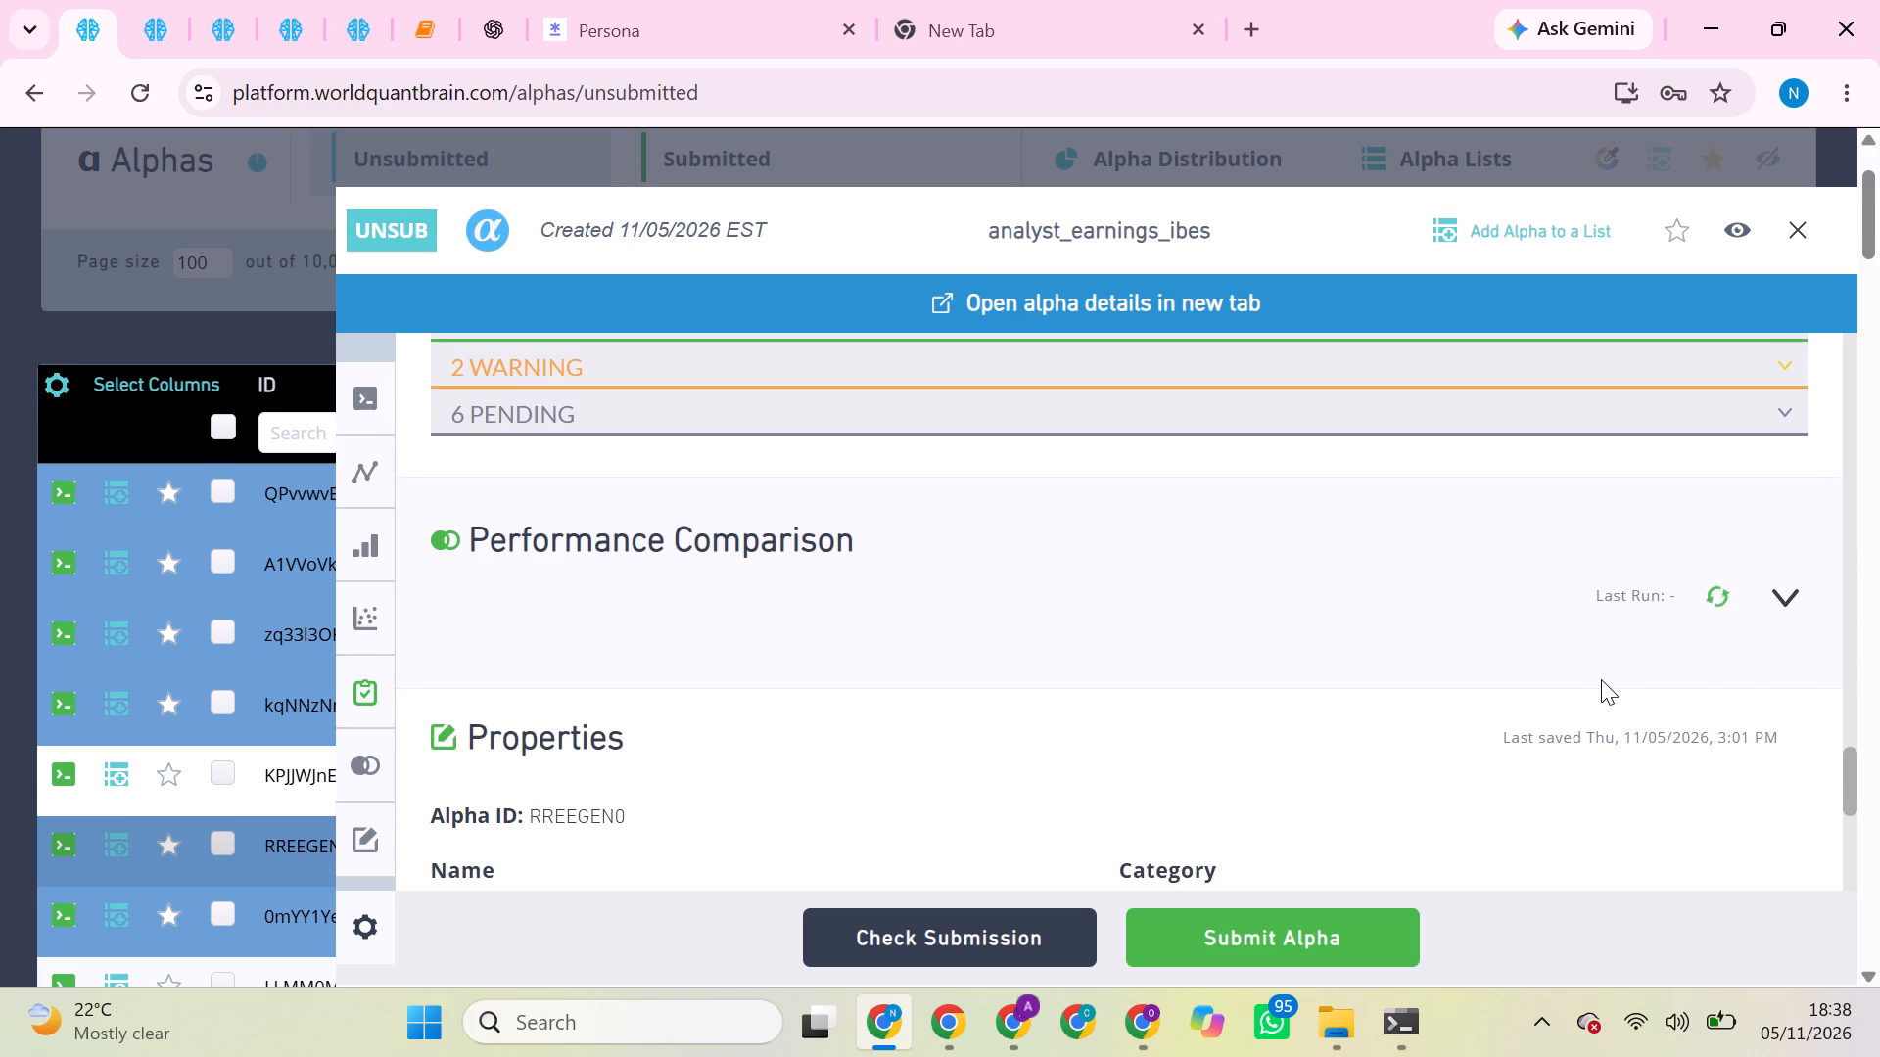
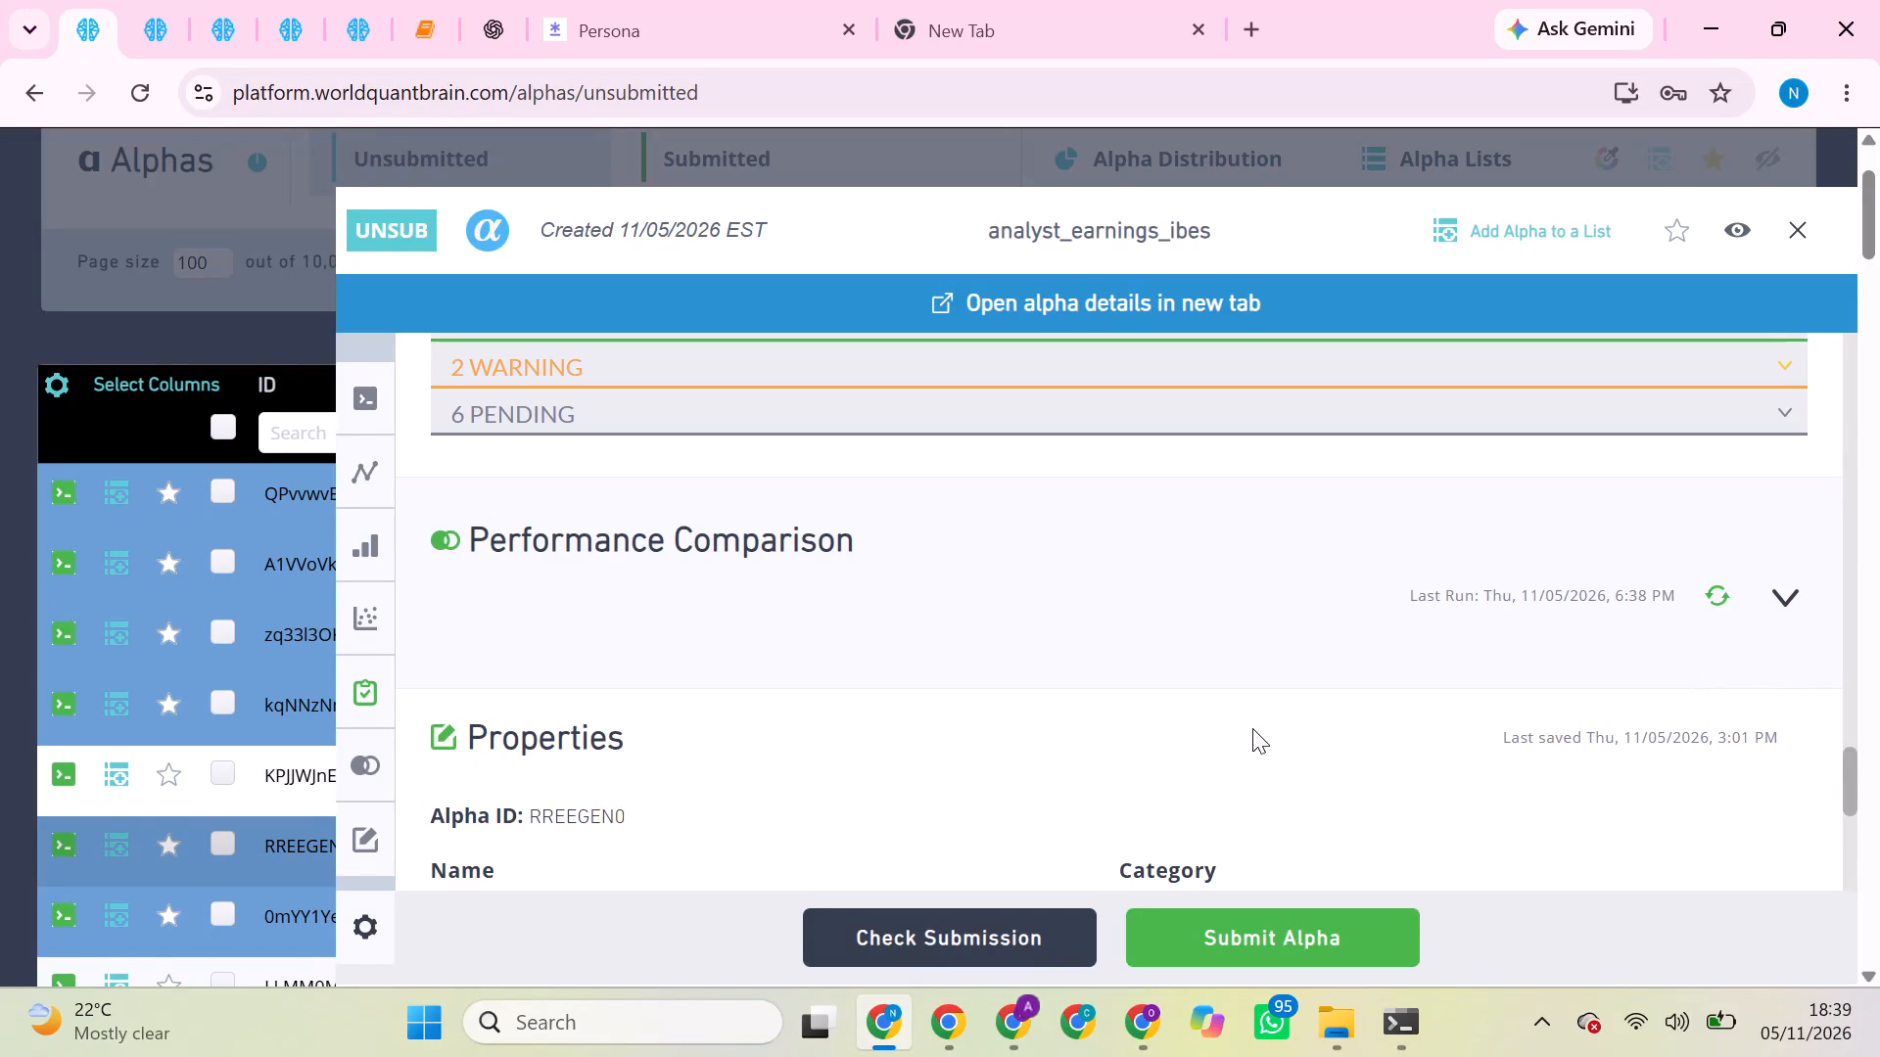
Switch to the Chrome window playing the YouTube party club mix and set the player's volume to roughly mid-level.
click(971, 1029)
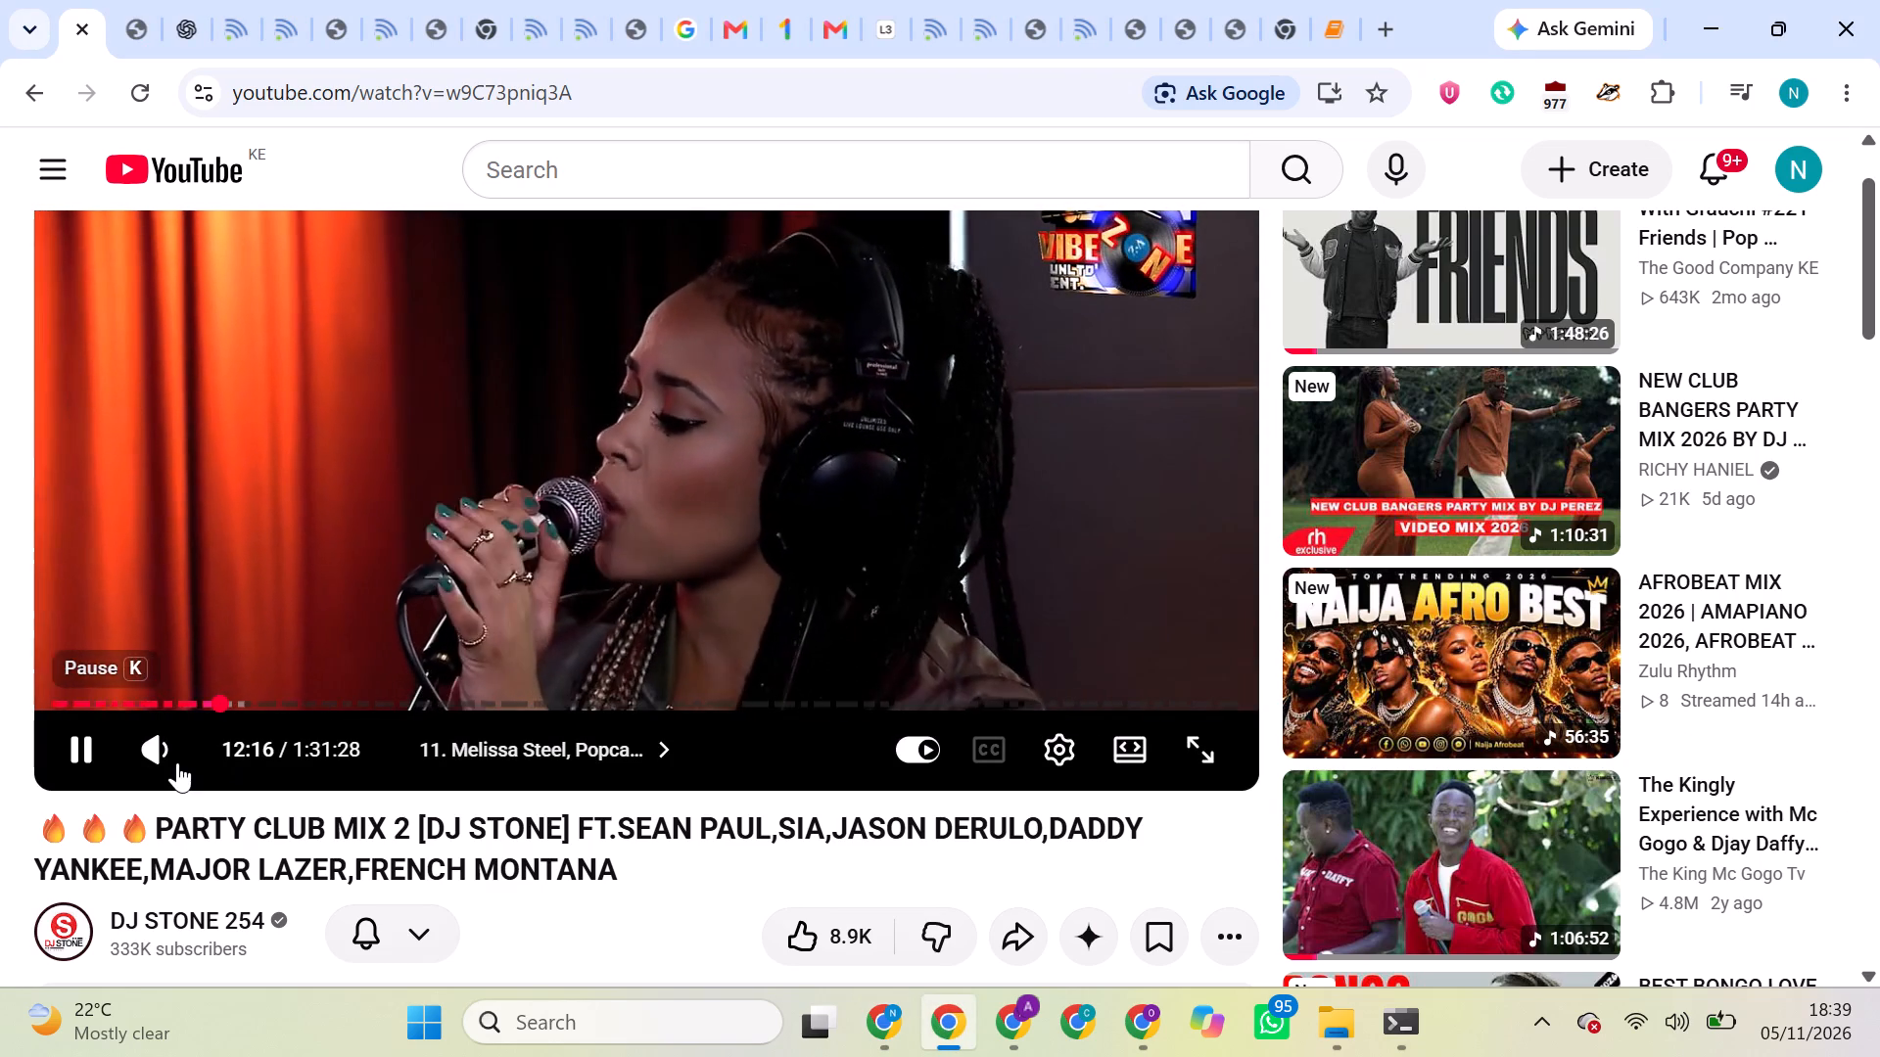
click(219, 747)
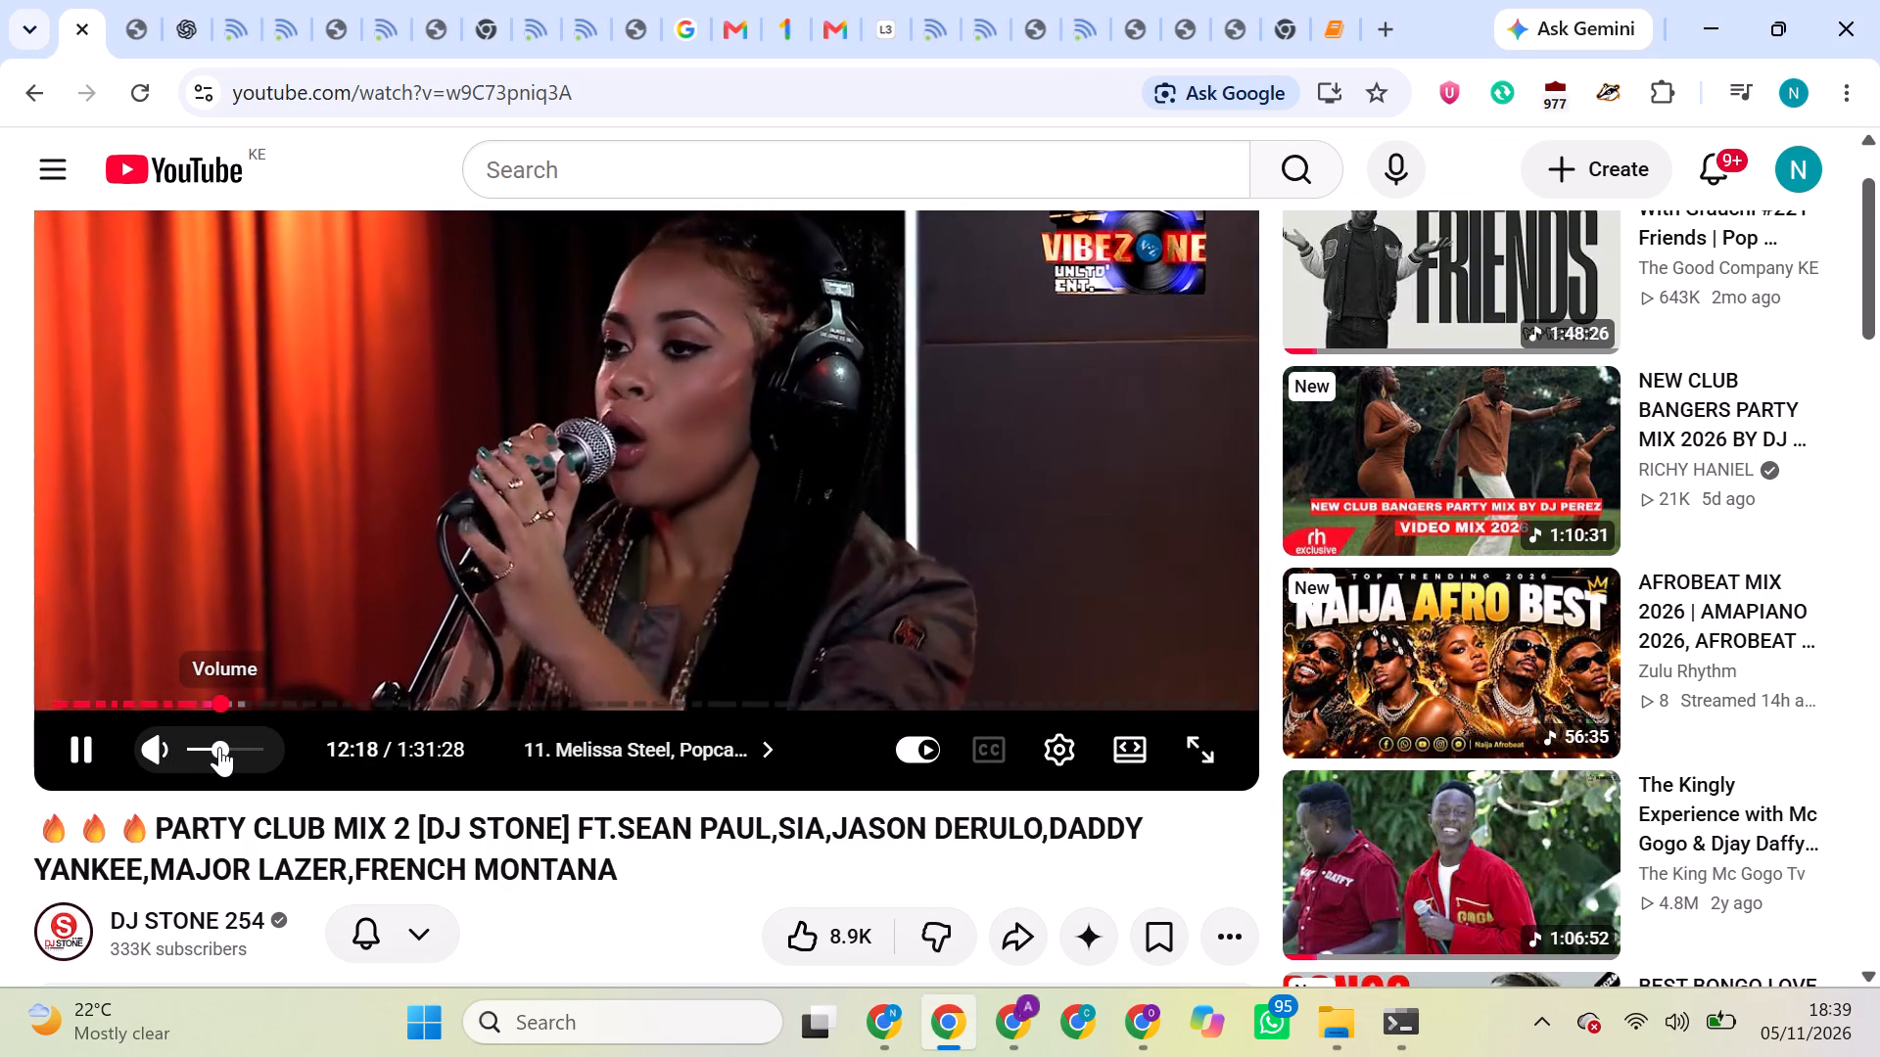
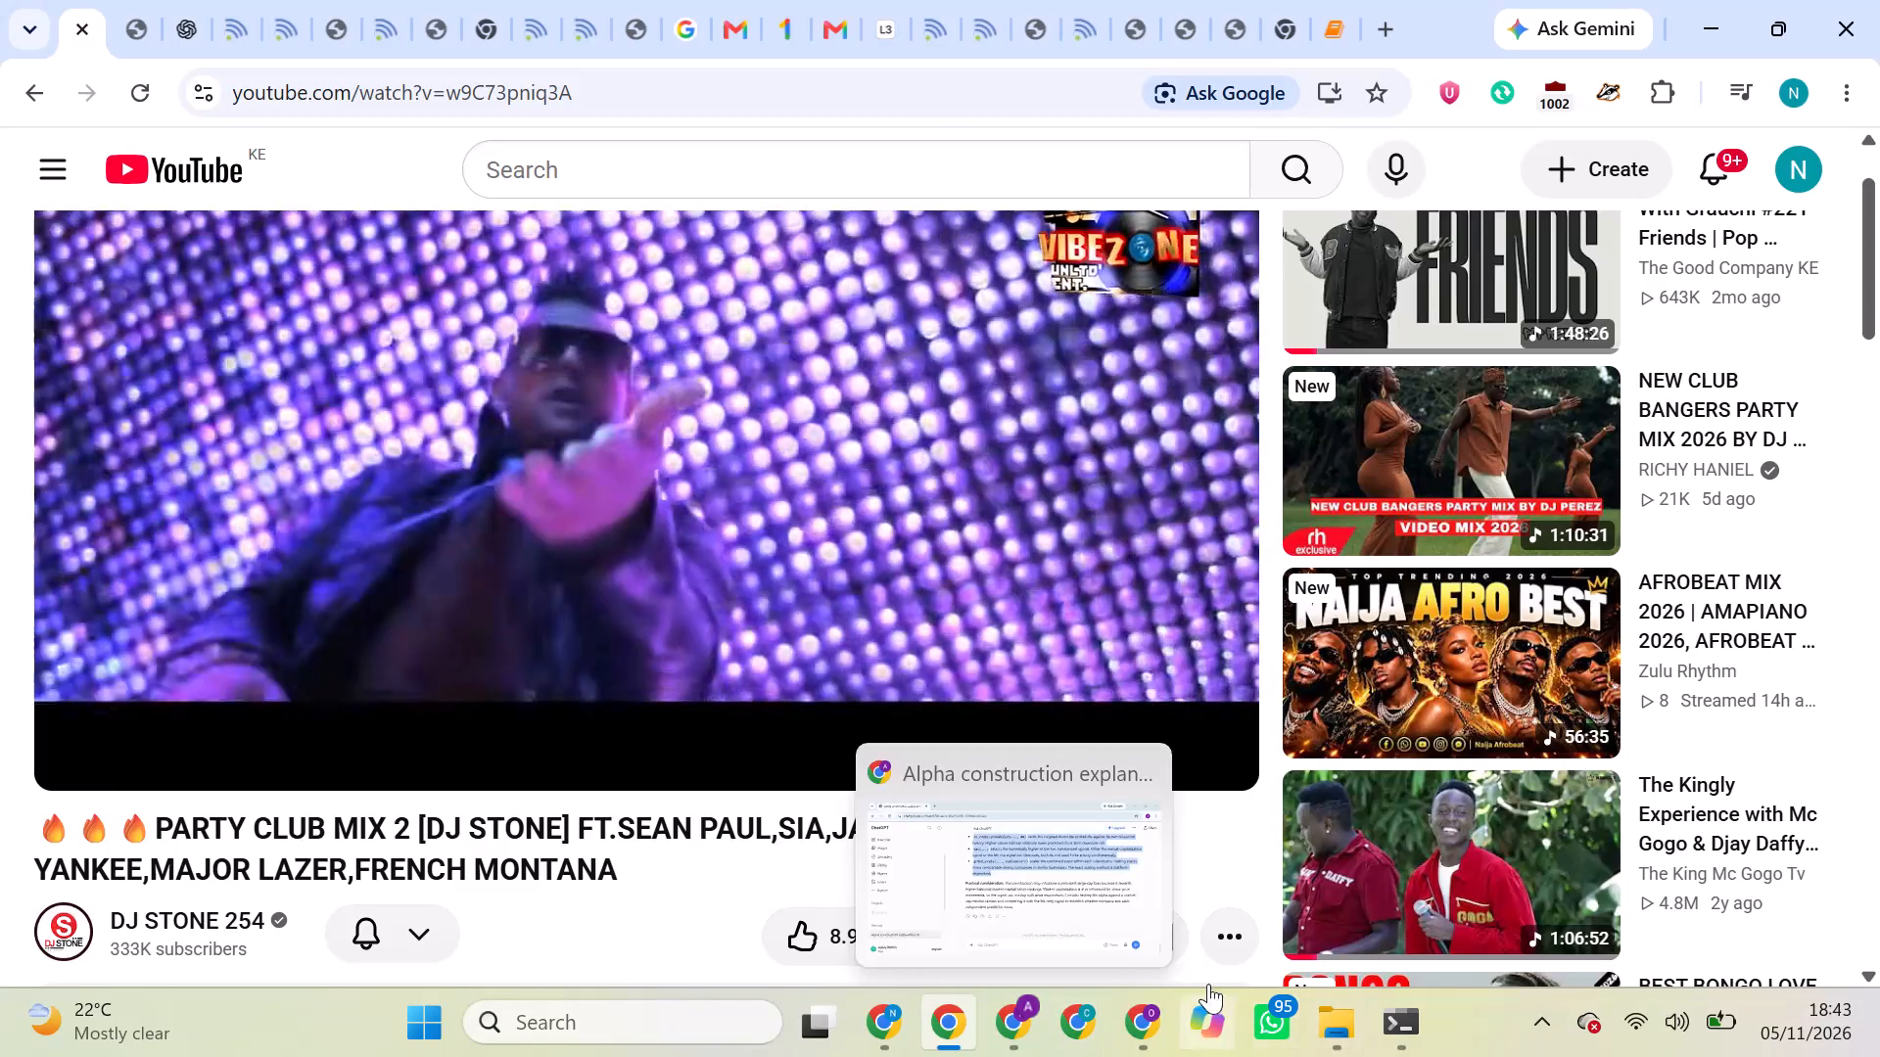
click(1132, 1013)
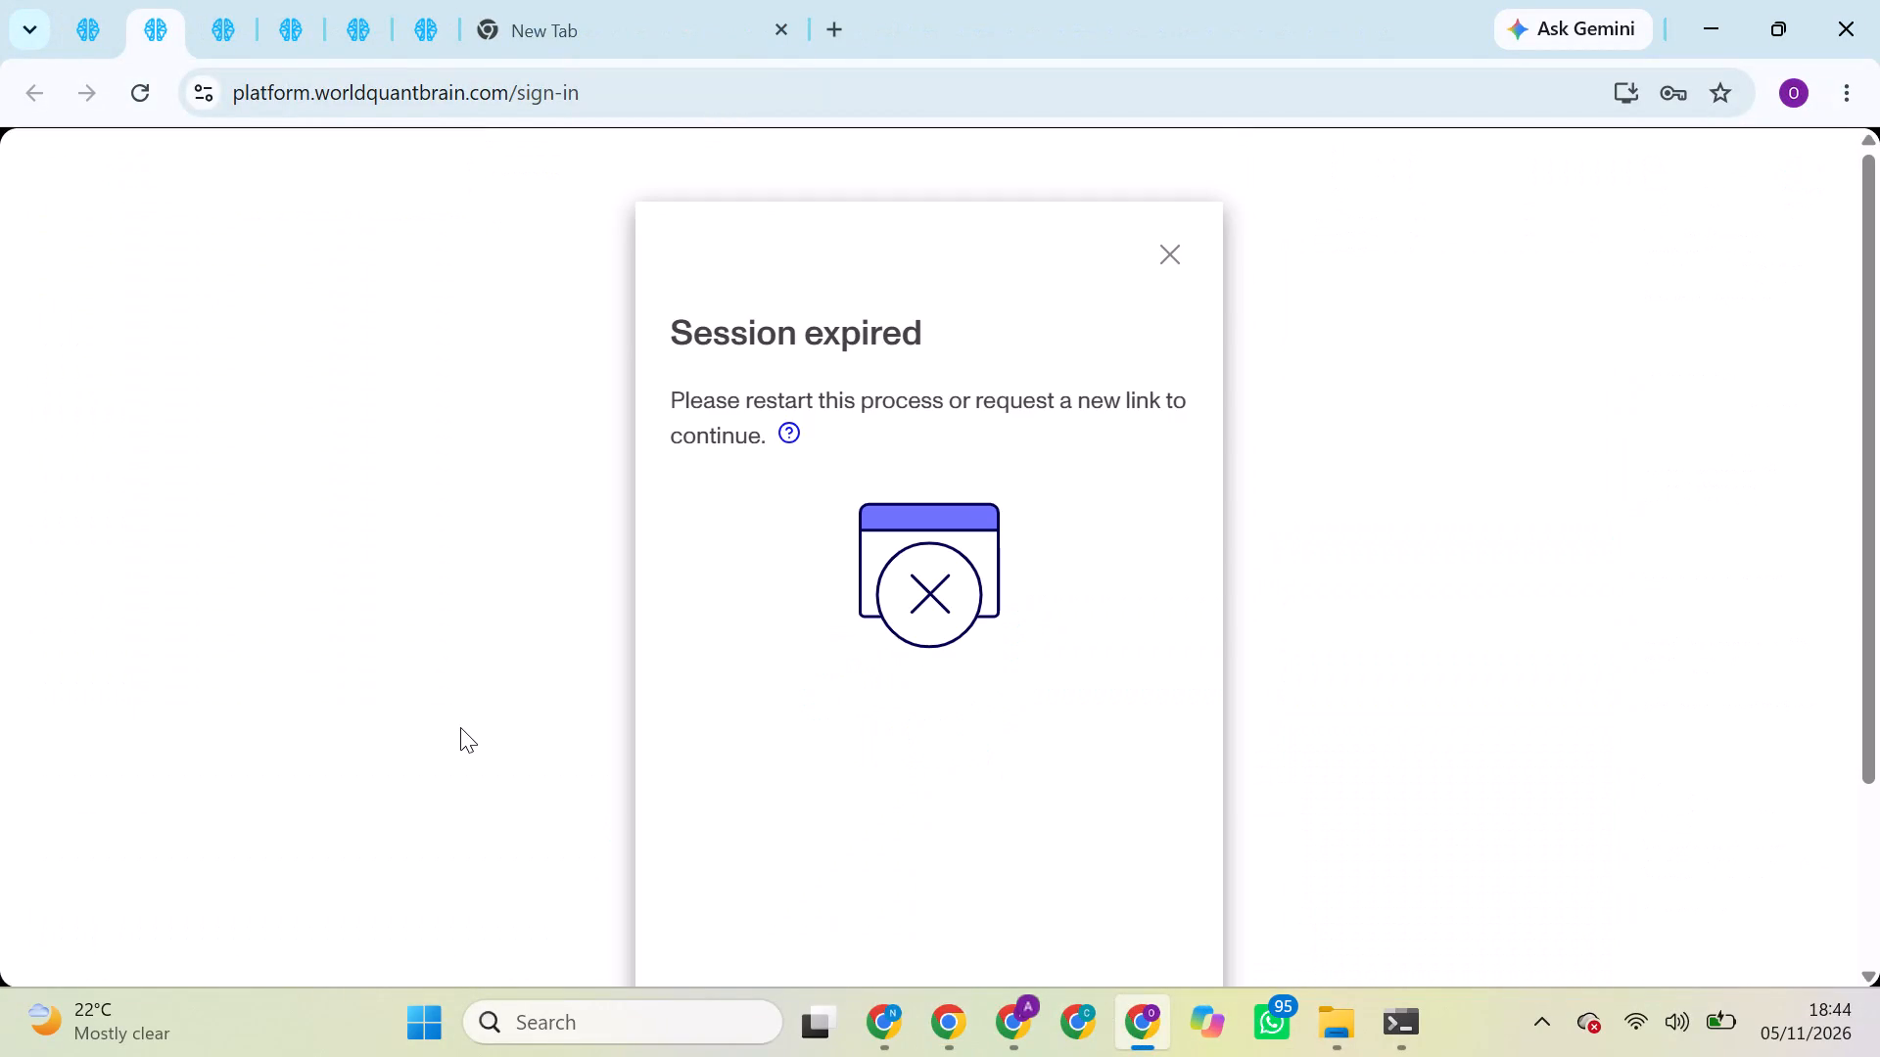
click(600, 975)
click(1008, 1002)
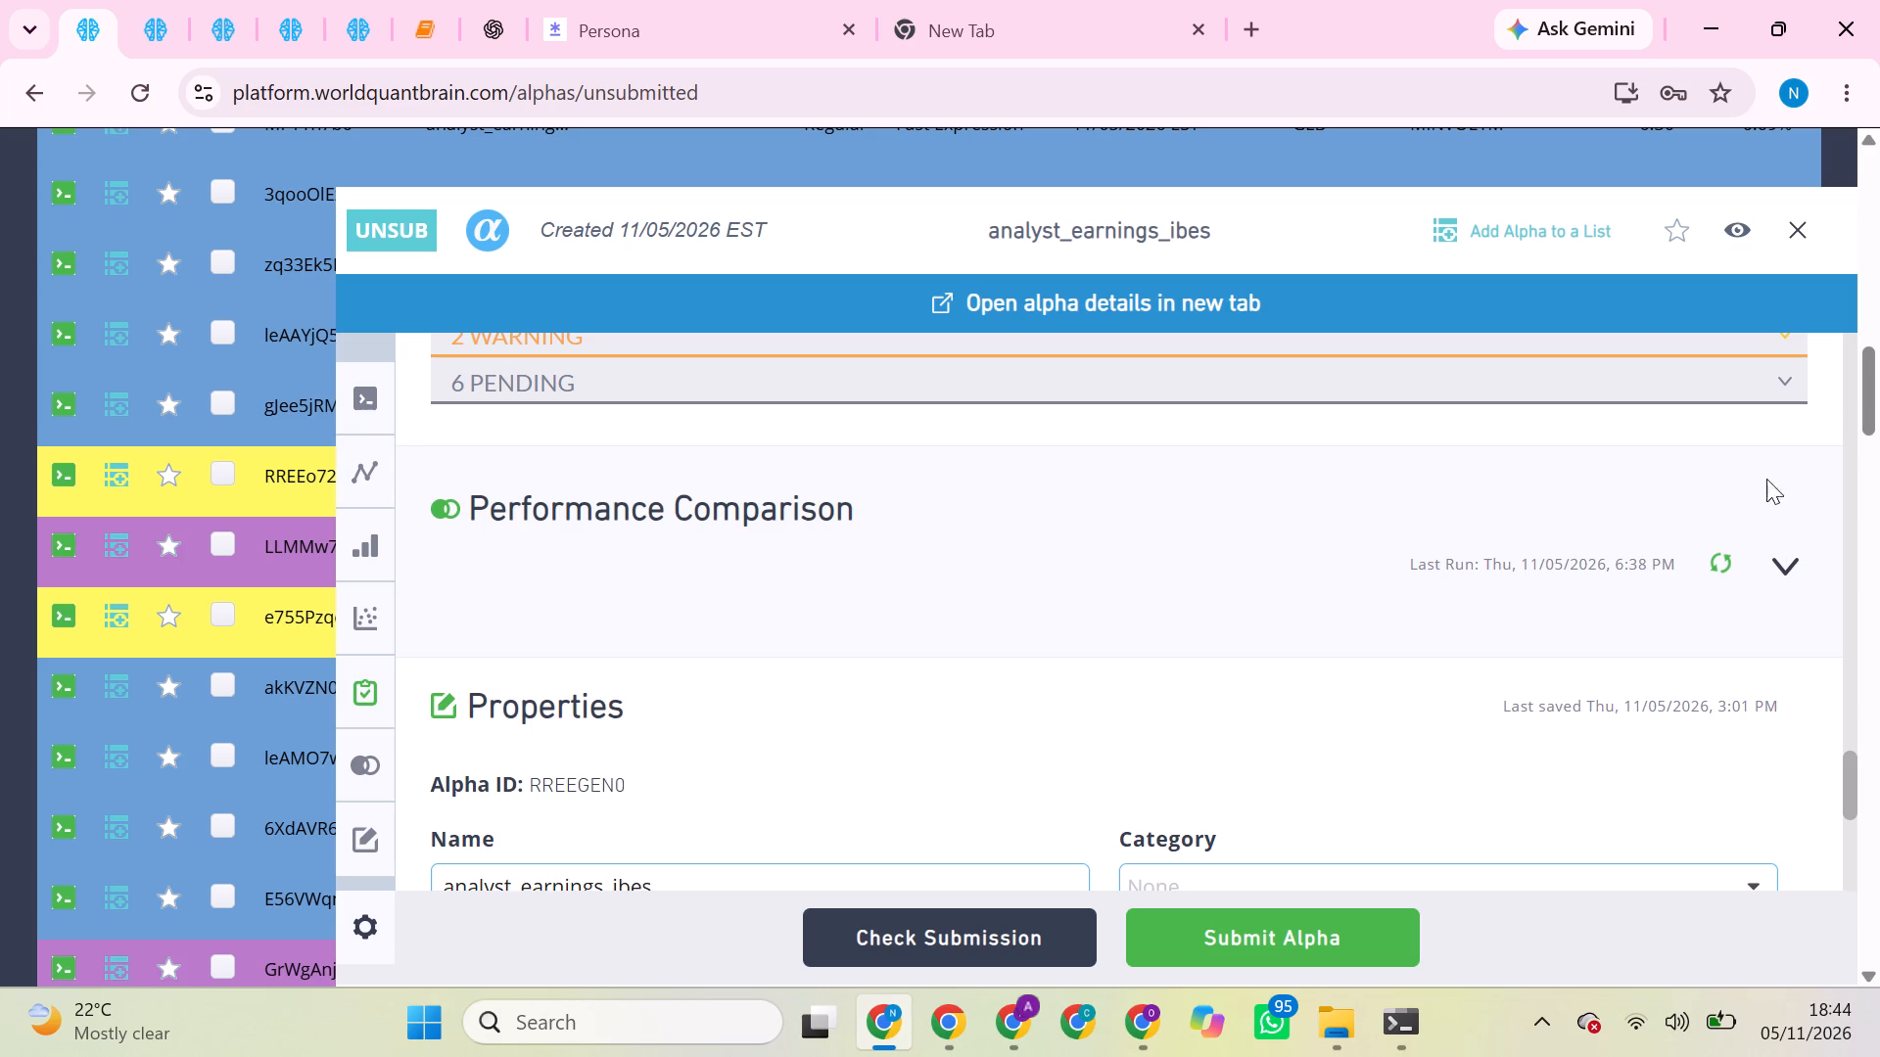
Run alpha RREEGEN0's Performance Comparison once more and expand its results.
scroll(1373, 477, up, 5)
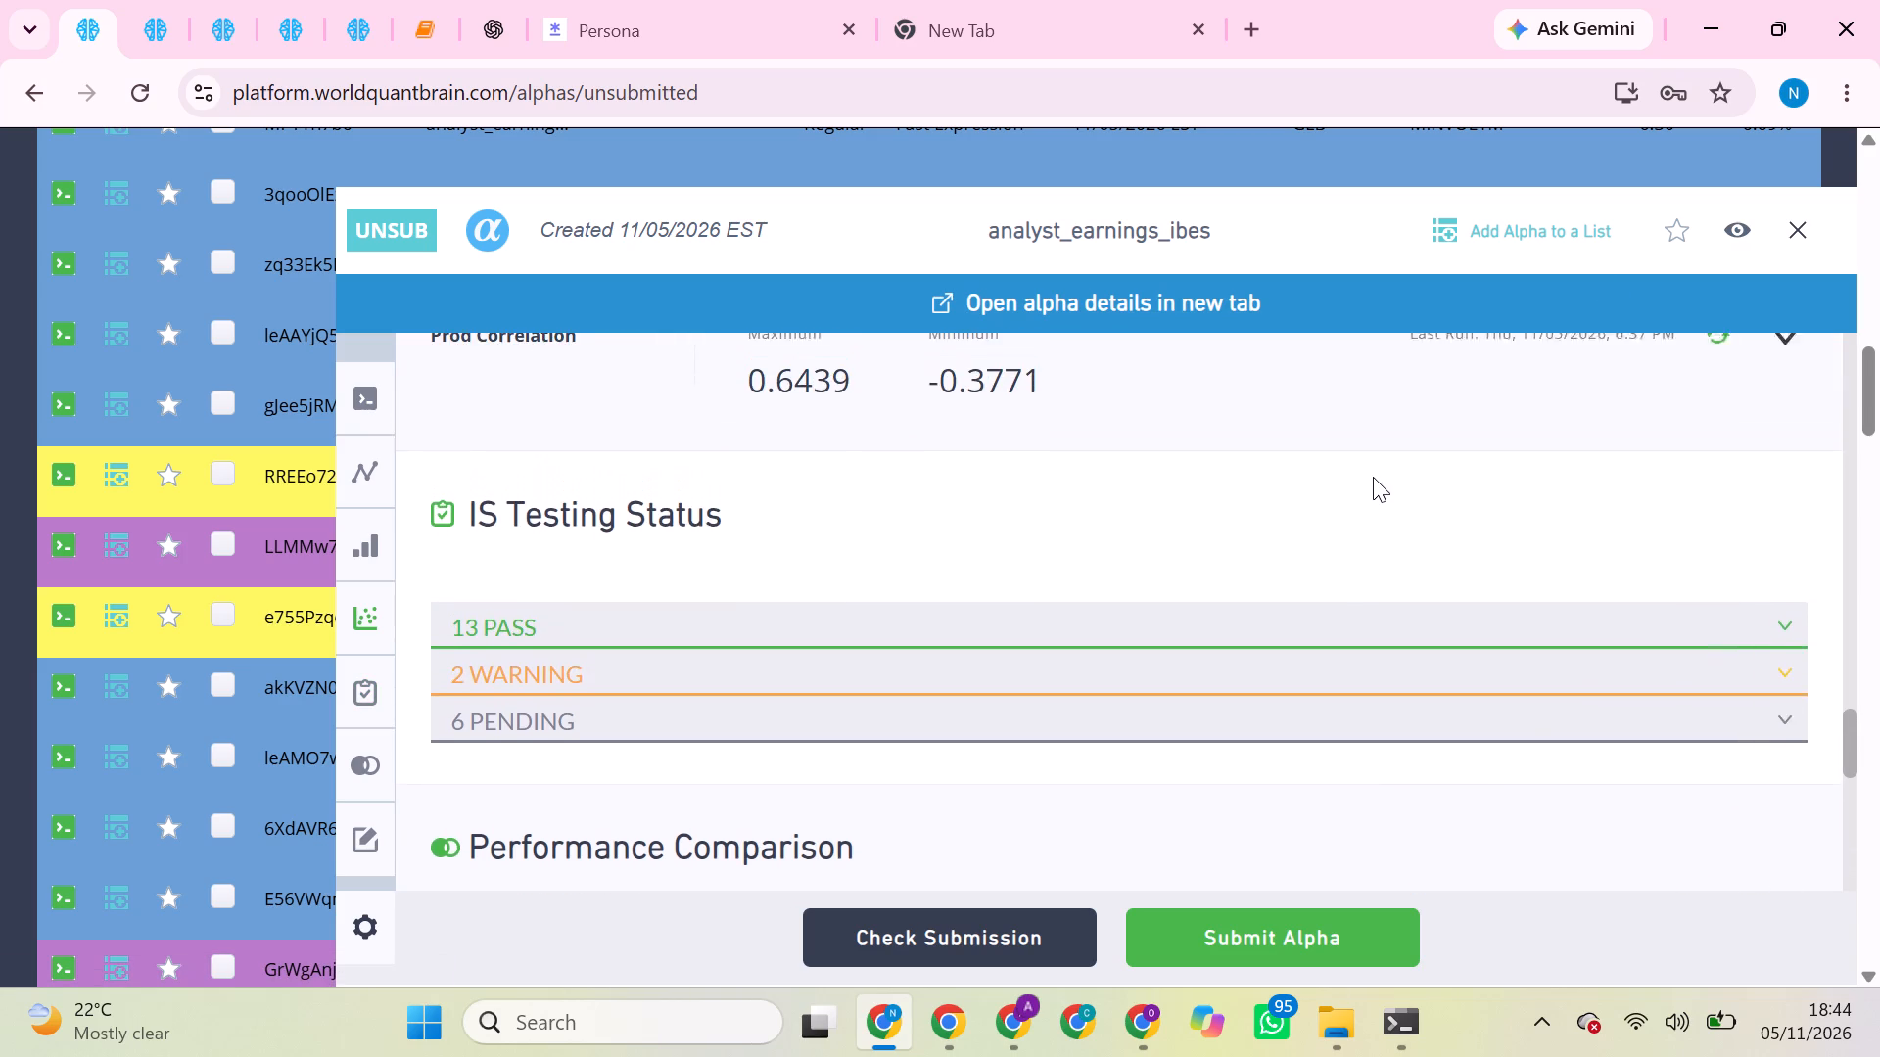
scroll(1373, 477, up, 1)
scroll(1432, 651, down, 2)
right_click(1432, 651)
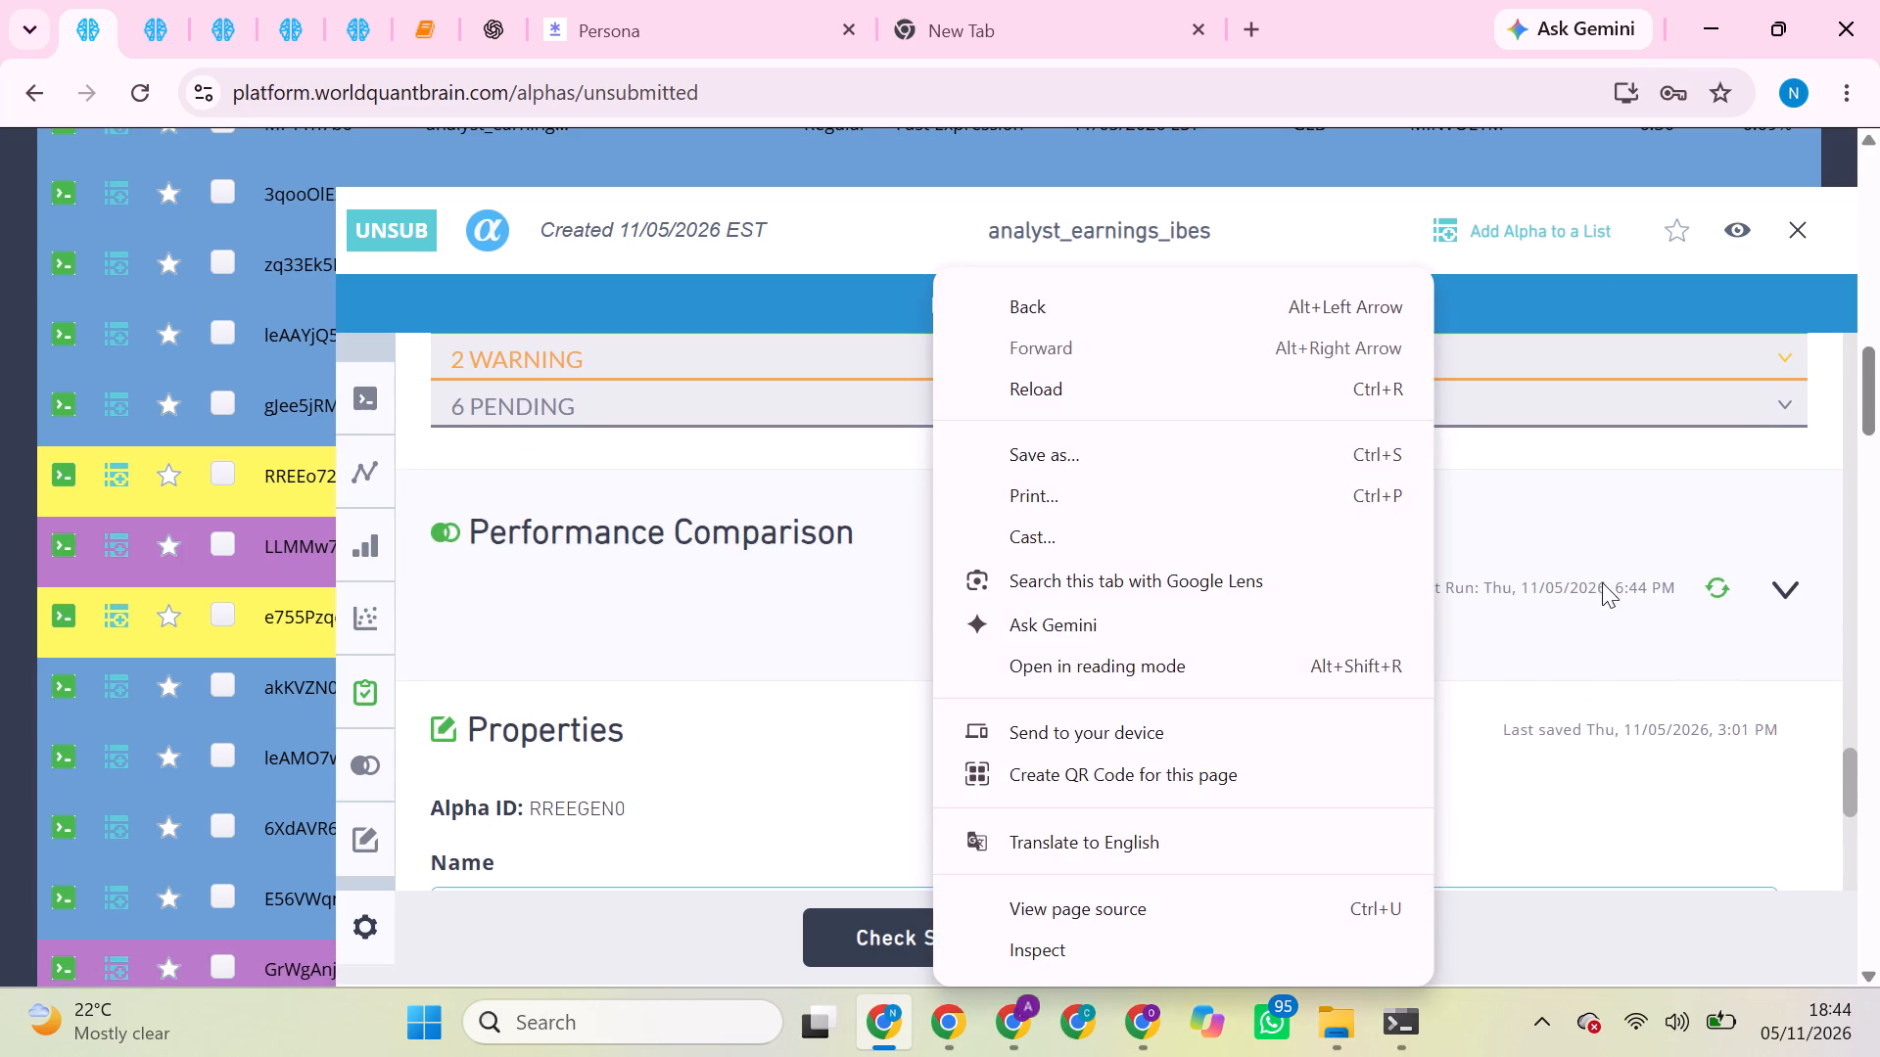
click(1719, 590)
click(1719, 590)
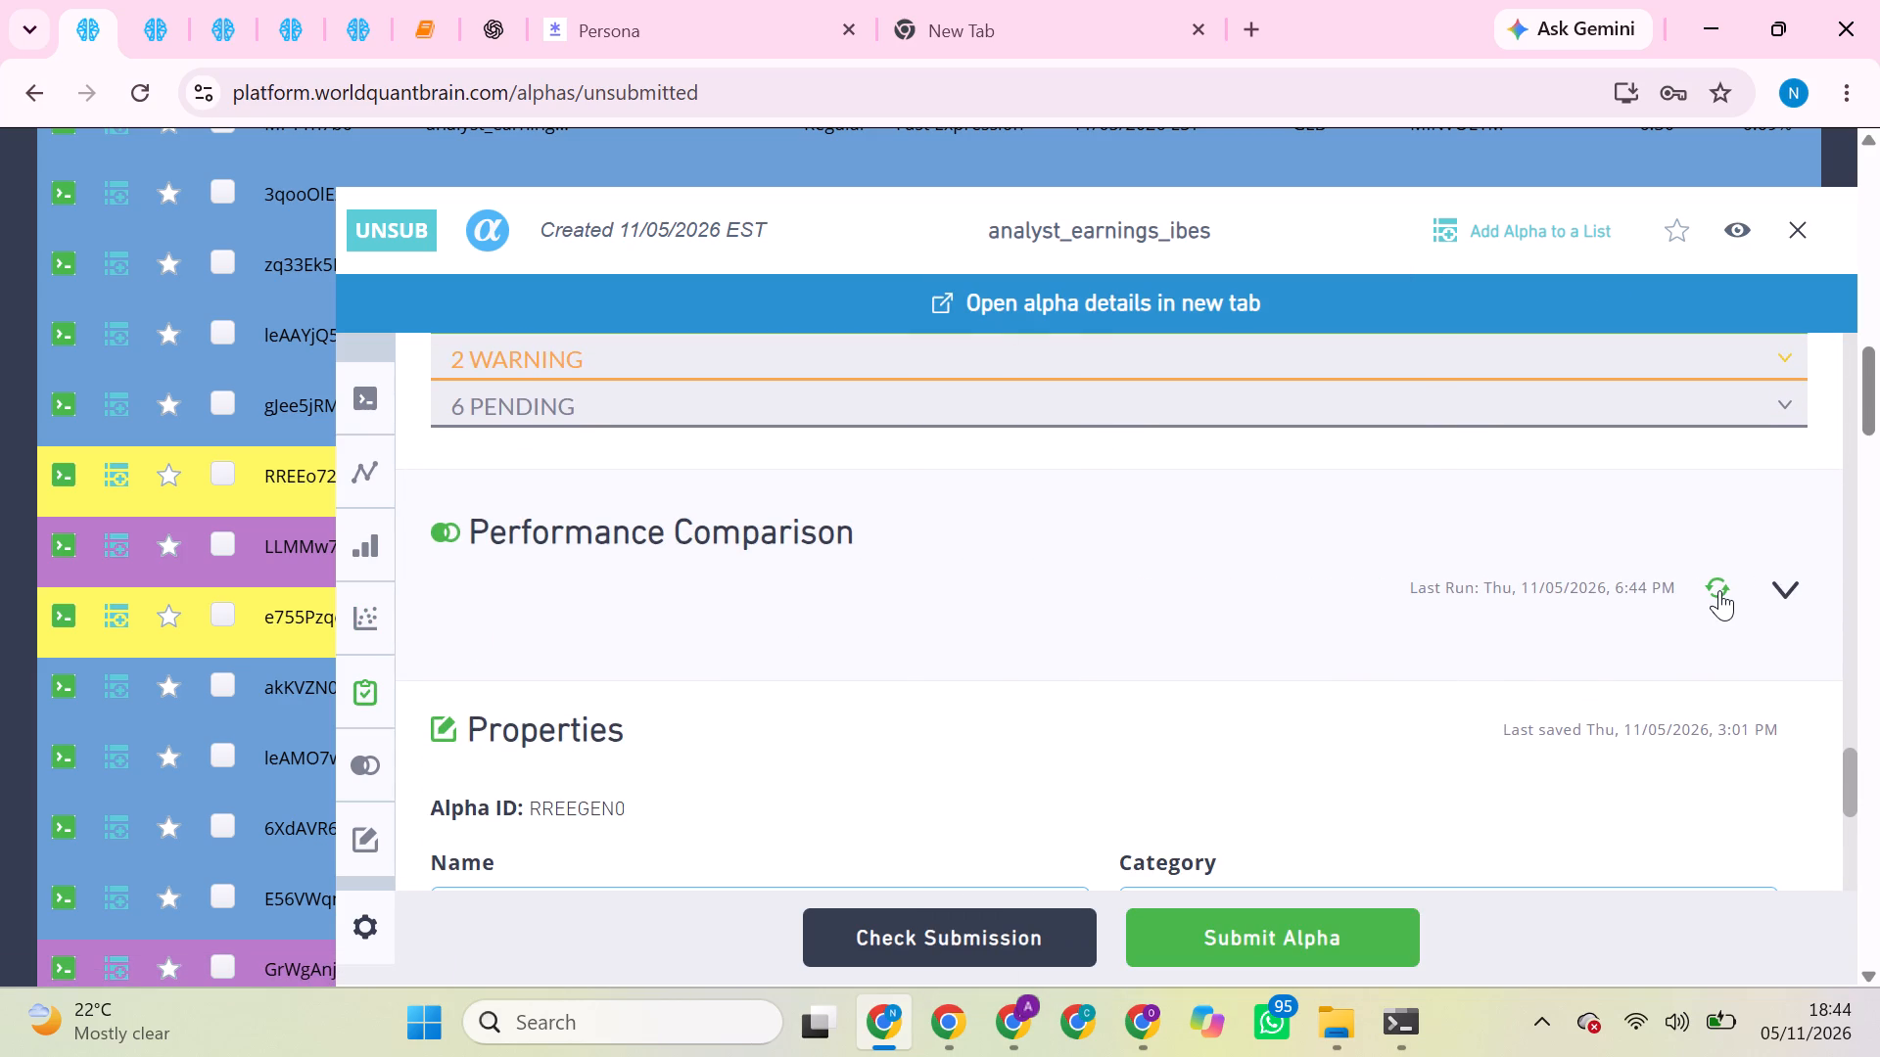
click(1719, 590)
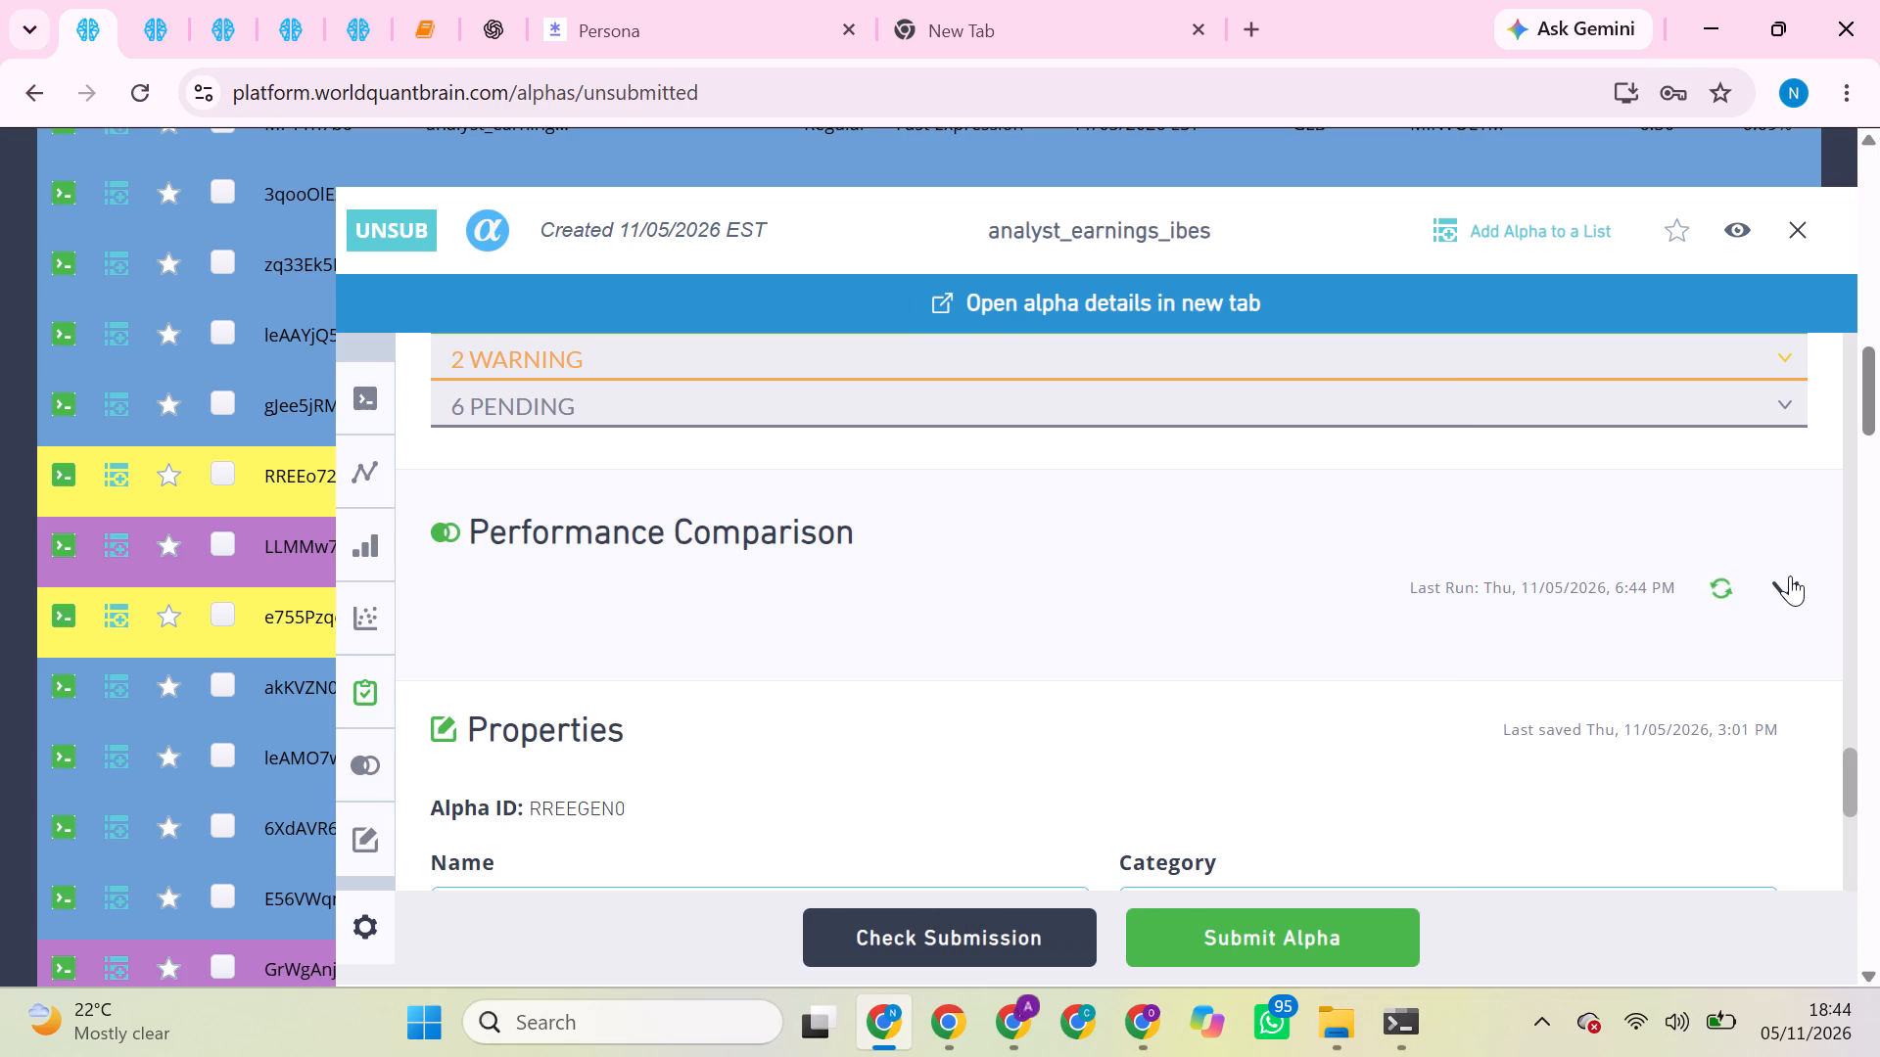
click(1783, 597)
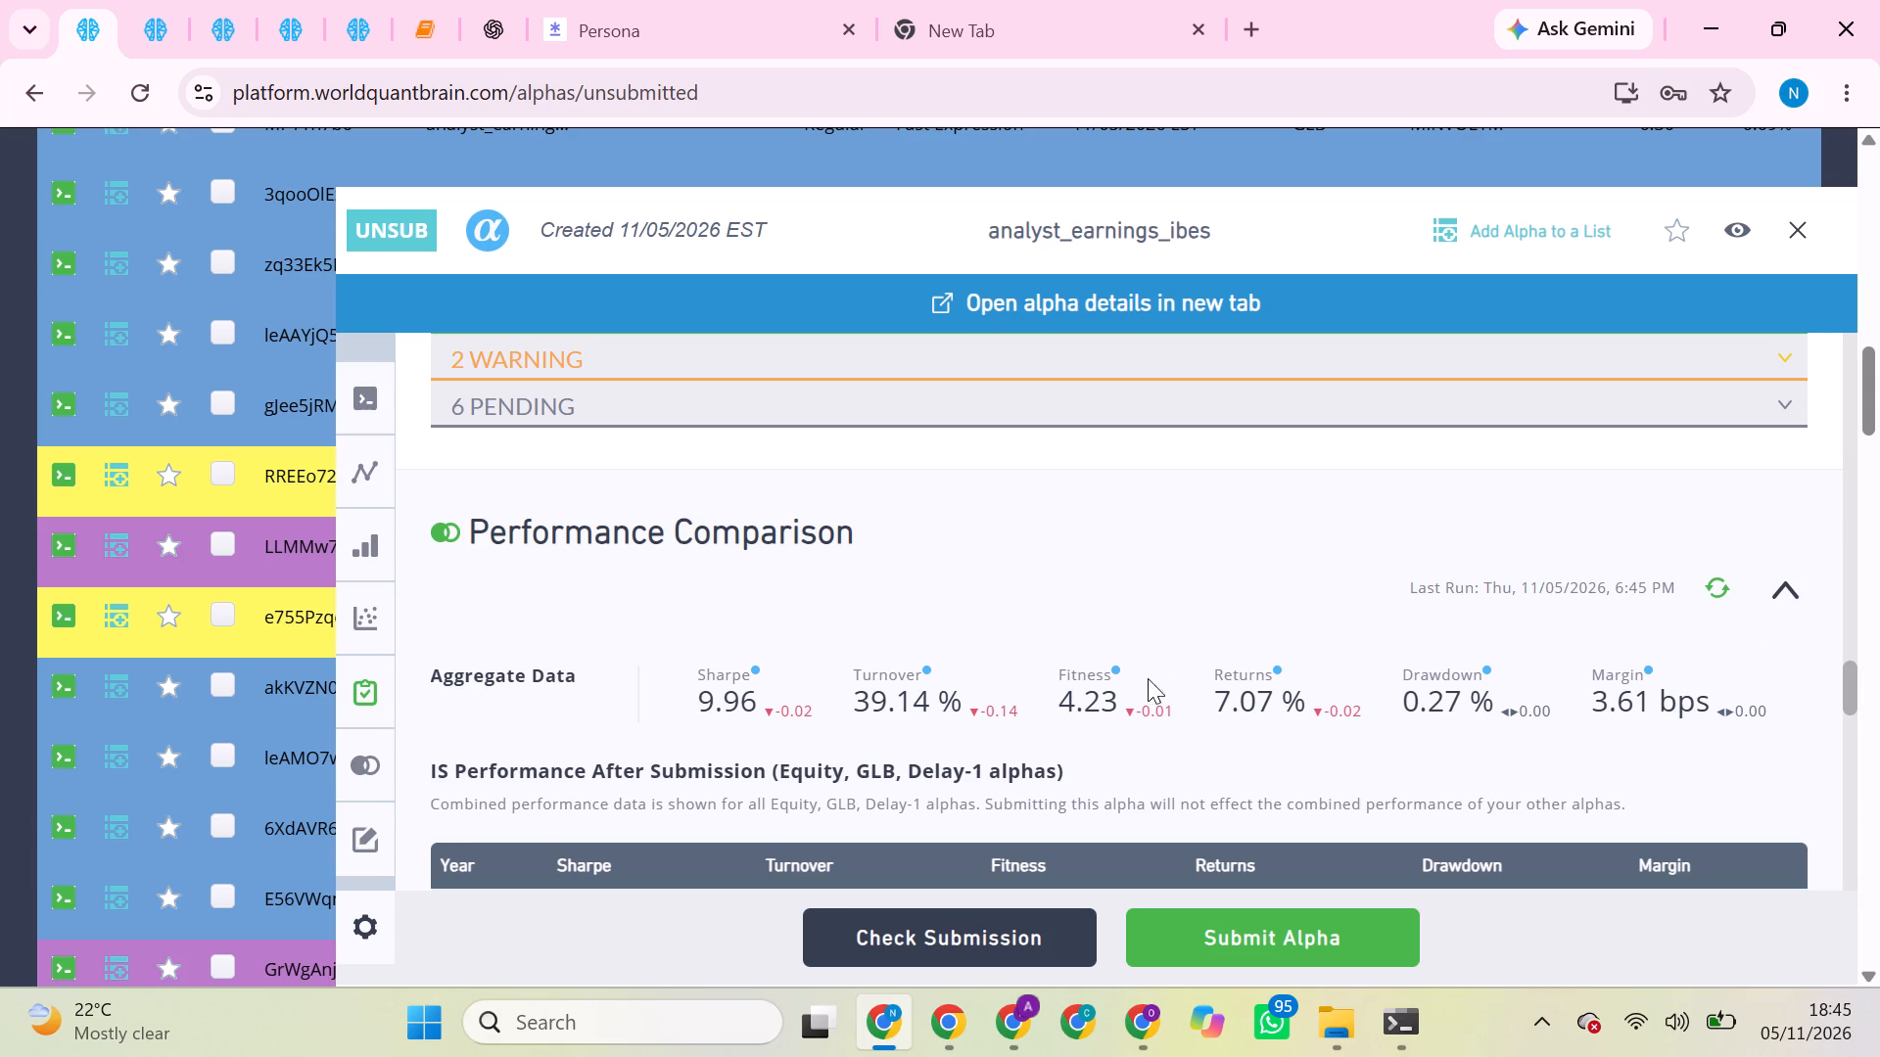
Open the institutions6 alpha whose ID starts with E56VW from the unsubmitted list and run its Prod Correlation check.
scroll(224, 798, down, 2)
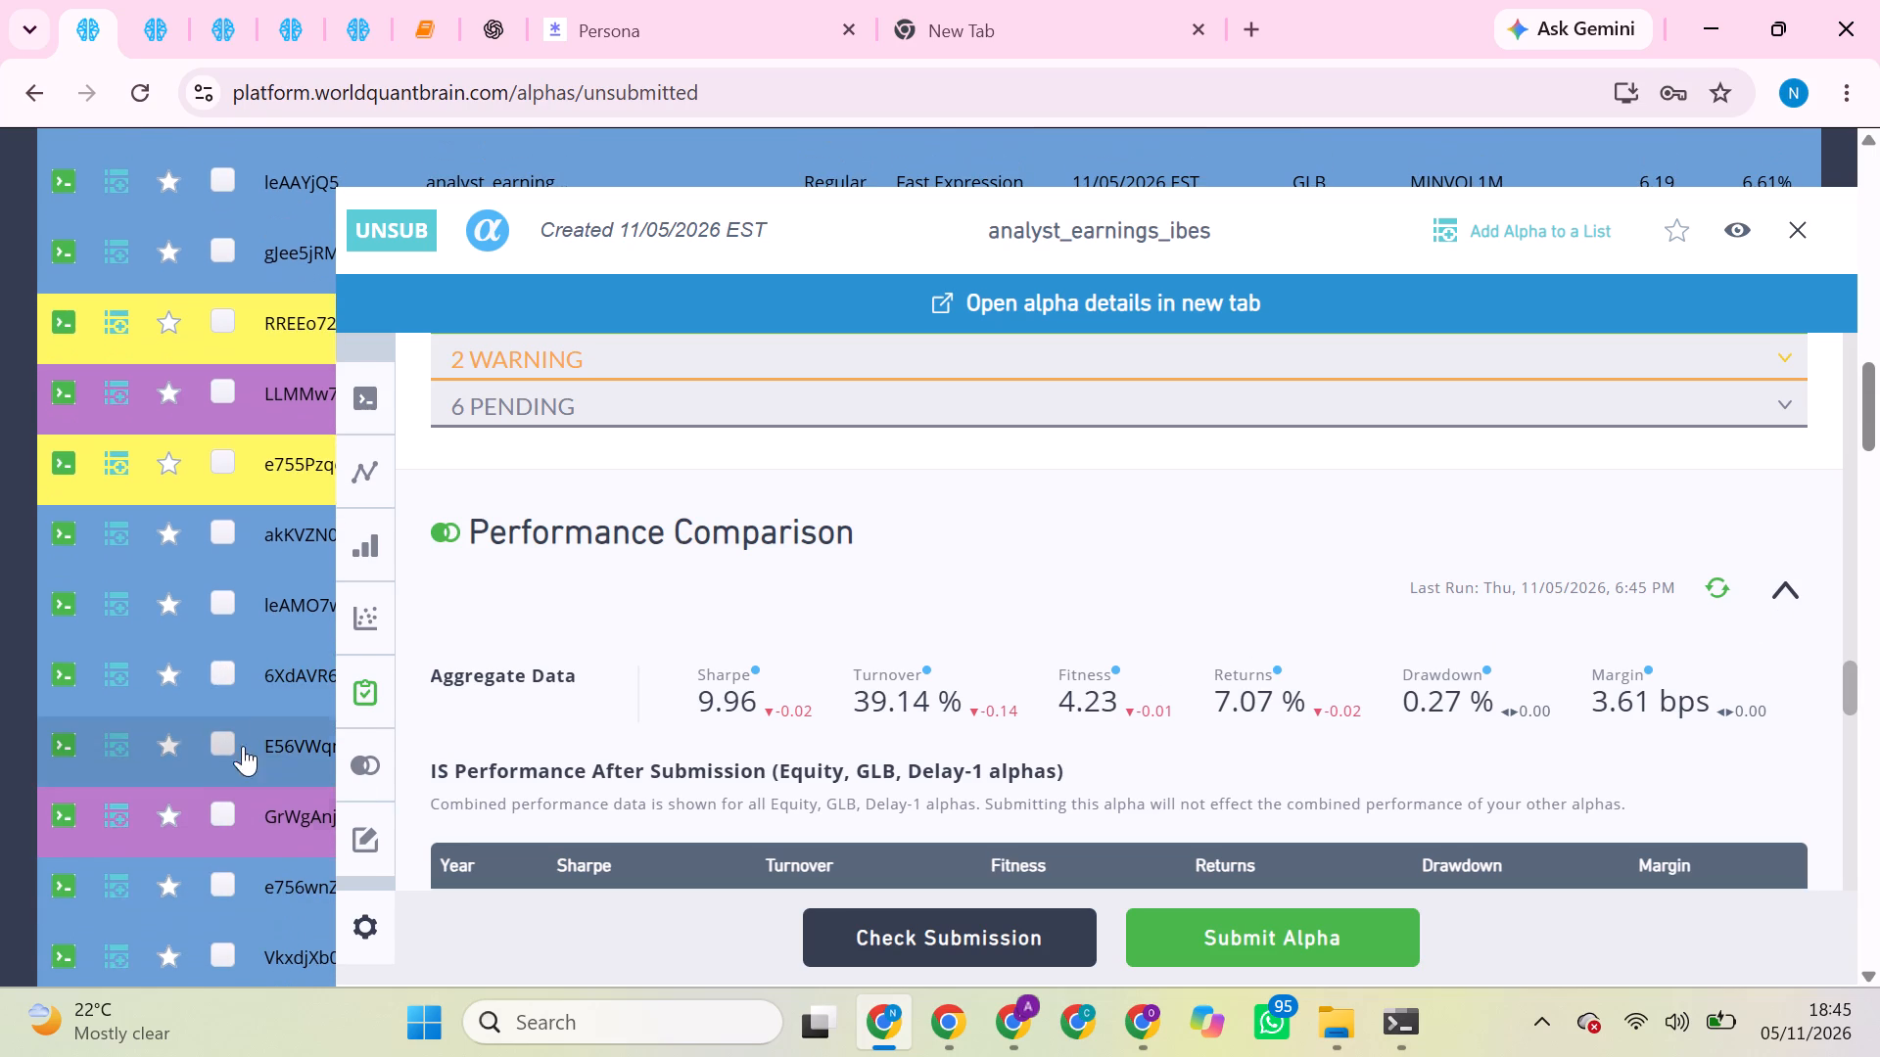
click(276, 731)
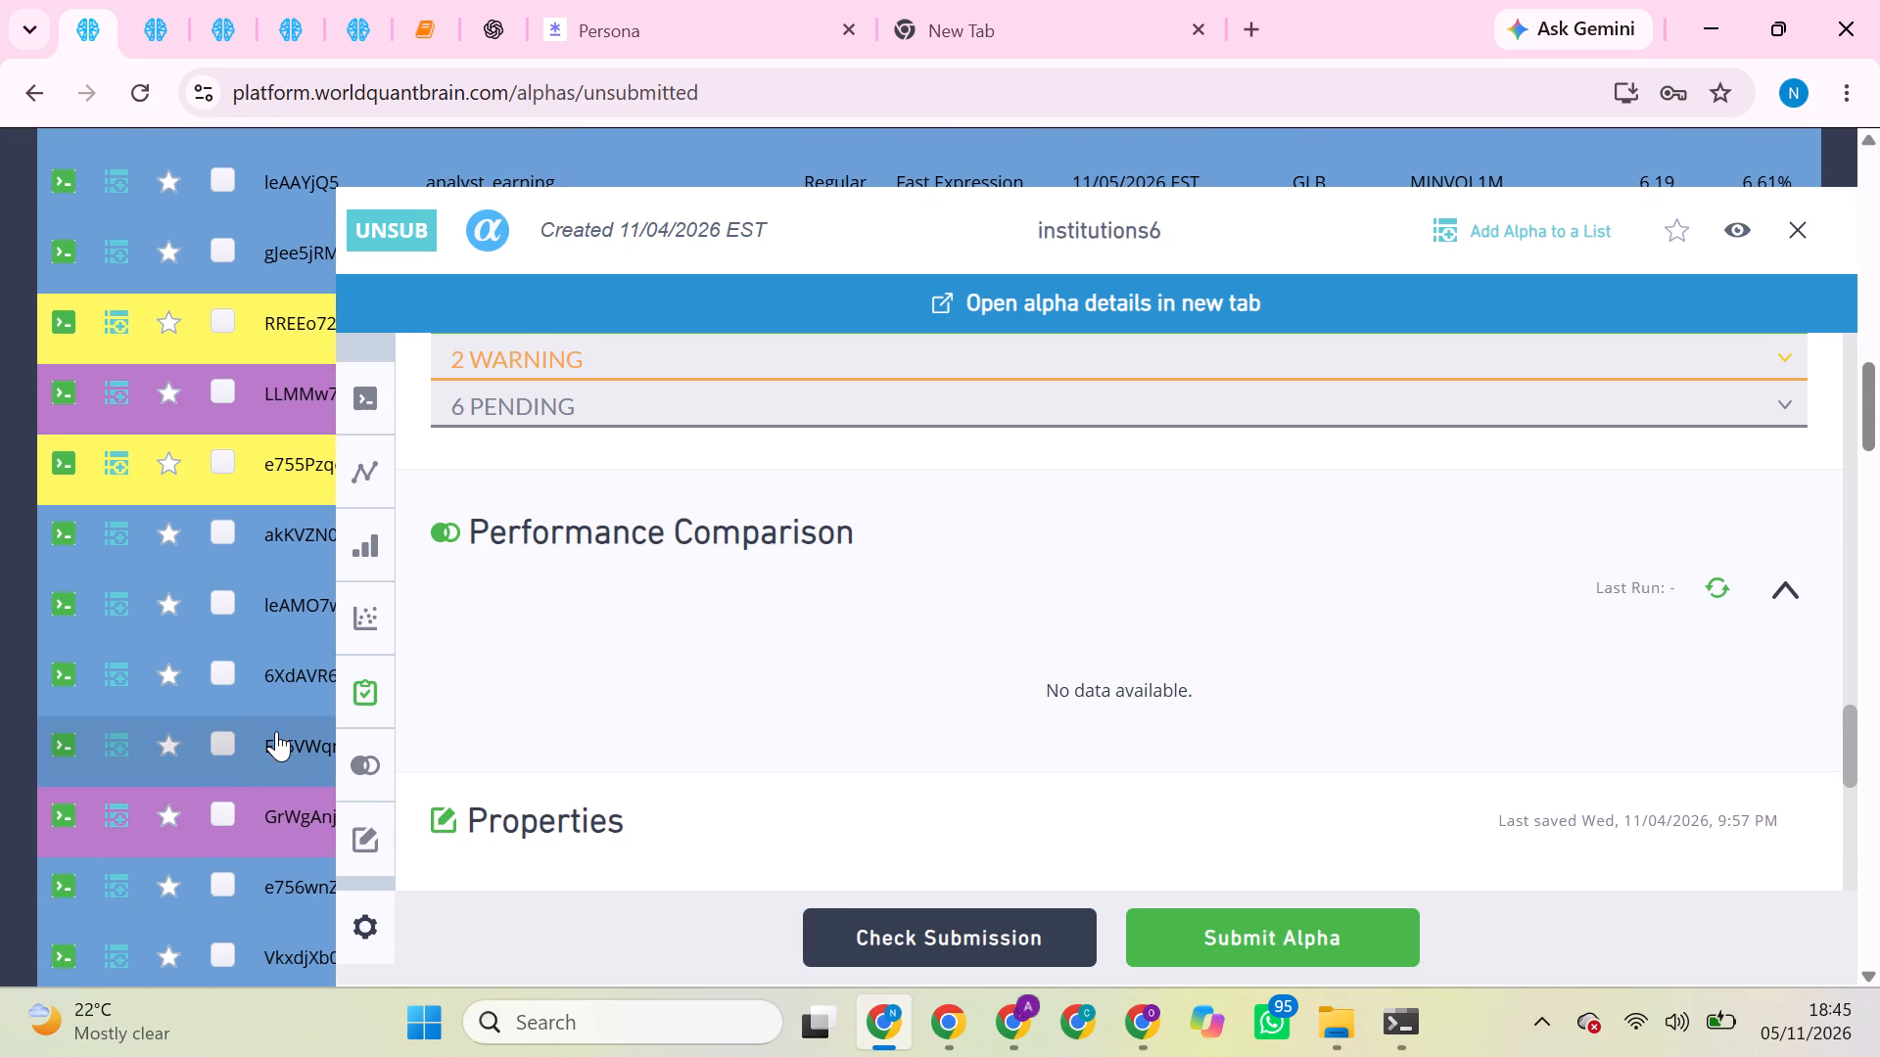
scroll(1504, 660, up, 1)
scroll(1715, 688, up, 2)
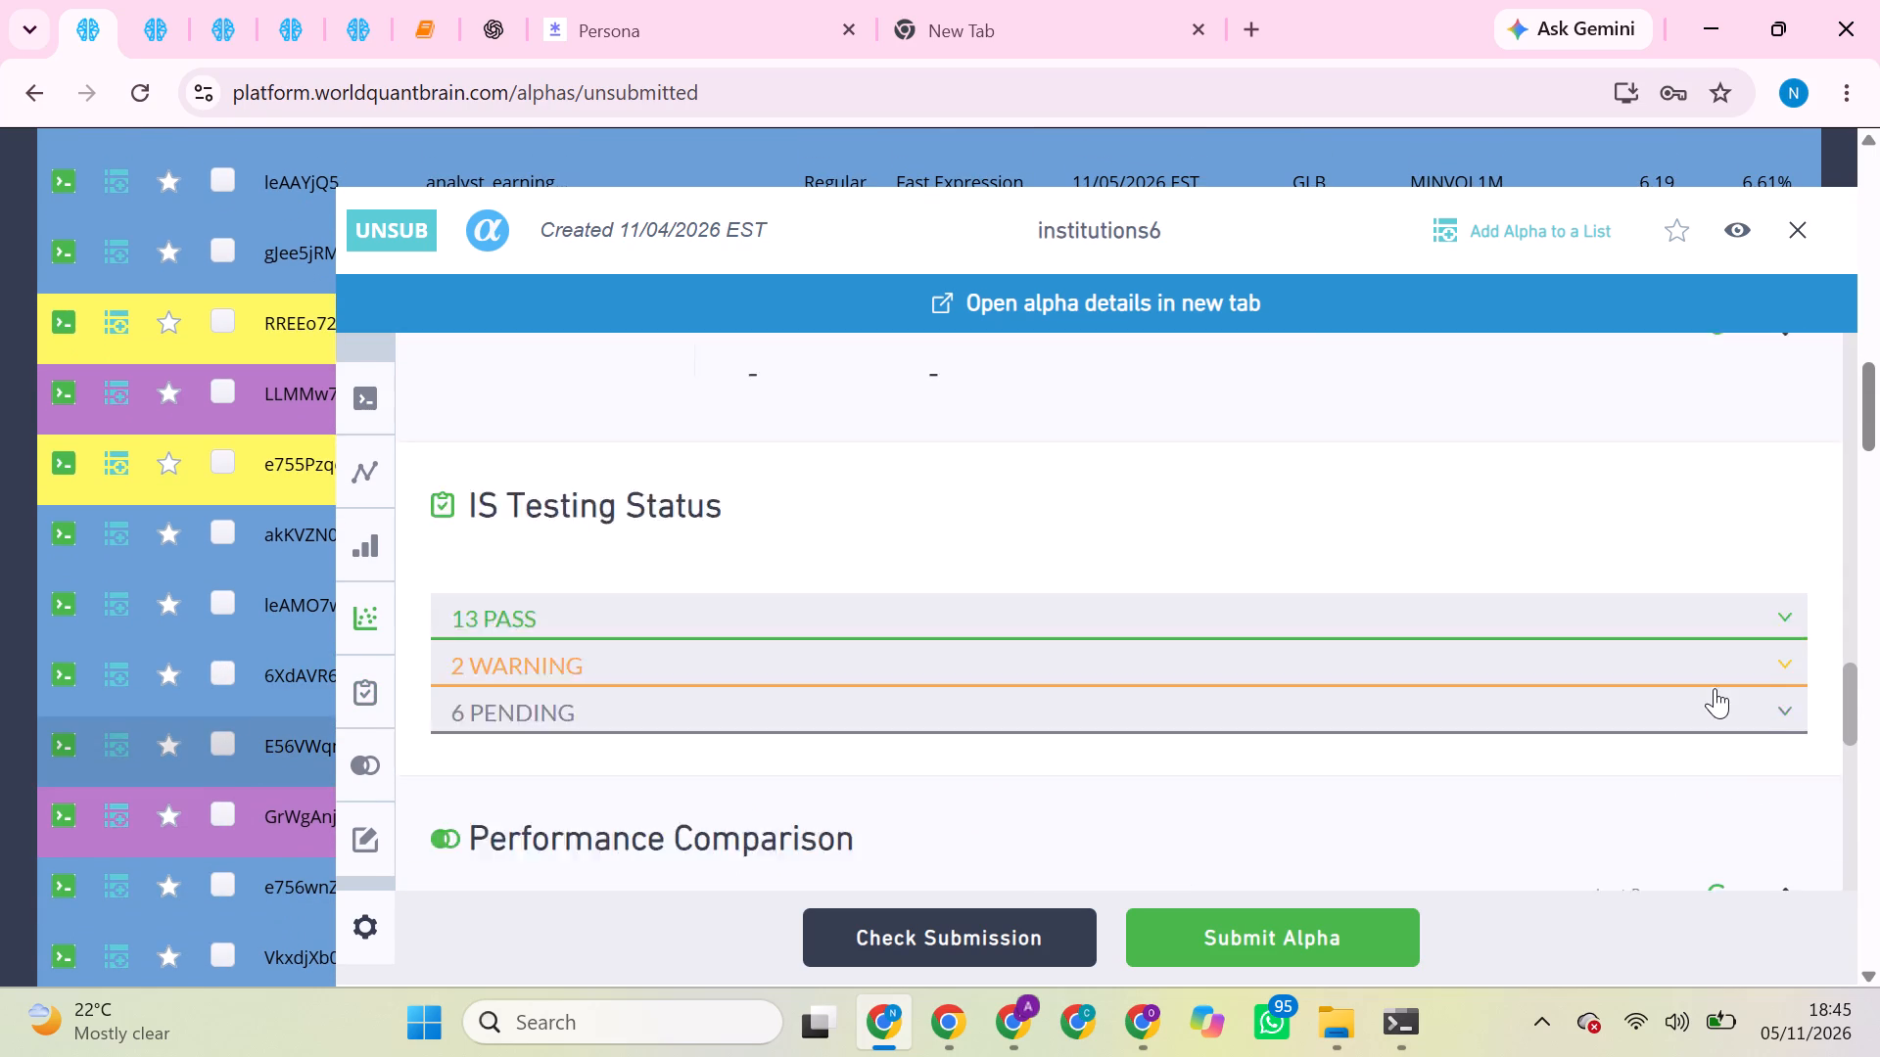
scroll(1715, 688, up, 1)
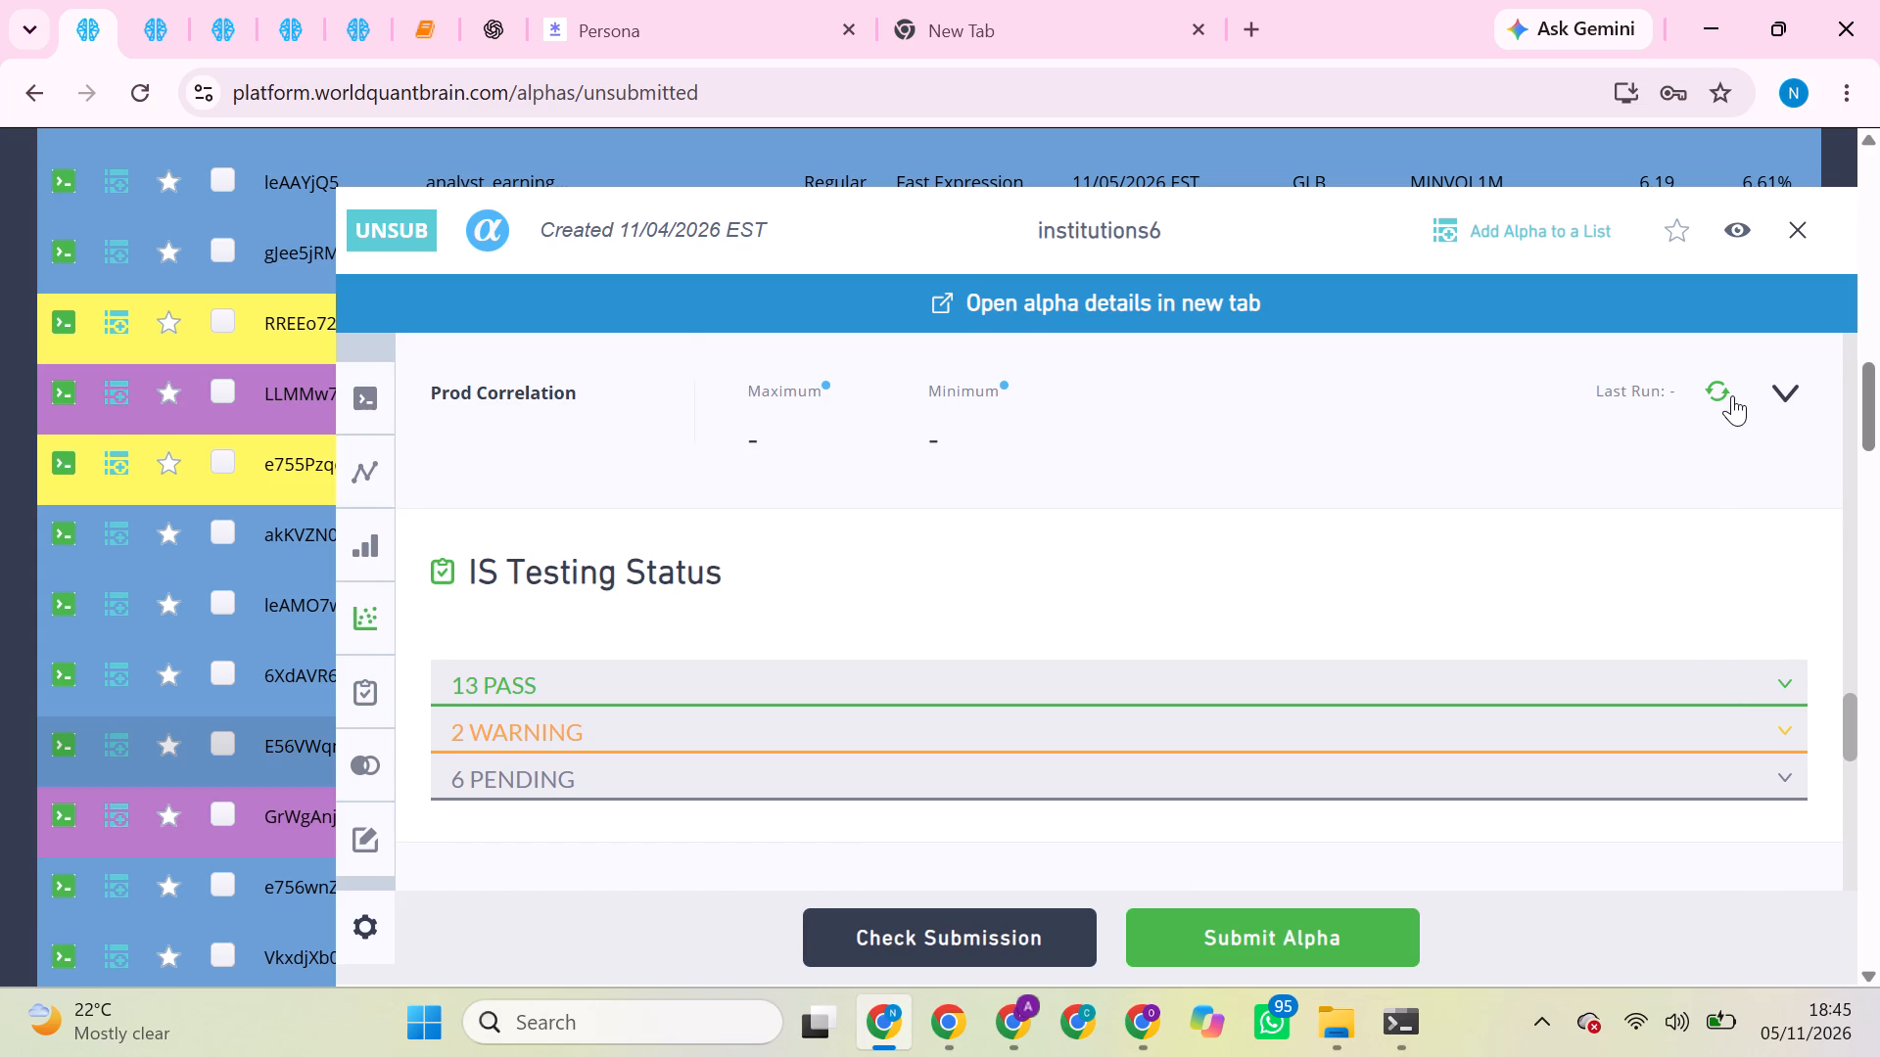
click(1722, 392)
Open the institutions6 alpha whose ID starts with e756wn and run its Prod Correlation check.
click(258, 890)
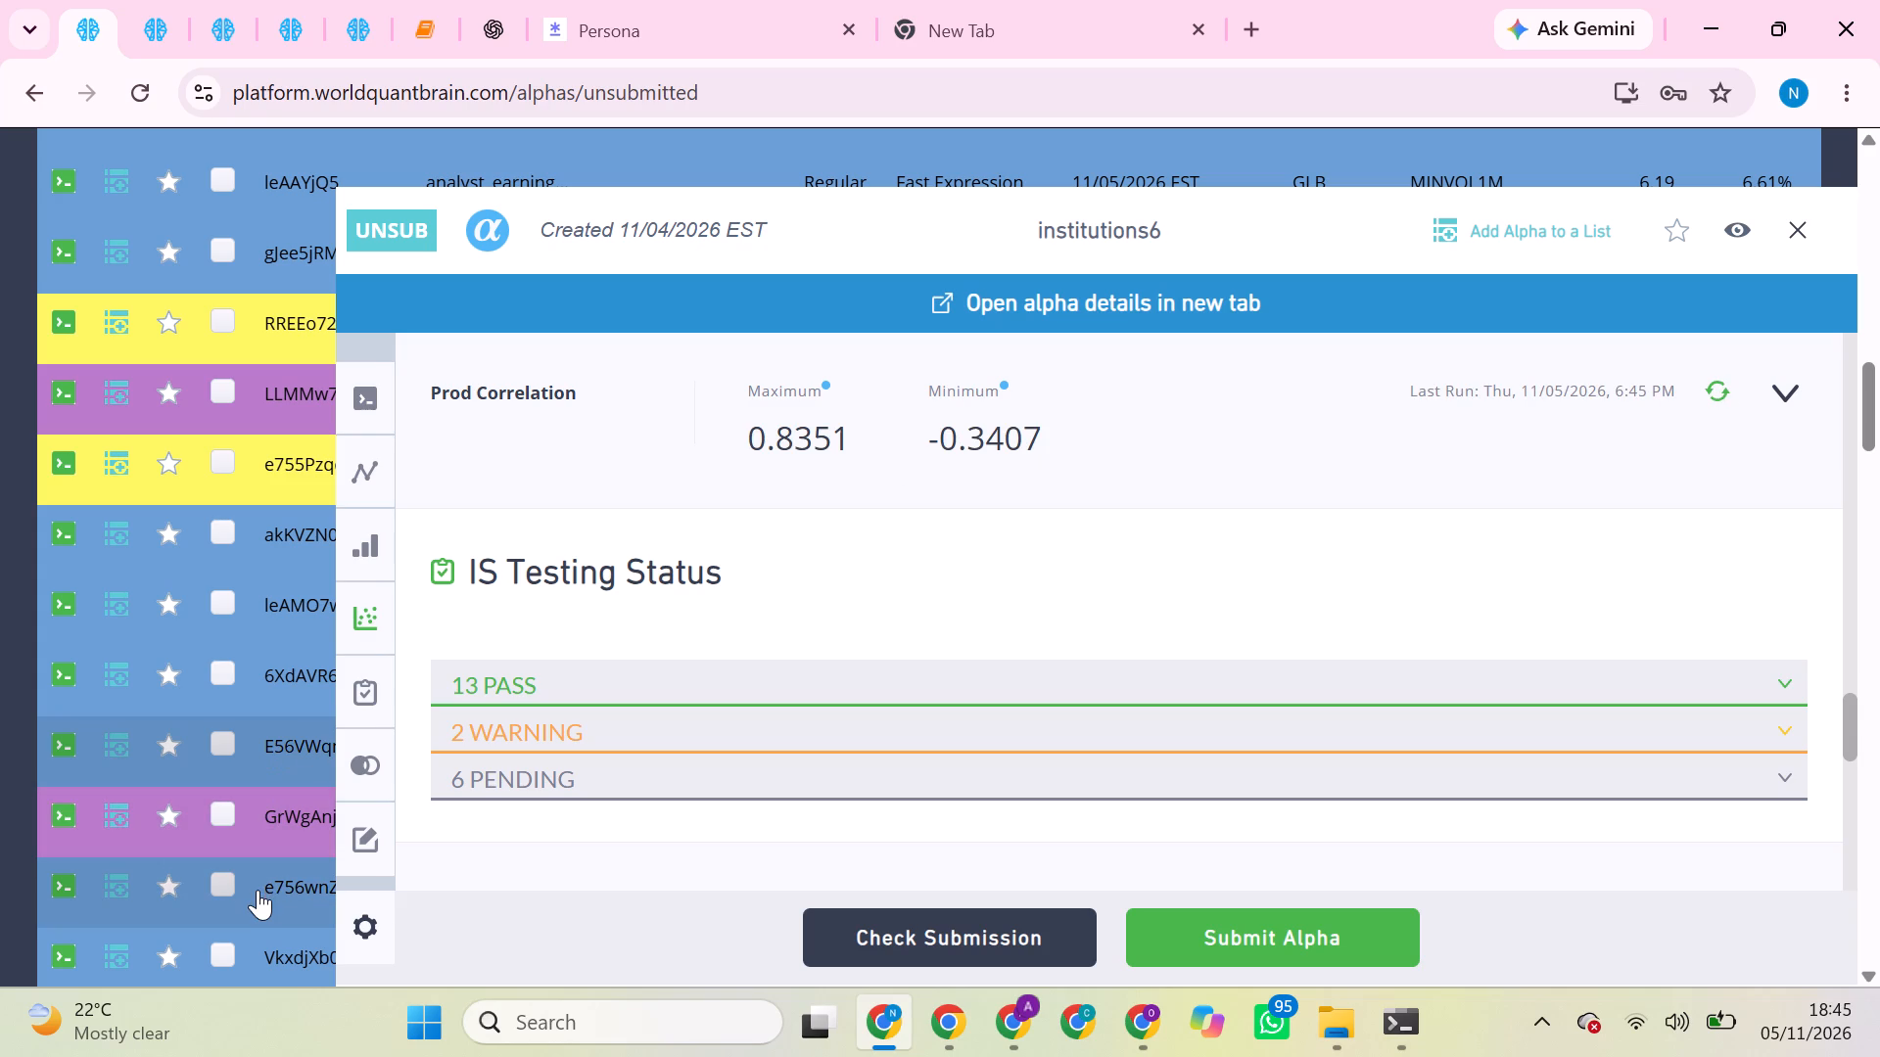
click(258, 890)
scroll(373, 821, up, 1)
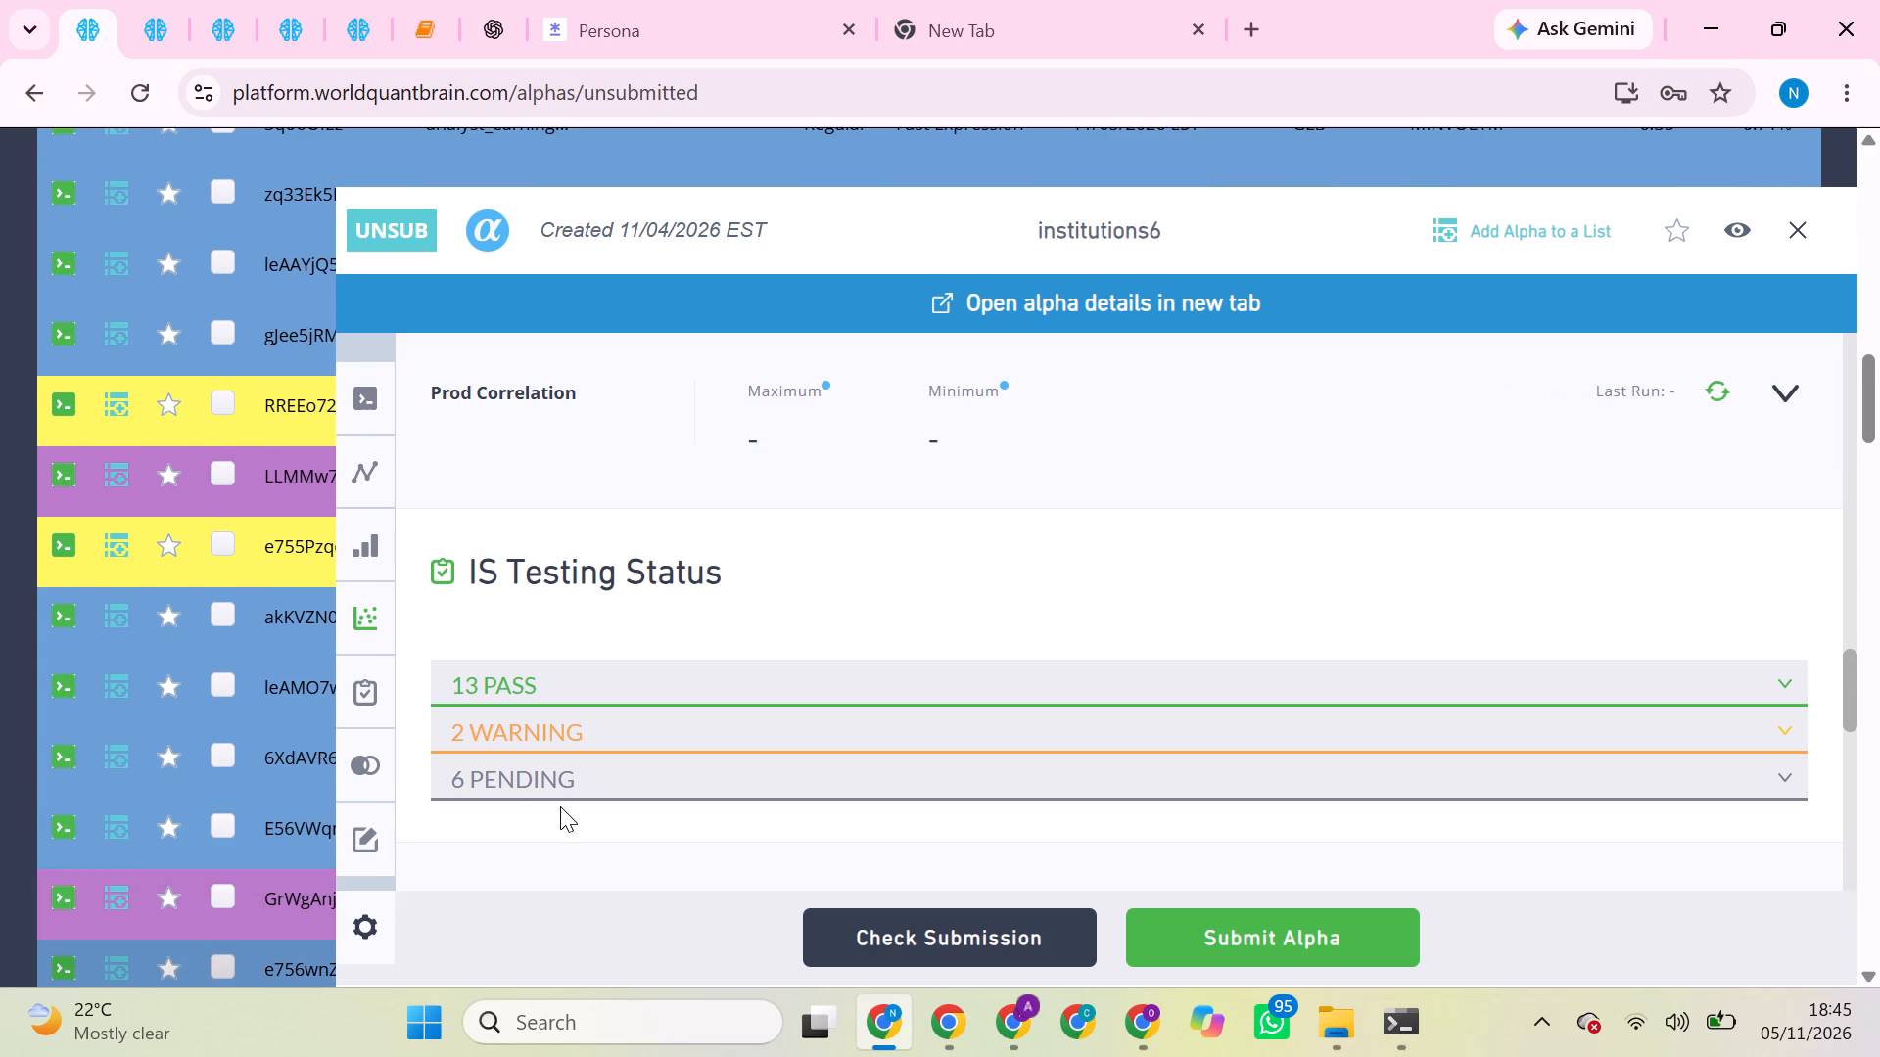
scroll(890, 660, up, 2)
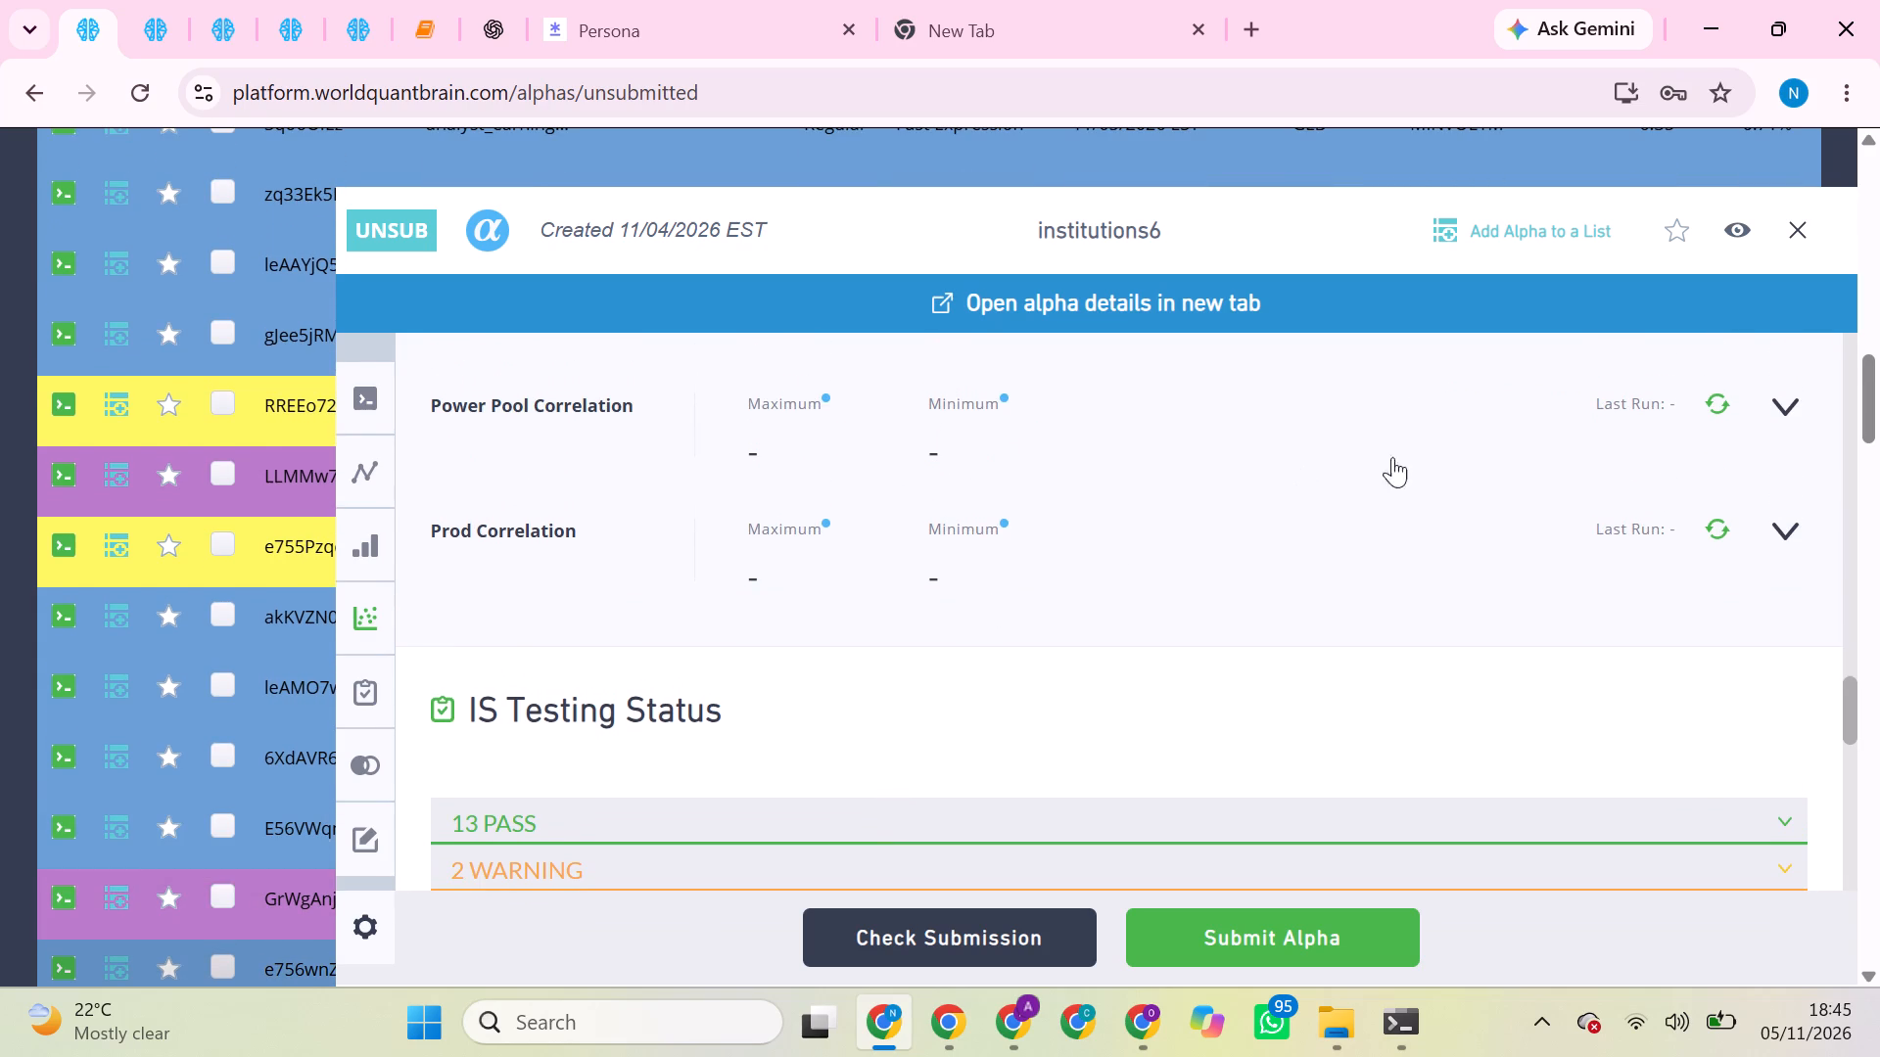
click(1712, 532)
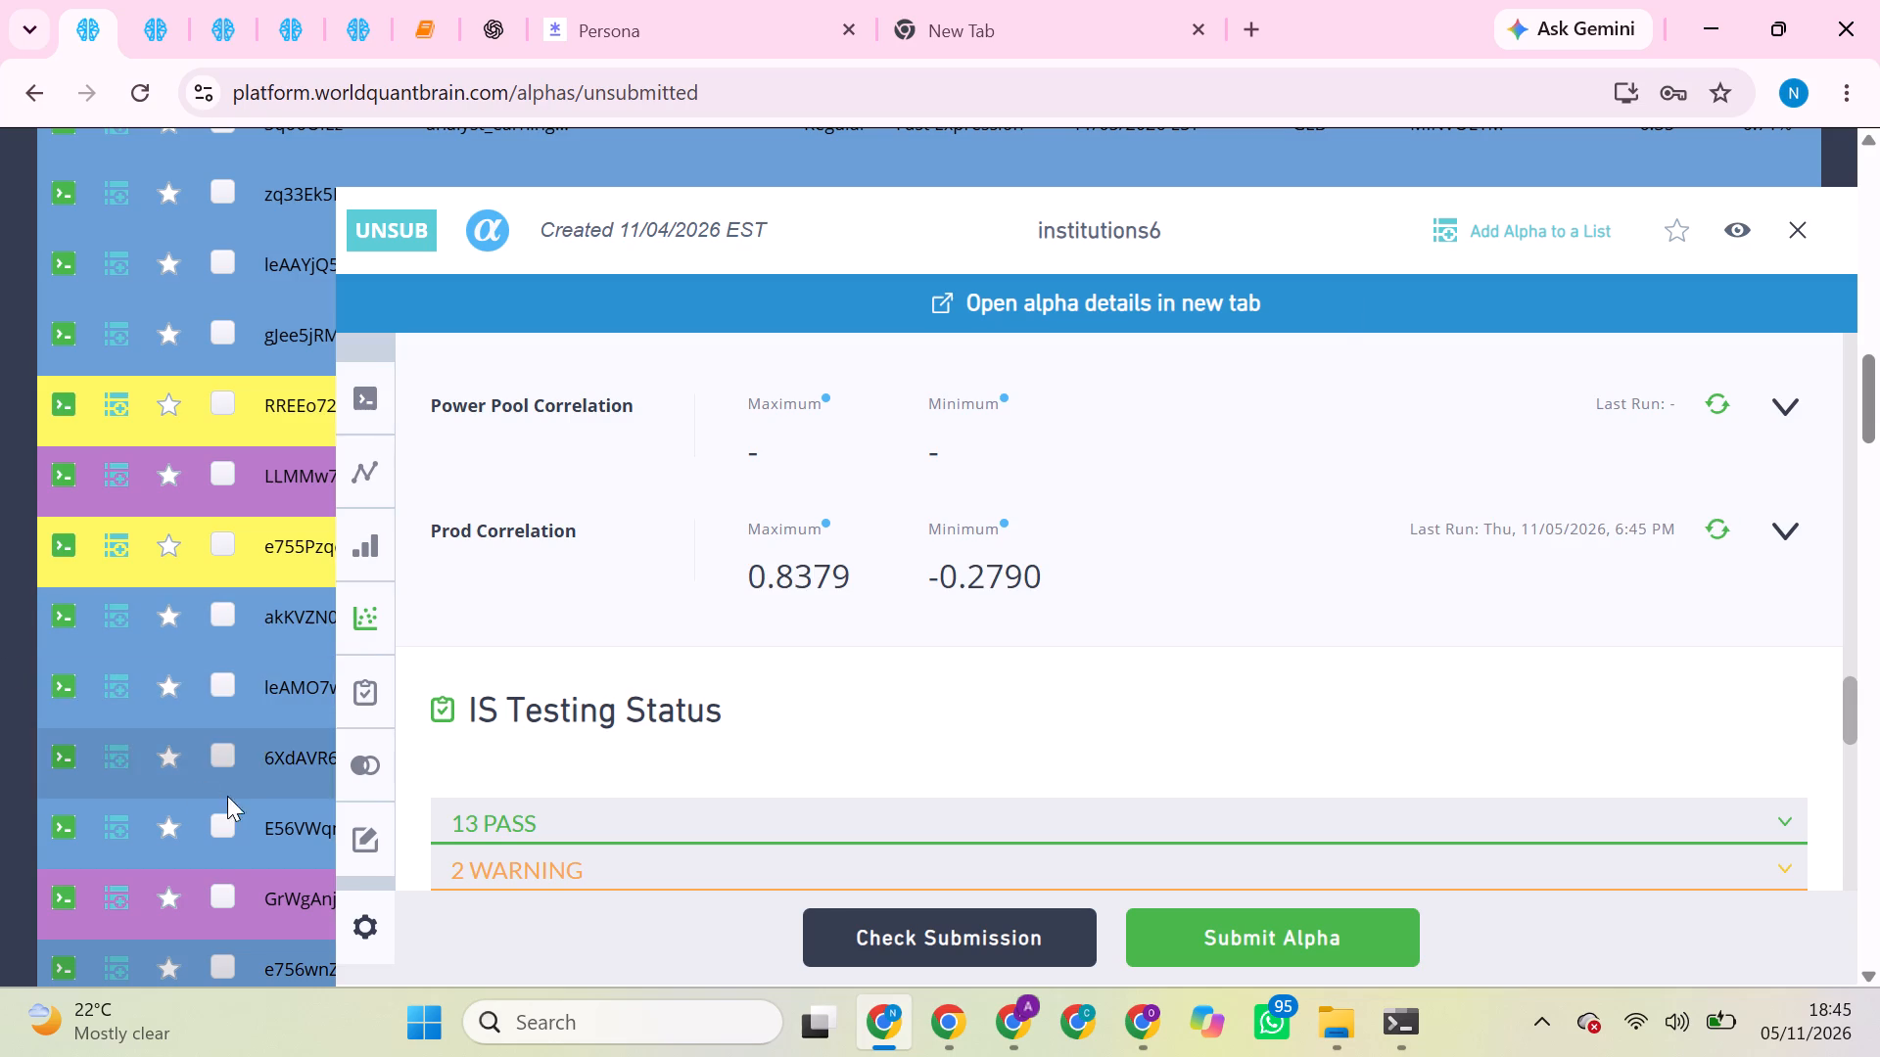
Open the green-highlighted anonymous super alpha whose ID starts with O0A8J28 and load its expressions into the super simulation editor.
scroll(229, 798, down, 5)
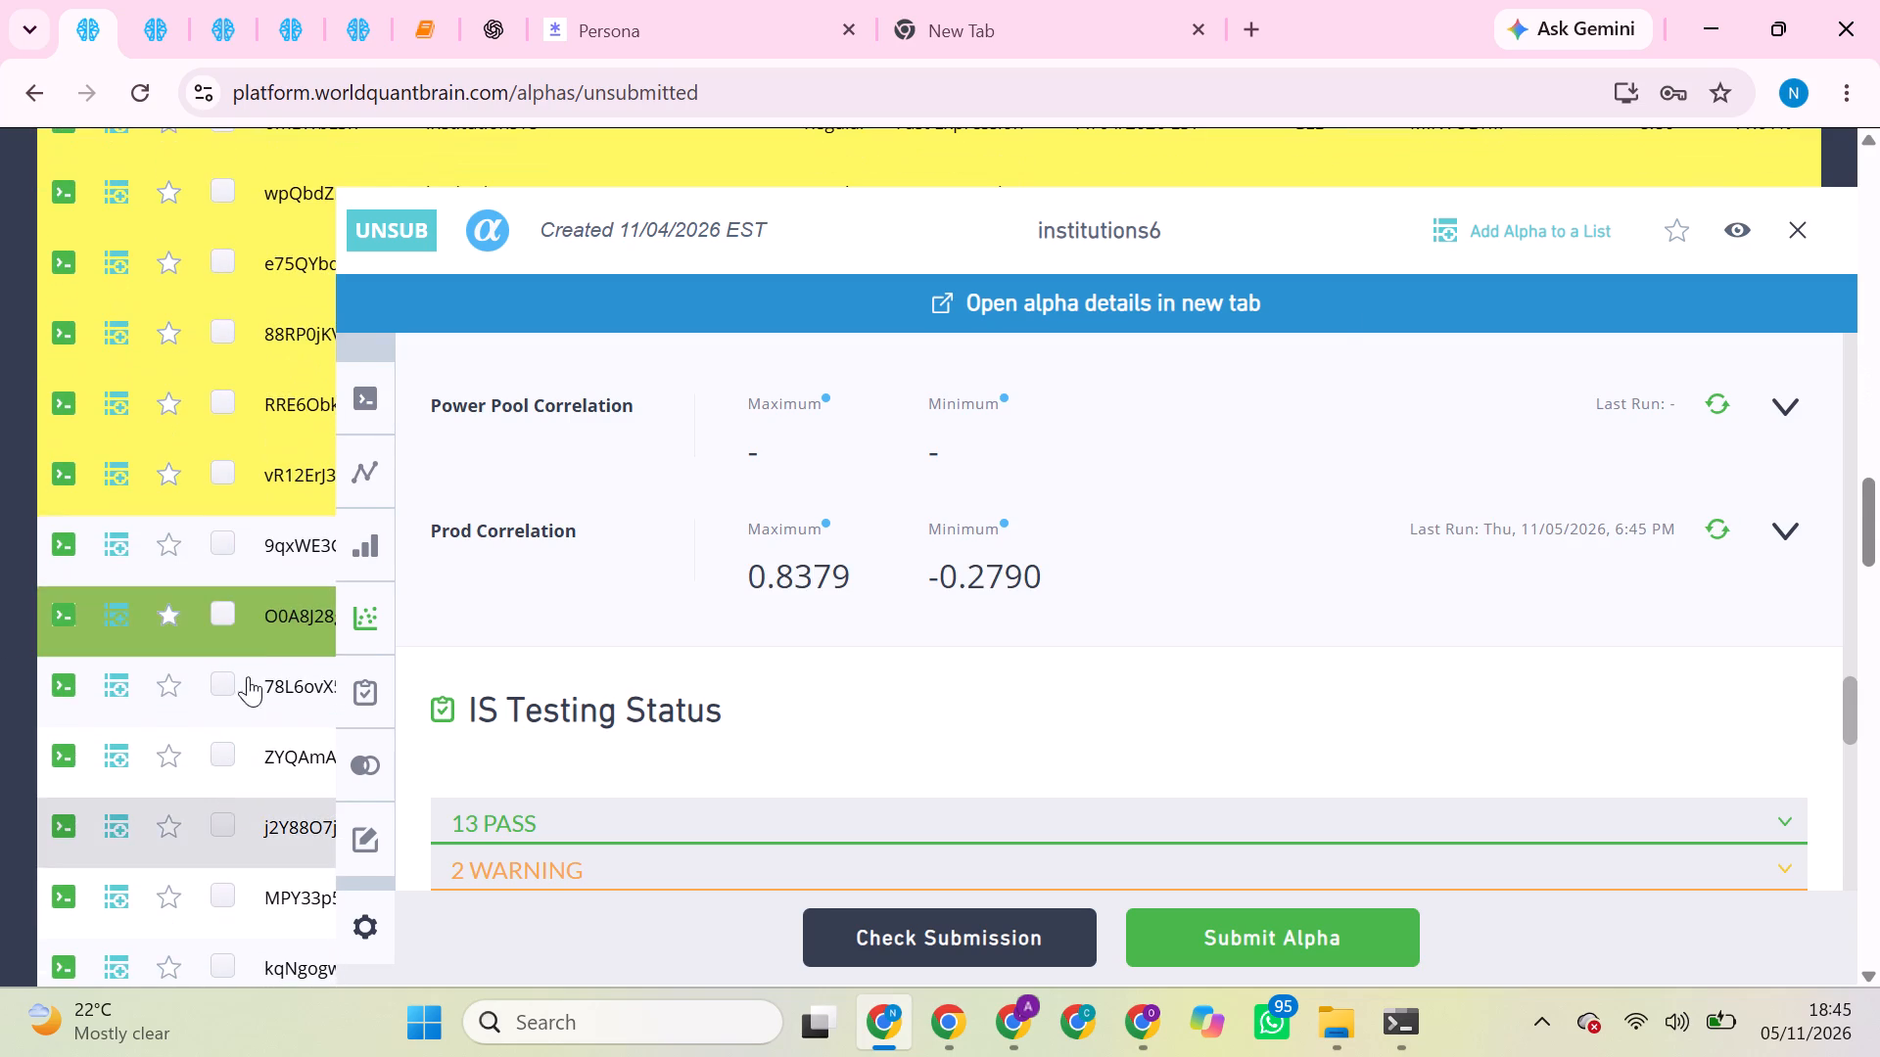
click(285, 610)
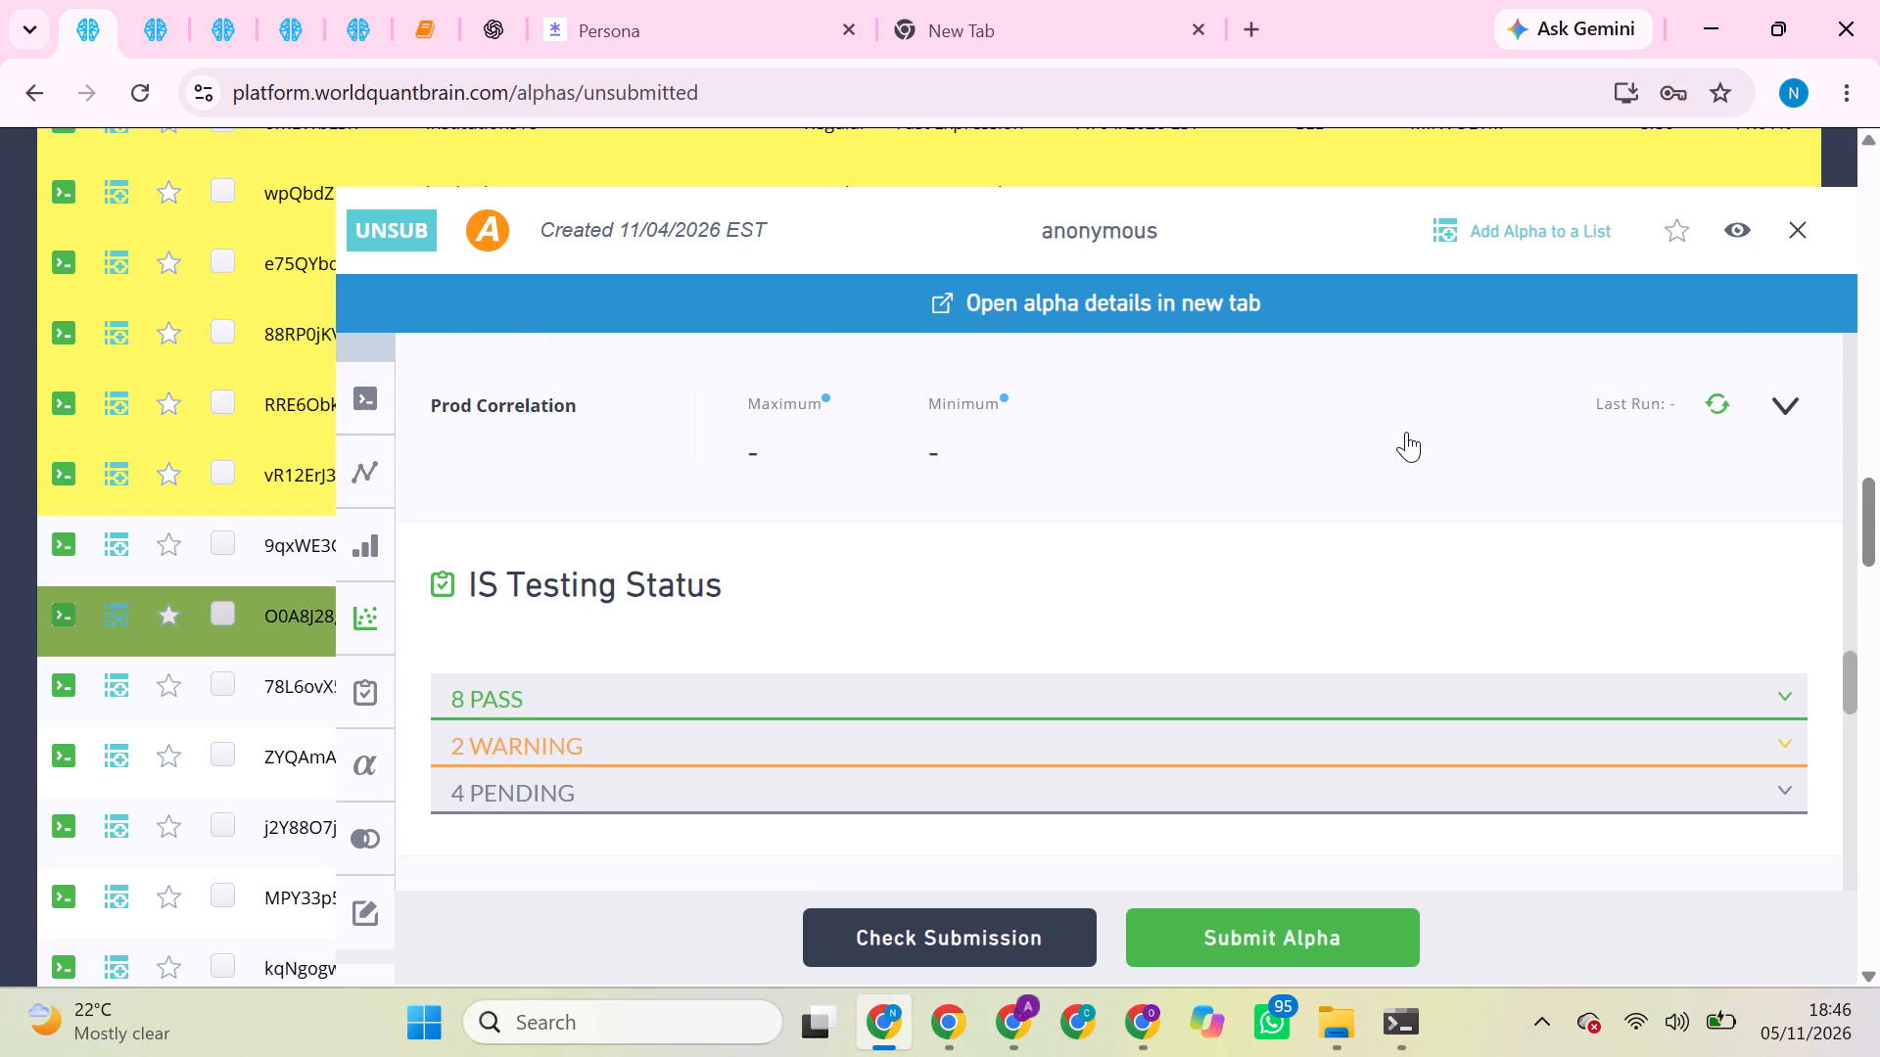
scroll(1406, 432, up, 1)
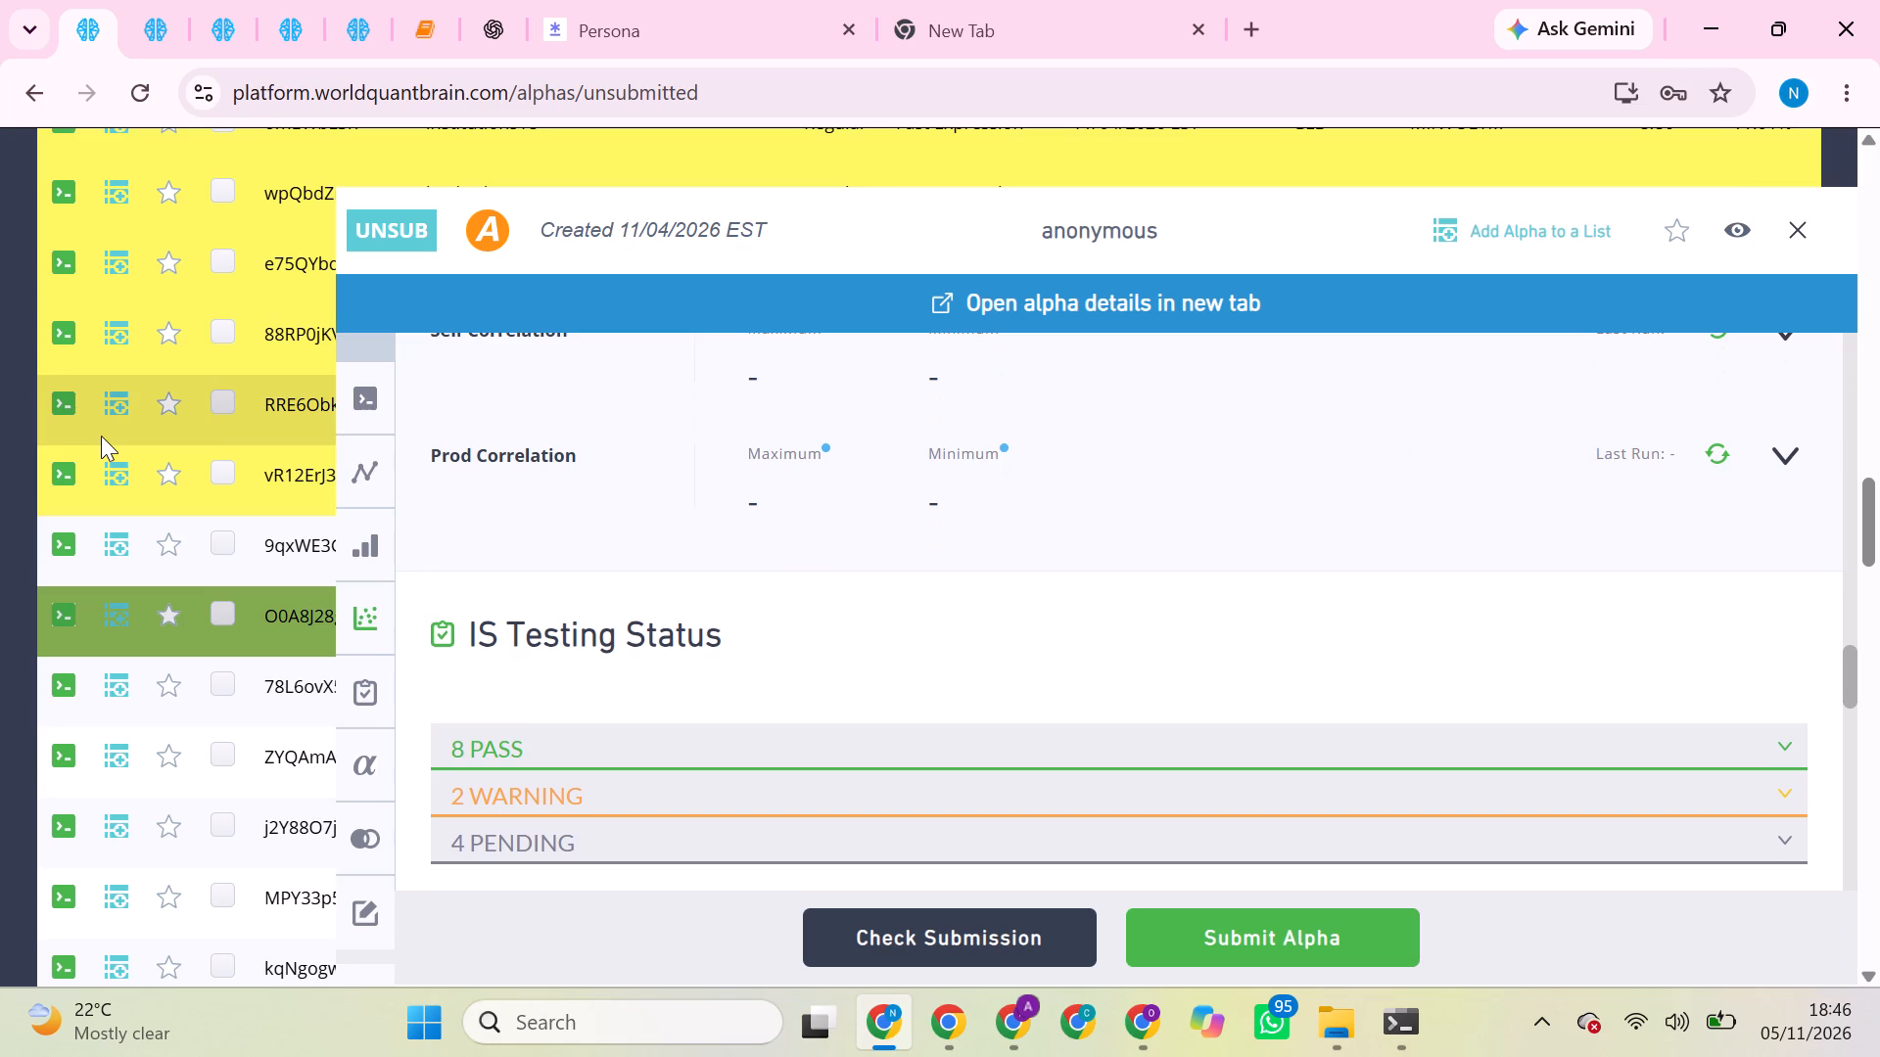
scroll(101, 436, up, 1)
scroll(1262, 728, up, 3)
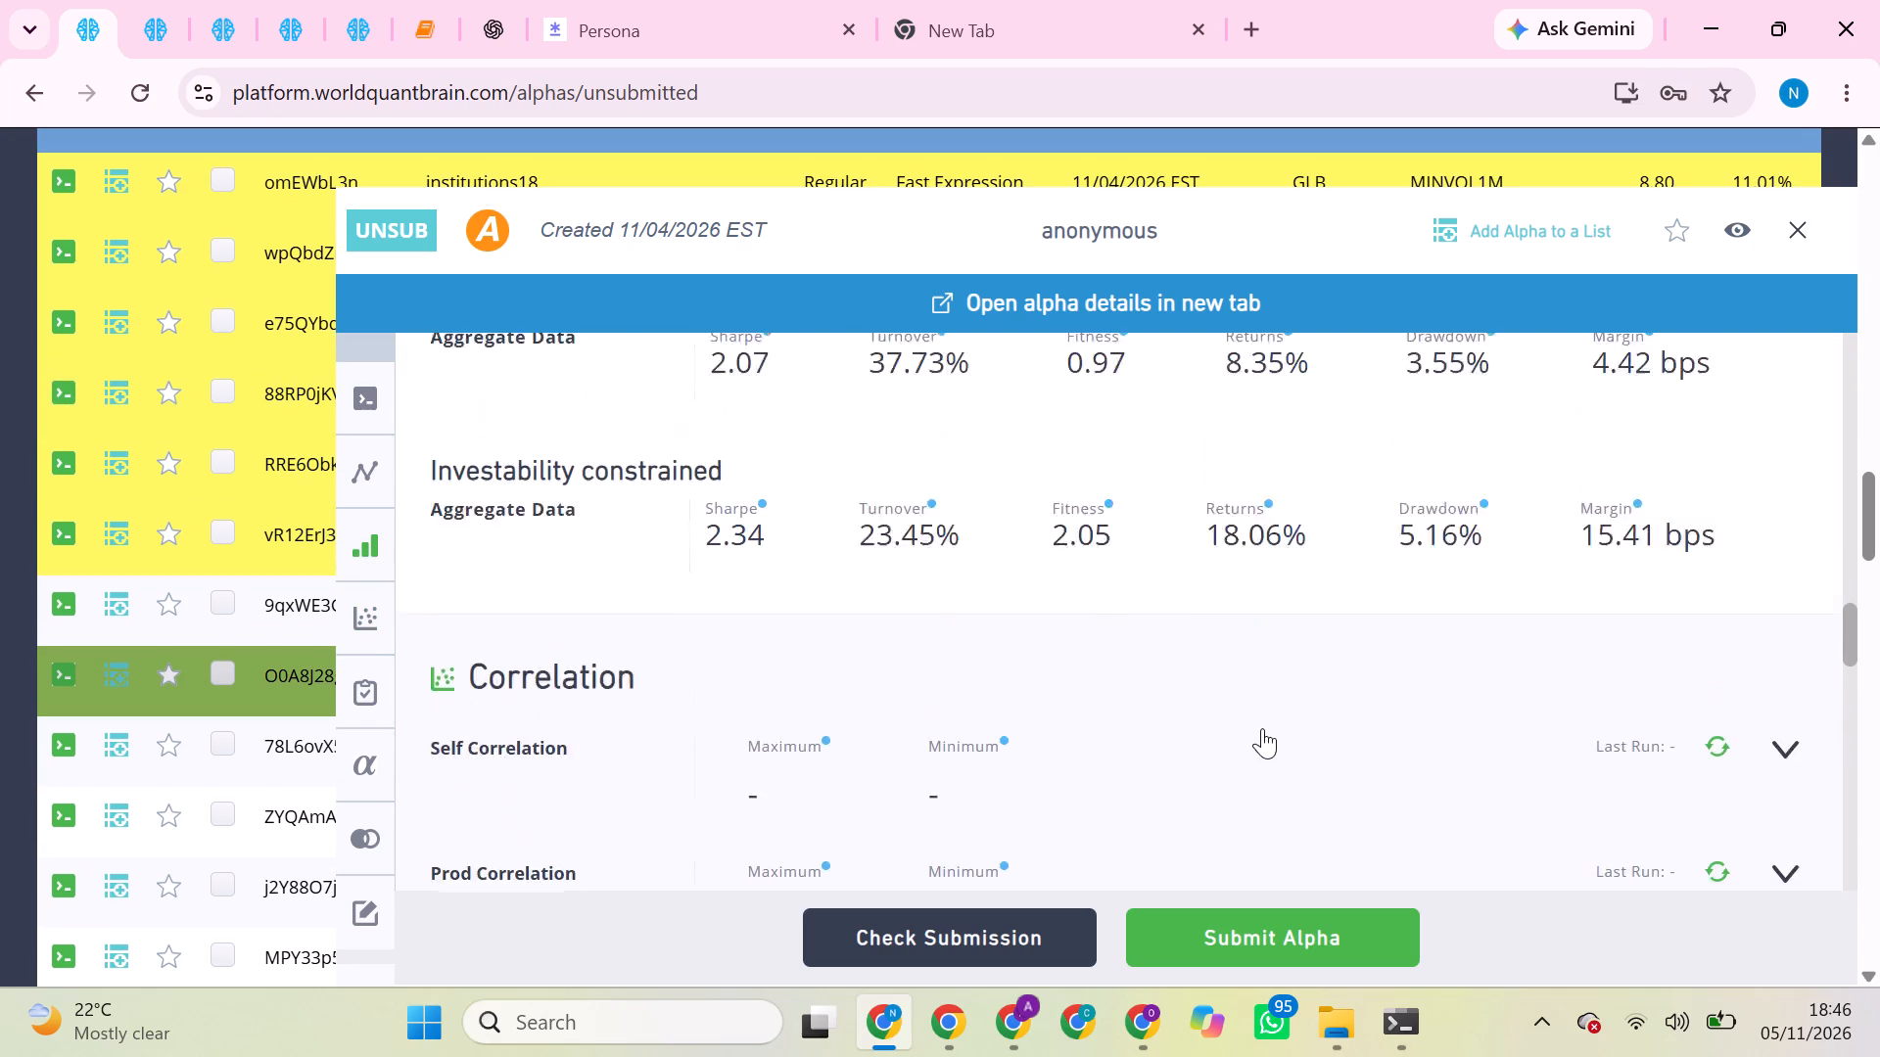
scroll(1262, 728, up, 5)
click(1711, 768)
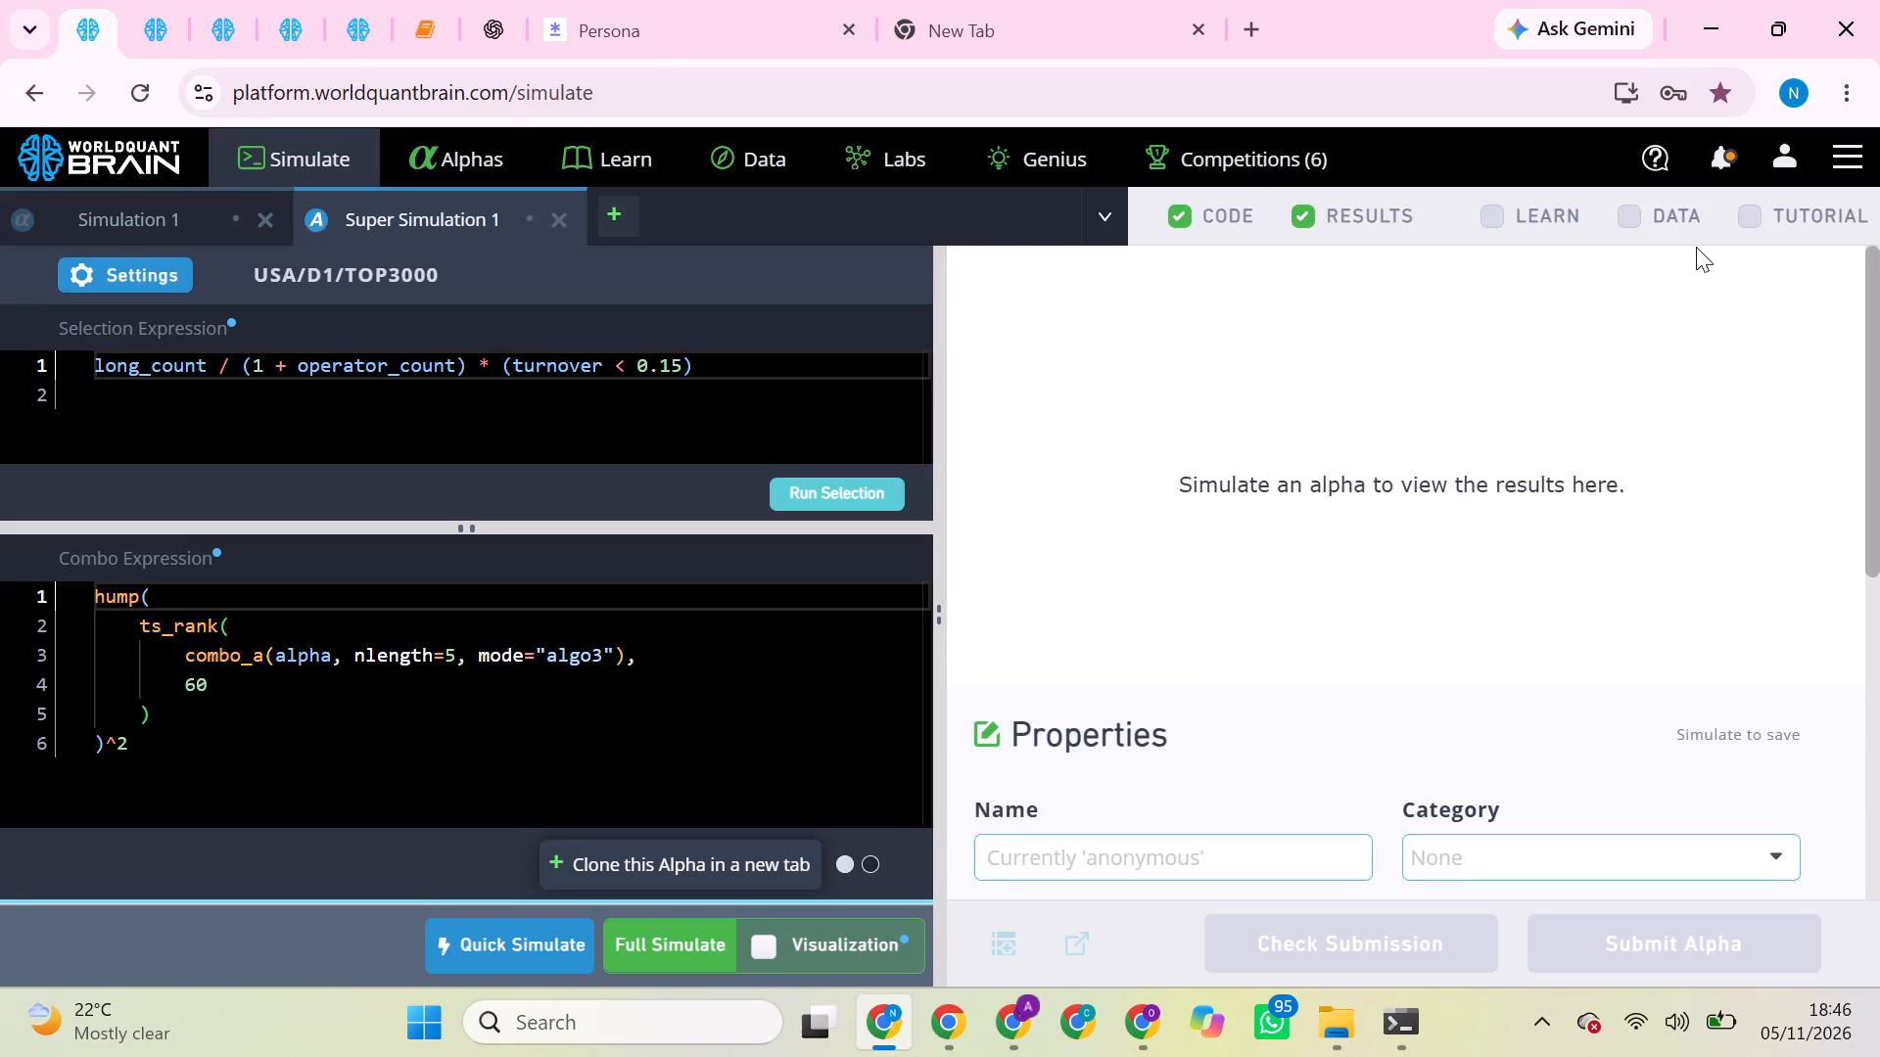
Set the neutralization to Subindustry in the Super Simulation 1 settings and apply it.
click(1715, 159)
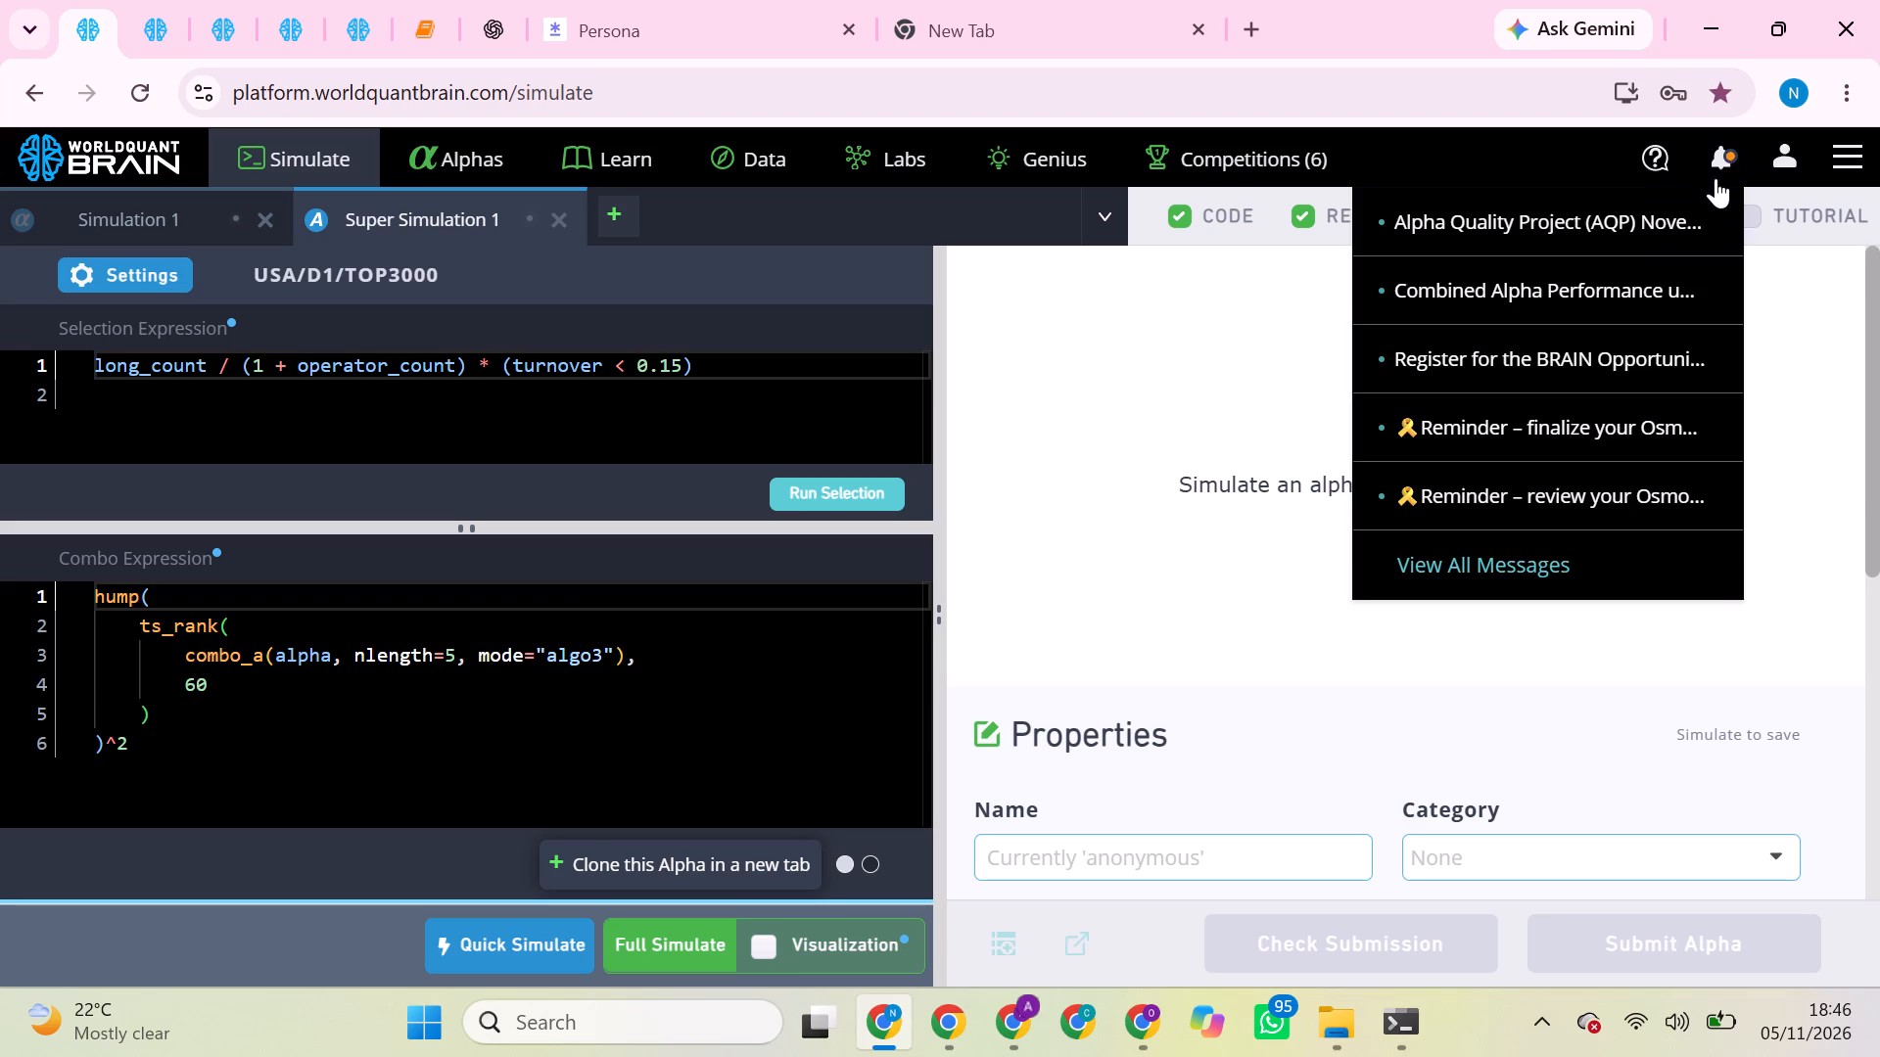
click(124, 268)
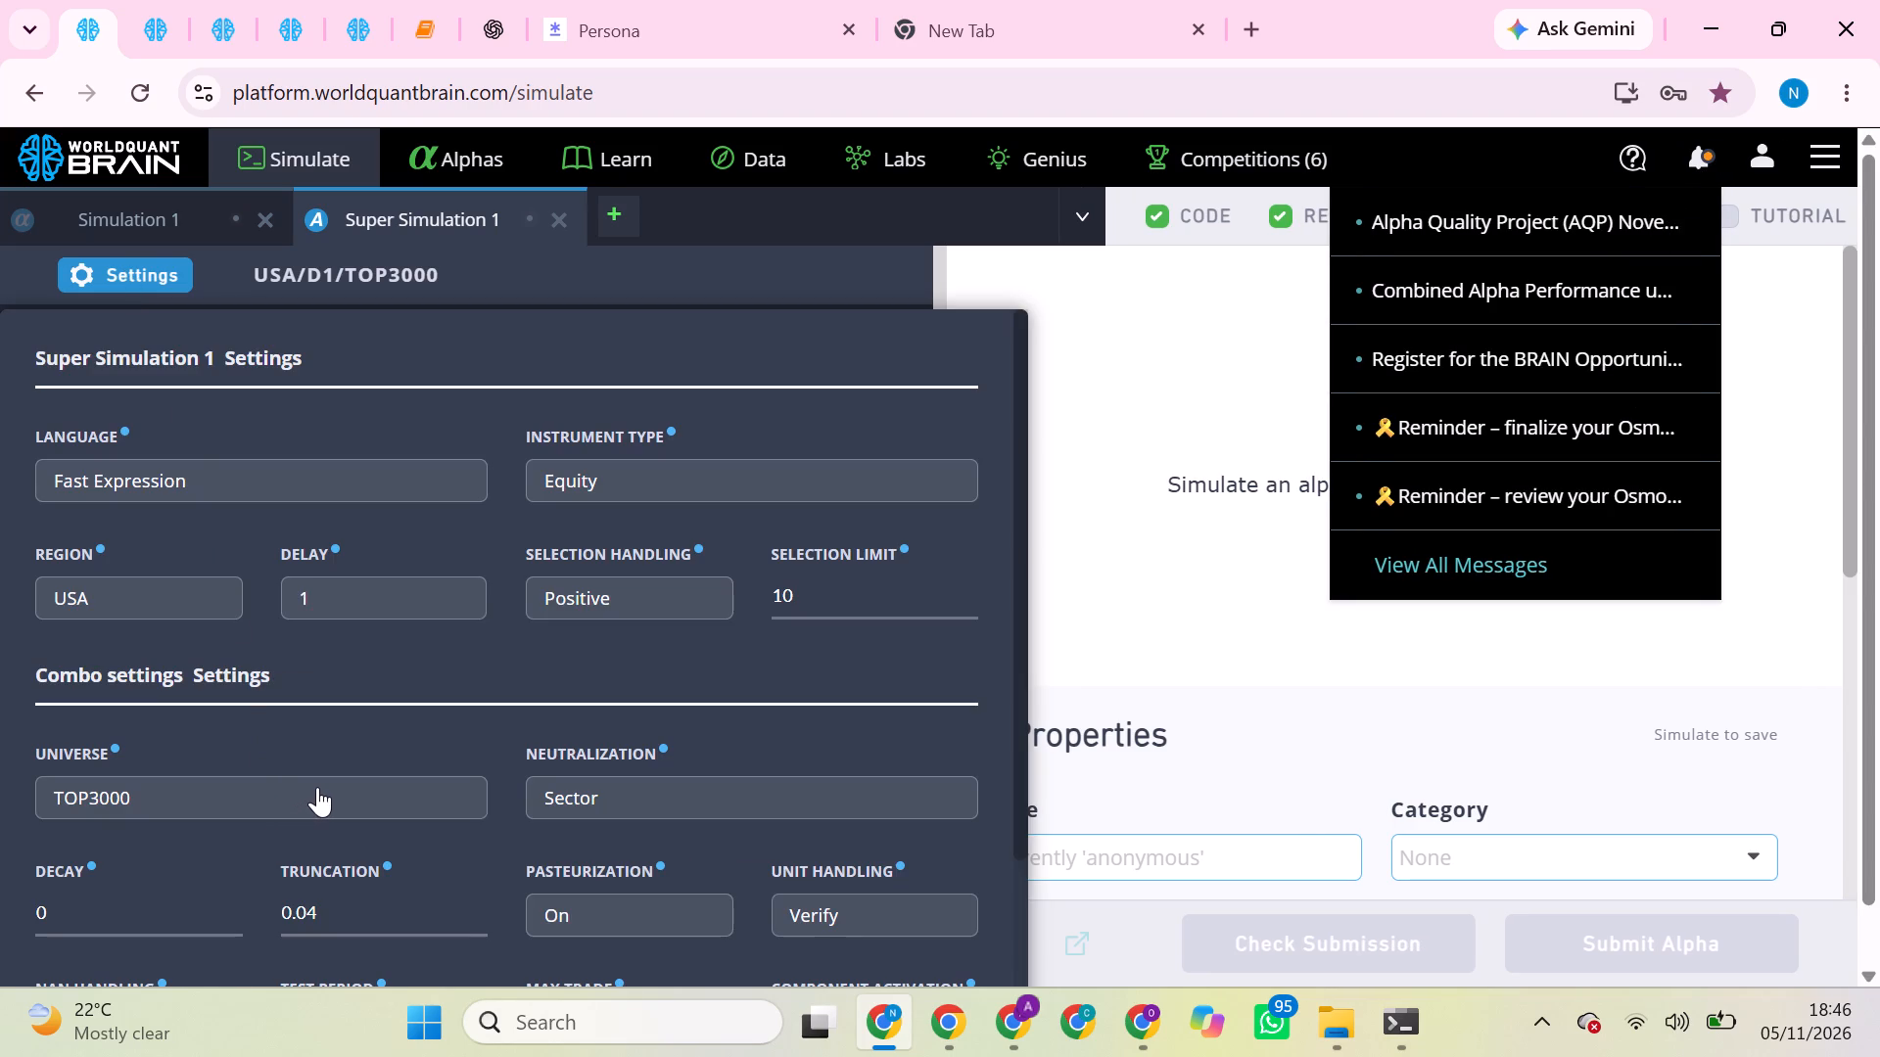
click(586, 811)
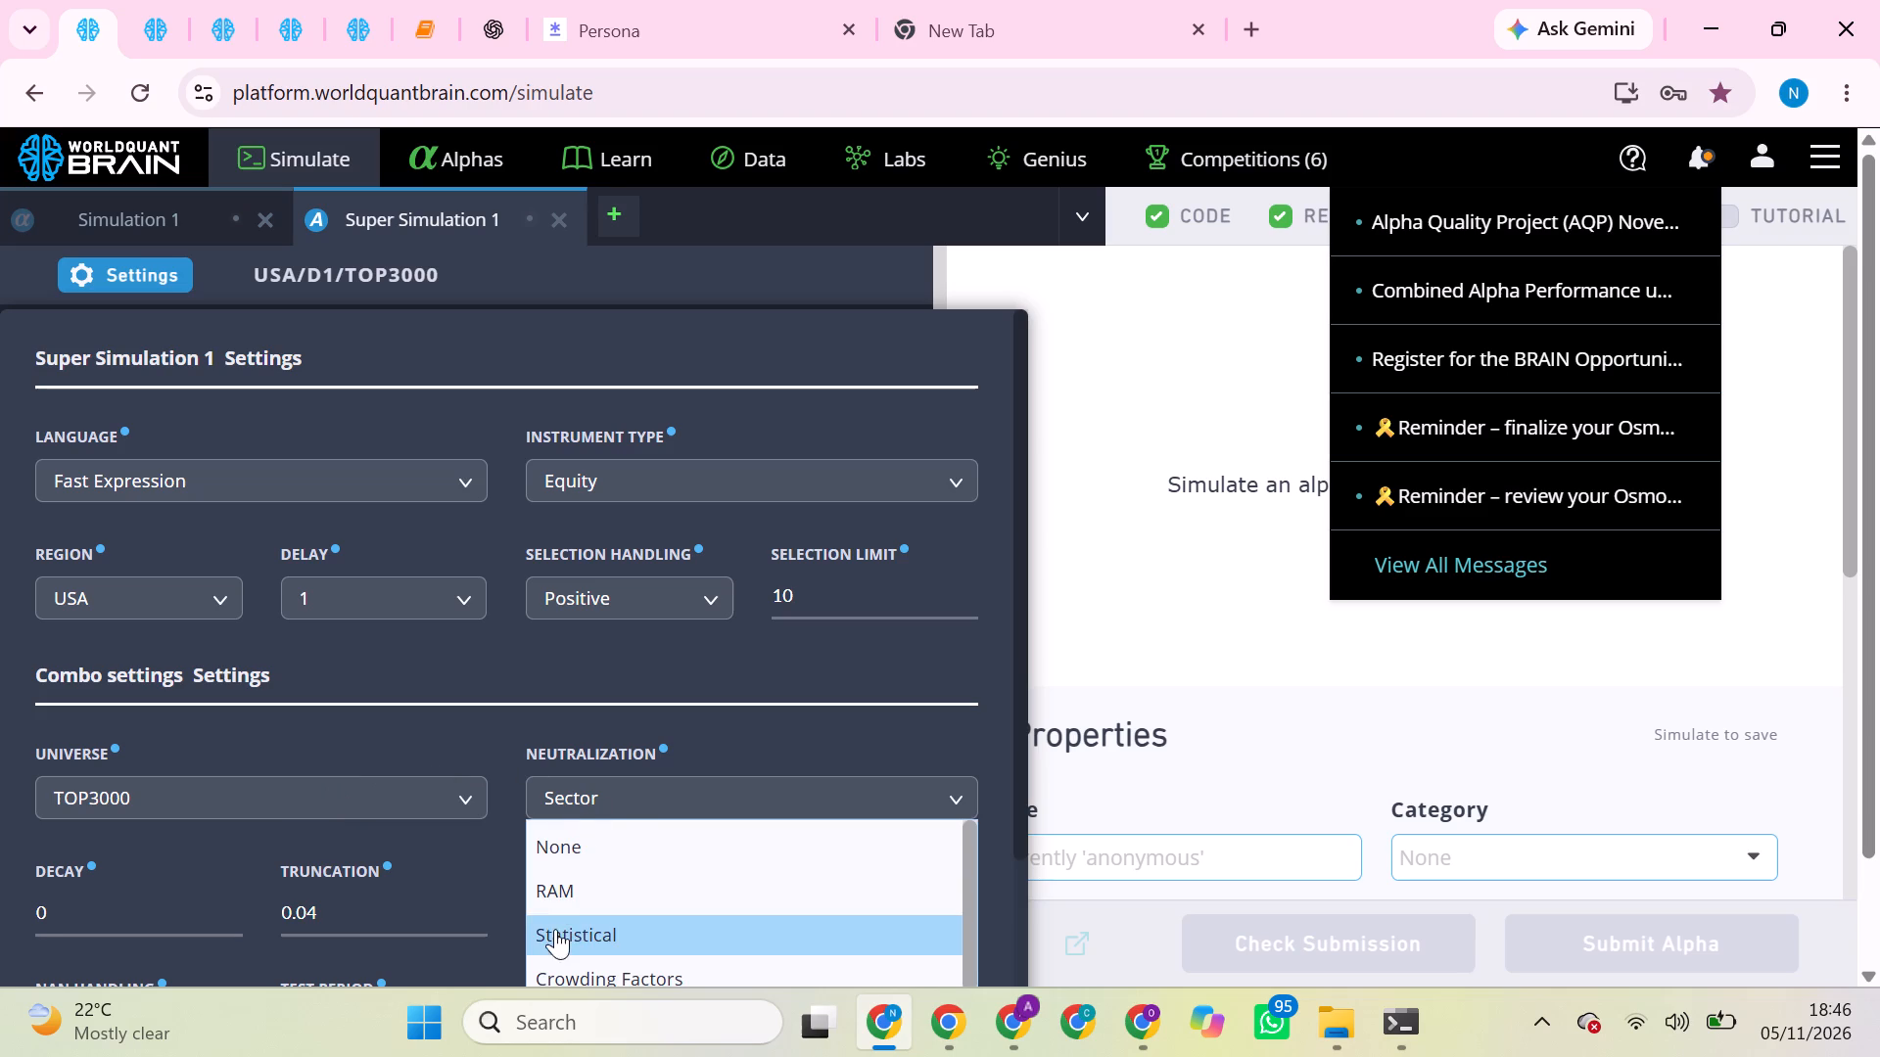
scroll(556, 929, down, 3)
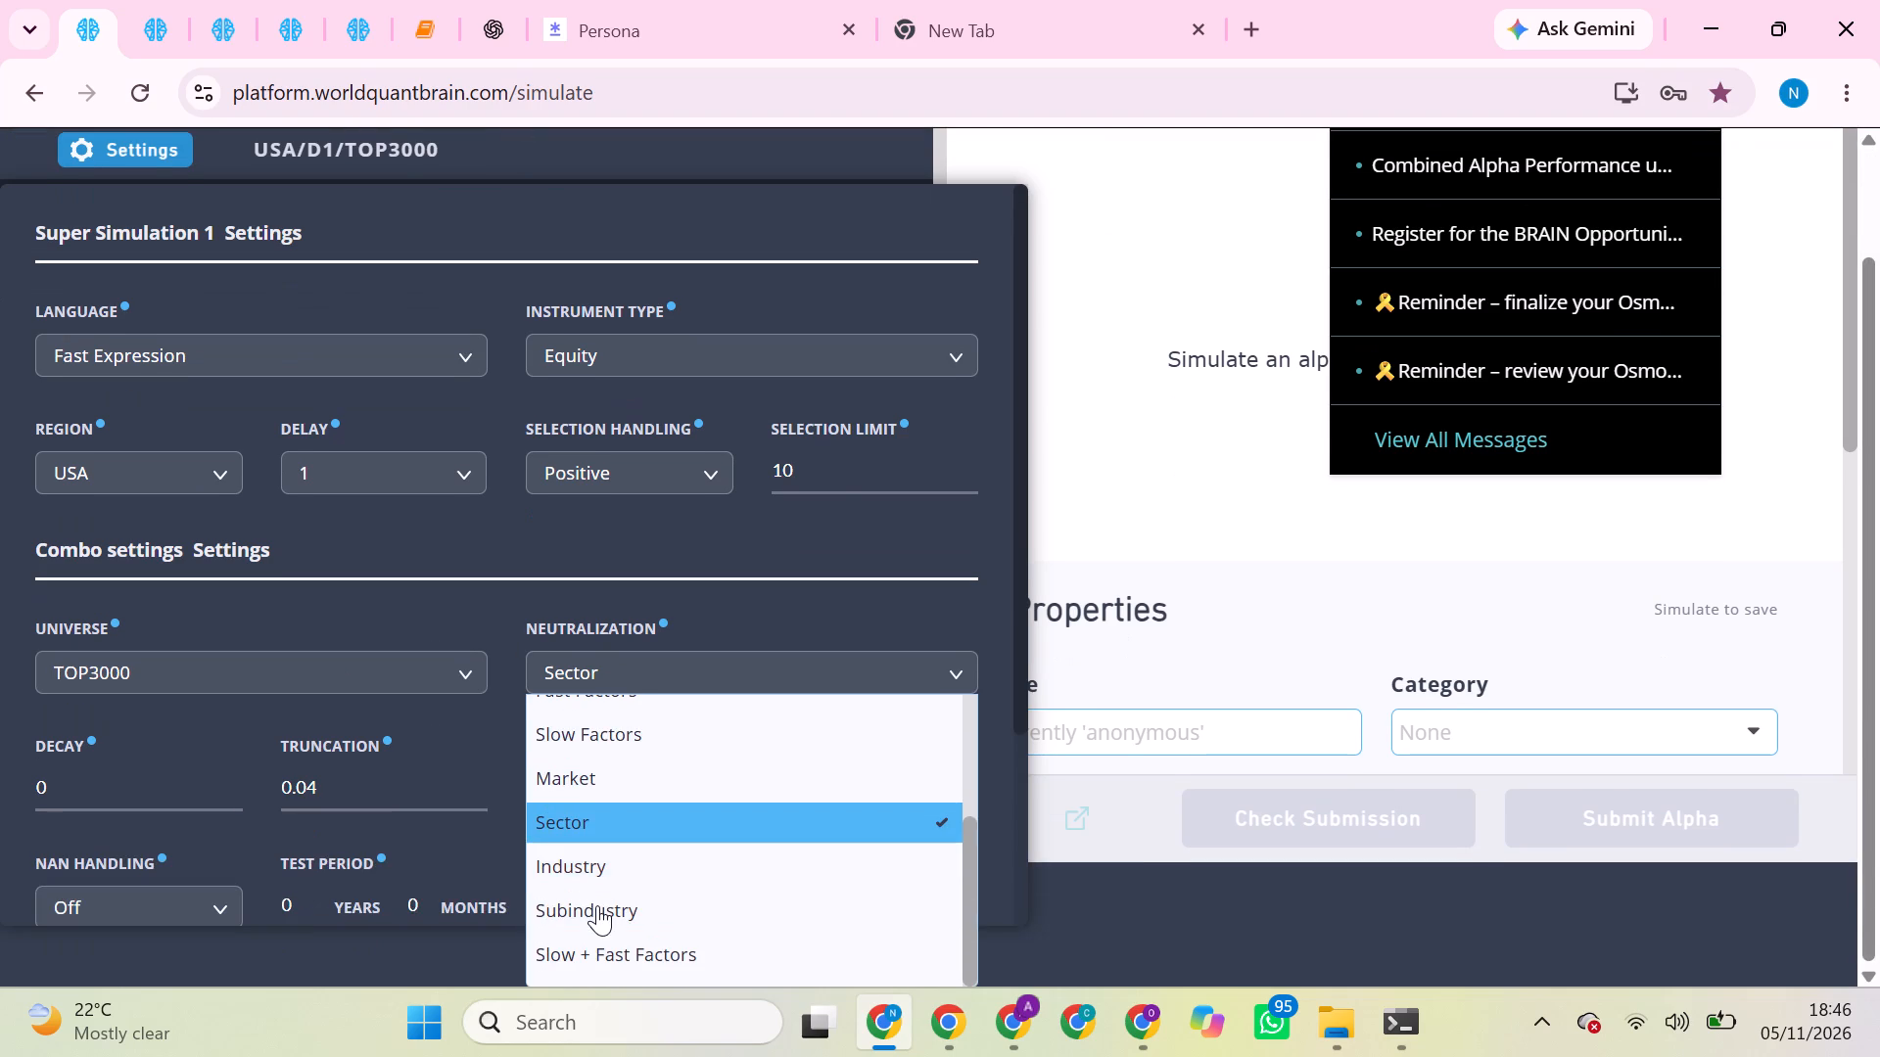
click(597, 905)
scroll(653, 851, down, 5)
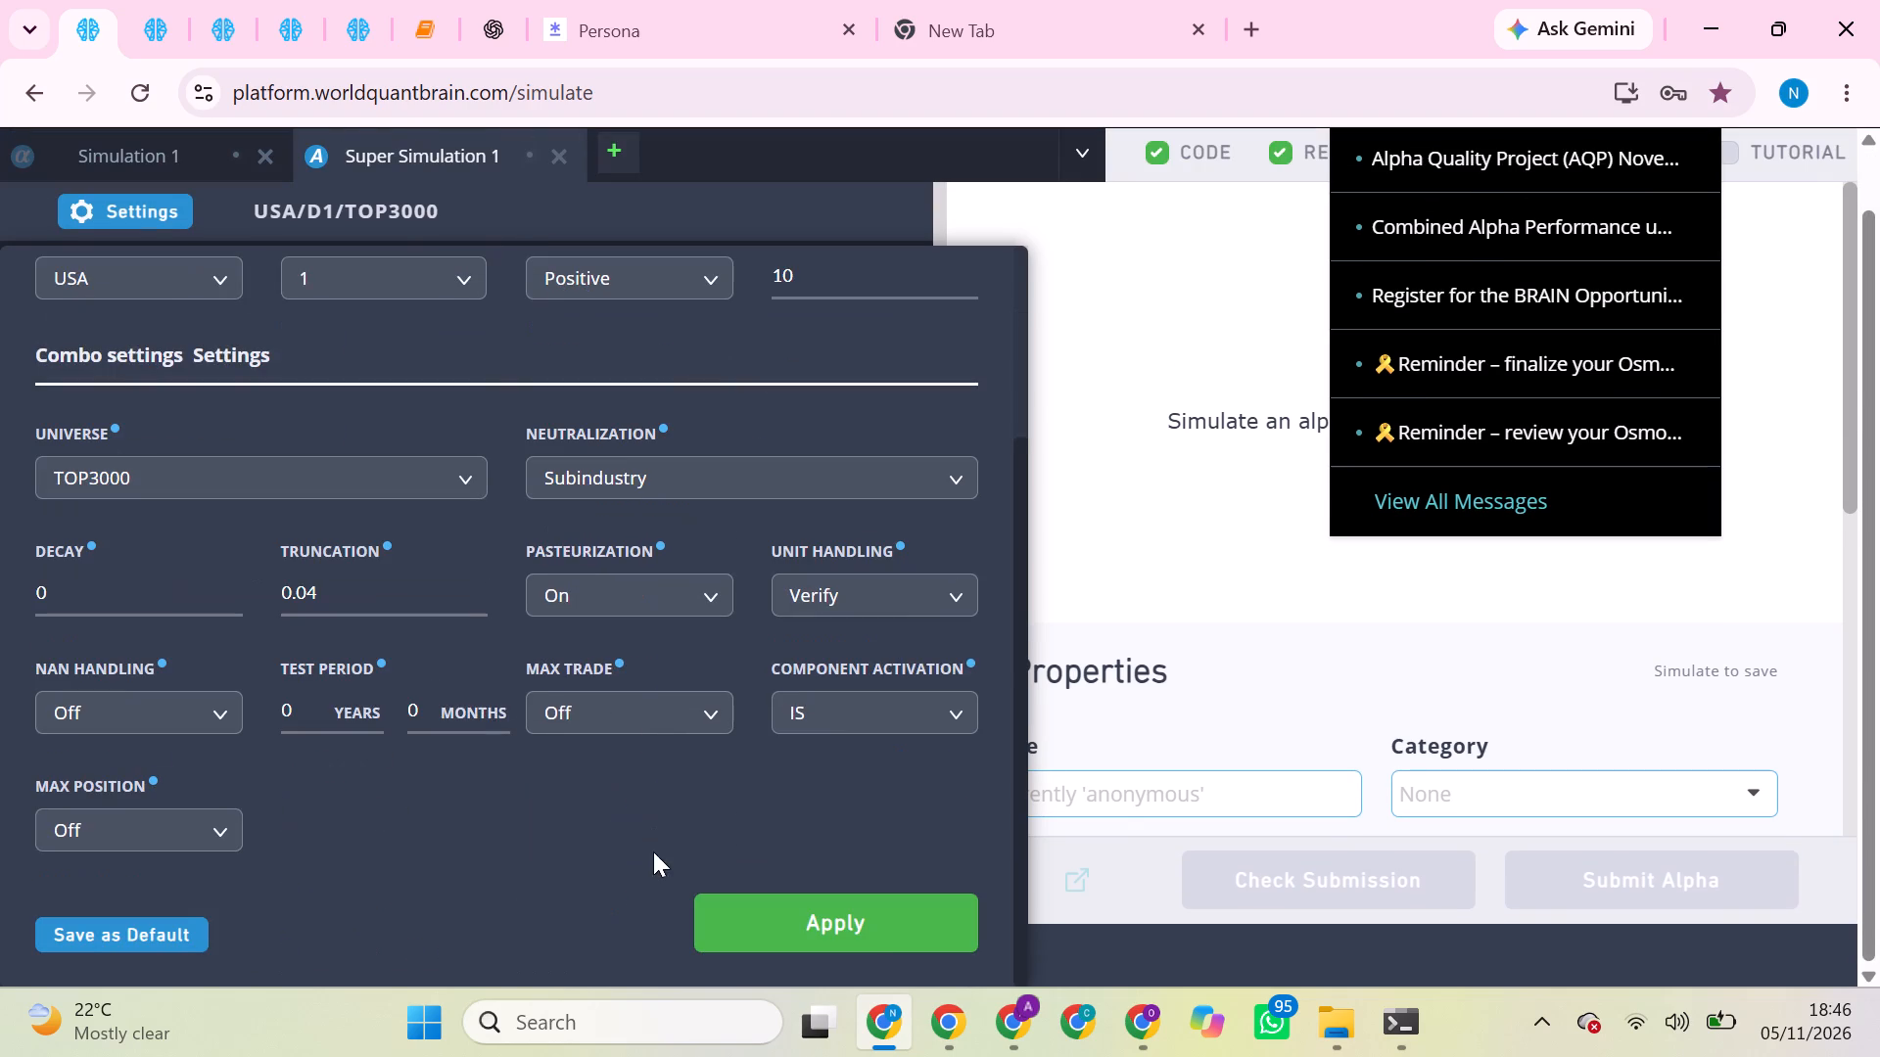
click(866, 935)
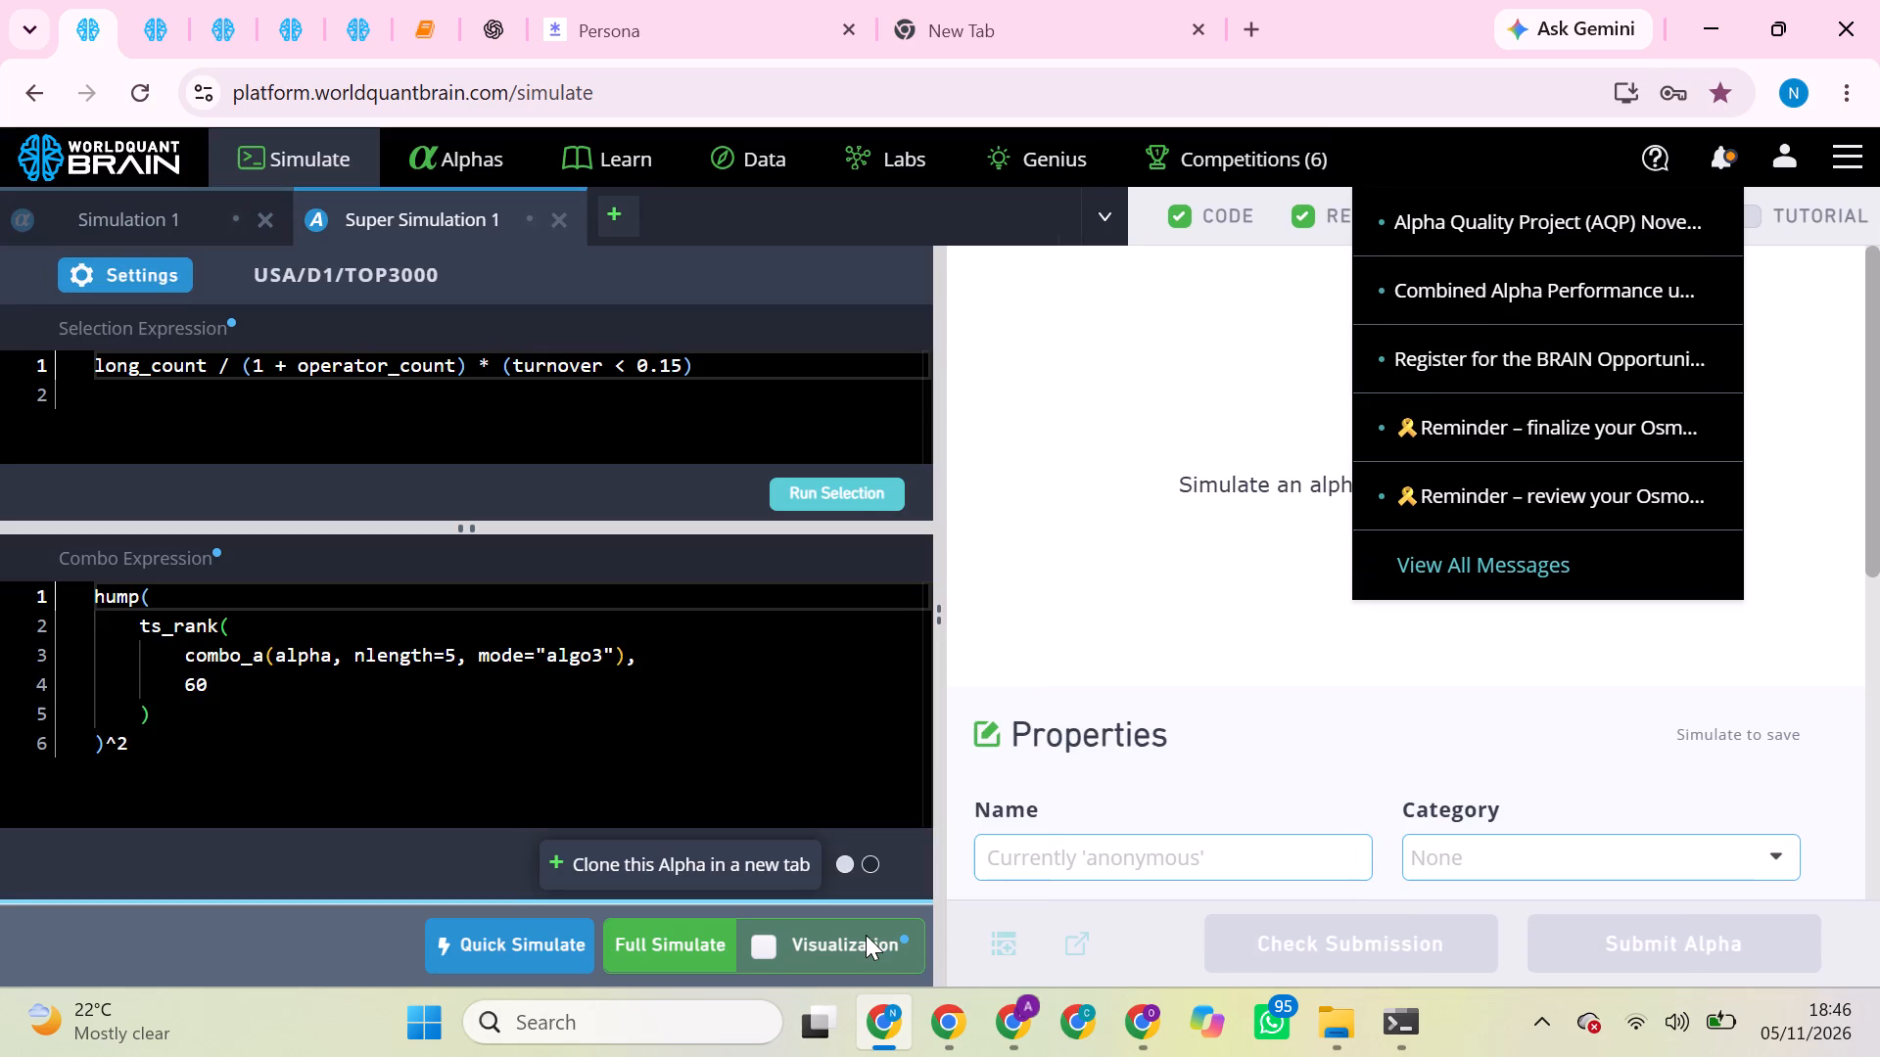
Run the super alpha's selection expression, start its full simulation, and close the notifications list.
double_click(847, 488)
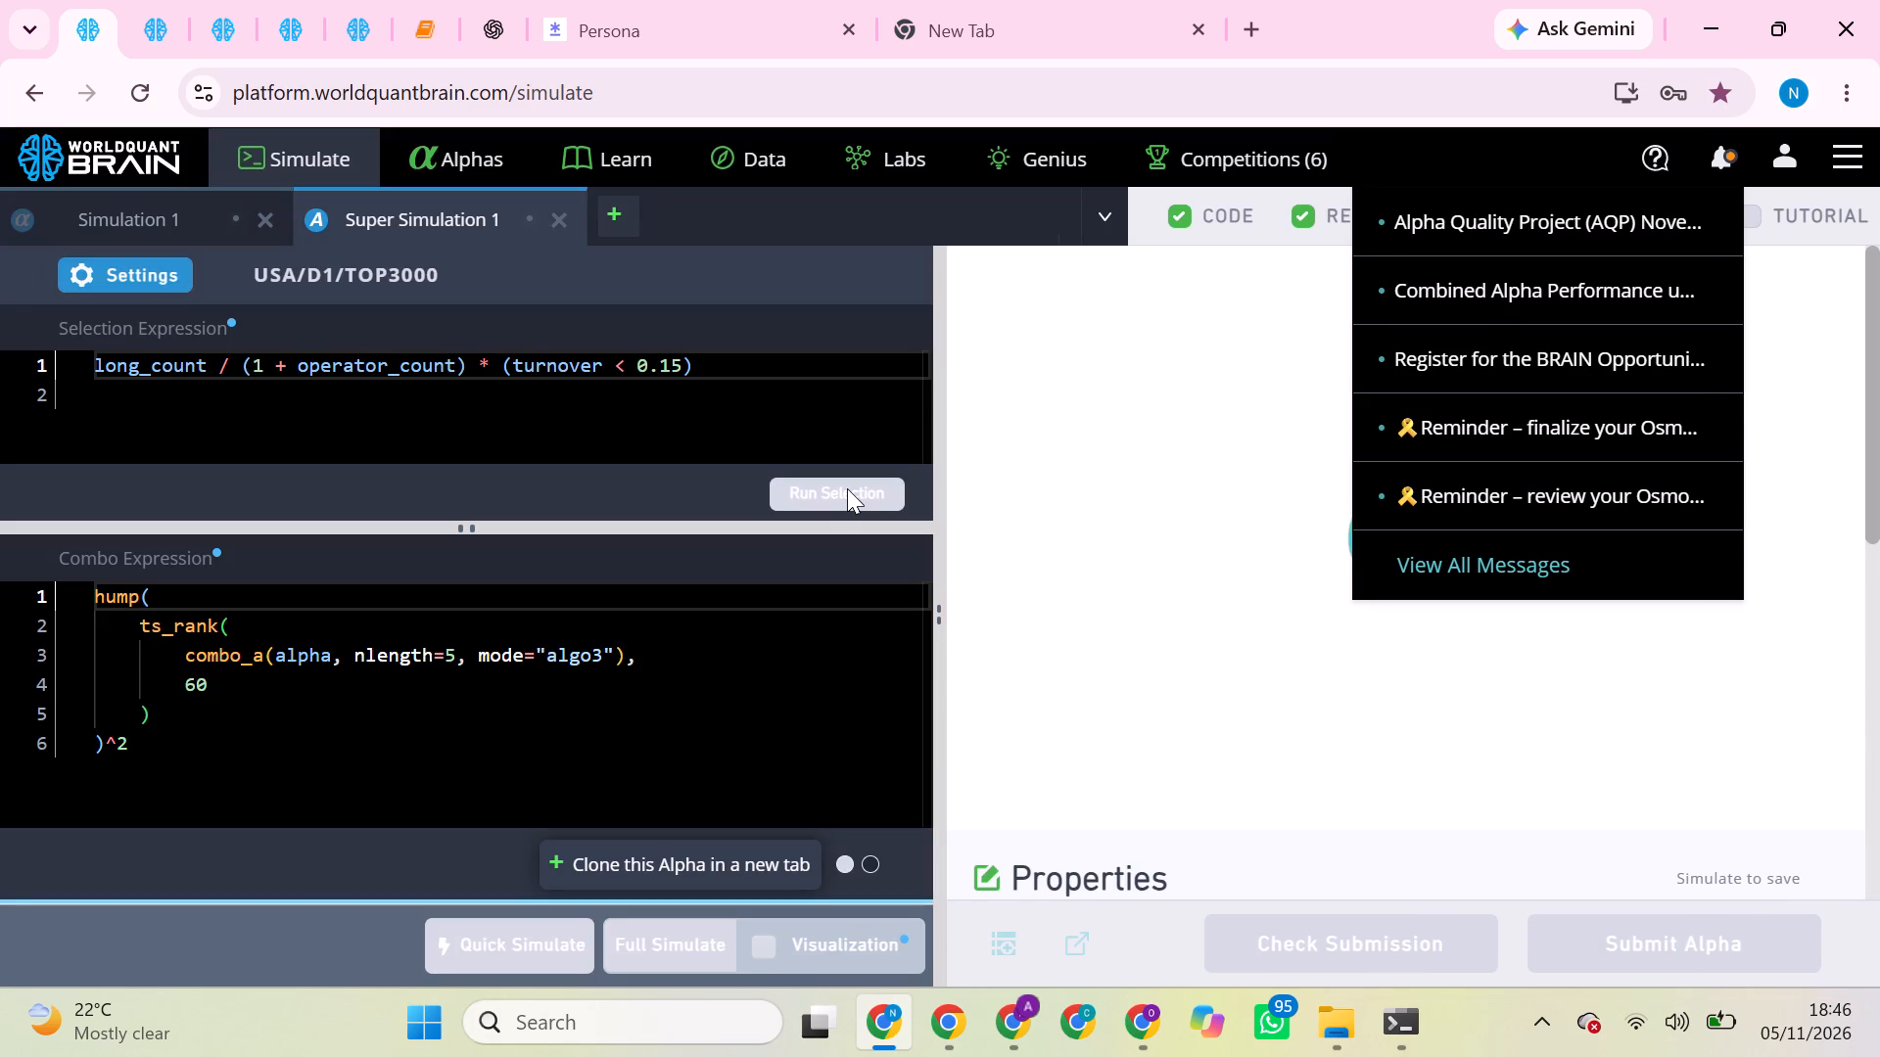
click(691, 928)
click(1711, 170)
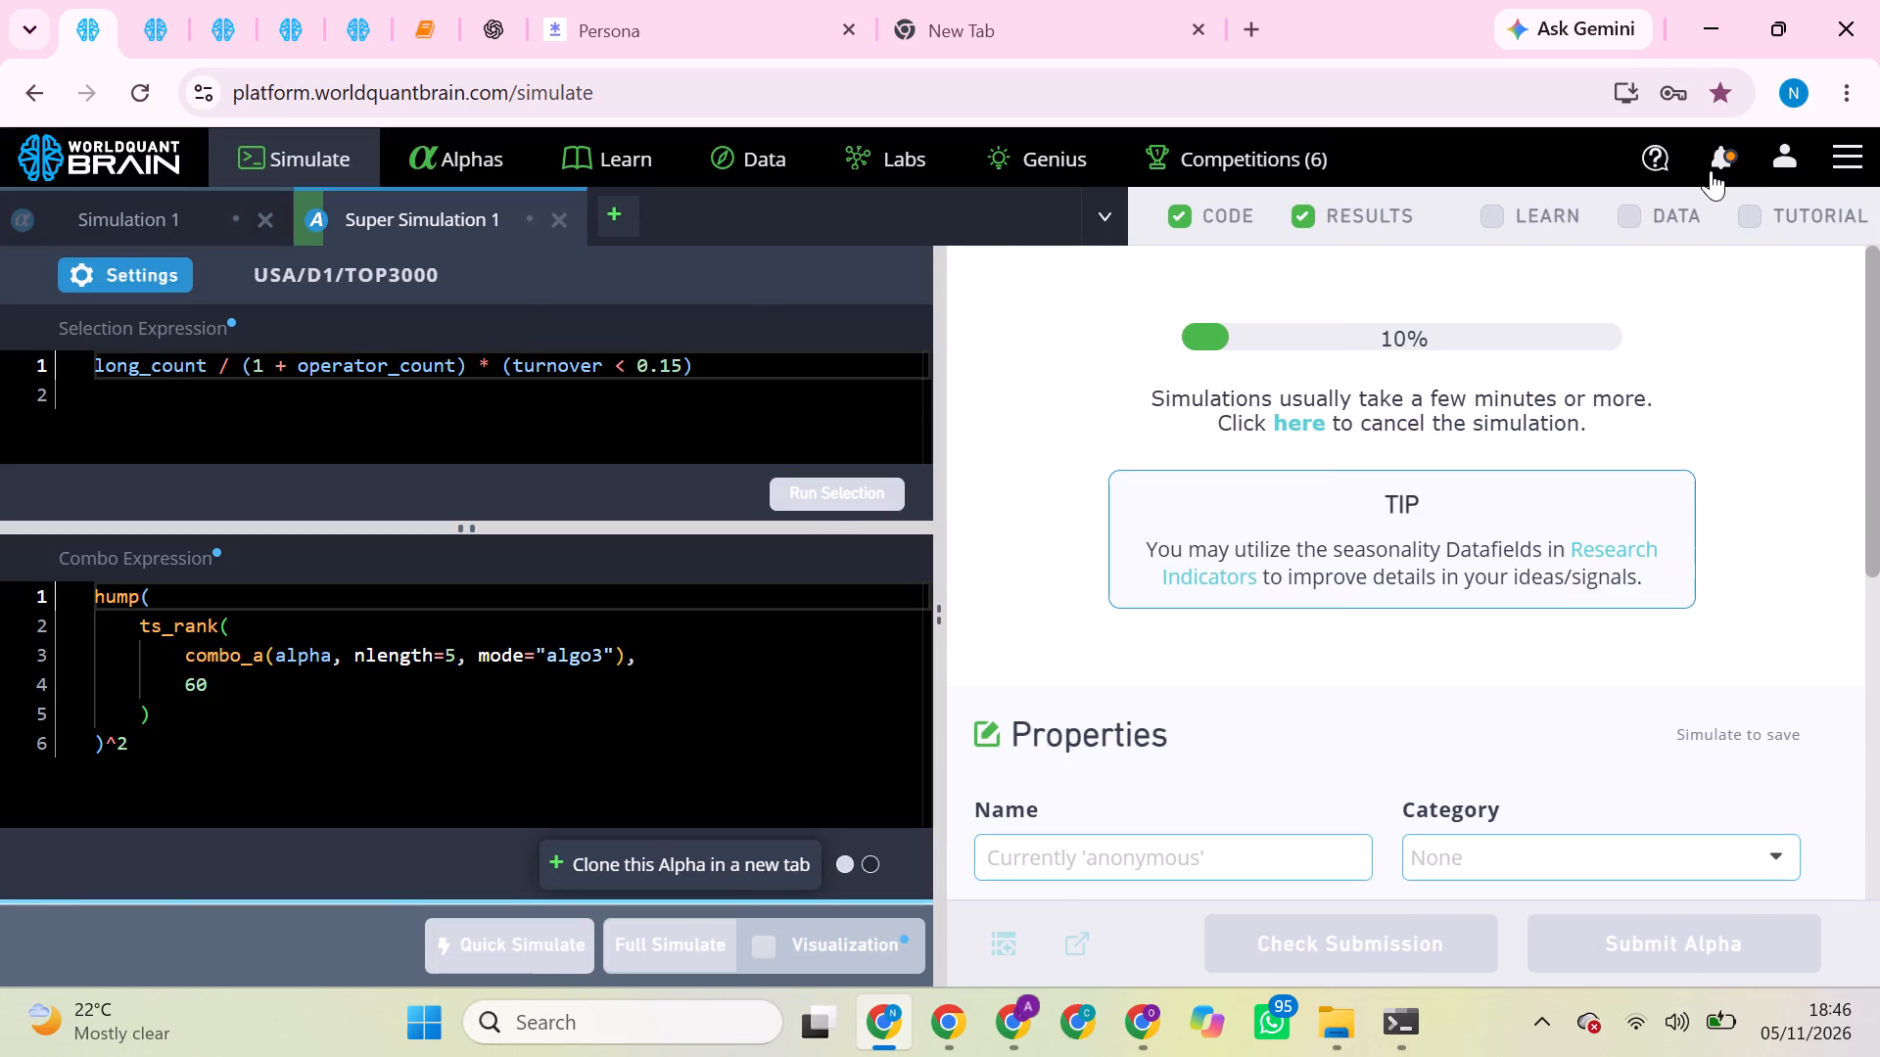
Switch to the second WorldQuant BRAIN tab with the unsubmitted alphas page.
click(160, 13)
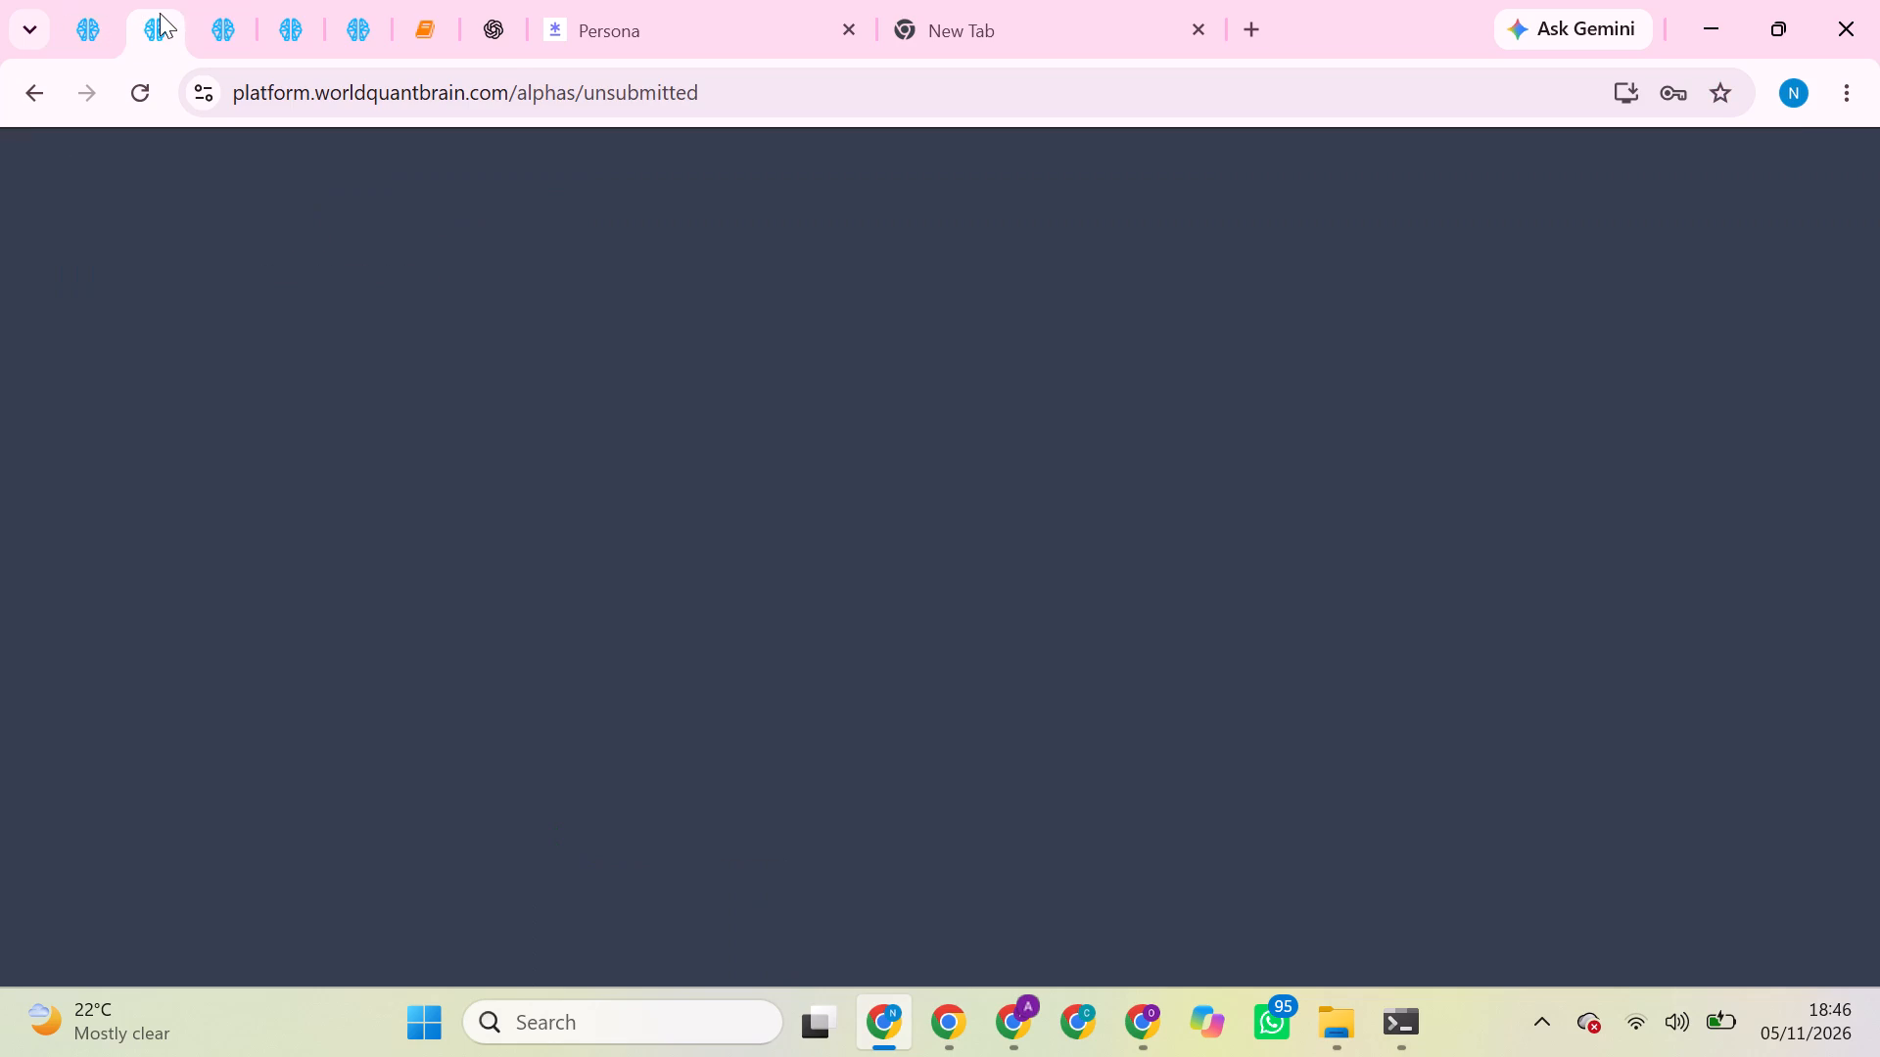
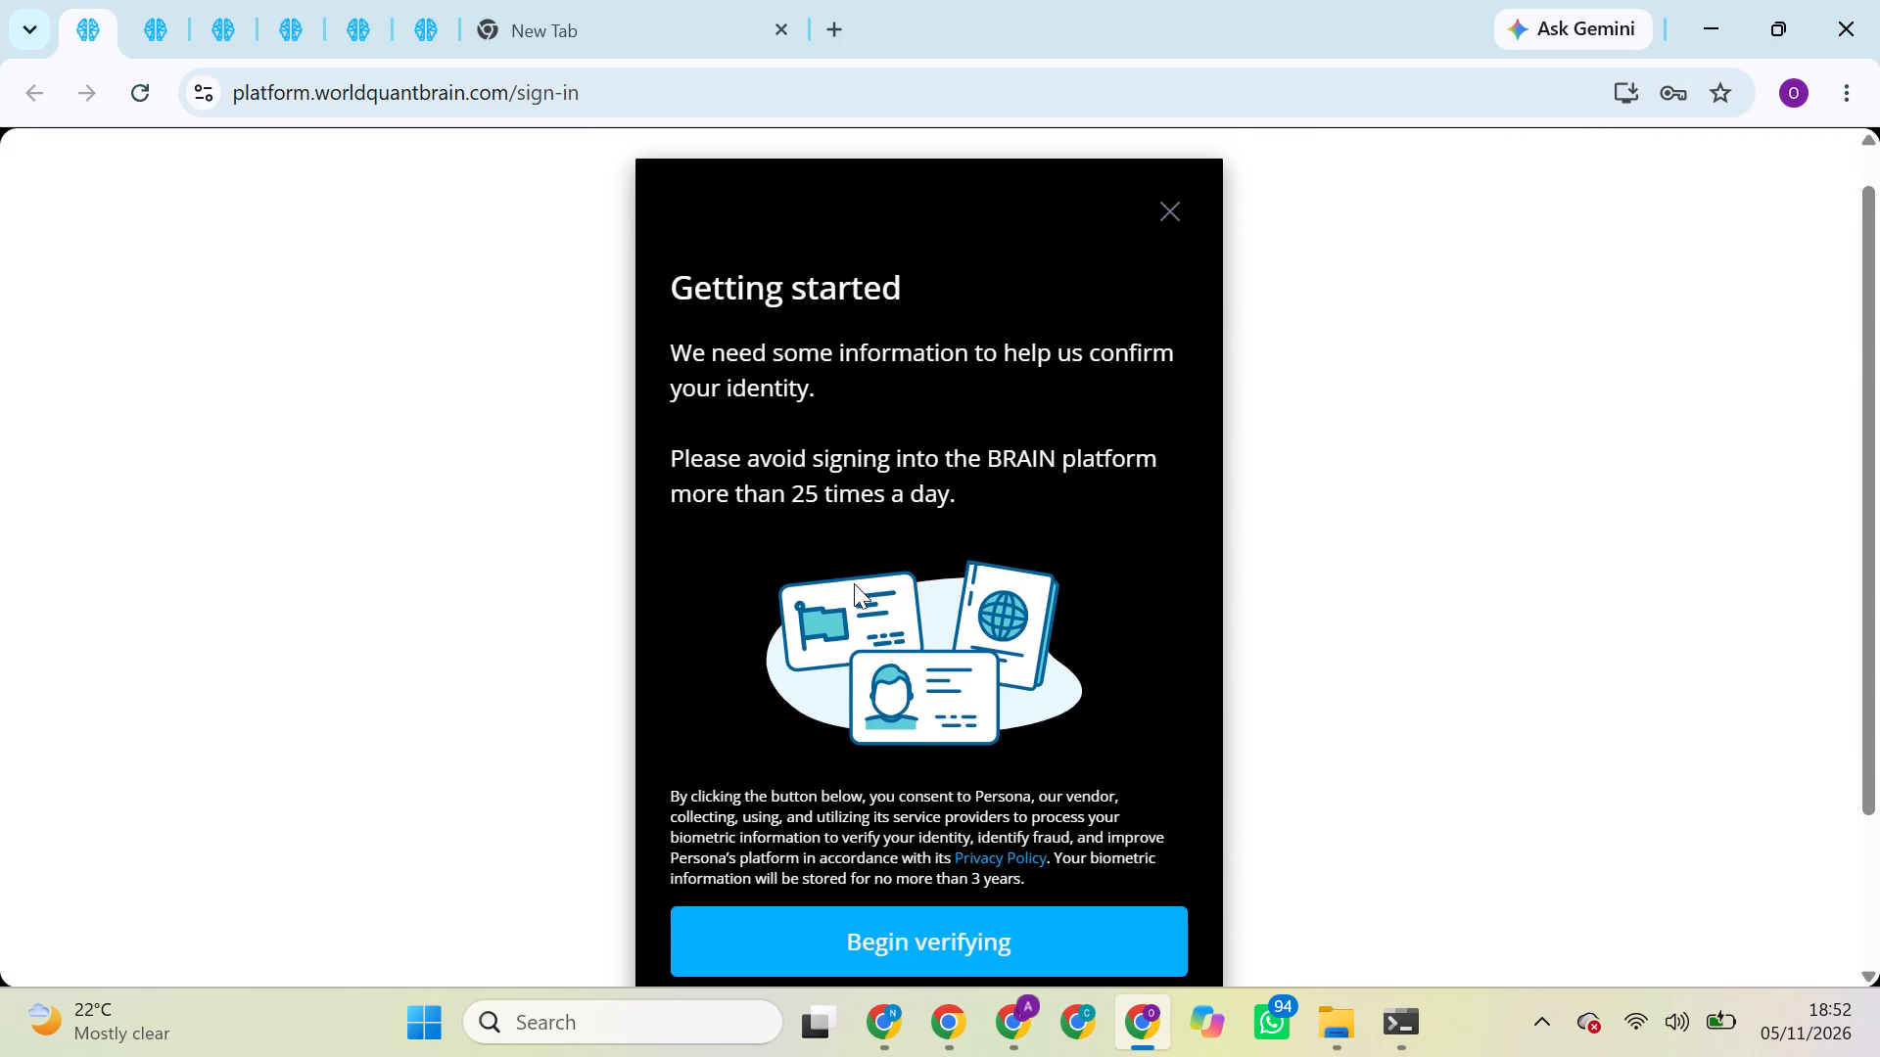
Begin the Persona identity verification required to sign in to the WorldQuant BRAIN platform.
scroll(854, 583, down, 2)
click(883, 760)
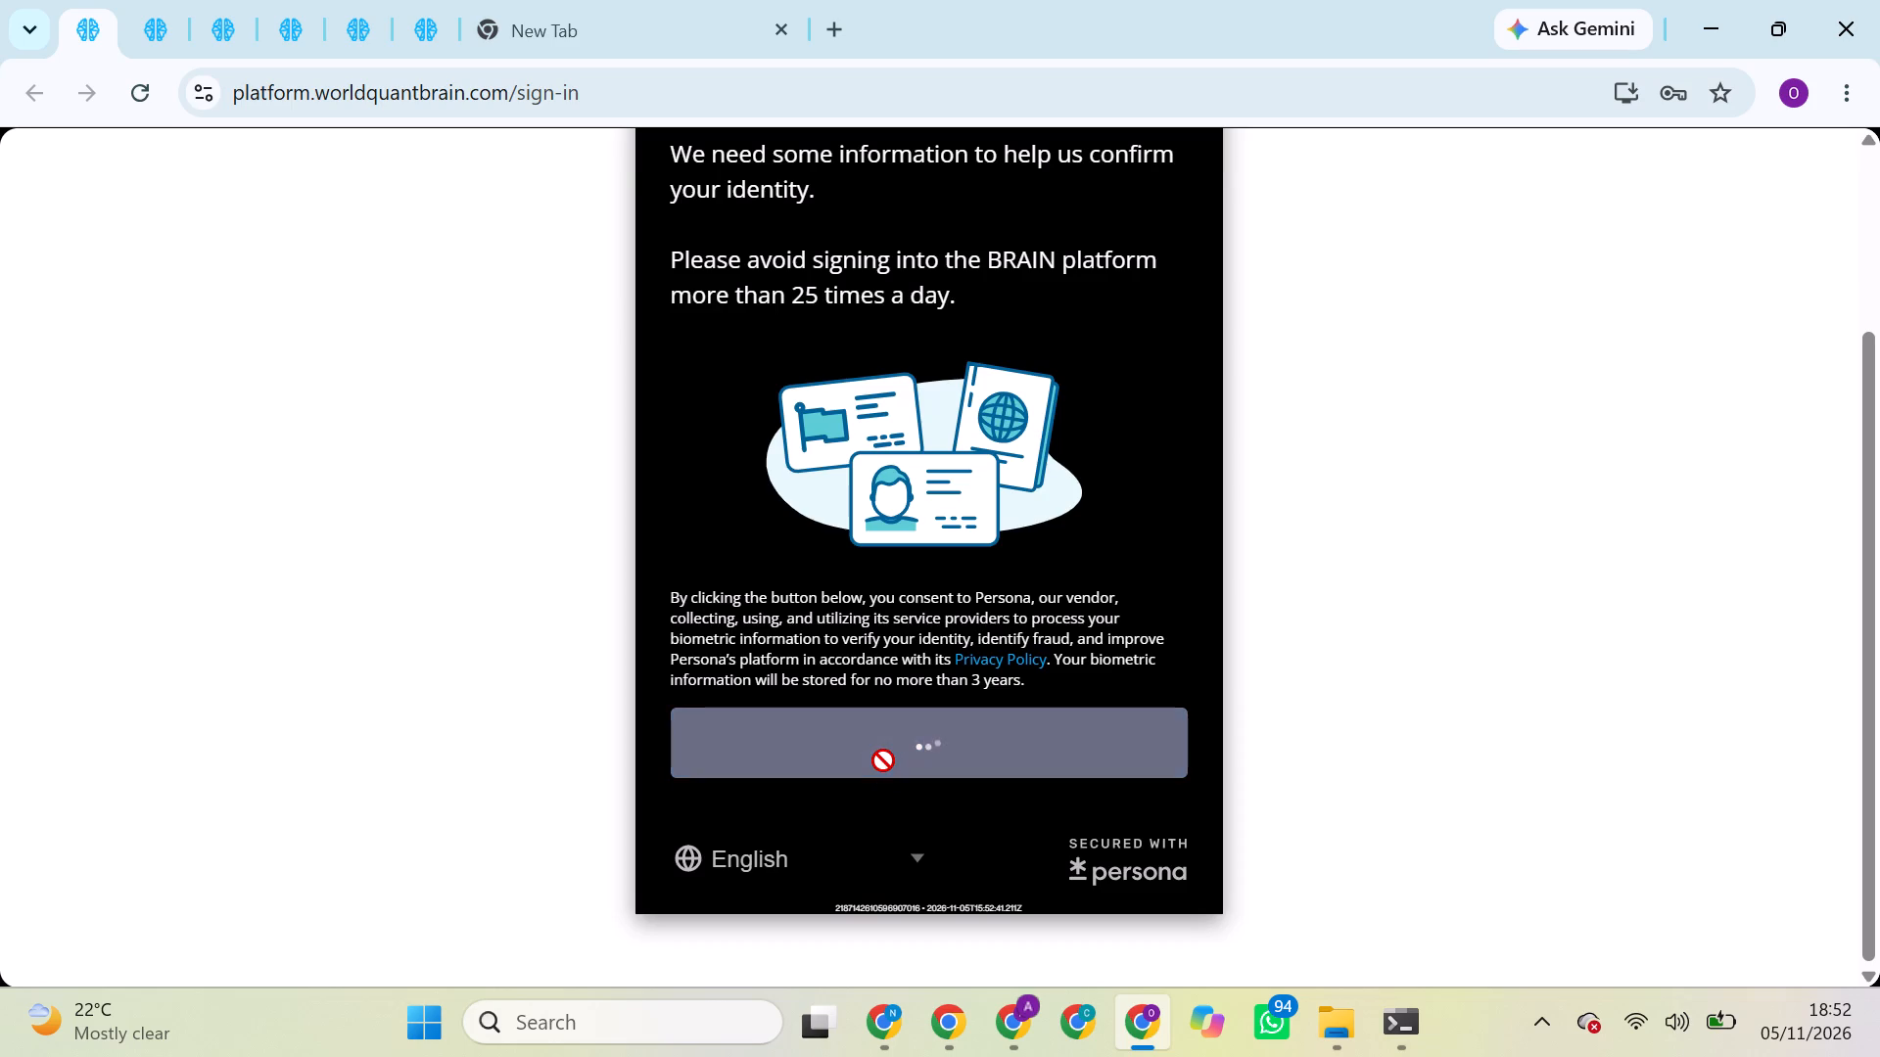
click(914, 895)
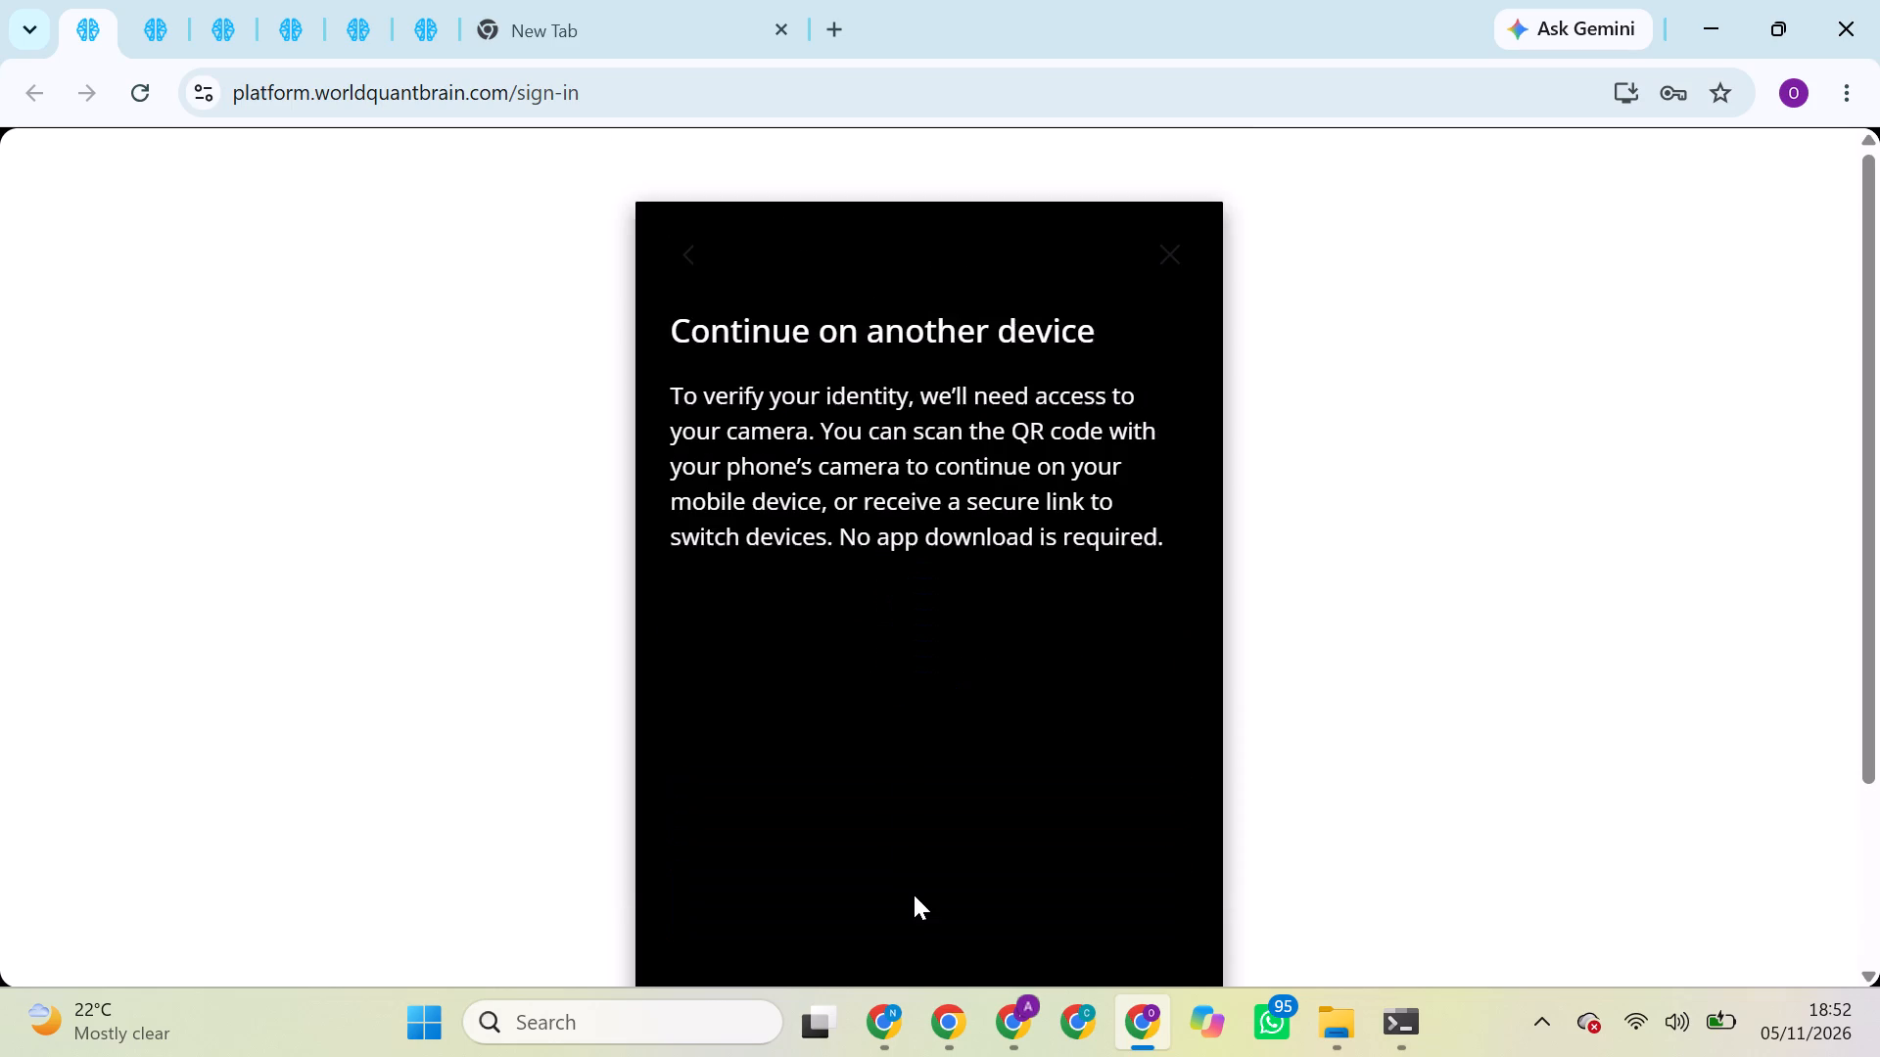
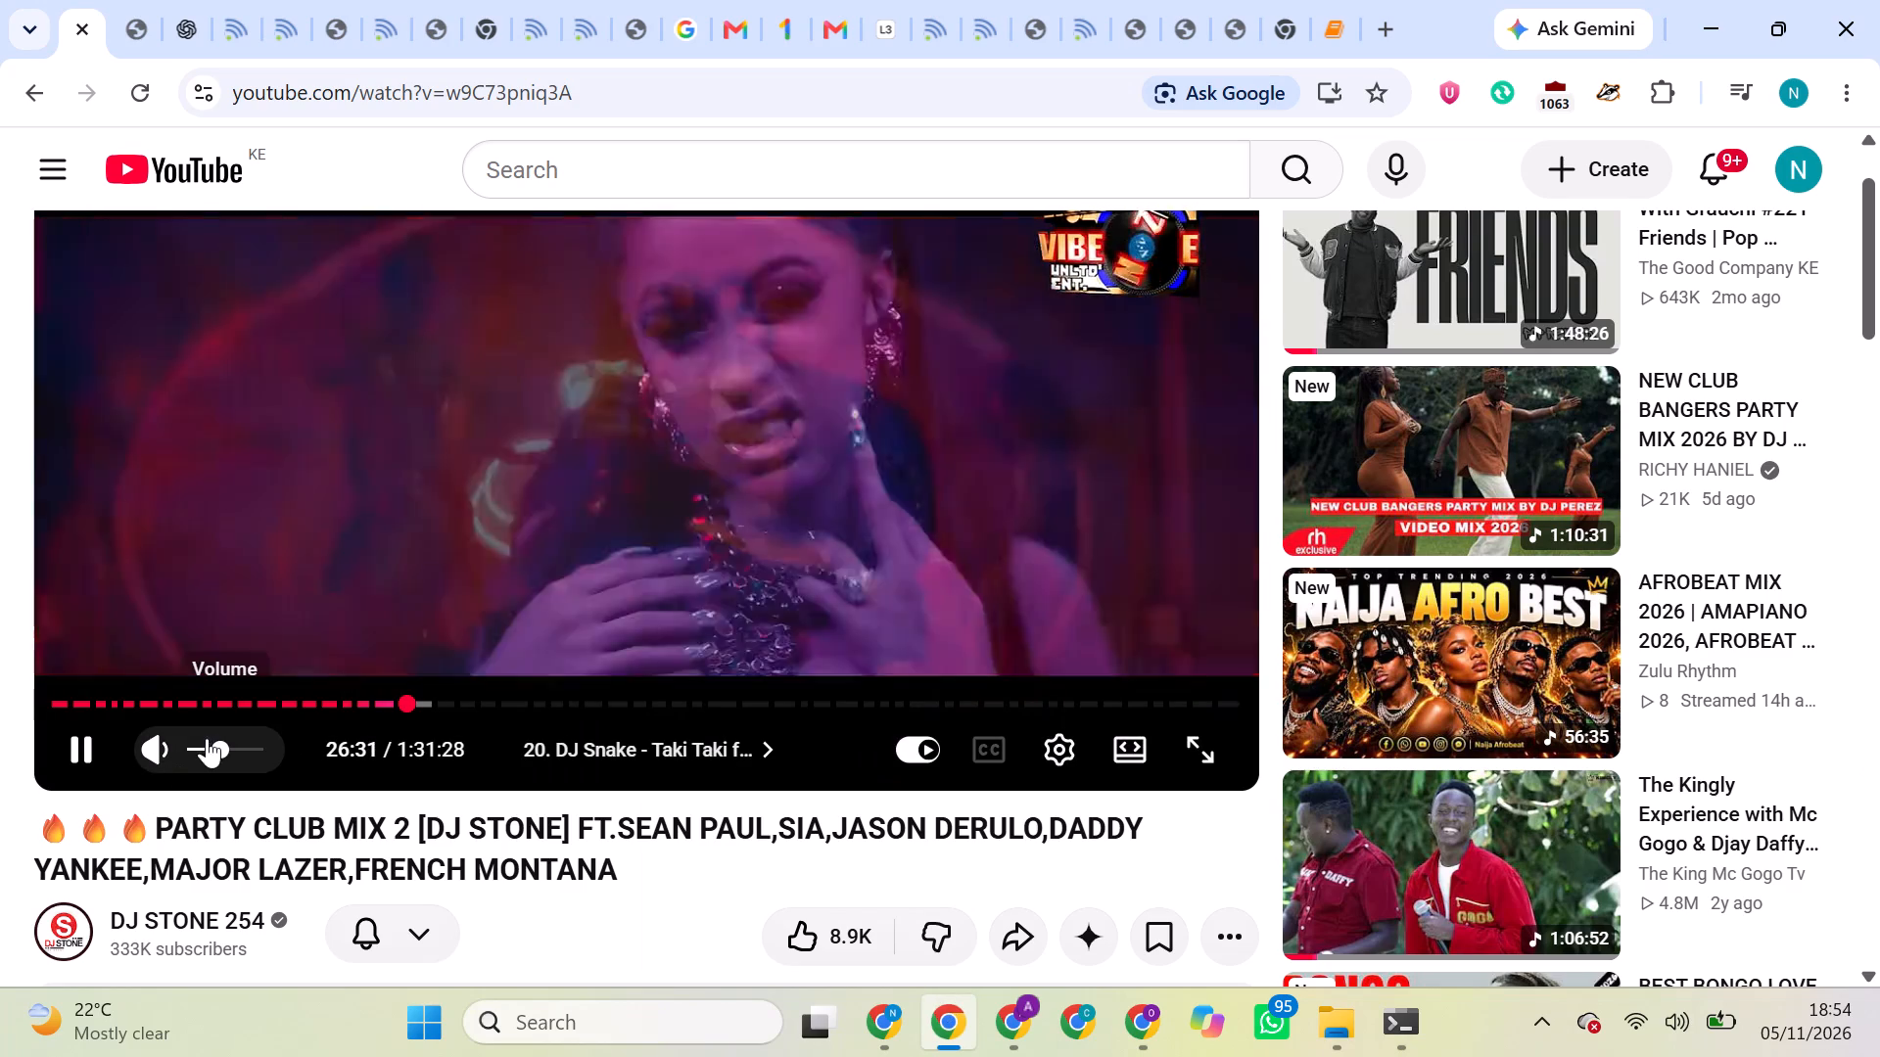
Lower the playback volume of the YouTube party mix slightly.
click(209, 749)
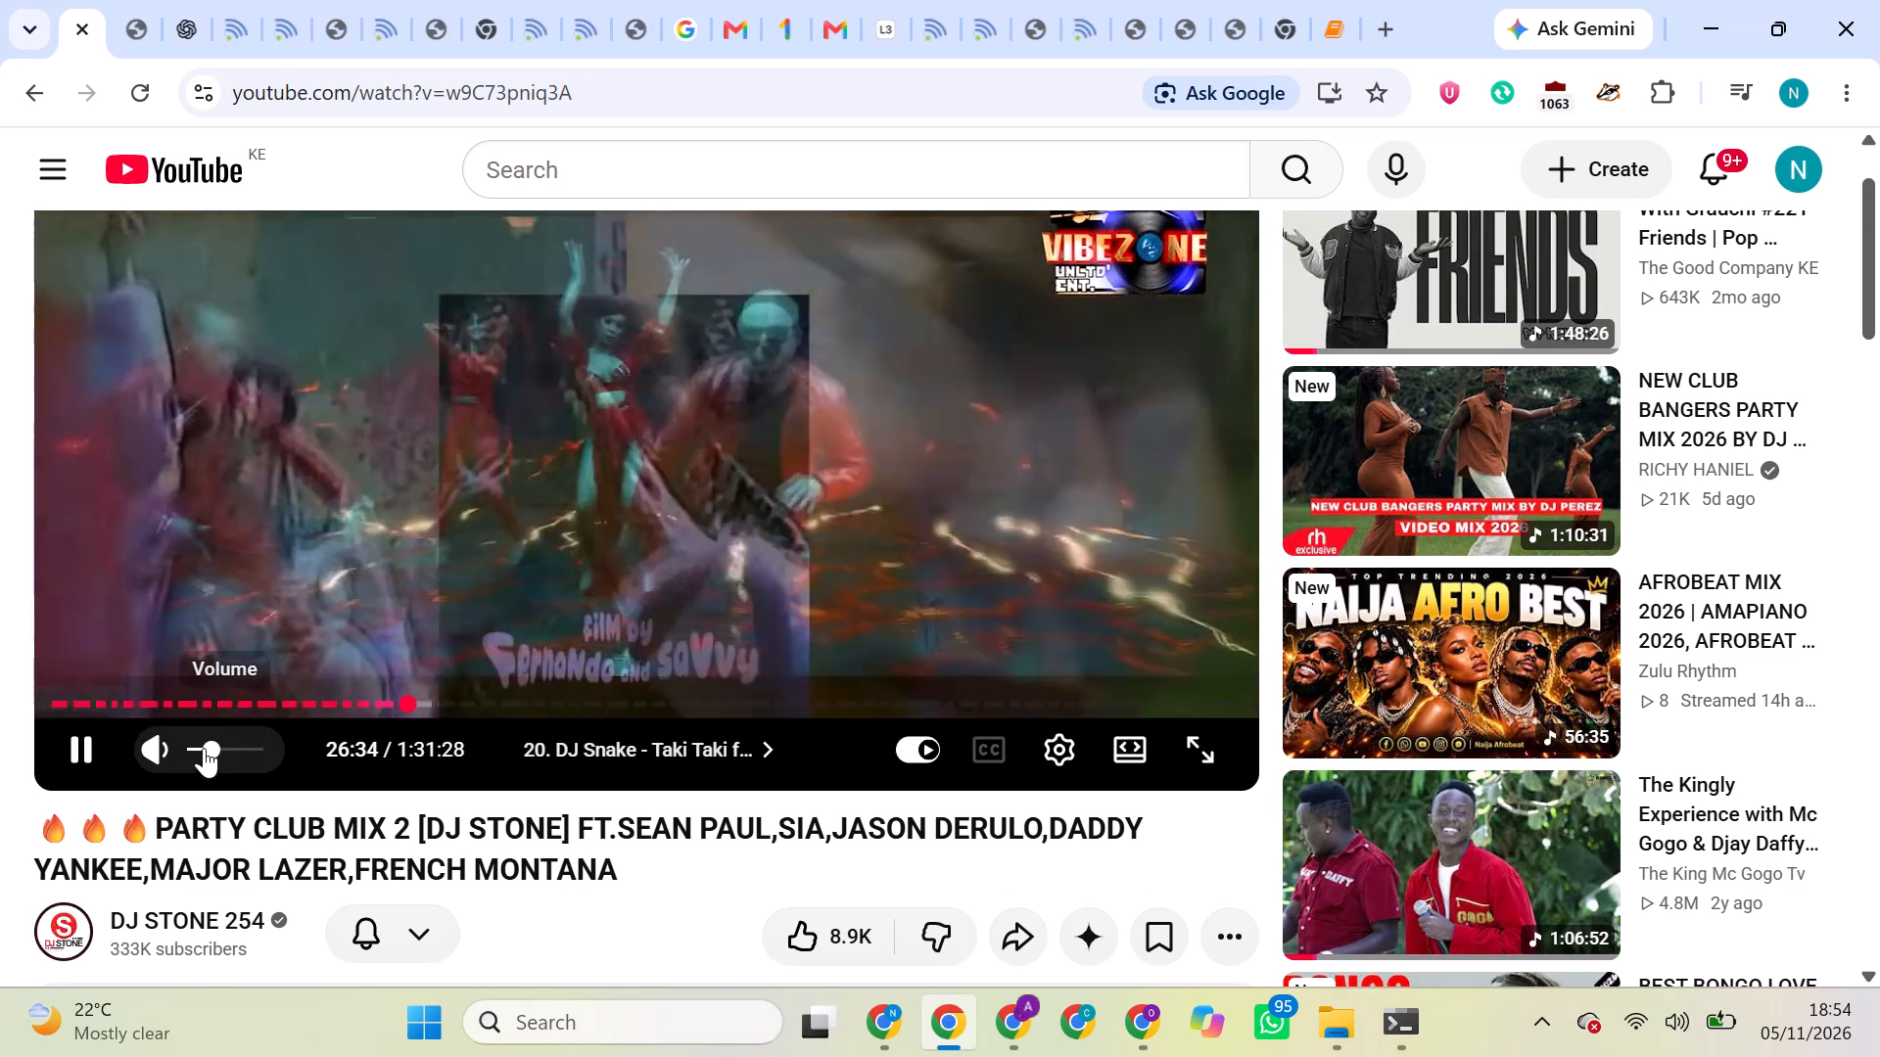
click(204, 751)
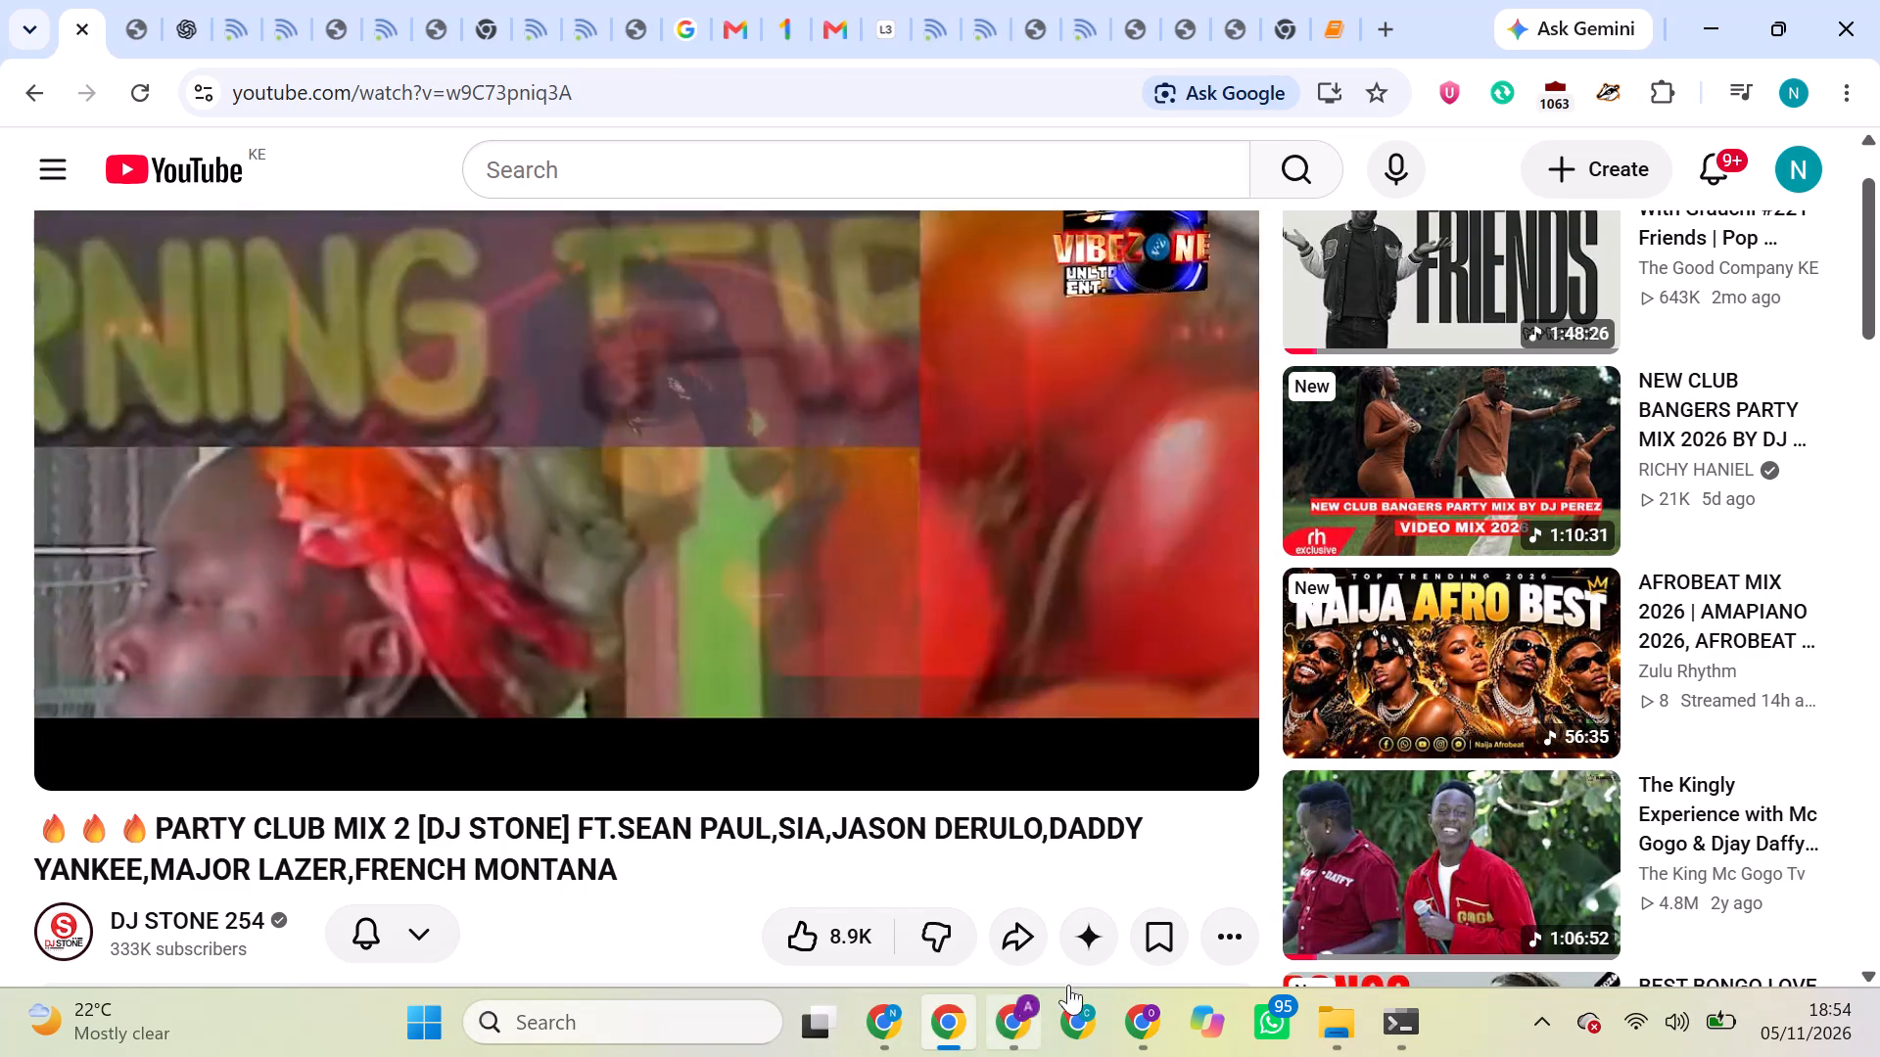
Switch to the WorldQuant BRAIN window and finish the completed identity verification to enter the platform.
click(1143, 1012)
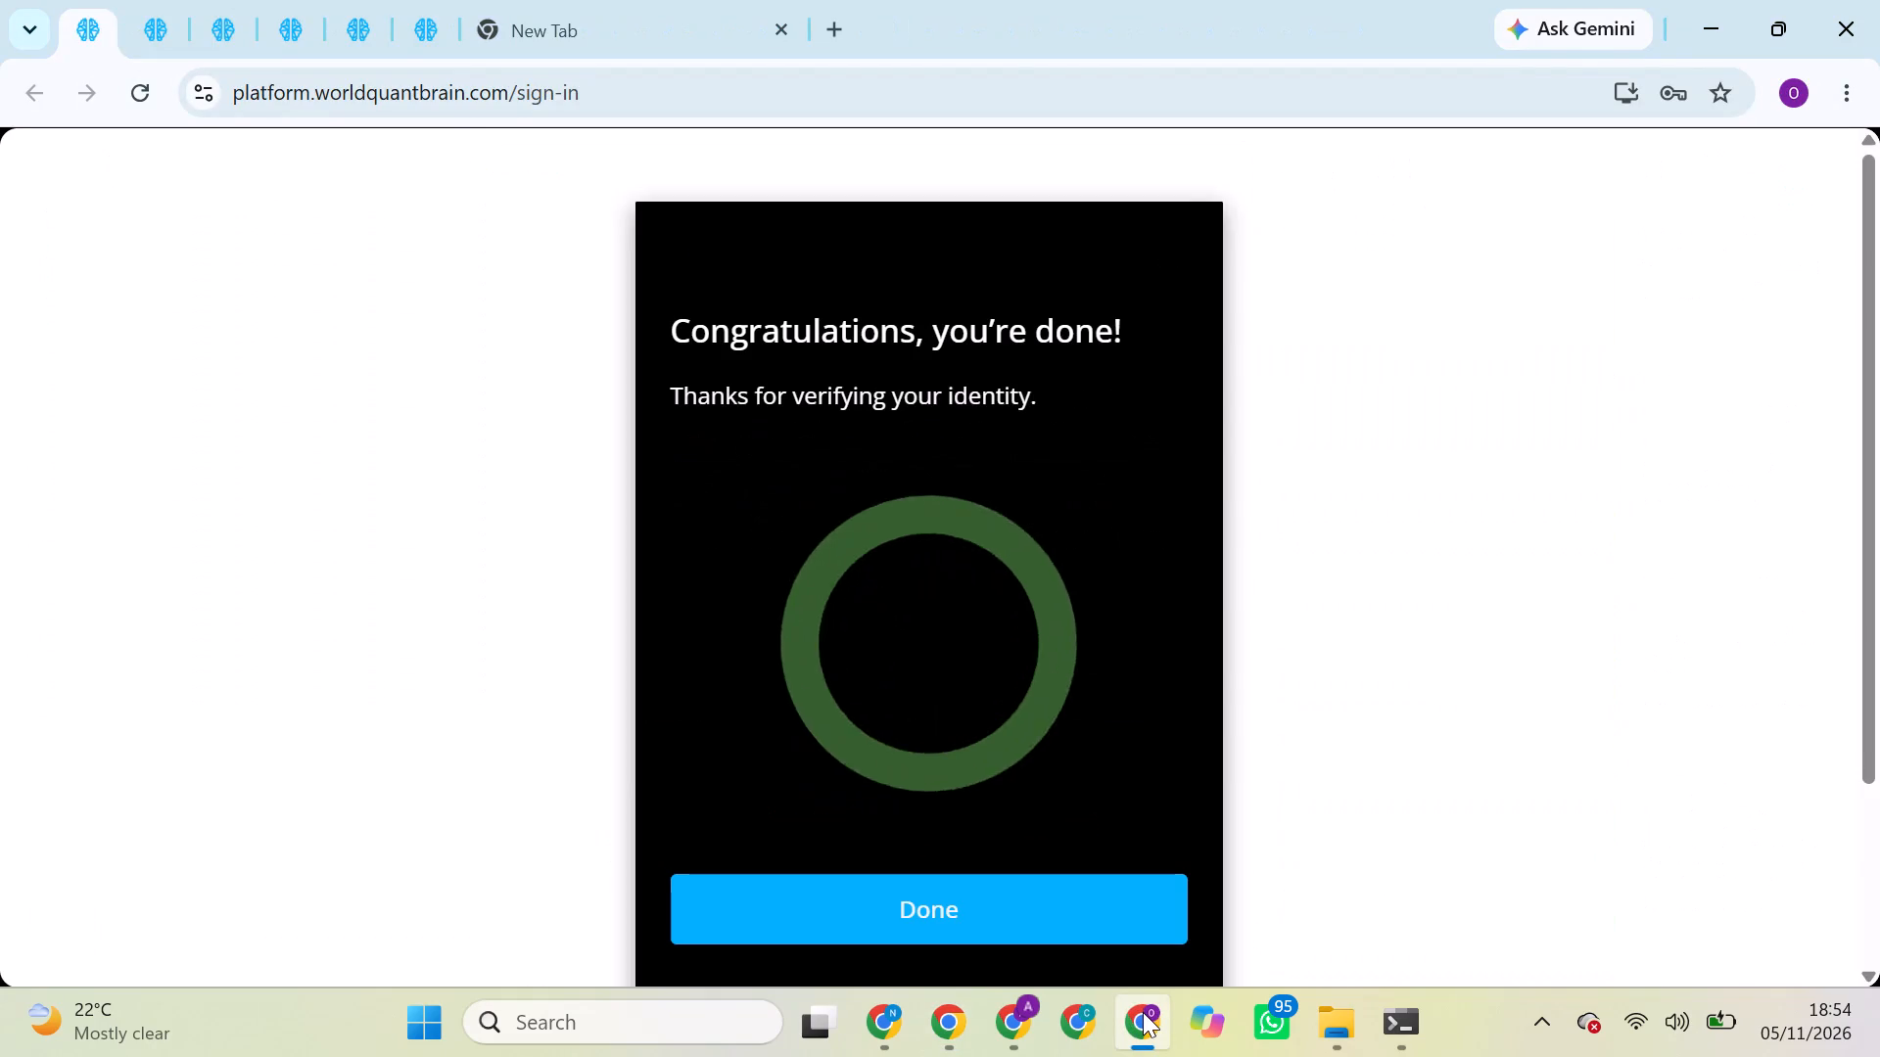
click(1097, 917)
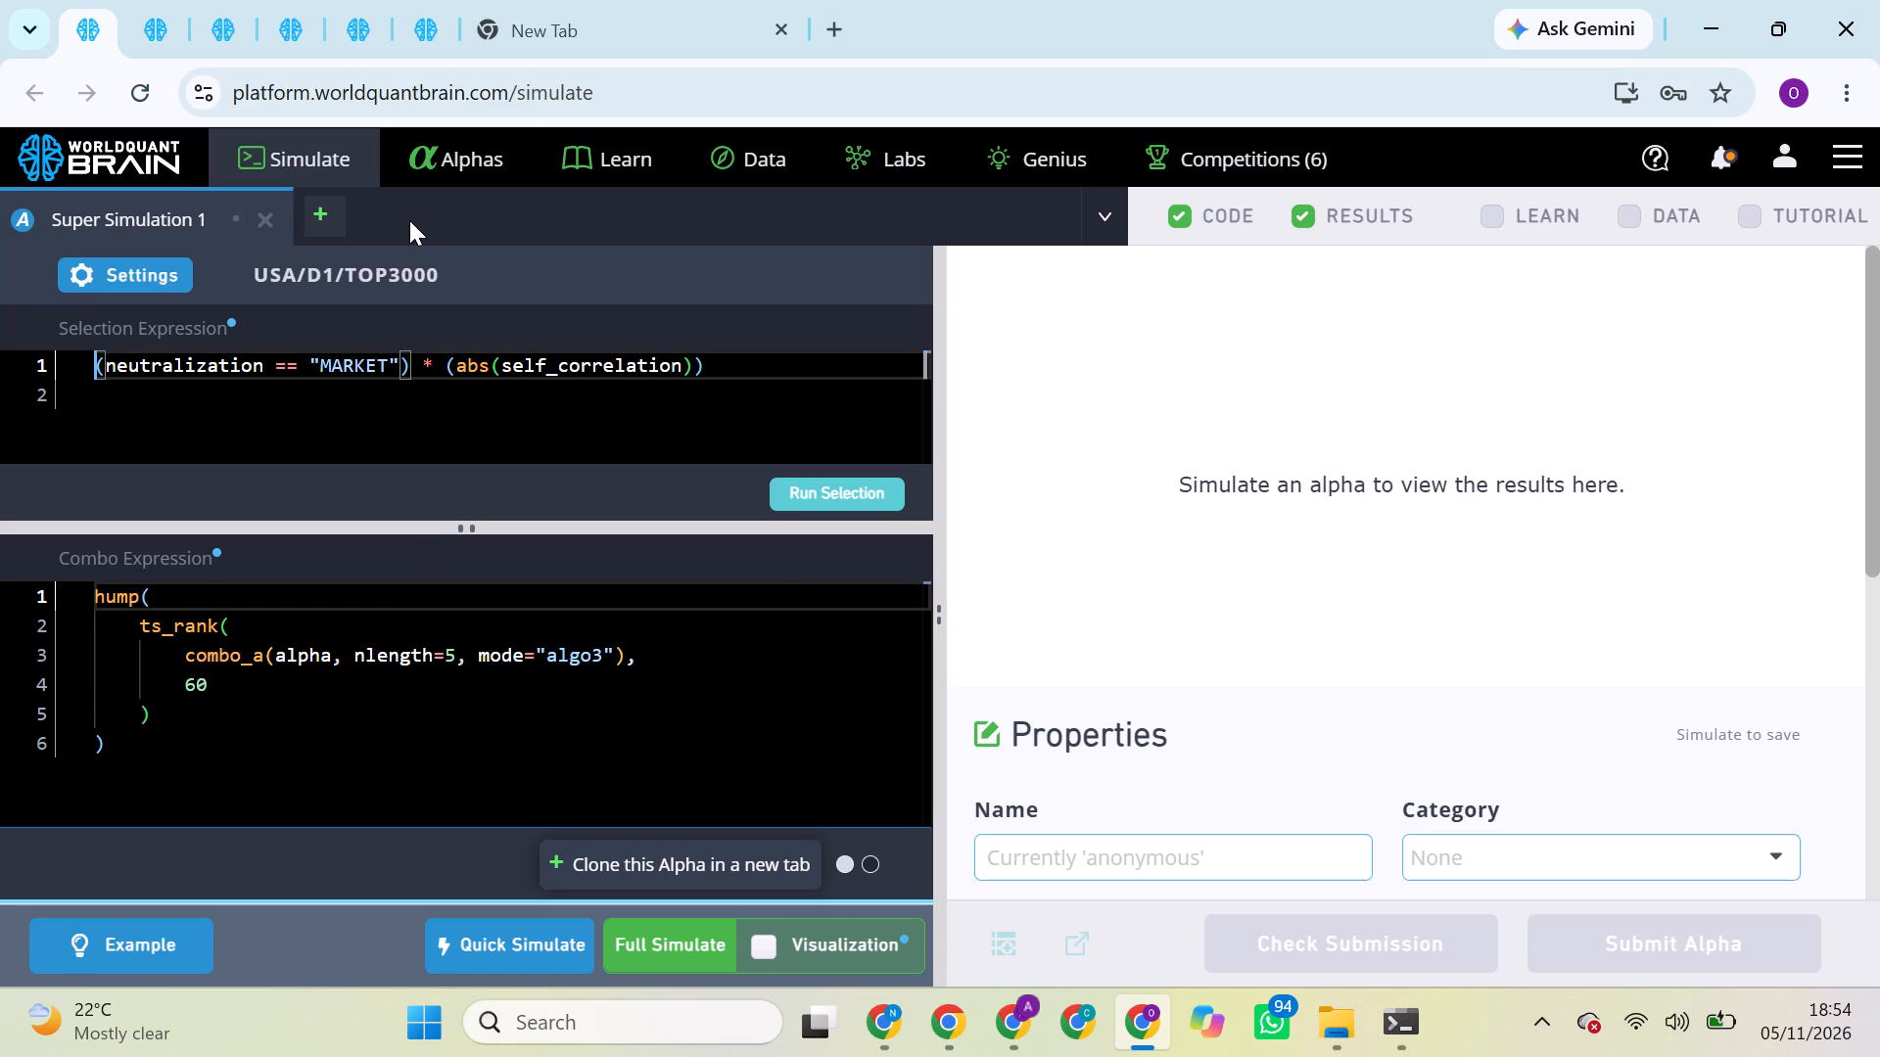
Look through the open WorldQuant BRAIN tabs to check which ones are signed in.
click(442, 10)
click(1230, 394)
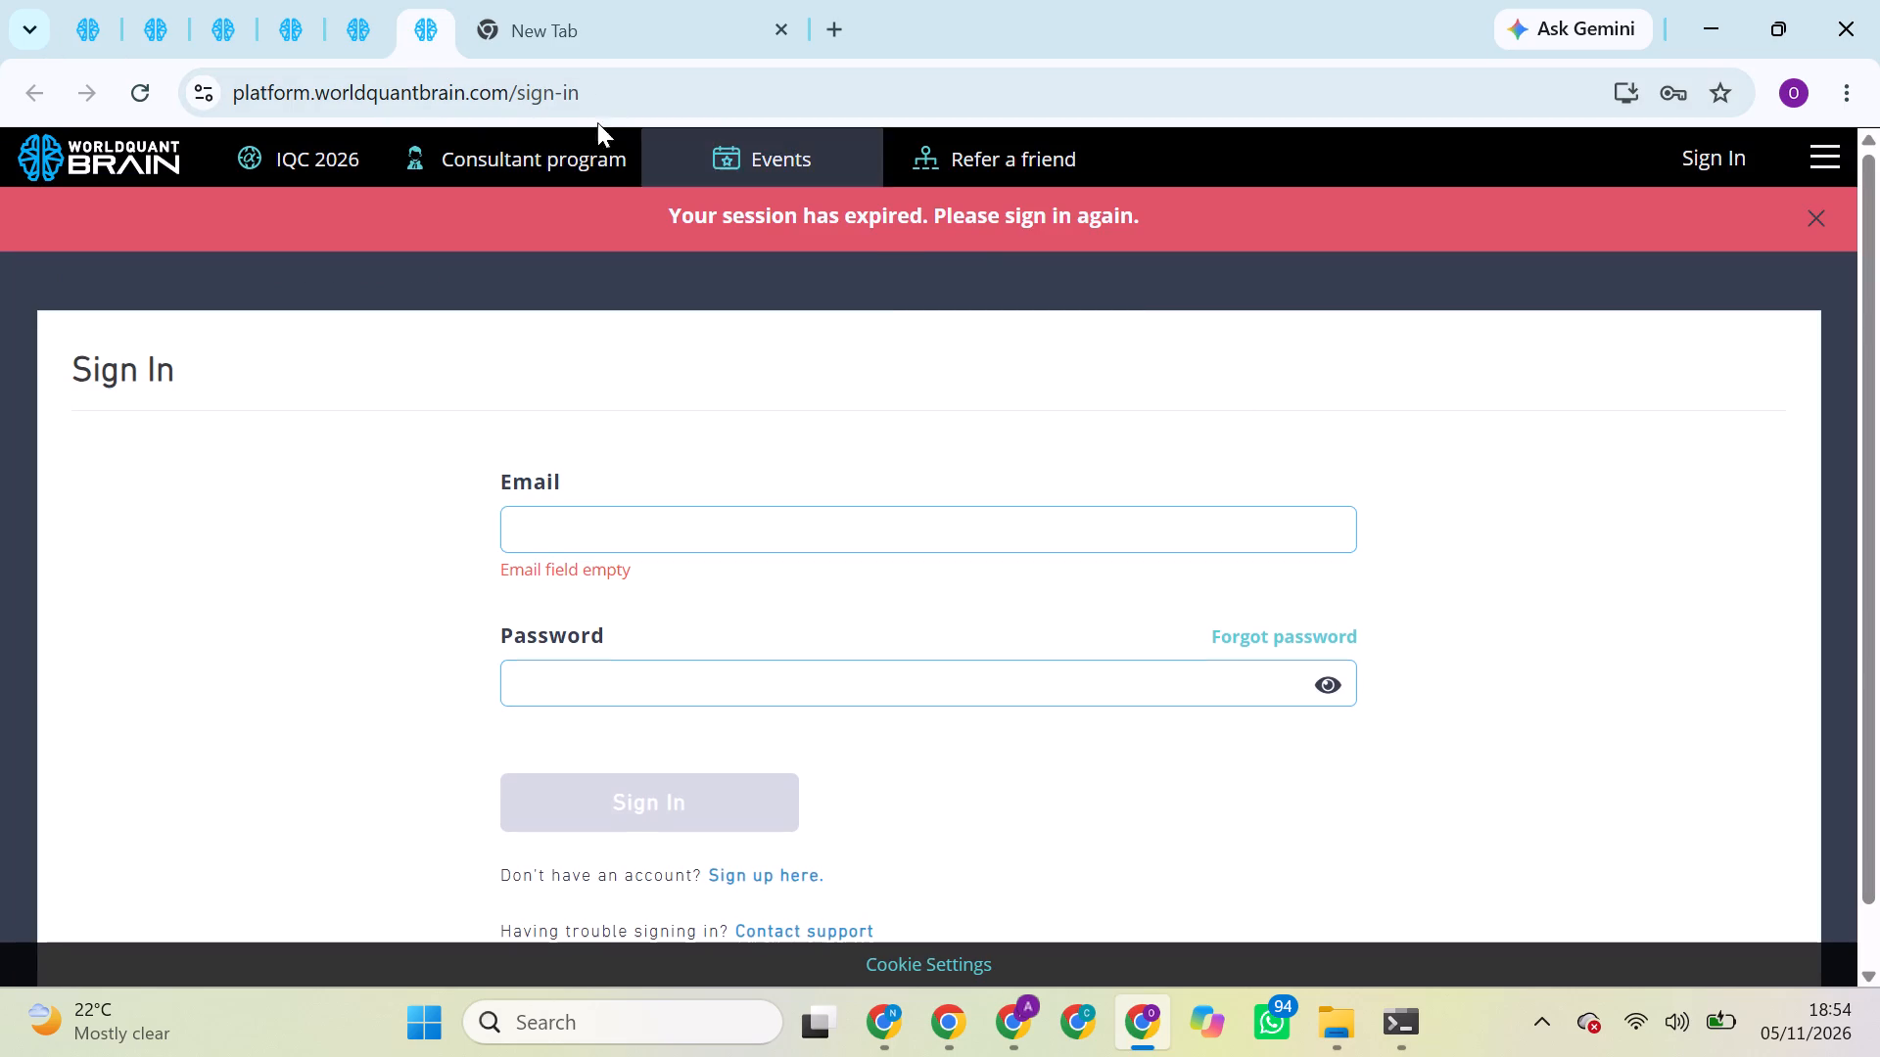
click(345, 3)
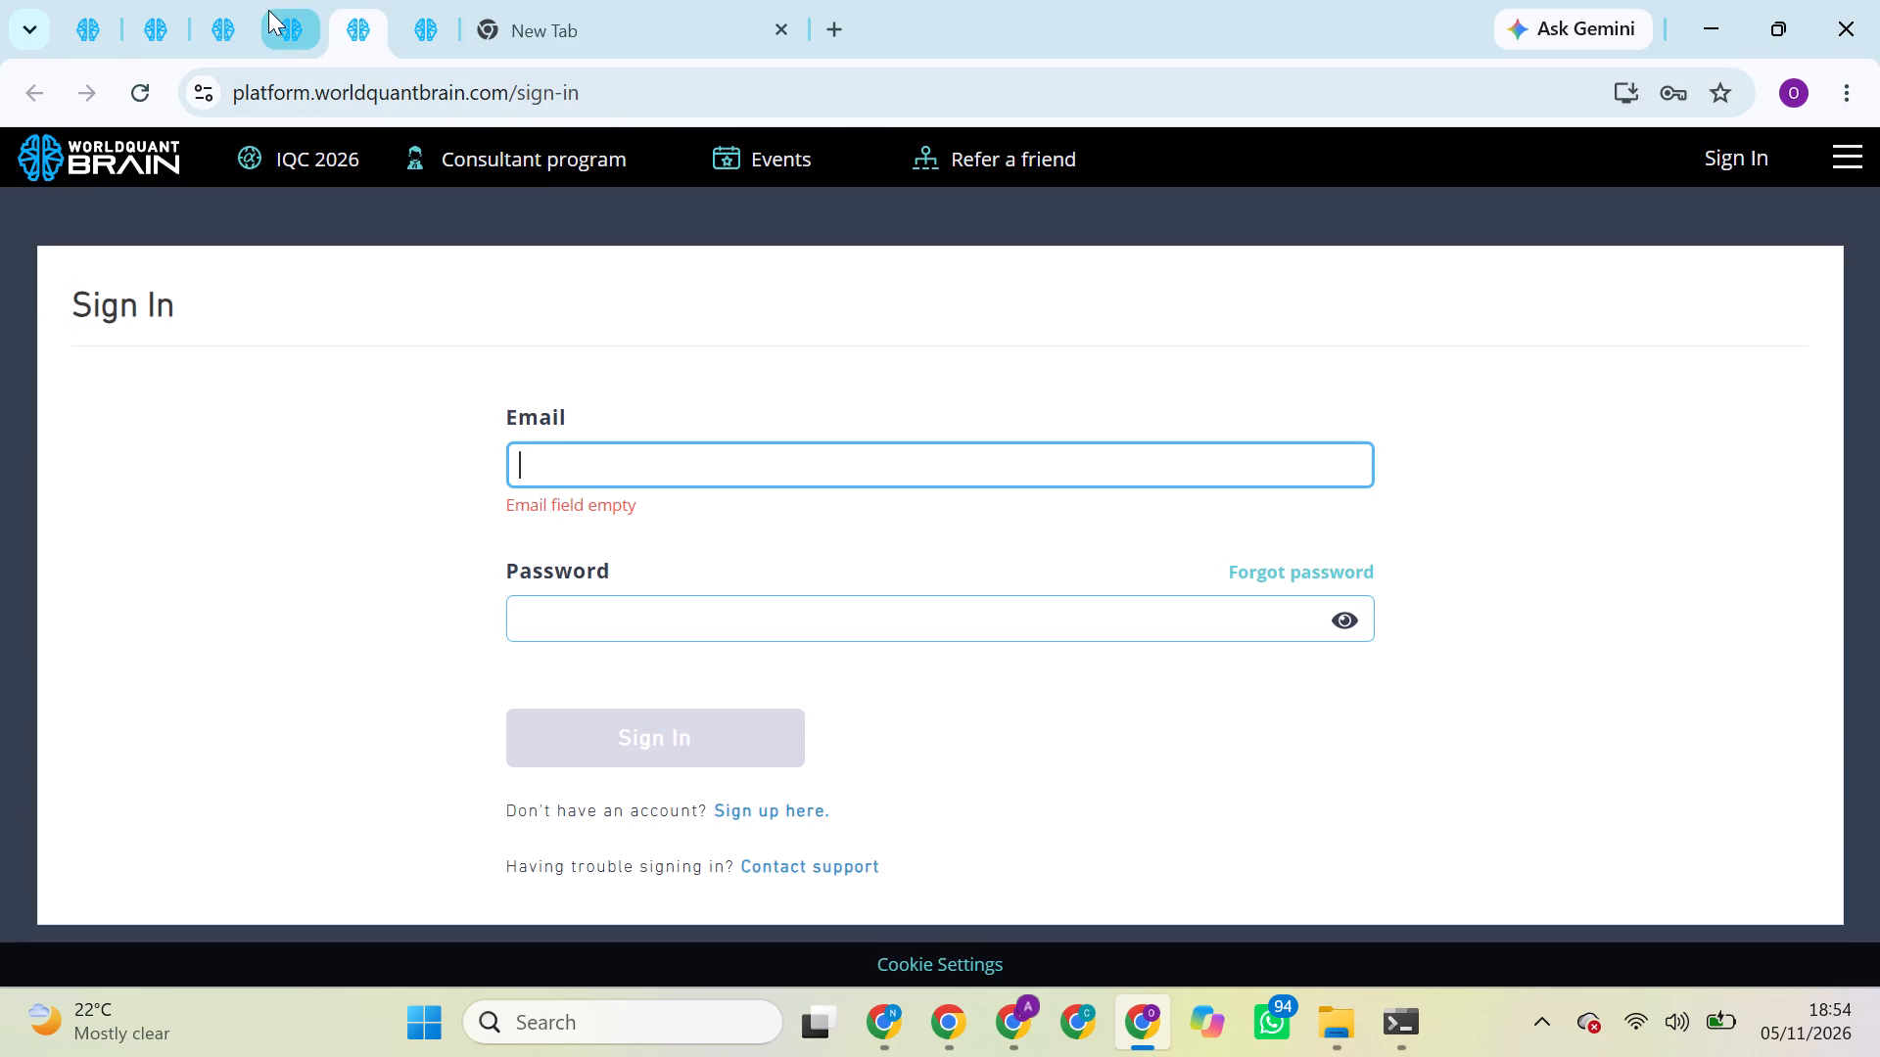
click(268, 10)
double_click(251, 12)
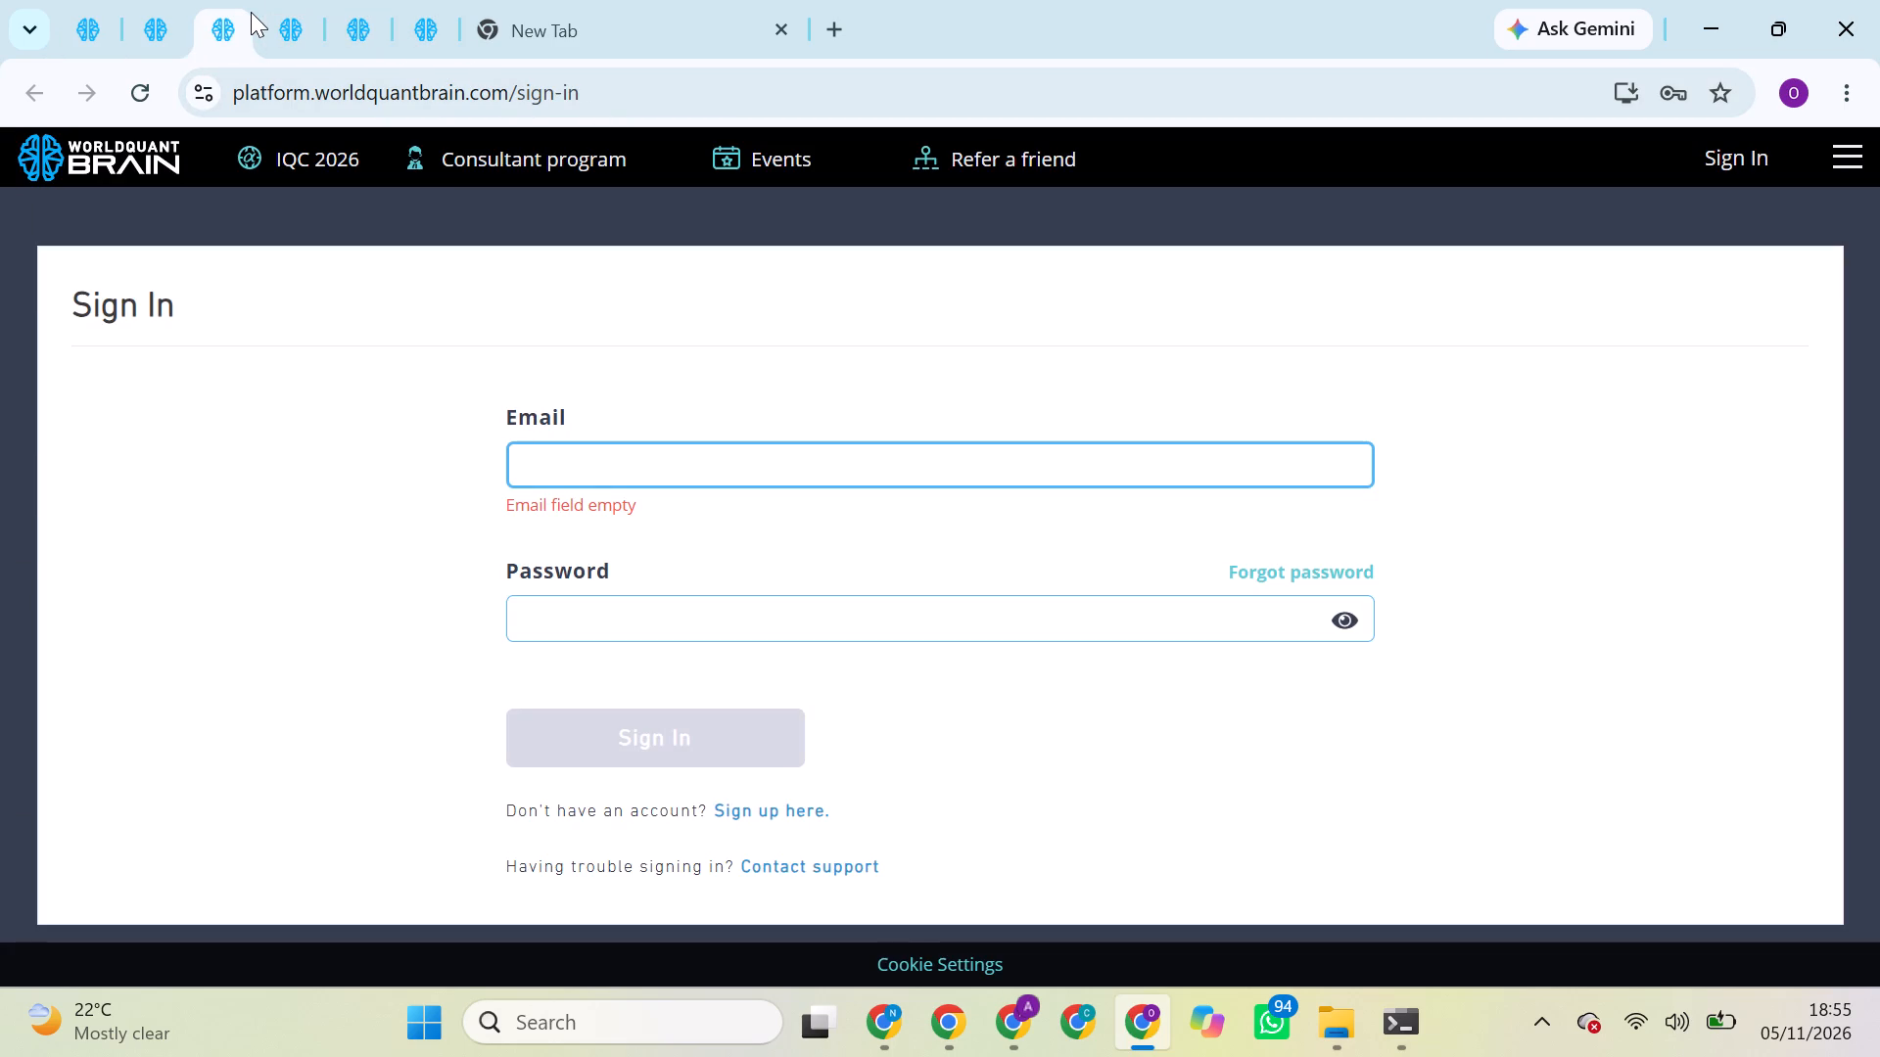
click(179, 5)
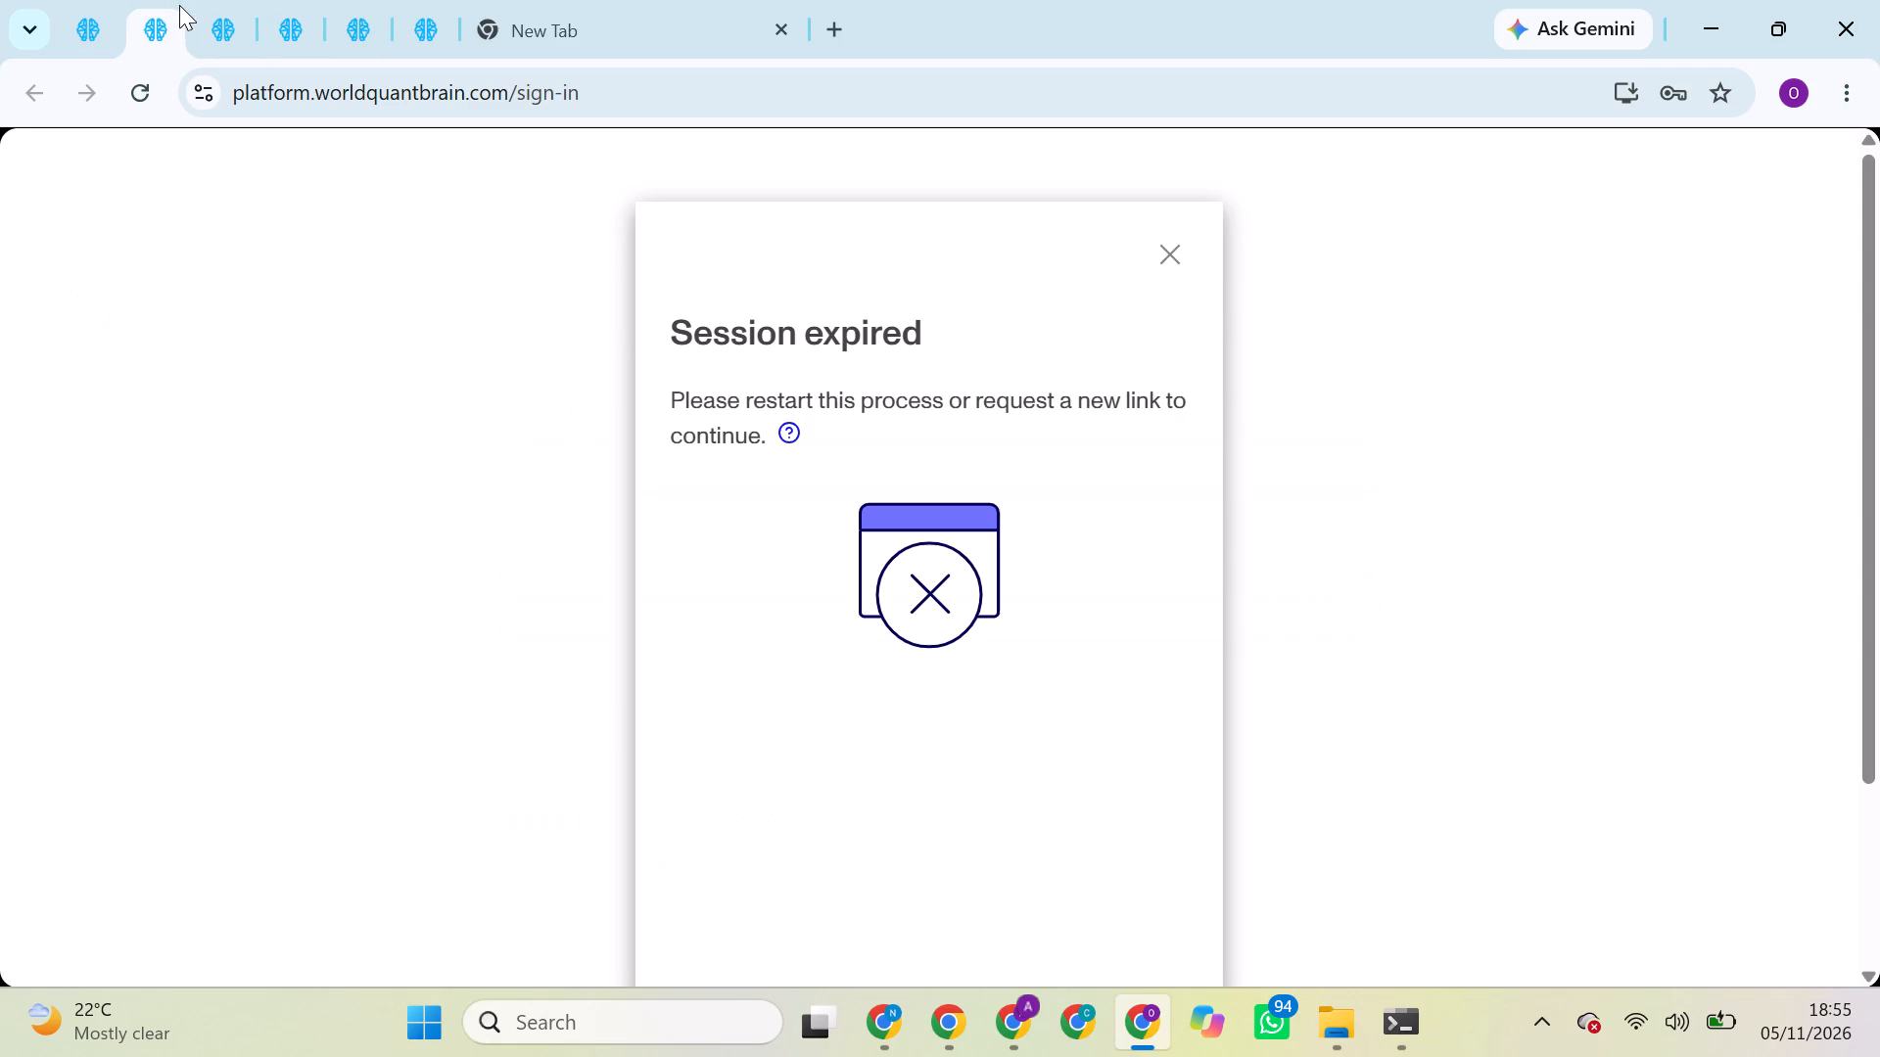
click(151, 0)
click(71, 1)
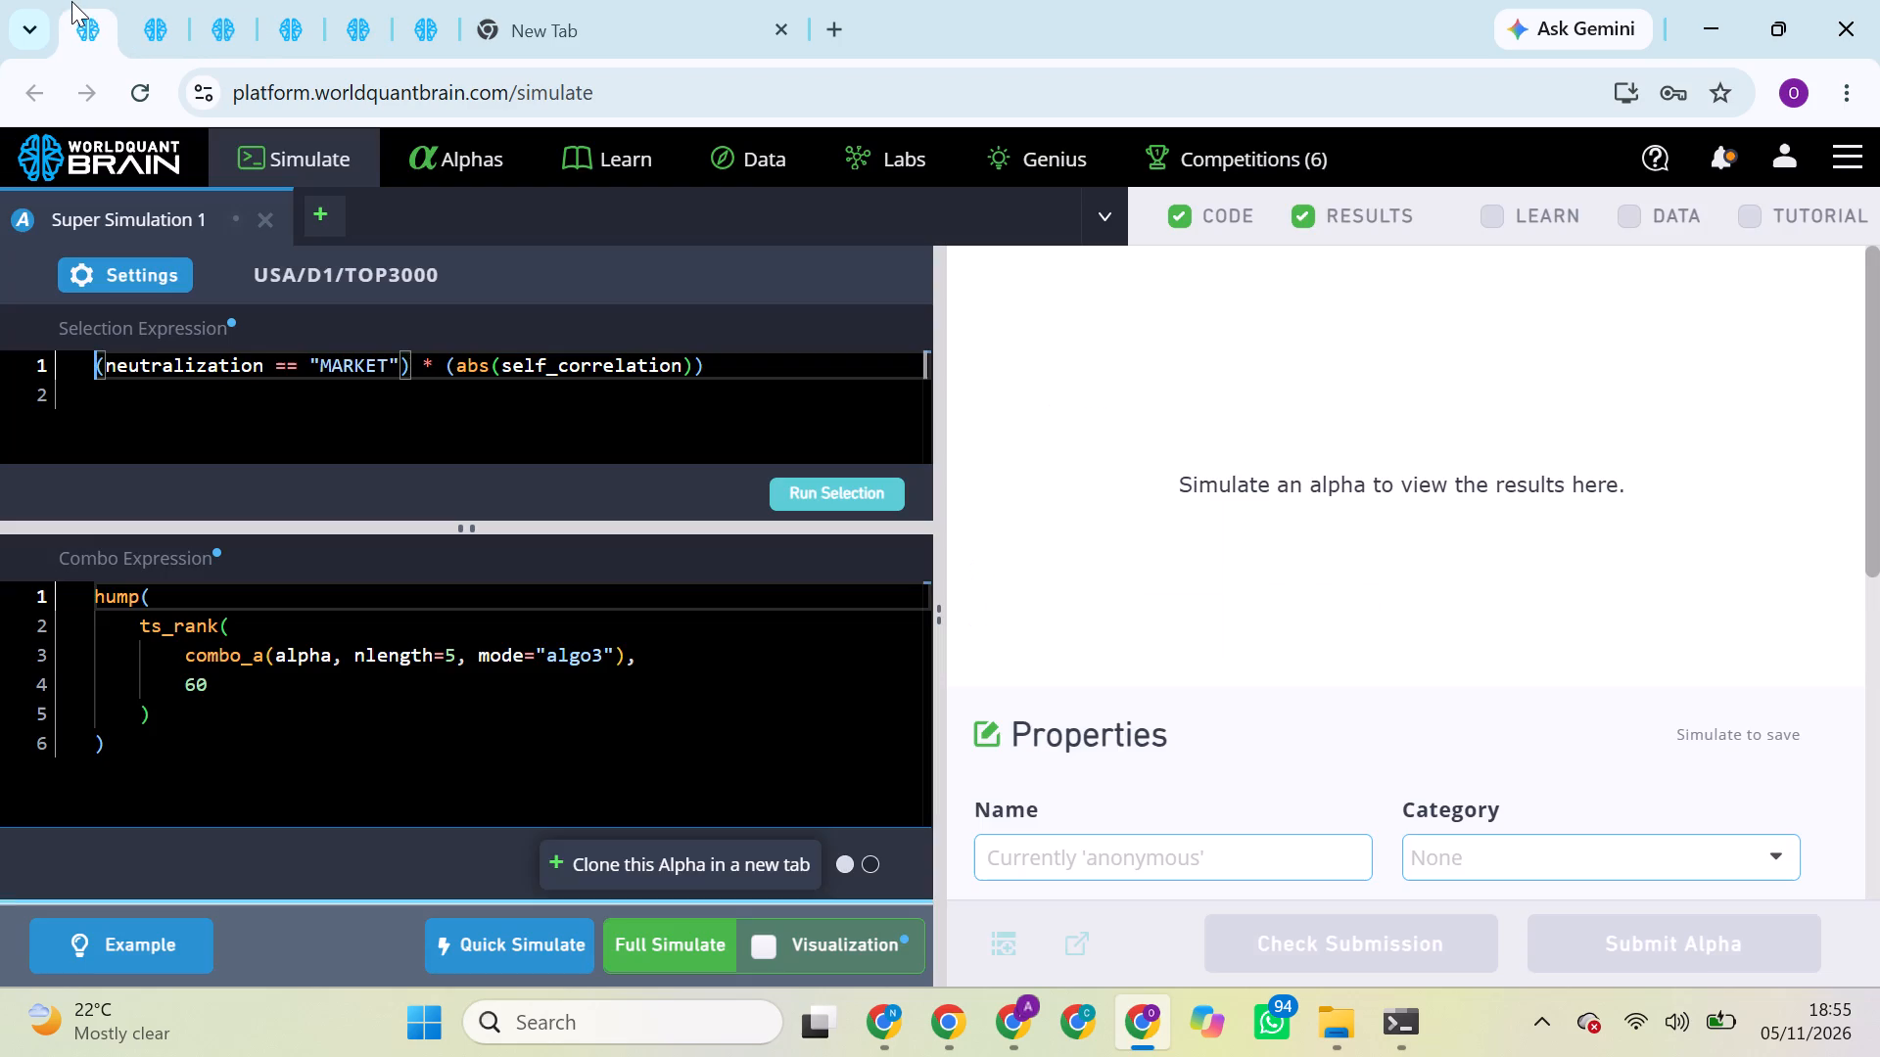
Reload the WorldQuant BRAIN tabs left on the expired verification and sign-in pages, and bring up the last BRAIN tab.
click(159, 15)
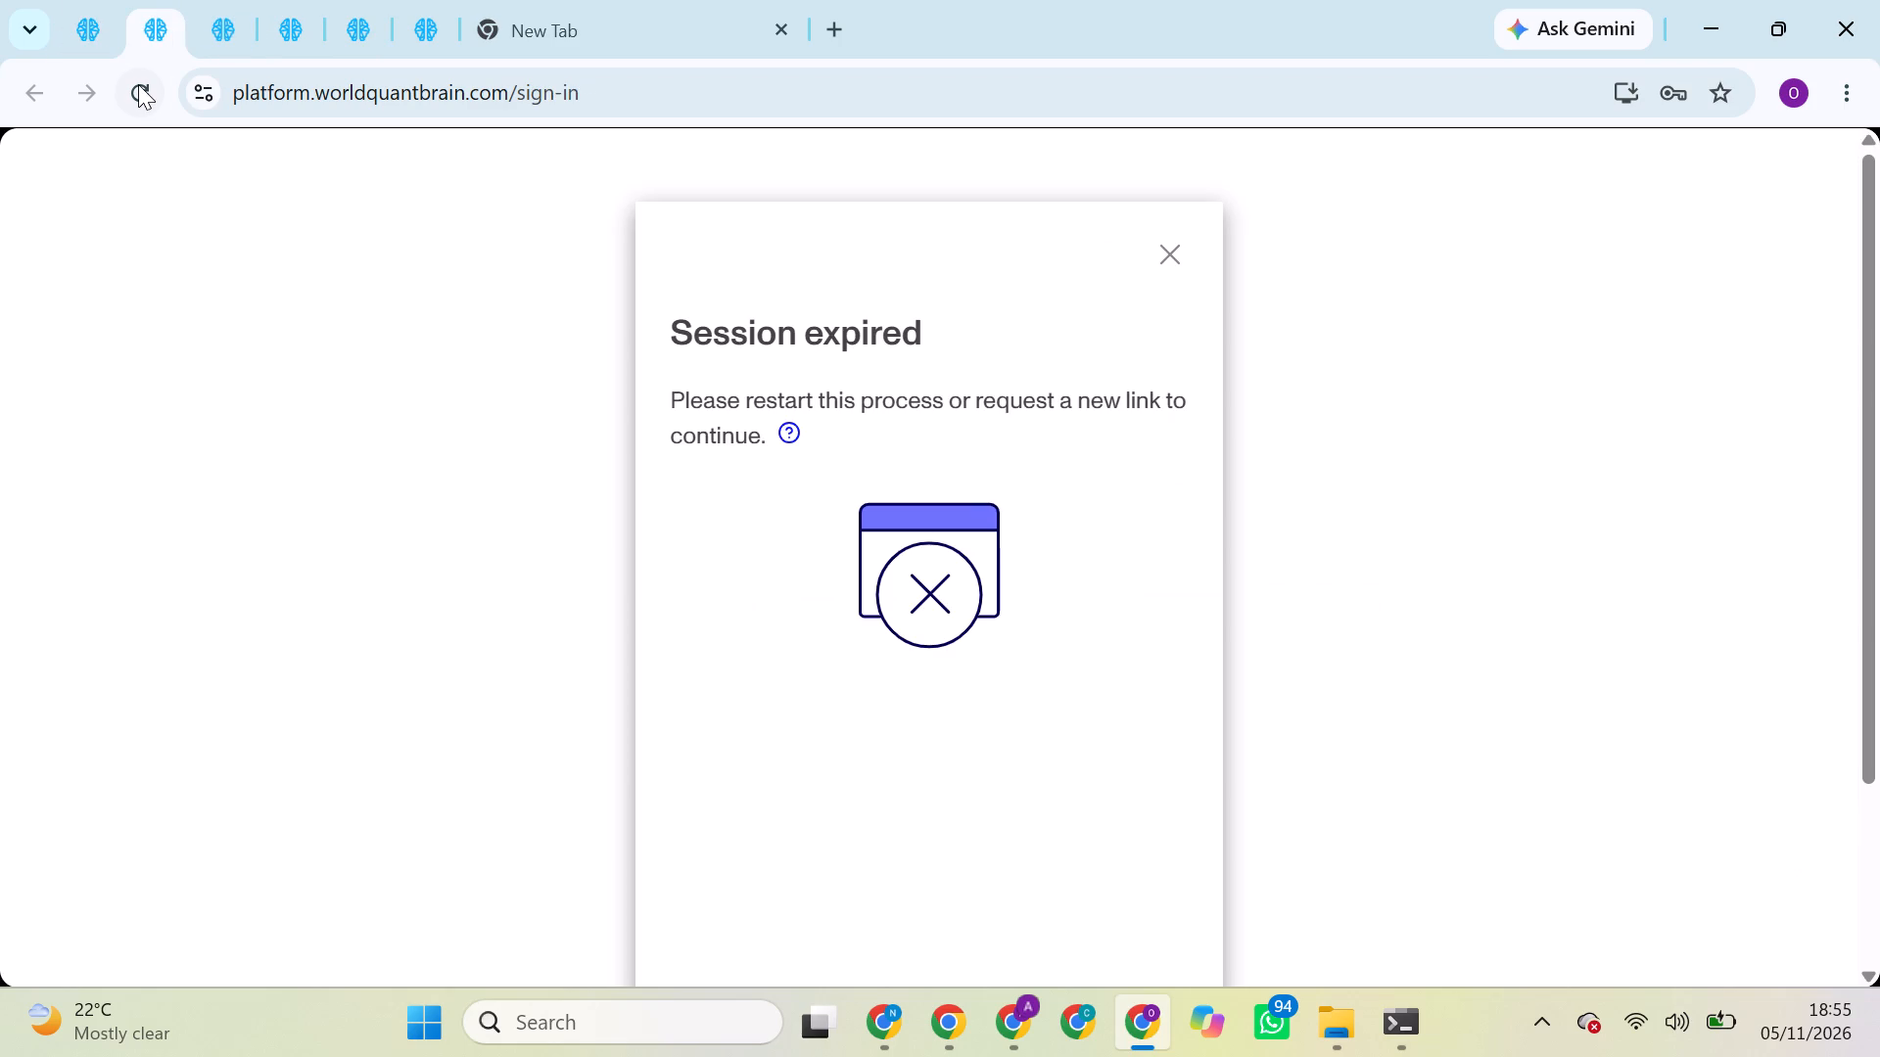
click(138, 84)
click(232, 14)
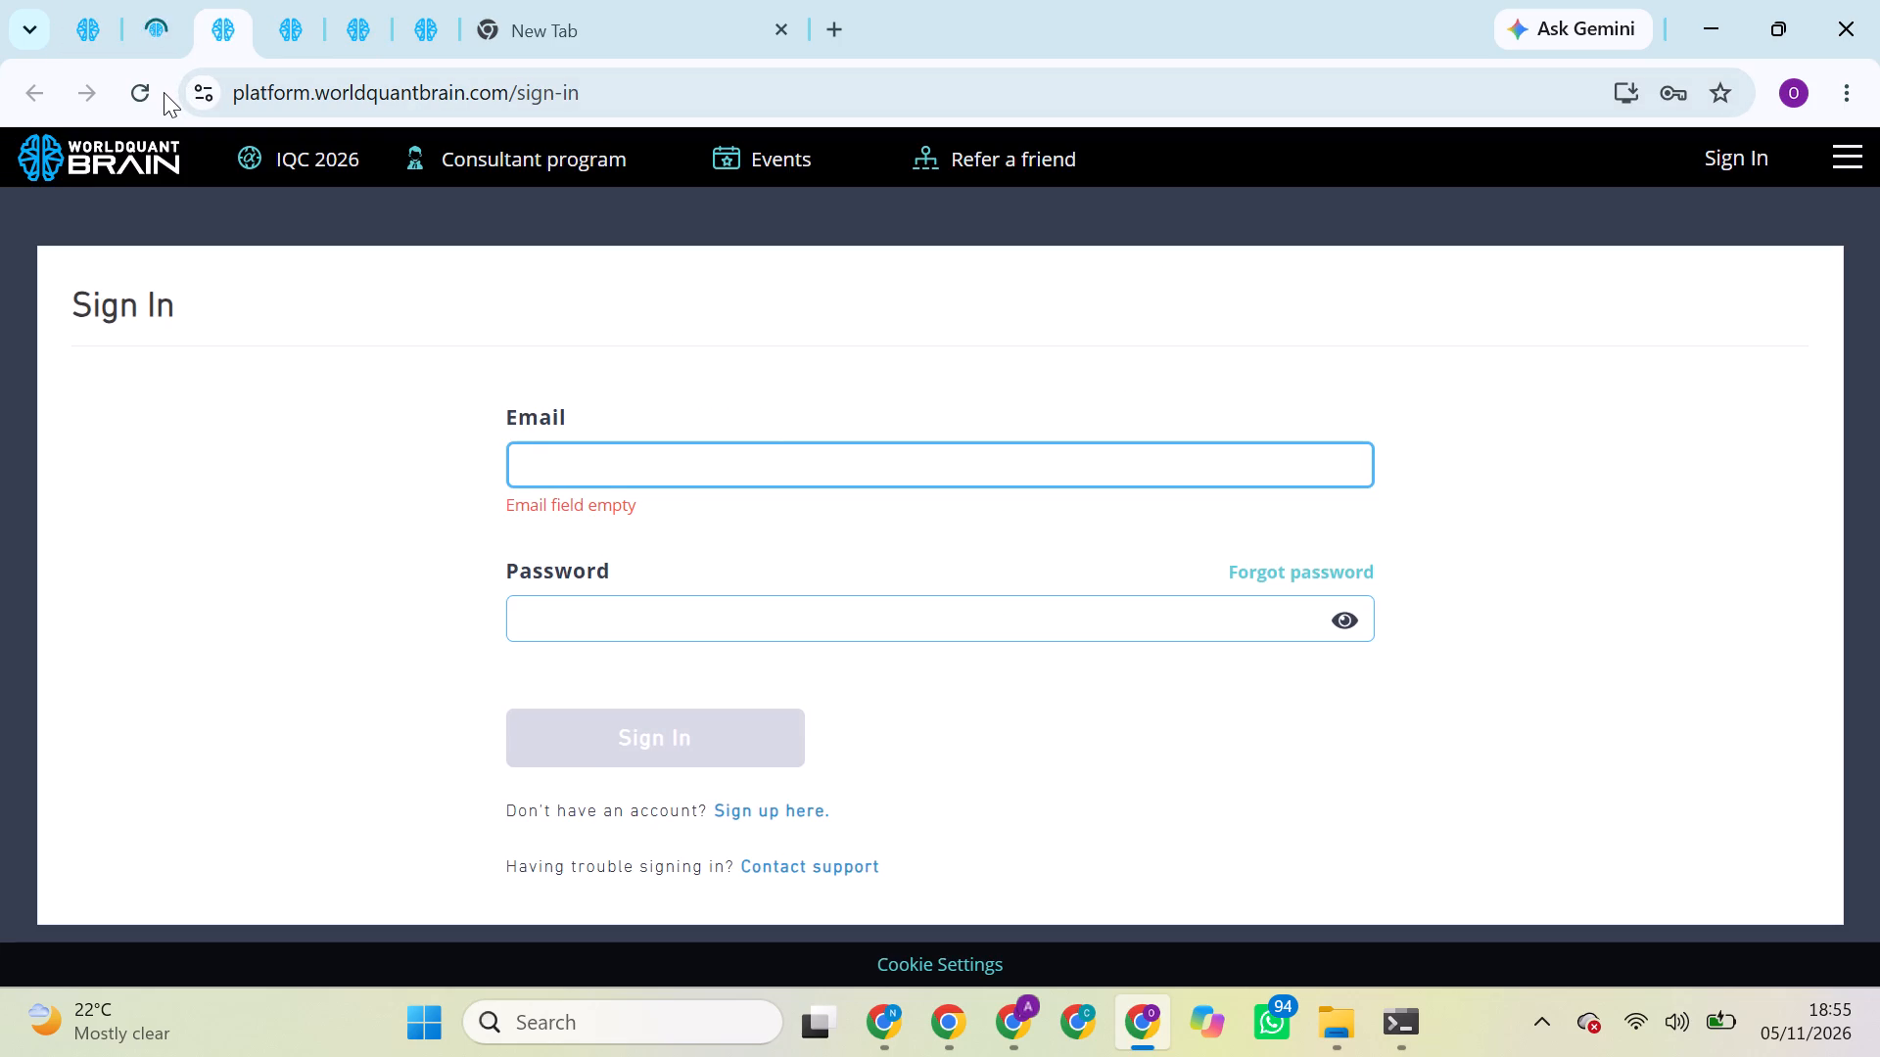
click(163, 92)
click(302, 40)
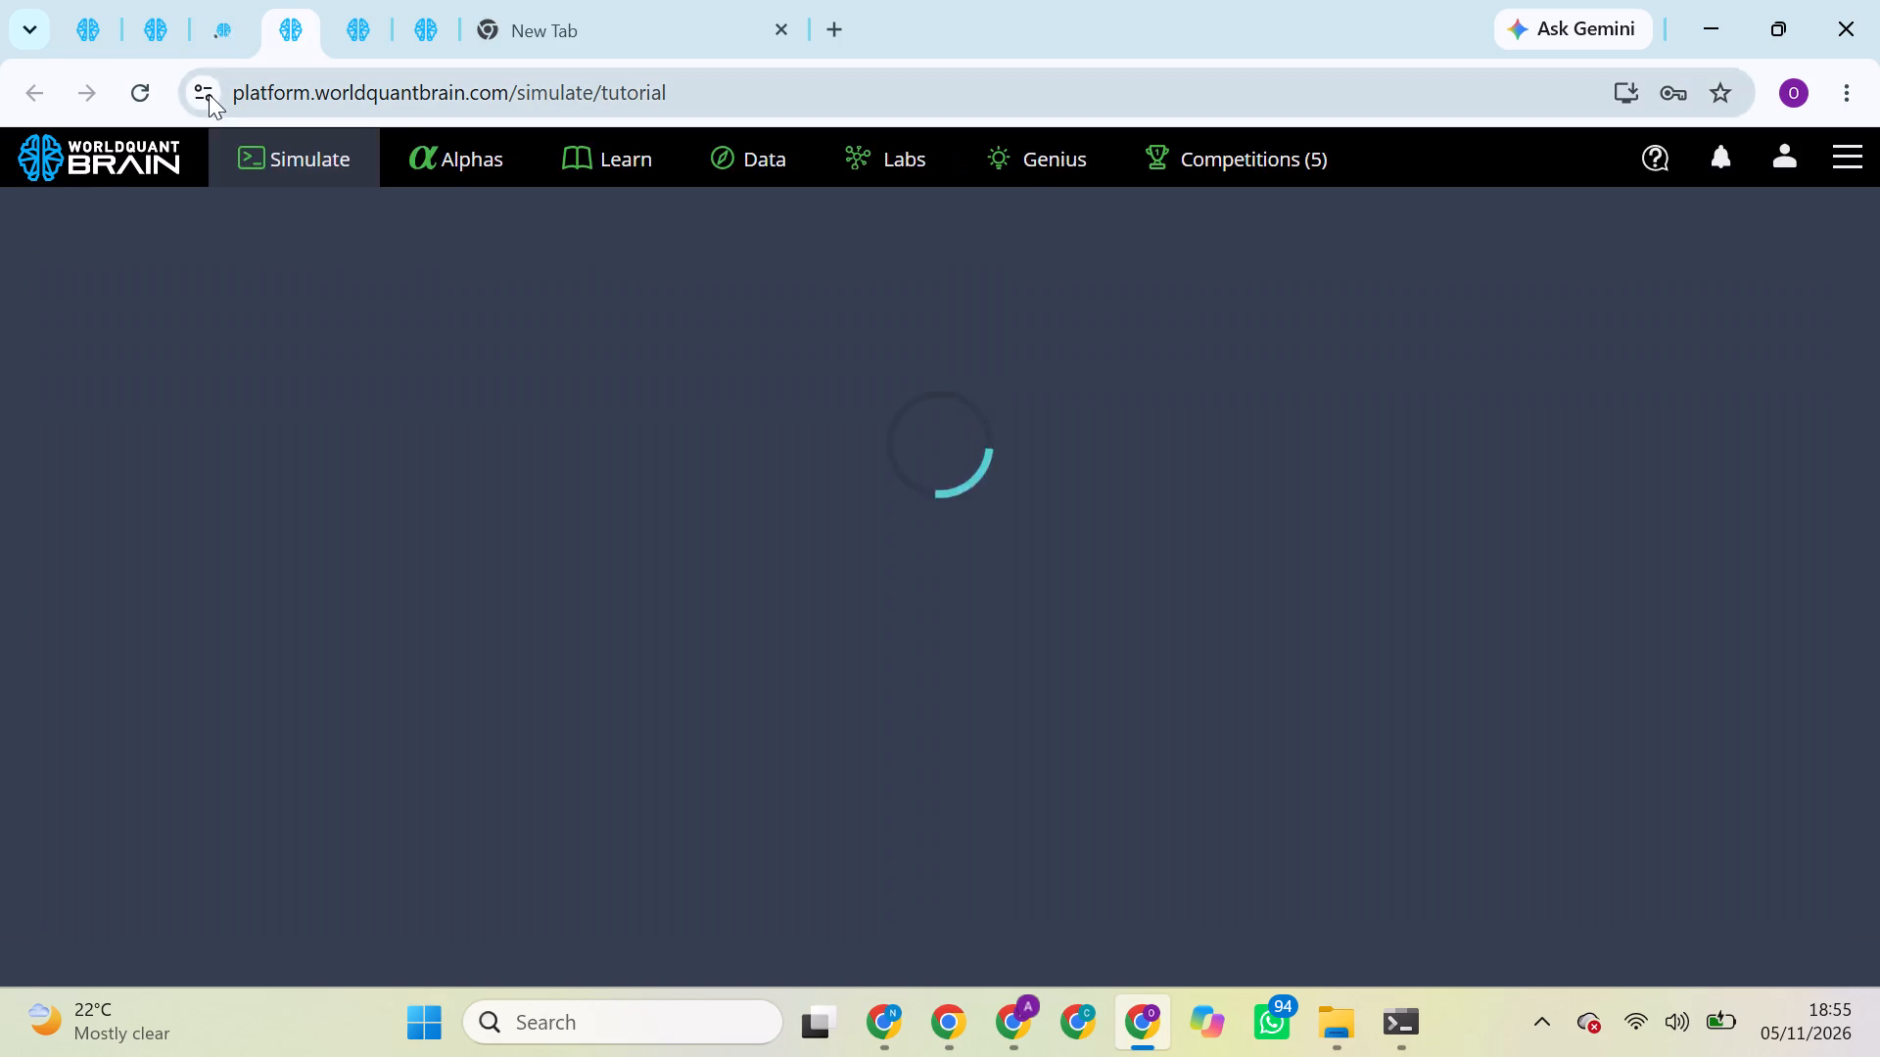
click(347, 13)
click(411, 7)
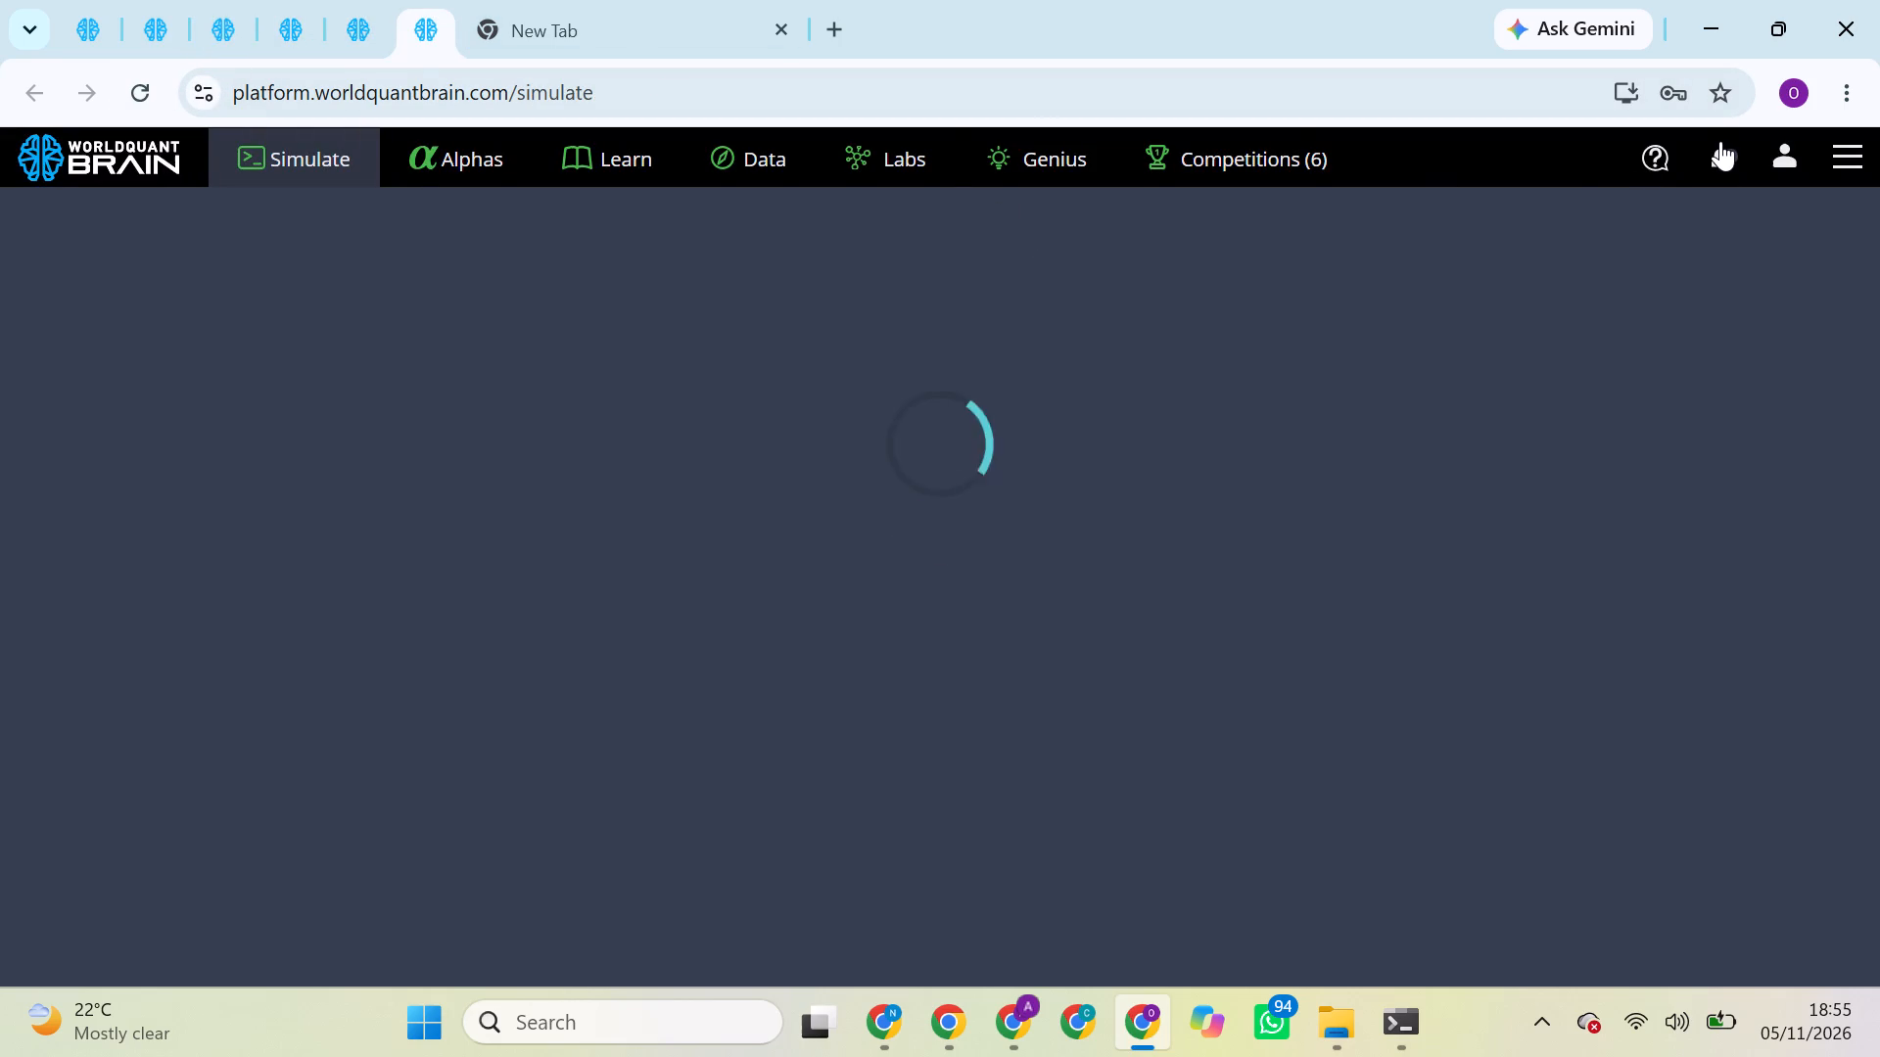
Open the list of recent message notifications on the BRAIN Simulate page.
click(1720, 141)
click(1724, 167)
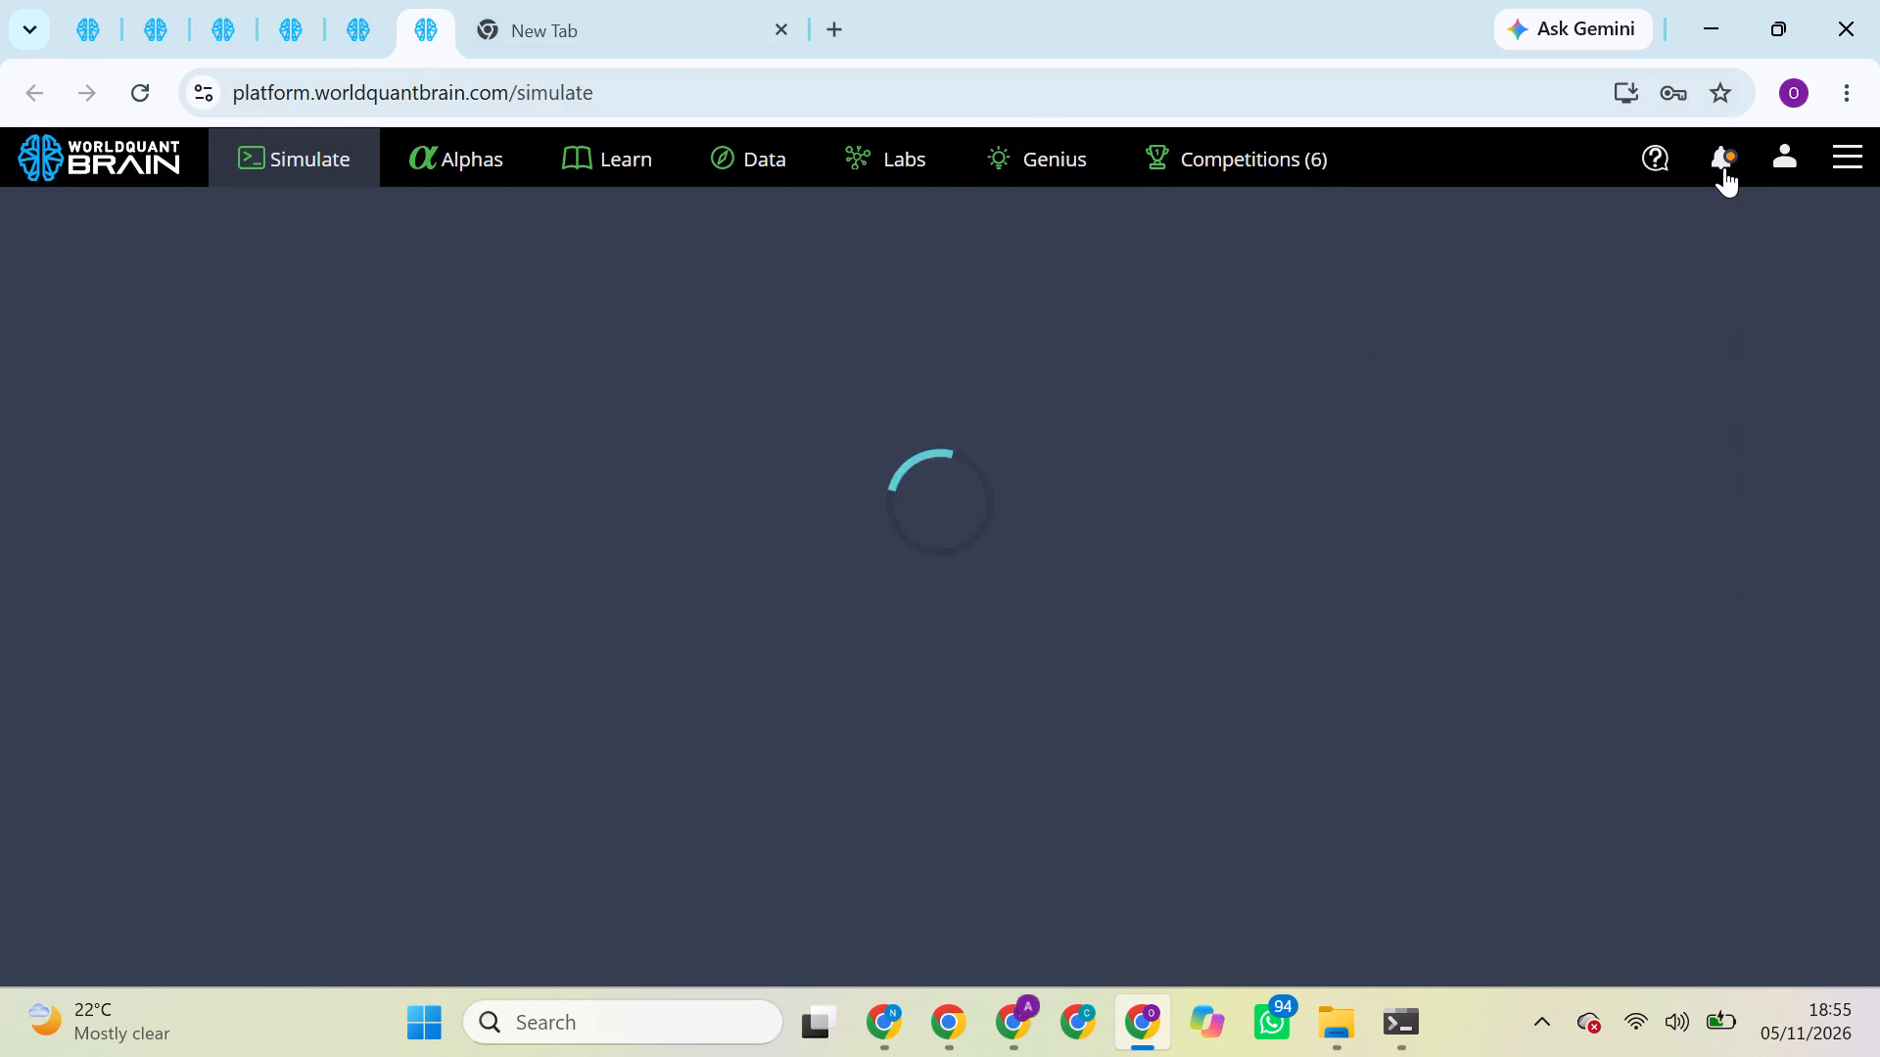
click(1724, 167)
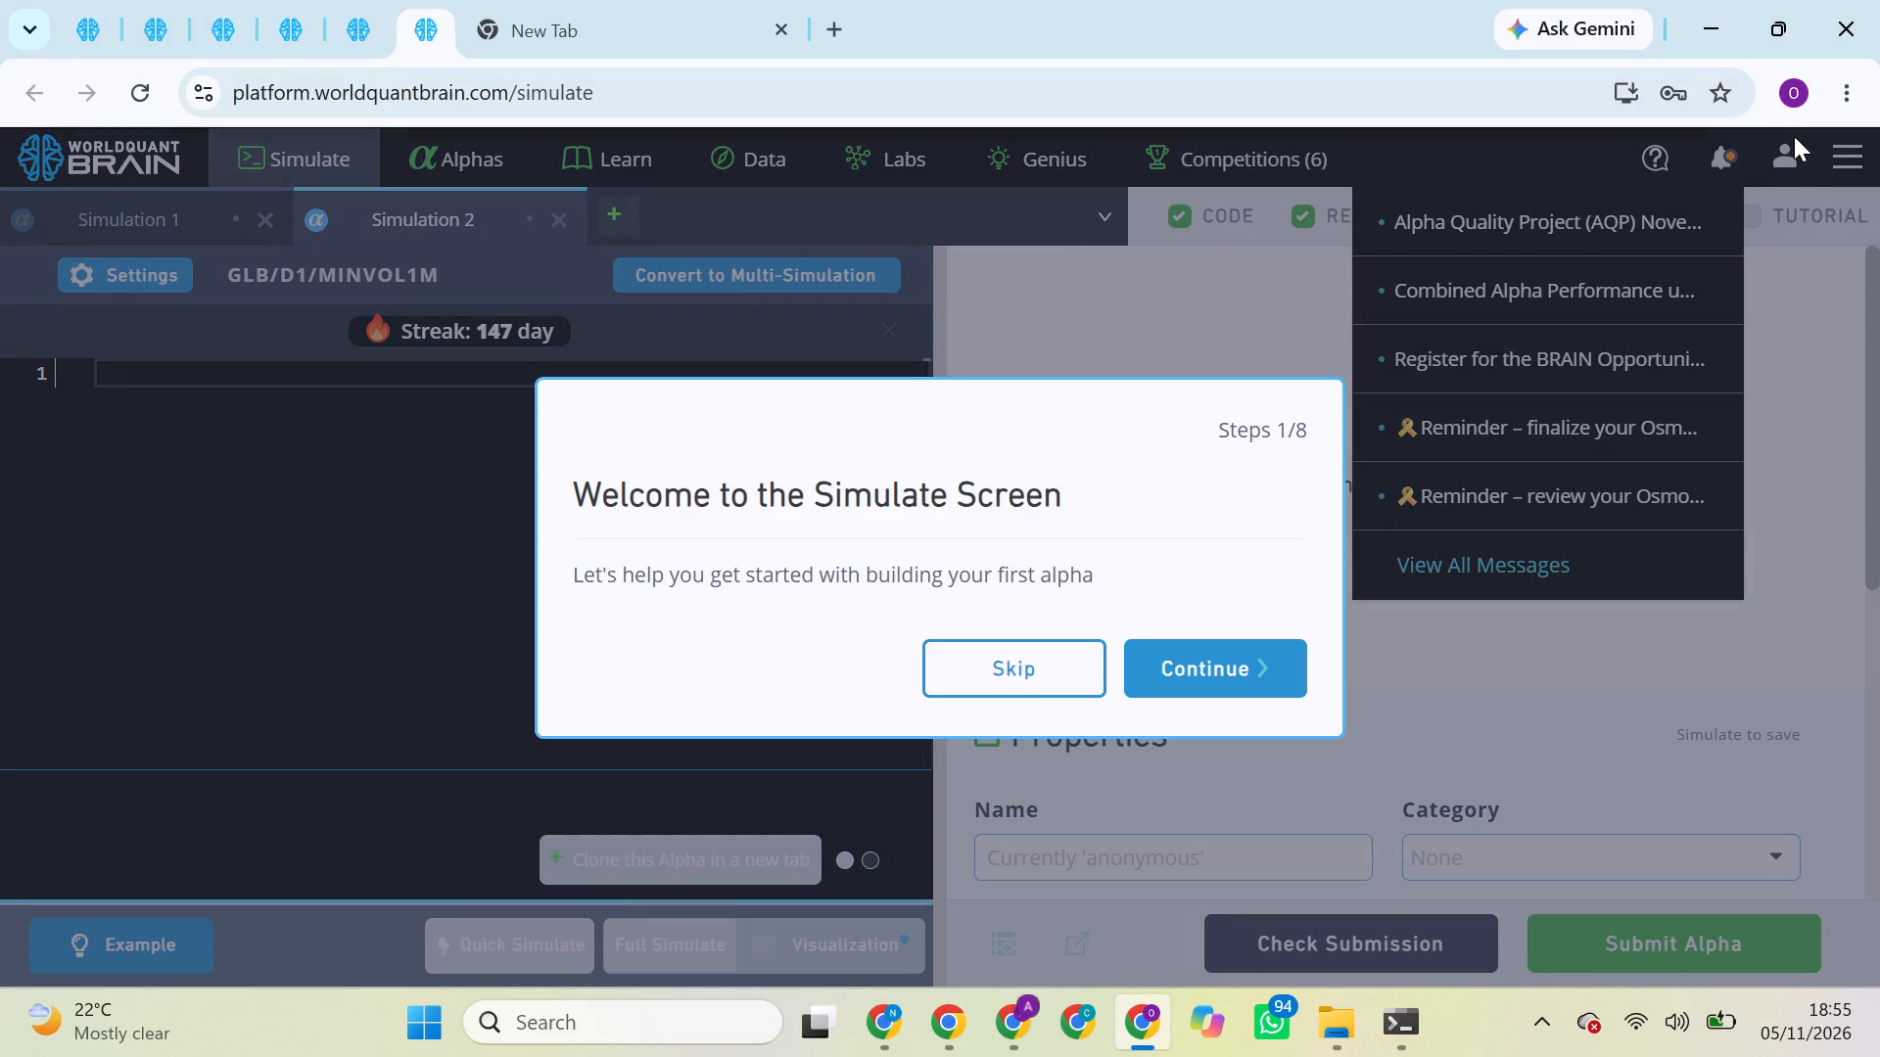
Skip the welcome tour of the Simulate screen.
click(1794, 137)
click(1044, 688)
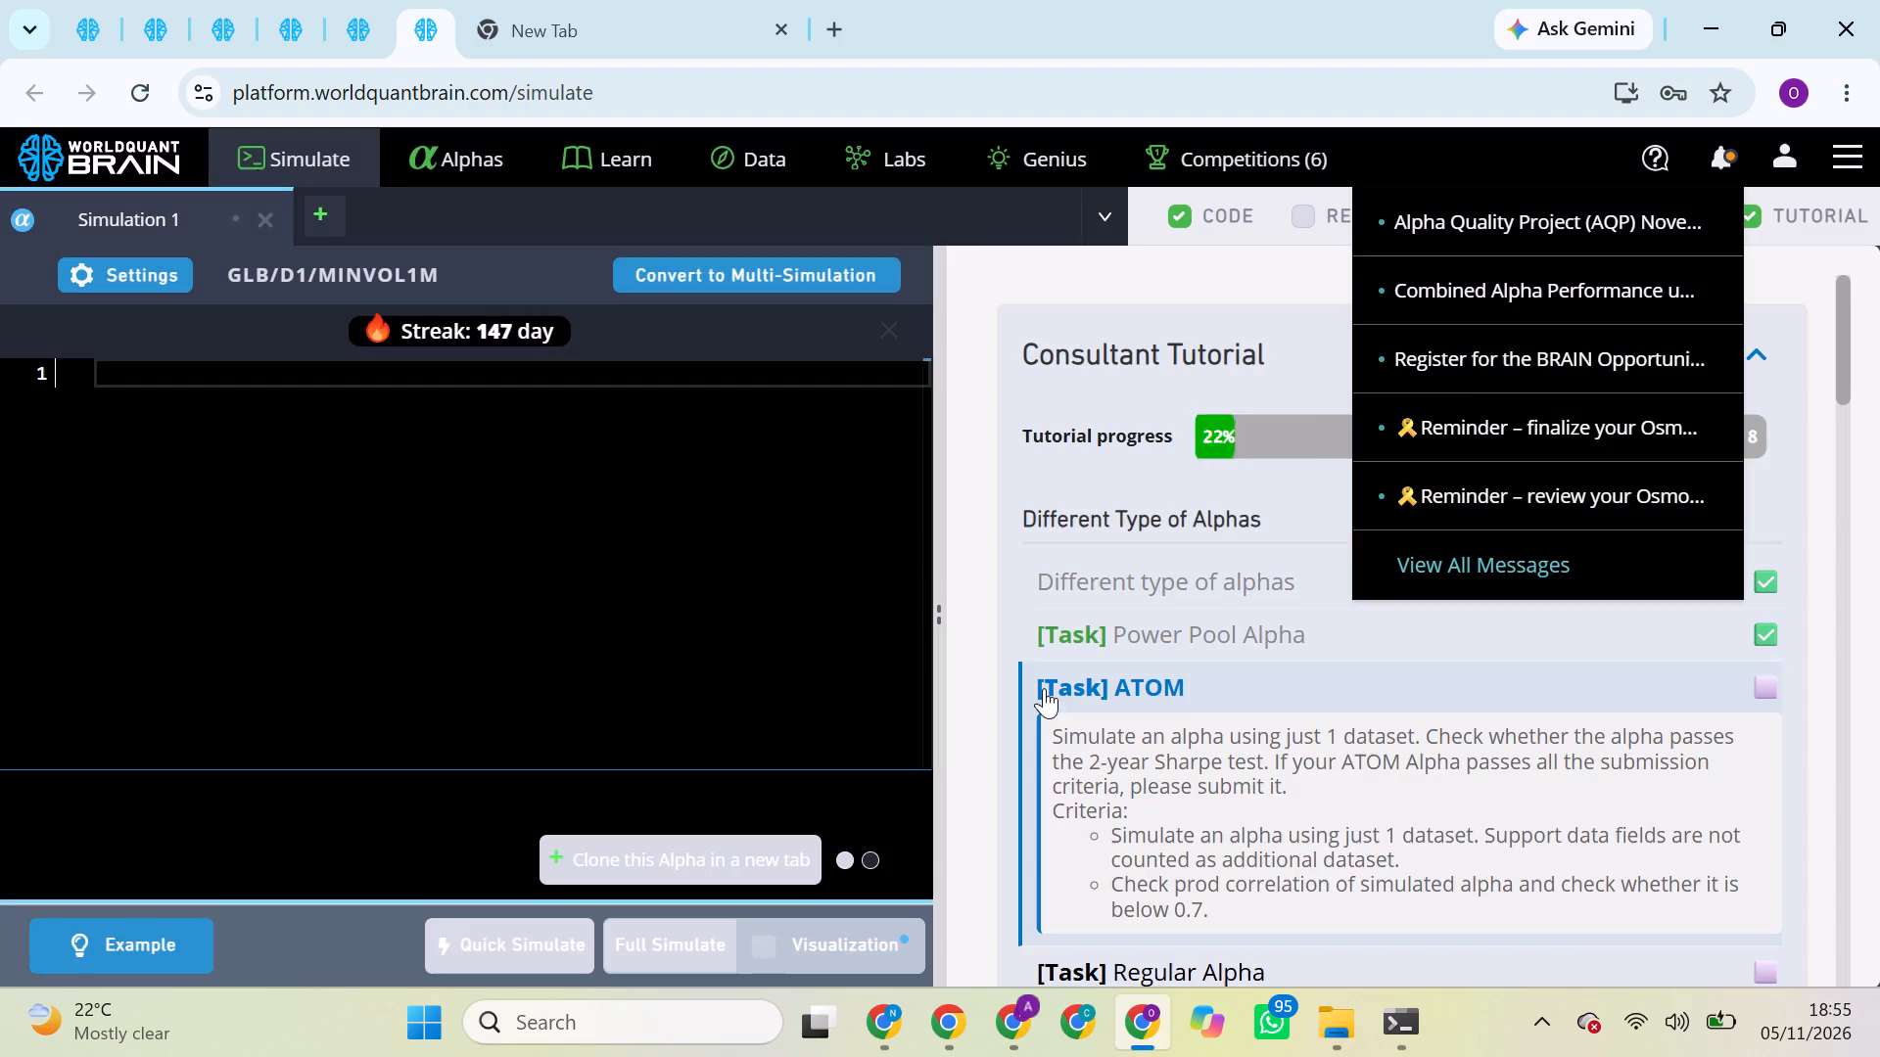
Open the Account details page of the BRAIN user profile.
click(1718, 154)
double_click(1778, 159)
click(1778, 159)
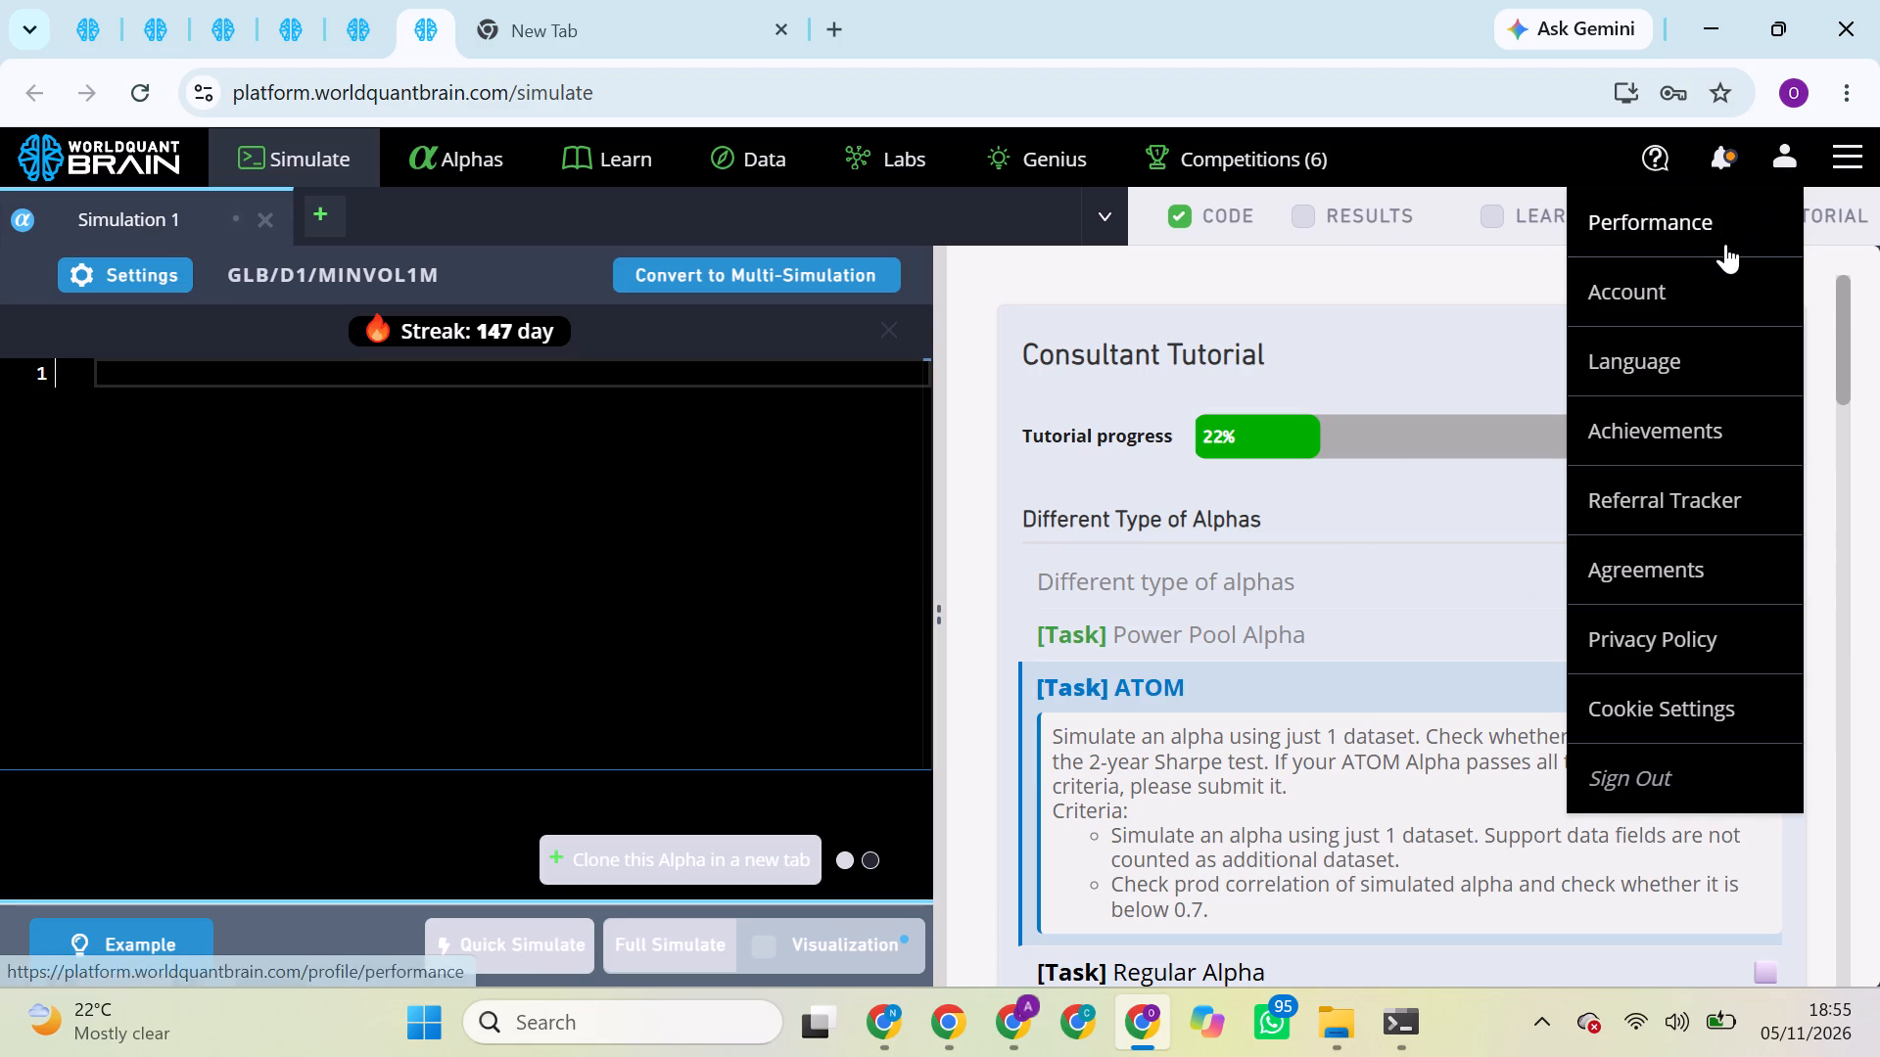
click(1690, 284)
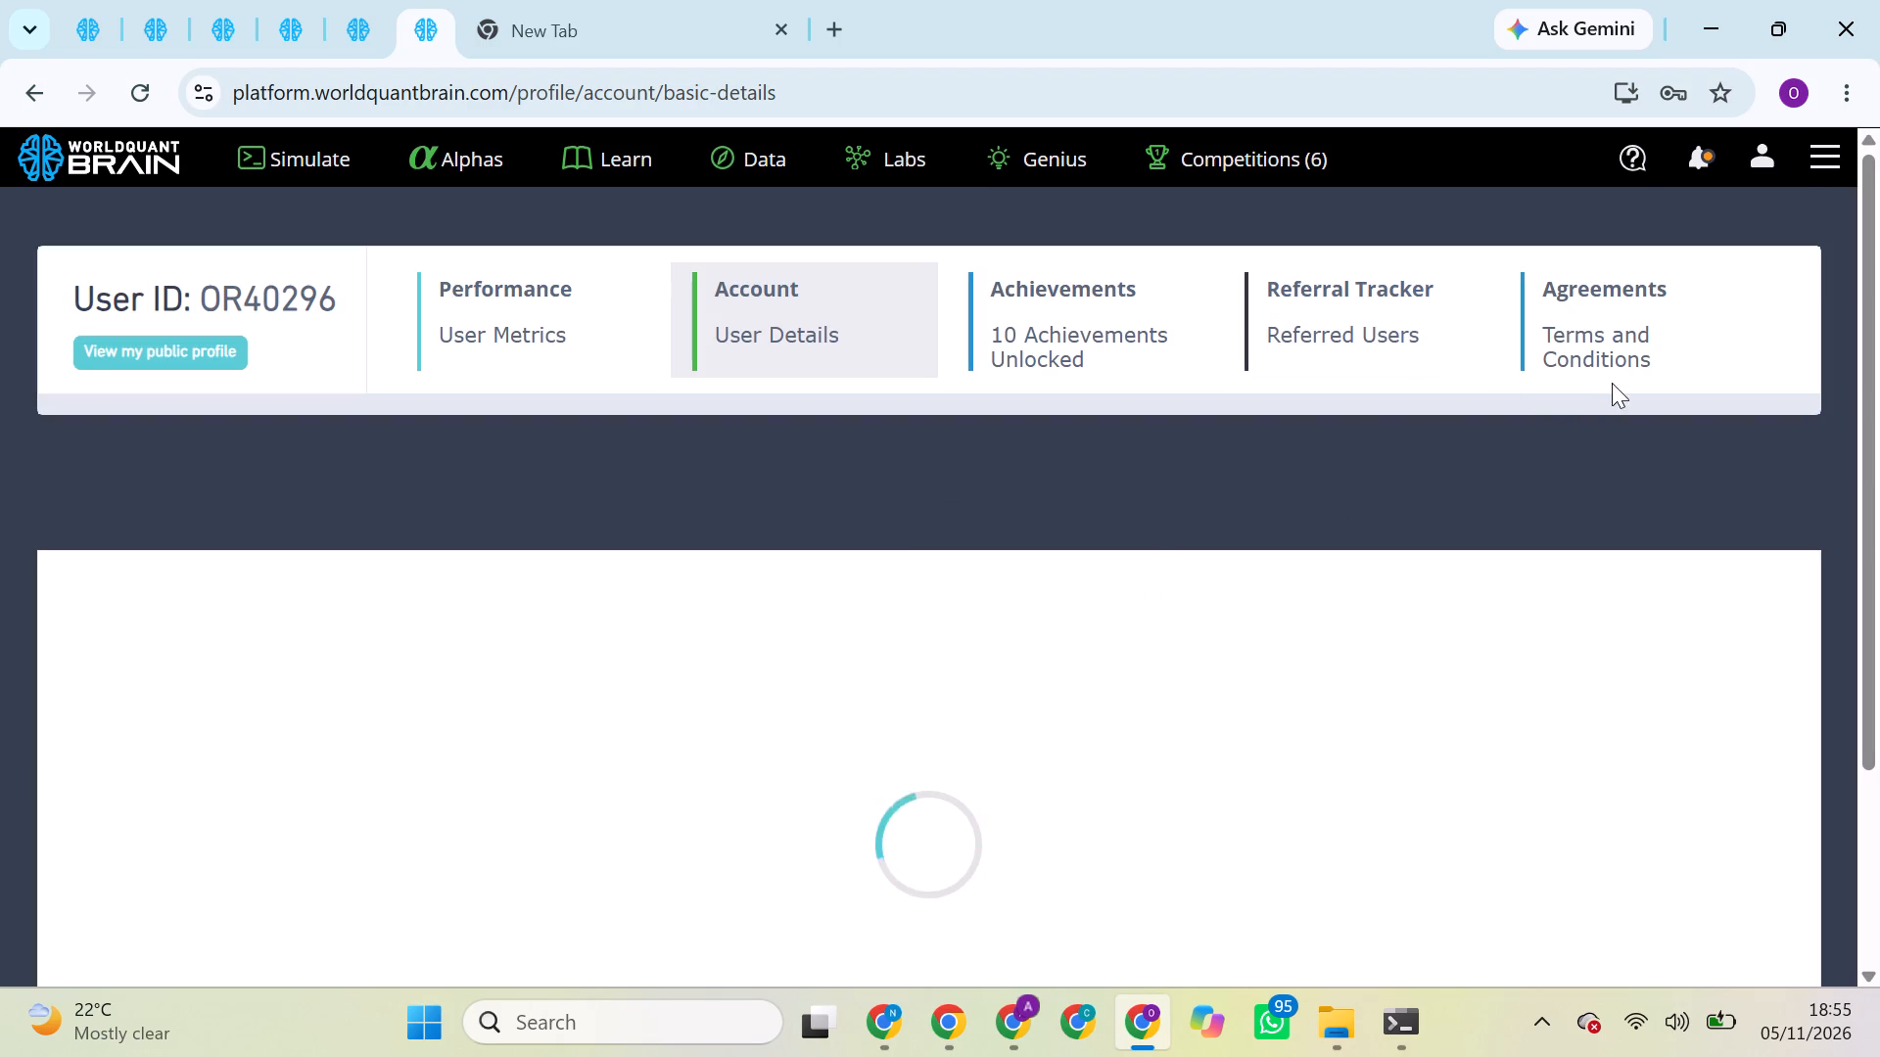
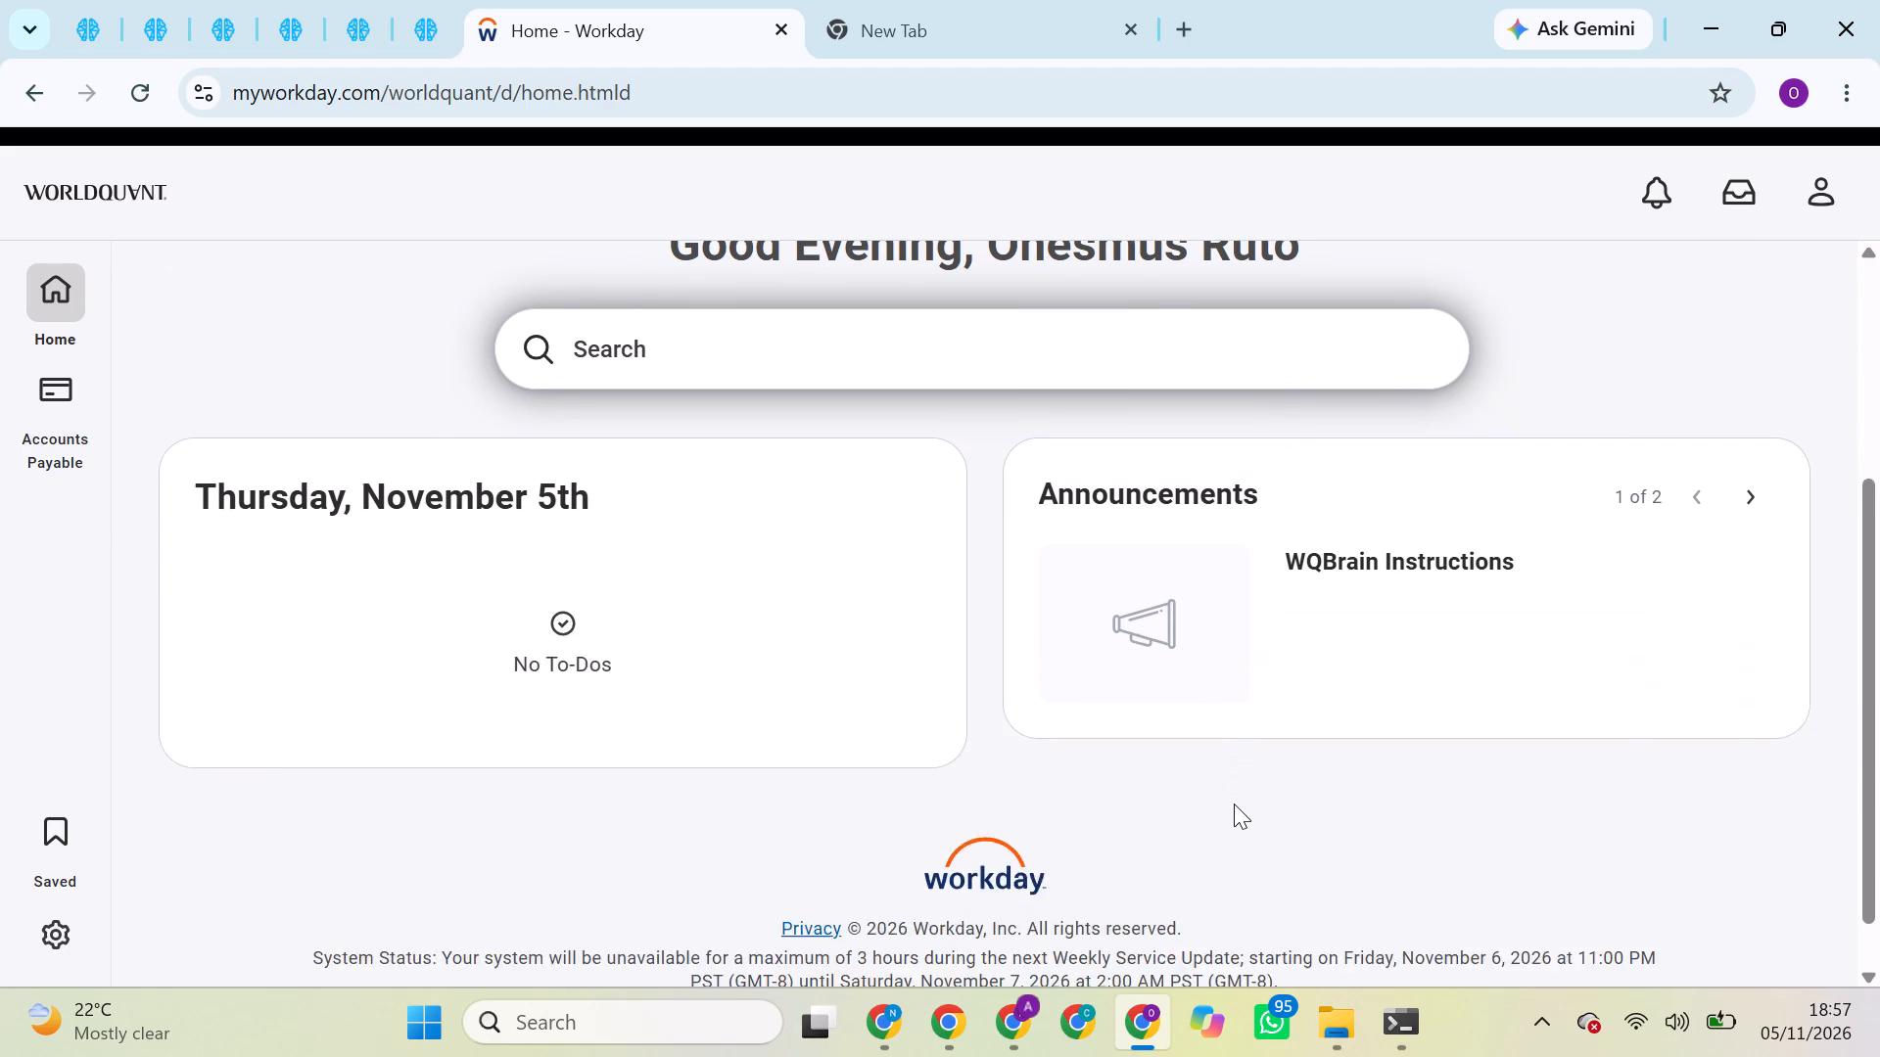
Try to open the Invoices and Payments page under Accounts Payable from the WorldQuant Workday home page.
scroll(1234, 804, down, 2)
scroll(1457, 1, down, 1)
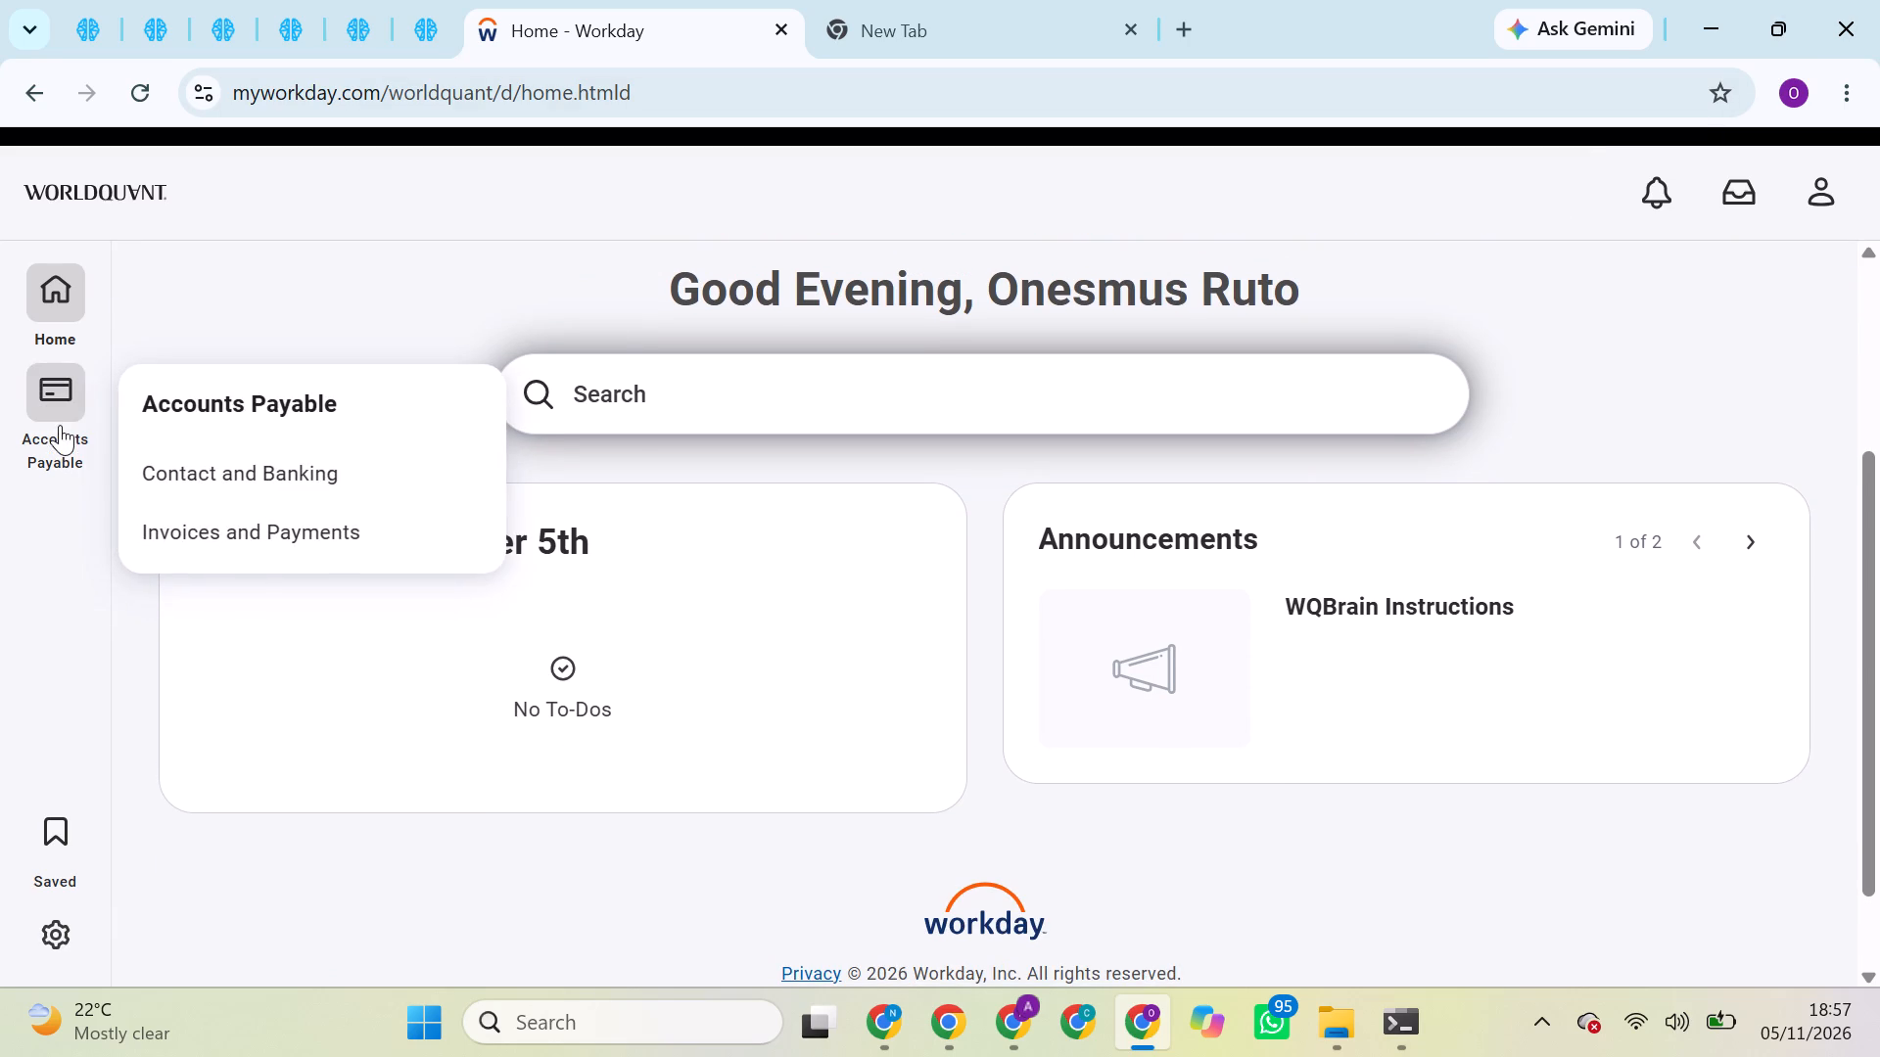
drag(136, 500, 137, 566)
drag(137, 566, 137, 503)
drag(137, 503, 137, 321)
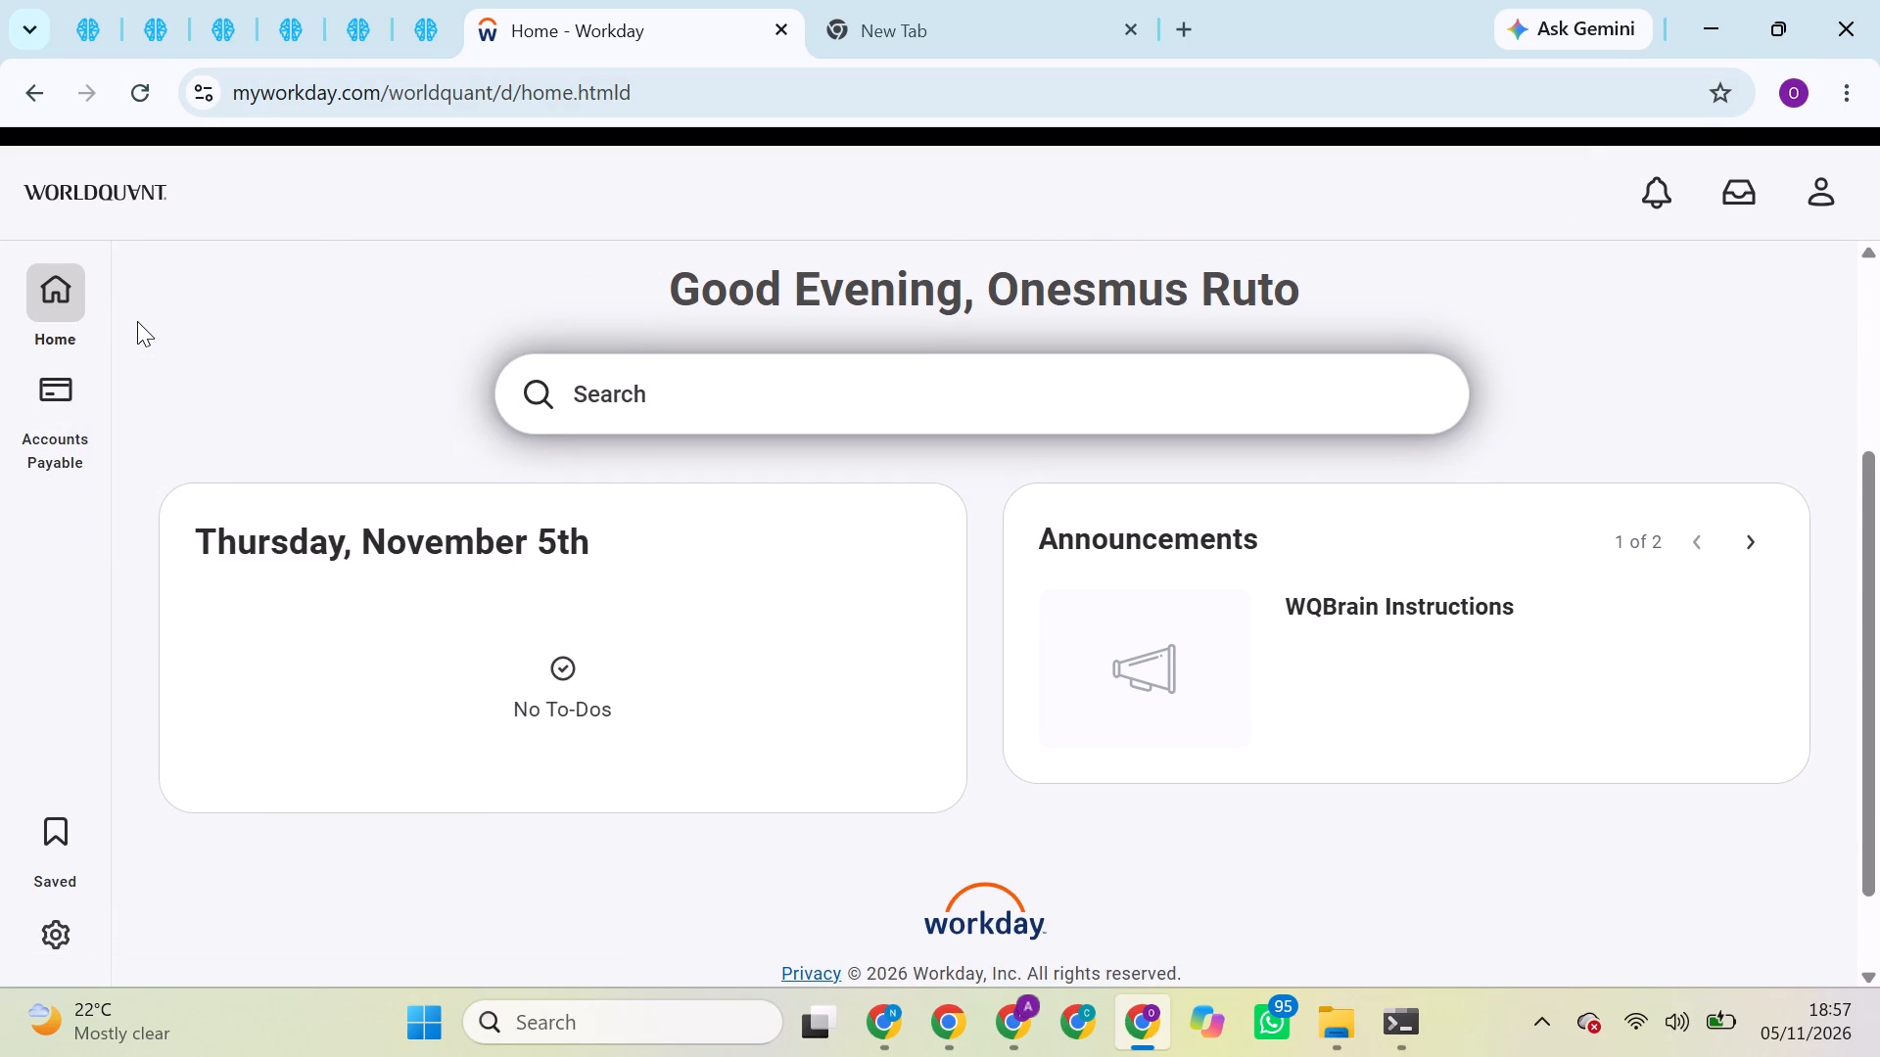
click(59, 462)
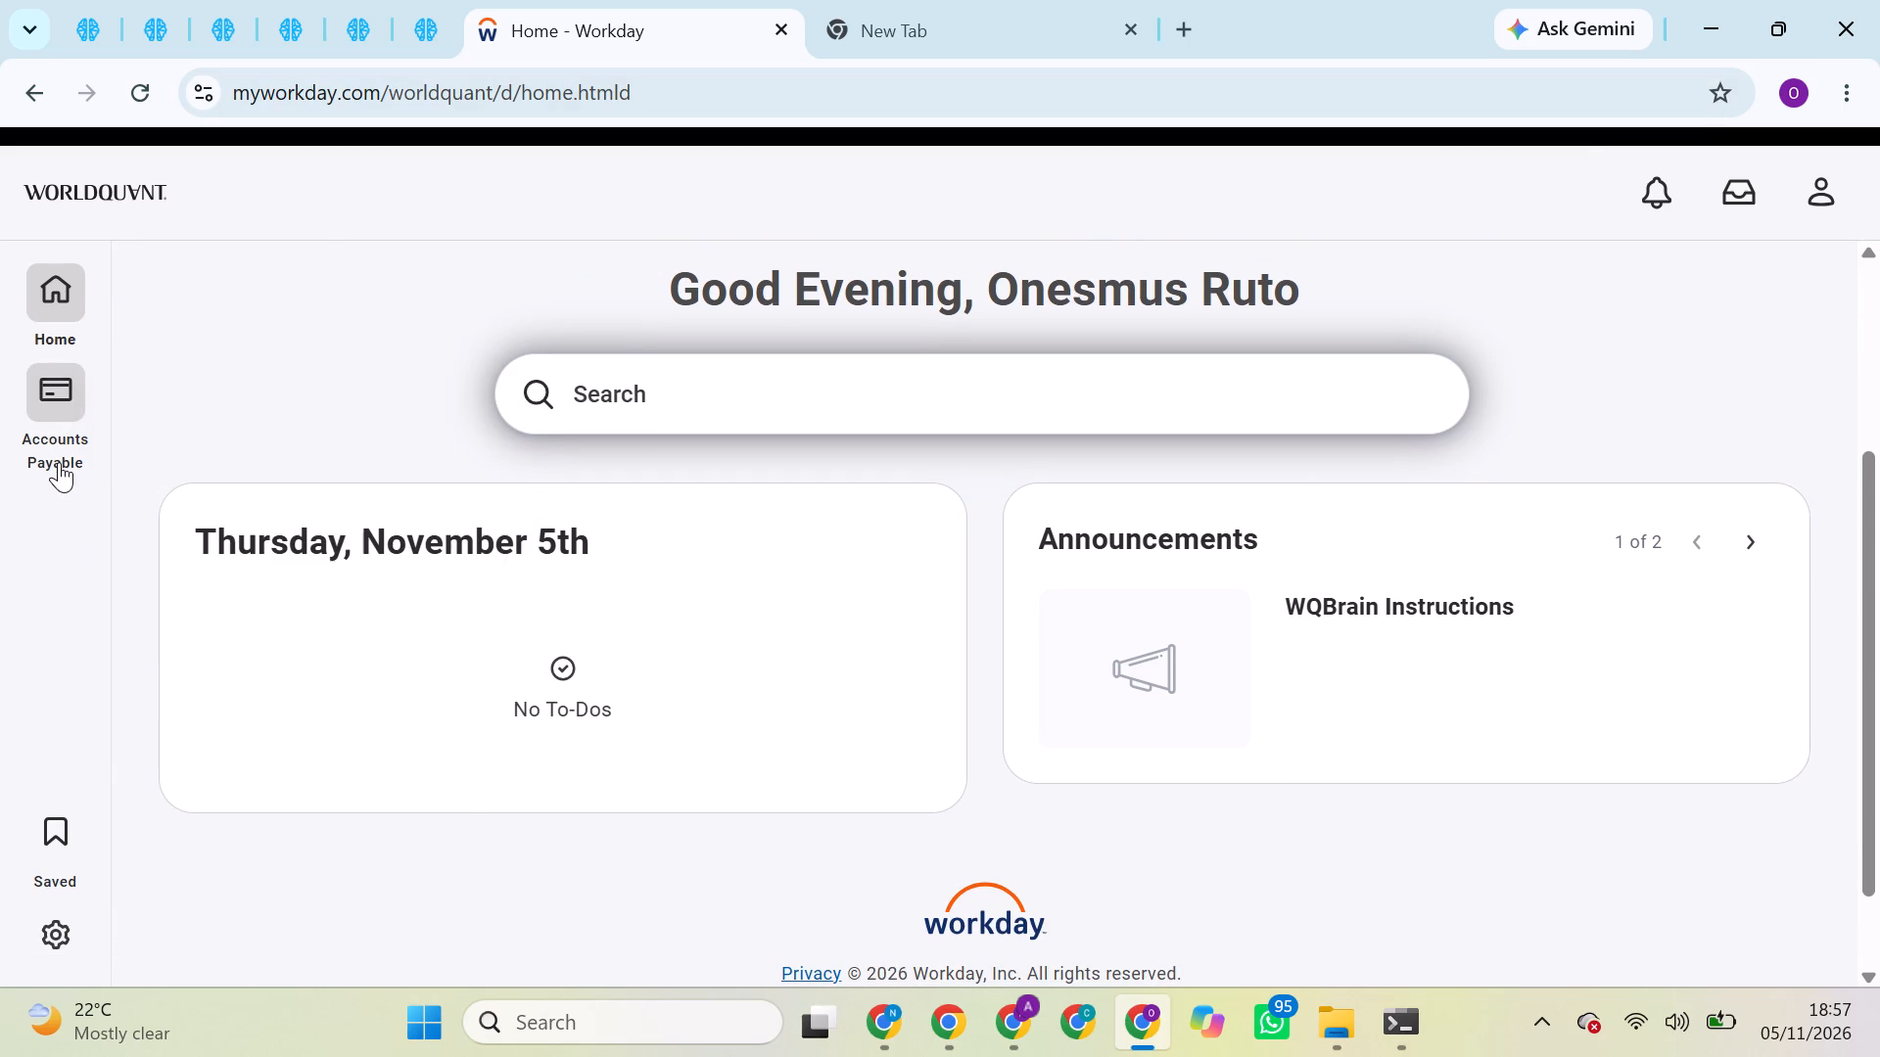
click(59, 462)
click(157, 535)
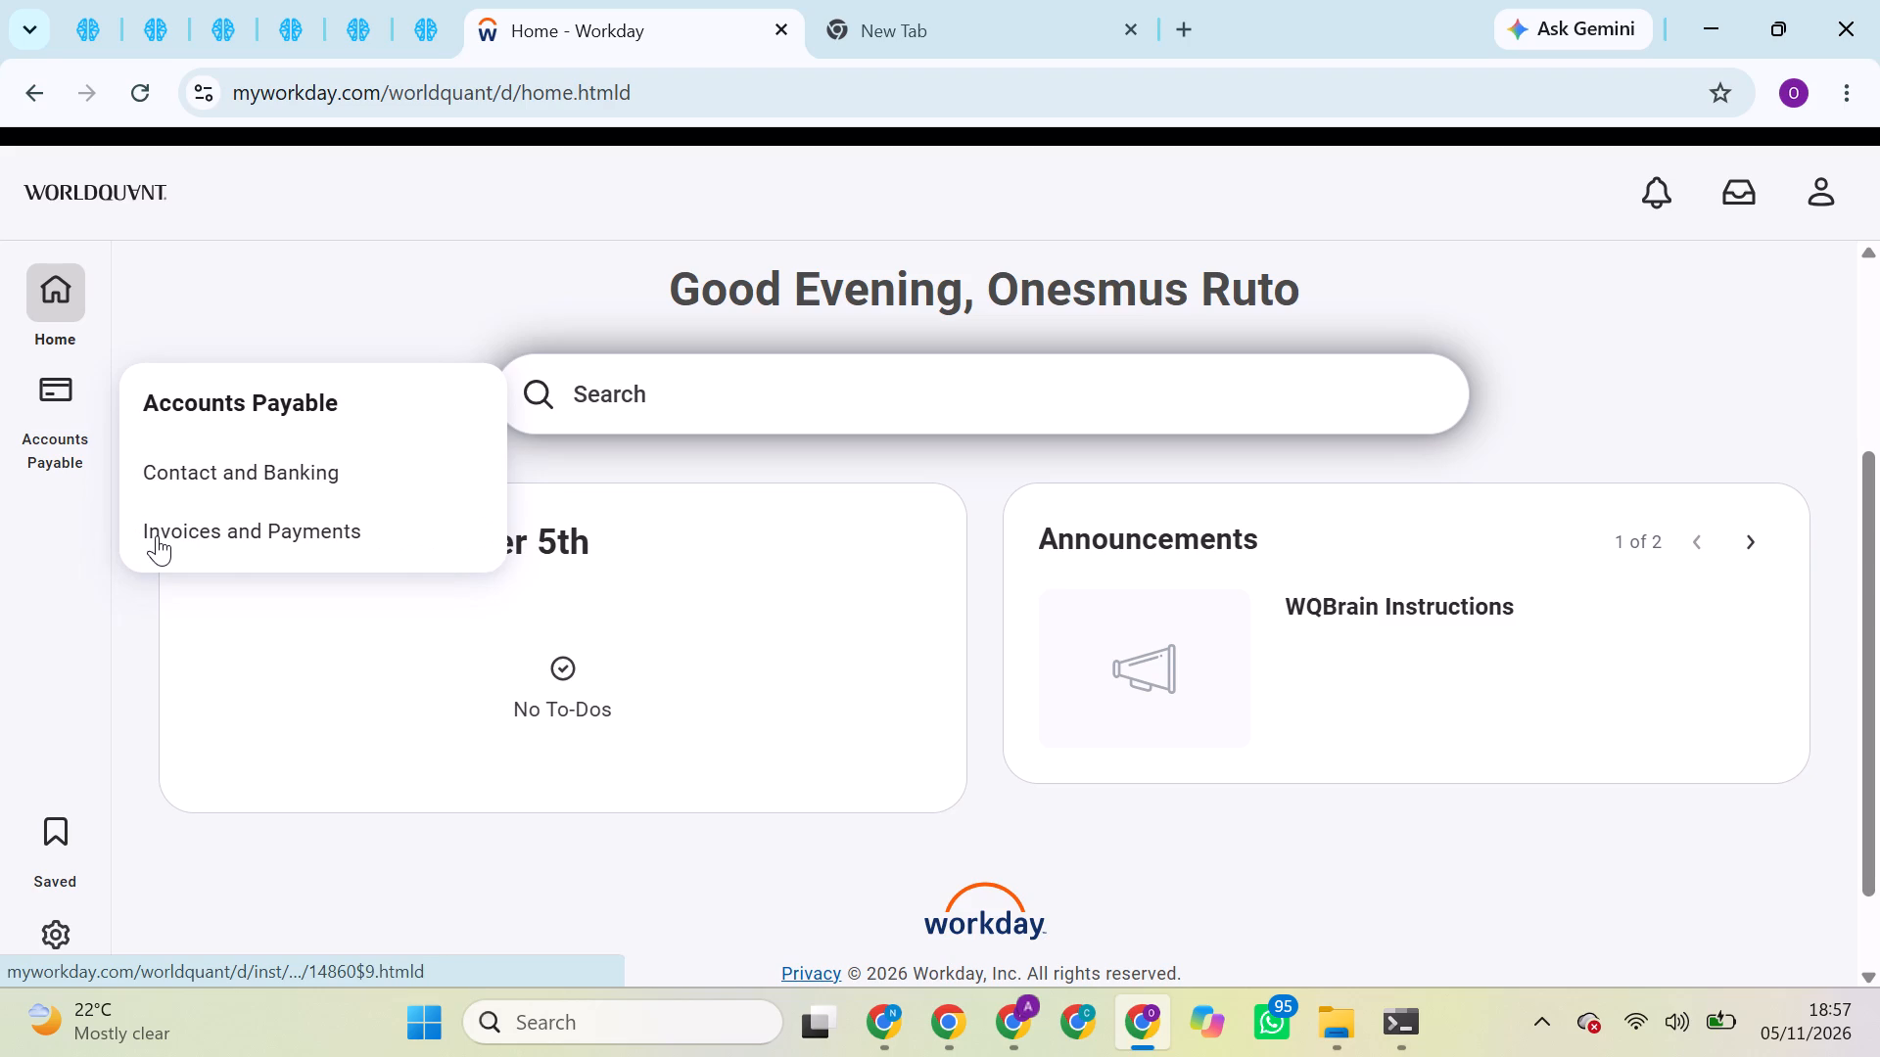
drag(157, 535, 221, 454)
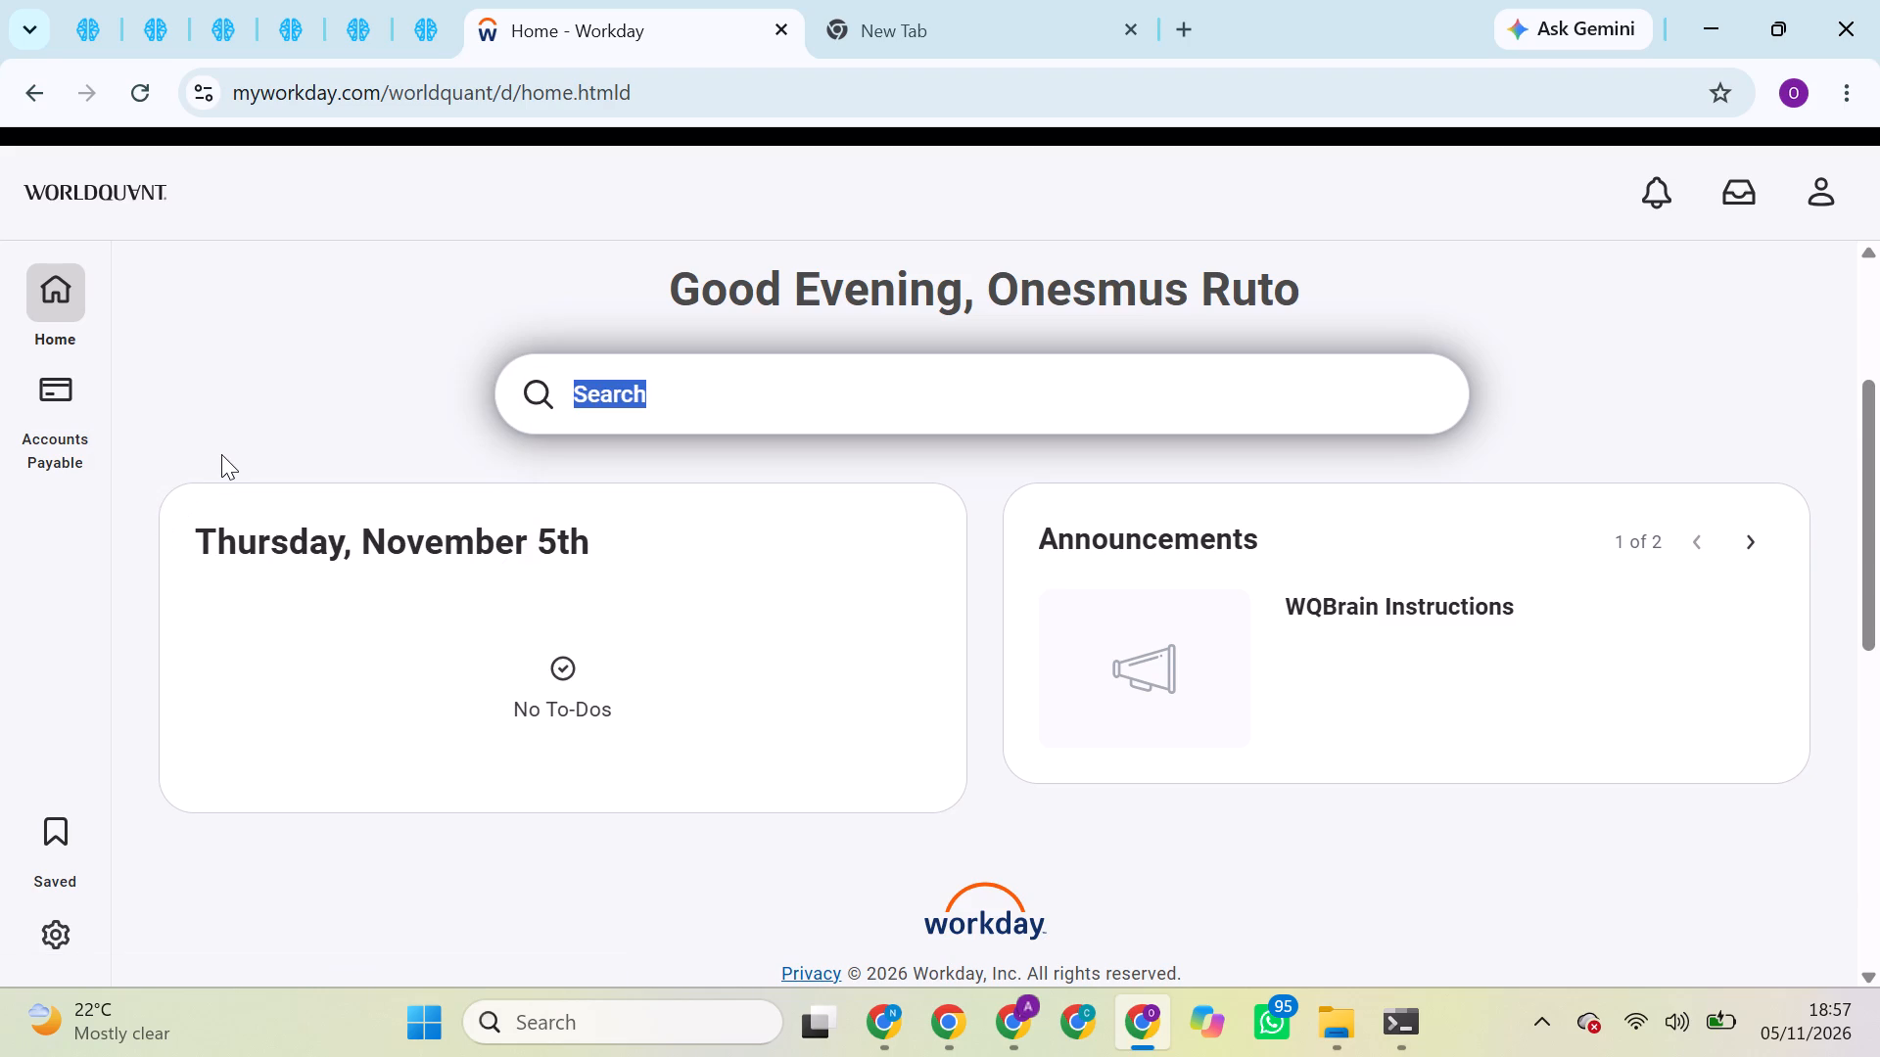
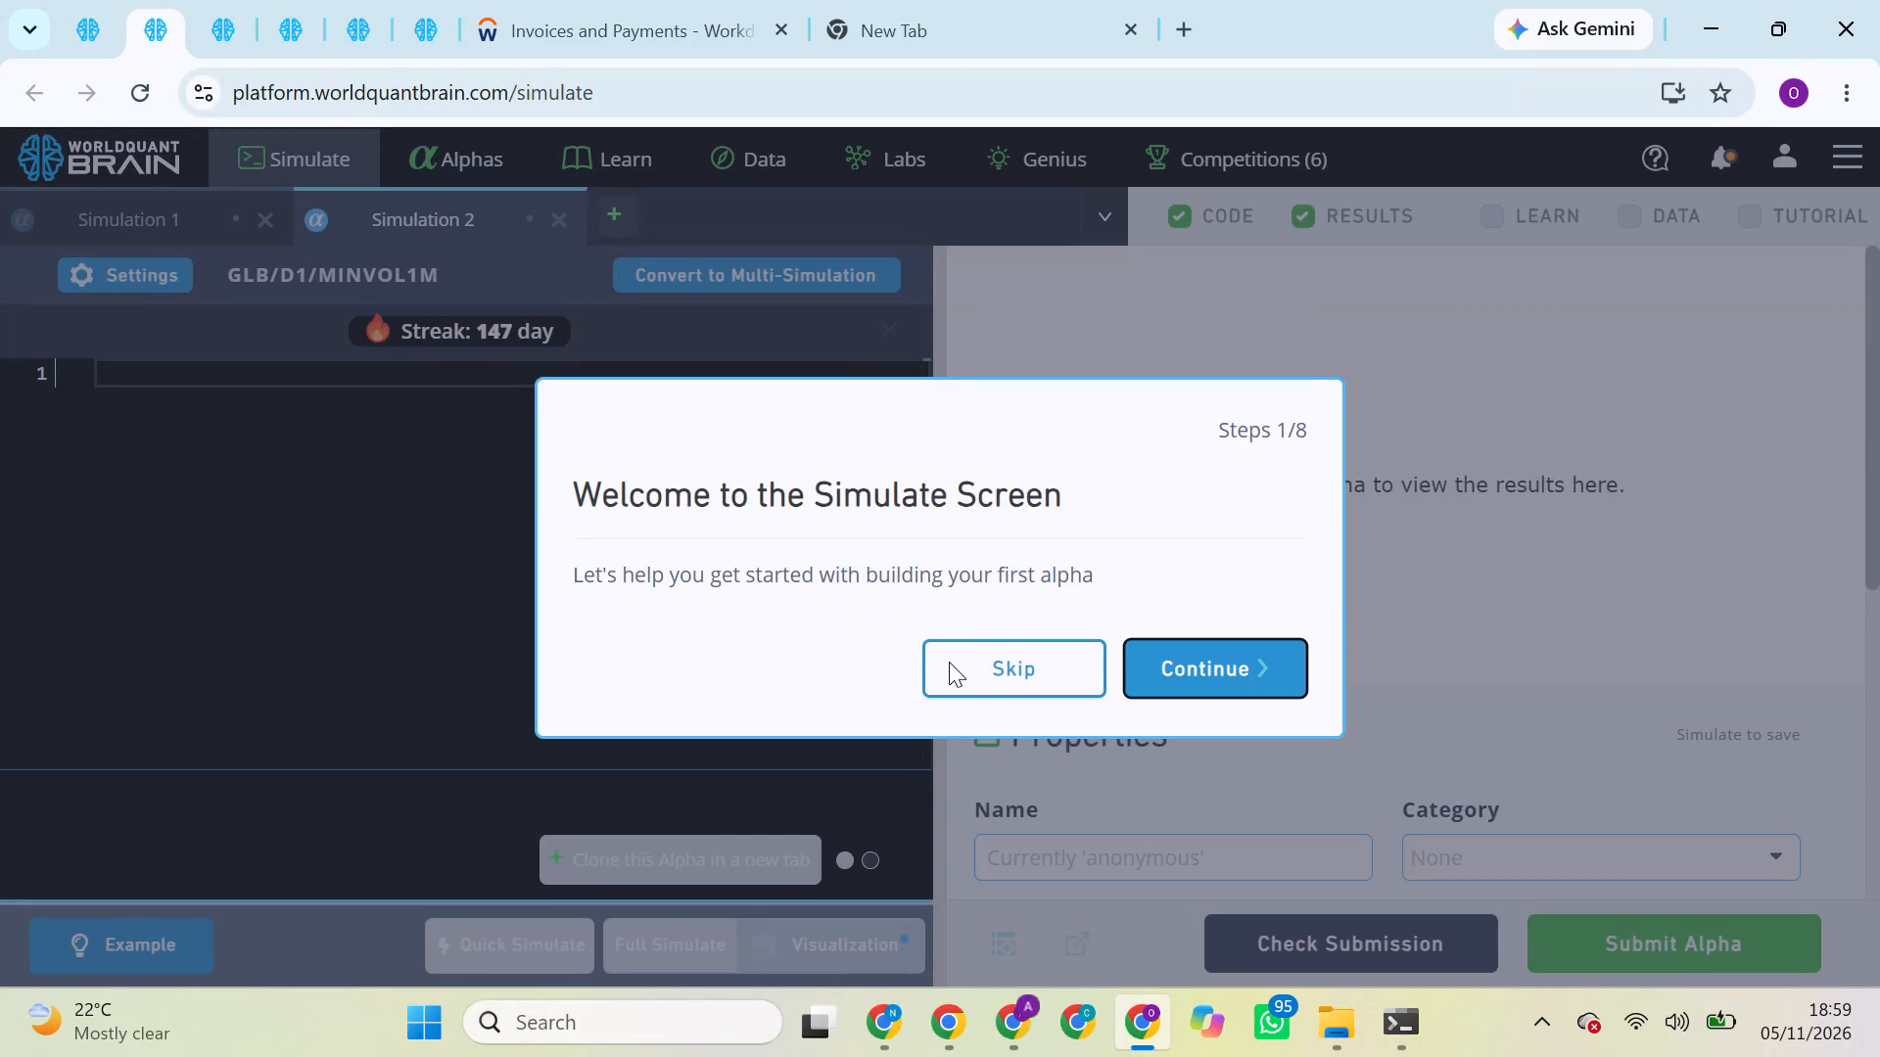
Skip the Simulate screen welcome tour in the second and fifth browser tabs.
click(949, 662)
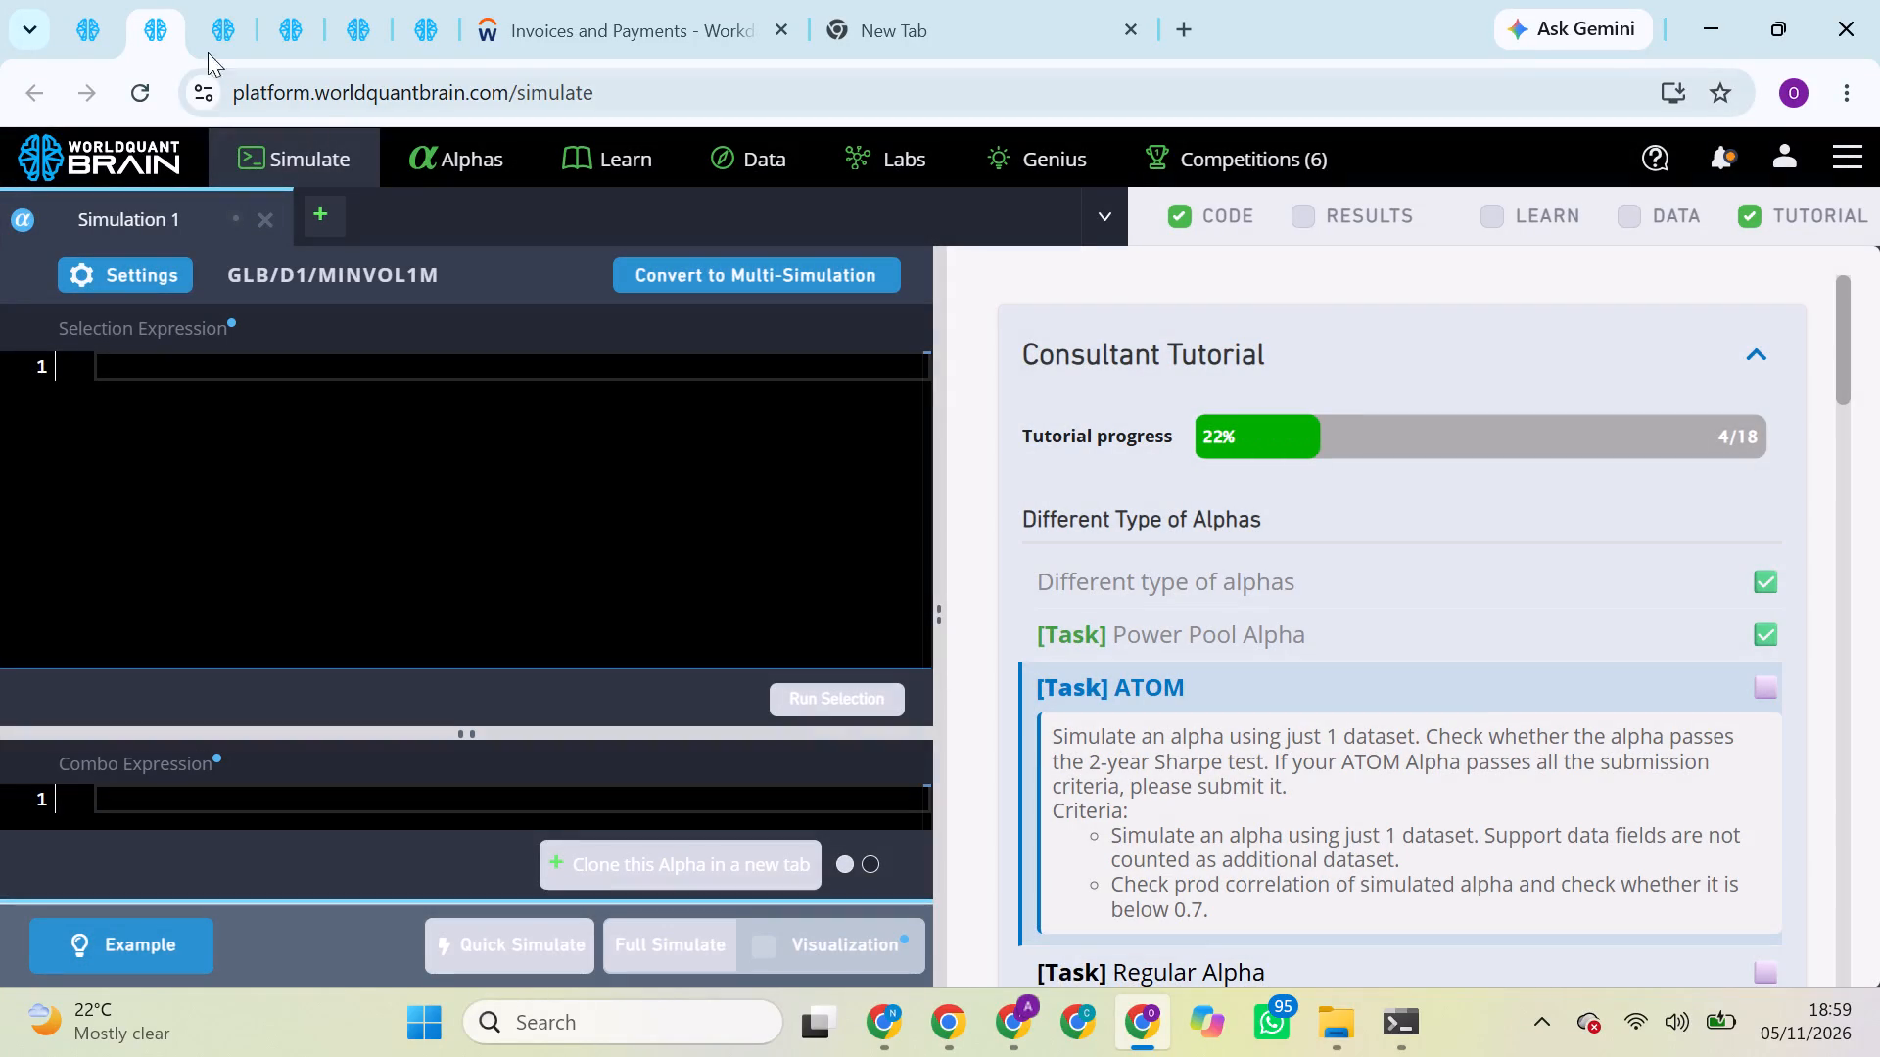
click(227, 26)
click(278, 18)
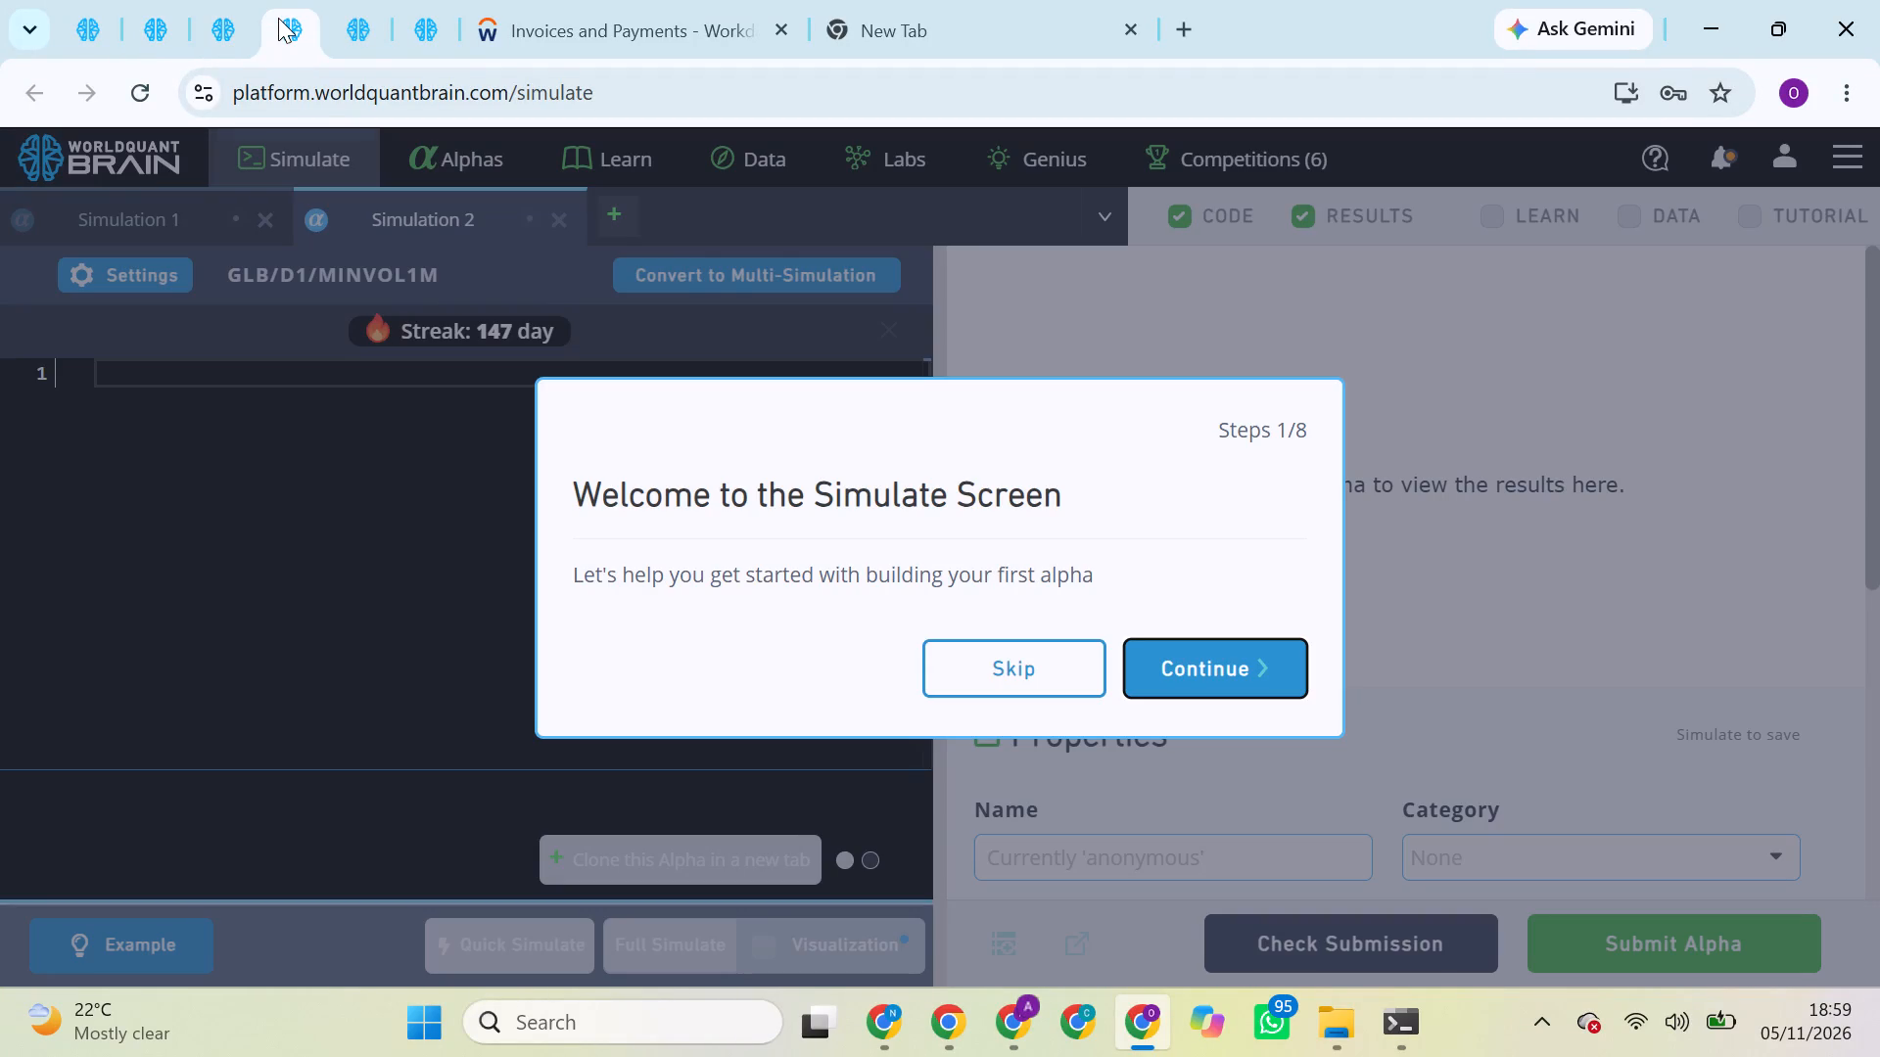
click(357, 26)
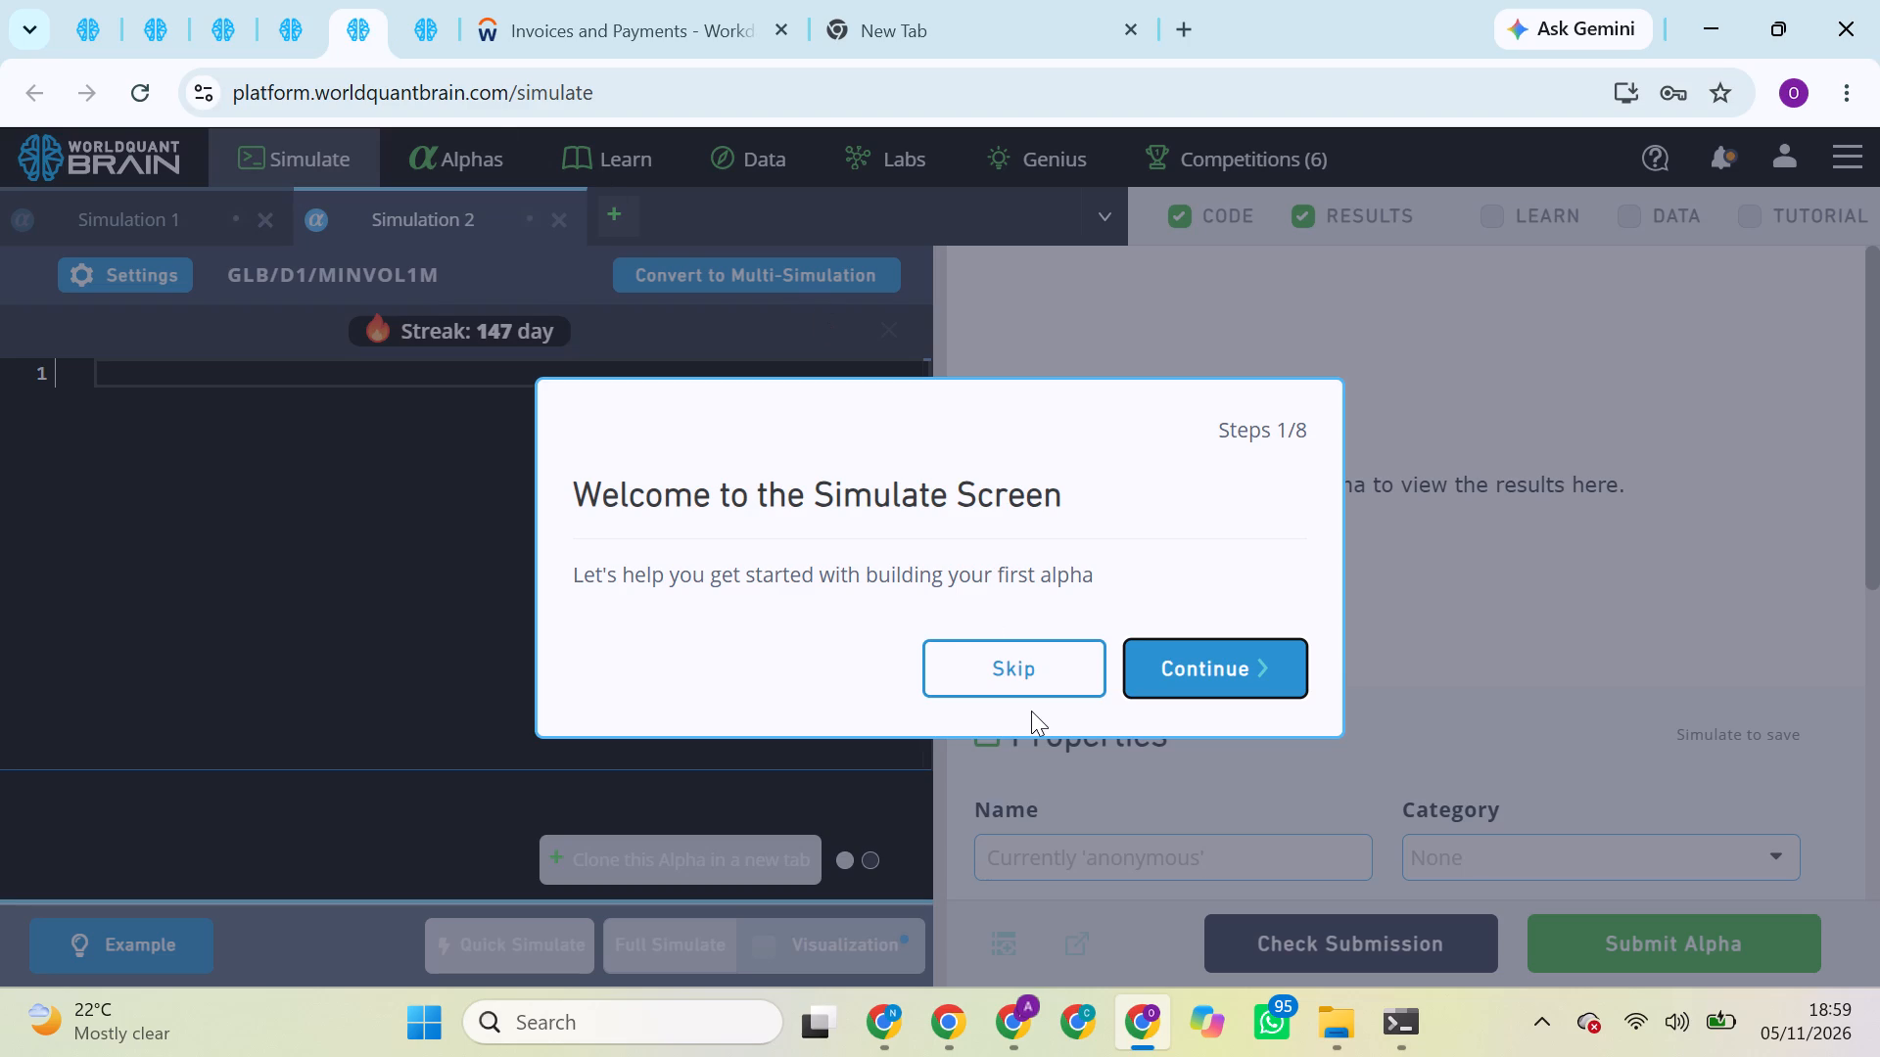
click(1022, 661)
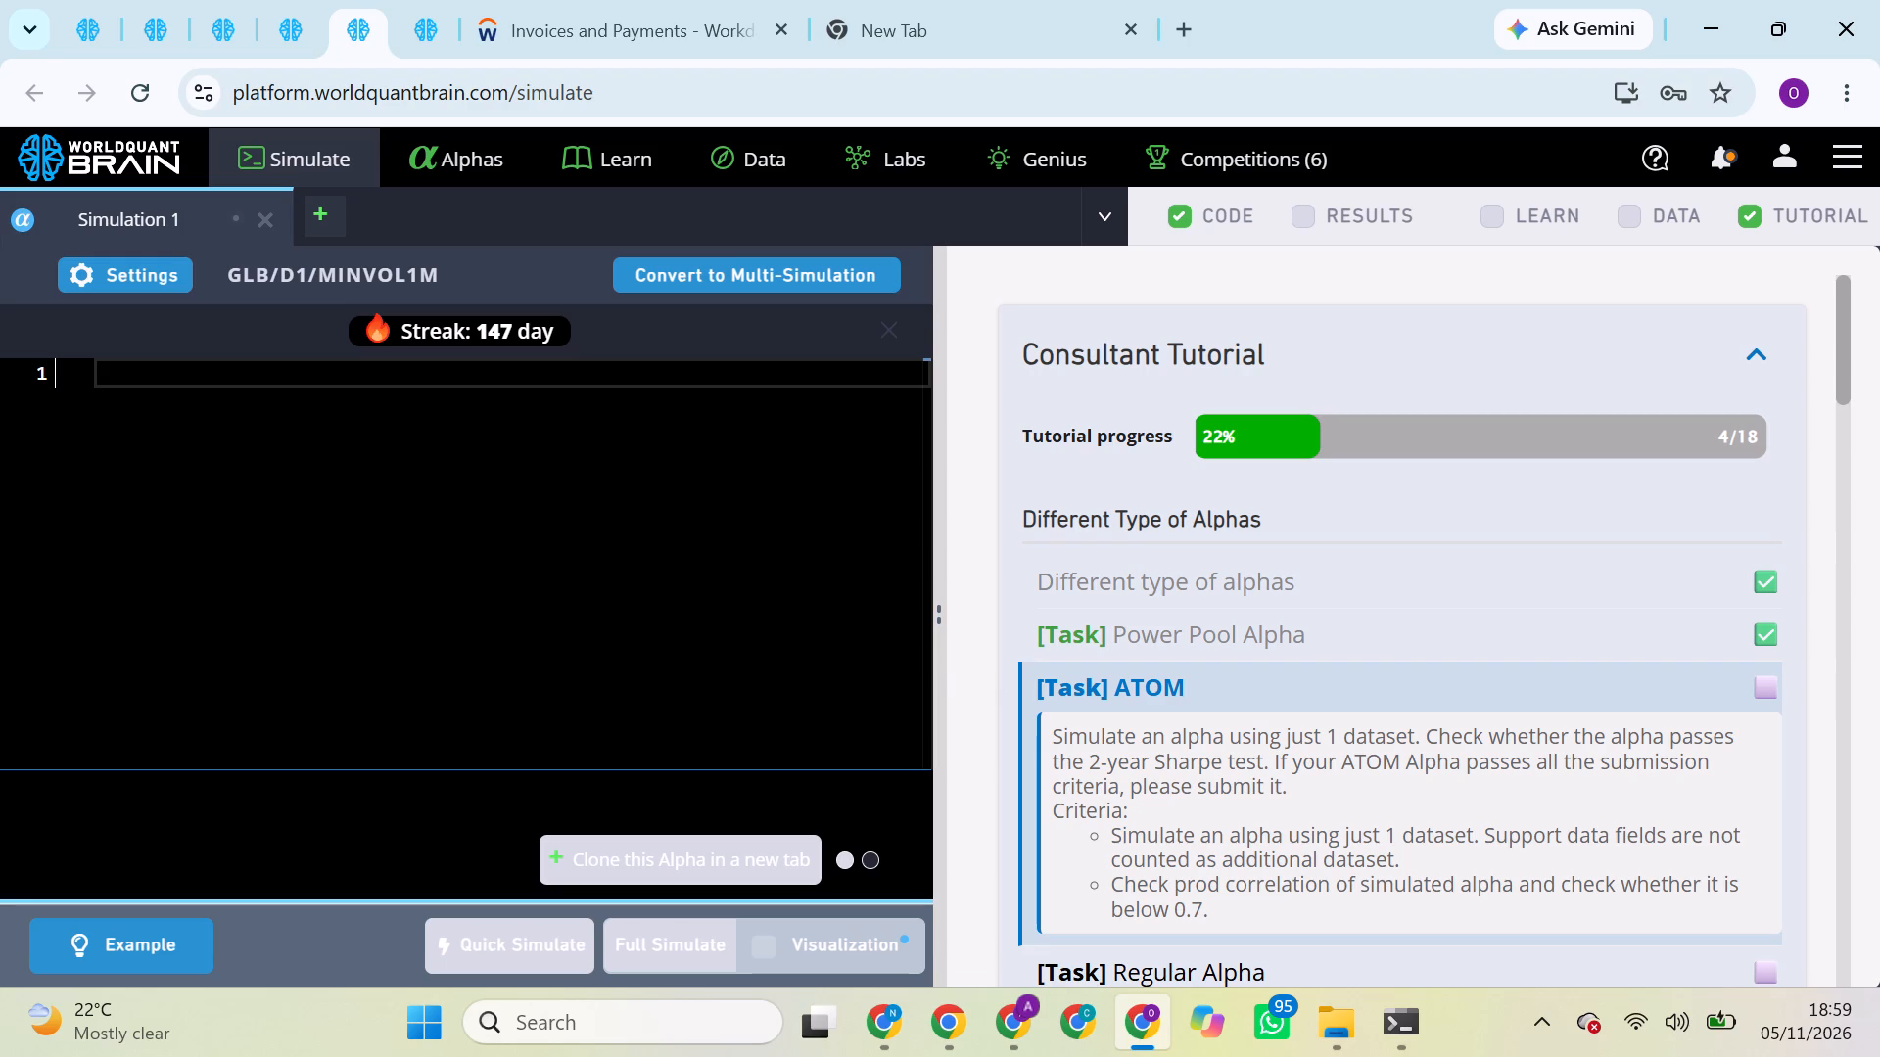
click(519, 643)
click(1736, 155)
Set the neutralization in the super simulation's selection expression to "SLOW" and run the selection.
click(83, 6)
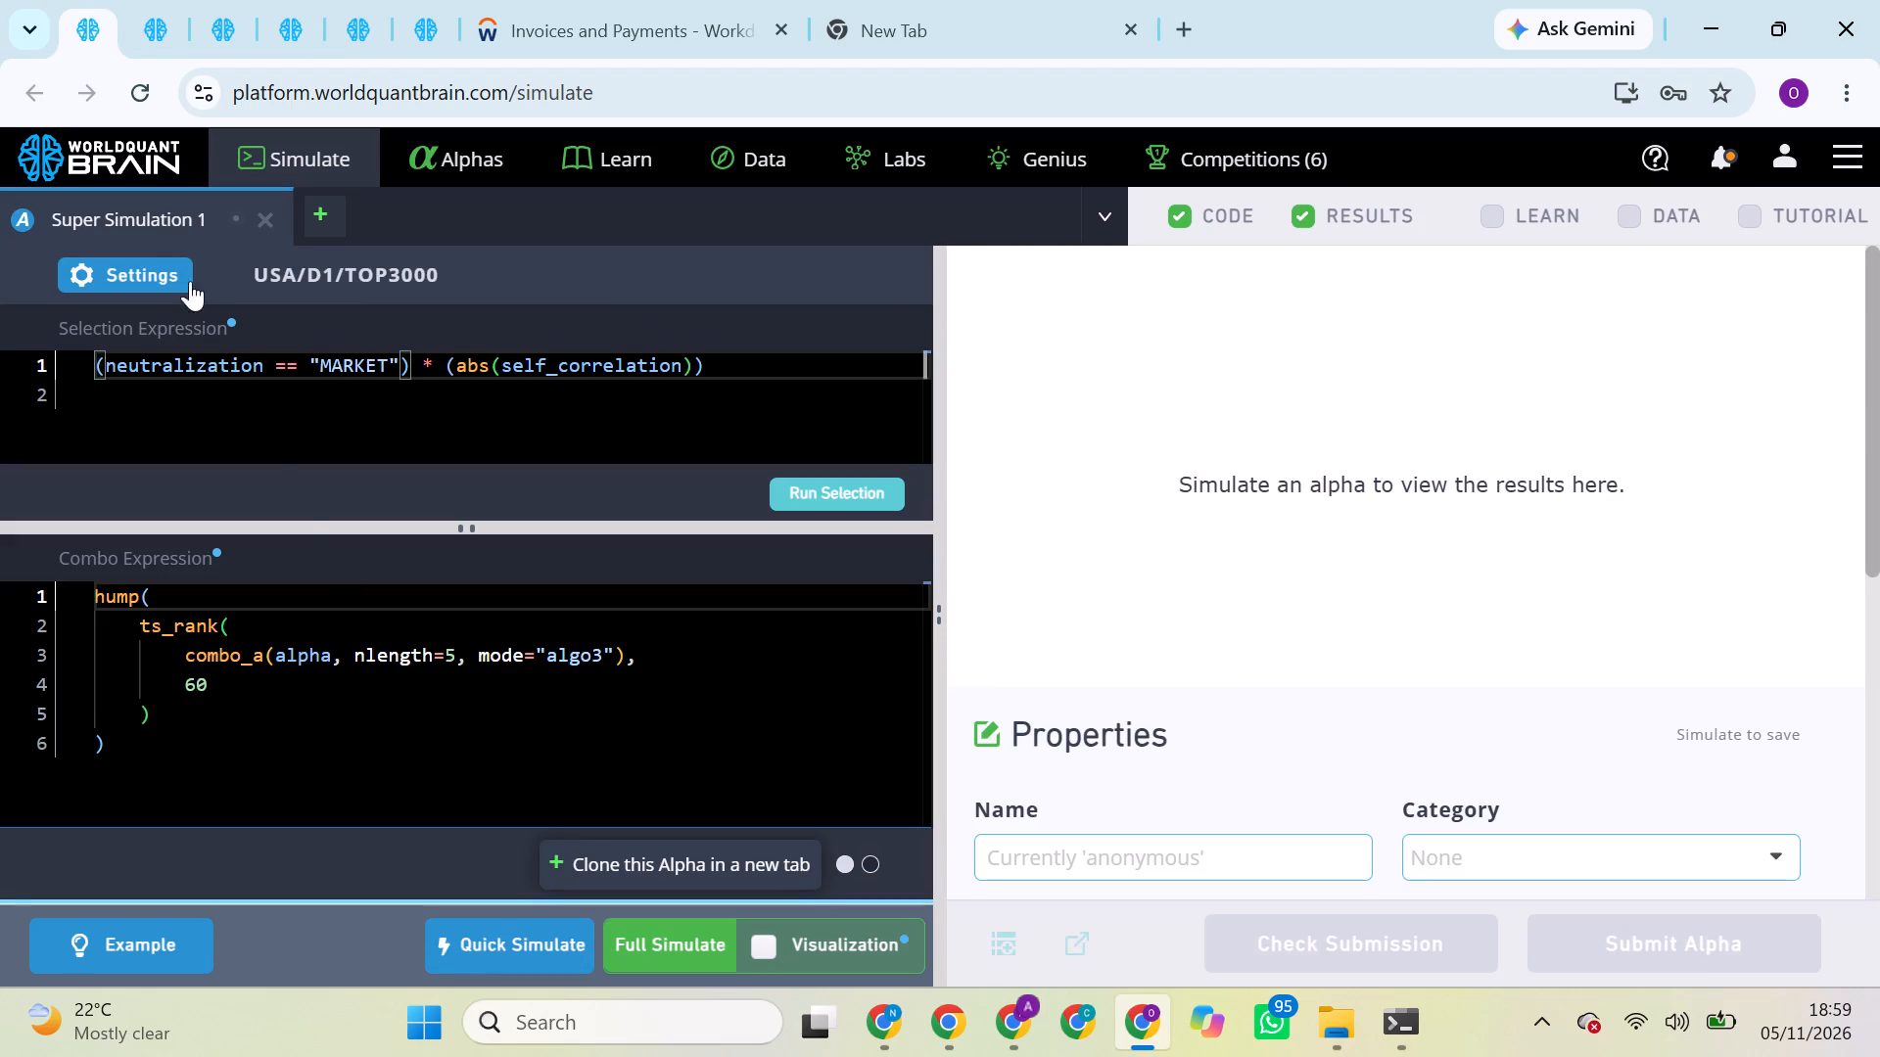
double_click(356, 370)
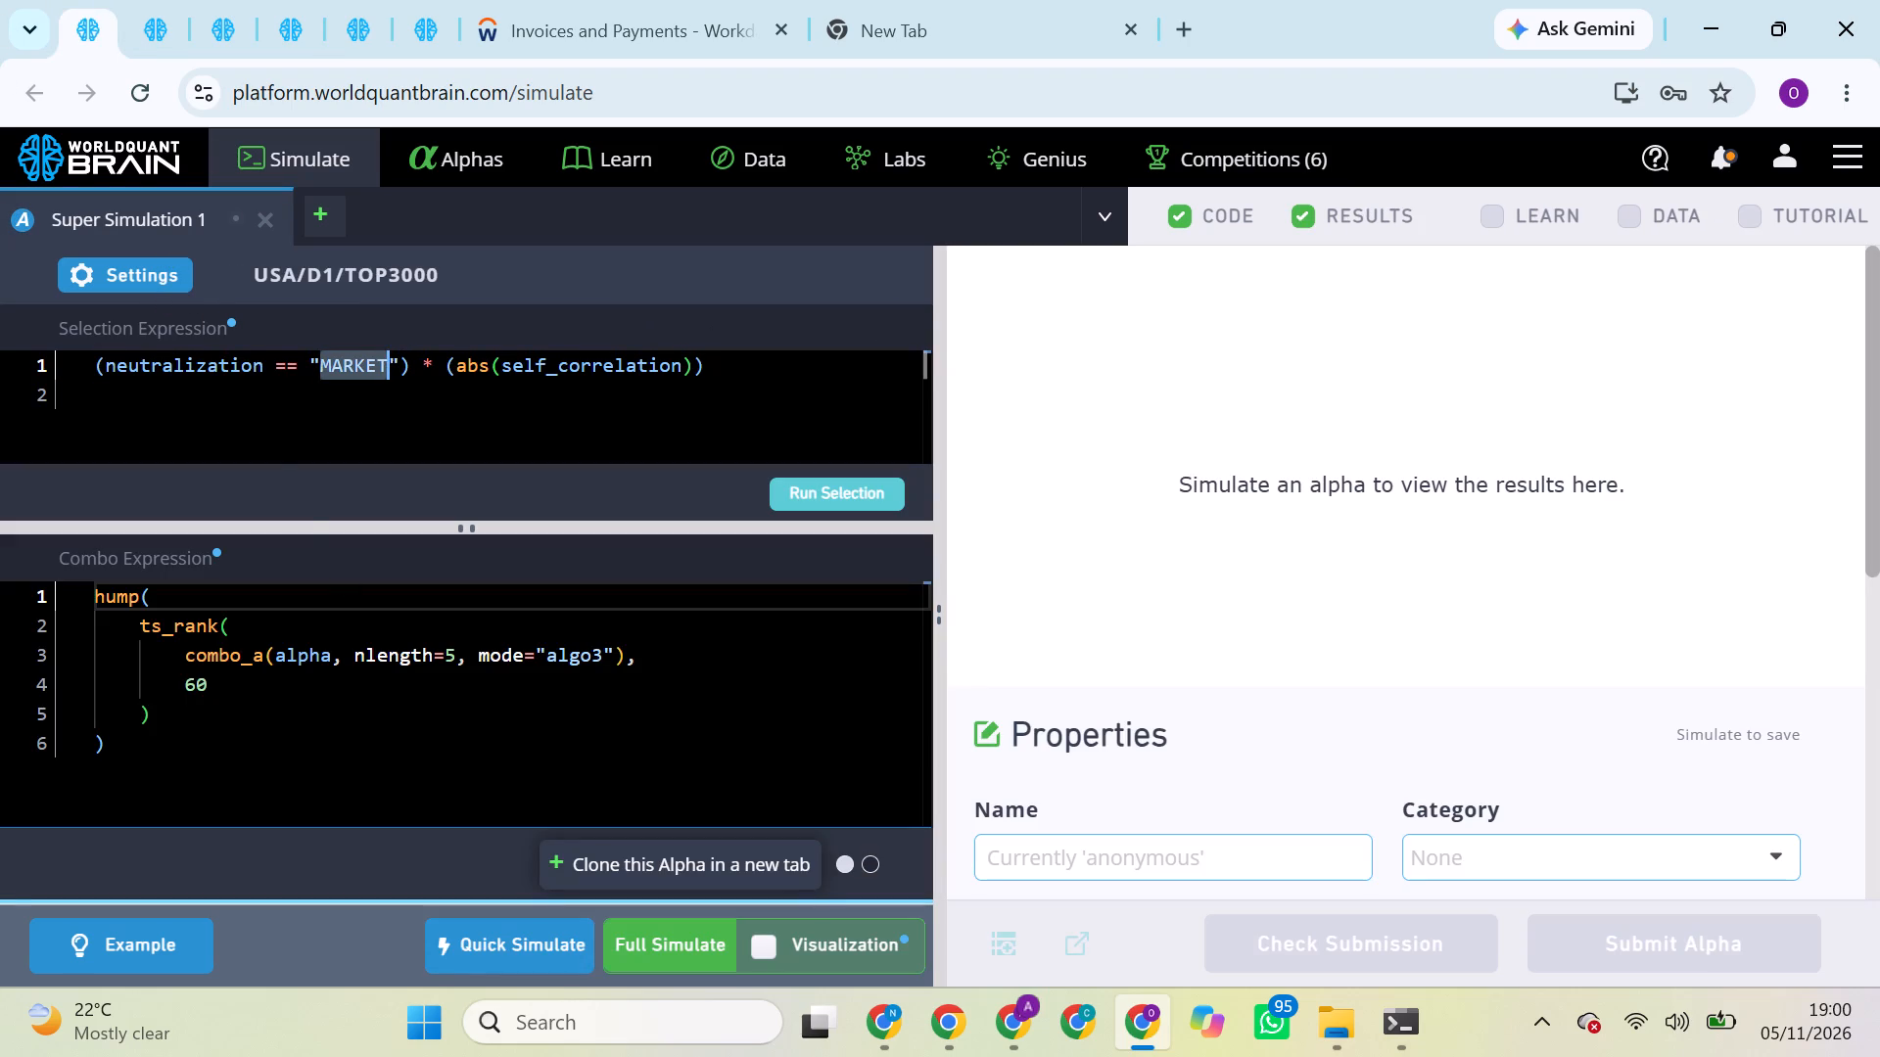
text(SLOW)
click(855, 487)
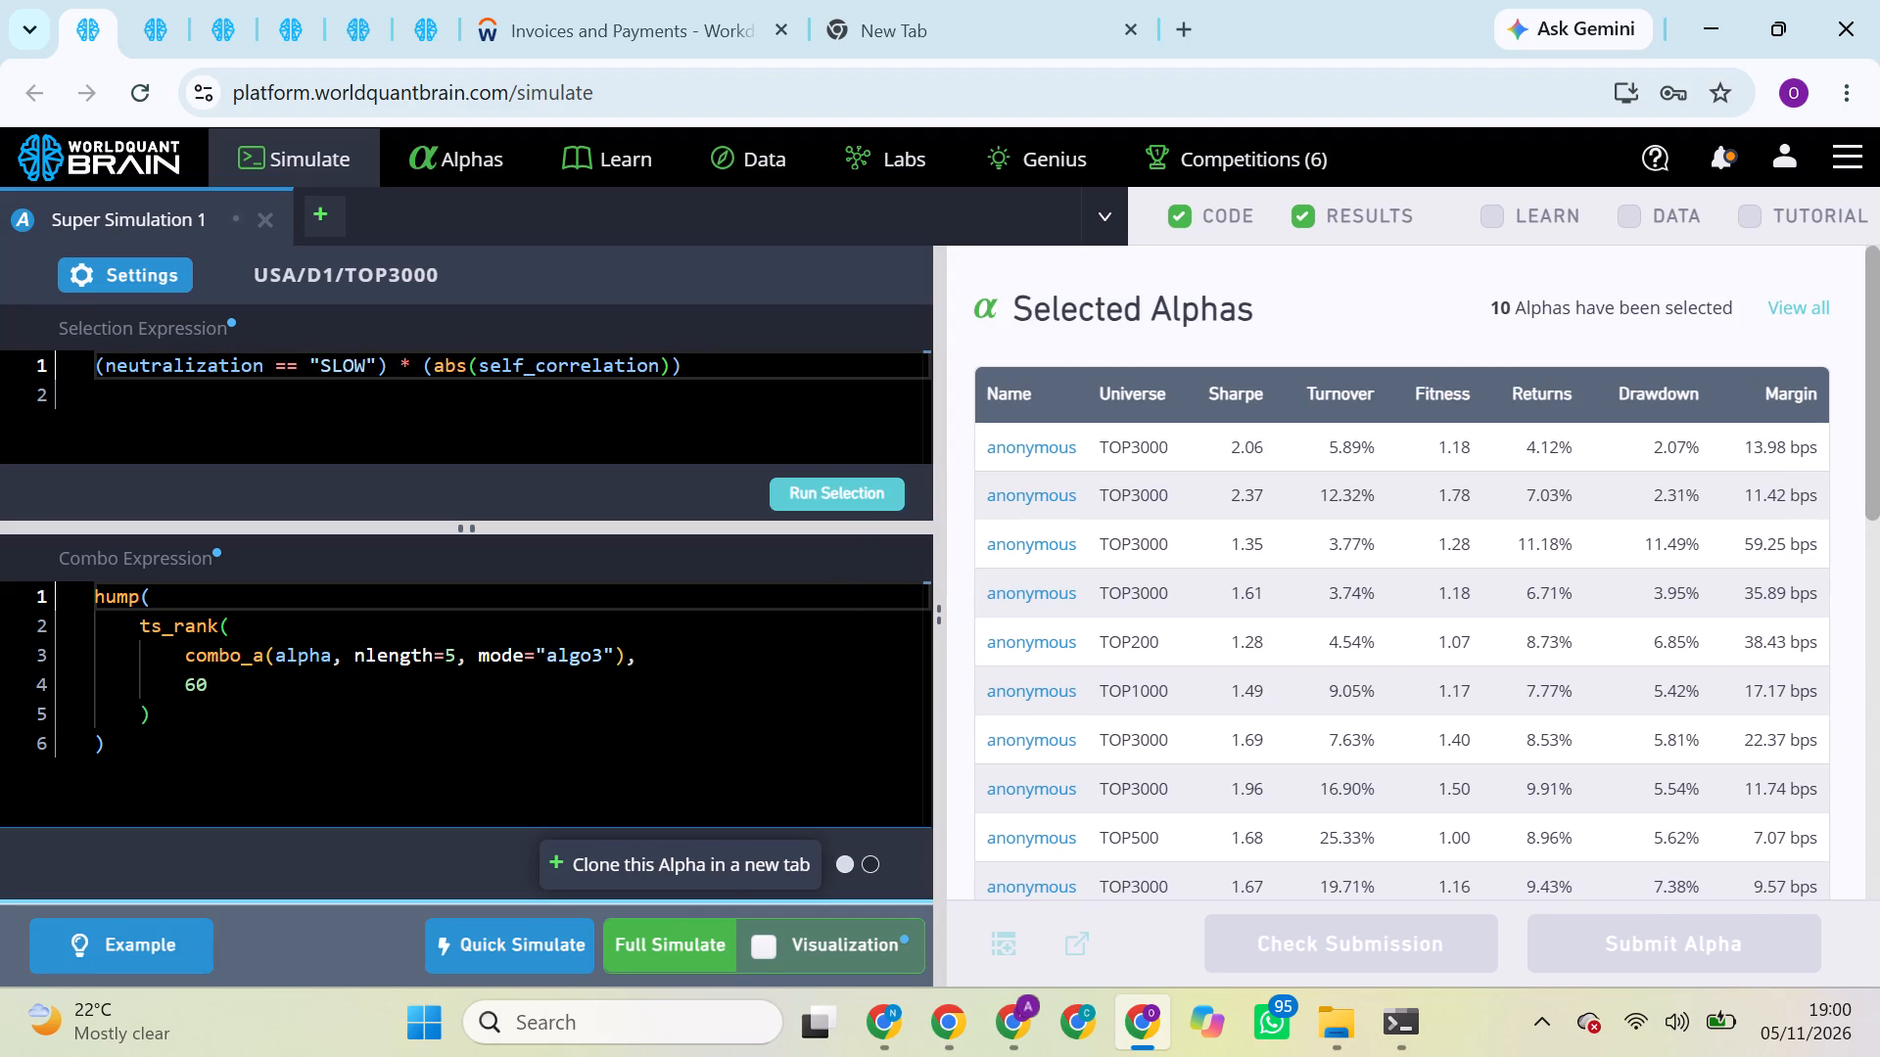
Start a full simulation of the USA/D1/TOP3000 super alpha.
click(701, 929)
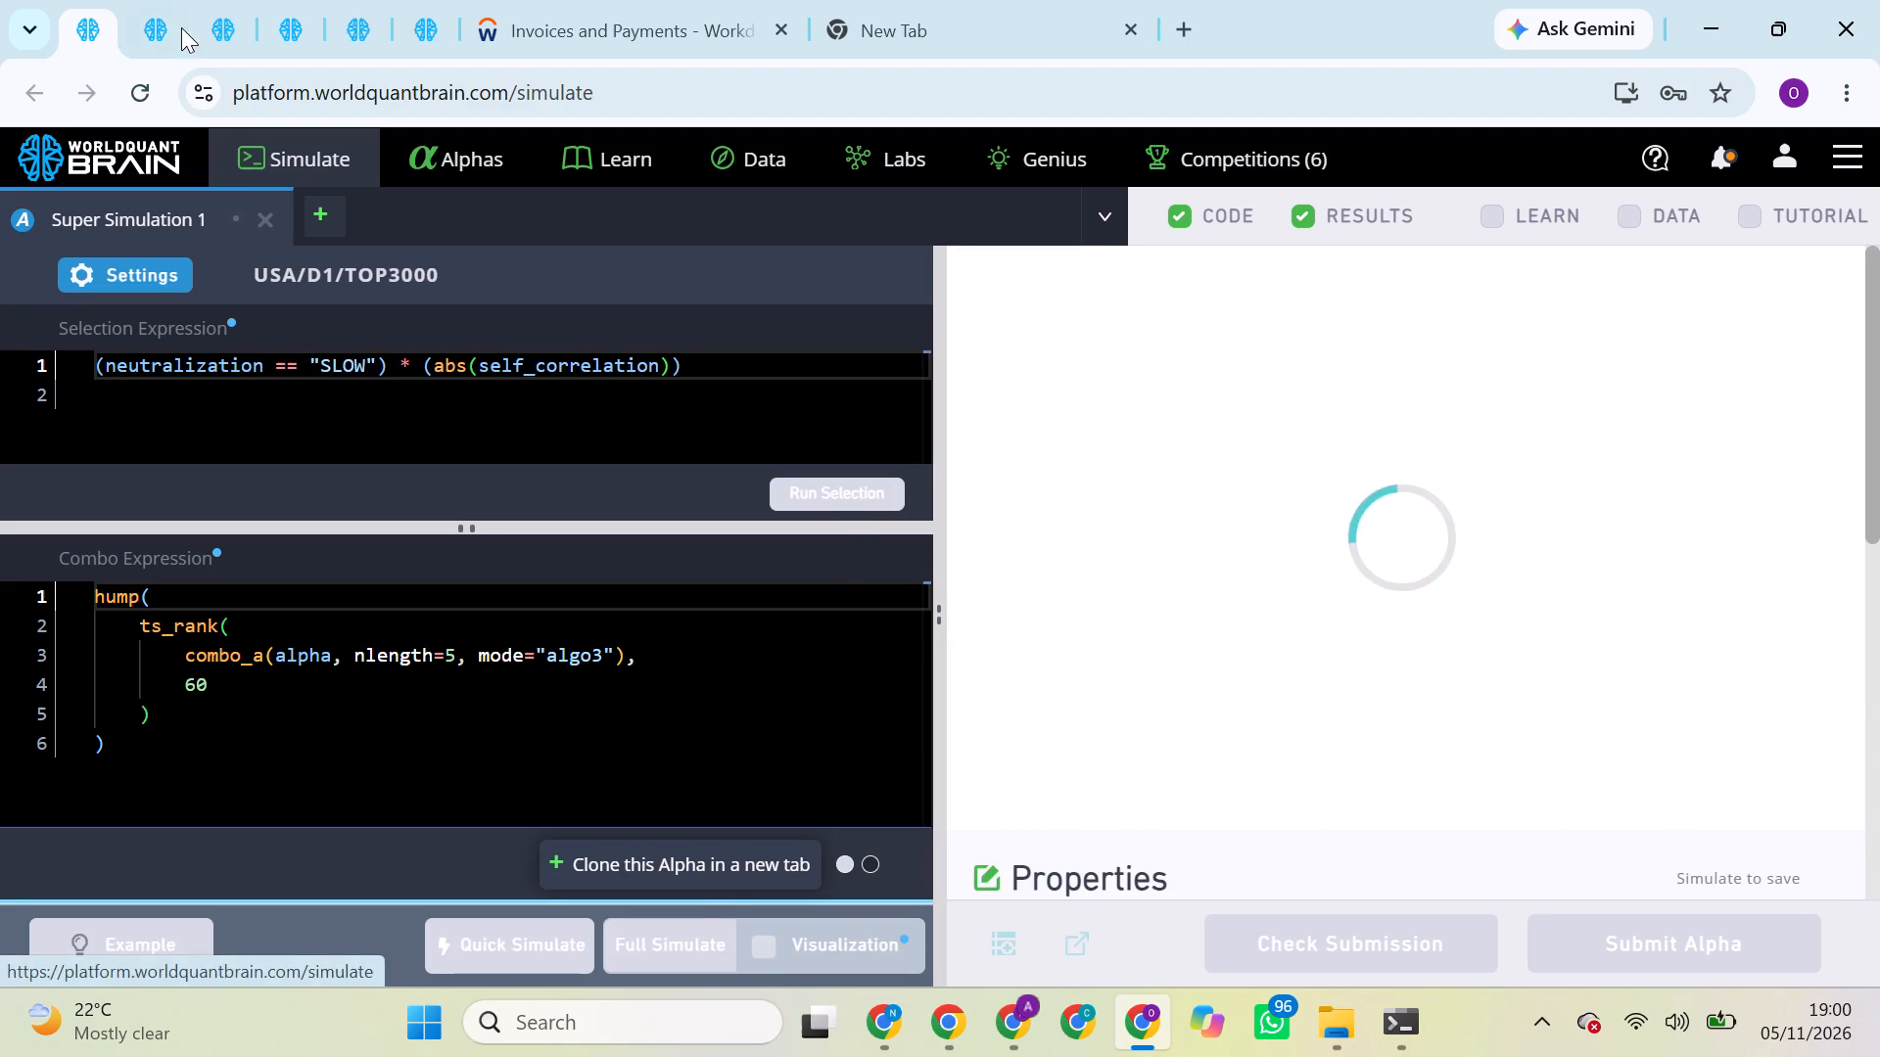
click(164, 0)
click(55, 37)
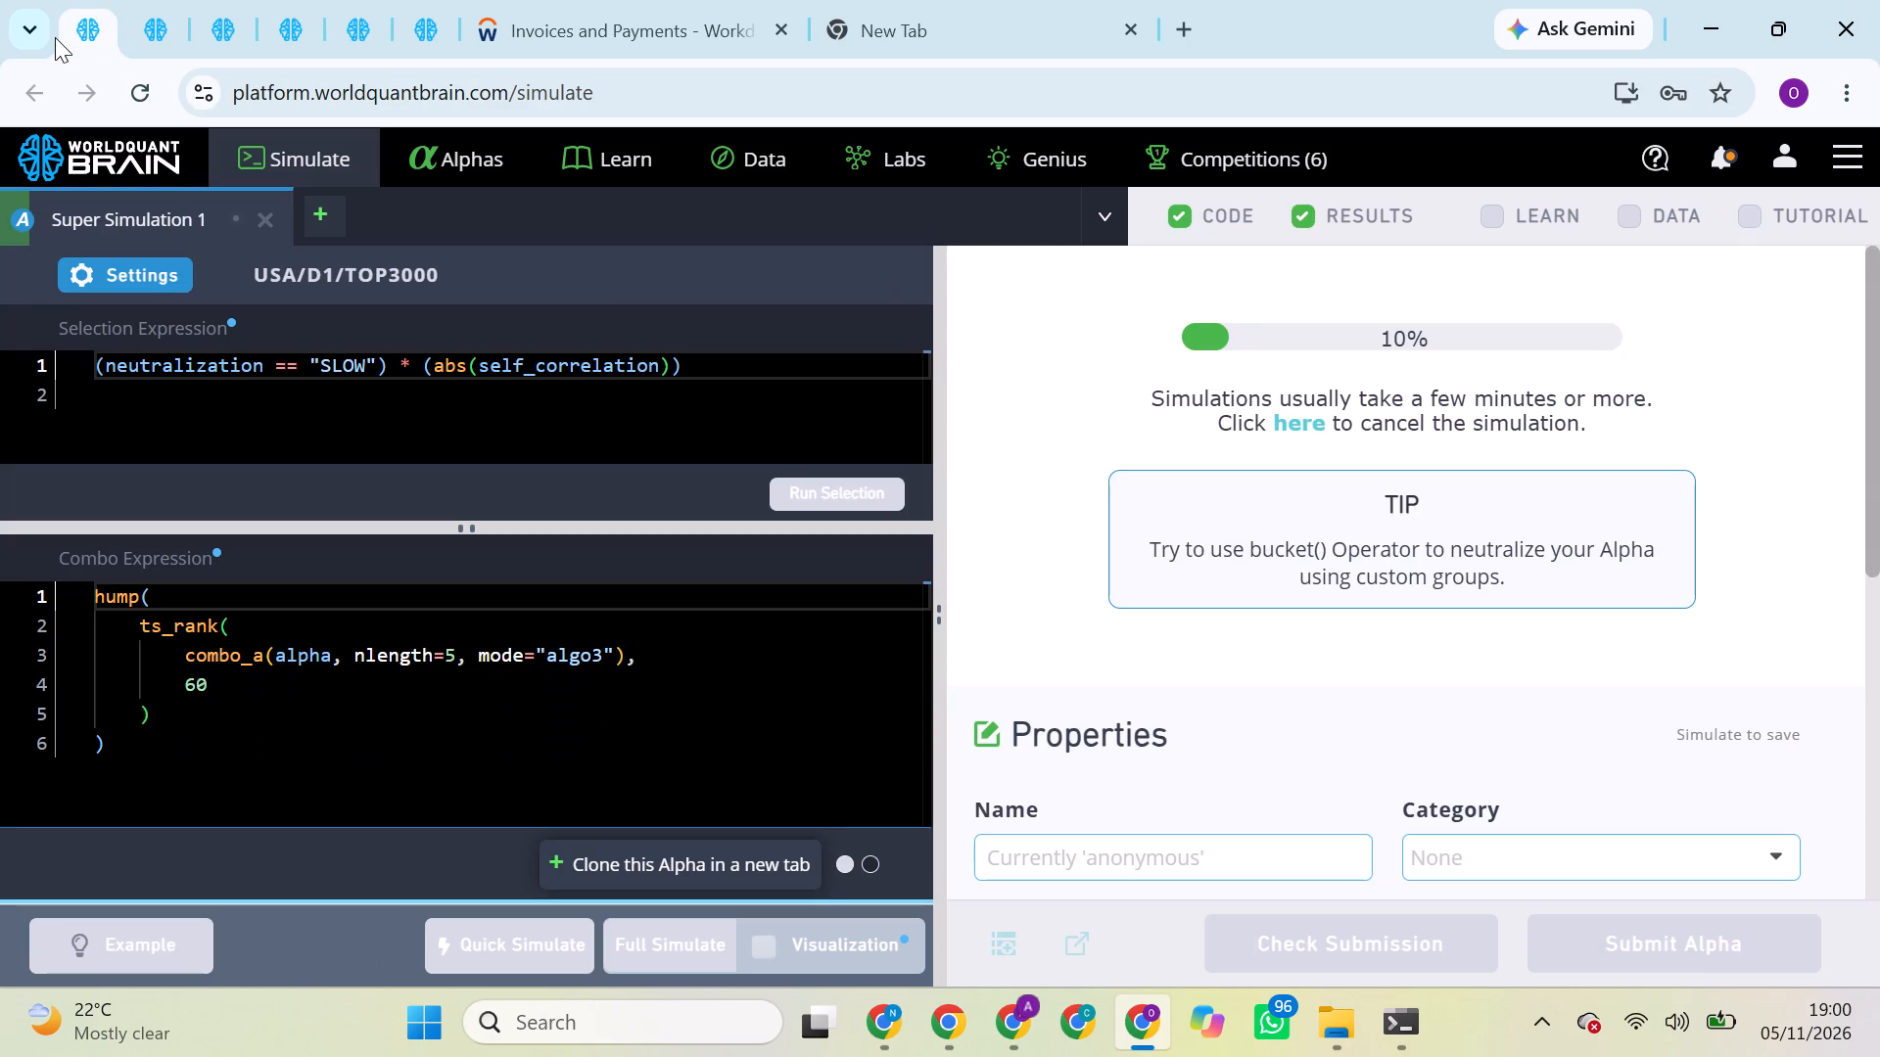
Close the empty Simulation 1 on the Simulate page in the second browser tab.
click(164, 0)
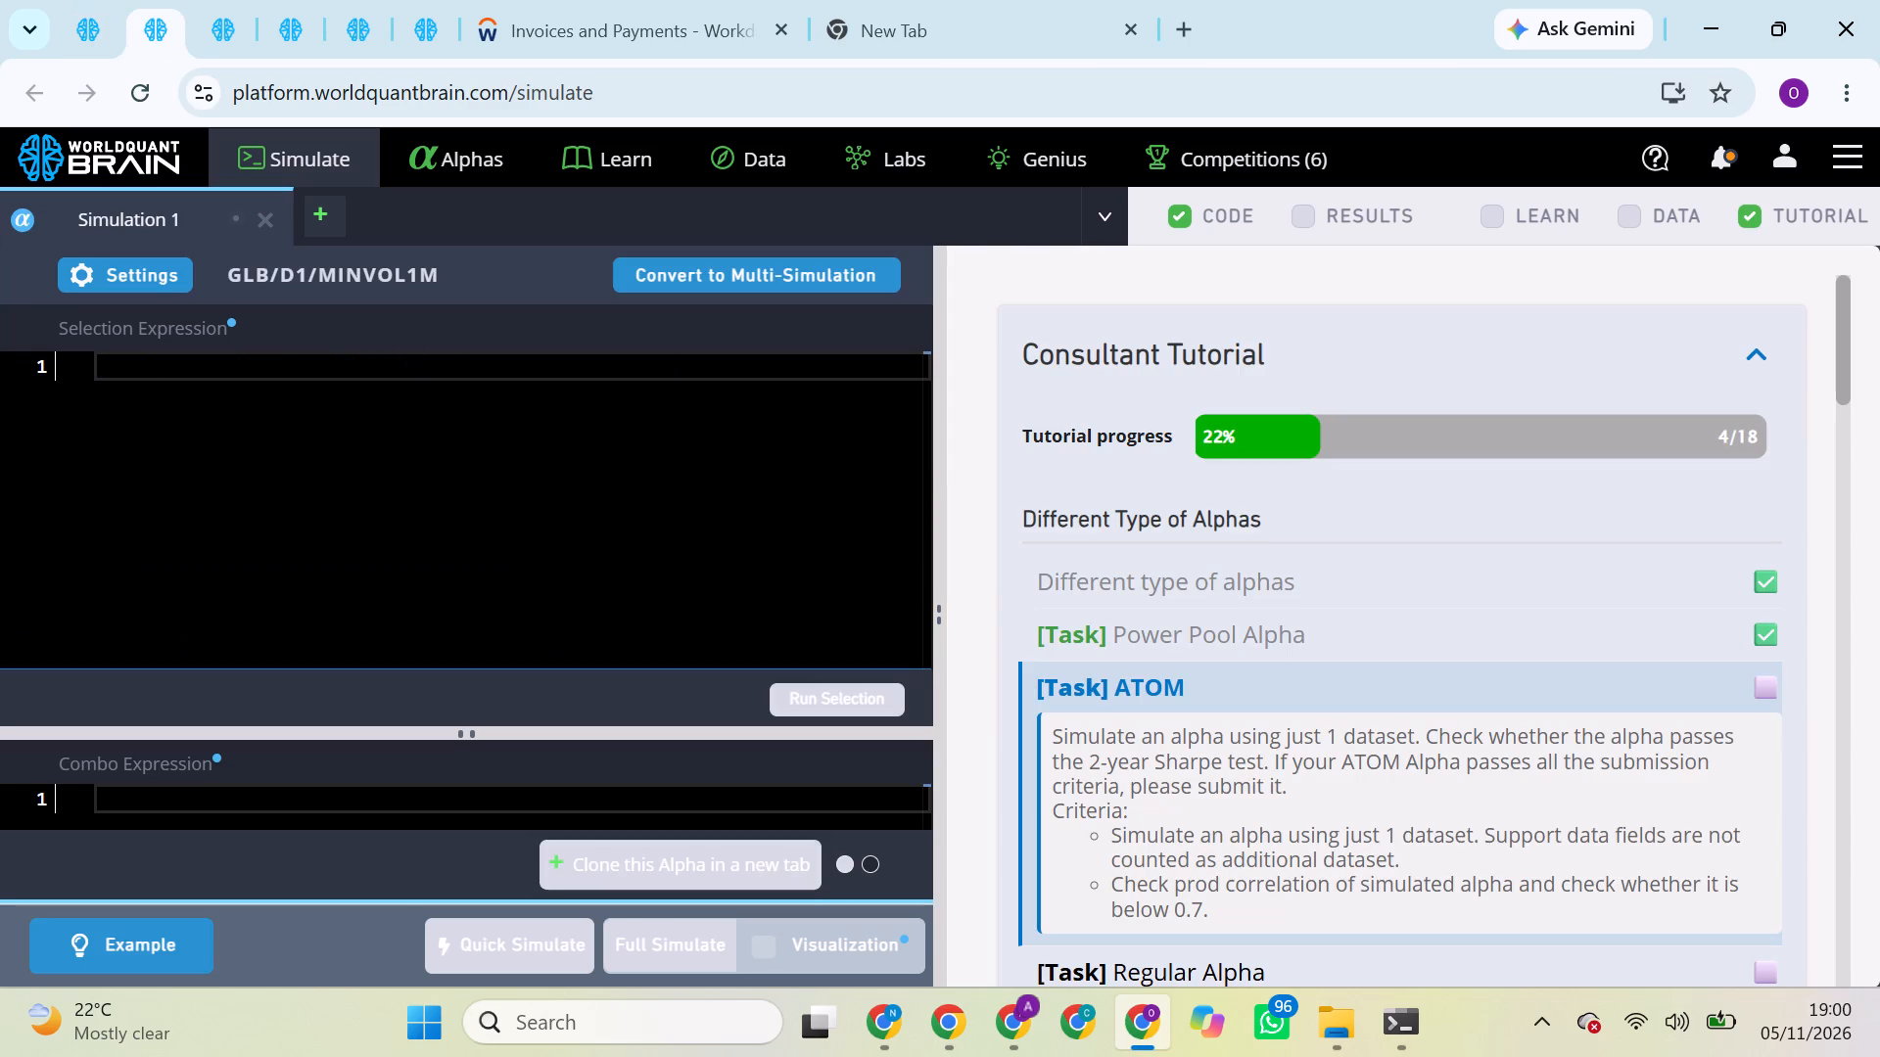
click(557, 589)
click(268, 219)
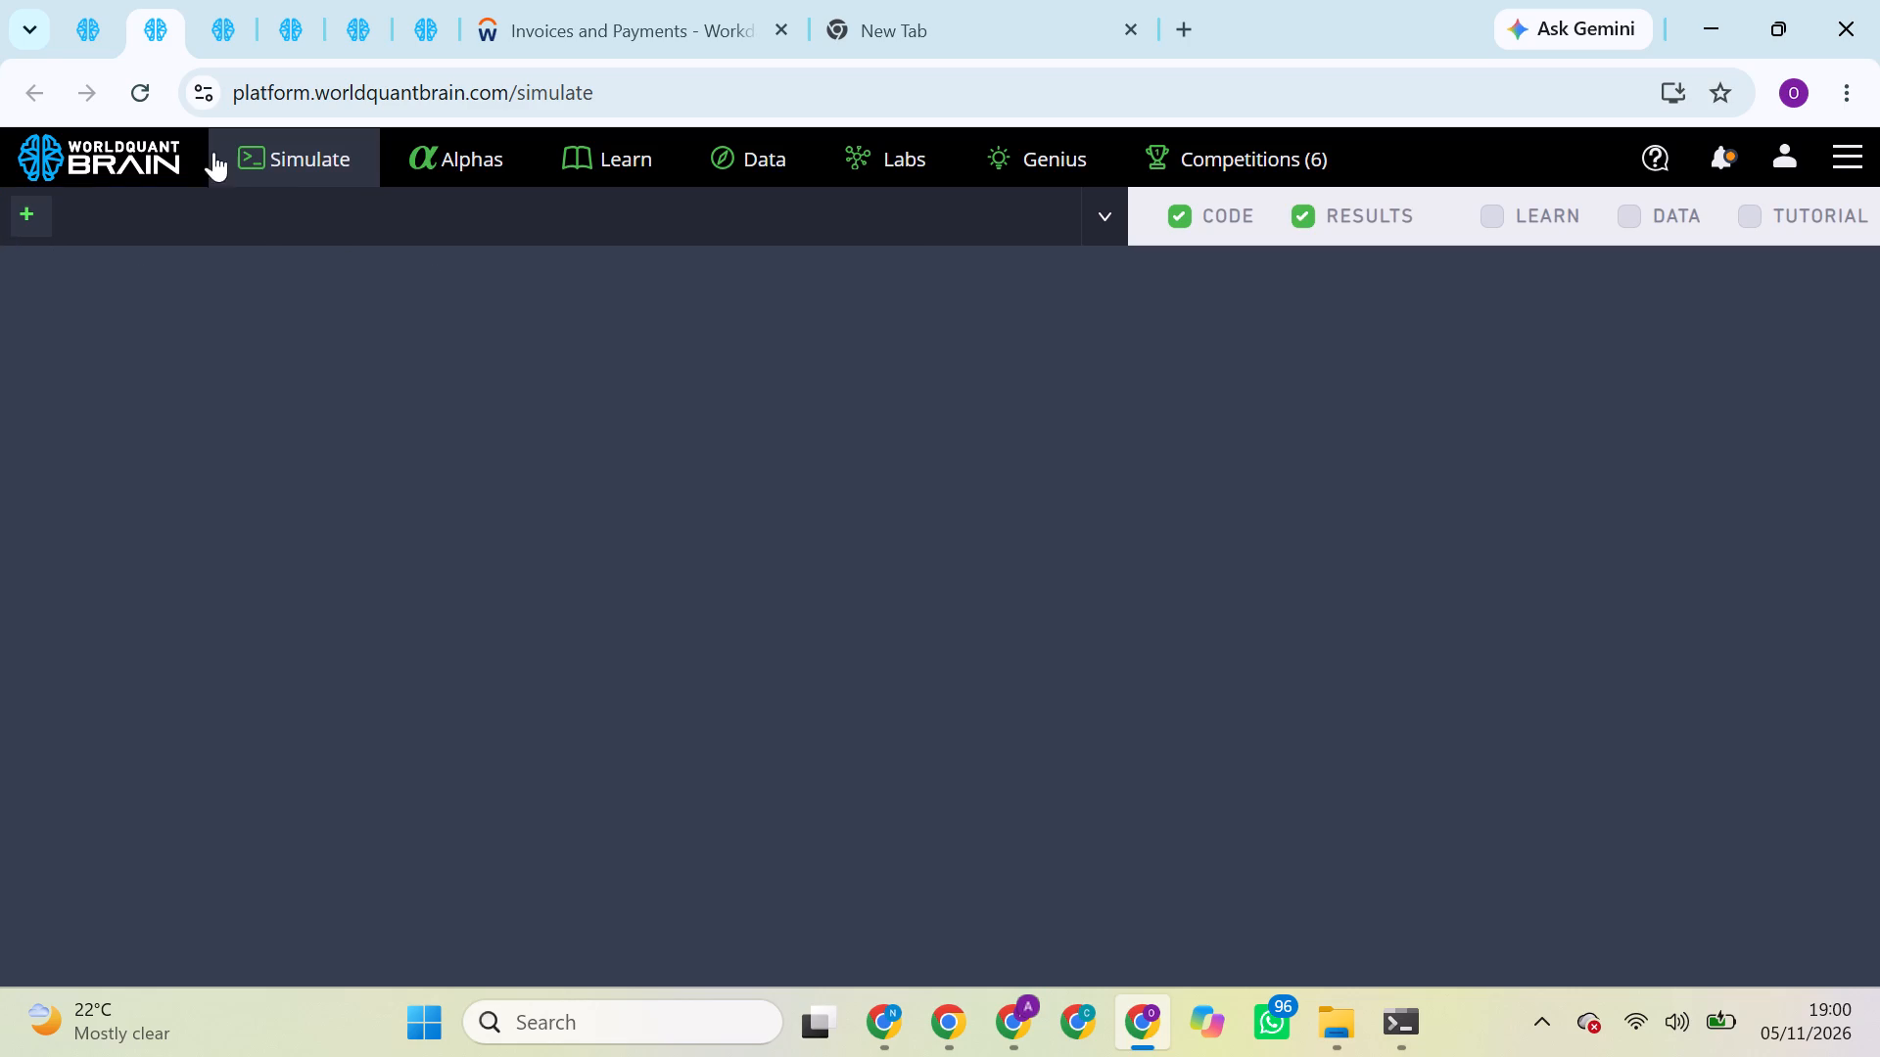
Skip the Simulate screen welcome tour in the fourth browser tab.
click(203, 17)
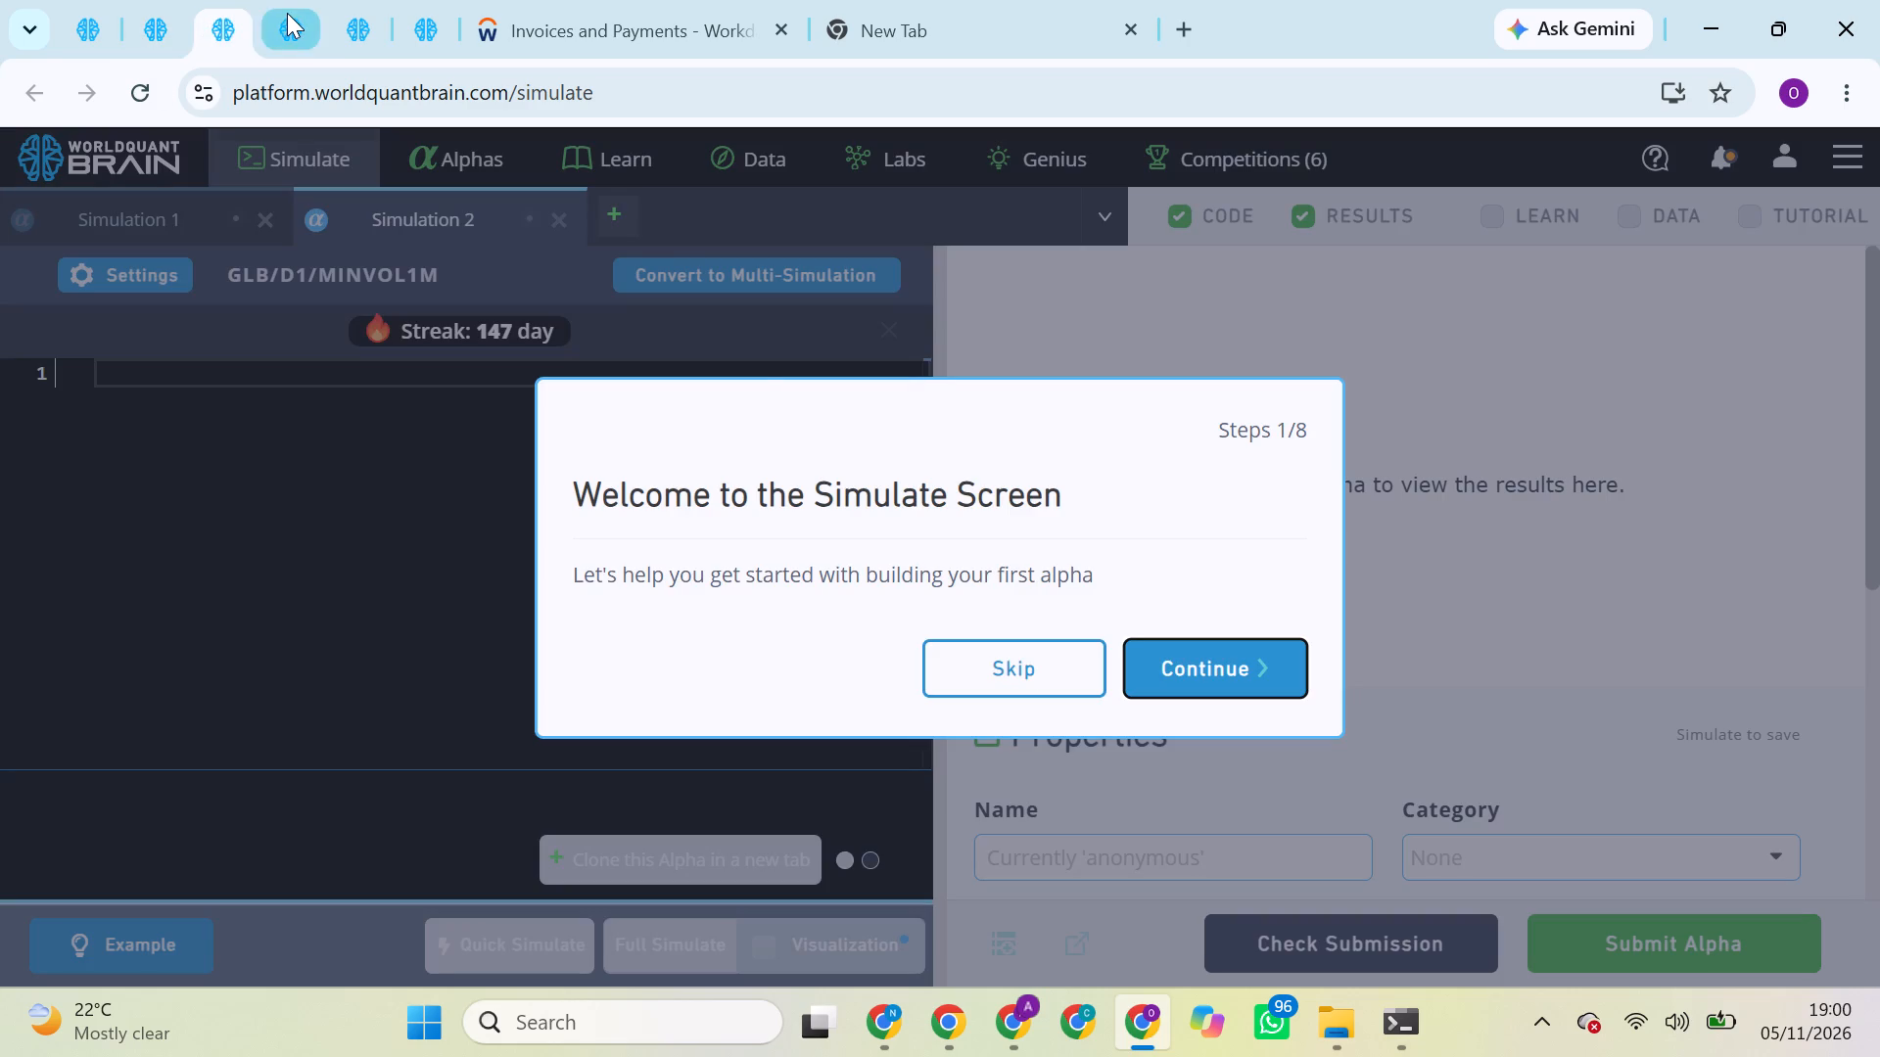
click(287, 13)
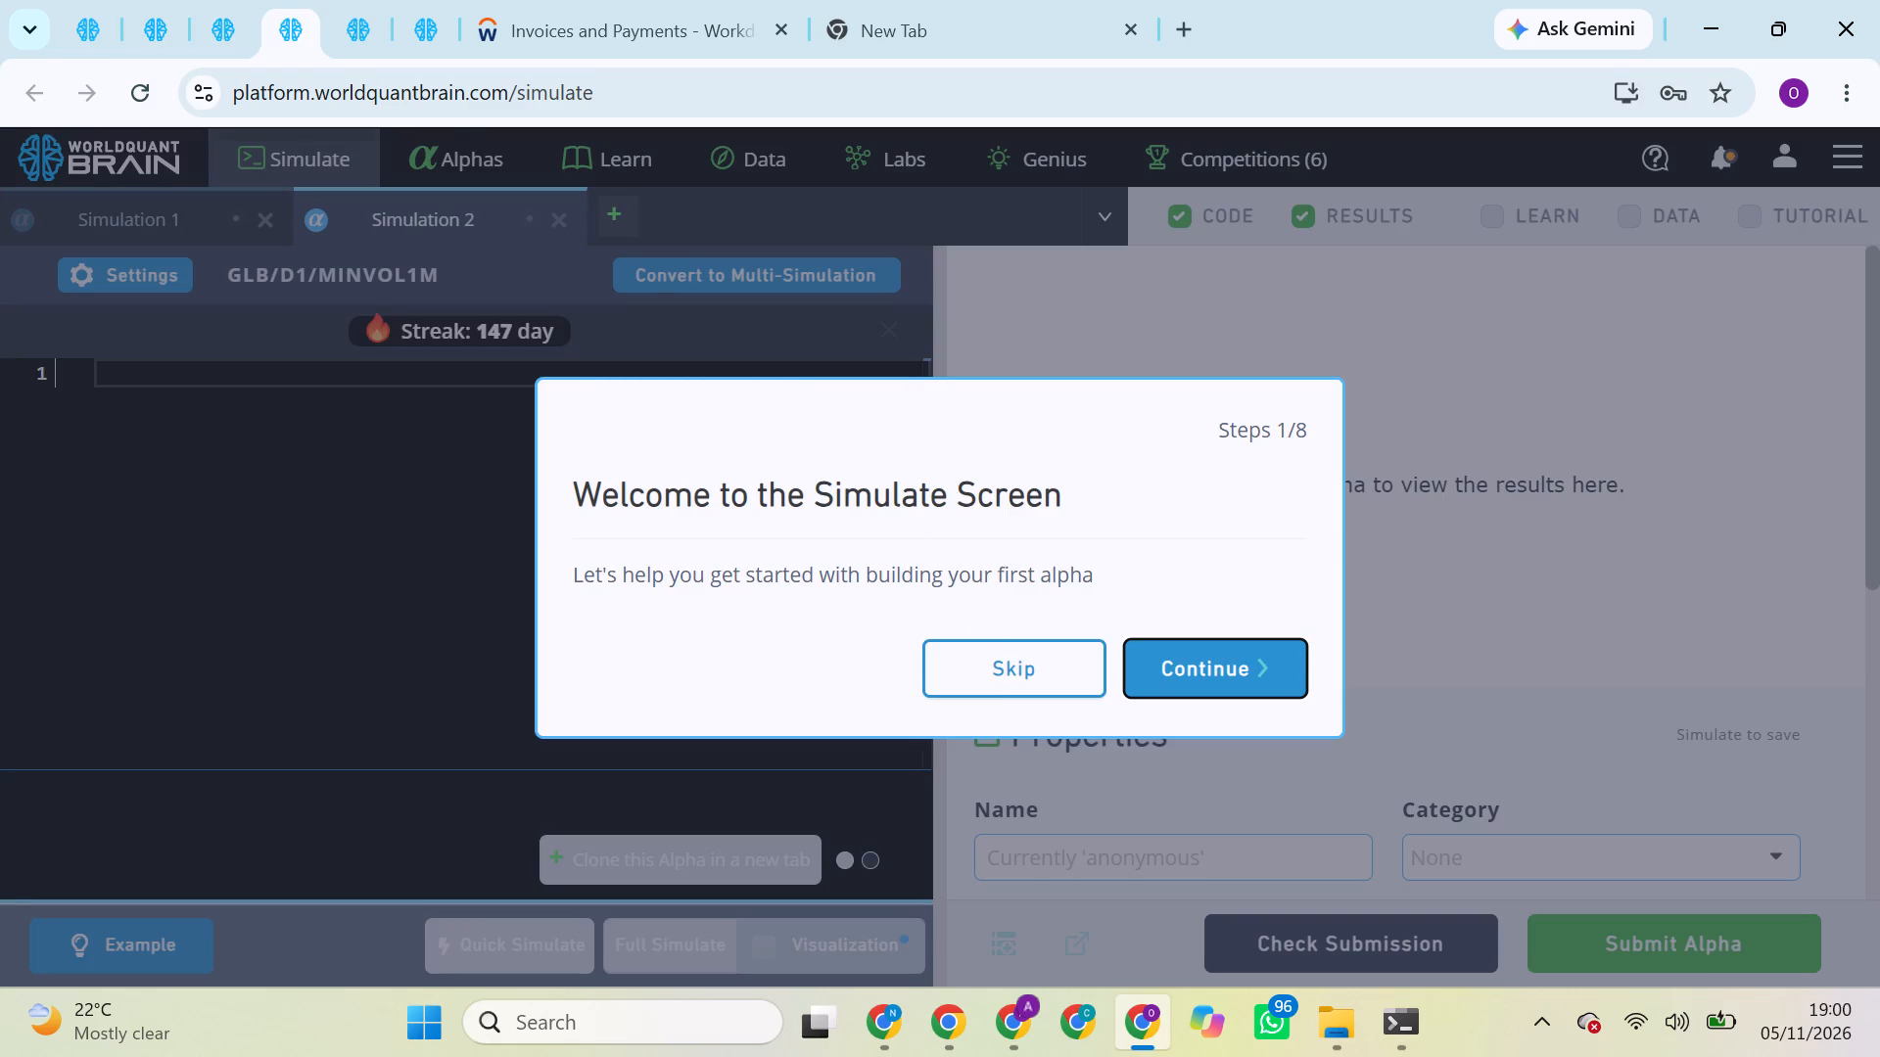
click(1010, 665)
click(1010, 665)
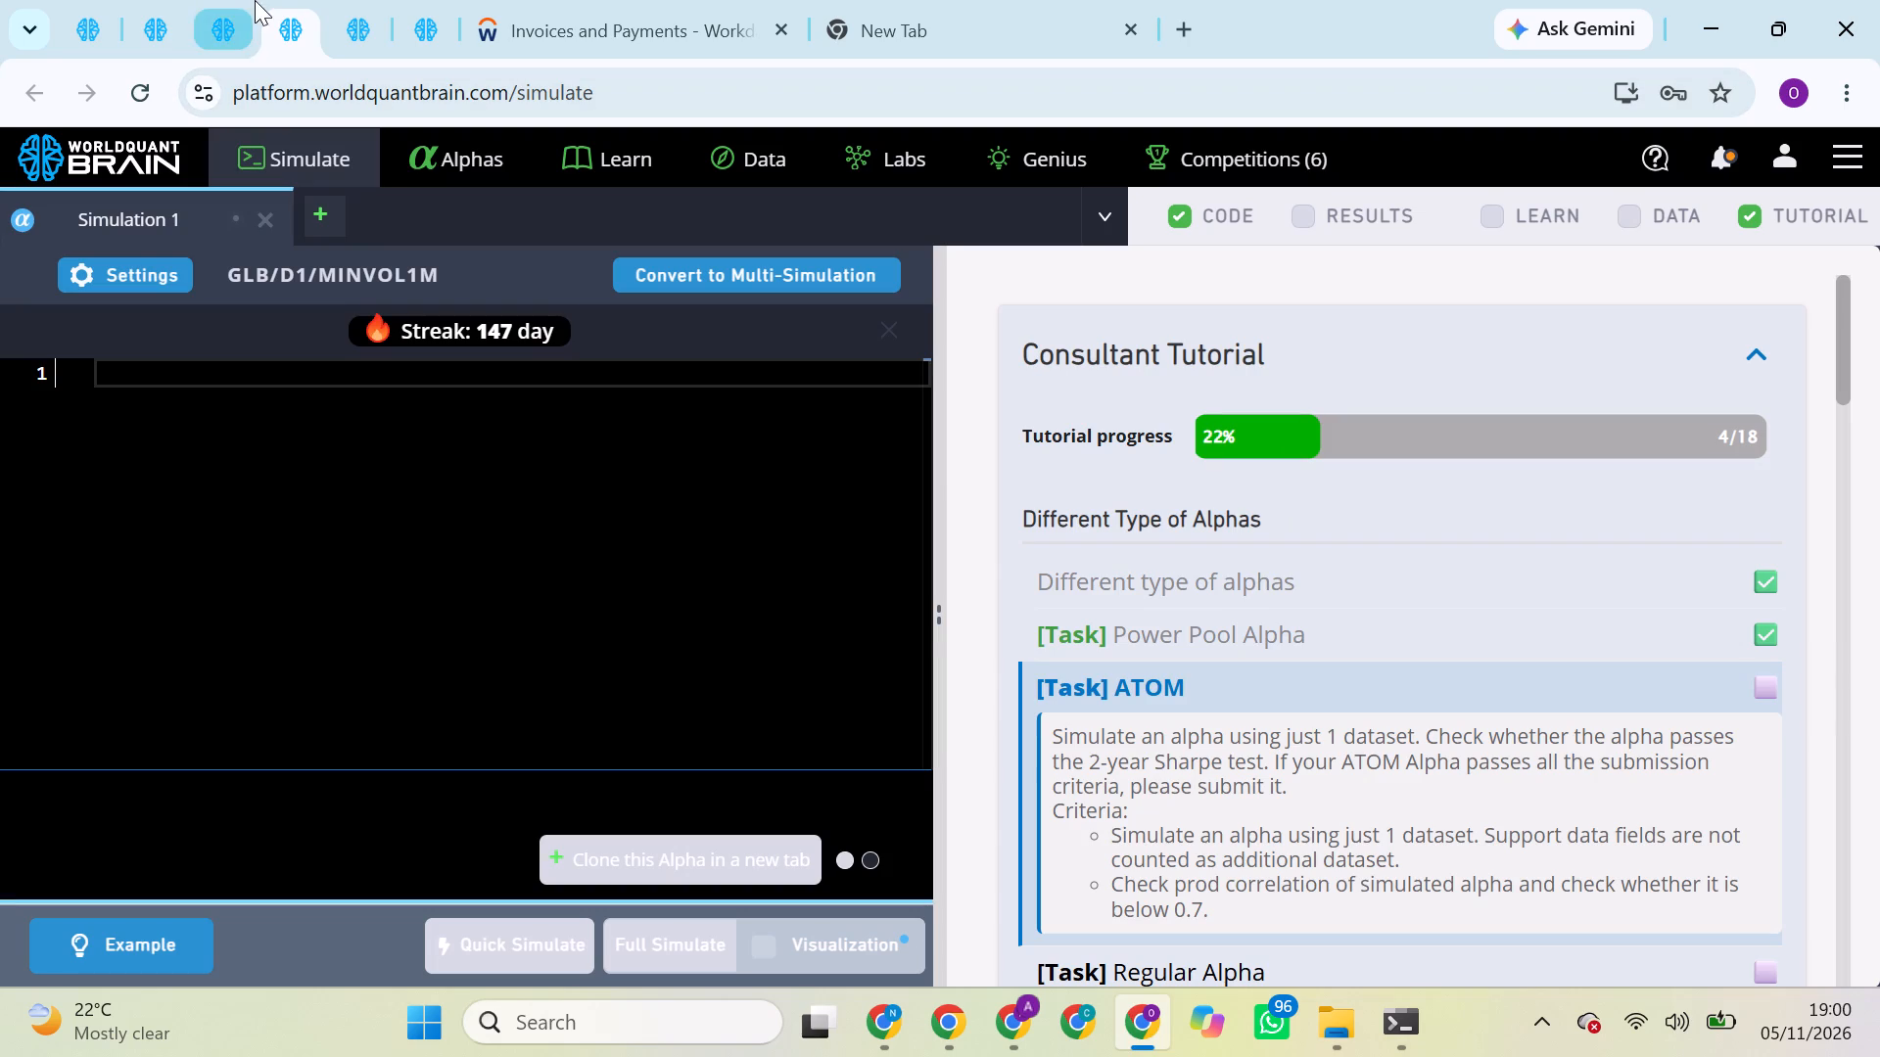
Open the list of submitted alphas in the second browser tab, checking on the super simulation meanwhile.
click(237, 8)
click(164, 7)
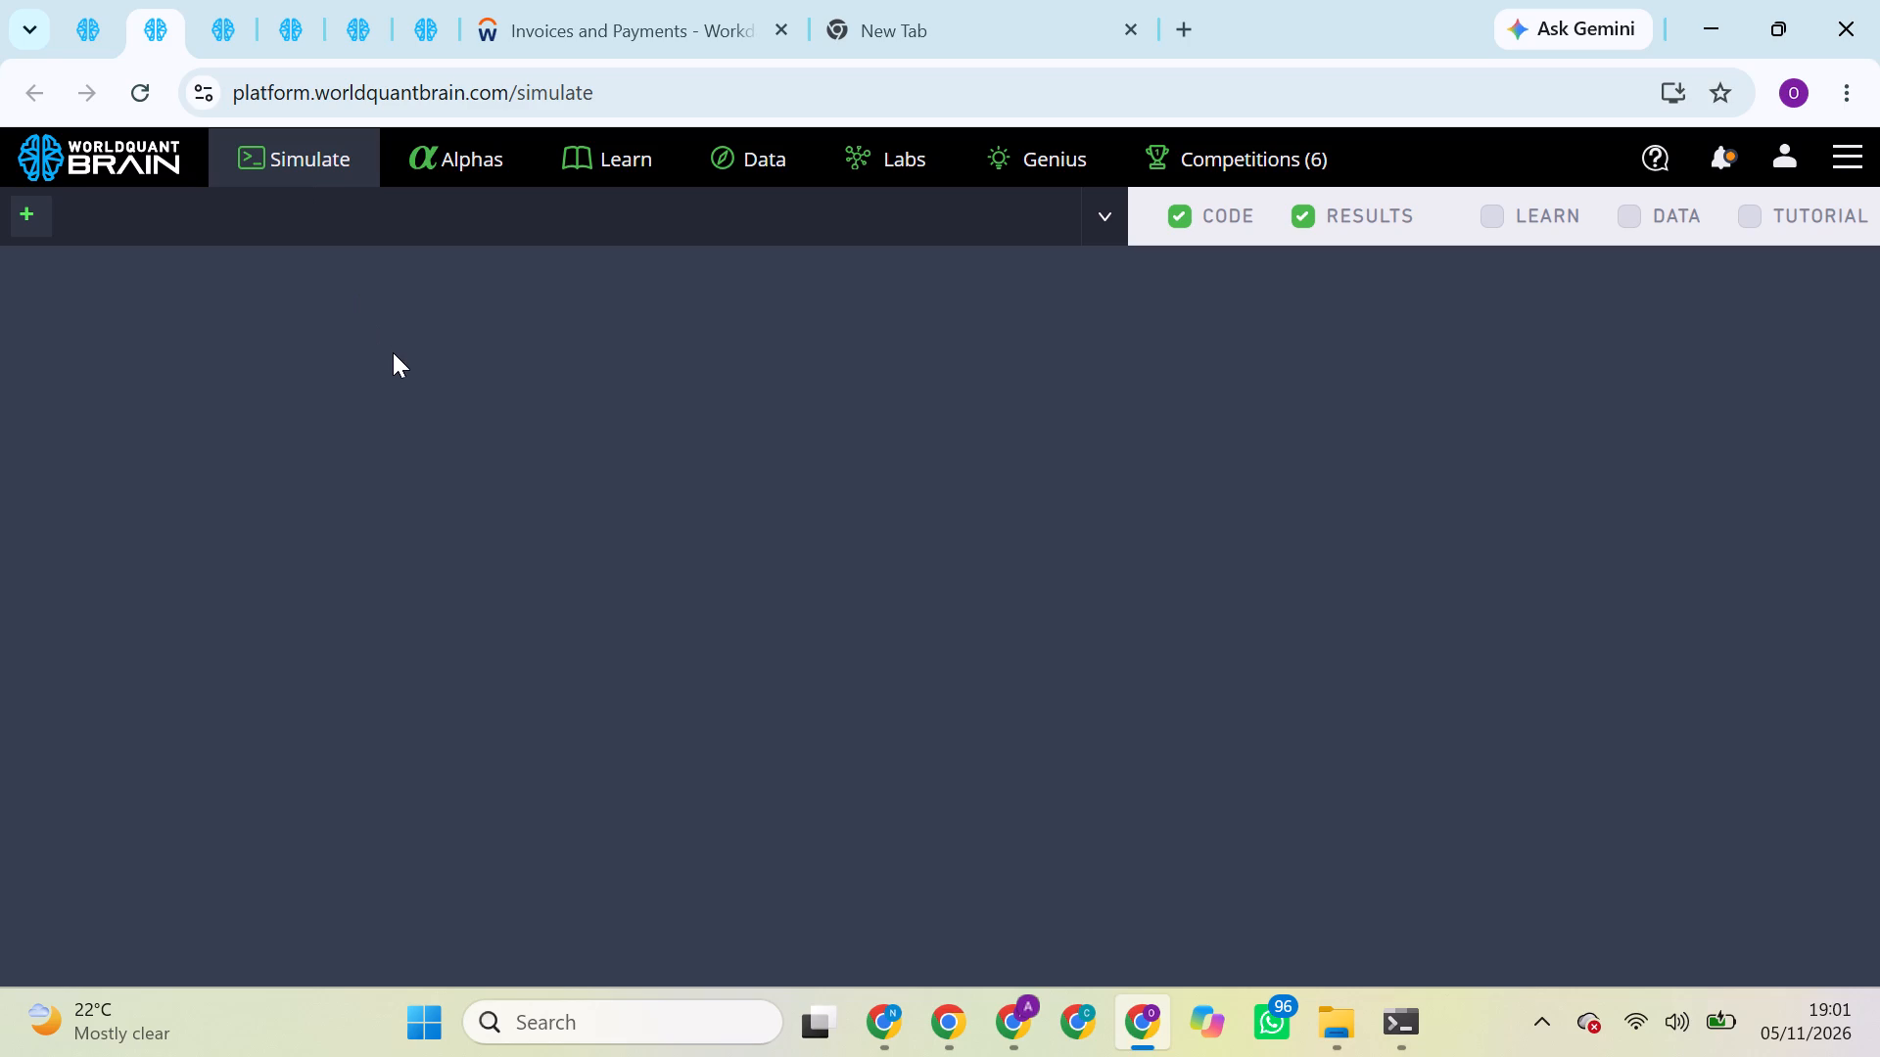
click(490, 162)
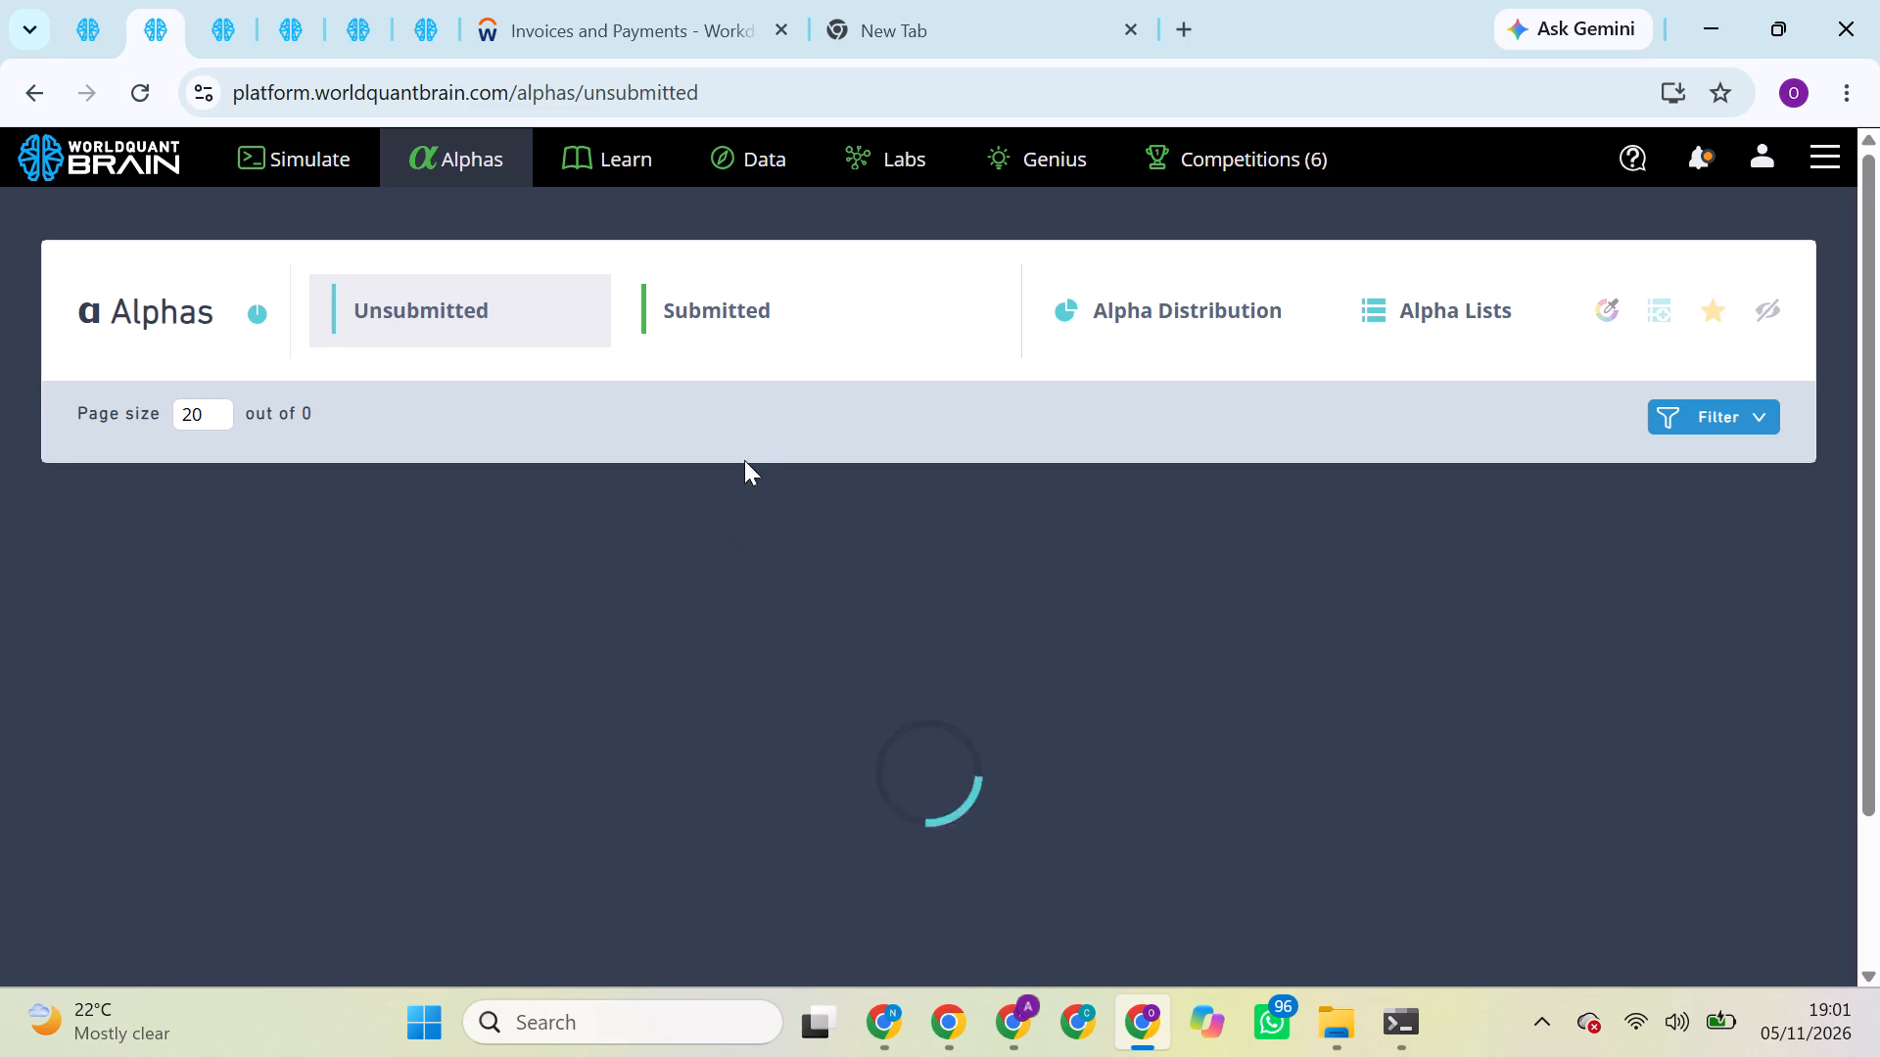
click(704, 324)
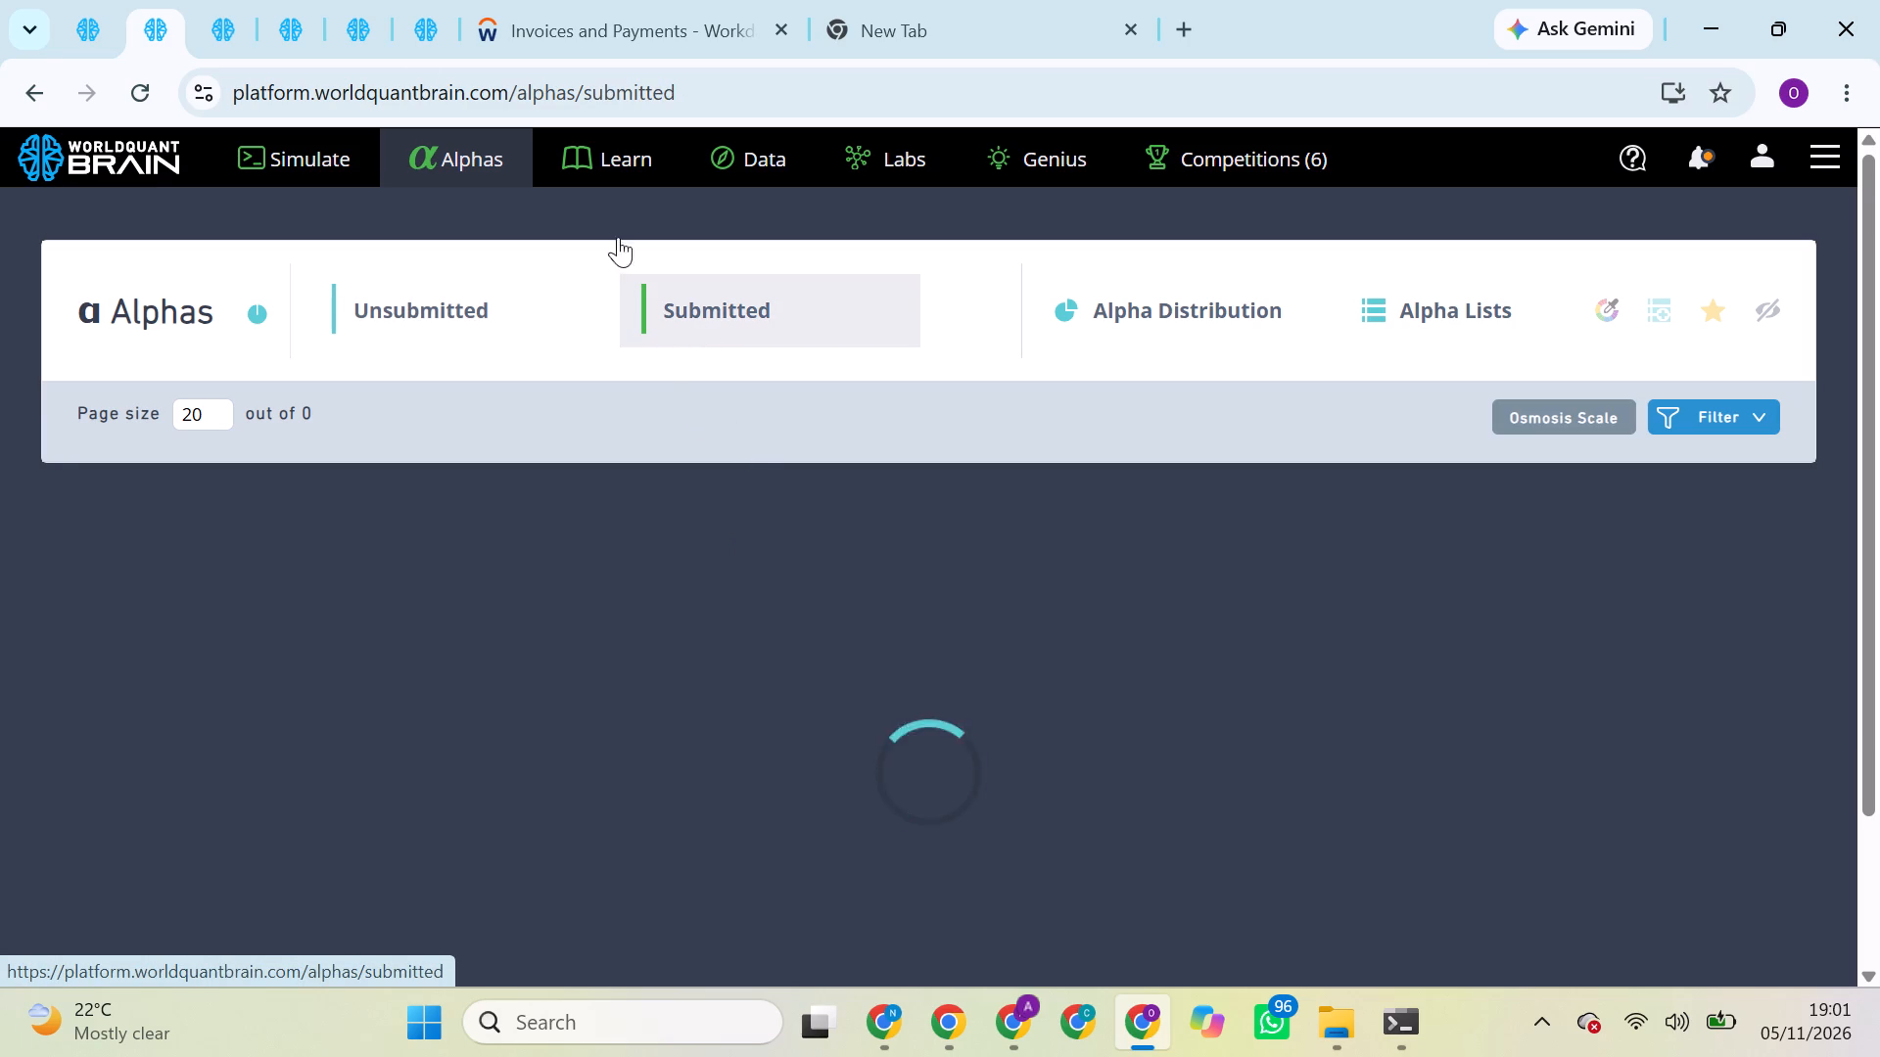
click(80, 14)
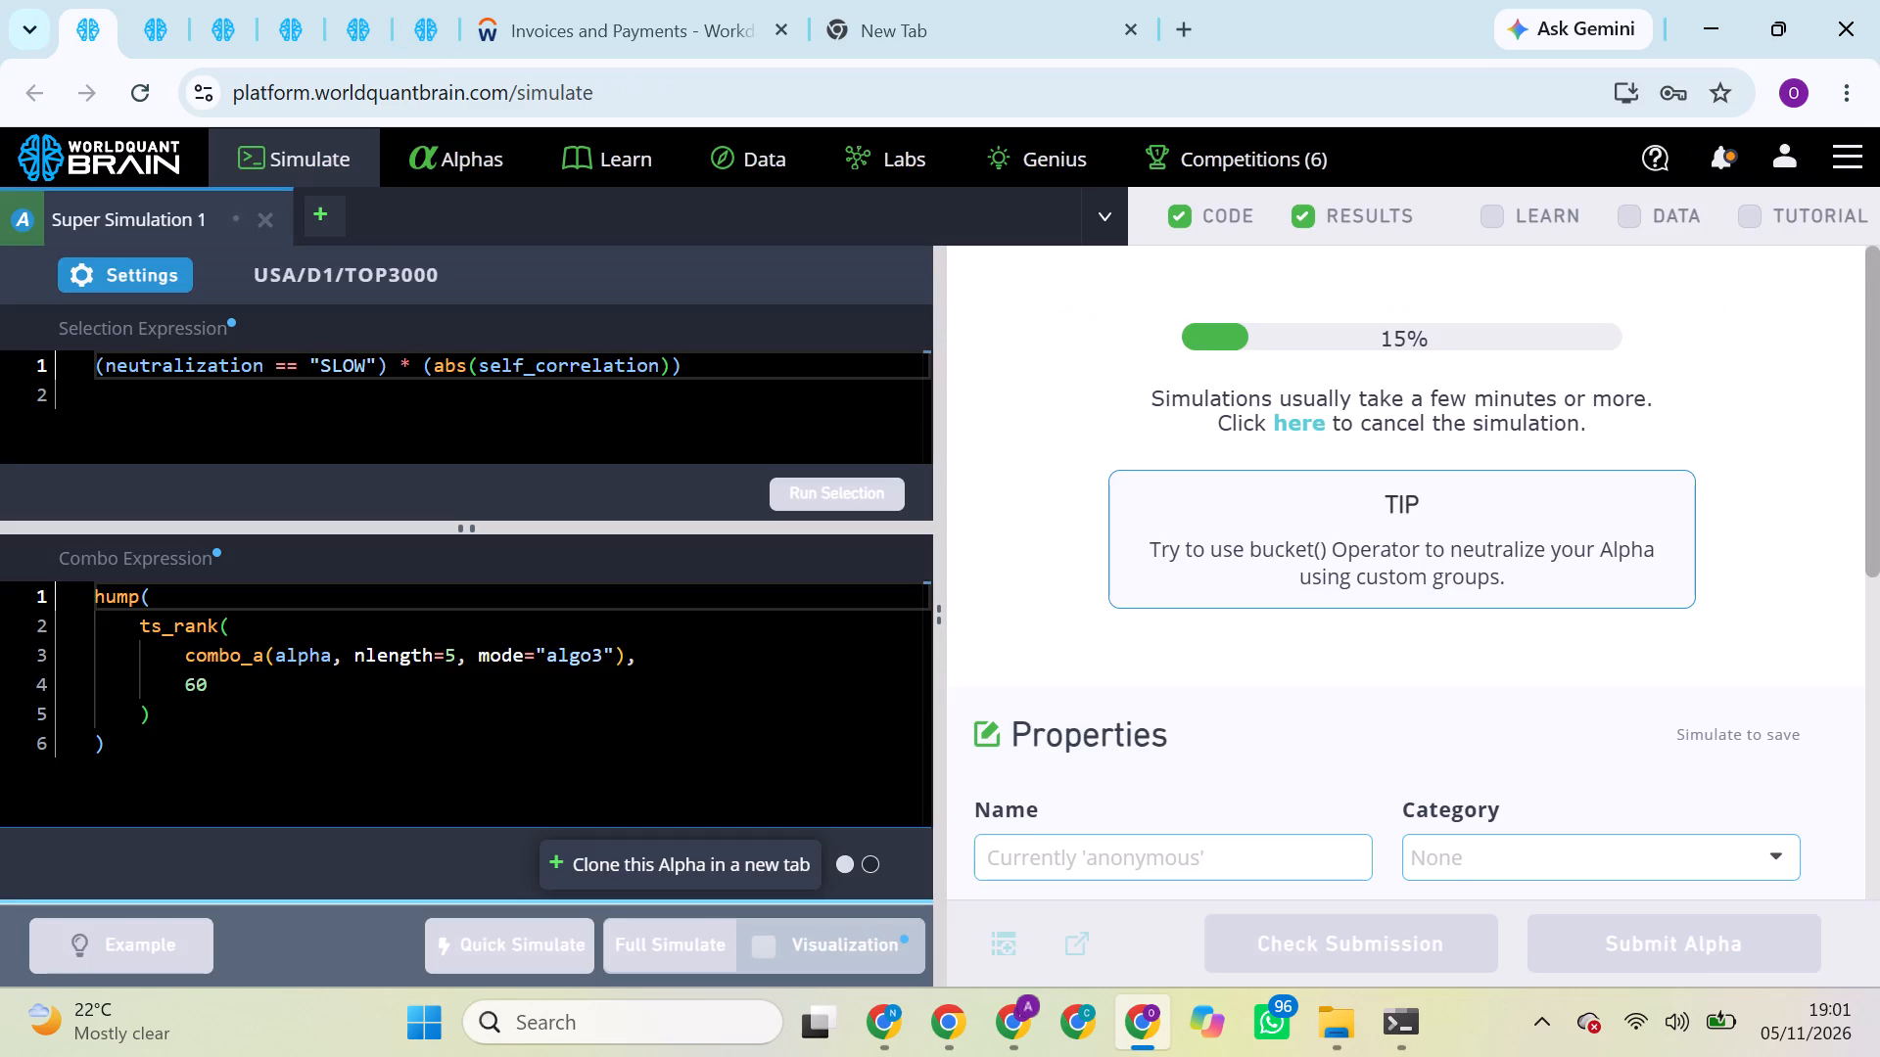
click(184, 33)
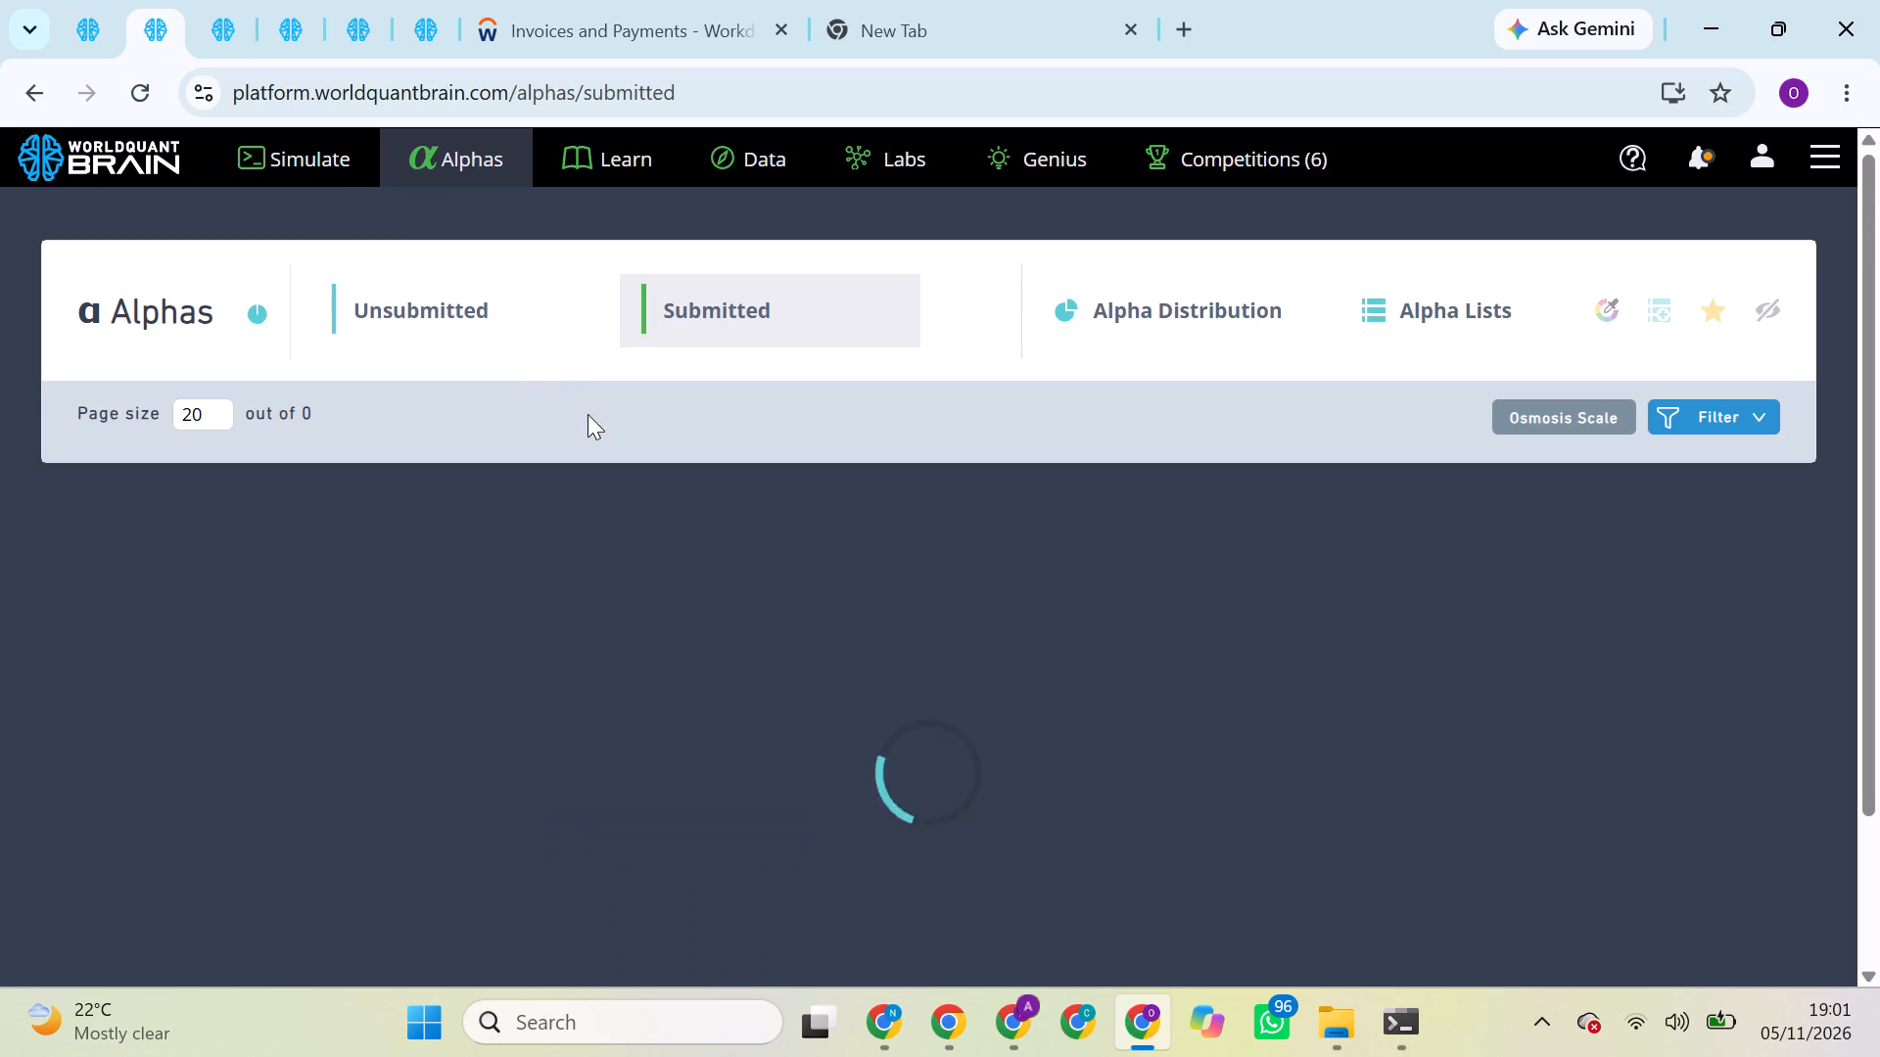
scroll(760, 704, down, 1)
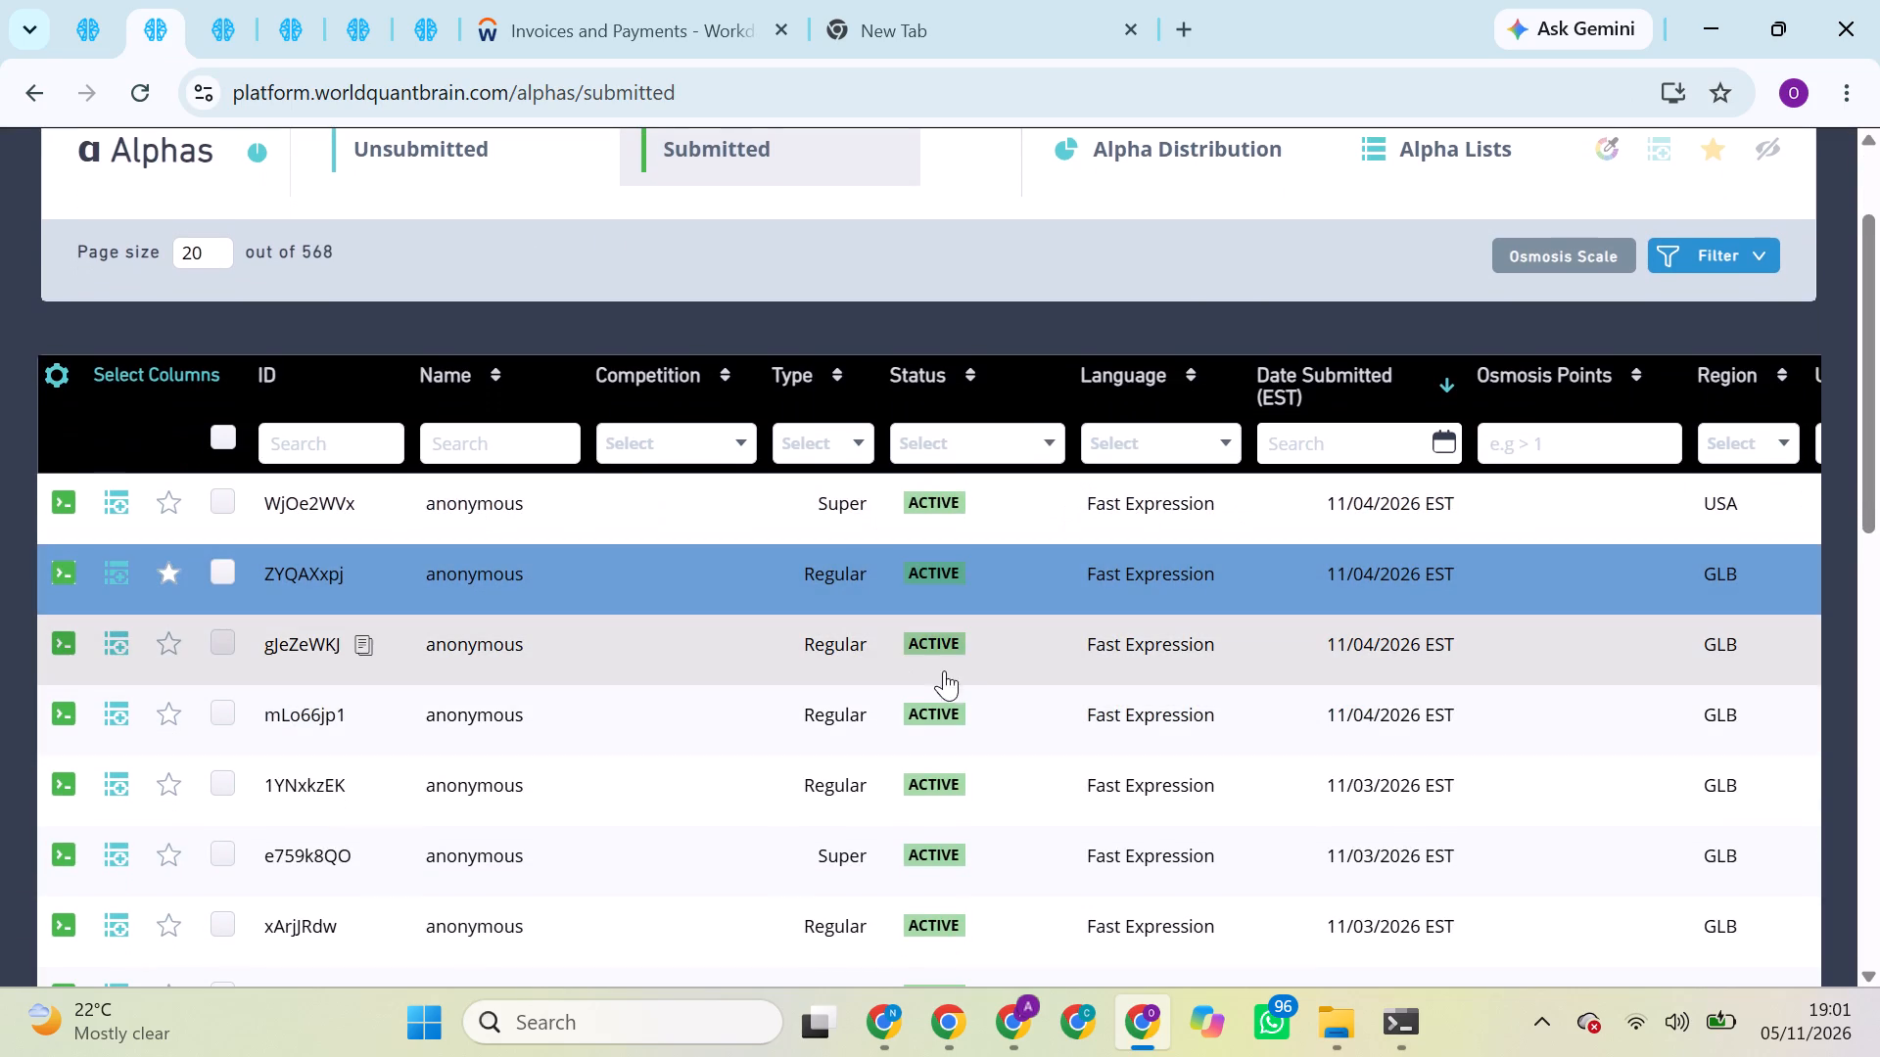
Open the details of submitted regular alpha gJeZeWKJ and examine its PnL chart, yearly summary, correlations and properties.
click(992, 658)
drag(992, 658, 1094, 870)
scroll(1165, 796, down, 3)
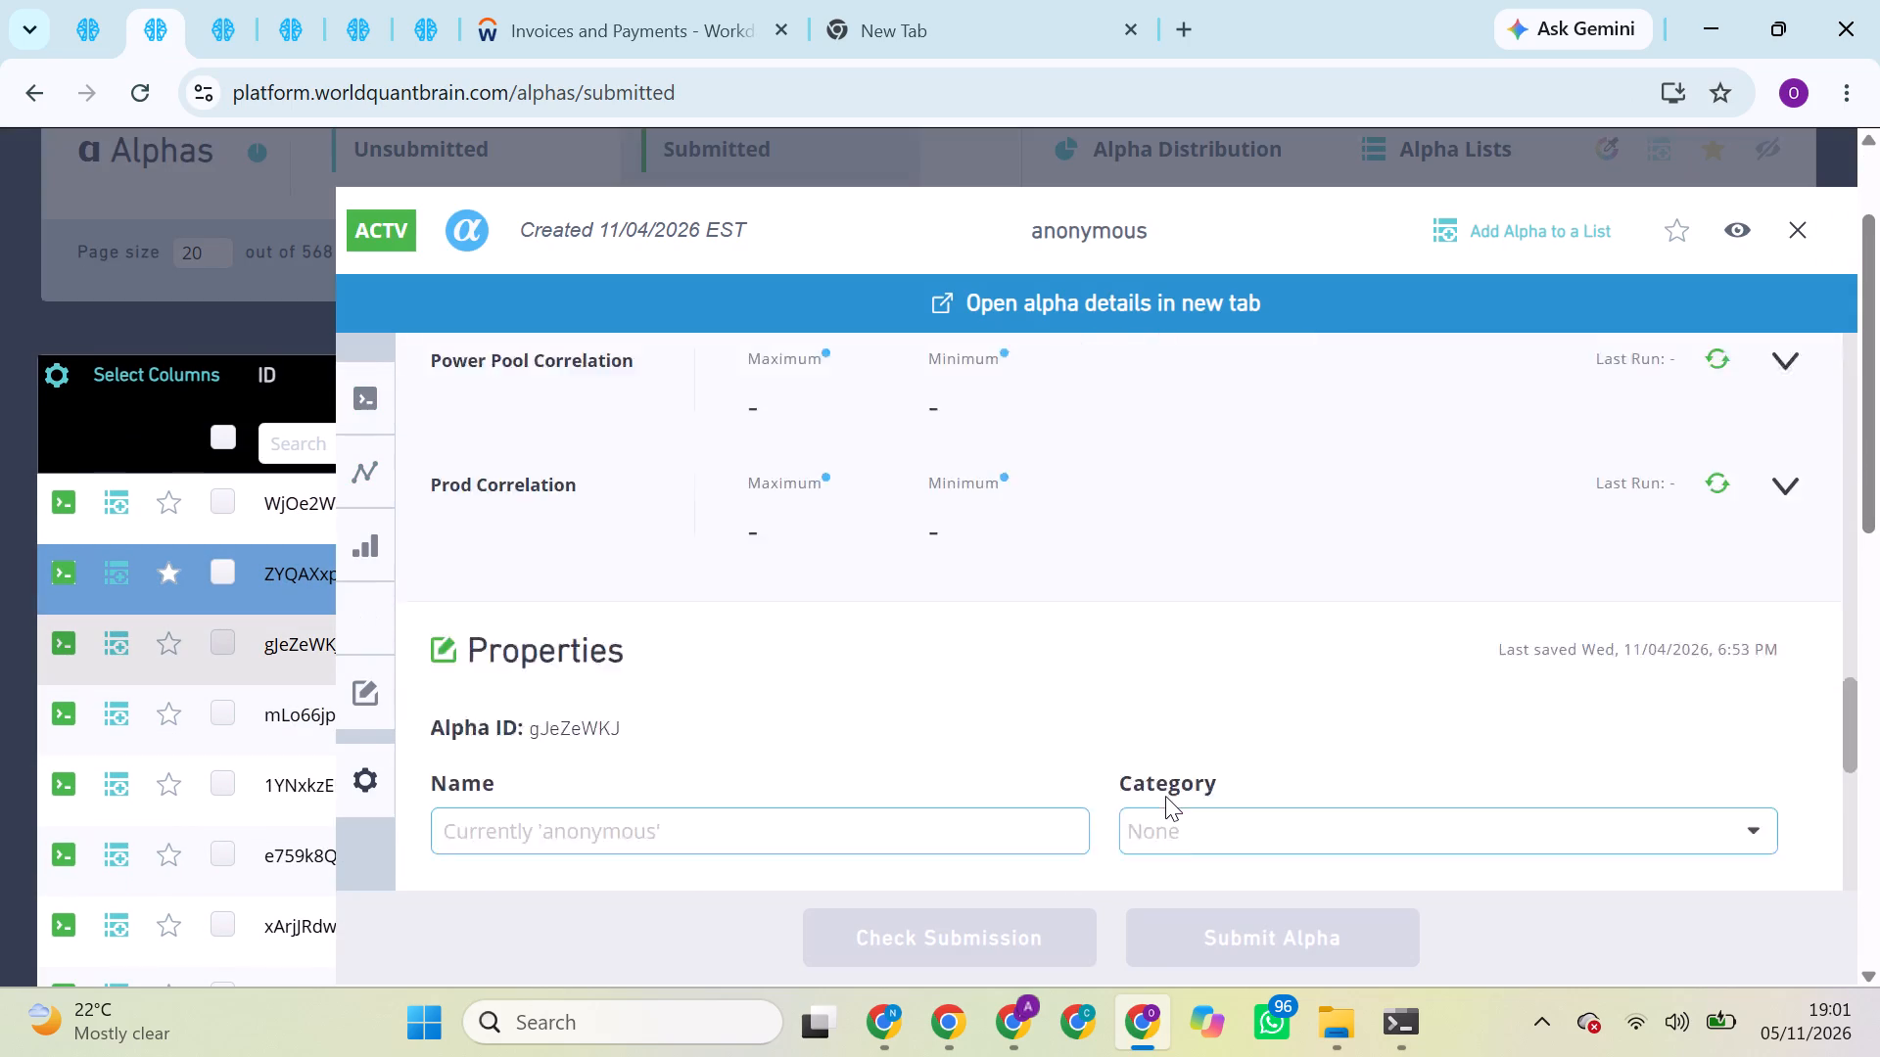
scroll(1165, 796, down, 1)
scroll(1165, 796, up, 2)
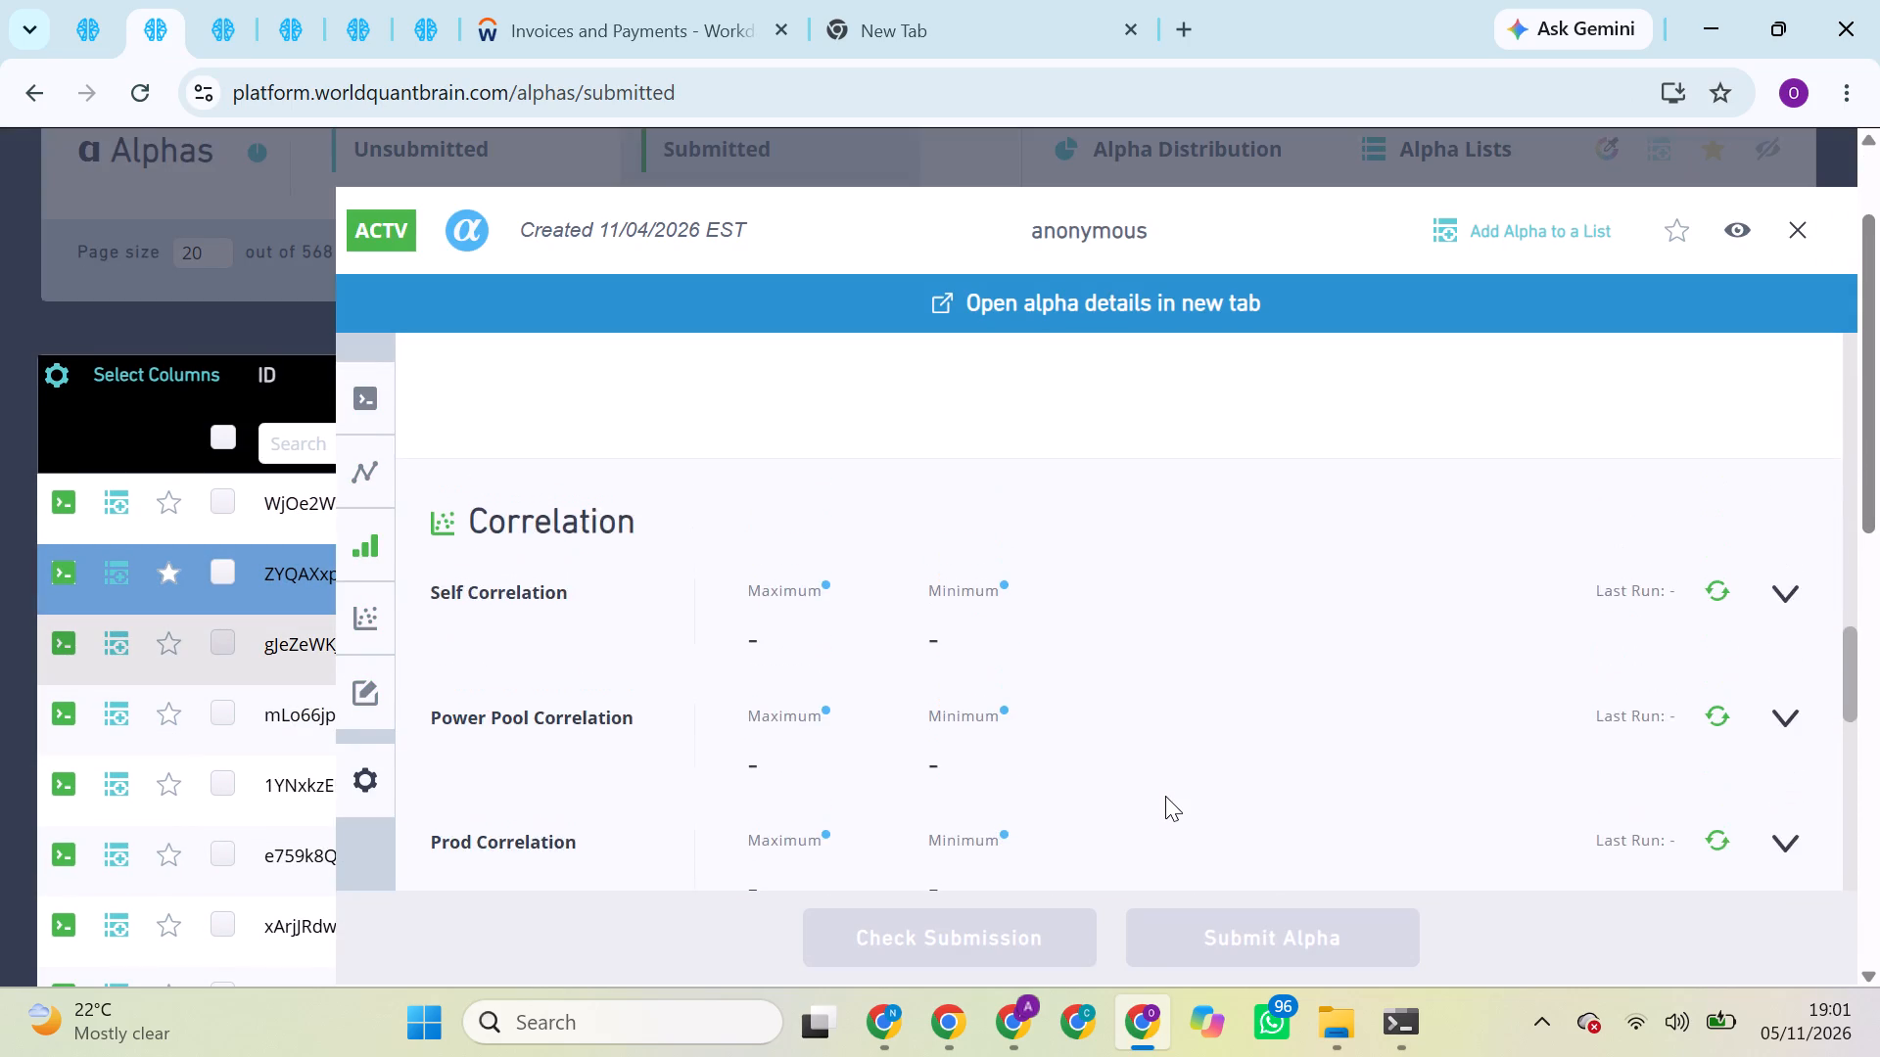
scroll(1165, 796, up, 3)
scroll(1165, 796, down, 1)
scroll(1165, 796, up, 2)
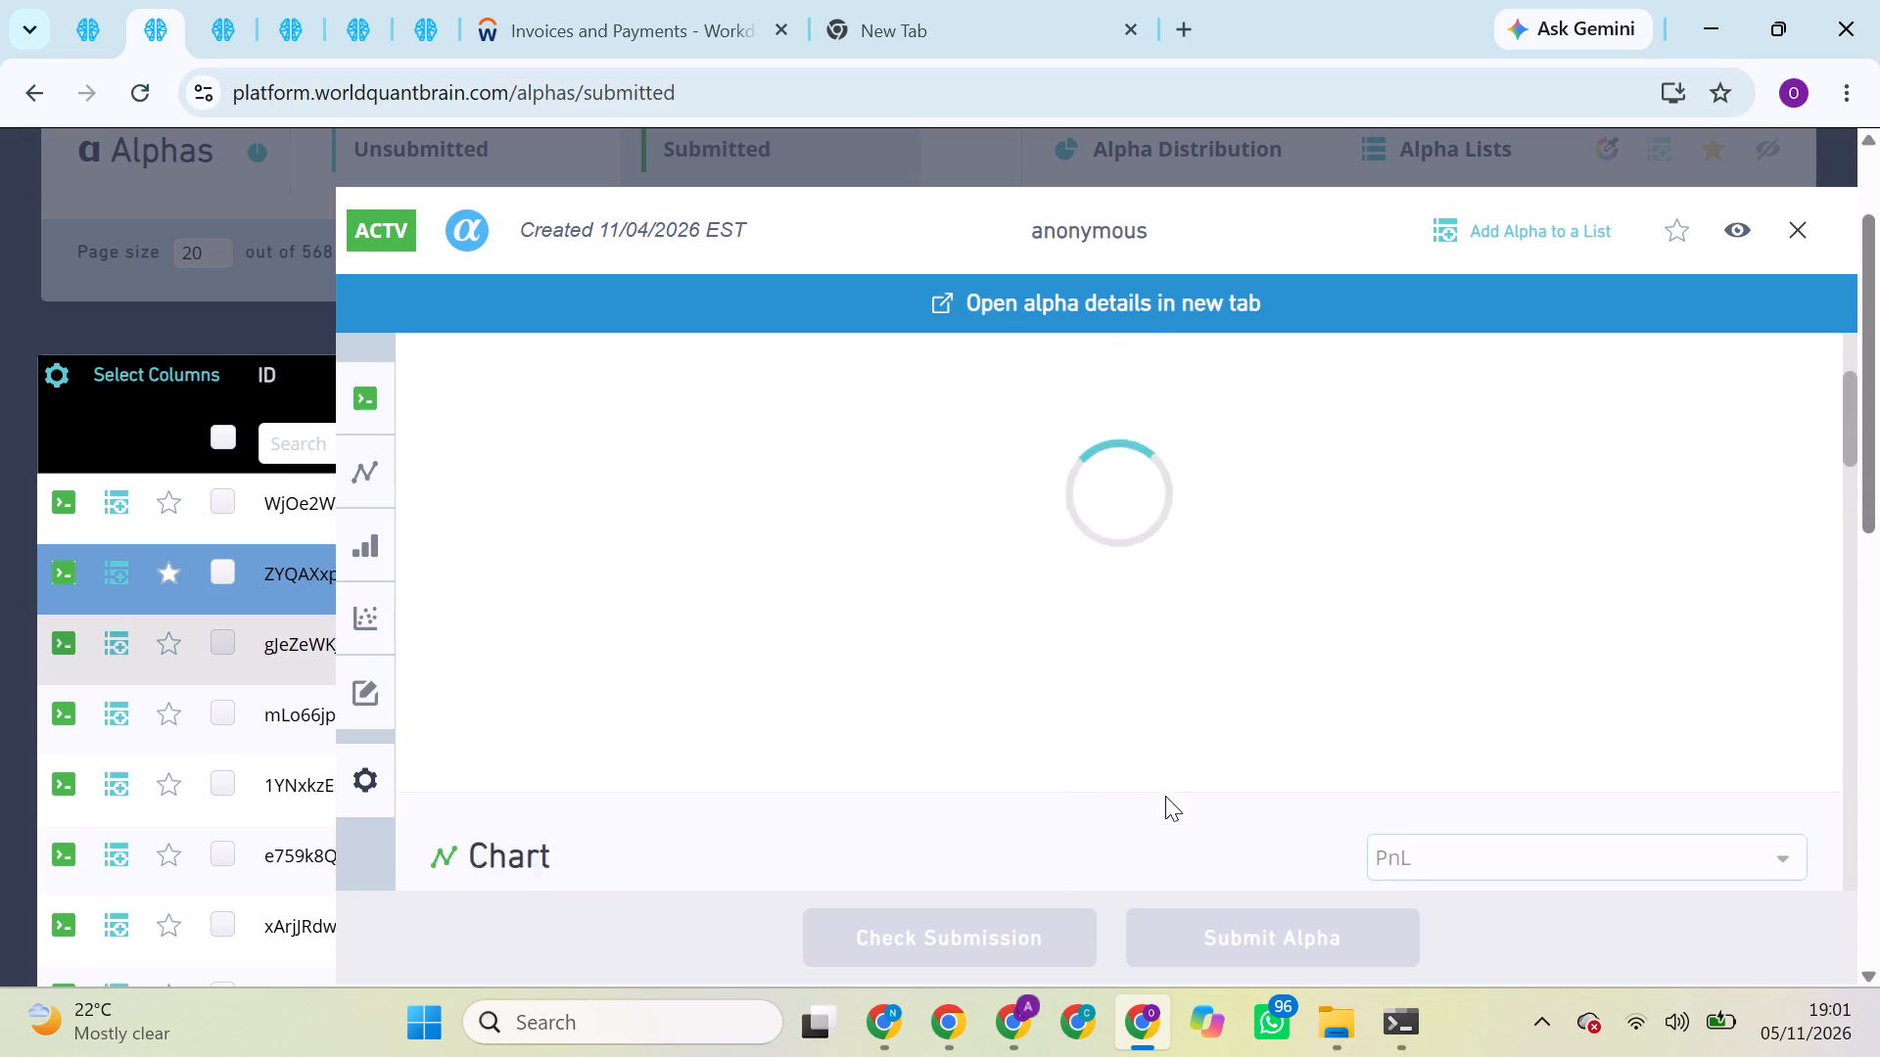
scroll(1165, 796, up, 2)
scroll(1165, 796, down, 2)
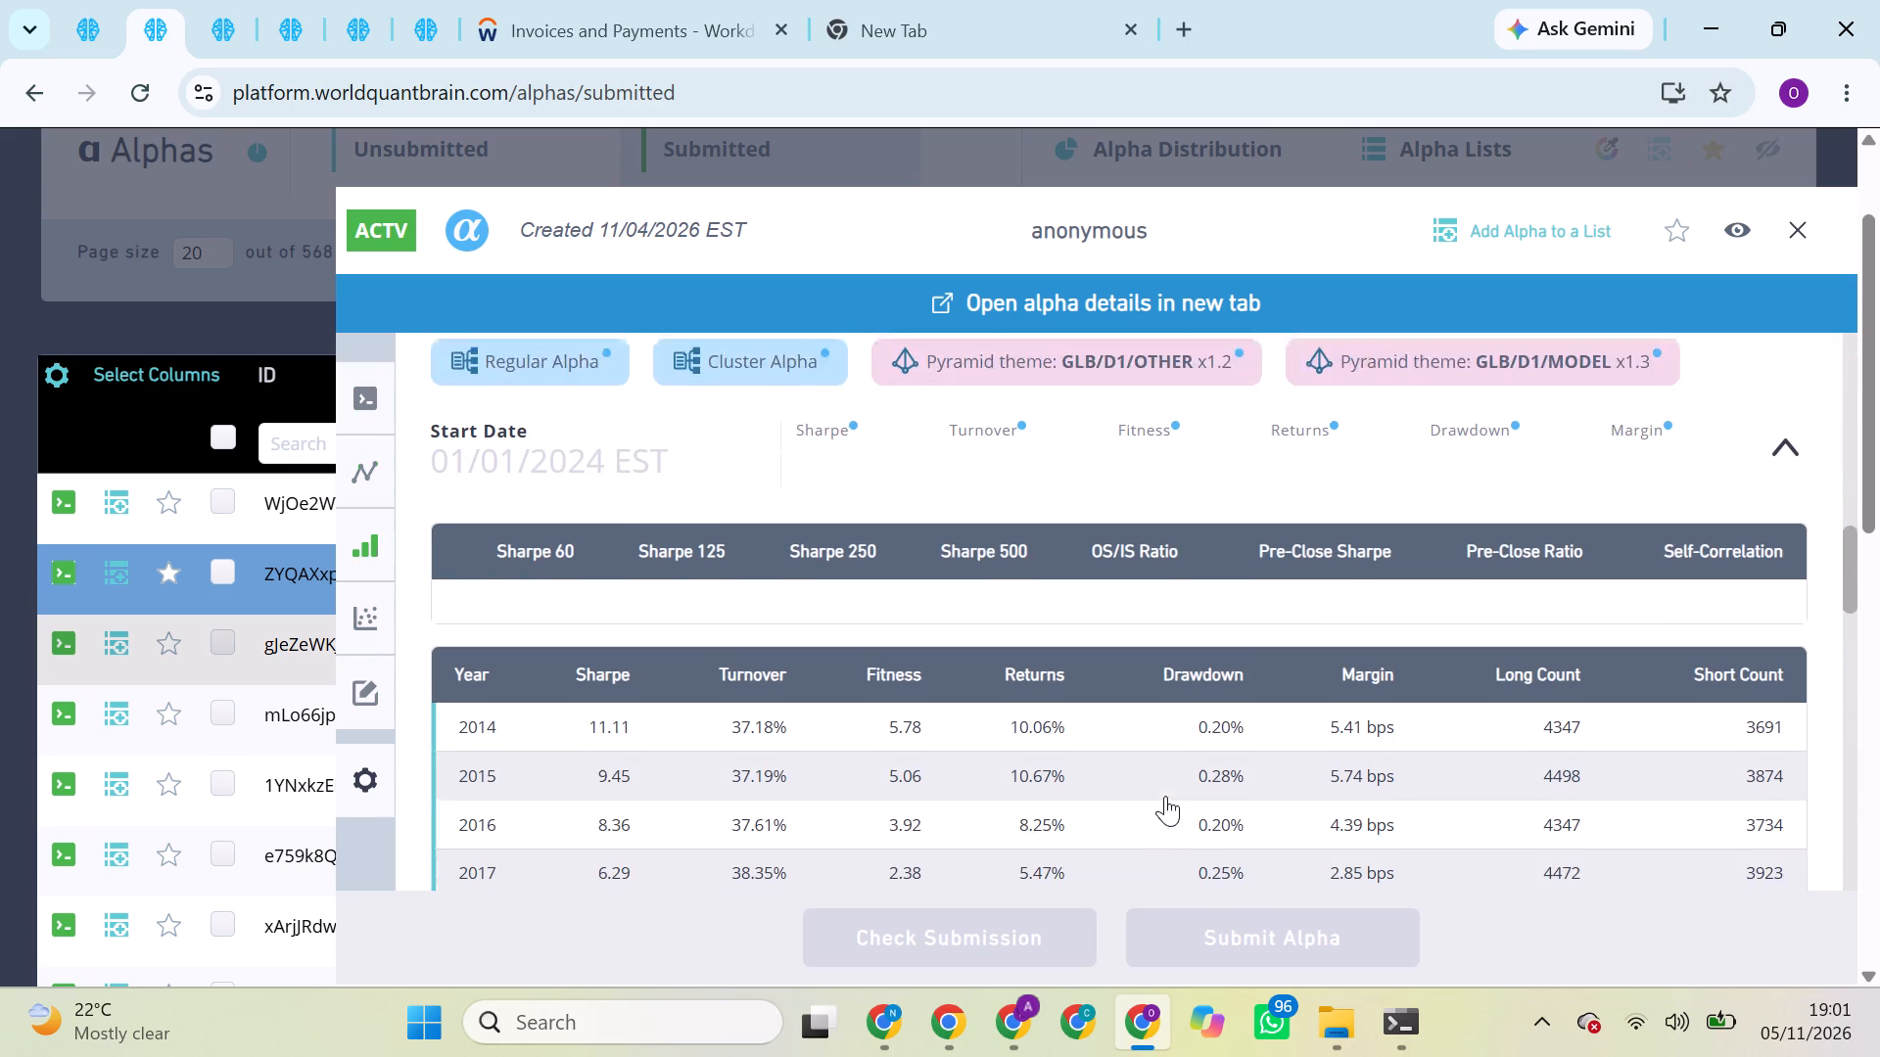
scroll(1207, 754, down, 1)
scroll(1207, 754, up, 3)
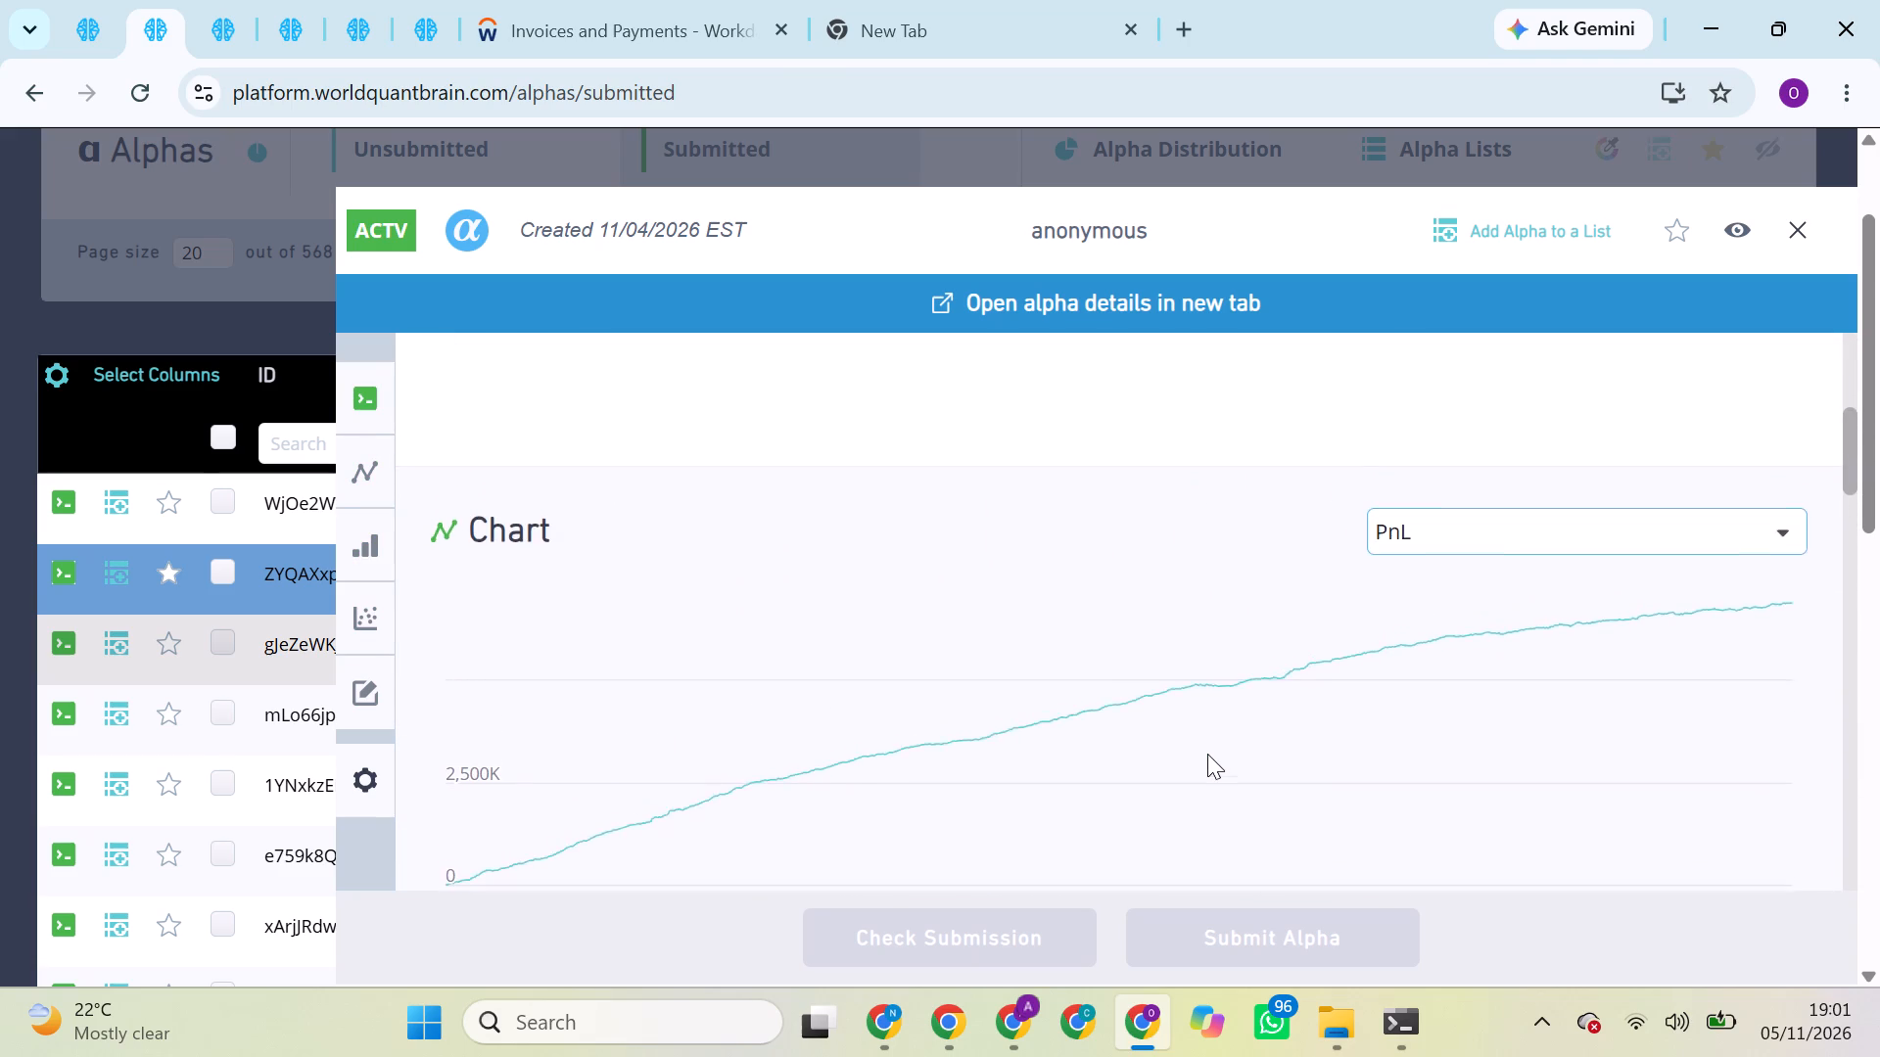
scroll(1497, 616, up, 4)
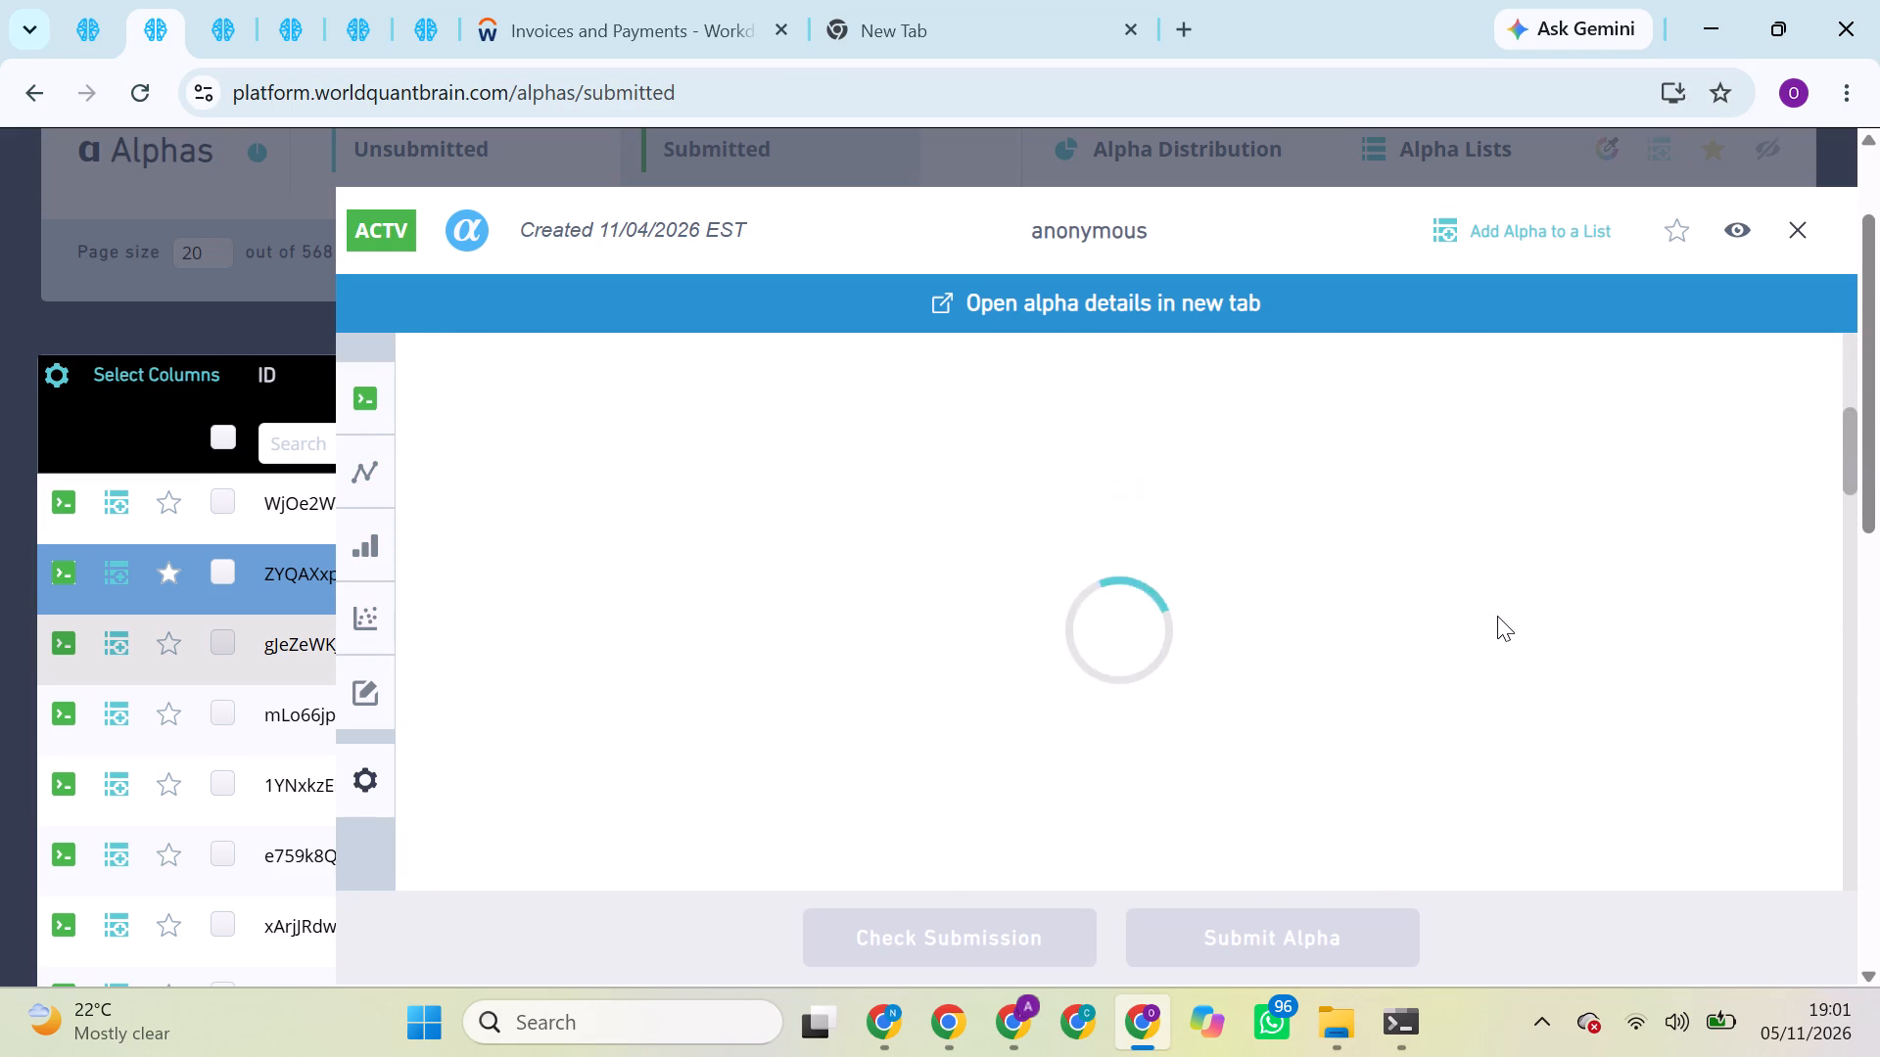
Load alpha gJeZeWKJ's expression into the Simulate page from its details.
scroll(1497, 616, down, 5)
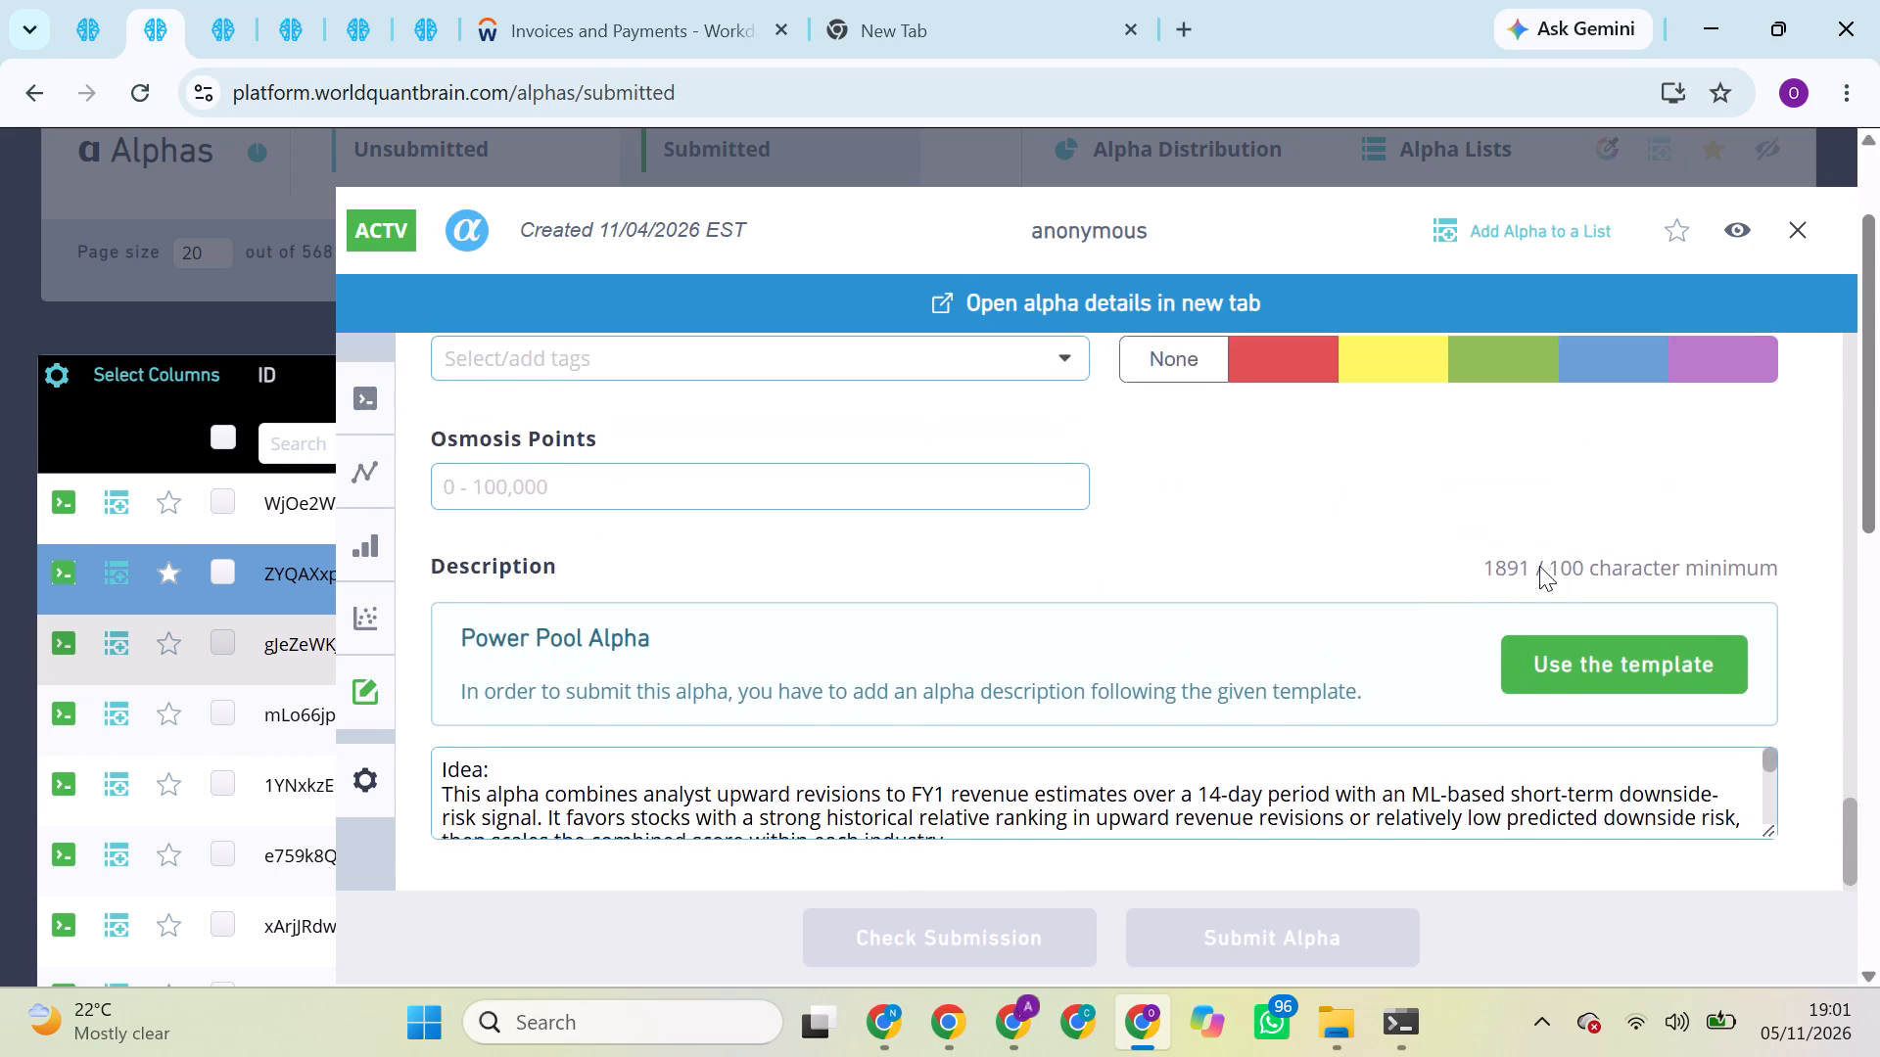
scroll(1543, 563, up, 10)
click(1686, 807)
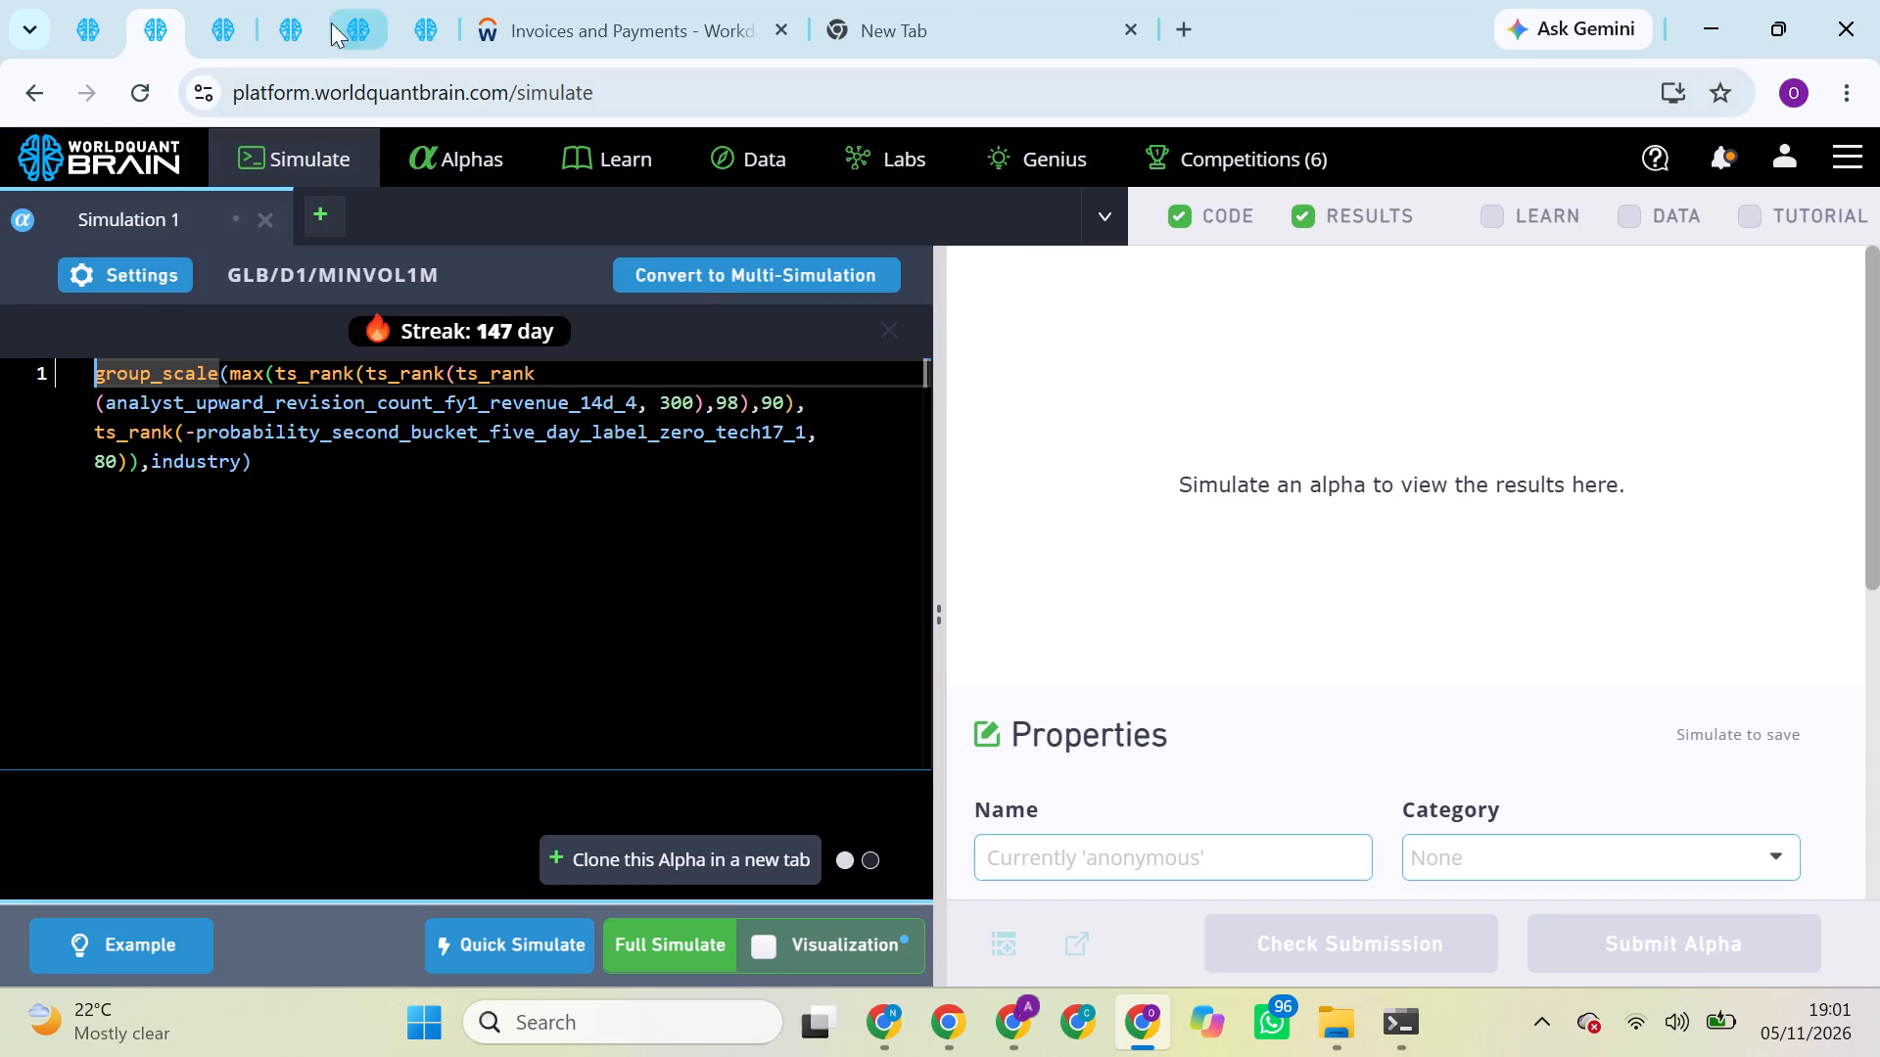
Skip the welcome tour in the third browser tab and close its empty Simulation 1.
click(213, 33)
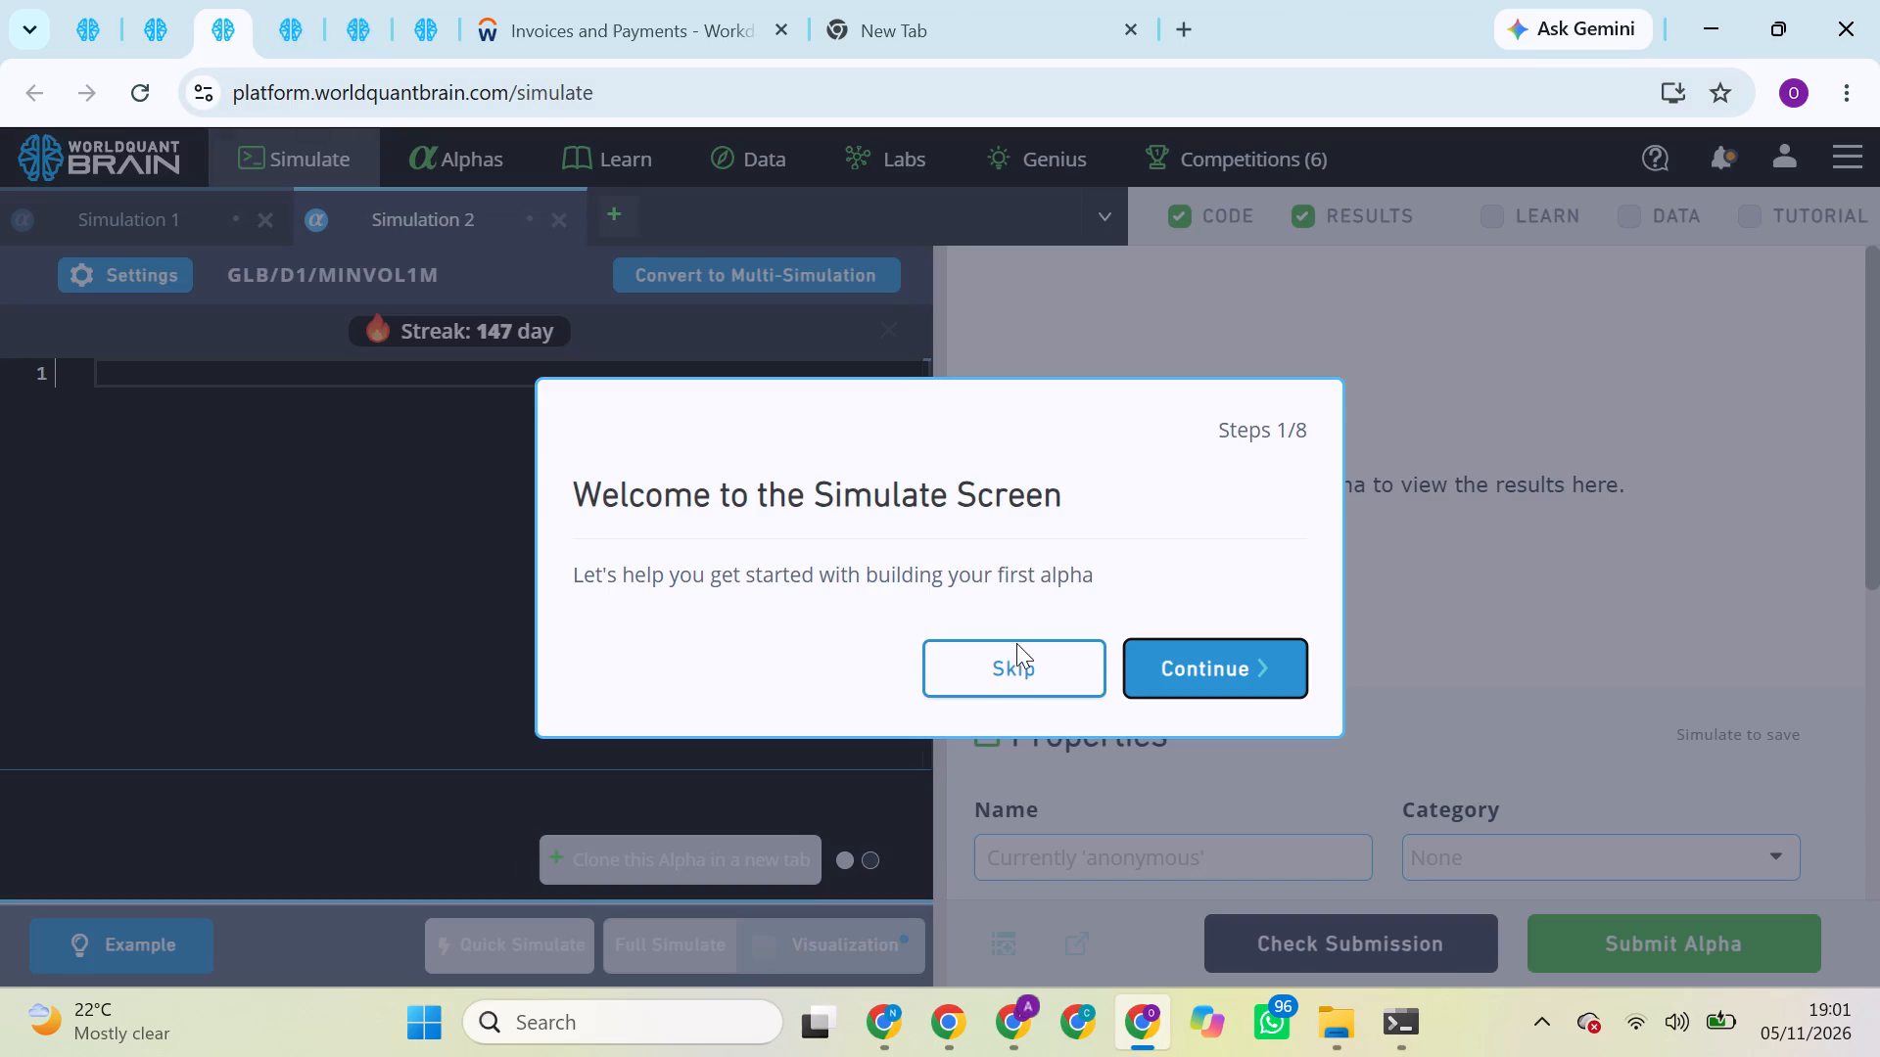
drag(1016, 639, 1009, 670)
click(1009, 670)
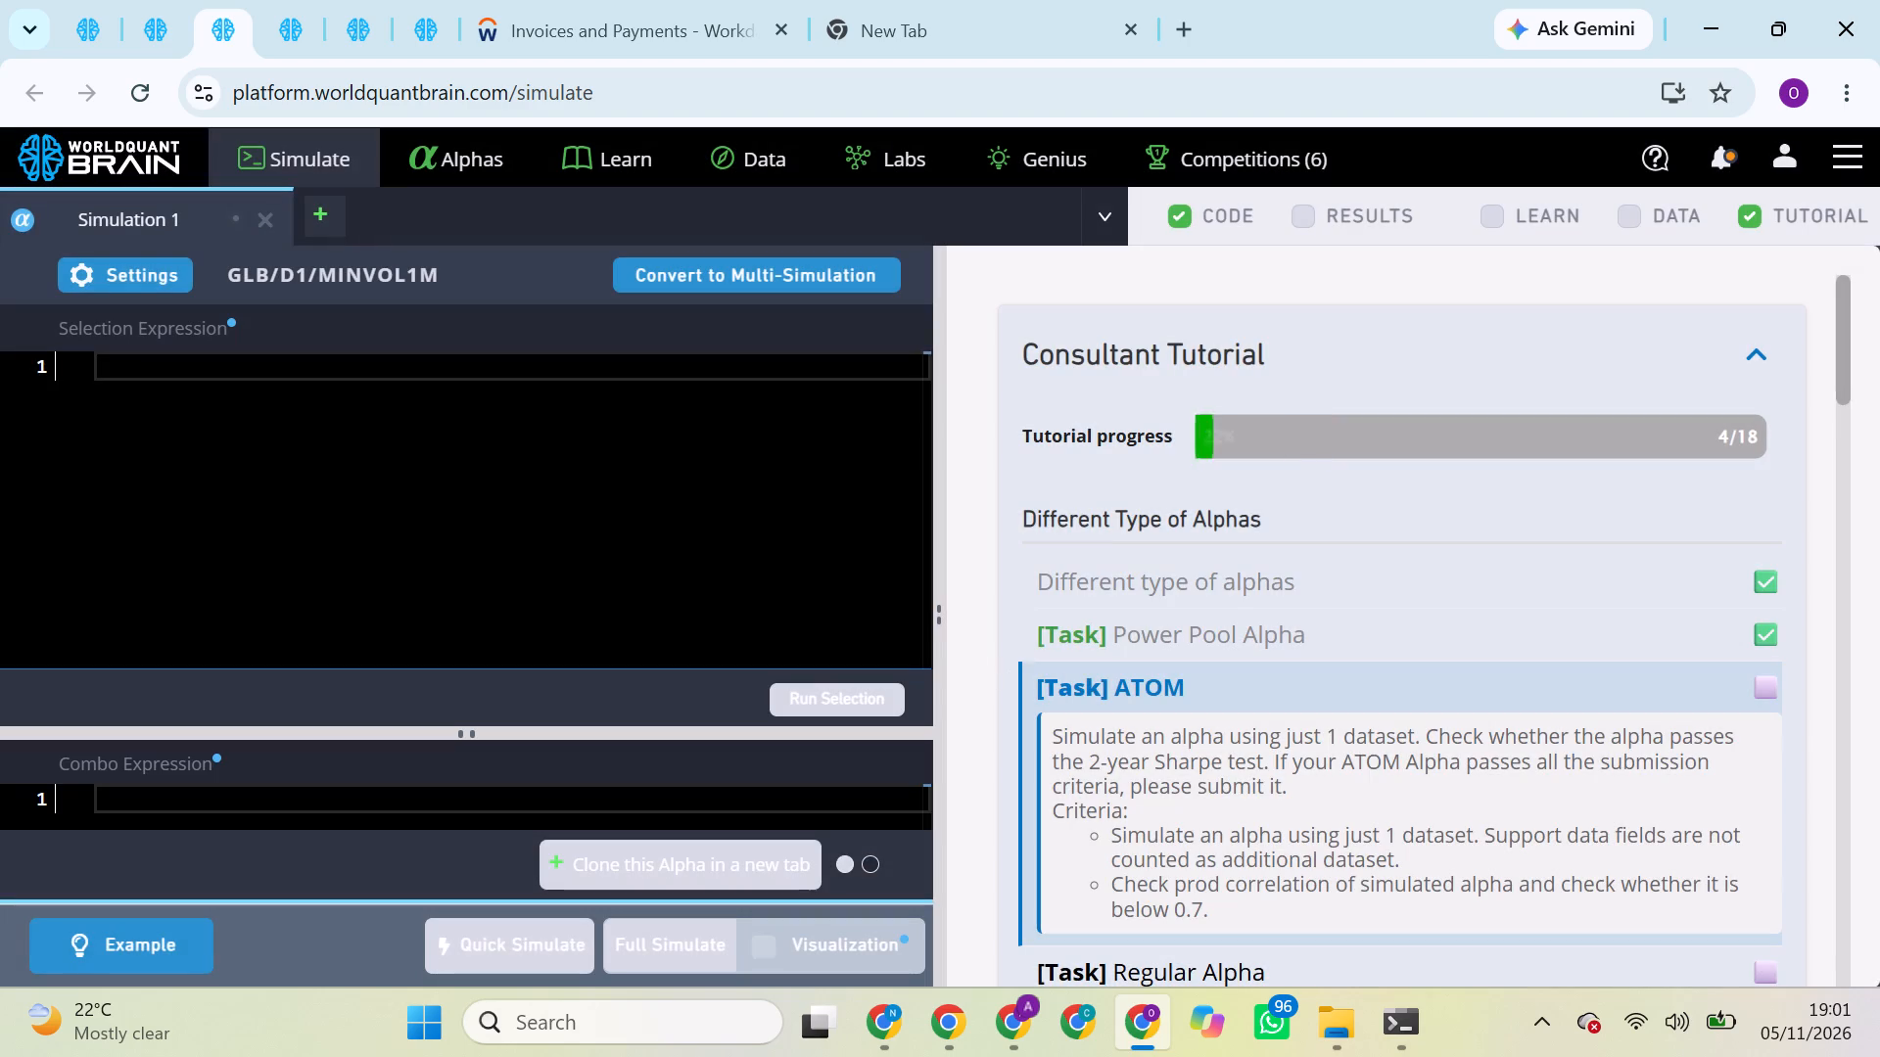
click(273, 212)
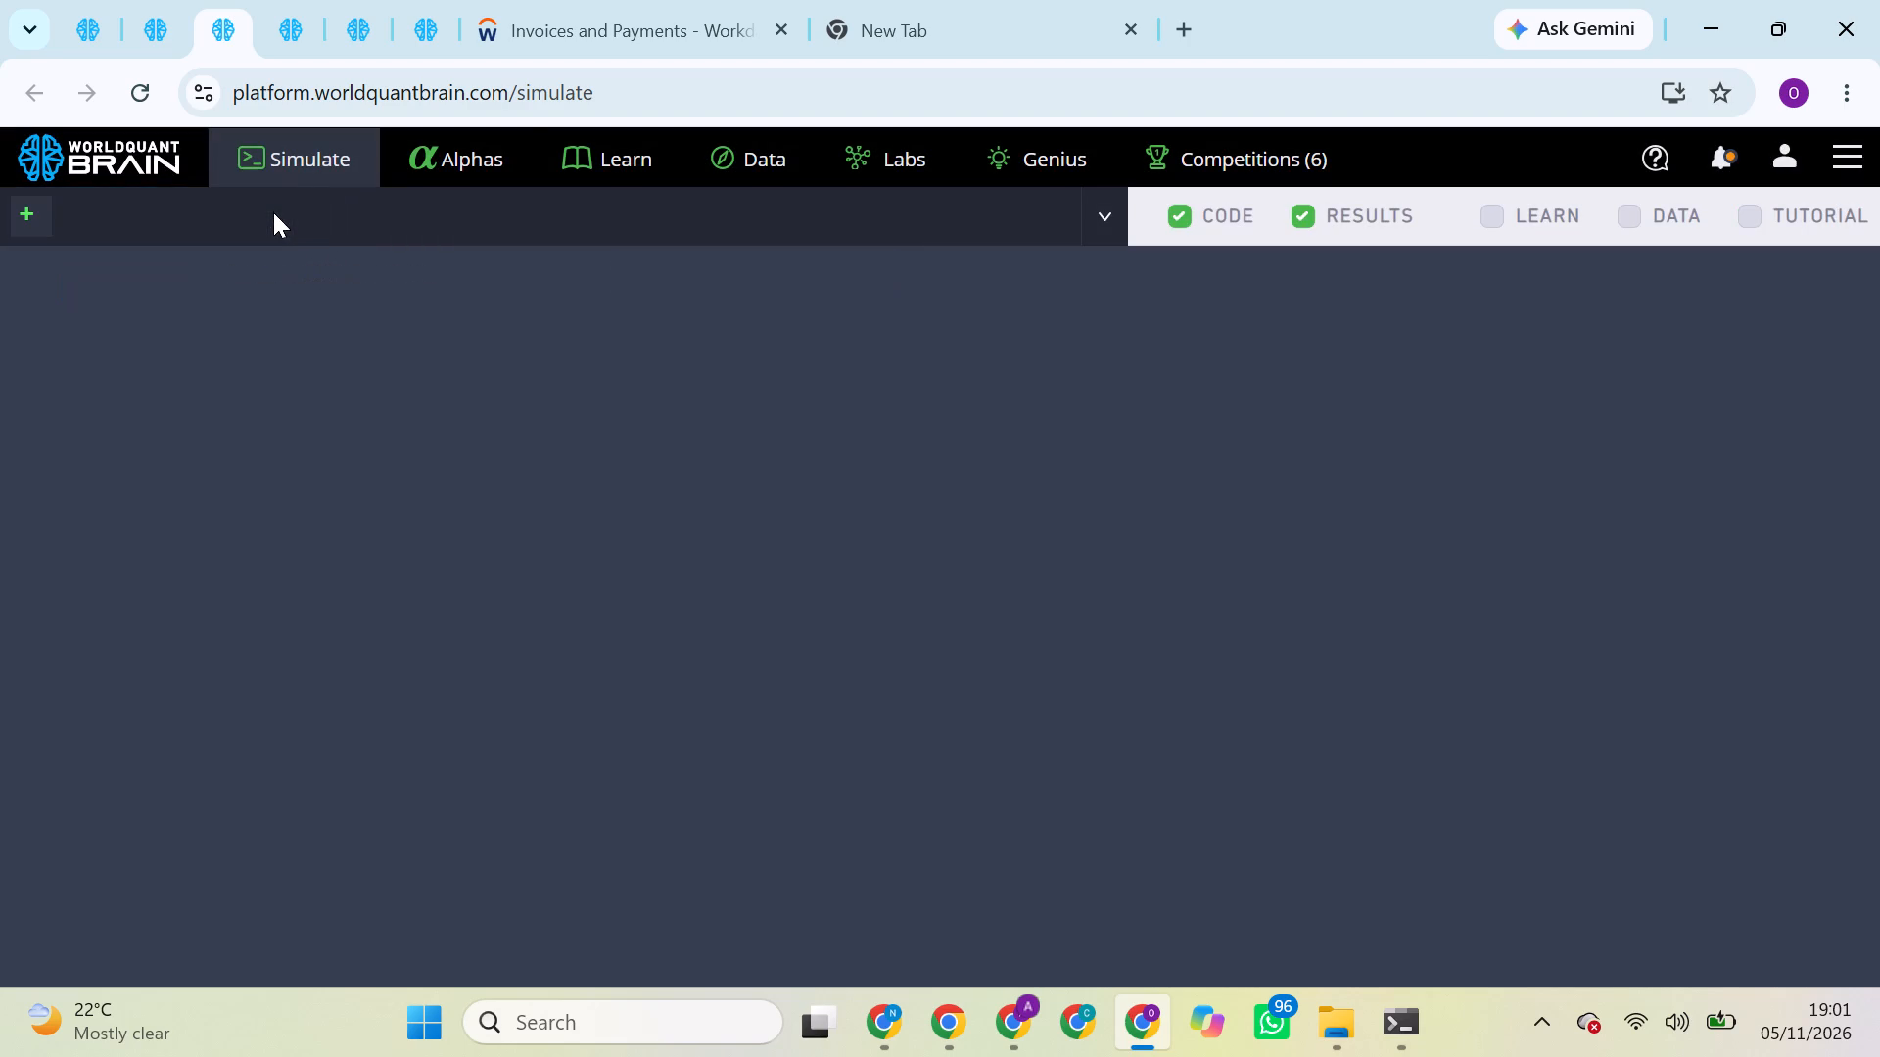
Open the list of submitted alphas in the third browser tab.
click(477, 168)
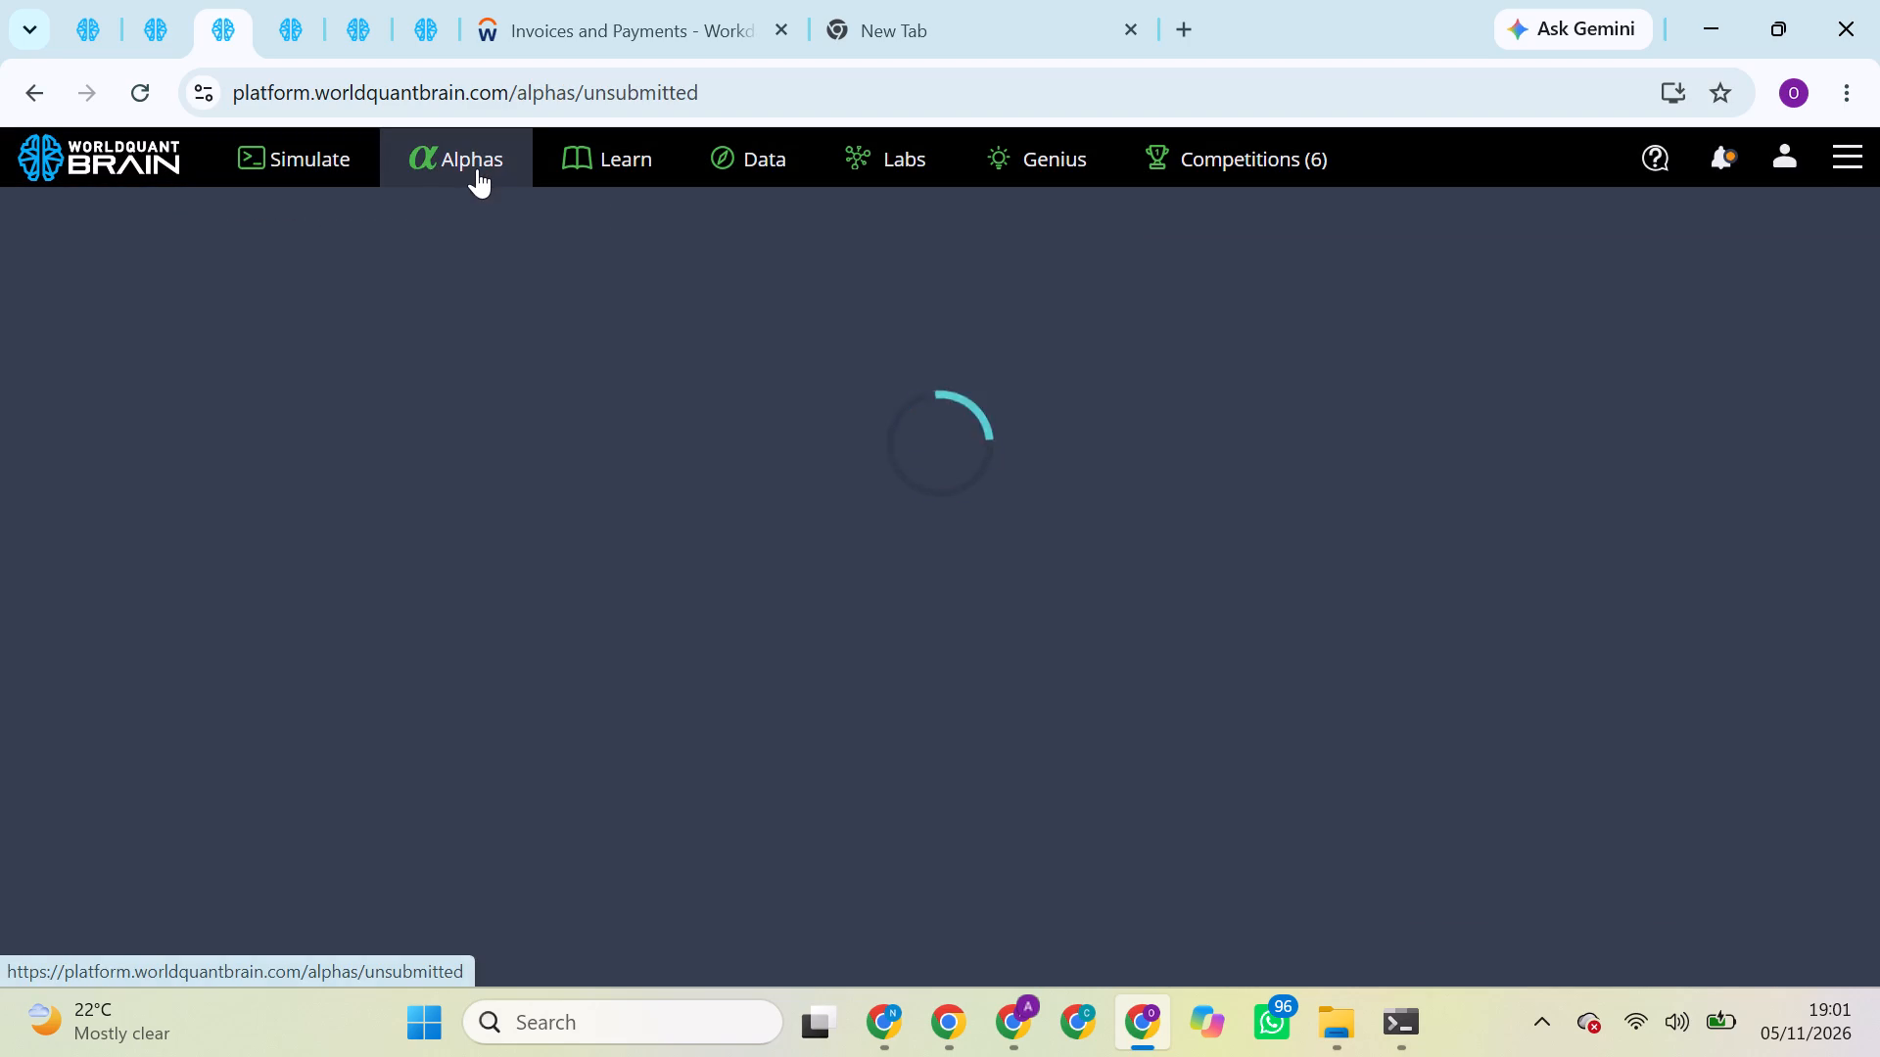
click(748, 336)
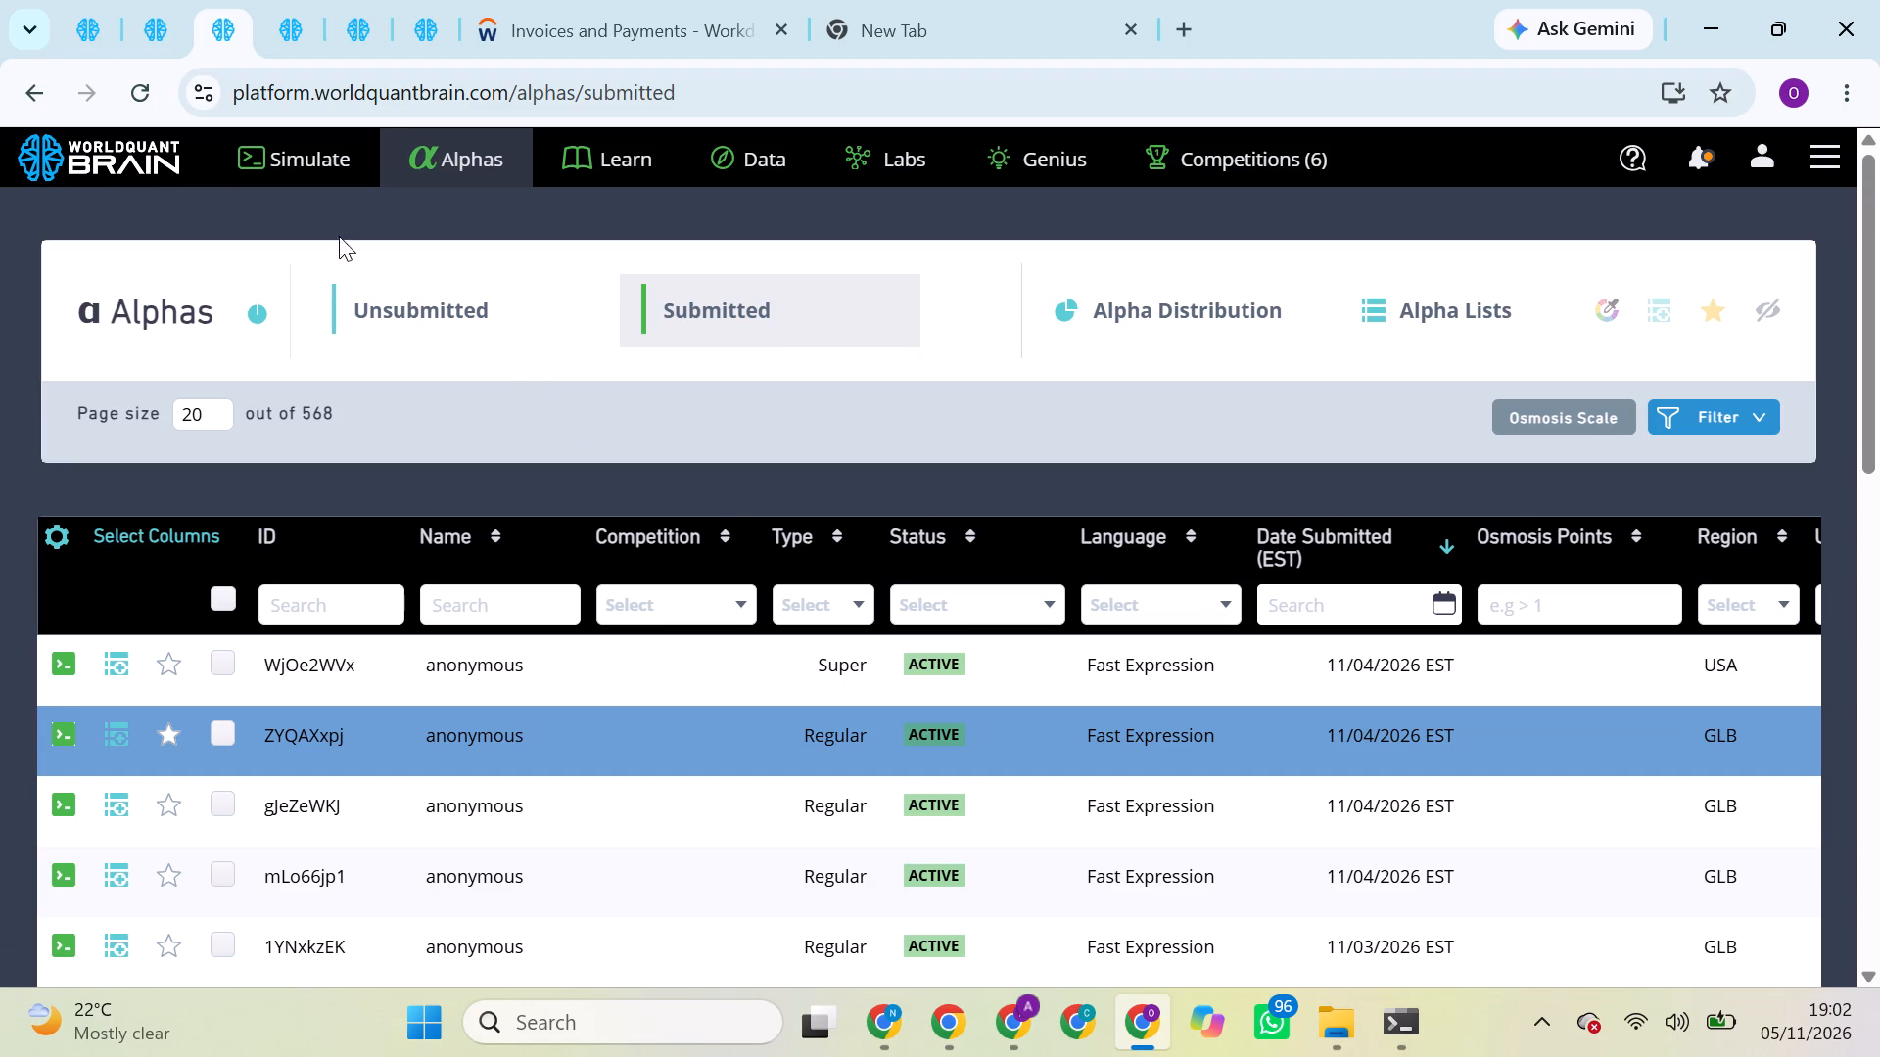
Review the IS Summary of Super Simulation 1 in the first browser tab and run its Prod Correlation check.
click(102, 0)
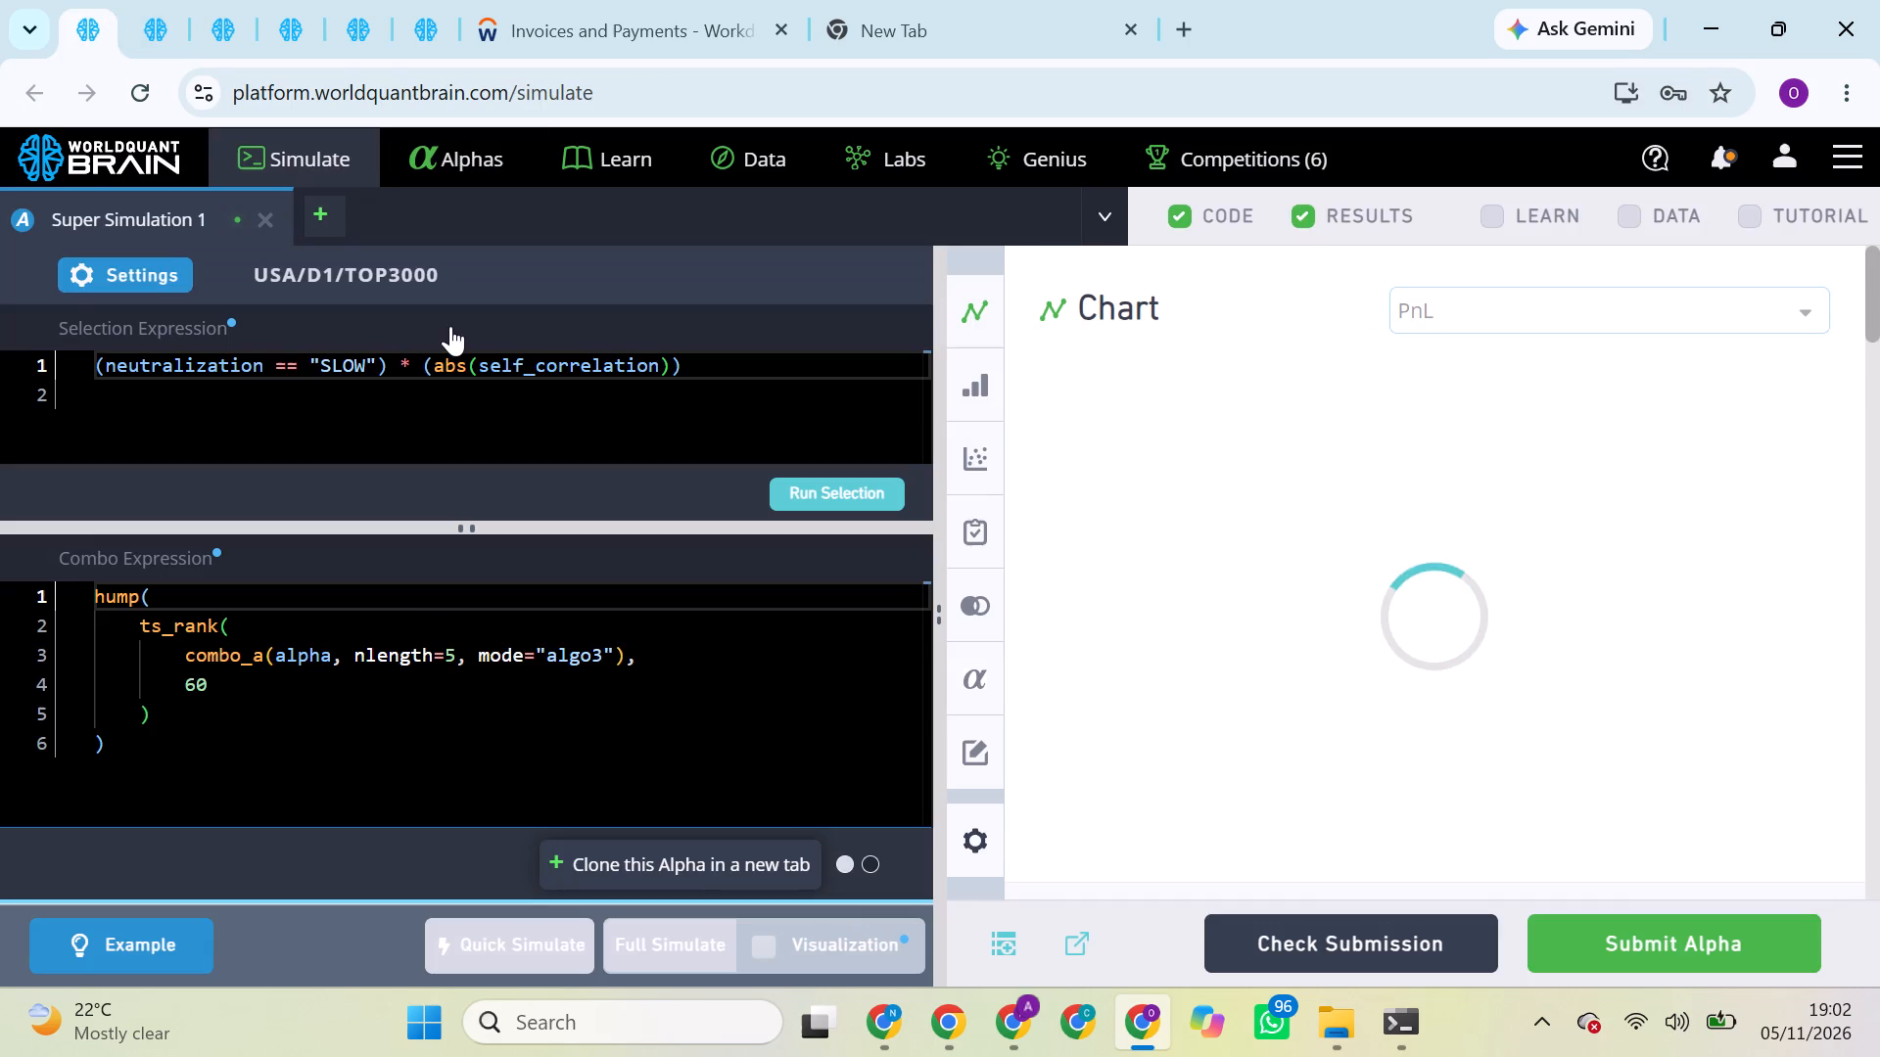
scroll(1282, 740, down, 2)
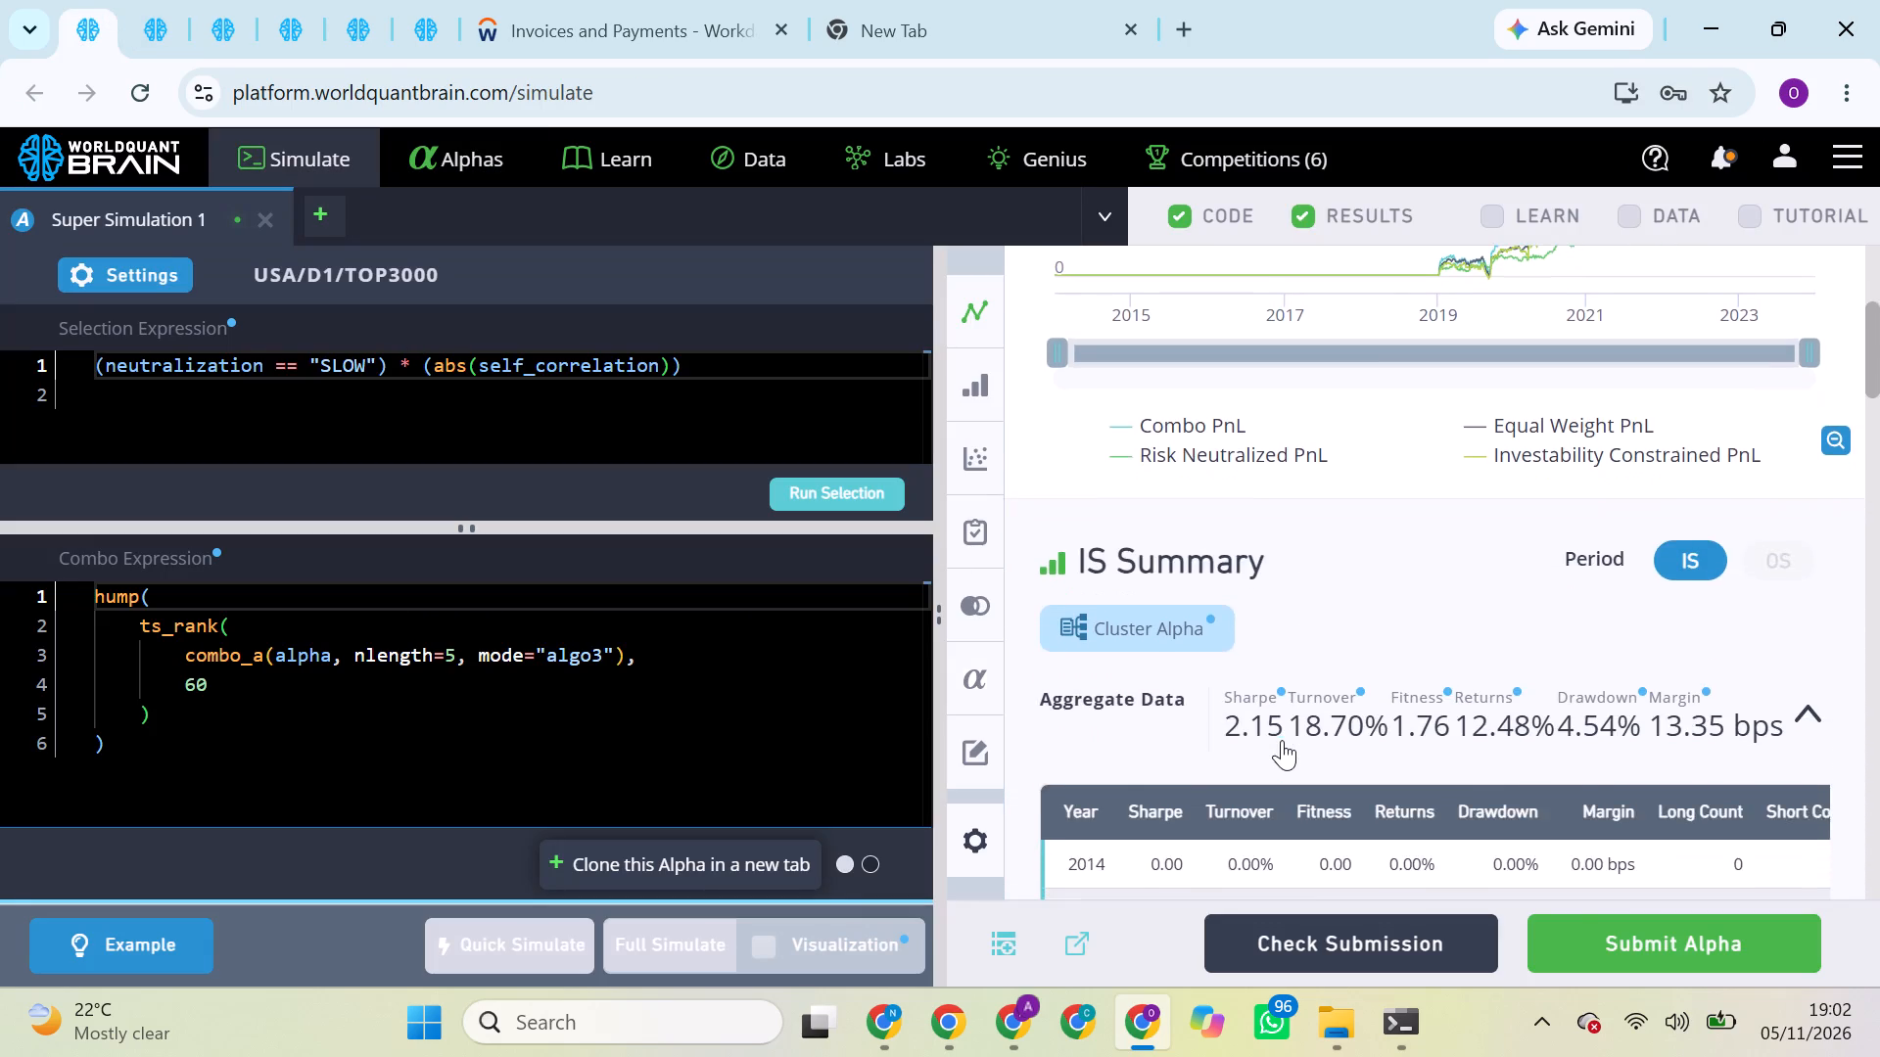
scroll(1282, 740, down, 4)
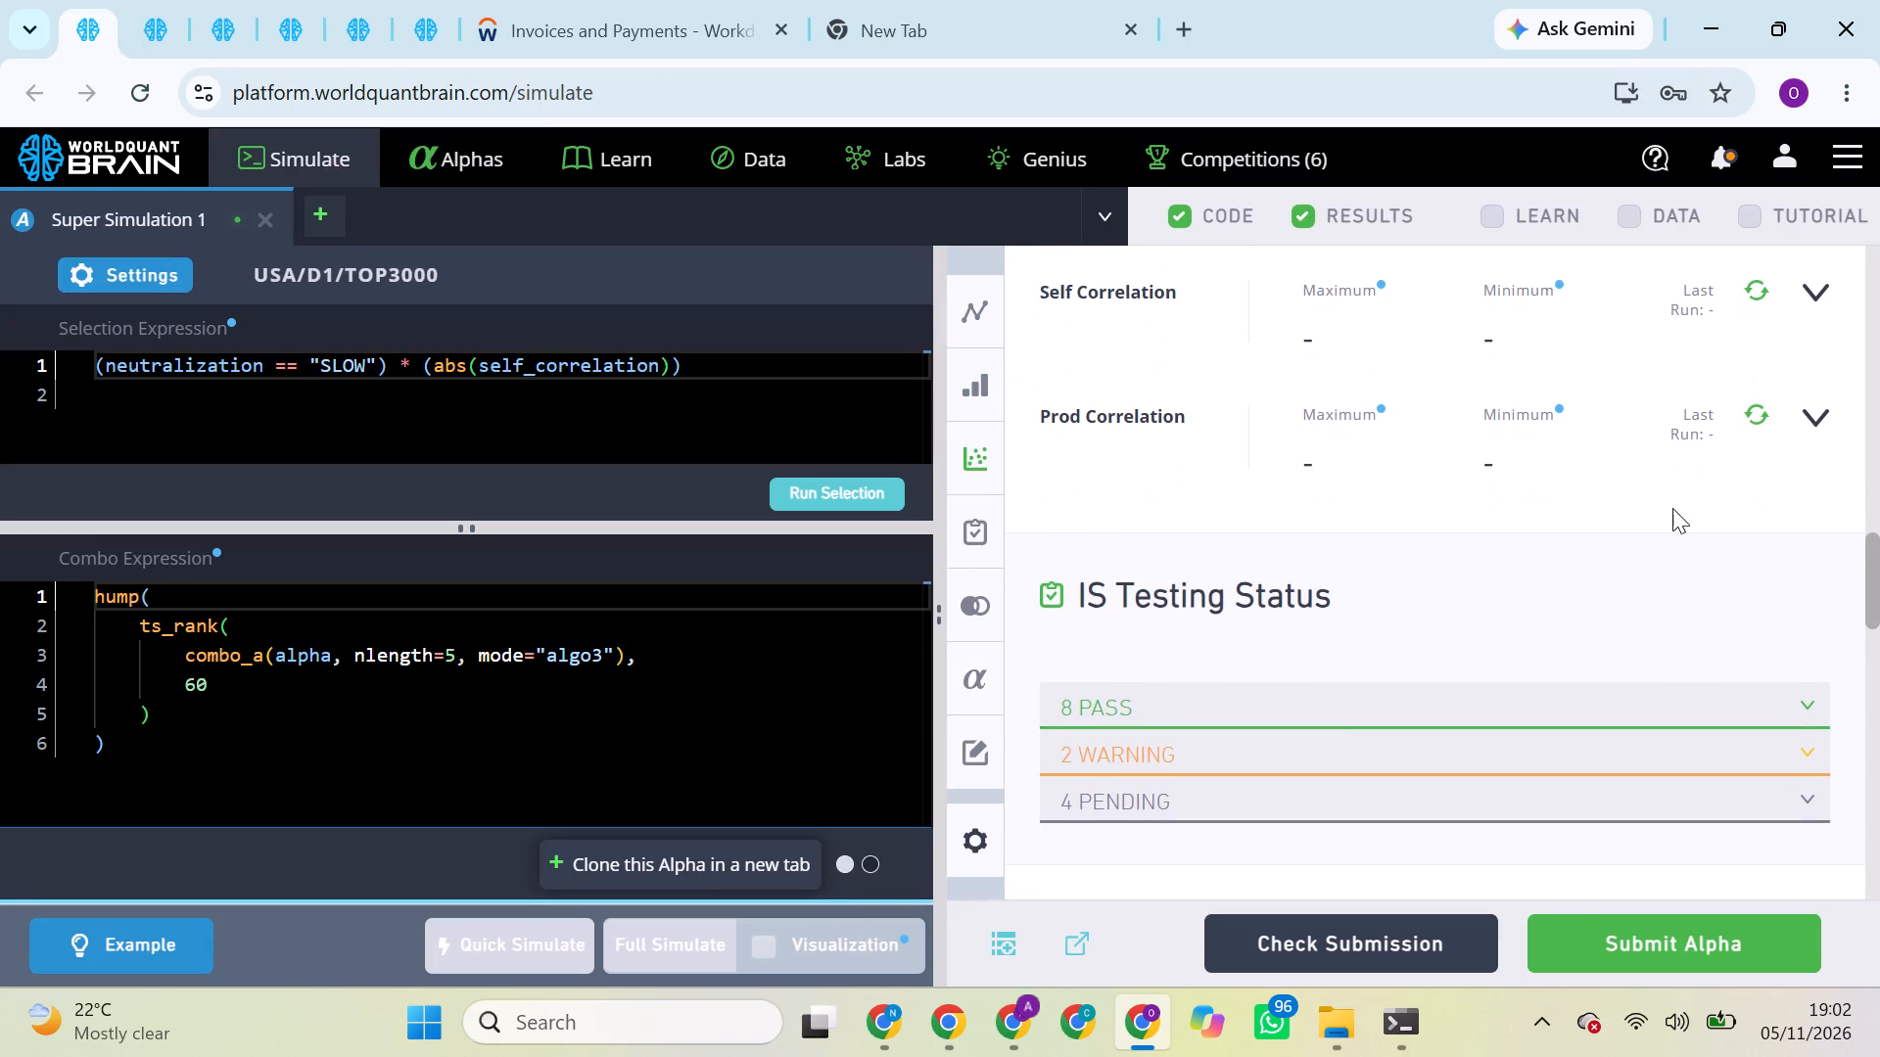
click(1761, 409)
click(1545, 551)
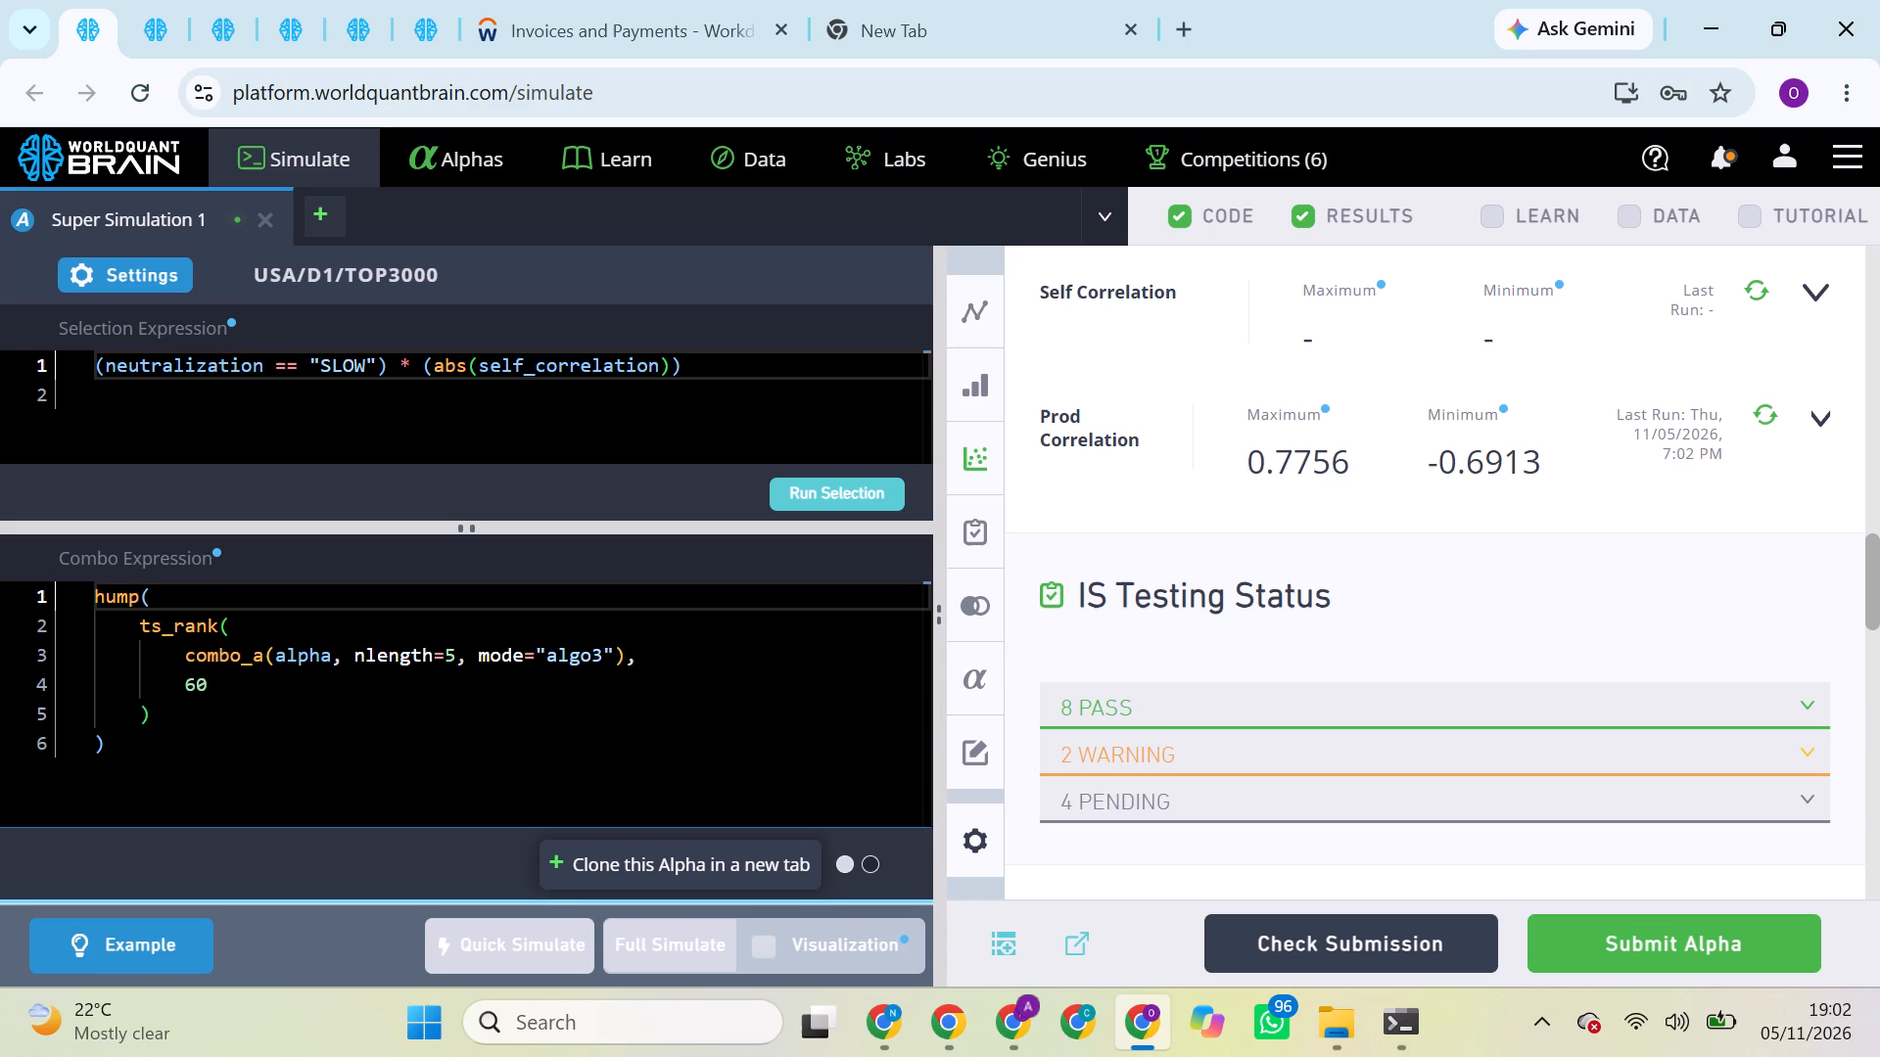
Open the unsubmitted alphas list in the first browser tab and show the details of regular alpha e75Q18ZJ.
click(149, 12)
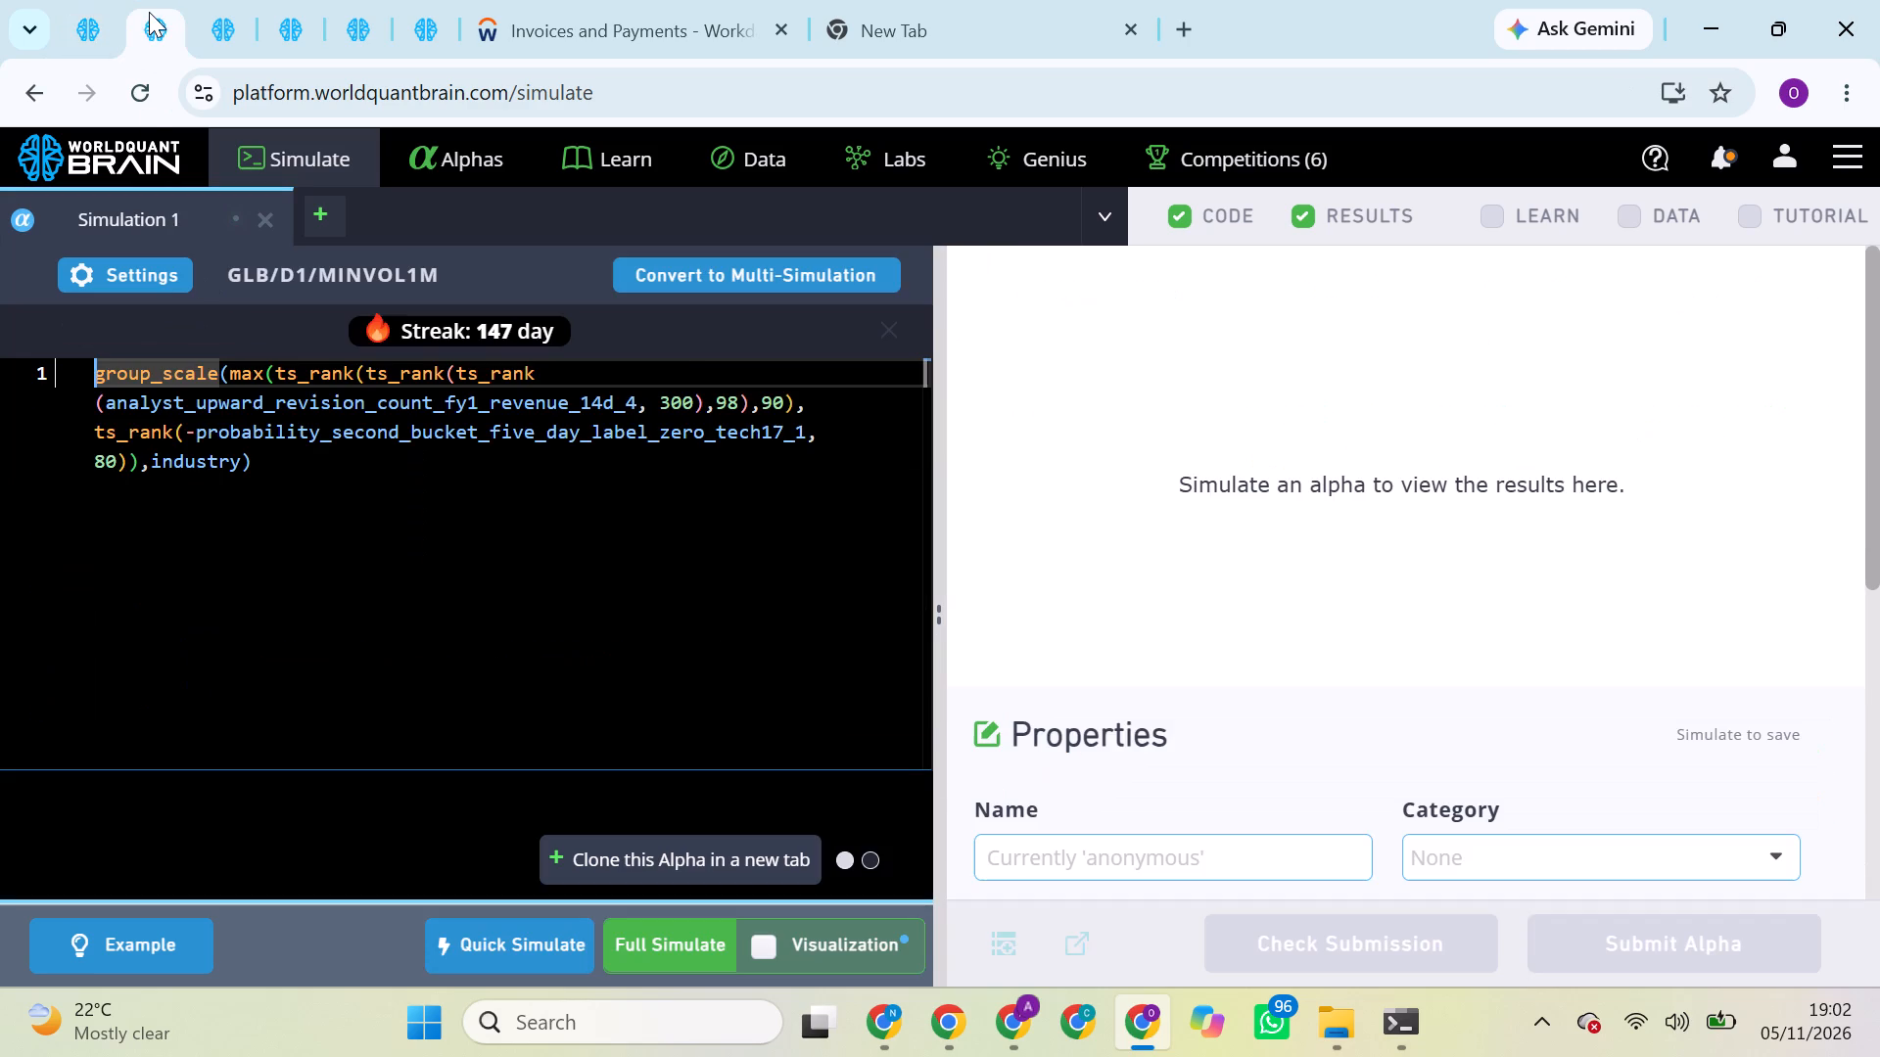
click(86, 10)
click(467, 149)
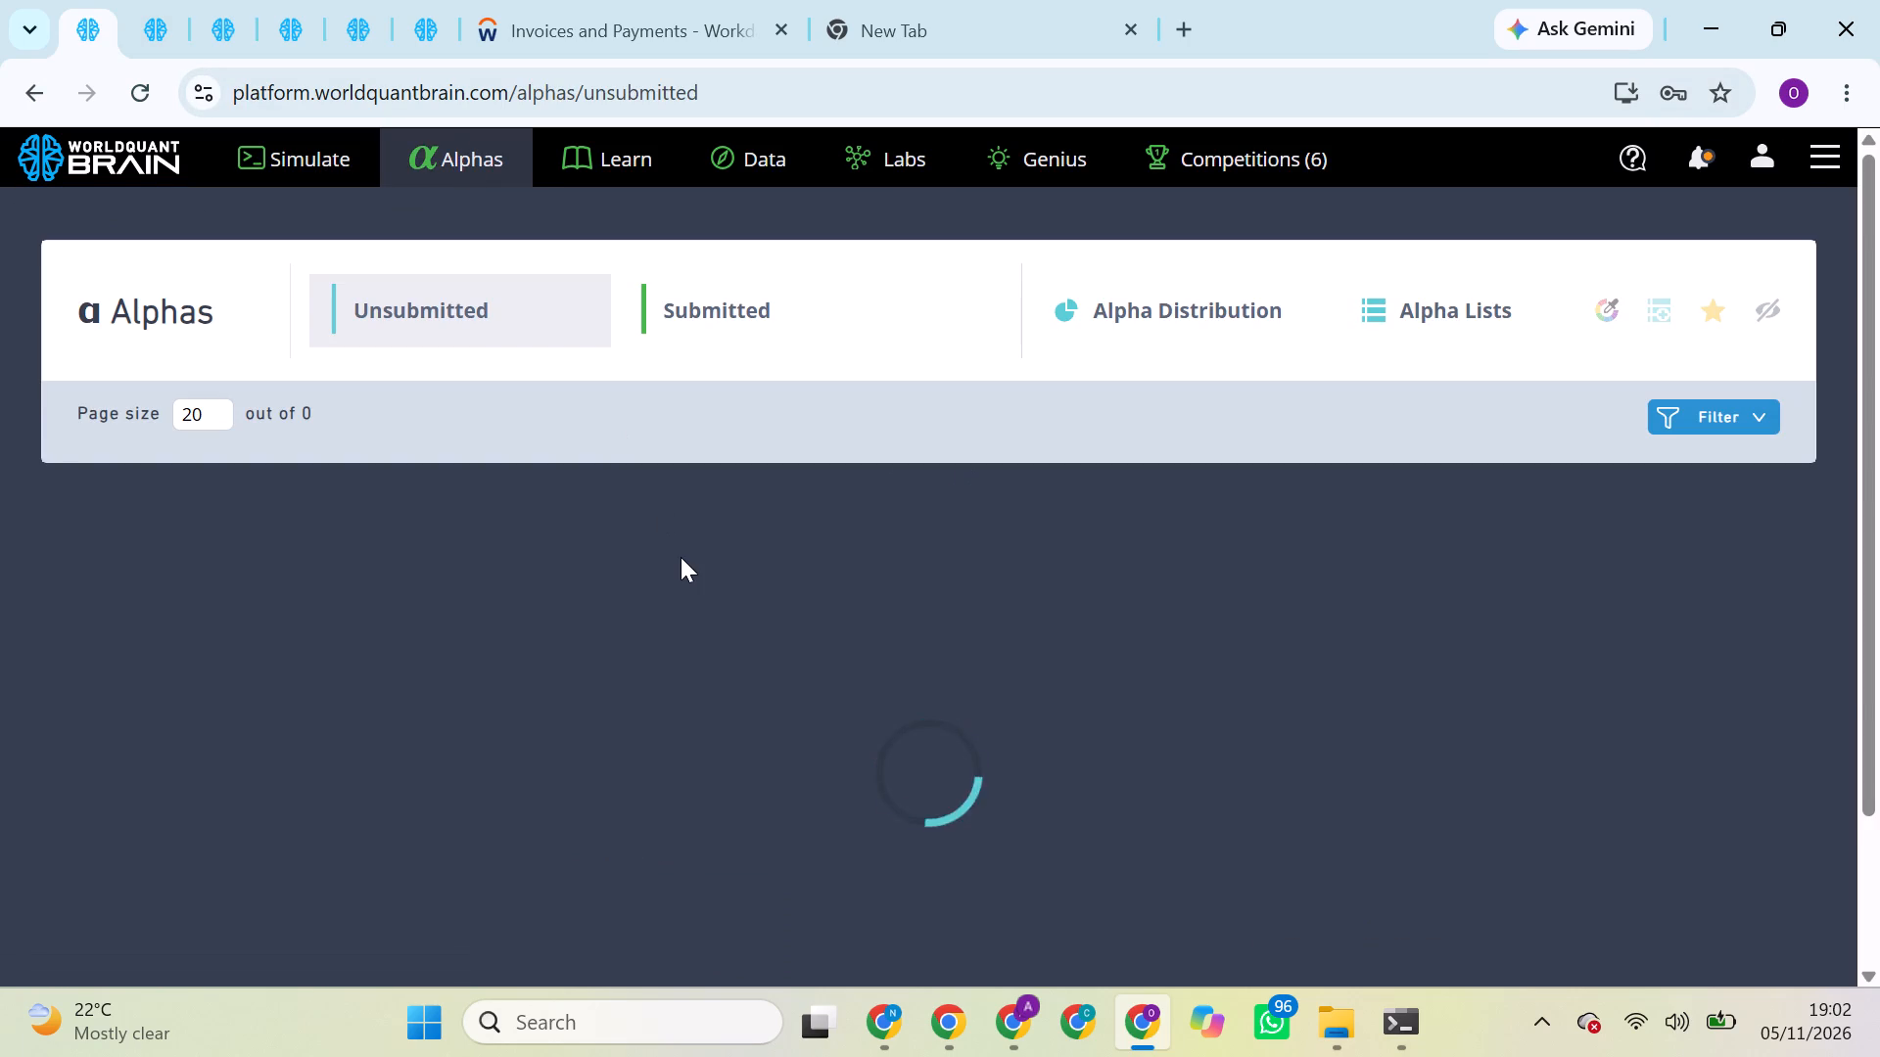
scroll(672, 661, down, 1)
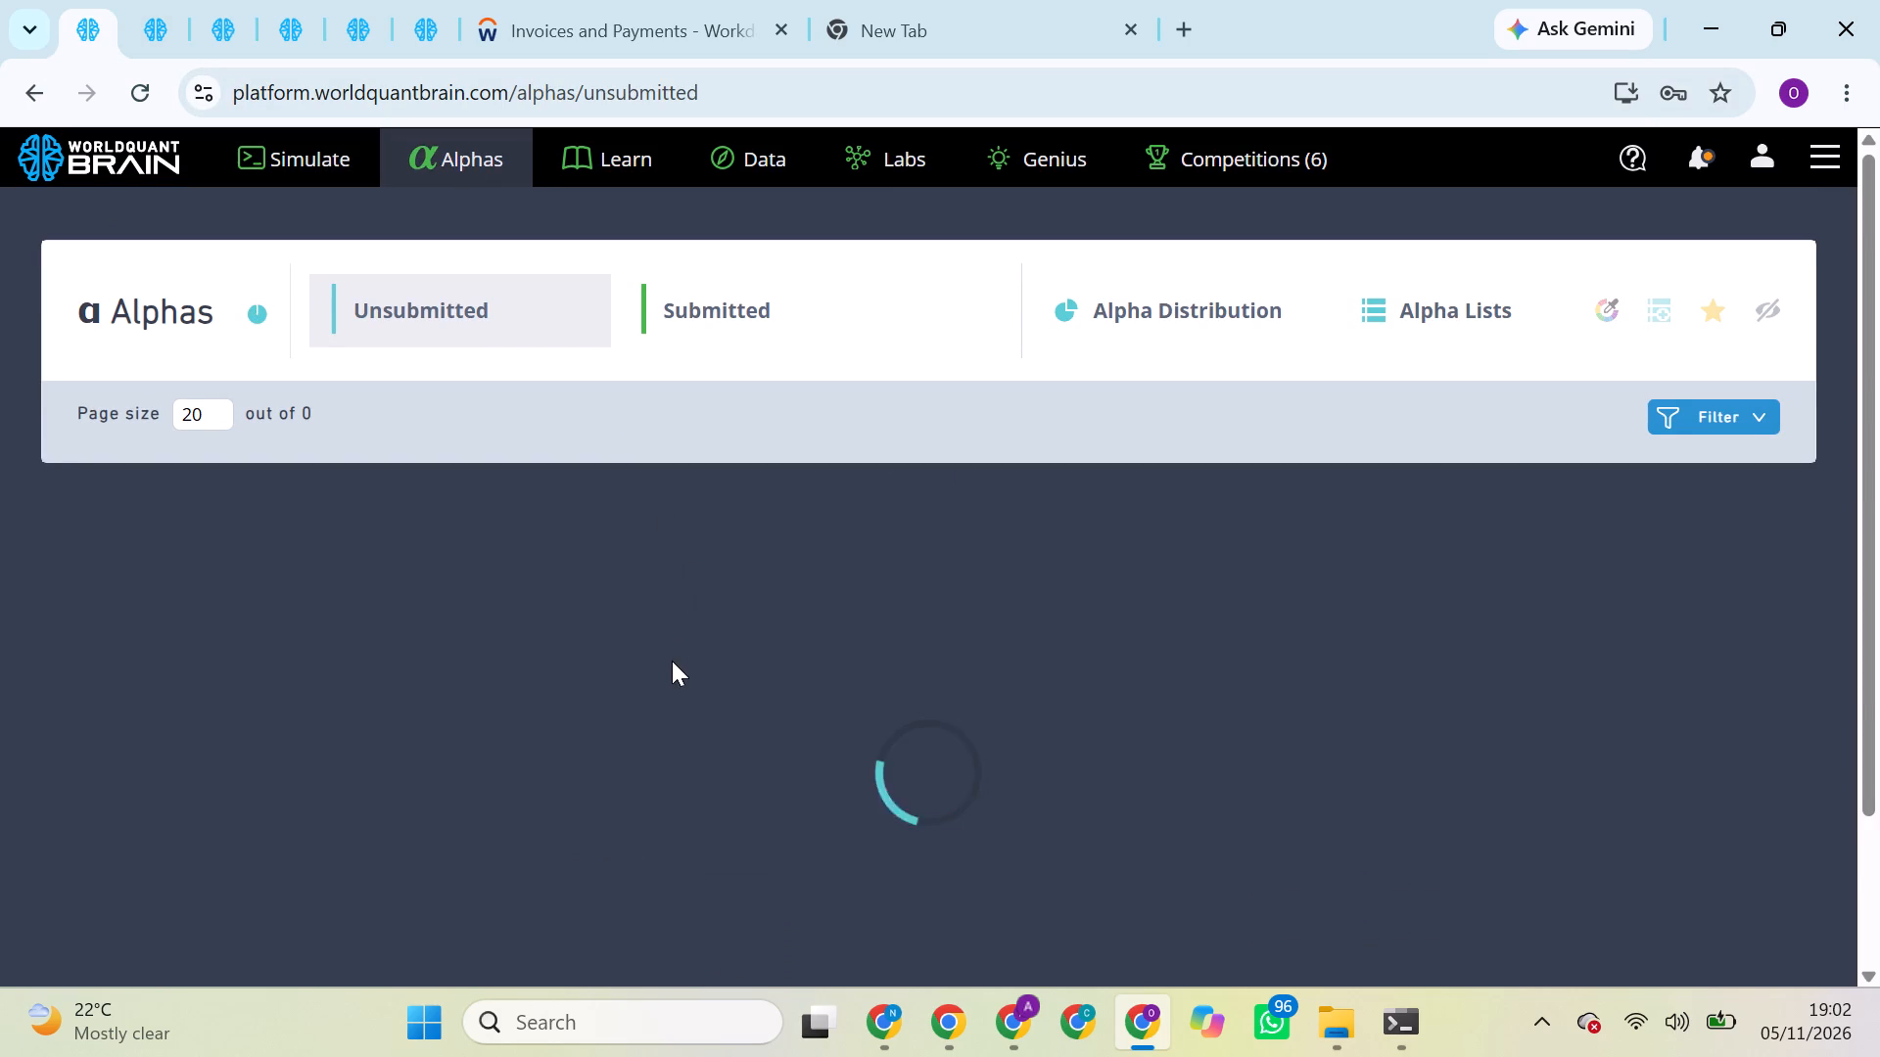
scroll(672, 661, down, 4)
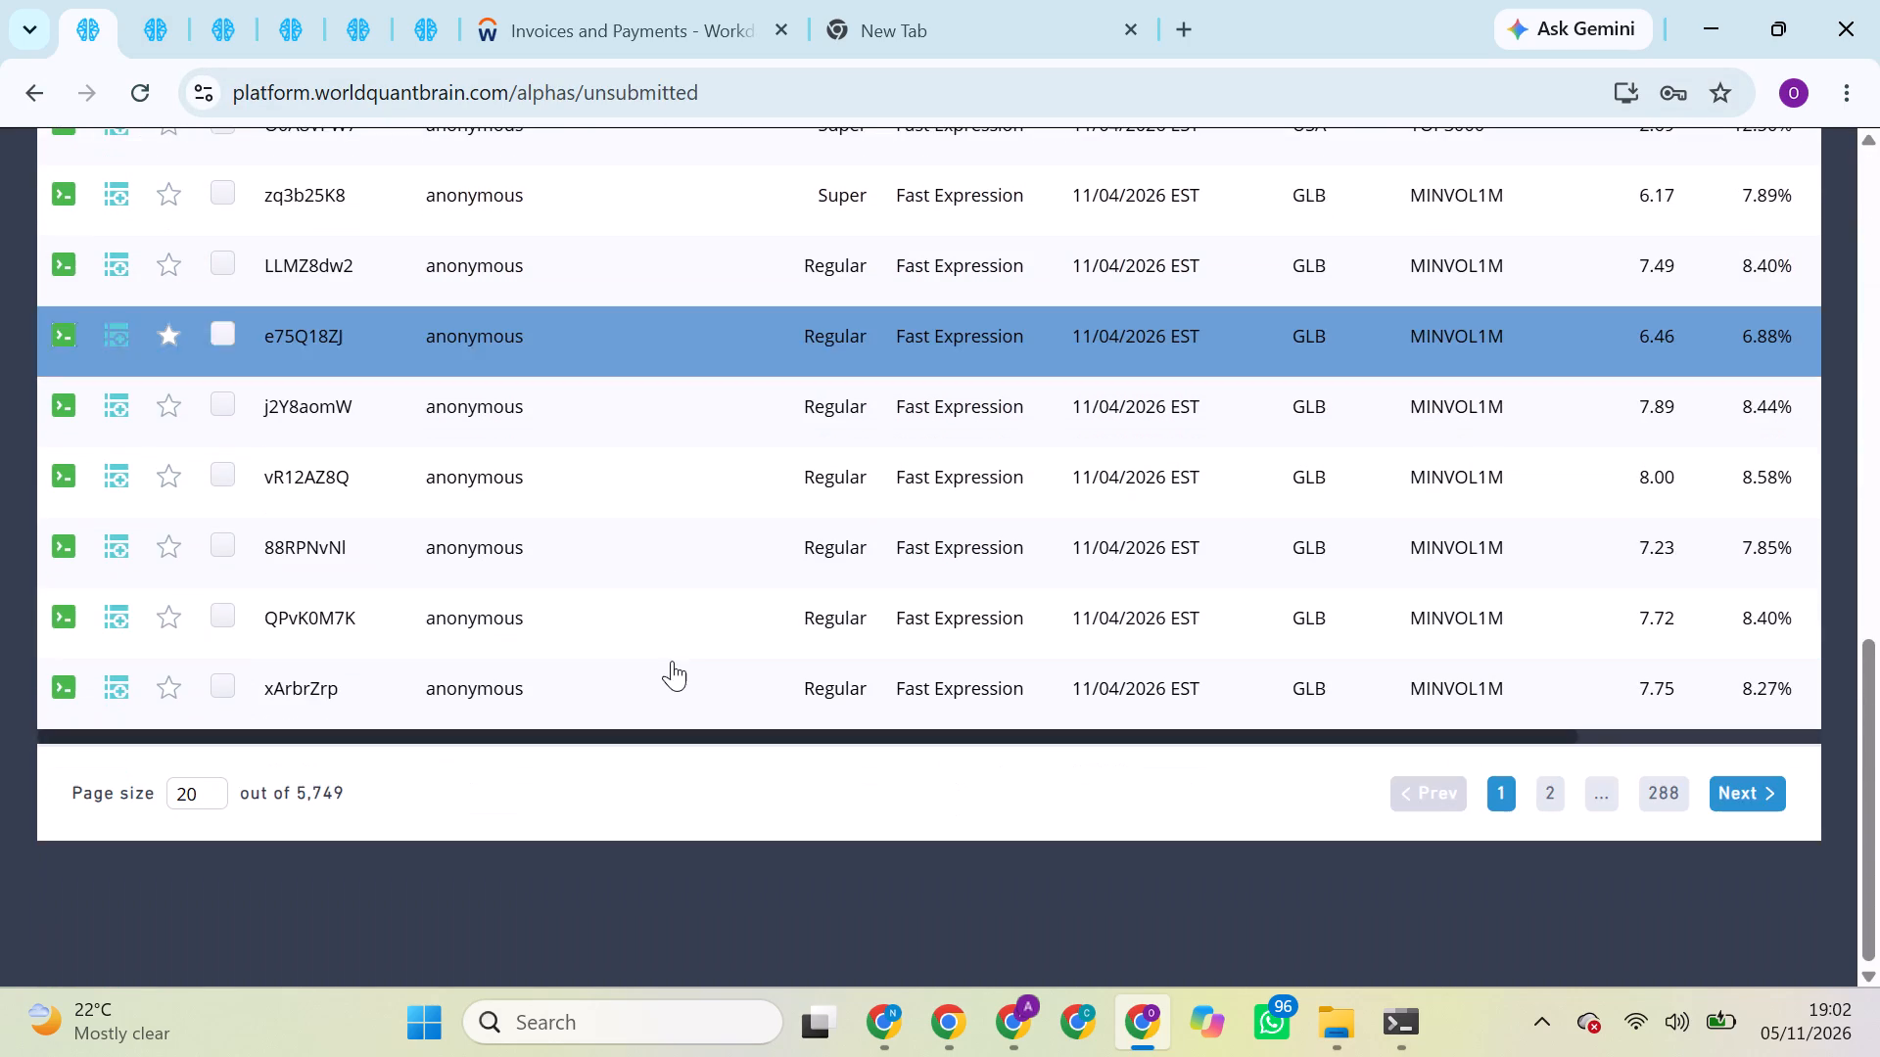
click(1280, 353)
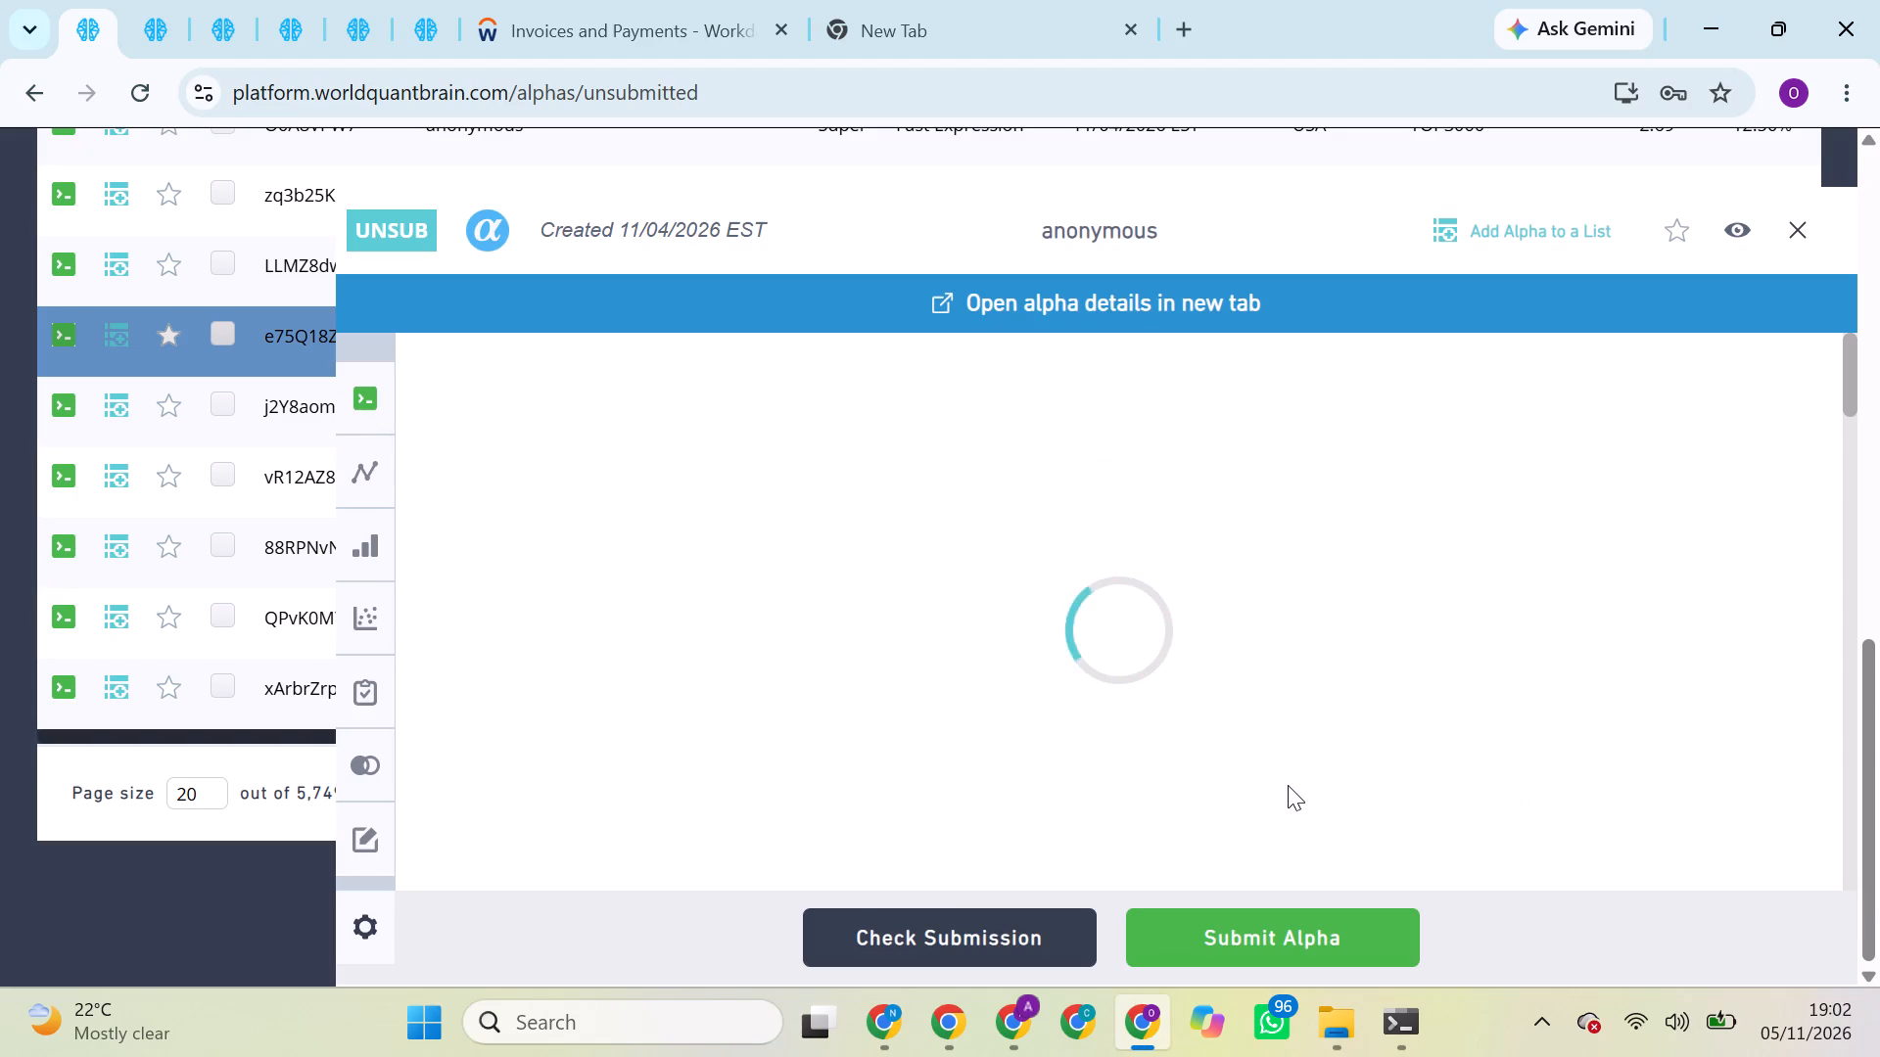
Examine the IS Testing Status of alpha e75Q18ZJ, expanding its warnings.
click(1288, 785)
scroll(1172, 736, down, 2)
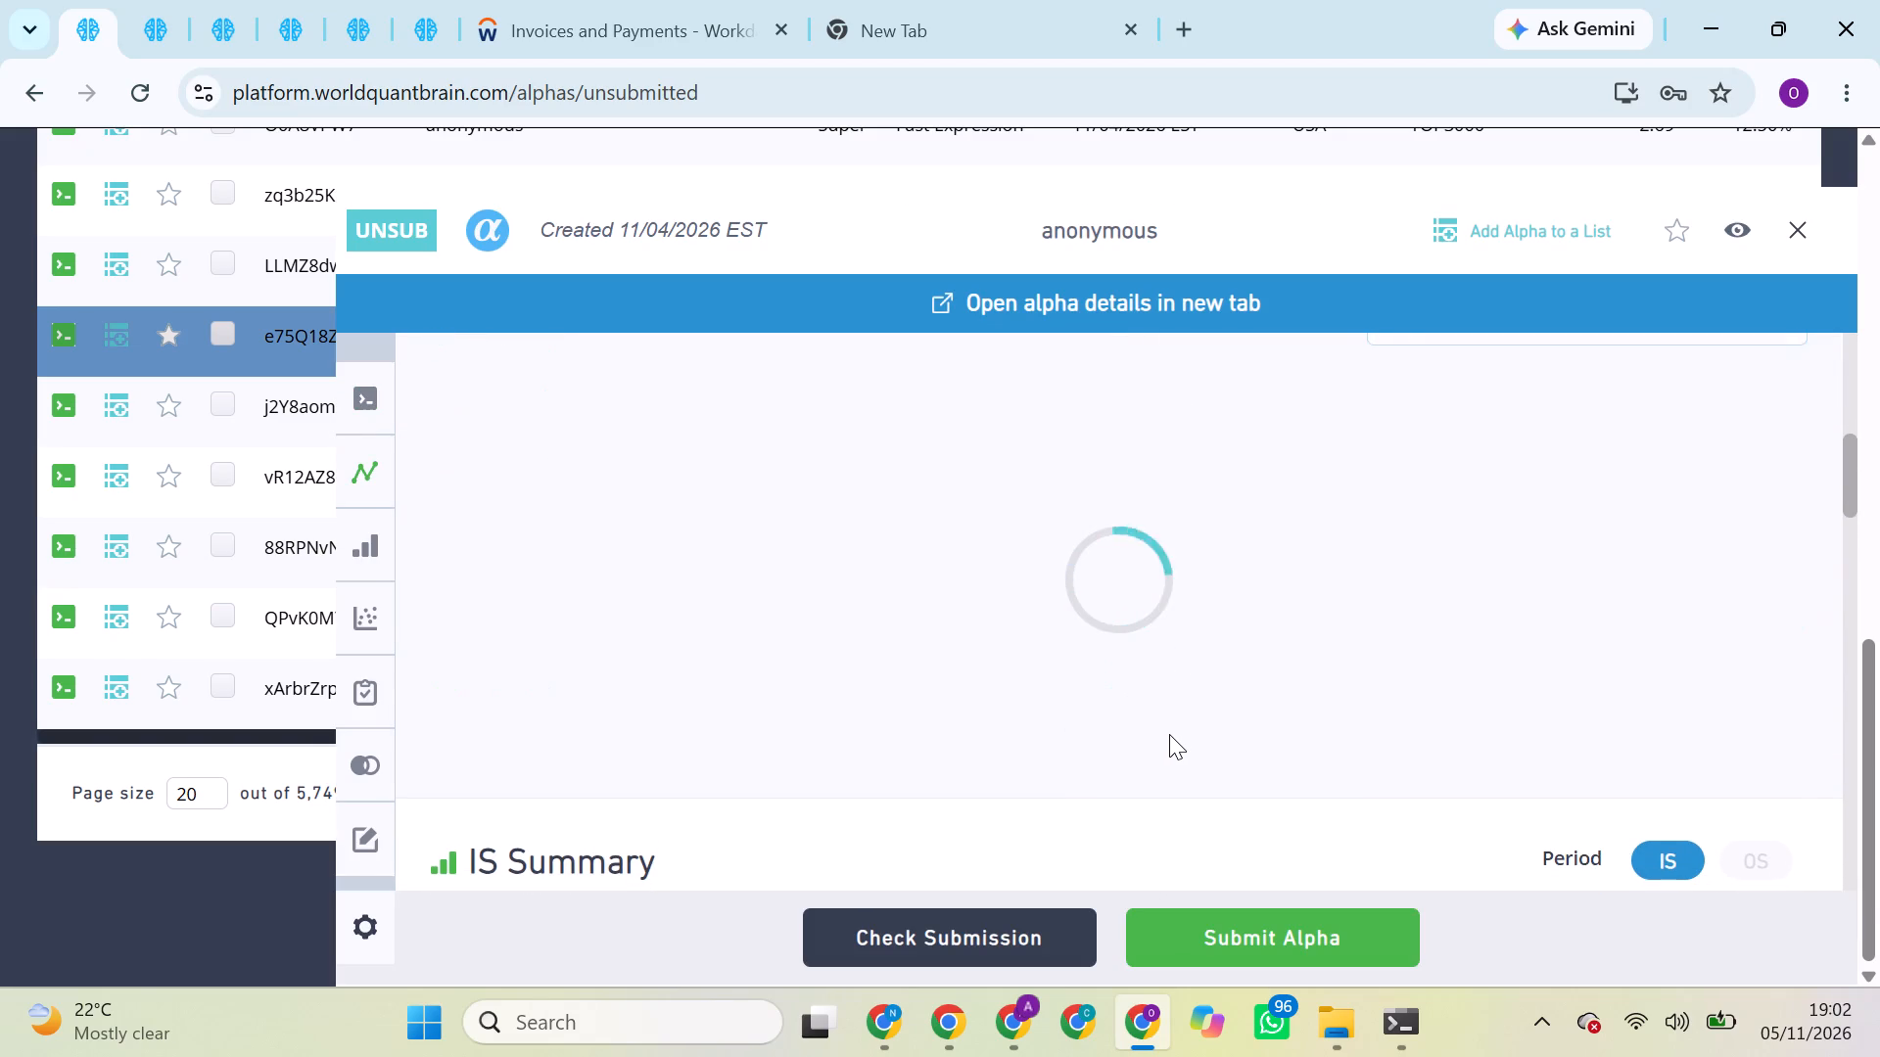
scroll(993, 693, down, 4)
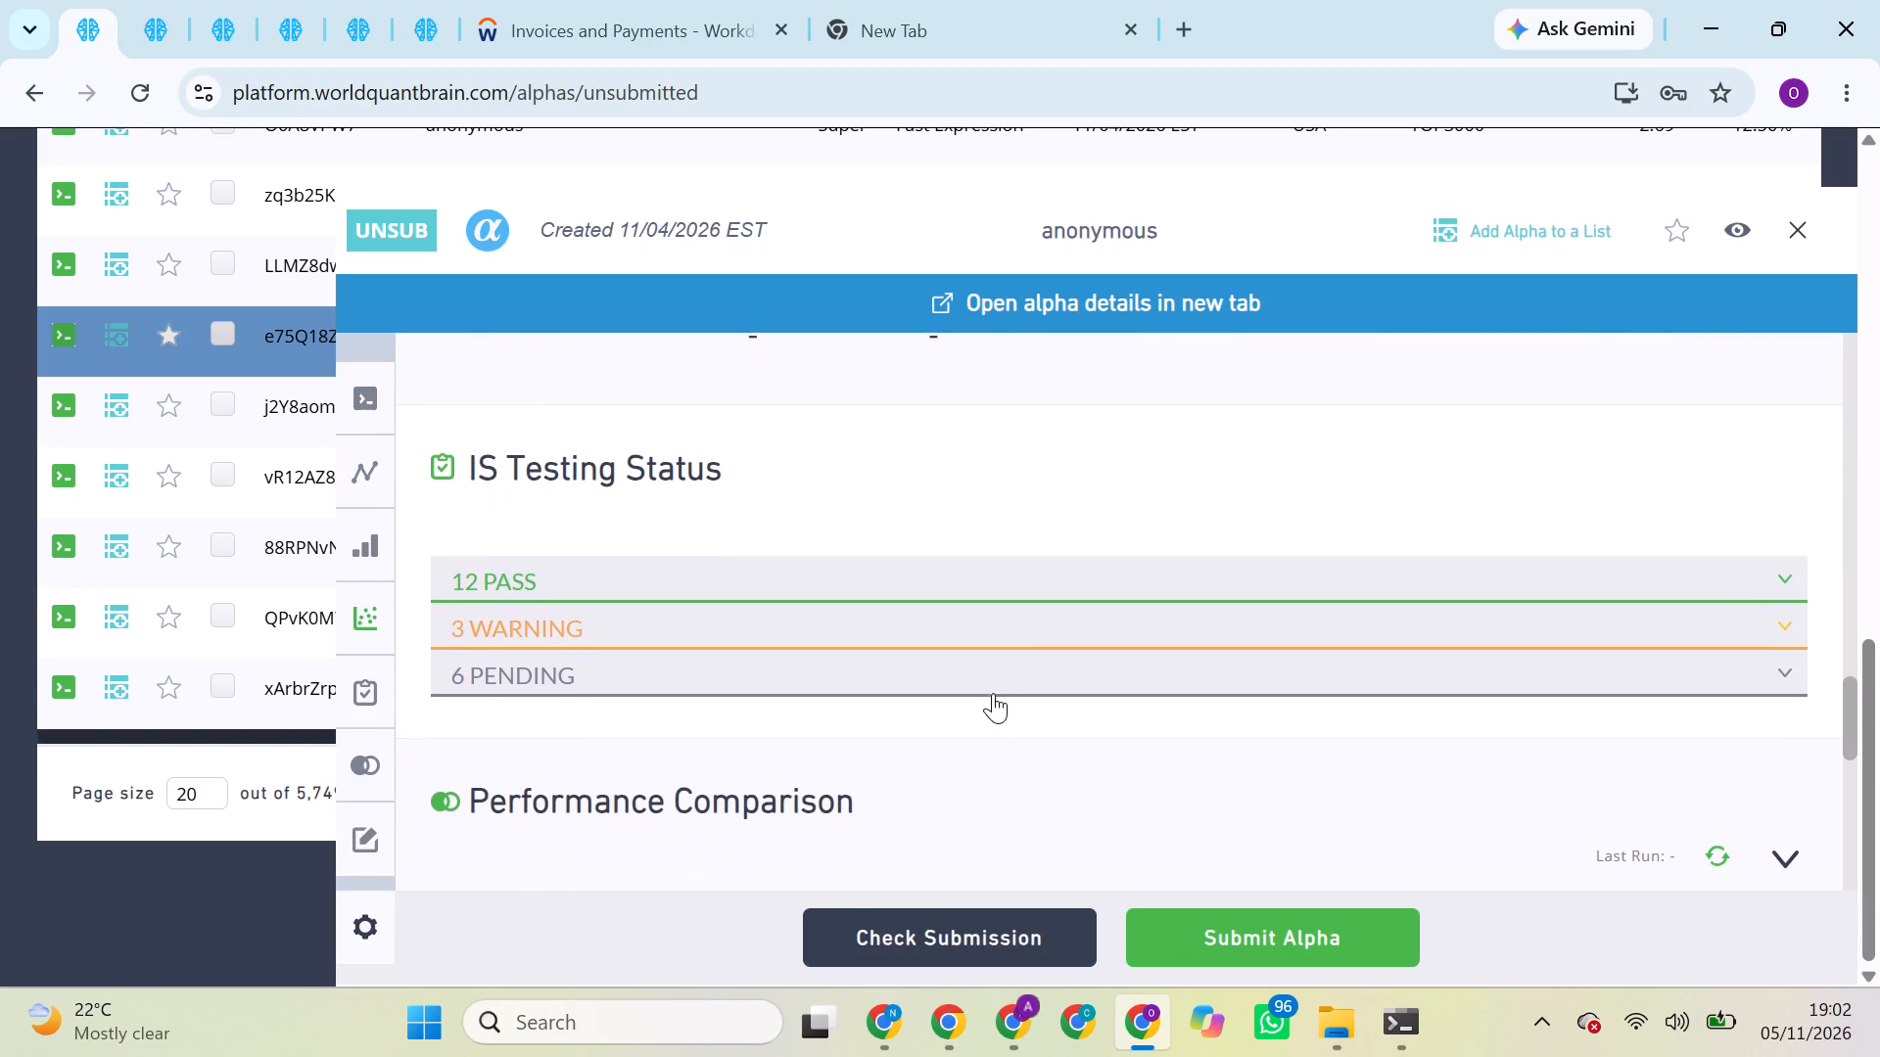
scroll(1269, 590, up, 1)
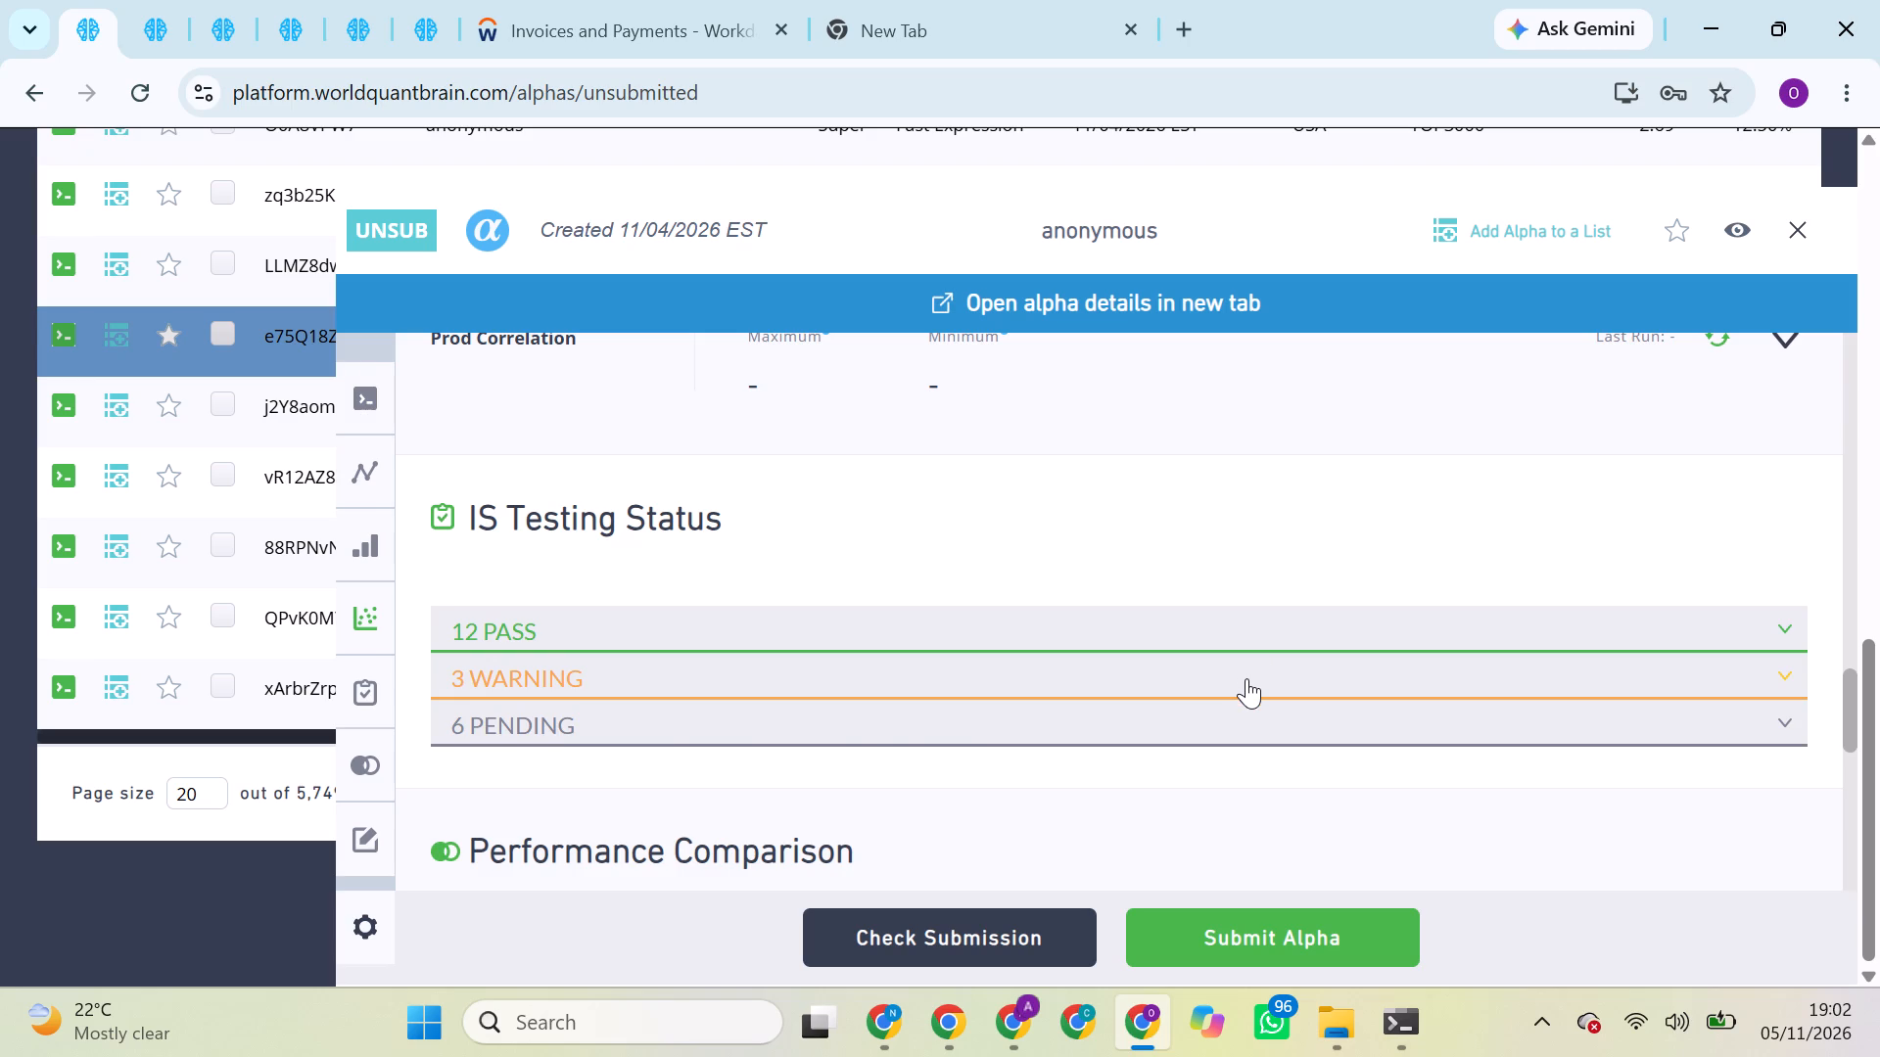
double_click(1246, 678)
click(1246, 678)
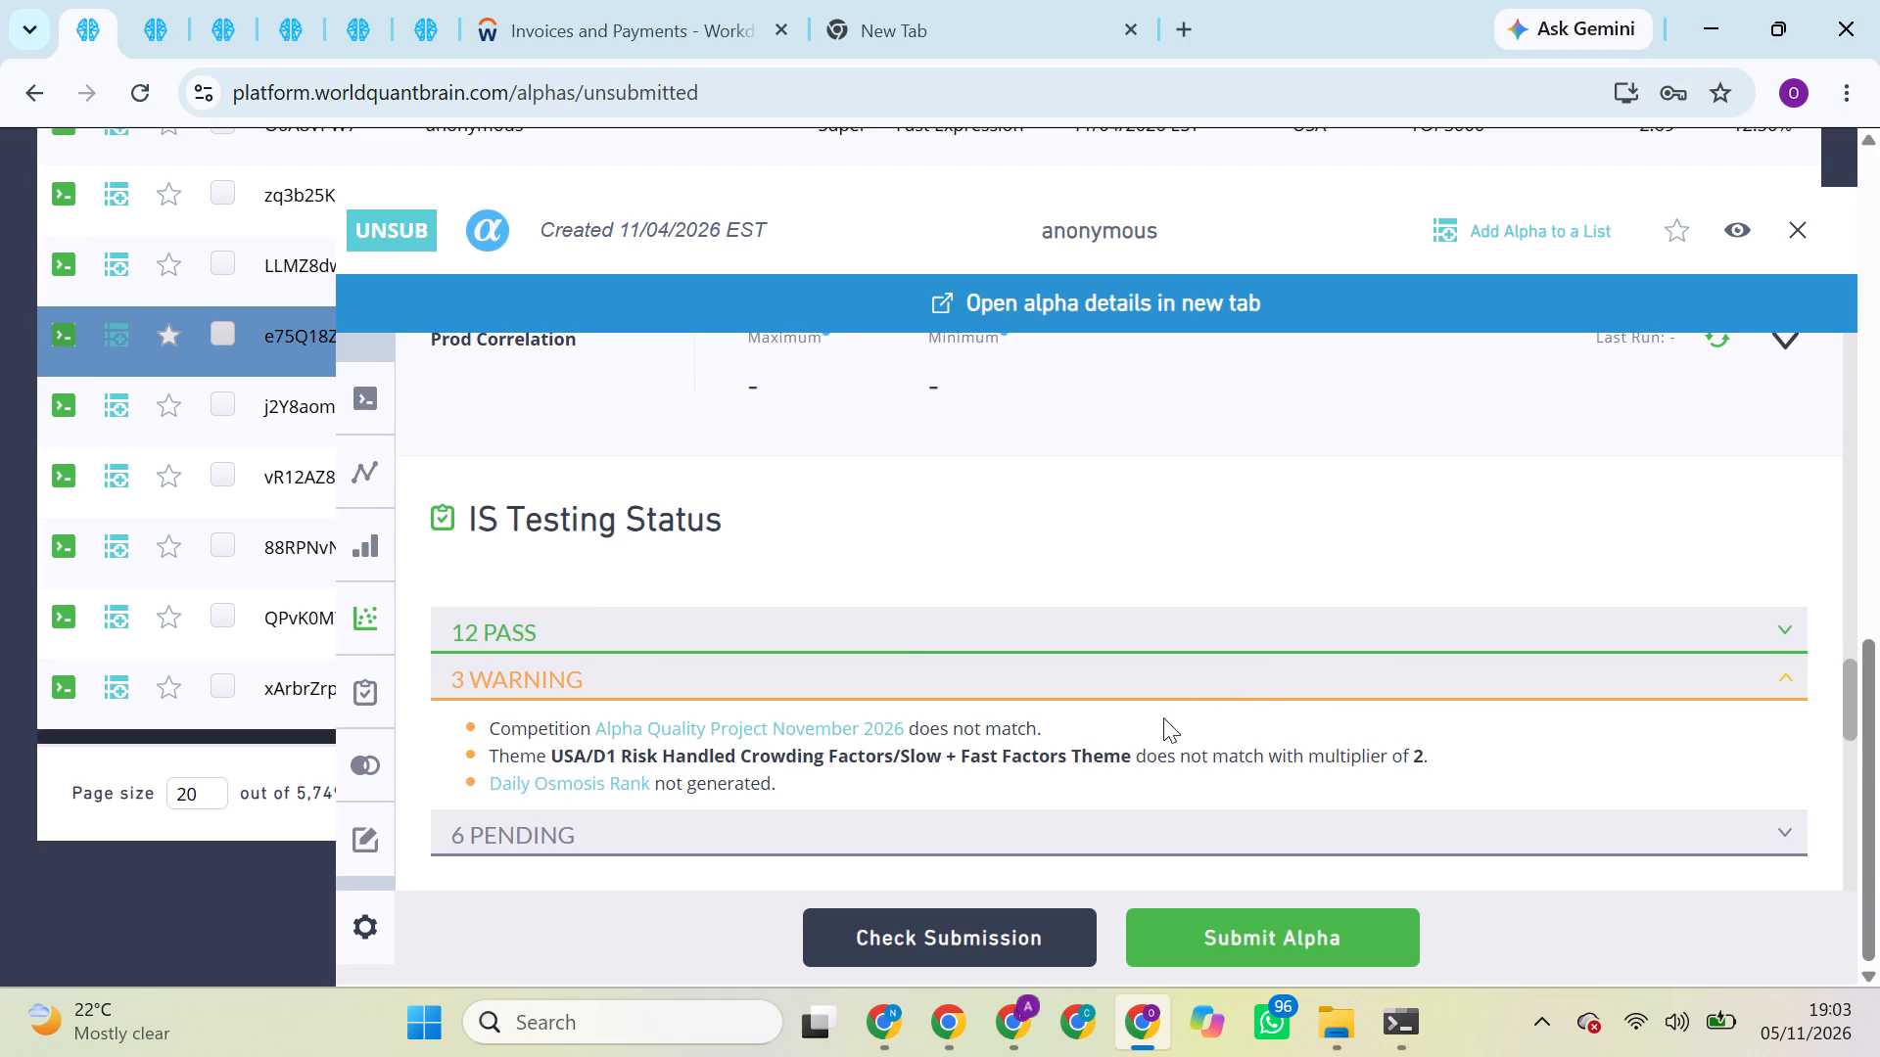
Run the Prod, Self and Power Pool Correlation checks for alpha e75Q18ZJ.
scroll(1190, 697, up, 2)
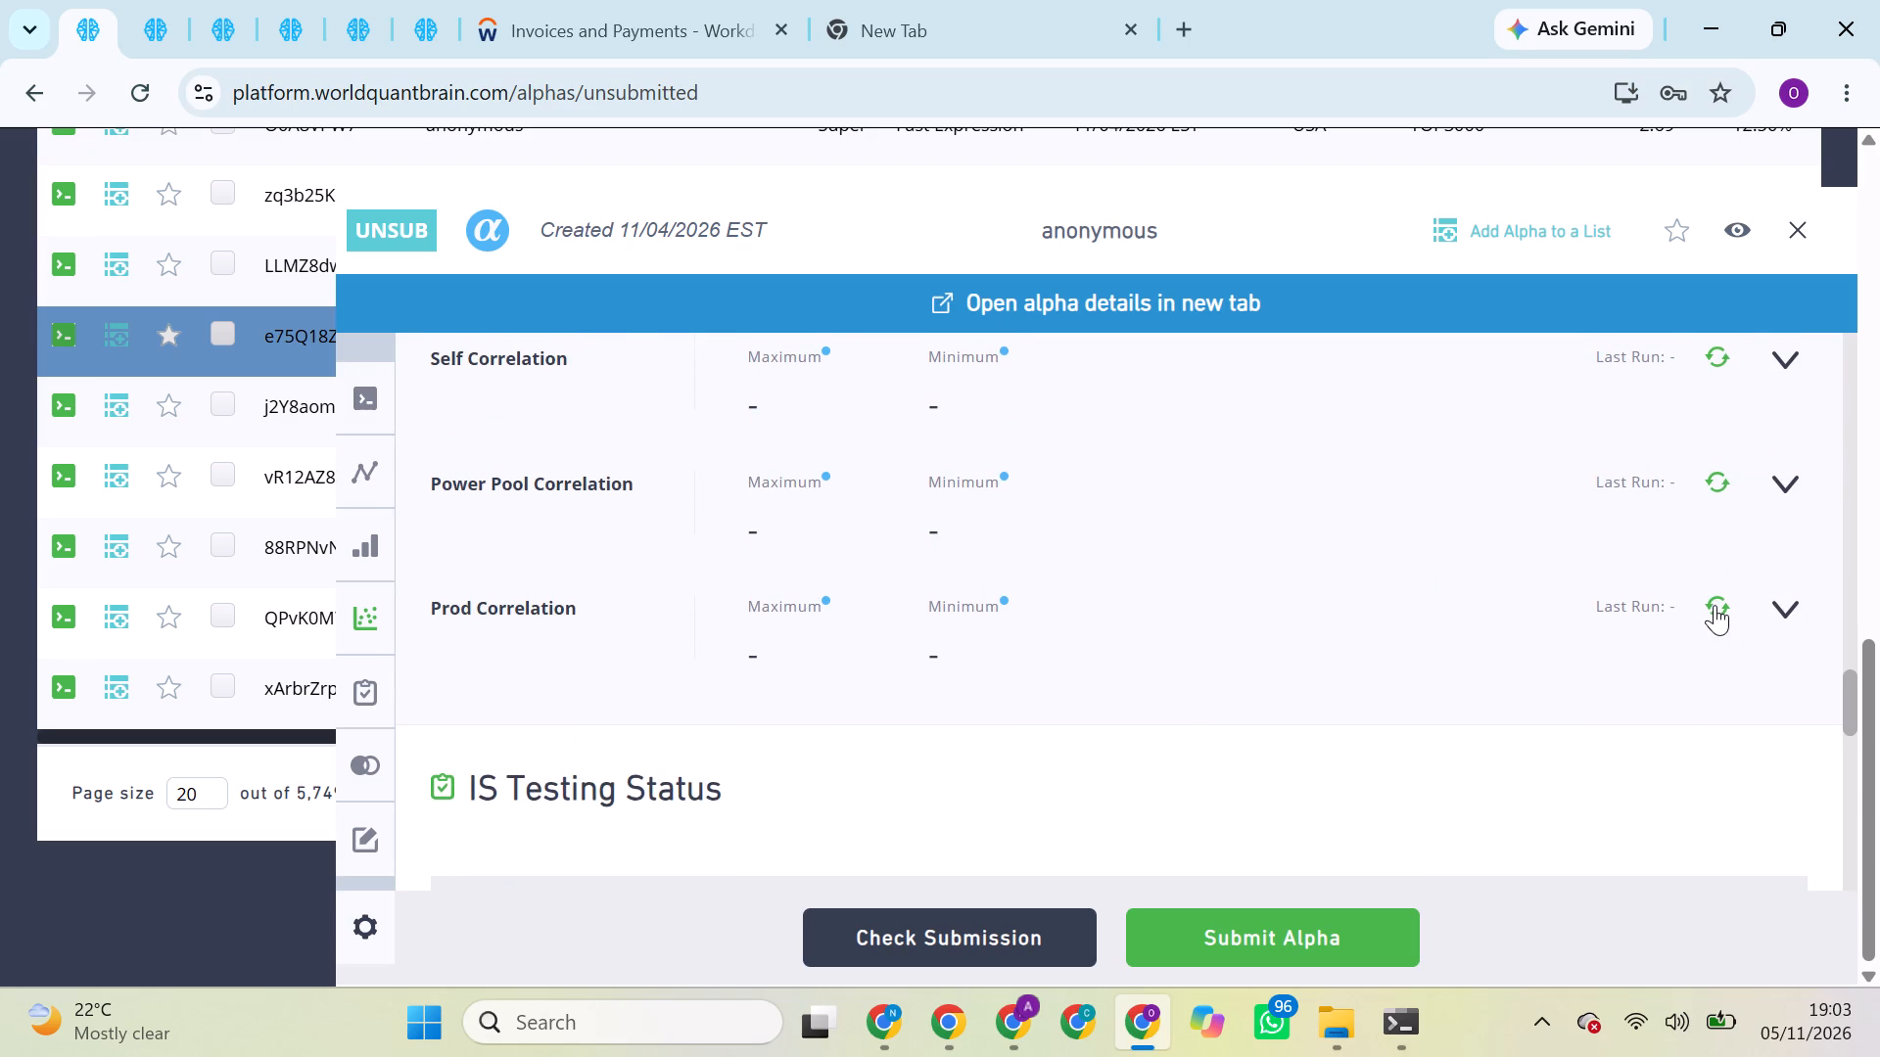
click(1715, 605)
scroll(1715, 605, up, 1)
drag(1720, 591, 1722, 461)
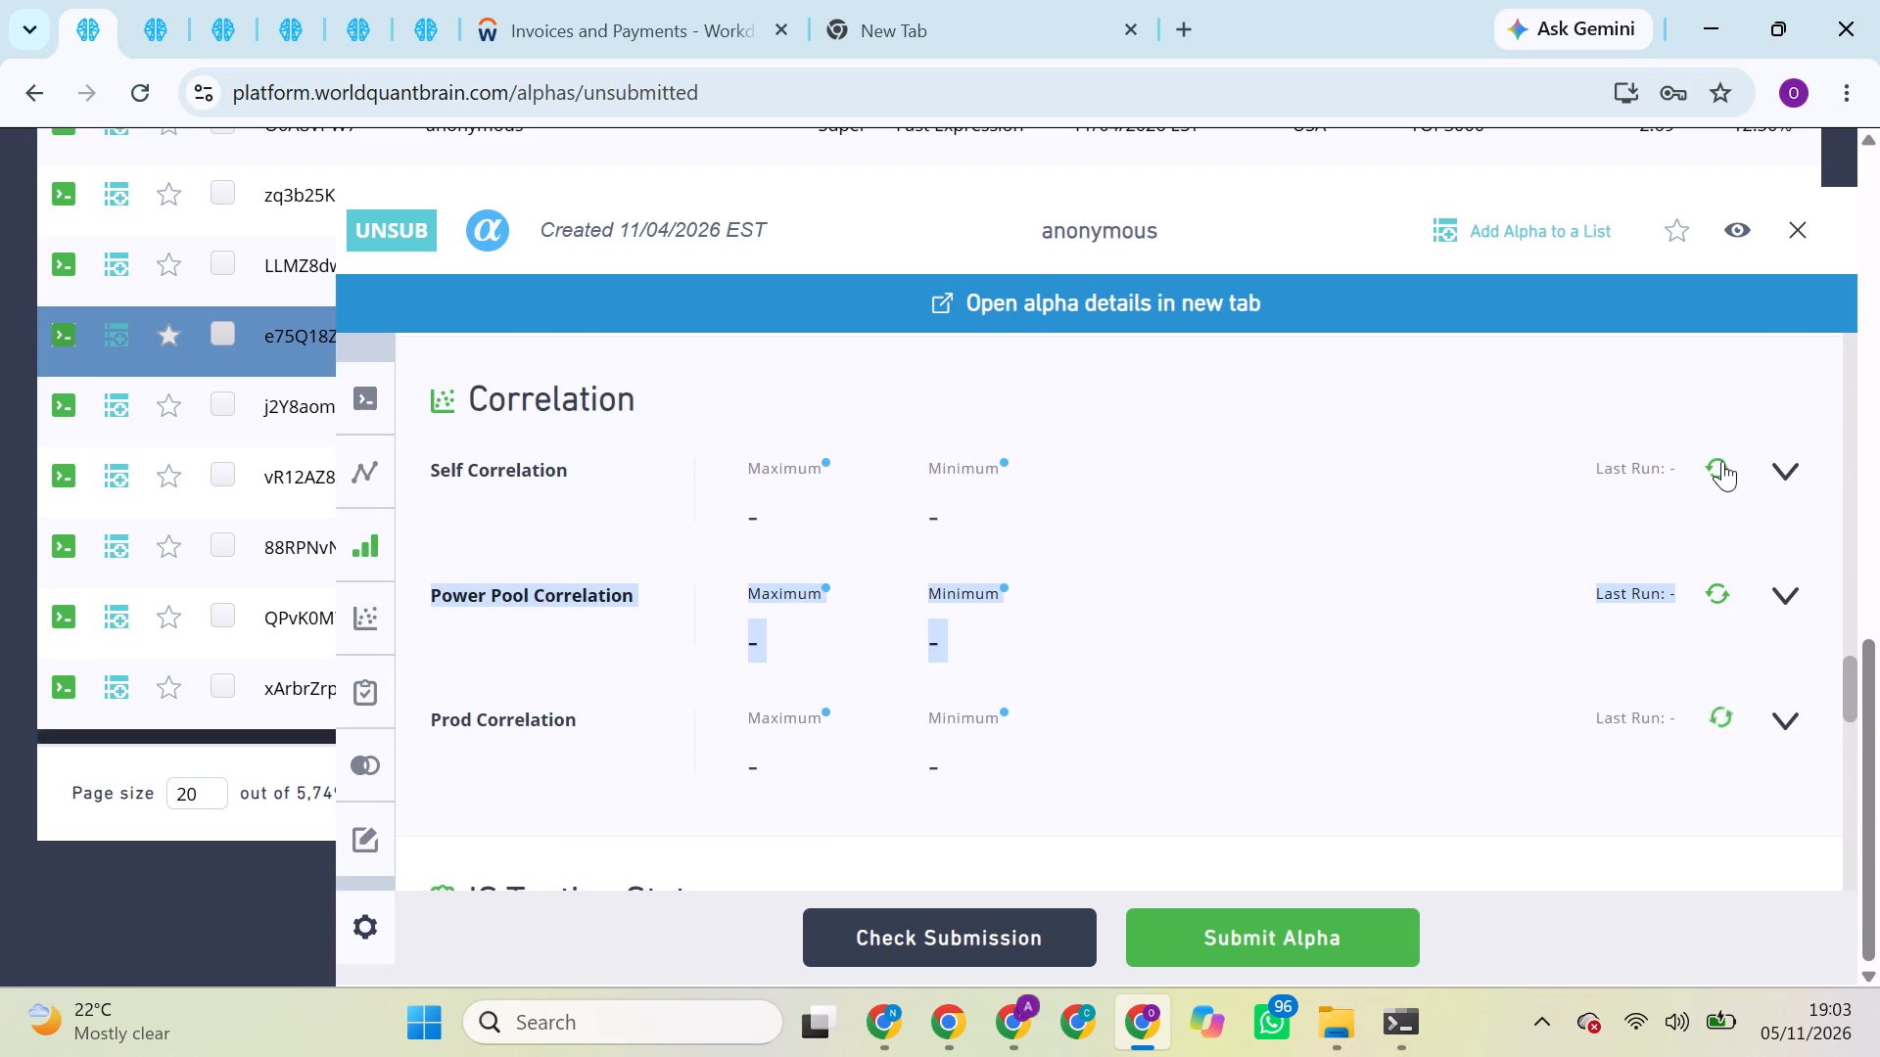
drag(1722, 461, 1722, 458)
click(1722, 458)
click(1713, 476)
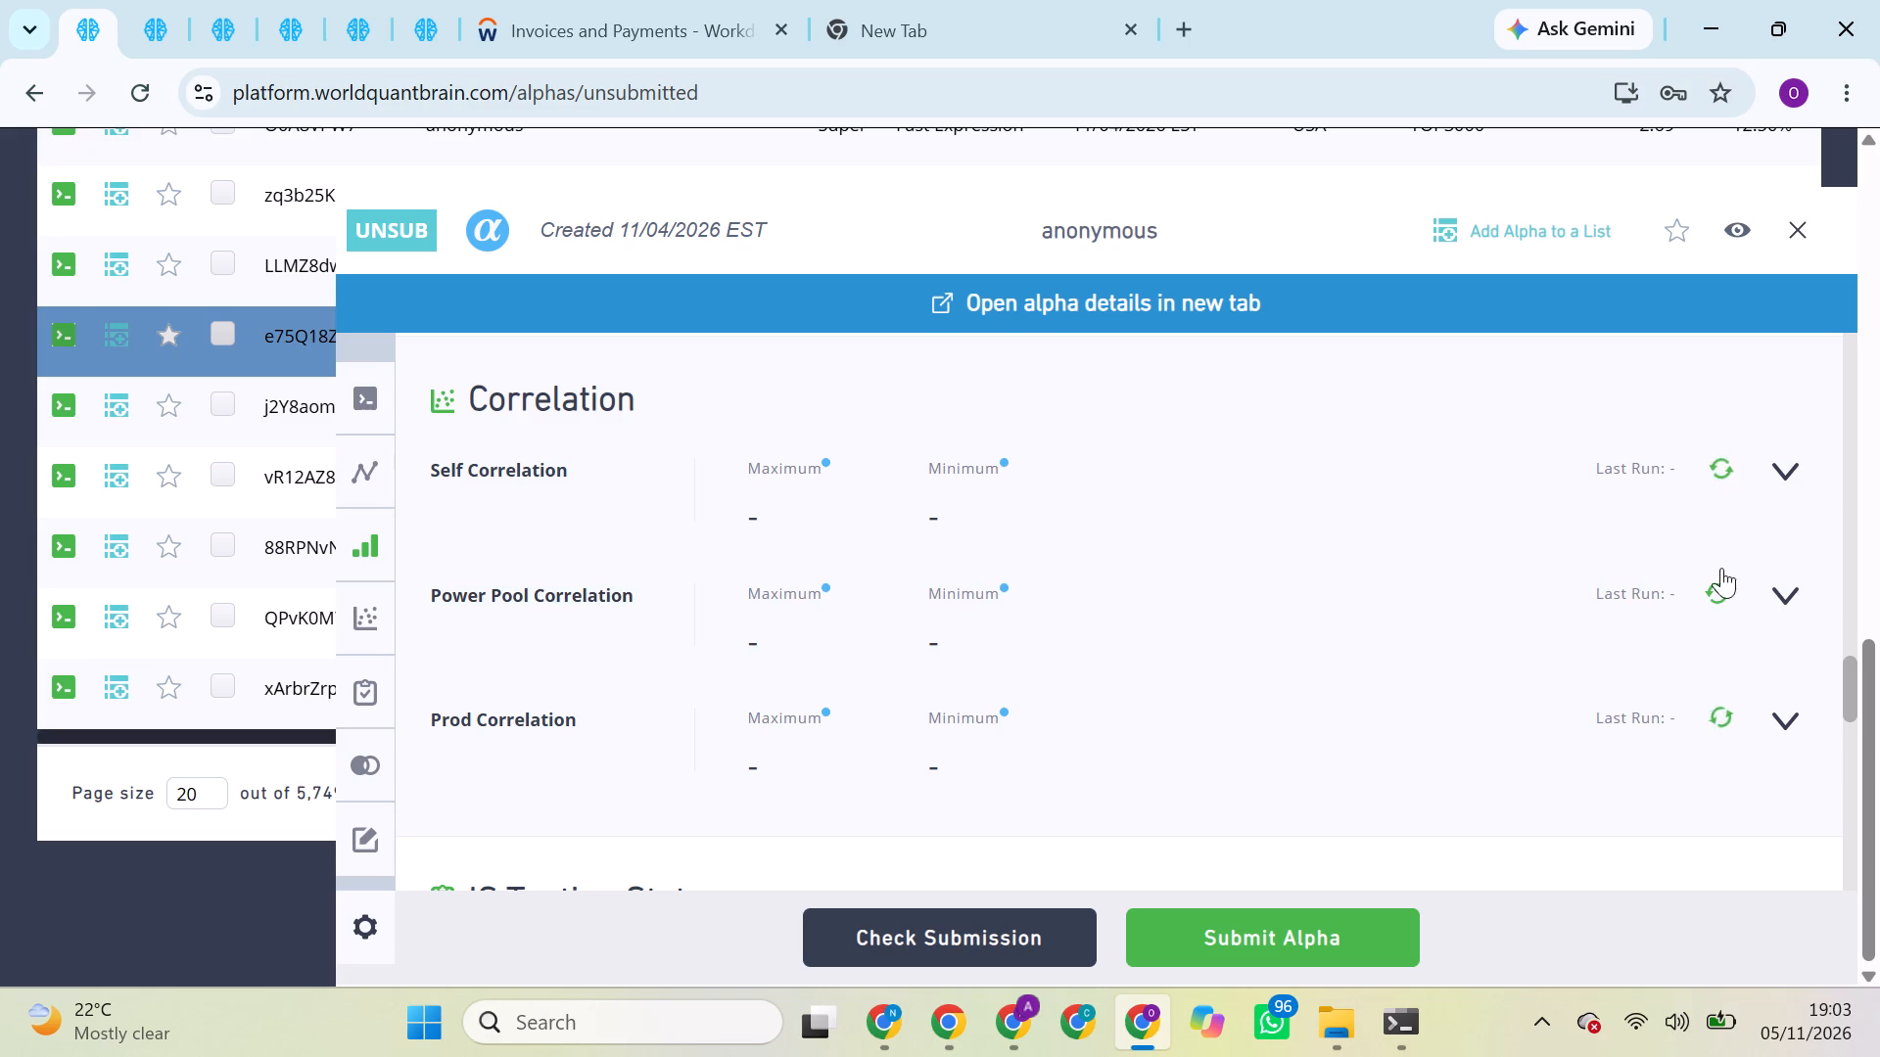
click(1716, 599)
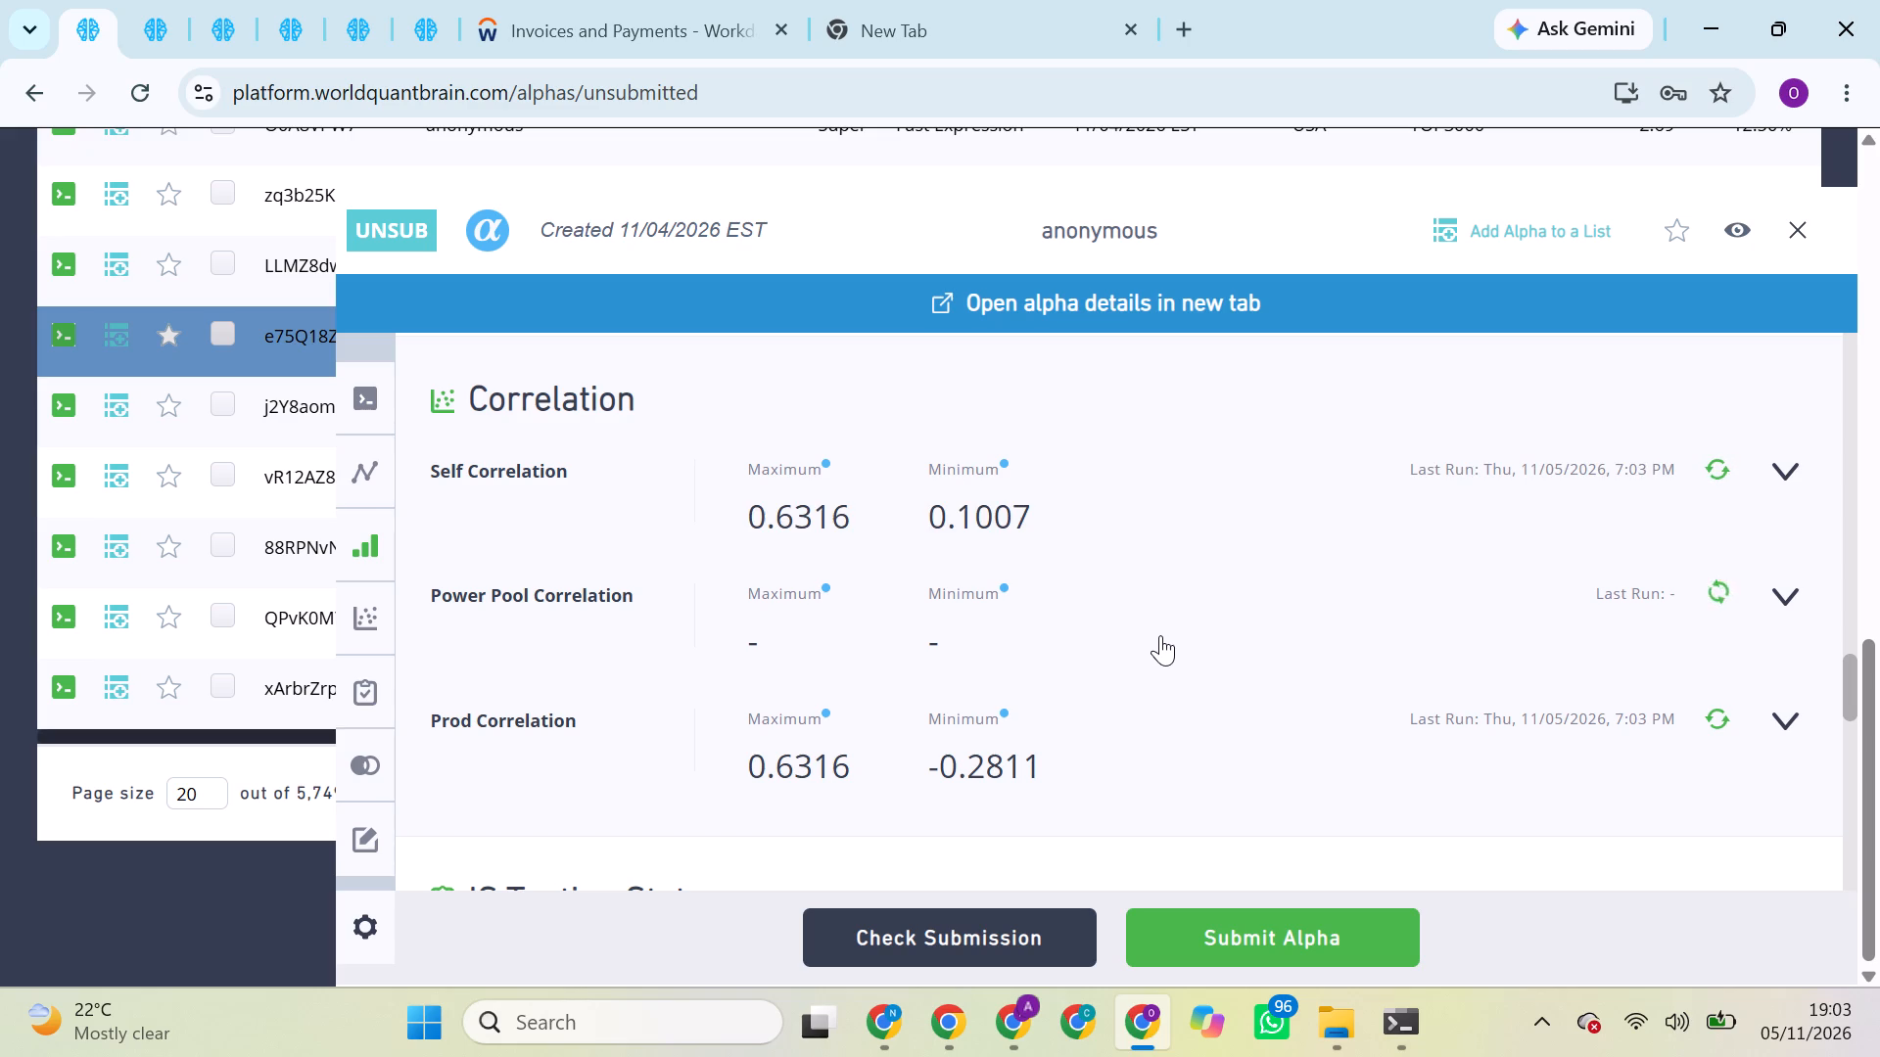
Run the Performance Comparison for alpha e75Q18ZJ and examine its aggregate data after submission.
scroll(1515, 775, down, 1)
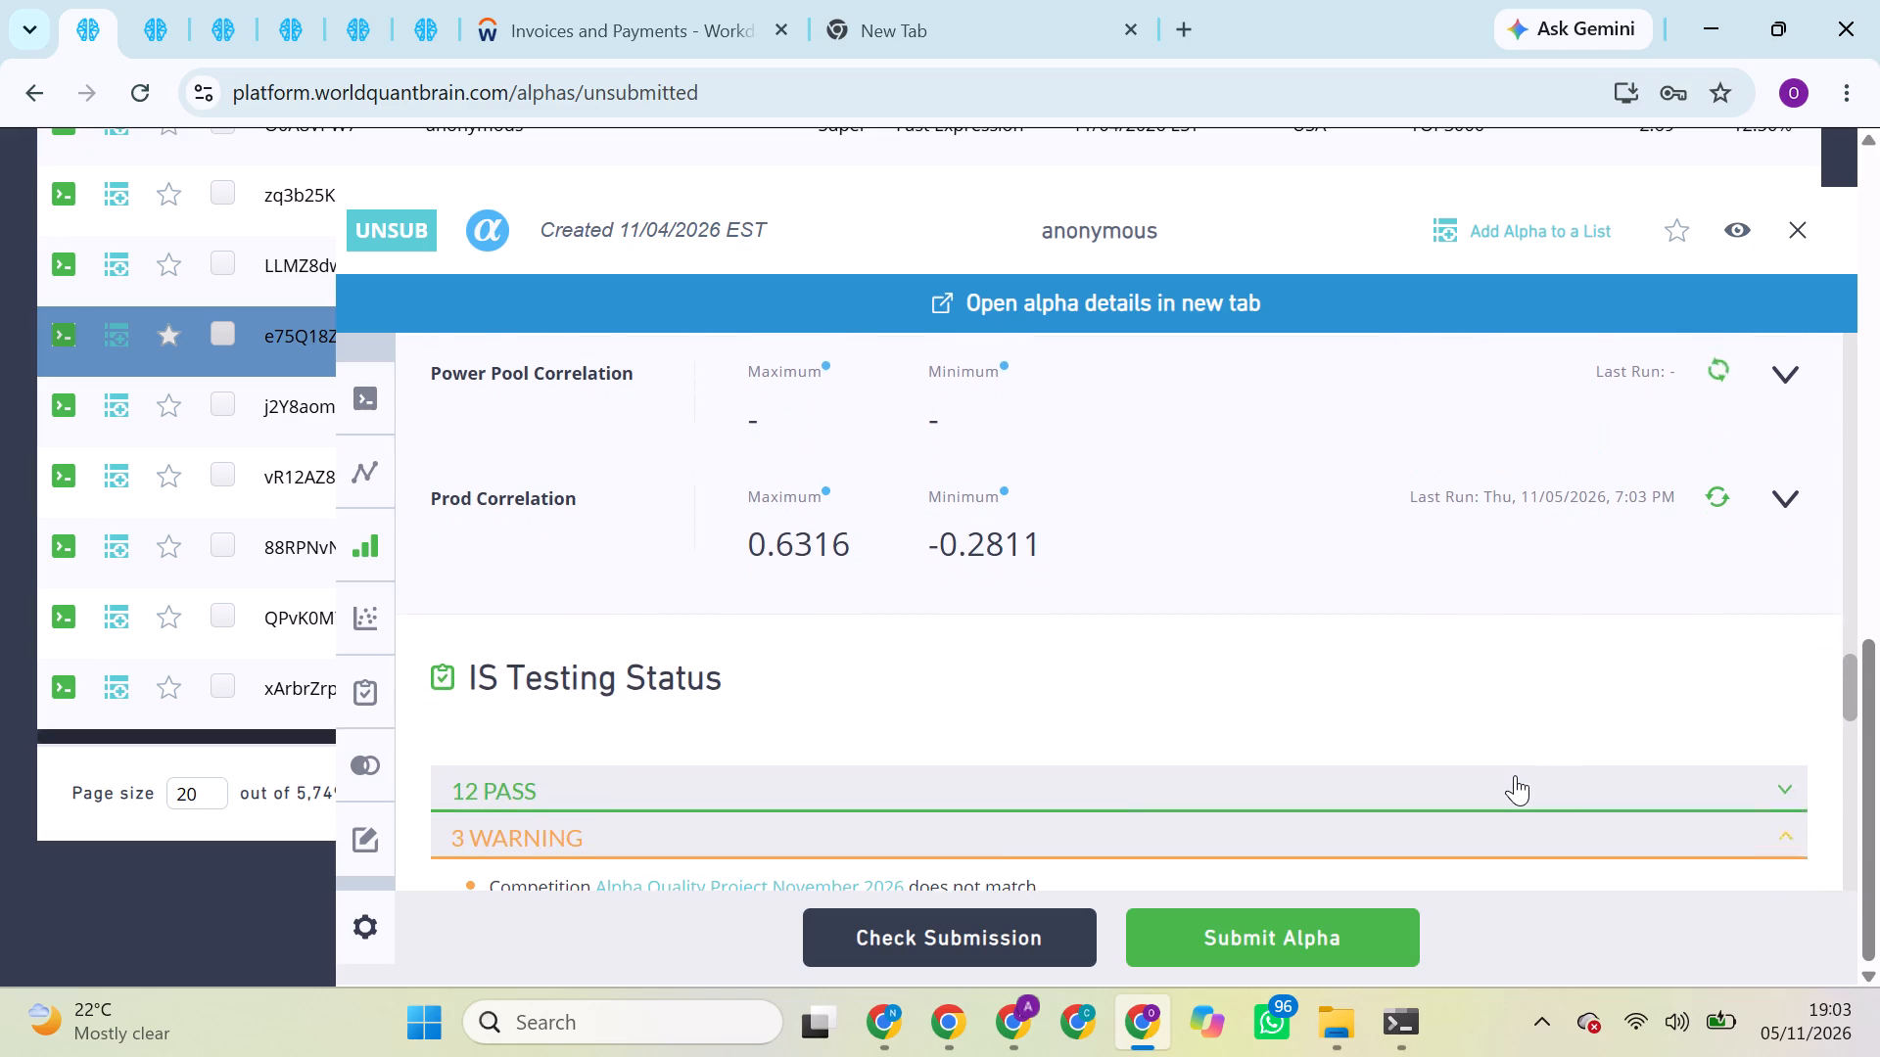
scroll(1608, 743, down, 1)
scroll(1608, 743, left, 1)
scroll(1614, 736, down, 1)
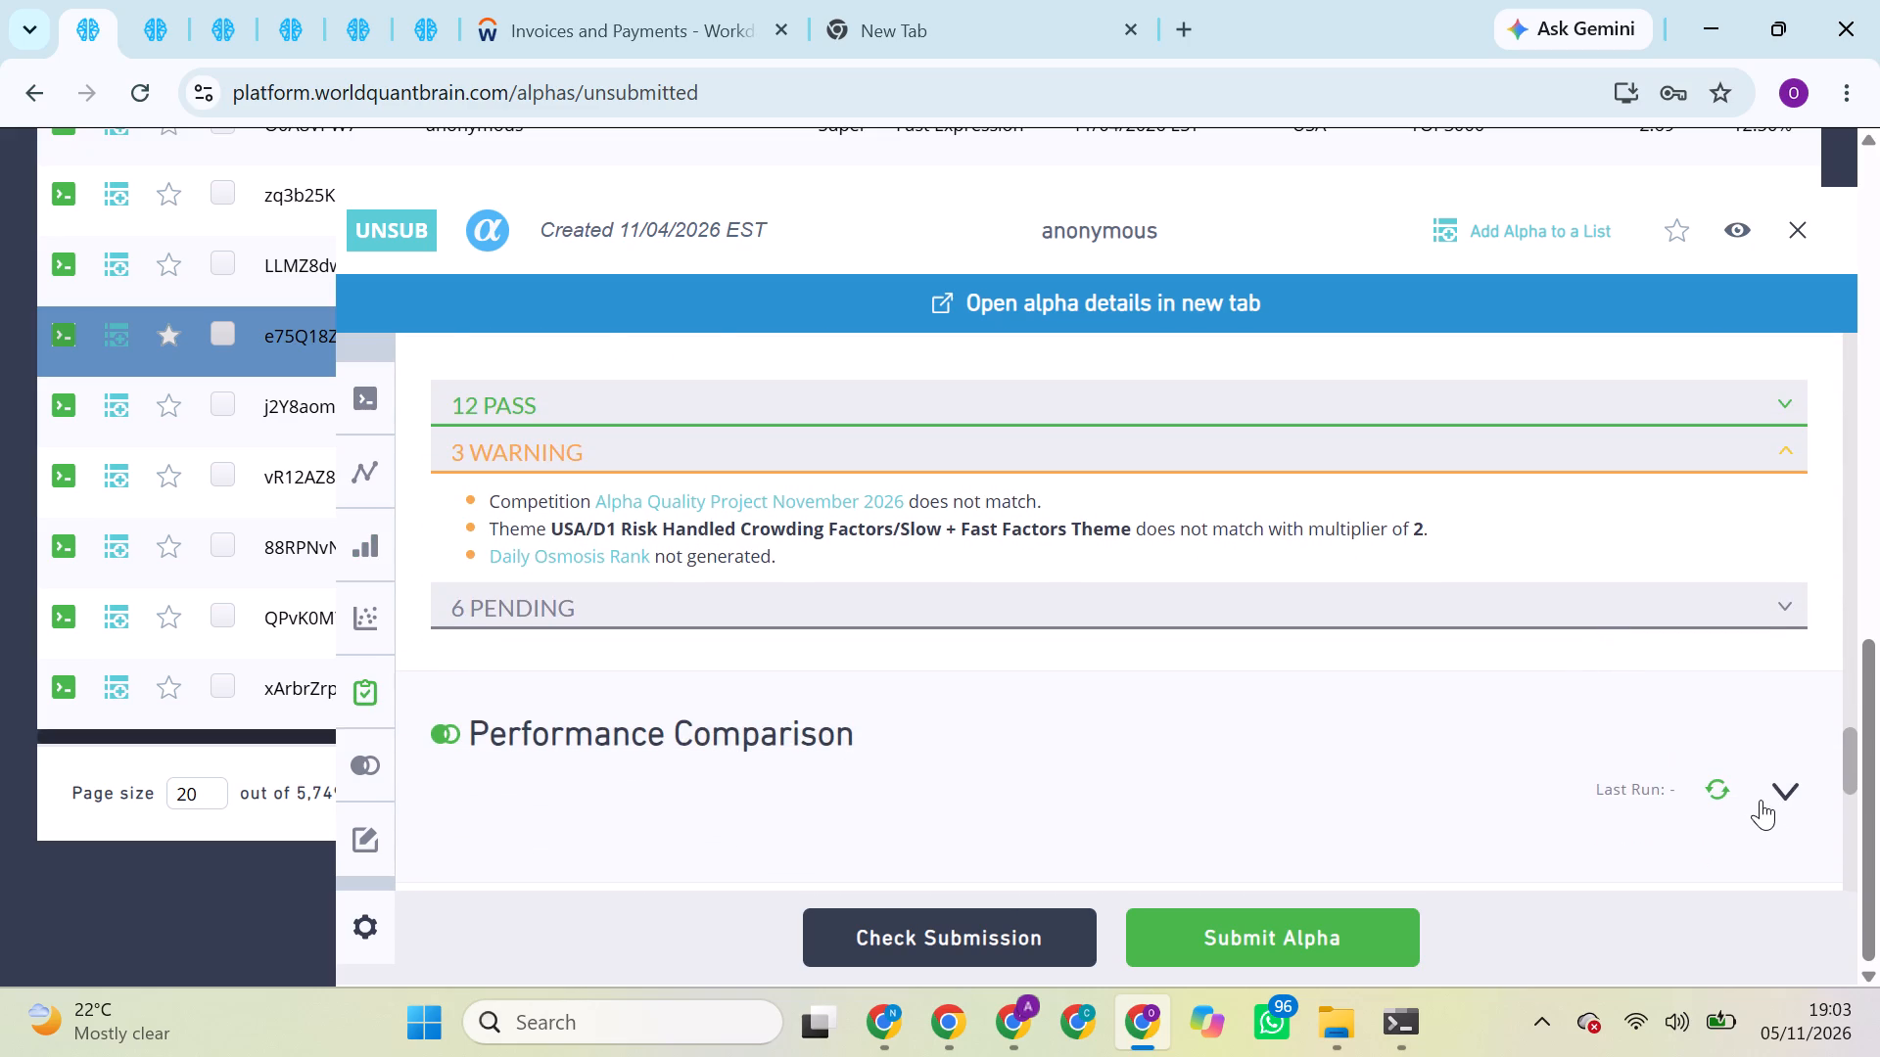
click(1783, 791)
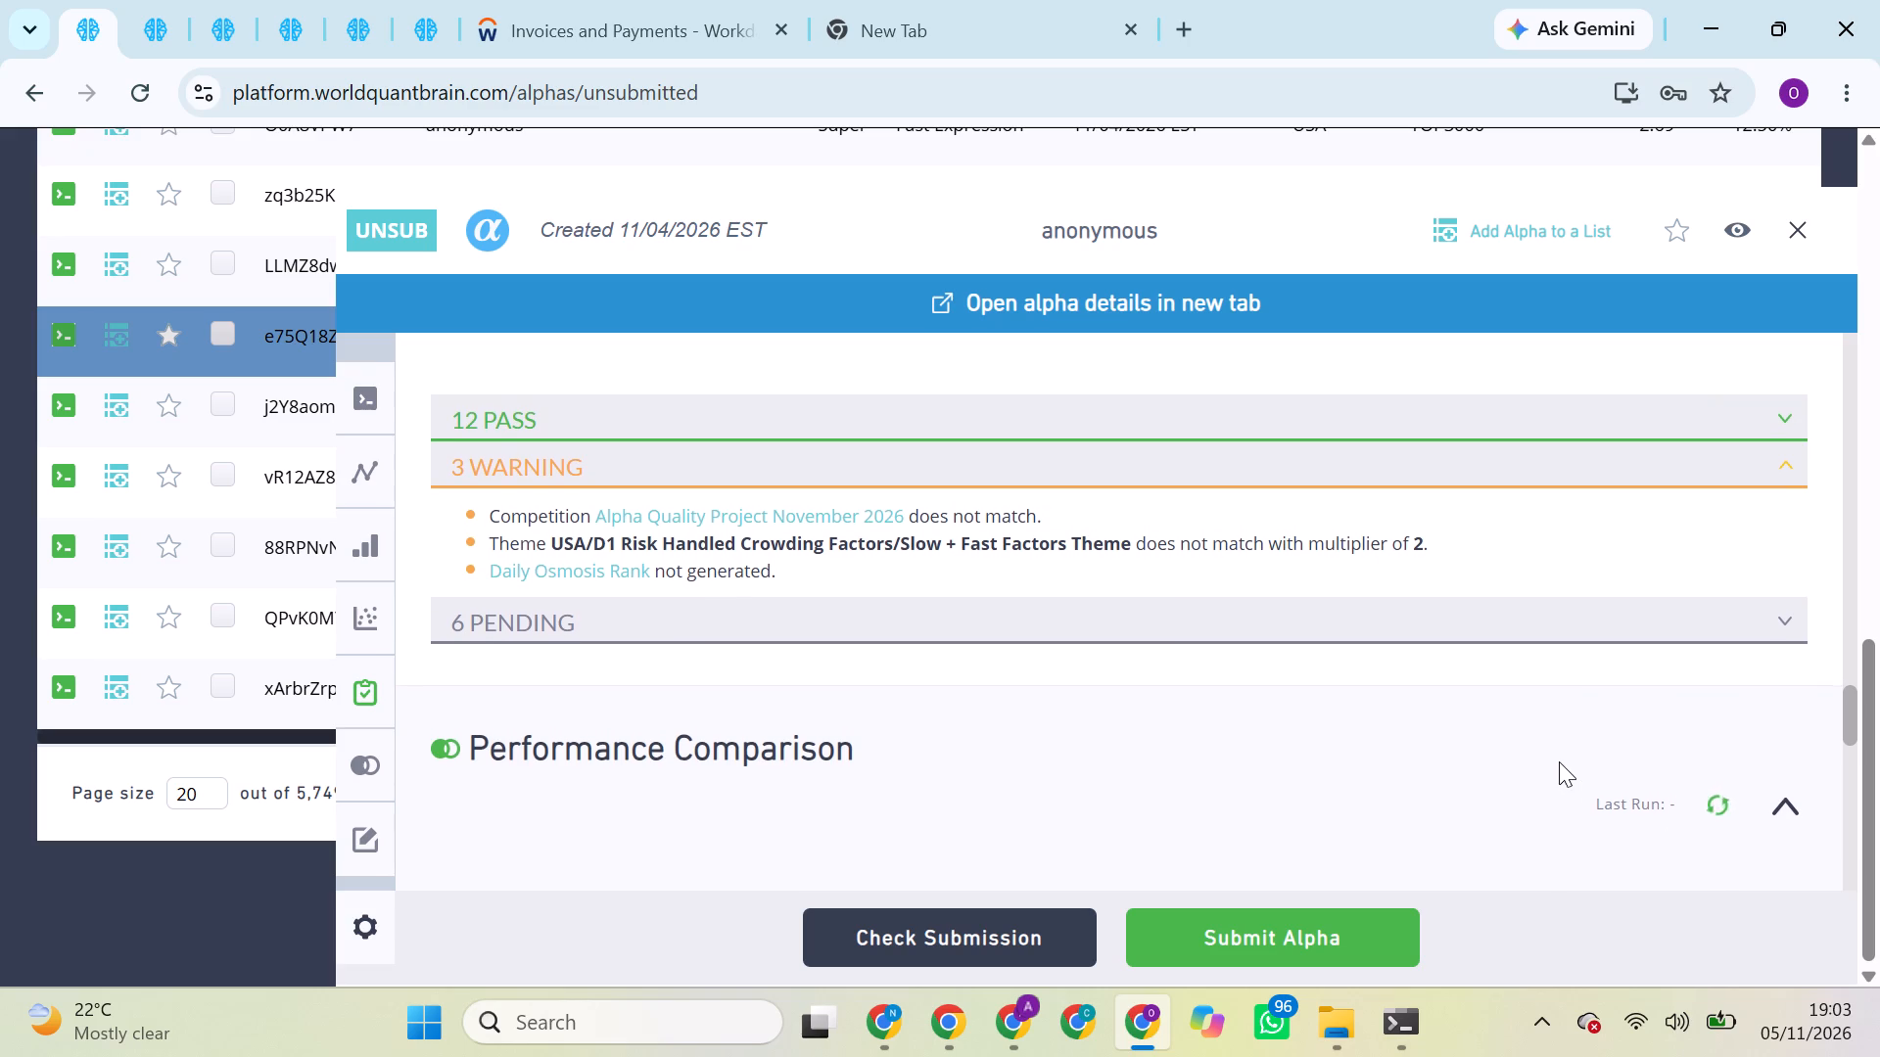
scroll(1531, 714, up, 1)
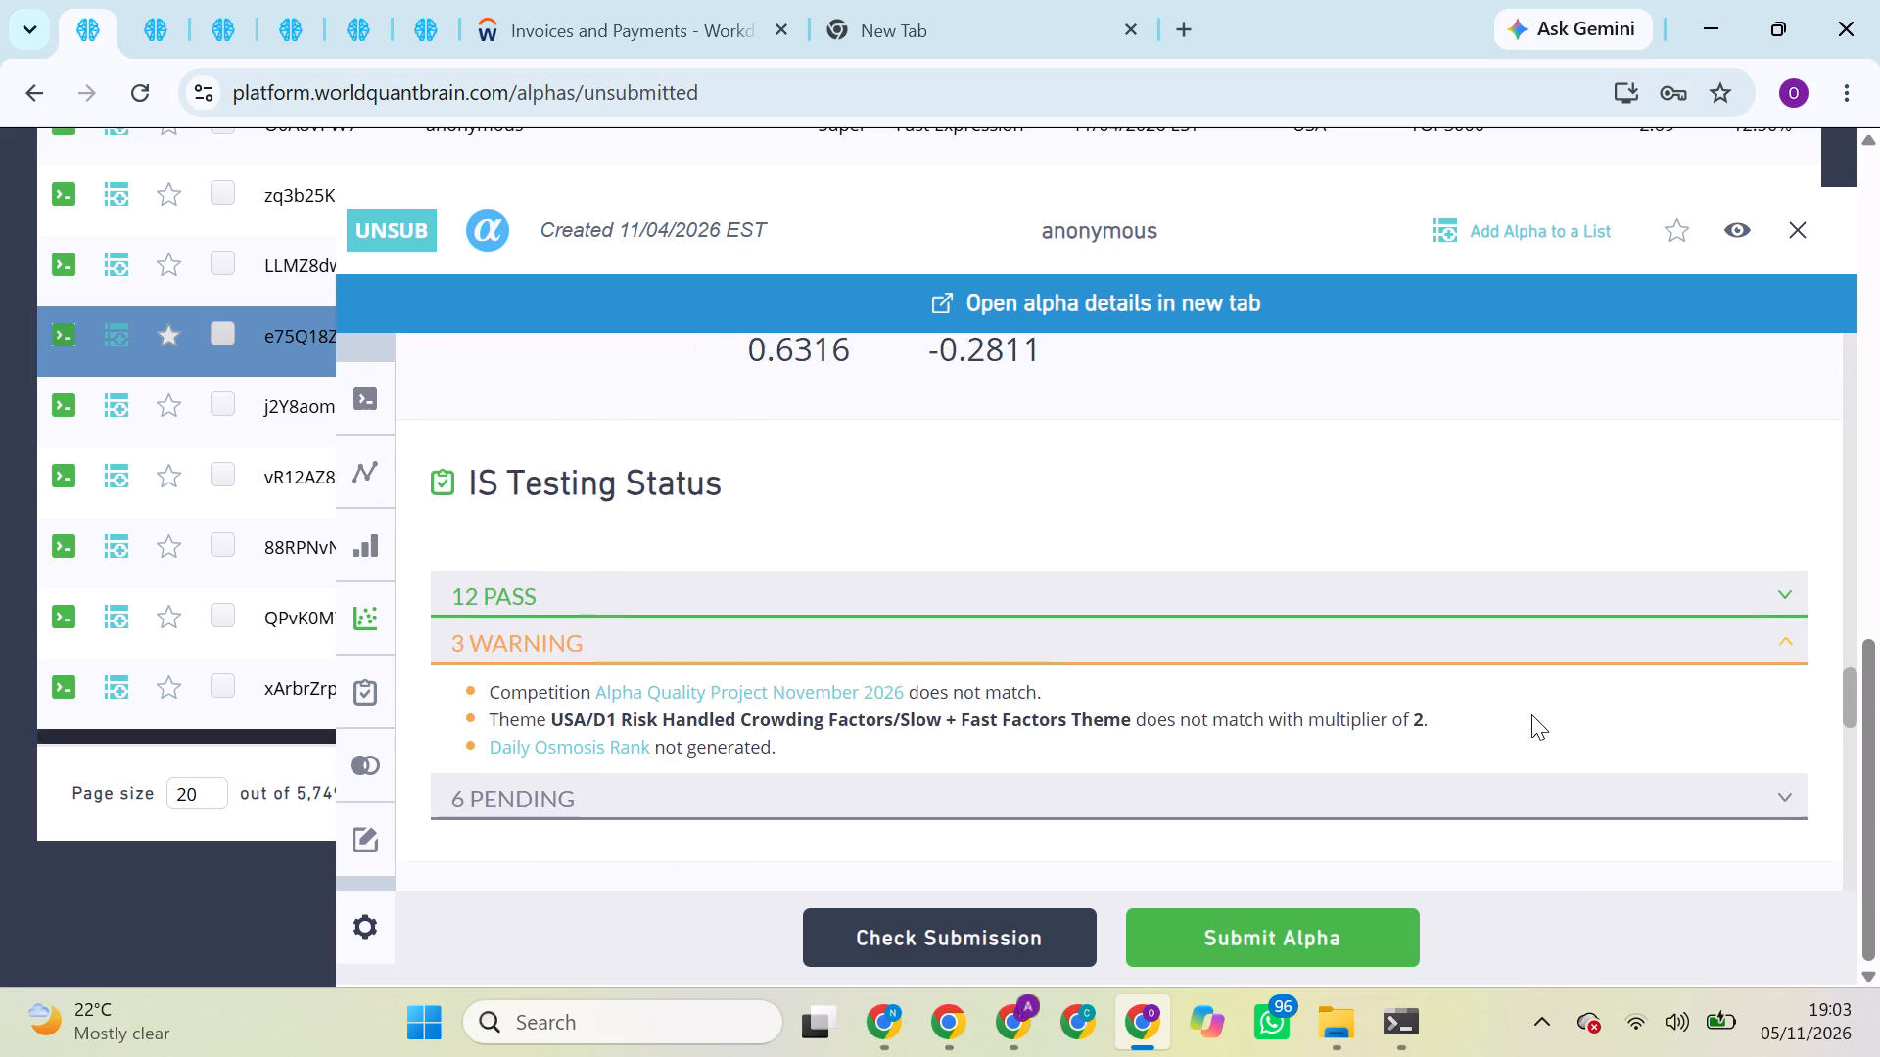
scroll(1531, 714, up, 2)
scroll(1531, 714, down, 1)
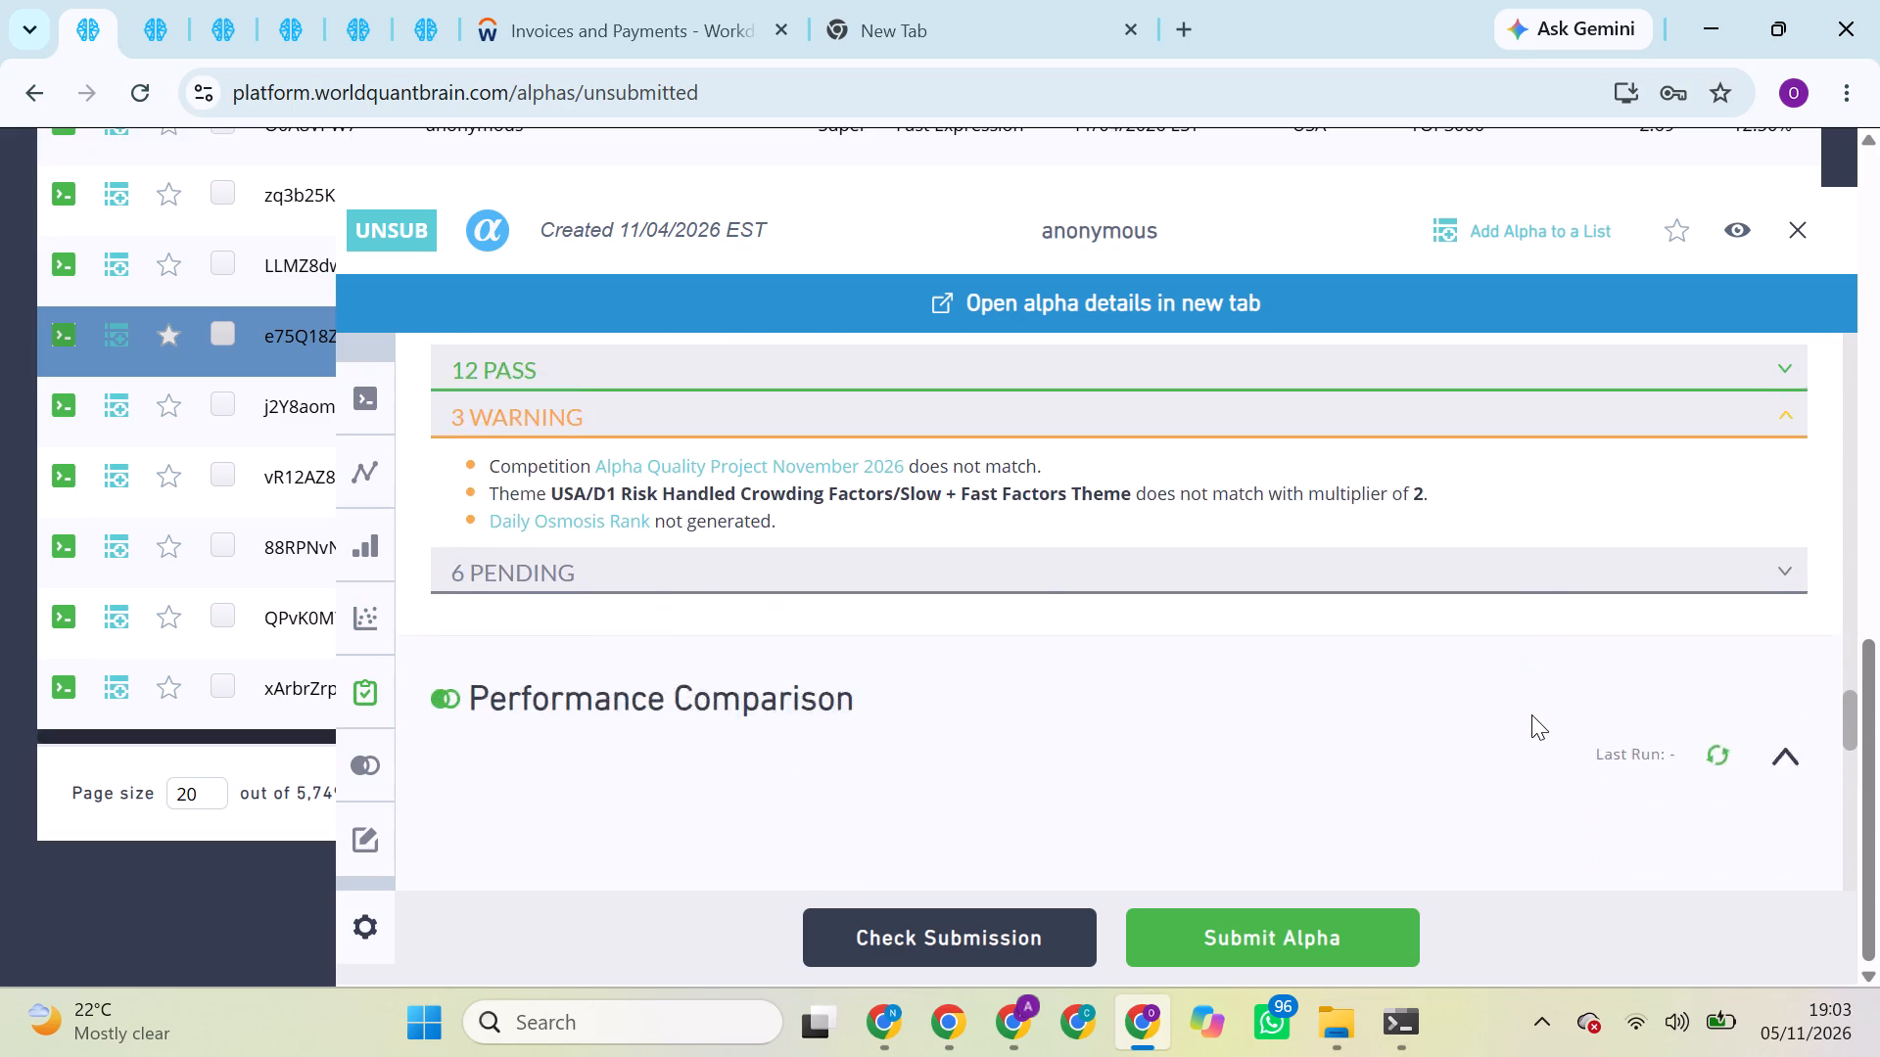
scroll(1531, 714, down, 1)
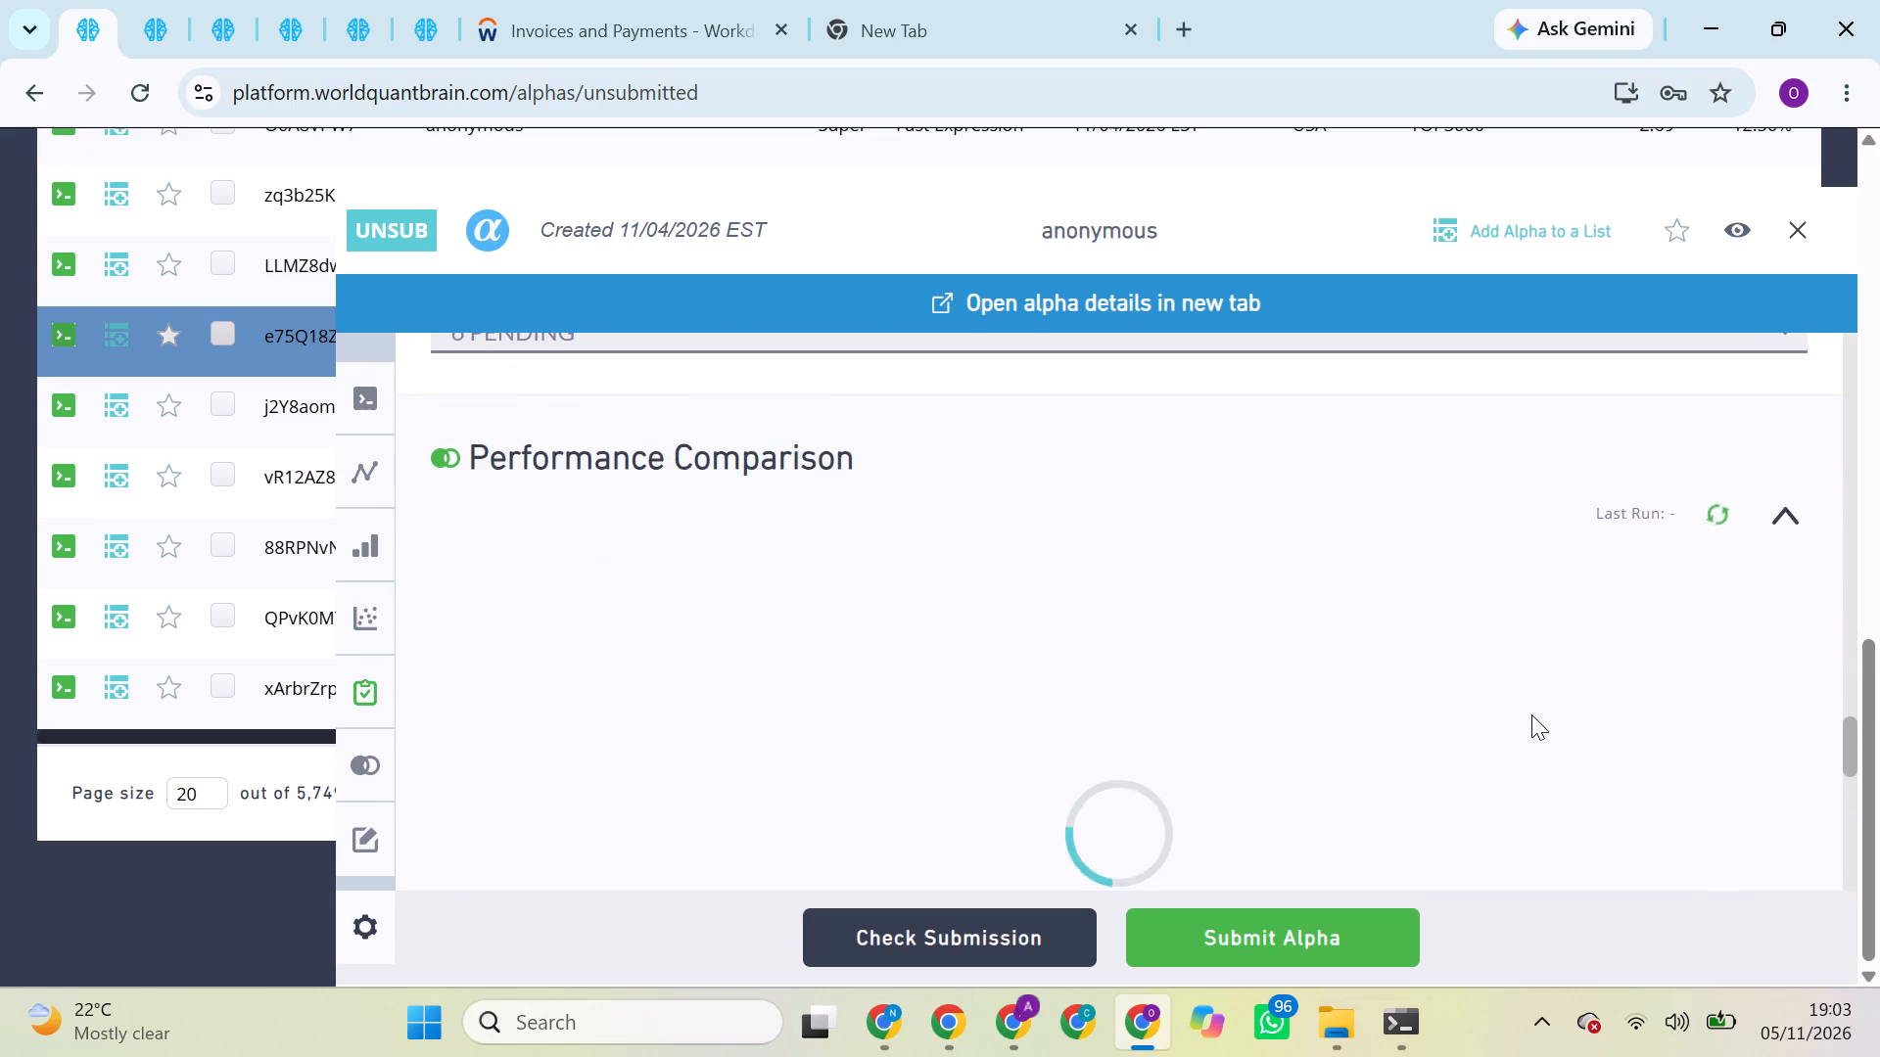
scroll(1486, 678, down, 1)
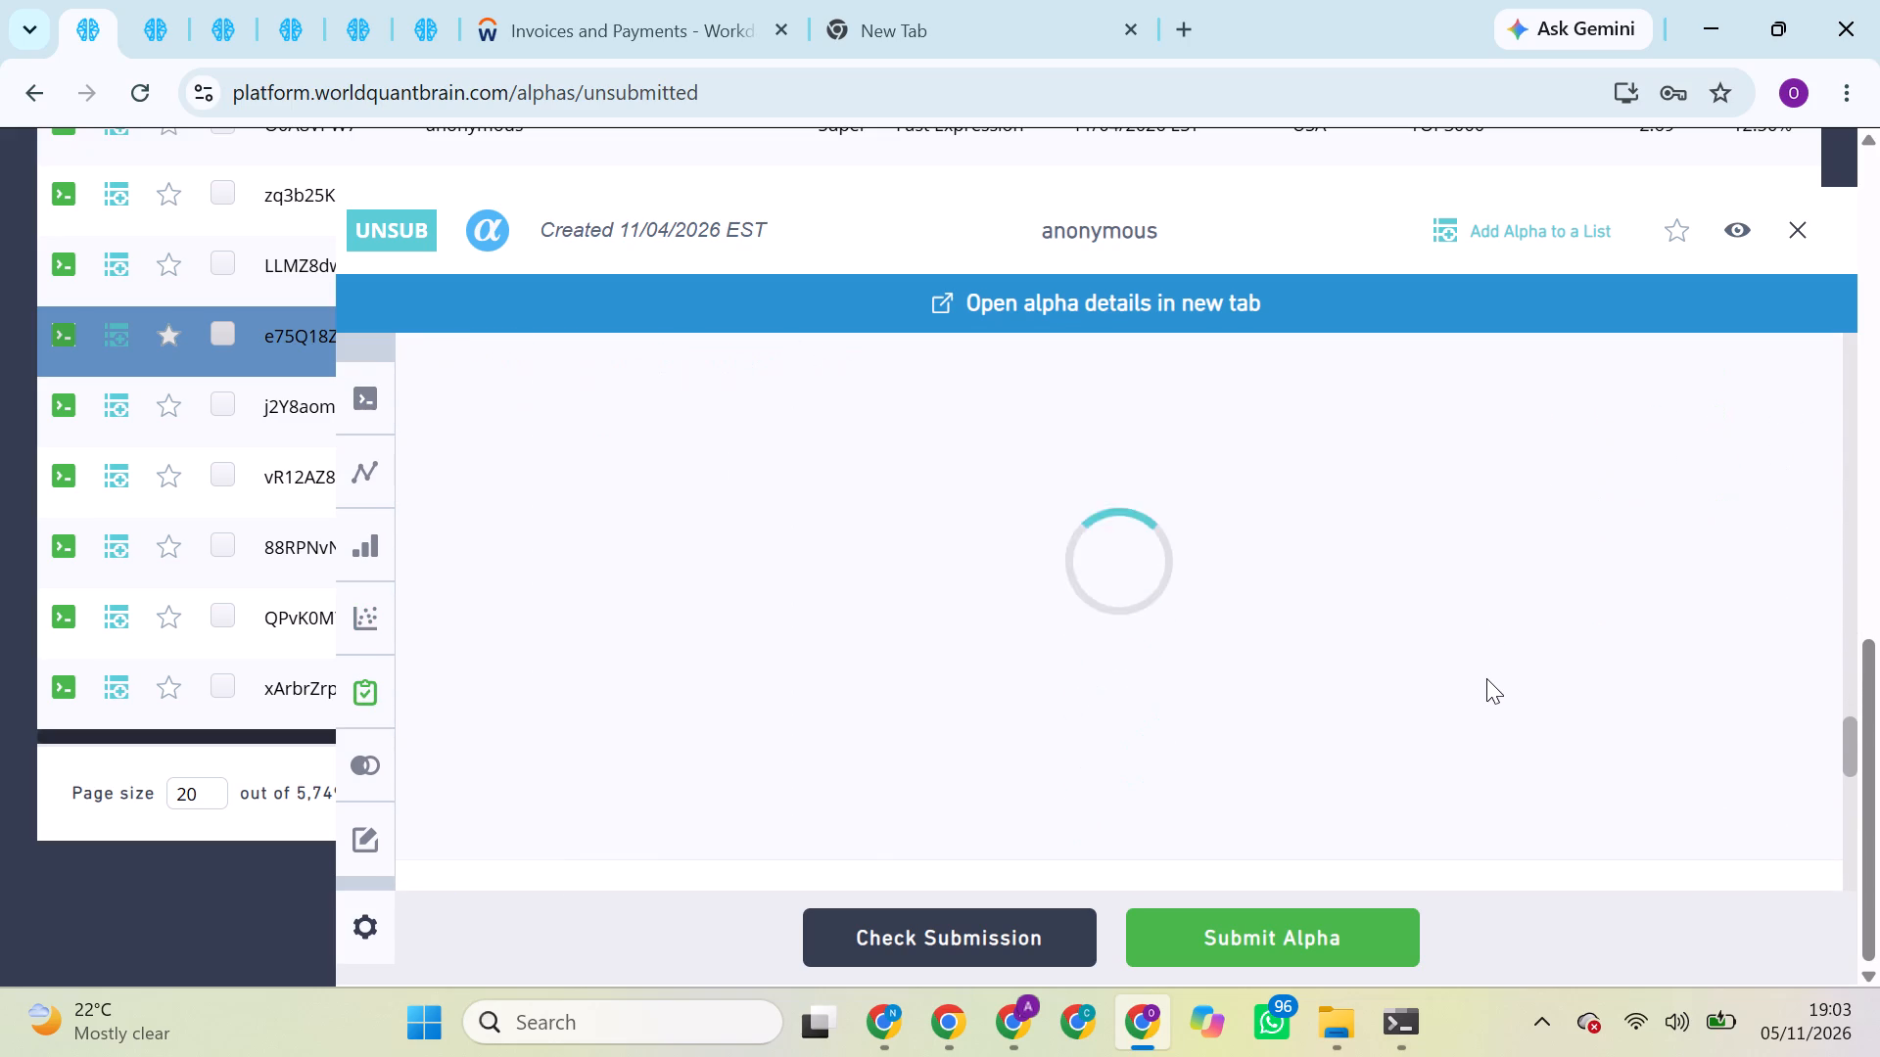
scroll(1486, 678, down, 1)
scroll(1486, 678, up, 2)
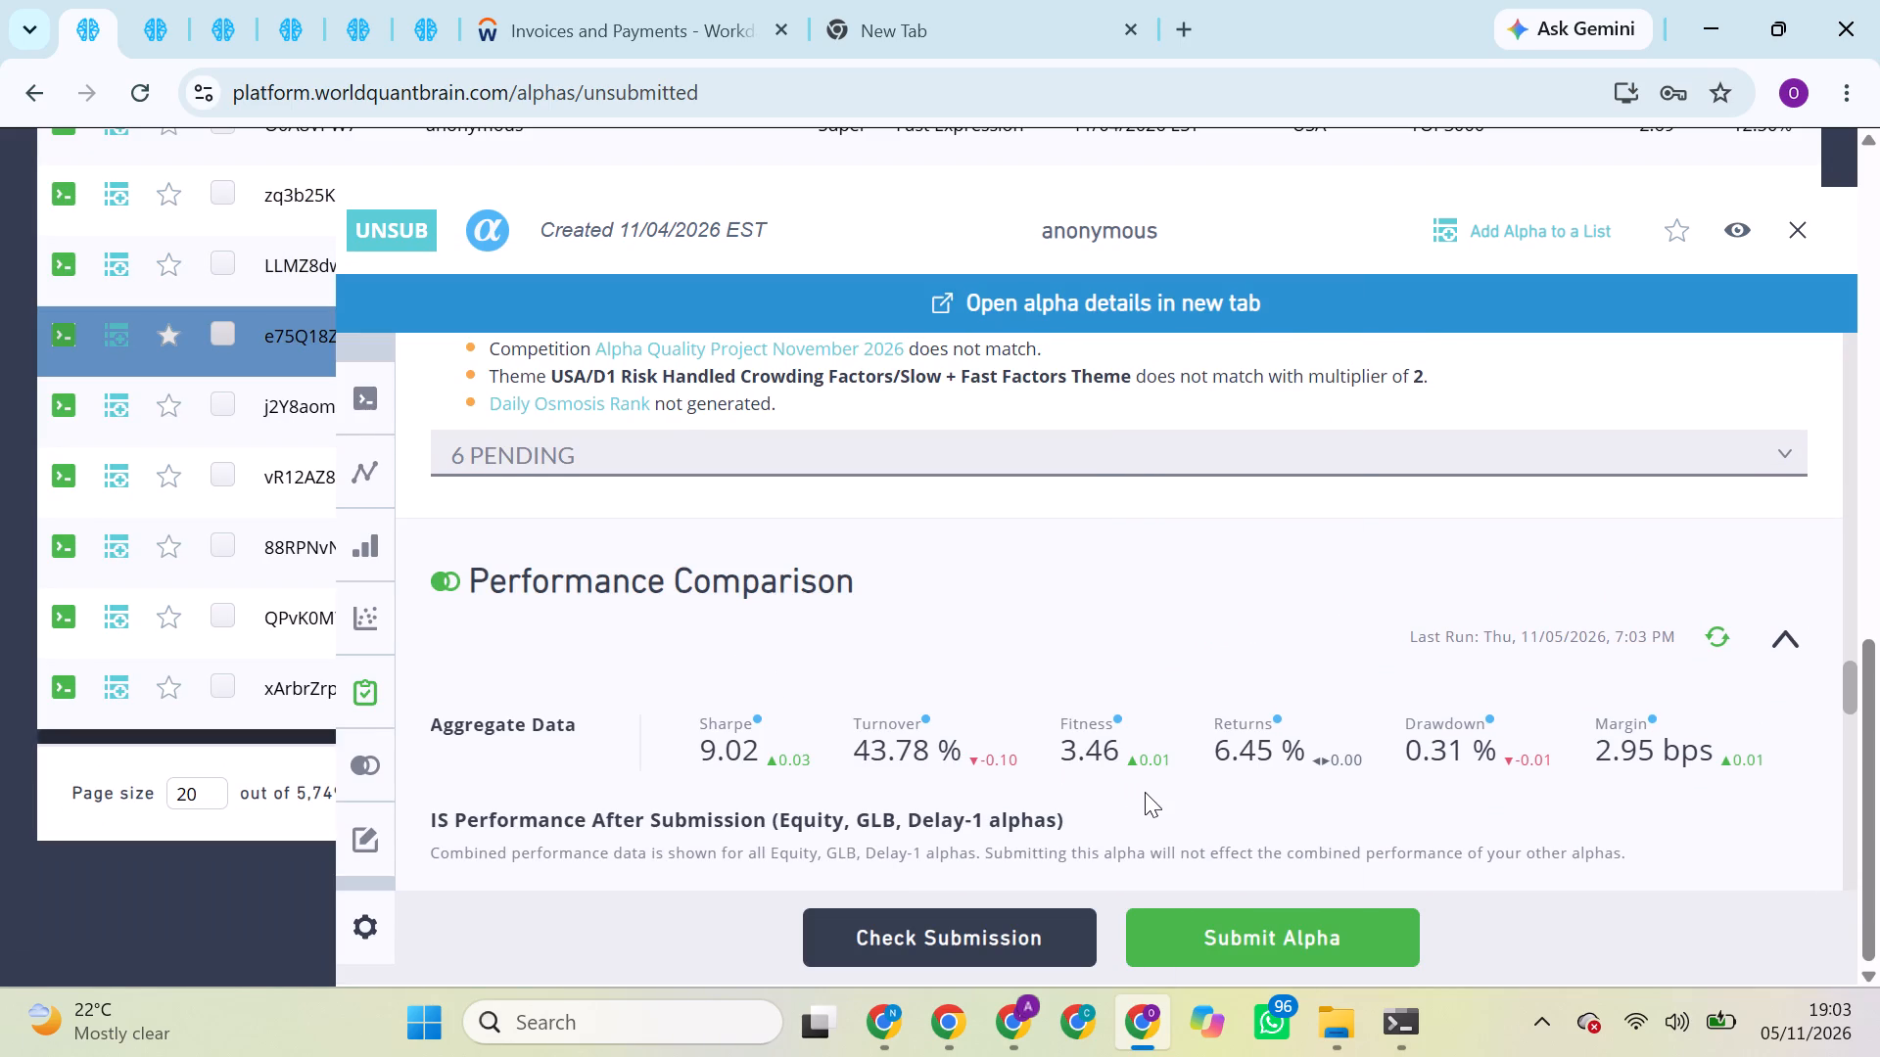
scroll(1145, 792, down, 1)
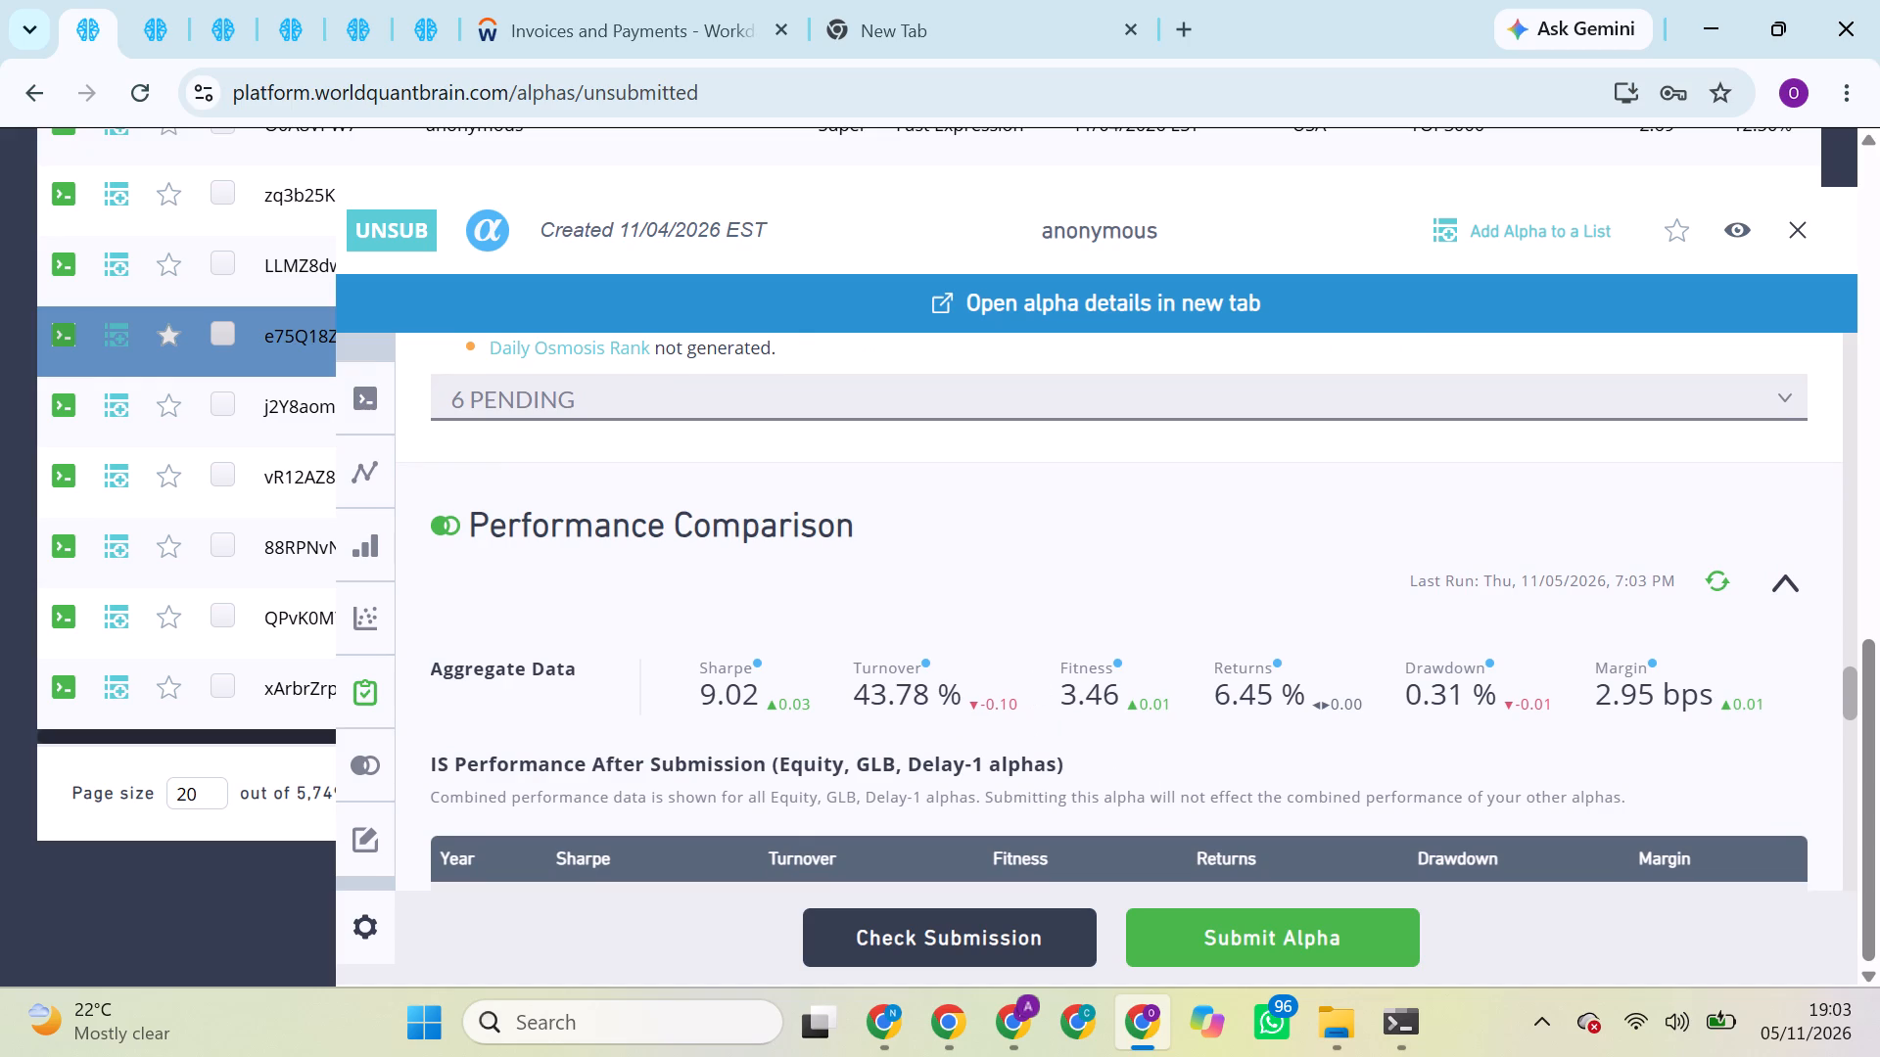
scroll(1090, 683, up, 1)
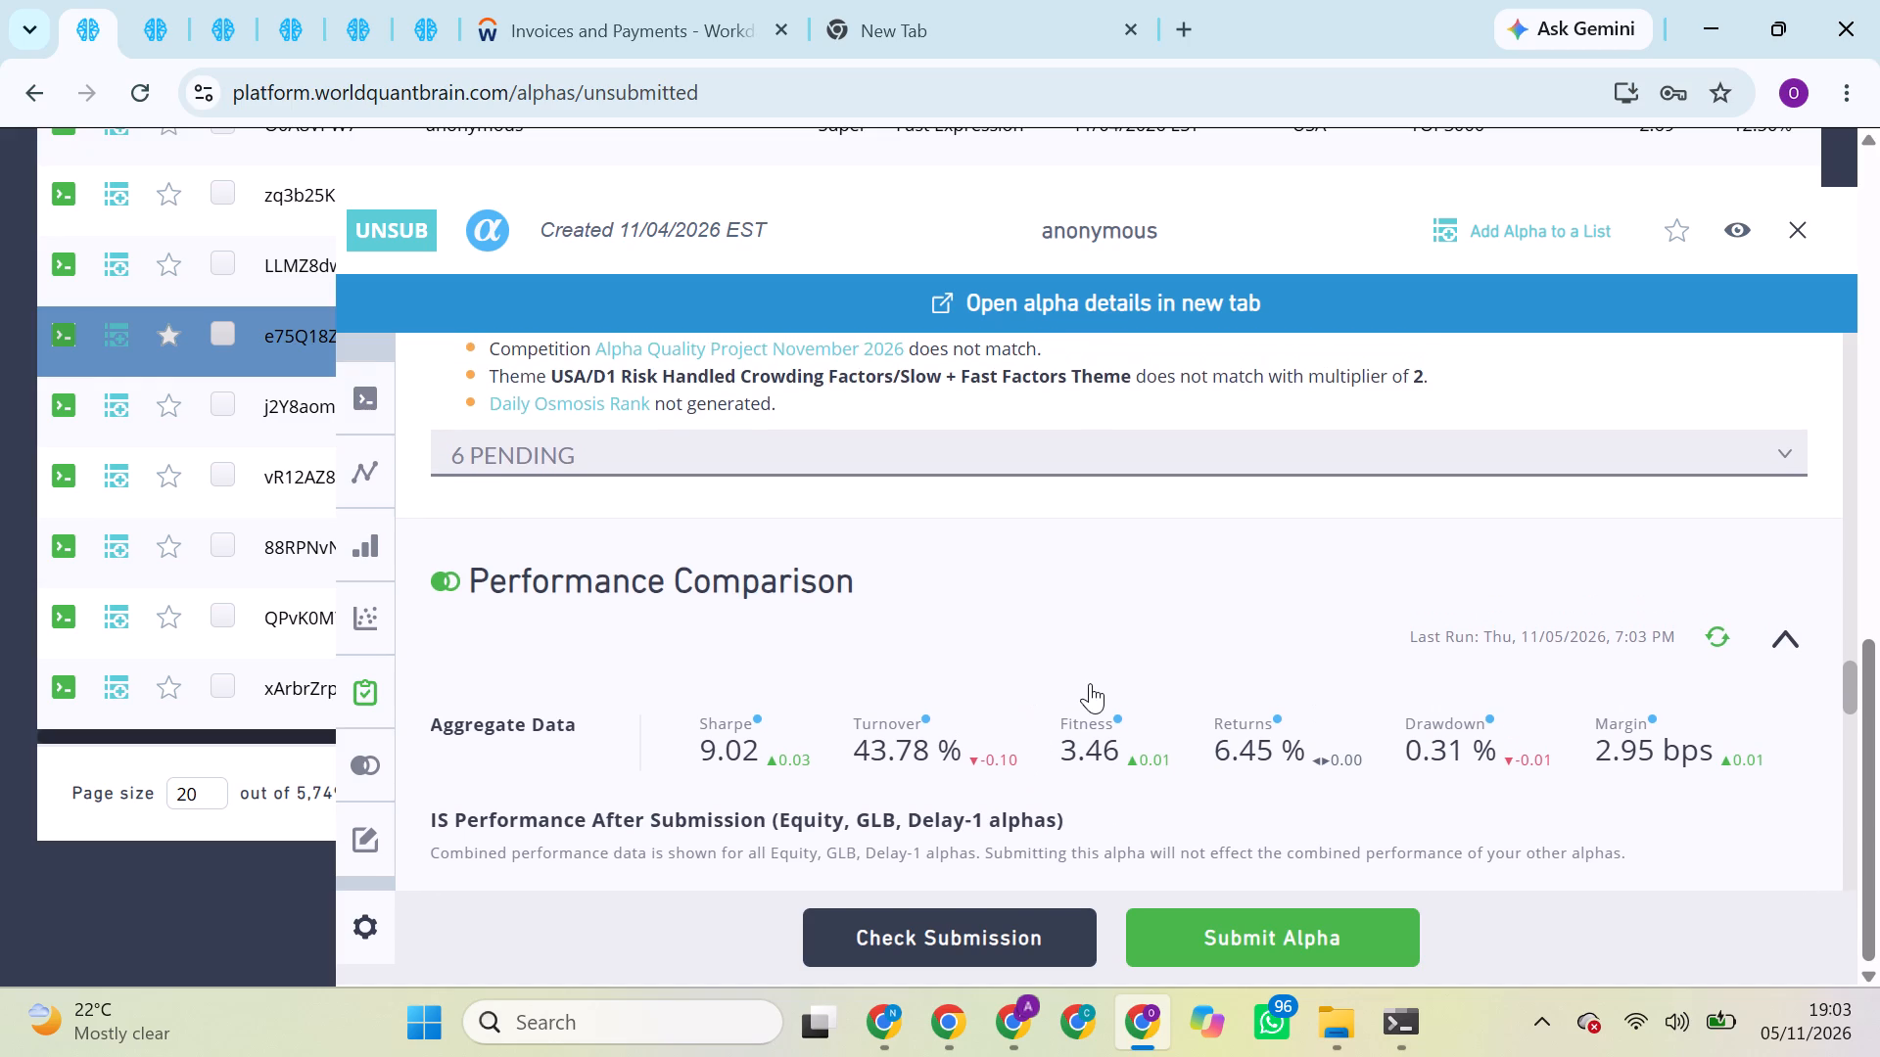
Select the full expression in the Code section of alpha e75Q18ZJ's details.
scroll(1090, 683, up, 9)
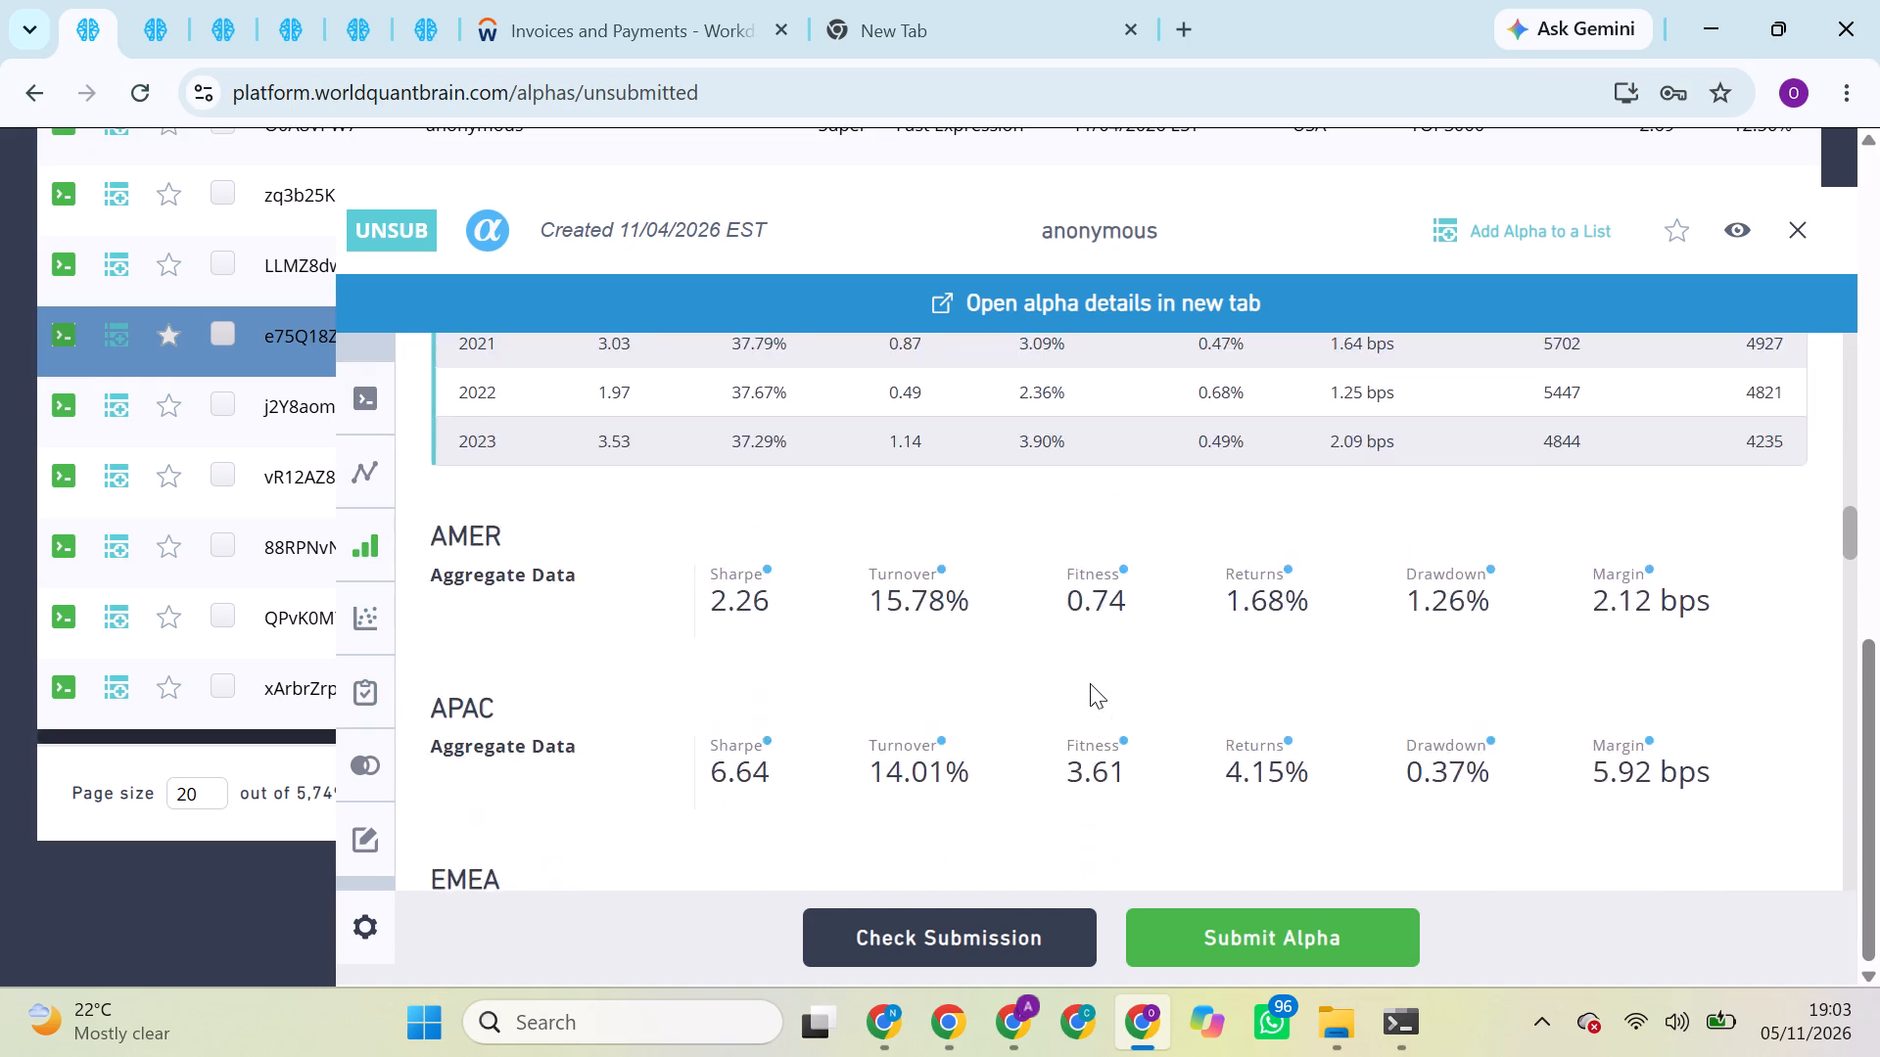
scroll(1090, 683, up, 9)
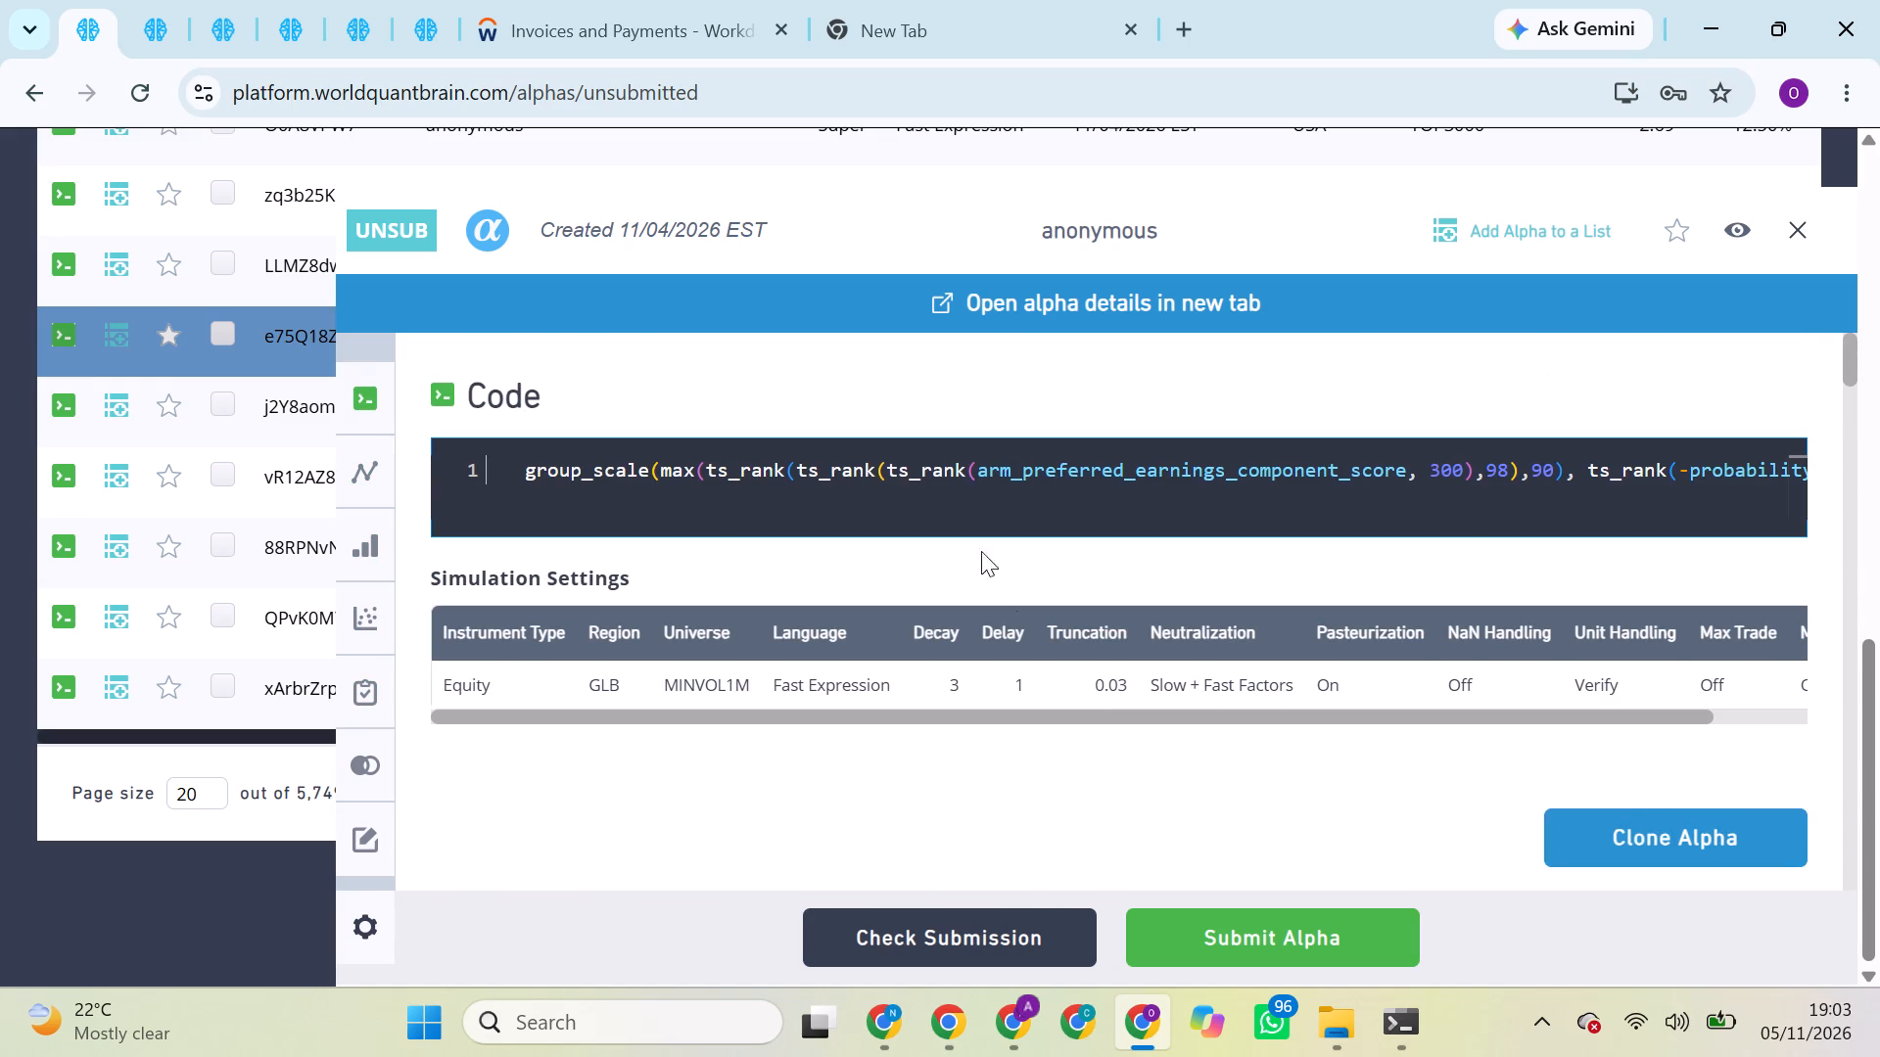
triple_click(982, 470)
triple_click(982, 470)
double_click(982, 470)
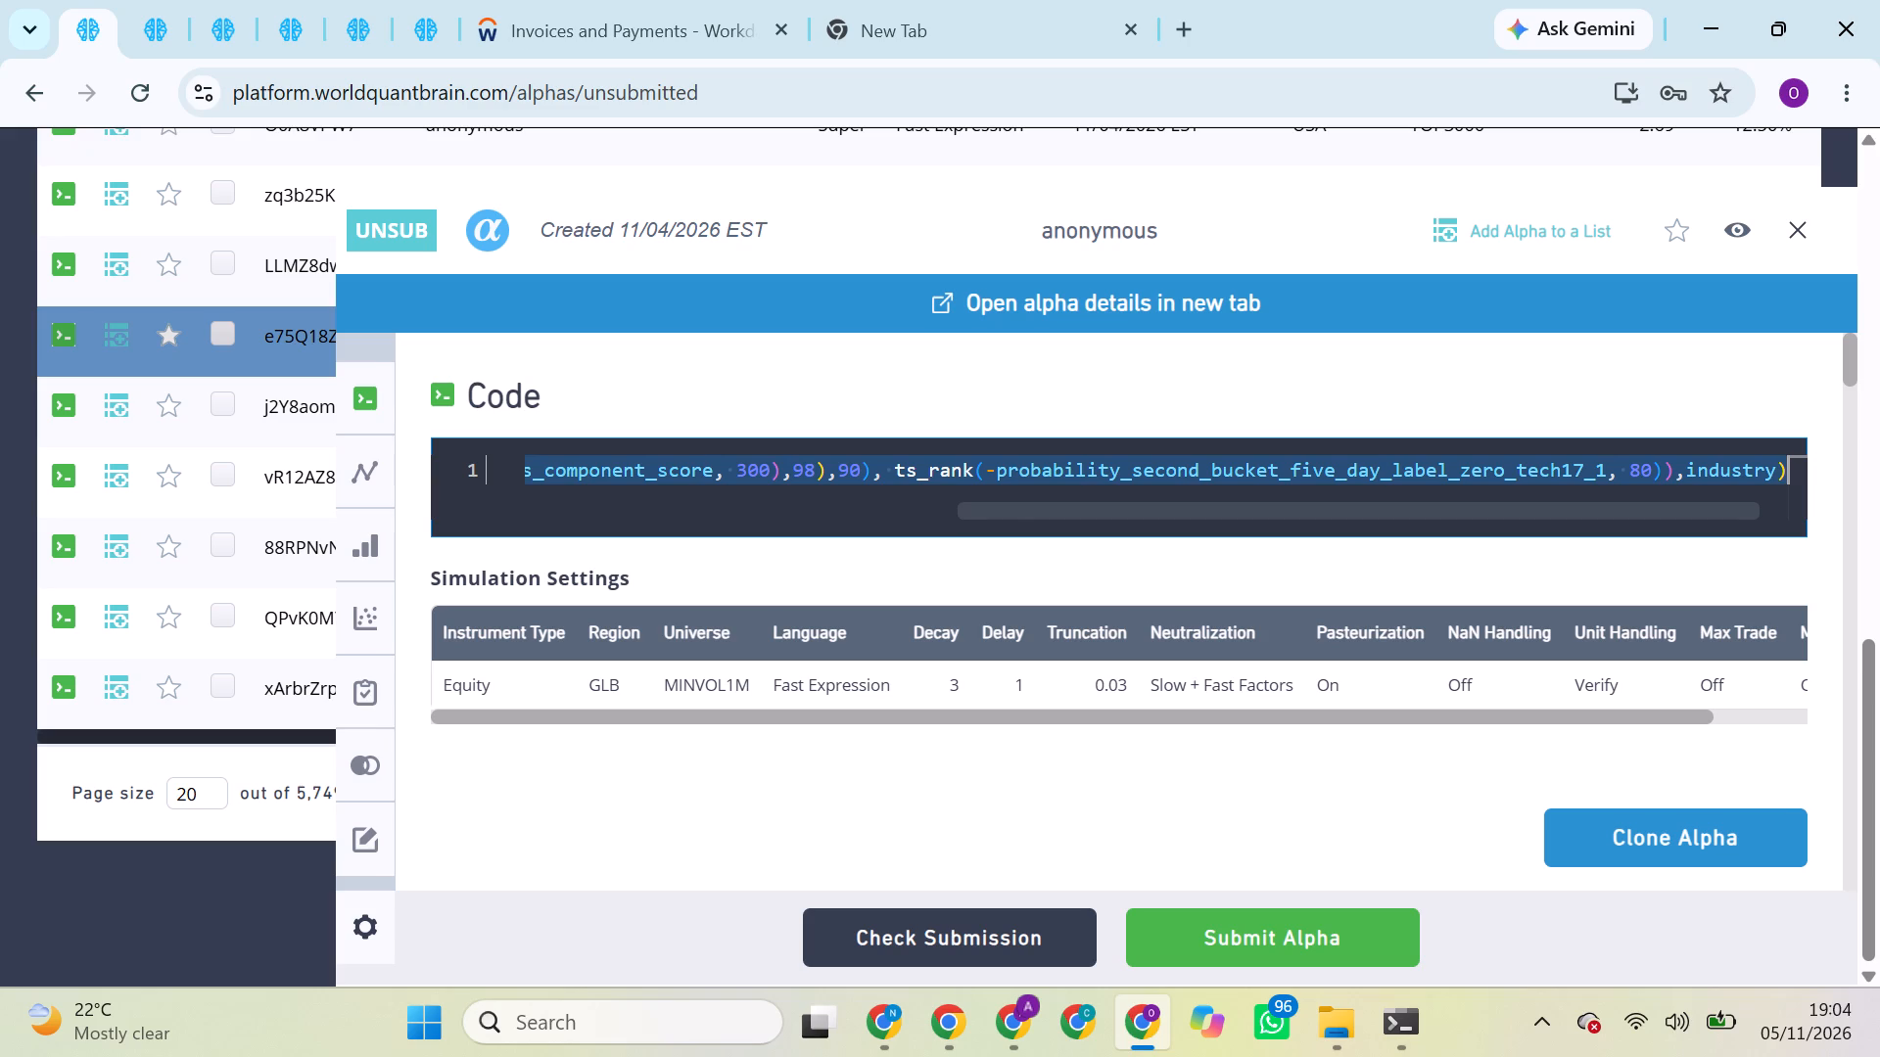
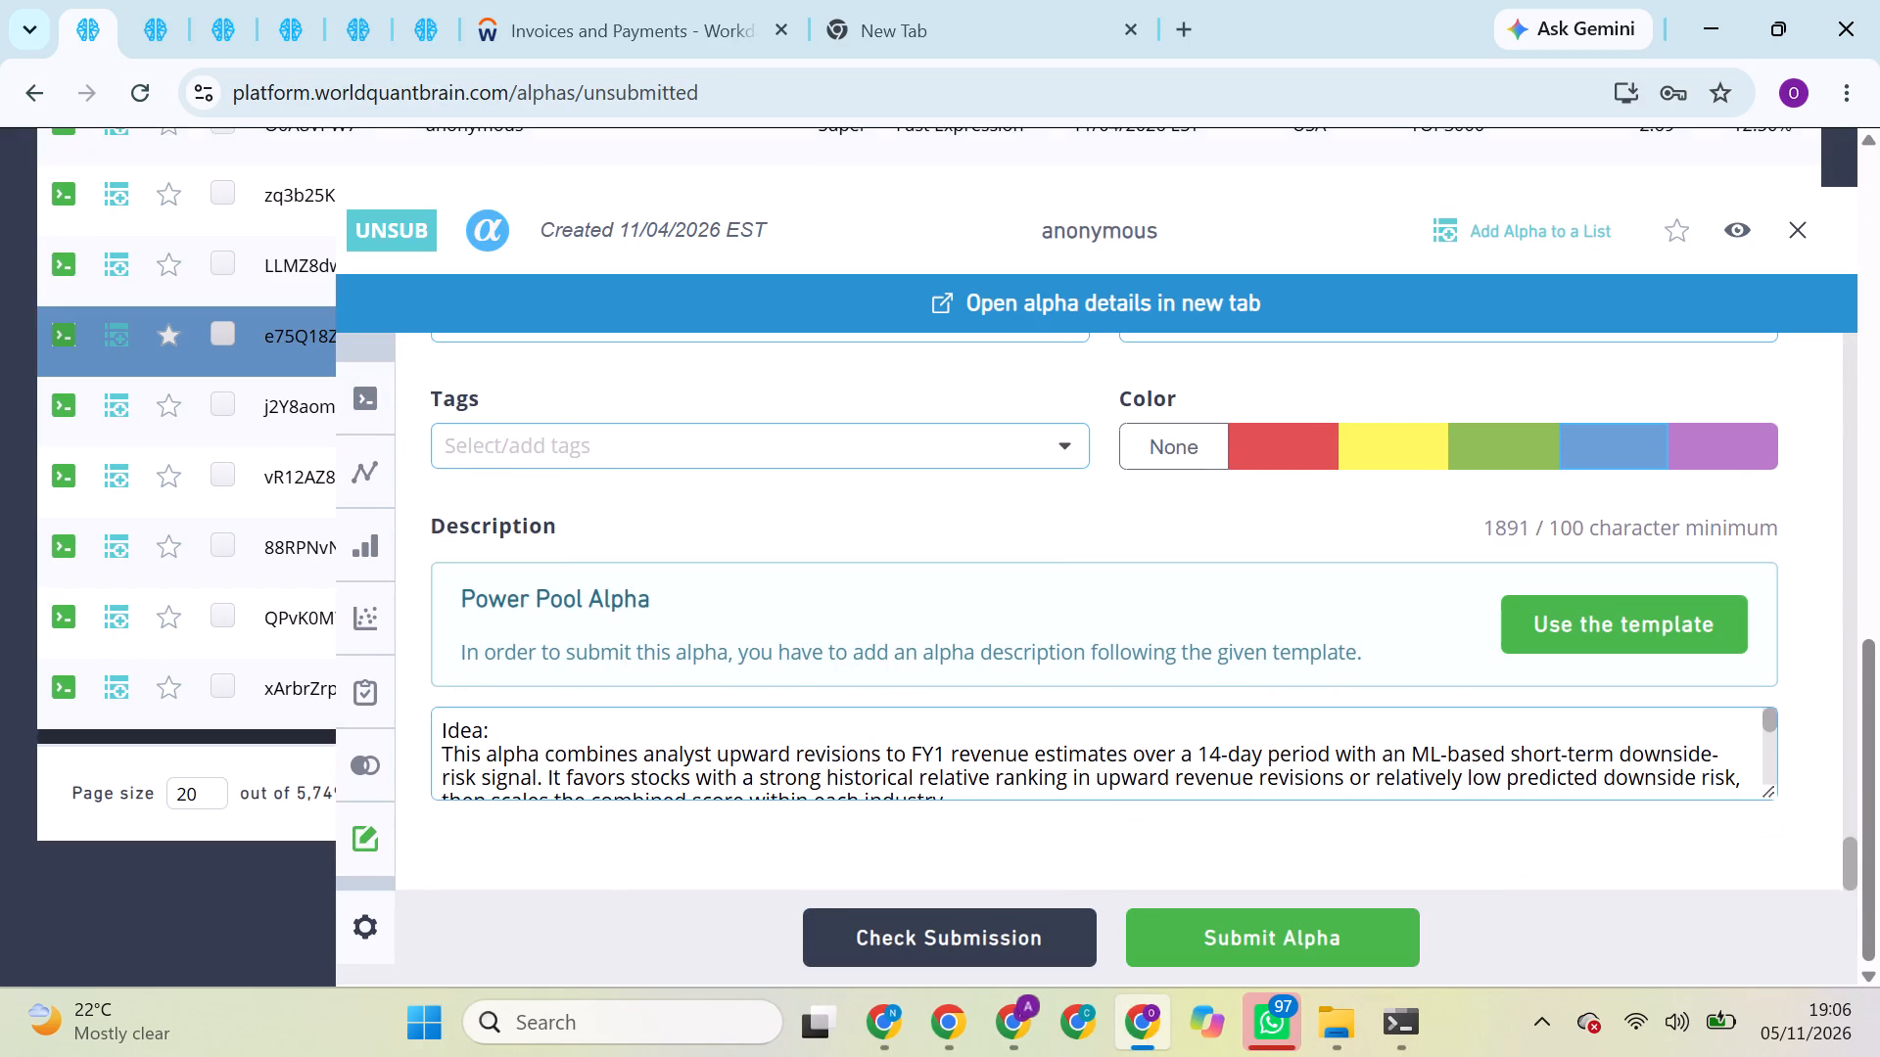
drag(422, 722, 535, 733)
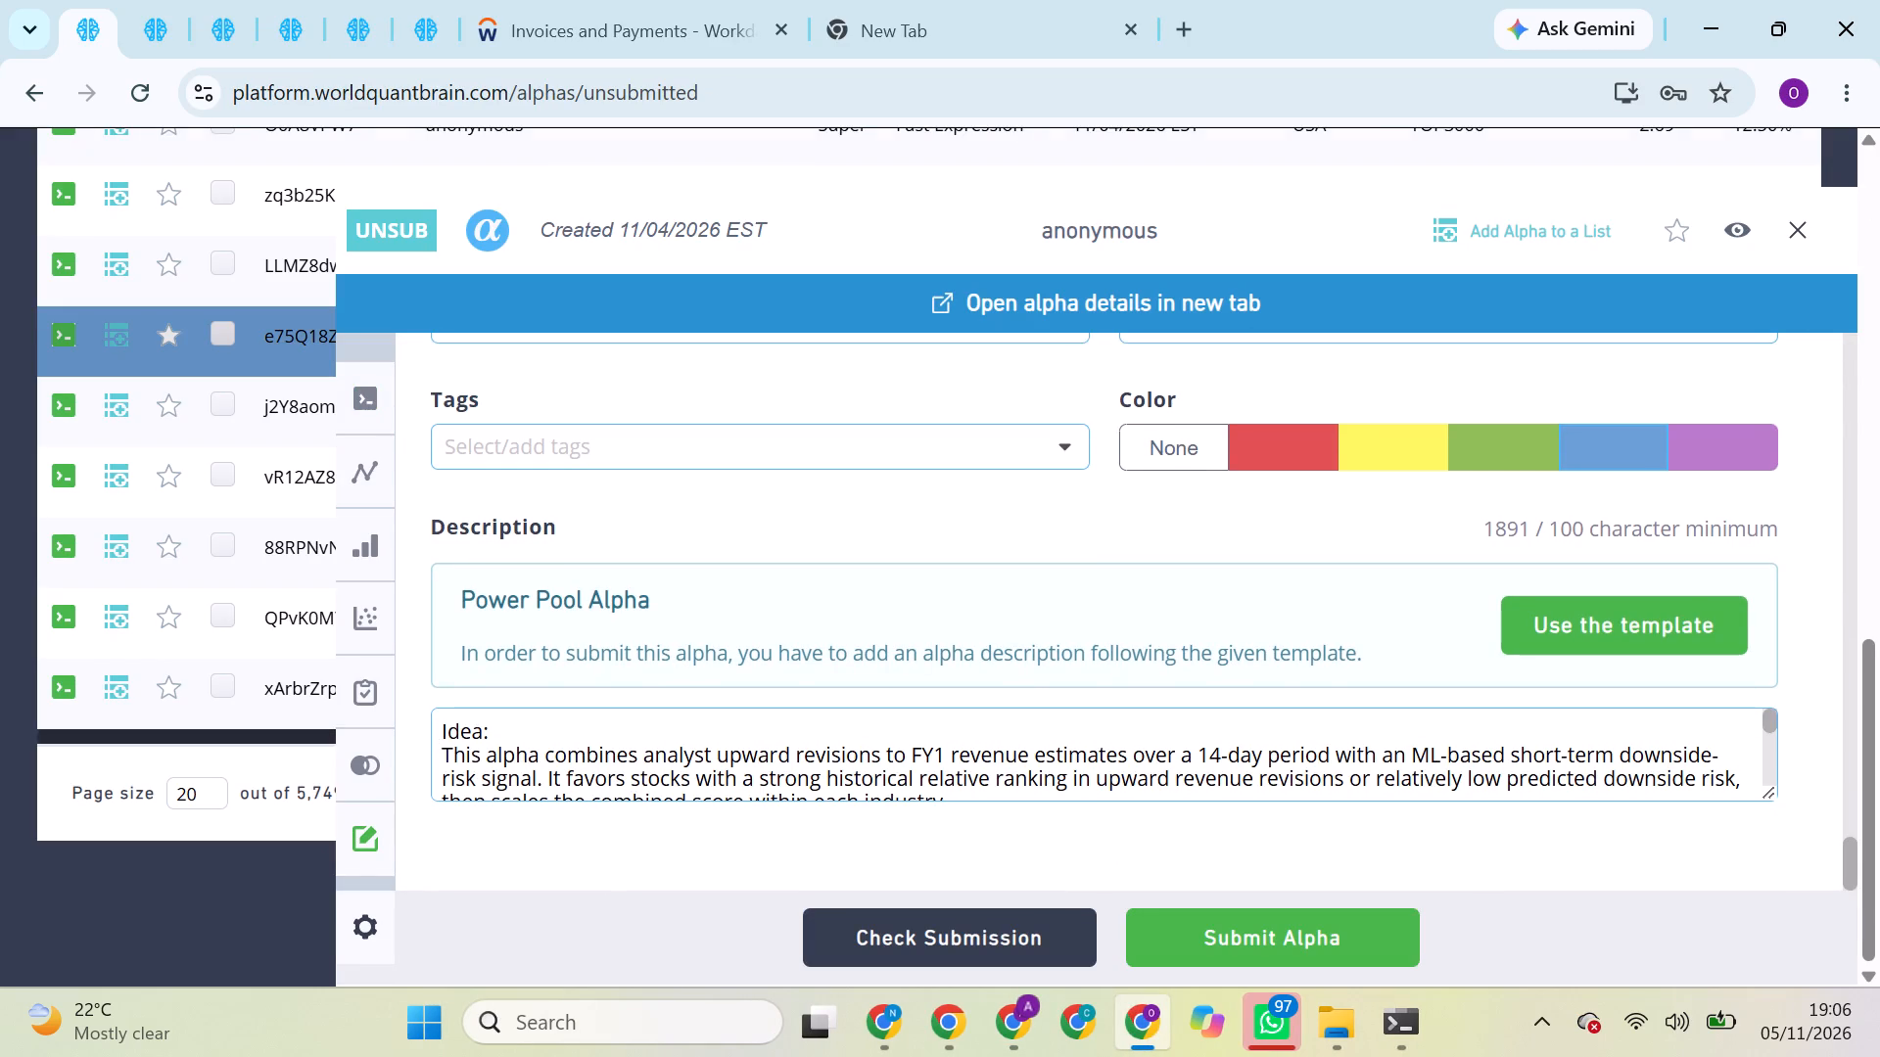
drag(535, 733, 521, 731)
drag(434, 734, 1879, 887)
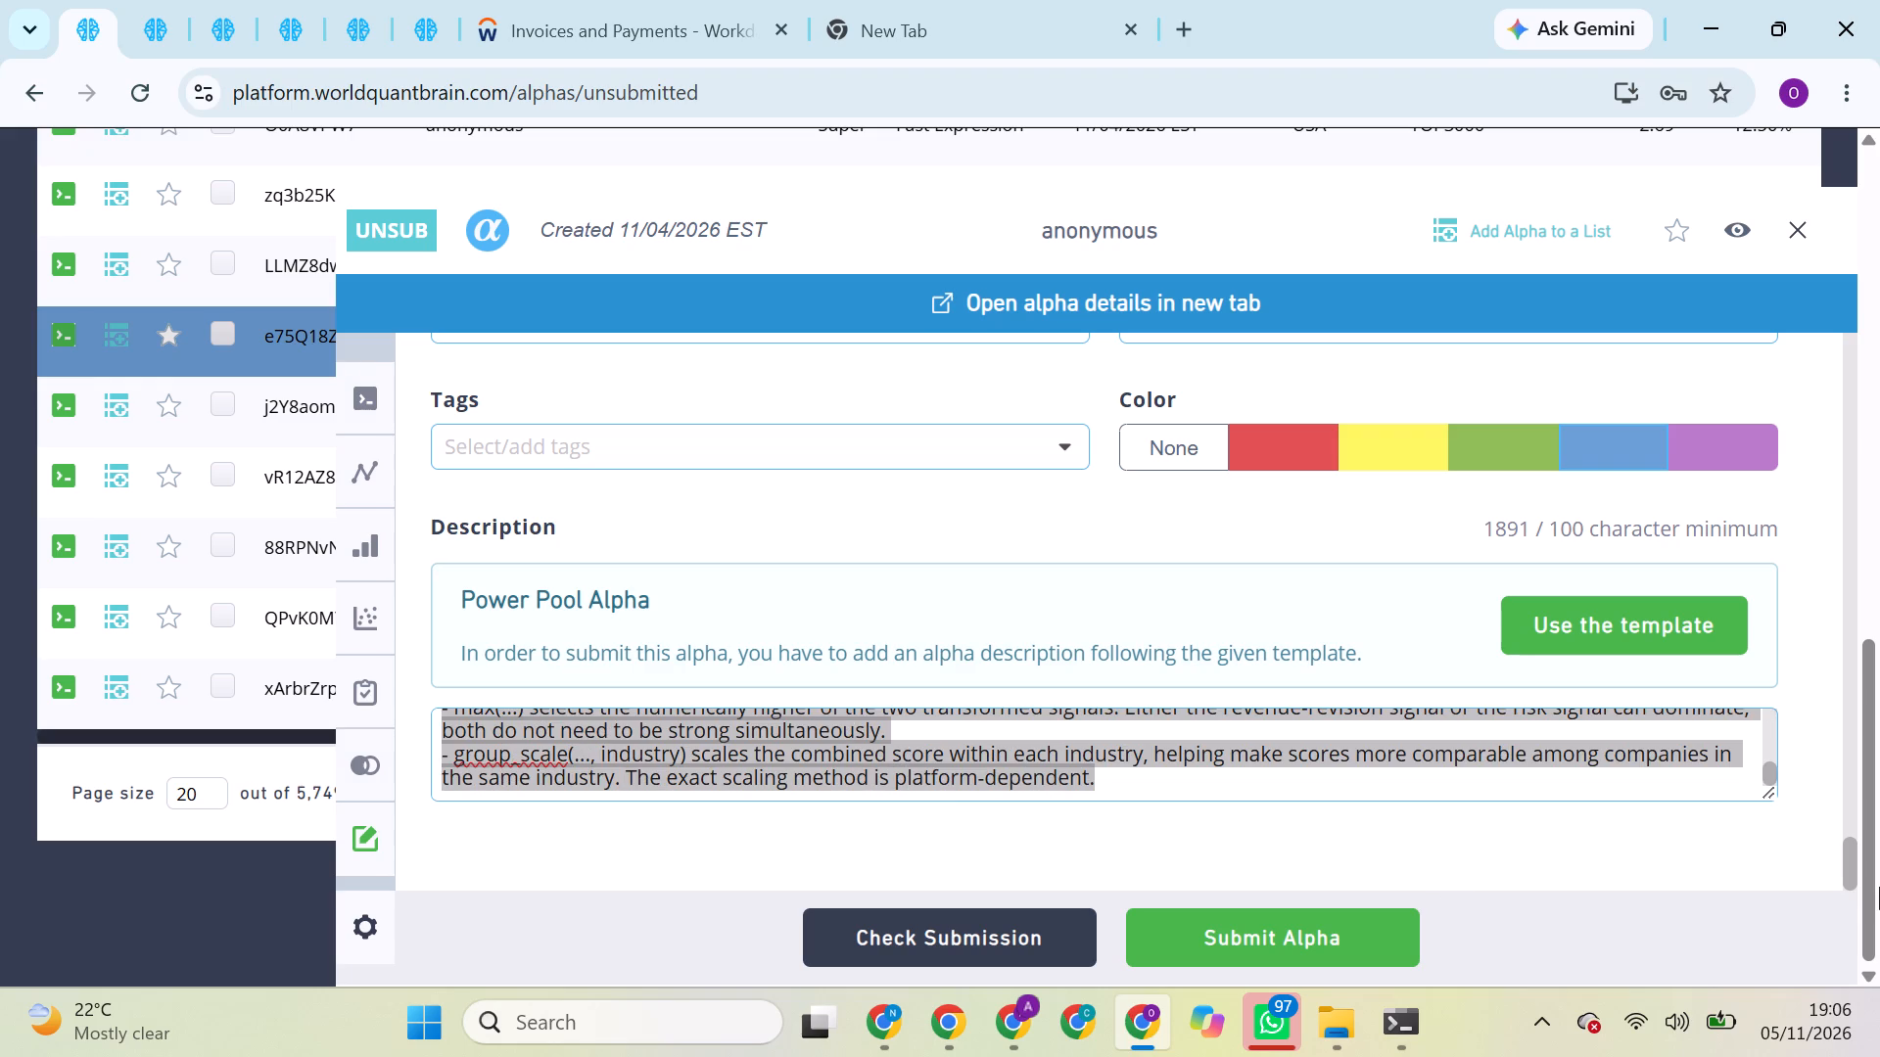
drag(1879, 887, 1629, 819)
key(ctrl+v)
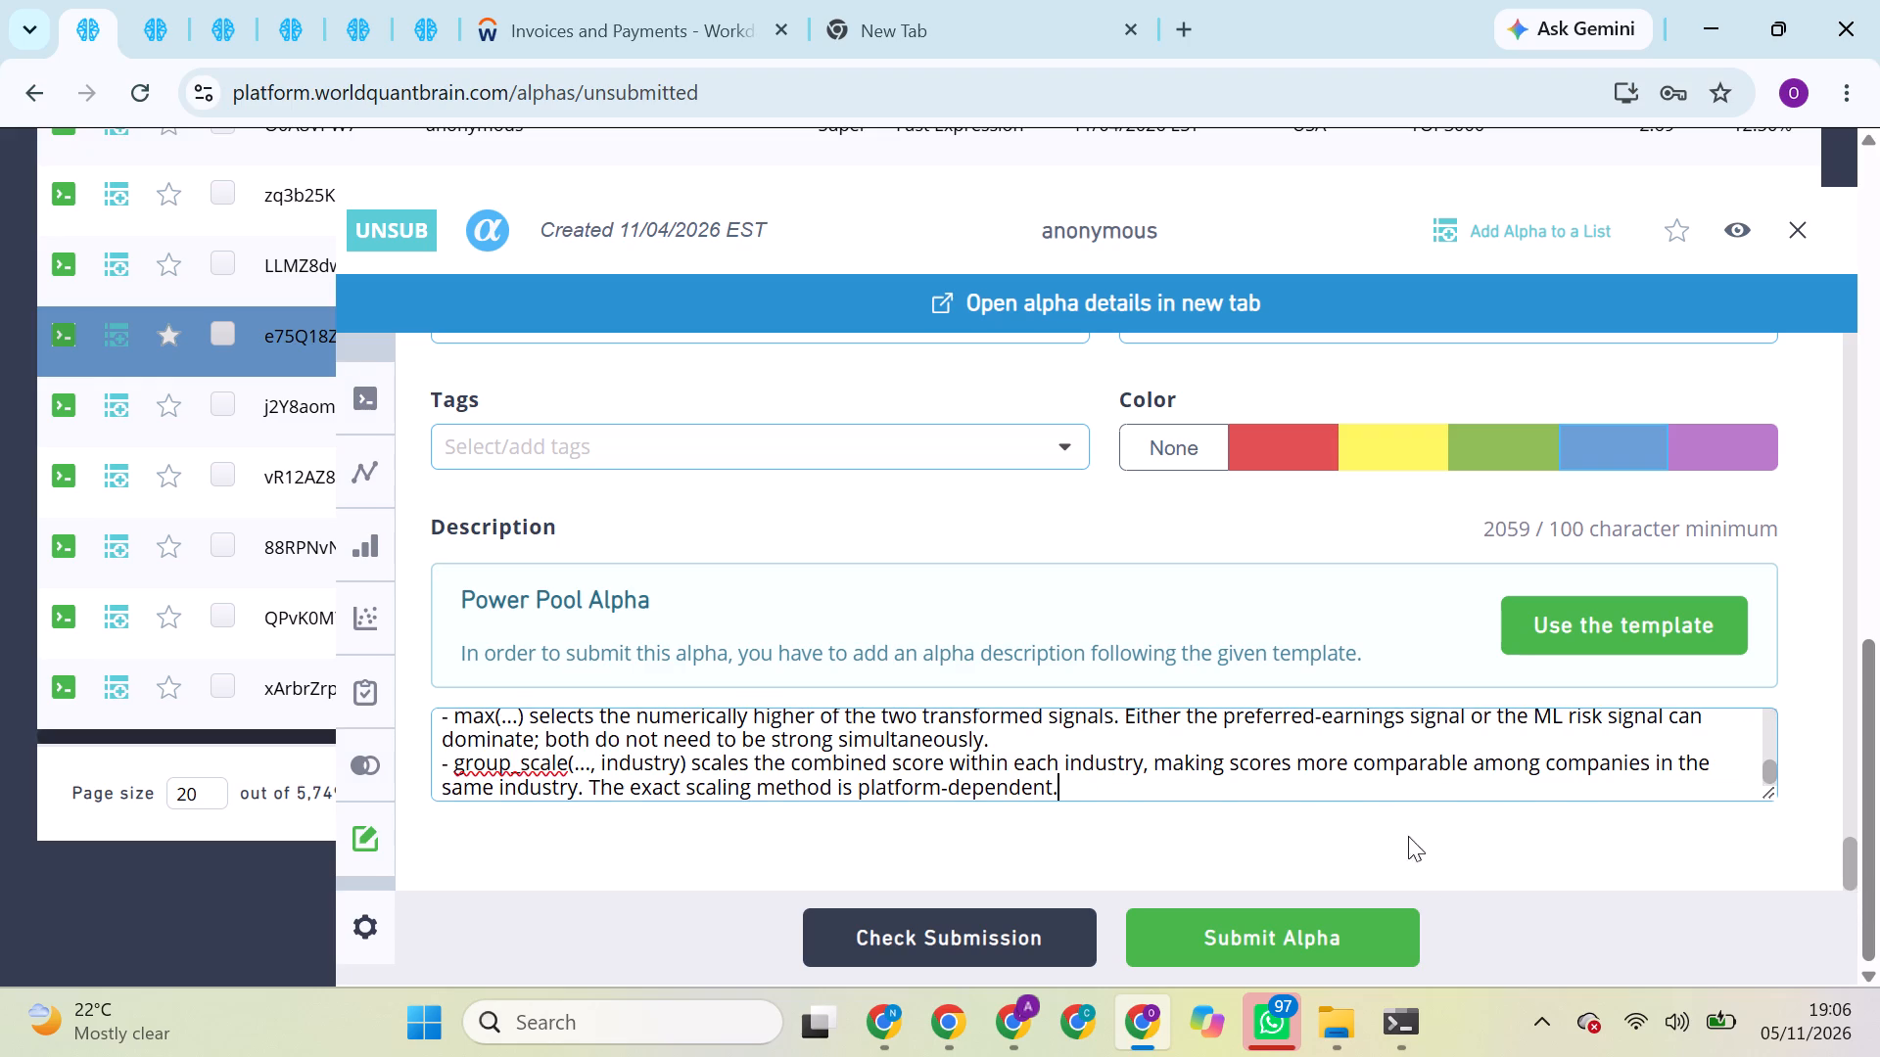
Submit alpha e75Q18ZJ.
click(1354, 939)
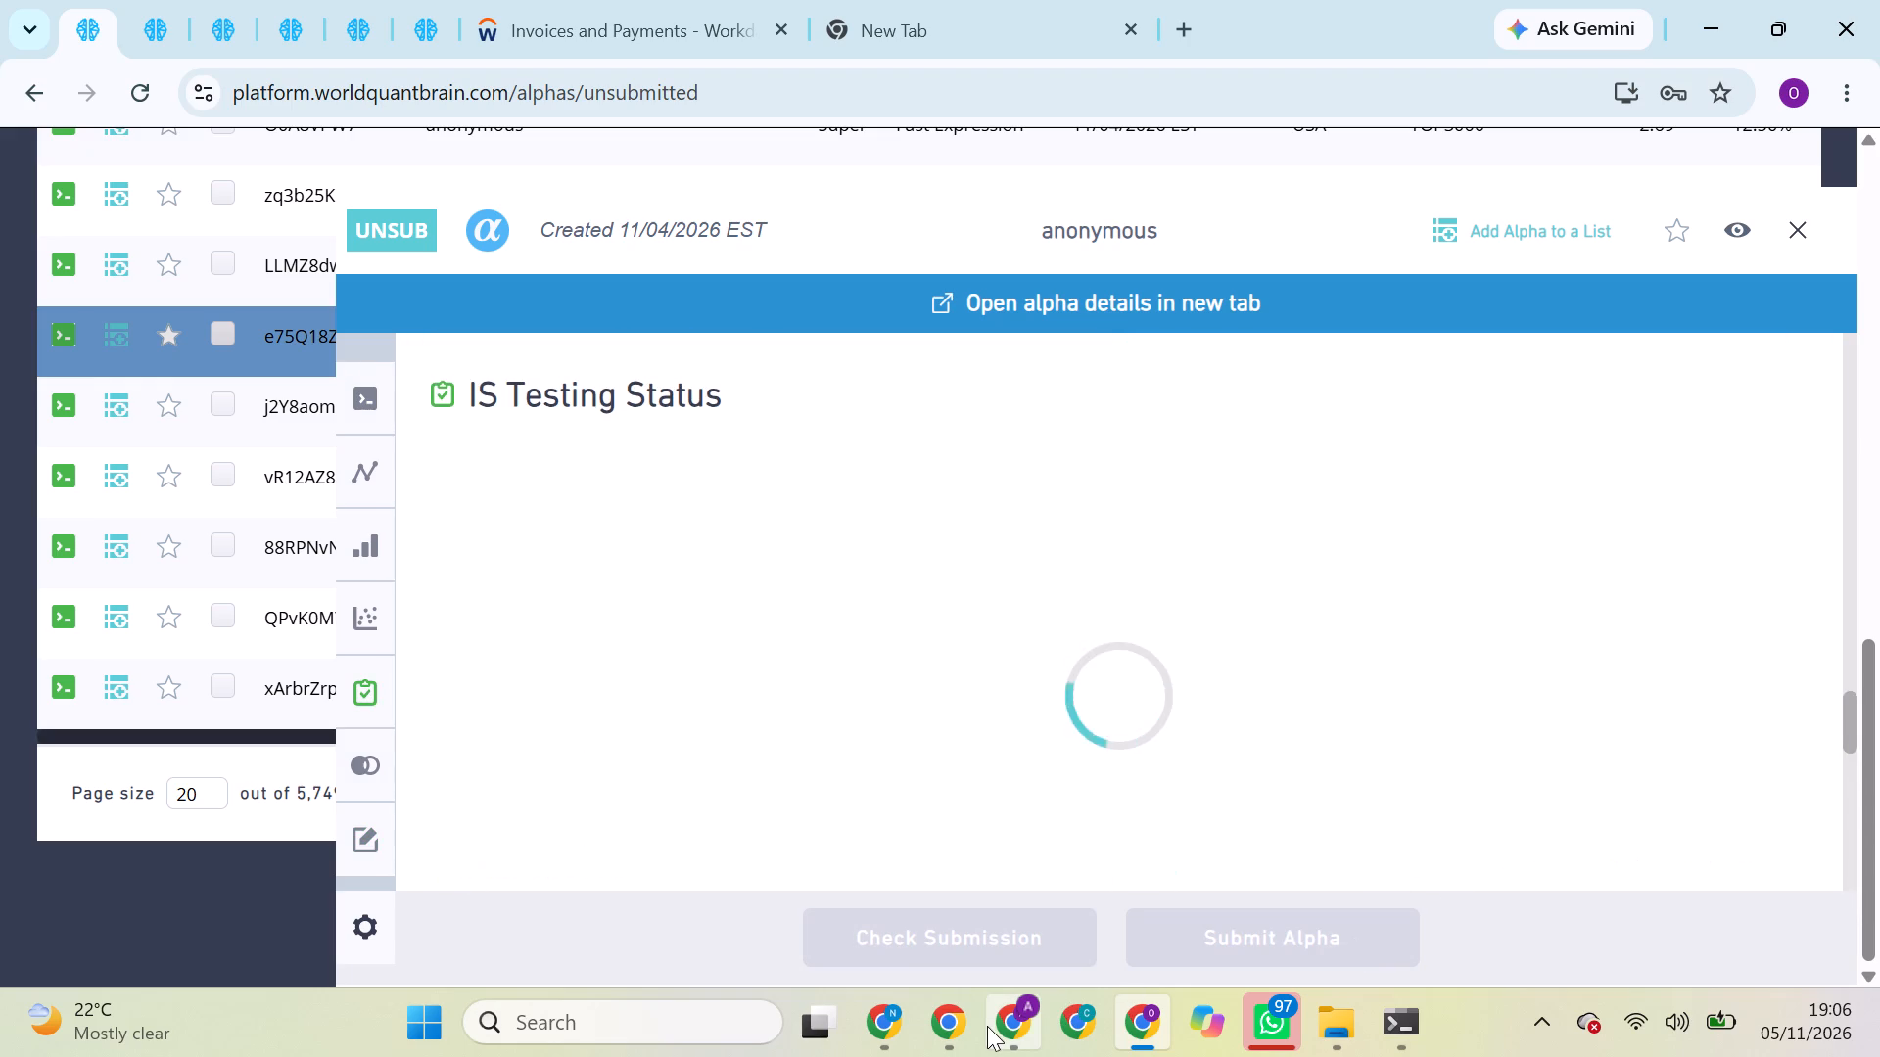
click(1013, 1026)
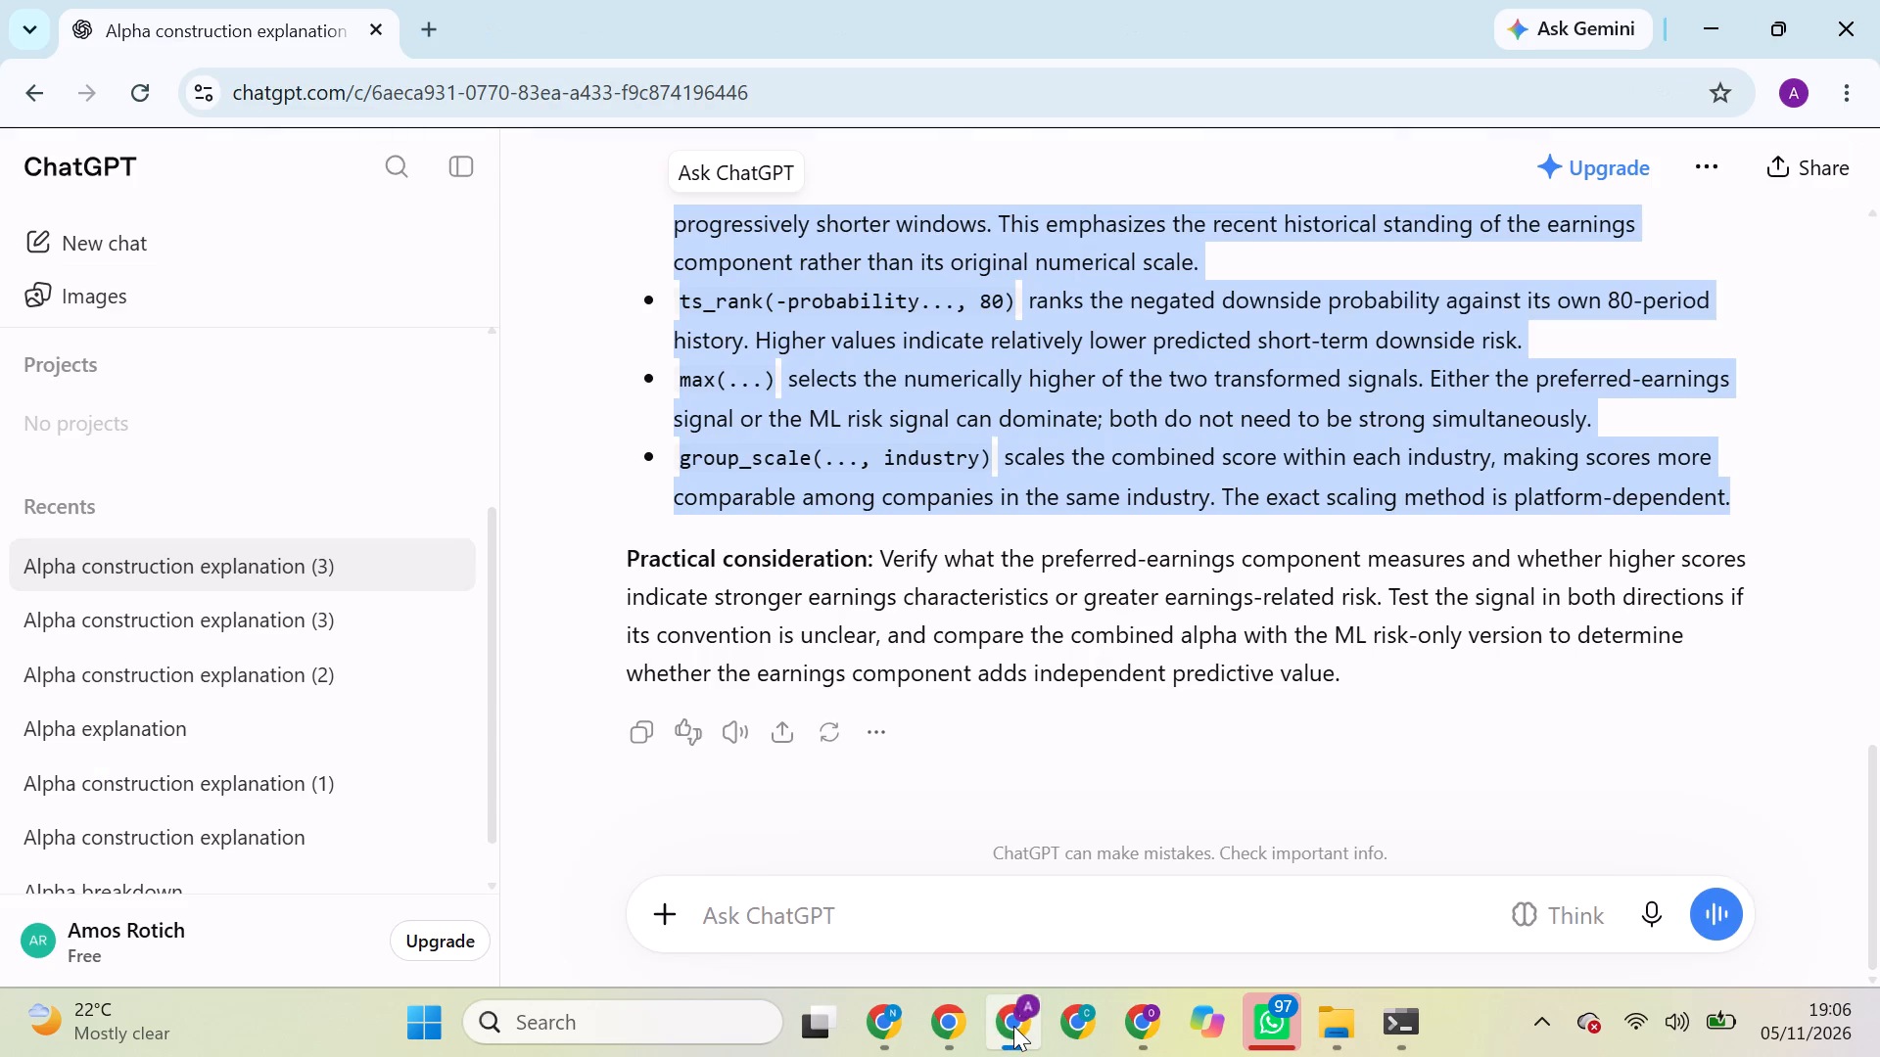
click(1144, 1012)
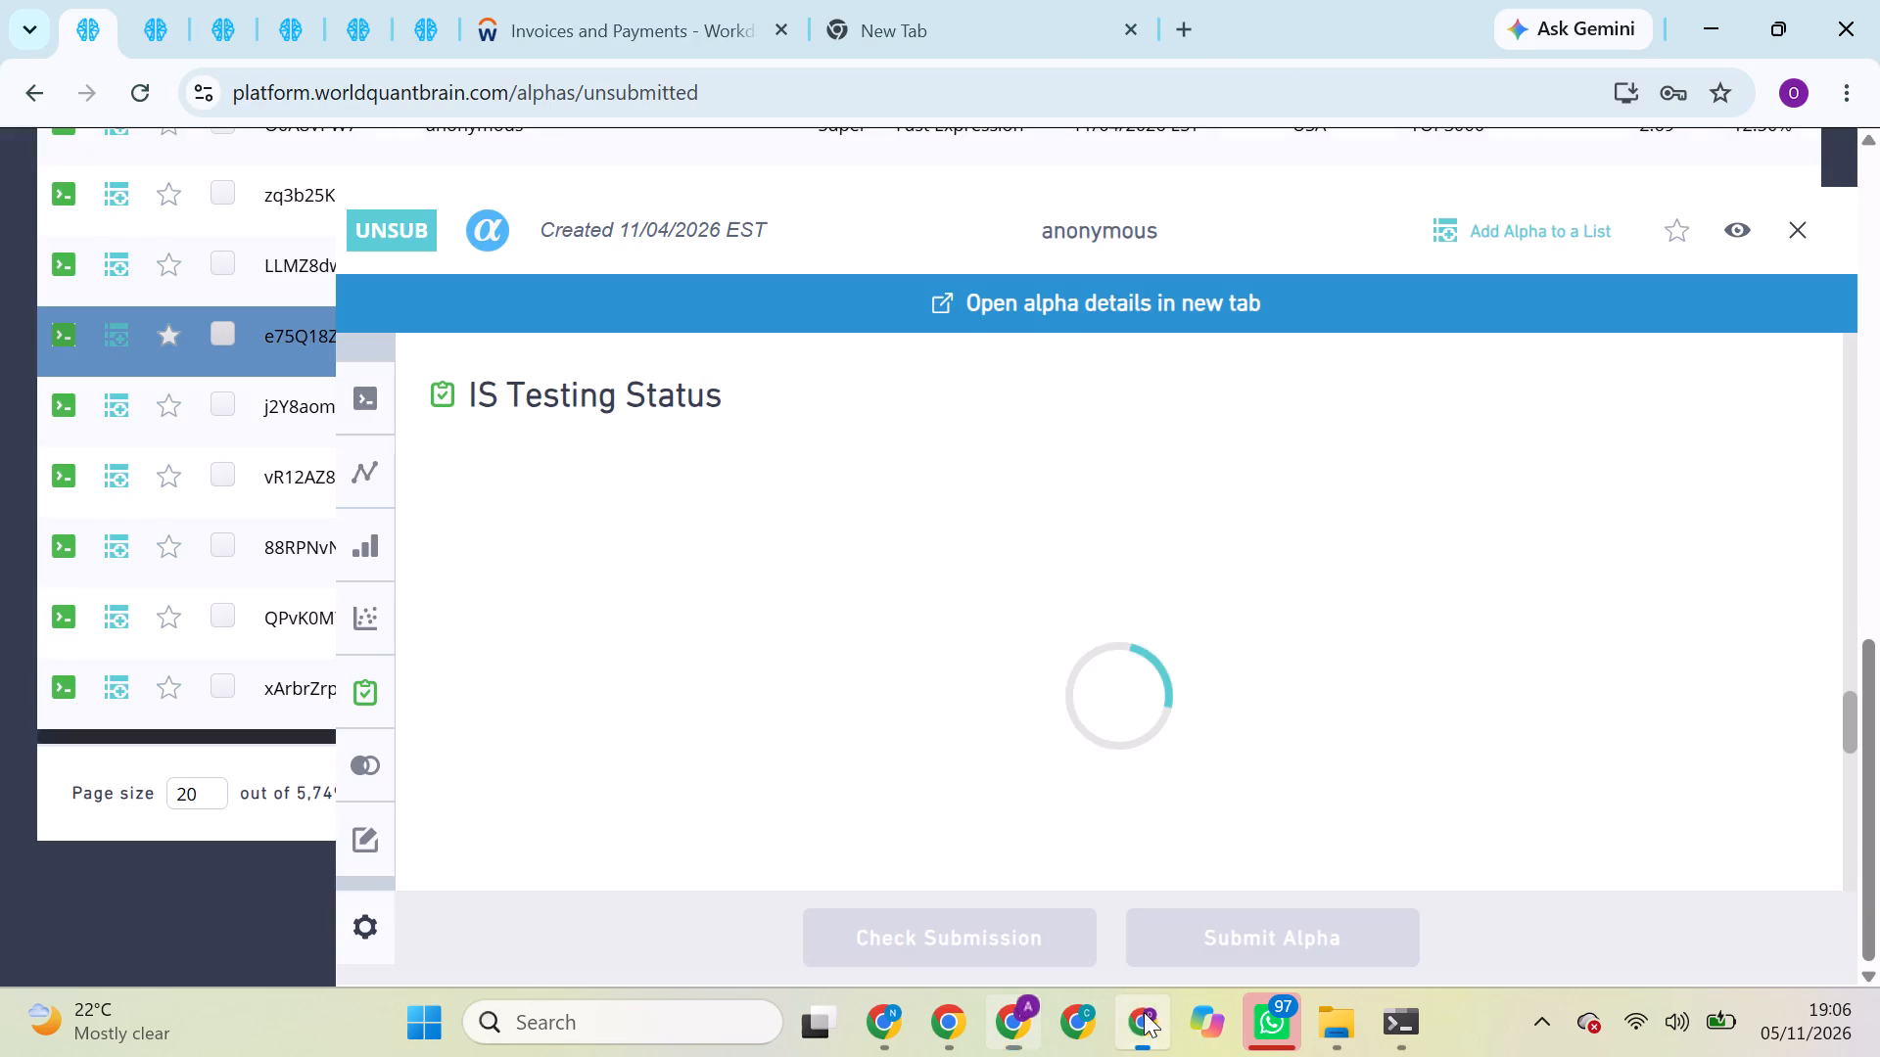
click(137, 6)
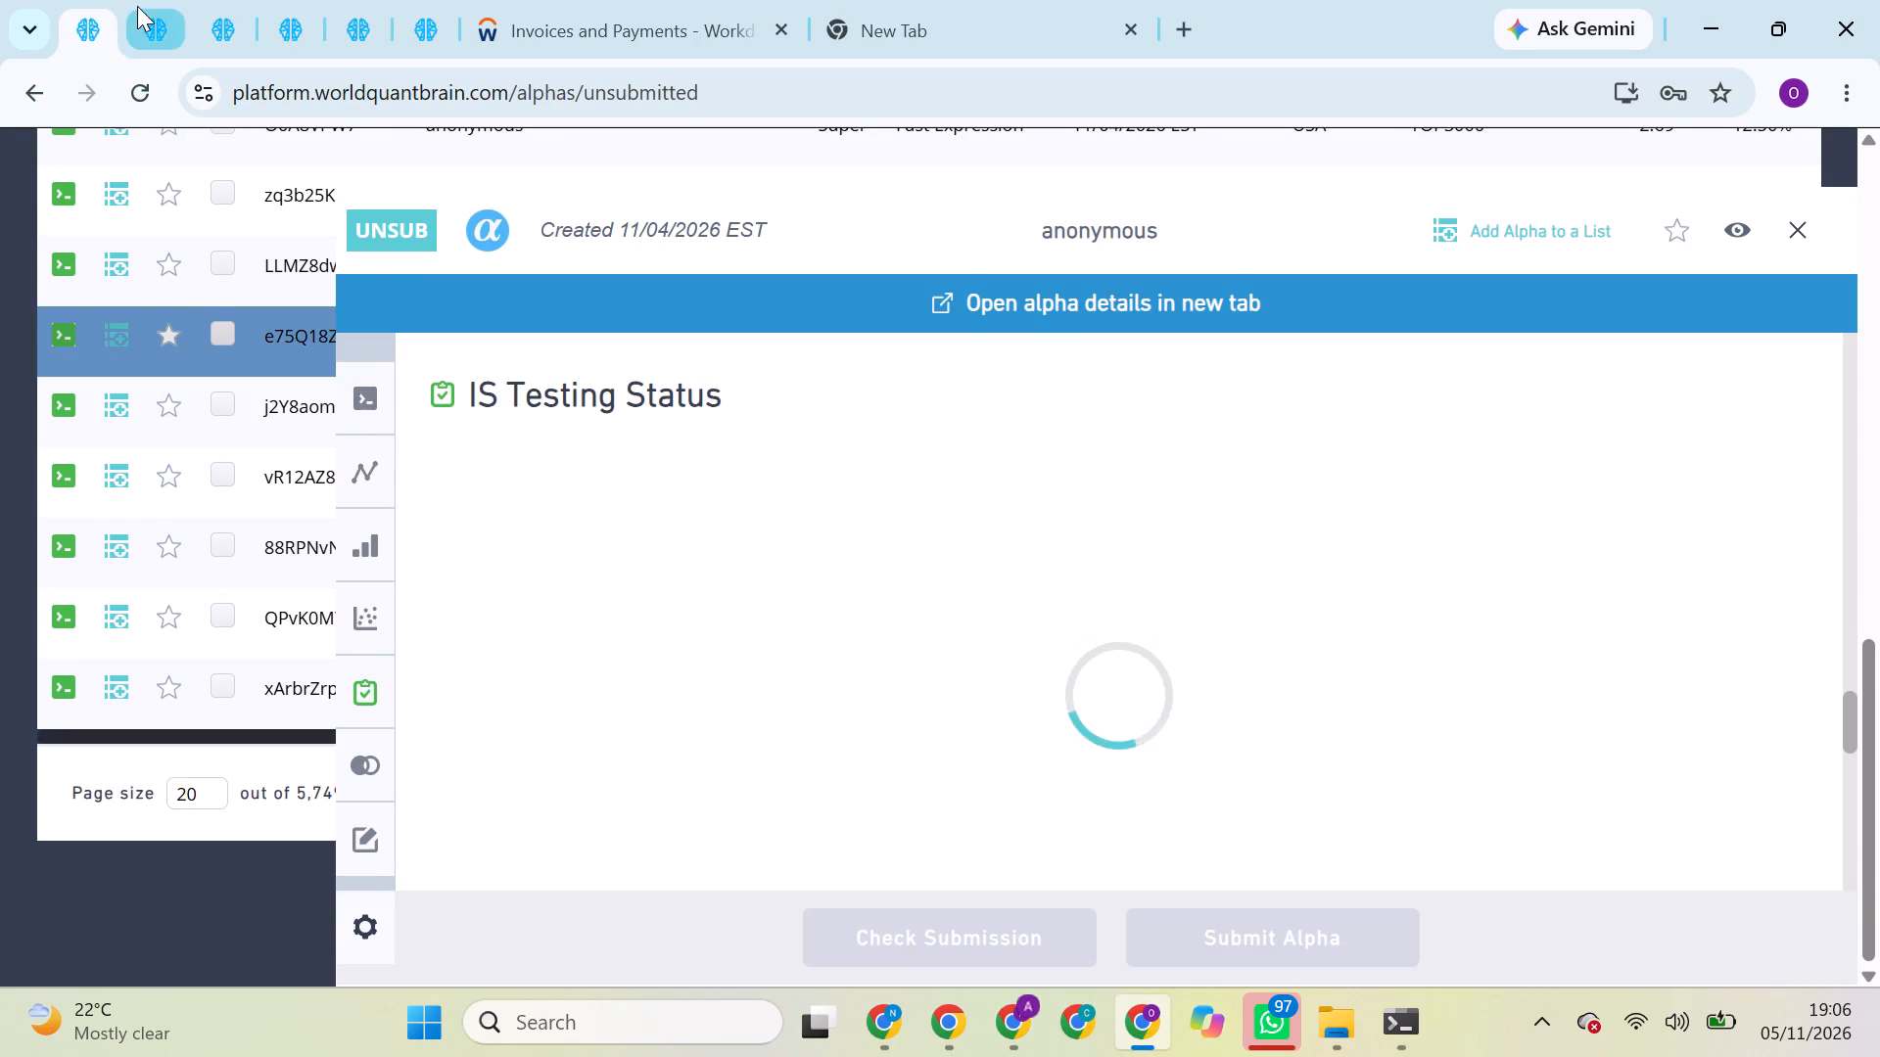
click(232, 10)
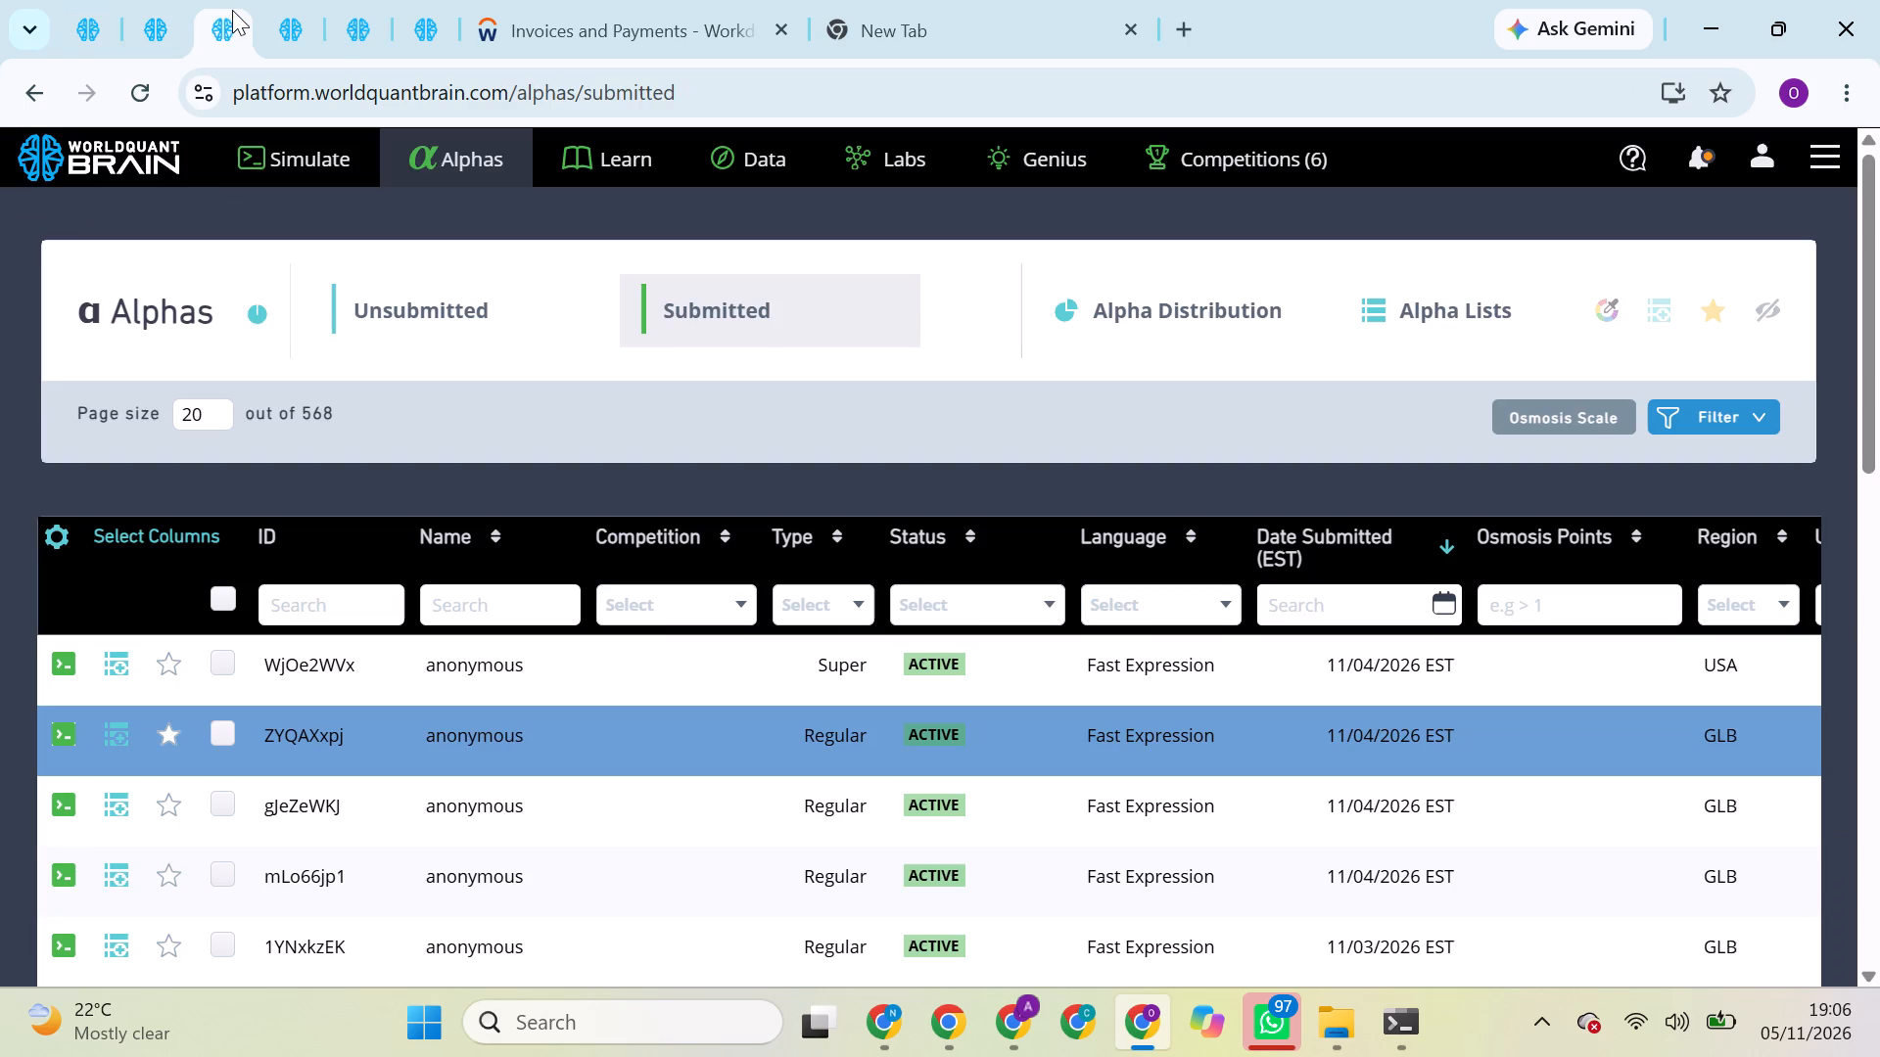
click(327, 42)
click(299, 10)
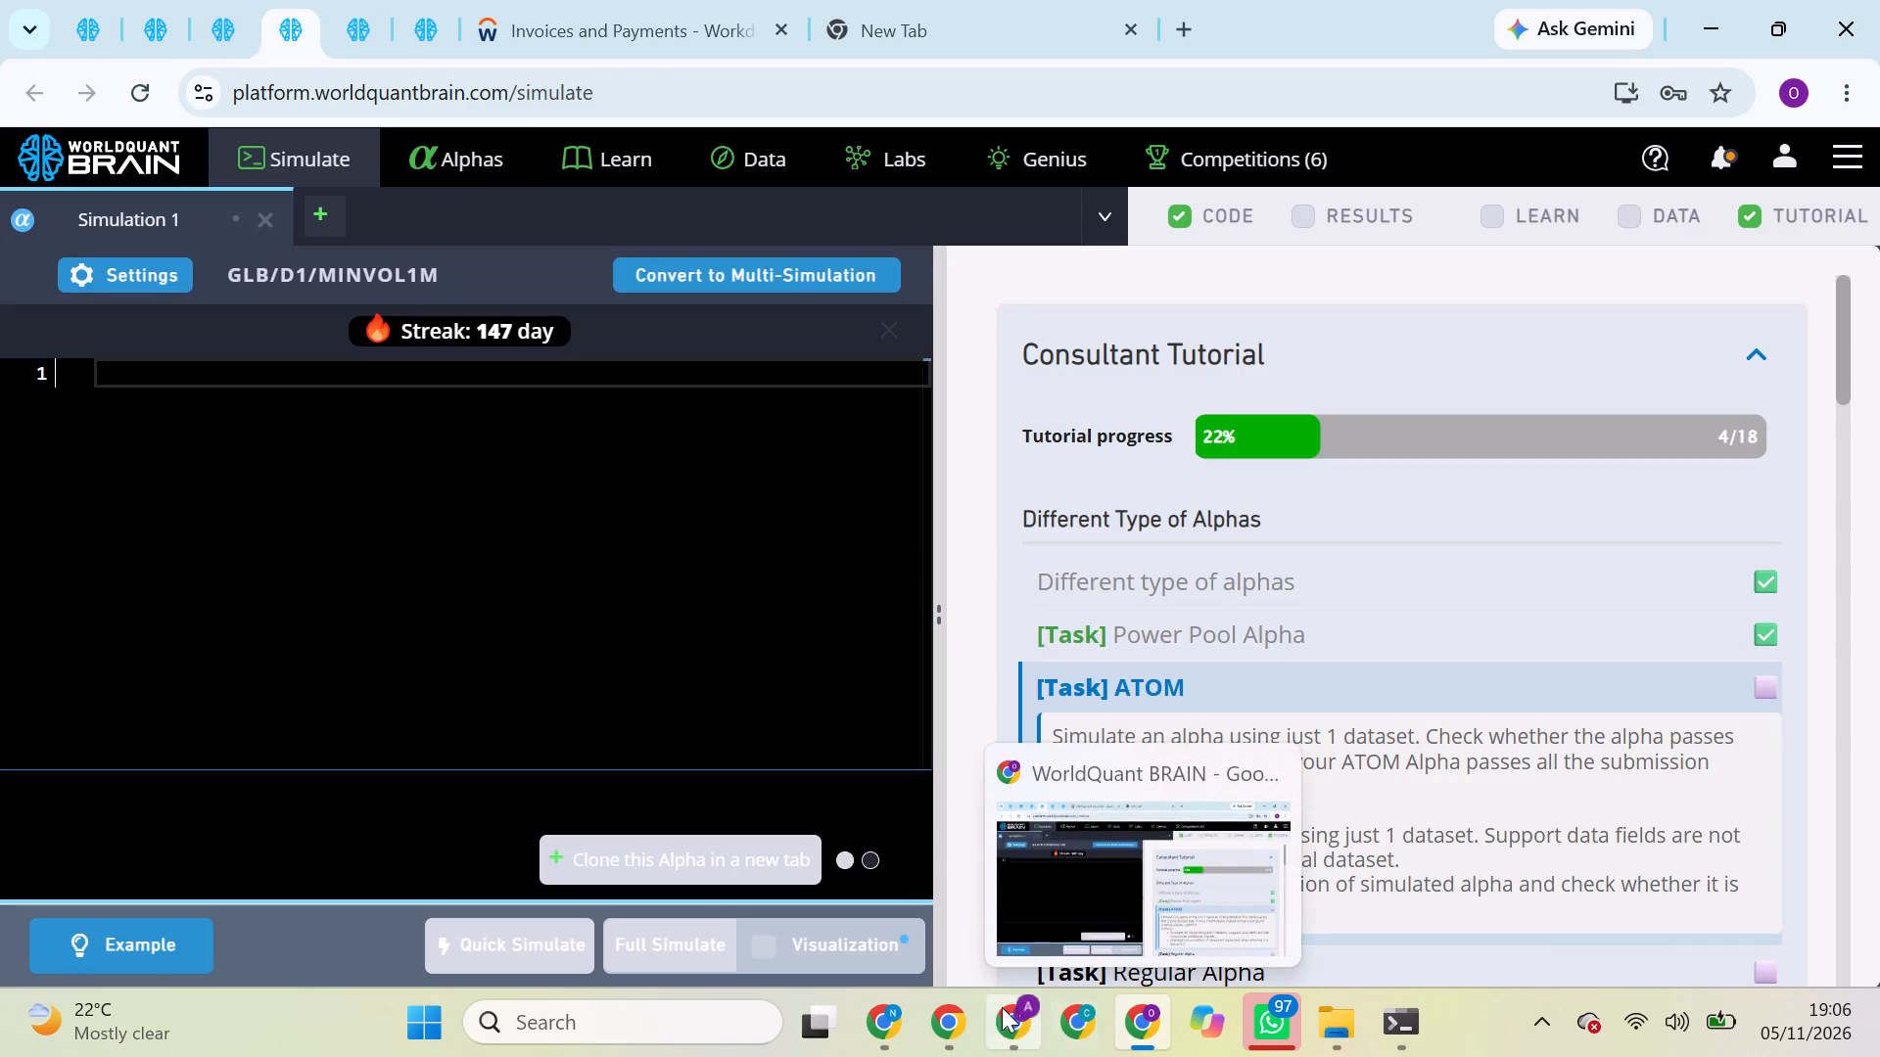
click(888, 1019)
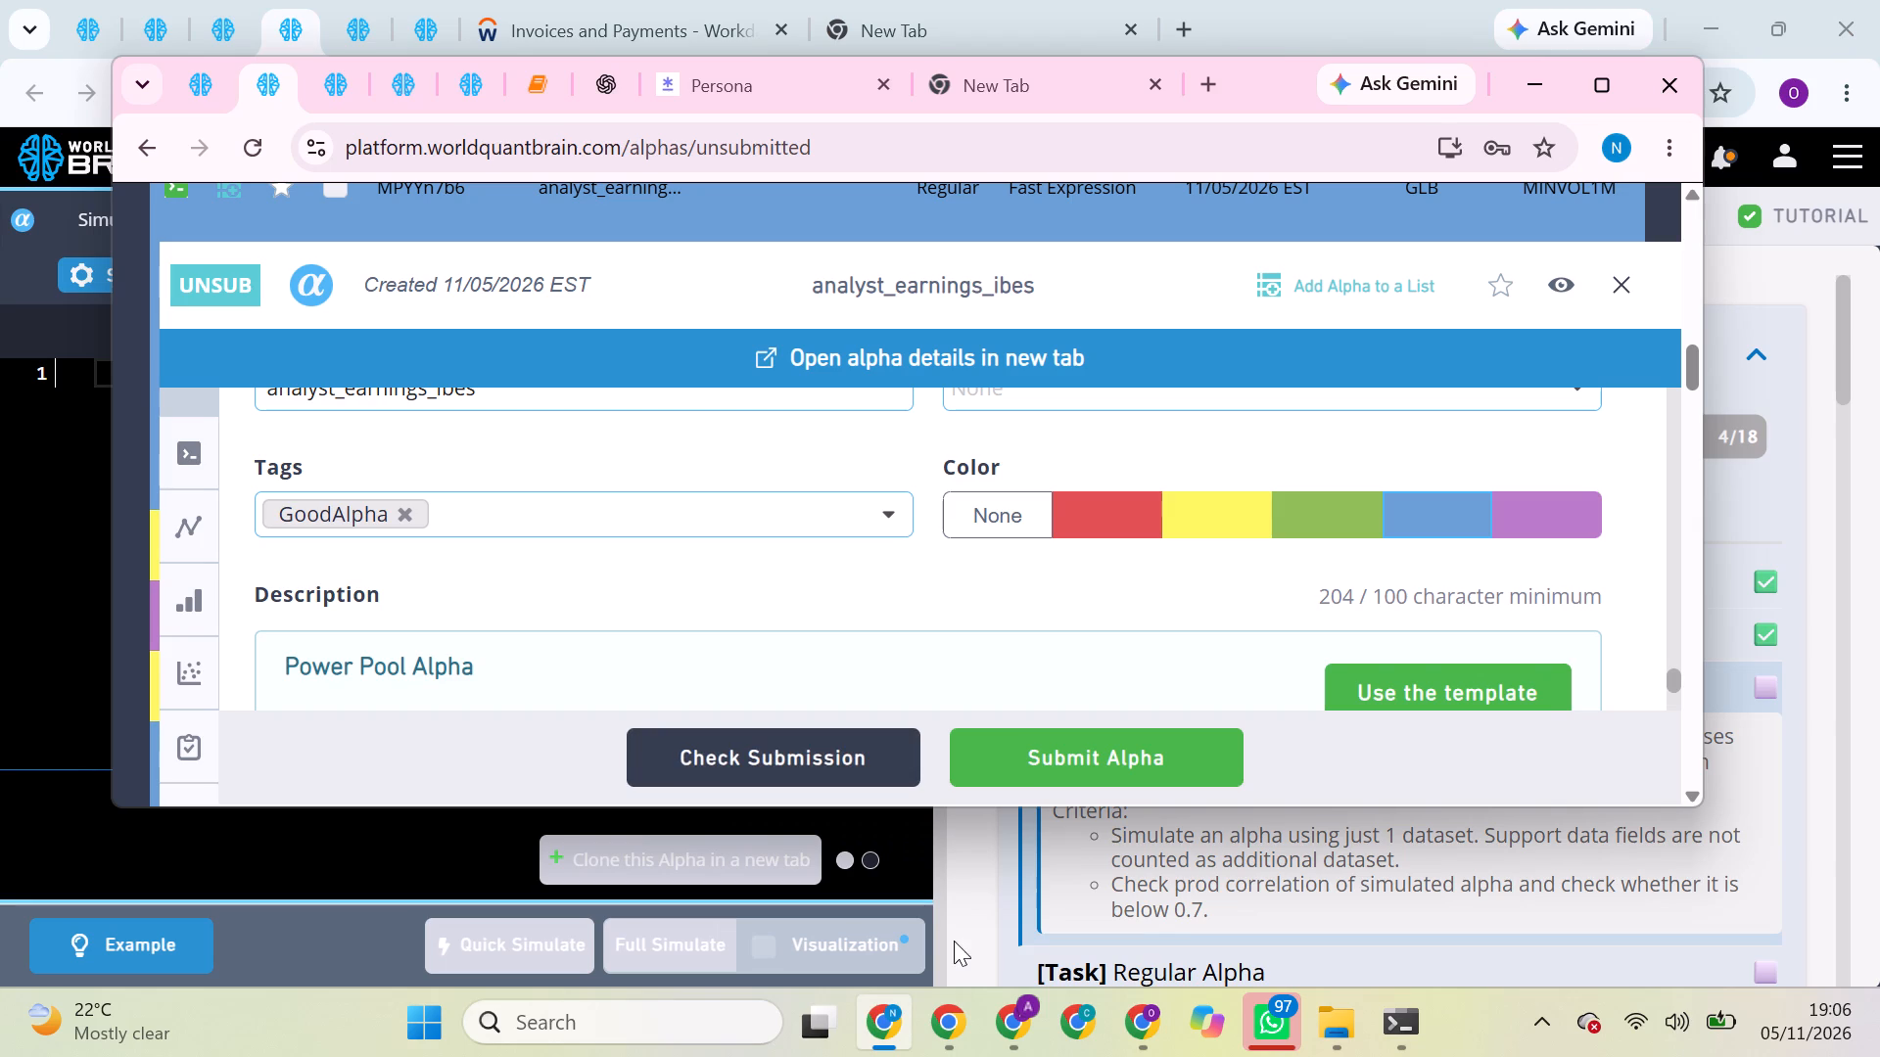
Switch to the YouTube window and raise the playing party club mix's volume to about half.
click(947, 1022)
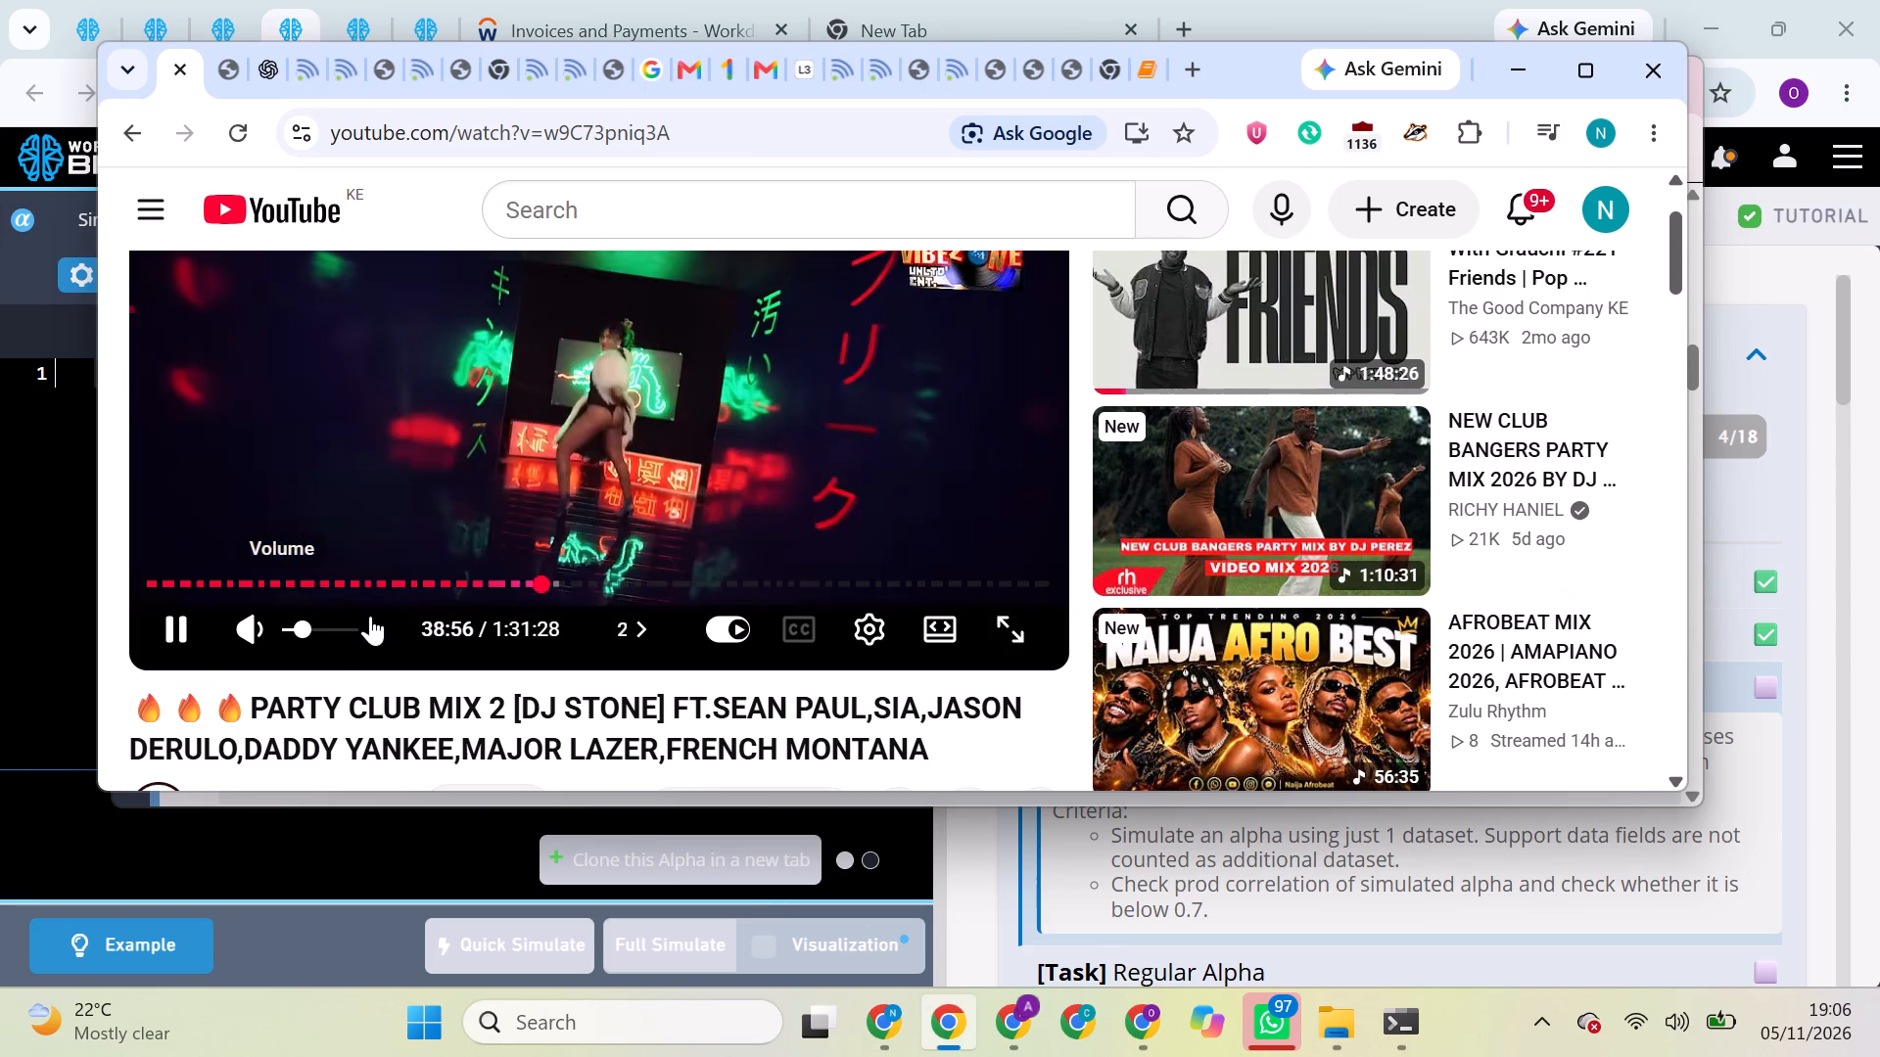
click(328, 631)
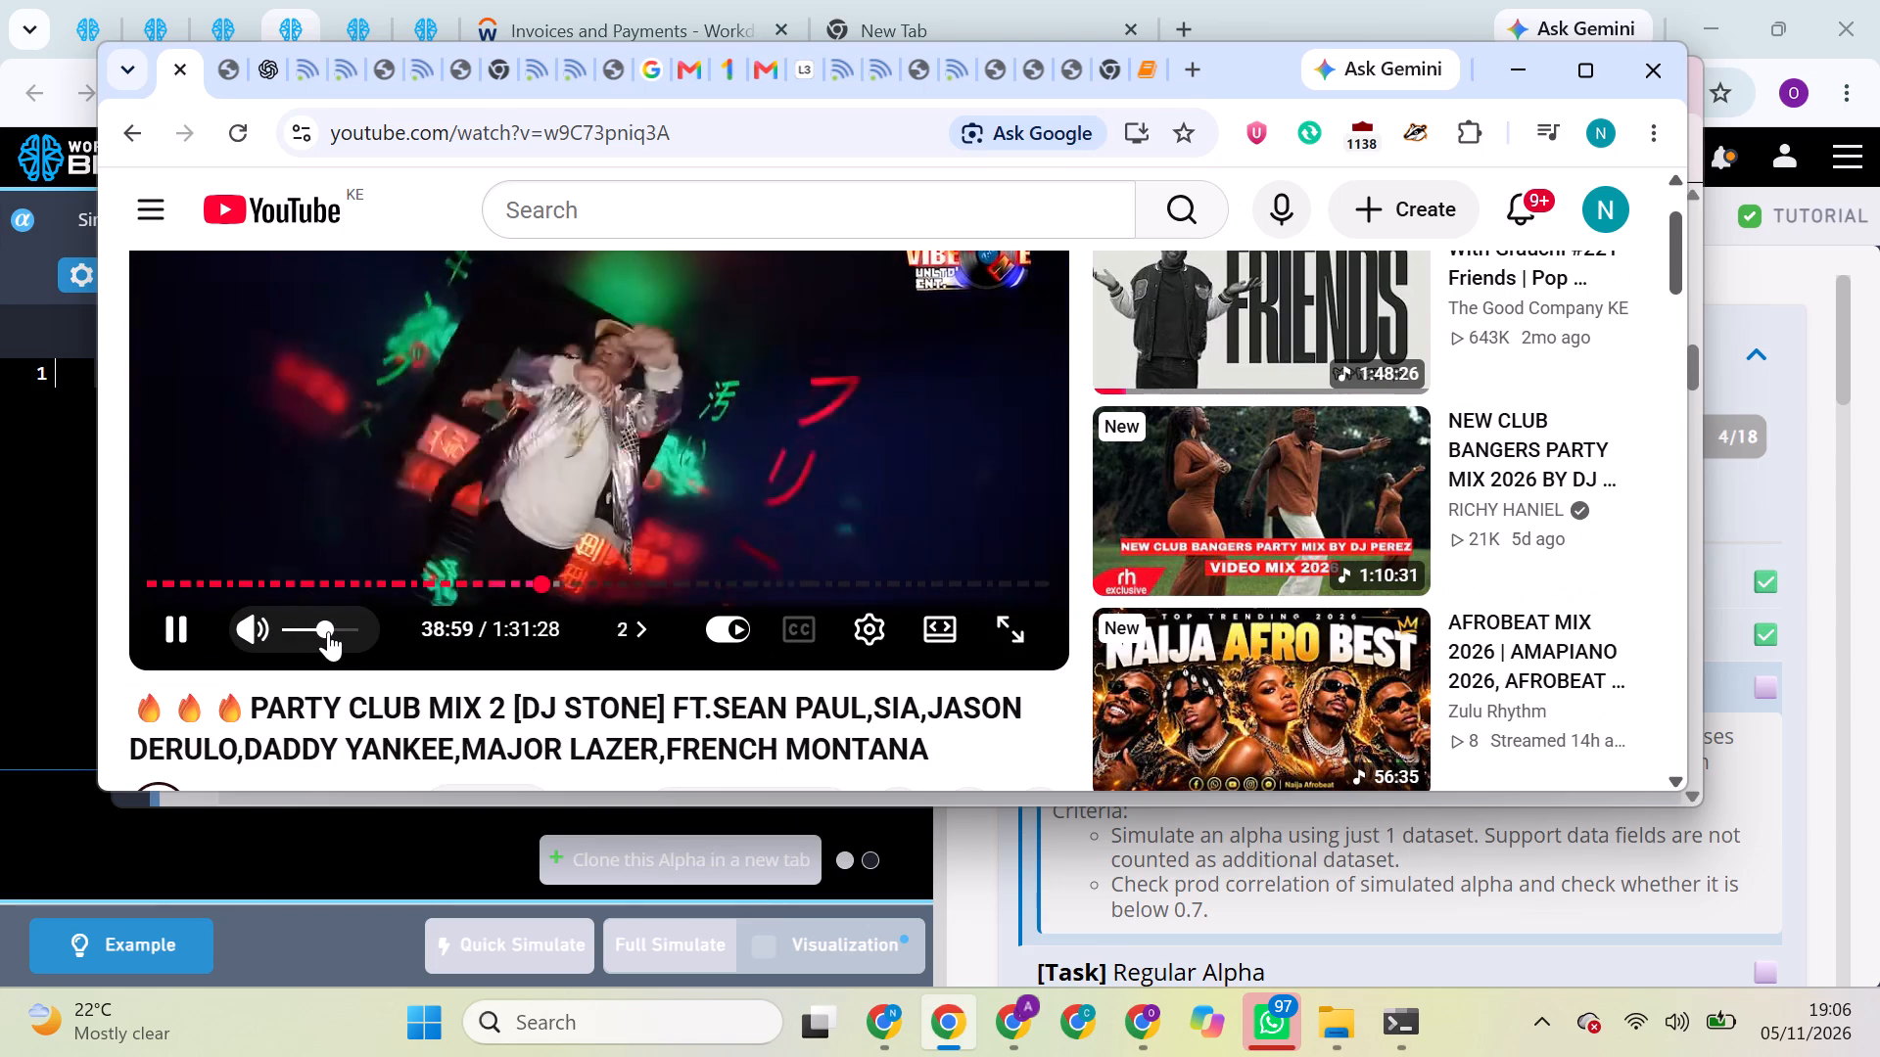
click(320, 631)
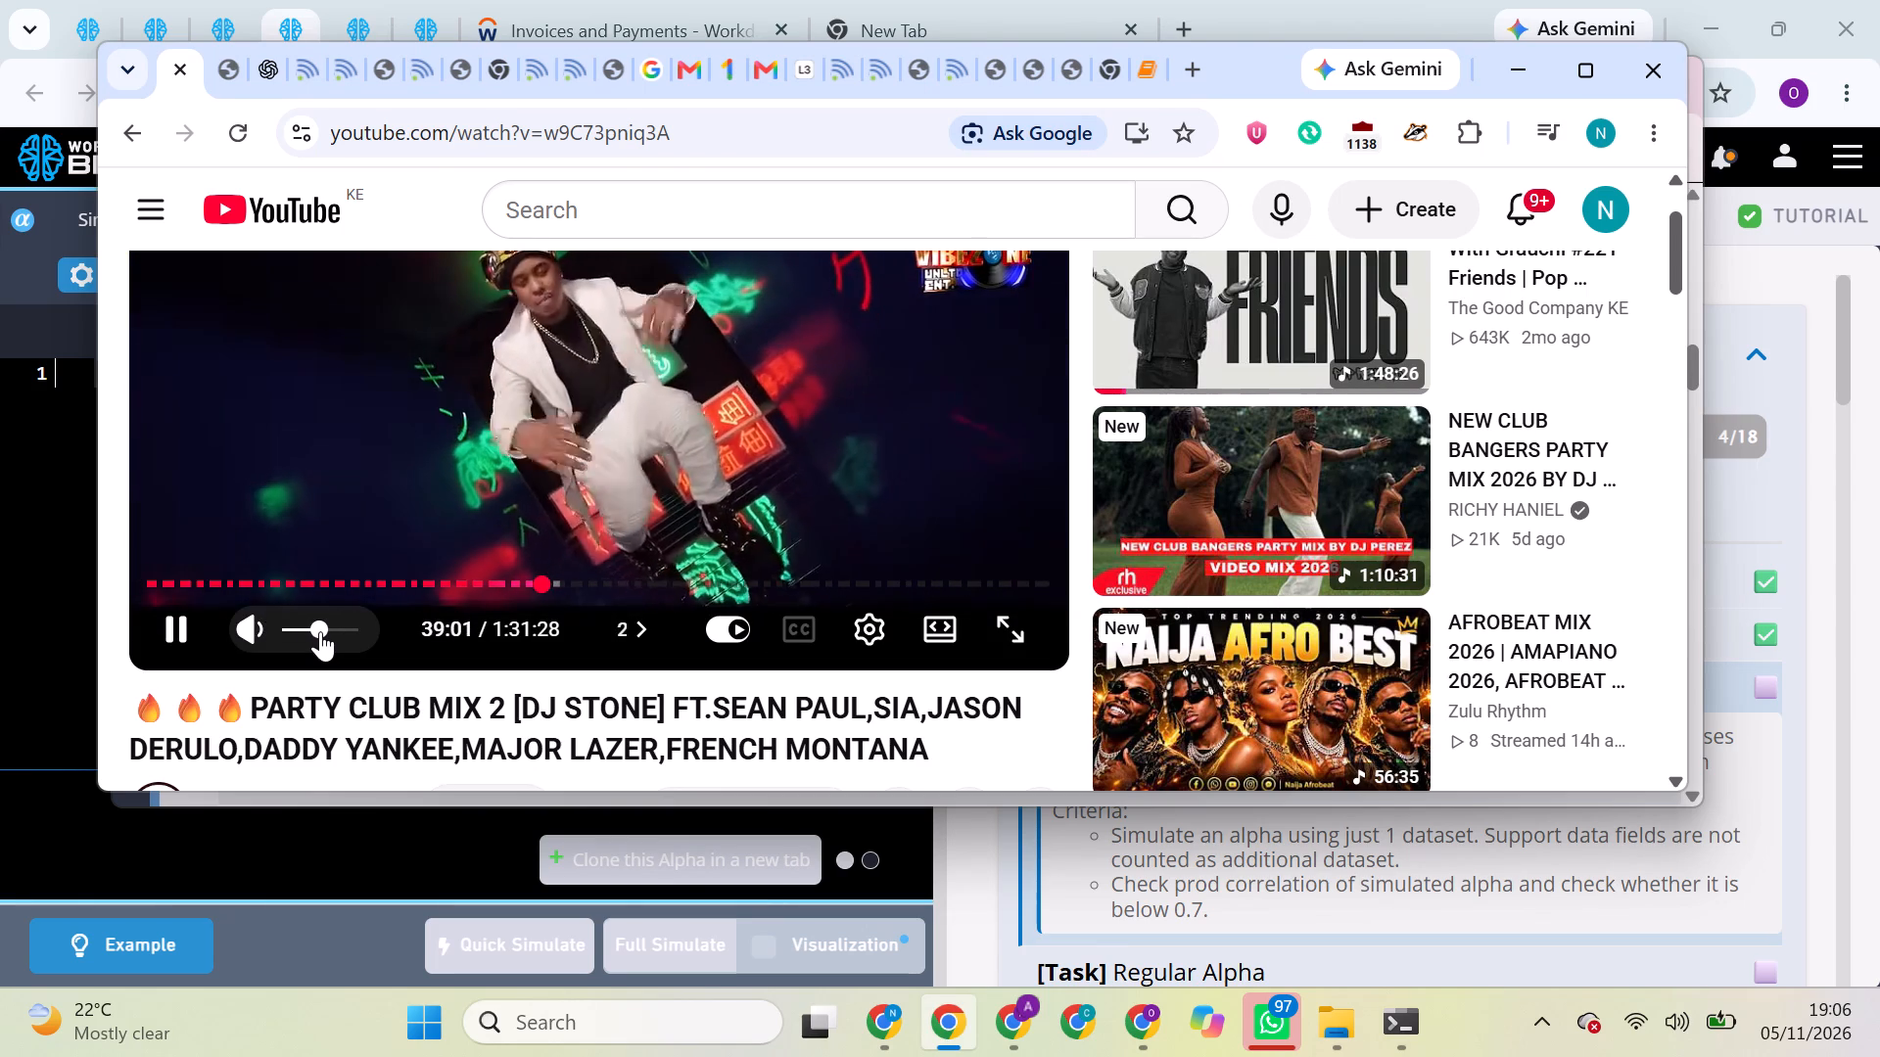
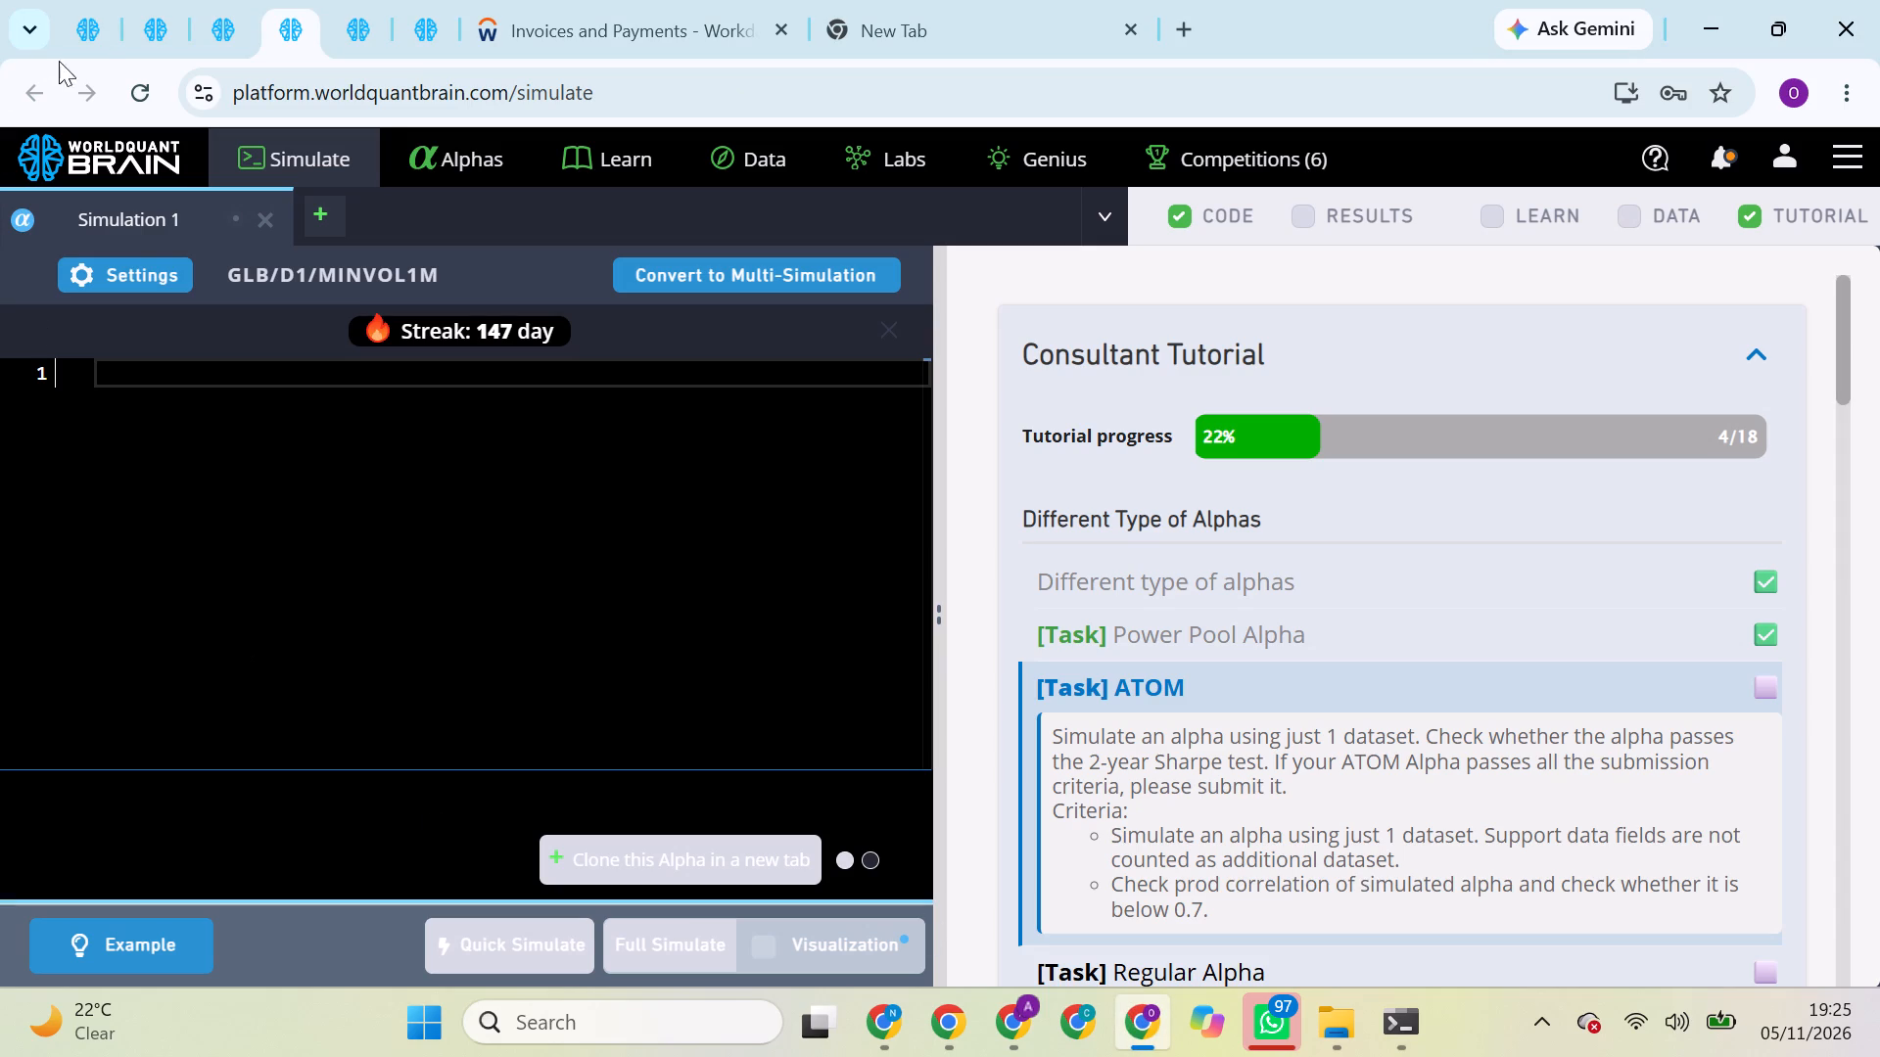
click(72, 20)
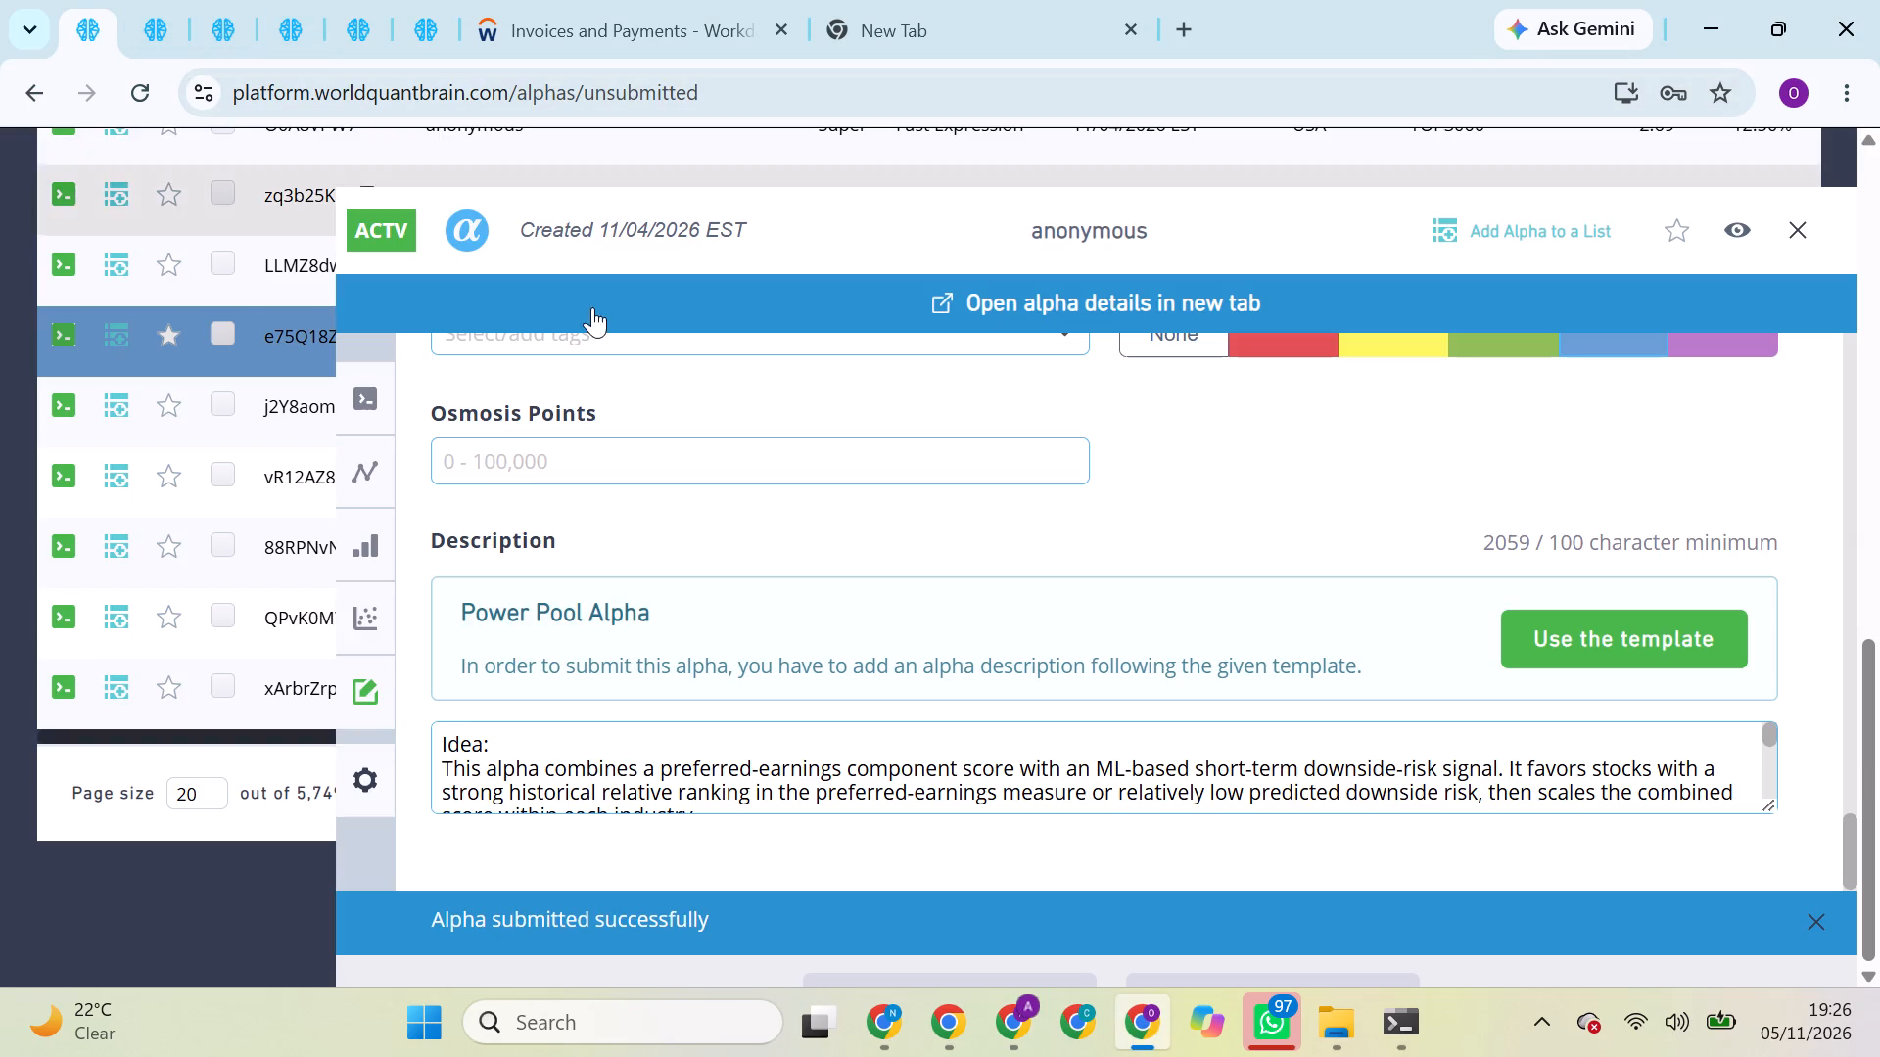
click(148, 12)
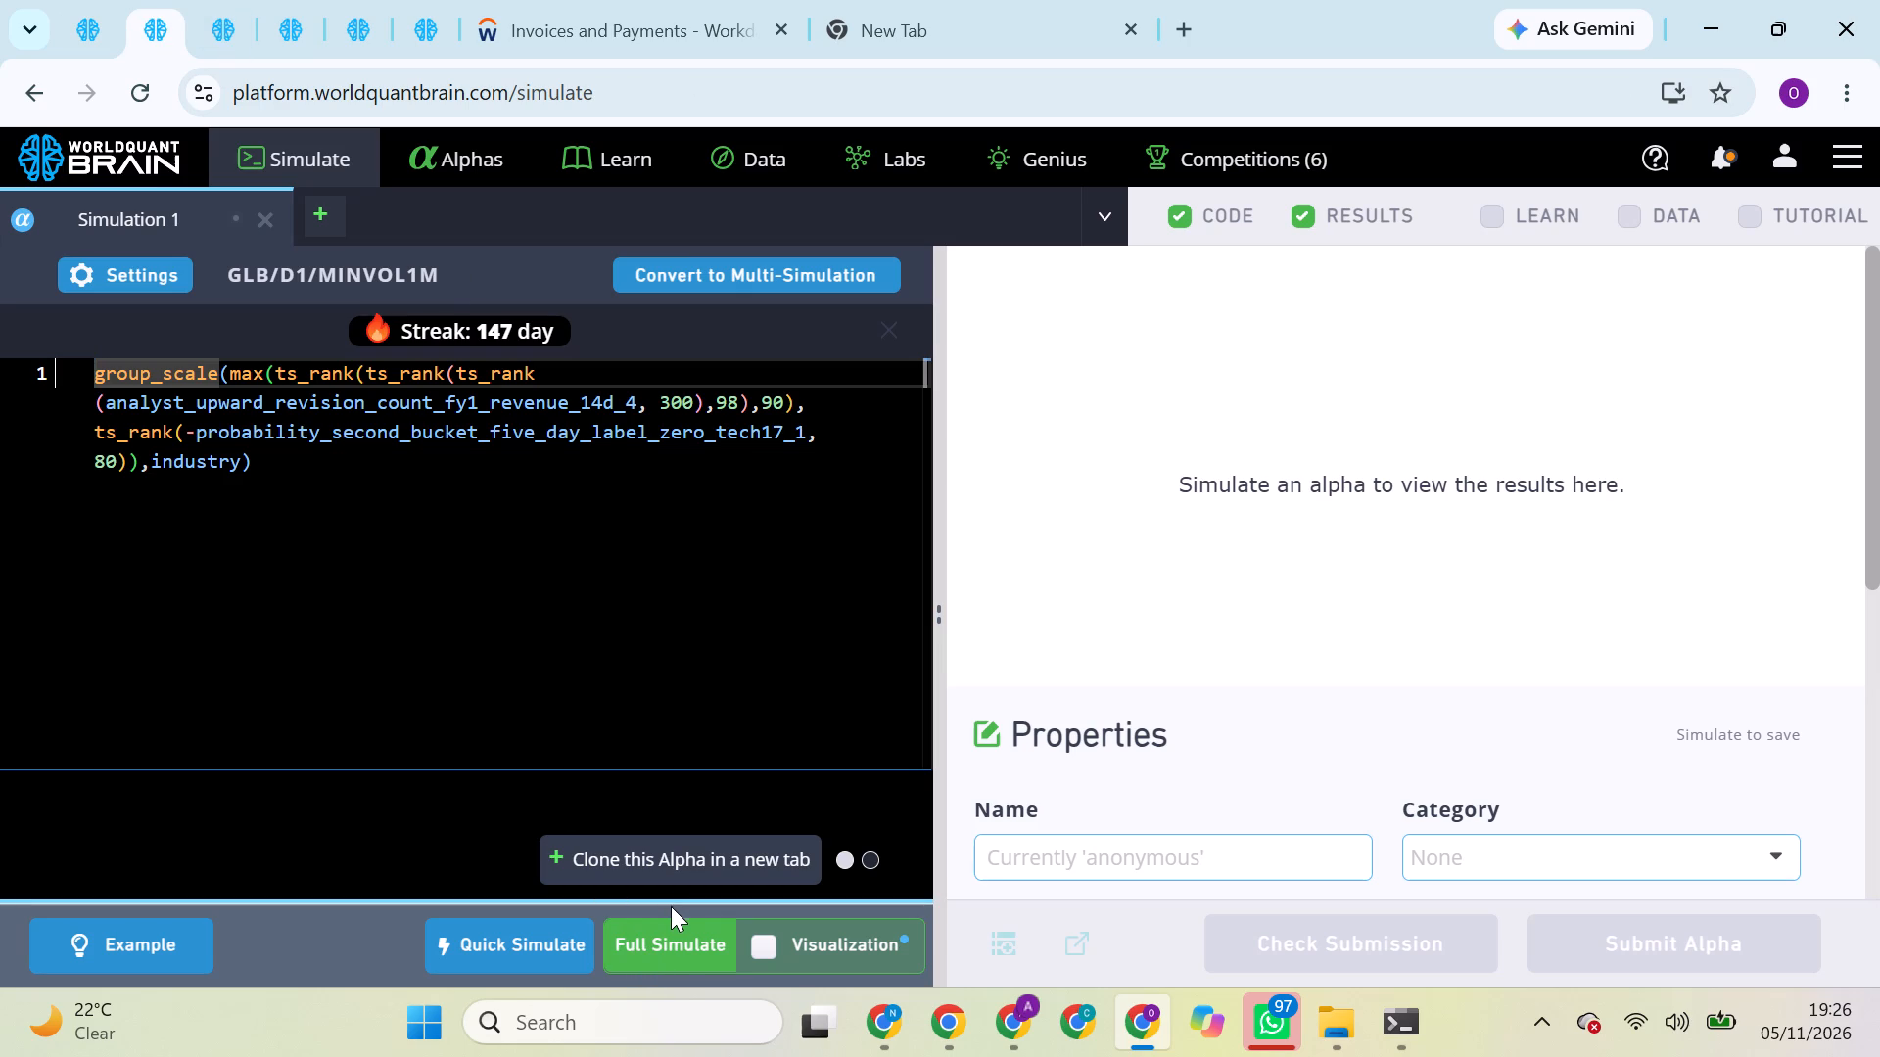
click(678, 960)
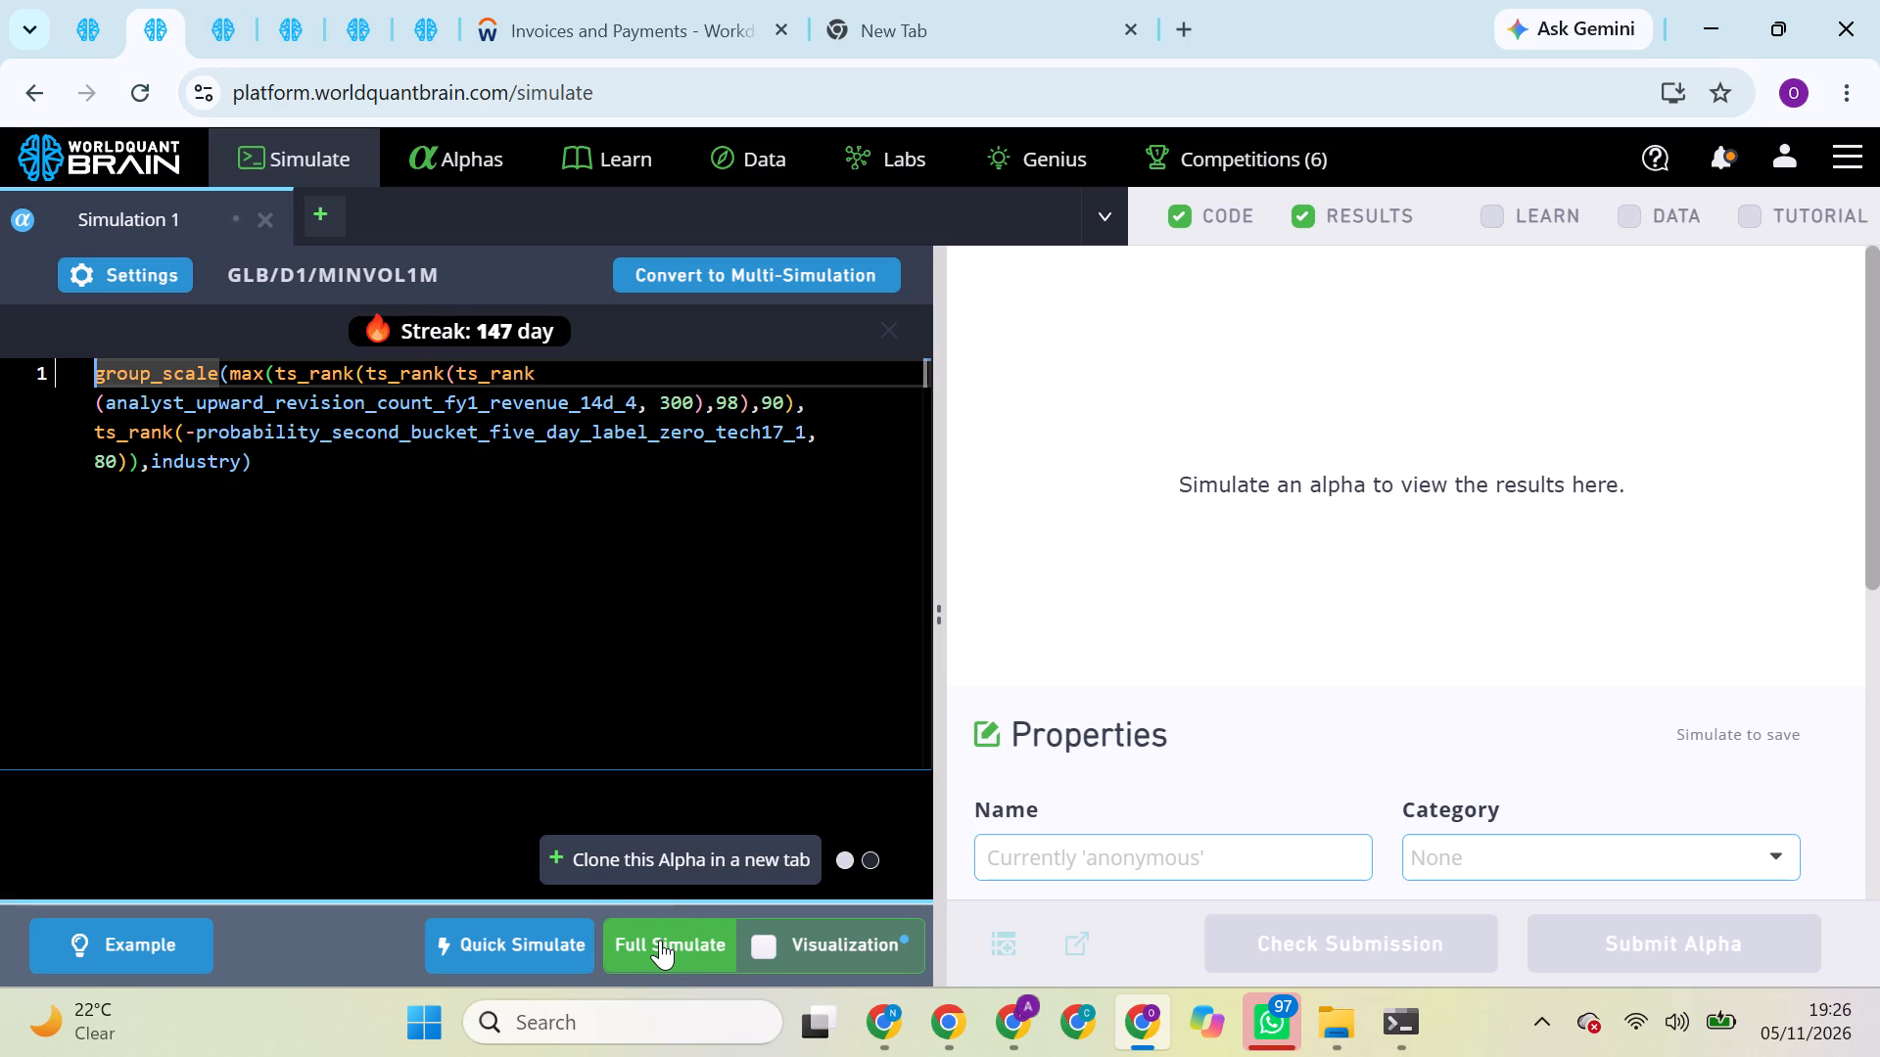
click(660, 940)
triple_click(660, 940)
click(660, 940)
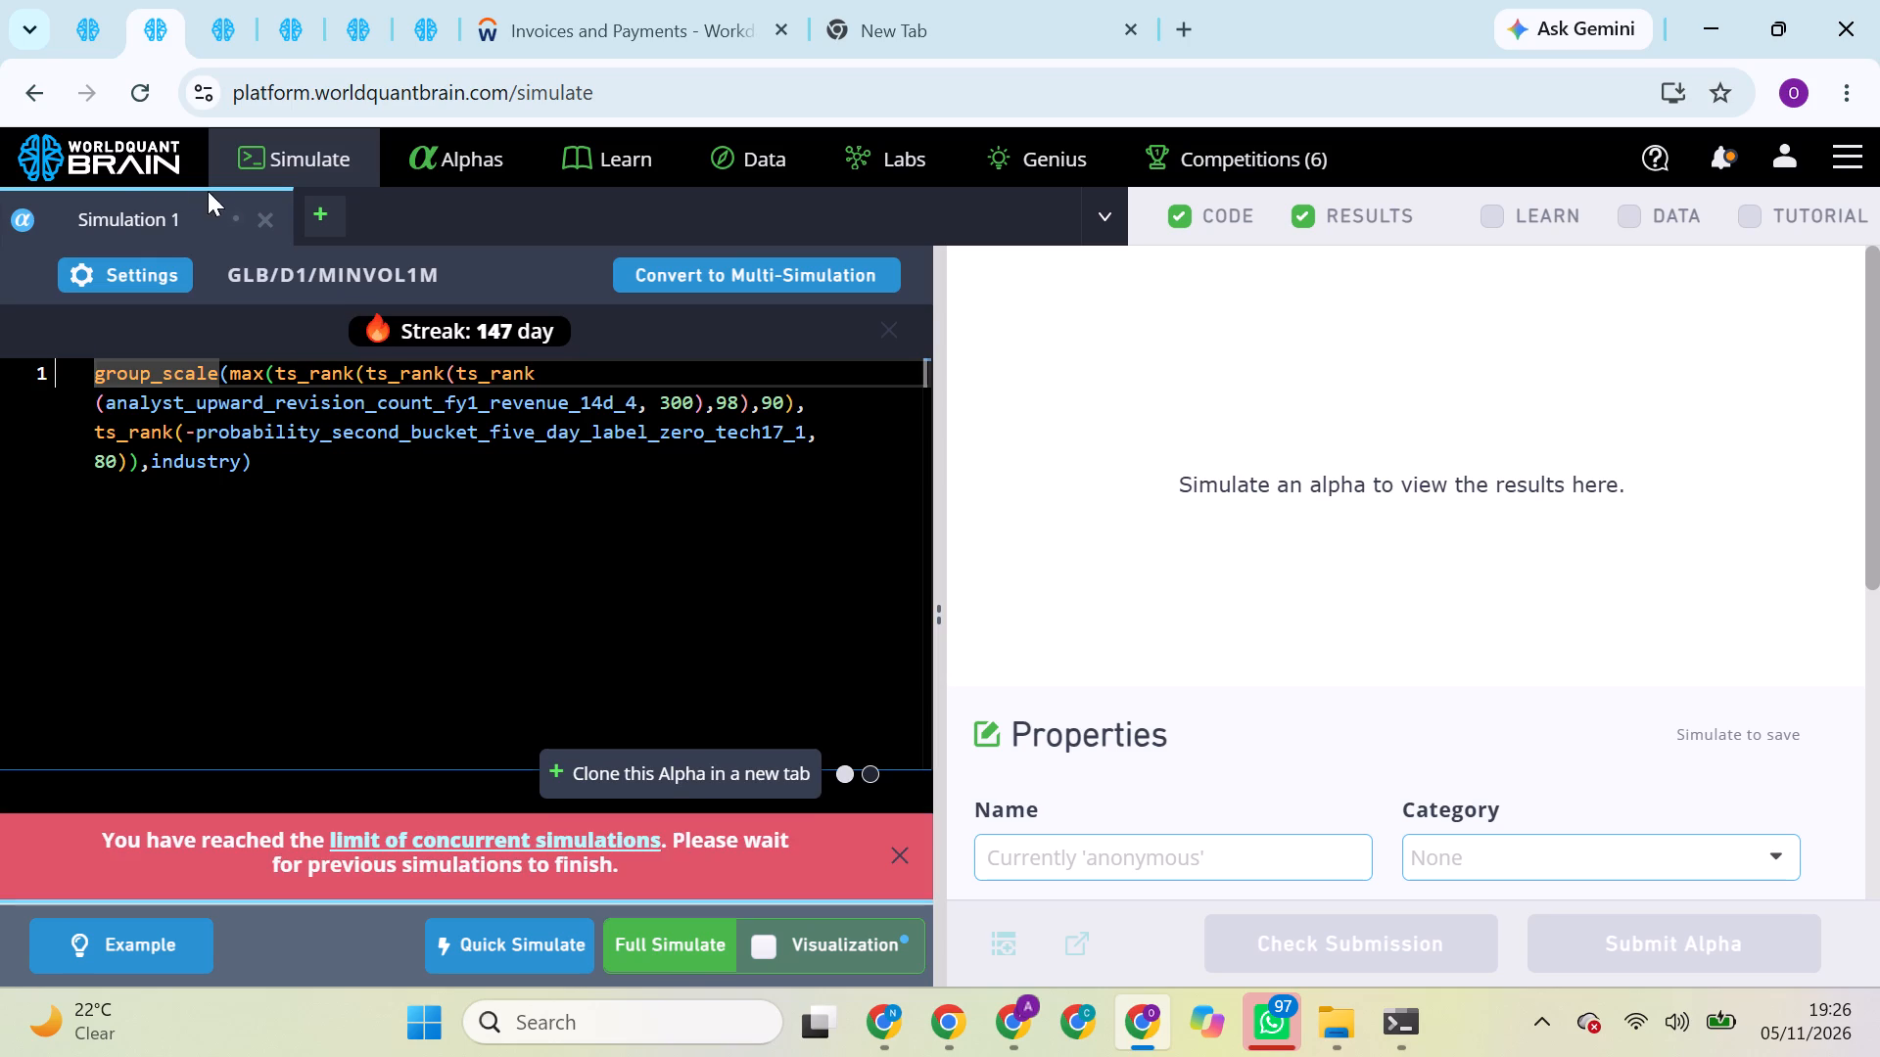
Check the list of submitted alphas, and return to the revenue-revision alpha's simulation.
click(451, 159)
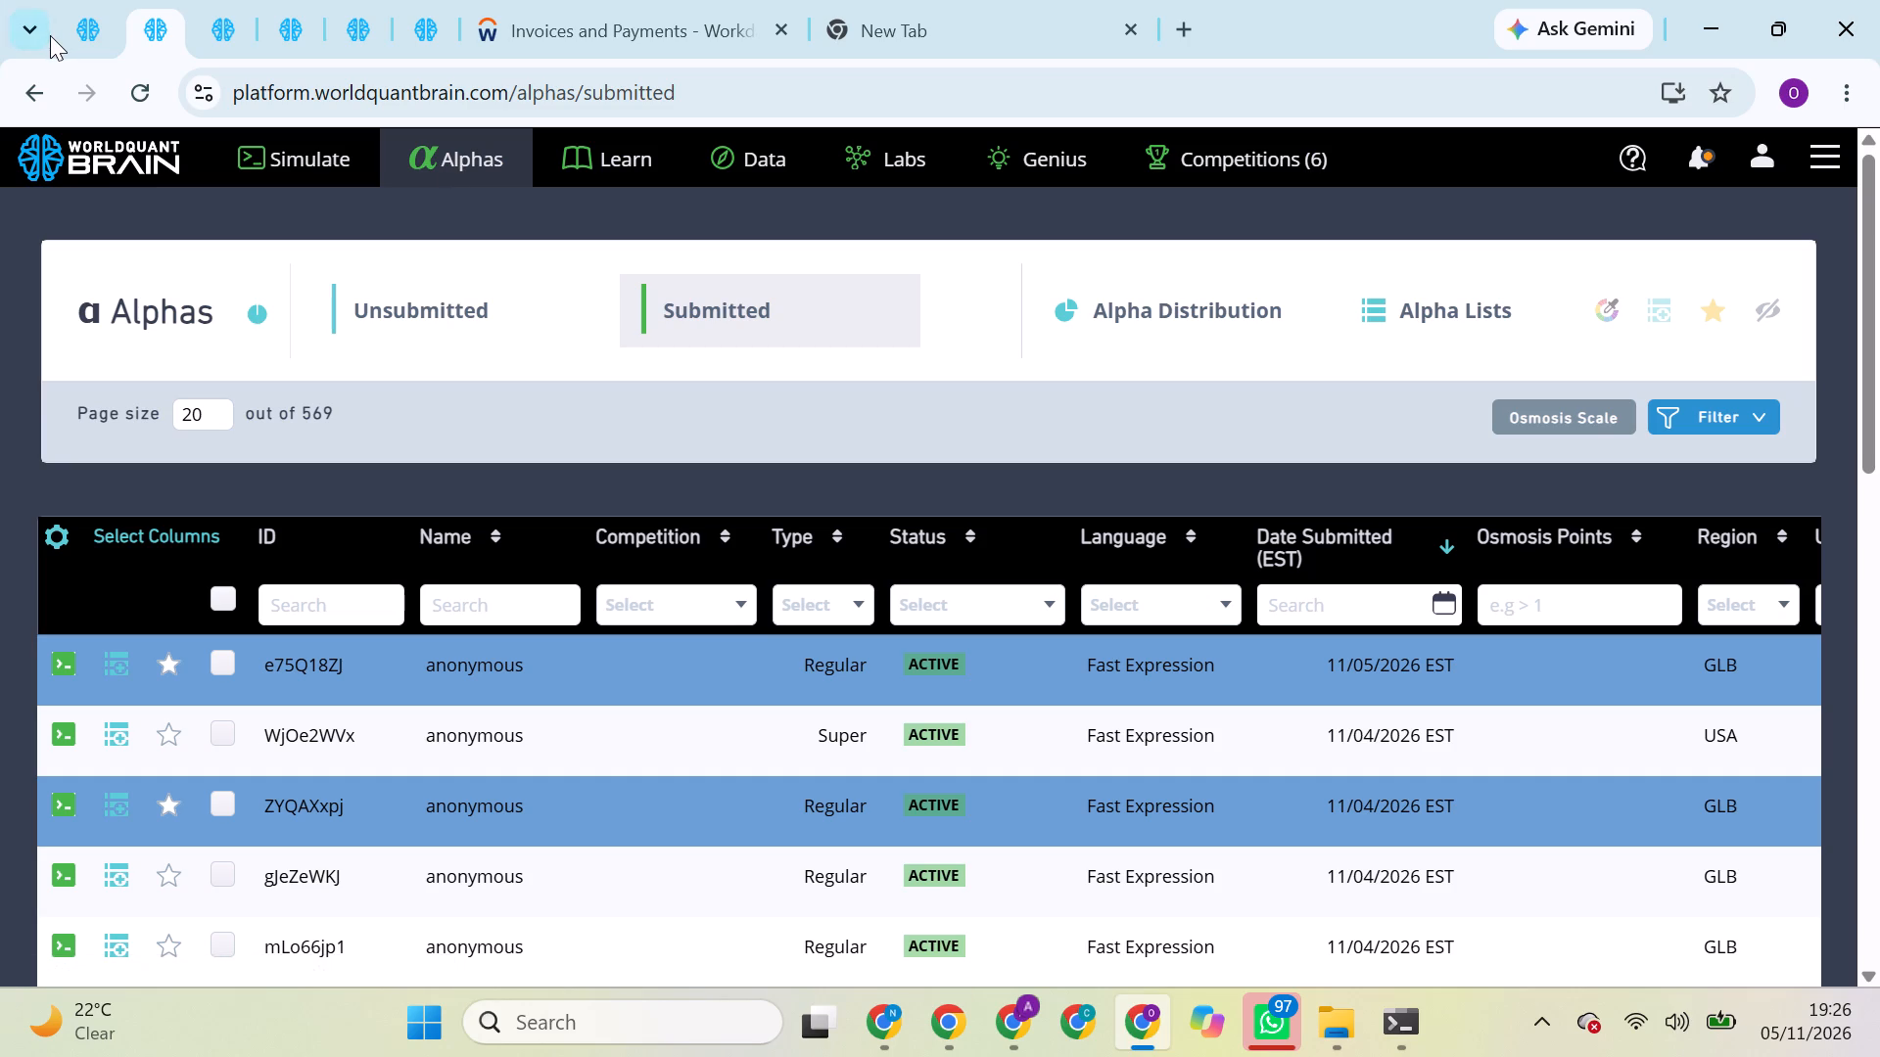
click(272, 164)
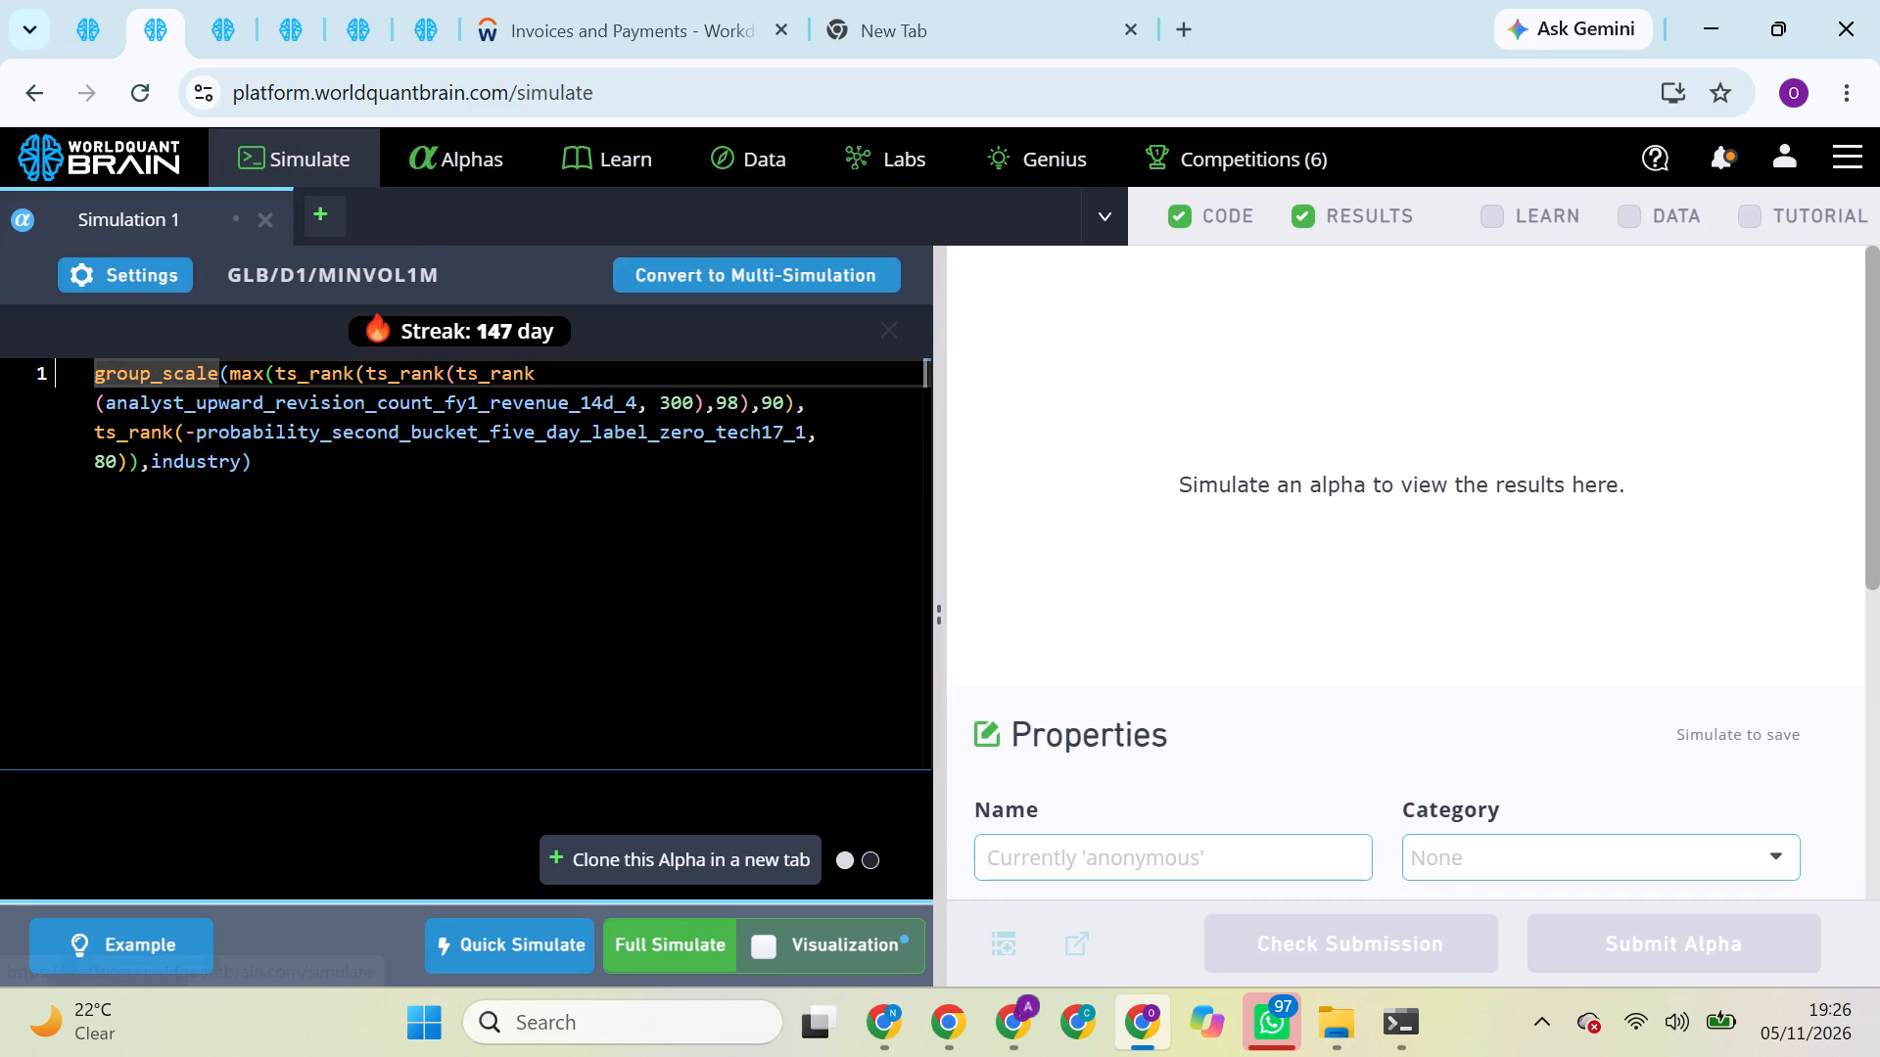
Close the details of alpha e75Q18ZJ and open Super Simulation 1 to review its correlation and IS testing status.
click(90, 17)
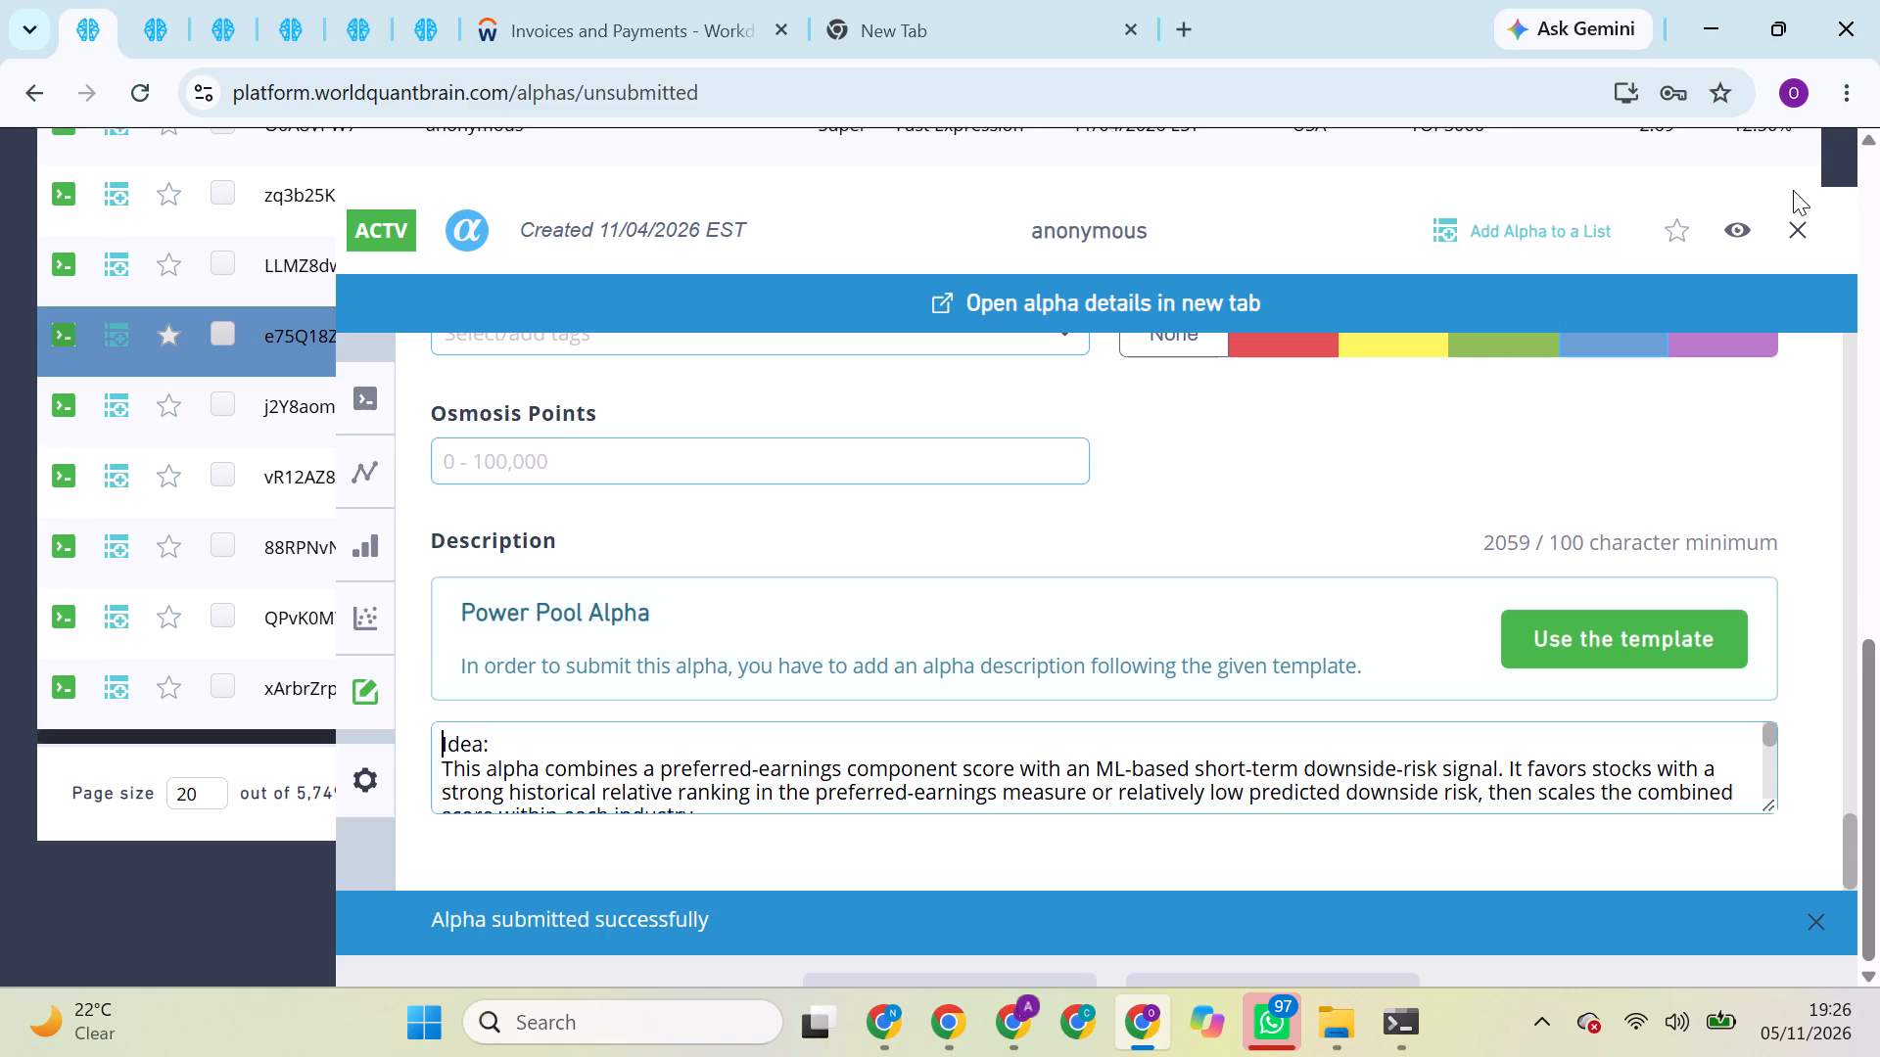
click(1800, 228)
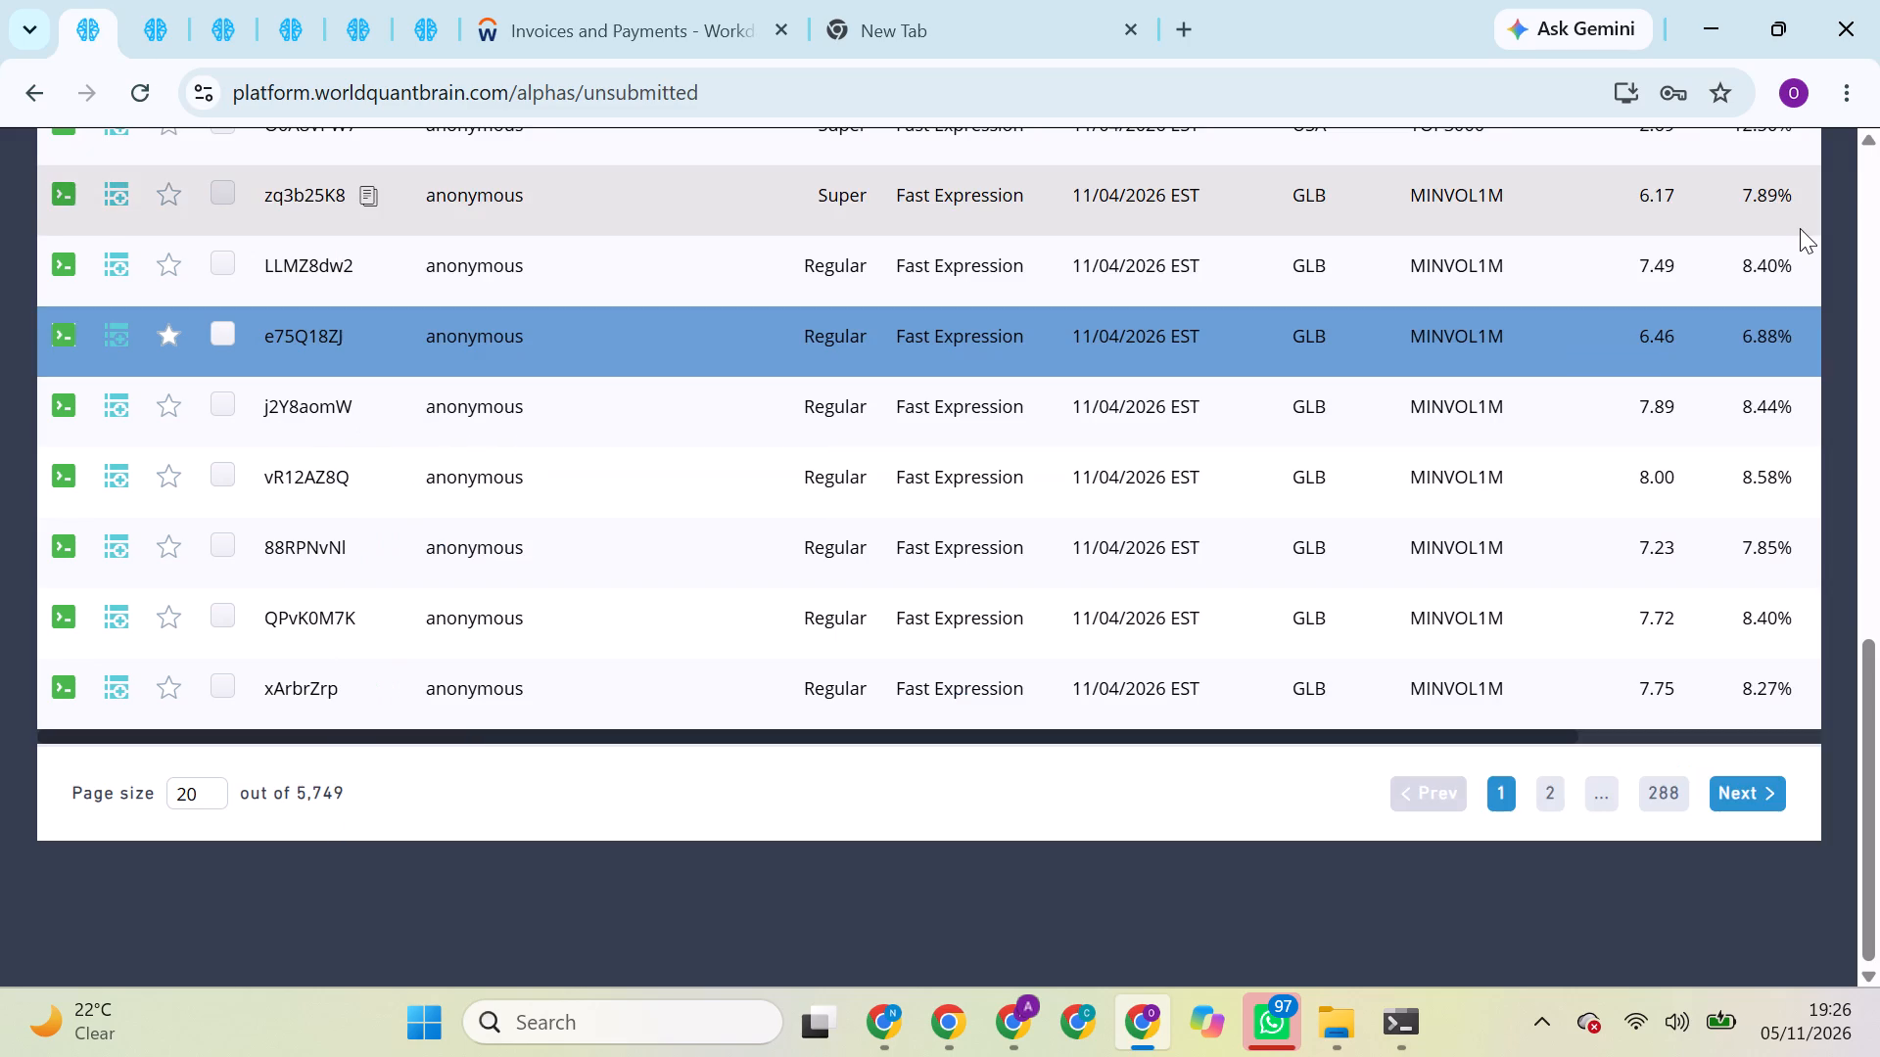
click(1800, 228)
scroll(1580, 133, up, 8)
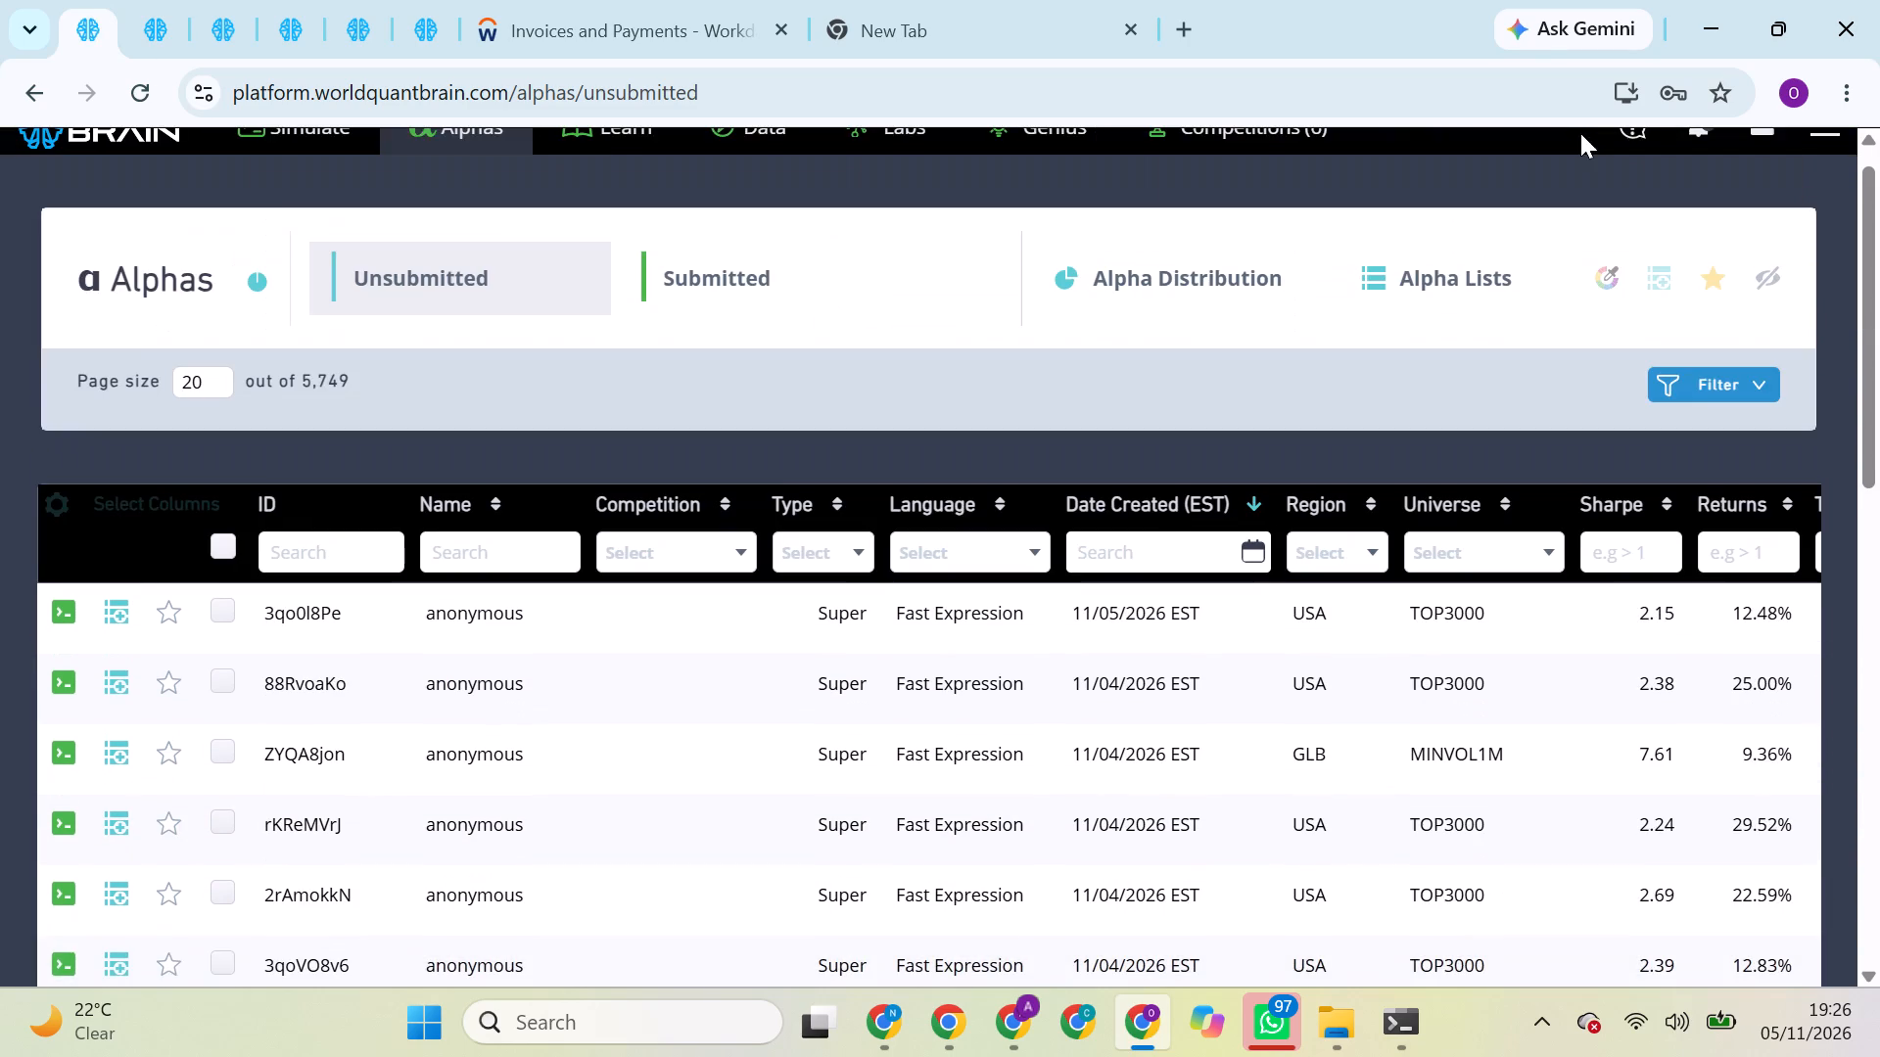
click(309, 151)
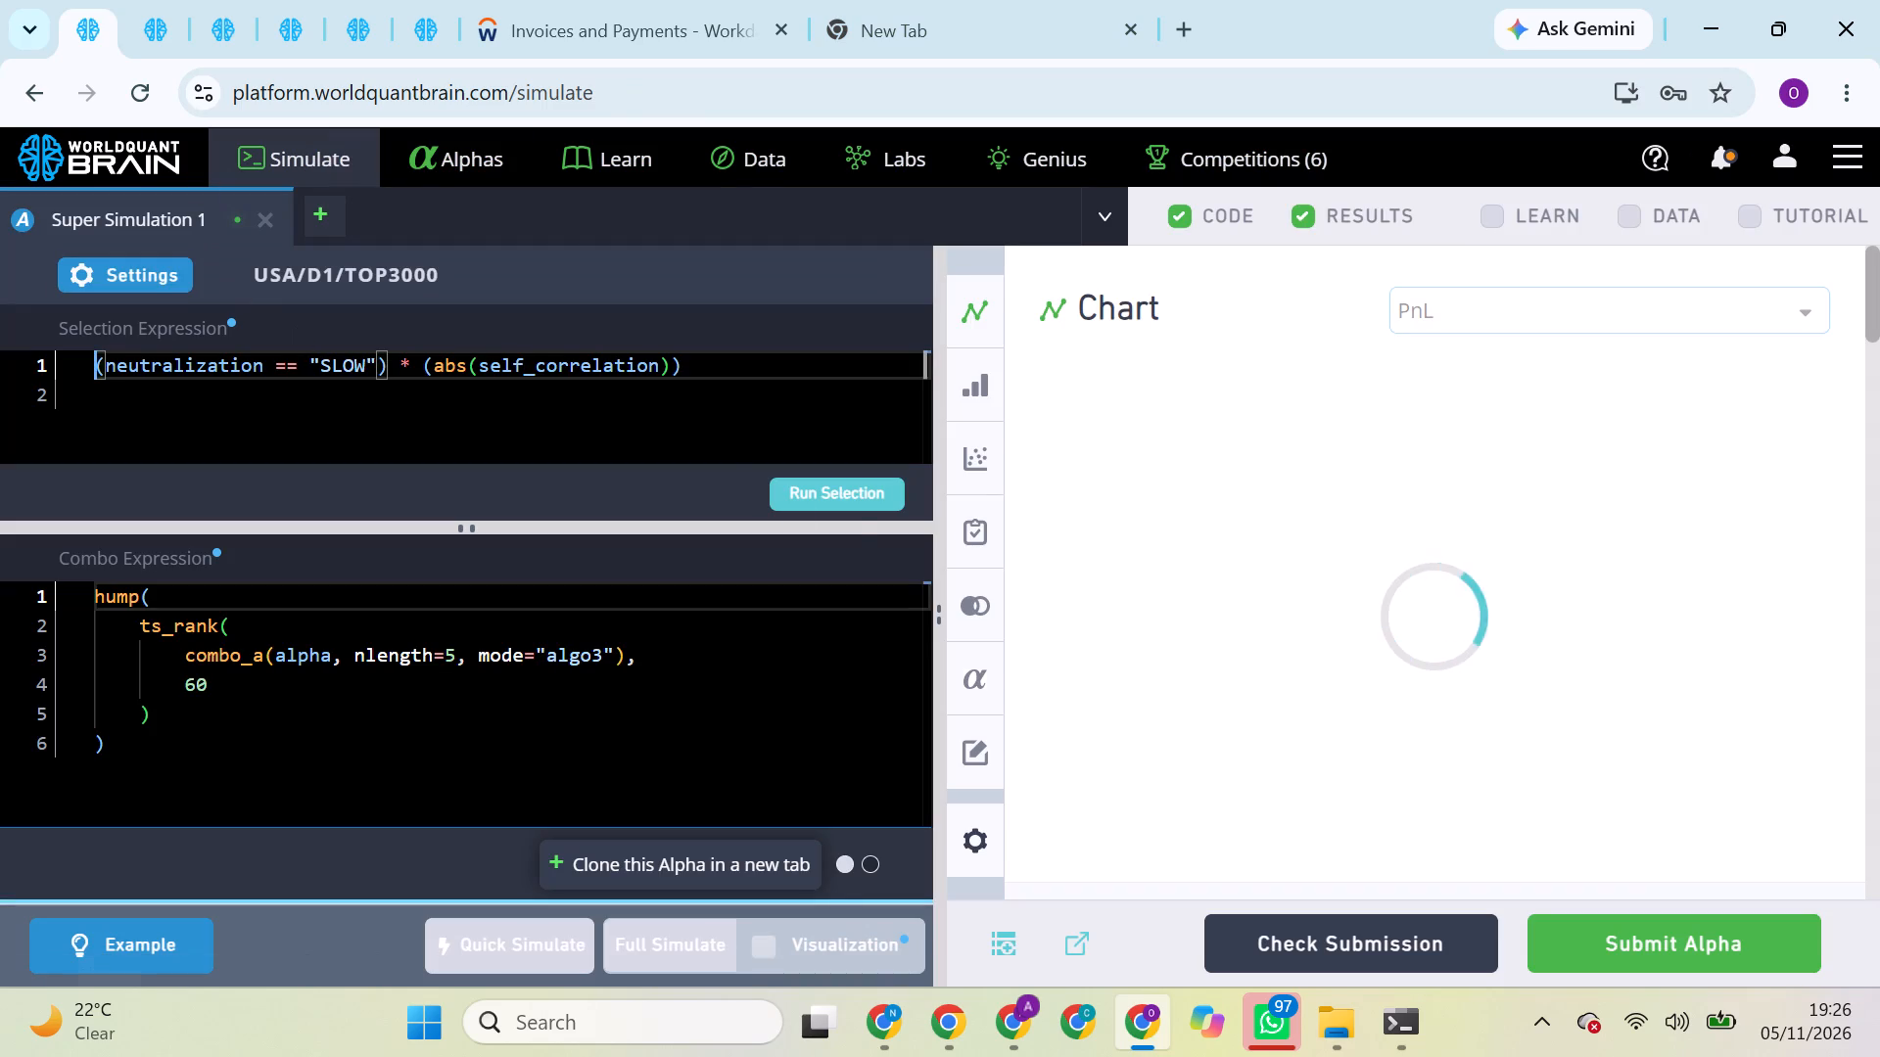
scroll(1248, 637, down, 4)
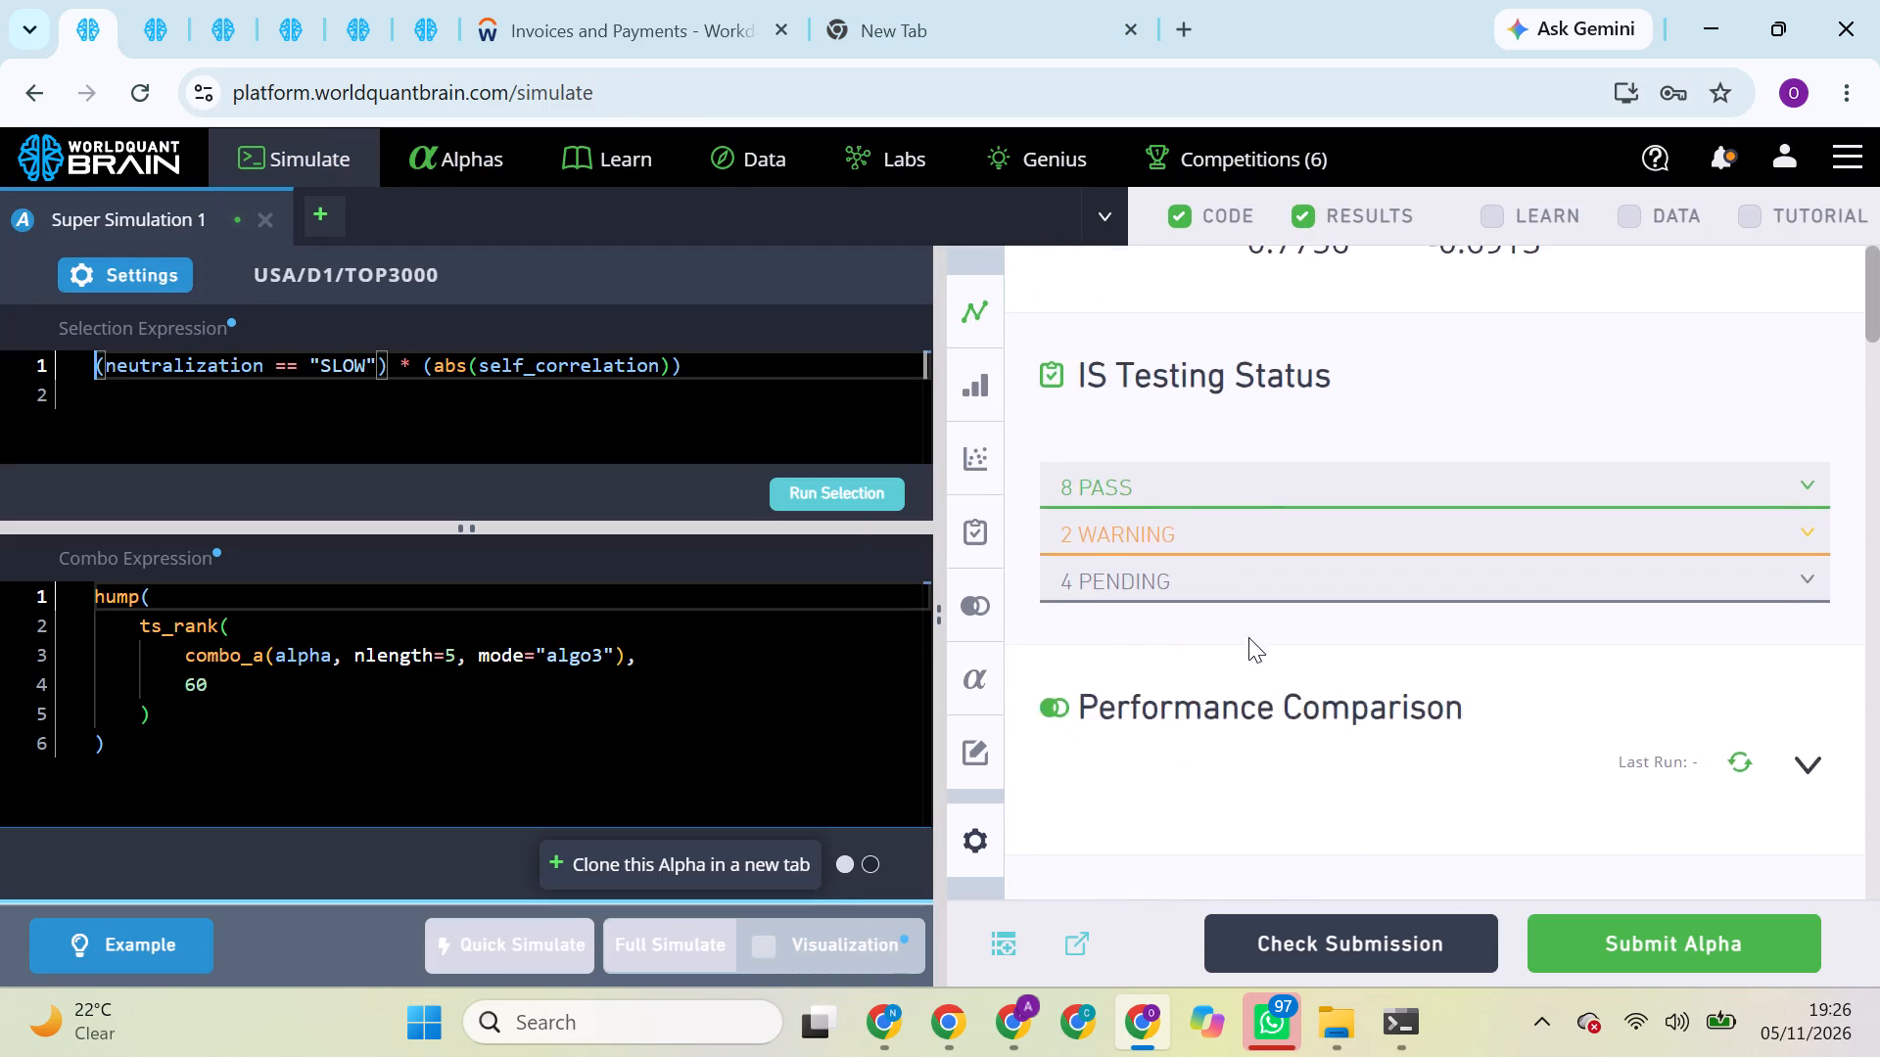
scroll(1248, 637, down, 2)
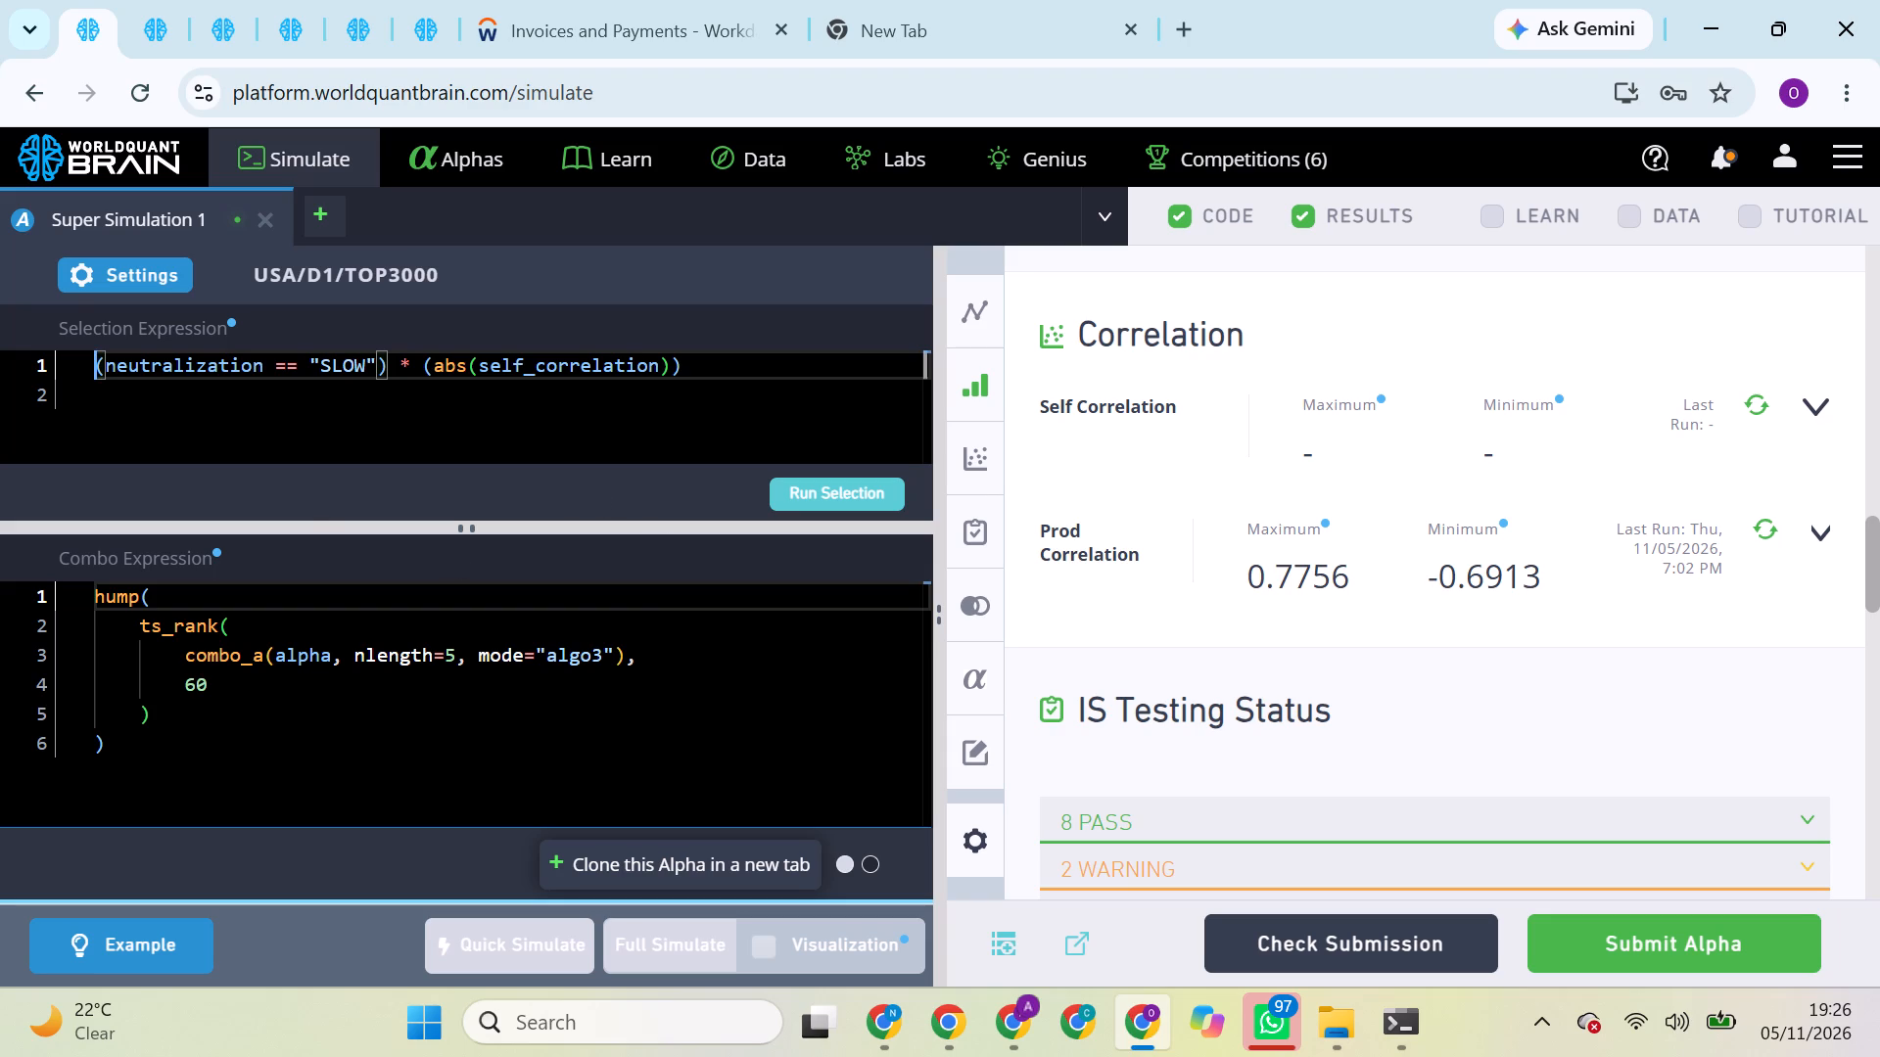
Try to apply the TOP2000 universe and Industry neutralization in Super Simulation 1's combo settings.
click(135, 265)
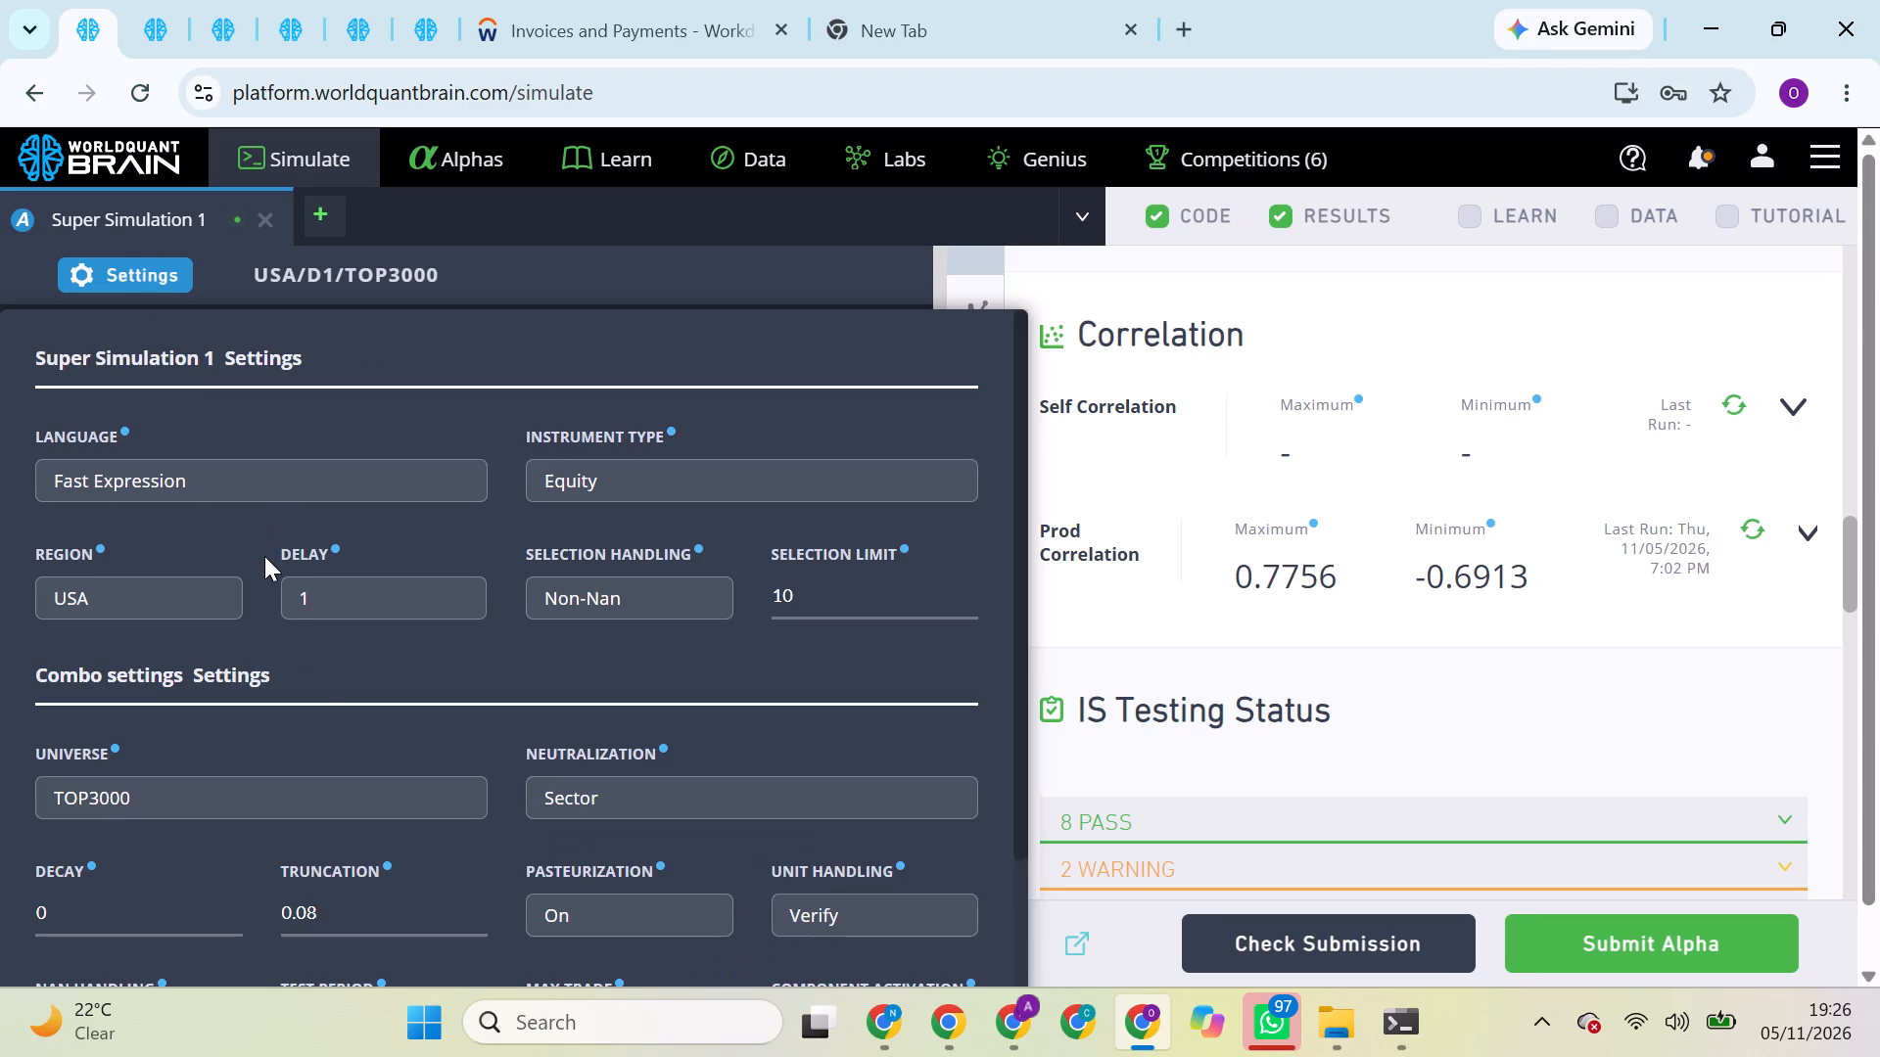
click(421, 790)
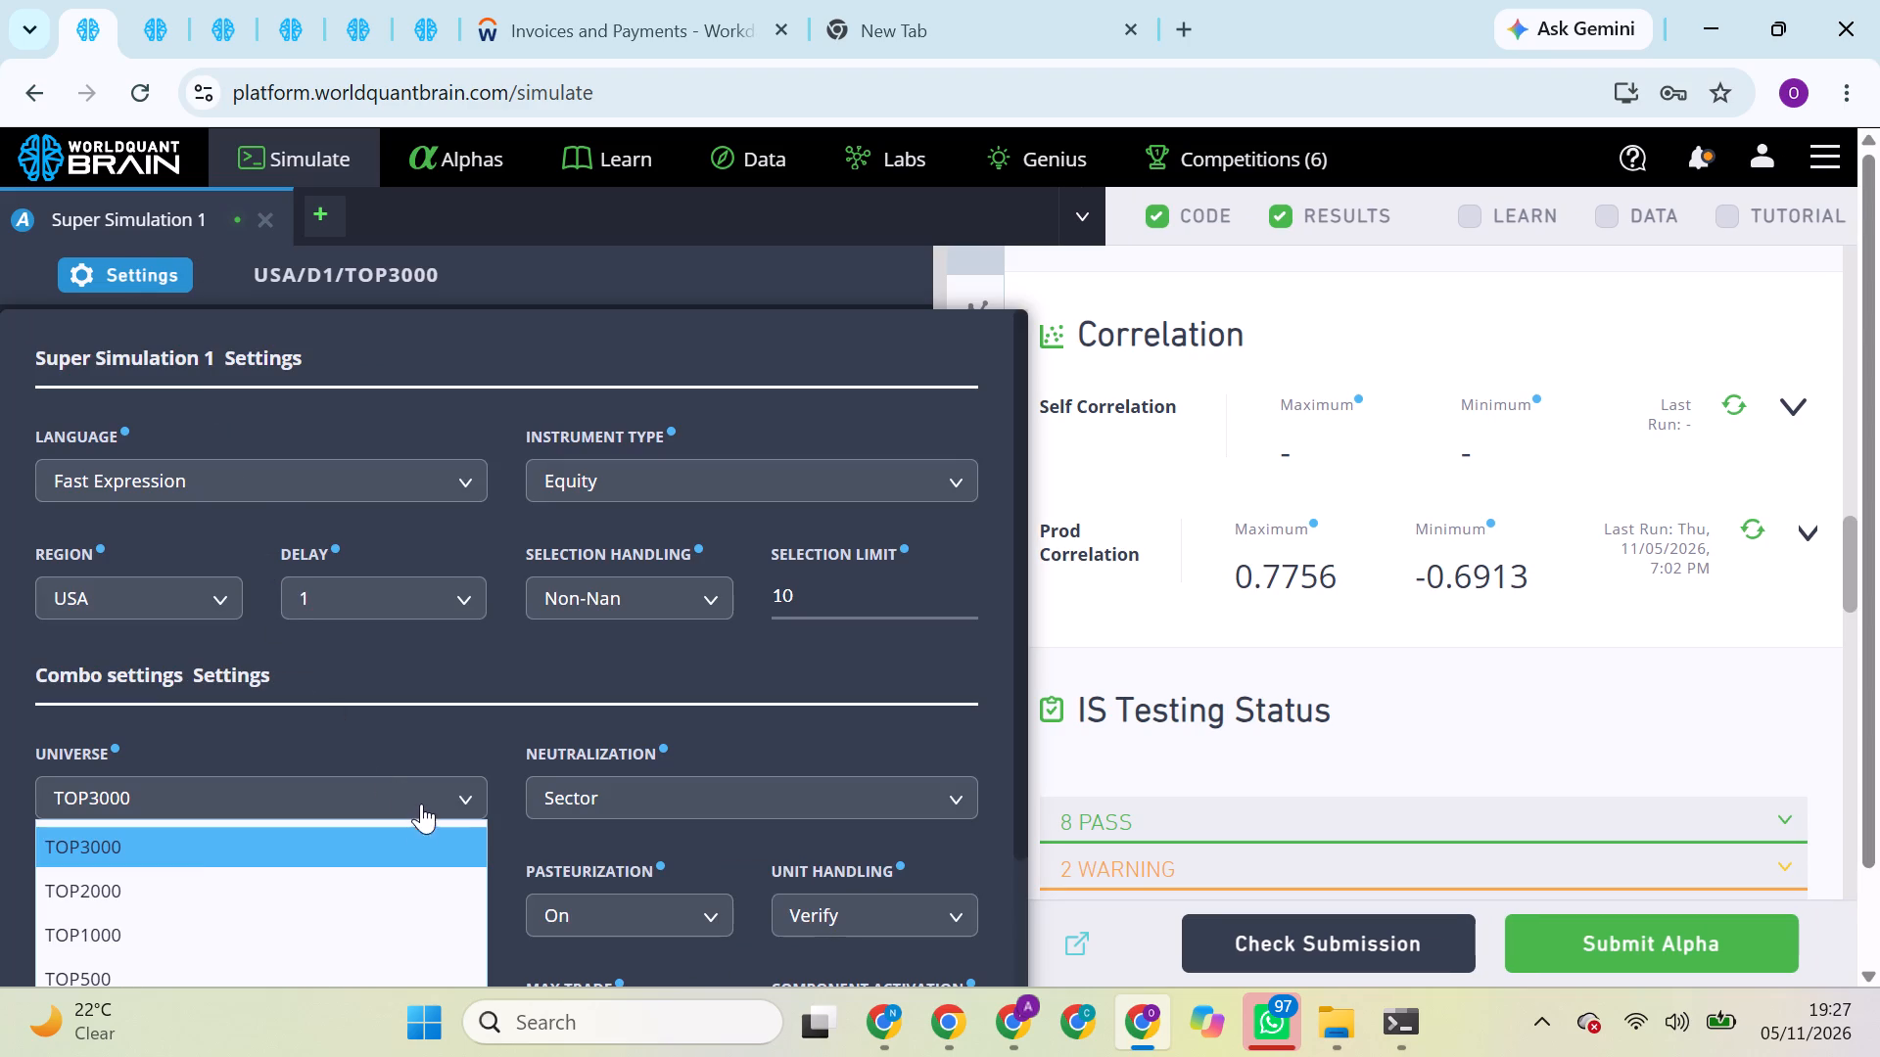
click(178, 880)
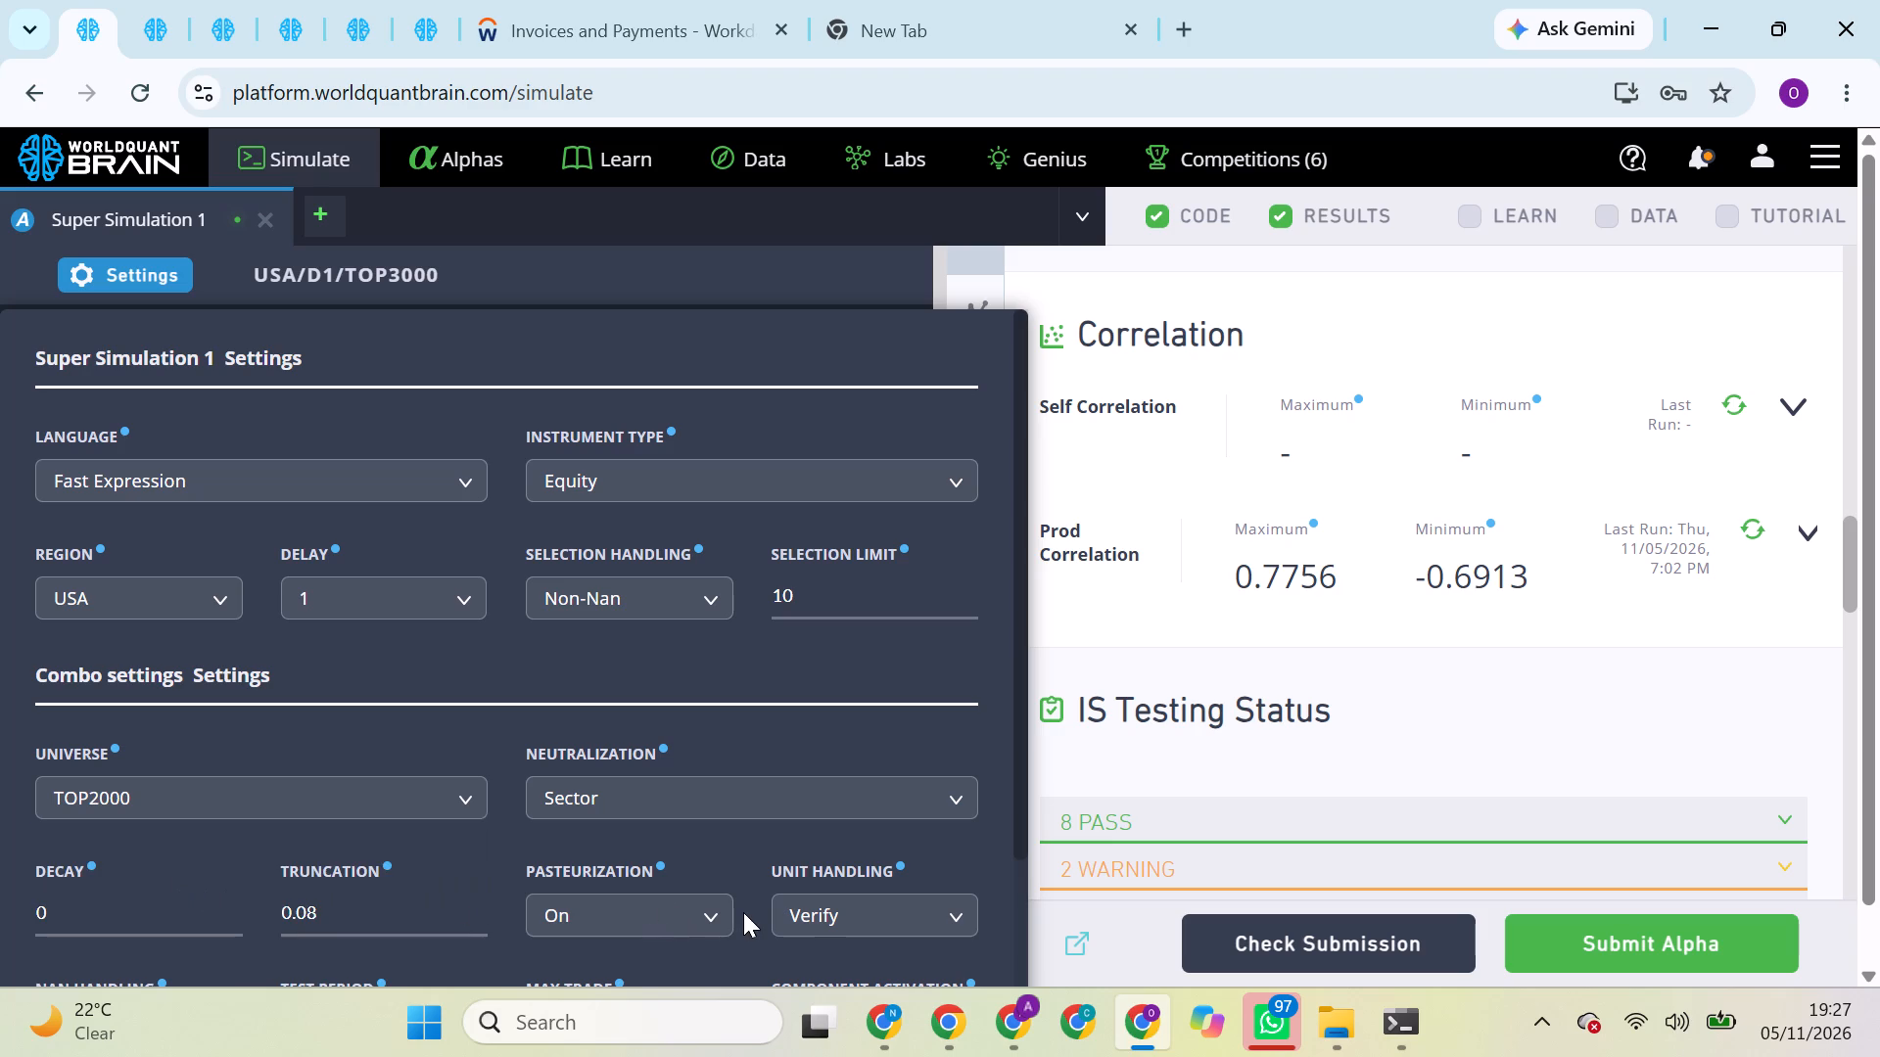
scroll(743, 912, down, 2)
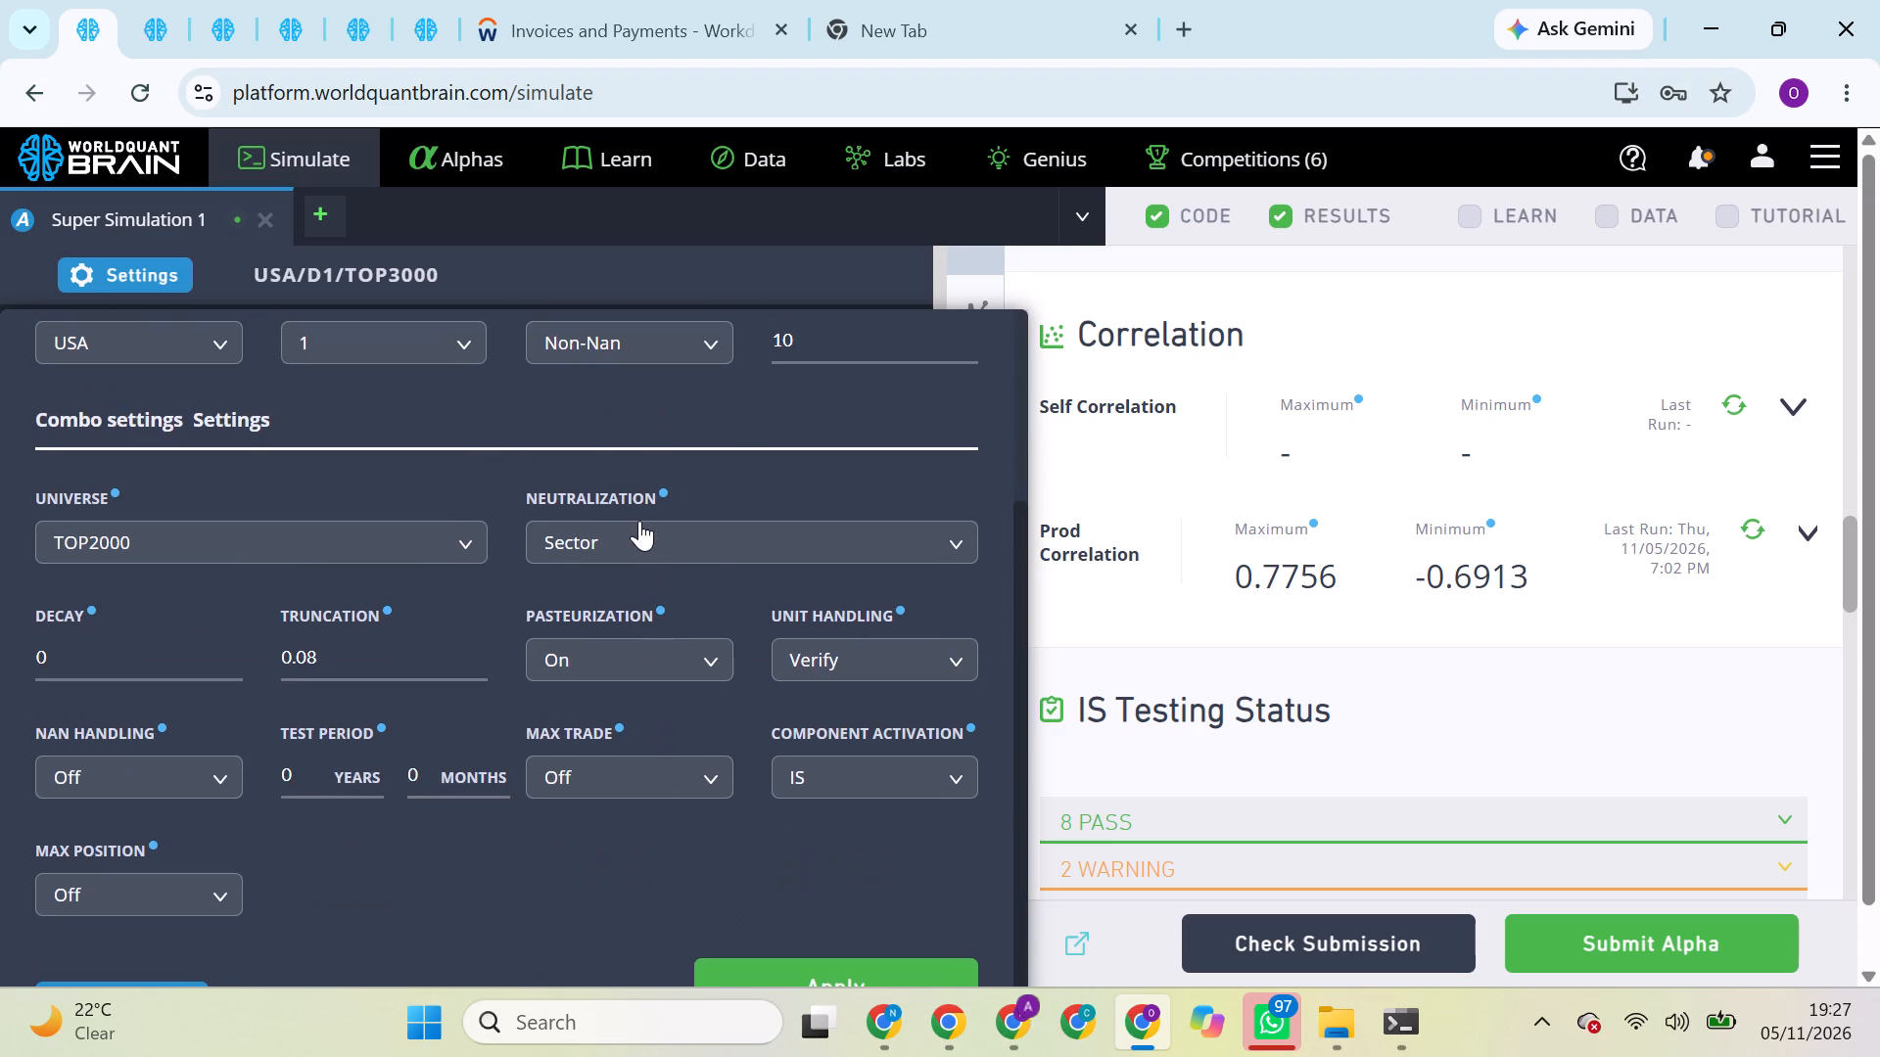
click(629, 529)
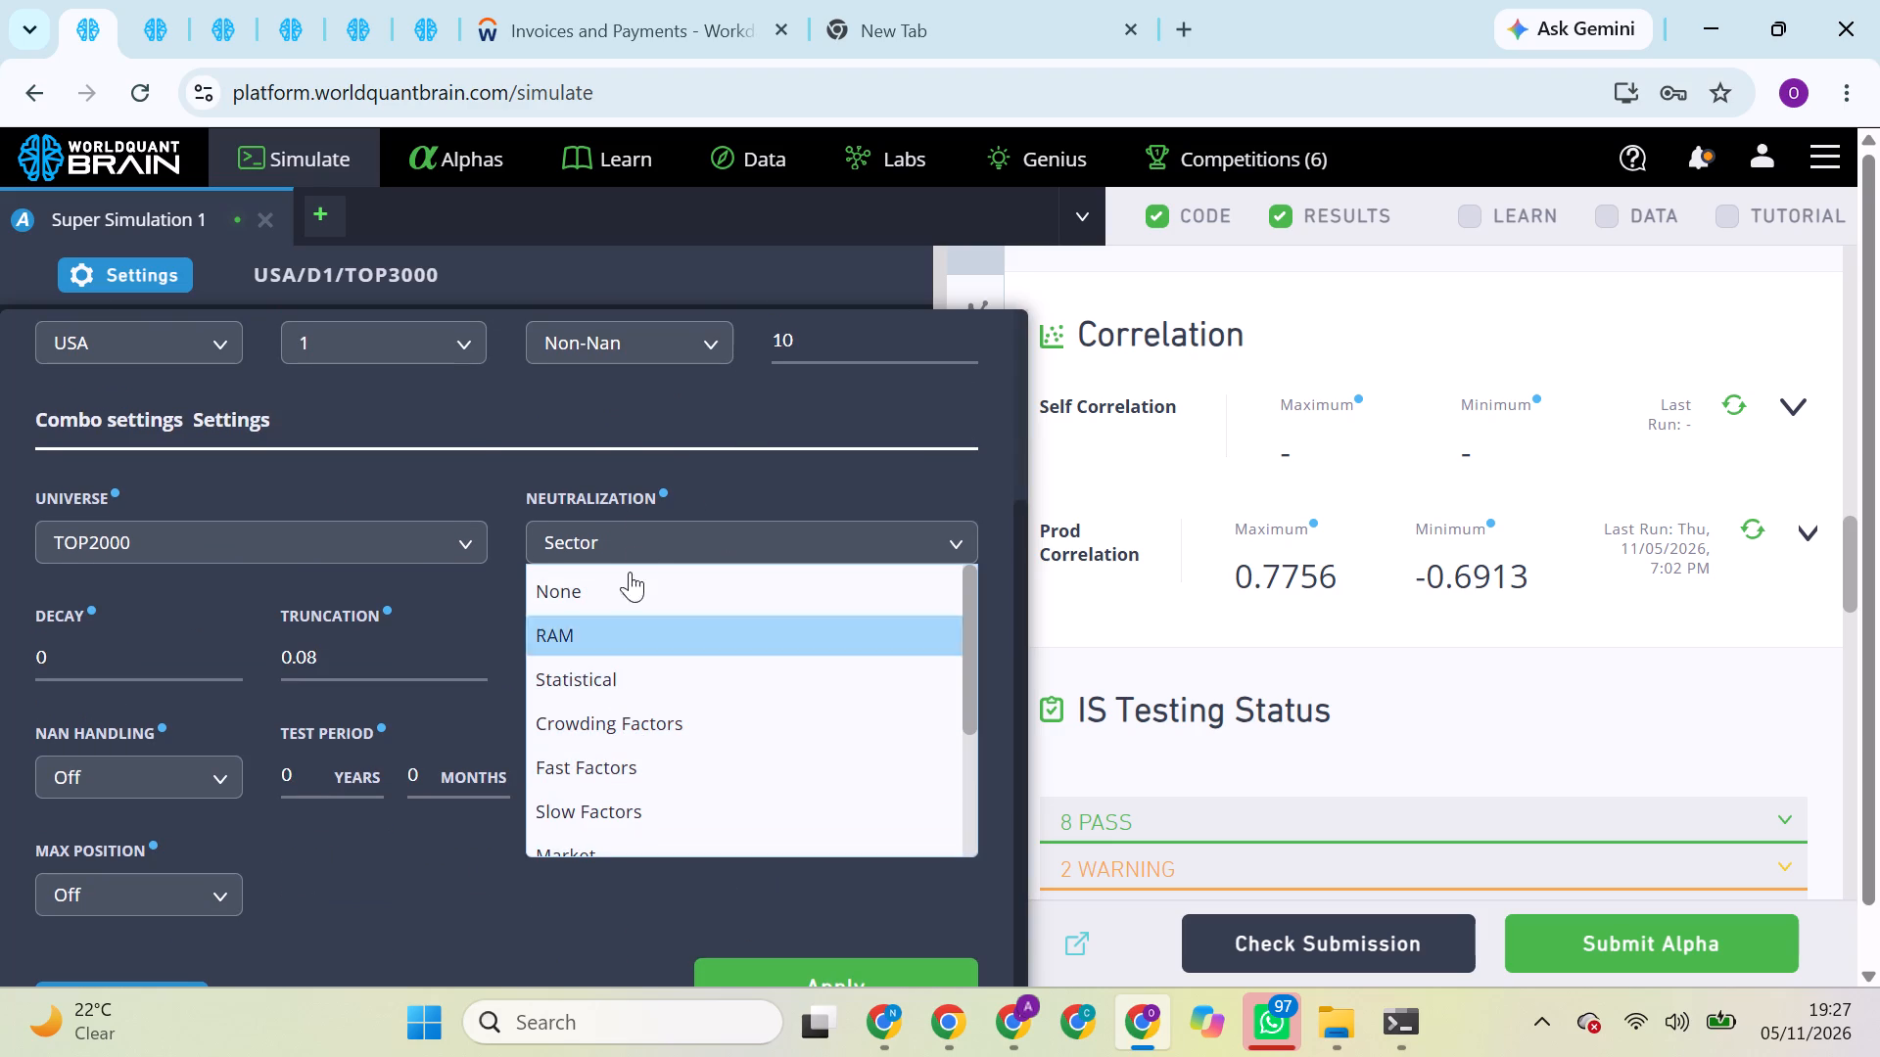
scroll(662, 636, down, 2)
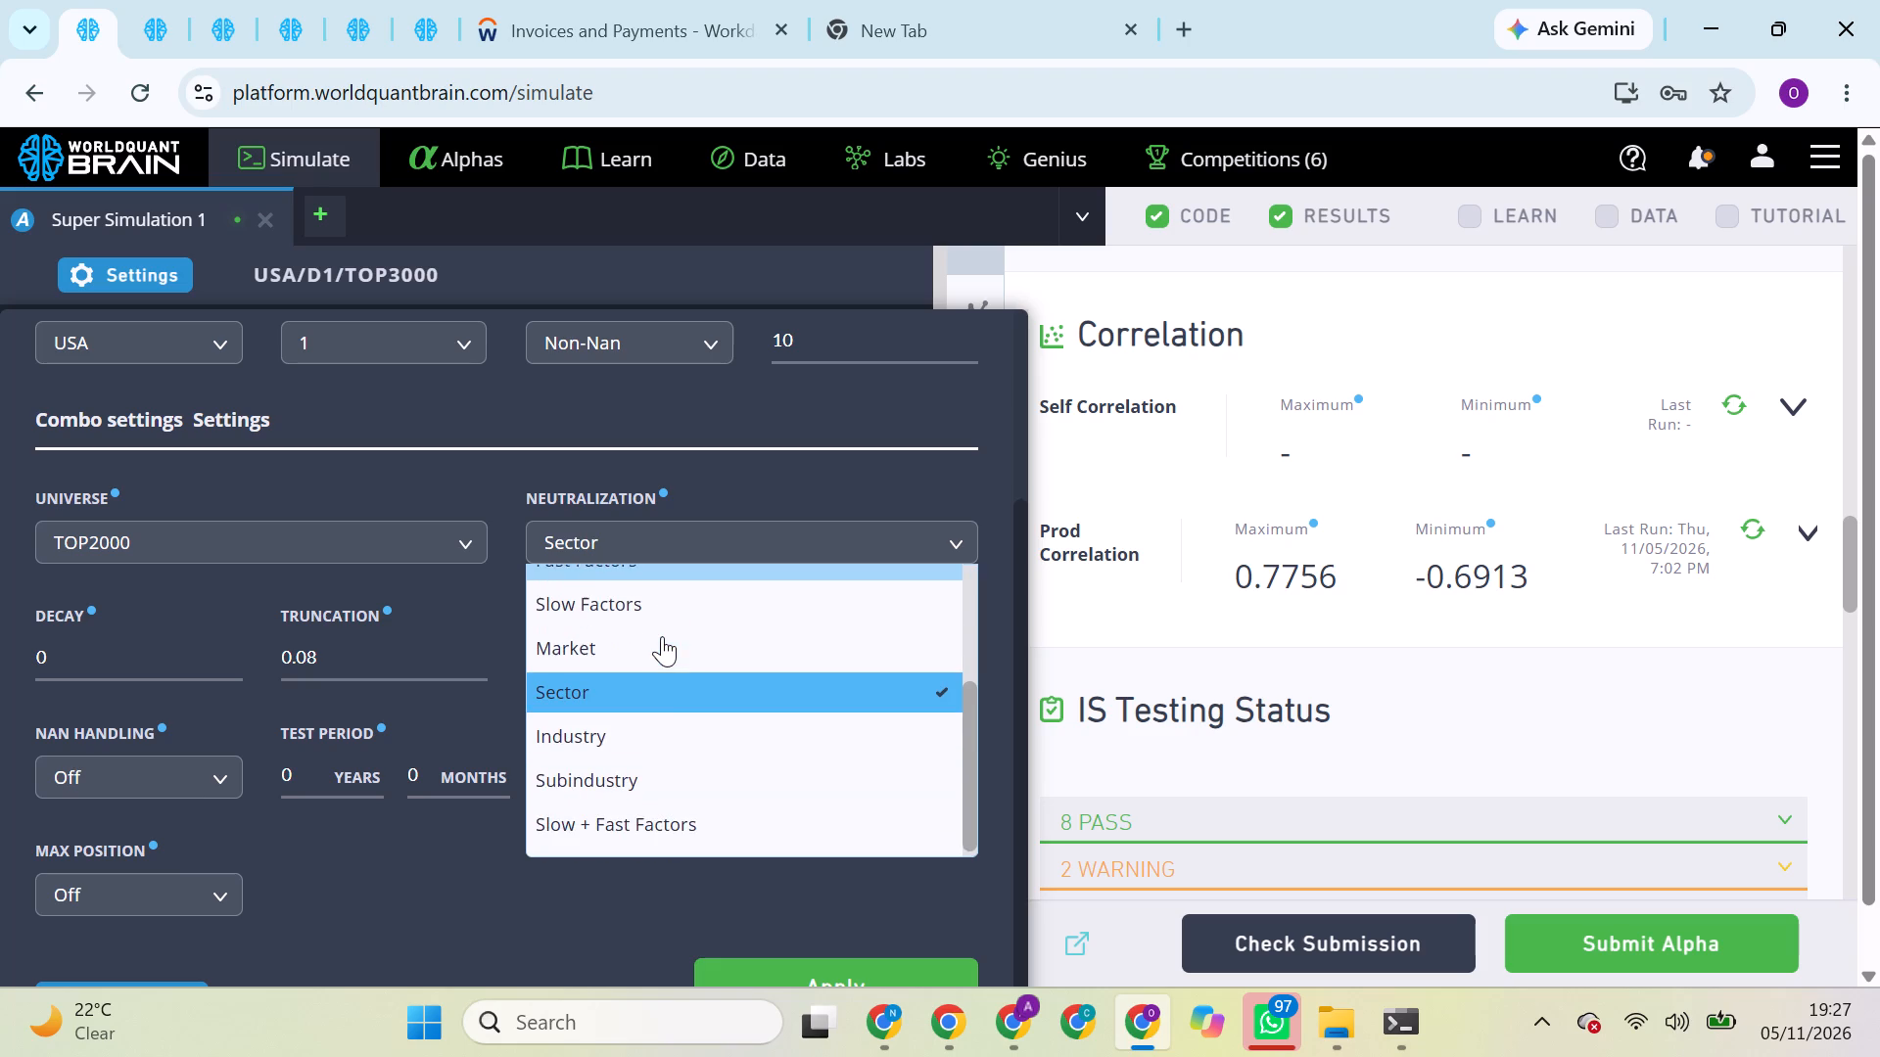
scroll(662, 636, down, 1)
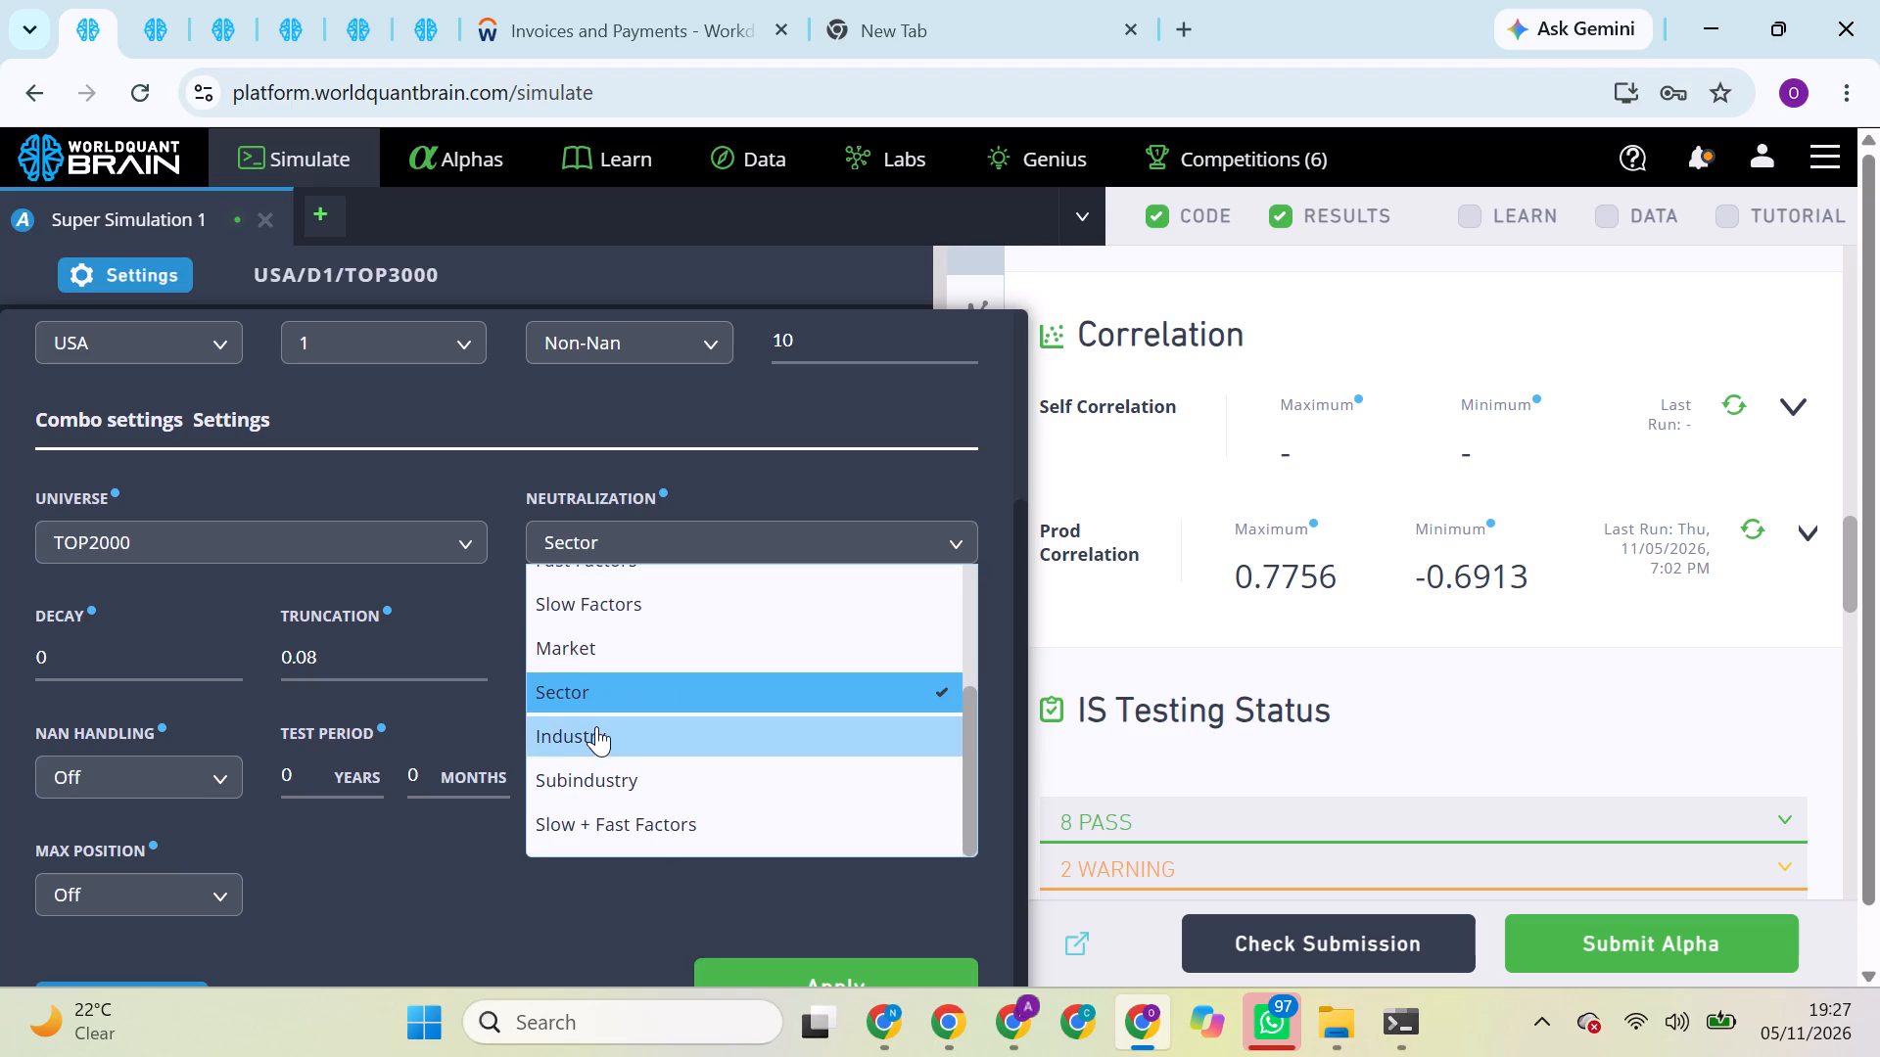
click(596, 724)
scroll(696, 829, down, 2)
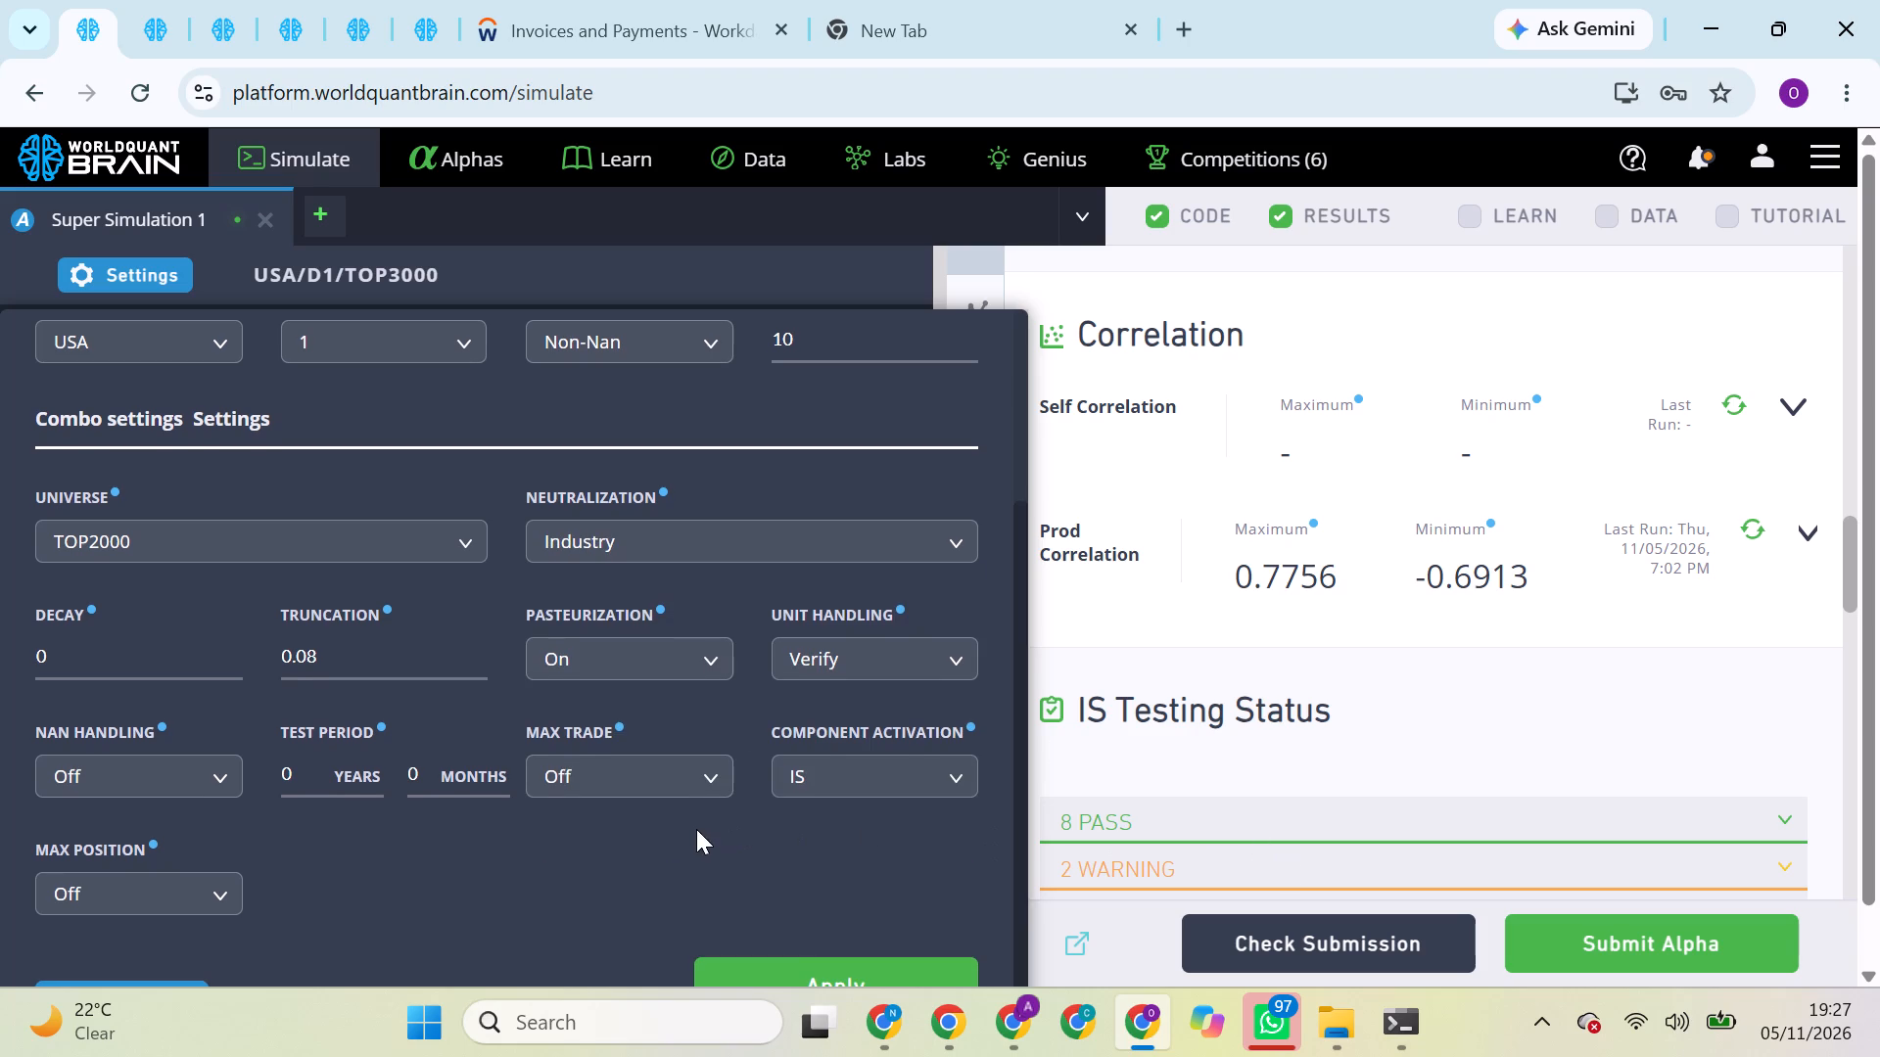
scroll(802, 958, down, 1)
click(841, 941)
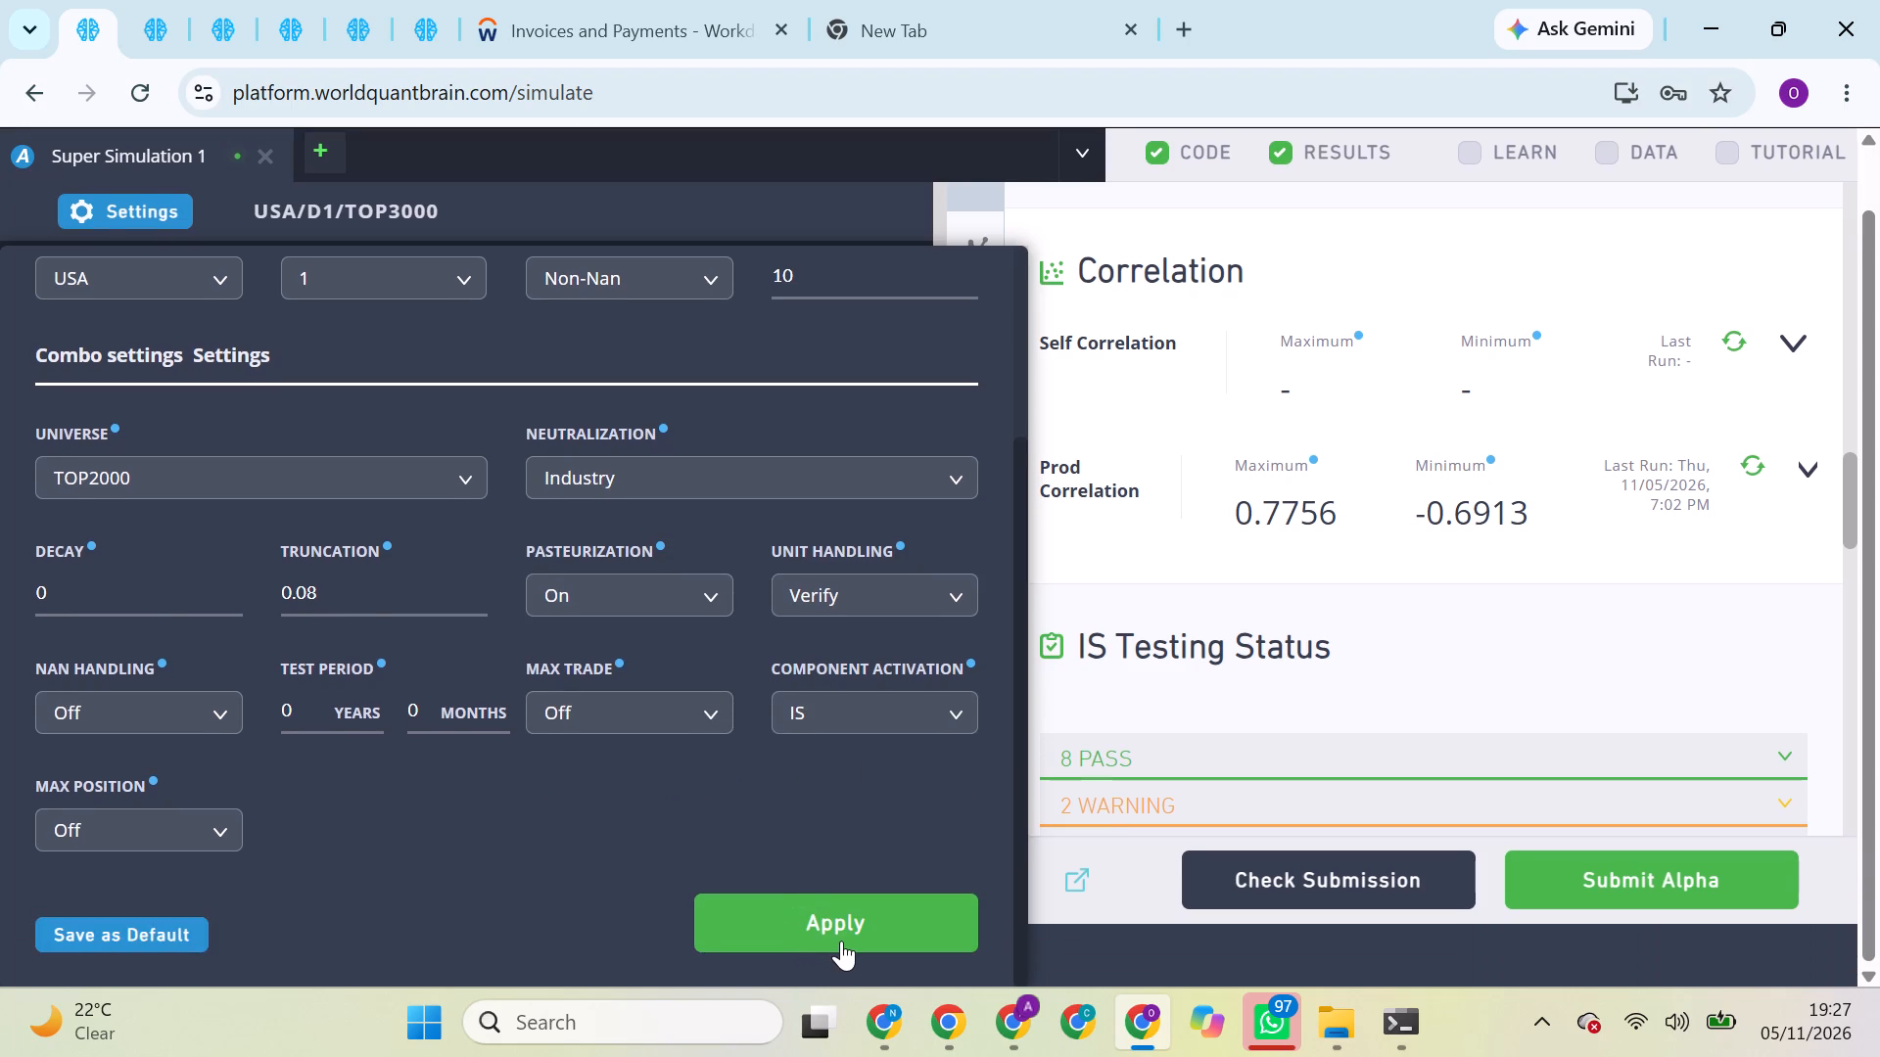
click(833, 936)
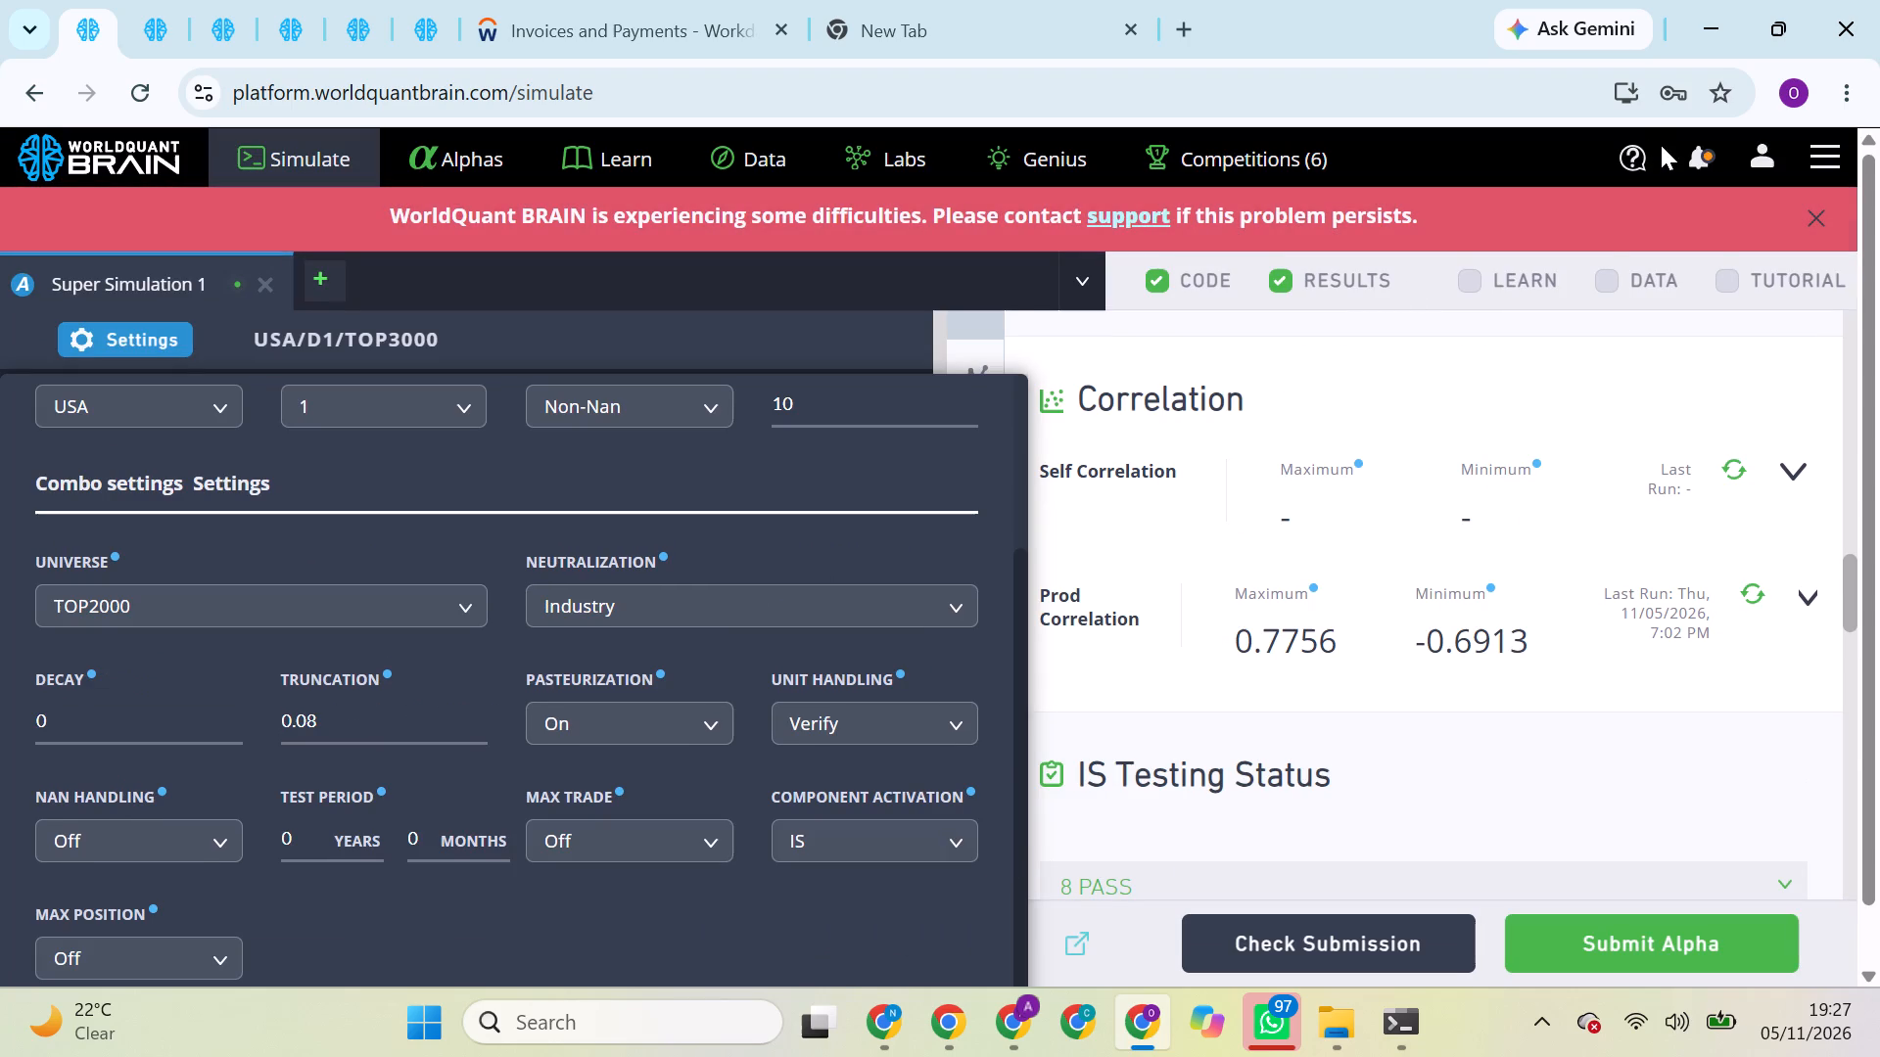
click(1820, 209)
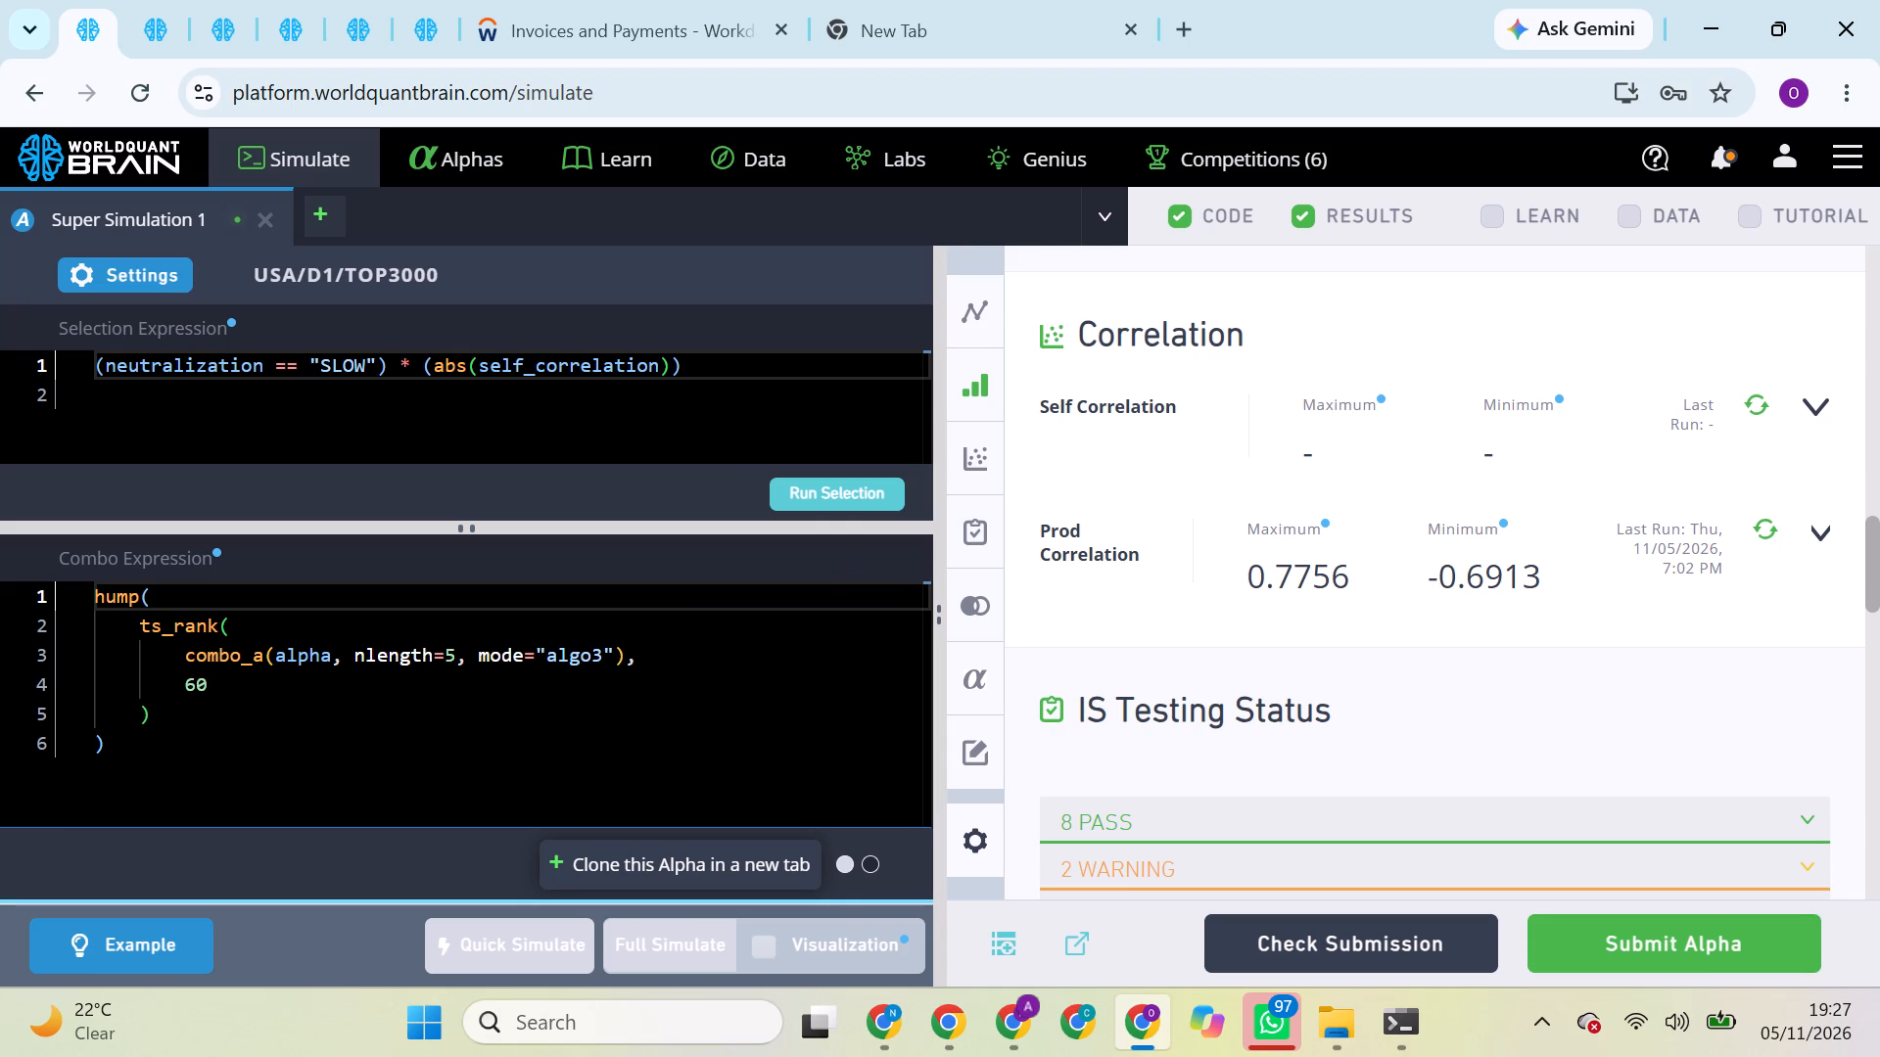
Change the neutralization value in the selection expression to "FAST" and run the selection.
double_click(358, 363)
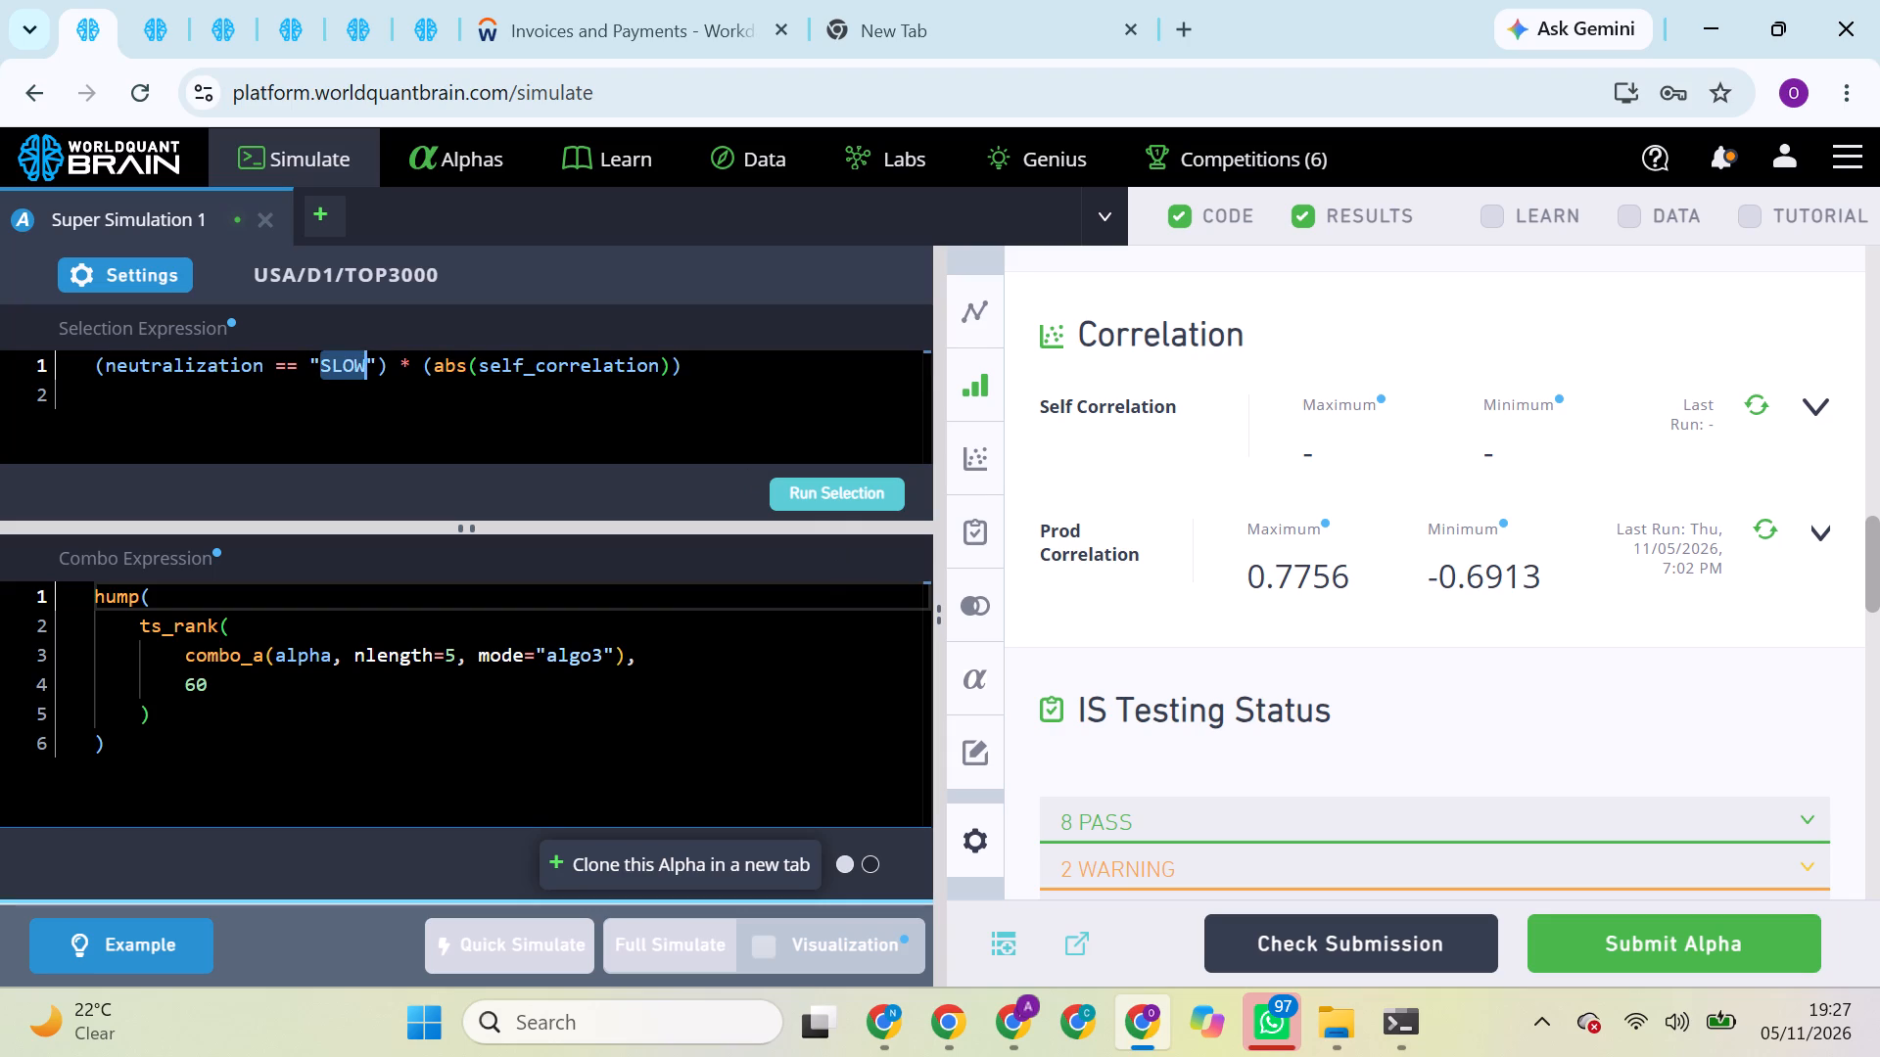
key(f)
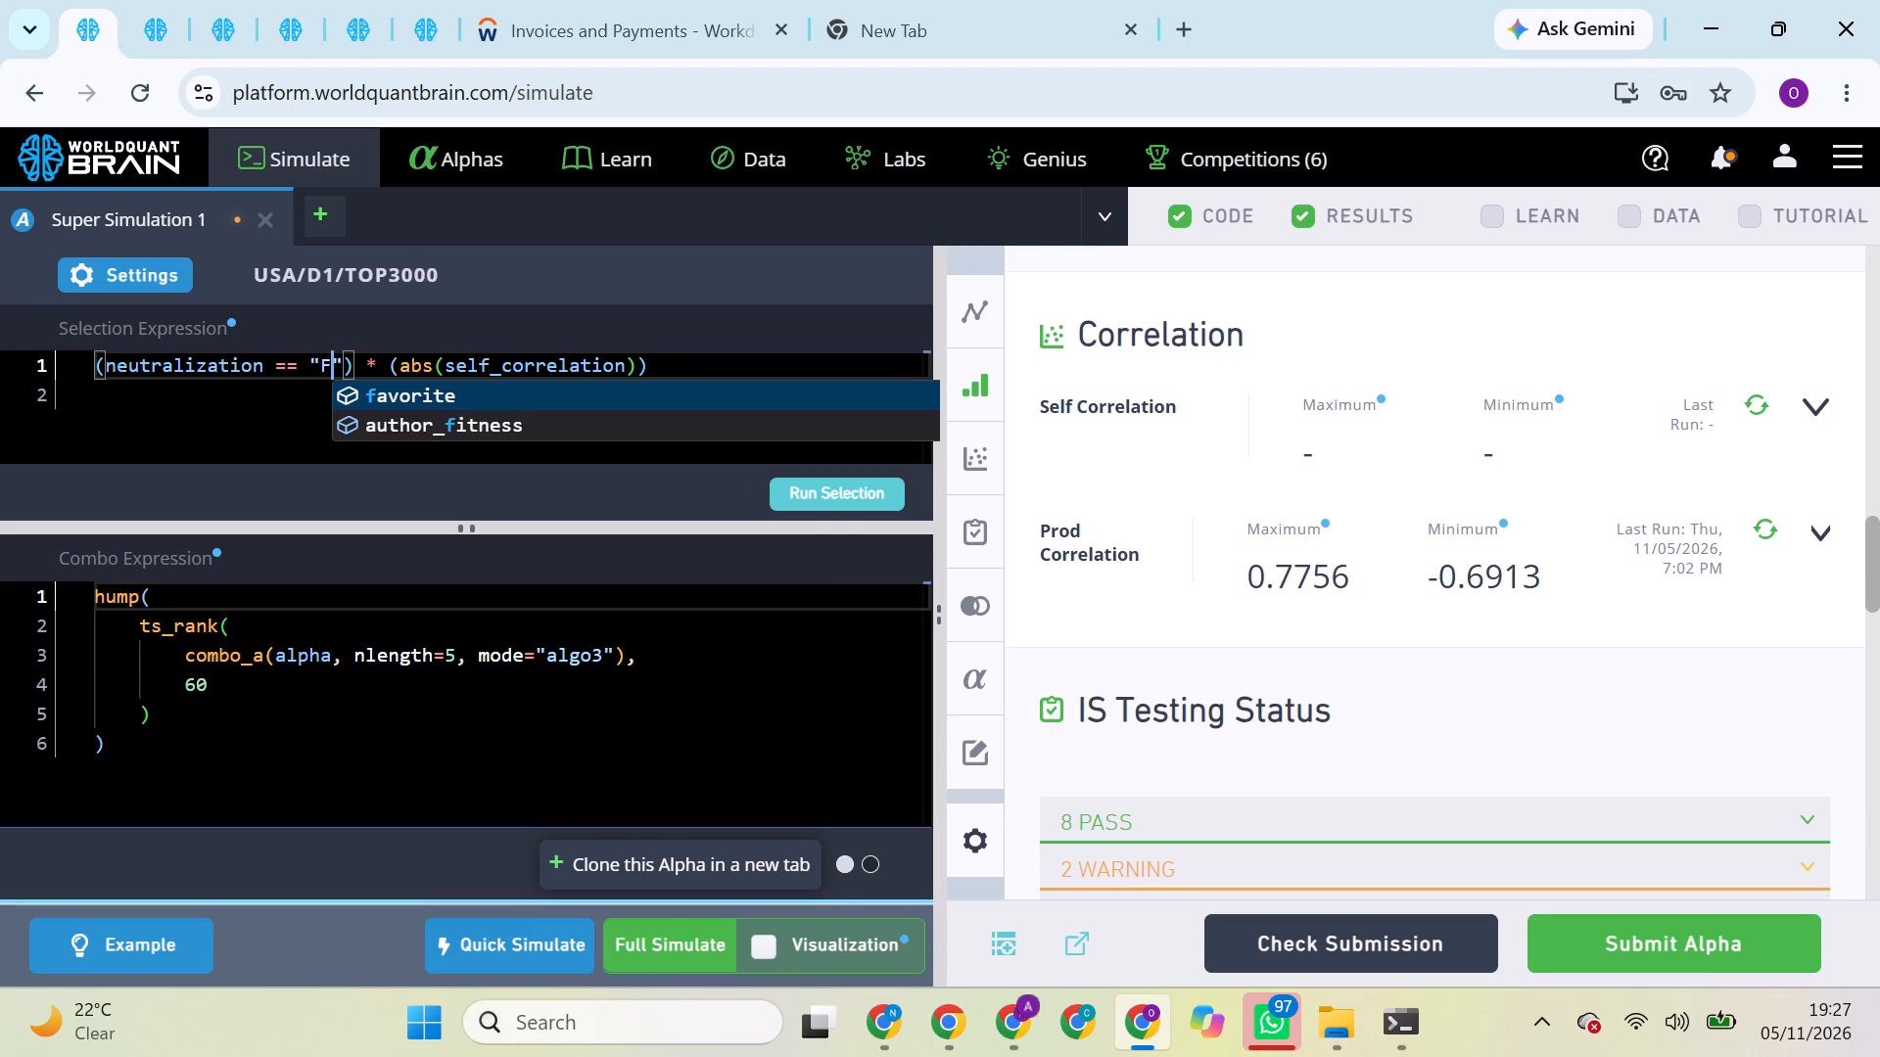
key(a)
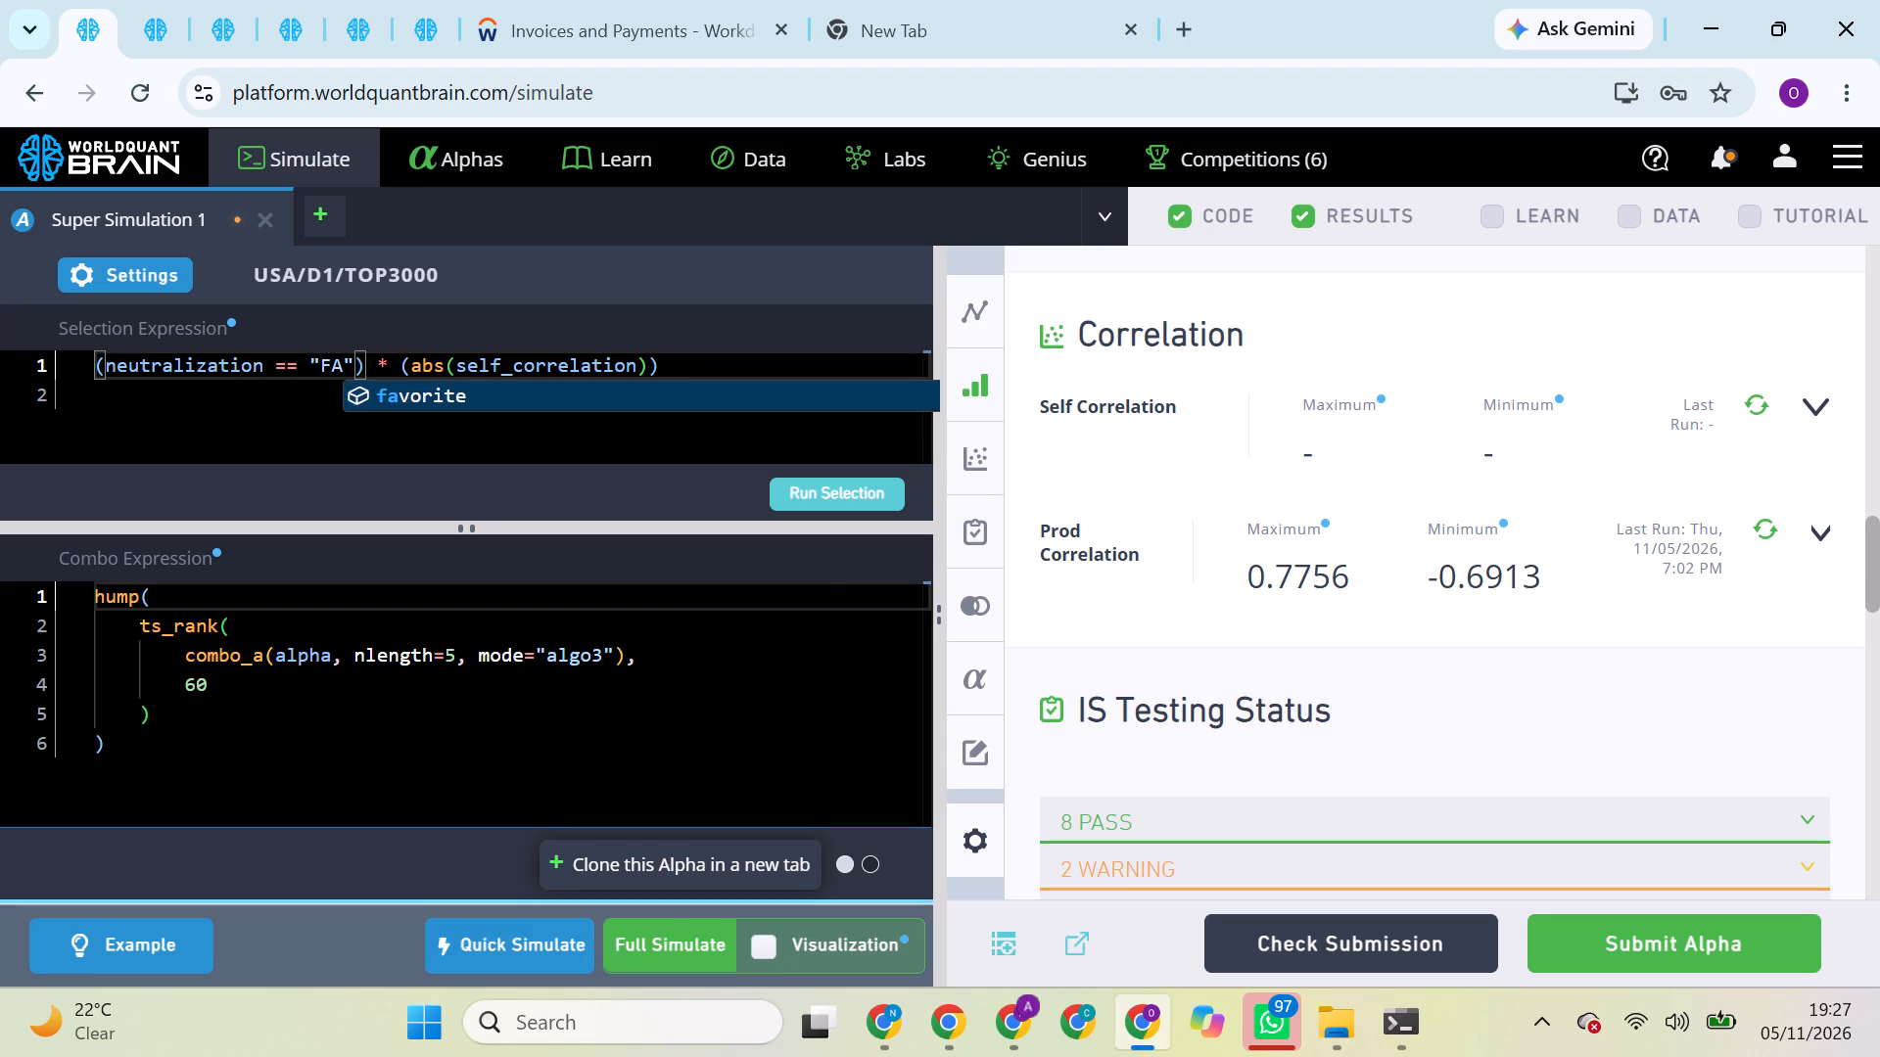
text(ST)
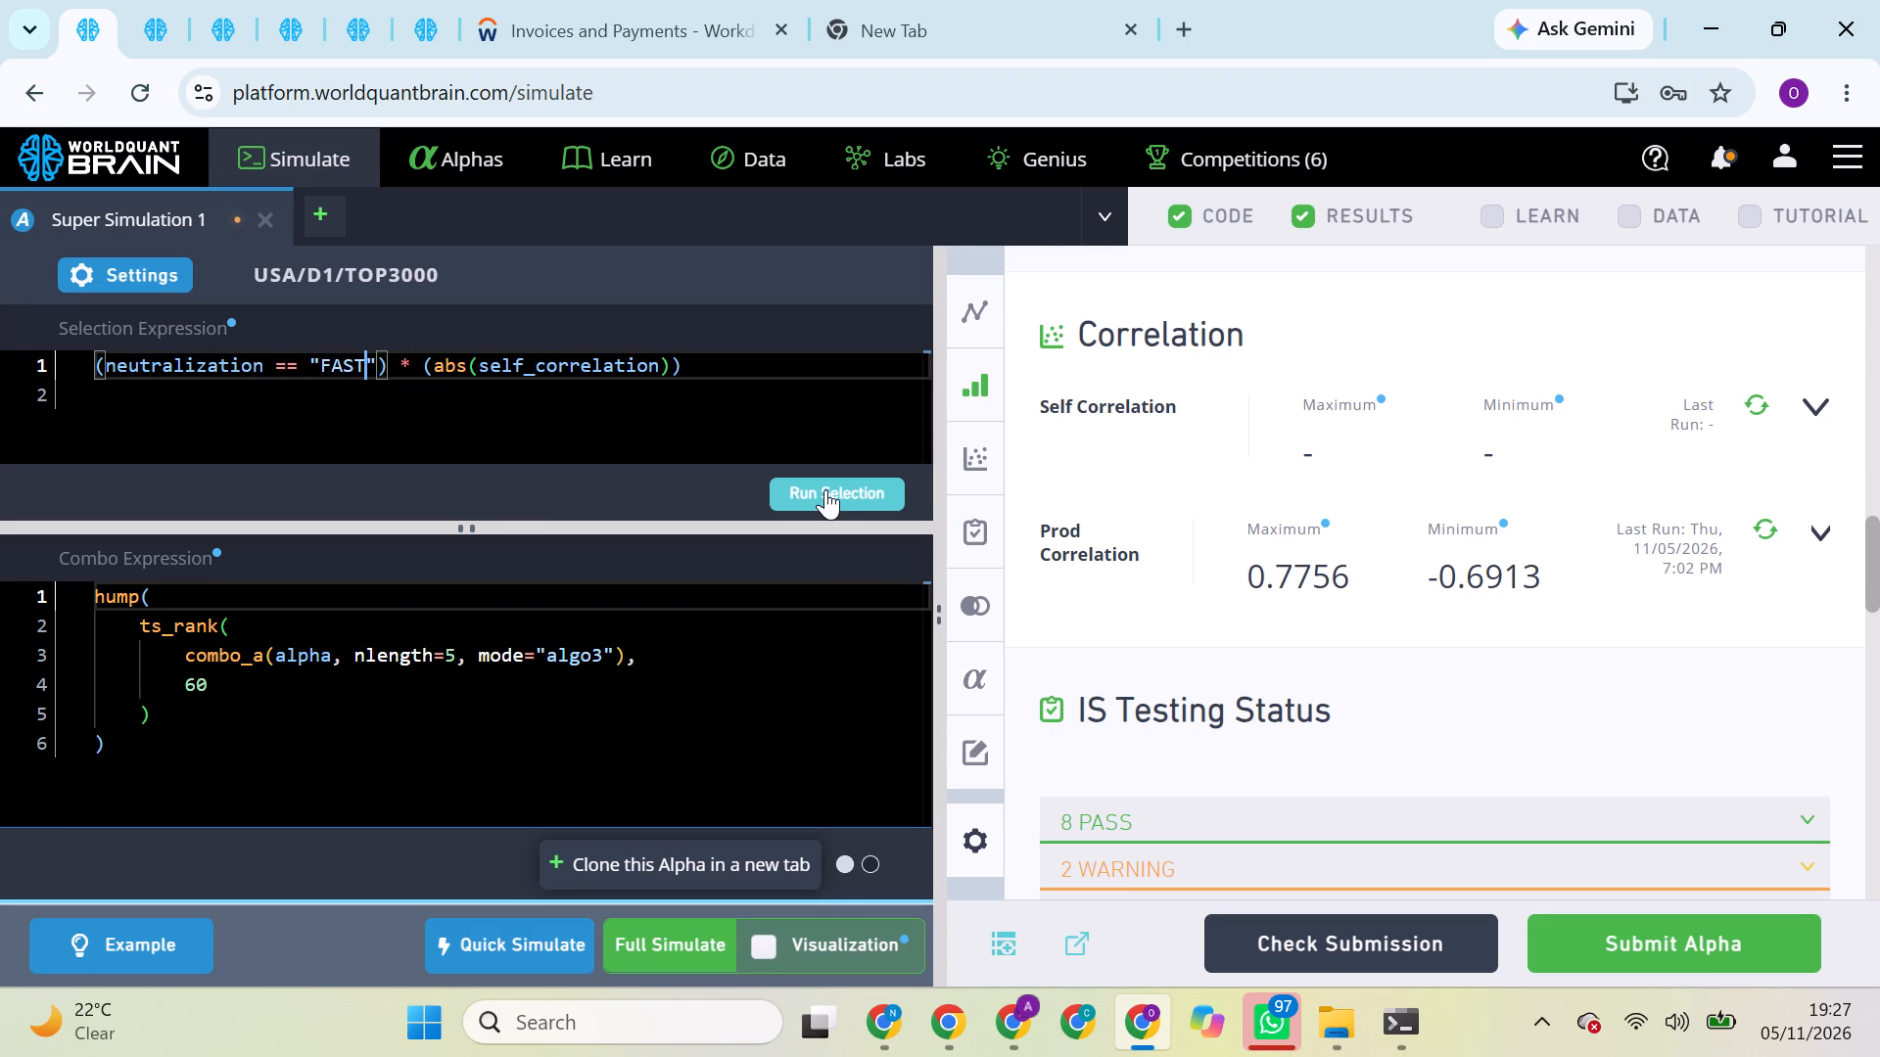
click(825, 489)
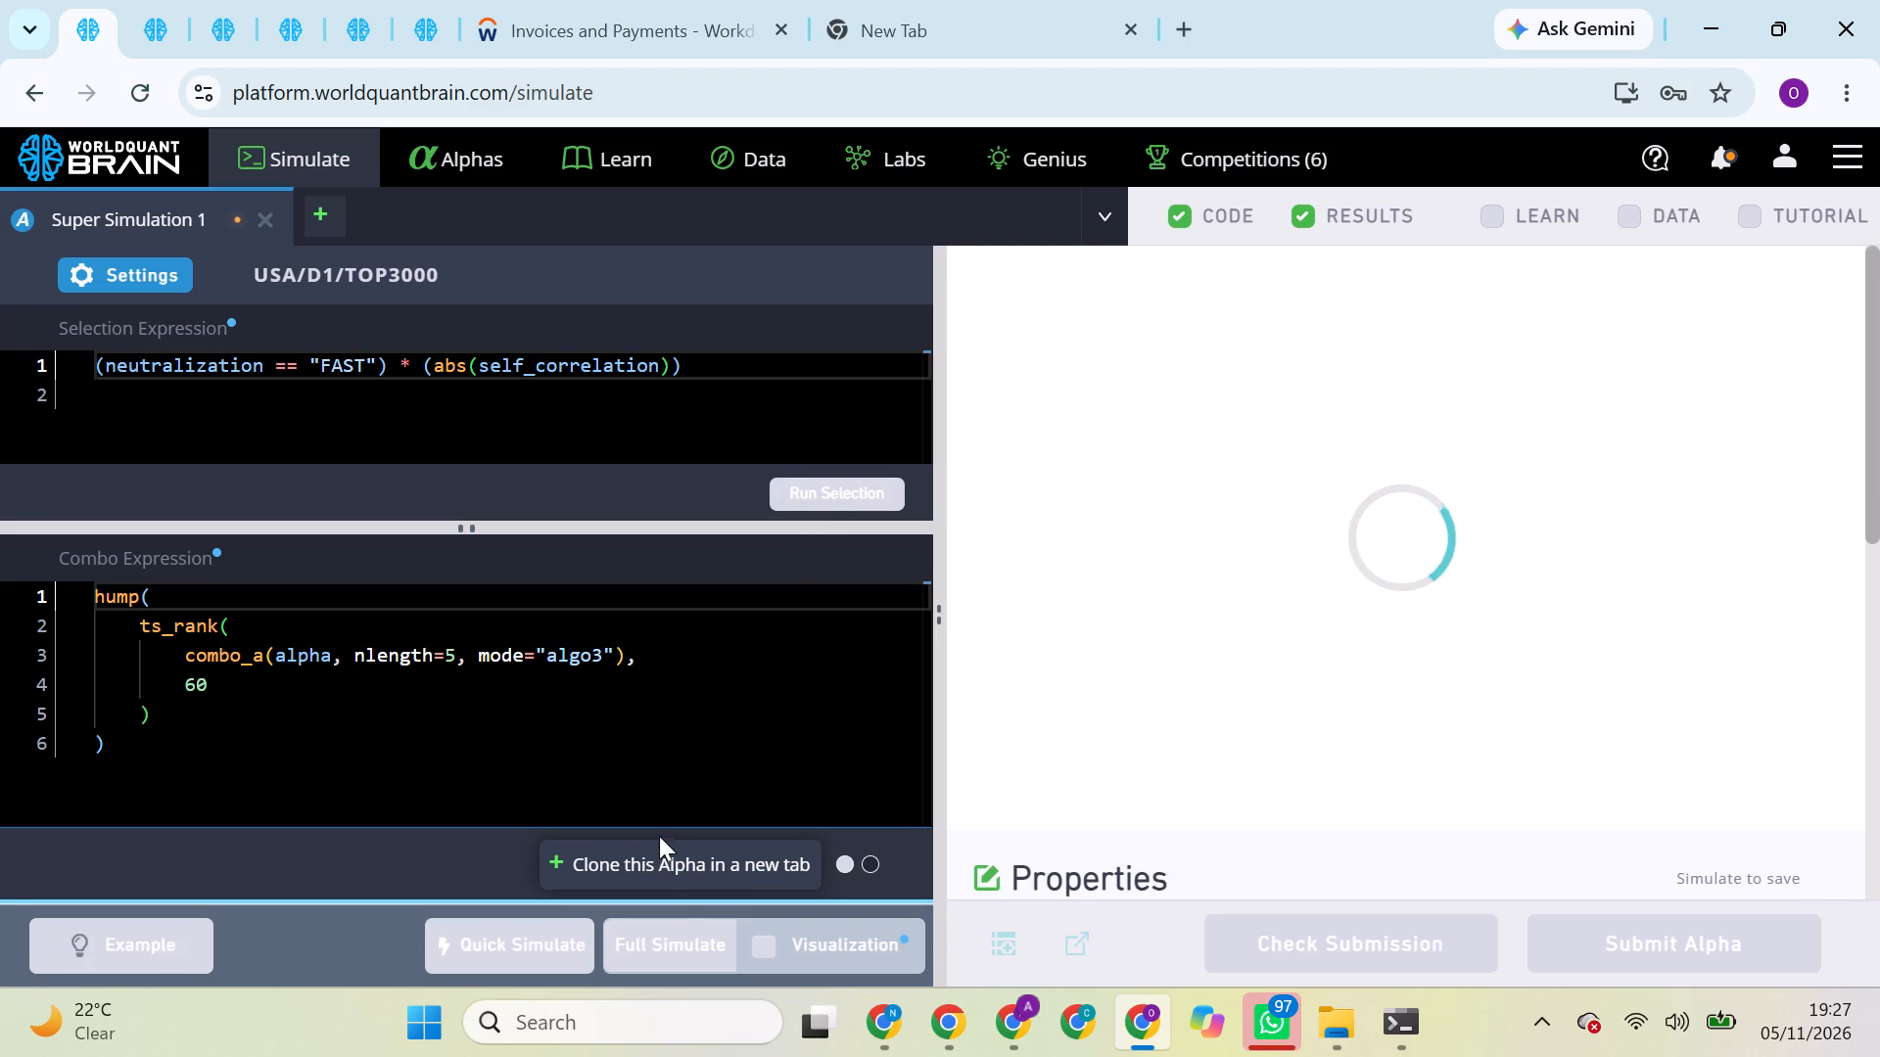
Start a full simulation of the super alpha.
click(679, 957)
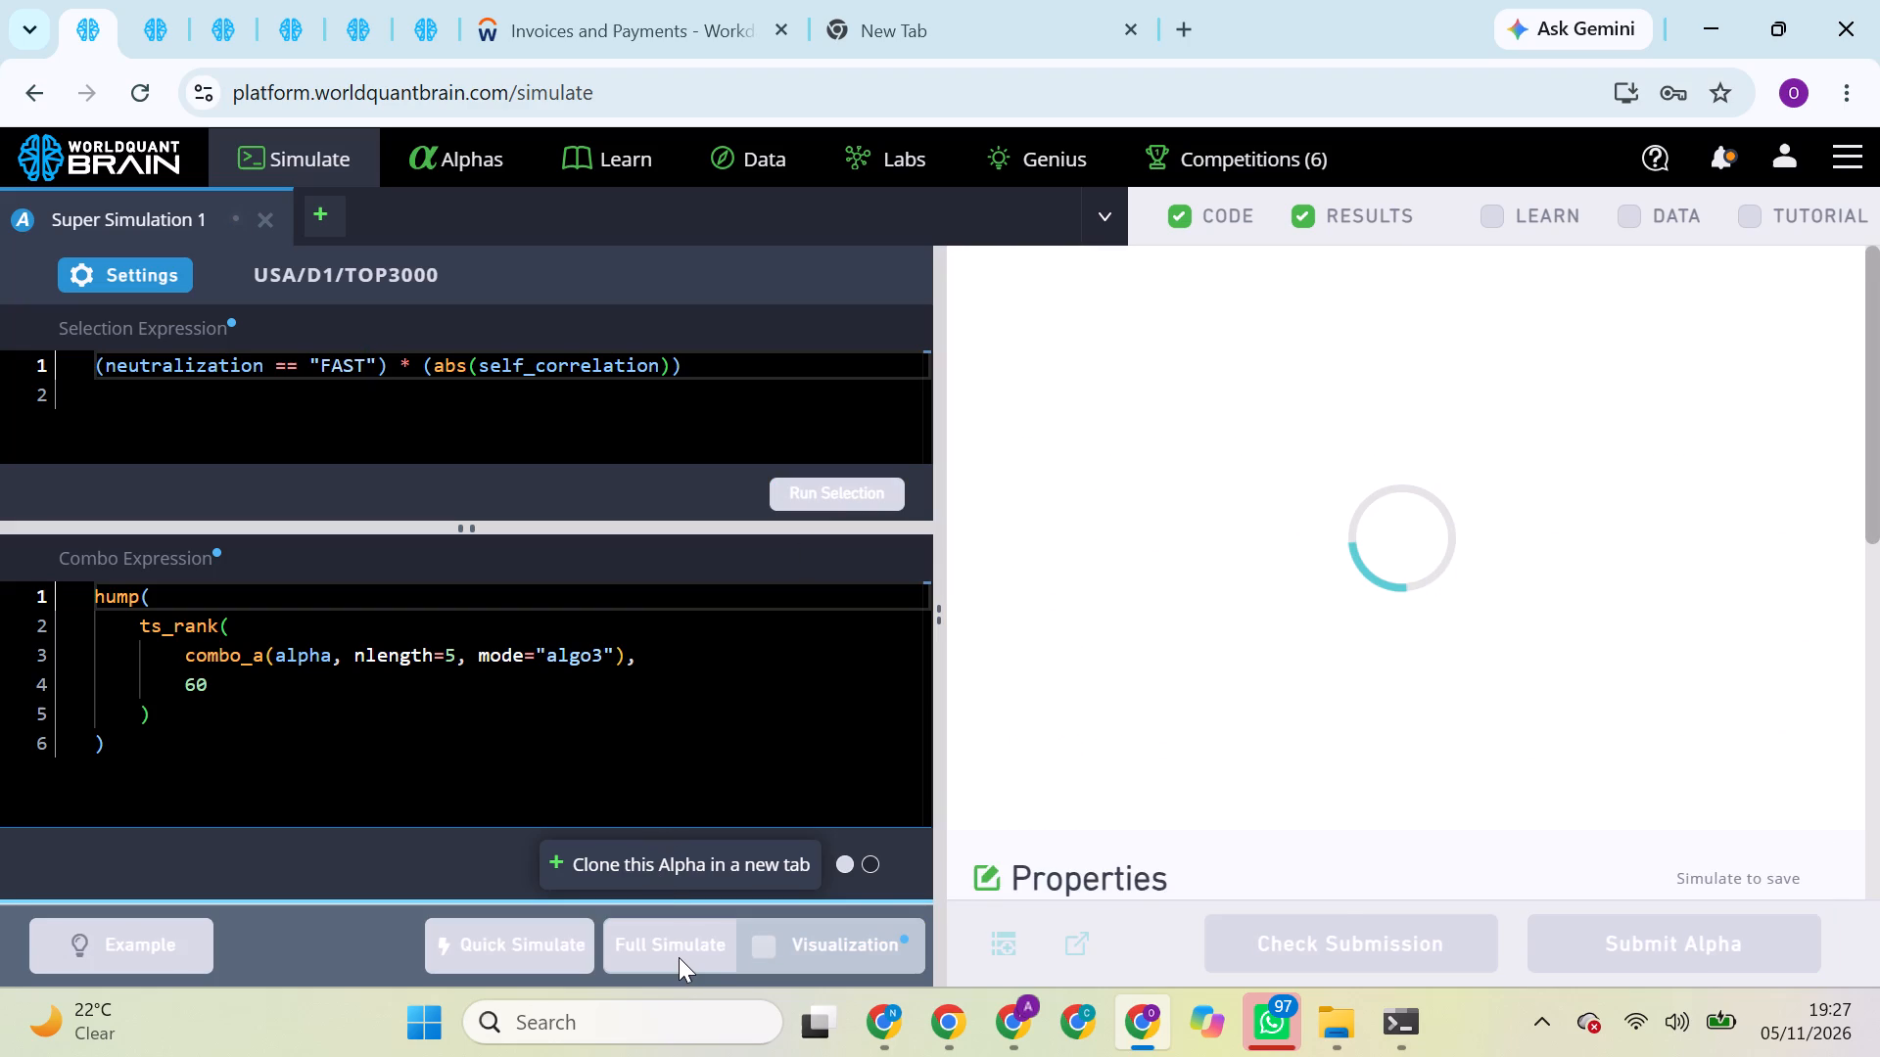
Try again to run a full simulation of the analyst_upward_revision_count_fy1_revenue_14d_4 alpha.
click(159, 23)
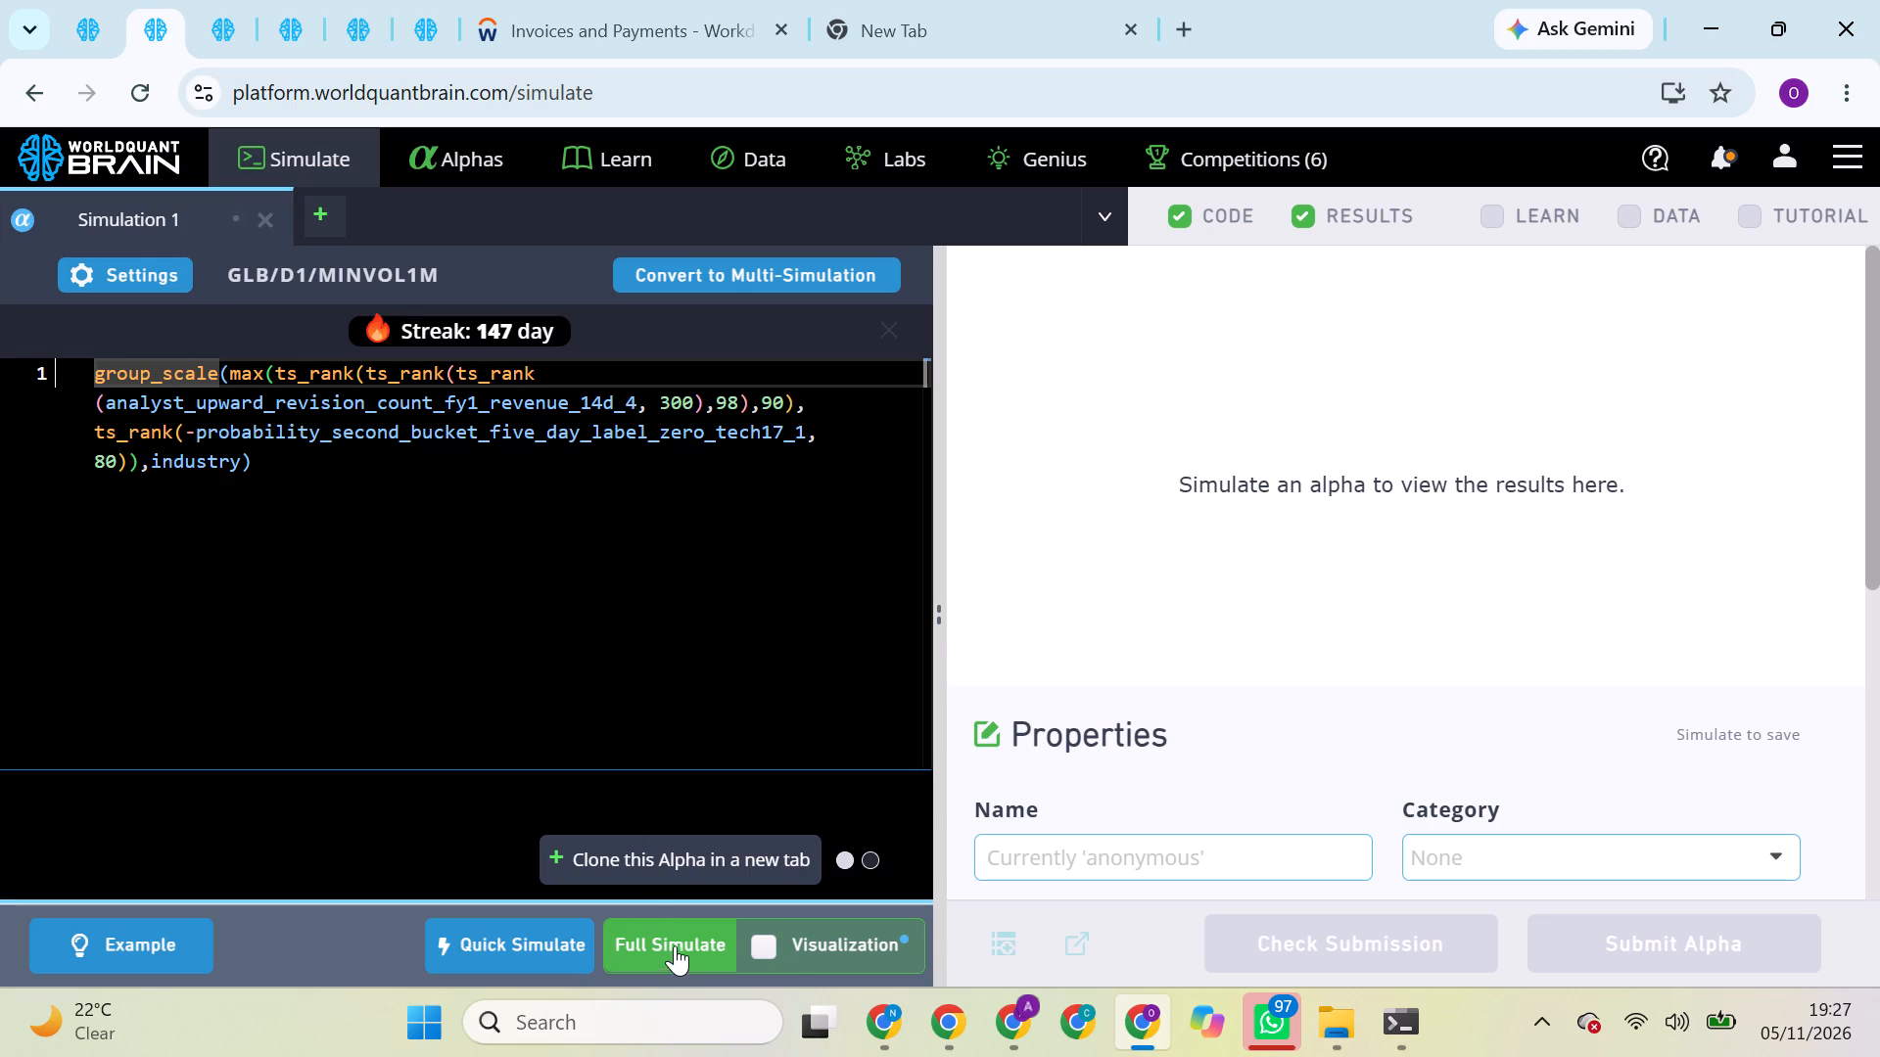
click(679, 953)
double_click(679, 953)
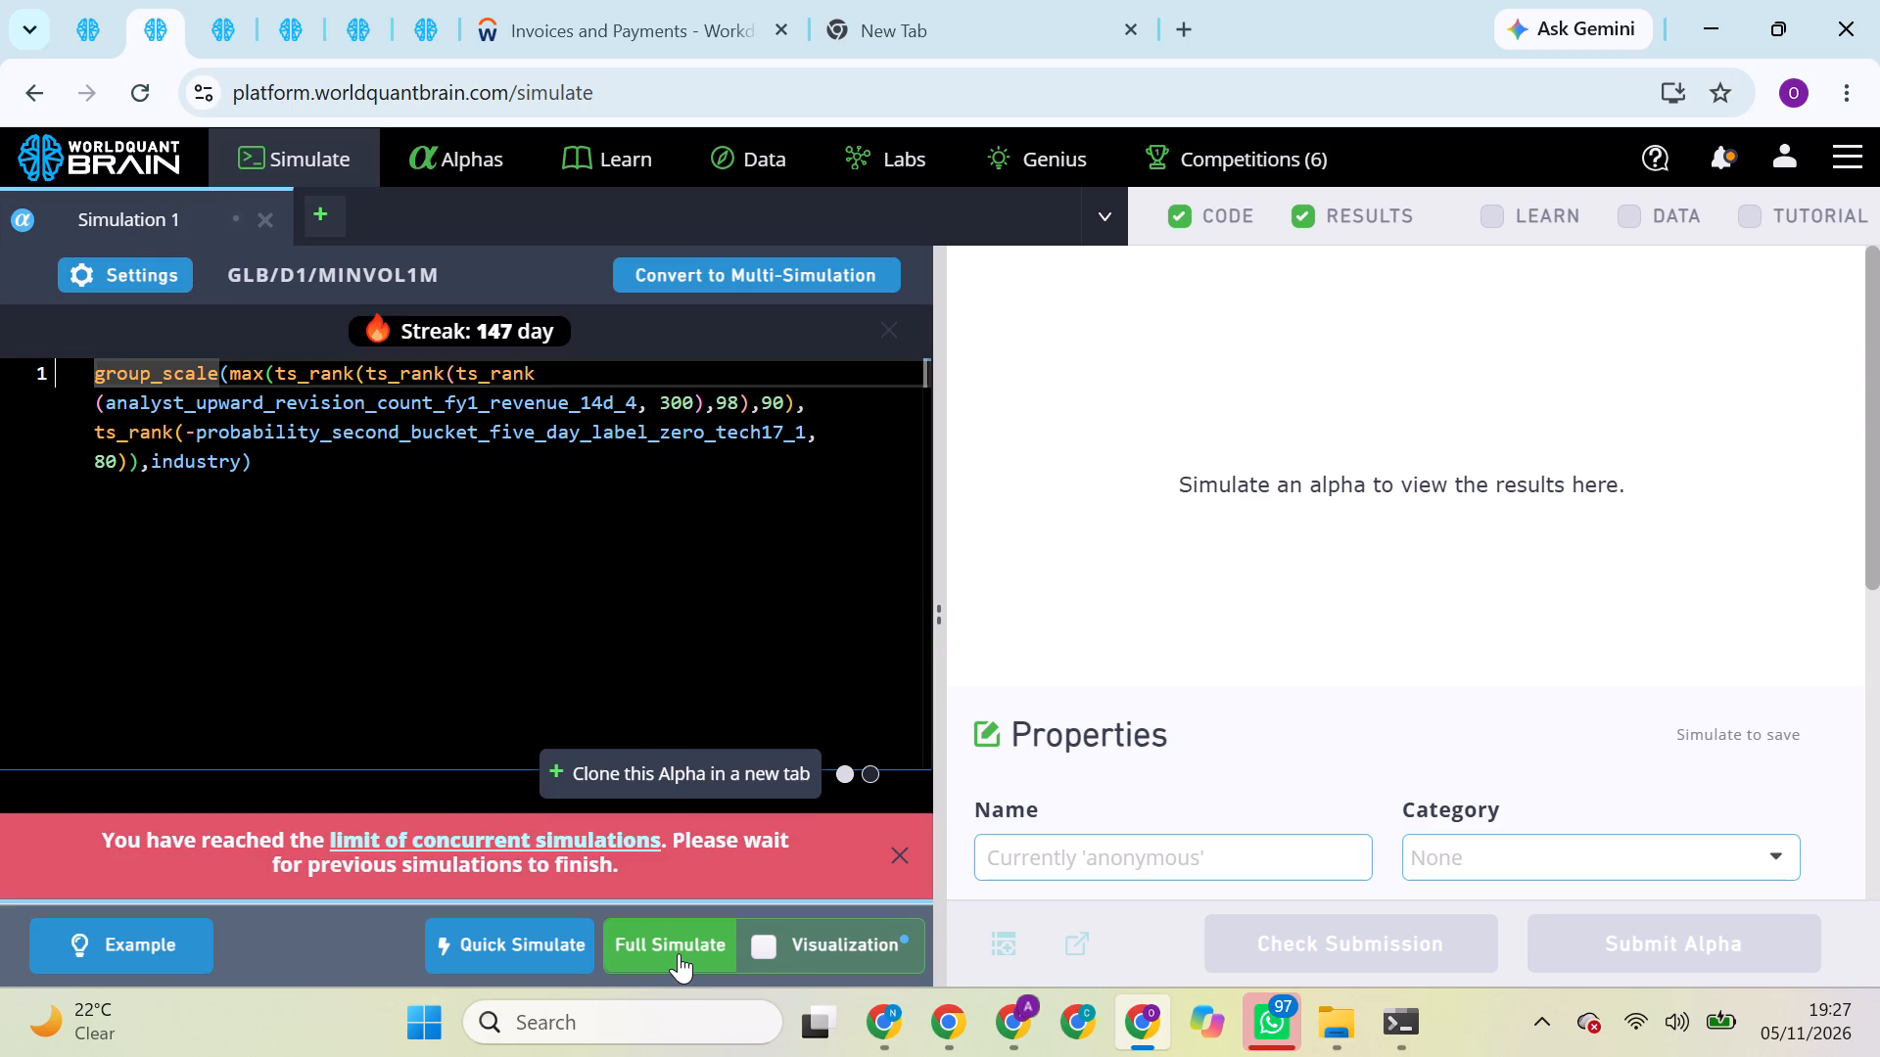
Clone the submitted GLB alpha 1YNxkzEK into a new simulation from the refreshed list of submitted alphas.
click(199, 23)
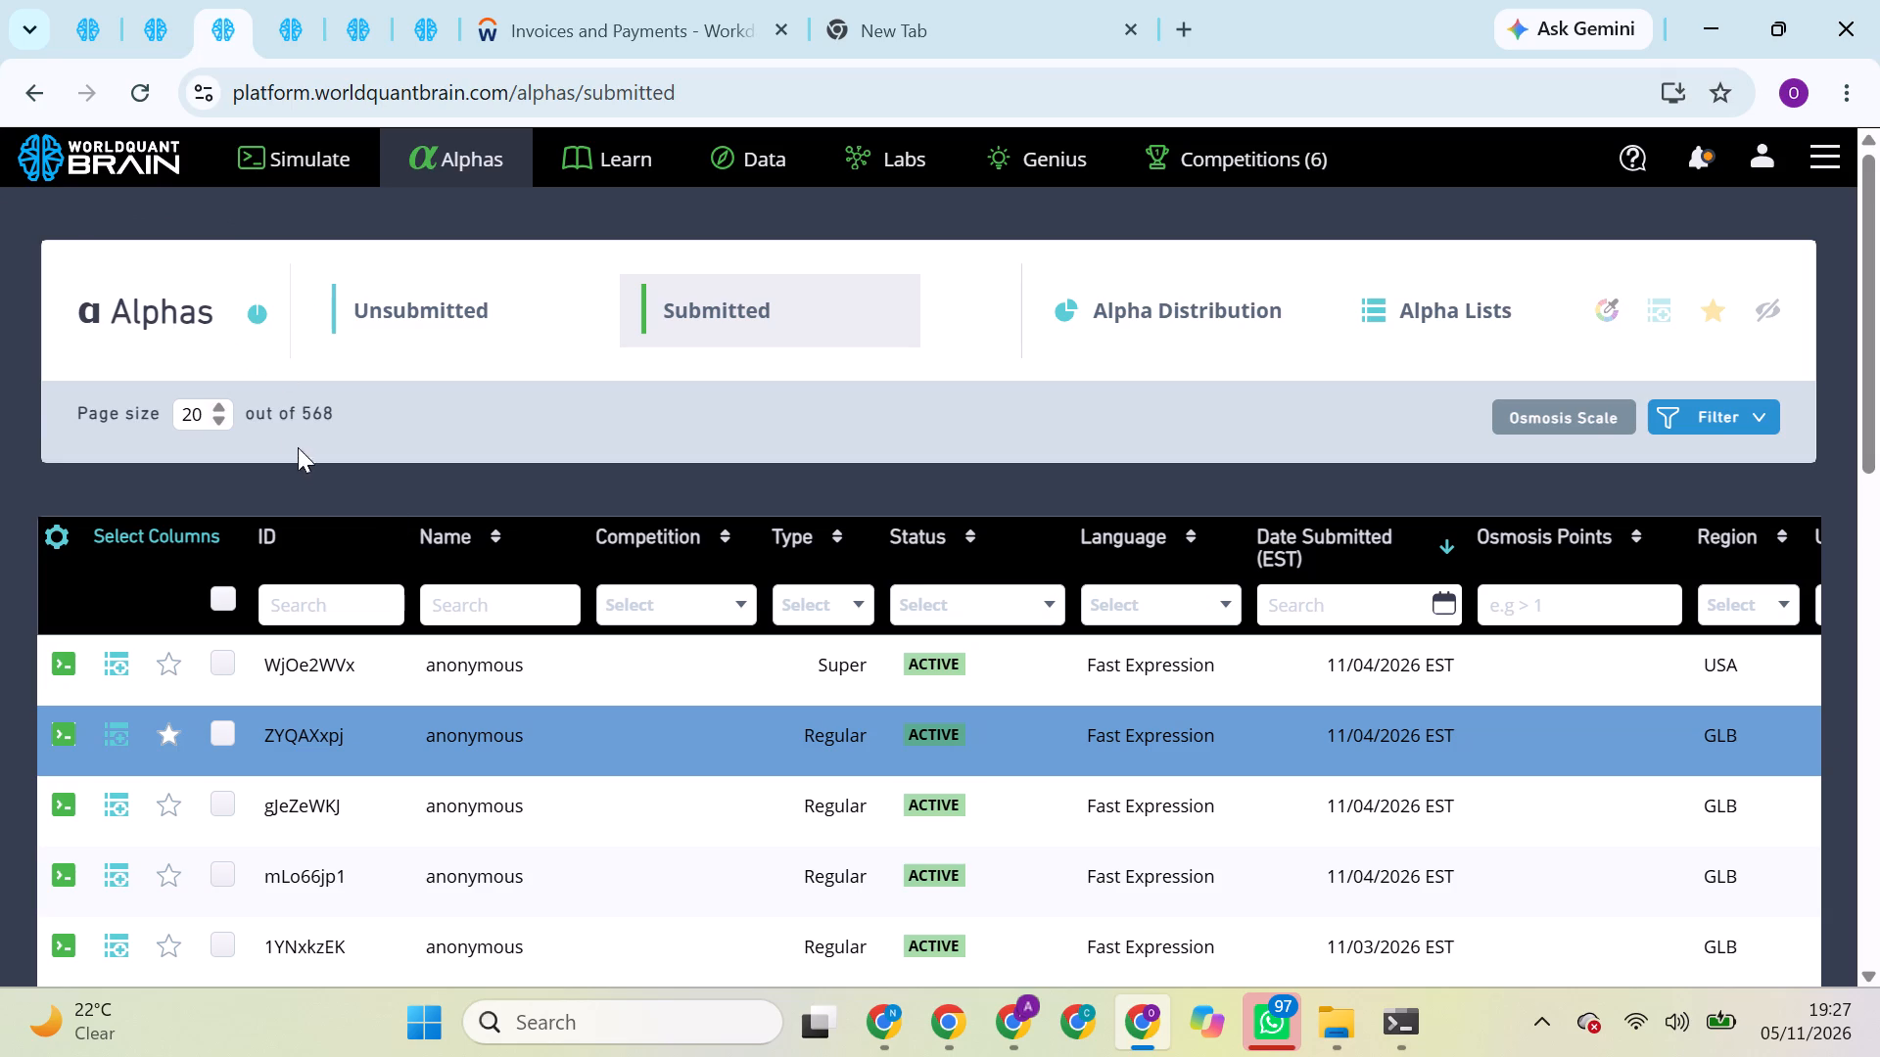
click(275, 156)
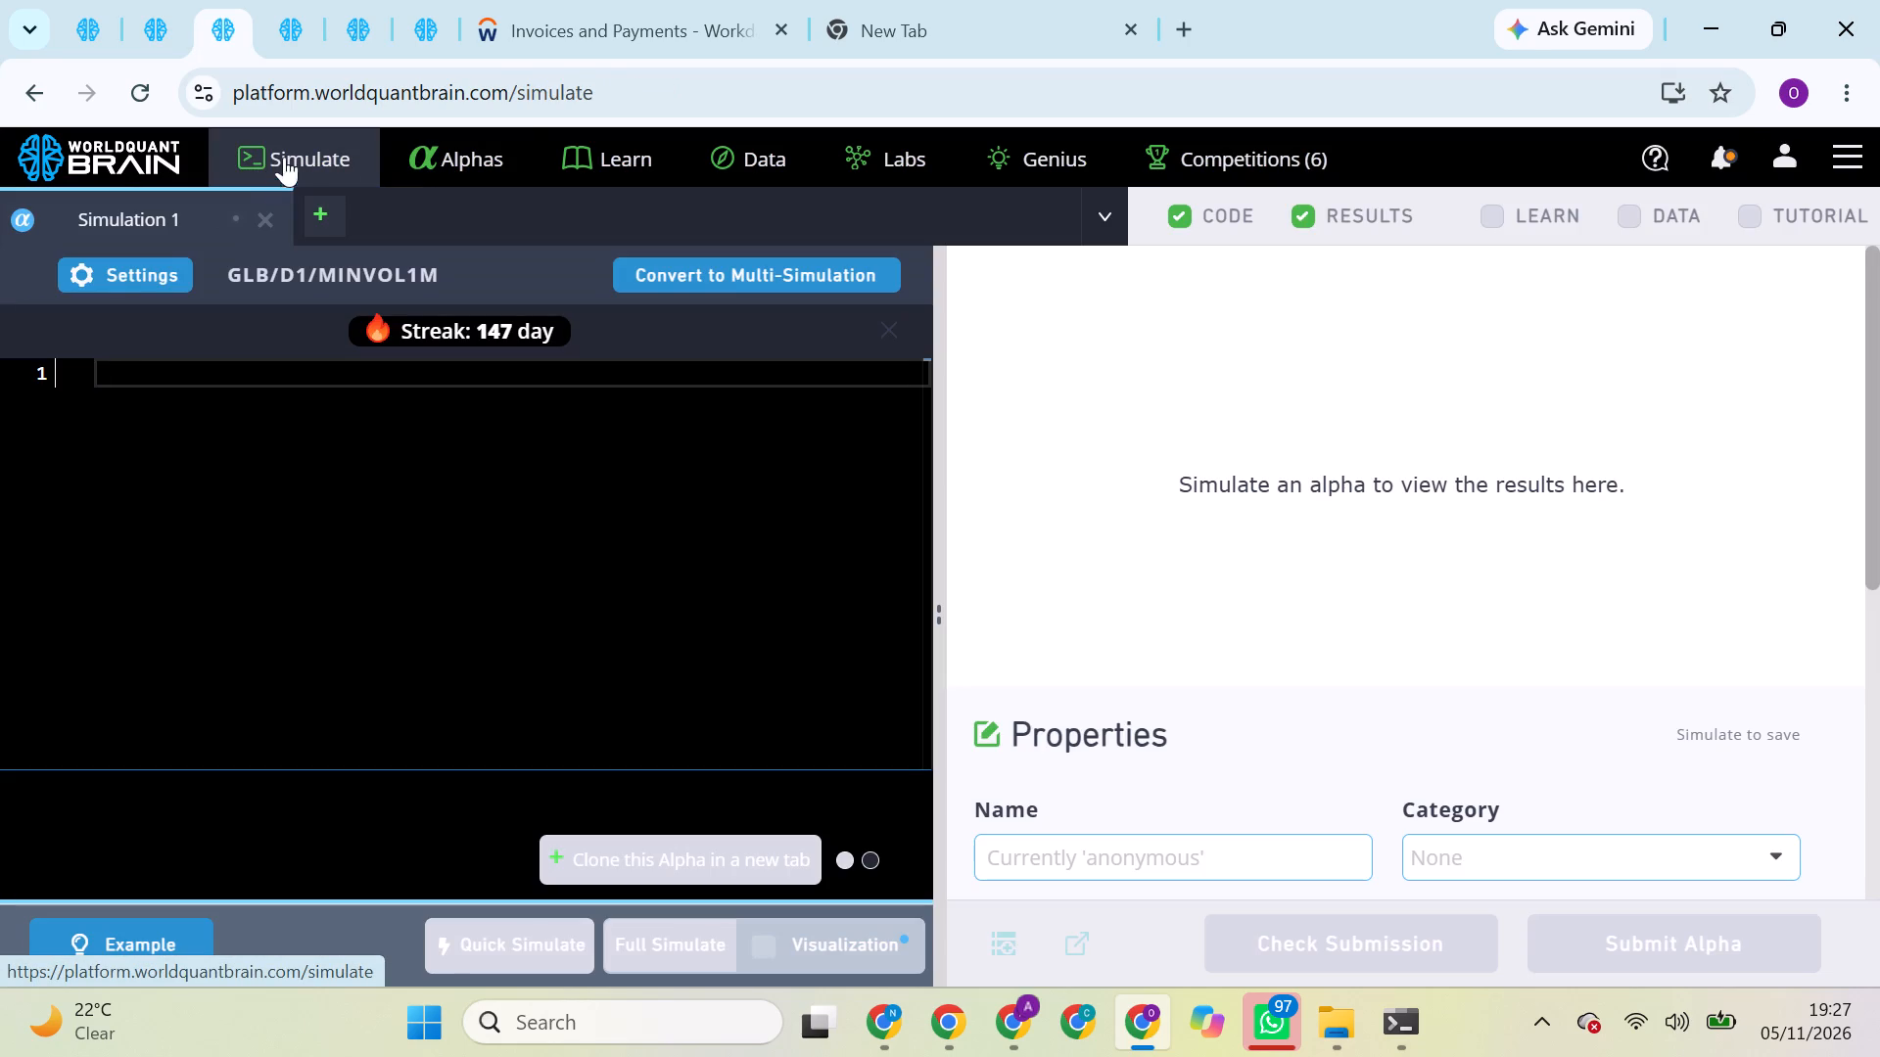
click(447, 144)
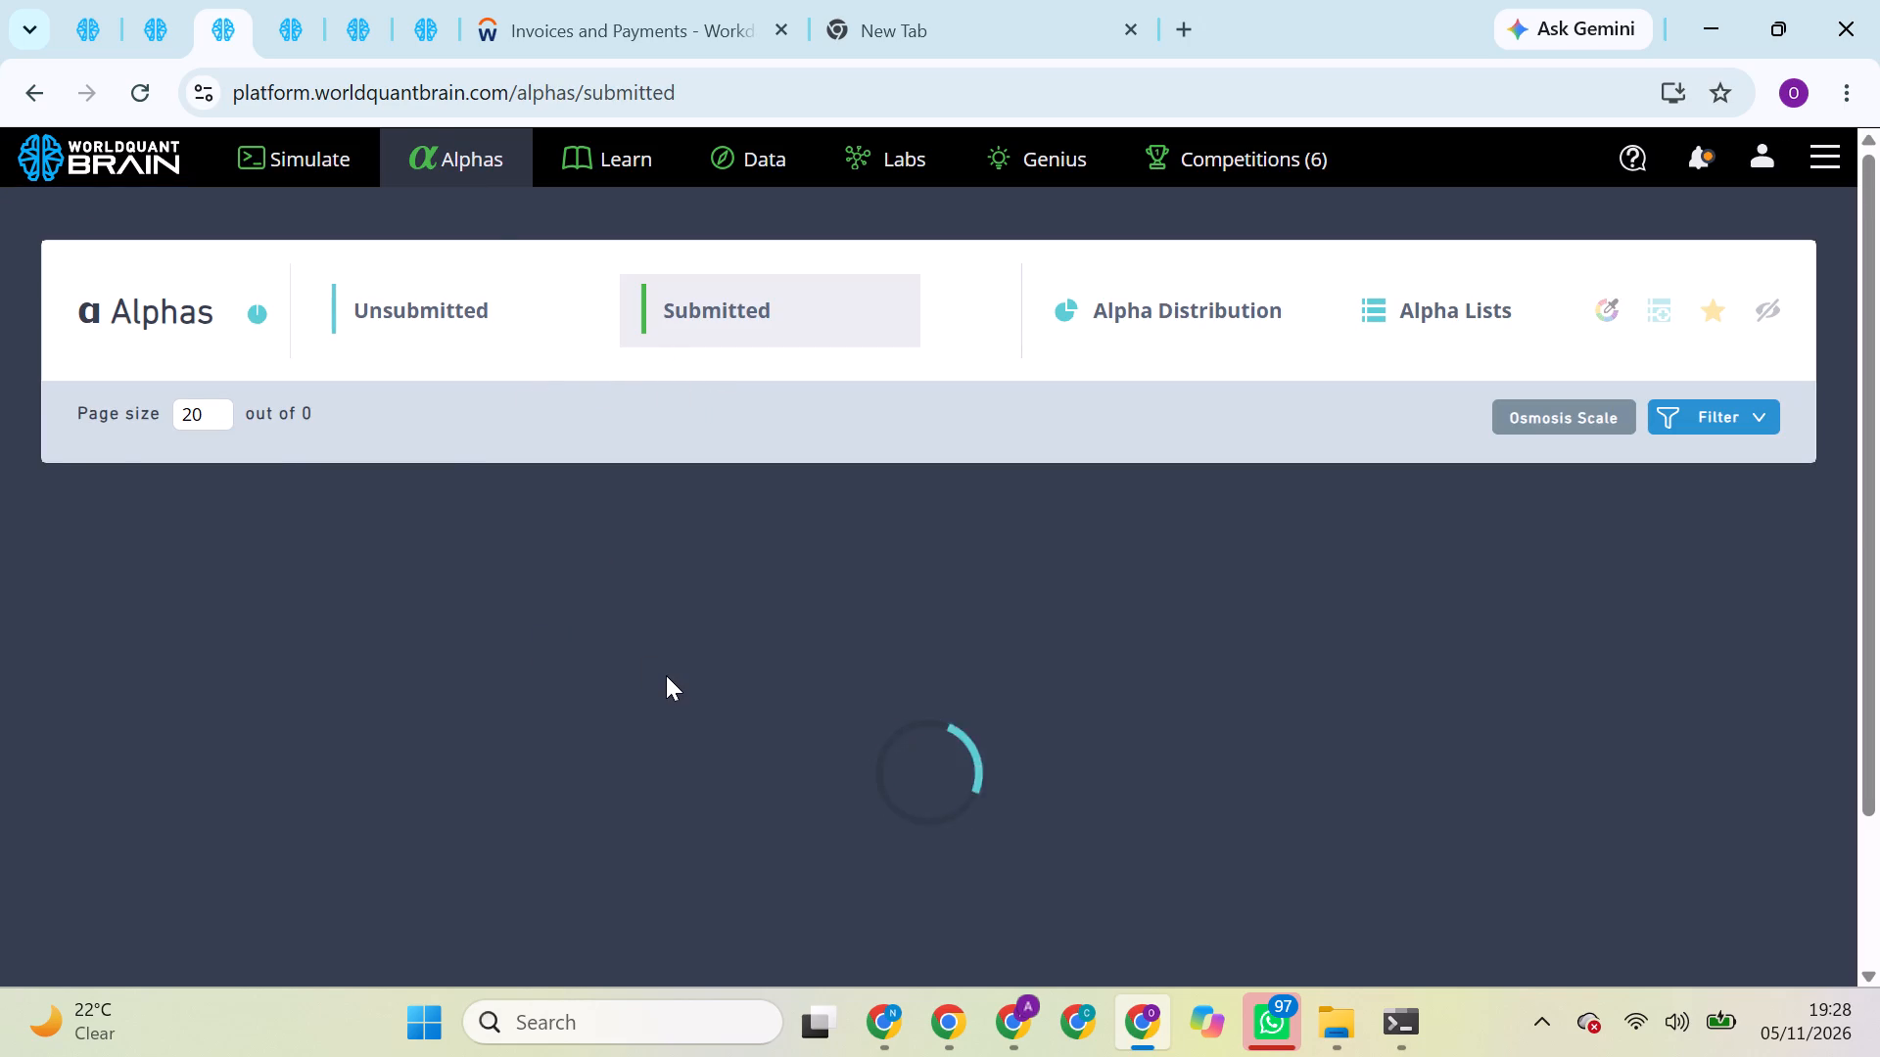
scroll(703, 792, down, 2)
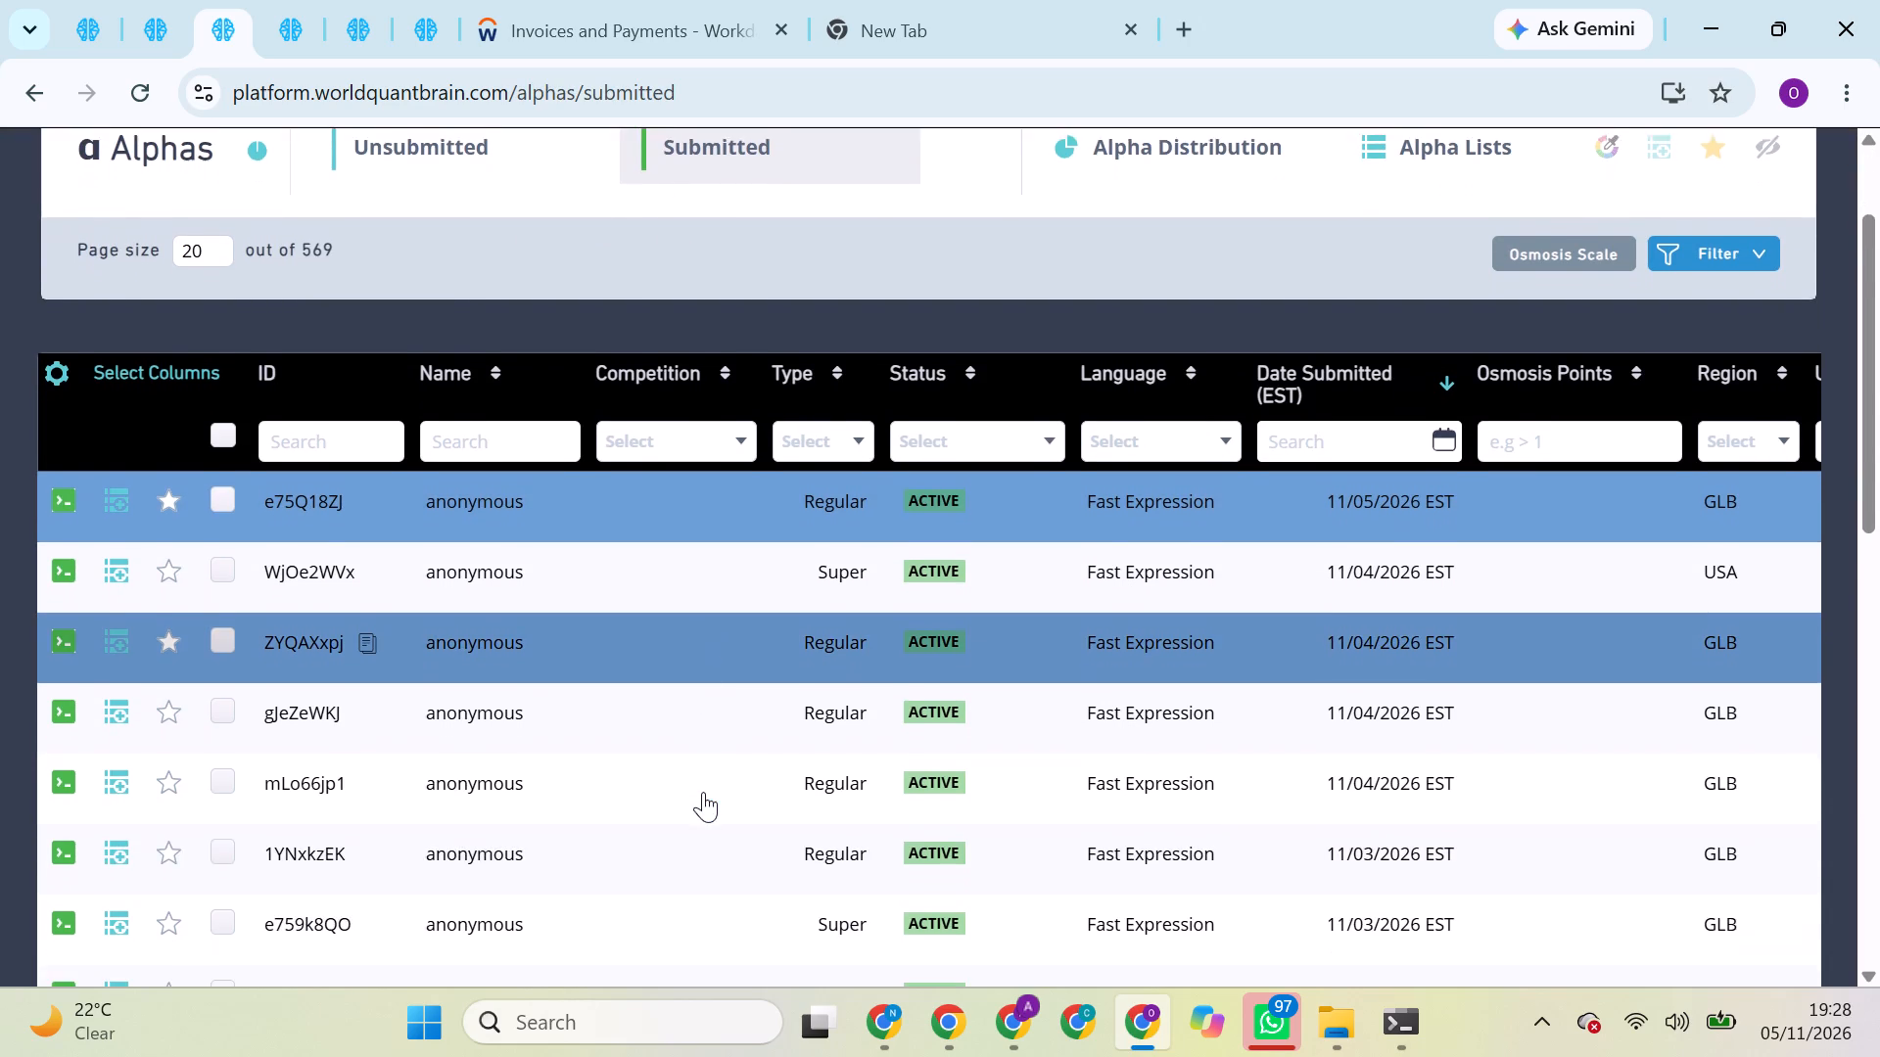
scroll(703, 792, down, 1)
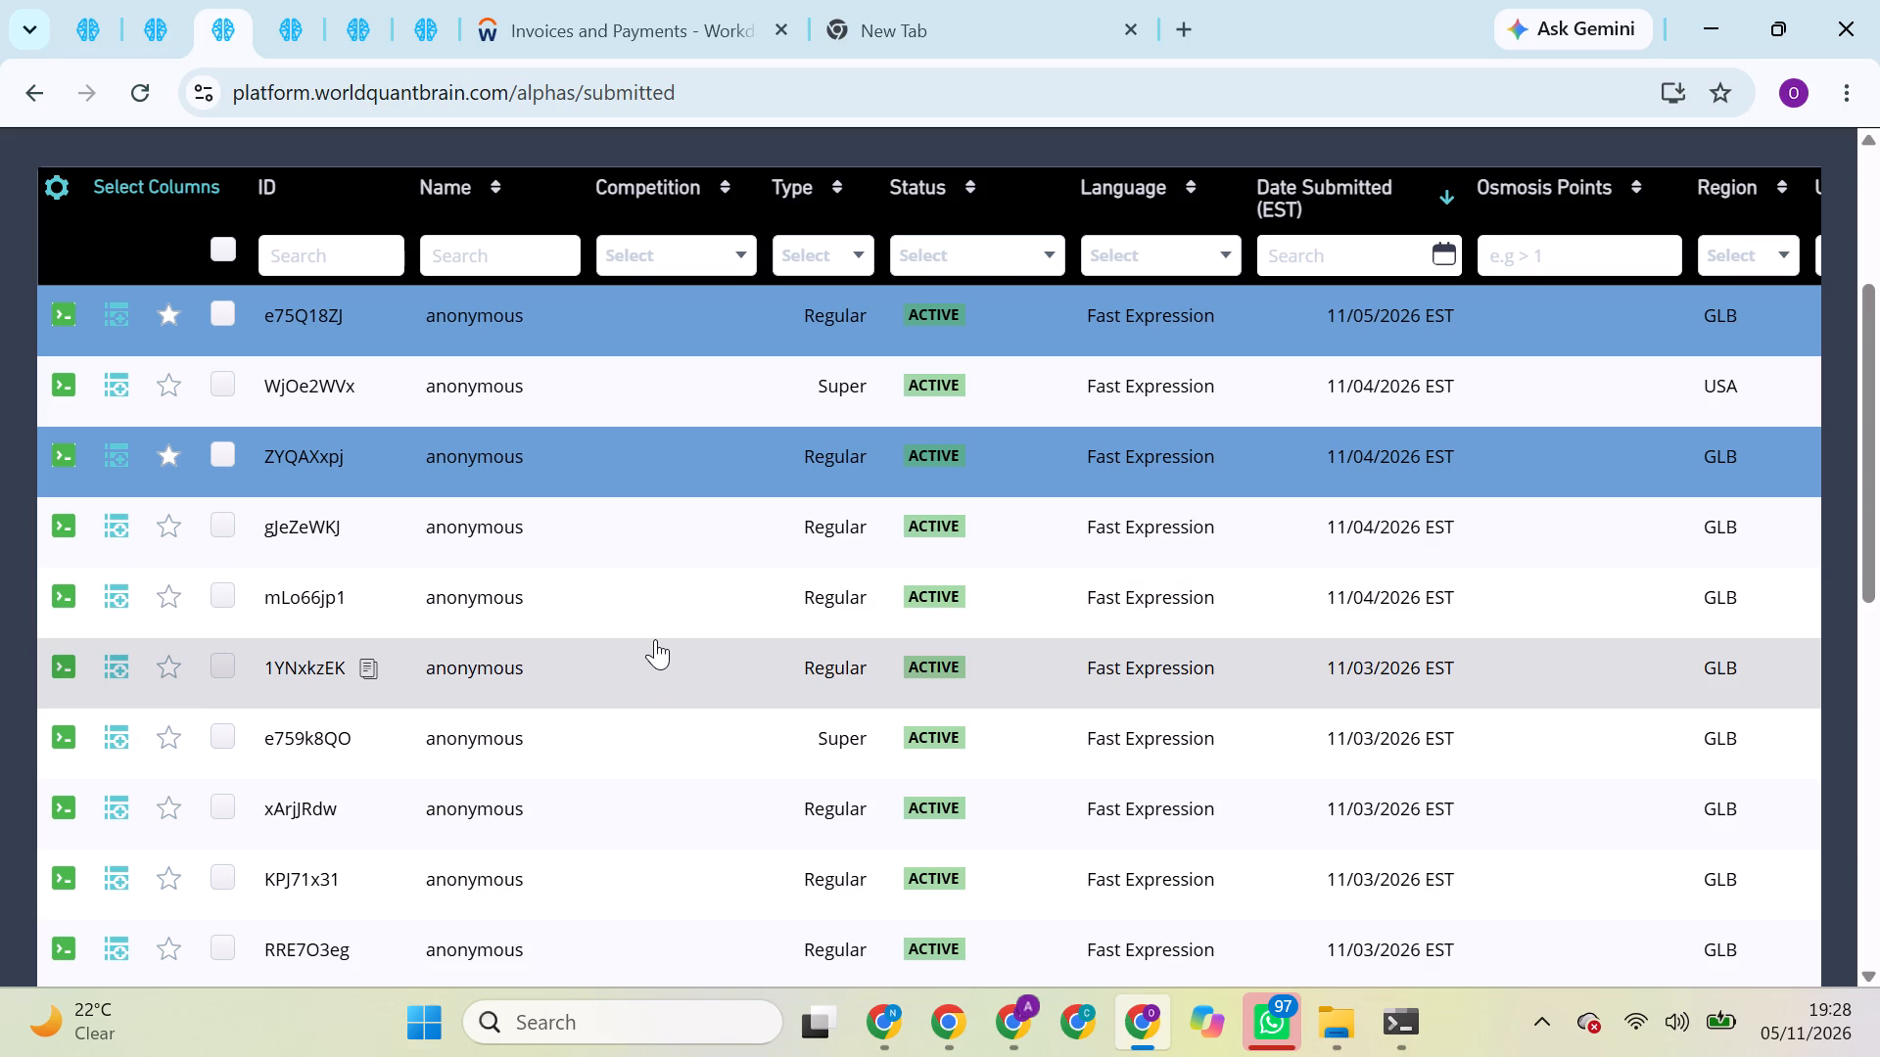
click(655, 639)
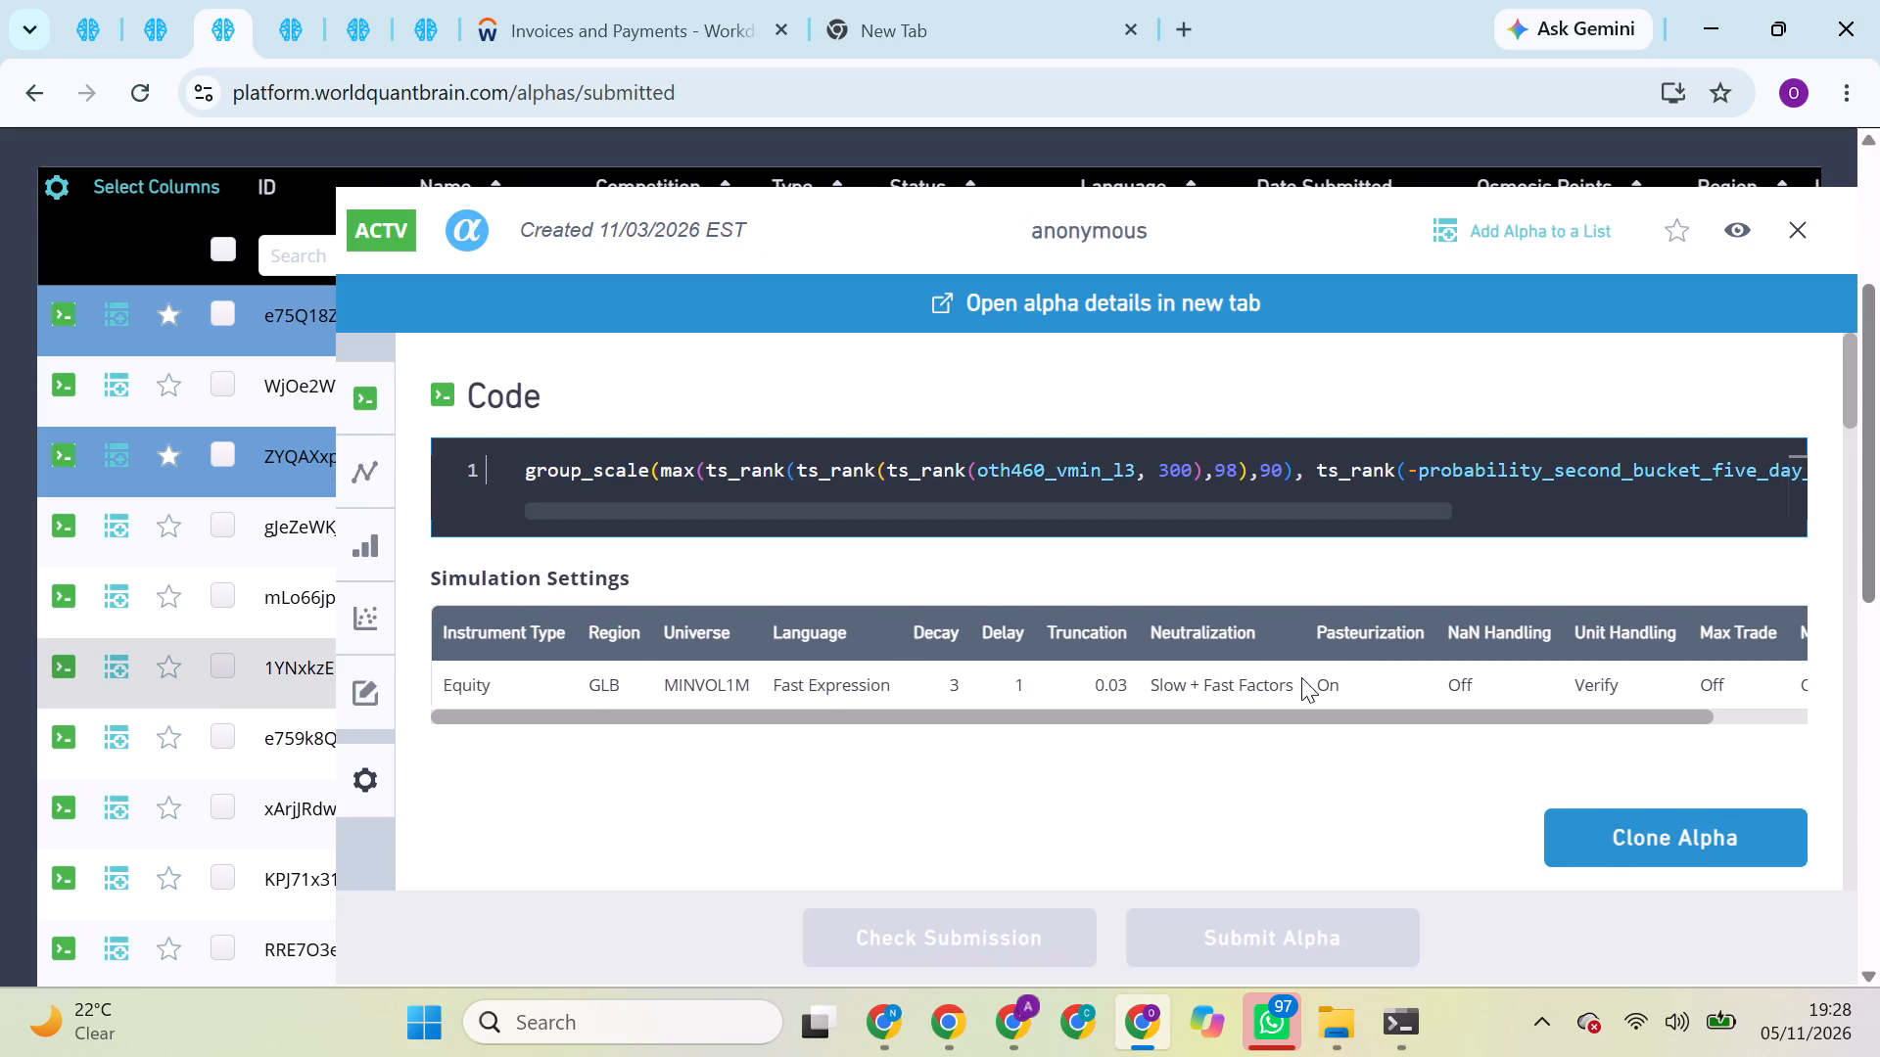
click(1677, 842)
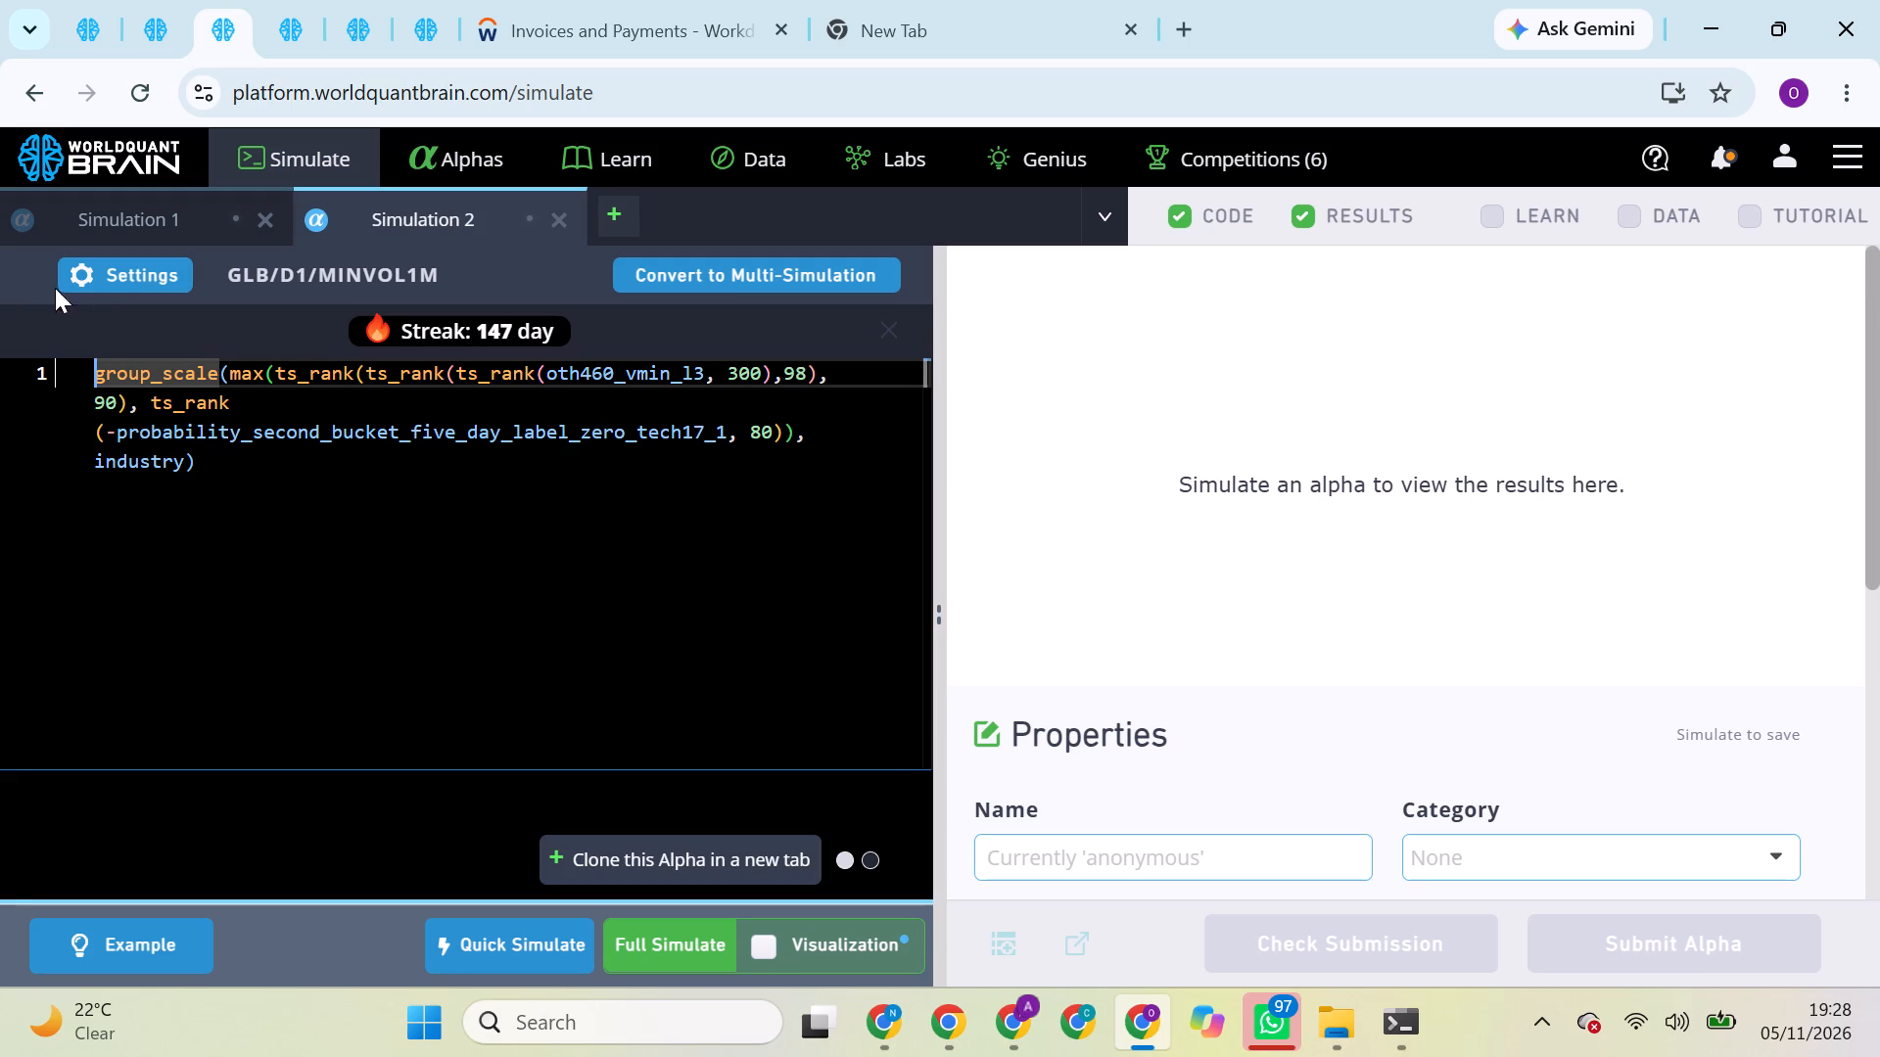
Set Simulation 2's neutralization to RAM and apply the settings.
click(107, 273)
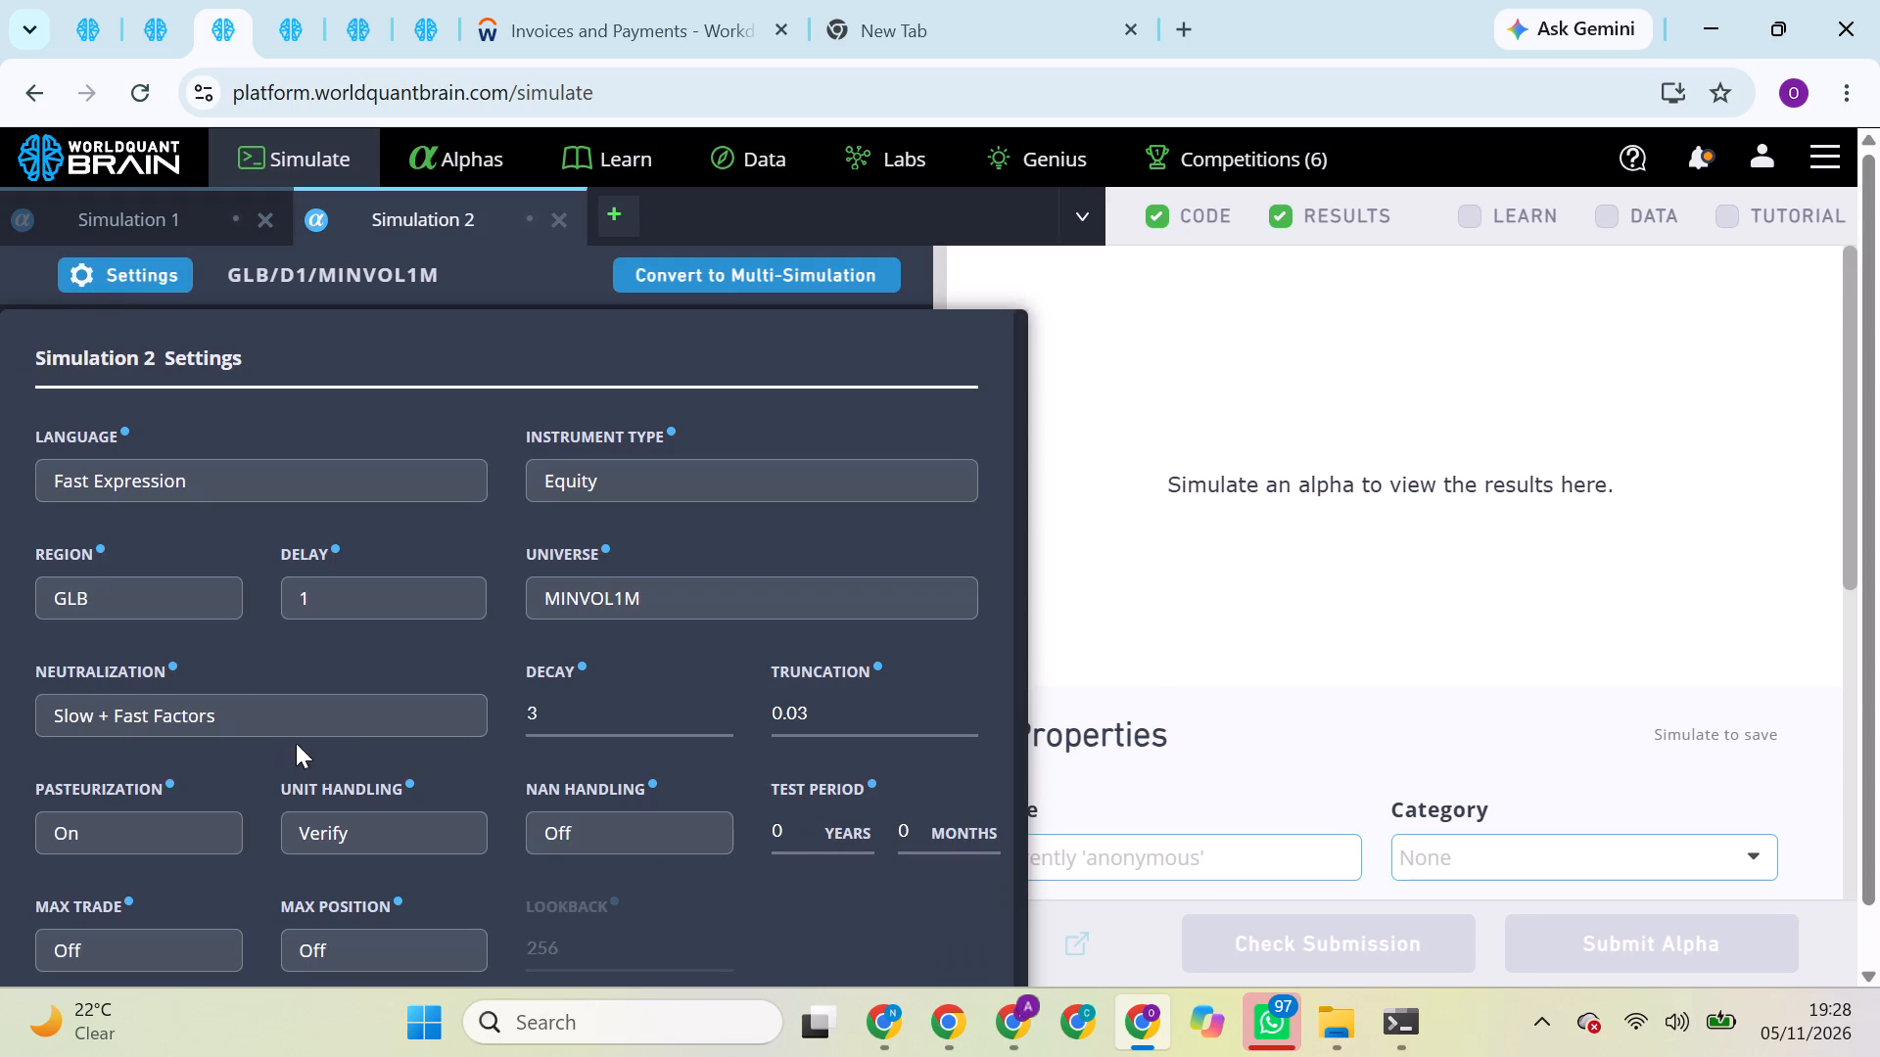
click(334, 731)
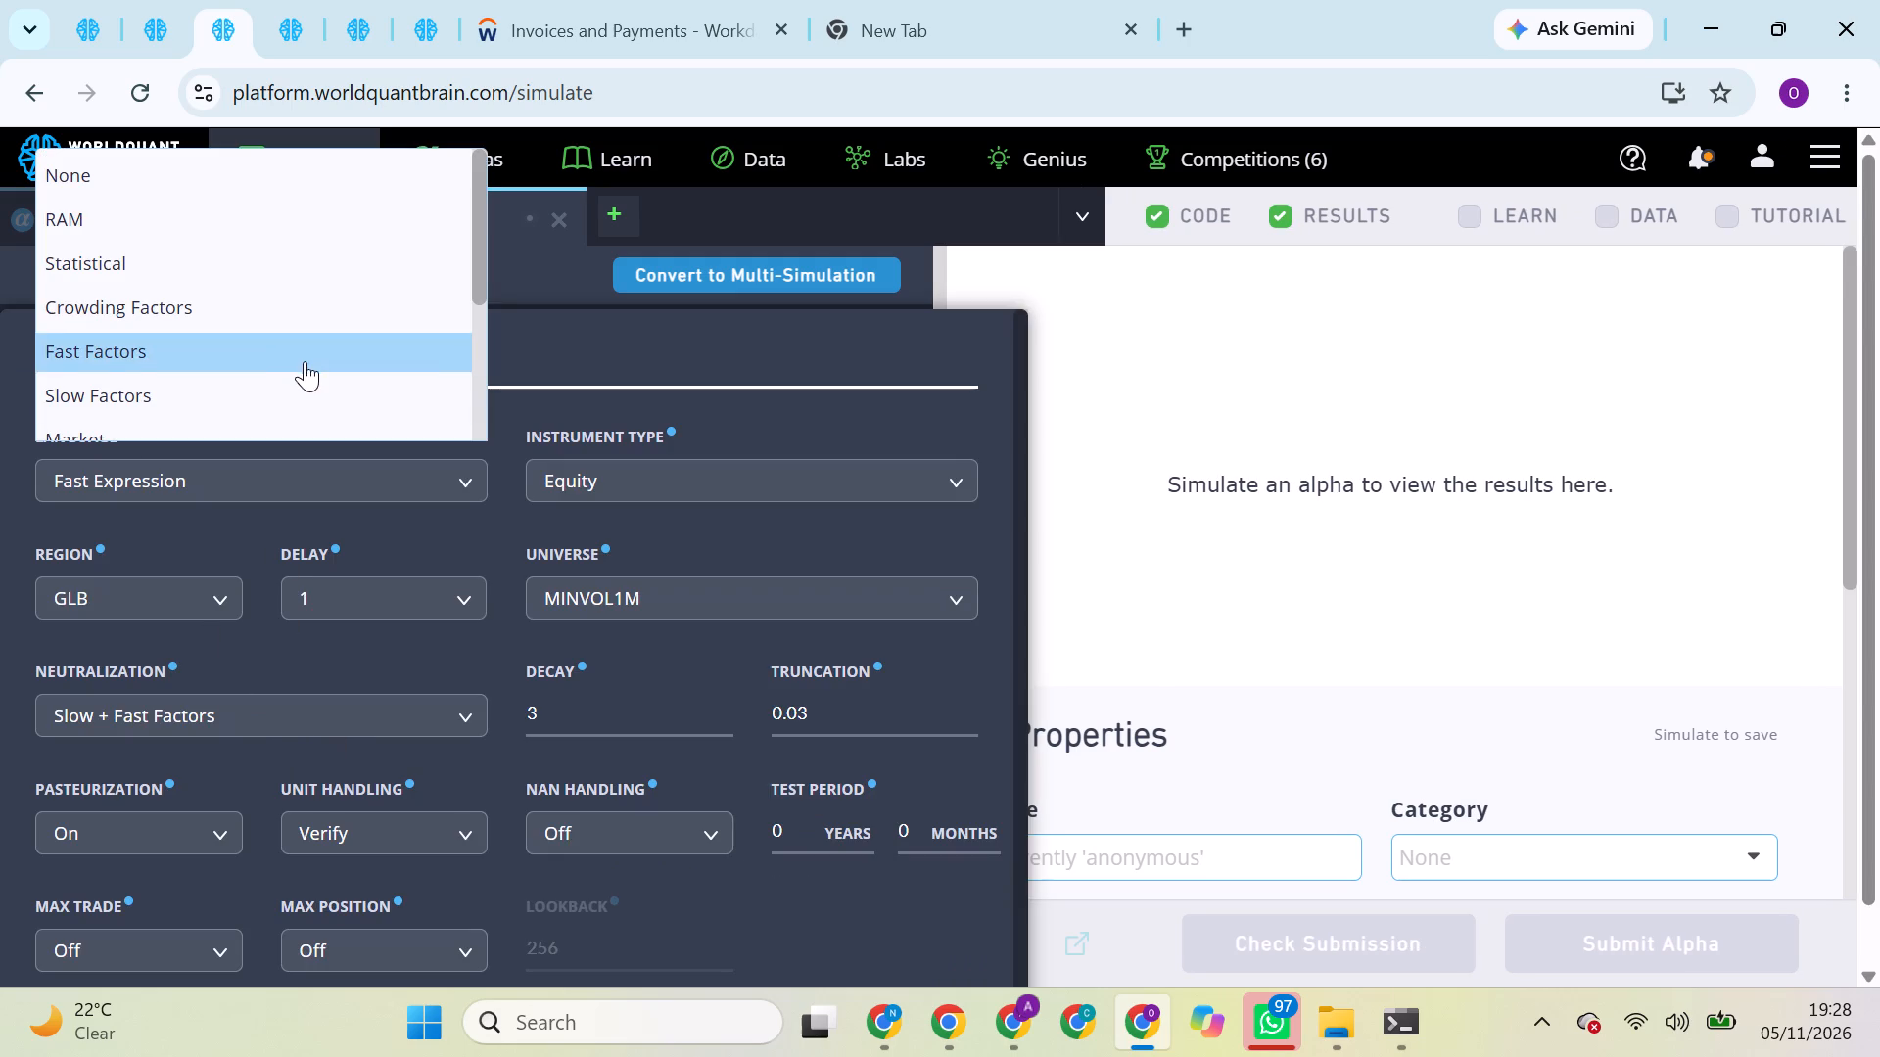
click(163, 207)
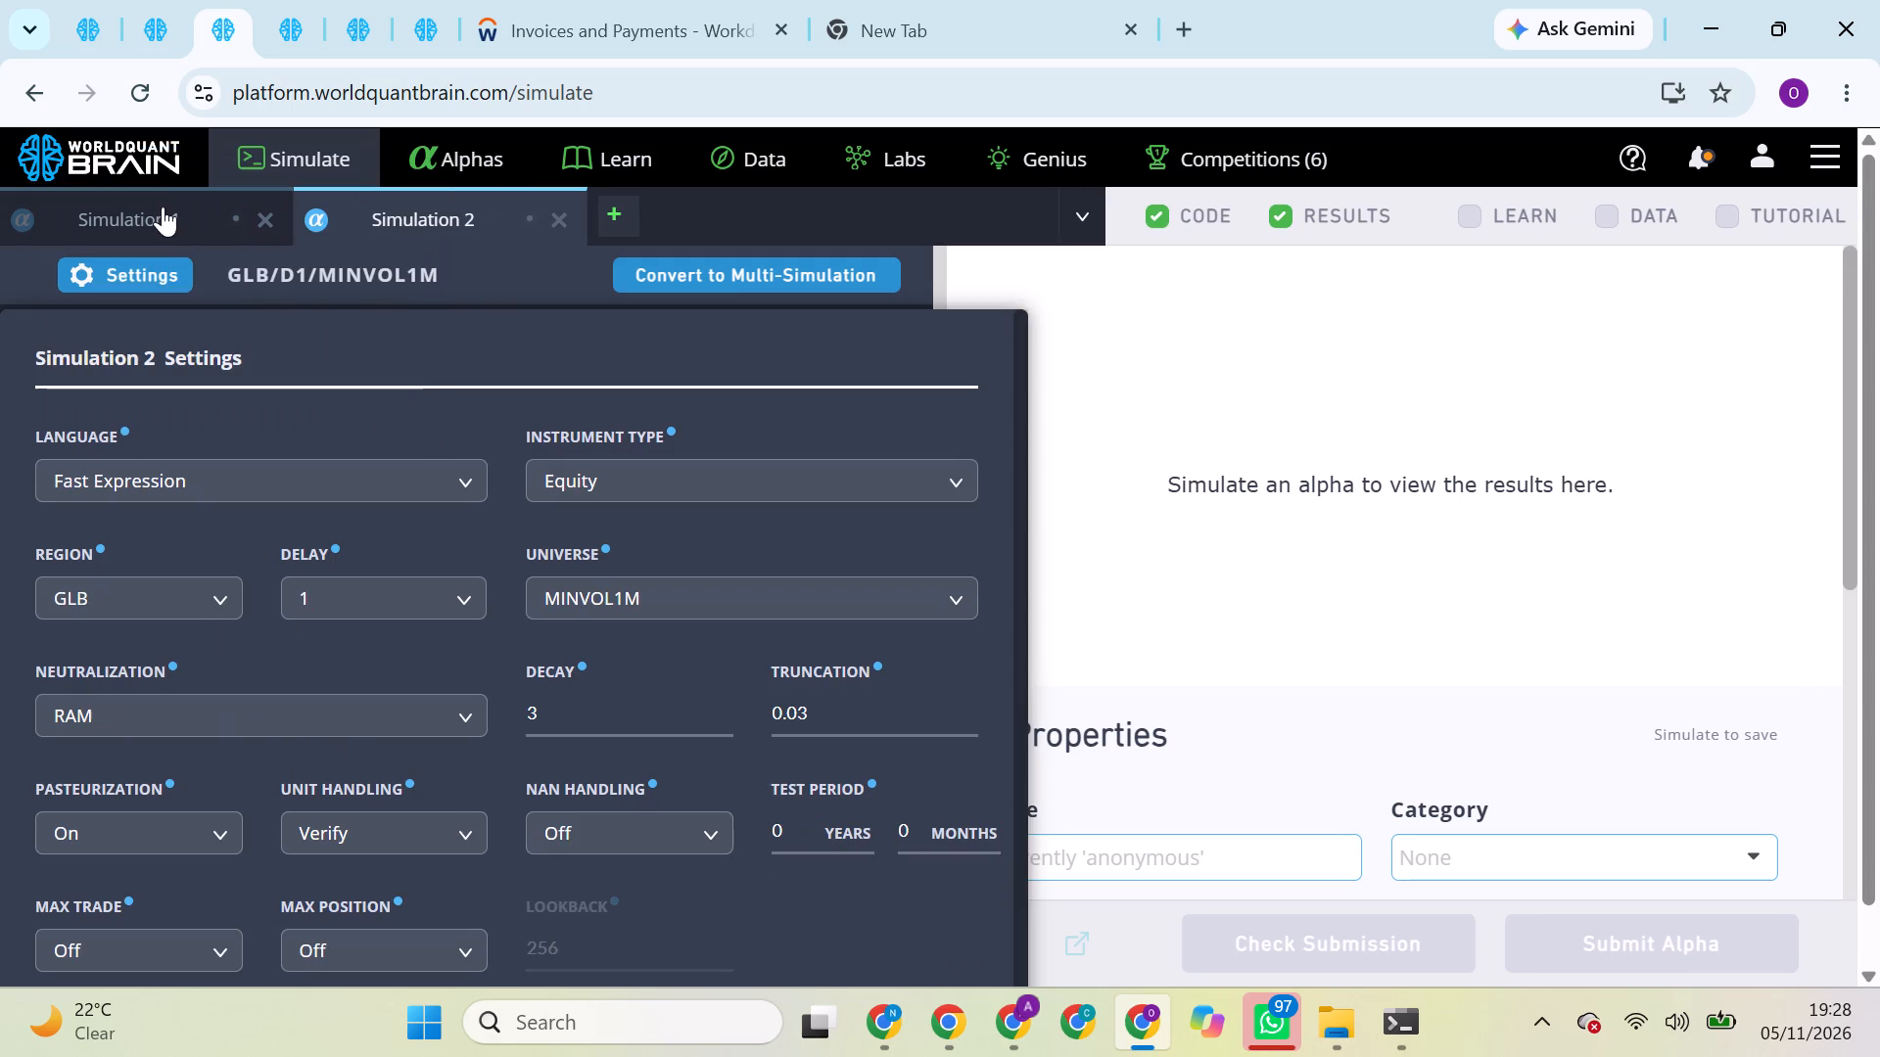
scroll(771, 808, down, 3)
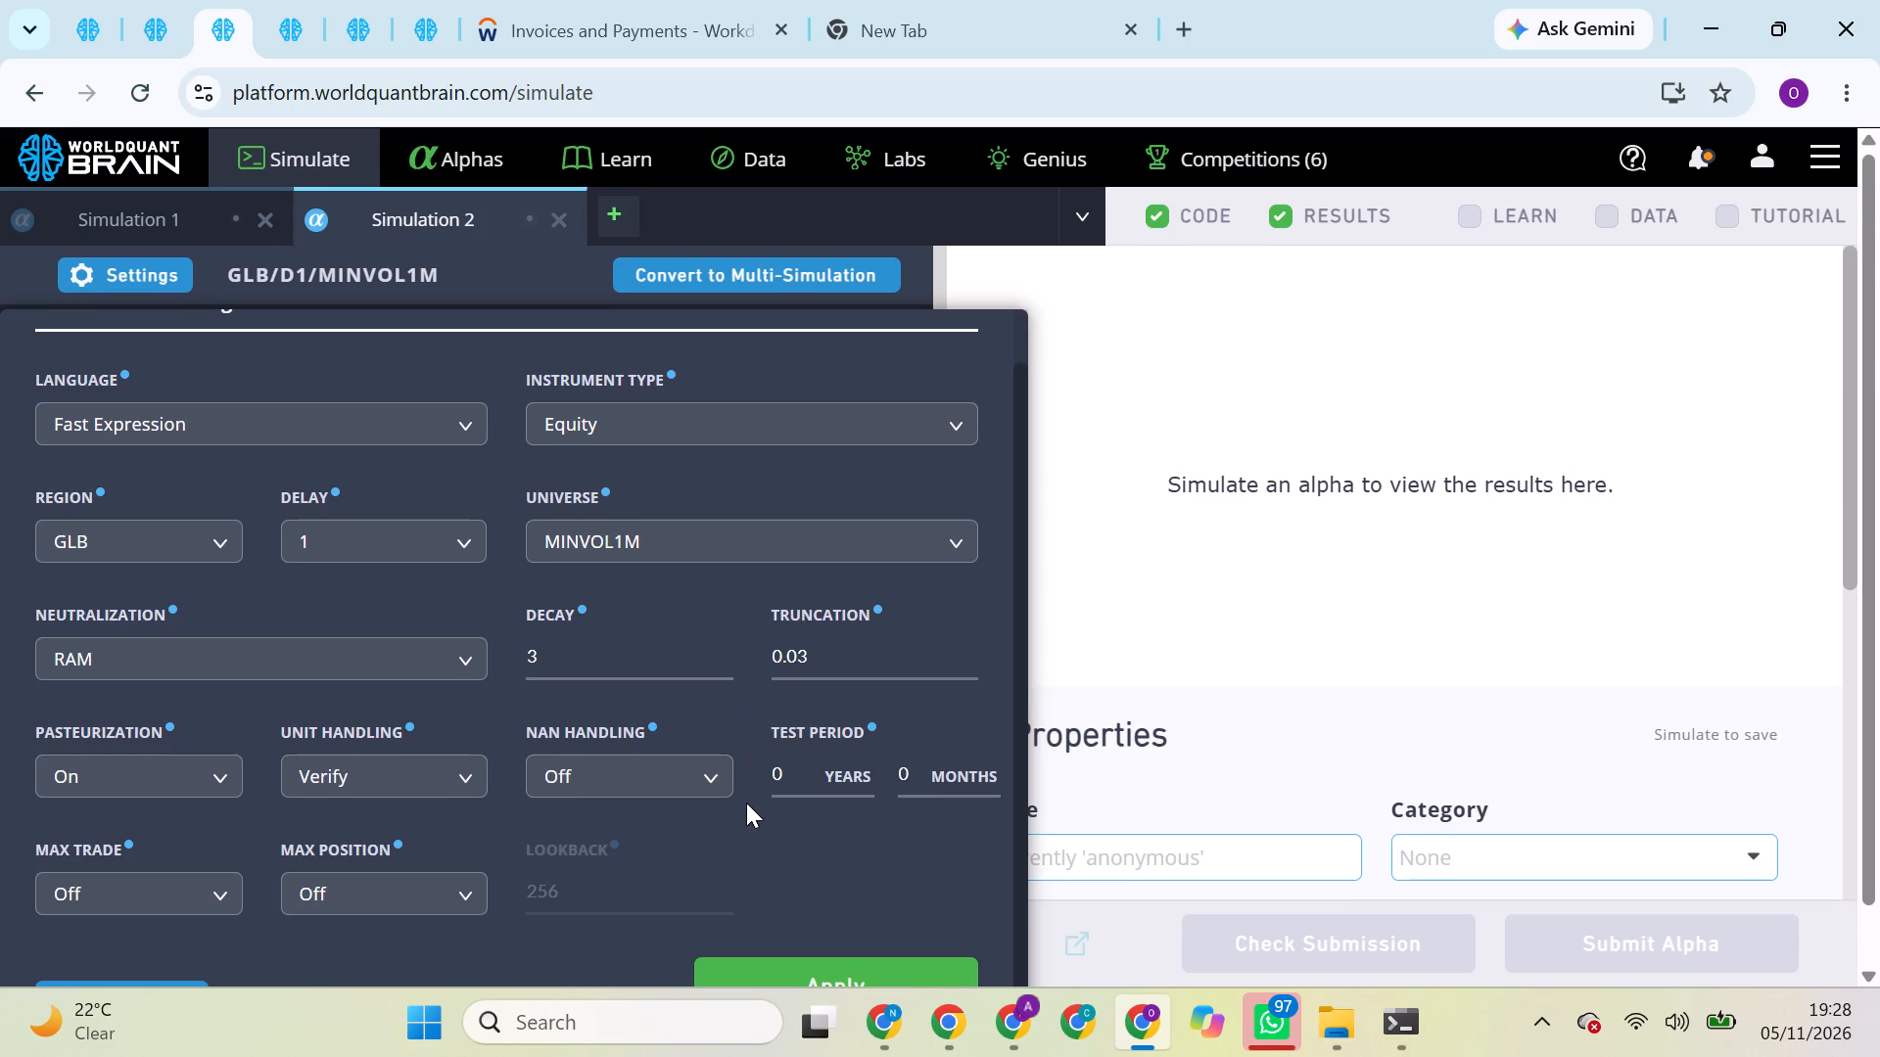
scroll(746, 803, down, 2)
click(894, 920)
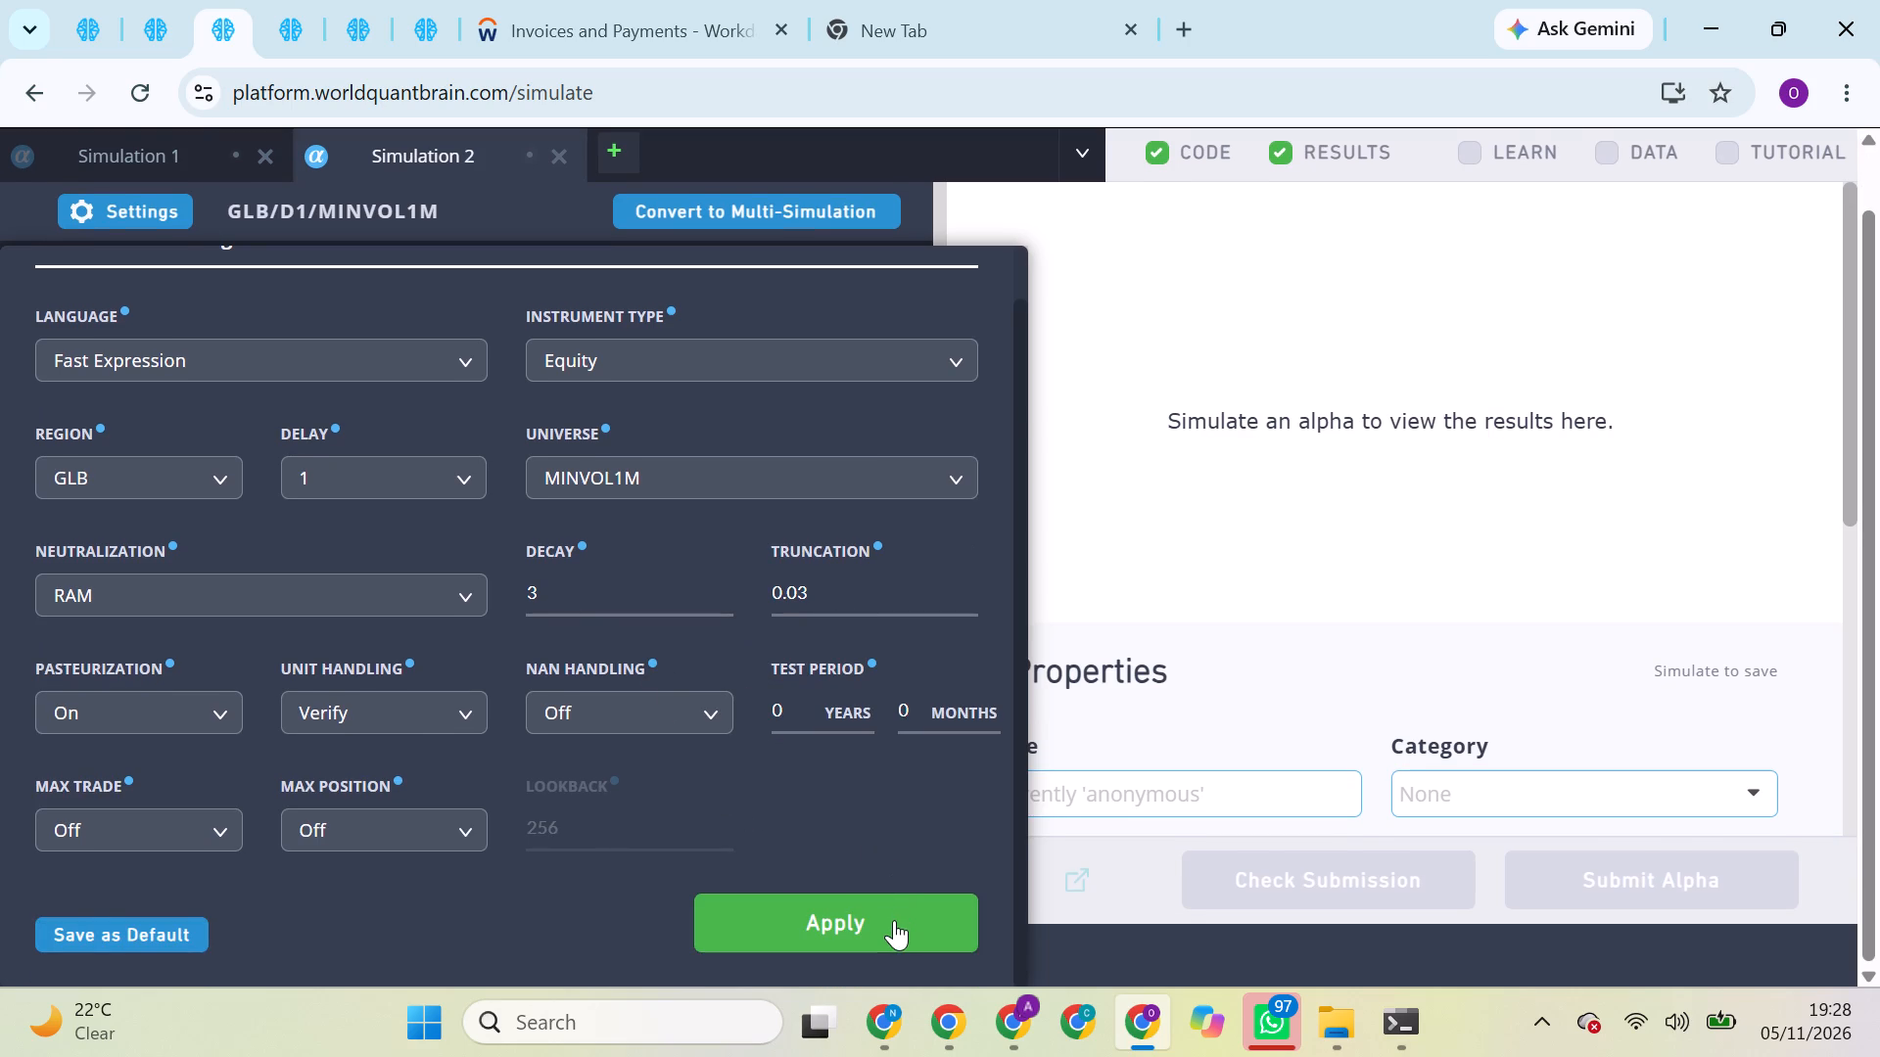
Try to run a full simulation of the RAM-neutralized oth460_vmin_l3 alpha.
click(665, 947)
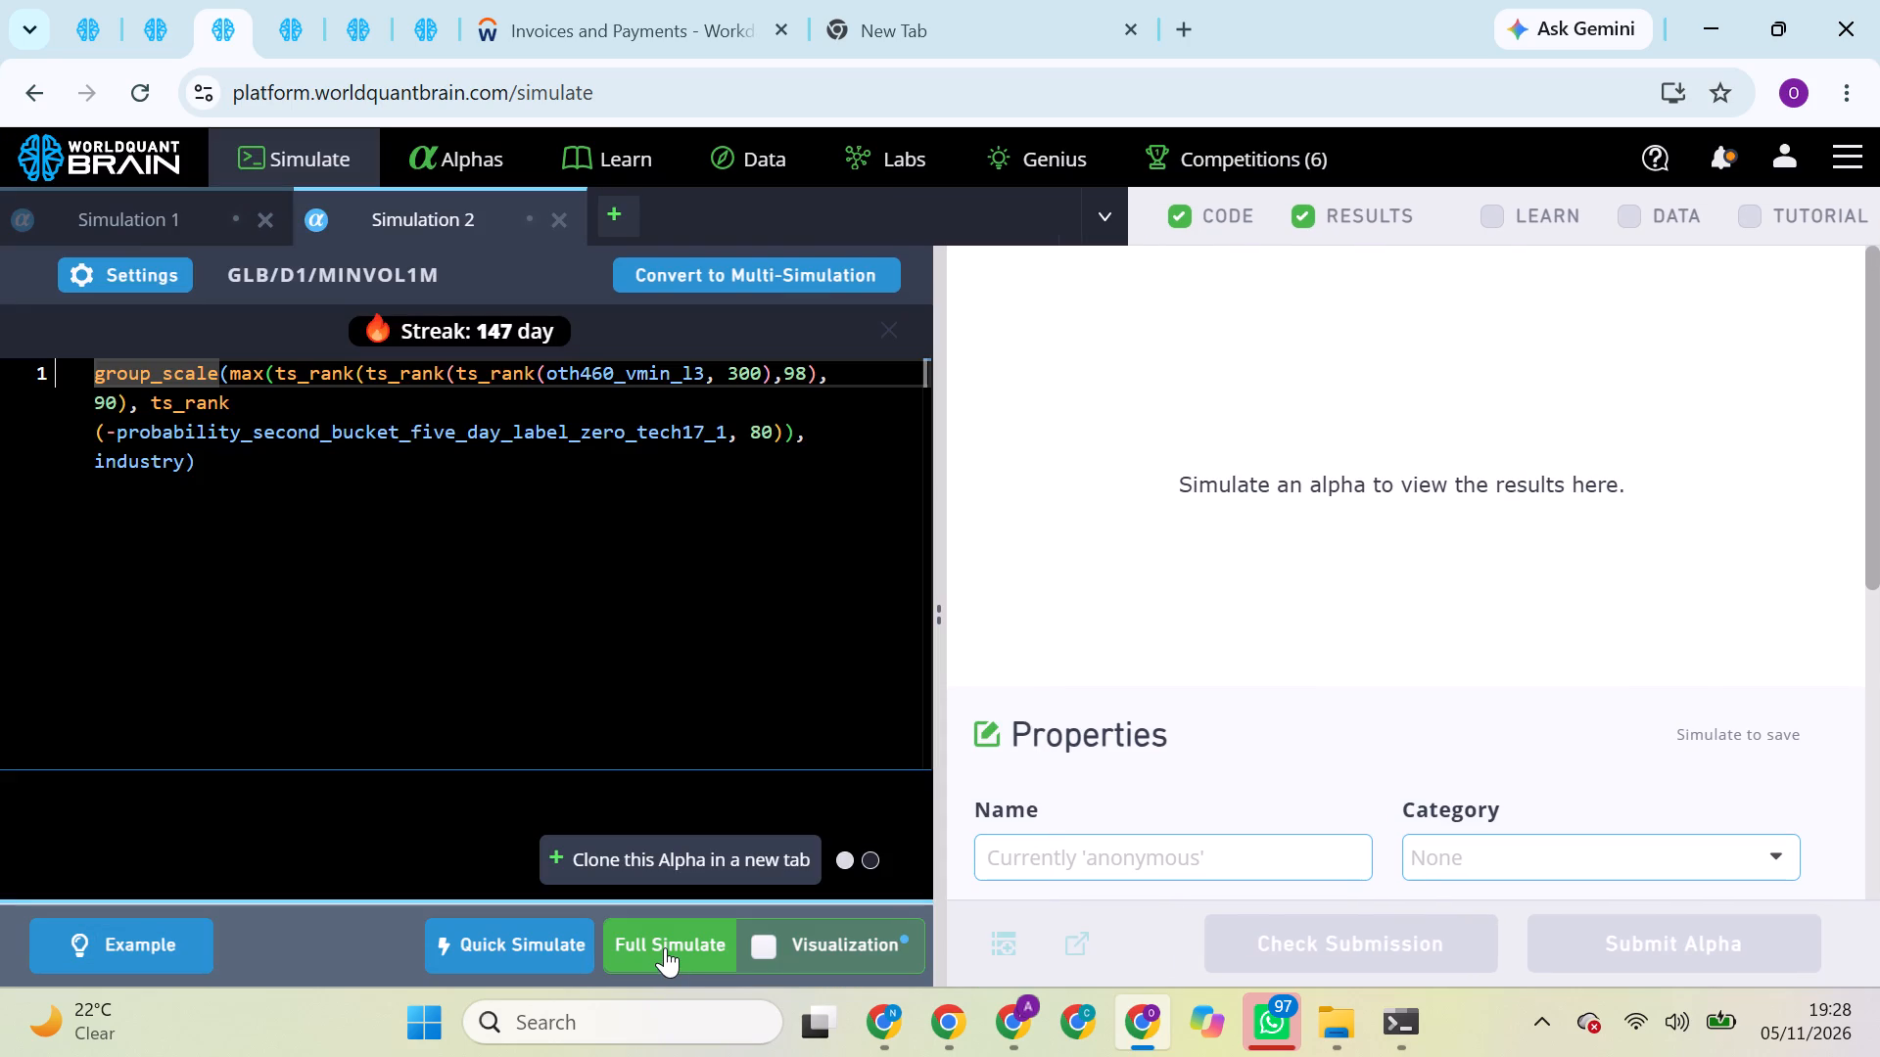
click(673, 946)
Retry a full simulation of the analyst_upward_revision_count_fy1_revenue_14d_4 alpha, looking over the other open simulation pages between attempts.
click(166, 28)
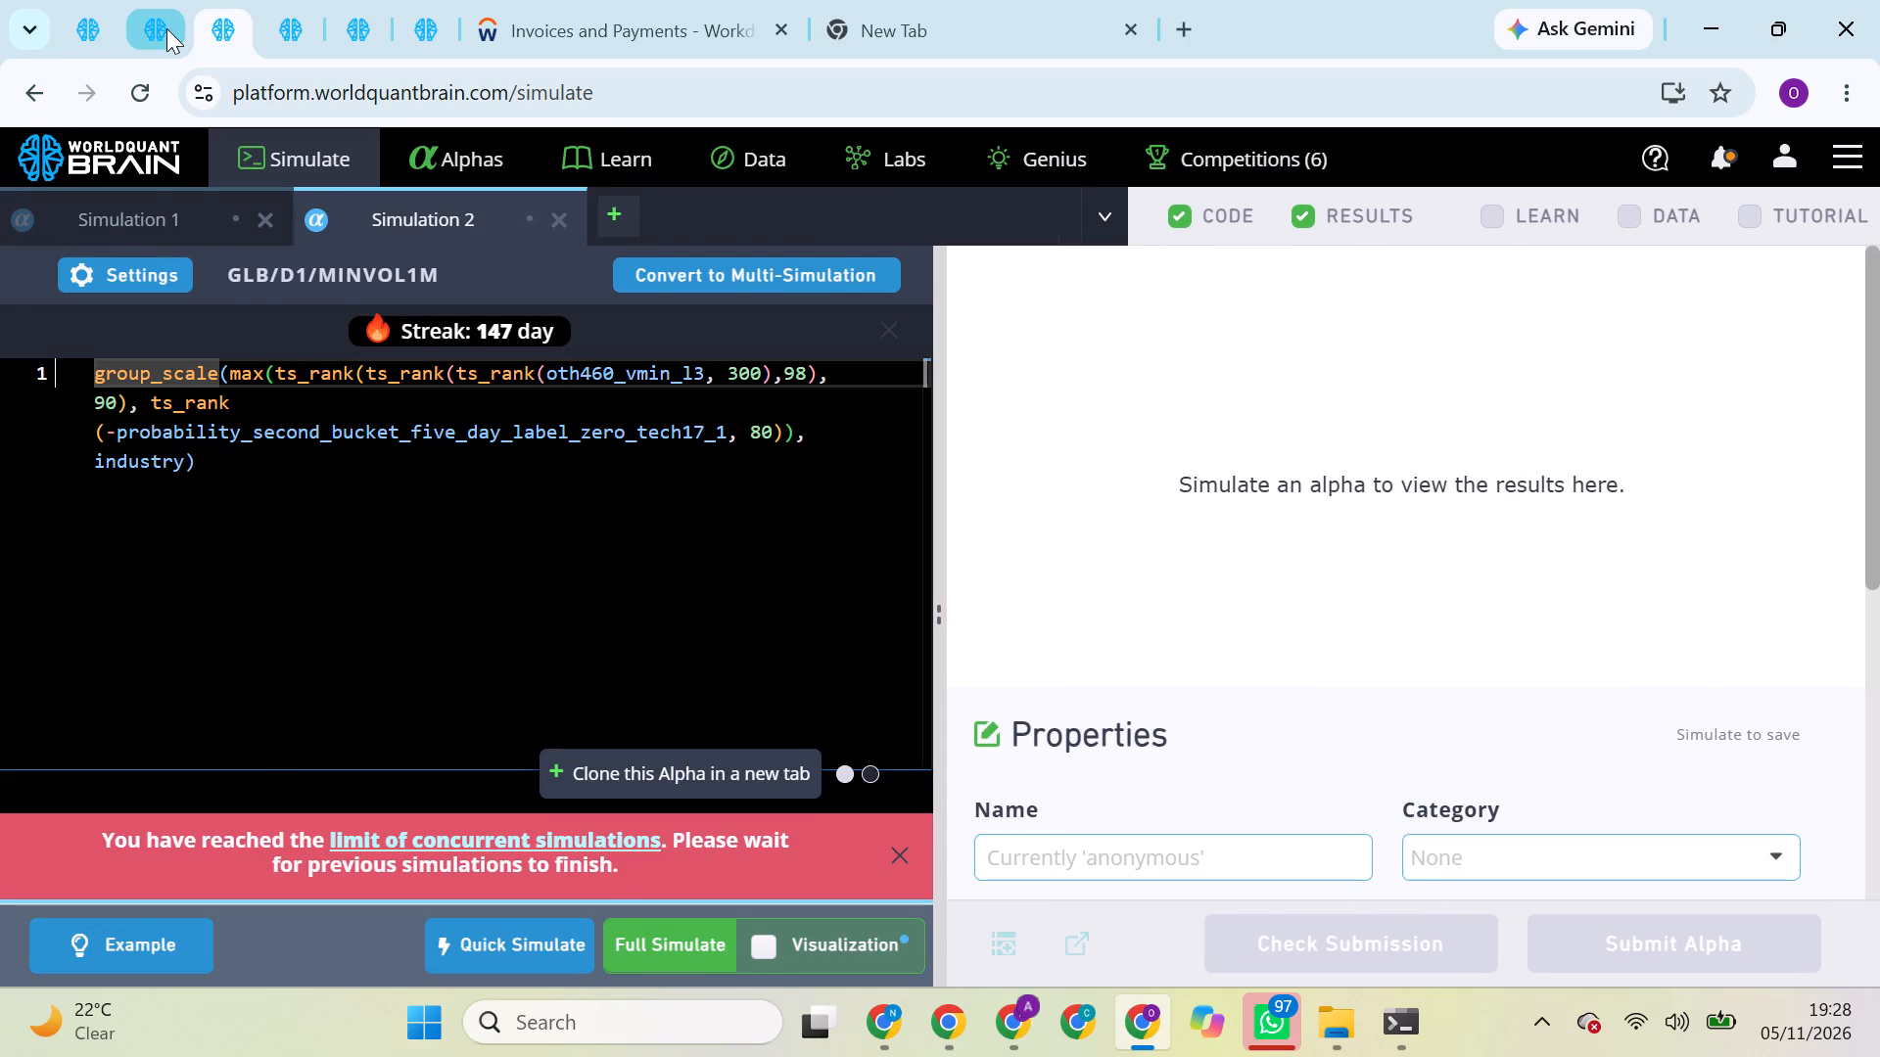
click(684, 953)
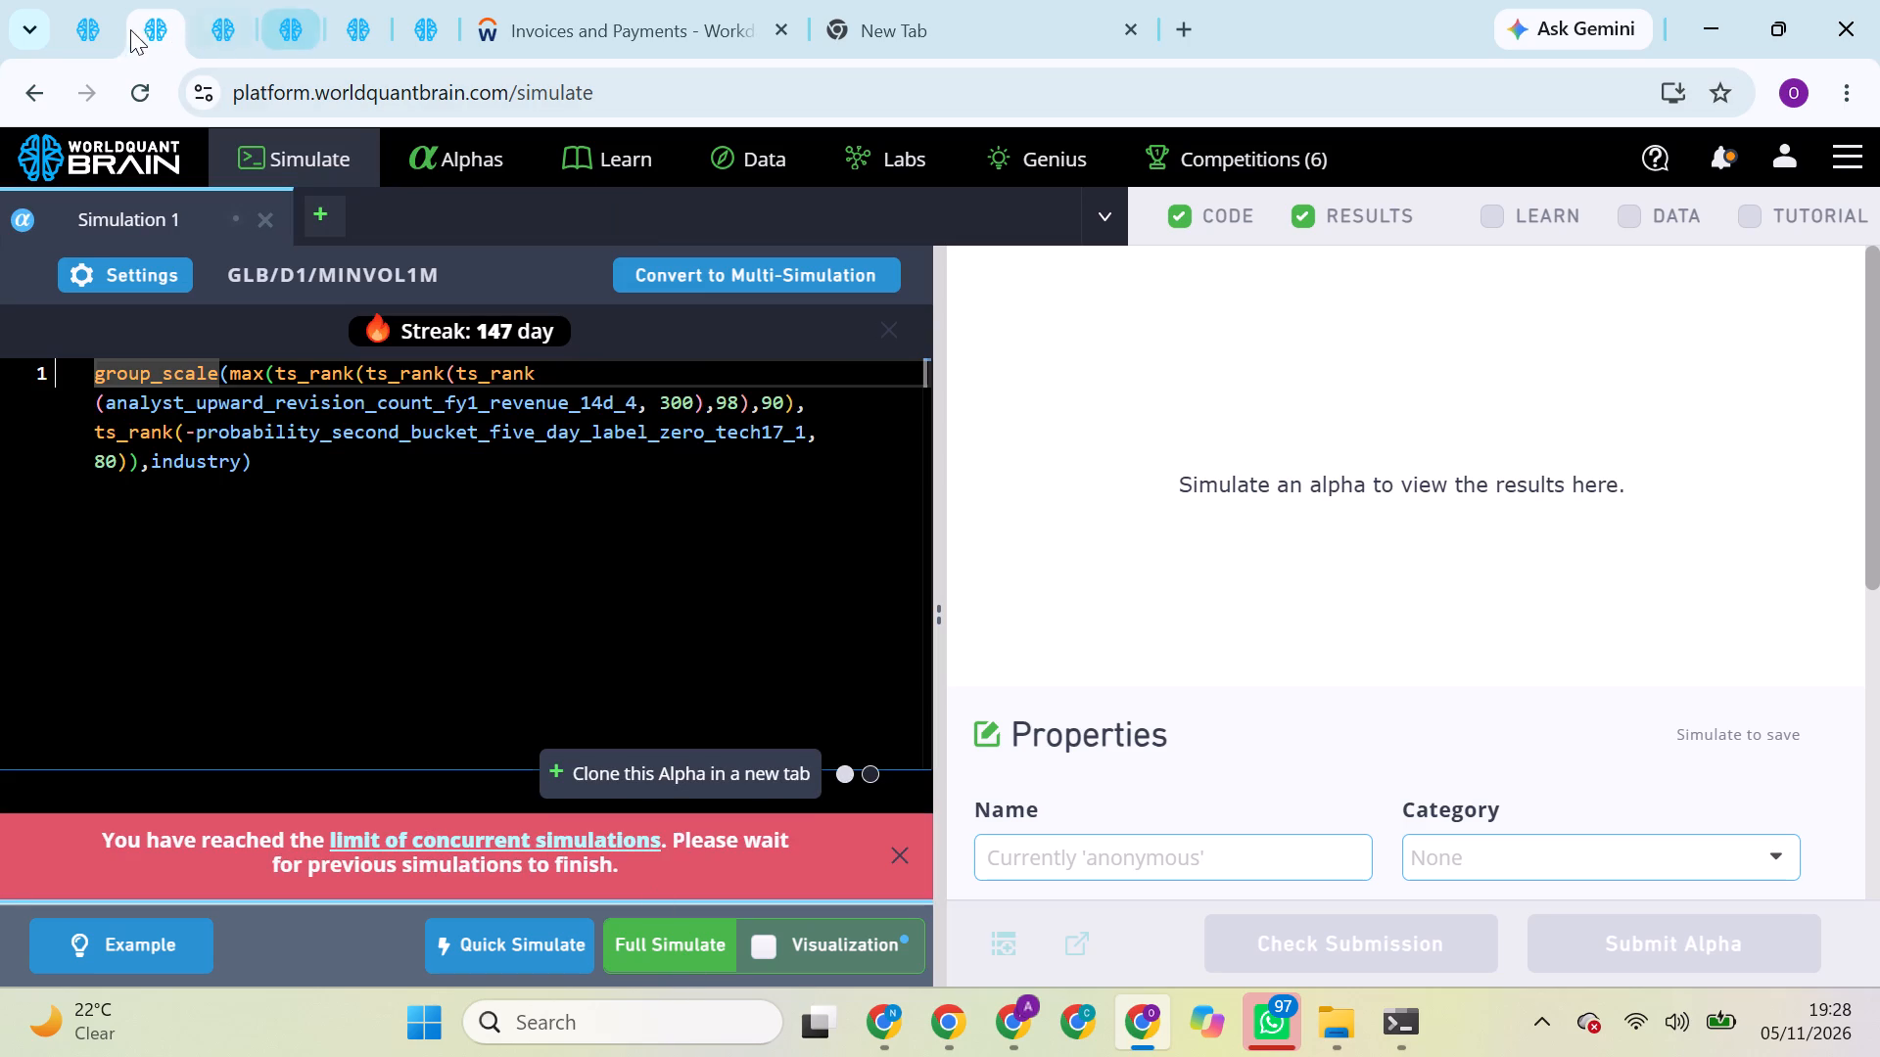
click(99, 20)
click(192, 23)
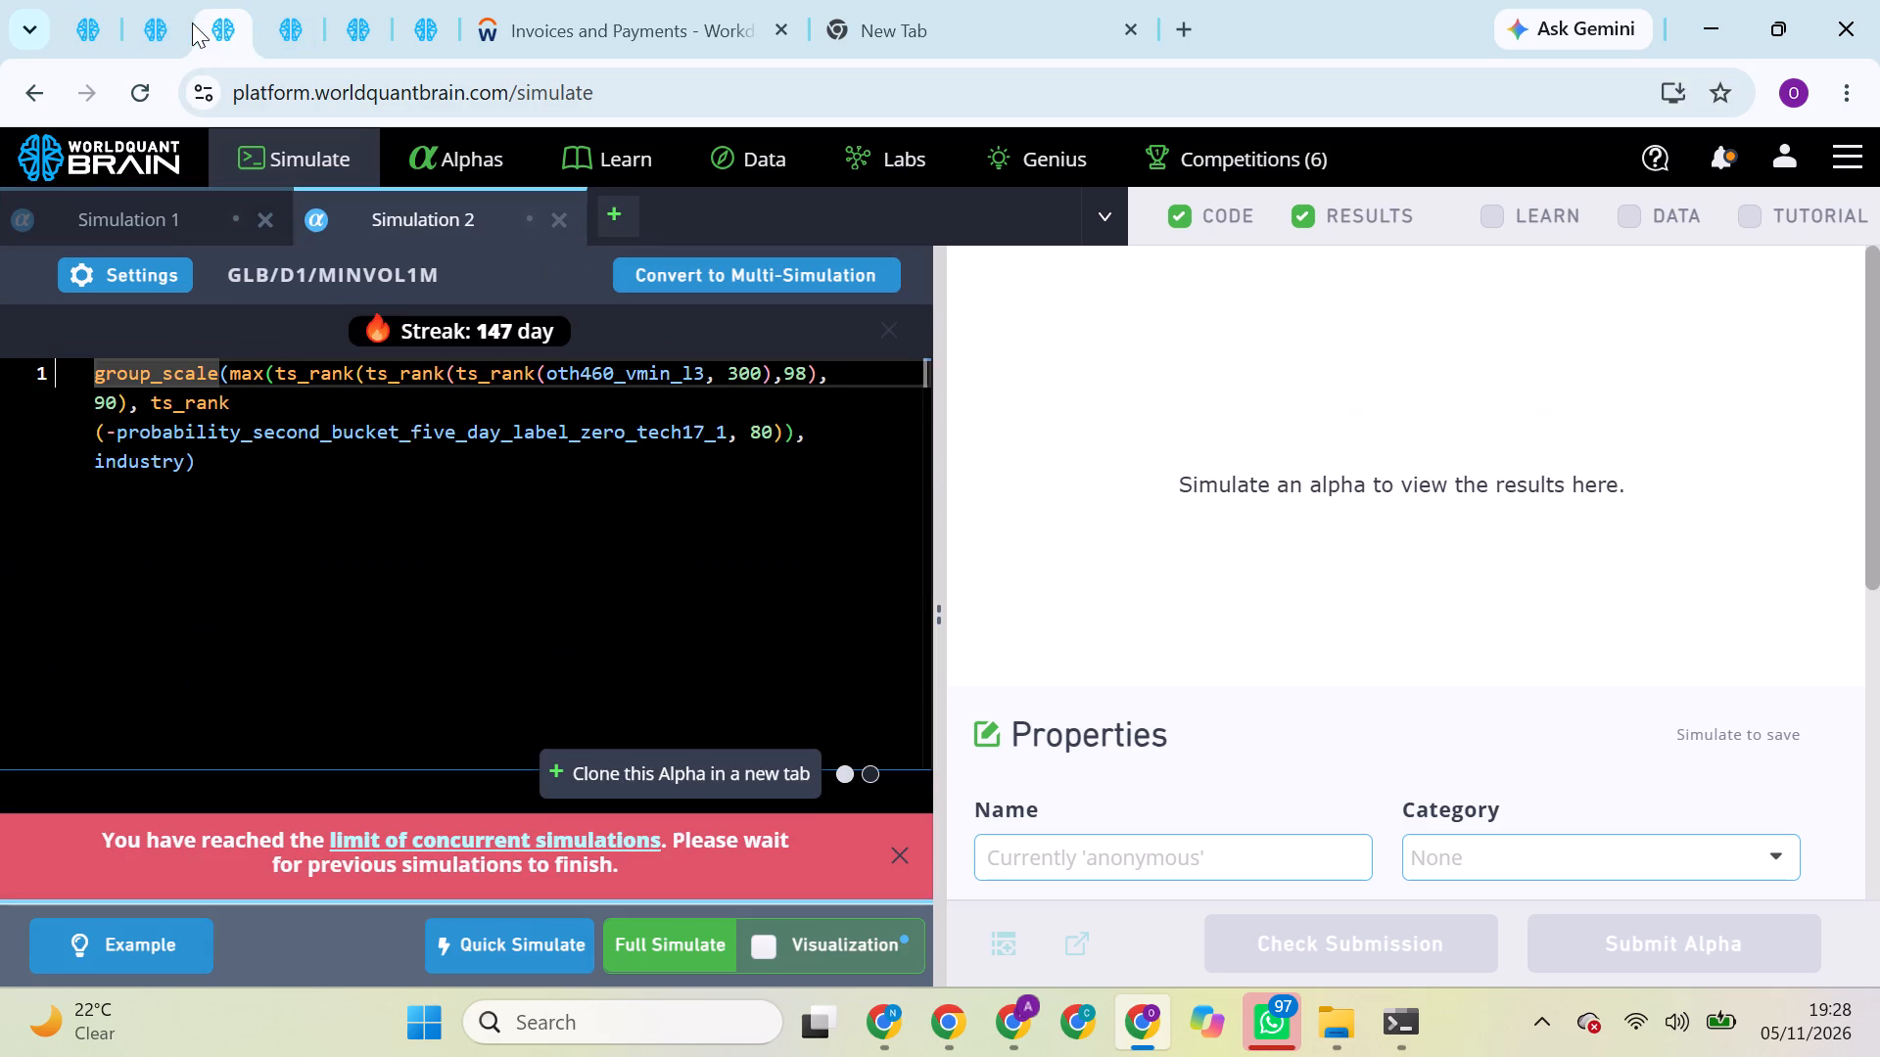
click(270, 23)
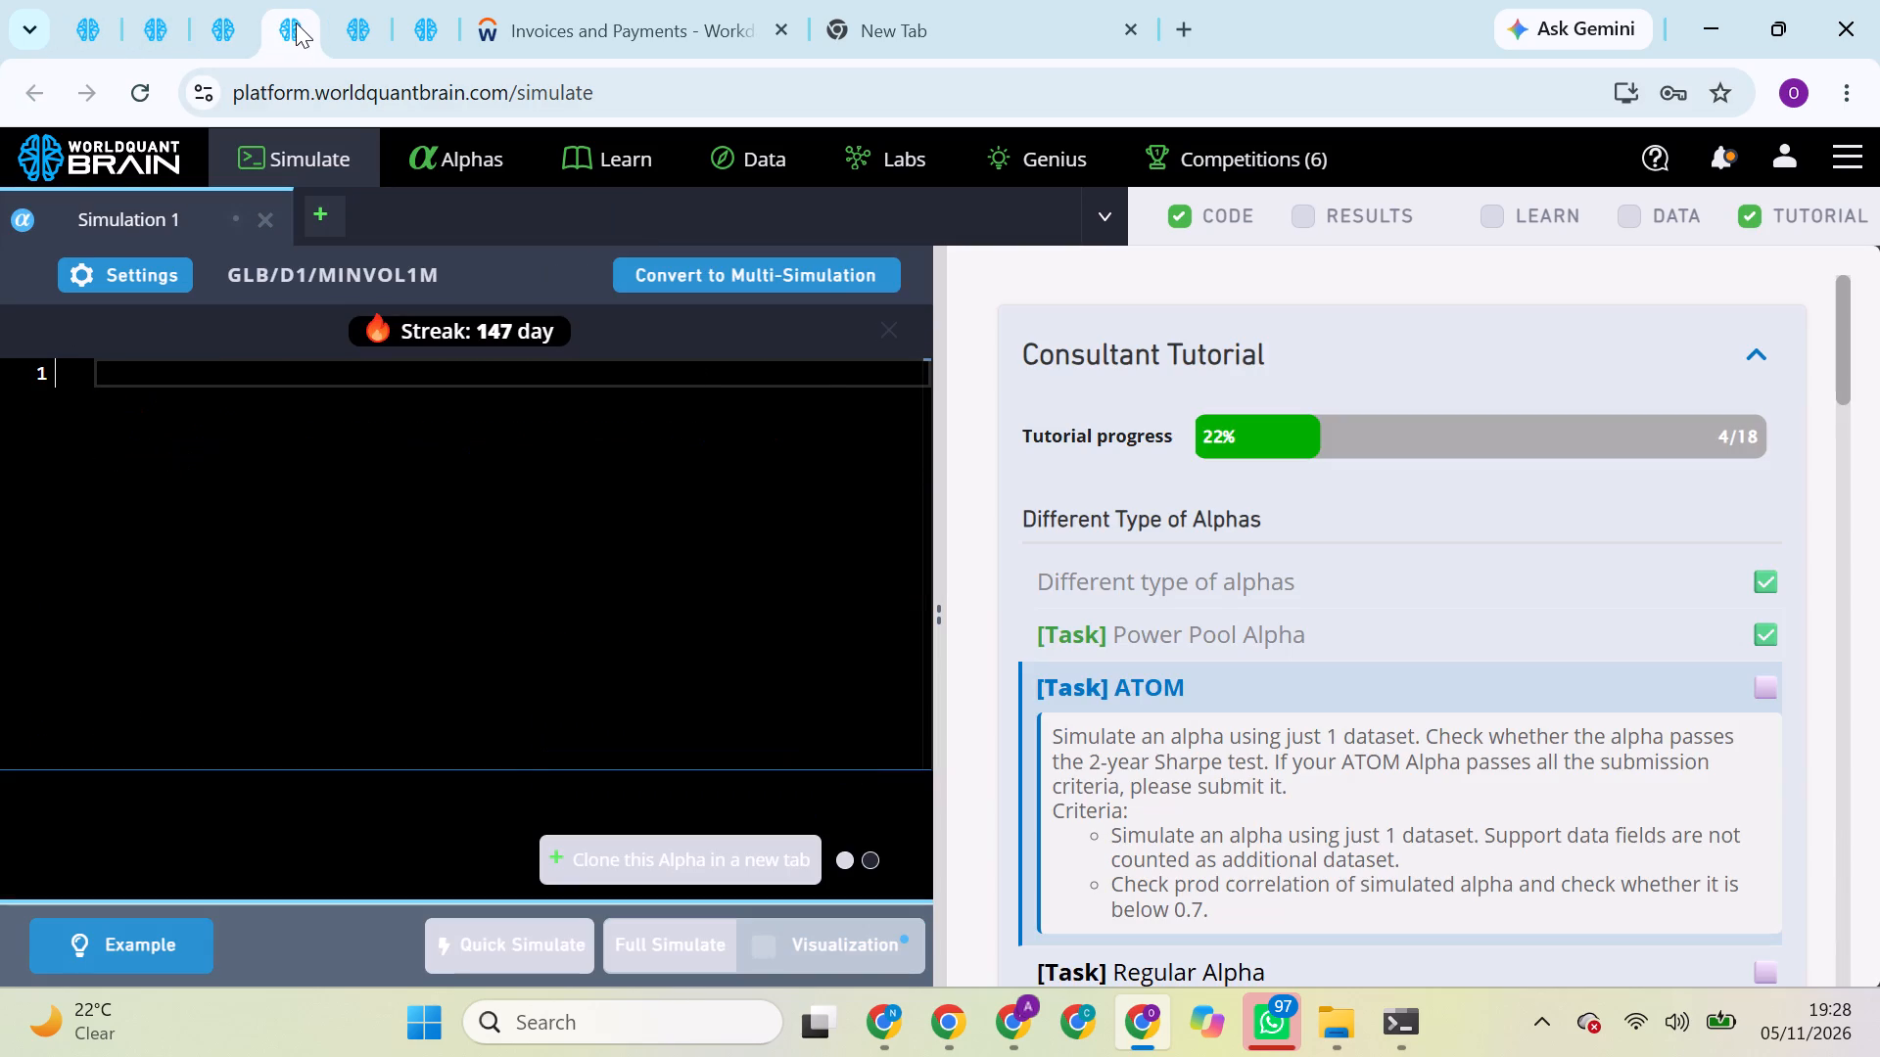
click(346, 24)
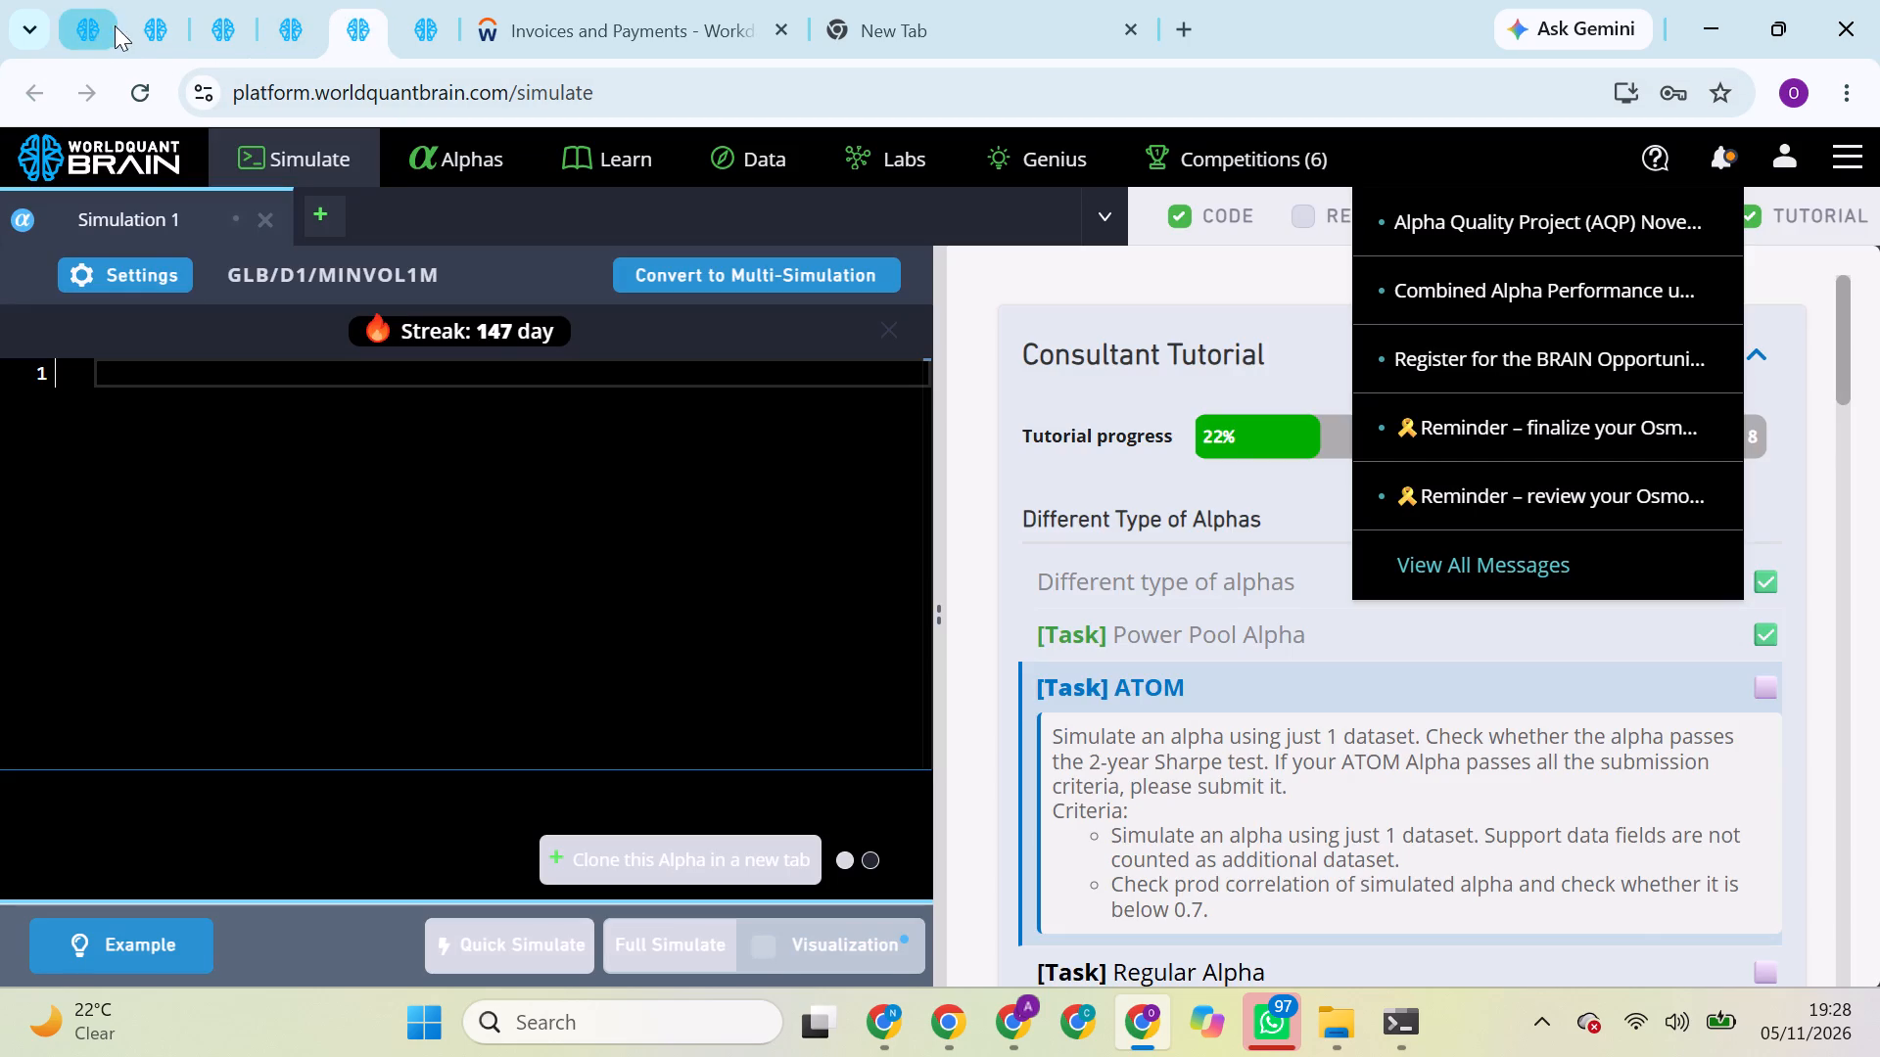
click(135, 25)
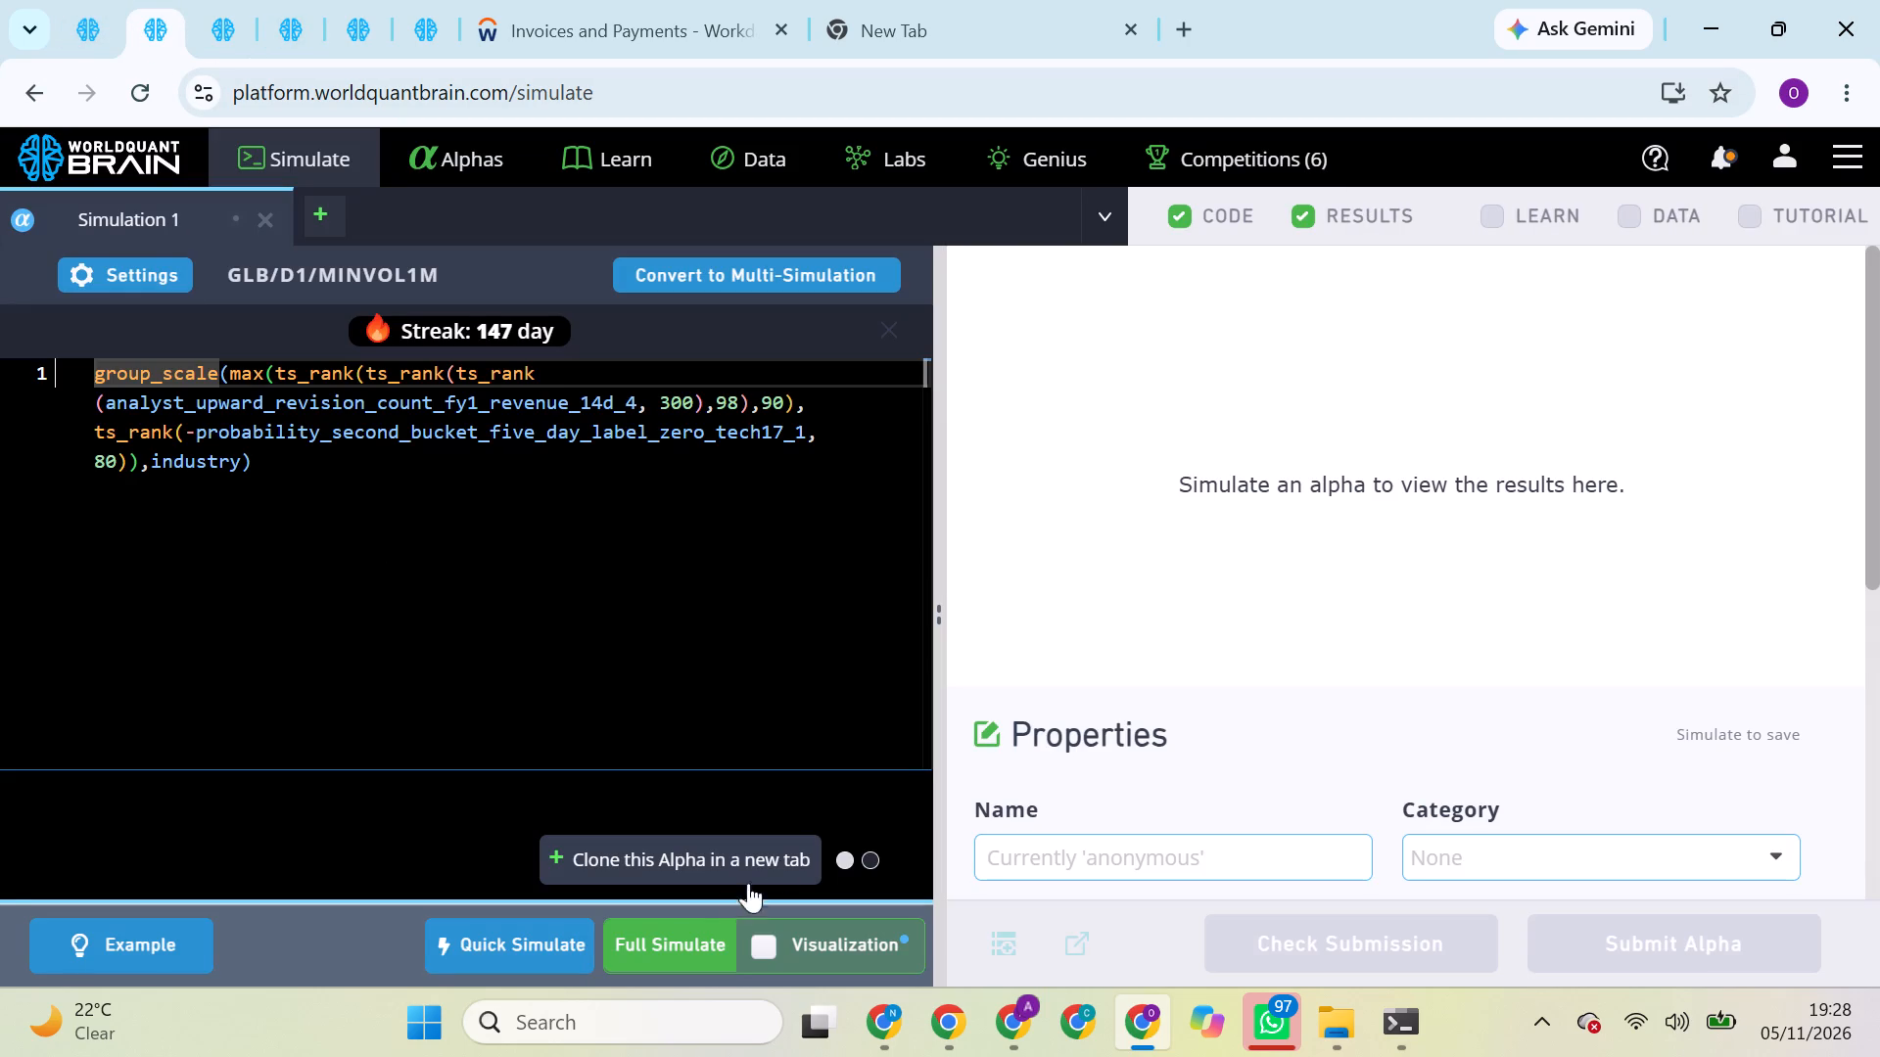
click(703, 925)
Examine the PnL chart, IS summary, and risk-neutralized and investability-constrained metrics of the FAST super alpha in Super Simulation 1.
click(85, 2)
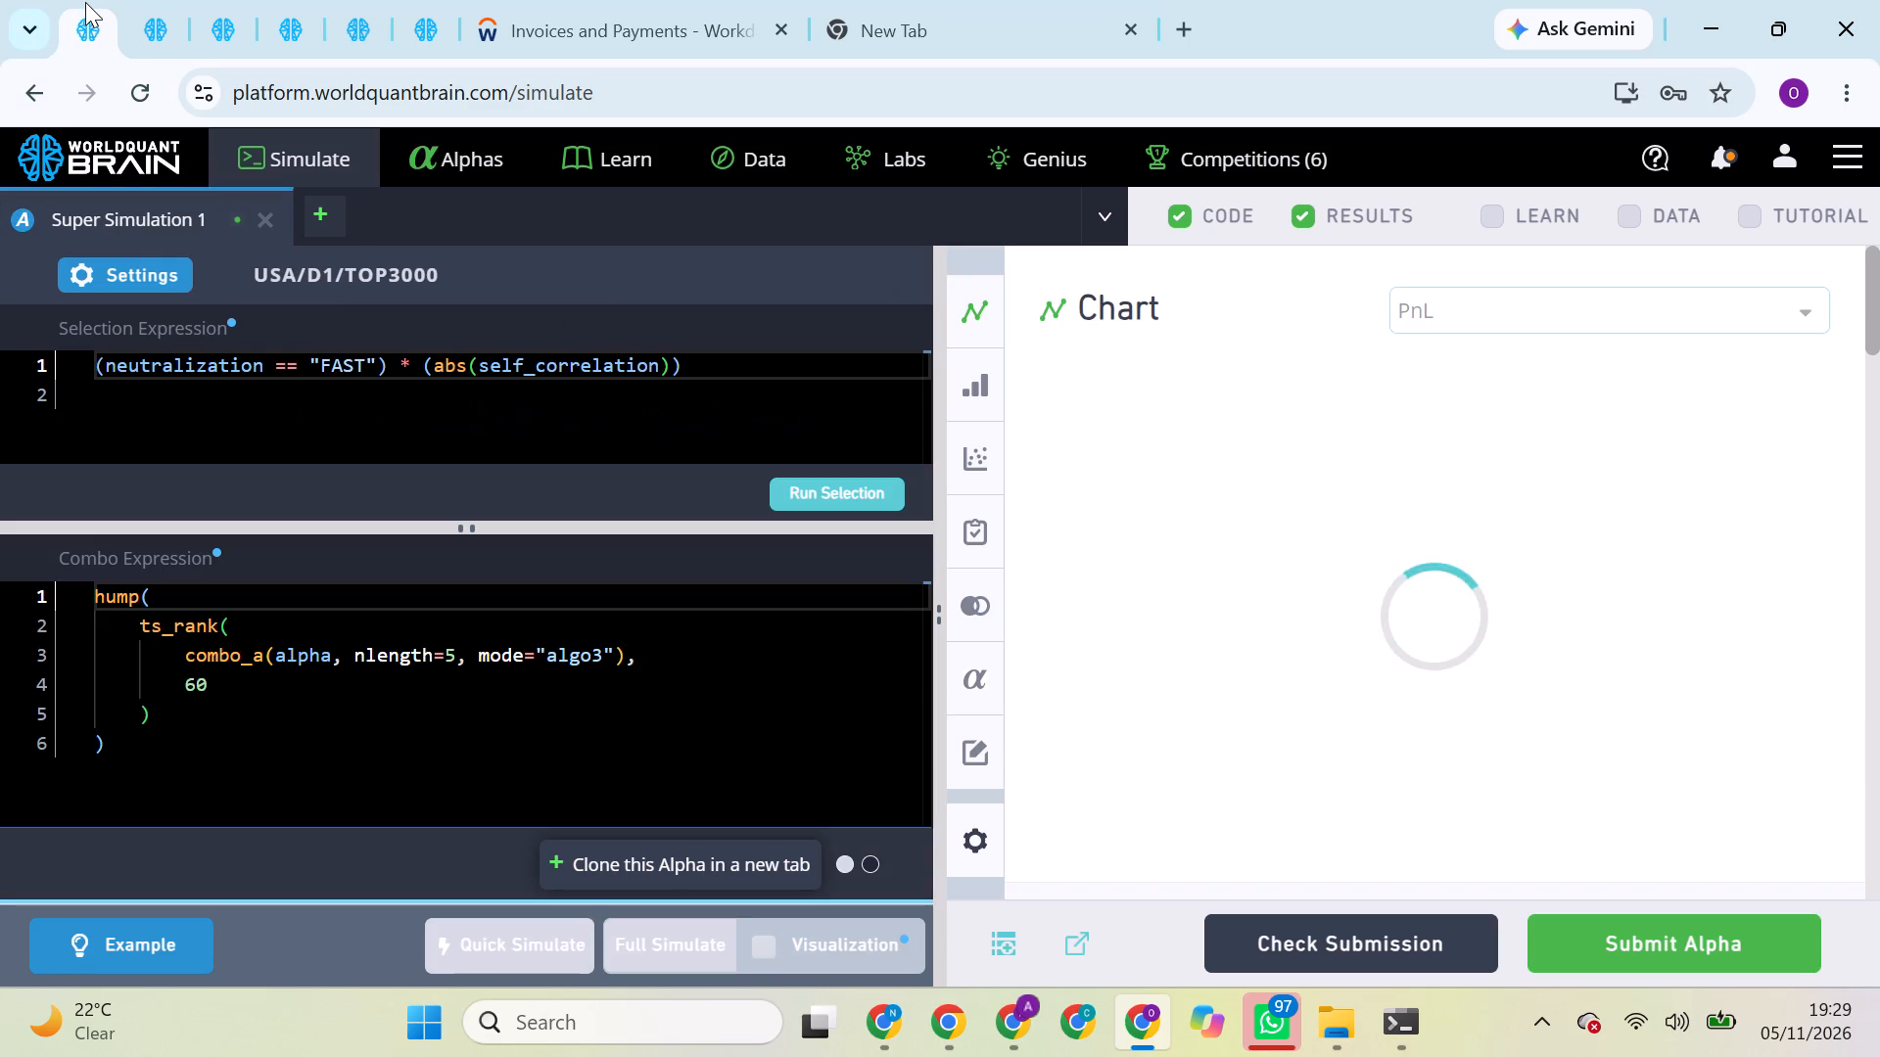
click(85, 2)
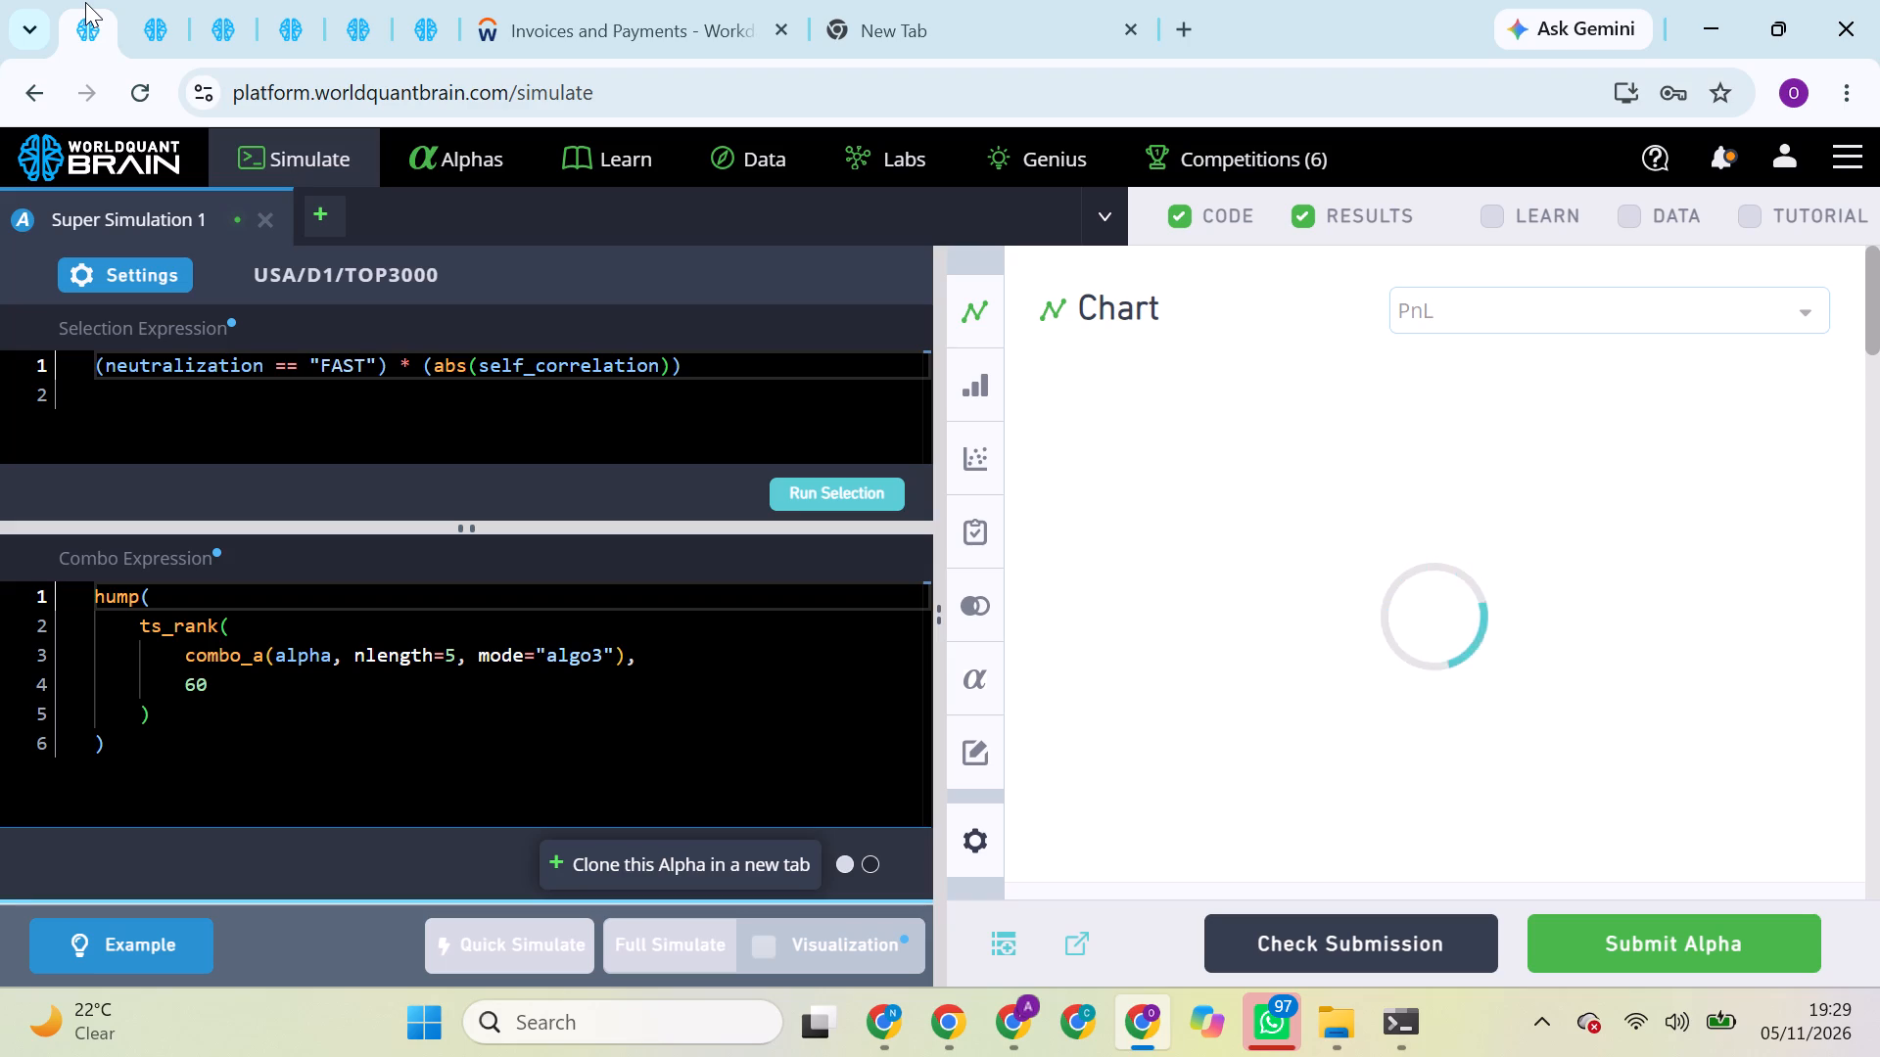
click(85, 2)
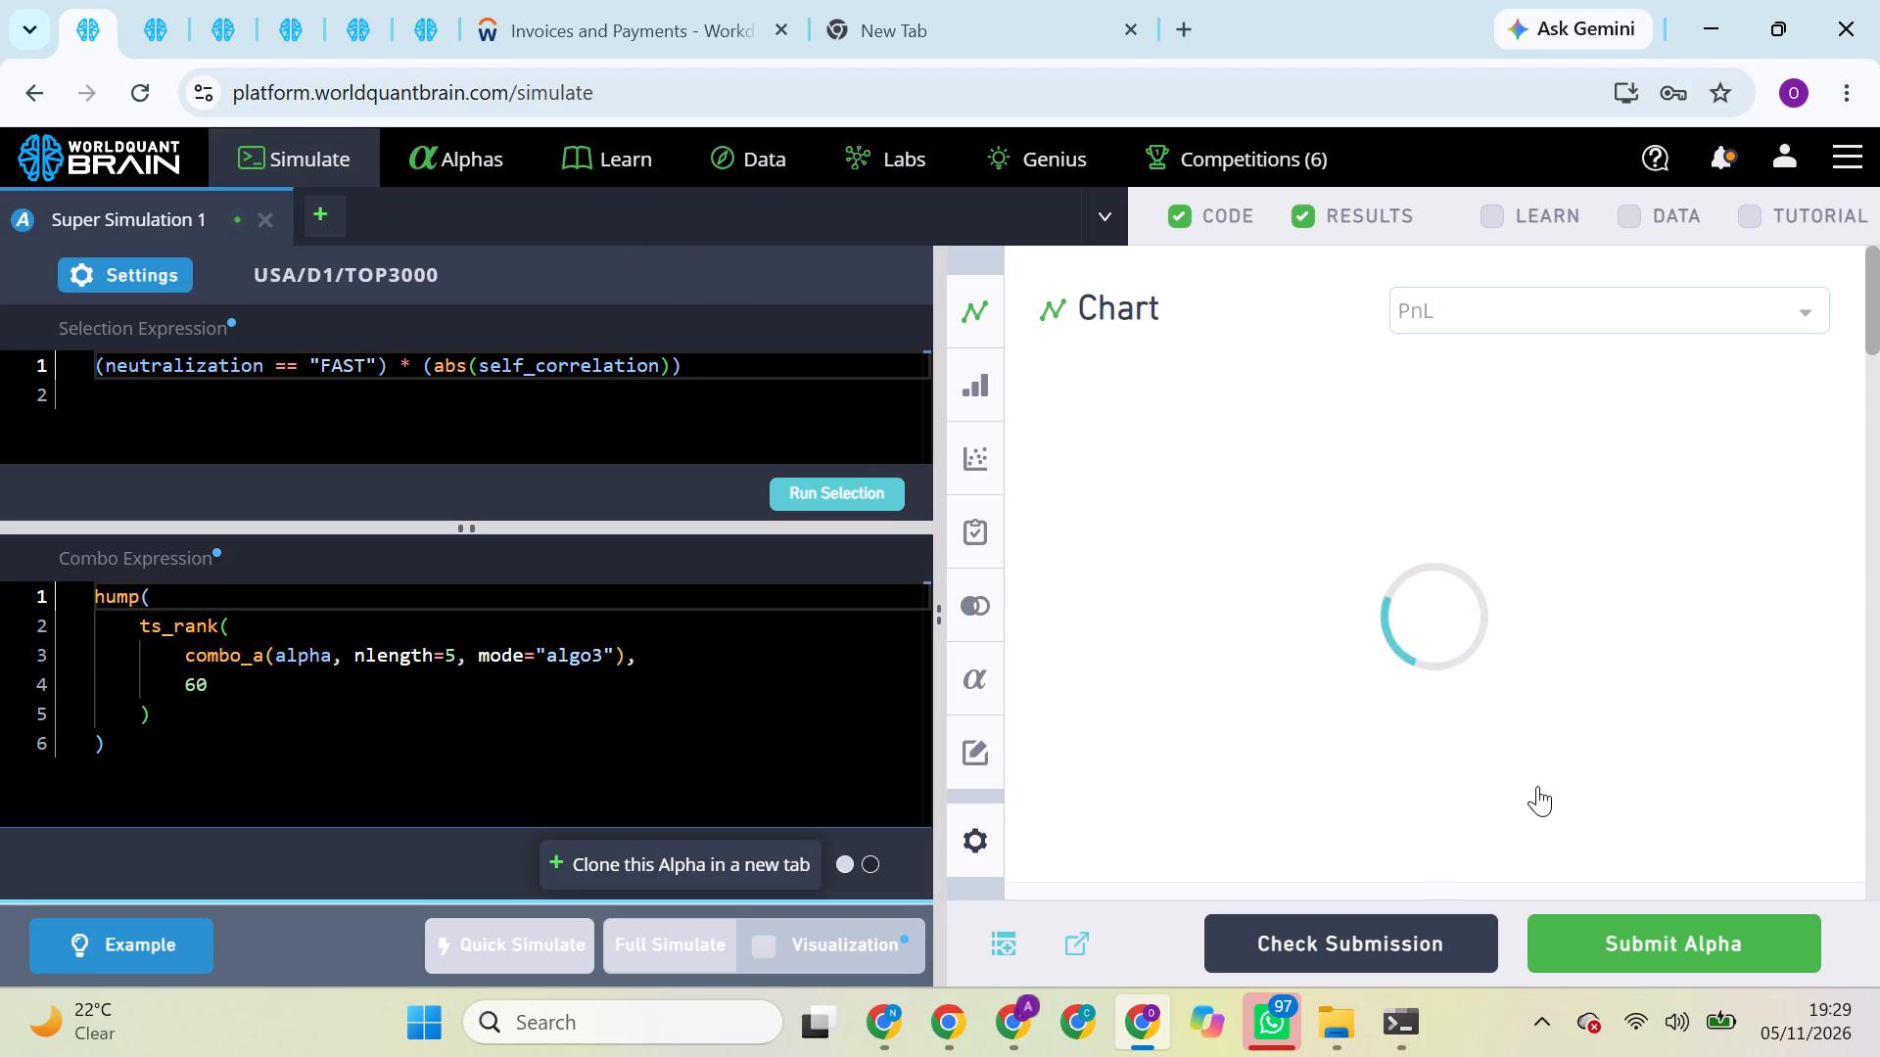
scroll(1537, 786, down, 5)
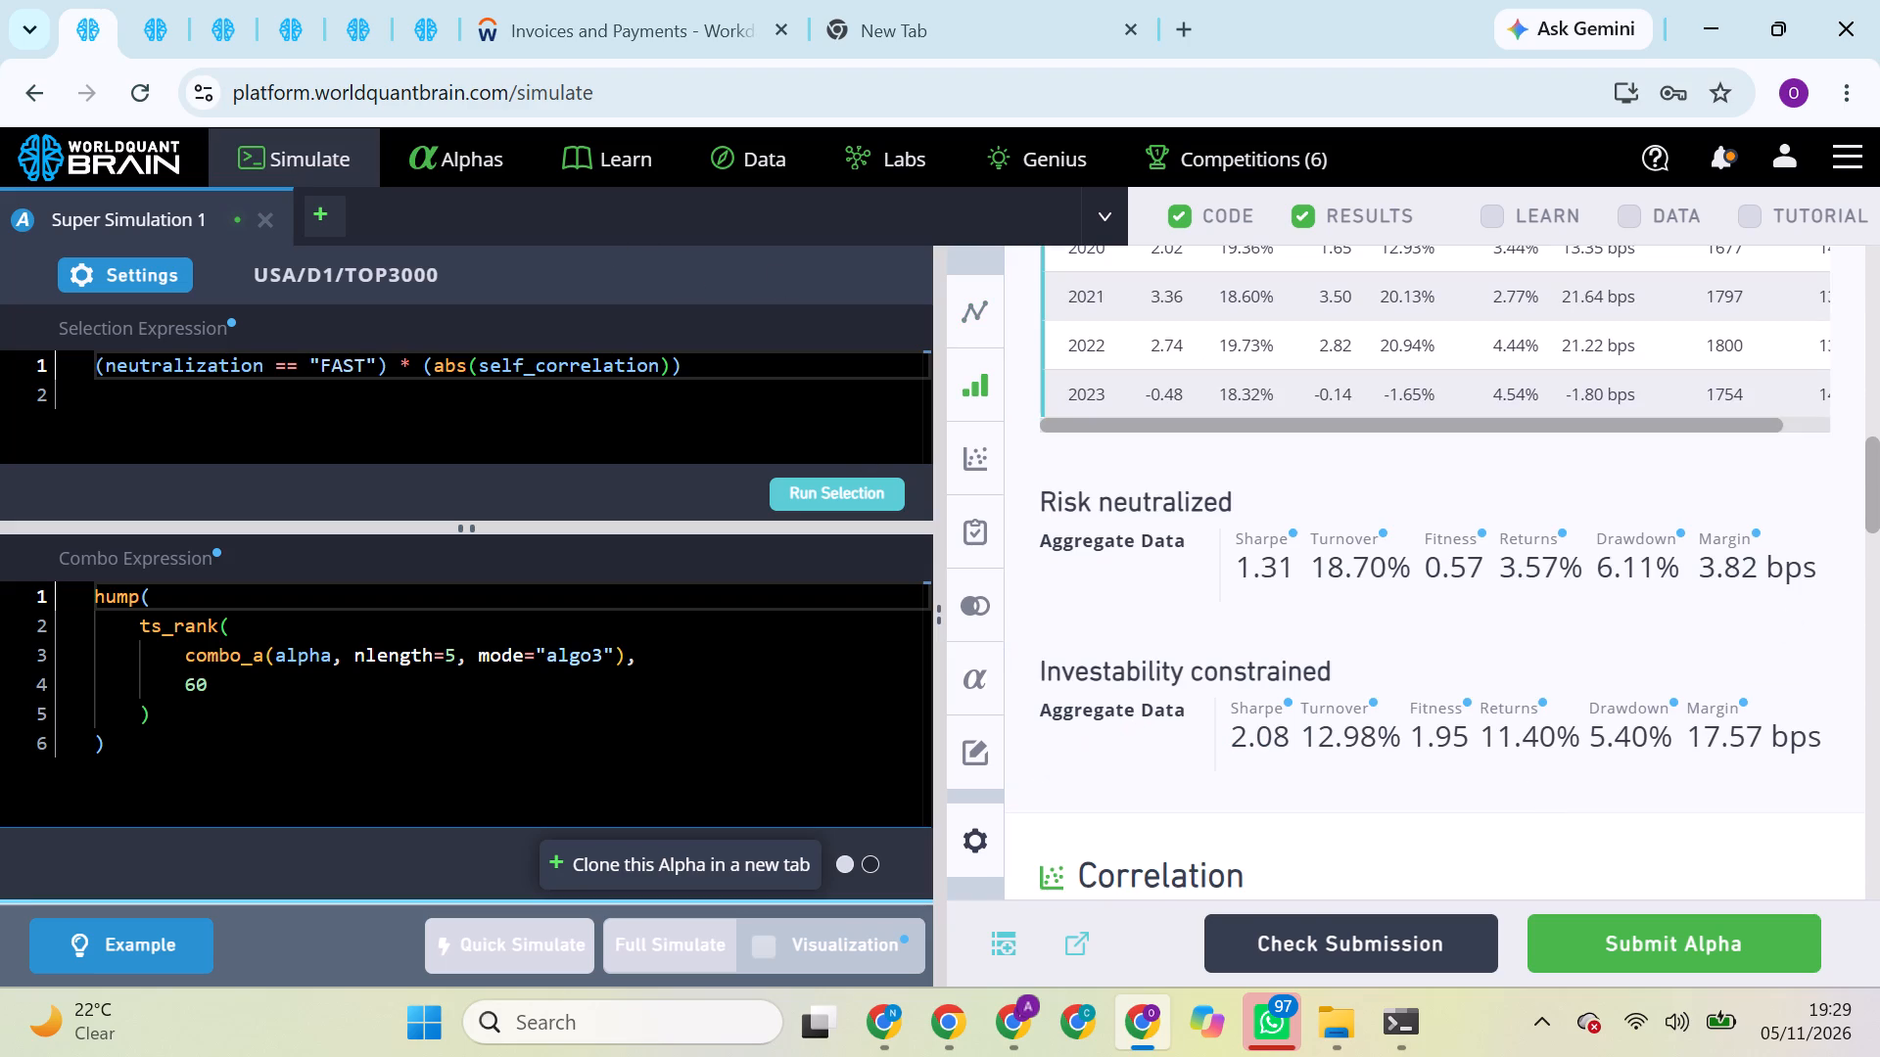
scroll(1775, 553, up, 6)
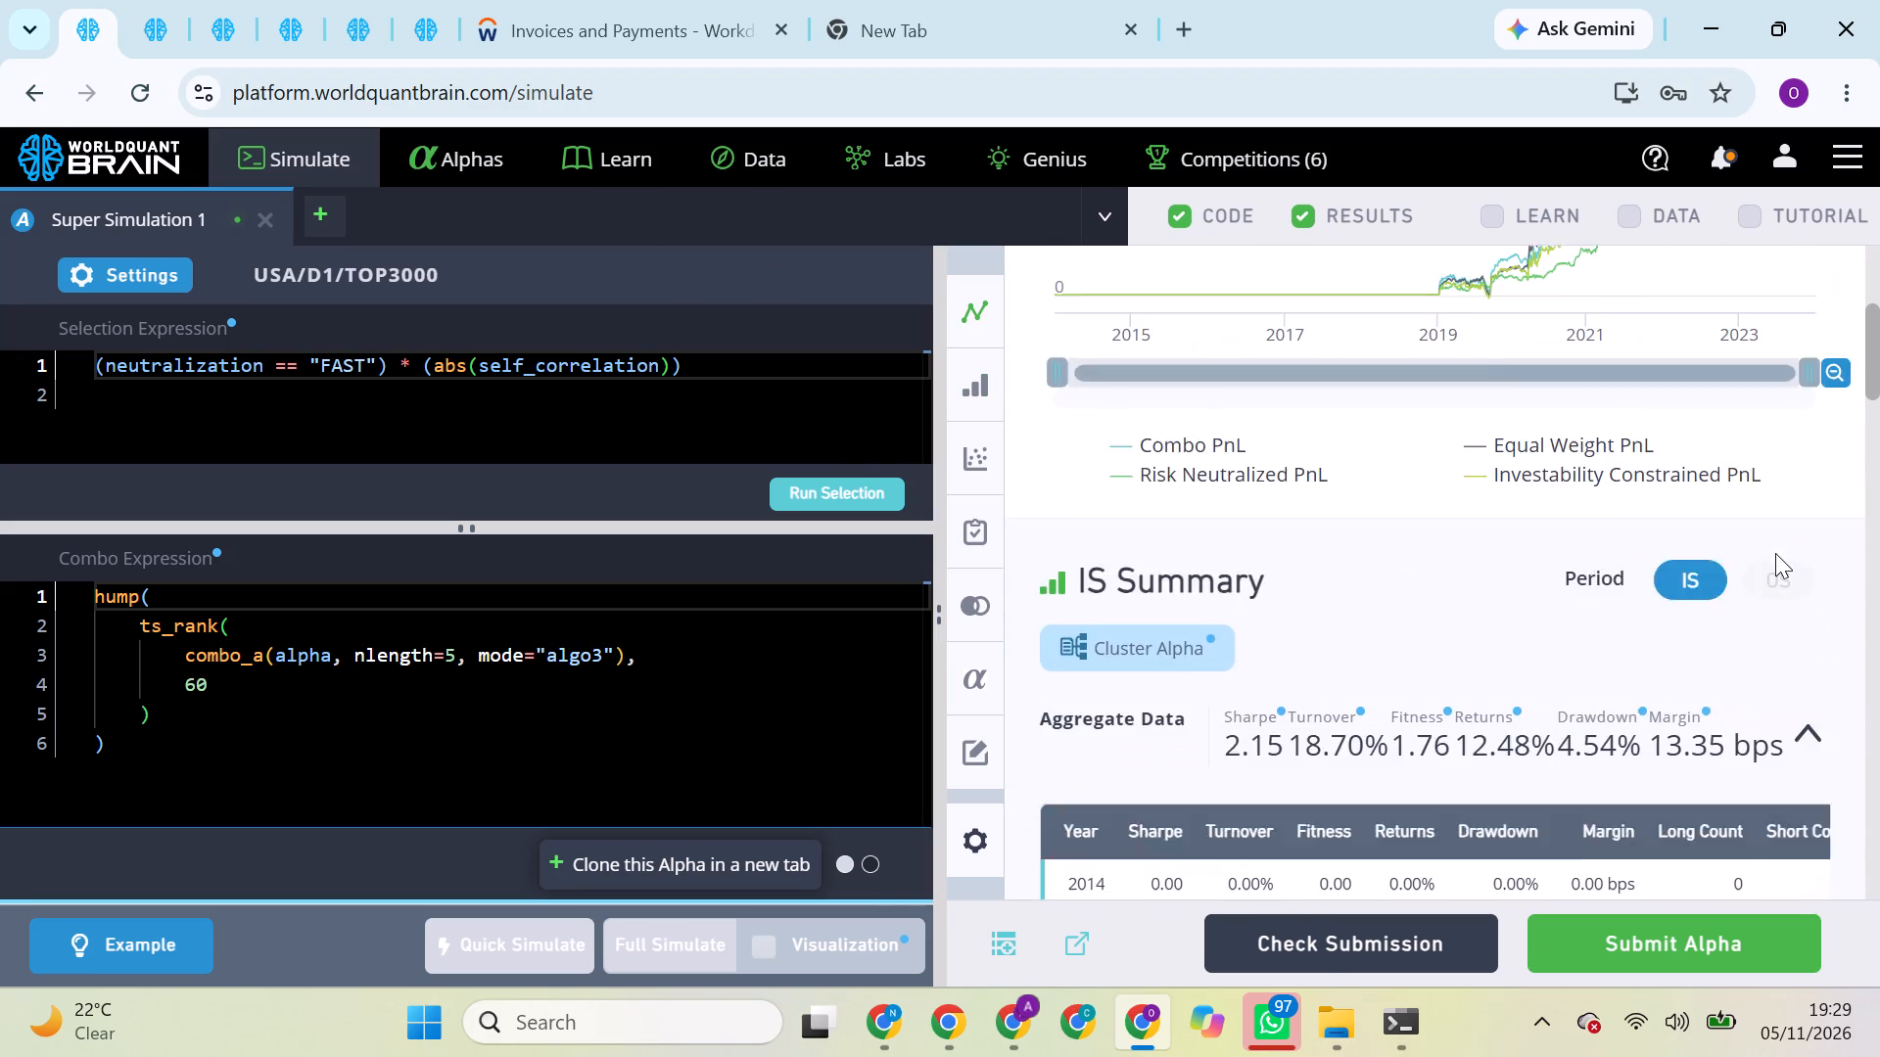
scroll(1775, 553, up, 4)
Run the production correlation check for the FAST super alpha.
scroll(1775, 553, down, 4)
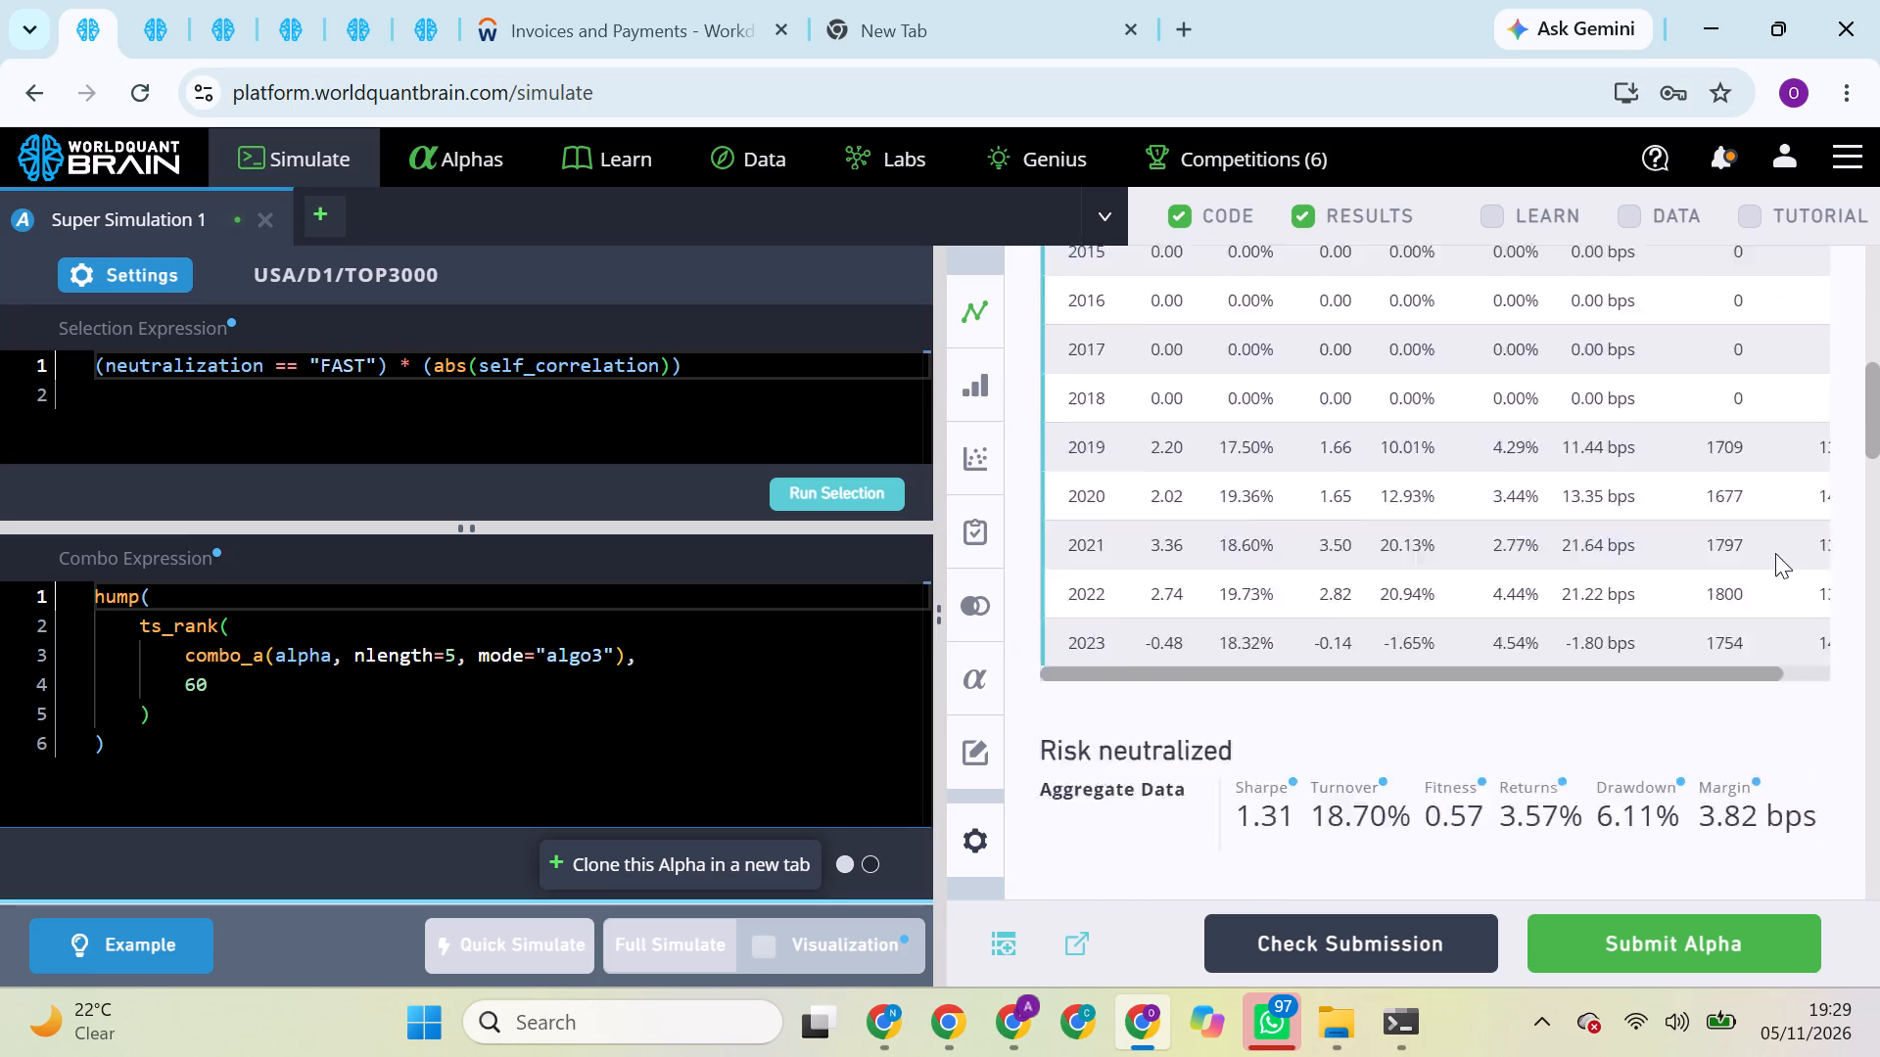
scroll(1775, 553, down, 2)
click(1762, 434)
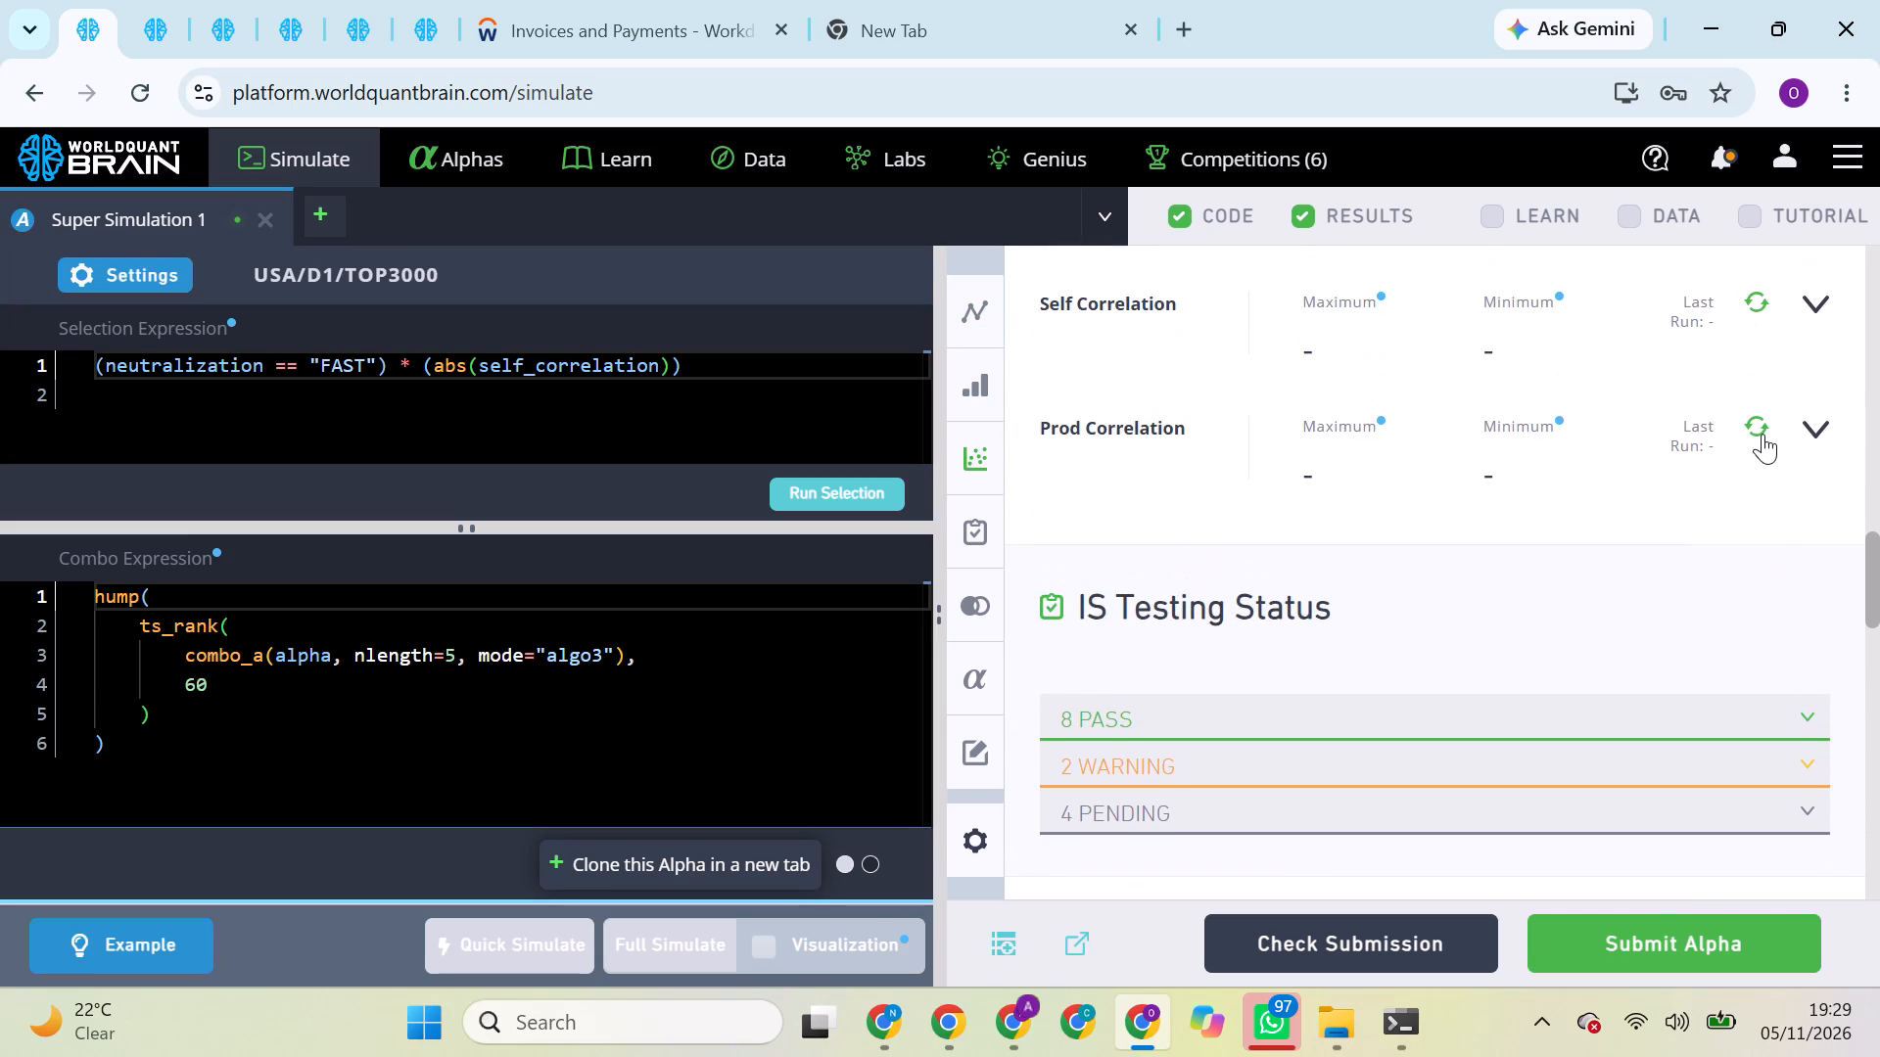
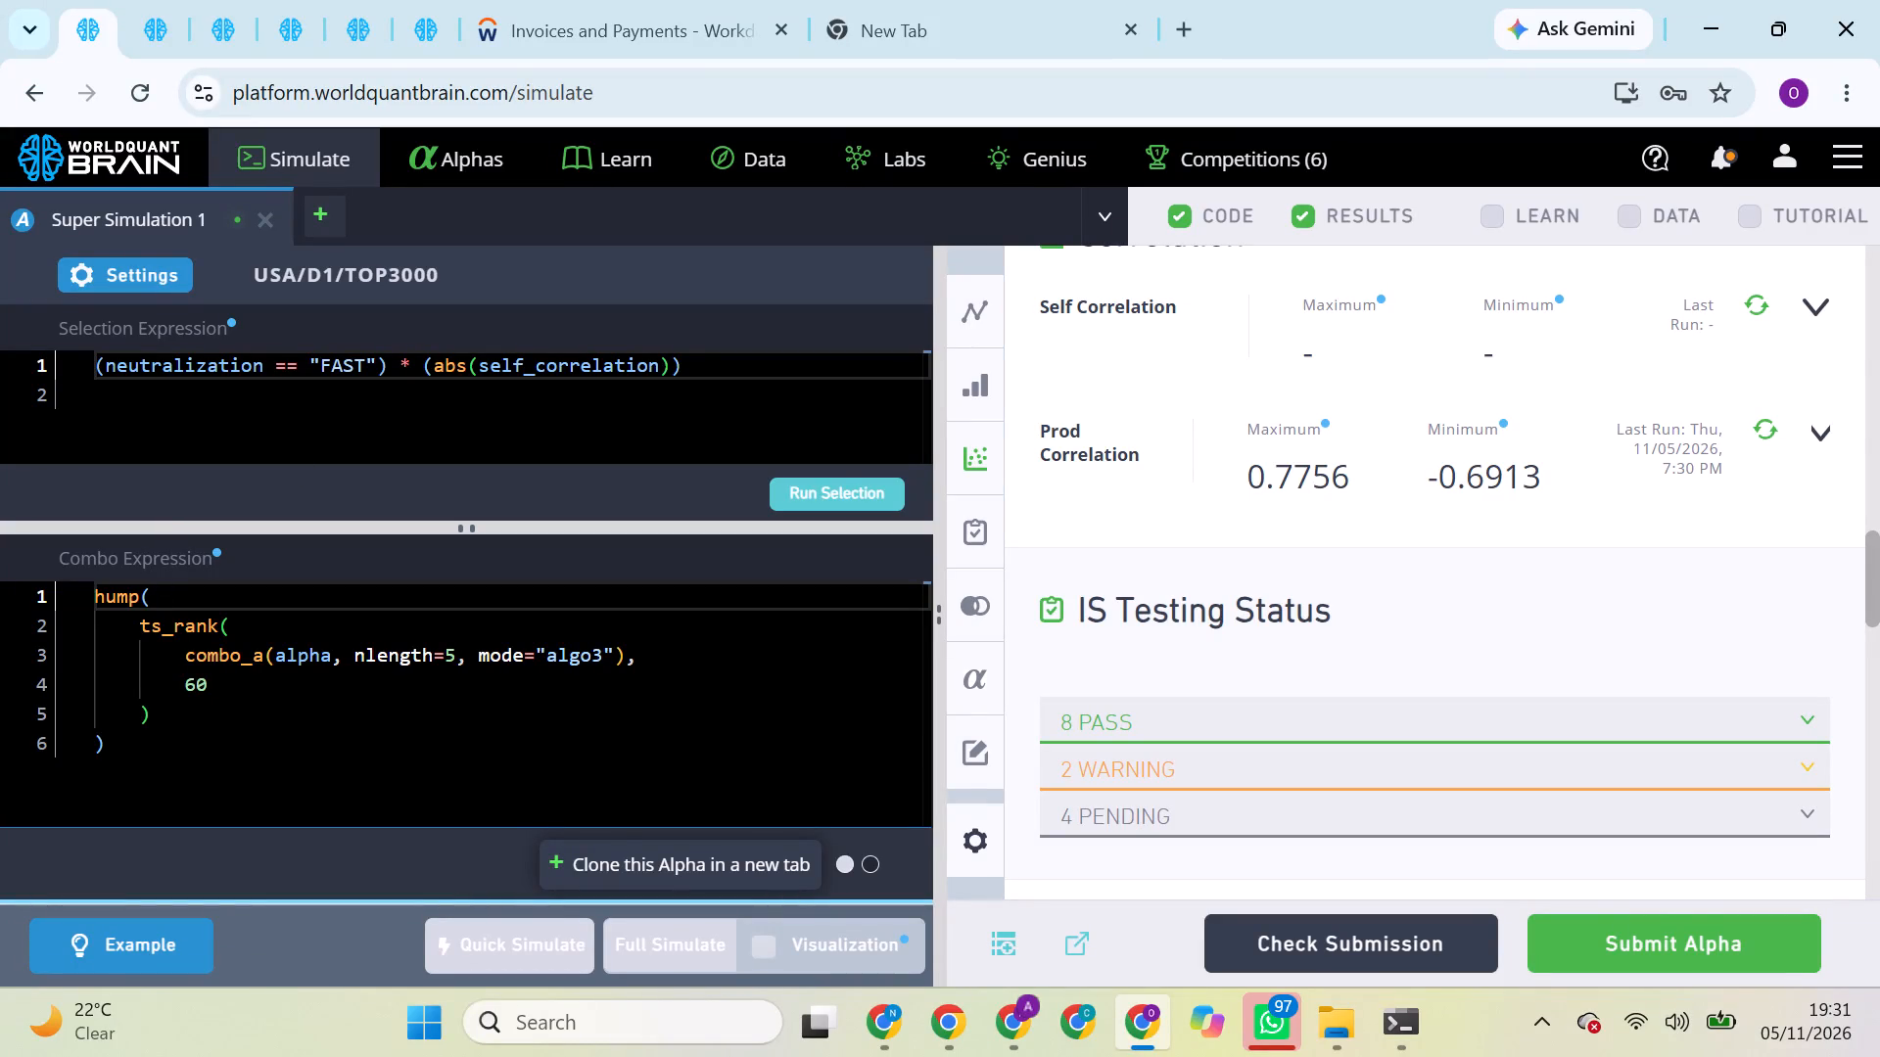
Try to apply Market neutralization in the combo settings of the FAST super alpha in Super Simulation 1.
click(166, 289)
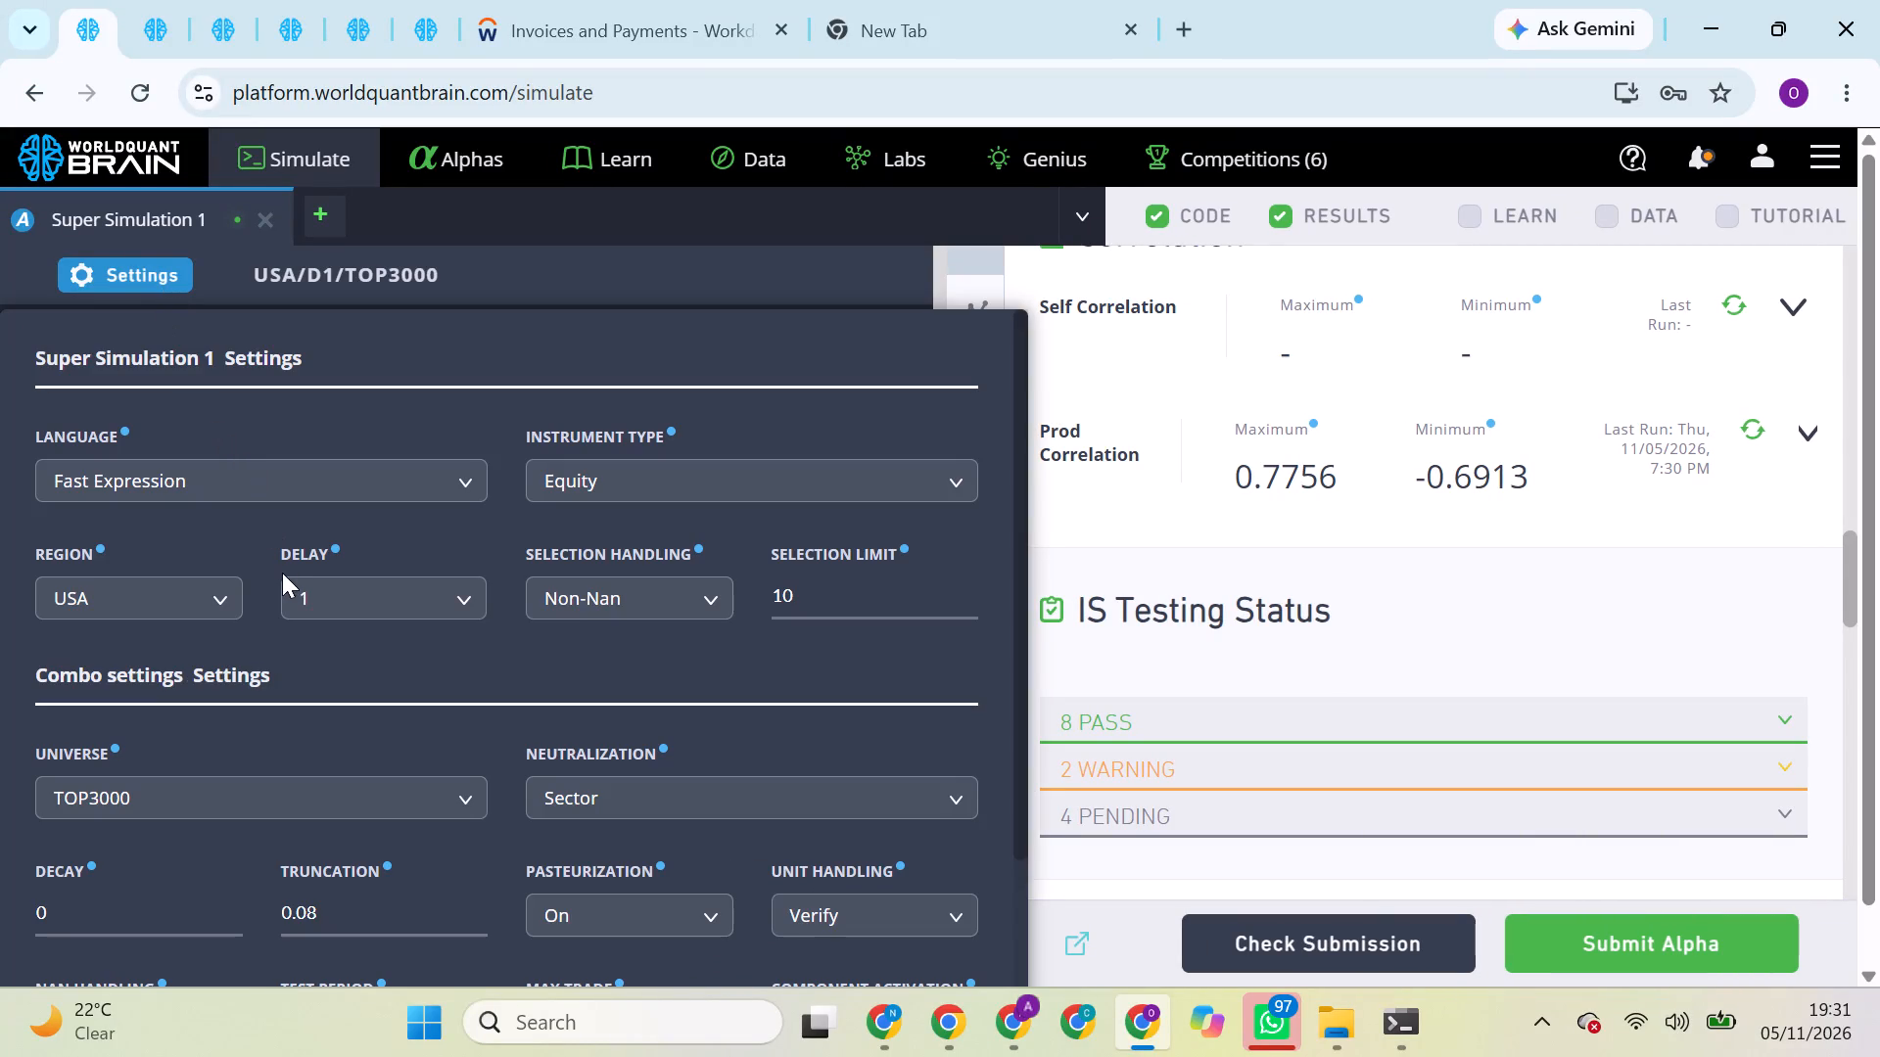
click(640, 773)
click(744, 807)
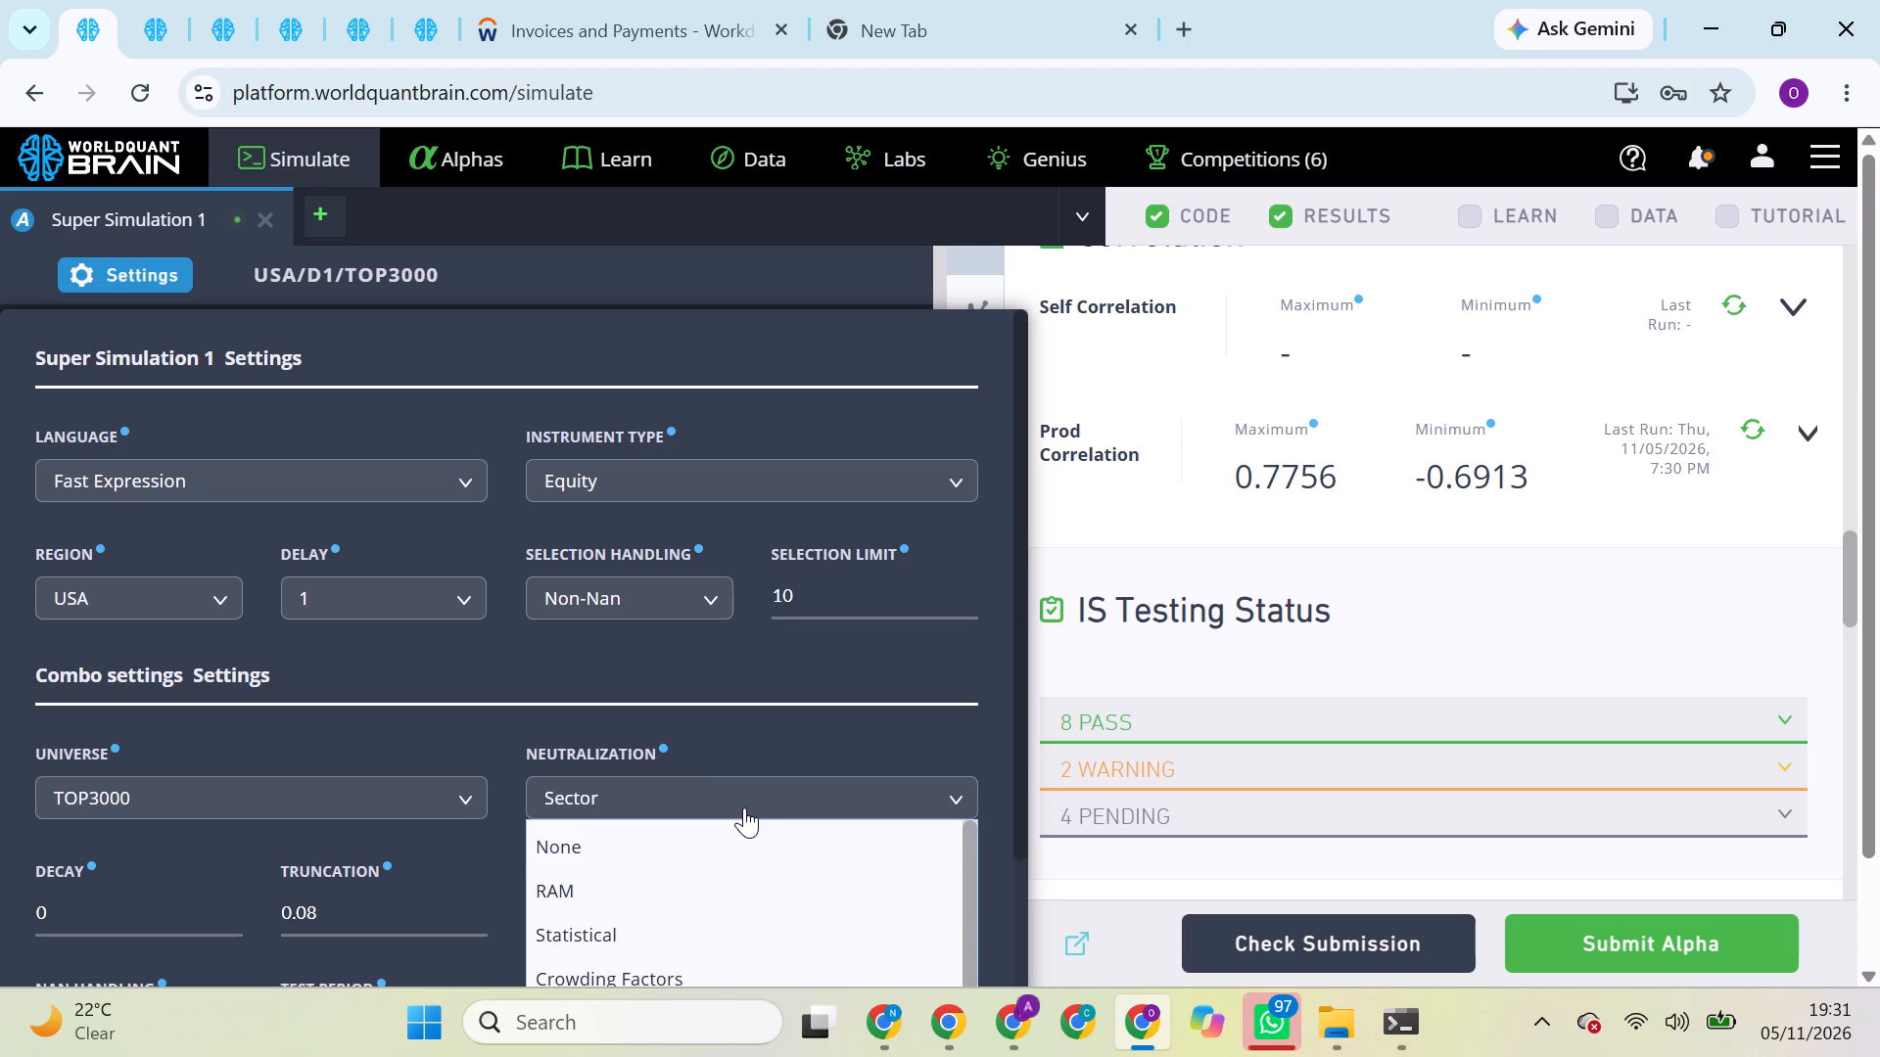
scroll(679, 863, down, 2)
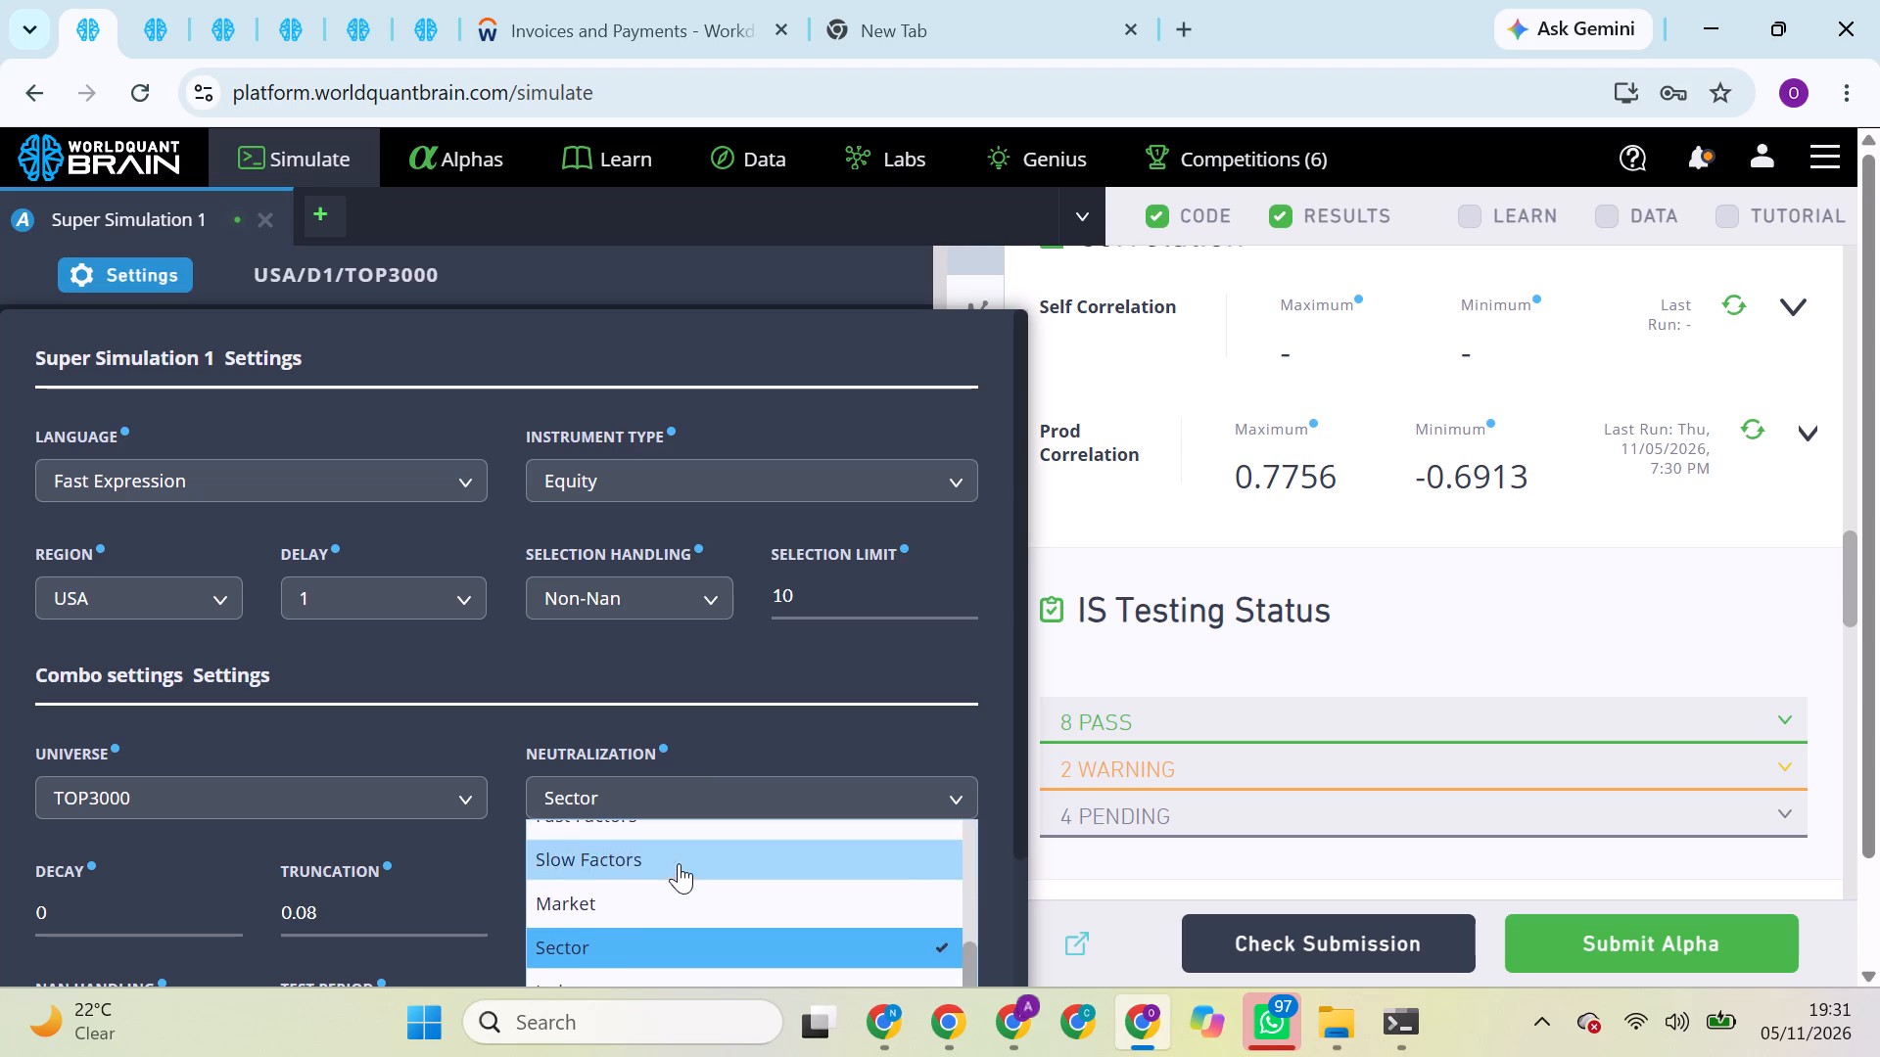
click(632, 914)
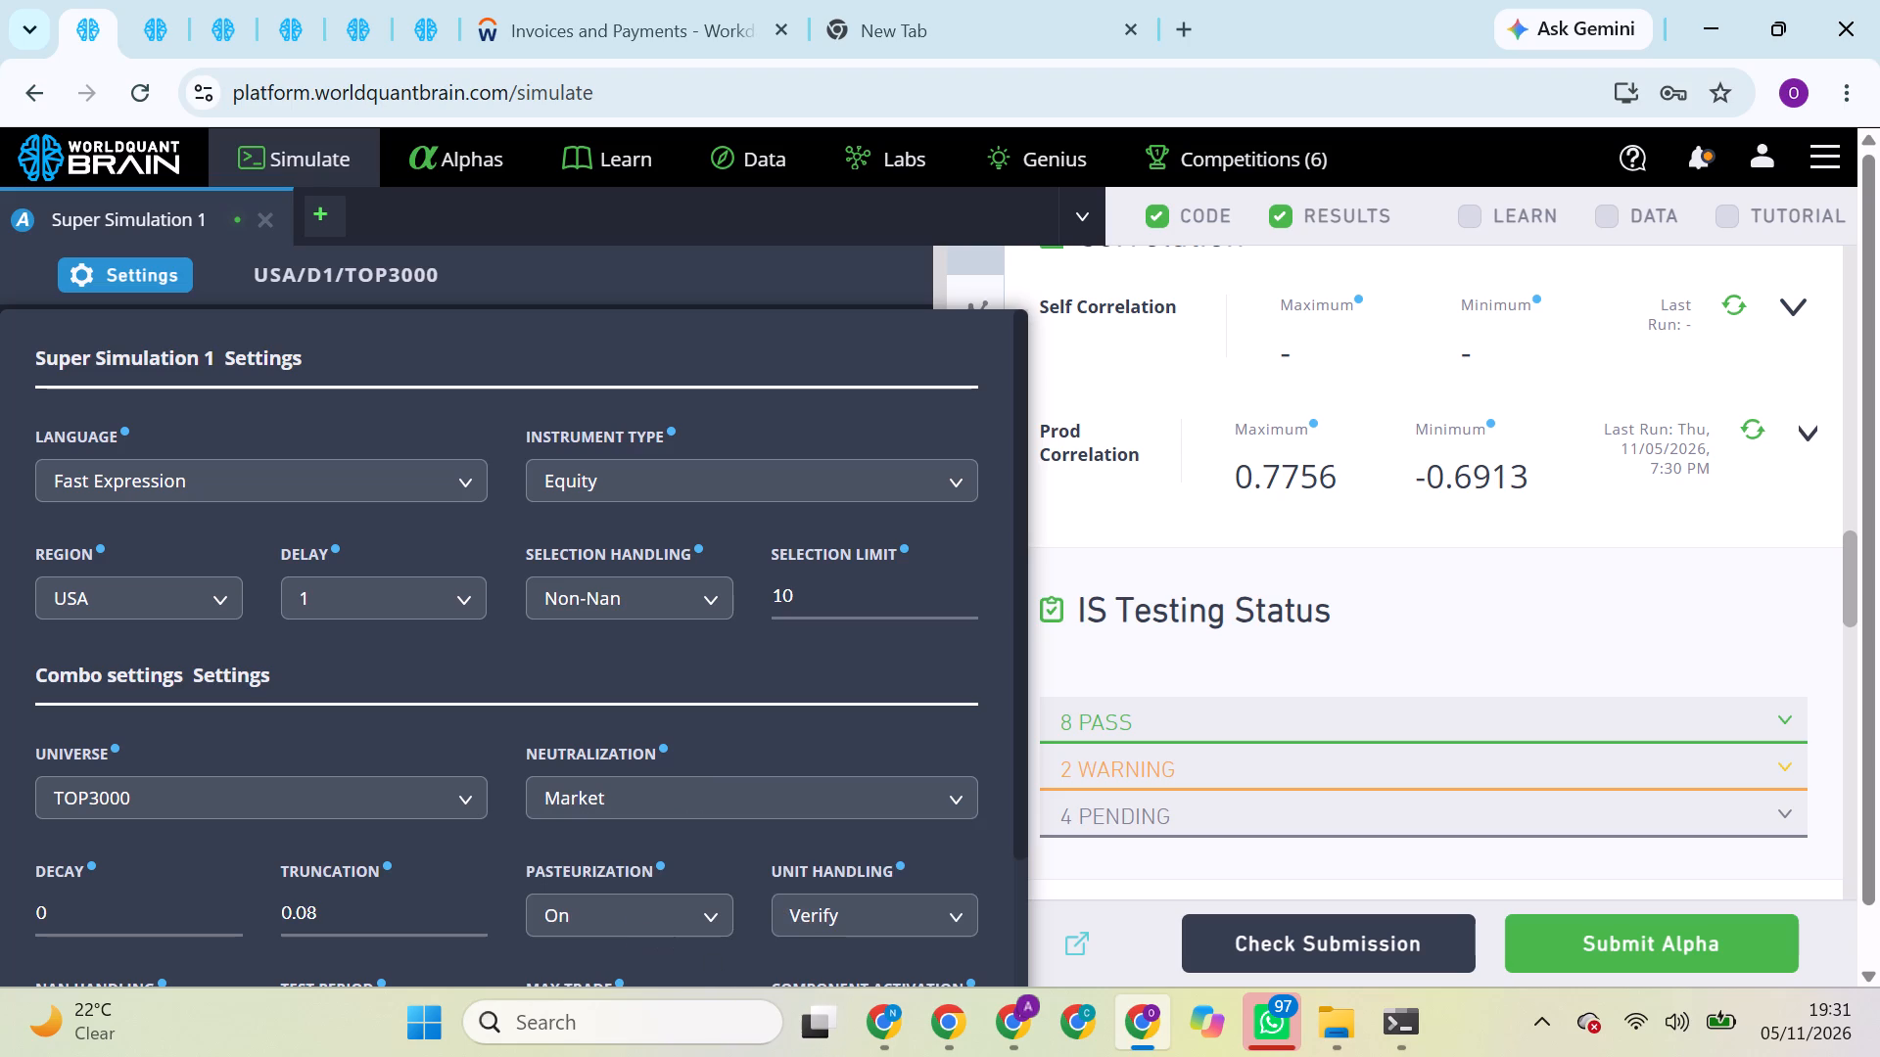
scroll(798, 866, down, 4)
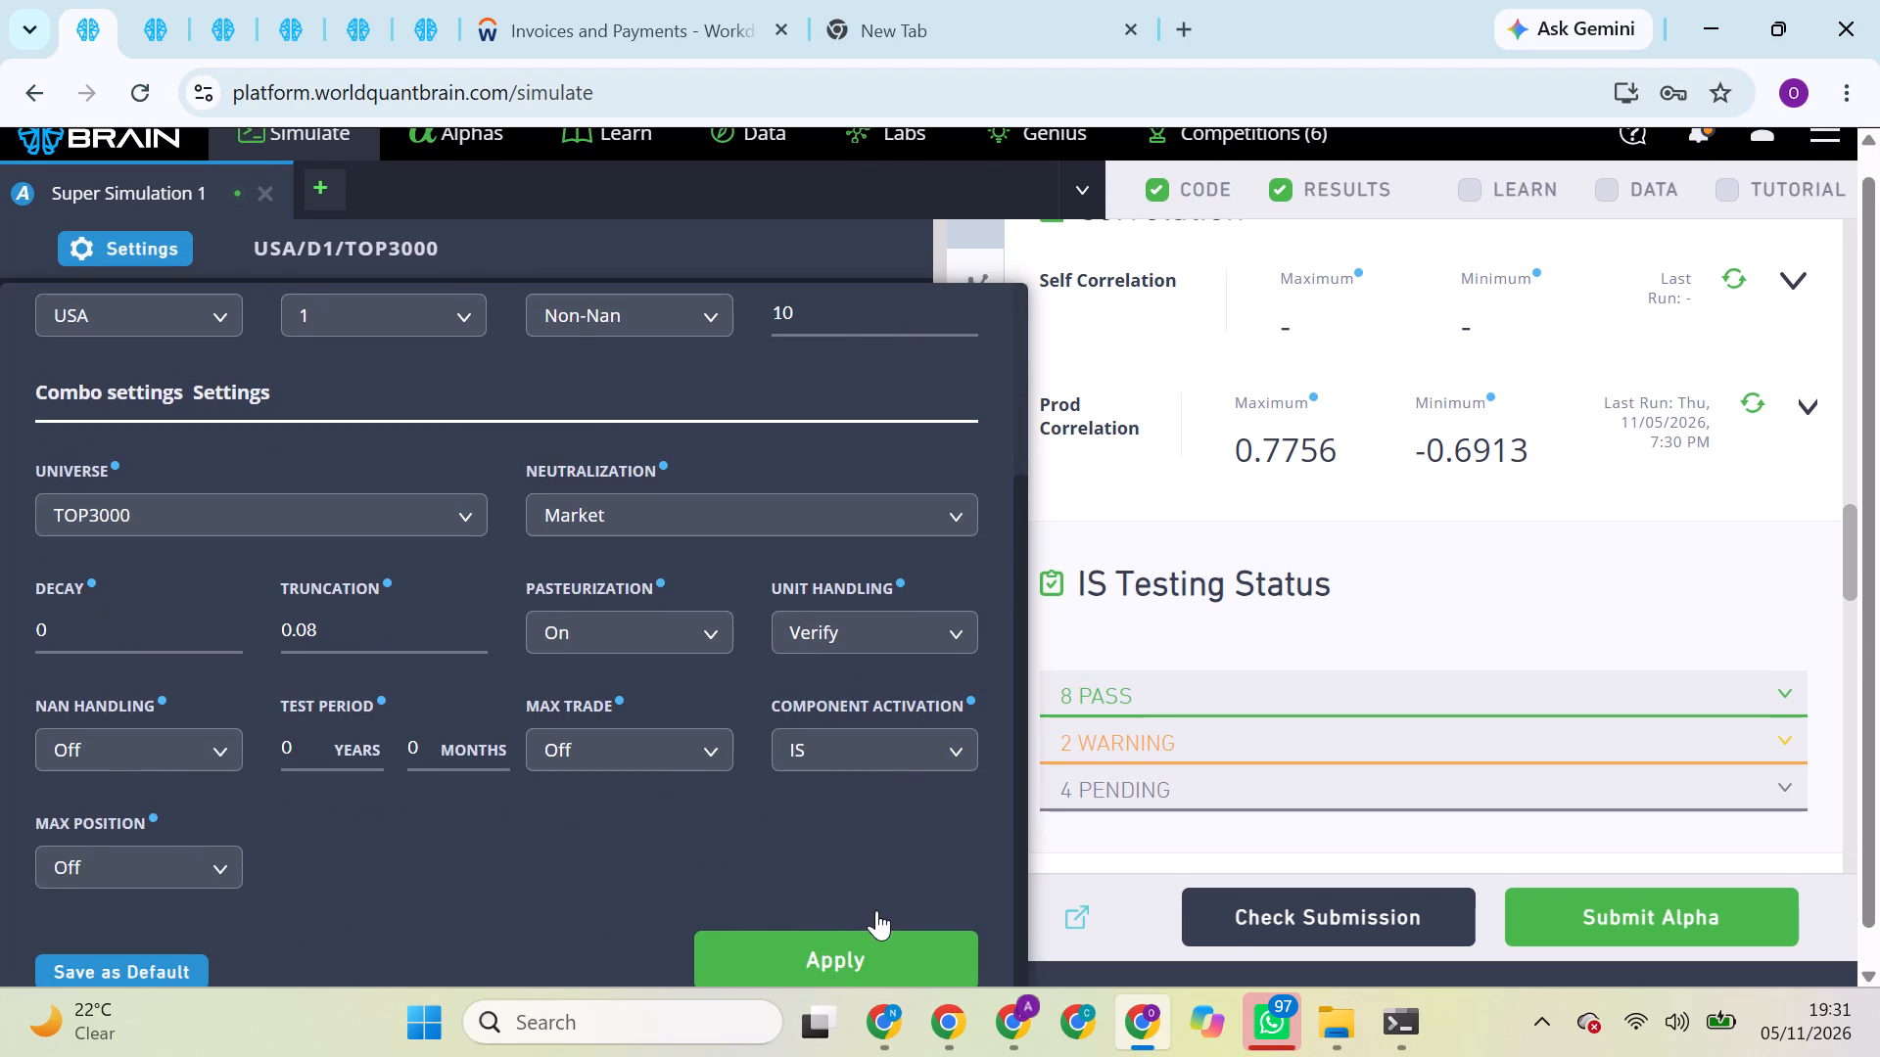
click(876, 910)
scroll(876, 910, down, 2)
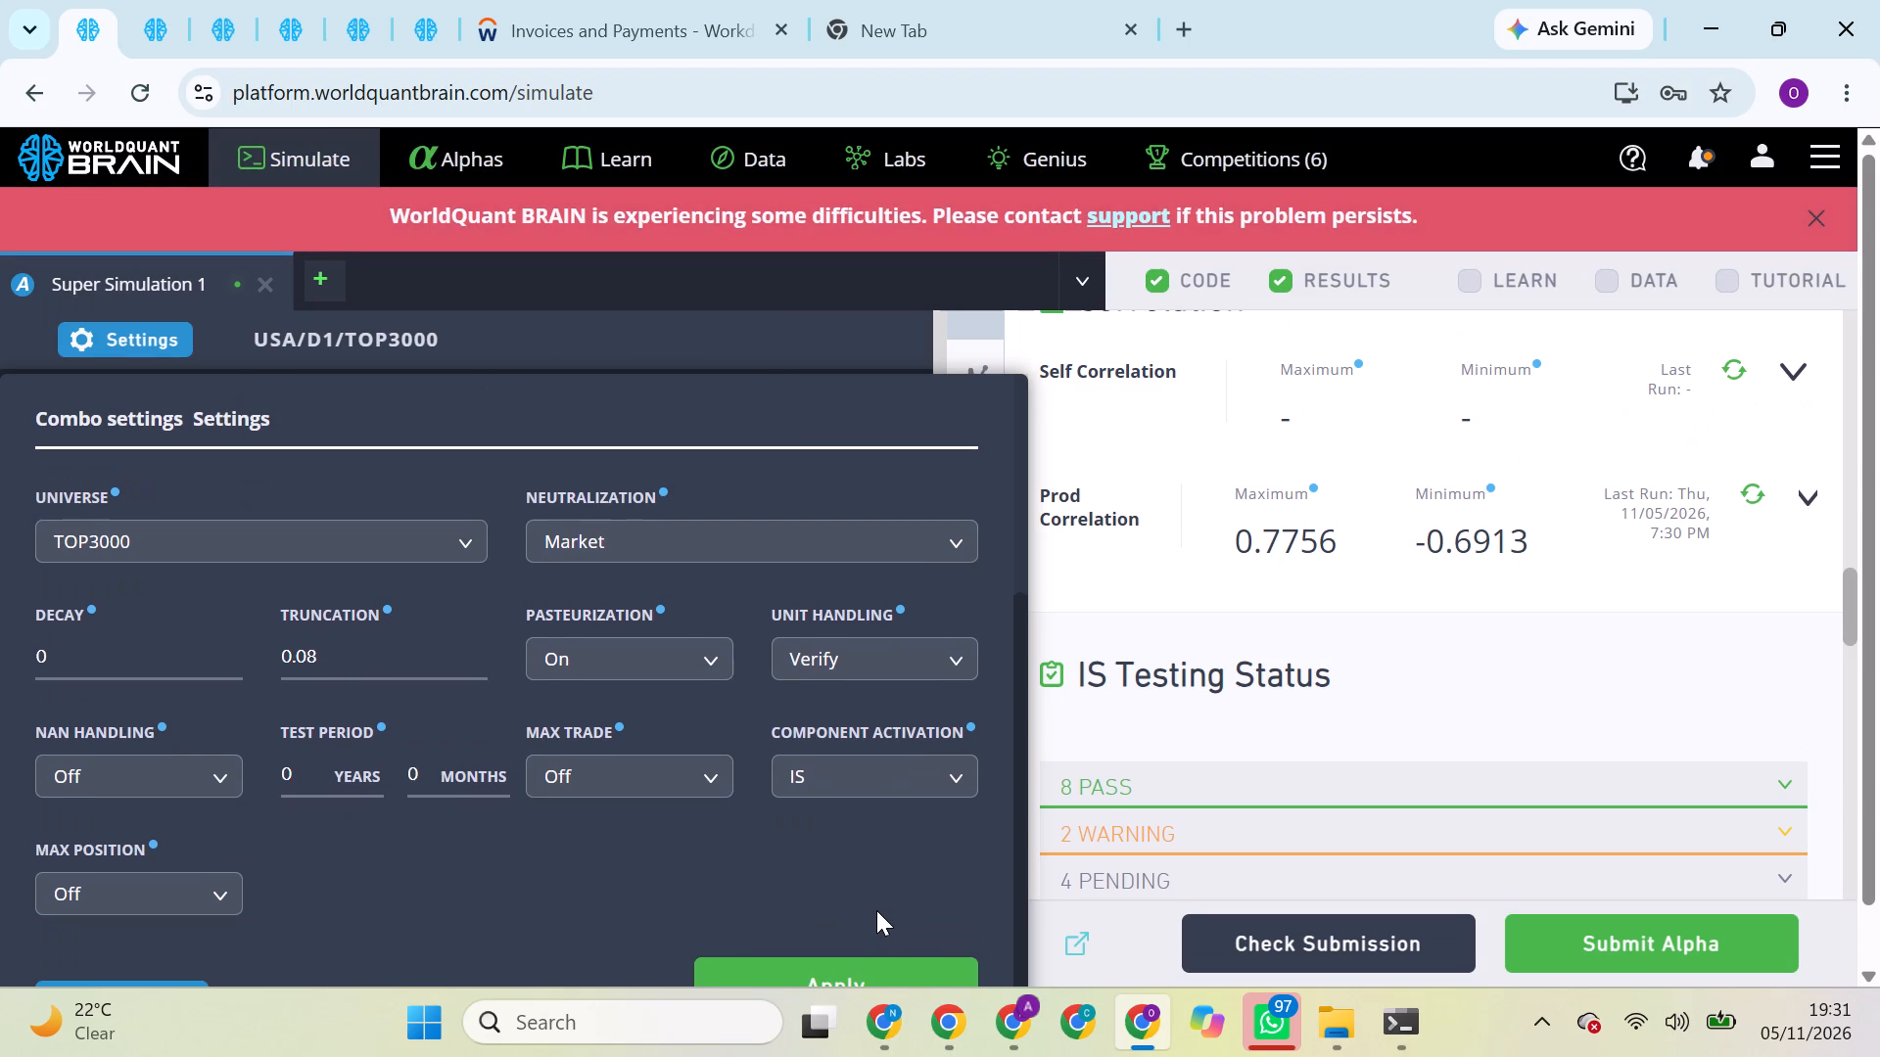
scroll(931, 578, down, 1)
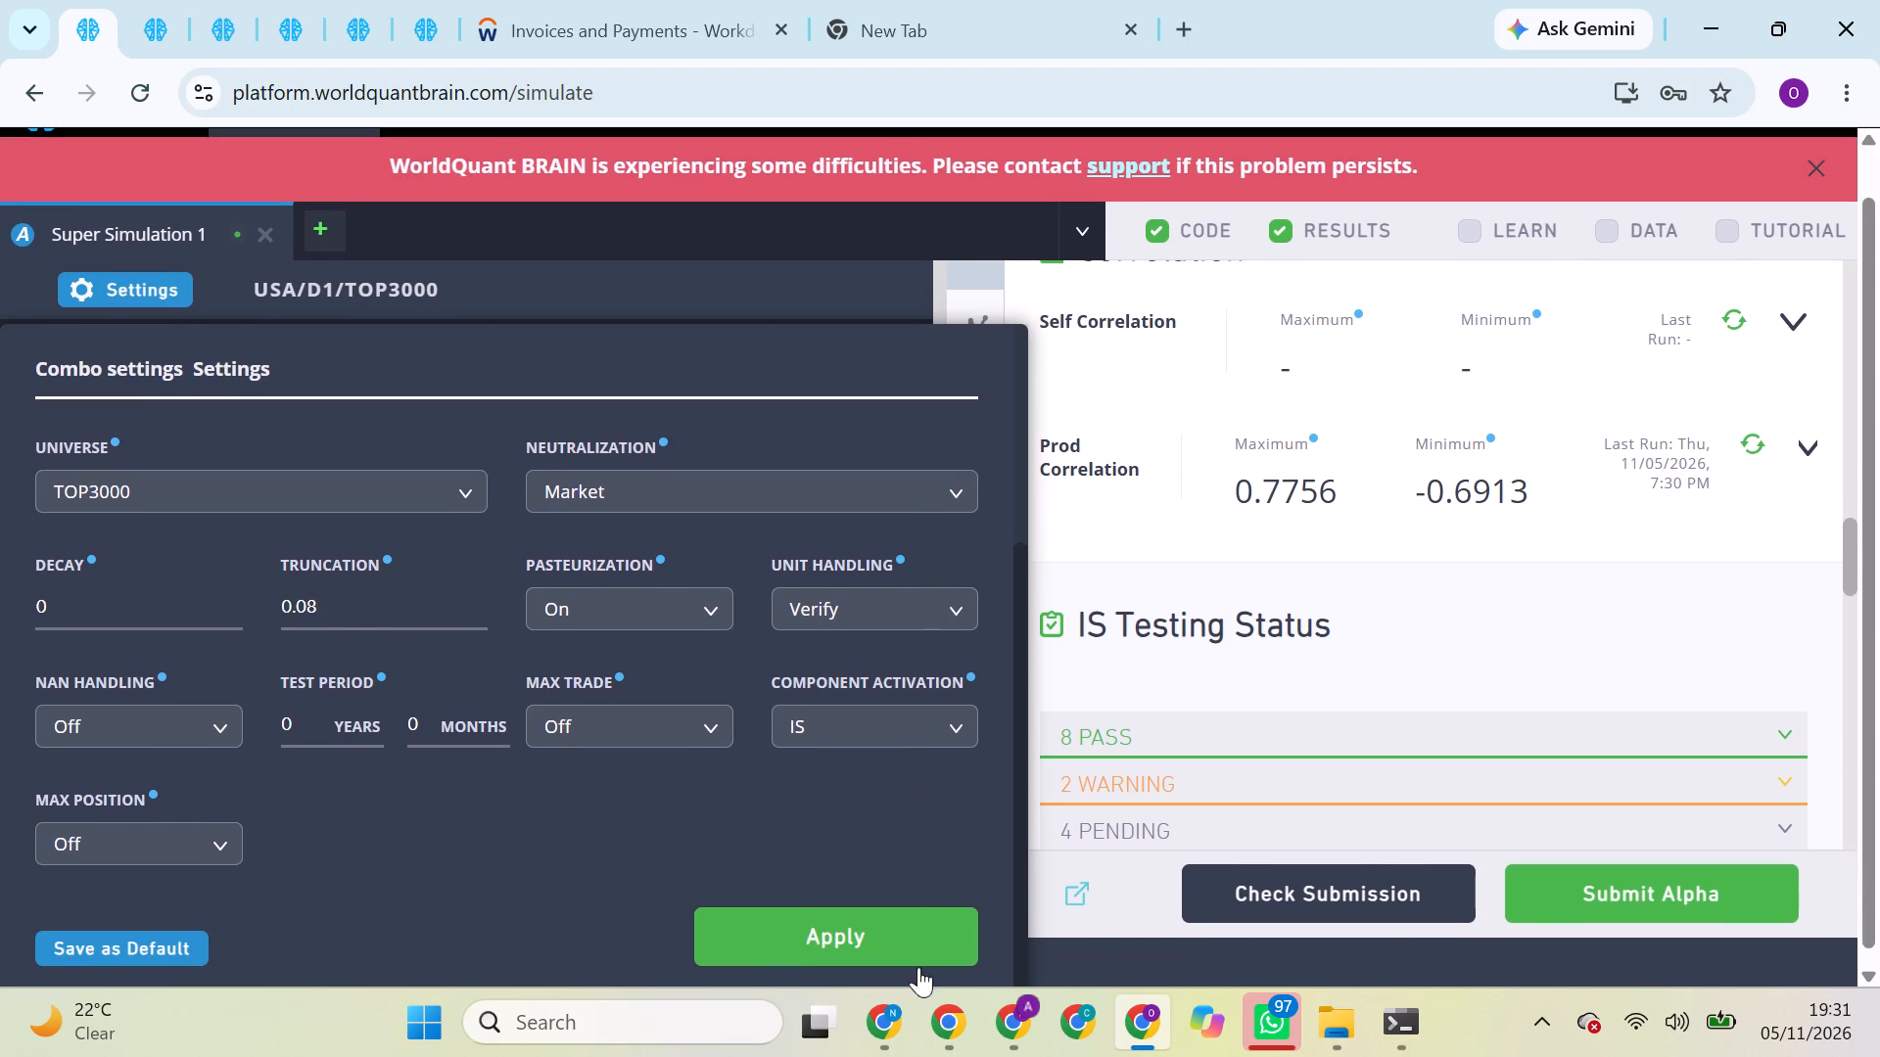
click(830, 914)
Reload the simulation pages holding the revenue-revision alpha, the oth460_vmin_l3 alpha and the empty Simulation 1, discarding unsaved changes.
click(167, 0)
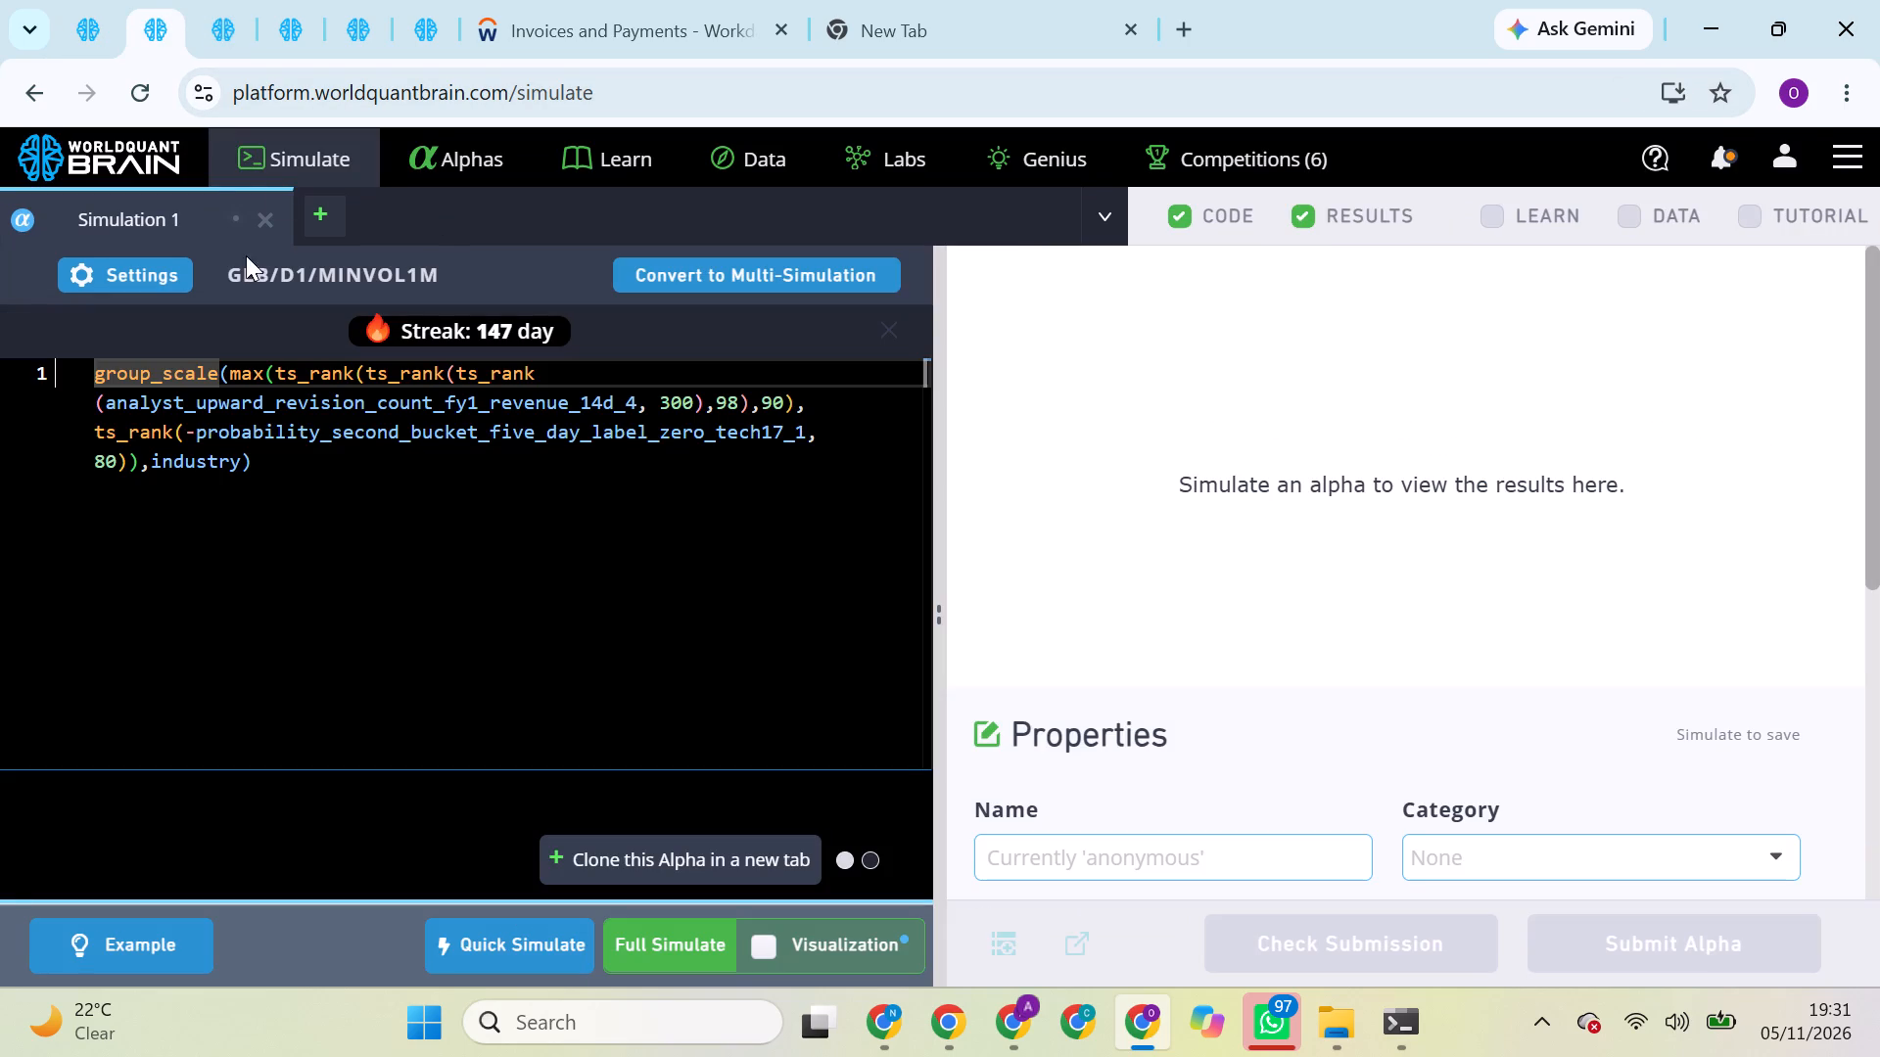
click(145, 91)
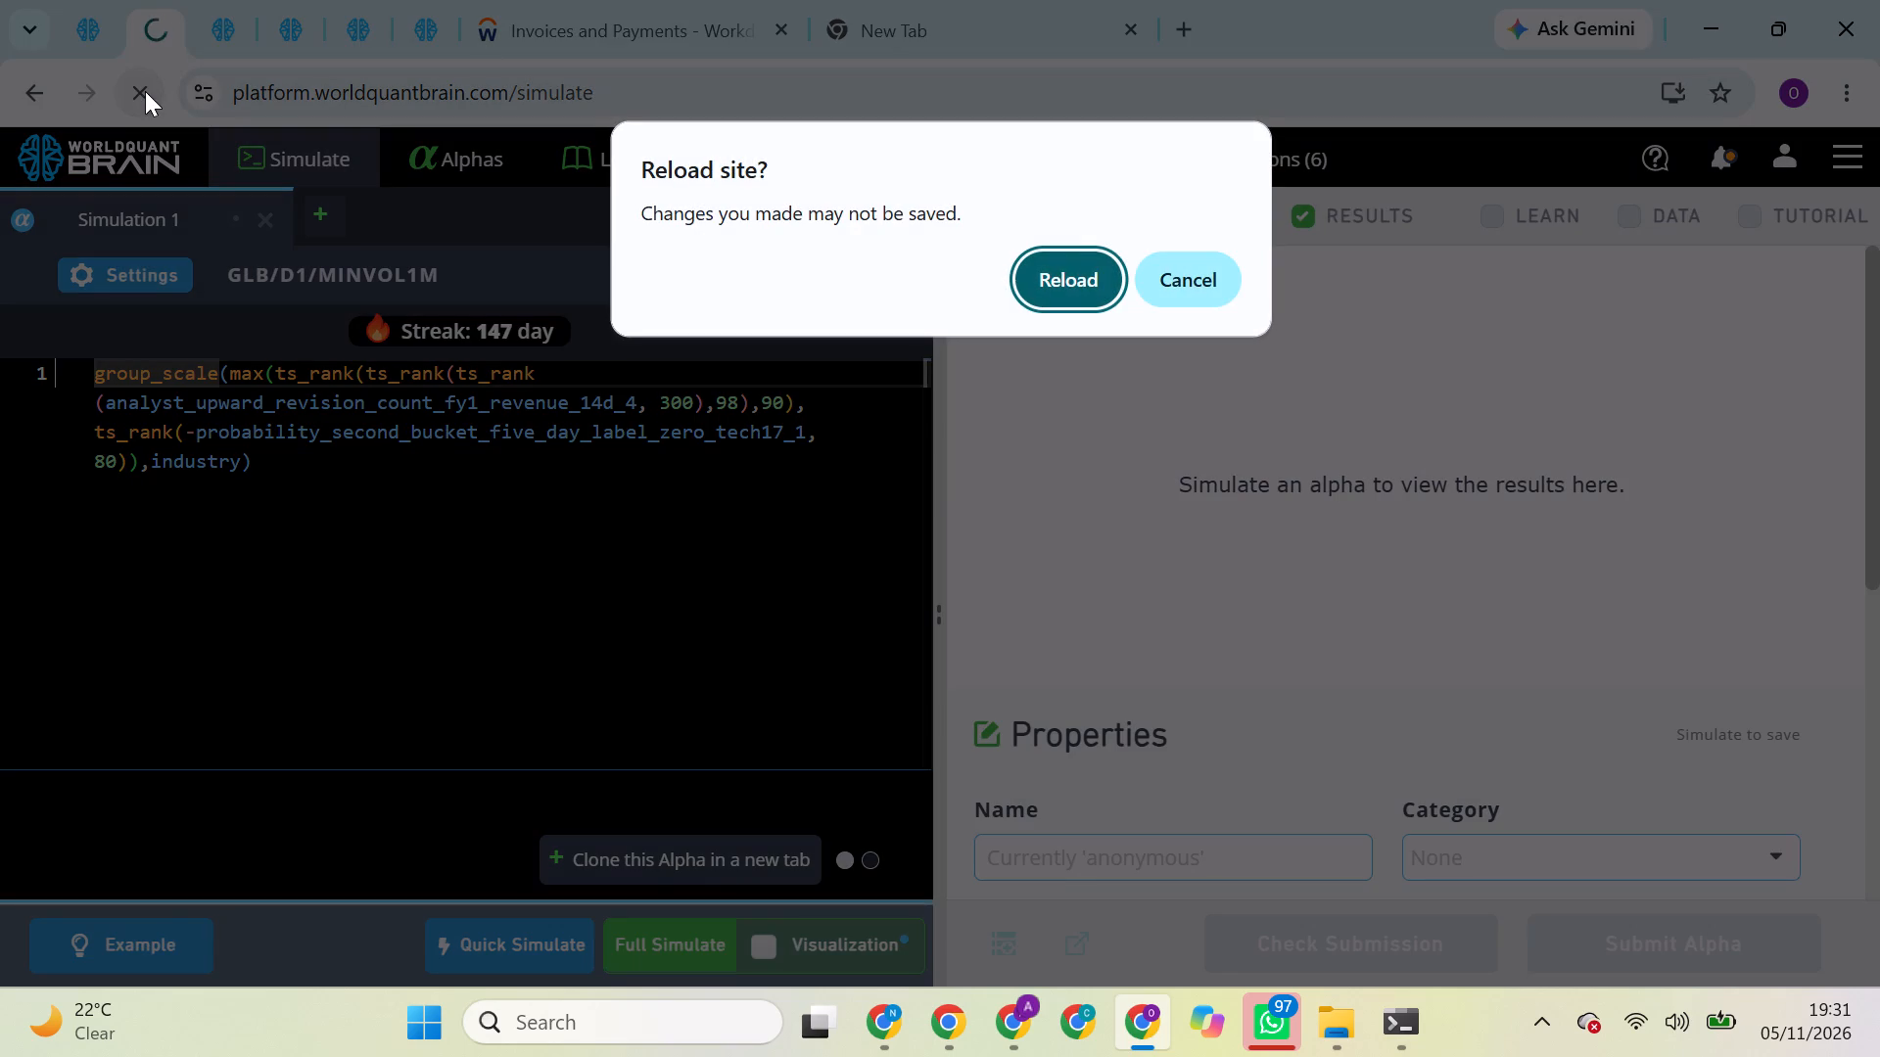
click(1031, 260)
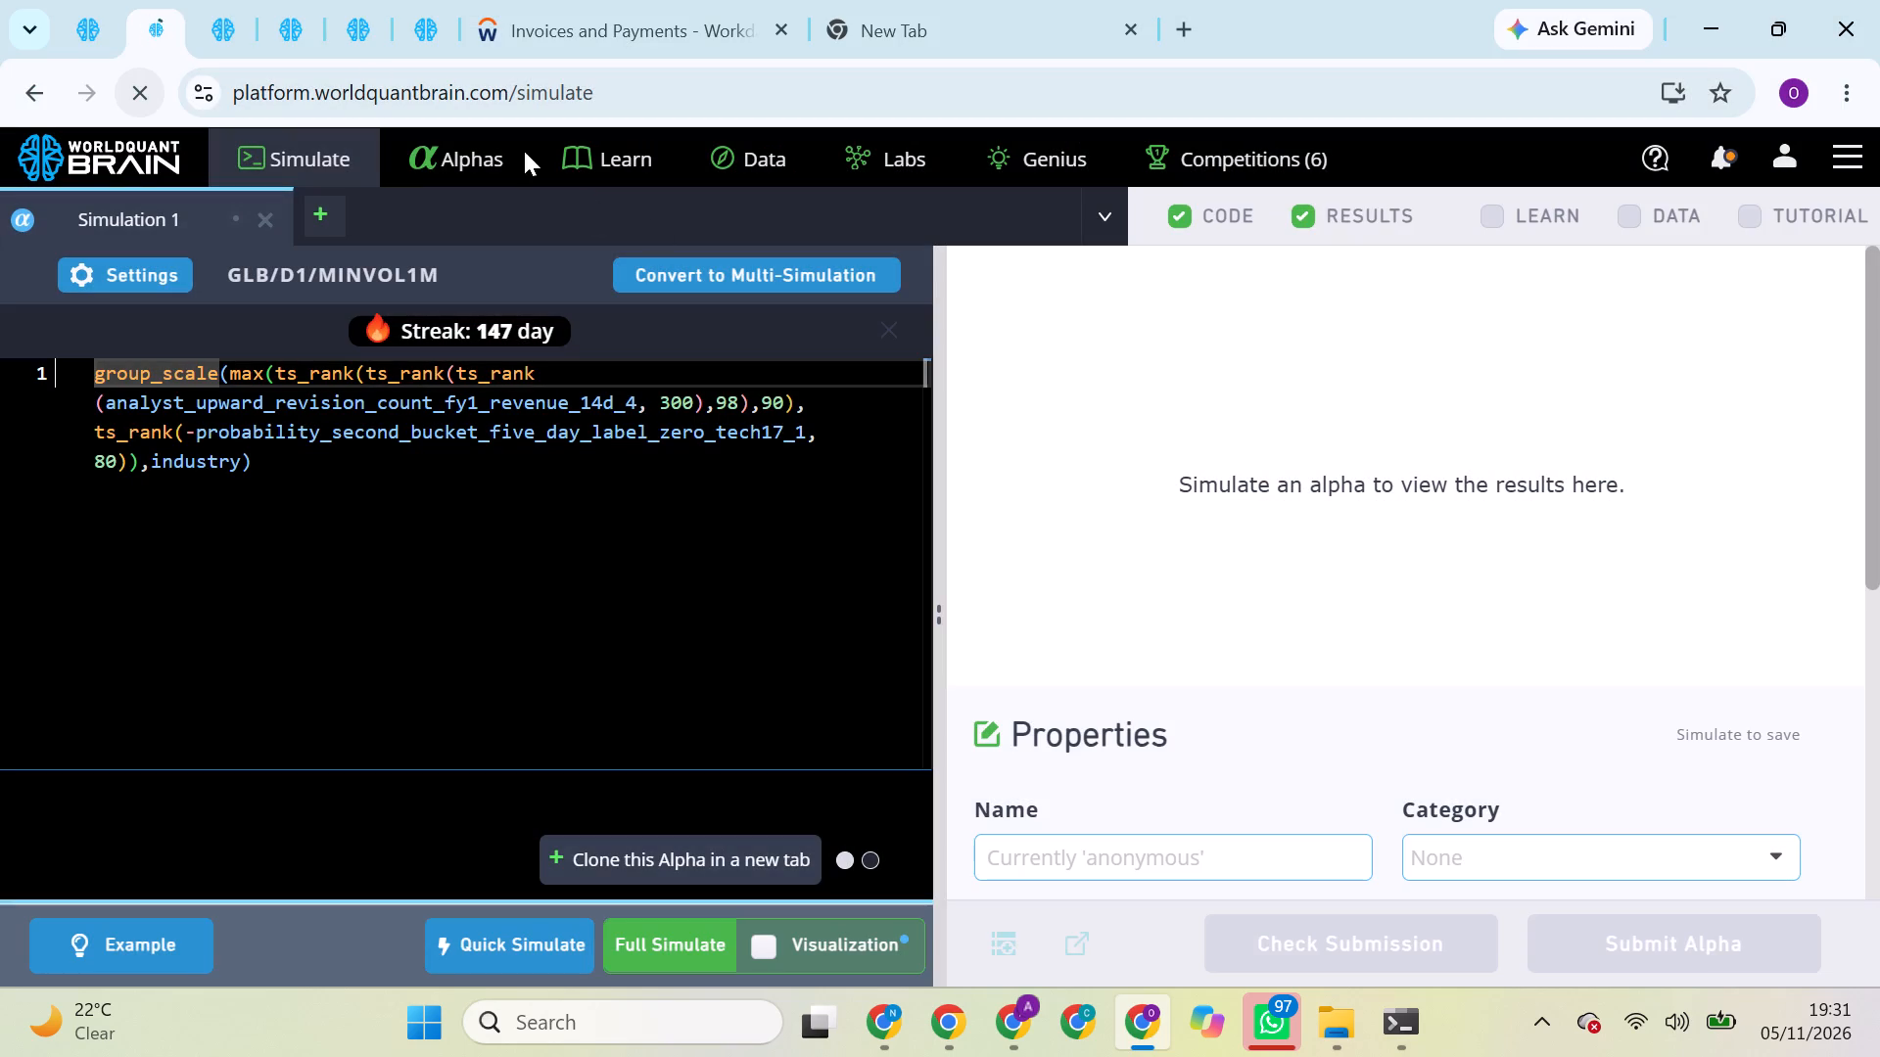
click(218, 22)
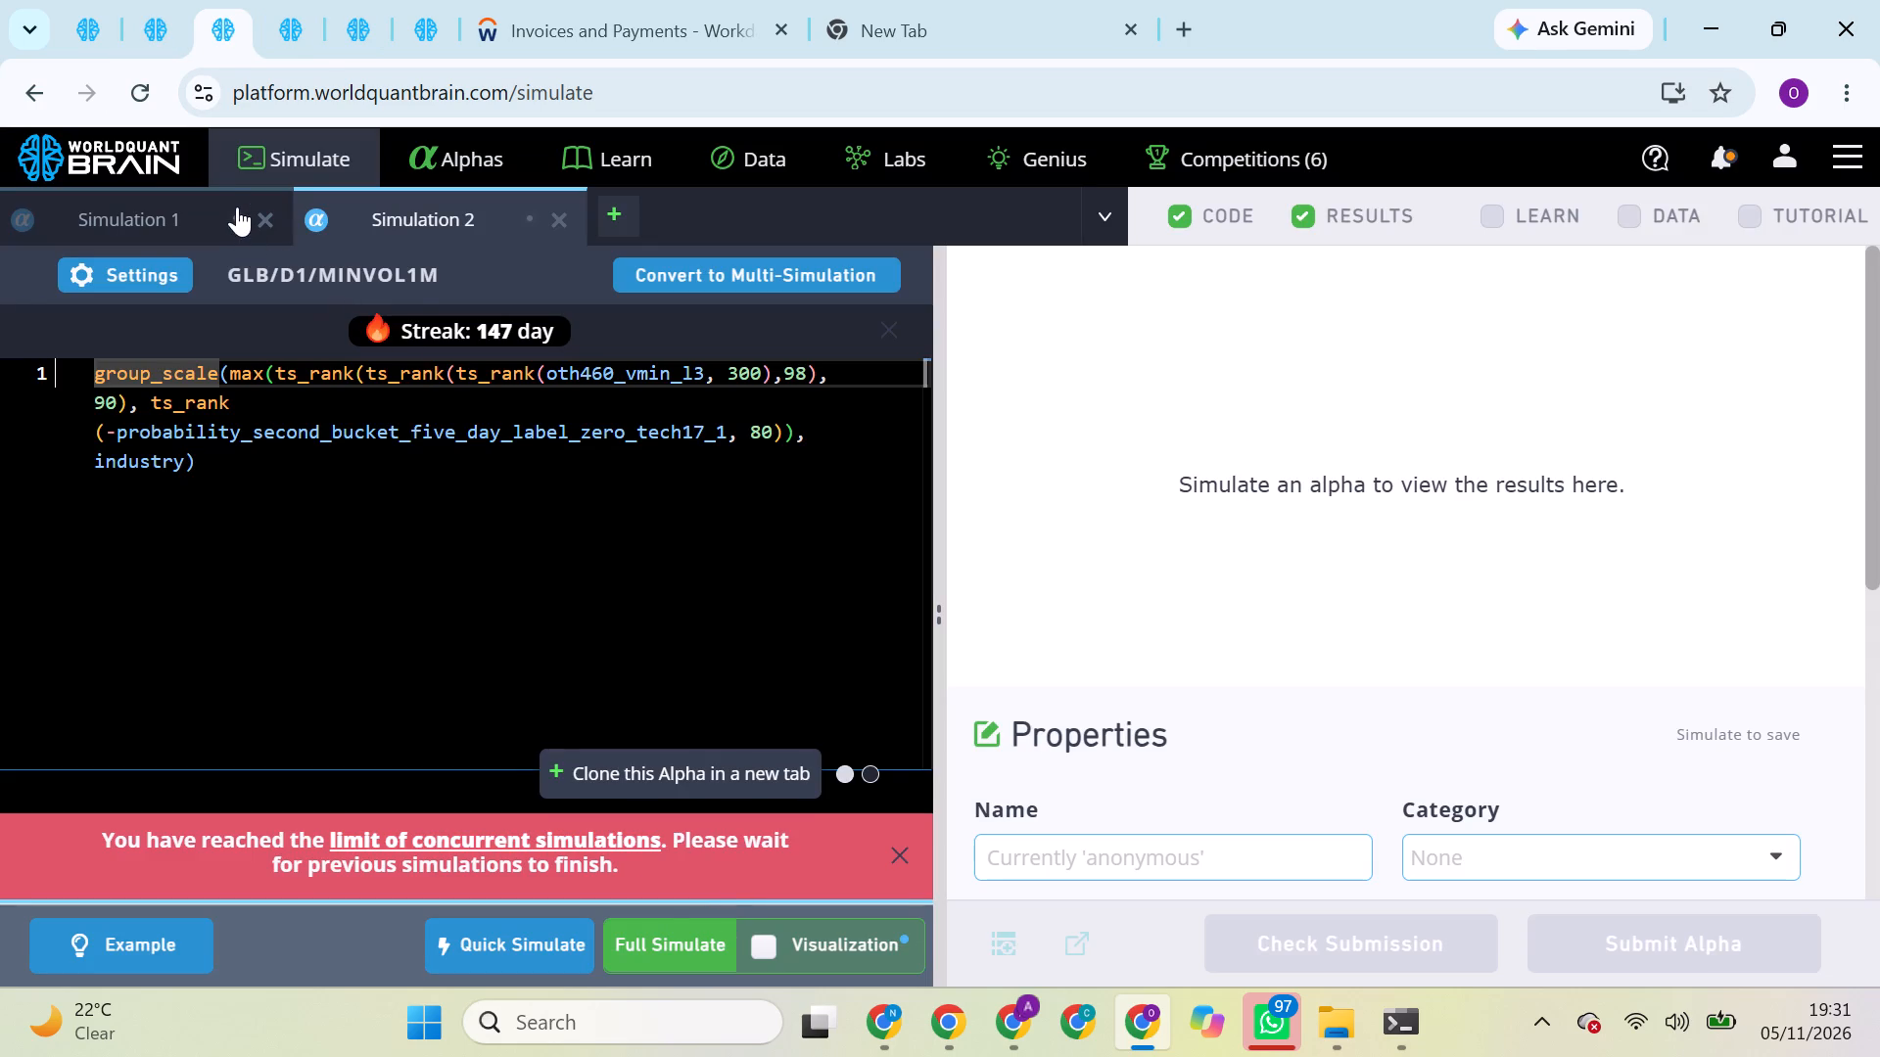
click(132, 86)
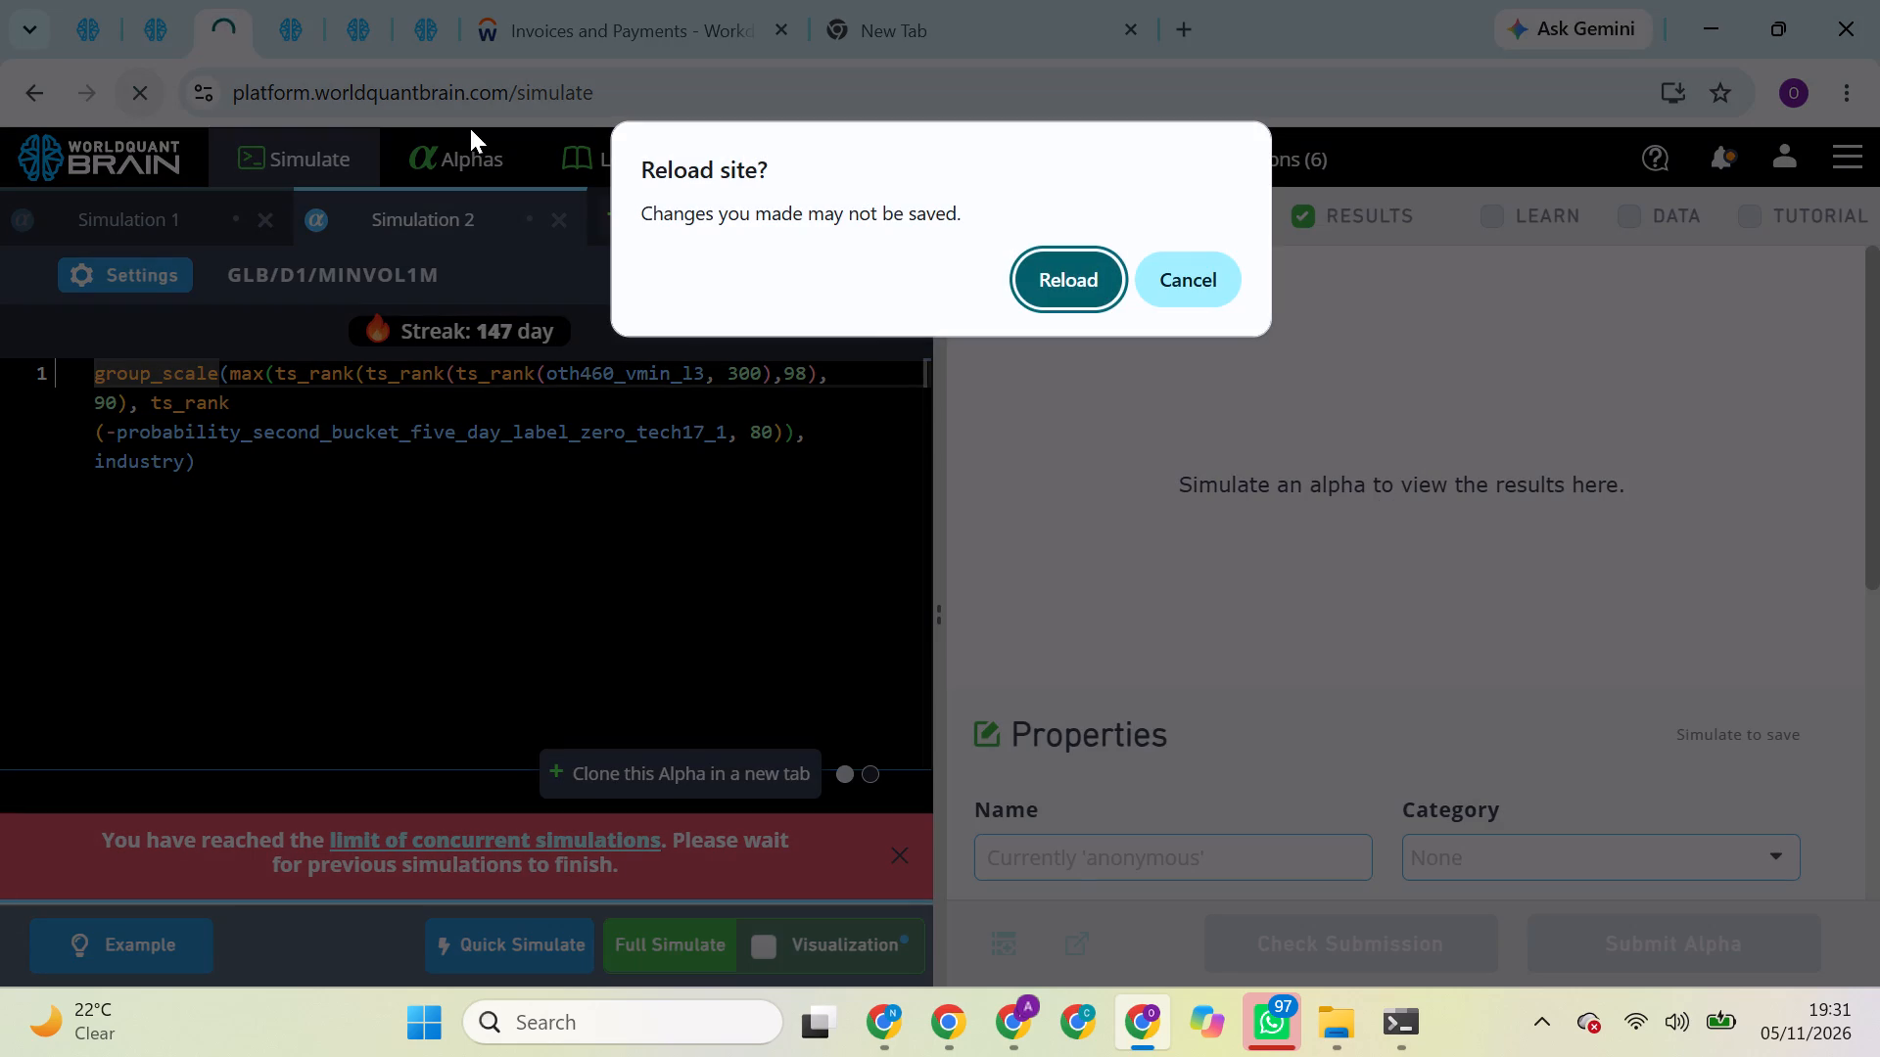
click(1052, 272)
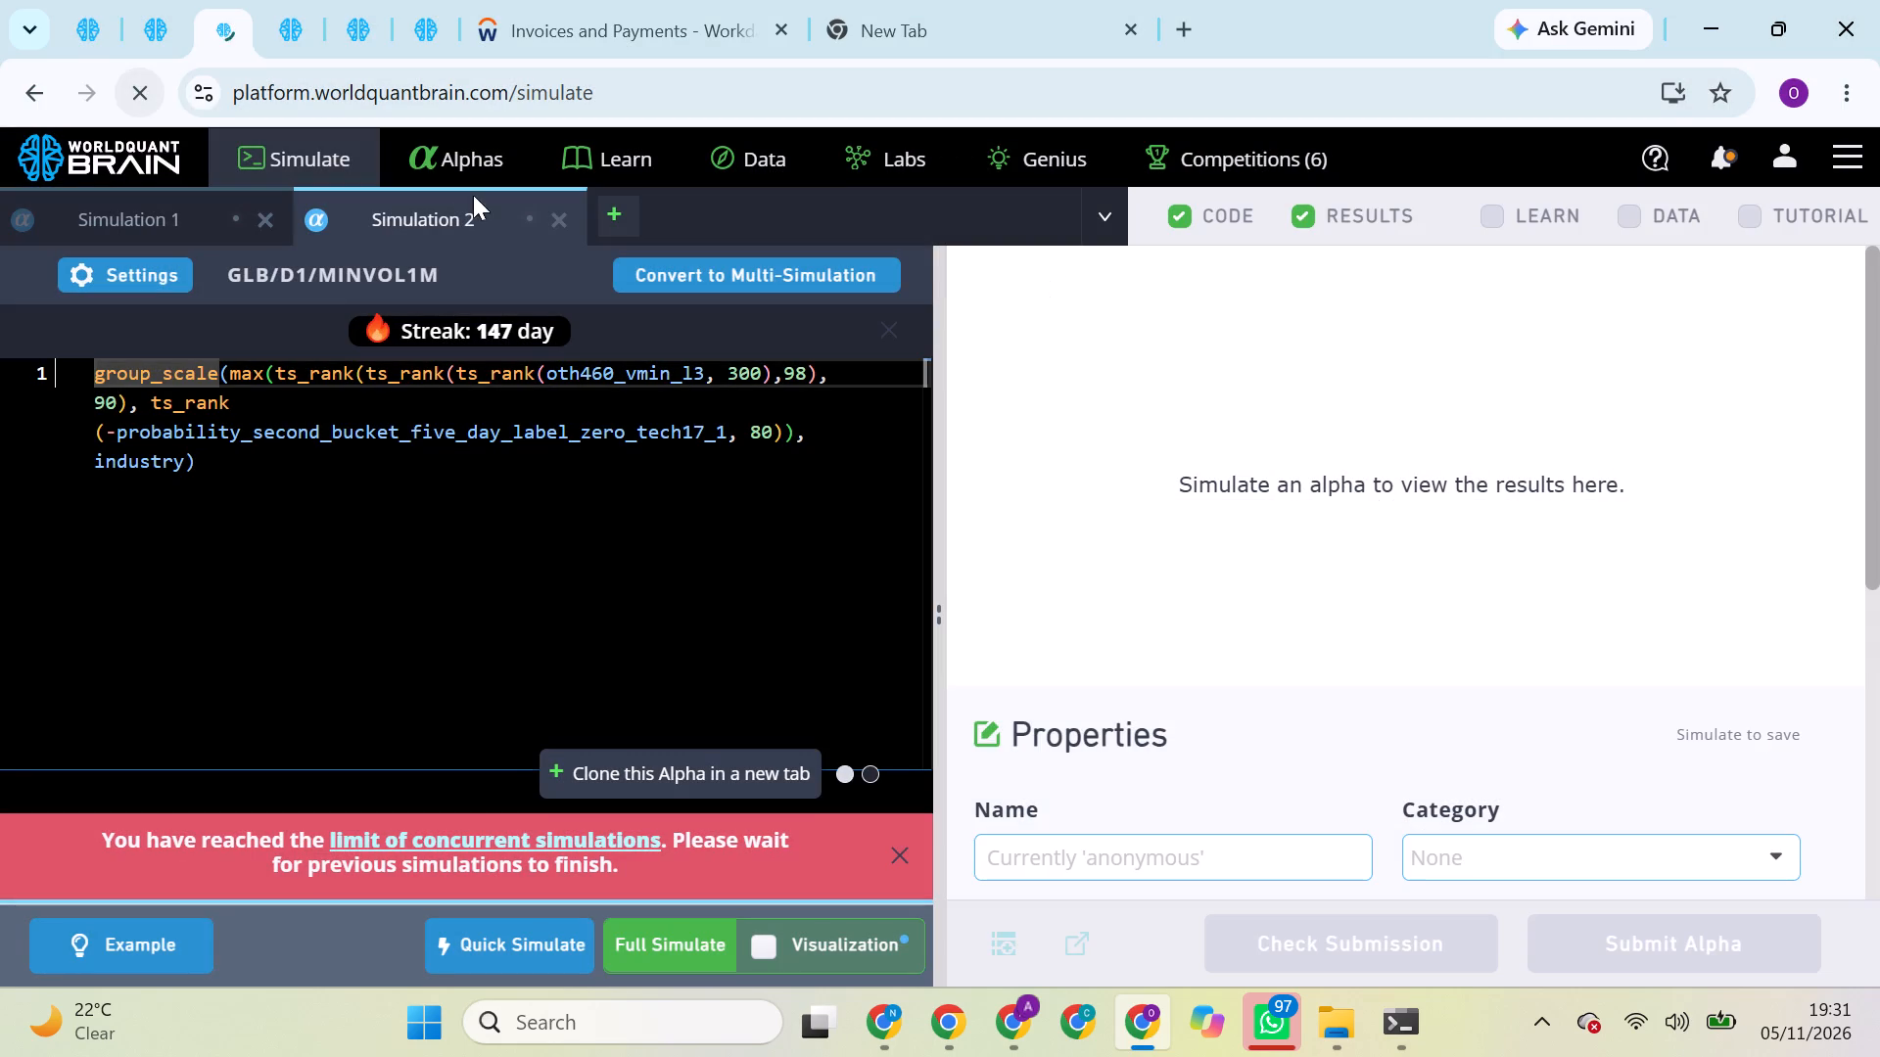
click(315, 0)
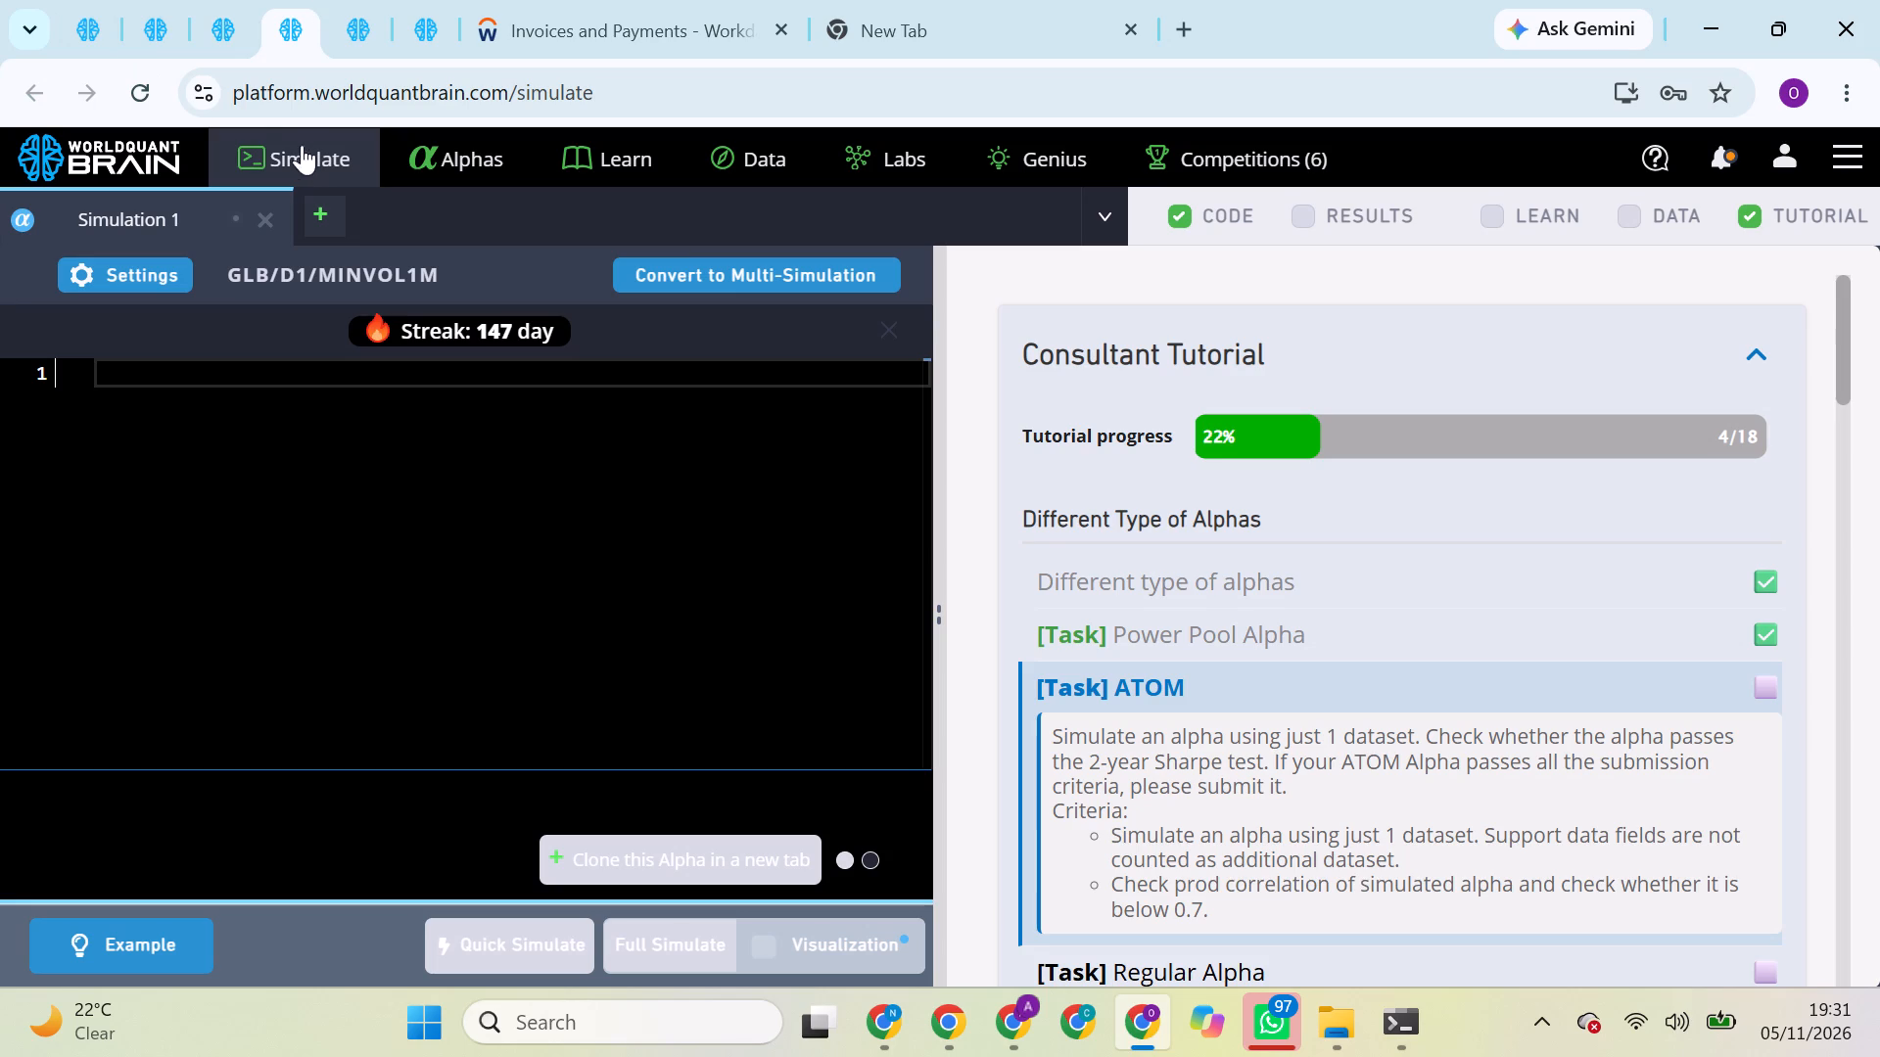
click(140, 98)
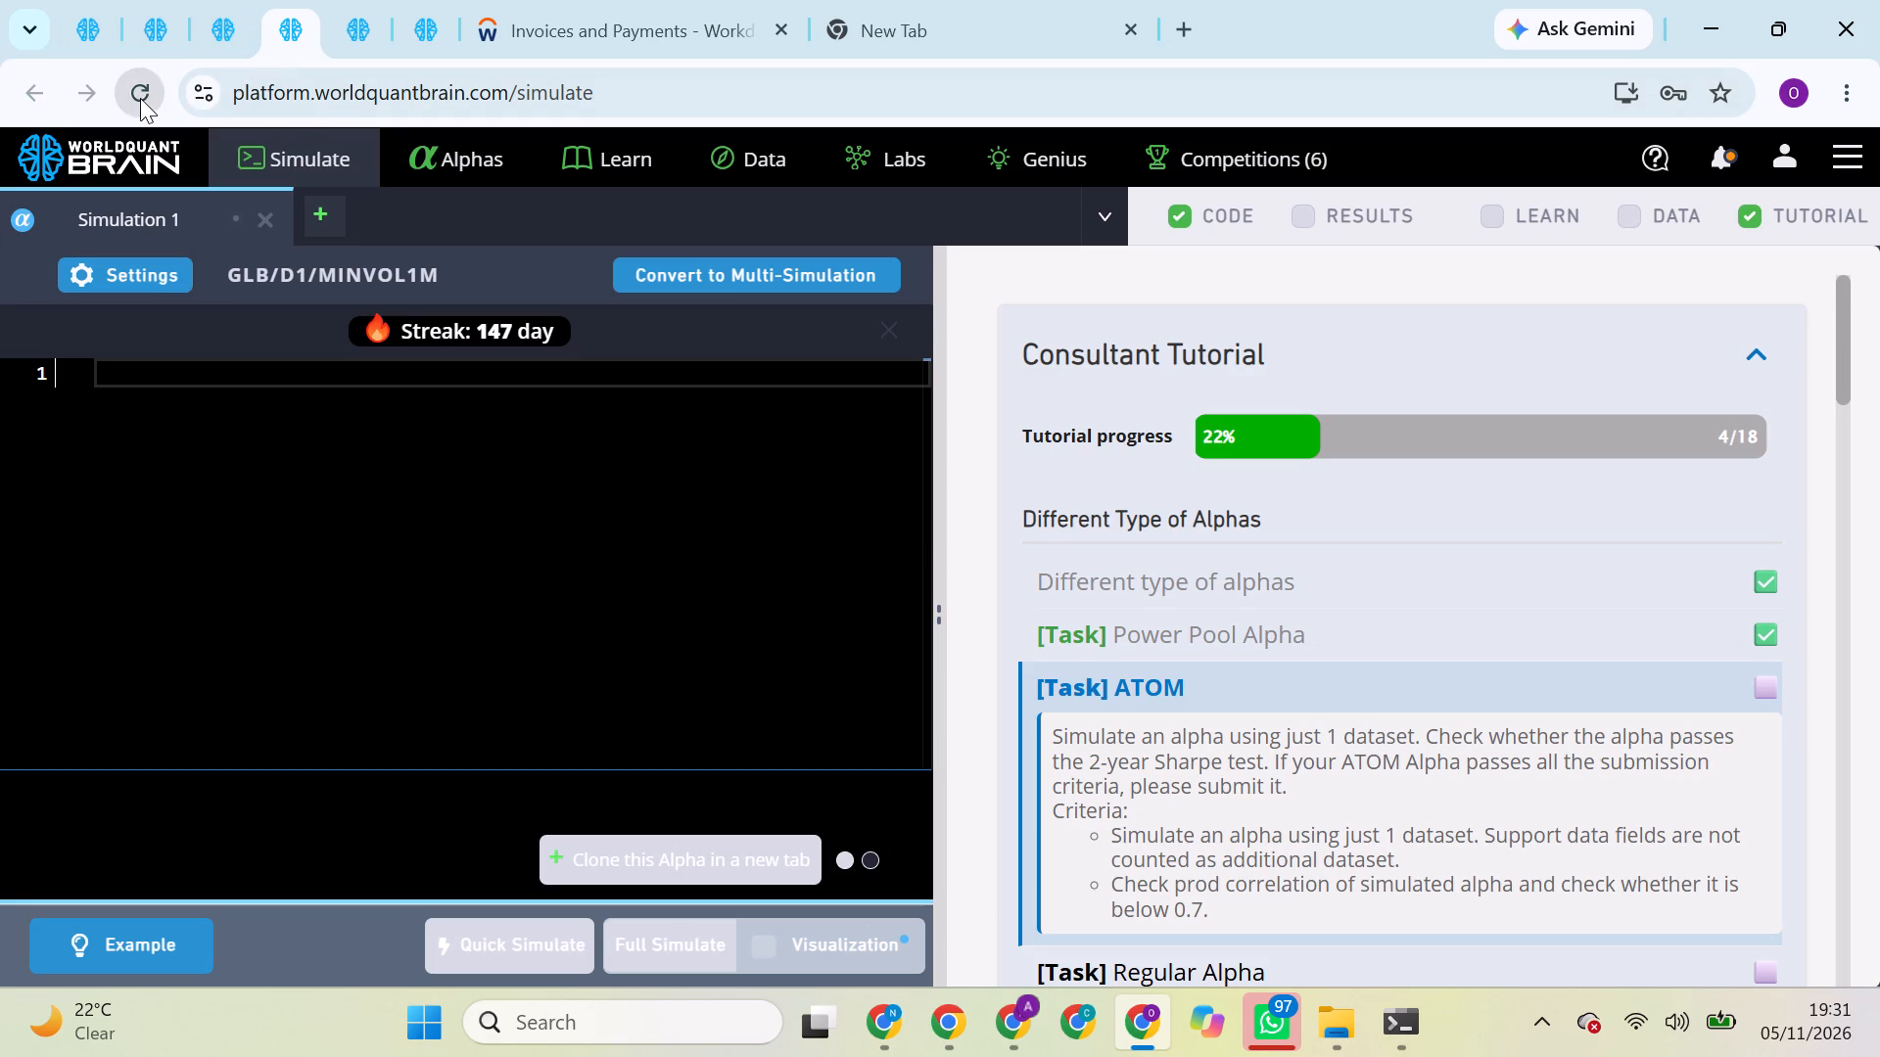
Look over the reloaded simulation pages, examining the FAST super alpha's PnL chart and its correlation section.
click(172, 0)
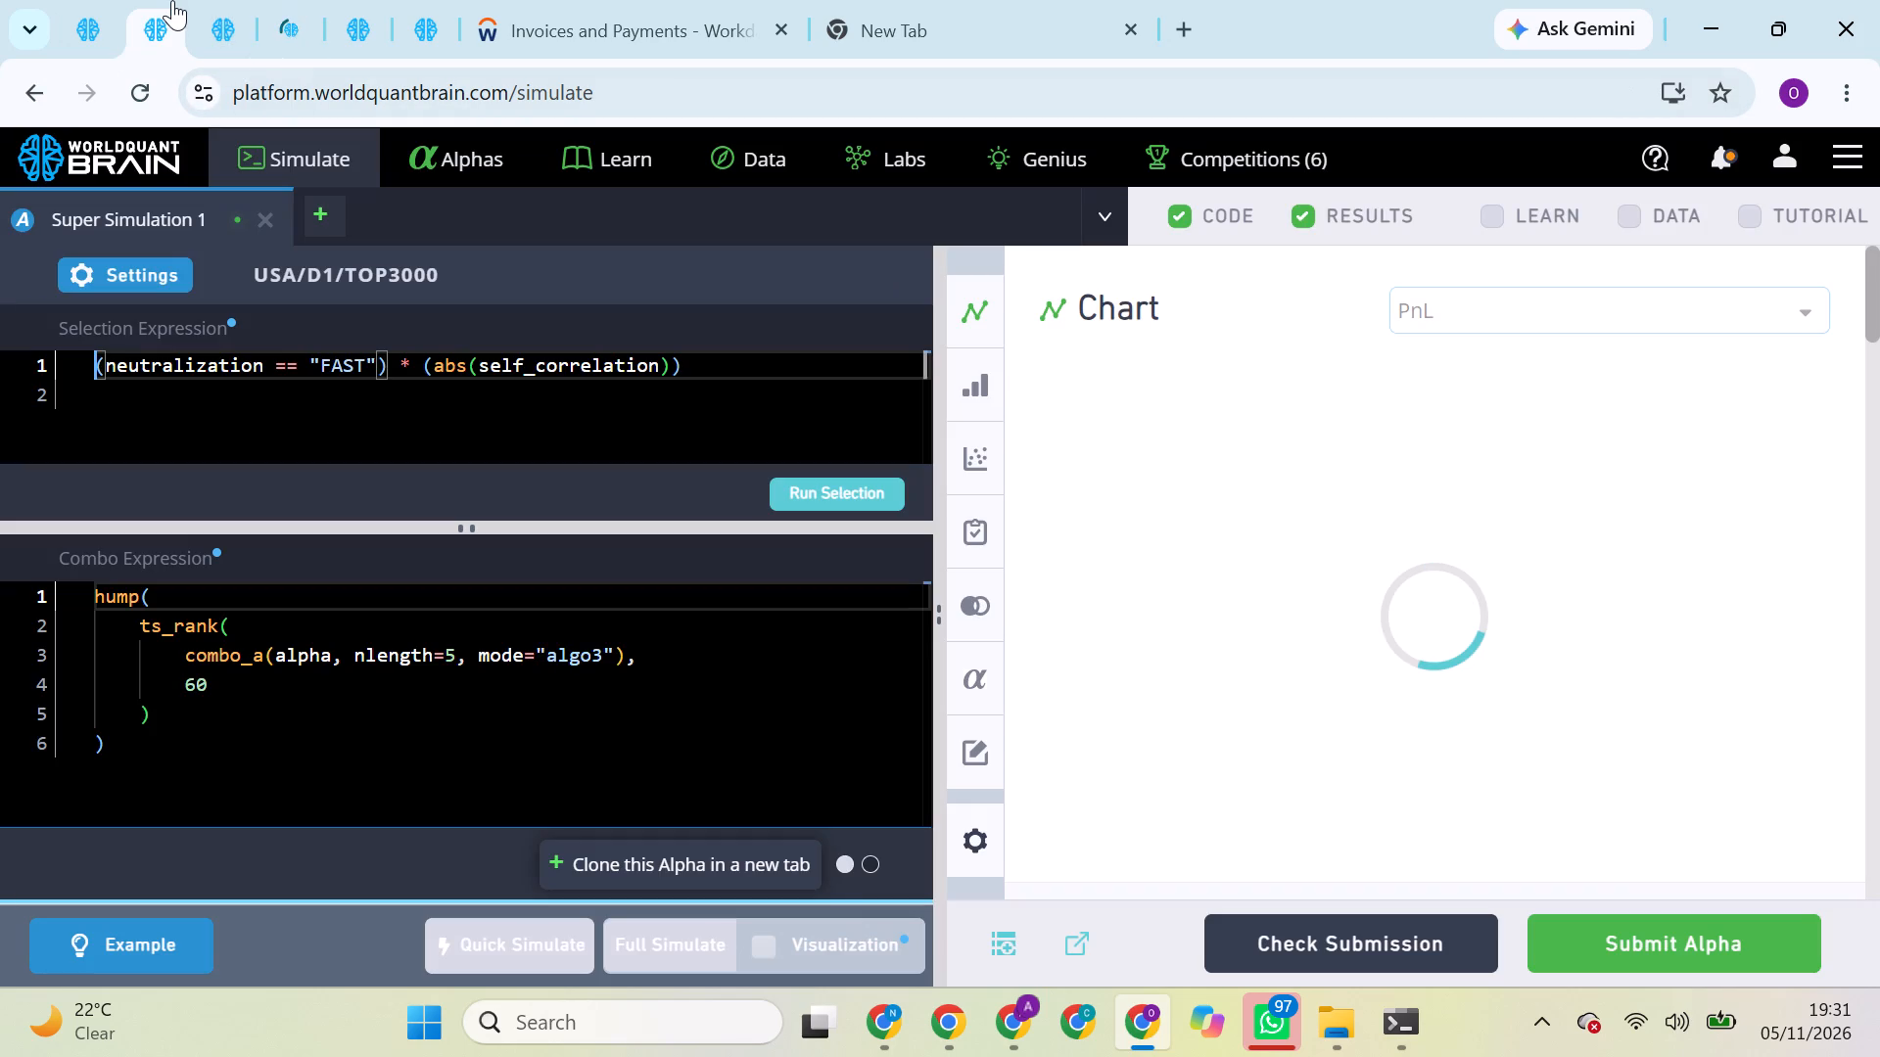
click(198, 32)
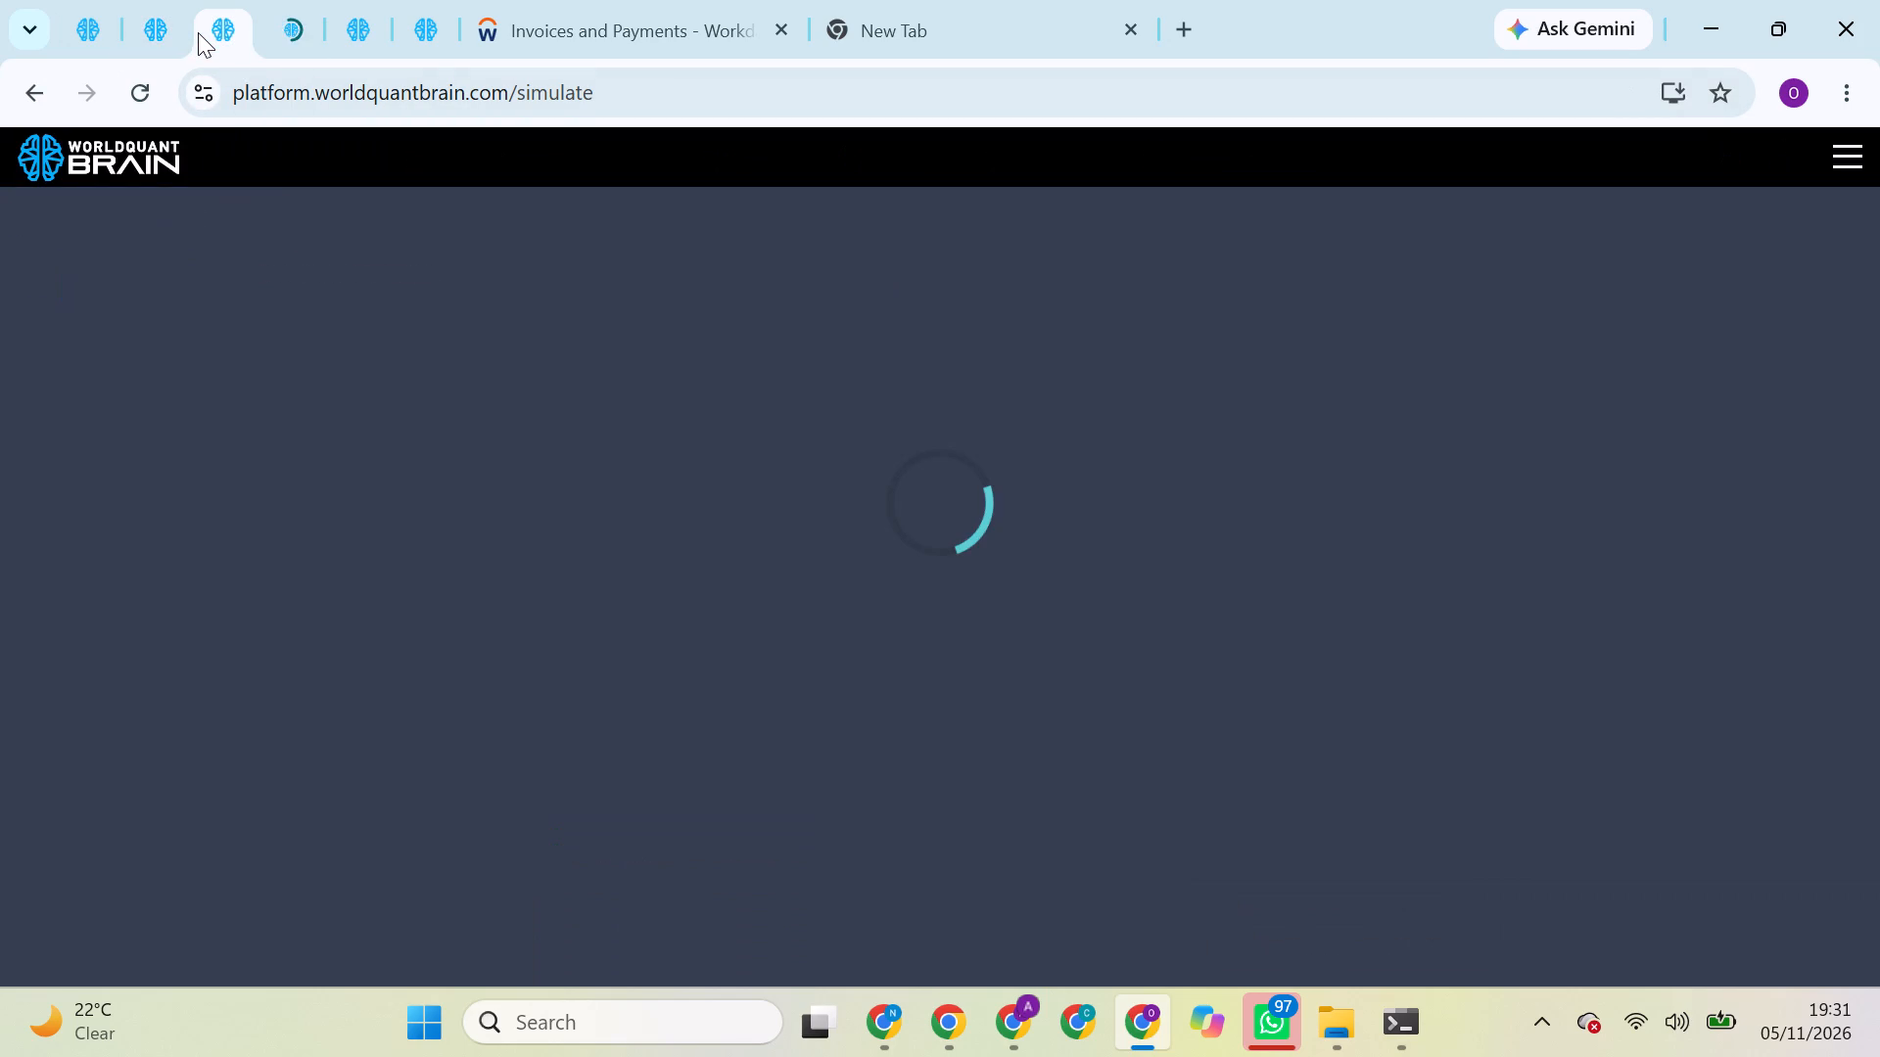
click(287, 3)
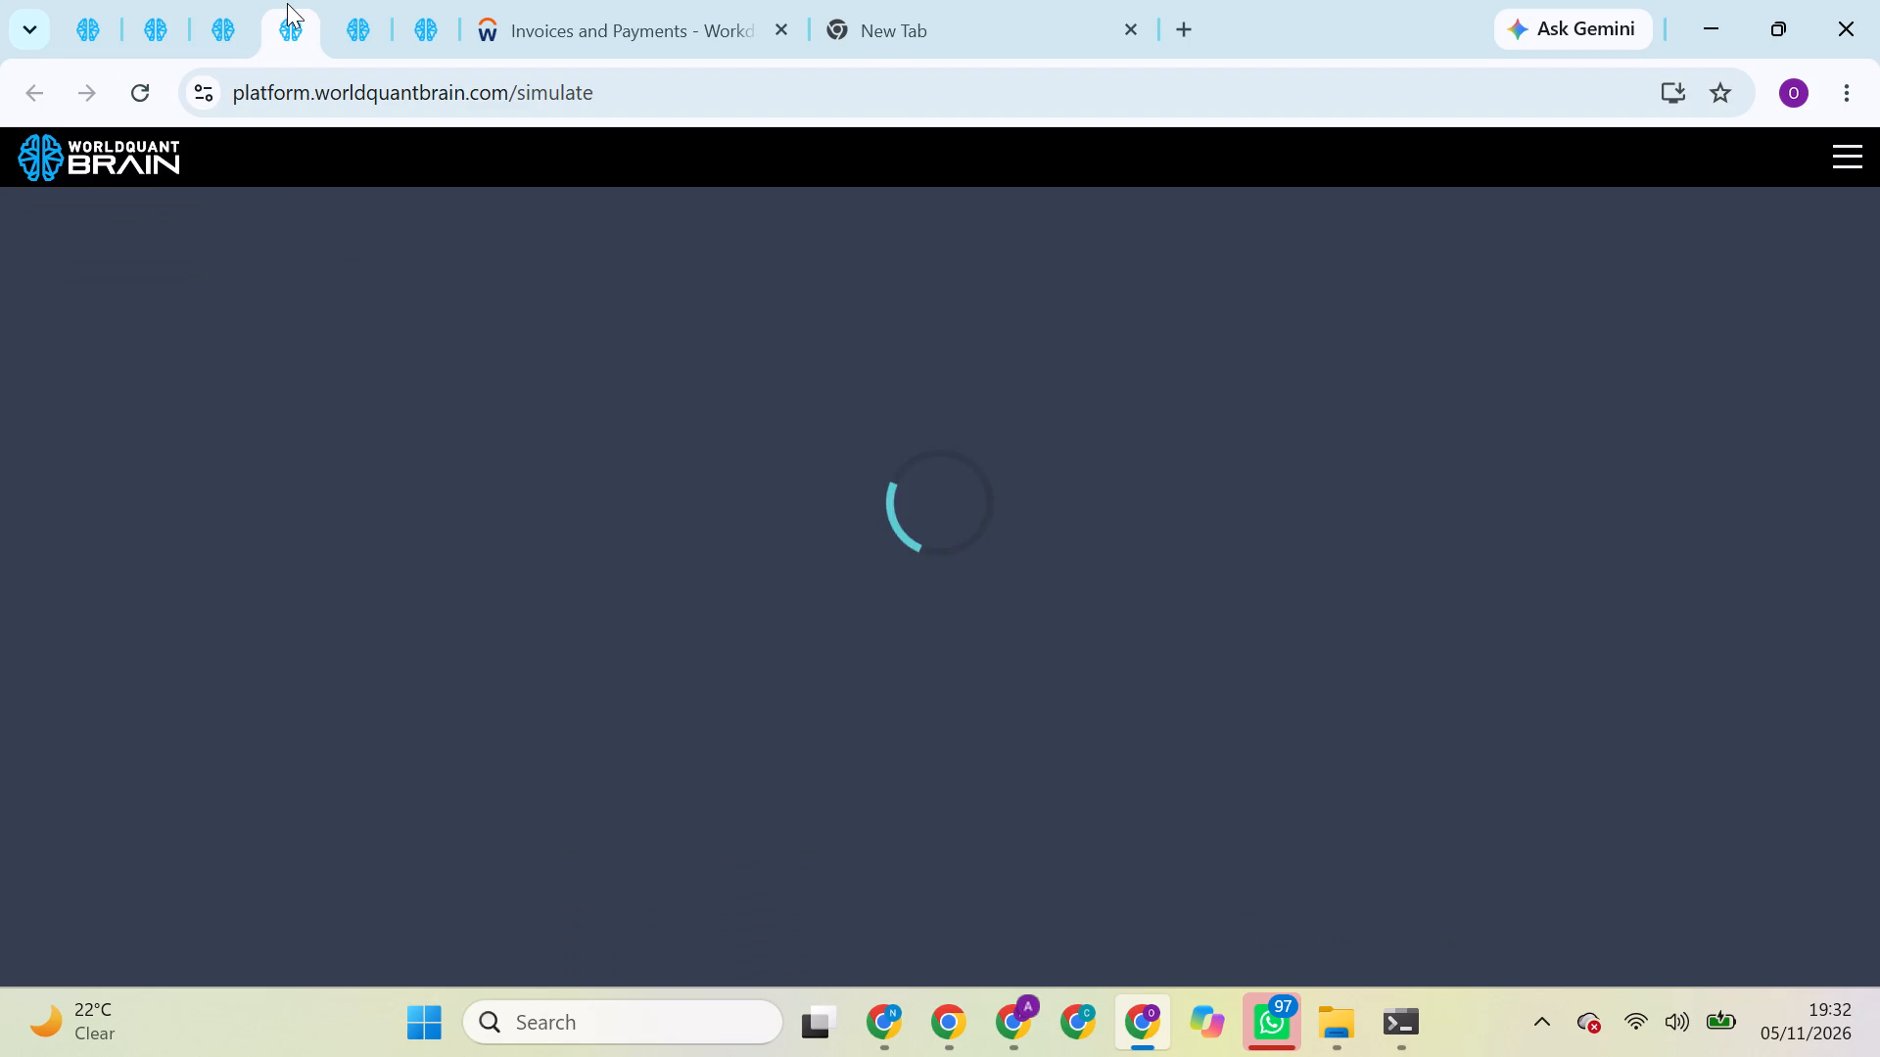
click(244, 1)
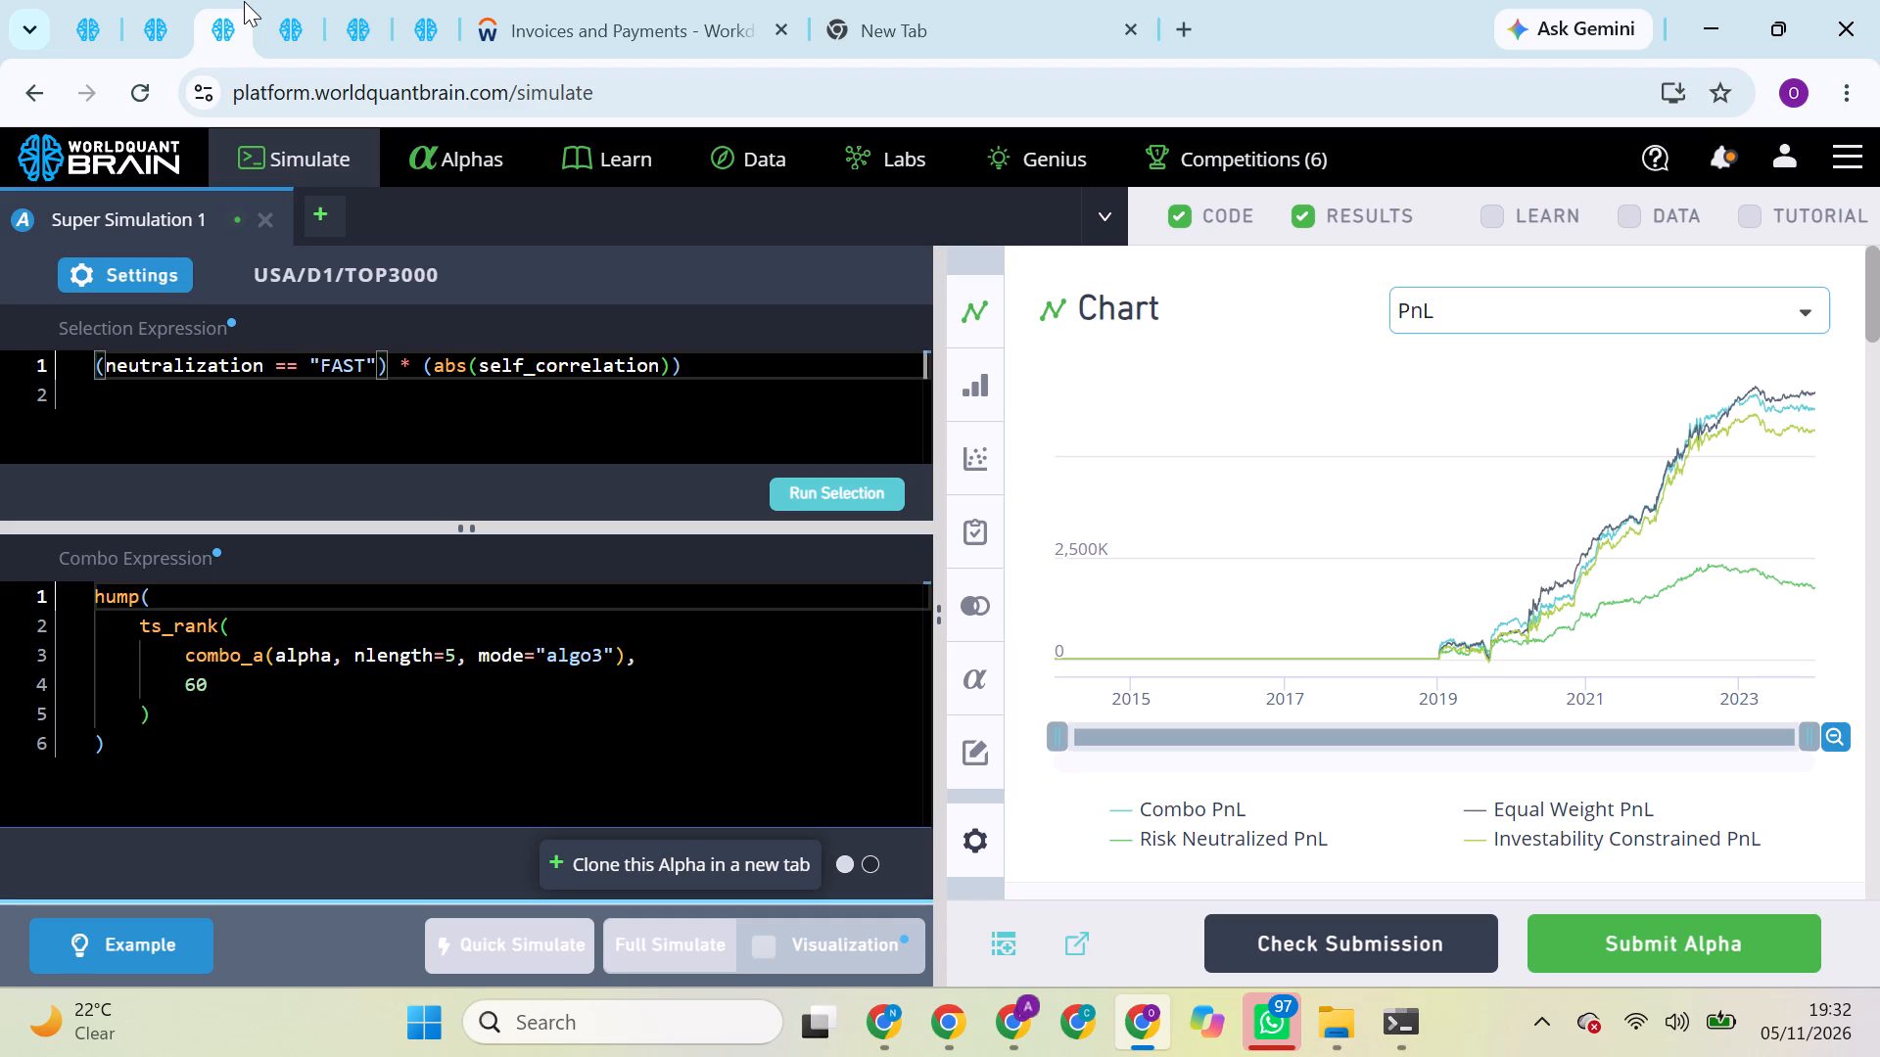
scroll(1657, 687, down, 7)
click(1657, 687)
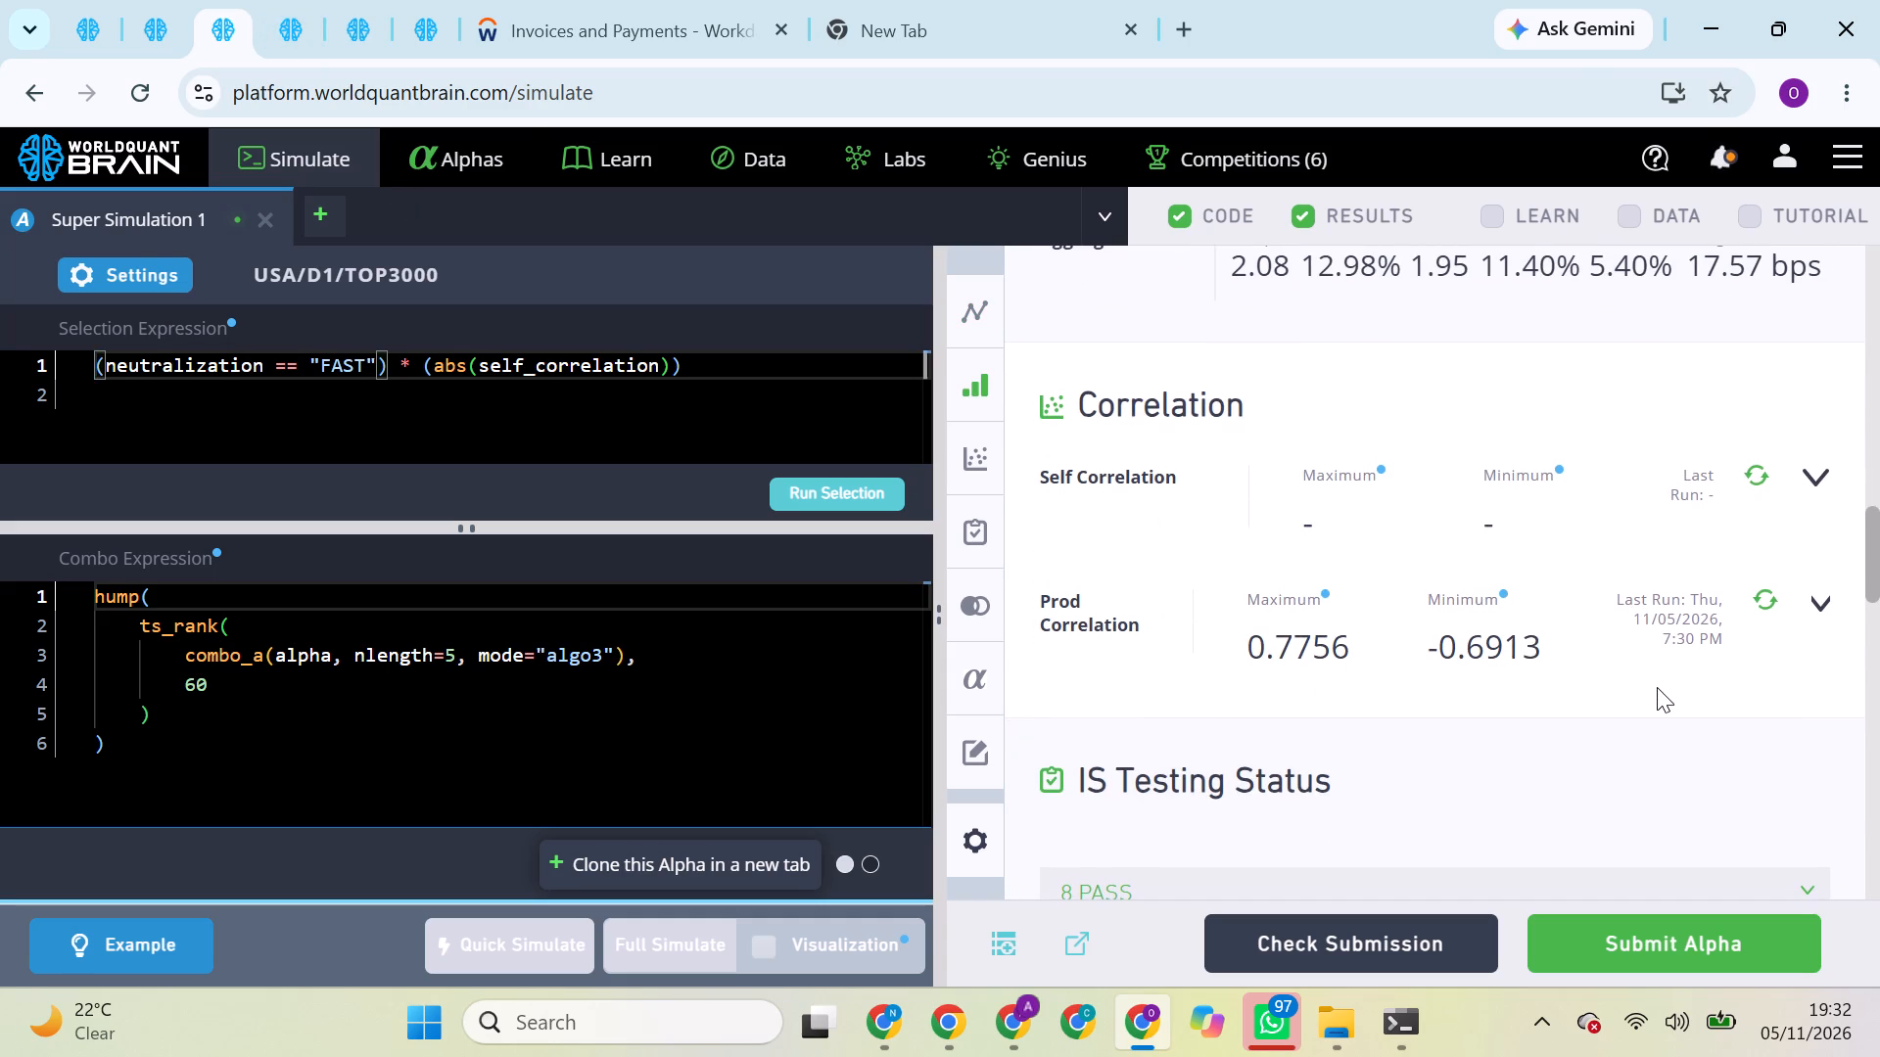
click(179, 31)
click(290, 0)
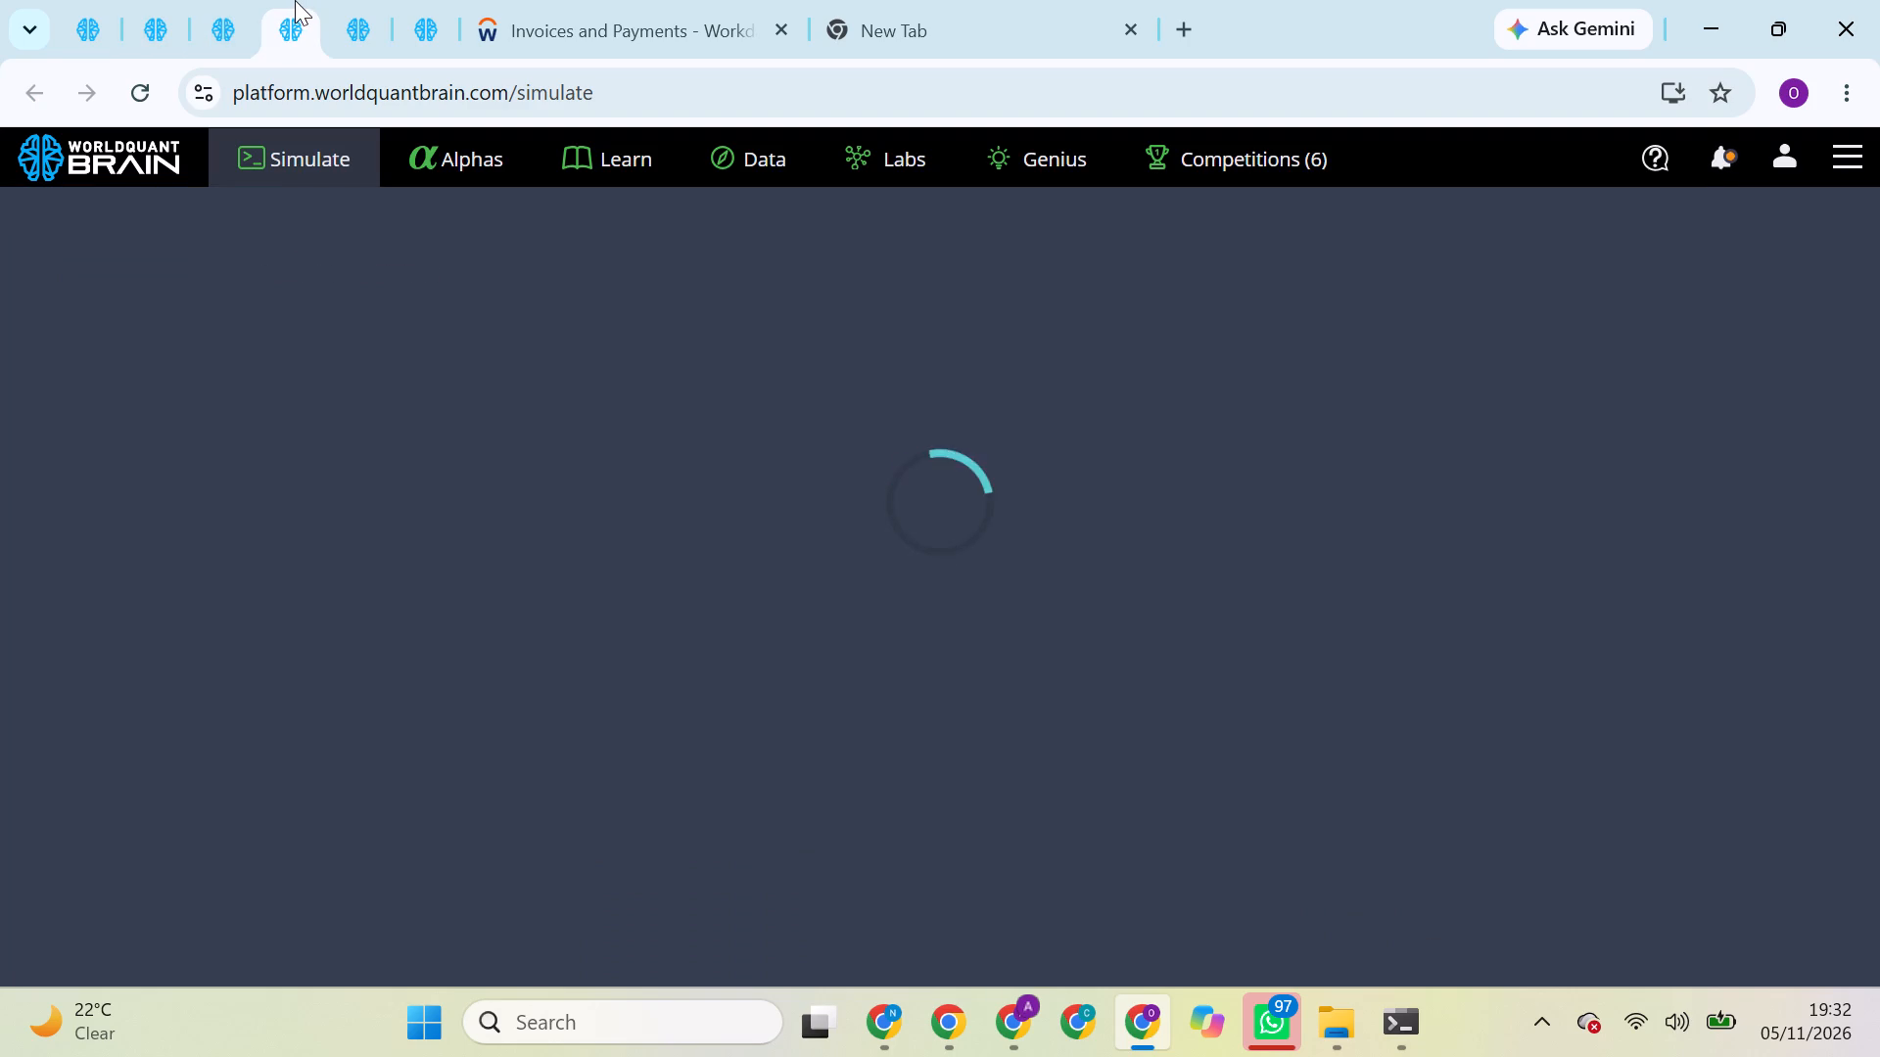
click(378, 21)
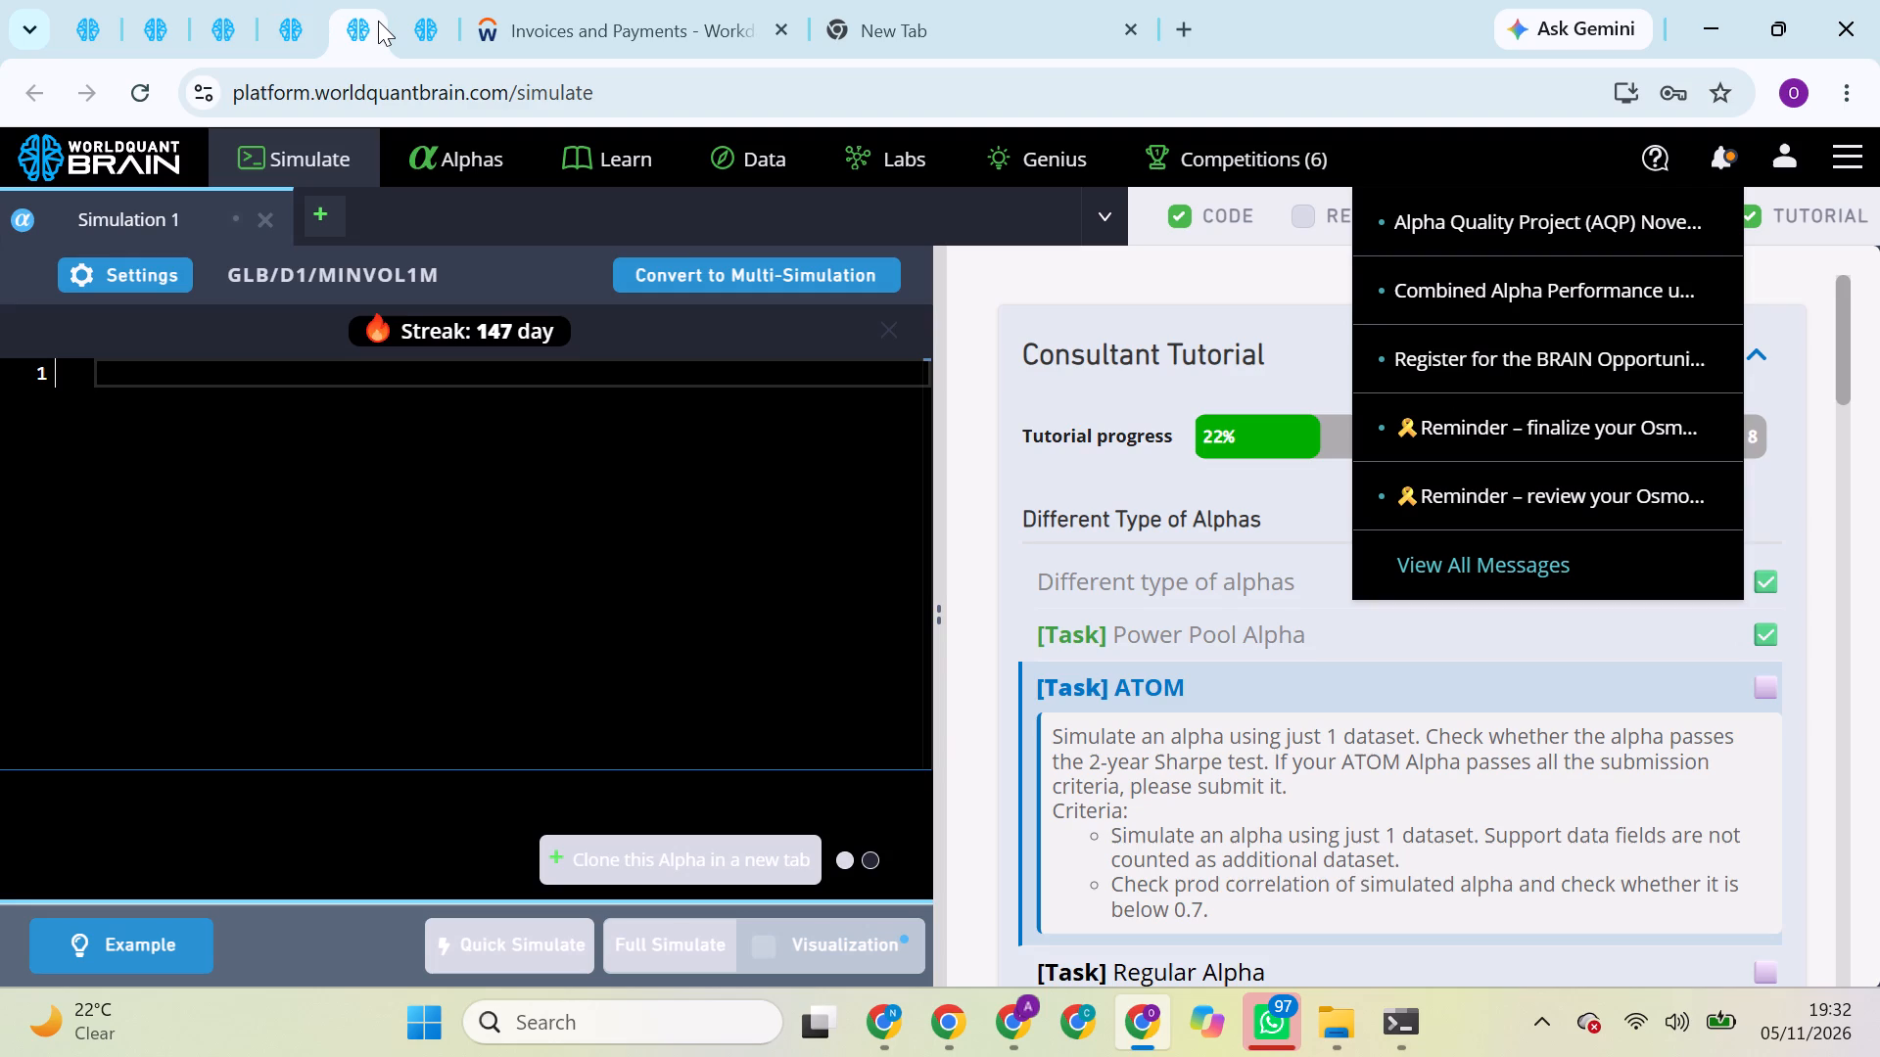
click(116, 9)
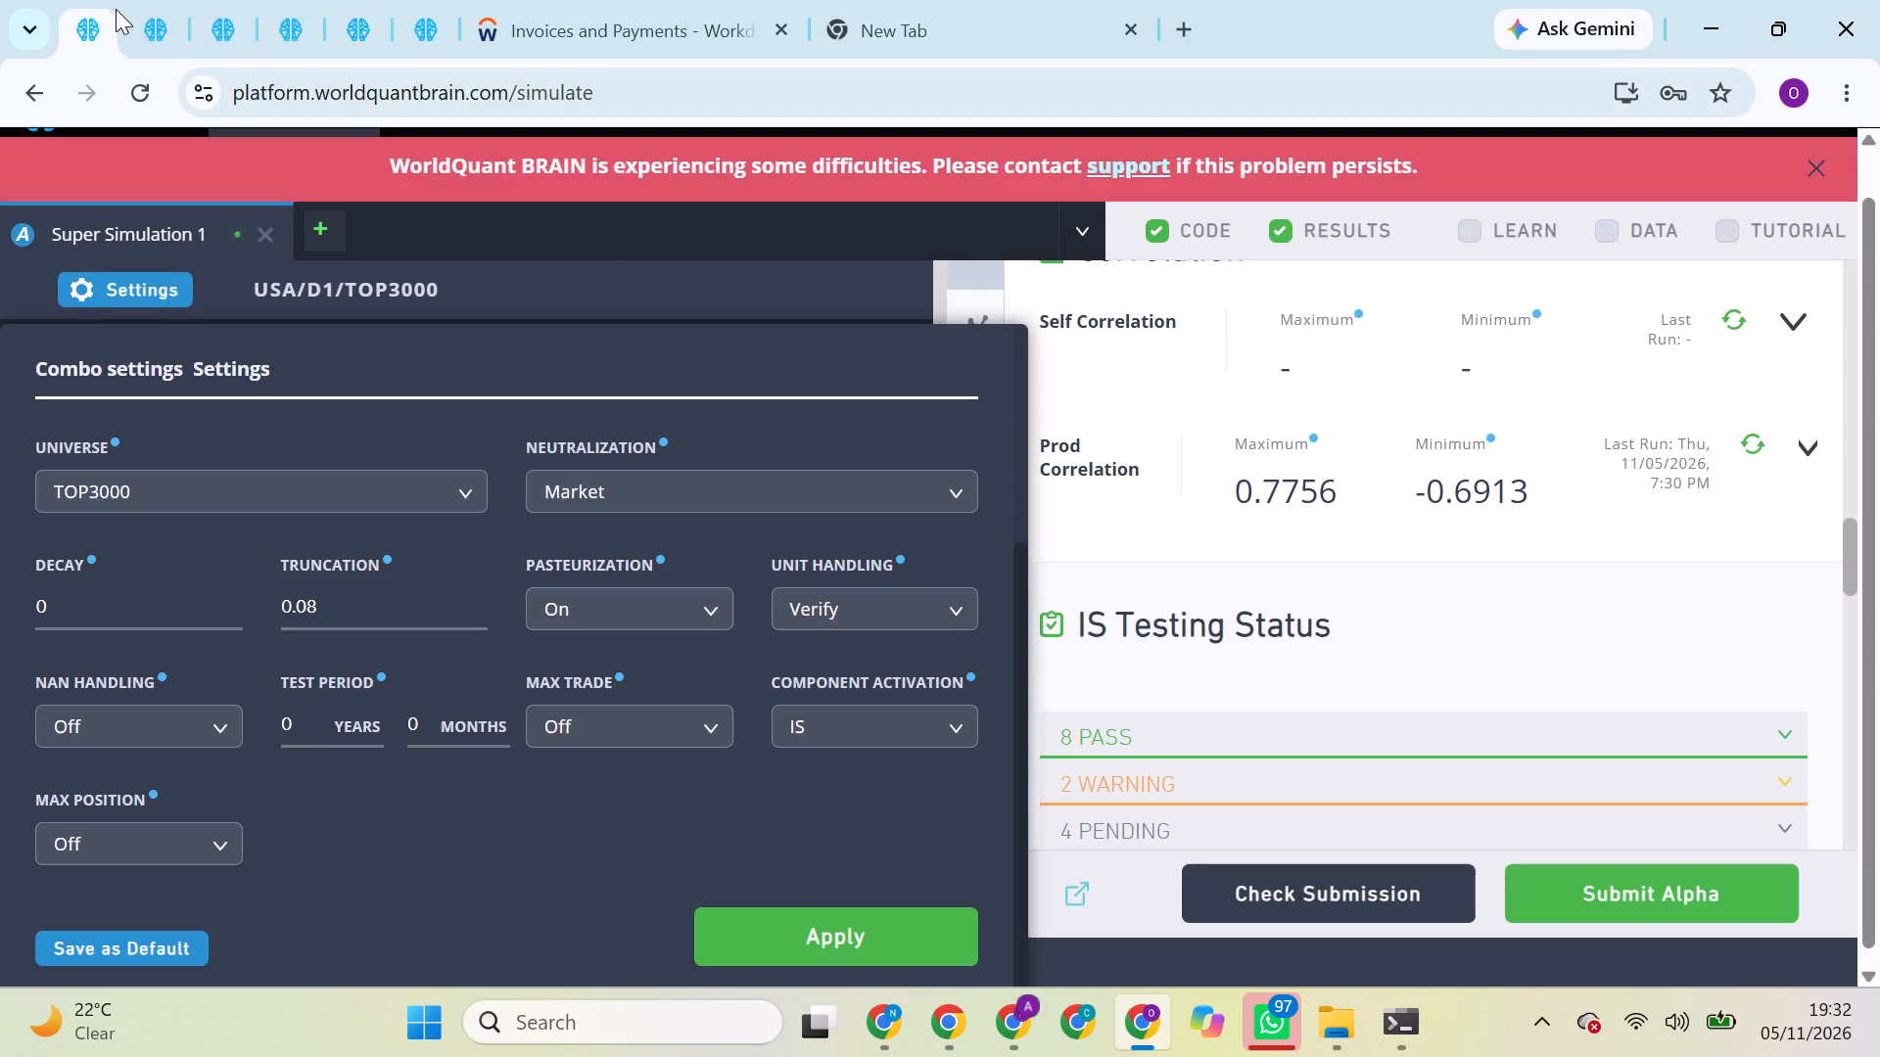
click(168, 15)
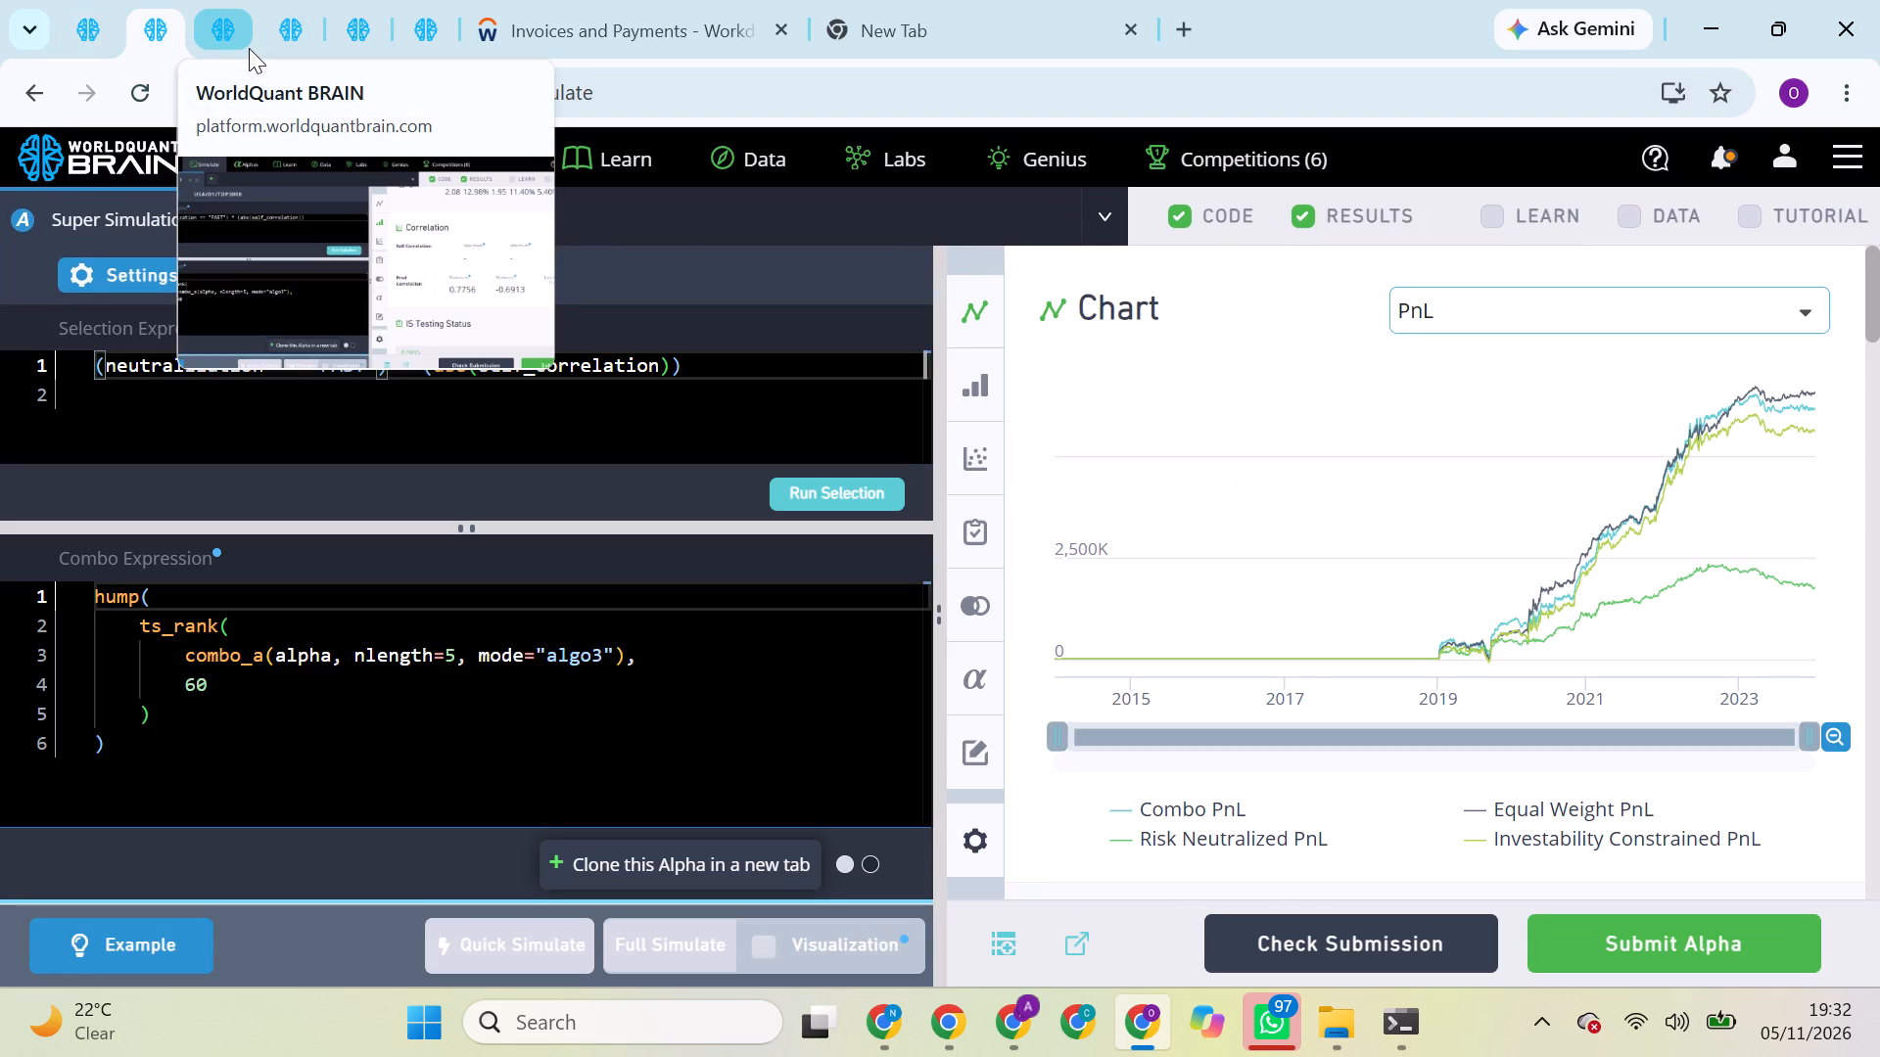
click(249, 48)
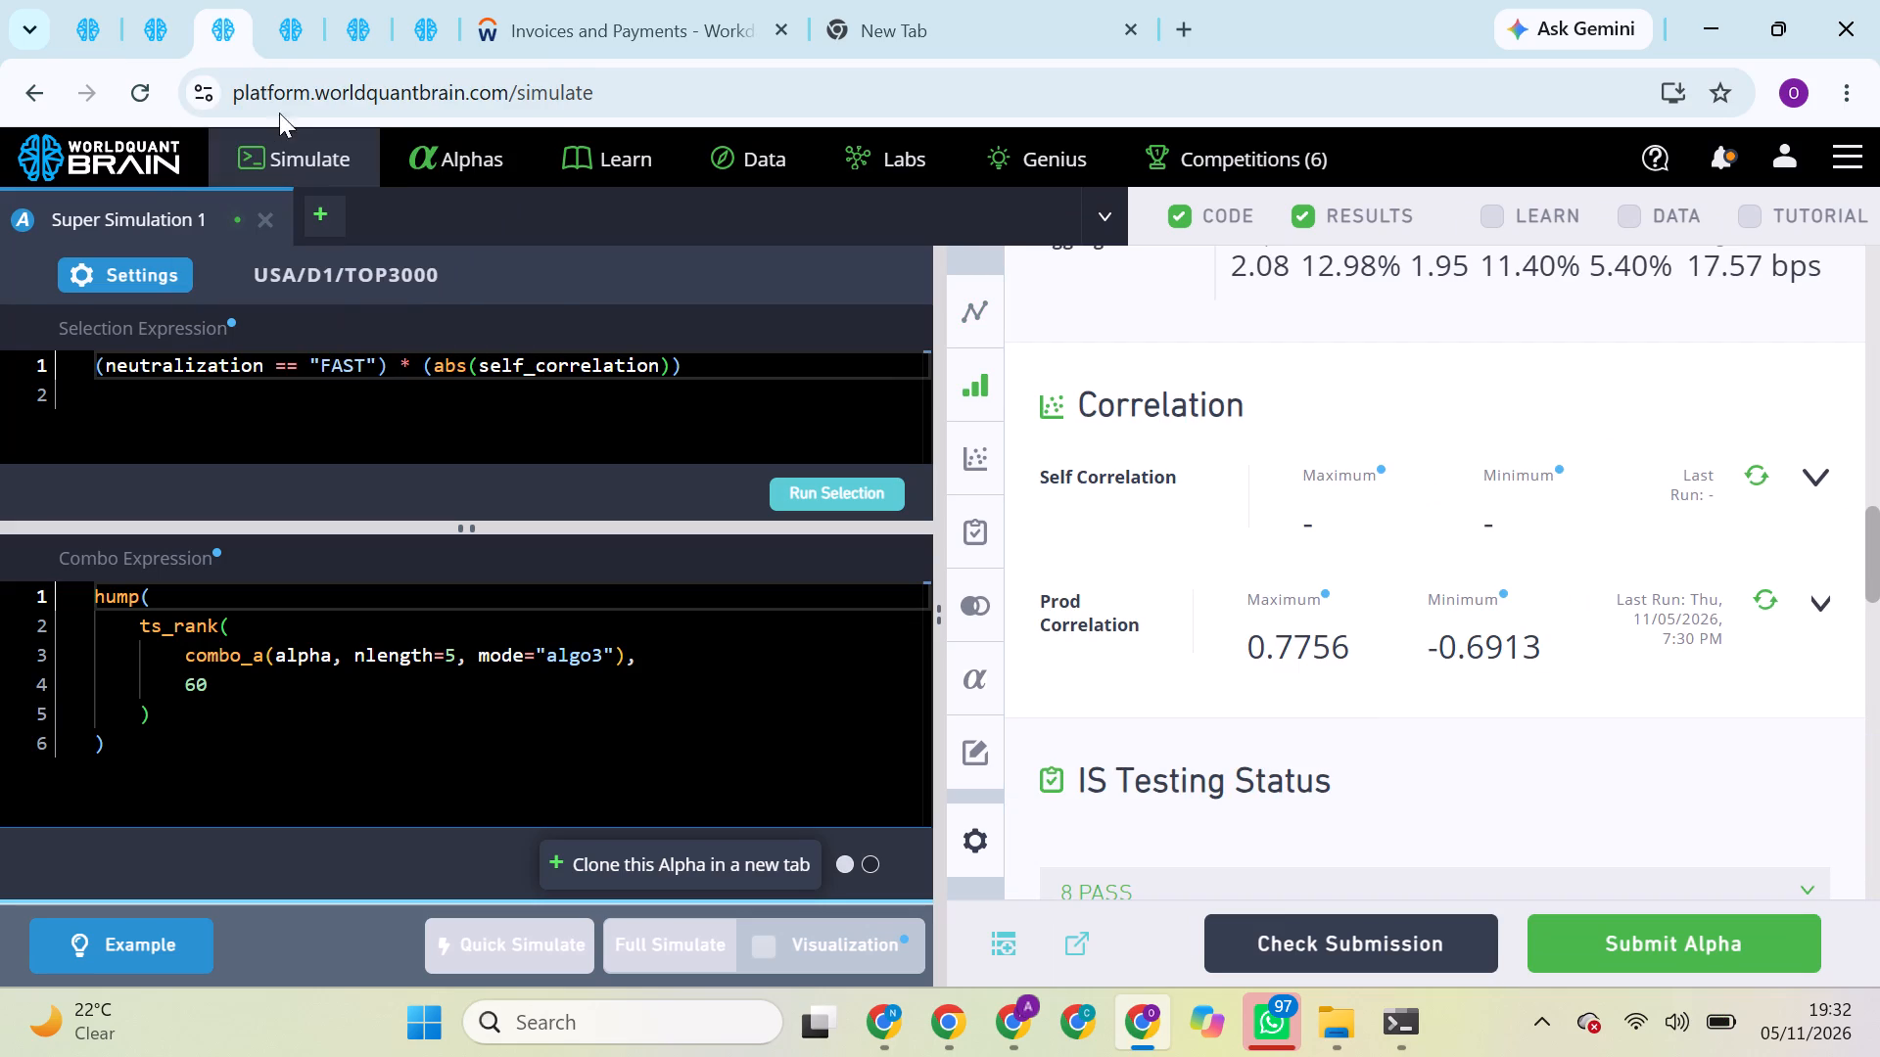
click(280, 38)
click(104, 4)
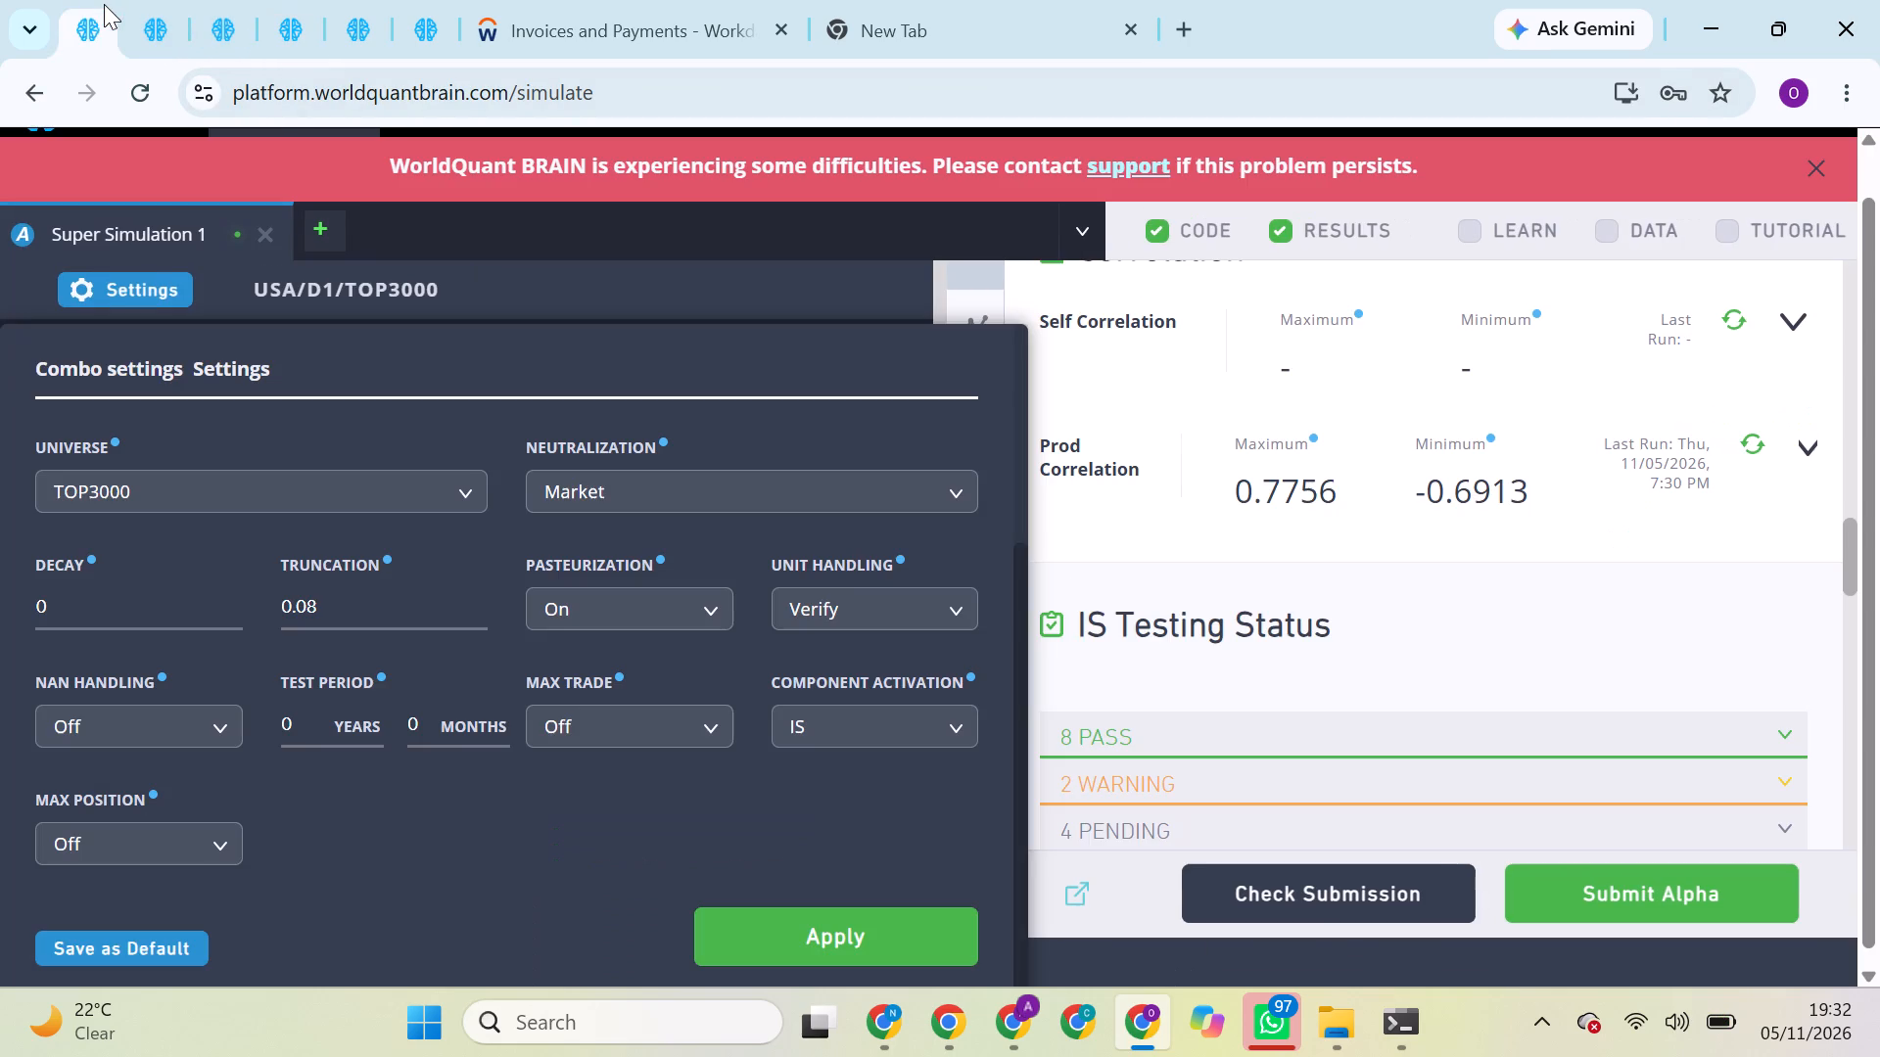
Dismiss the unapplied super simulation settings and reload that page.
click(1128, 537)
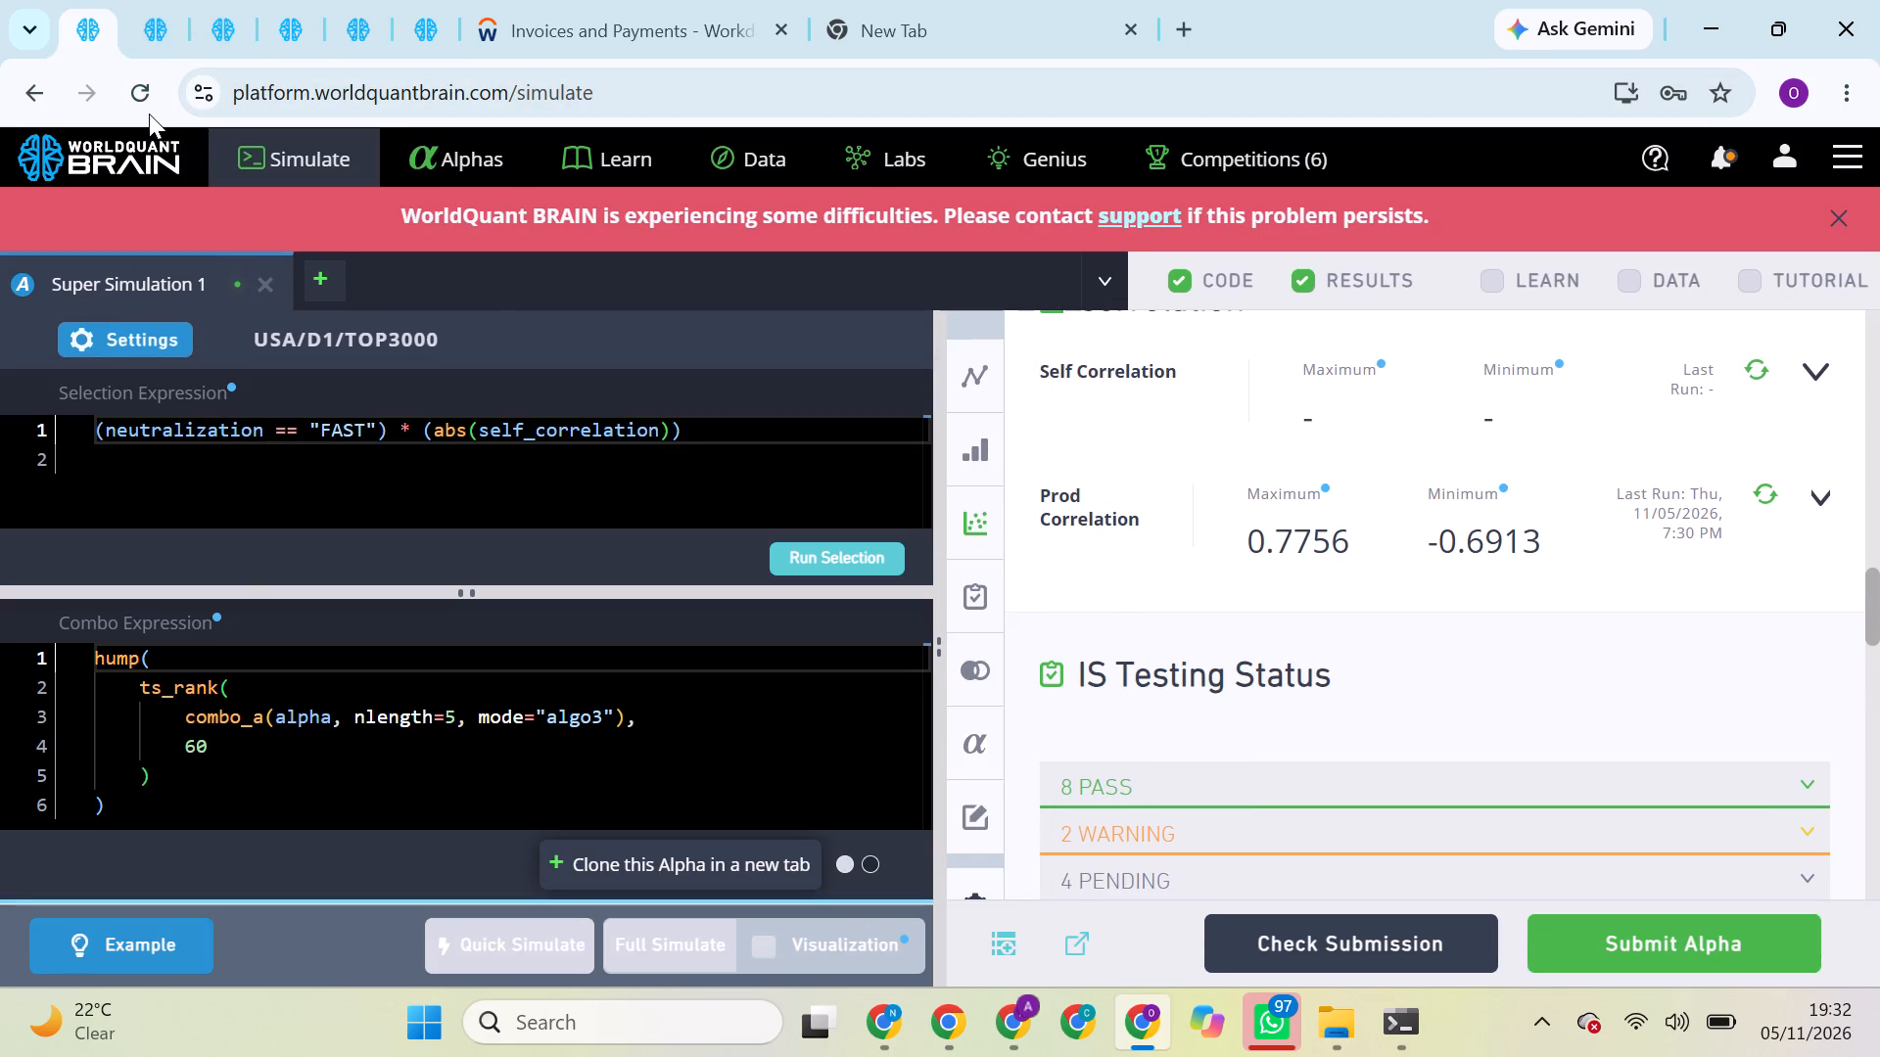
click(146, 108)
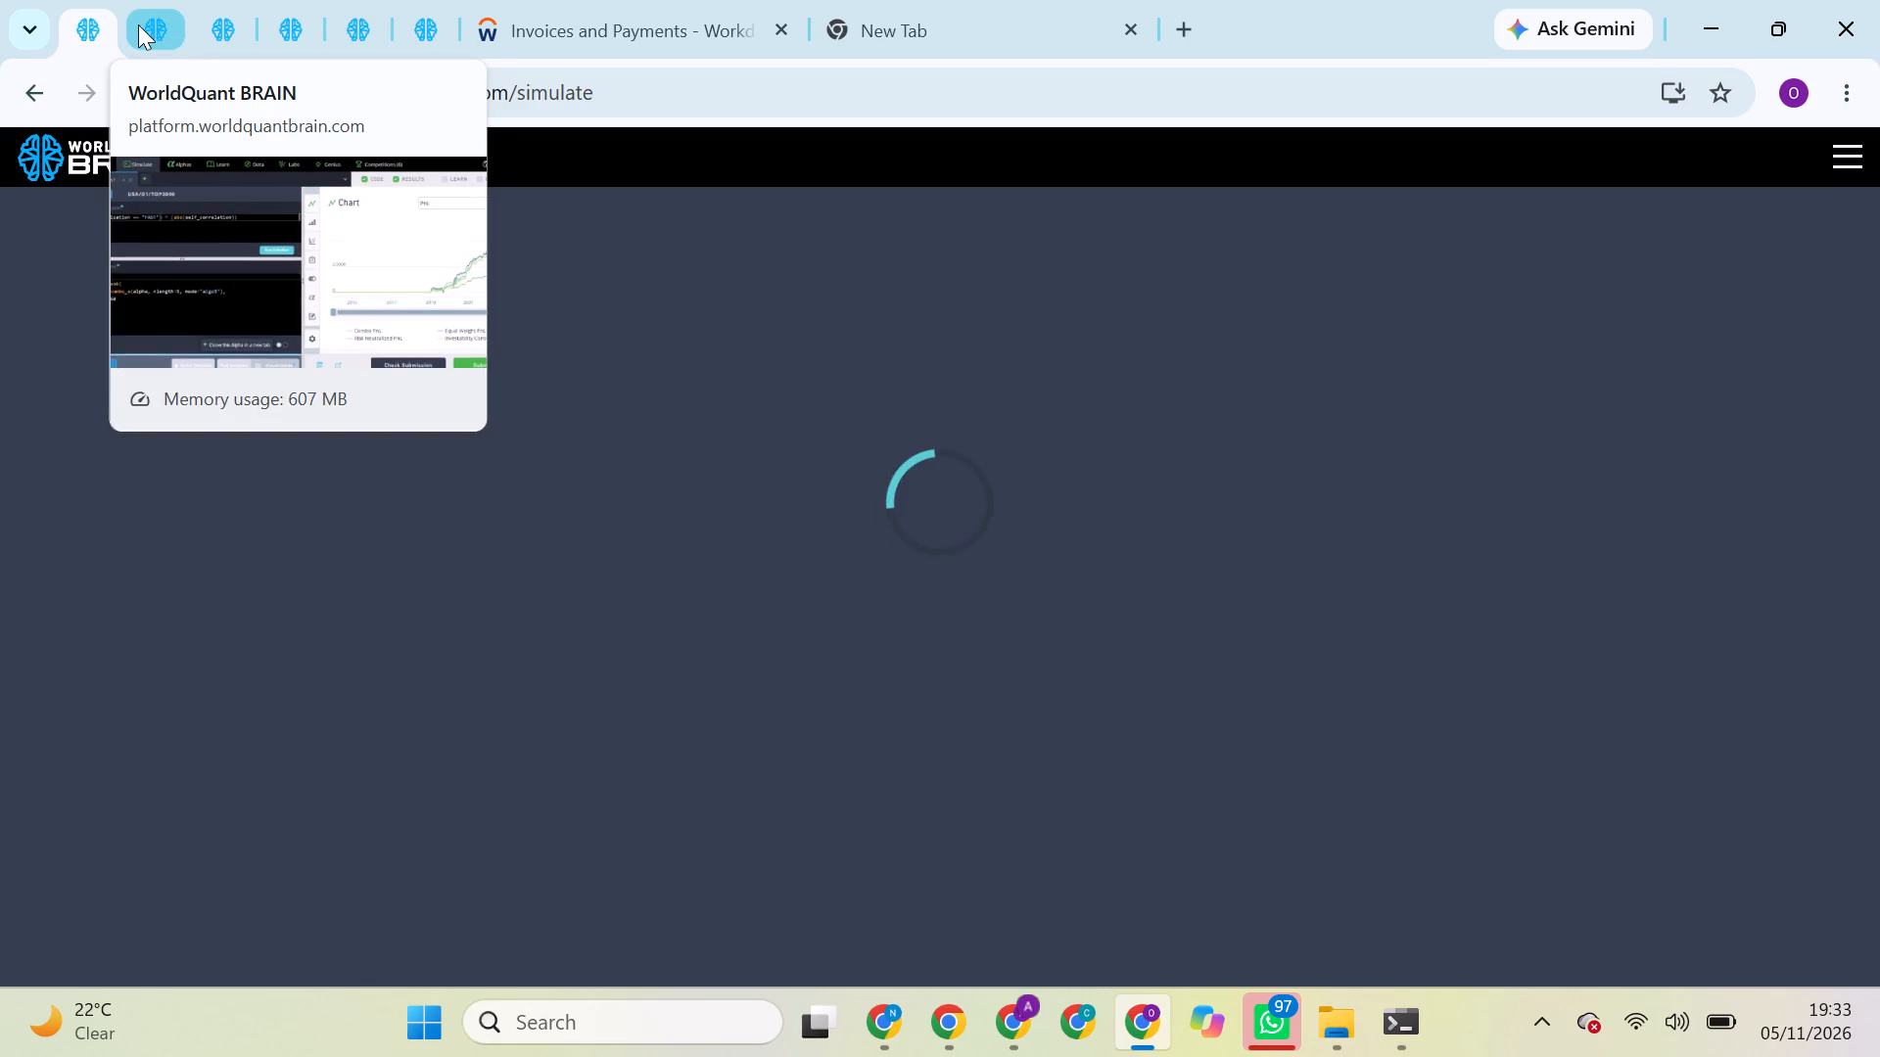
click(106, 8)
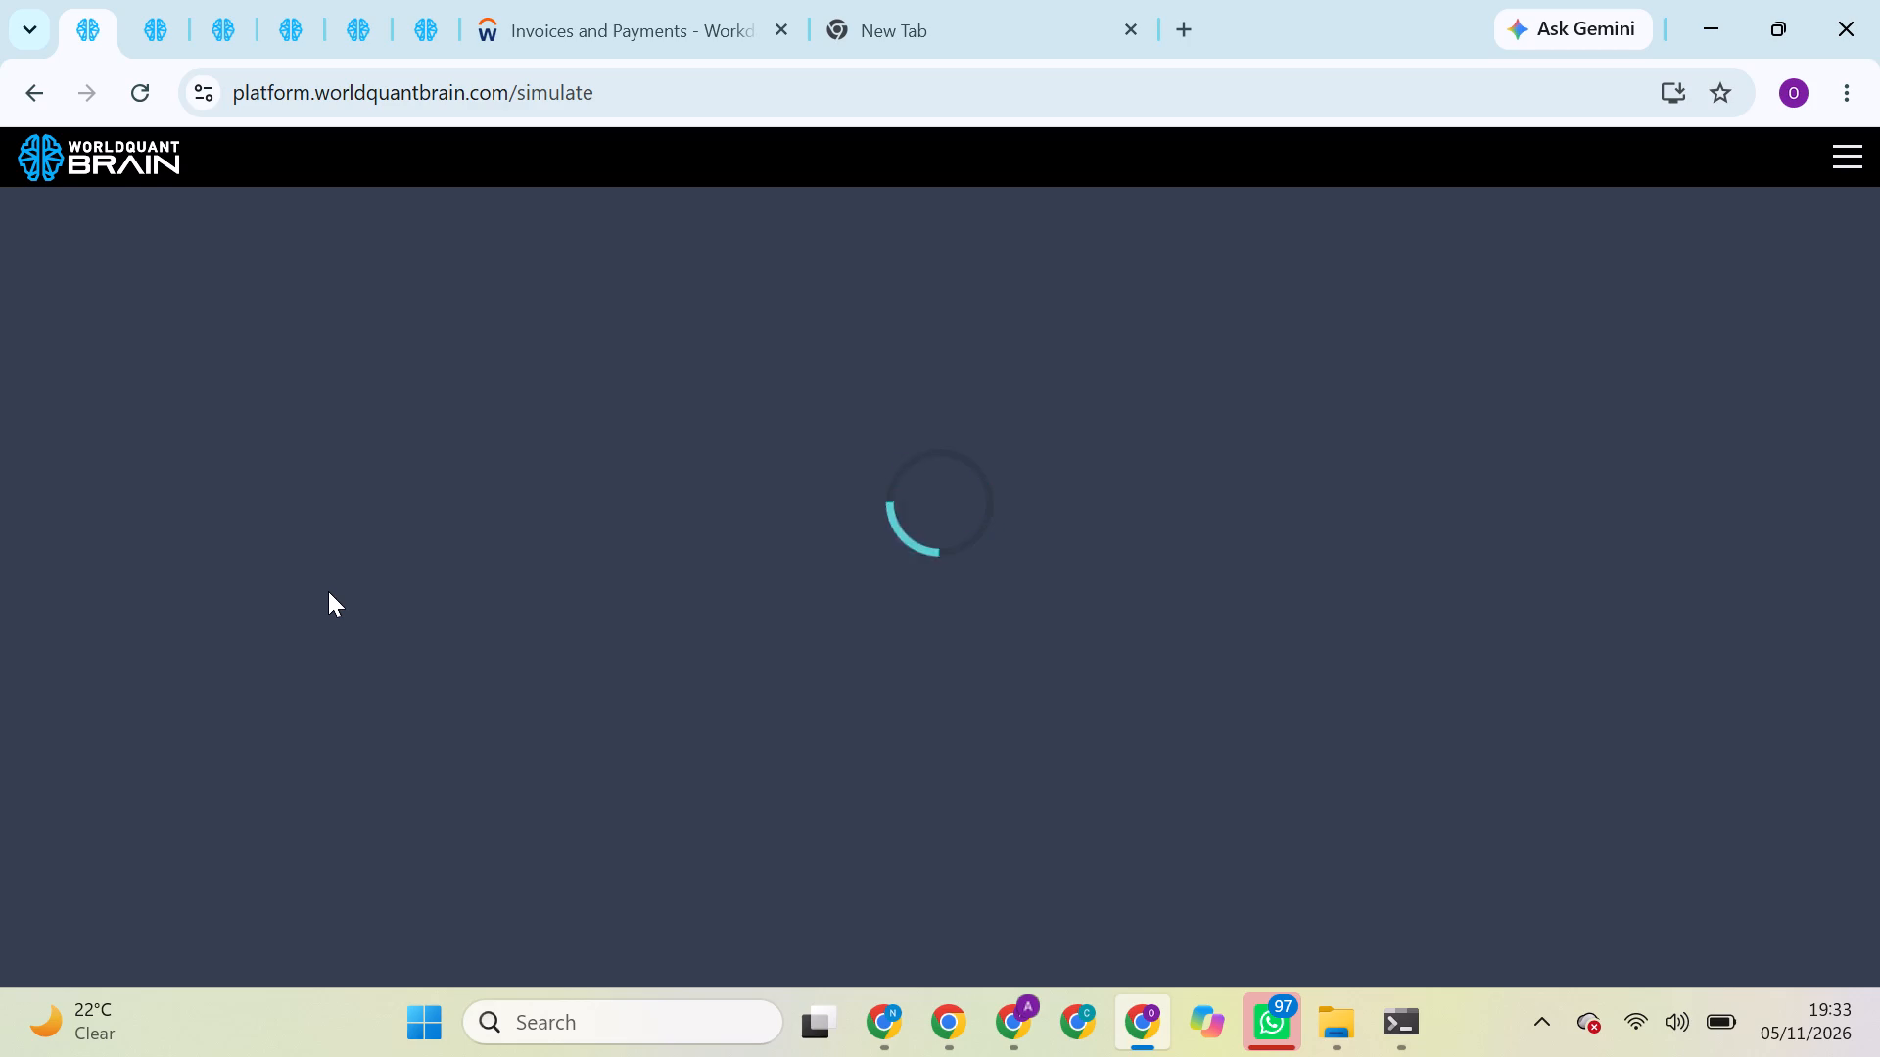
click(151, 0)
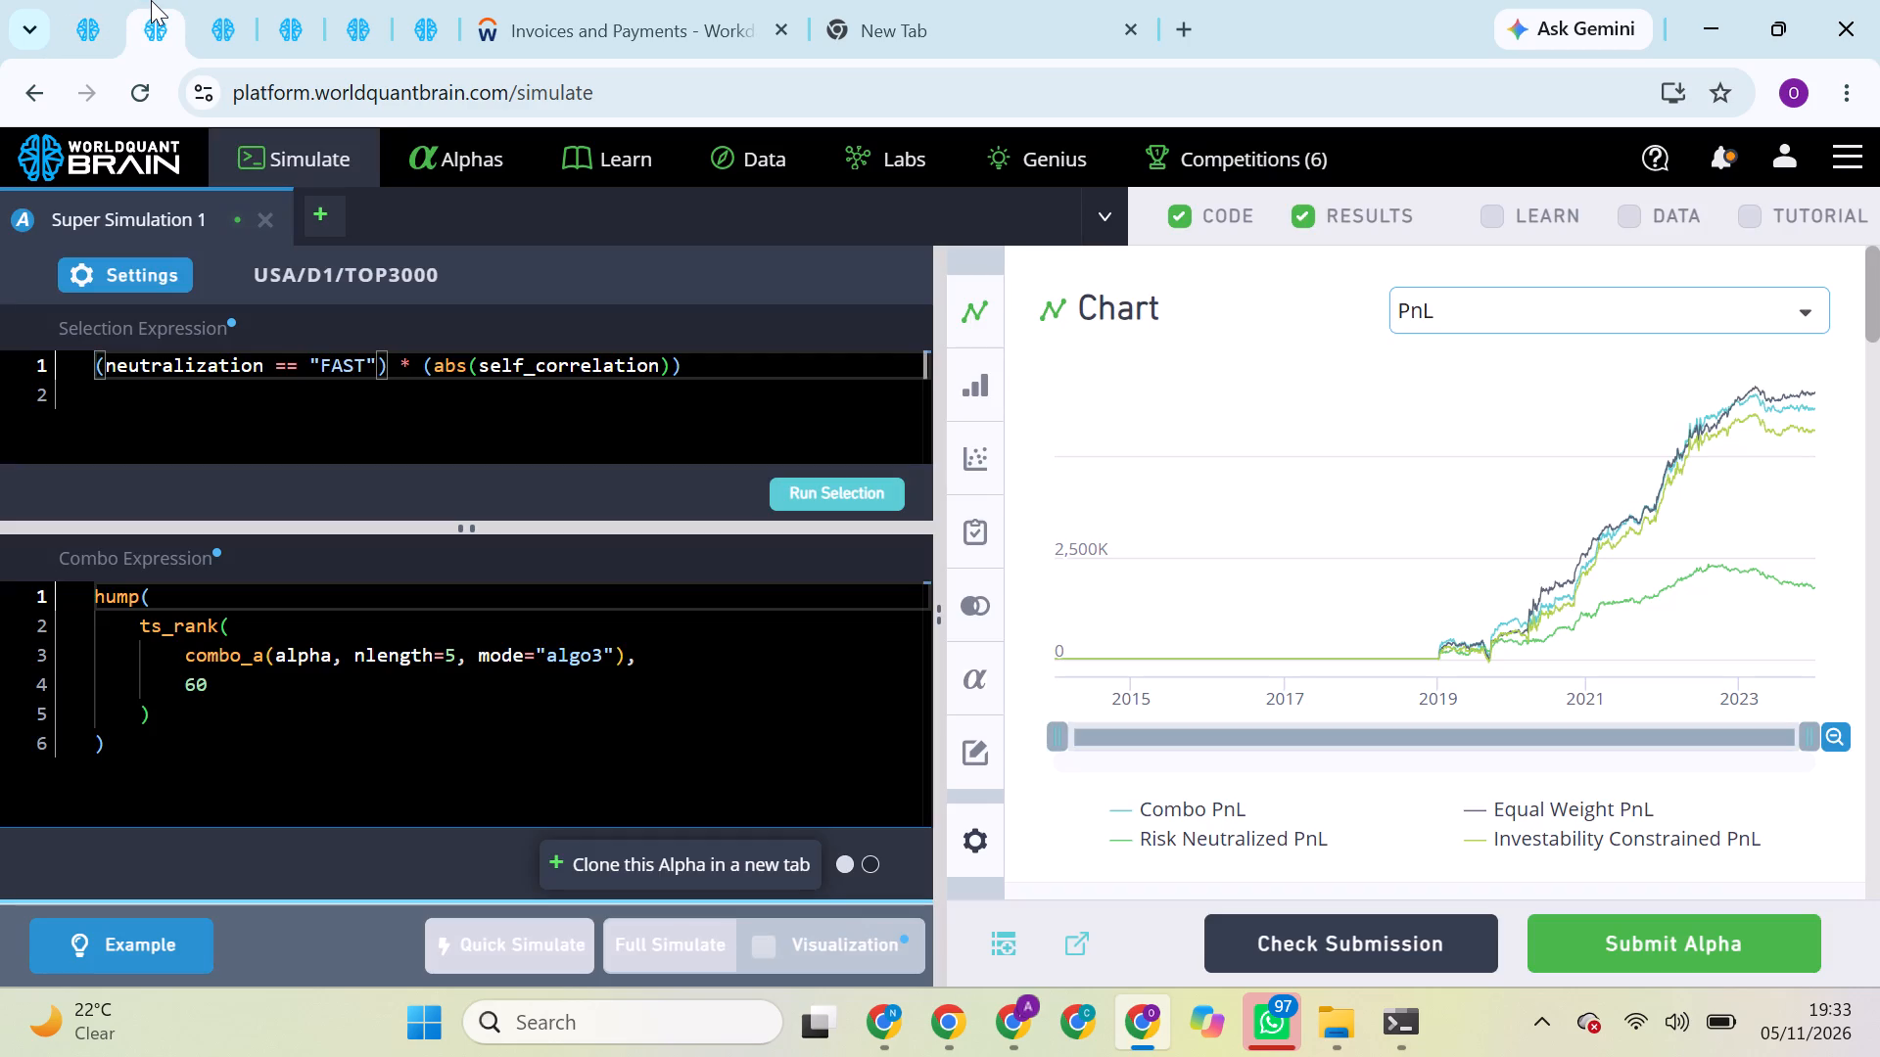
click(71, 0)
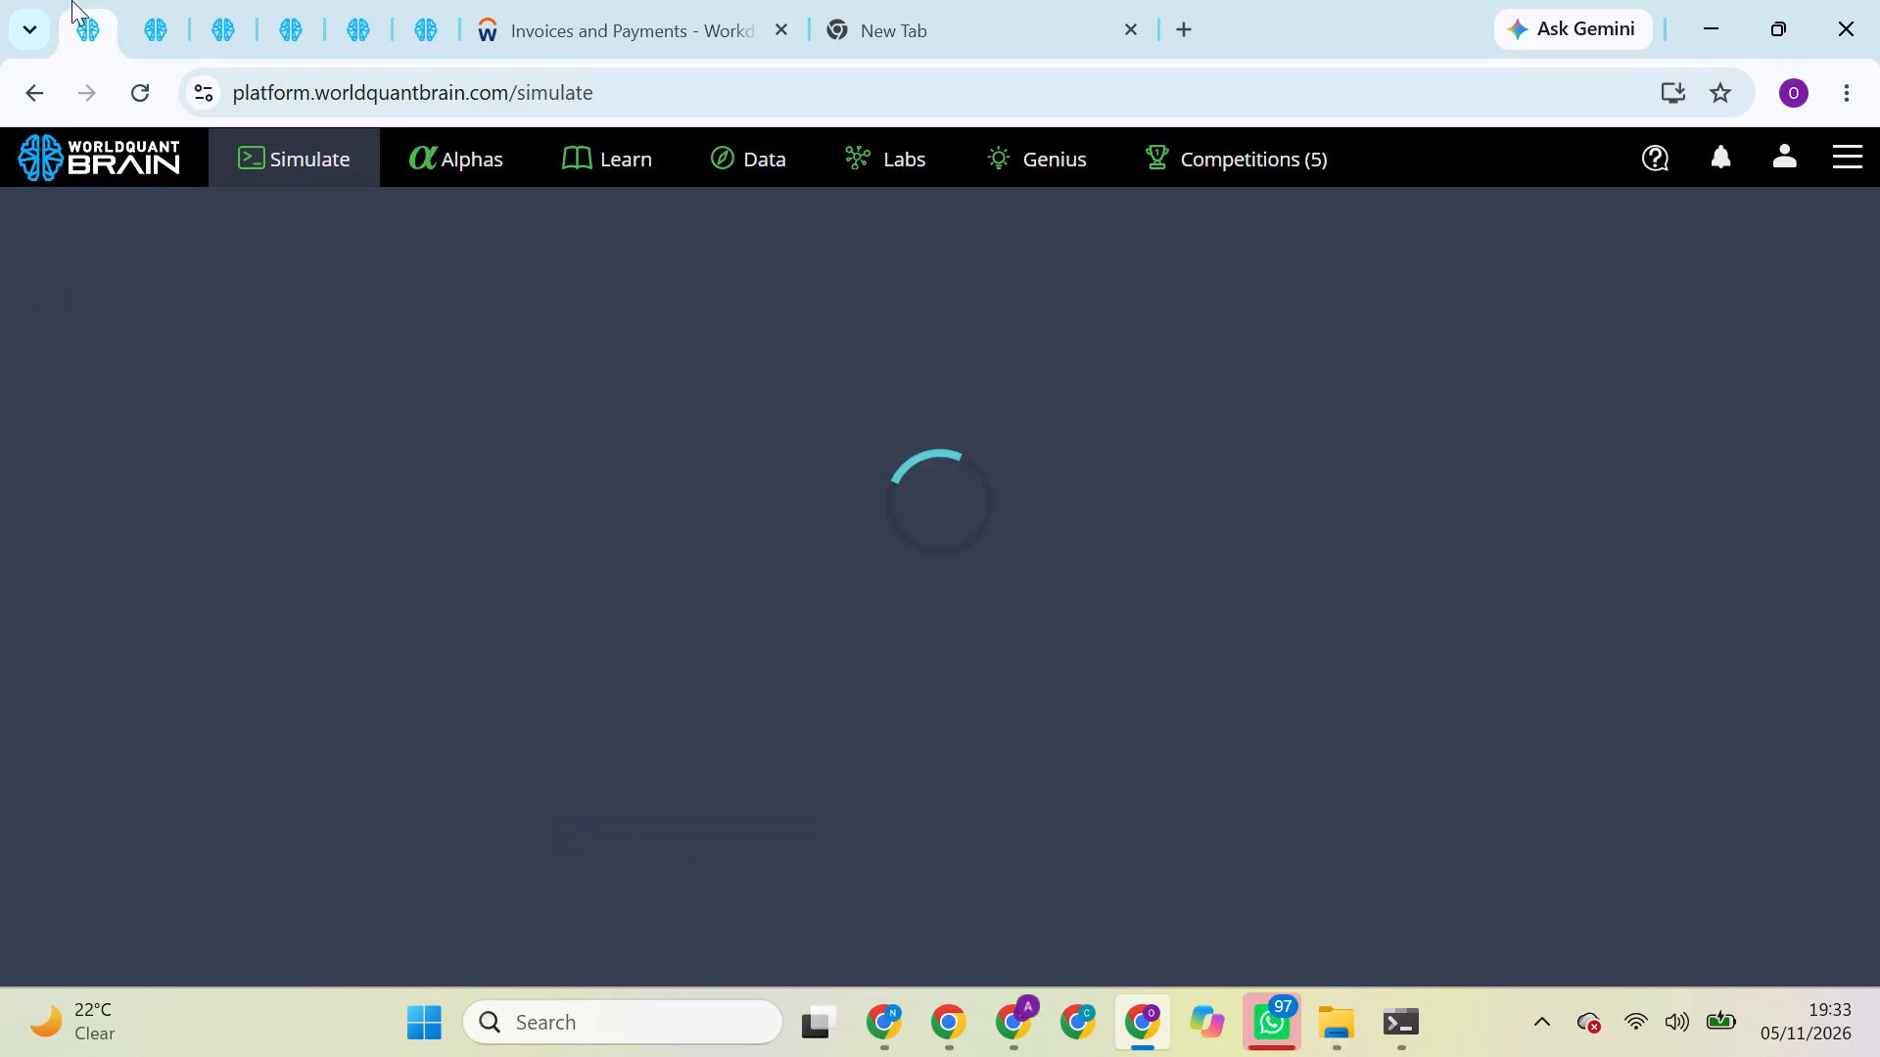
Close Super Simulation 1 on the second simulation page.
click(158, 8)
drag(379, 252, 265, 228)
click(265, 228)
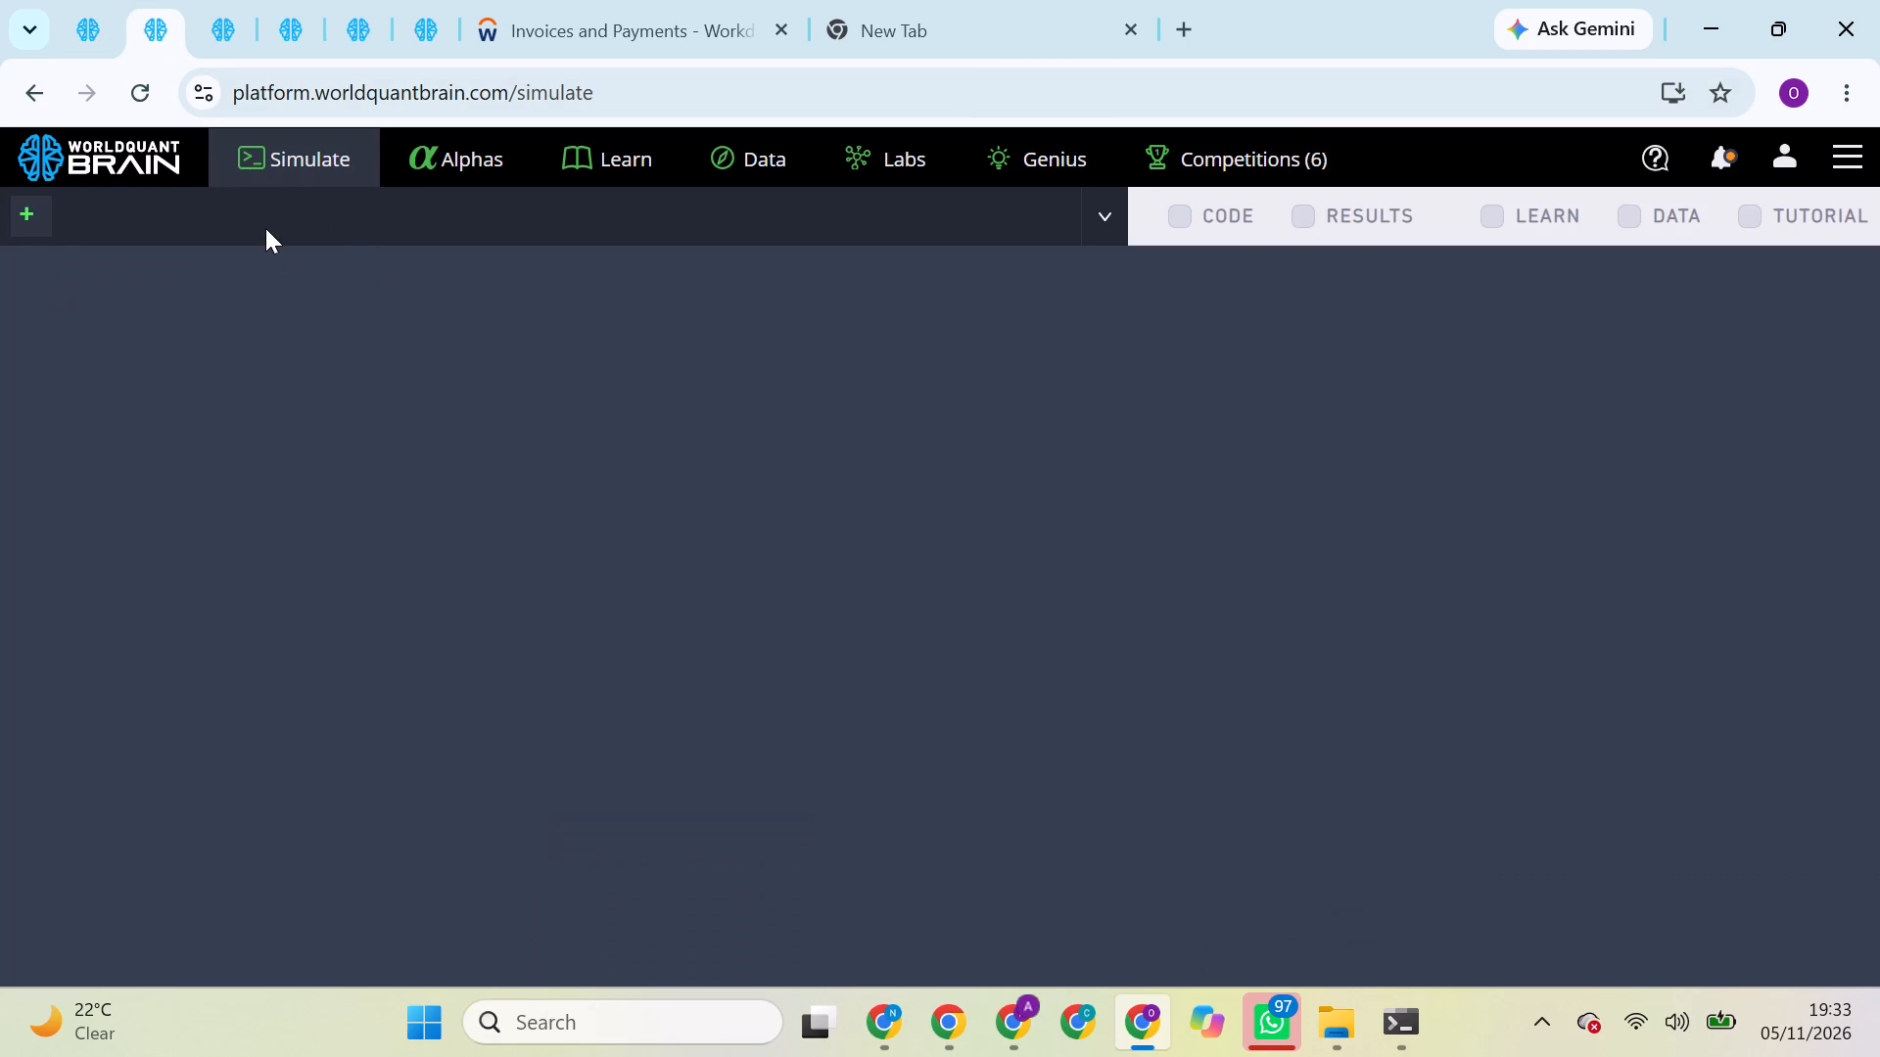
Open the list of unsubmitted alphas.
click(464, 178)
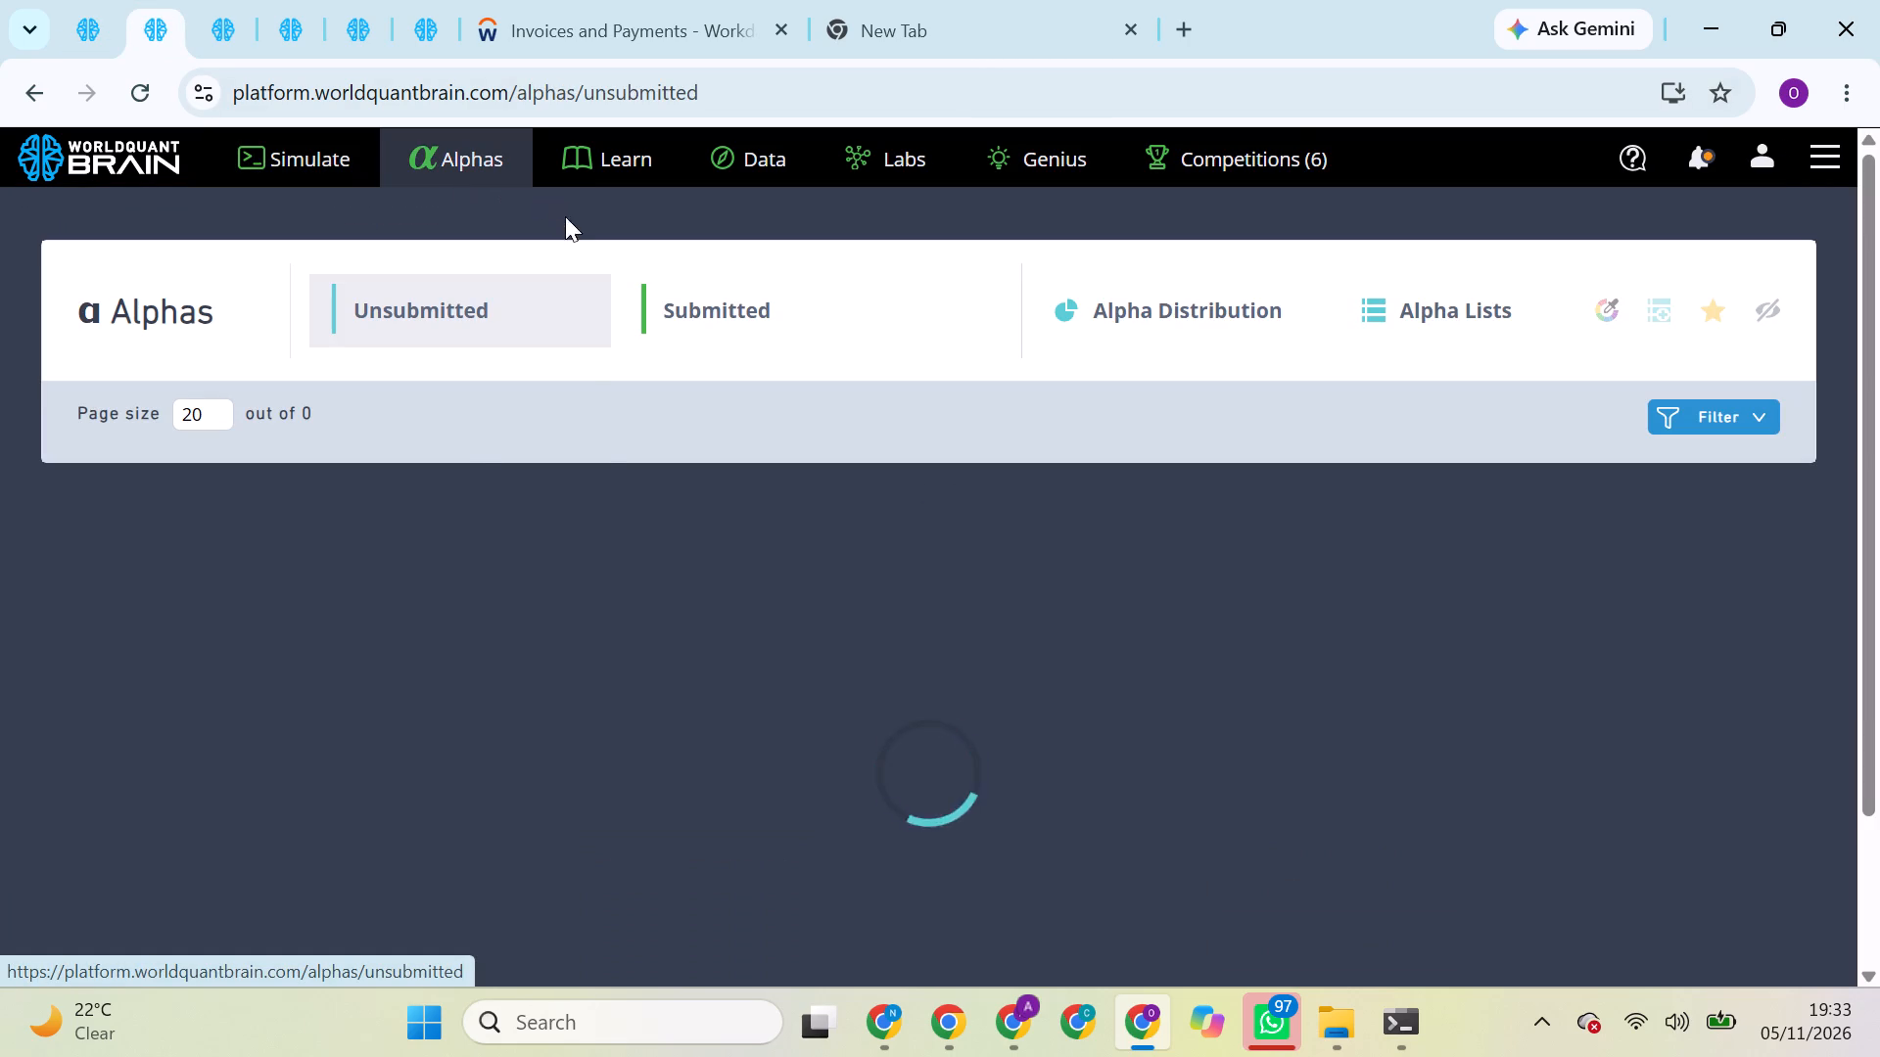
Switch the alphas page from the unsubmitted list to the list of submitted alphas.
click(728, 348)
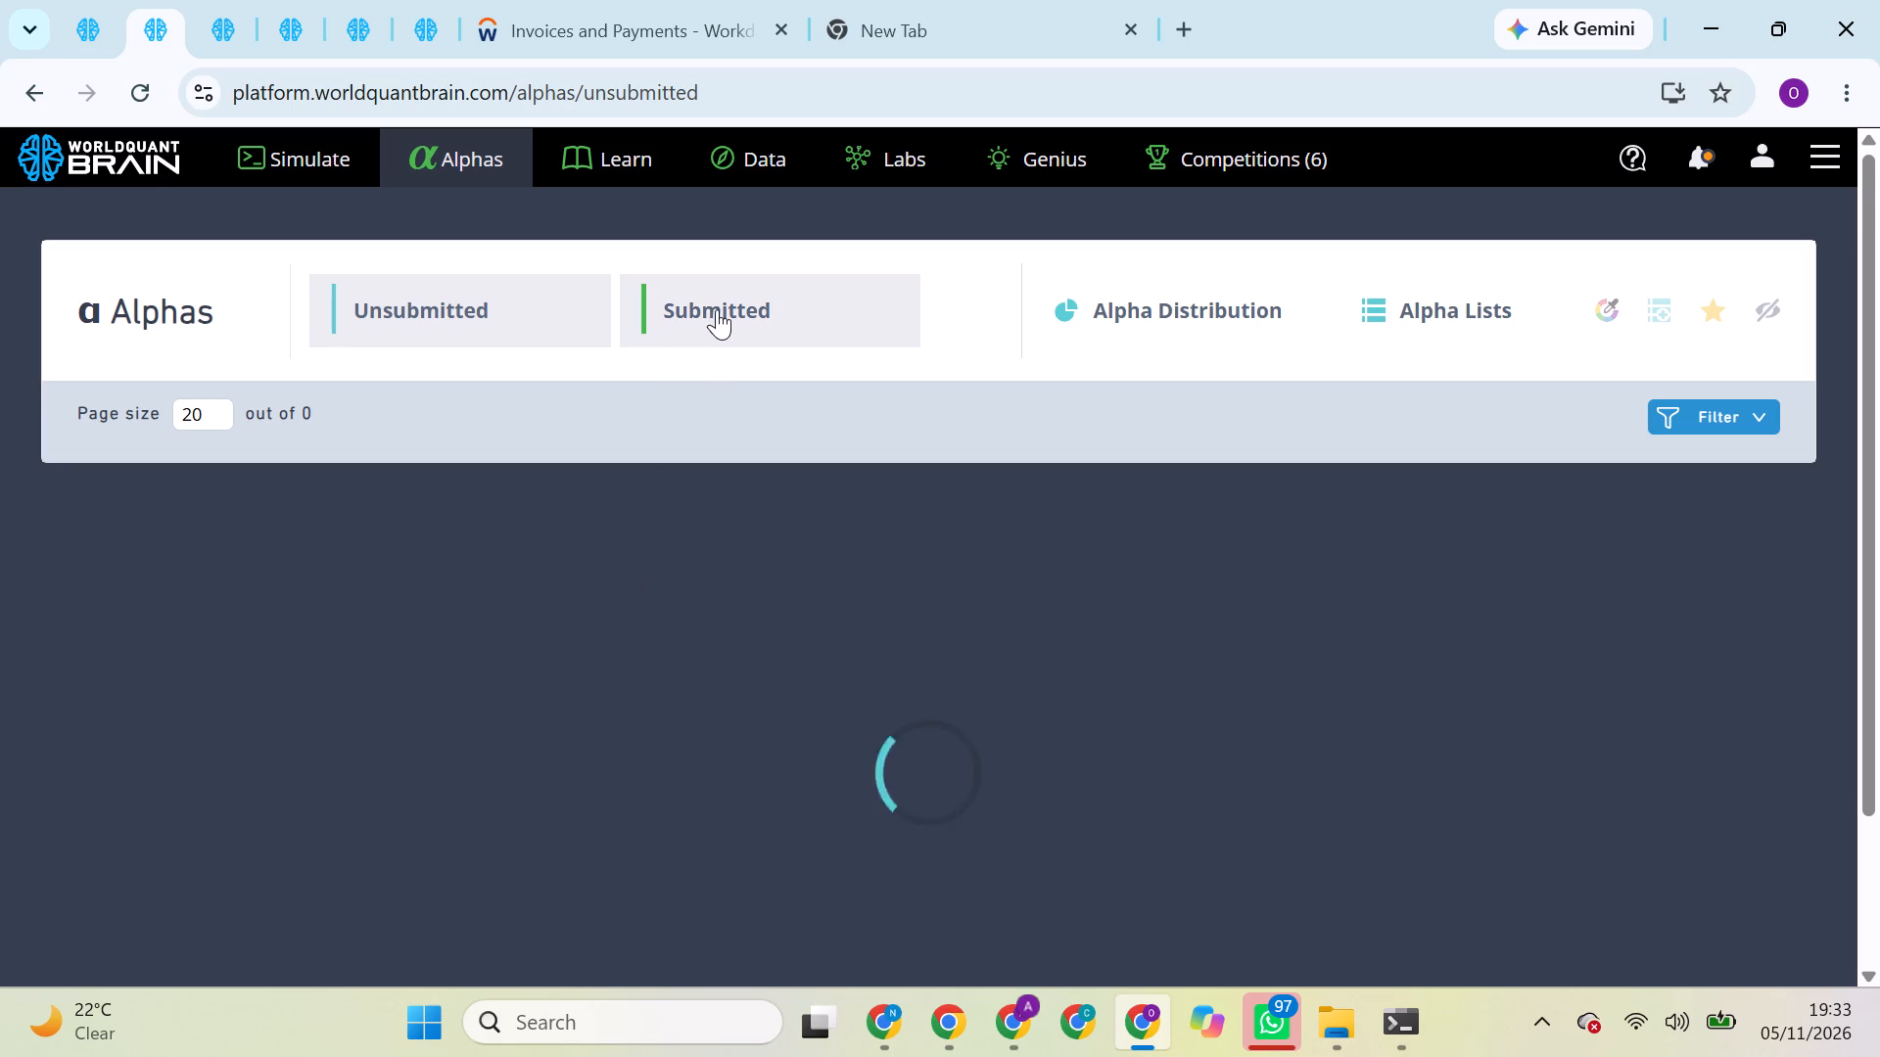
click(717, 304)
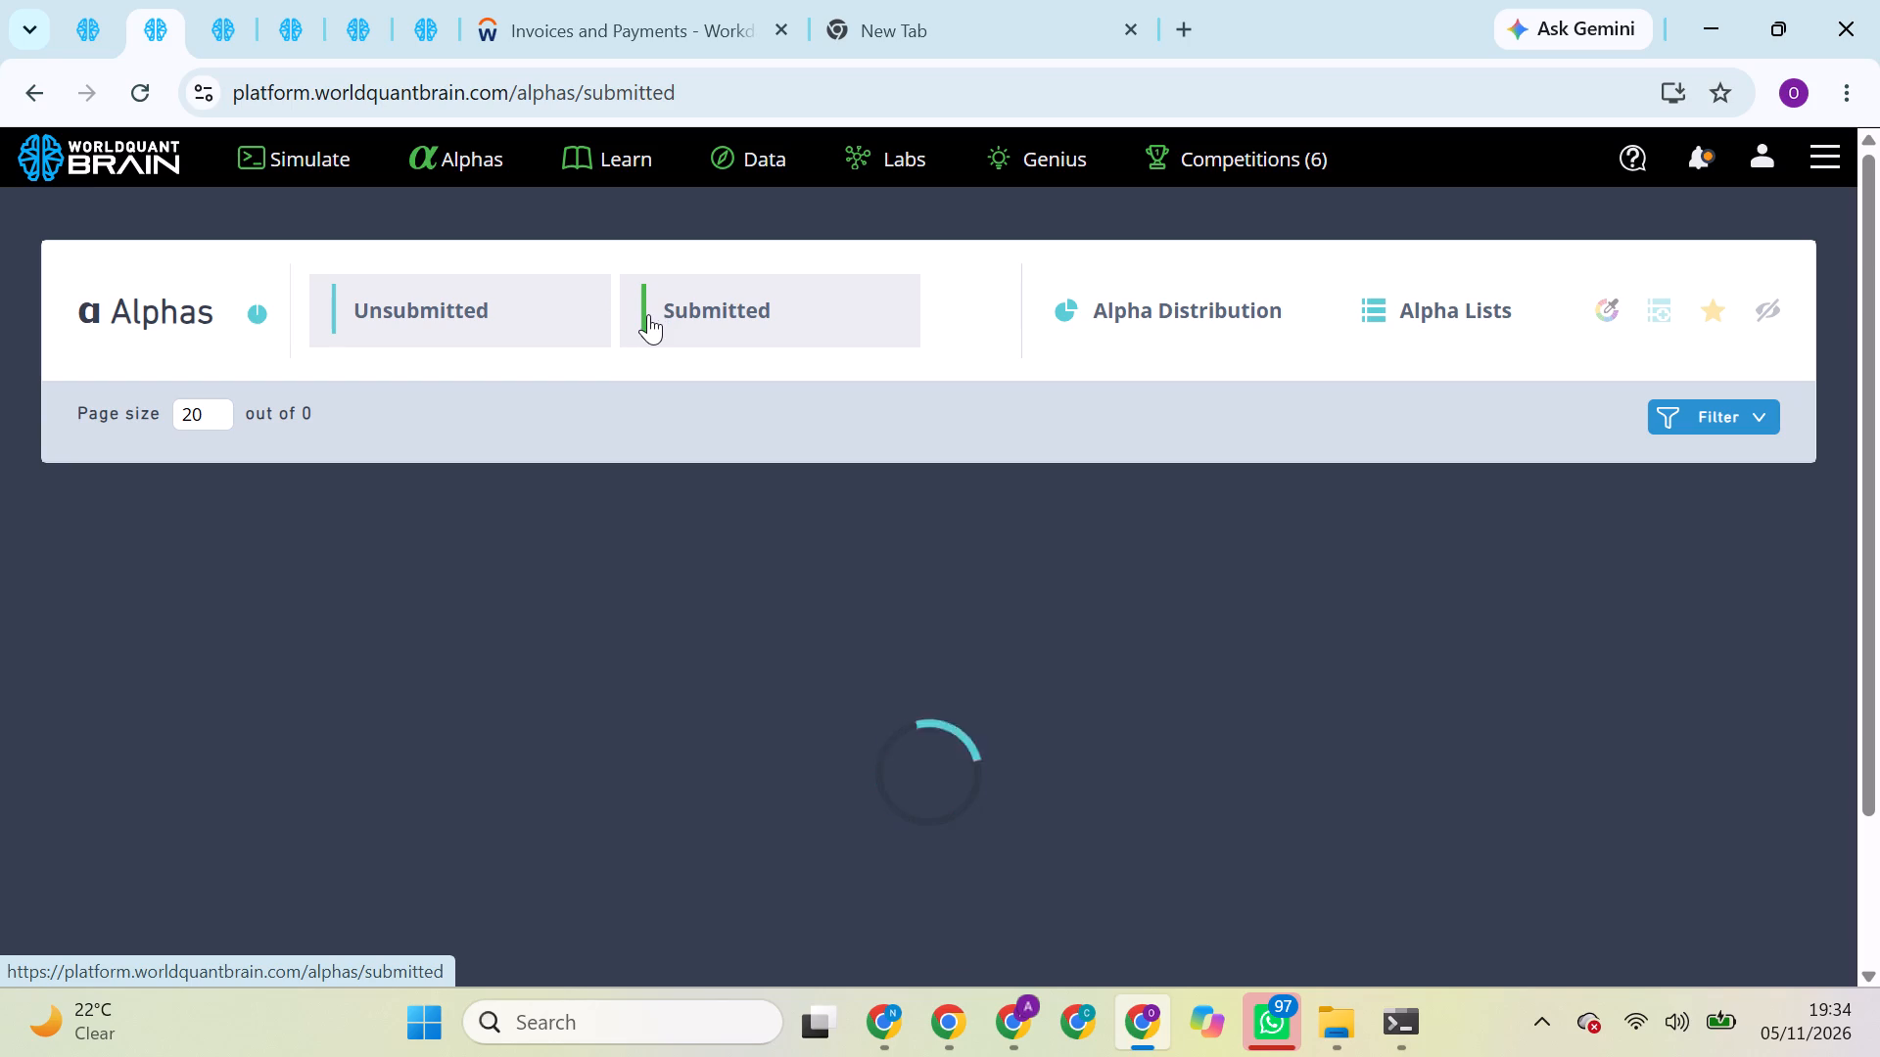
click(751, 325)
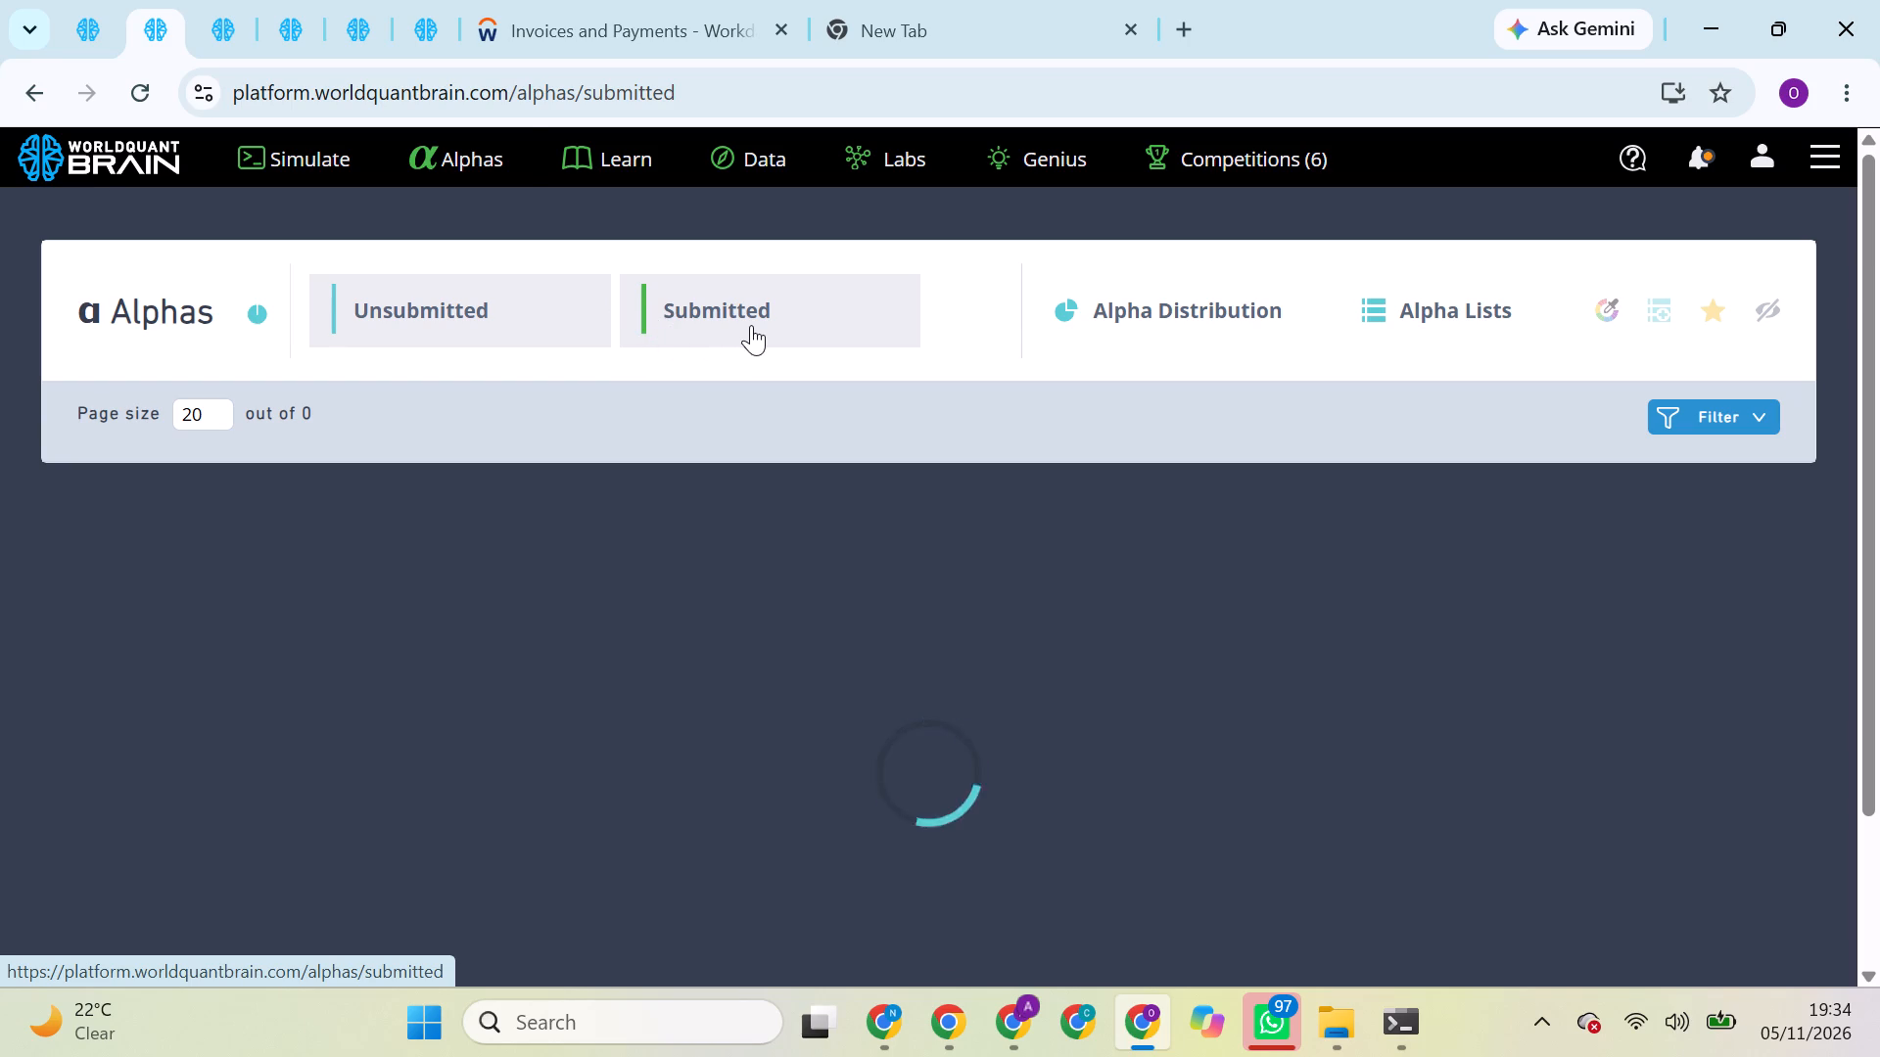
click(751, 325)
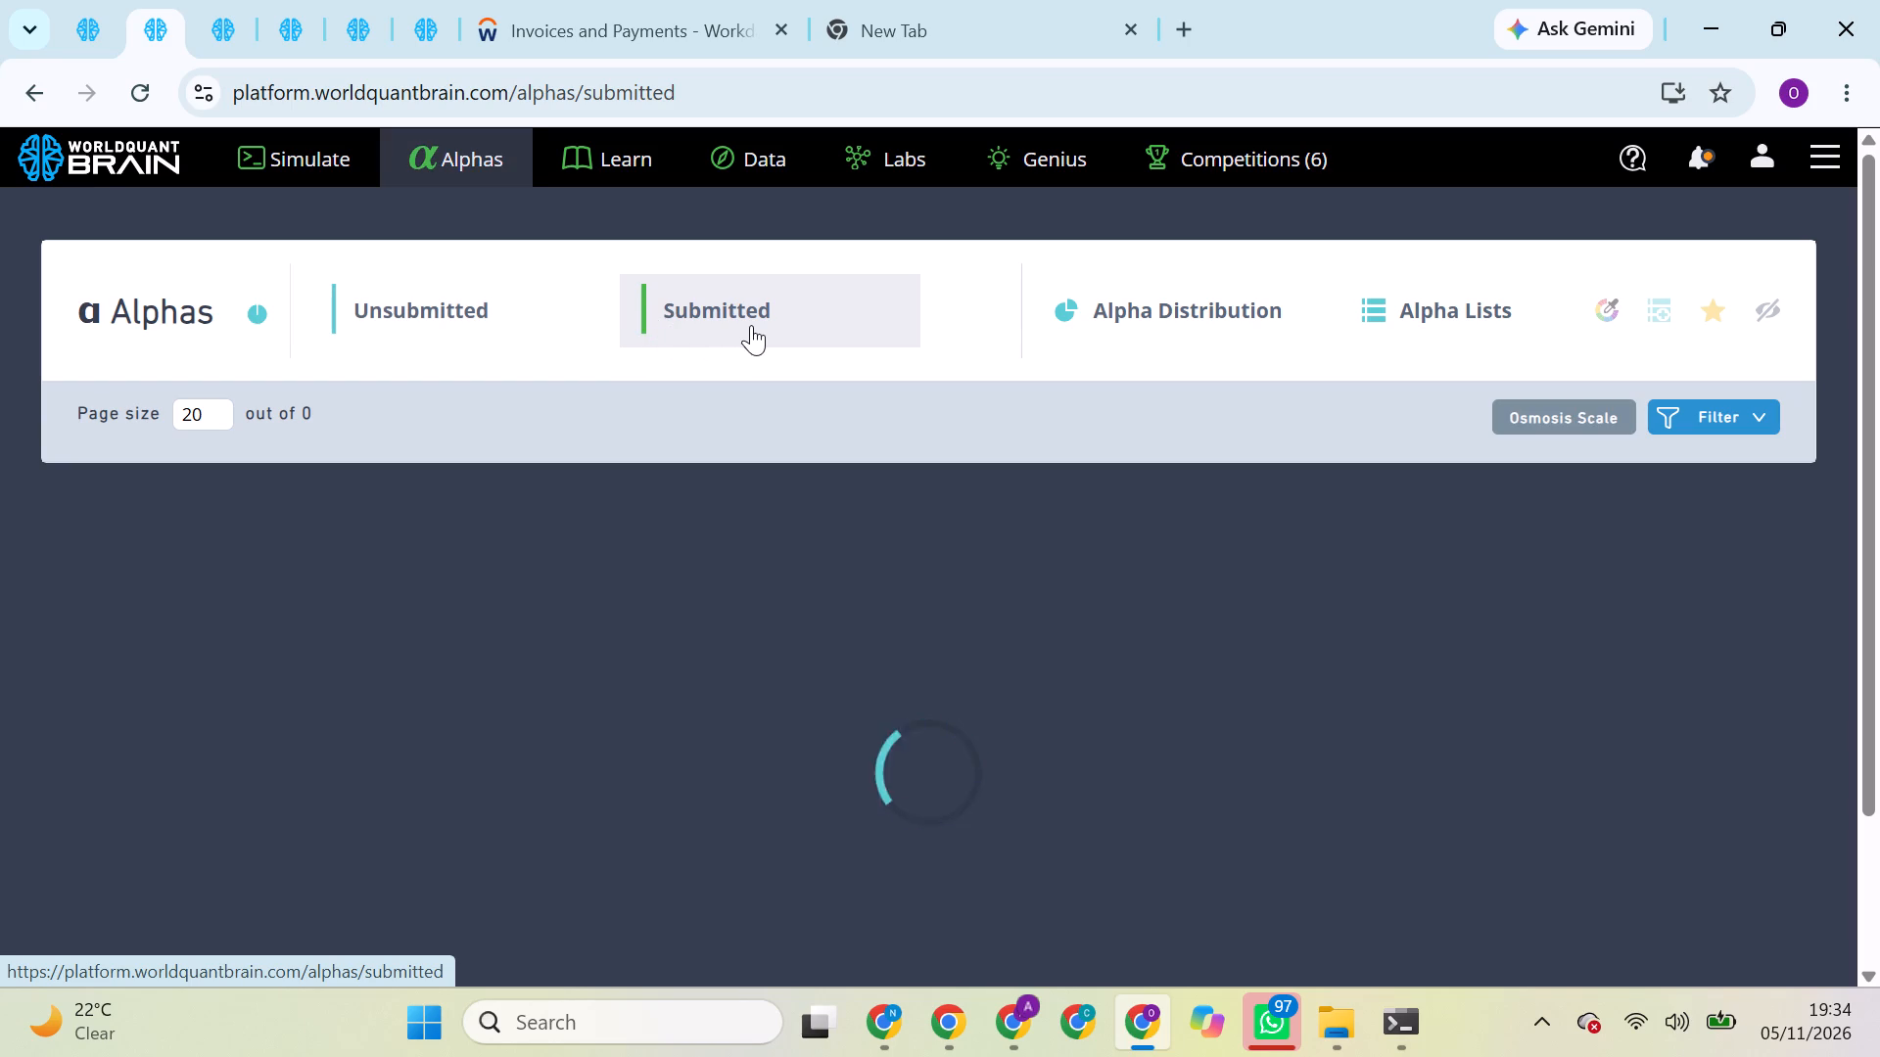
Open the list of submitted alphas on the fifth BRAIN page as well.
click(270, 25)
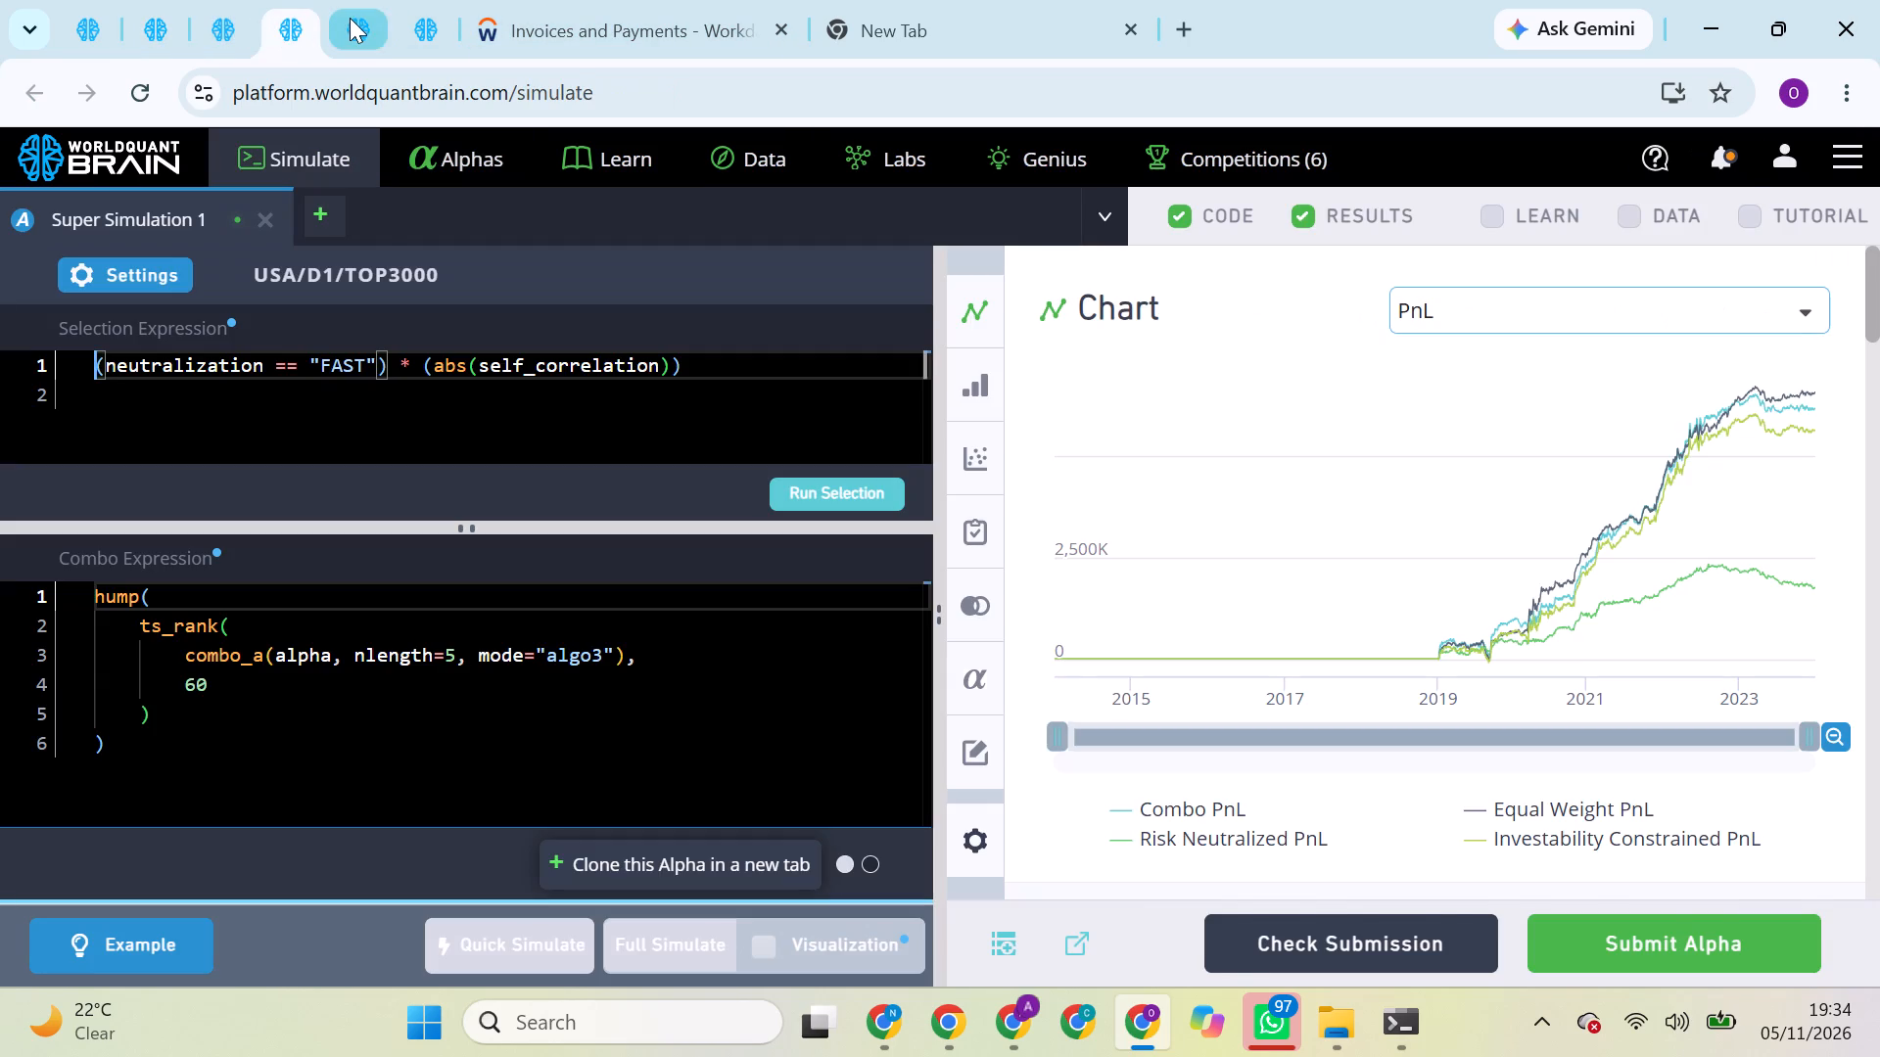
click(350, 18)
click(481, 151)
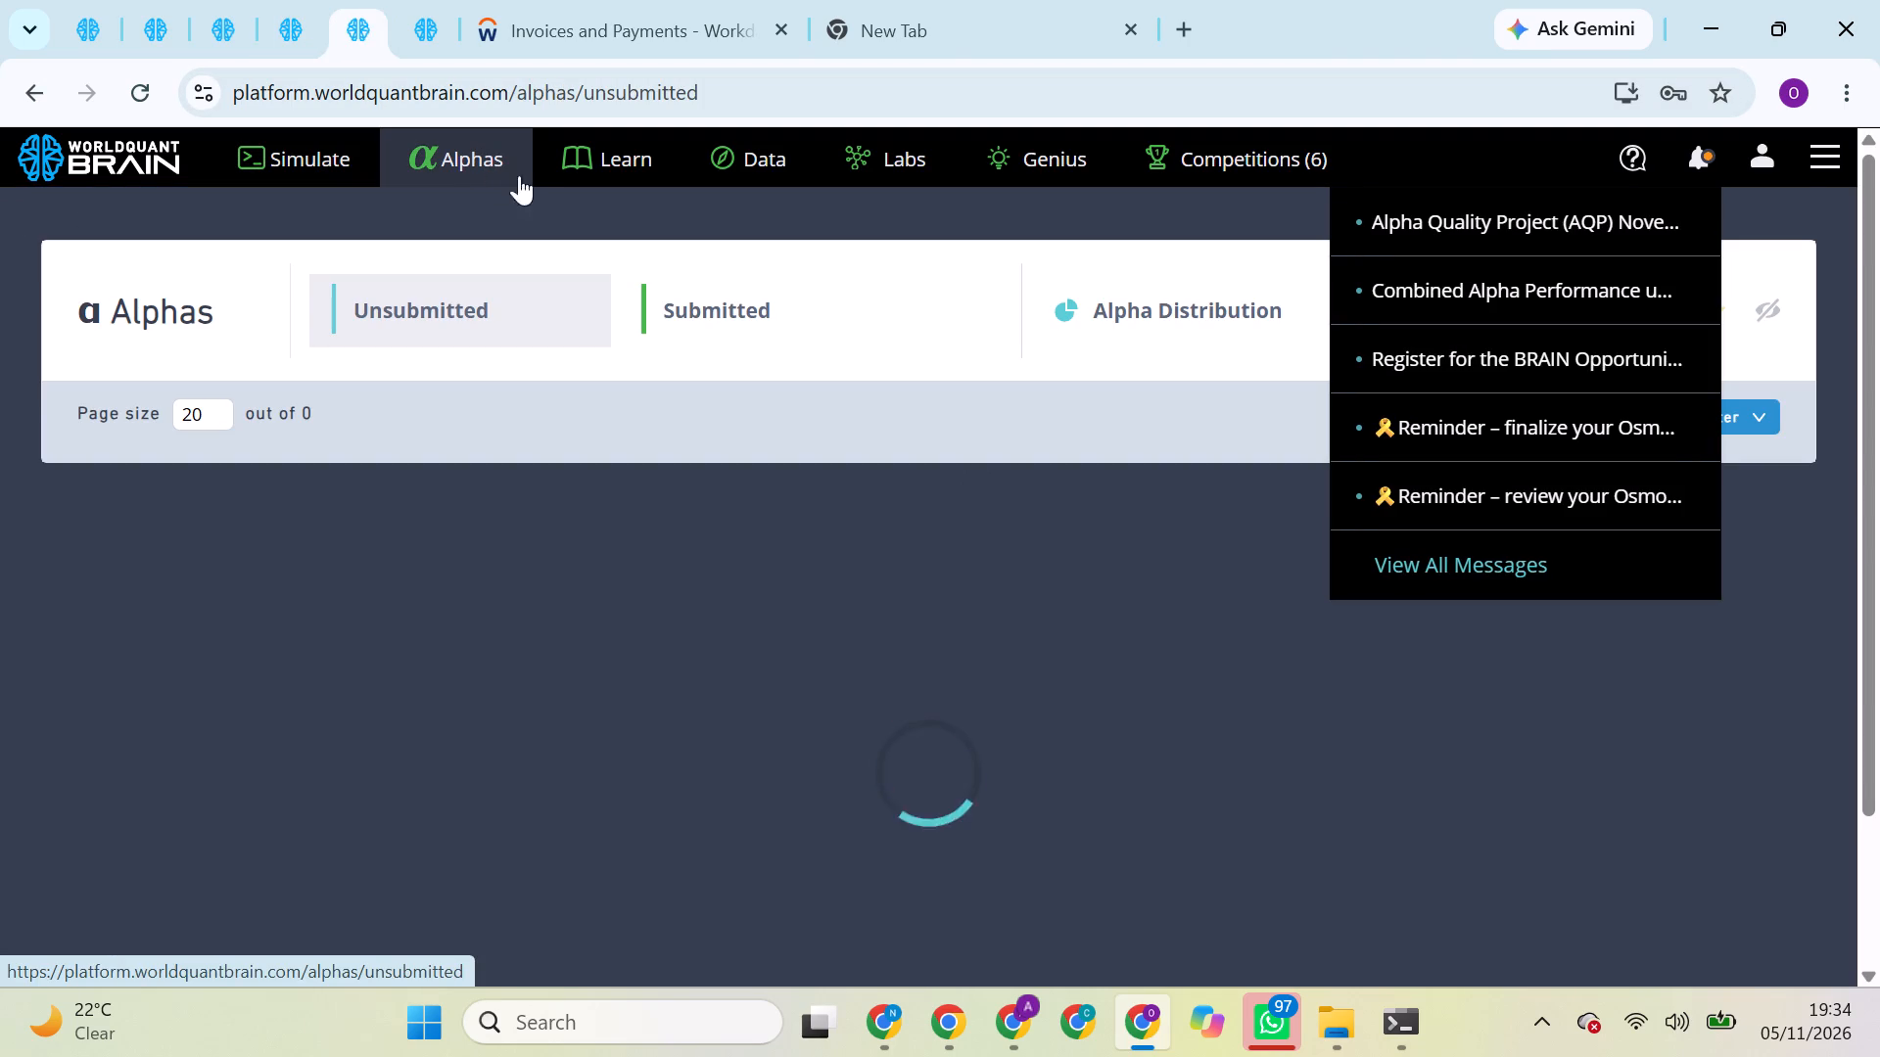
click(732, 304)
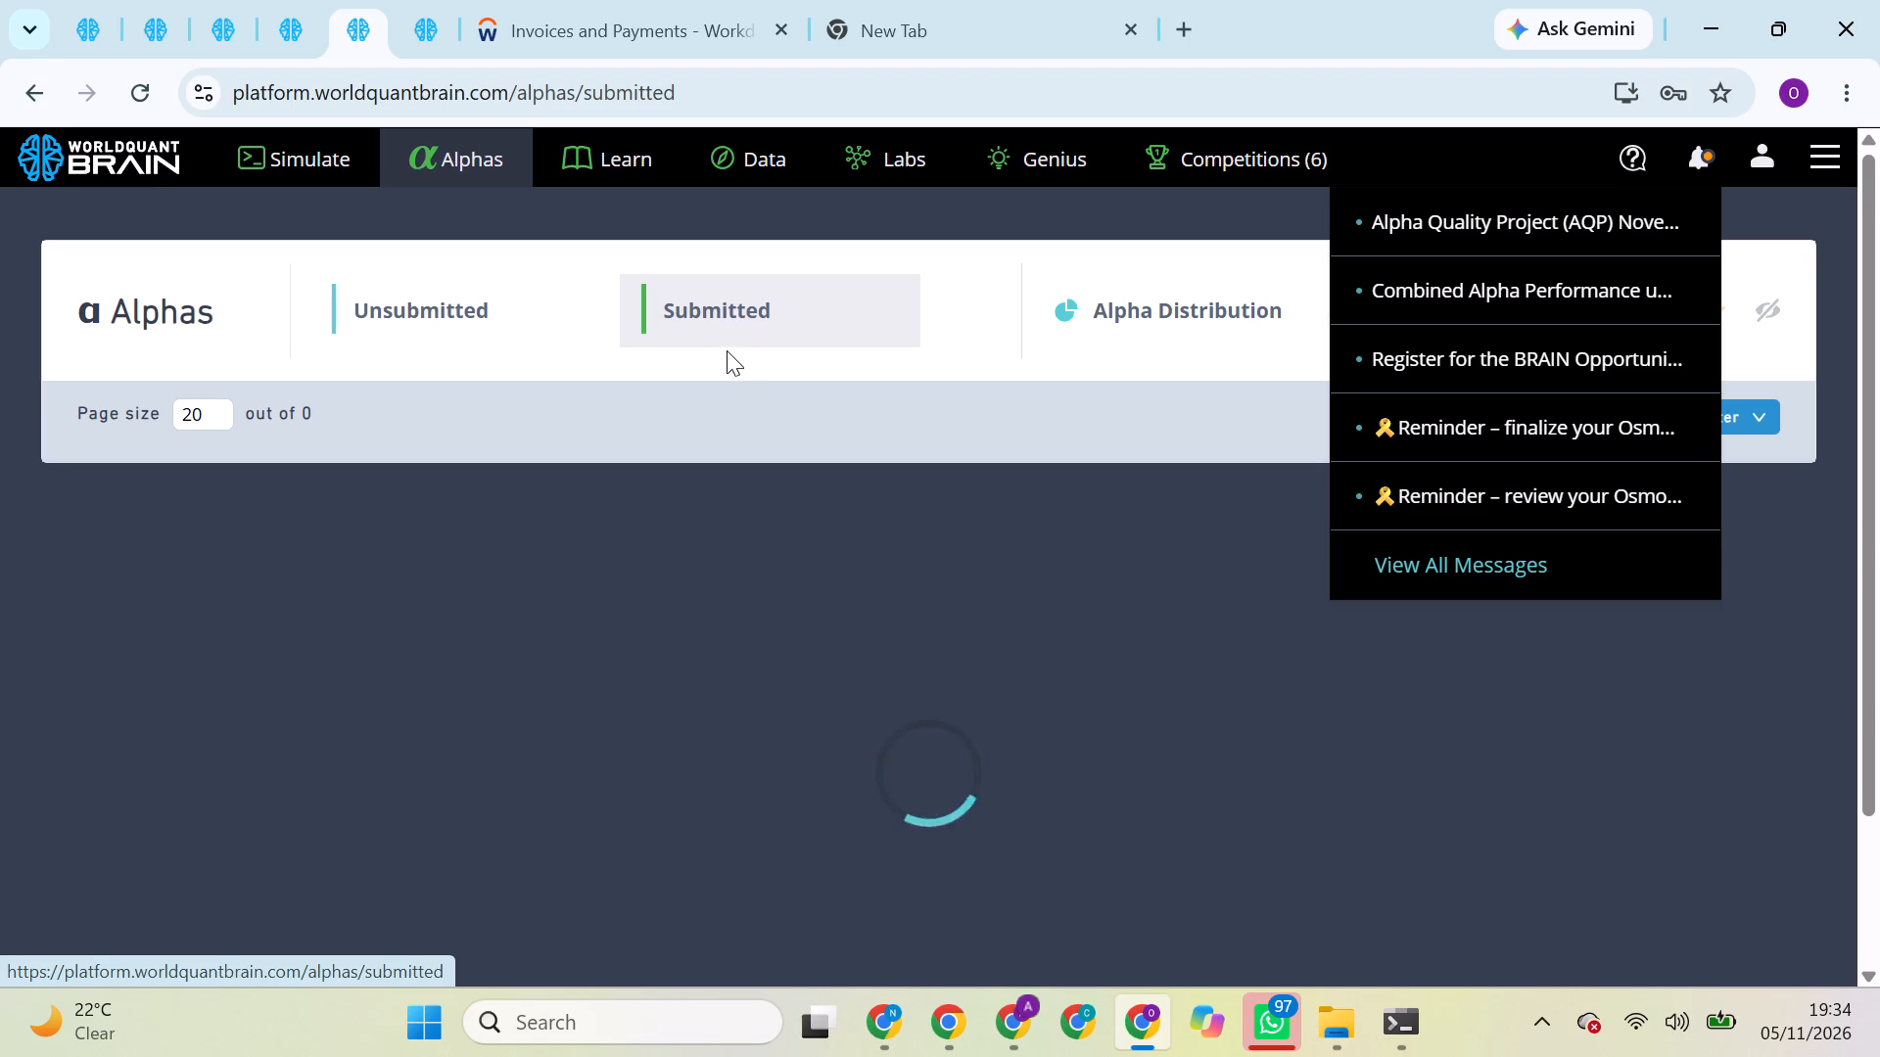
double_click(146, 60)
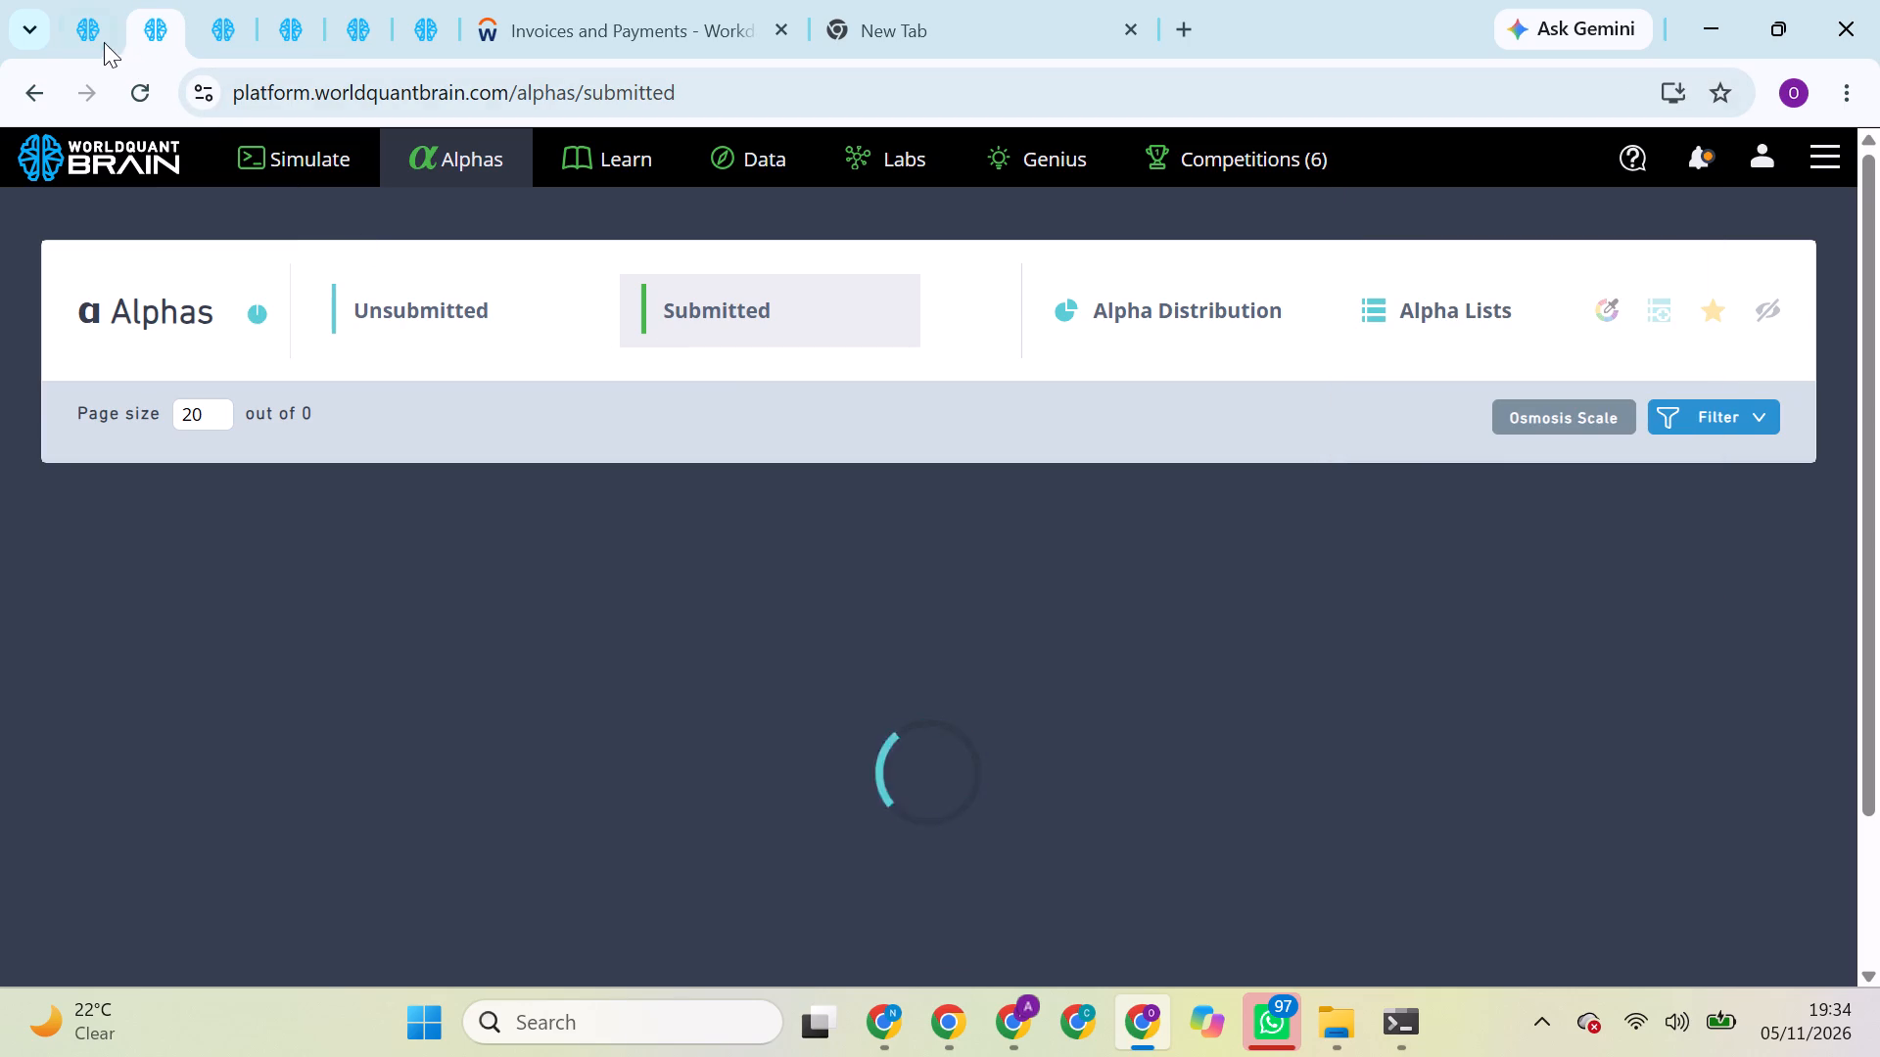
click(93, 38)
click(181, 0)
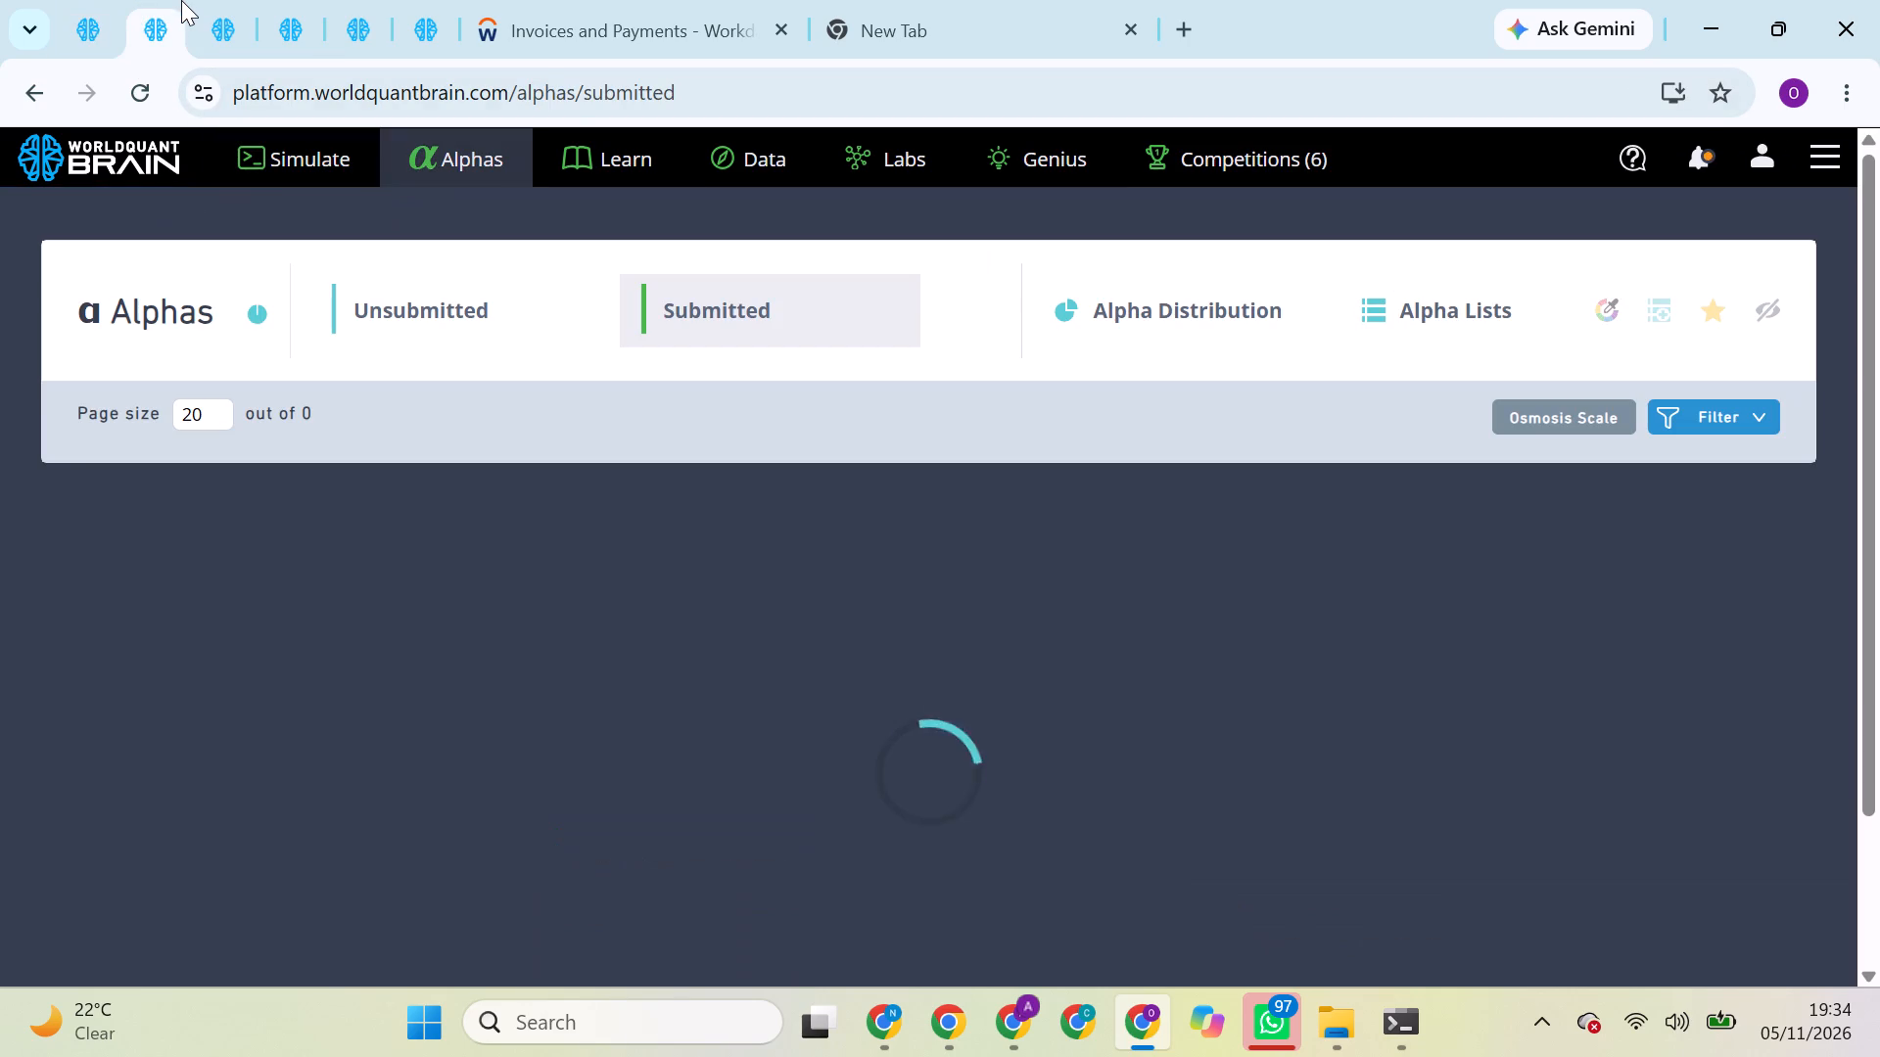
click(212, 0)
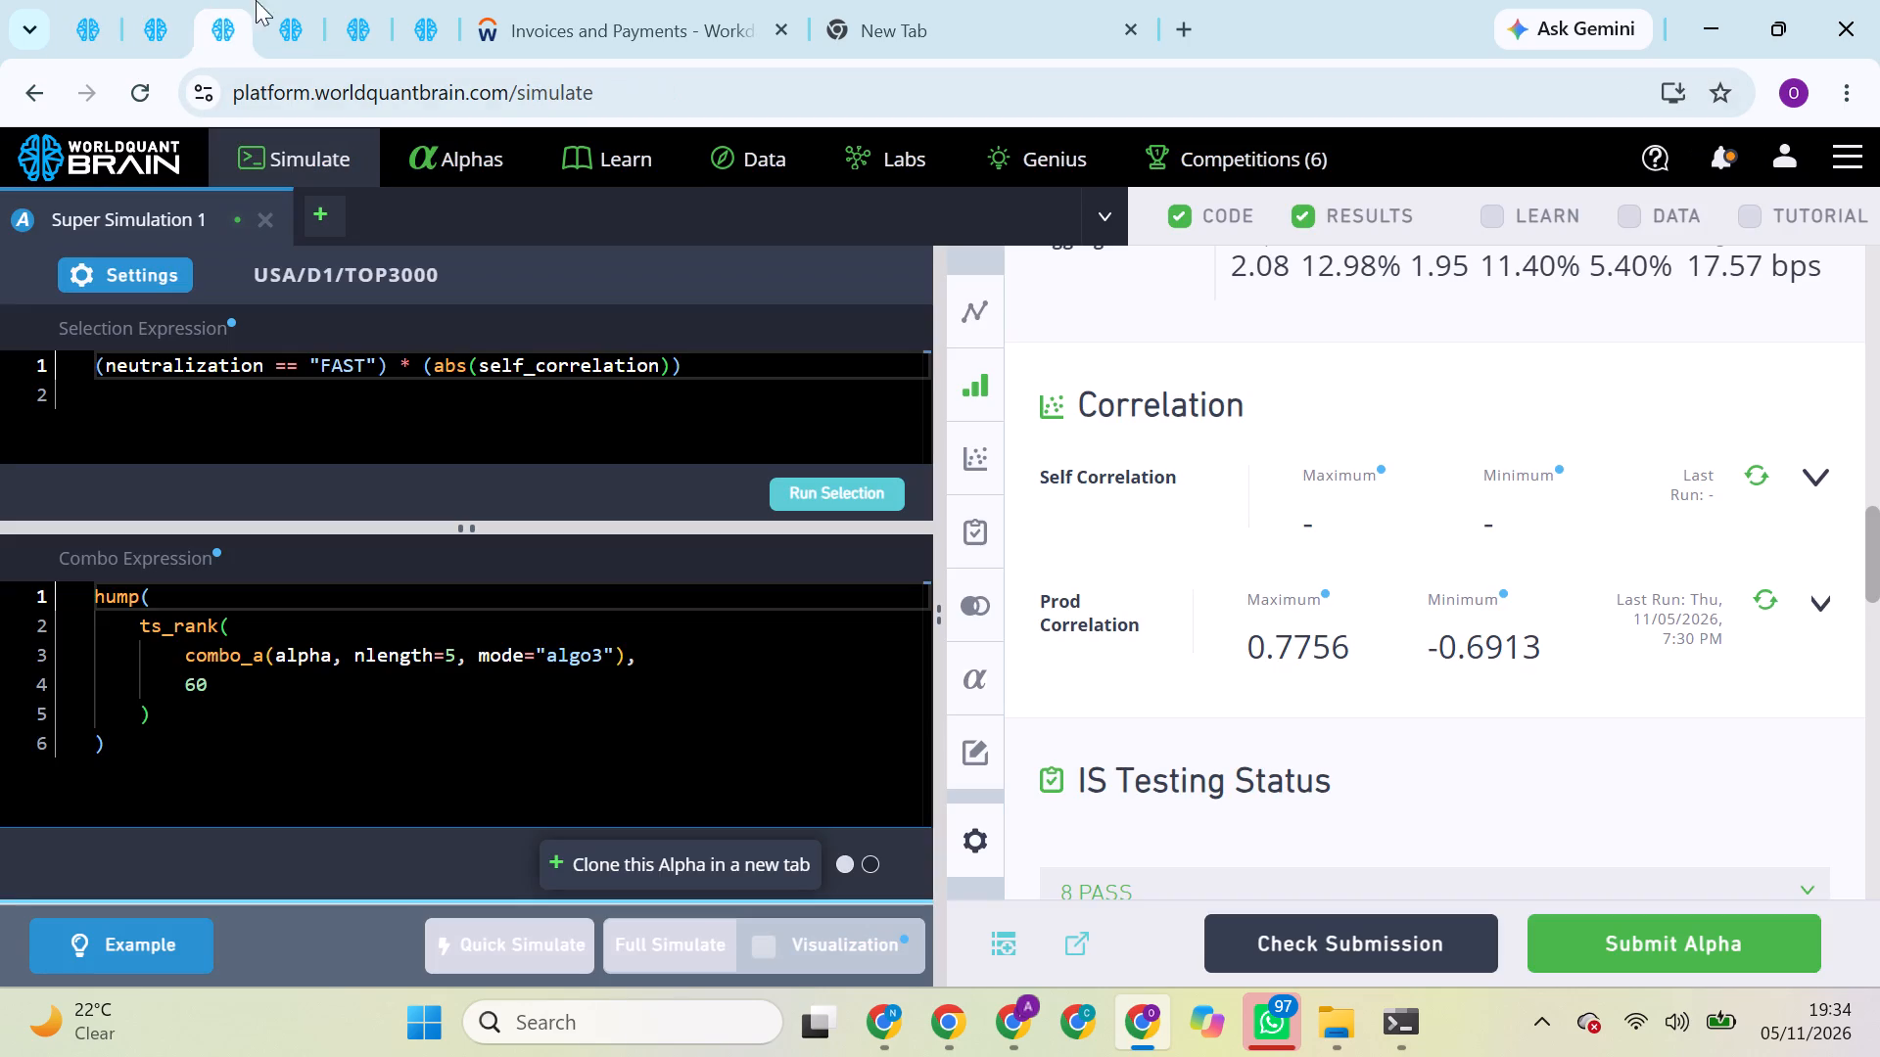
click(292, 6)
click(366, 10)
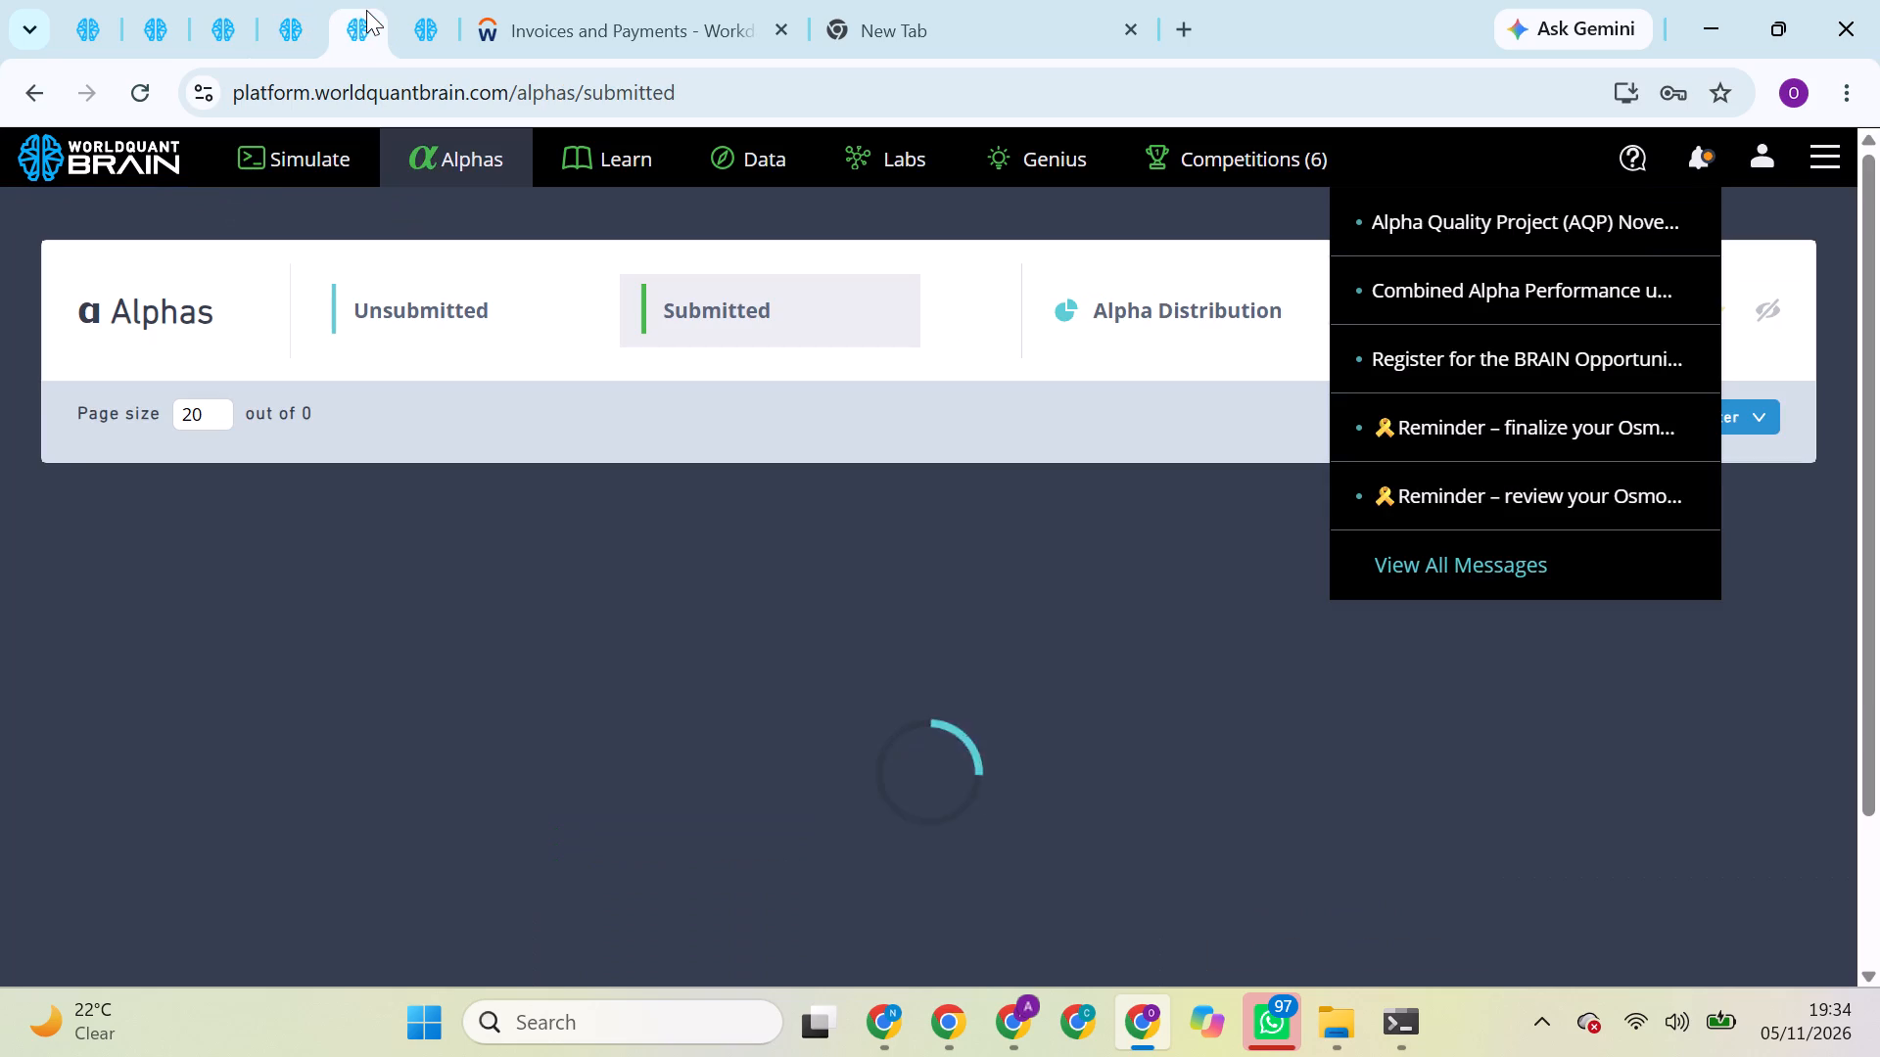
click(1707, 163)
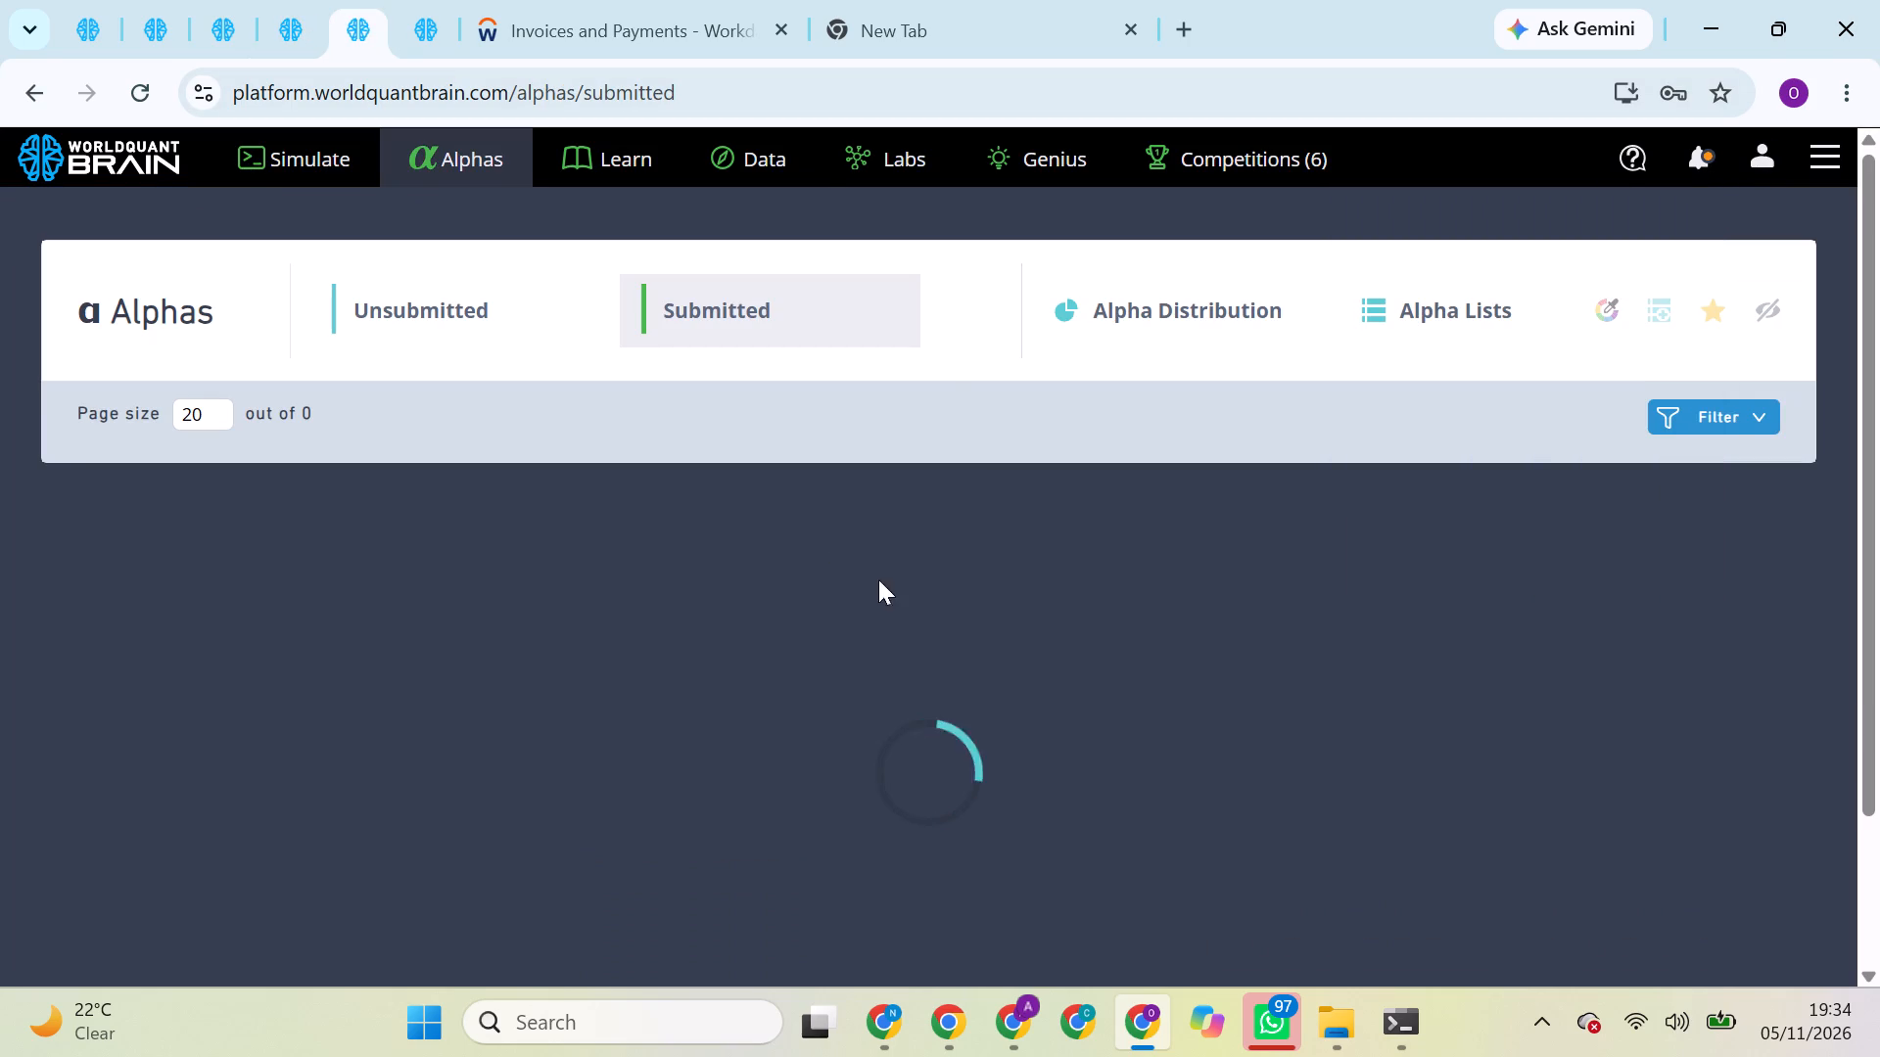
Open the system quick settings to check the Wi-Fi connection.
click(1628, 1011)
click(1628, 1011)
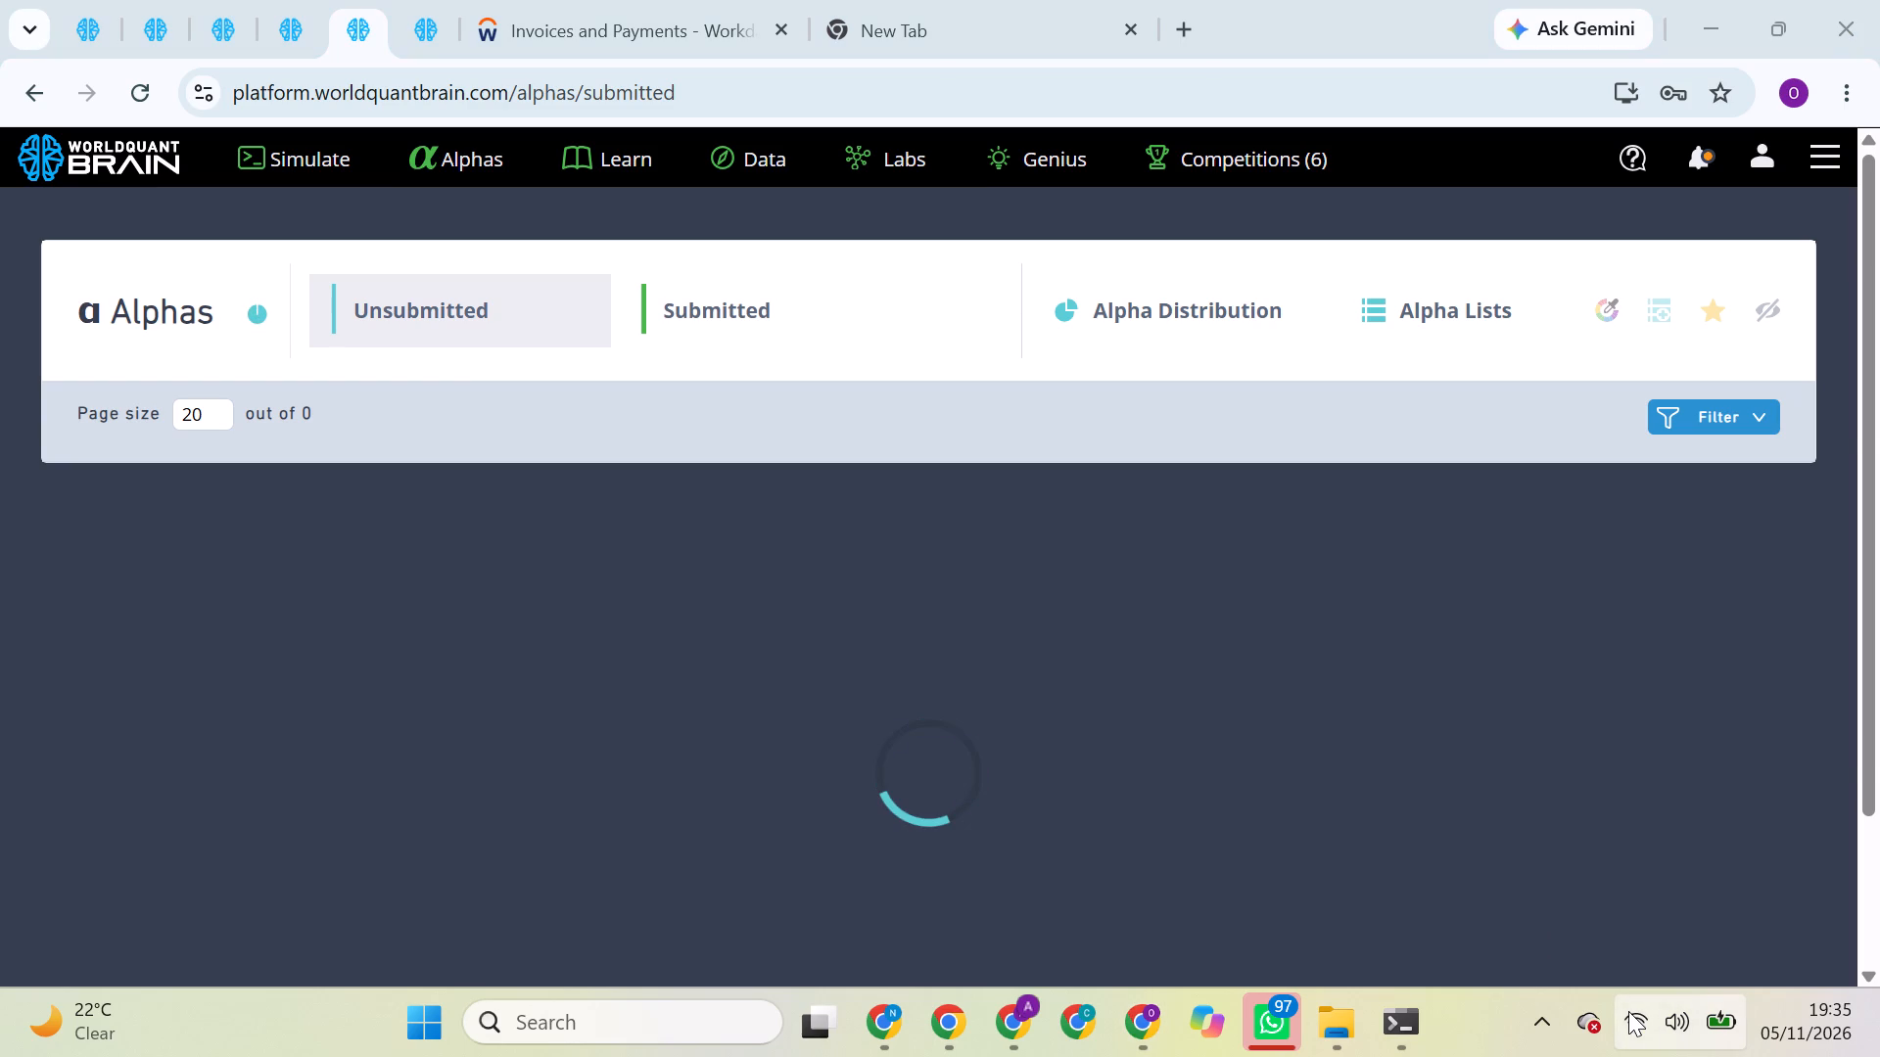
click(1628, 1011)
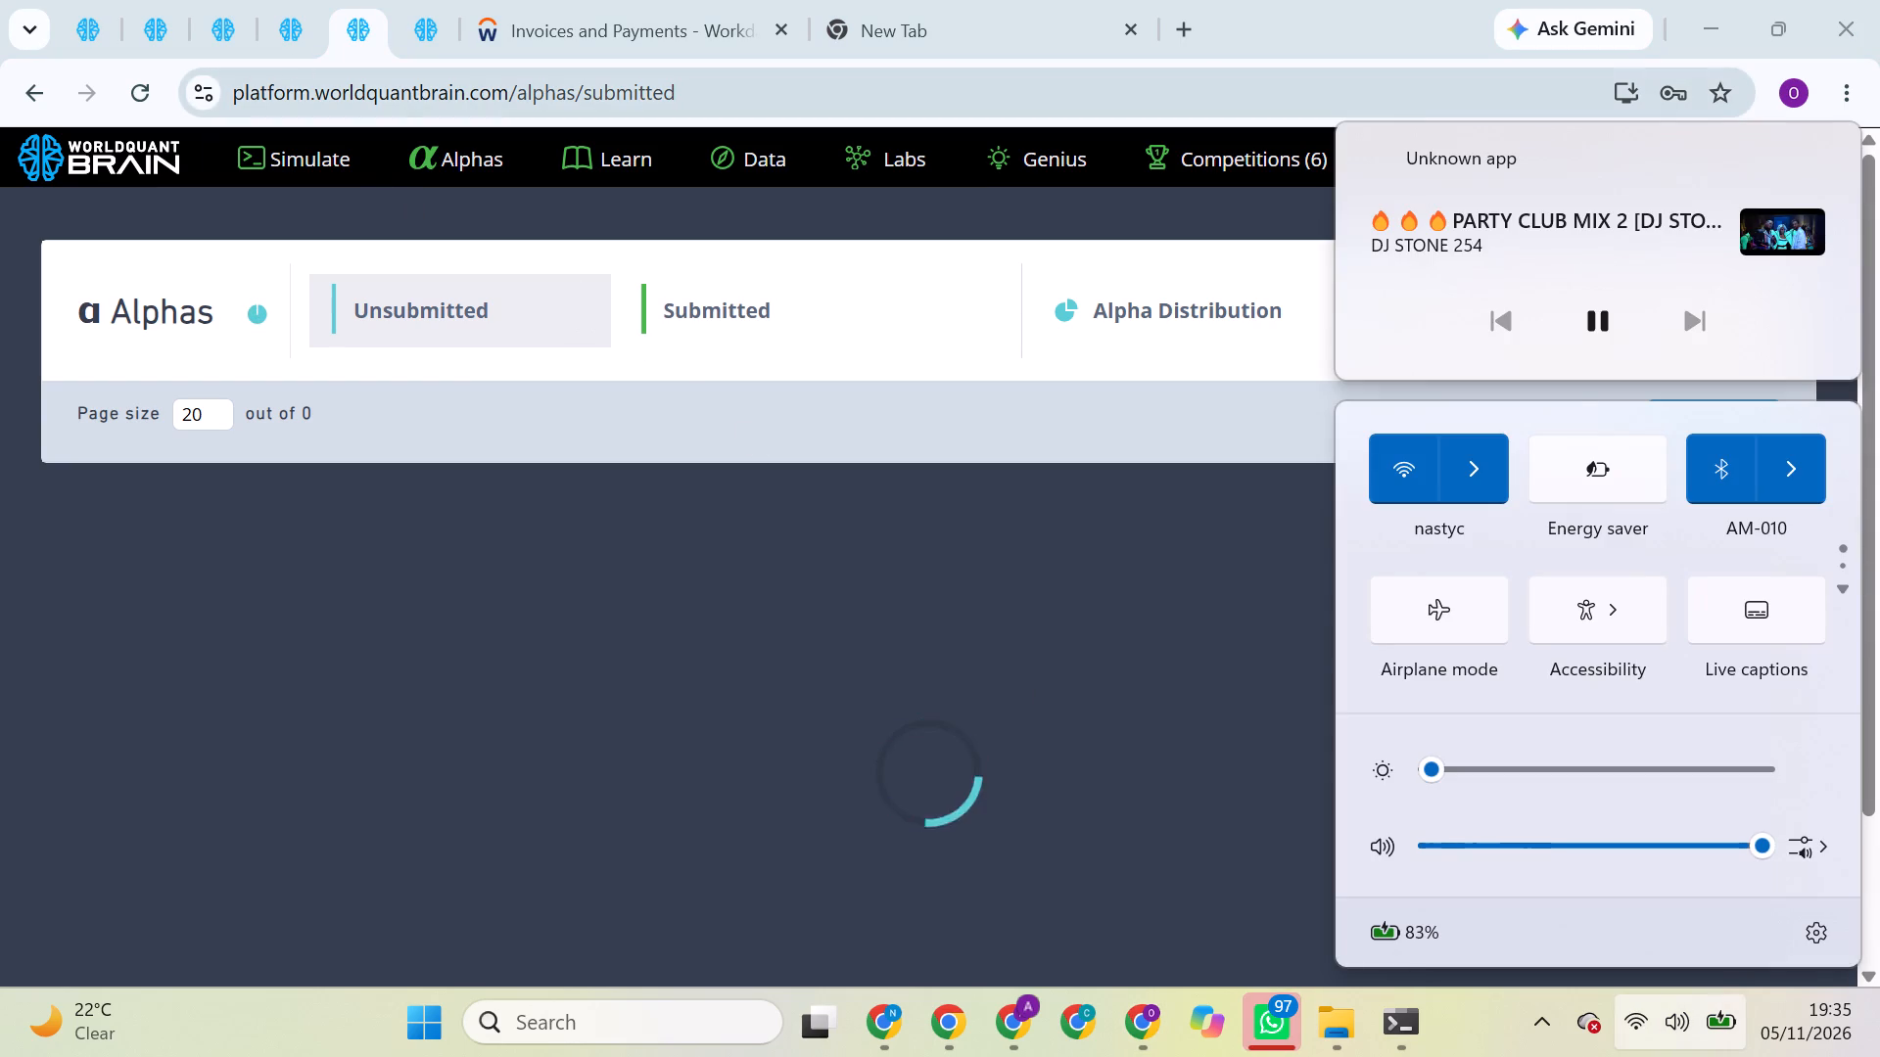
Return to the first simulation page and open the list of submitted alphas there.
click(290, 0)
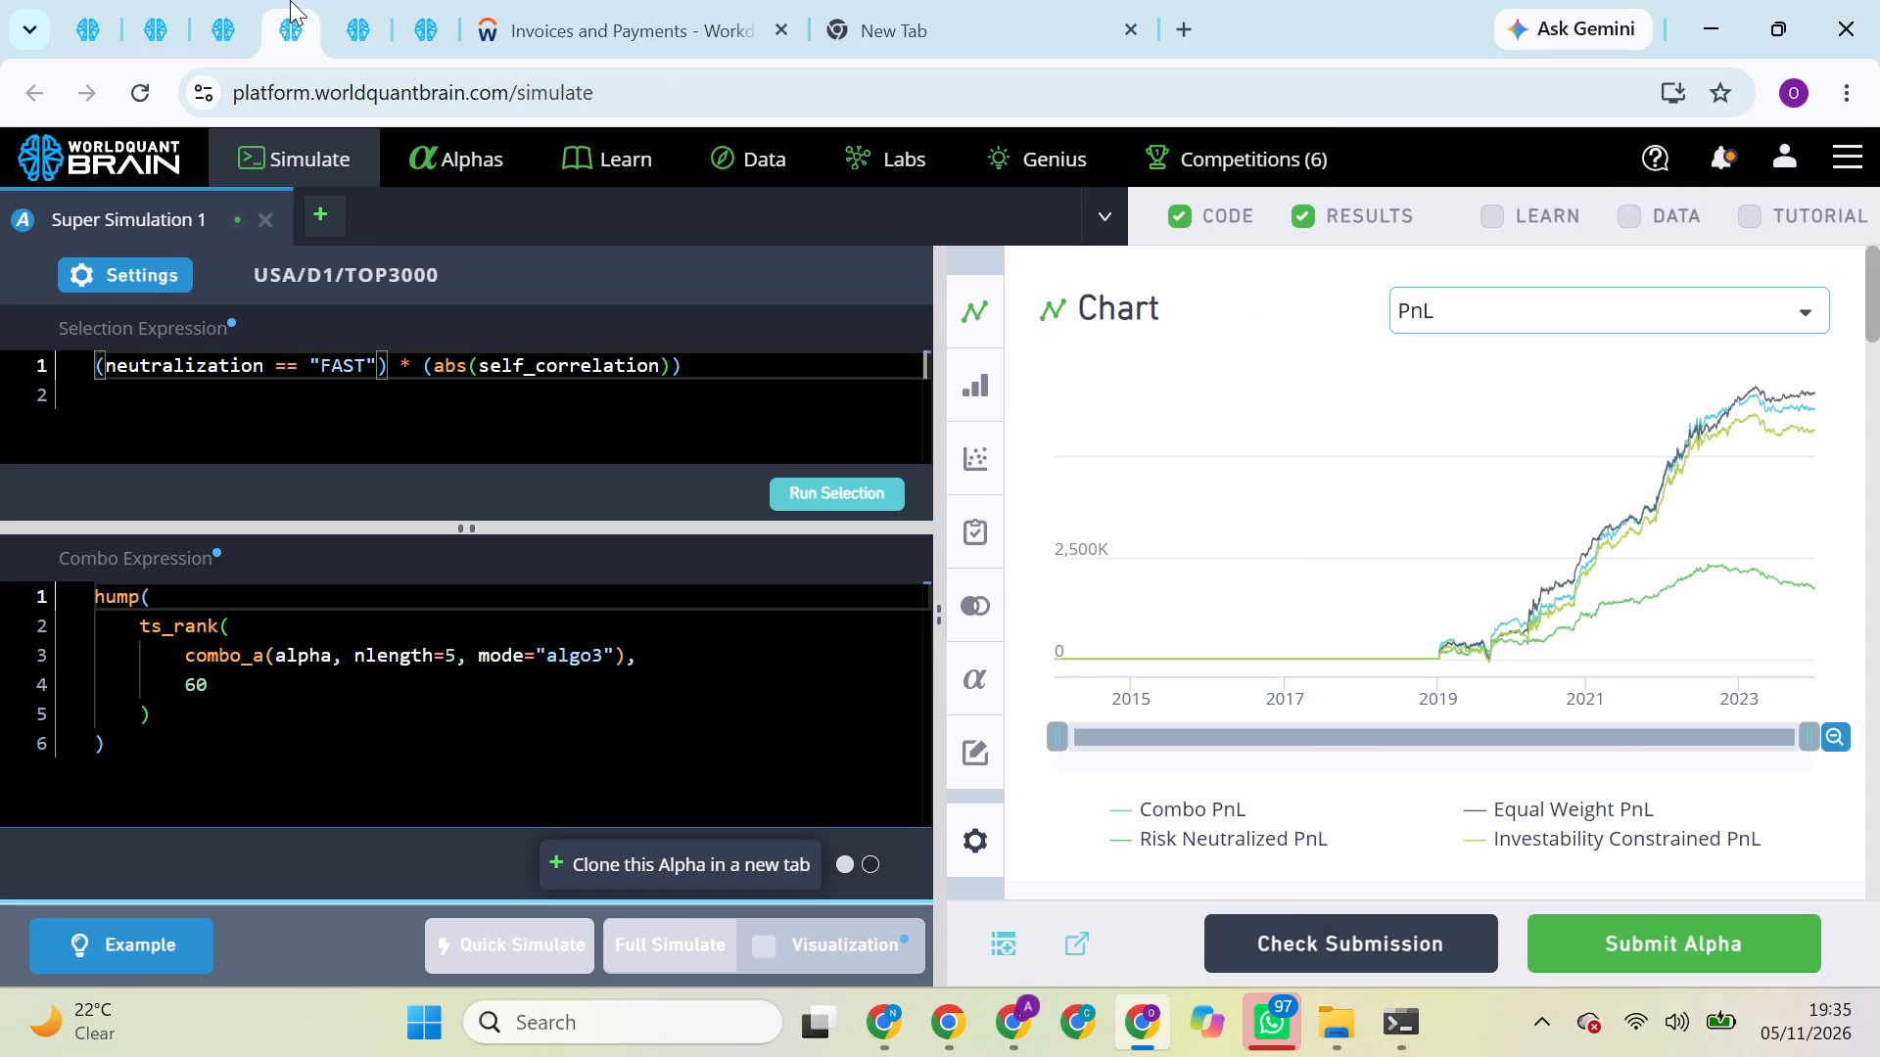
click(219, 3)
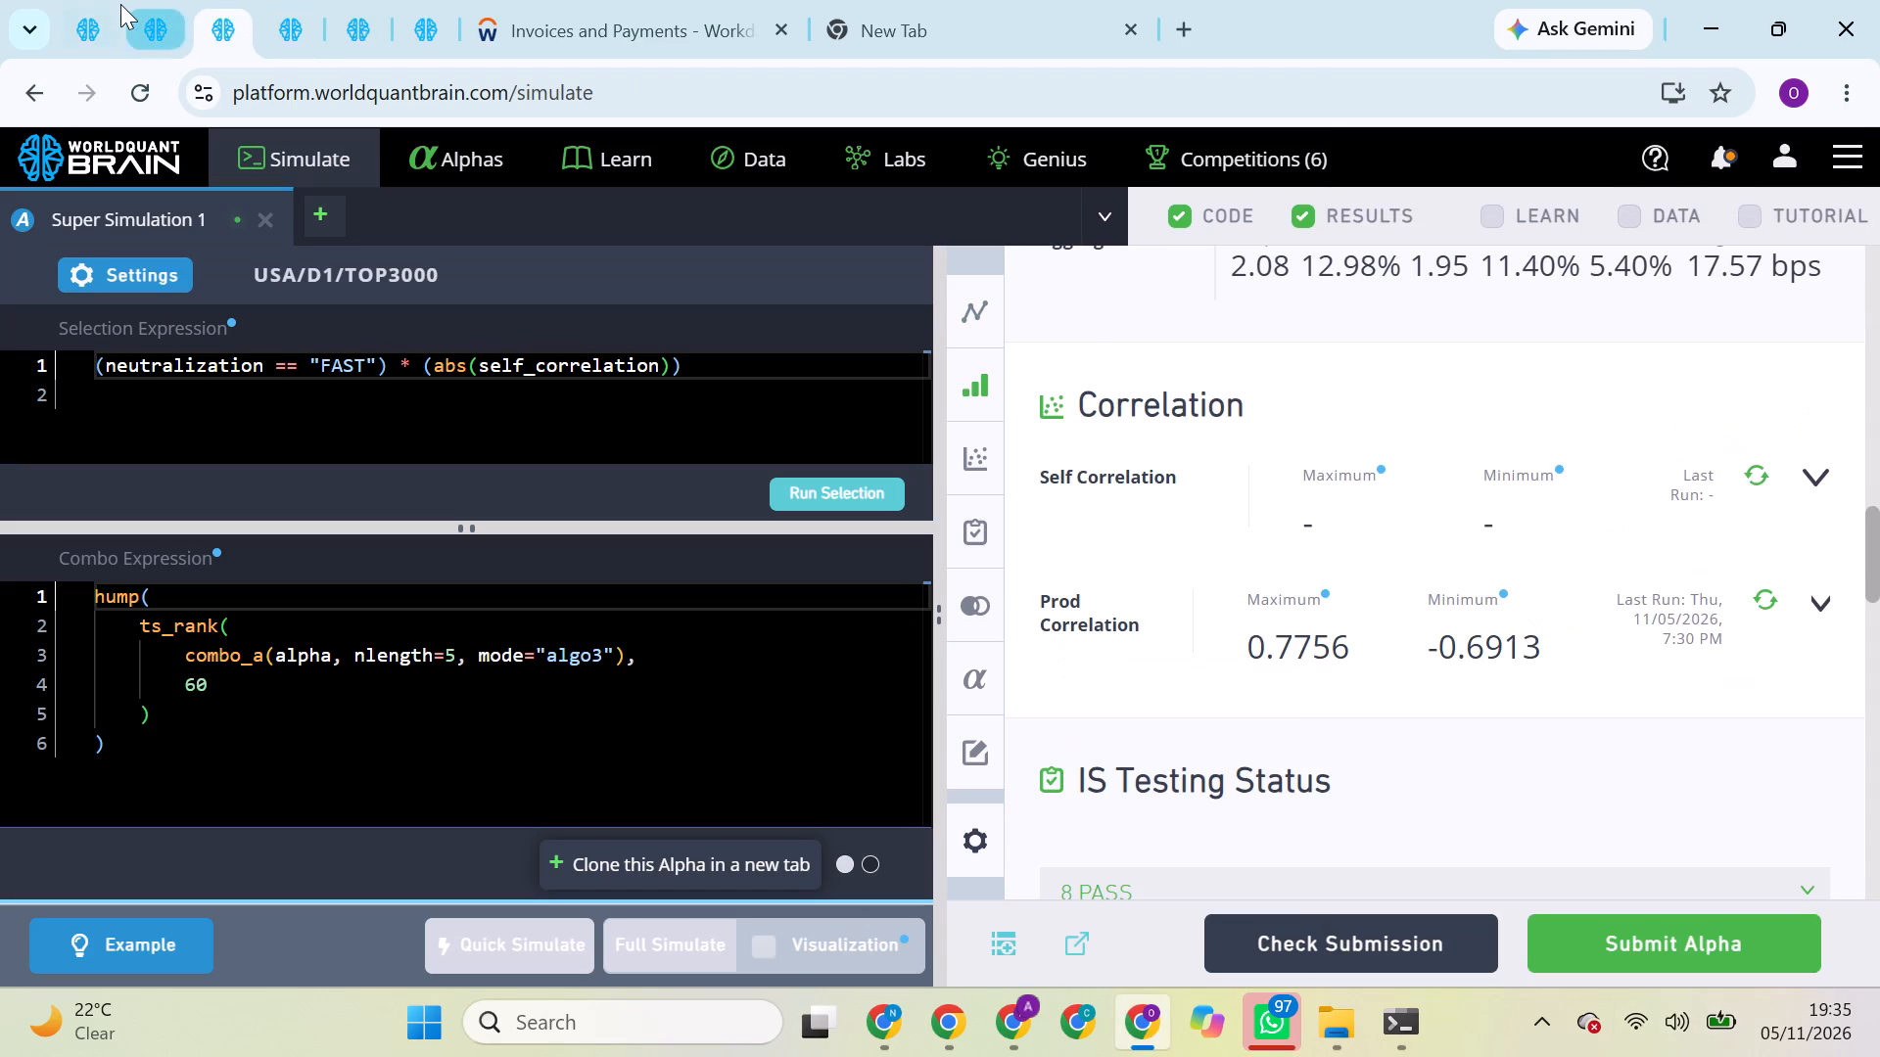
click(117, 4)
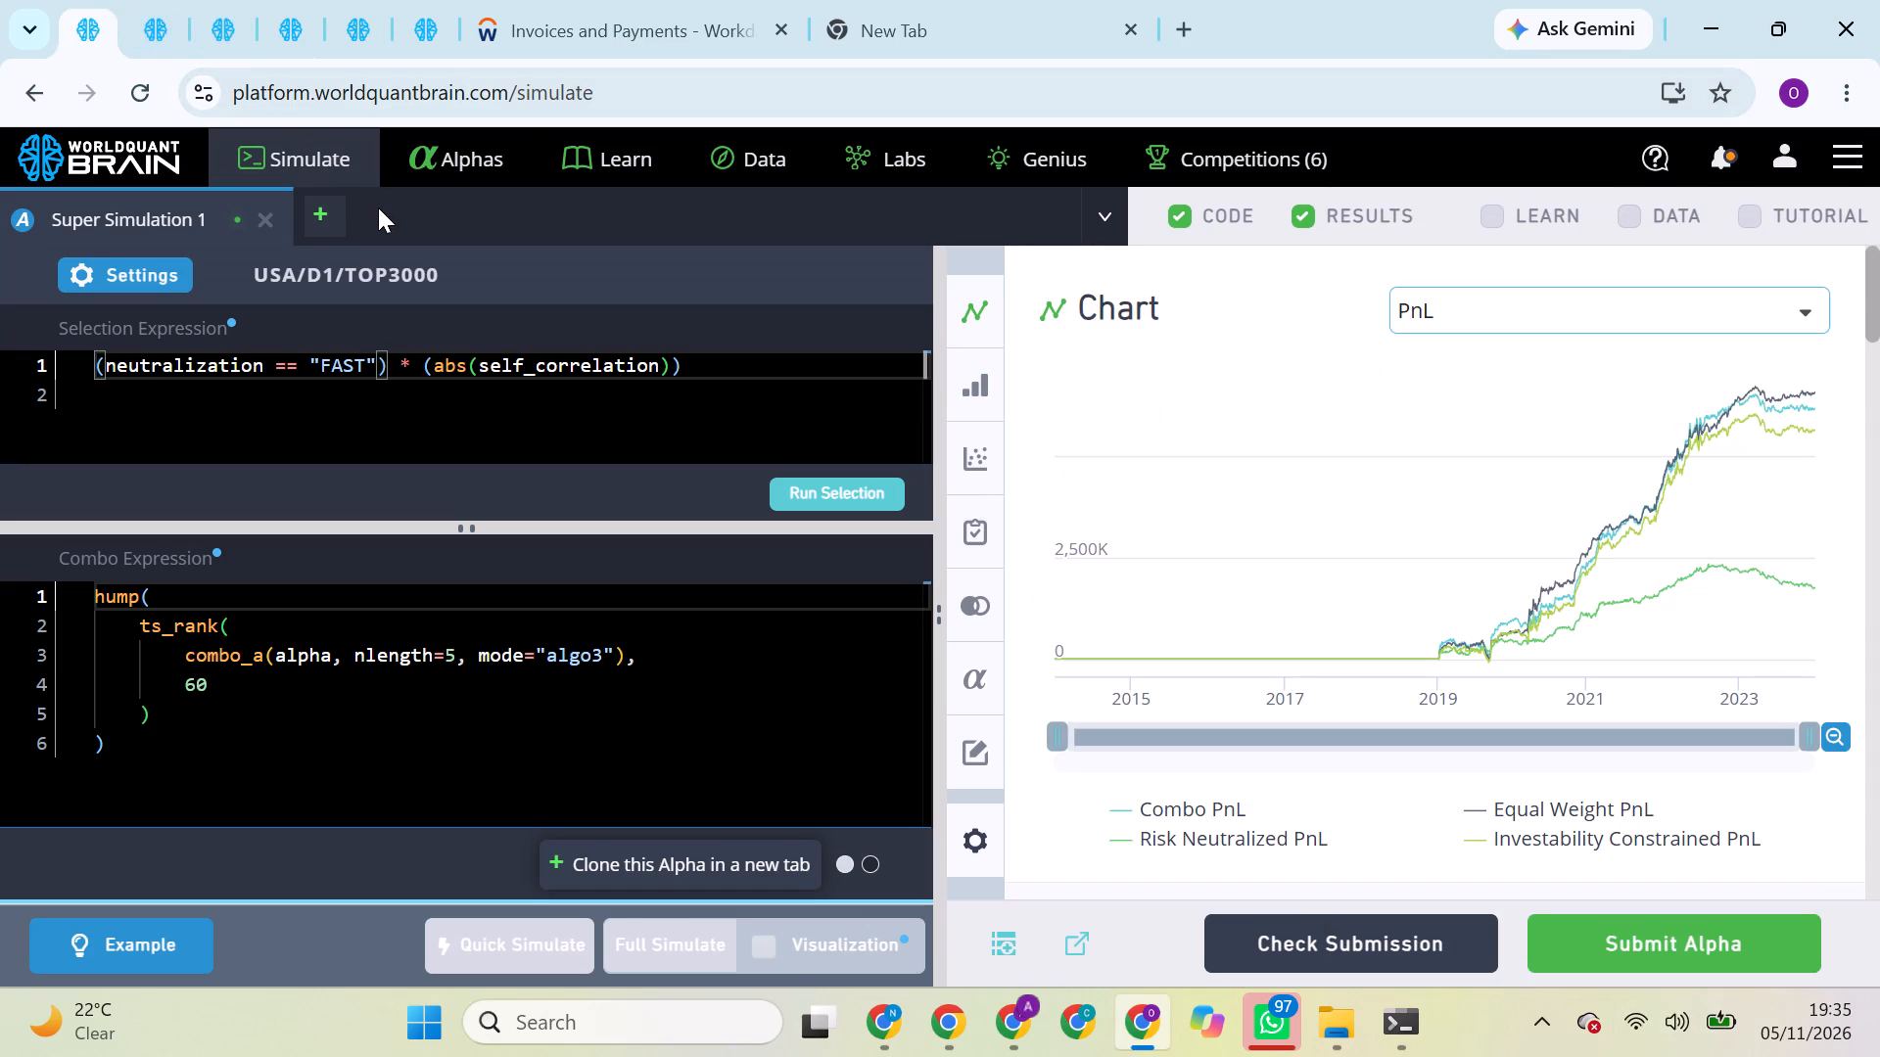
click(463, 152)
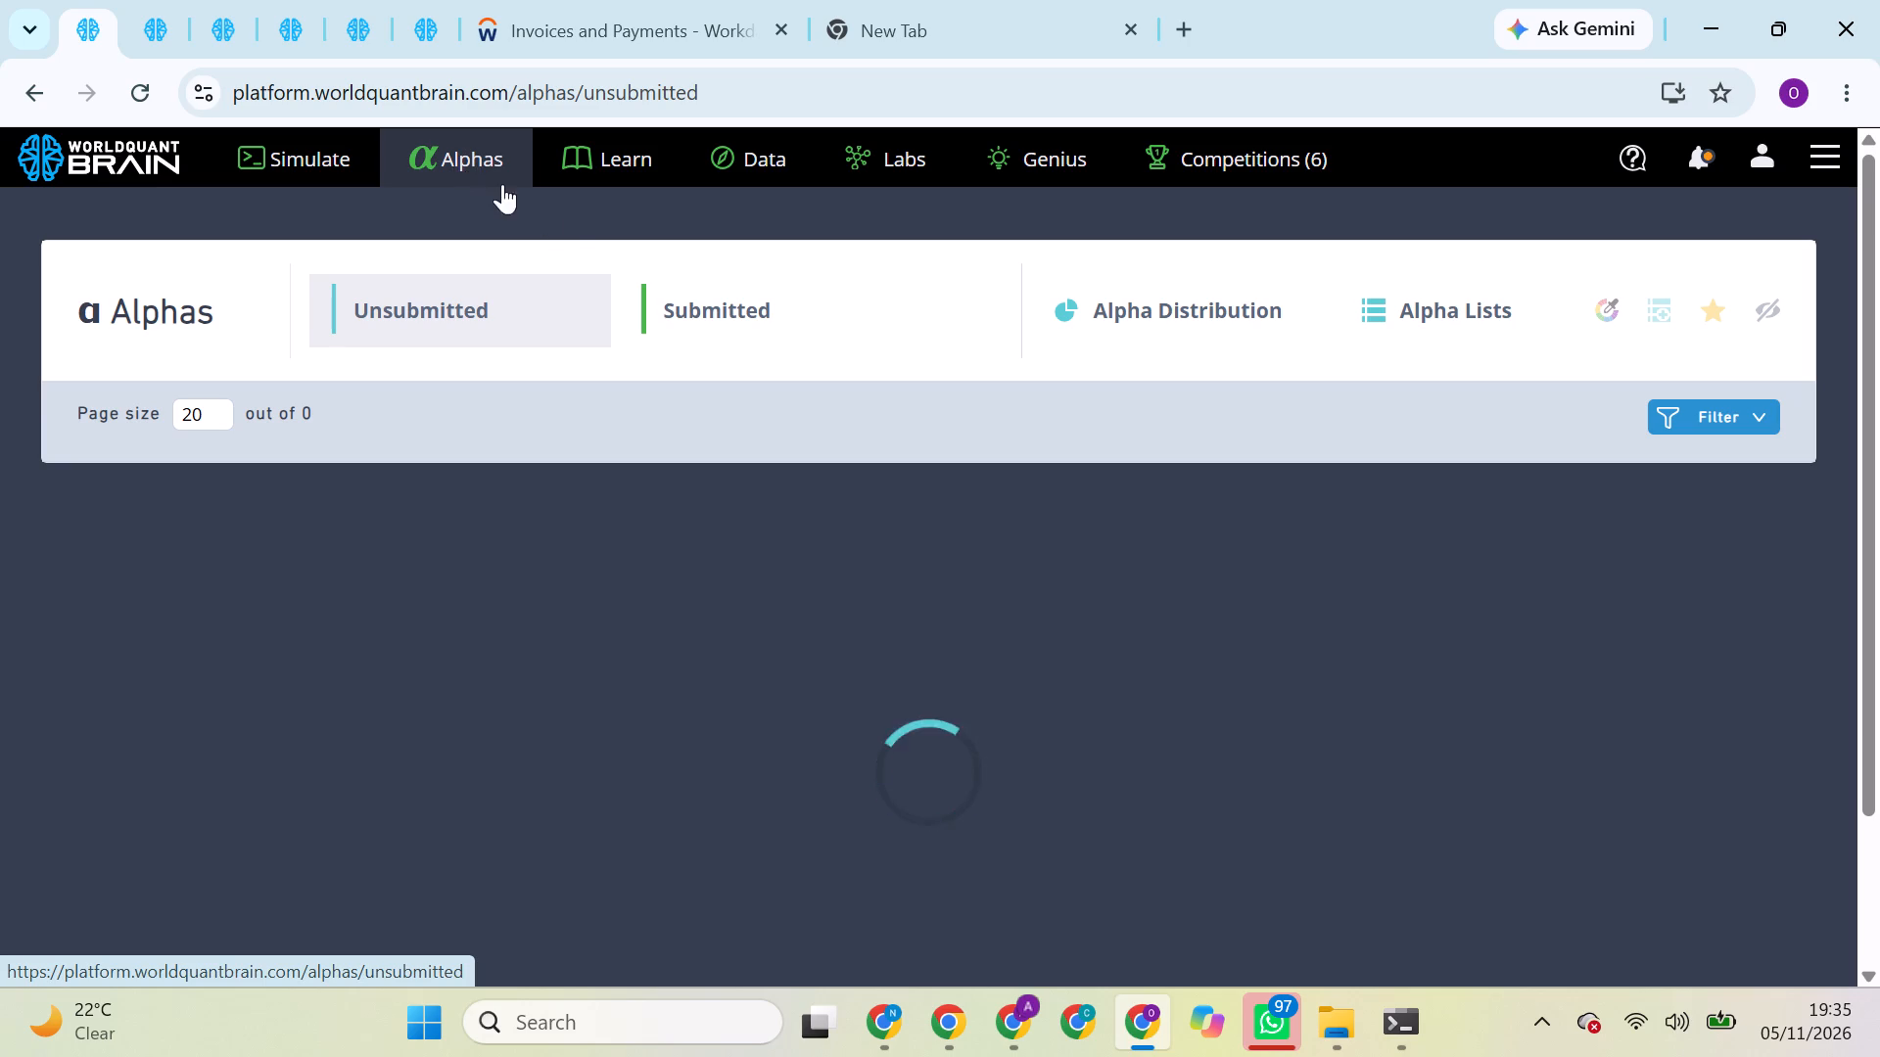
click(695, 308)
drag(695, 308, 337, 220)
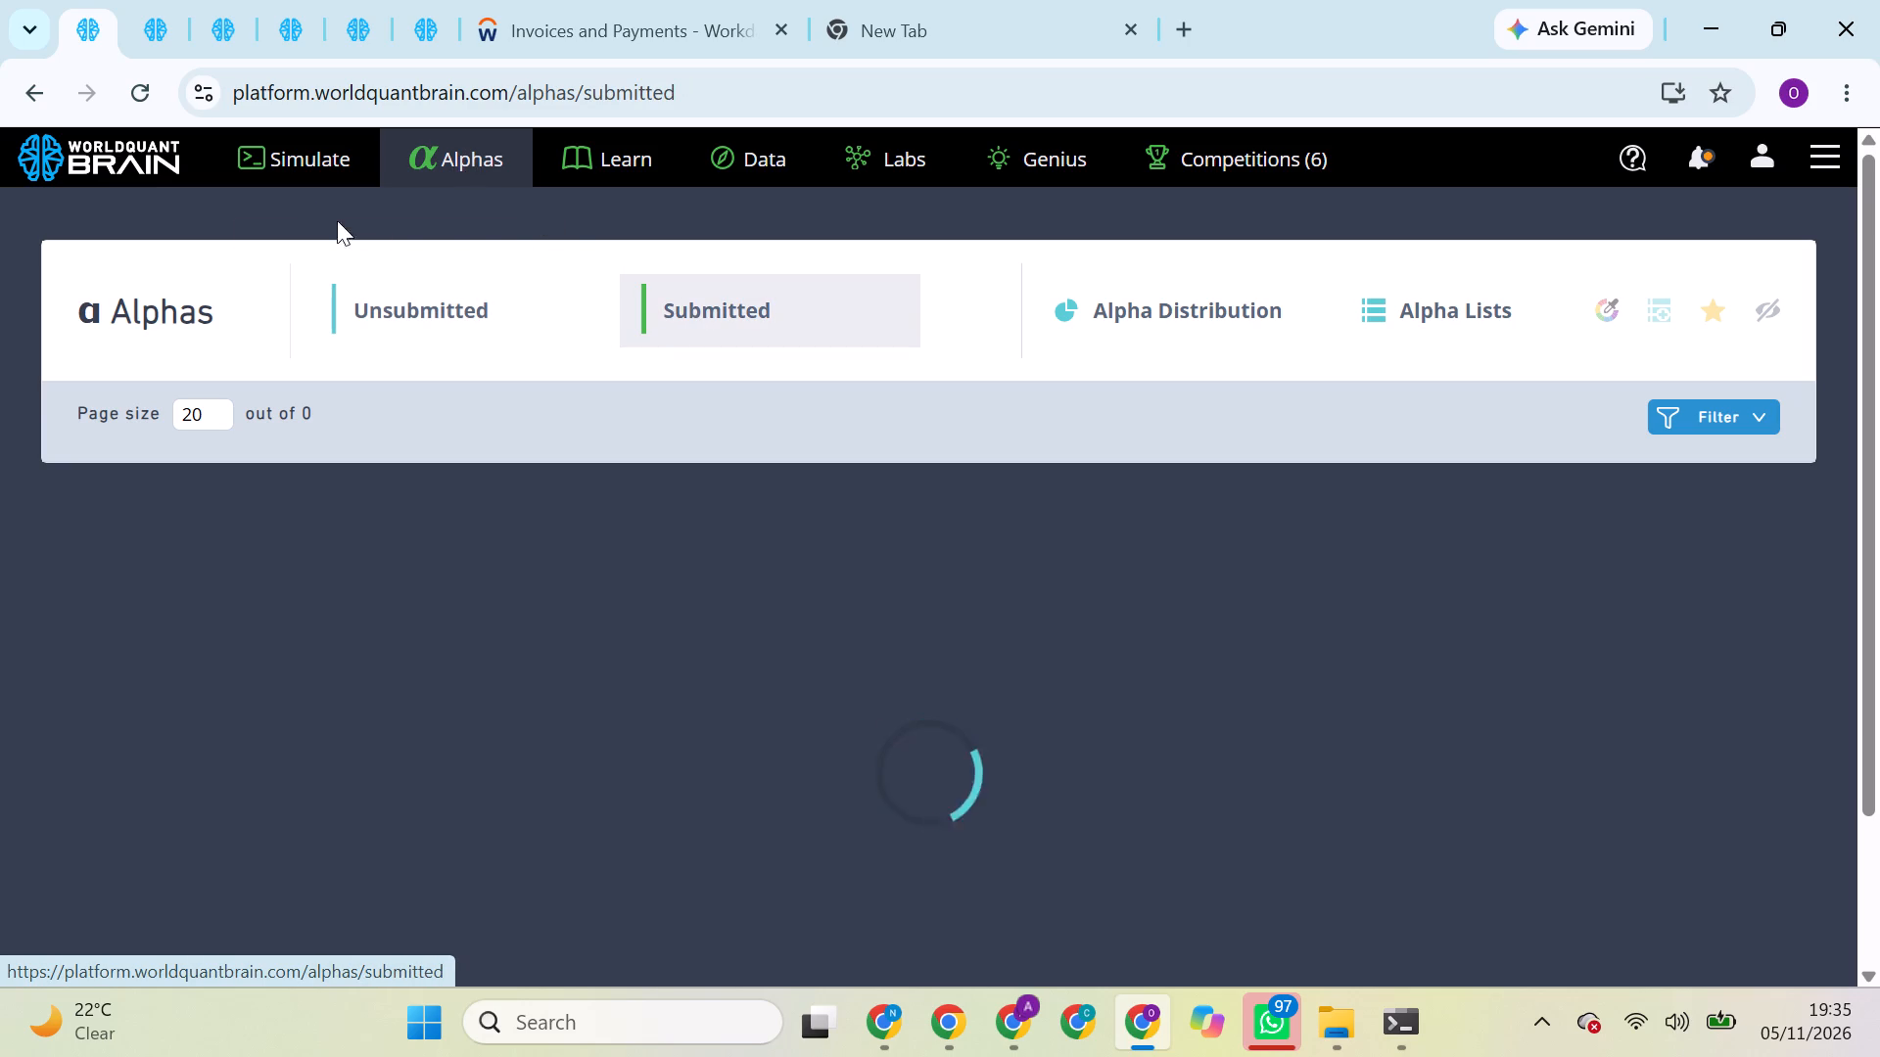
drag(337, 220, 208, 130)
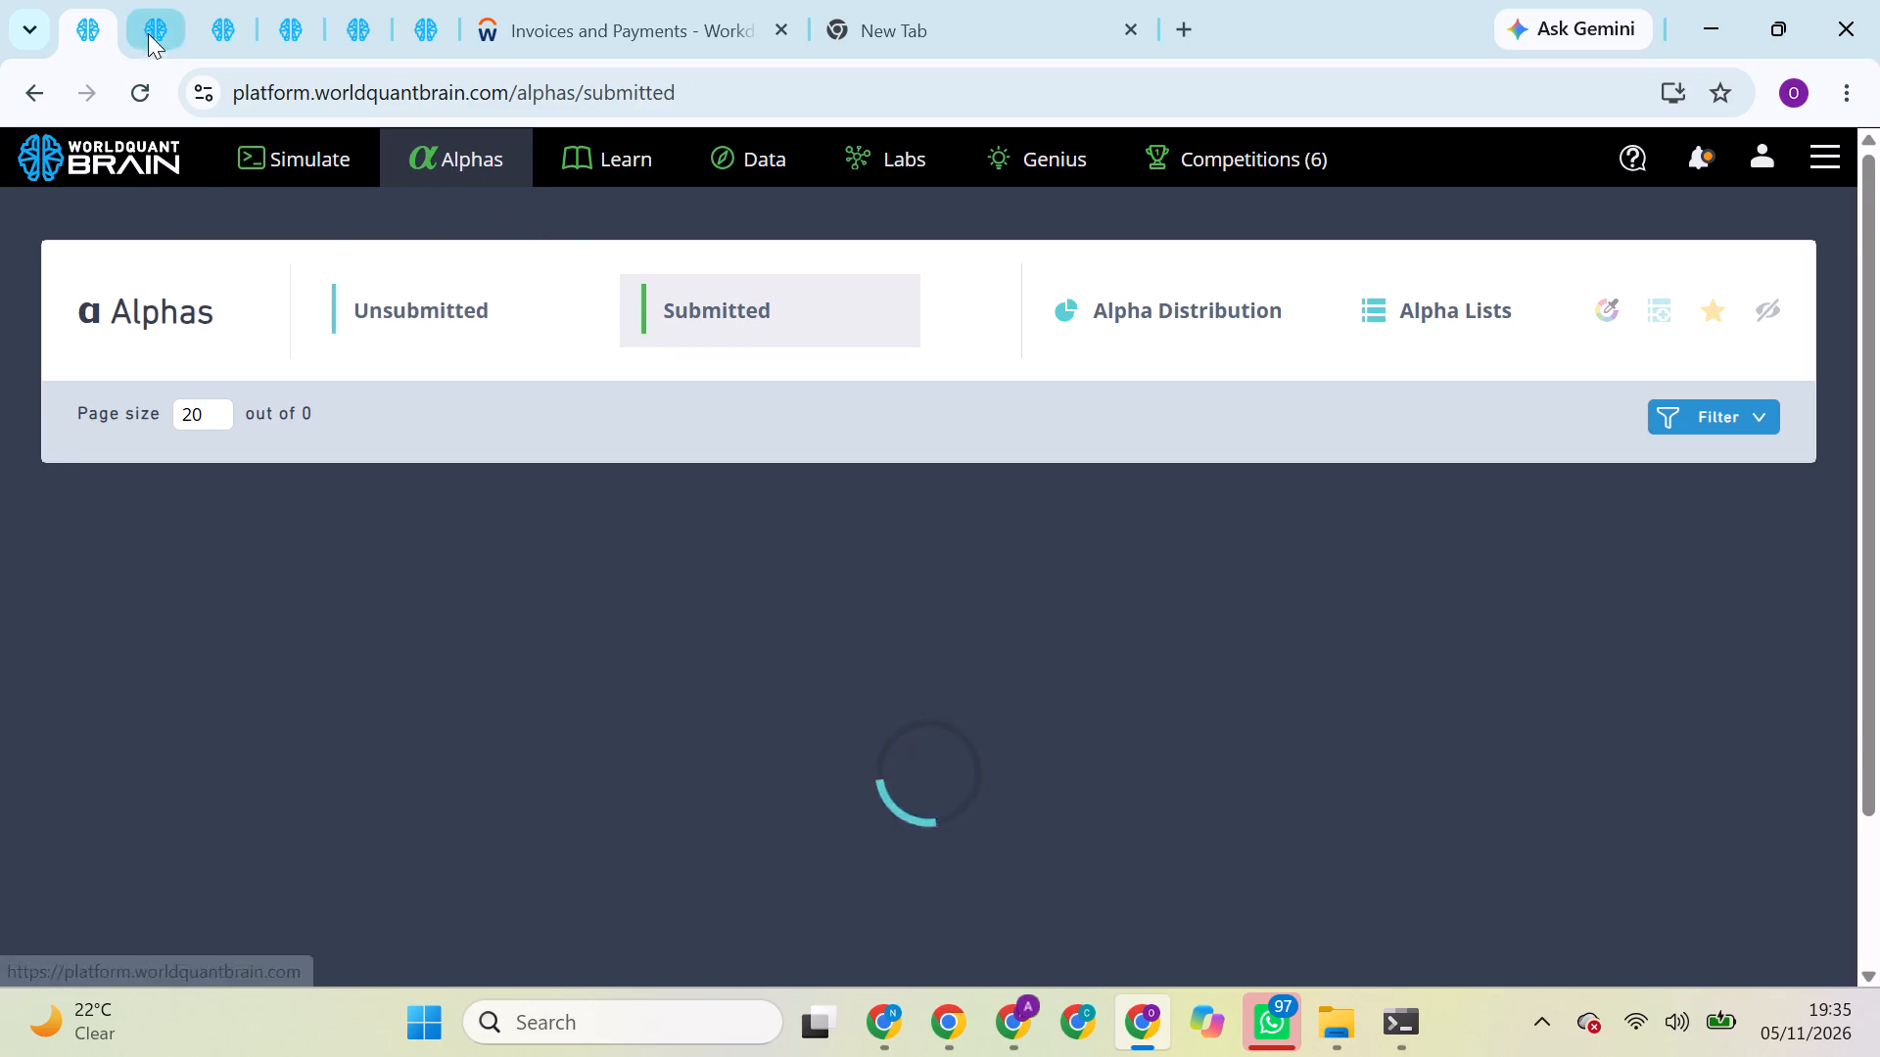
Open the details of submitted alpha ZYQAXxpj from the submitted list on the second BRAIN page.
click(144, 25)
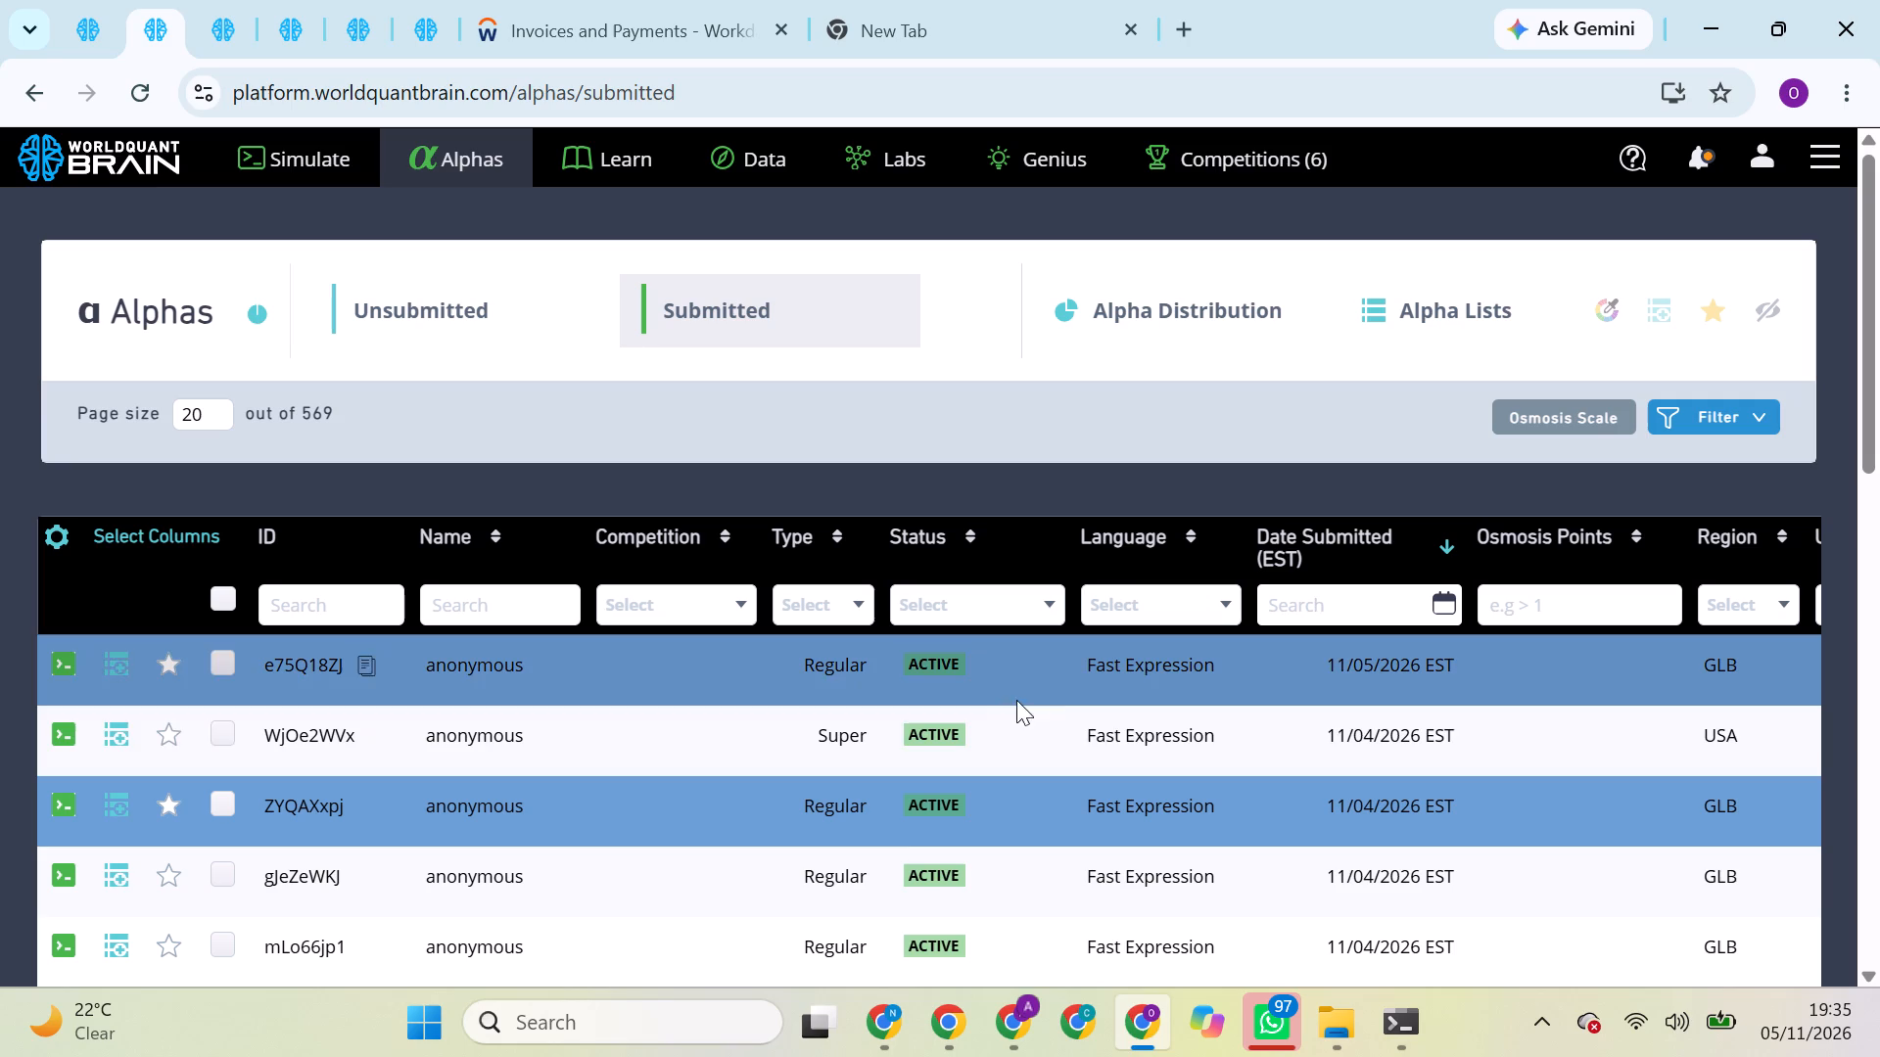
click(1226, 791)
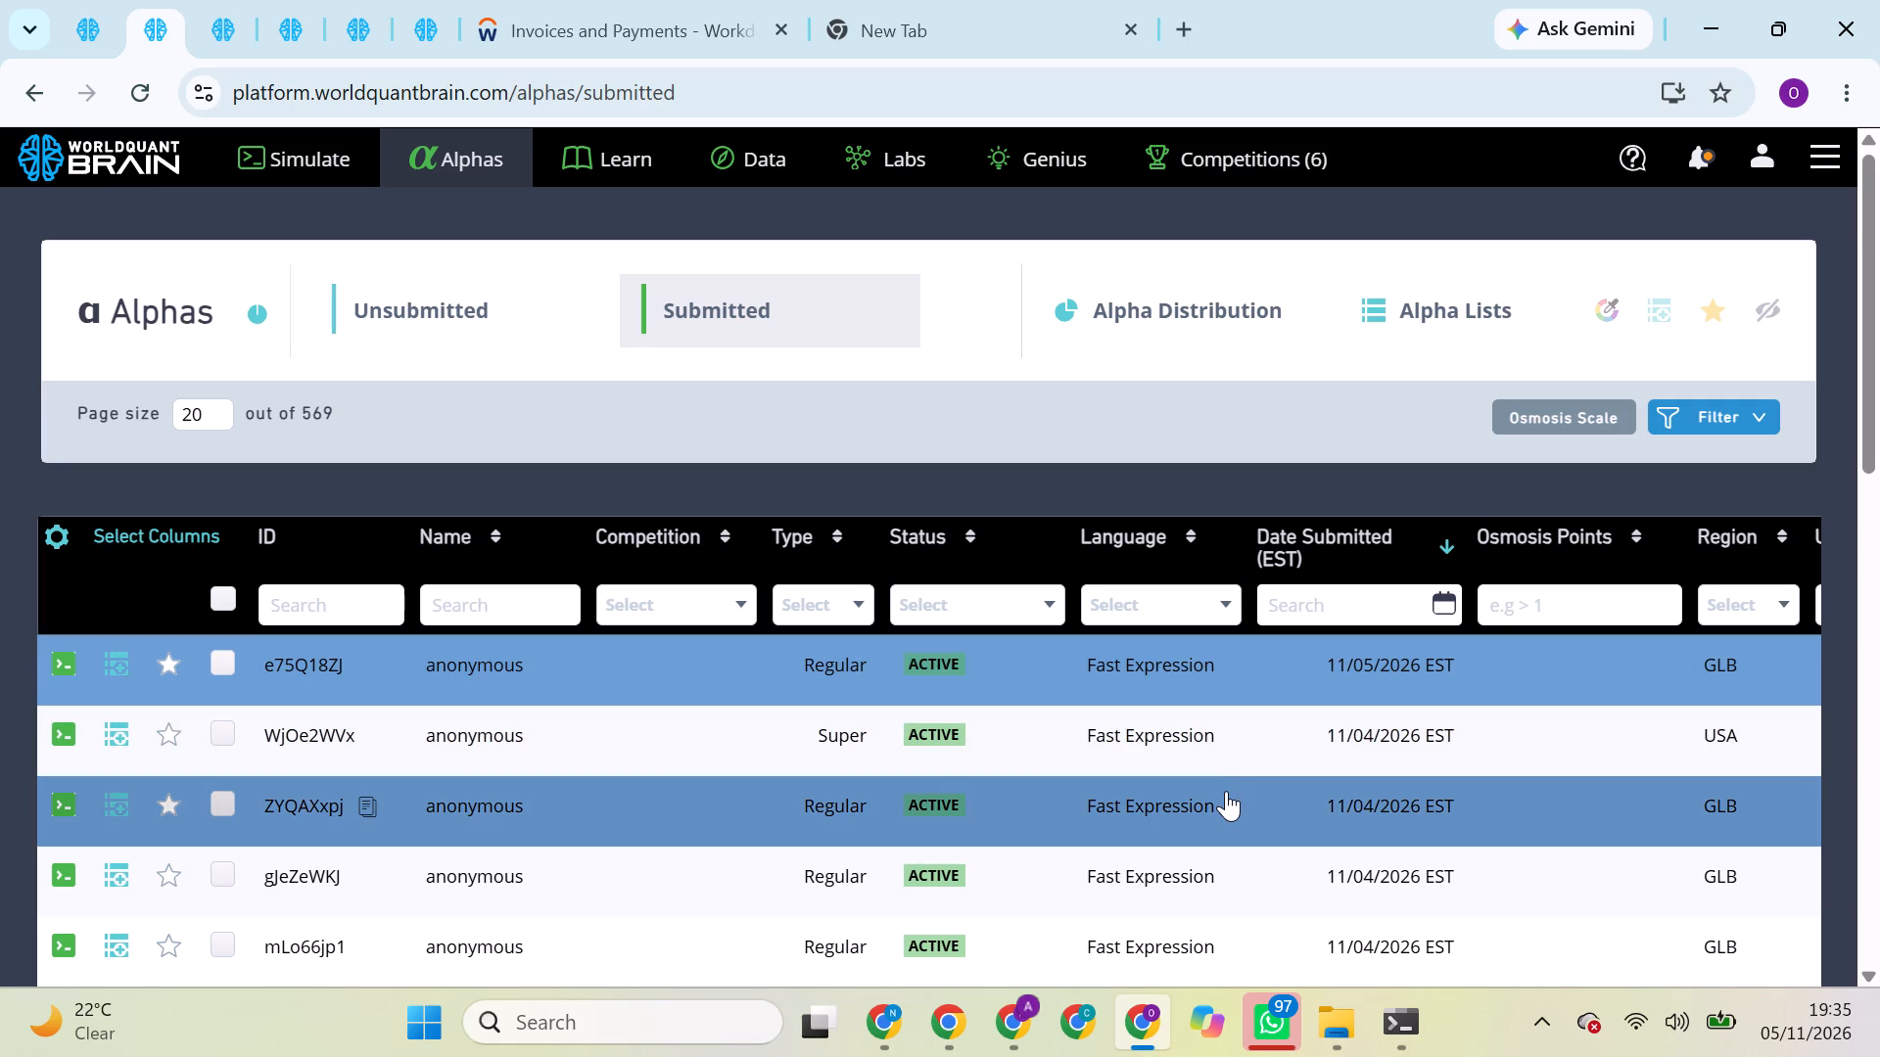
Look through alpha ZYQAXxpj's details, covering its chart, OS Summary, Correlation and Properties sections.
scroll(1346, 844, down, 2)
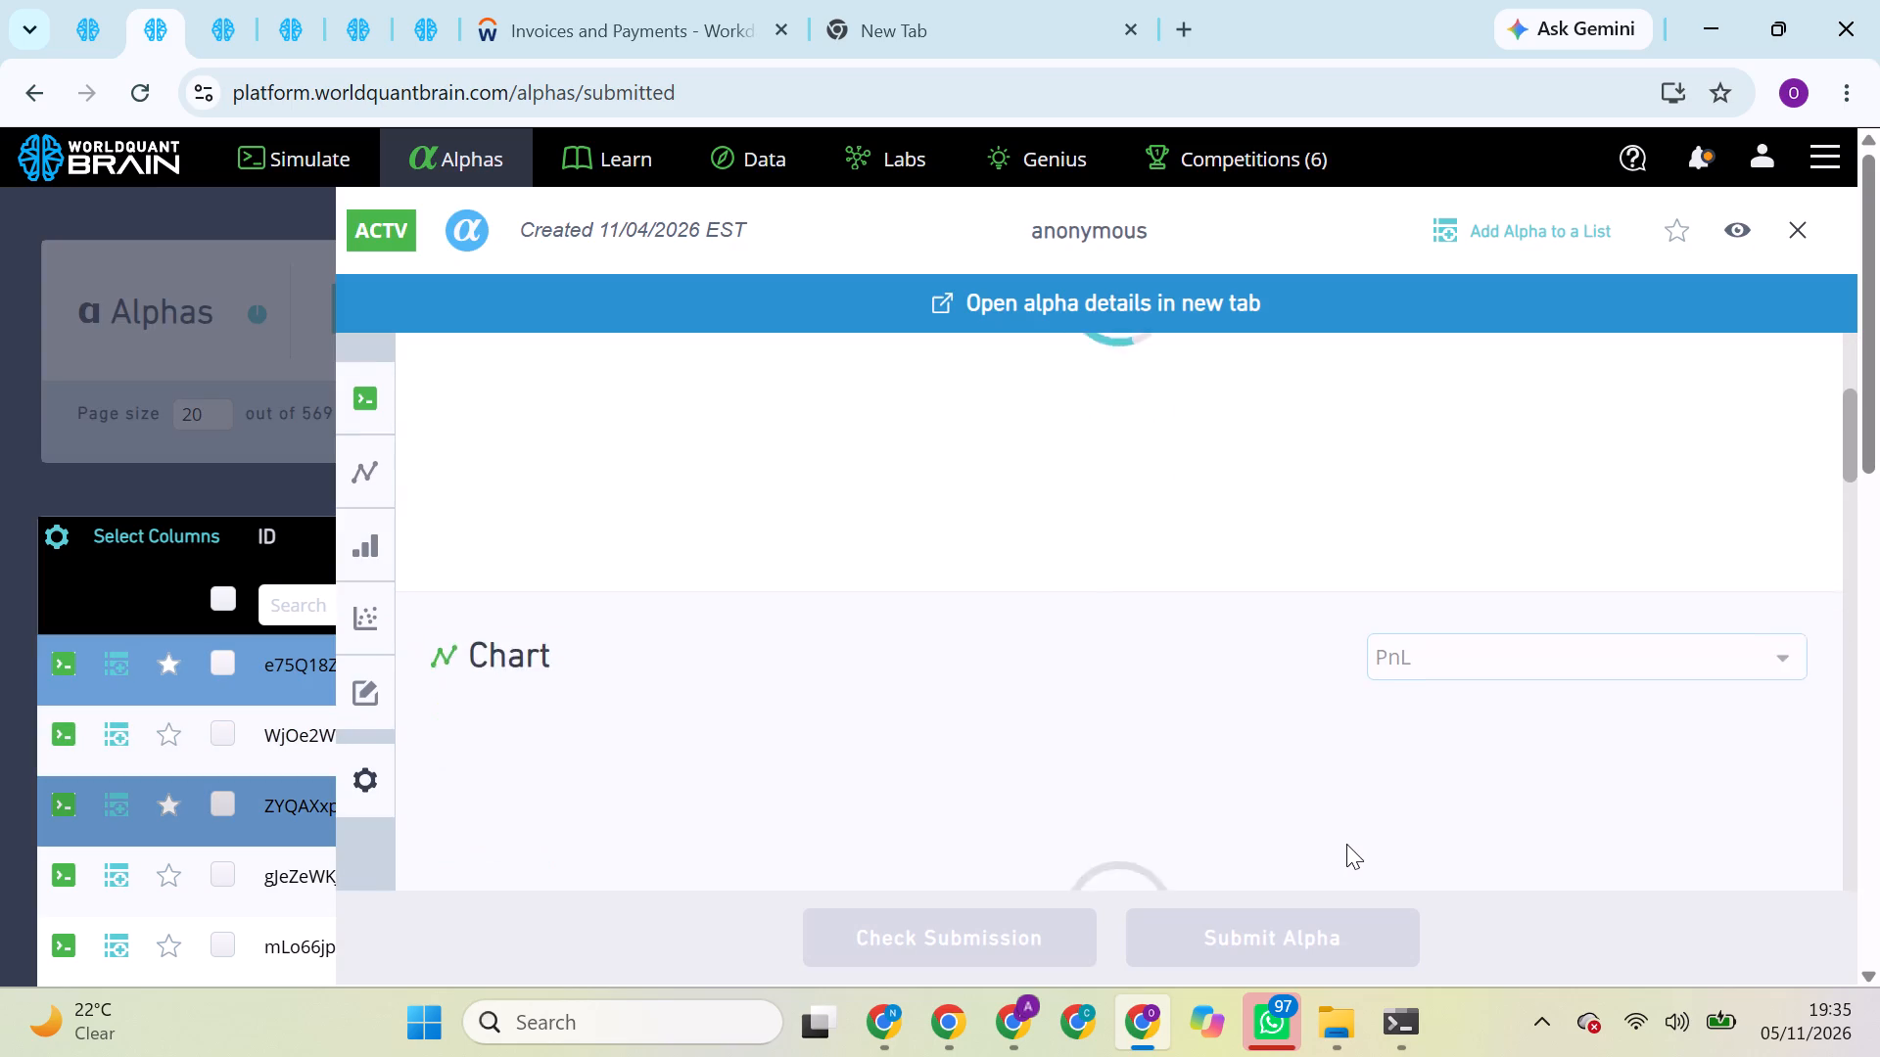
scroll(1346, 844, down, 4)
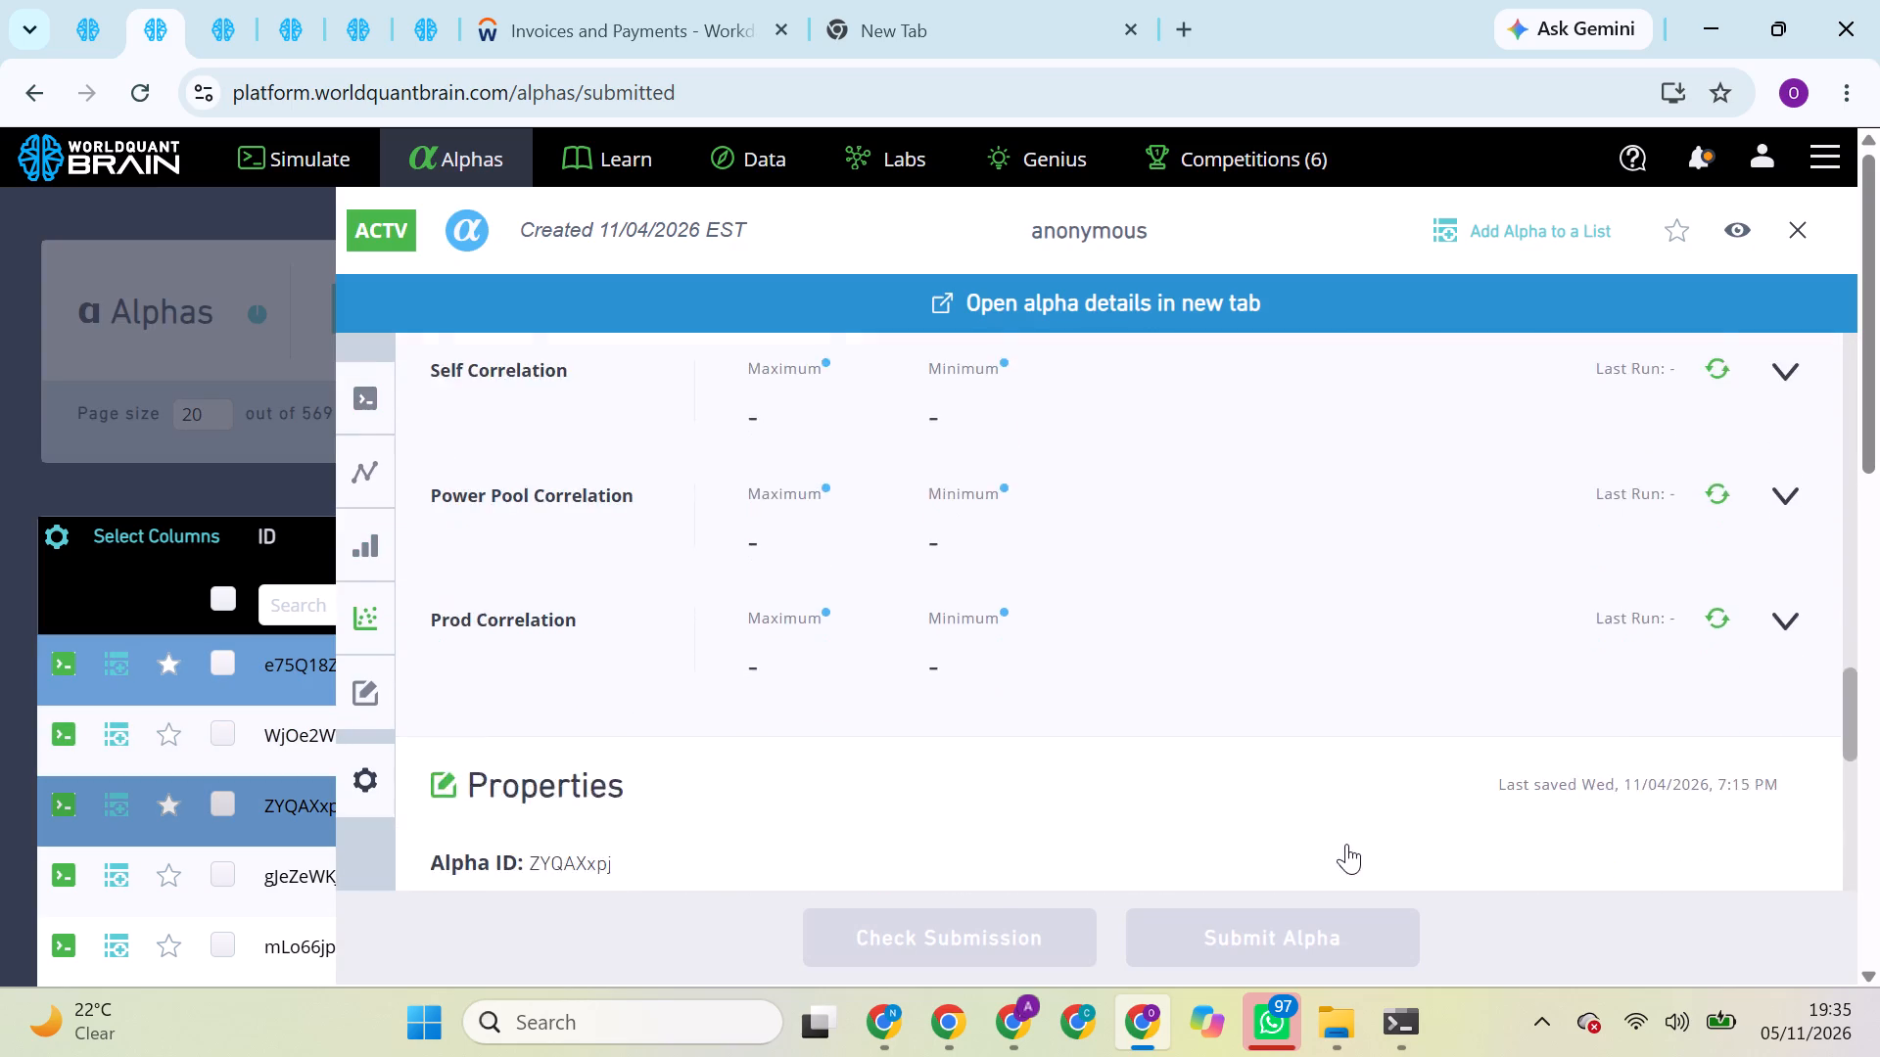
scroll(1346, 844, down, 2)
scroll(1346, 844, up, 1)
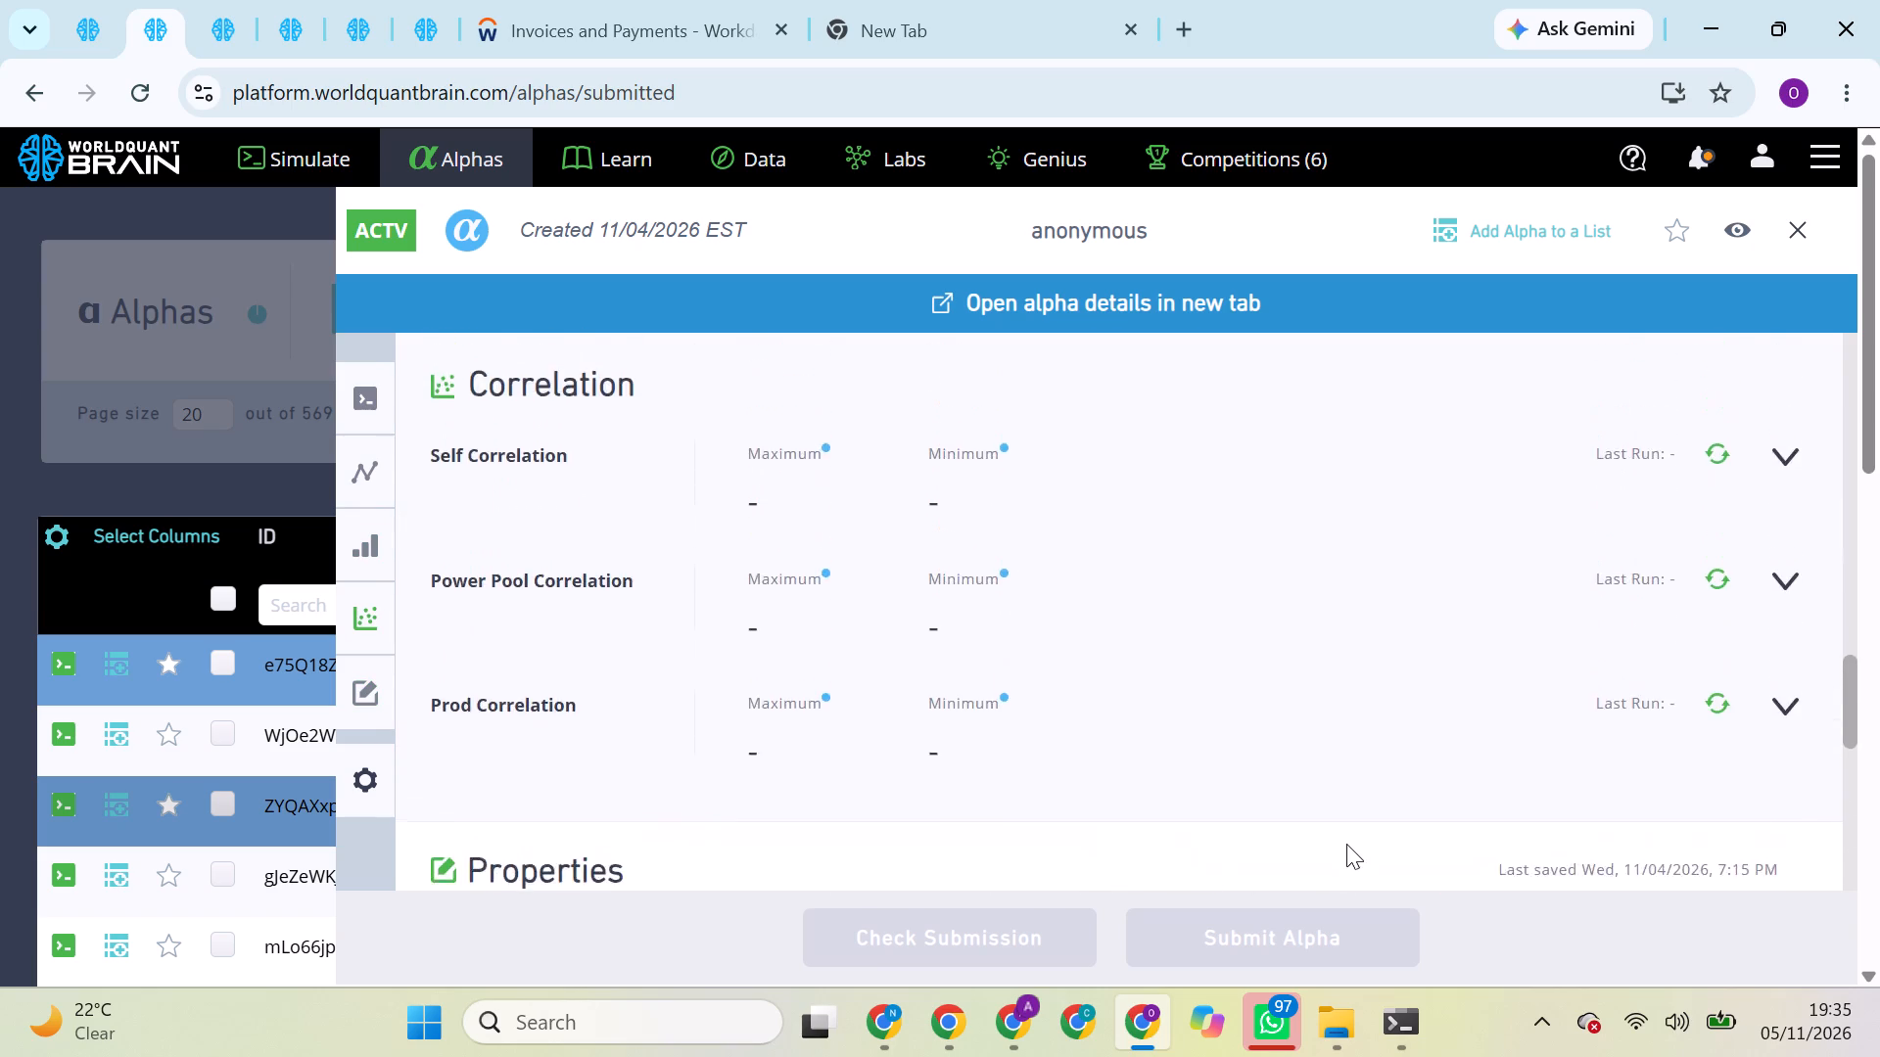
scroll(1346, 844, up, 4)
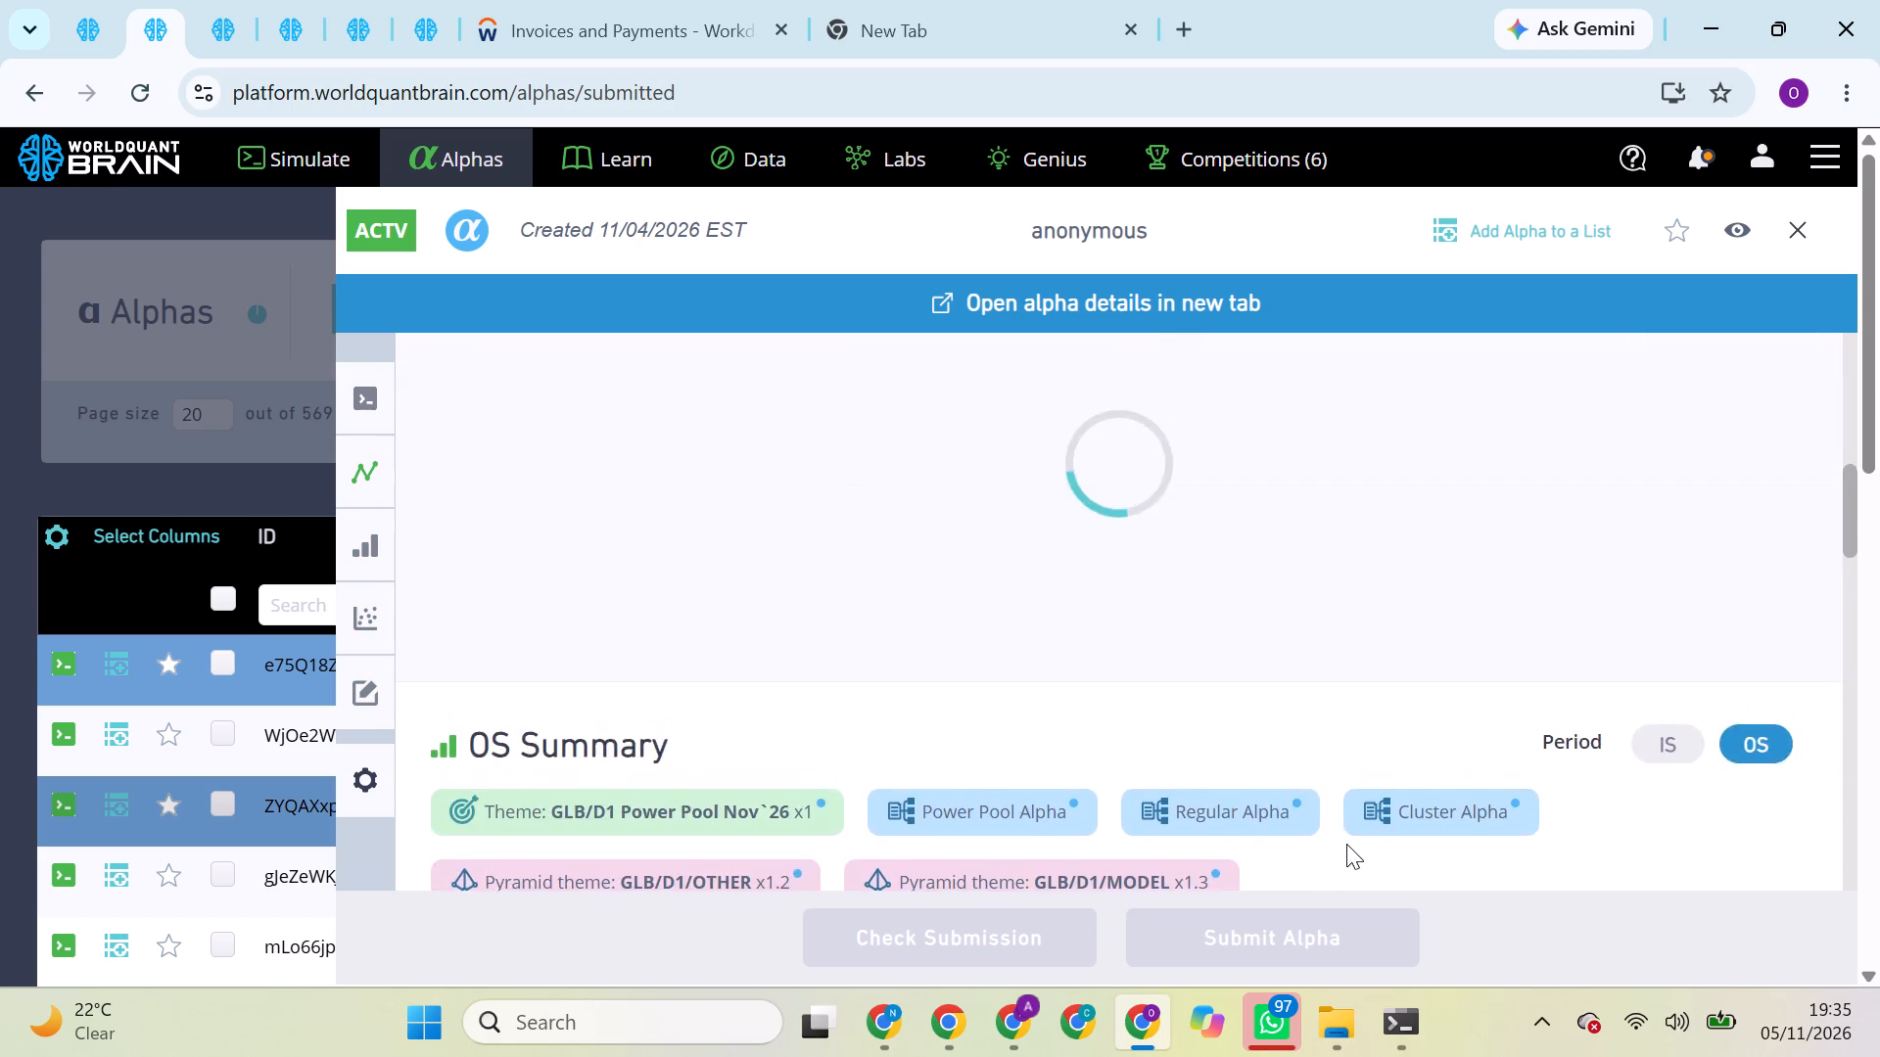
scroll(1346, 844, up, 1)
scroll(1346, 844, down, 1)
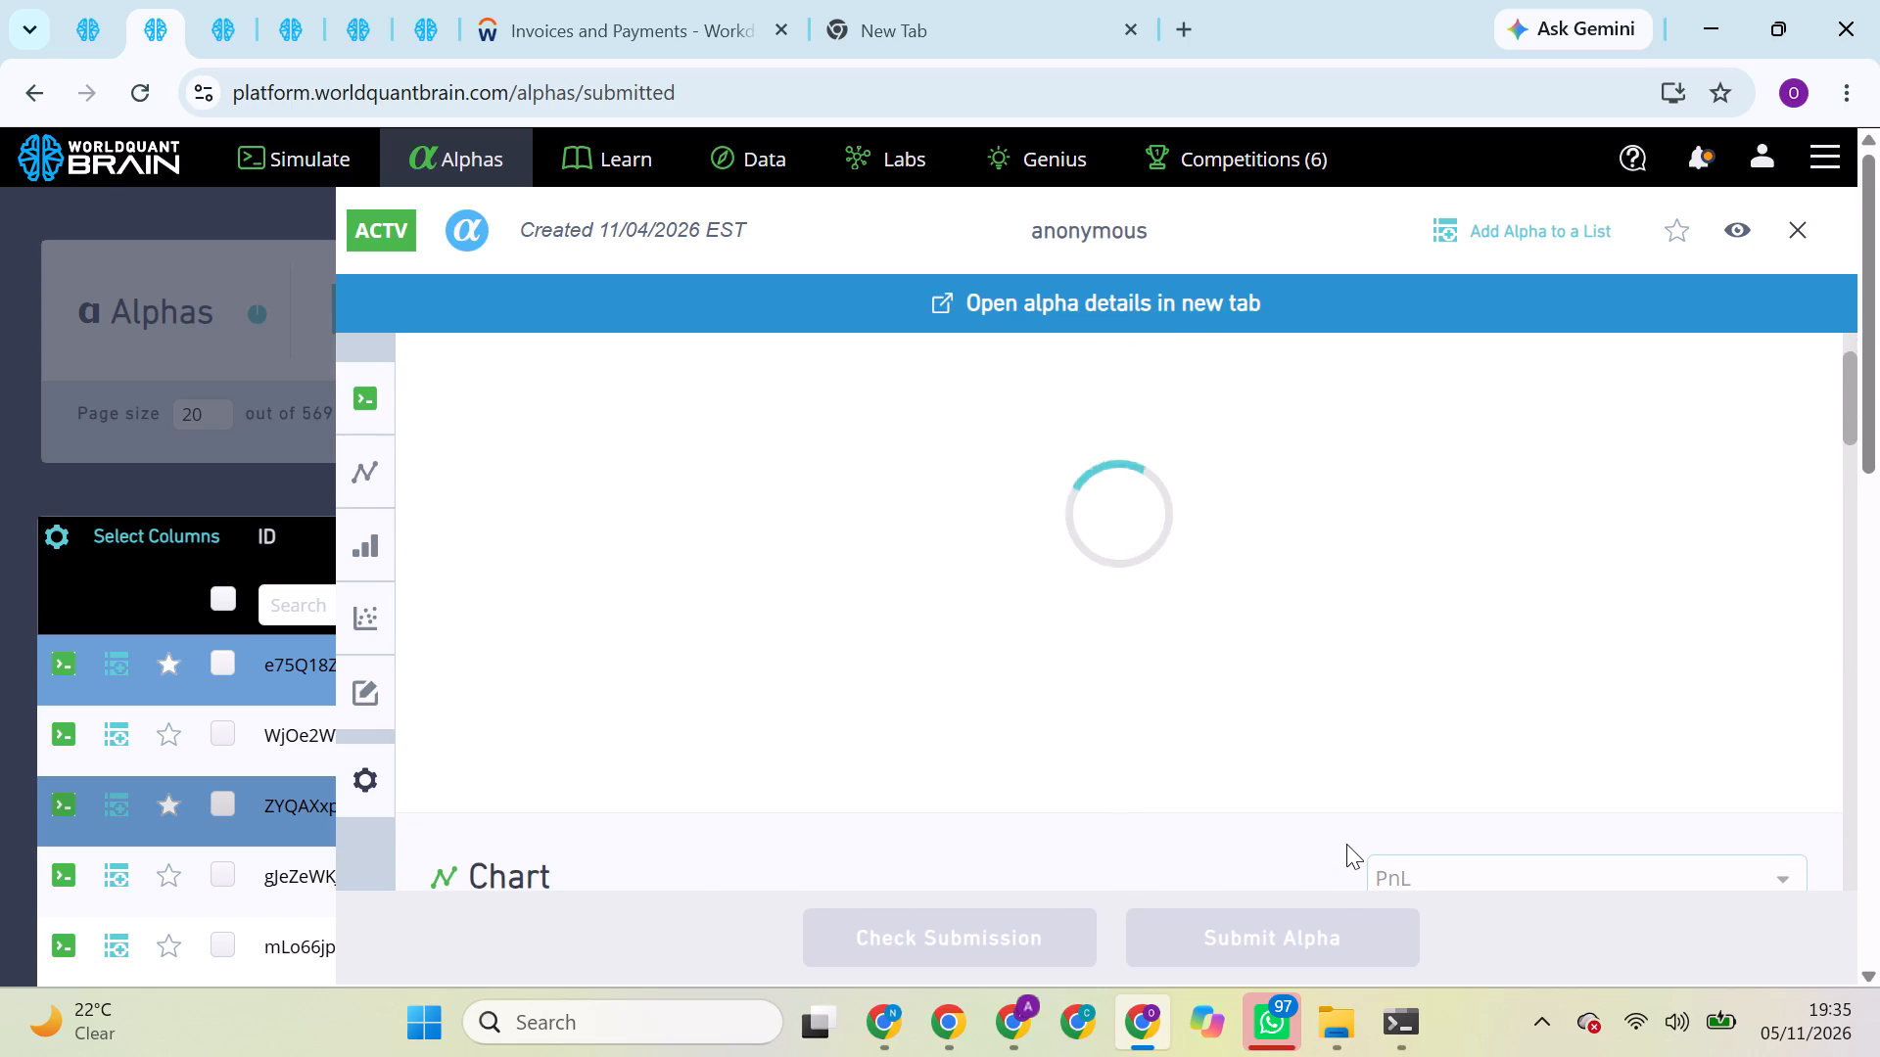
scroll(1346, 844, up, 1)
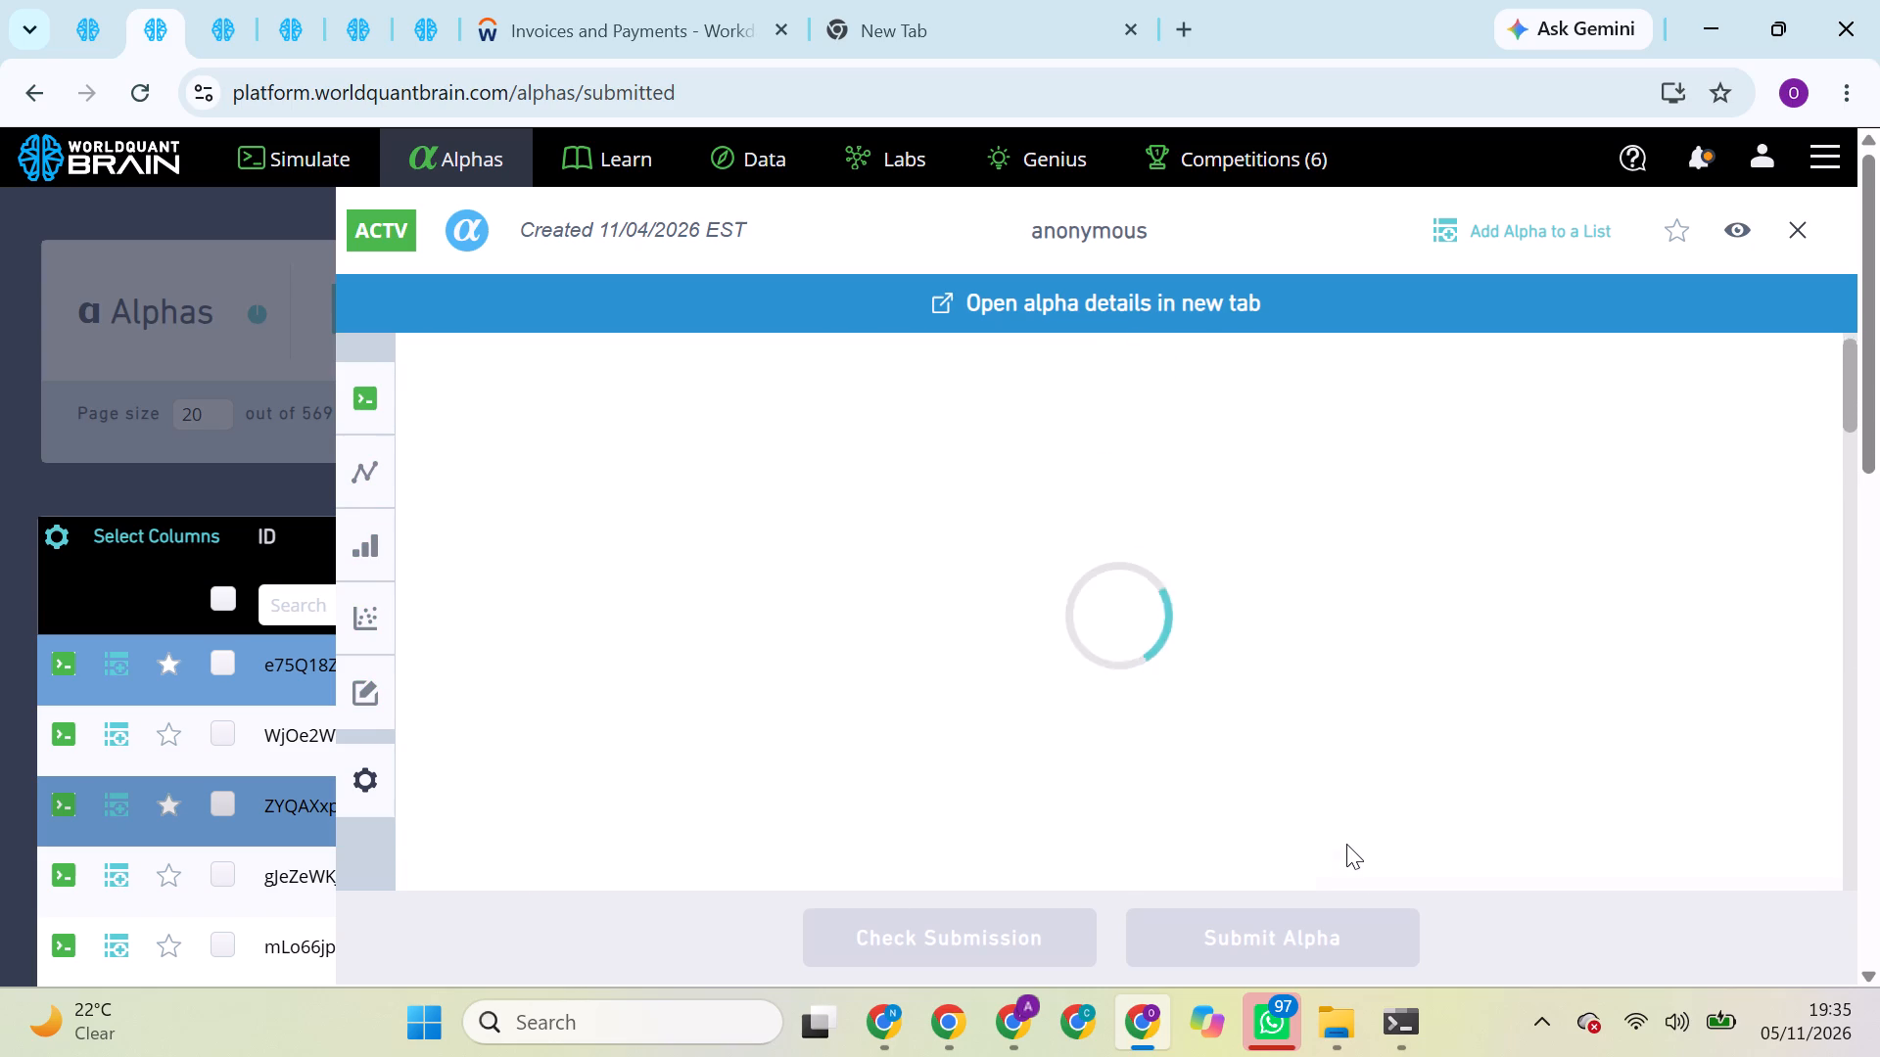
scroll(1346, 844, up, 4)
scroll(1346, 844, down, 4)
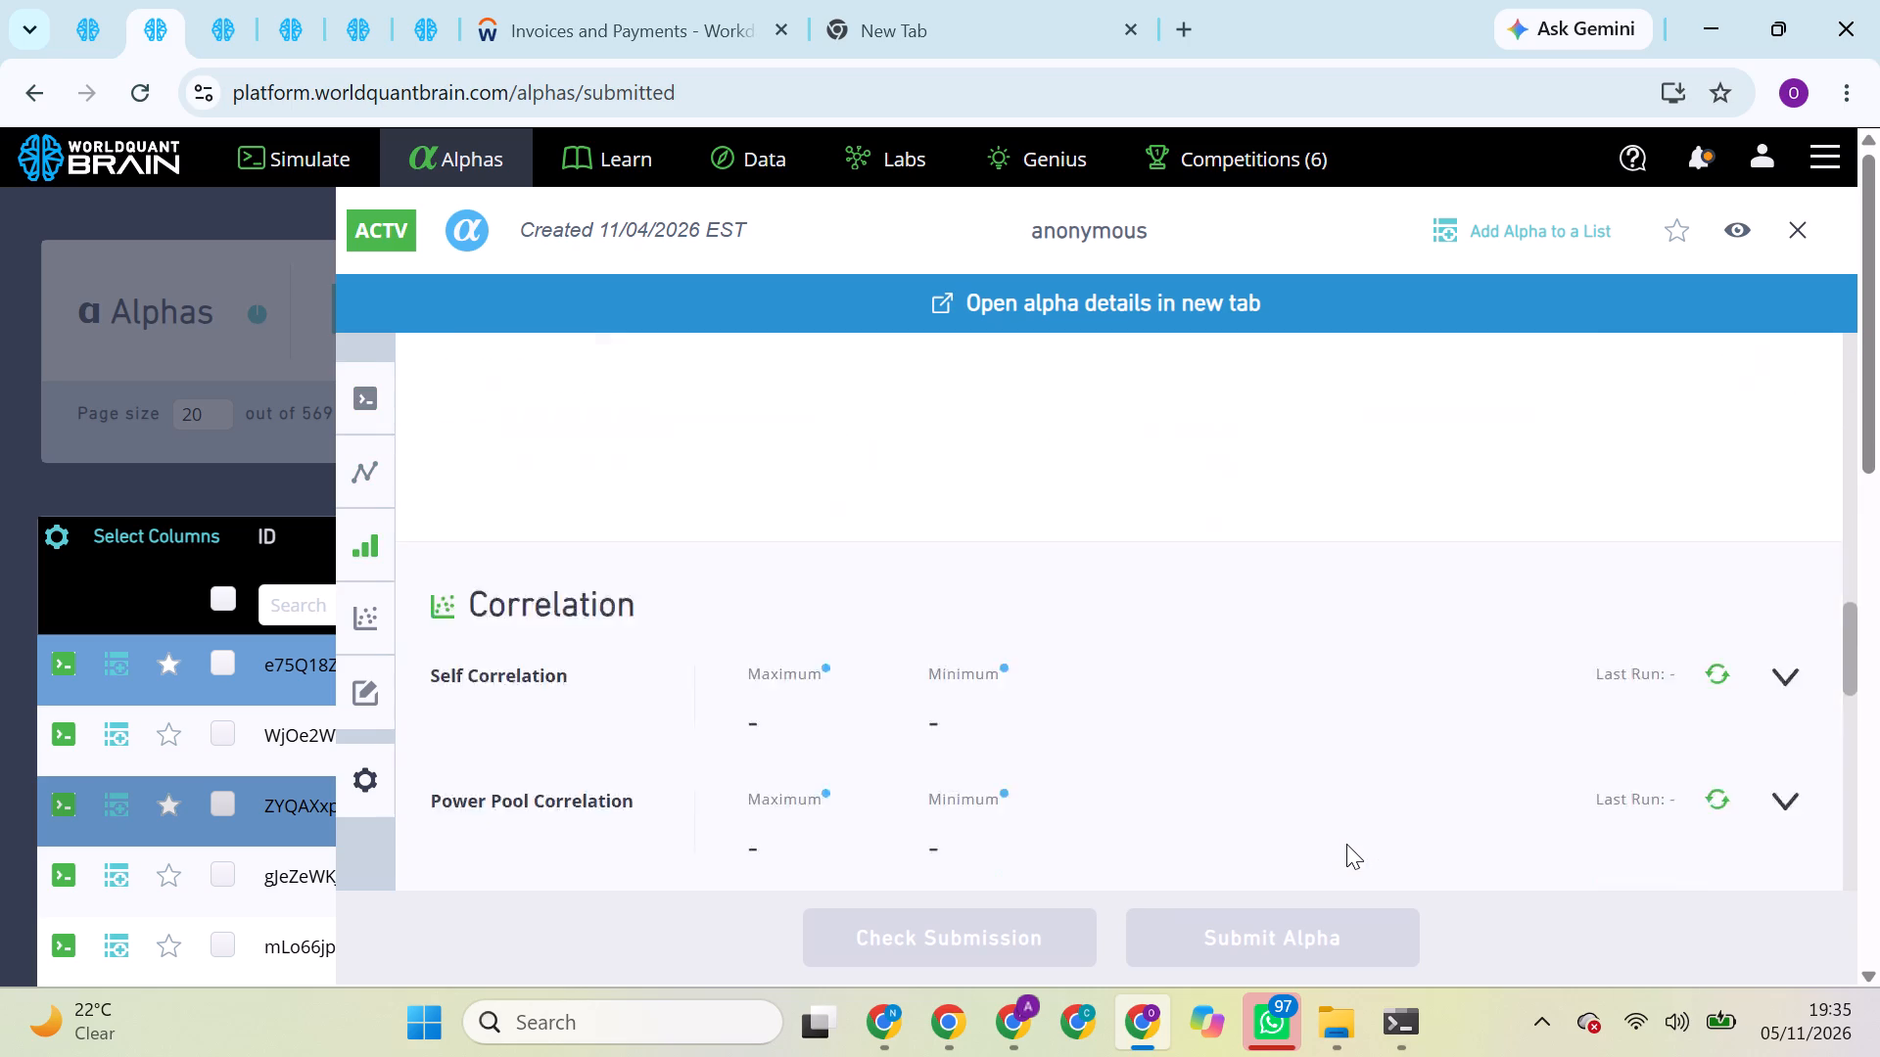
scroll(1346, 844, down, 5)
scroll(1346, 844, up, 7)
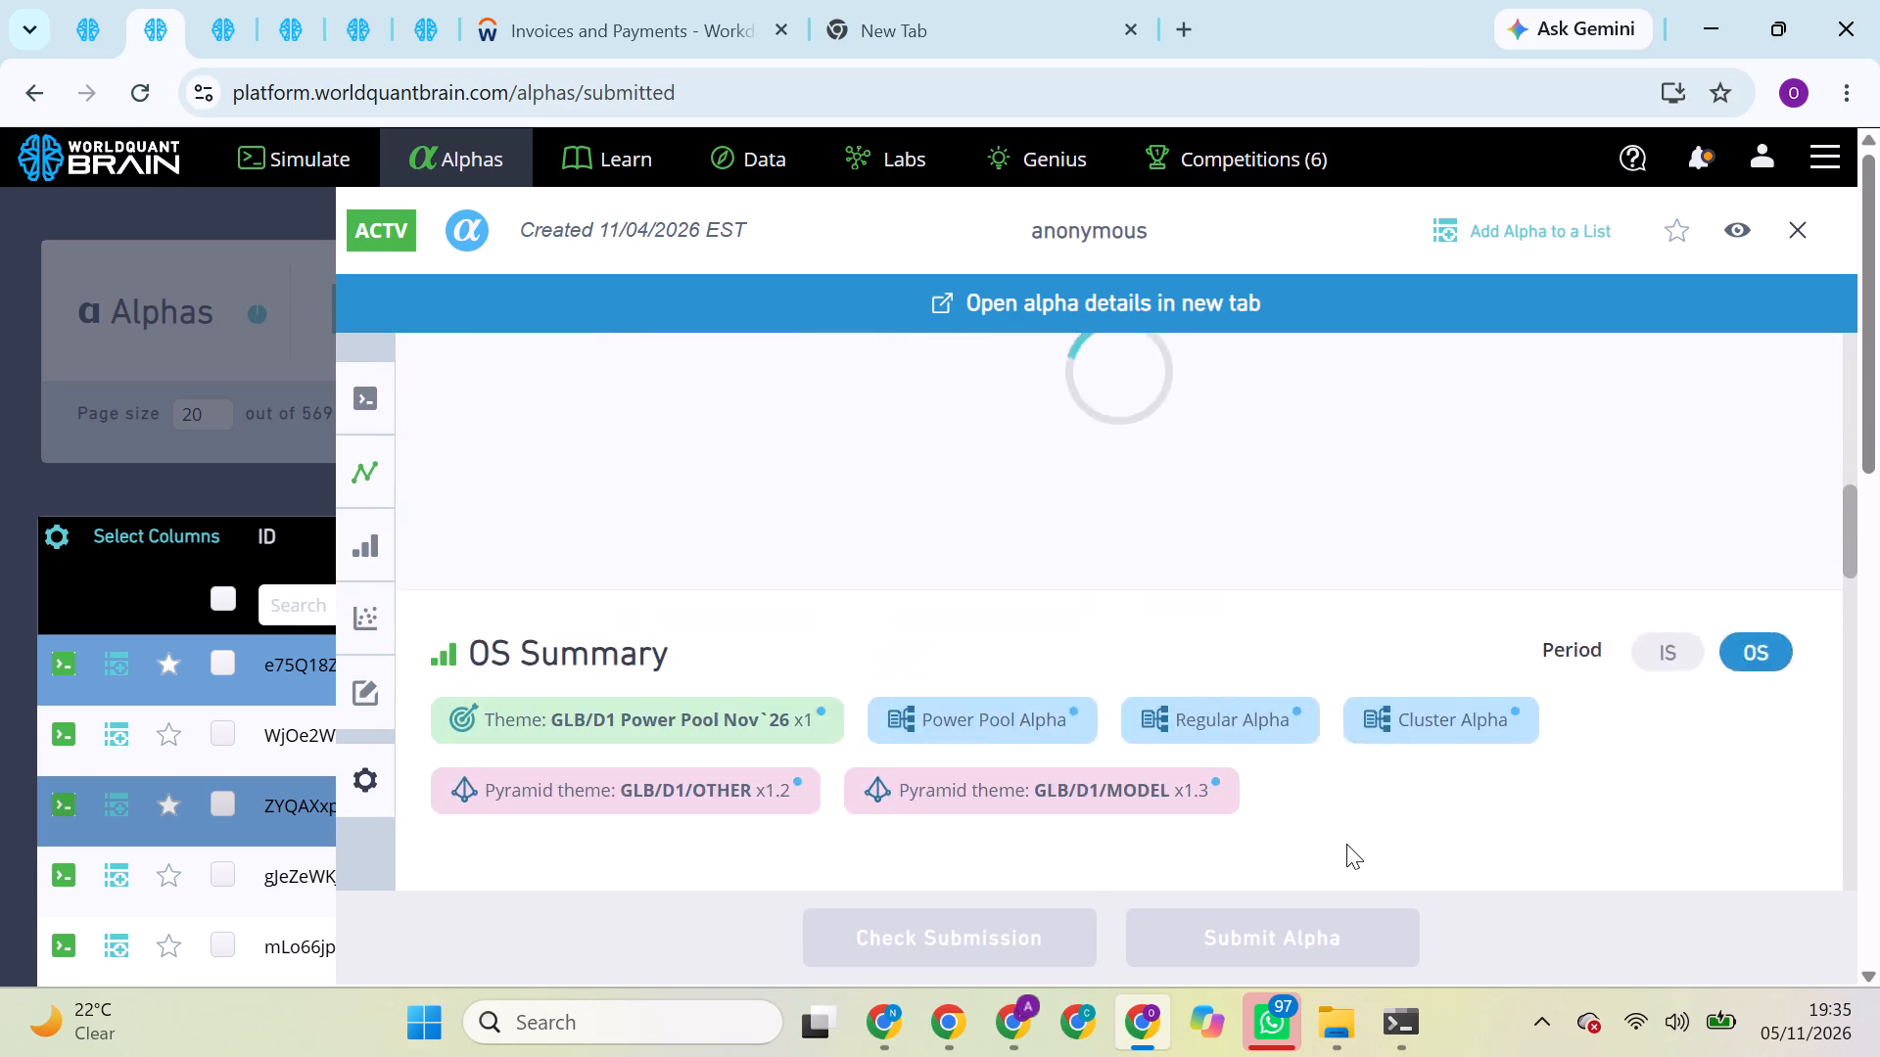
scroll(1346, 844, up, 6)
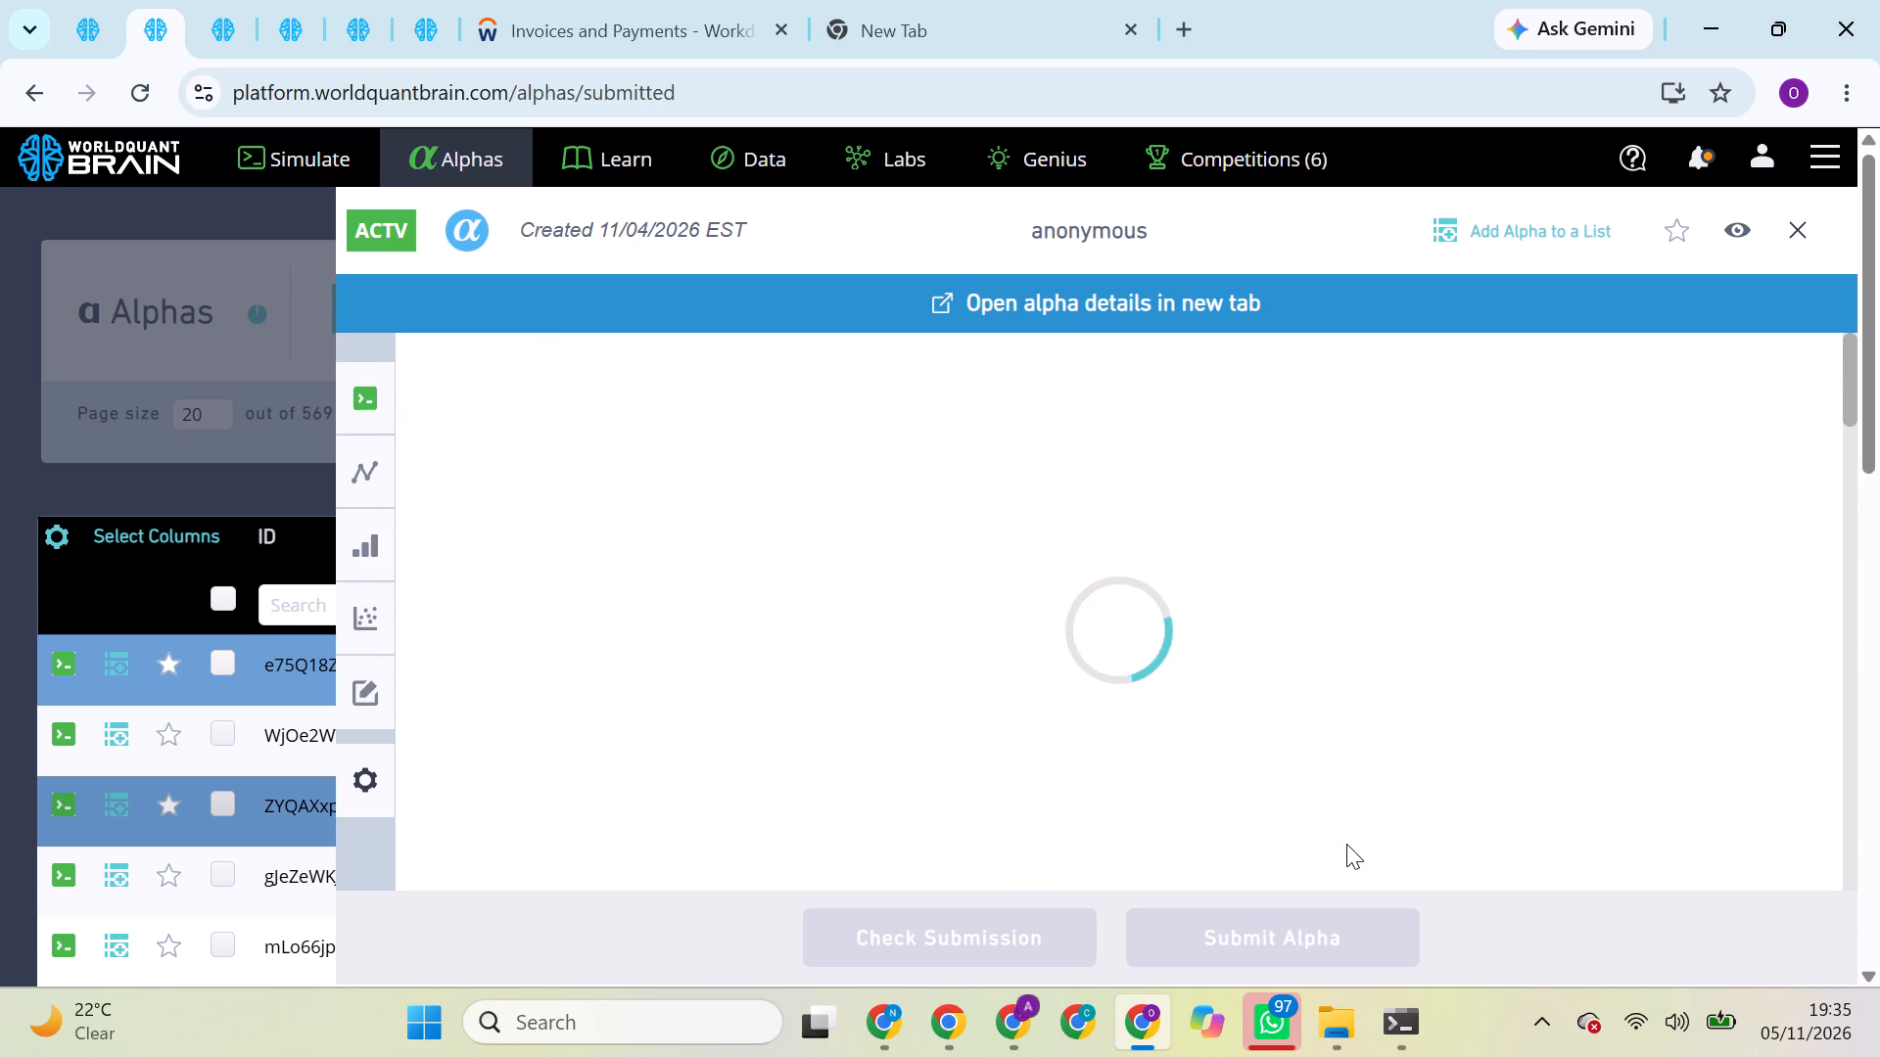
scroll(1346, 844, down, 5)
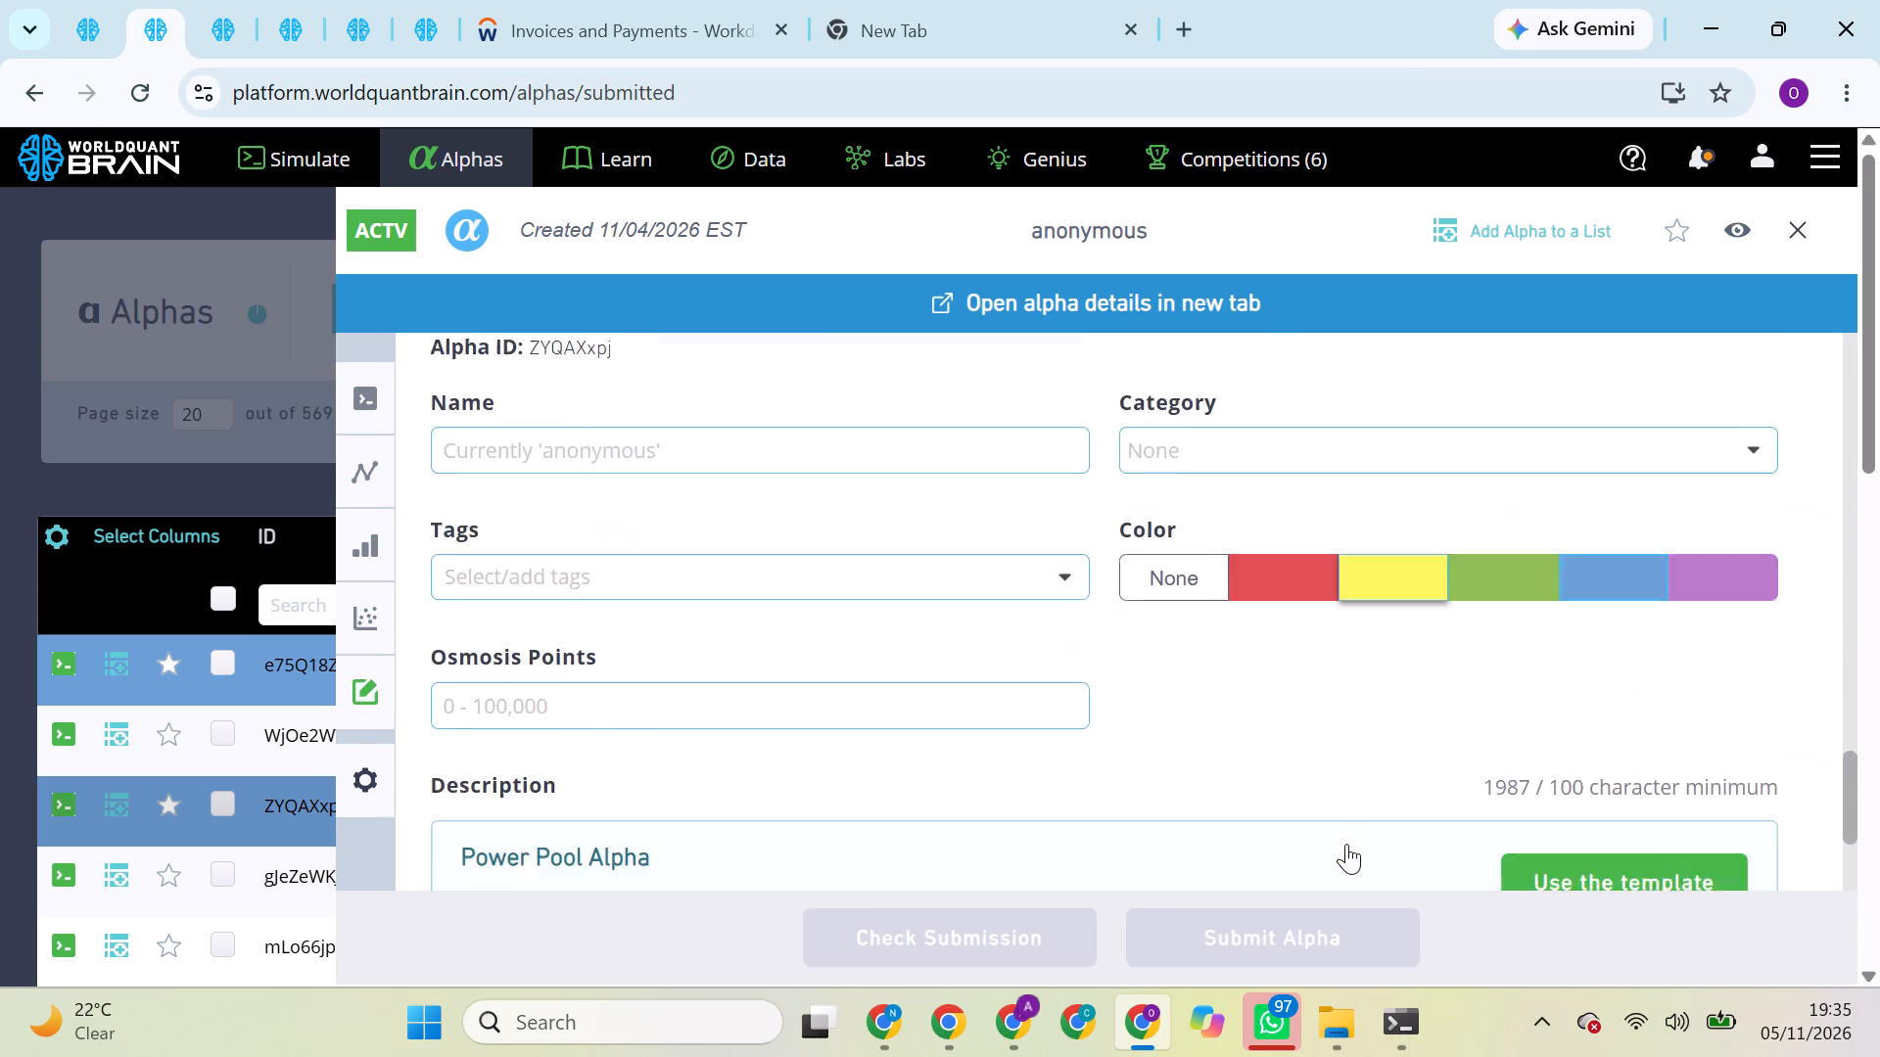
scroll(1346, 844, down, 1)
scroll(1346, 844, up, 7)
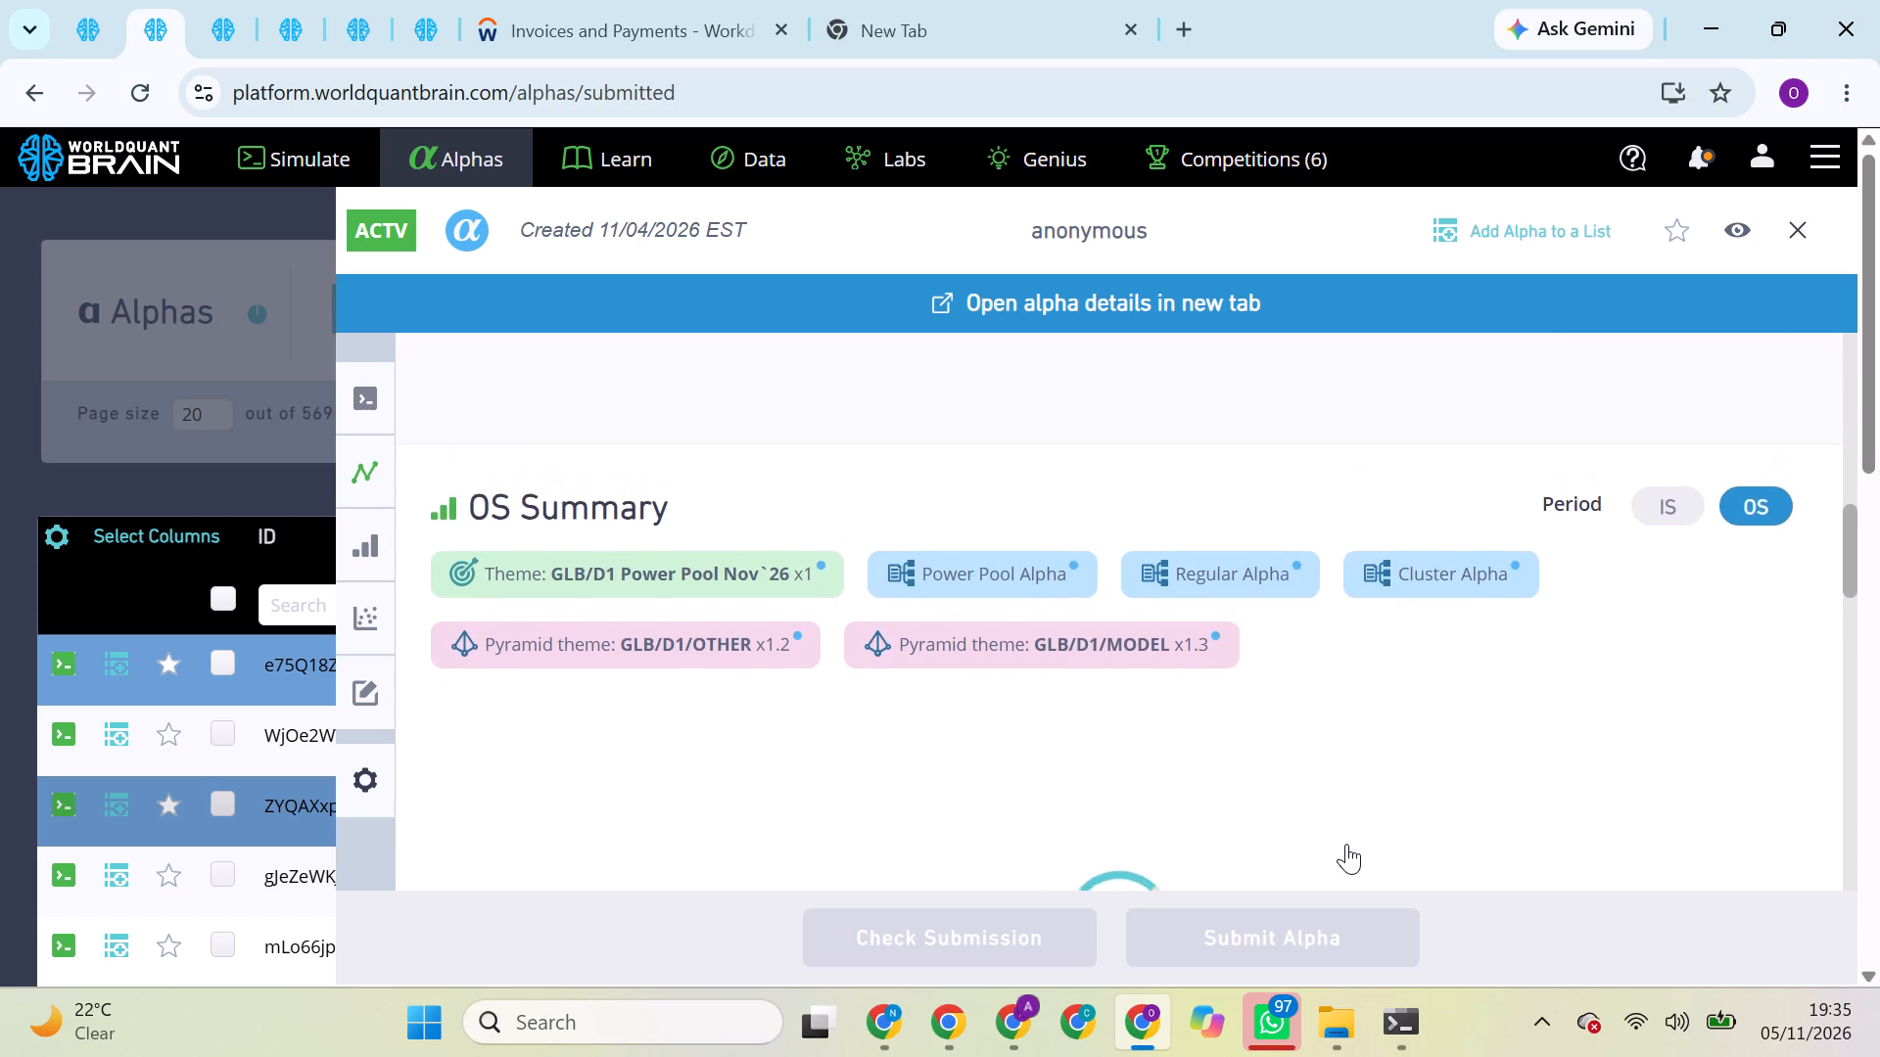
scroll(1346, 844, down, 2)
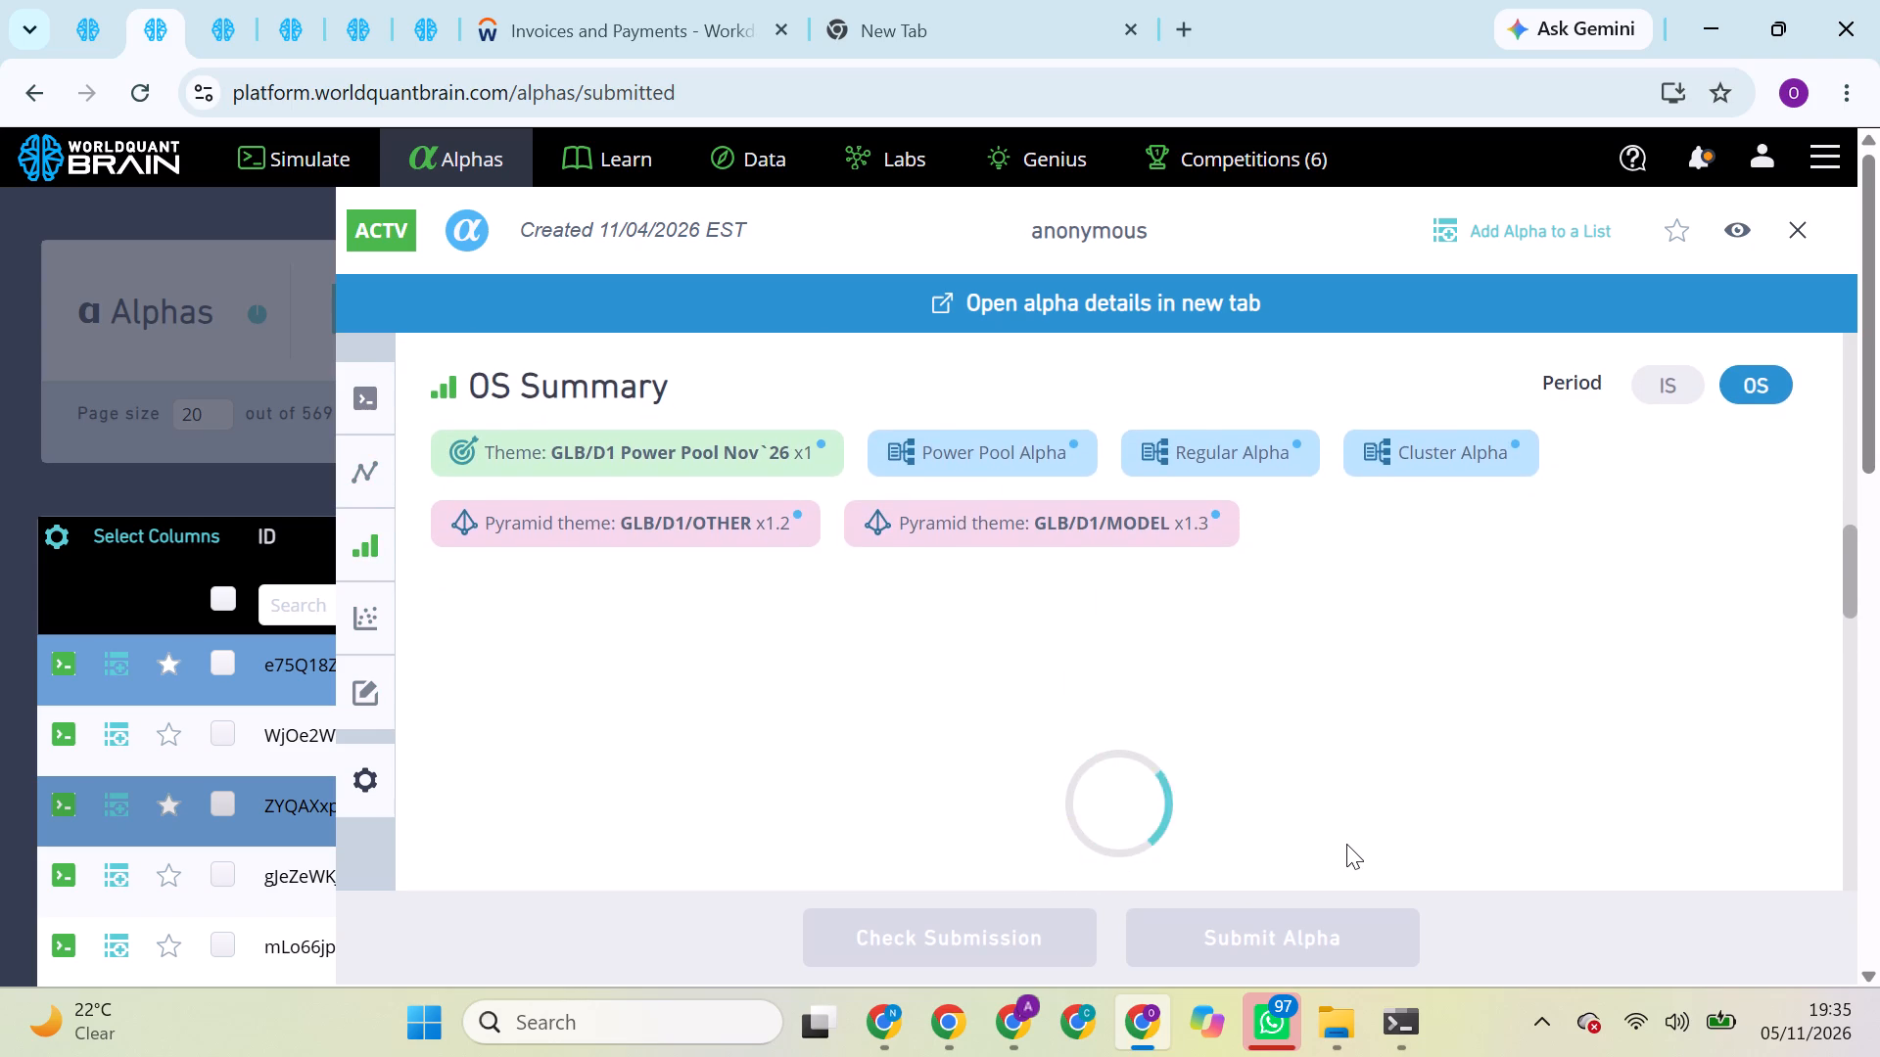
scroll(1346, 844, down, 1)
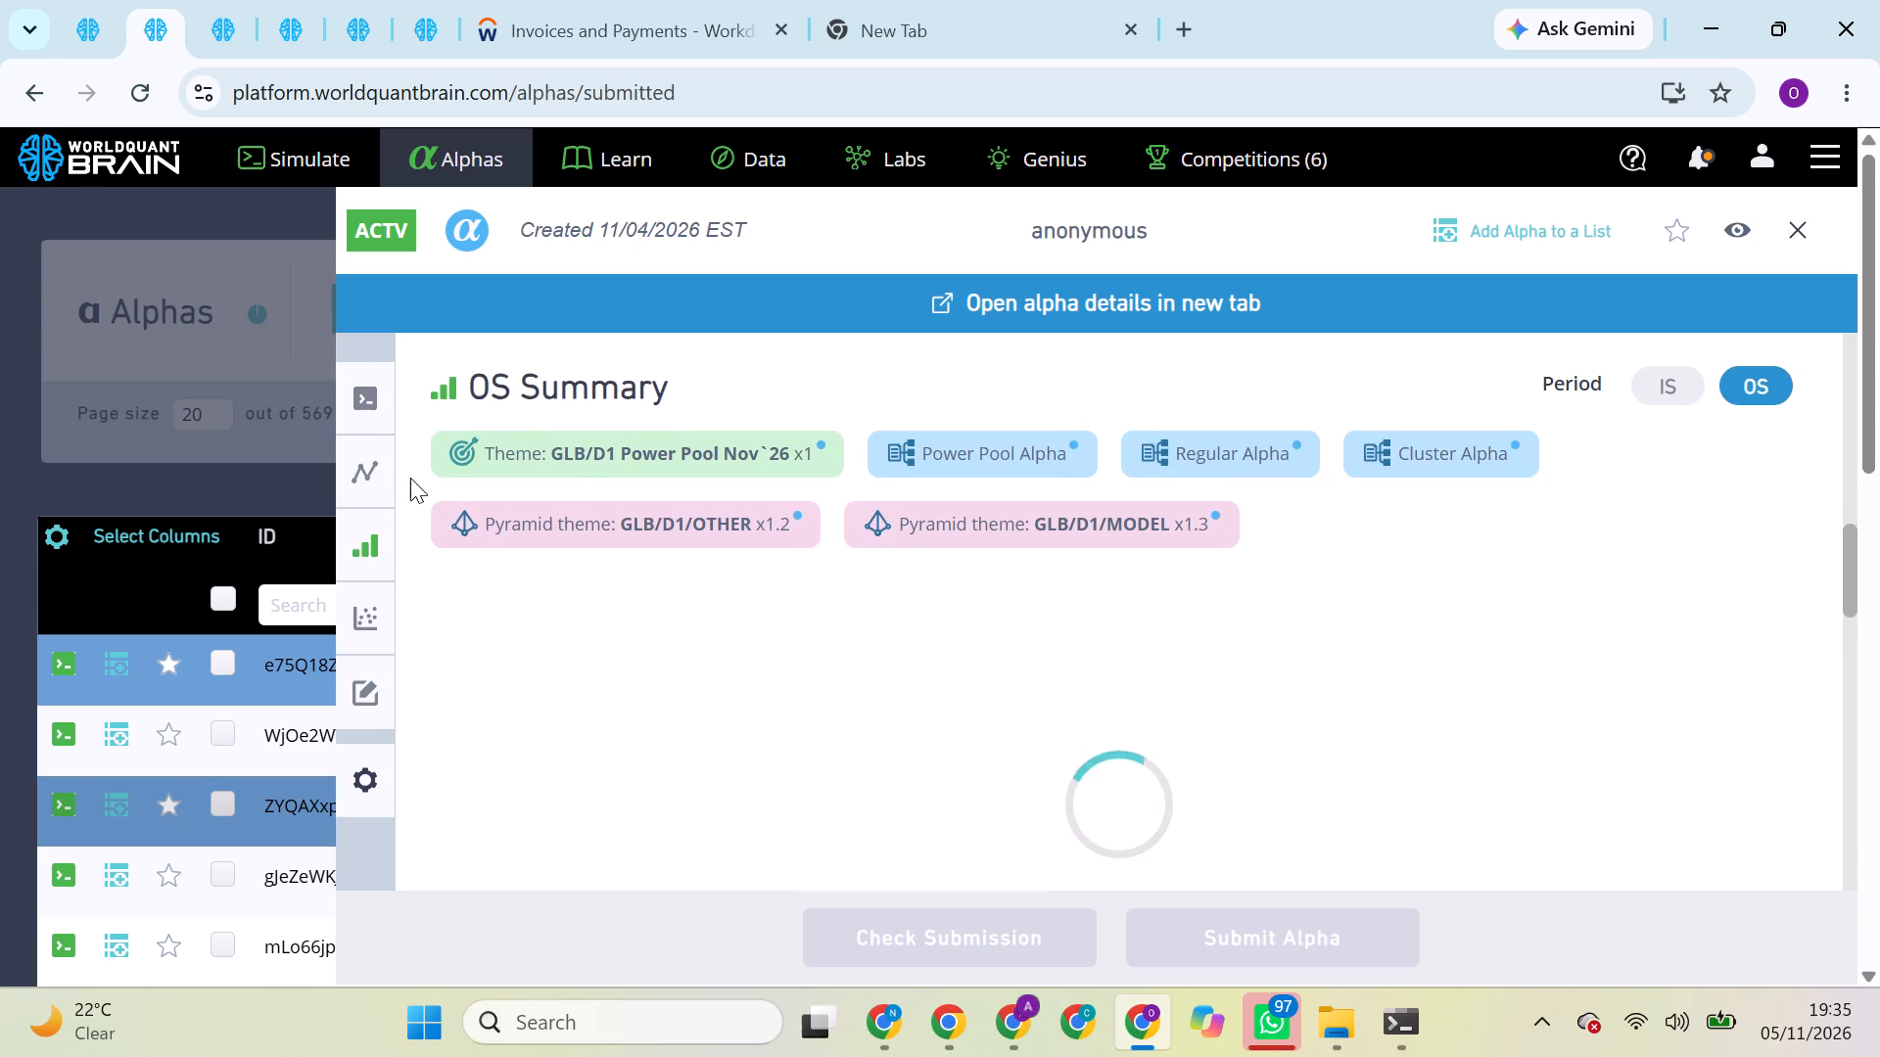
In the third page's super simulation, set the selection expression's neutralization condition to "STATISTICAL".
click(235, 0)
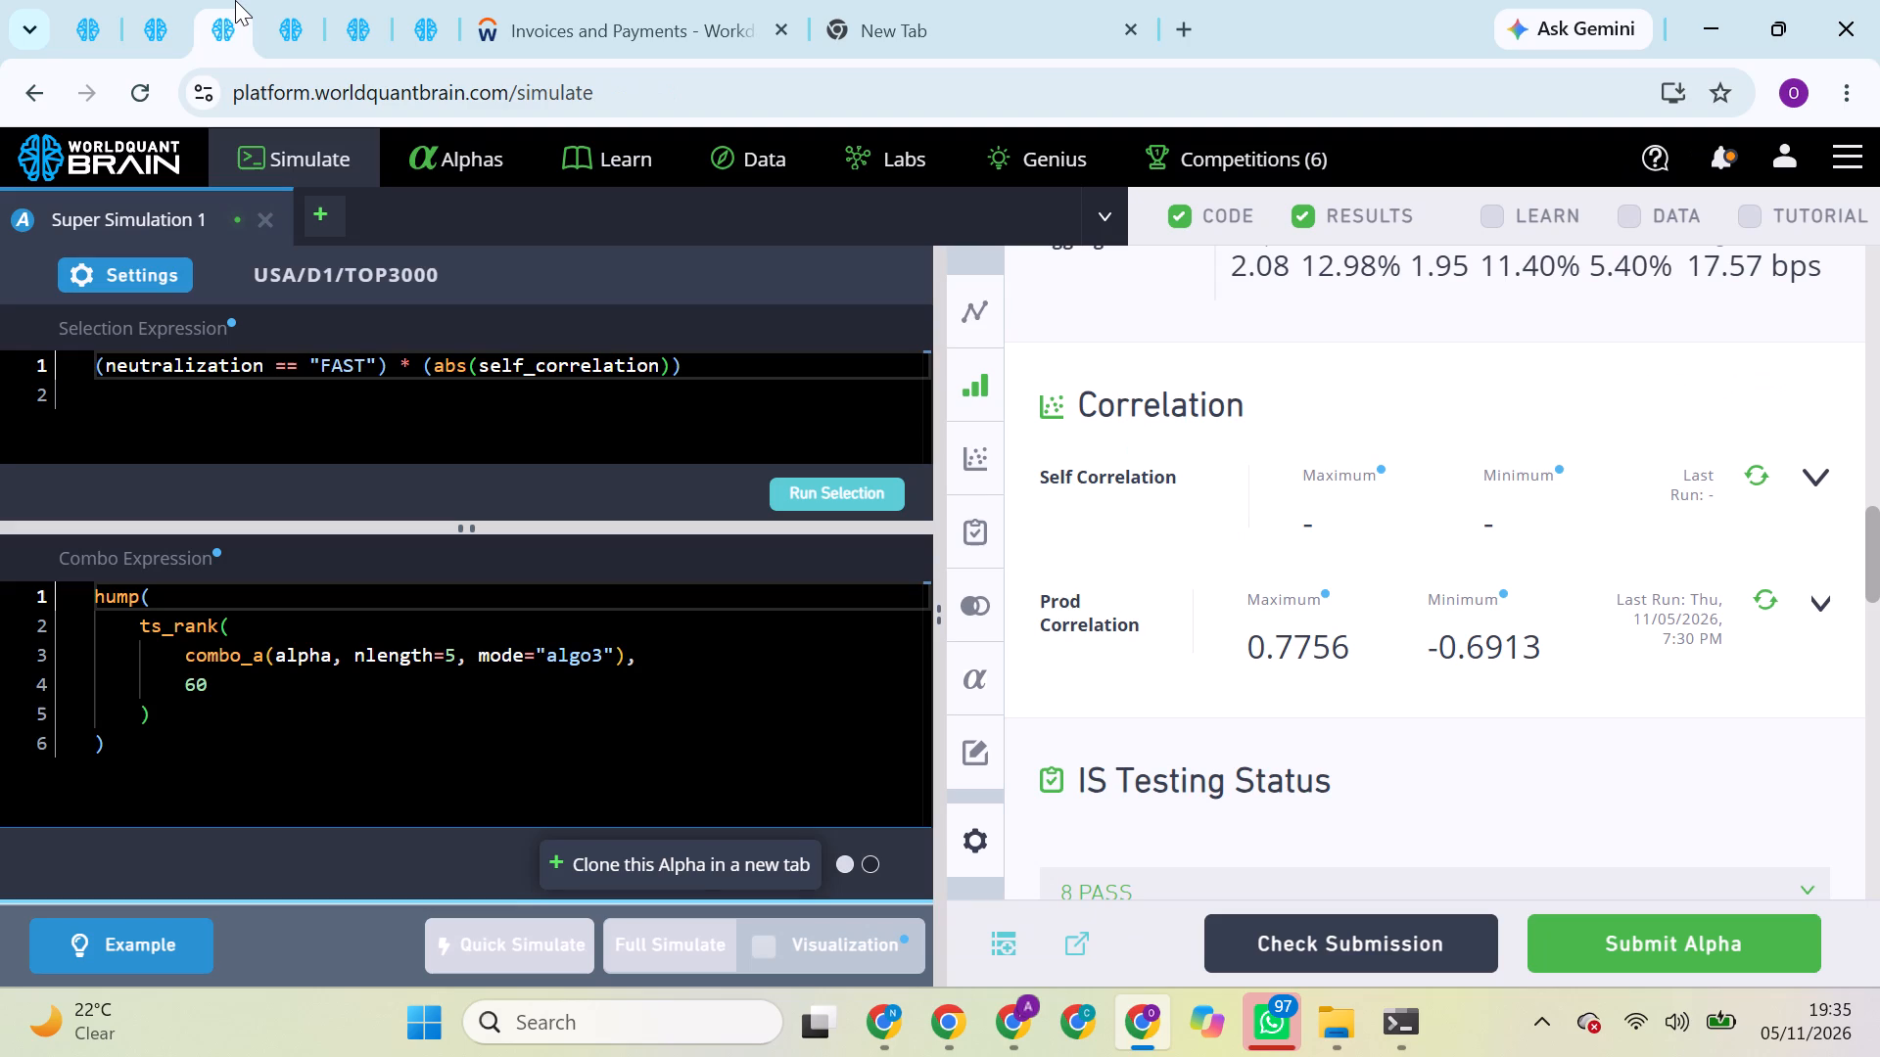
click(351, 368)
triple_click(351, 368)
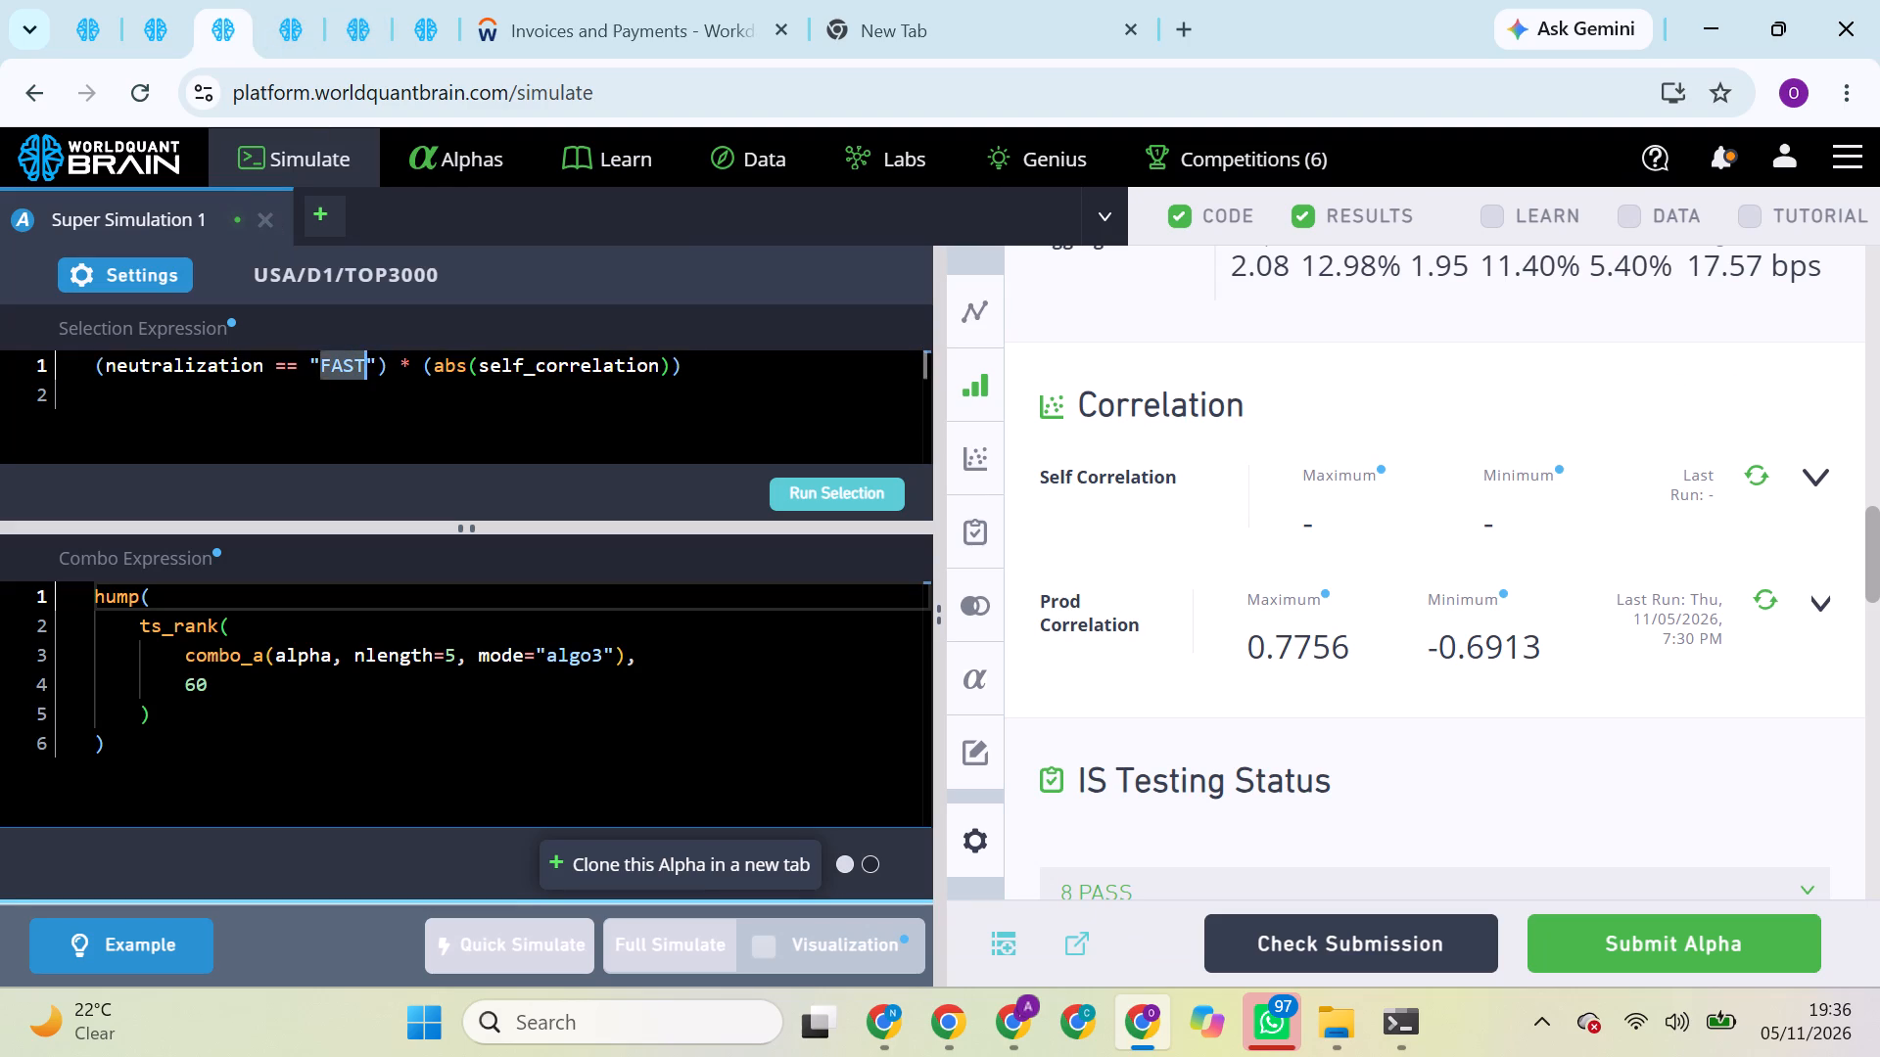
double_click(351, 368)
double_click(351, 368)
text(ST)
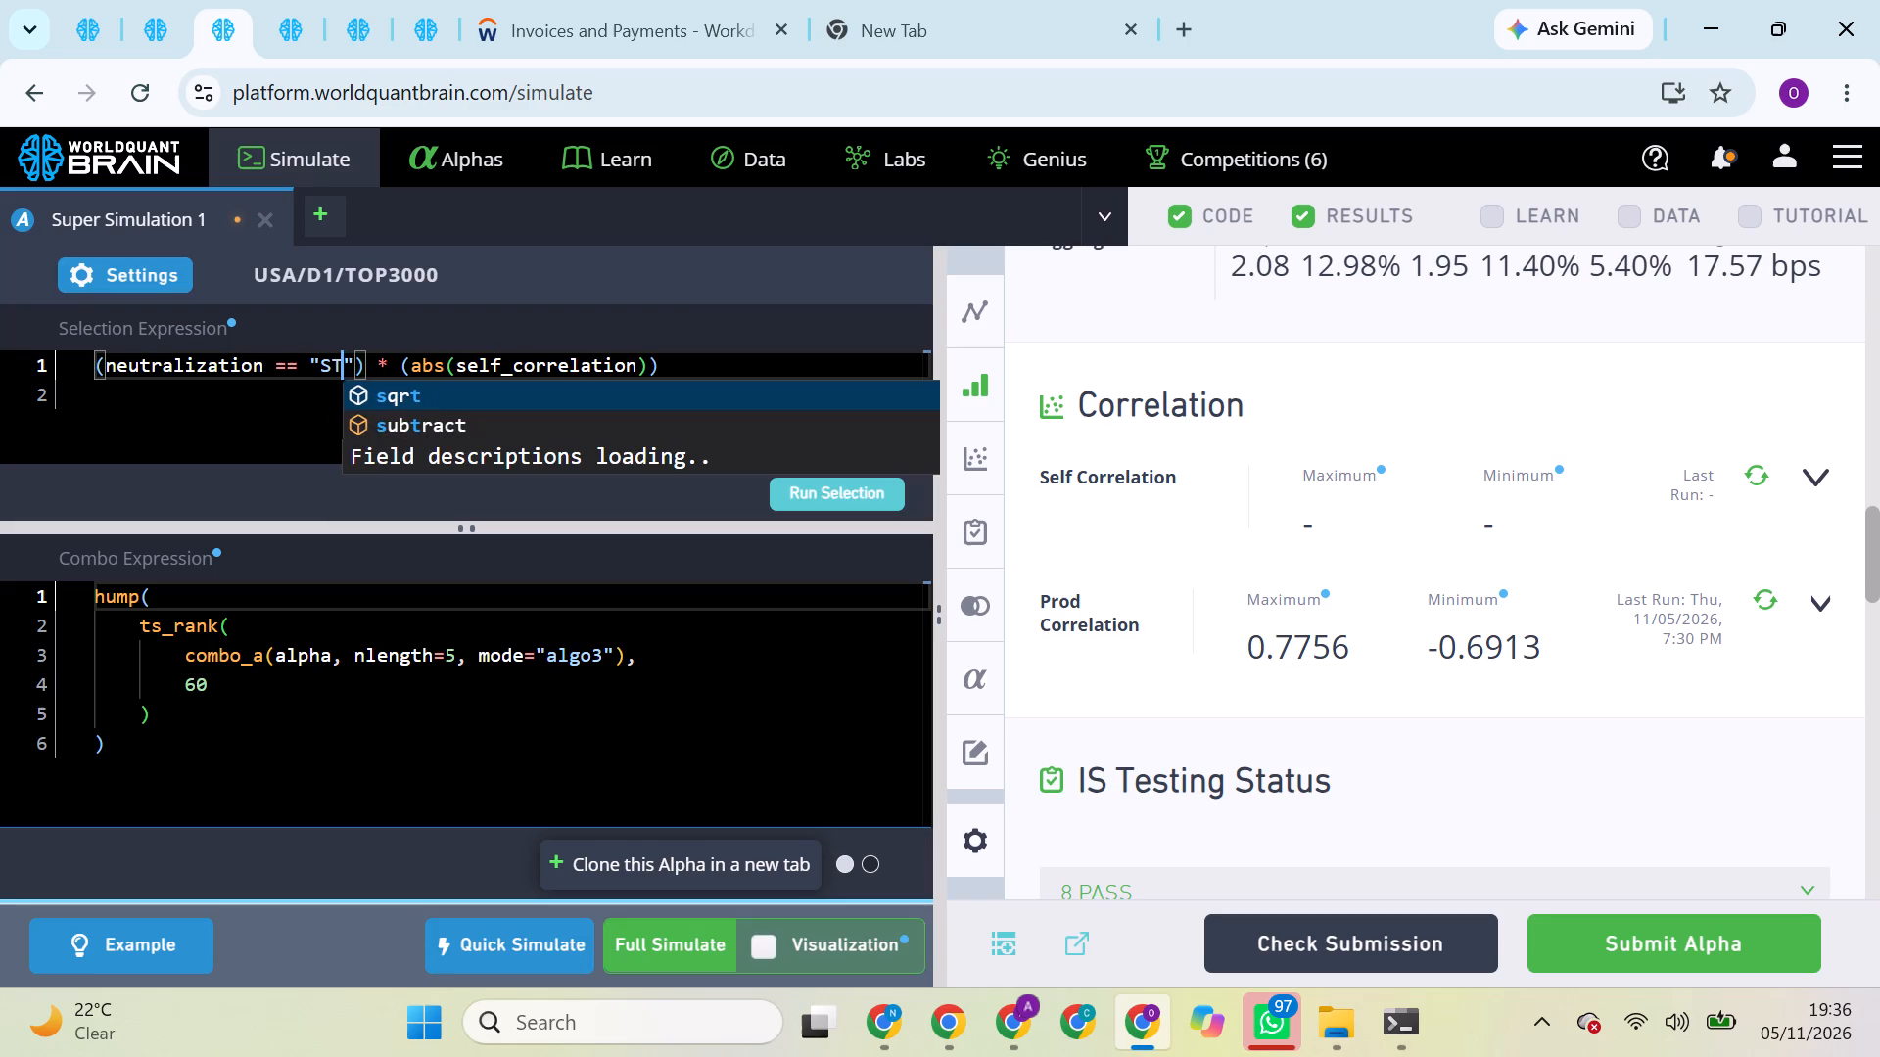
text(ATIS)
text(TICAL)
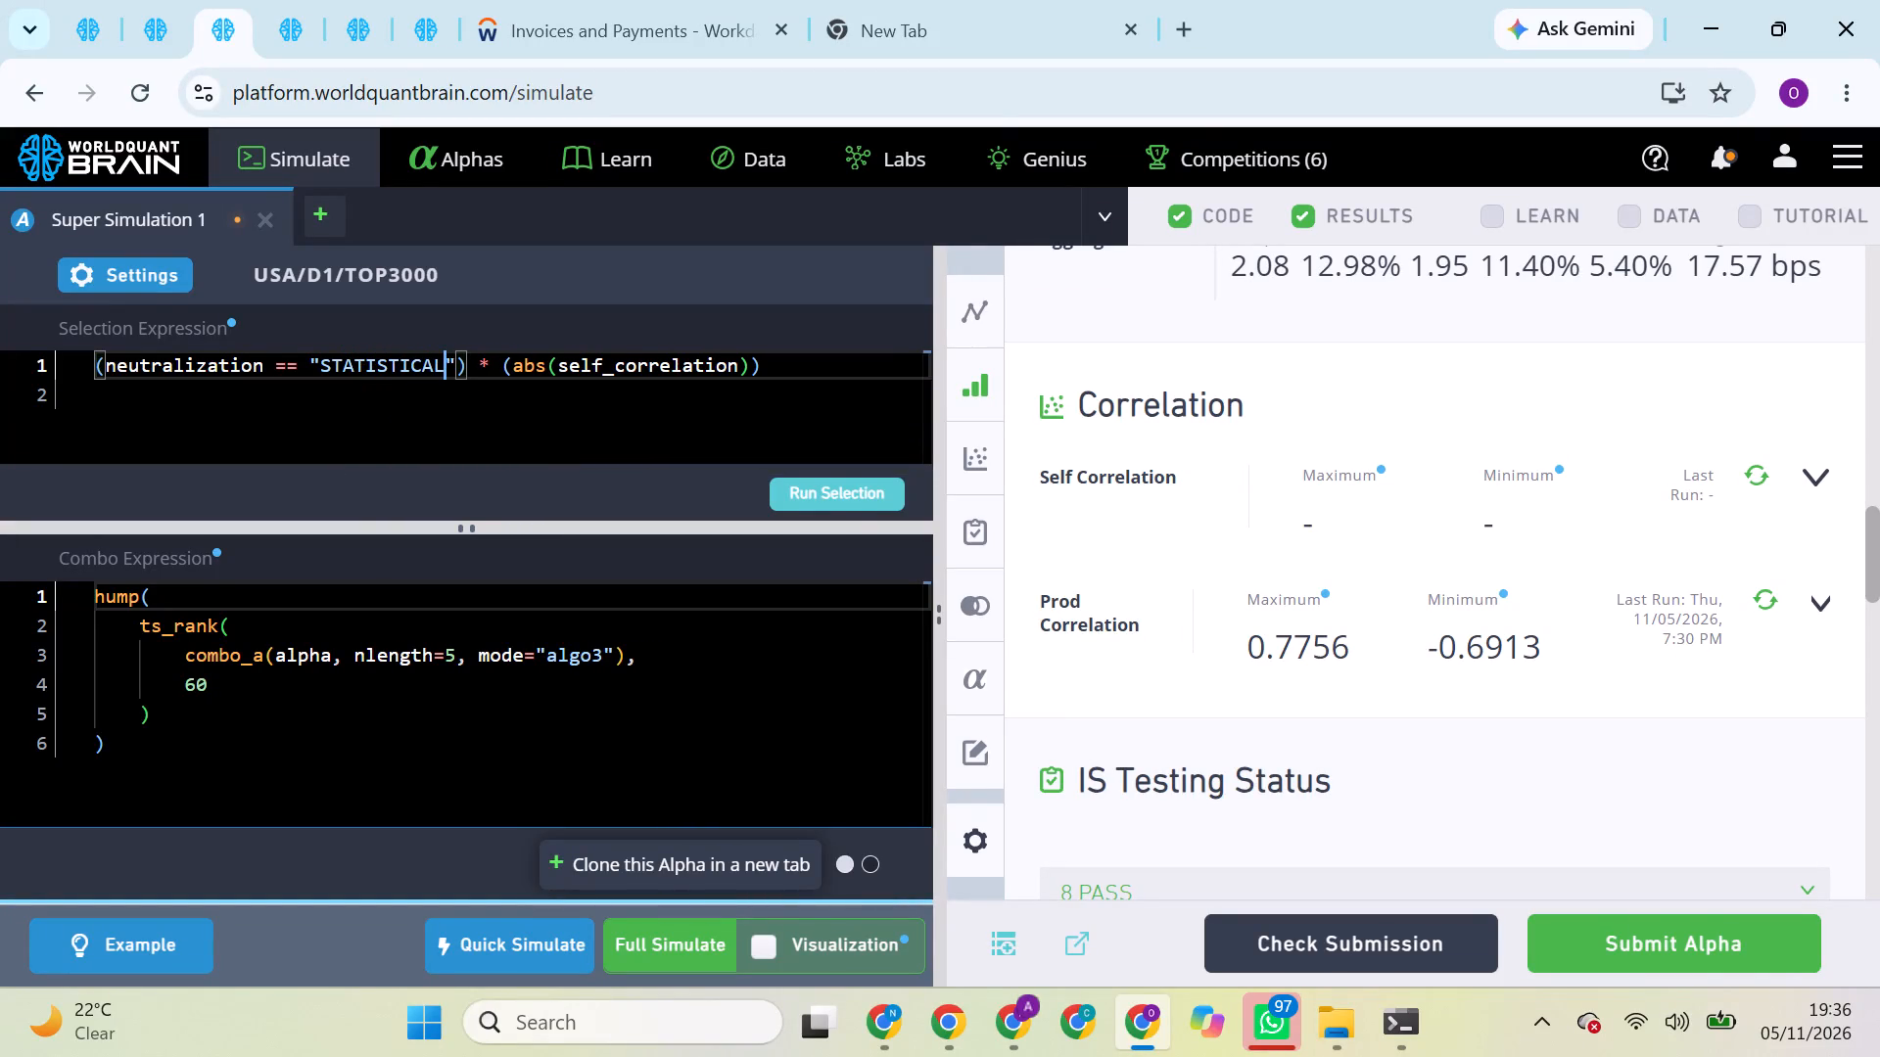
Run the edited selection and start a full simulation of the STATISTICAL super alpha.
click(847, 494)
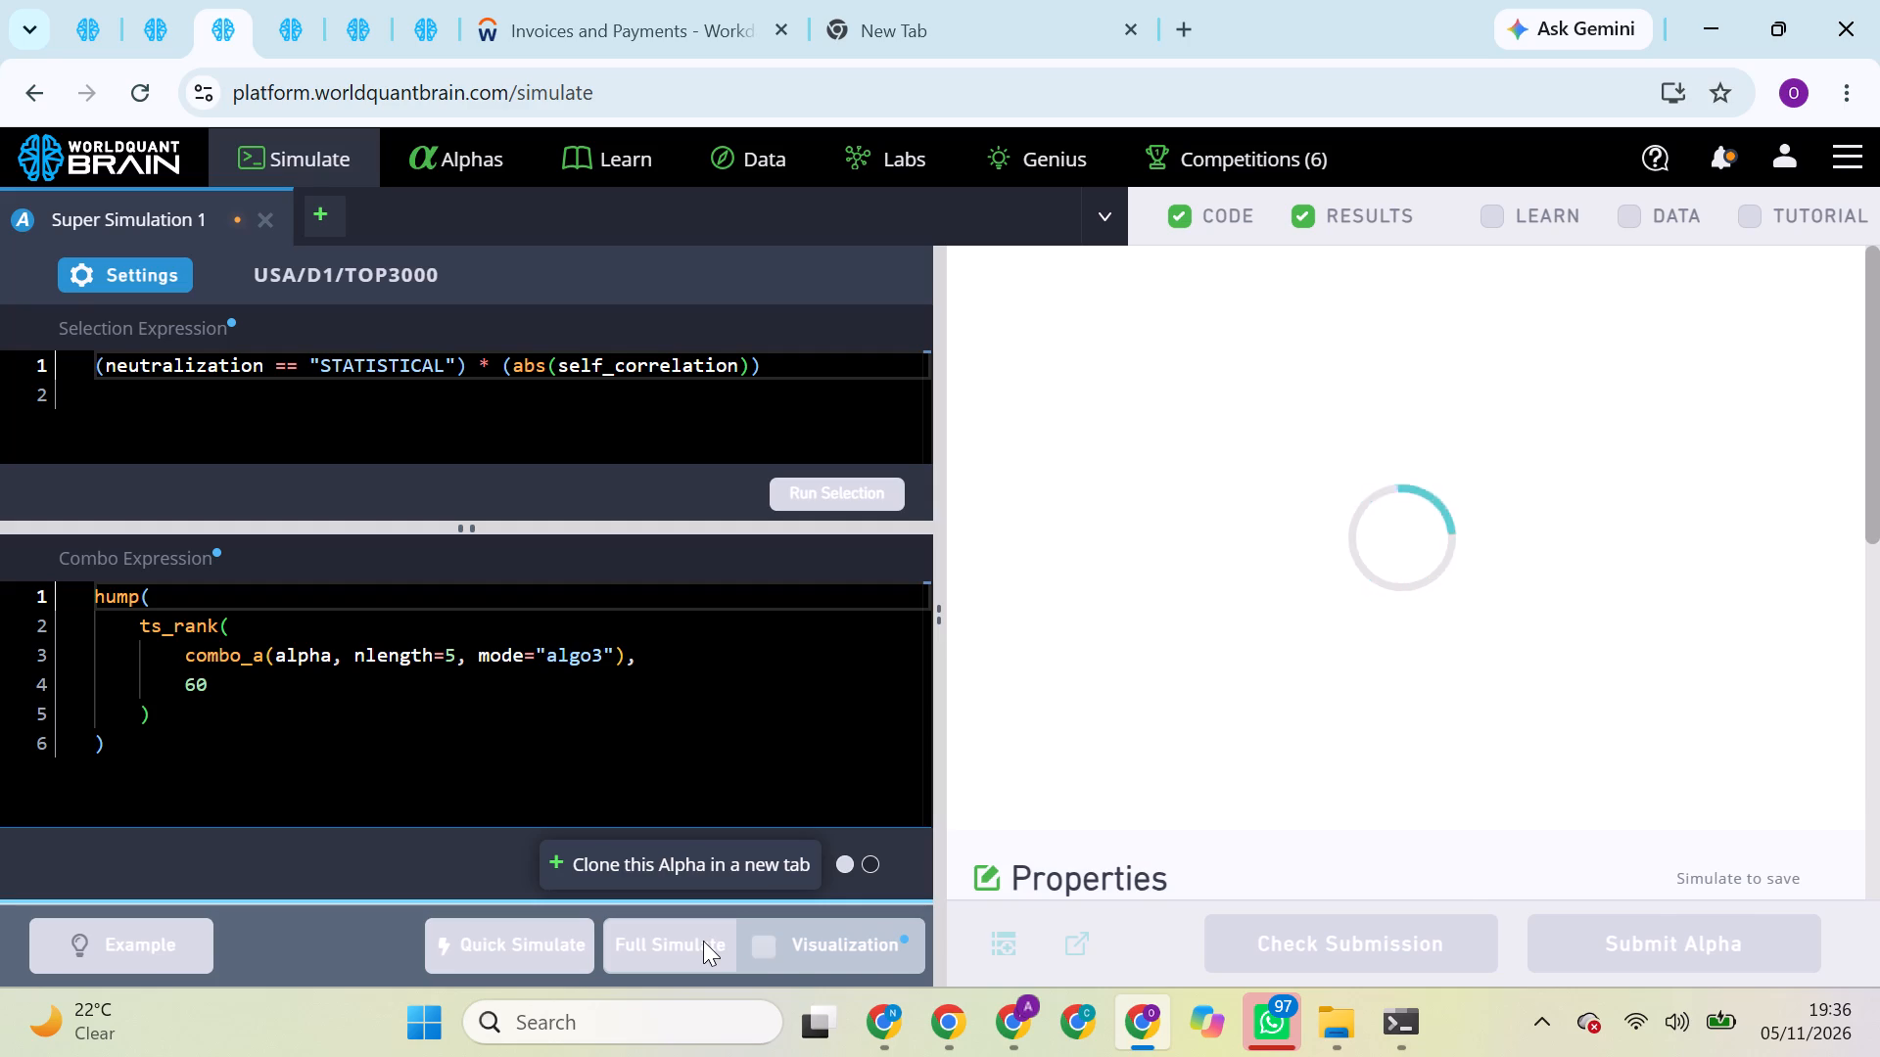
click(703, 941)
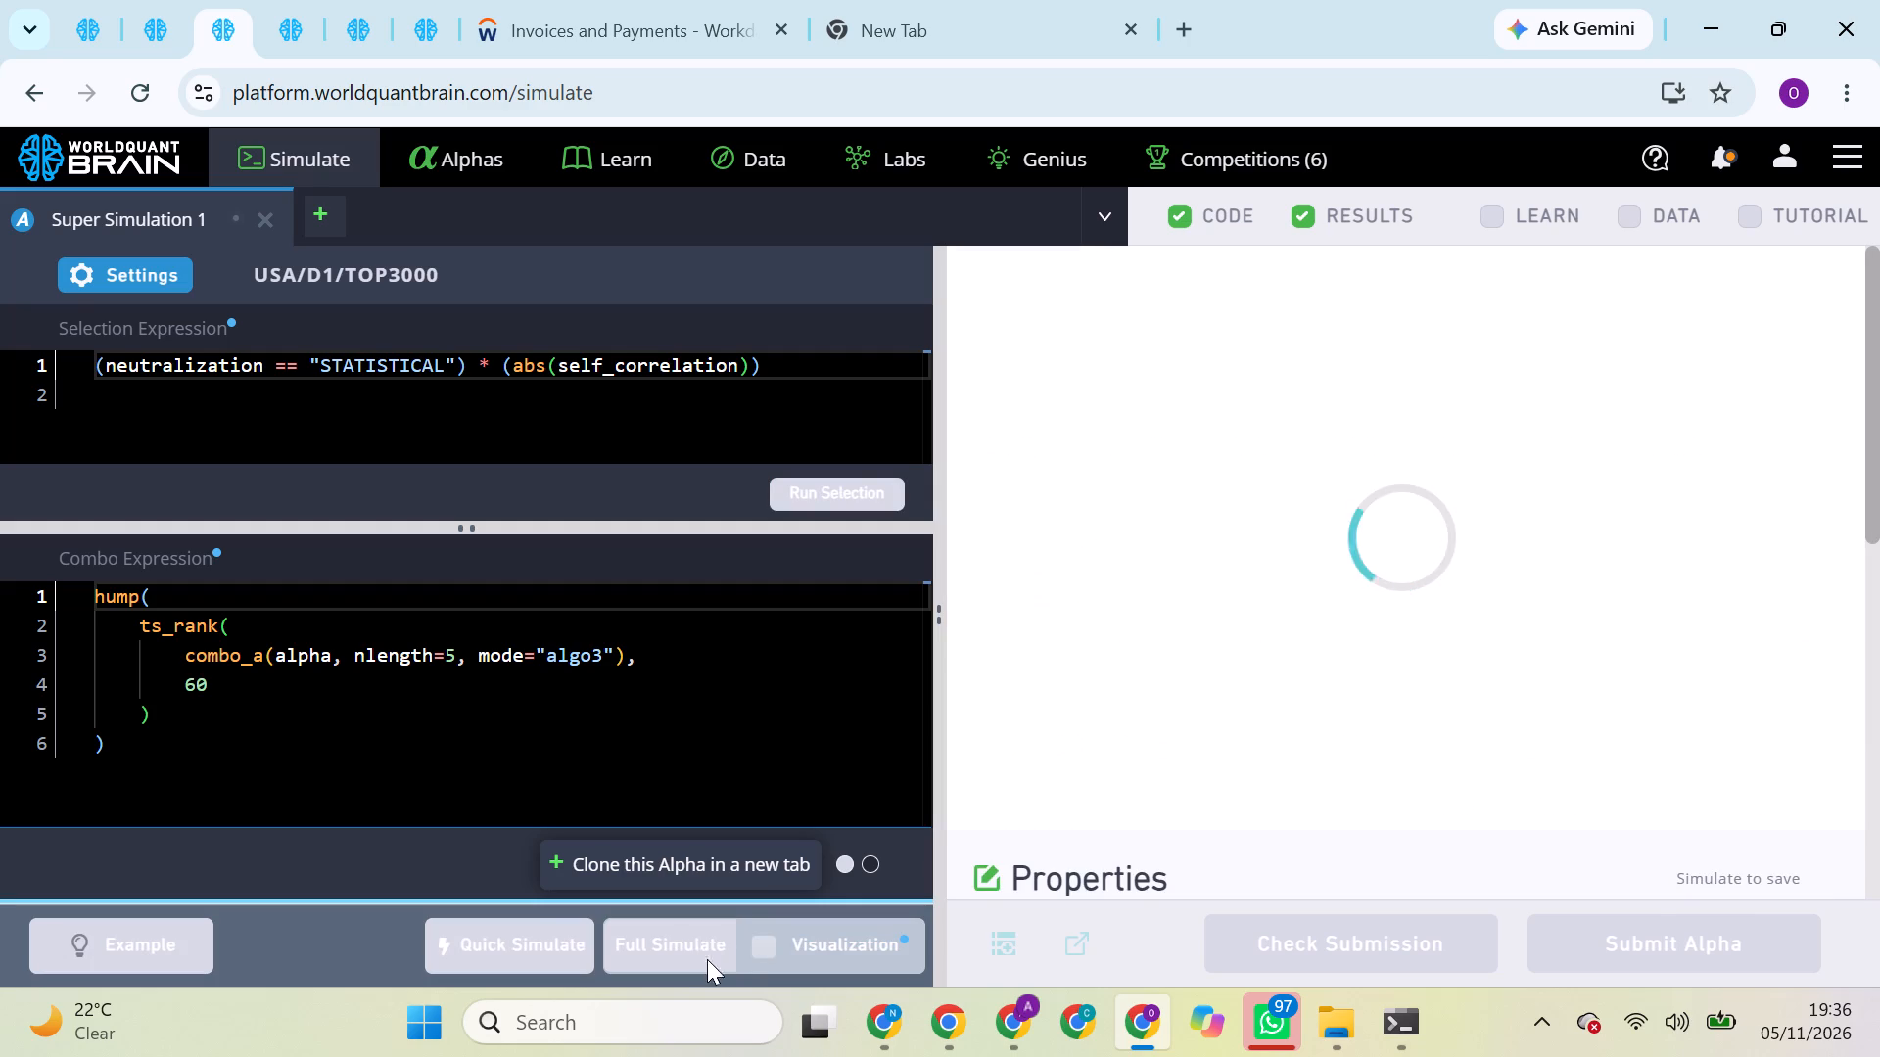
Open the list of submitted alphas on the fifth BRAIN page and look through it.
click(308, 11)
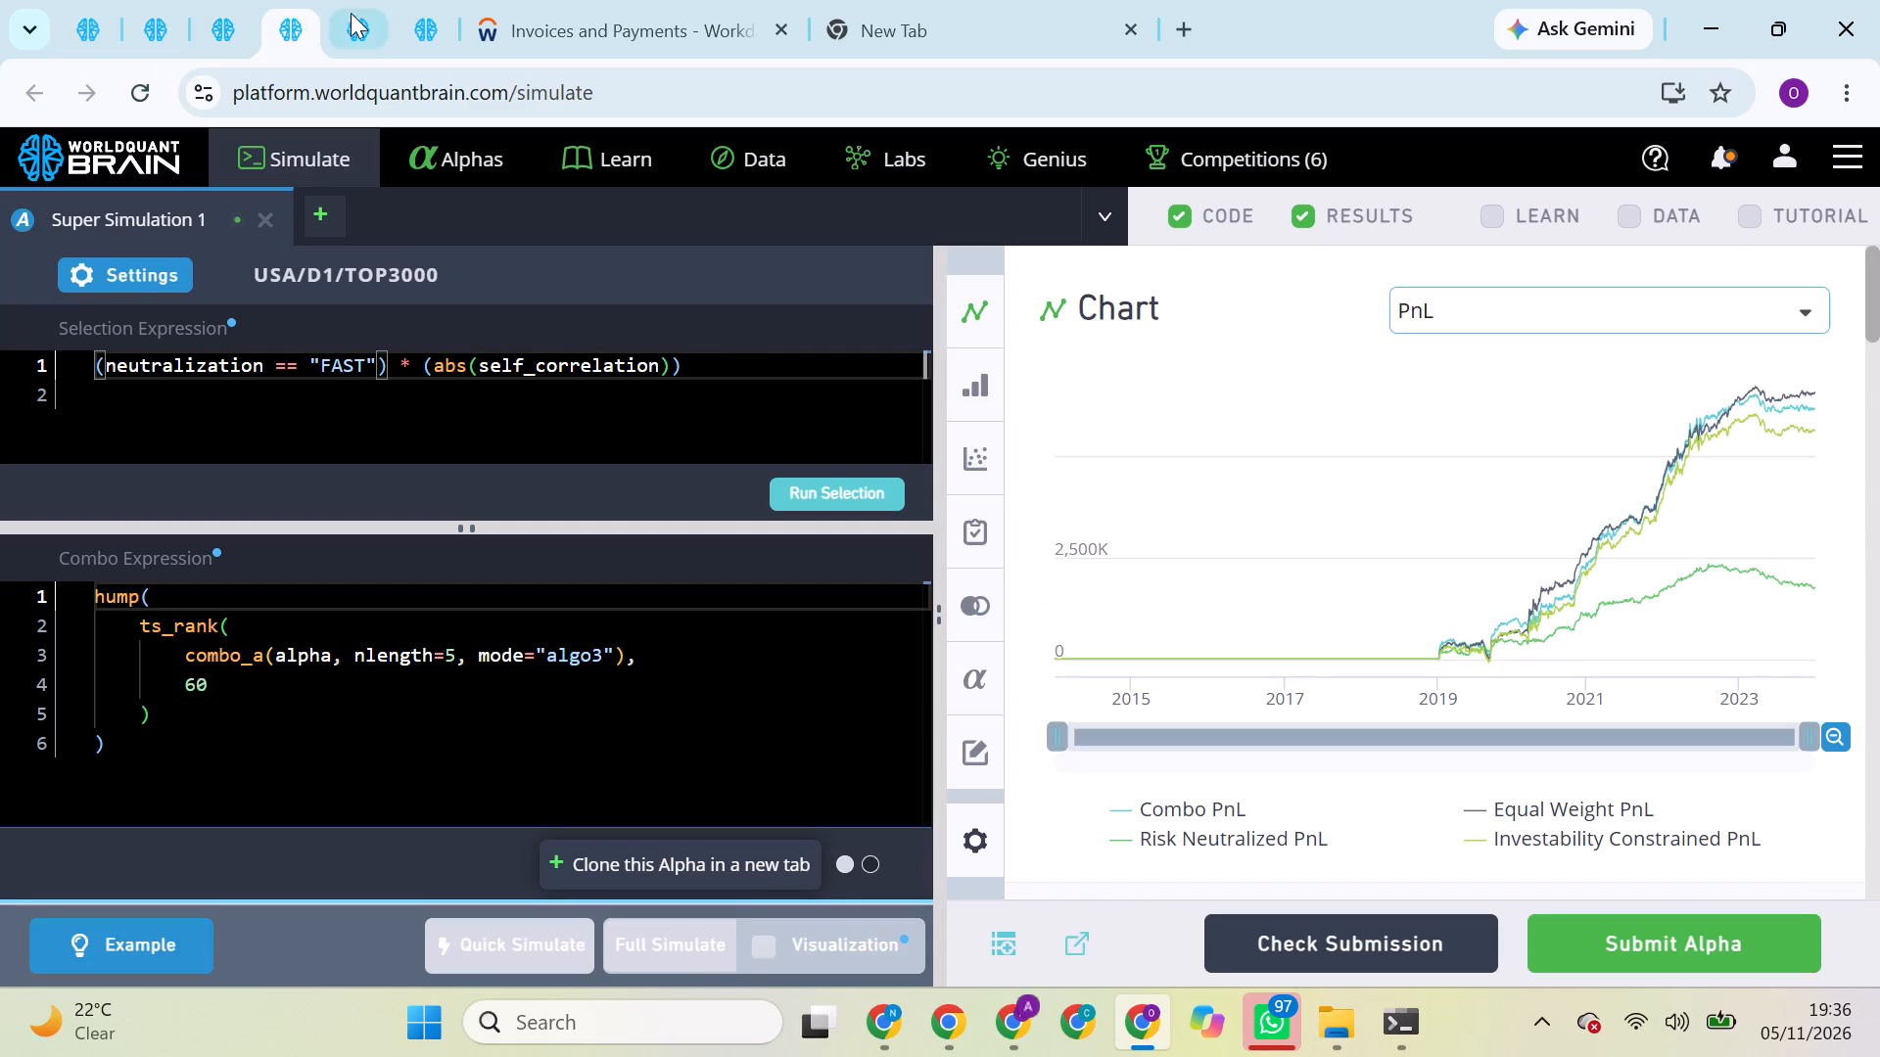
click(372, 12)
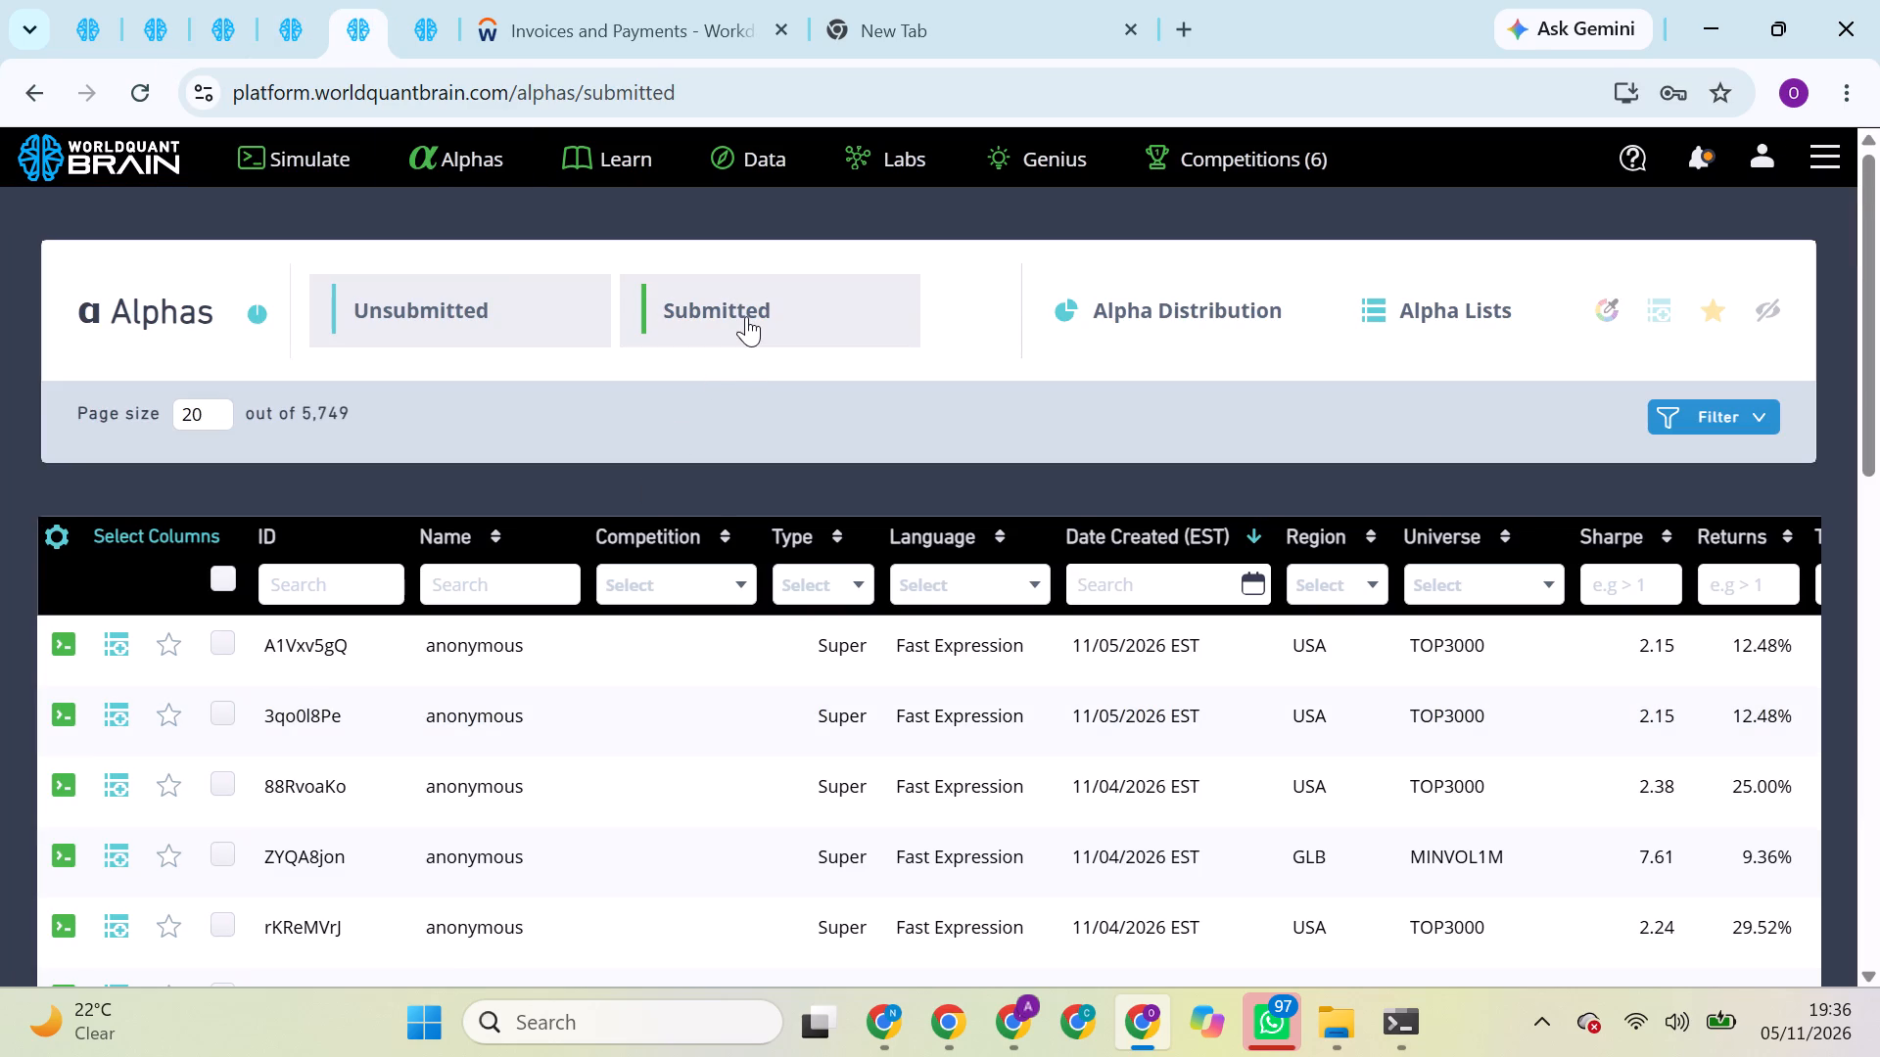
click(746, 316)
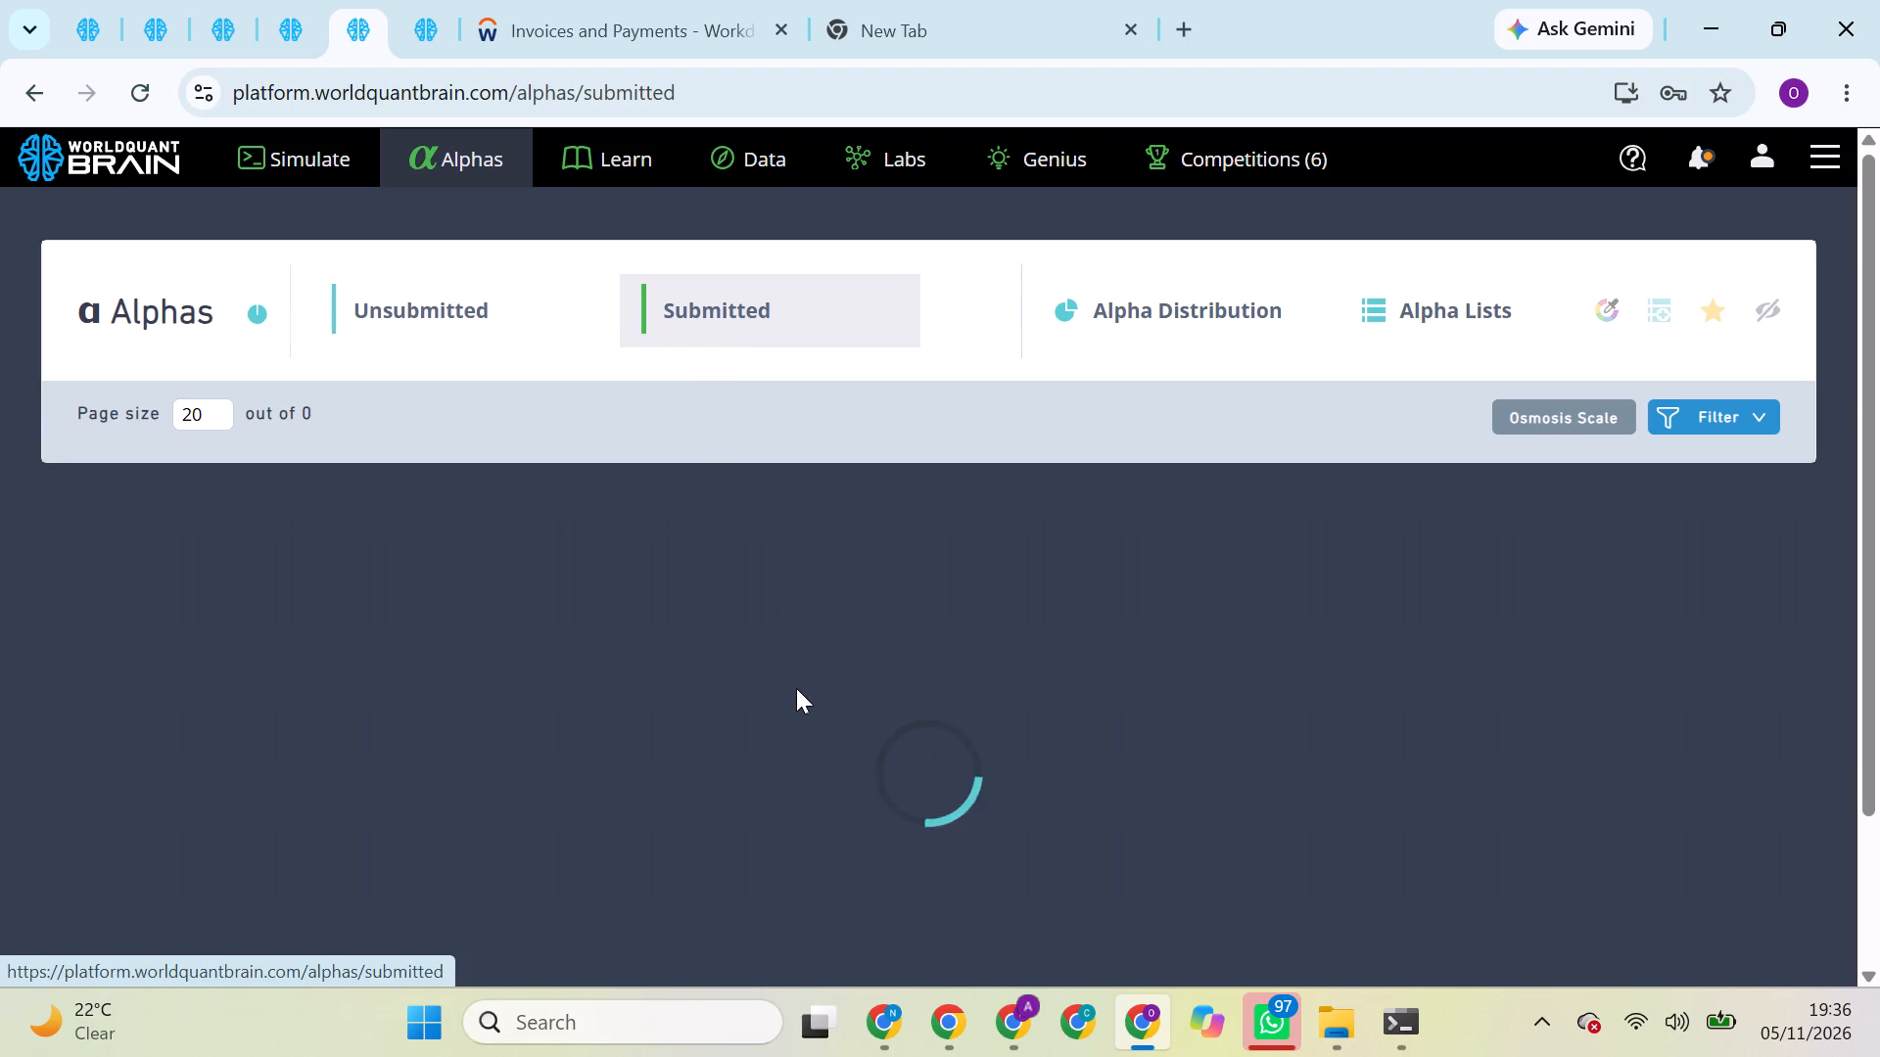
scroll(800, 701, down, 2)
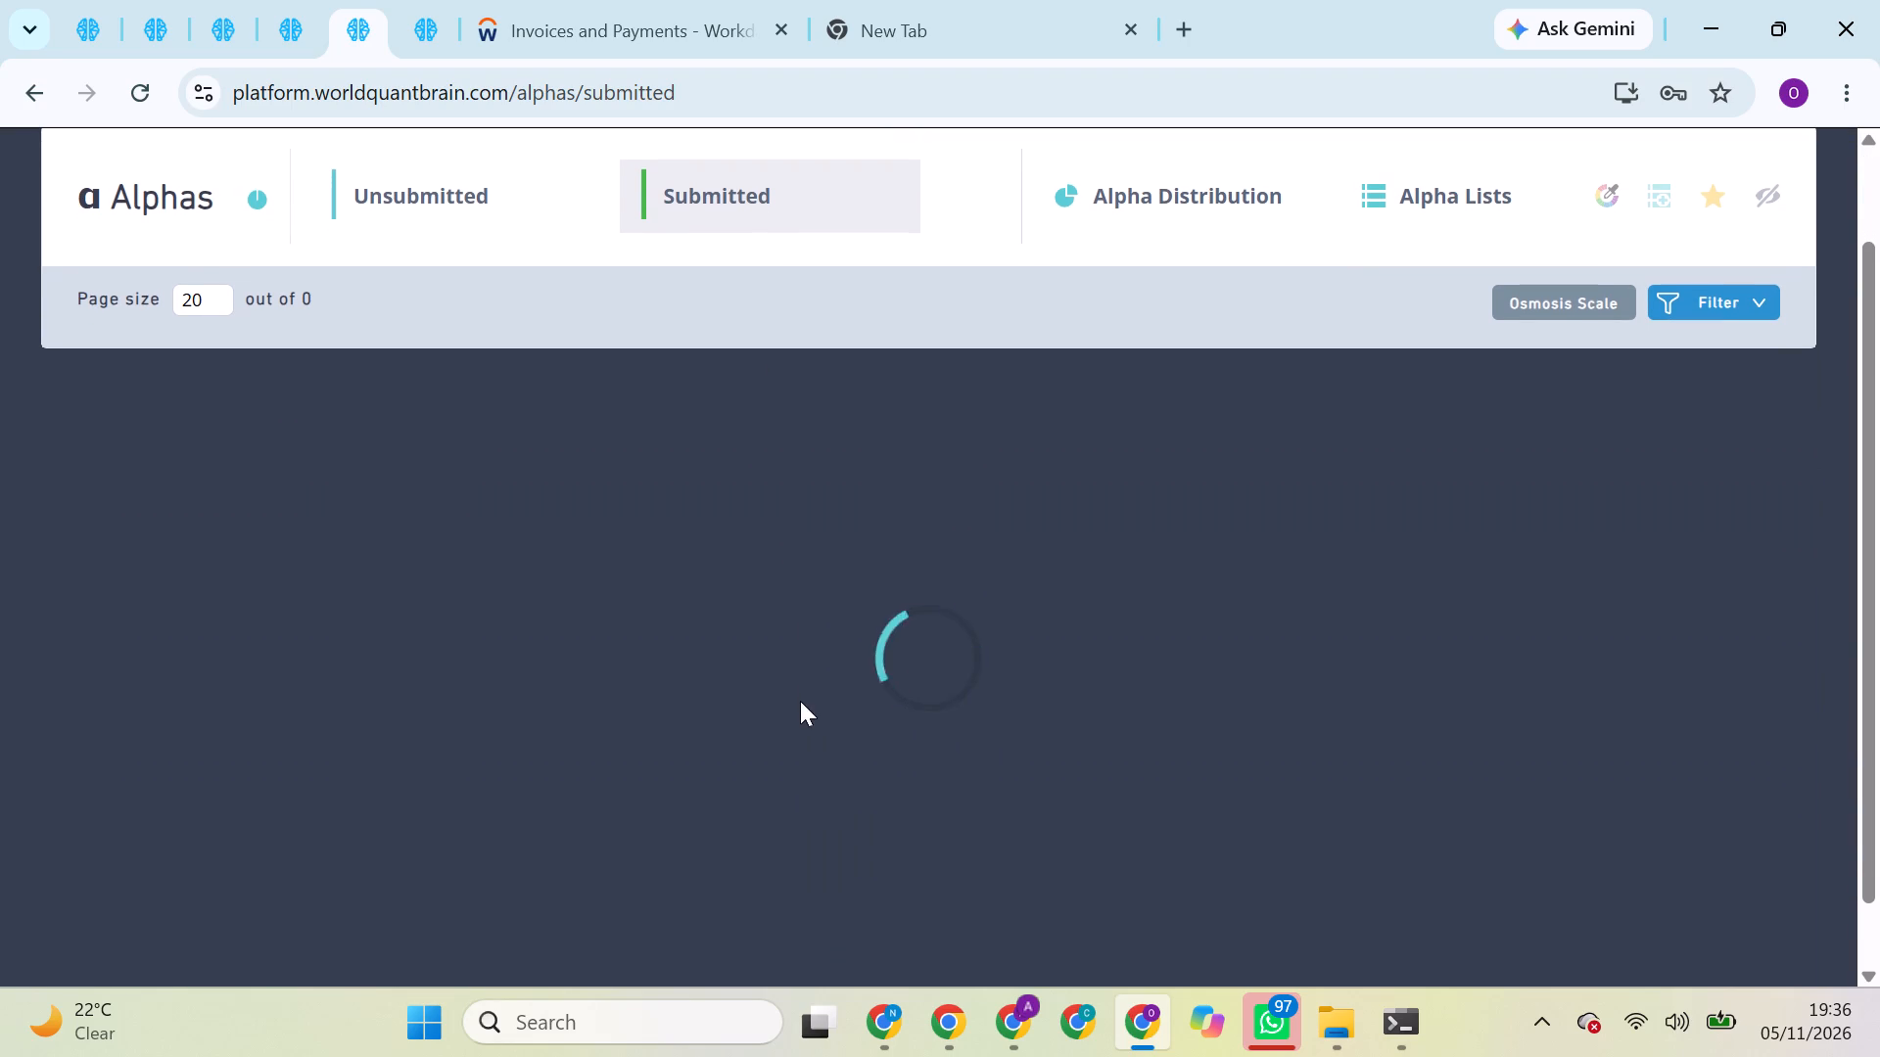
scroll(800, 701, down, 2)
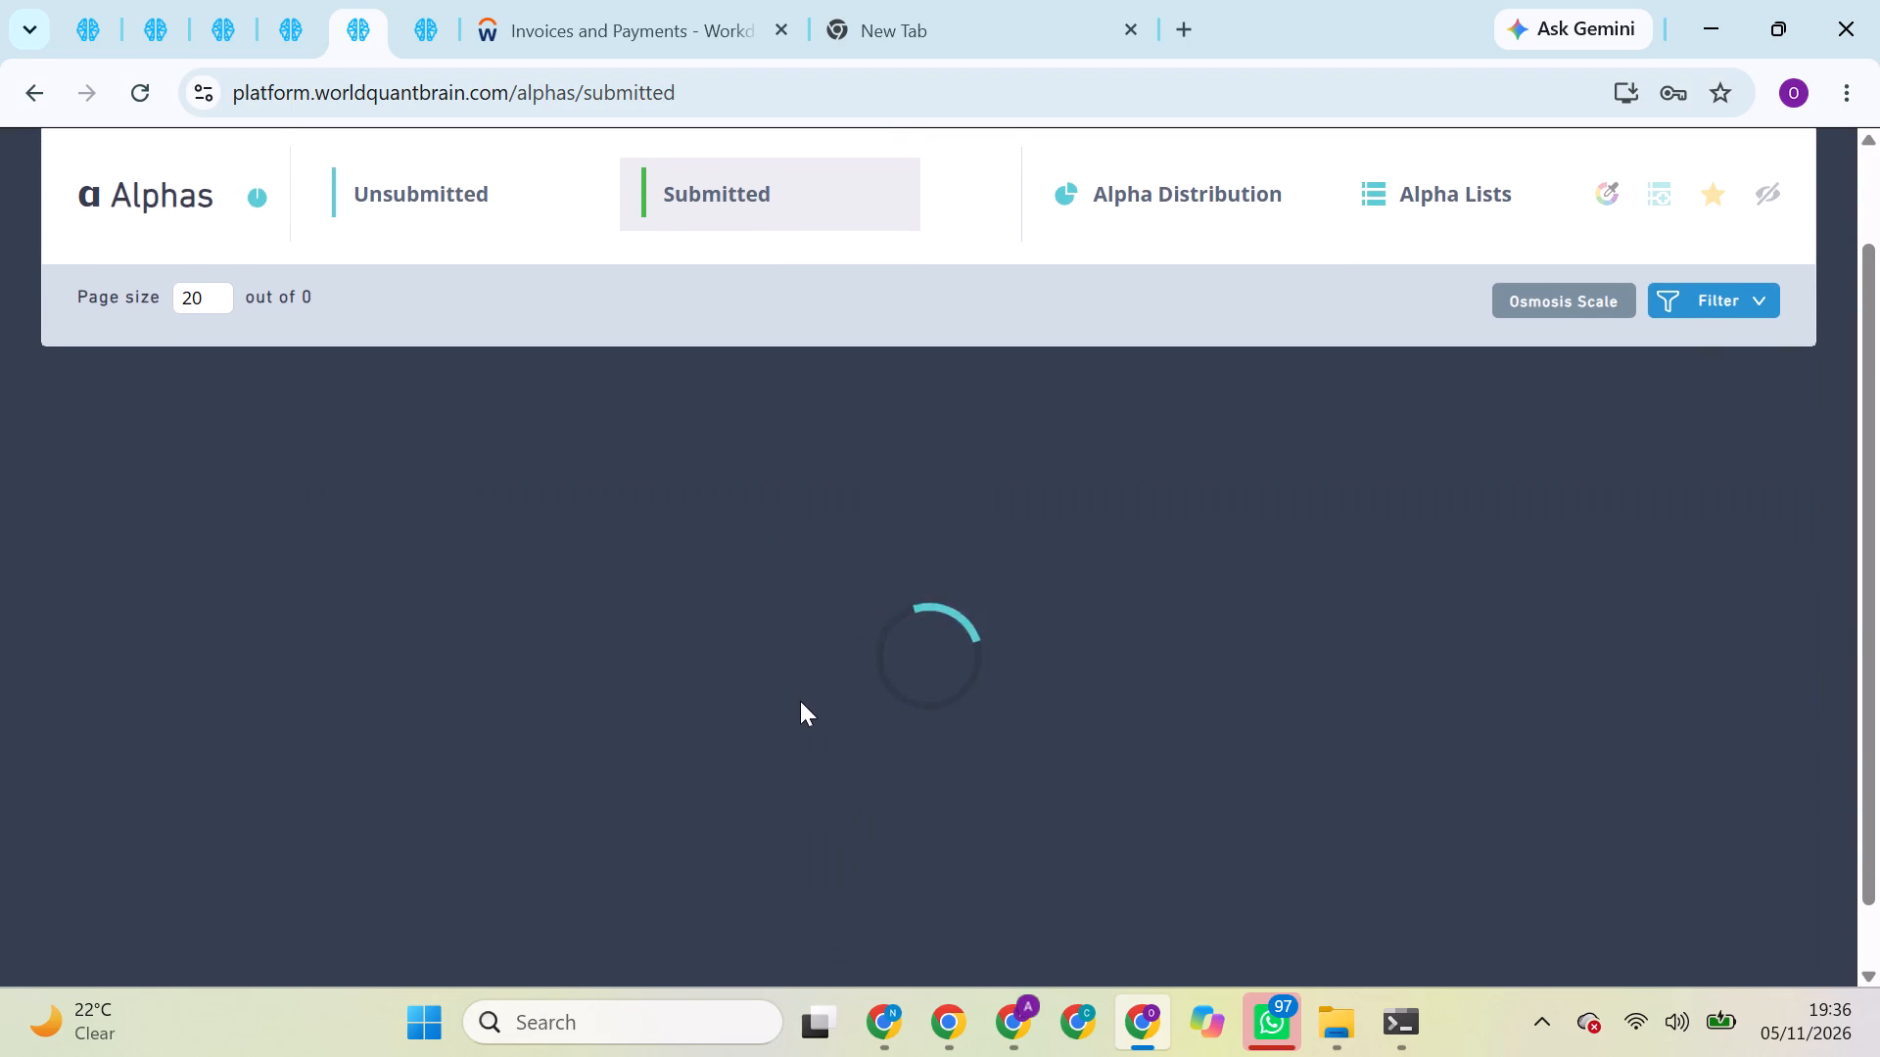
scroll(800, 701, down, 2)
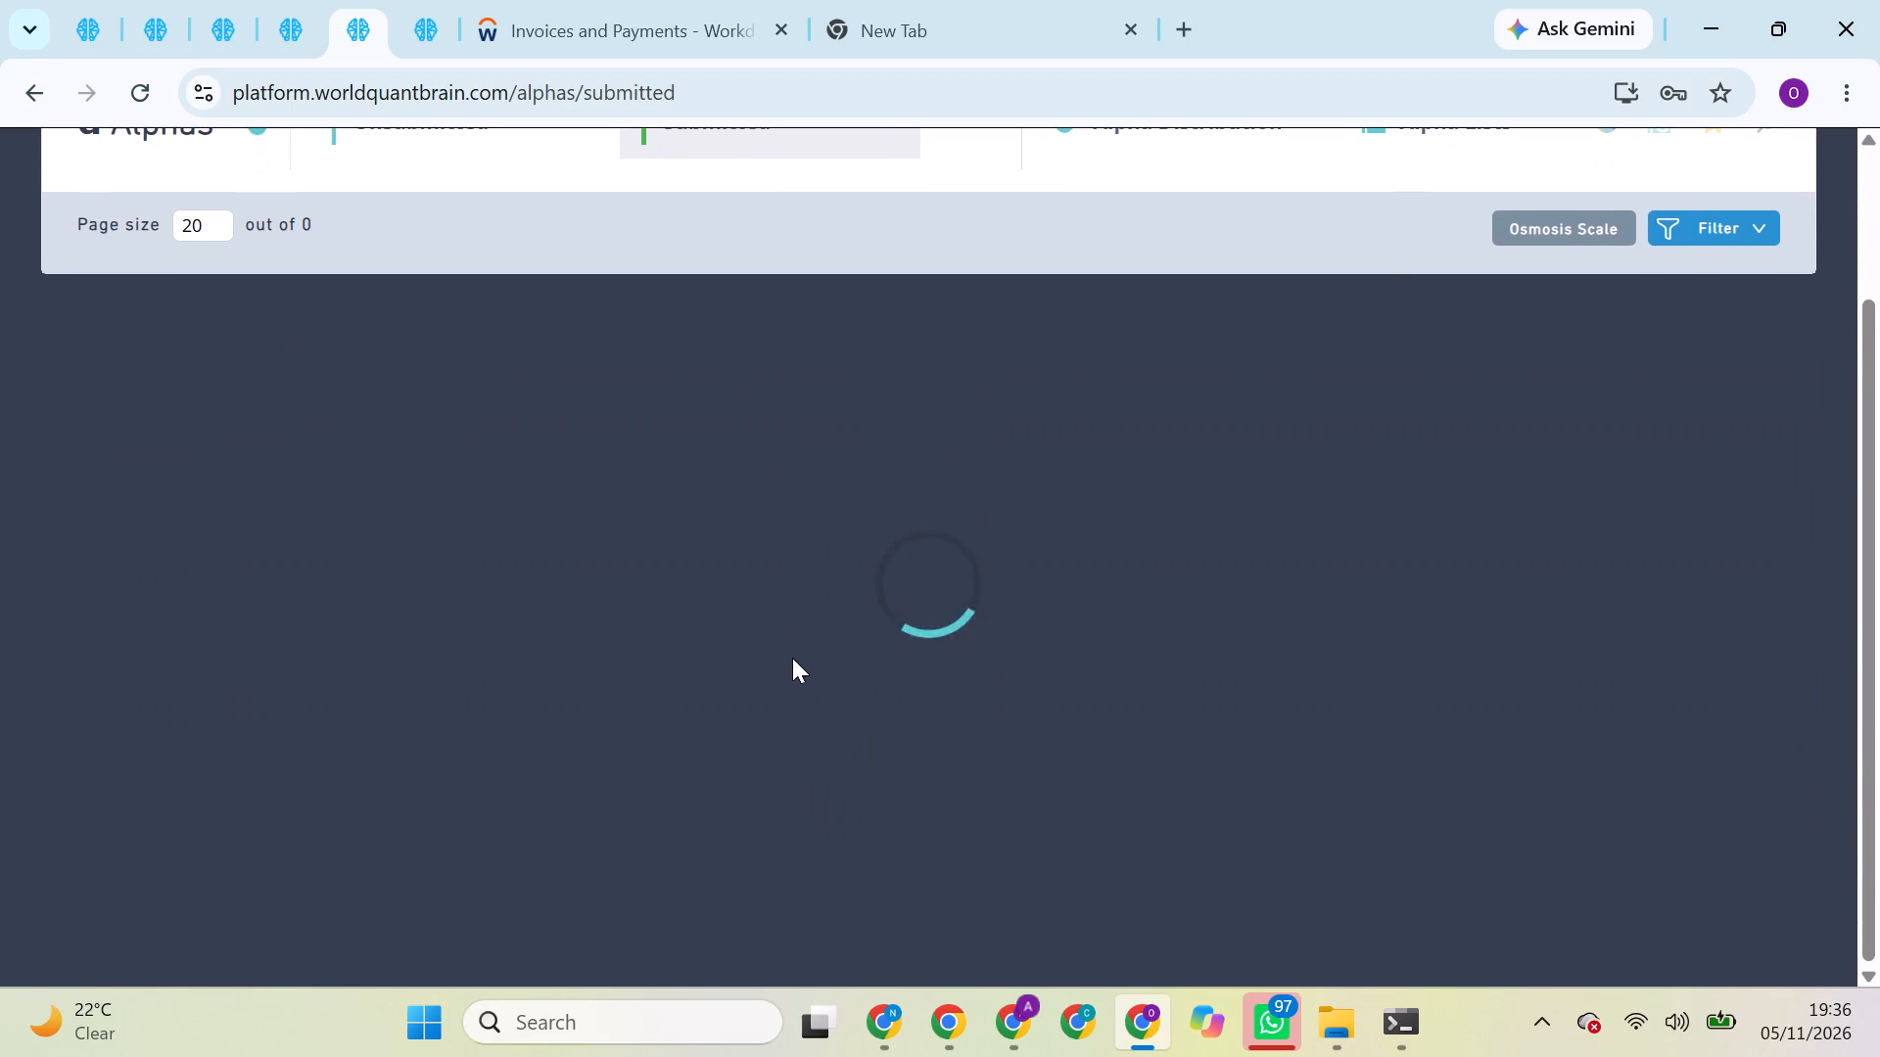
scroll(792, 658, up, 3)
Check the submitted list on the first page and the progress of the STATISTICAL super simulation on the third page.
click(90, 0)
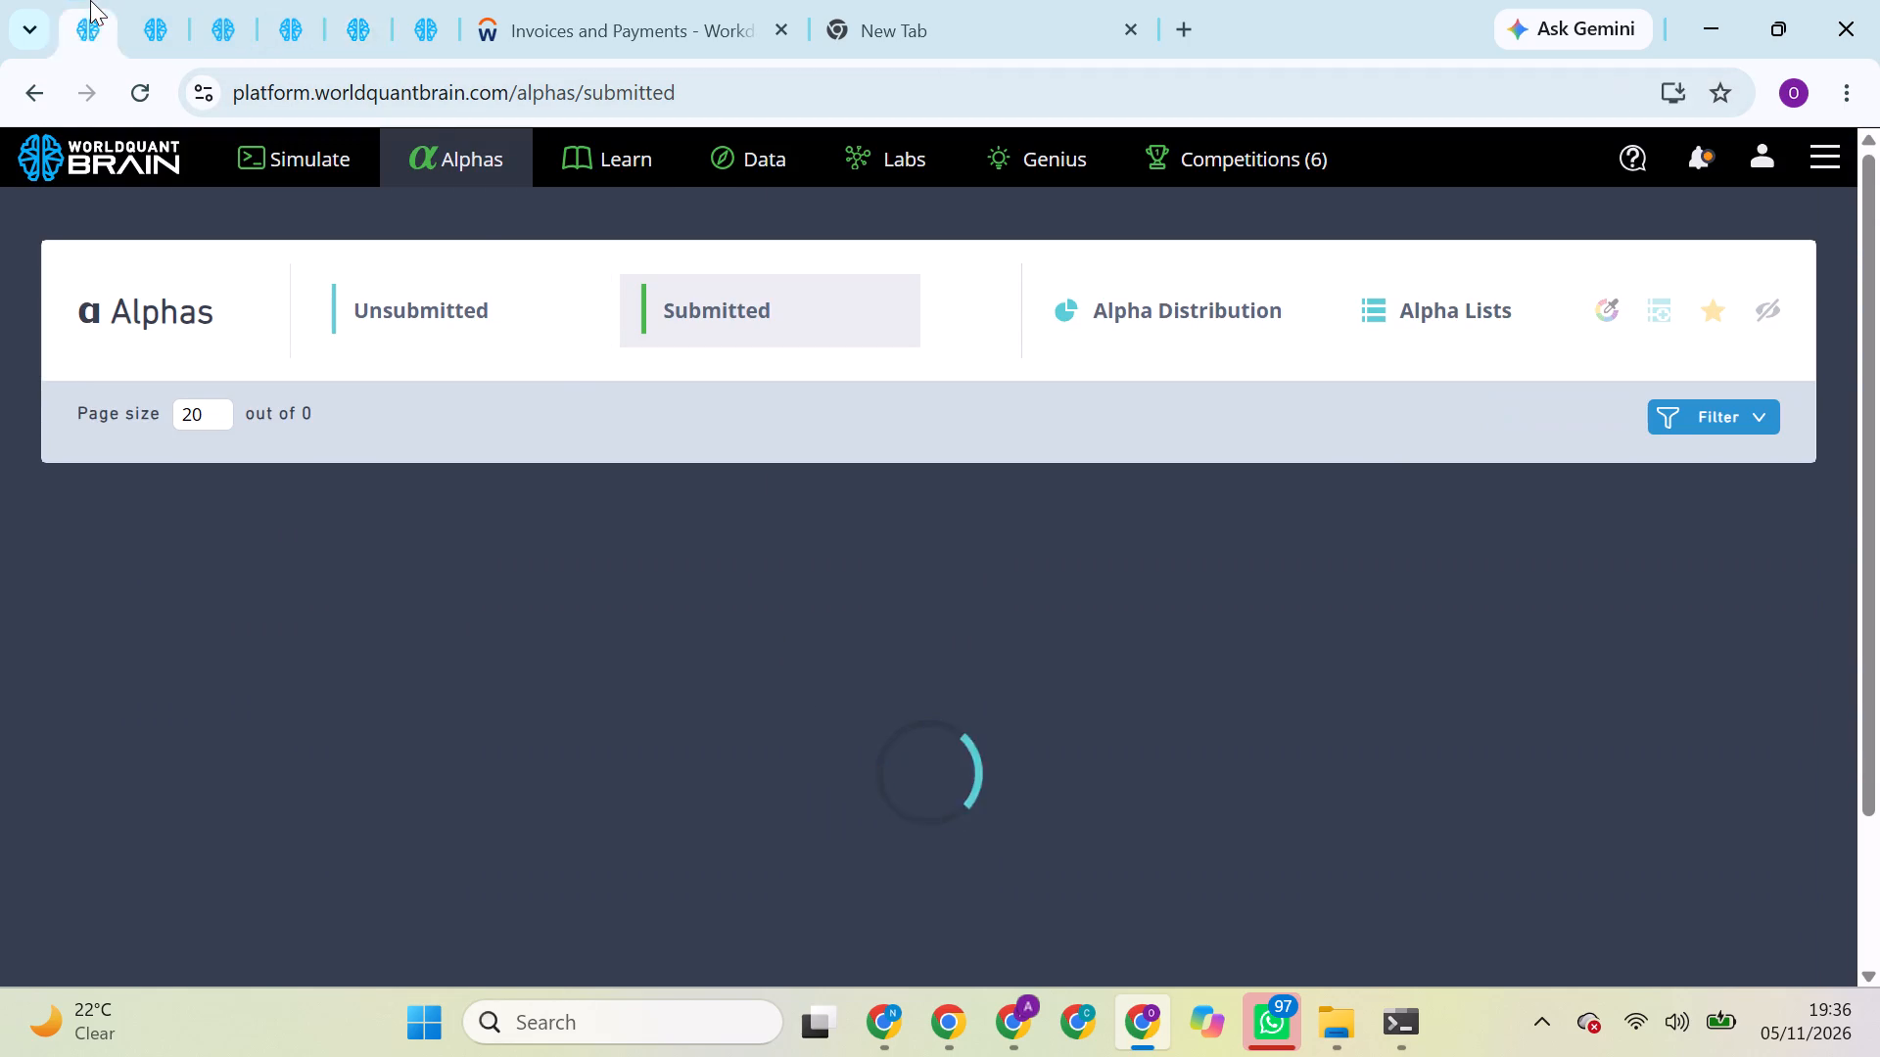
click(199, 1)
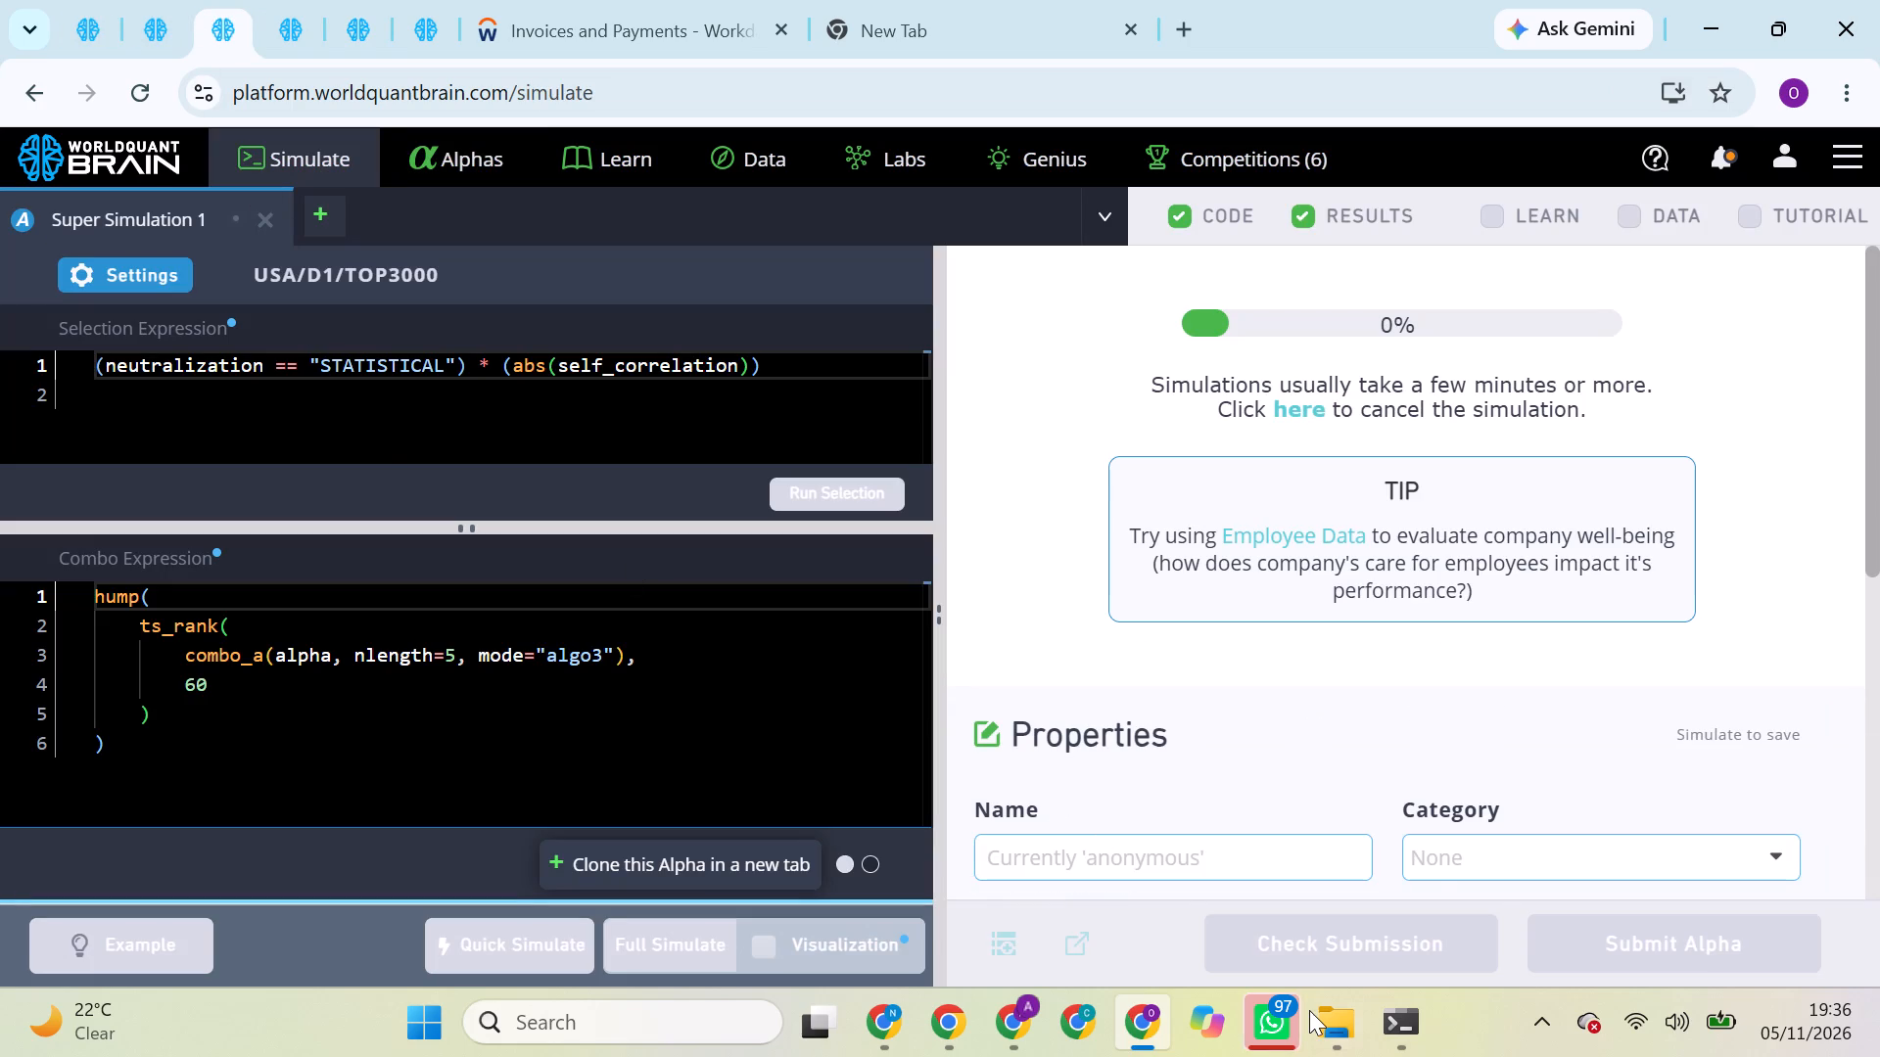
Open the system quick settings to check the Wi-Fi connection, and close them again.
click(1634, 1027)
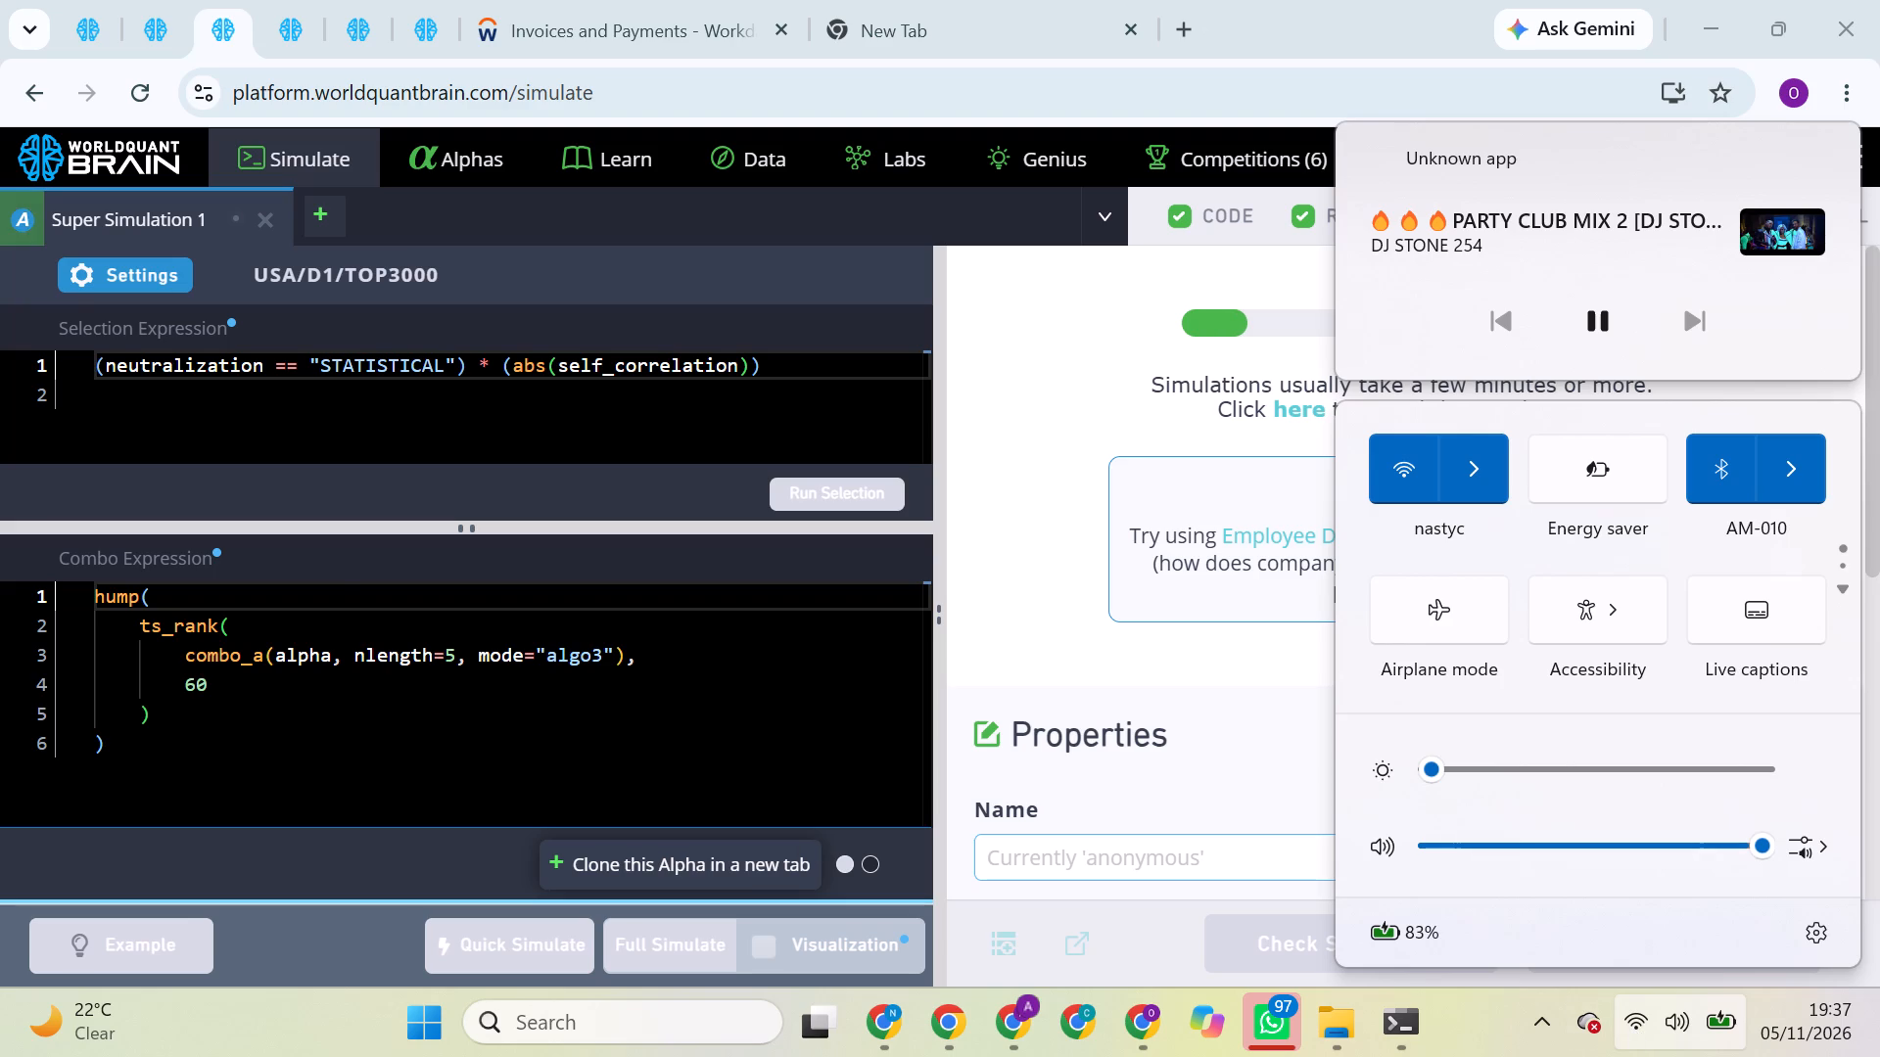
click(614, 423)
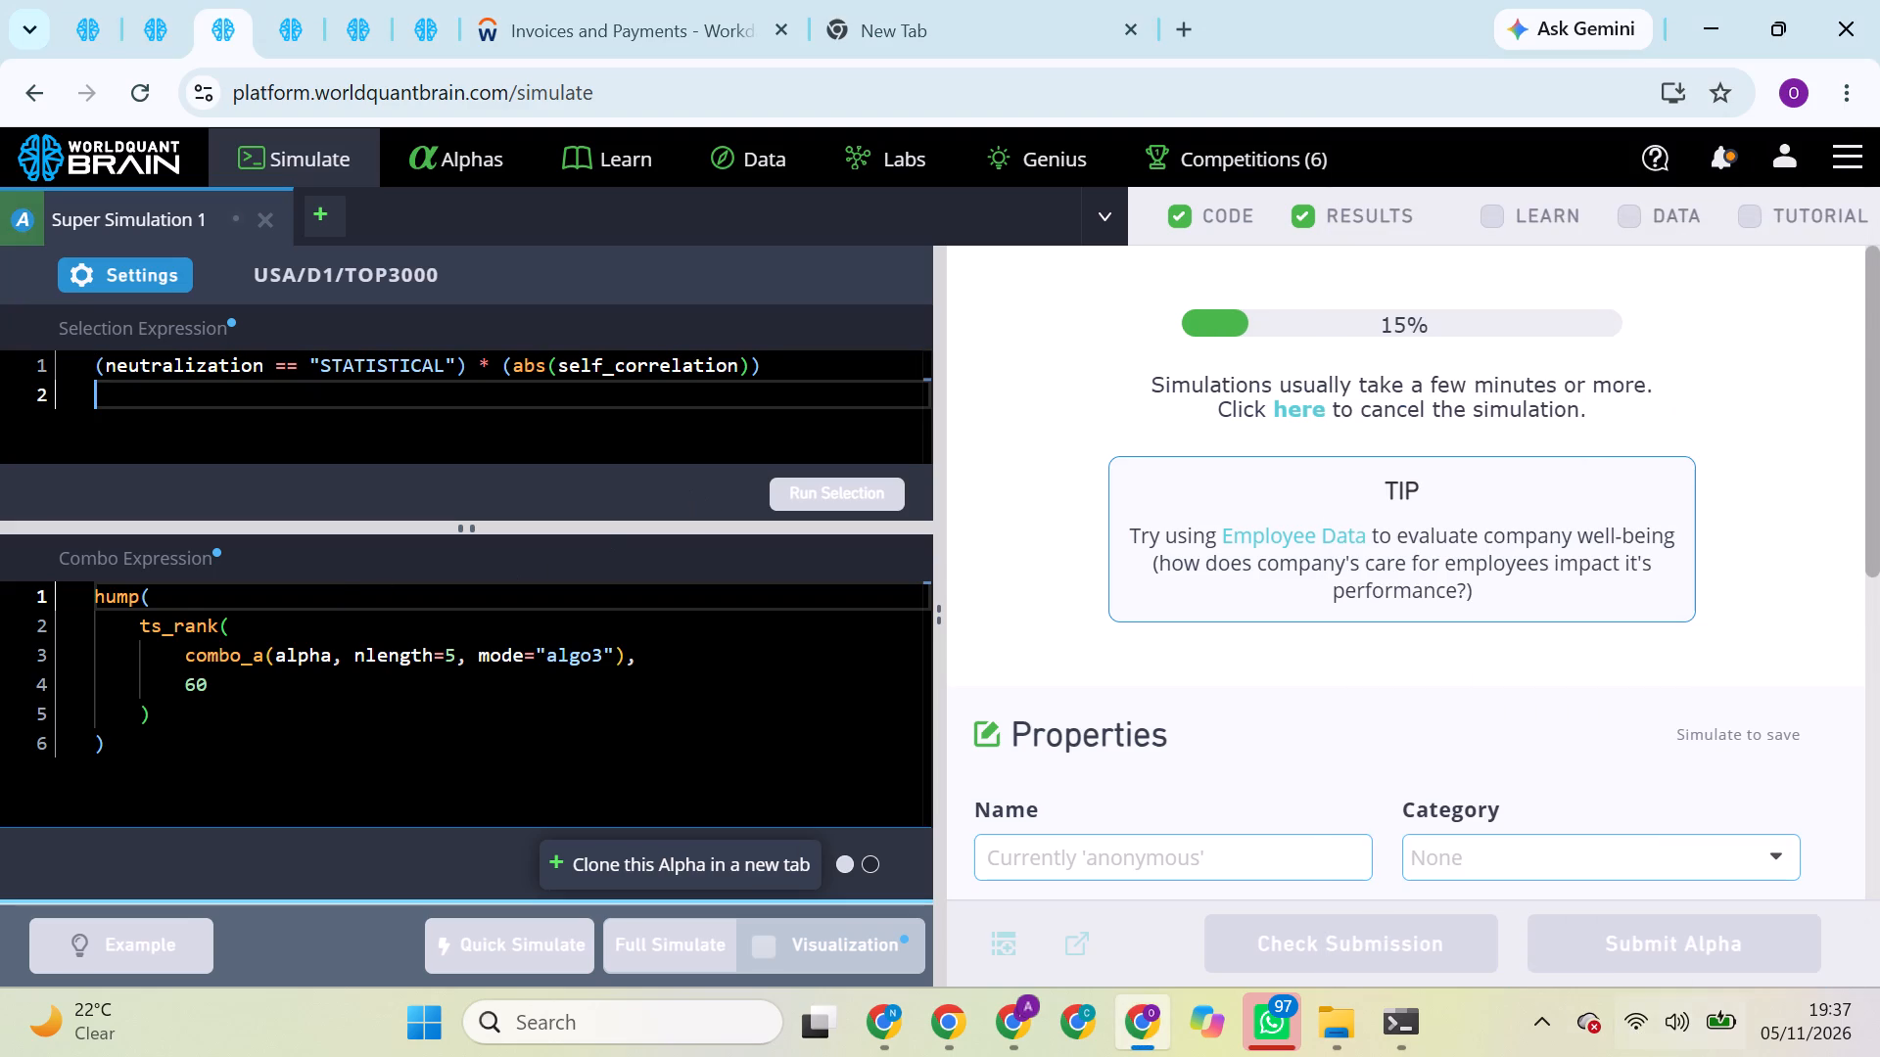
Clone the submitted GLB MINVOL1M alpha with Statistical neutralization, whose details are open on the second BRAIN page, into the simulator.
click(89, 0)
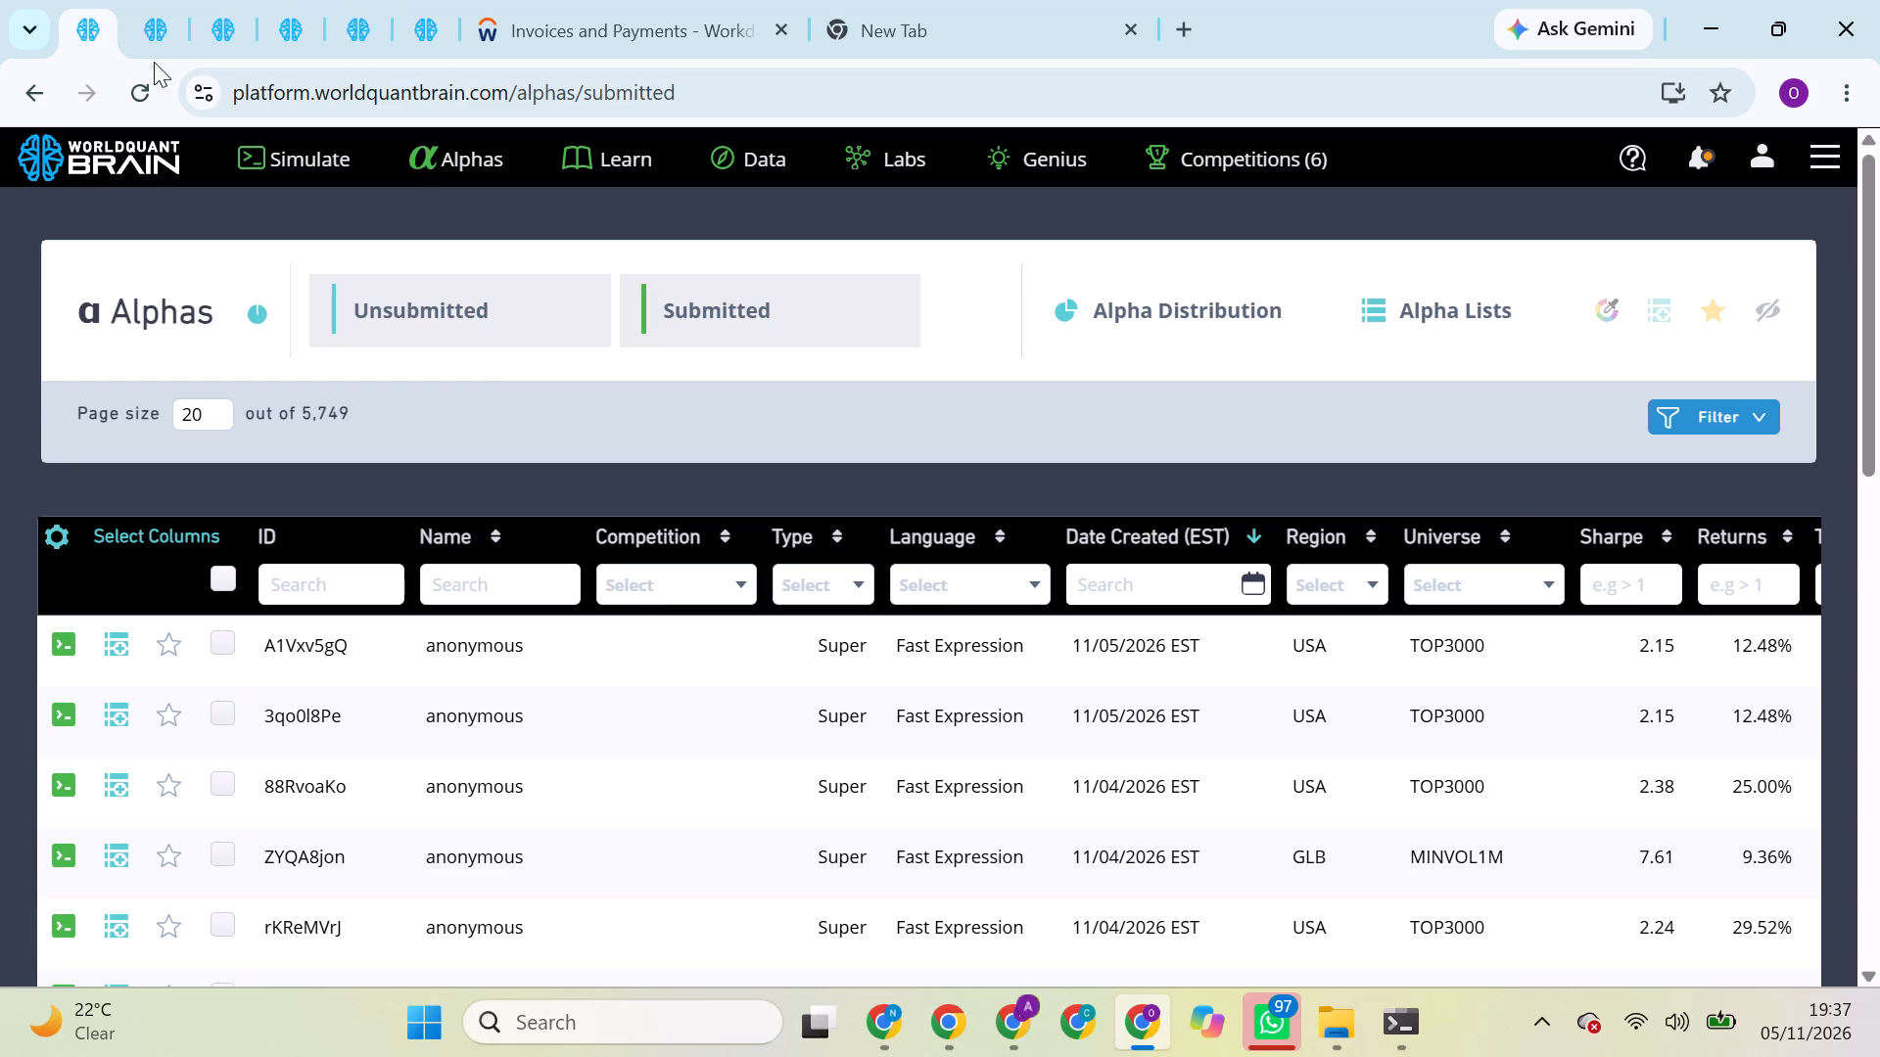
click(156, 23)
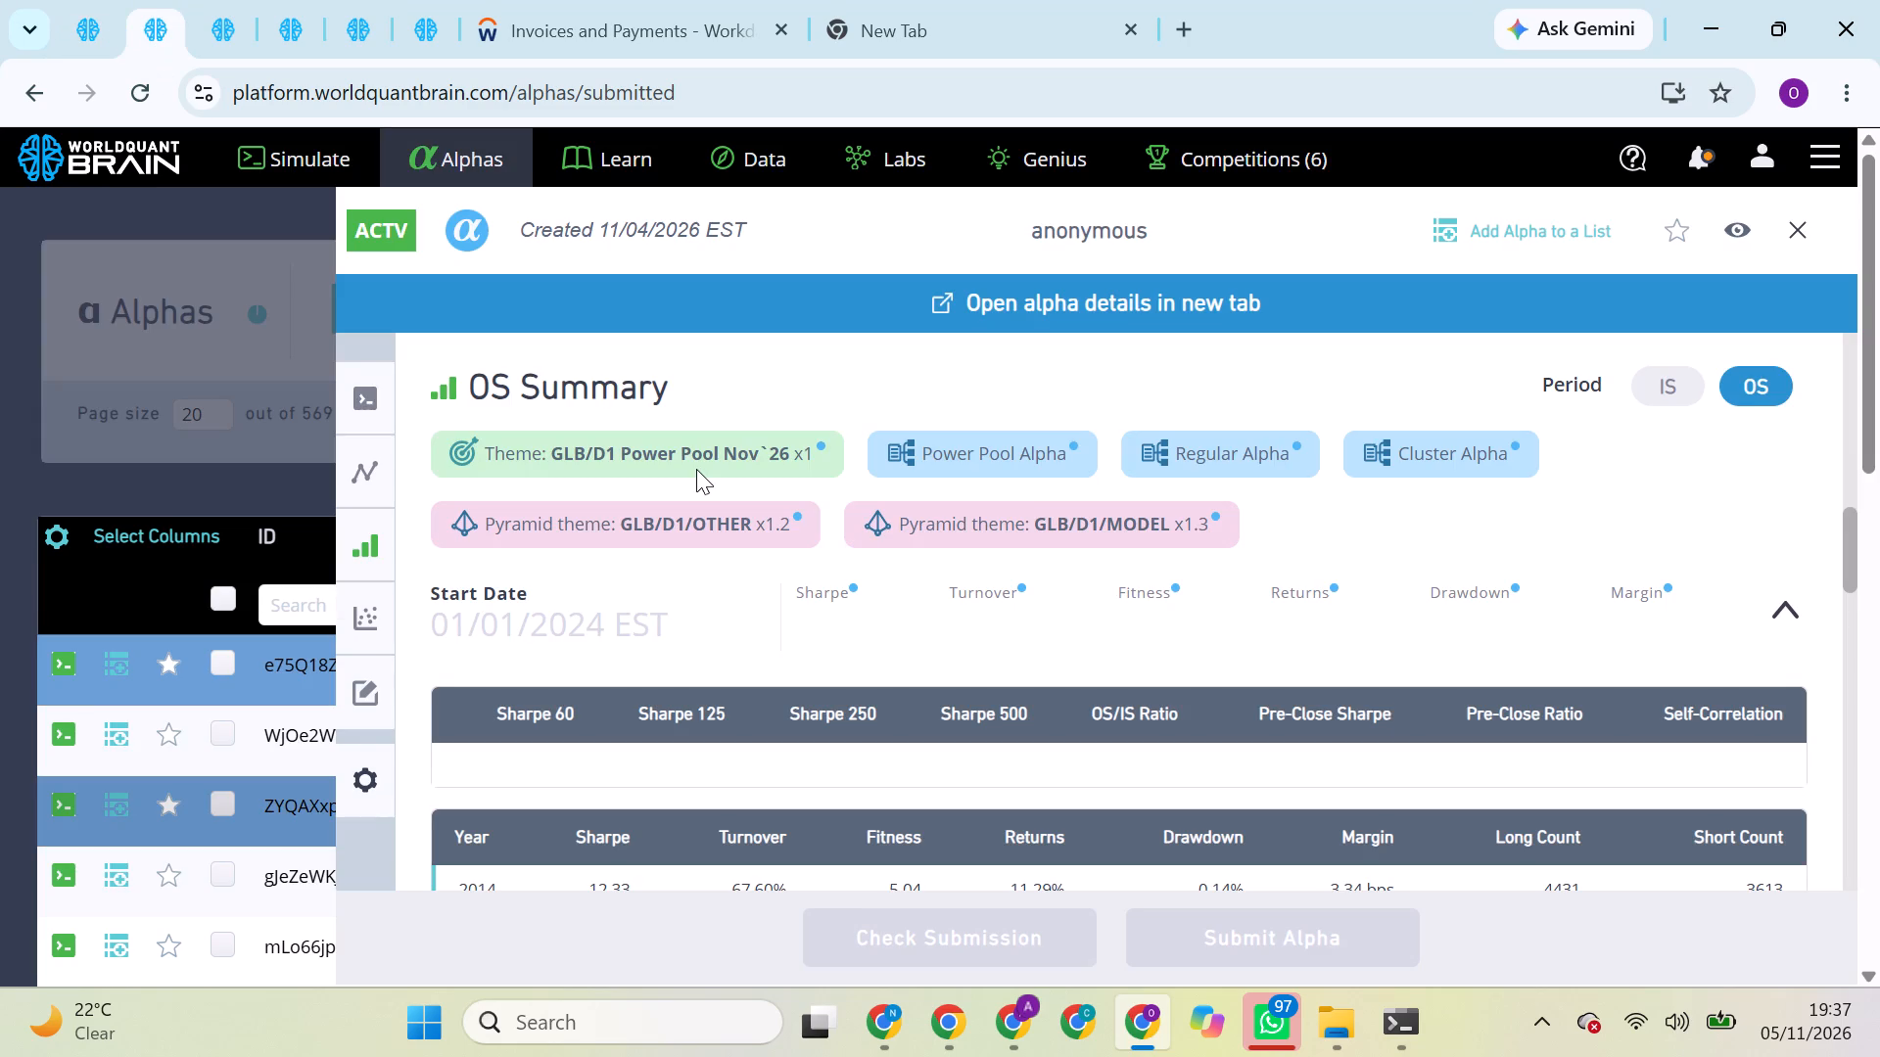
scroll(696, 469, up, 4)
scroll(696, 469, right, 1)
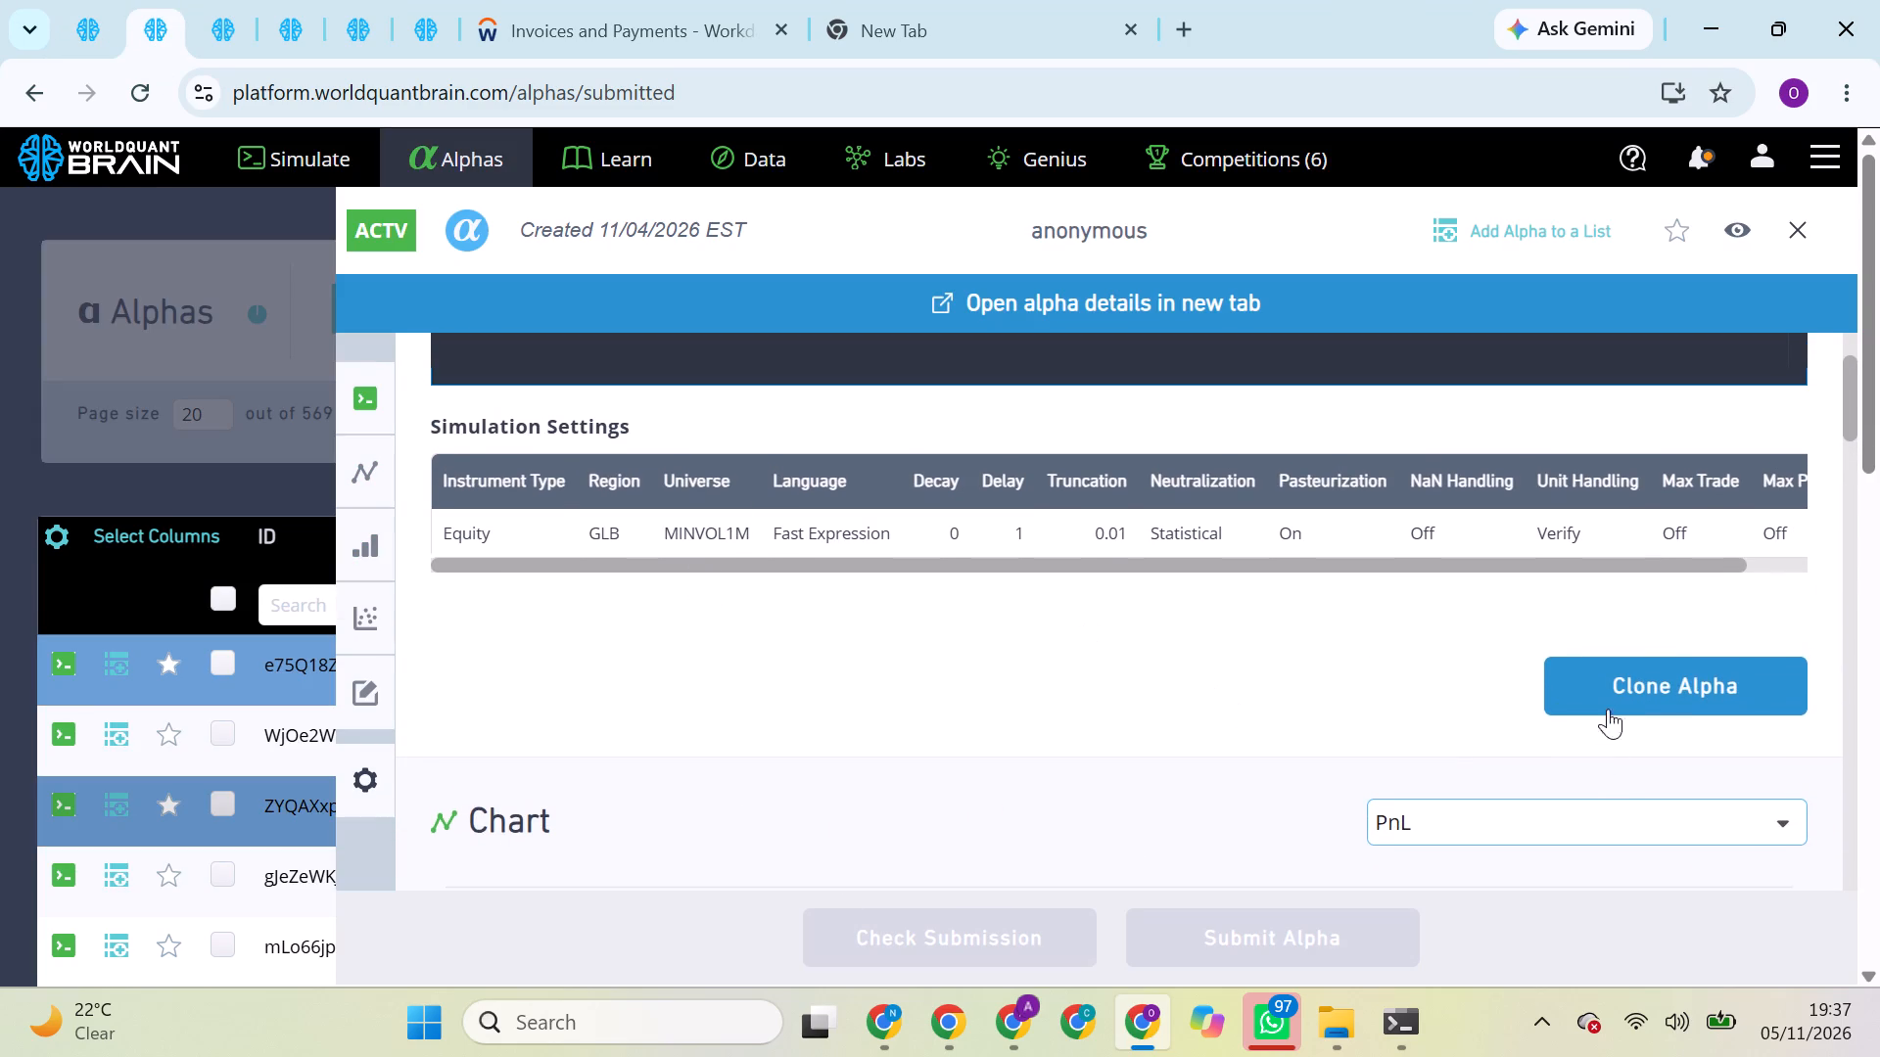
click(1597, 685)
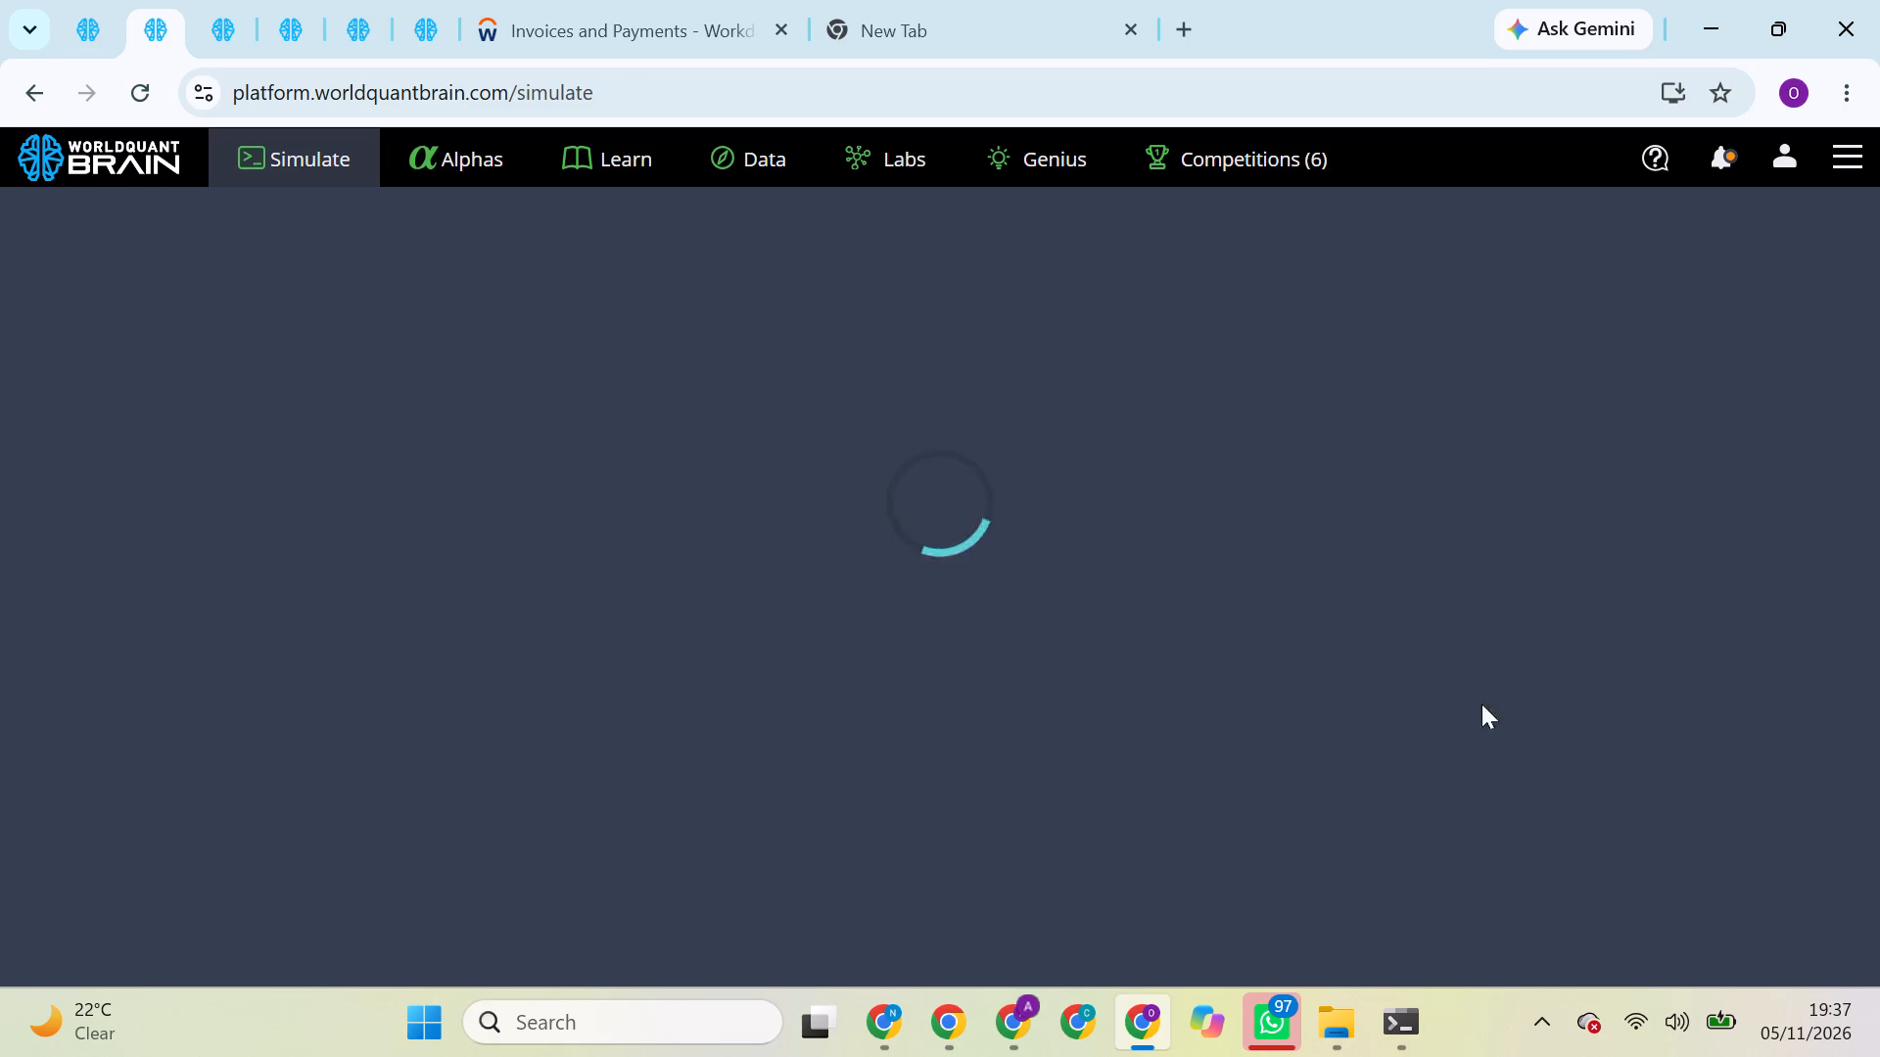
click(1276, 772)
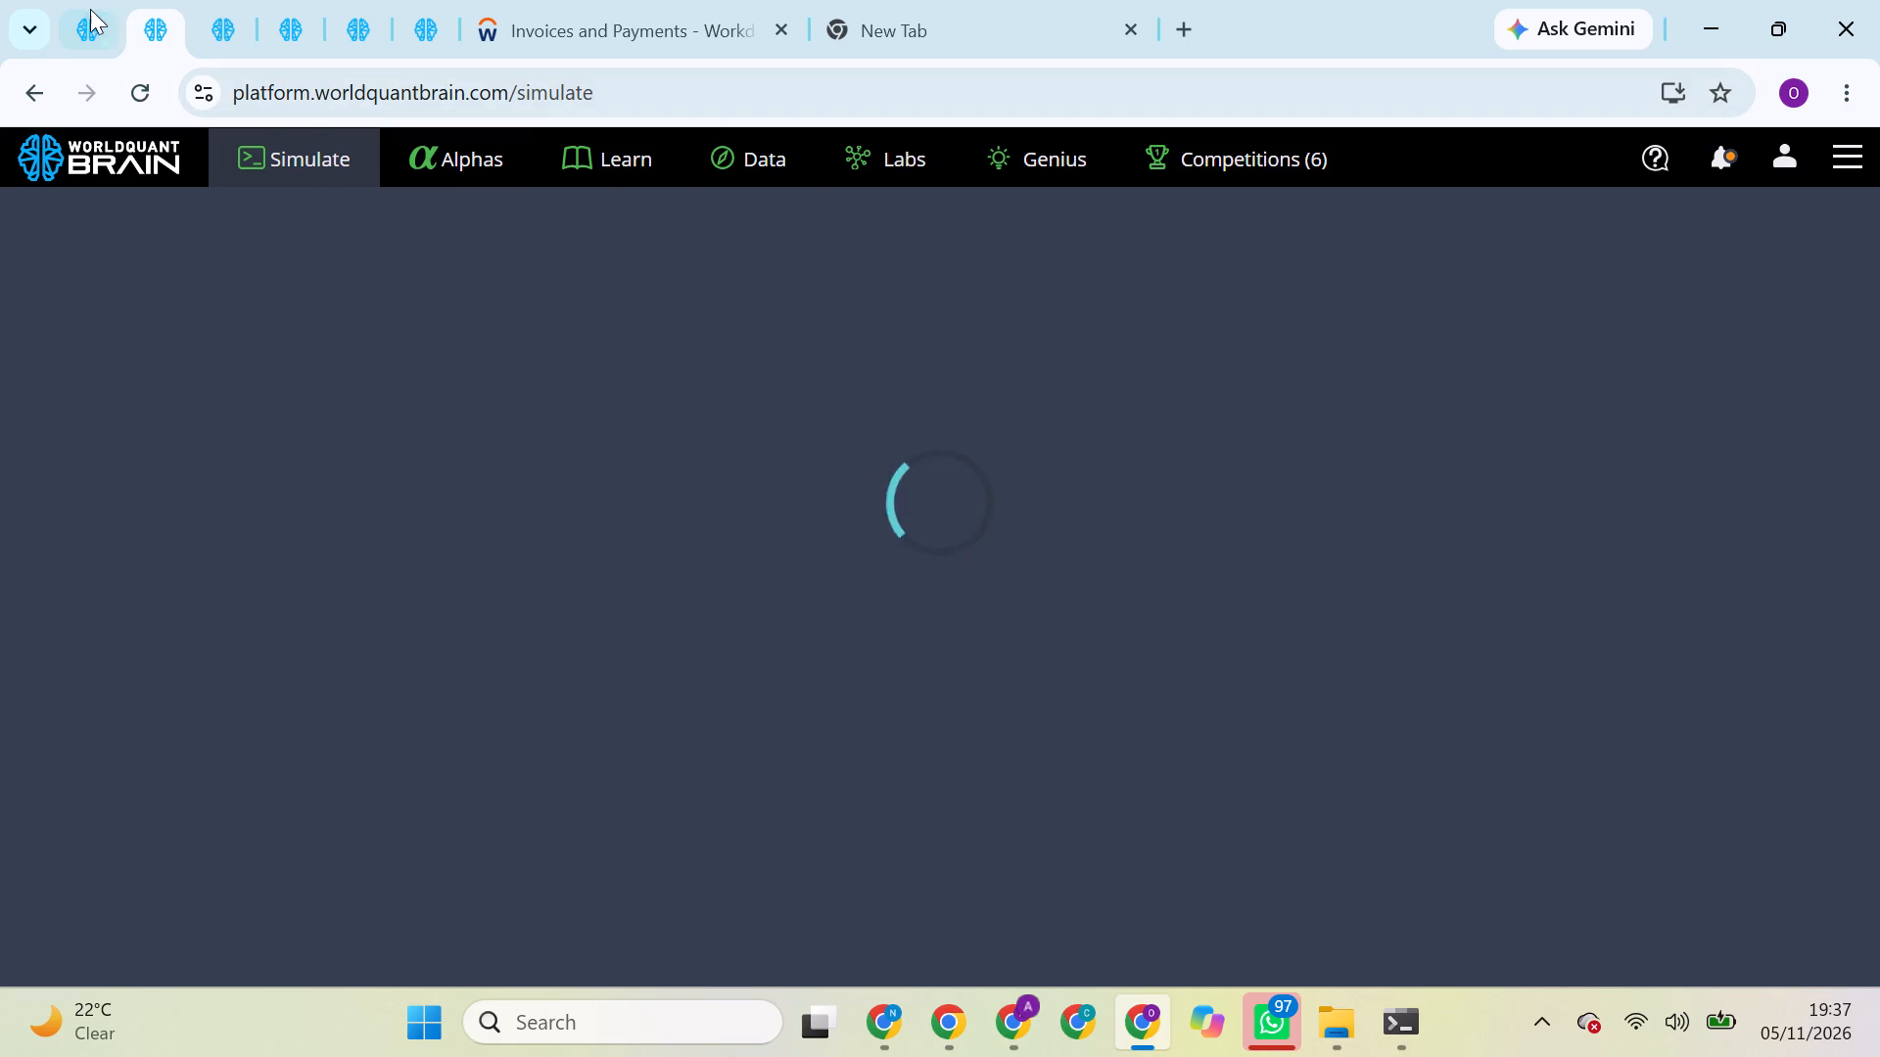
Check the submitted list, the STATISTICAL super simulation's progress, the FAST super alpha's results and the cloned alpha's expression.
click(81, 4)
click(148, 0)
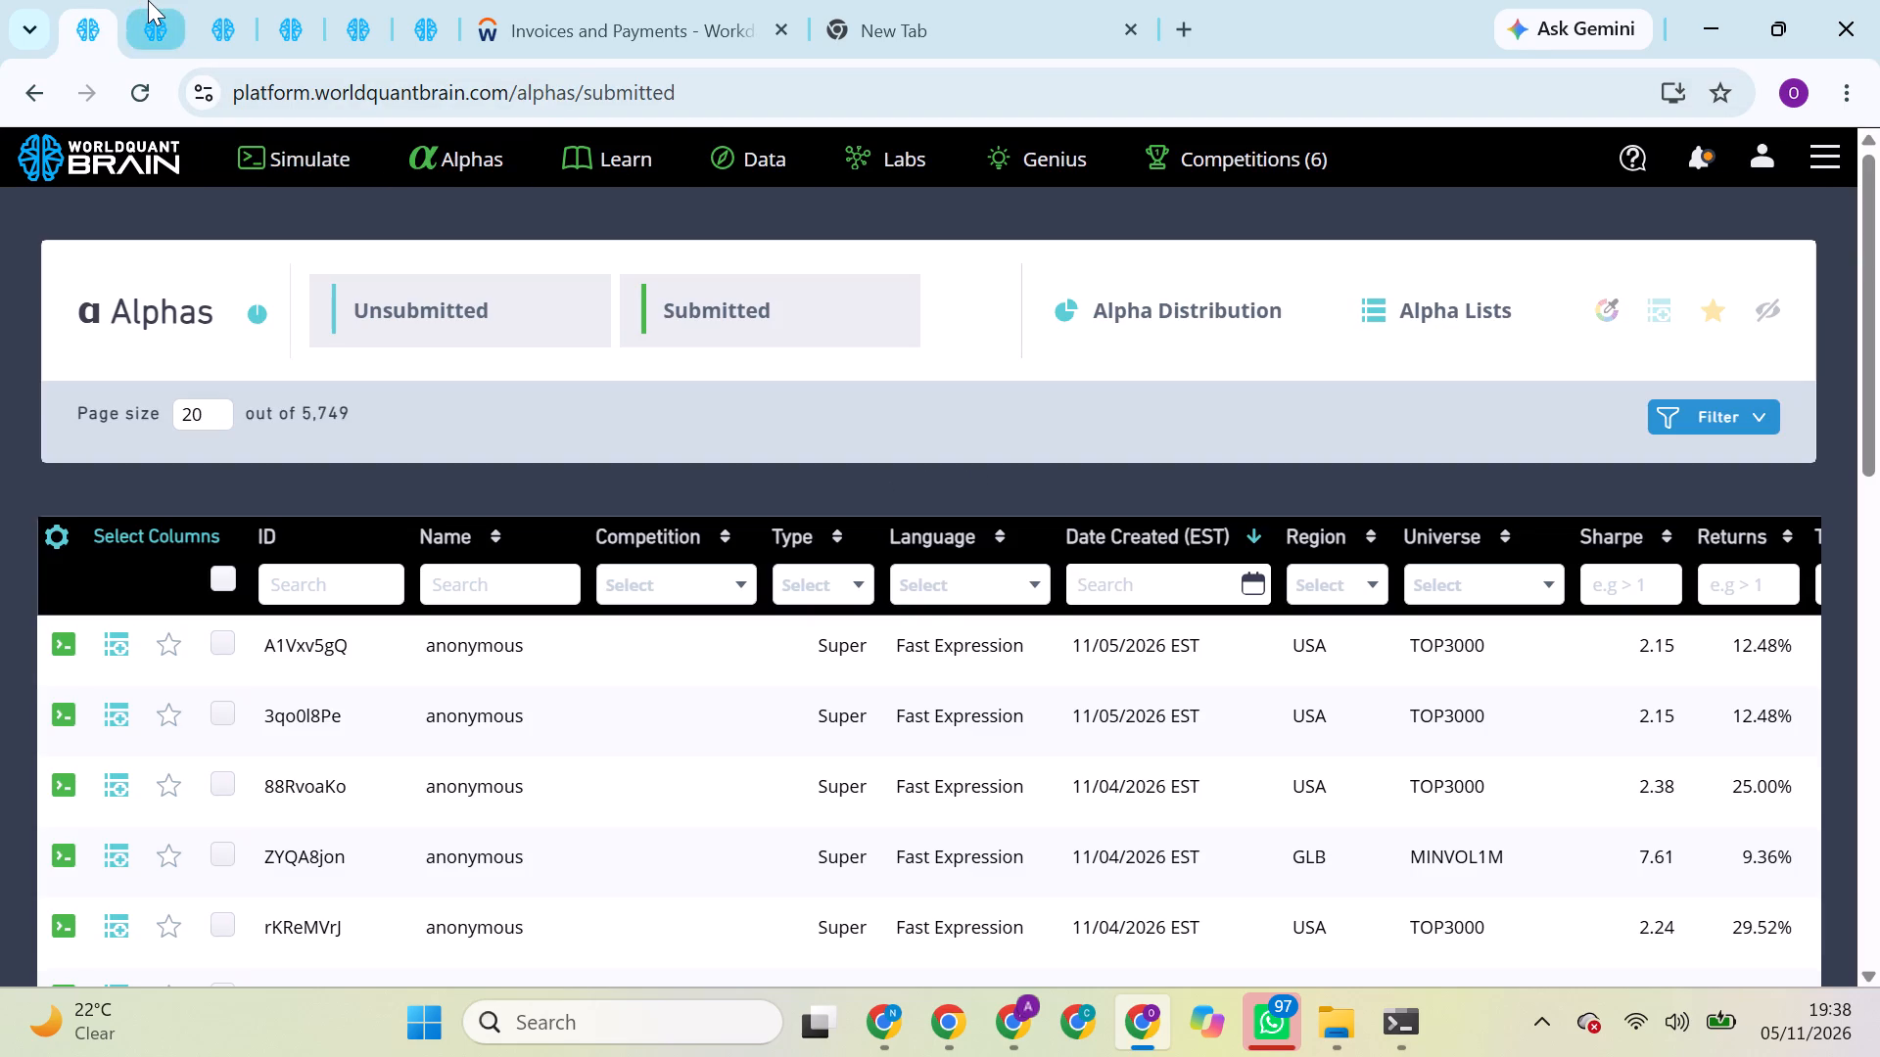
click(205, 0)
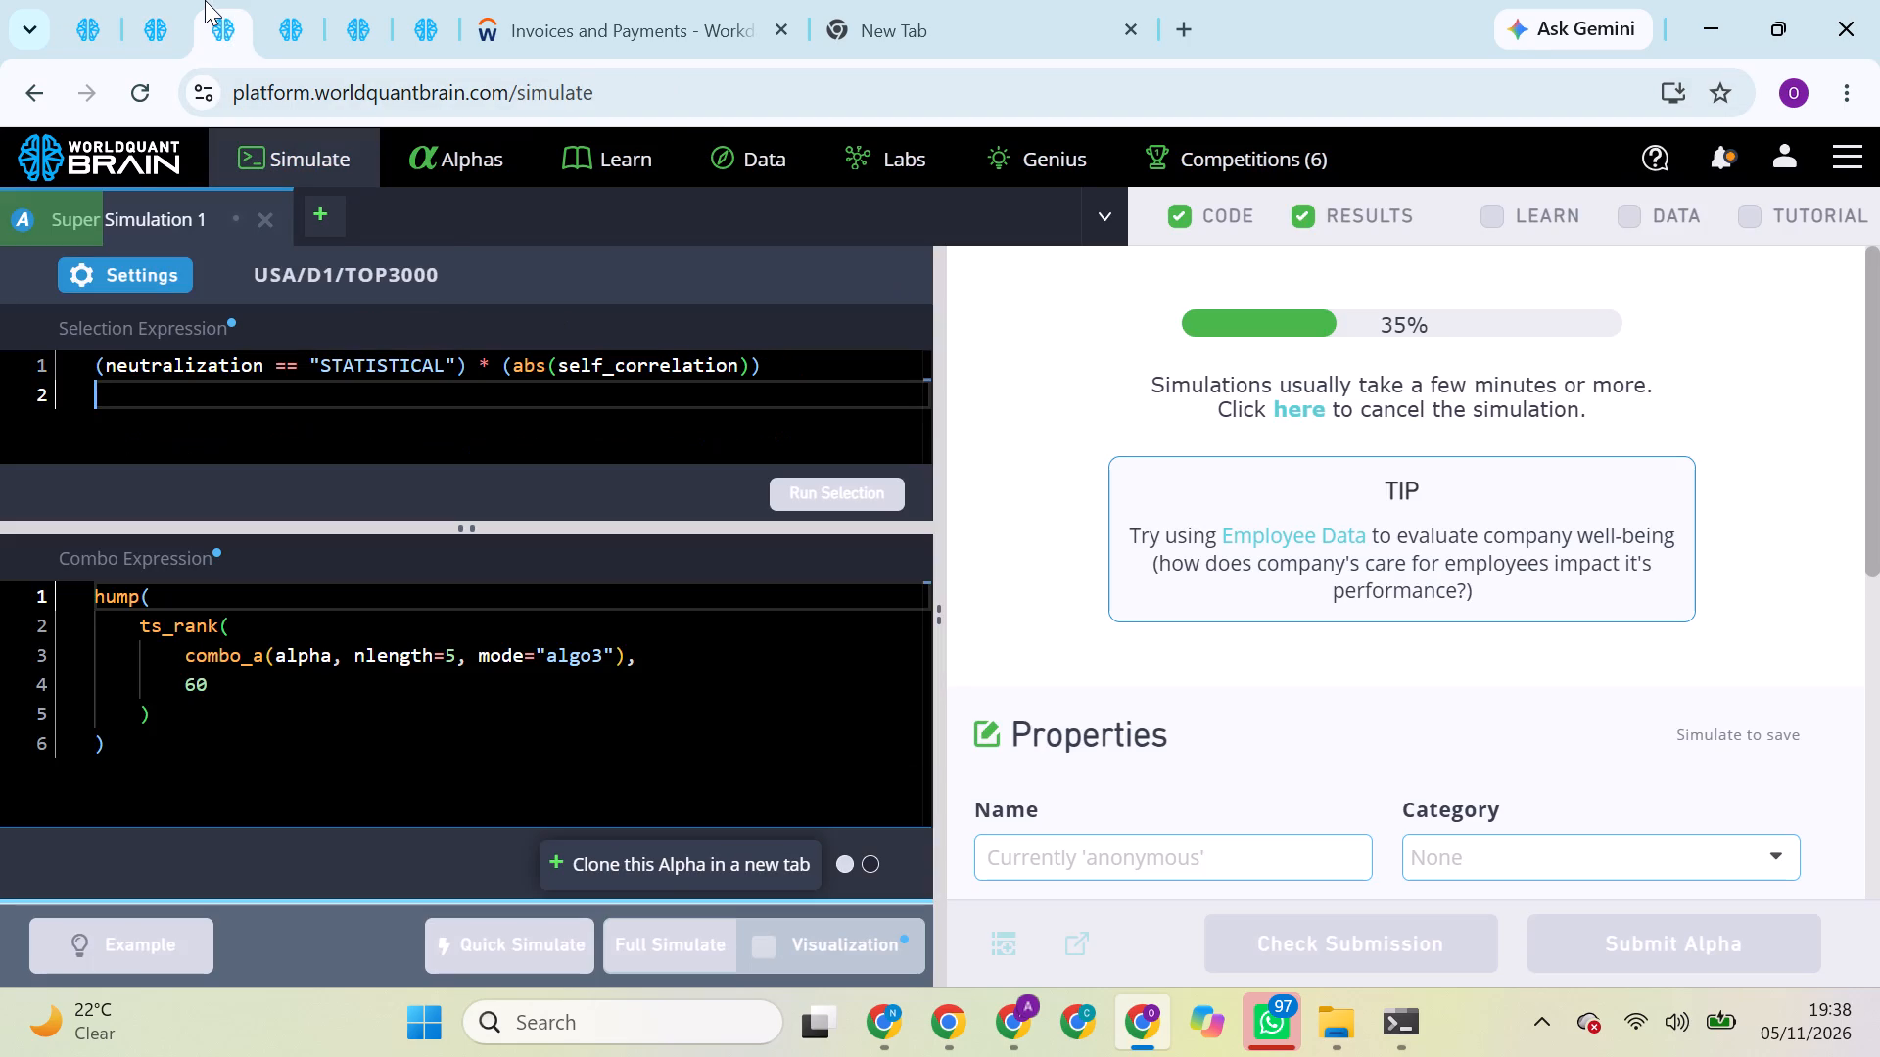
click(277, 0)
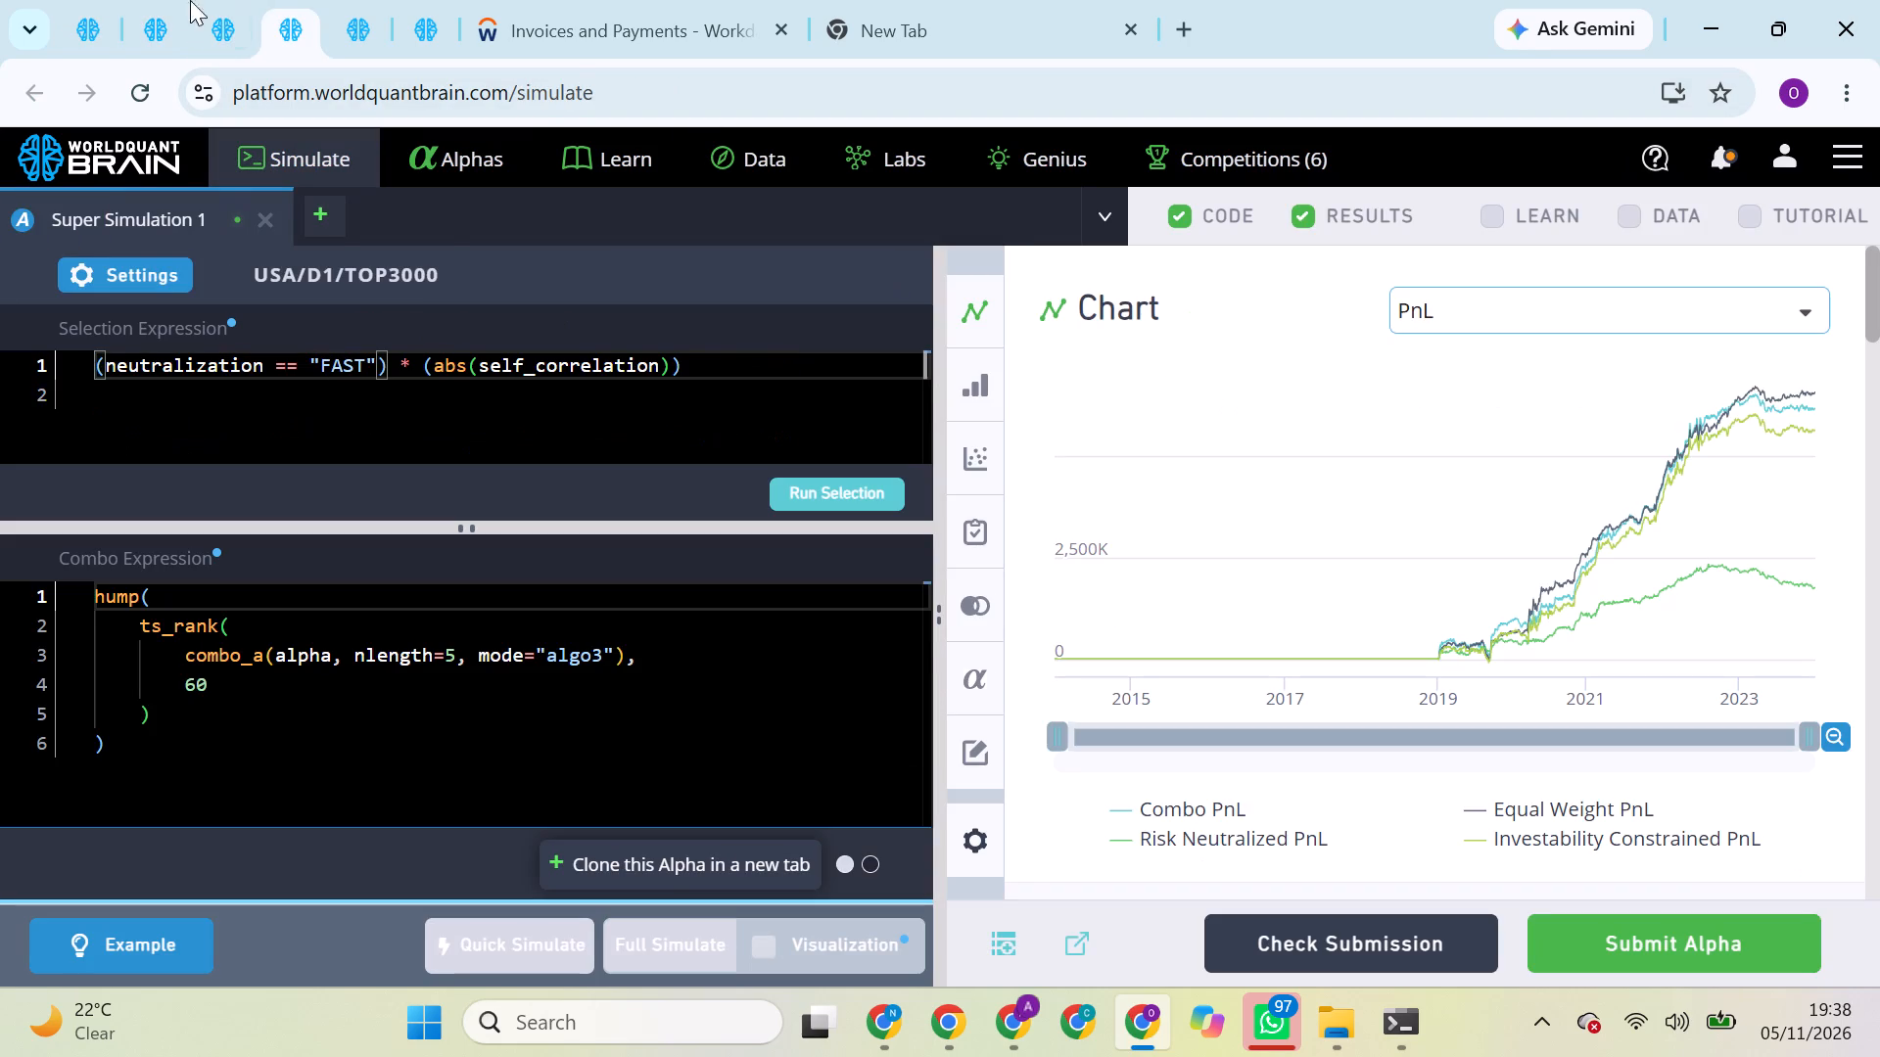
click(139, 15)
click(86, 25)
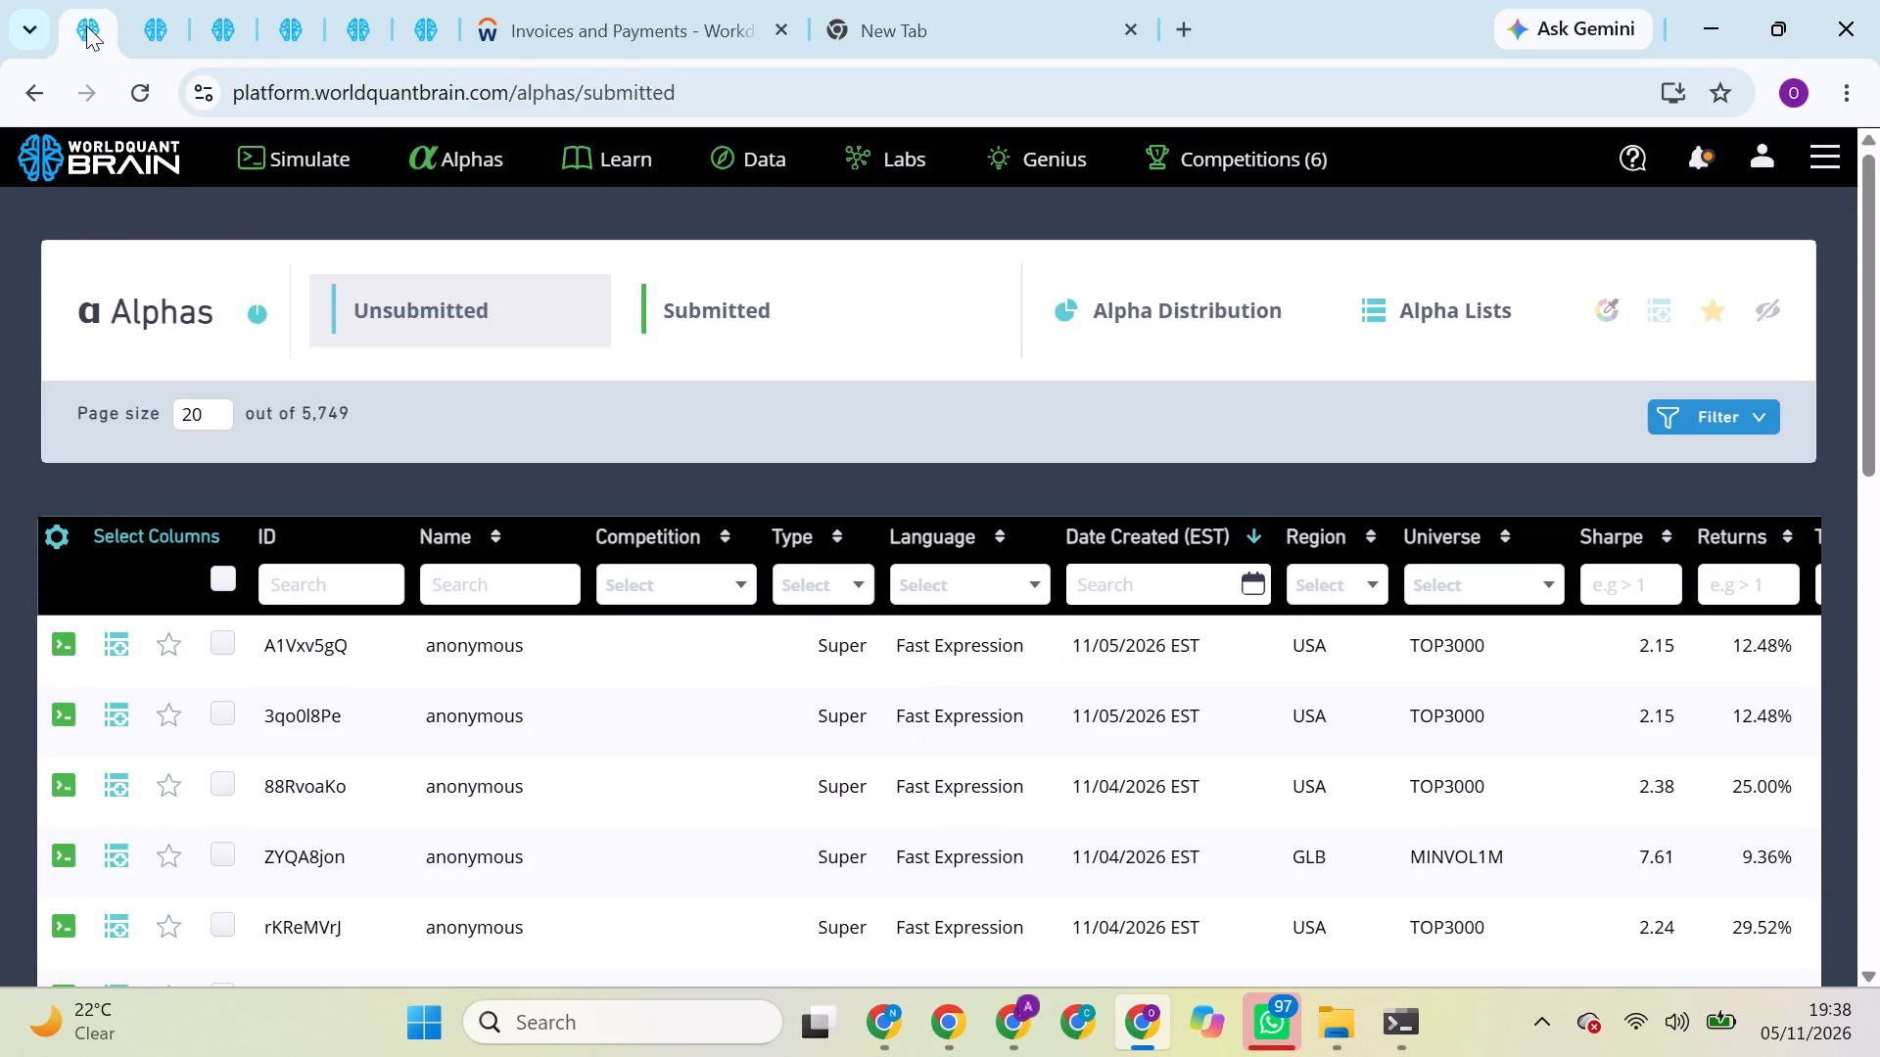
click(142, 3)
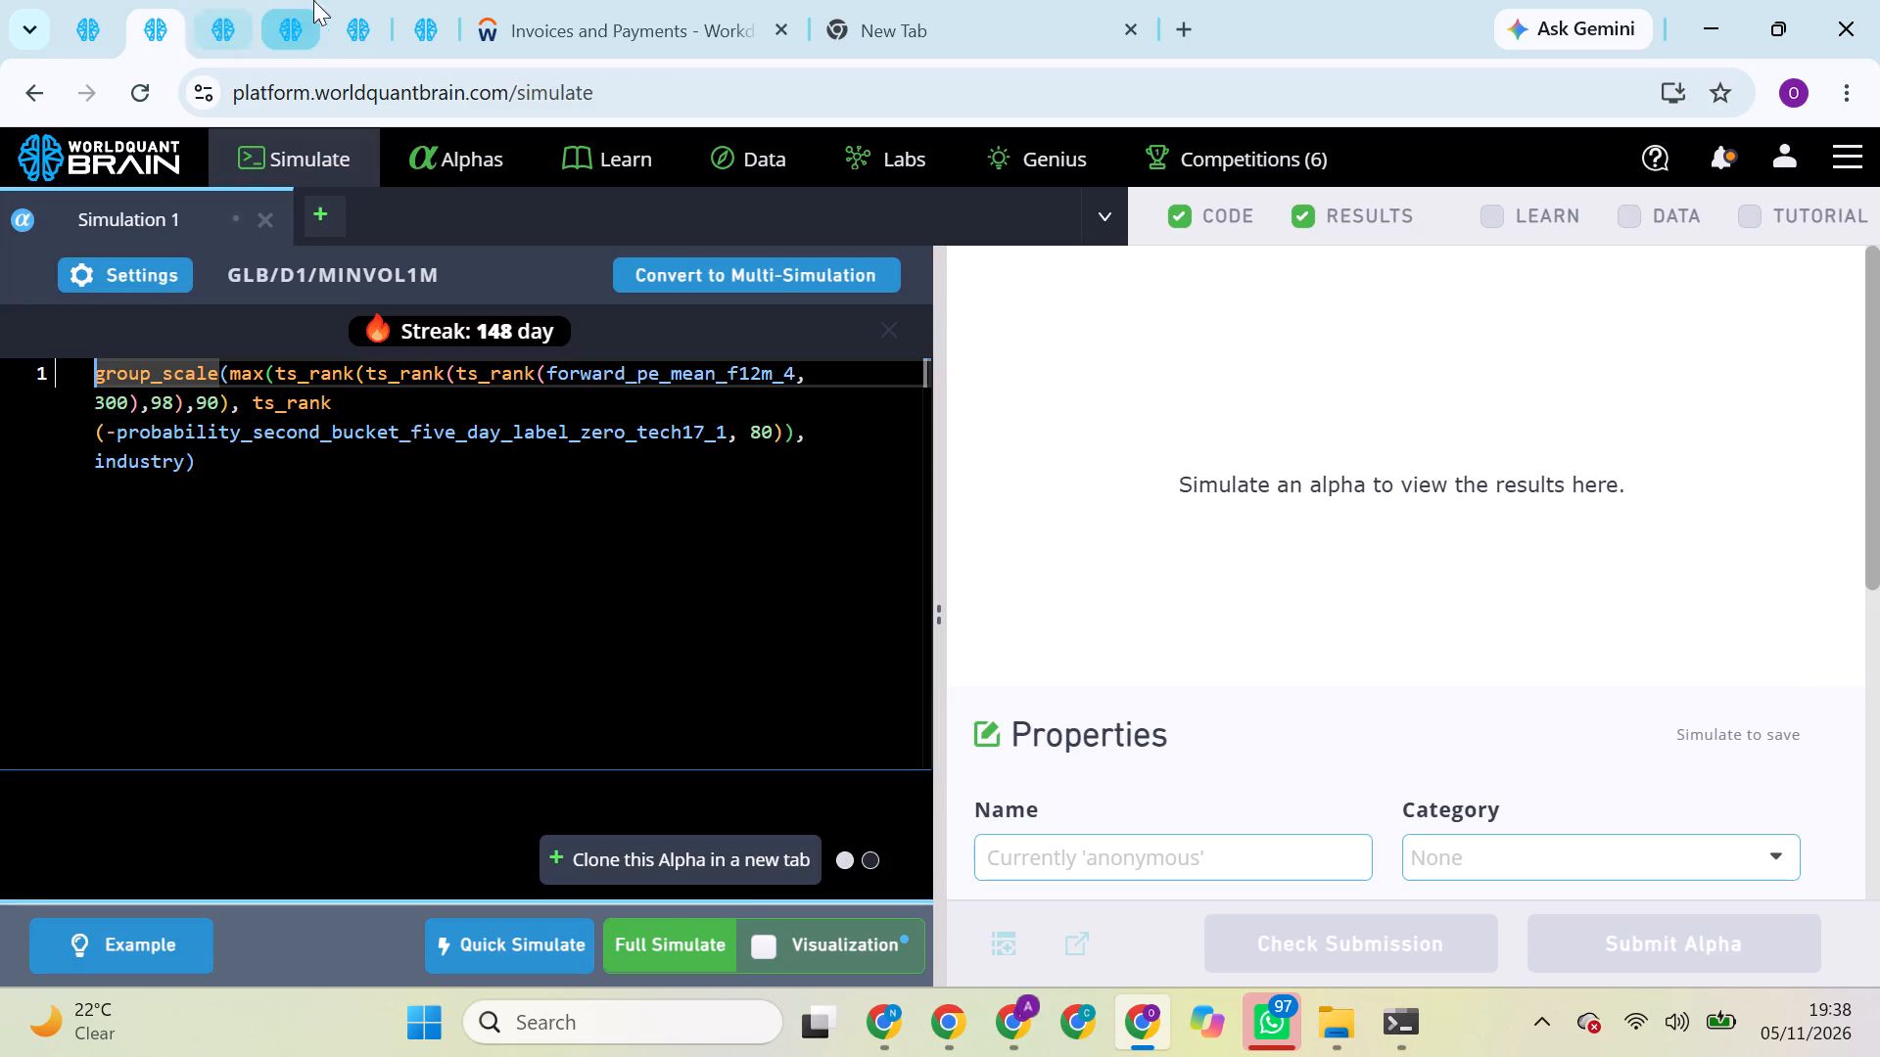
On the sixth BRAIN page, open the Data catalogue, look through its categories and open the Model category.
click(439, 2)
scroll(630, 433, up, 5)
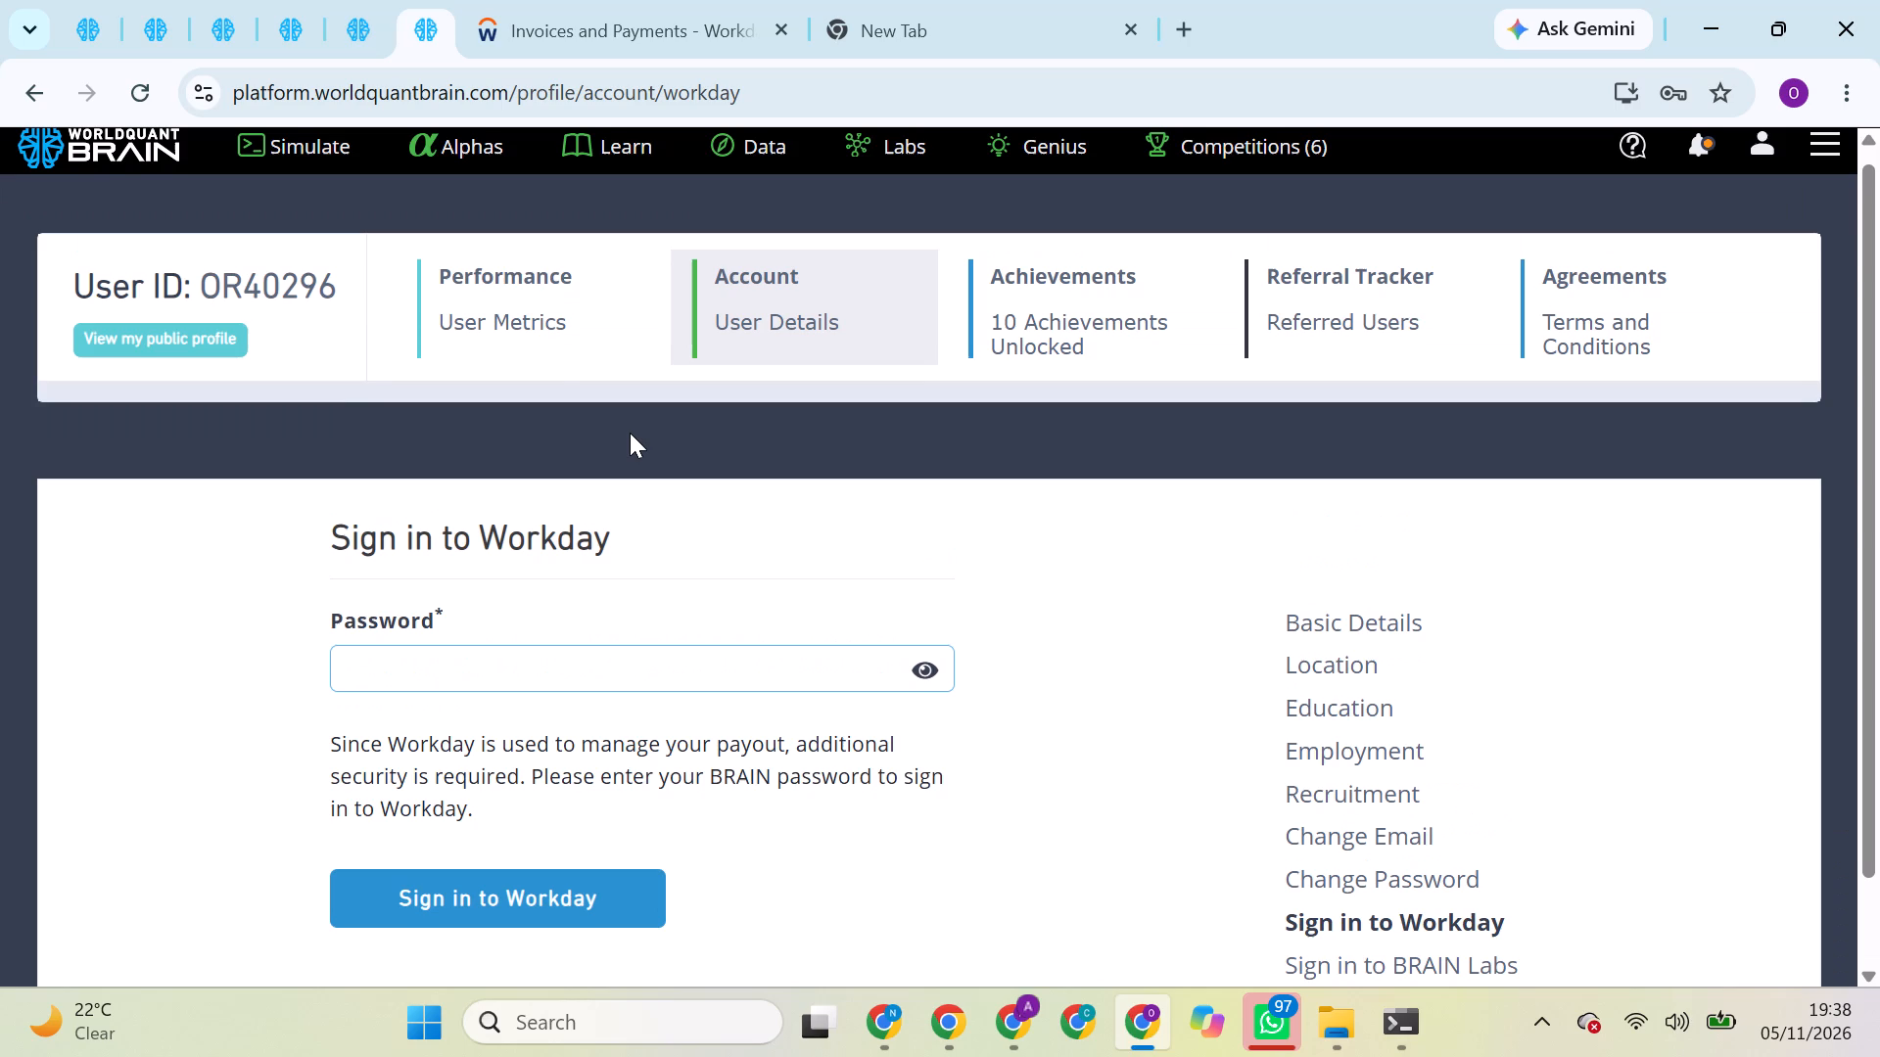
click(630, 433)
click(793, 162)
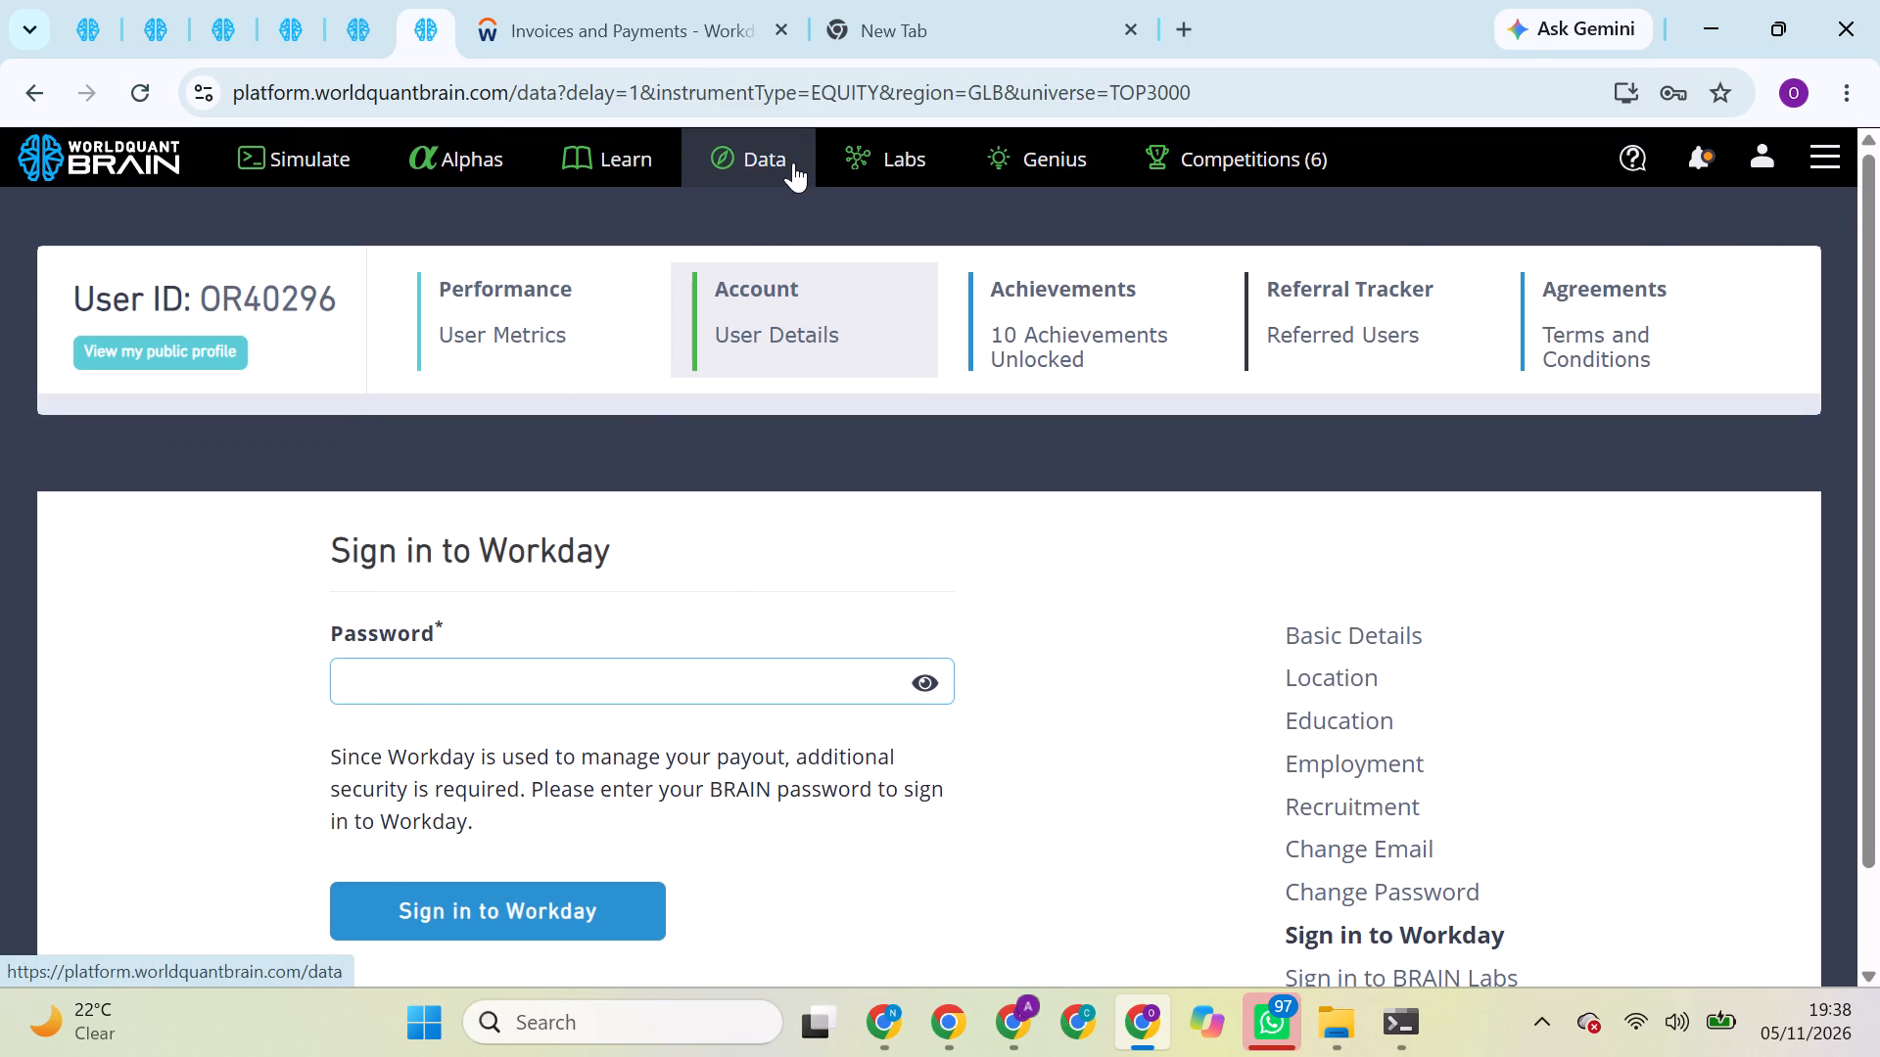
scroll(831, 450, down, 5)
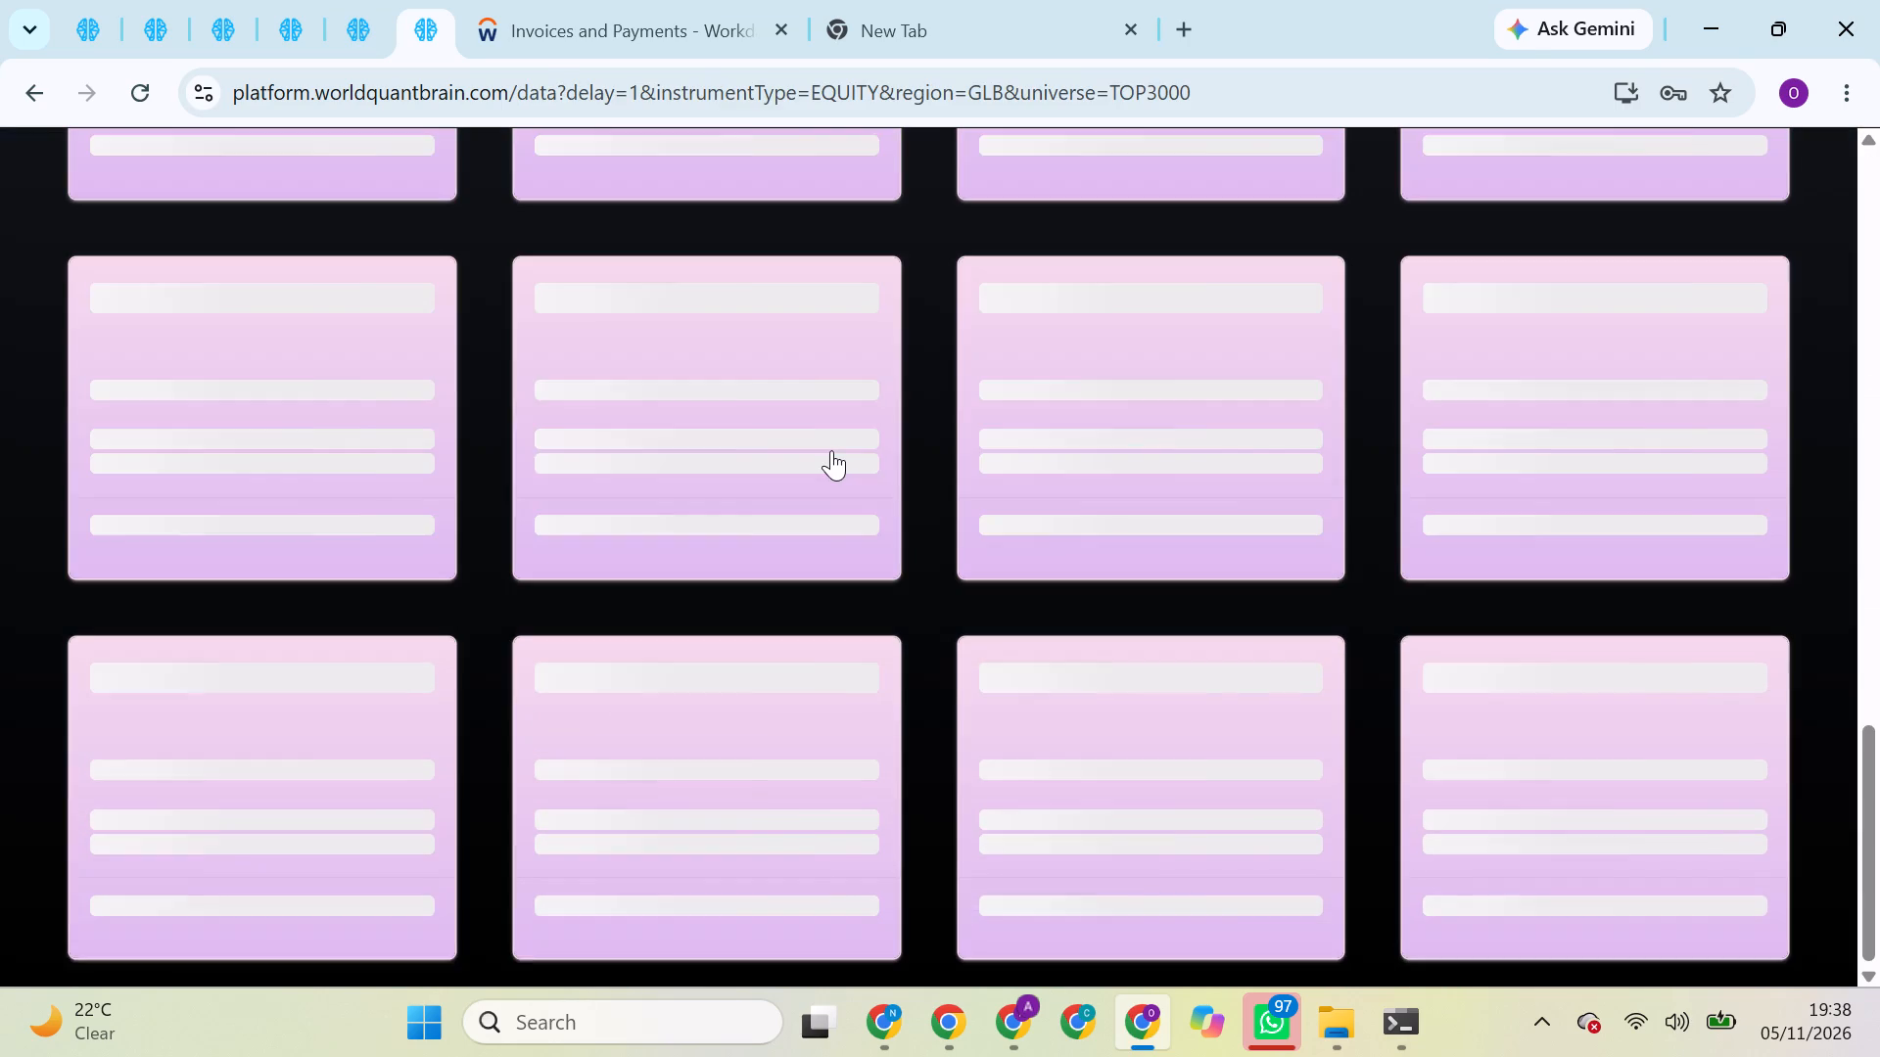
scroll(831, 450, down, 3)
scroll(373, 802, down, 1)
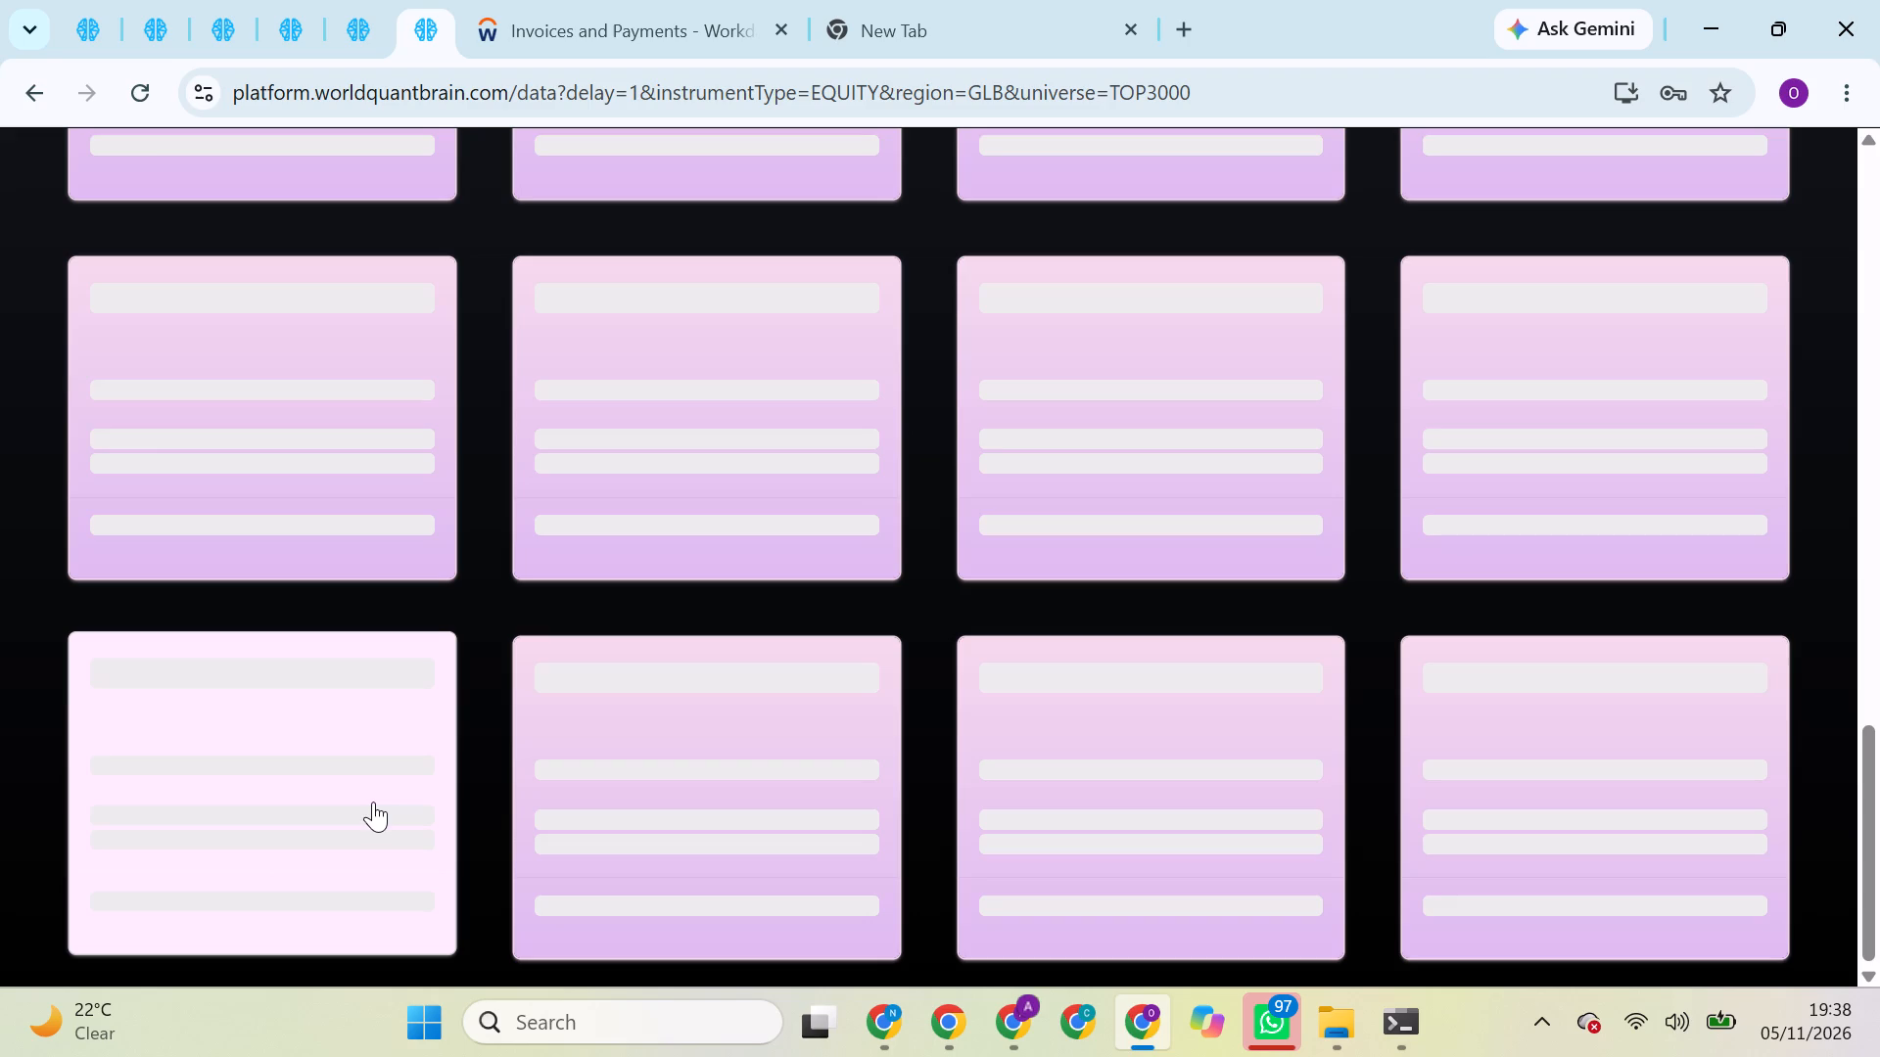
scroll(352, 767, up, 3)
scroll(352, 767, down, 4)
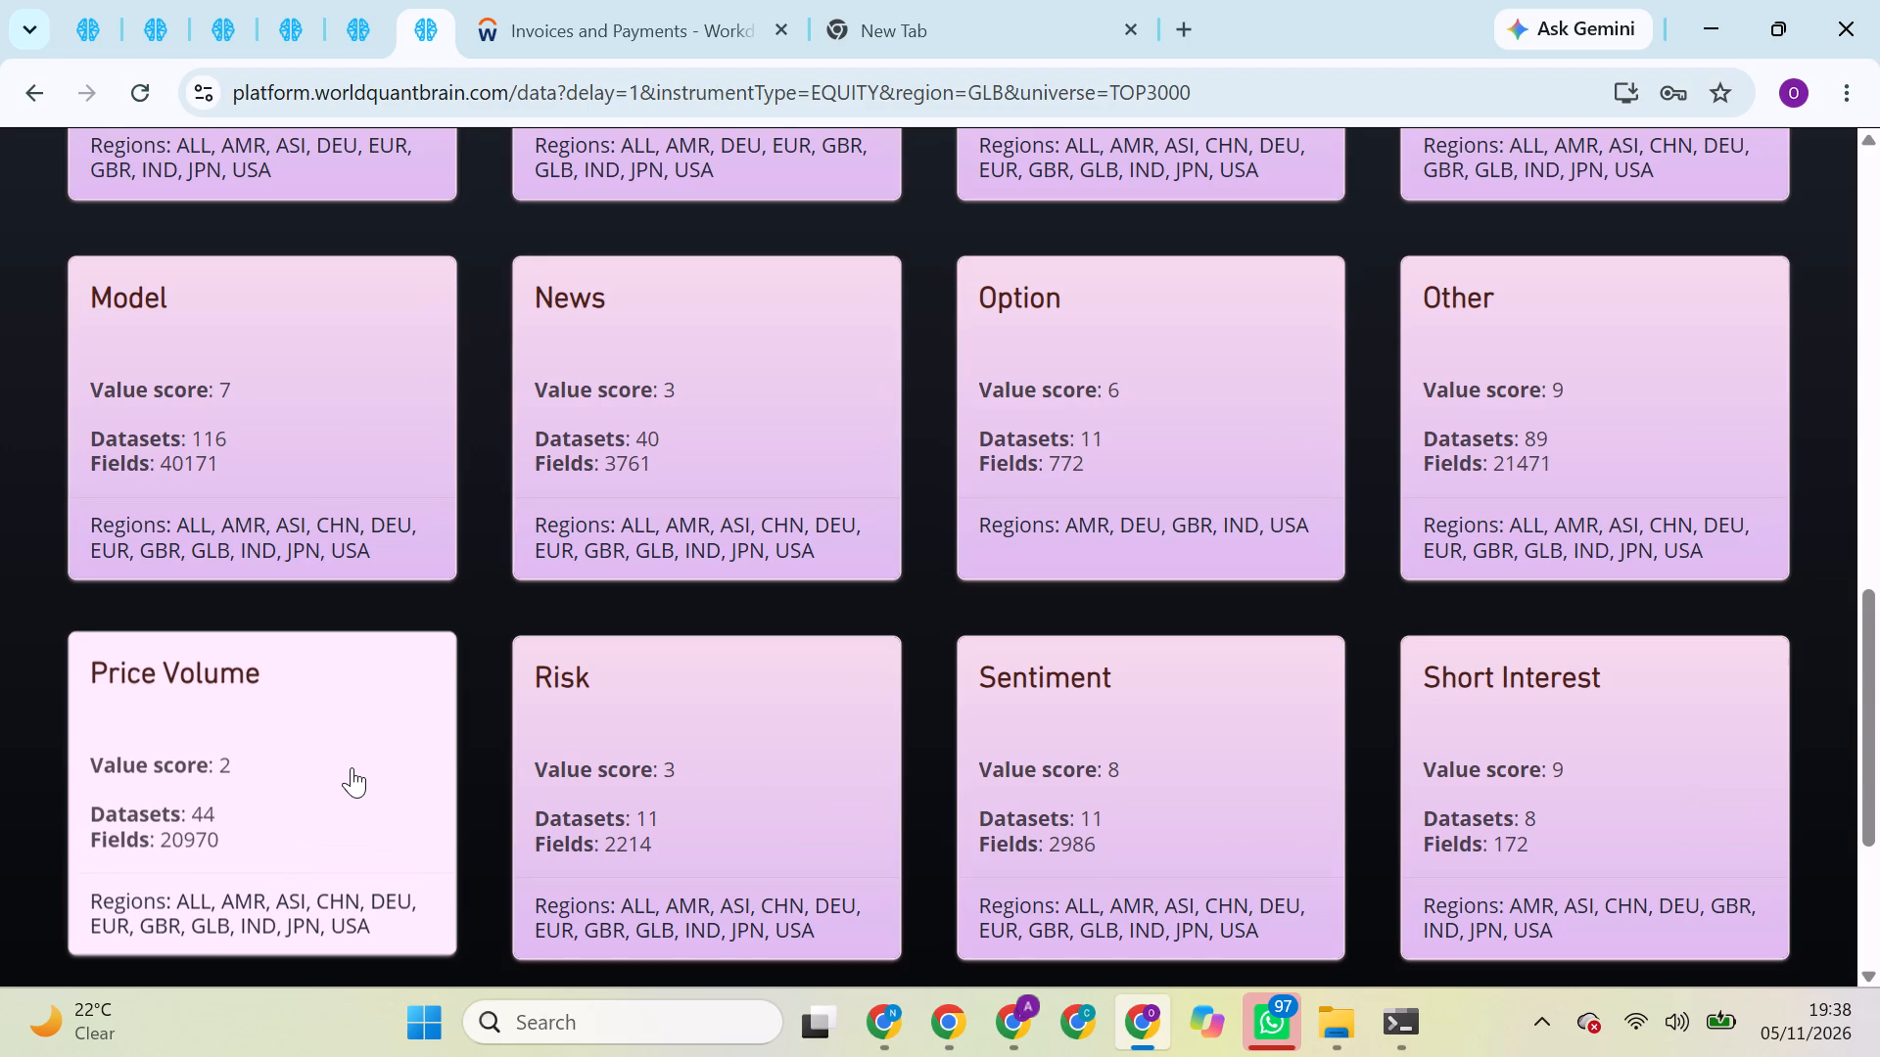
scroll(352, 767, down, 3)
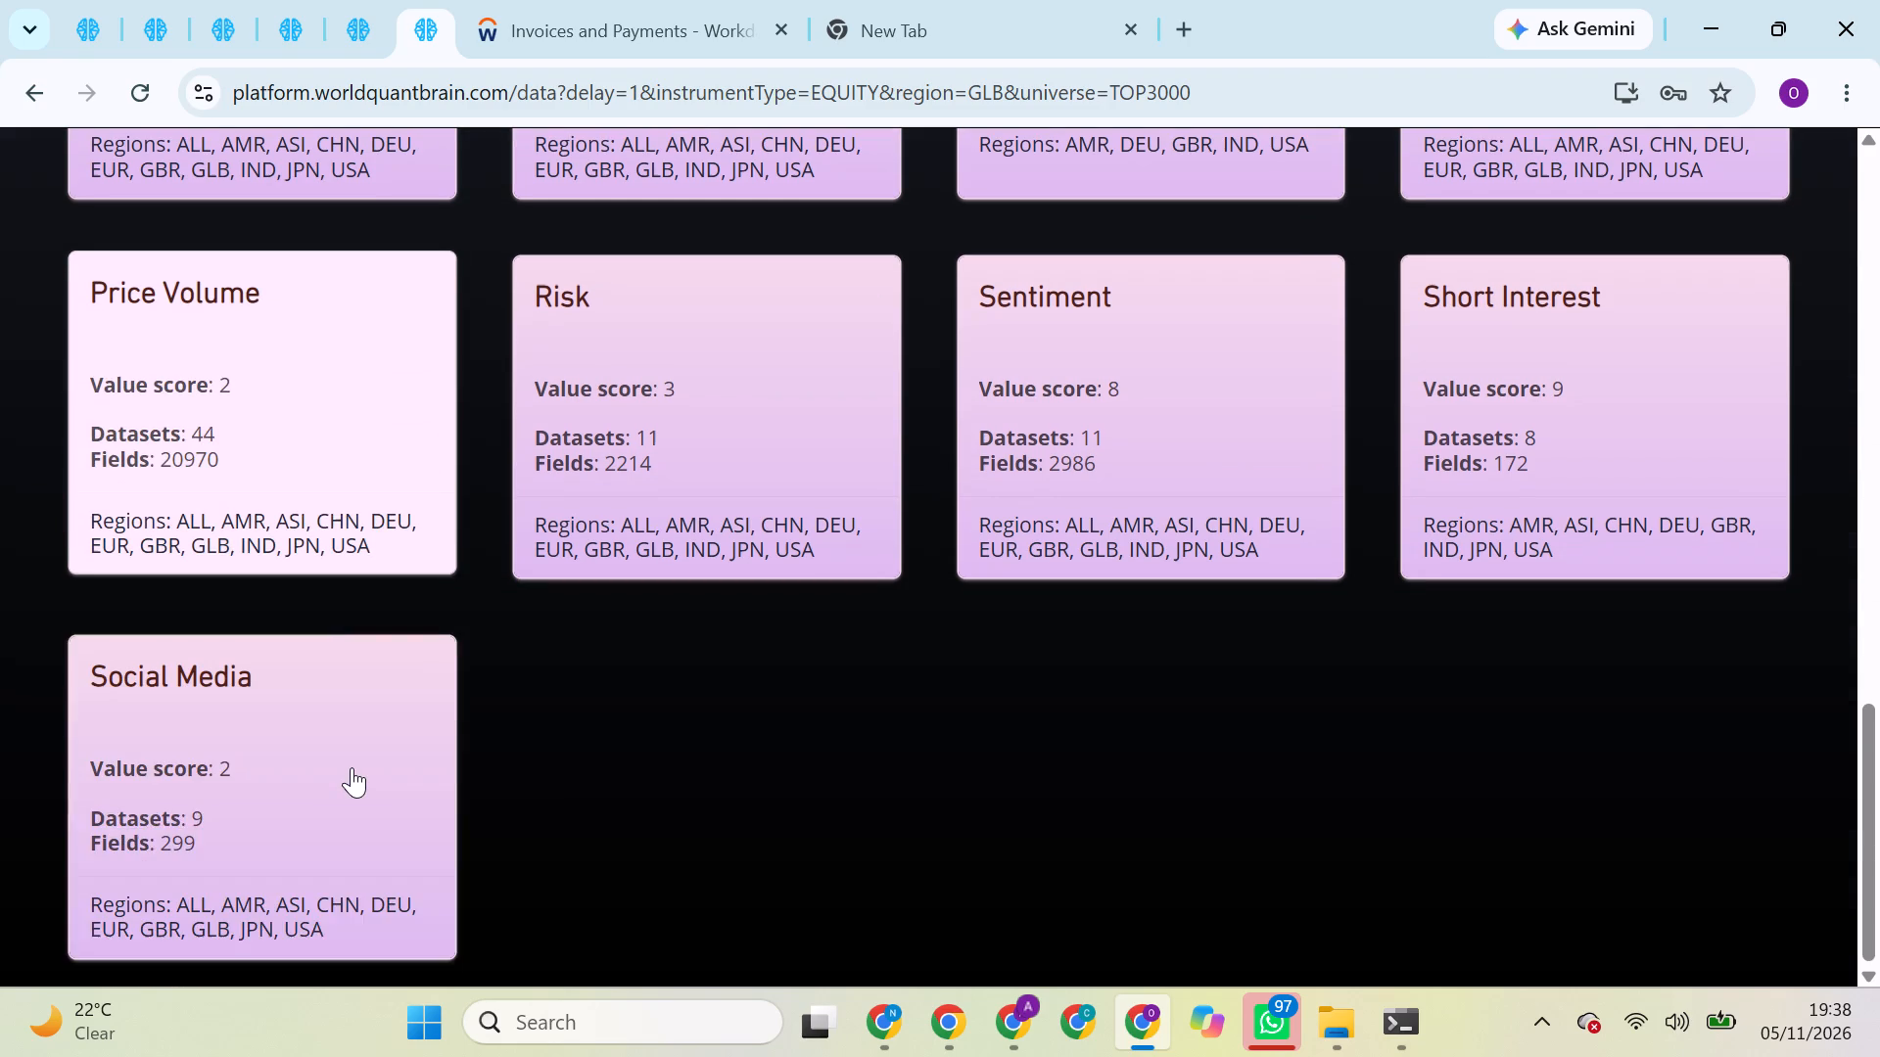
scroll(385, 456, up, 3)
click(384, 458)
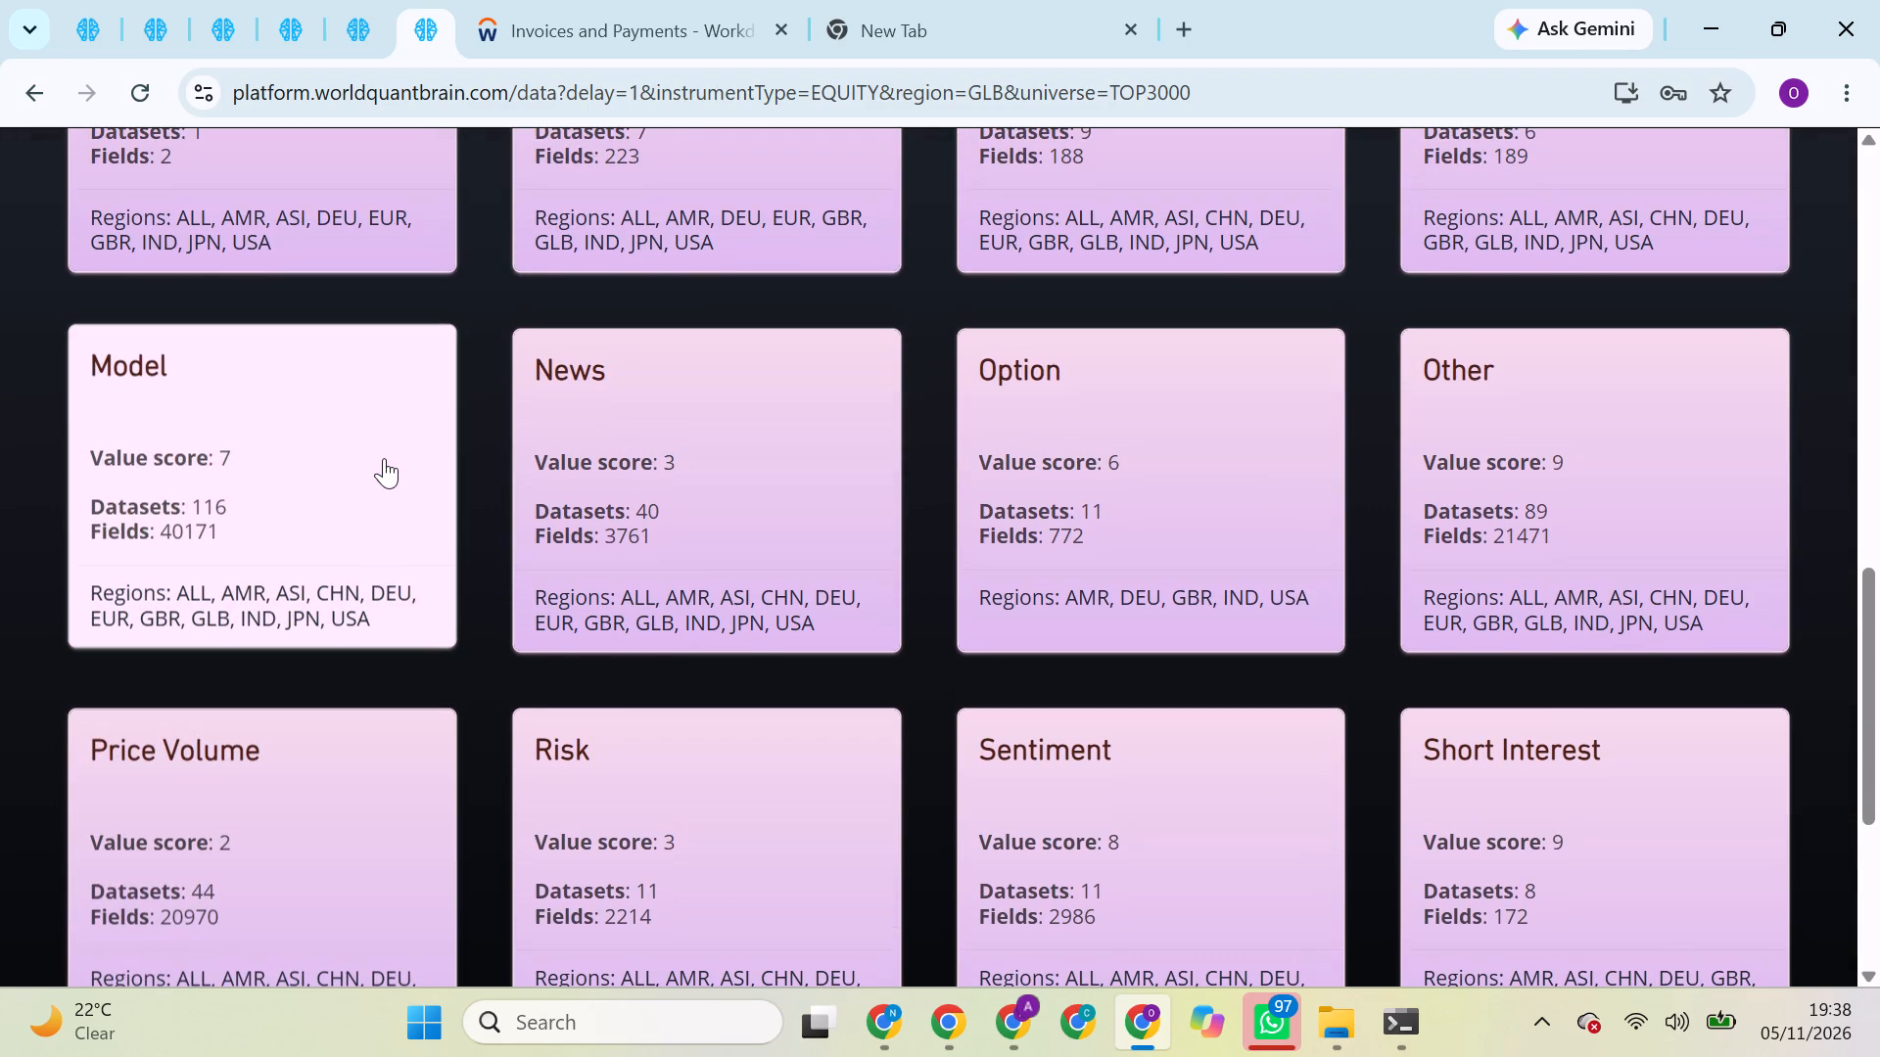
Open the Multi-Domain Quantitative Factor Library from page 2 of the Model datasets and look through its fields.
scroll(421, 599, down, 3)
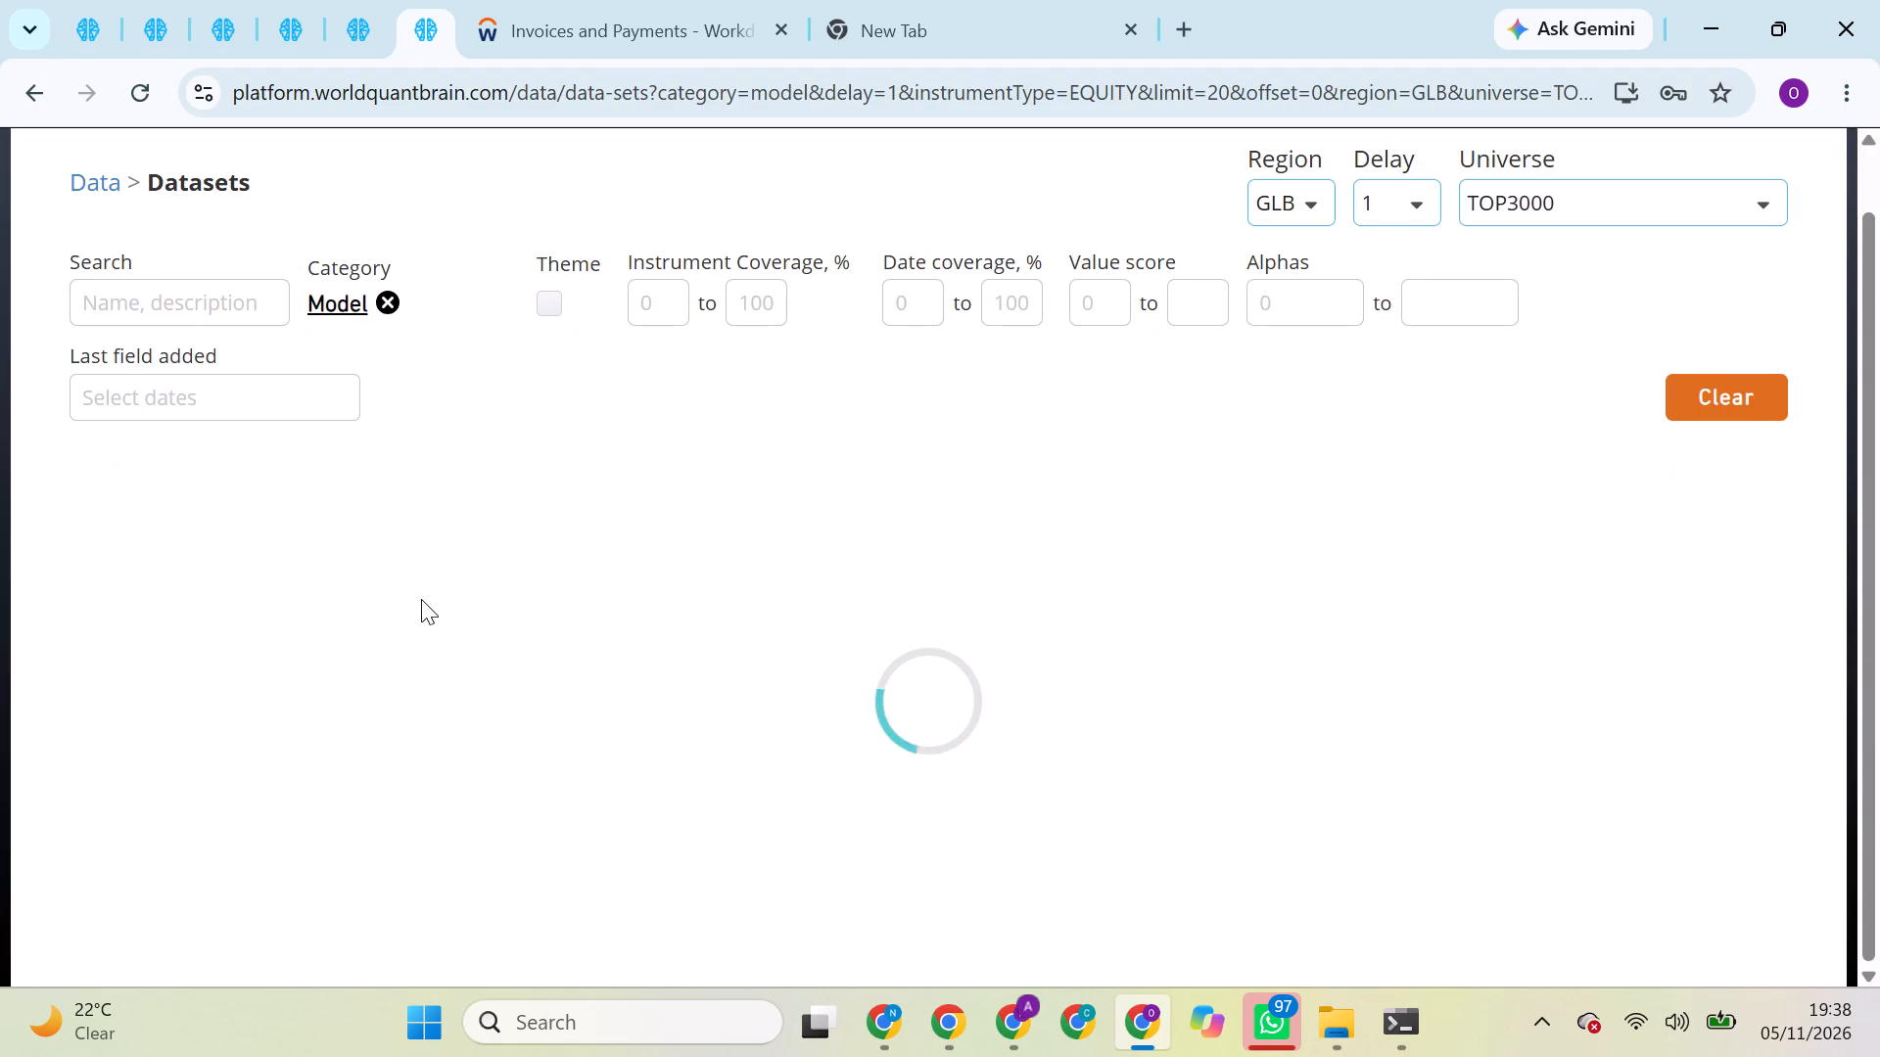
scroll(421, 599, down, 2)
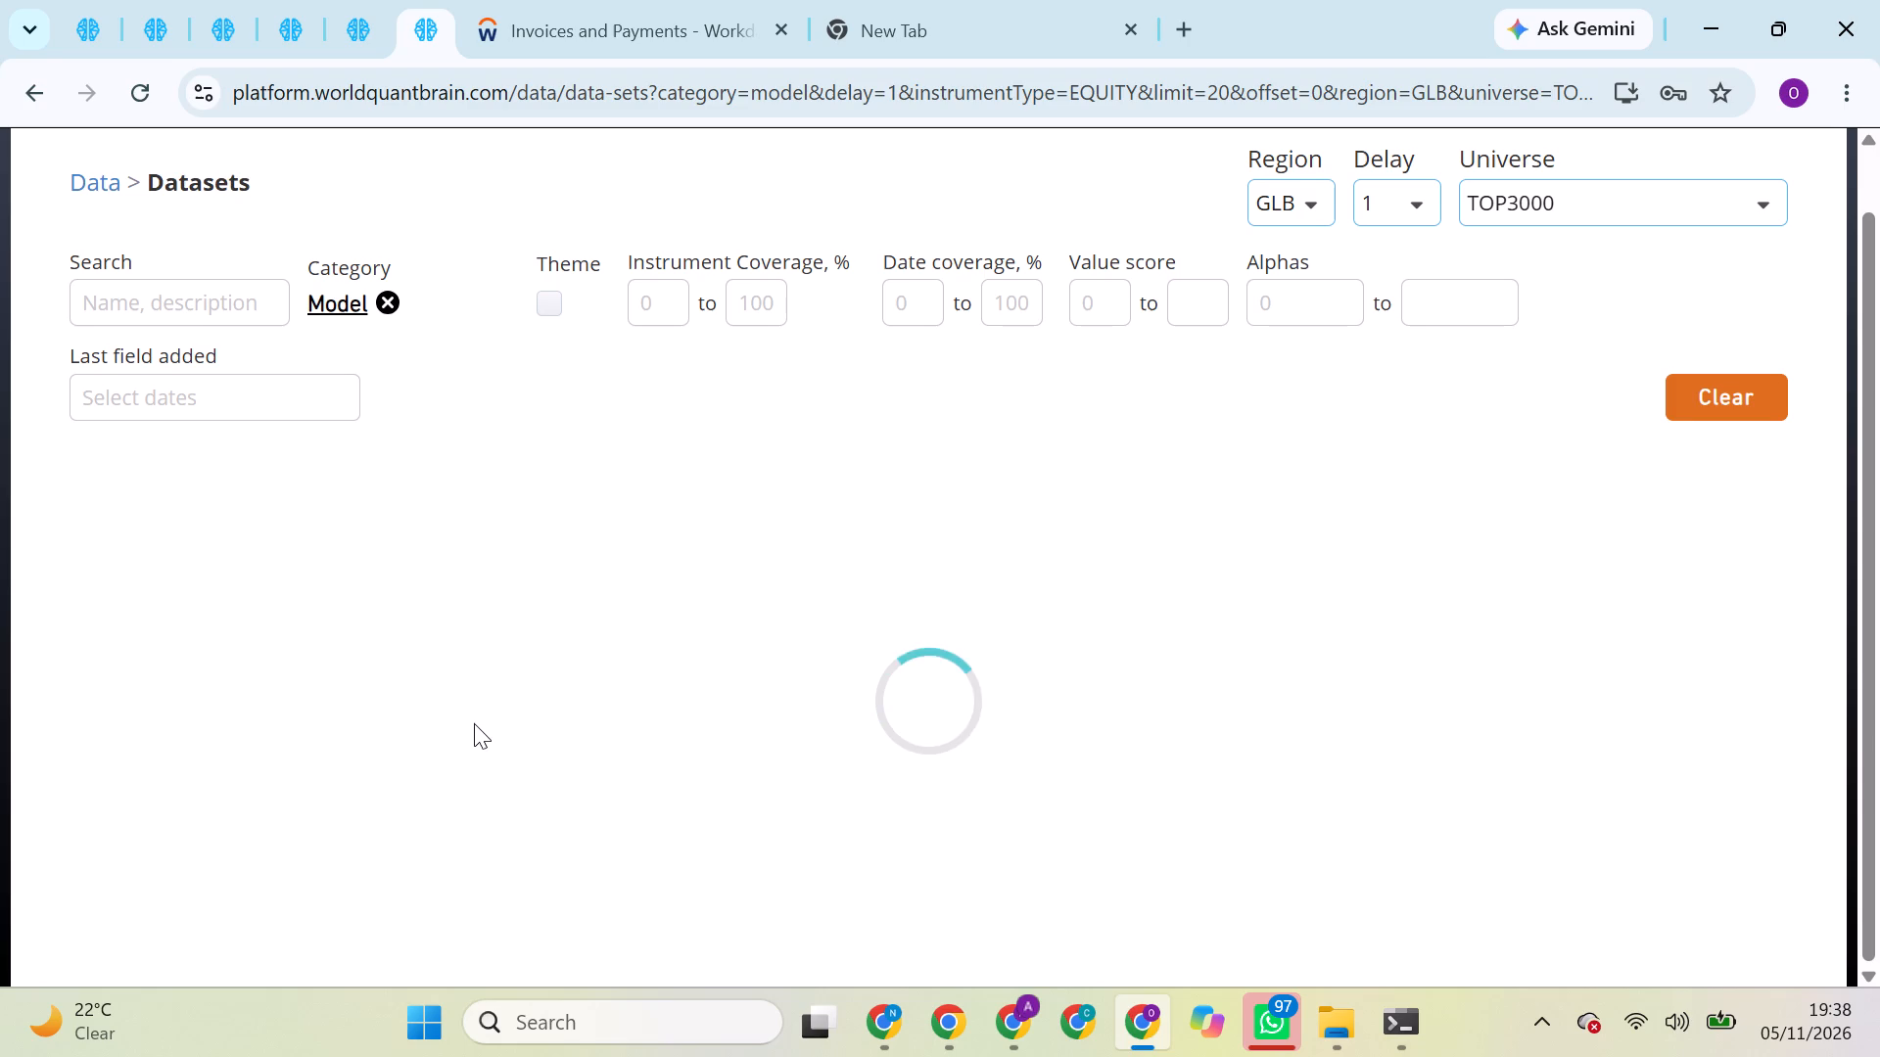
scroll(441, 734, down, 8)
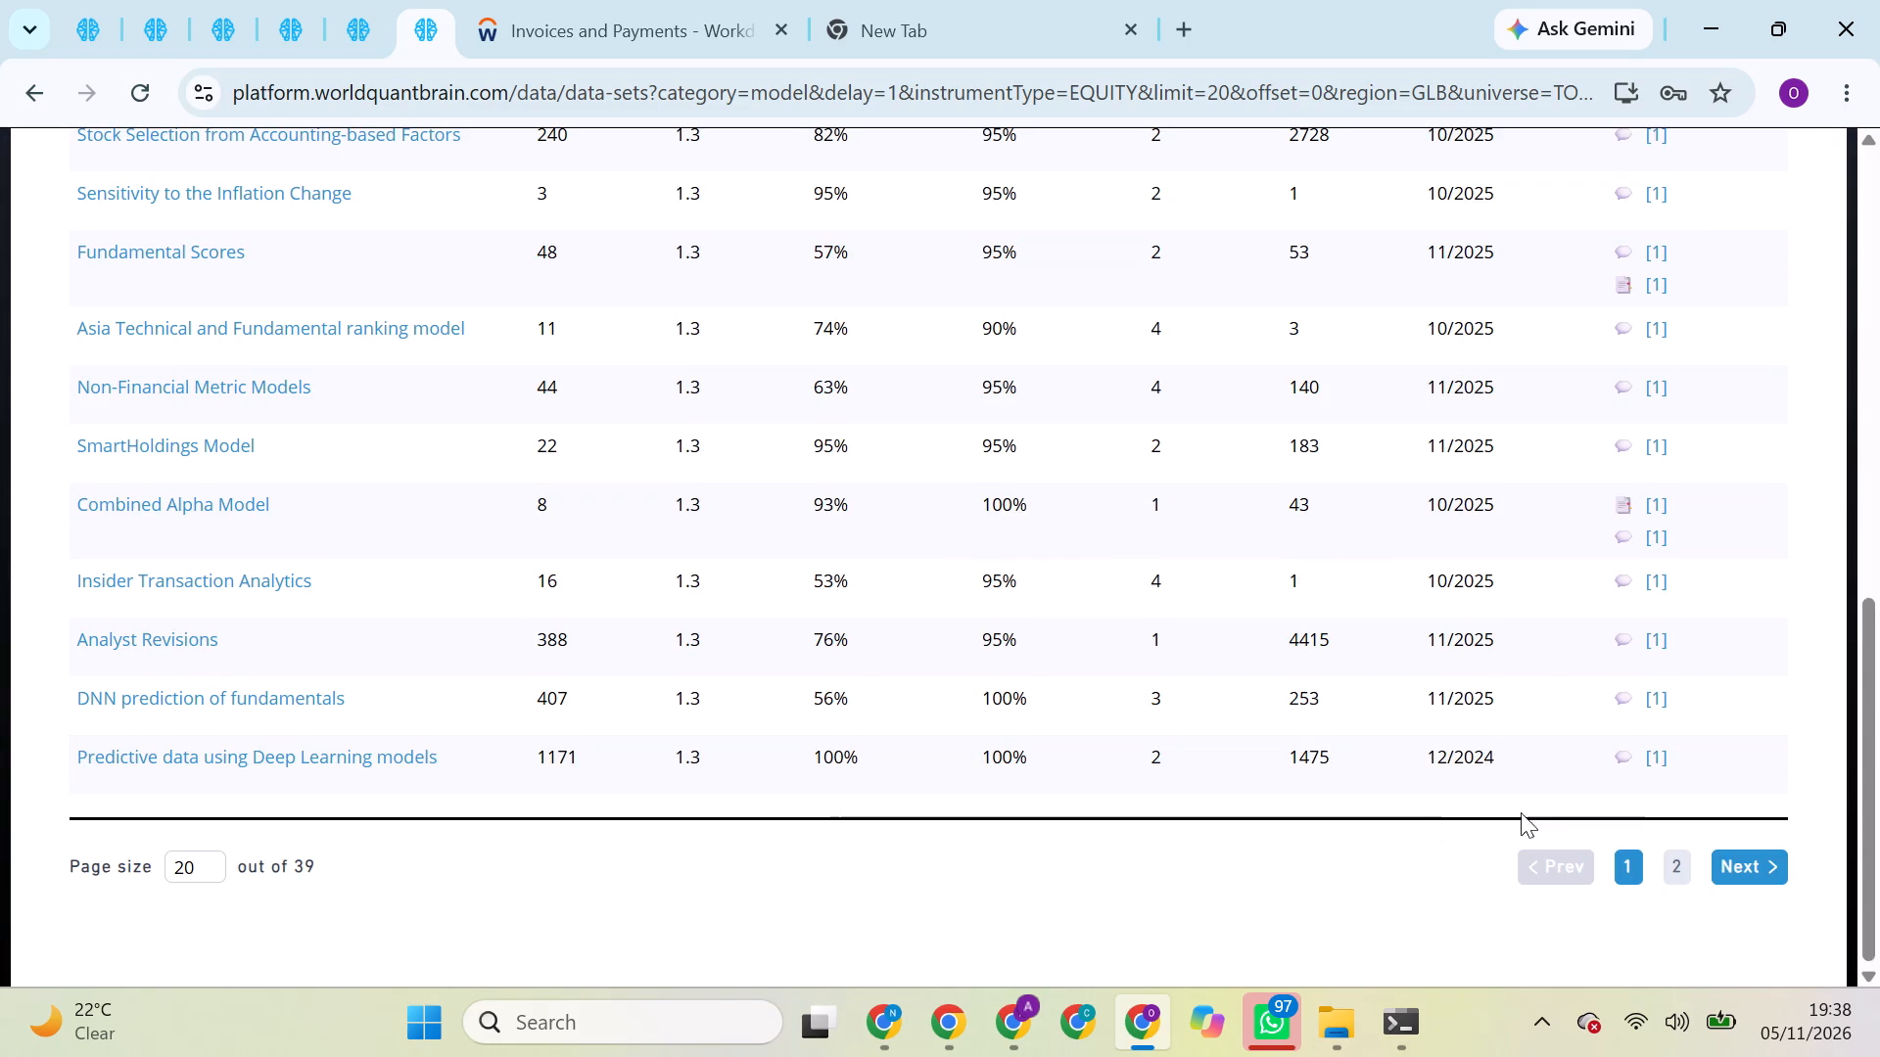
click(1664, 878)
scroll(808, 738, down, 8)
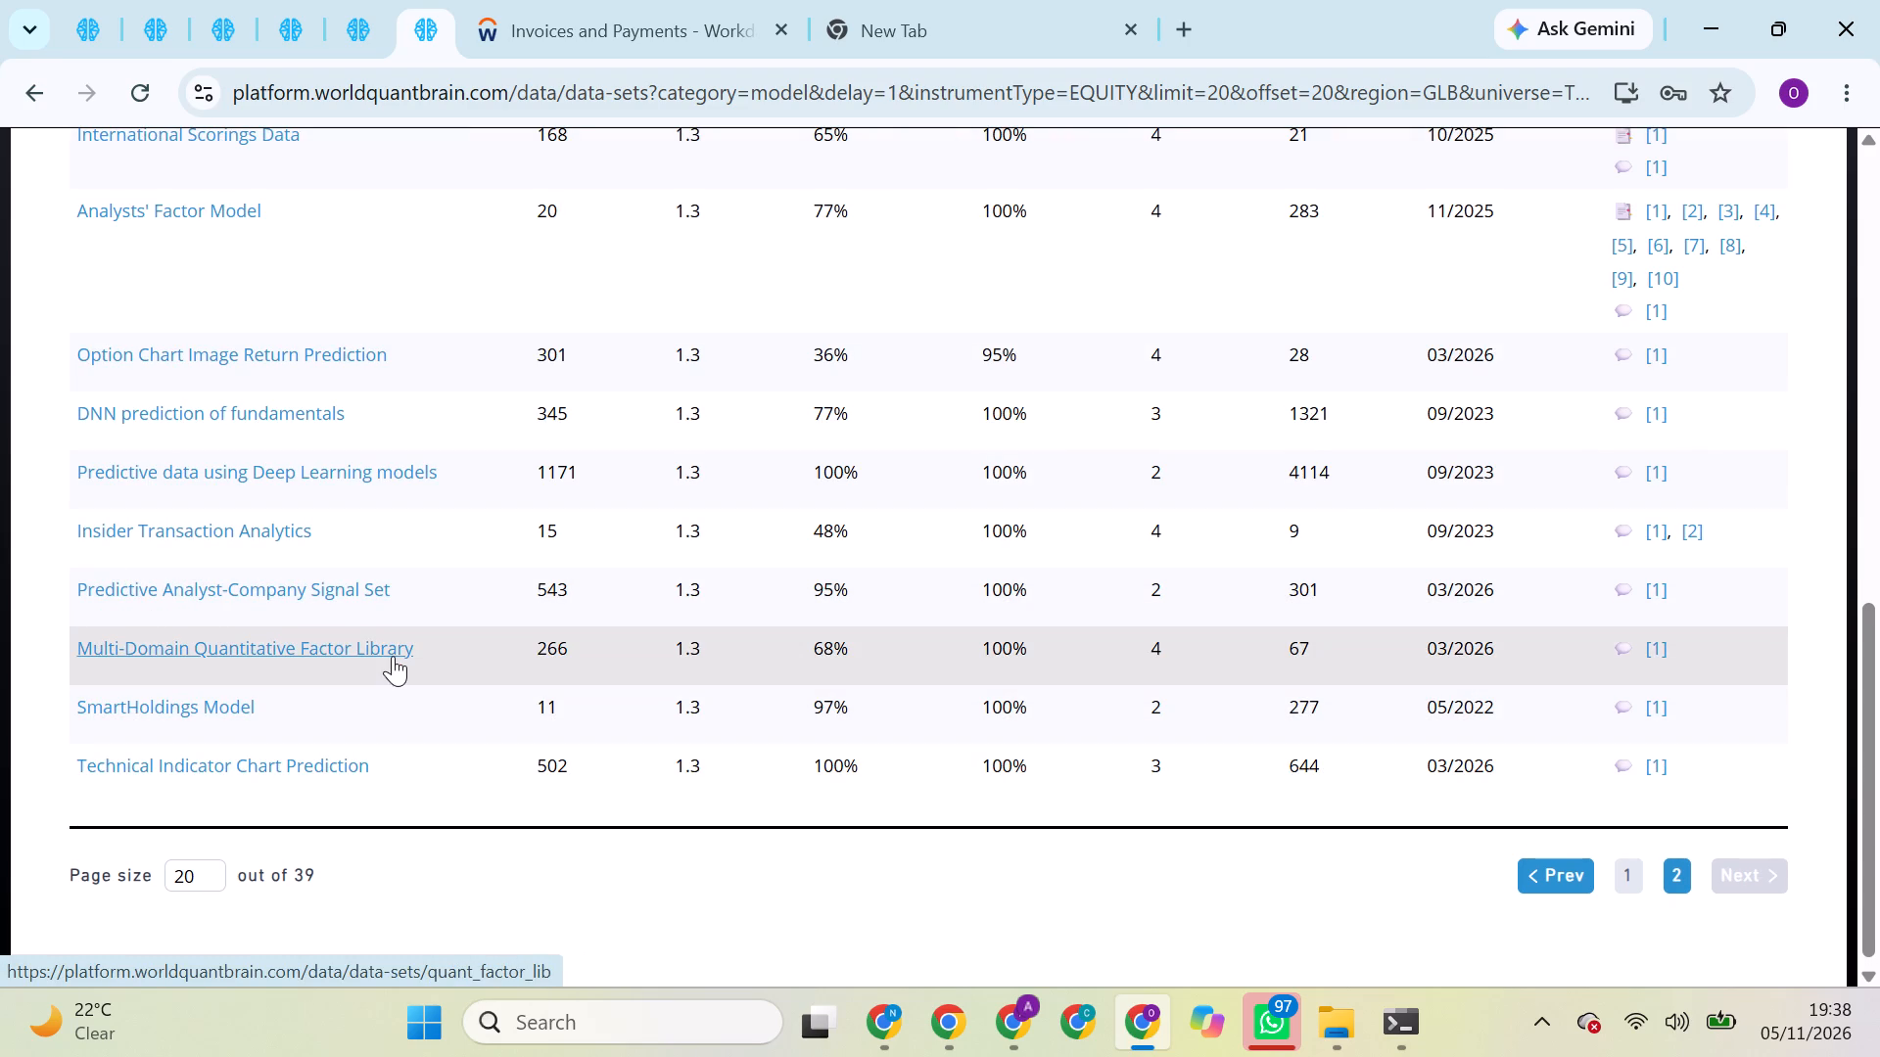
click(393, 656)
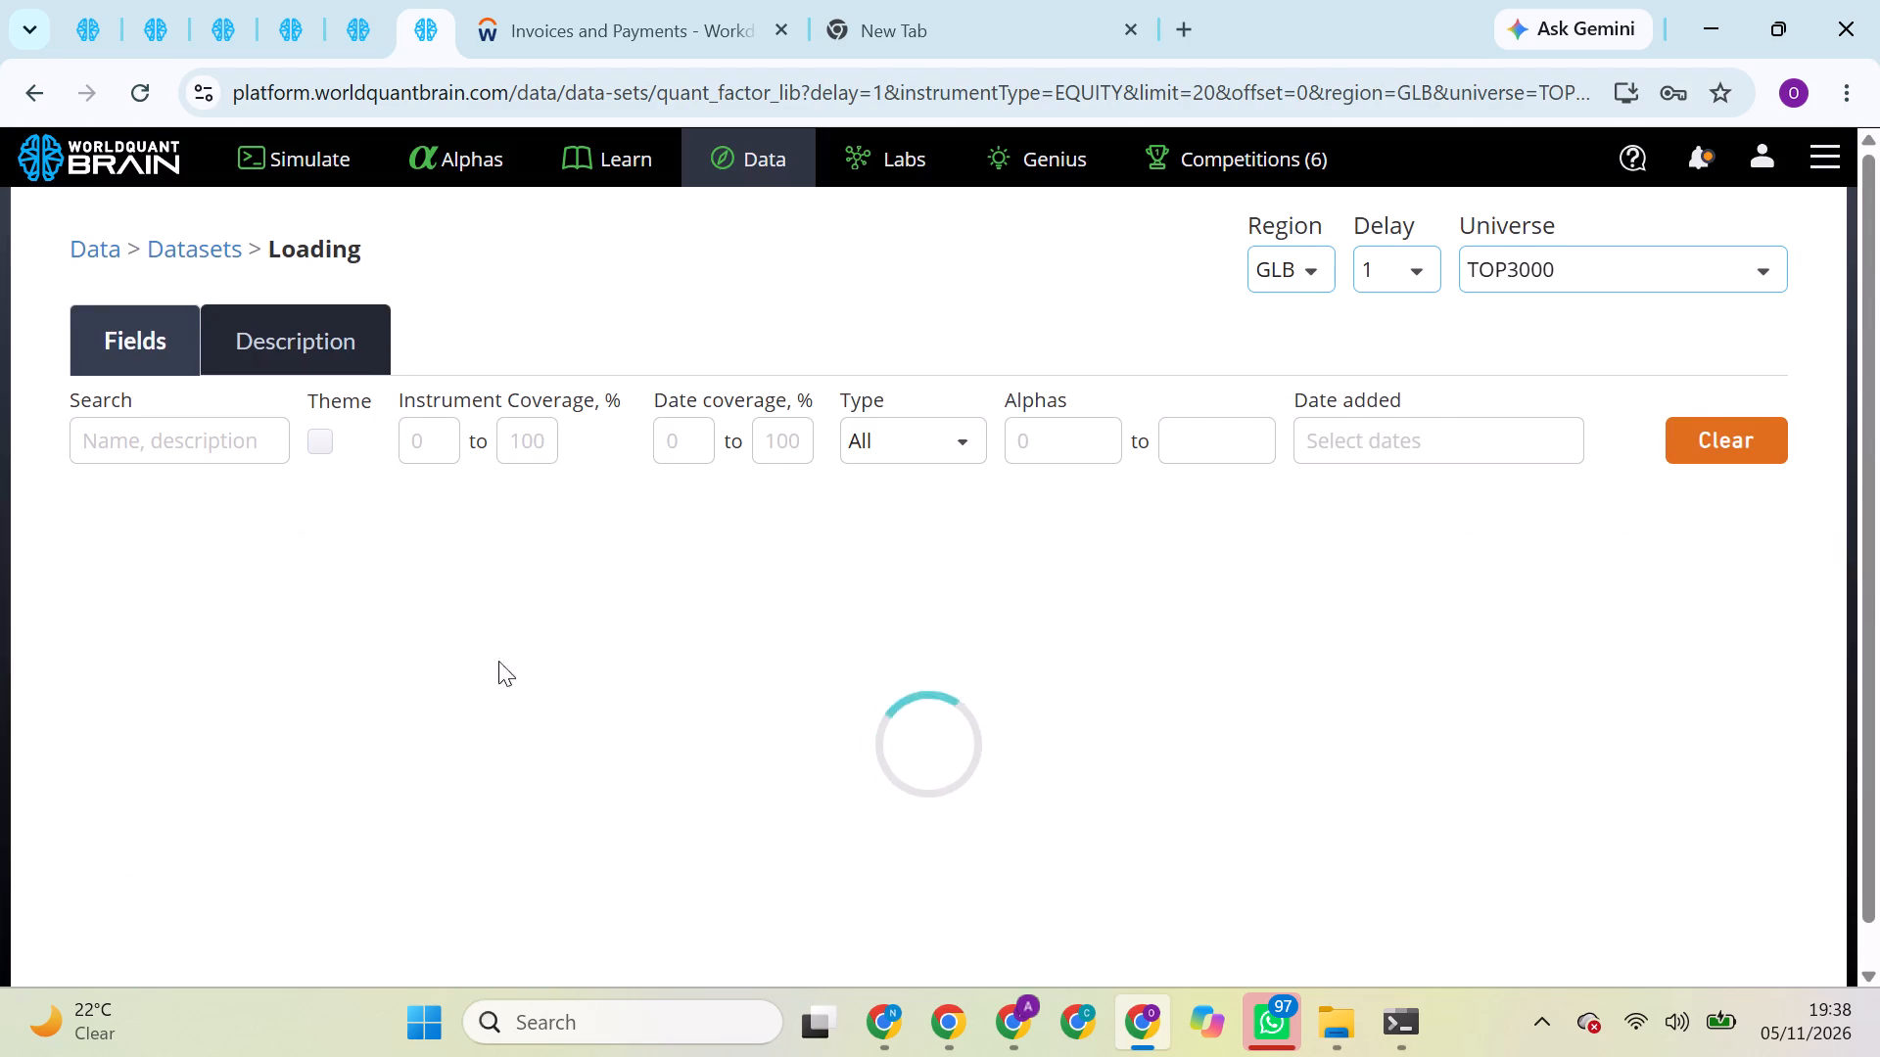
scroll(515, 670, down, 4)
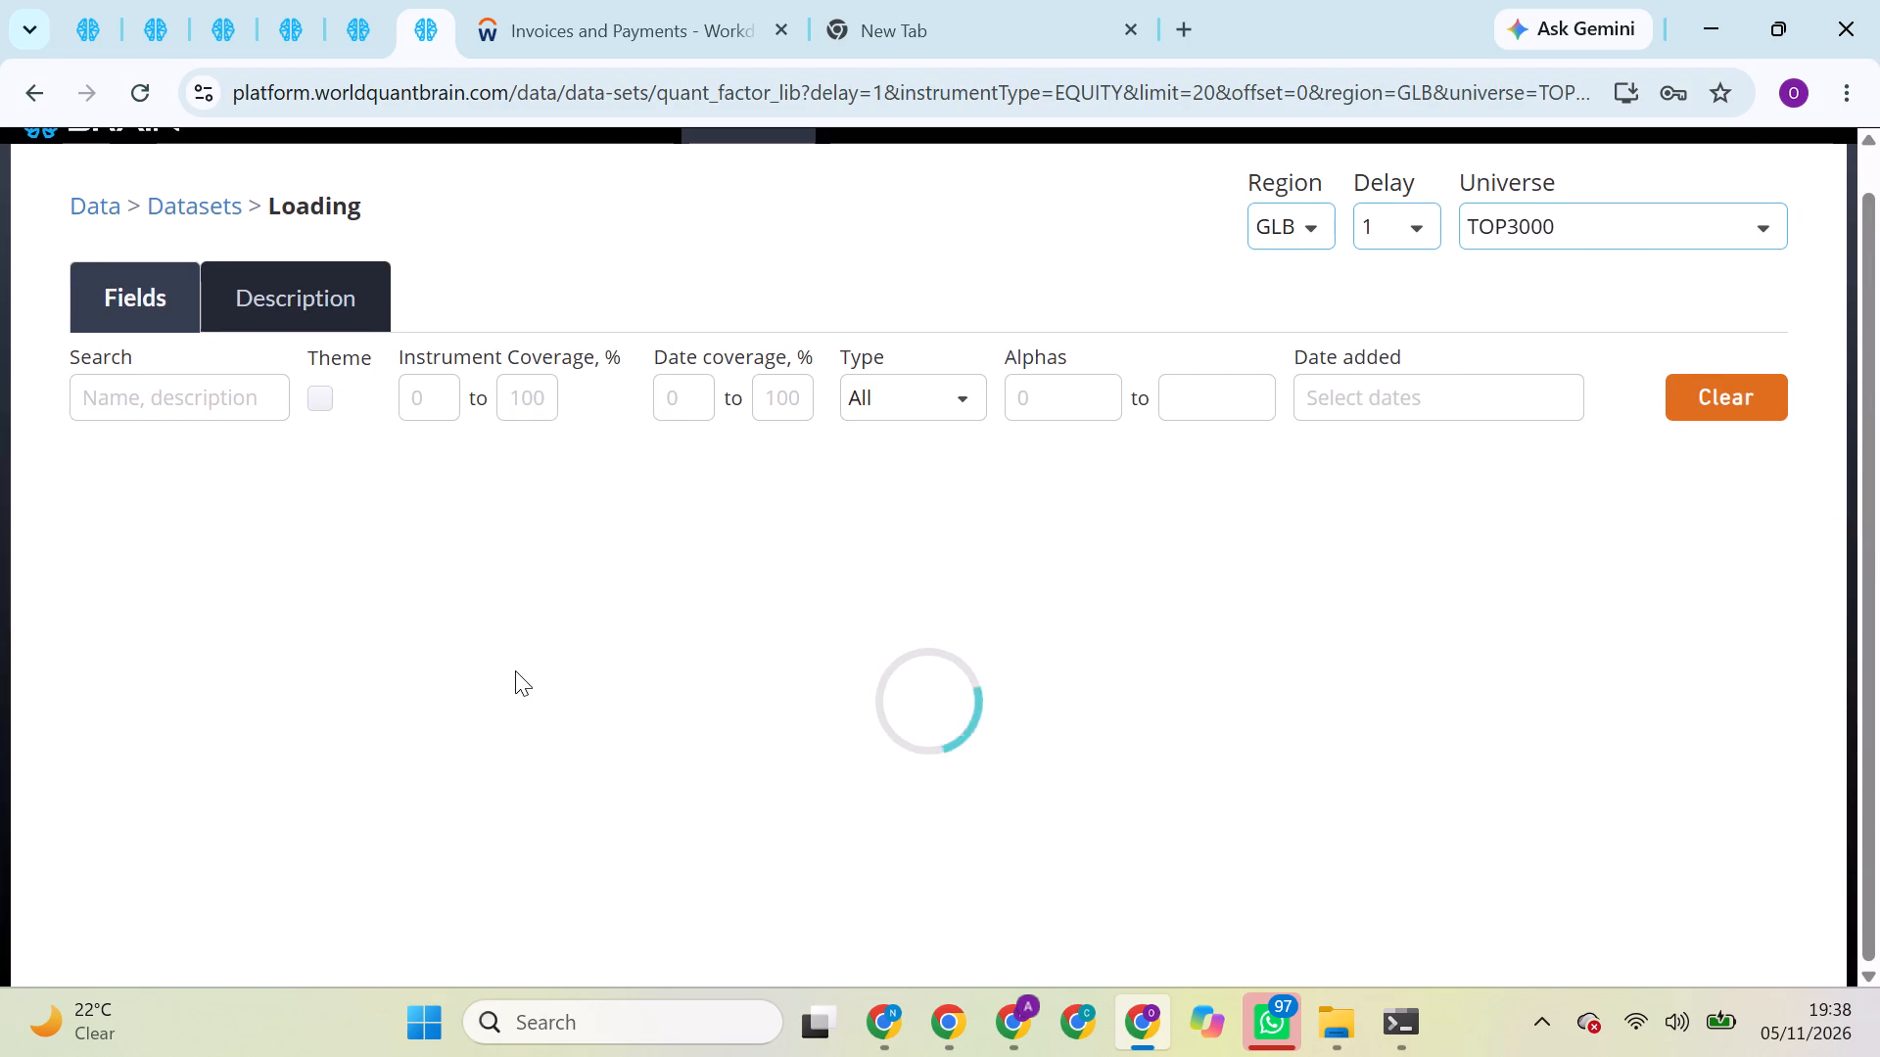
scroll(515, 670, down, 1)
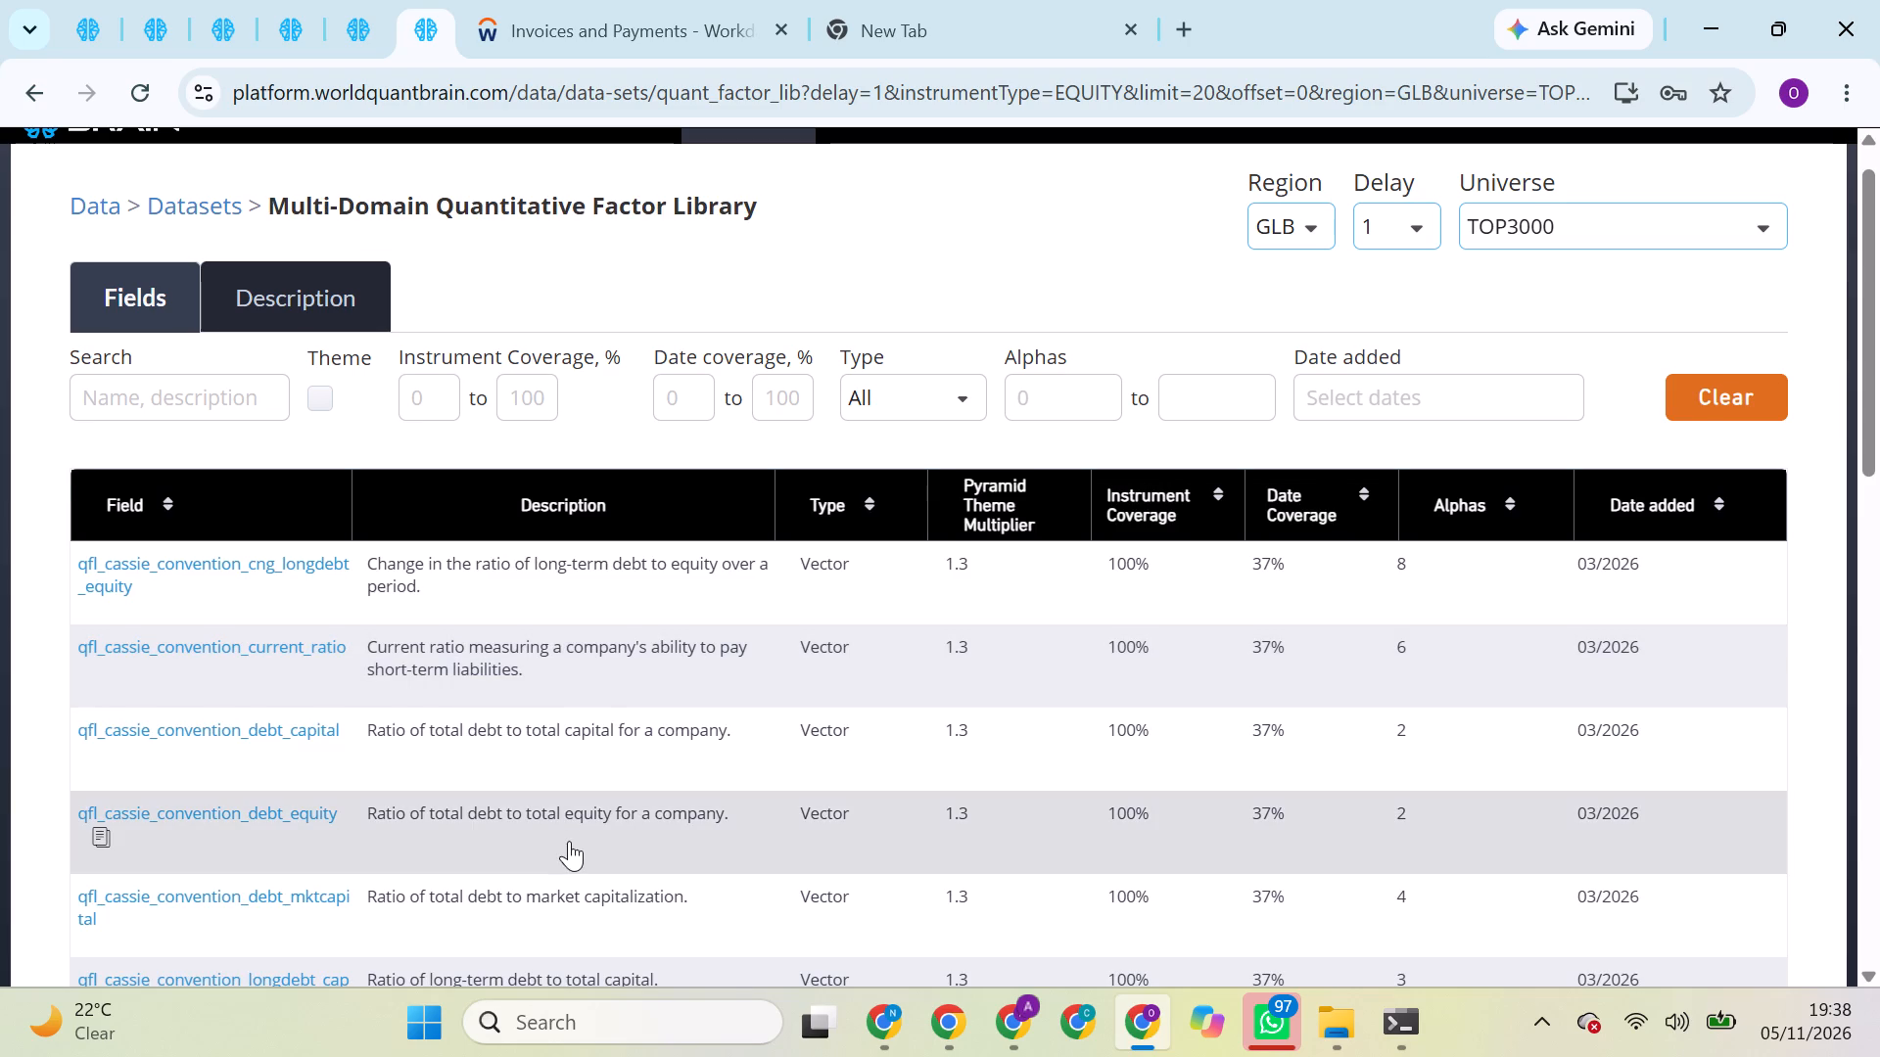
scroll(569, 841, down, 2)
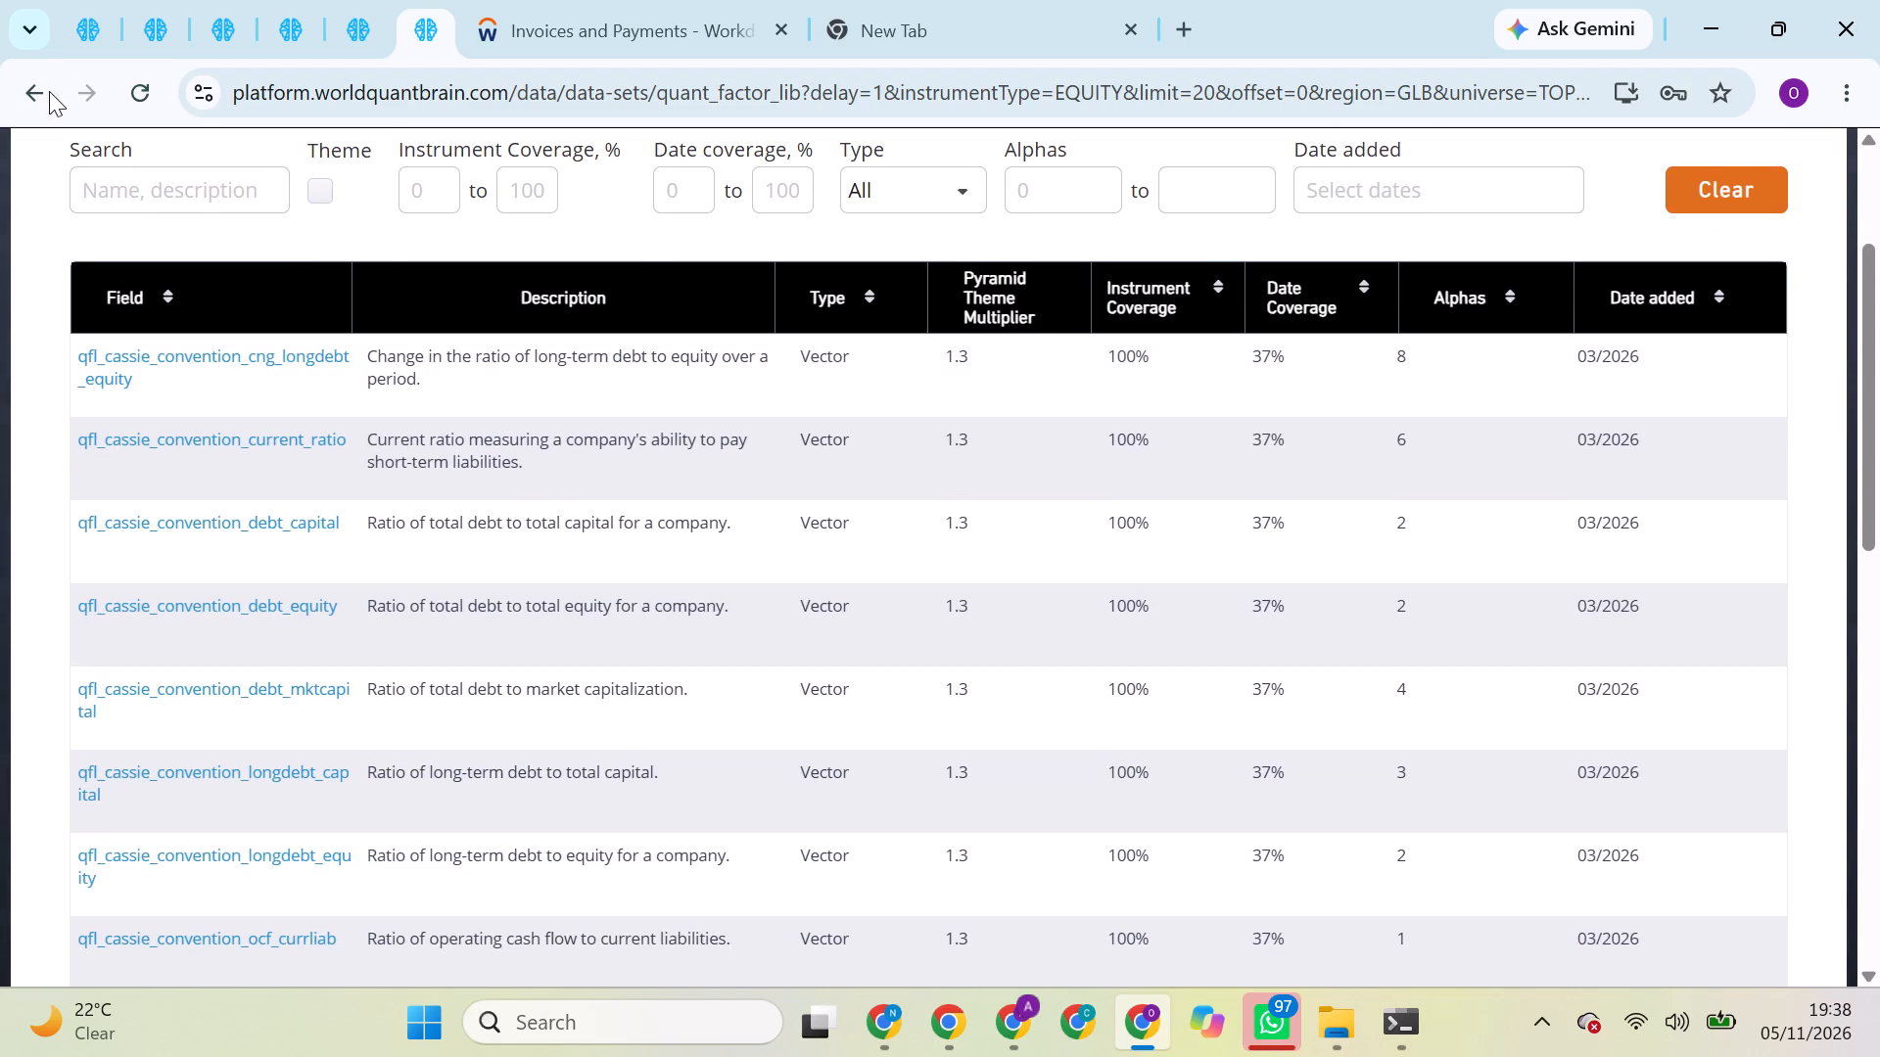
Return to the Model dataset list, open the Predictive Analyst-Company Signal Set and look through its first page of fields.
click(20, 95)
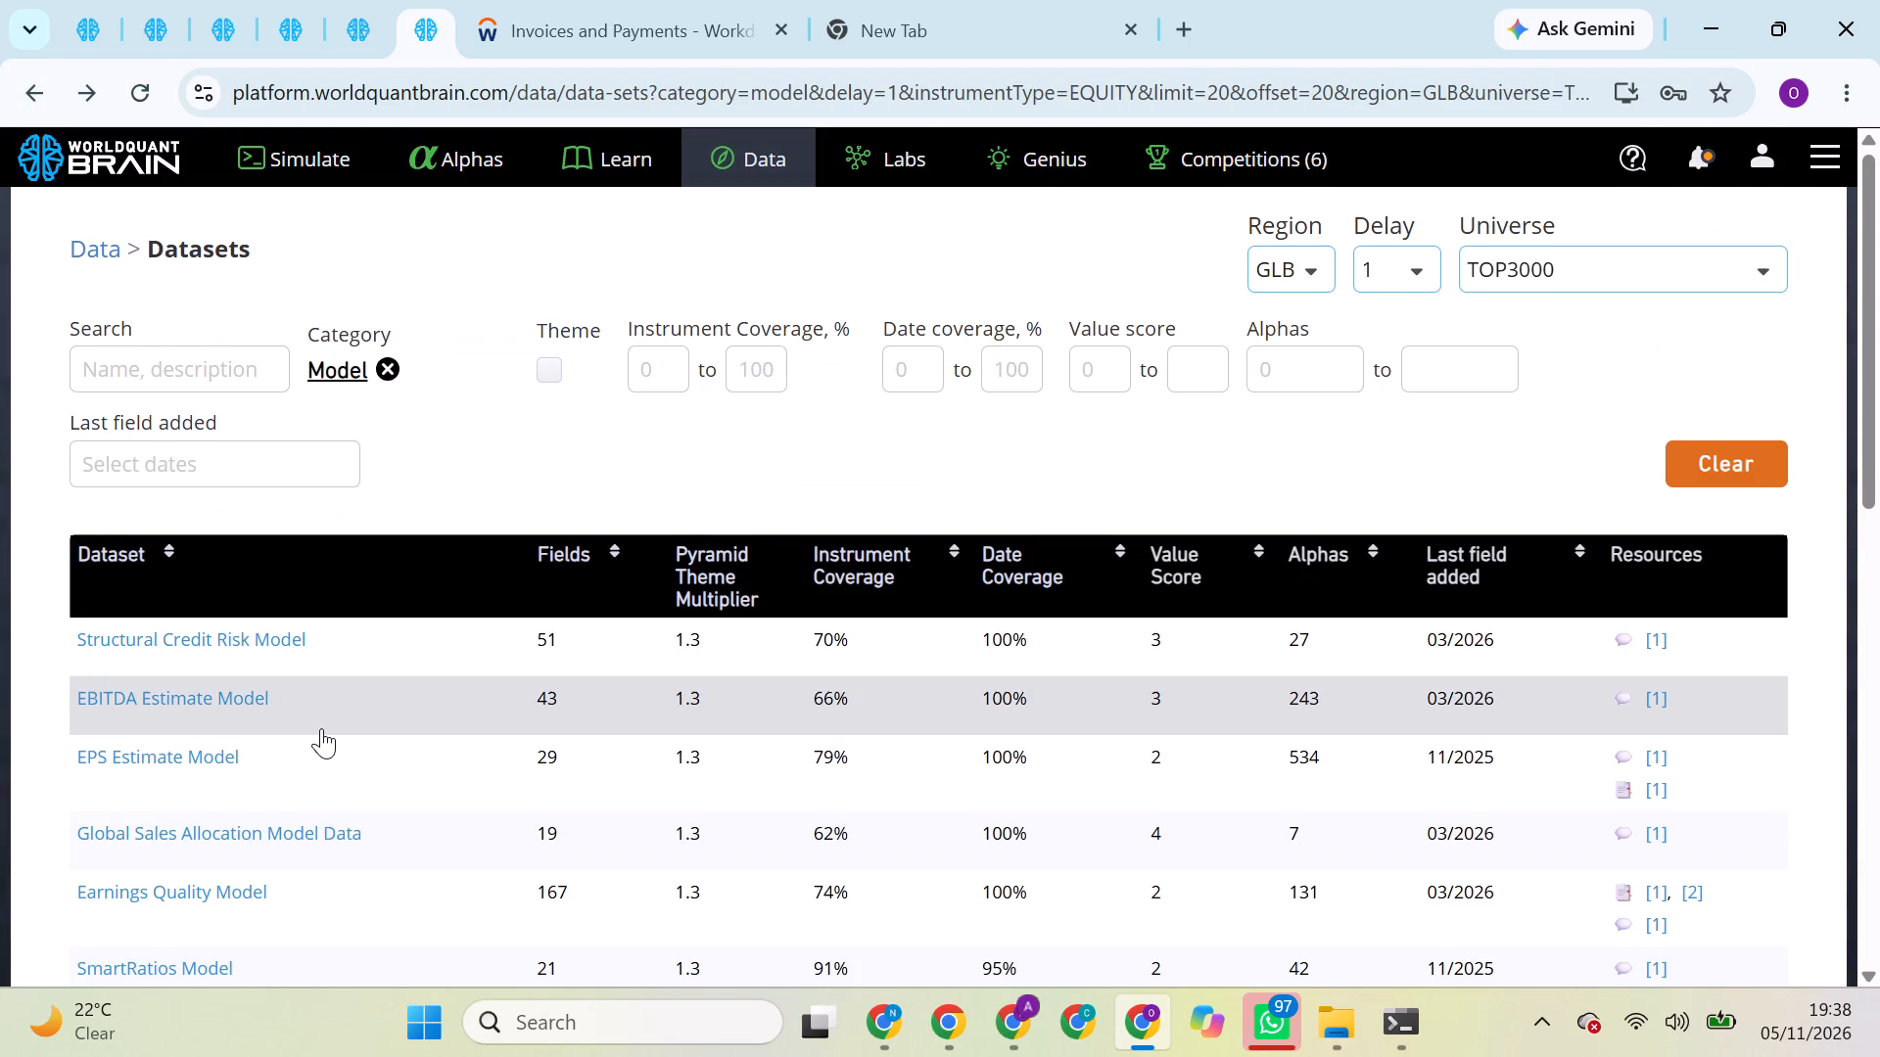
scroll(321, 728, down, 6)
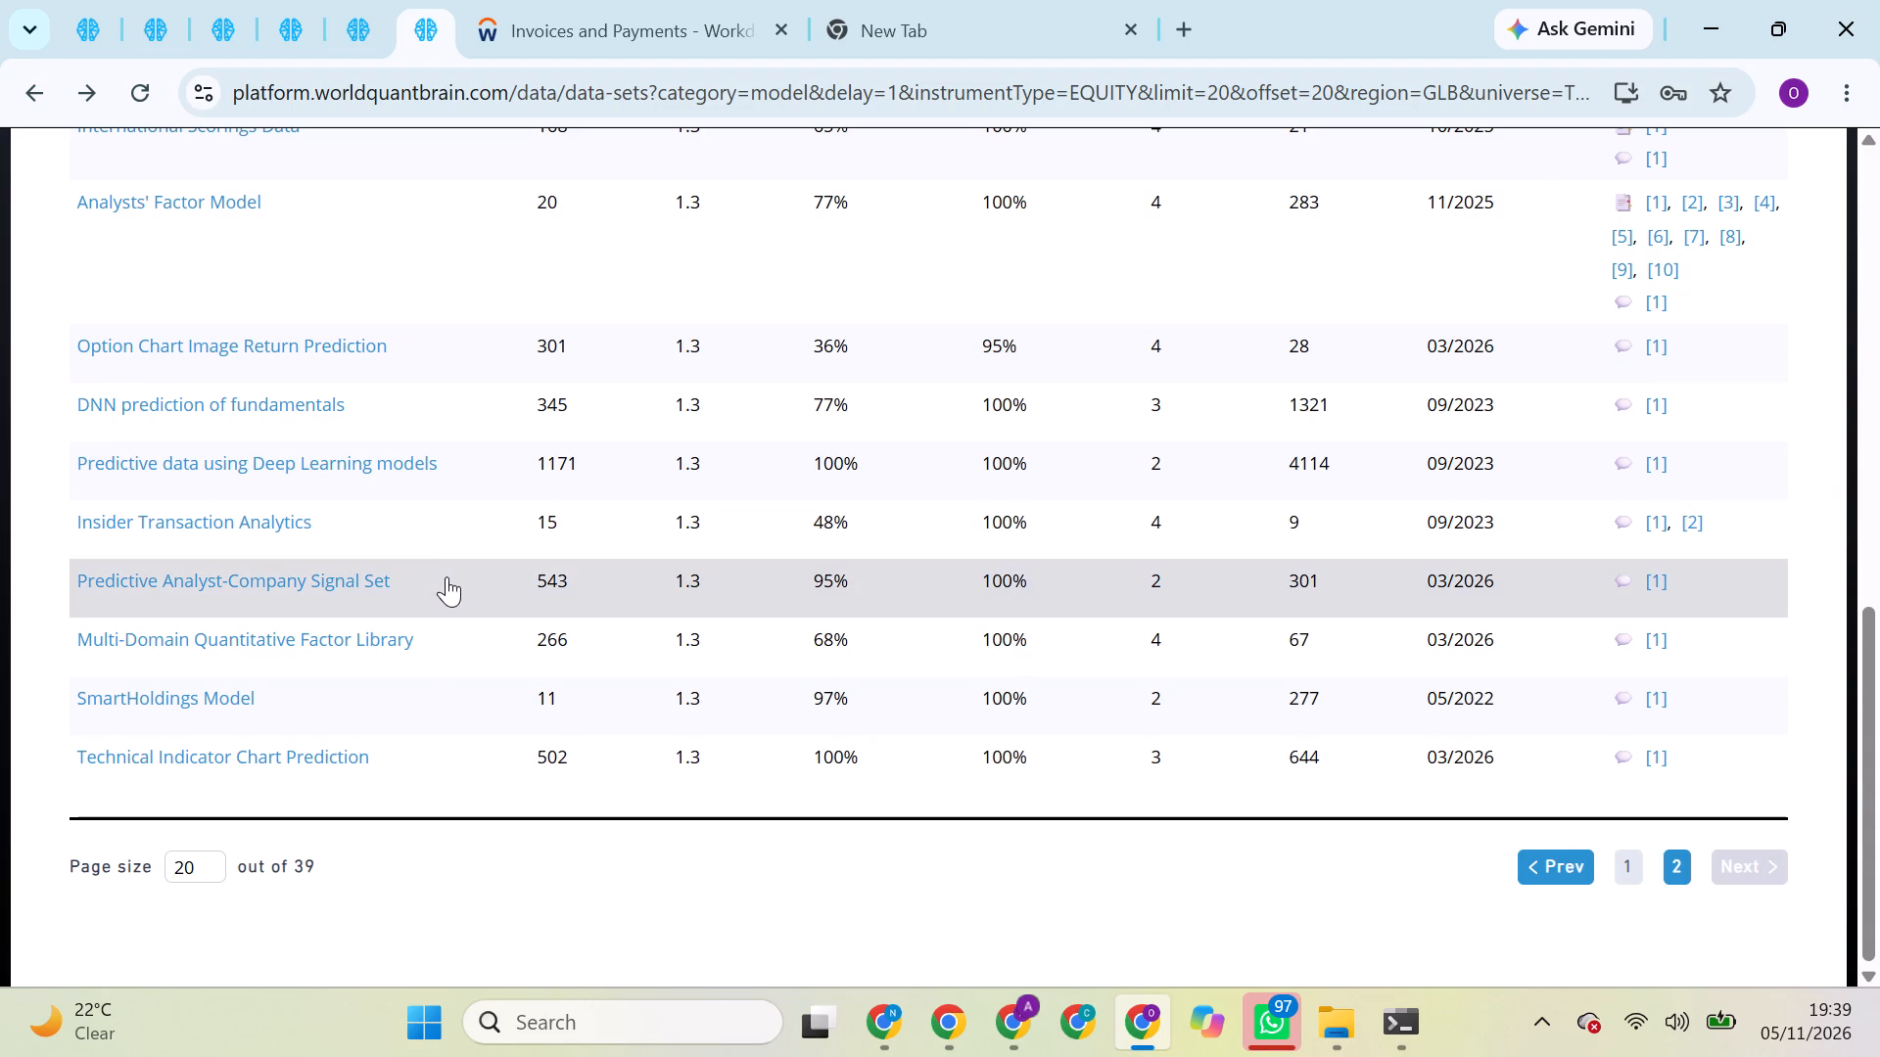
click(446, 576)
scroll(446, 576, down, 3)
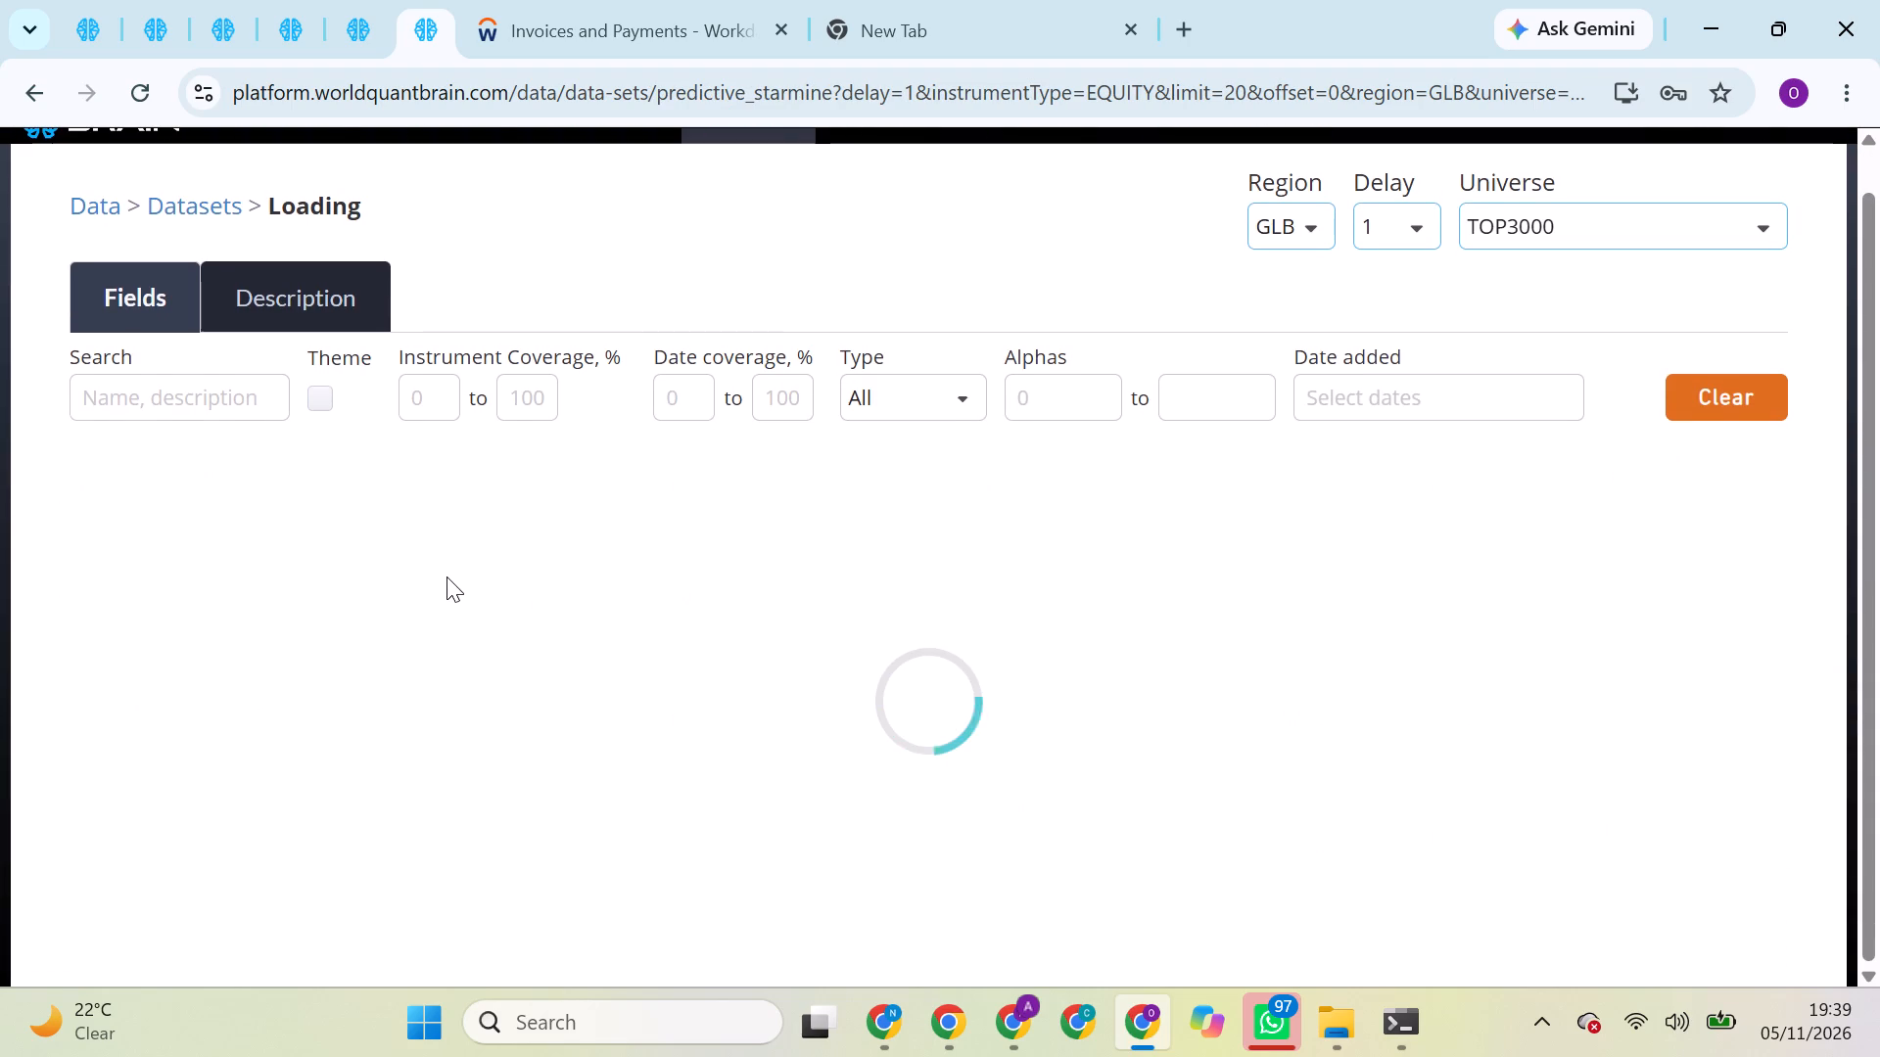
scroll(446, 576, down, 7)
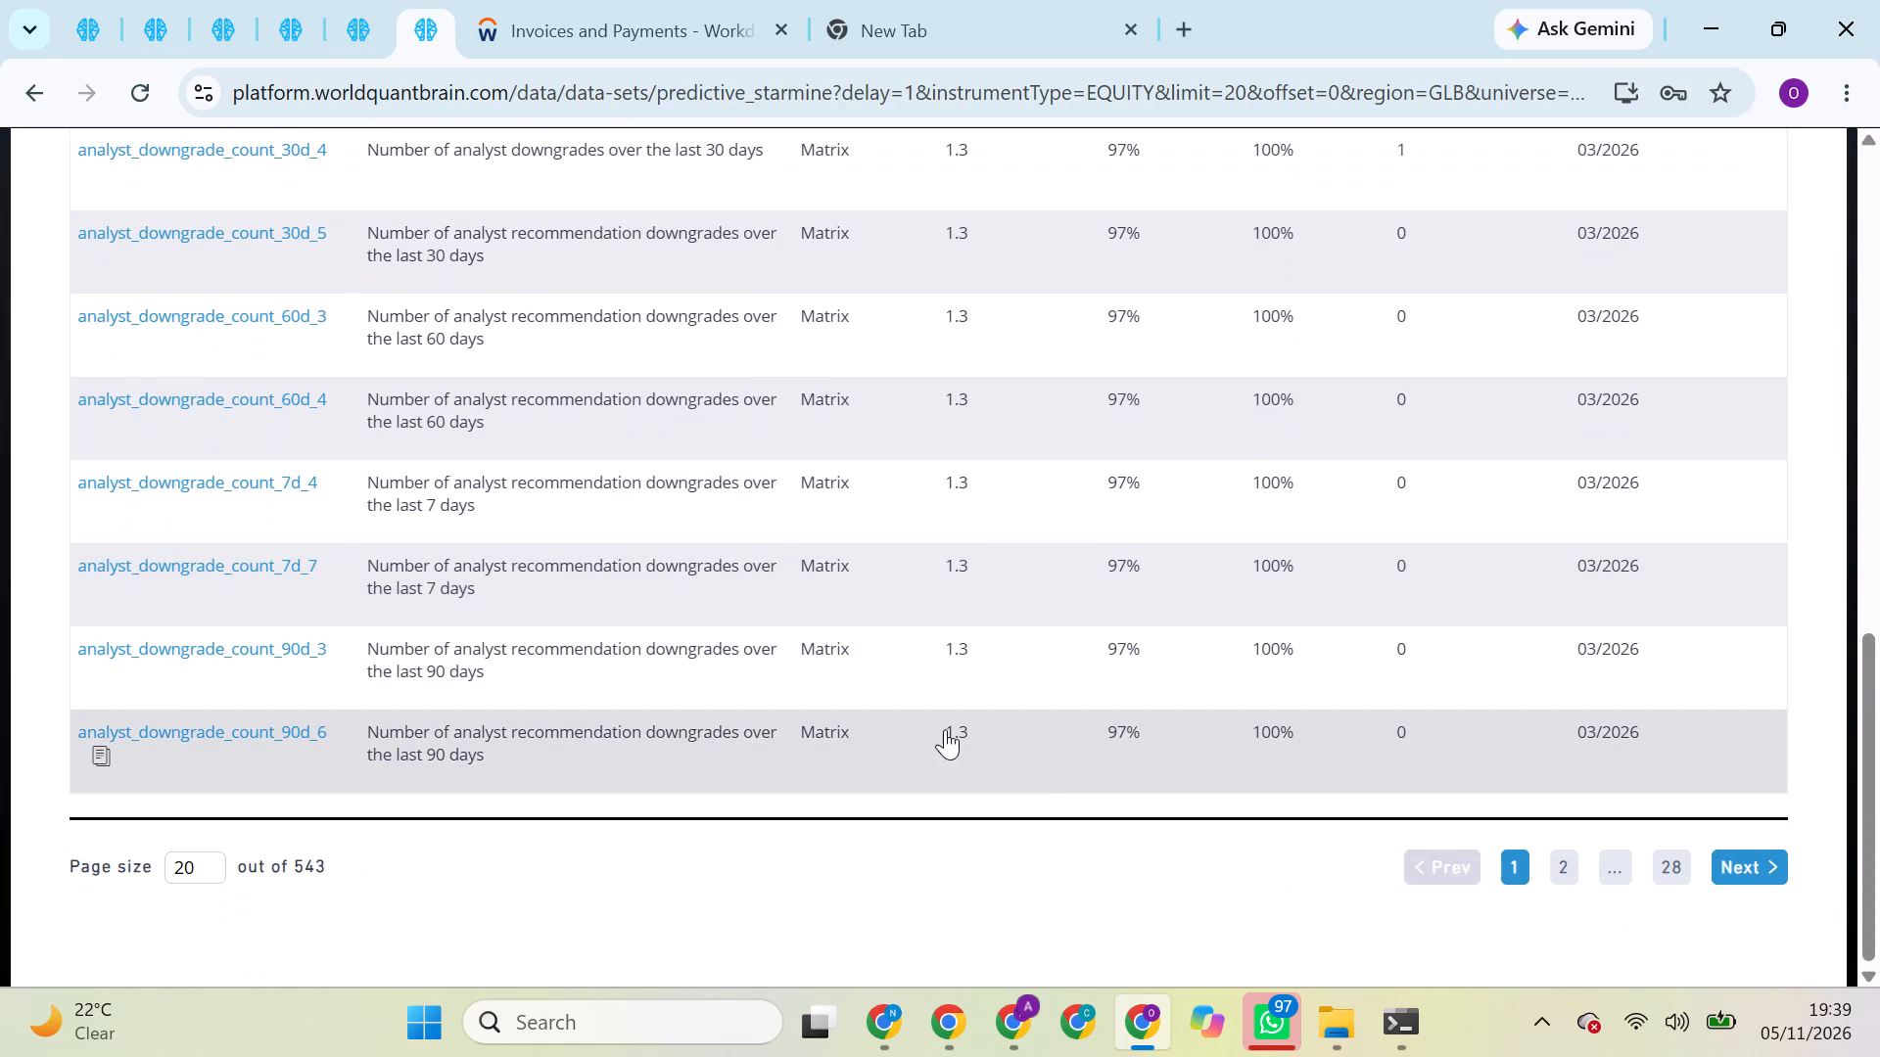
Look through the fields on pages 28, 25, 22, 19 and 17 of the Predictive Analyst-Company Signal Set.
click(1662, 874)
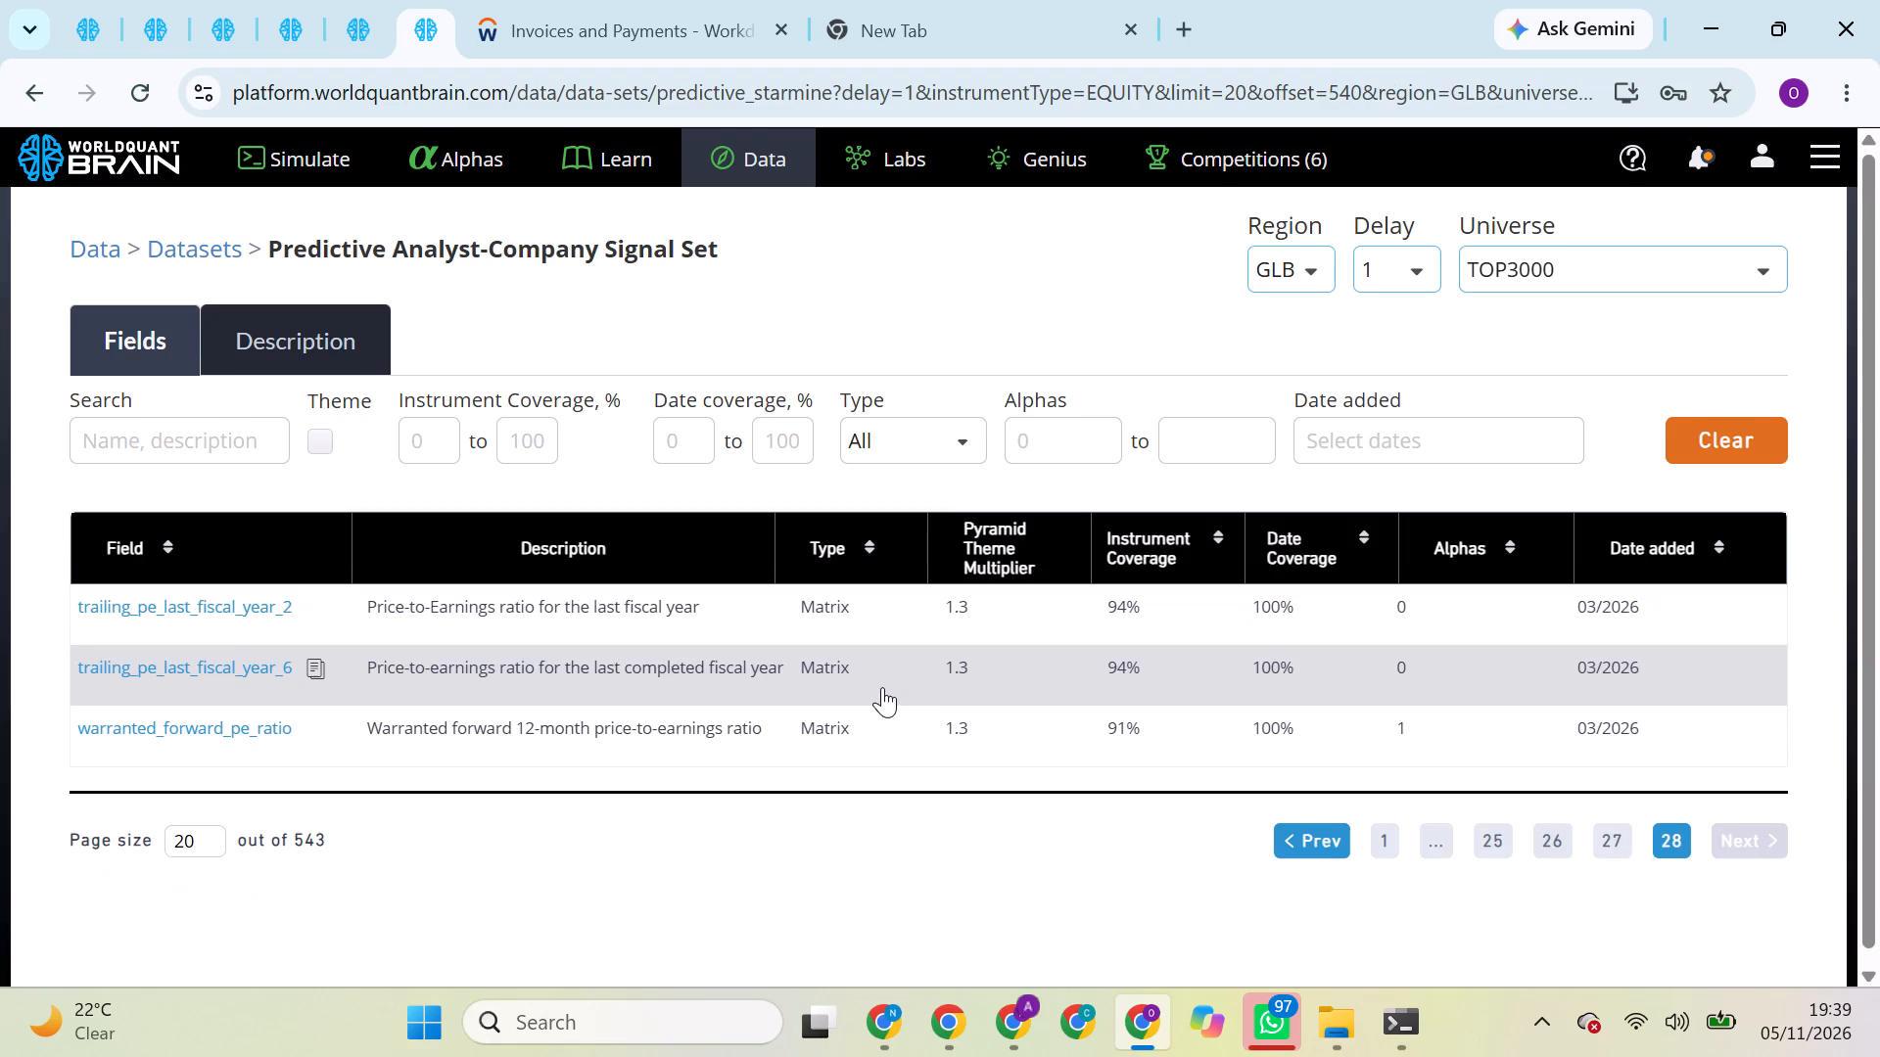
scroll(882, 687, down, 4)
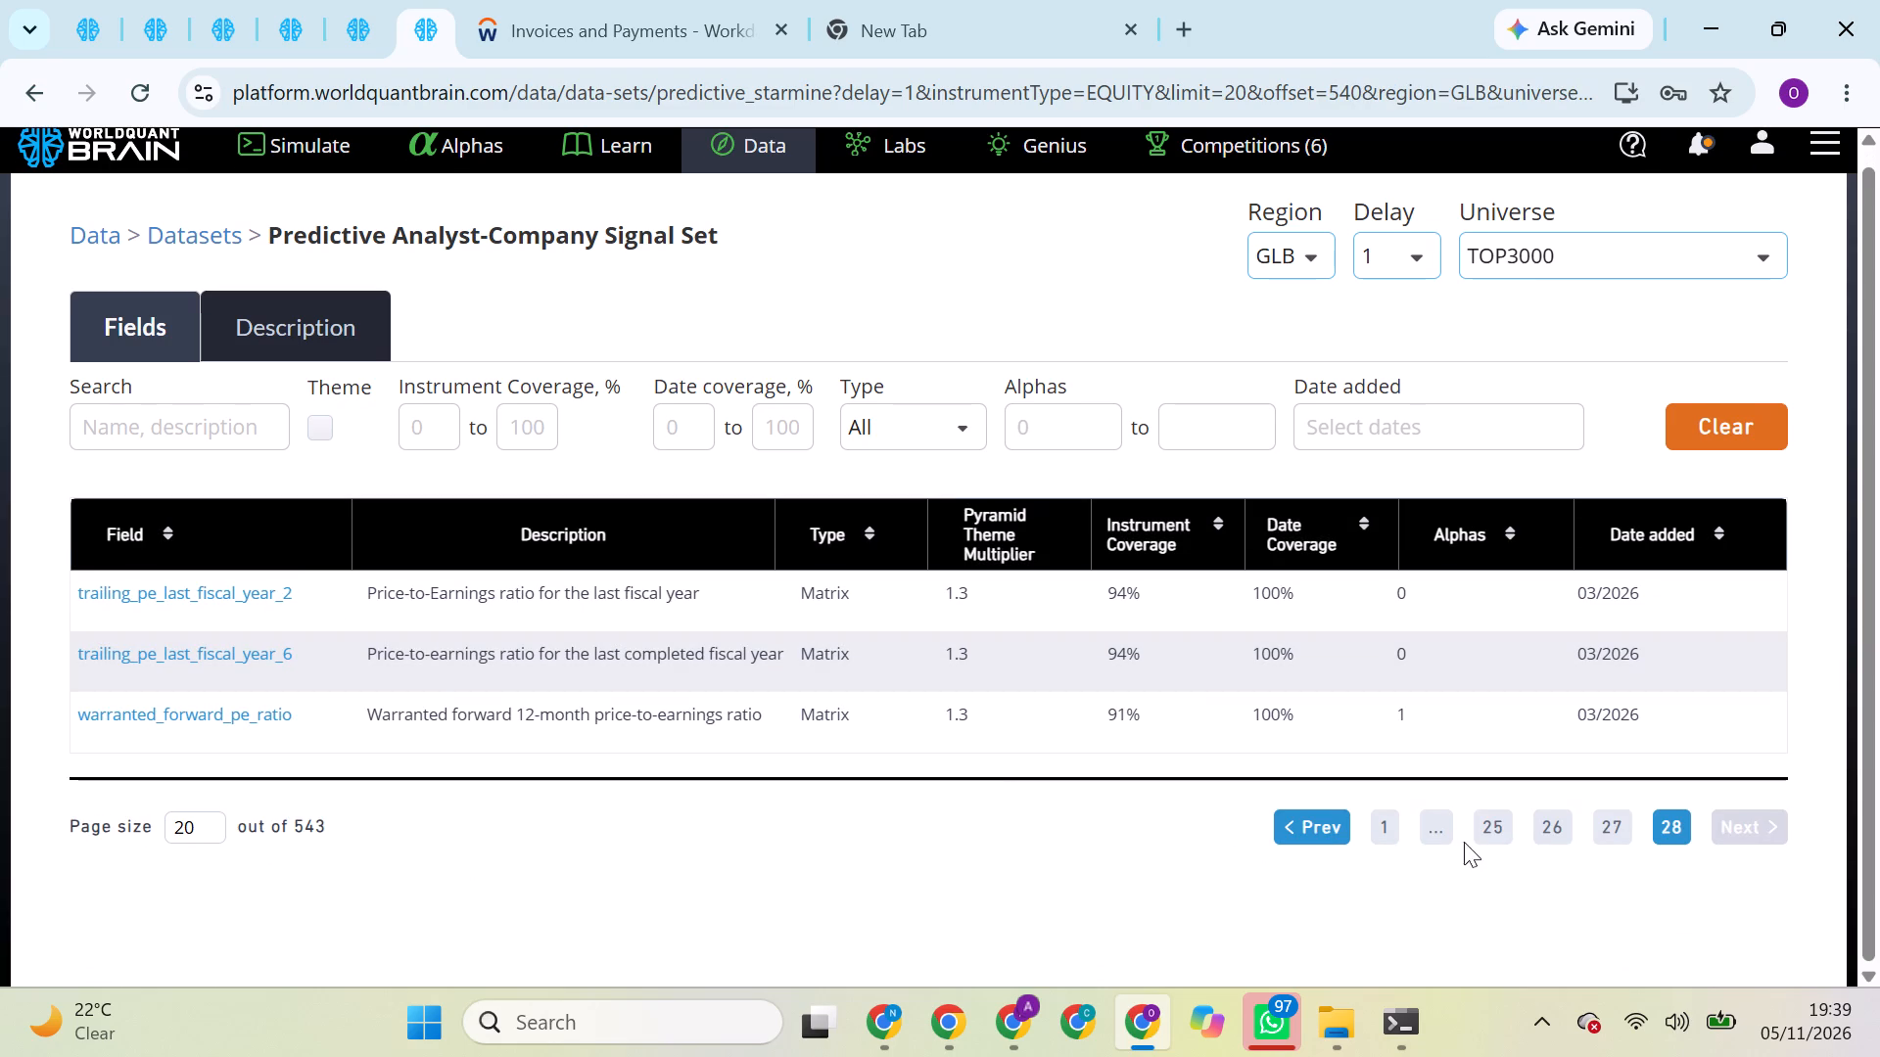
click(1486, 839)
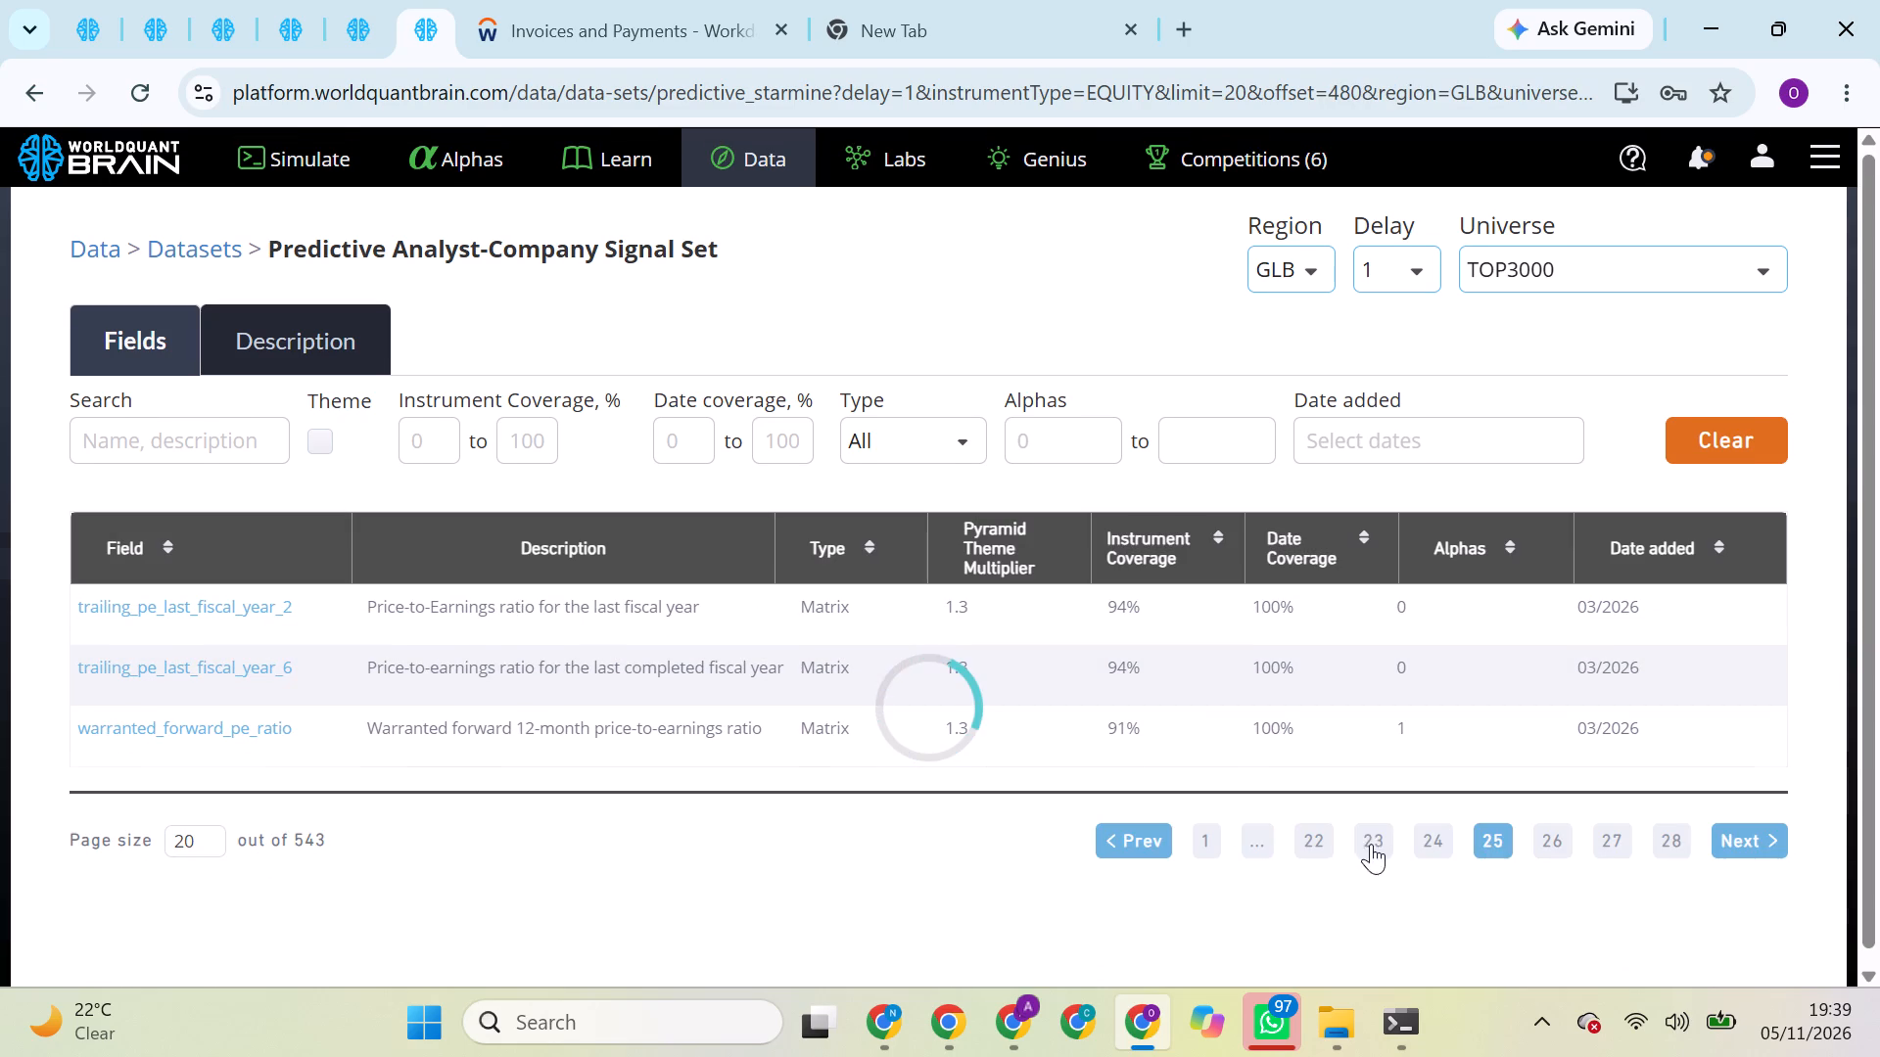
scroll(1289, 831, down, 8)
click(1327, 874)
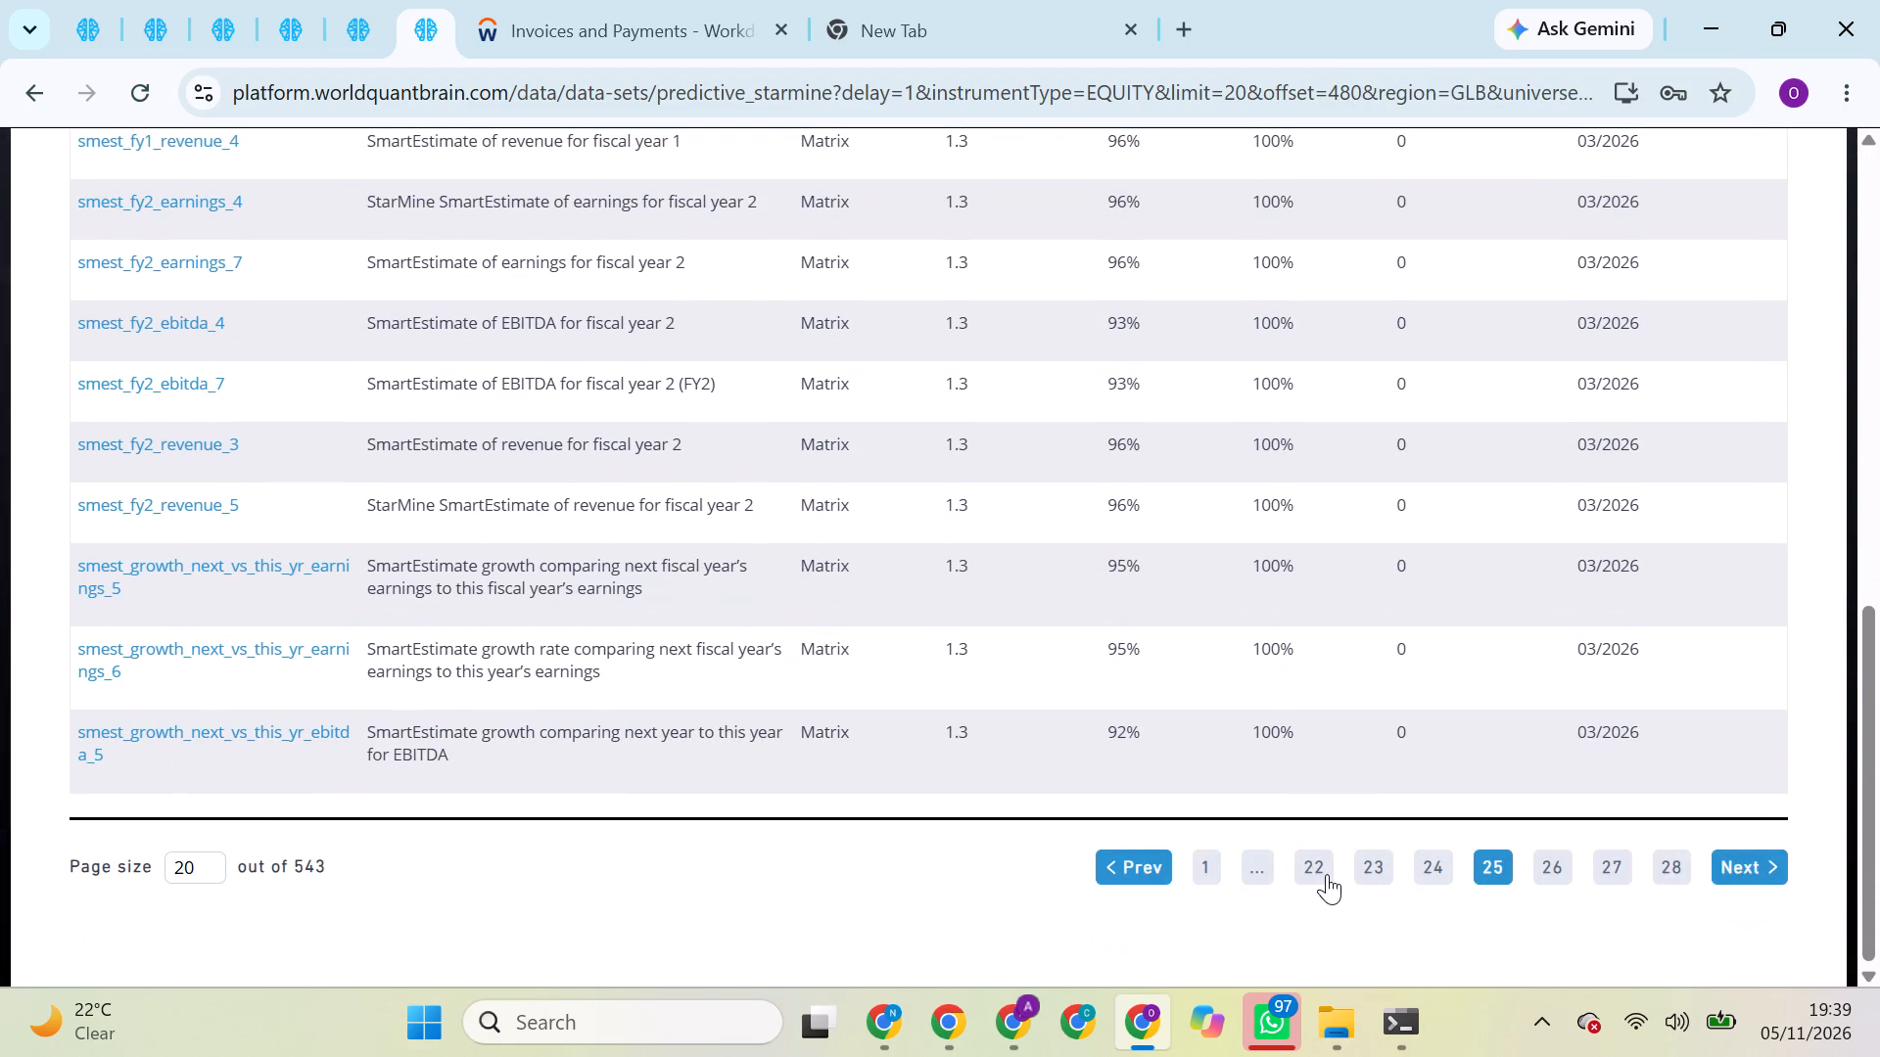
scroll(1199, 858, down, 8)
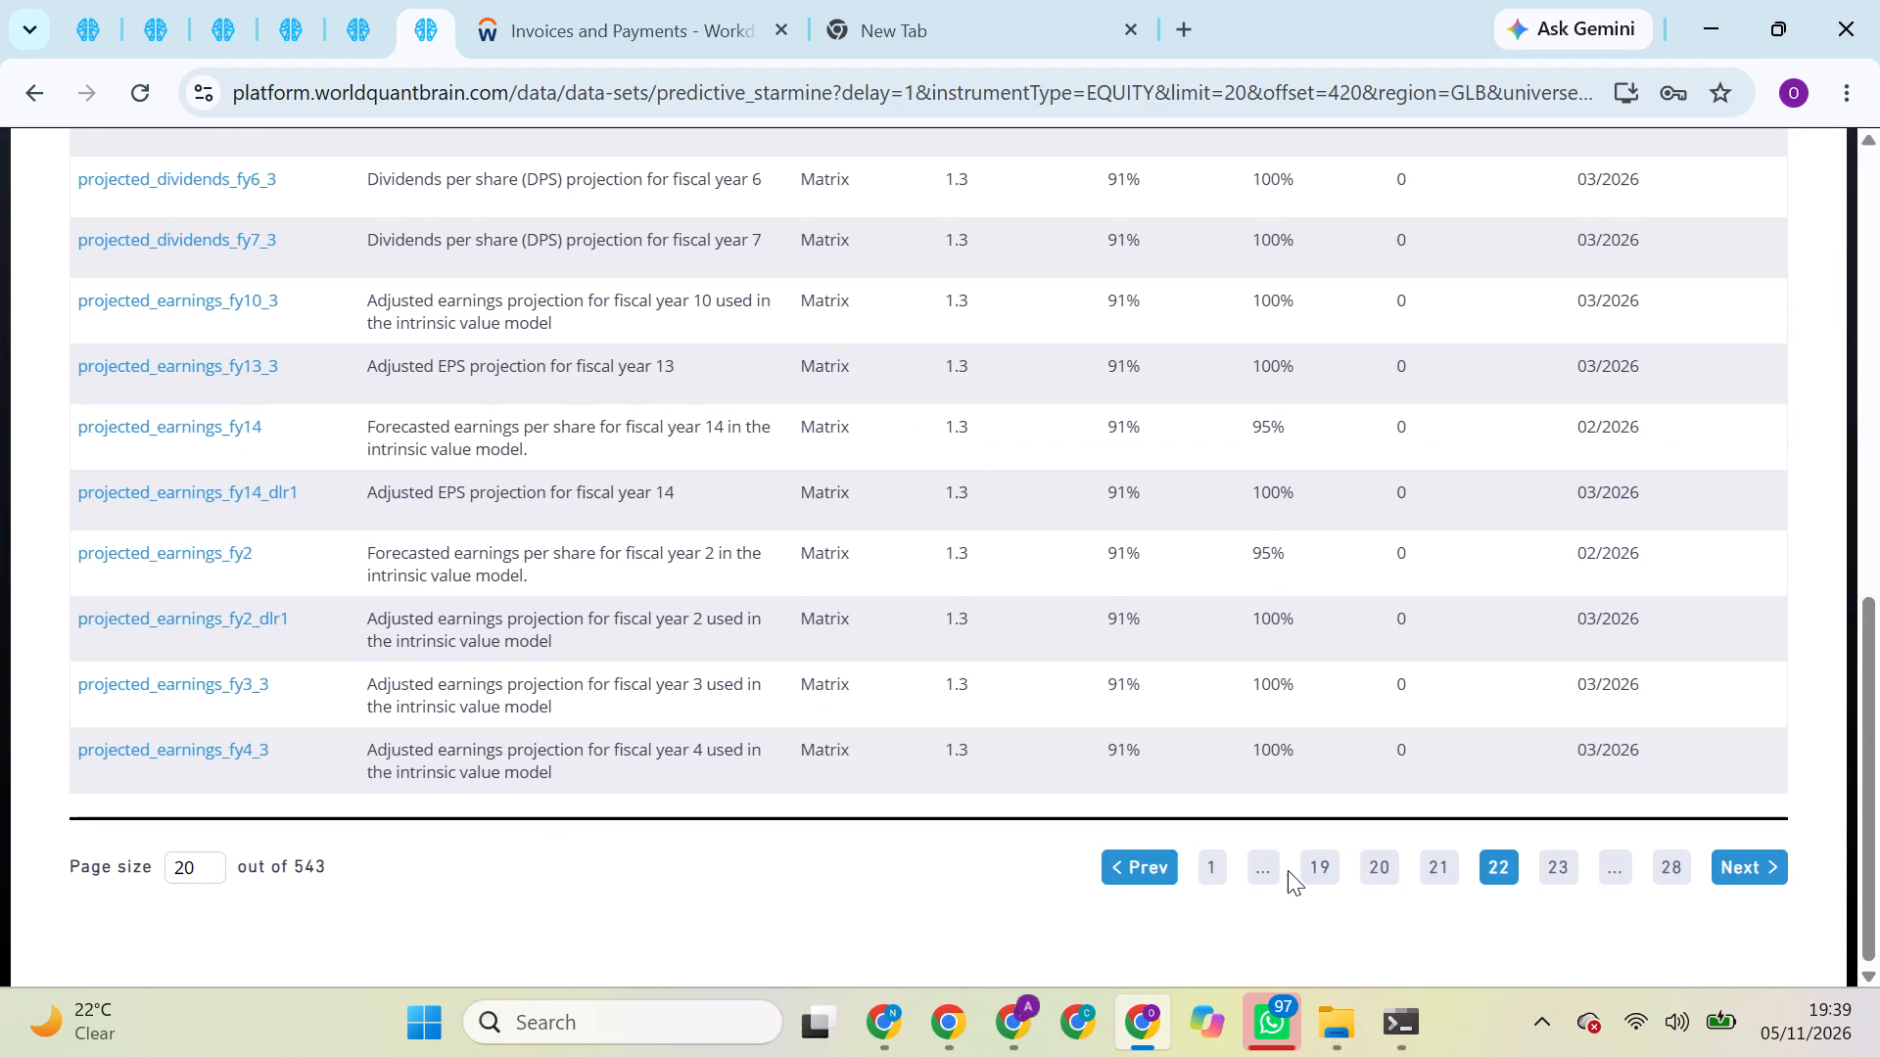
click(1319, 876)
scroll(1319, 876, down, 7)
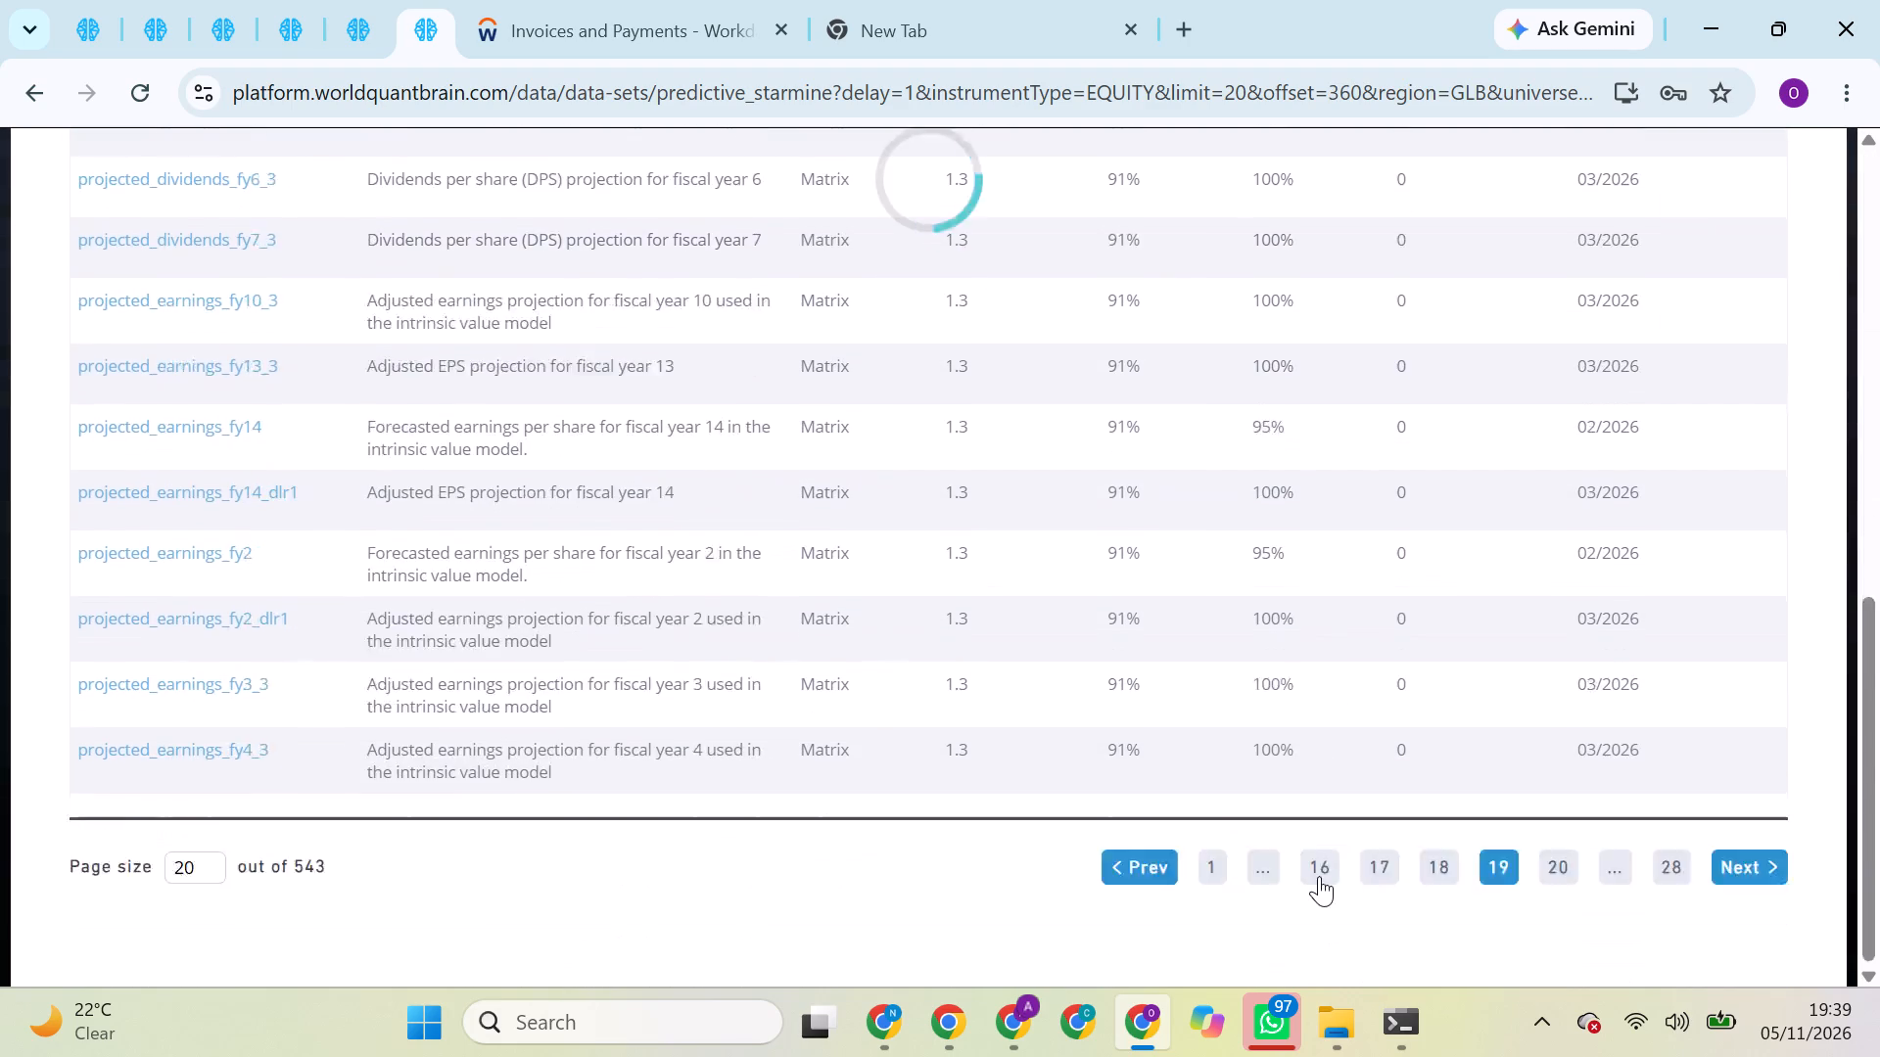
click(1386, 874)
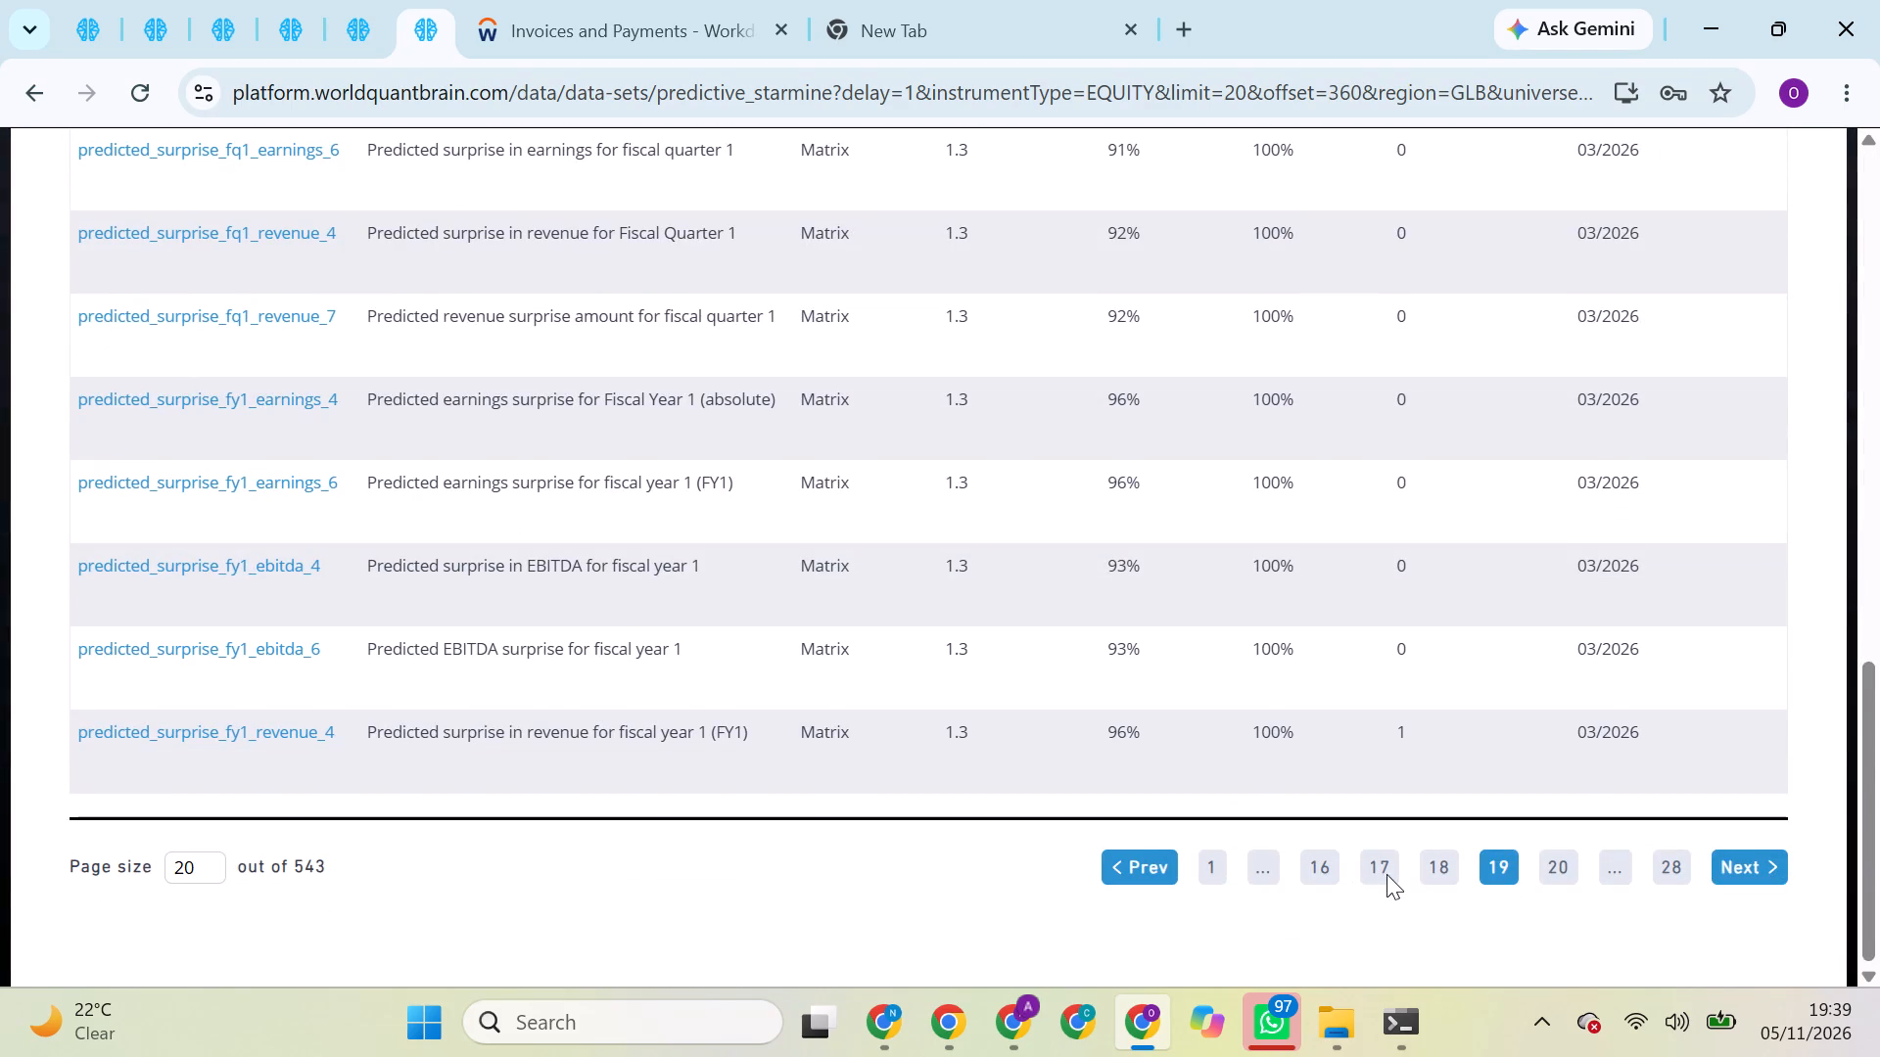
scroll(1386, 874, down, 8)
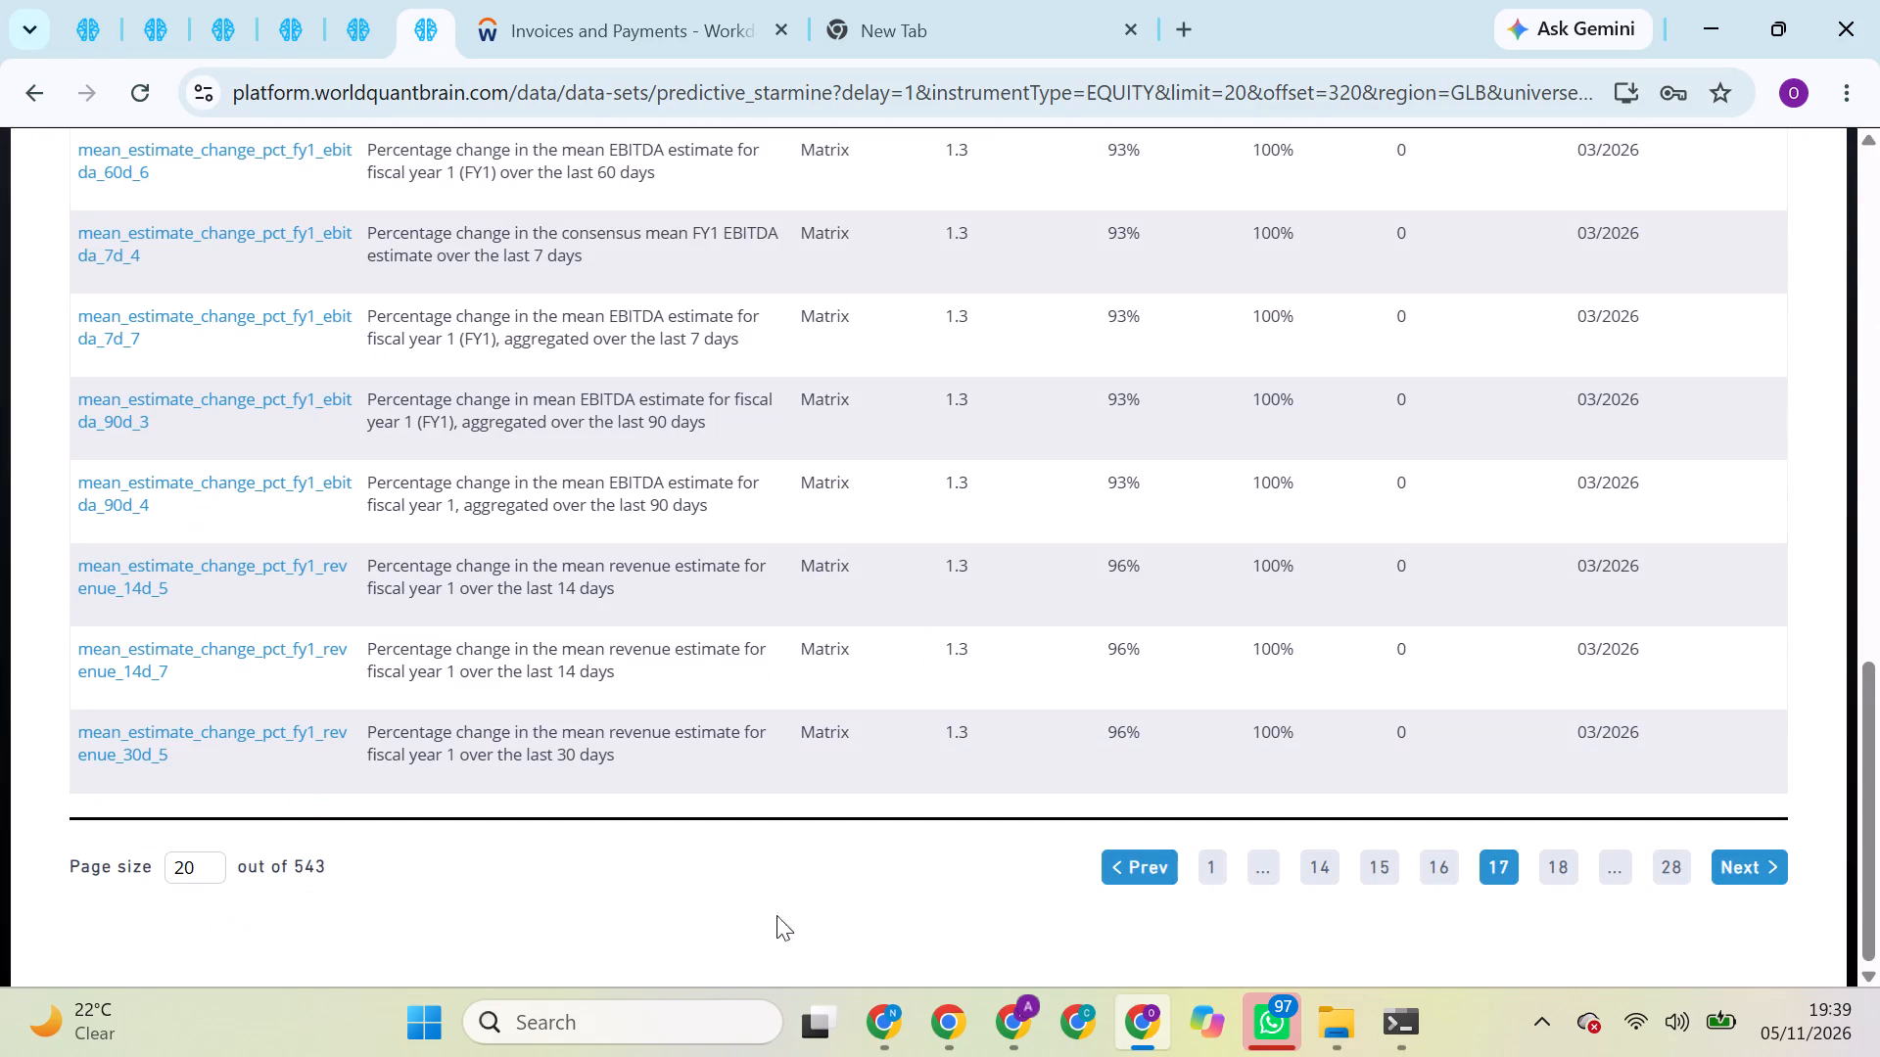
Replace forward_pe_mean_f12m_4 in the cloned GLB alpha with the dataset field mean_estimate_change_pct_fy1_ebitda_30d_4 and run a full simulation.
scroll(494, 598, up, 3)
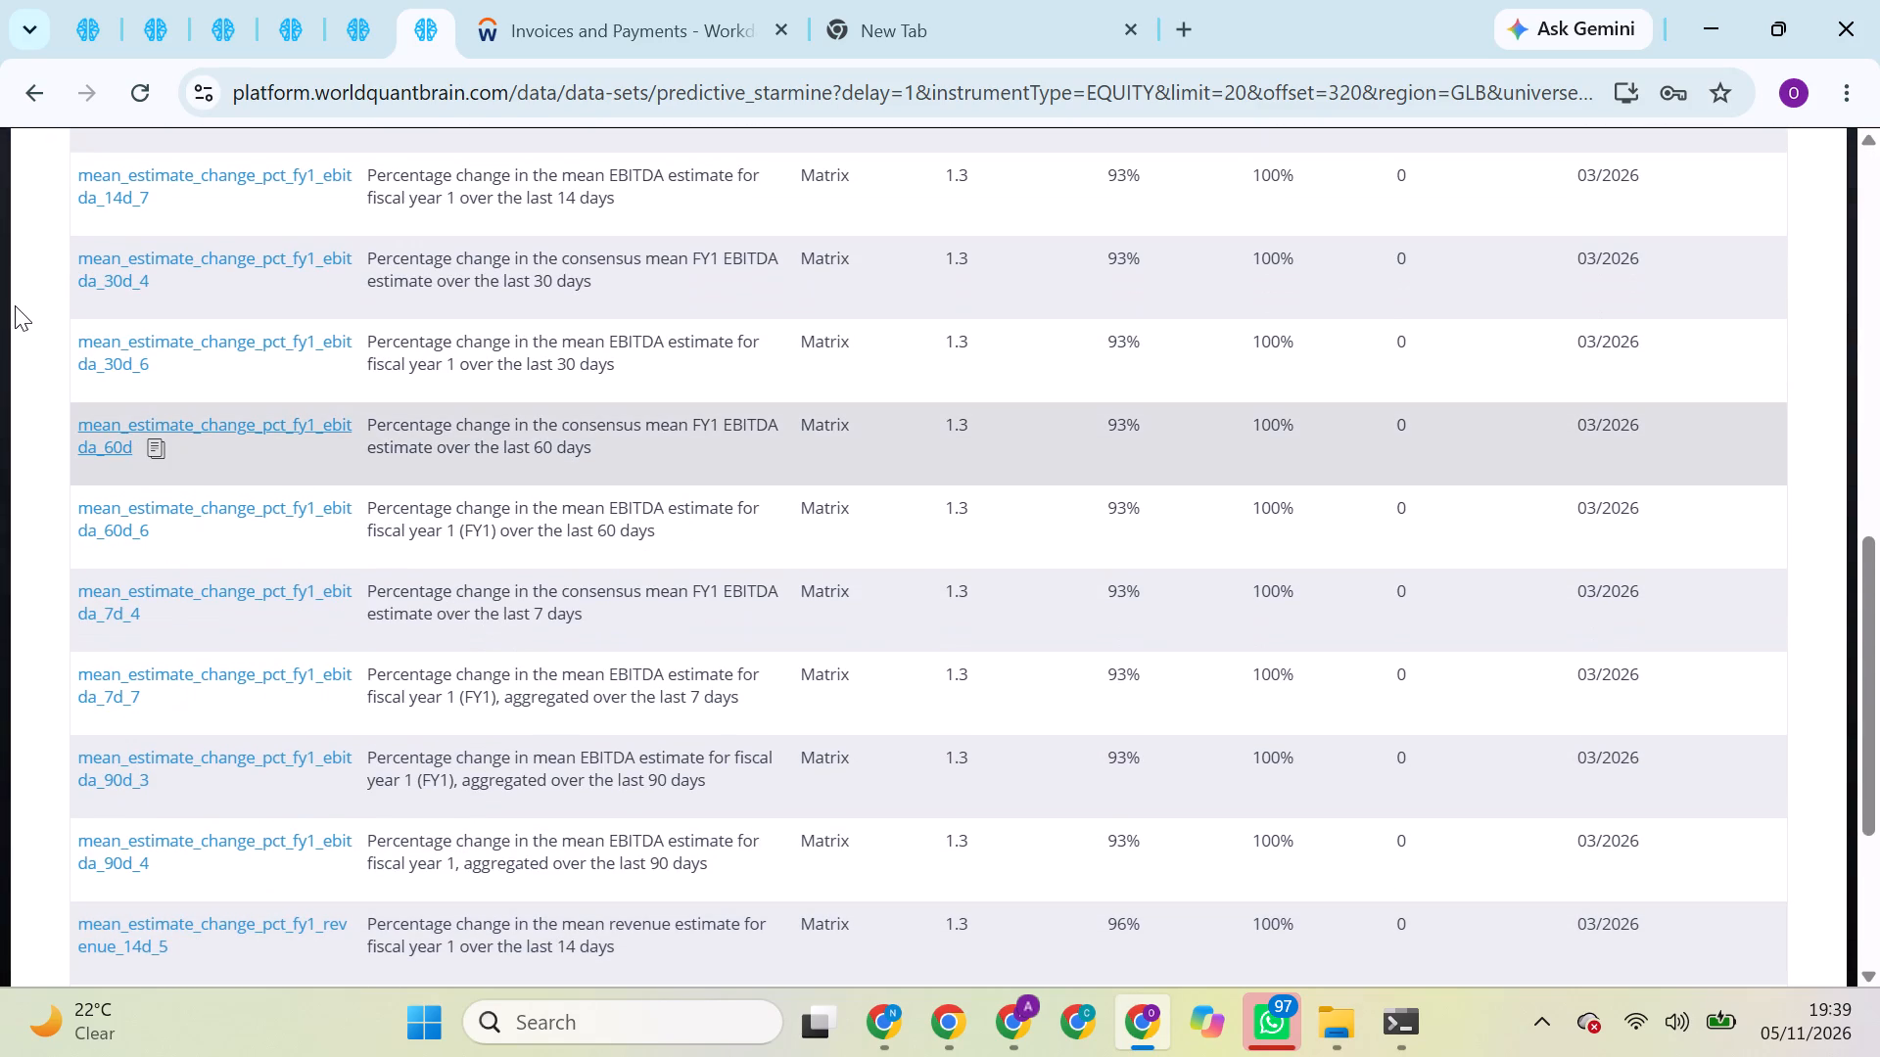
click(177, 287)
click(182, 27)
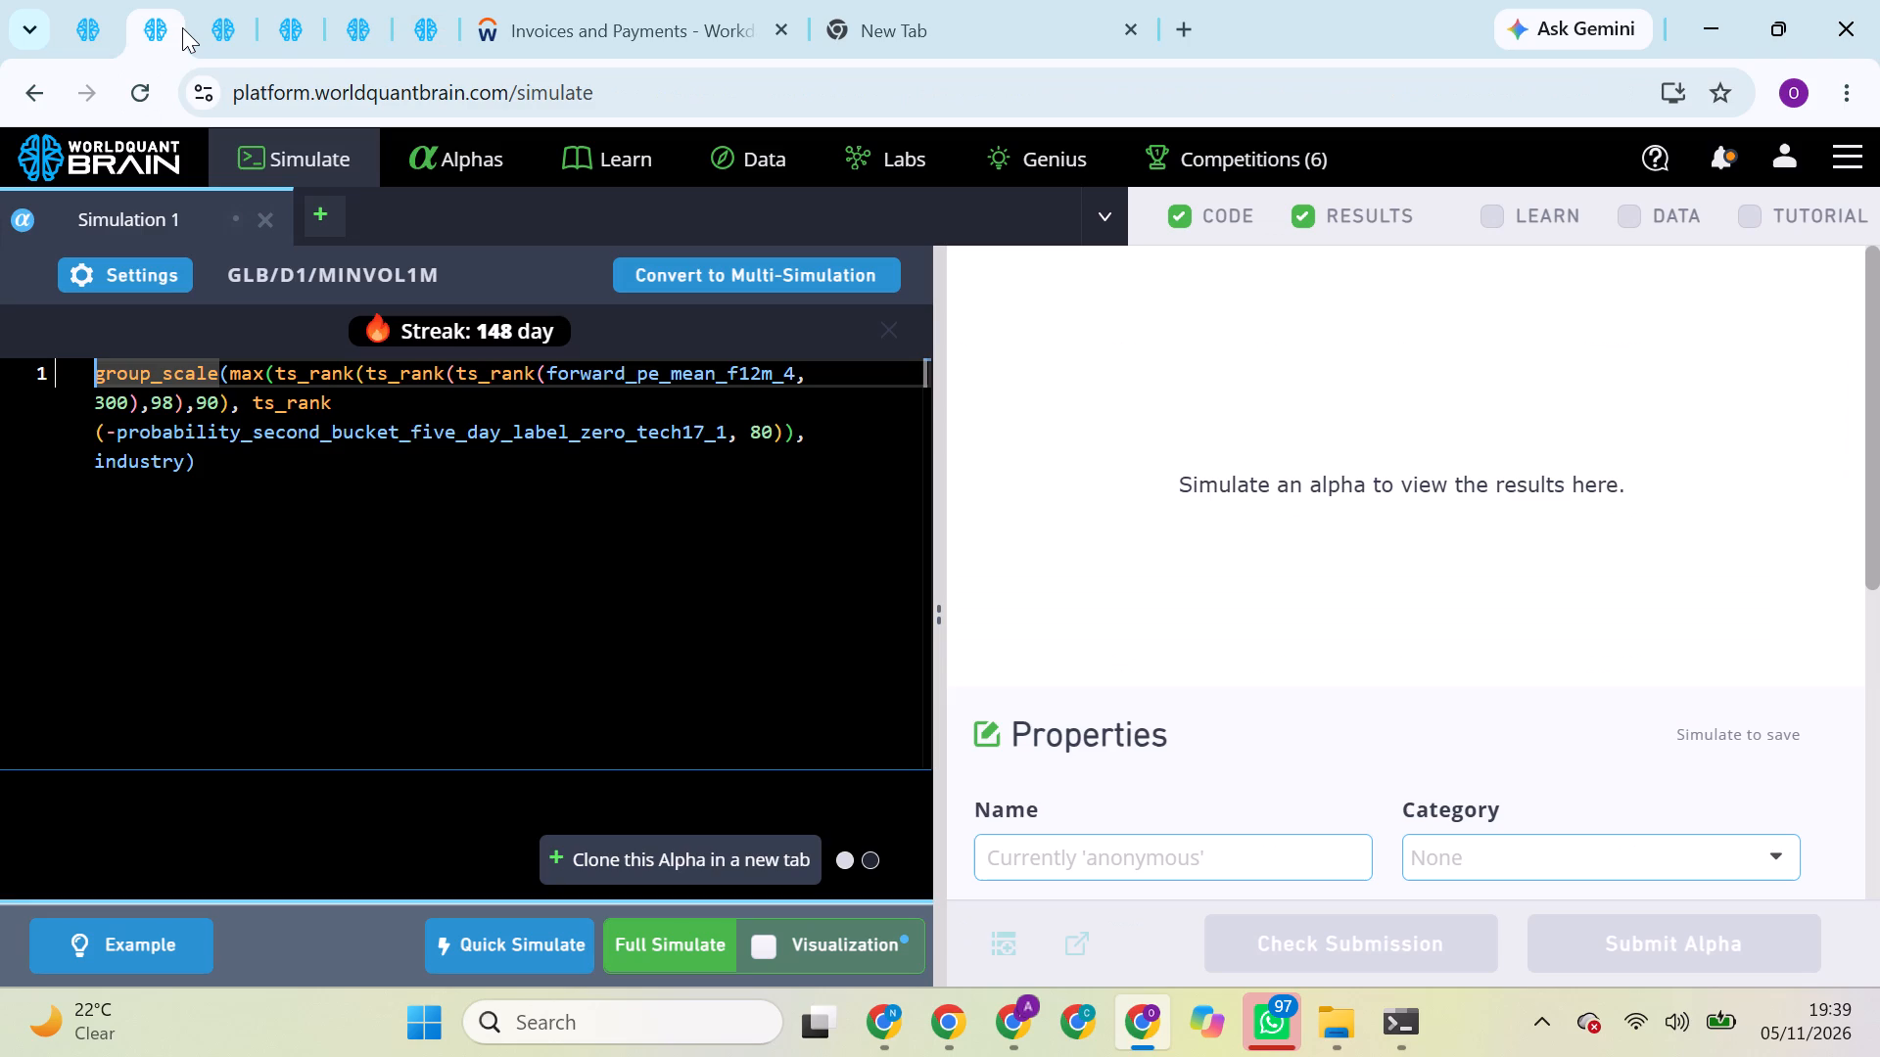
click(598, 353)
drag(598, 353, 610, 417)
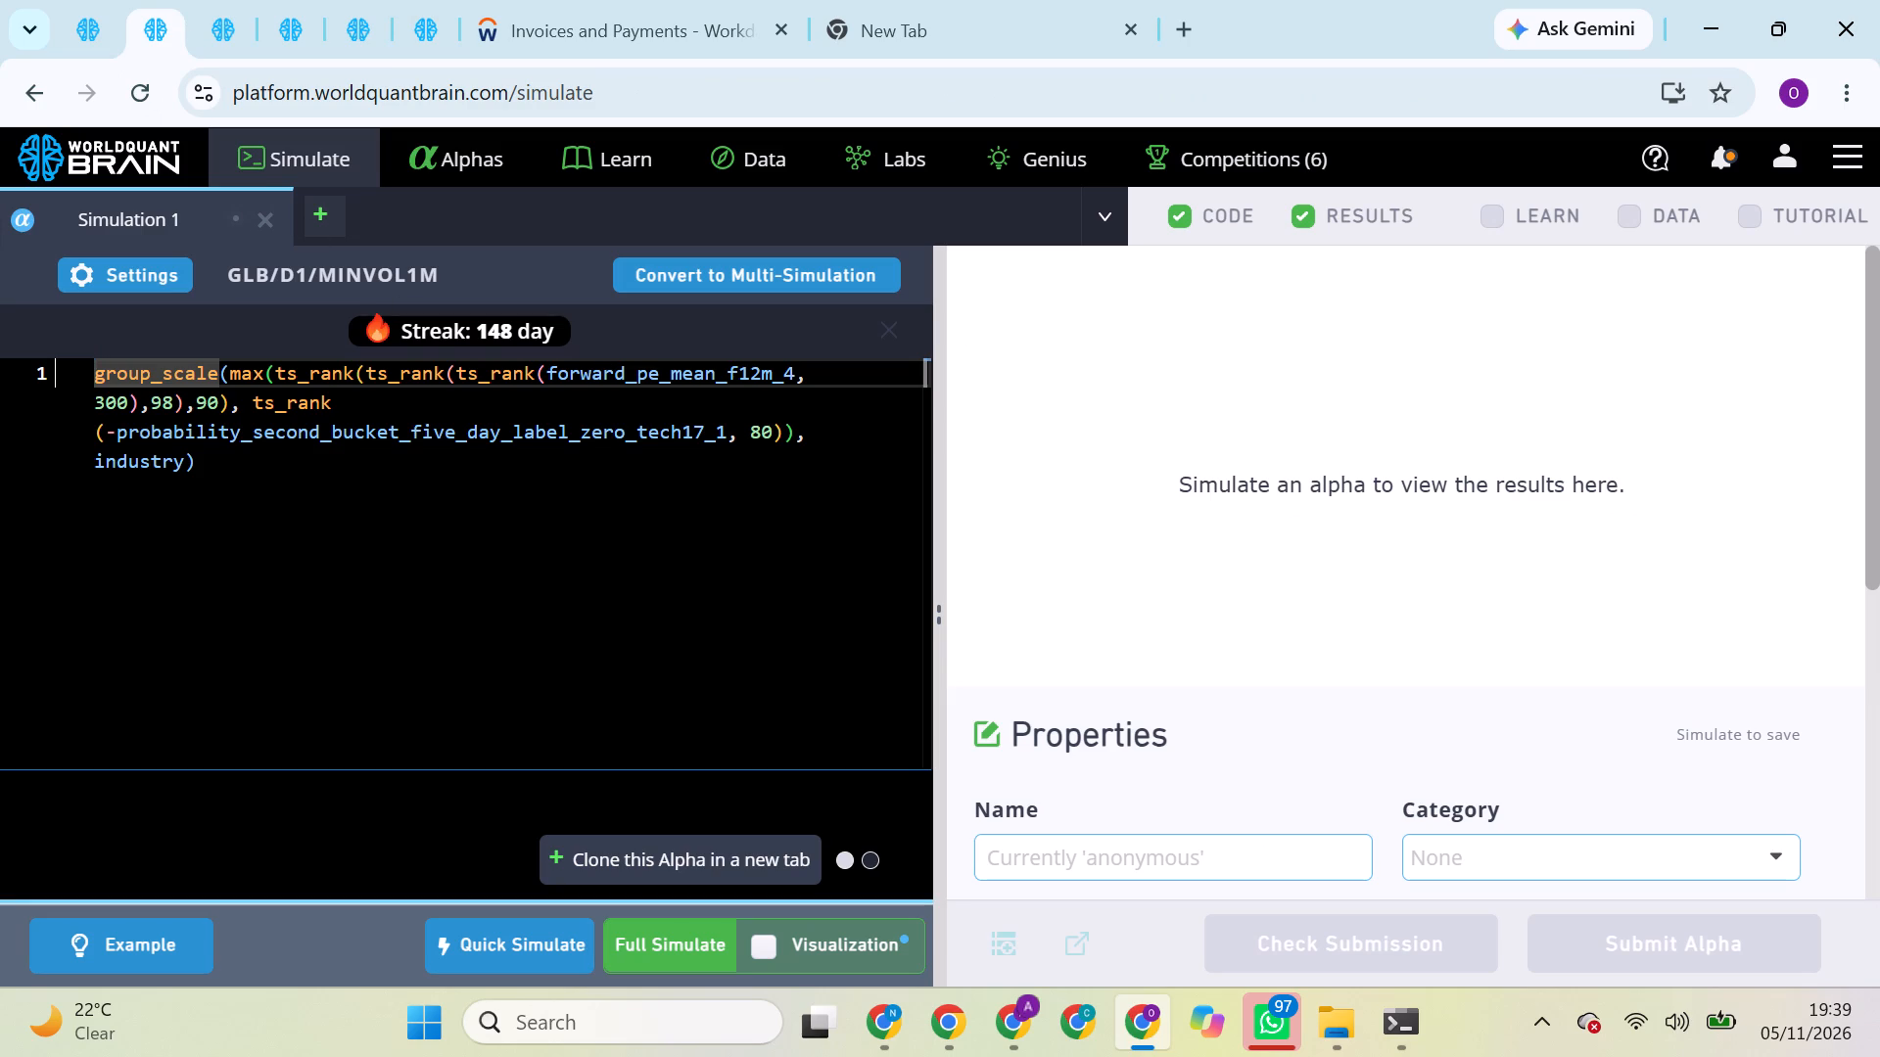
click(610, 417)
drag(610, 417, 609, 375)
triple_click(609, 375)
click(609, 375)
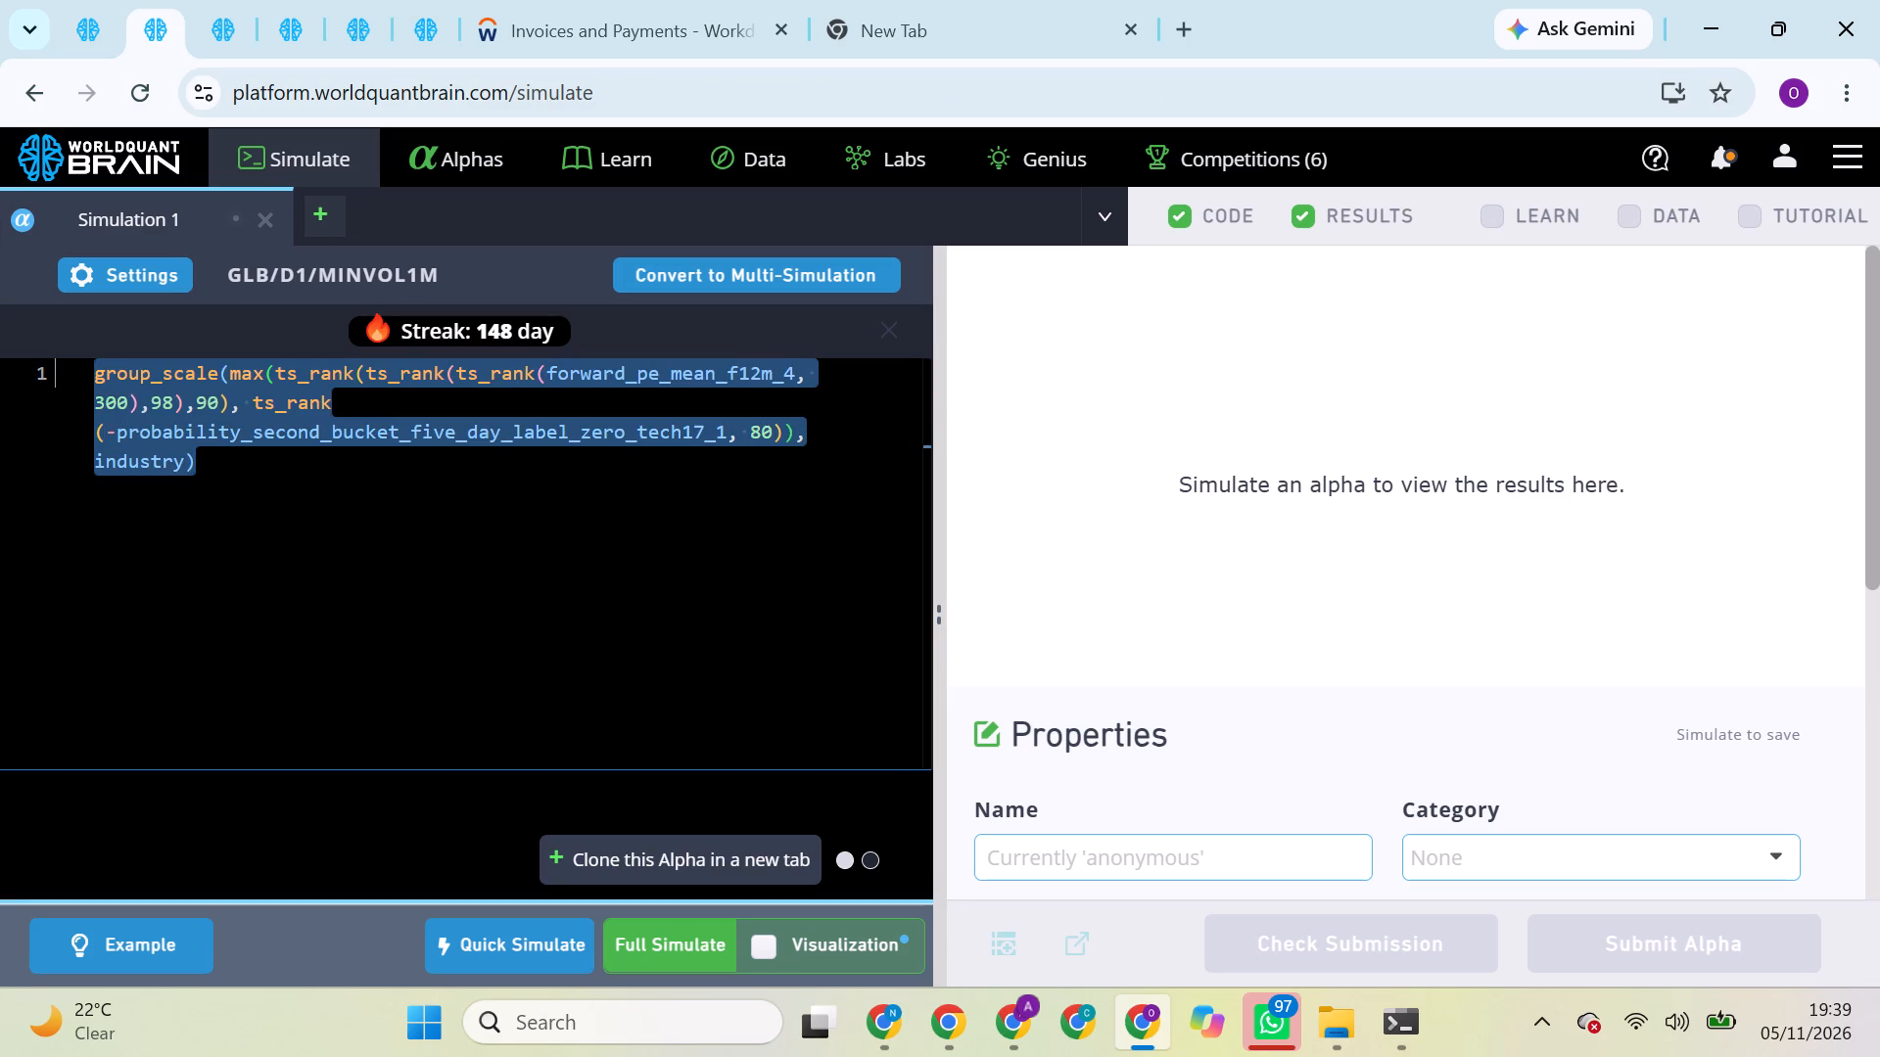
double_click(609, 375)
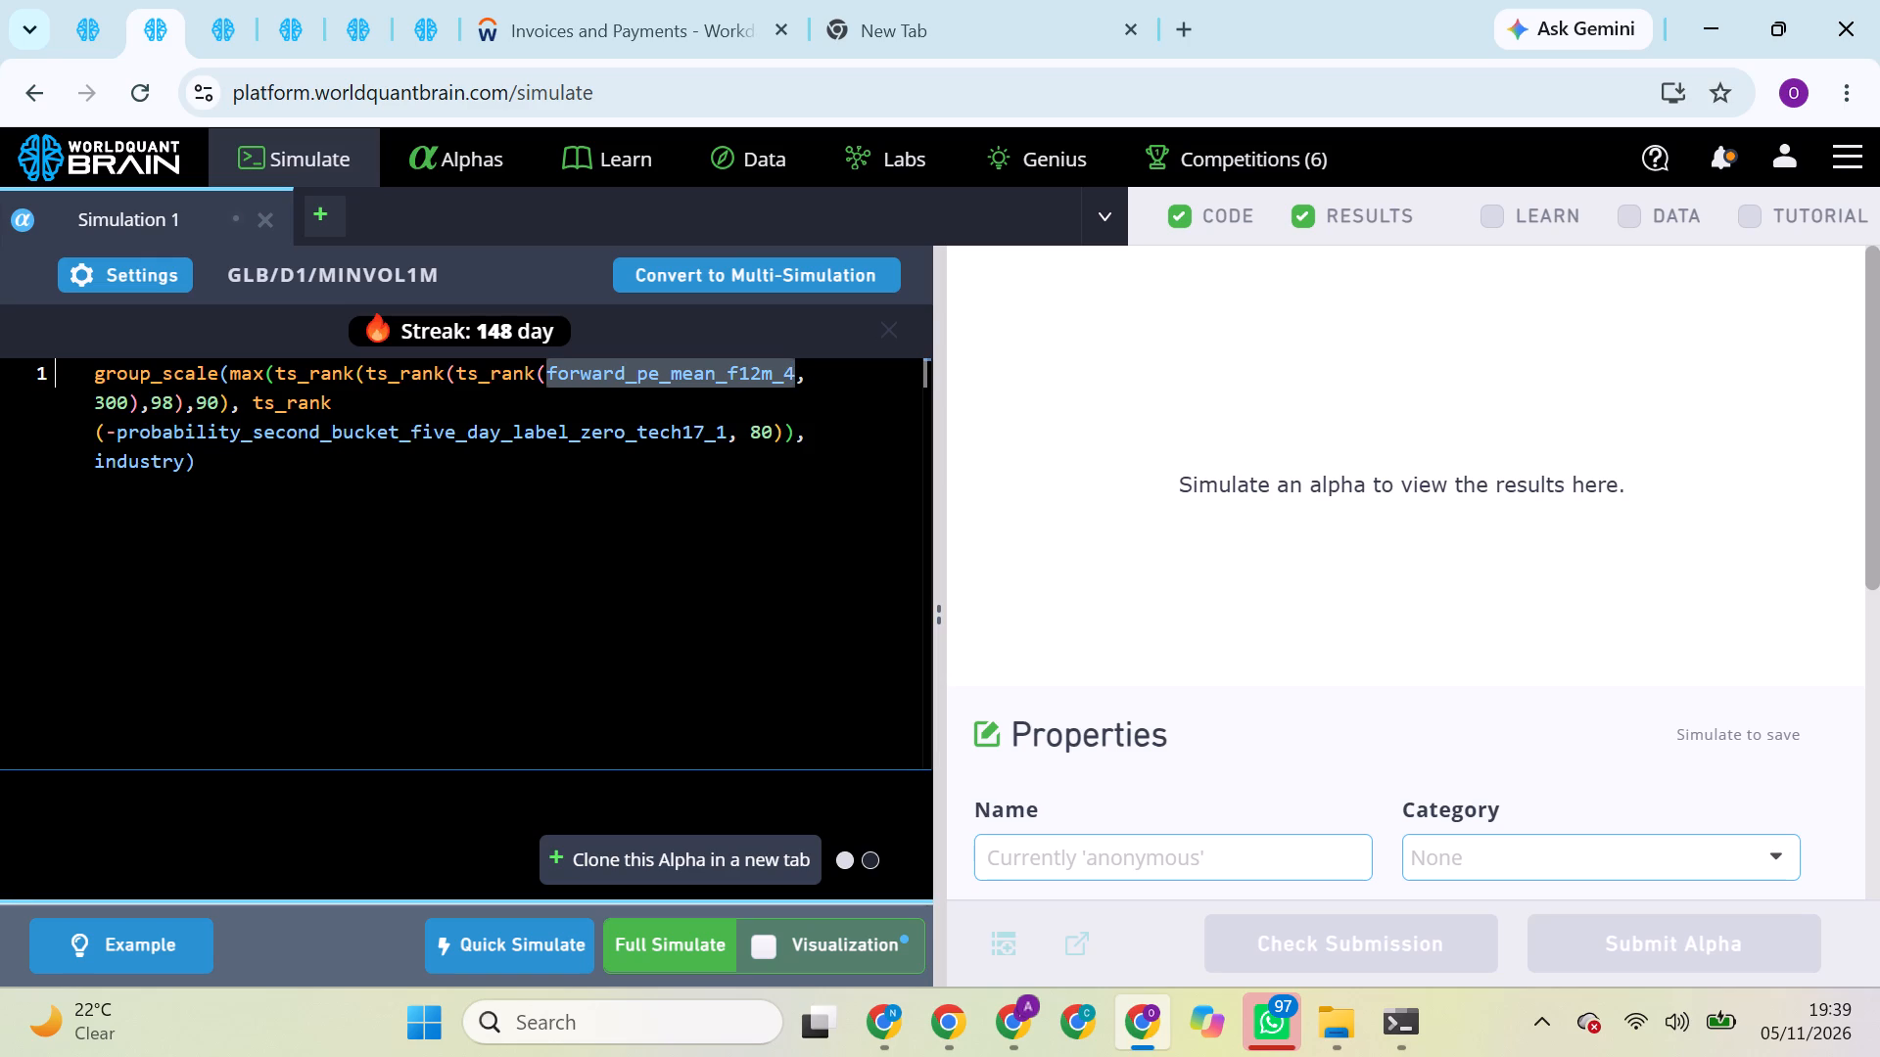
key(ctrl+v)
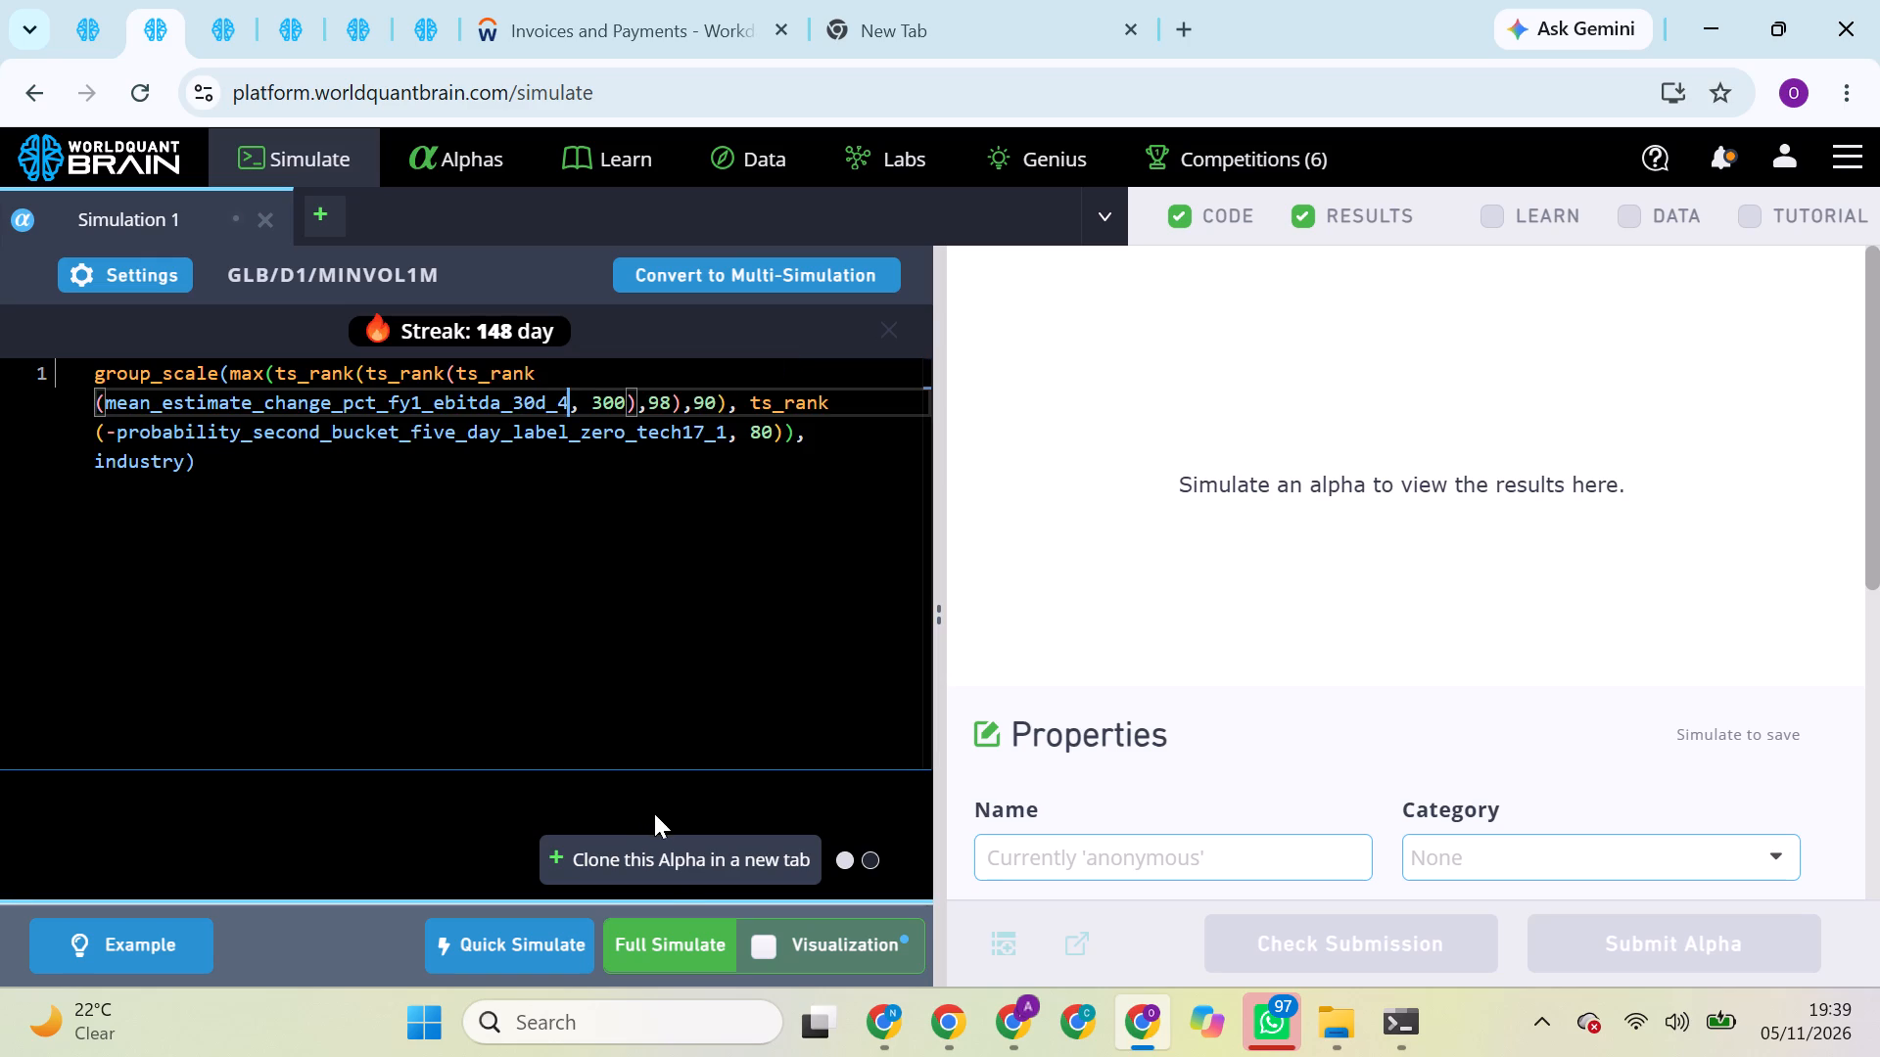
click(683, 918)
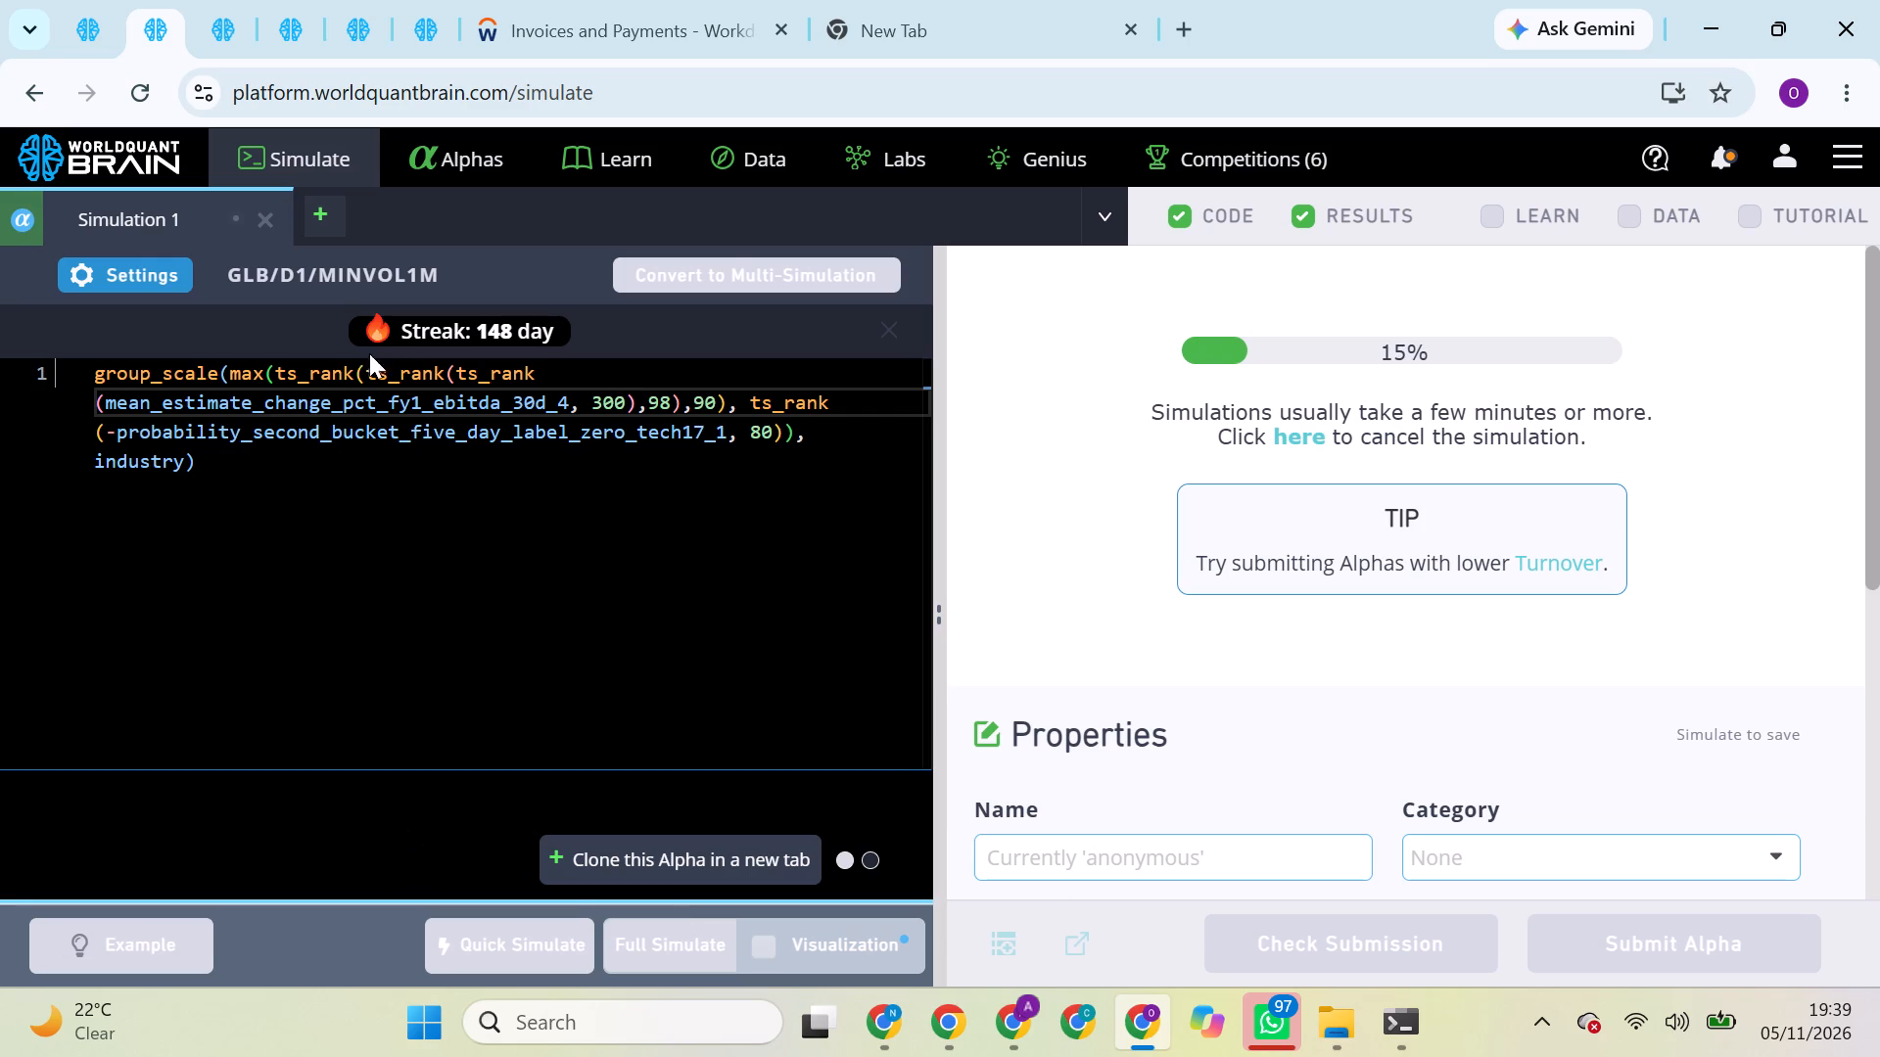
Review the STATISTICAL super alpha's results and IS testing status, and run its Prod Correlation check.
click(220, 0)
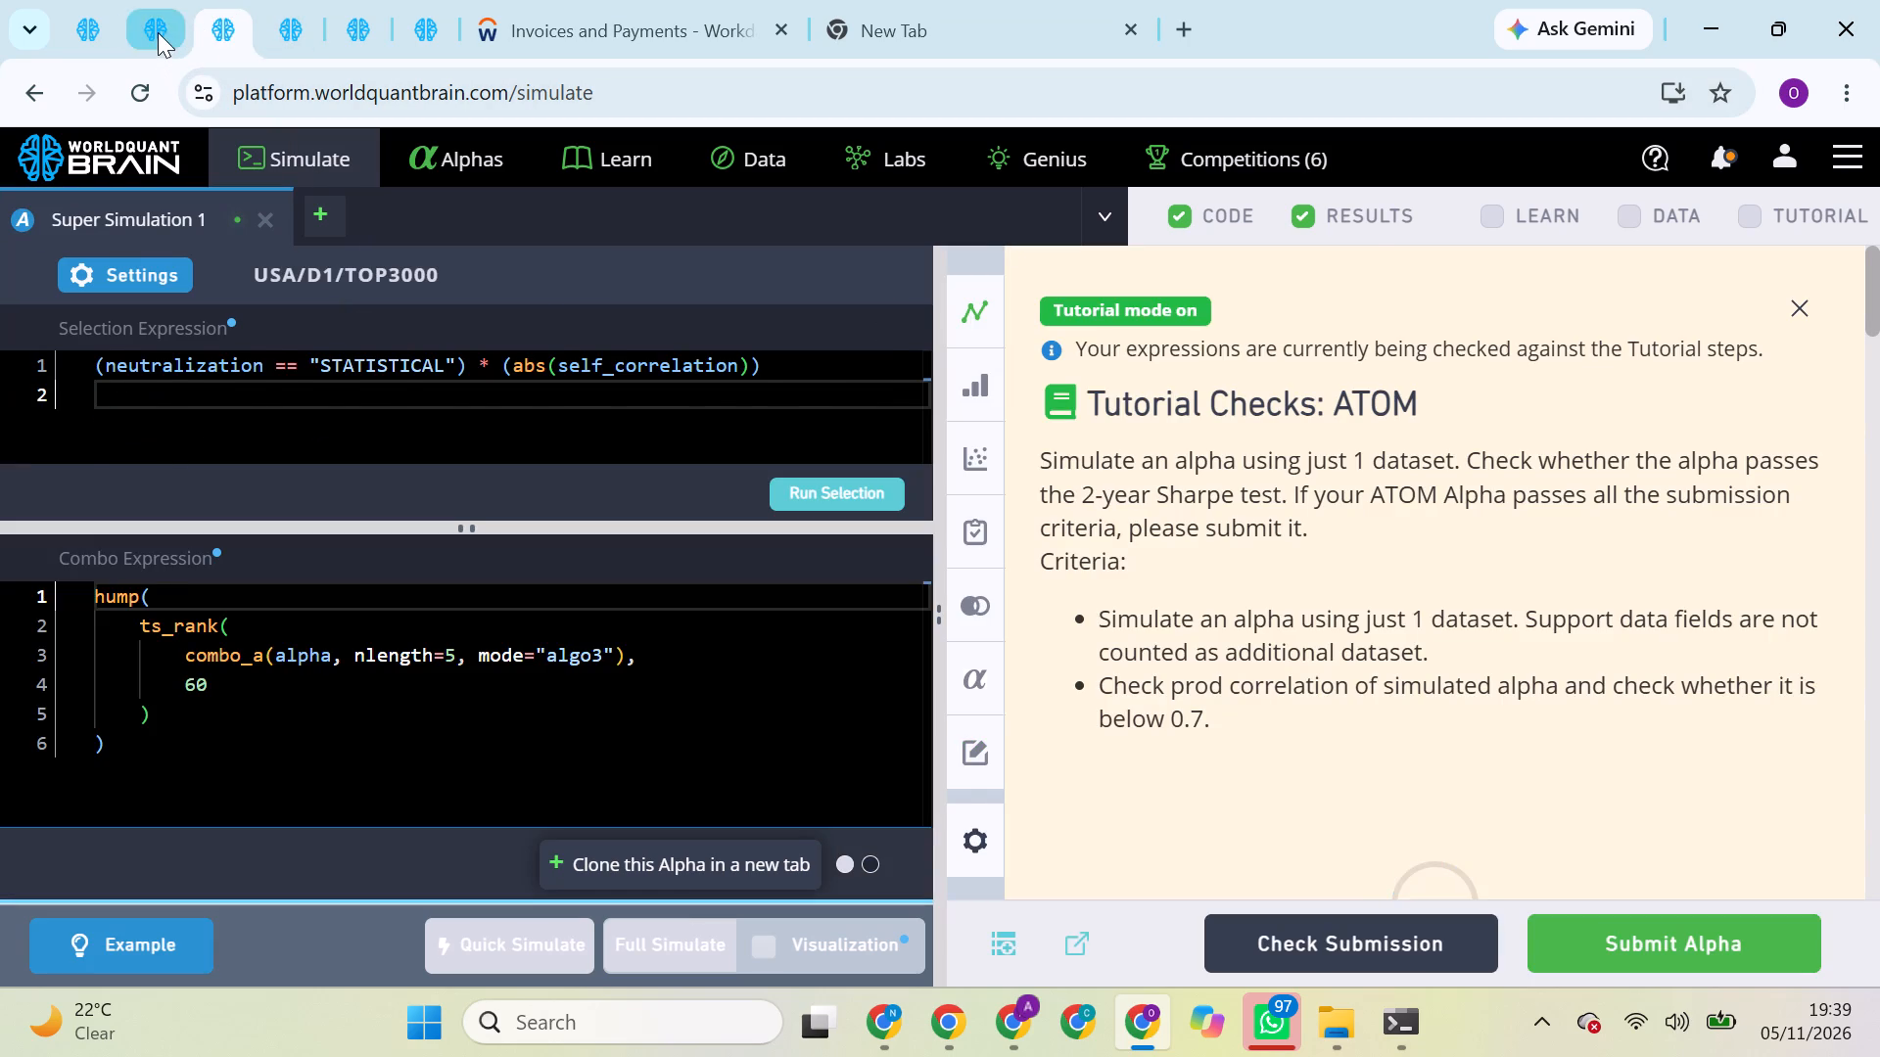
click(158, 32)
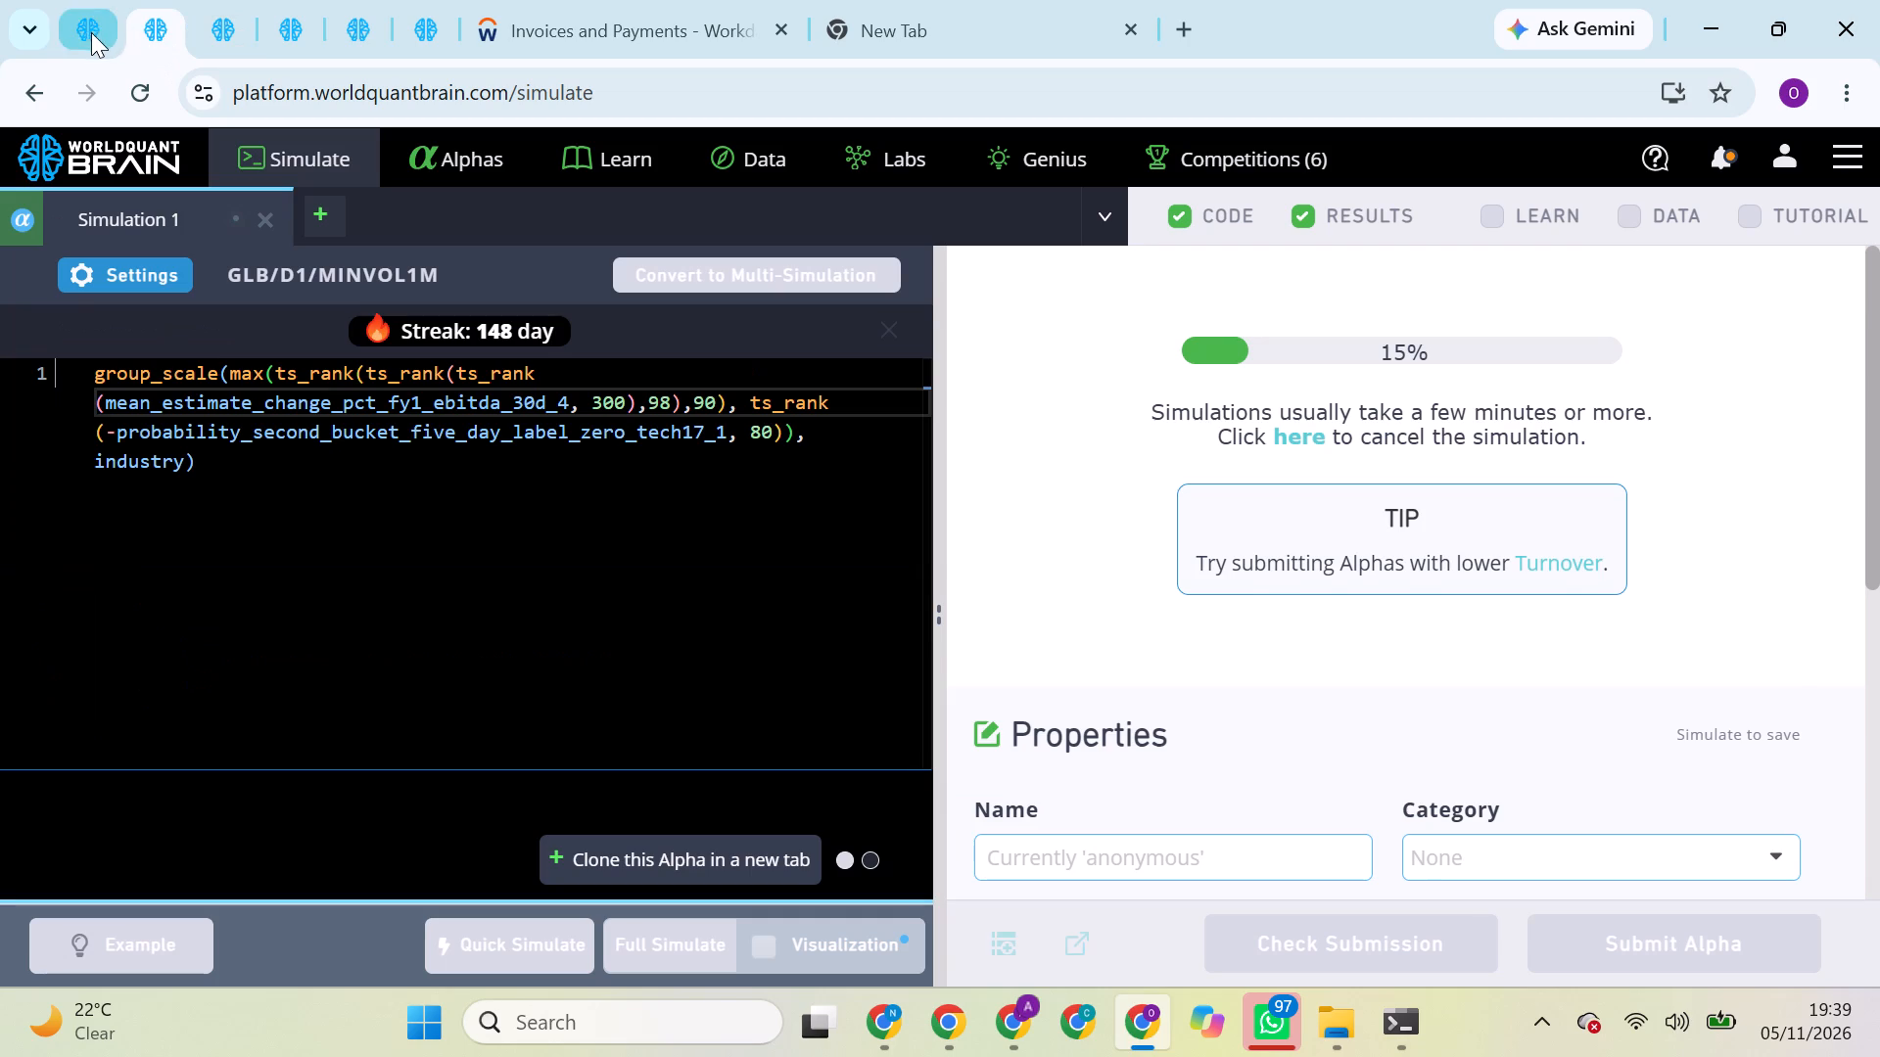
click(91, 32)
click(238, 18)
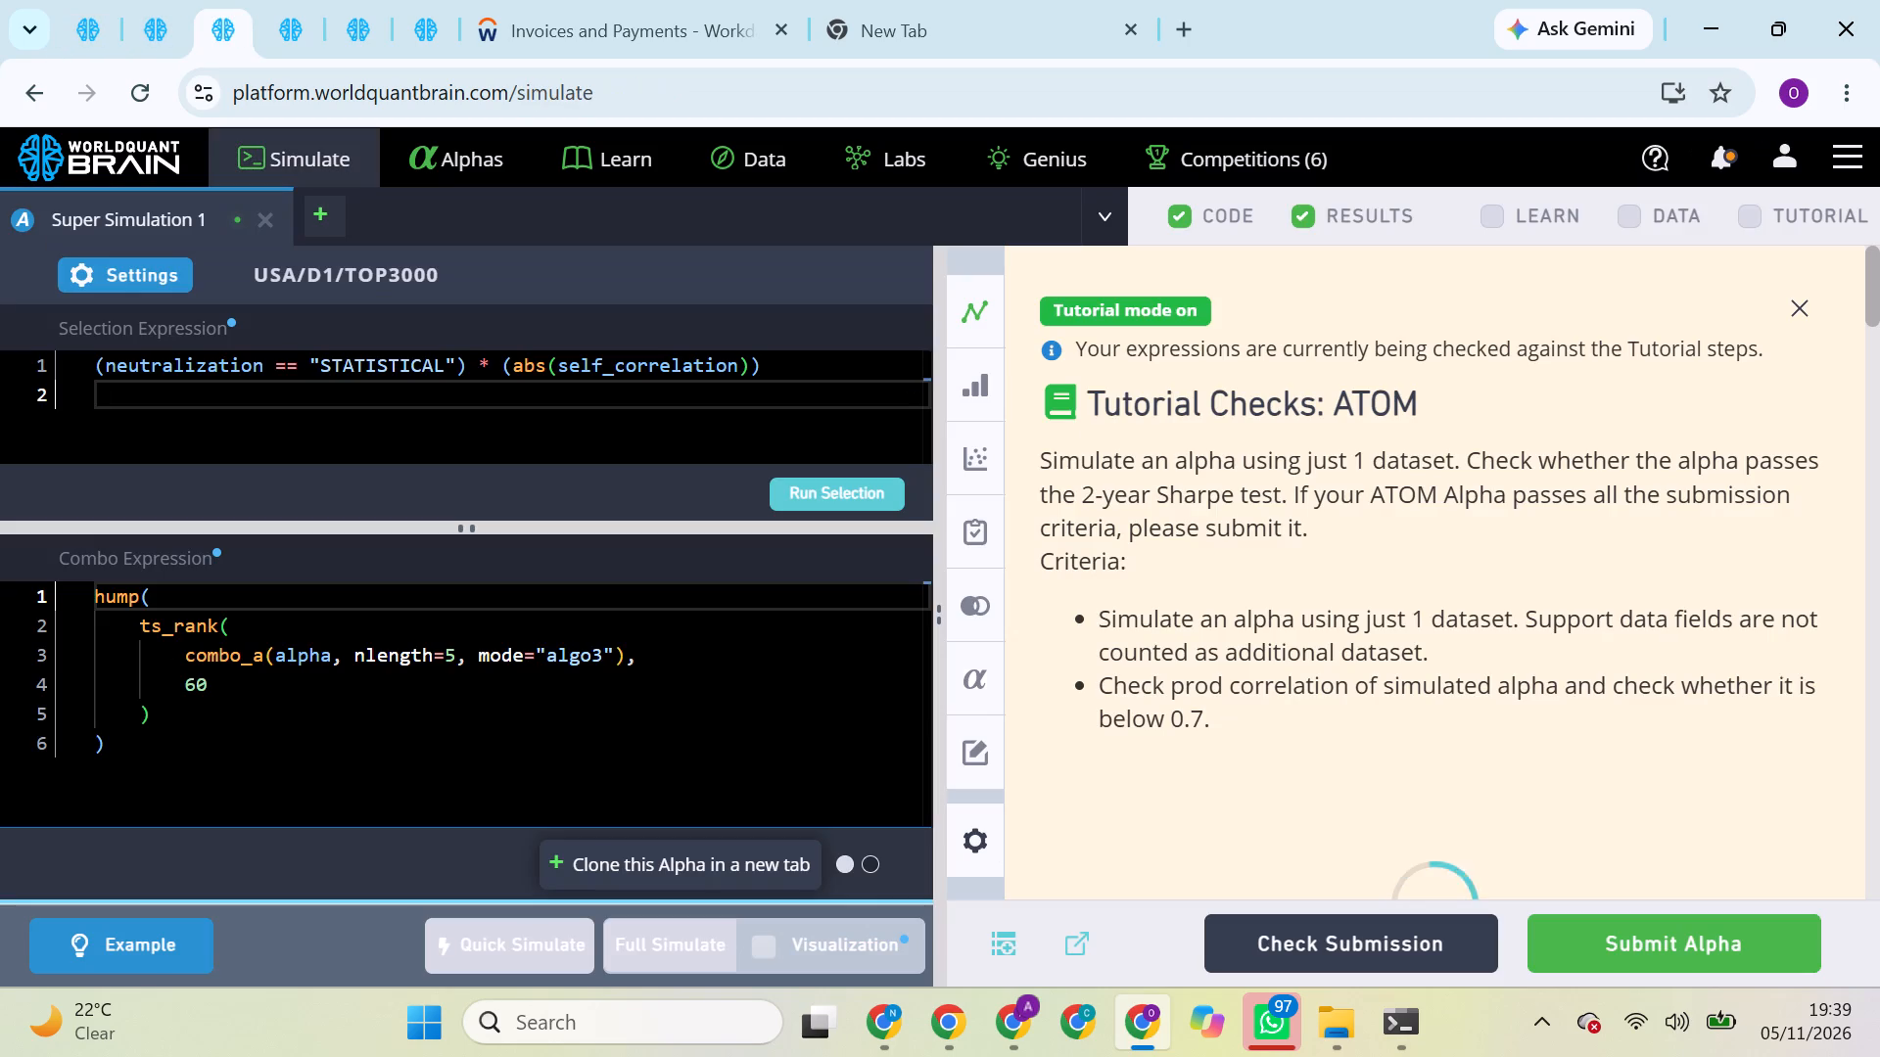
scroll(1432, 523, down, 7)
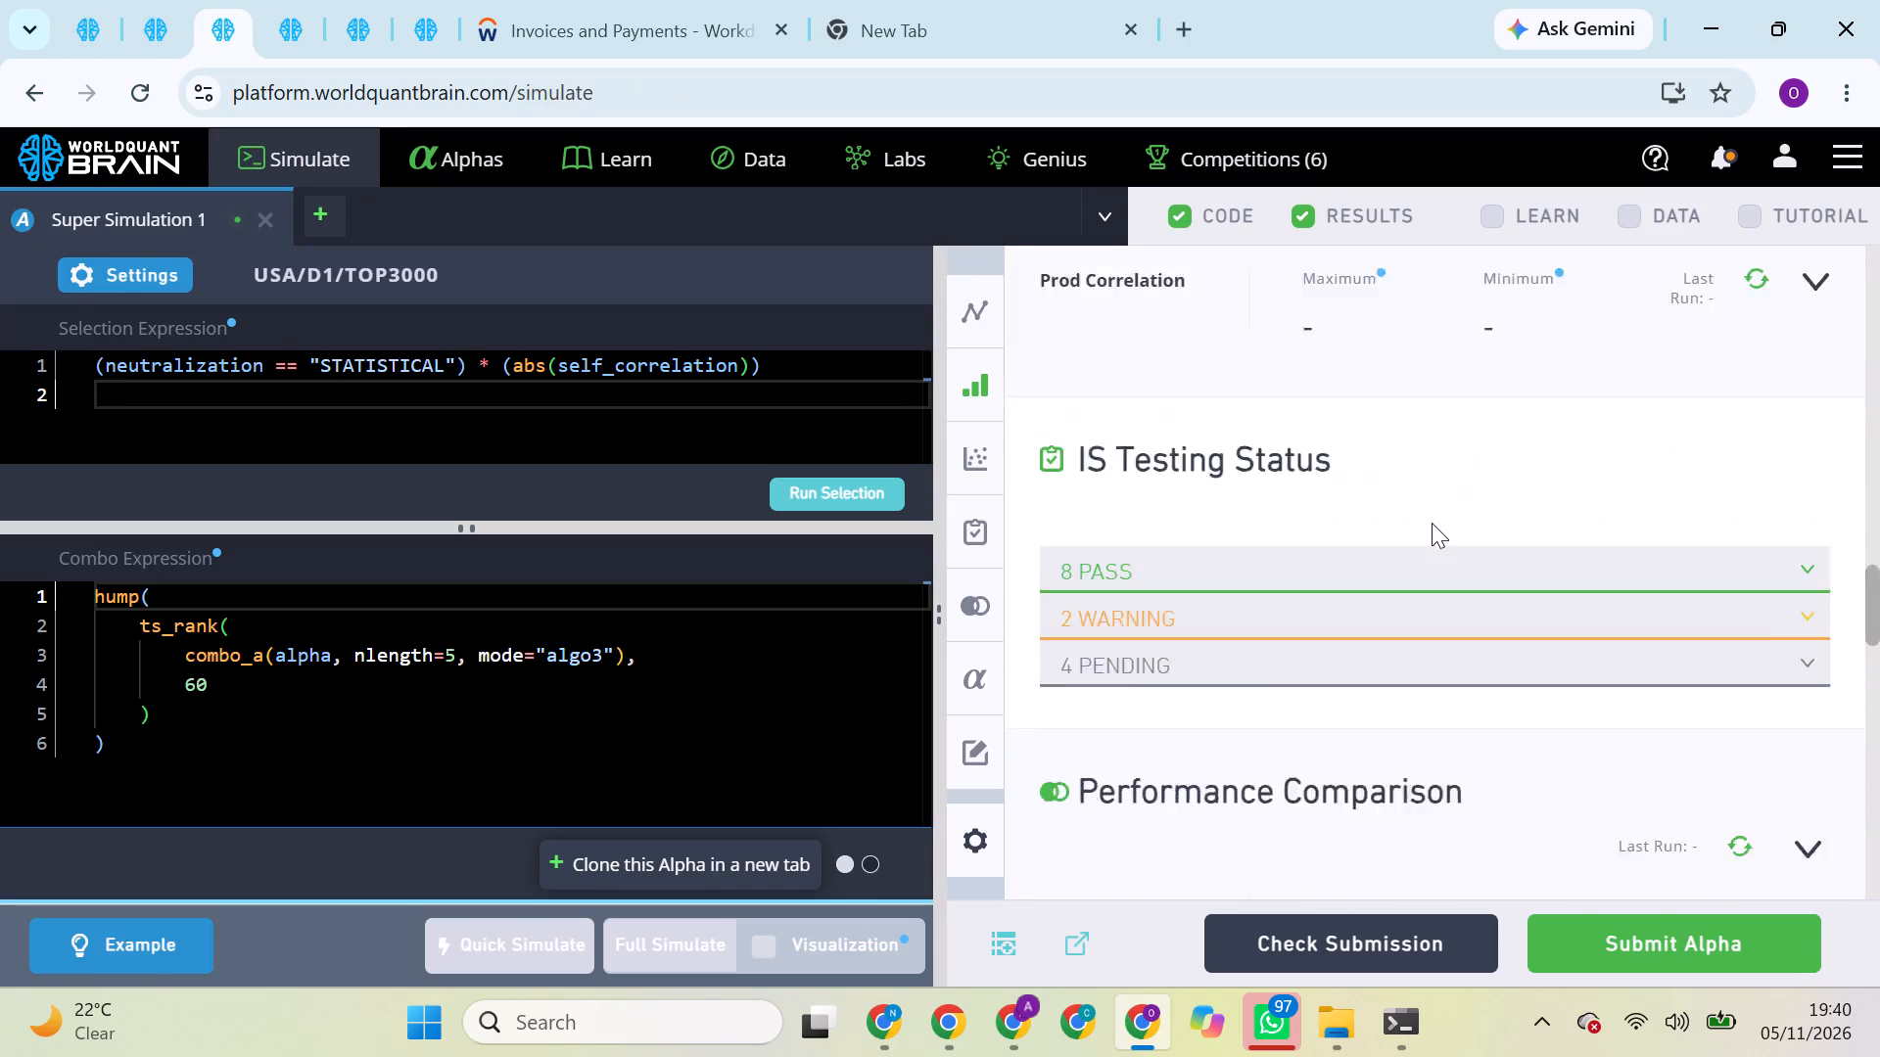
scroll(1432, 523, down, 1)
scroll(1432, 523, up, 4)
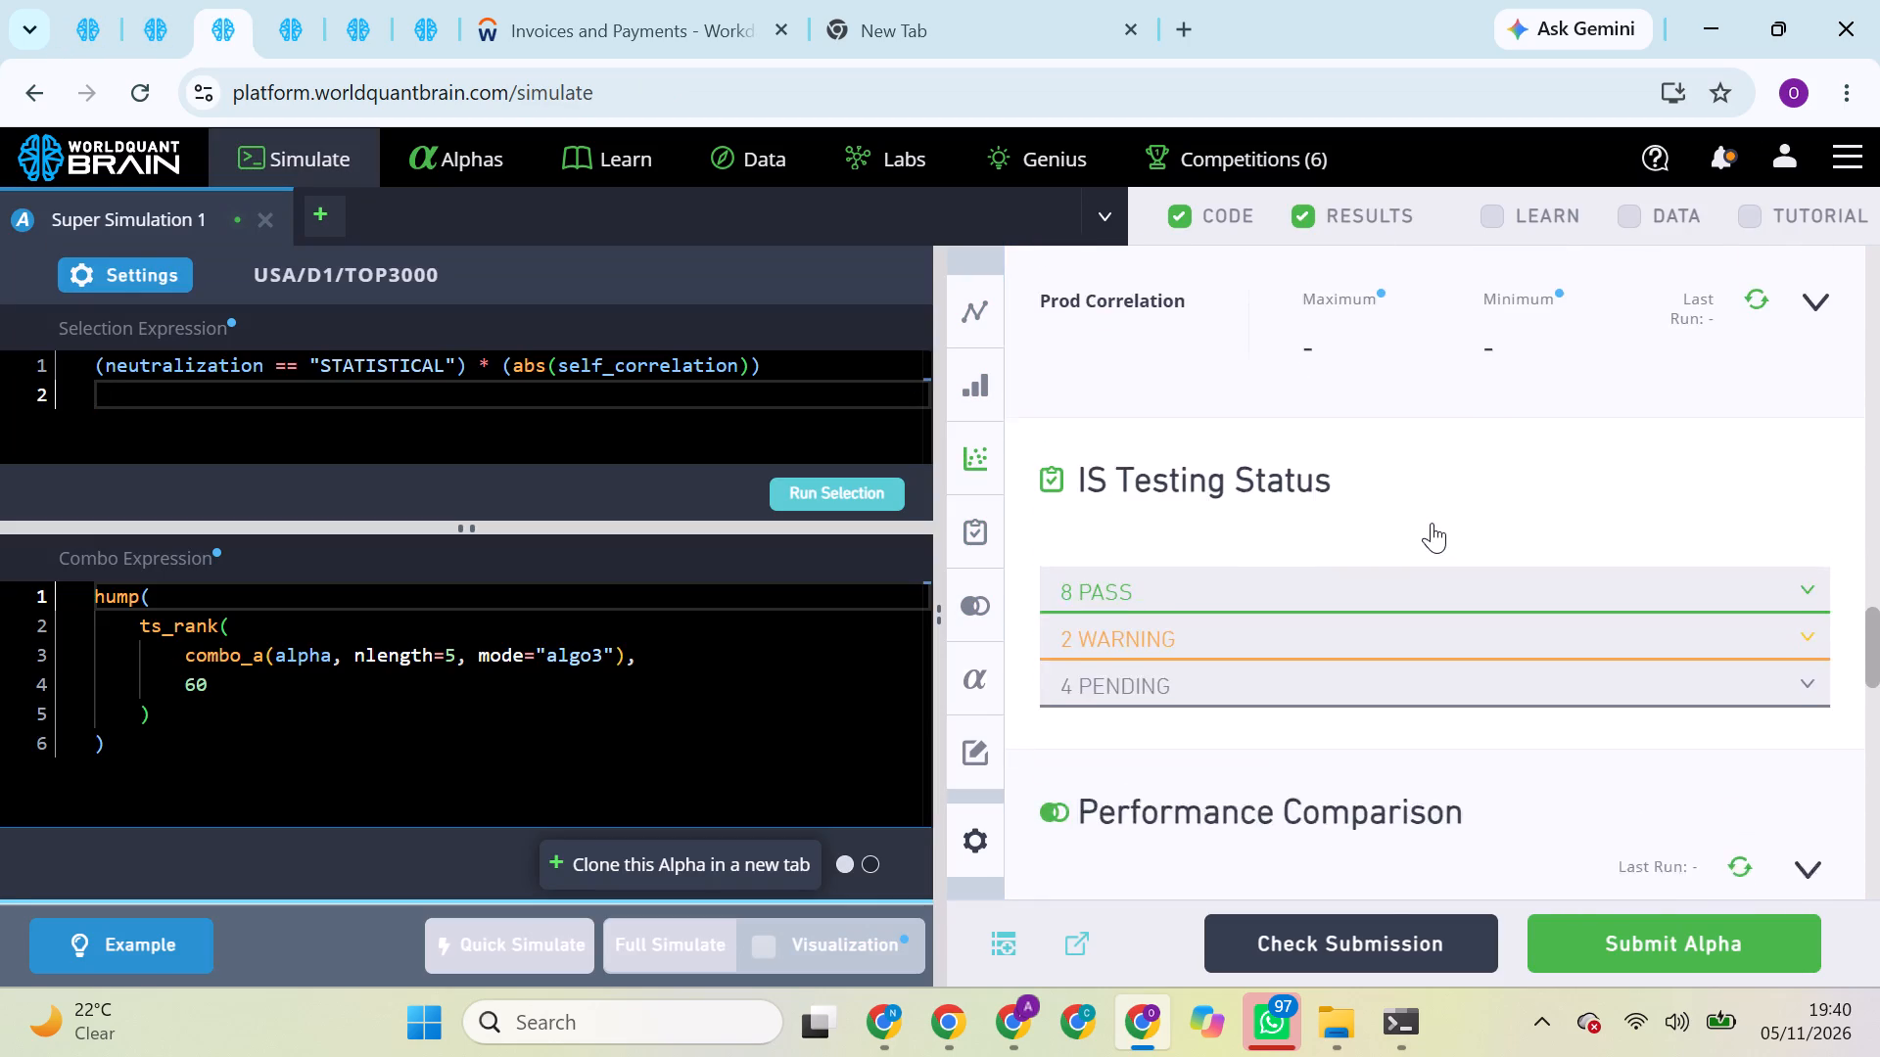
scroll(1432, 523, up, 1)
scroll(1532, 513, down, 1)
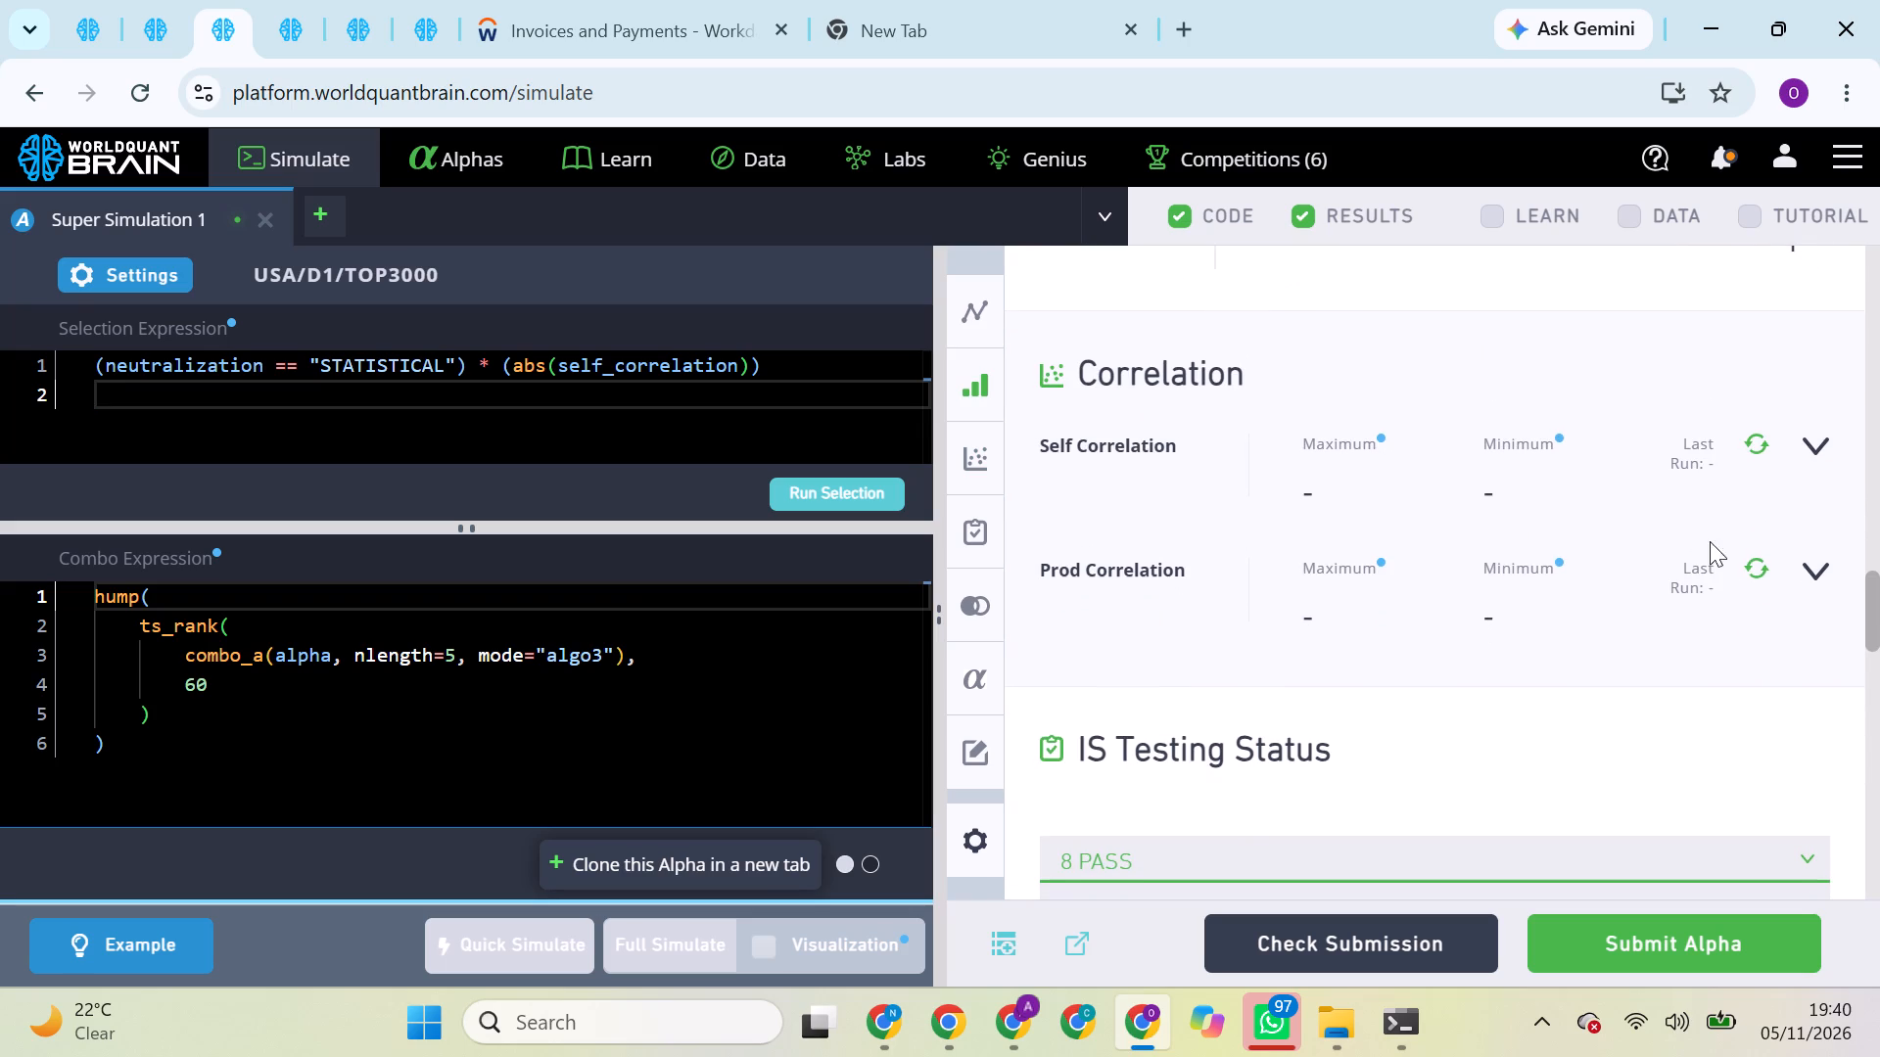
drag(1743, 579, 1762, 572)
double_click(1762, 572)
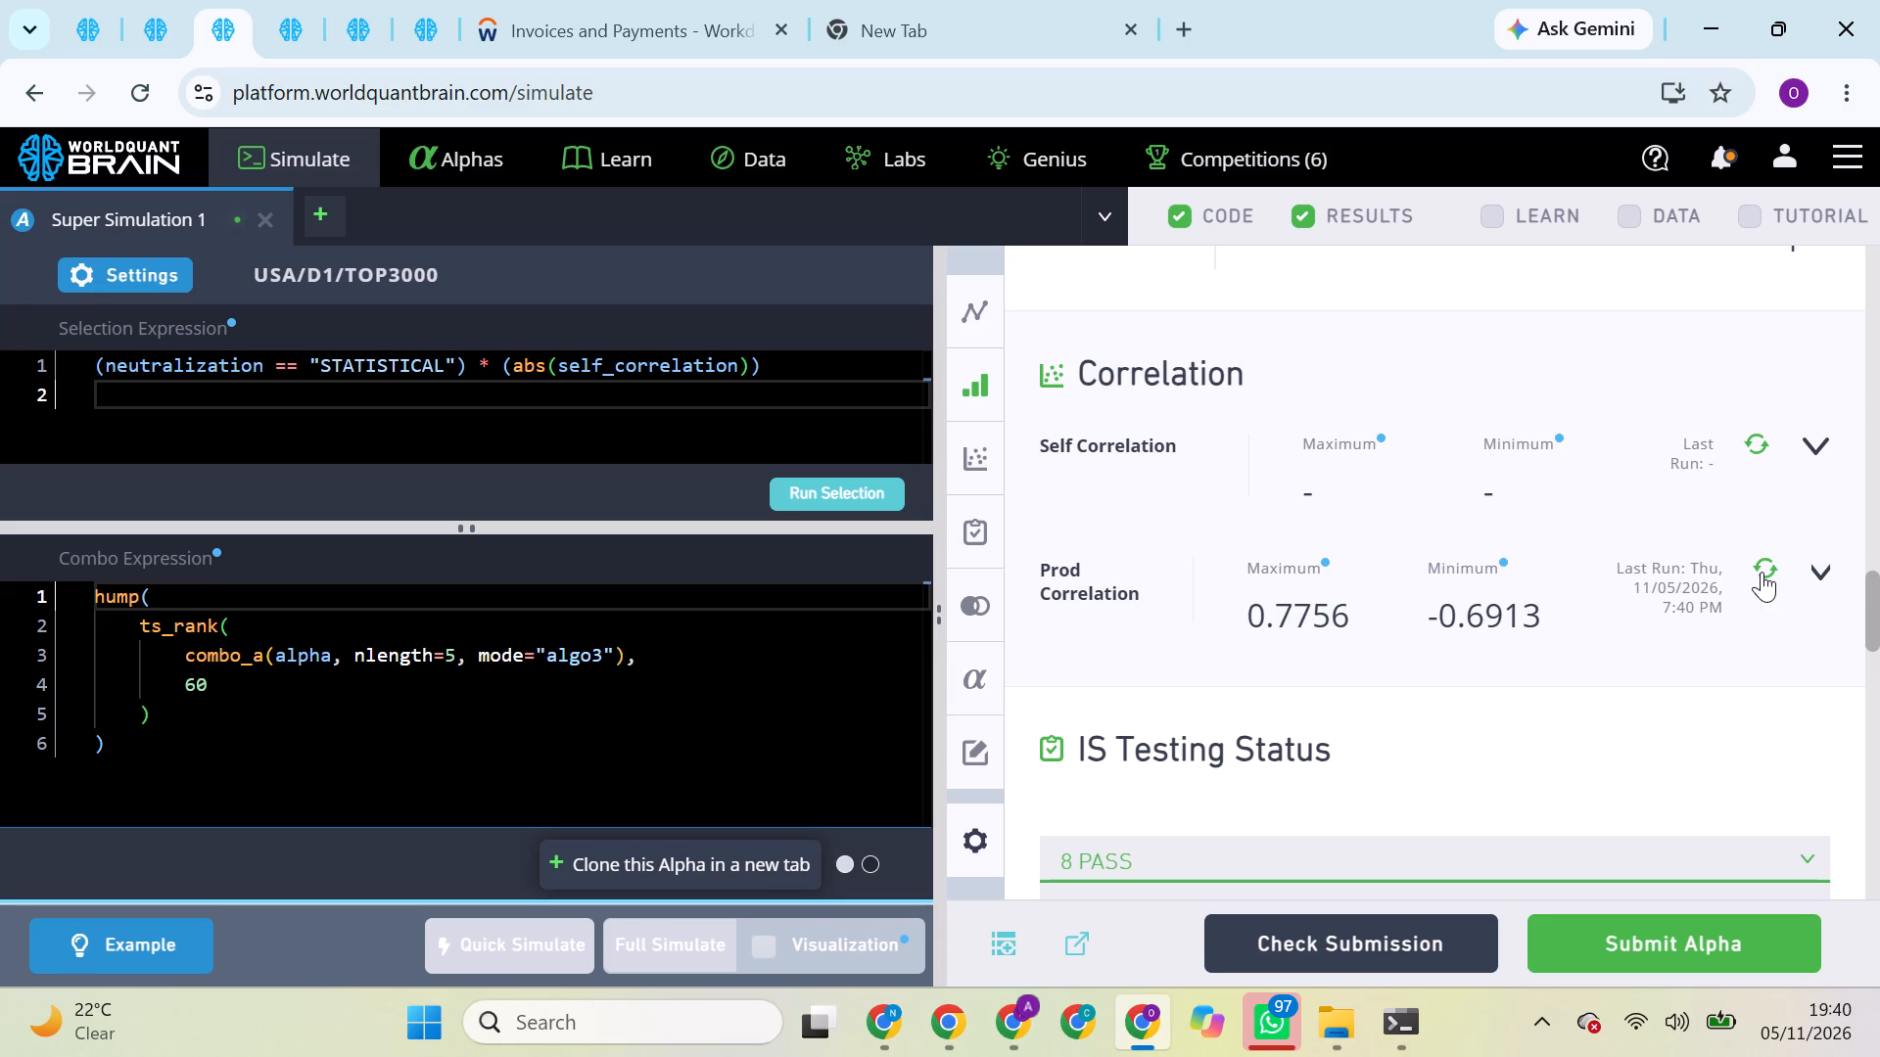
double_click(1498, 463)
Set the selection expression's neutralization to "INDUSTRY", run the selection and start a full super simulation.
triple_click(407, 347)
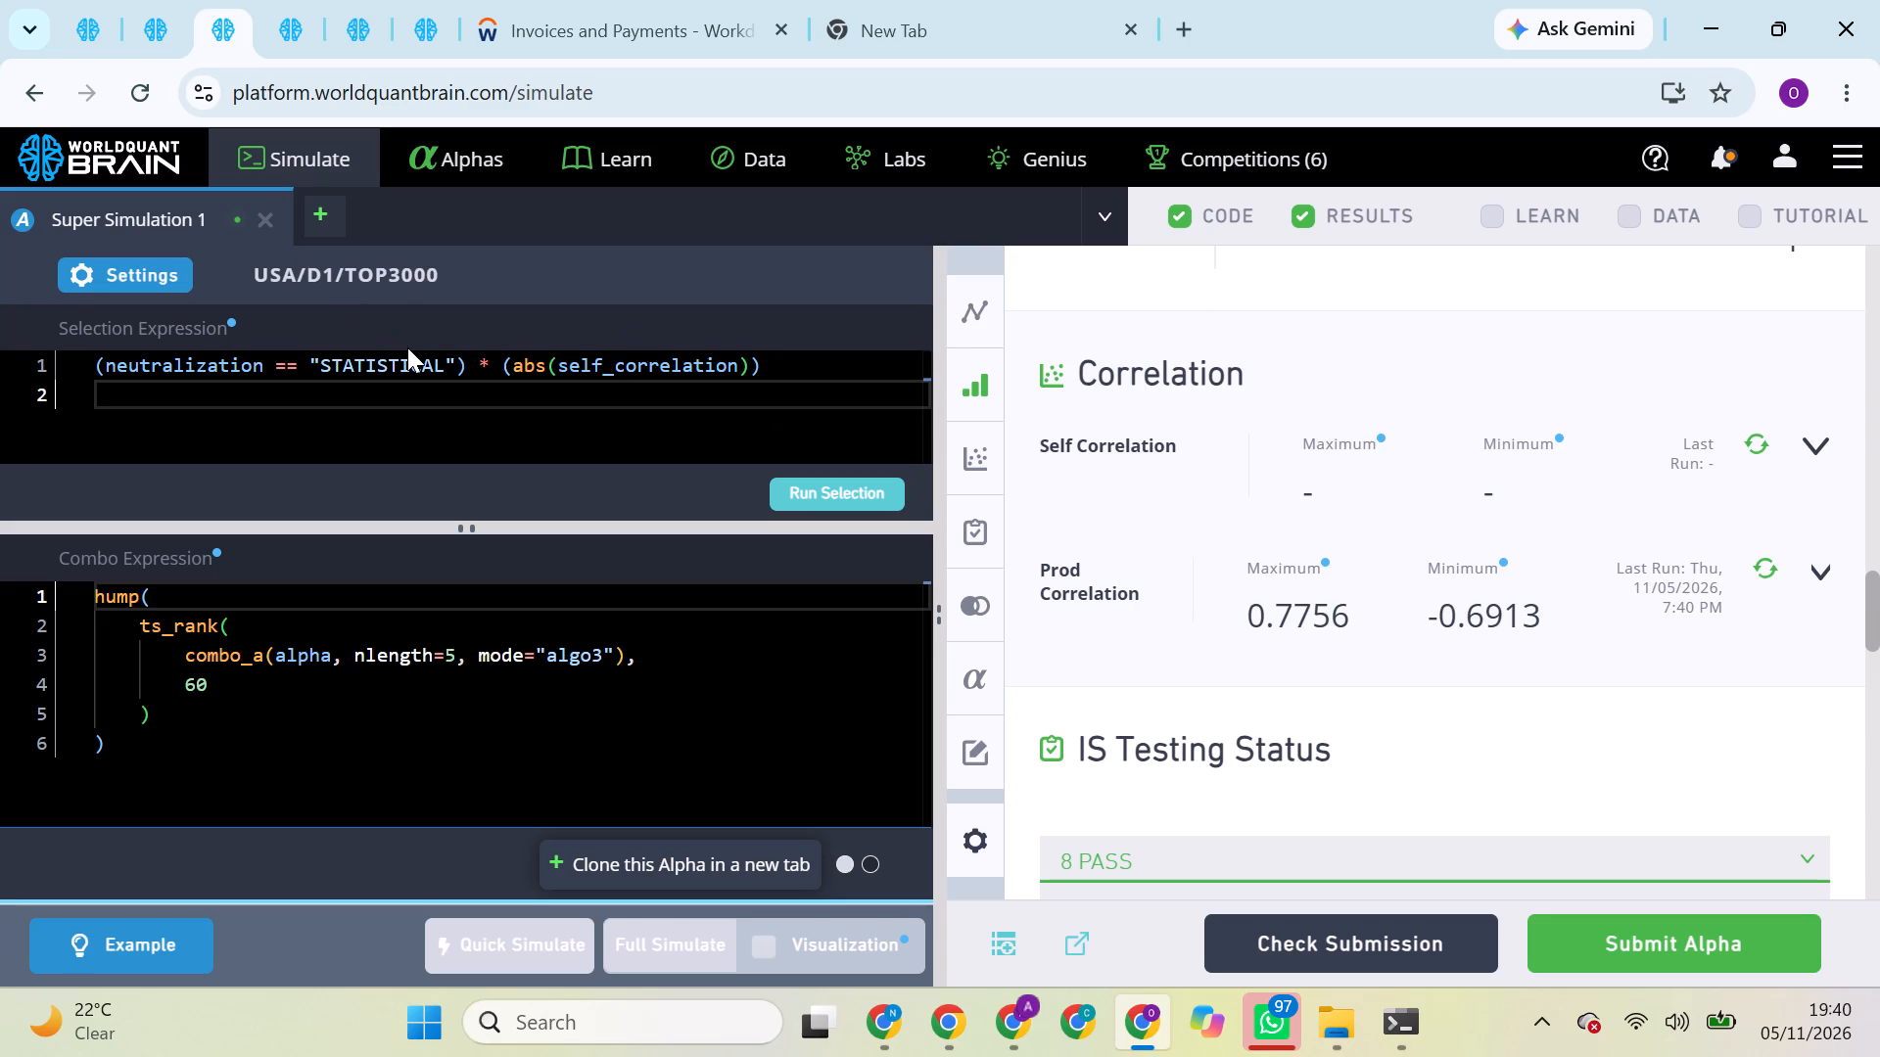
click(407, 359)
double_click(407, 359)
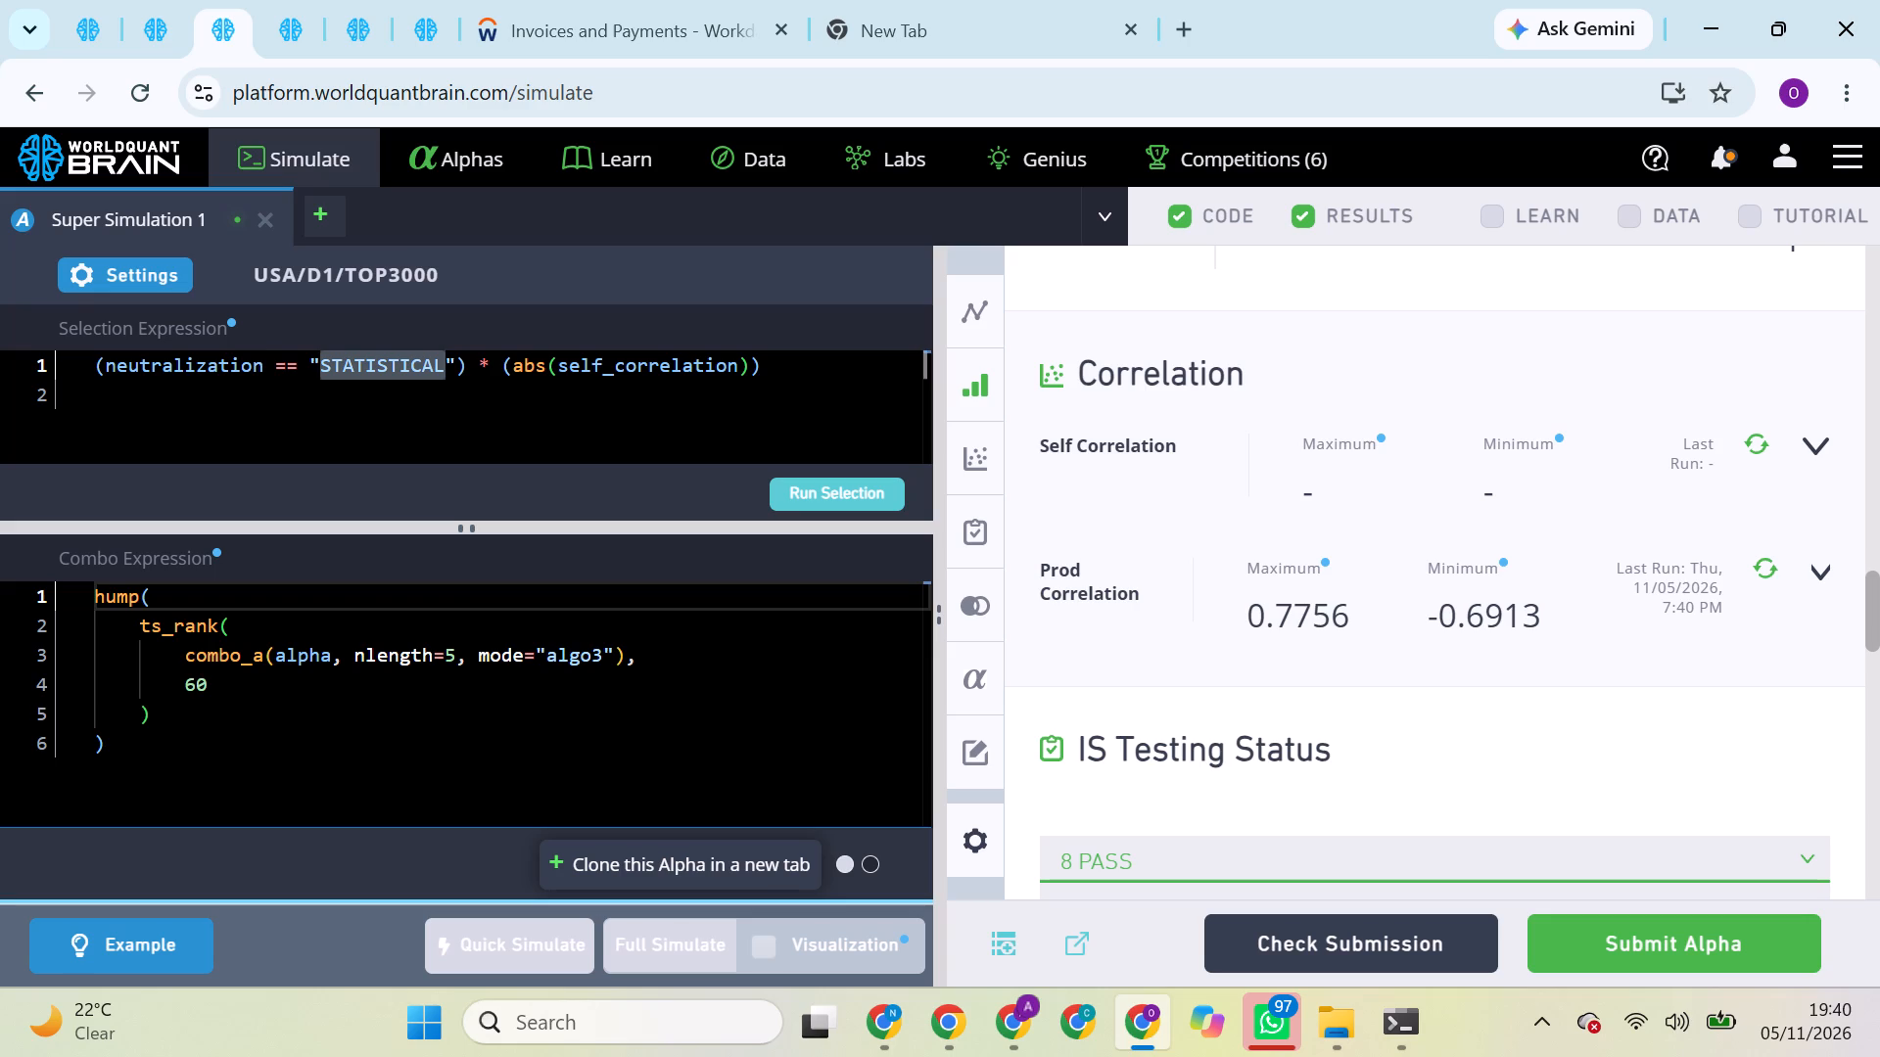
text(INDUSTRY)
click(884, 486)
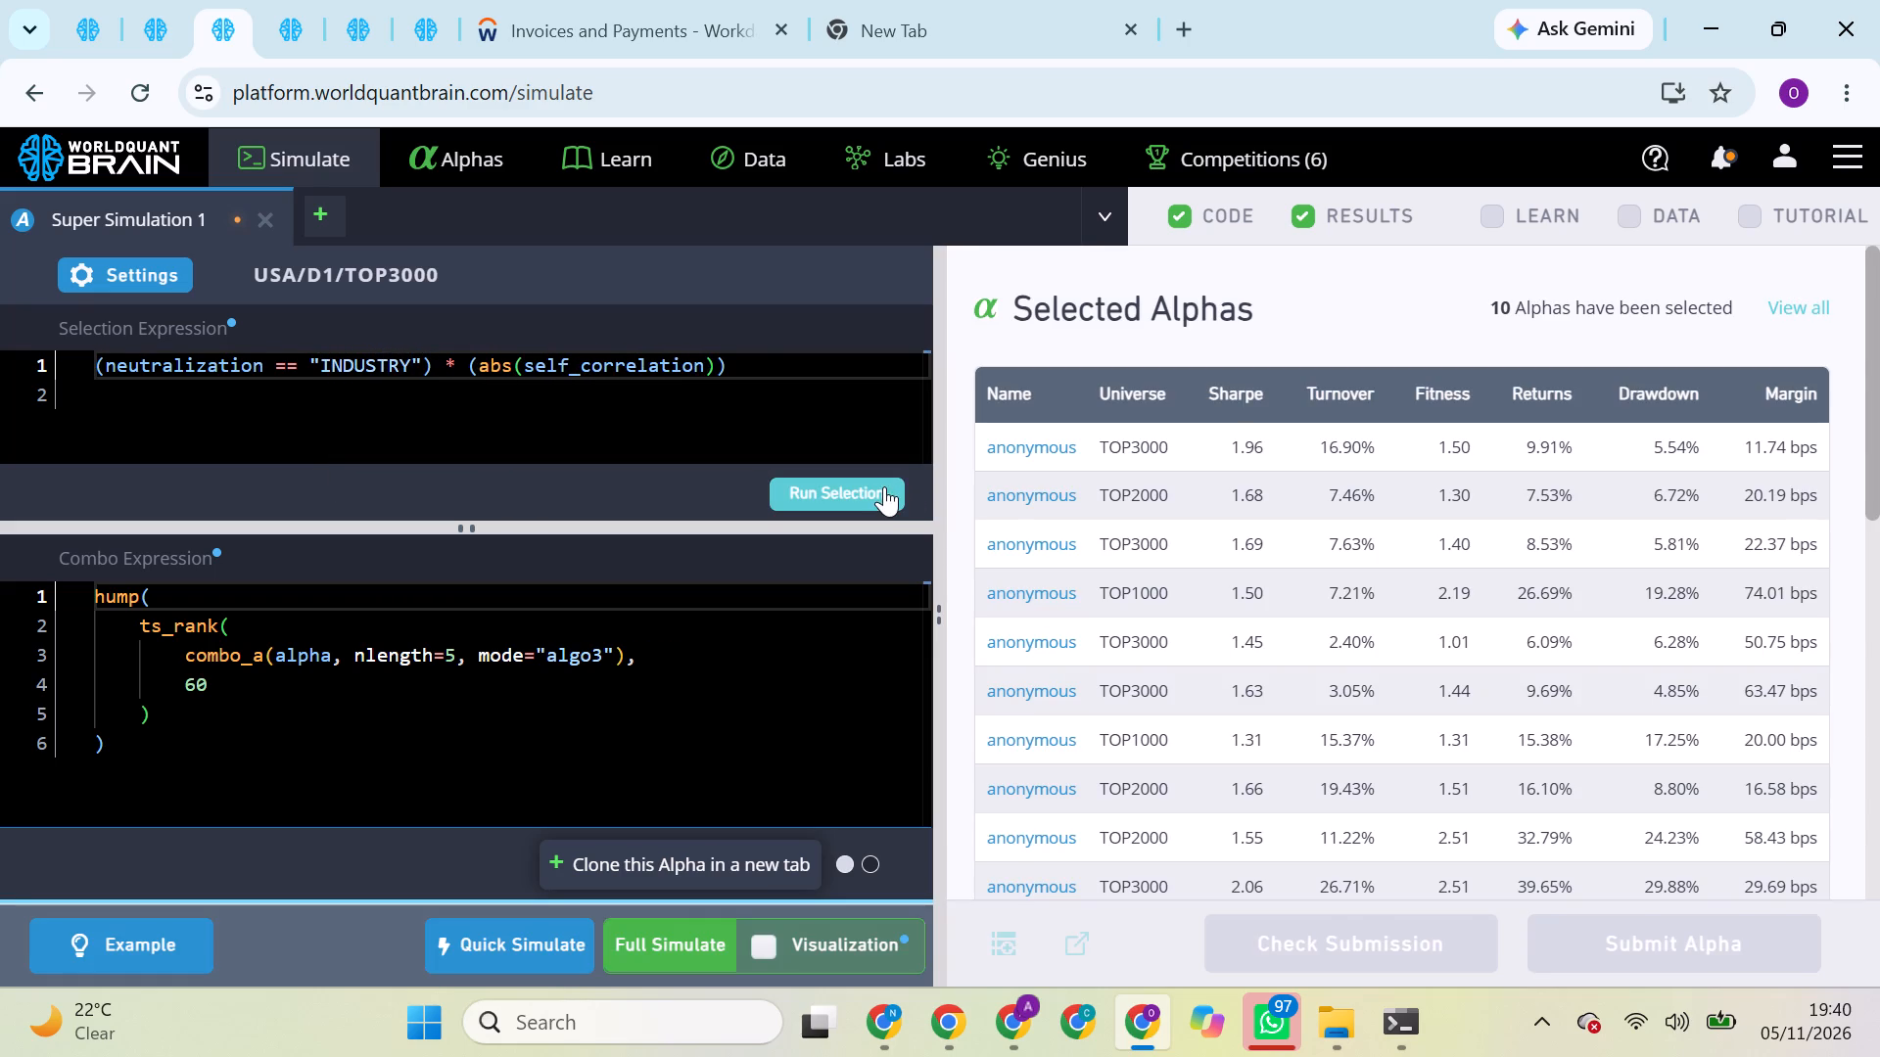
click(668, 947)
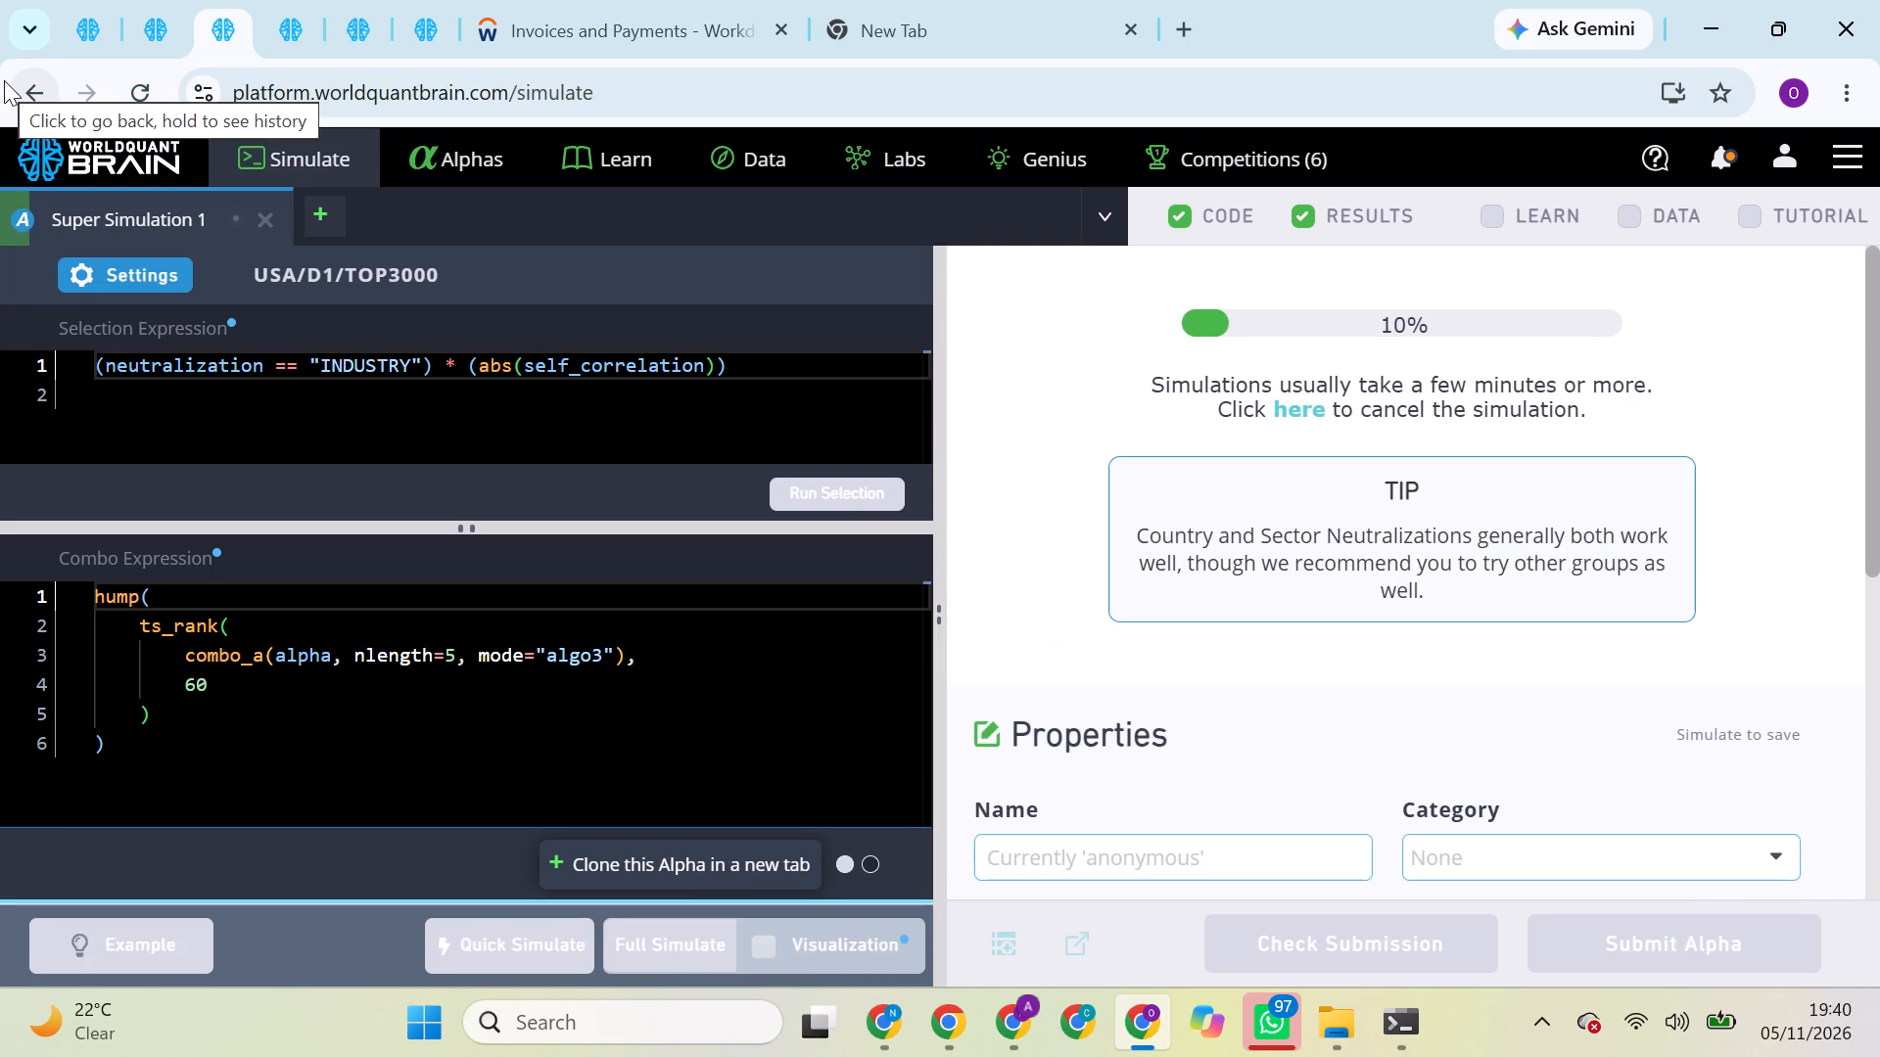
Check the submitted list, the progress of the running simulations and the FAST super alpha's yearly results.
click(76, 21)
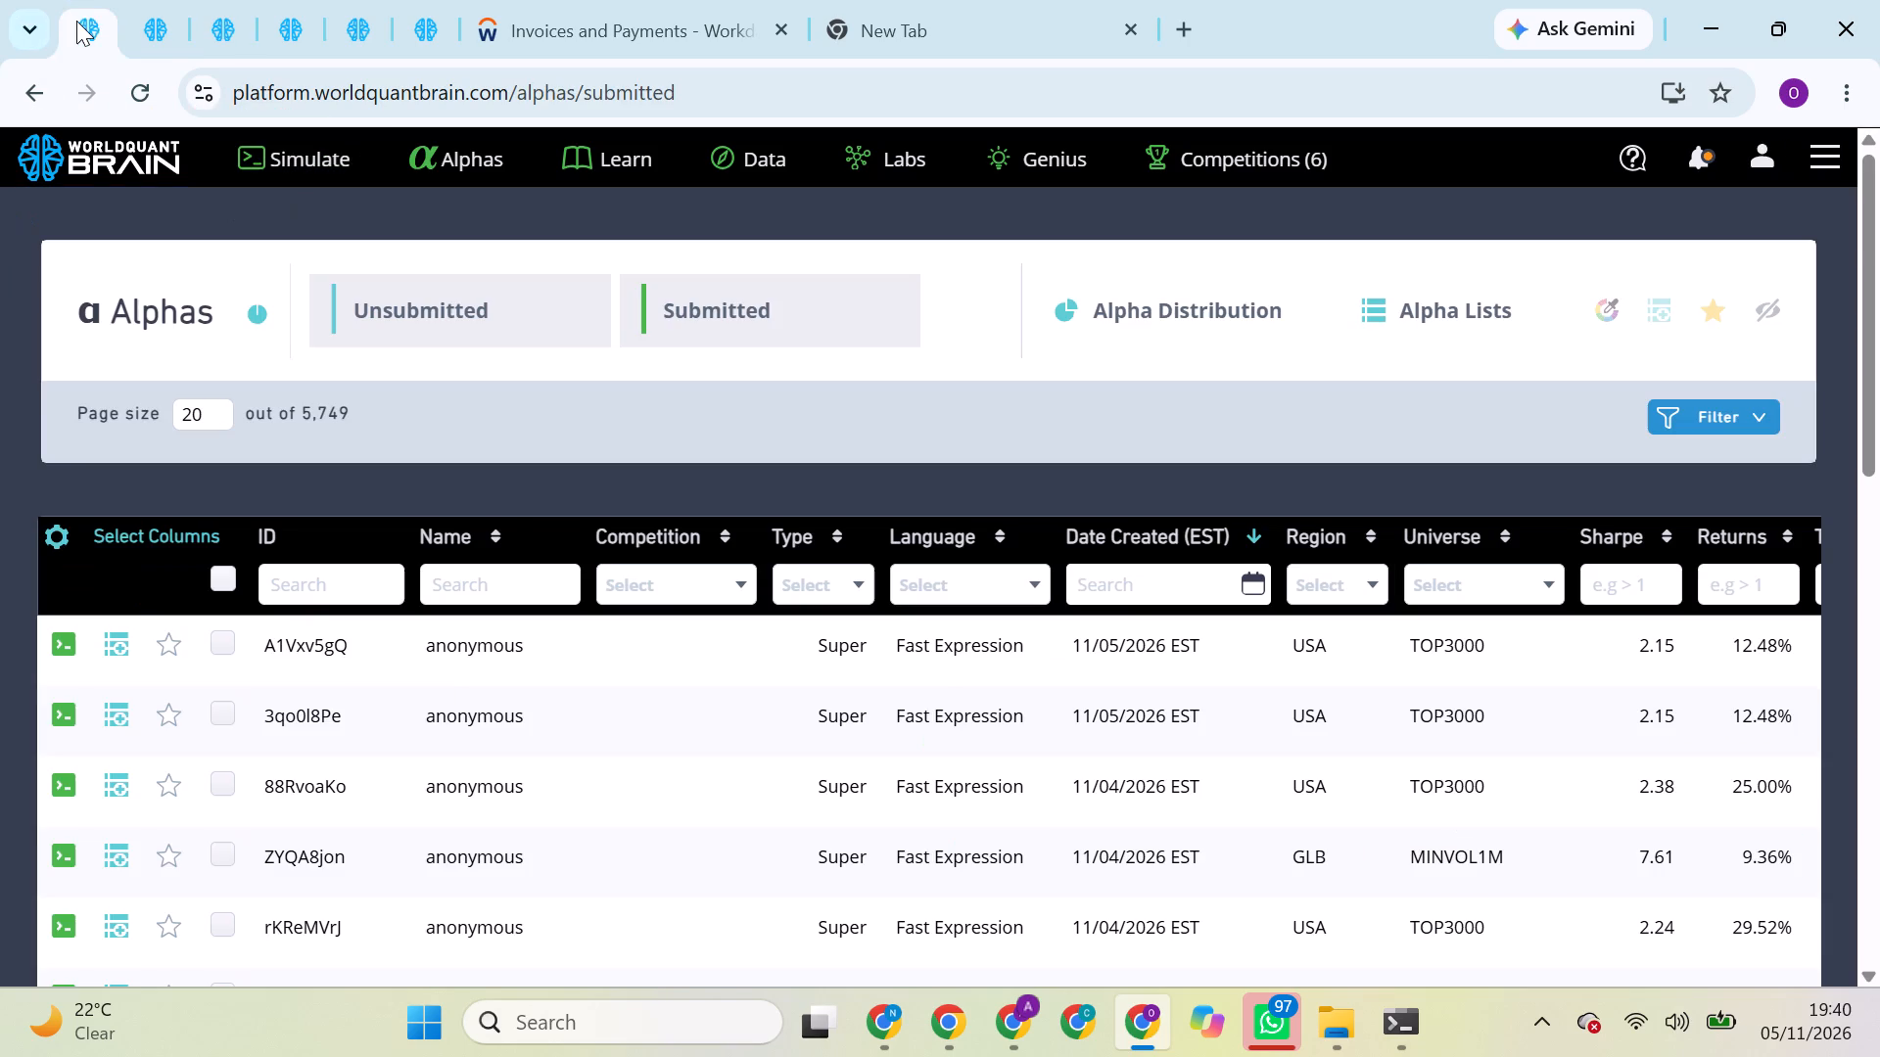
click(154, 21)
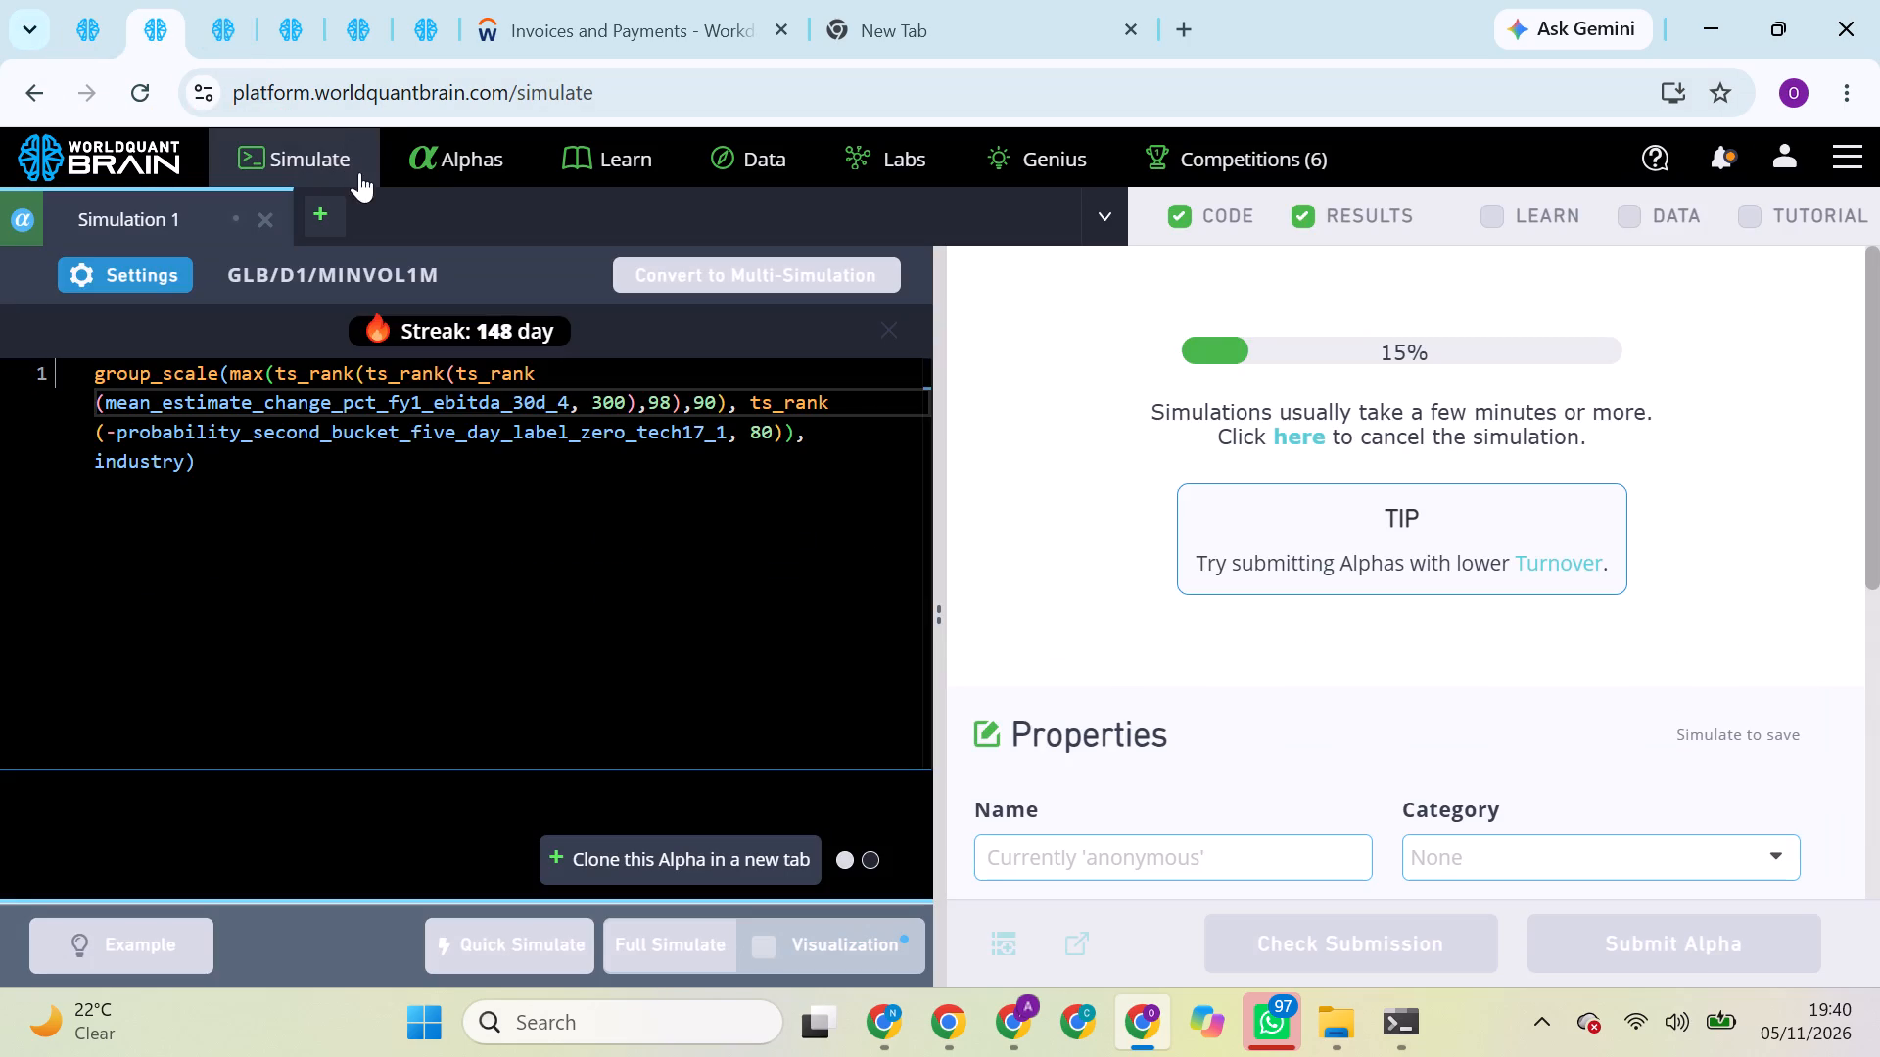
click(226, 2)
click(292, 43)
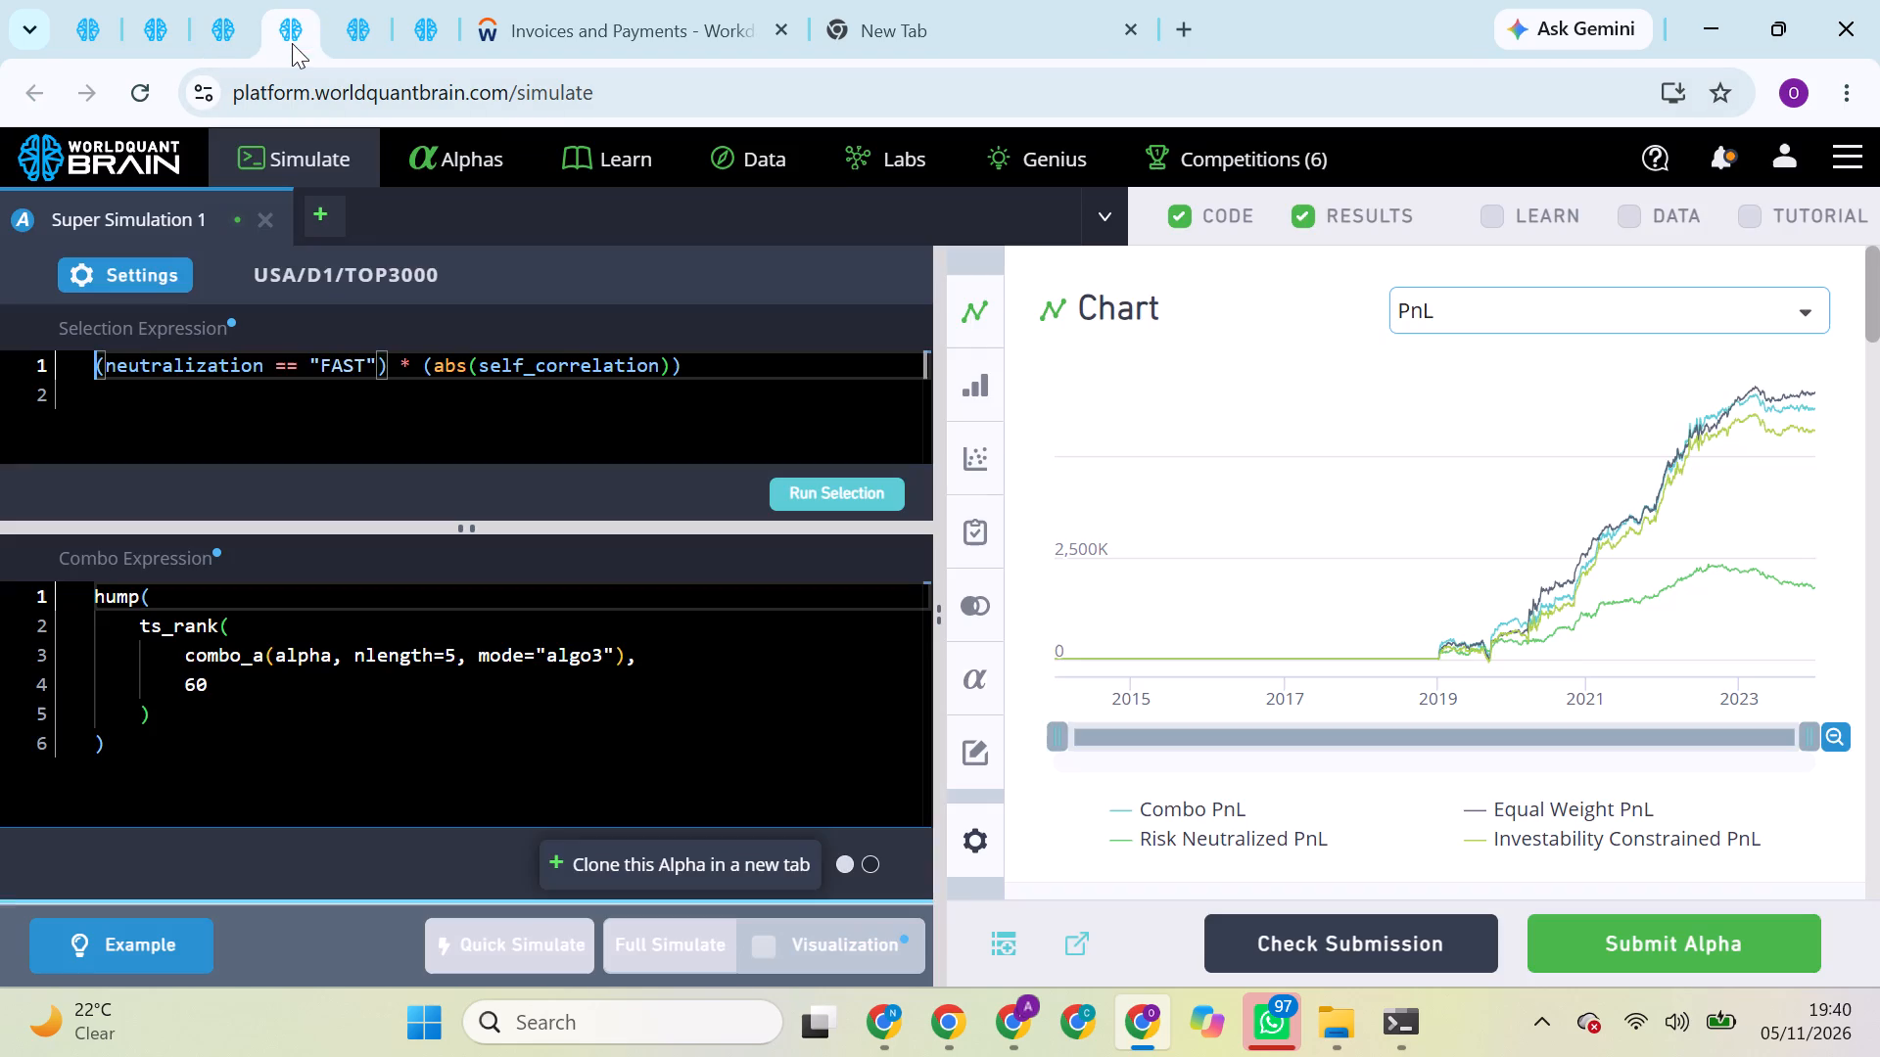
scroll(1406, 594, down, 3)
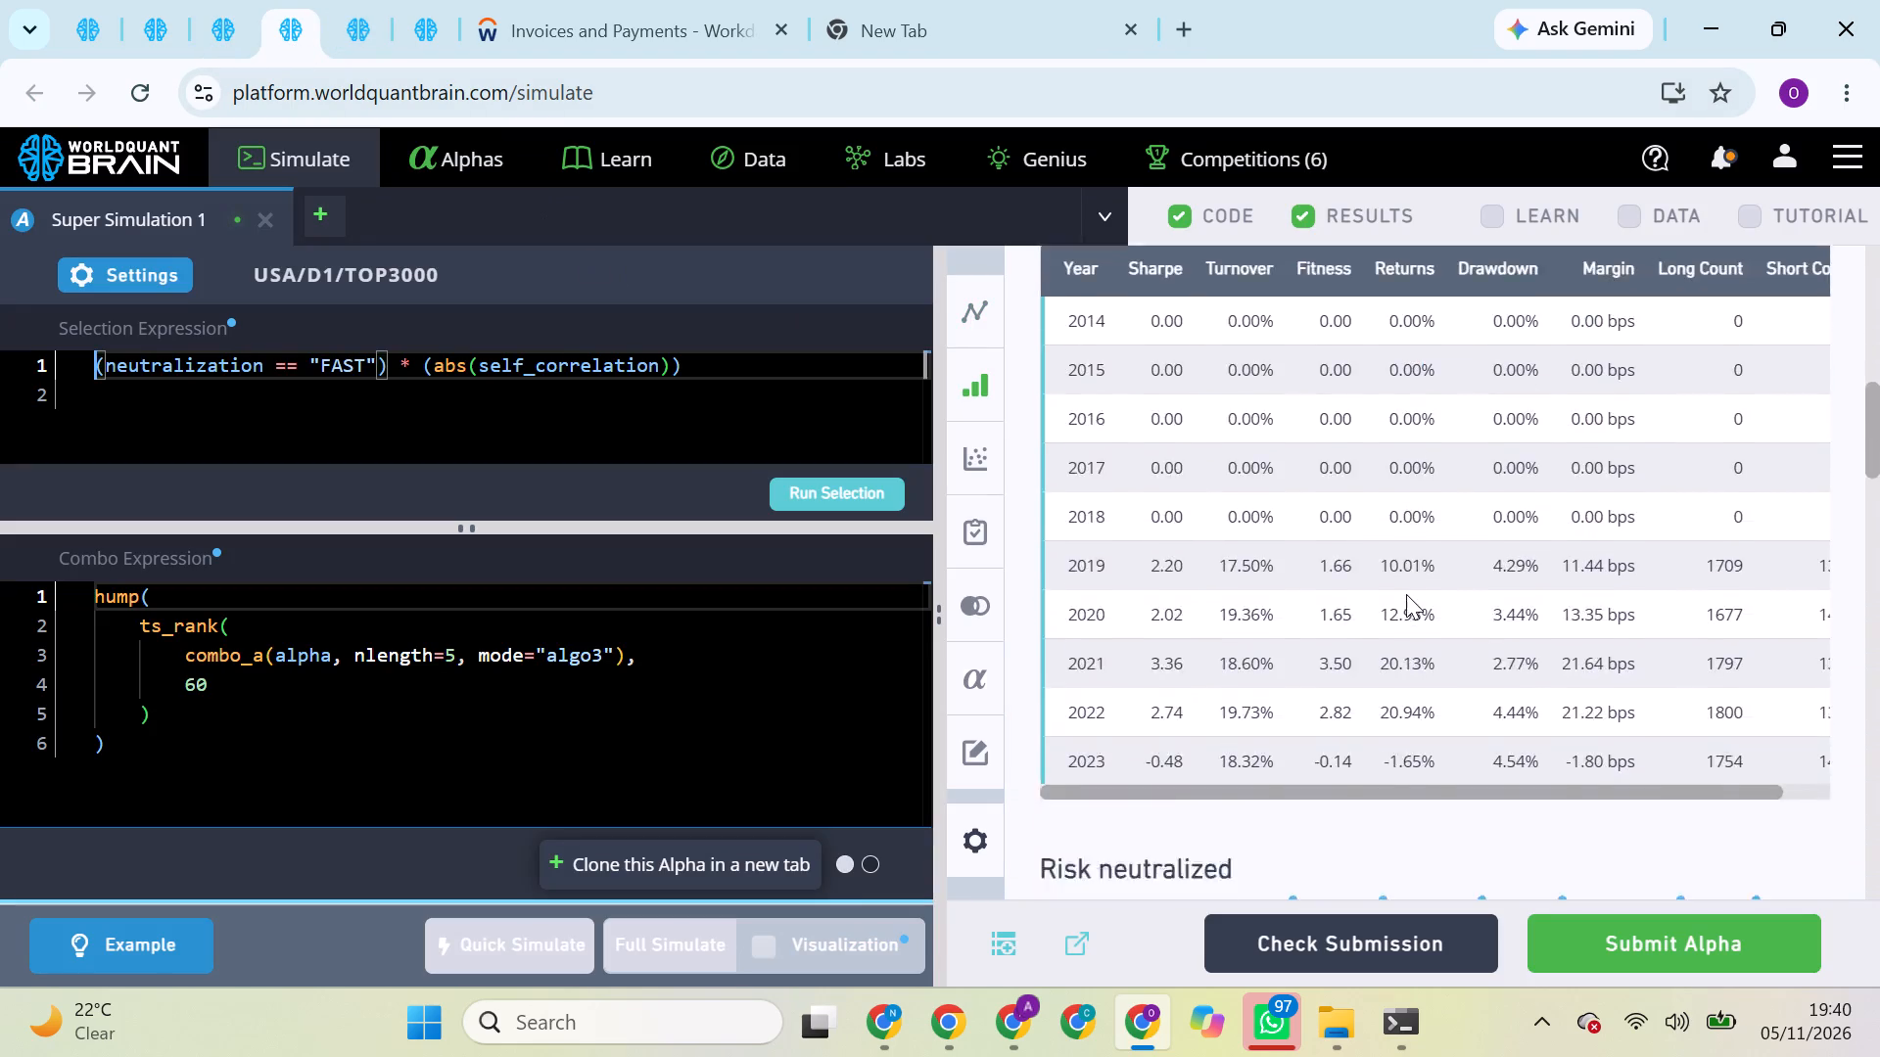
Review the FAST super alpha's correlation results and IS testing status, and select the neutralization value in its selection expression.
scroll(1406, 594, down, 2)
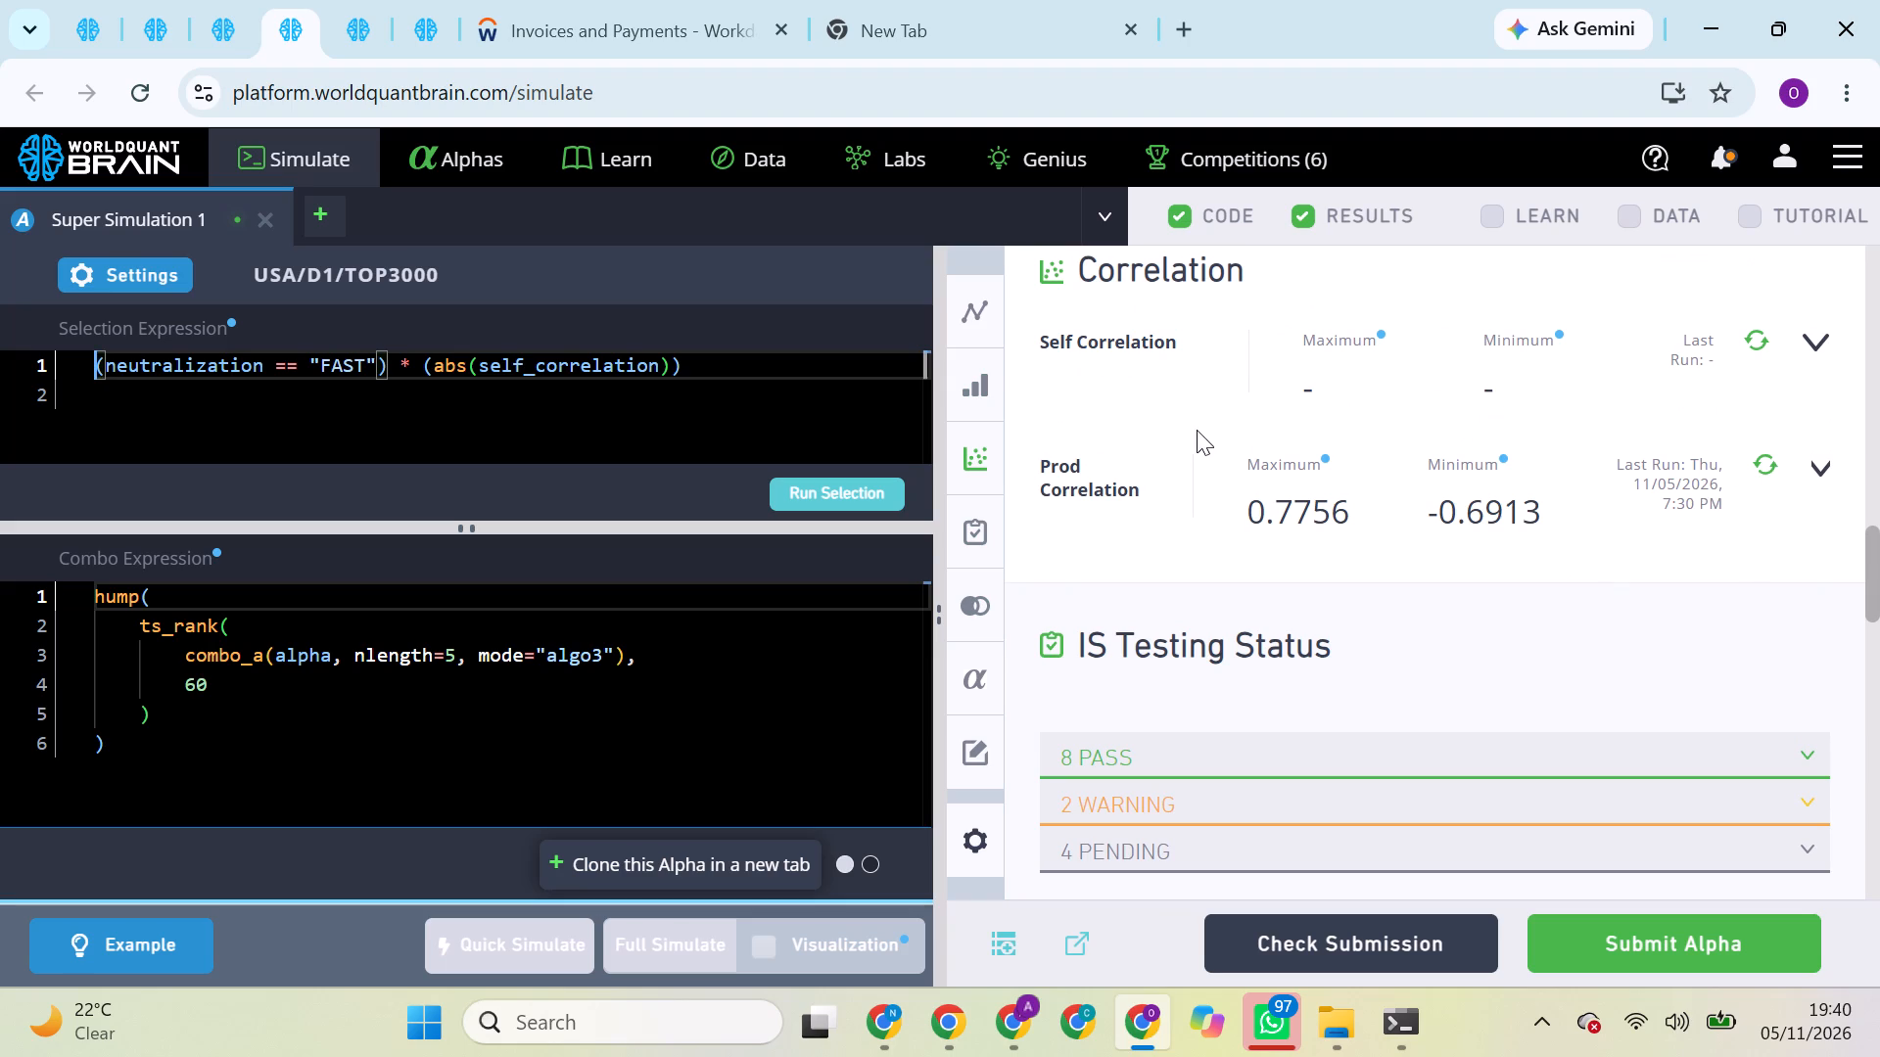
double_click(350, 368)
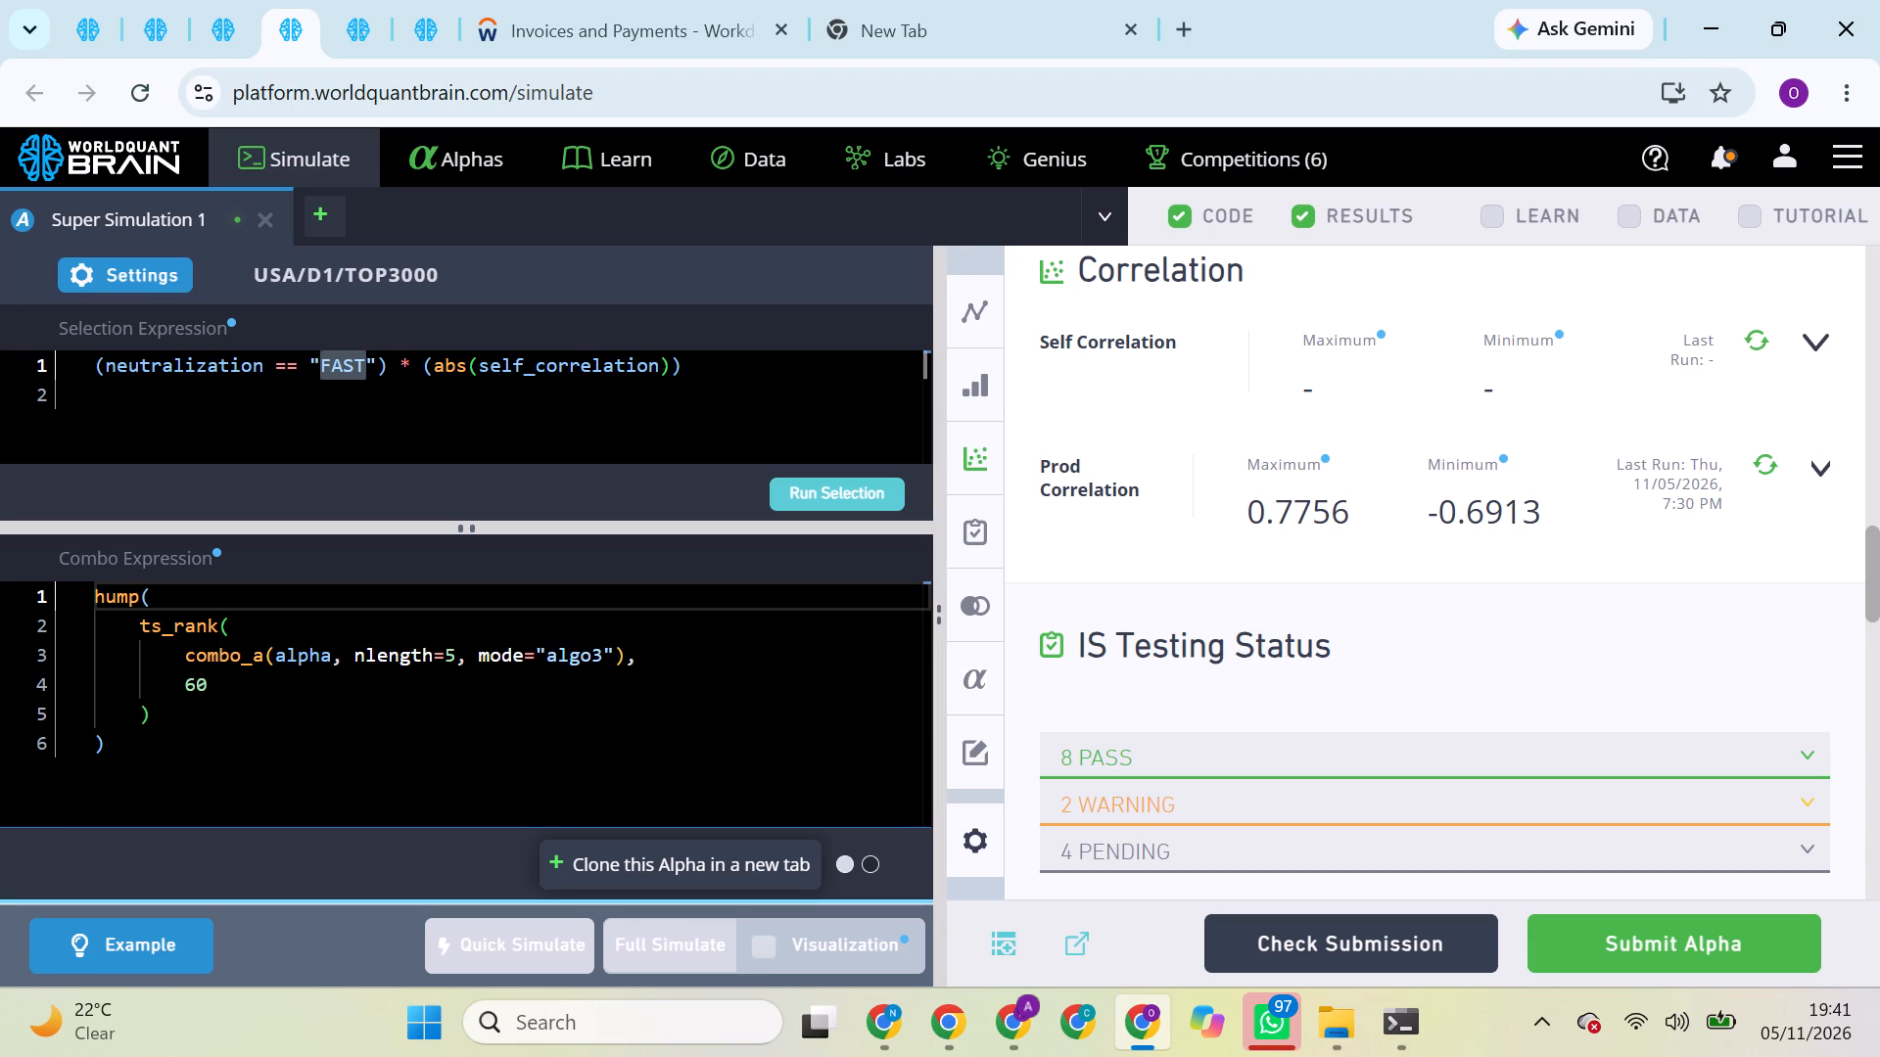
click(149, 254)
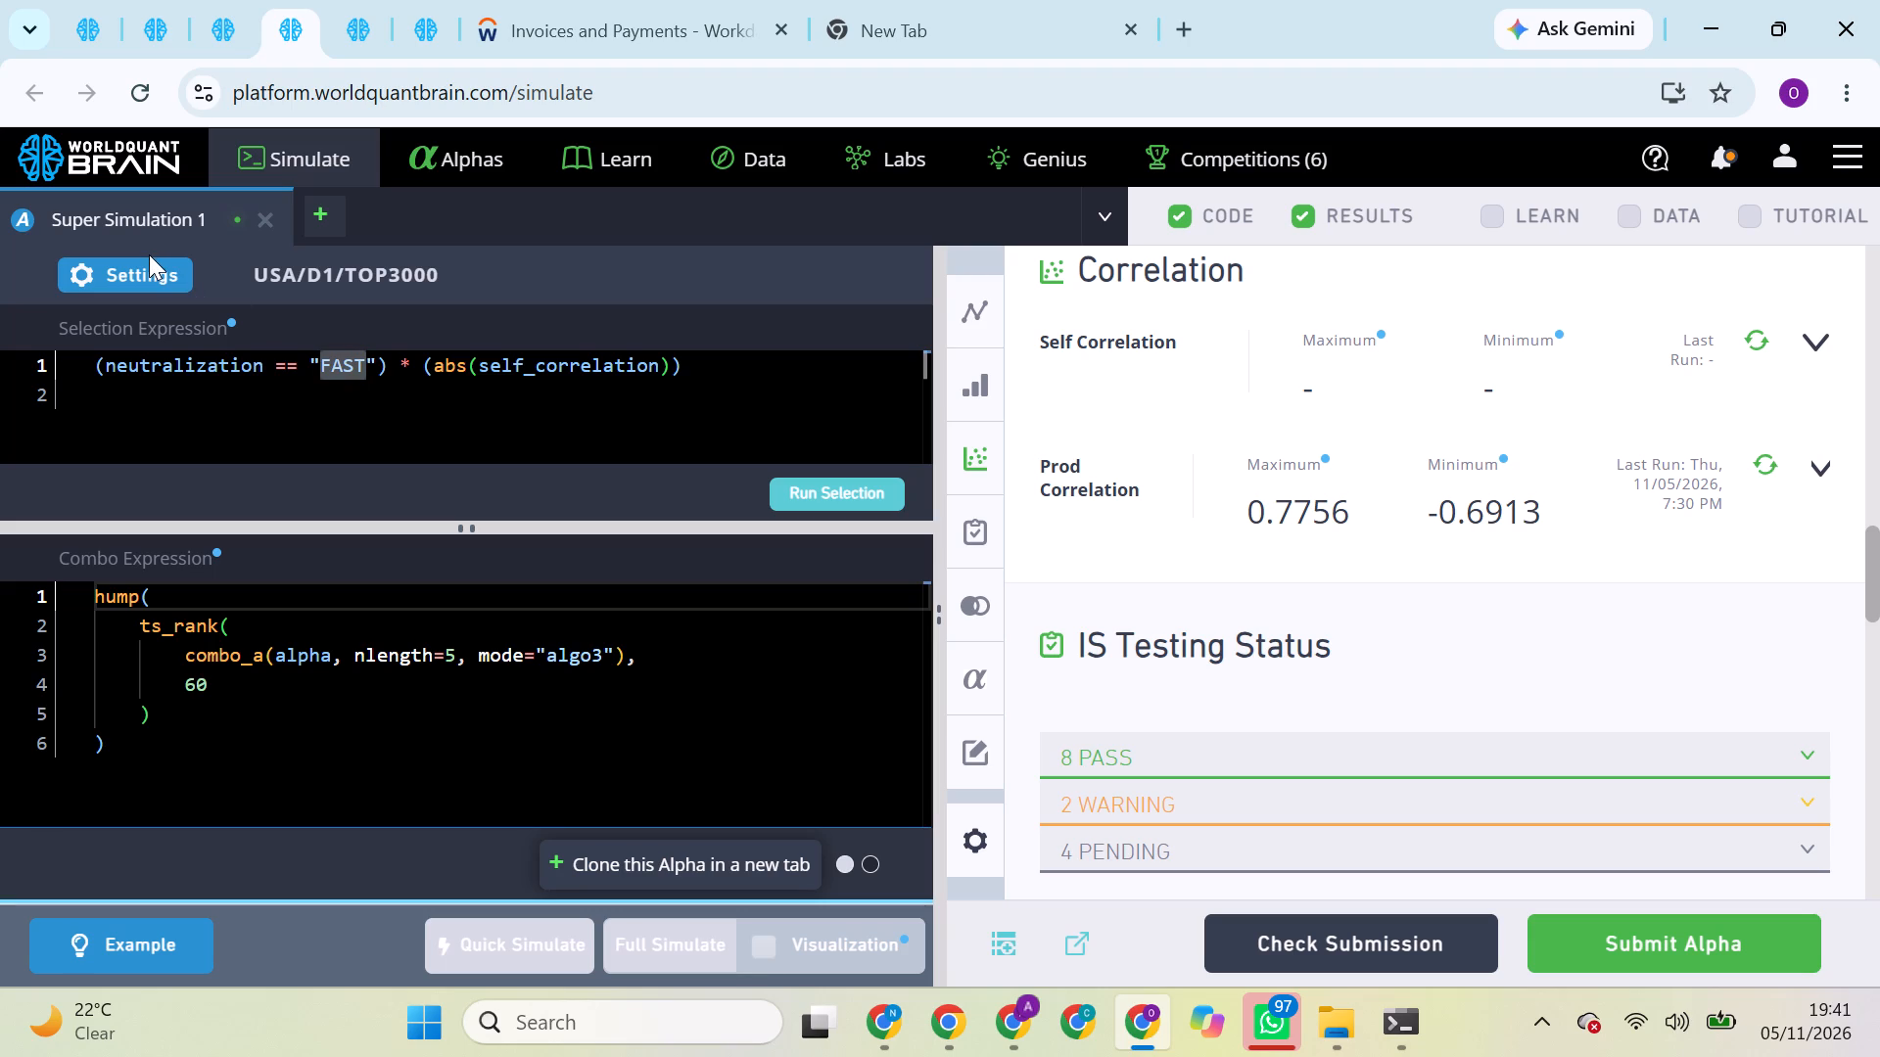
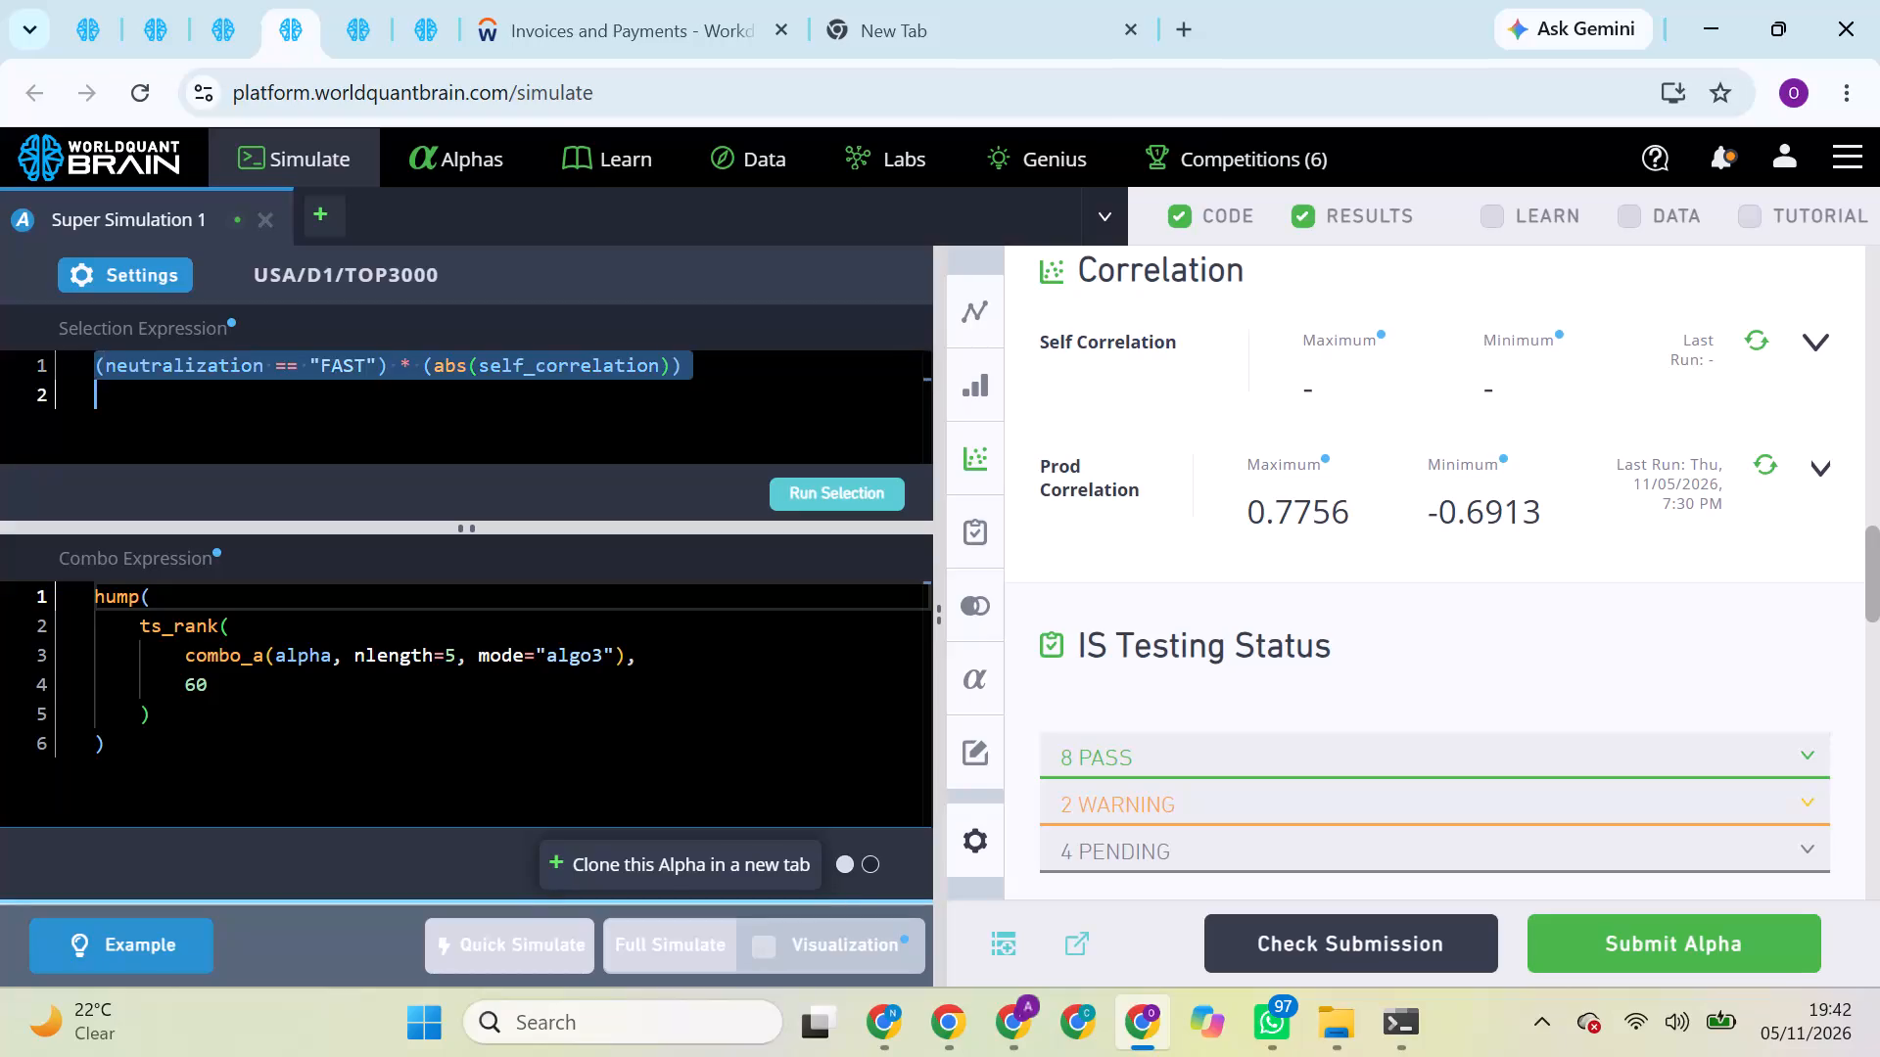
Replace the FAST super alpha's entire selection expression with the copied text "neutralization".
key(ctrl+v)
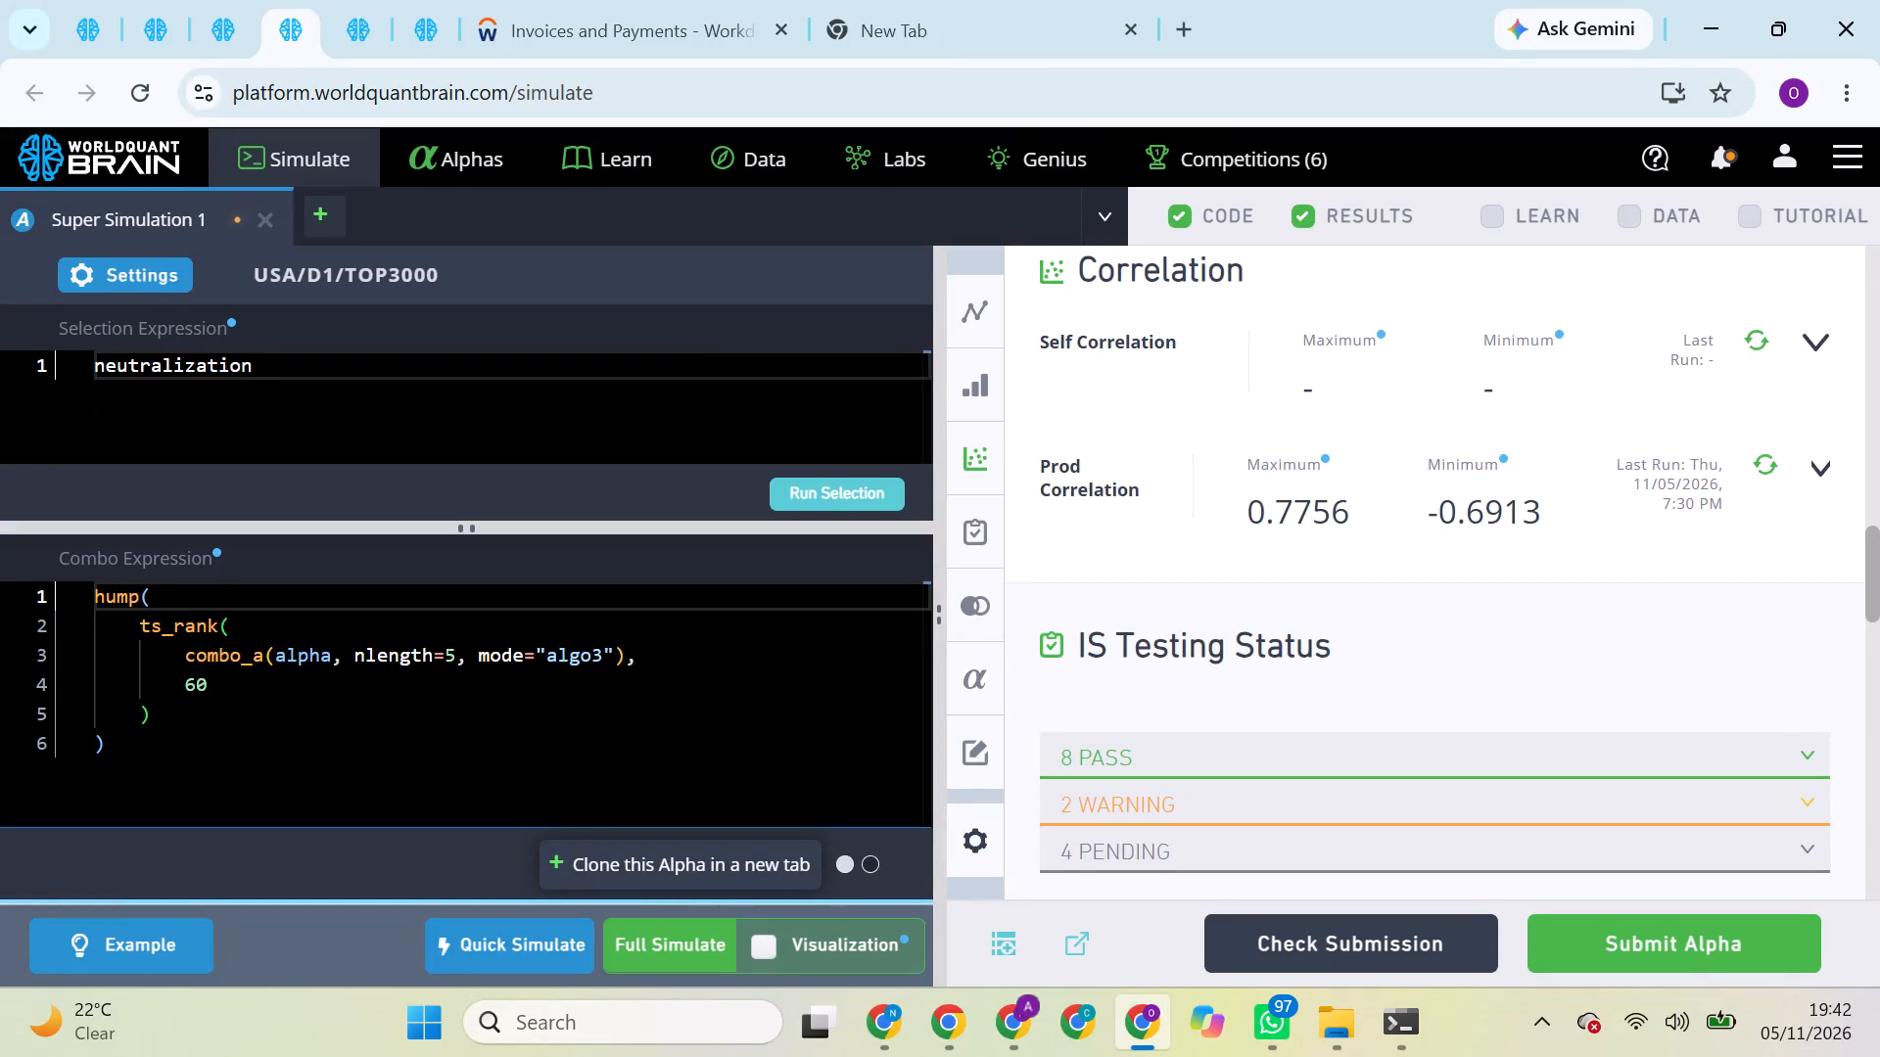
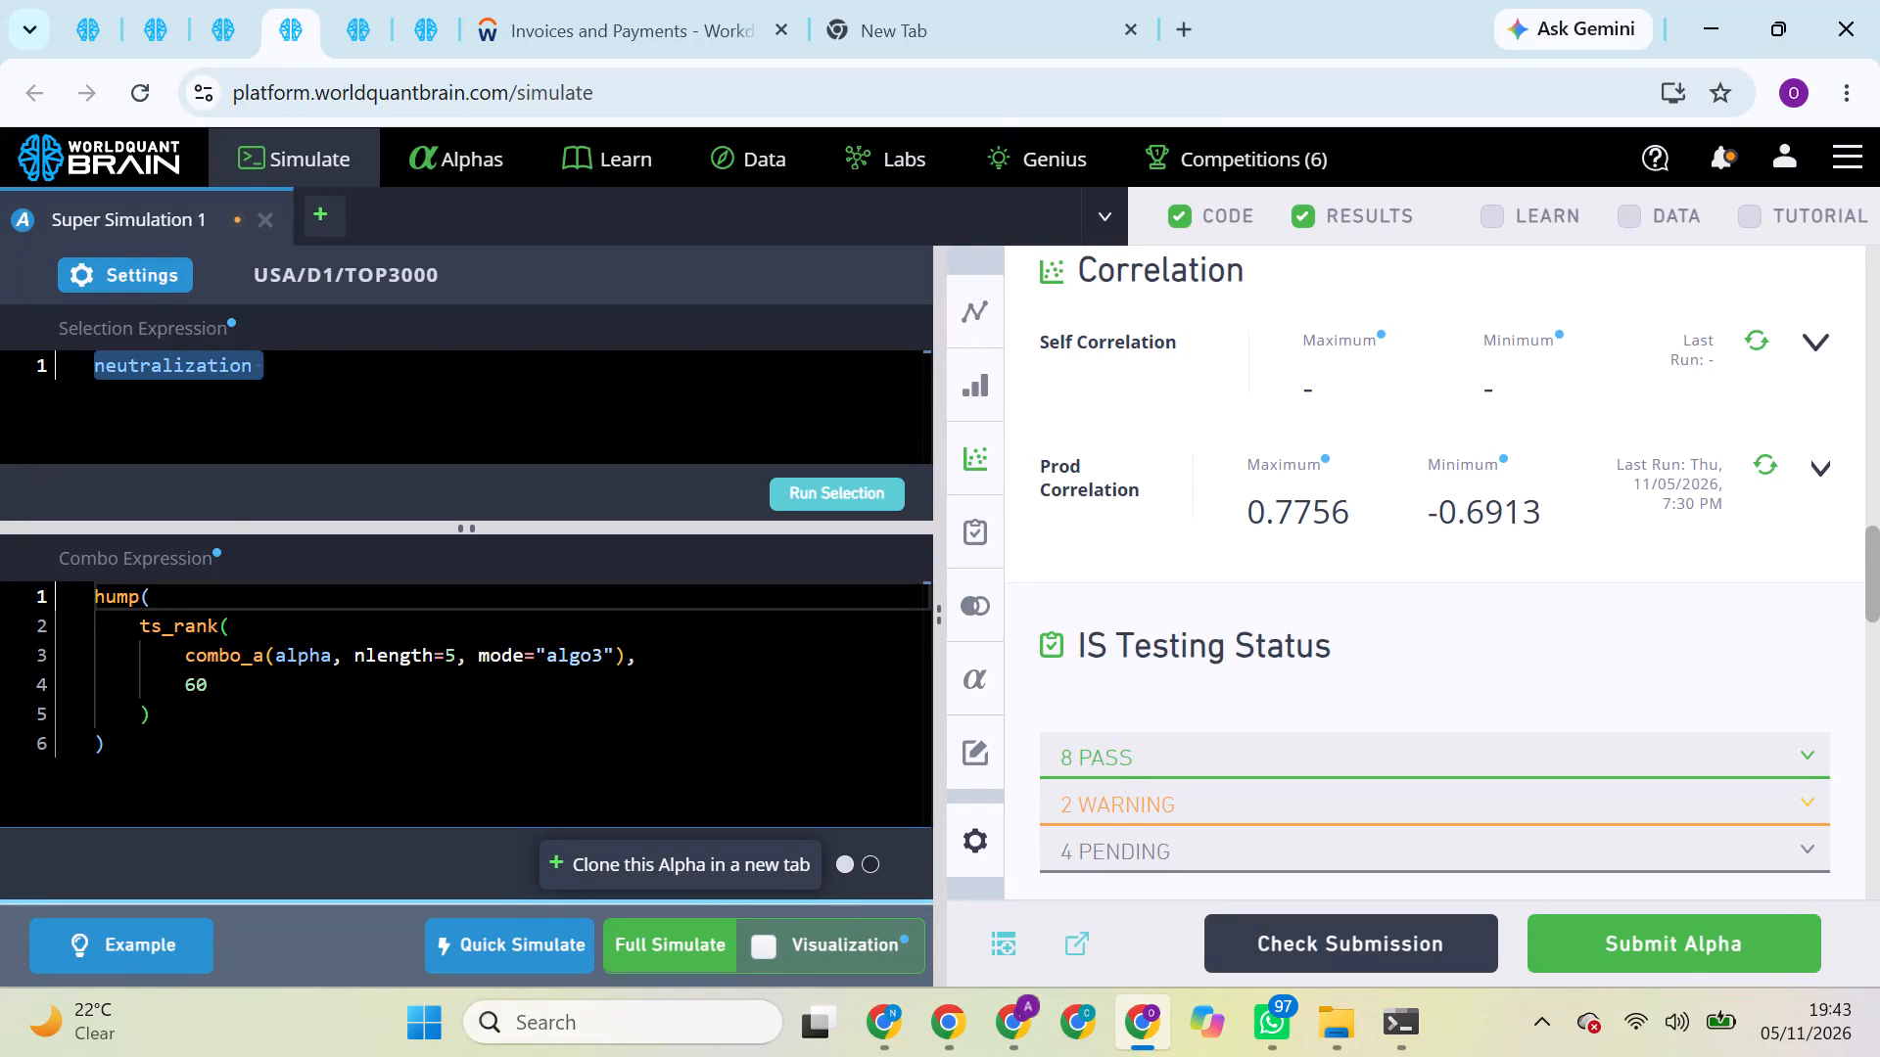
Replace the selection expression with (neutralization == "SECTOR") * (short_count > 600), without the list number, and run the selection.
key(ctrl+v)
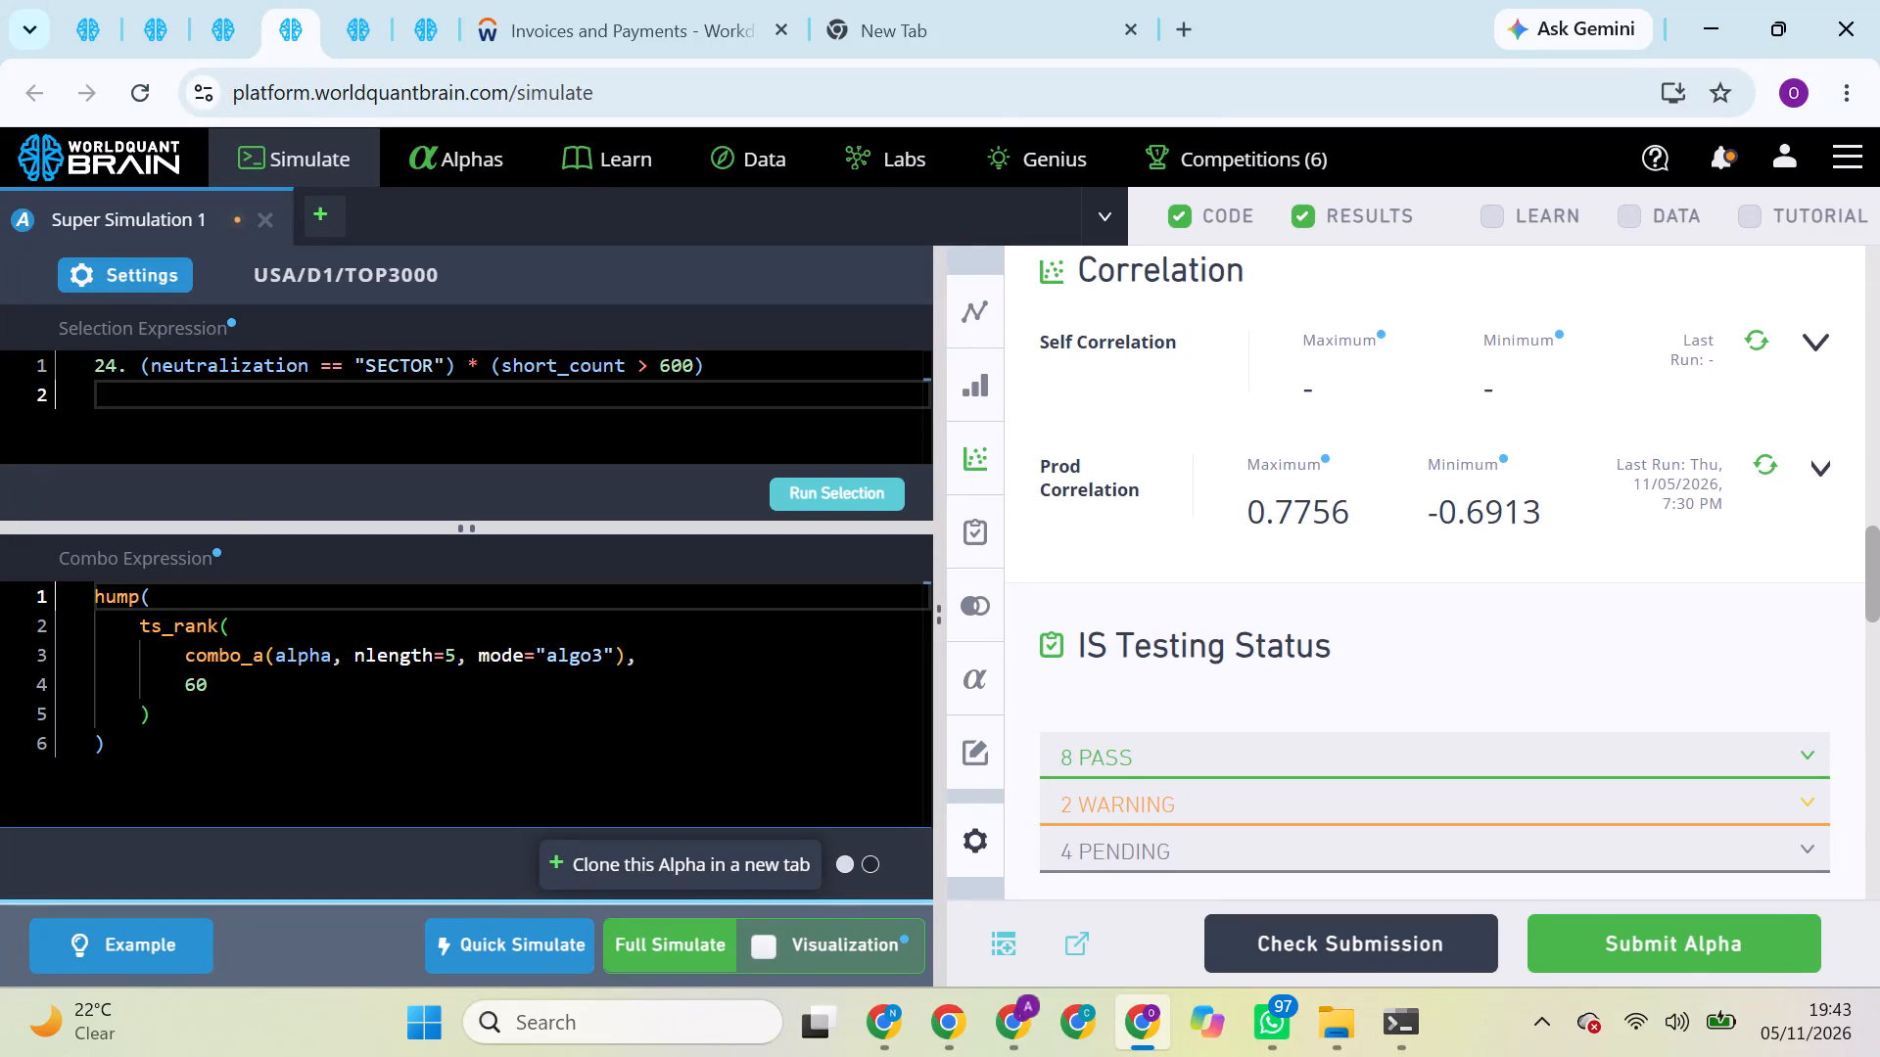
click(139, 368)
key(BackSpace)
key(BackSpace)
key(BackSpace)
key(BackSpace)
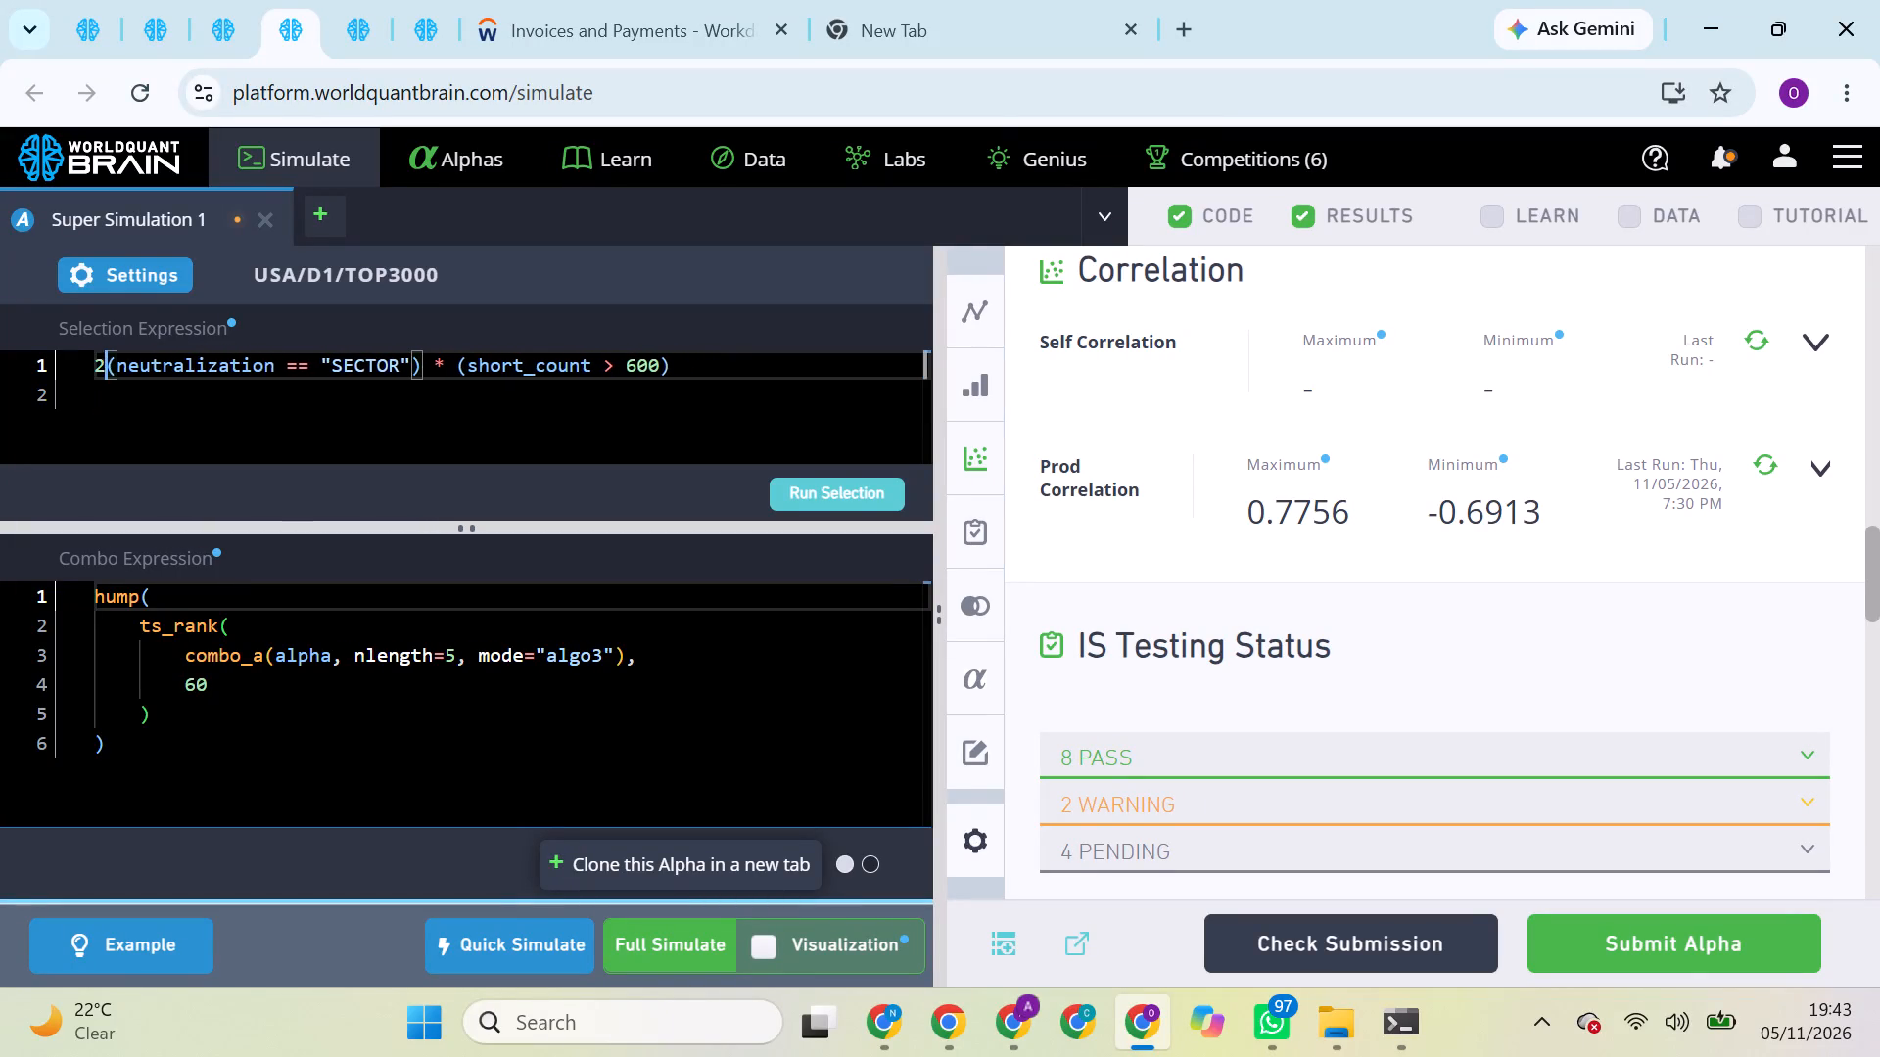
key(BackSpace)
key(BackSpace)
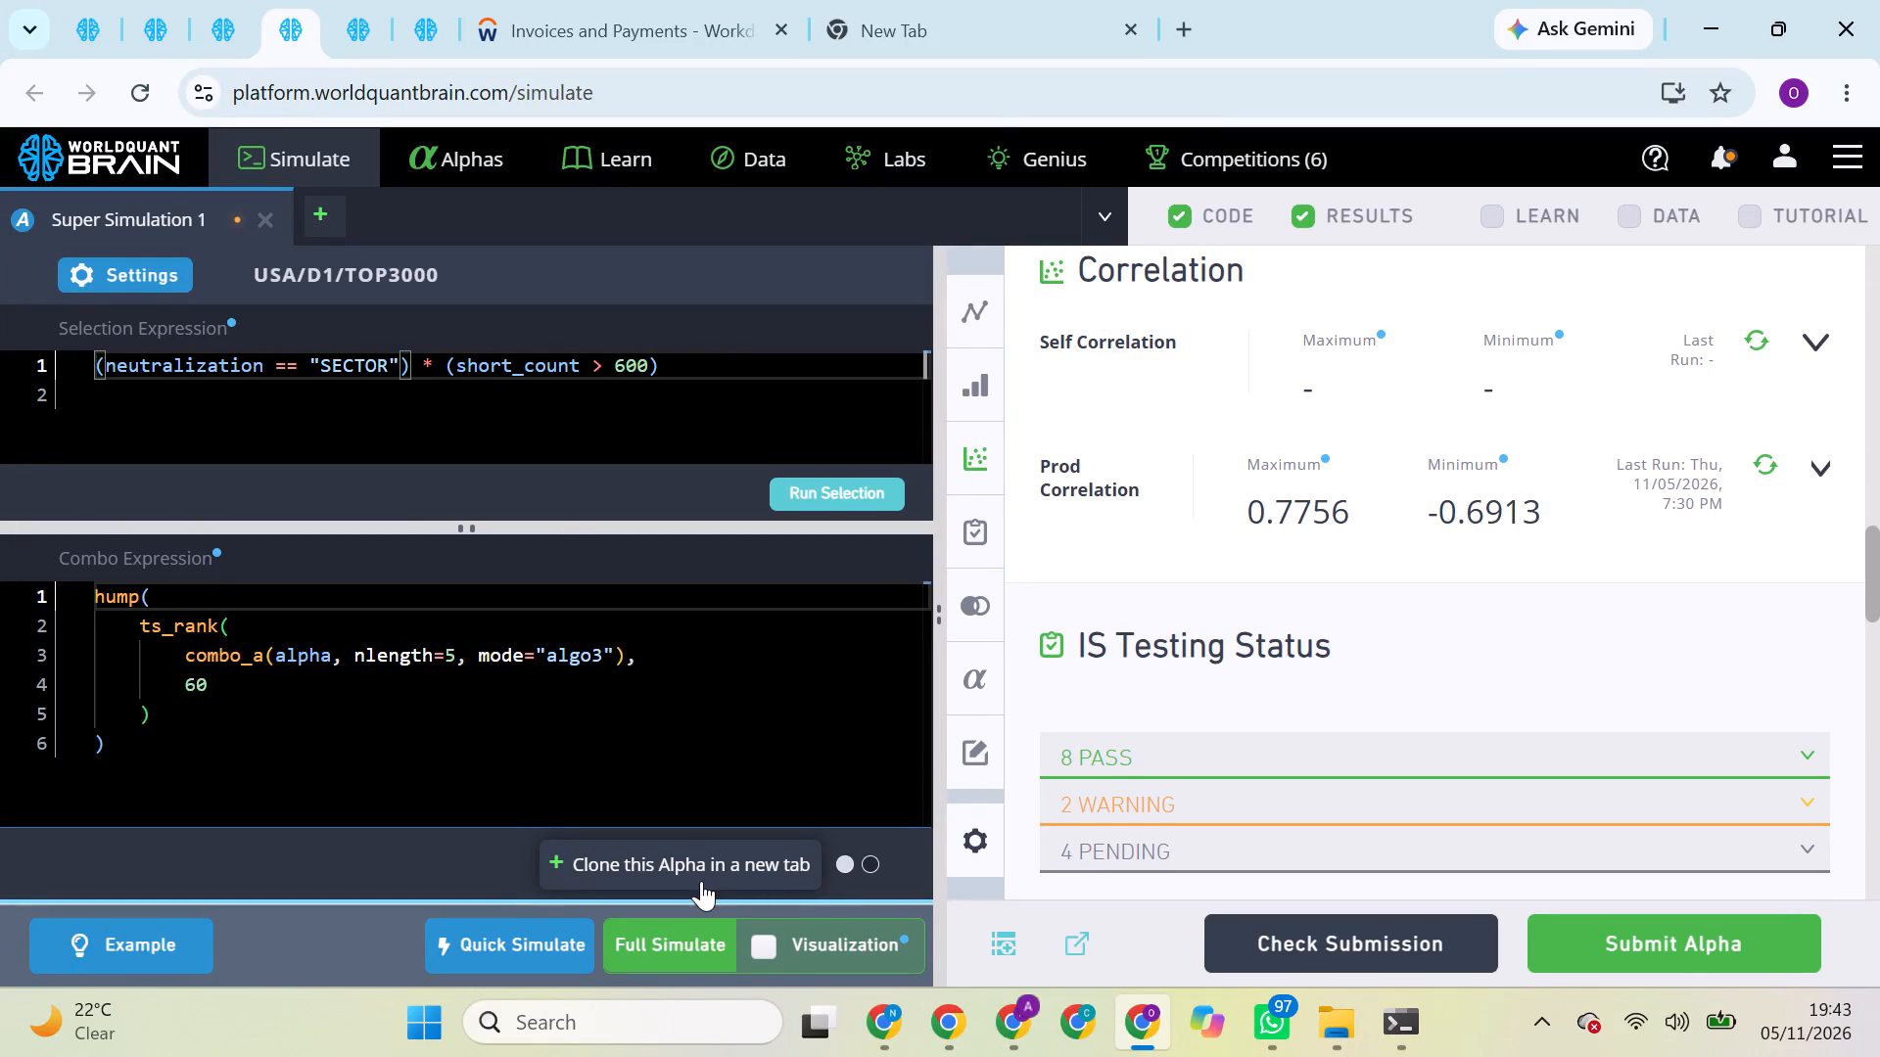
click(842, 516)
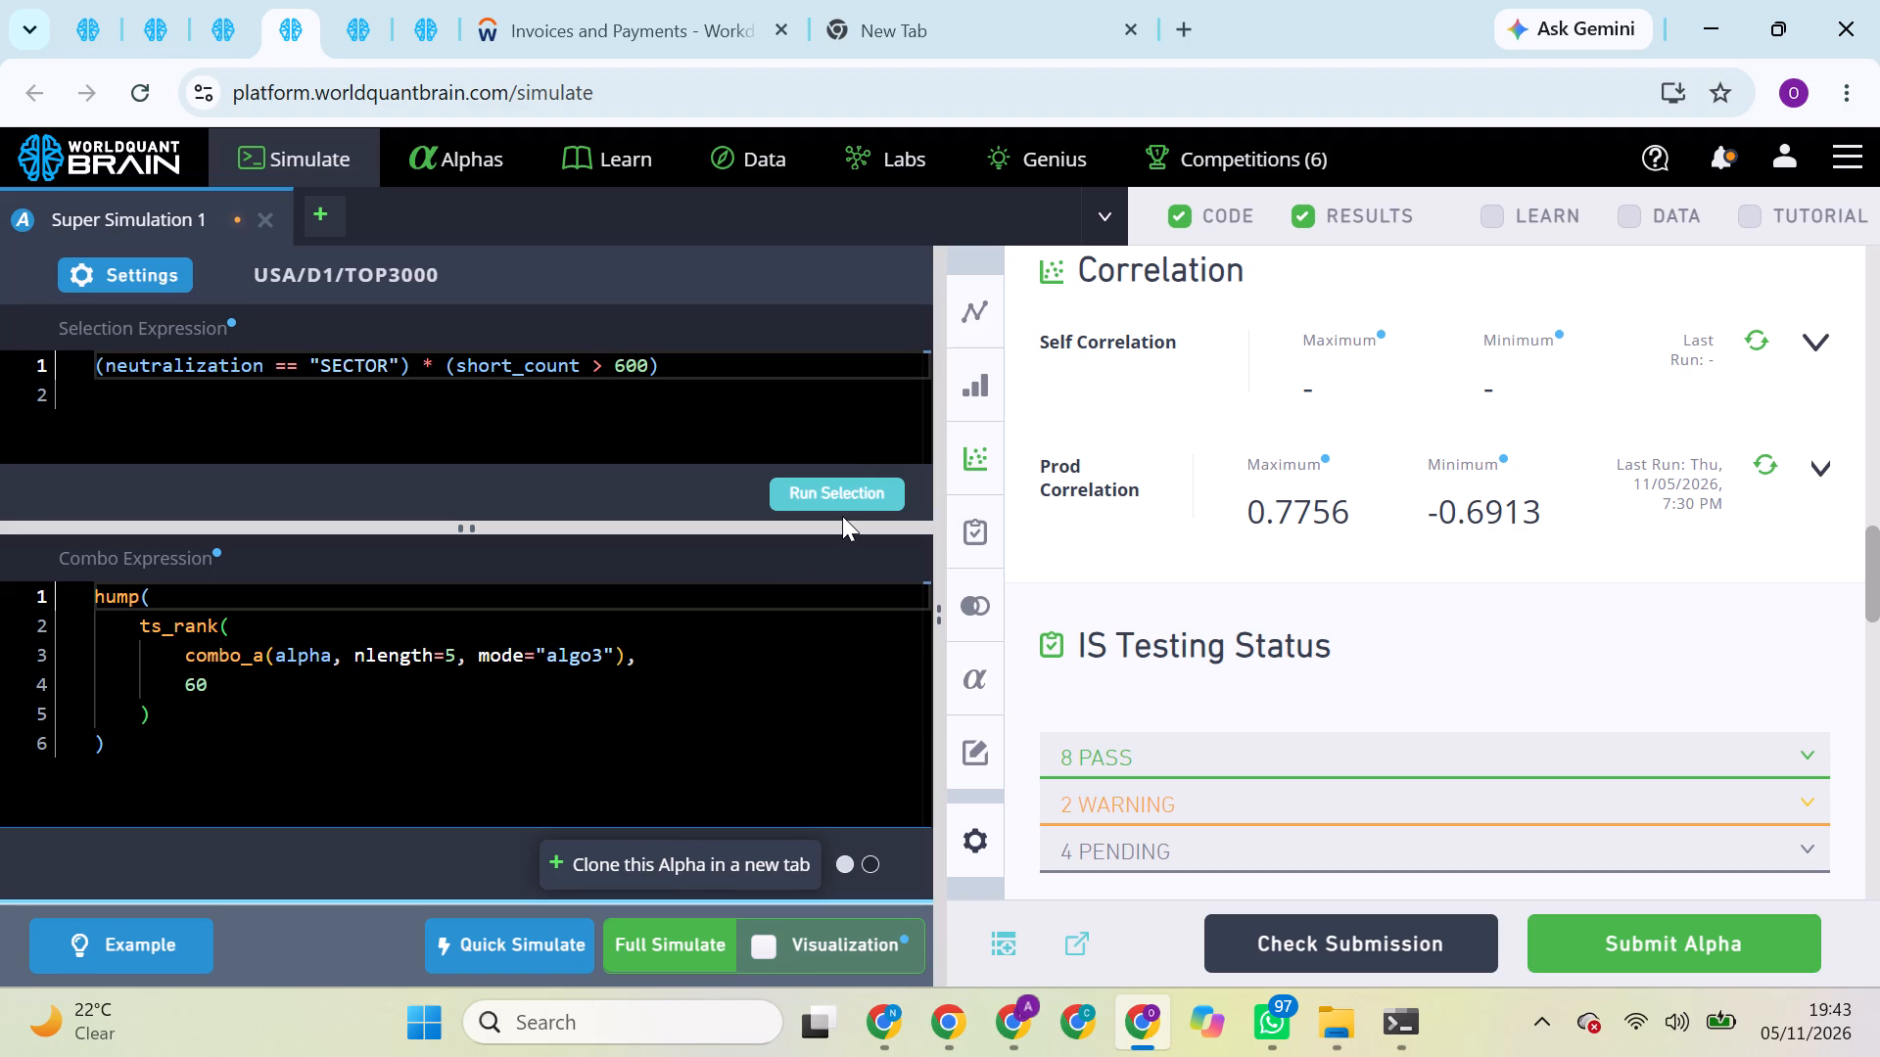
click(804, 509)
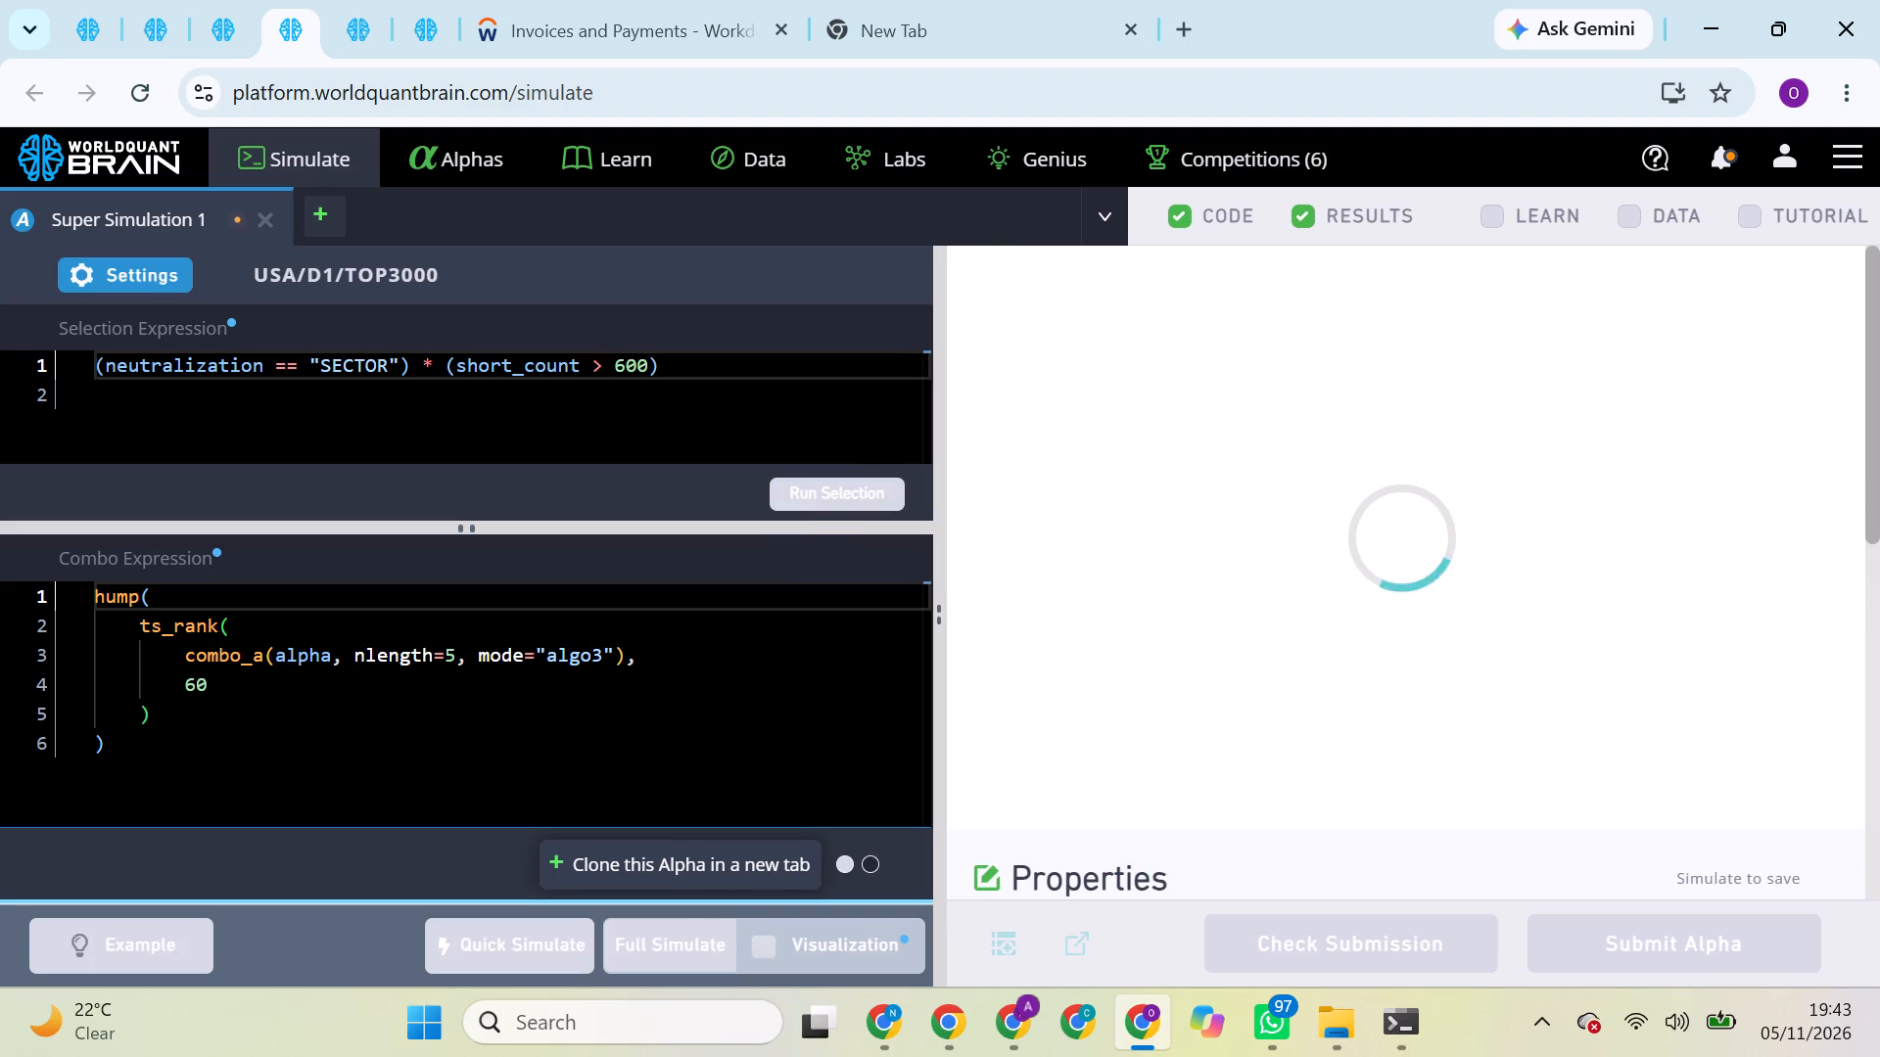
Start a full simulation of the super alpha that selects "SECTOR" neutralization with short_count > 600.
click(673, 947)
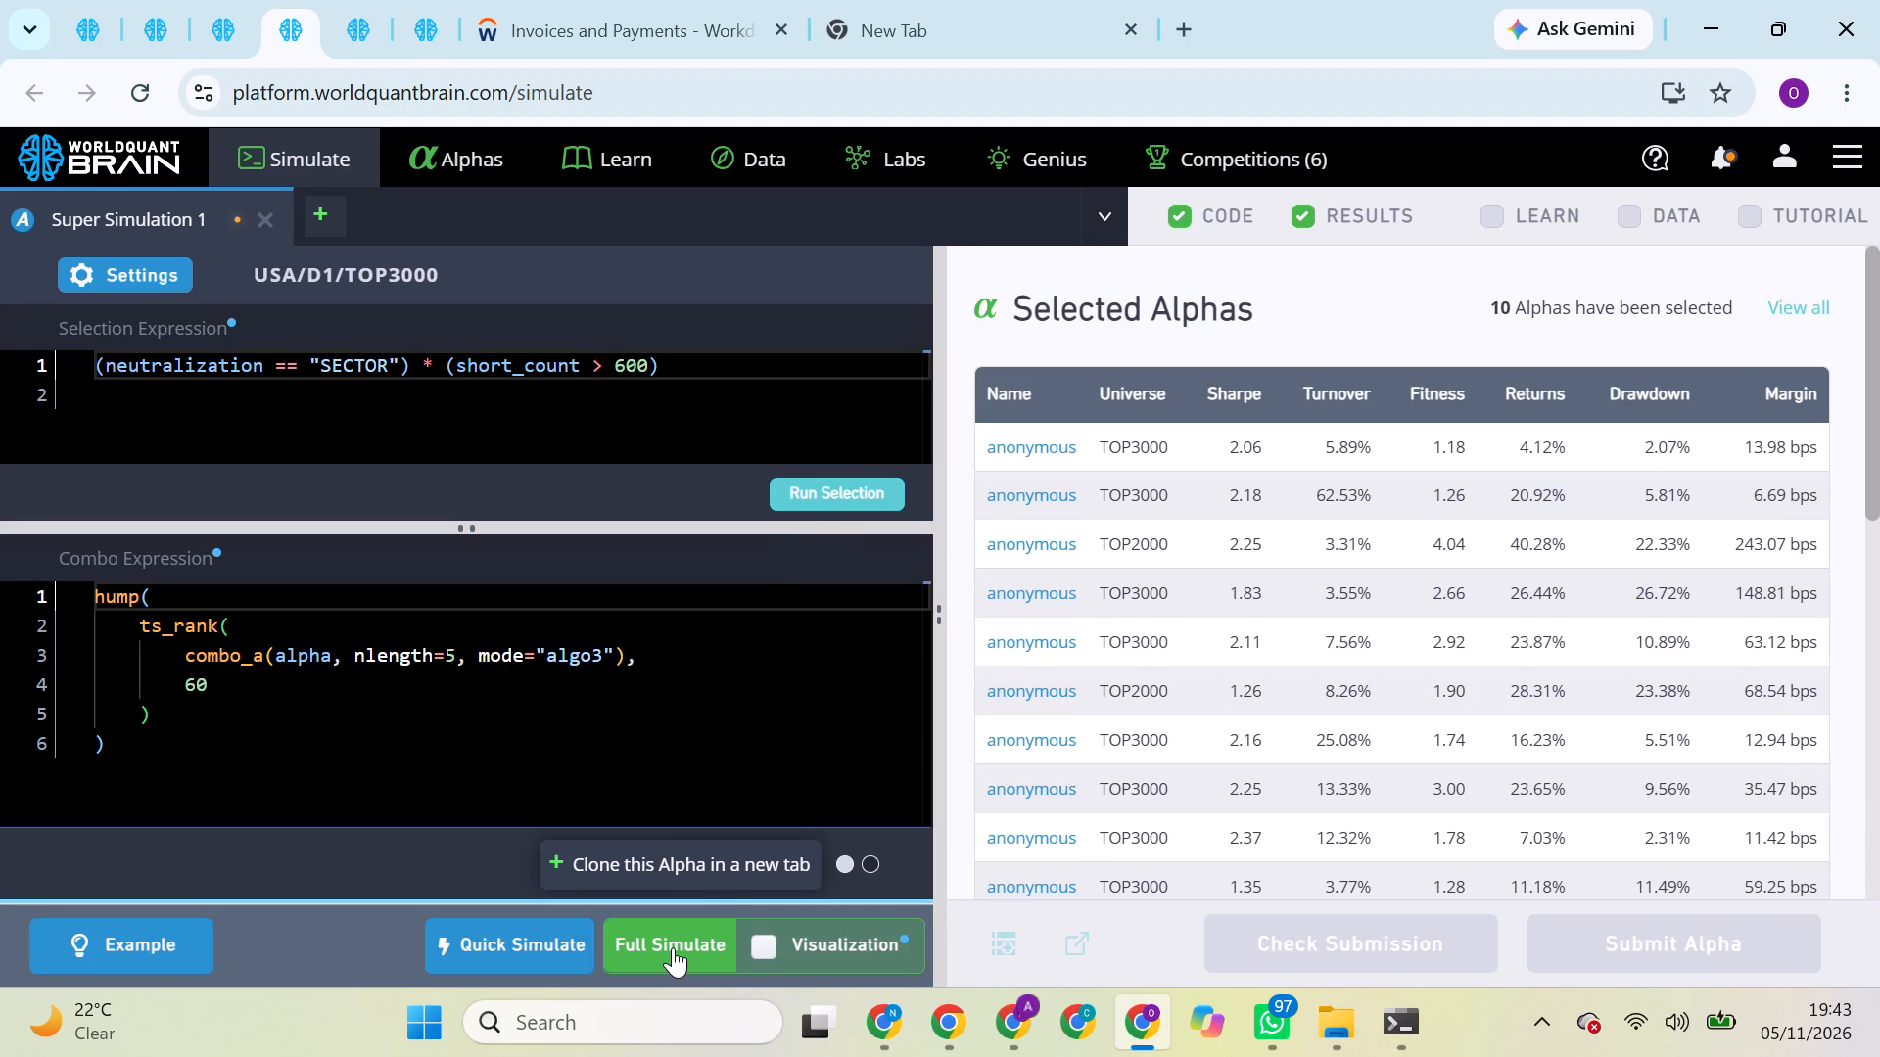
Review the FAST super alpha's PnL chart, Self and Prod Correlation and IS testing status.
click(93, 25)
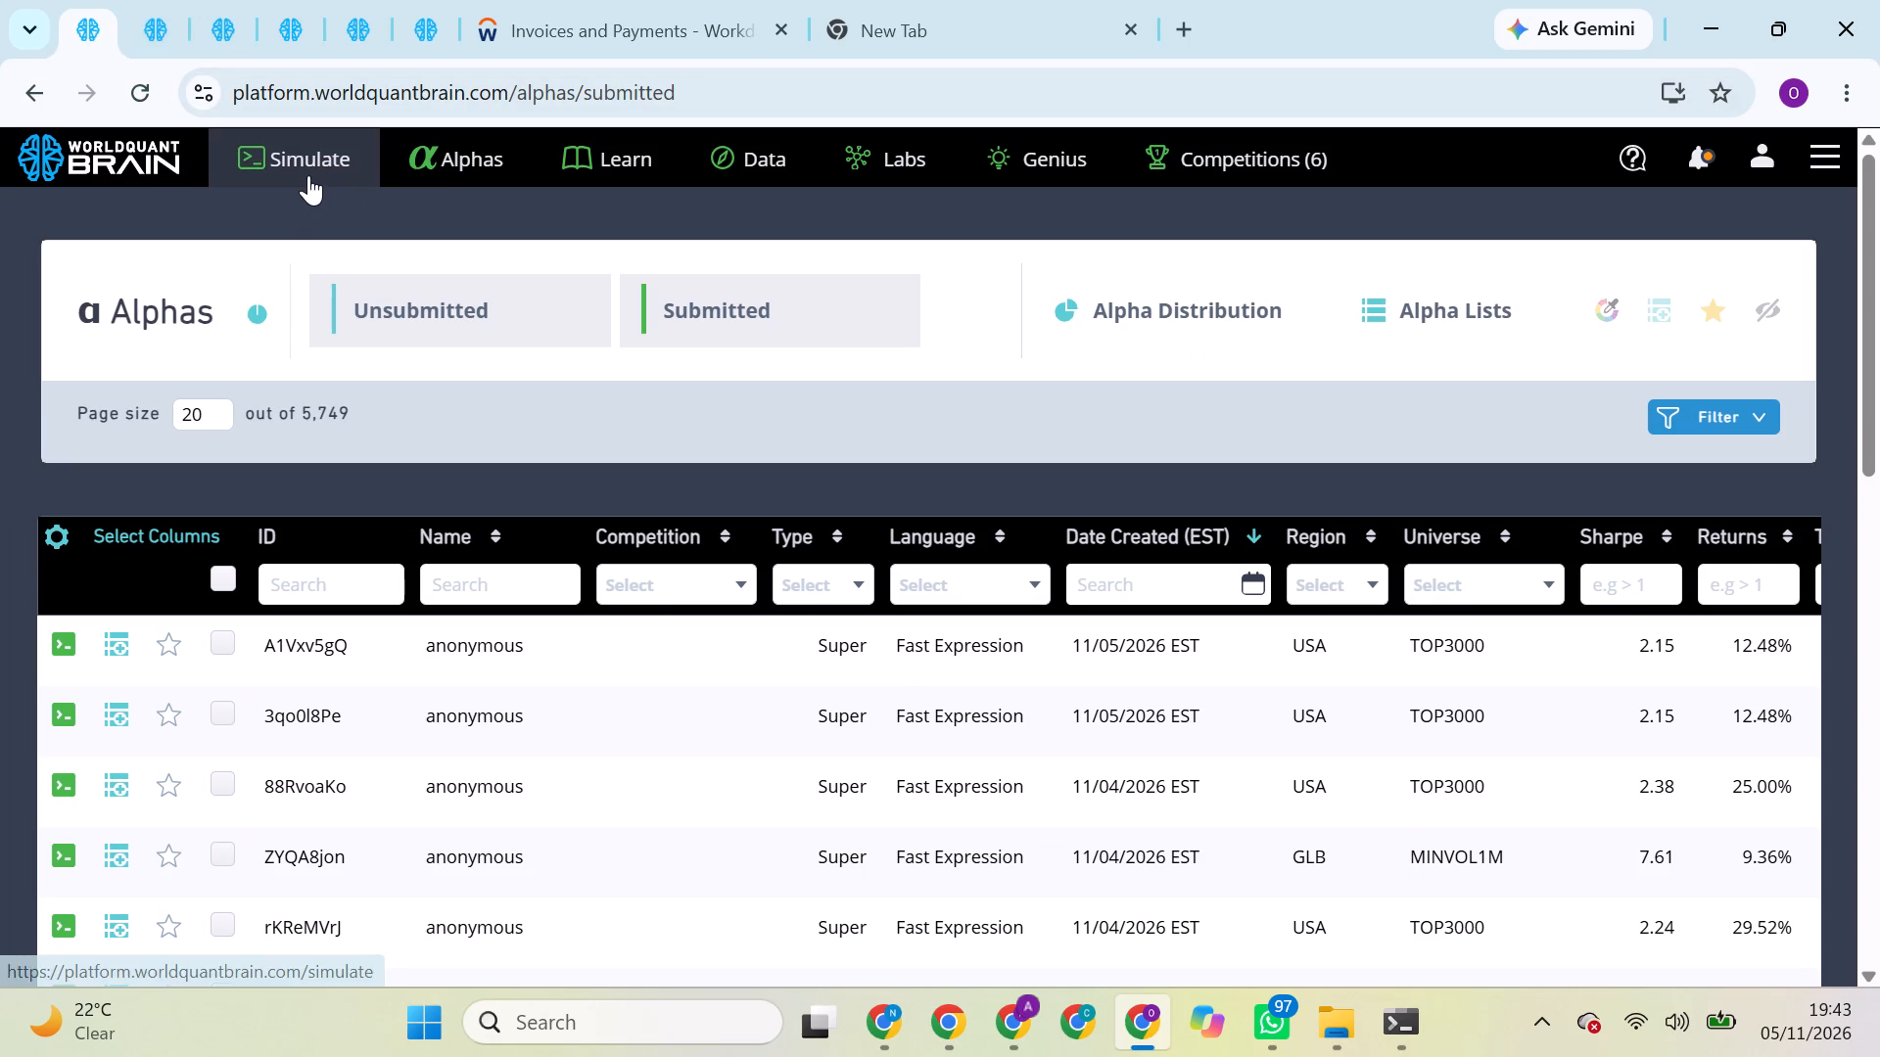
click(308, 175)
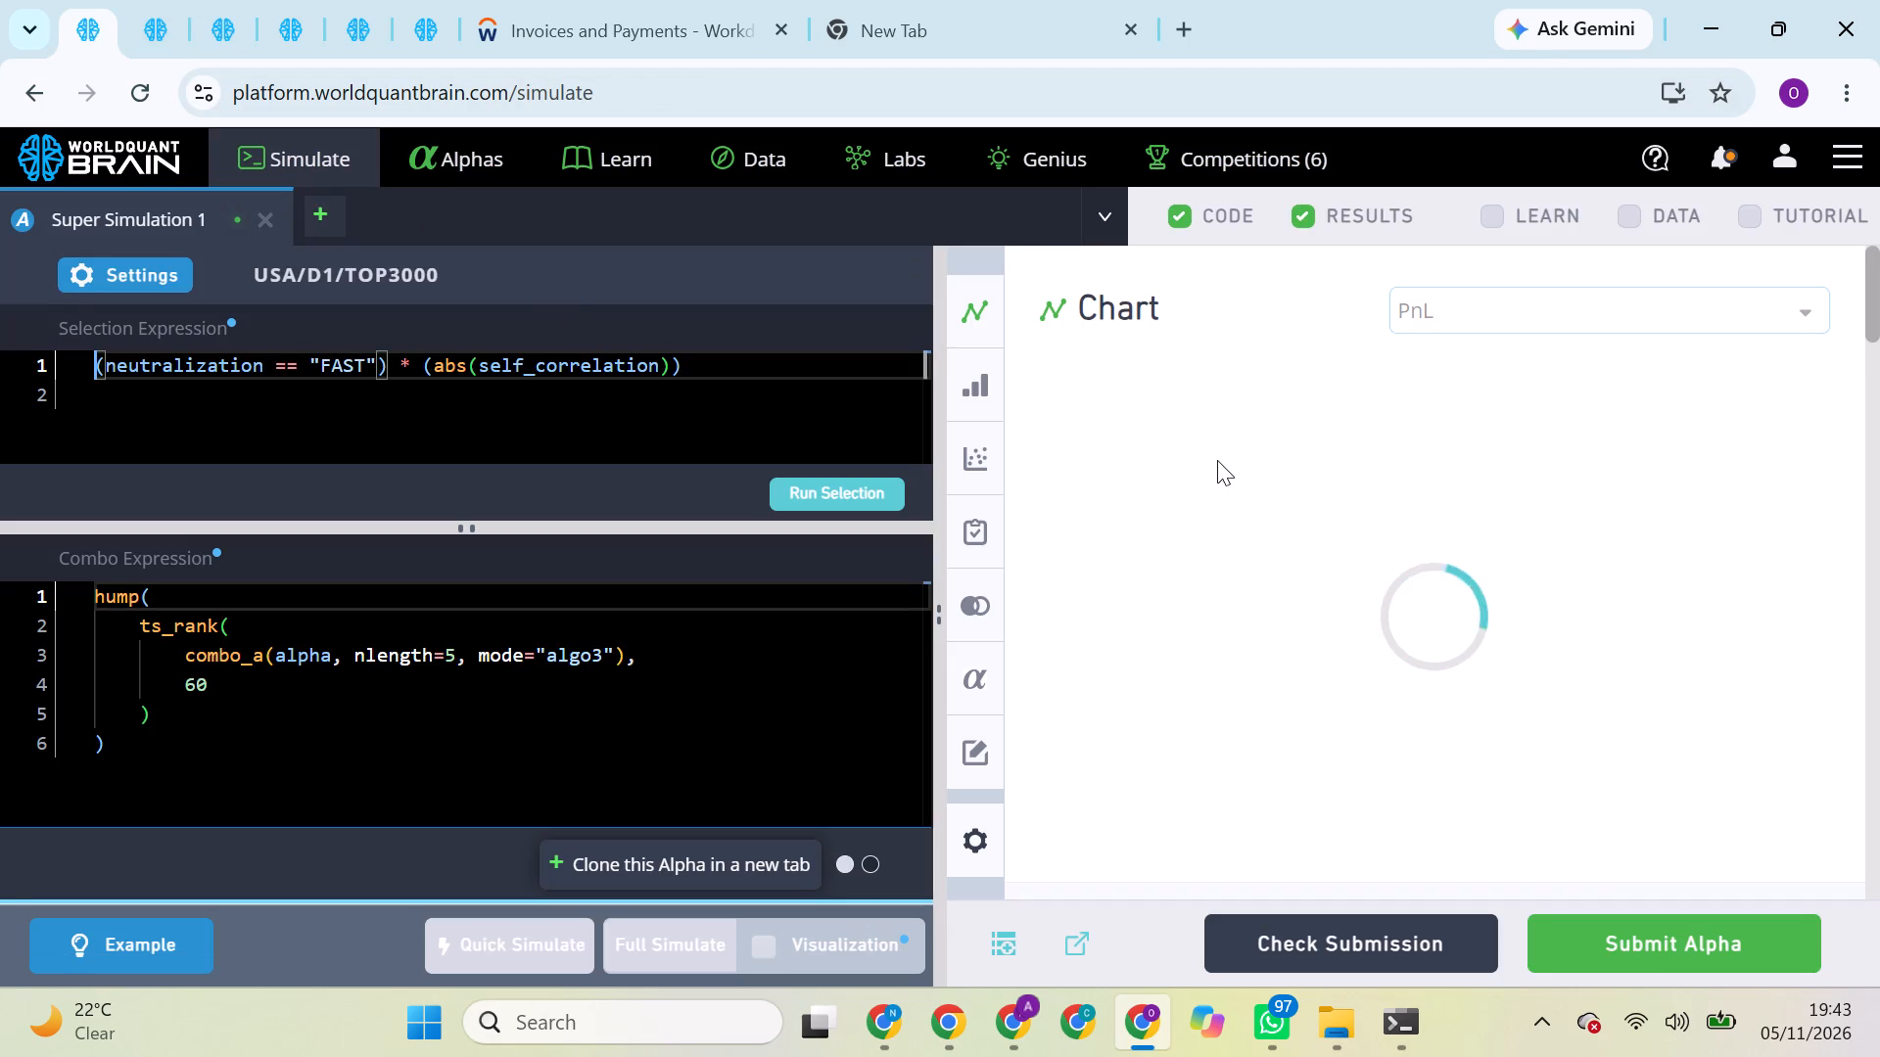
scroll(1217, 460, down, 4)
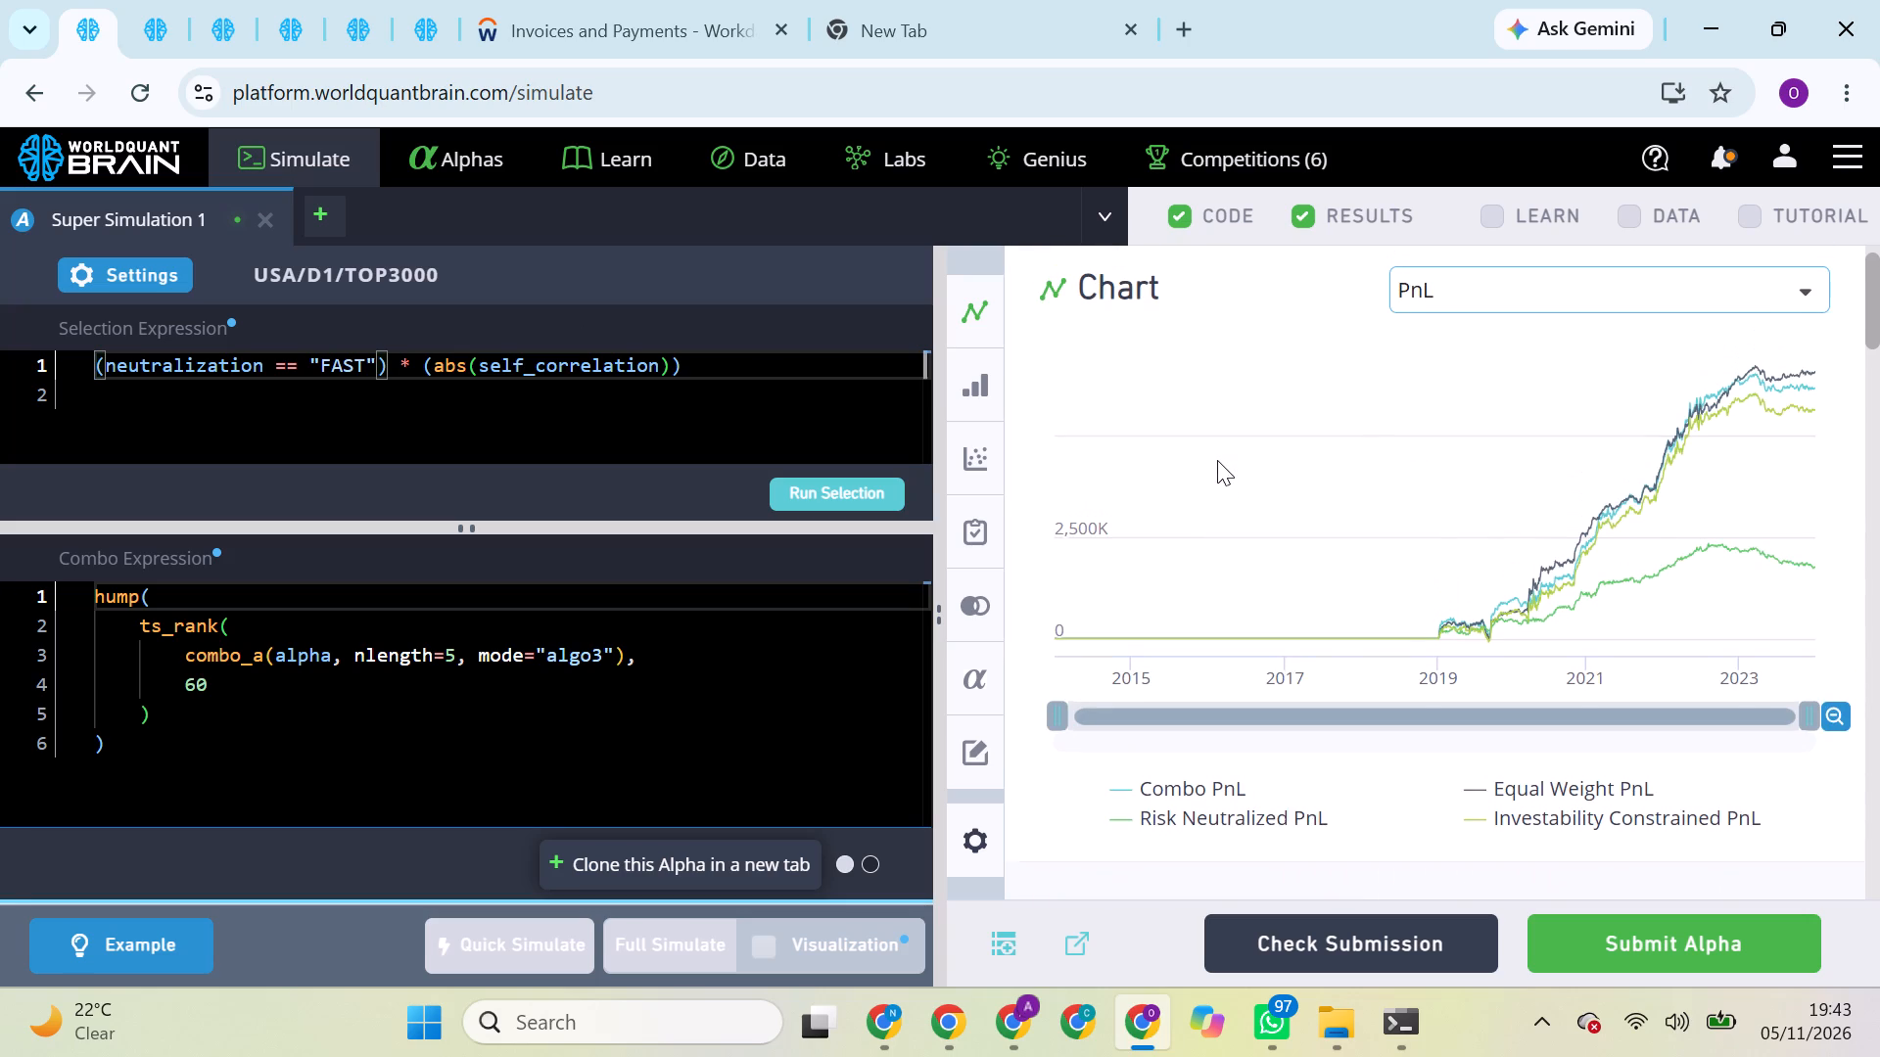
scroll(1217, 460, up, 1)
scroll(1217, 460, down, 2)
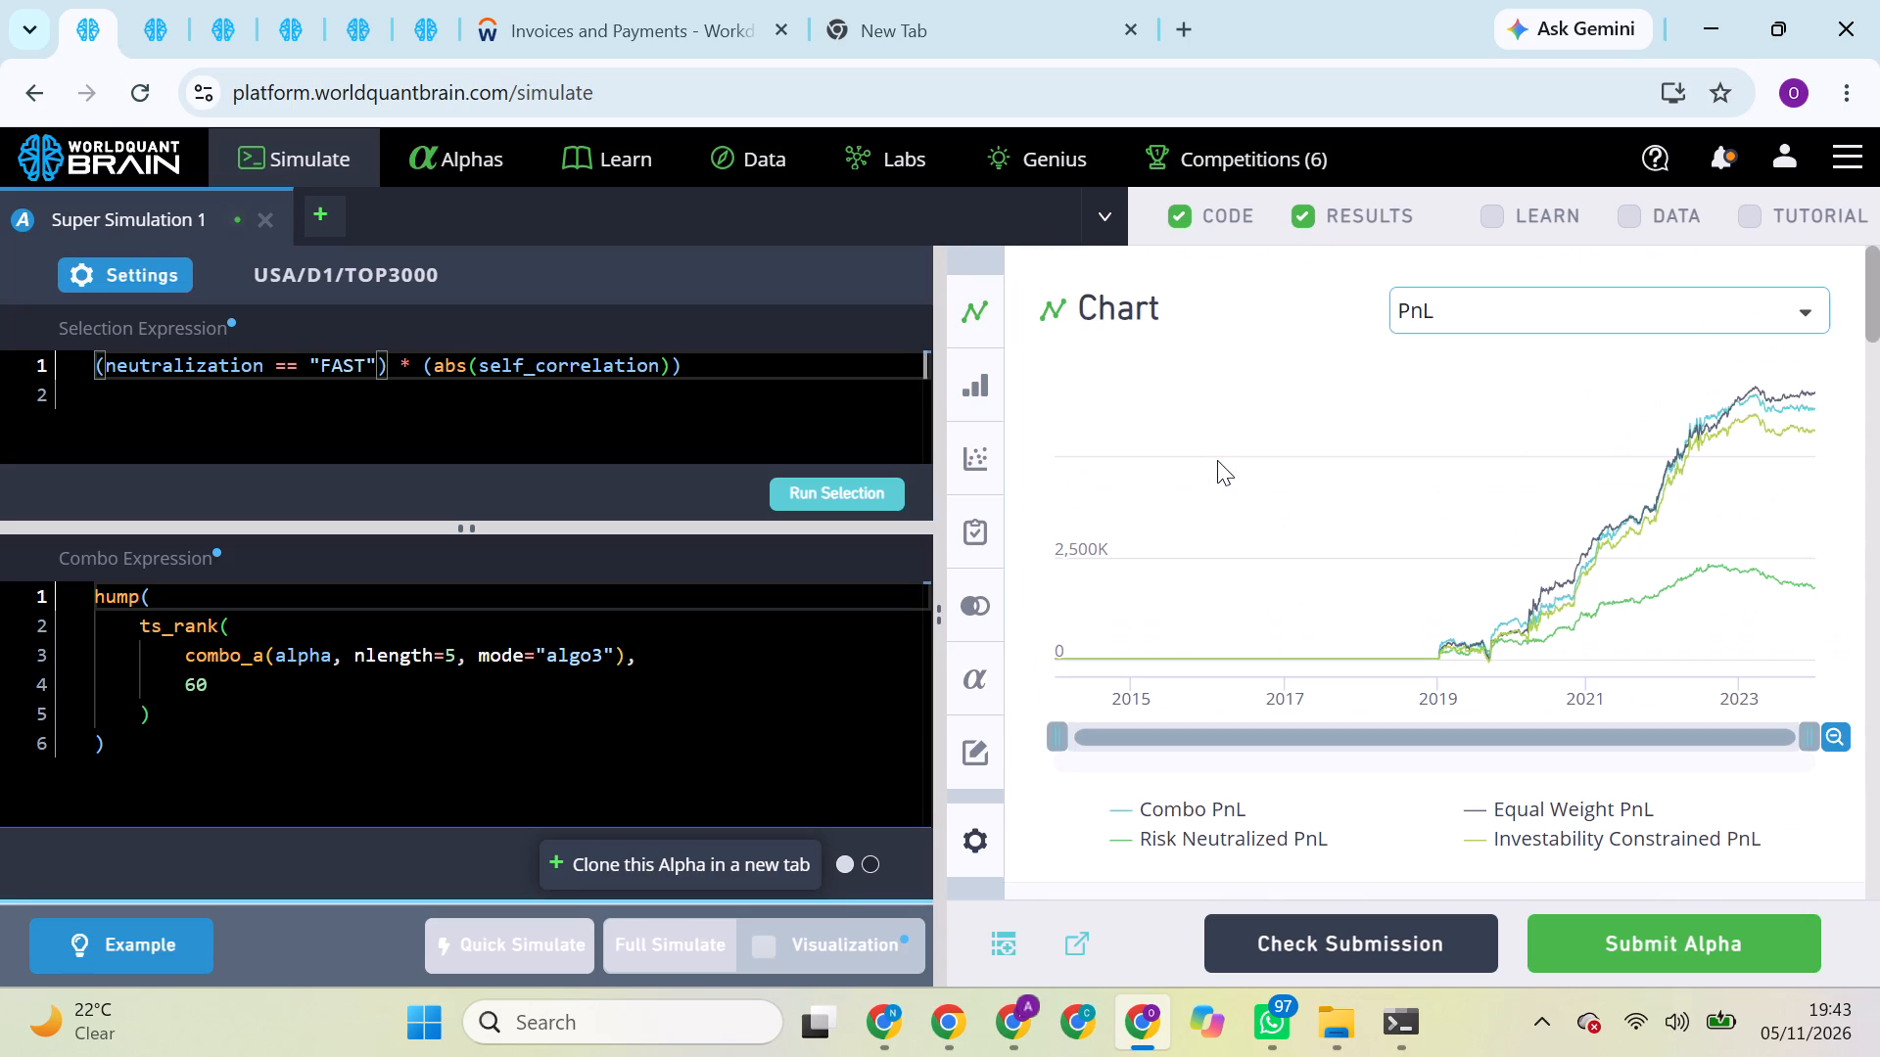
scroll(1217, 460, up, 6)
scroll(1217, 460, down, 6)
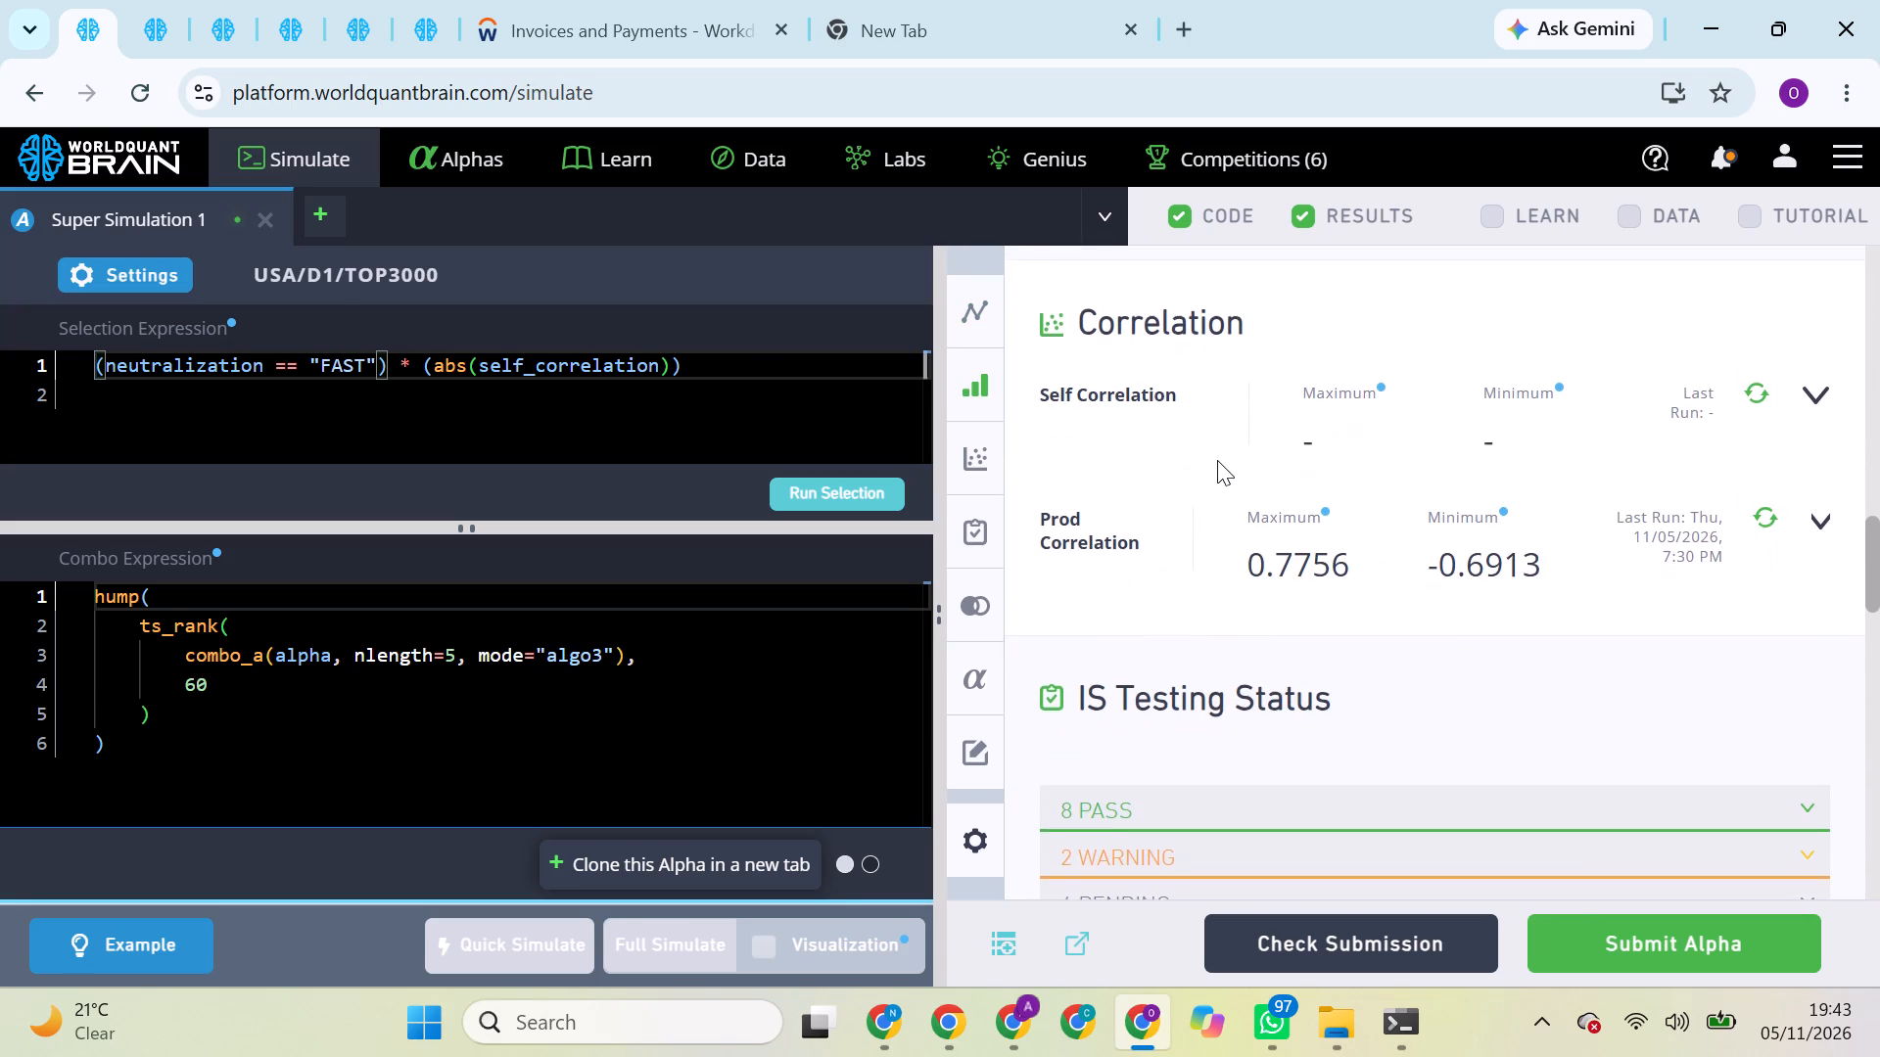
scroll(1217, 460, down, 1)
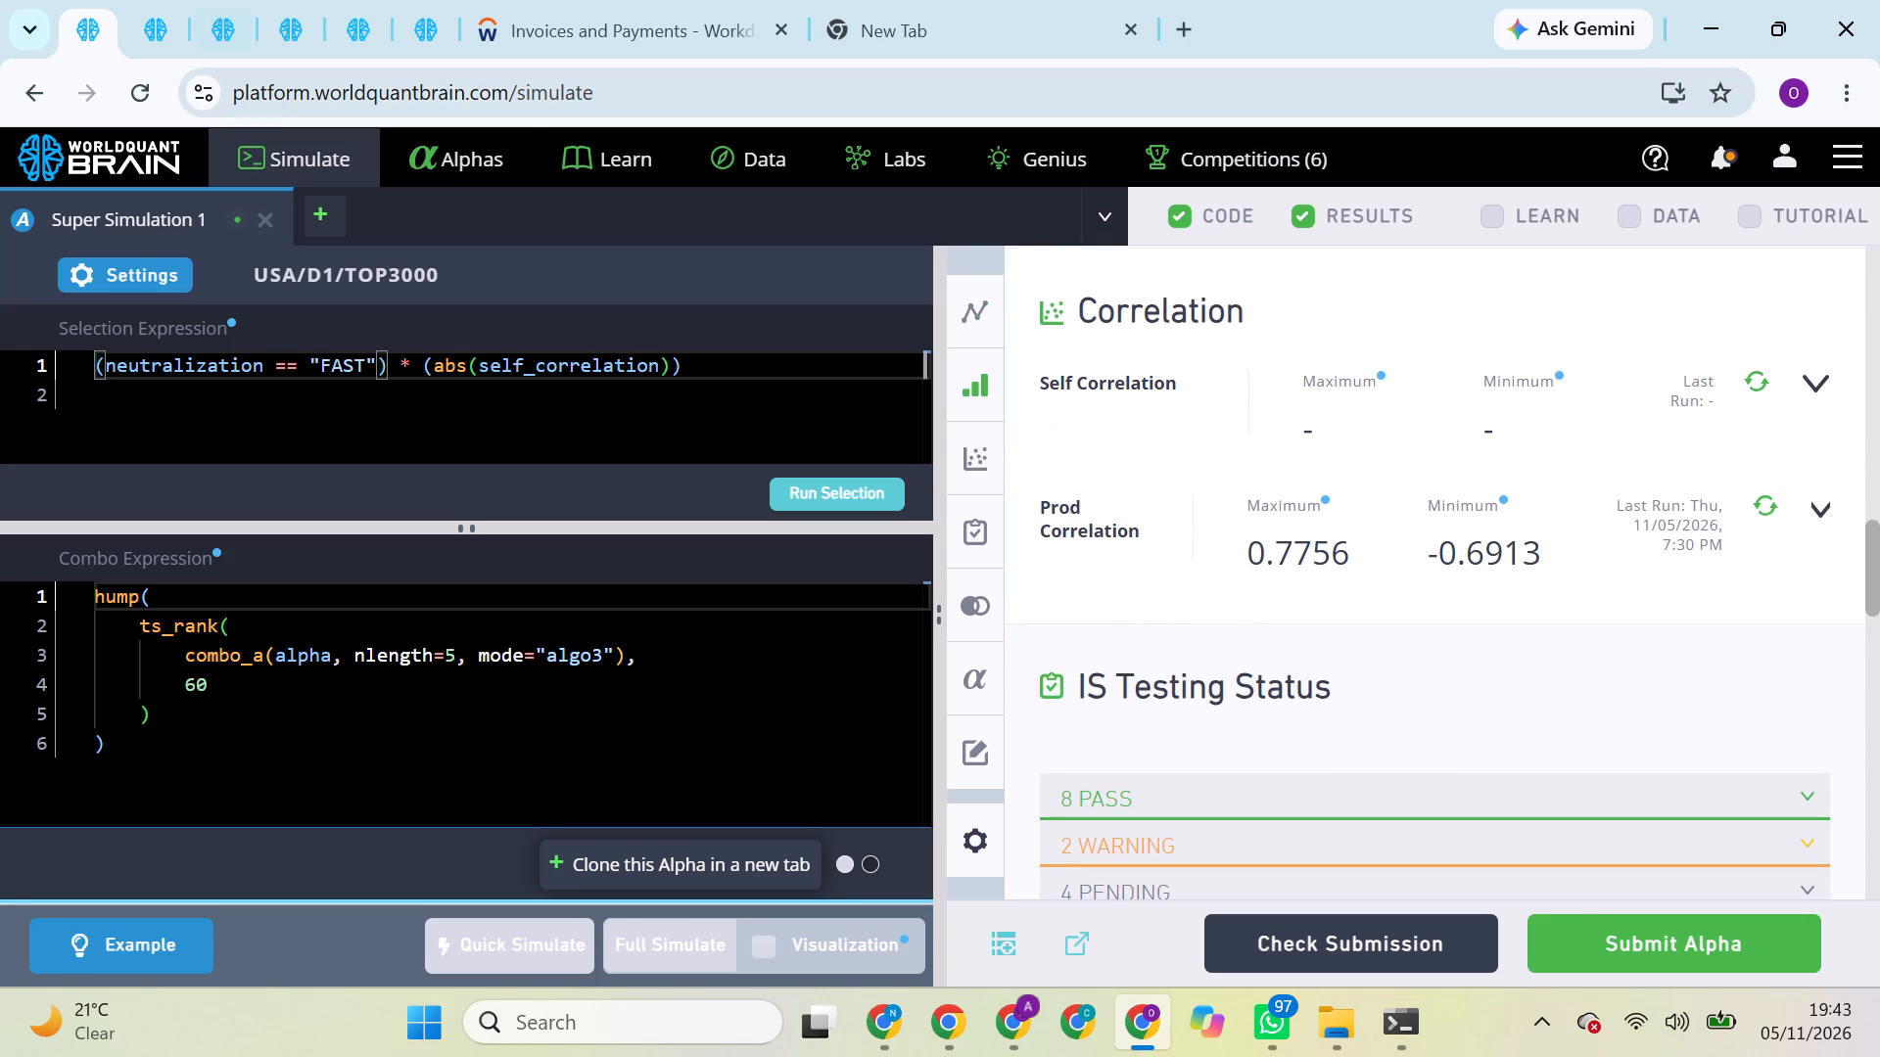
Clone the submitted regular GLB alpha LLMpEdj1 into a new simulation.
click(443, 154)
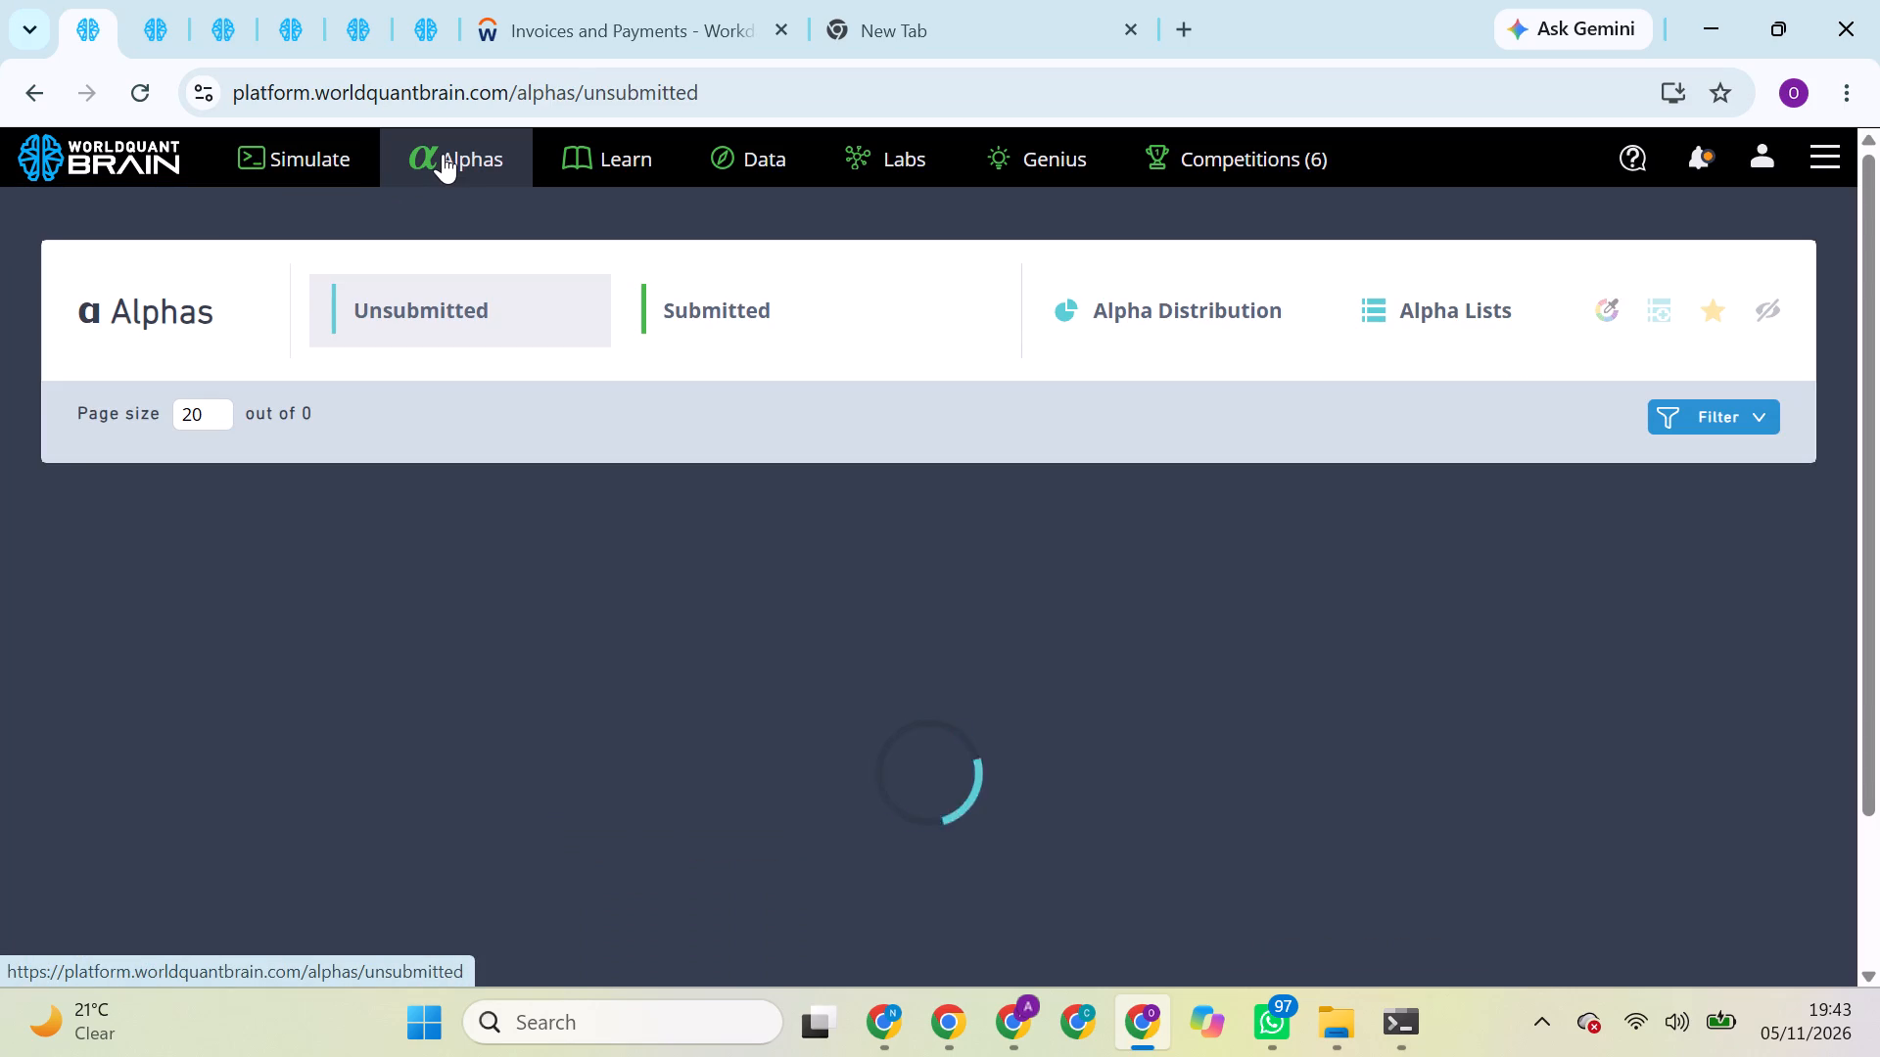
click(697, 317)
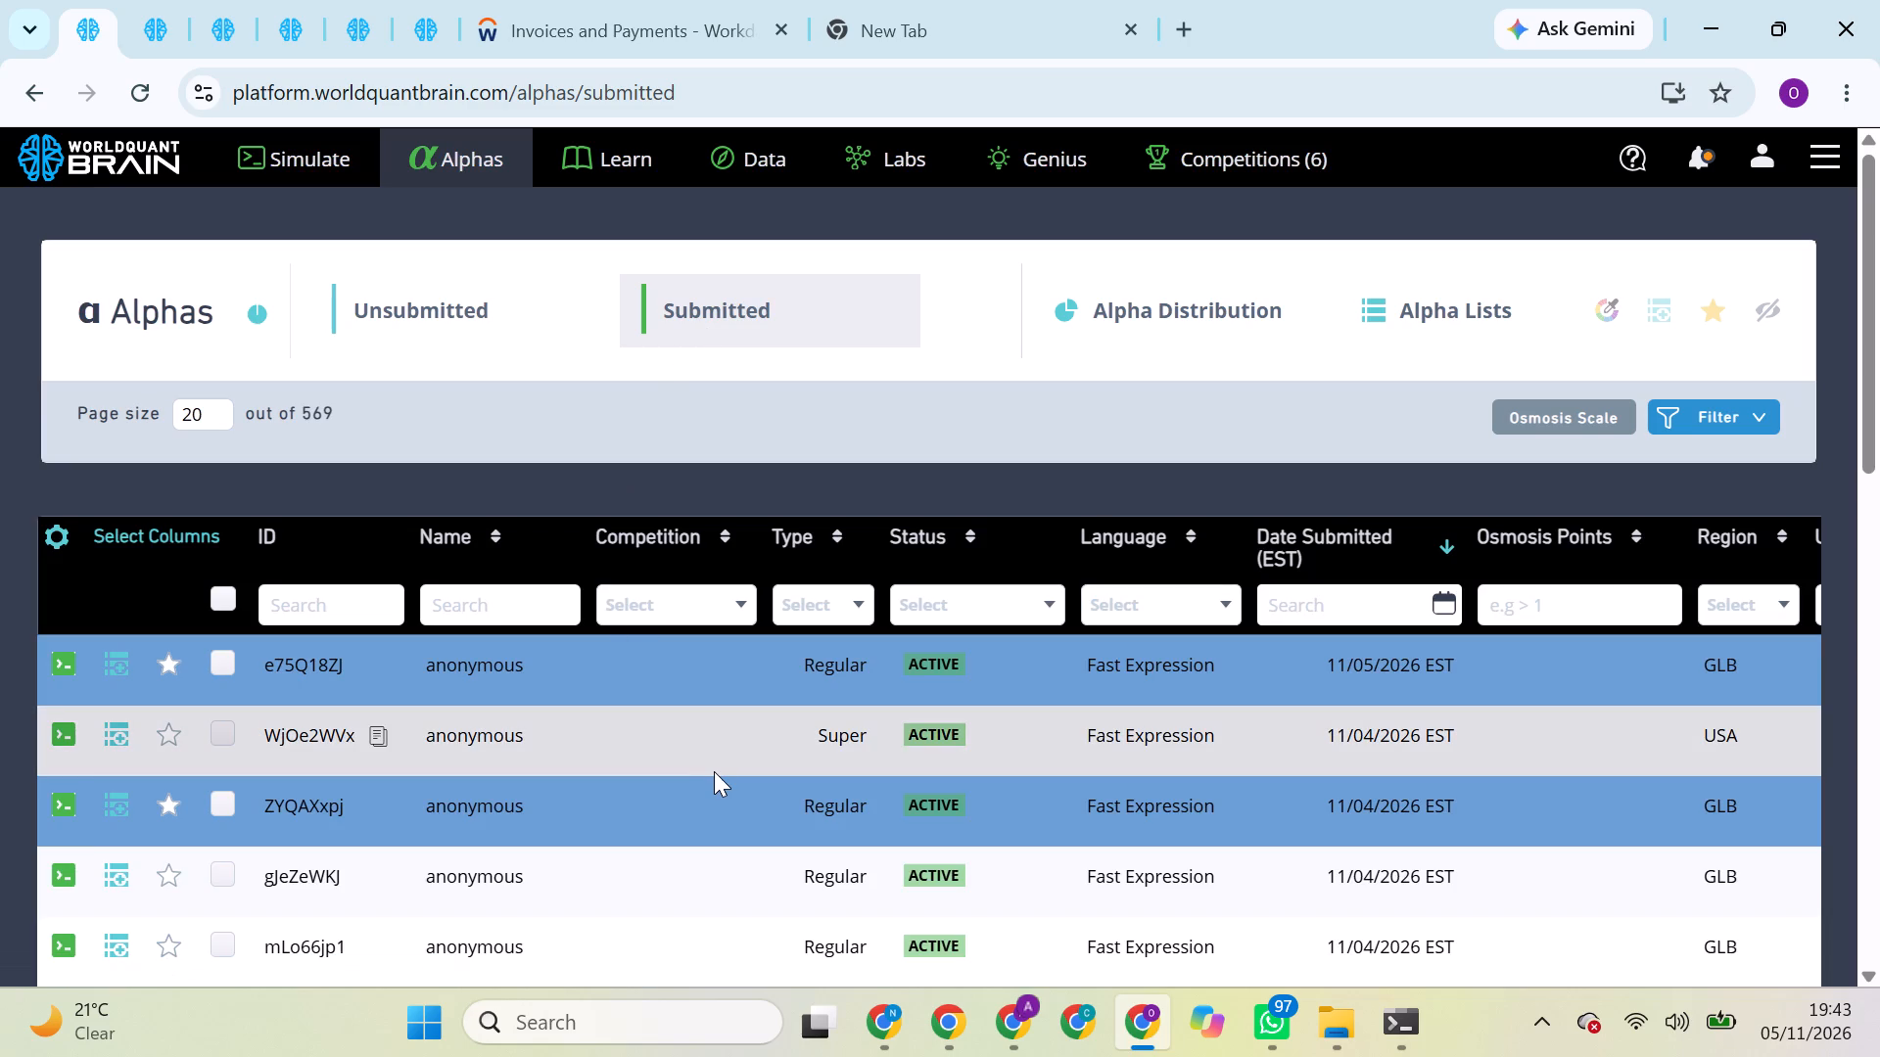
scroll(714, 771, down, 4)
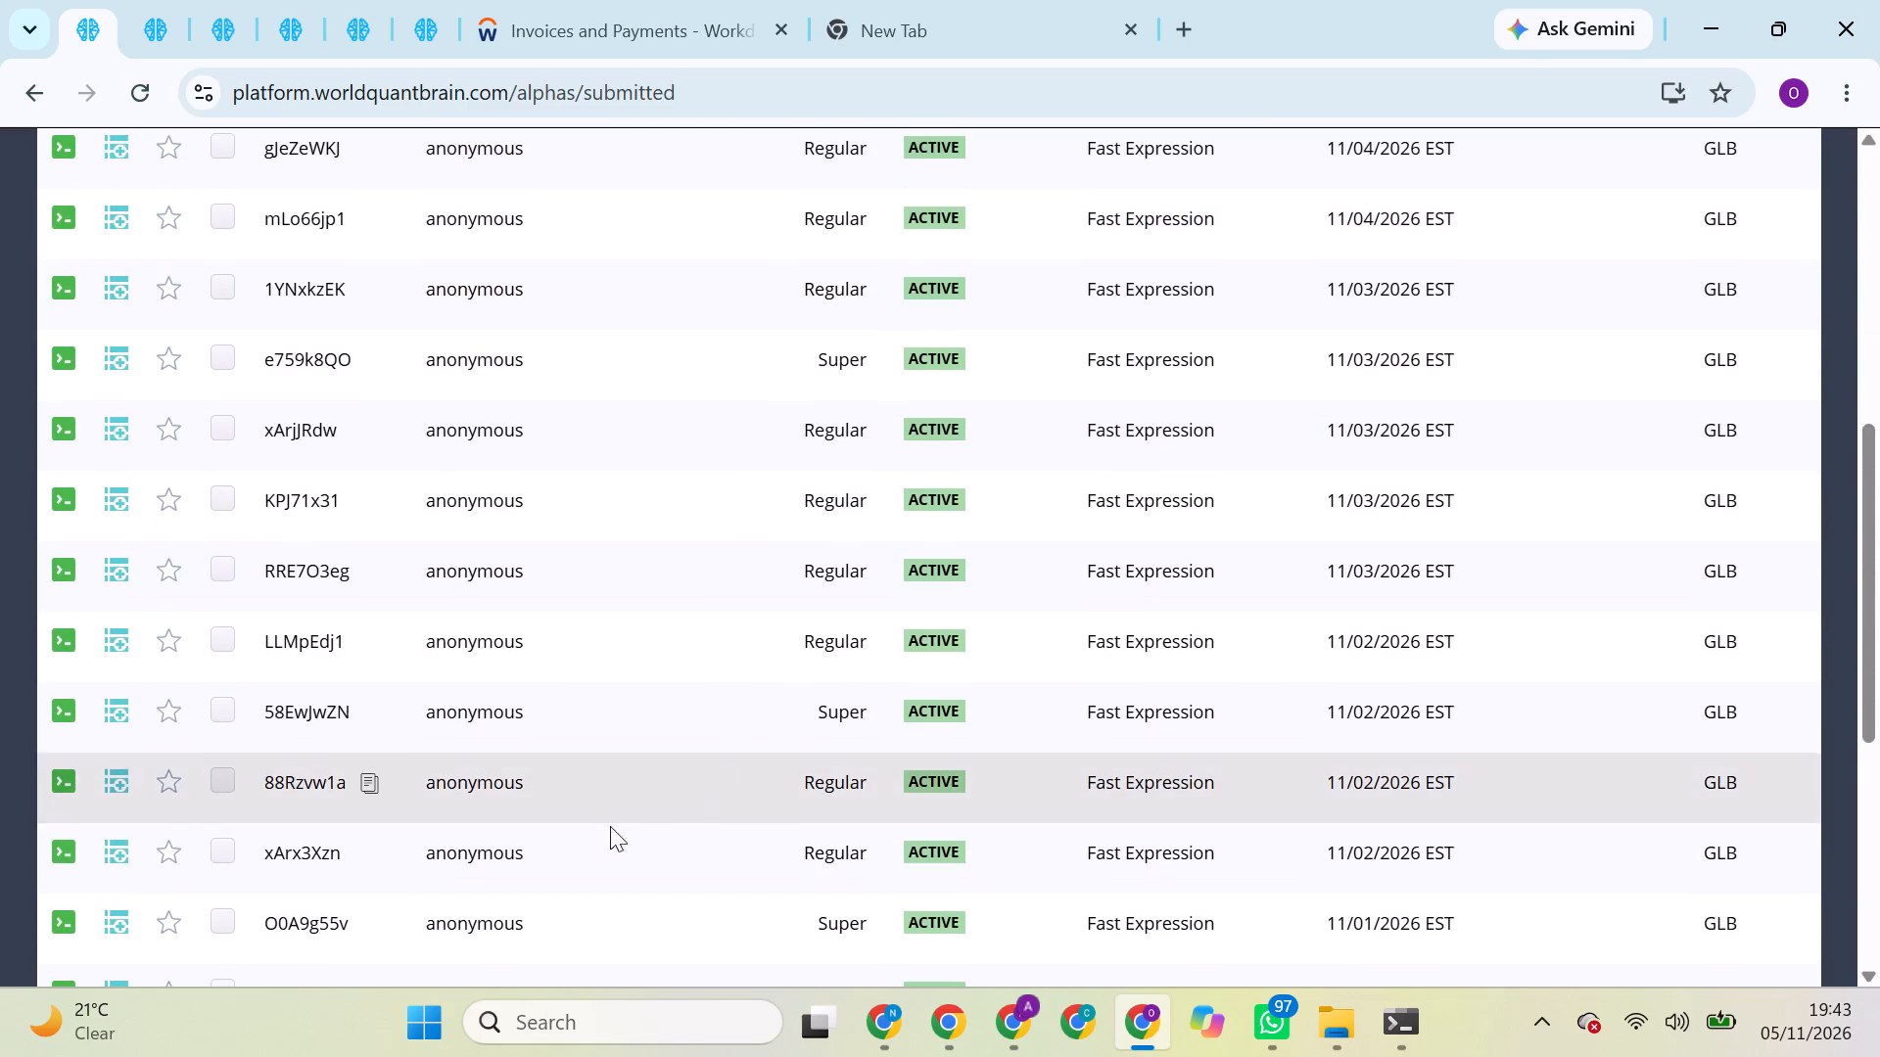
click(681, 642)
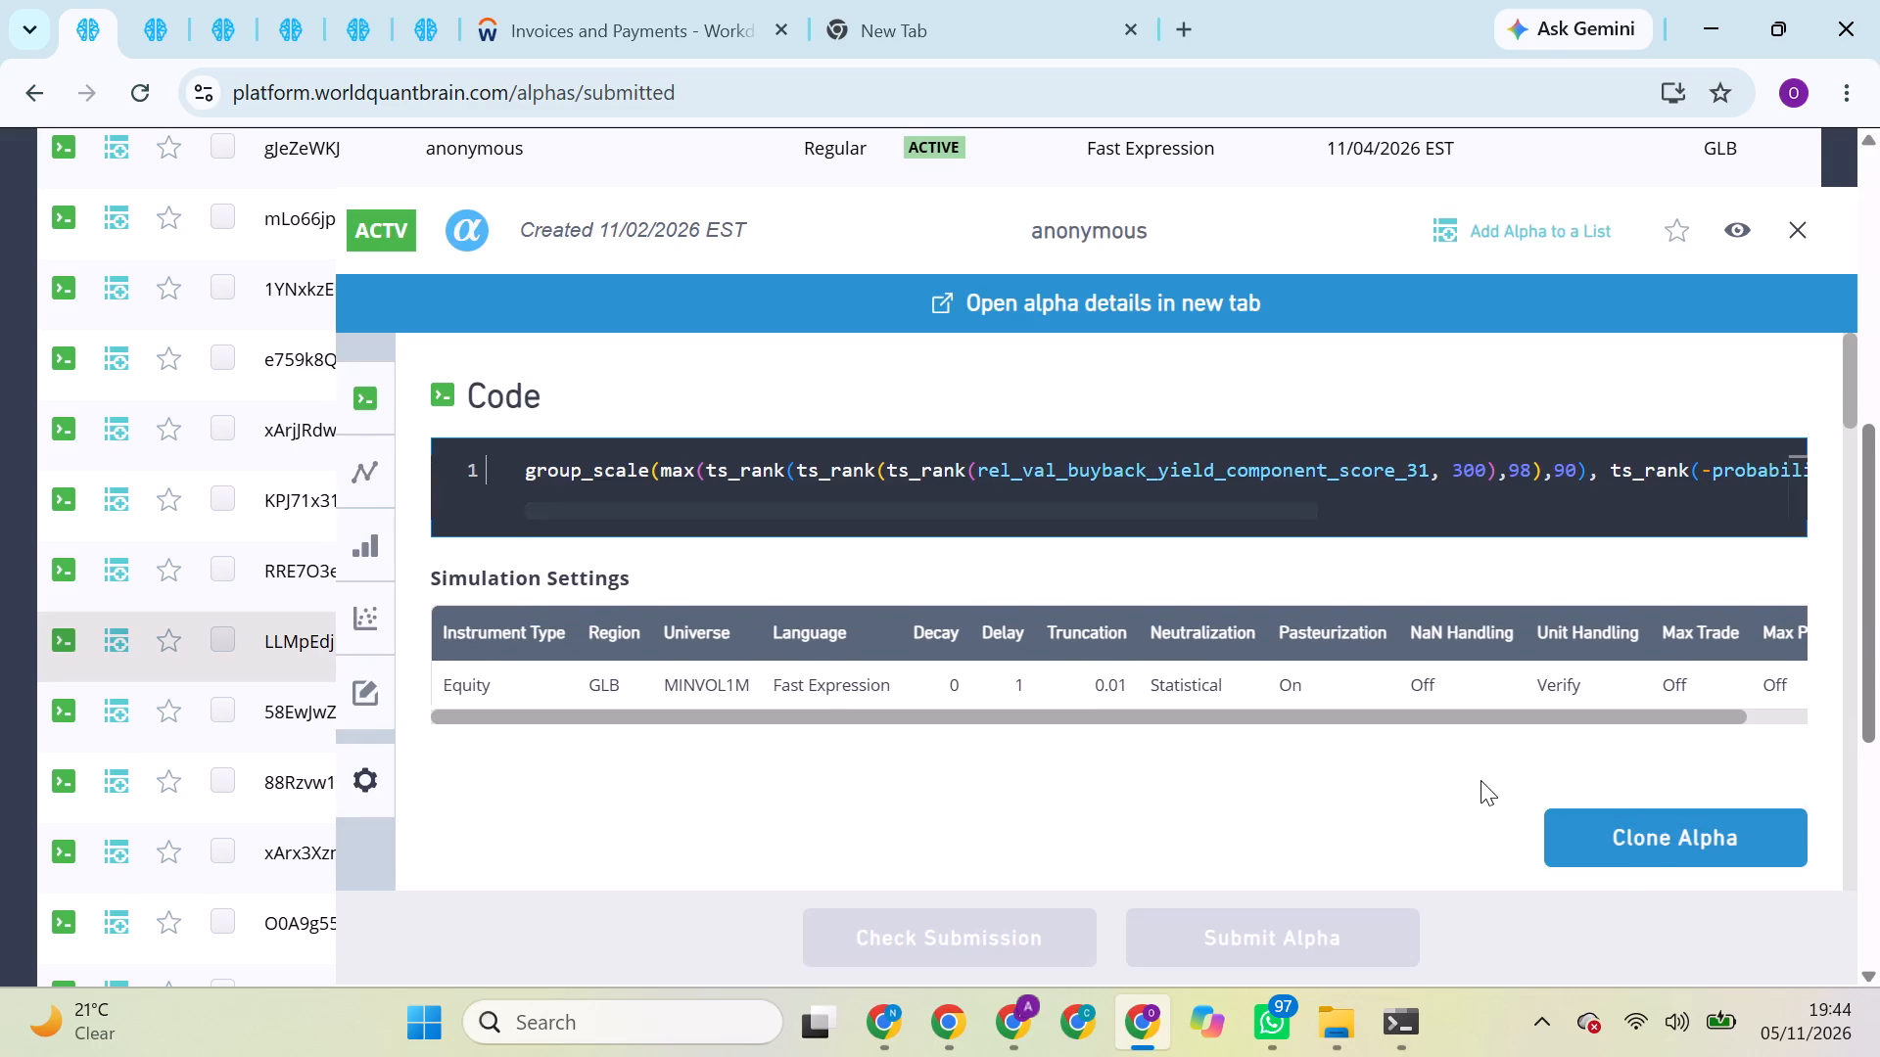
click(1653, 824)
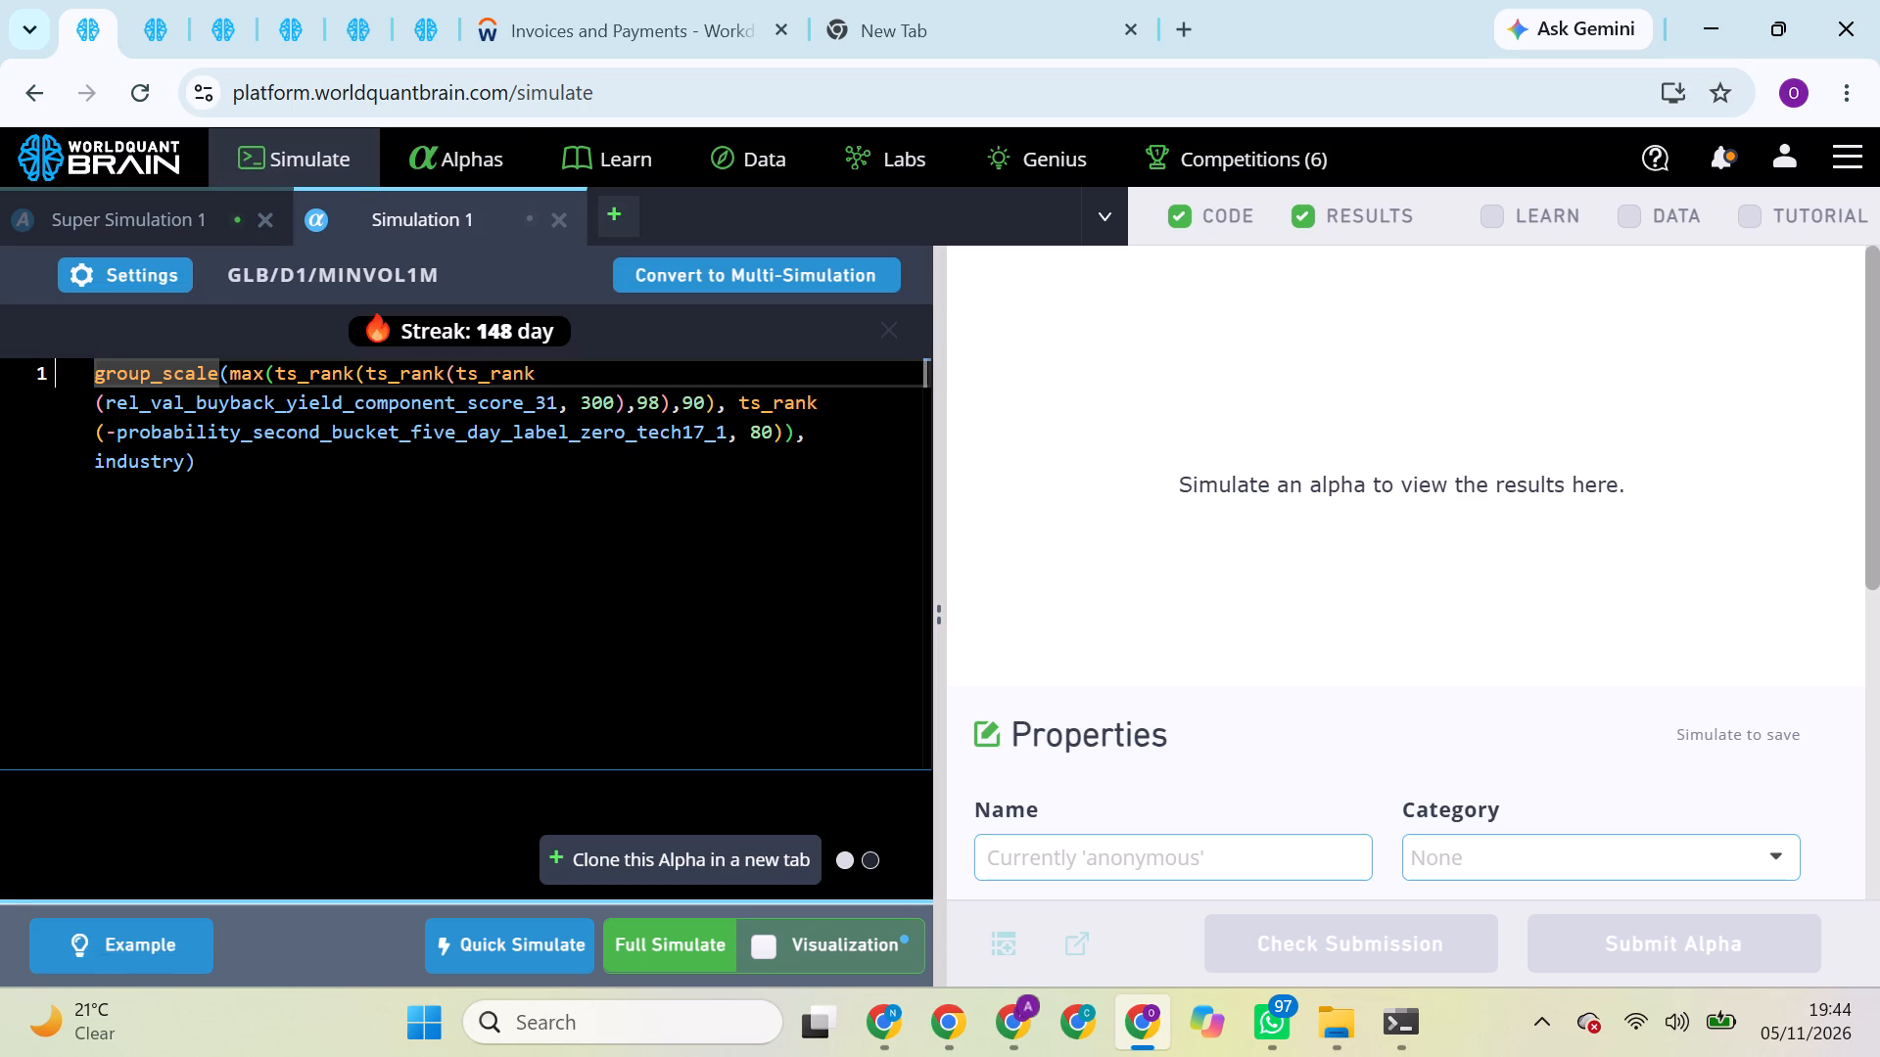
Replace rel_val_buyback_yield_component_score_31 in the cloned alpha with the dataset field mean_estimate_change_pct_fy1_revenue_30d_5 and run a full simulation.
click(431, 27)
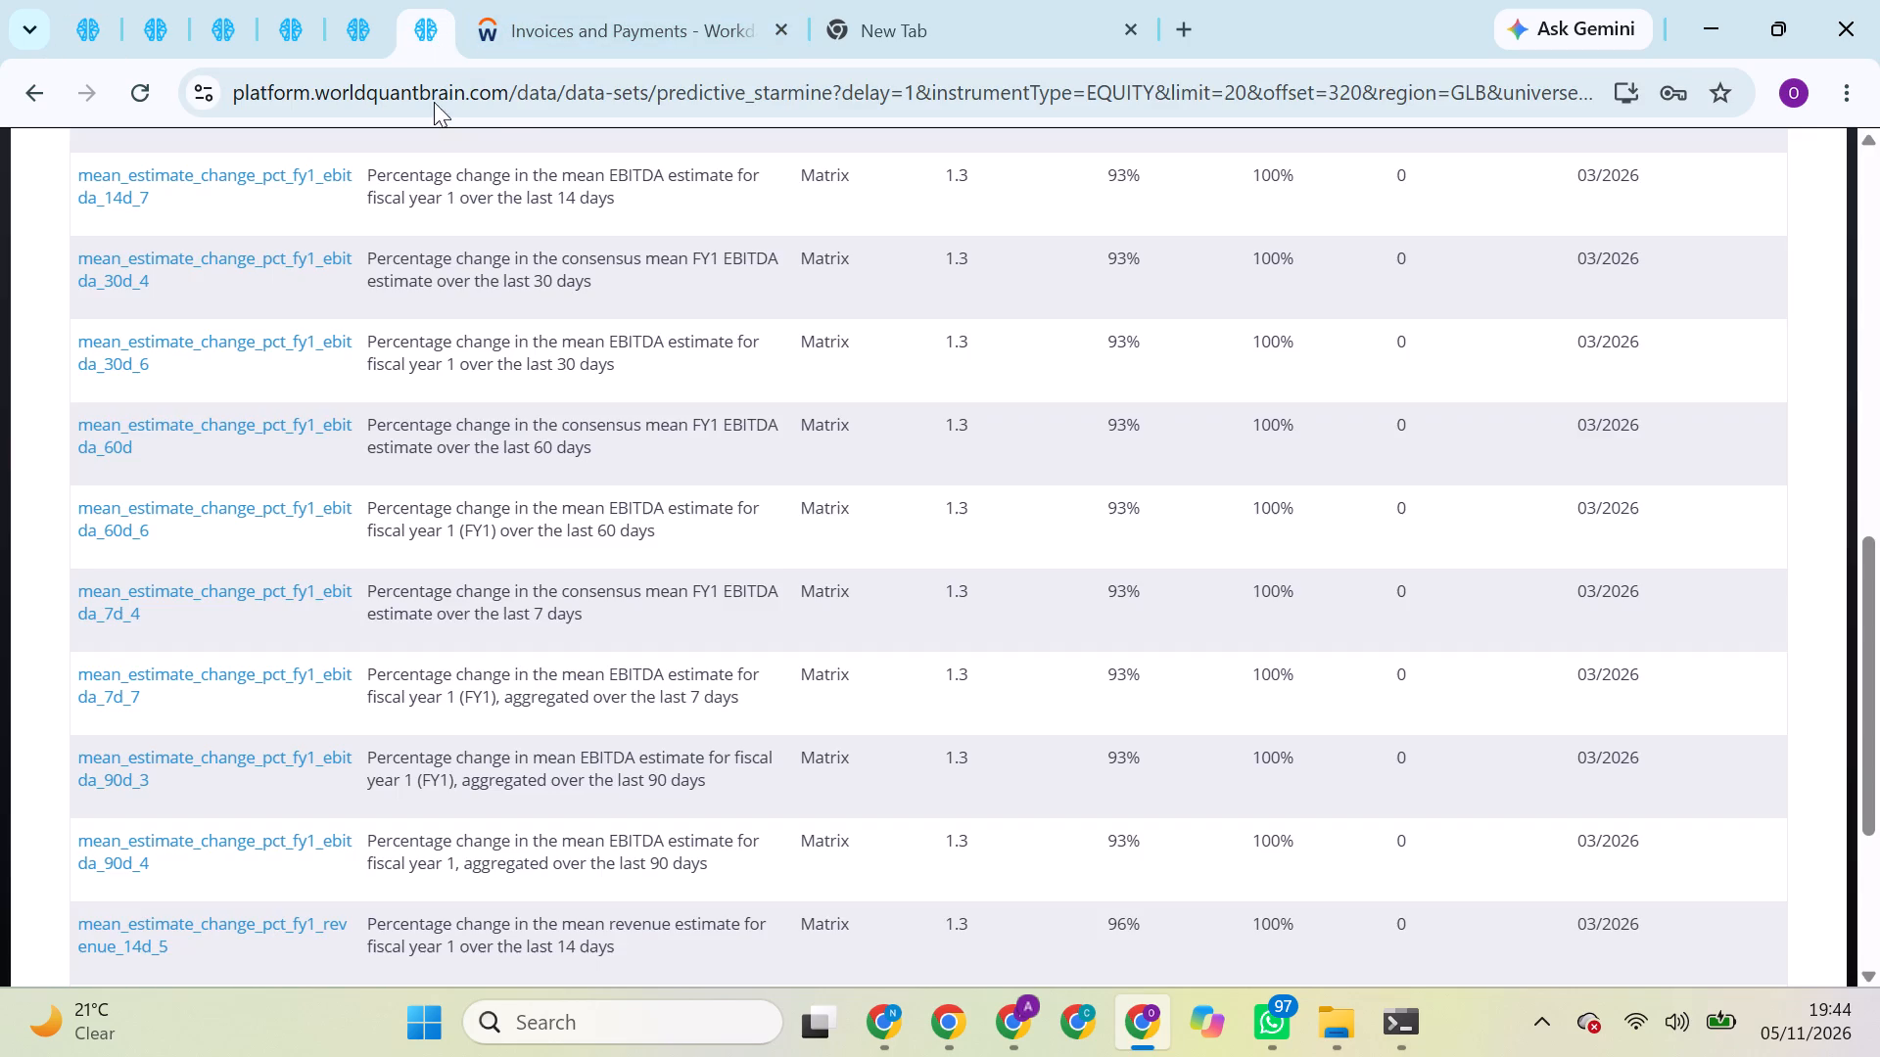
scroll(385, 814, down, 2)
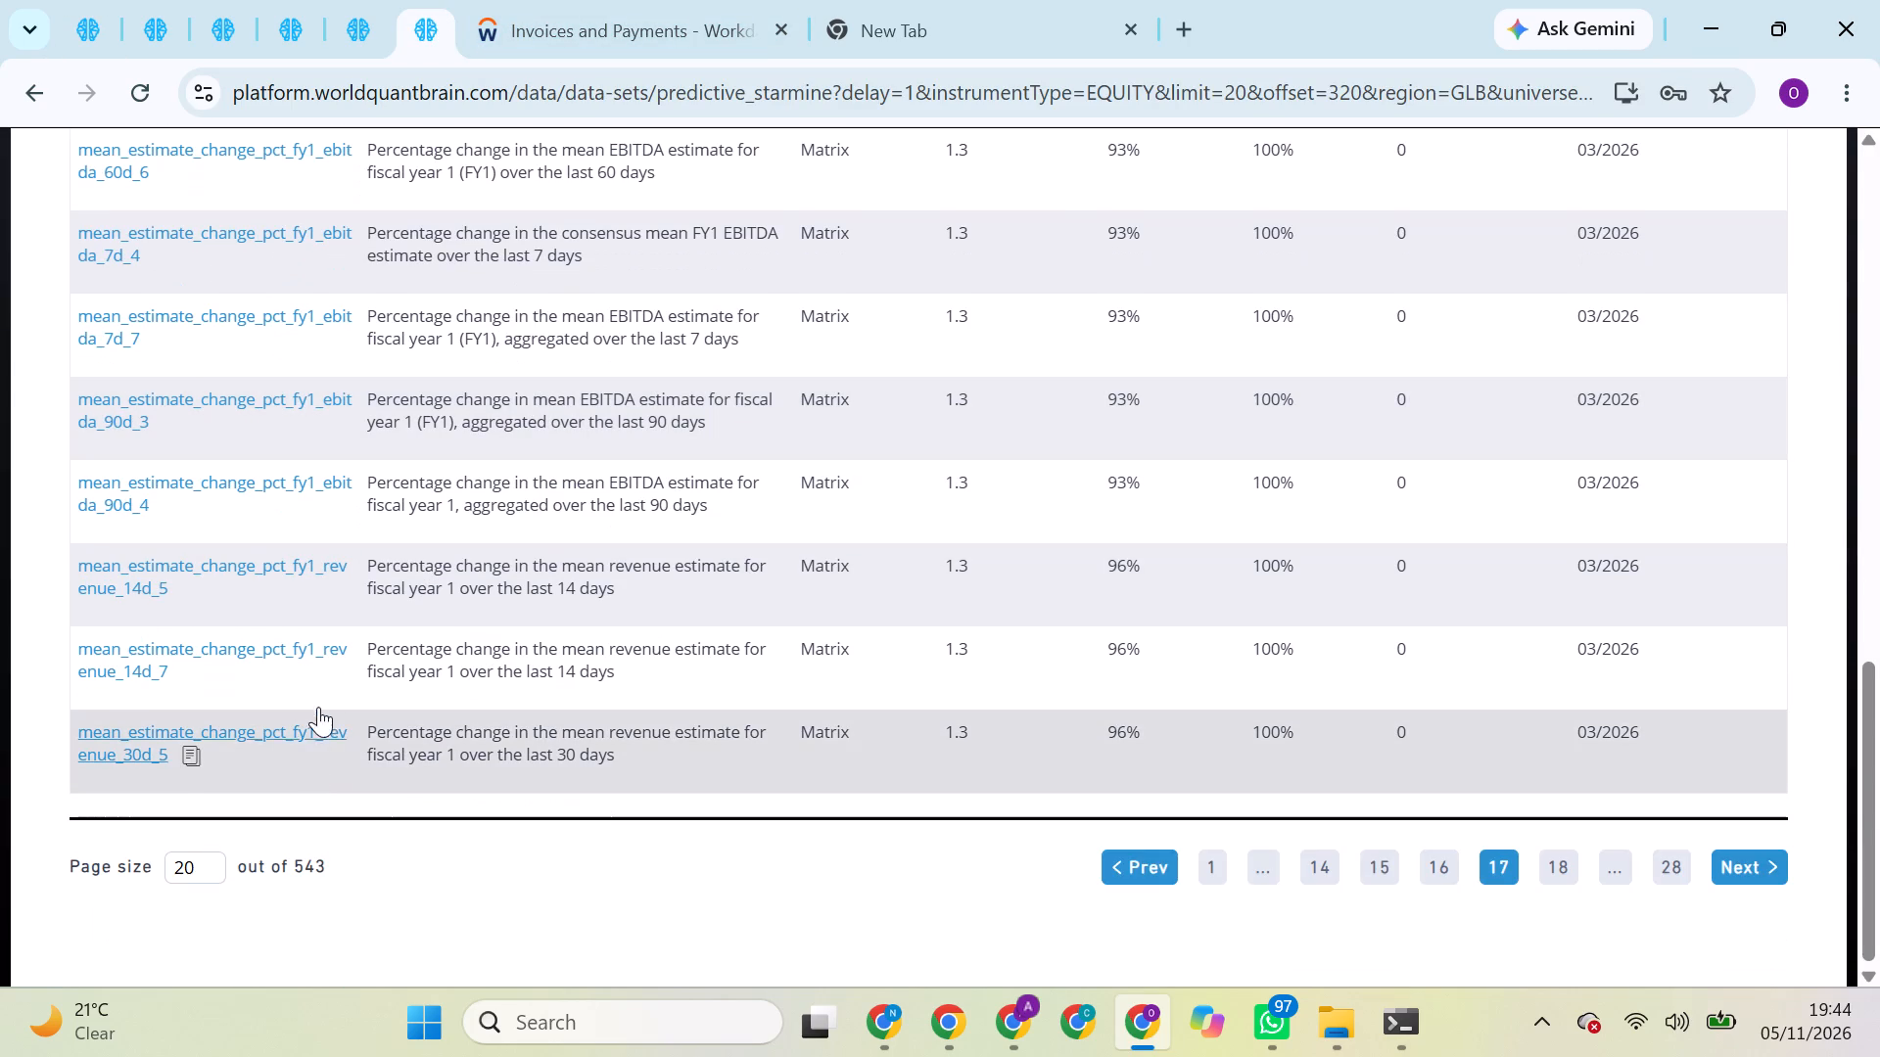
click(193, 759)
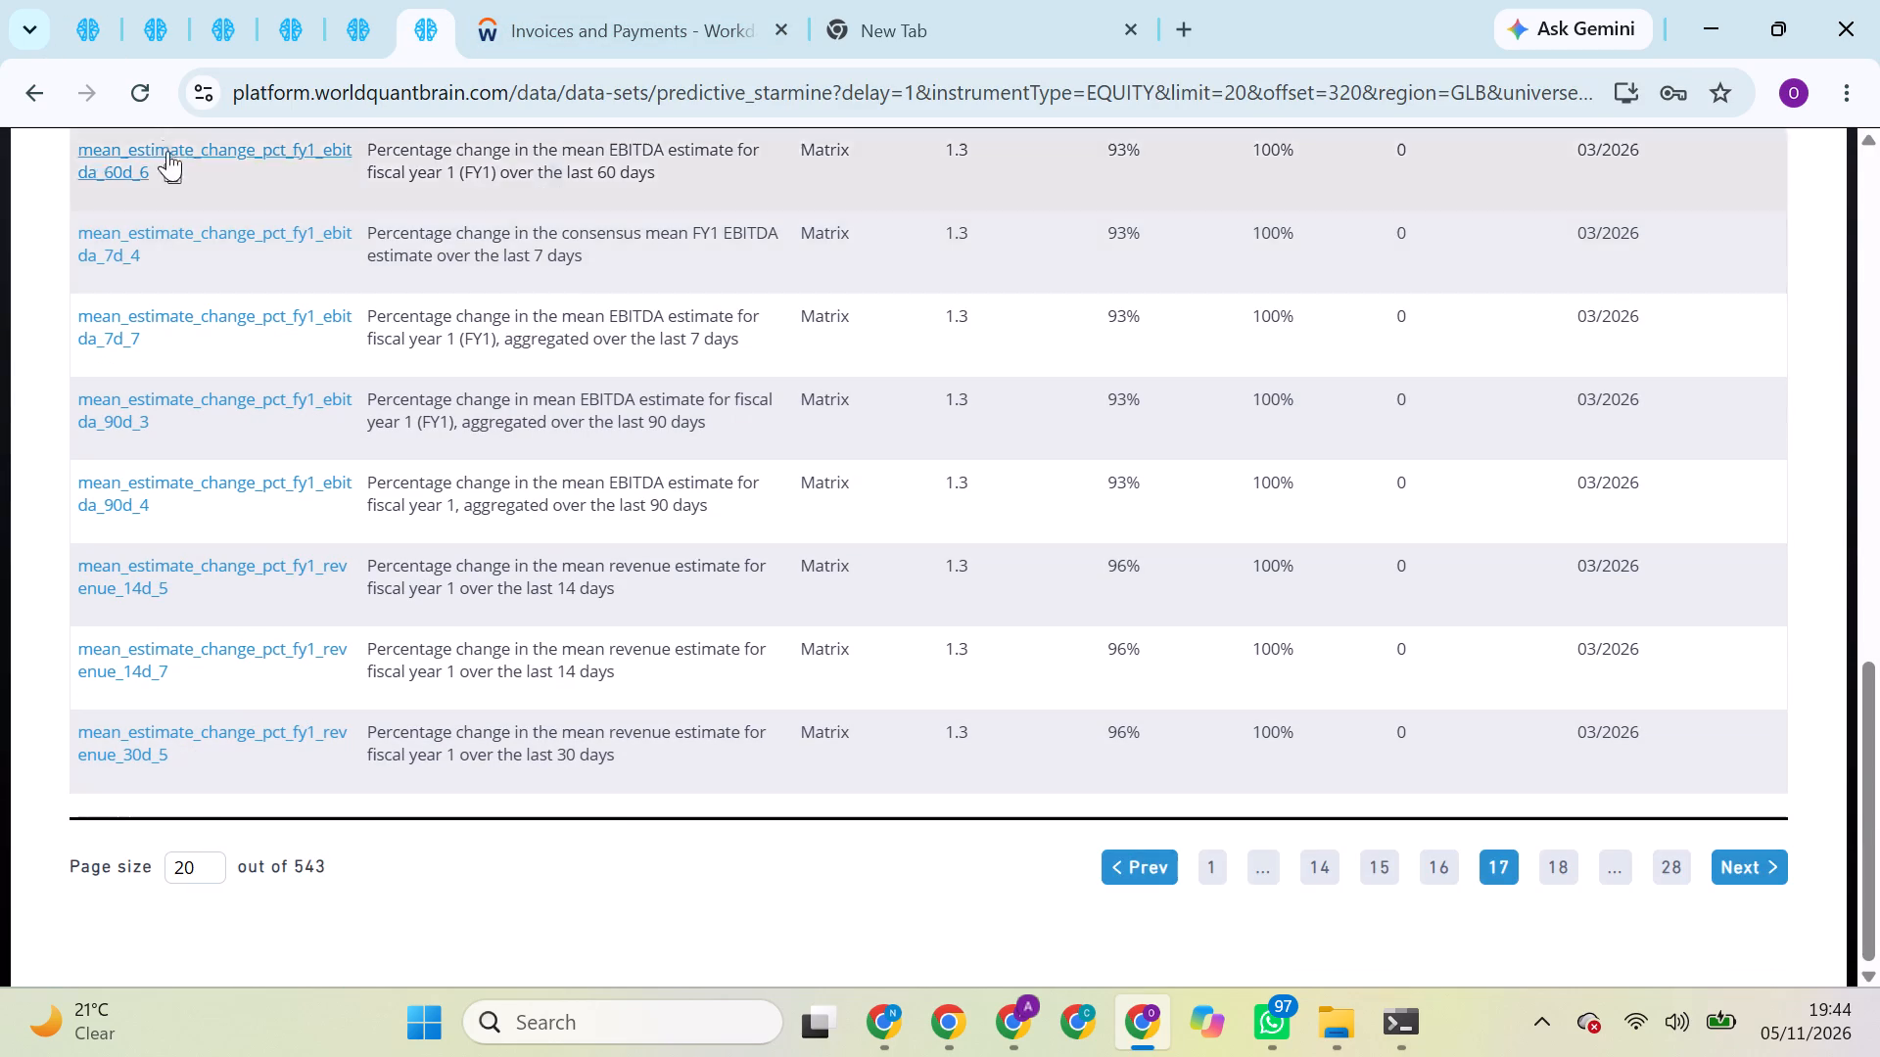
click(92, 36)
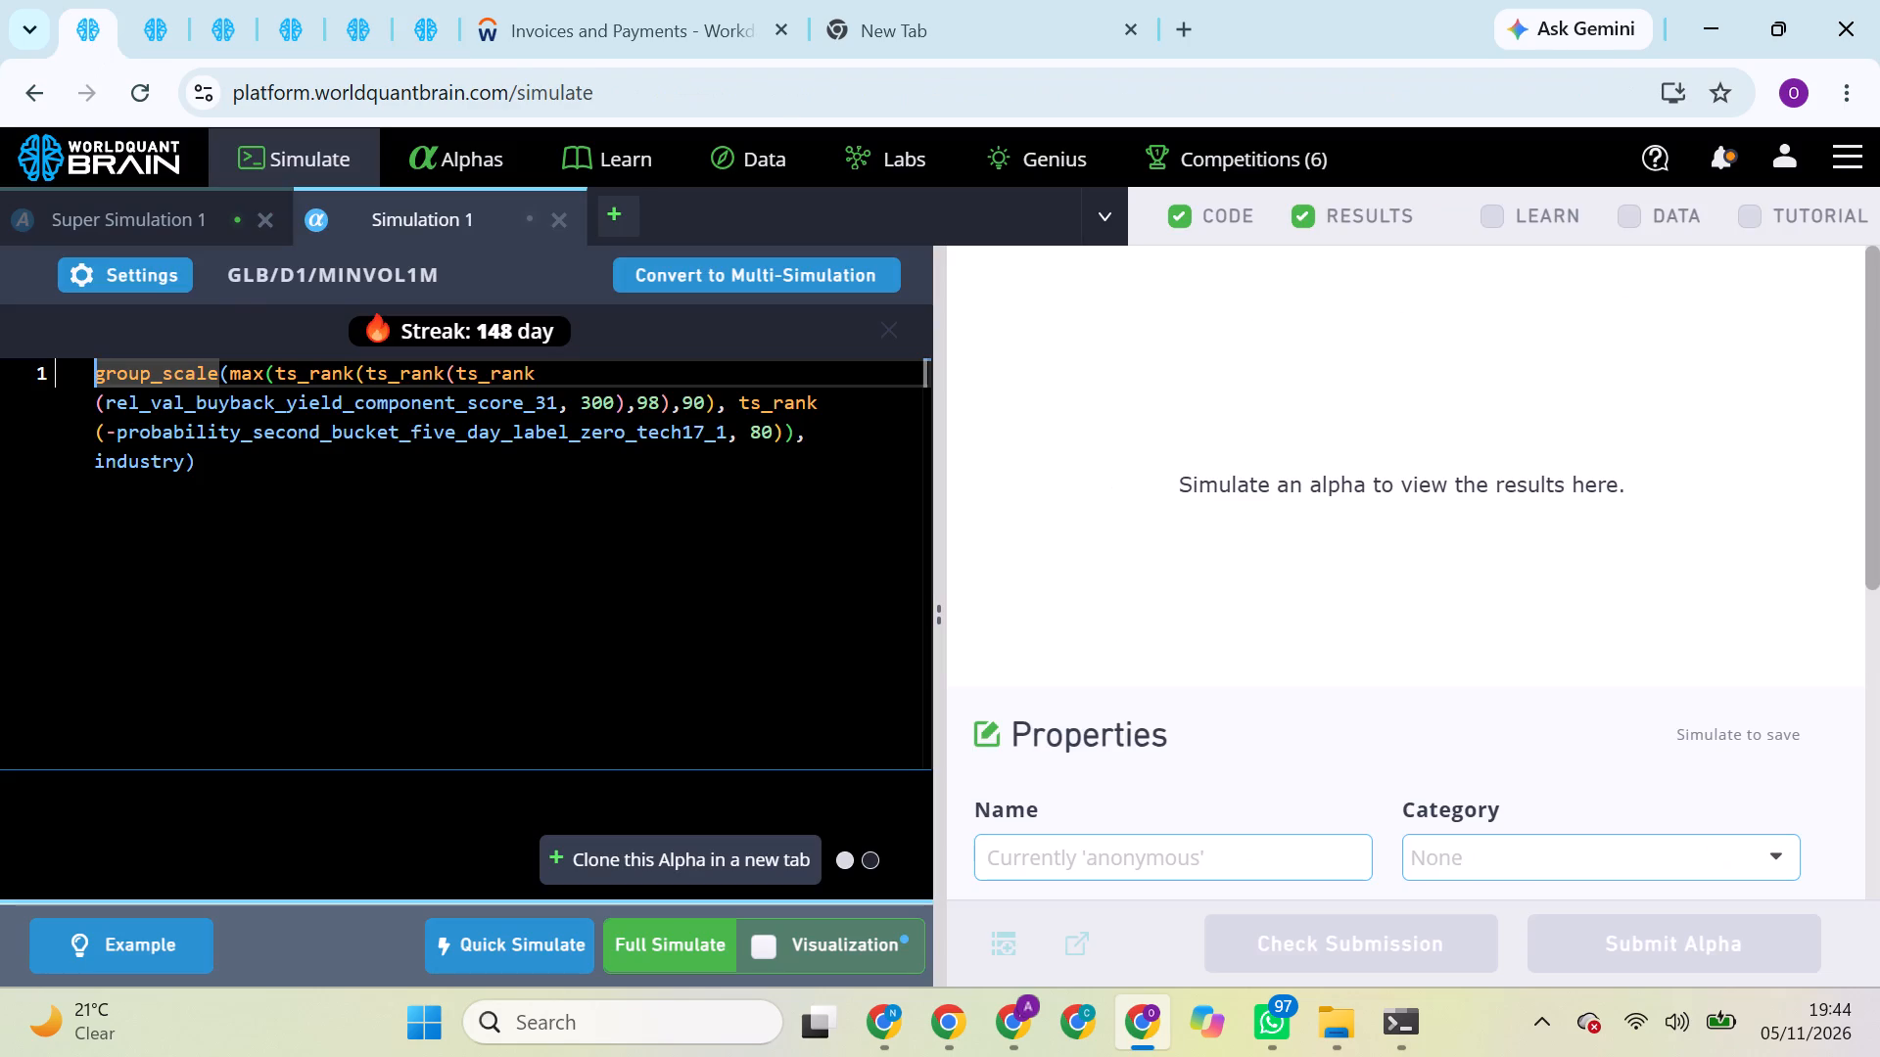
double_click(407, 406)
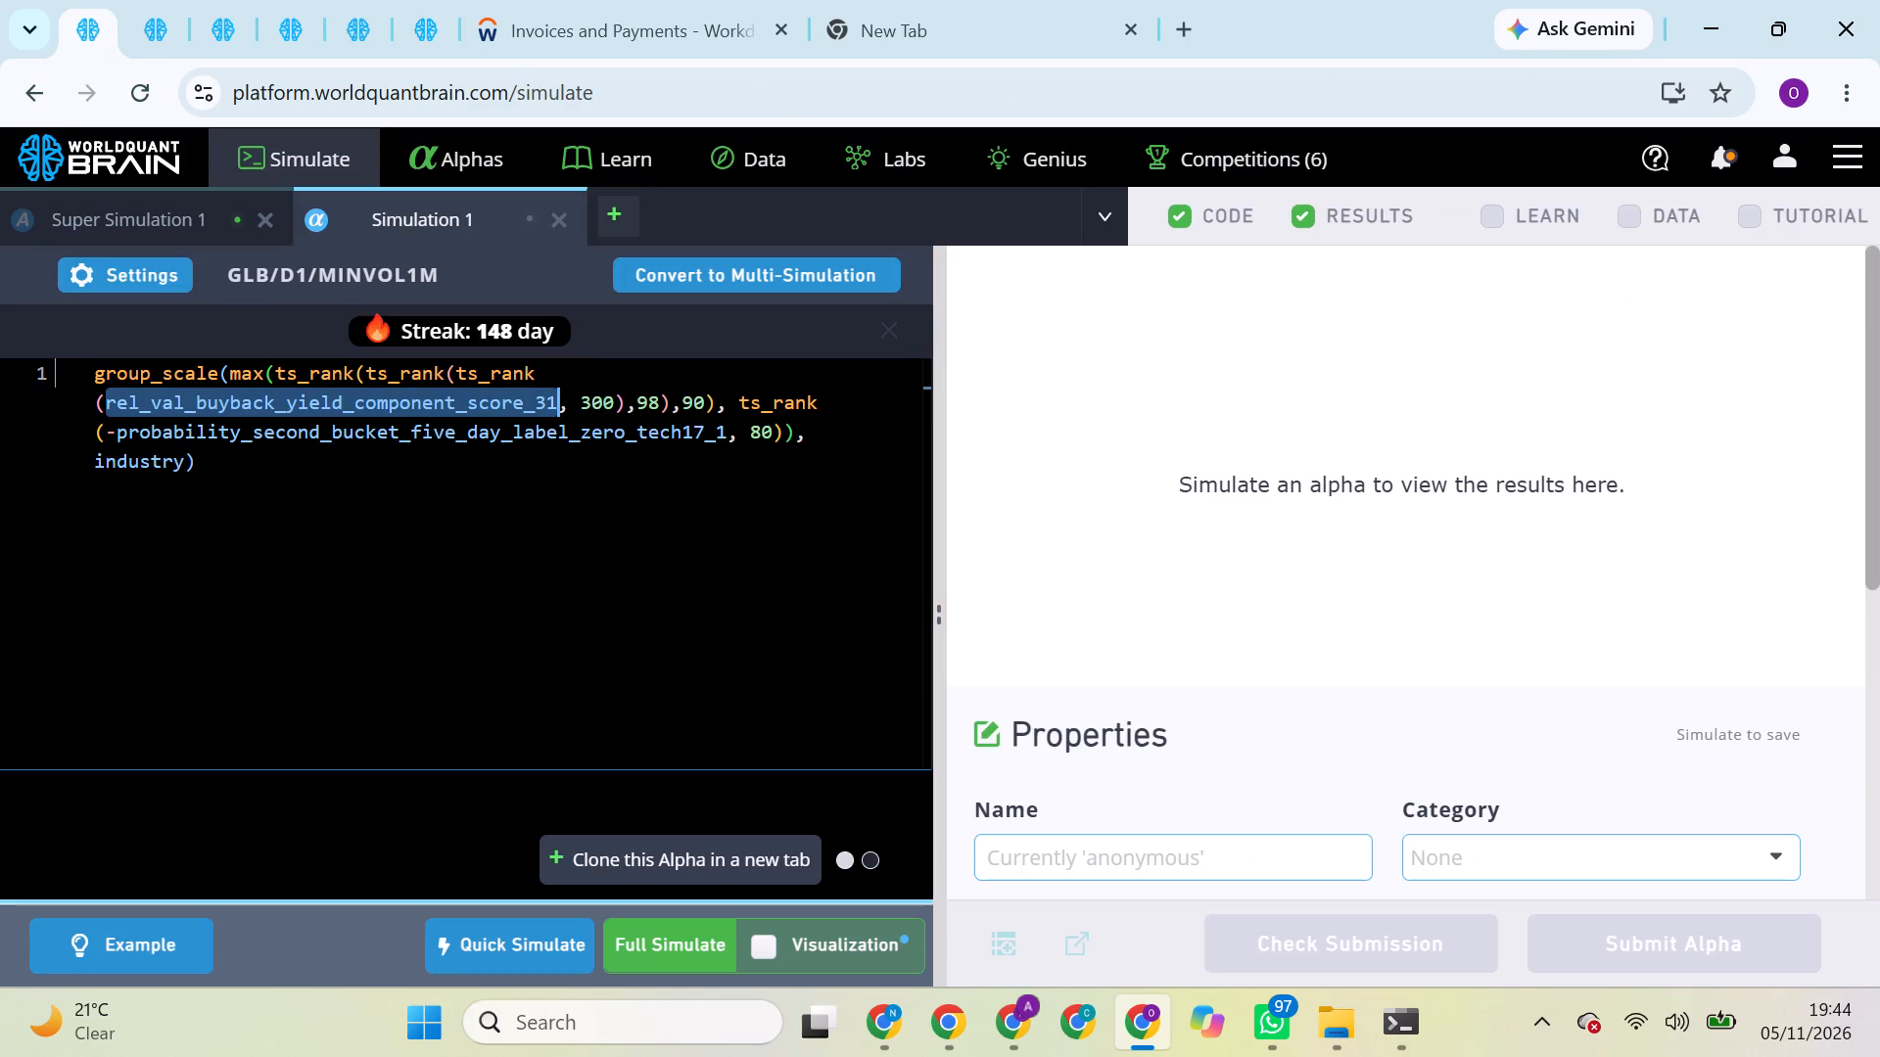
key(ctrl+v)
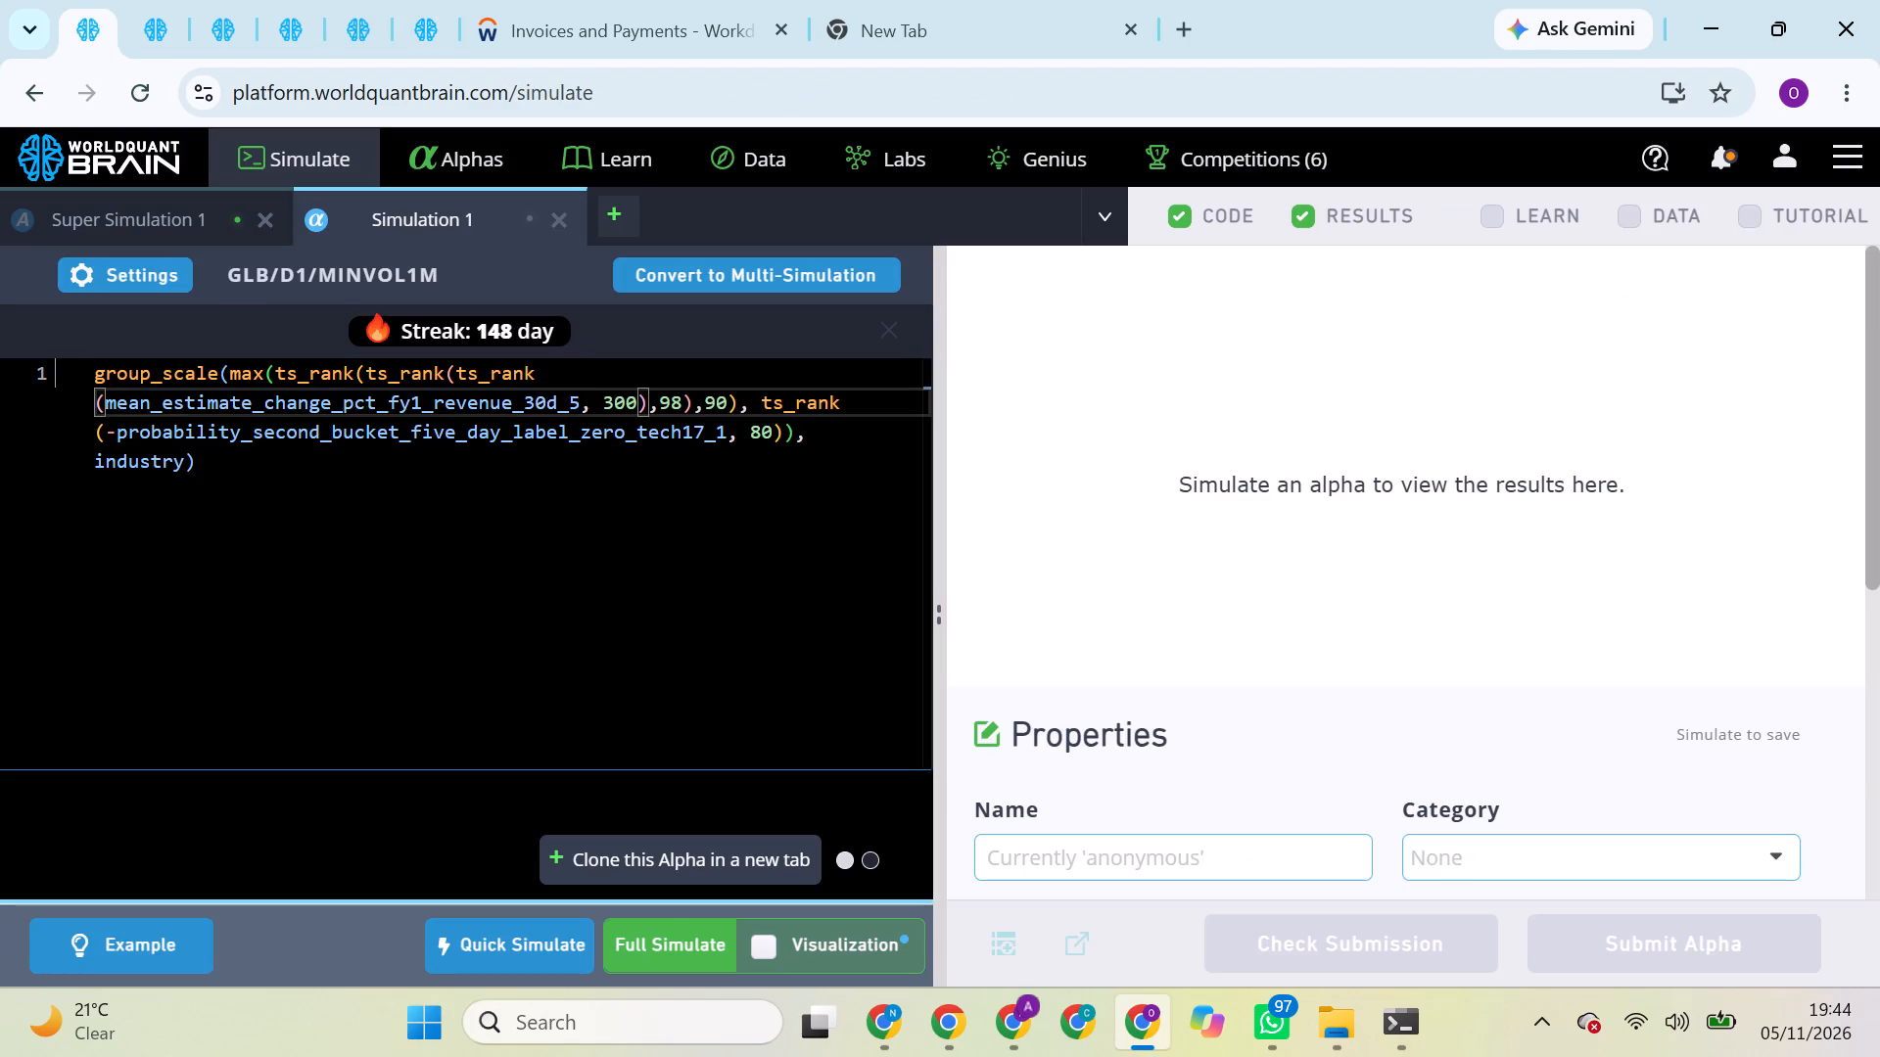
click(126, 281)
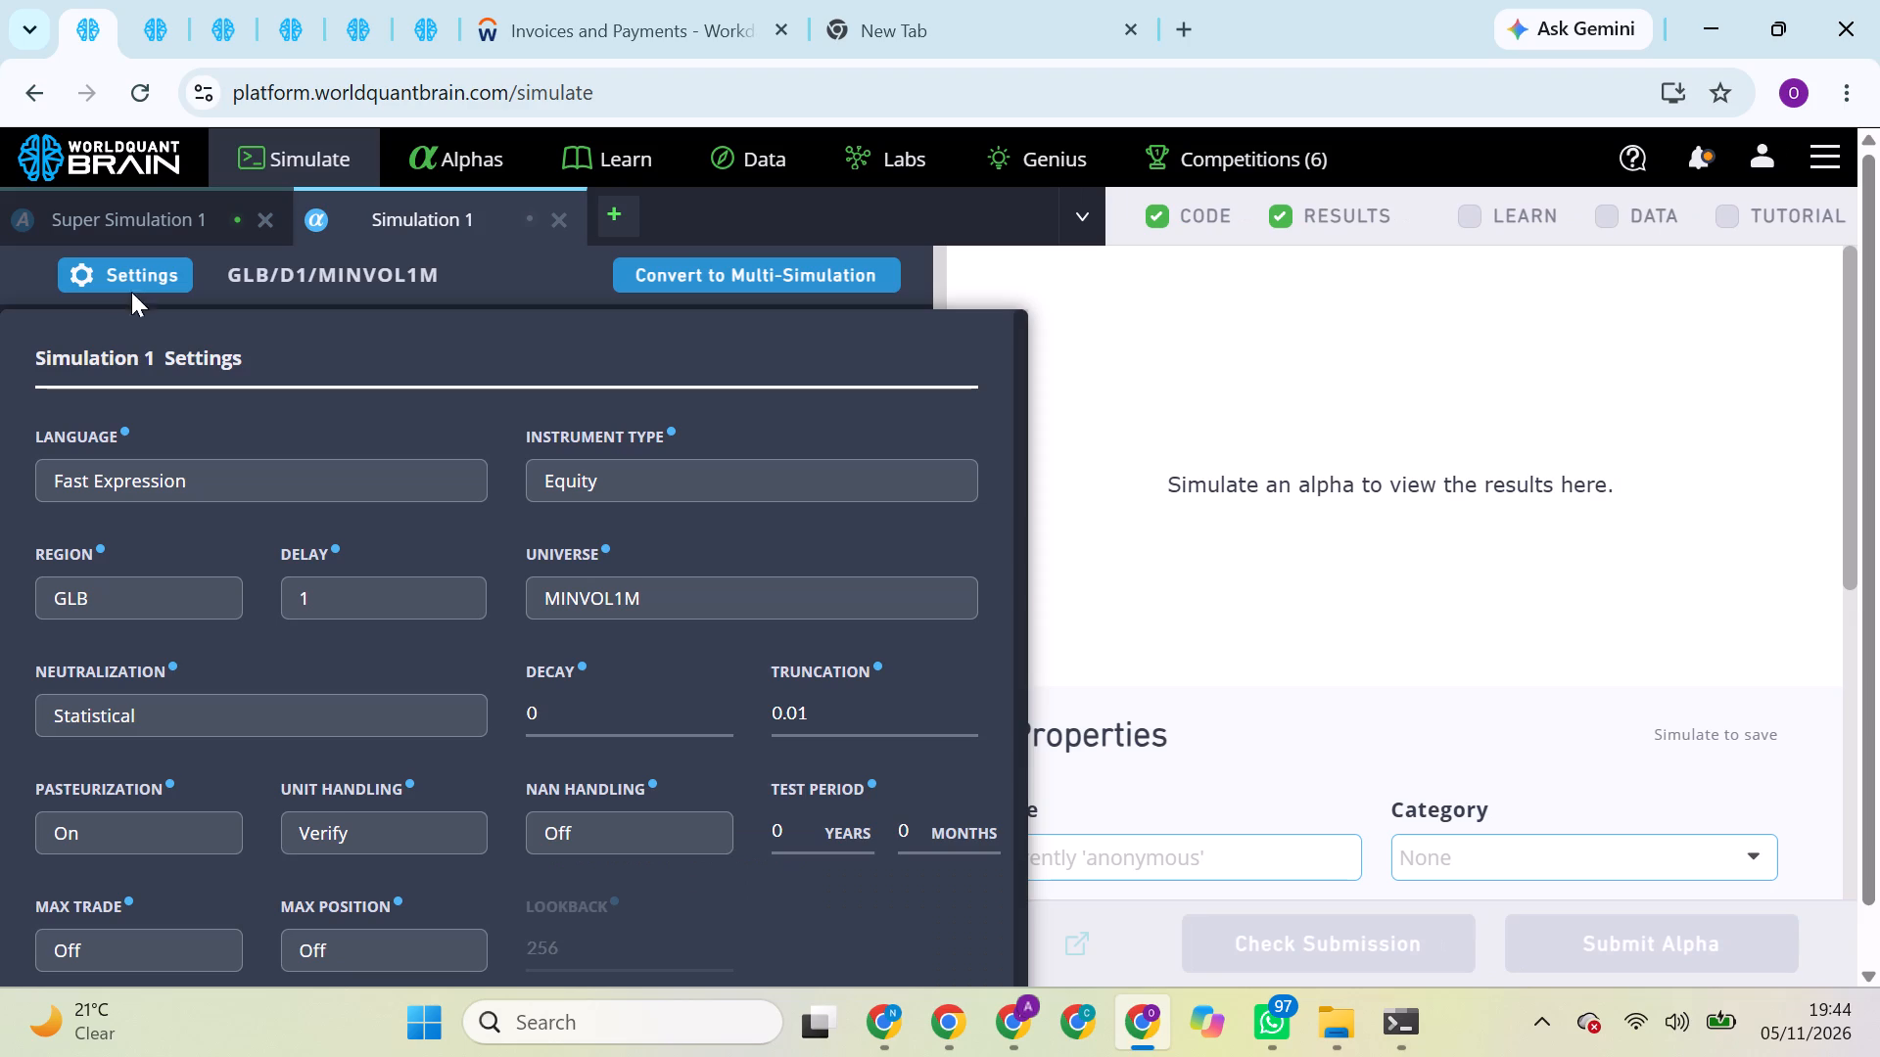
click(120, 277)
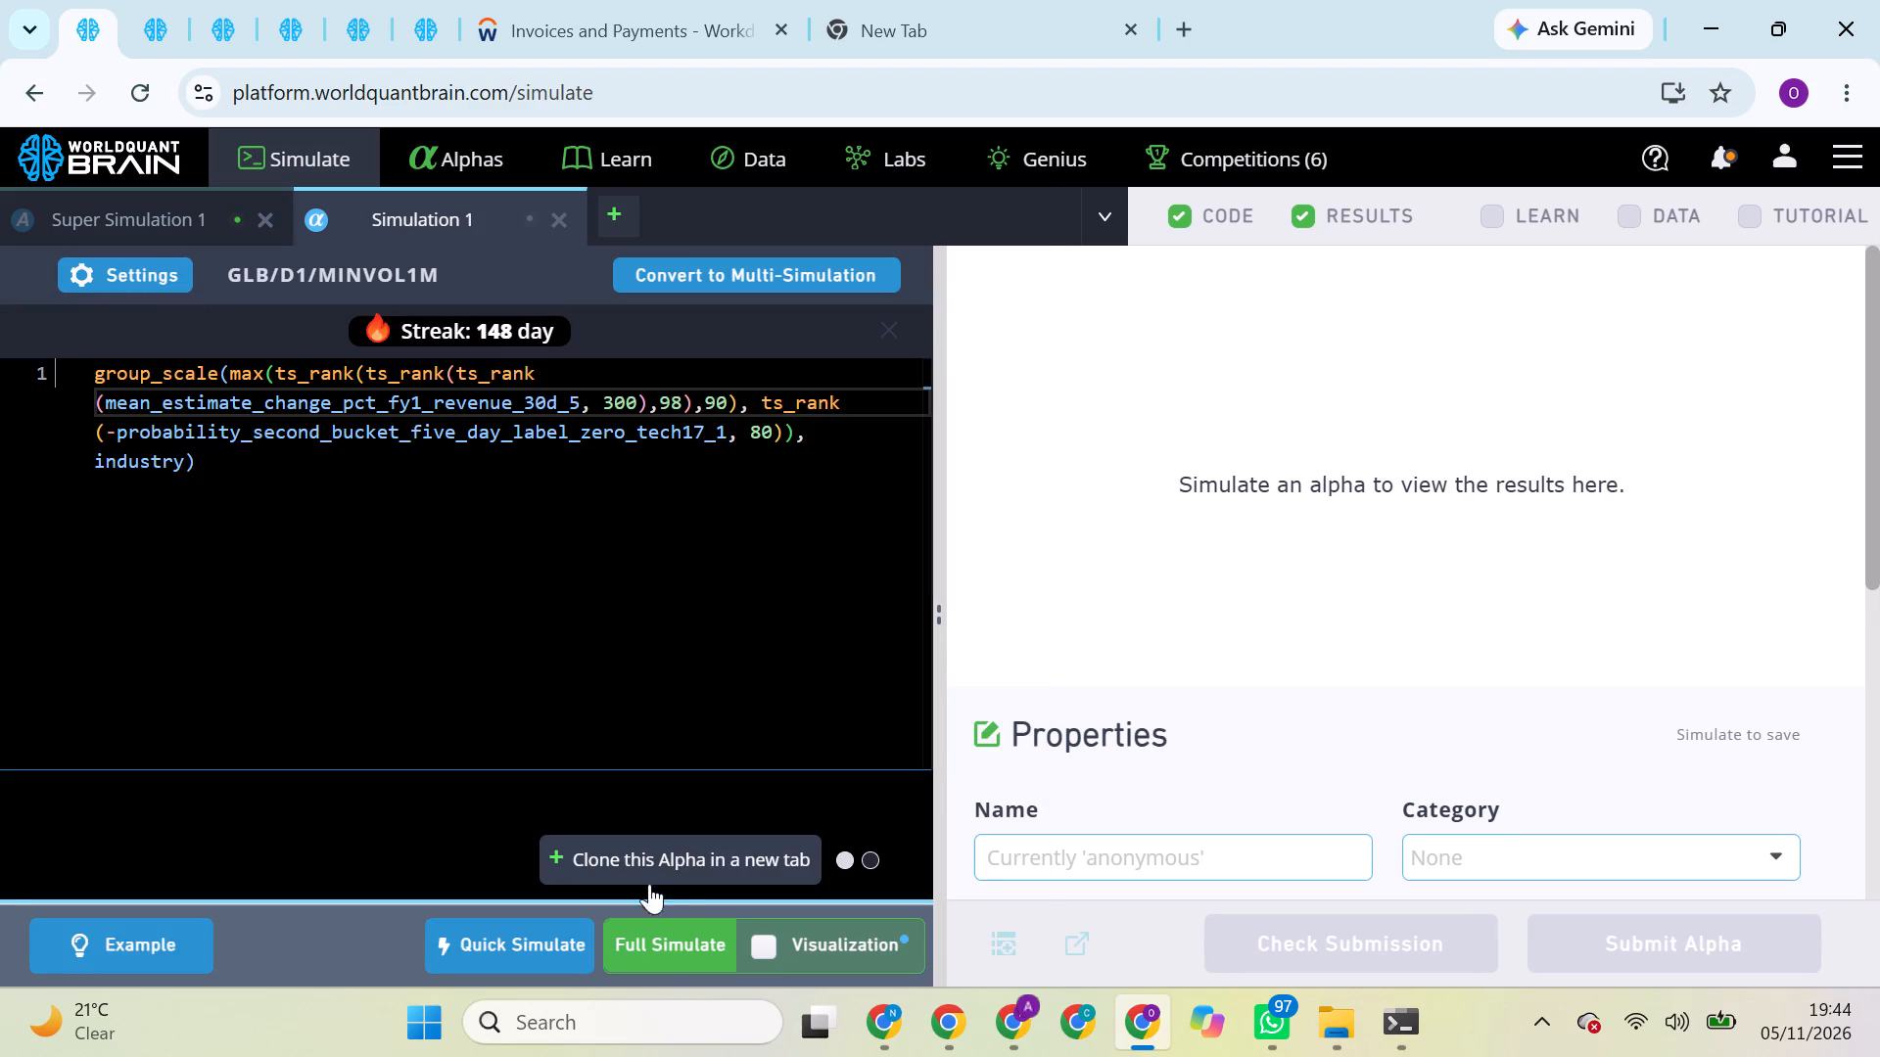
click(659, 958)
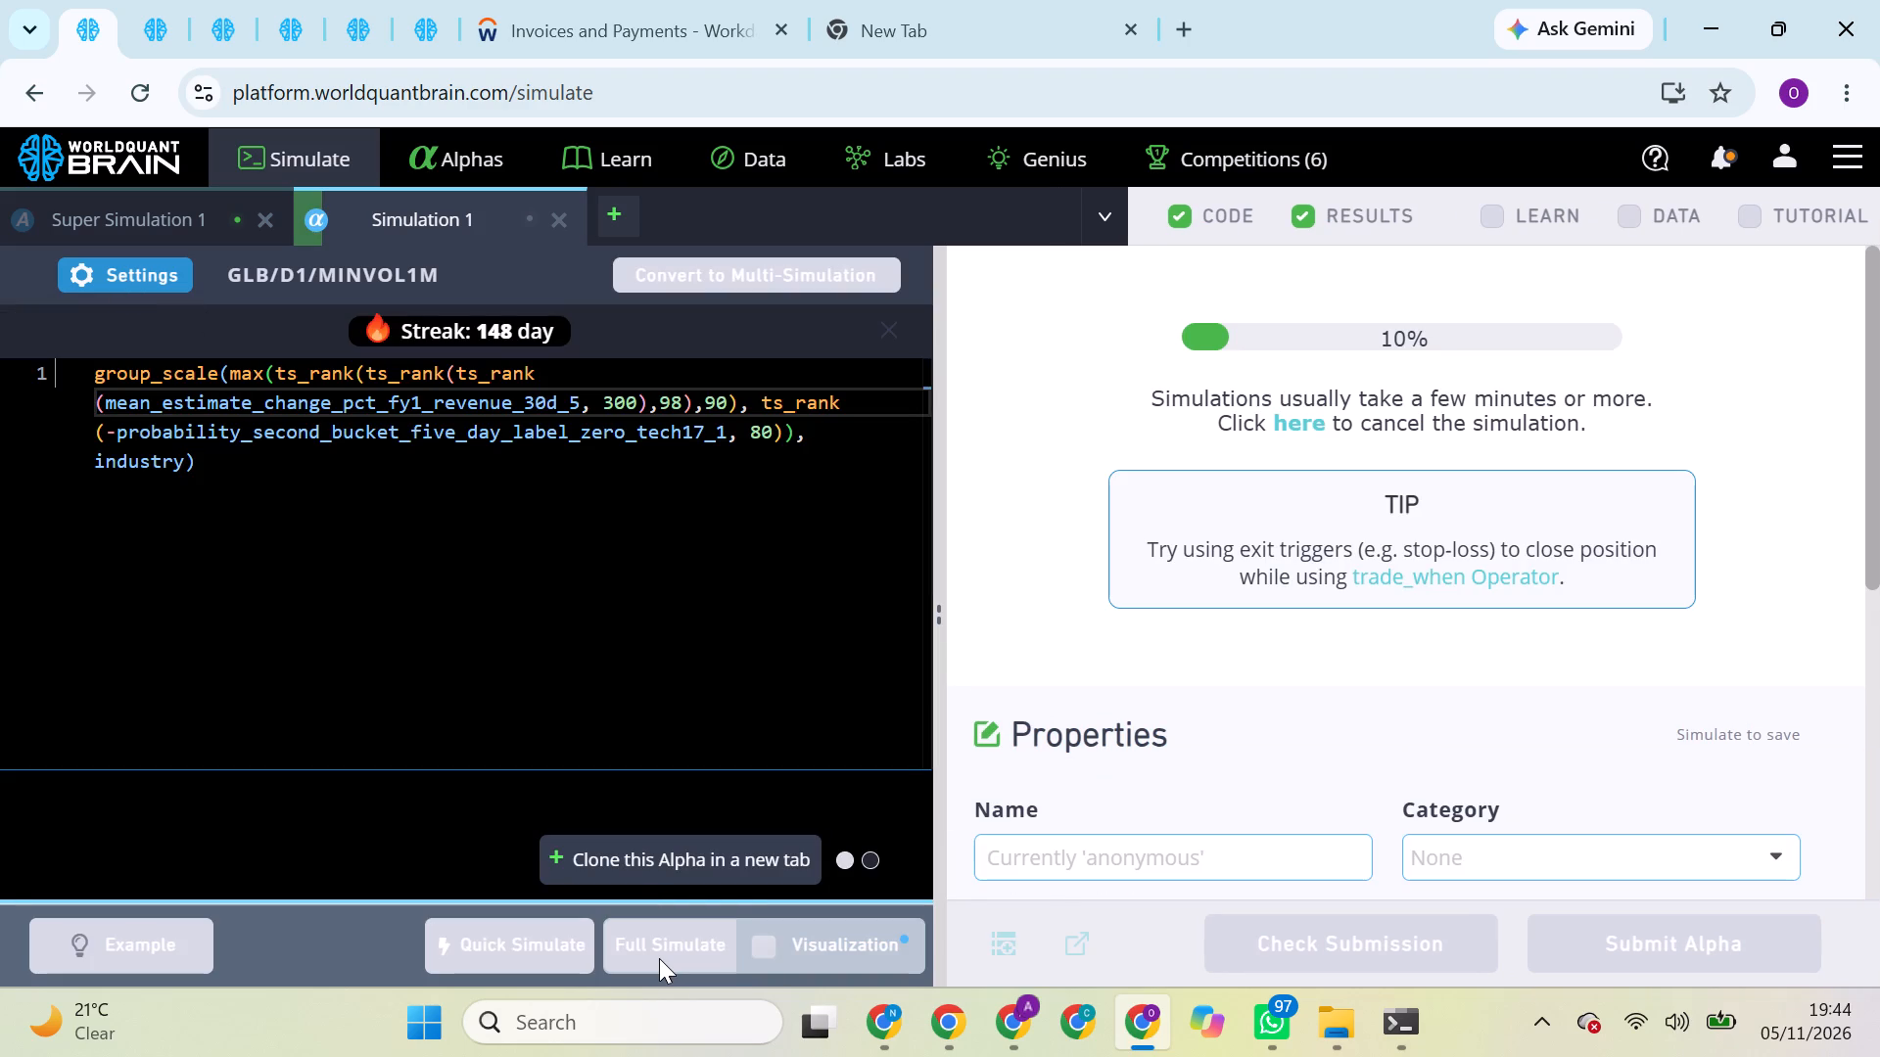
Check the EBITDA alpha's simulation progress, review the INDUSTRY super alpha's results and run its Prod Correlation check.
click(148, 27)
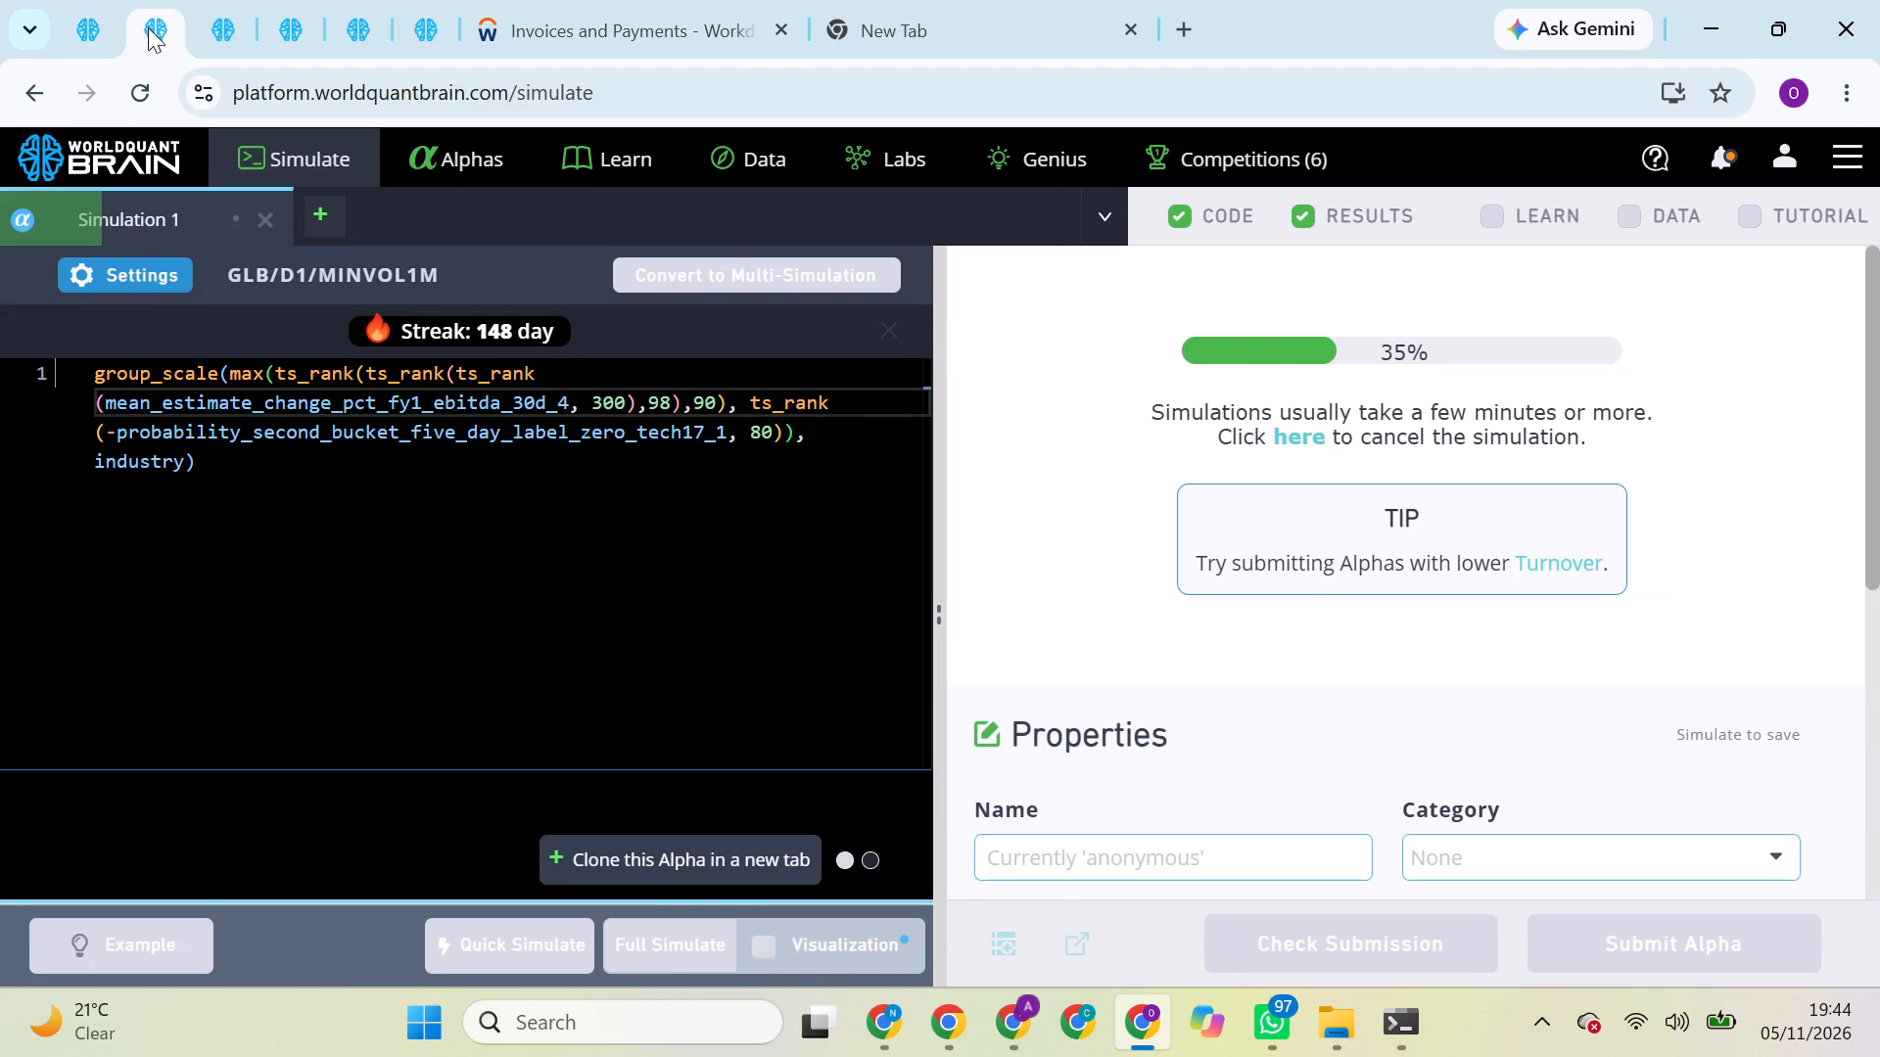
click(208, 34)
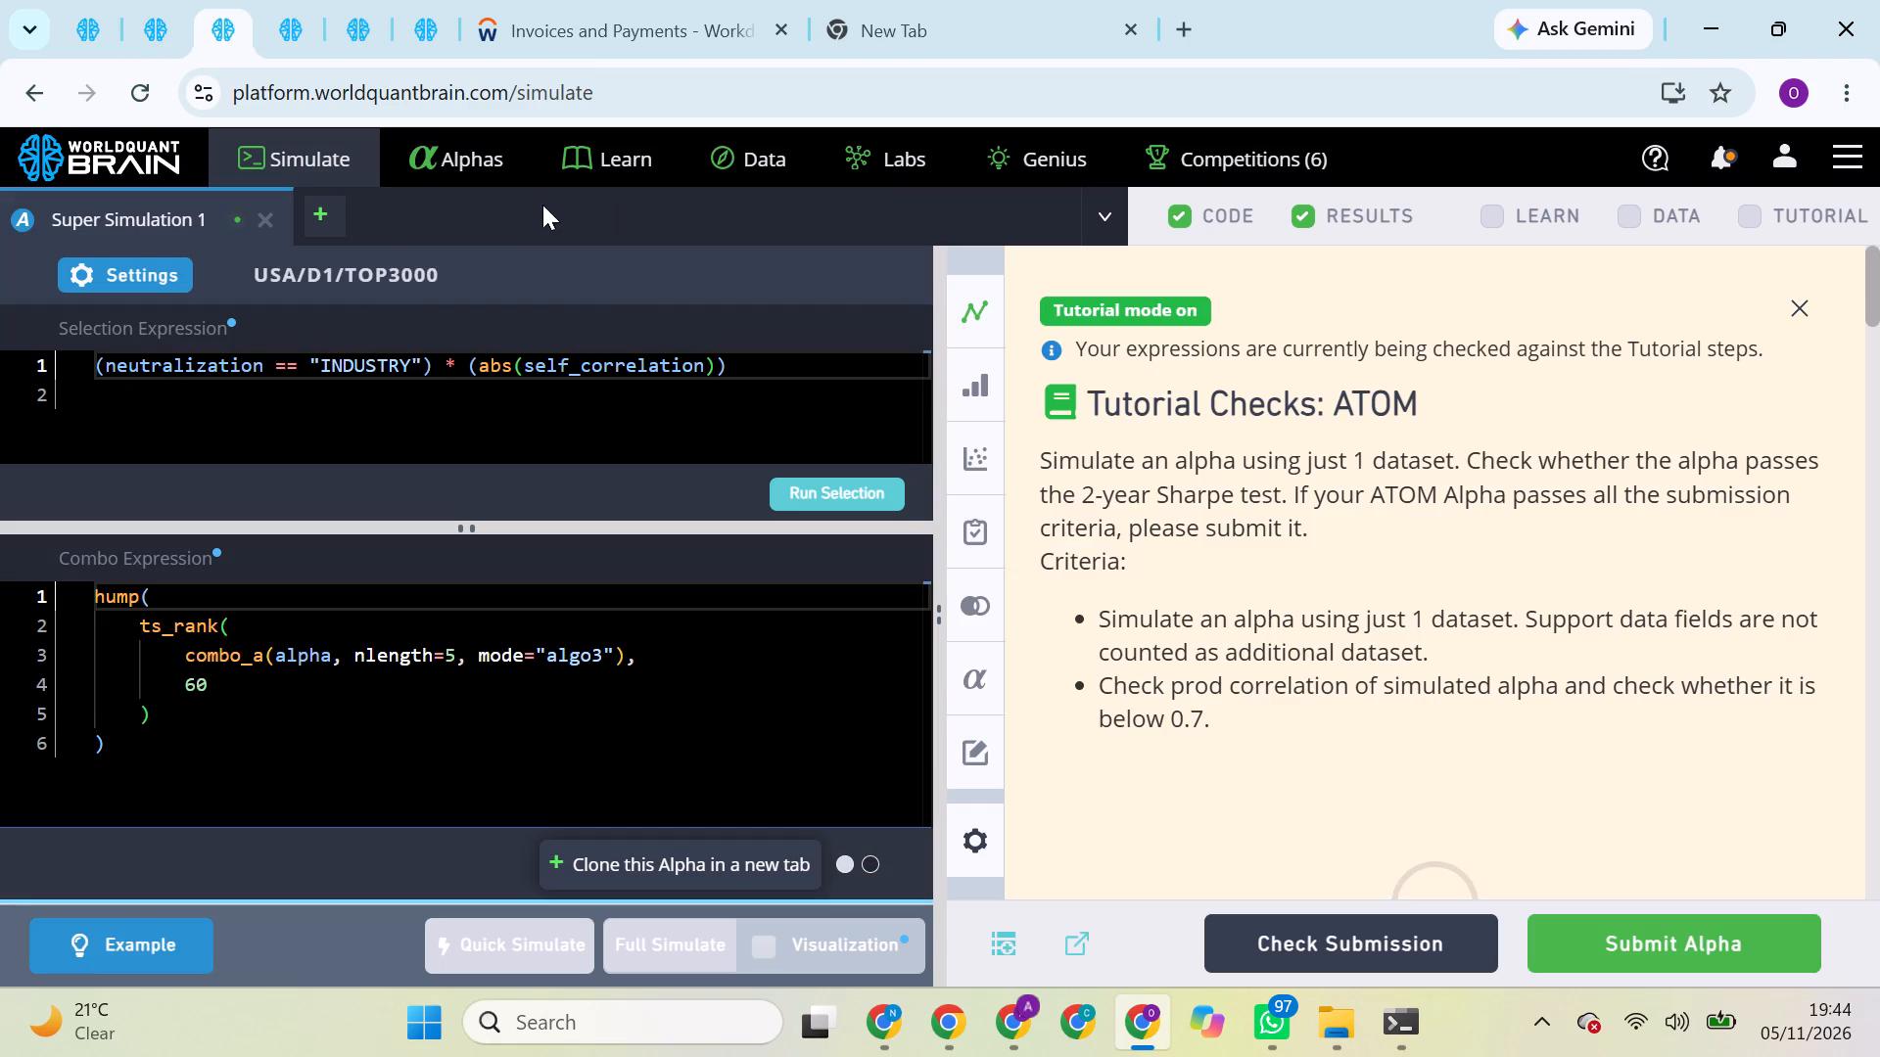
scroll(1305, 491, down, 7)
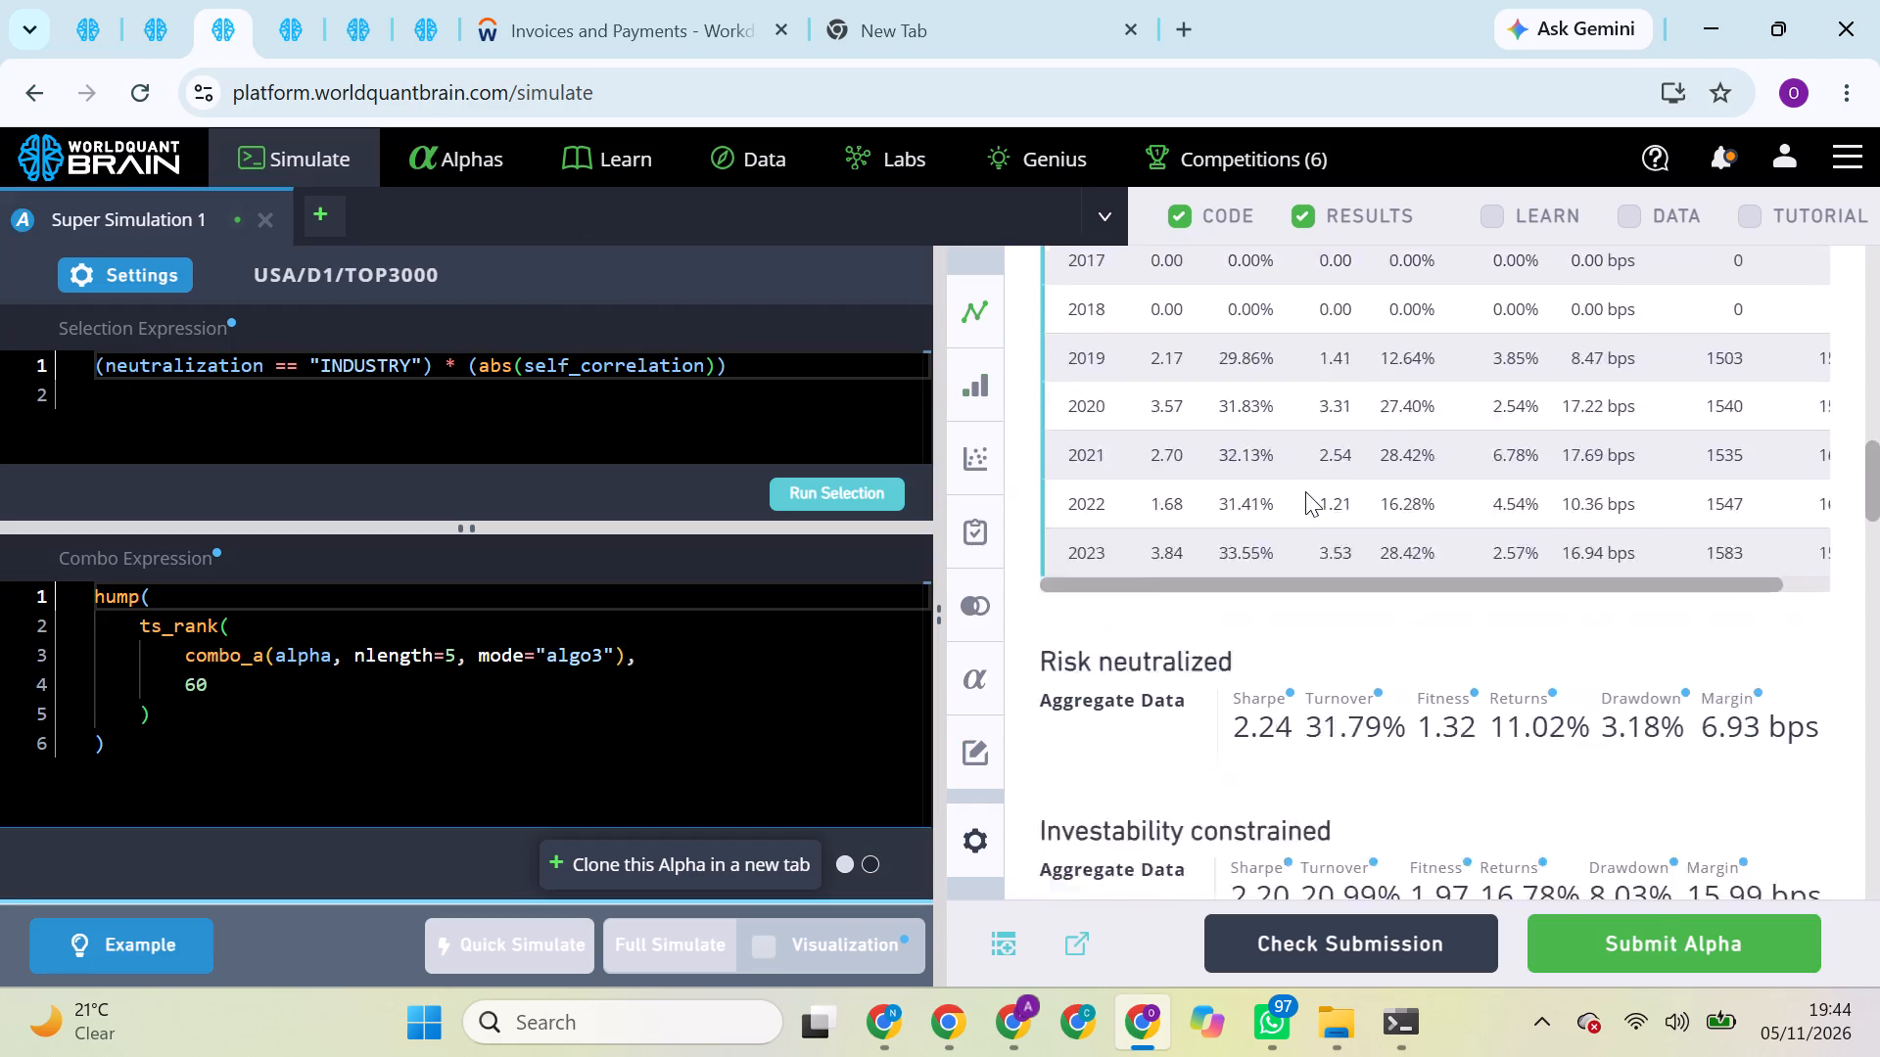
scroll(1305, 491, down, 1)
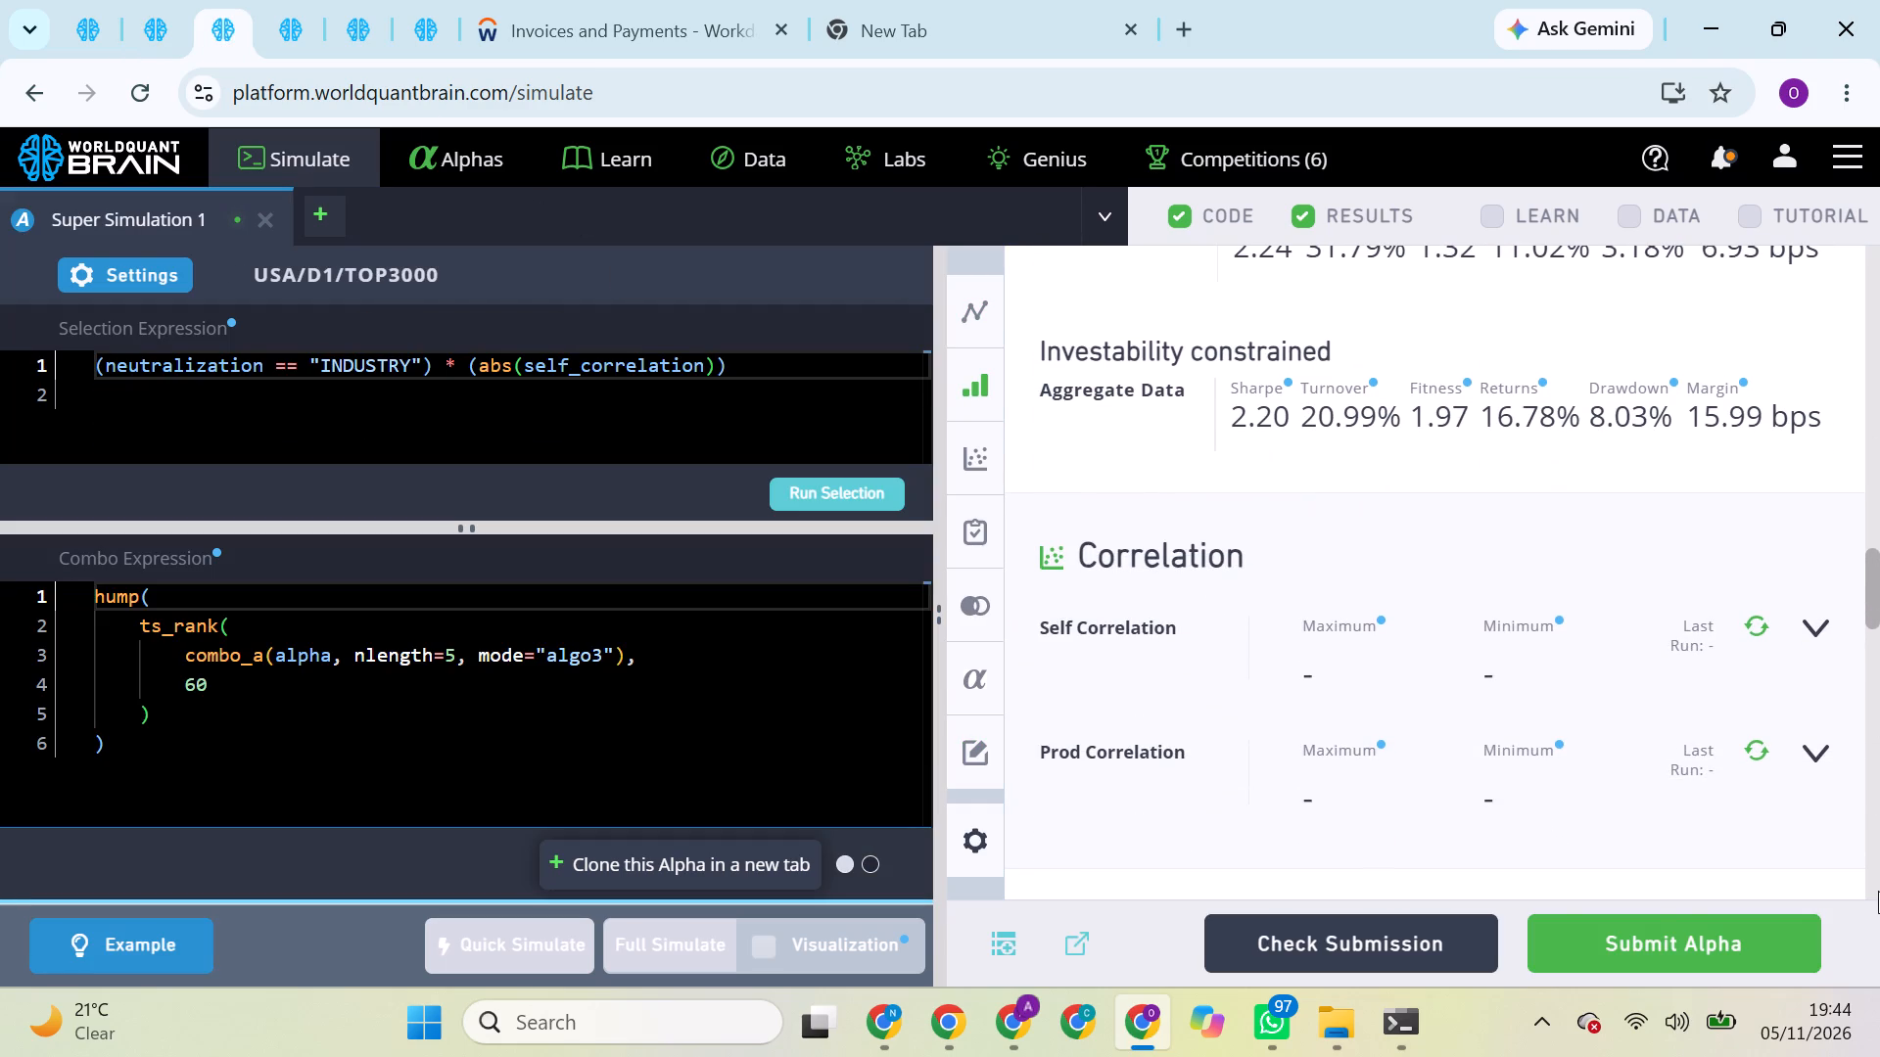
click(1758, 754)
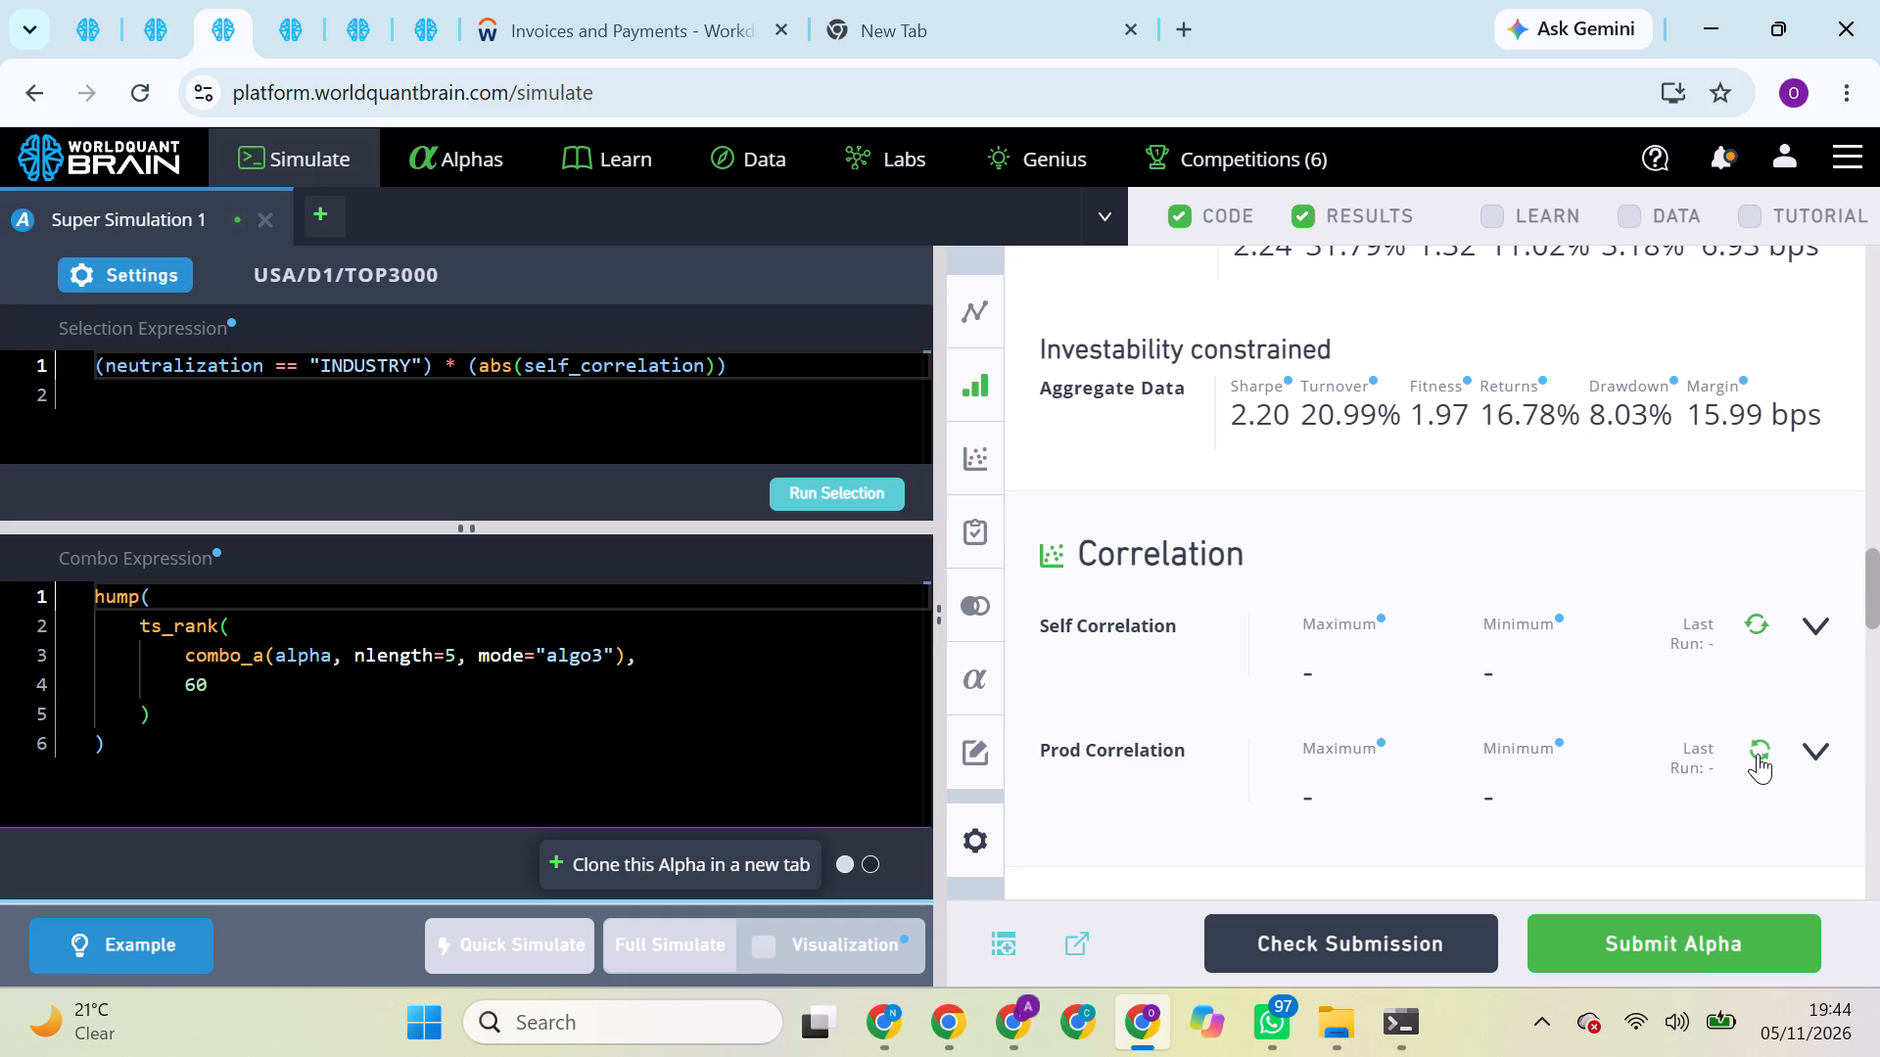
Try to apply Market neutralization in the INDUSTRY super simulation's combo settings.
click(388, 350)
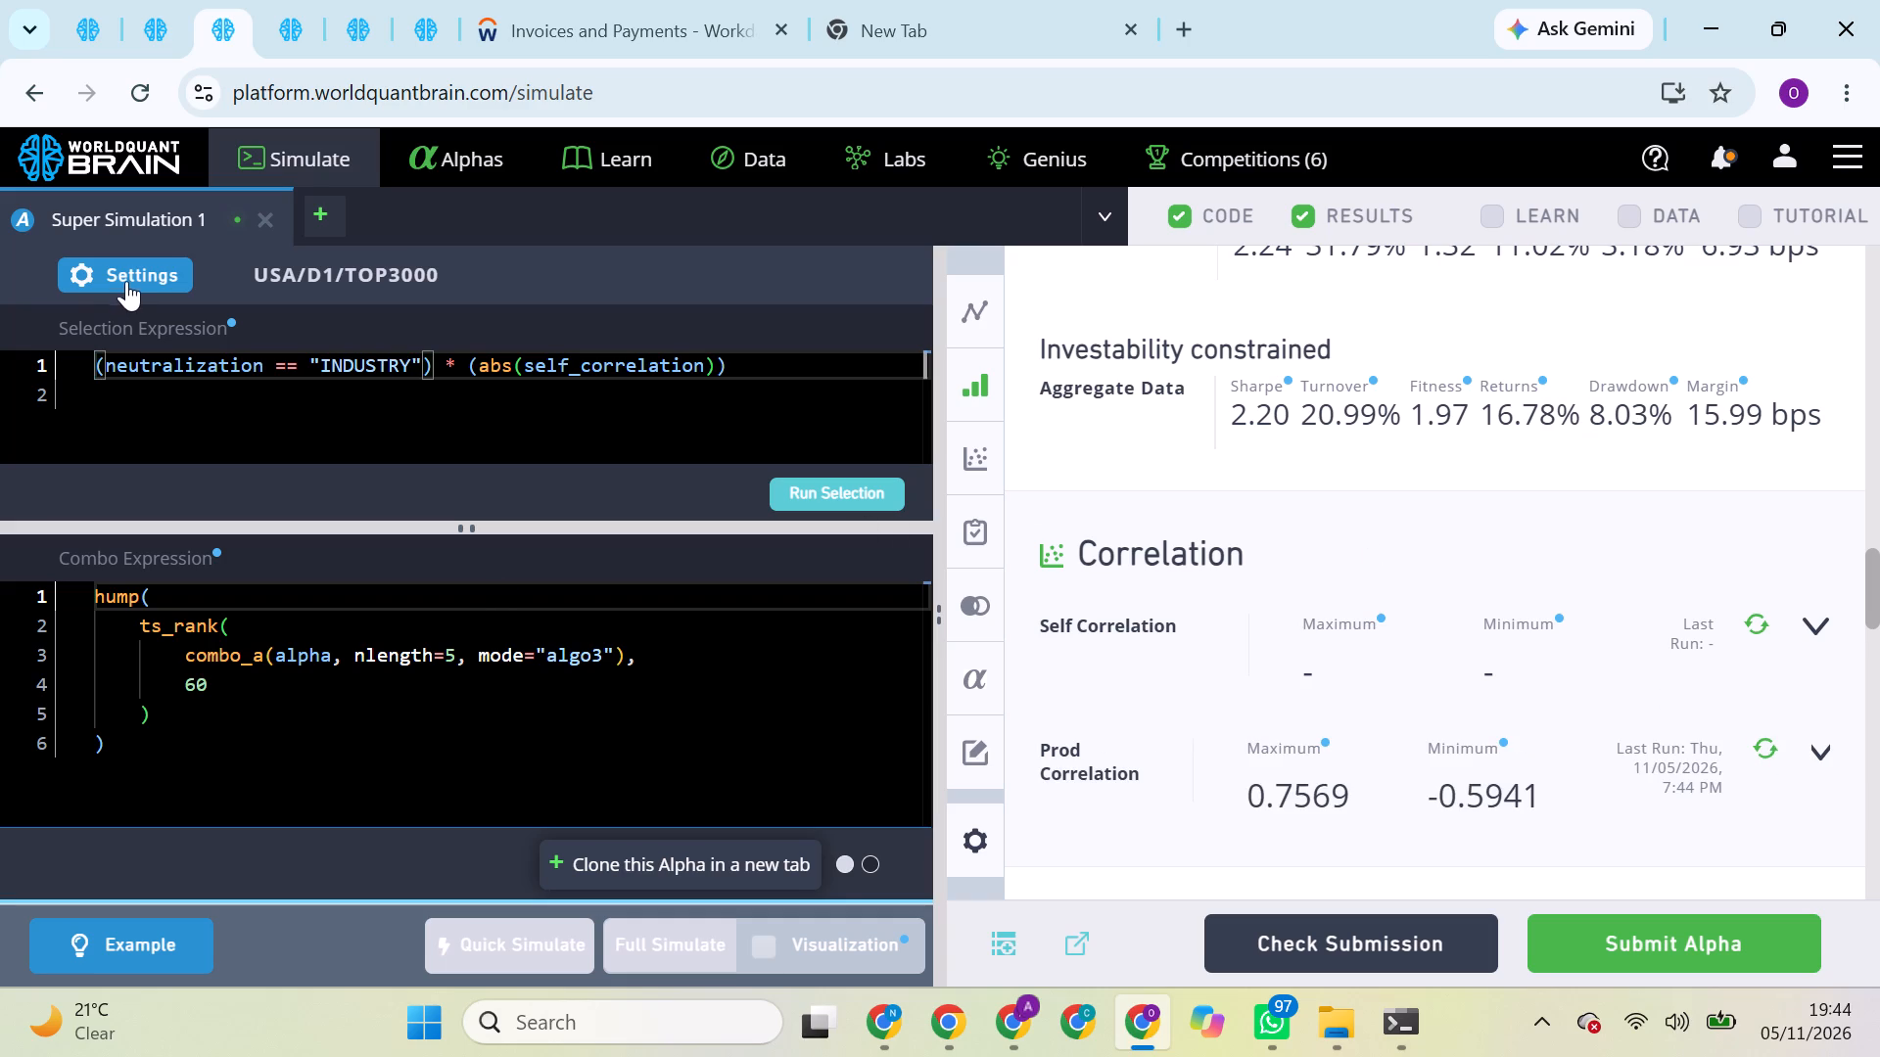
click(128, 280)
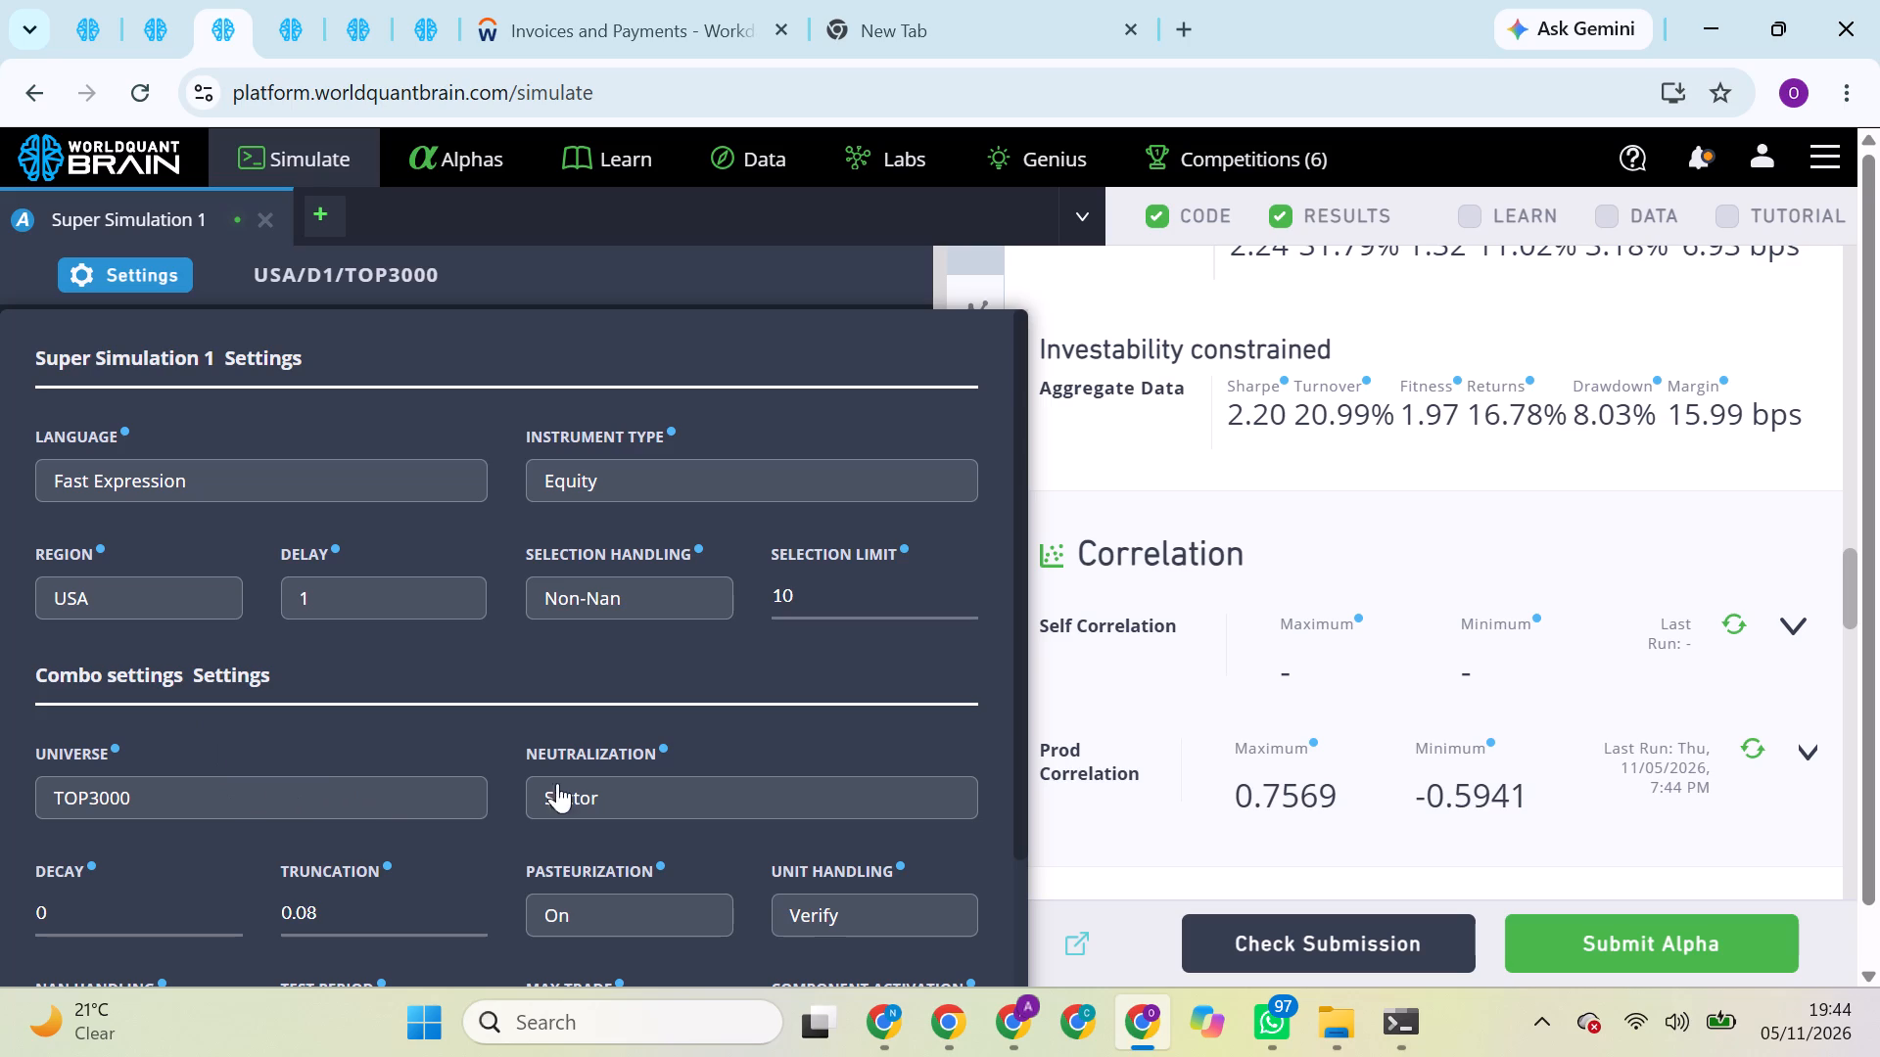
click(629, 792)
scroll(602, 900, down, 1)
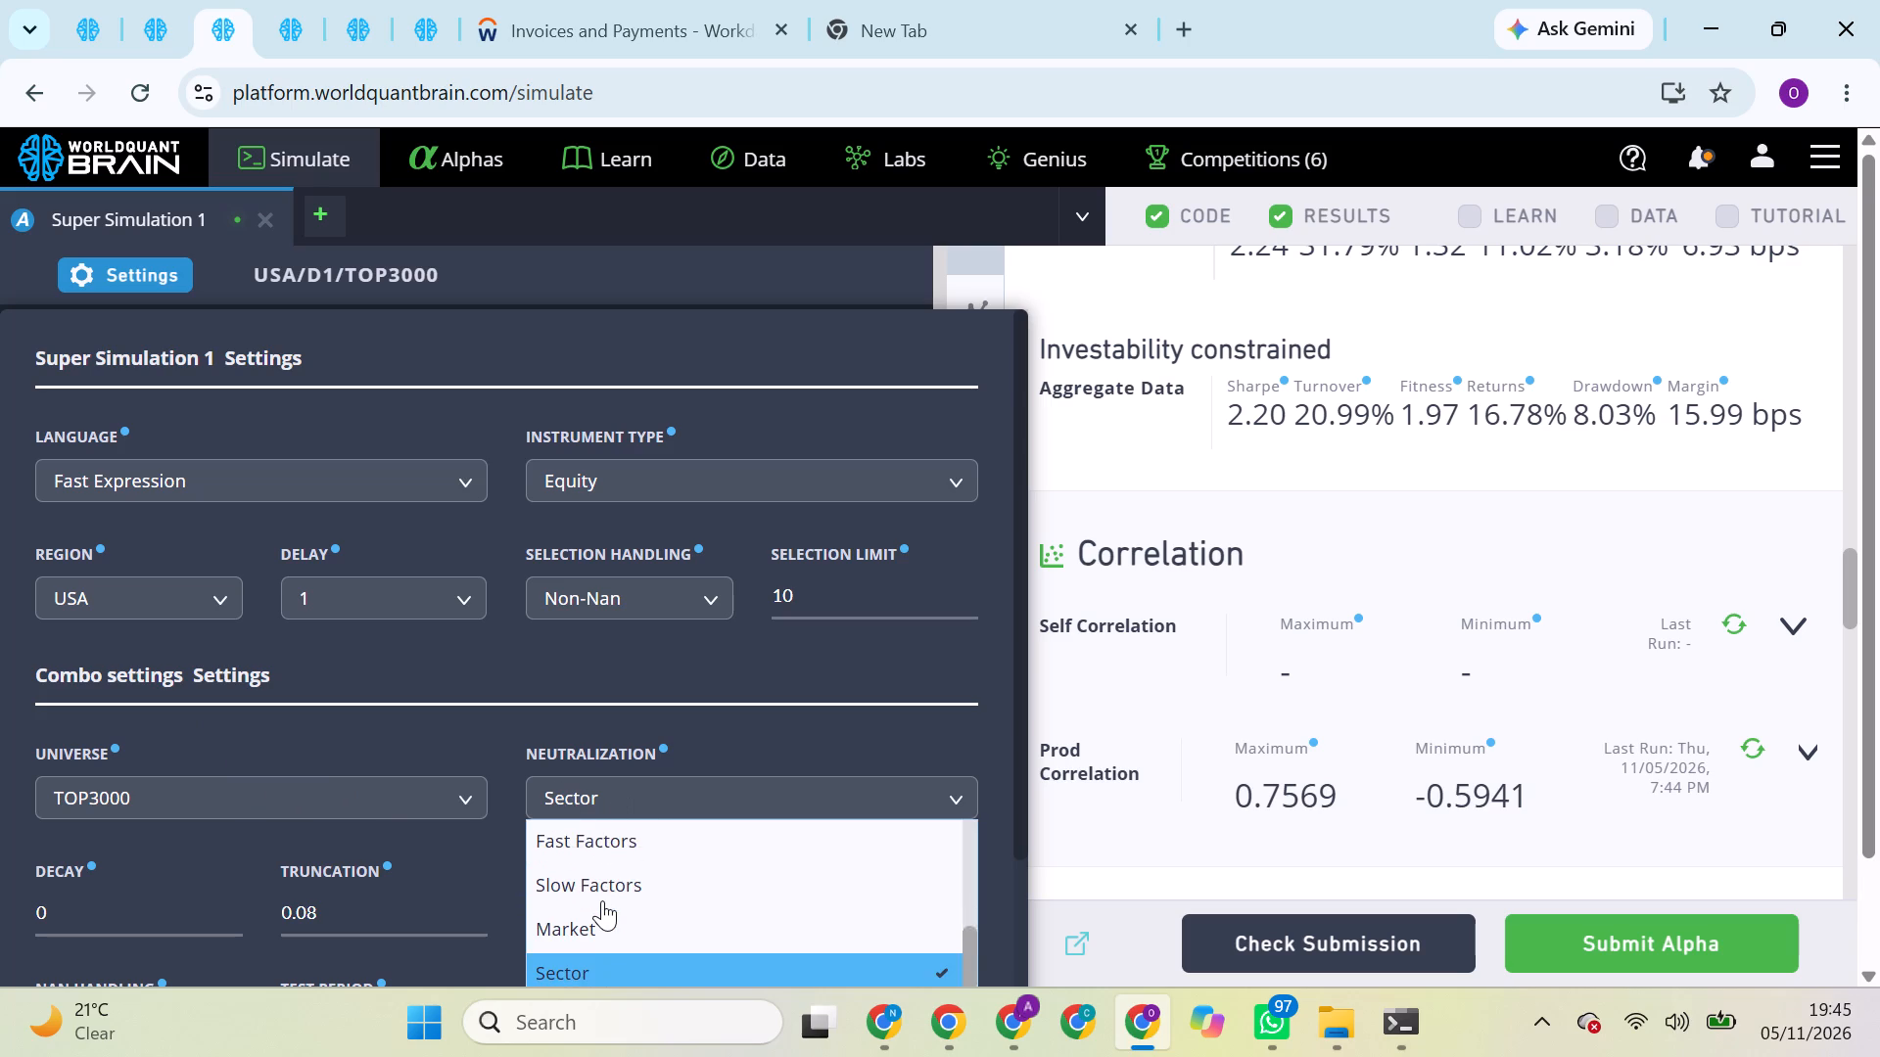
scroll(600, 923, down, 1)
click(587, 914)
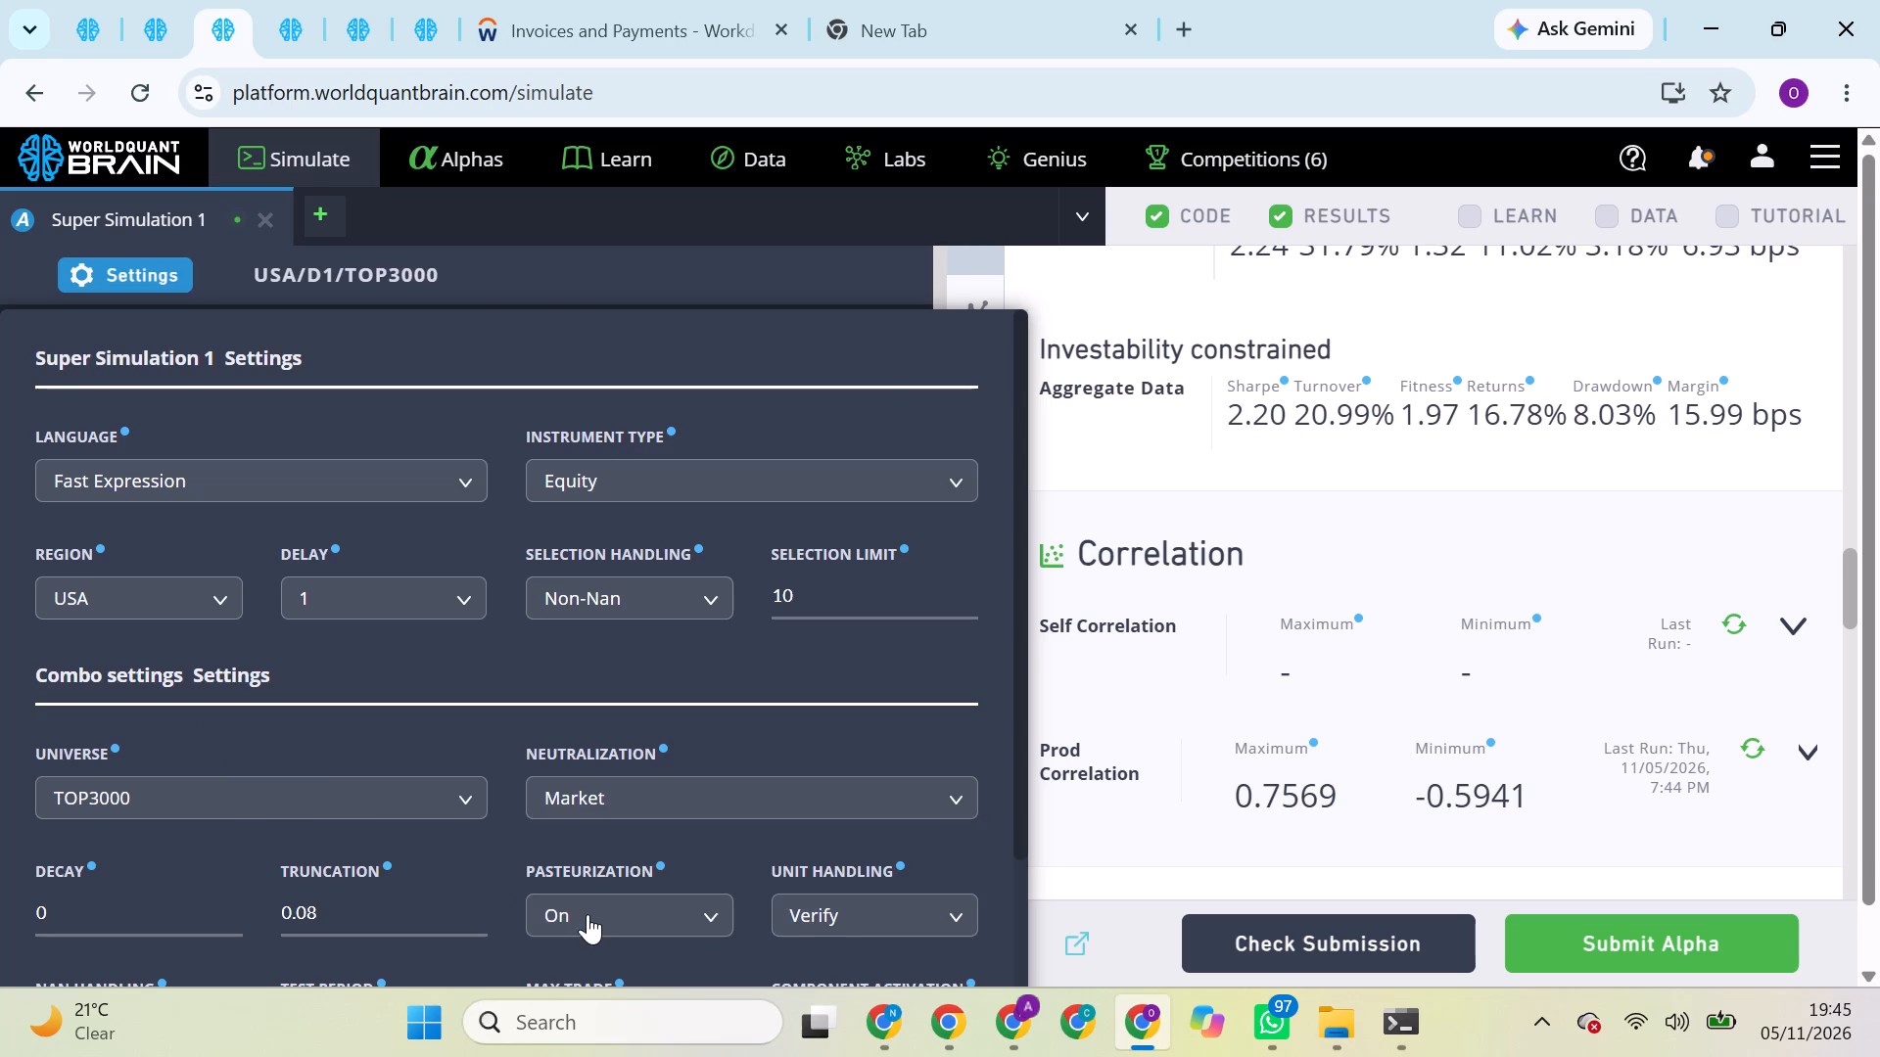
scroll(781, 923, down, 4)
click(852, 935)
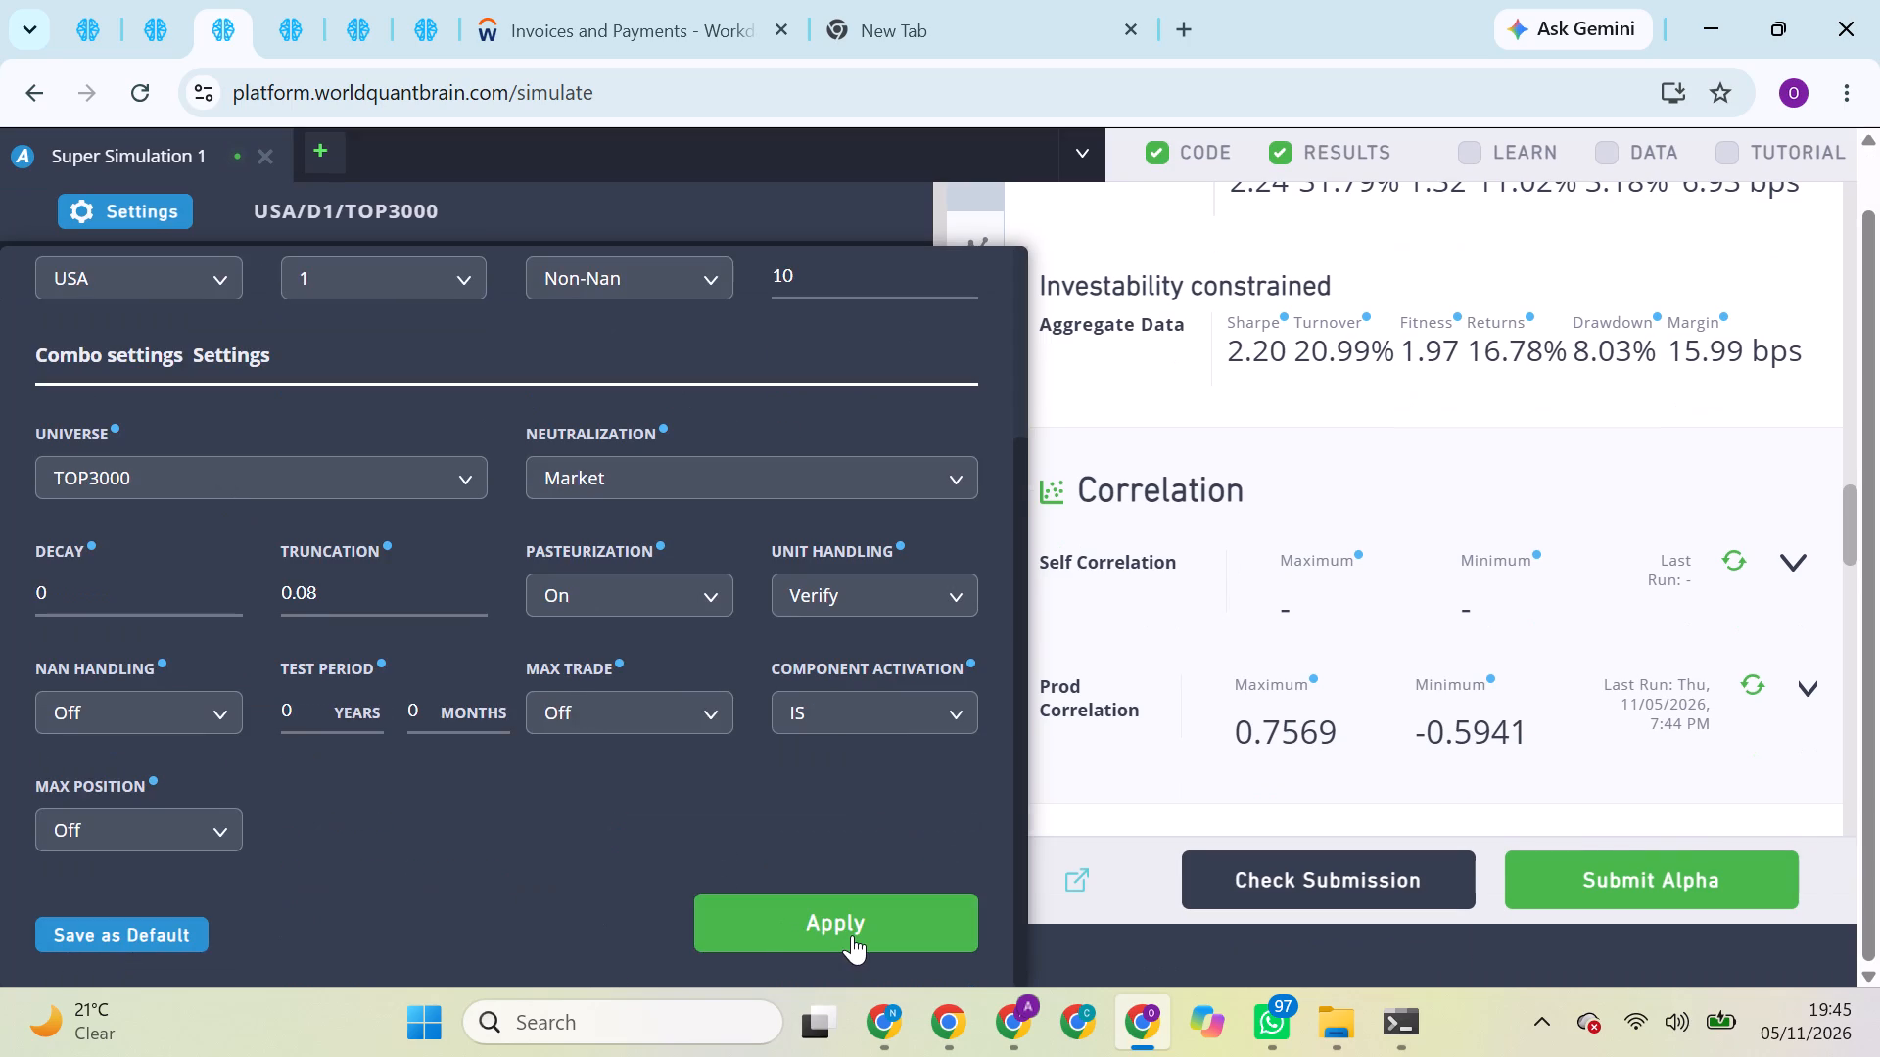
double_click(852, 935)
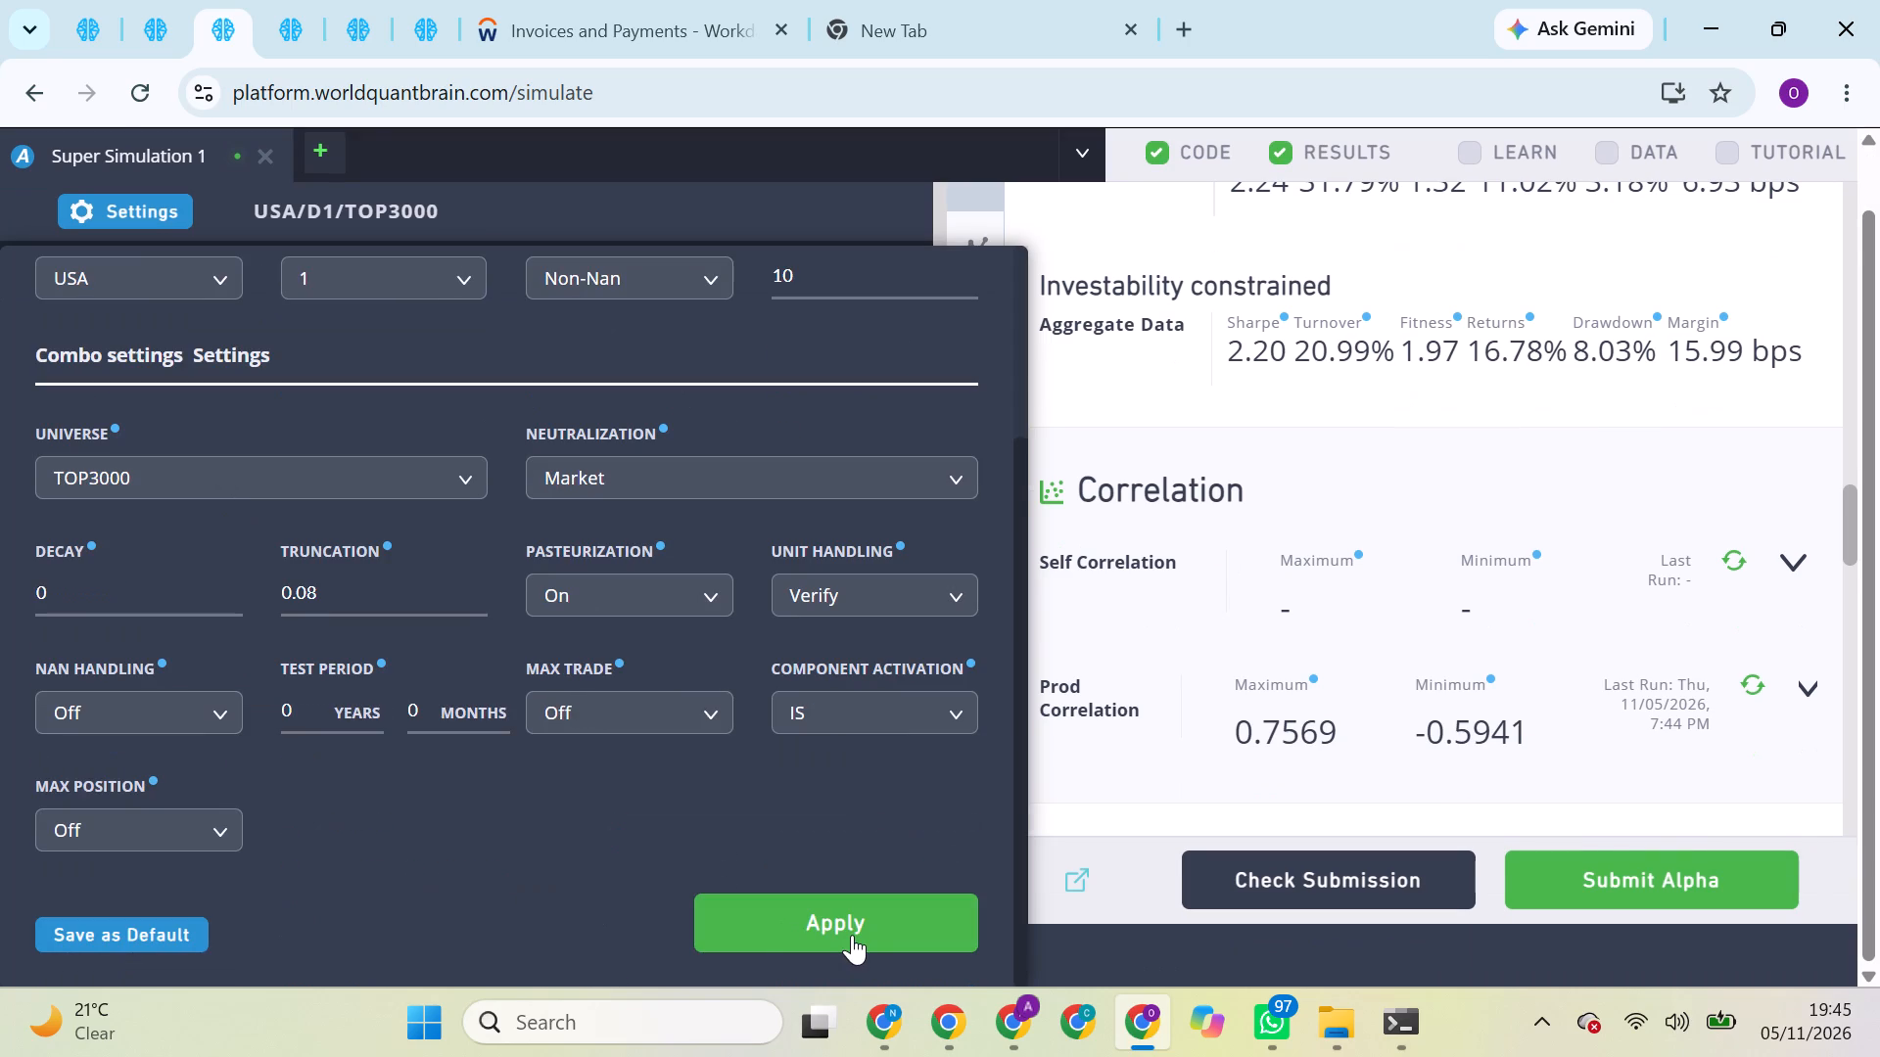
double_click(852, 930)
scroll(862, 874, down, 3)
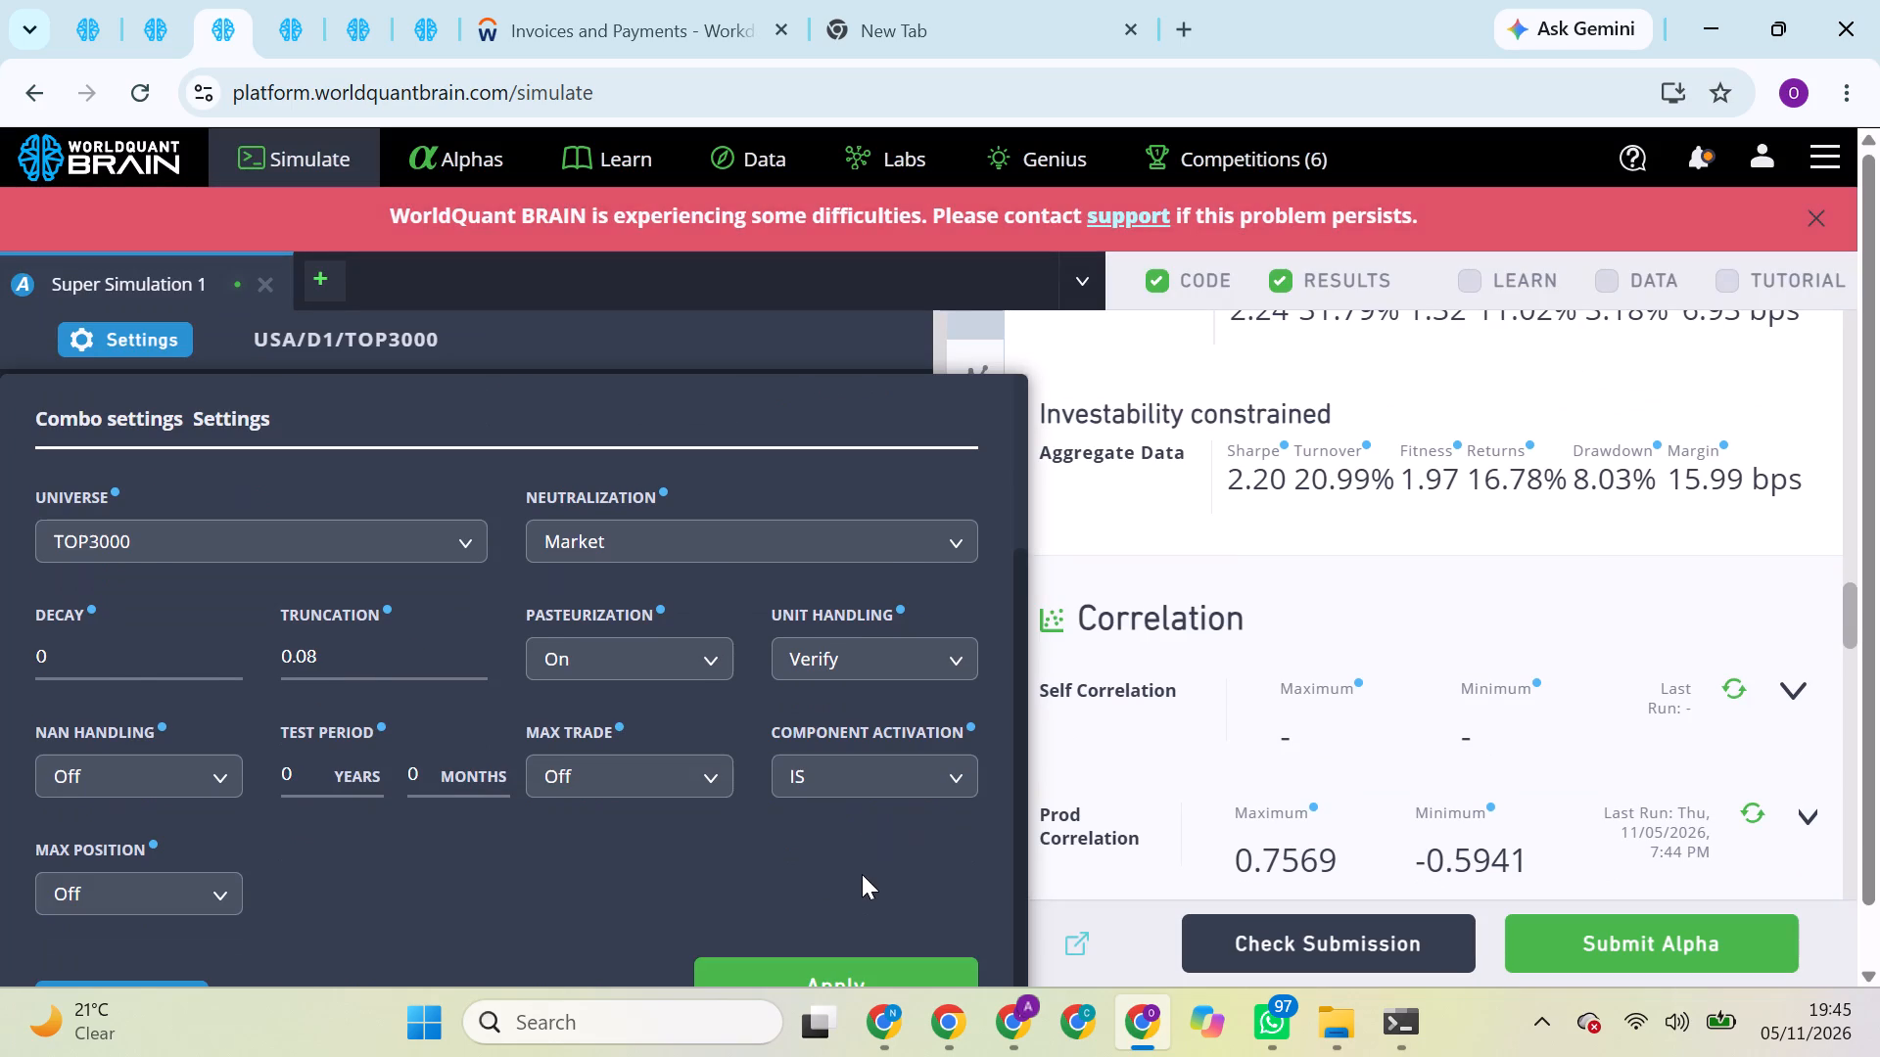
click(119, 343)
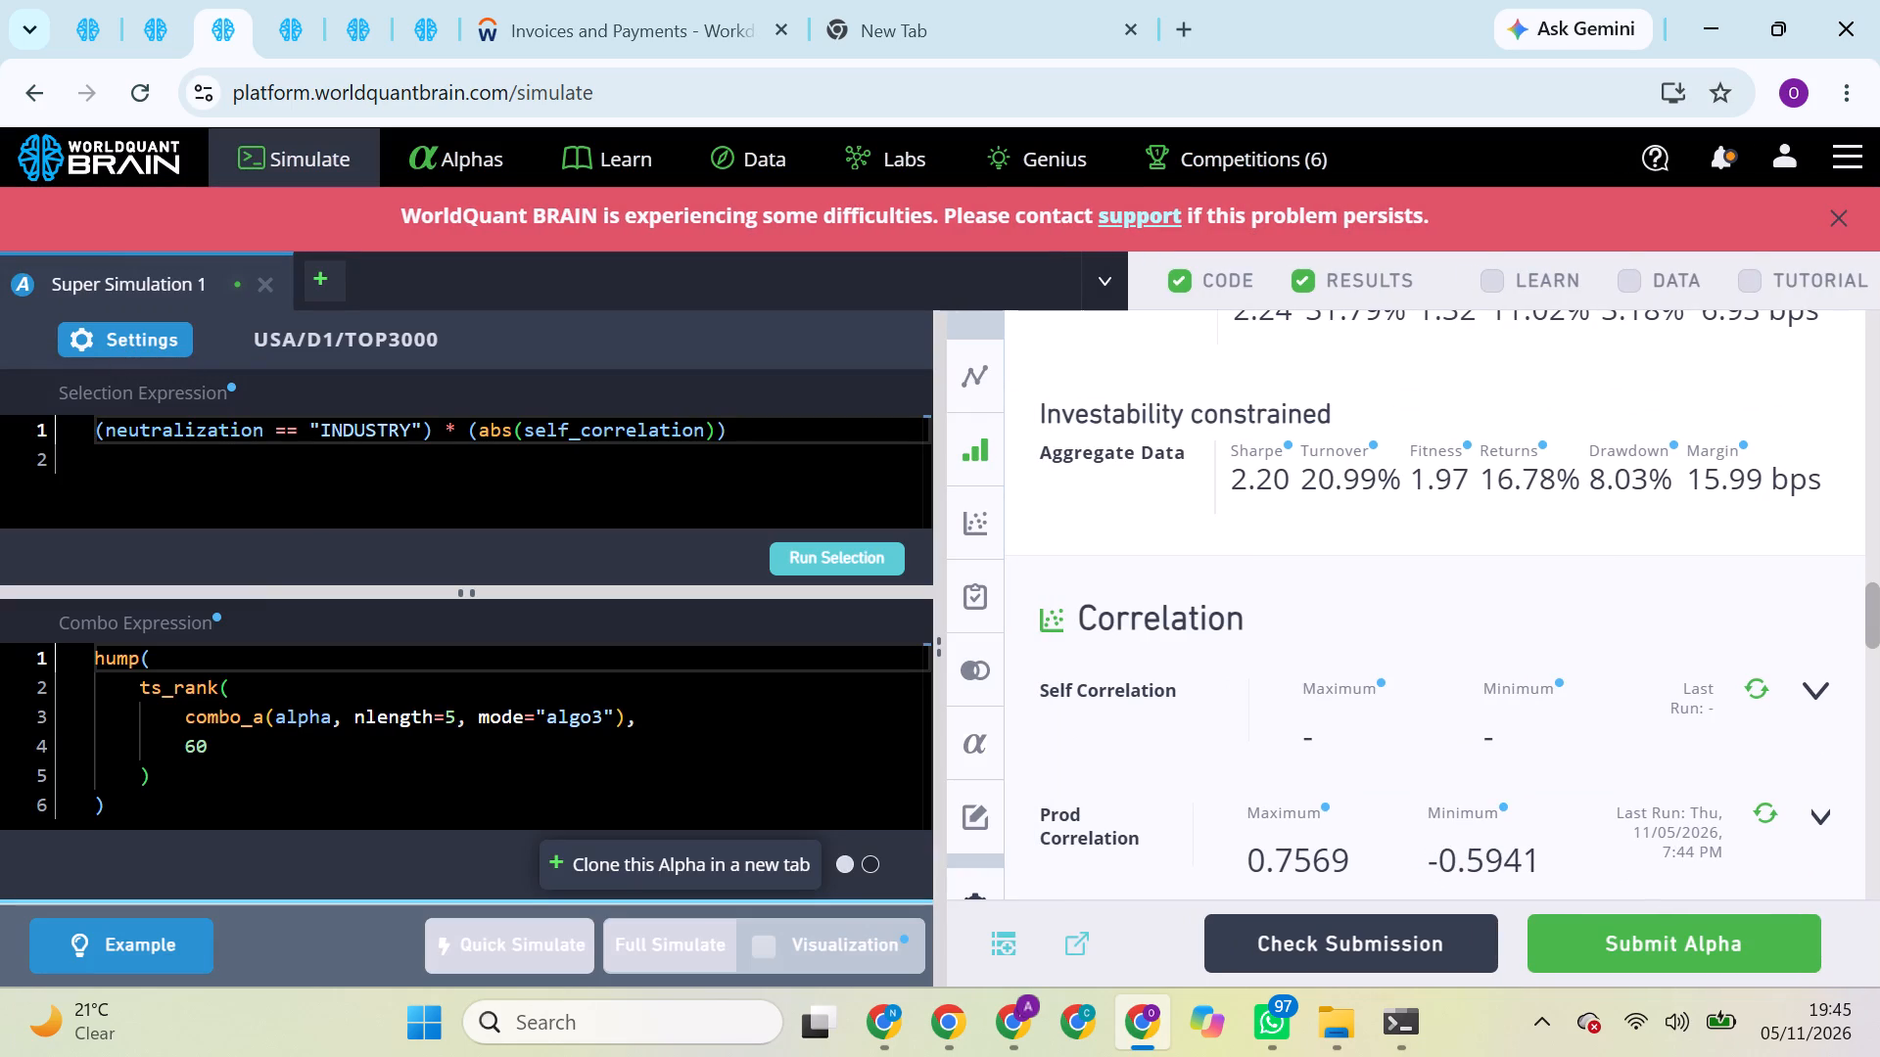
Change the super alpha's selection neutralization from INDUSTRY to SUBINDUSTRY, run the selection and start a full simulation.
triple_click(363, 433)
double_click(363, 433)
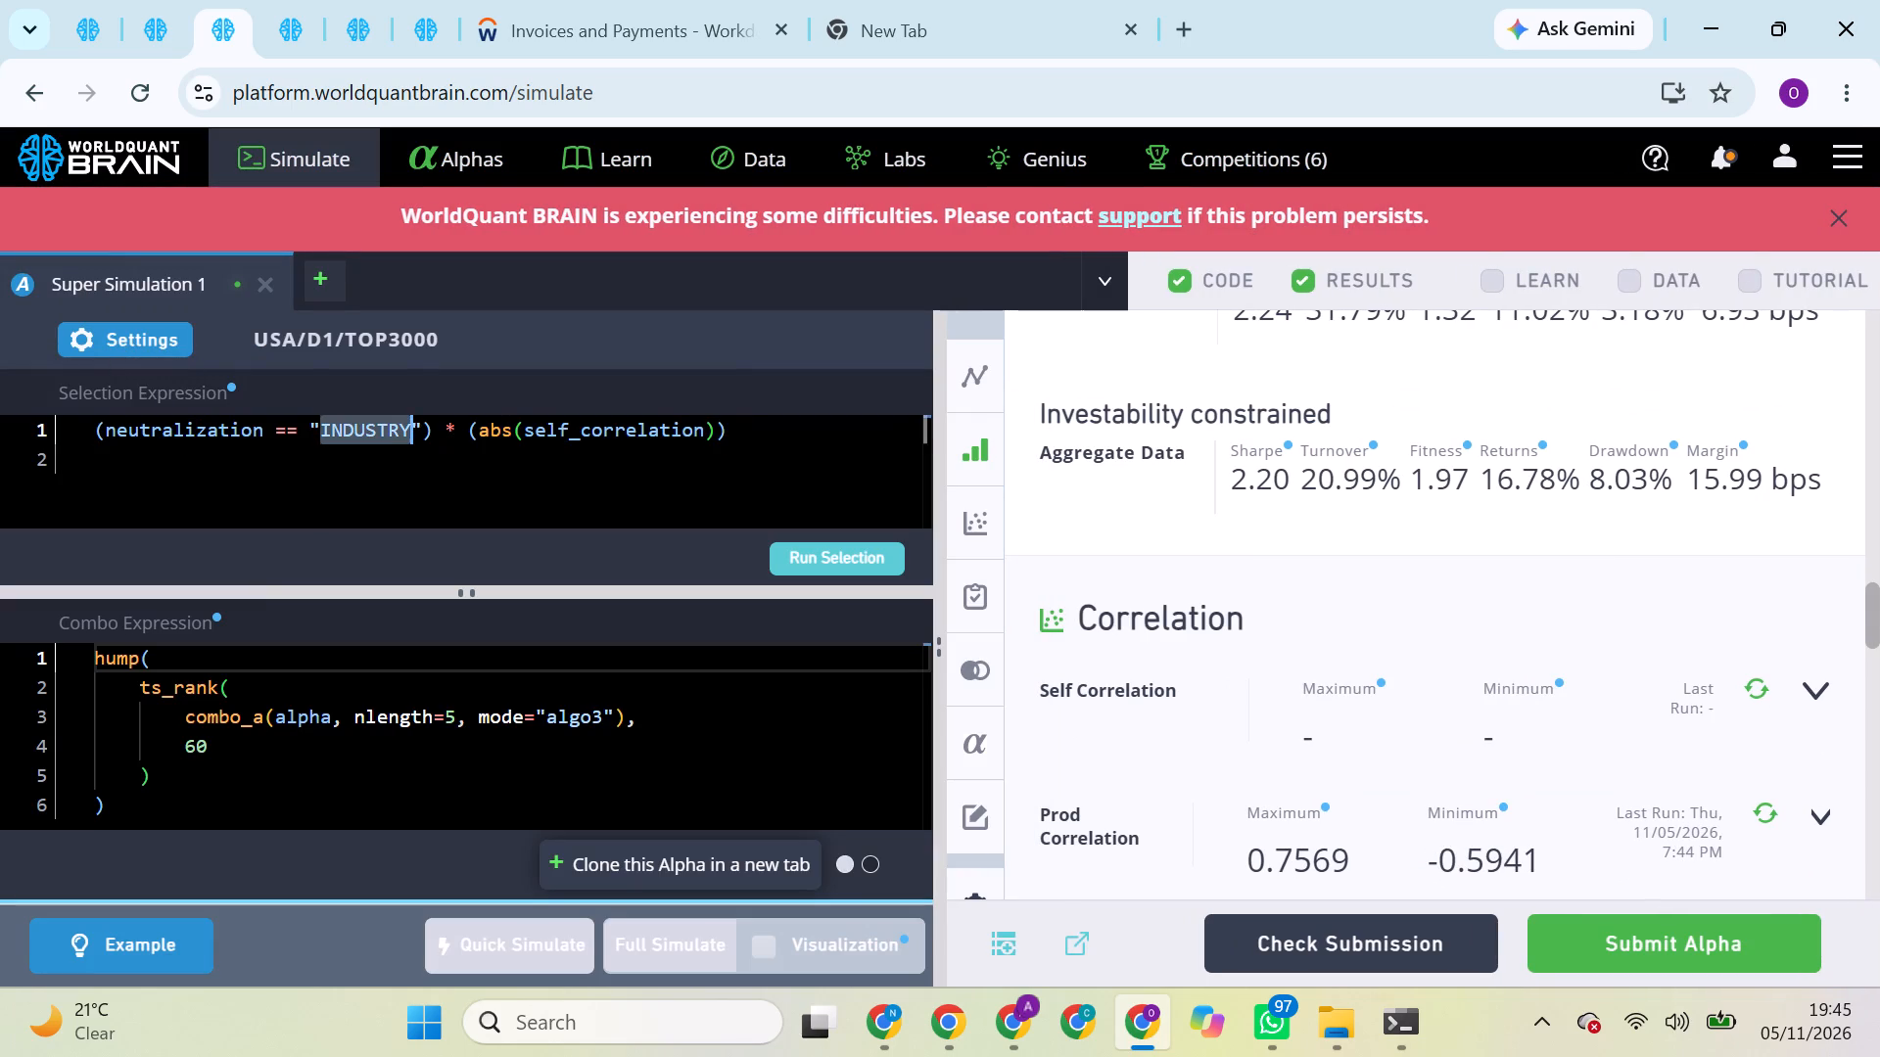
click(363, 433)
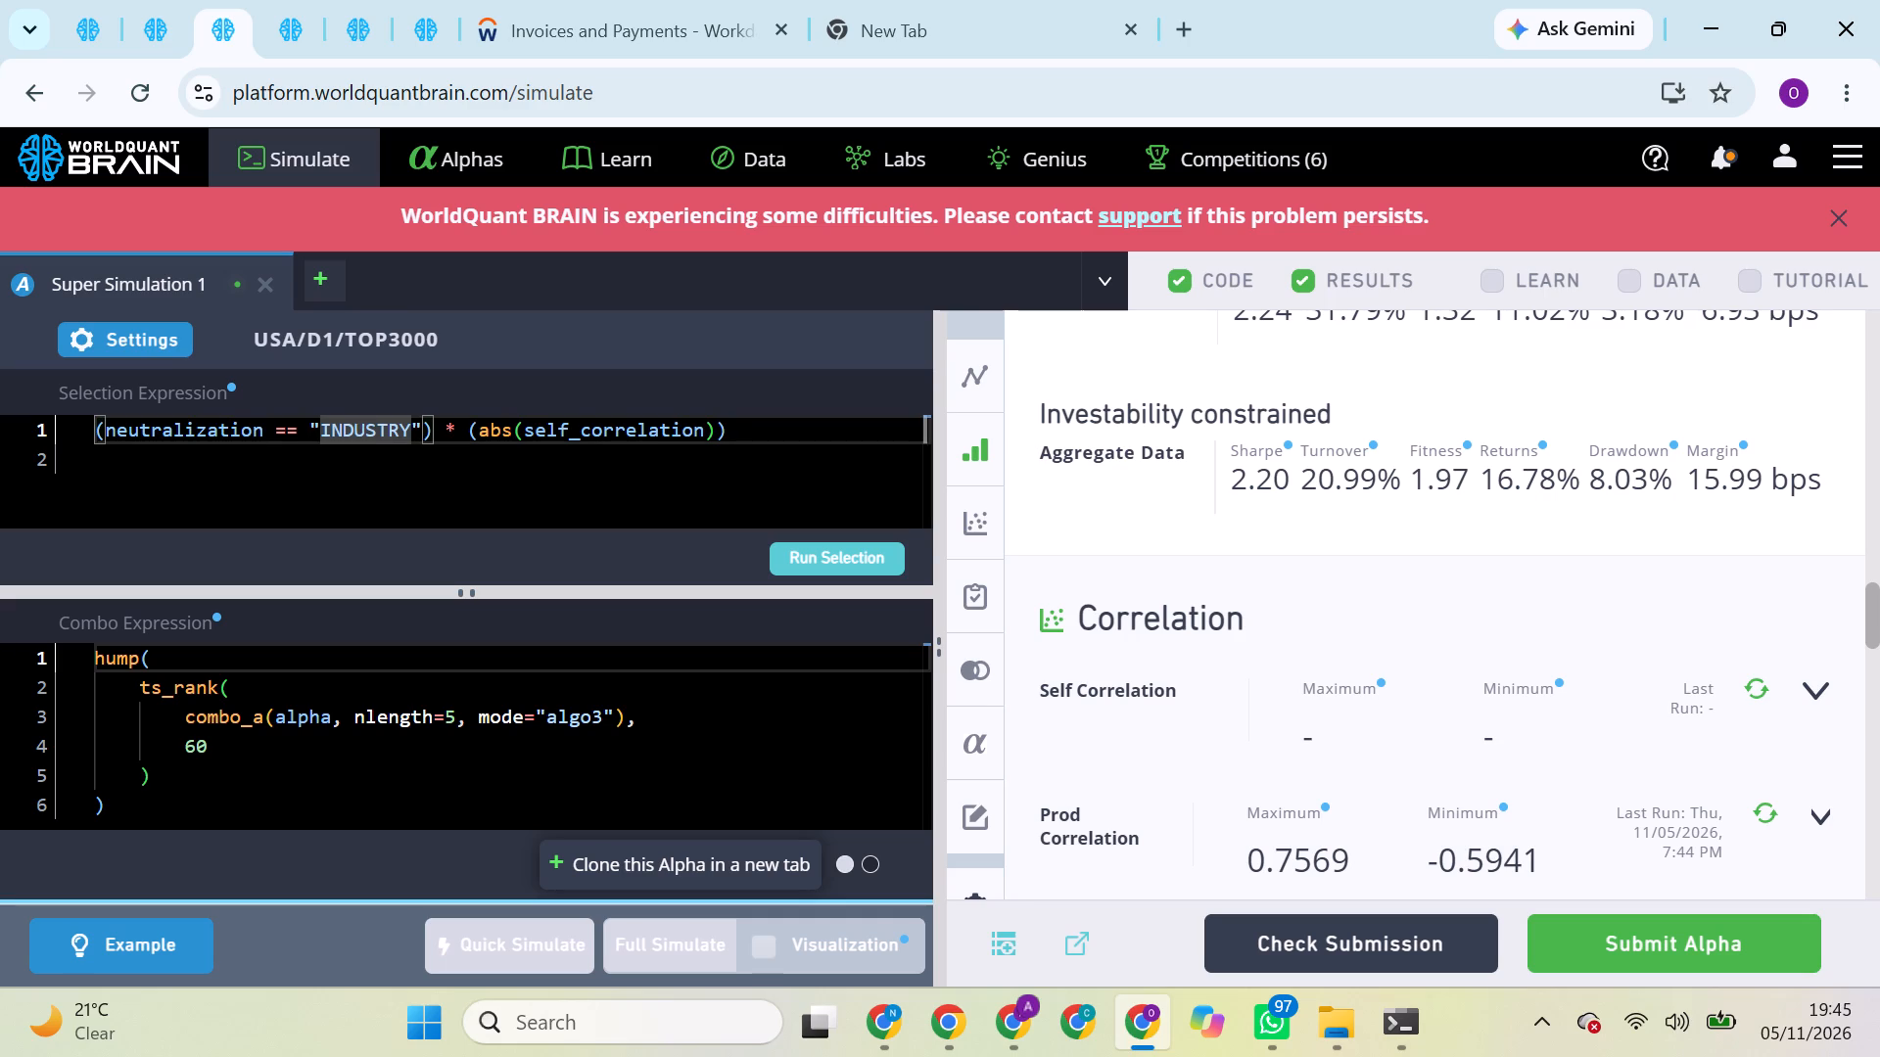
click(312, 419)
click(325, 423)
text(SU)
key(b)
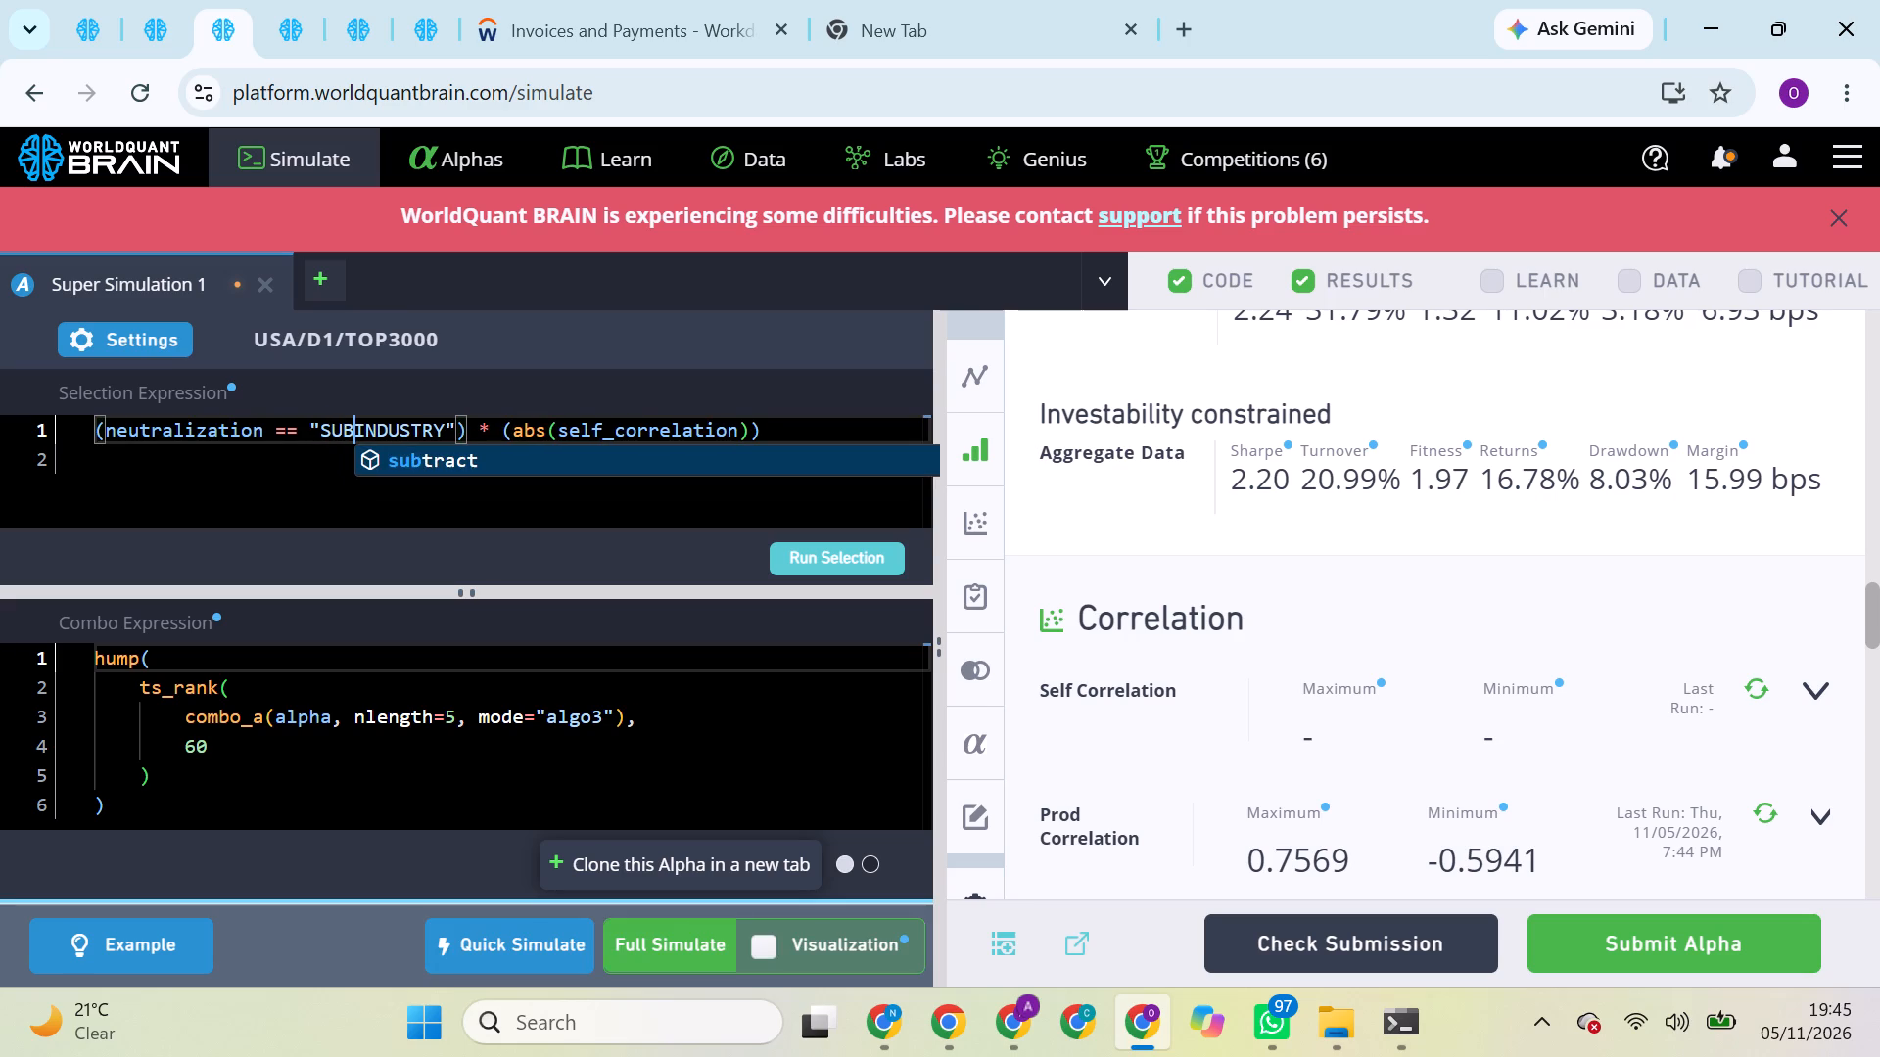
click(808, 556)
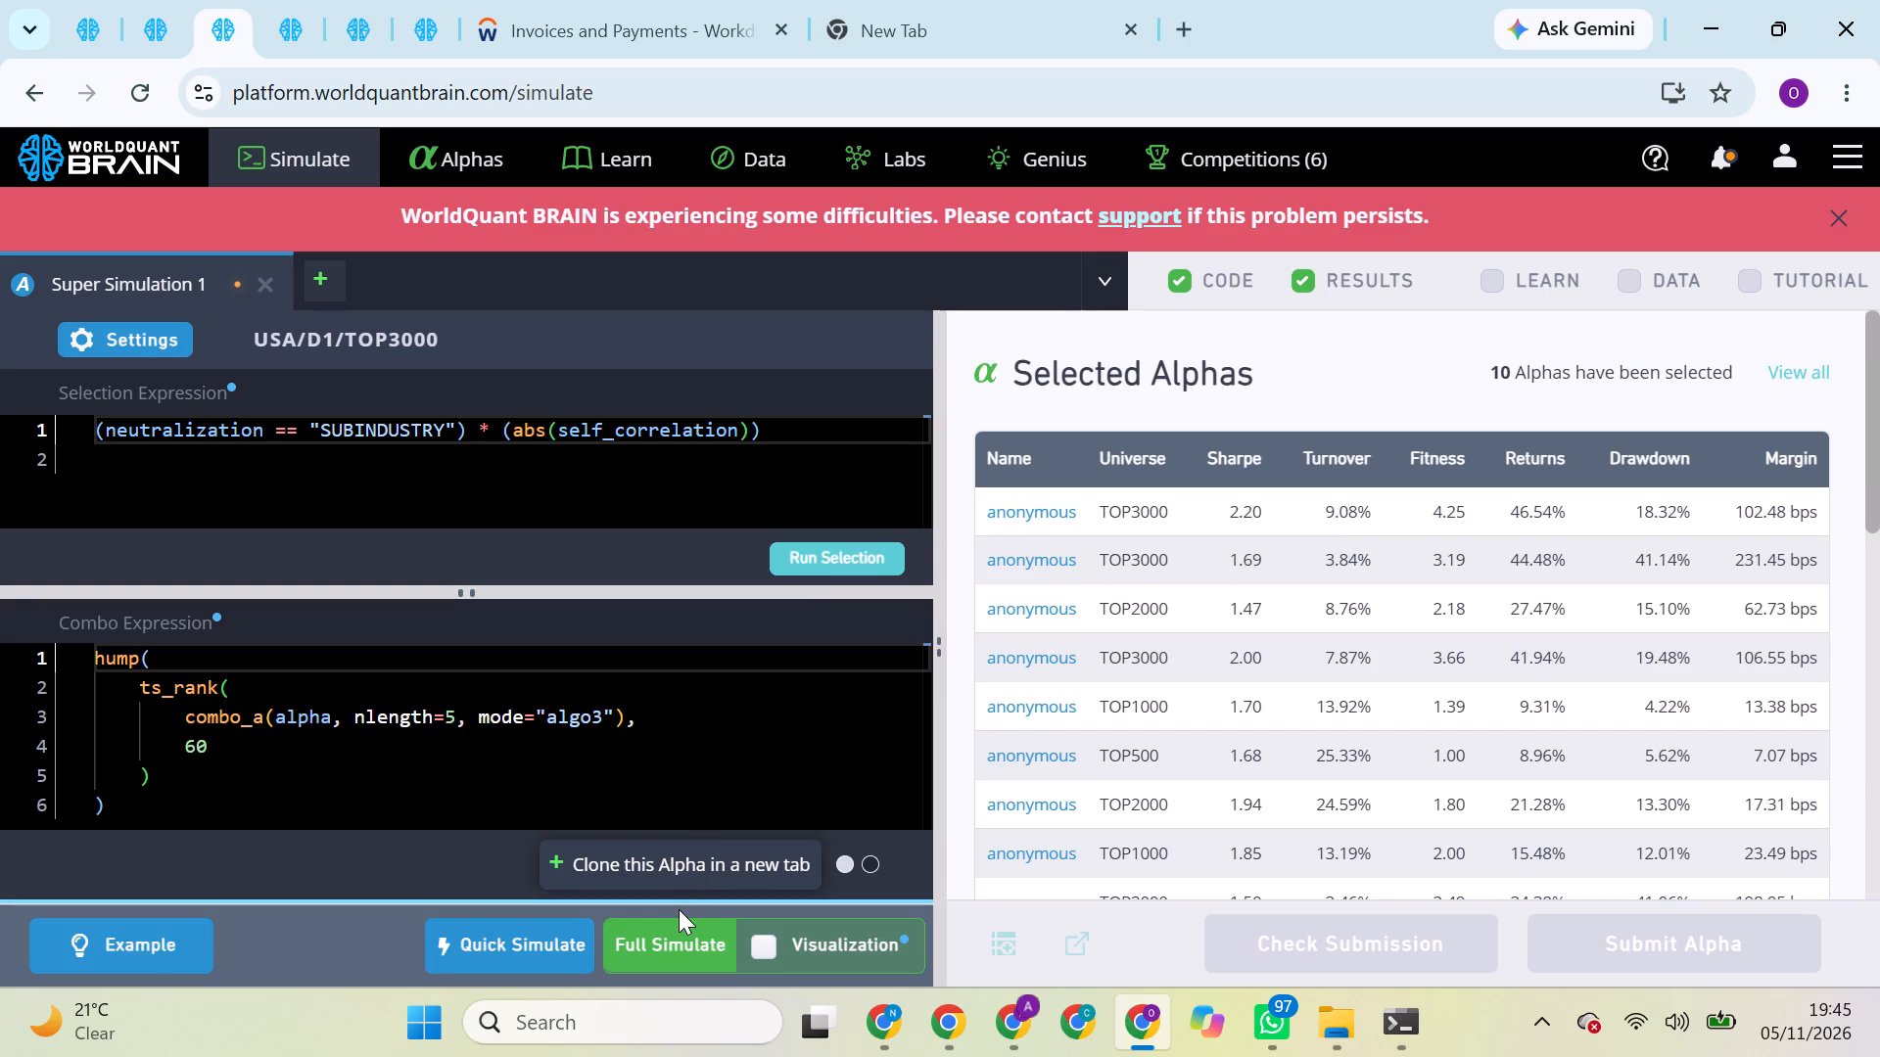
drag(679, 909, 679, 942)
click(679, 942)
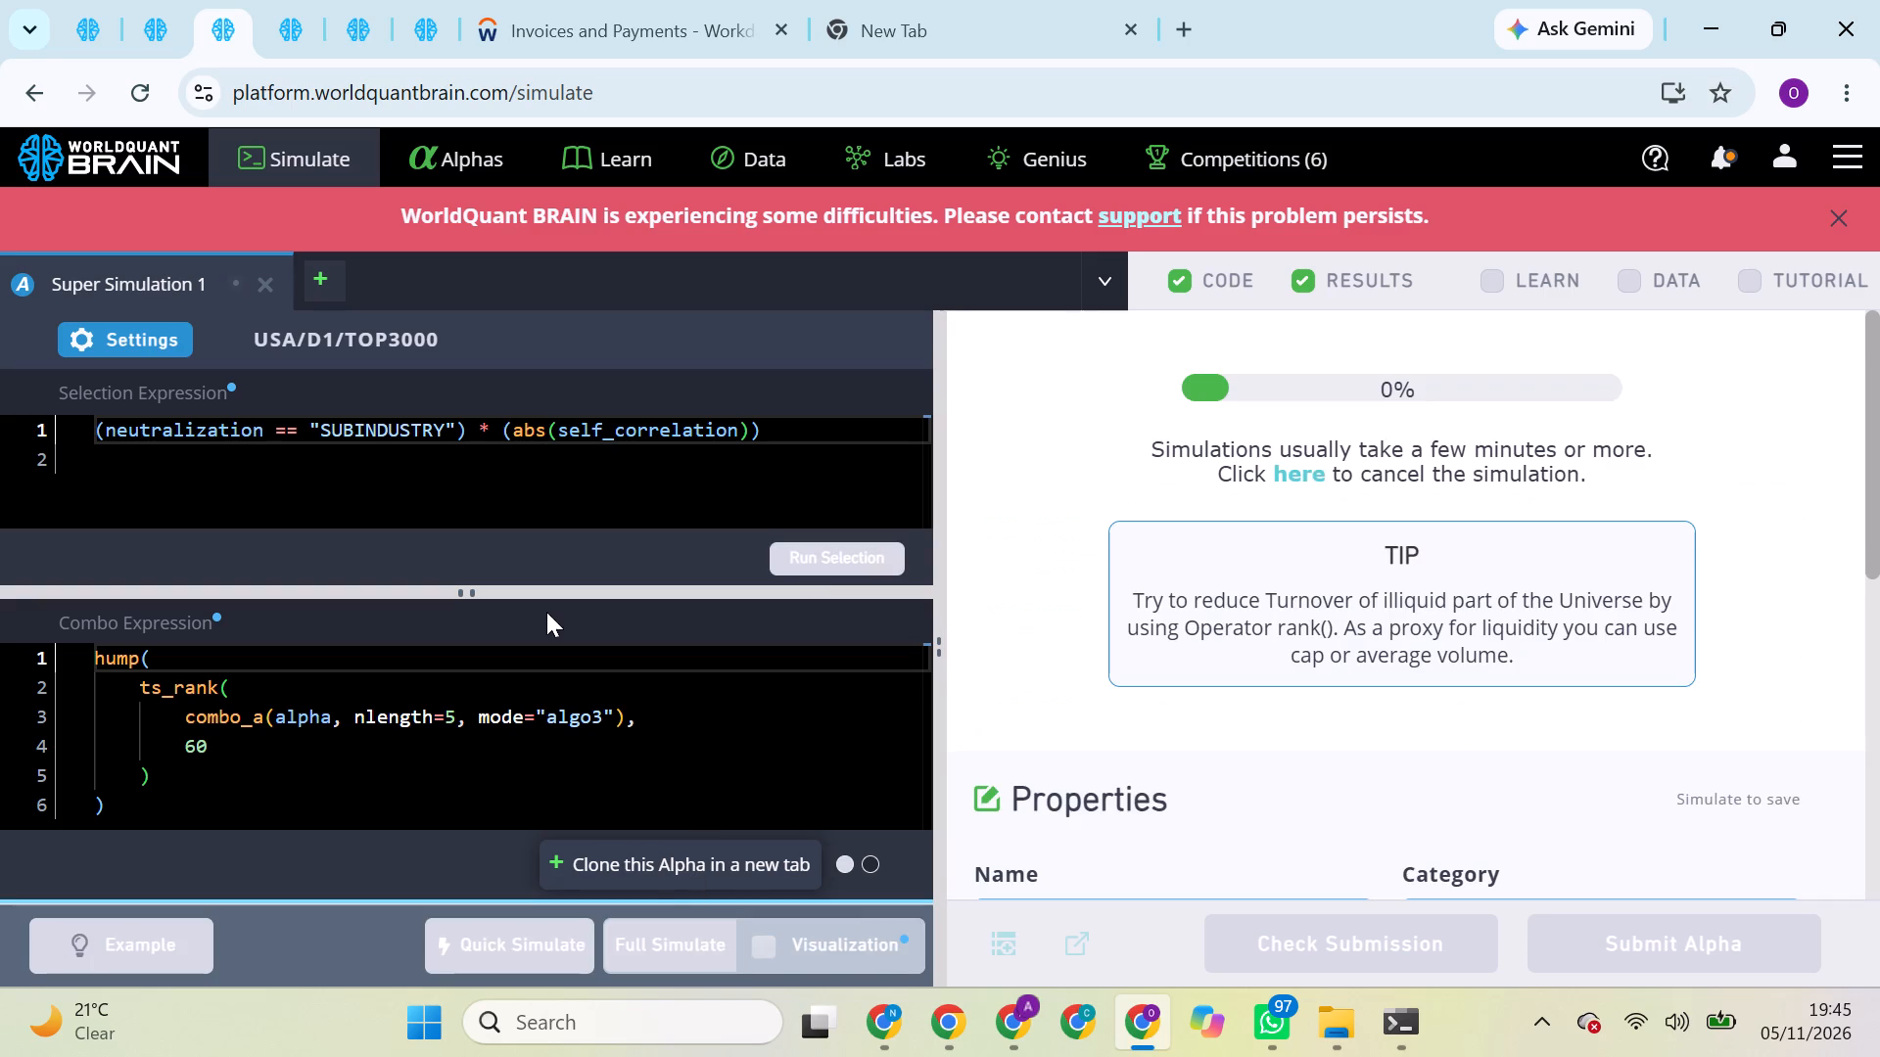
click(546, 612)
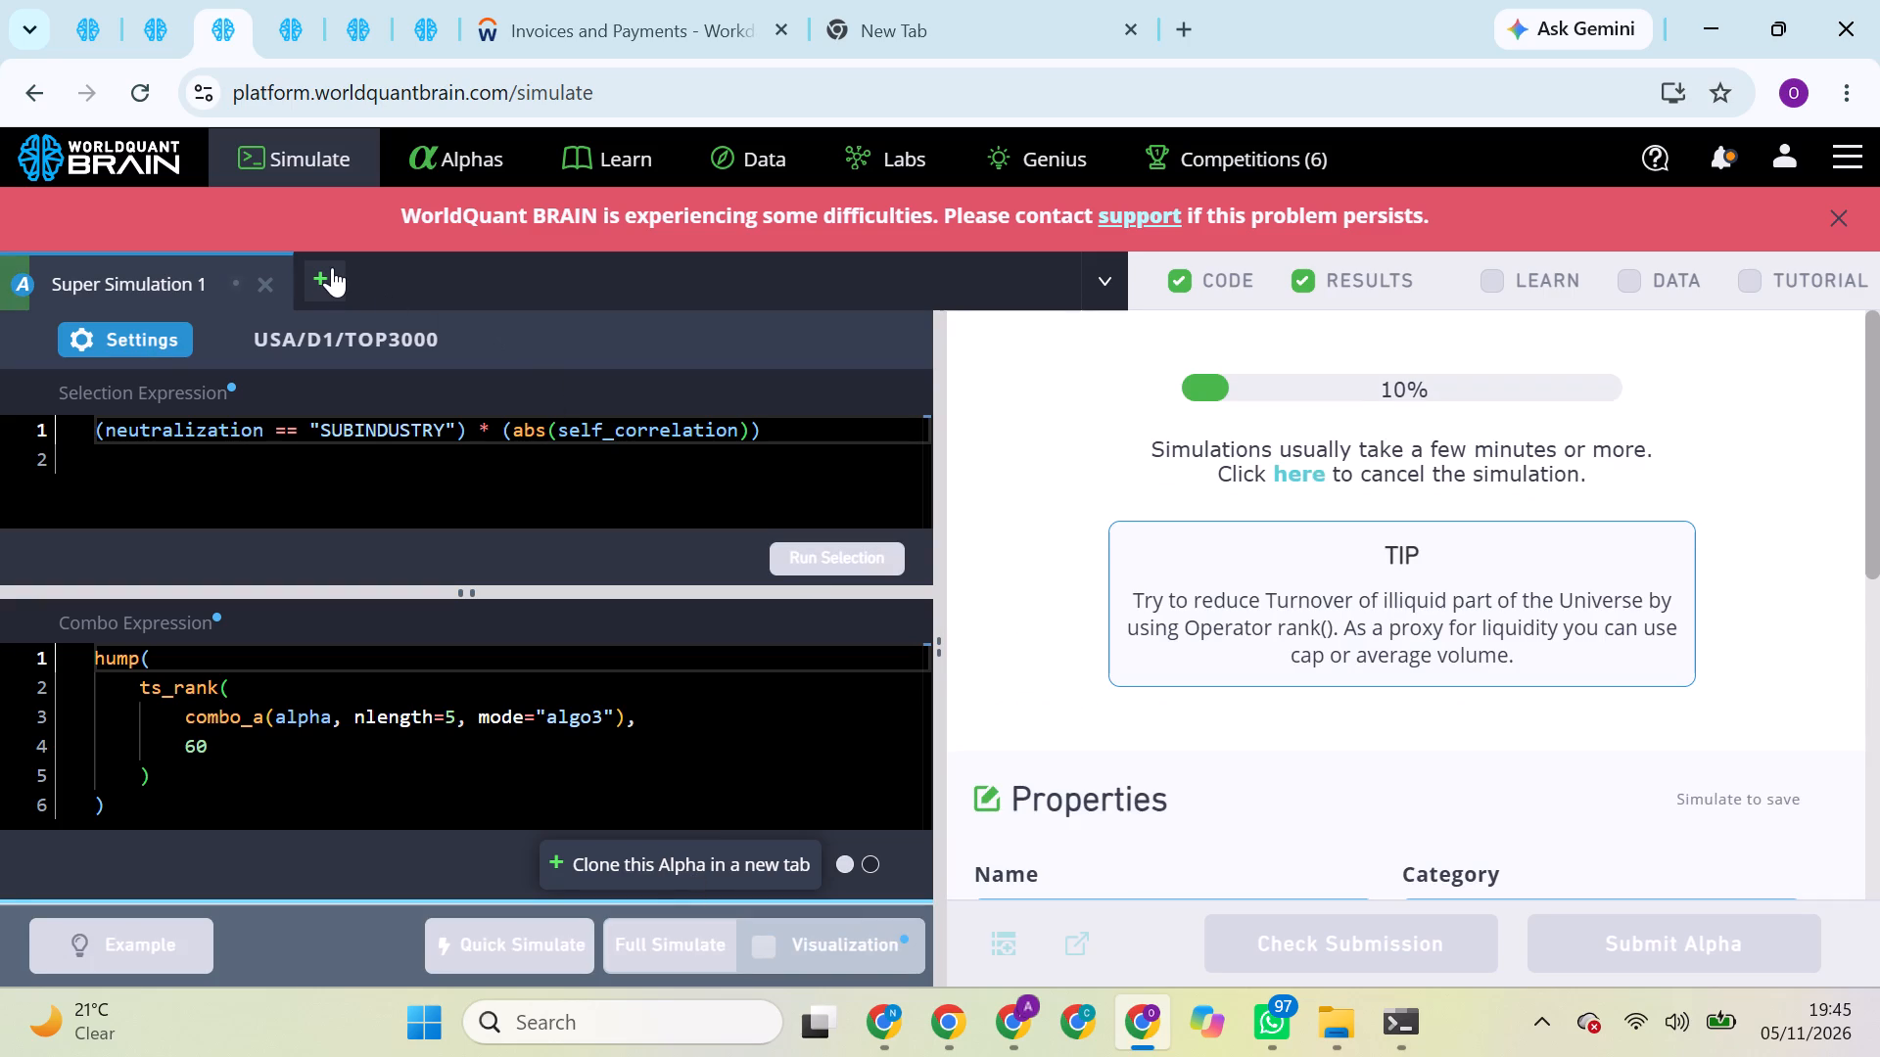
Check the progress of the running GLB EBITDA simulation and the state of the SECTOR super simulation.
click(139, 32)
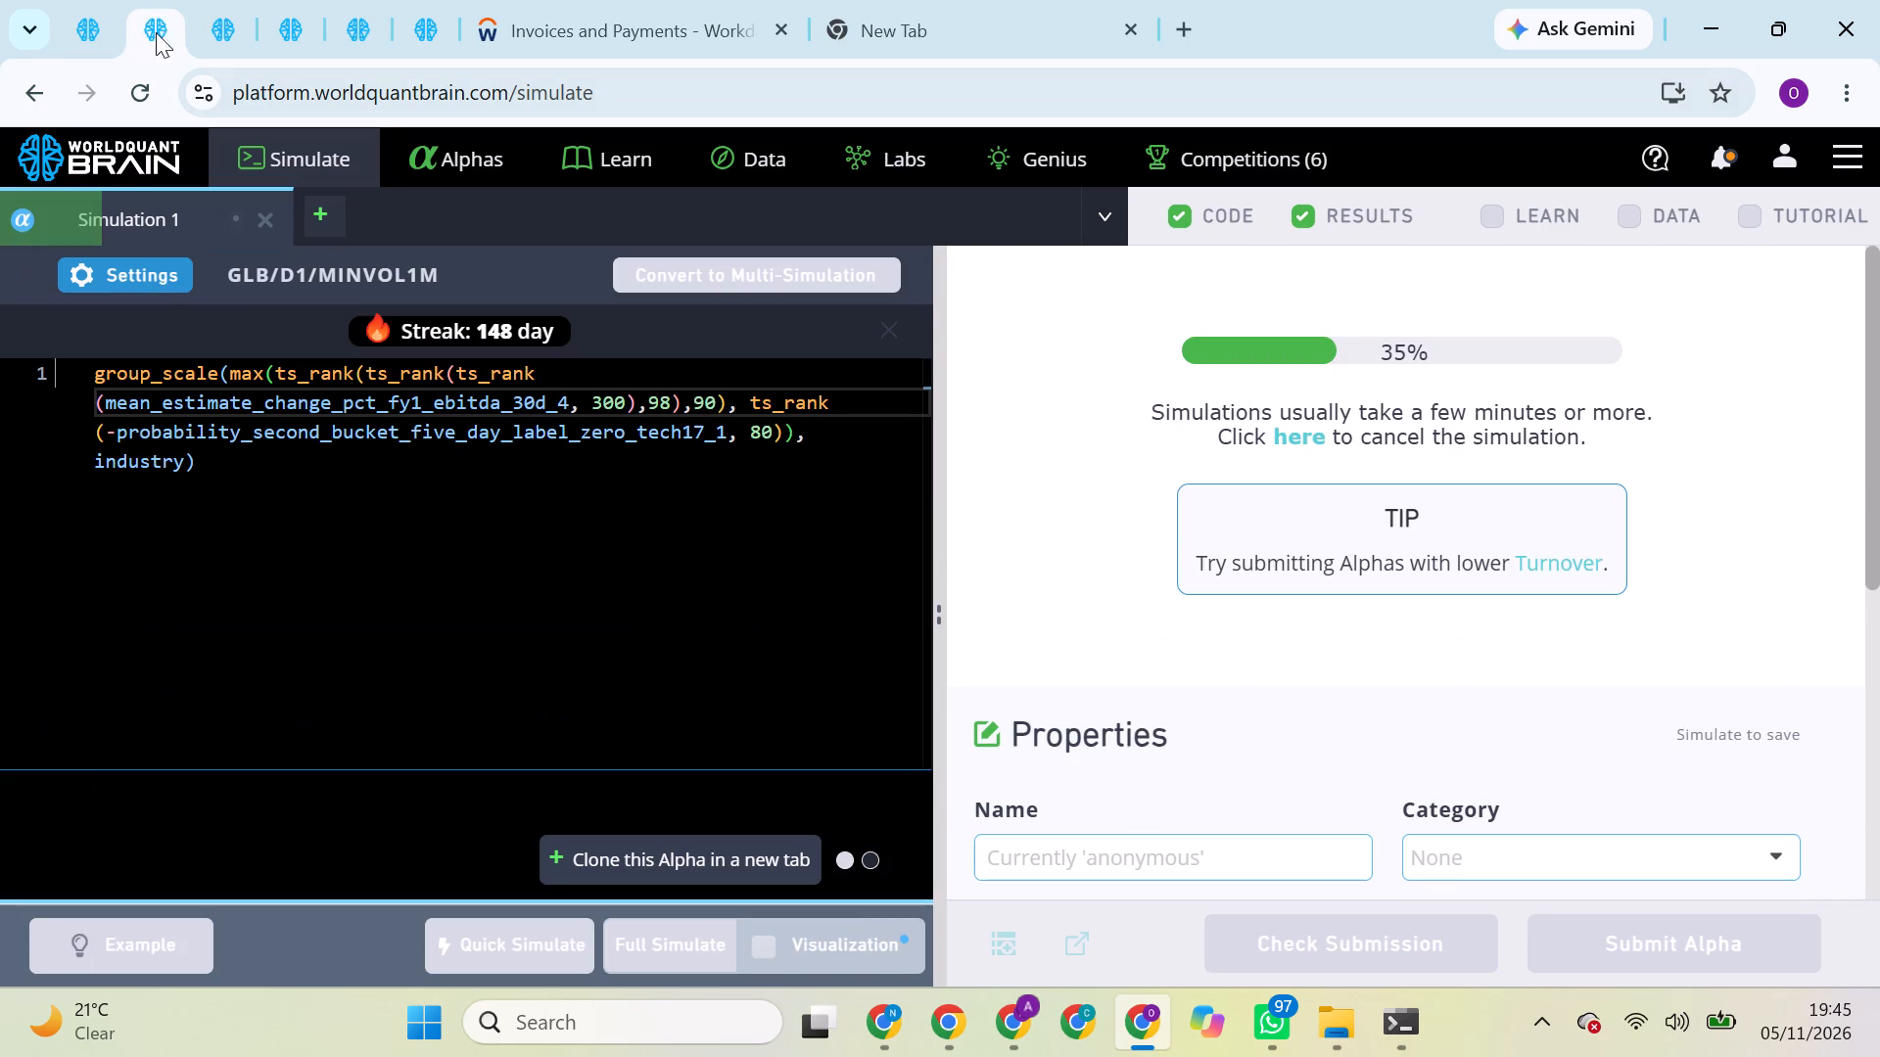
click(81, 28)
click(131, 27)
click(212, 23)
click(294, 27)
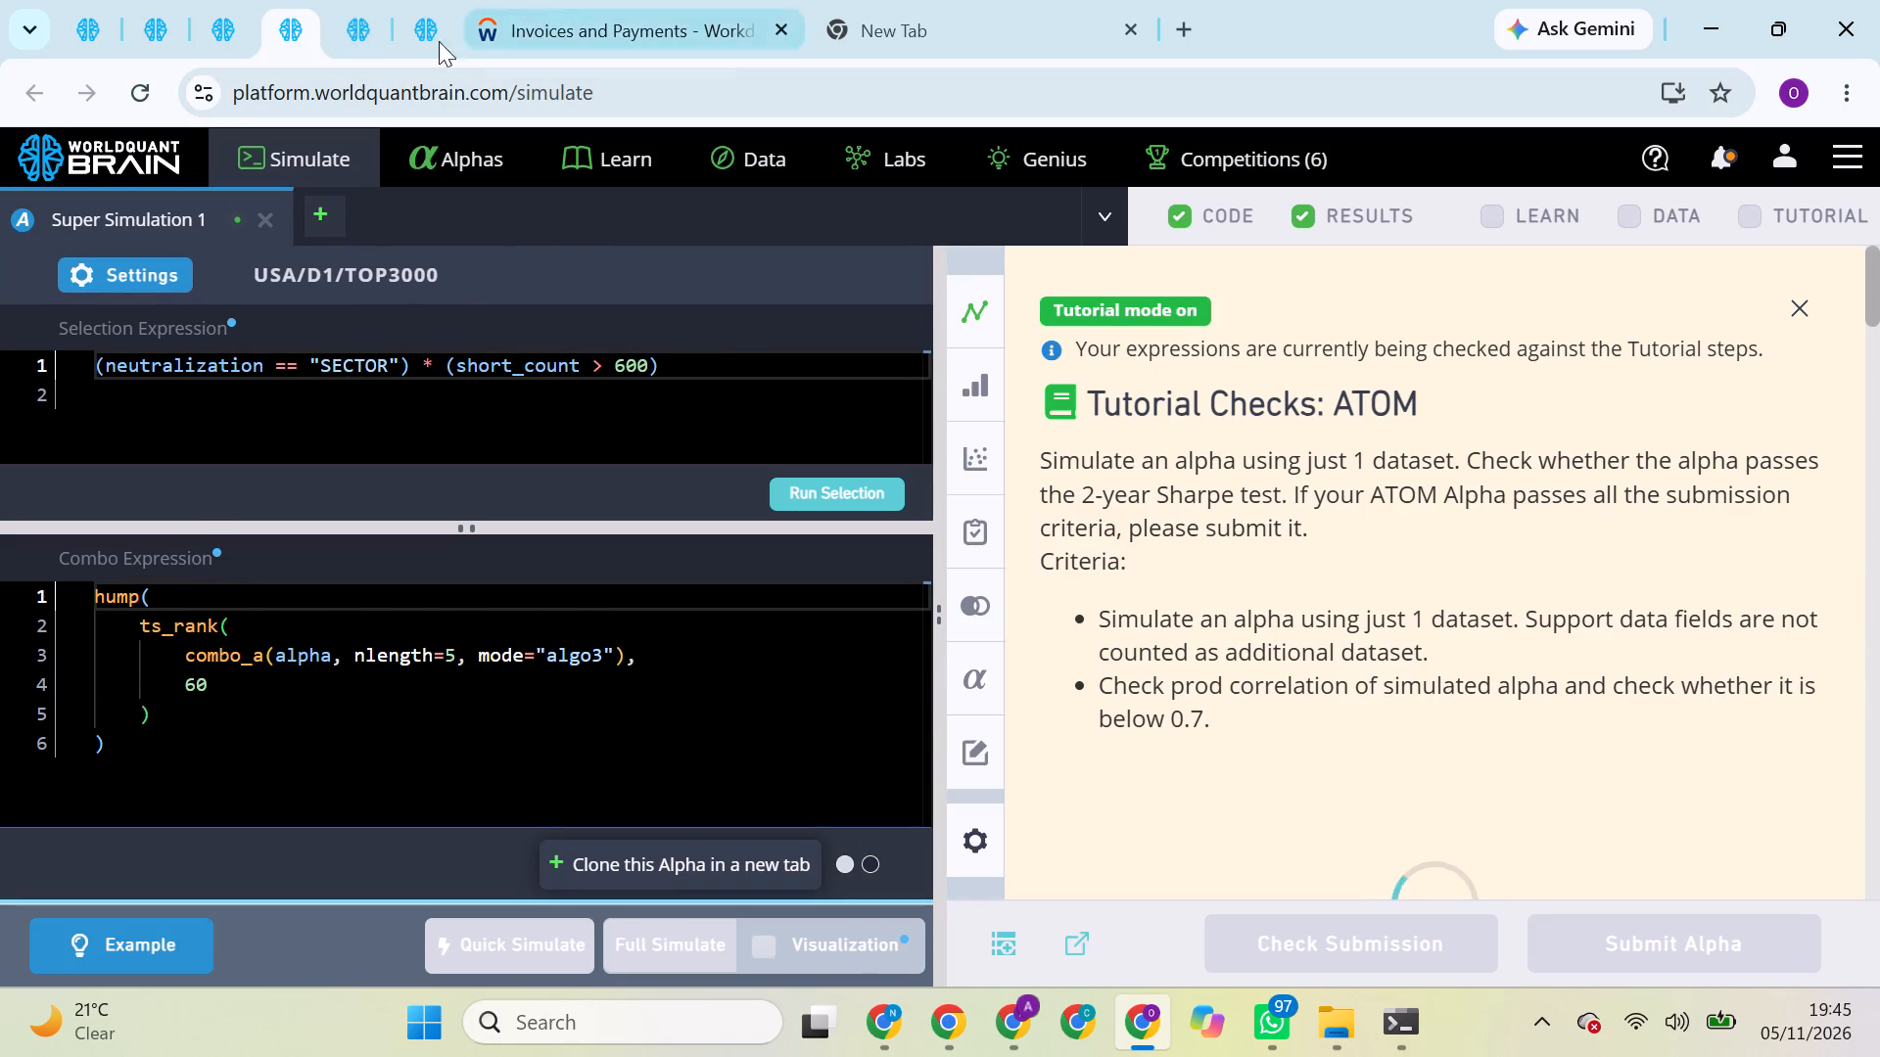
click(368, 23)
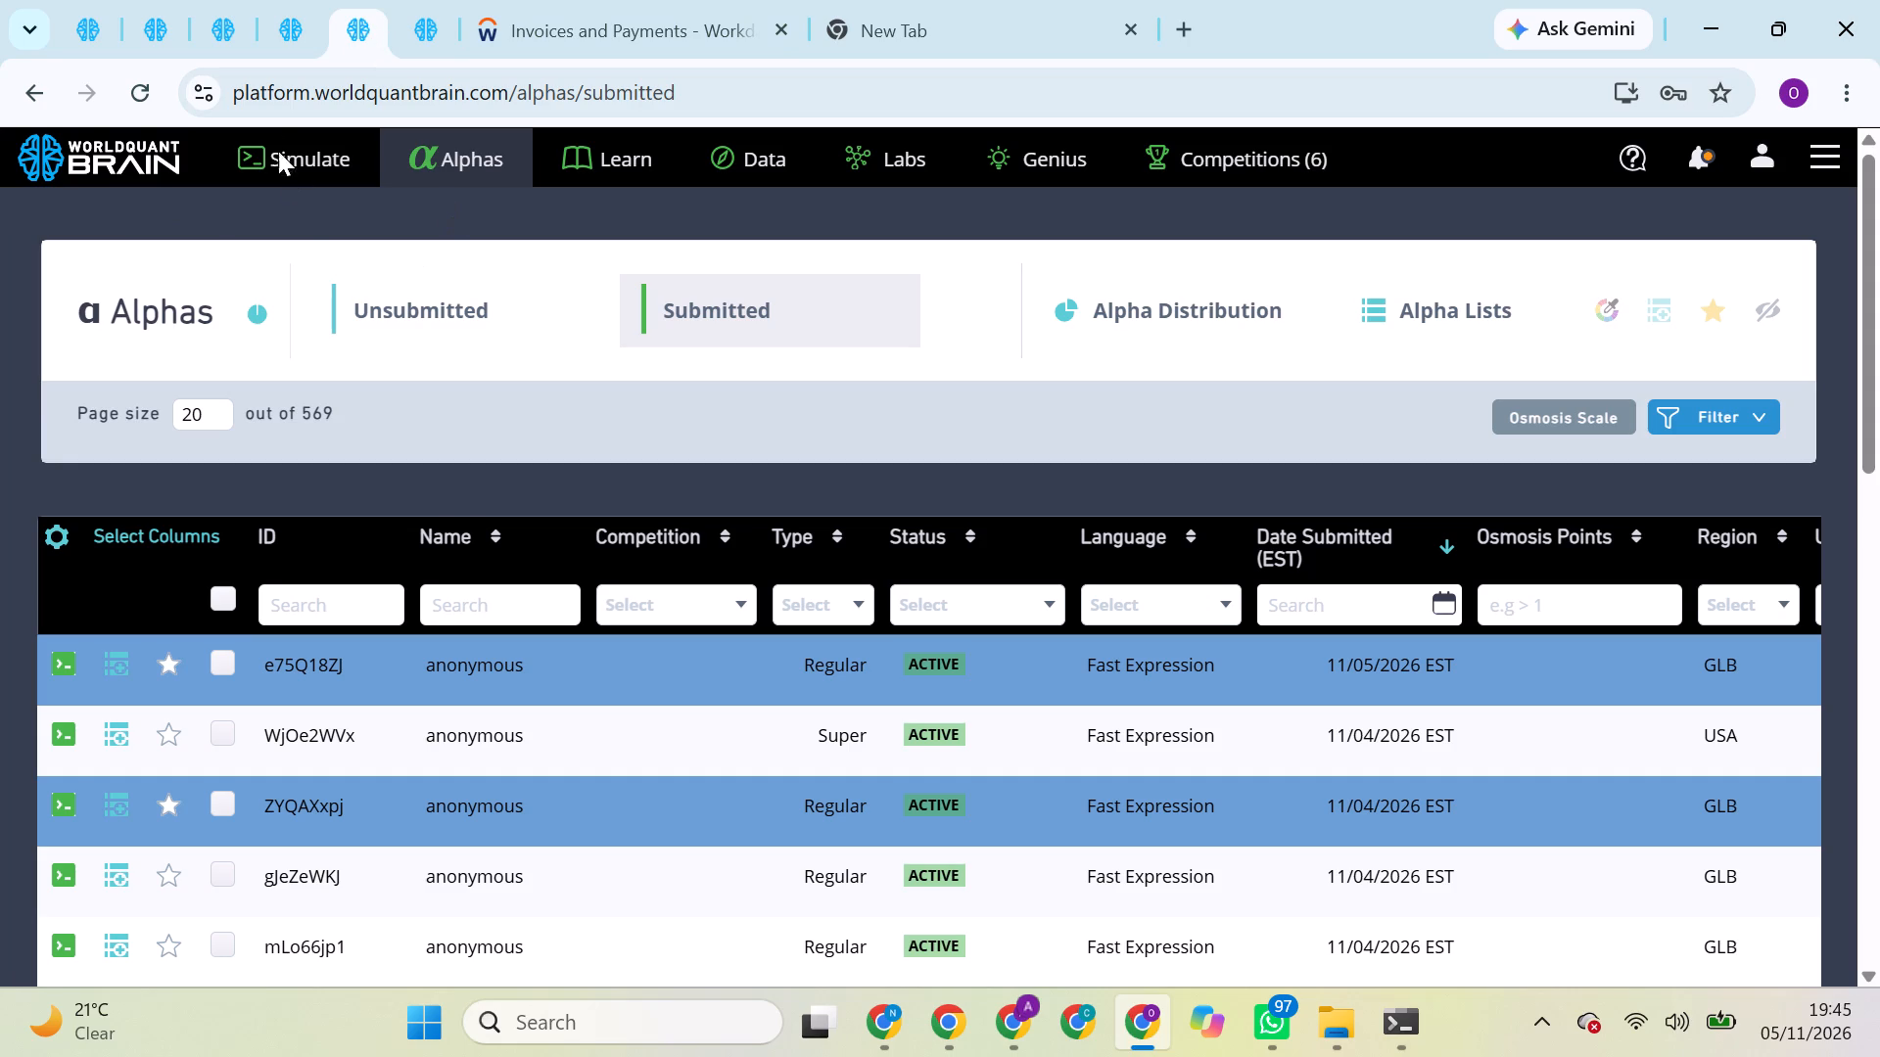
click(274, 148)
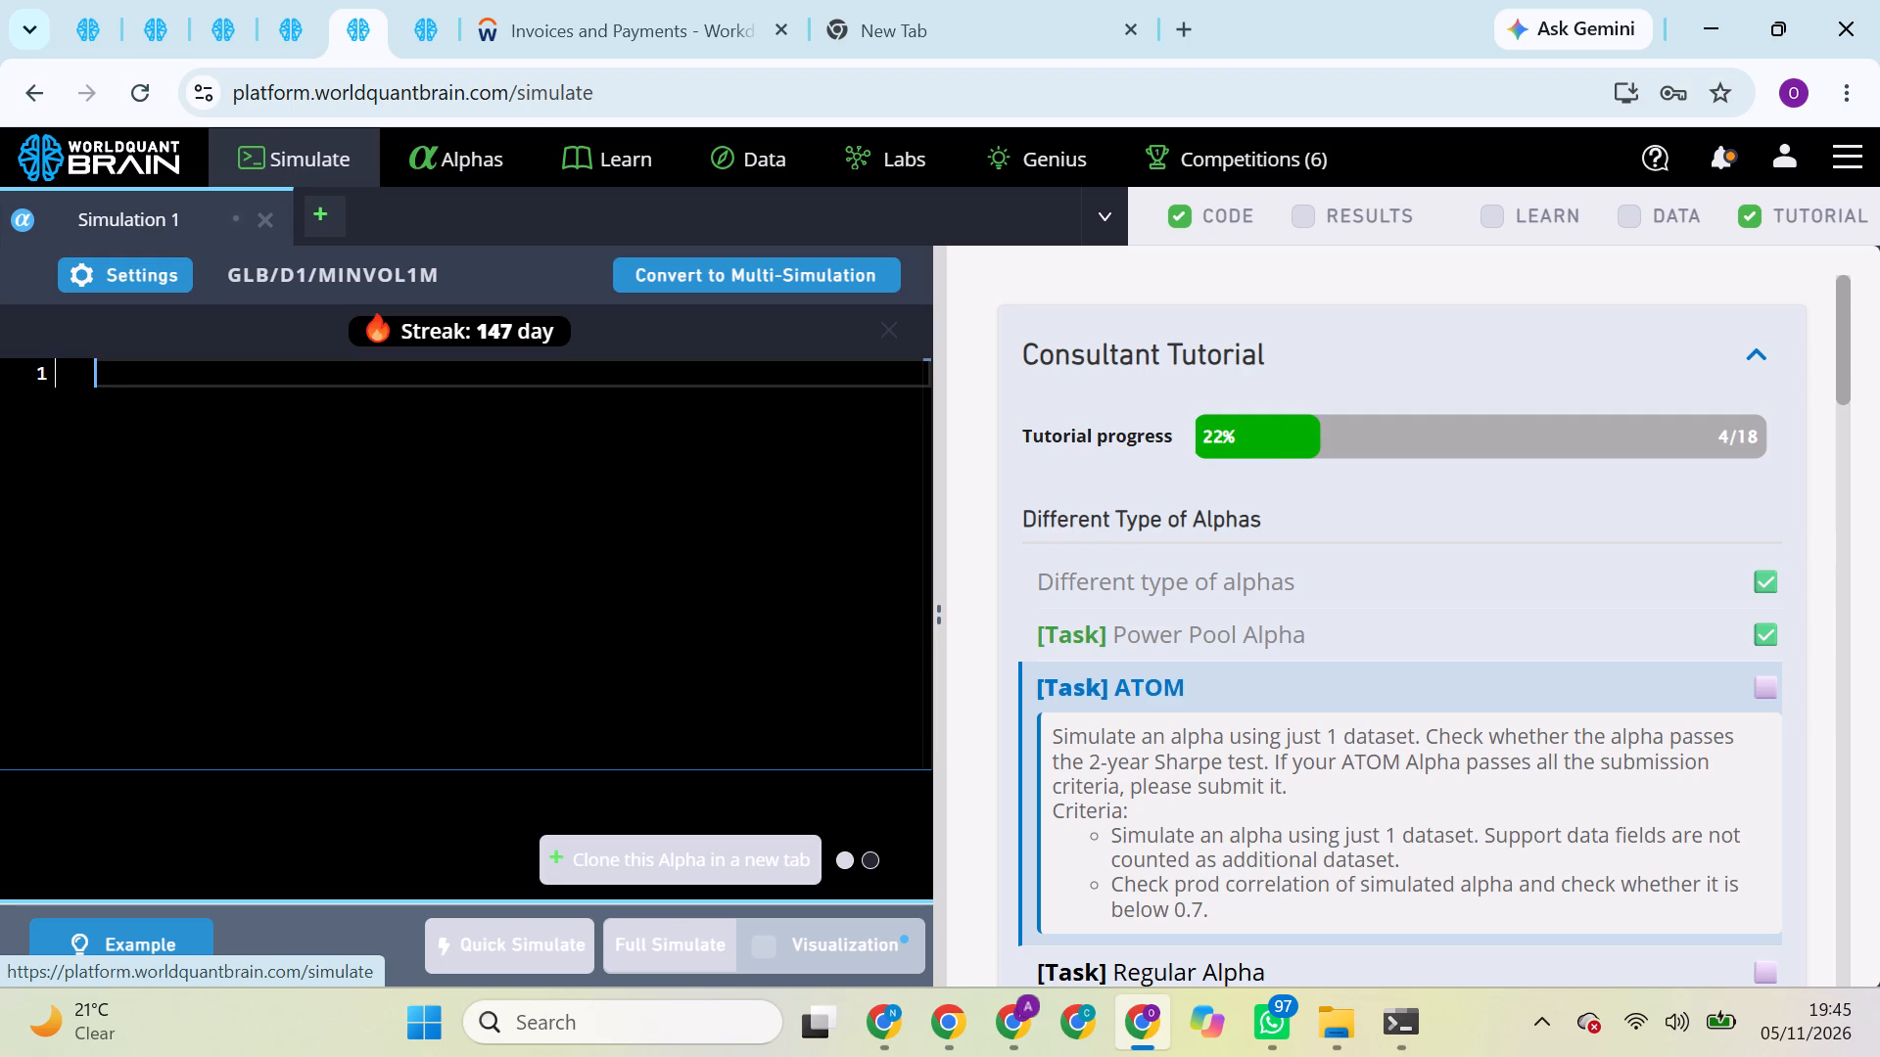
Clone the submitted regular GLB alpha gJeZeWKJ into a new simulation.
click(448, 157)
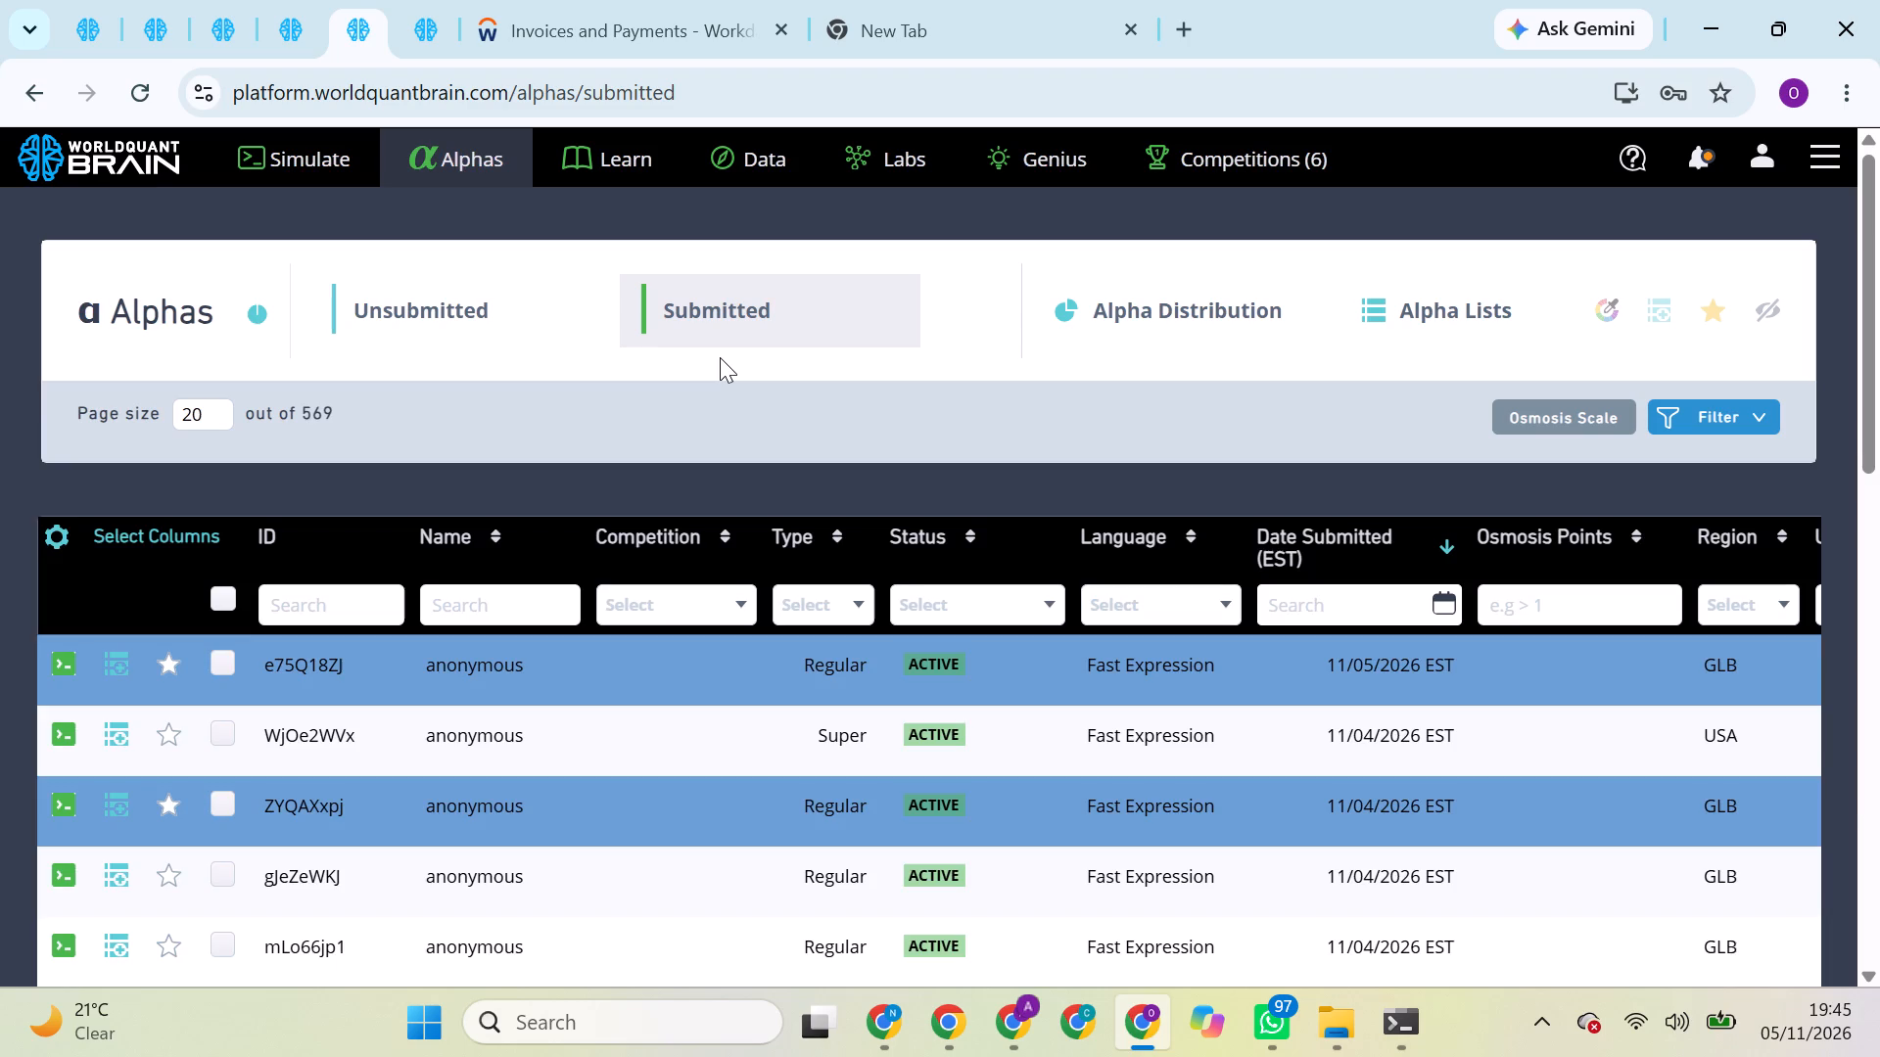
scroll(742, 641, down, 2)
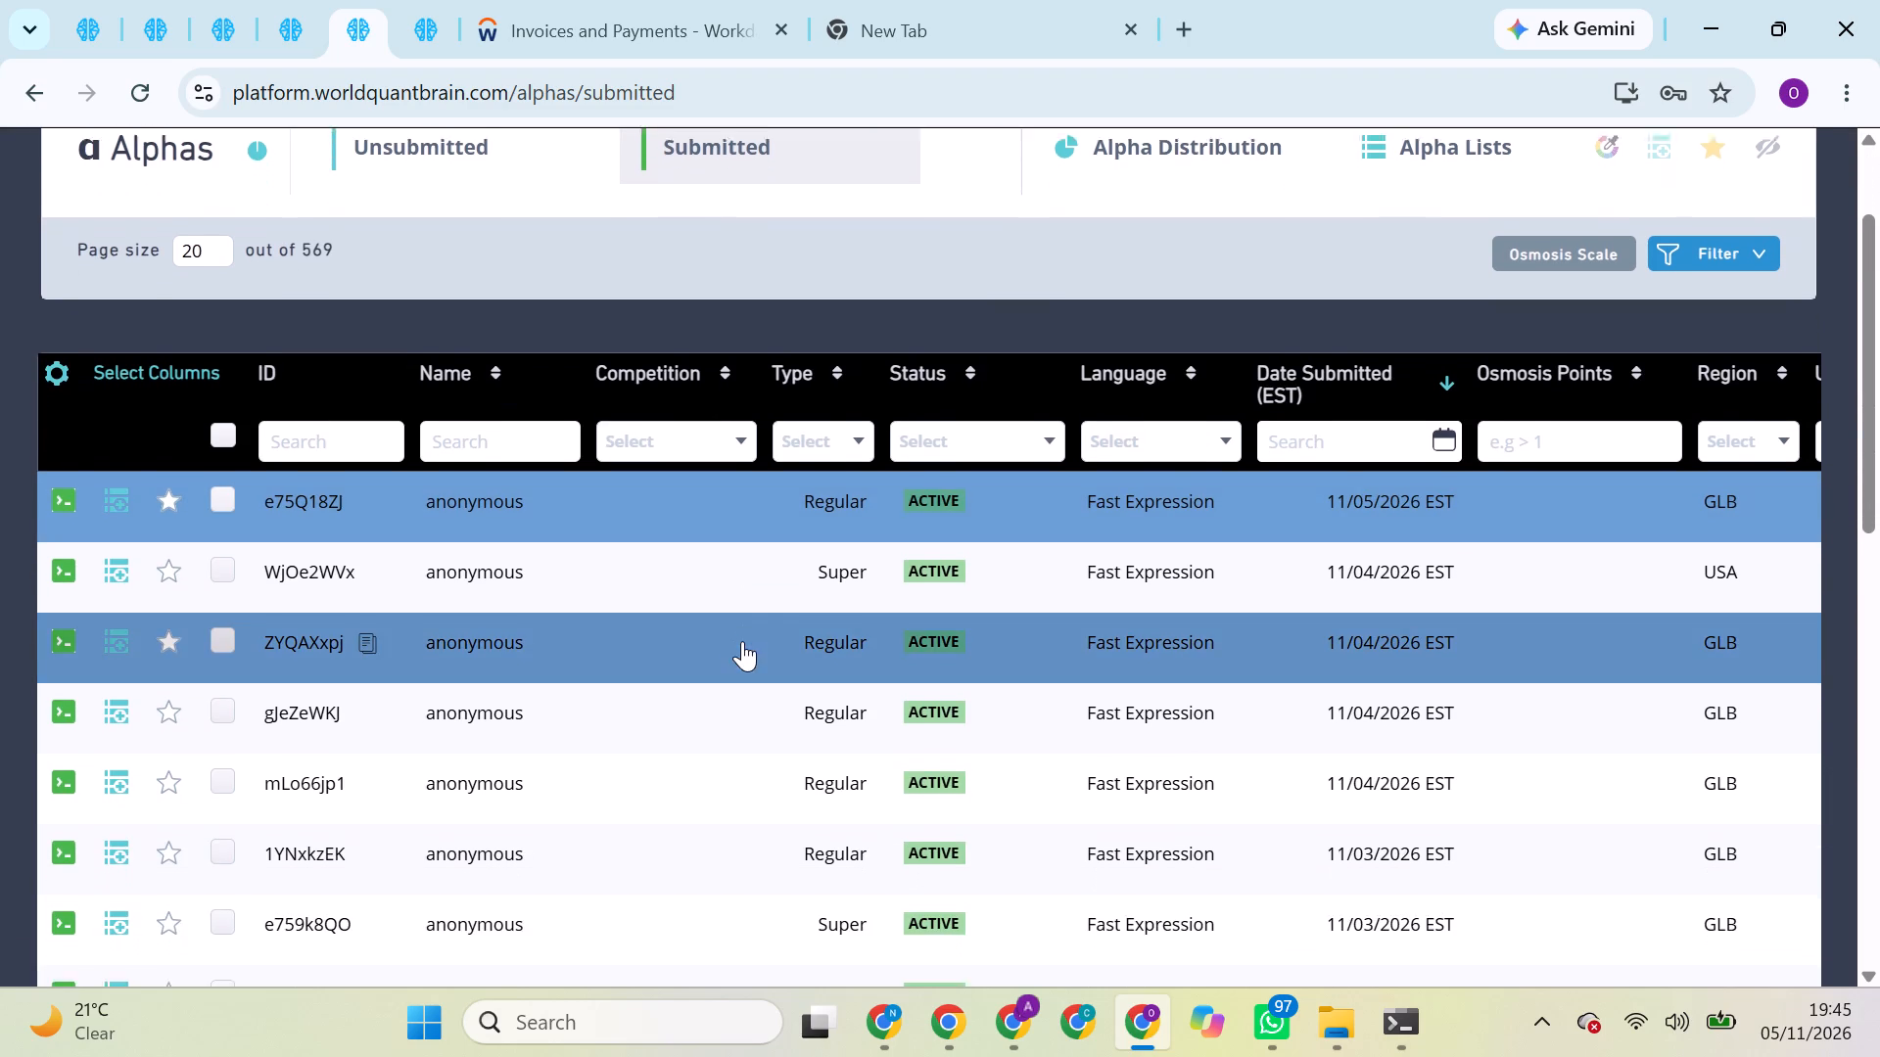
scroll(742, 641, down, 1)
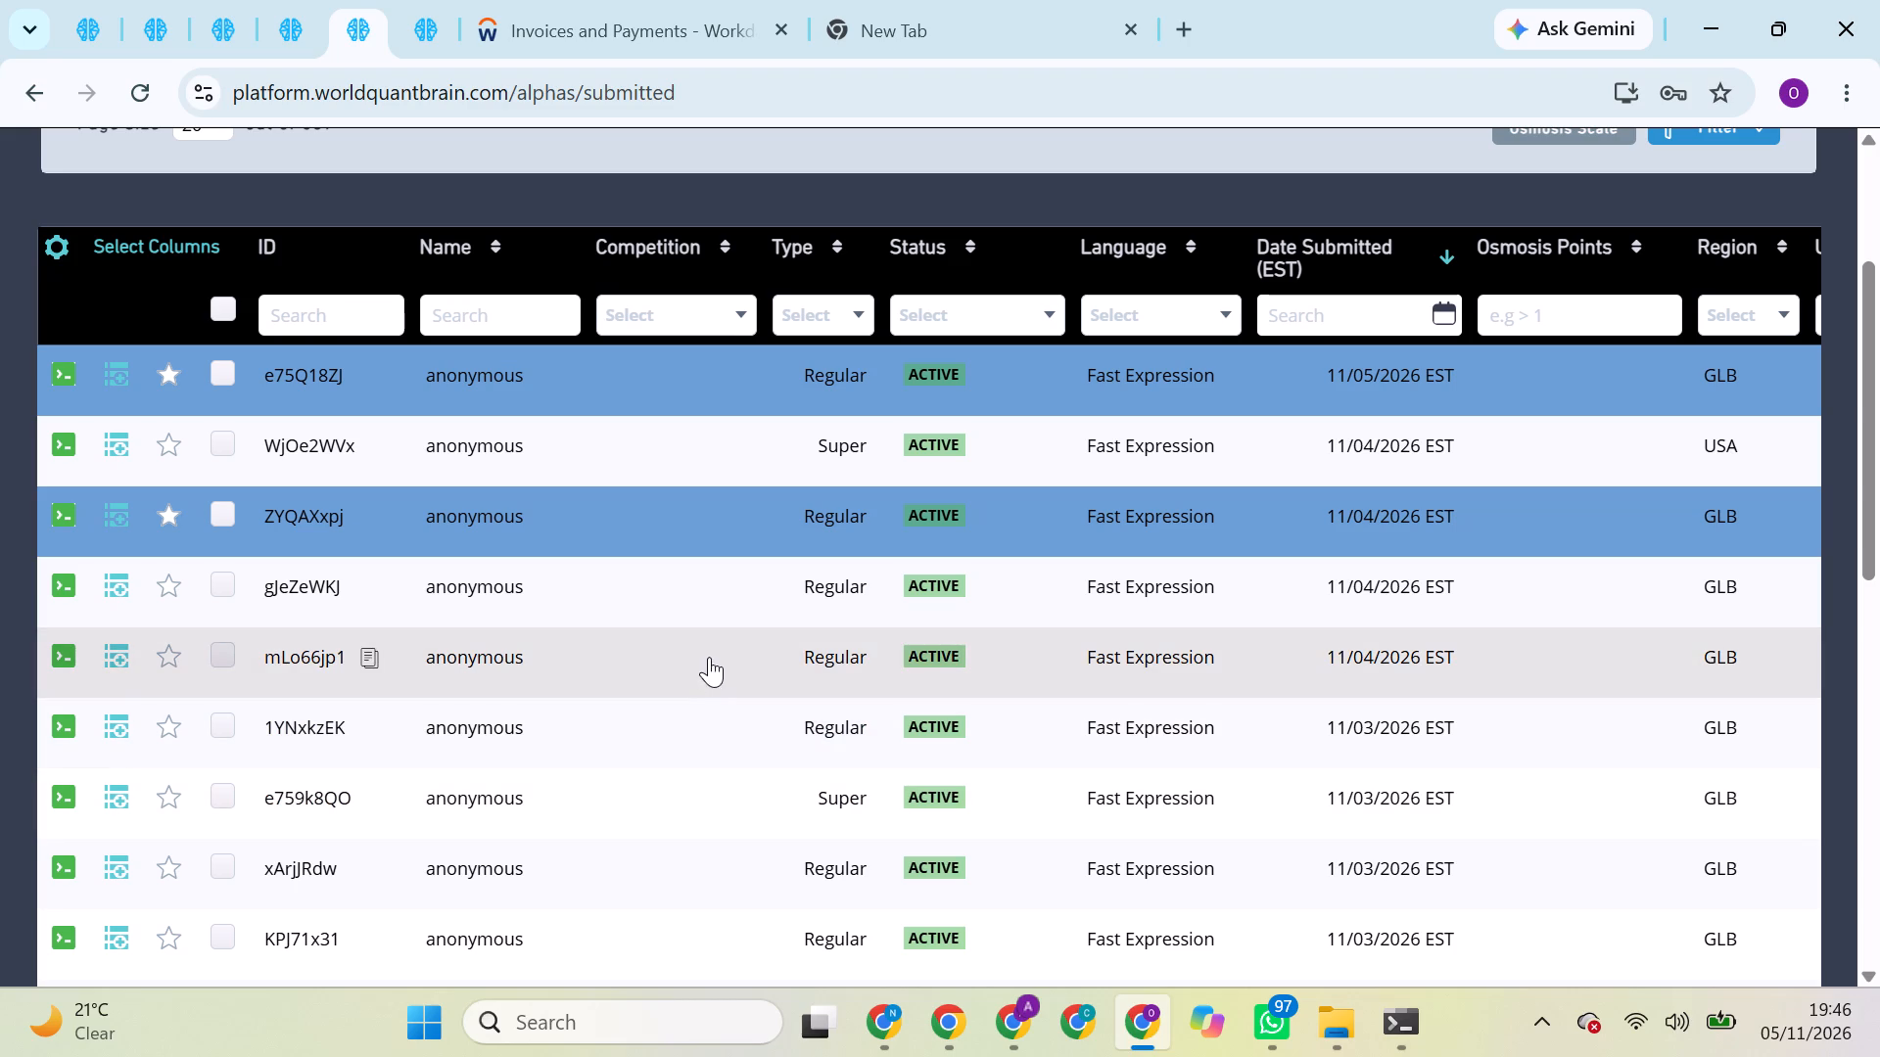
click(681, 604)
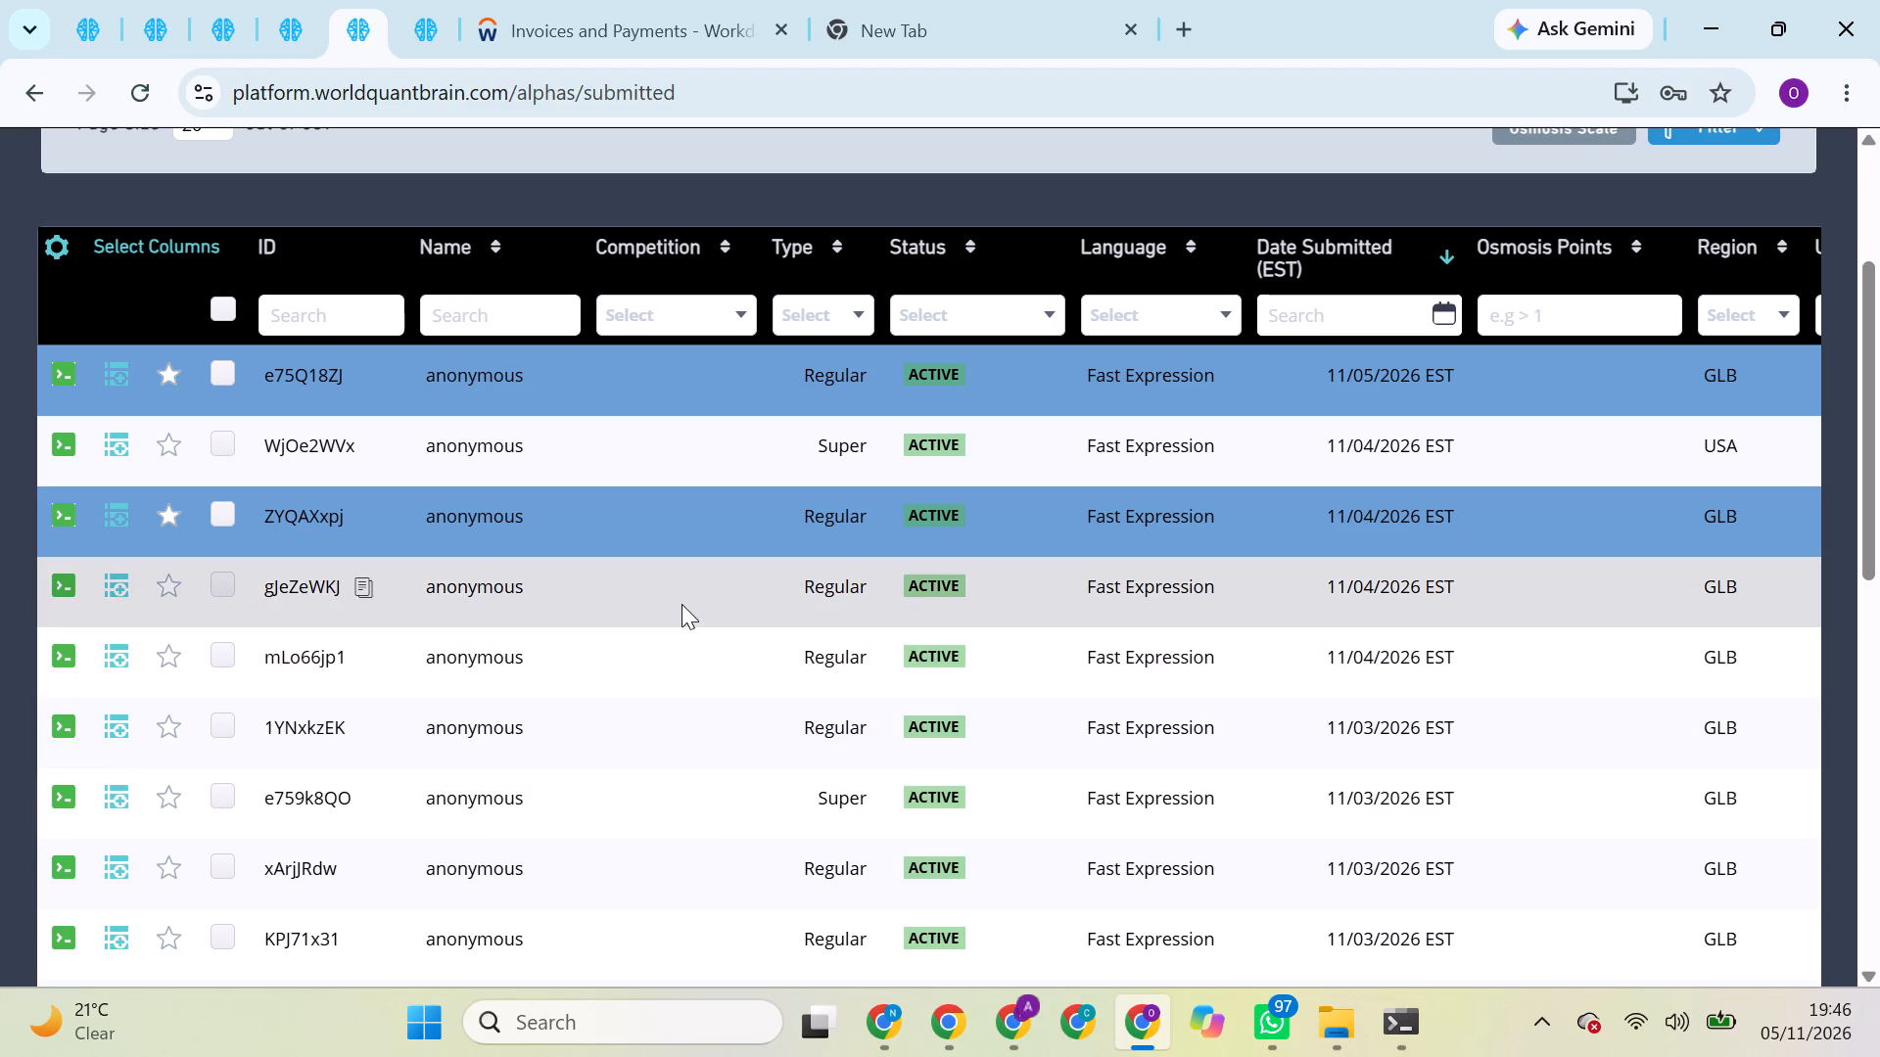
click(681, 604)
click(720, 583)
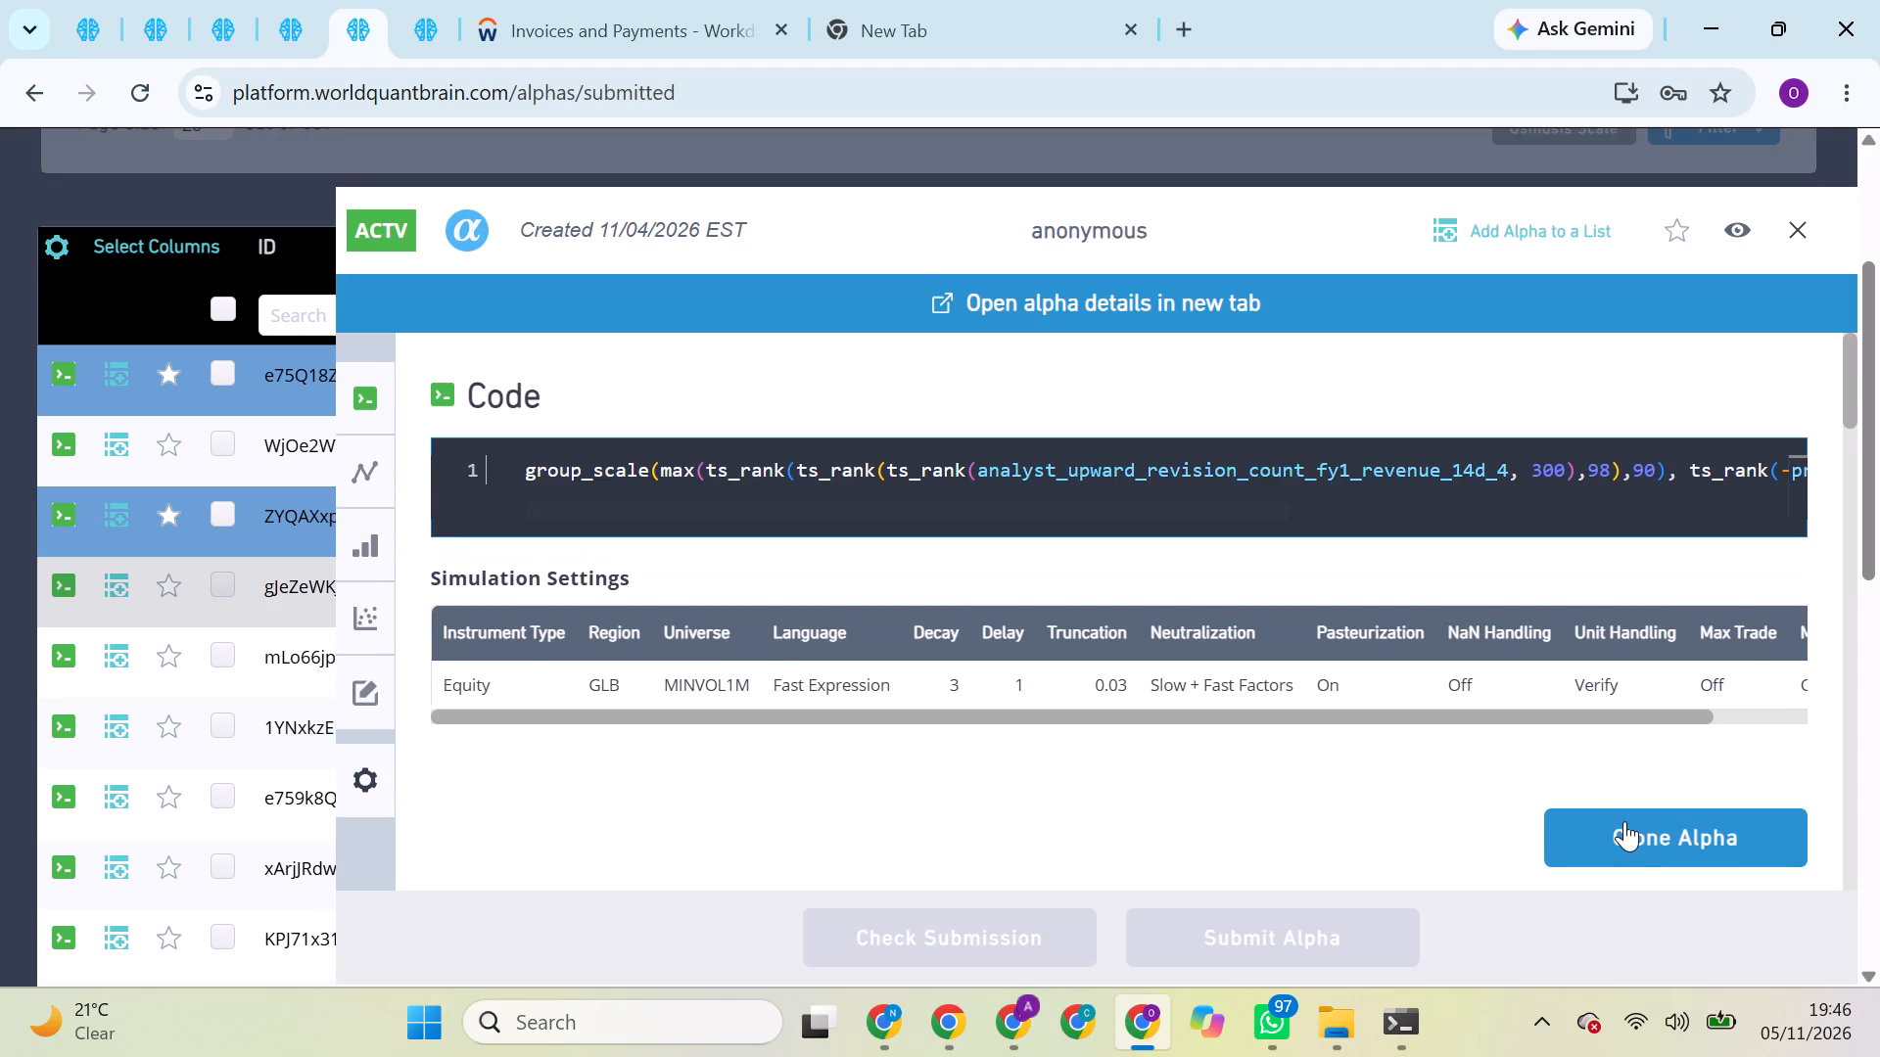
click(1634, 832)
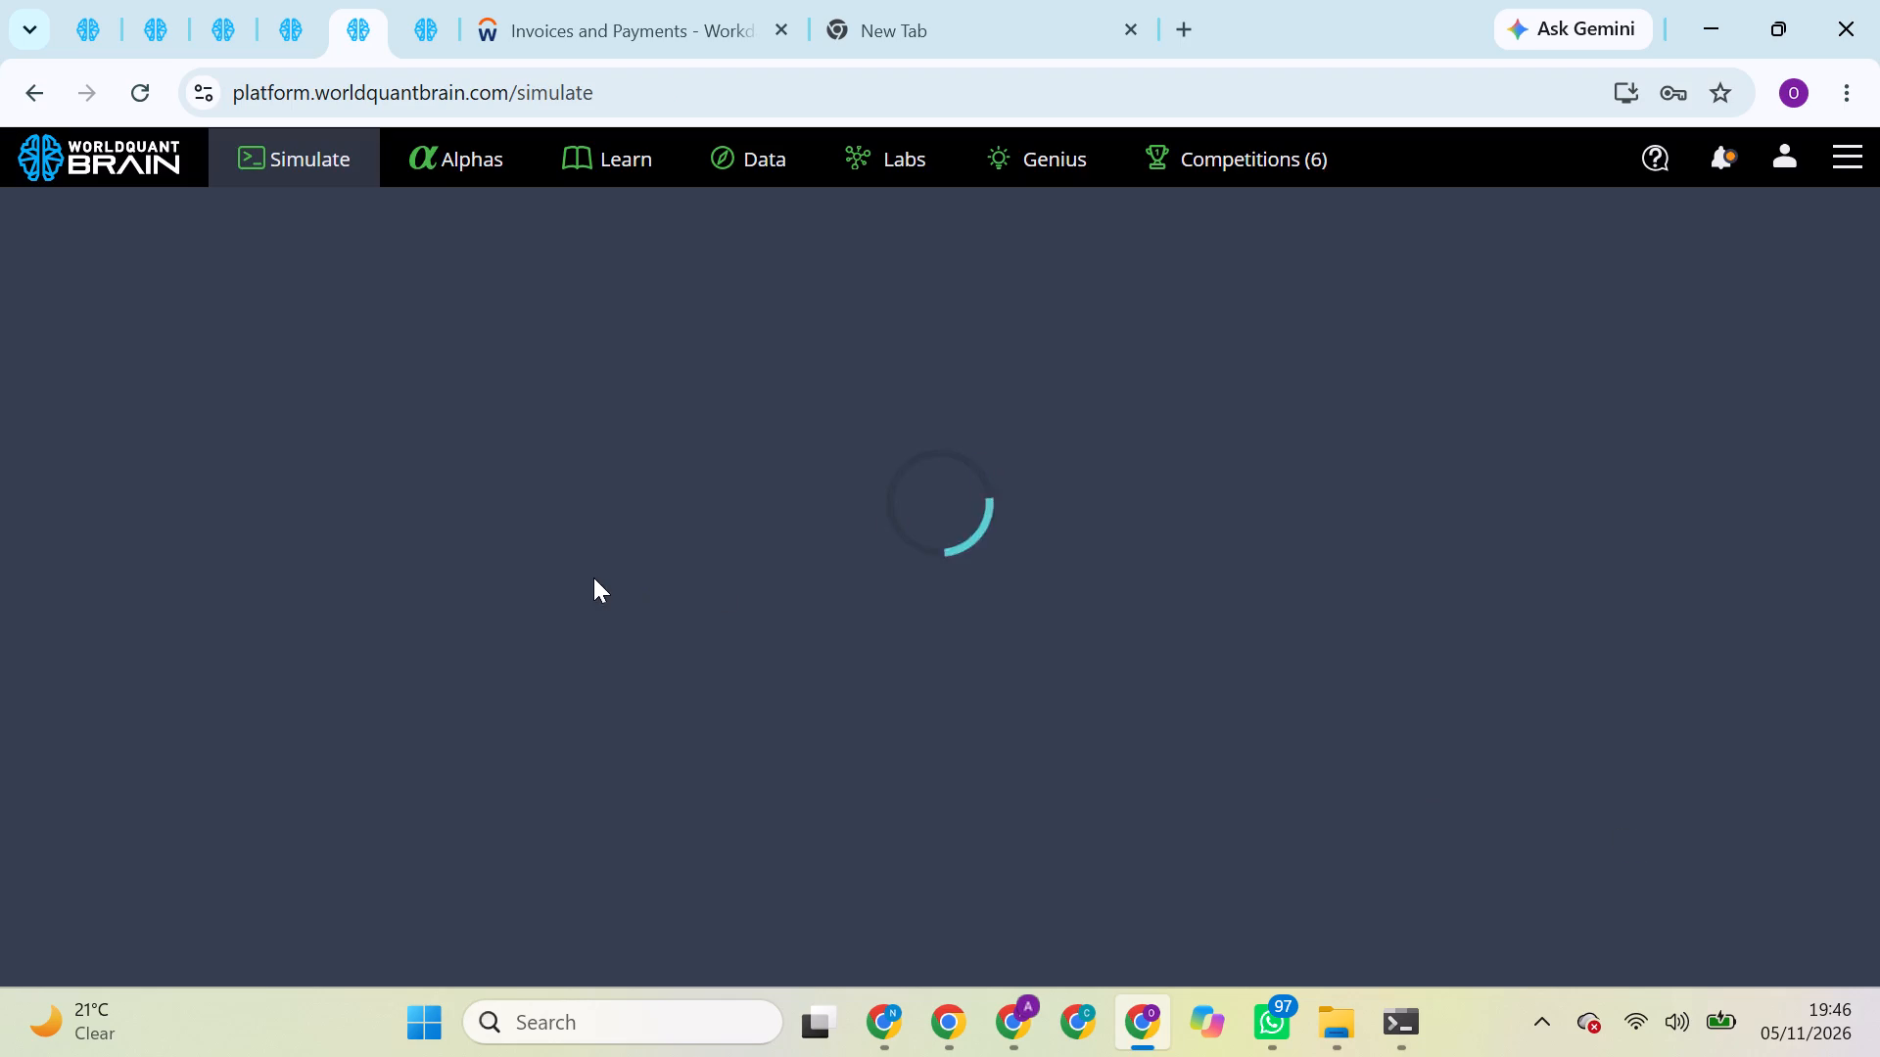
Replace analyst_upward_revision_count_fy1_revenue_14d_4 in the cloned alpha with the dataset field mean_estimate_change_pct_fy1_revenue_14d_7 and run a full simulation.
click(421, 28)
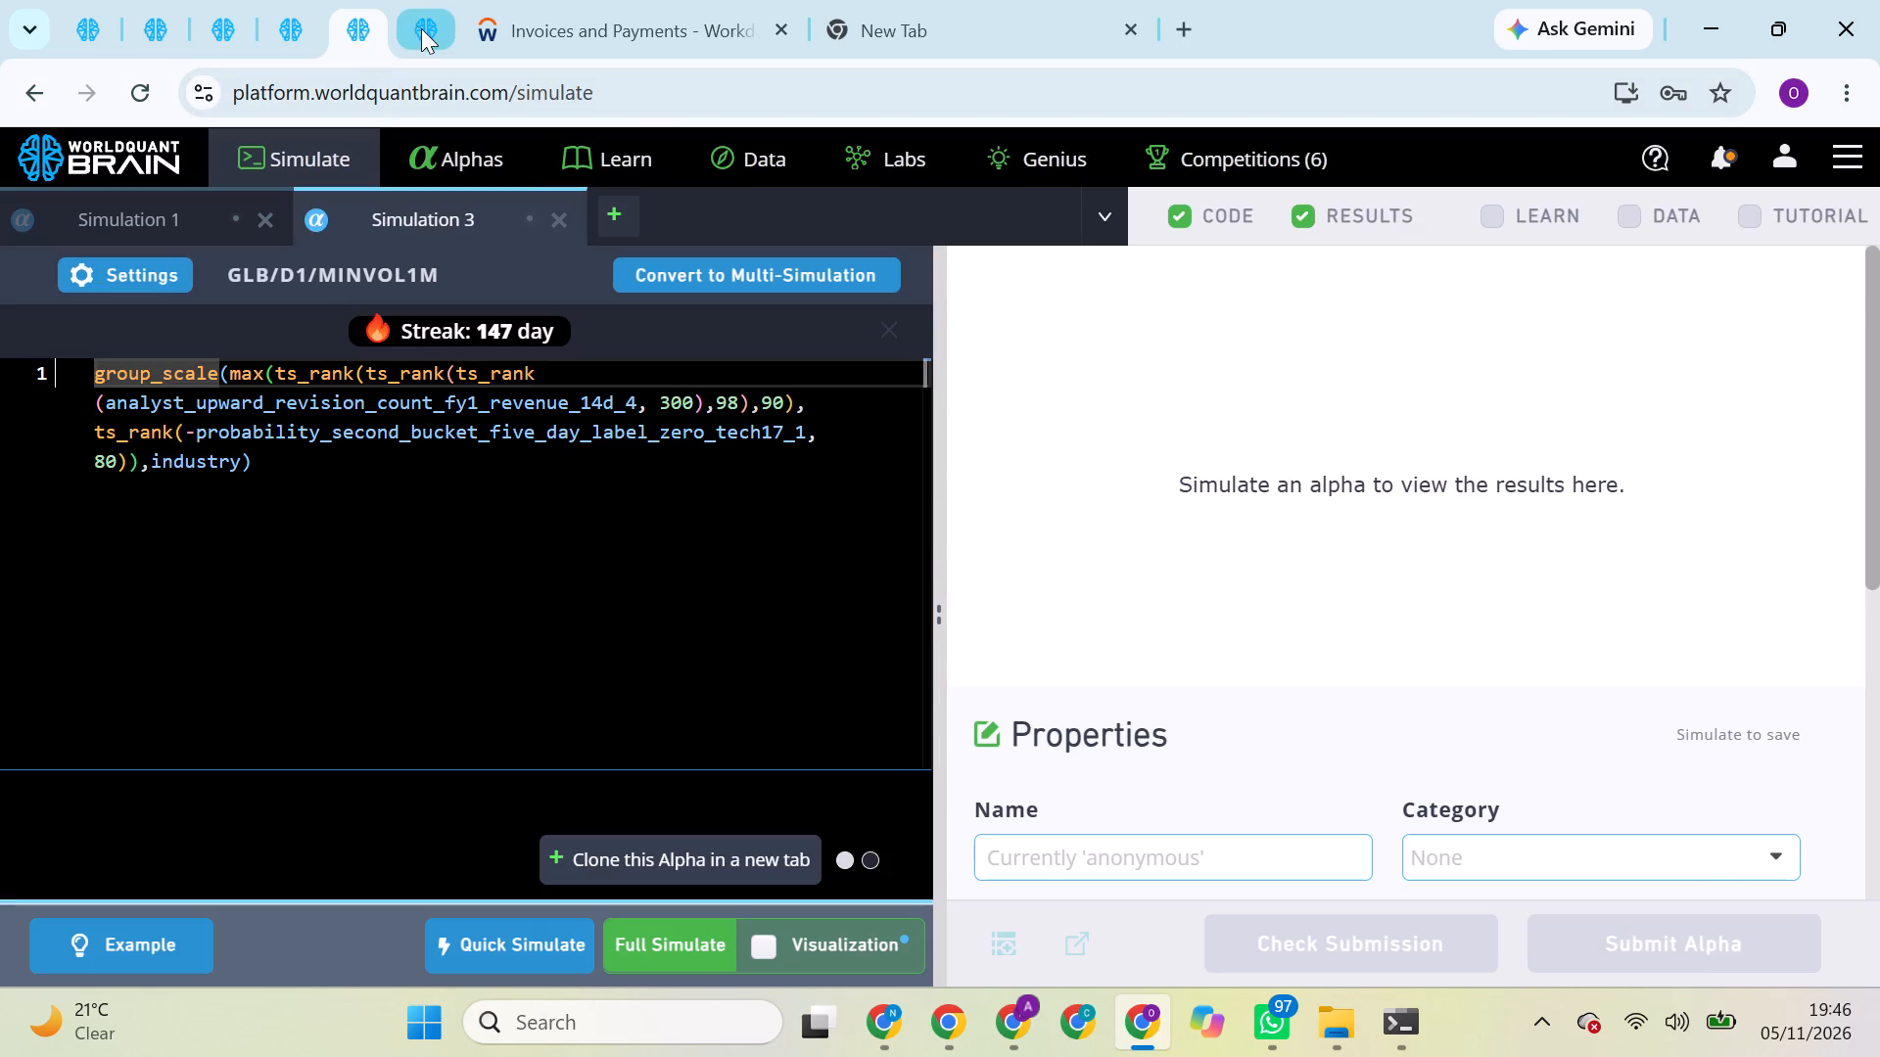
click(198, 680)
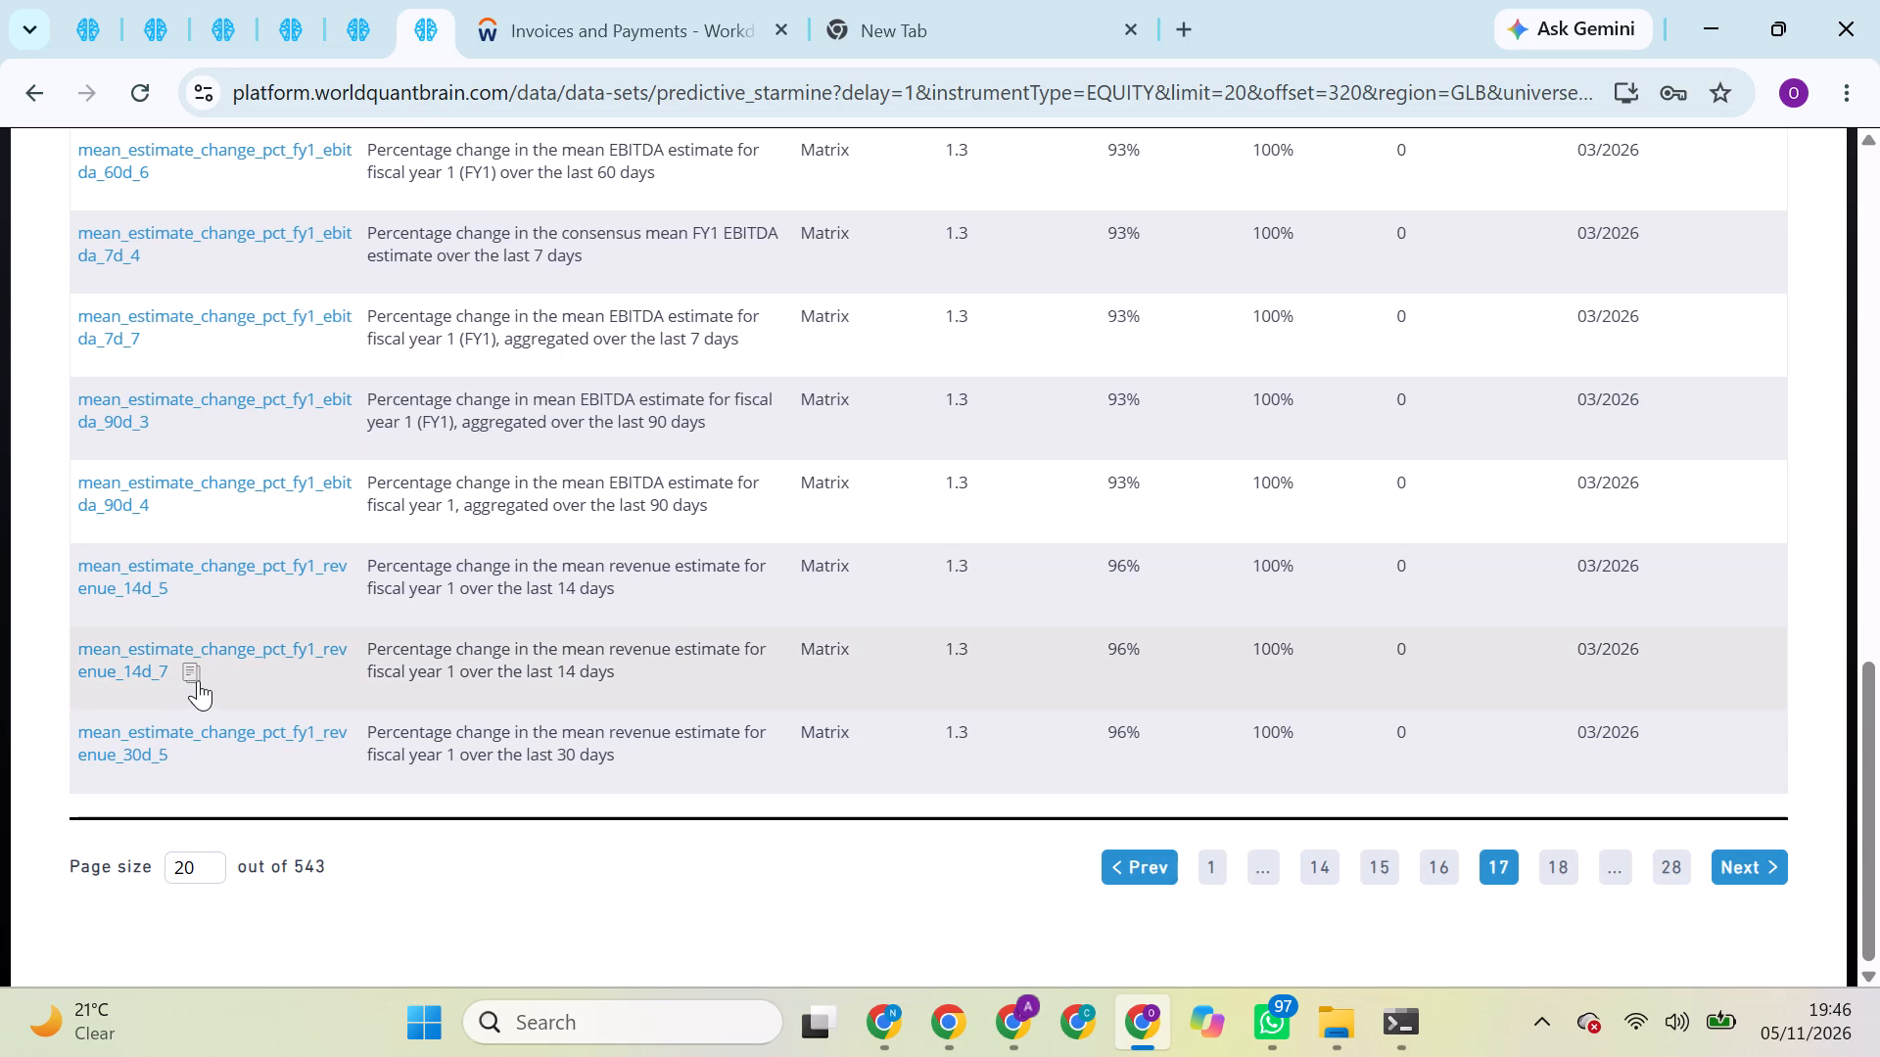
click(369, 41)
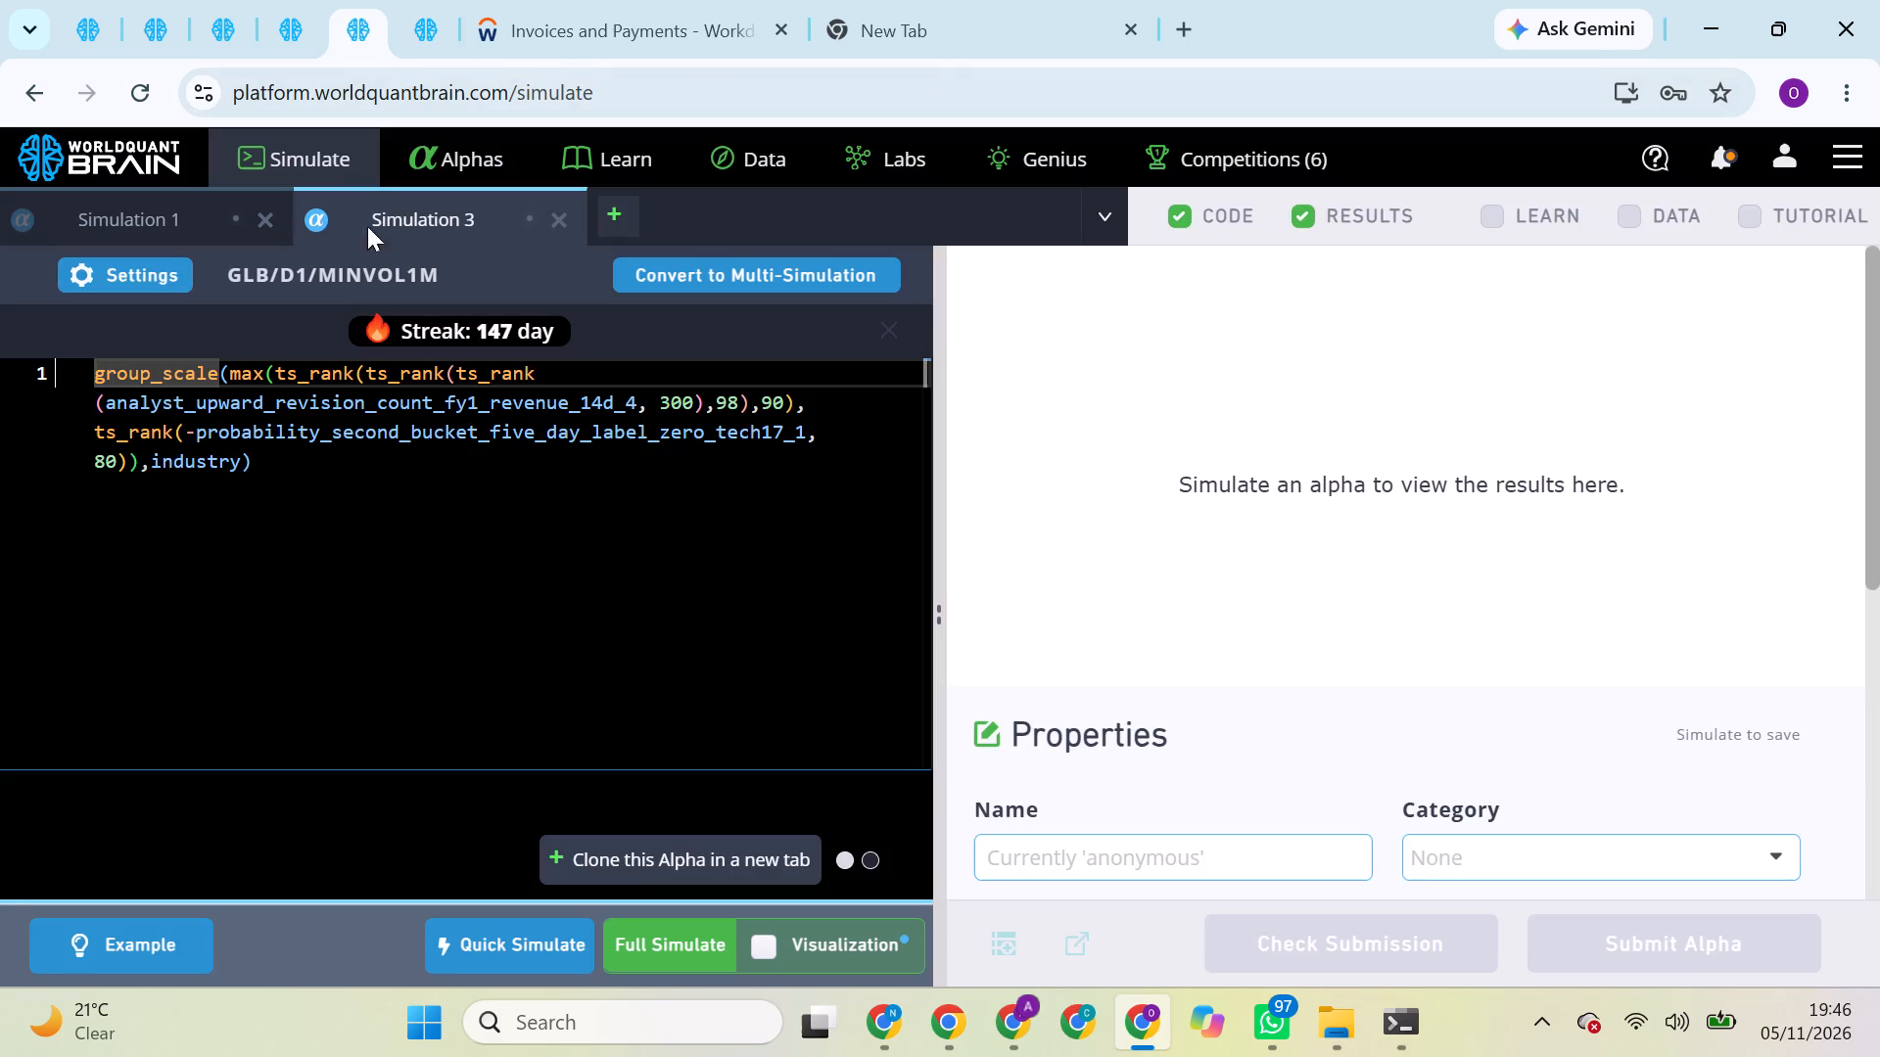
triple_click(370, 415)
double_click(370, 415)
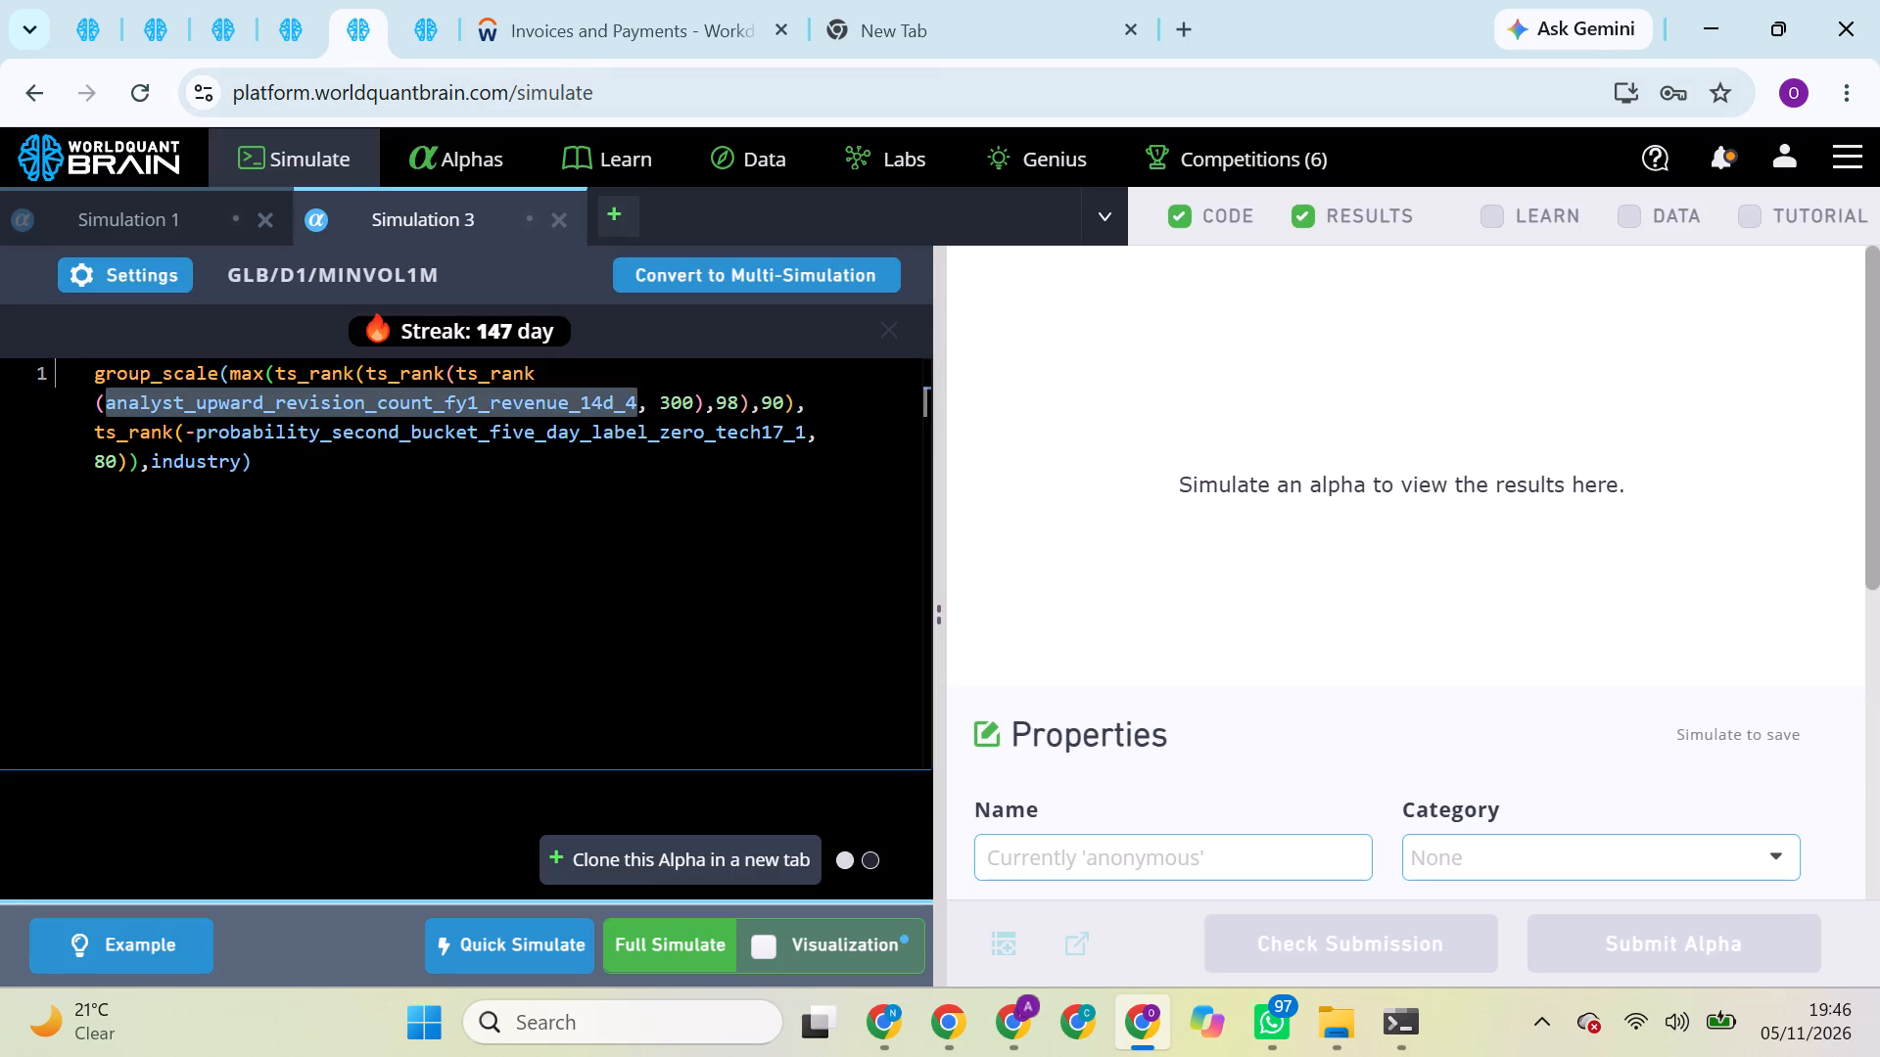
key(ctrl+v)
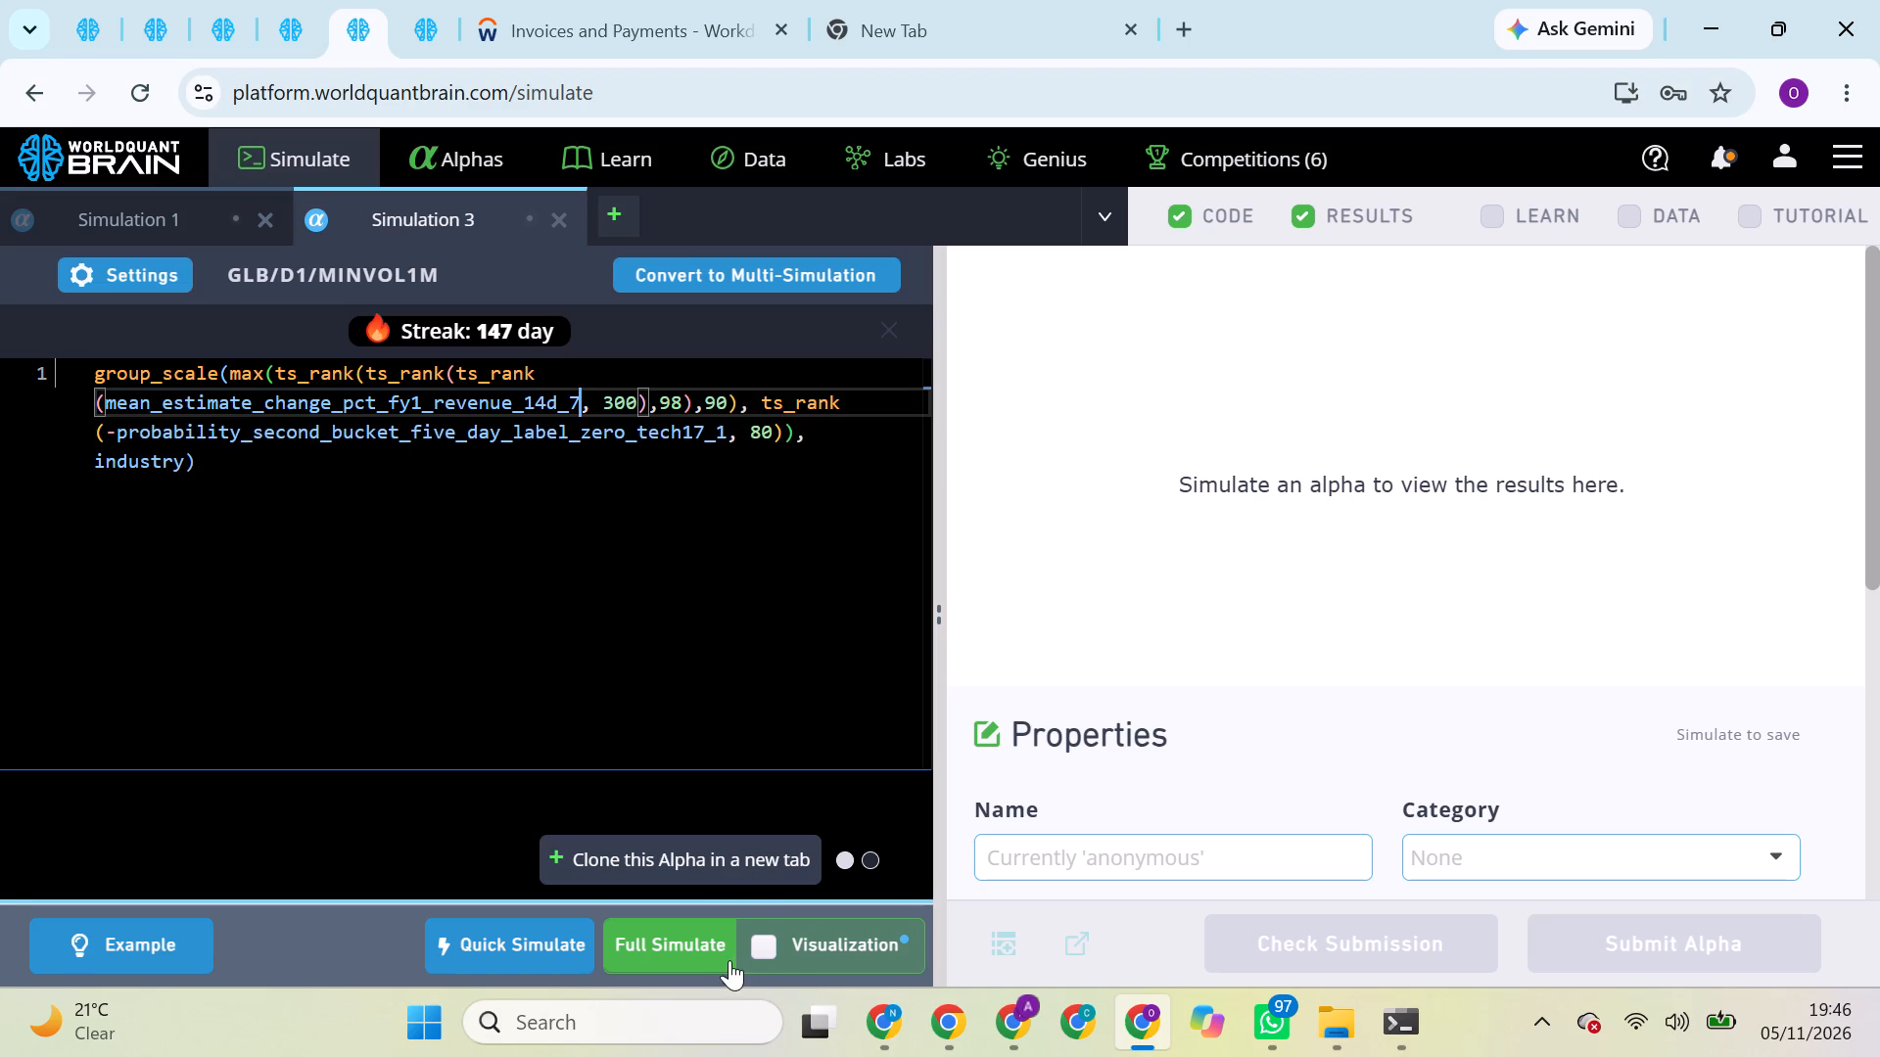
click(706, 937)
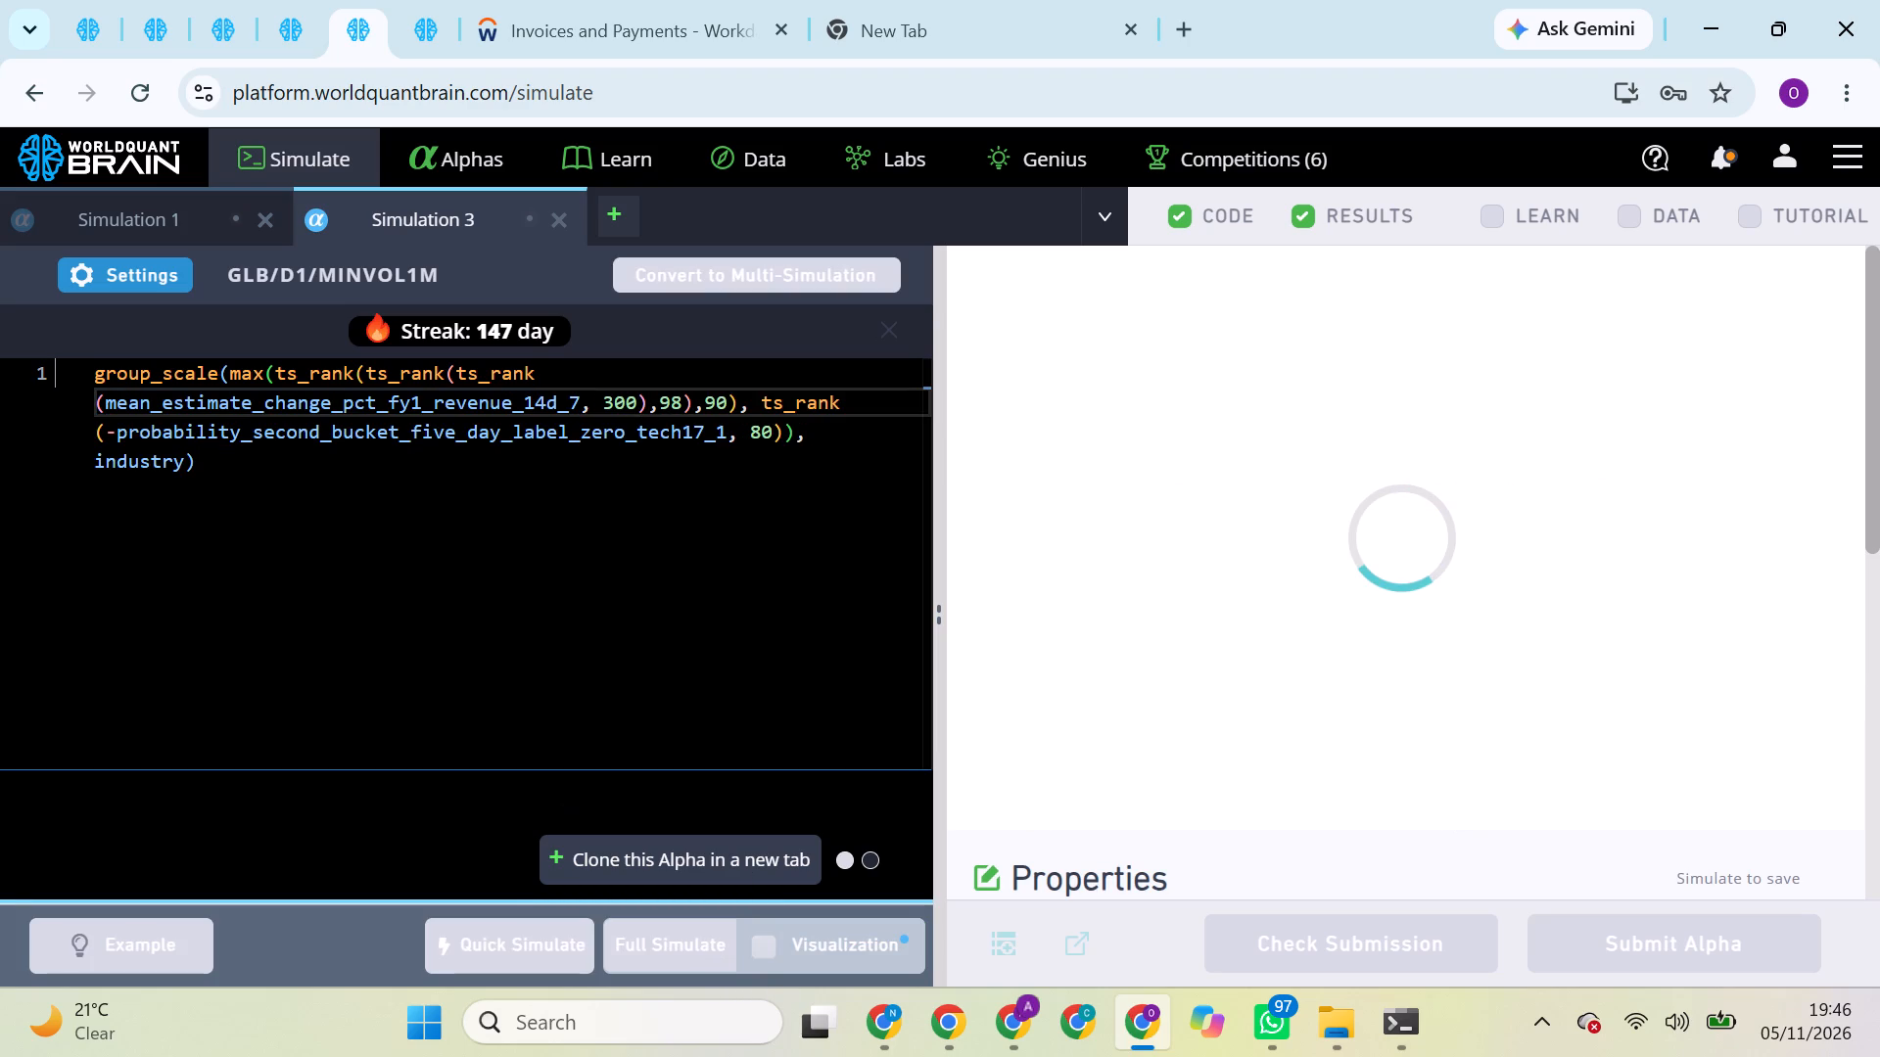
Check the progress of the SUBINDUSTRY super simulation and the GLB EBITDA and revenue alpha simulations.
click(288, 45)
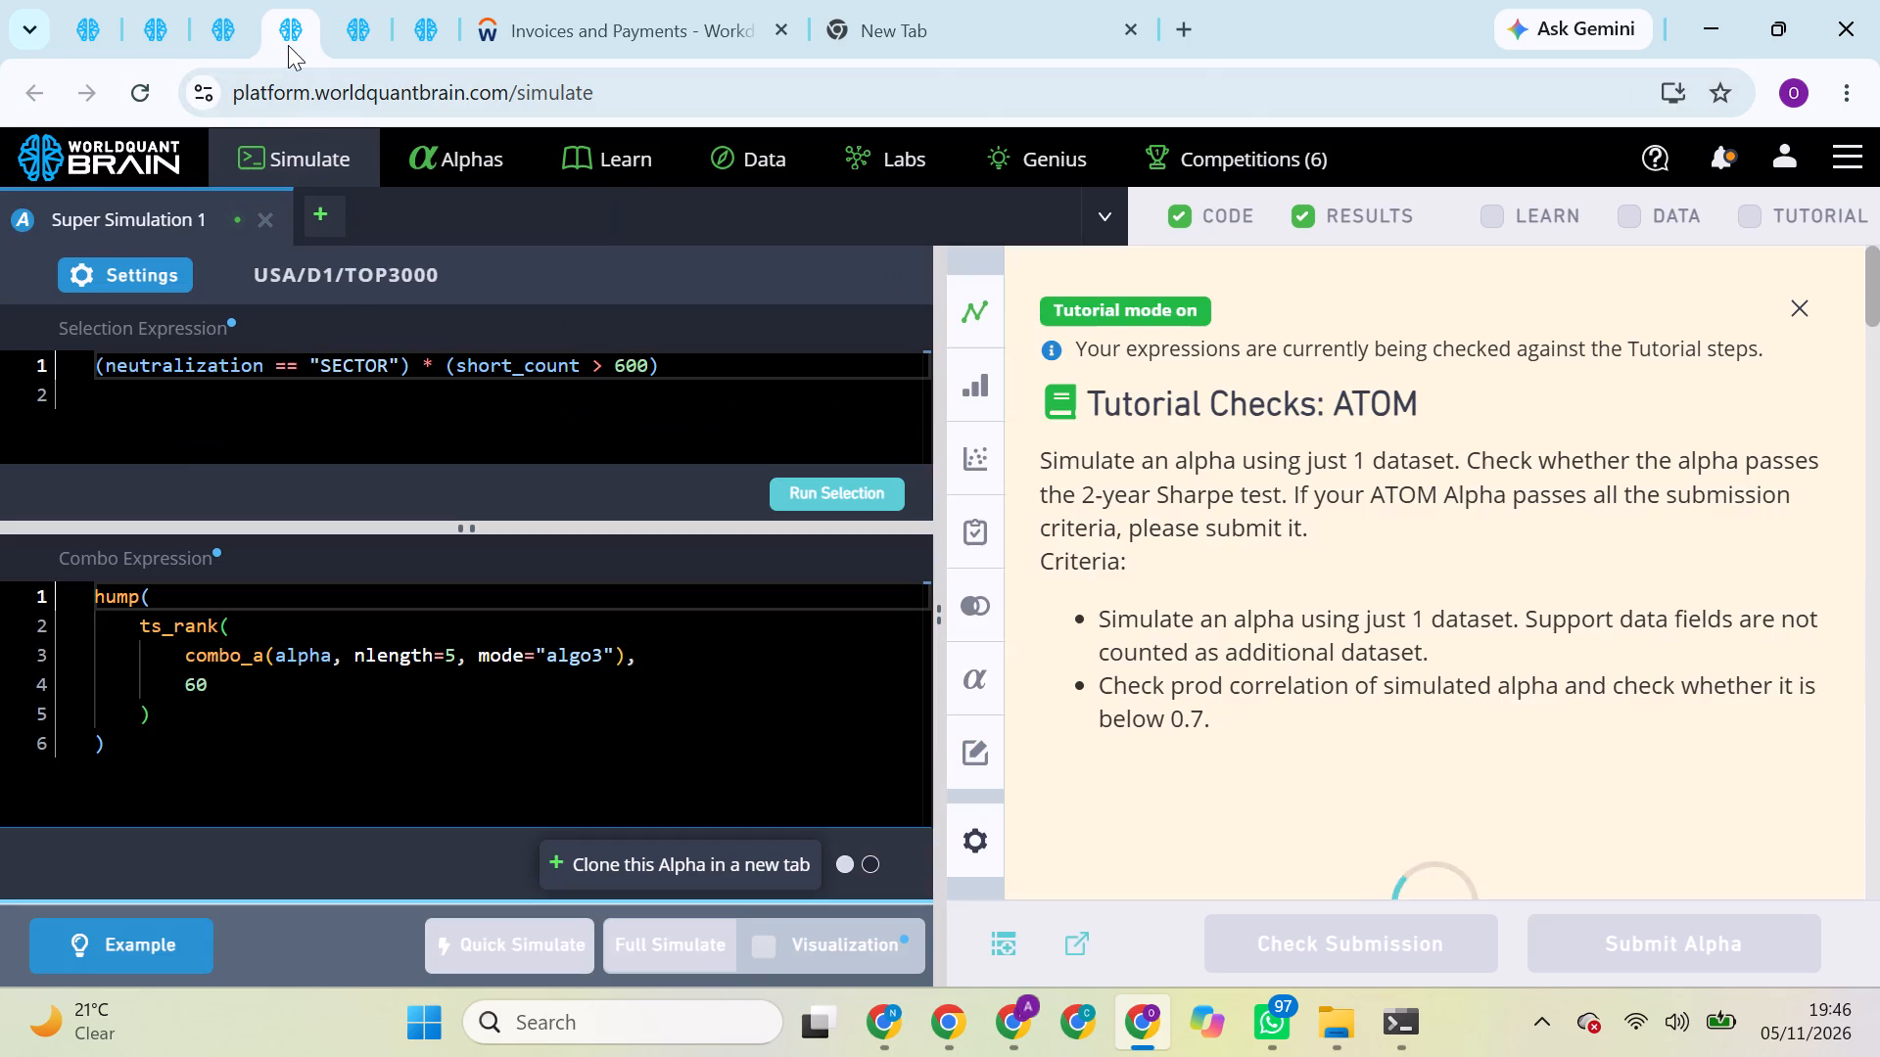
click(233, 29)
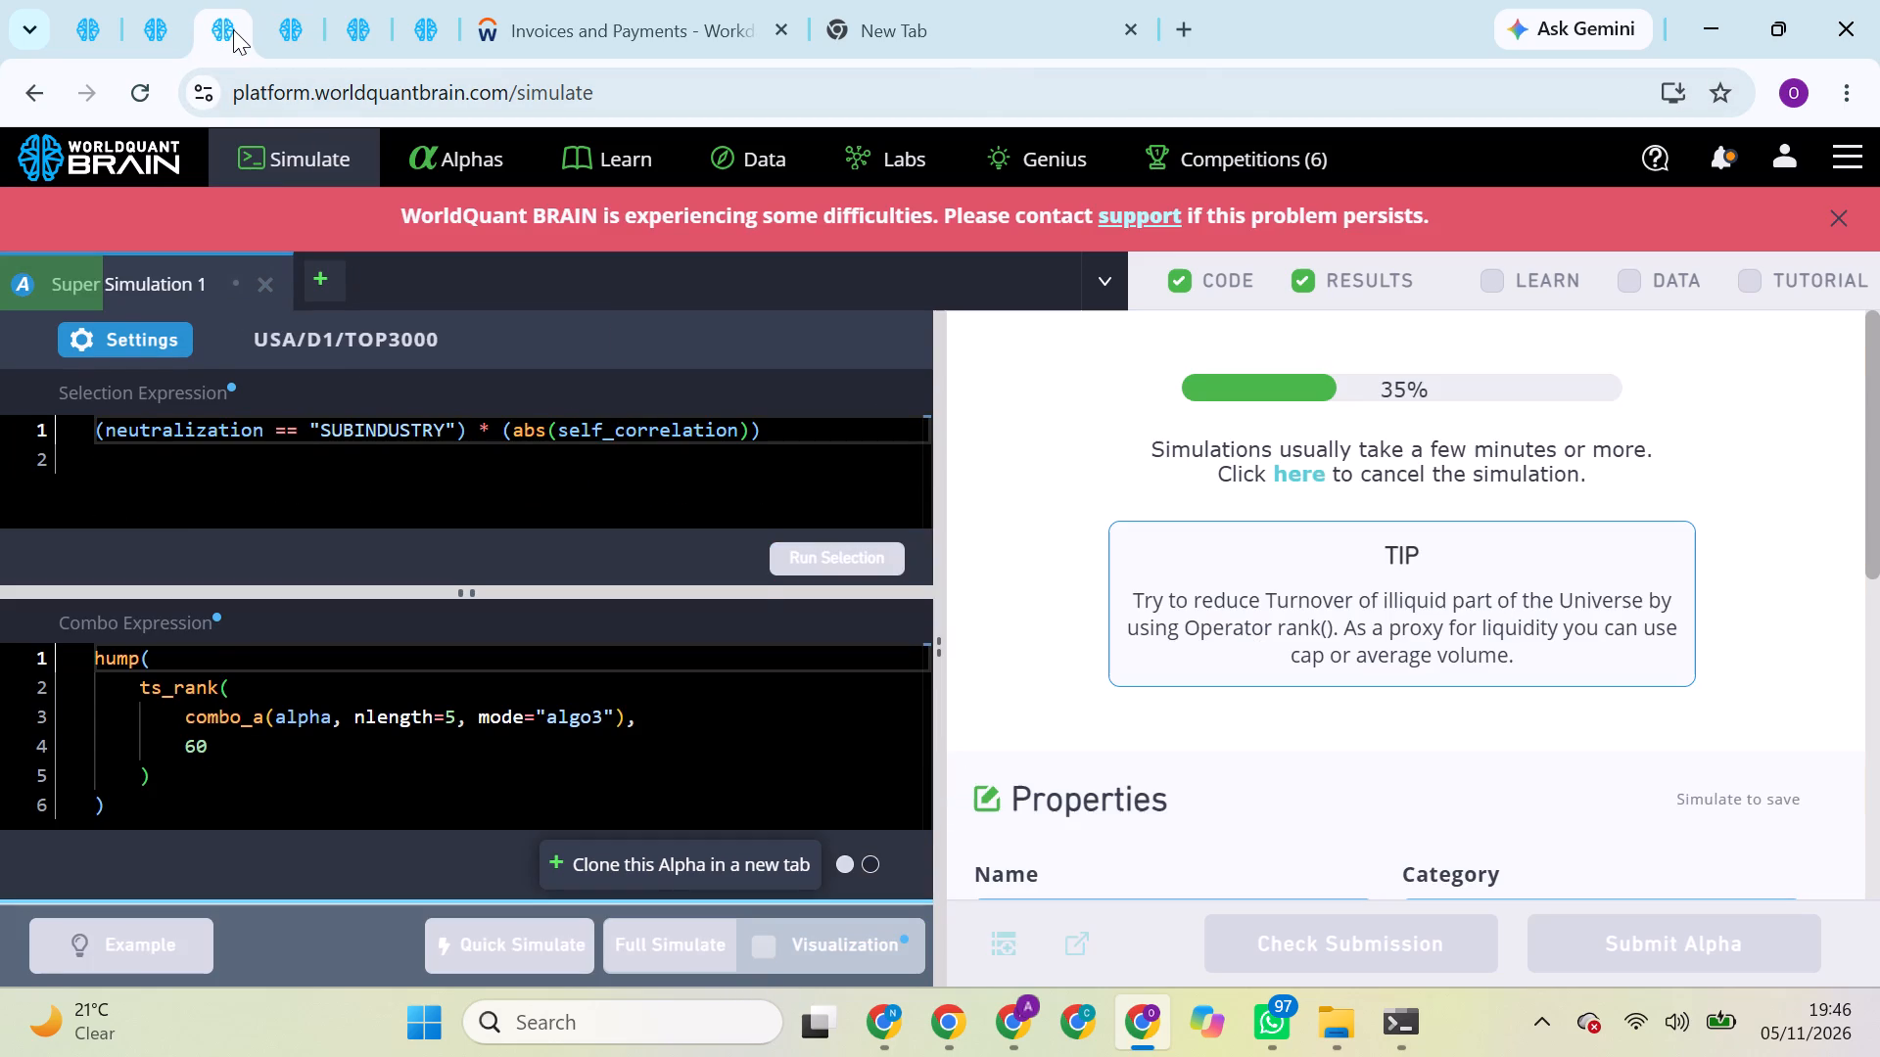
click(154, 20)
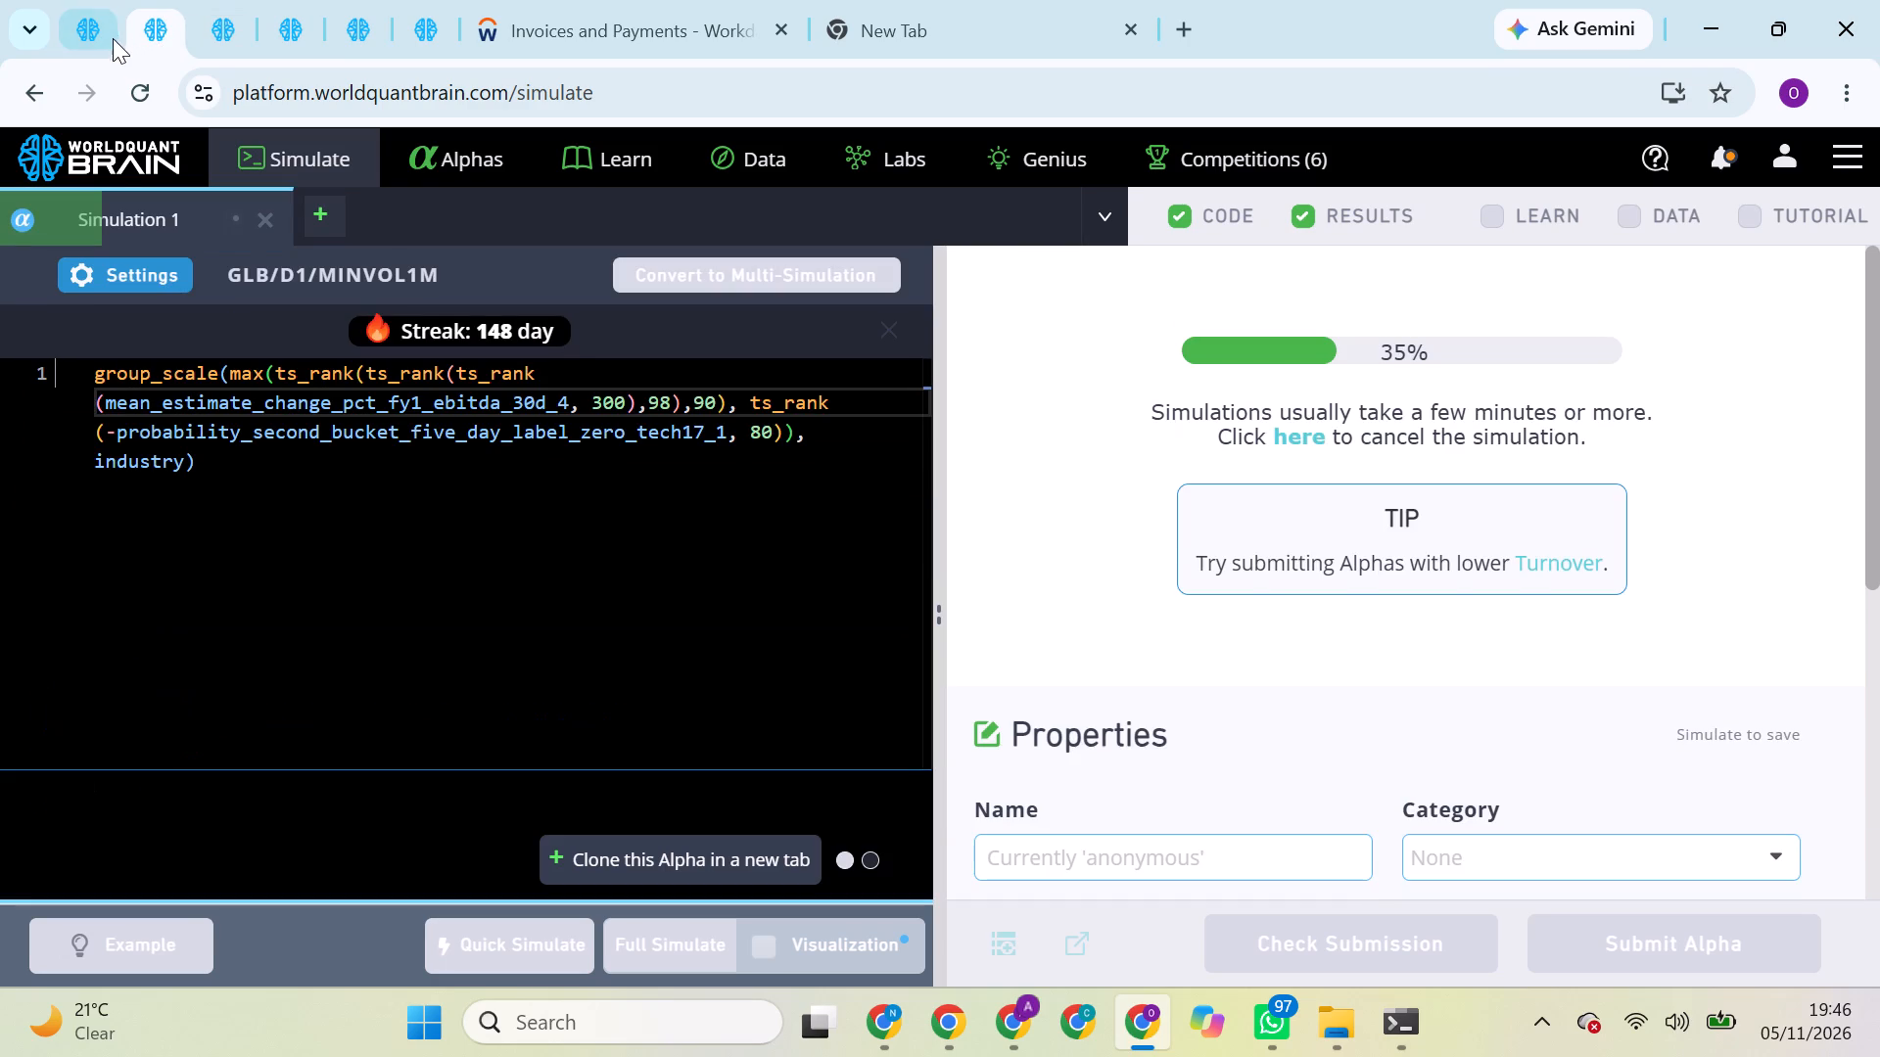
click(110, 39)
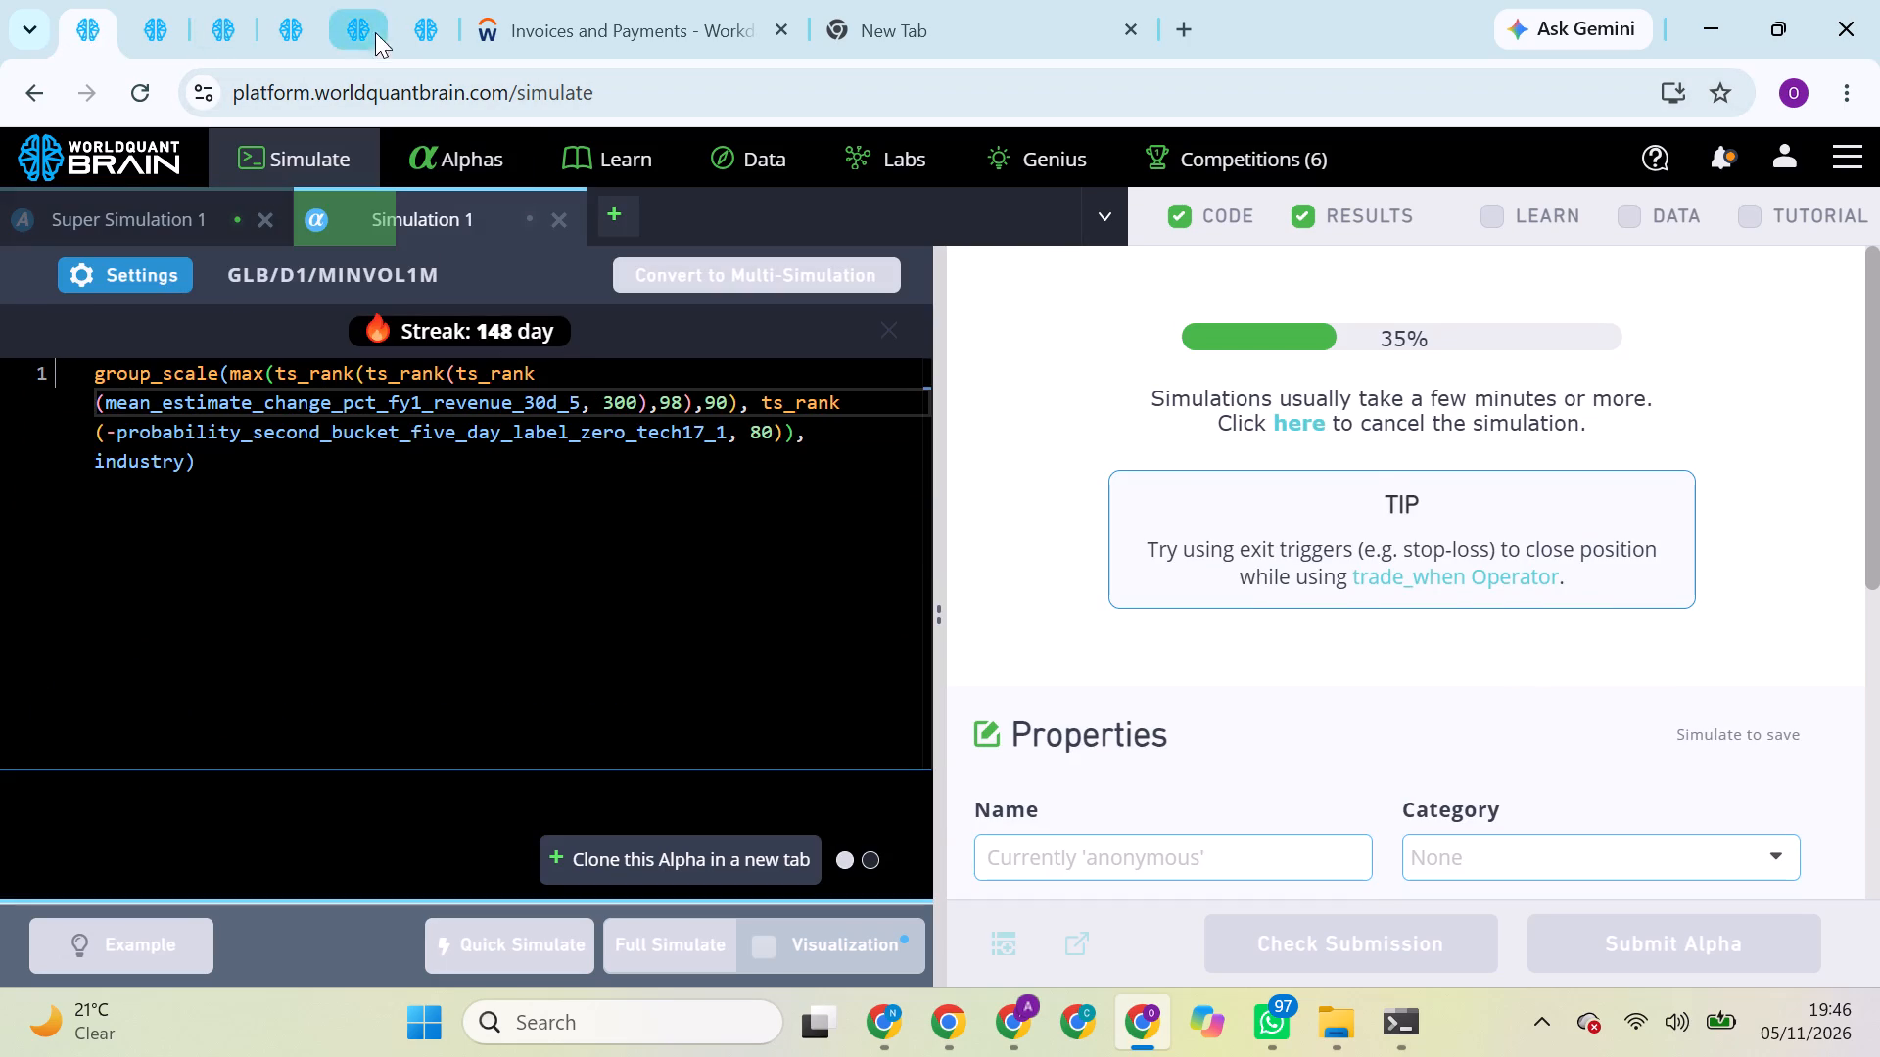
click(367, 24)
click(406, 25)
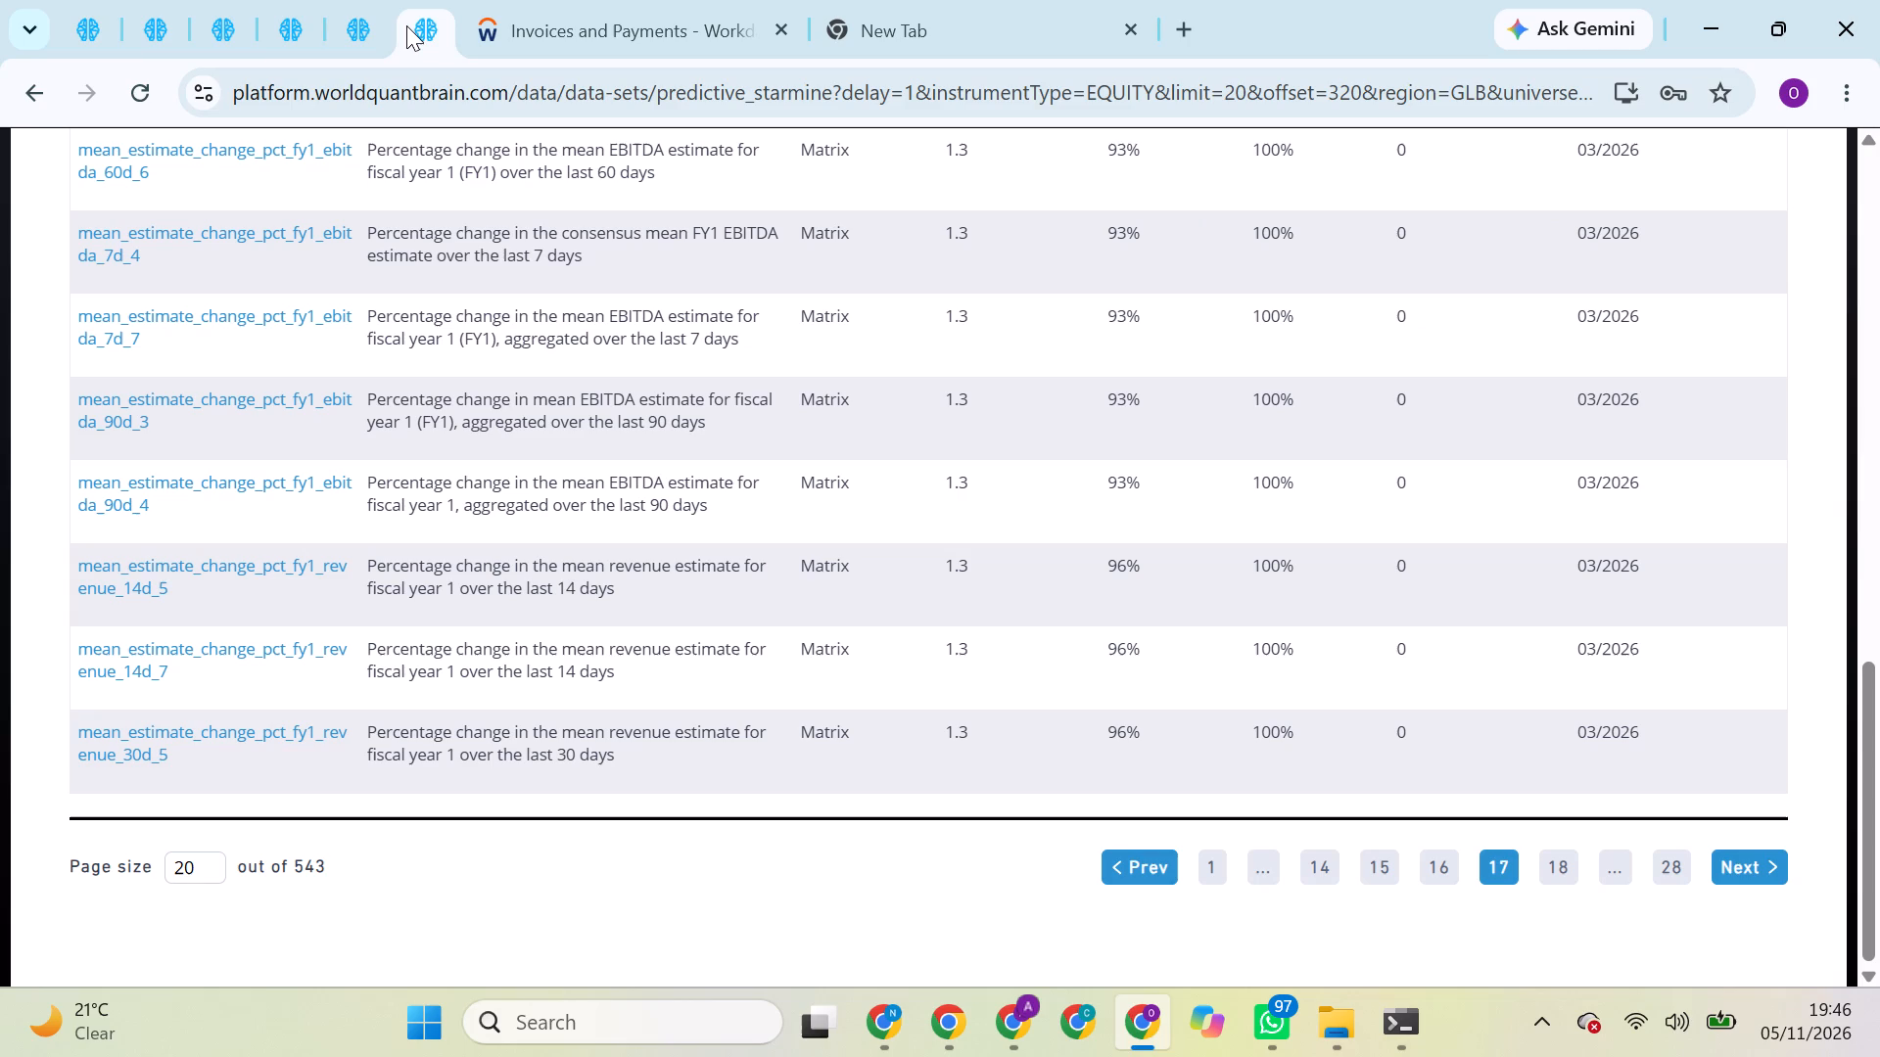
click(362, 26)
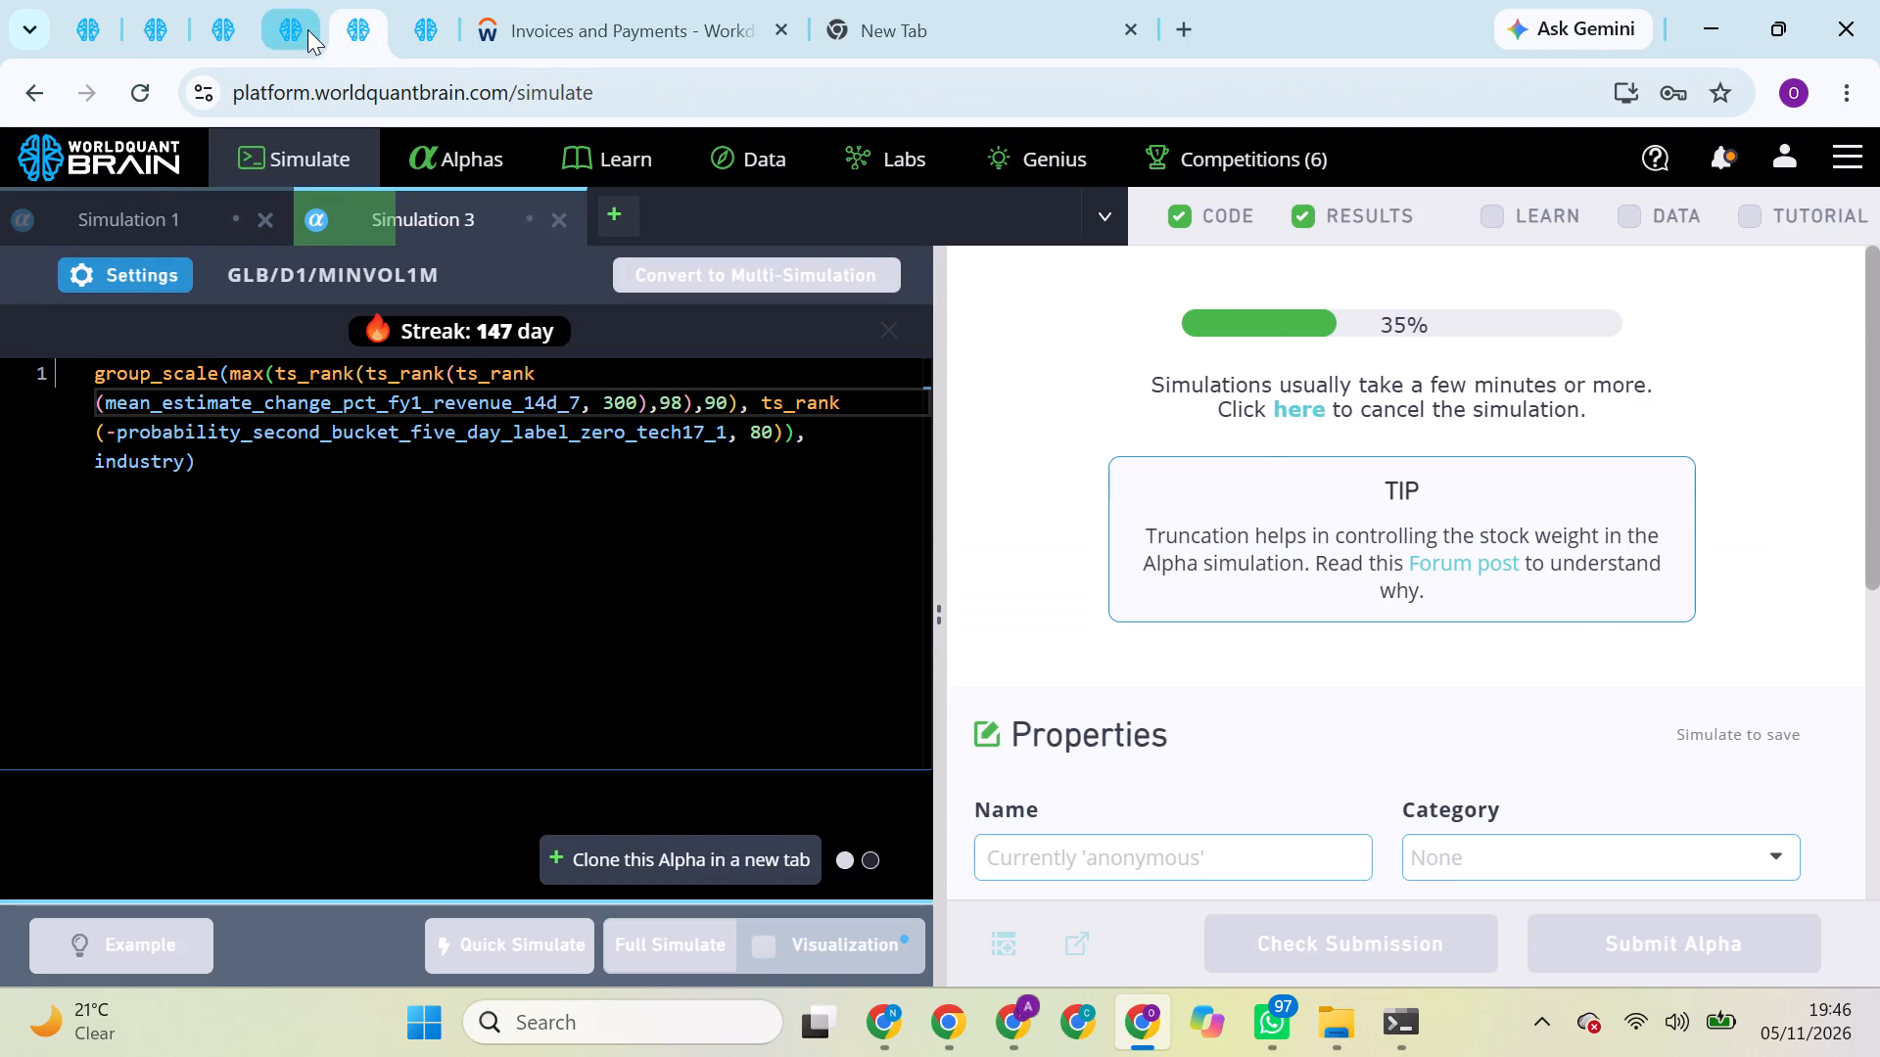
Select the SECTOR neutralization value in the selection expression of the super simulation that uses short_count > 600.
click(307, 29)
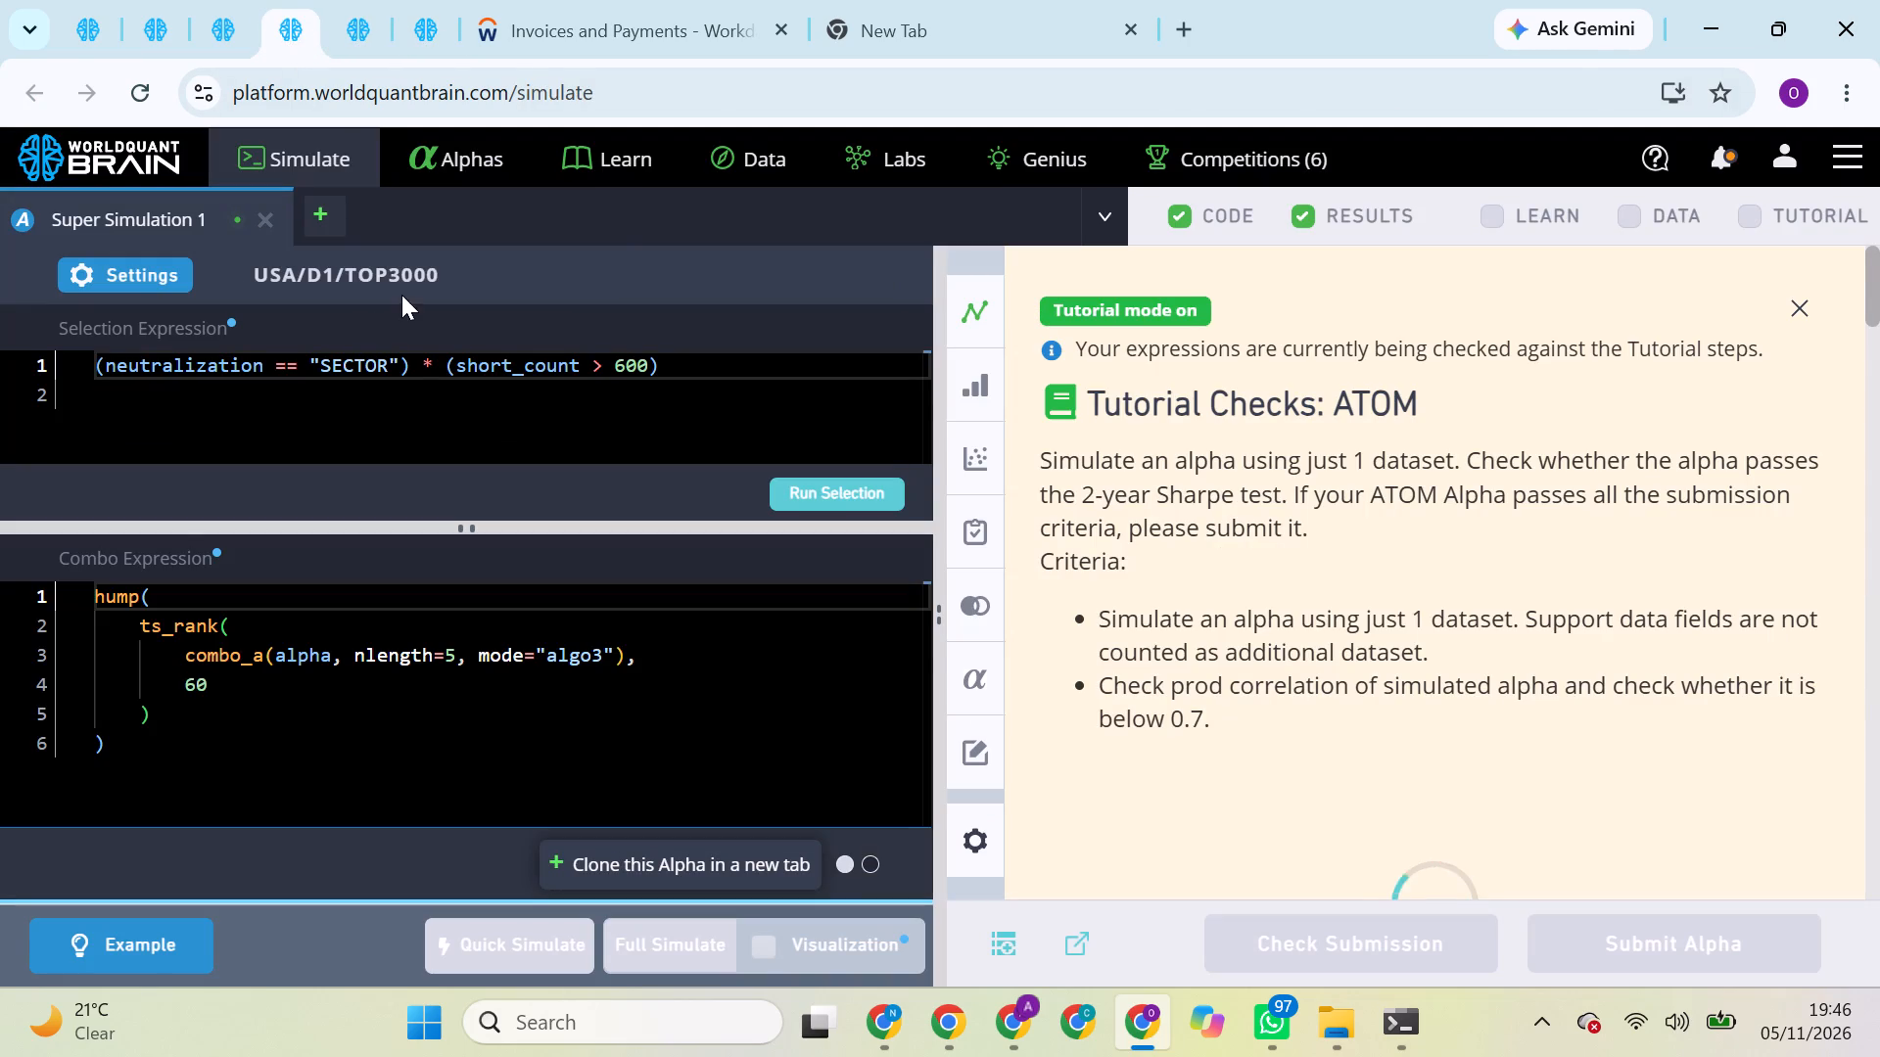
double_click(363, 358)
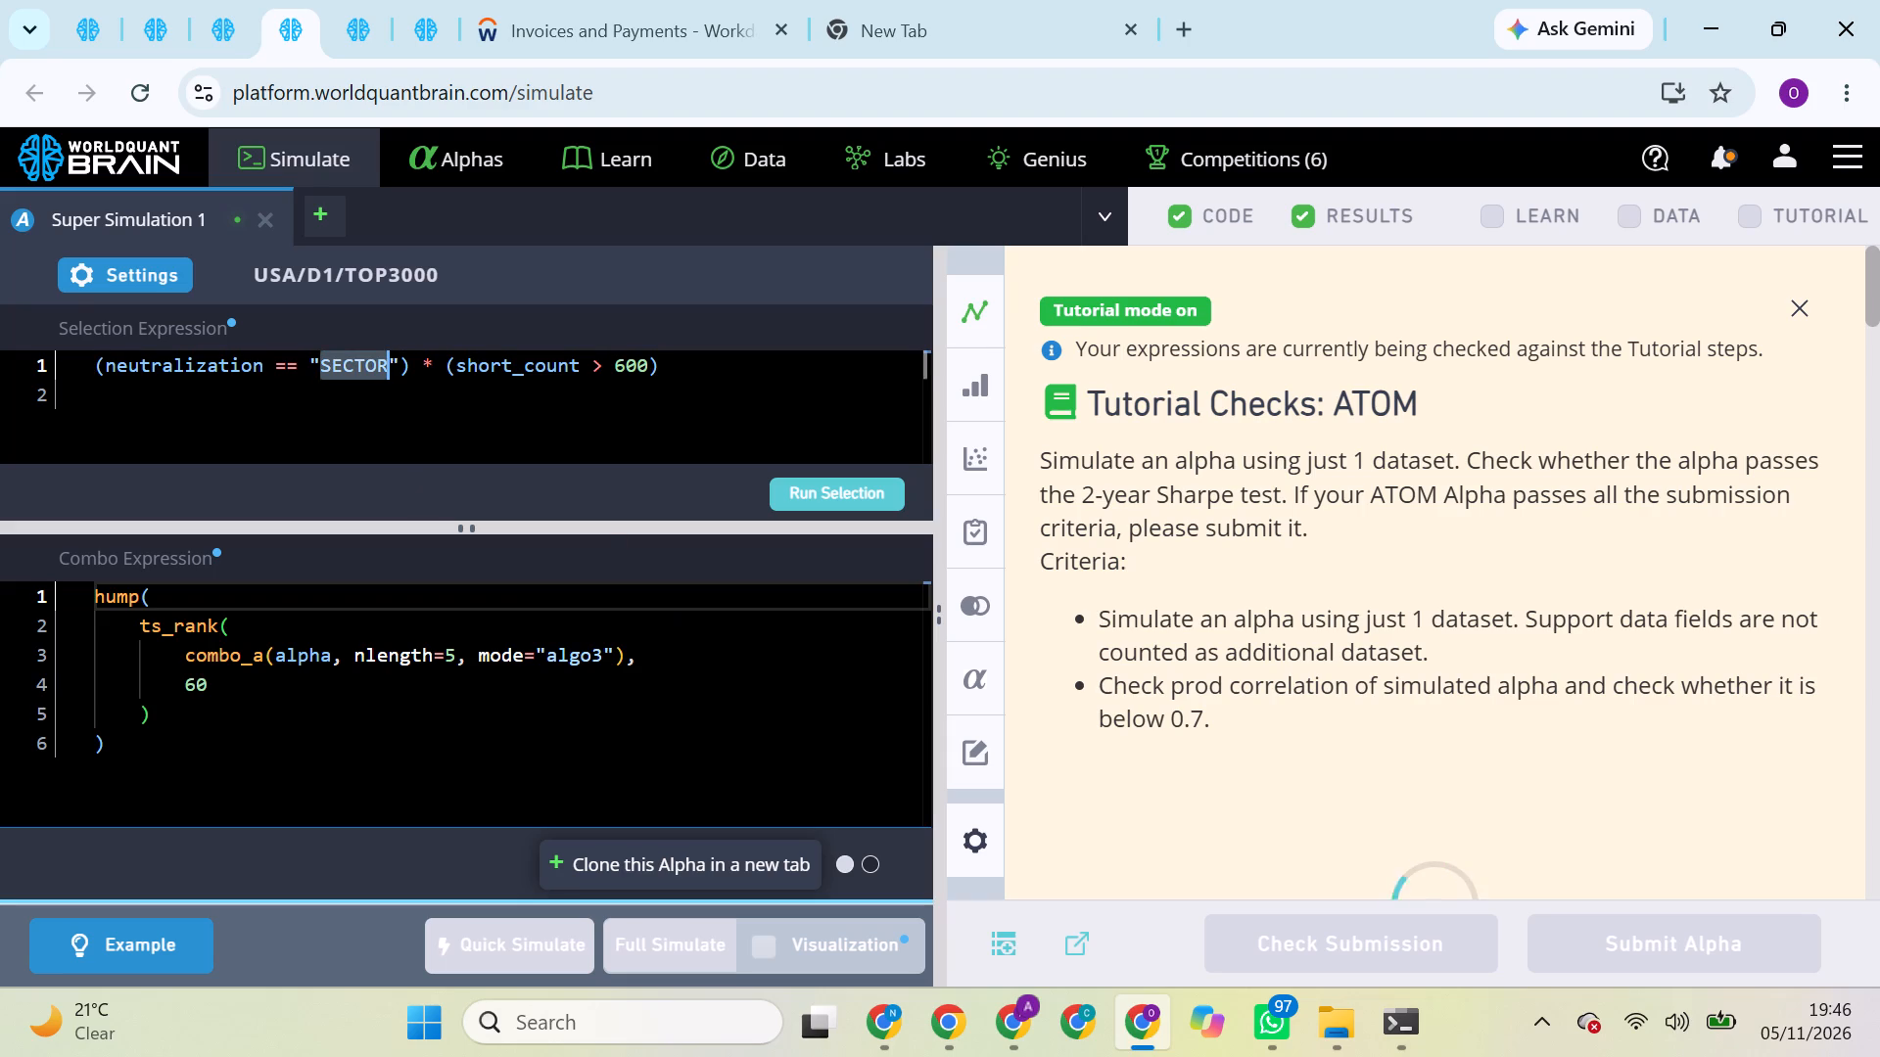
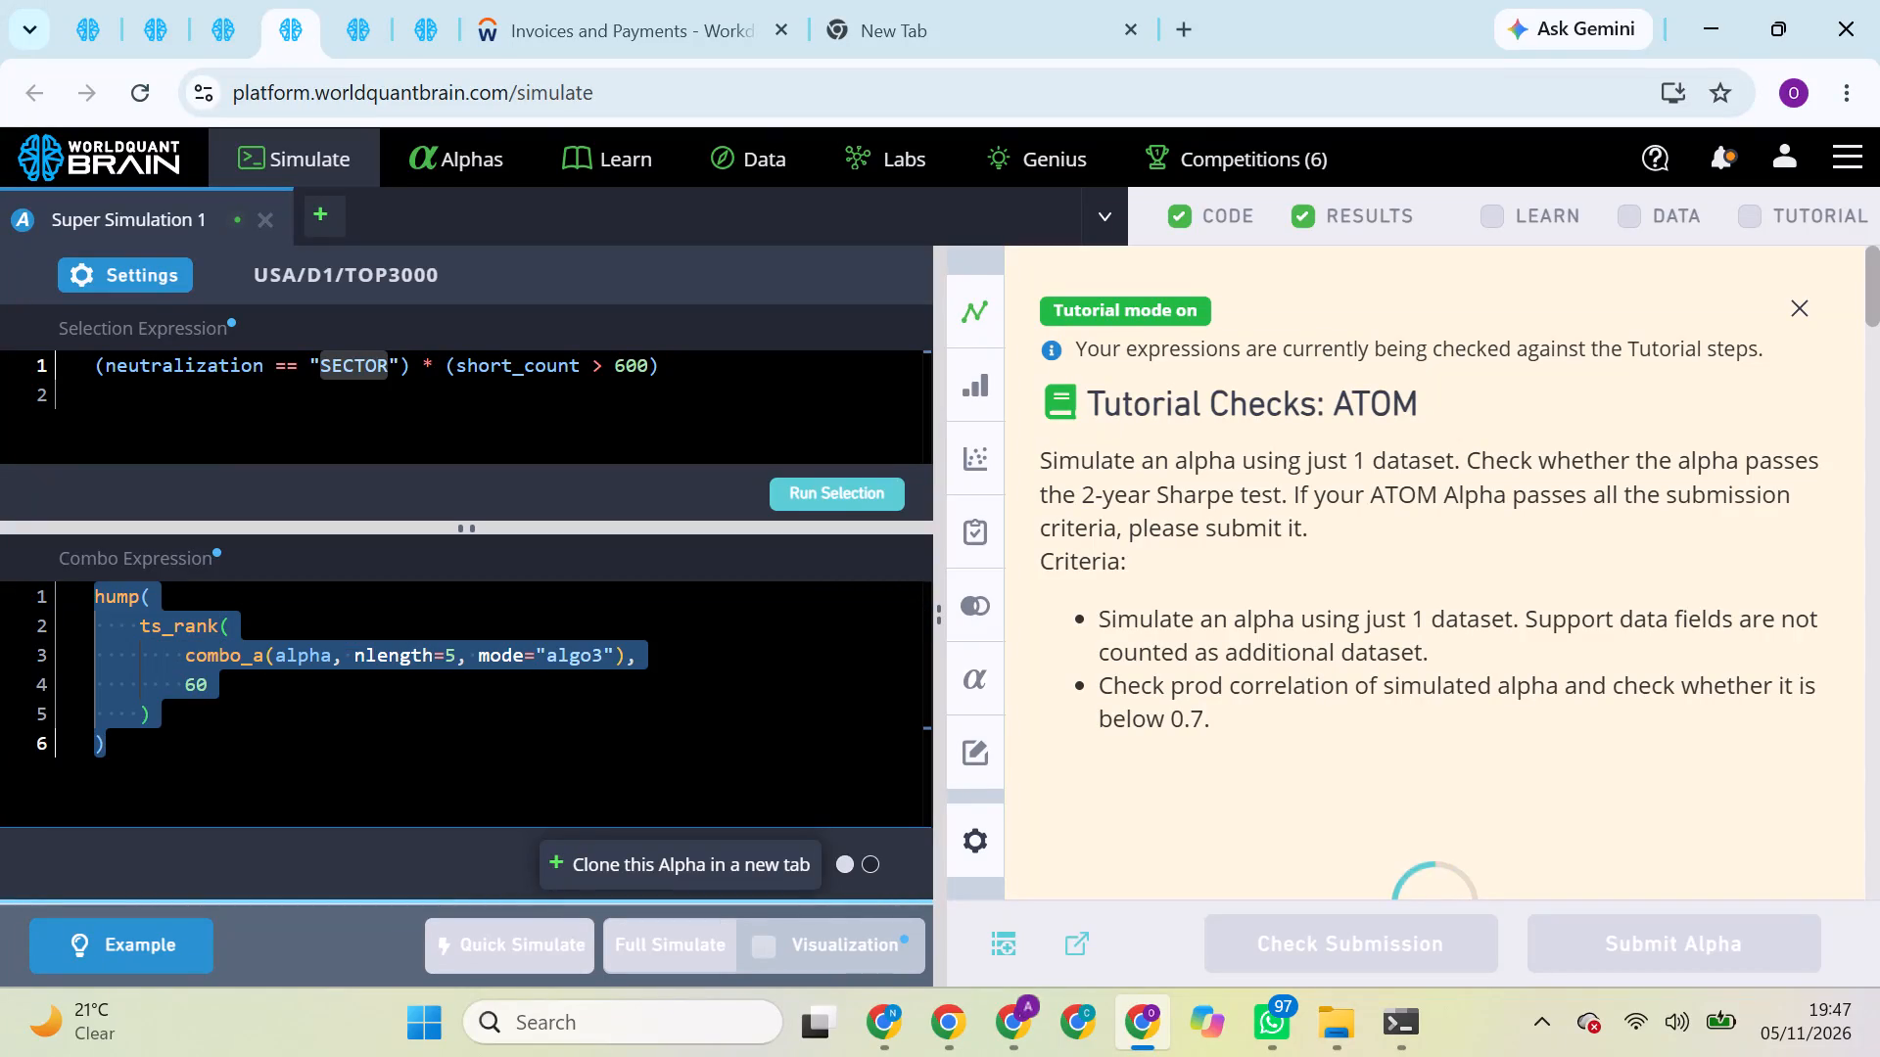
Replace the combo expression with stats=generate_stats(alpha); -ts_corr(stats.trade_pnl,stats.hold_pnl,120), run the SECTOR selection and start a full simulation.
key(ctrl+v)
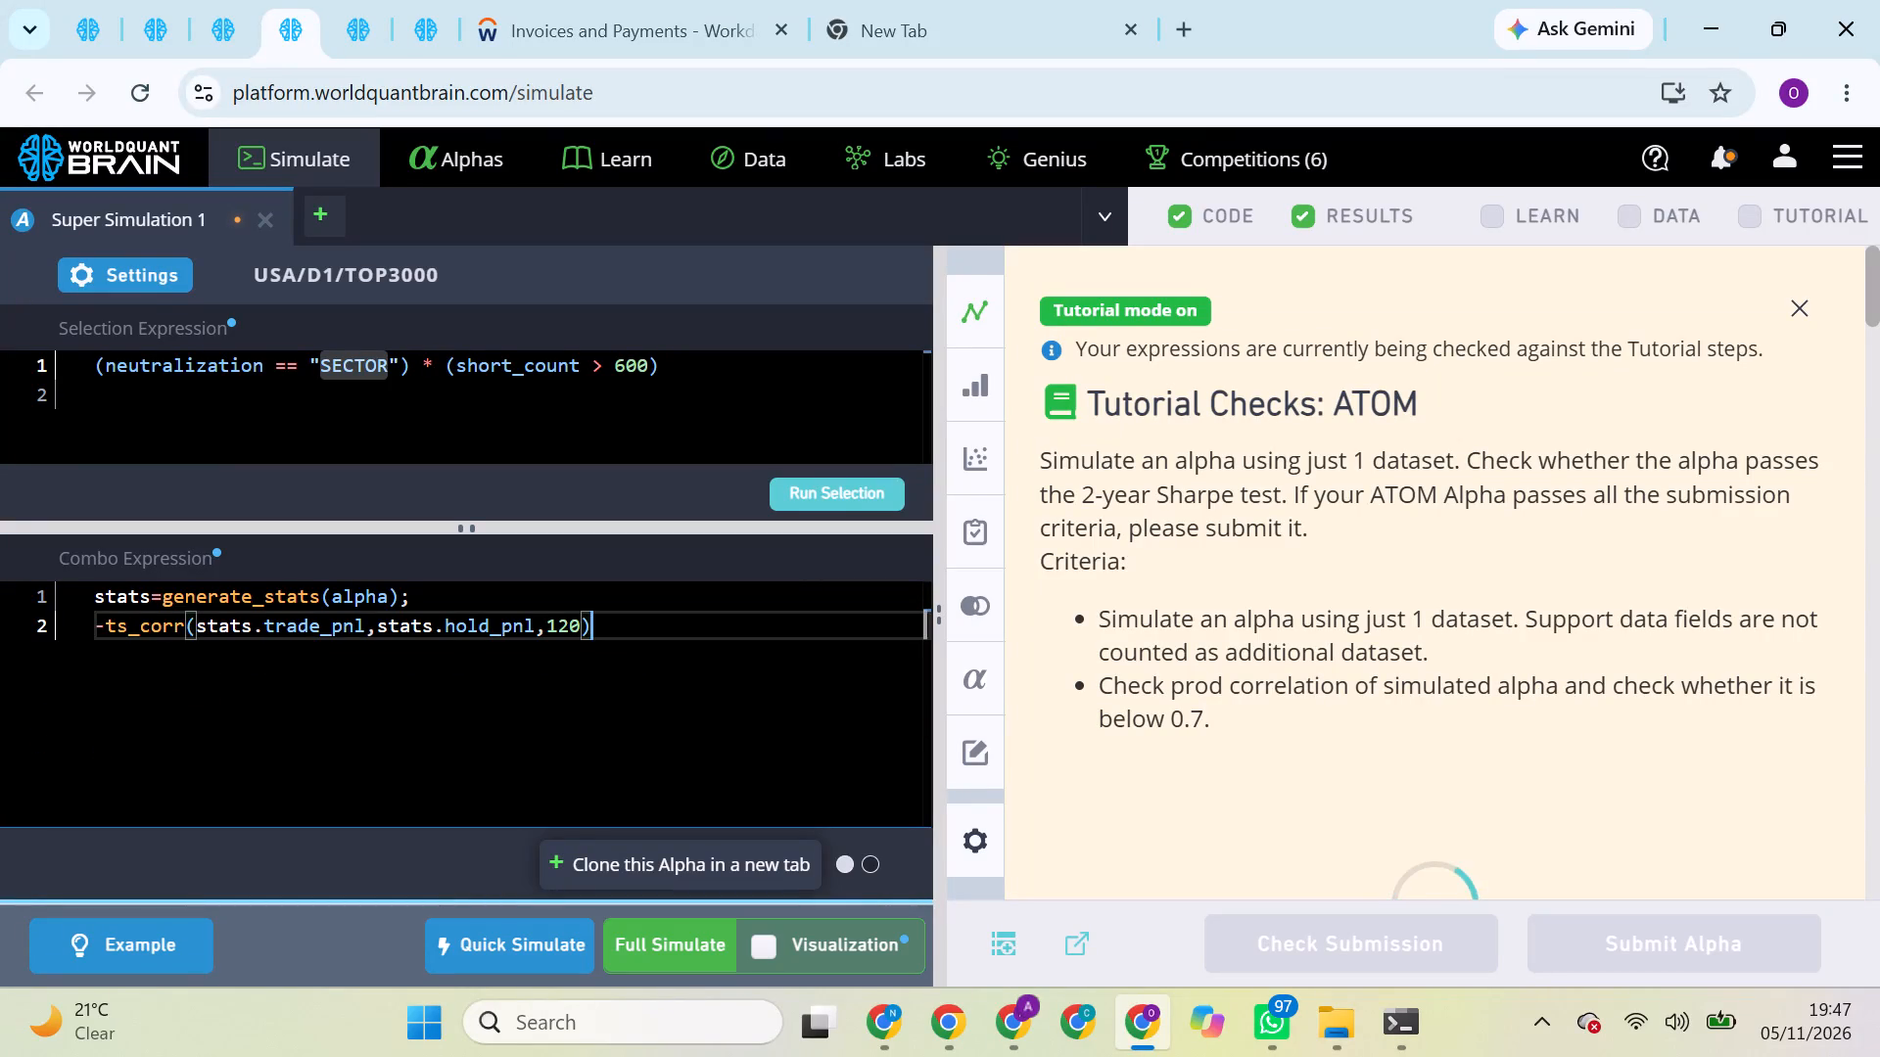
click(801, 494)
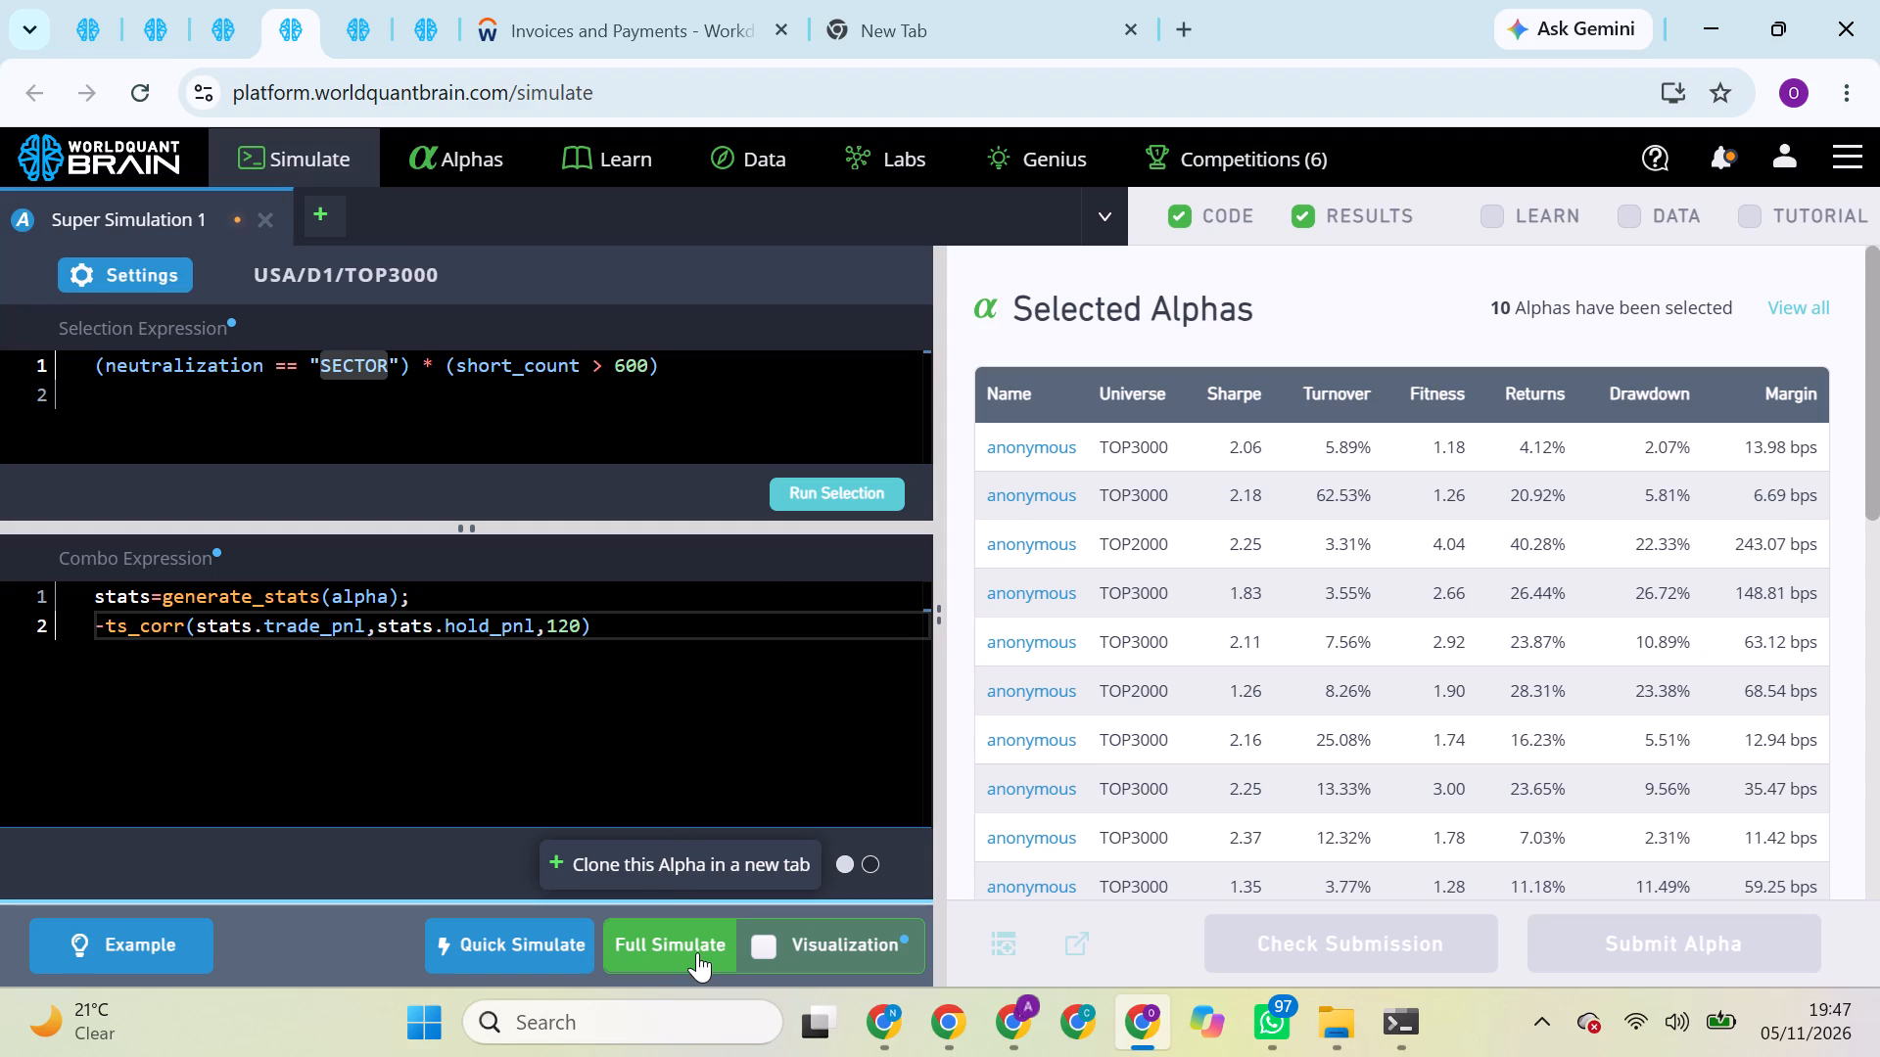
click(697, 952)
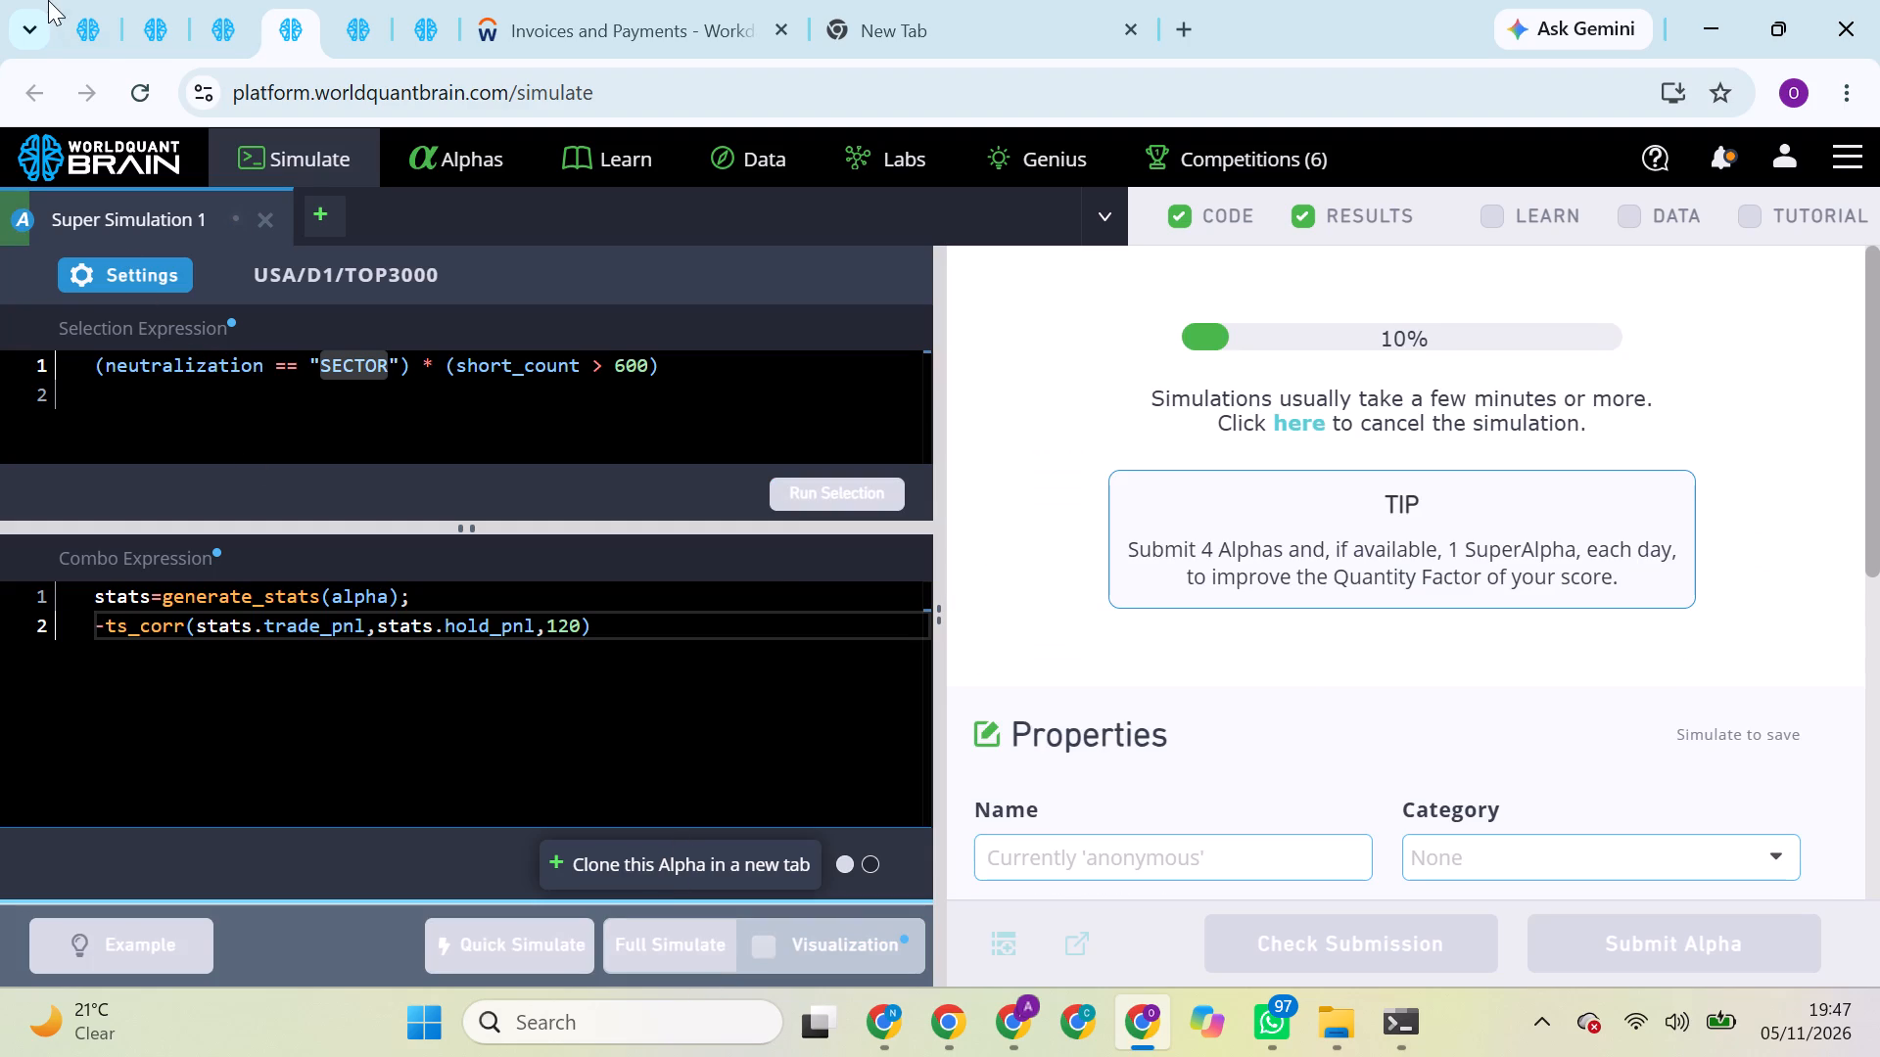
Examine the yearly, regional and investability-constrained statistics of the GLB alpha using mean_estimate_change_pct_fy1_revenue_30d_5.
click(78, 27)
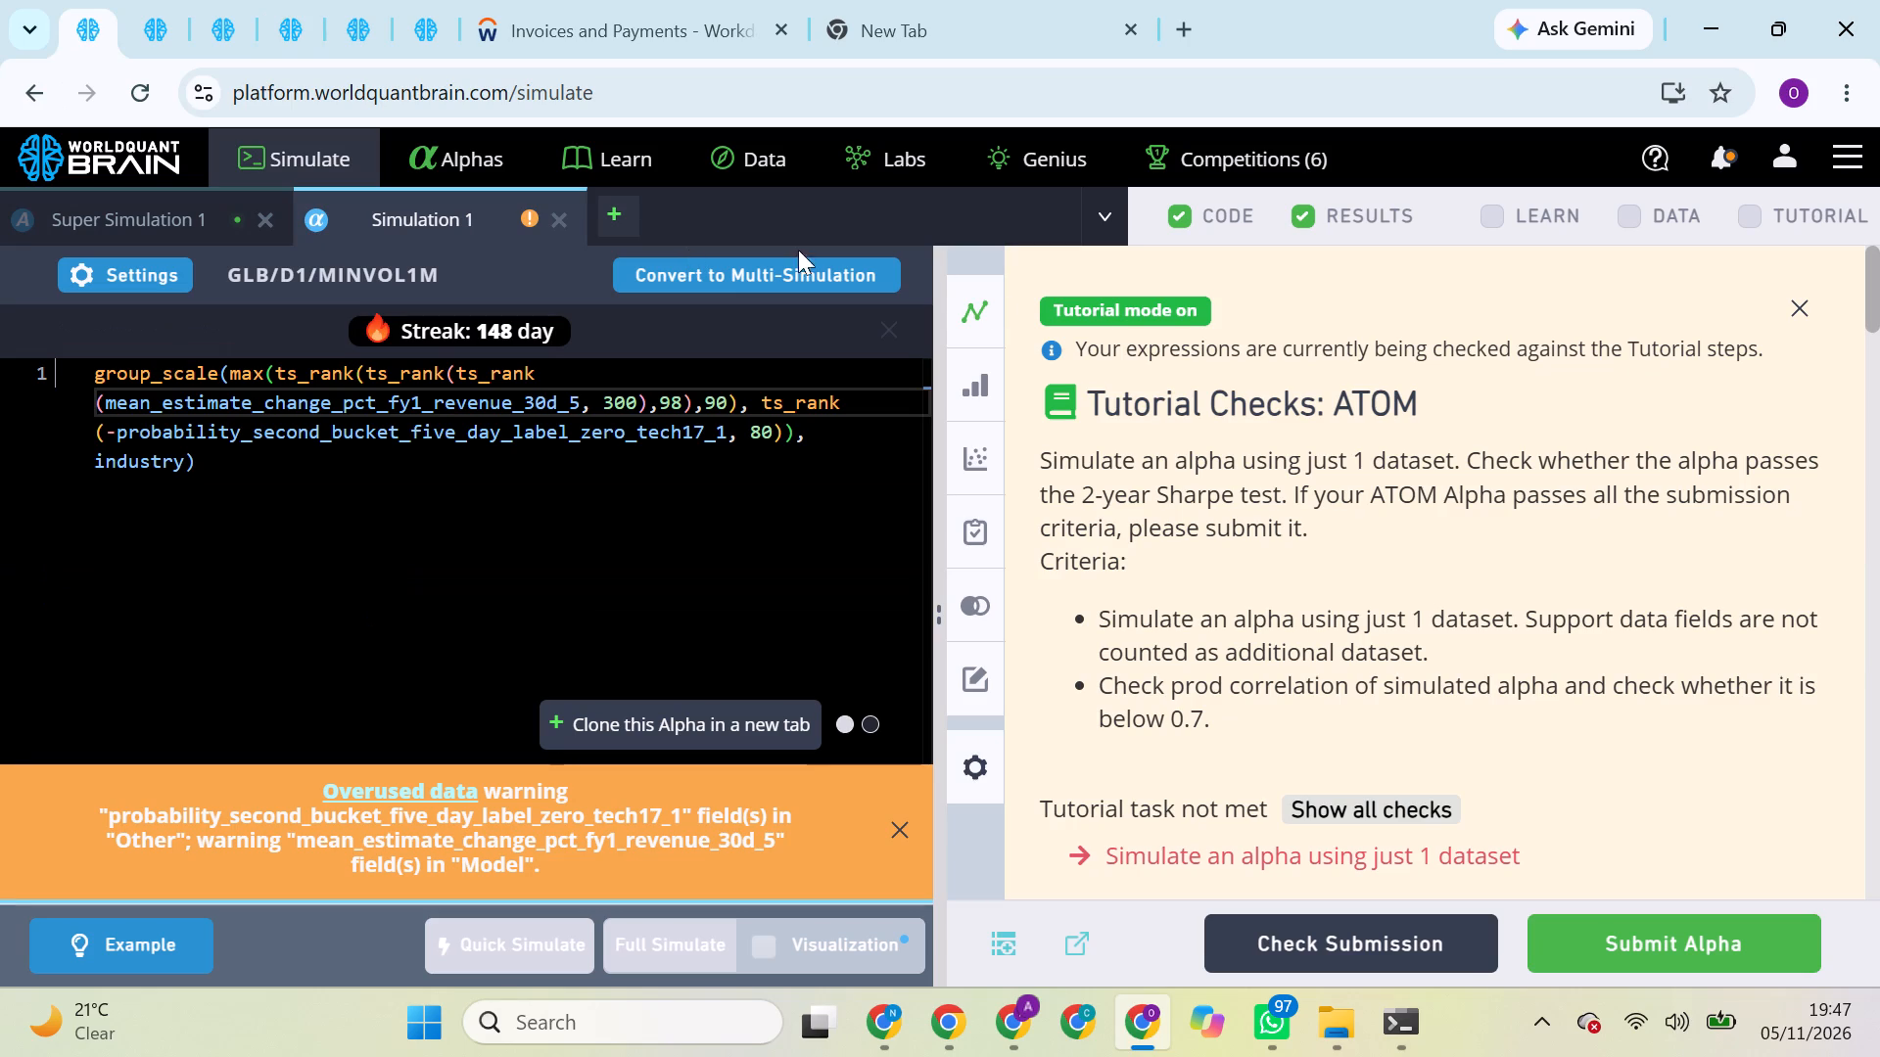
scroll(1252, 403, down, 2)
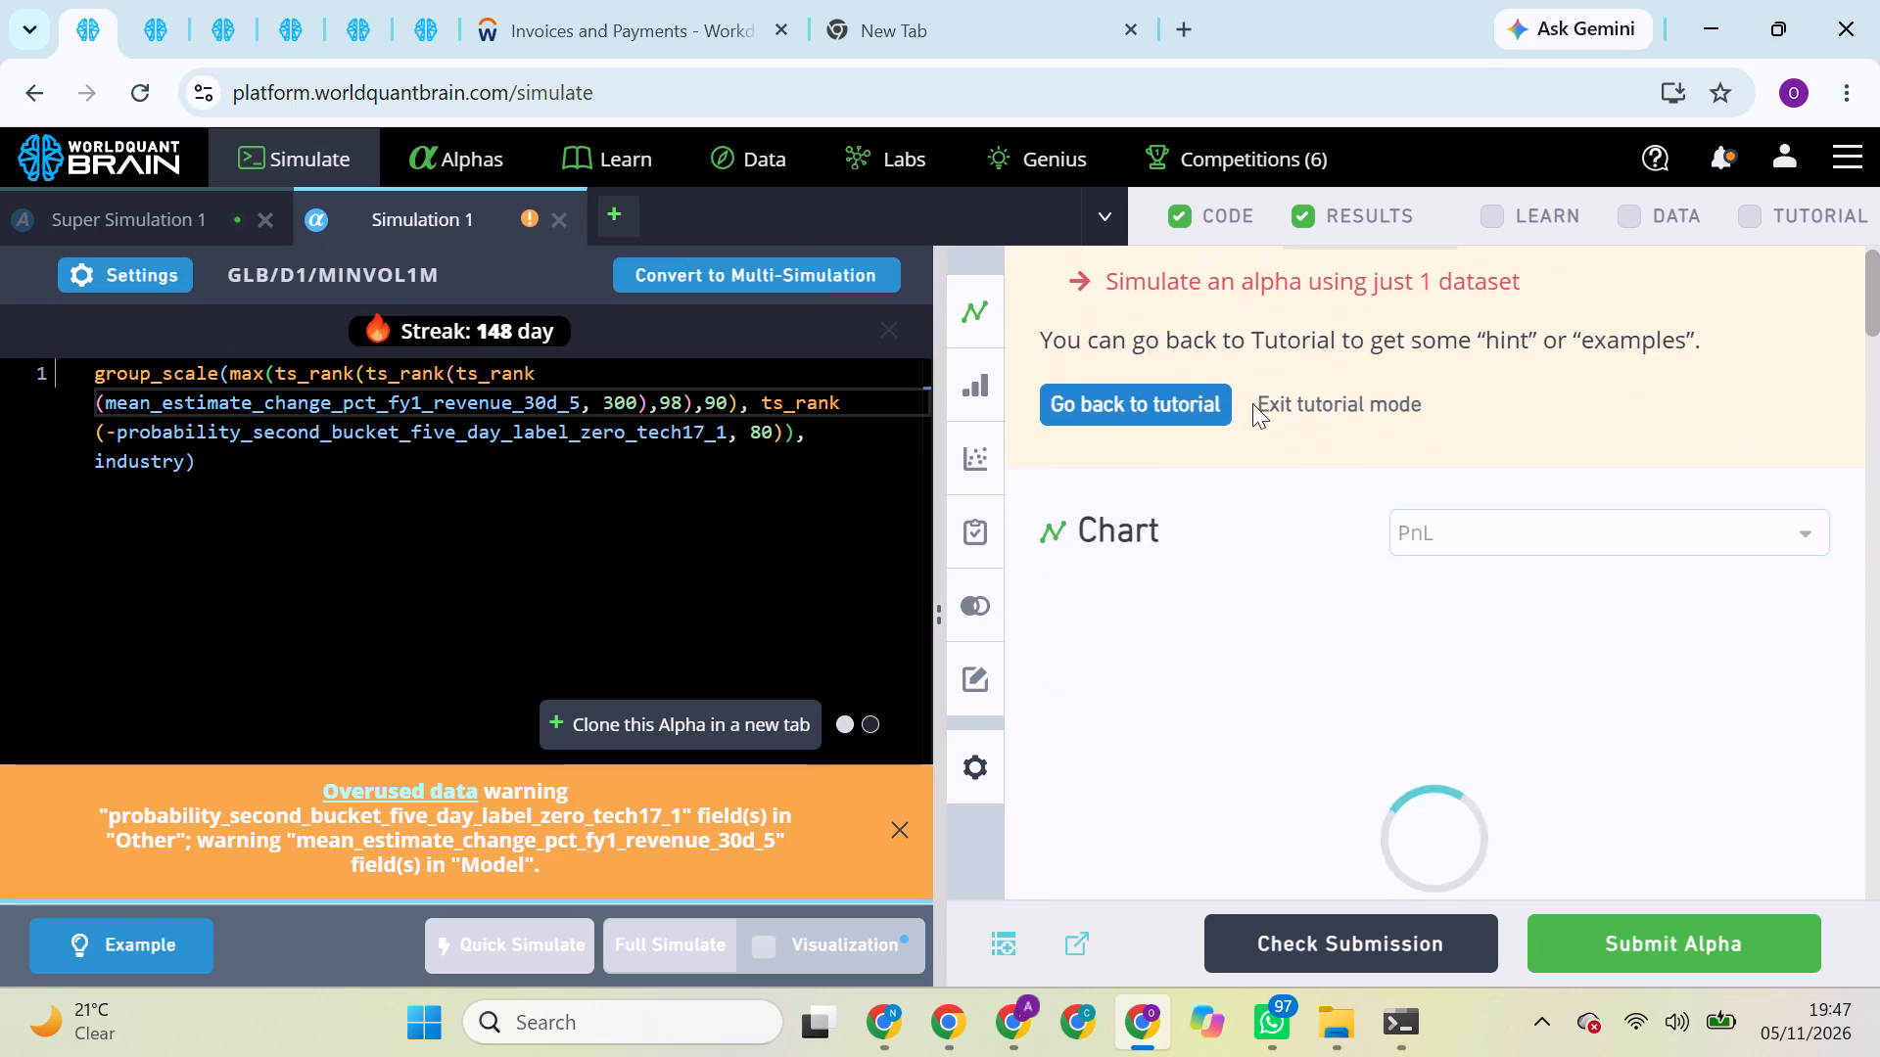
scroll(1252, 403, down, 6)
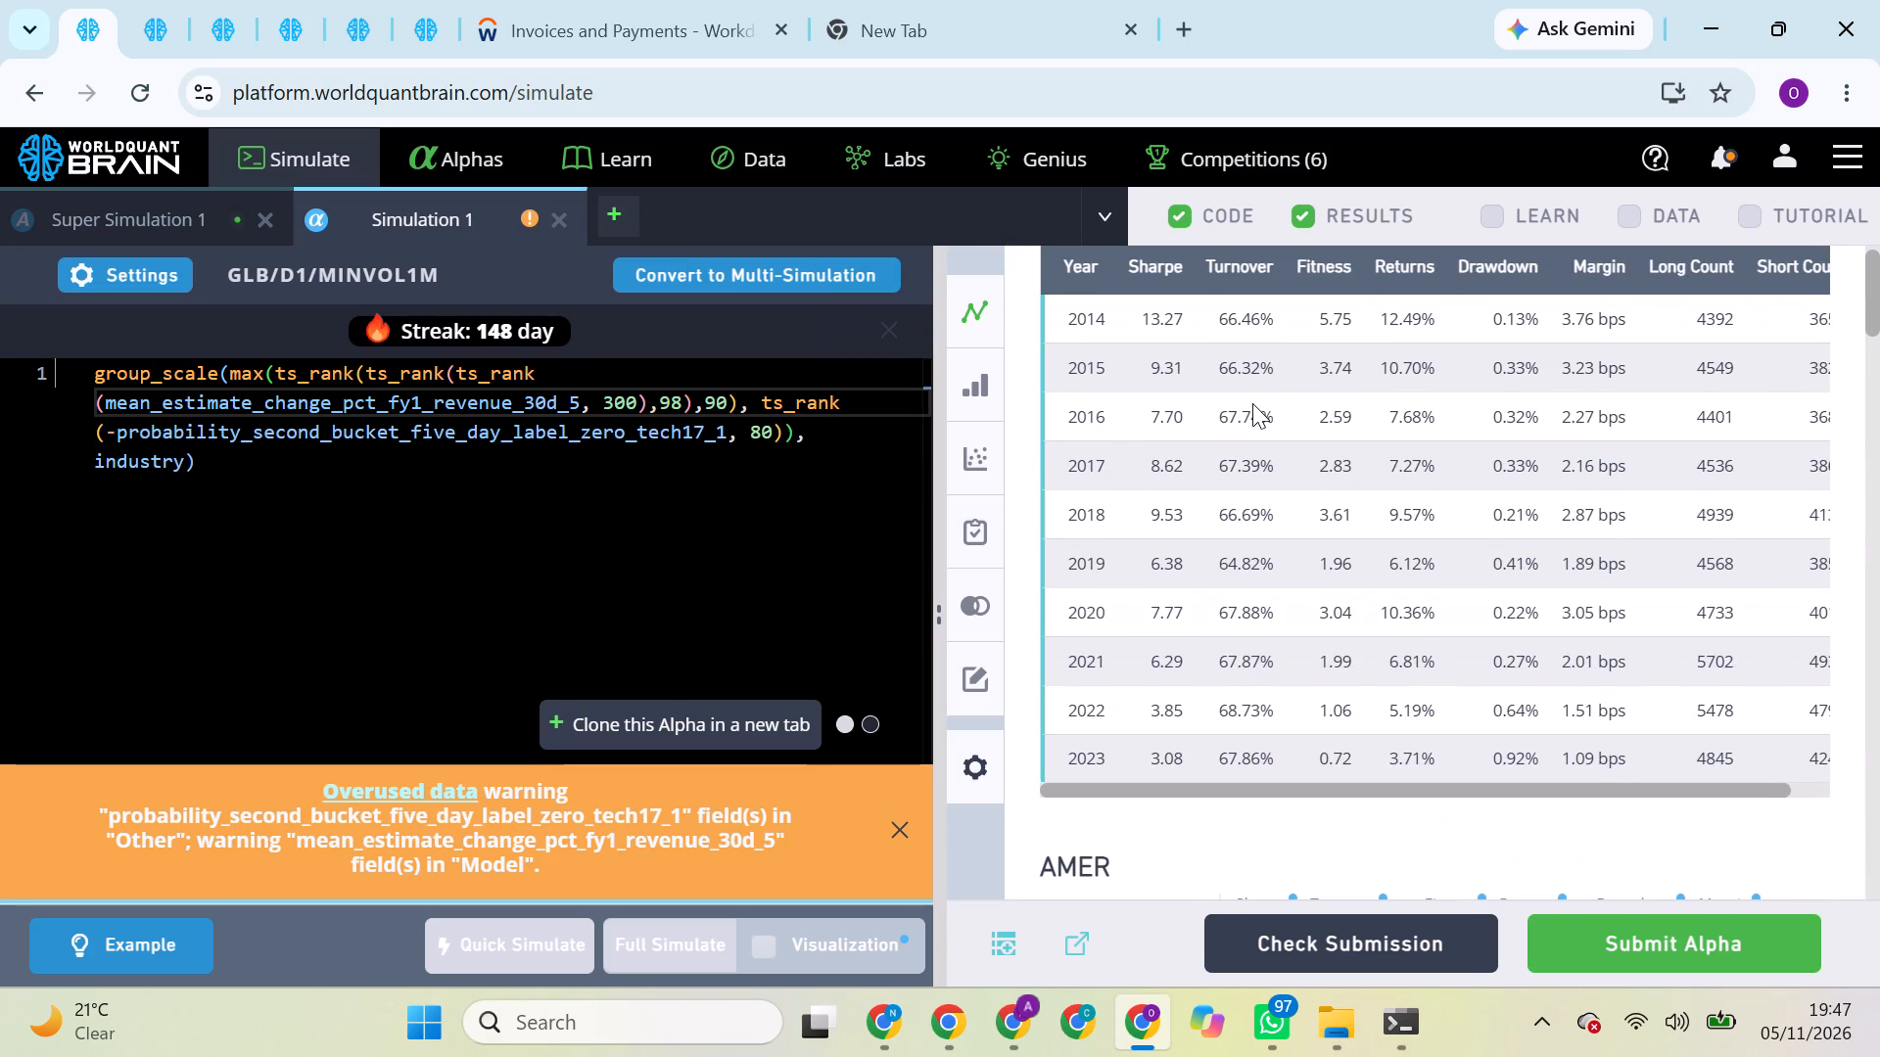
scroll(1252, 403, down, 1)
scroll(1317, 503, up, 4)
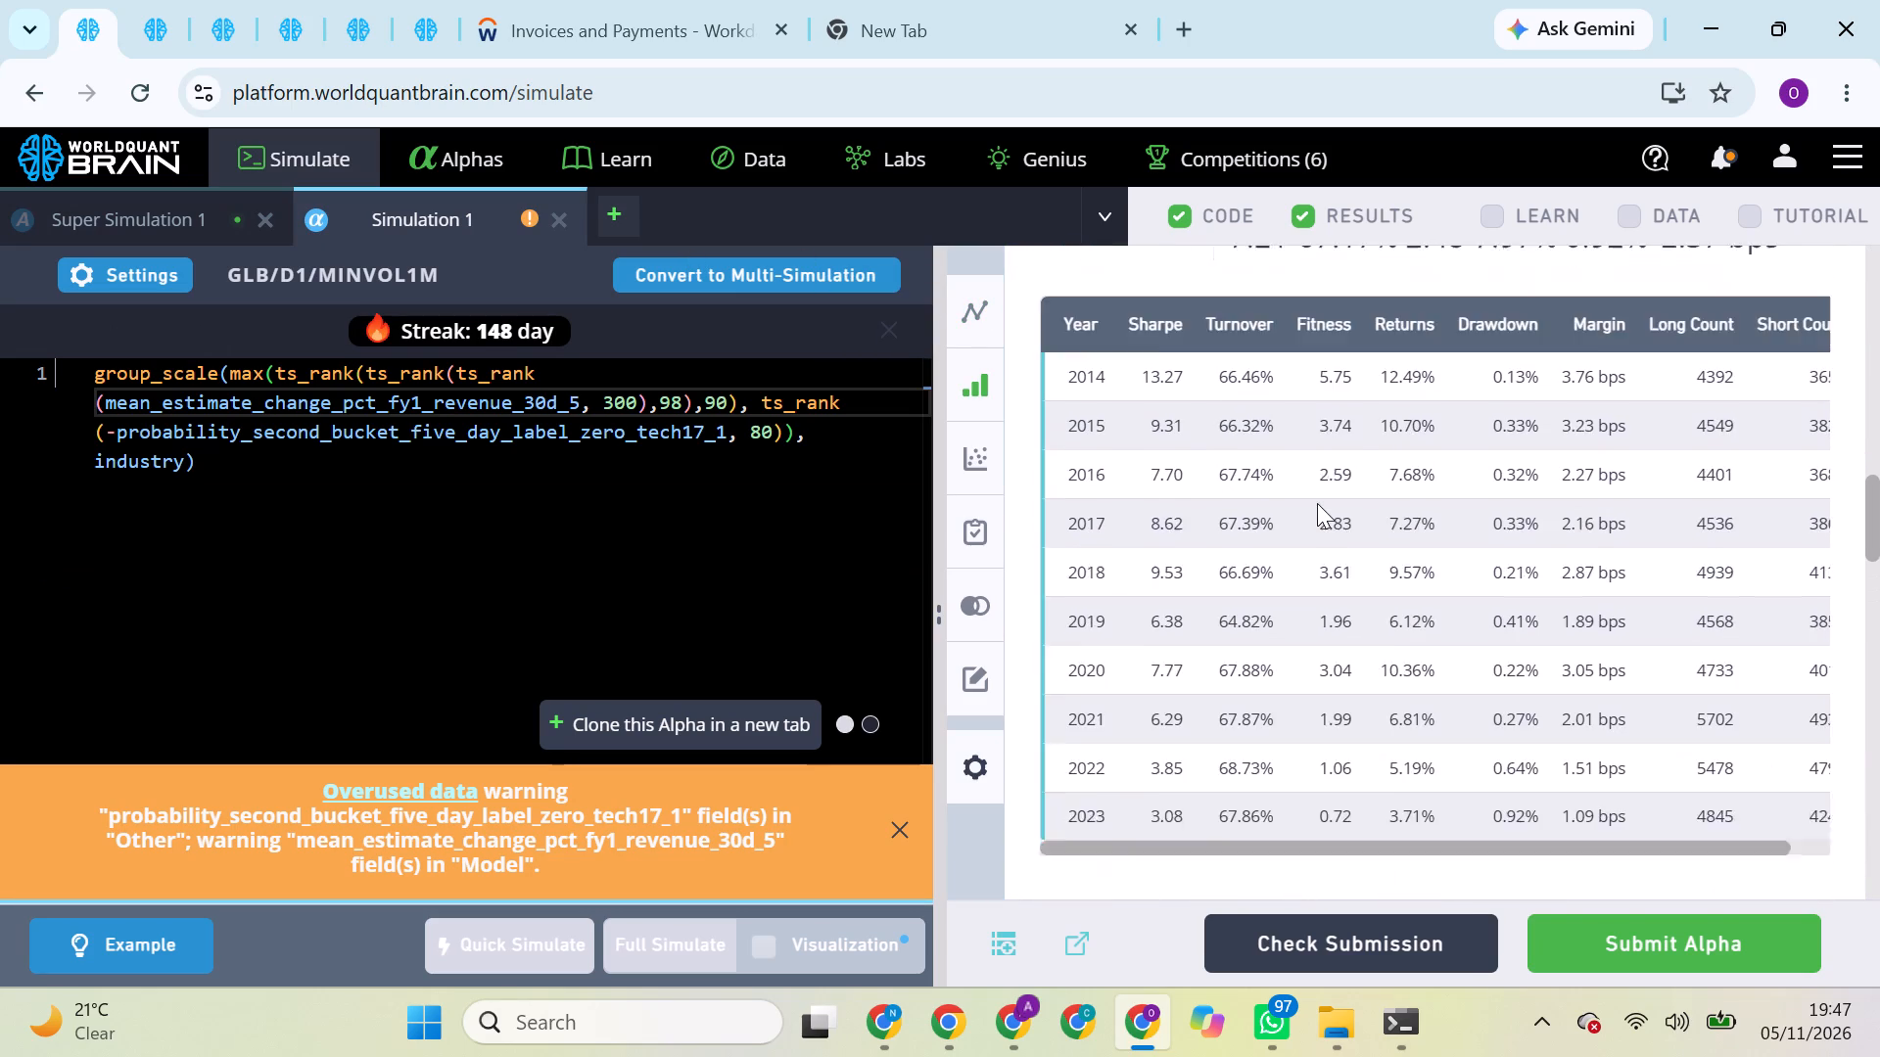
scroll(1317, 503, up, 4)
scroll(1317, 503, down, 7)
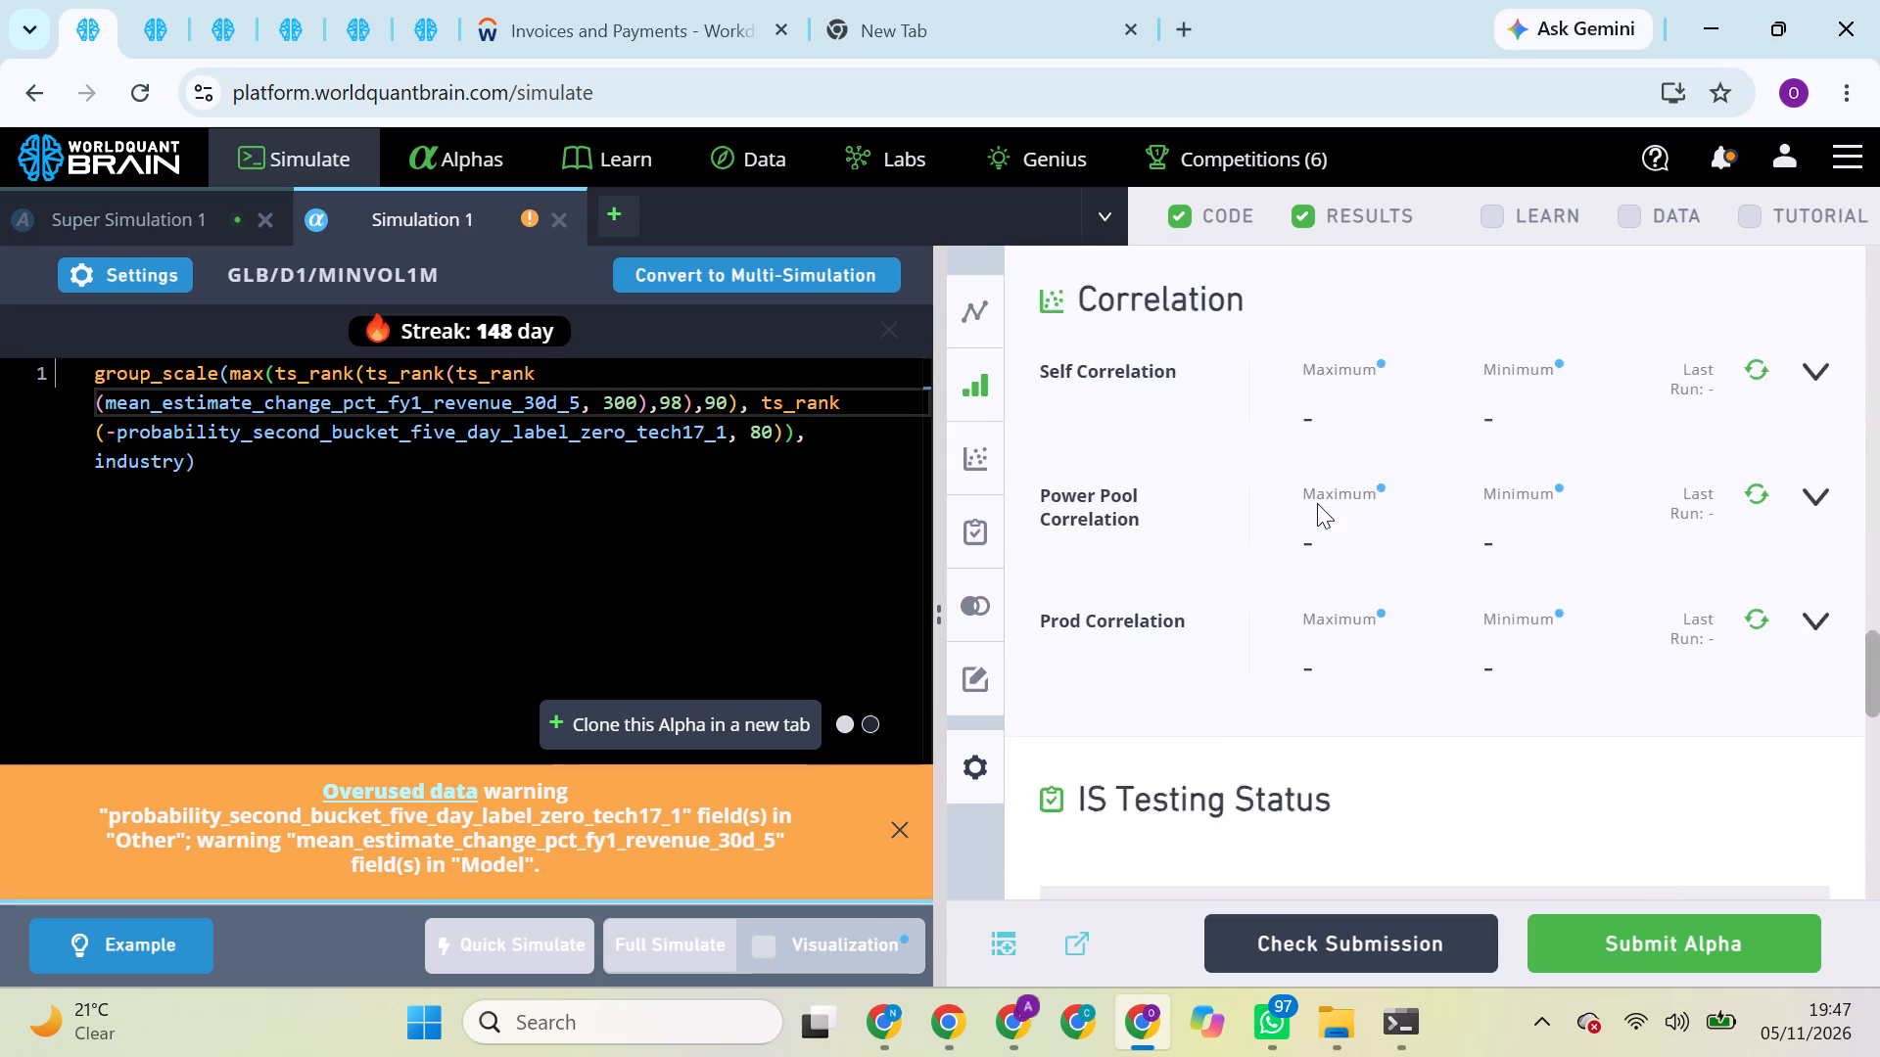
scroll(1317, 503, up, 1)
scroll(1317, 503, down, 3)
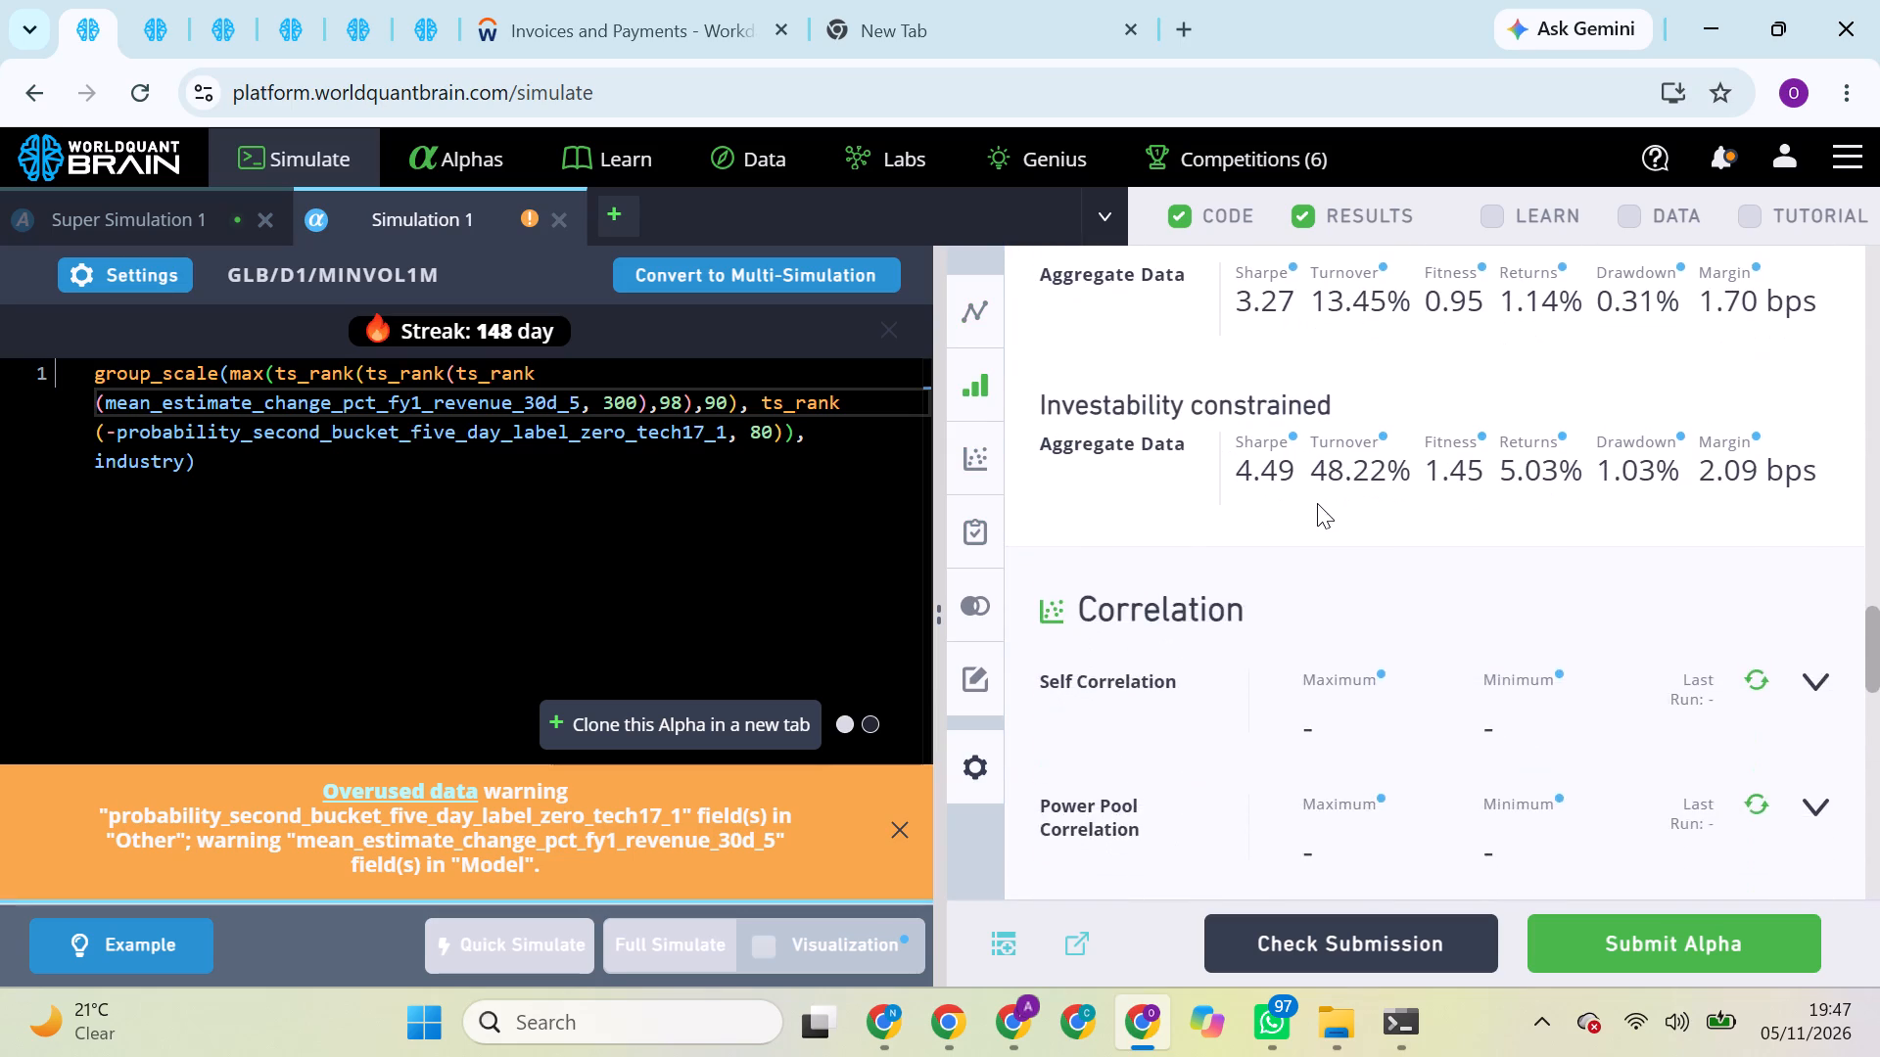
Run the Prod Correlation check for the GLB revenue_30d_5 alpha.
scroll(1317, 503, down, 3)
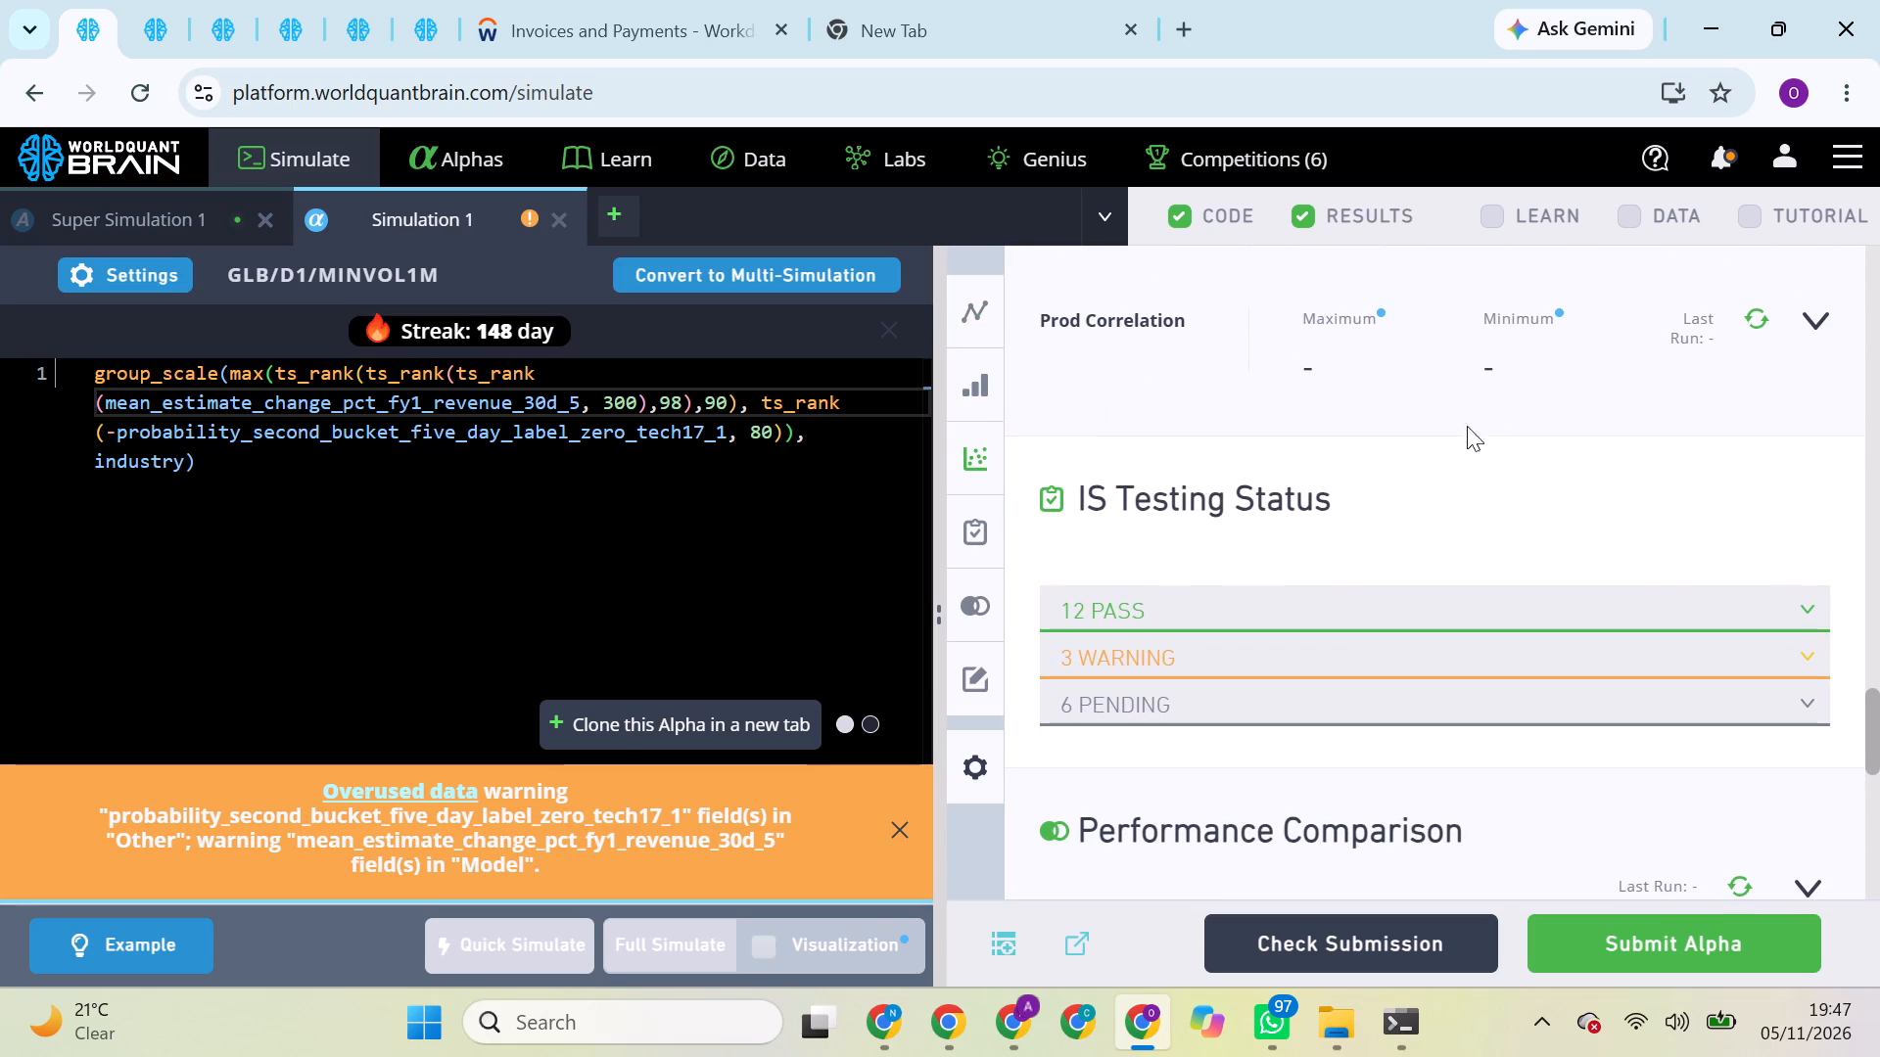
click(1766, 313)
scroll(1766, 313, up, 1)
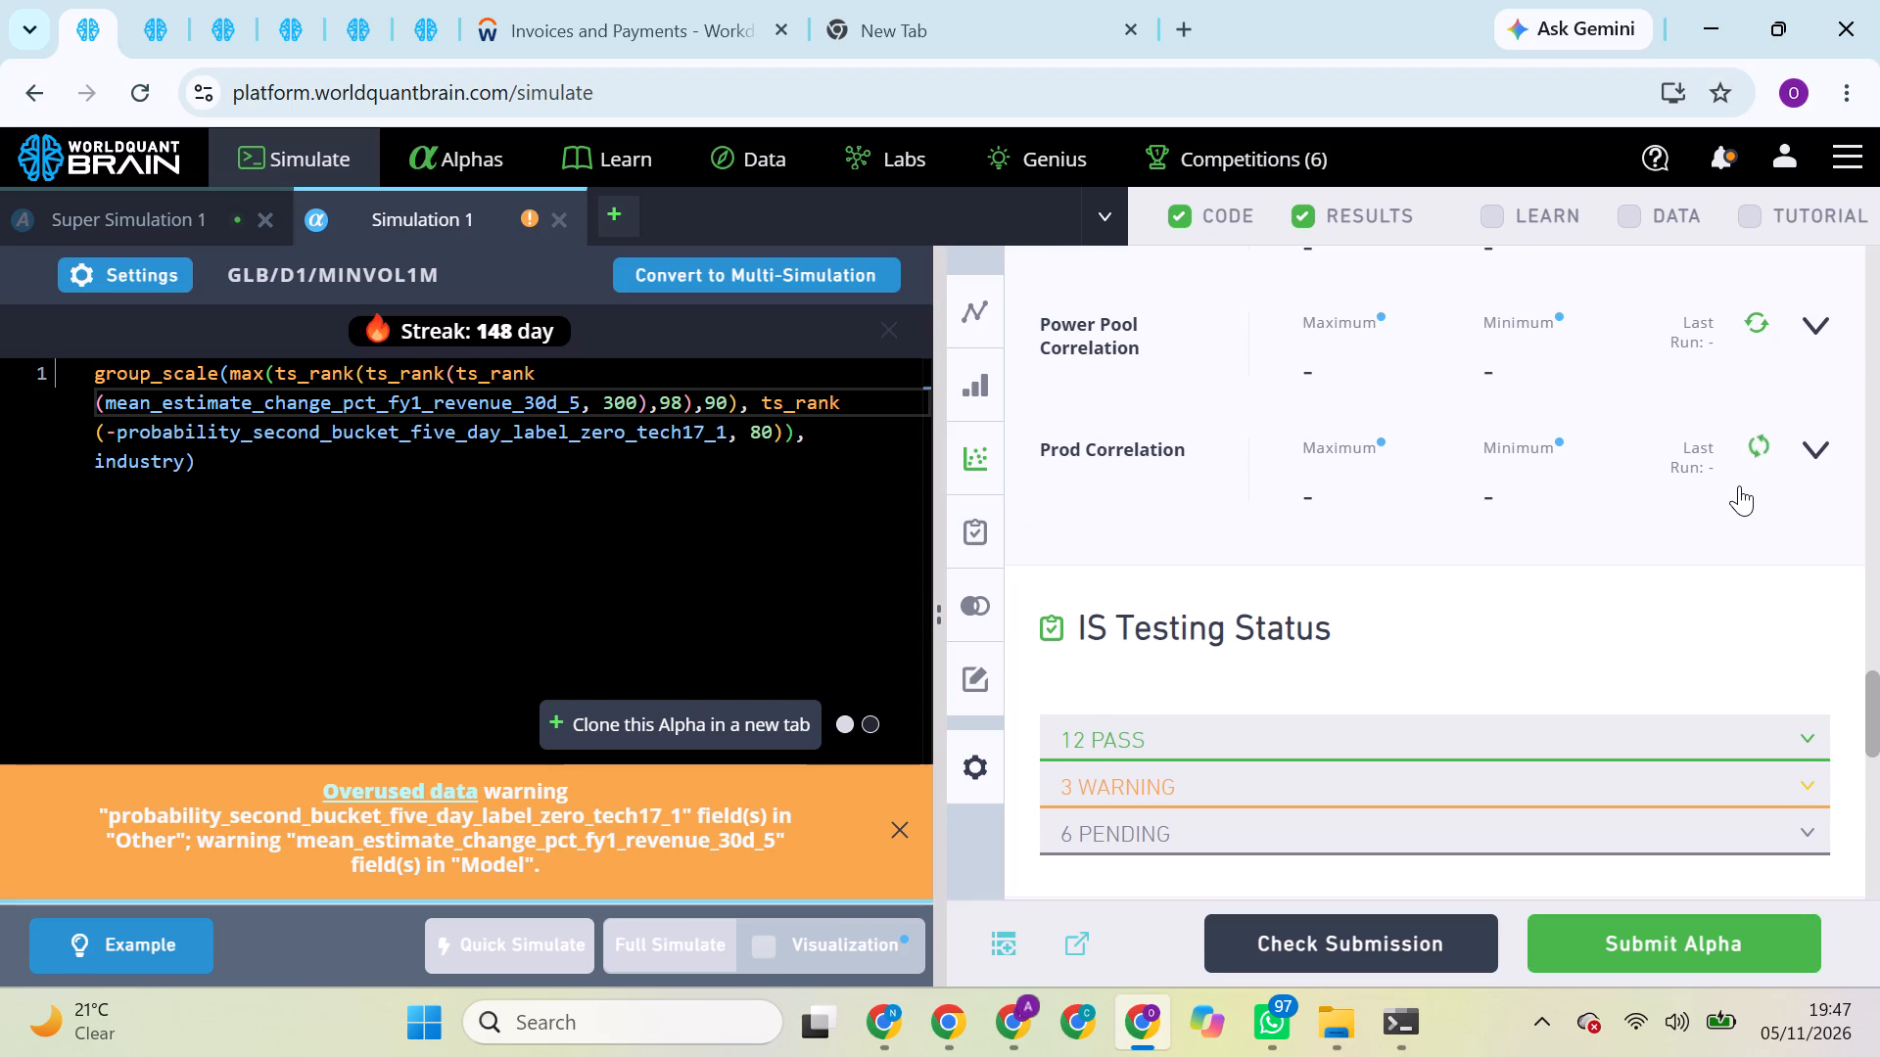
scroll(1681, 574, down, 1)
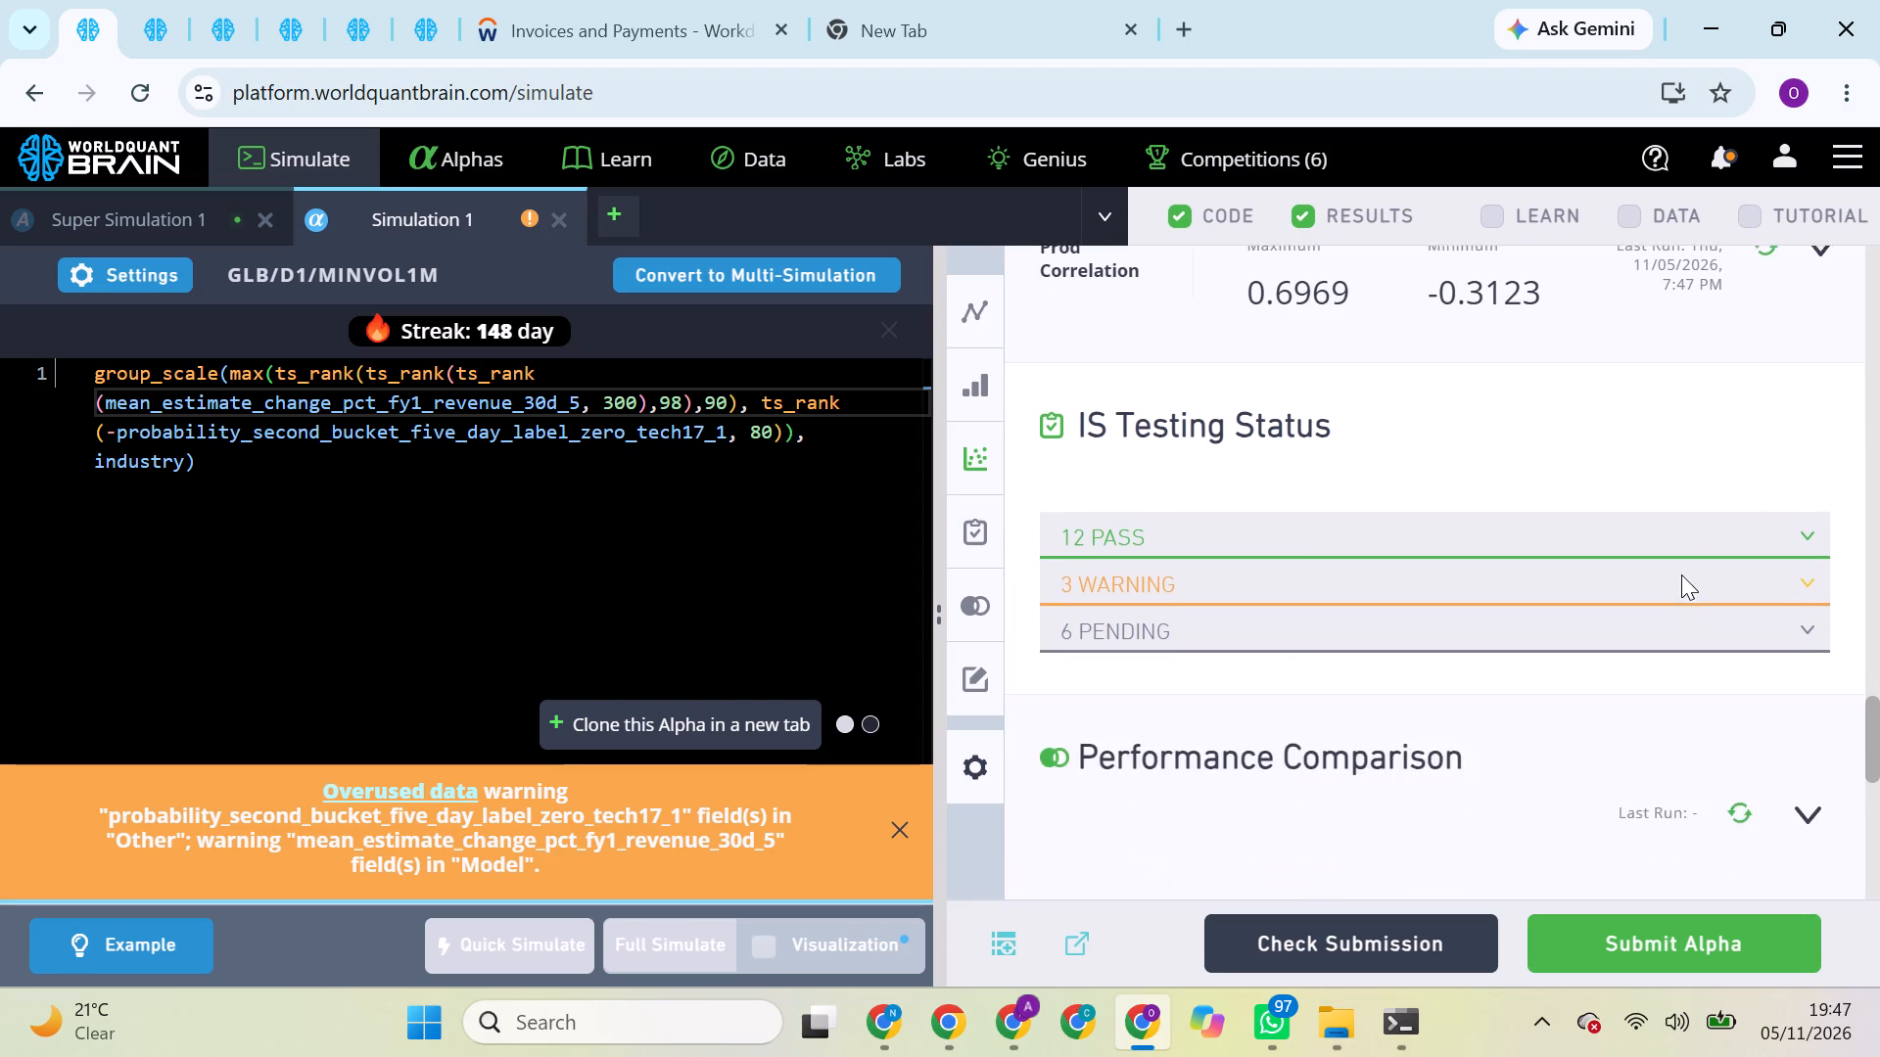
Run the Performance Comparison for the GLB revenue_30d_5 alpha.
scroll(1681, 574, down, 3)
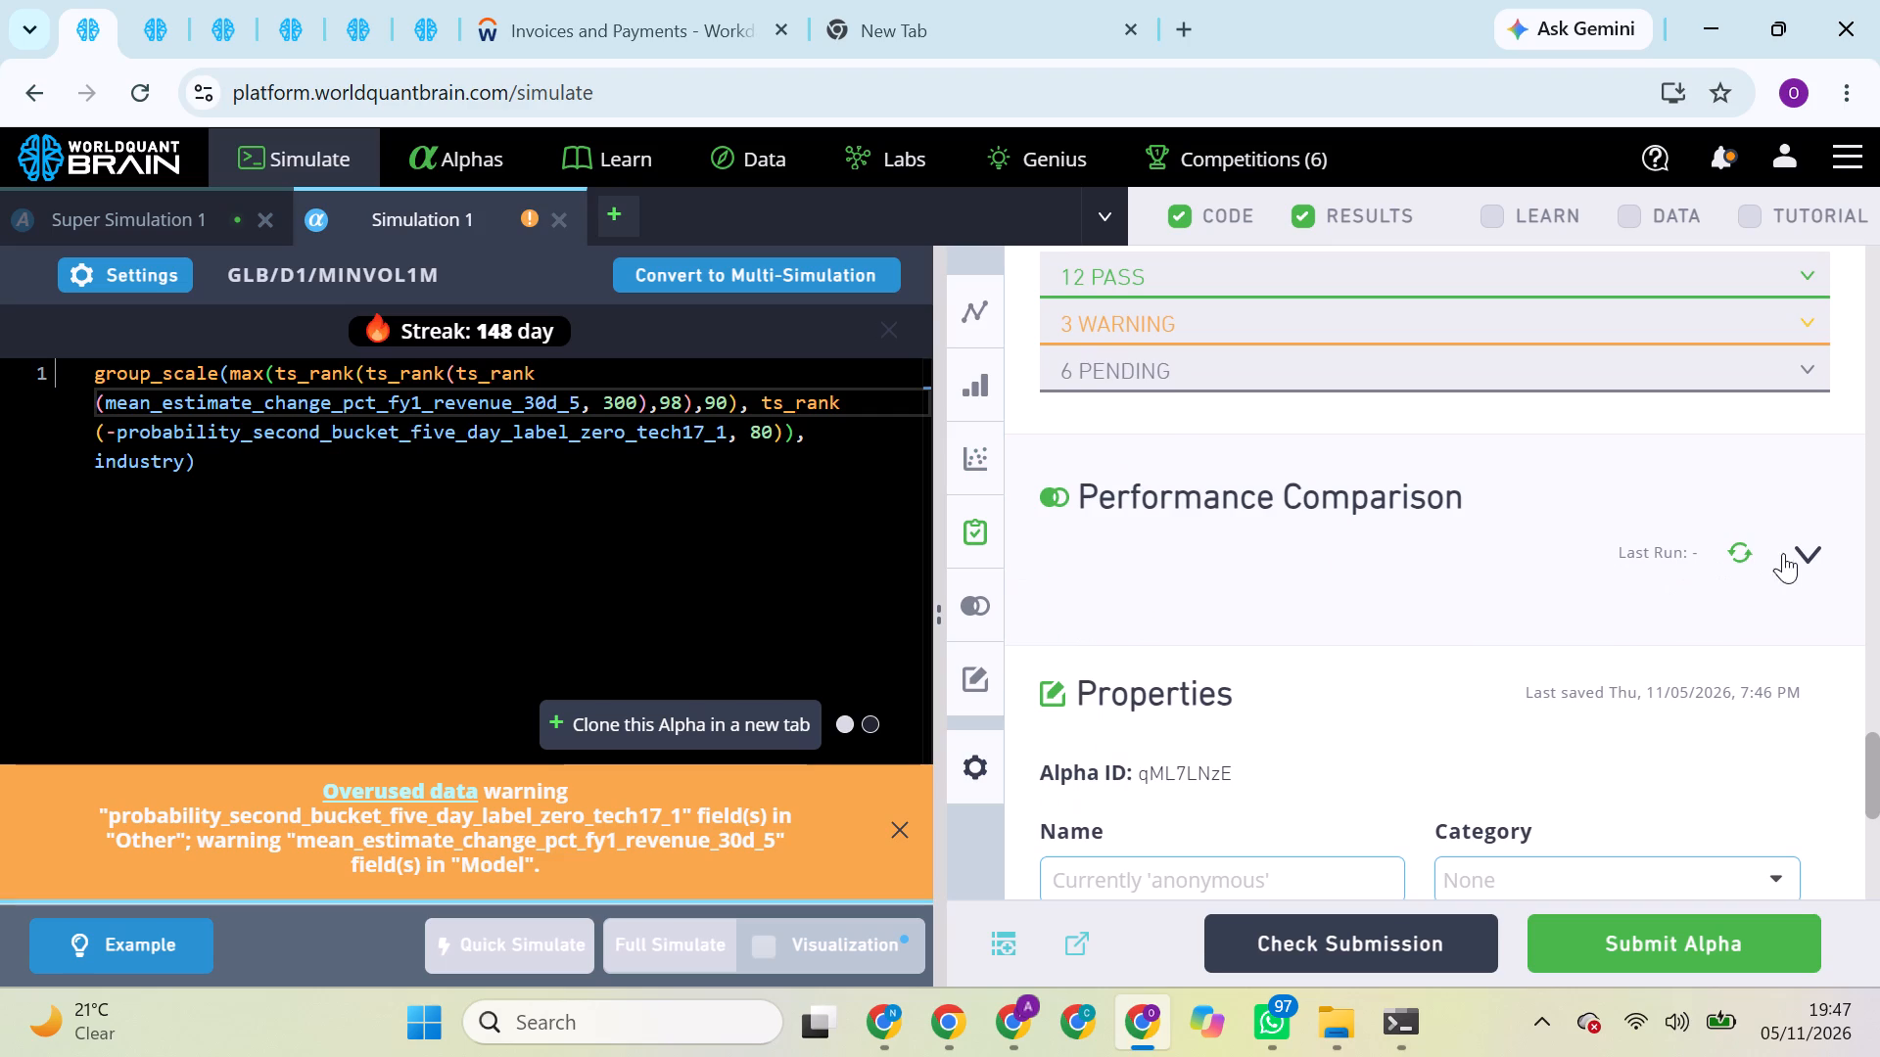
click(1798, 552)
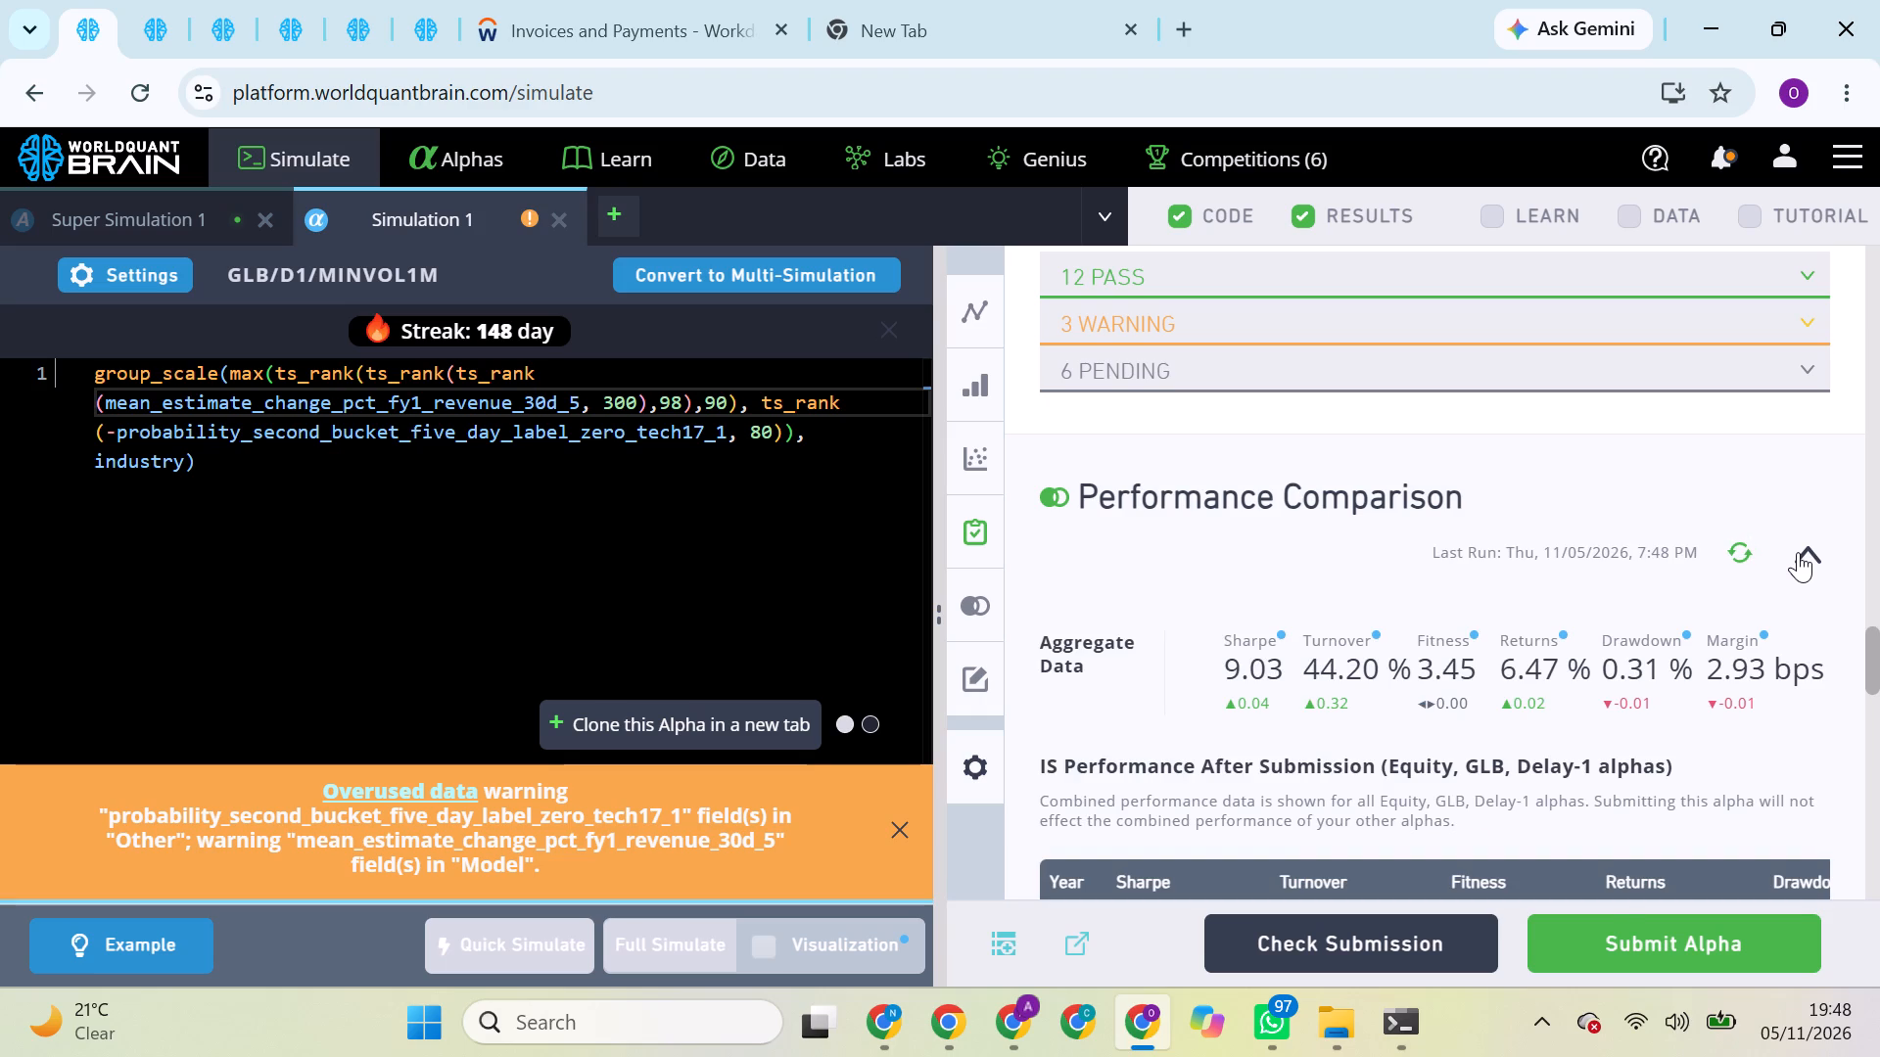
triple_click(406, 421)
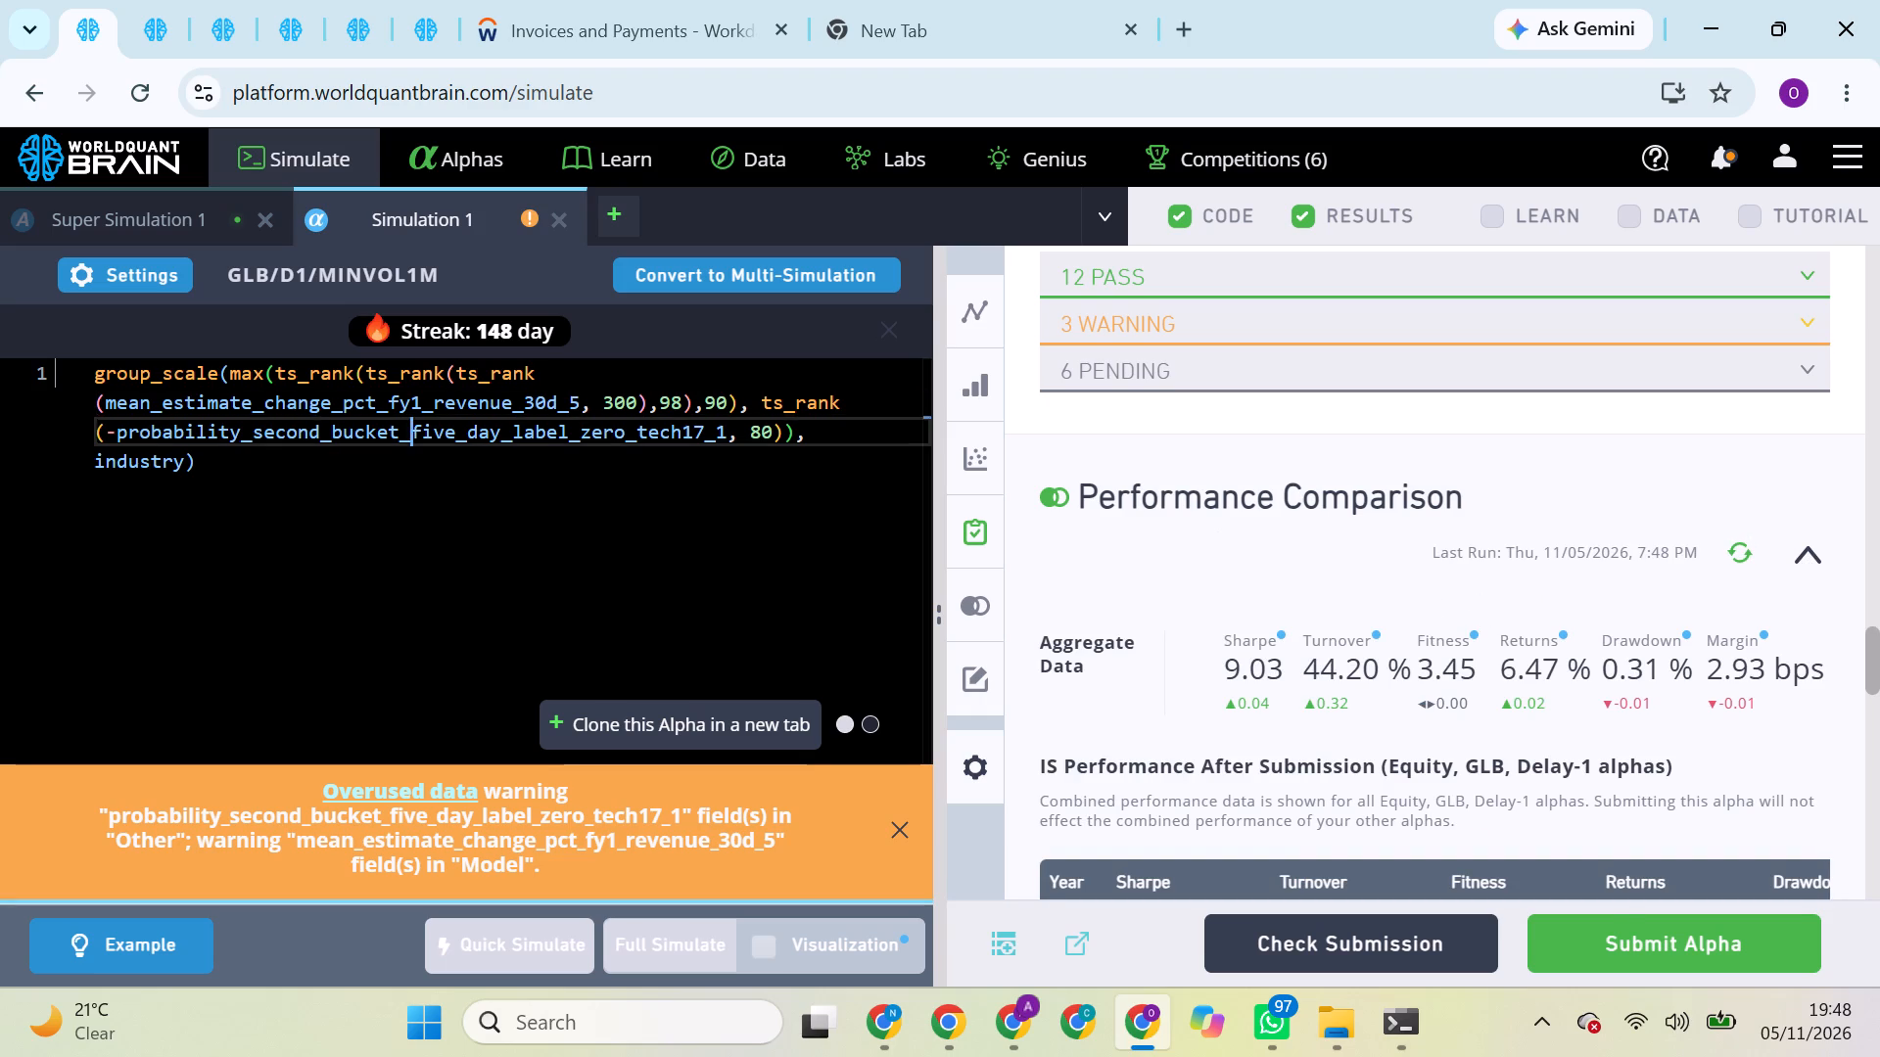
click(406, 421)
key(ctrl+c)
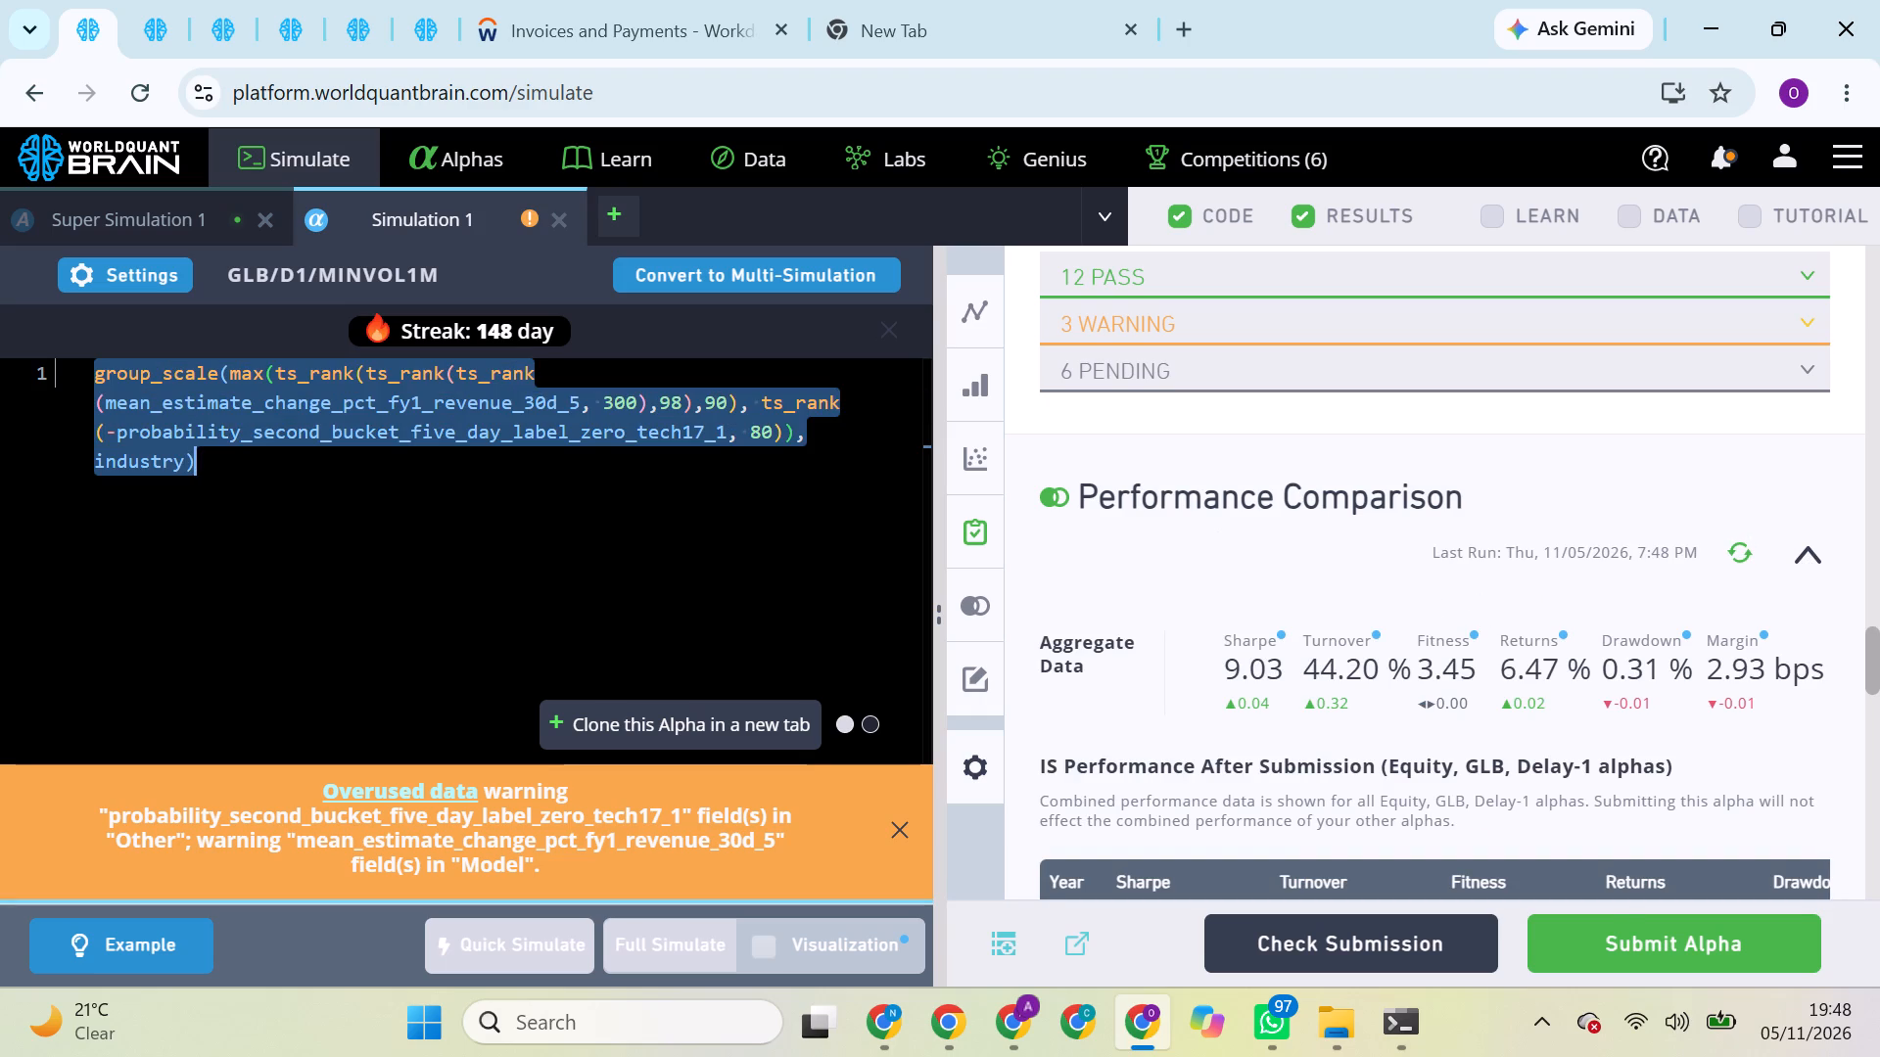
click(1017, 1020)
click(796, 917)
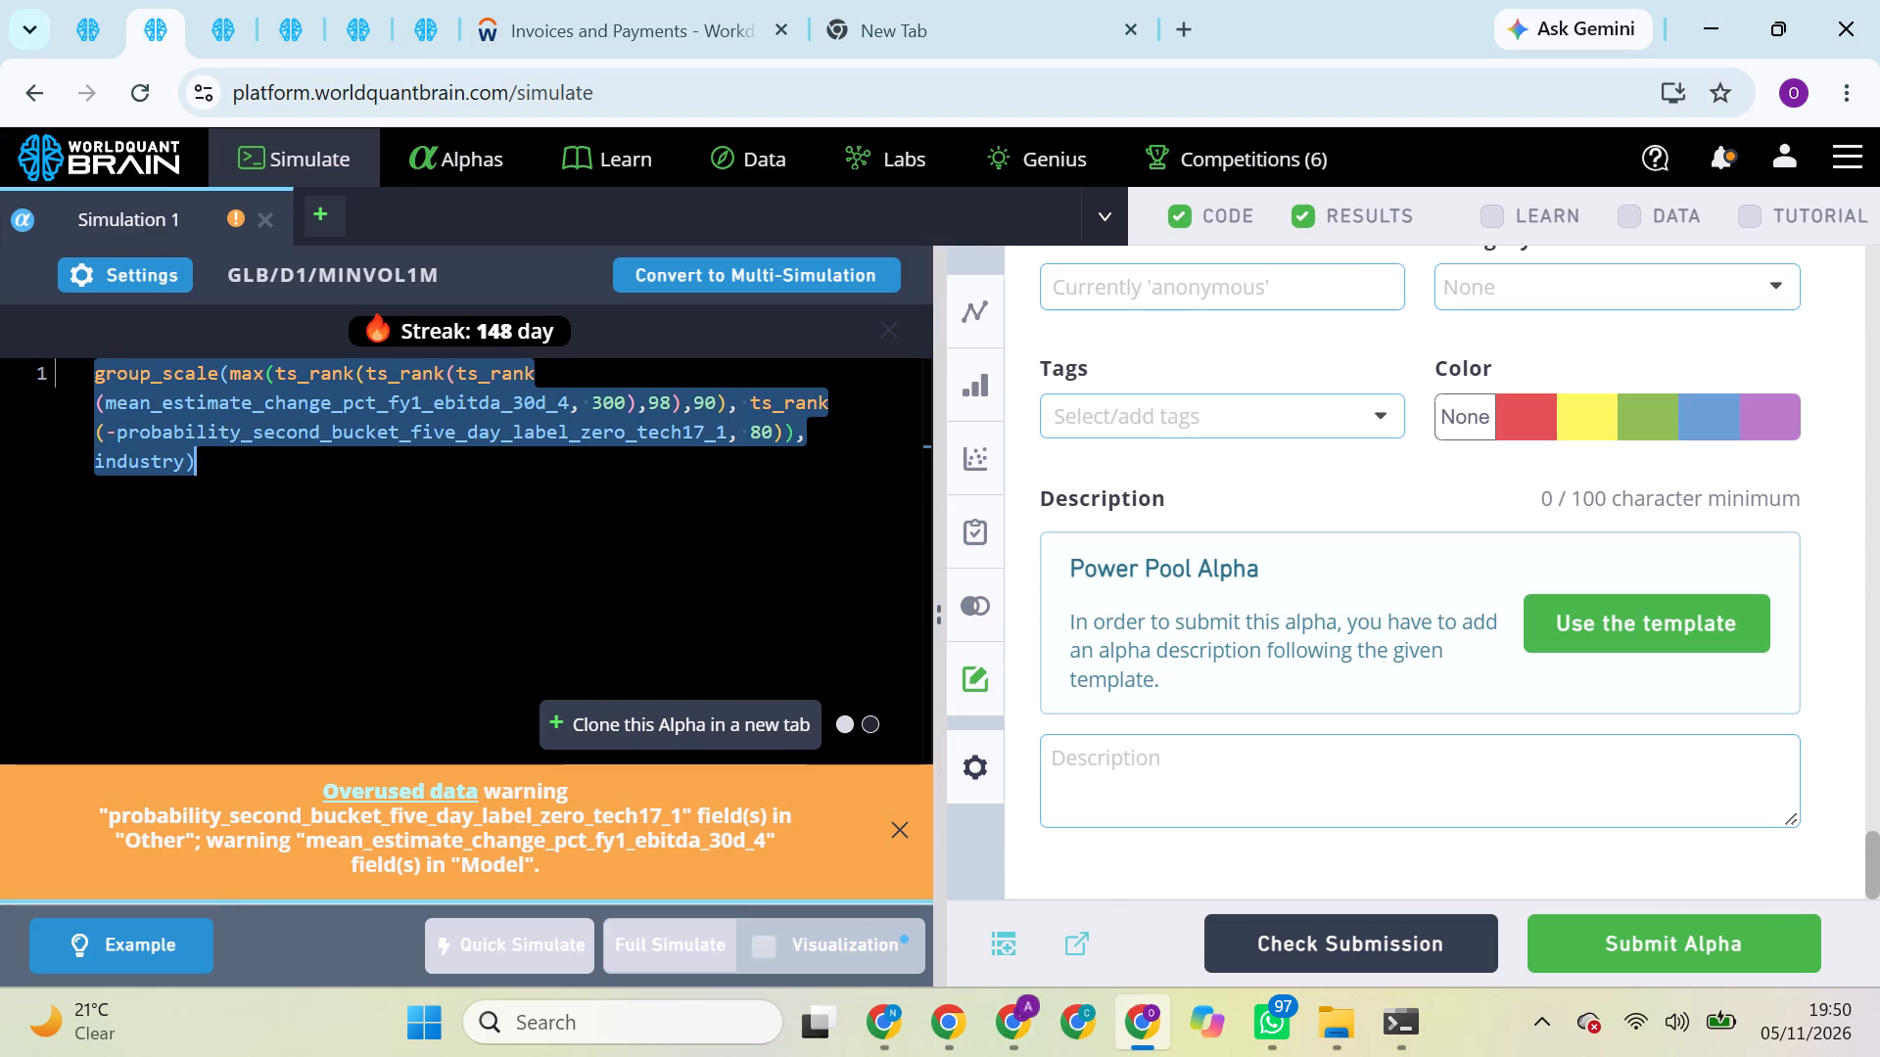
click(1074, 765)
key(ctrl+v)
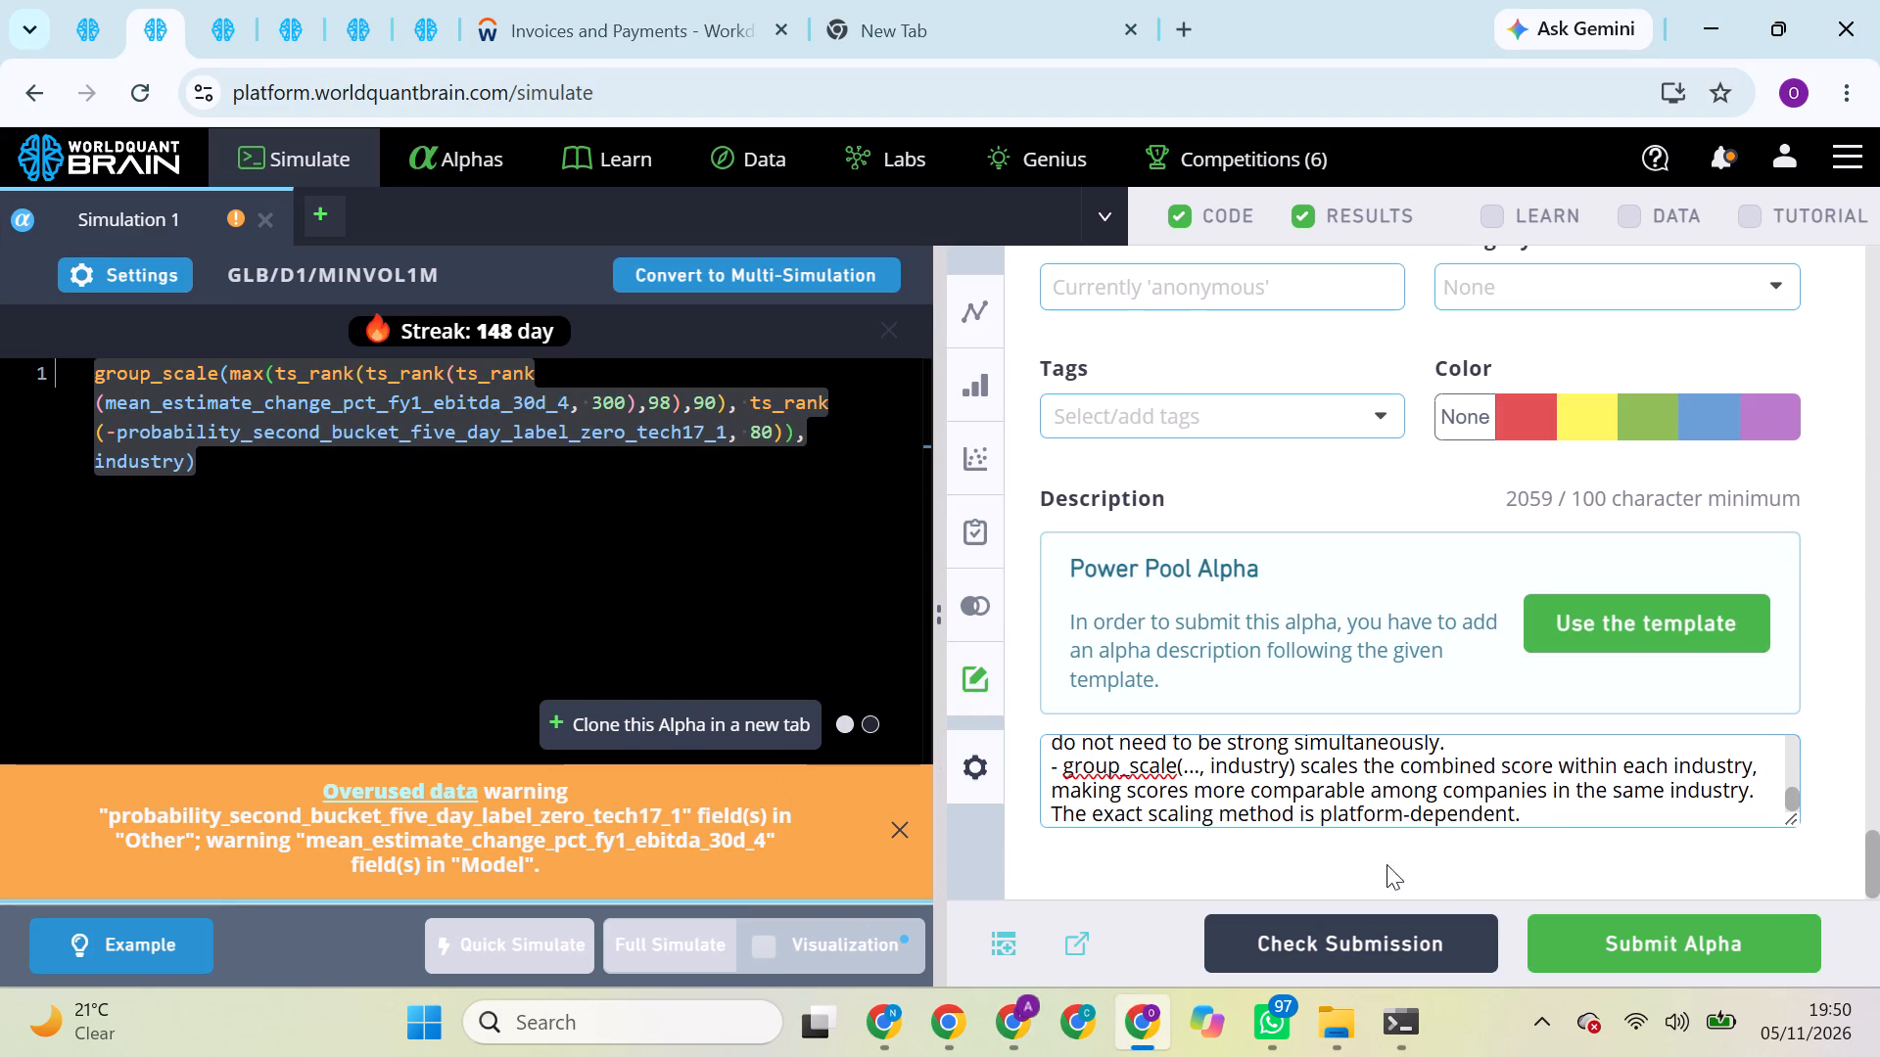
click(1648, 952)
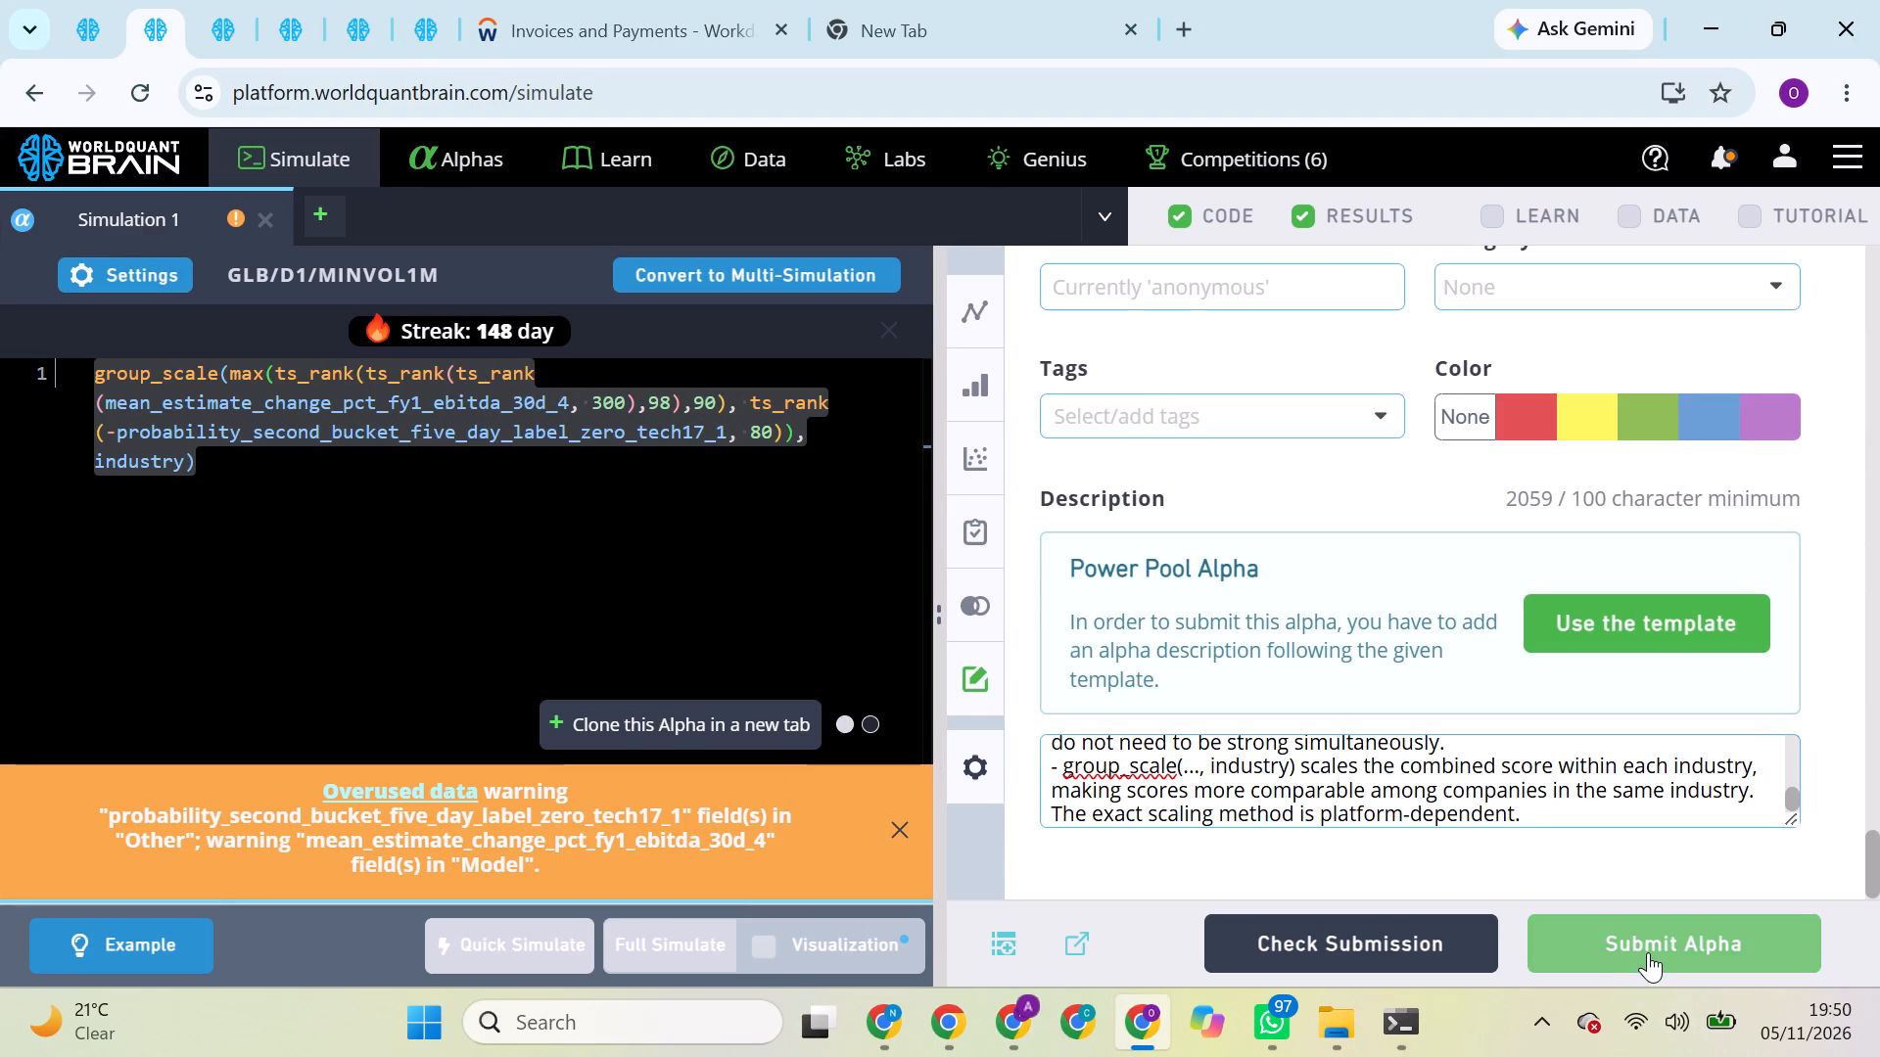
In the submitted revenue_30d_5 simulation, replace the estimate field with mean_estimate_change_pct_fy1_revenue_14d_5 copied from the dataset list and run a full simulation.
click(95, 13)
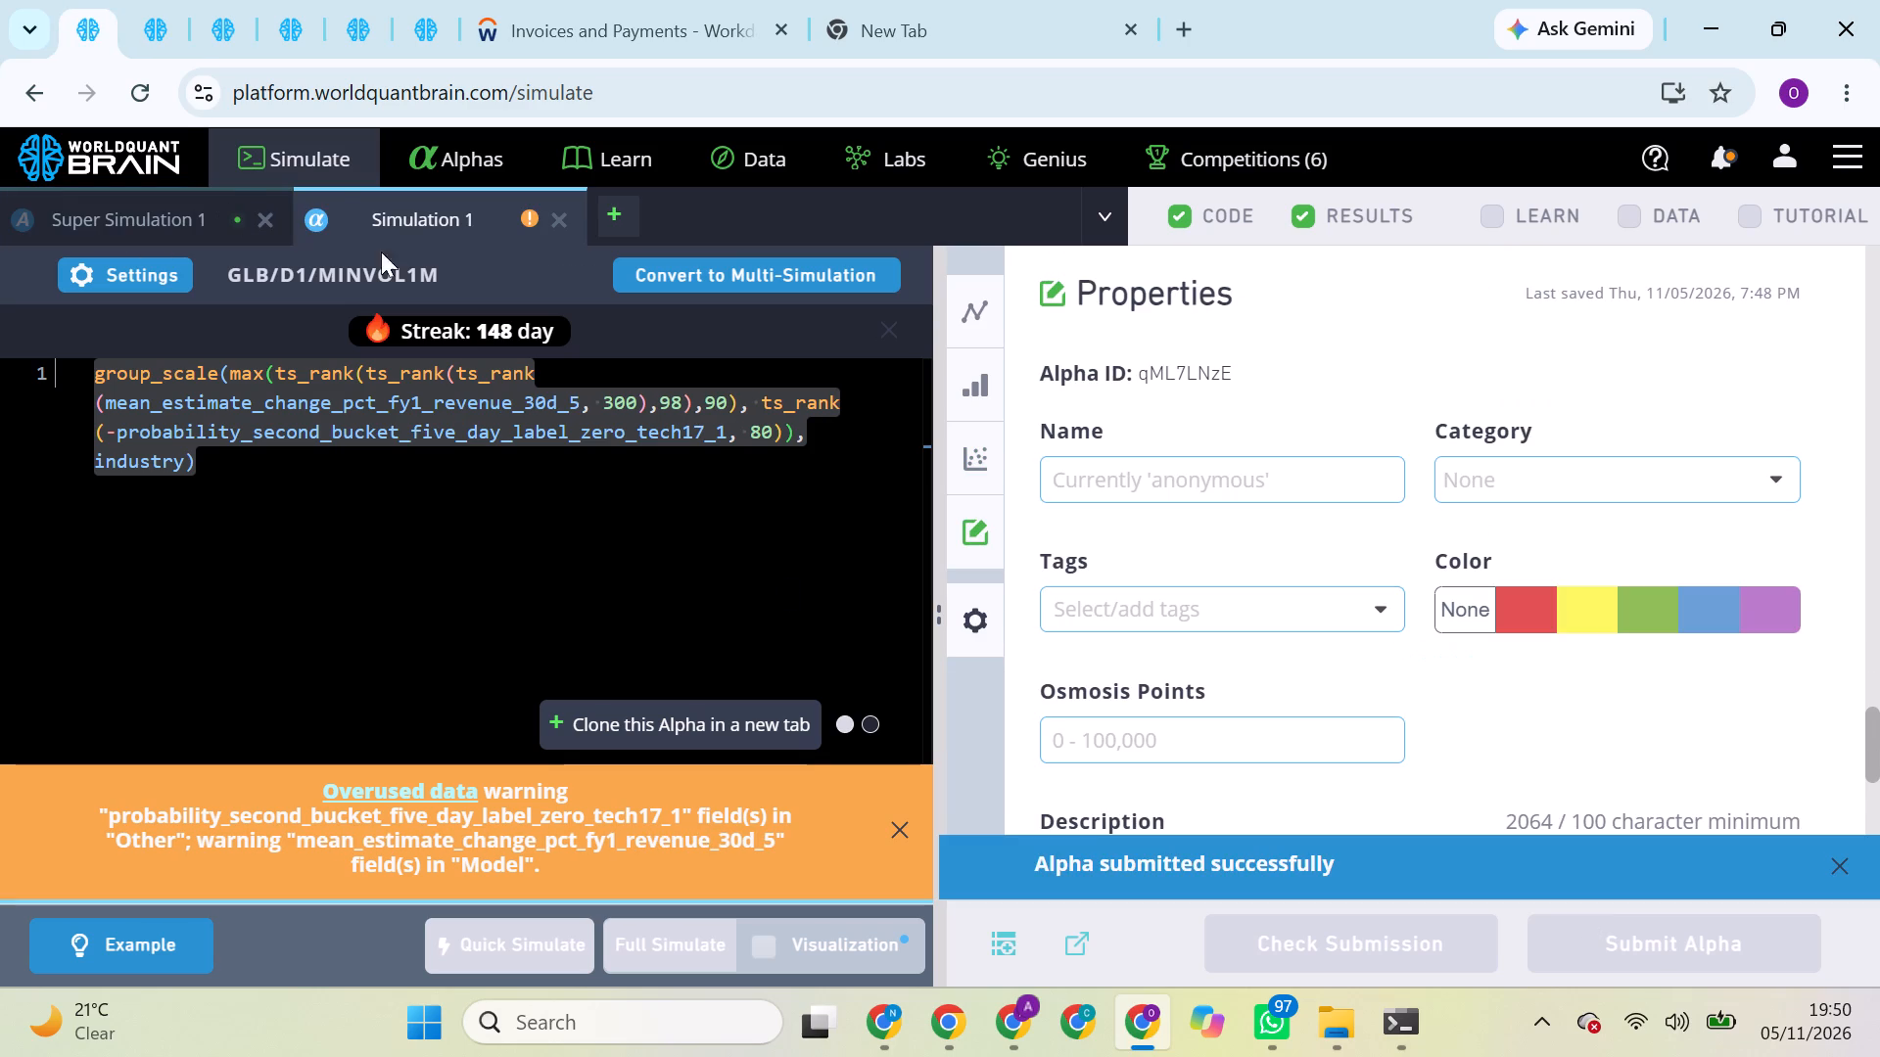
click(436, 496)
click(414, 21)
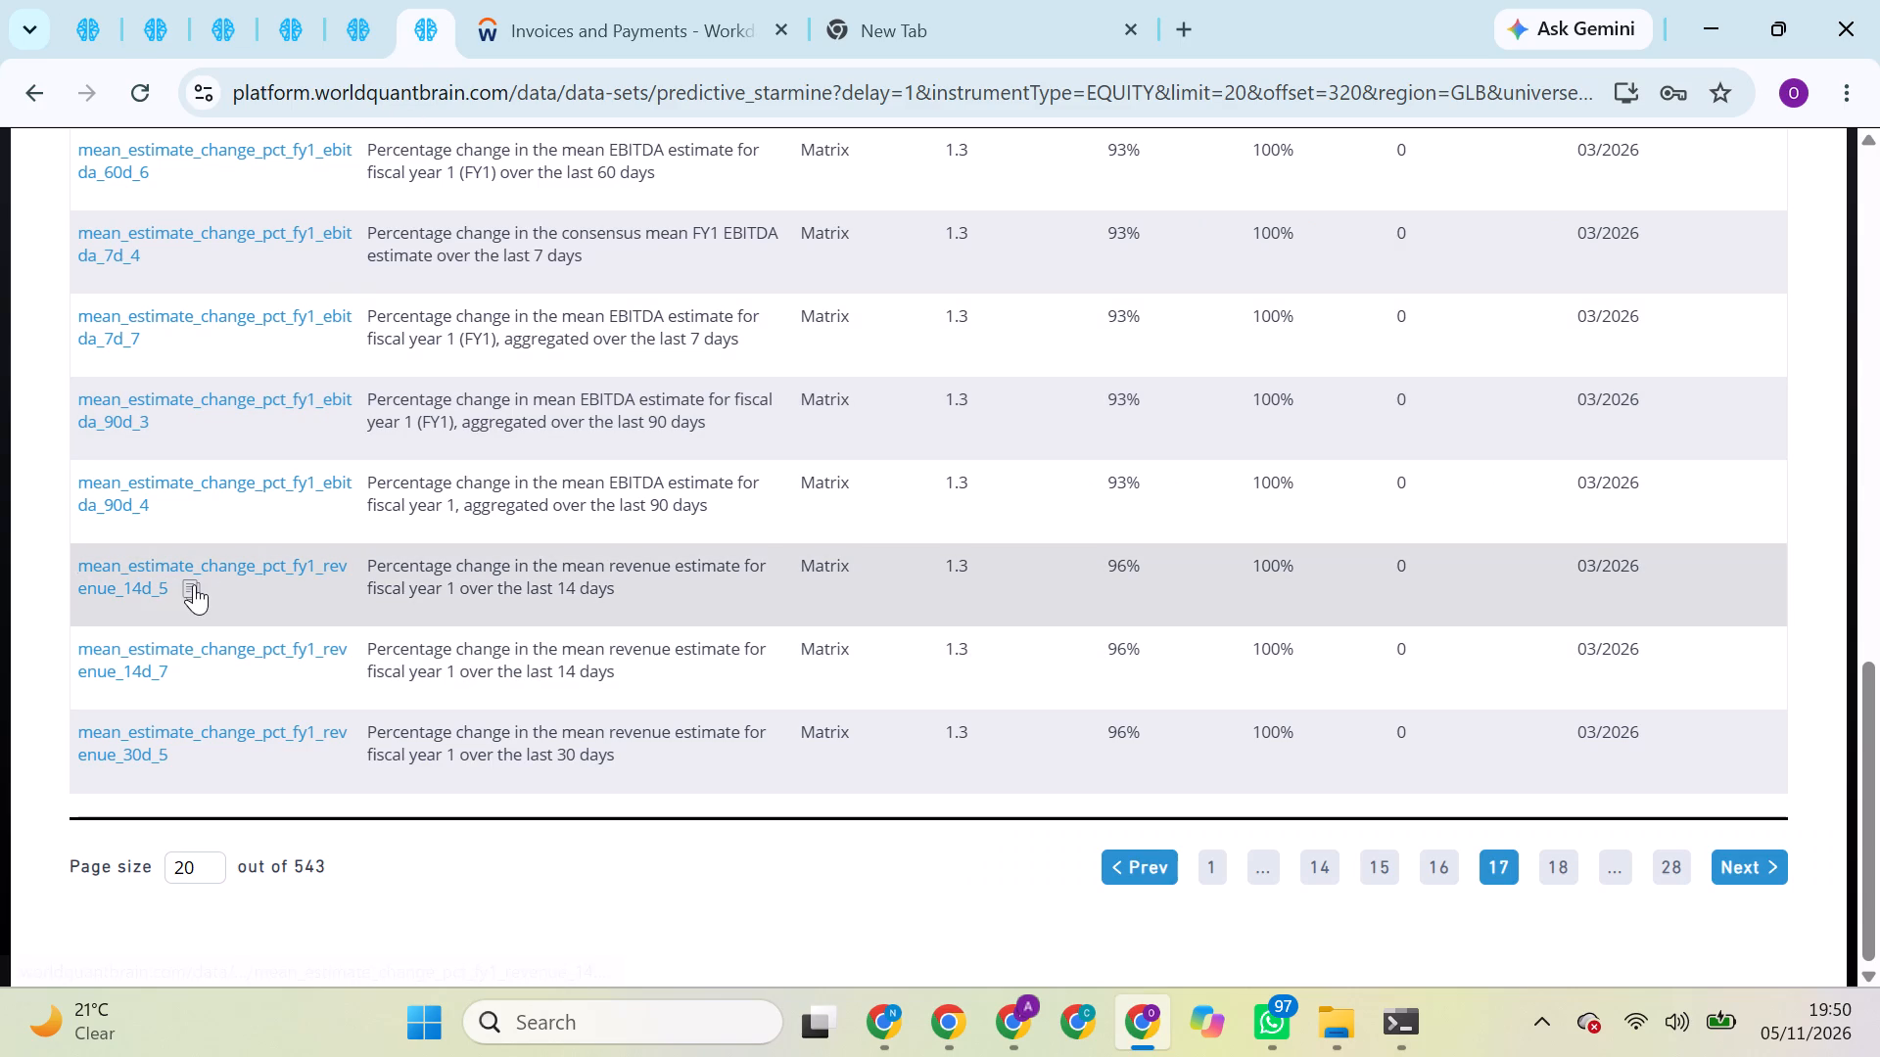
click(194, 584)
click(85, 37)
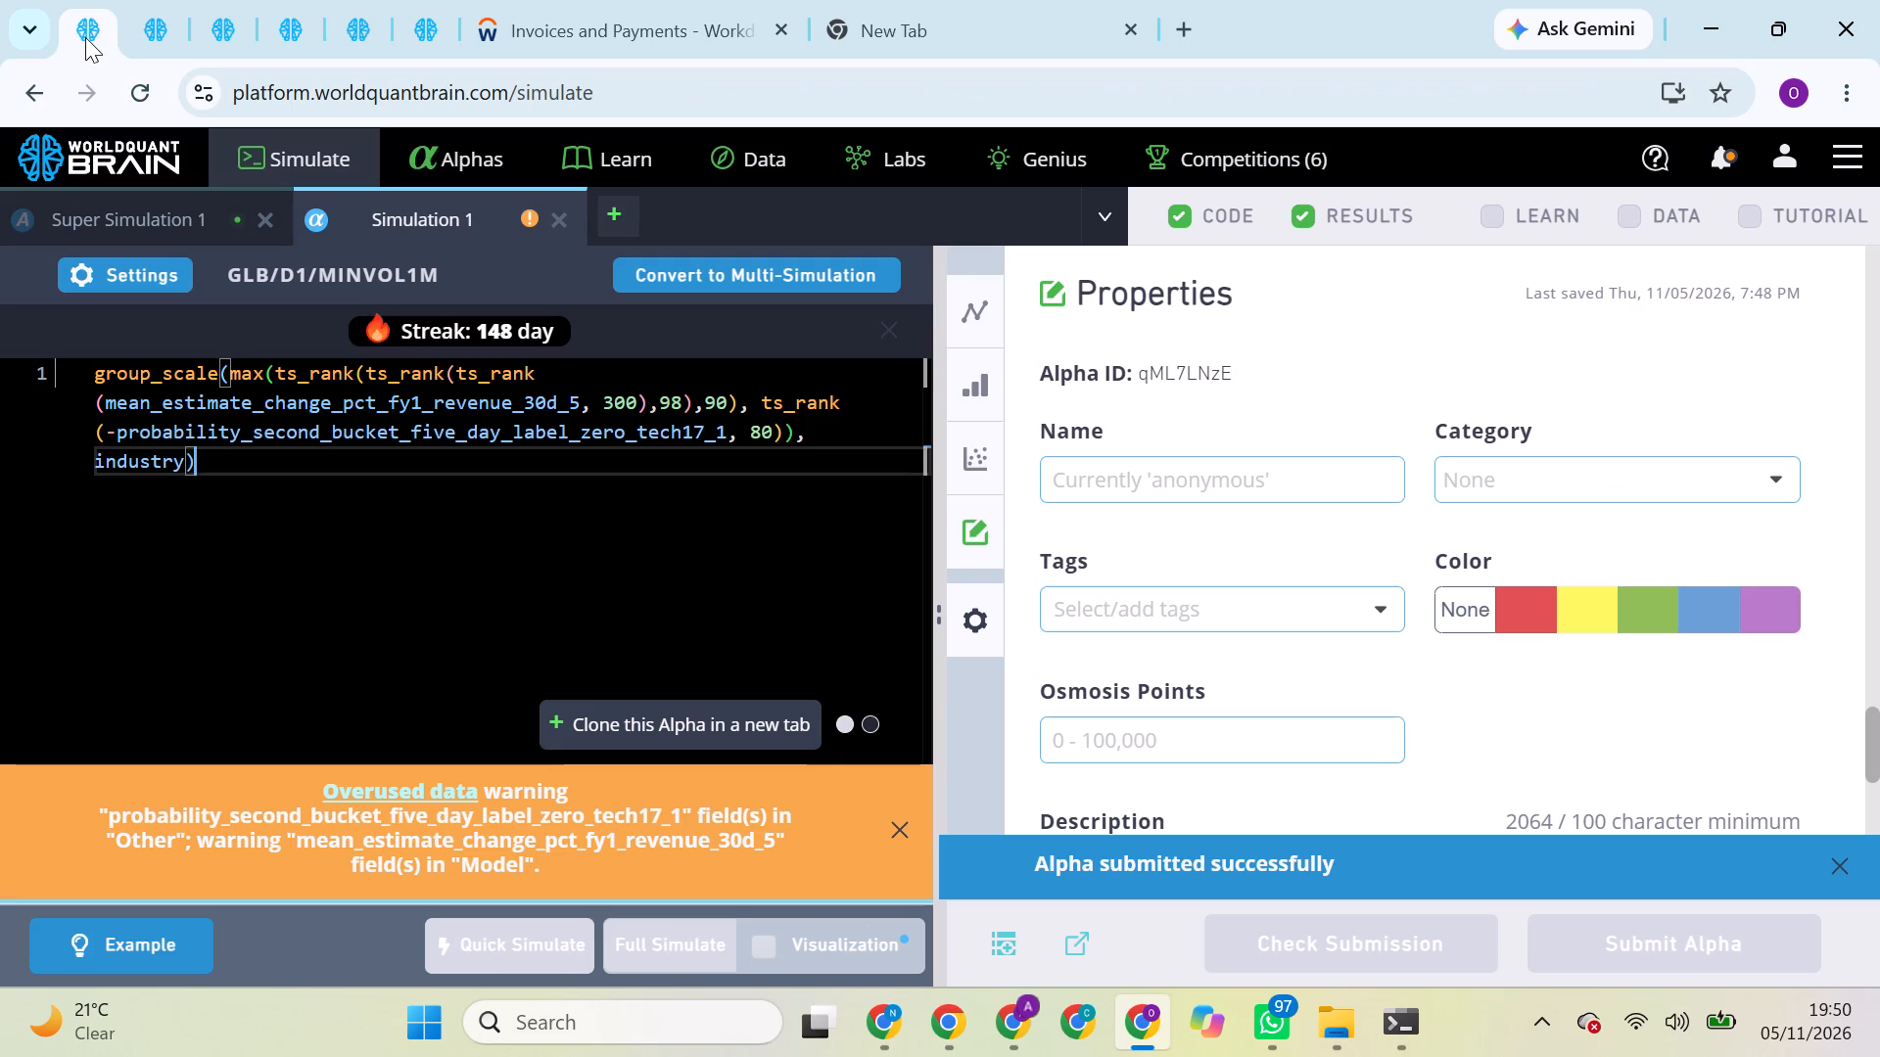
double_click(423, 404)
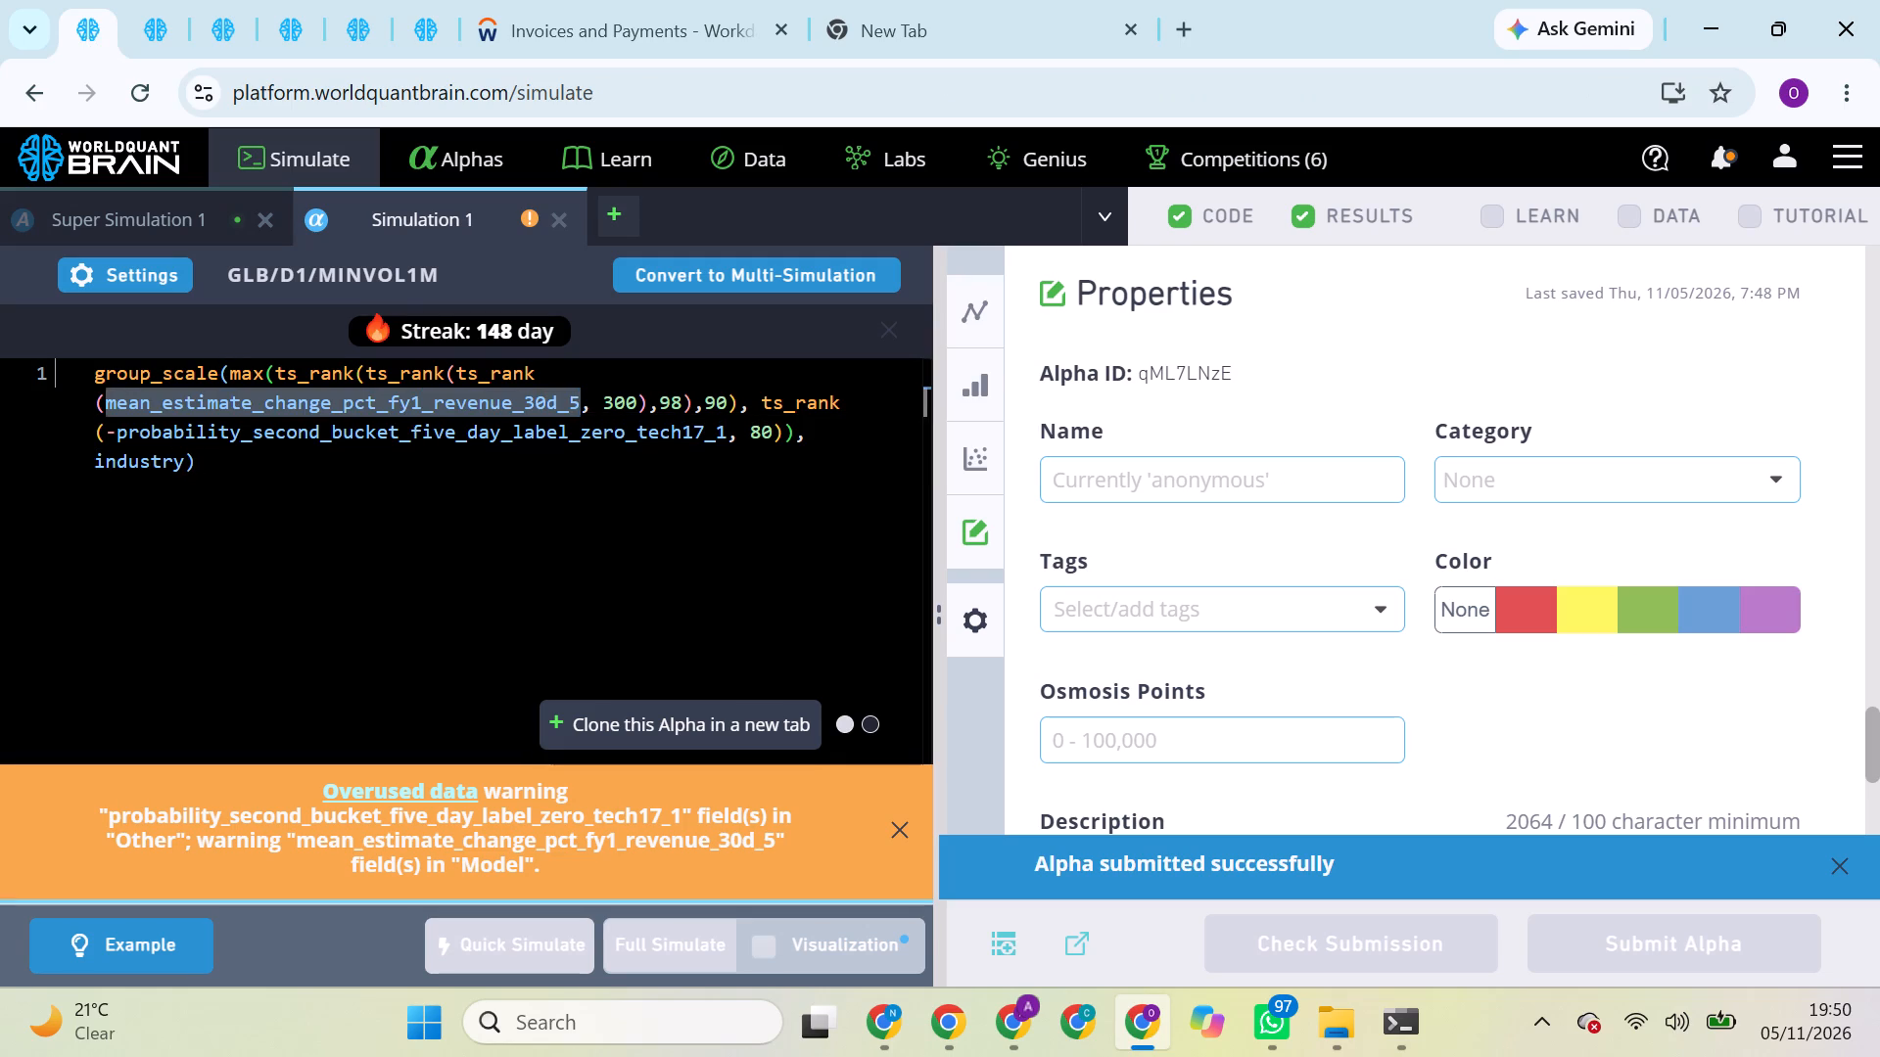
double_click(423, 404)
triple_click(423, 404)
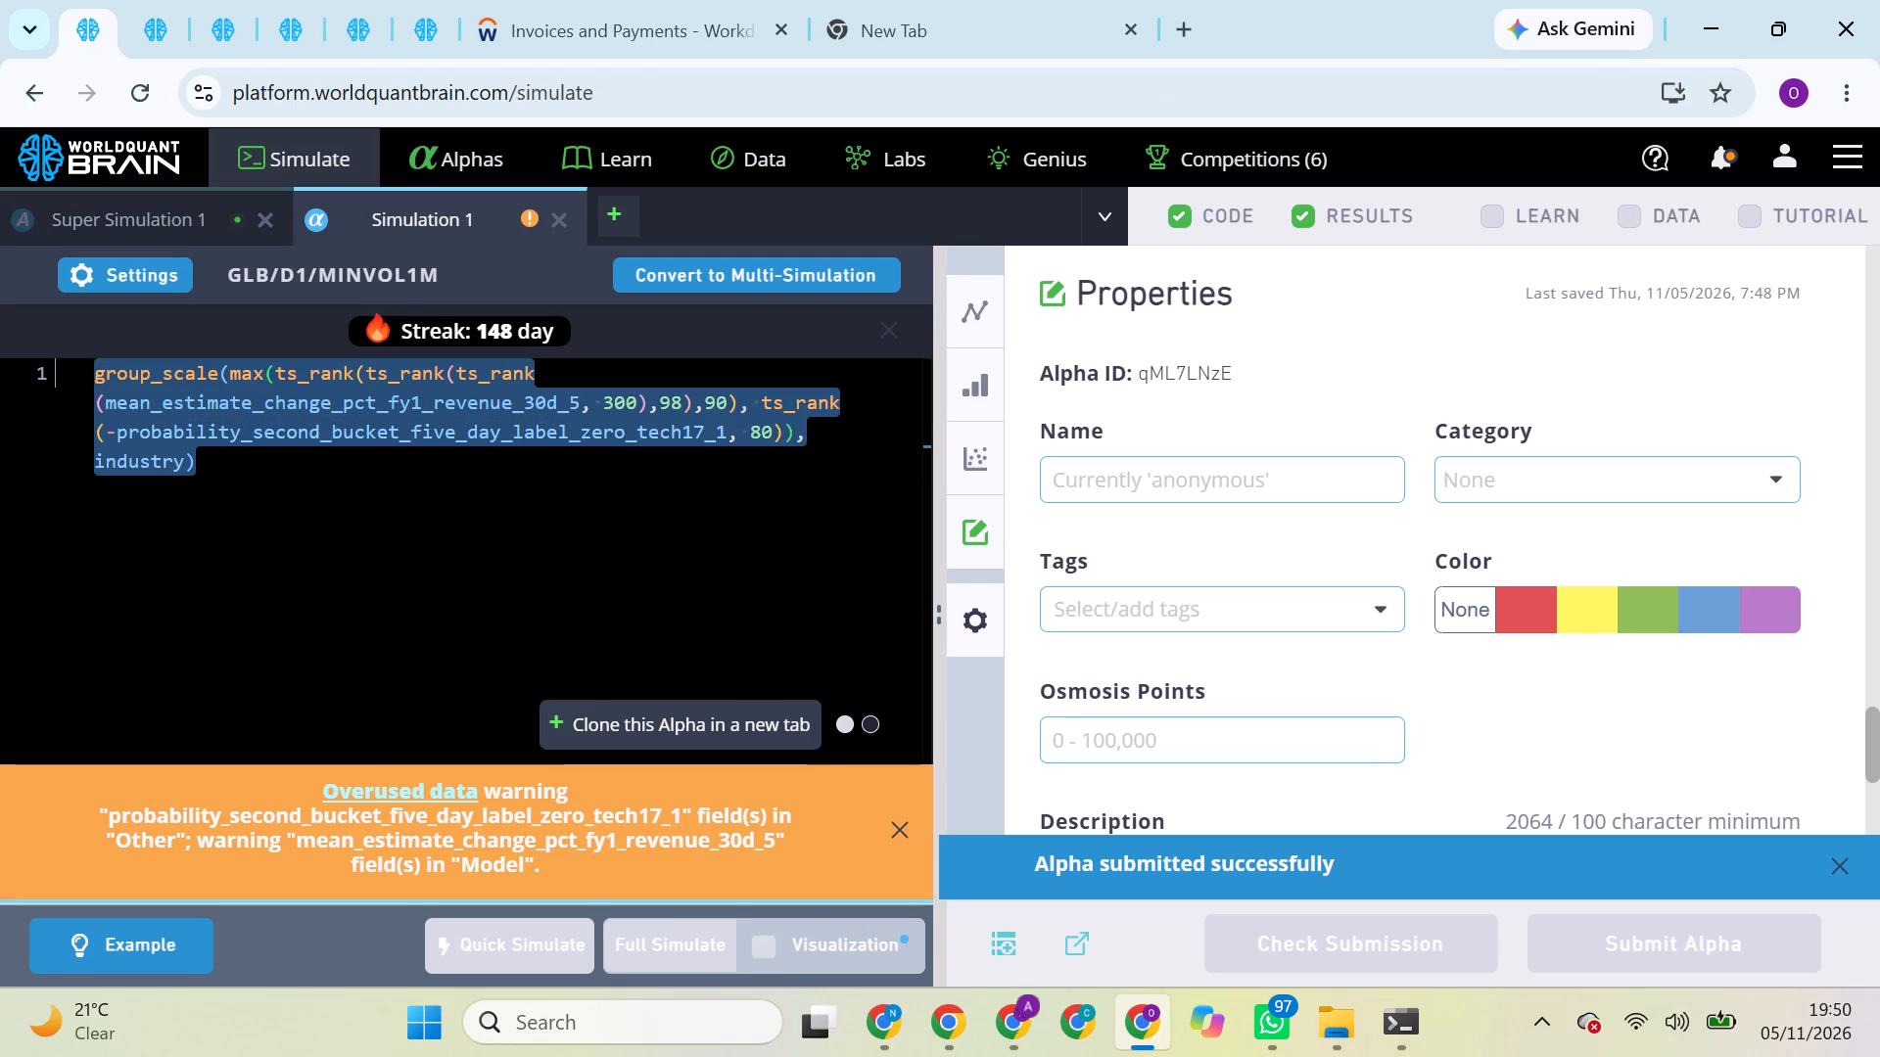
double_click(423, 405)
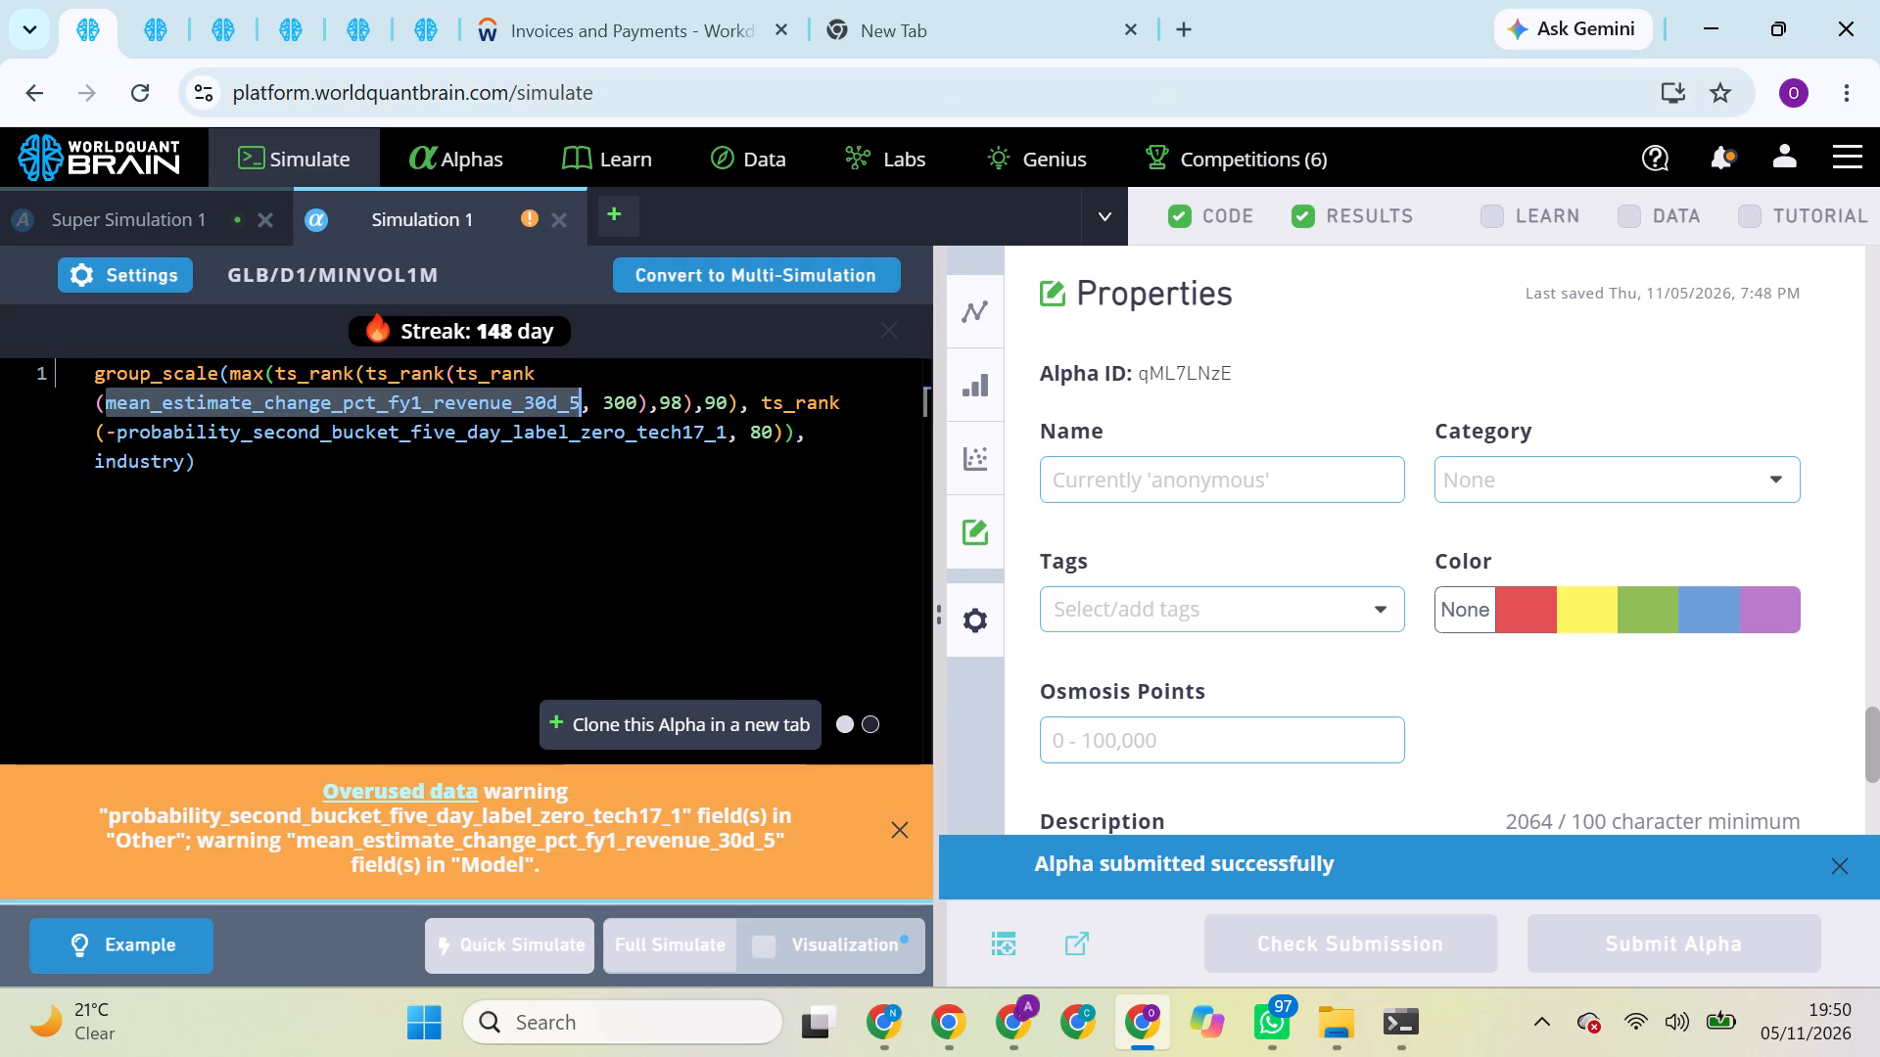
key(ctrl+v)
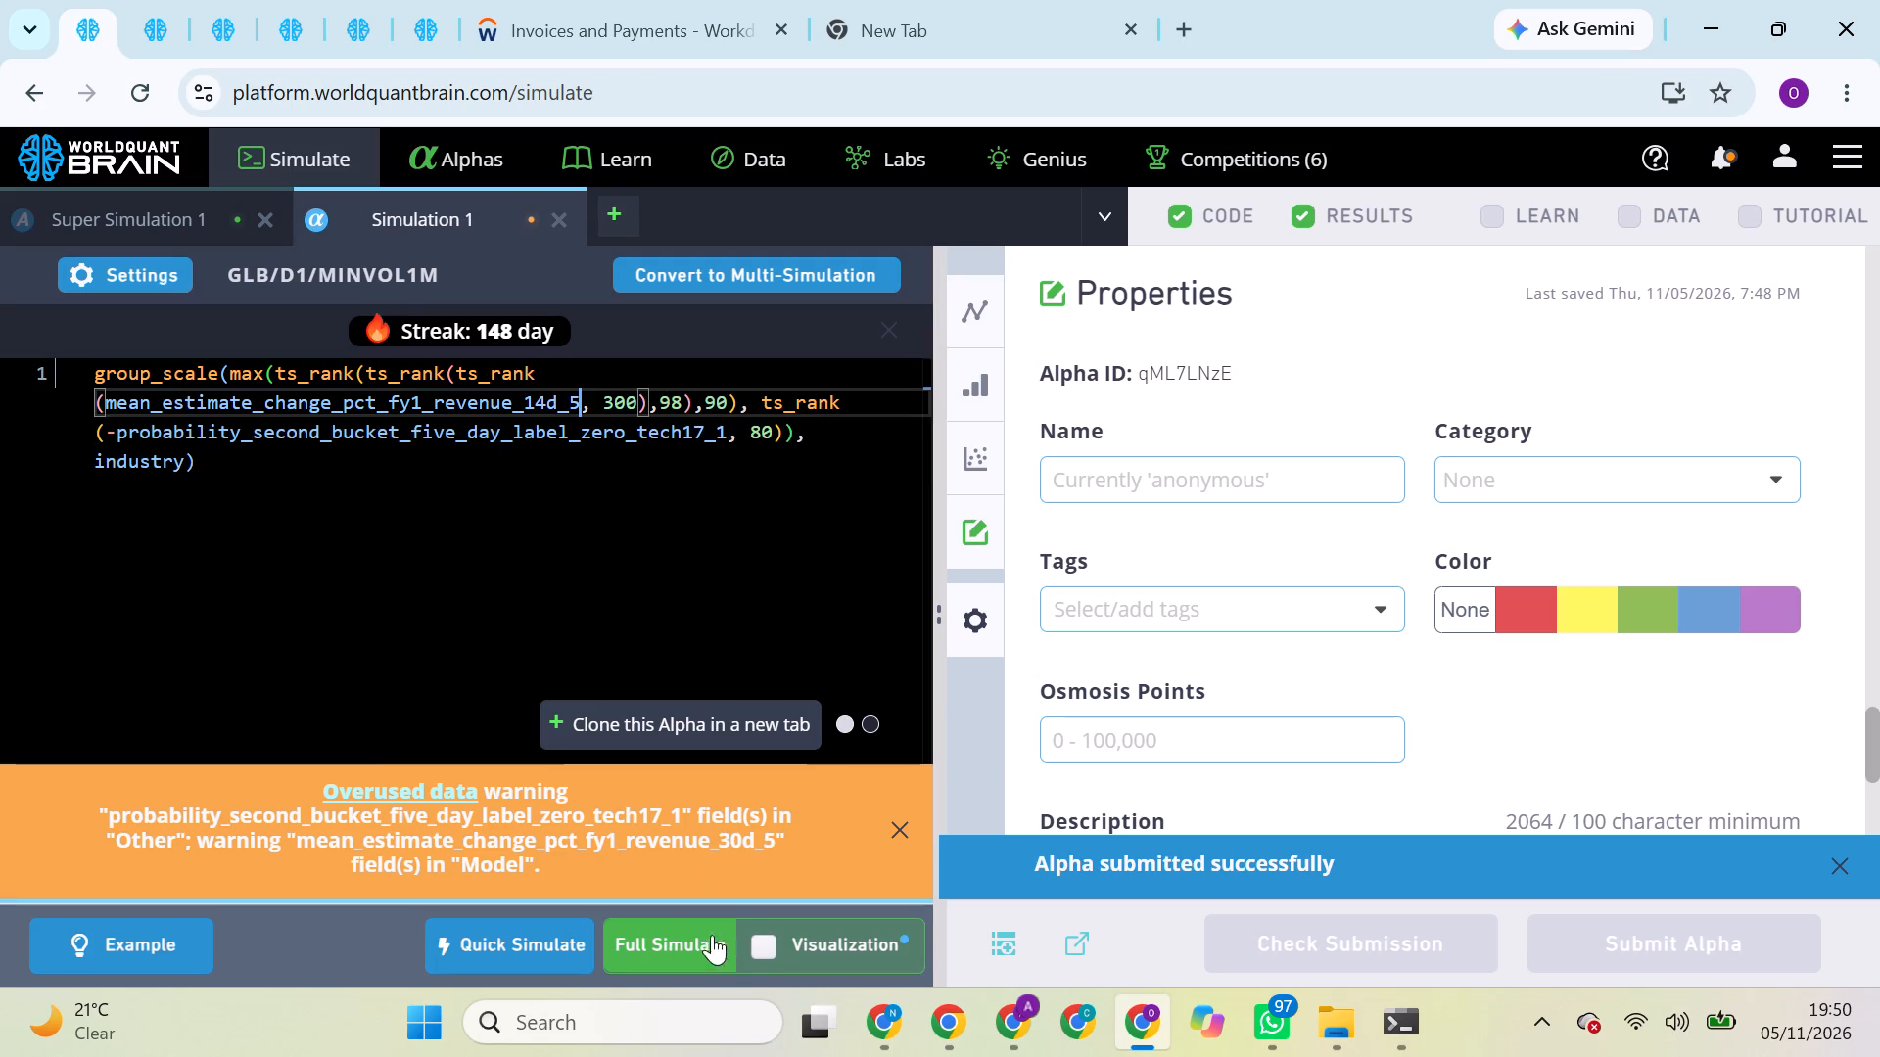
click(702, 933)
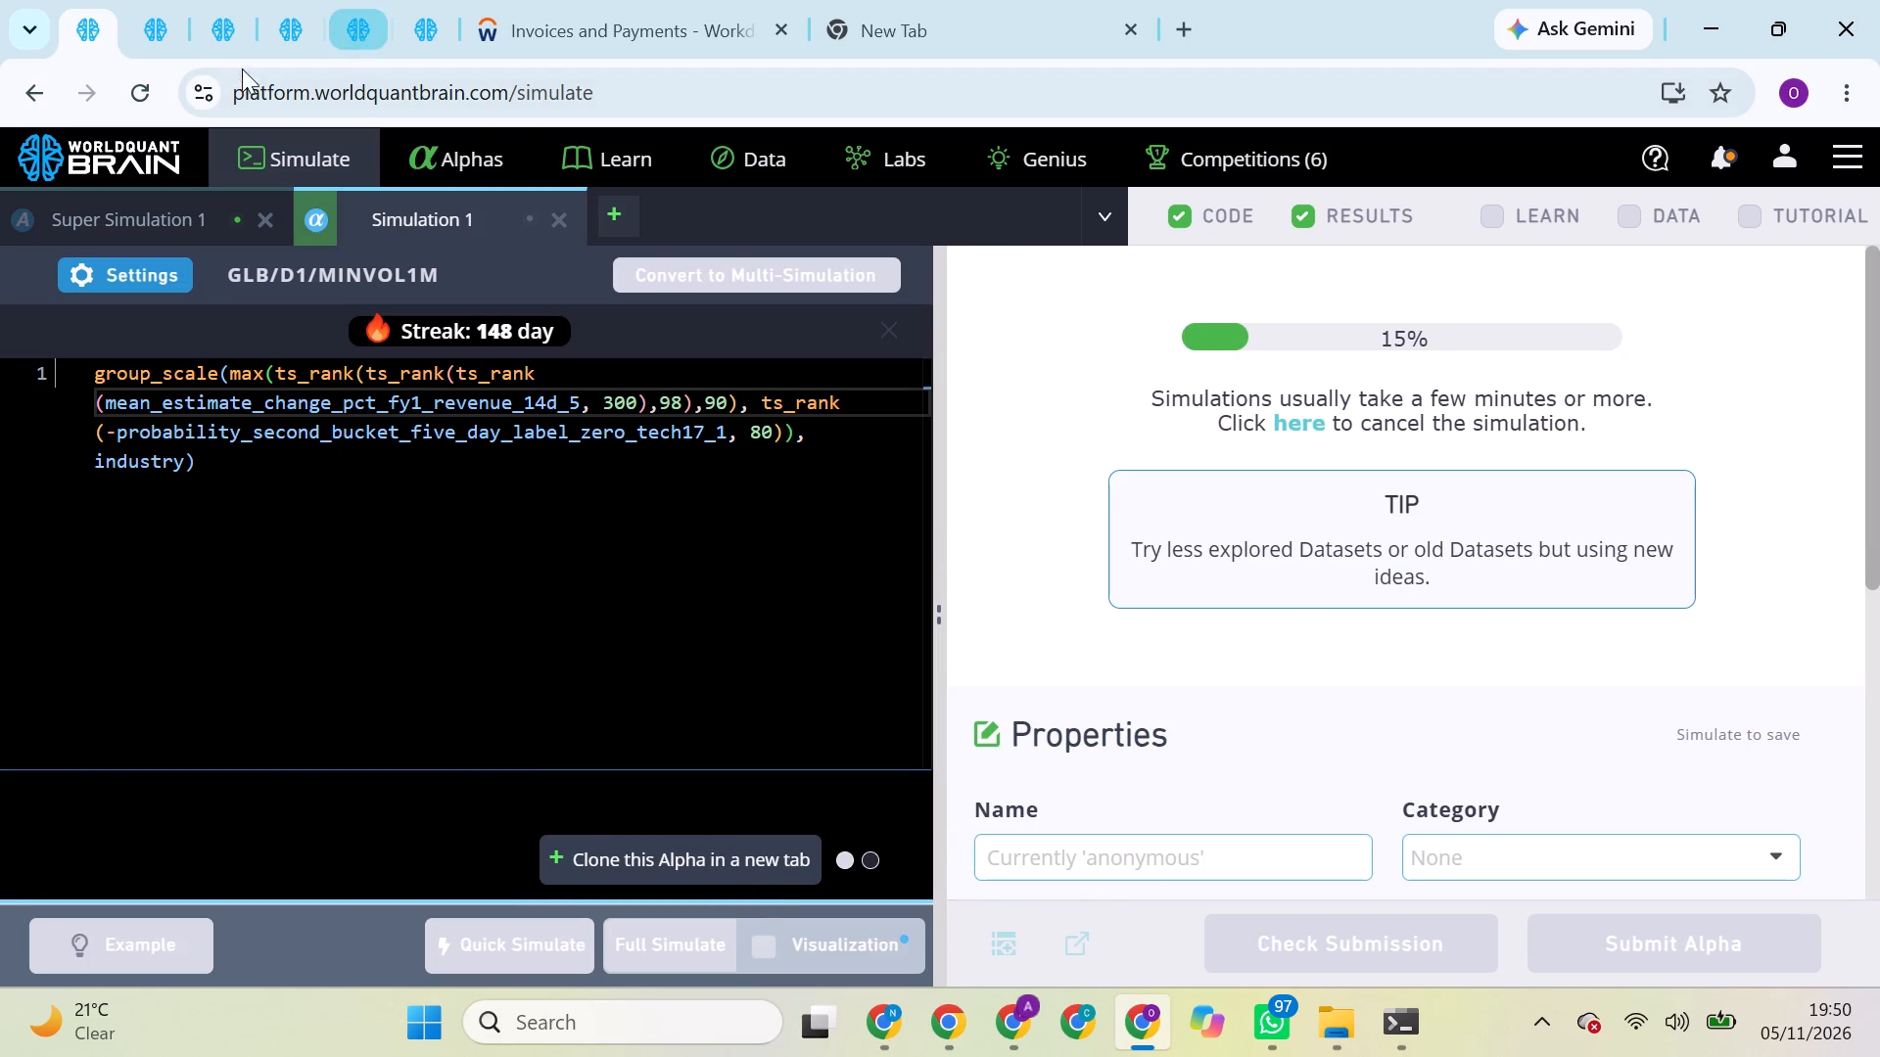
Run the Prod Correlation check for the USA/D1/TOP3000 super alpha with SUBINDUSTRY neutralization.
click(148, 16)
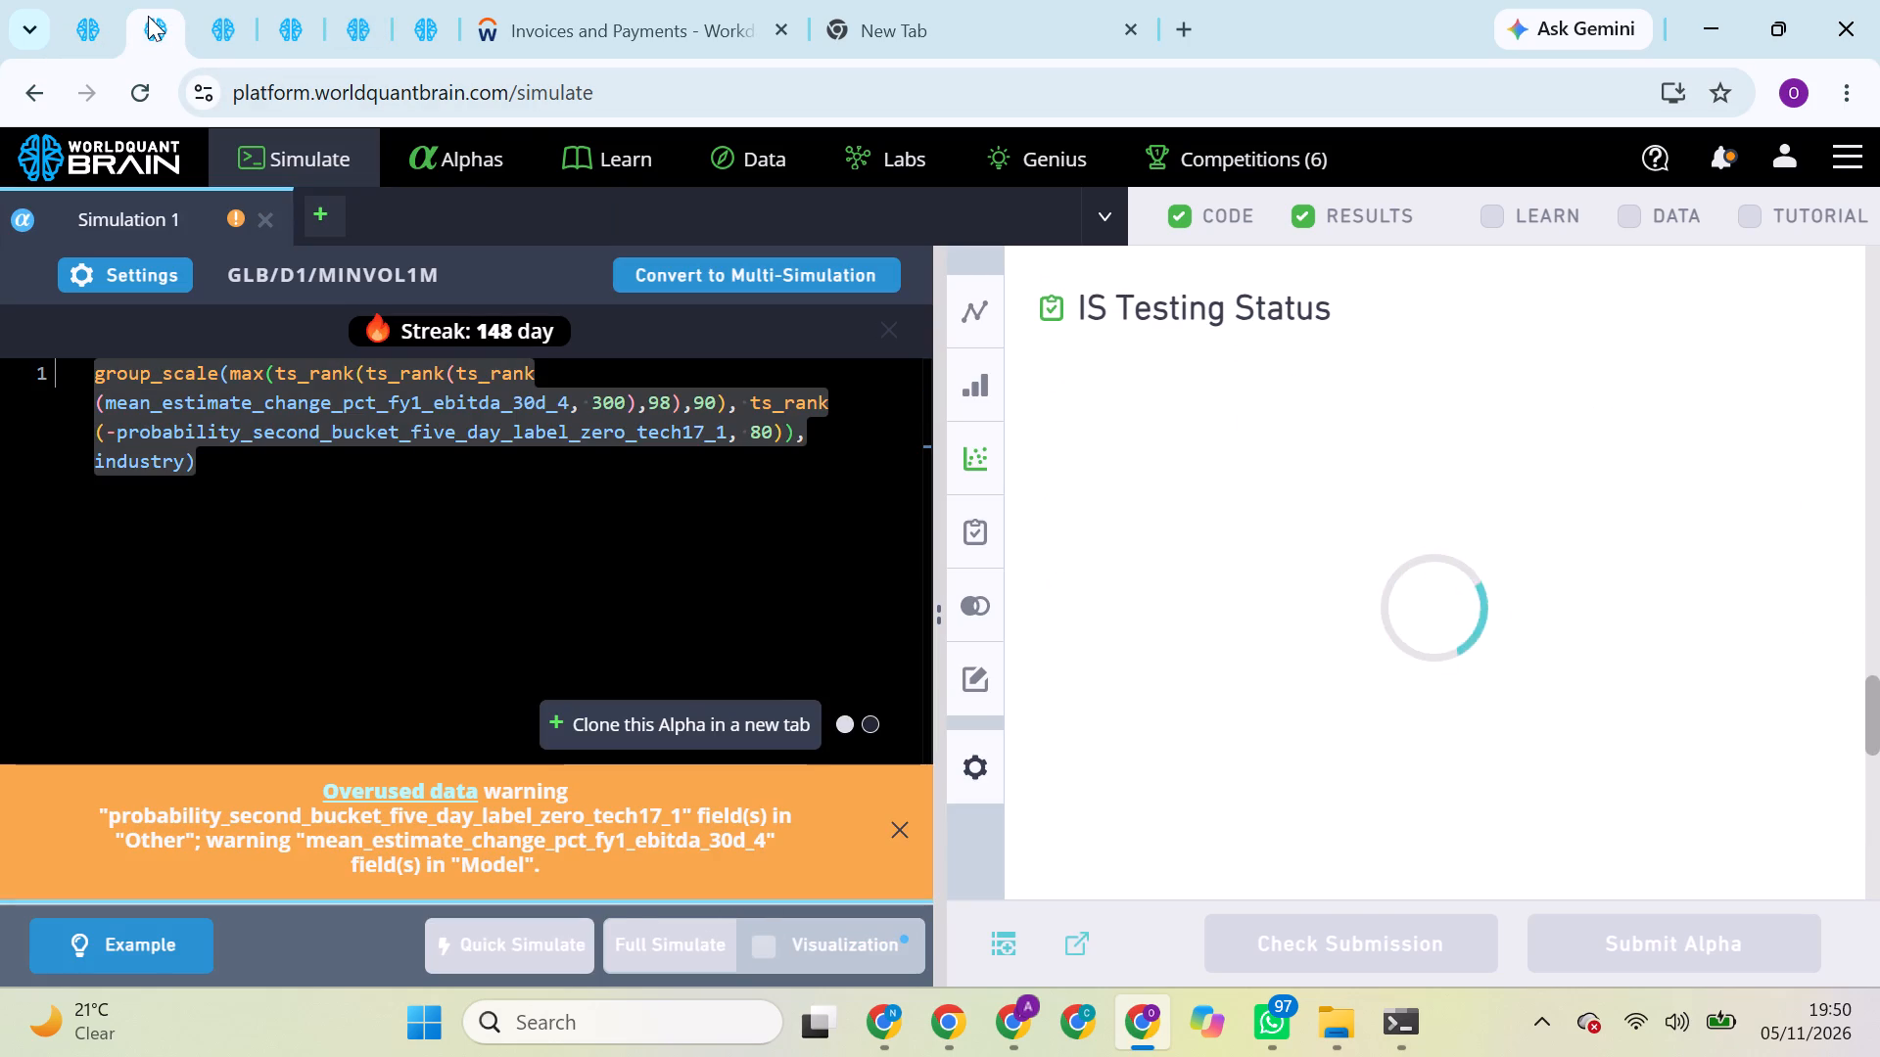
click(203, 24)
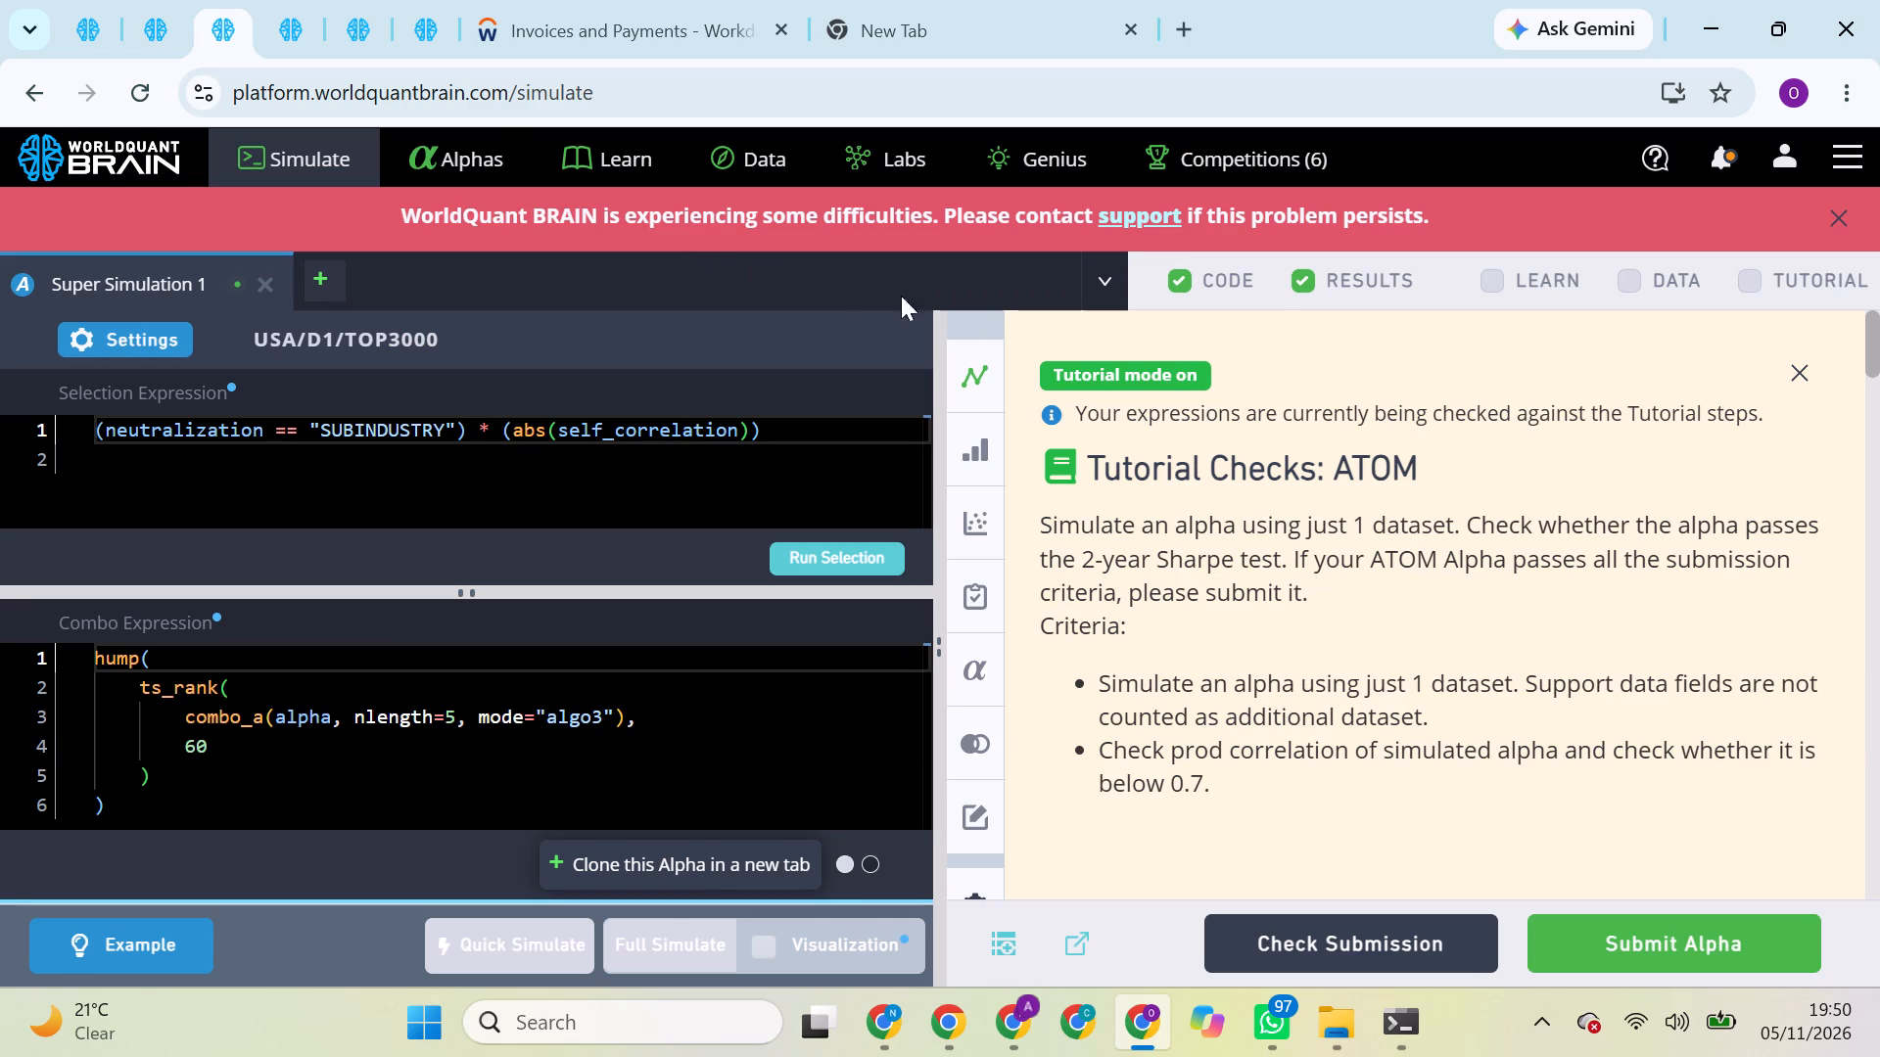
scroll(1408, 603, down, 4)
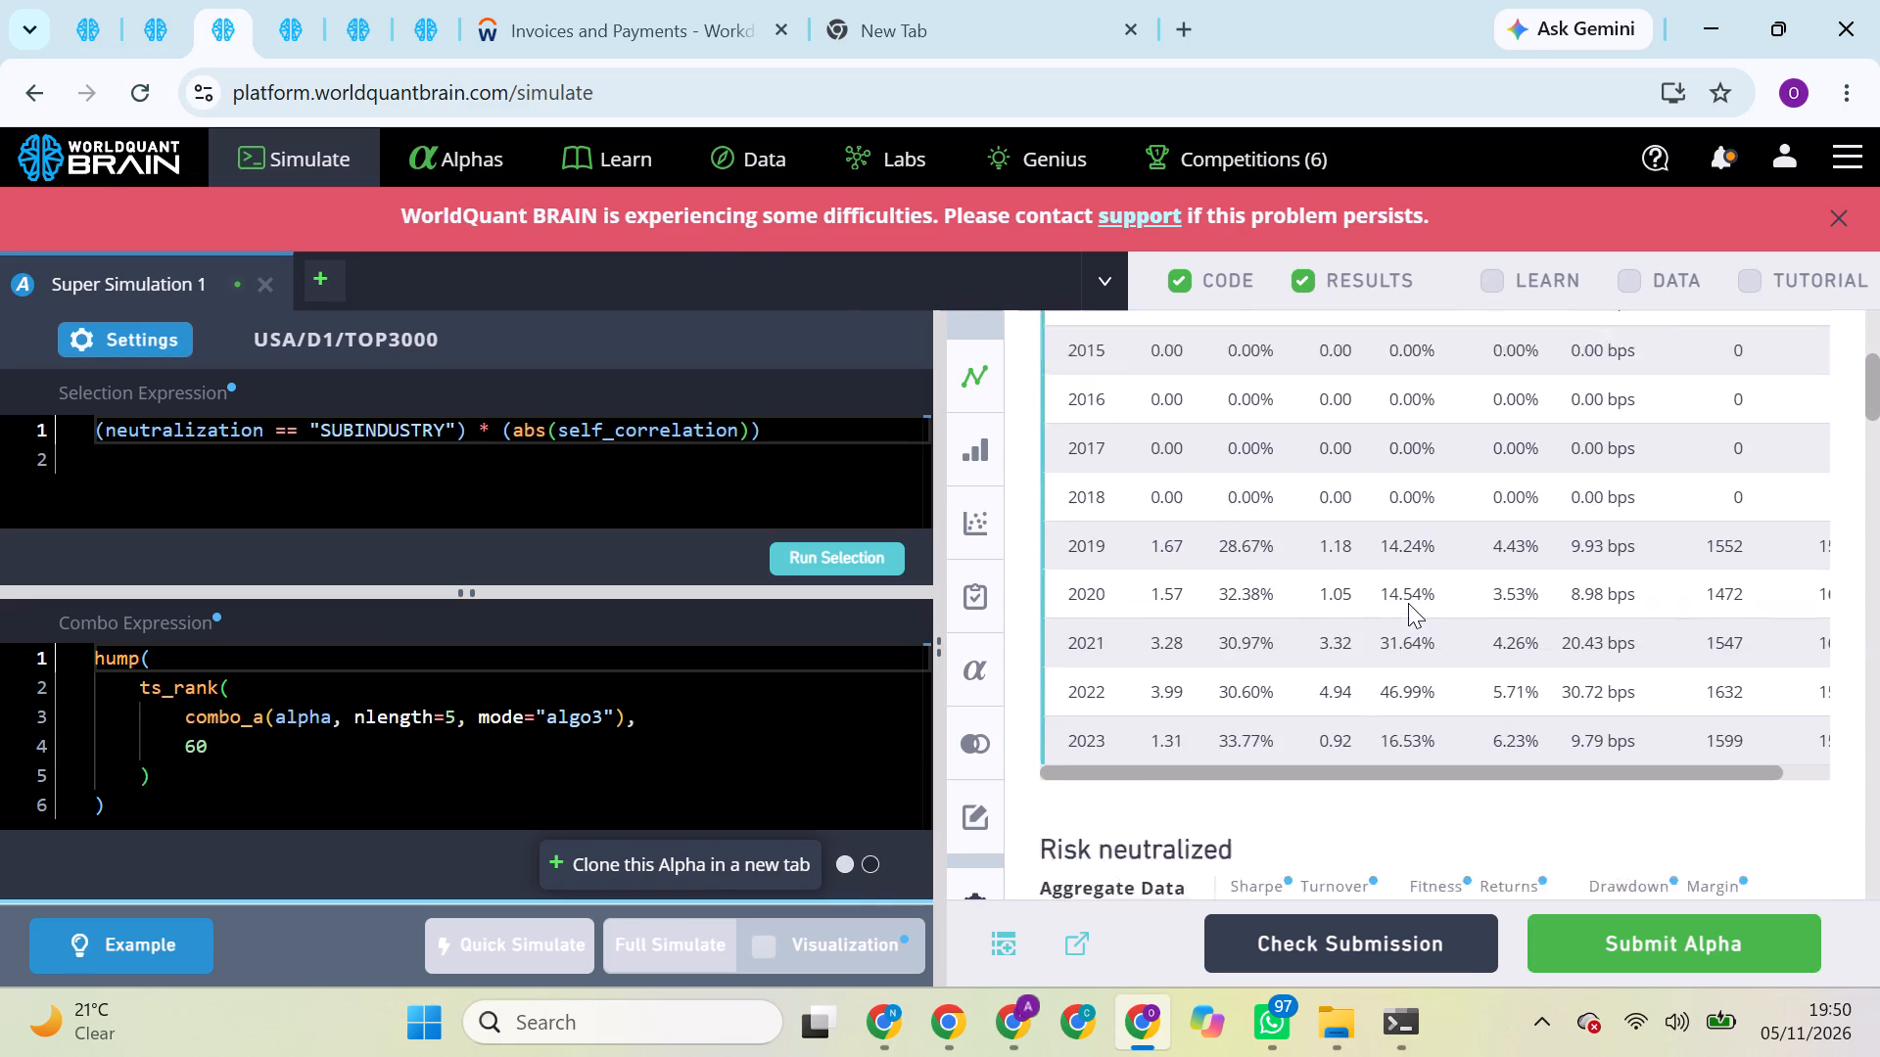
scroll(1408, 603, down, 4)
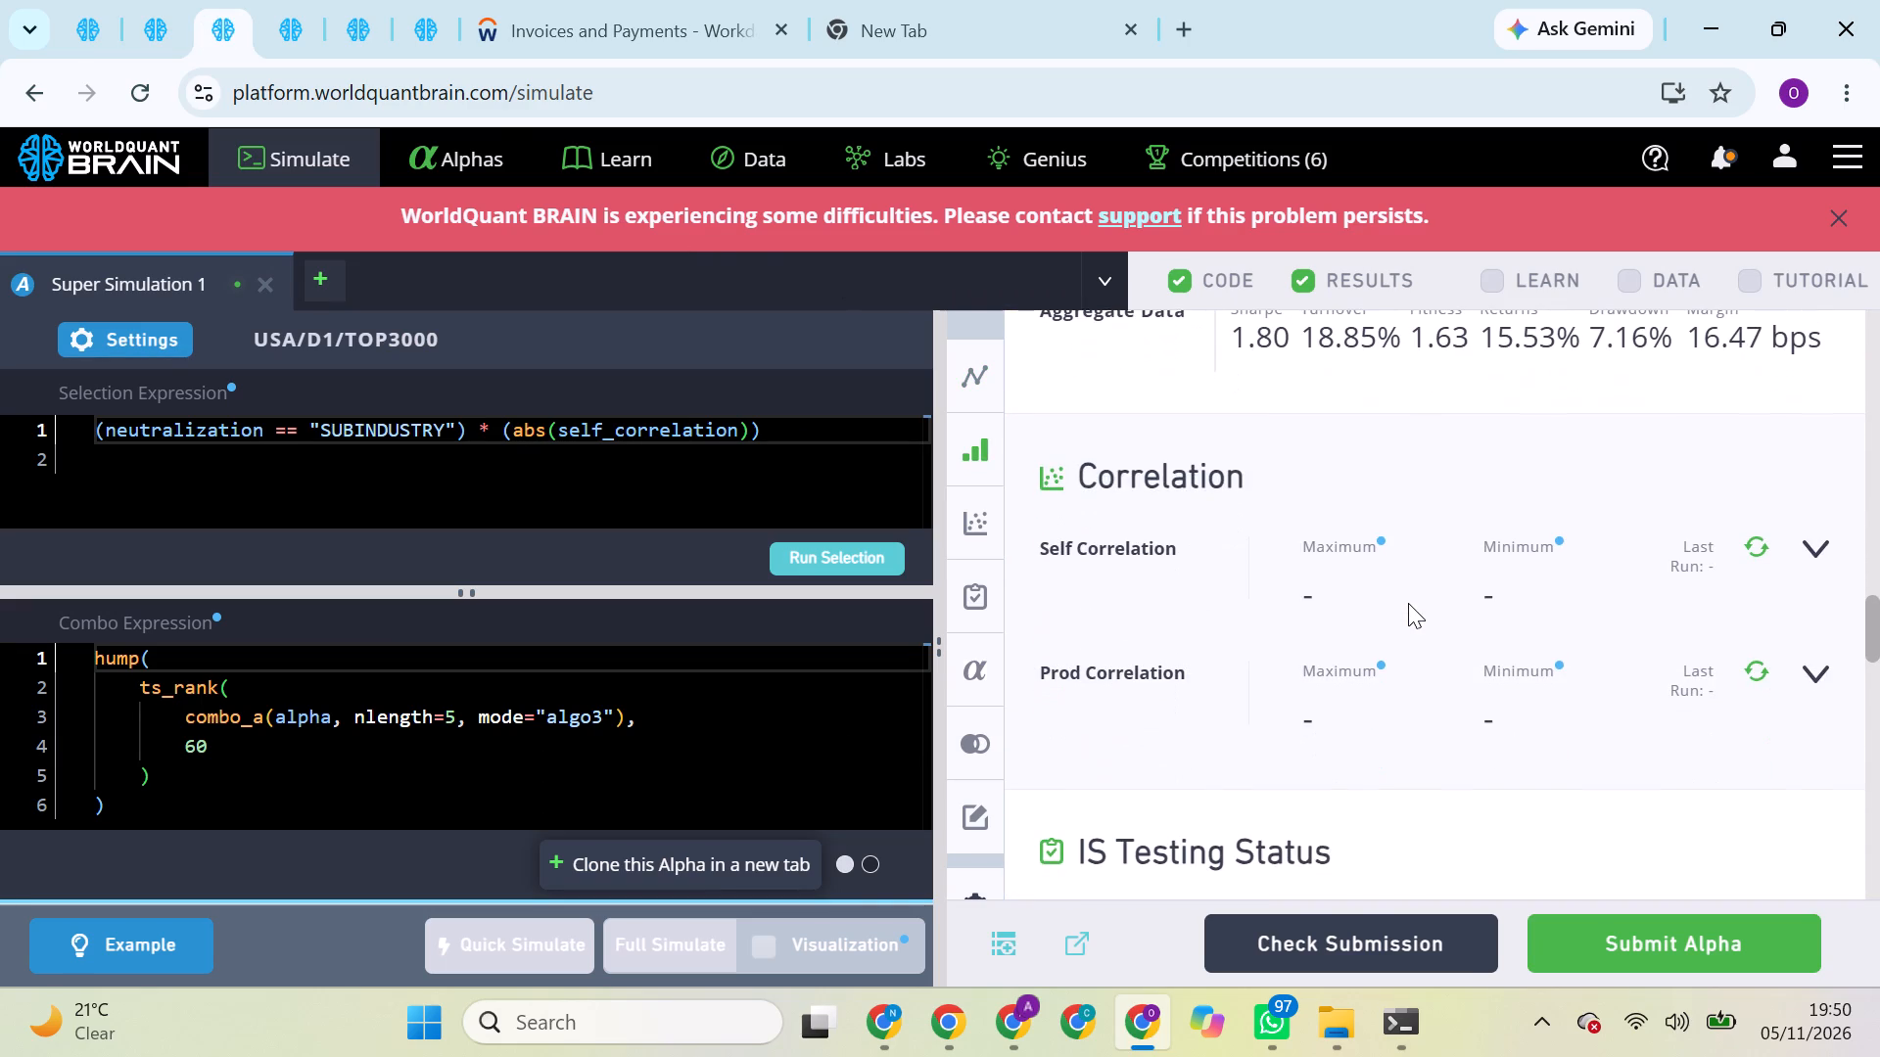
scroll(1408, 603, down, 1)
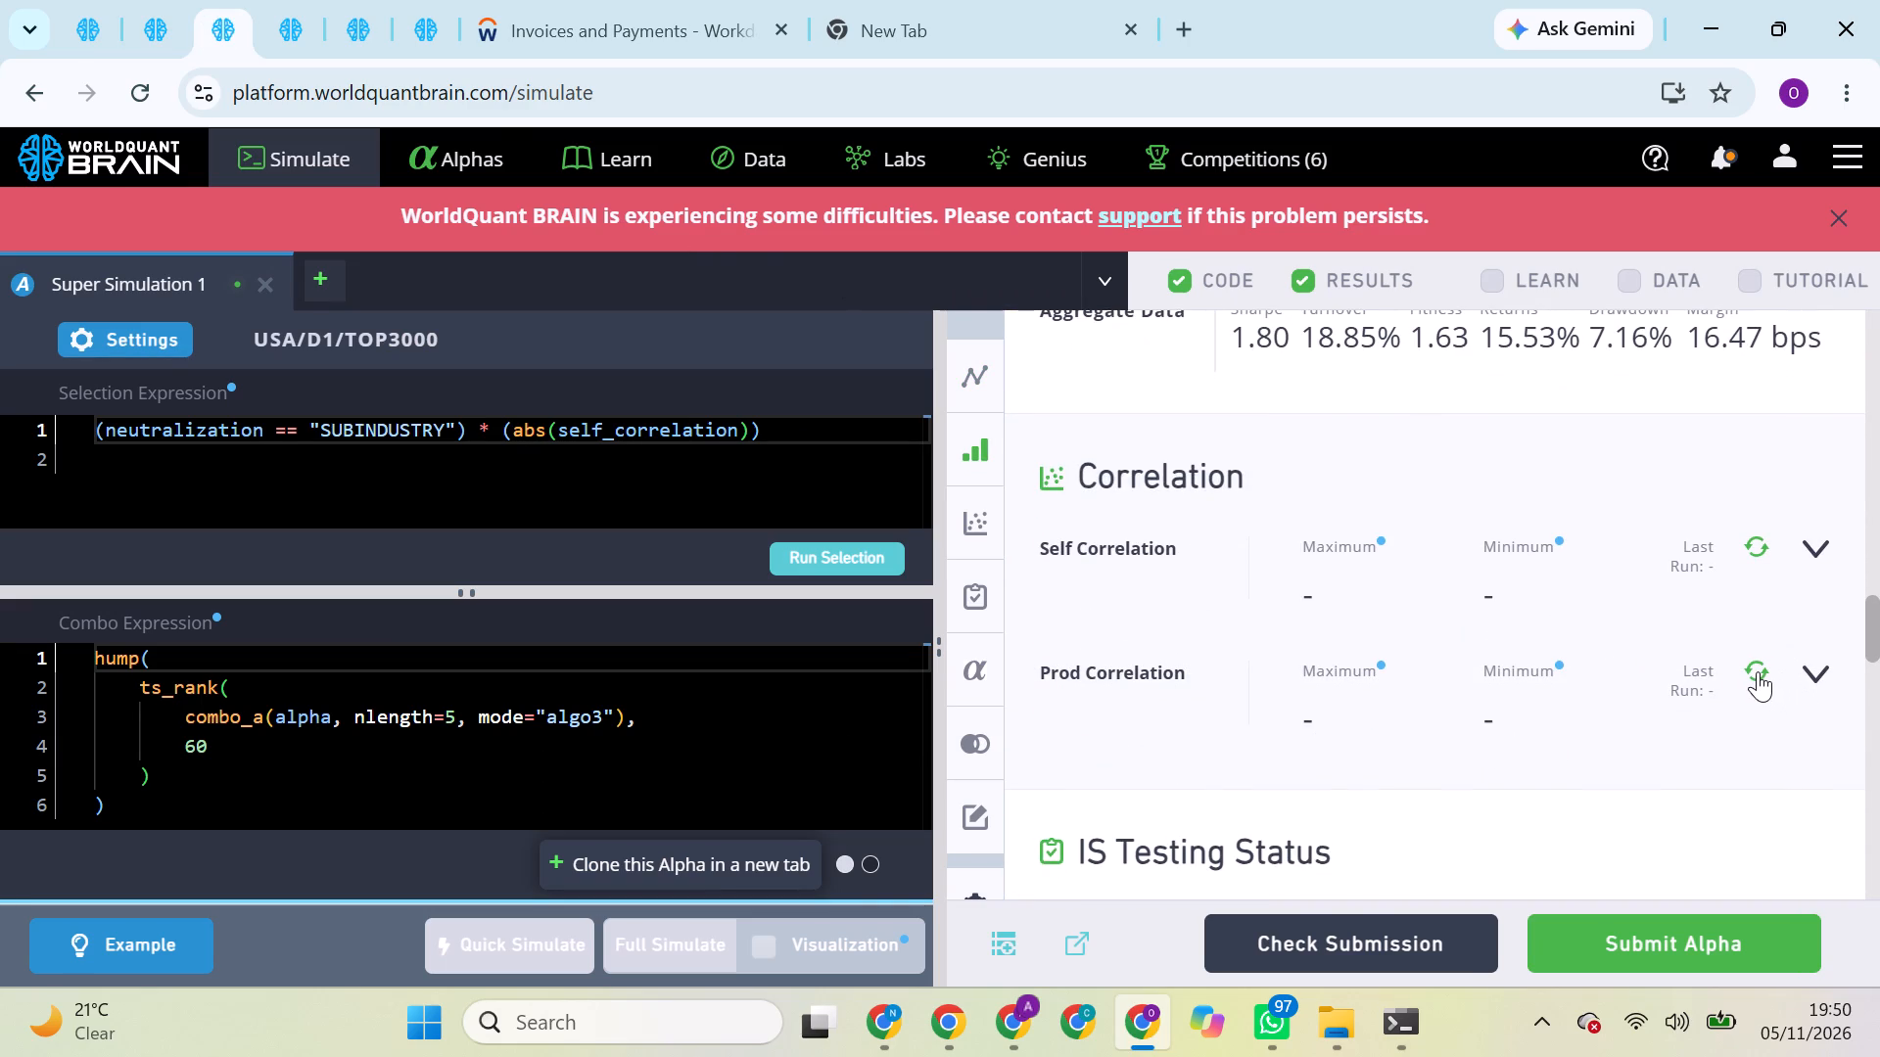
click(1758, 671)
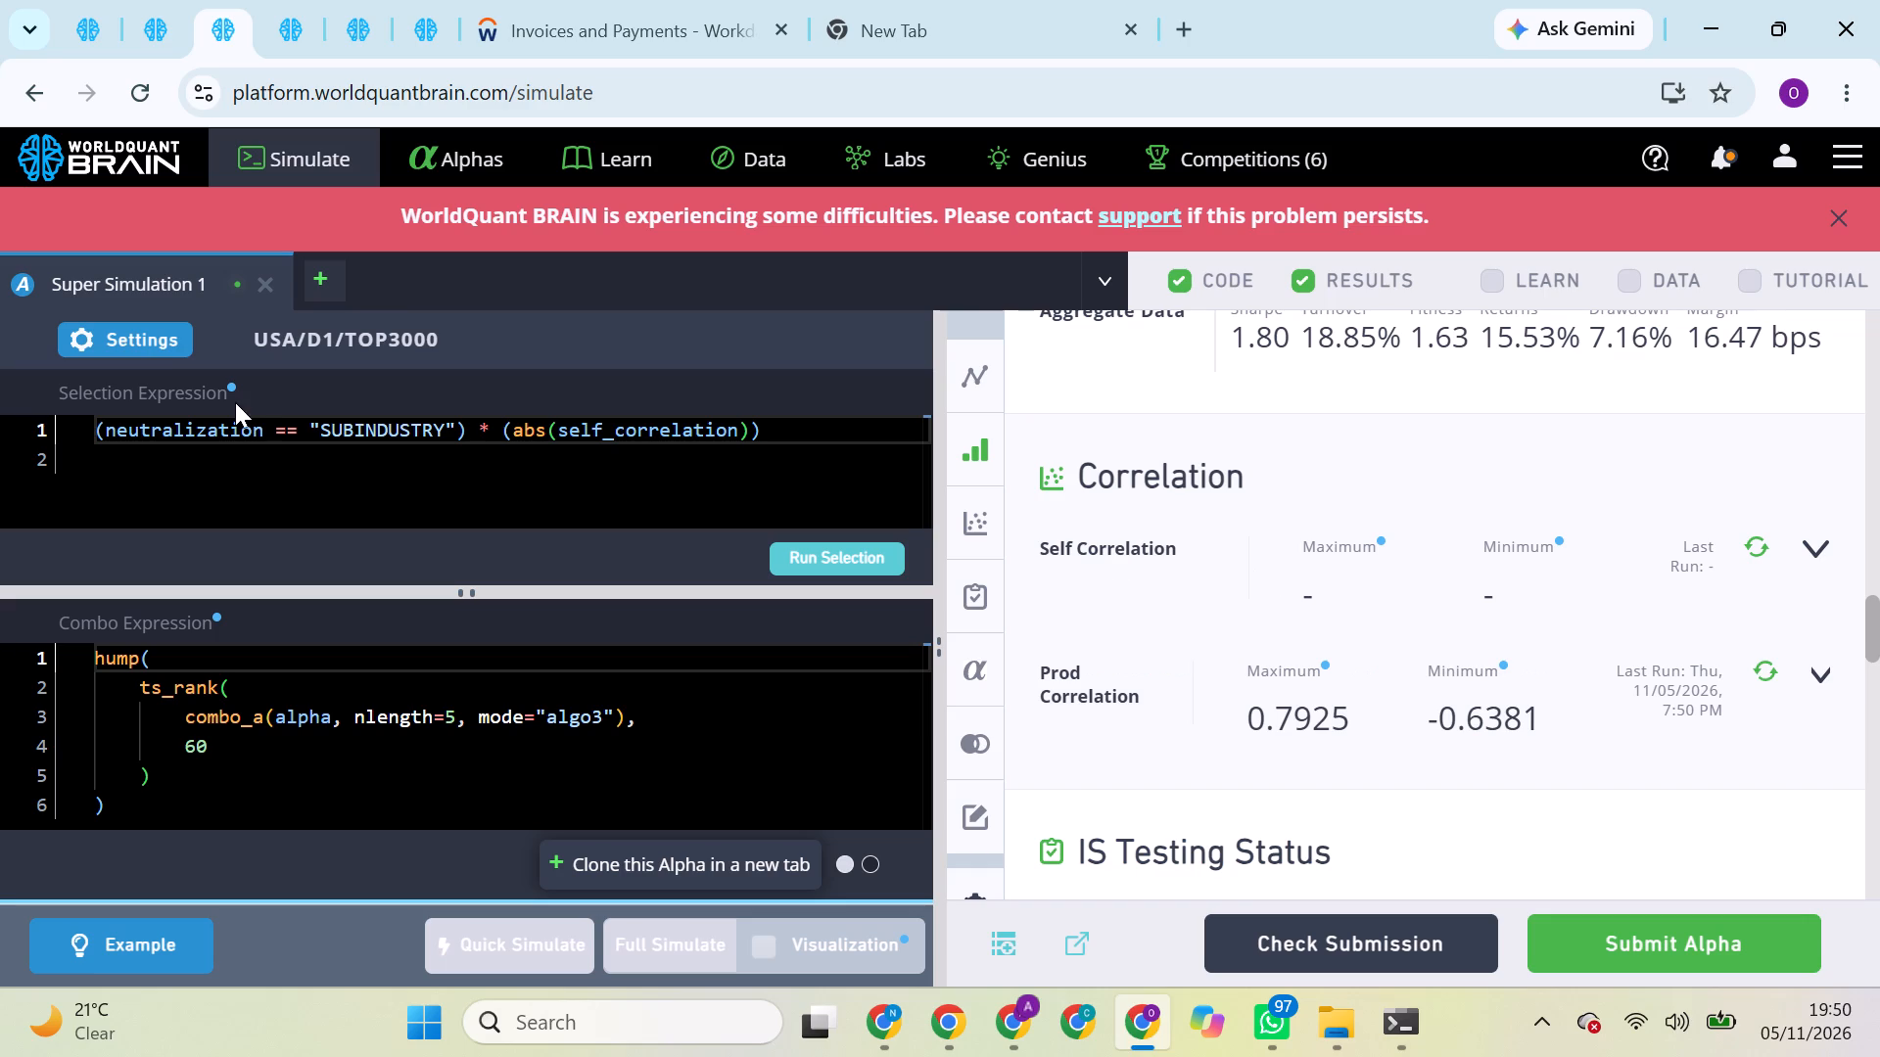
In the USA/D1/TOP3000 super alpha's selection expression, change the neutralization from SUBINDUSTRY to "MARKET".
triple_click(401, 422)
click(401, 422)
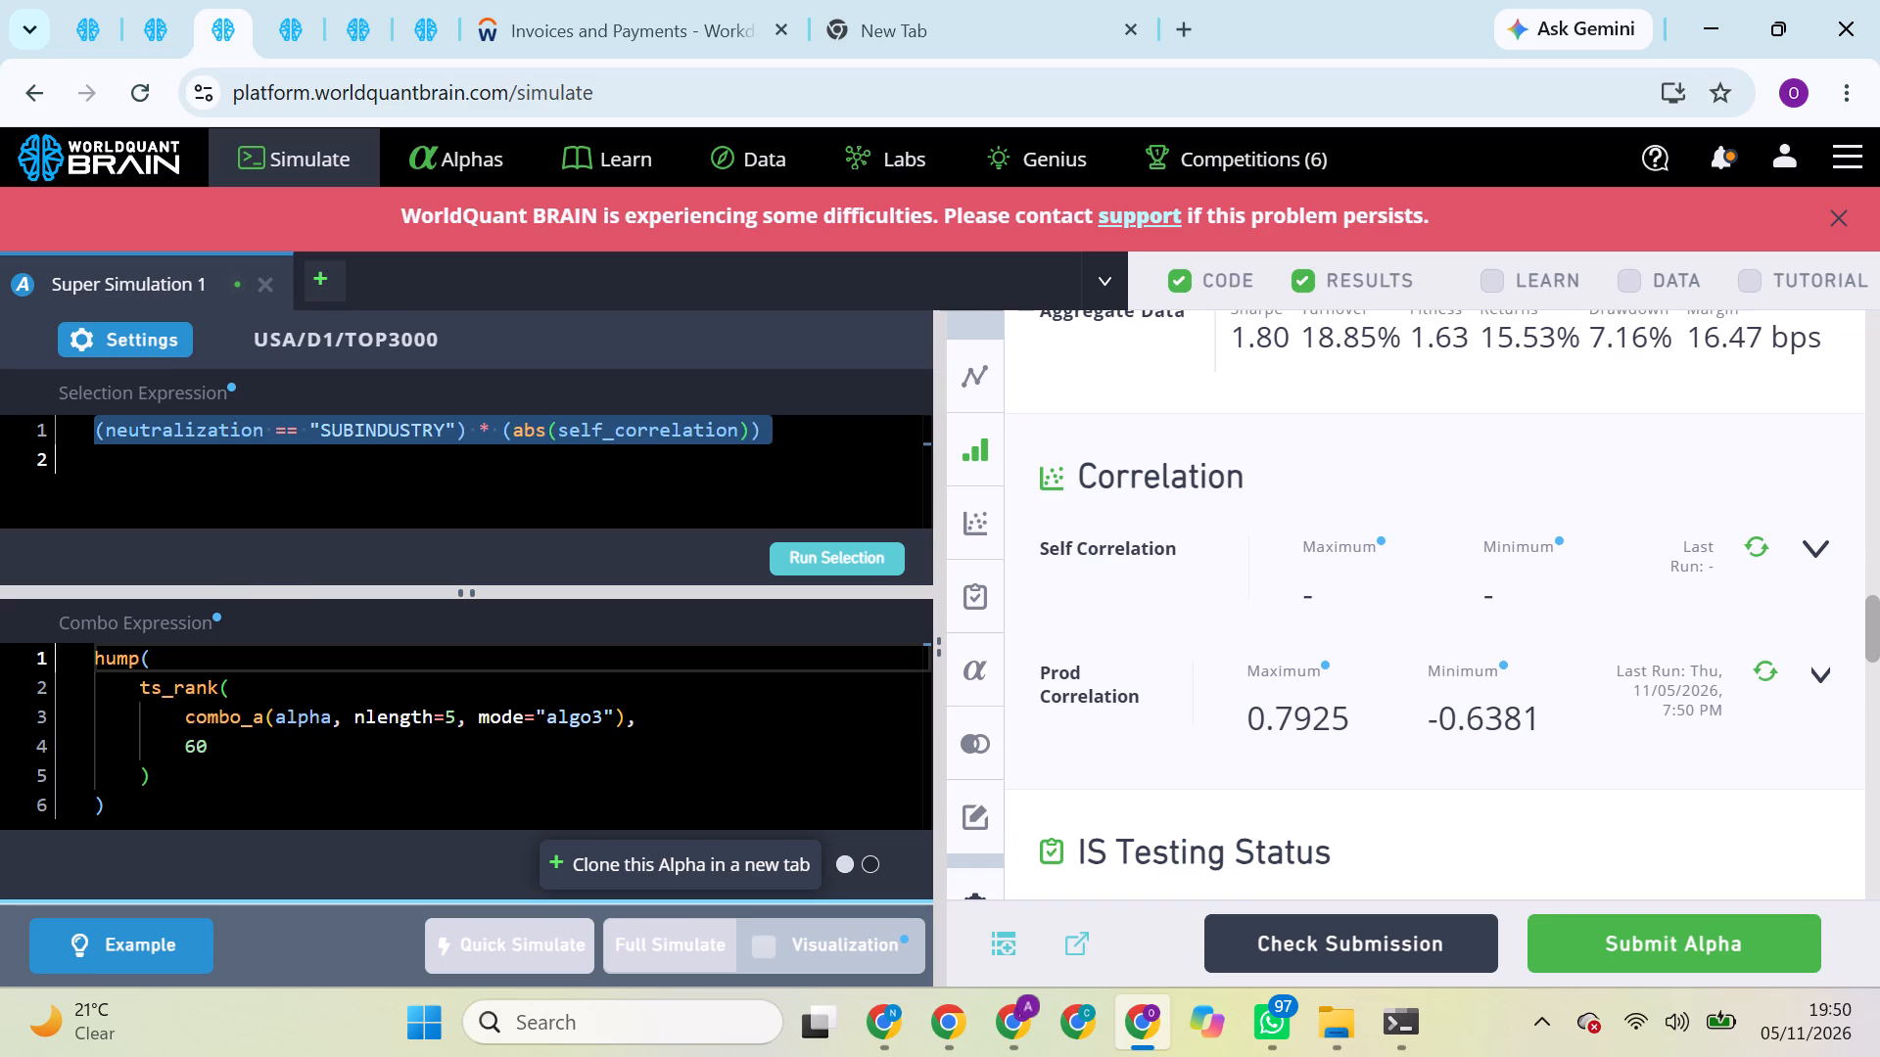
click(401, 422)
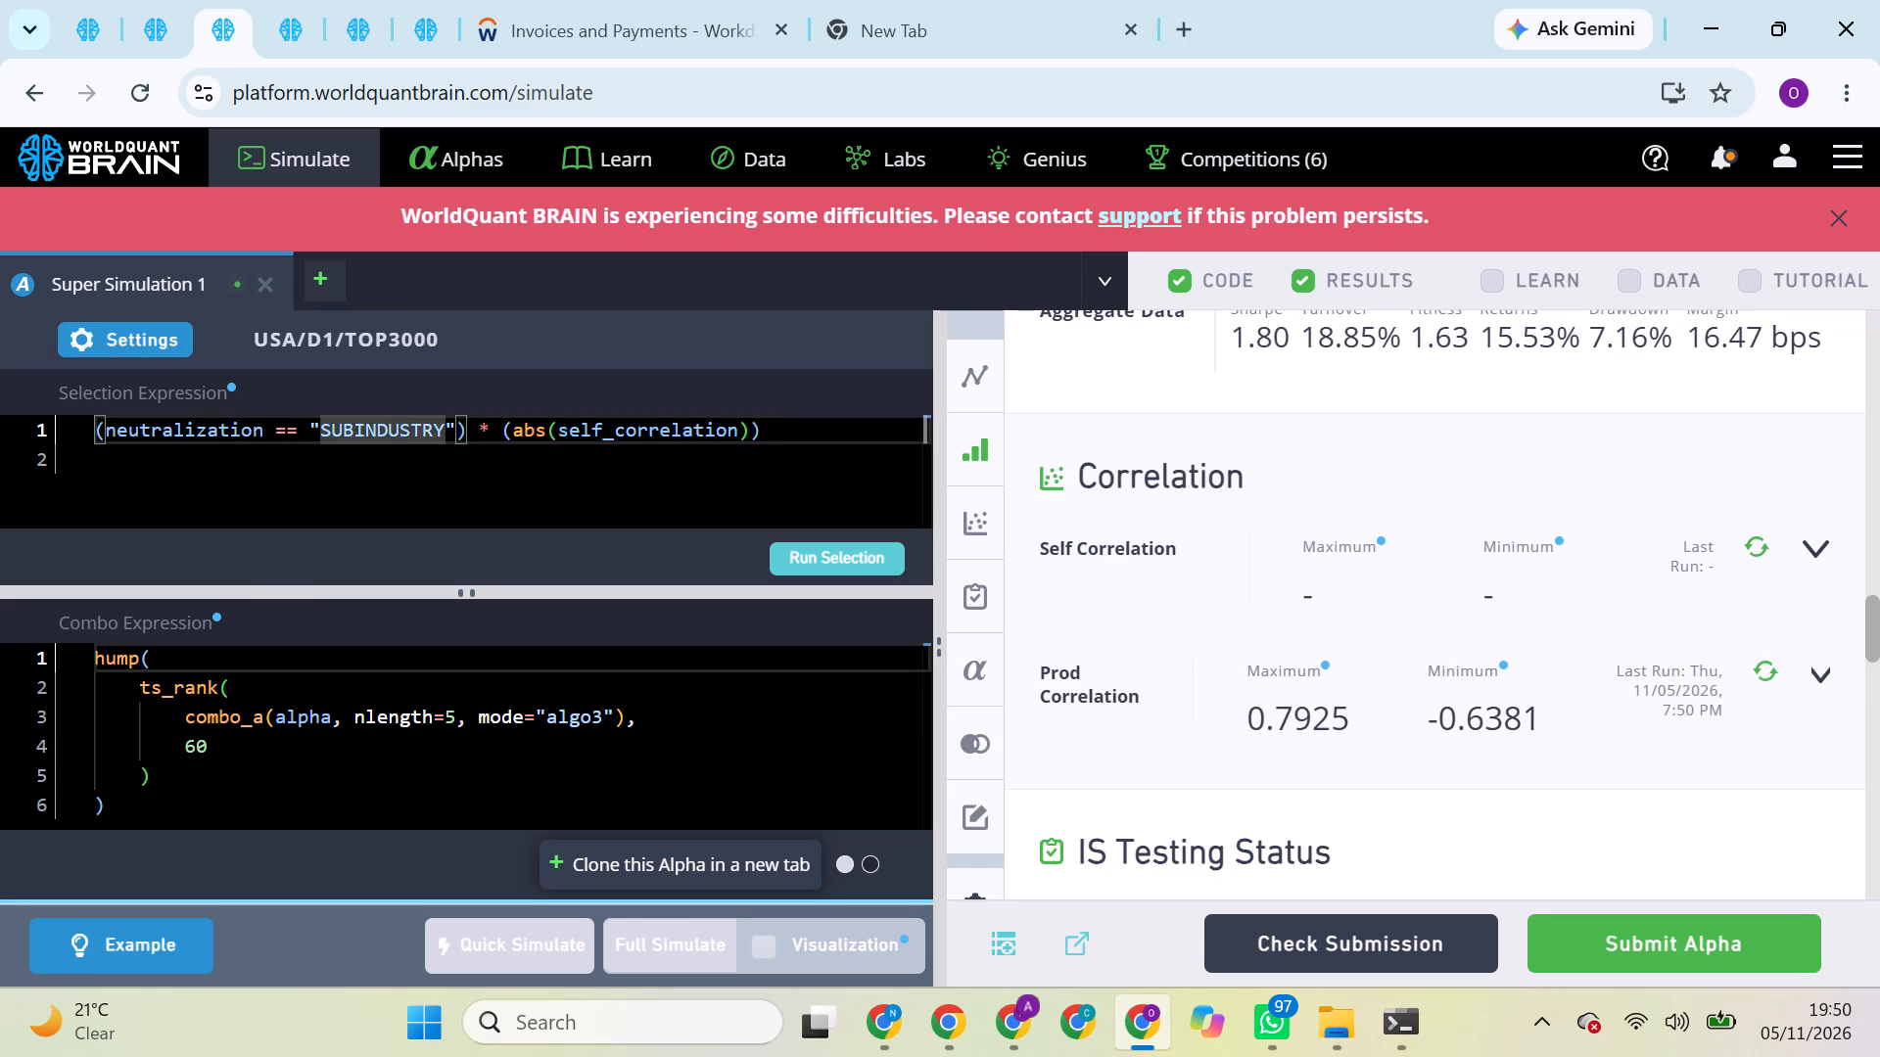
key(m)
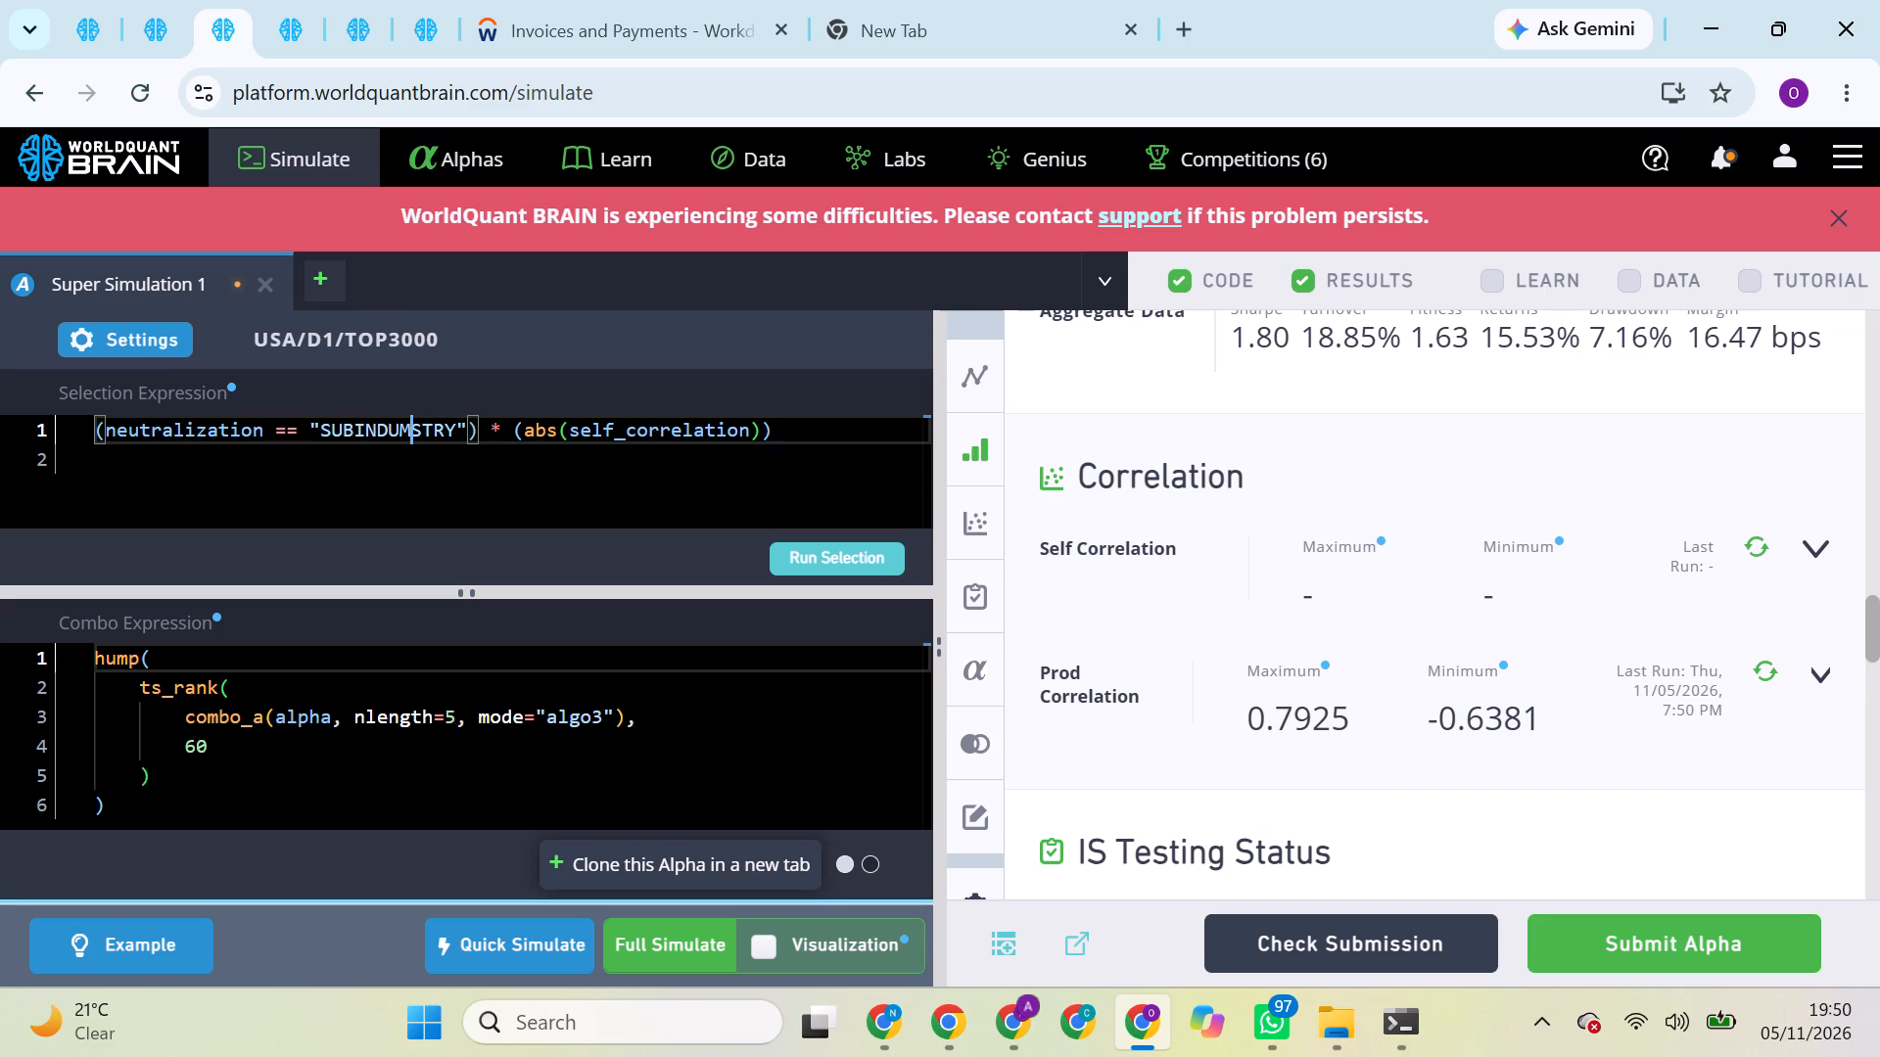
triple_click(401, 422)
double_click(401, 422)
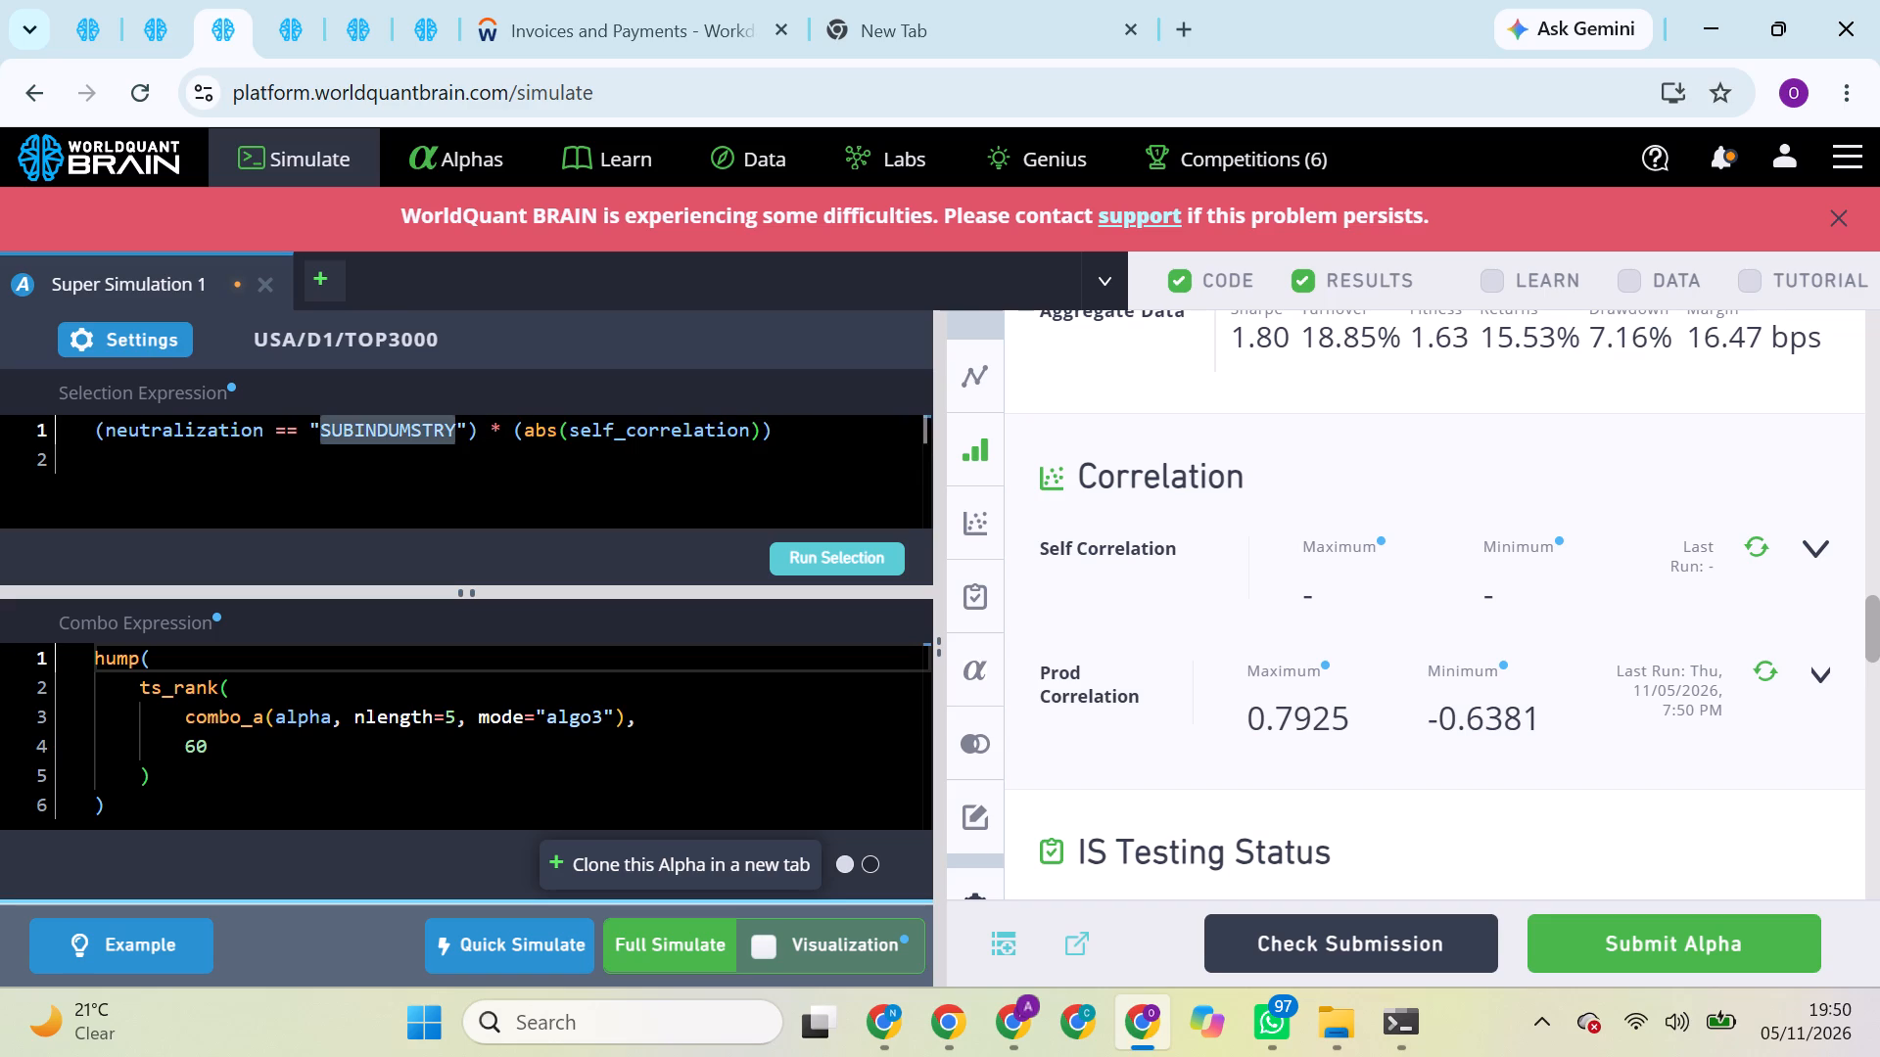
click(401, 422)
triple_click(401, 422)
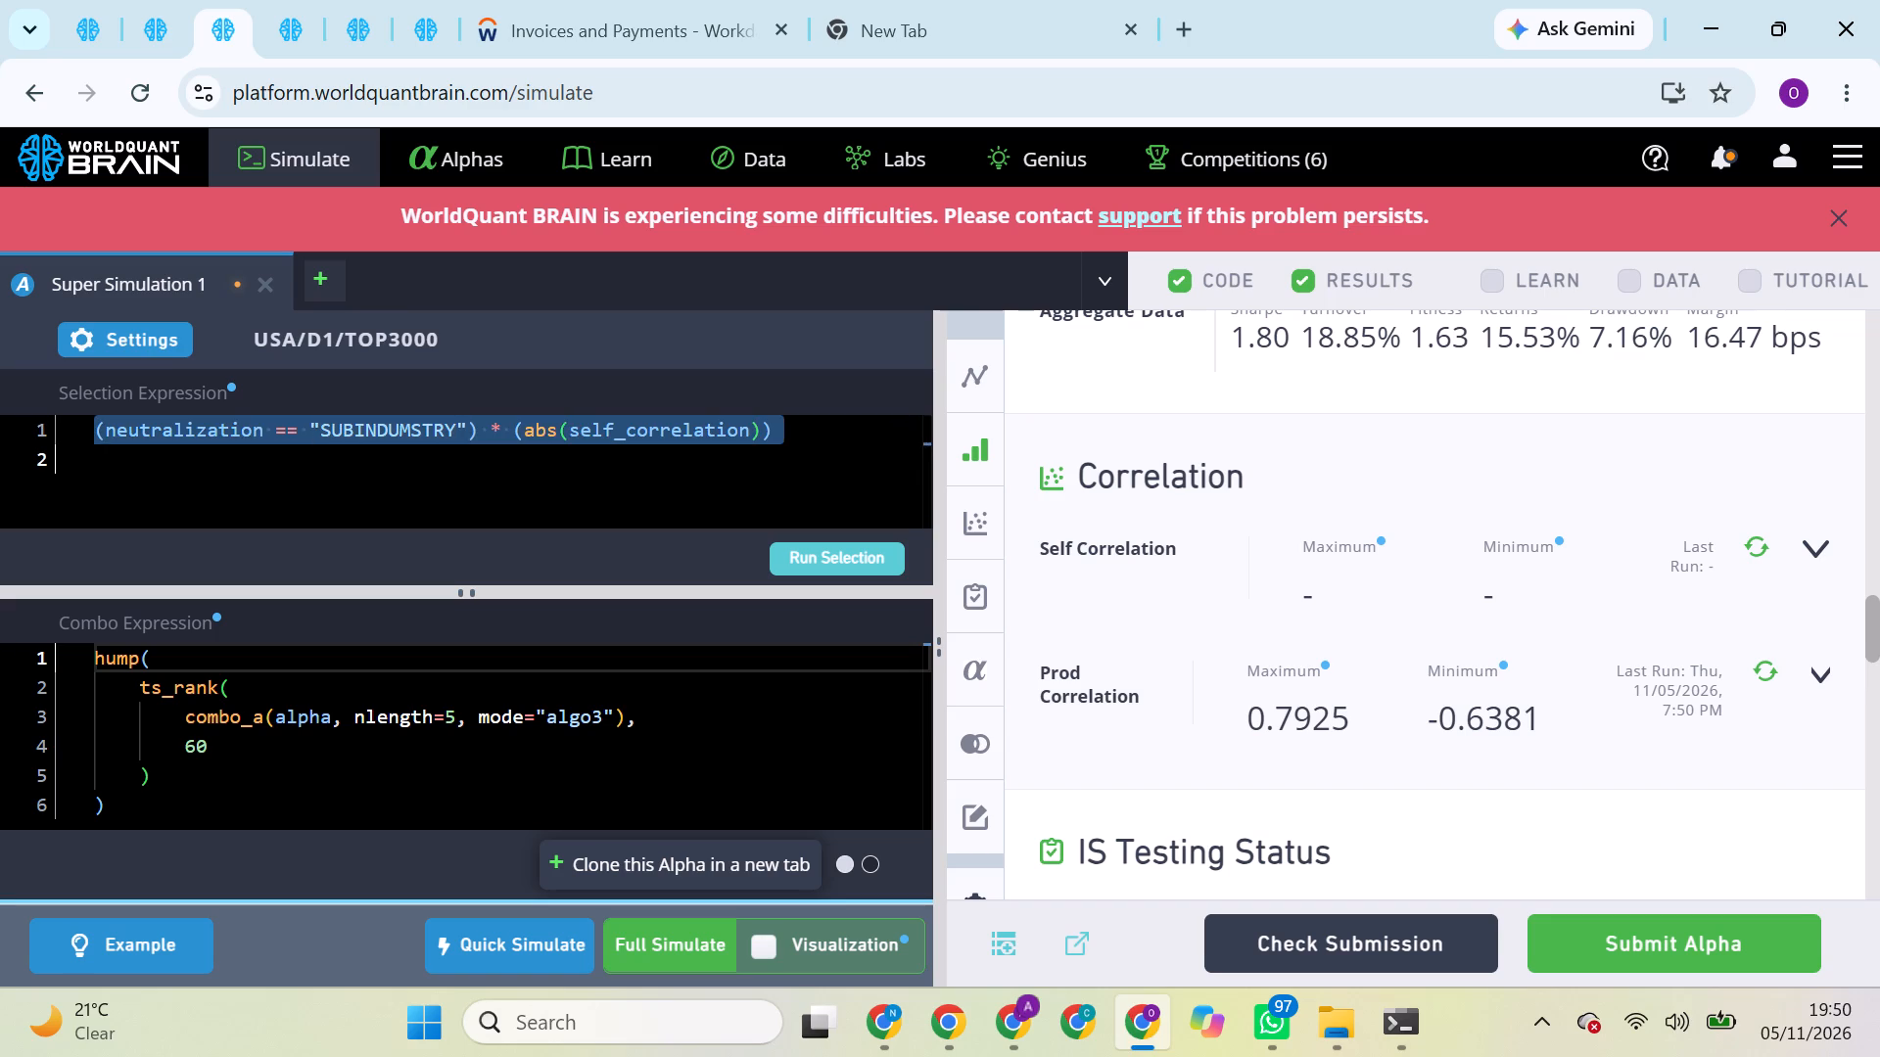
double_click(401, 422)
key(BackSpace)
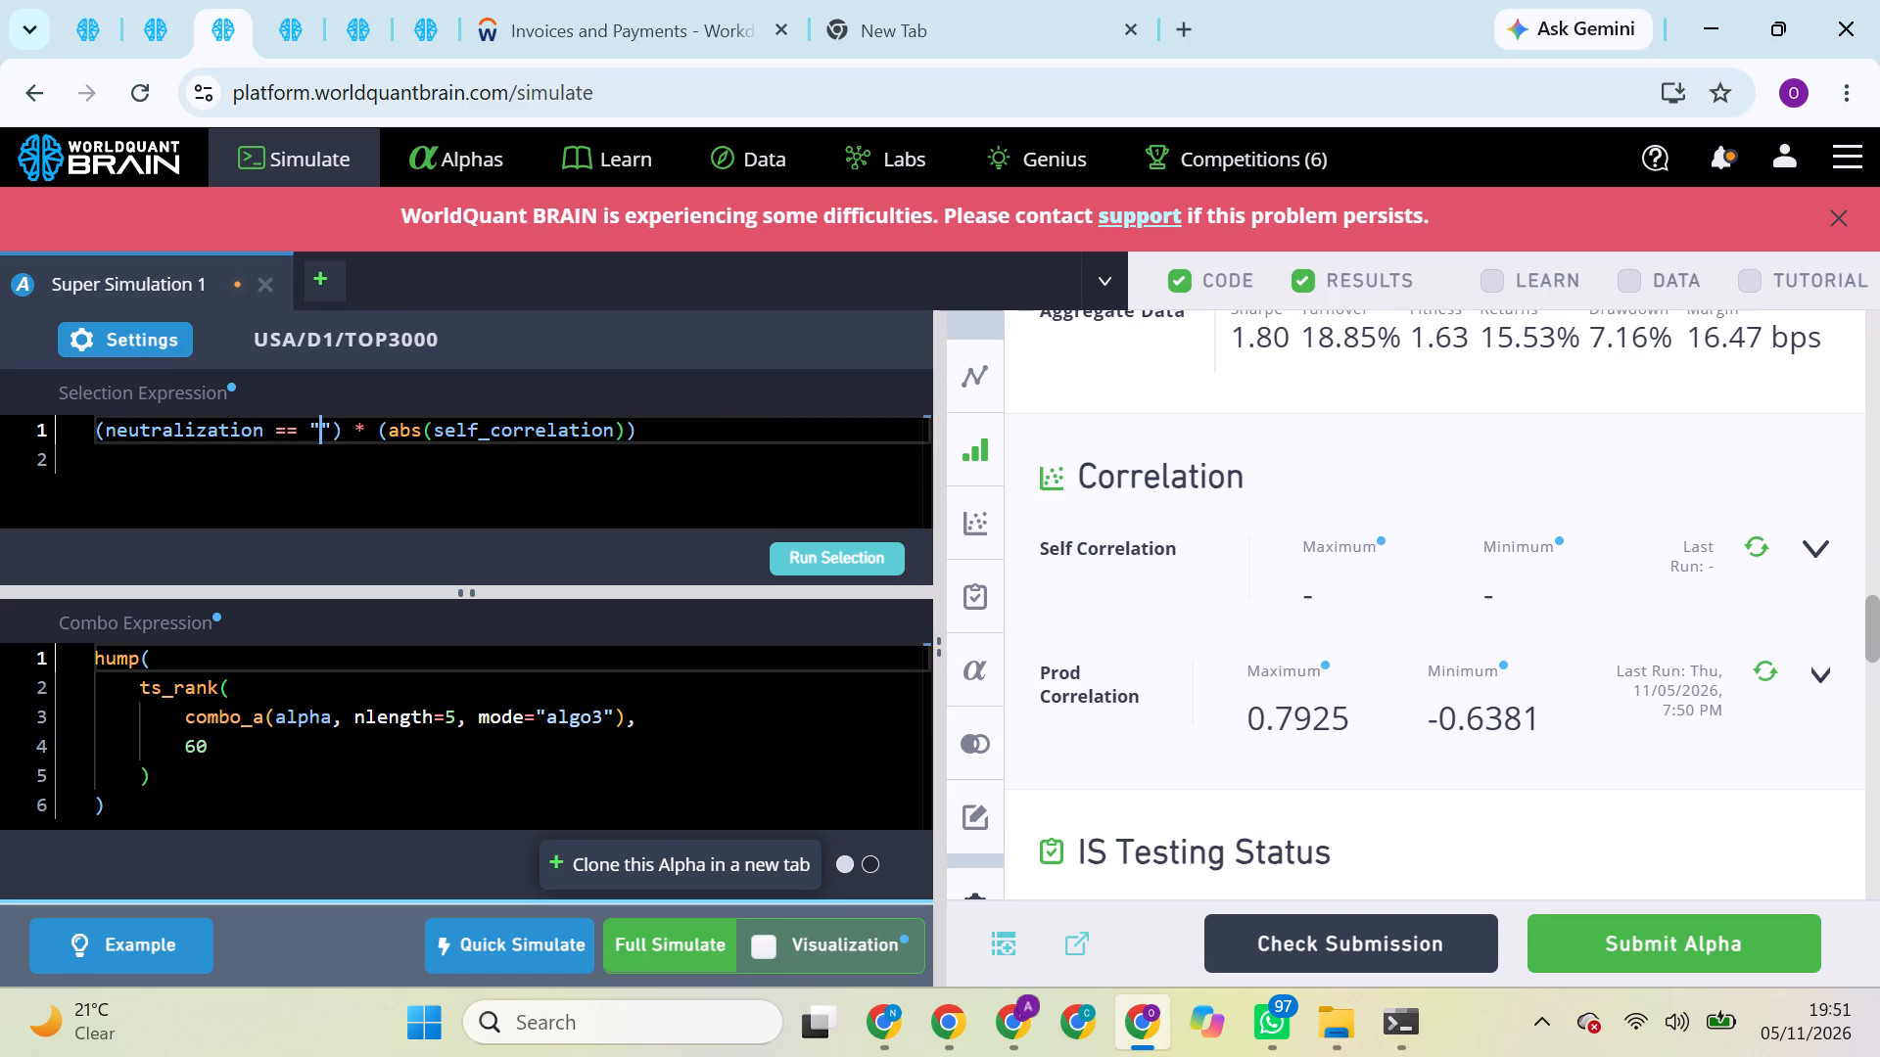
key(m)
text(AR)
text(KET)
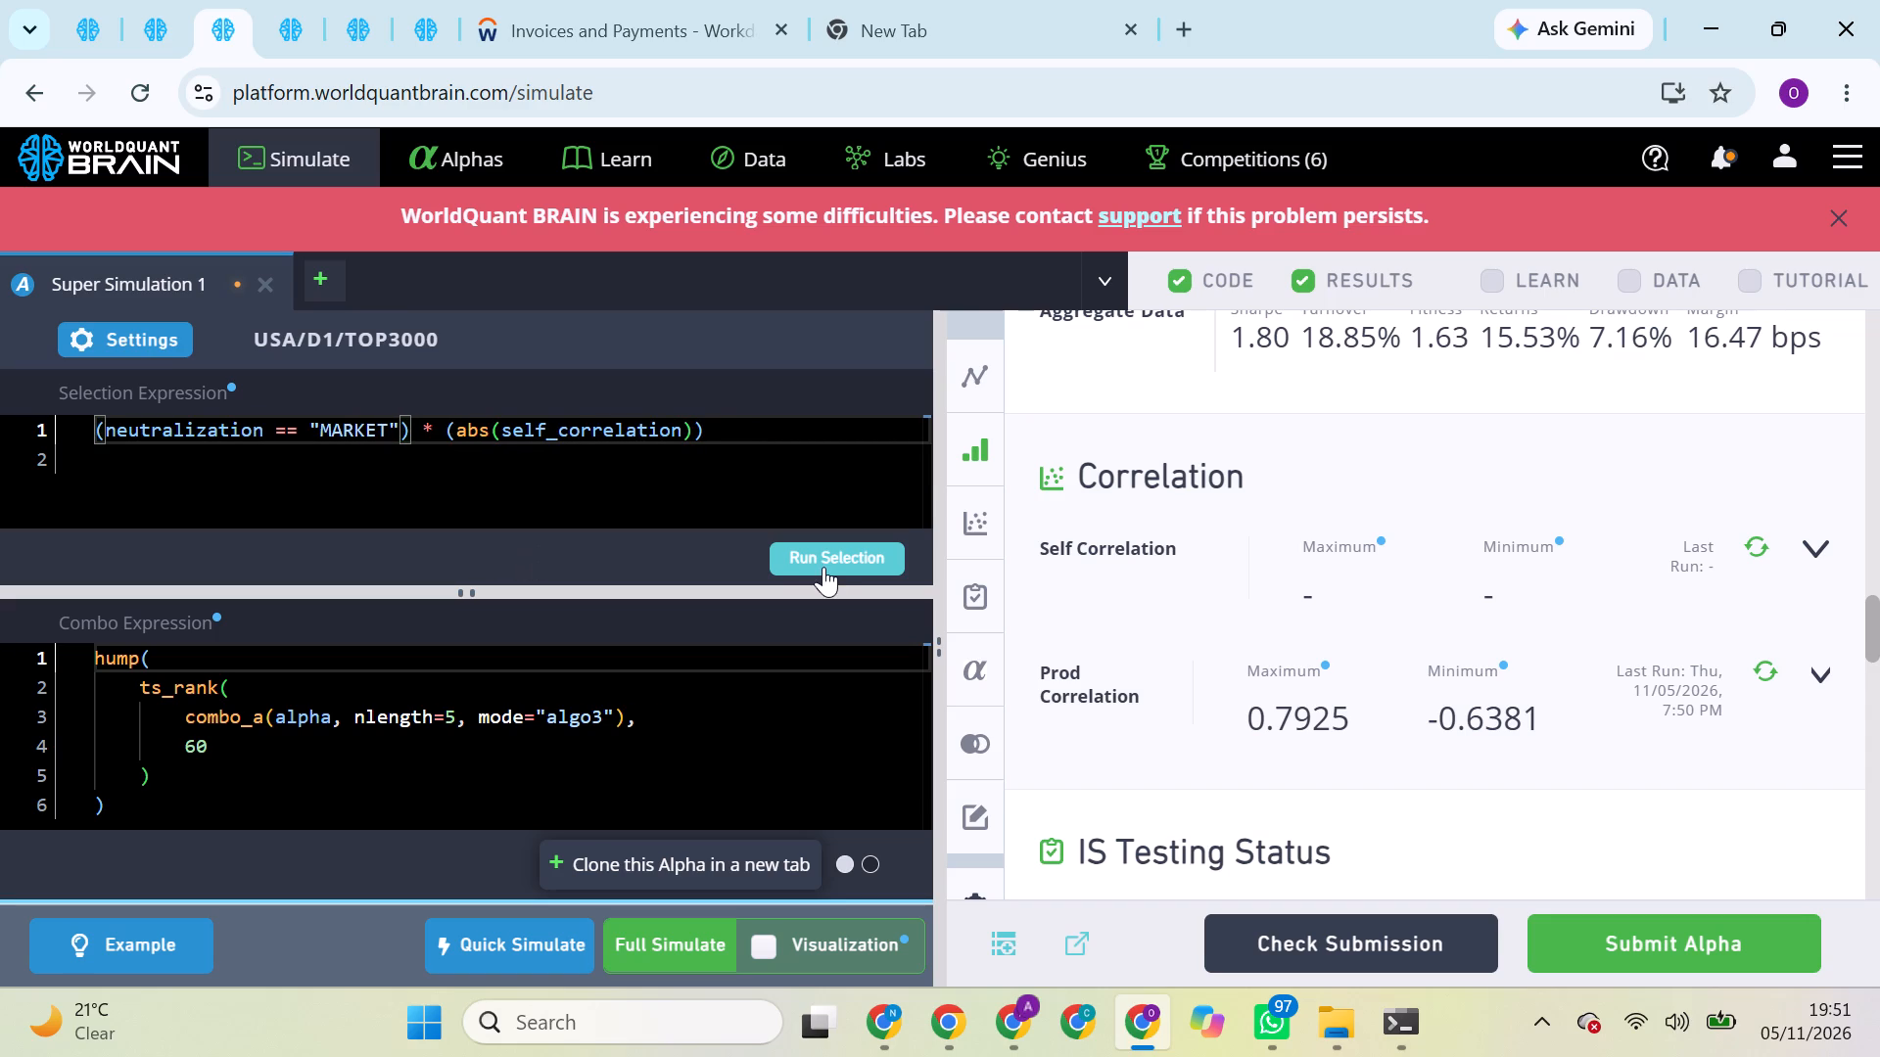
Run the selection for the MARKET super alpha and start its full simulation.
click(823, 567)
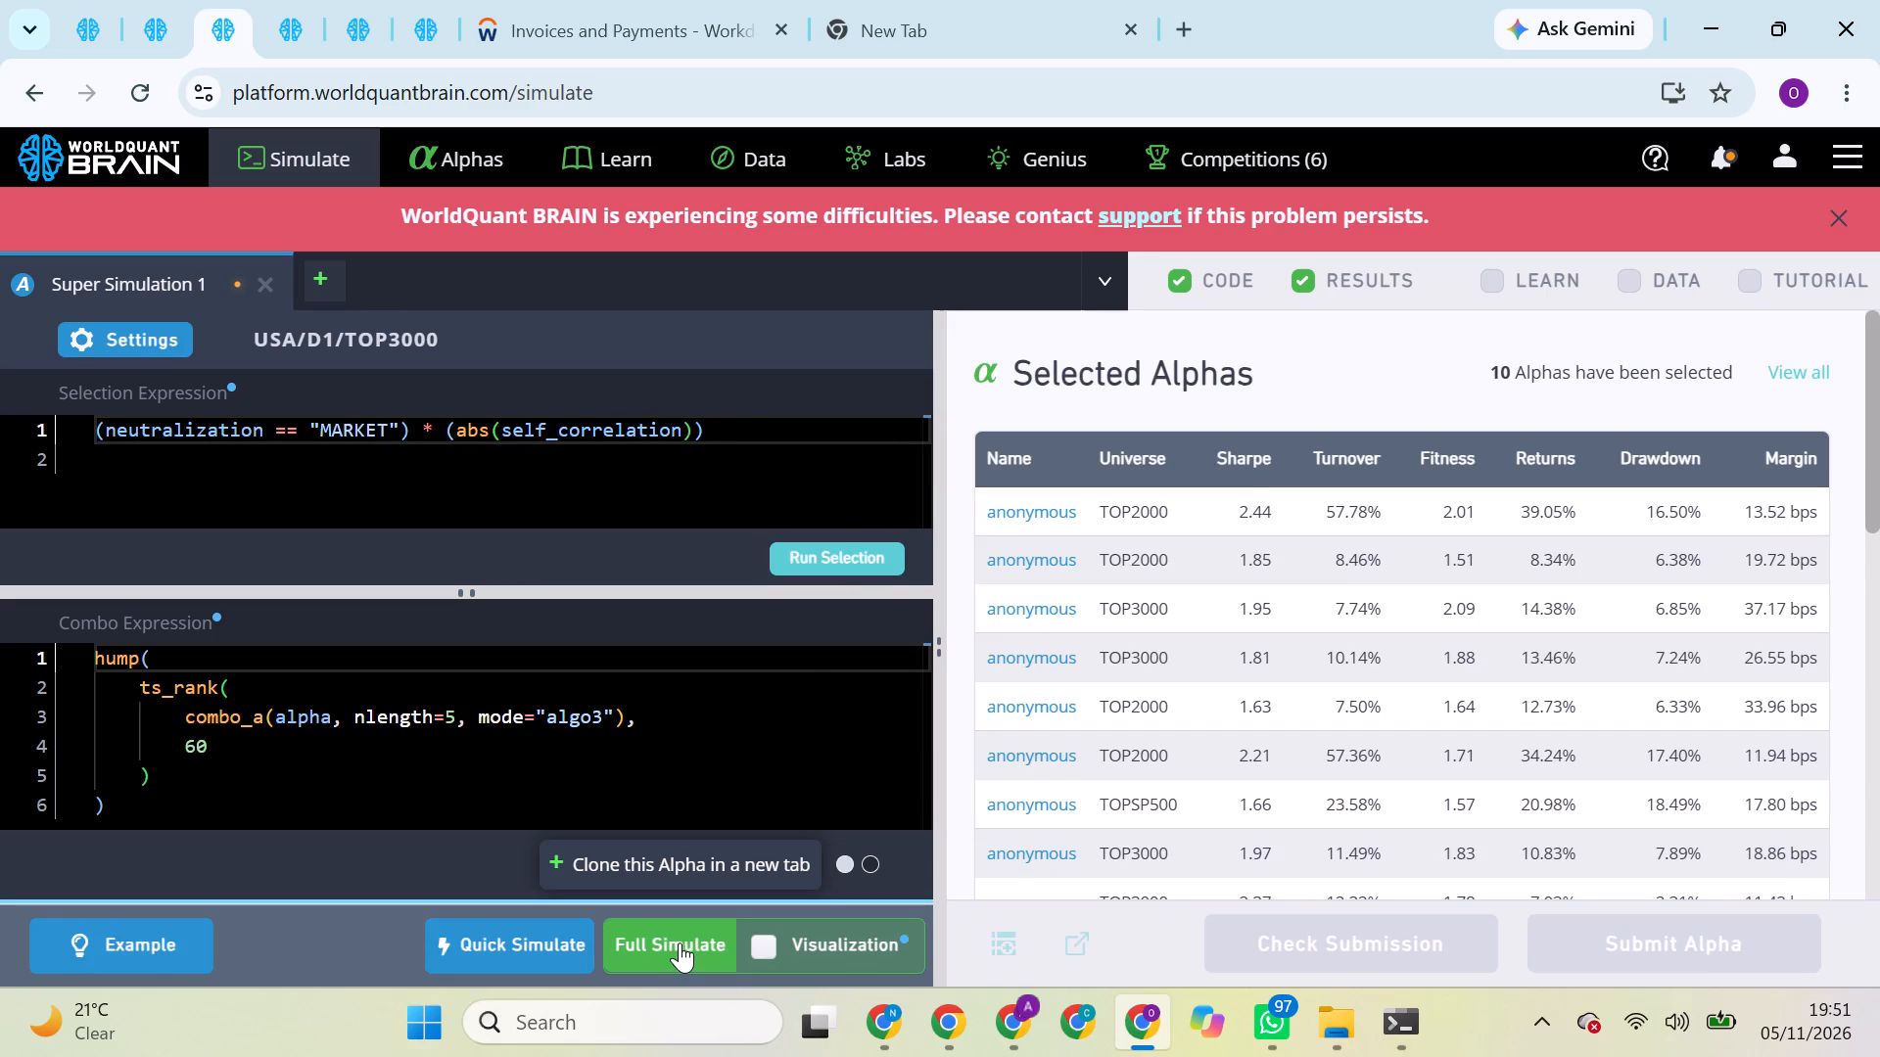
click(680, 942)
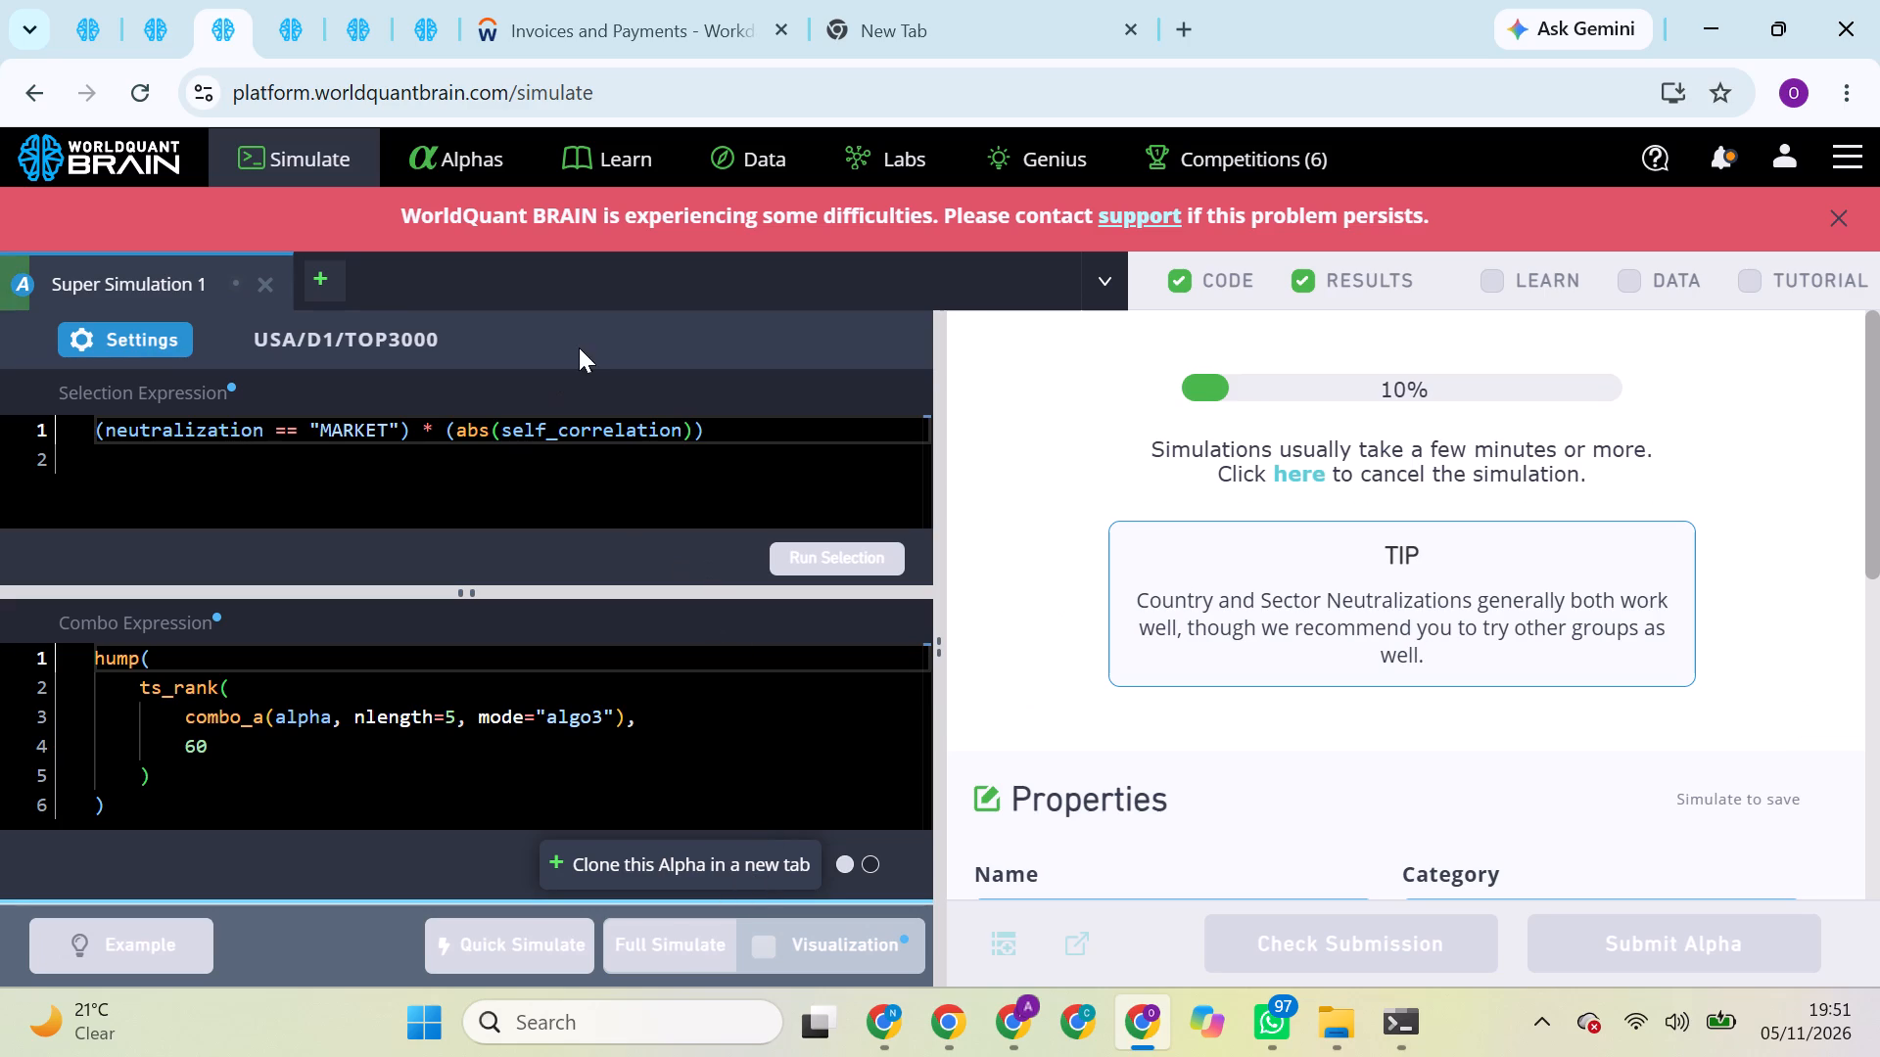
In the GLB/D1/MINVOL1M ebitda_30d_4 simulation, replace the estimate field with mean_estimate_change_pct_fy1_ebitda_90d_4 copied from the dataset list and run a full simulation.
click(157, 21)
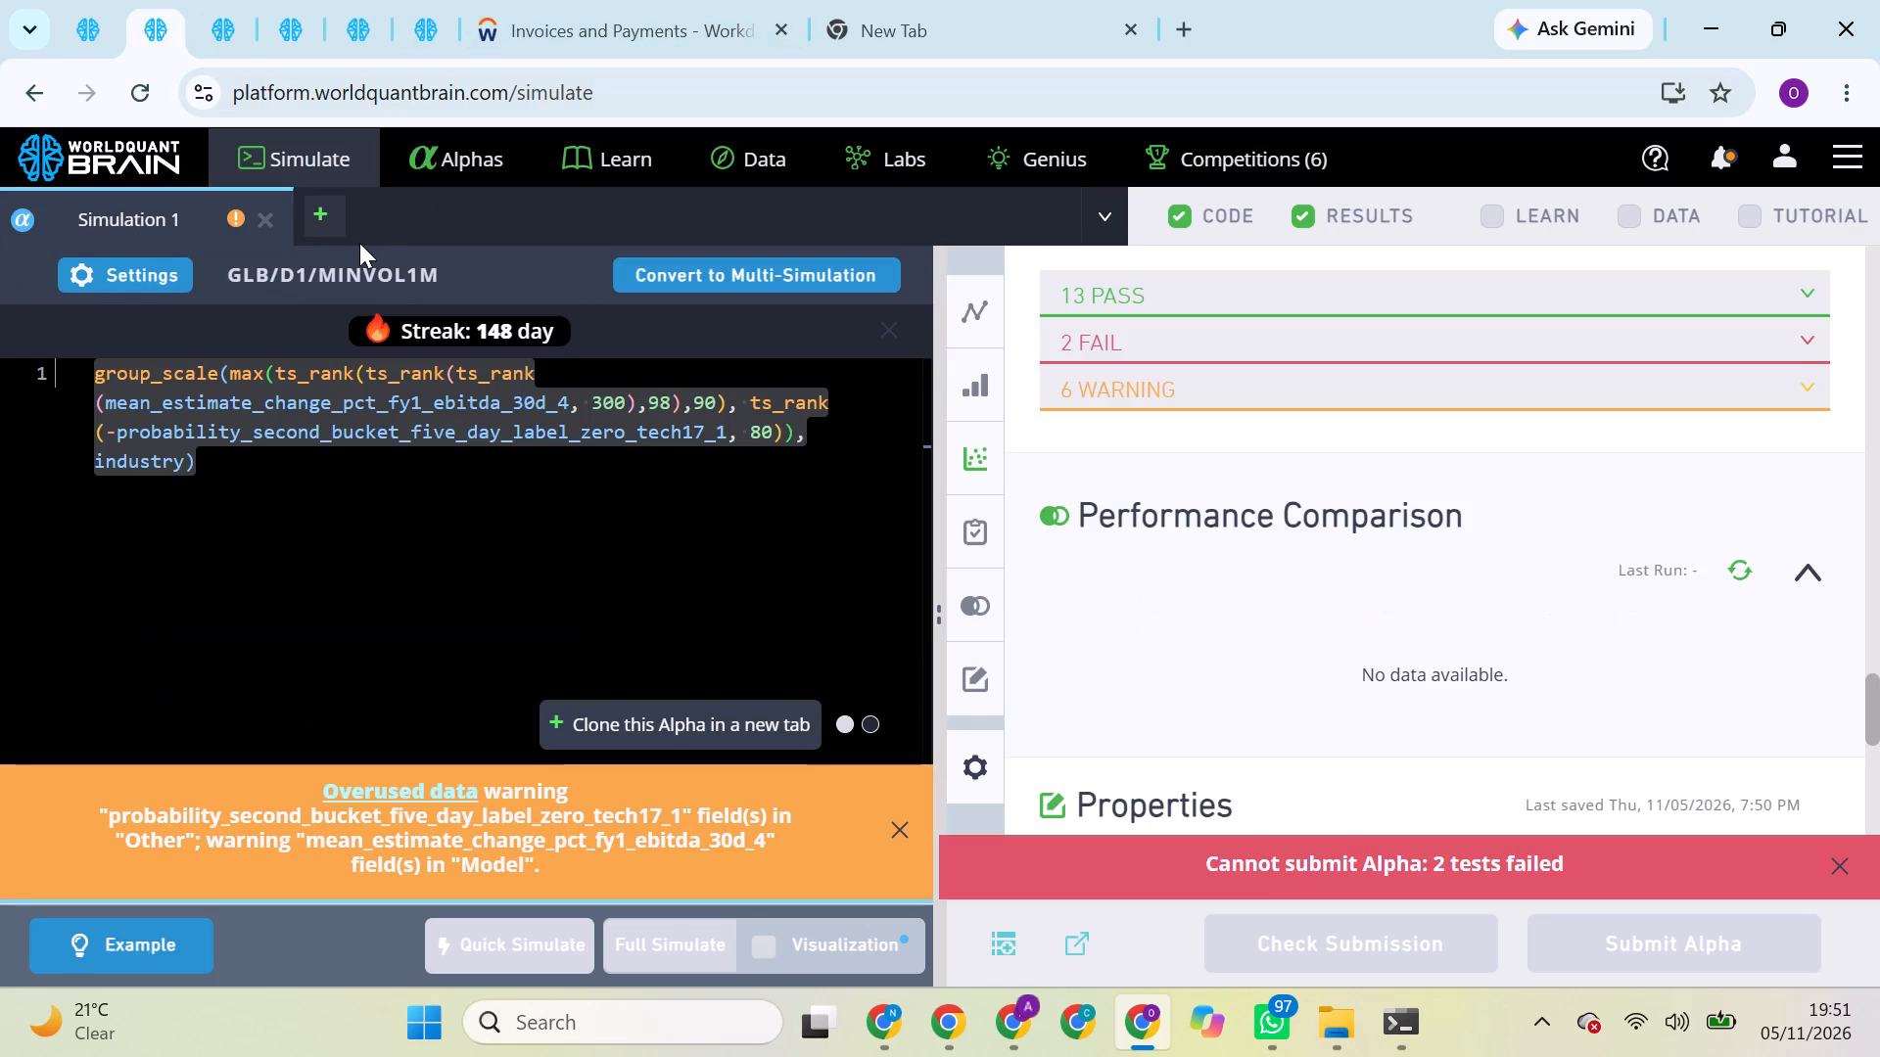
click(484, 573)
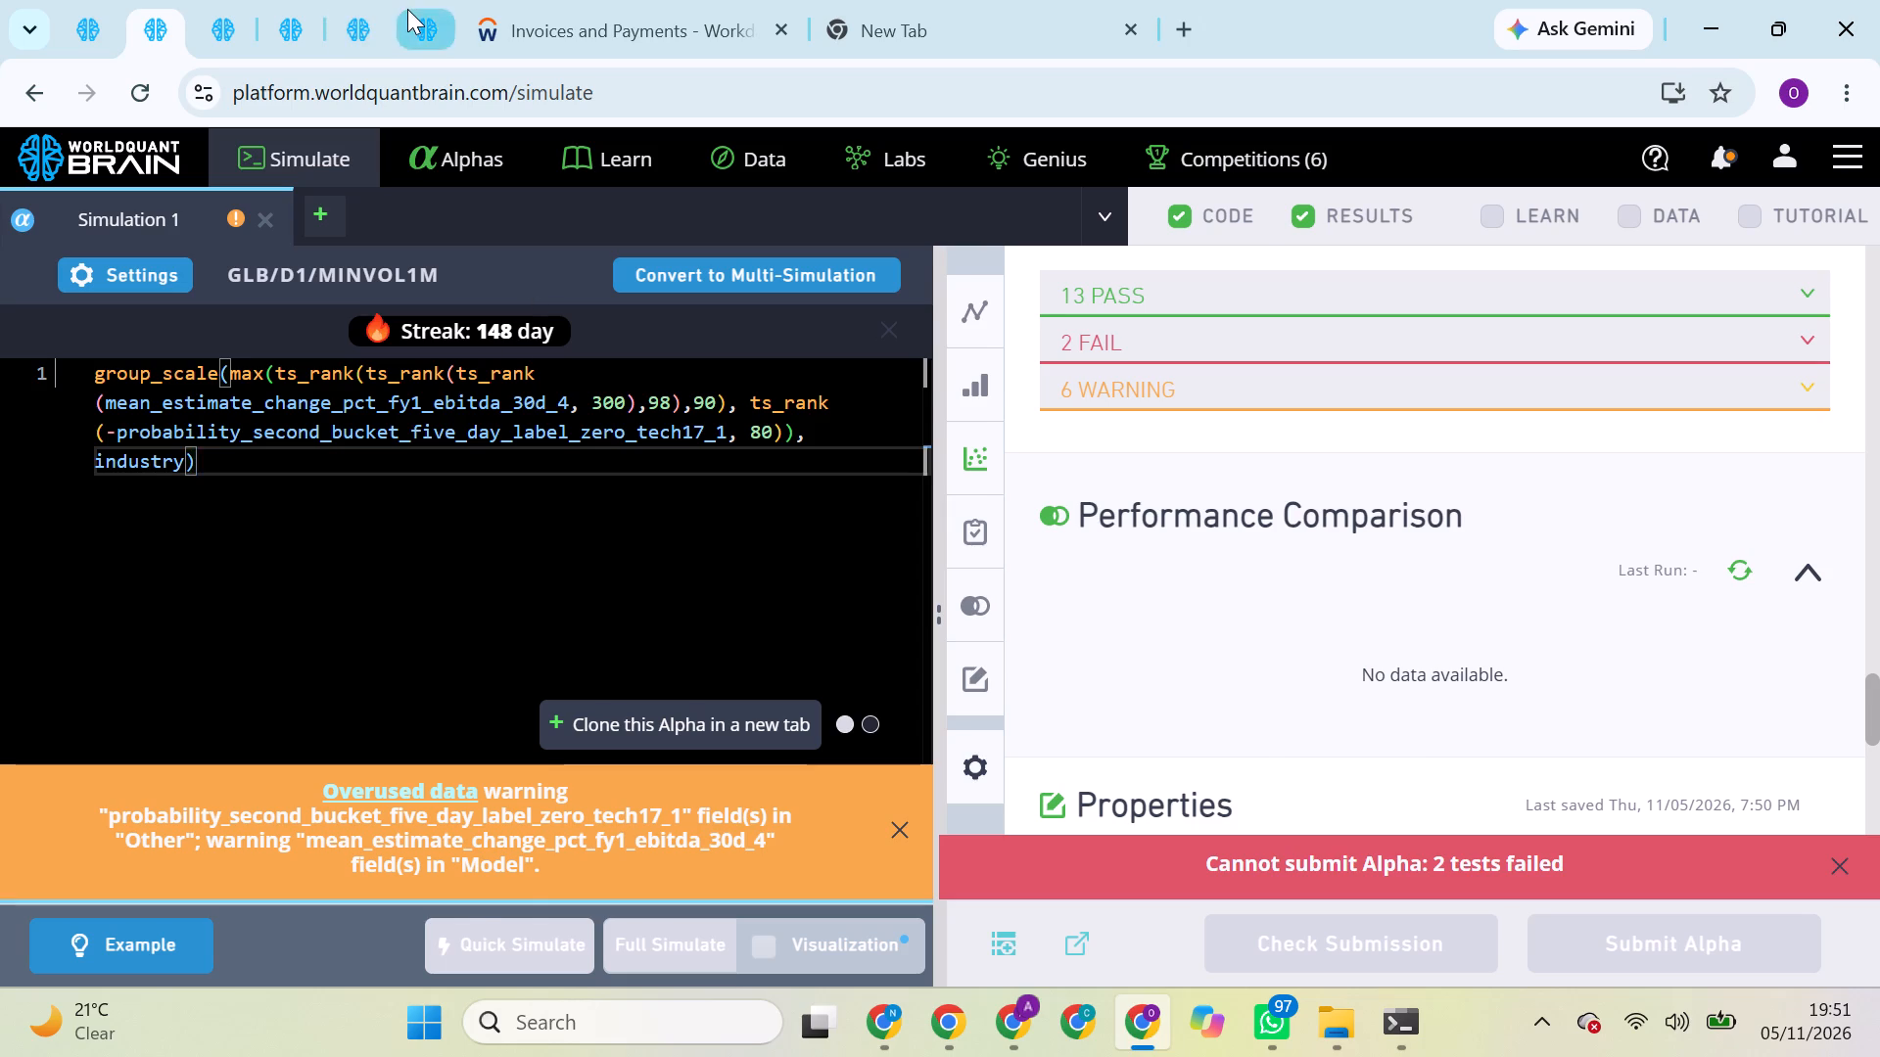
click(407, 9)
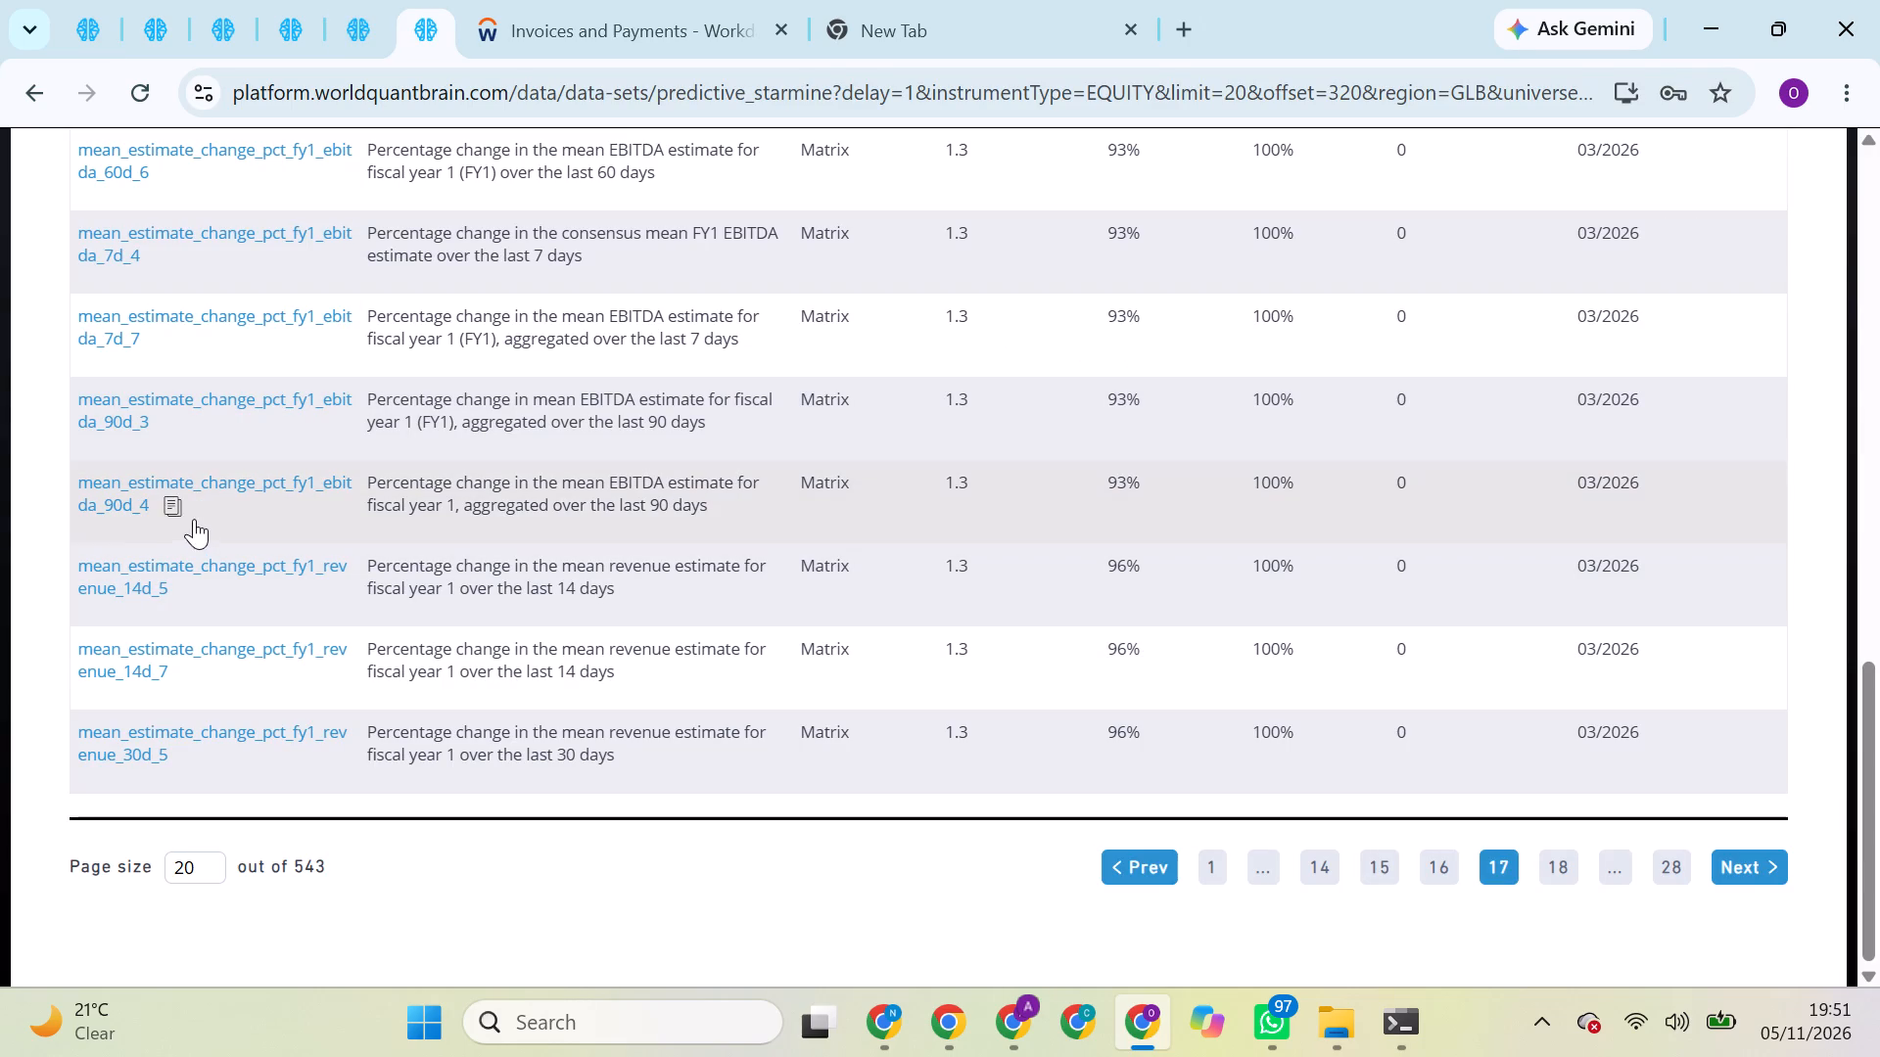
click(159, 503)
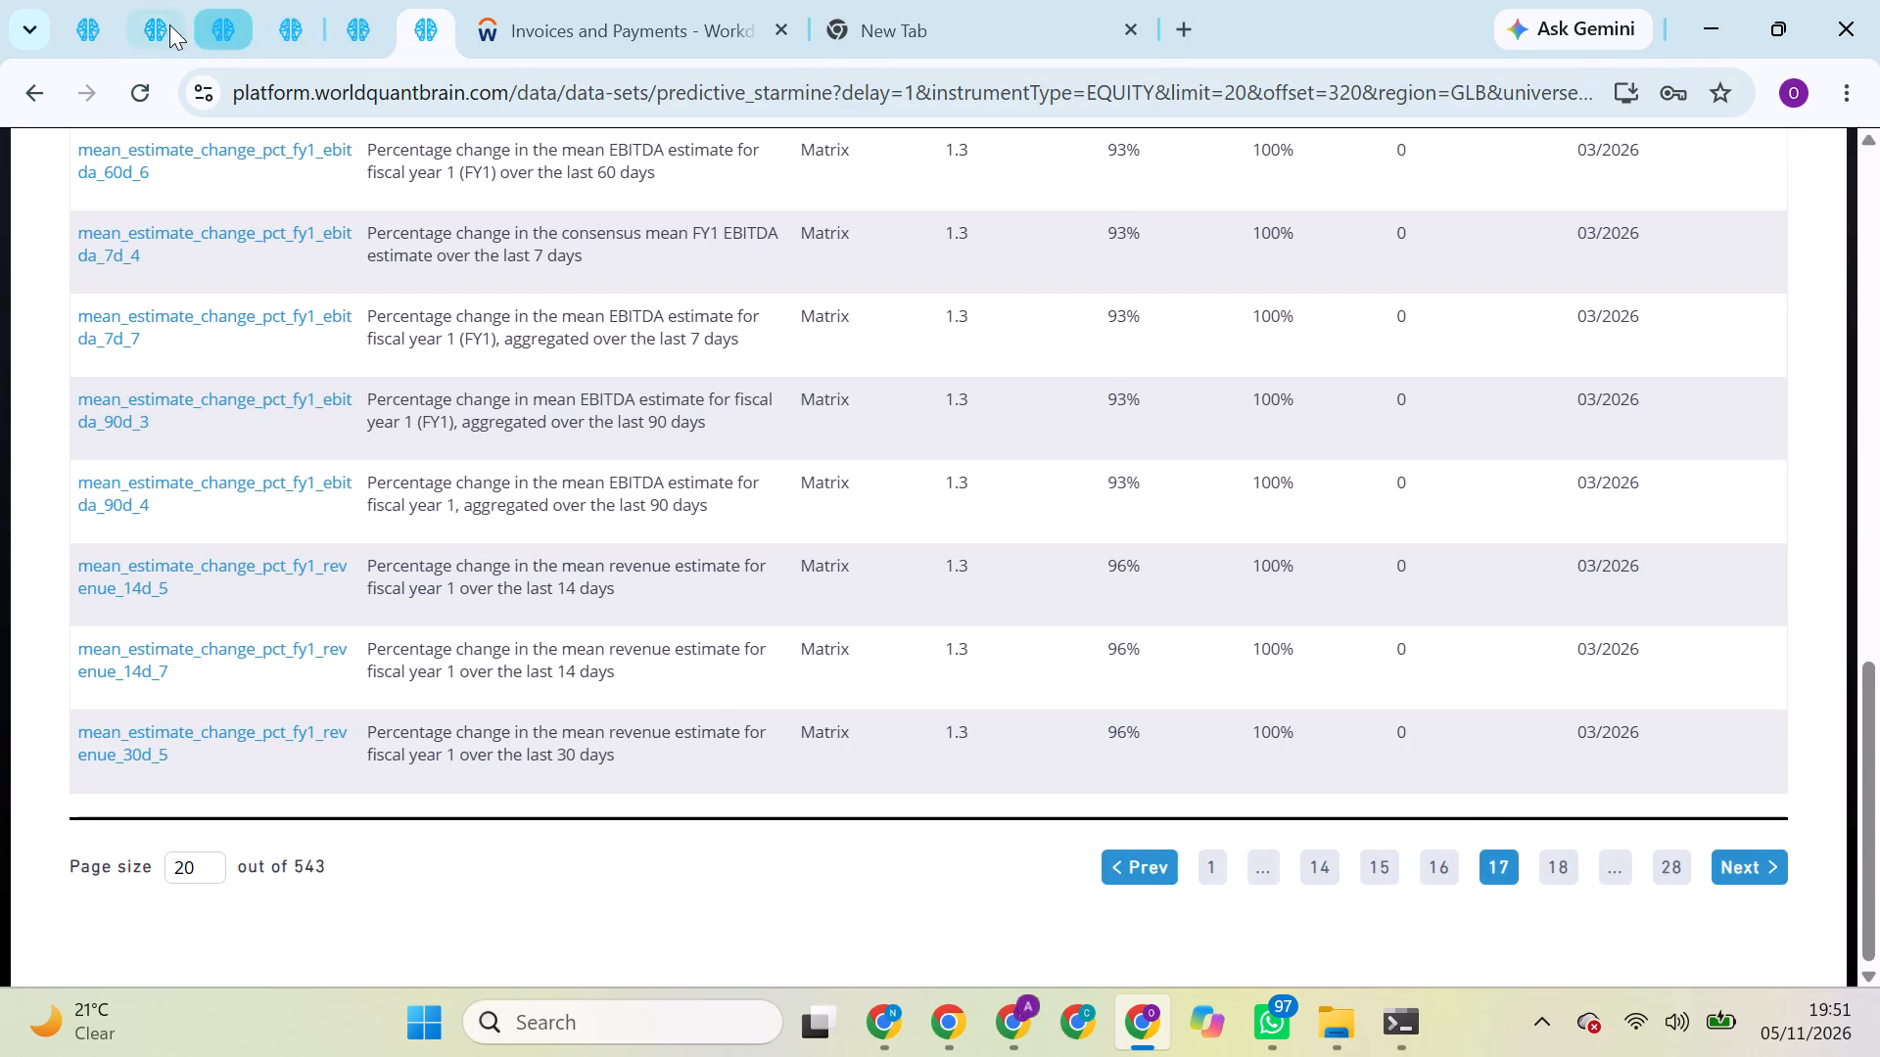
click(159, 25)
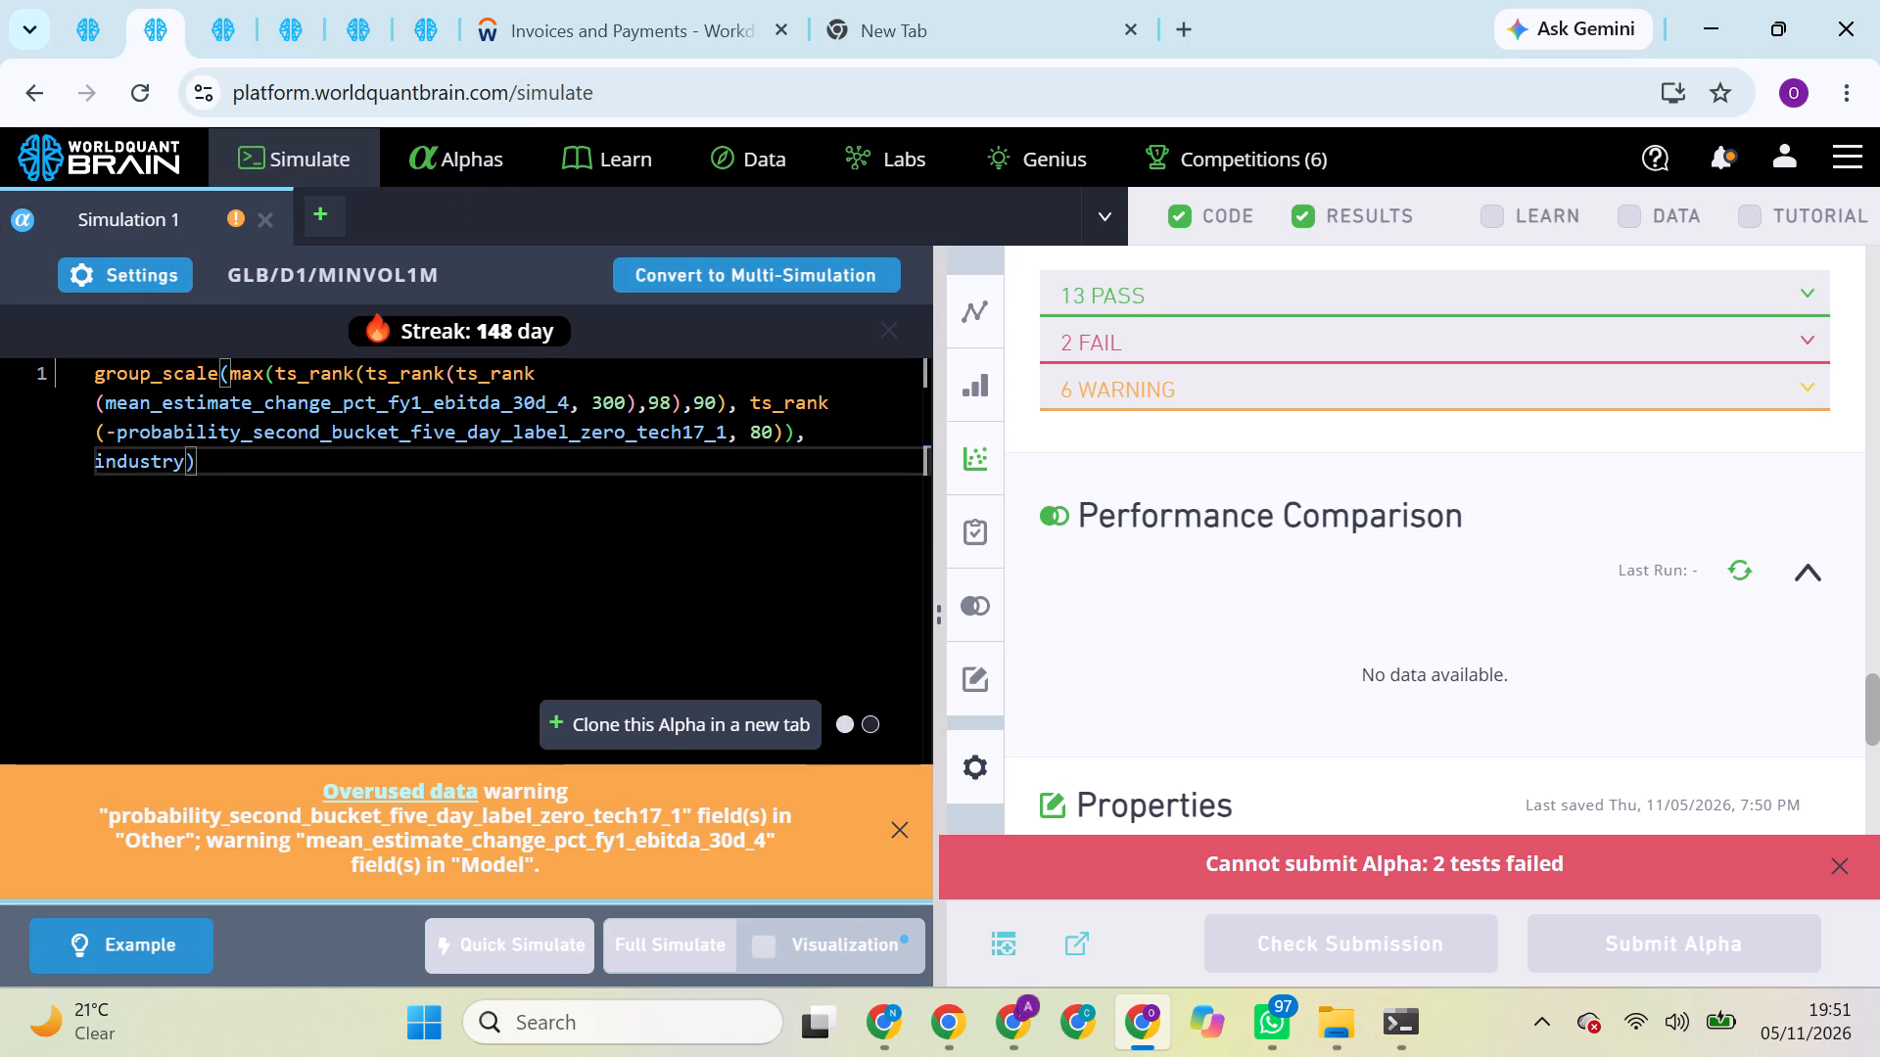
triple_click(416, 424)
double_click(416, 424)
double_click(380, 401)
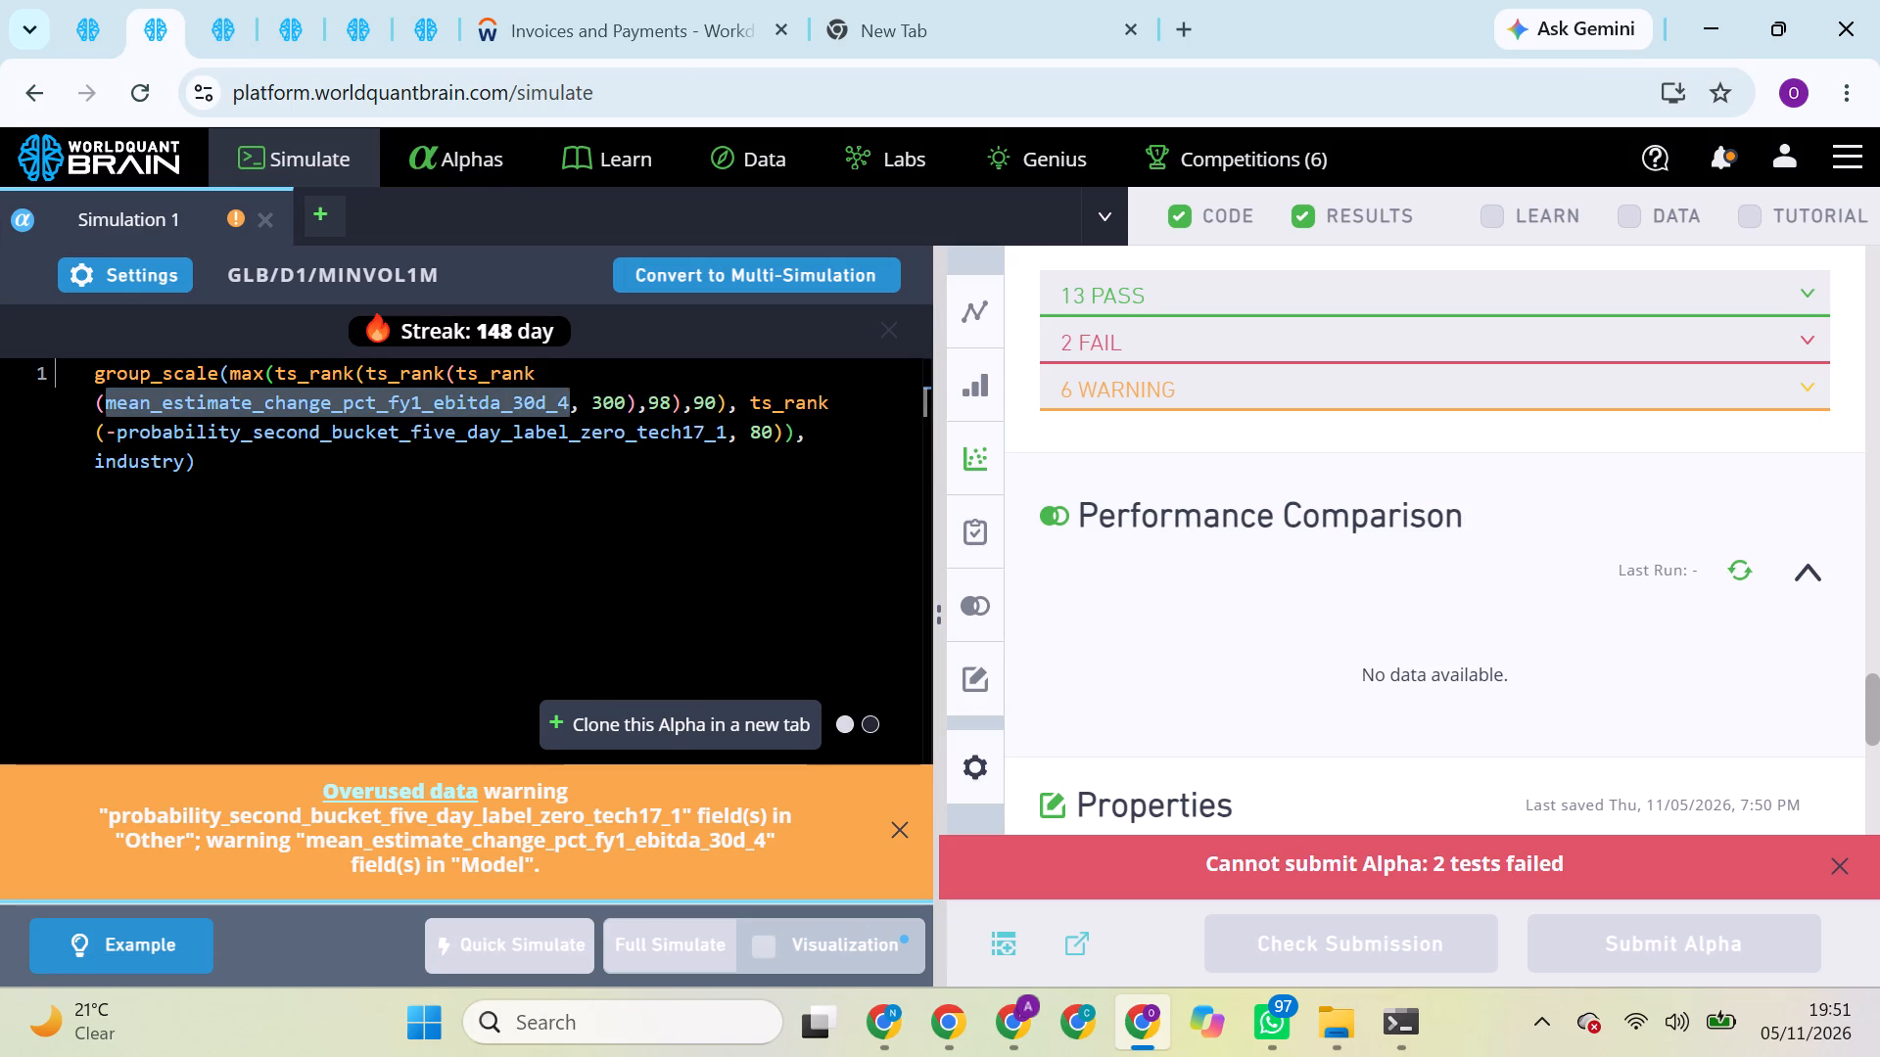
key(ctrl+v)
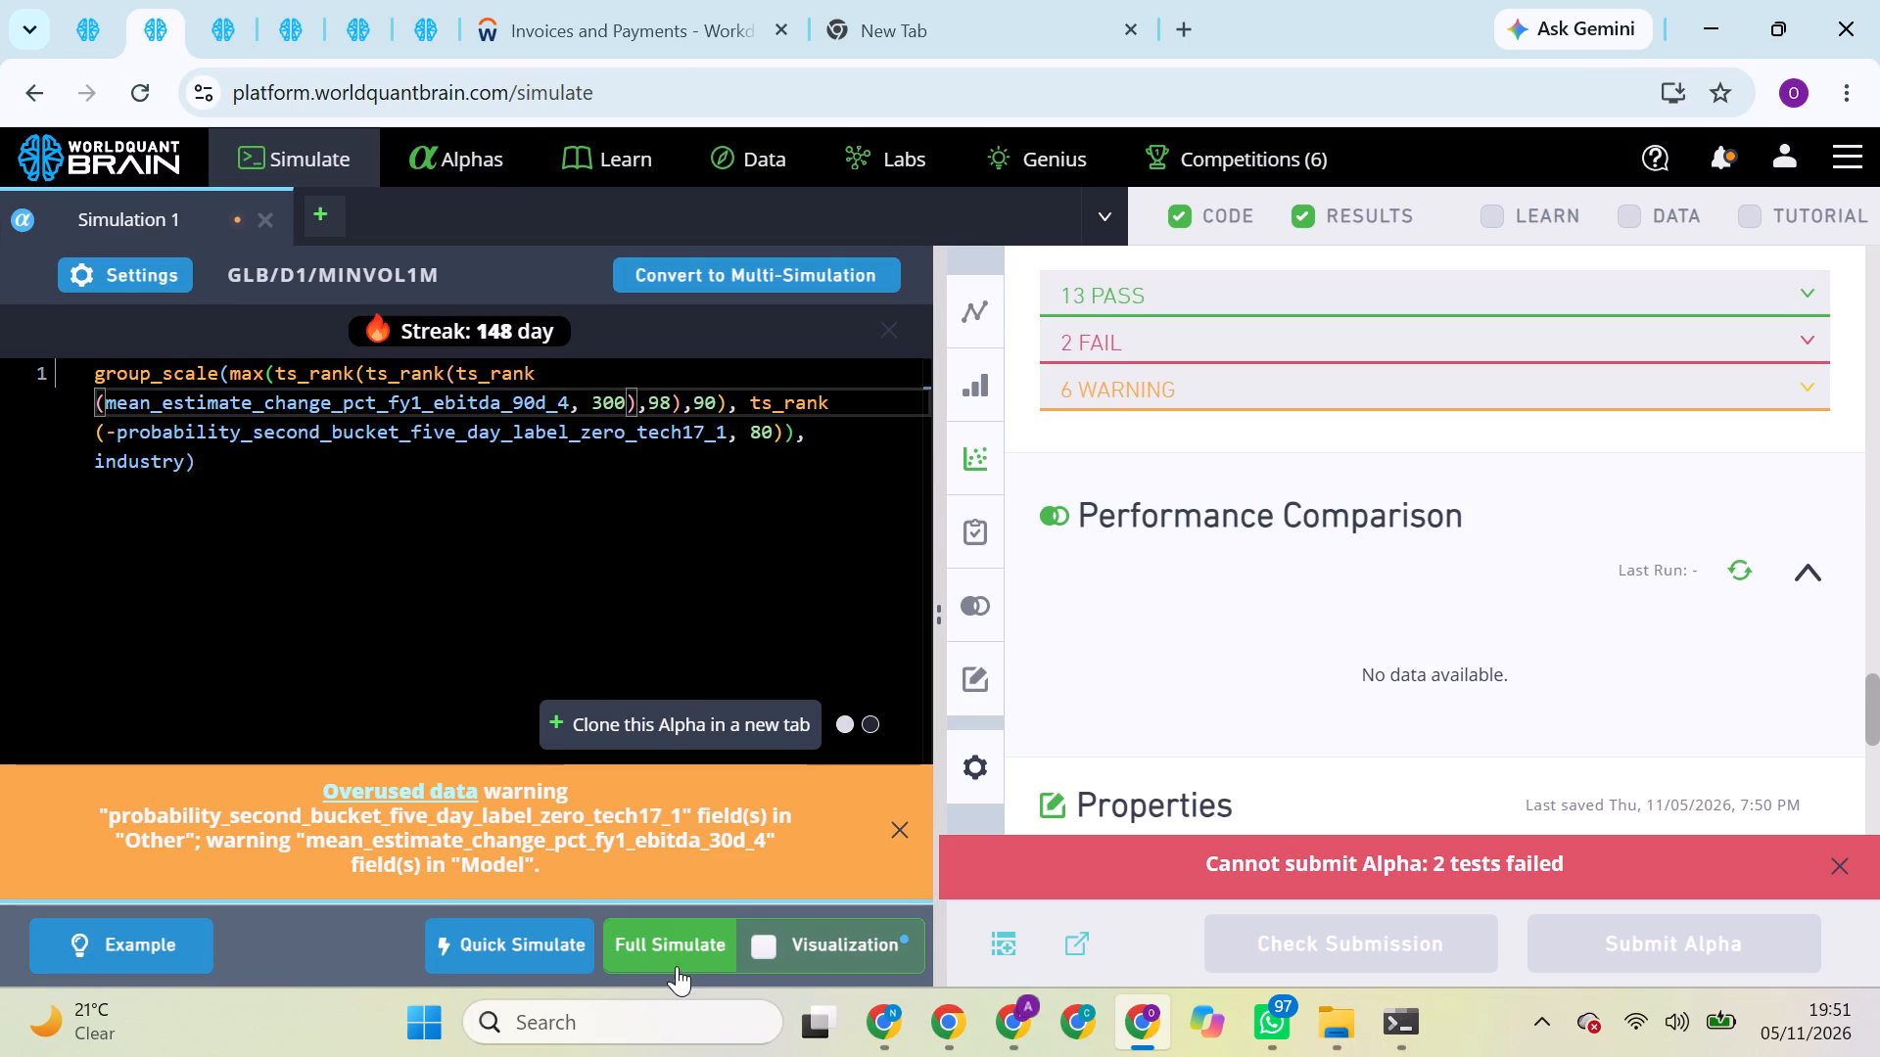
click(677, 957)
Clone the ebitda_90d_4 alpha into a new simulation and run a full simulation of the clone.
click(588, 860)
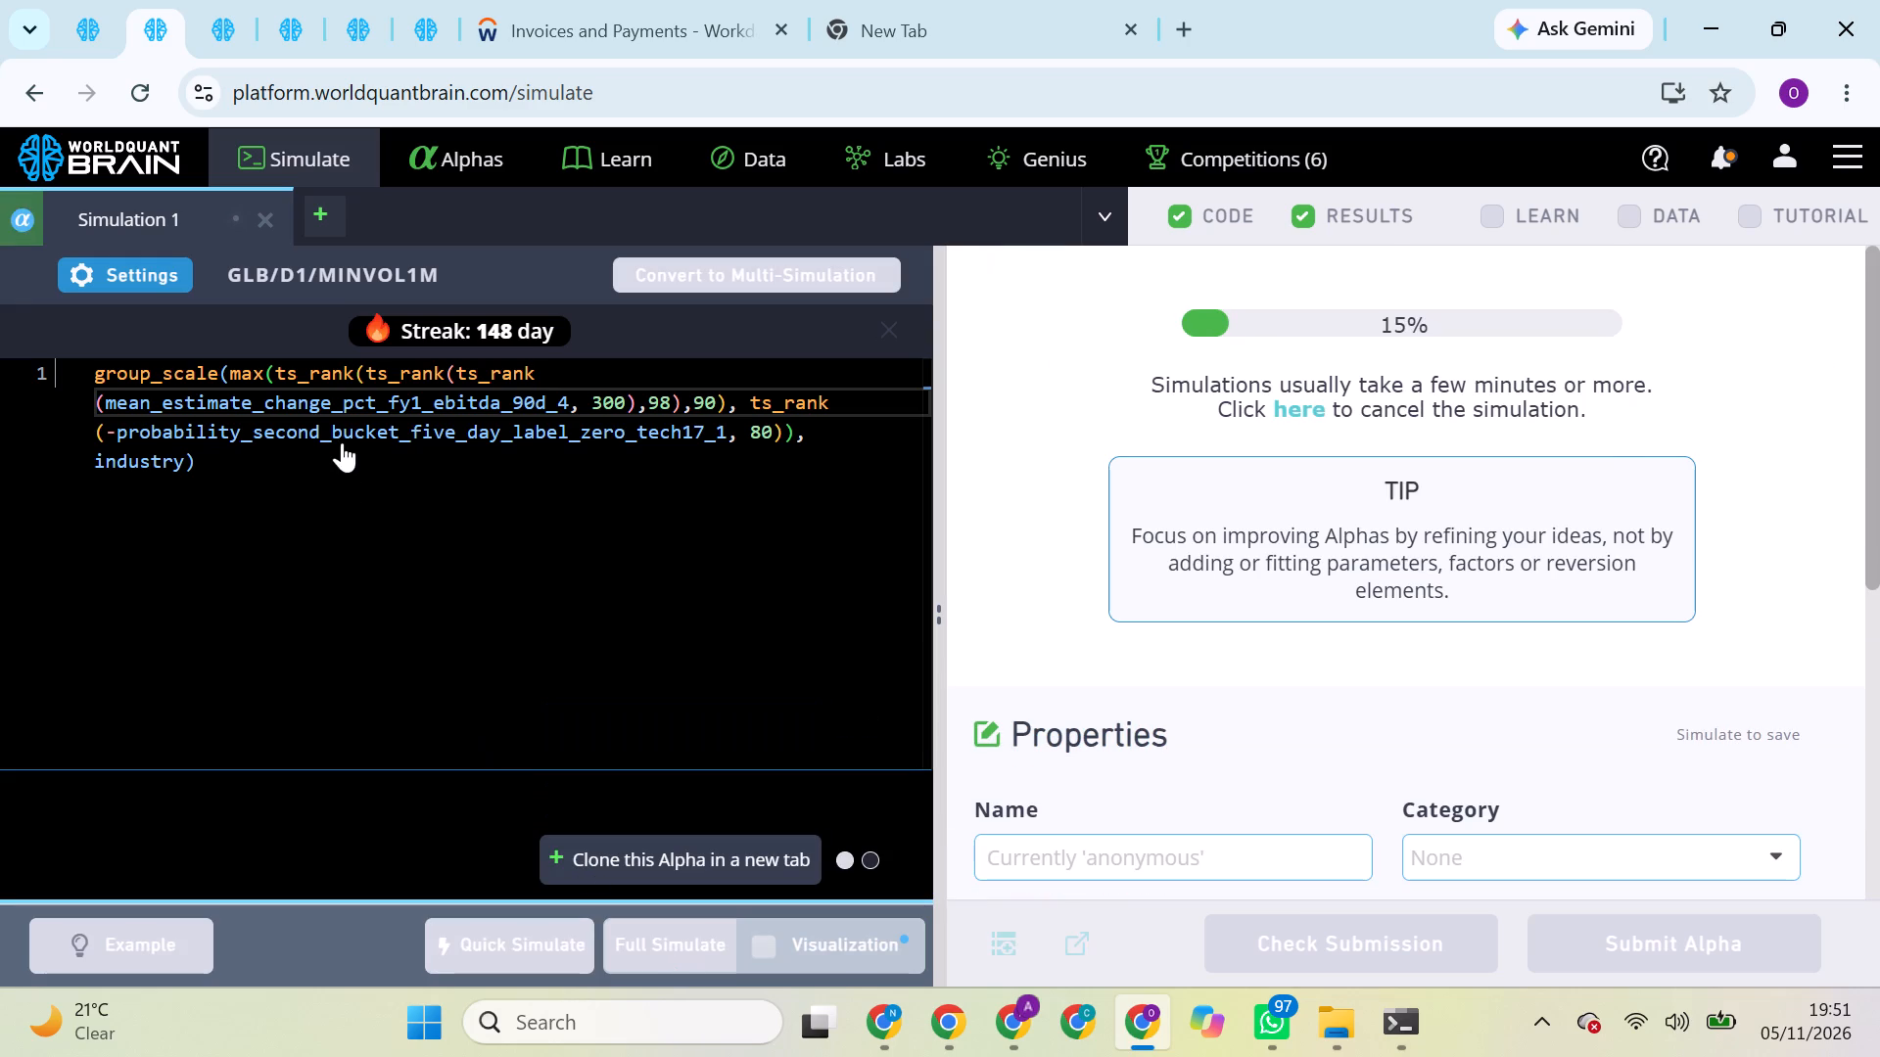
click(347, 416)
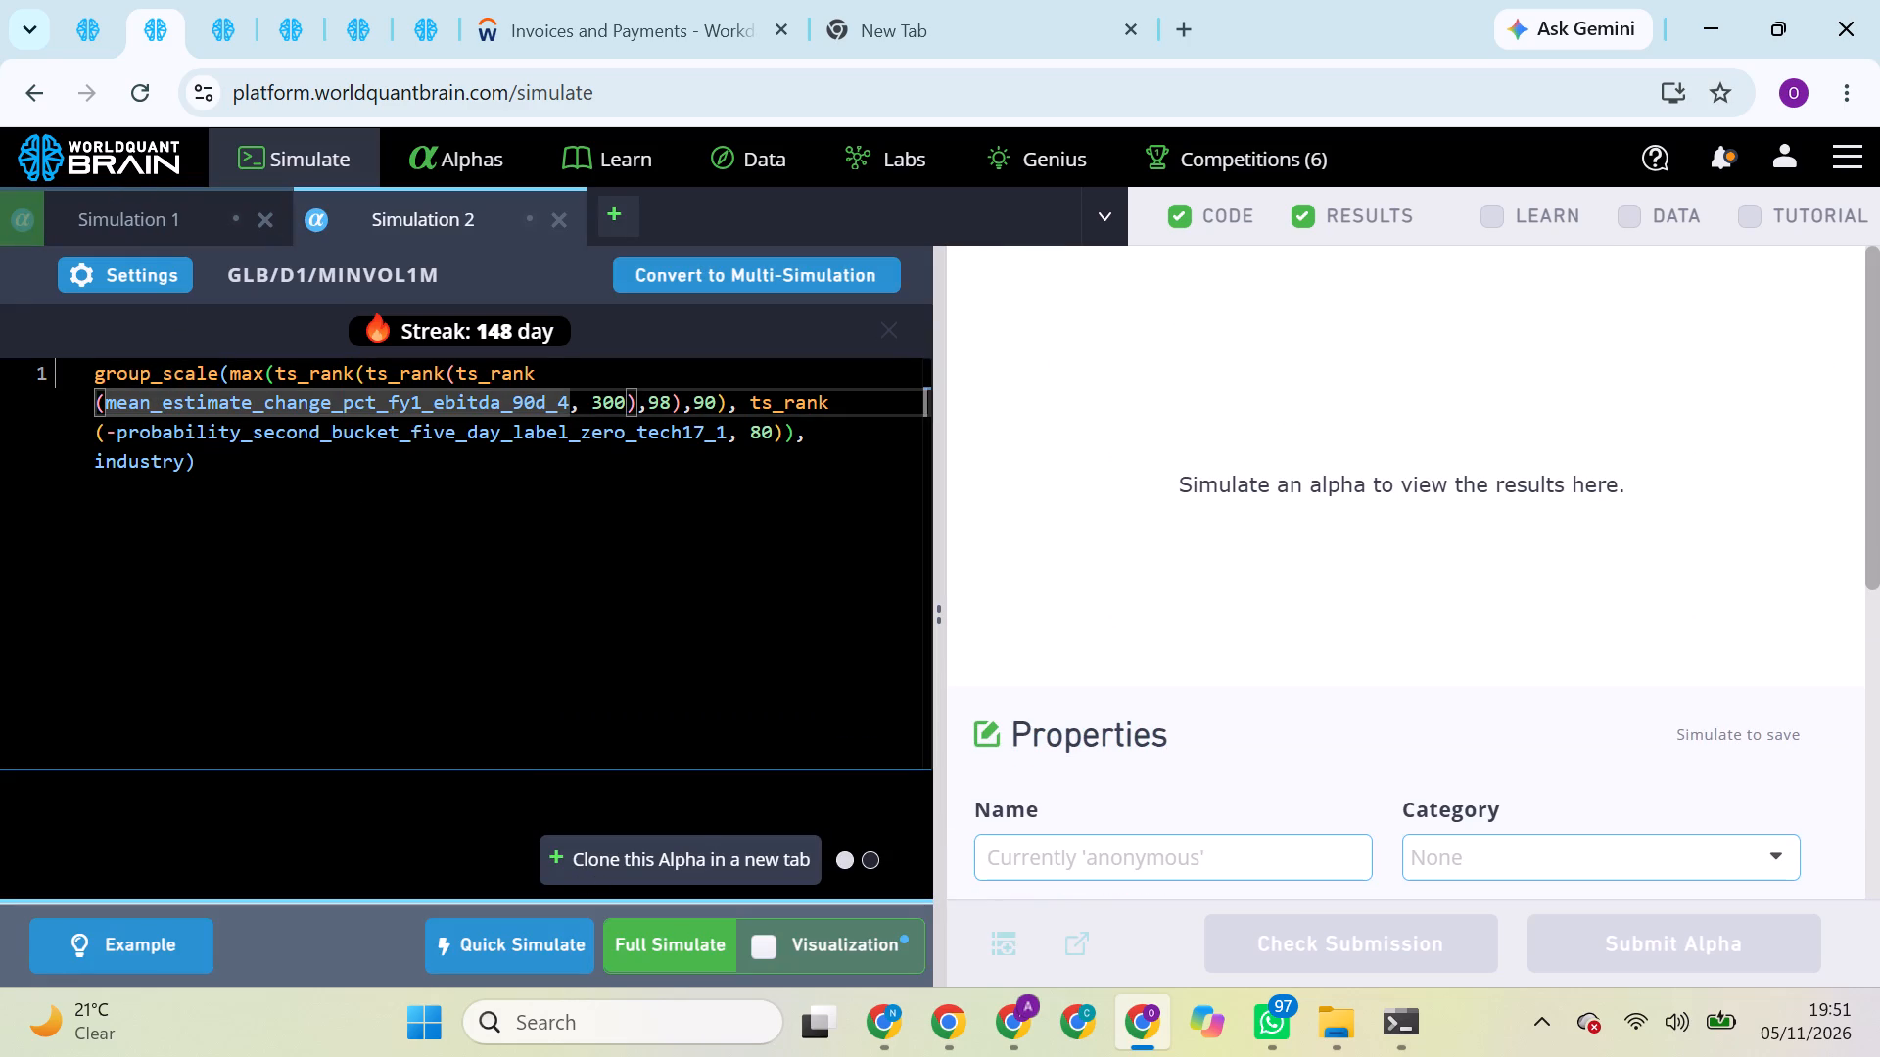
click(699, 948)
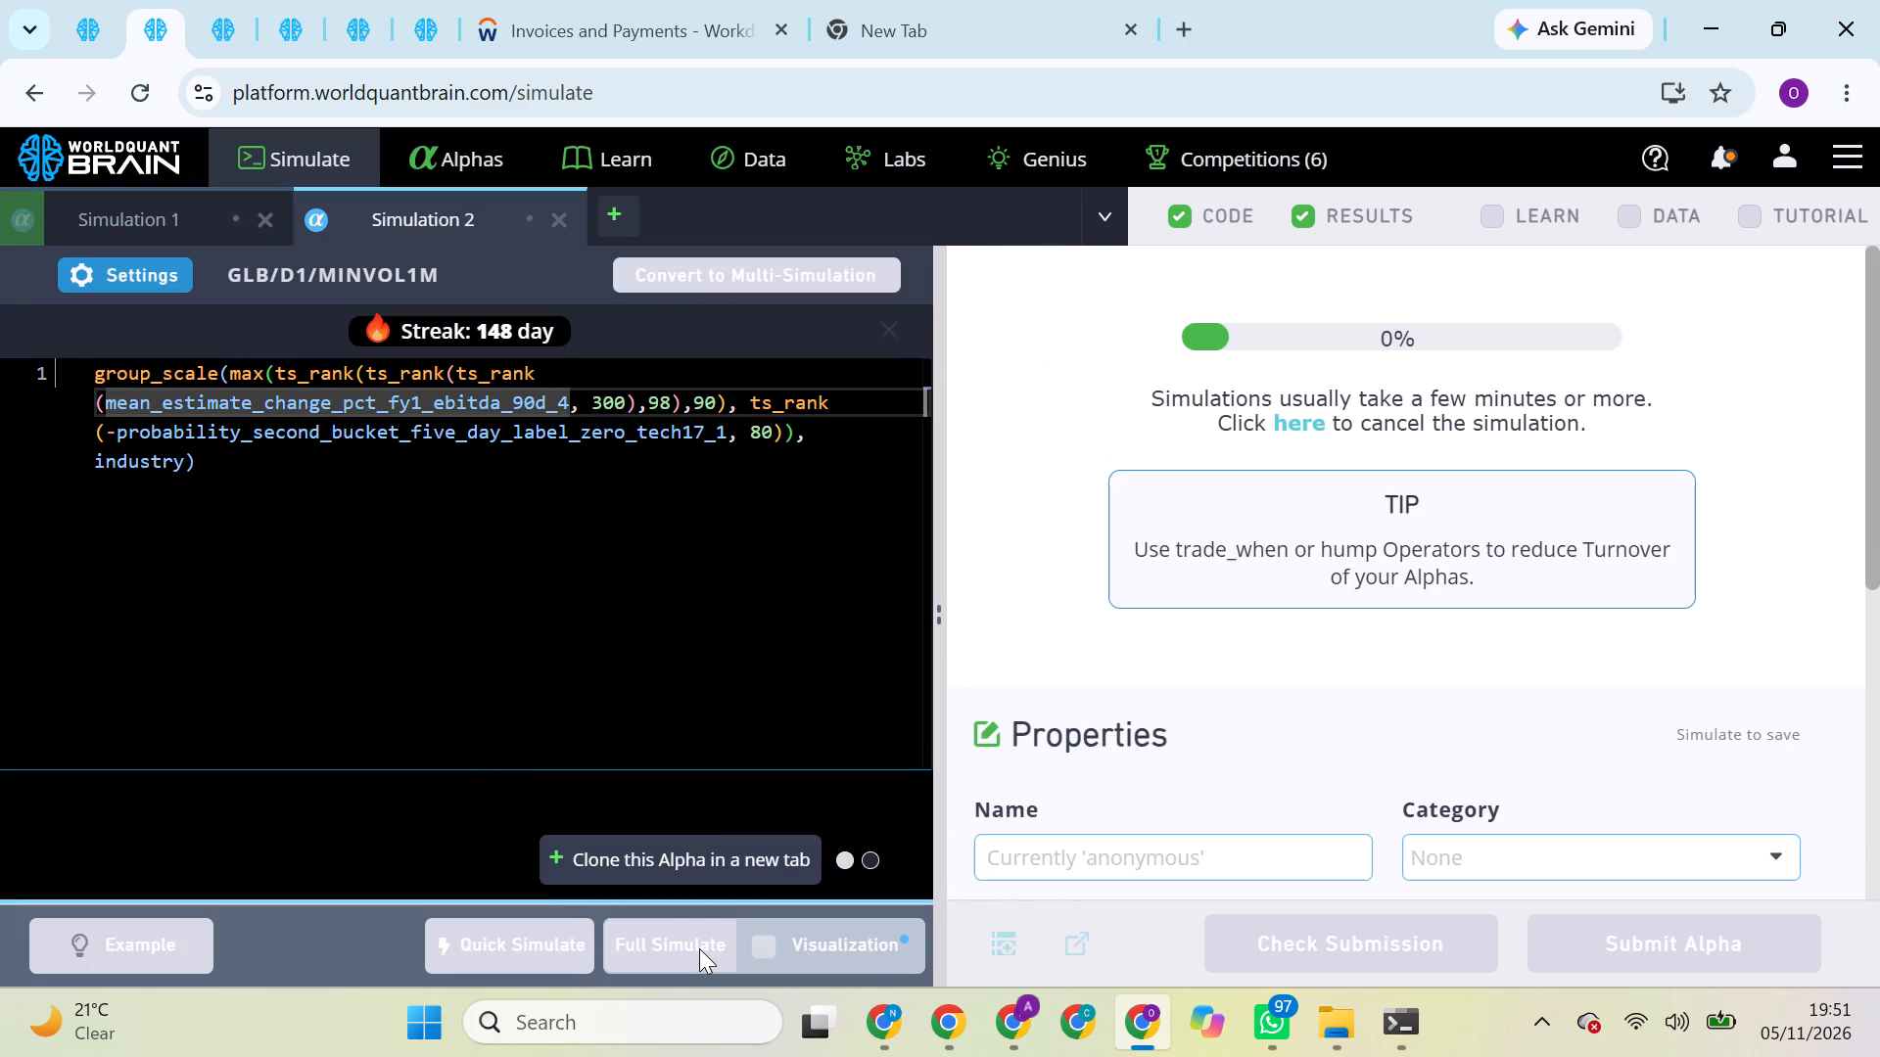
Return to the running MARKET super simulation and dismiss the service difficulties banner.
click(78, 14)
click(139, 33)
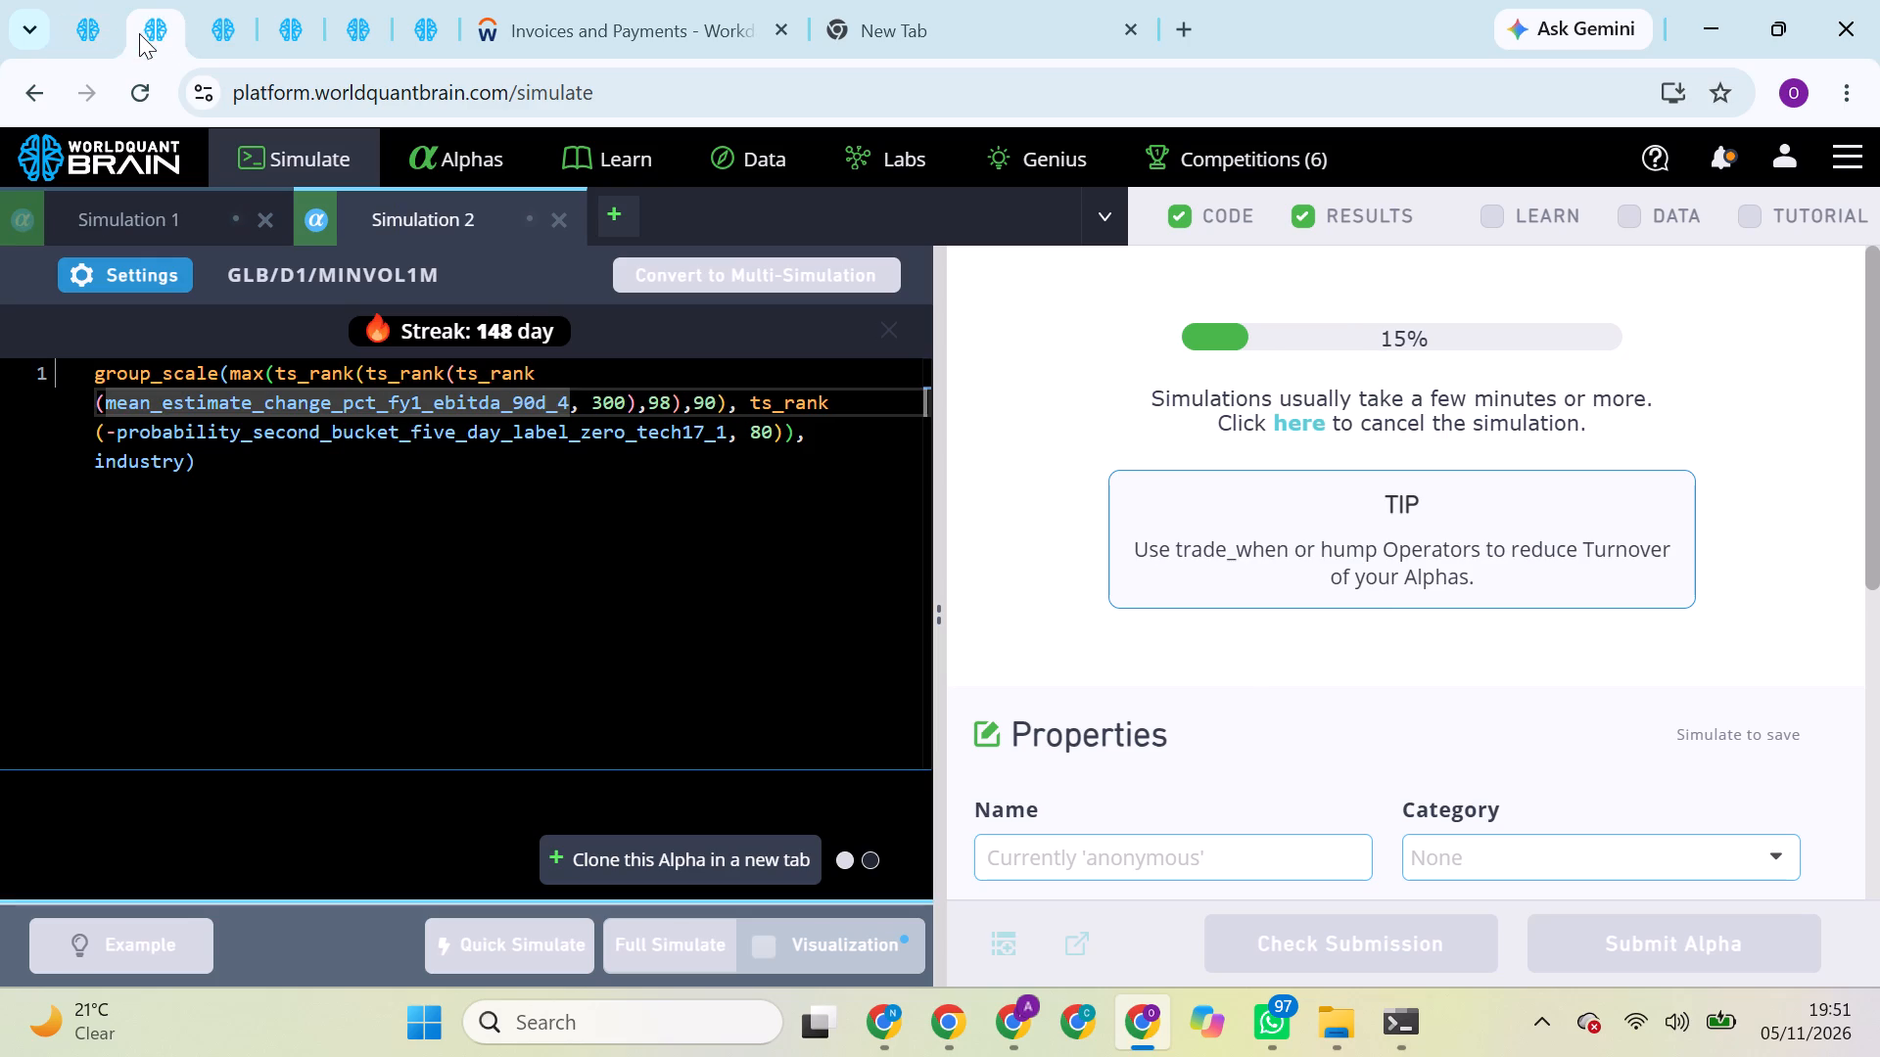
click(230, 26)
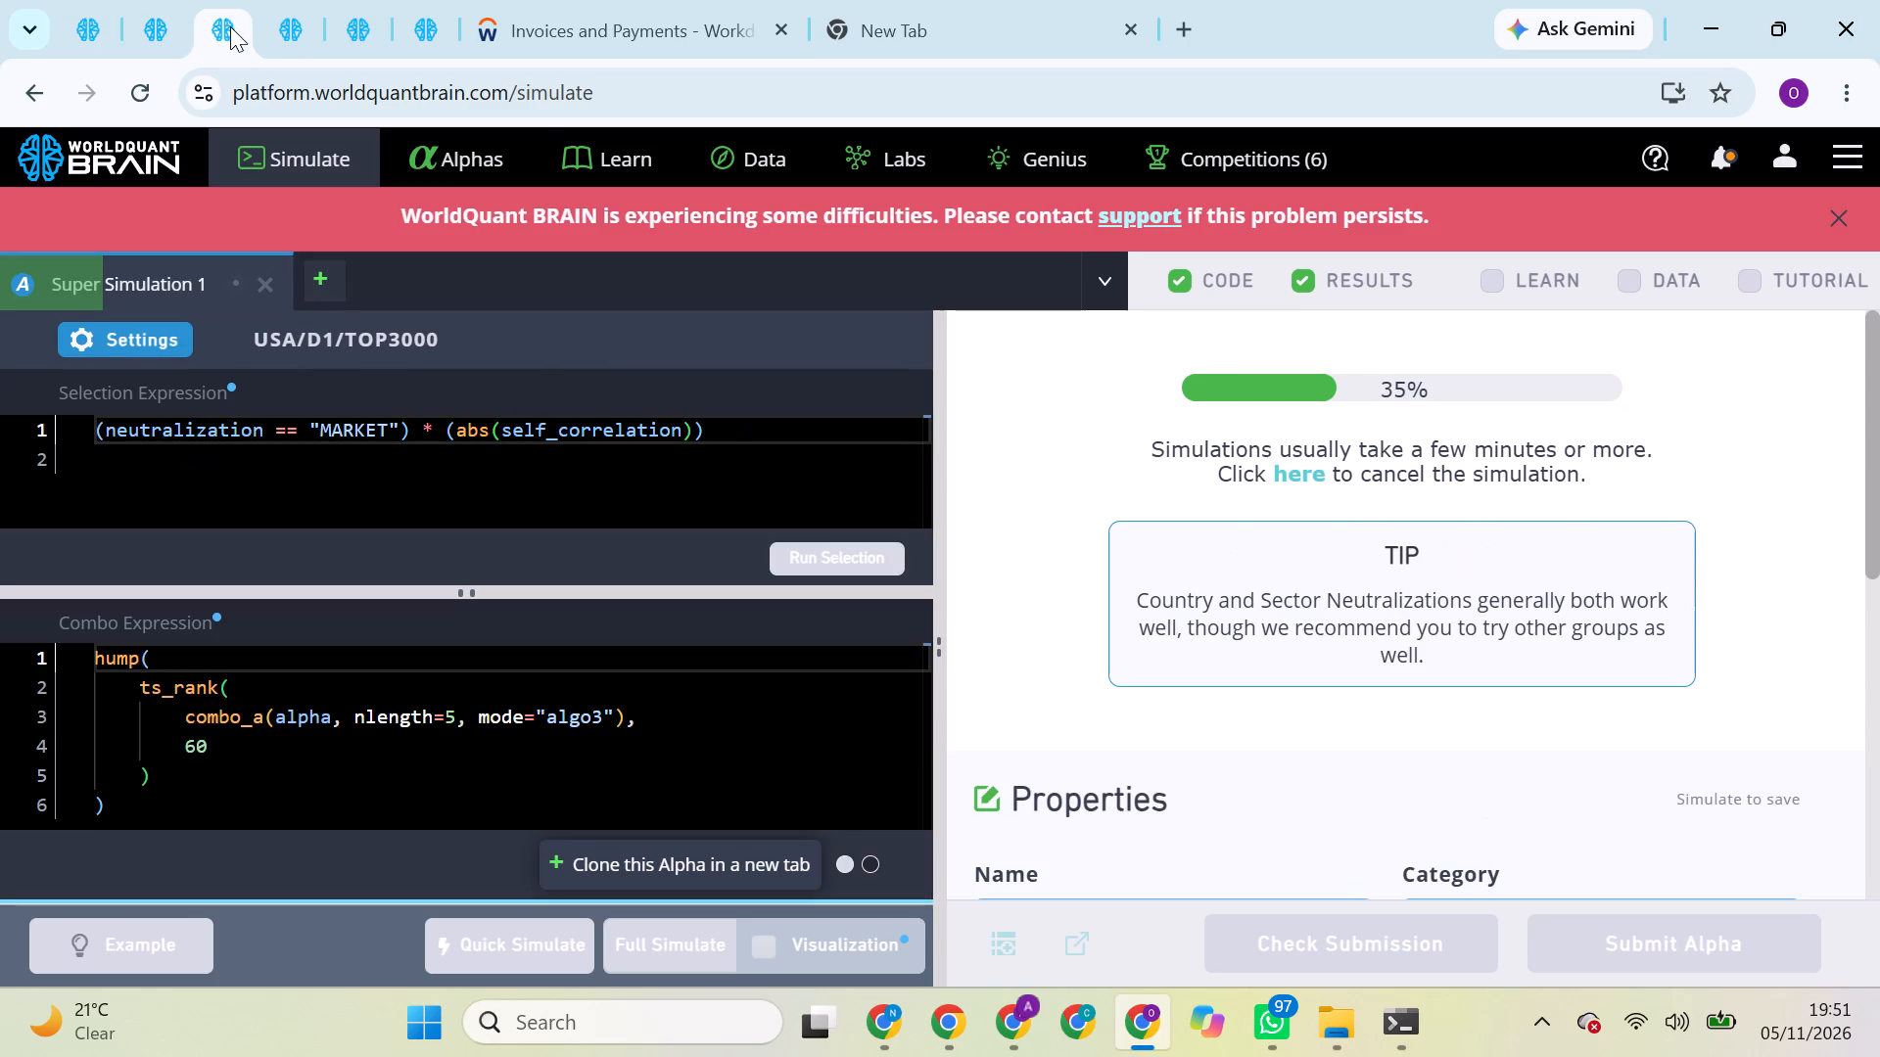
double_click(729, 245)
double_click(1270, 206)
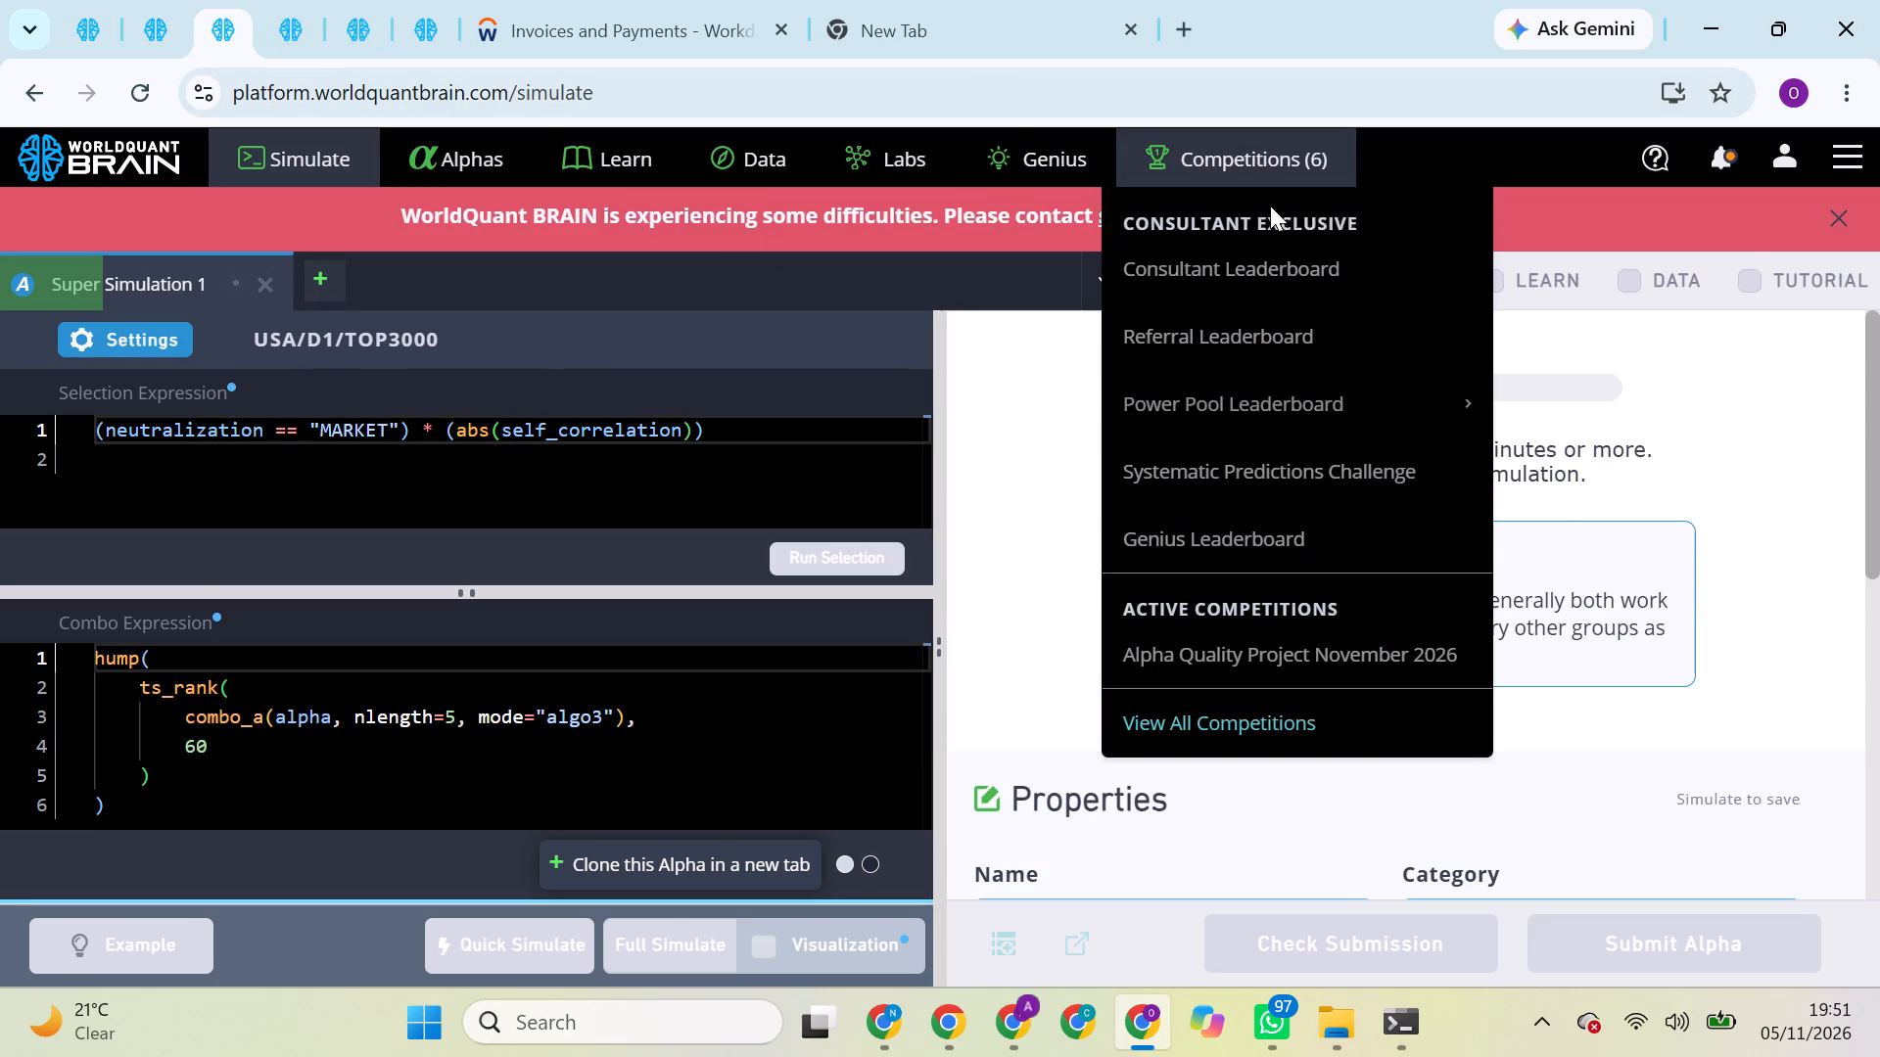
click(1848, 212)
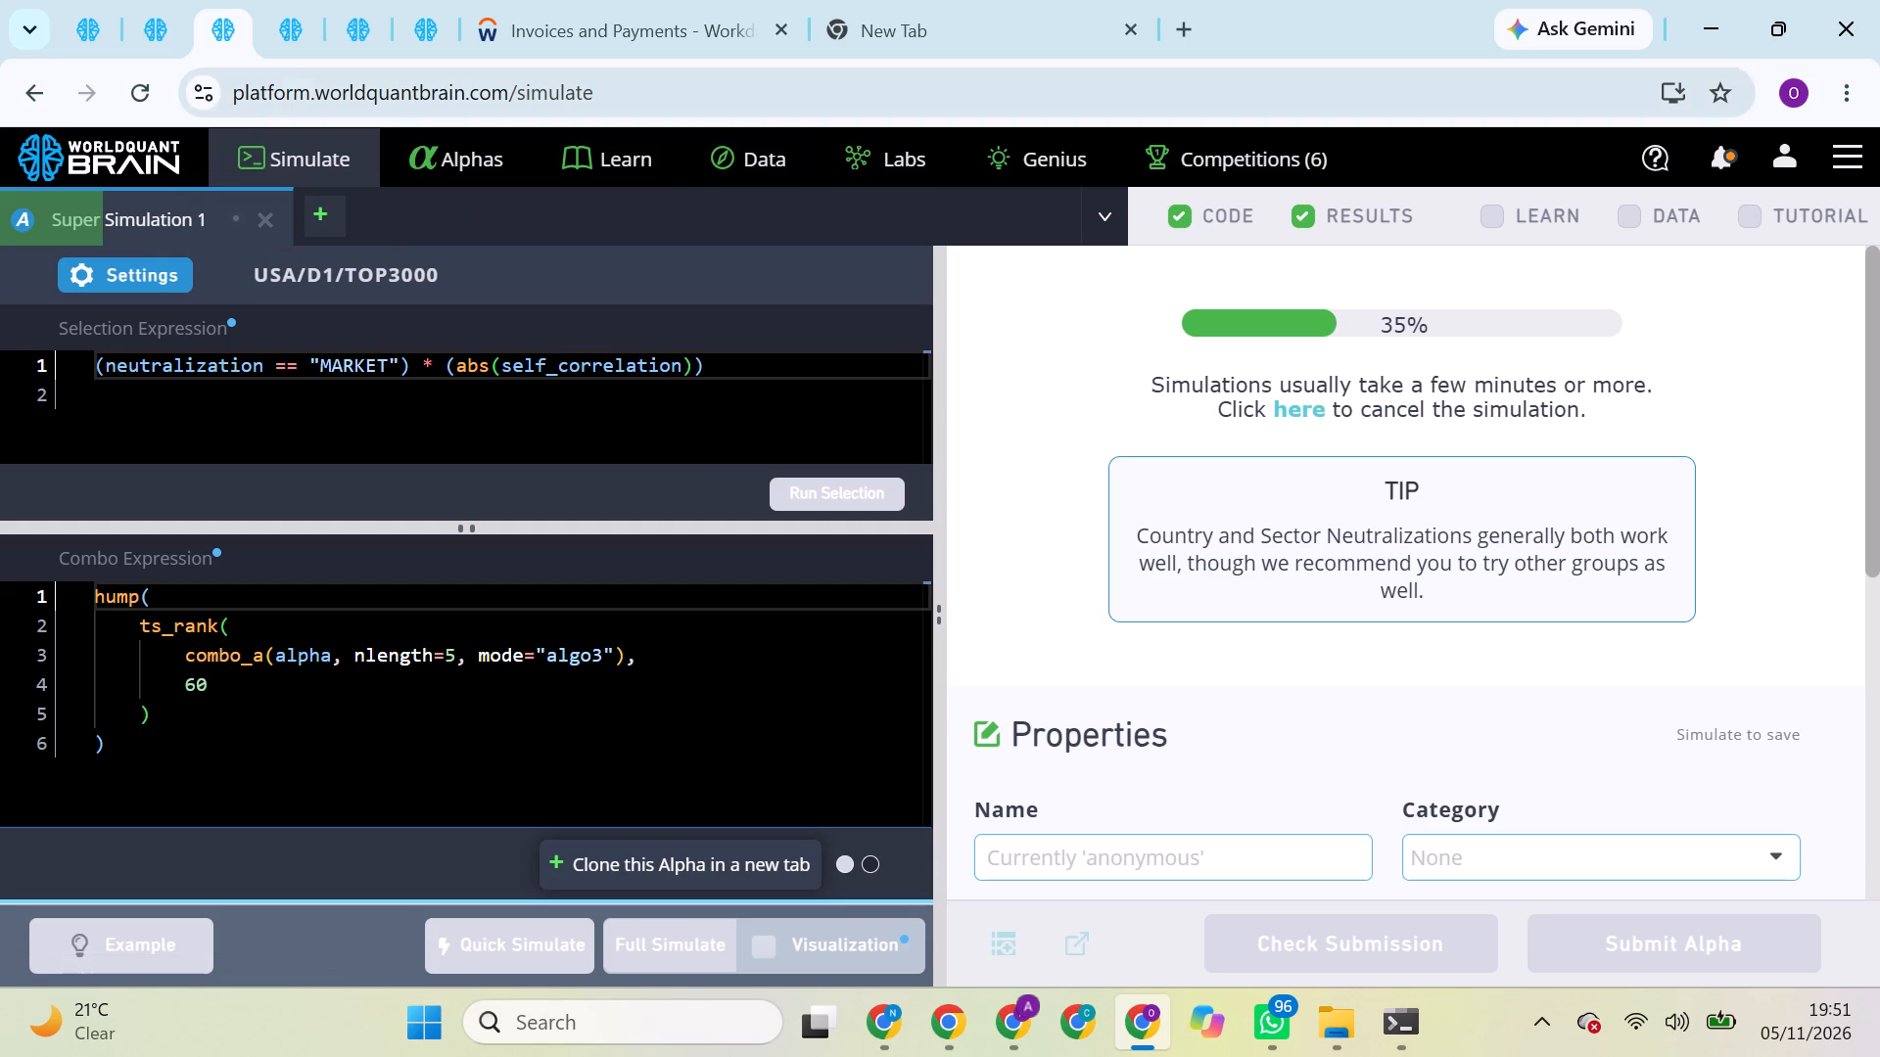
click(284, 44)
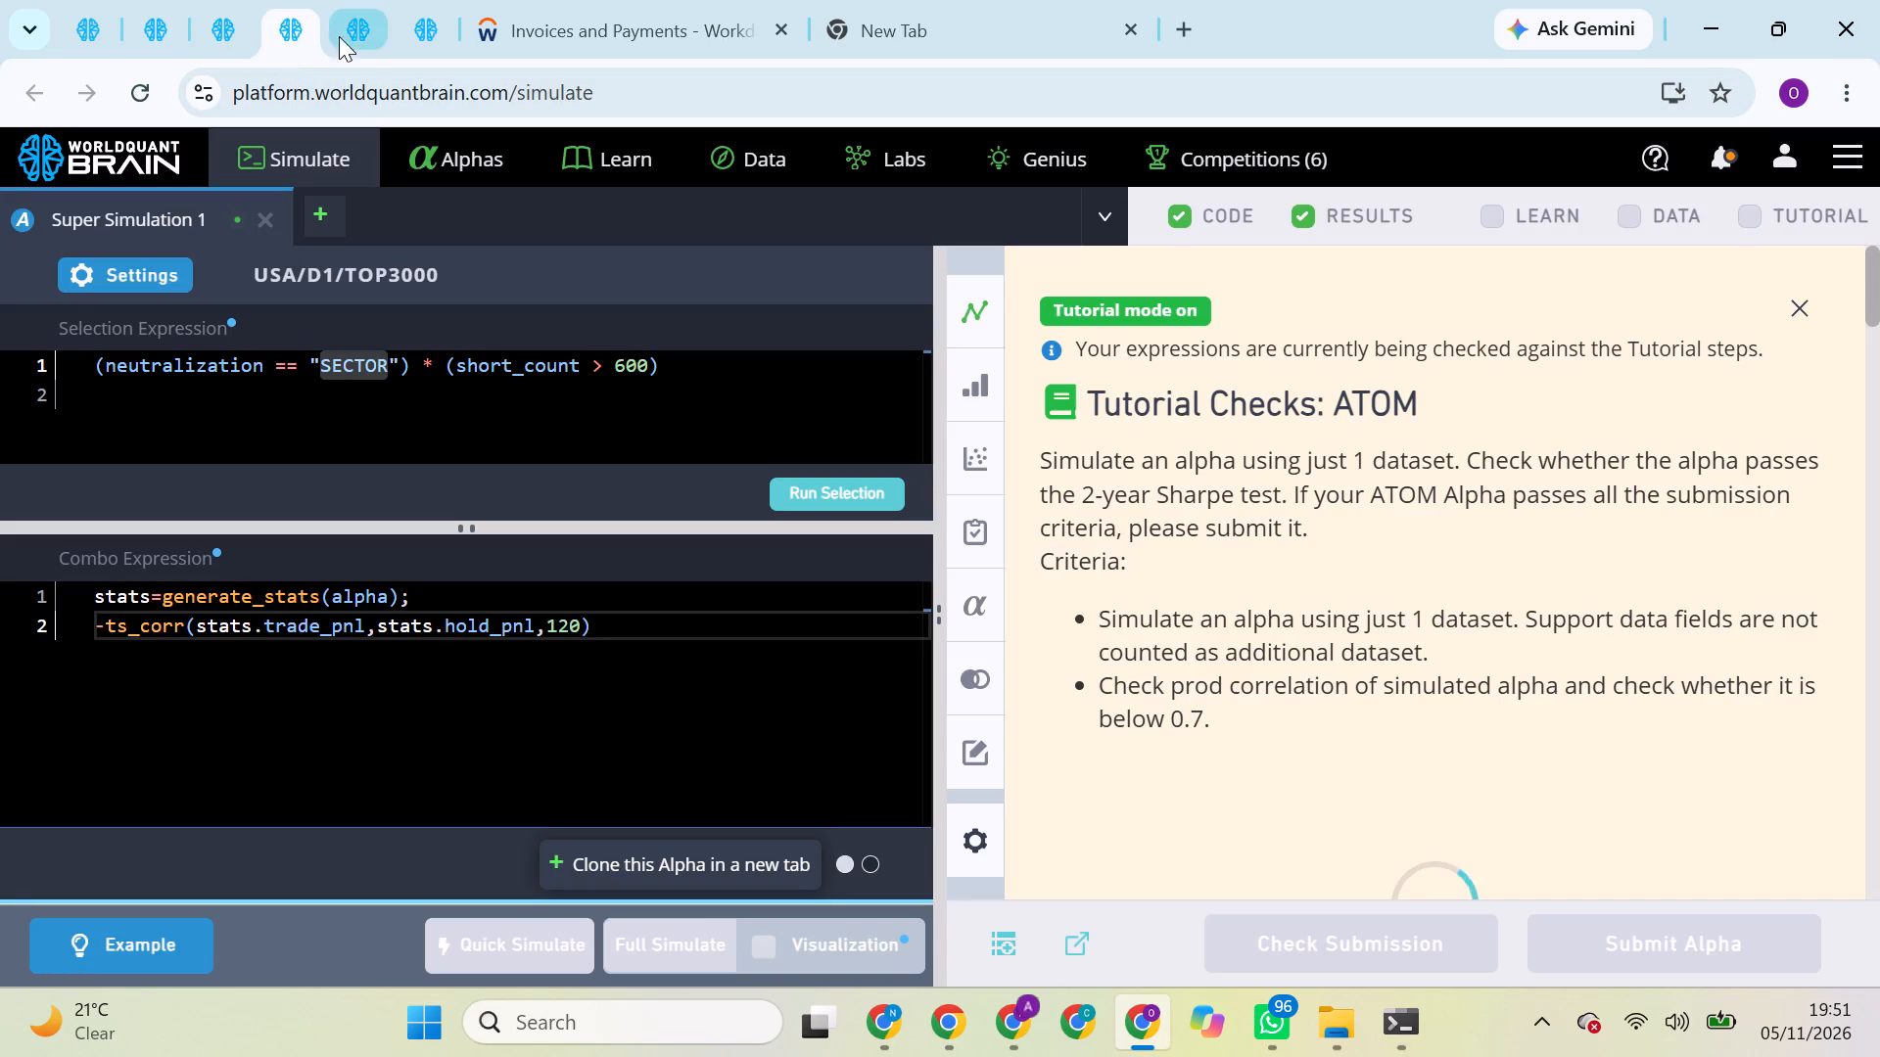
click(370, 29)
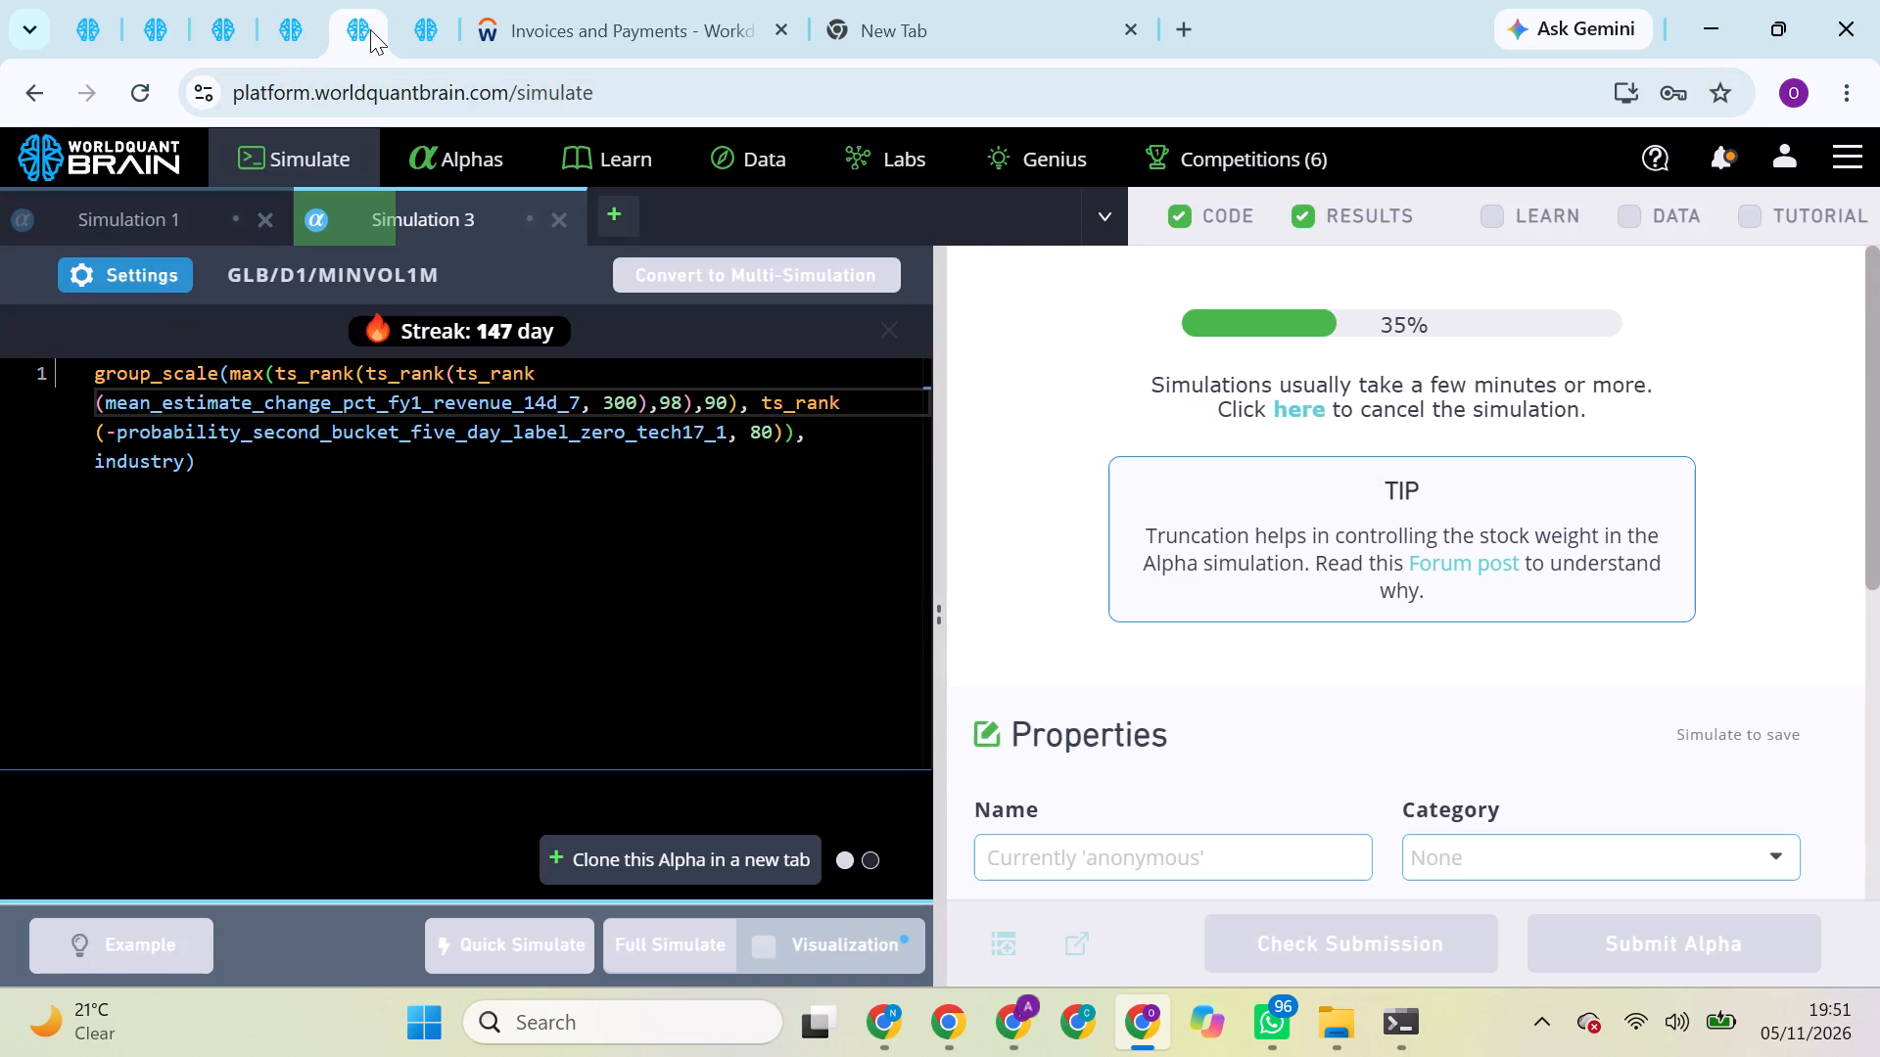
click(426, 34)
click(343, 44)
In the super simulation that selects "SECTOR" alphas with short_count > 600, set the combo Neutralization to Industry and apply the settings.
click(308, 23)
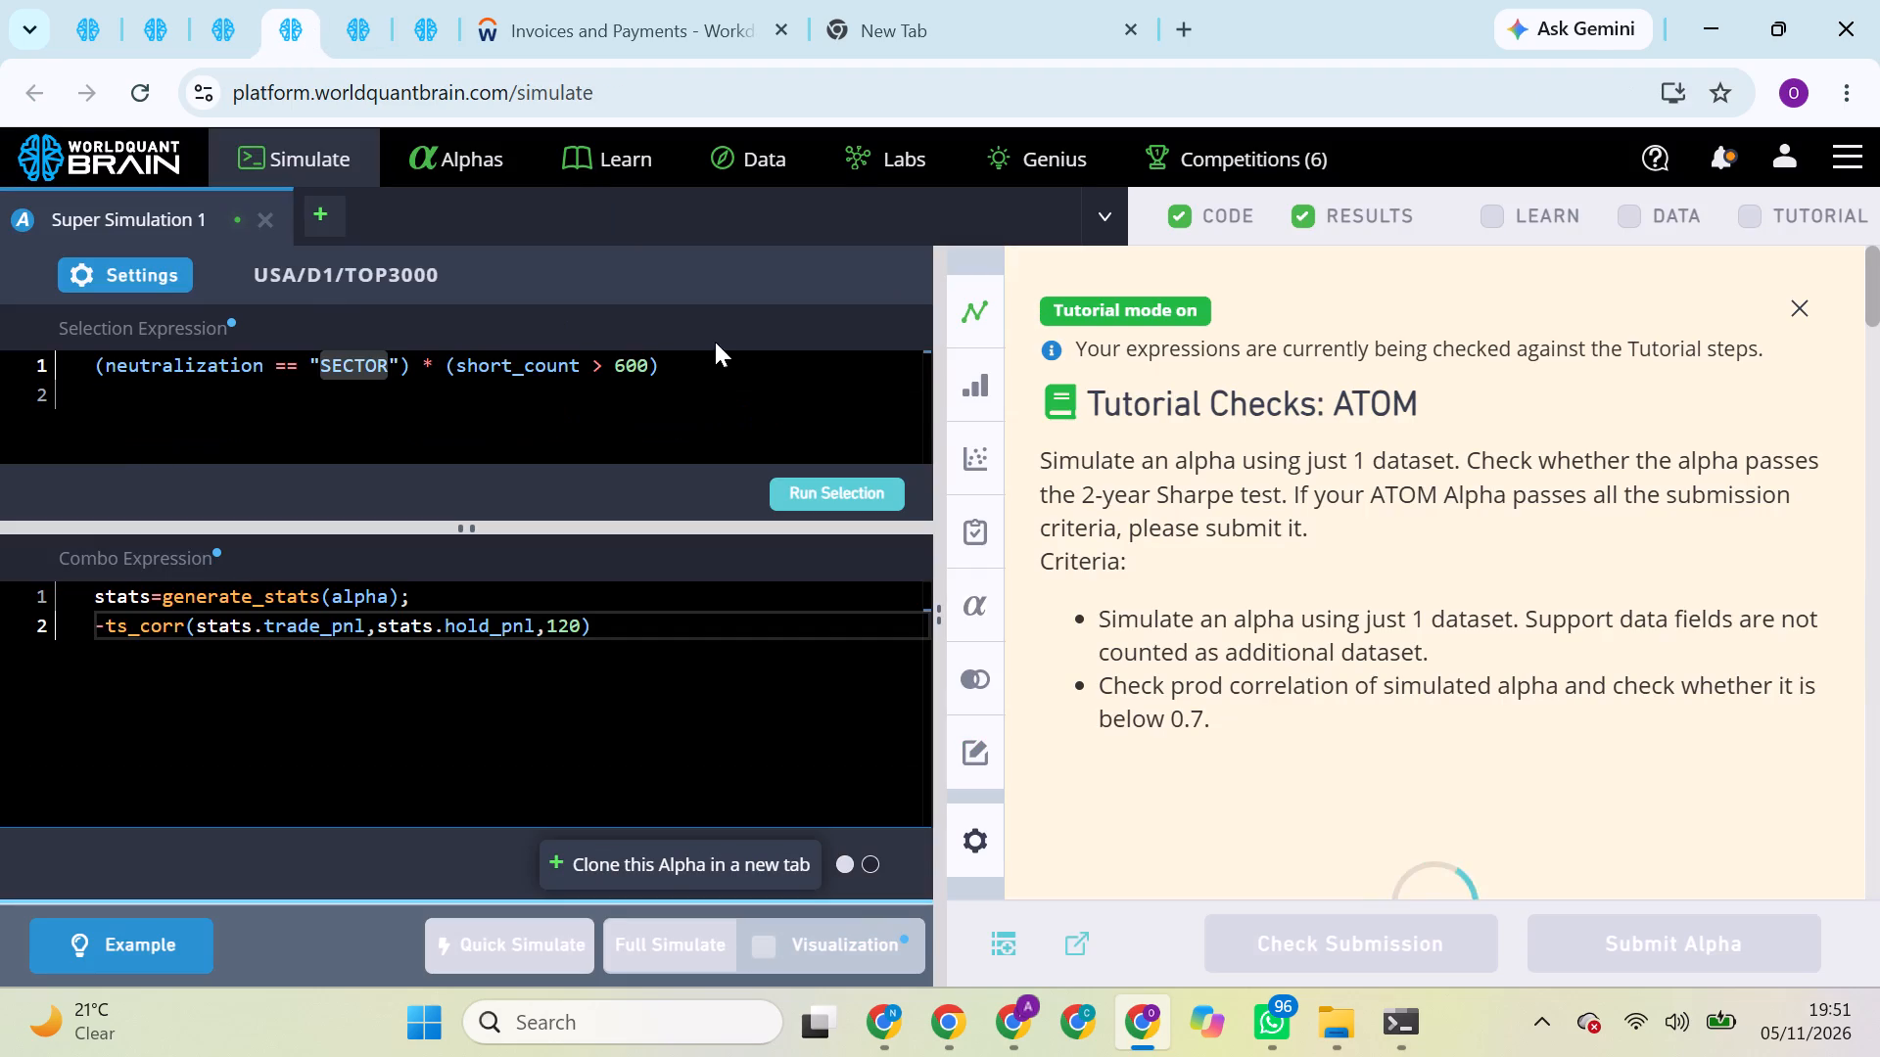
scroll(1431, 524, down, 8)
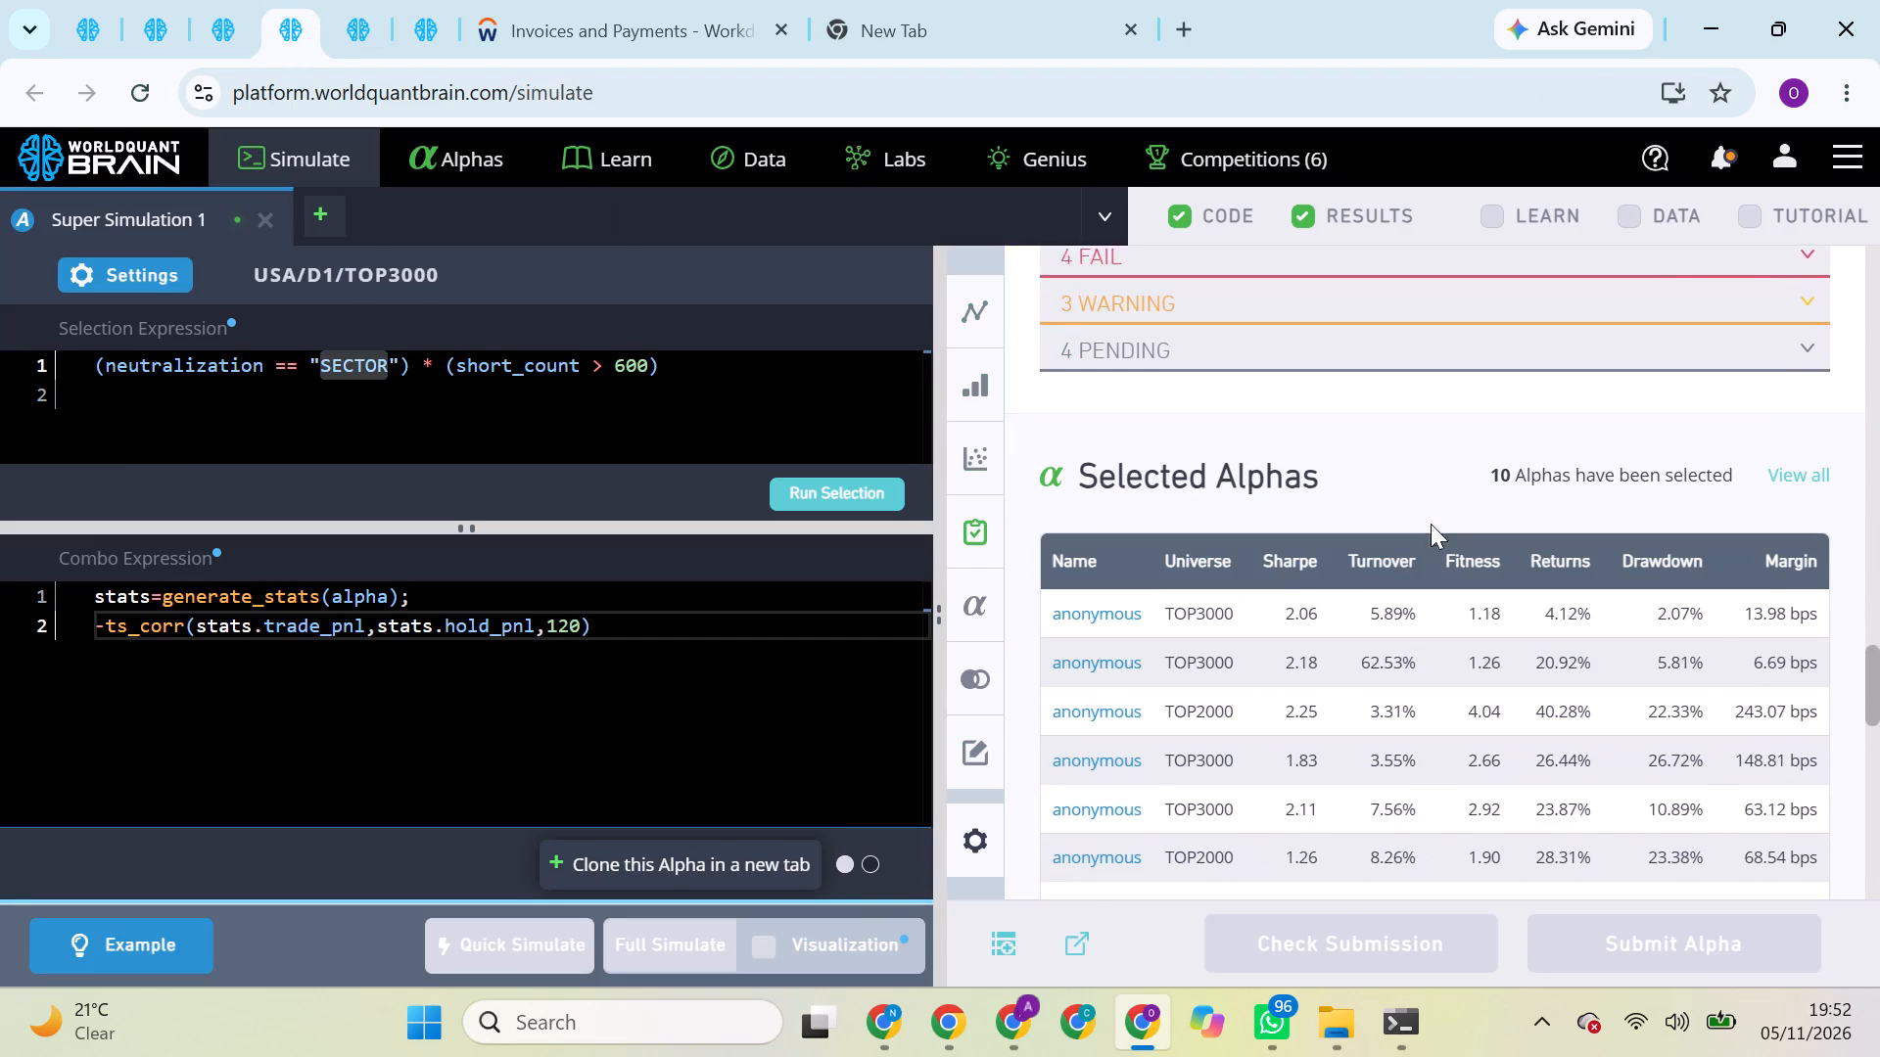
click(143, 276)
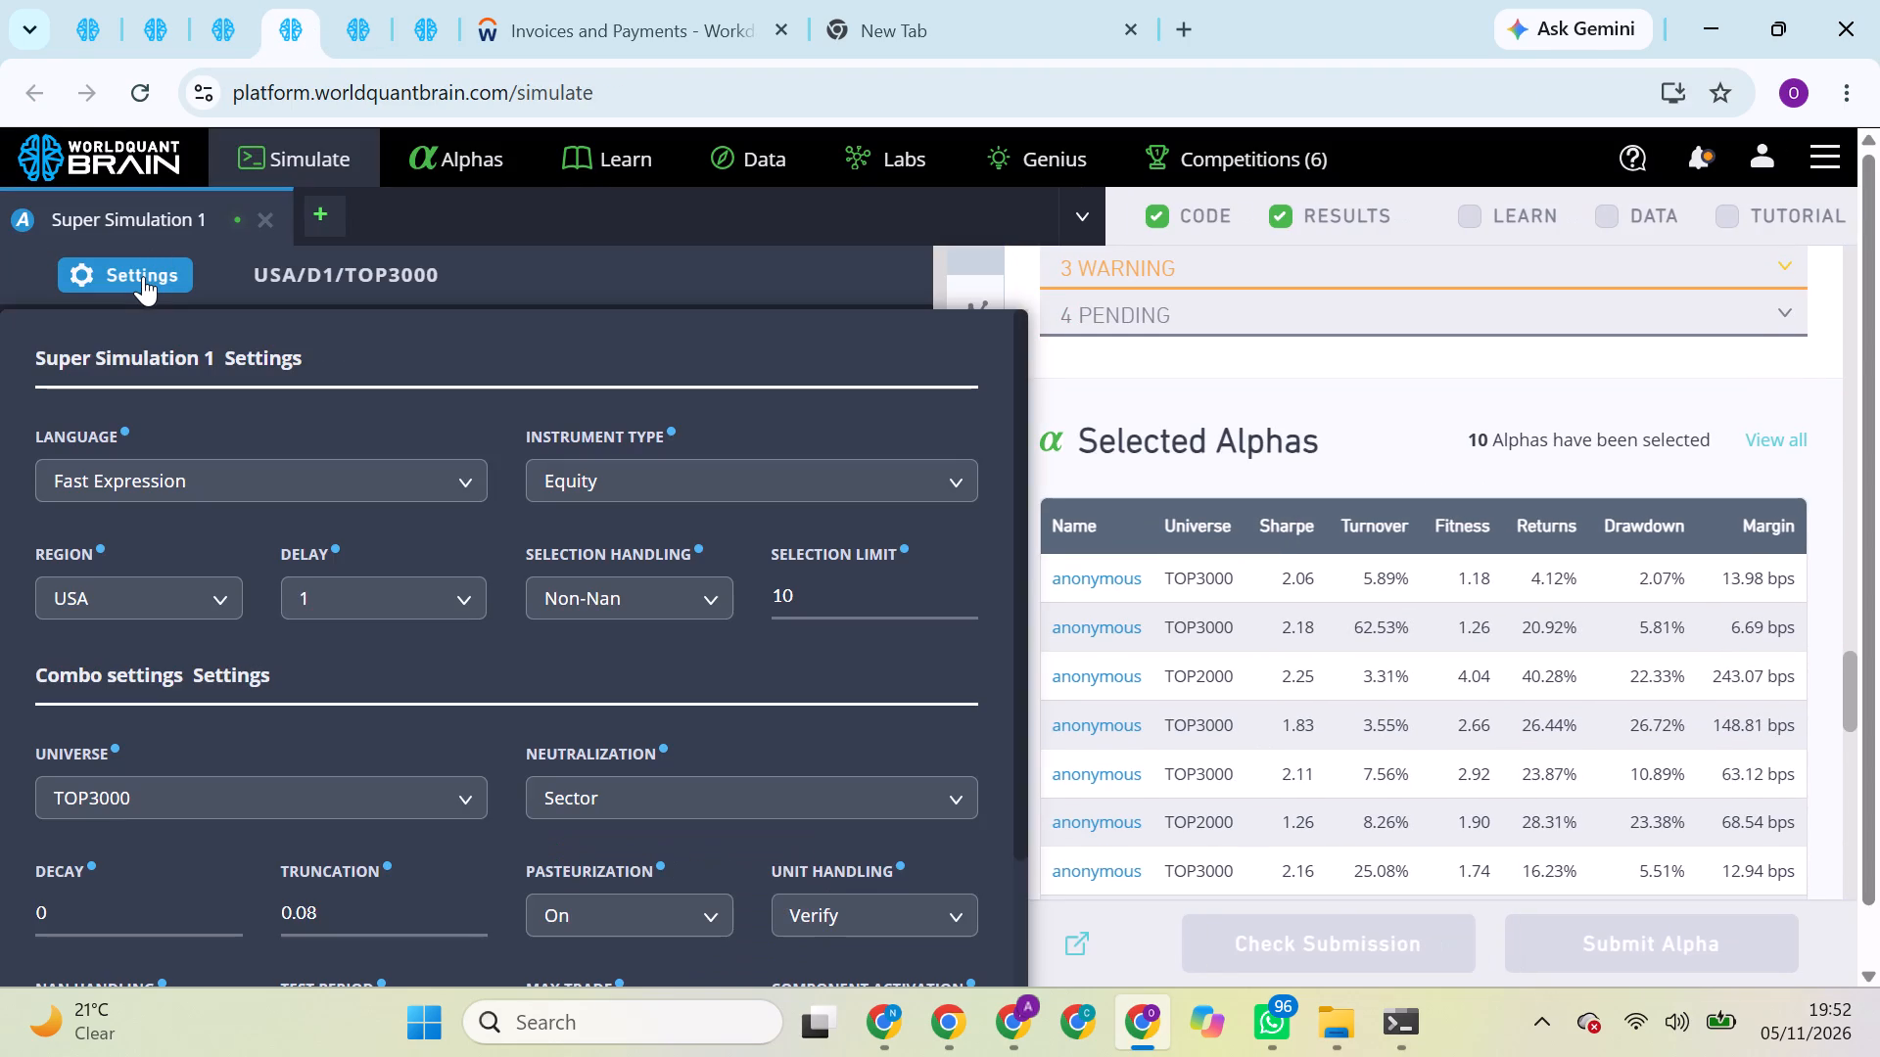
click(206, 599)
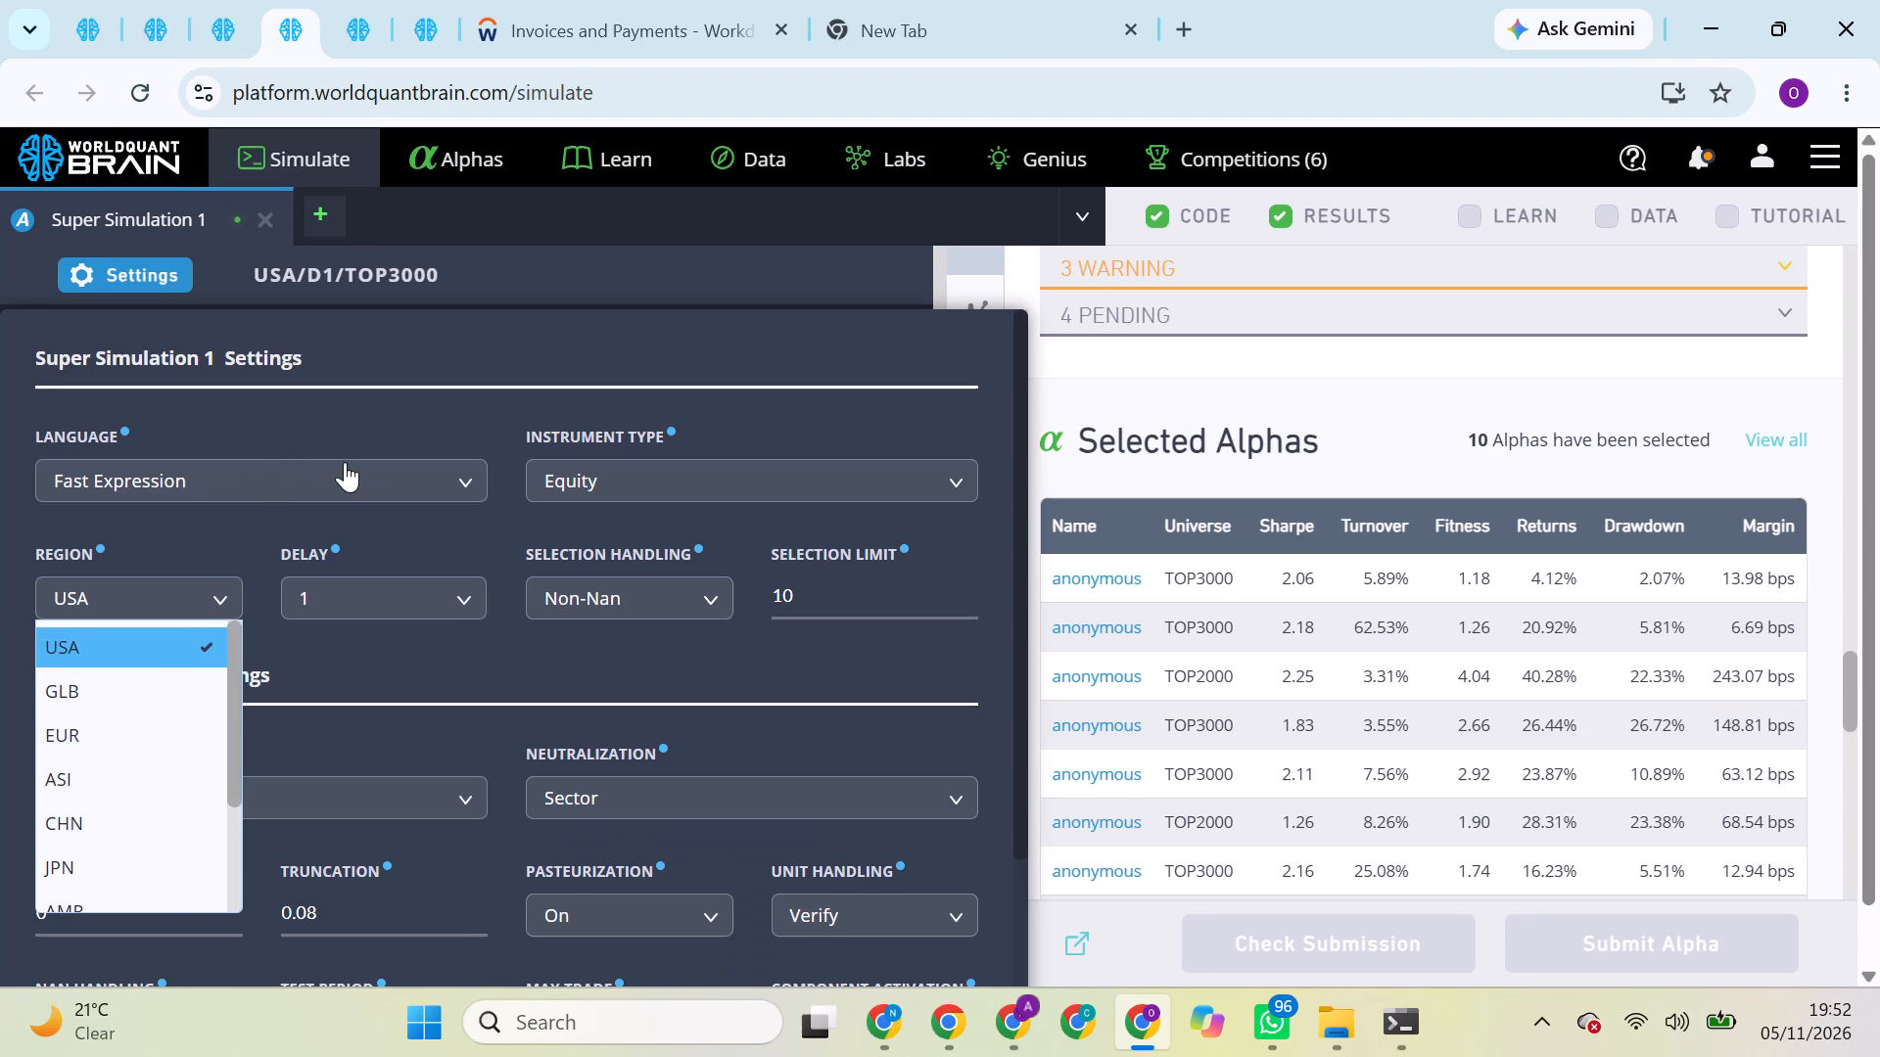
scroll(737, 787, down, 3)
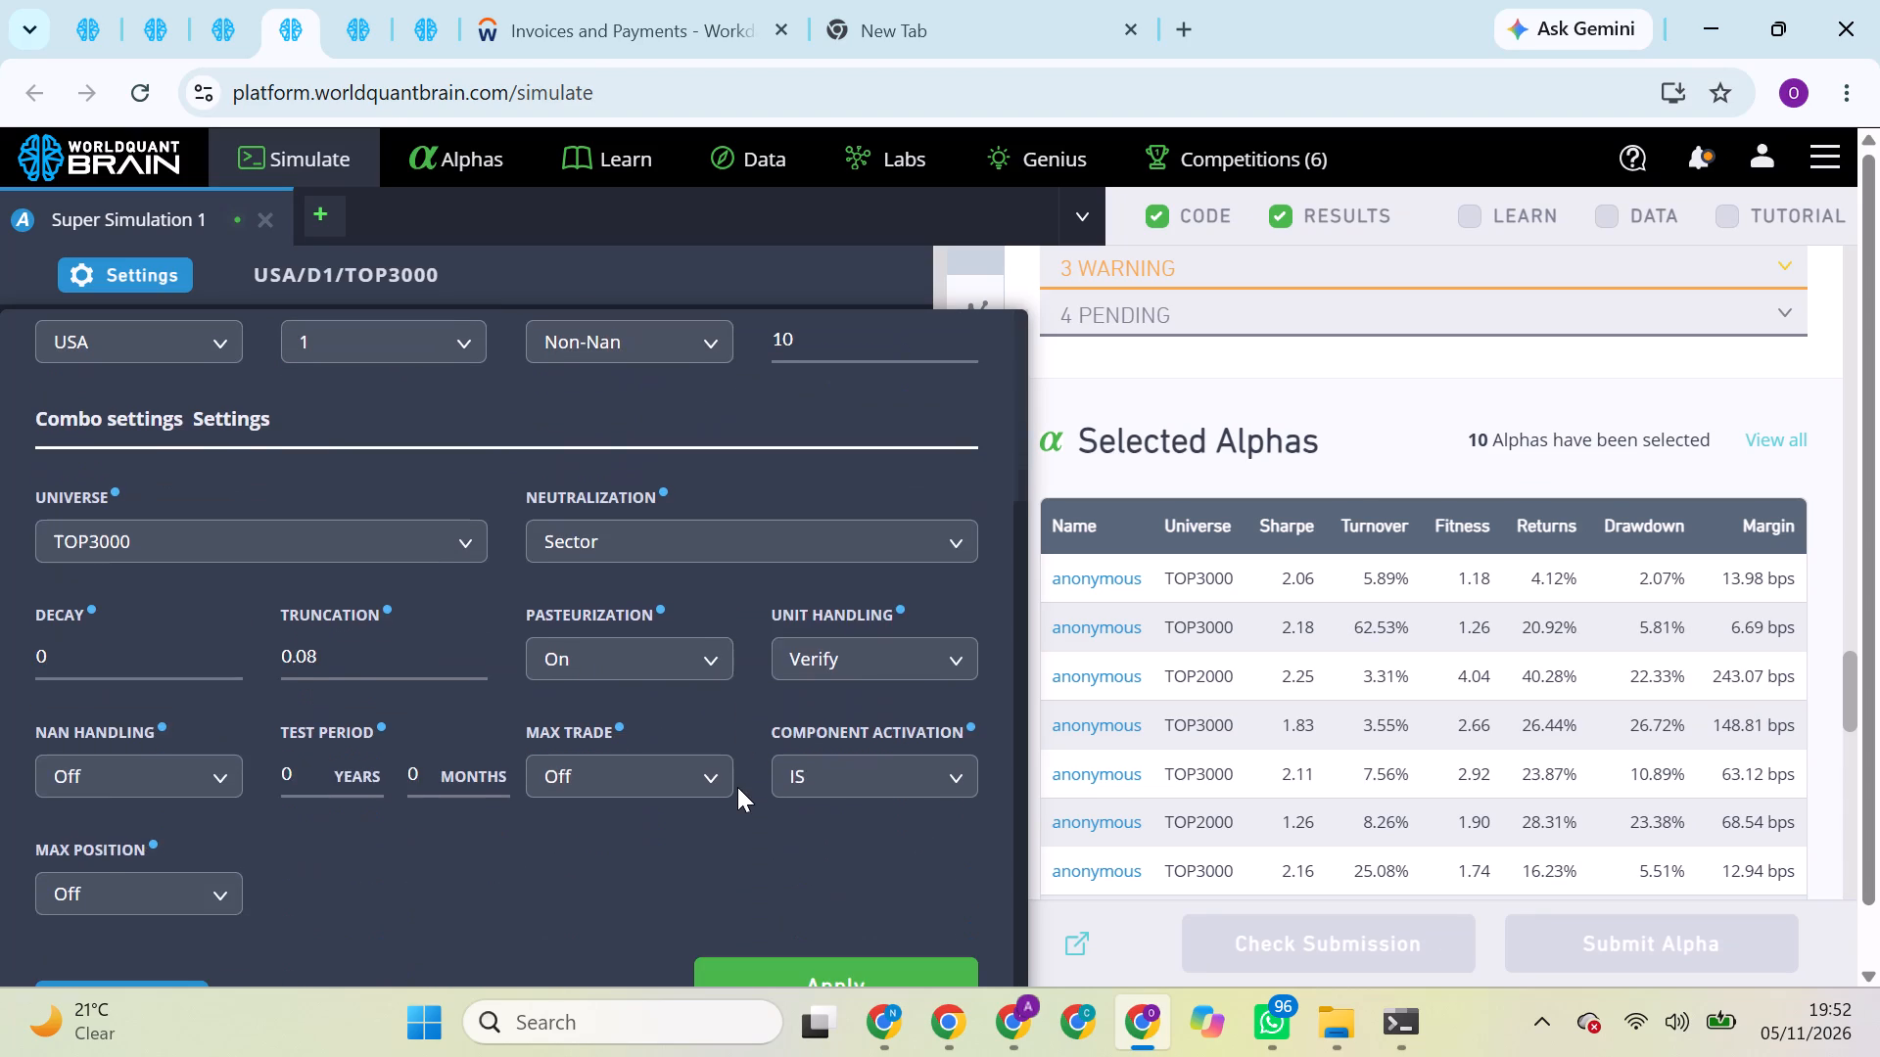
scroll(737, 787, down, 1)
click(782, 542)
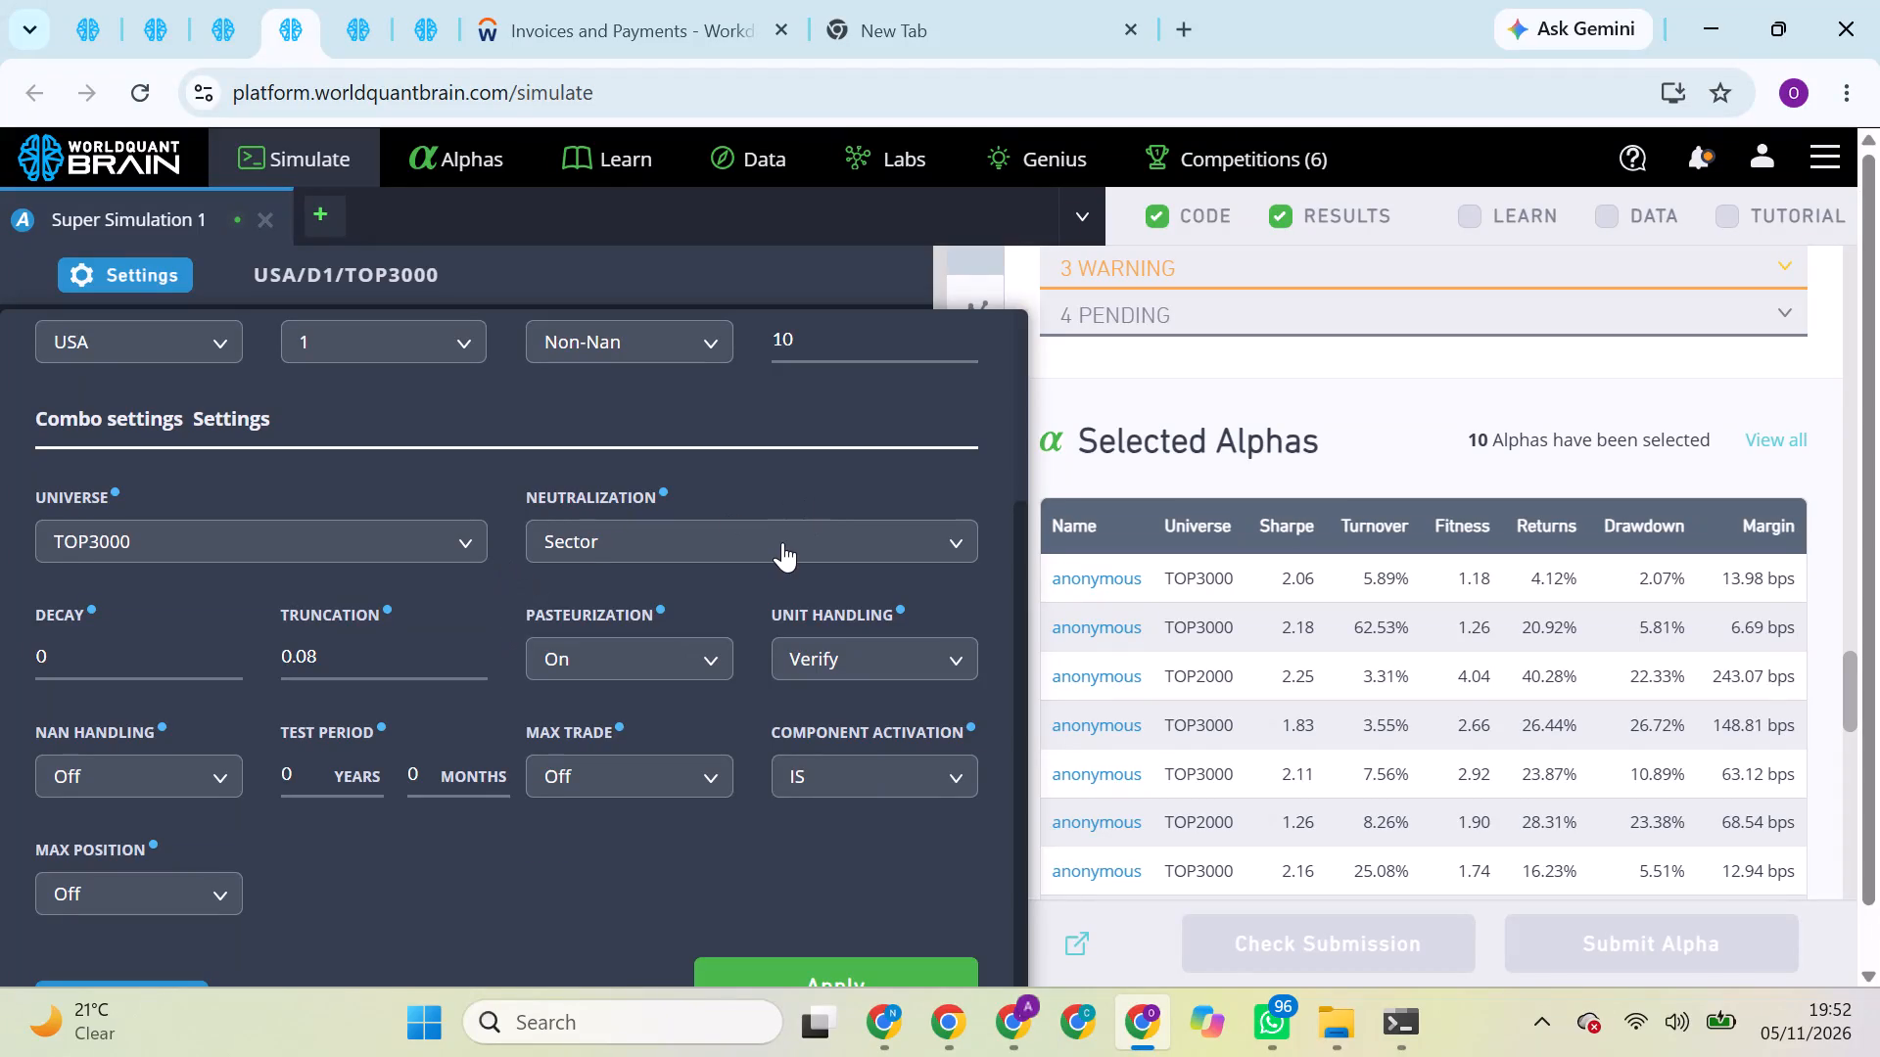
scroll(677, 782, down, 2)
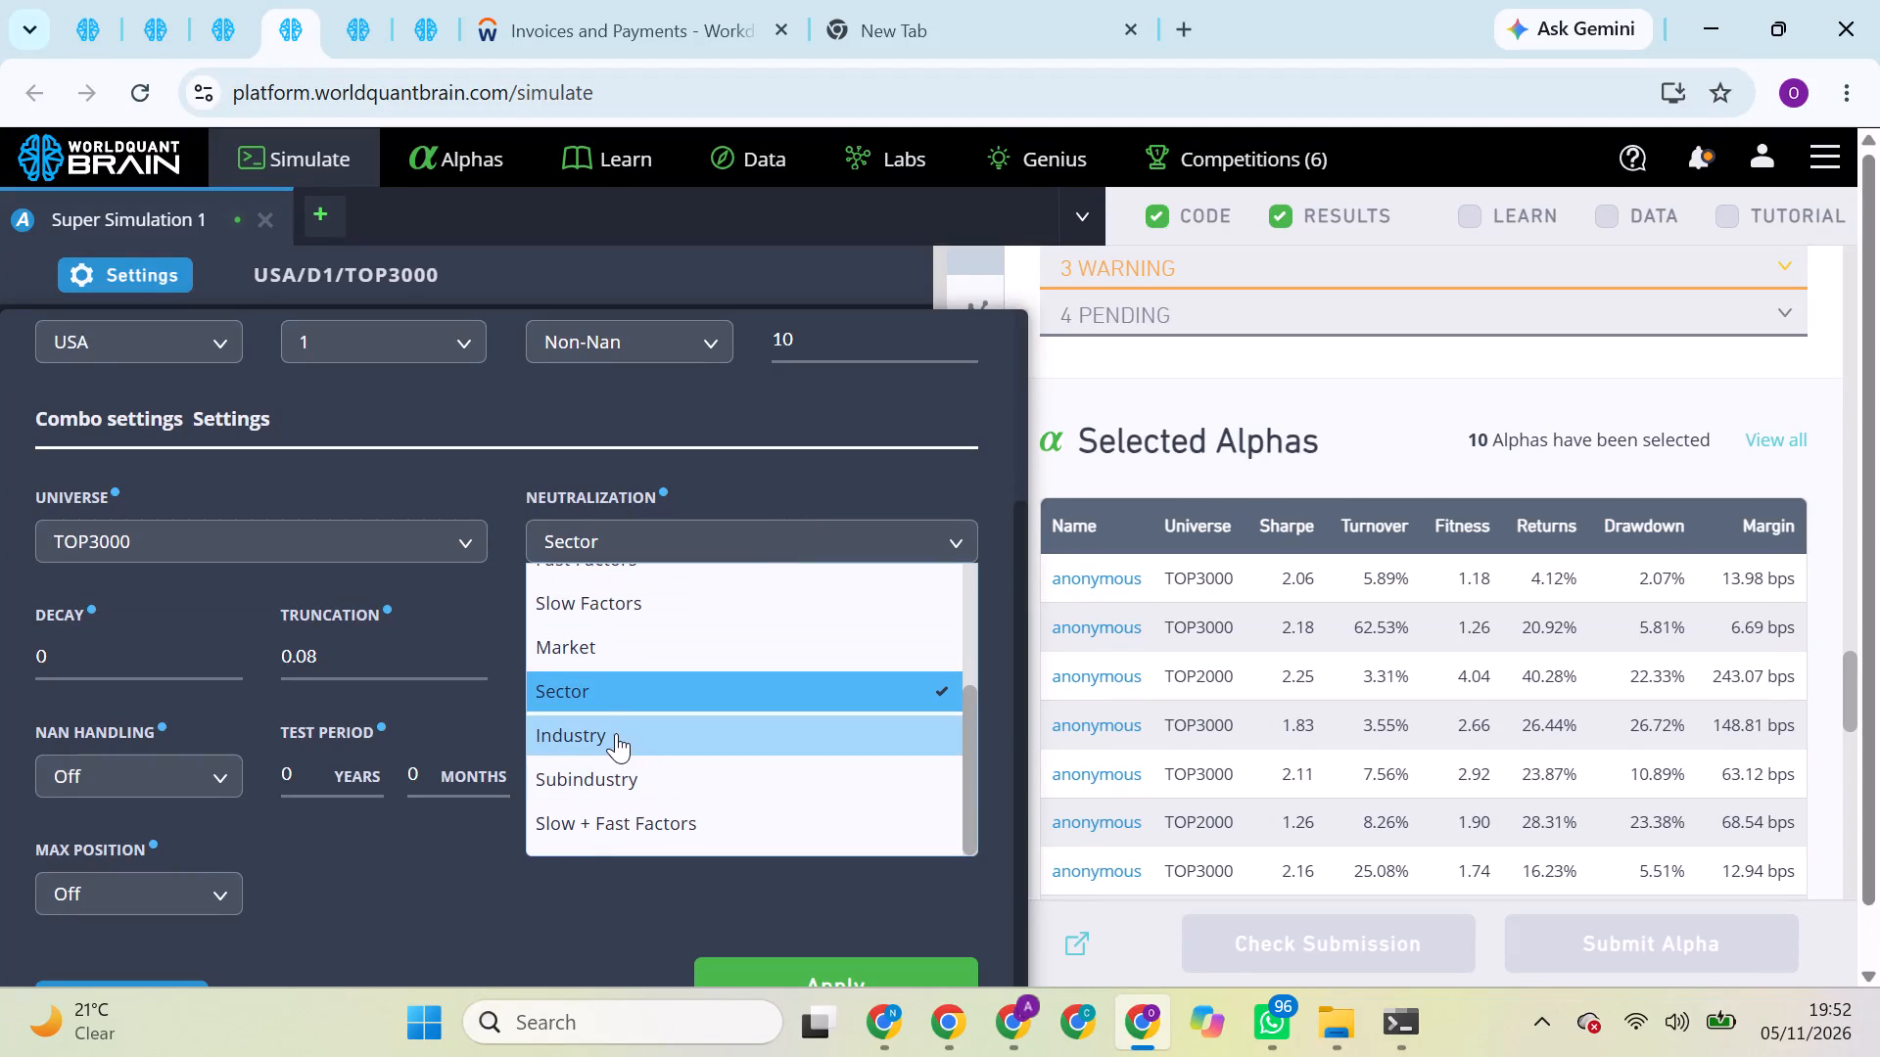
click(614, 742)
scroll(834, 909, down, 2)
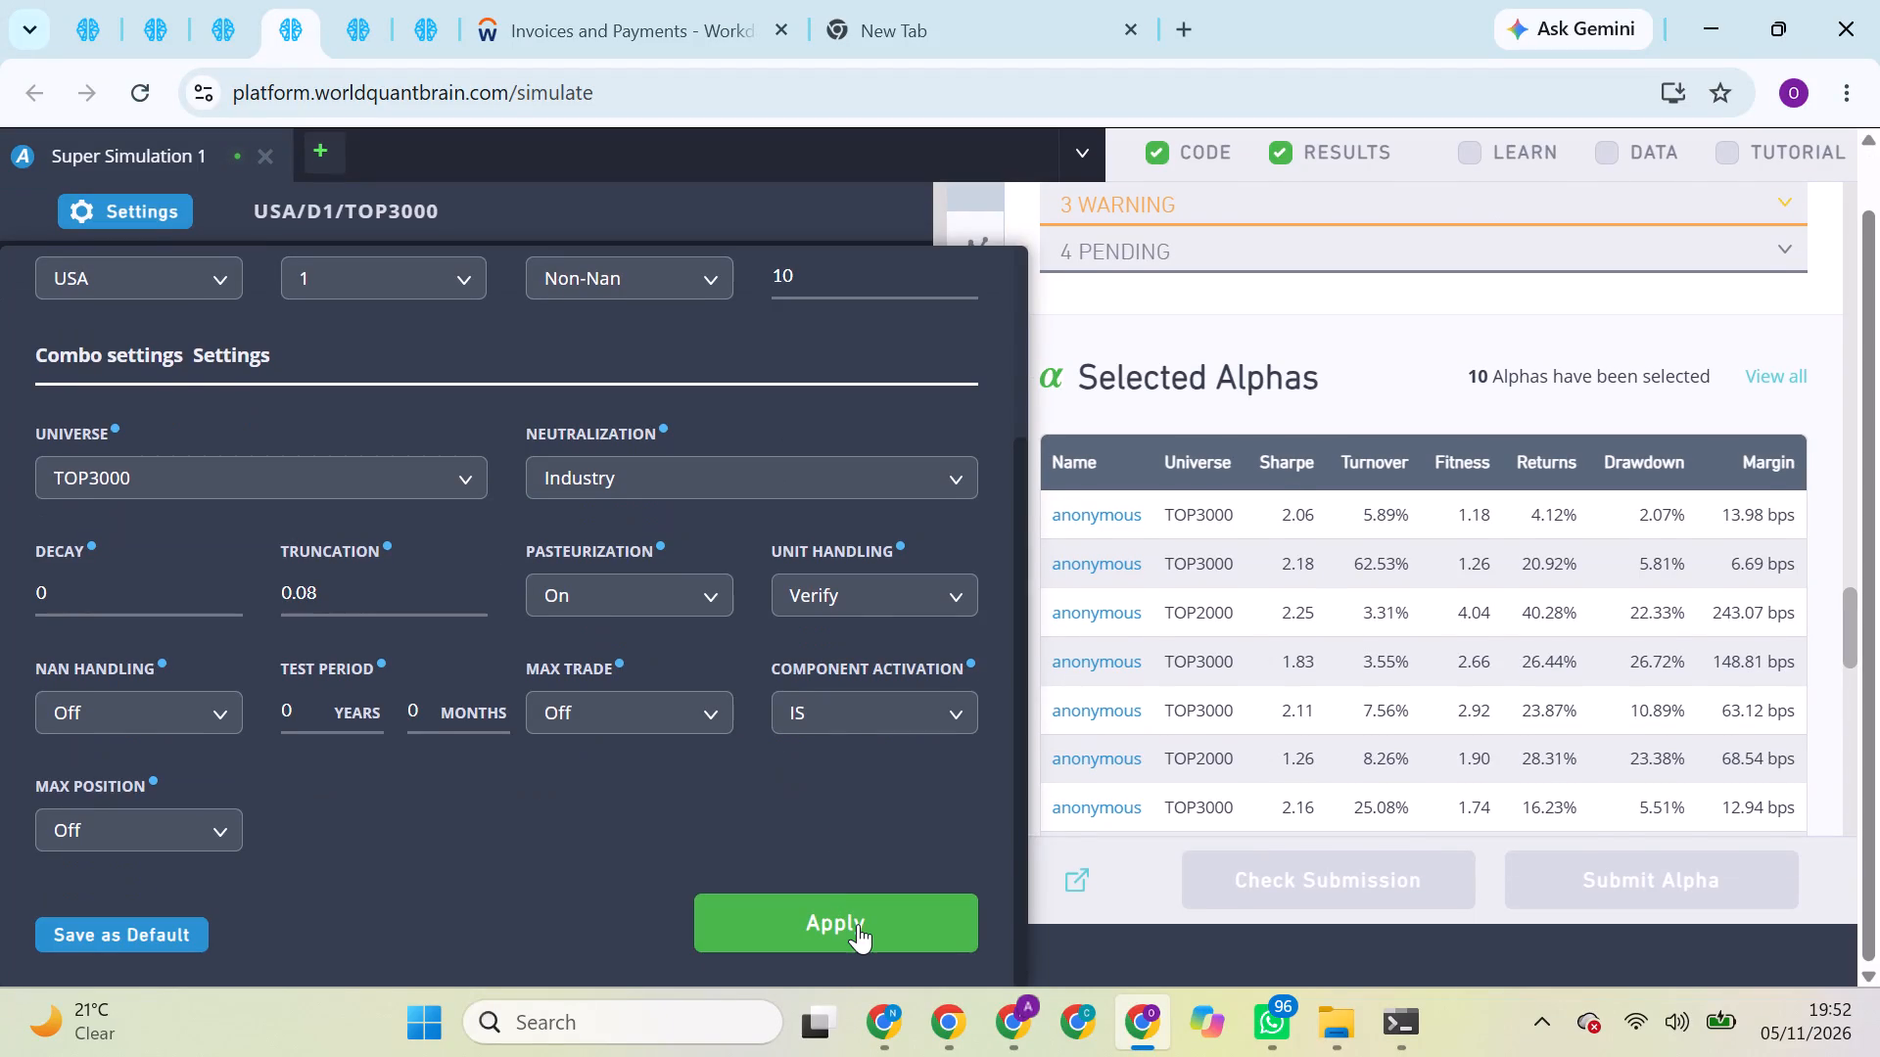
click(858, 924)
click(858, 924)
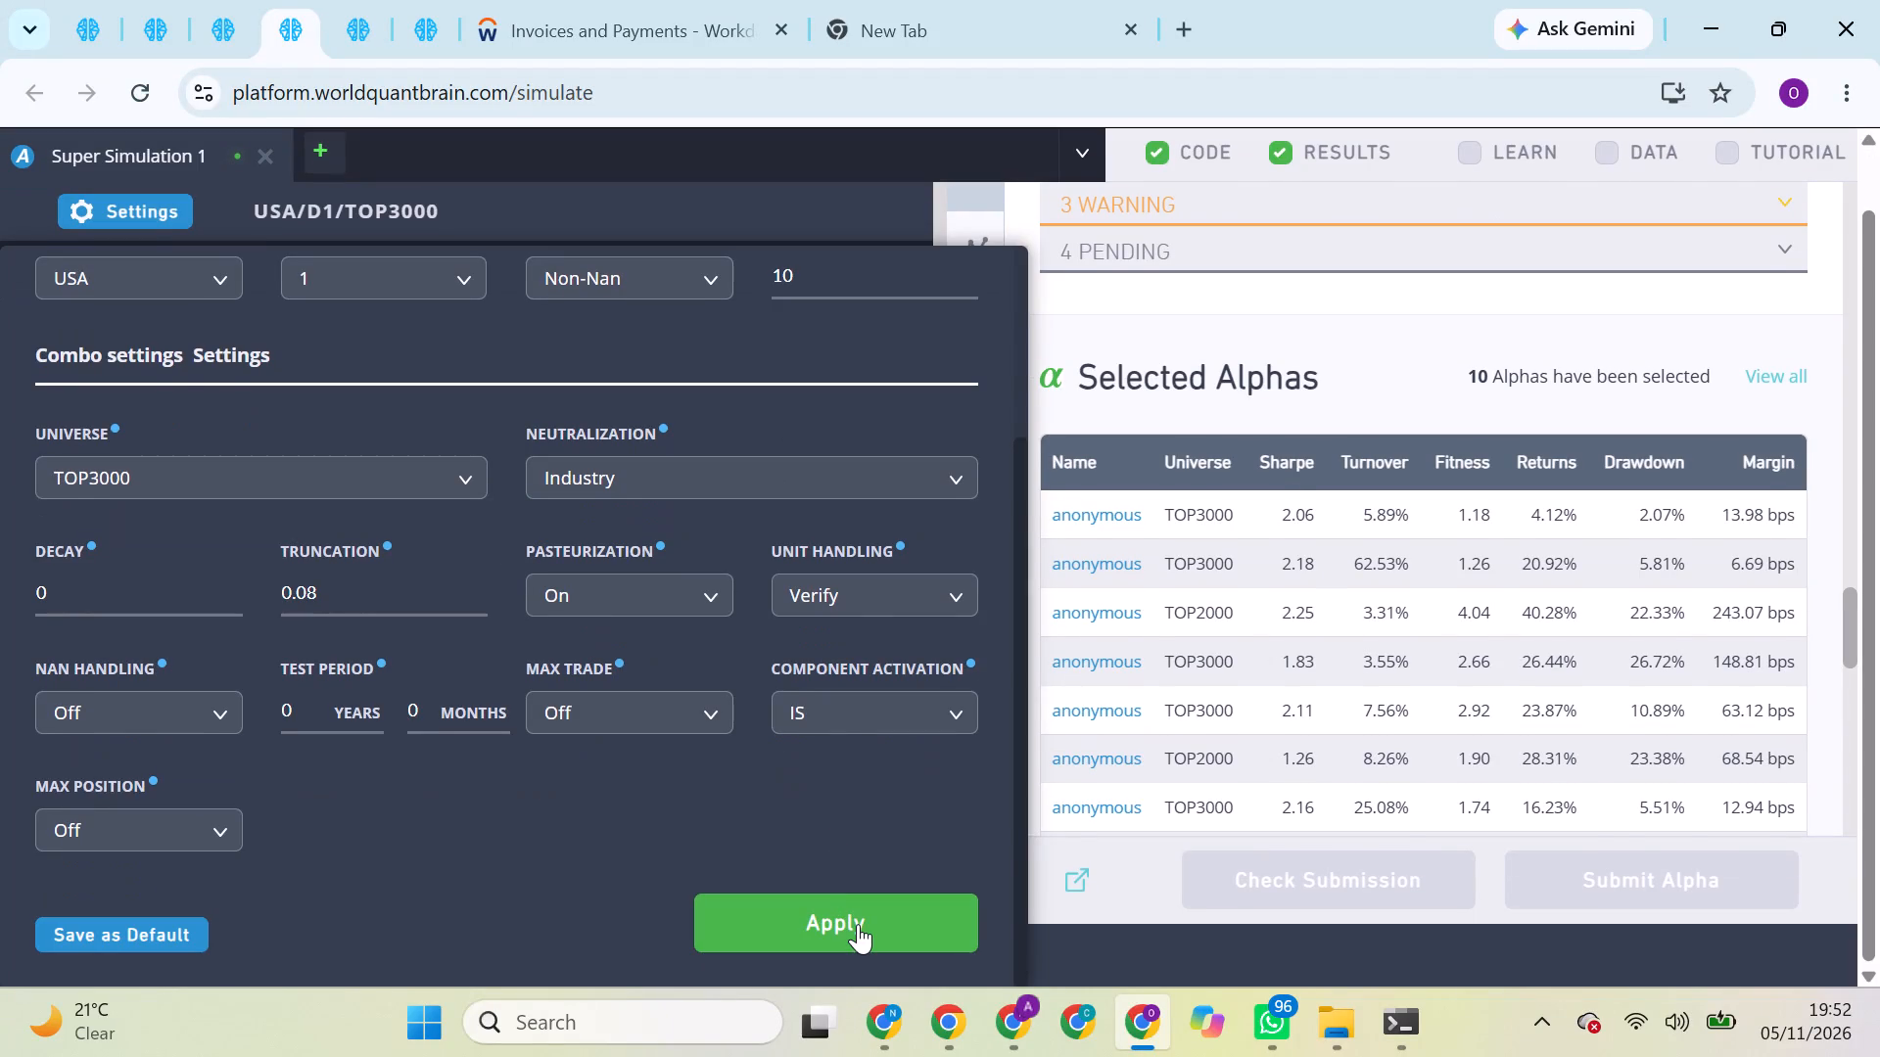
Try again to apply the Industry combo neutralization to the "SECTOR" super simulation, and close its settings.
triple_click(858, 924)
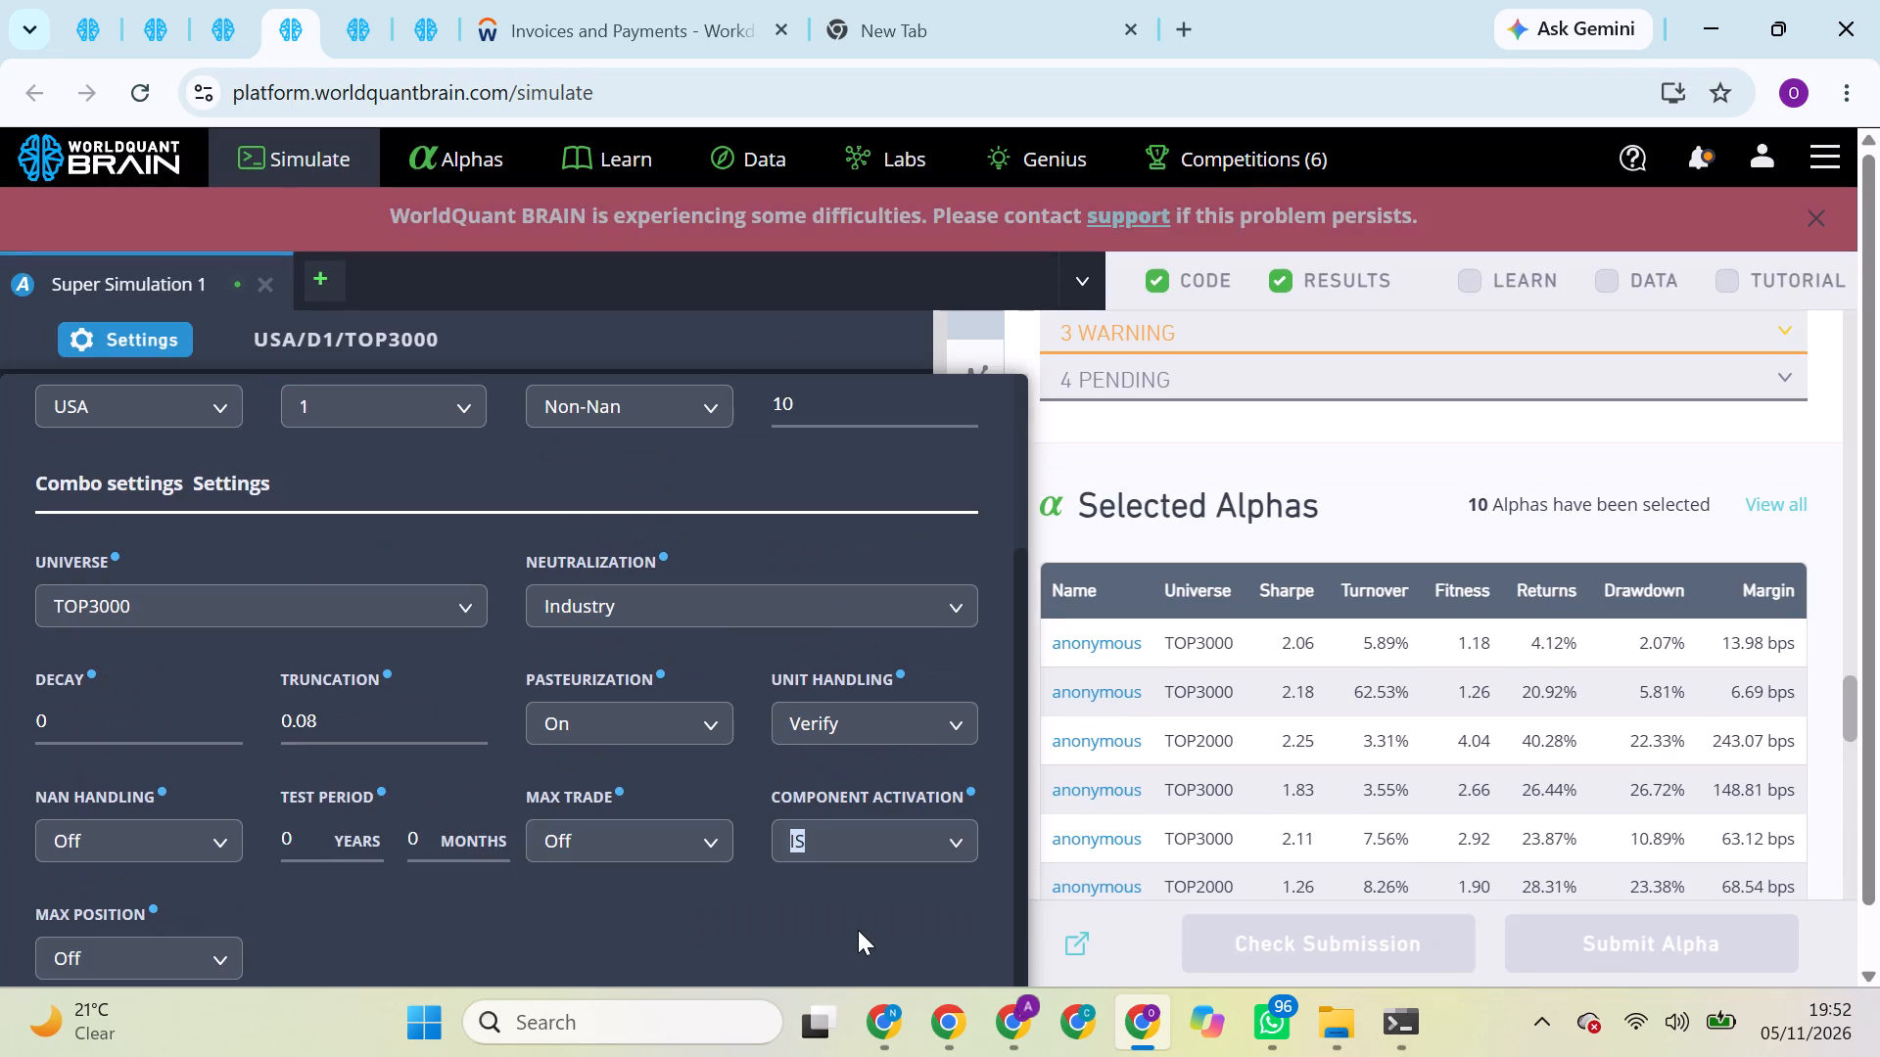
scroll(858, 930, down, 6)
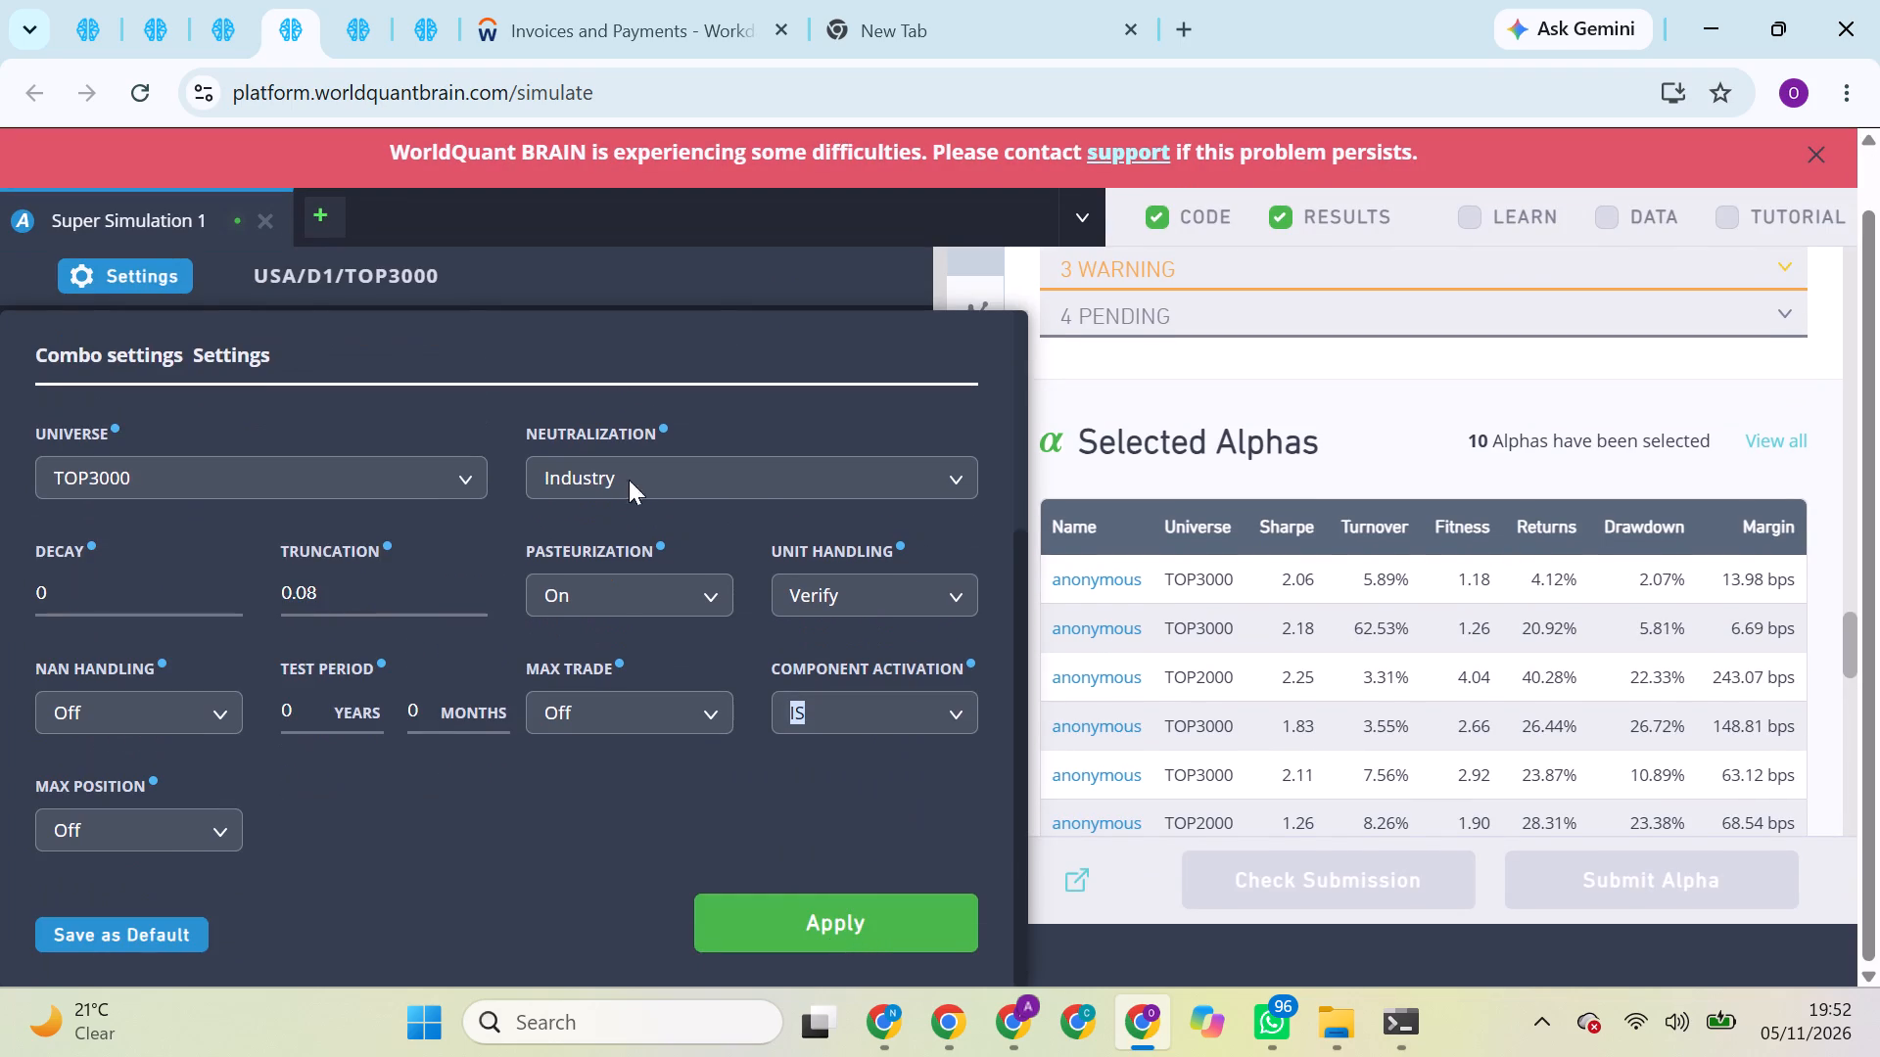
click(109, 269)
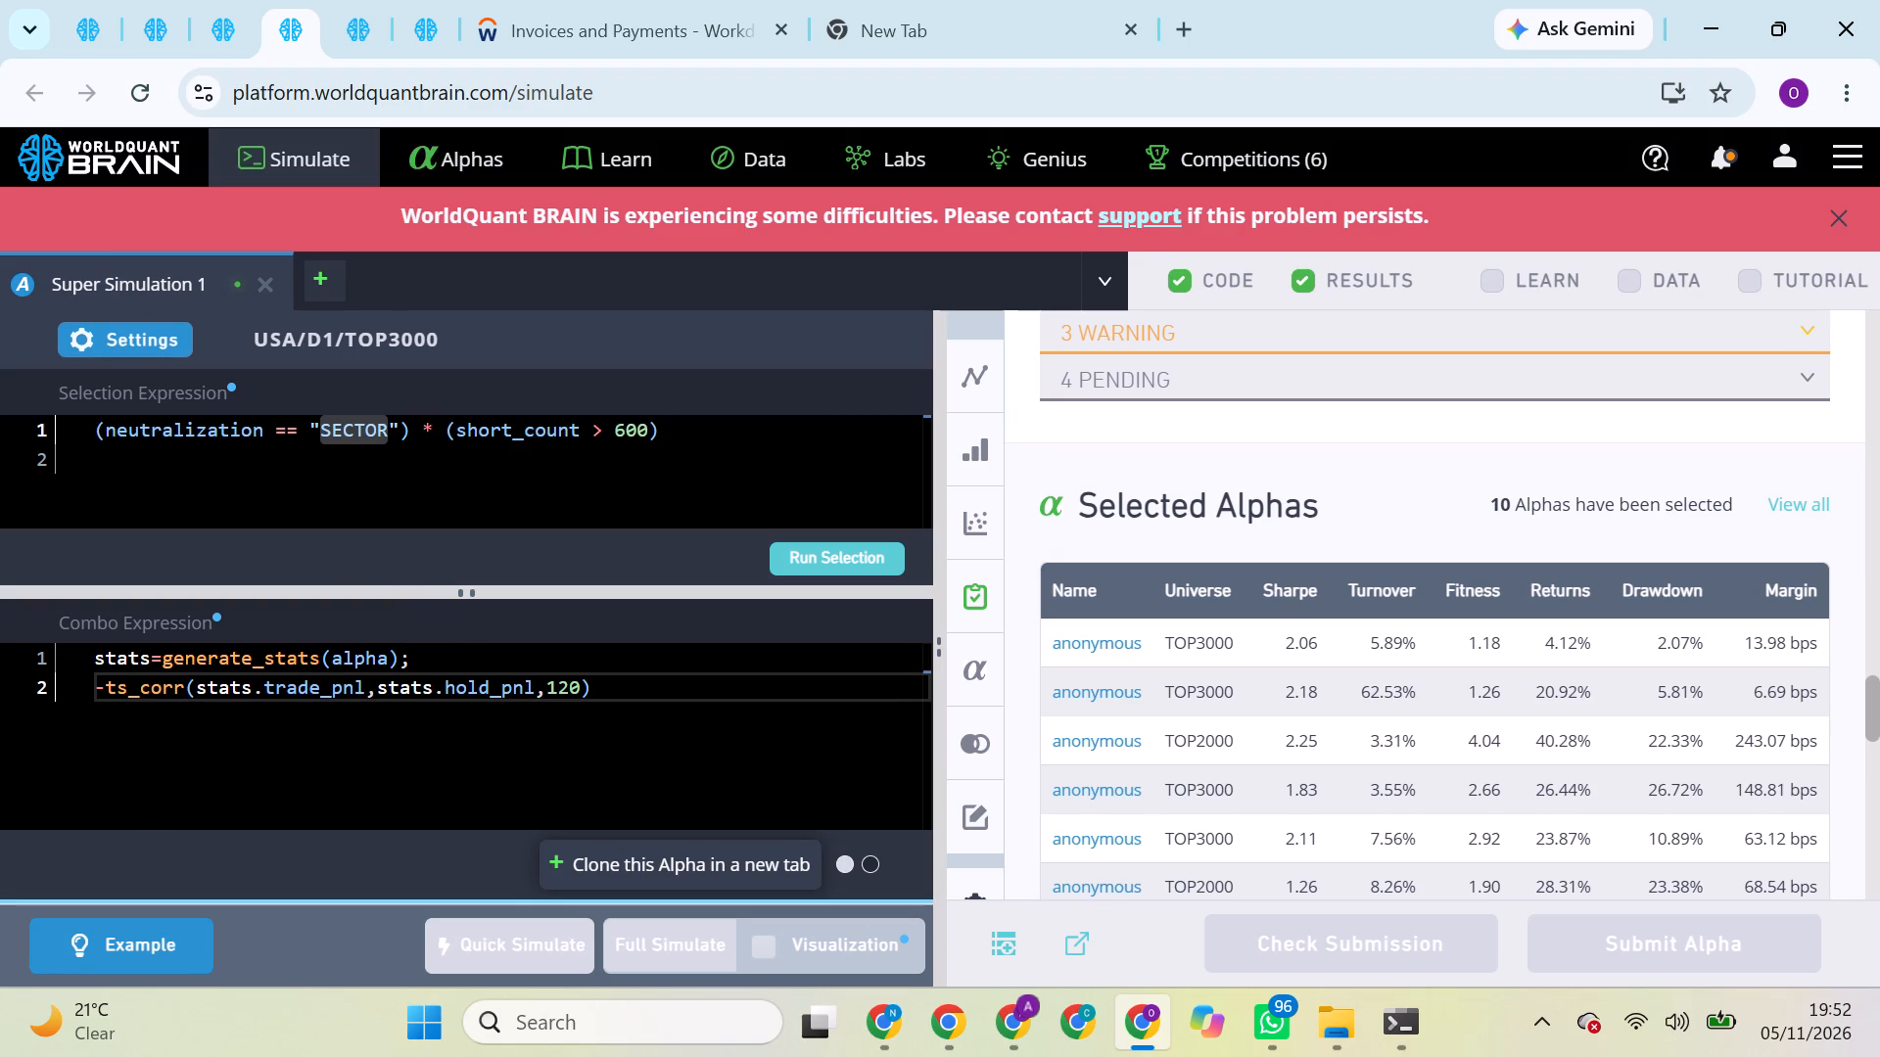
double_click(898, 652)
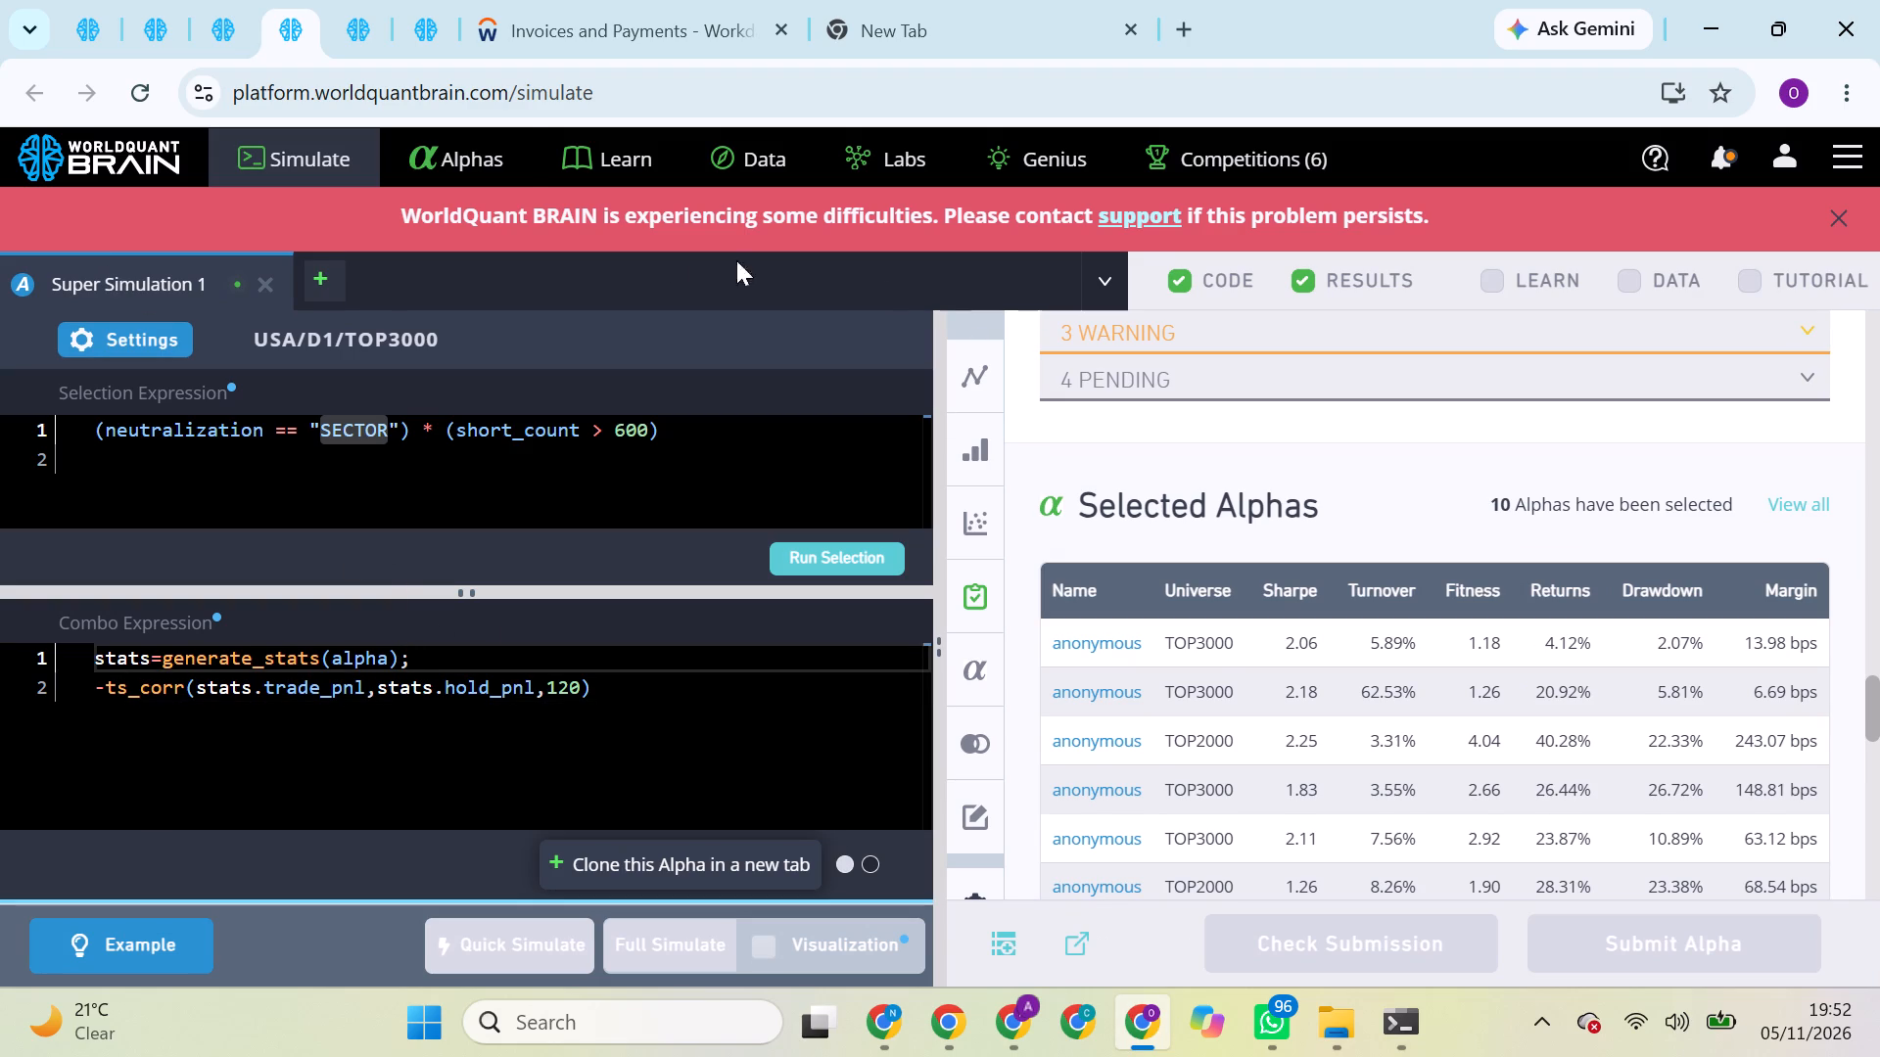
Open the submitted alphas list and examine the details of the Super alpha e759k8QO submitted on 11/03/2026.
click(473, 159)
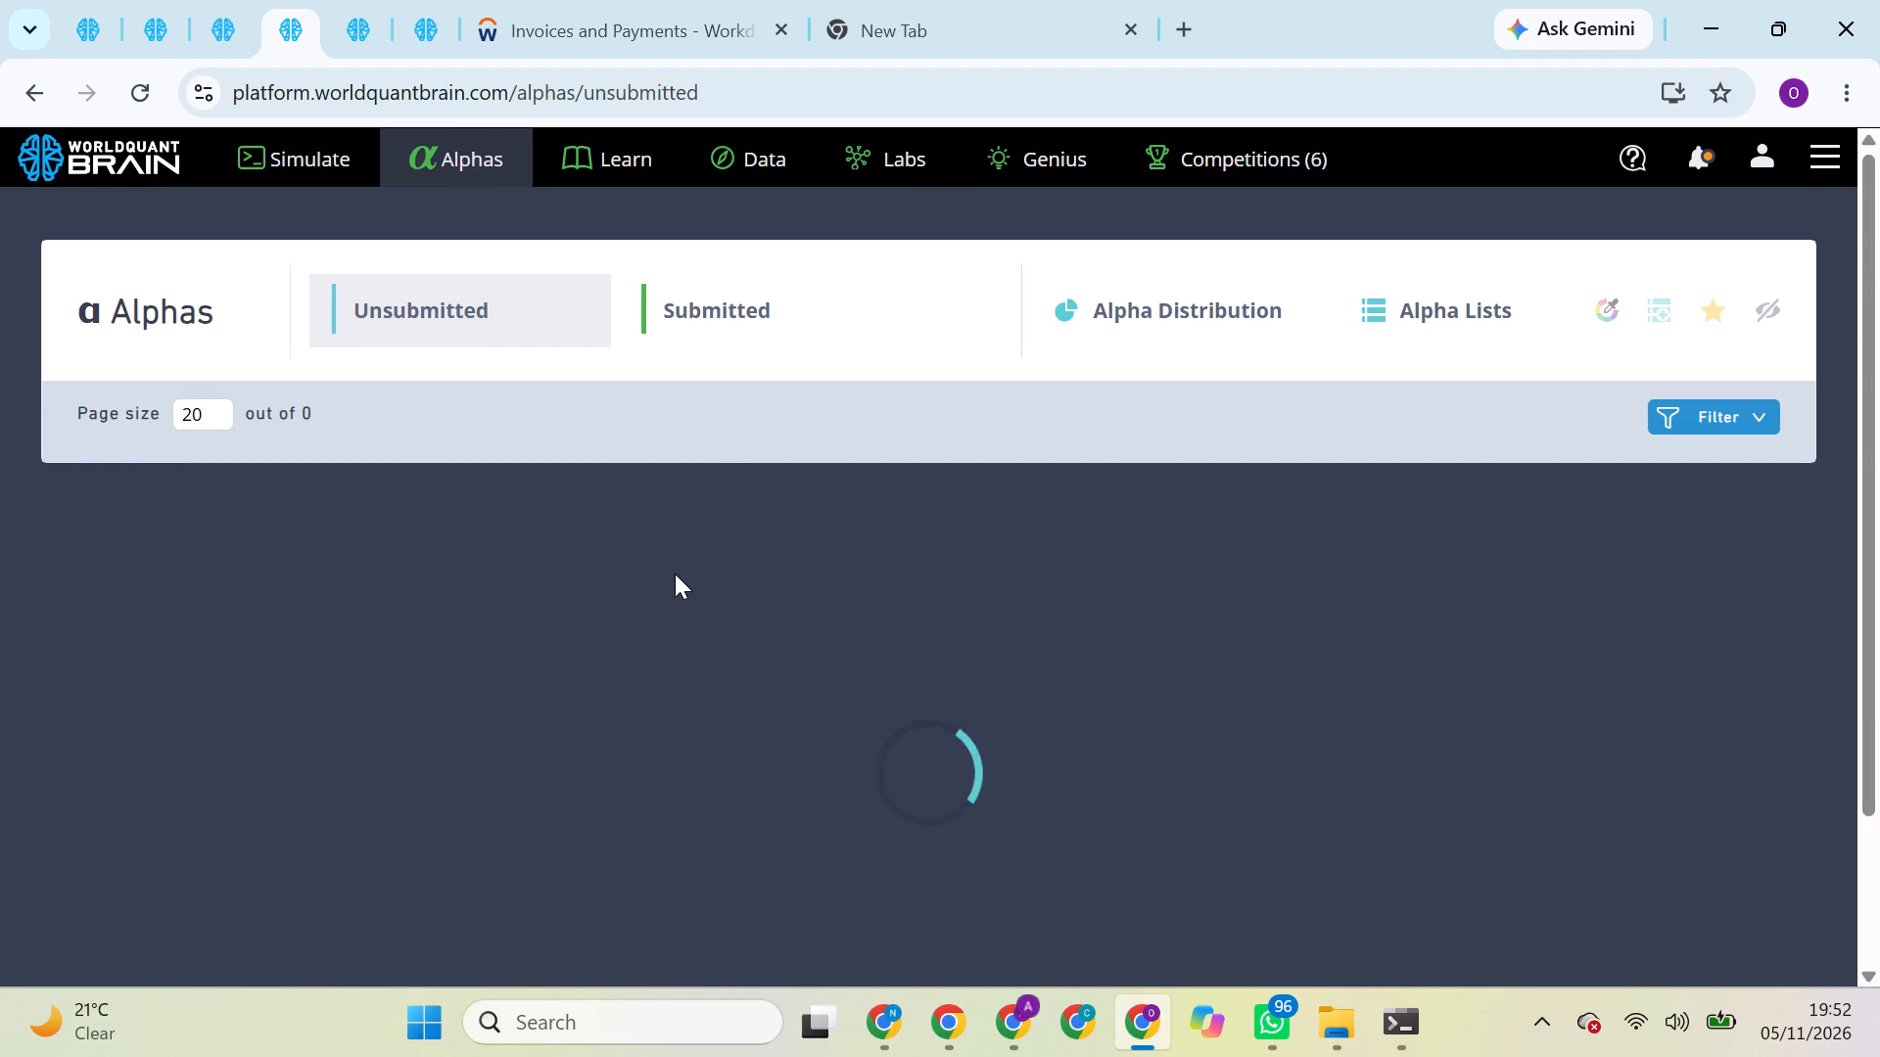
click(700, 287)
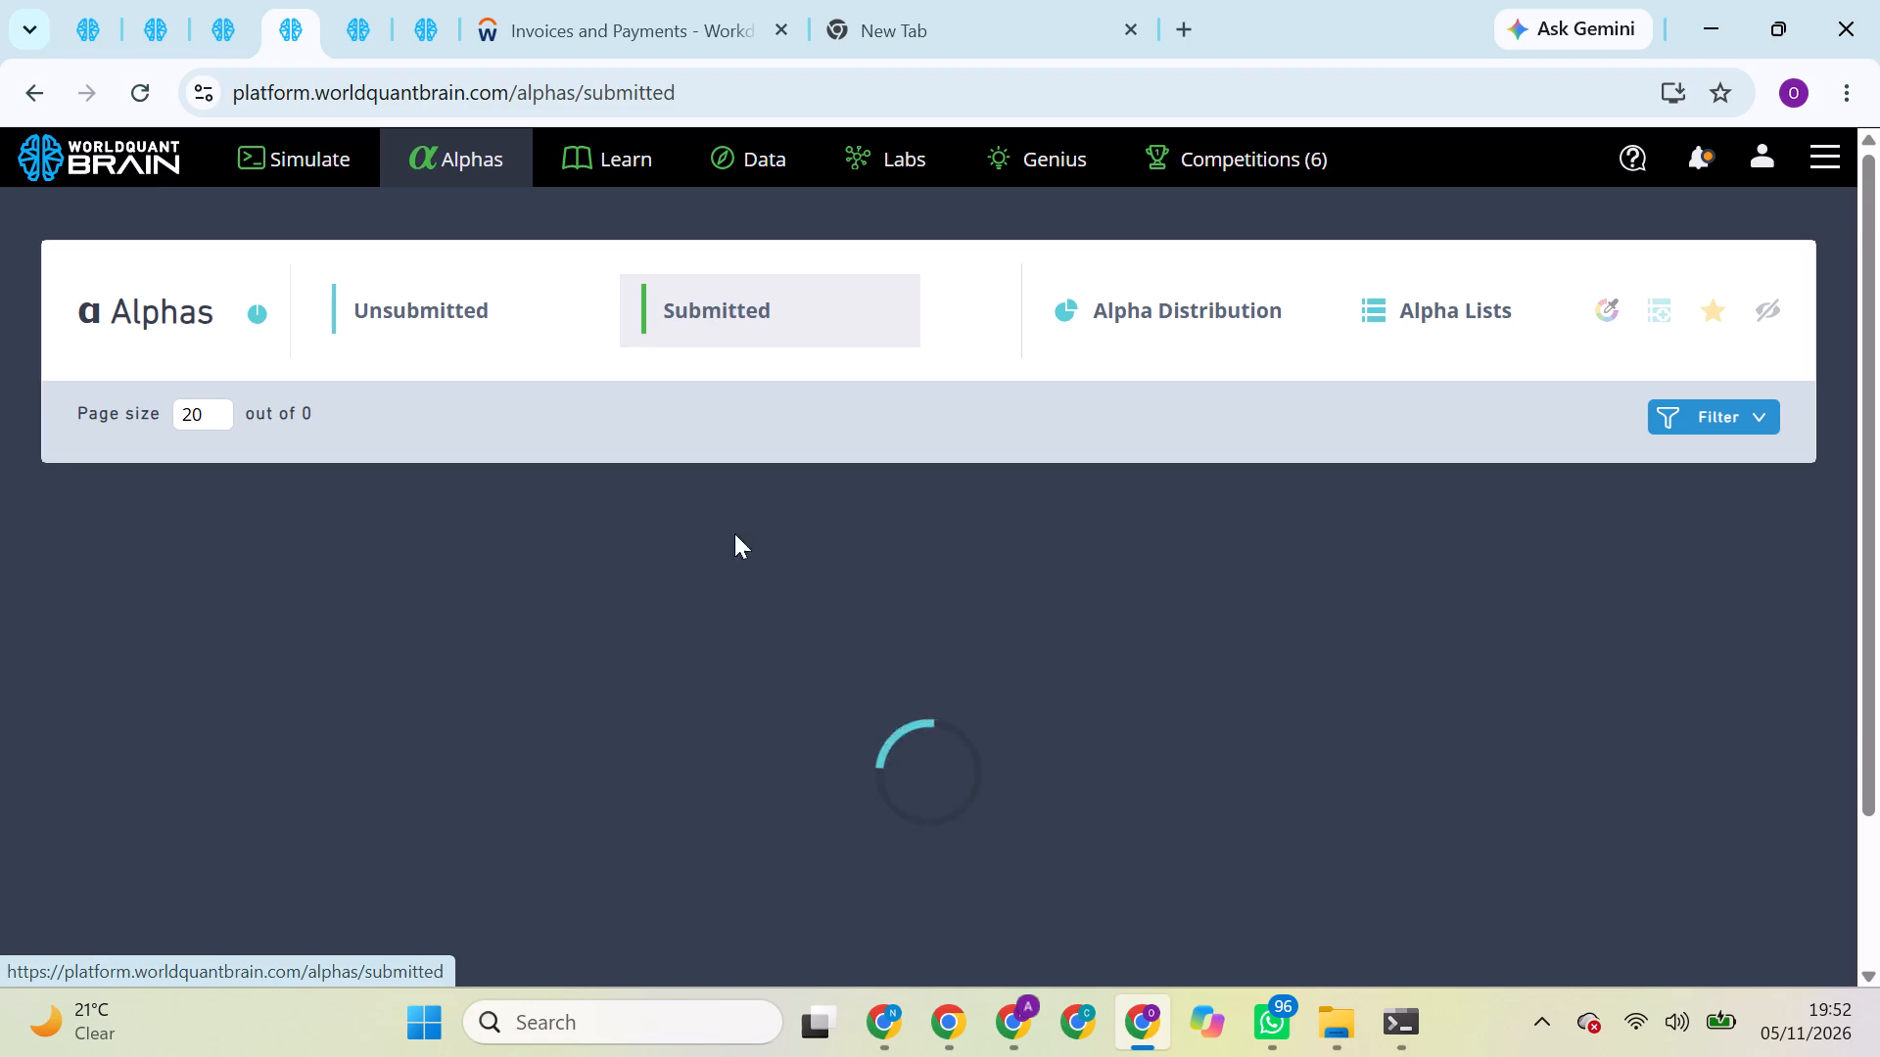
scroll(738, 632, down, 5)
scroll(738, 632, up, 4)
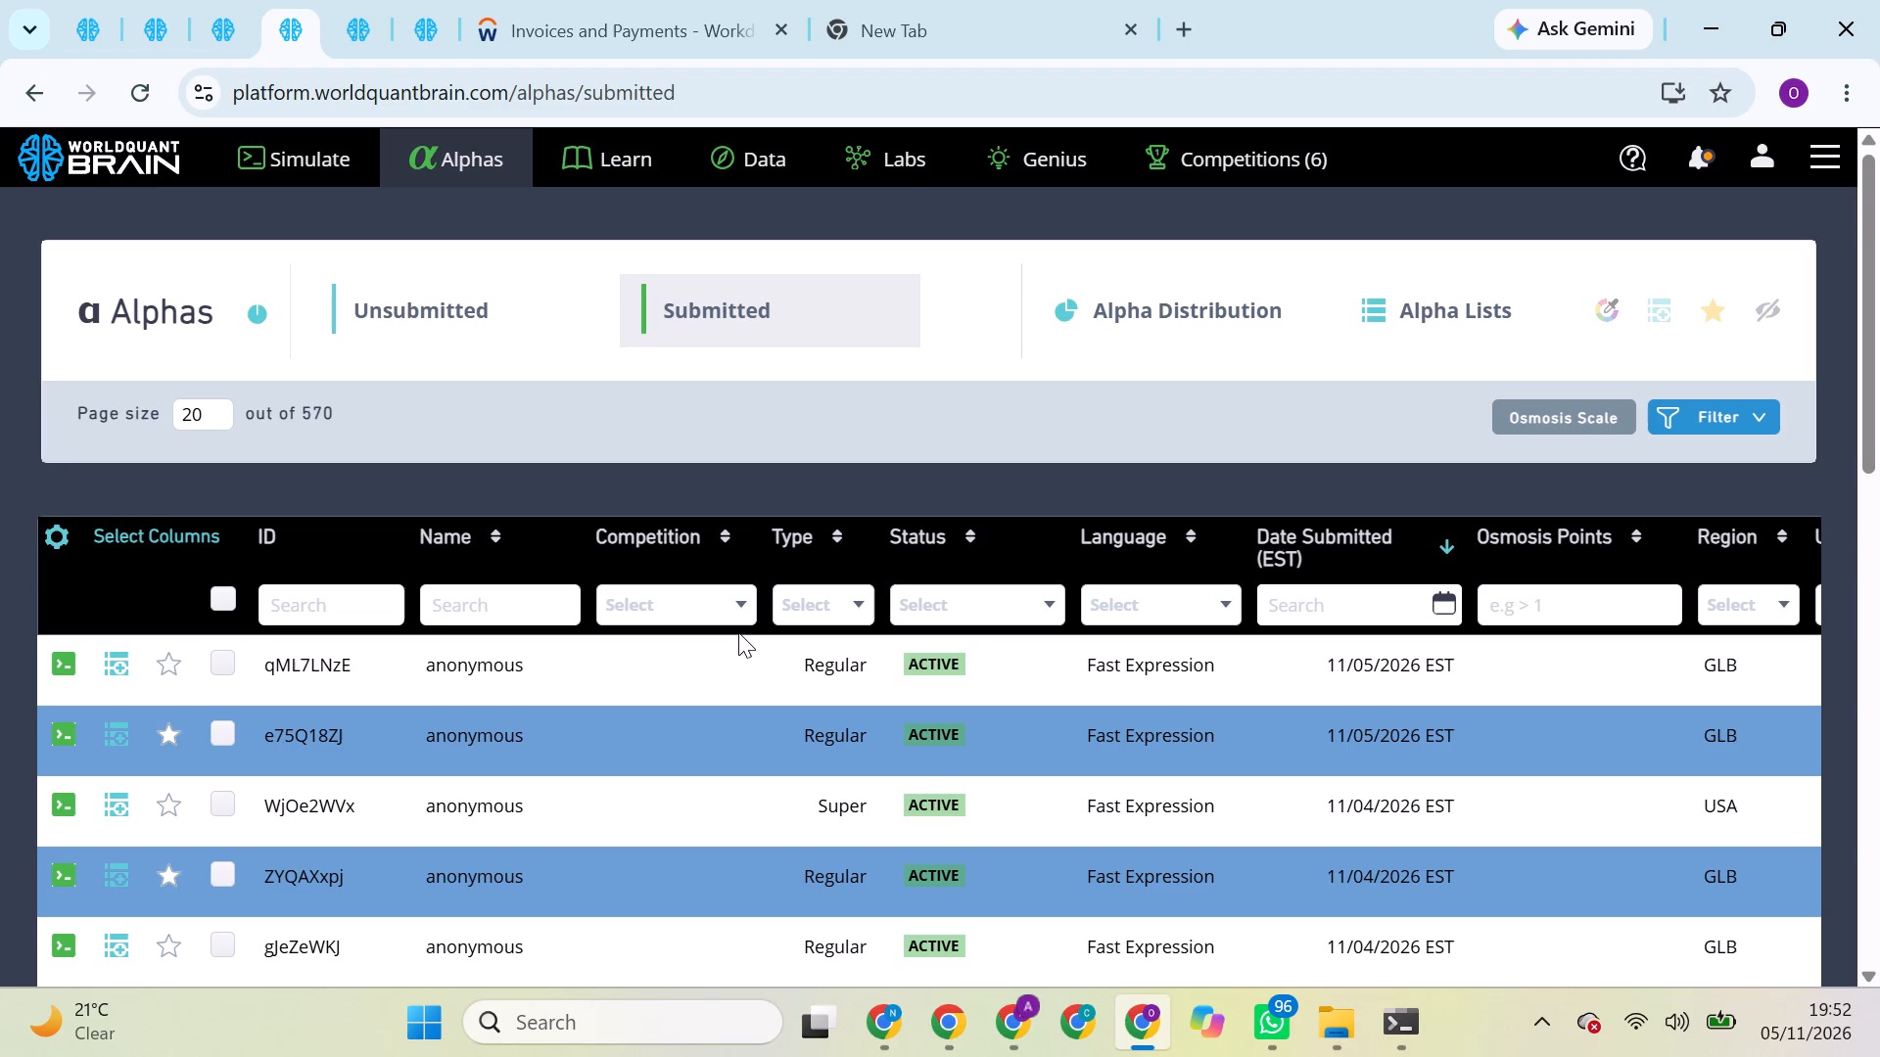
scroll(754, 737, down, 3)
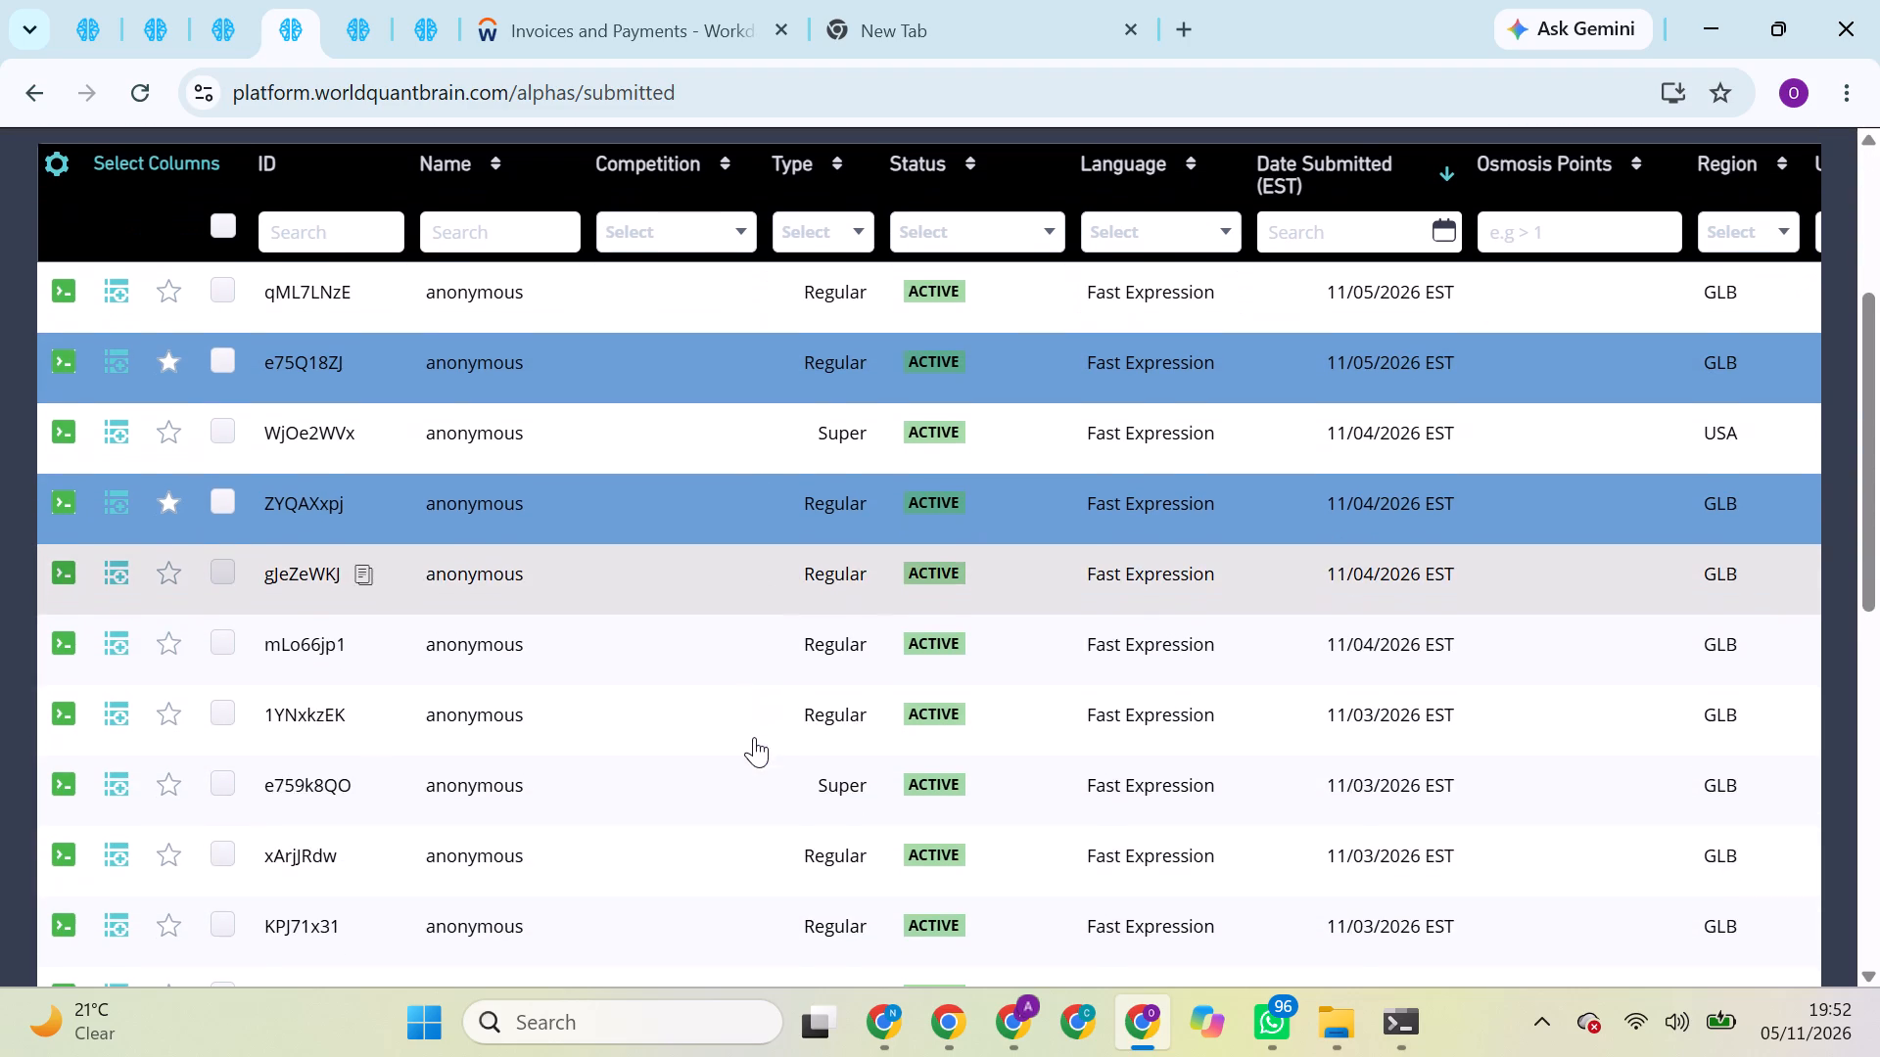
scroll(754, 737, down, 1)
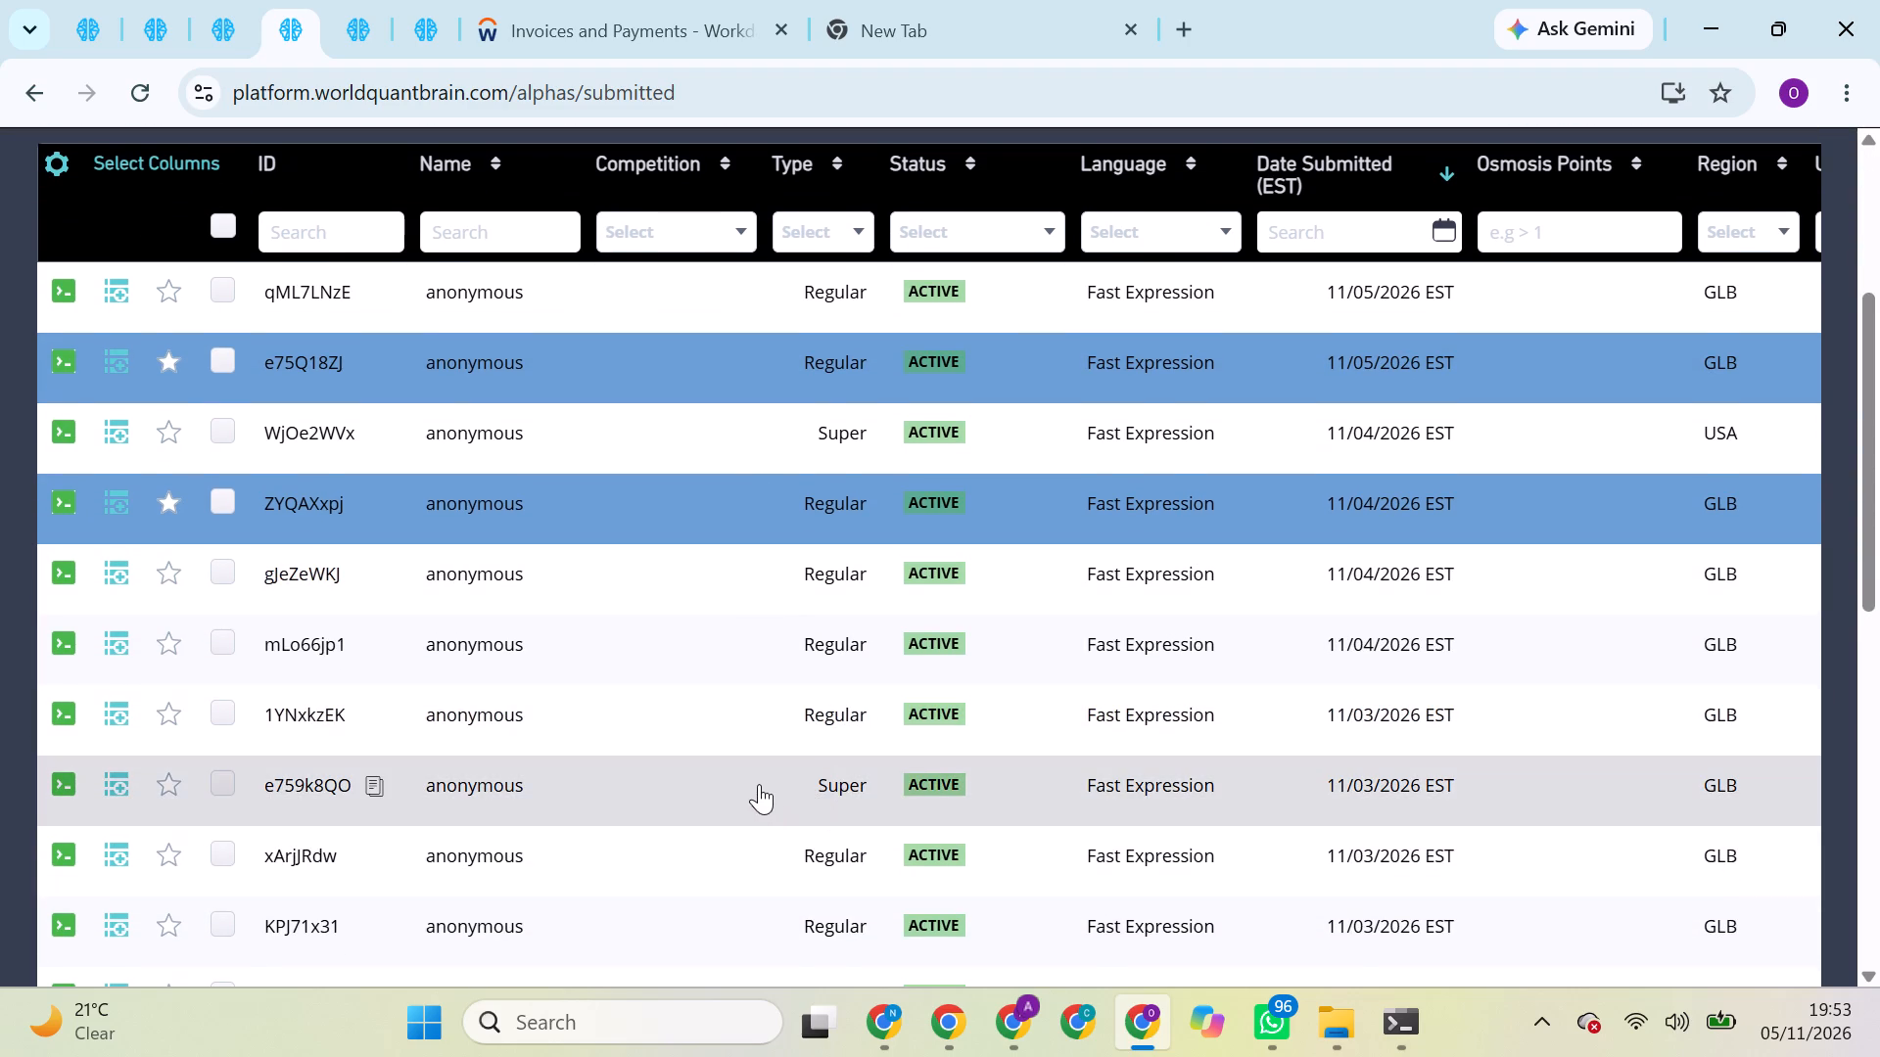
click(756, 782)
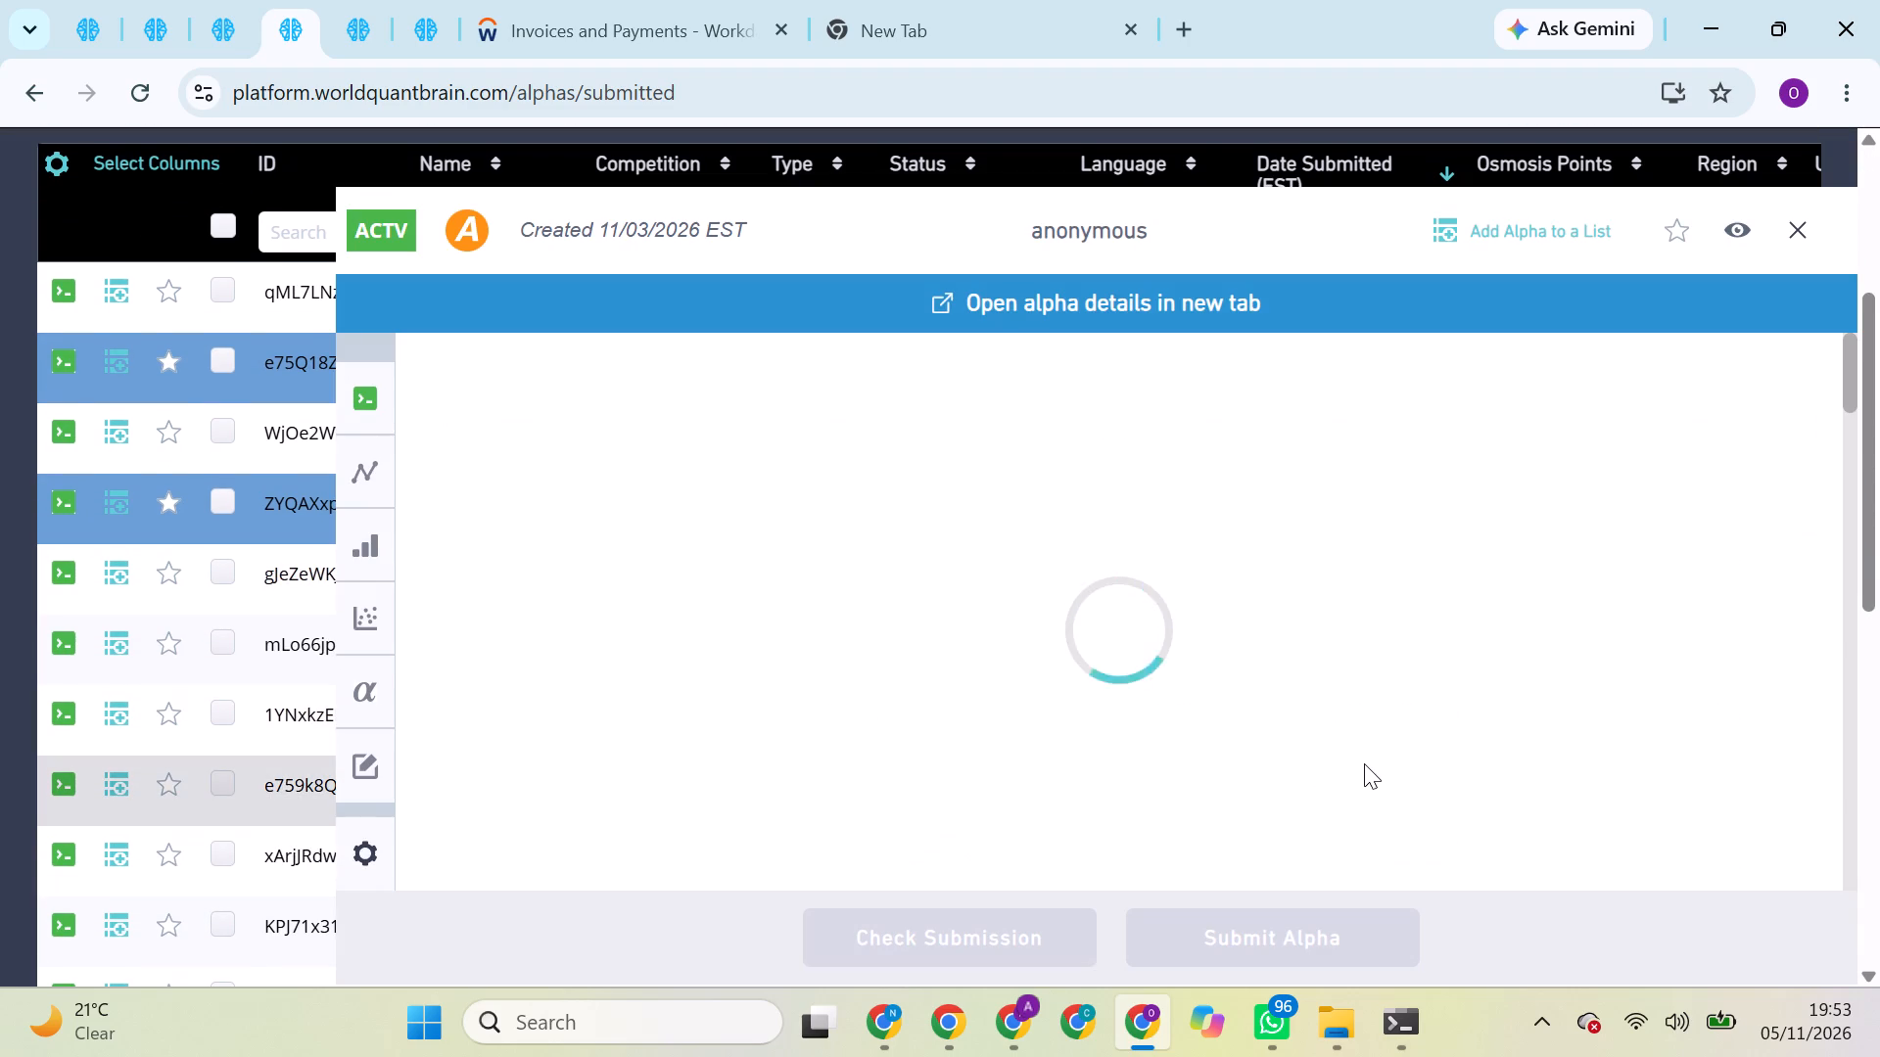
scroll(1364, 763, down, 7)
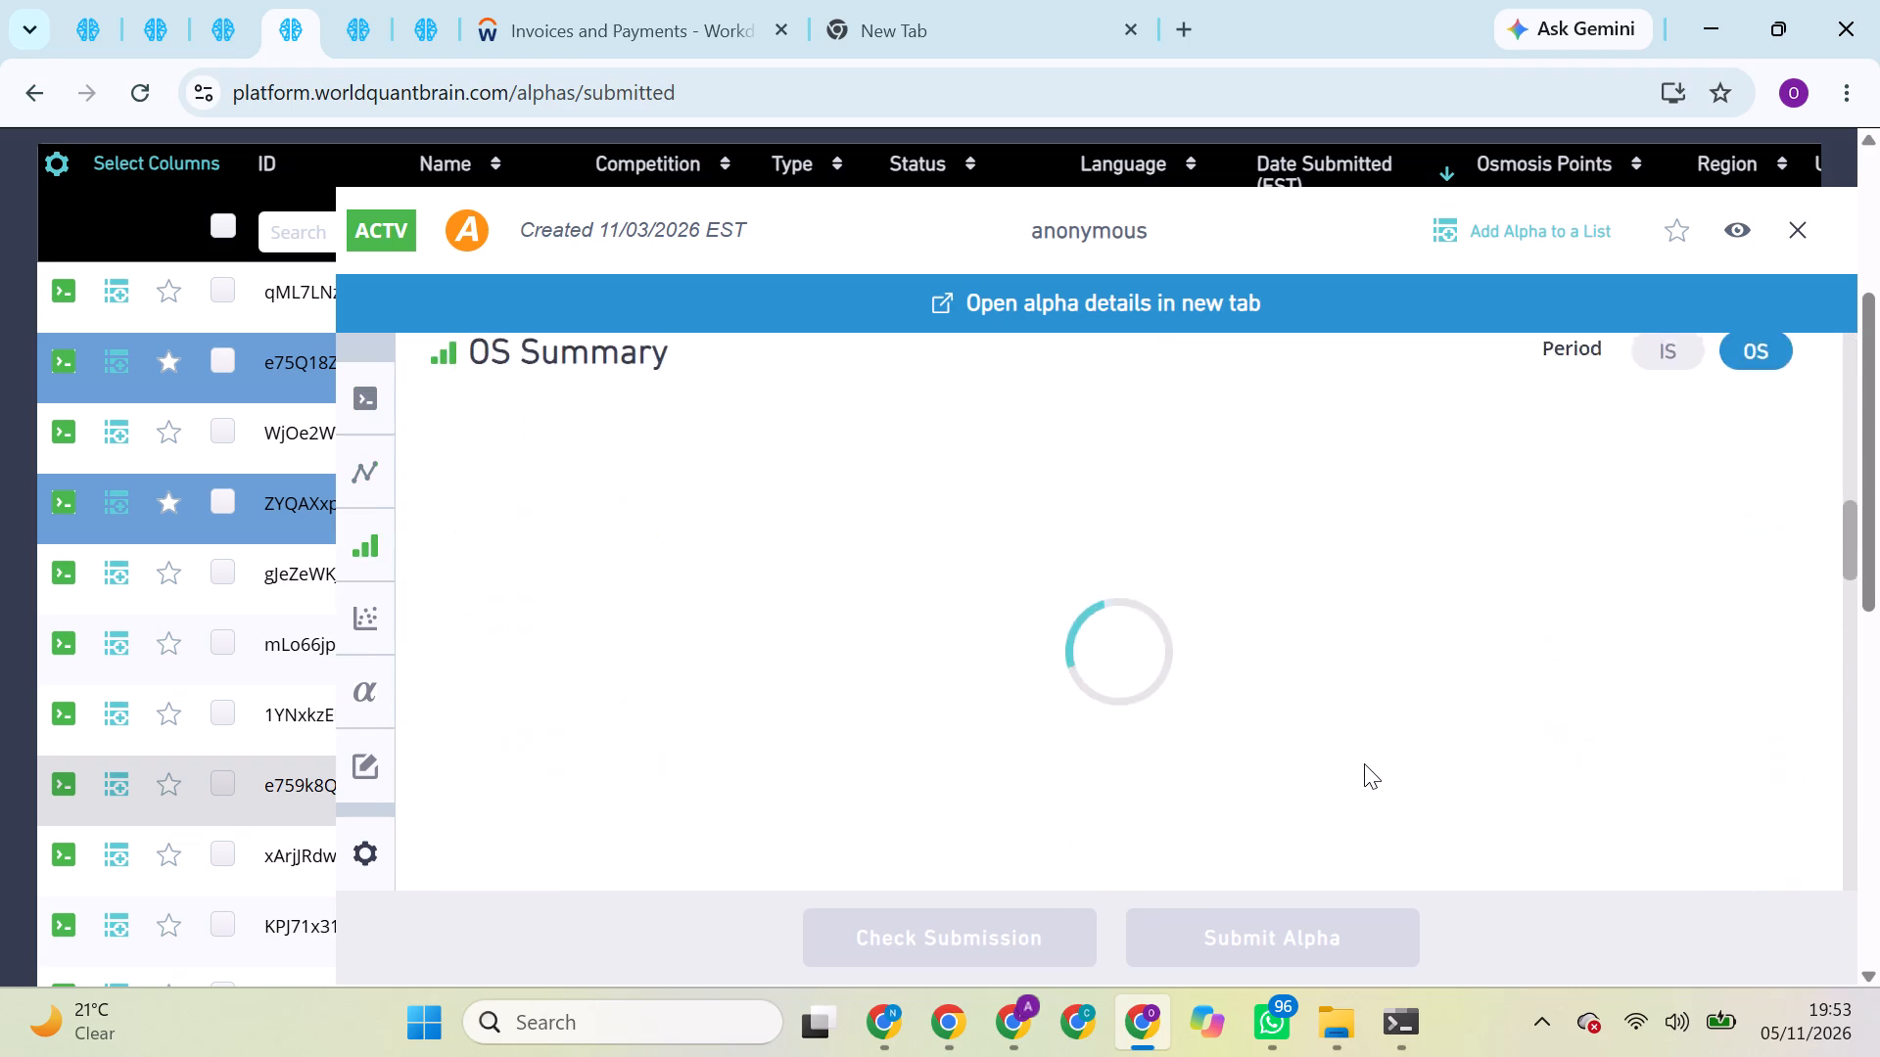
scroll(1364, 763, down, 3)
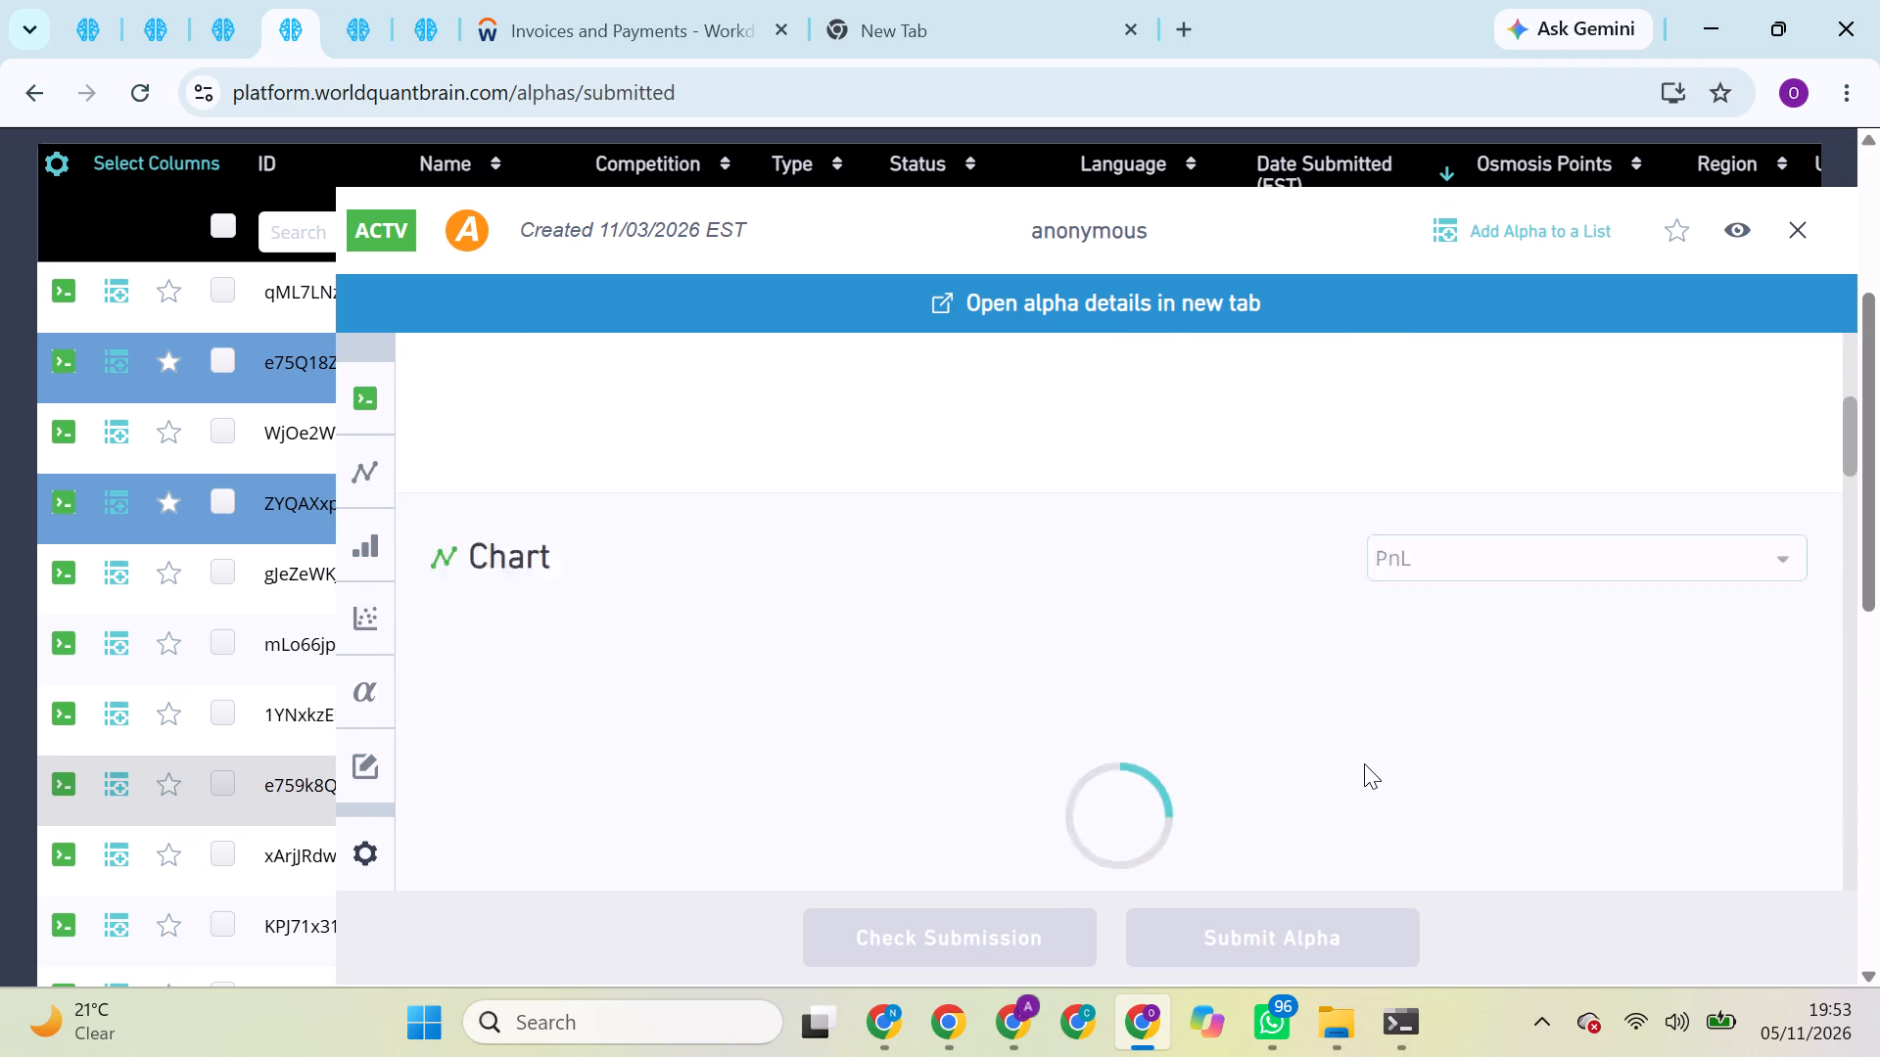
scroll(1364, 763, up, 3)
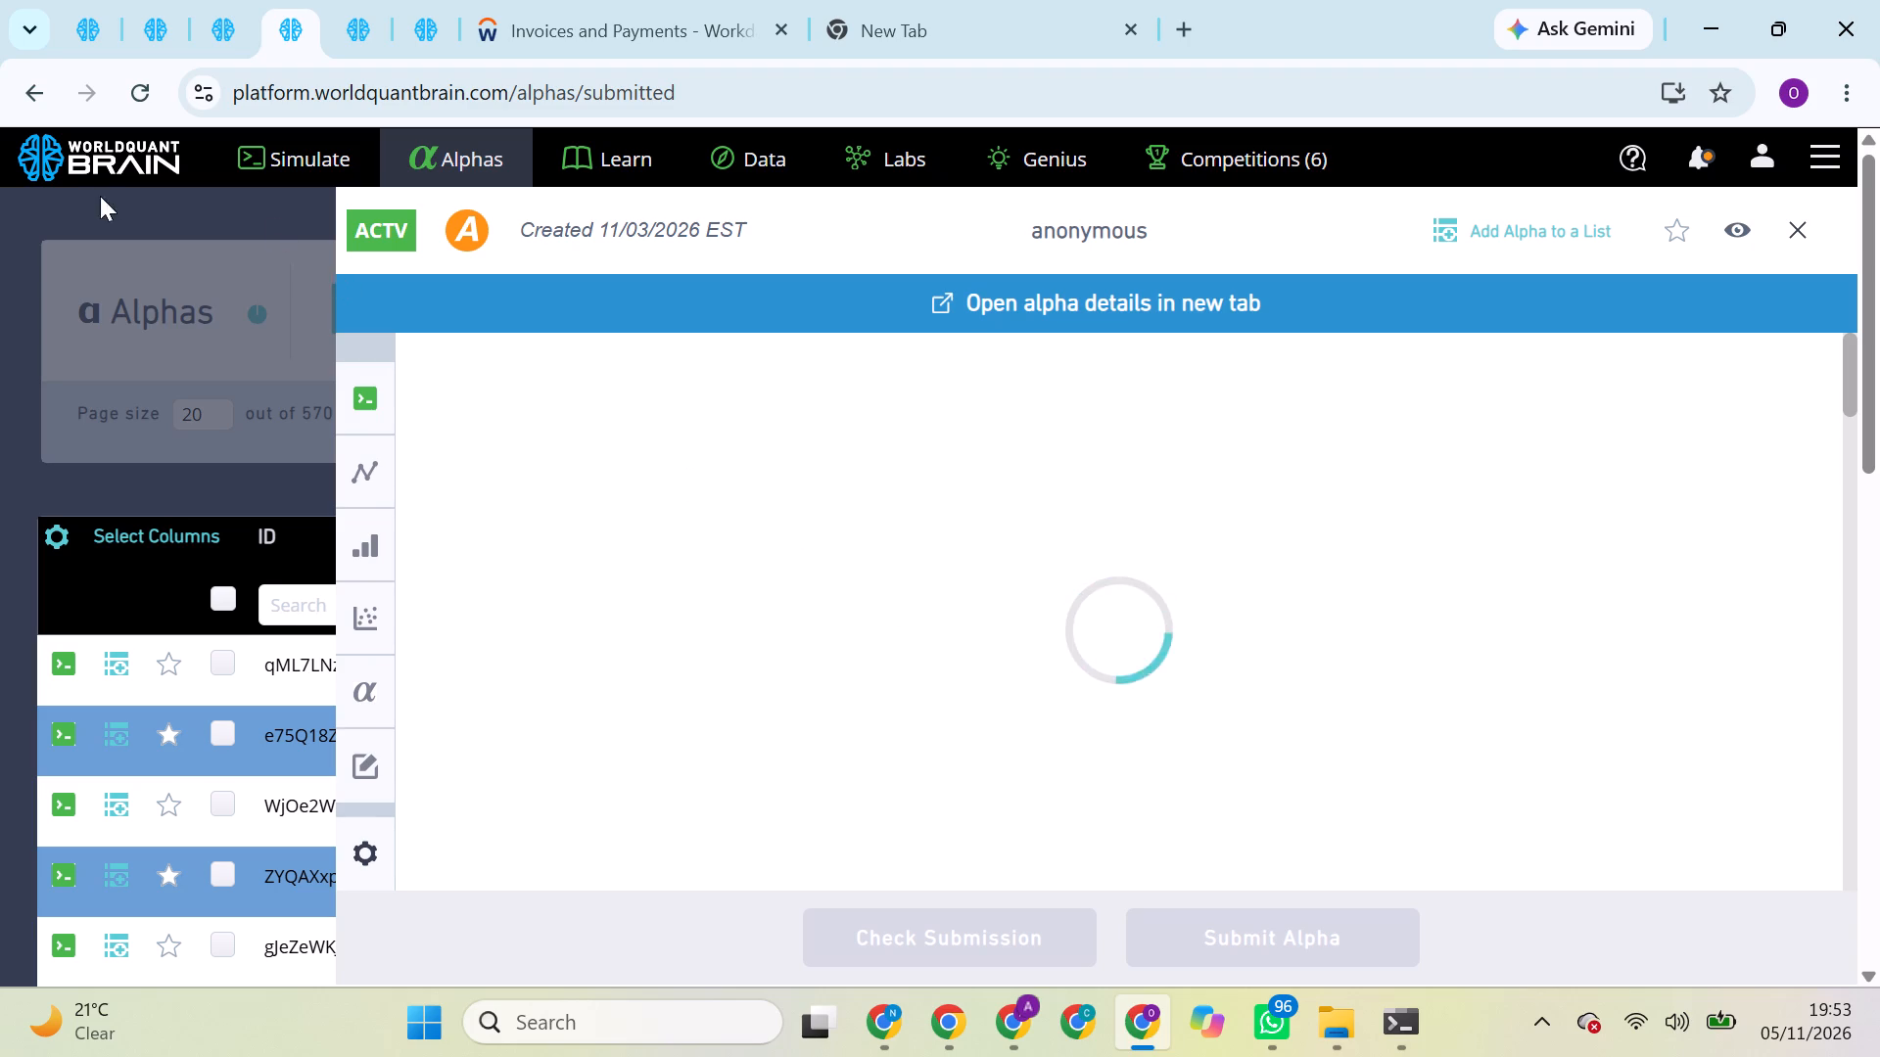
Review the progress of the GLB simulations and run the Prod Correlation check on the "MARKET" abs(self_correlation) super alpha.
click(79, 13)
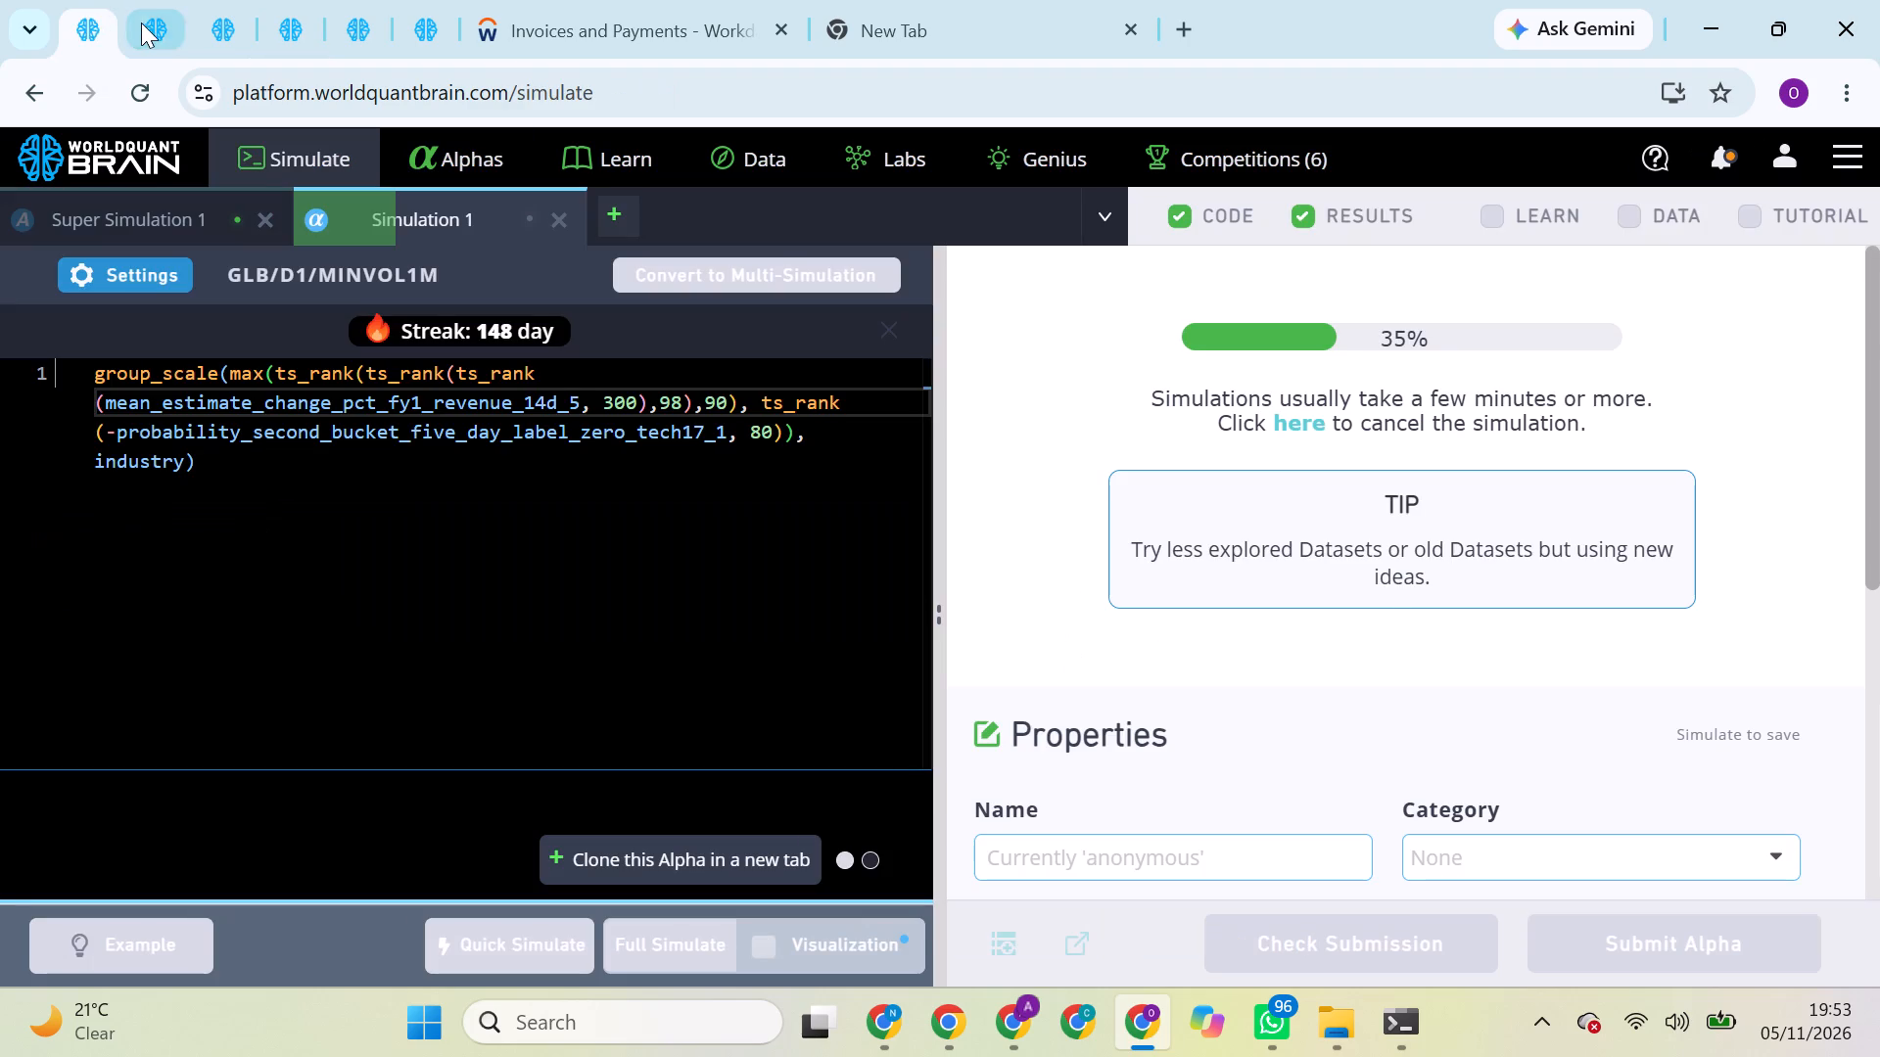
click(148, 26)
click(202, 28)
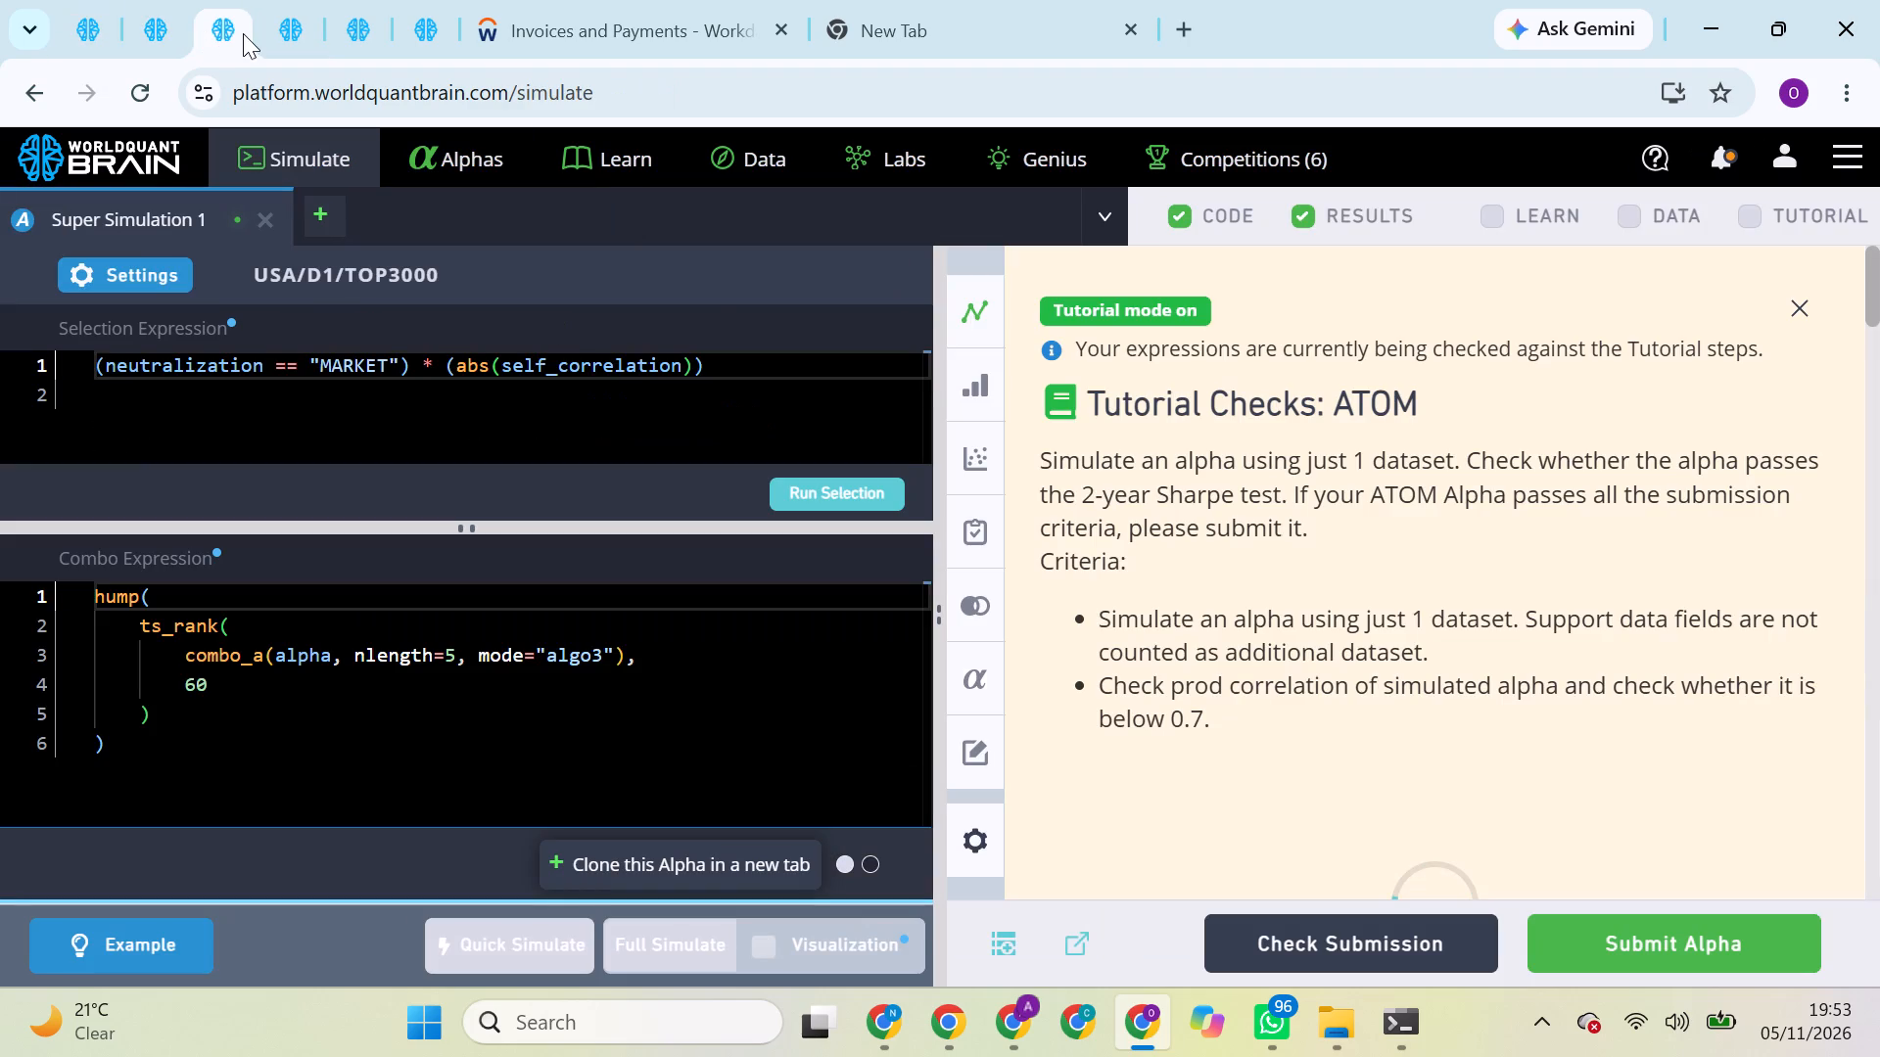
scroll(1042, 503, down, 4)
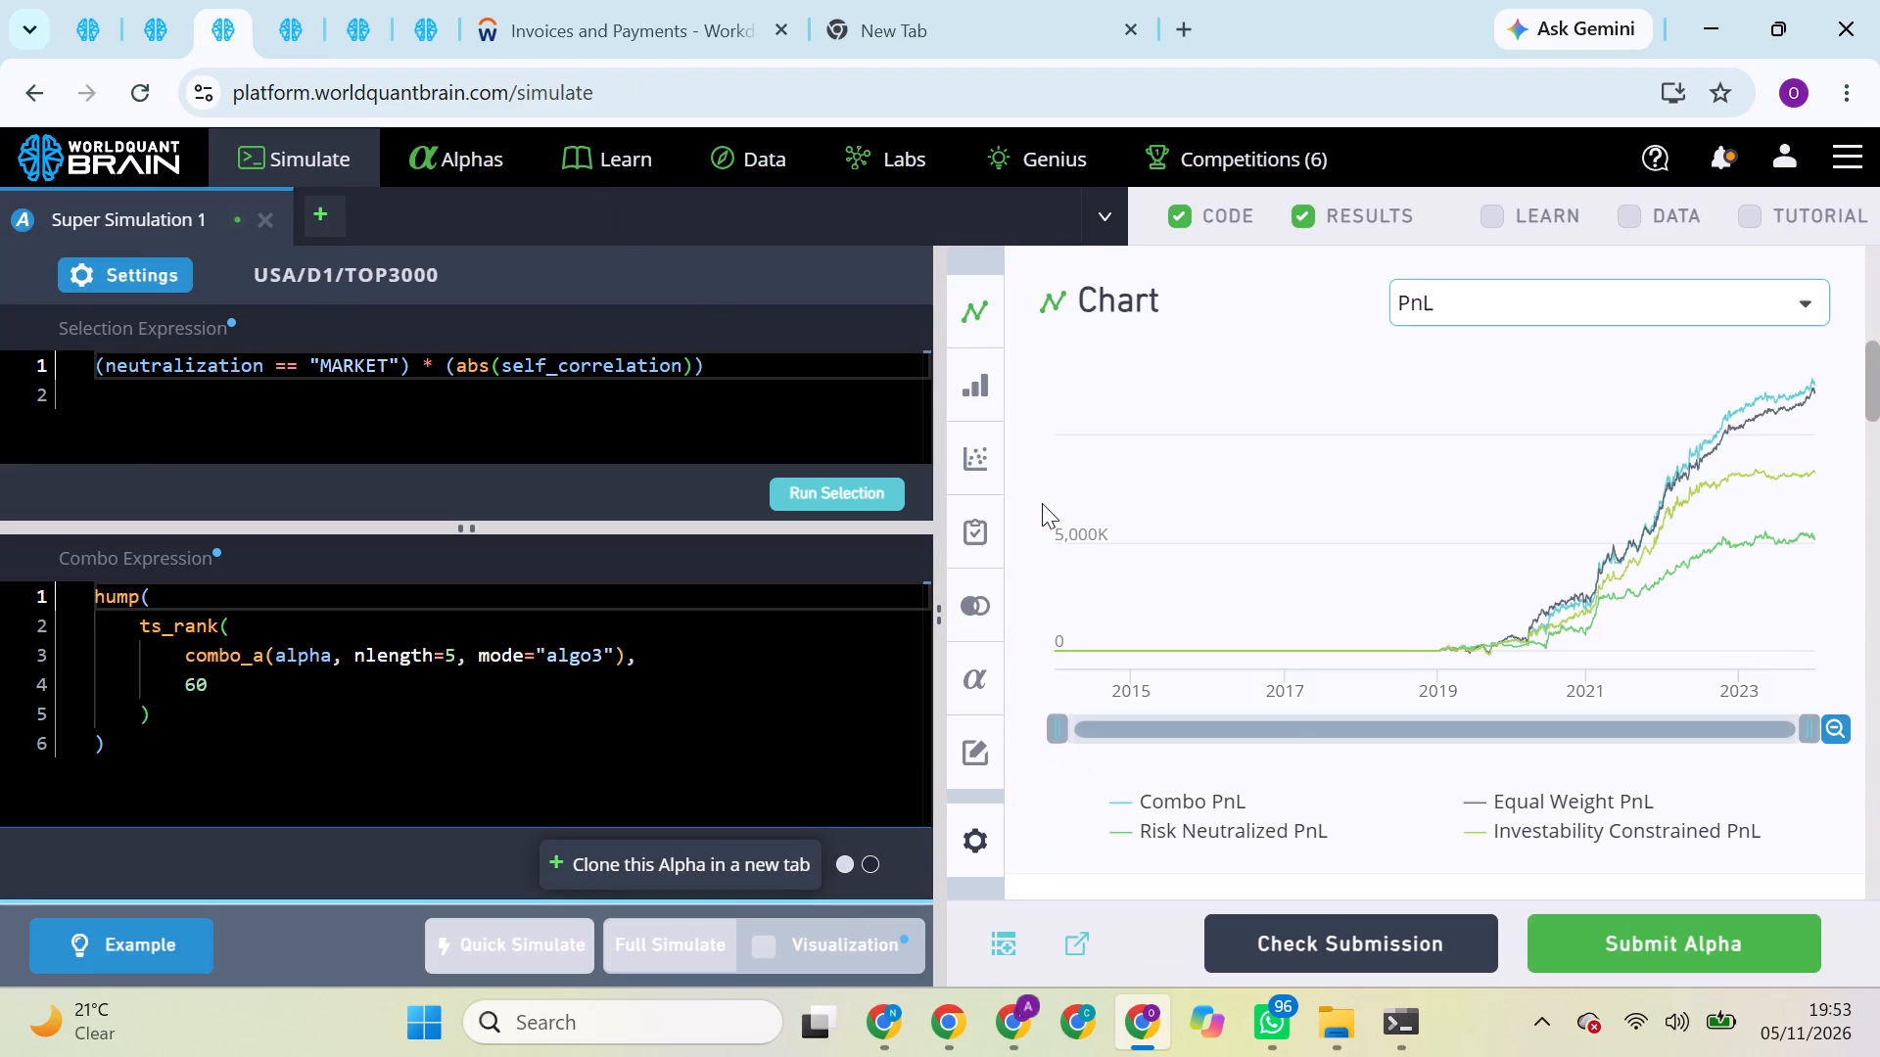
scroll(1042, 503, down, 3)
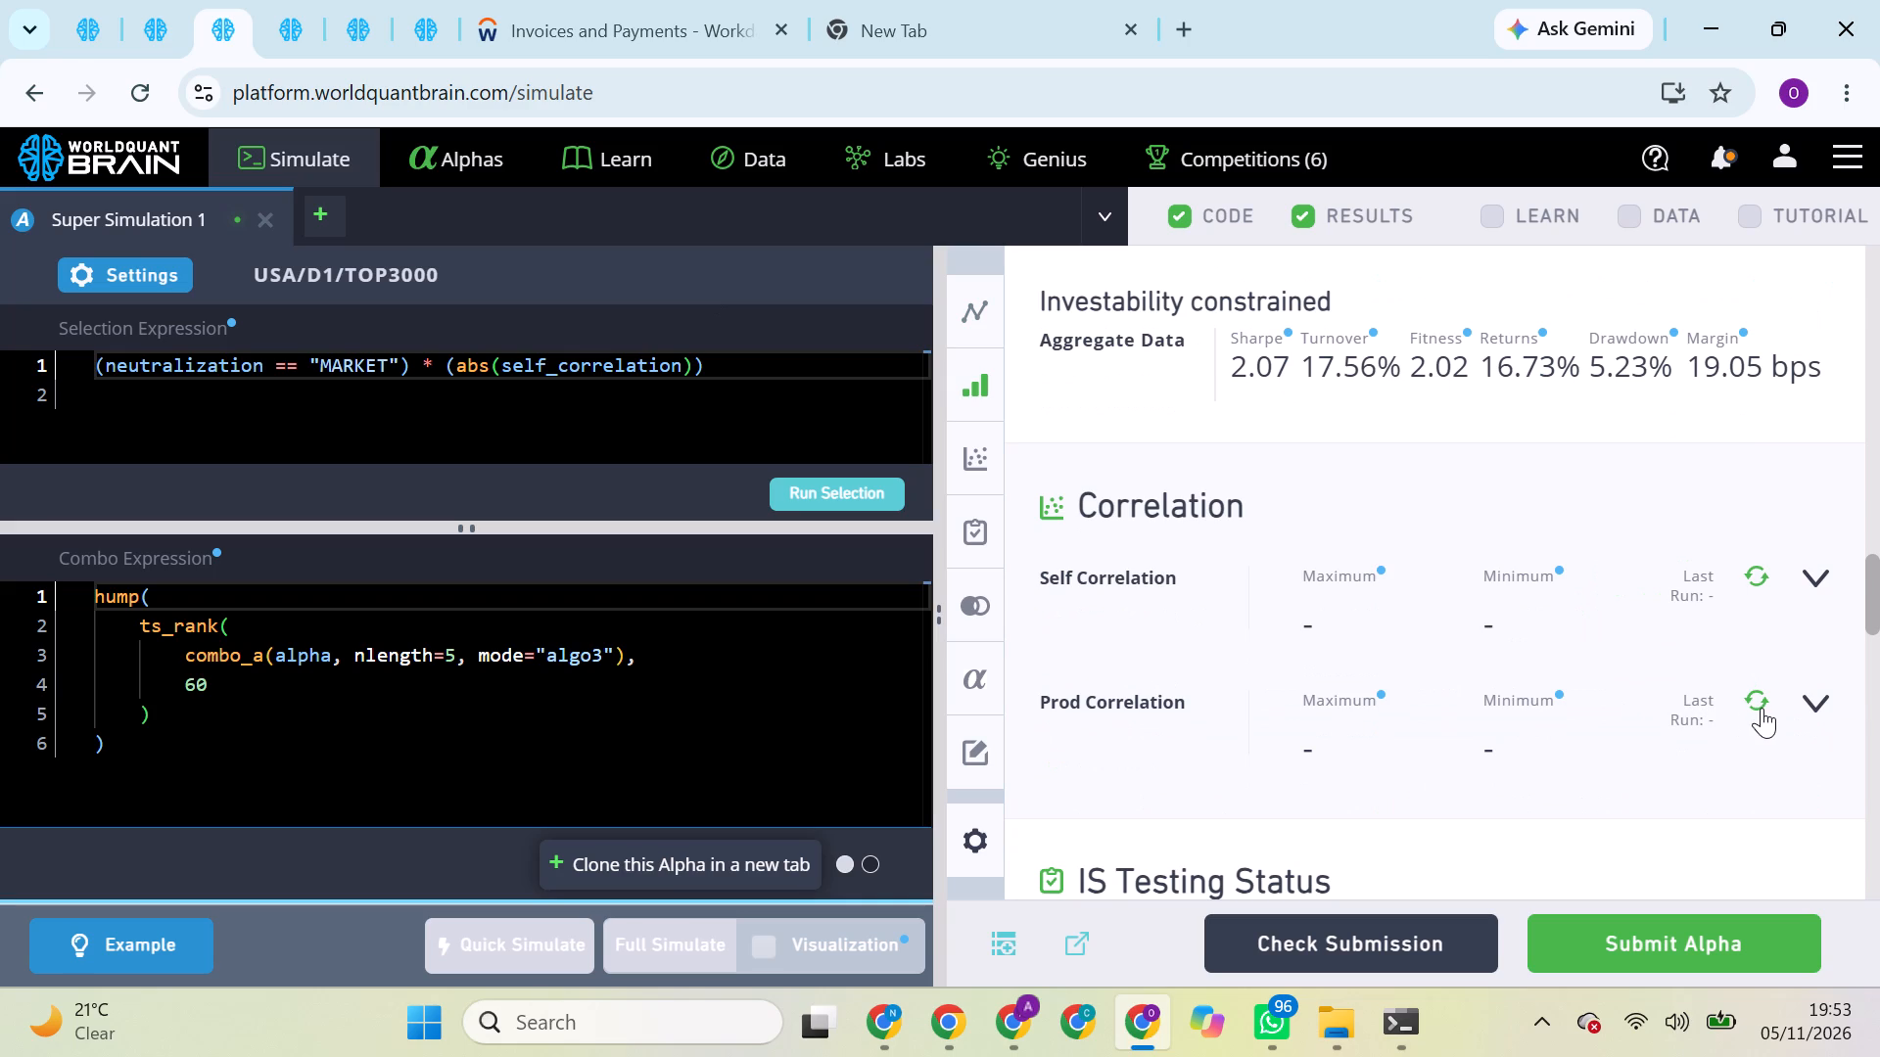
click(1762, 705)
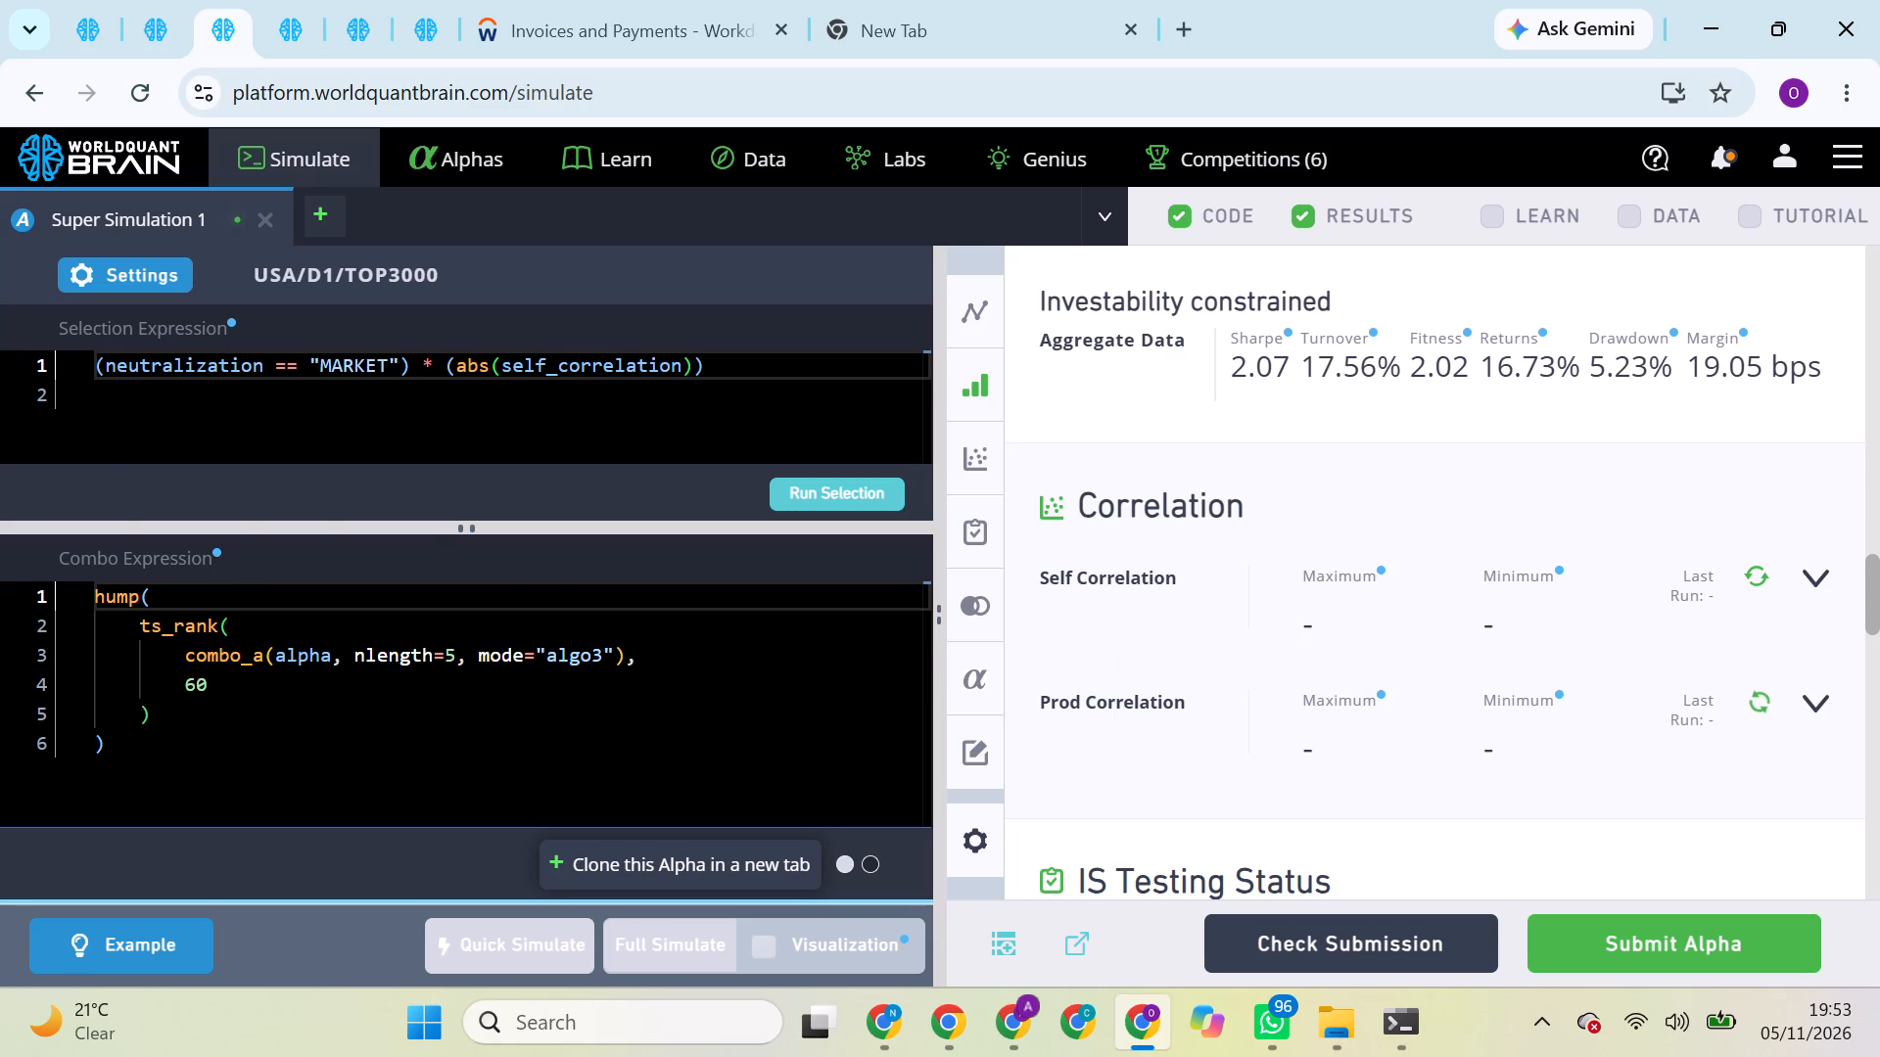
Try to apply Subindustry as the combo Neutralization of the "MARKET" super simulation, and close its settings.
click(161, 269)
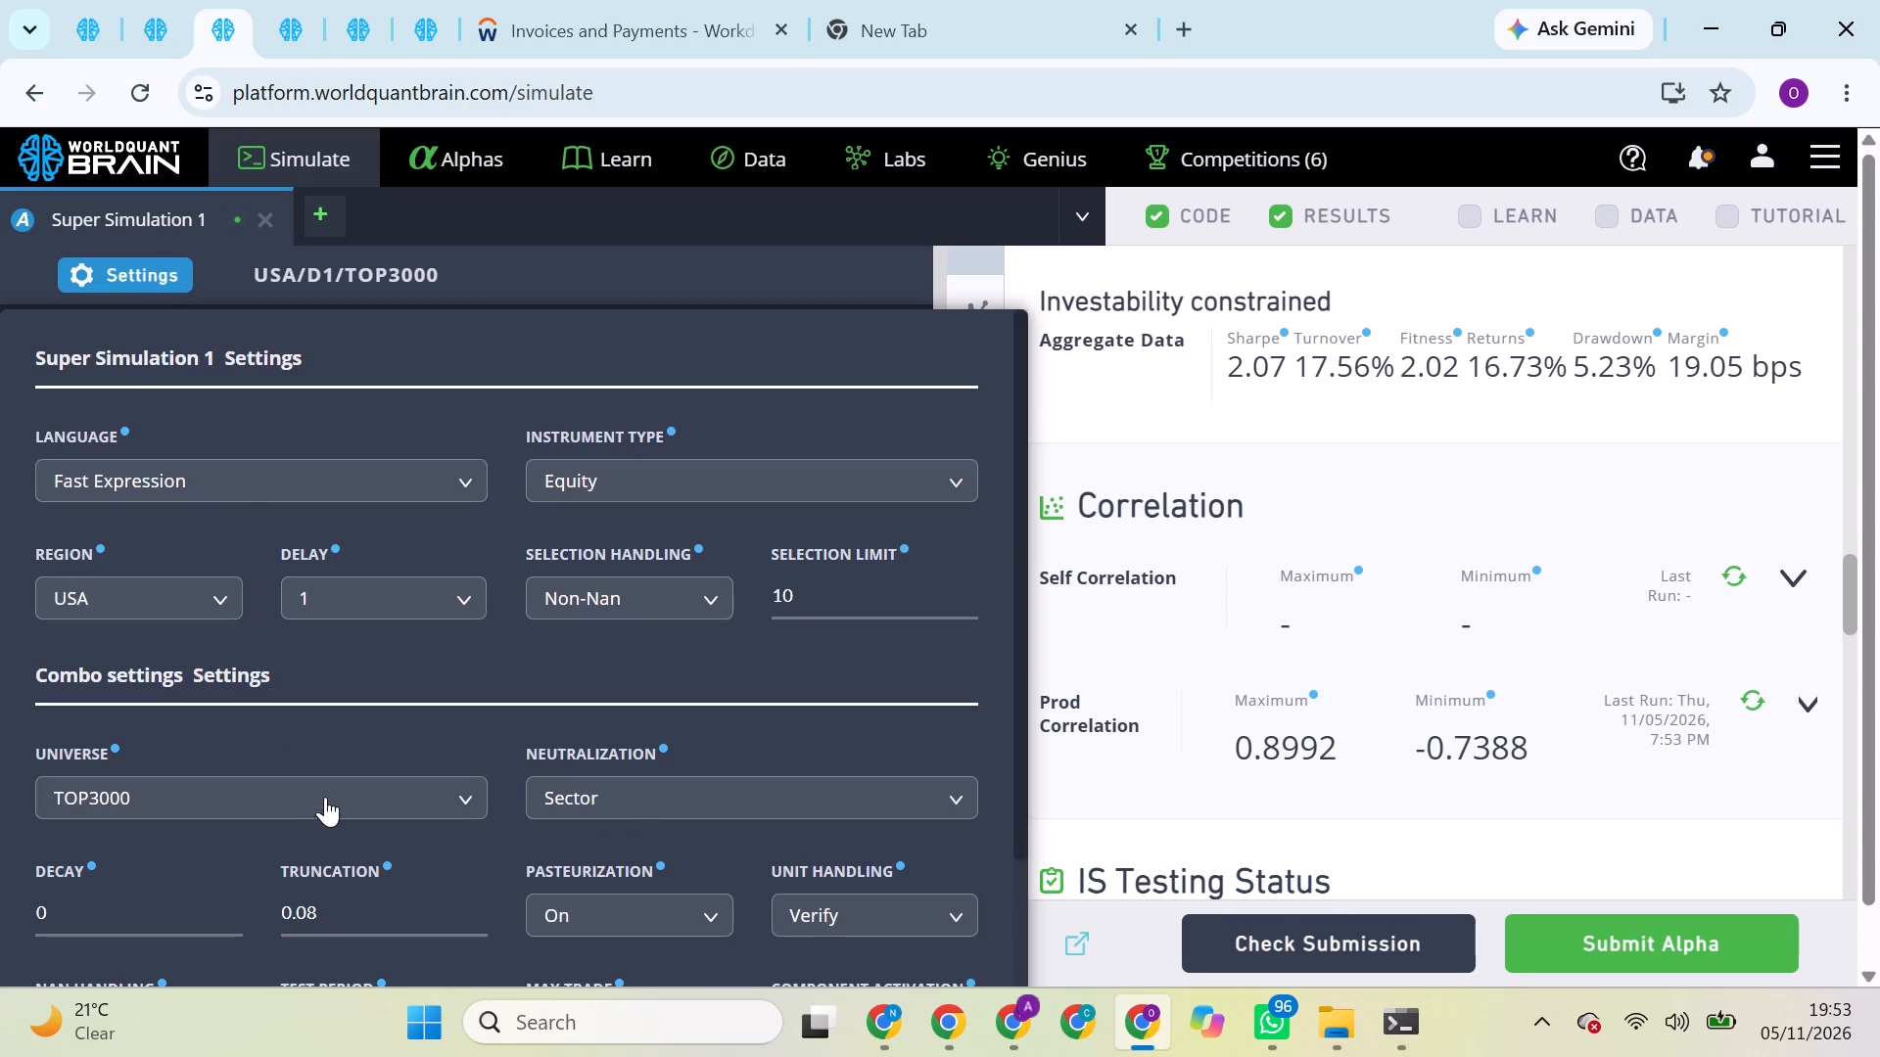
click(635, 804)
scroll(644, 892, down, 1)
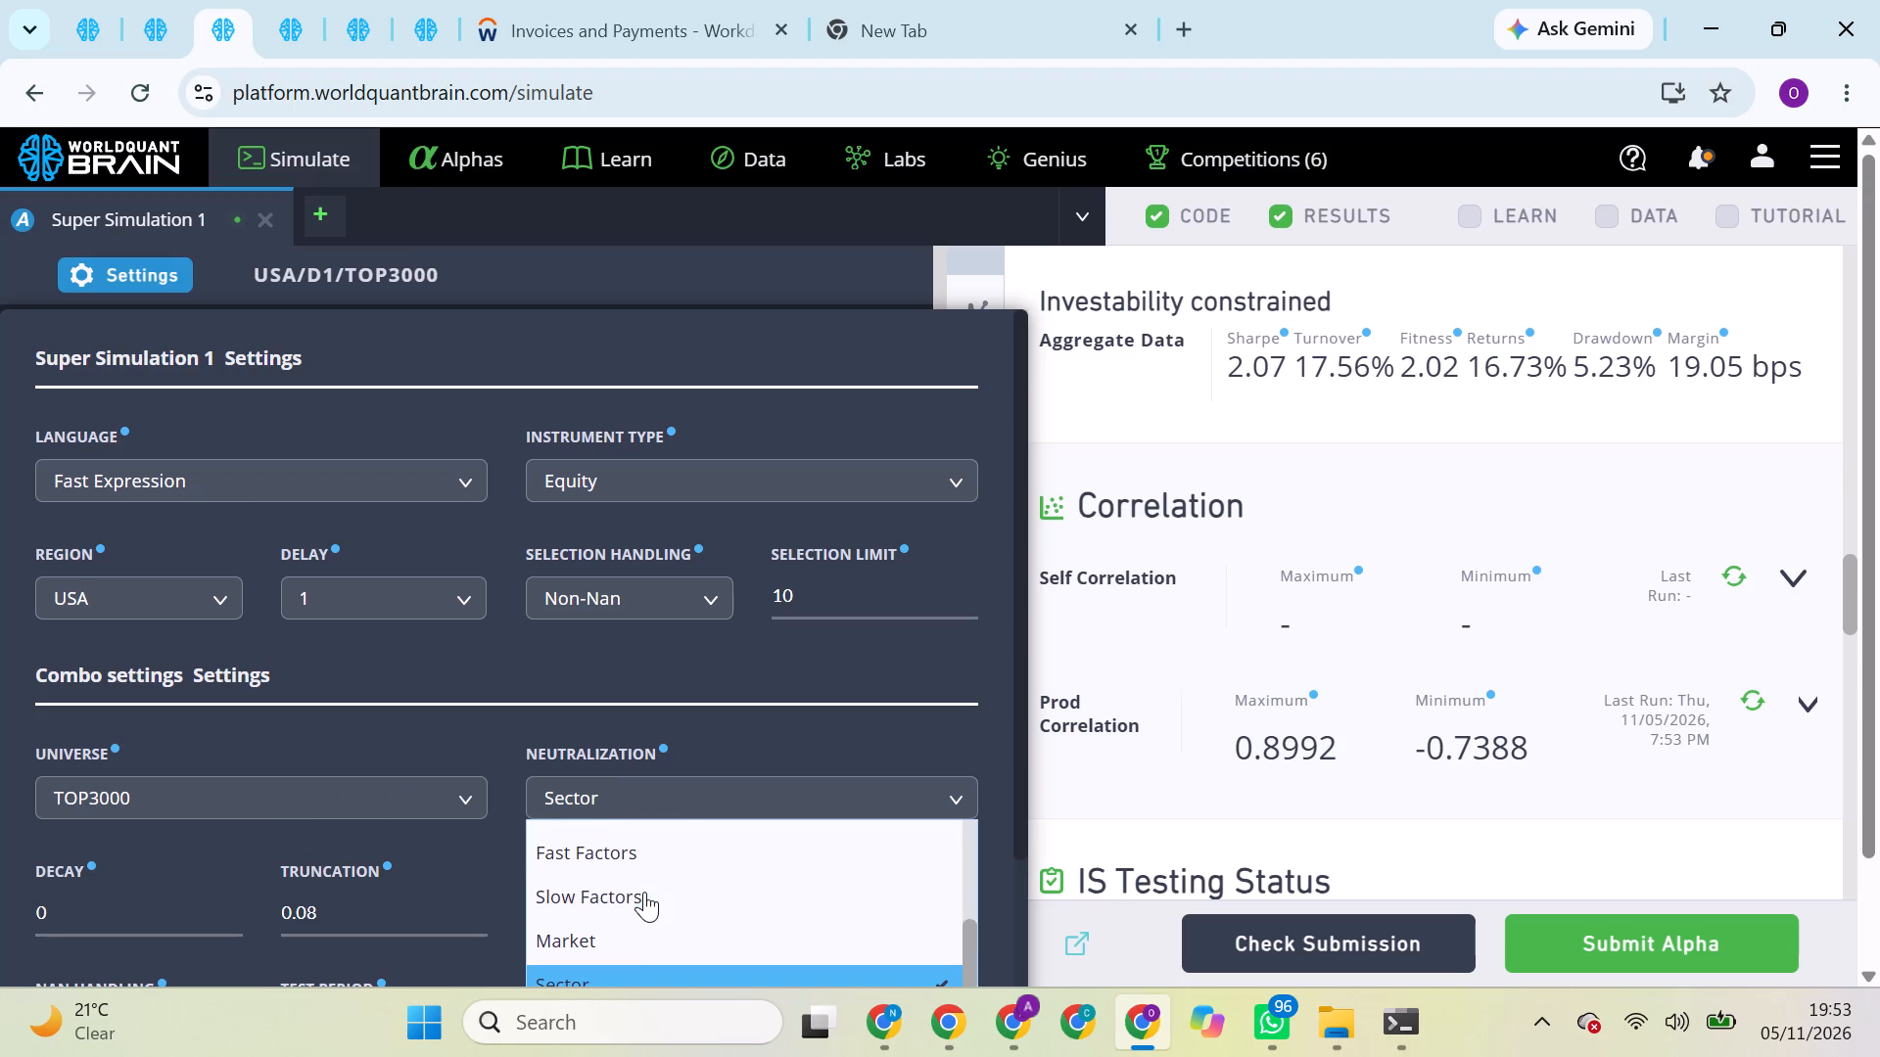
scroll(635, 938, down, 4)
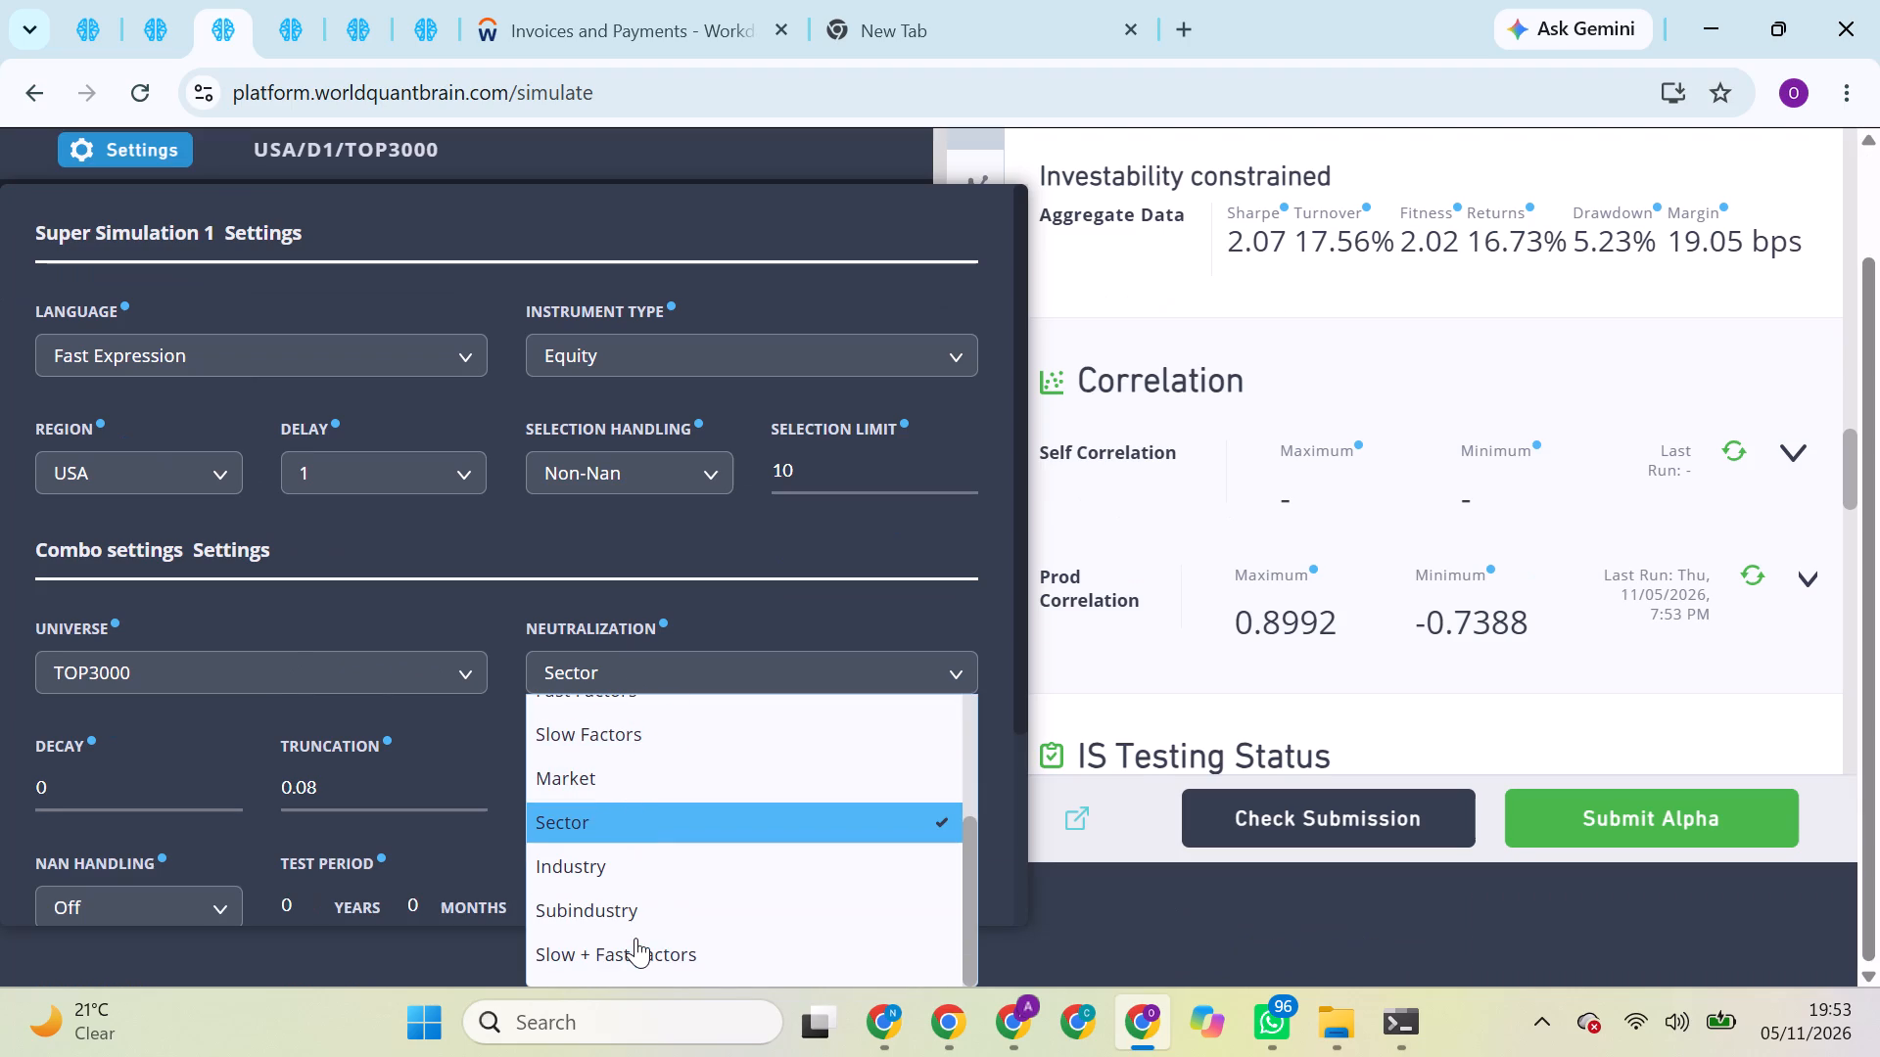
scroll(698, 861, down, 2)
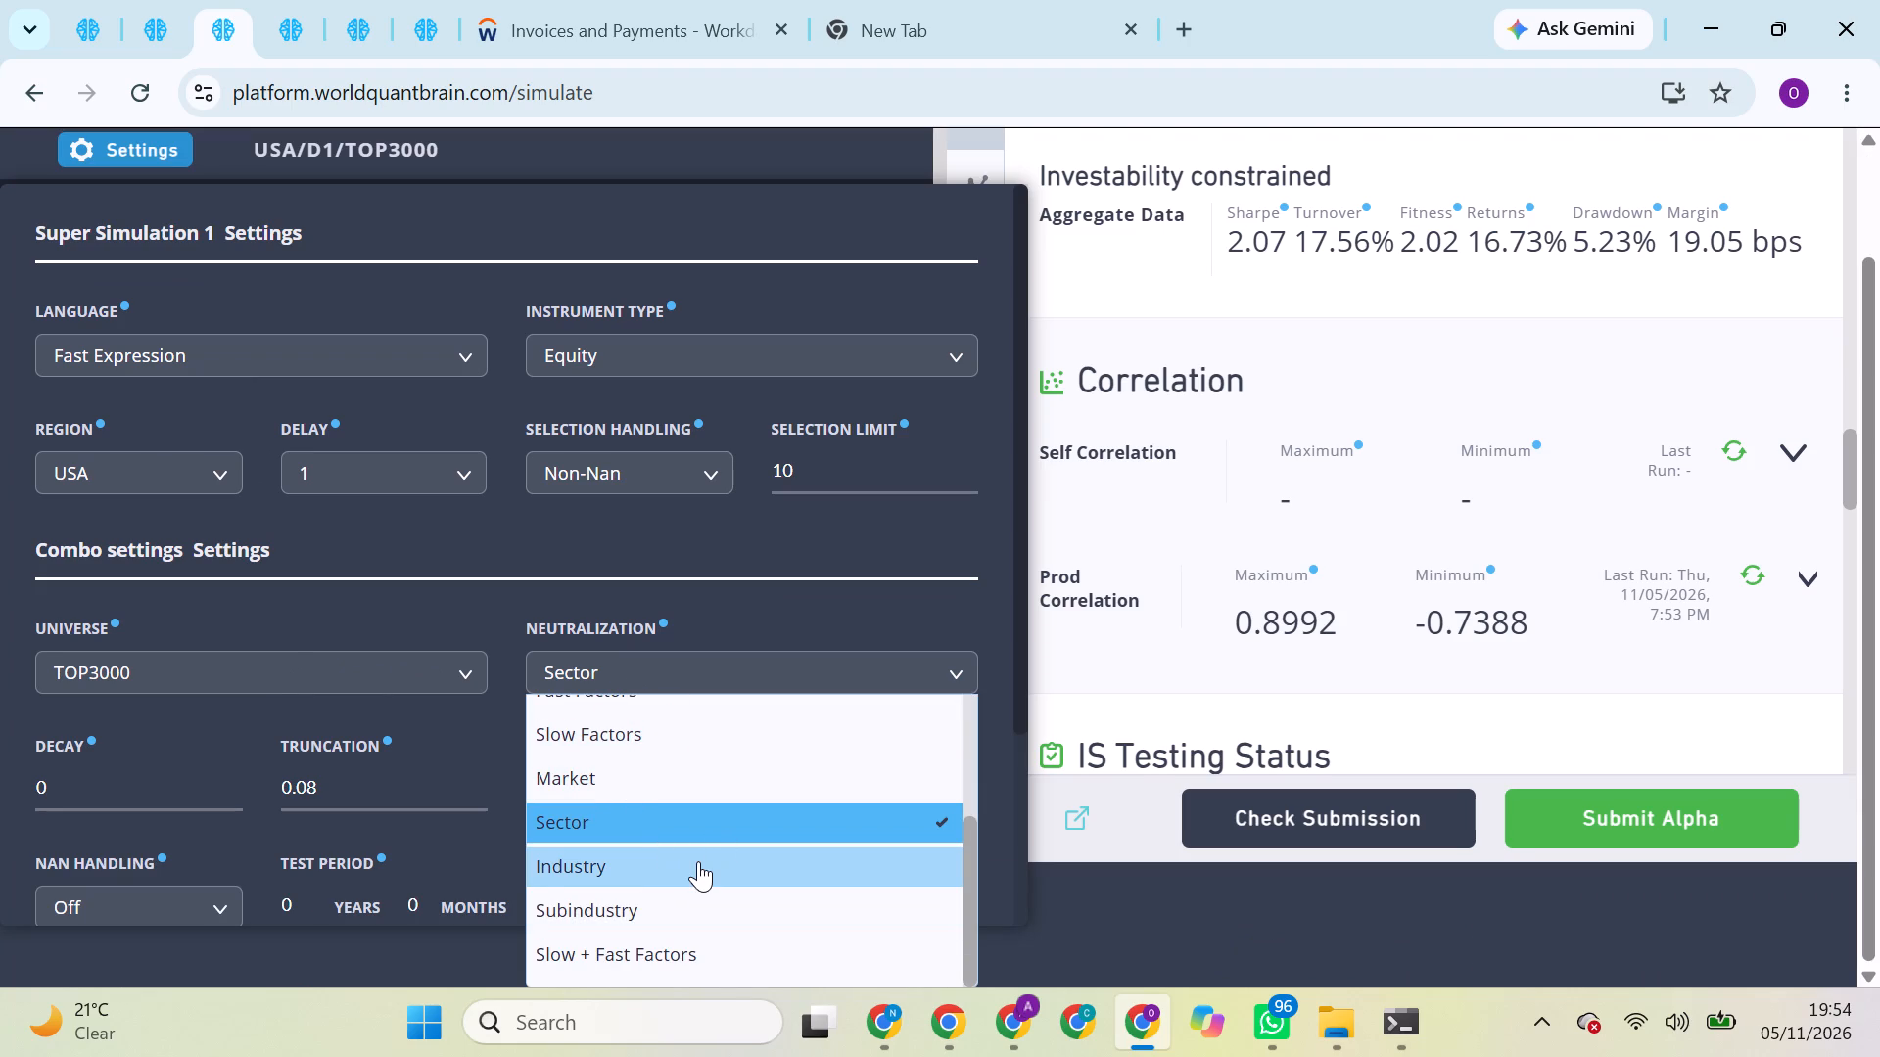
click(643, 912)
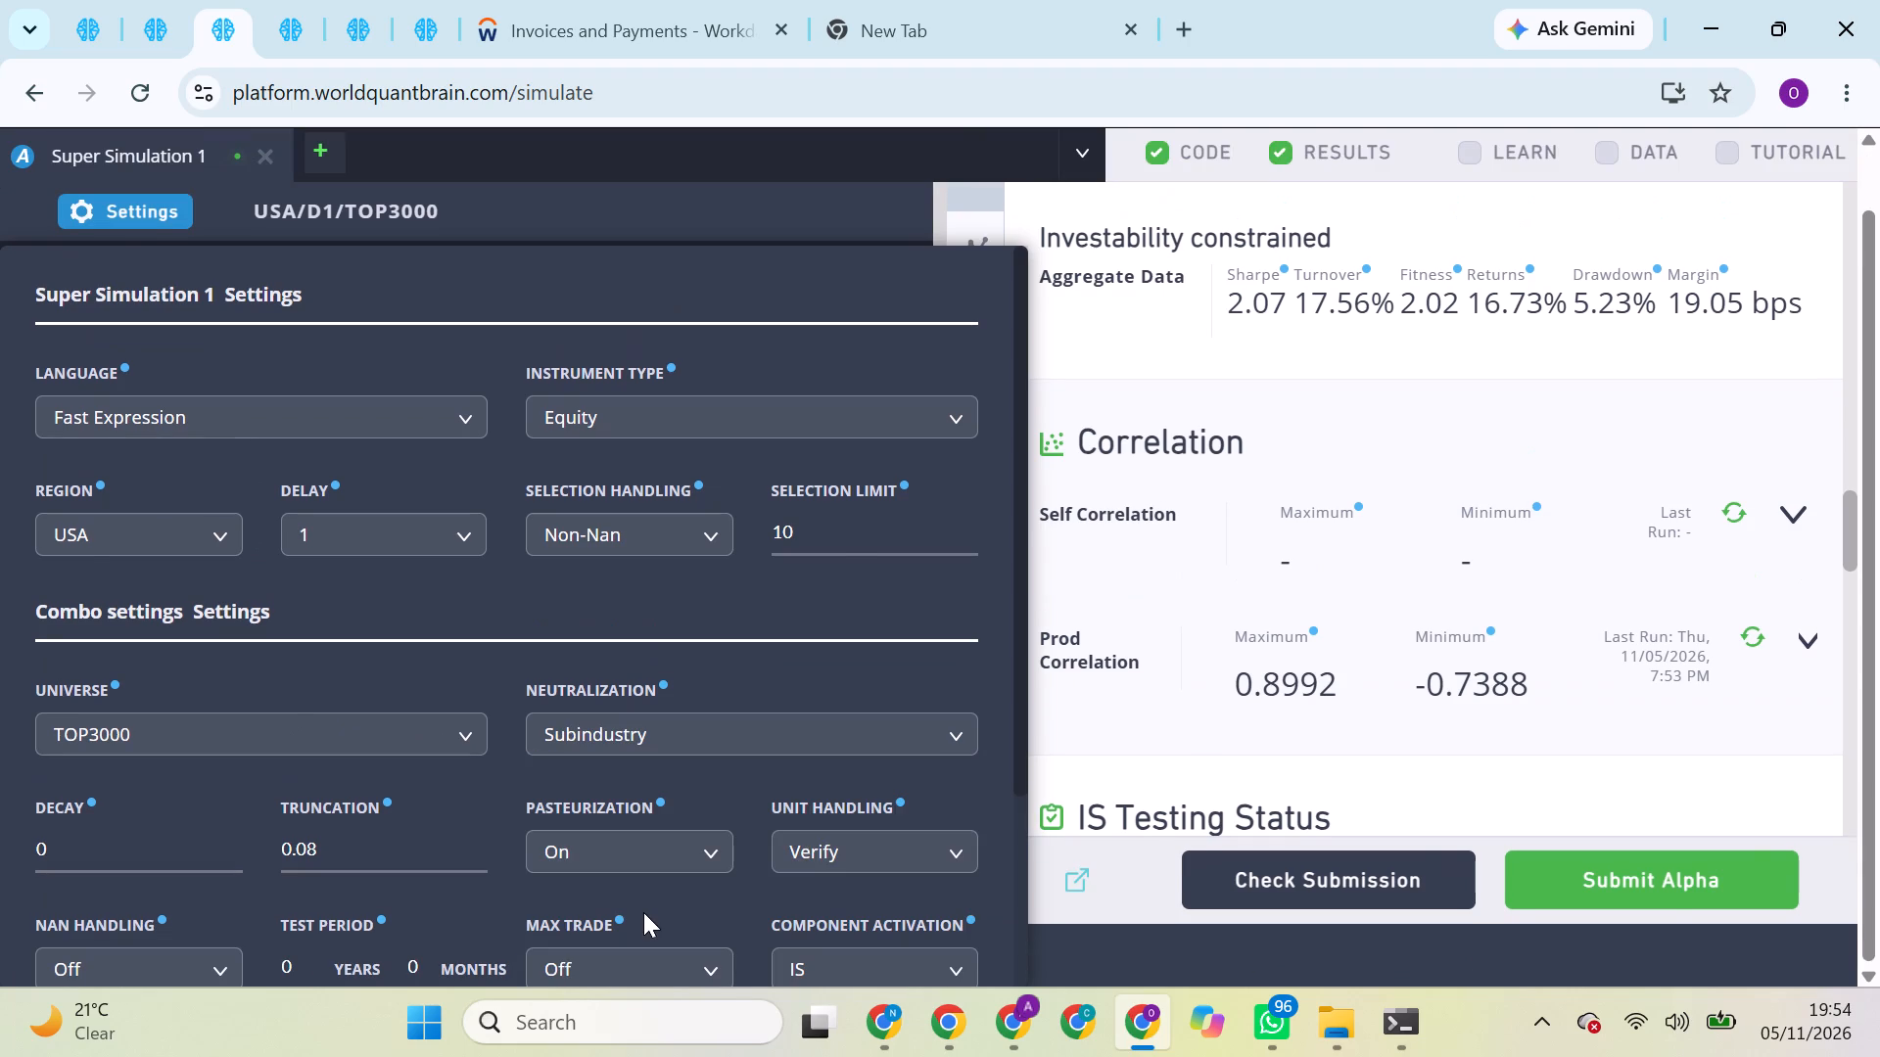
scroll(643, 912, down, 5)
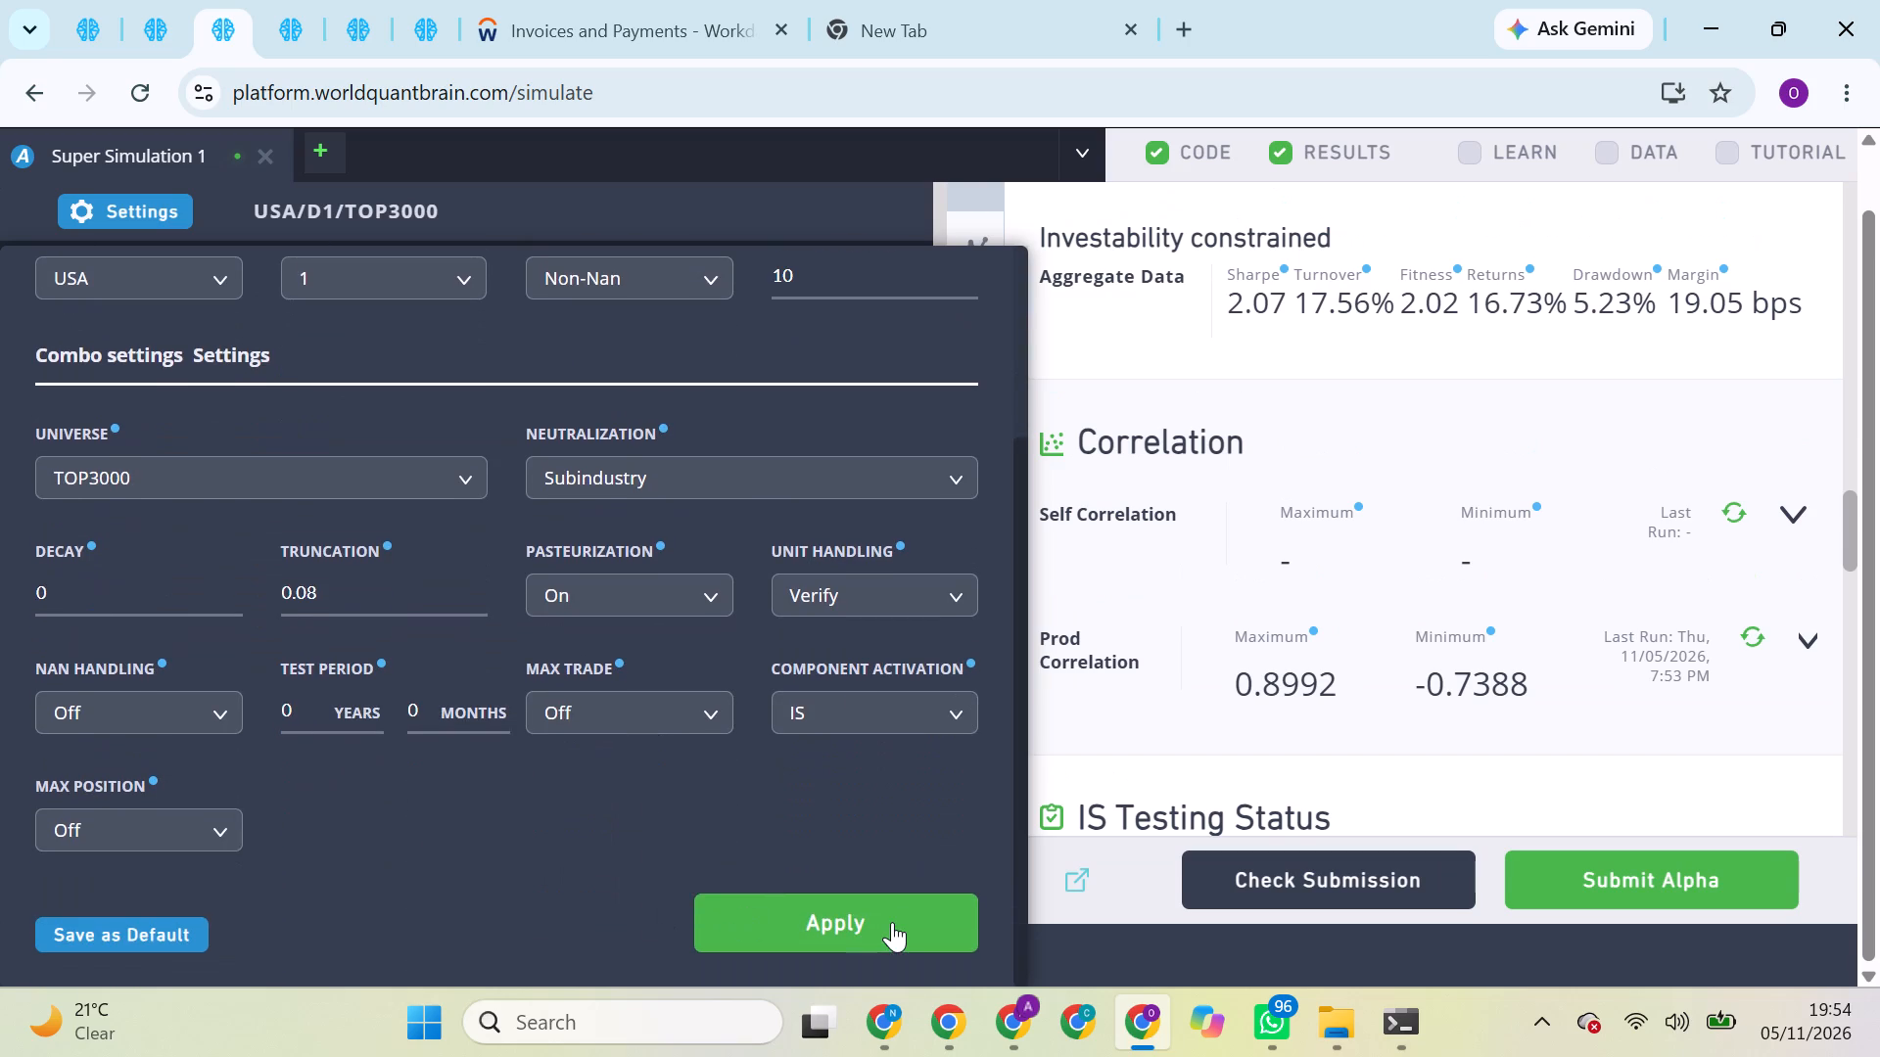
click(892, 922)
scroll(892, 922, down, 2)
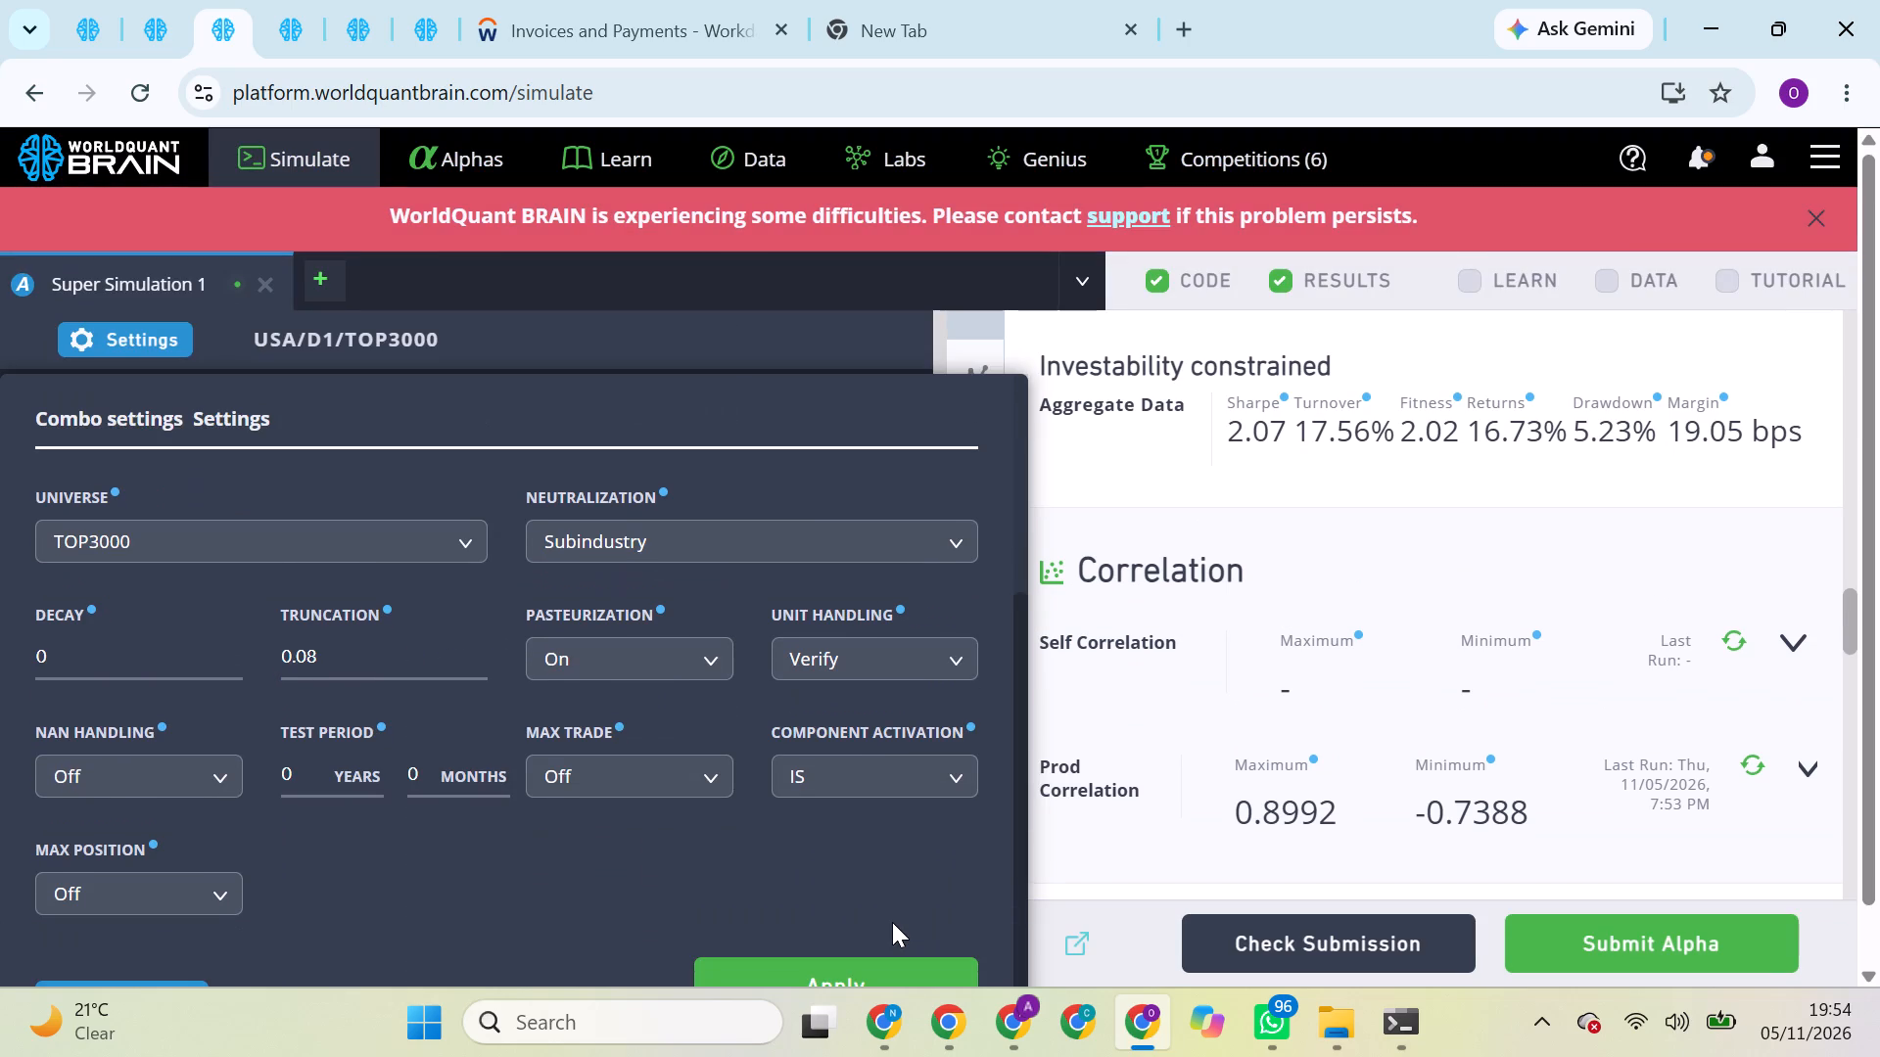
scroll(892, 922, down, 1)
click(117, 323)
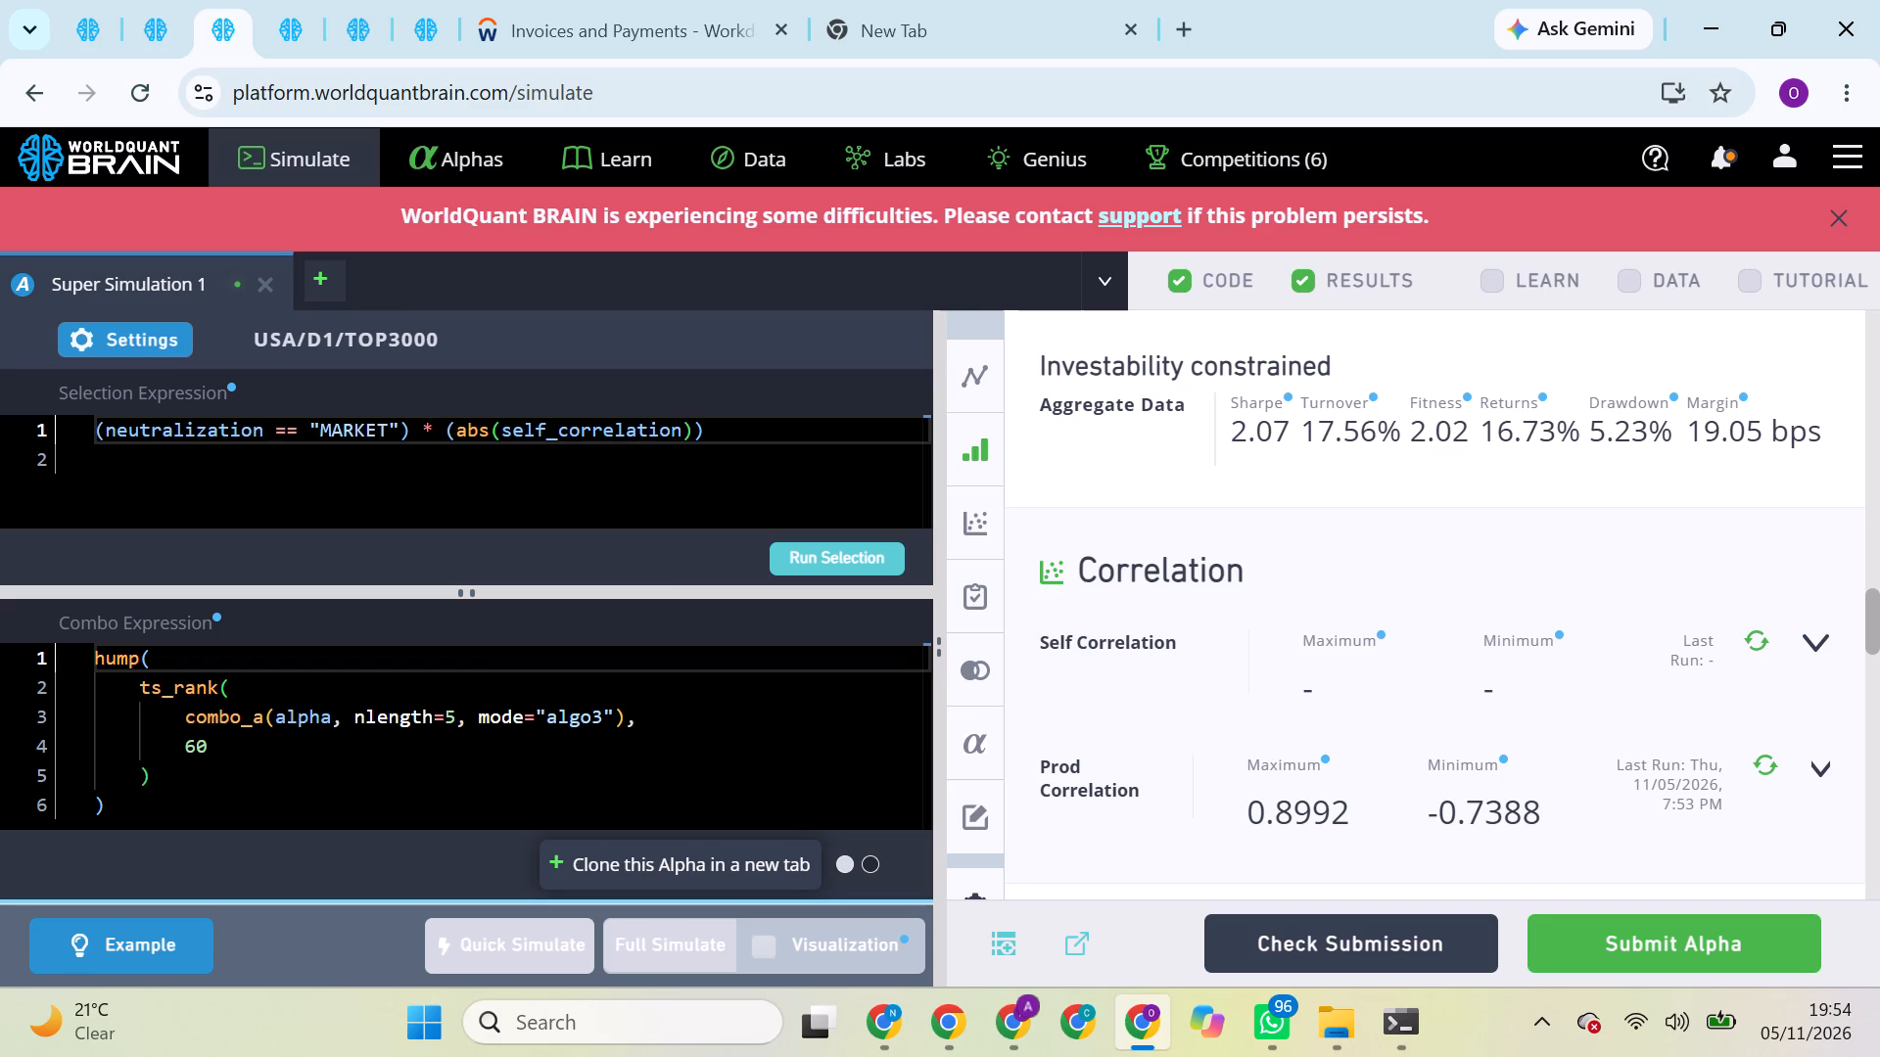
Change the selection expression's neutralization from "MARKET" to "SECTOR", run the selection, and start a full simulation.
scroll(668, 590, down, 2)
triple_click(355, 427)
double_click(355, 427)
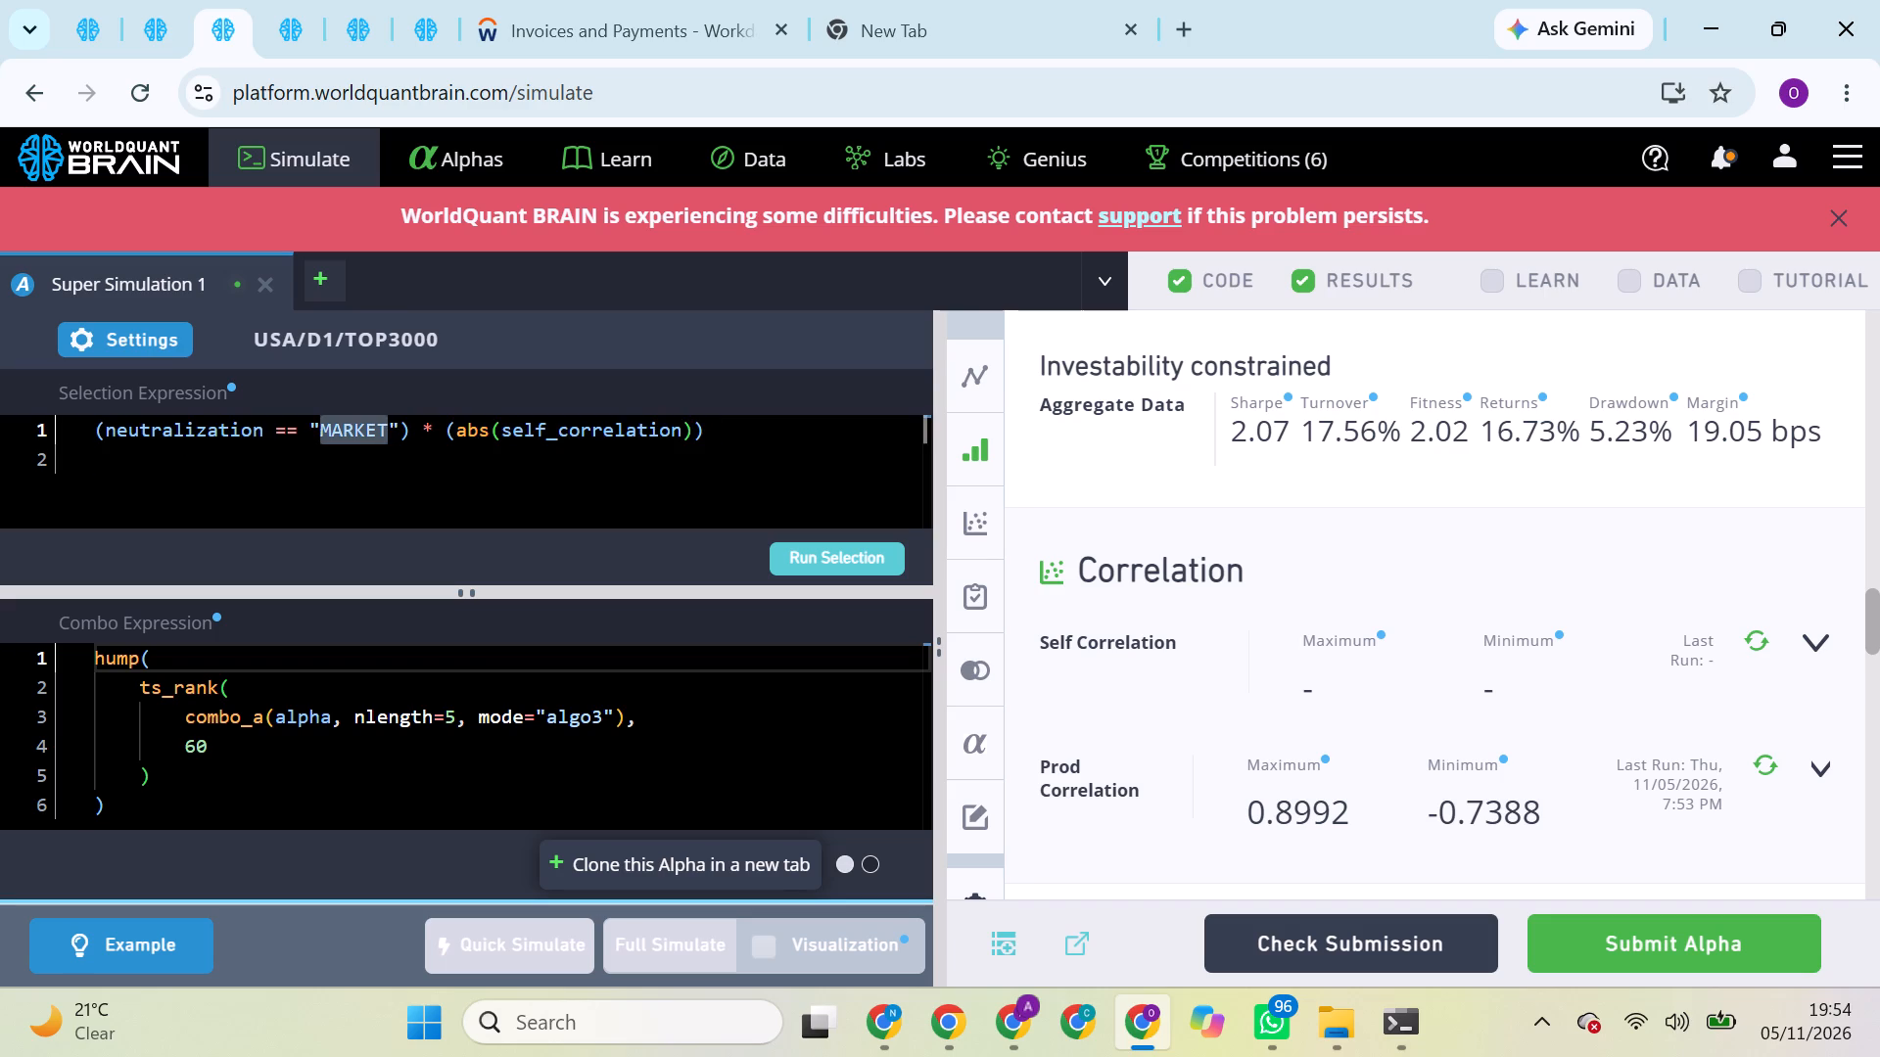
key(s)
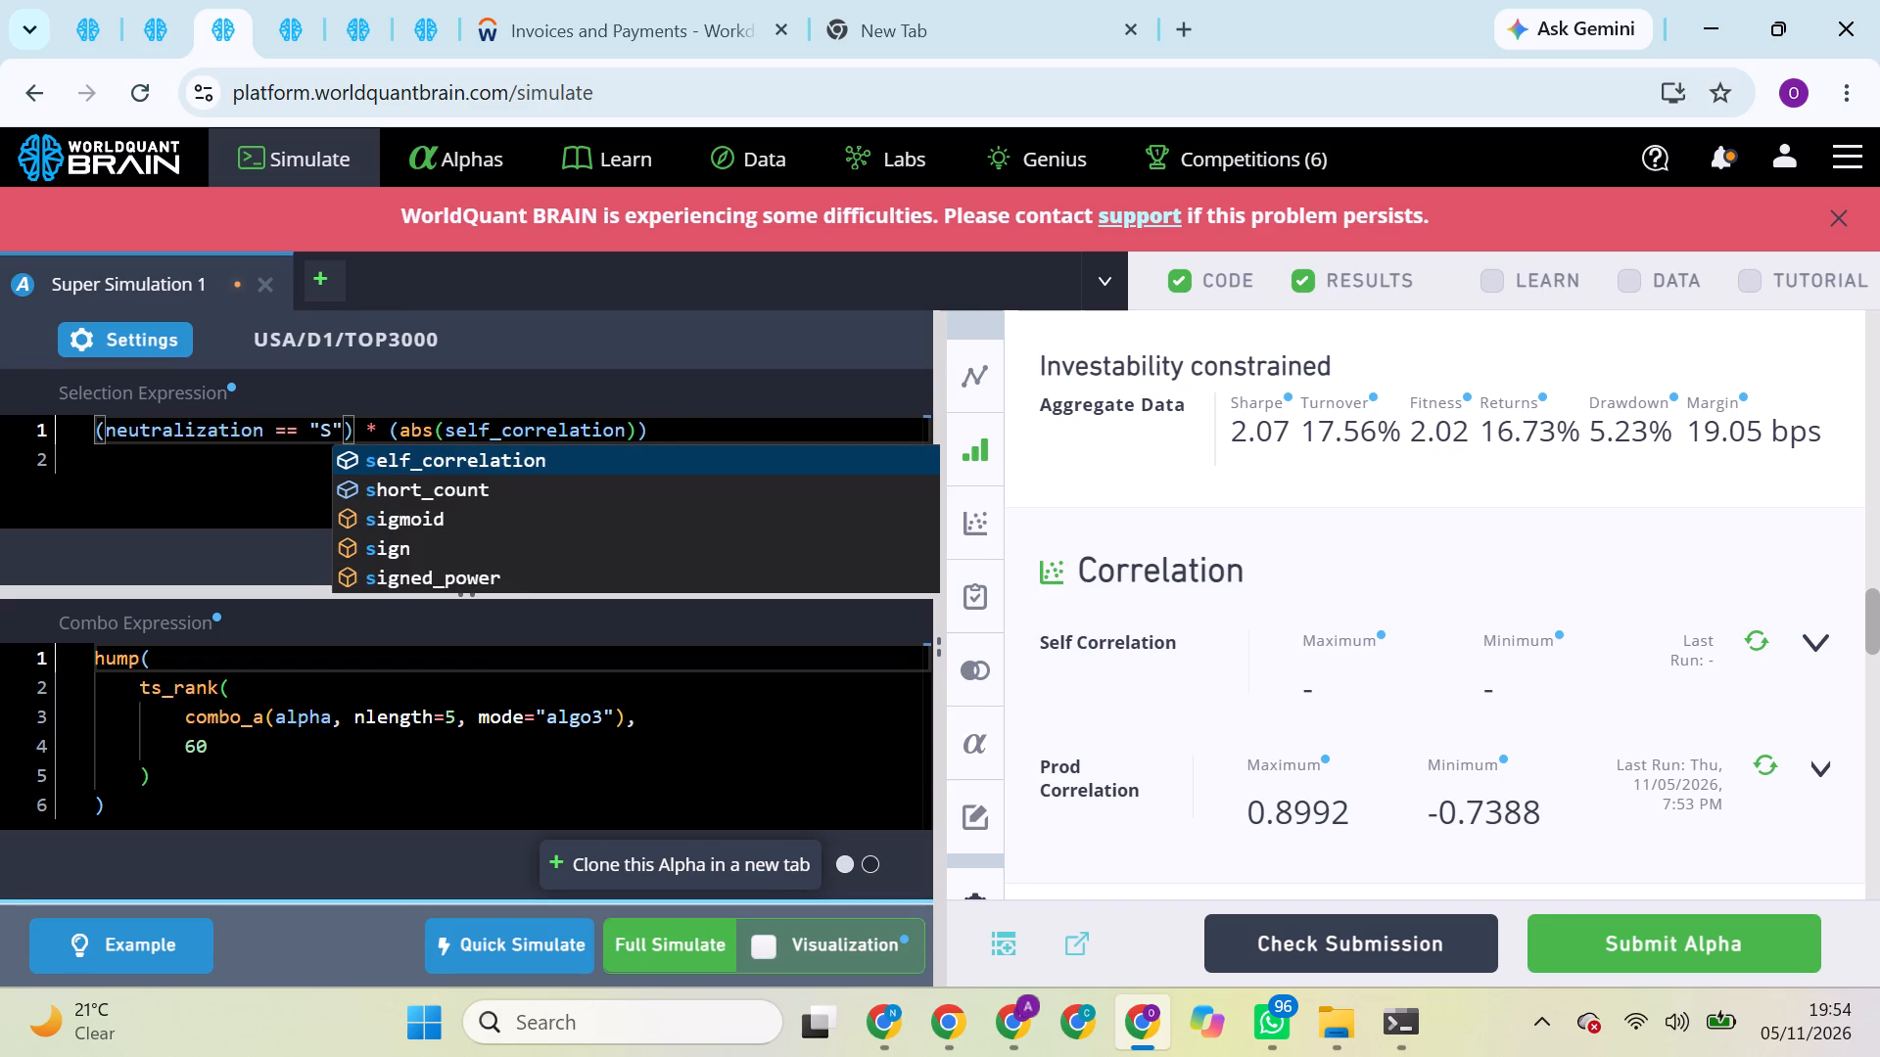
text(ECT)
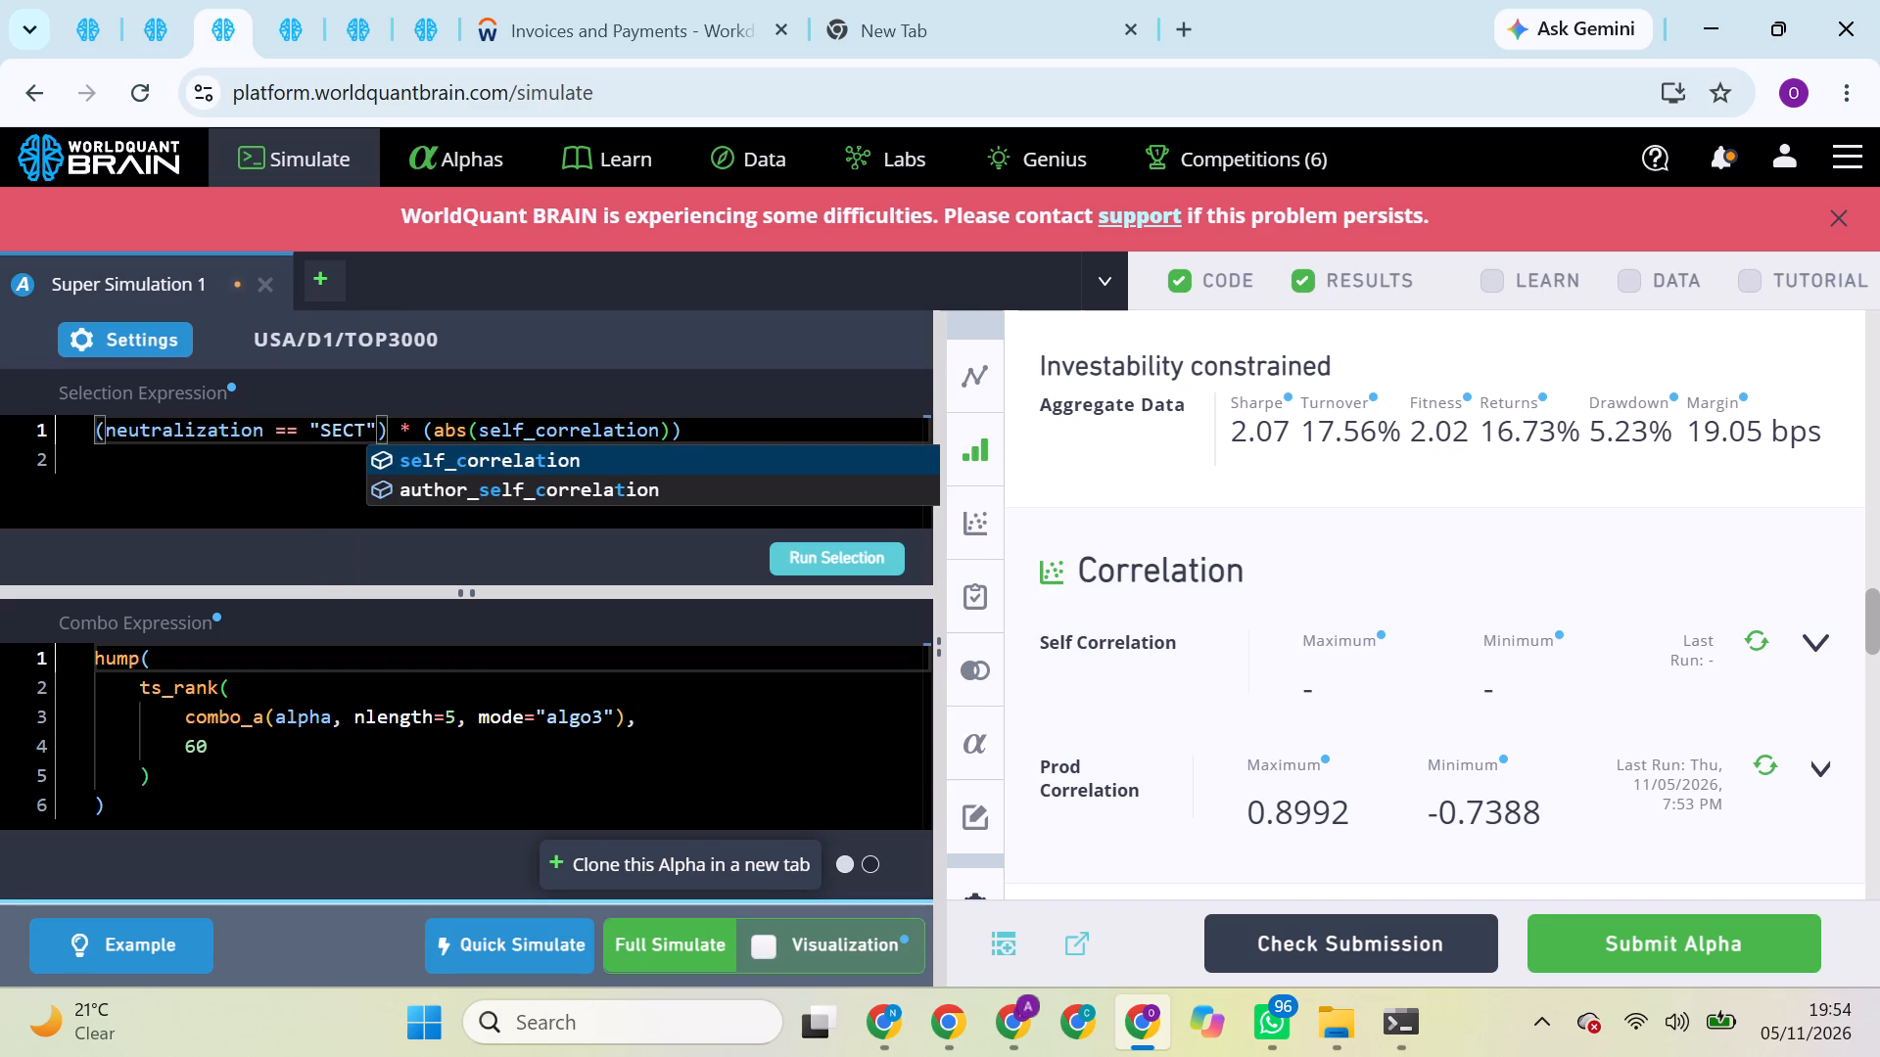
text(OR)
click(355, 427)
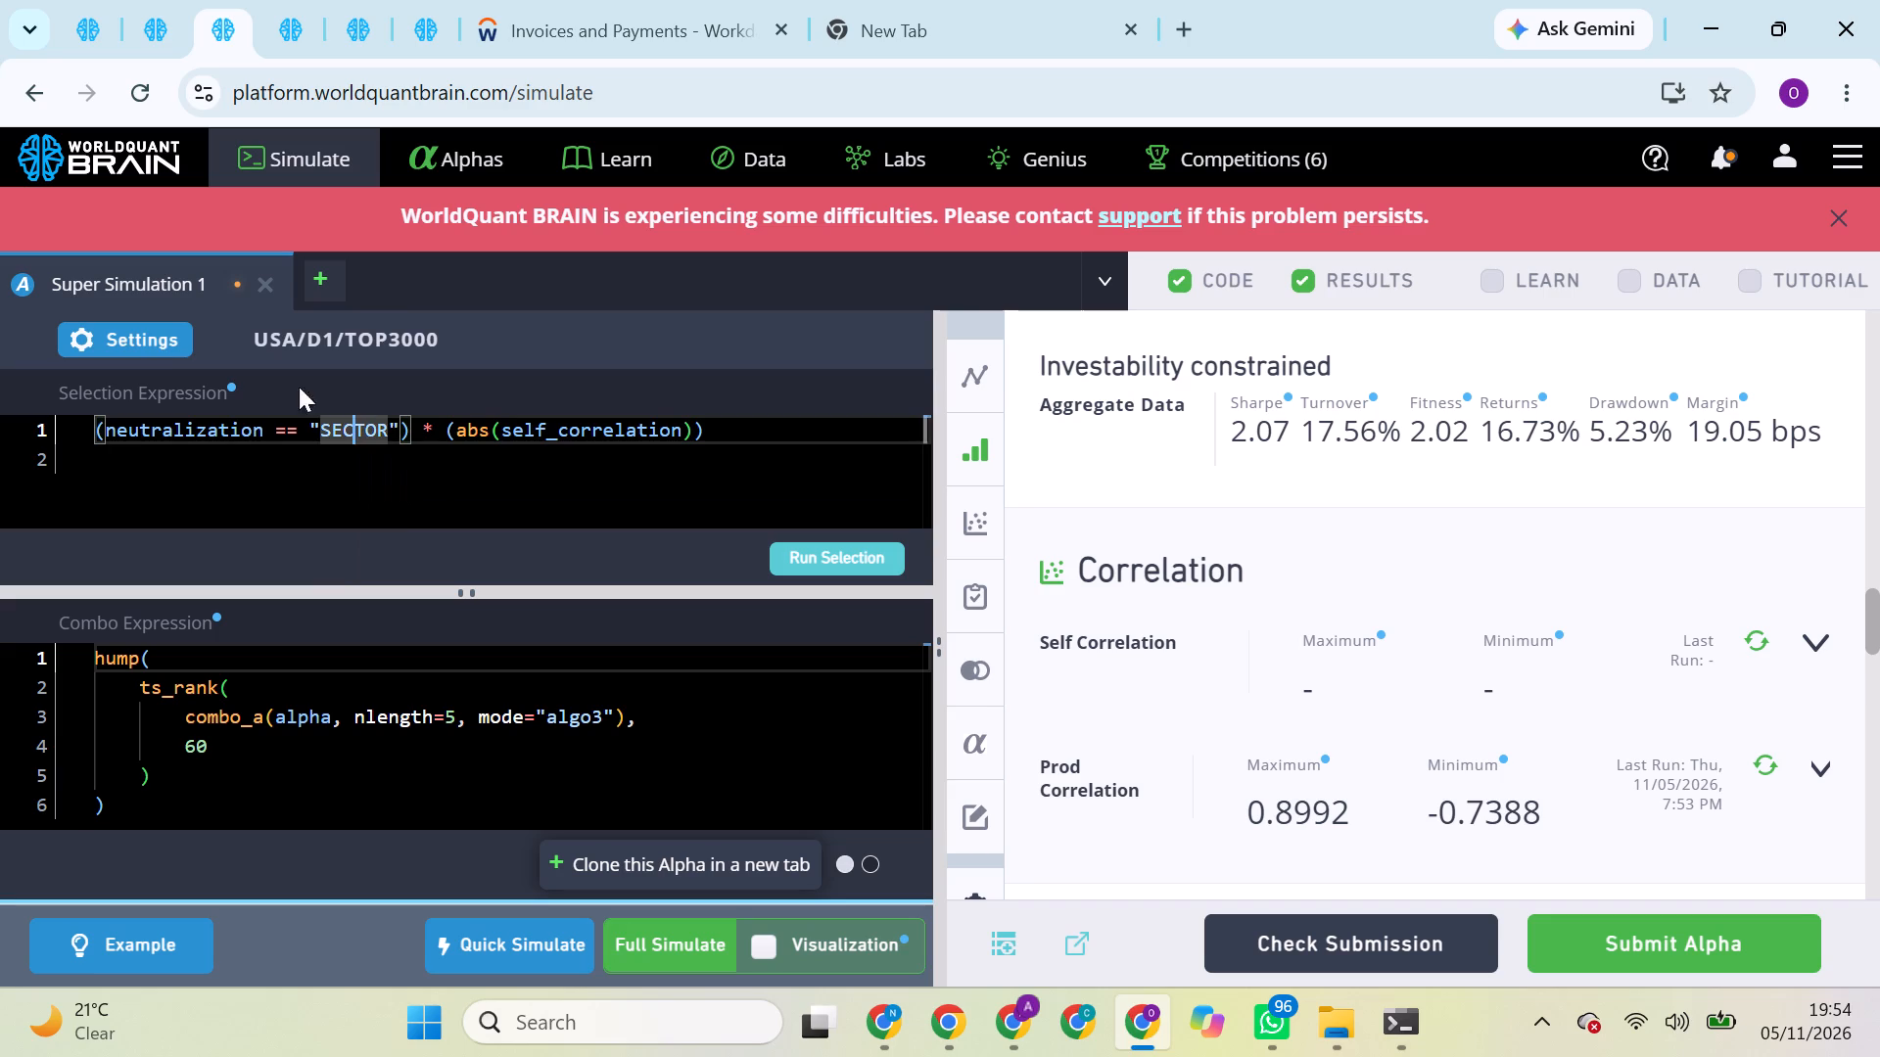
click(843, 565)
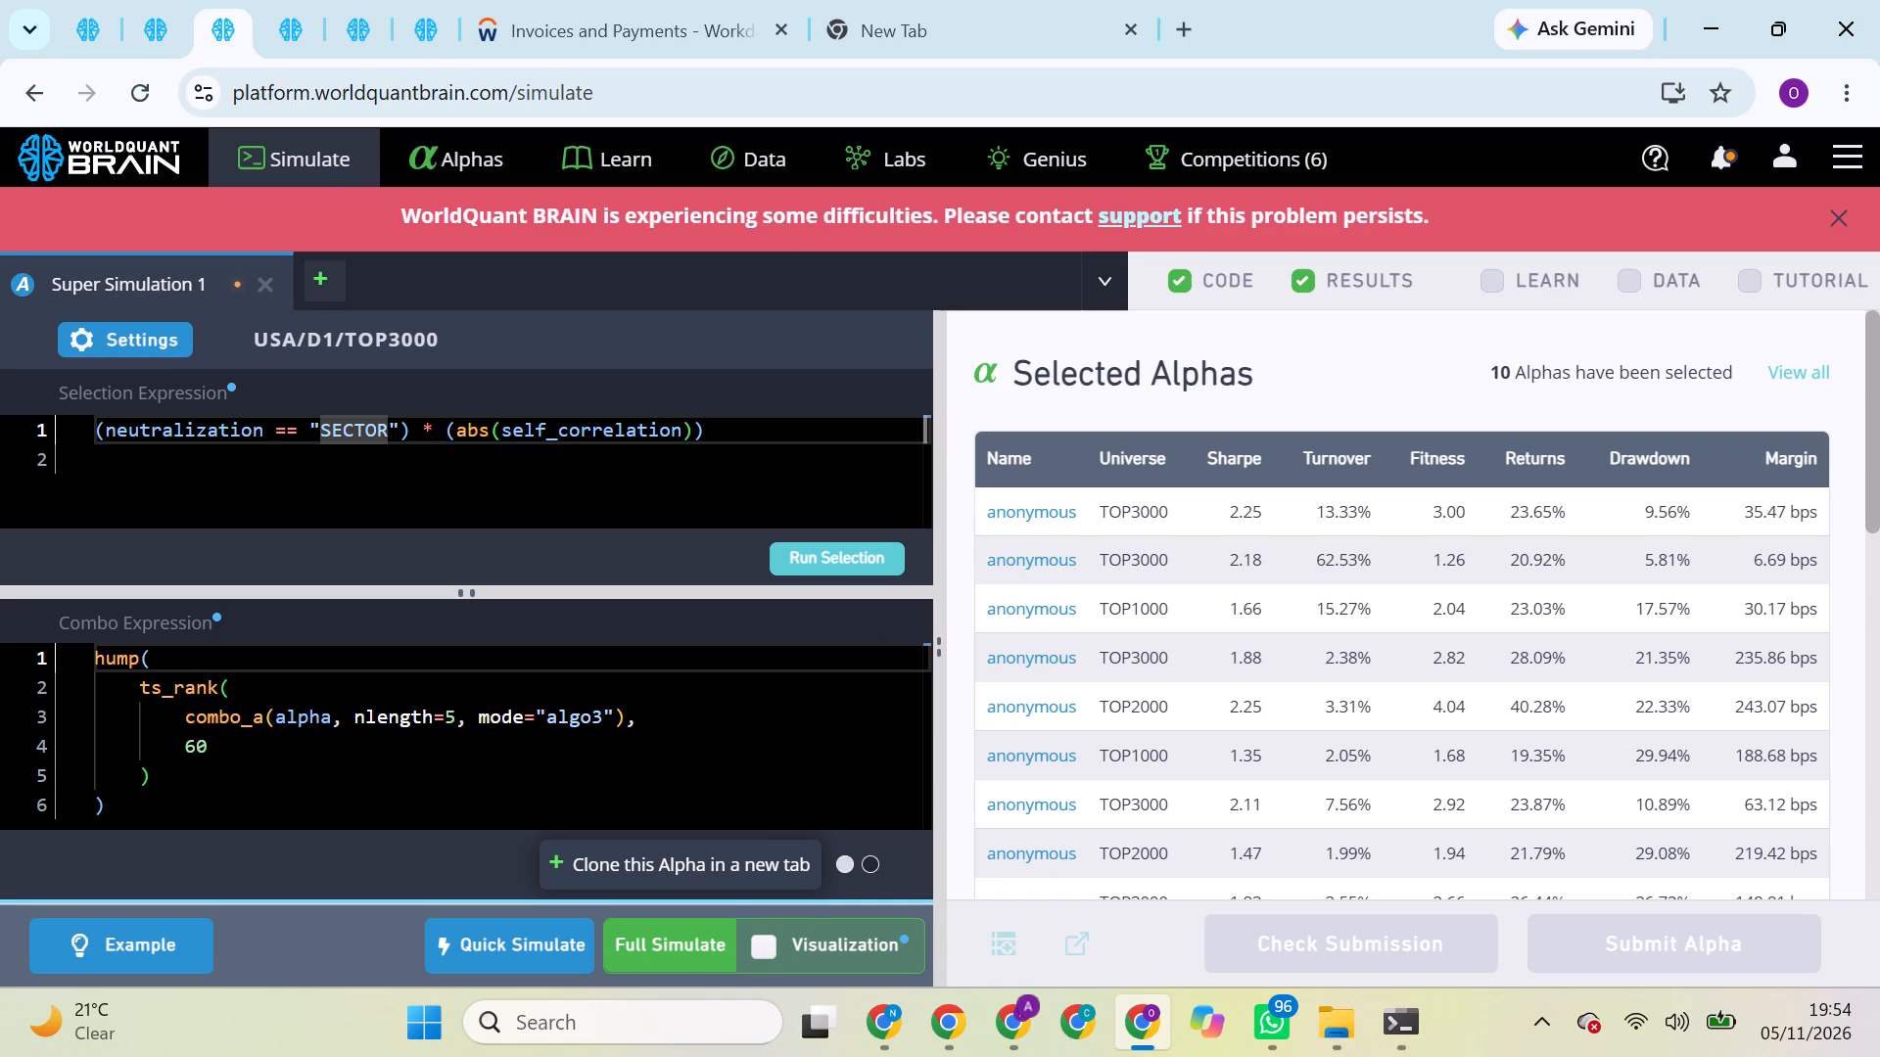
click(704, 927)
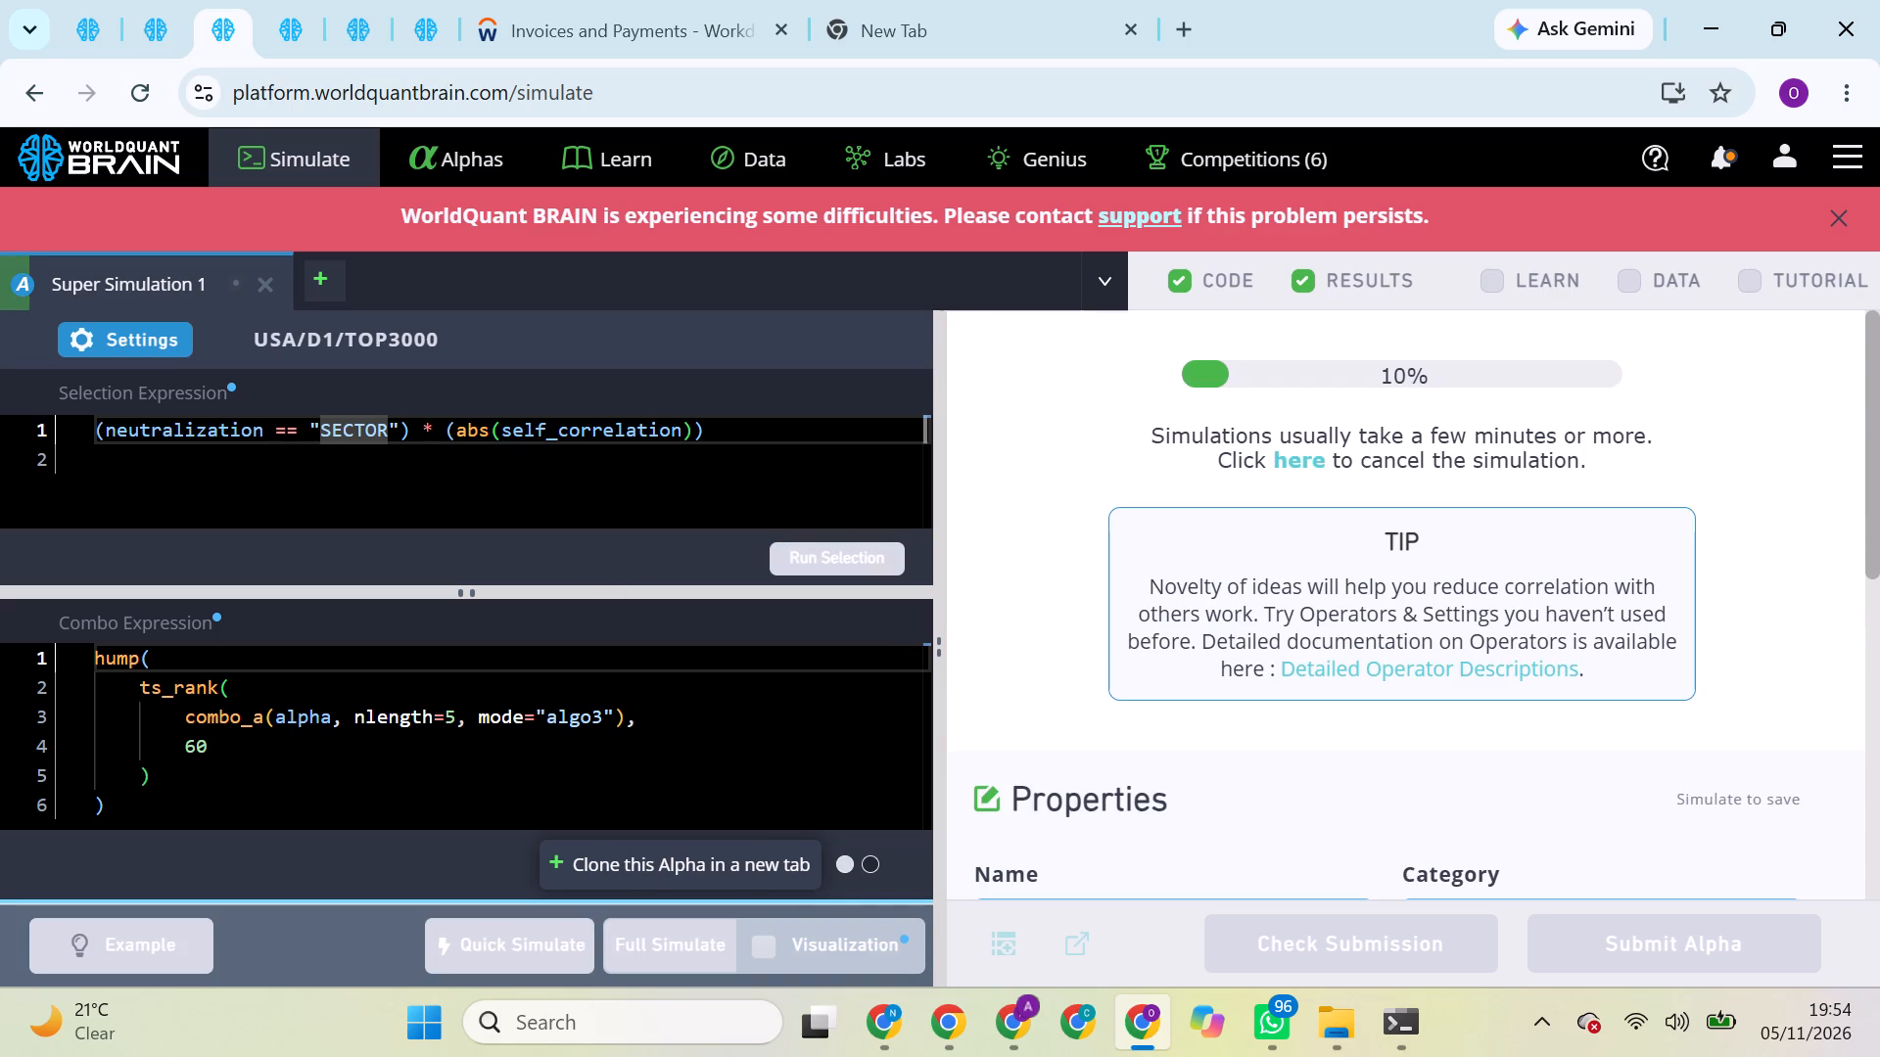
Check the GLB simulations' progress and run the Prod Correlation check on the mean_estimate_change_pct_fy1_ebitda_90d_4 alpha.
click(59, 19)
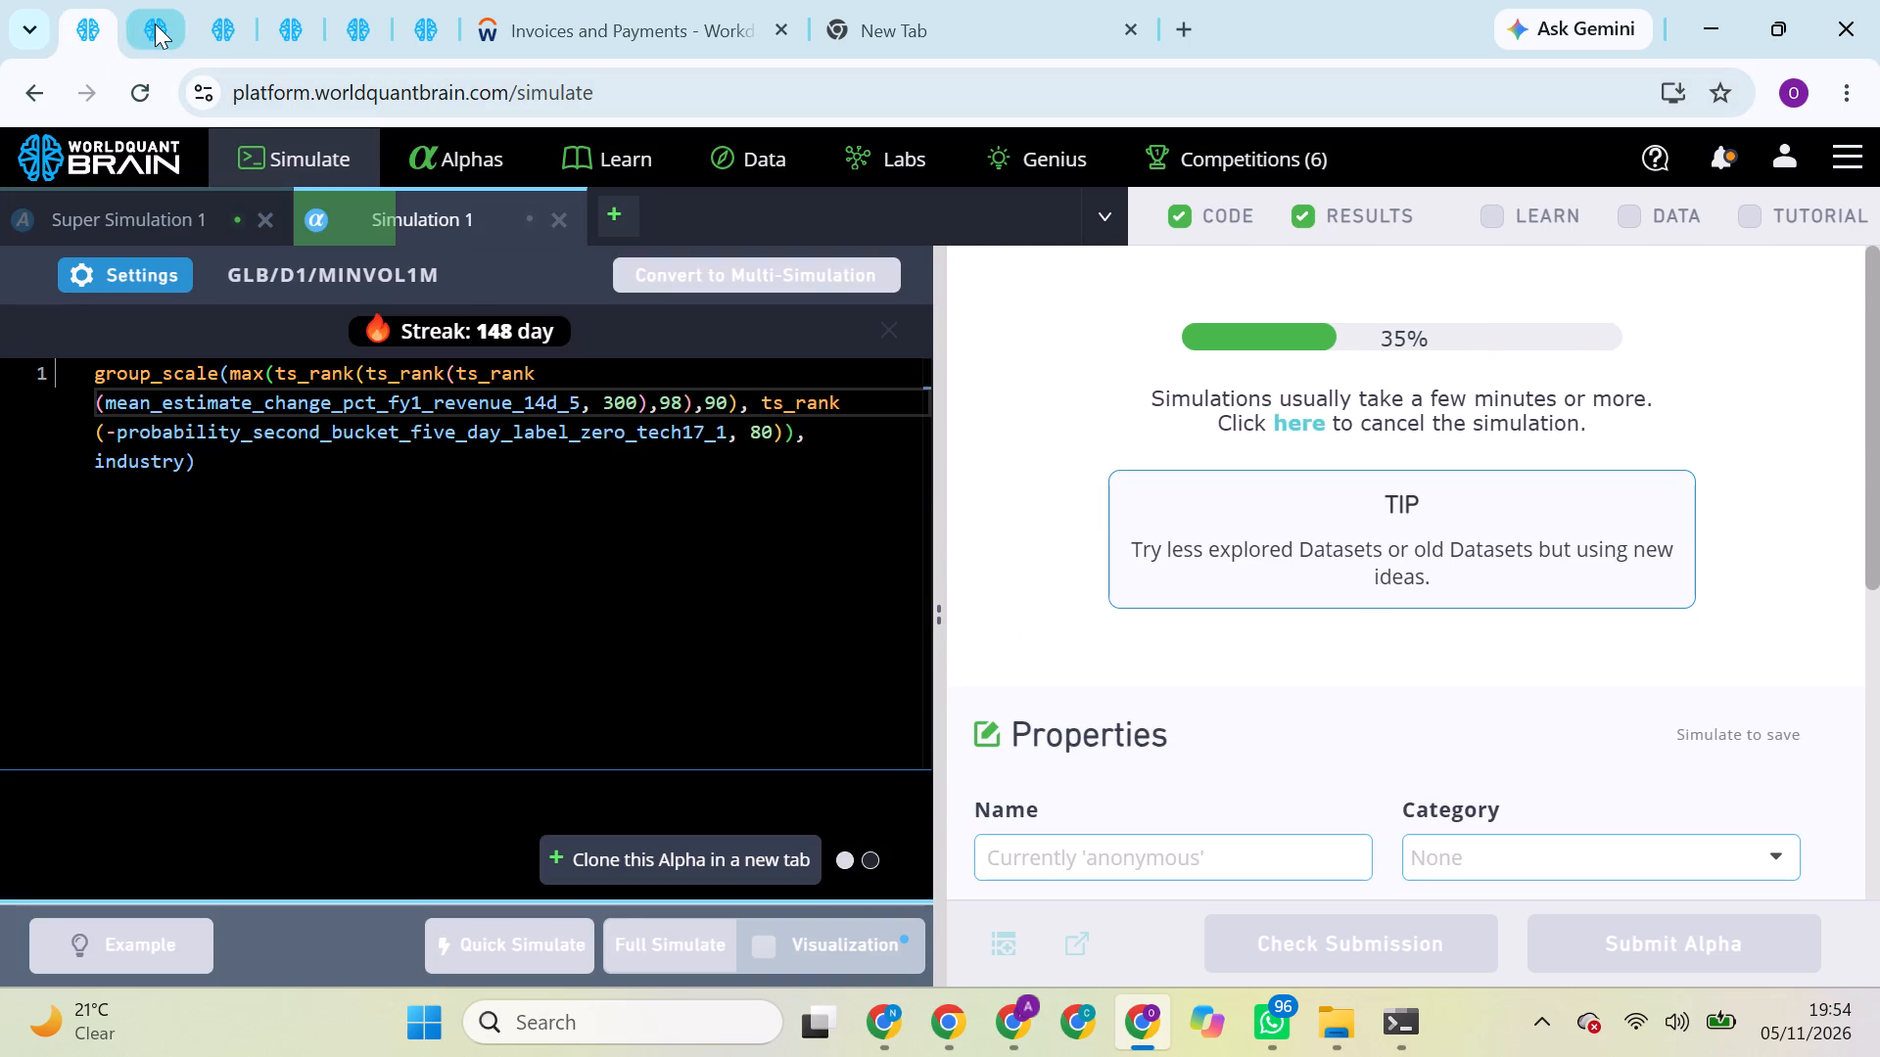
click(155, 23)
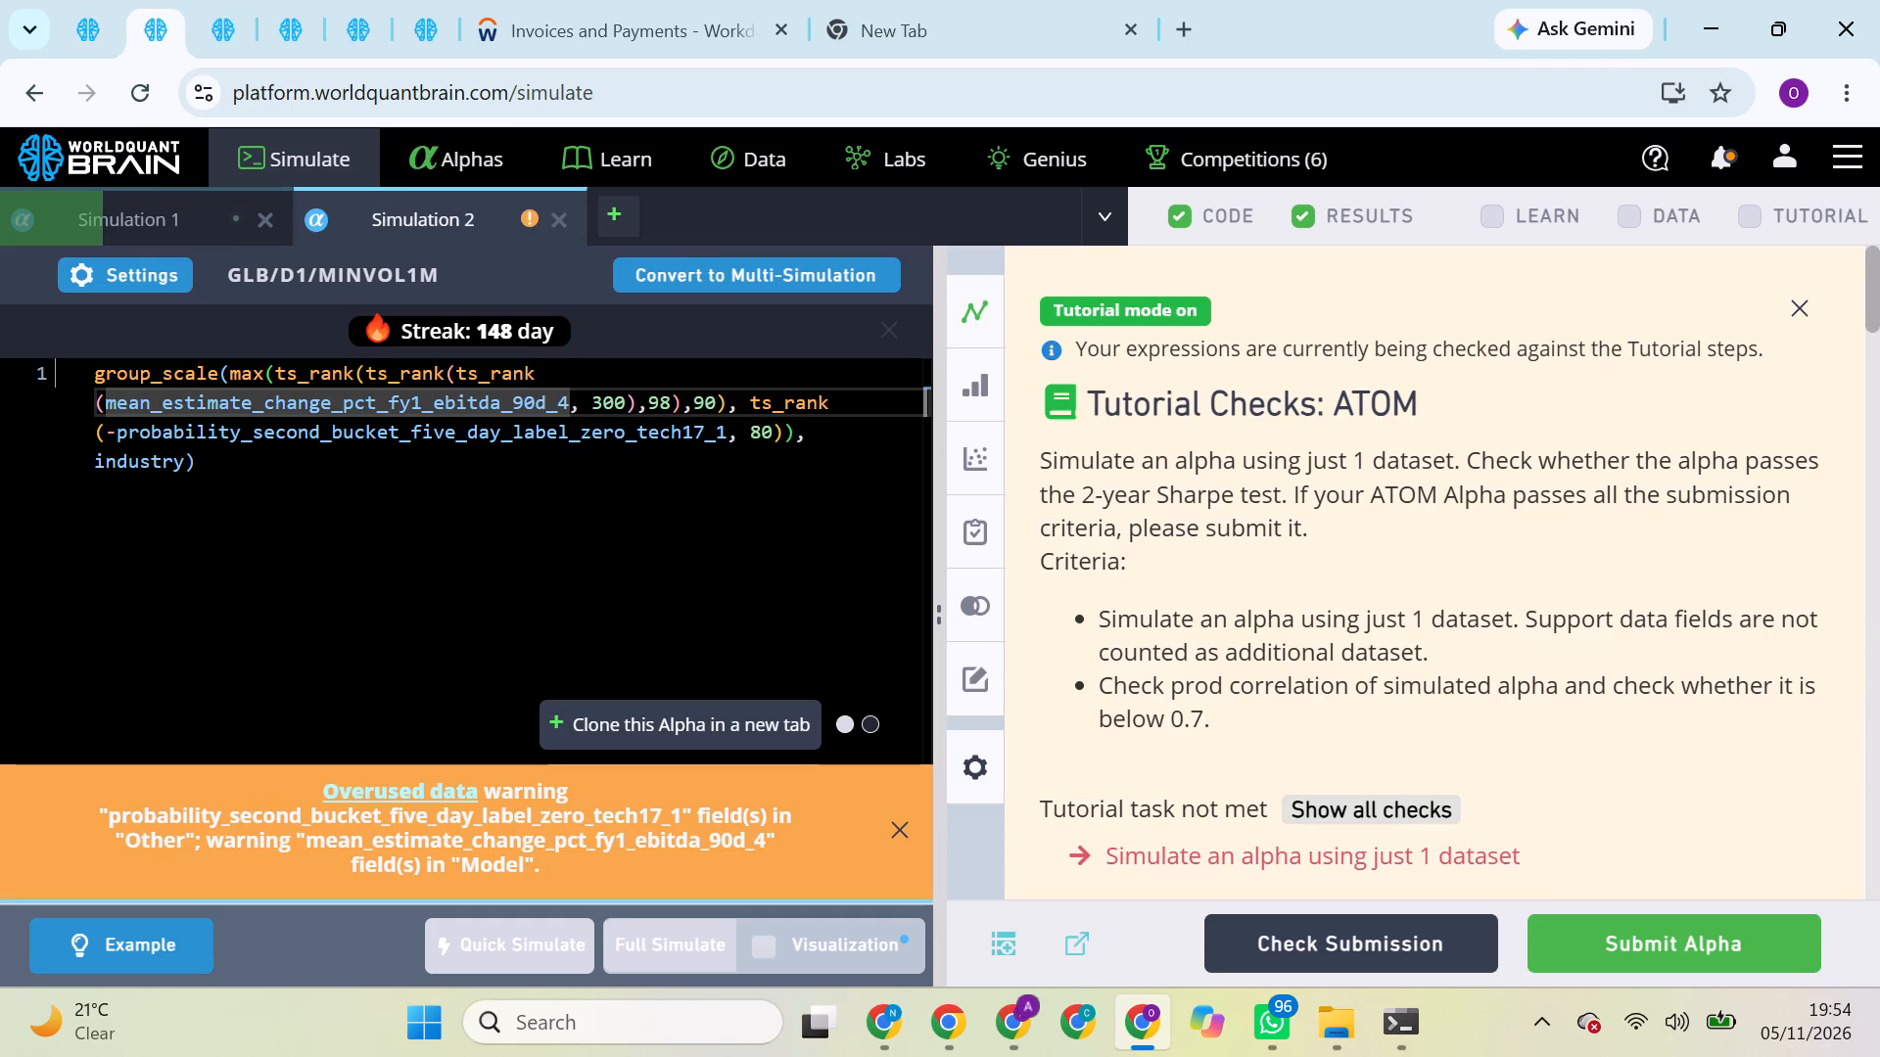
scroll(1273, 413, down, 8)
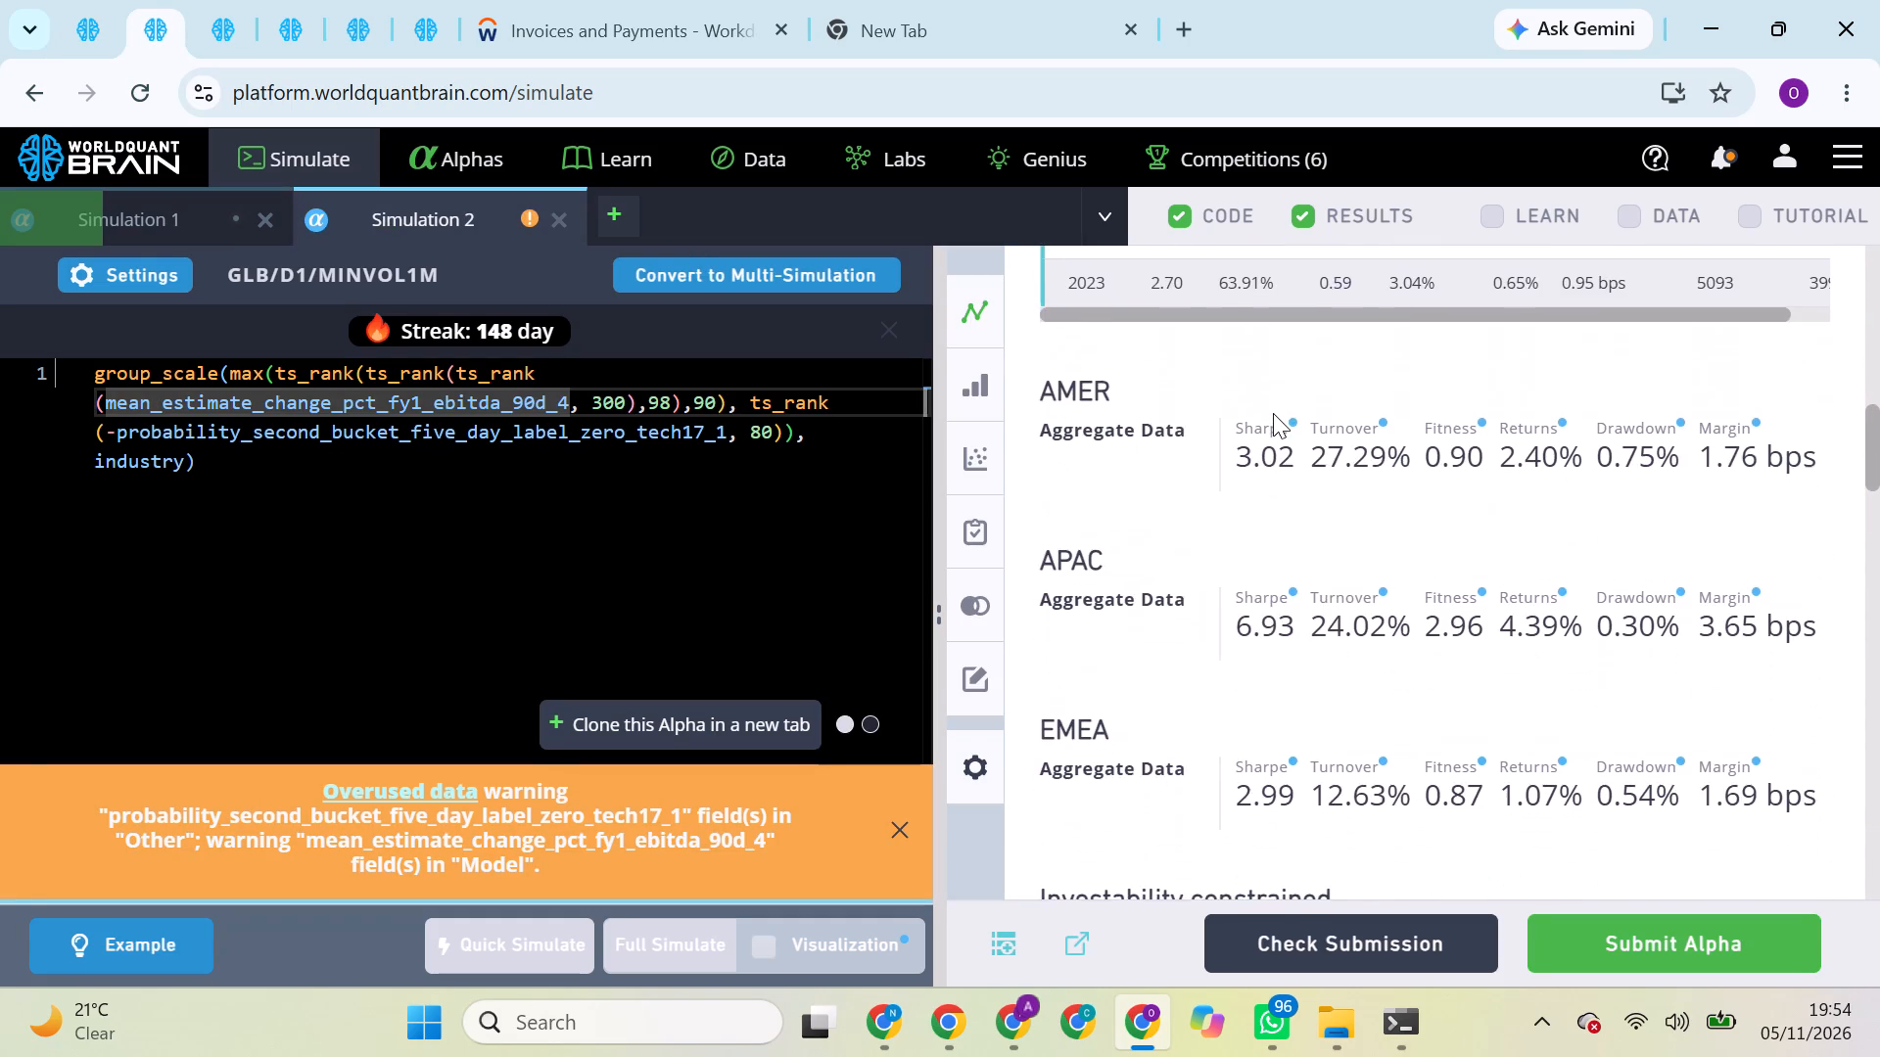
scroll(1273, 413, down, 5)
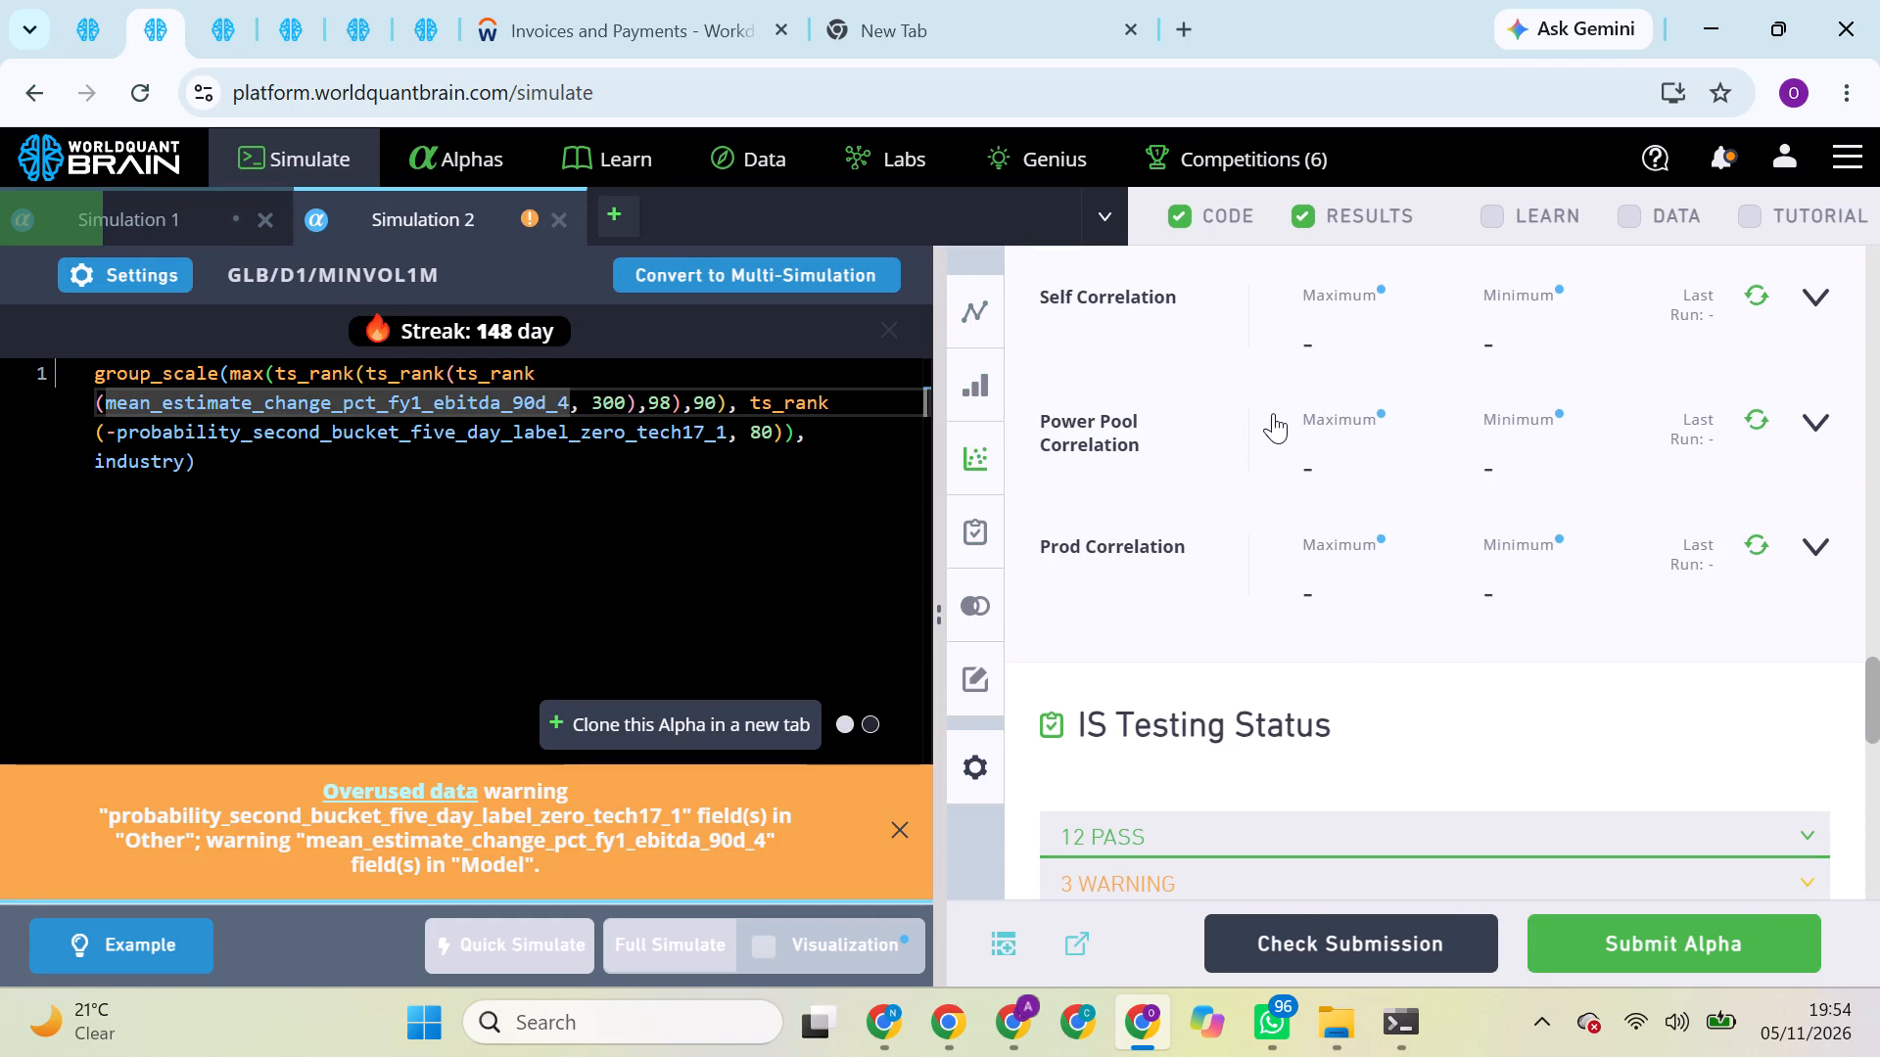
click(1770, 554)
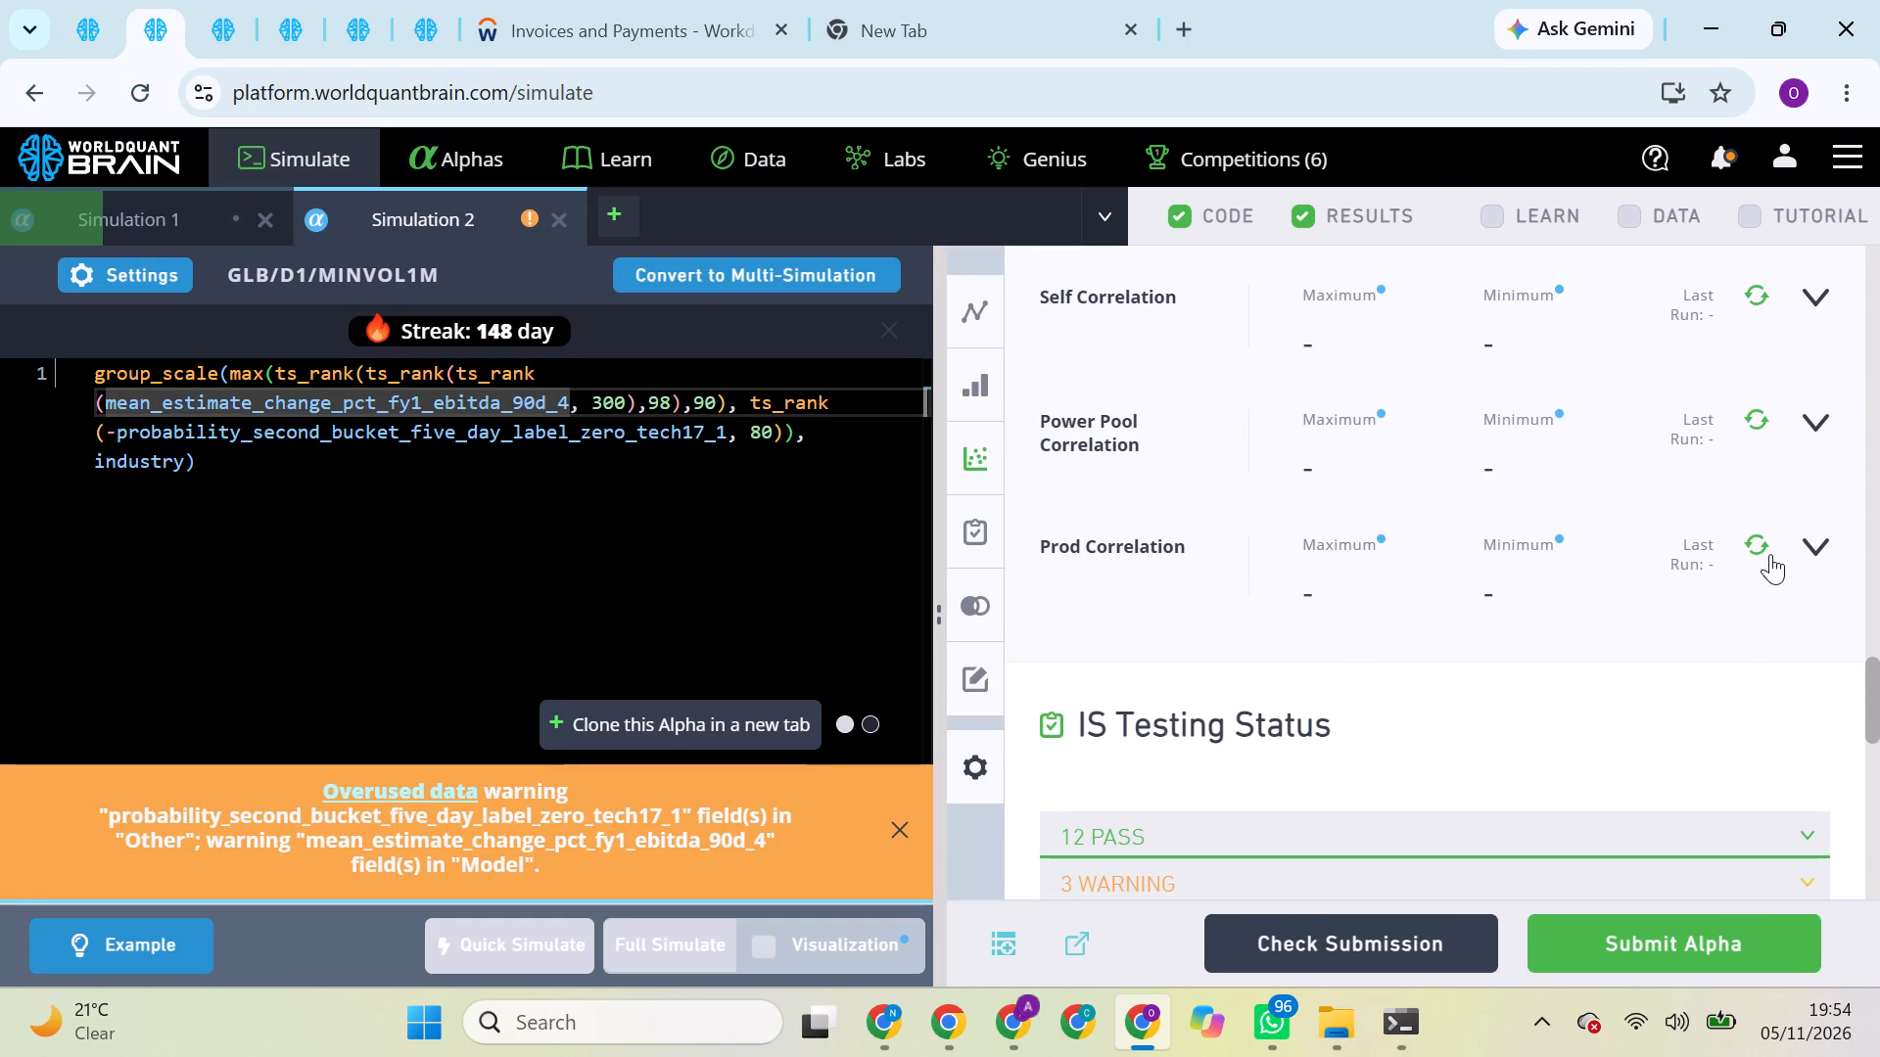
double_click(1764, 553)
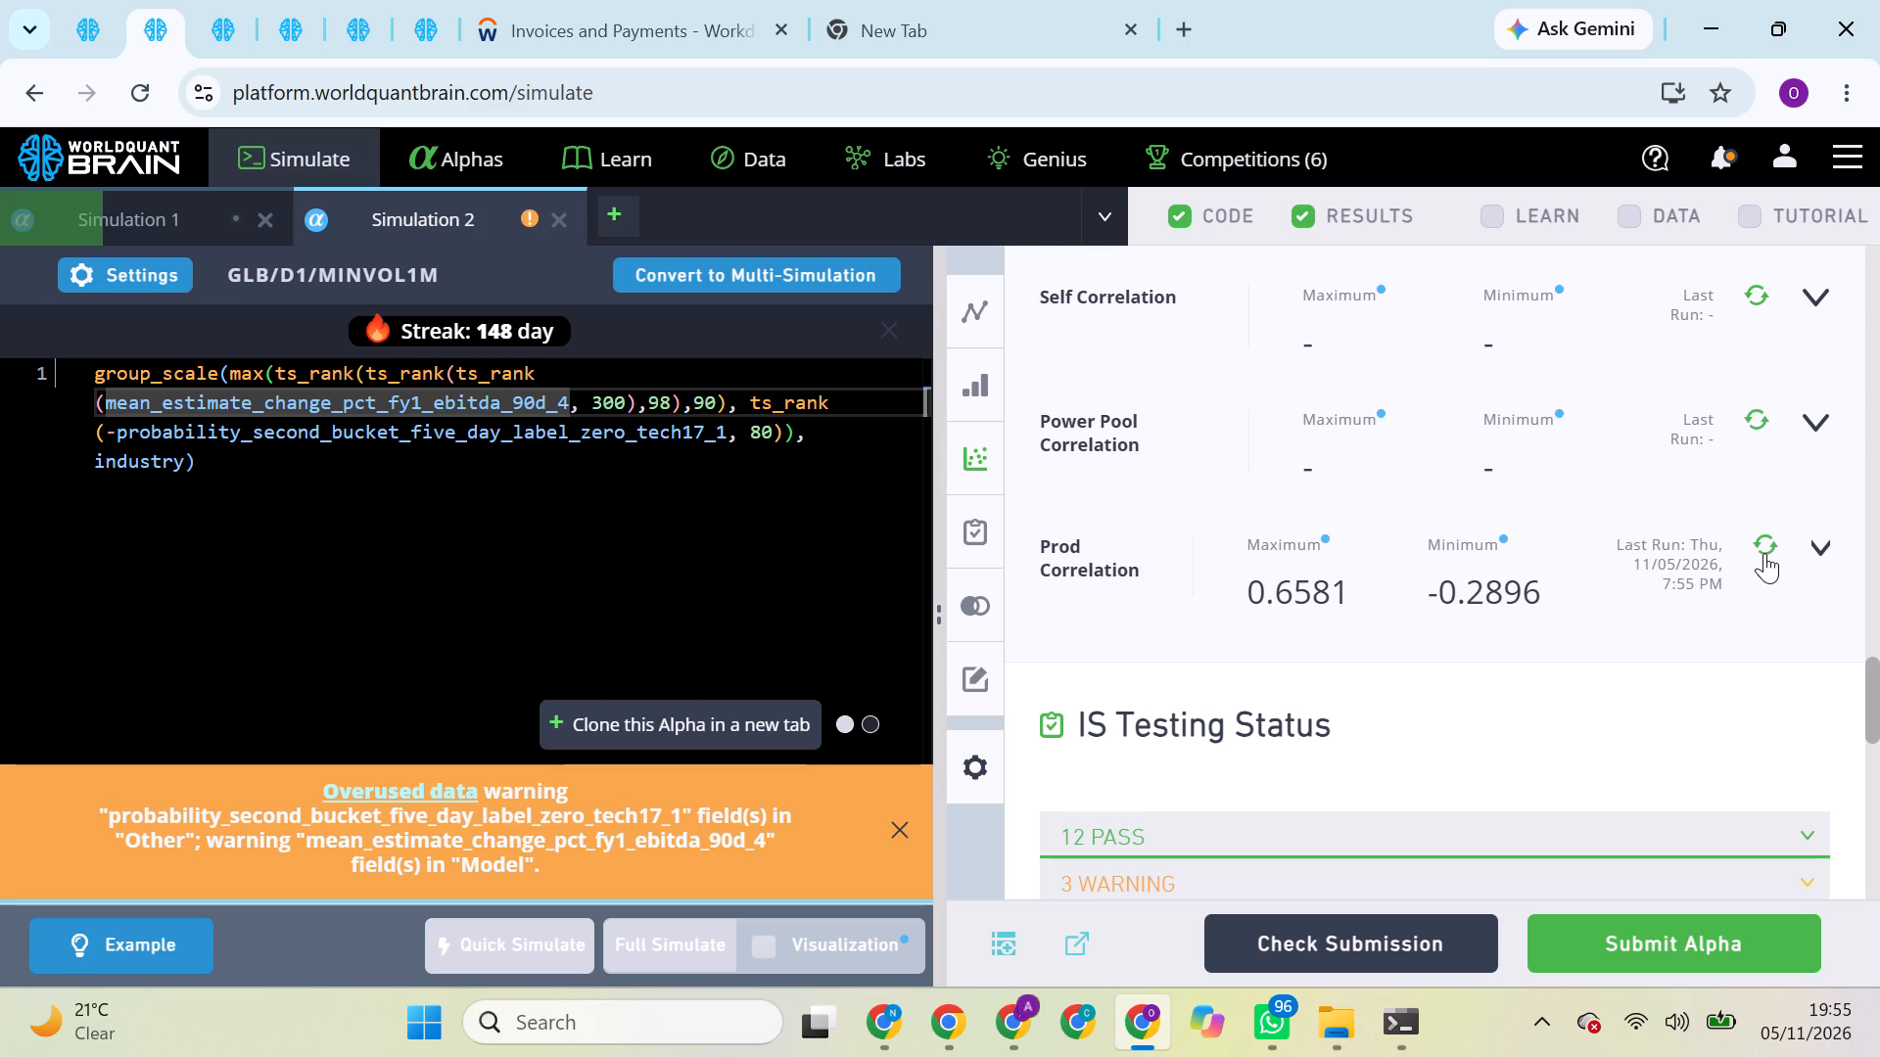
Run and expand the Performance Comparison for the mean_estimate_change_pct_fy1_ebitda_90d_4 alpha.
scroll(1764, 553, down, 4)
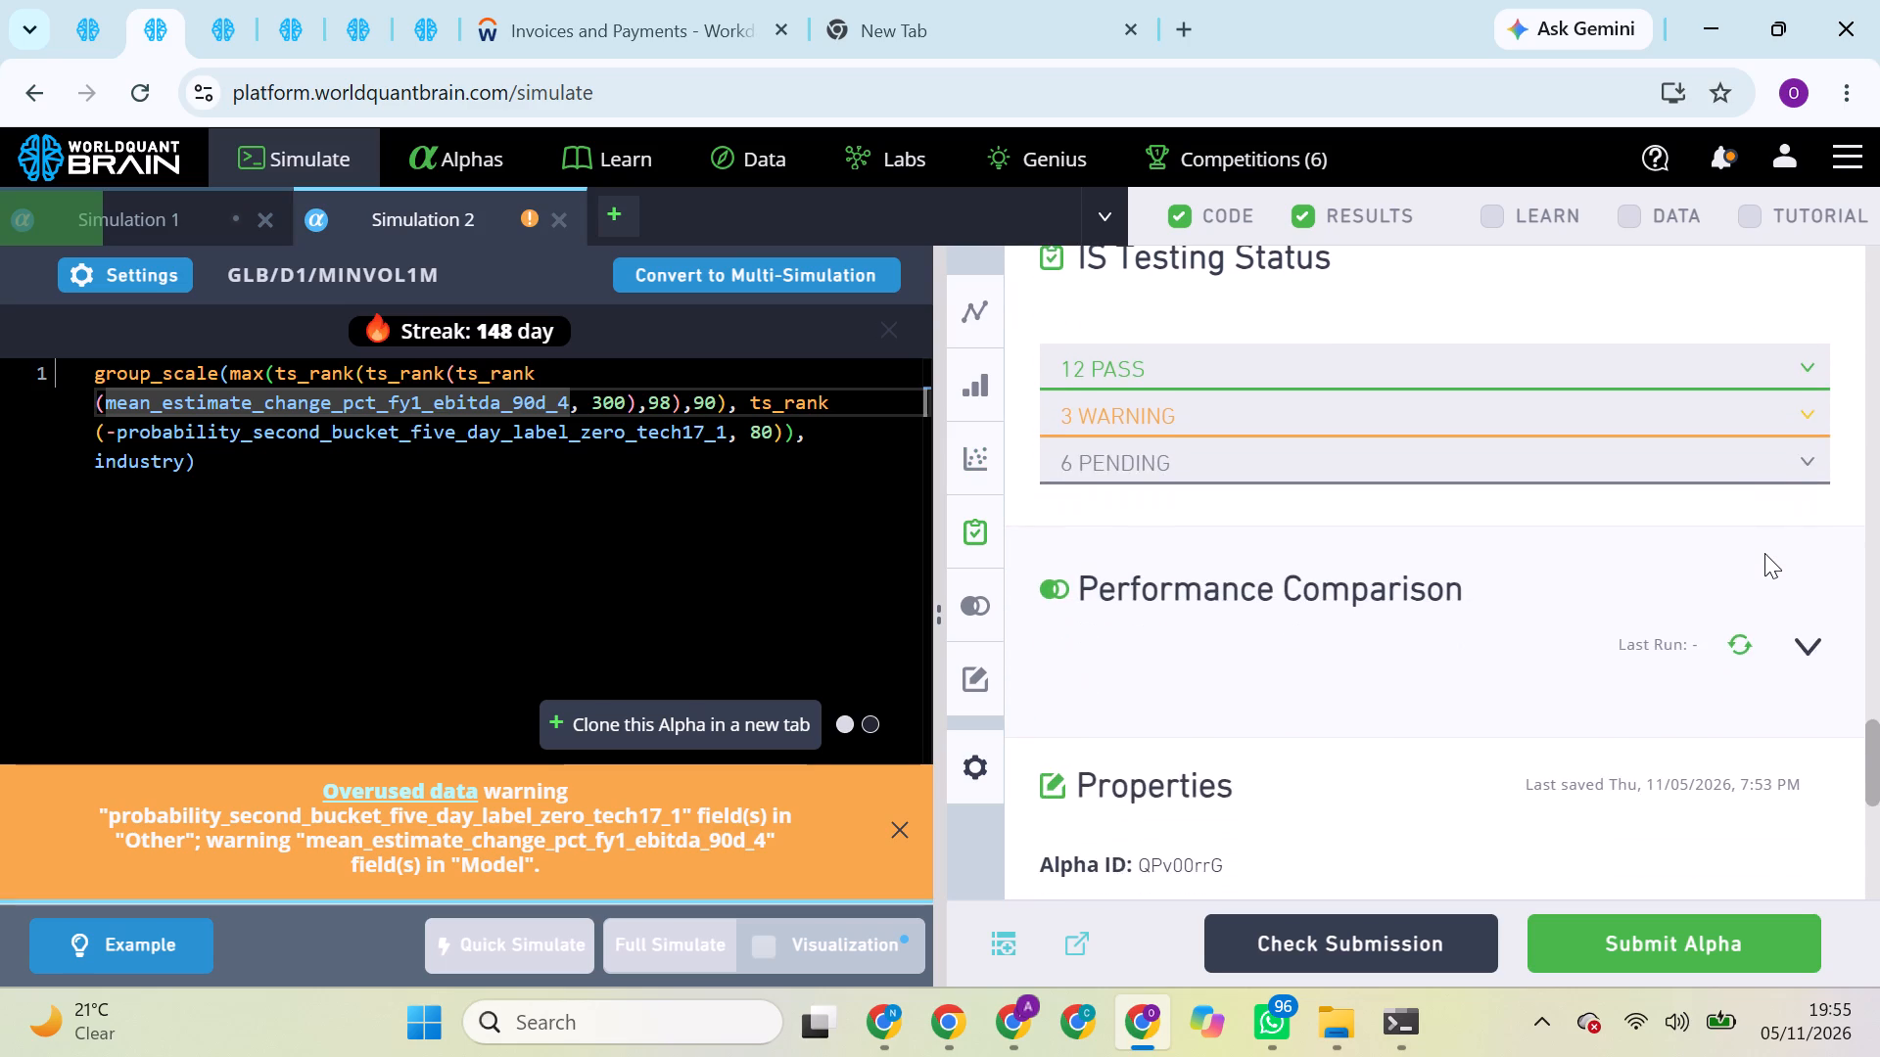
scroll(1764, 553, down, 2)
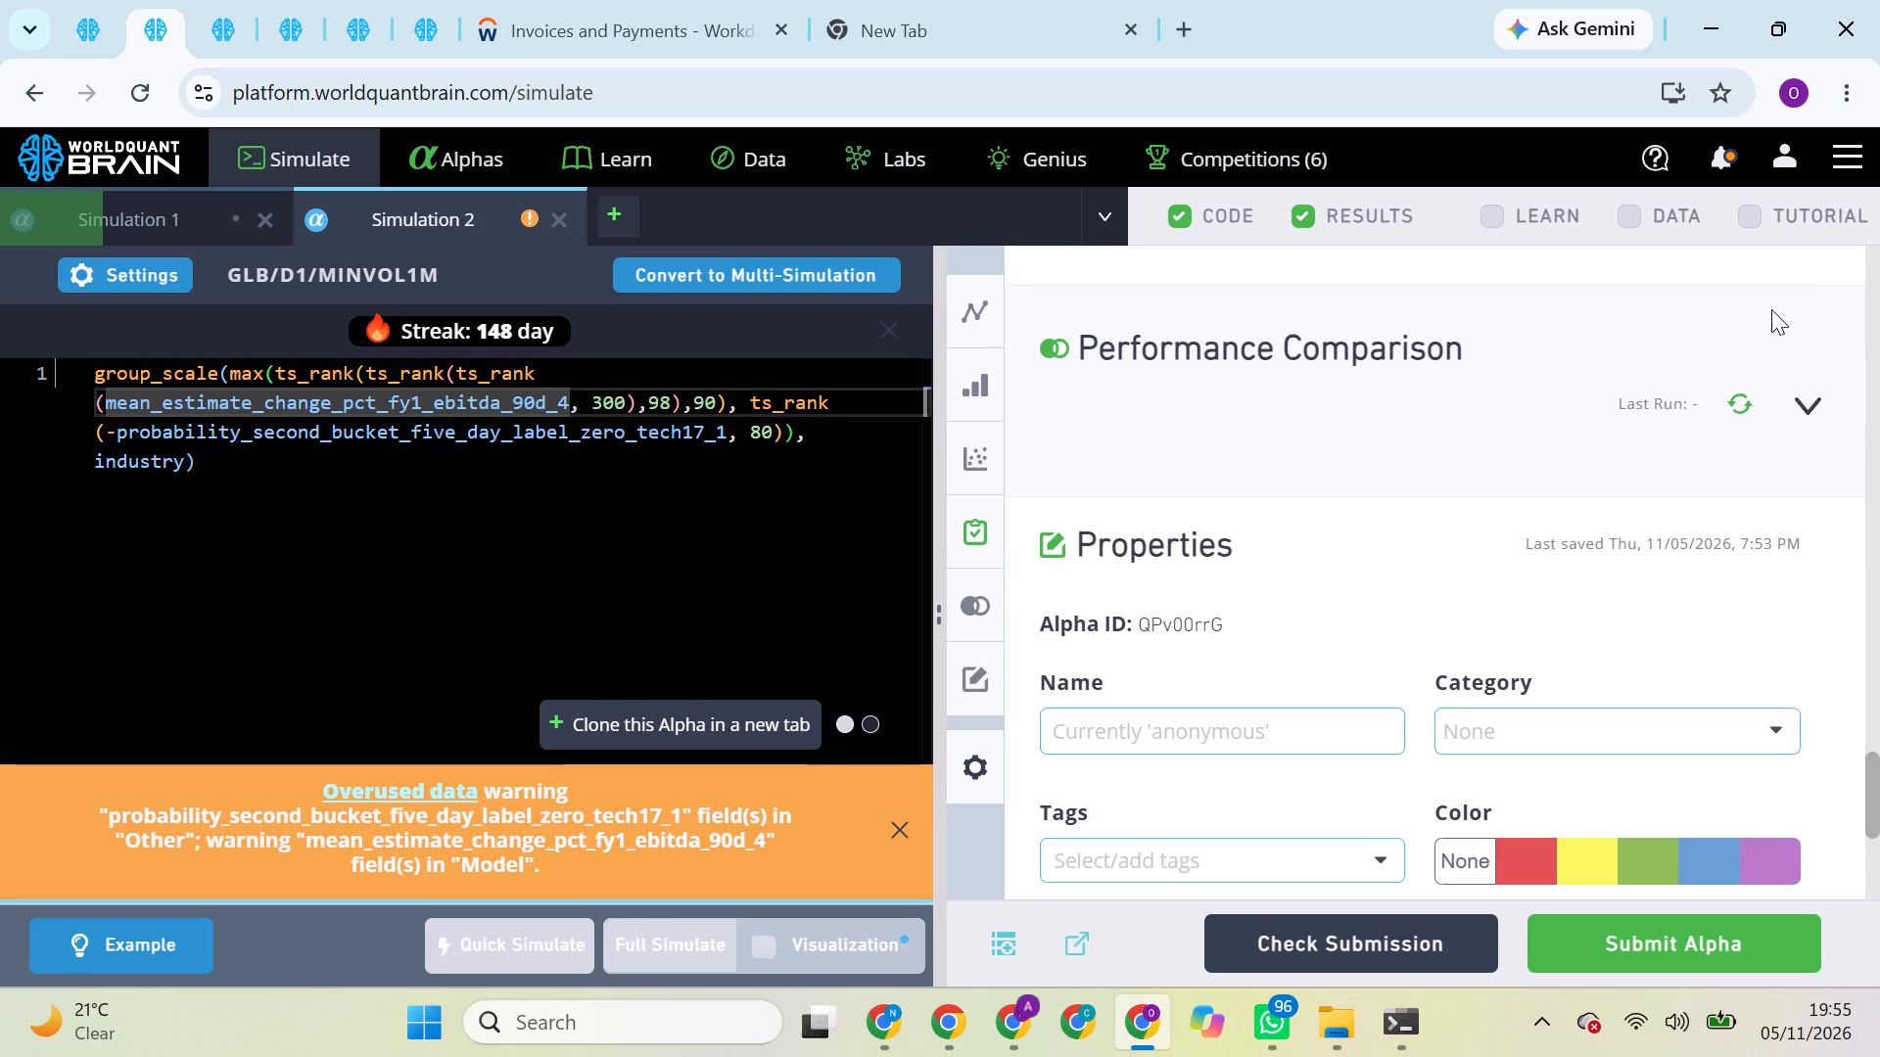
click(1807, 418)
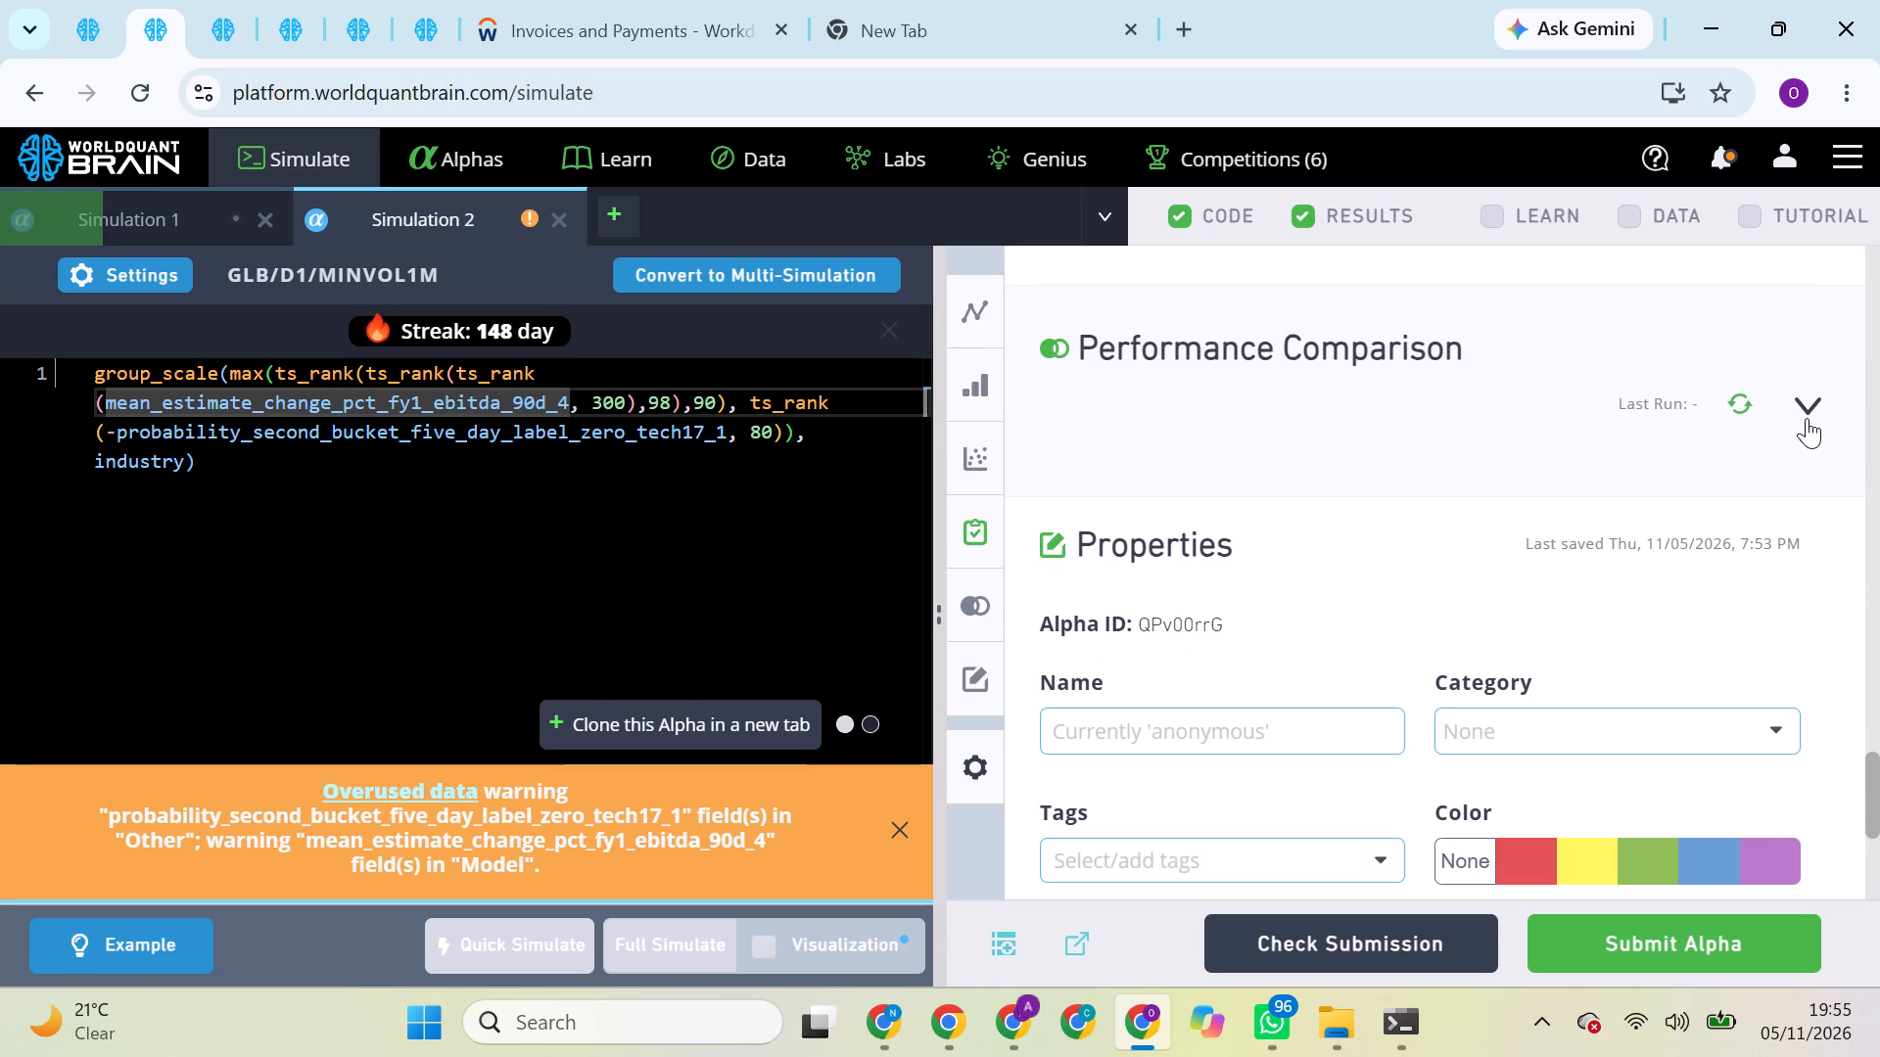
click(1807, 406)
click(1807, 406)
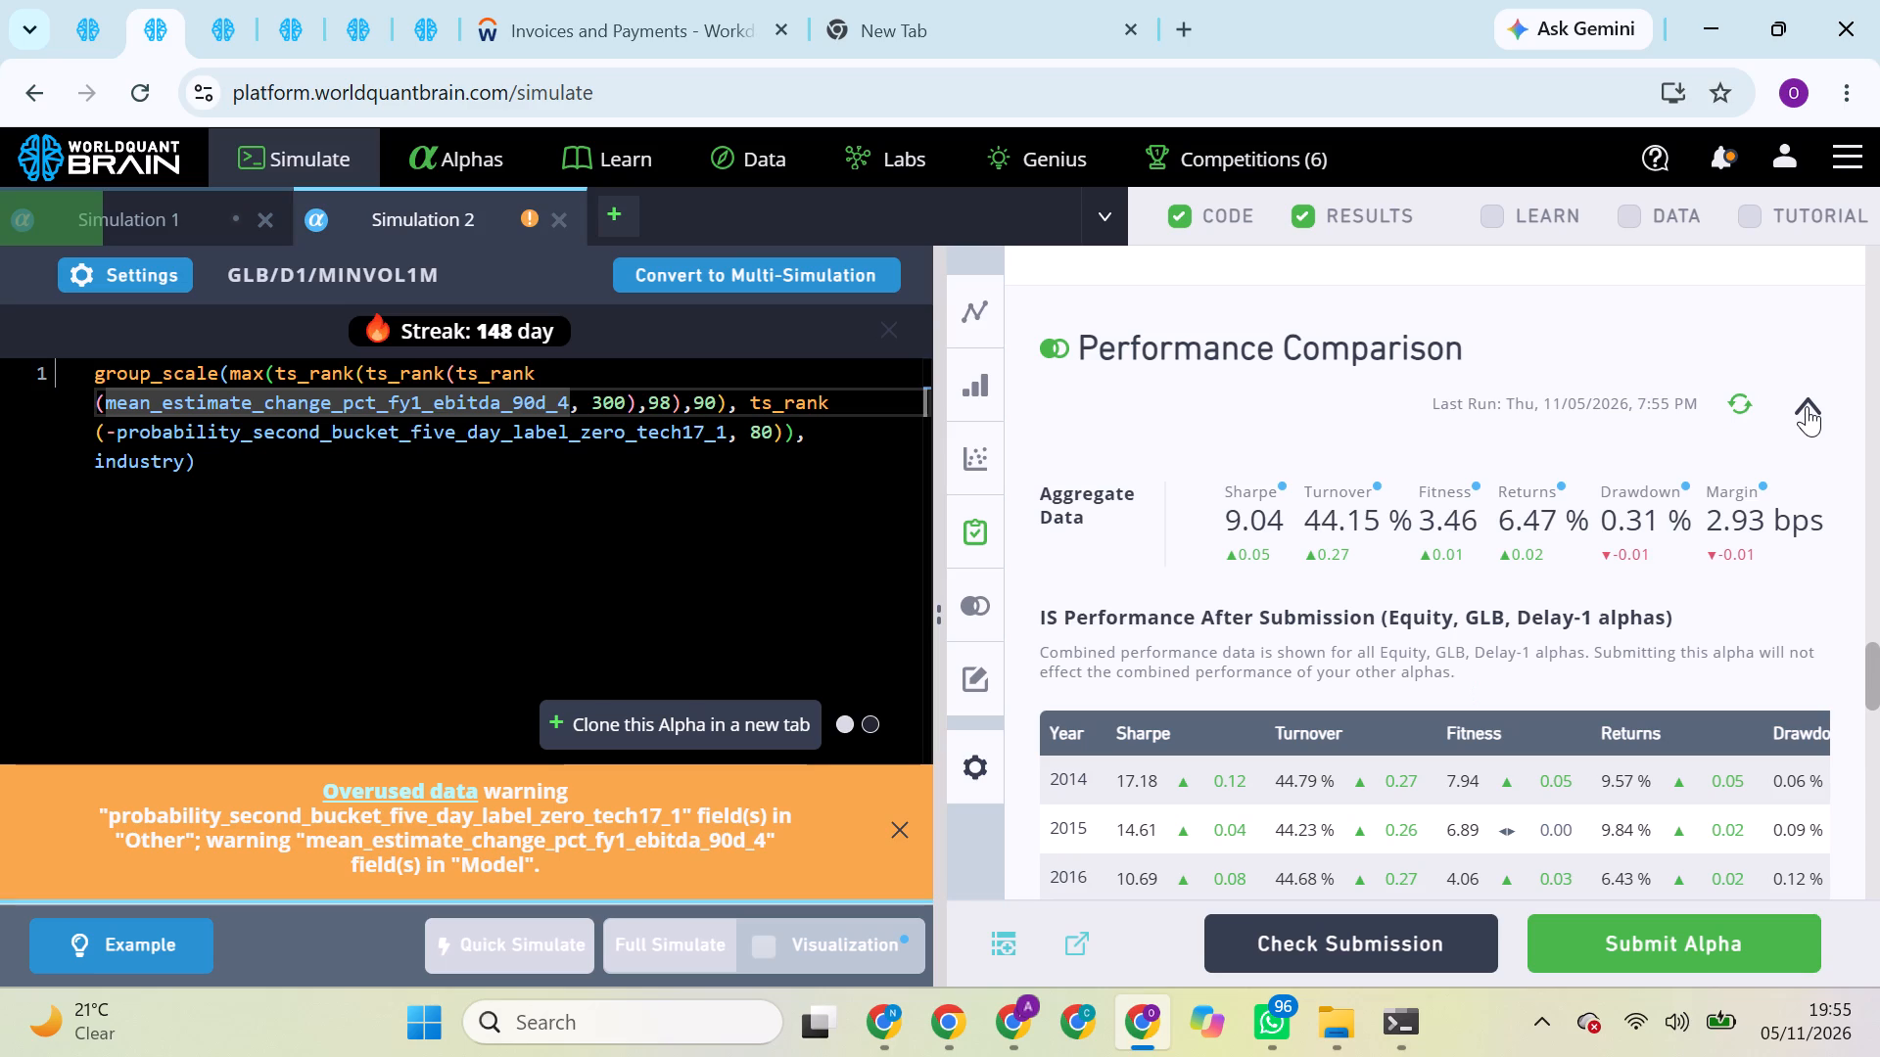
triple_click(349, 383)
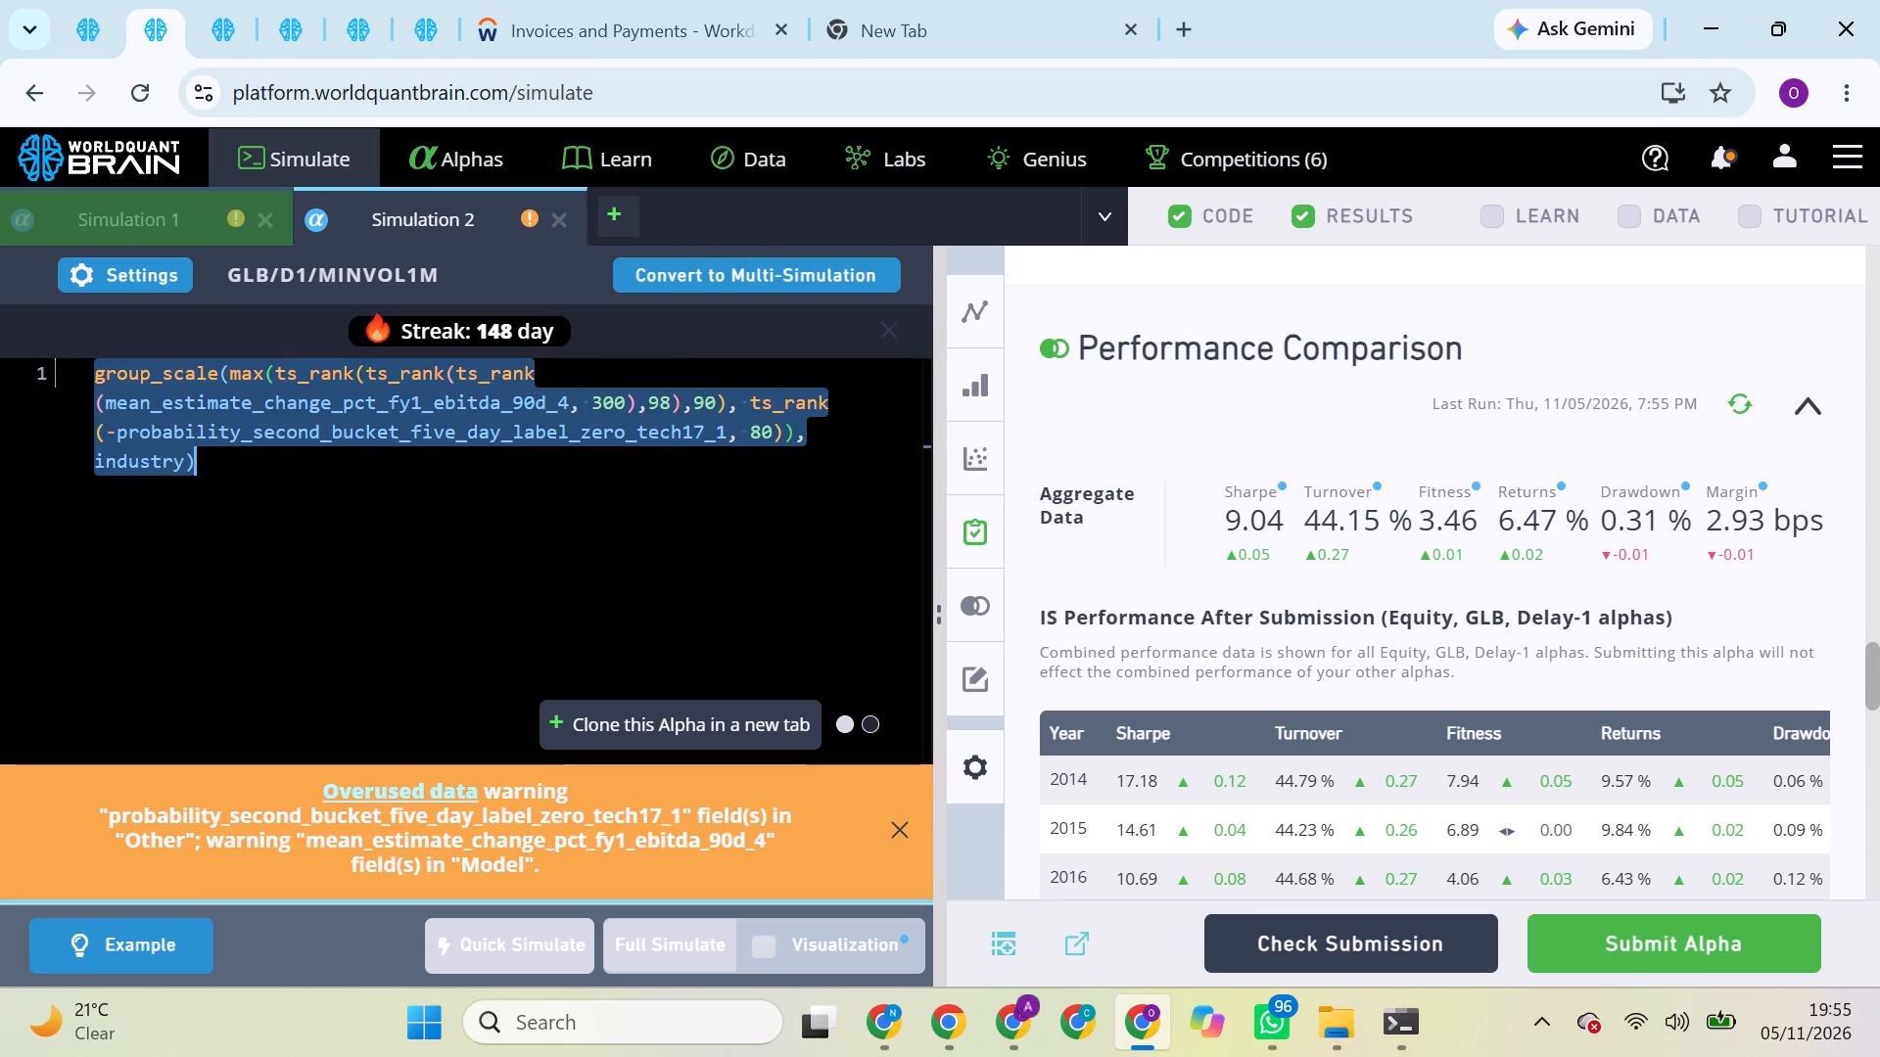
triple_click(349, 383)
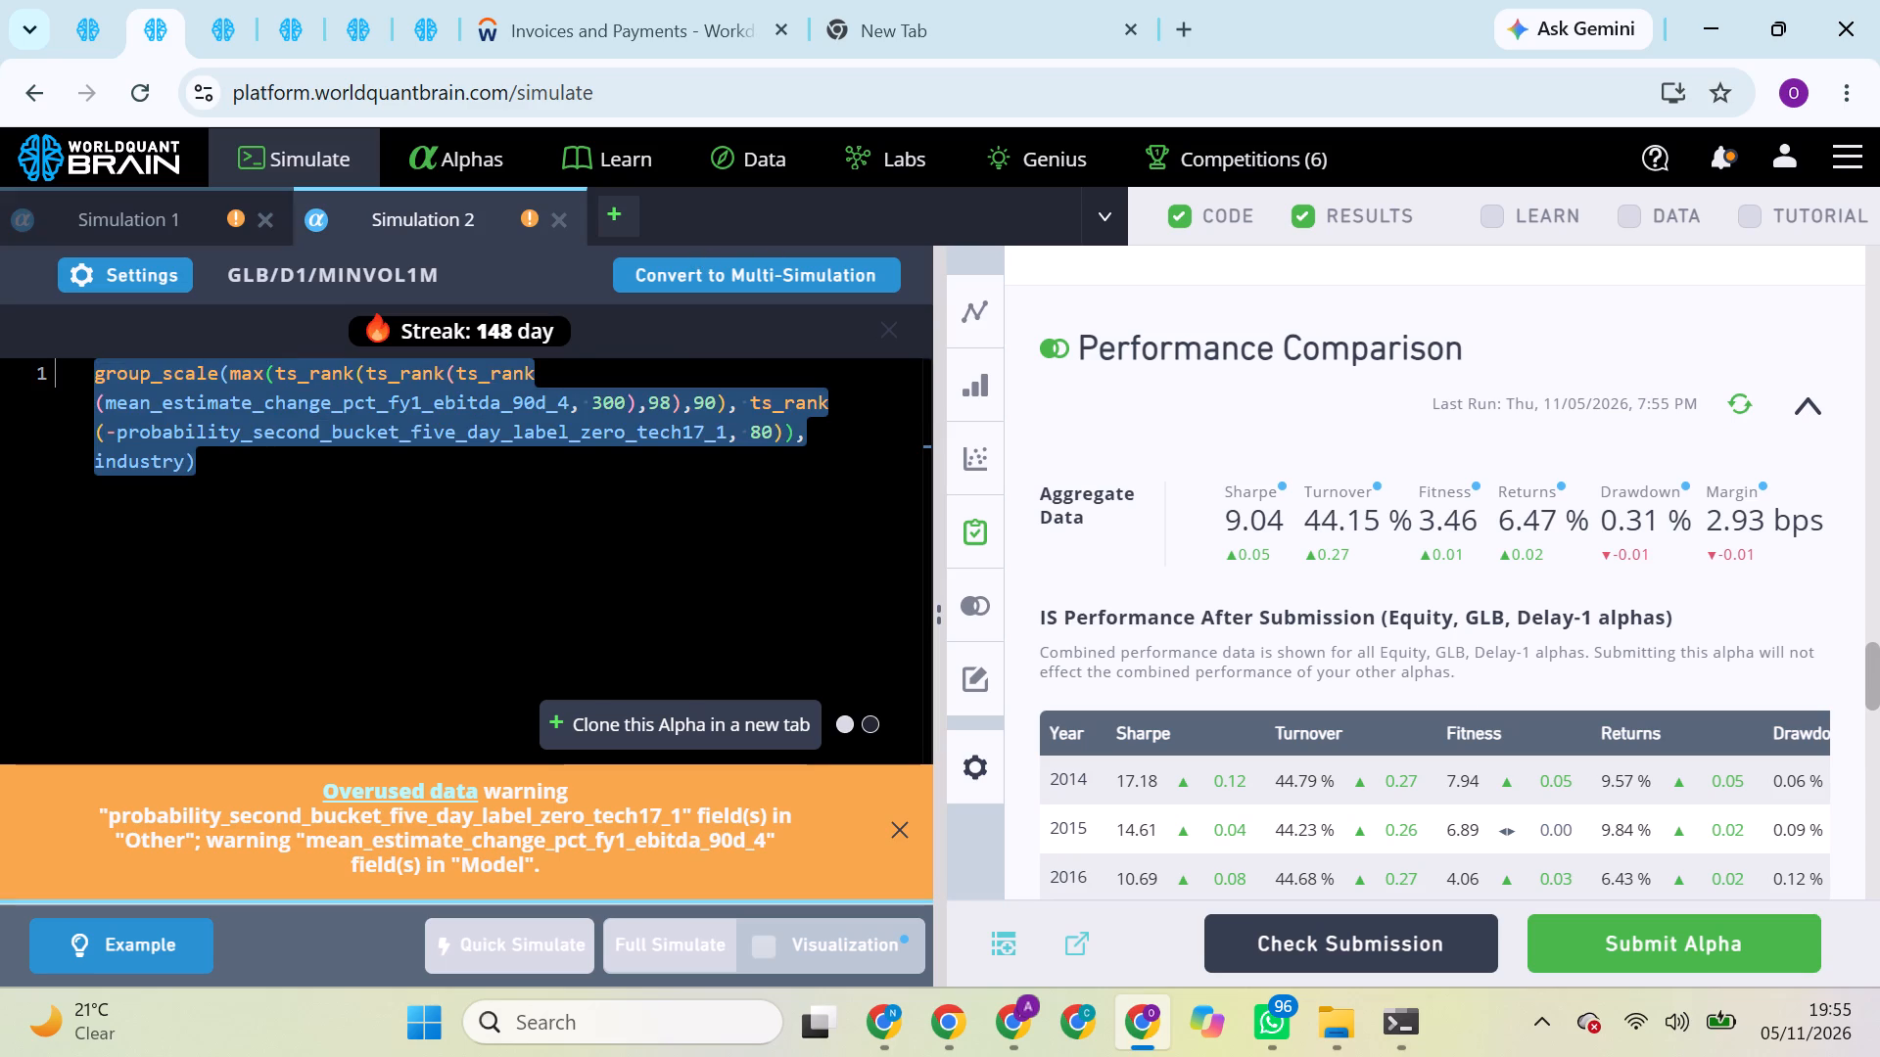
key(ctrl+c)
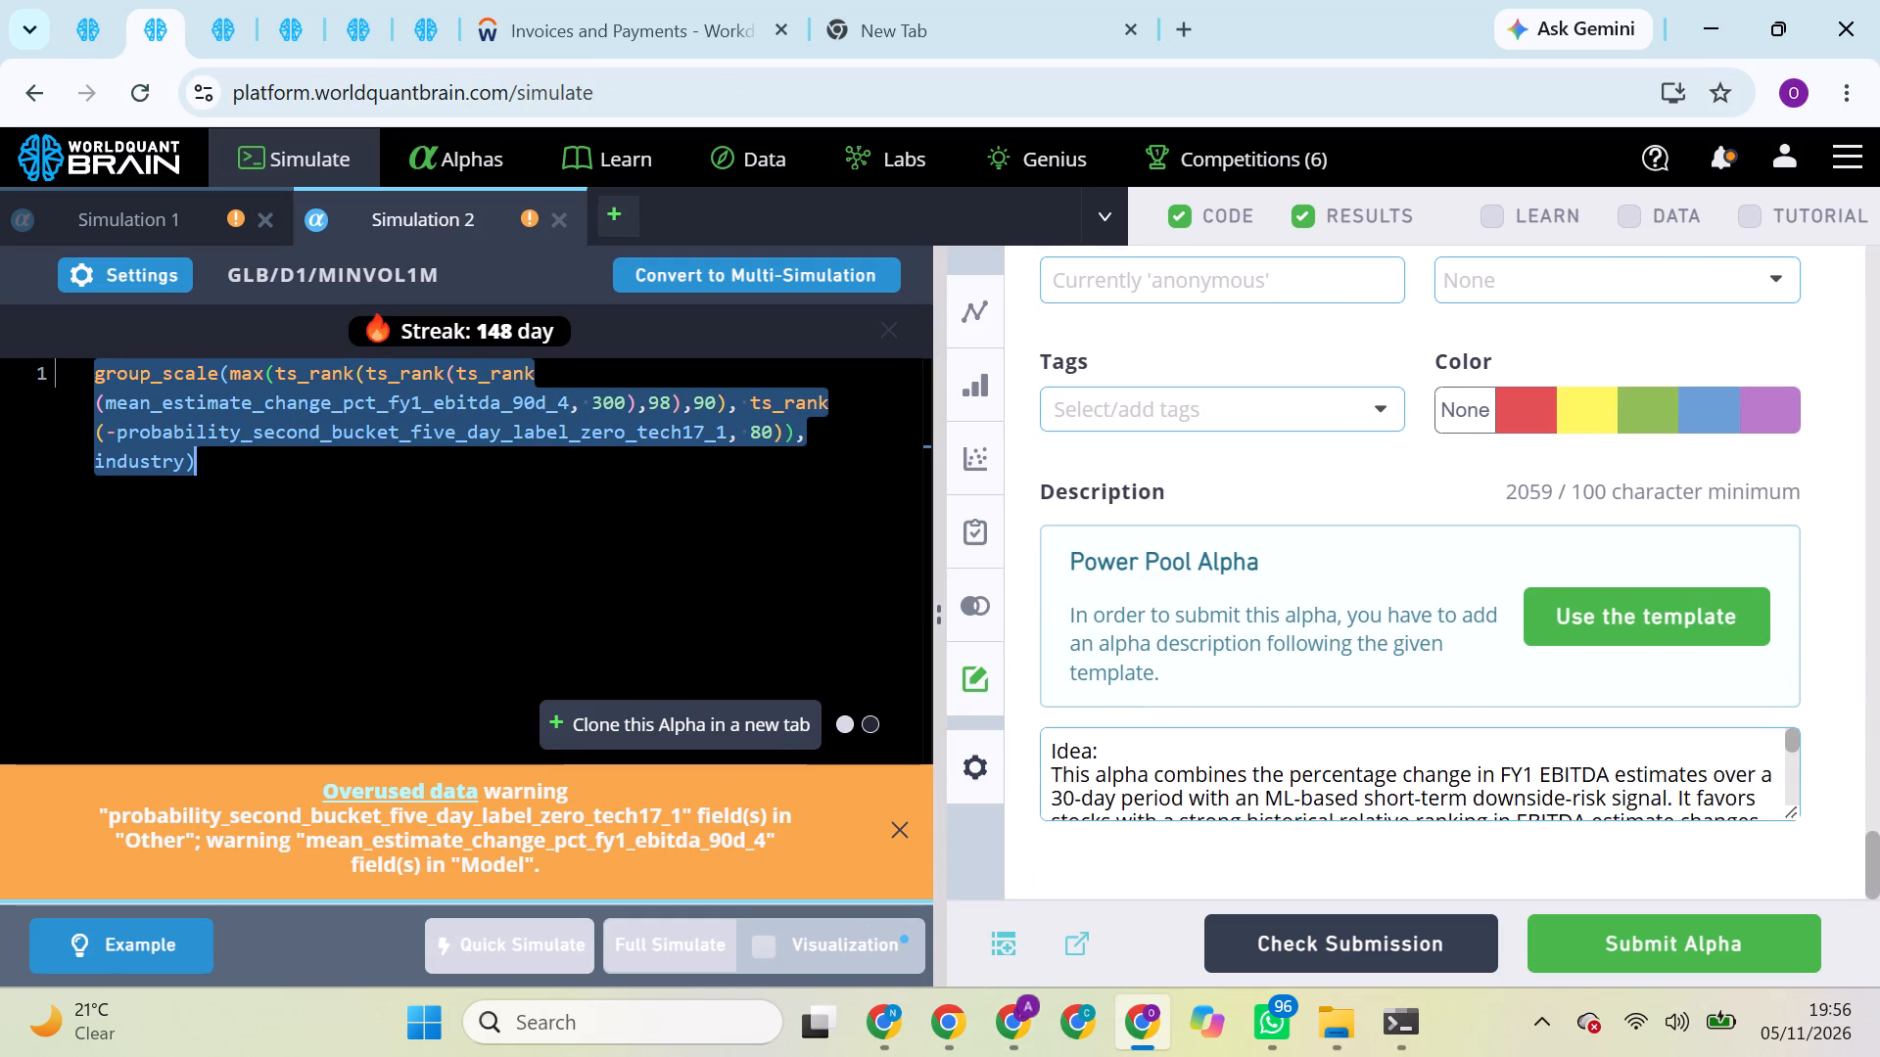
drag(1052, 746, 1056, 747)
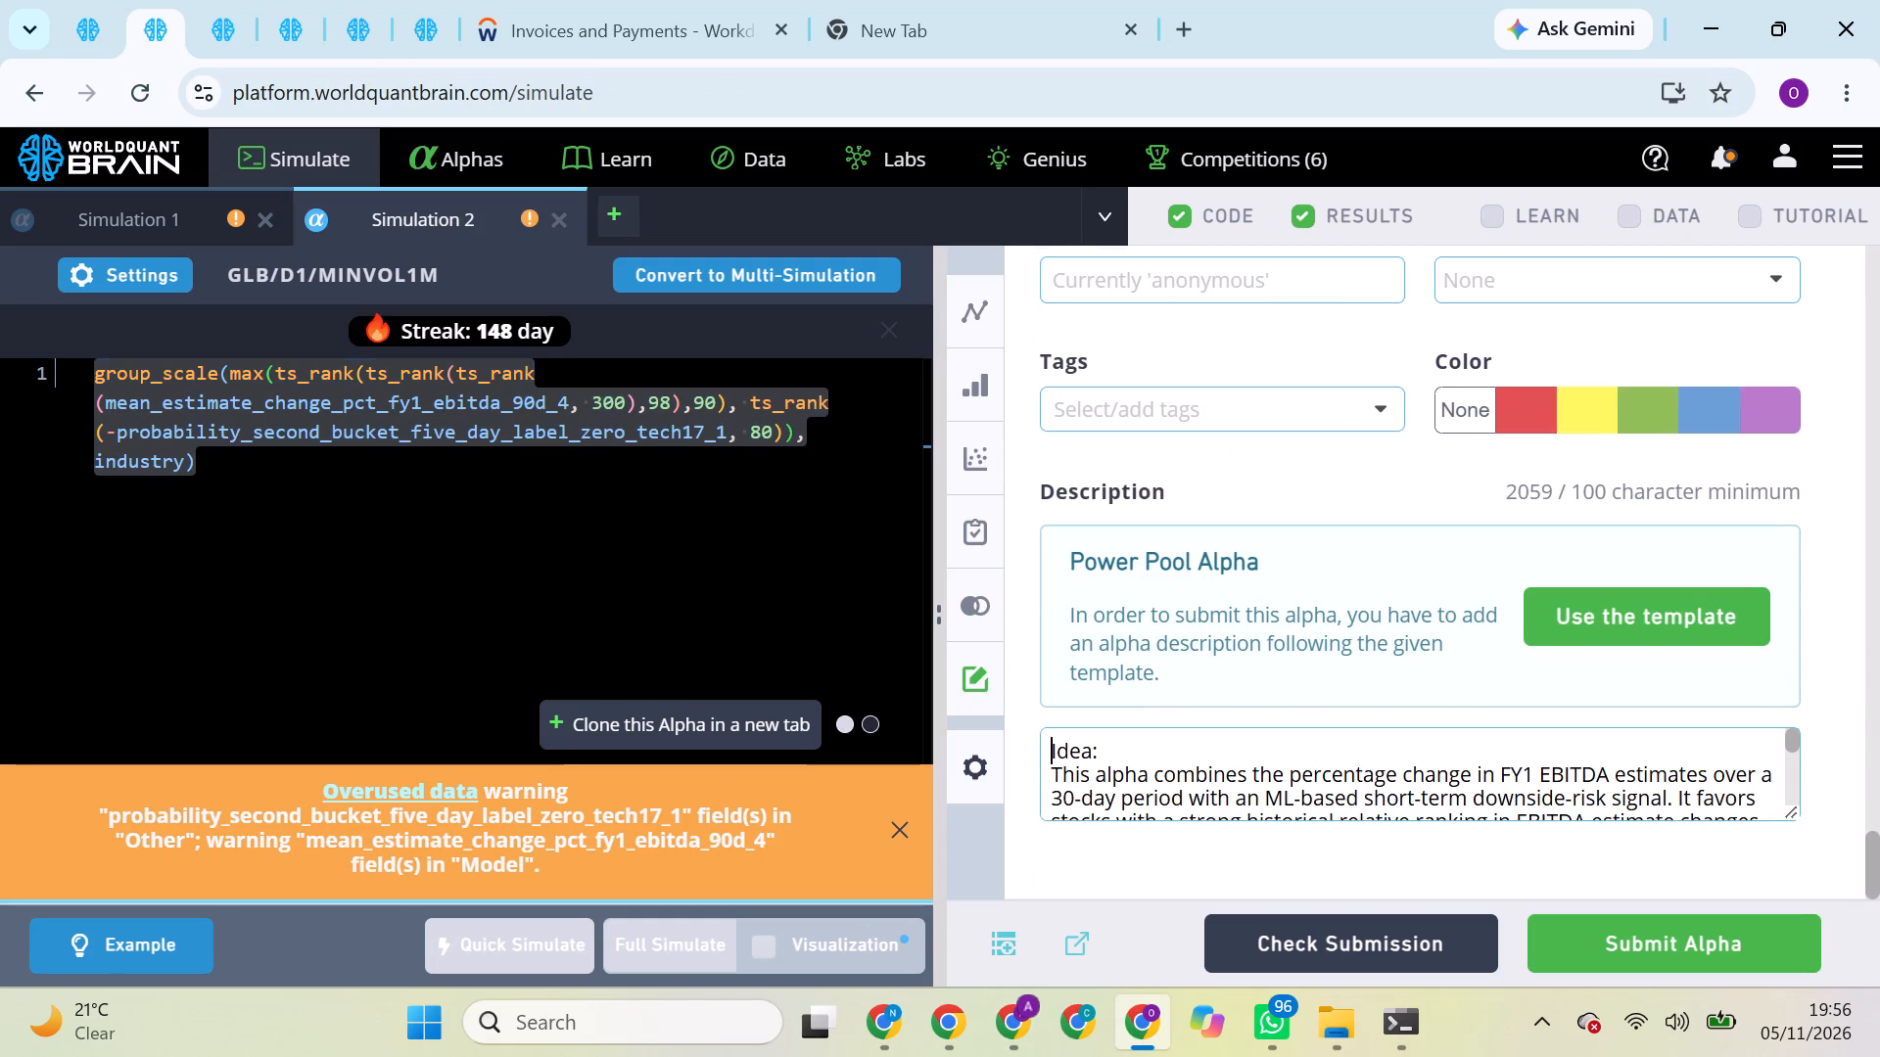
drag(1056, 747, 1665, 843)
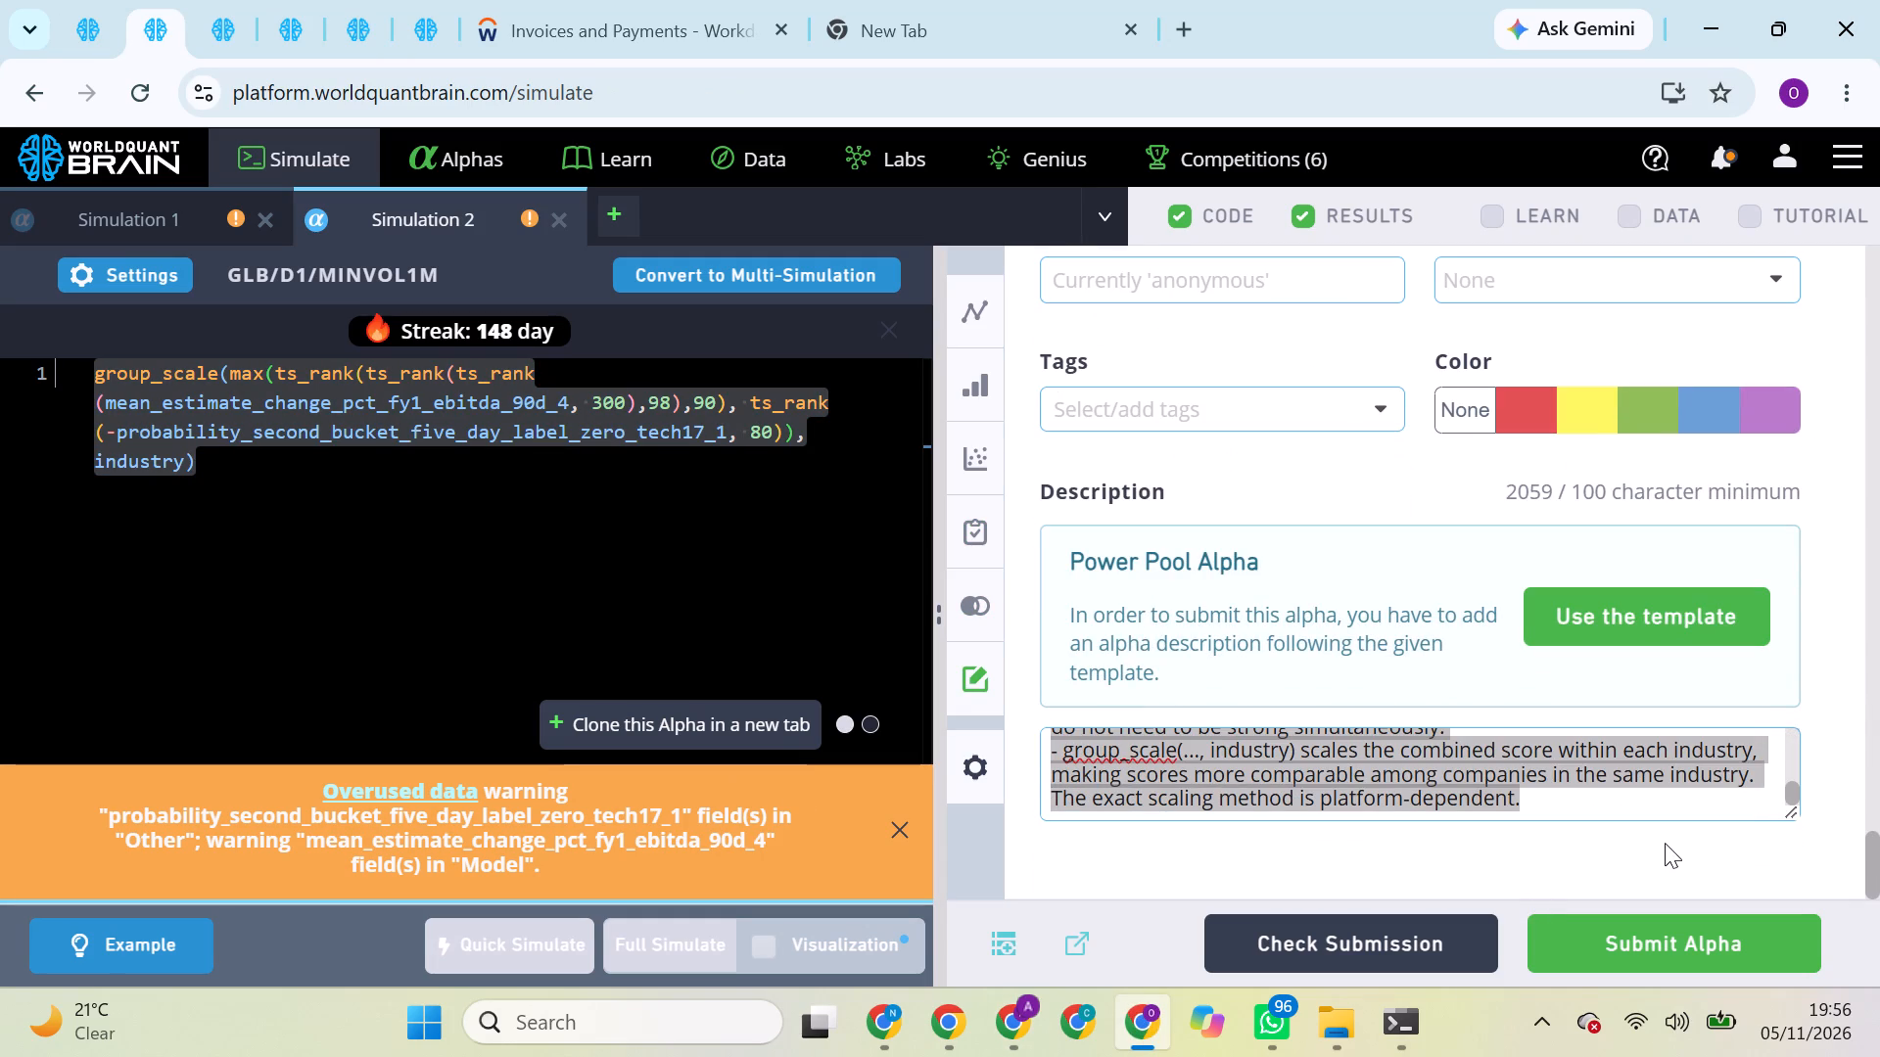
key(ctrl+v)
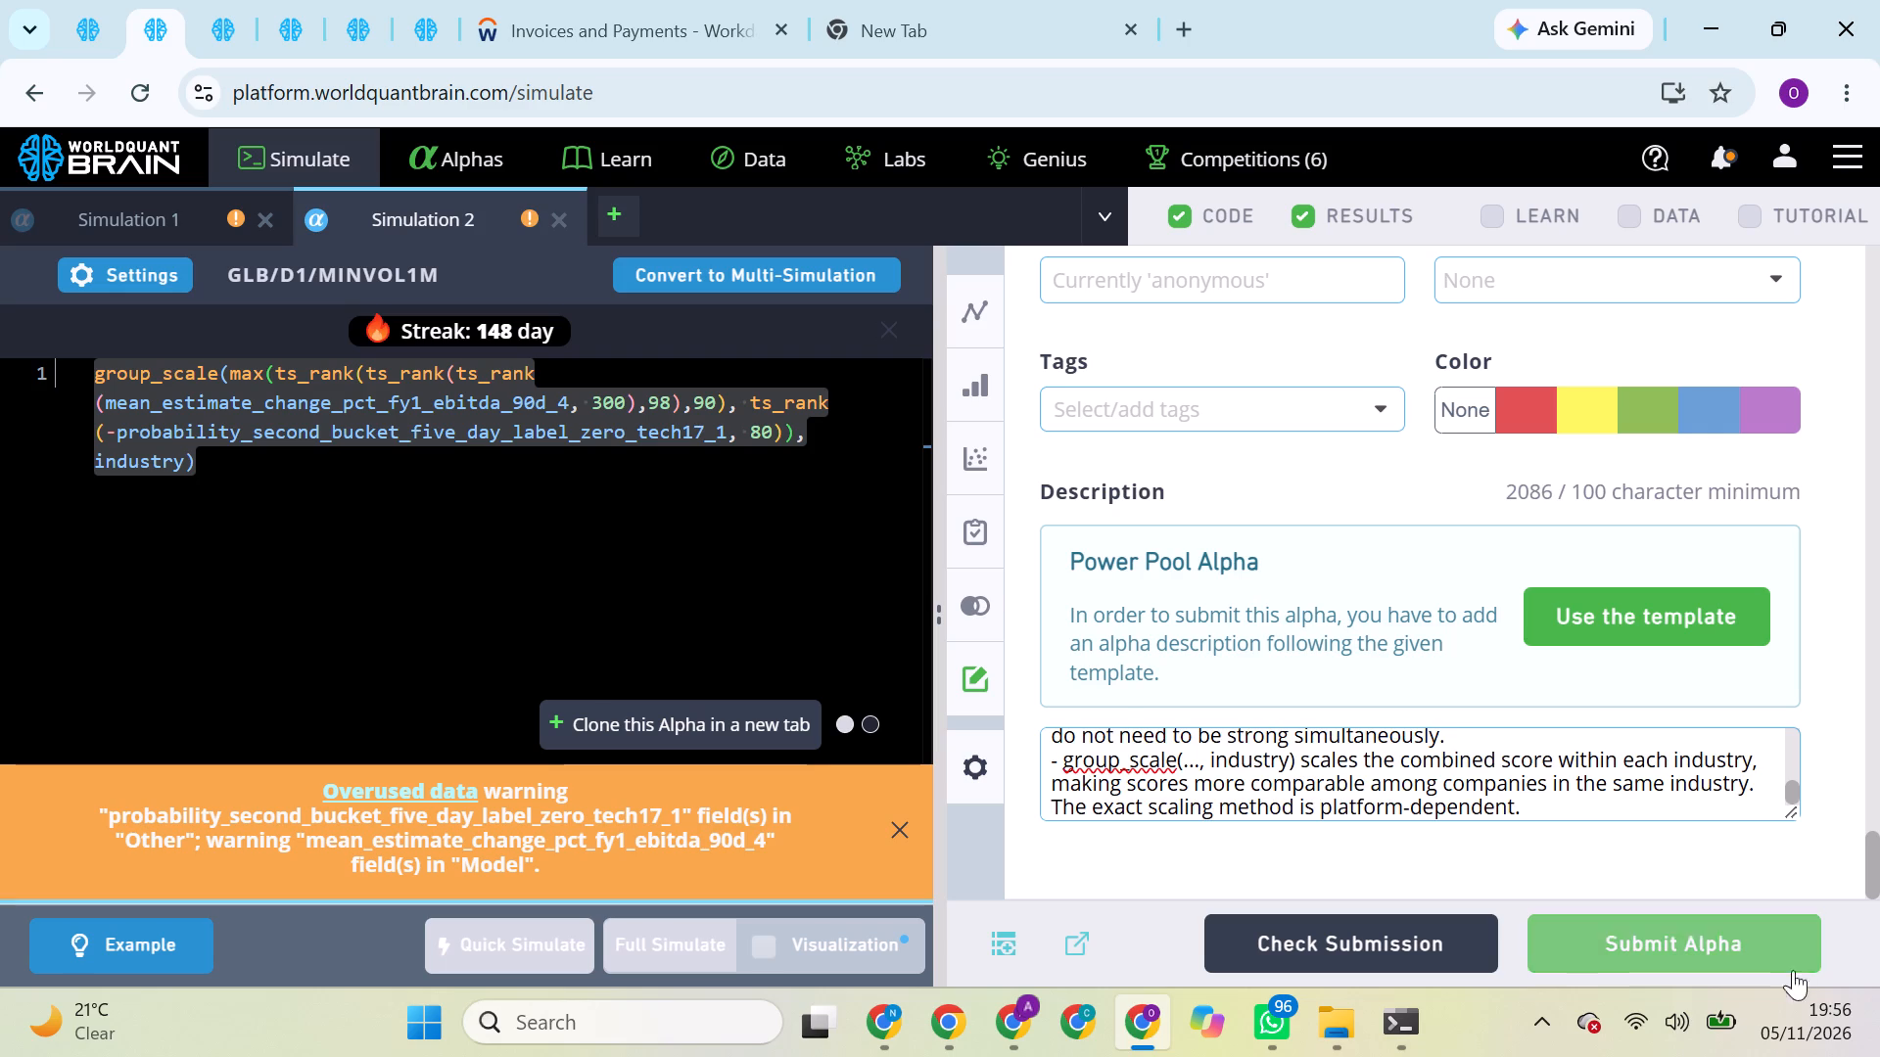
Submit the mean_estimate_change_pct_fy1_ebitda_90d_4 alpha.
click(1768, 953)
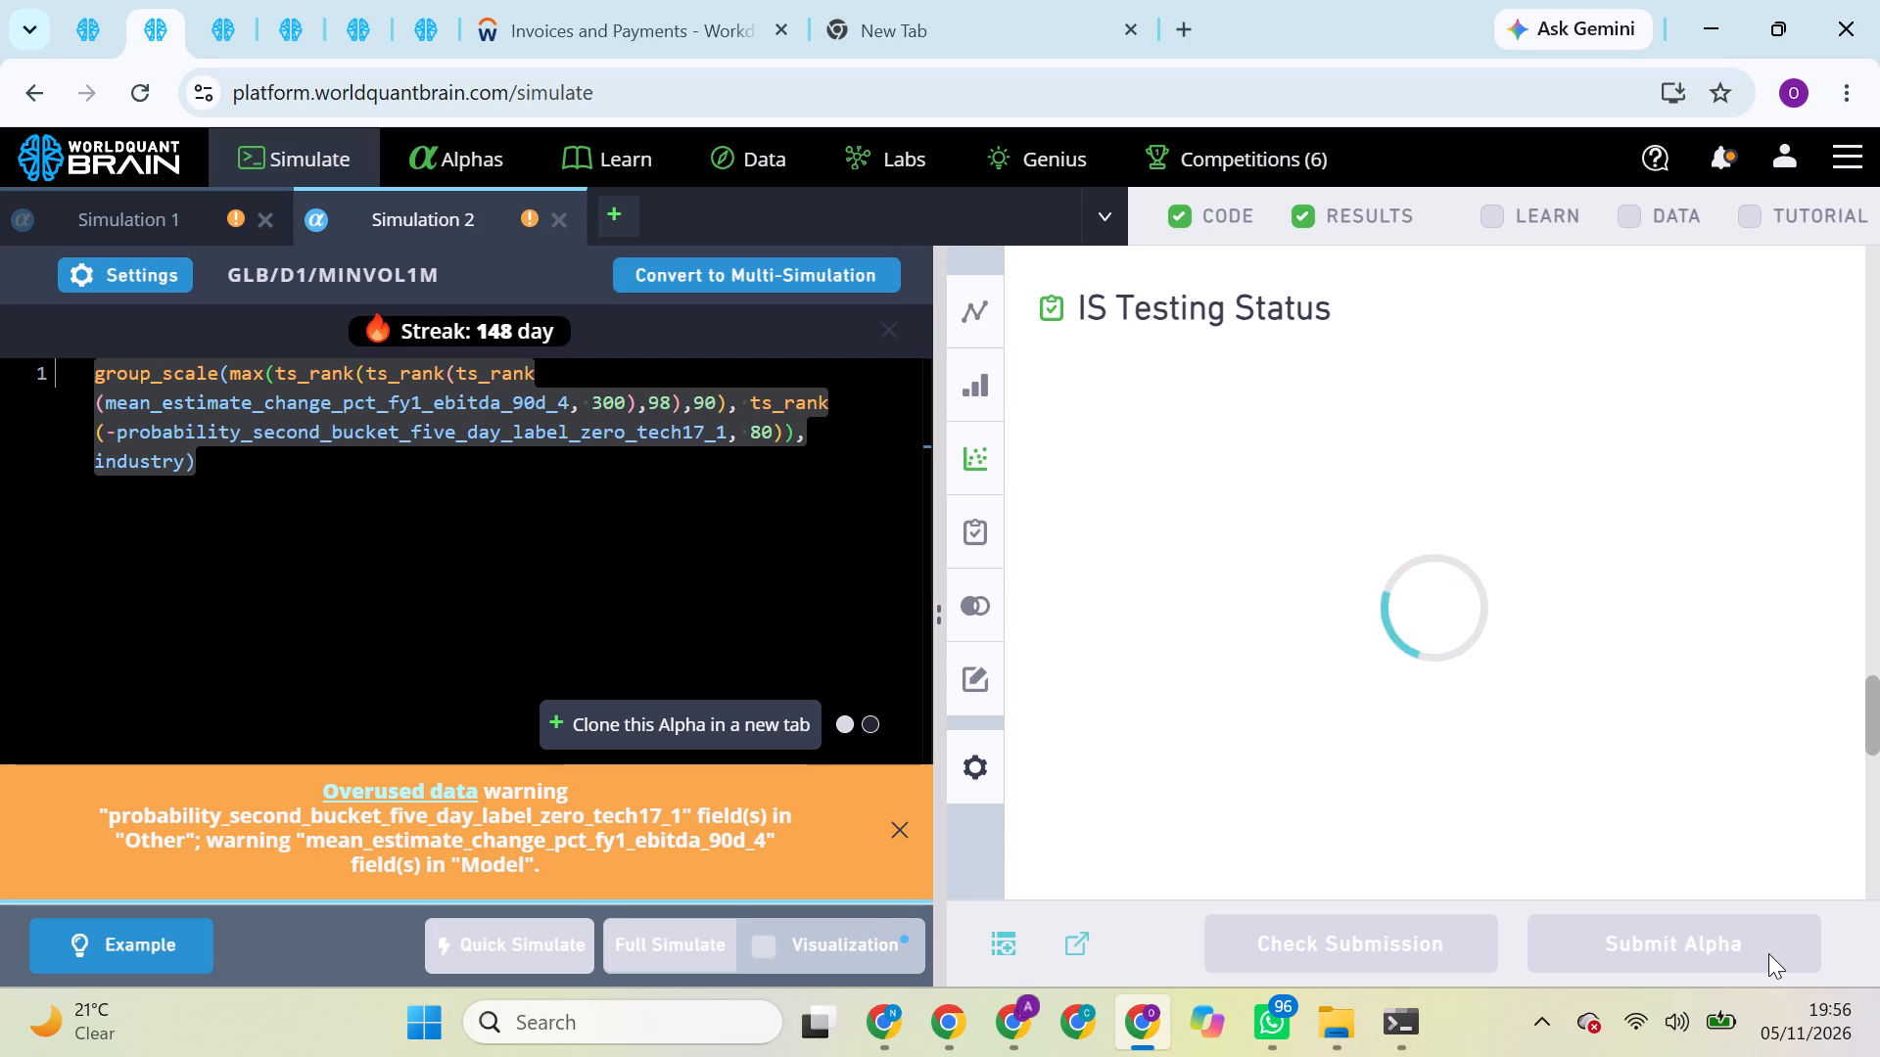
click(1768, 953)
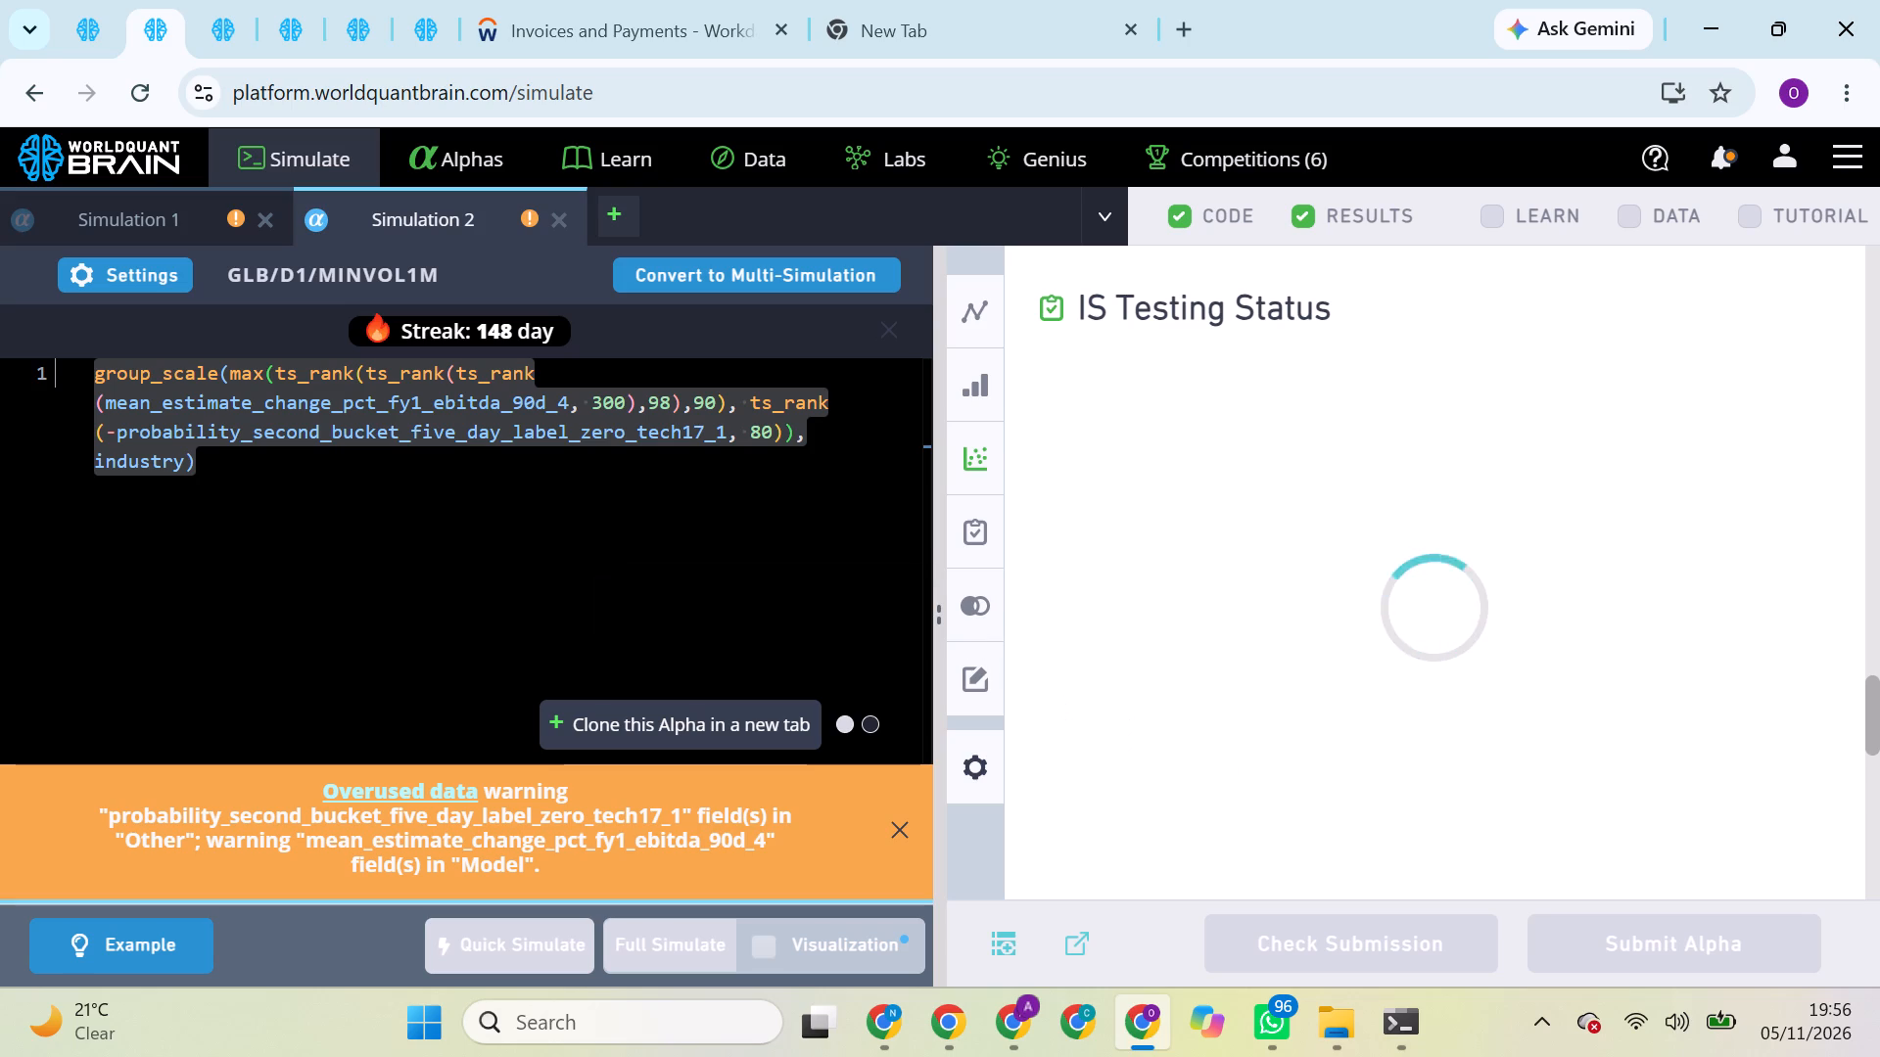
Run the Prod Correlation check on the GLB alpha using mean_estimate_change_pct_fy1_revenue_14d_5.
click(80, 10)
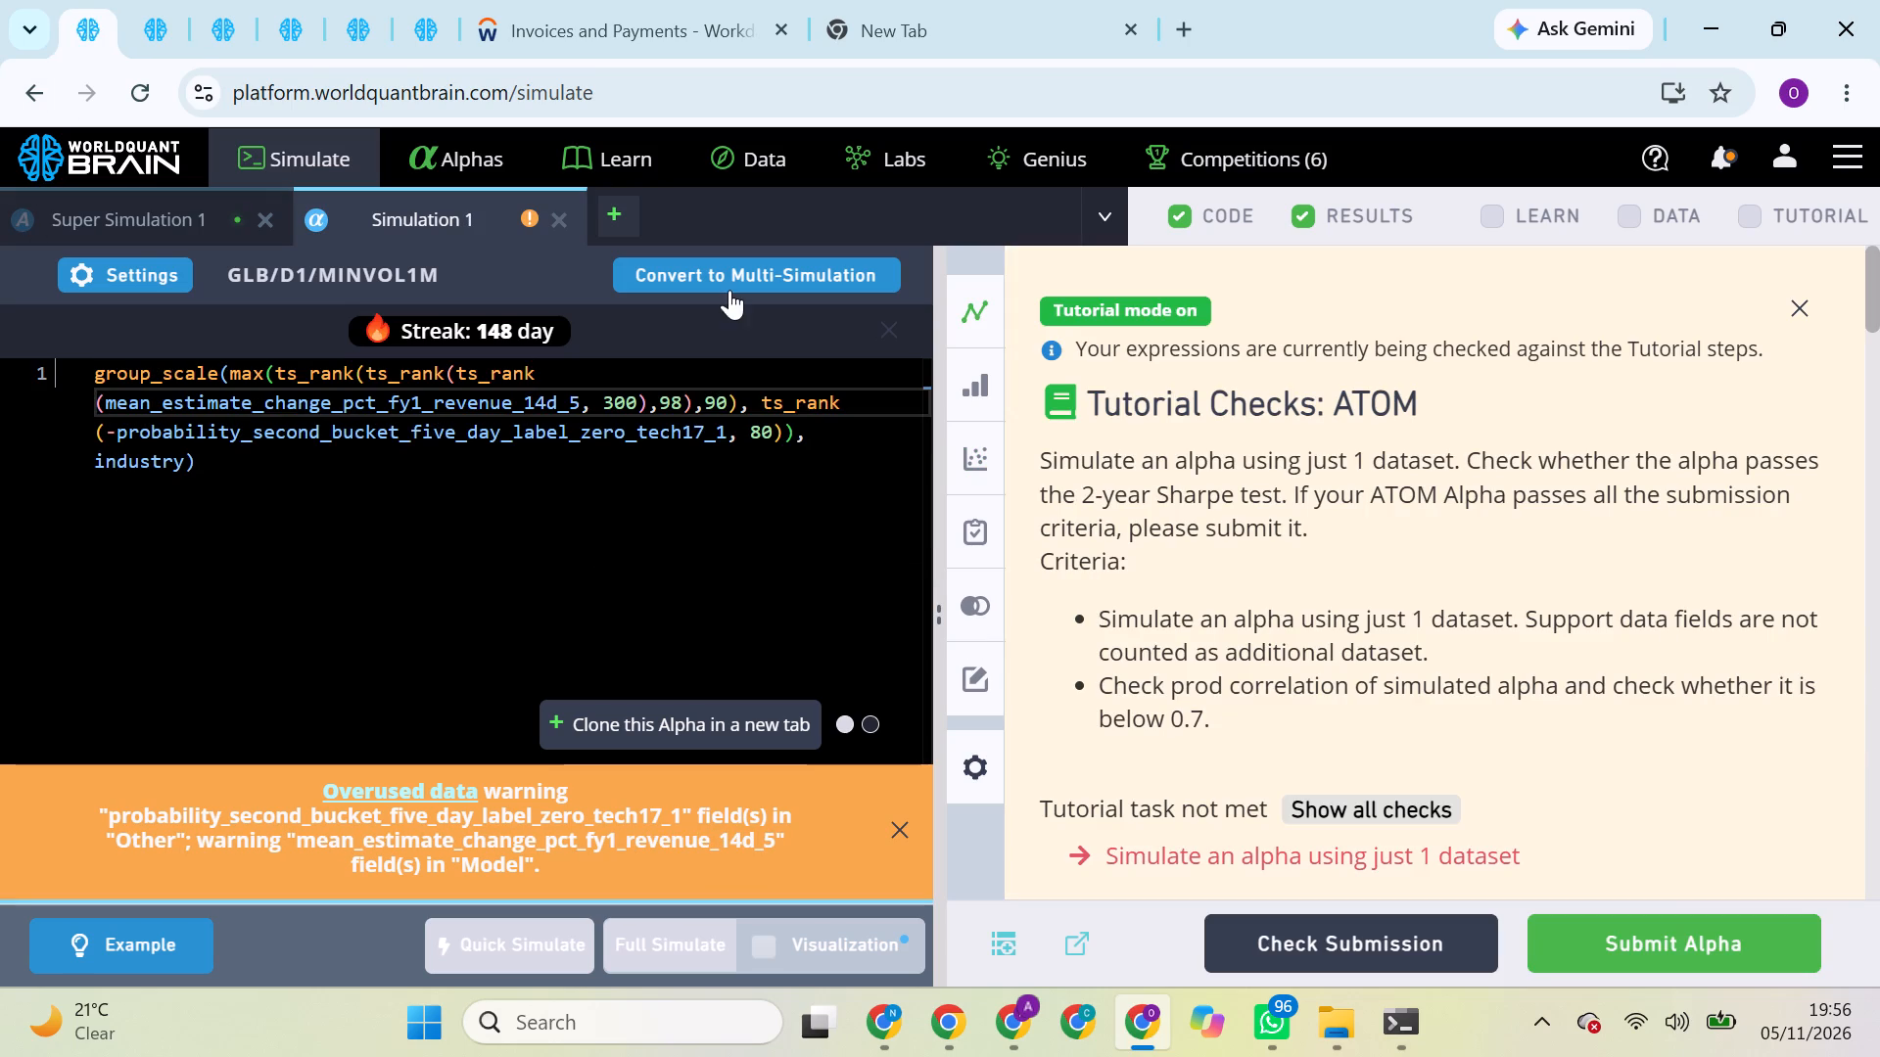
scroll(1715, 694, down, 6)
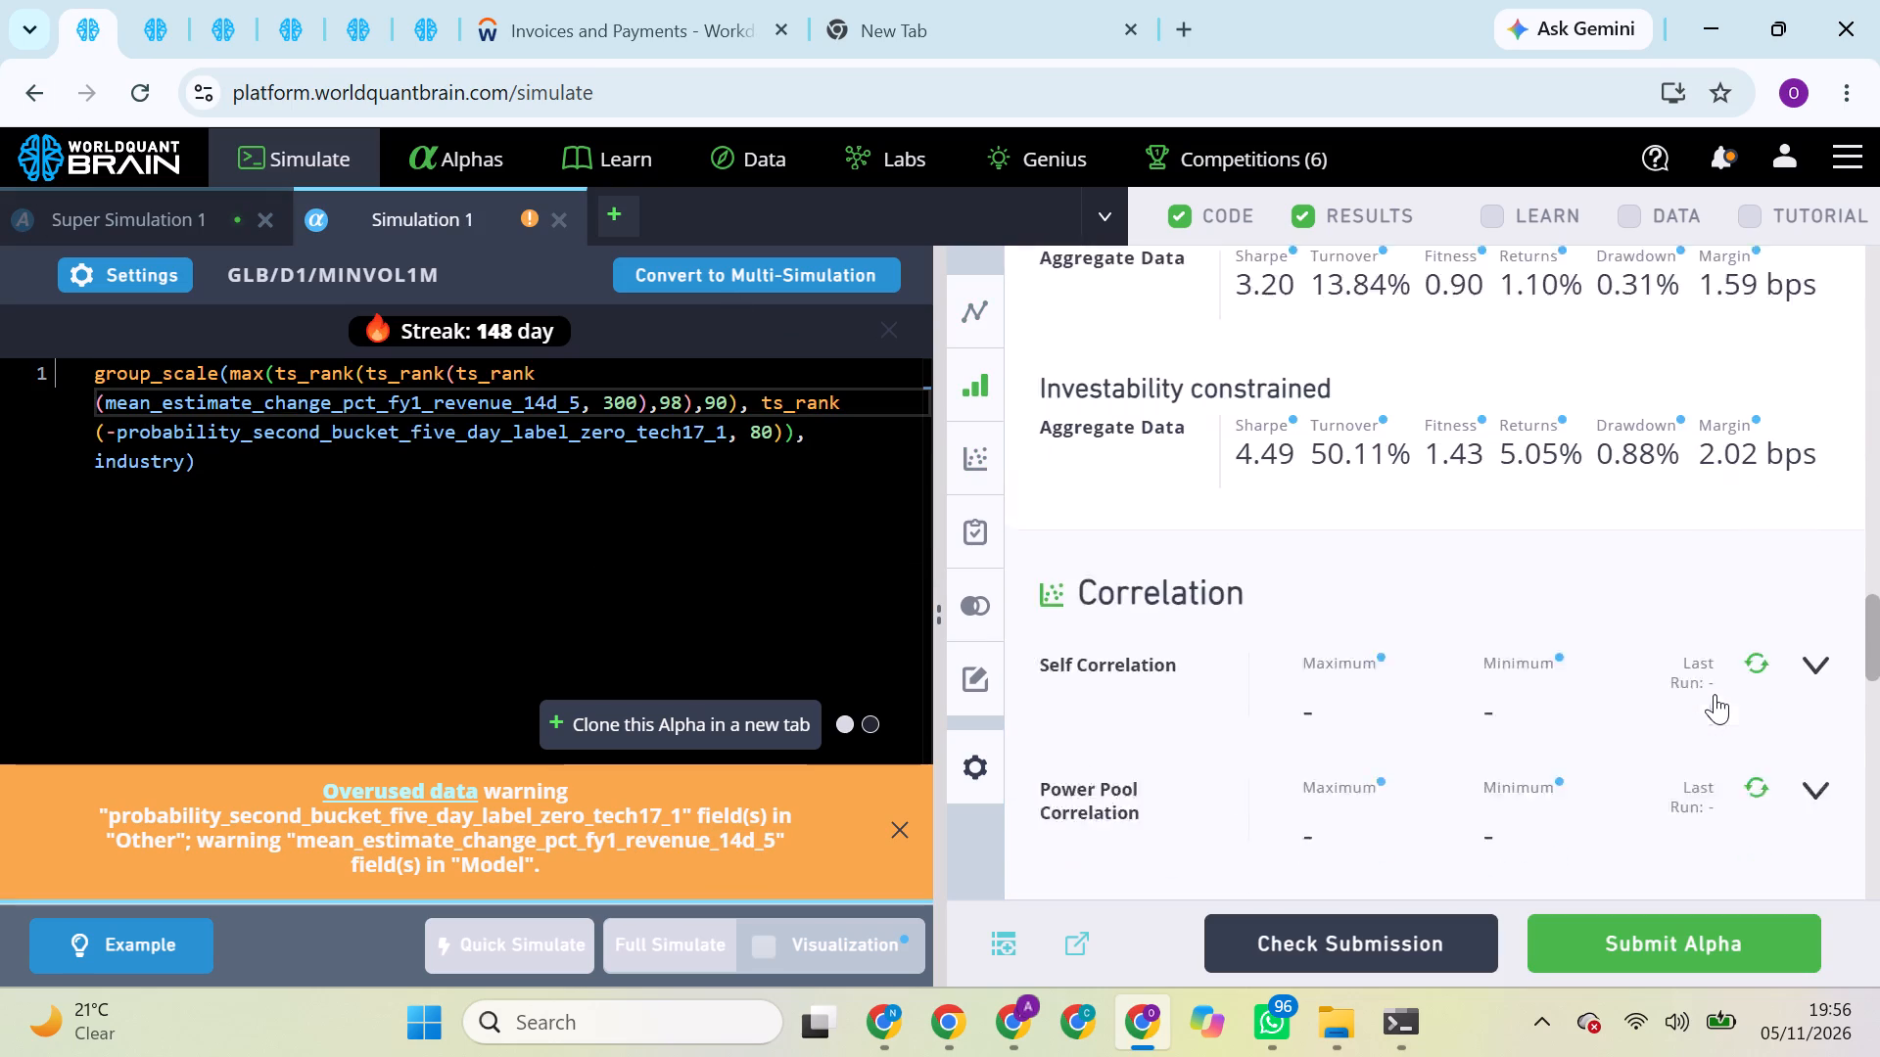
scroll(1715, 694, down, 1)
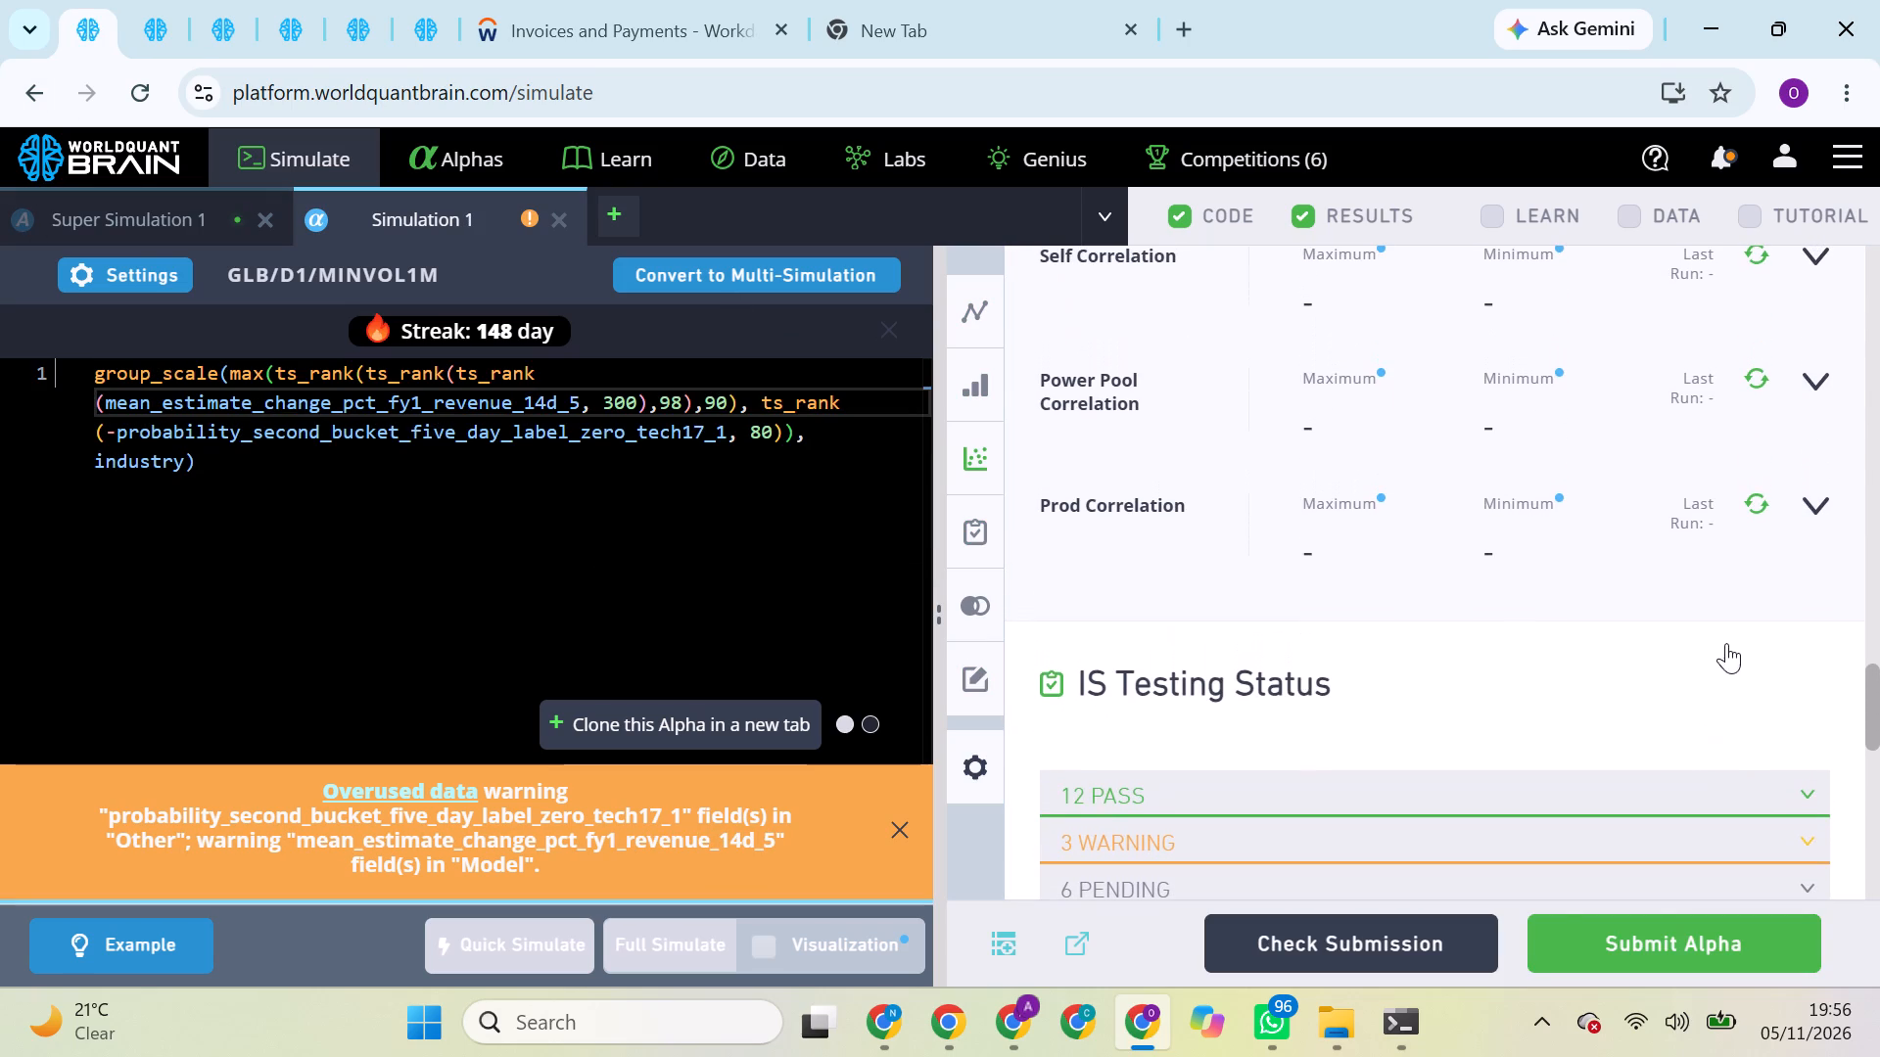
click(1748, 505)
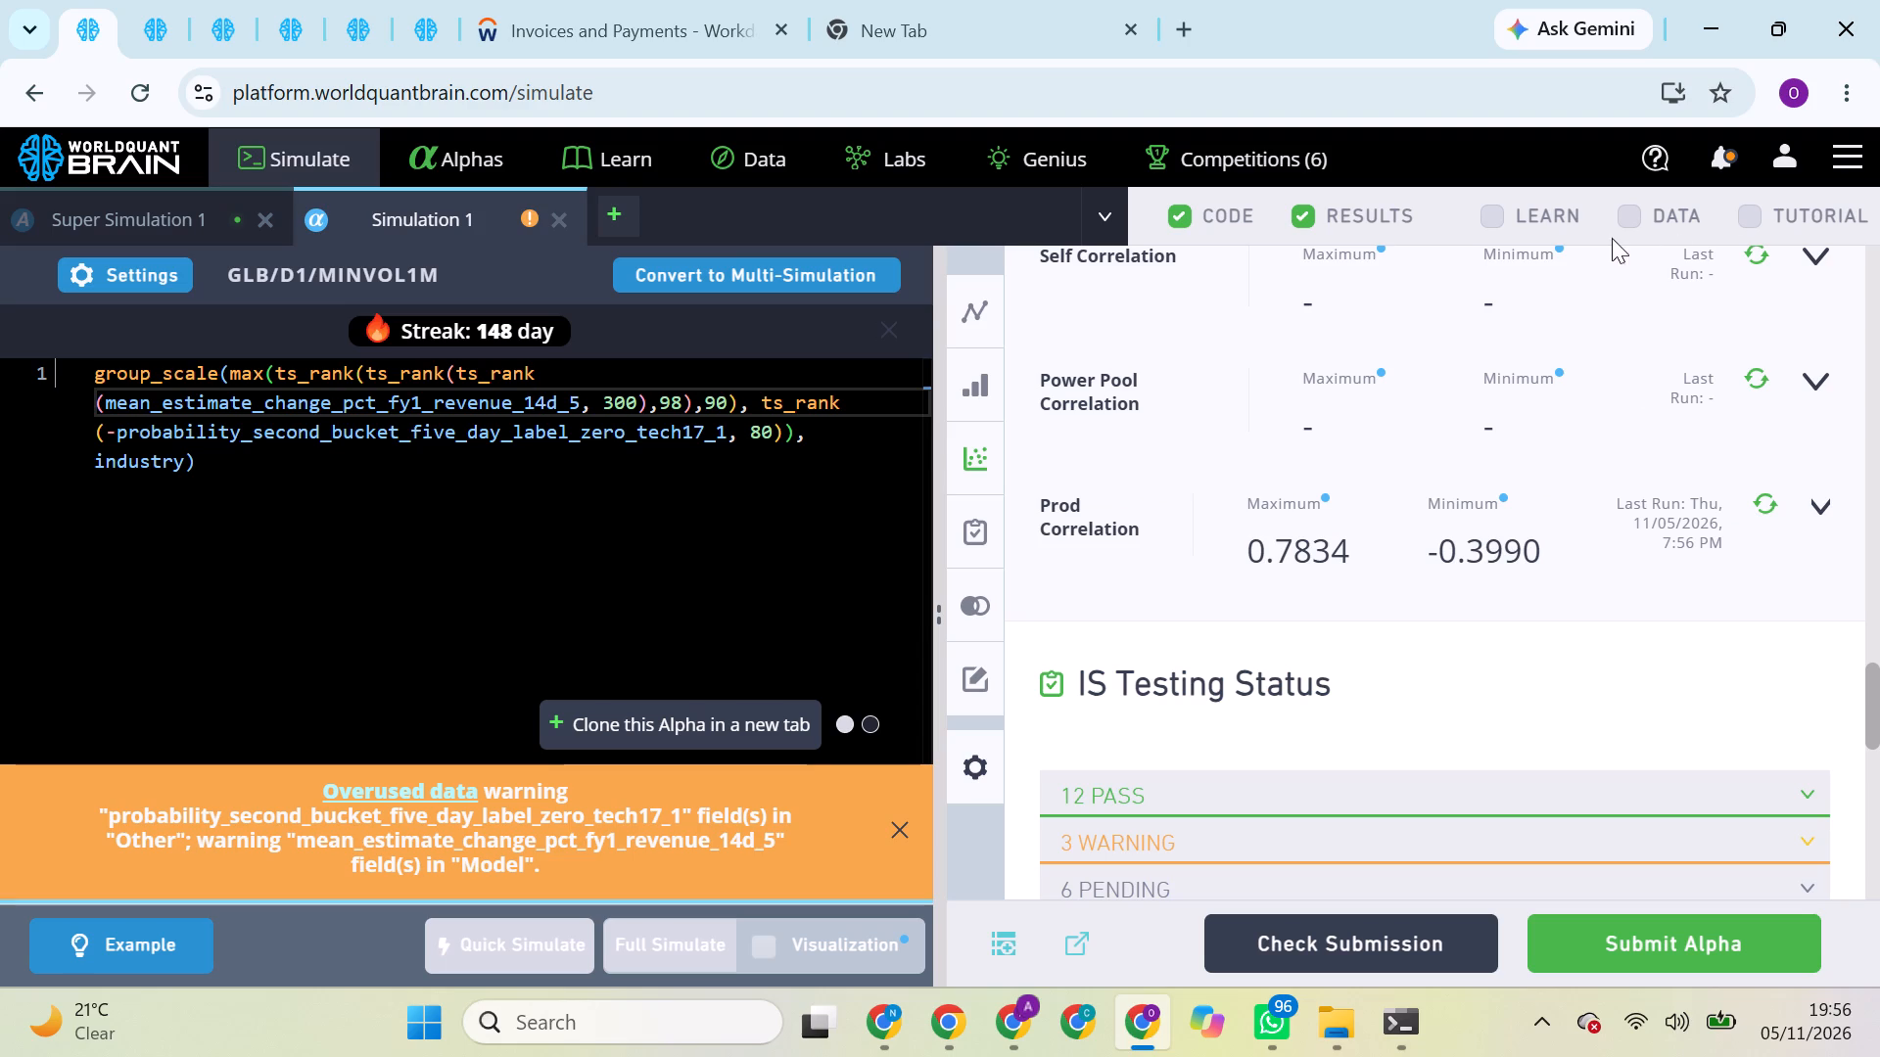
Replace mean_estimate_change_pct_fy1_revenue_14d_5 with mean_estimate_change_pct_fy1_ebitda_90d_3 from the GLB dataset list and run a full simulation.
click(404, 20)
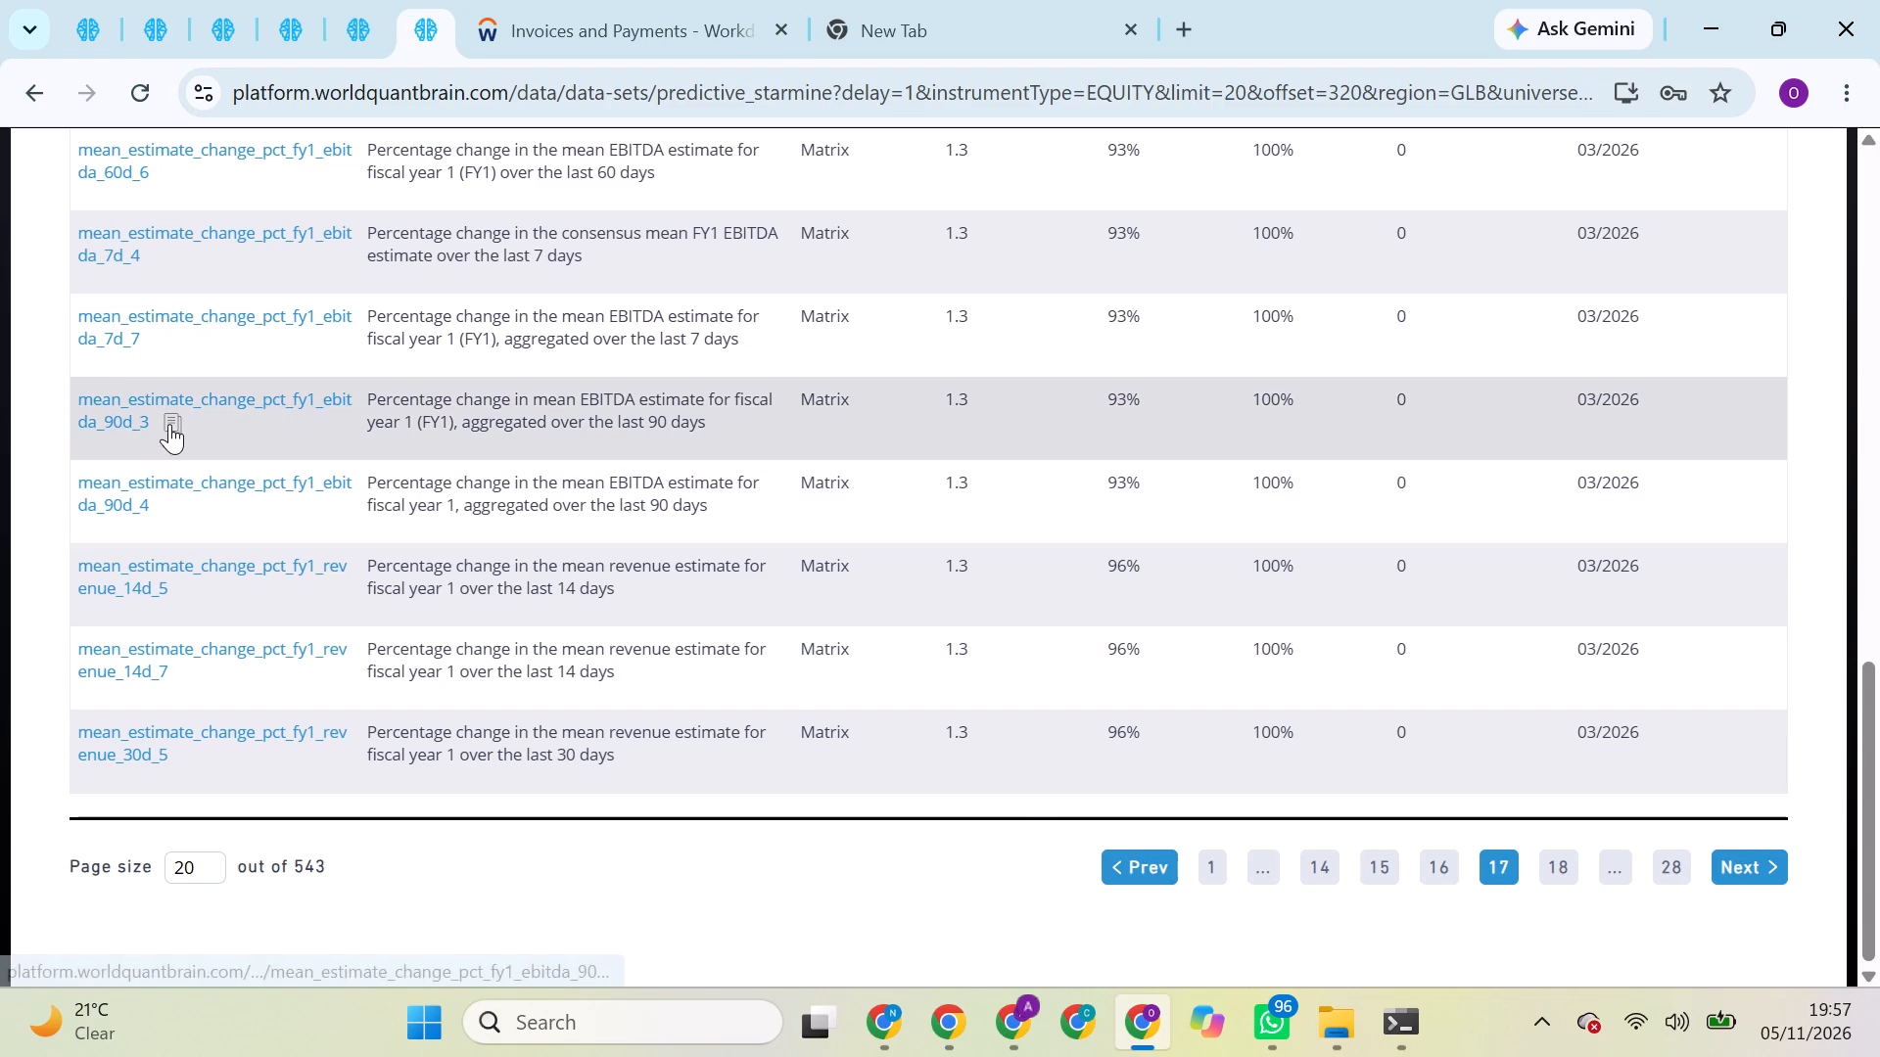
click(169, 420)
click(80, 15)
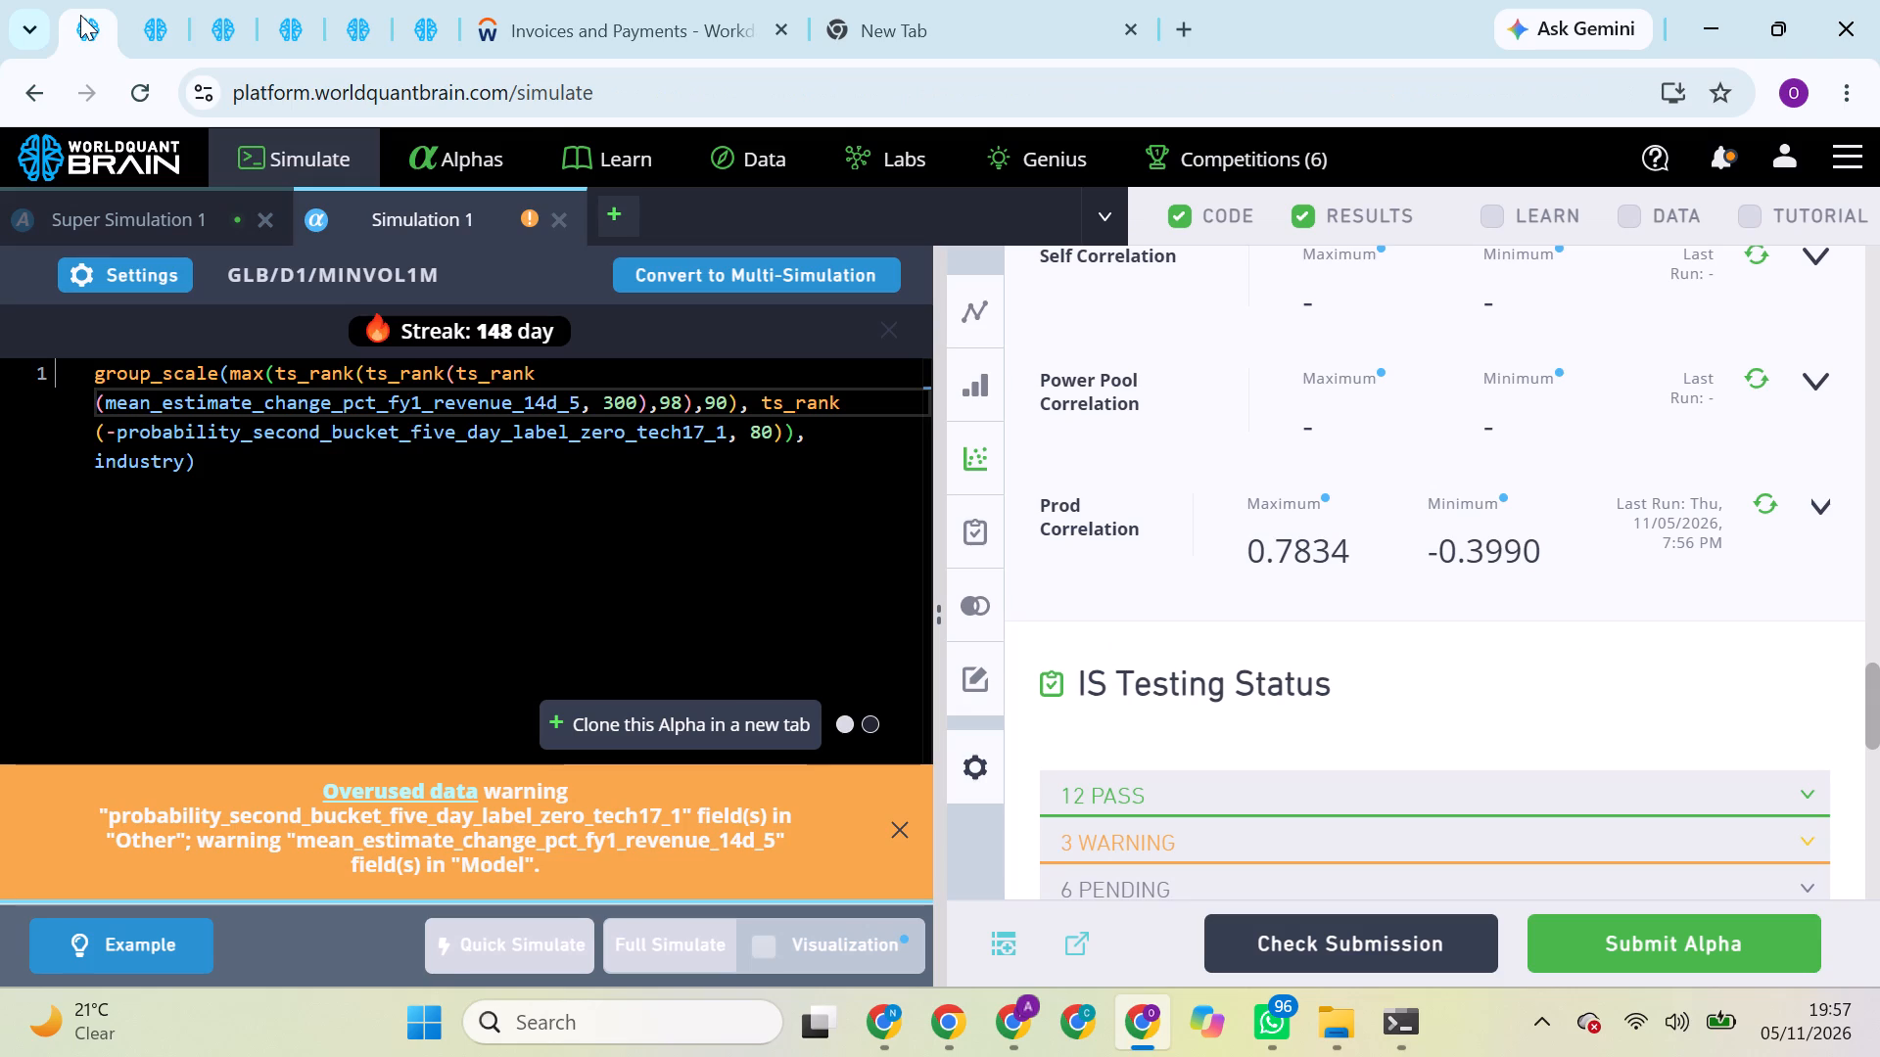
double_click(391, 403)
key(ctrl+v)
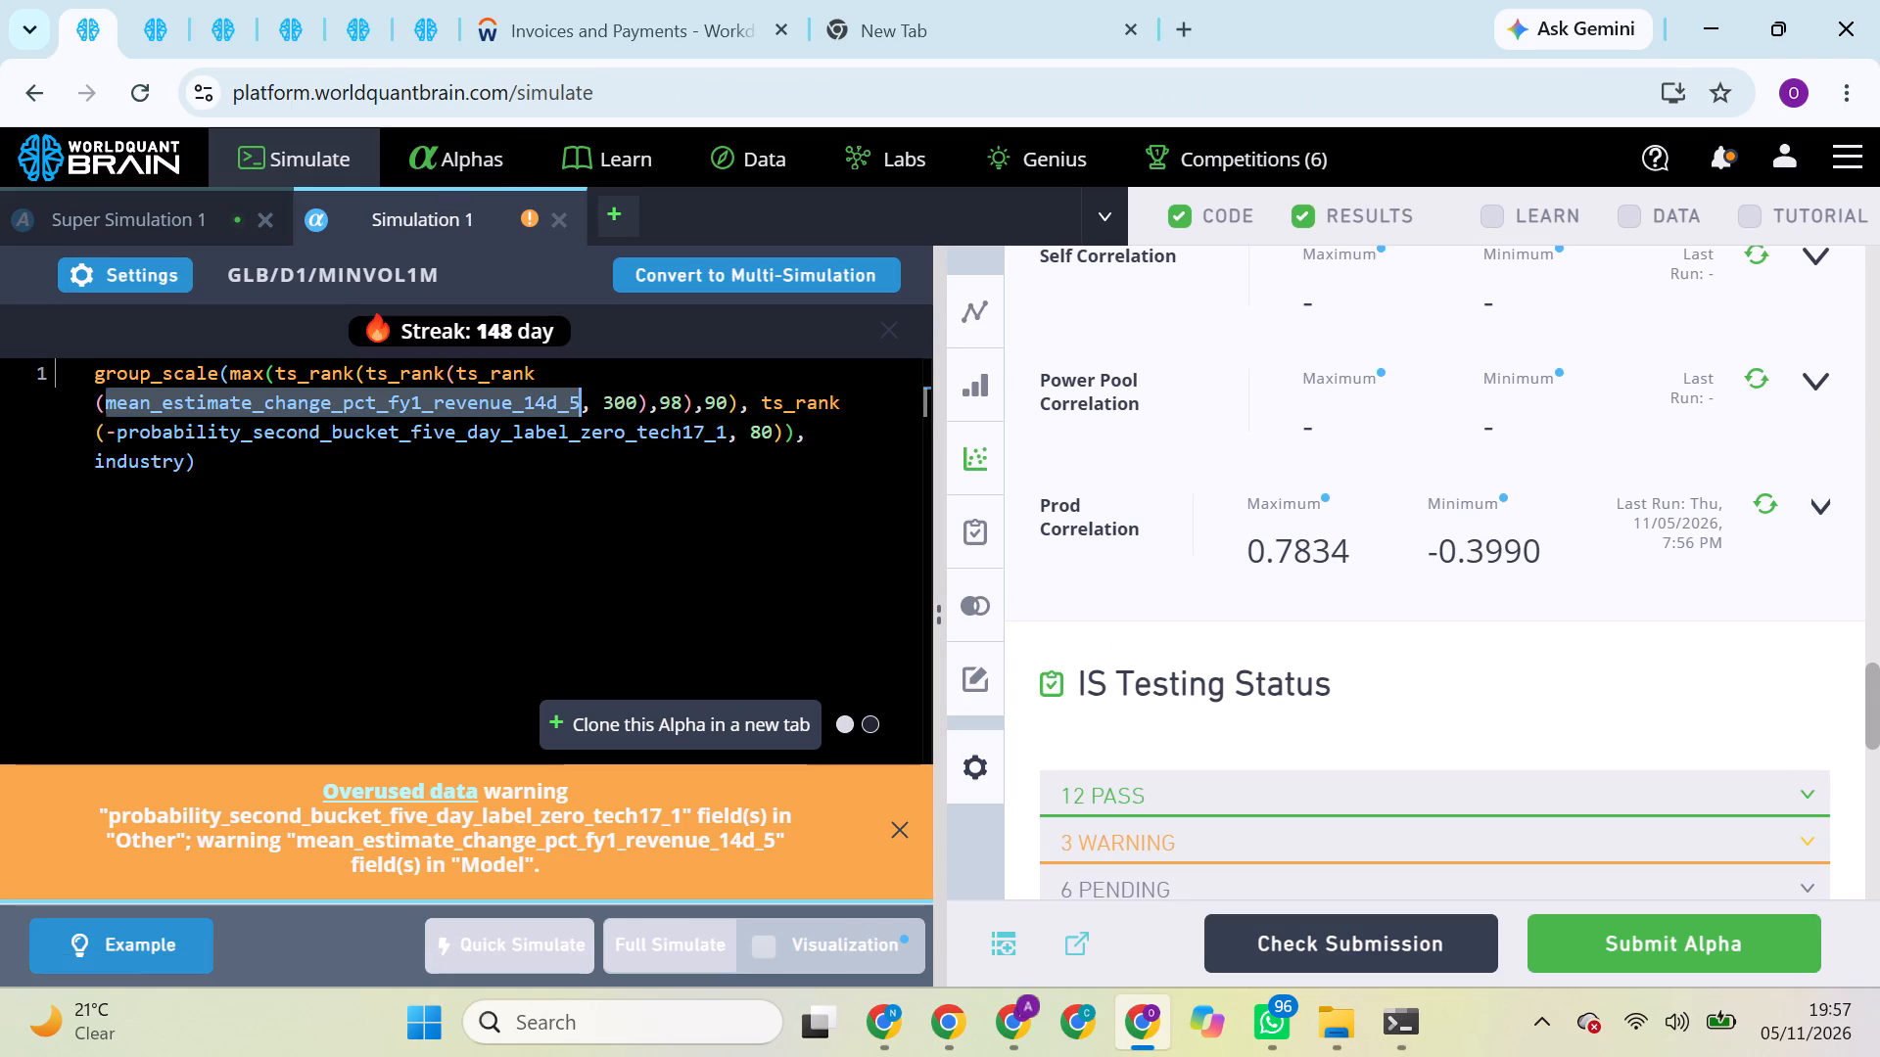
click(678, 858)
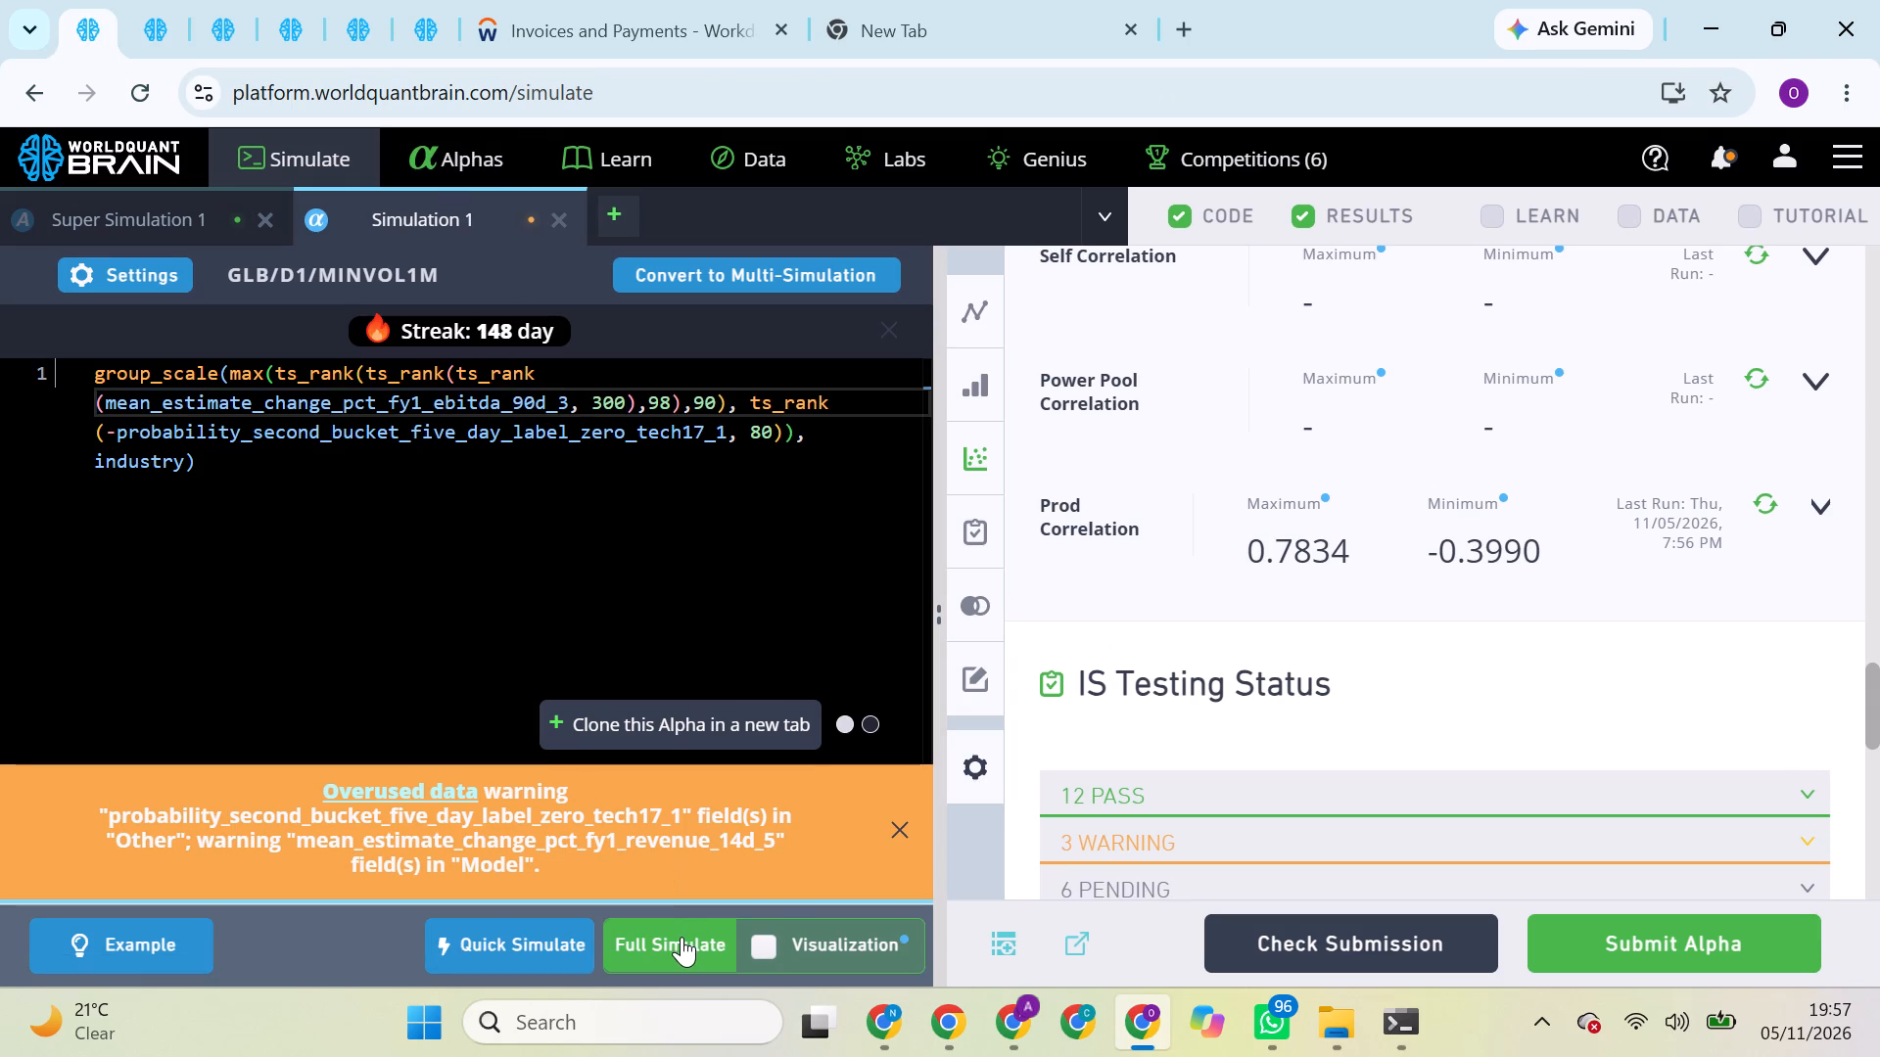
click(681, 937)
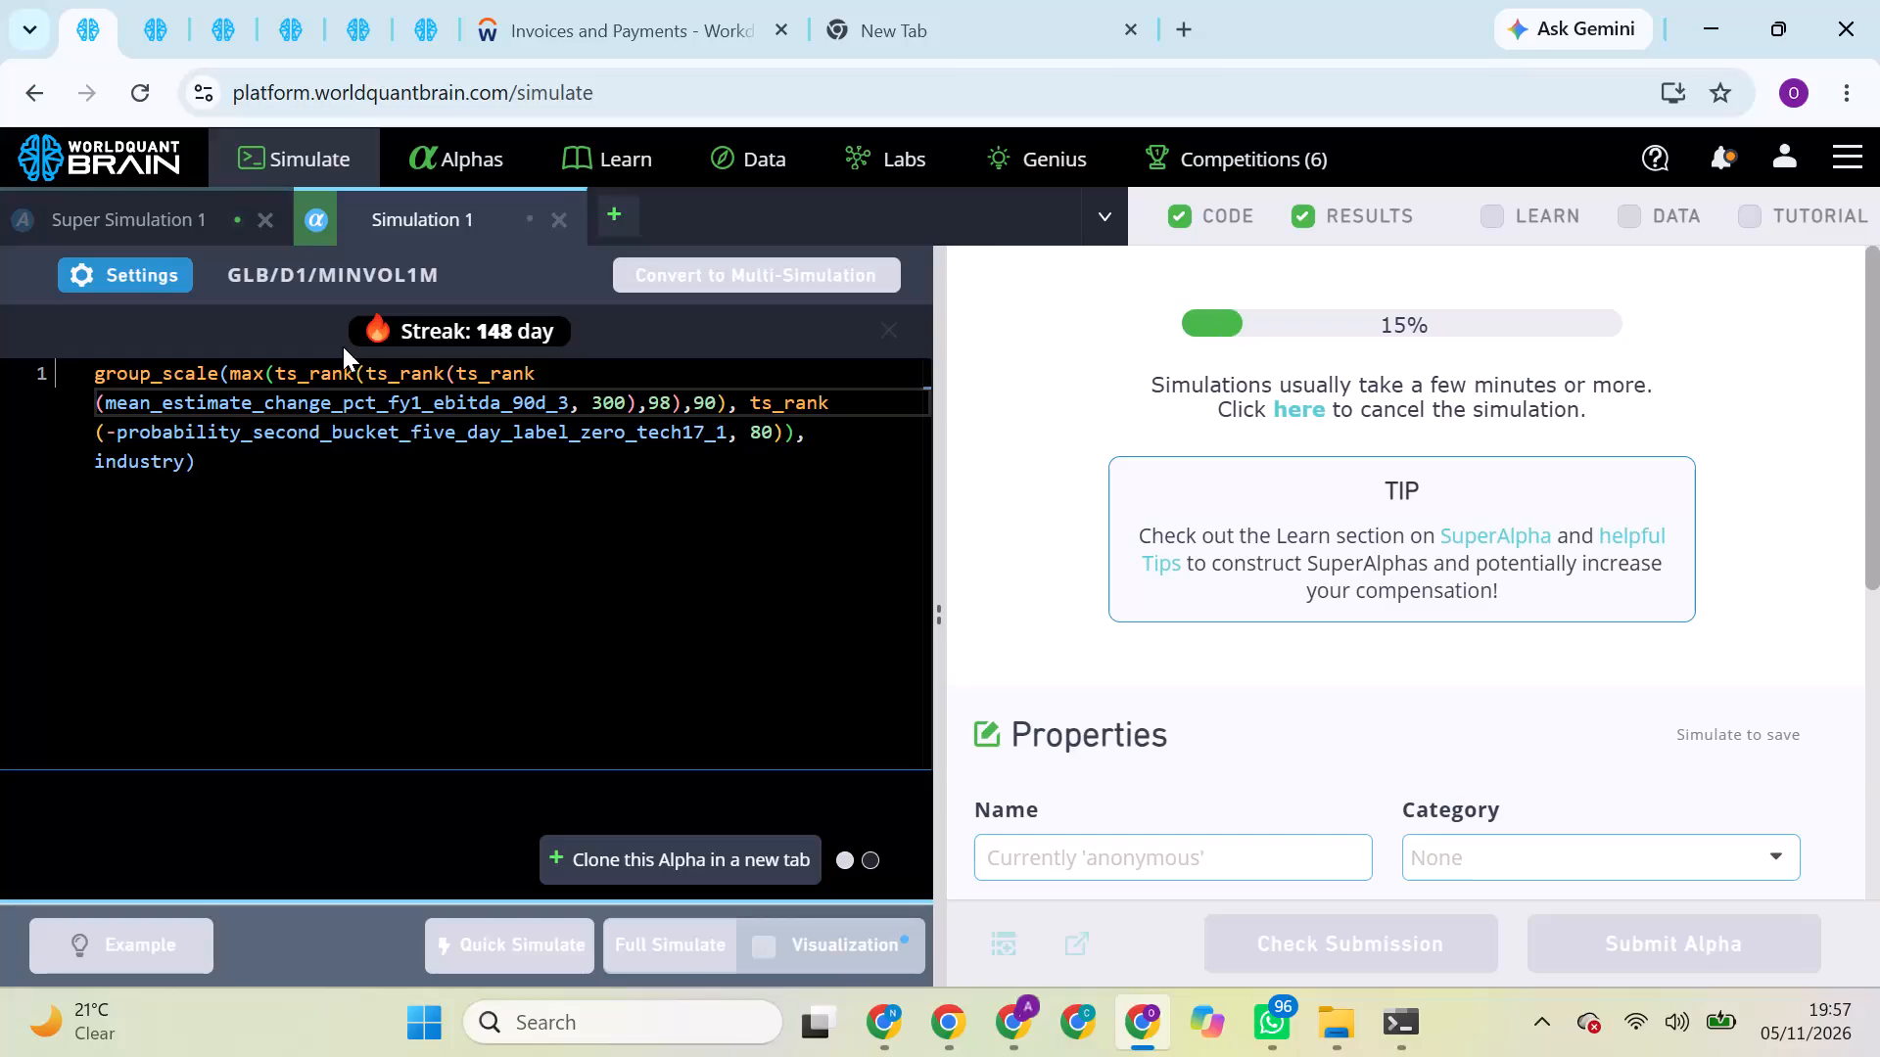
In the submitted ebitda_90d_4 alpha's simulation, swap that field for mean_estimate_change_pct_fy1_ebitda_7d_7 from the dataset list and run a full simulation.
click(166, 20)
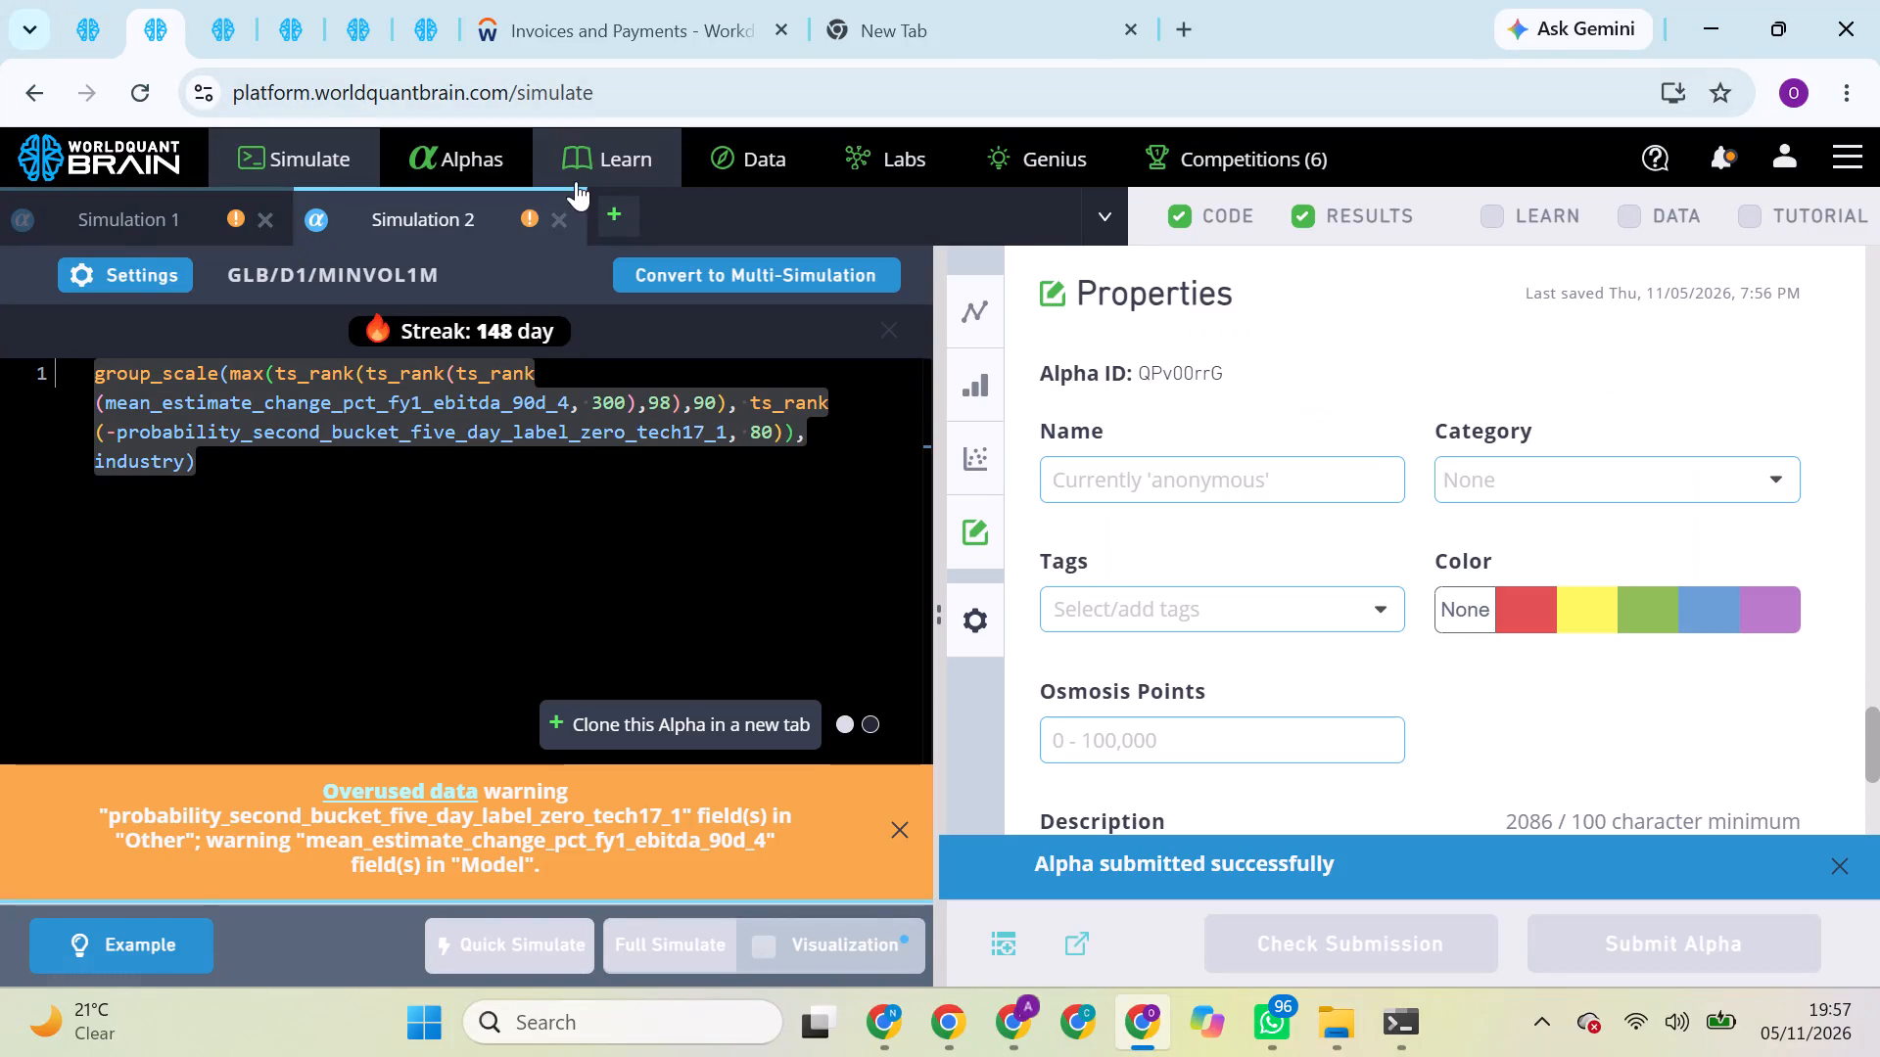
click(420, 19)
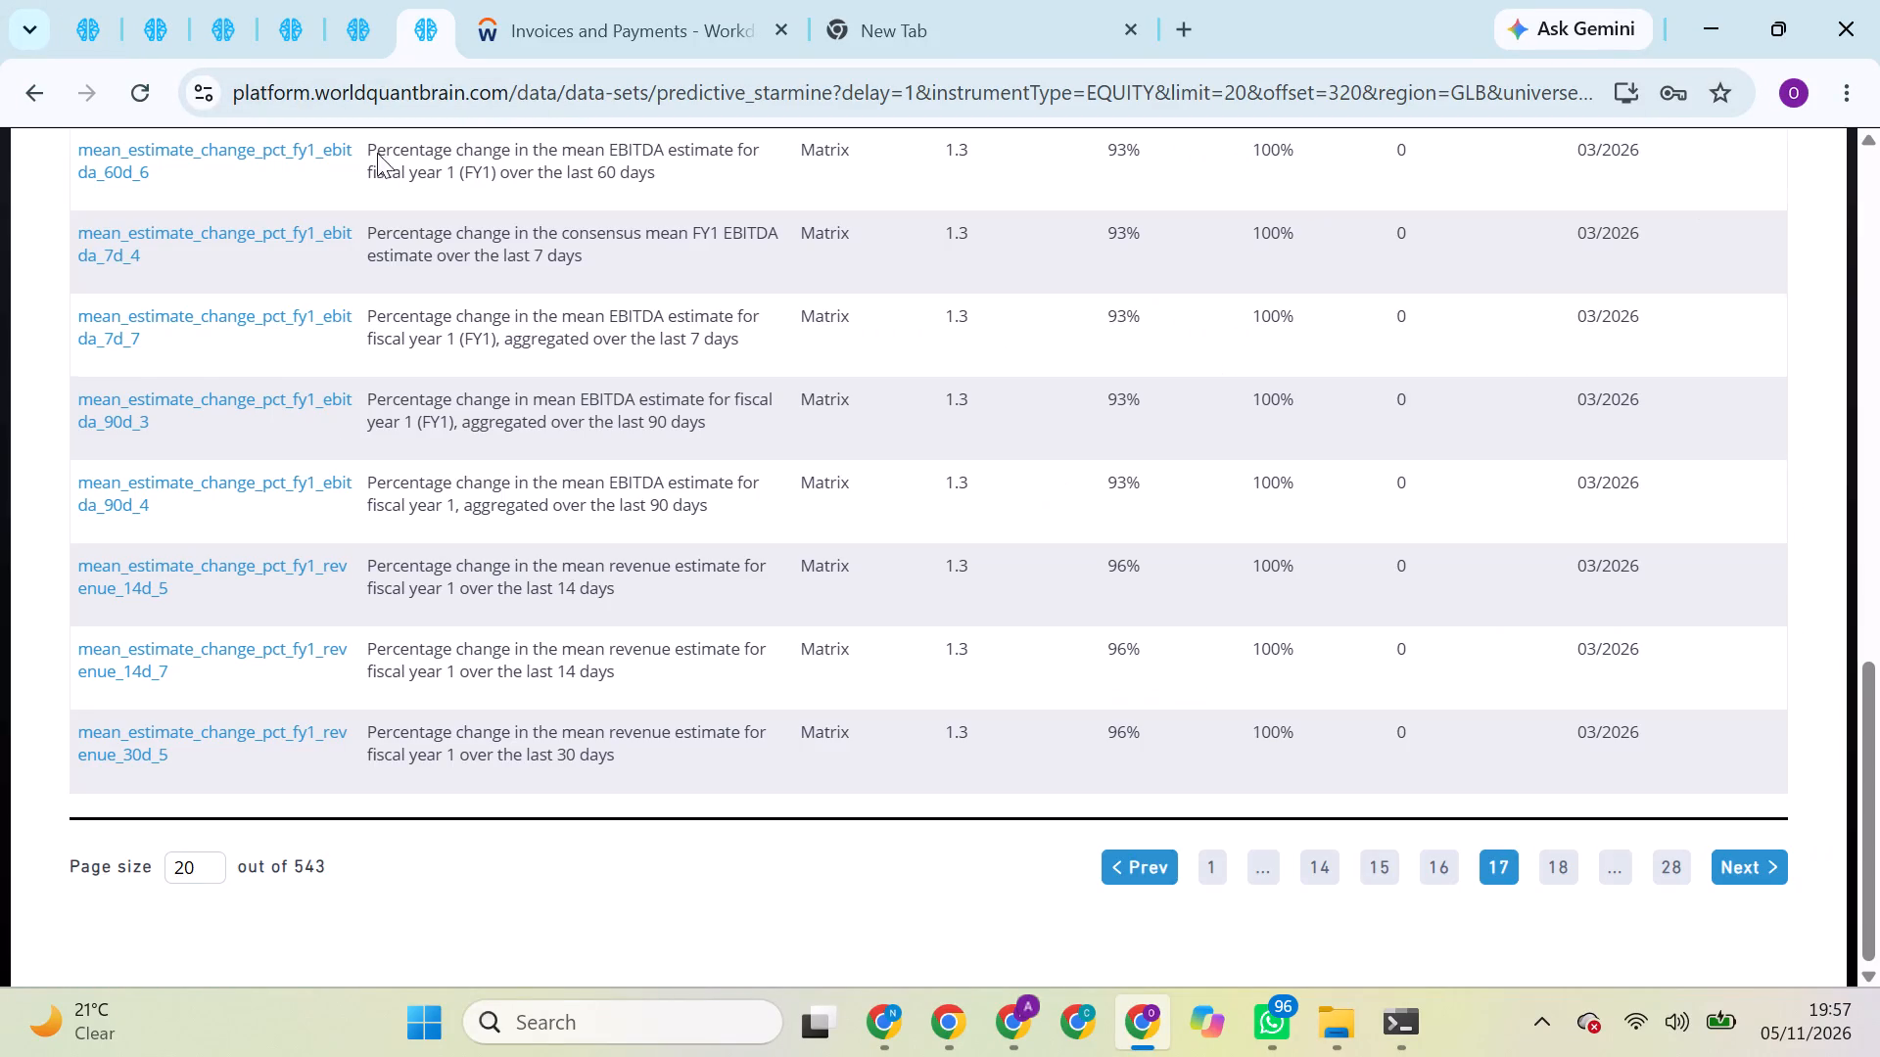
click(167, 341)
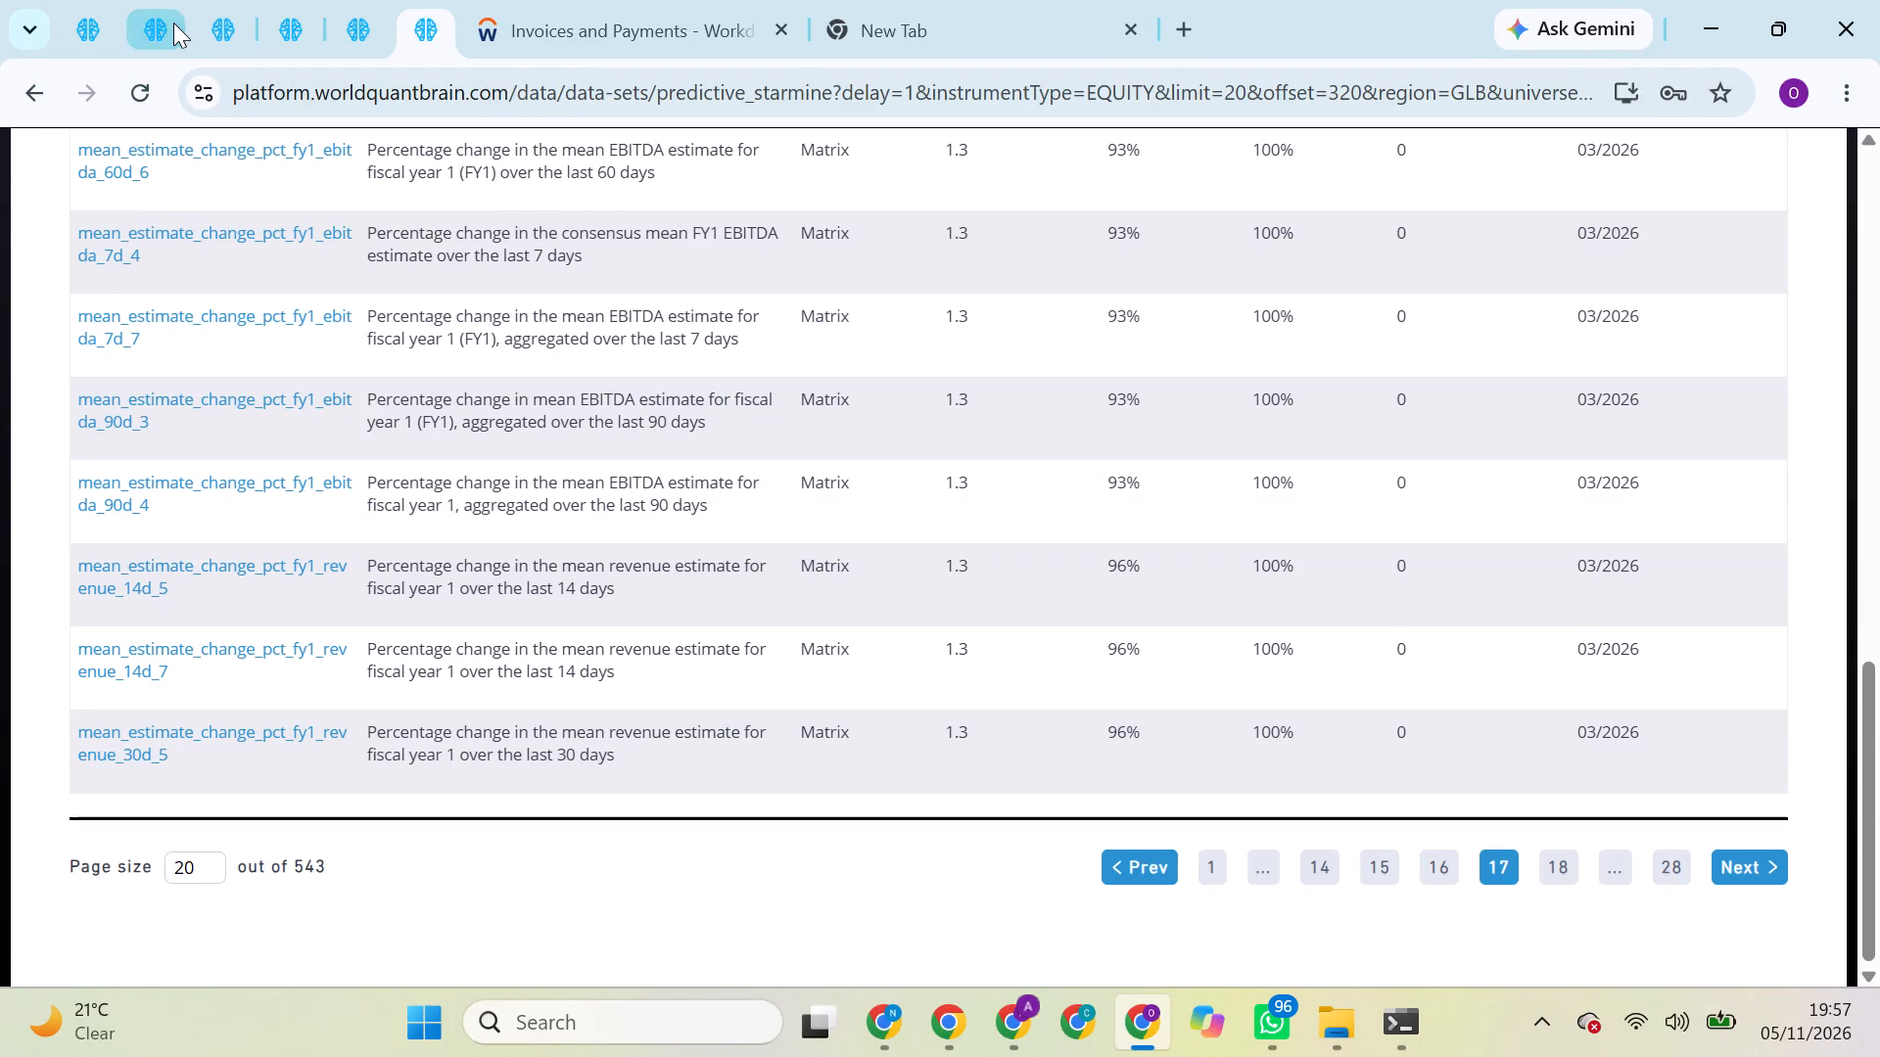
click(164, 20)
drag(445, 470, 357, 389)
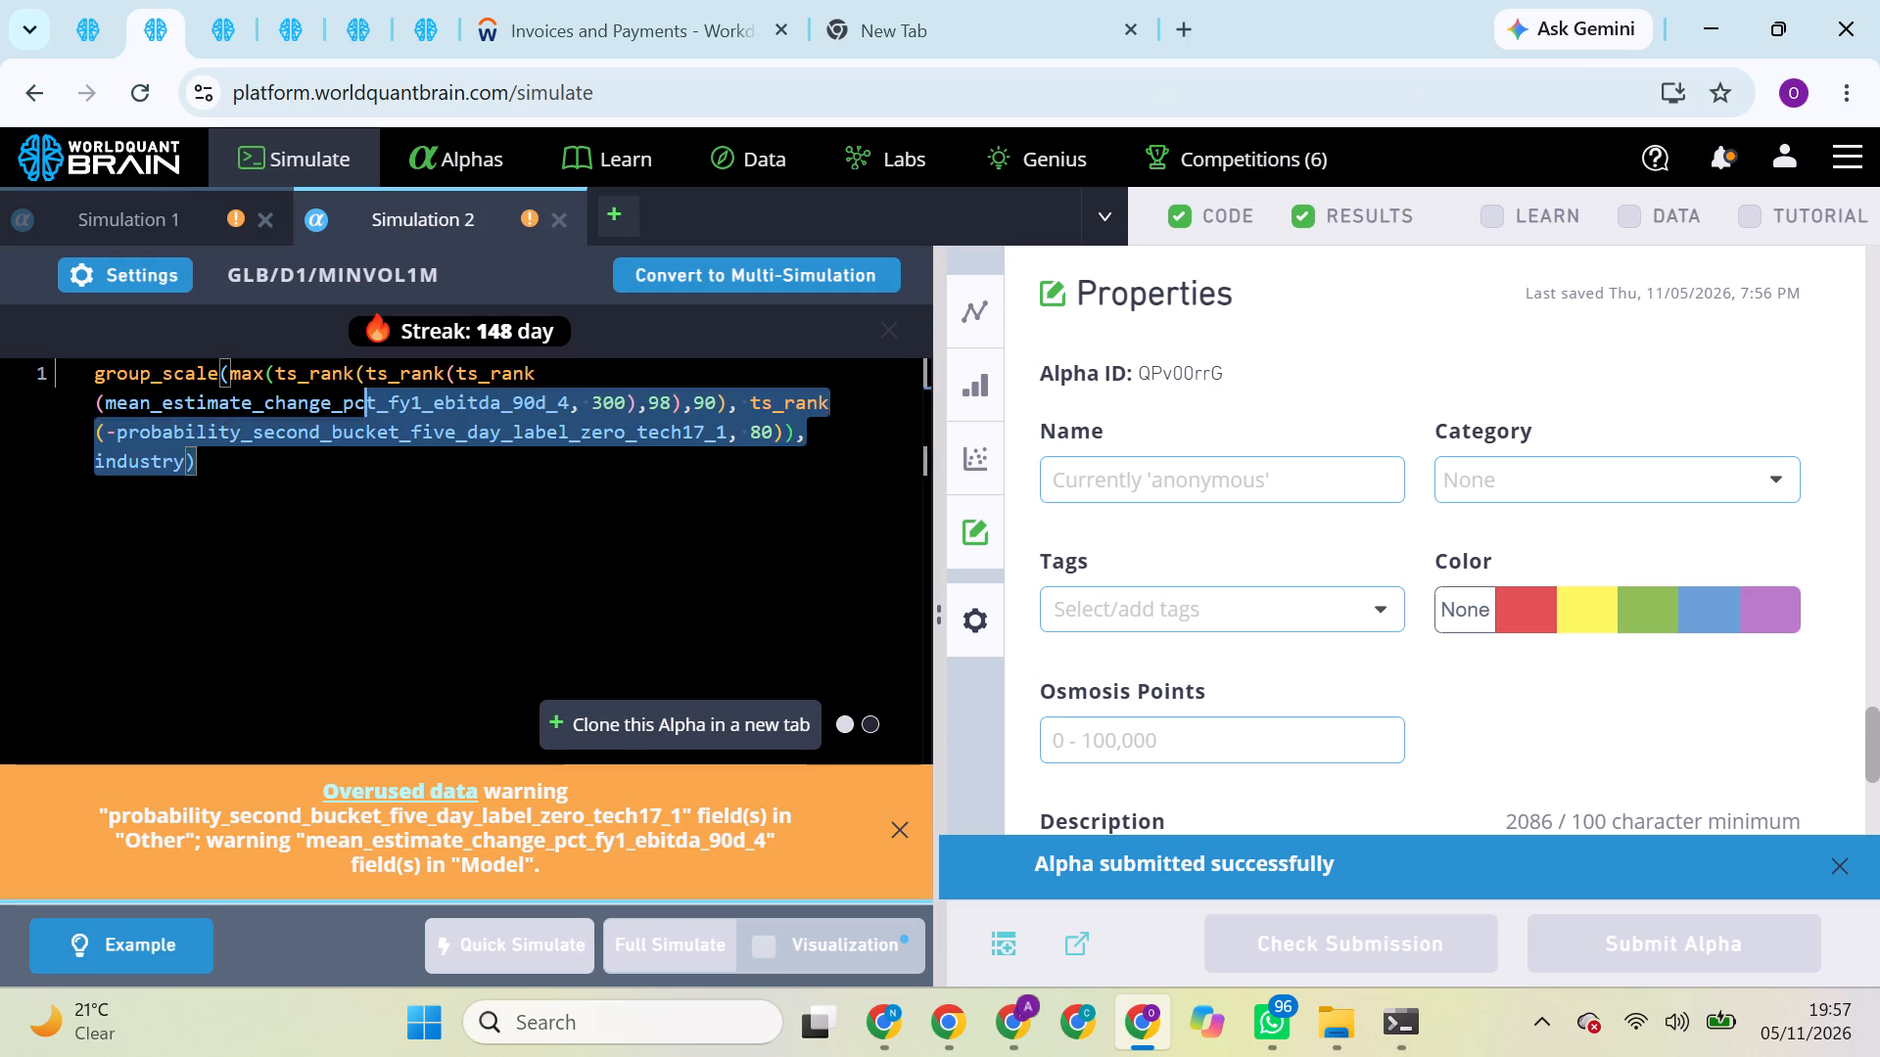
drag(357, 389, 339, 456)
double_click(318, 410)
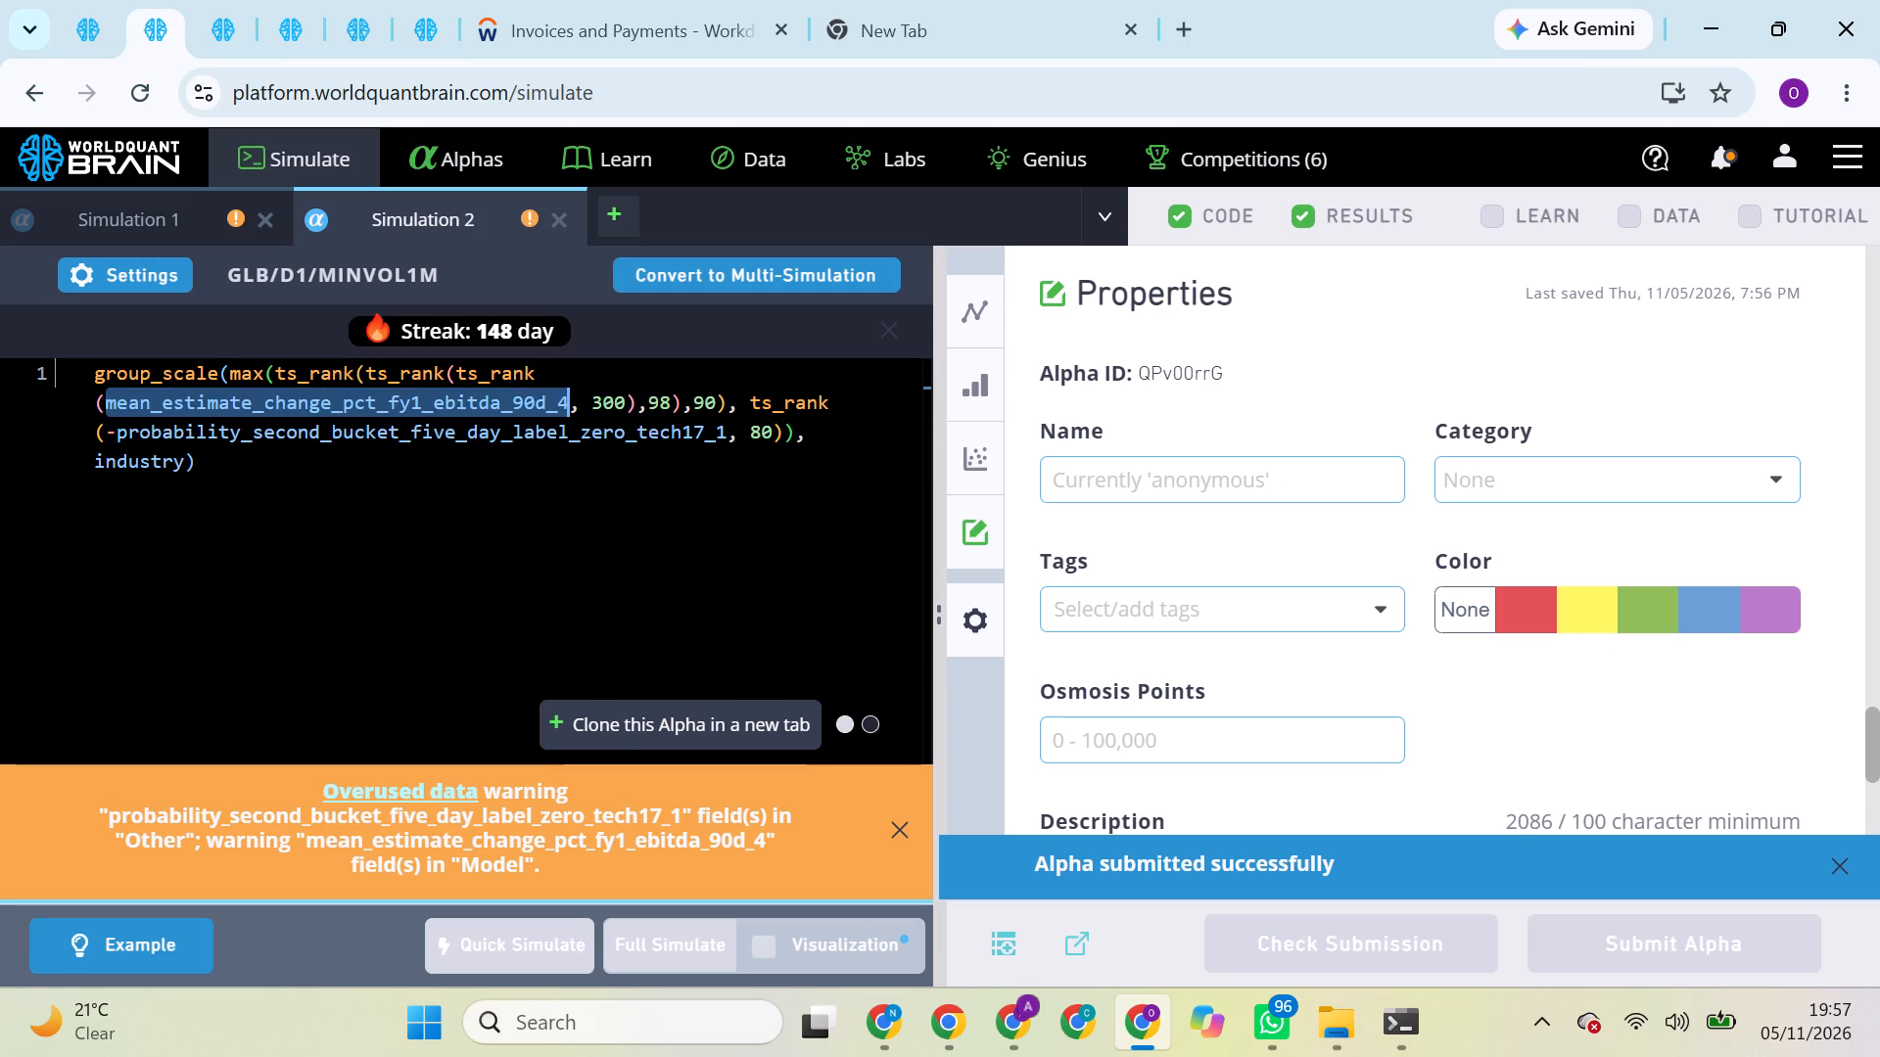
key(ctrl+v)
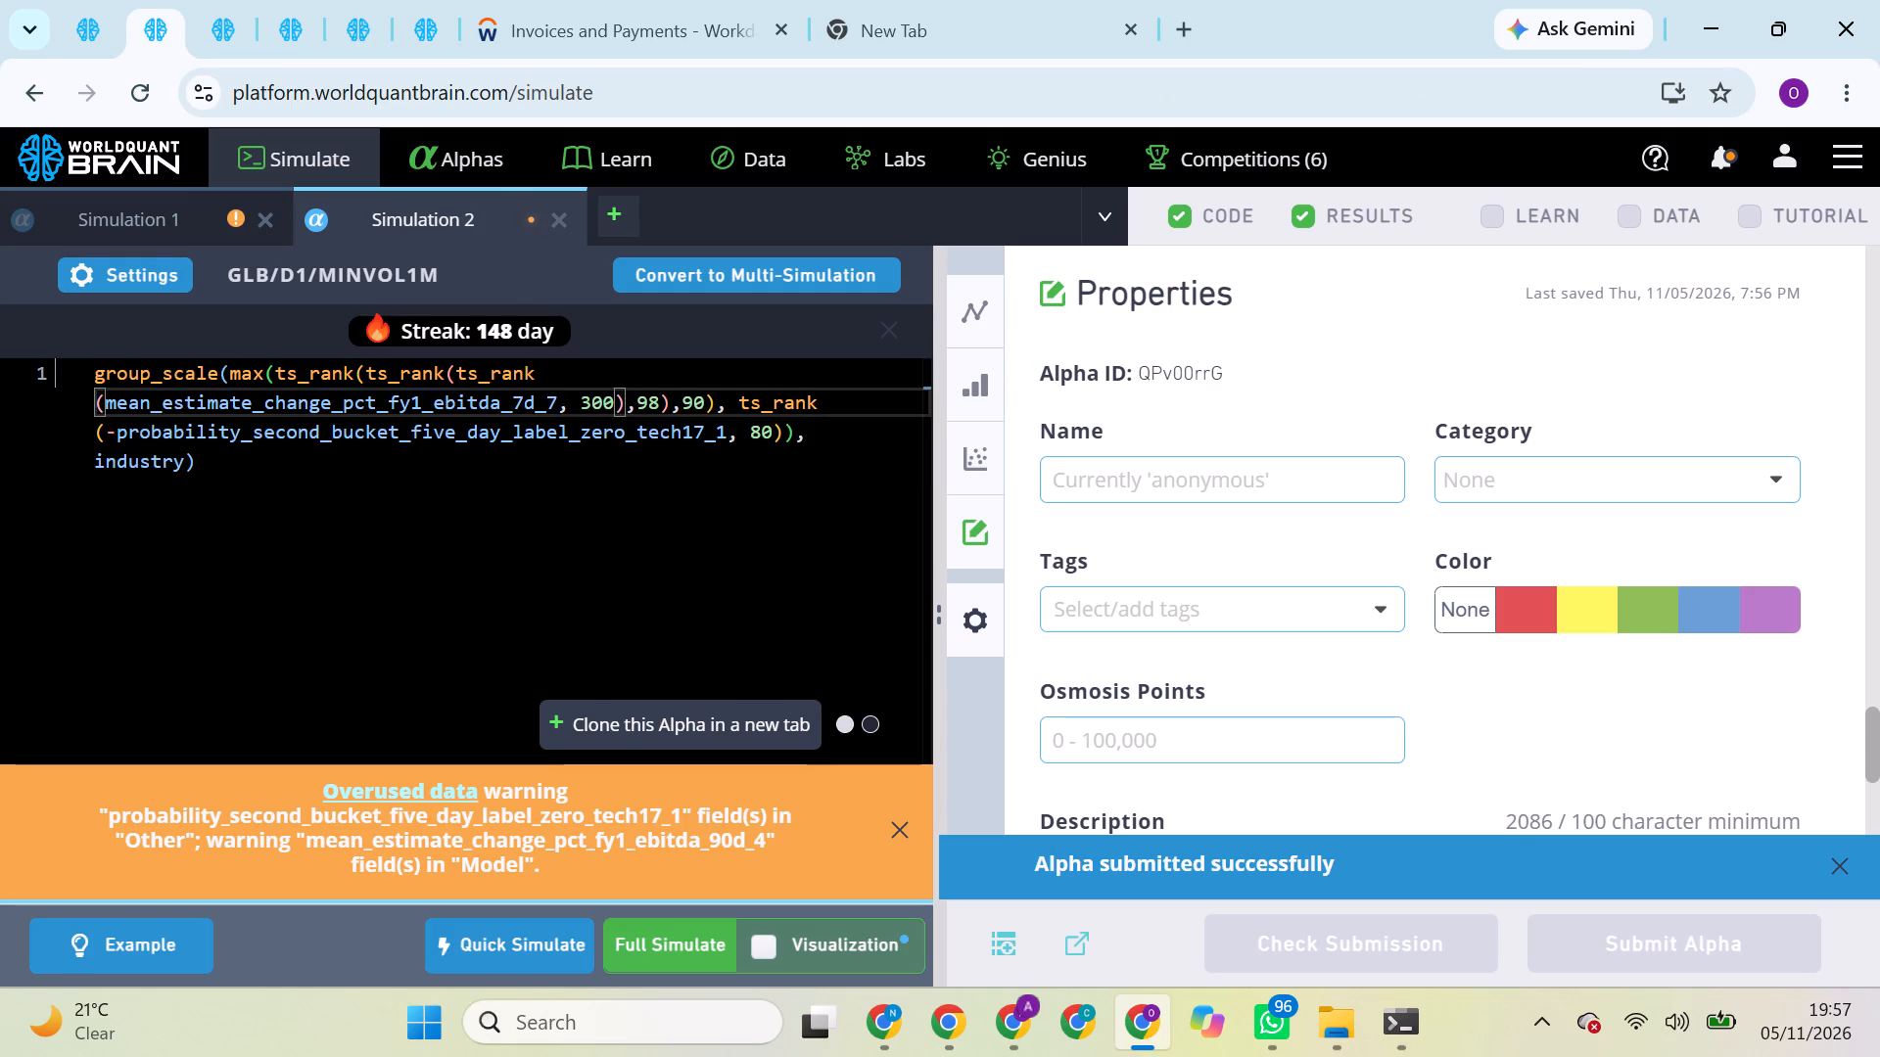
click(666, 947)
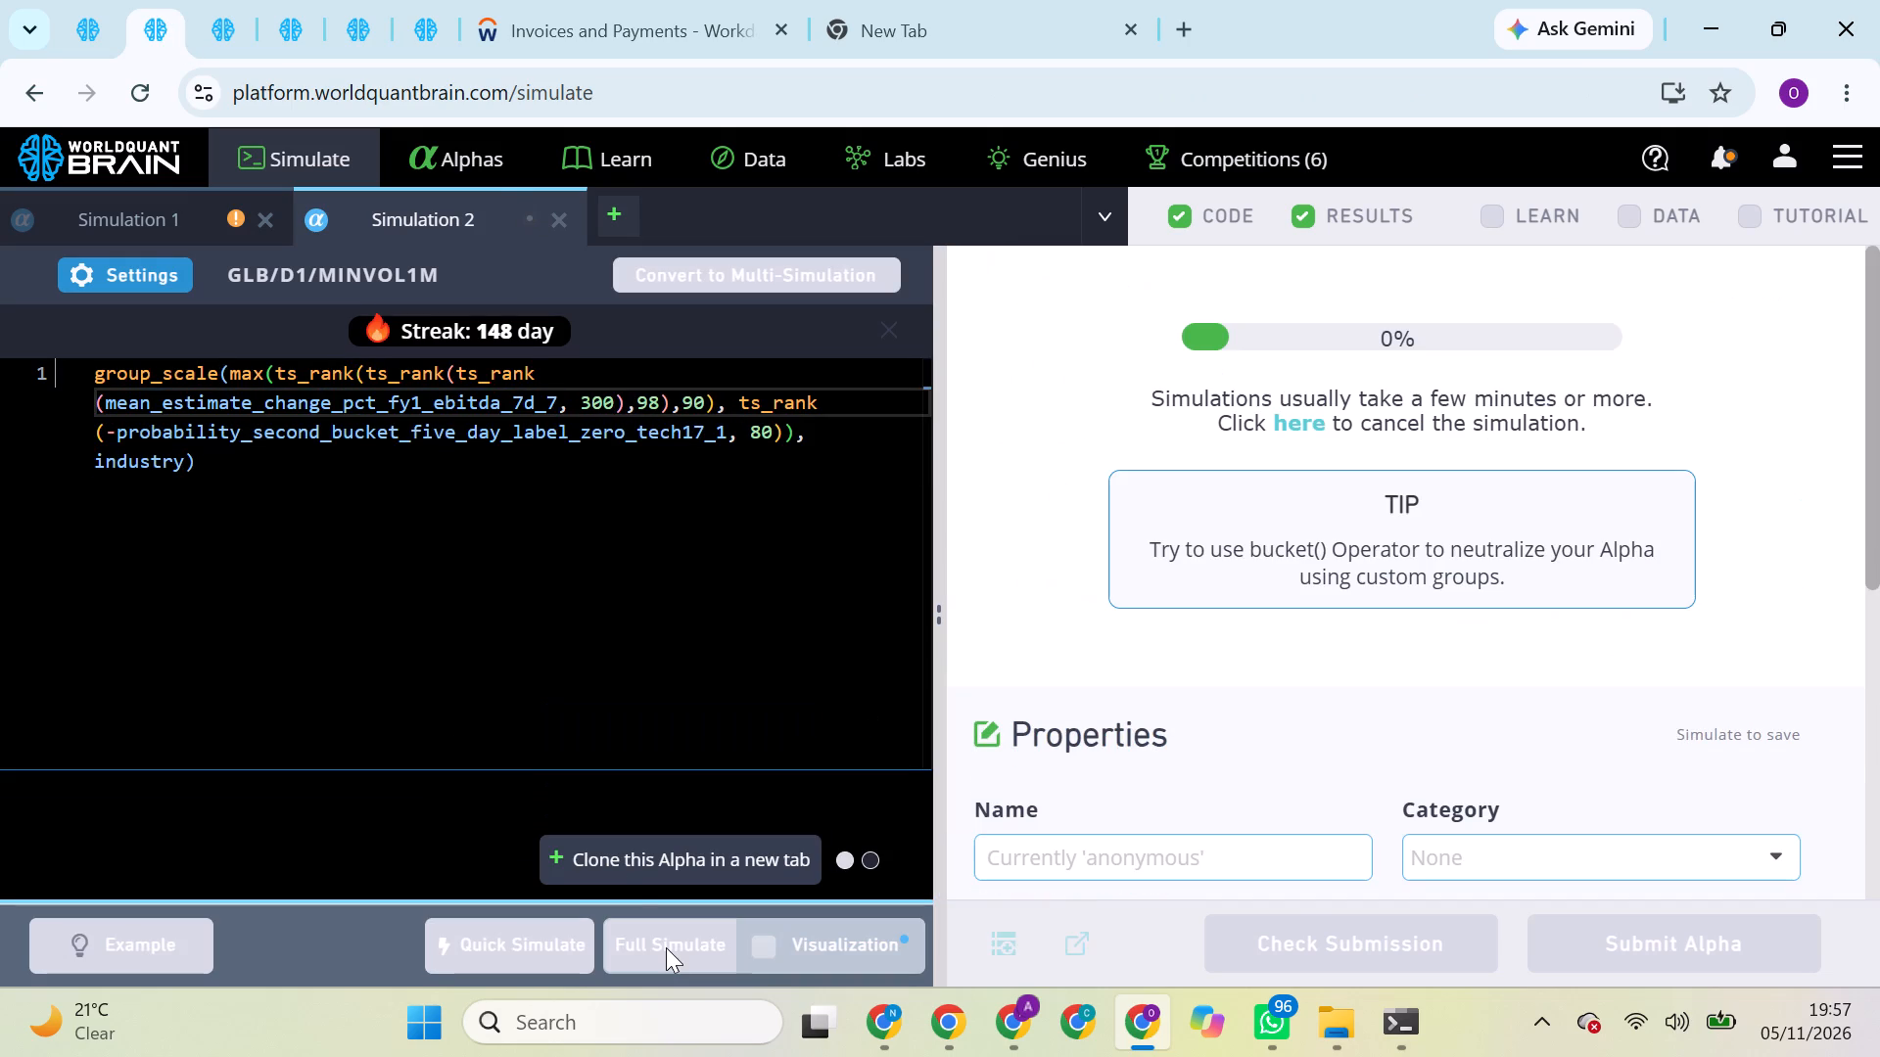
Run the Prod Correlation check on the USA/D1/TOP3000 super alpha that selects SECTOR neutralization.
click(228, 30)
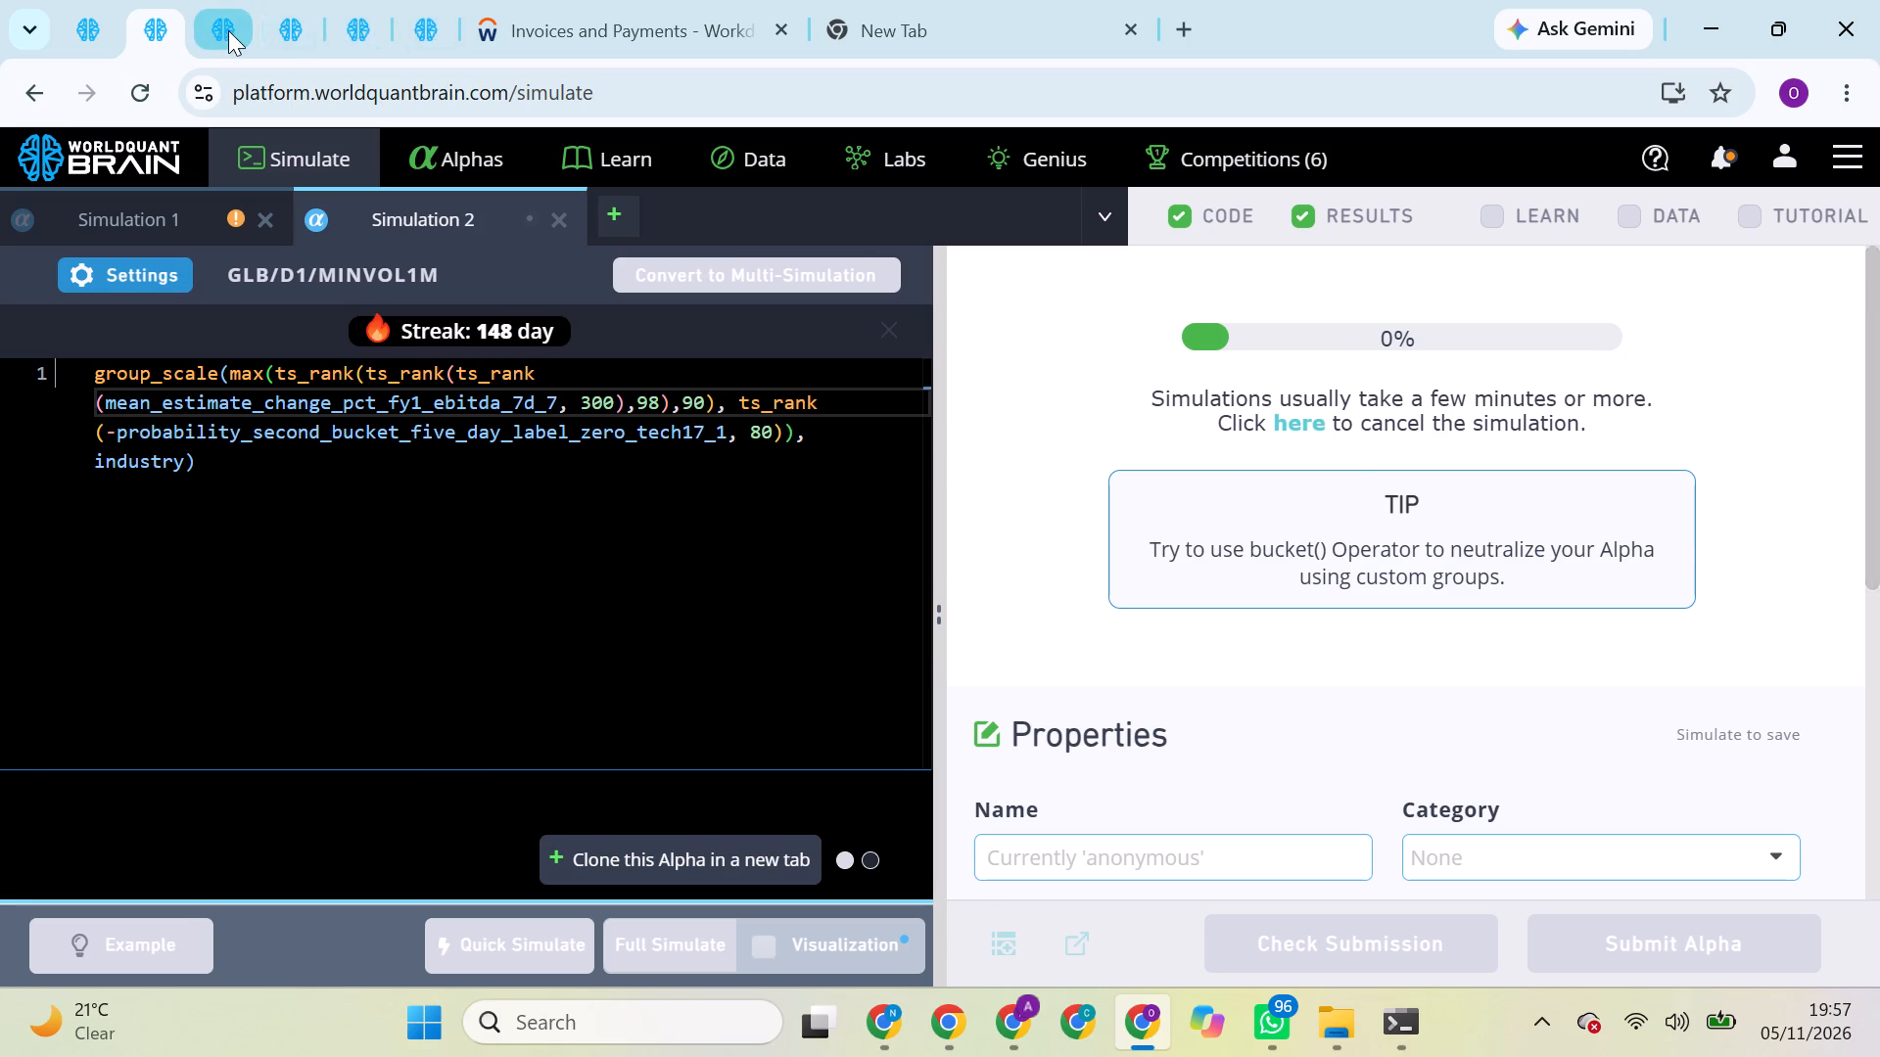
scroll(1355, 483, down, 4)
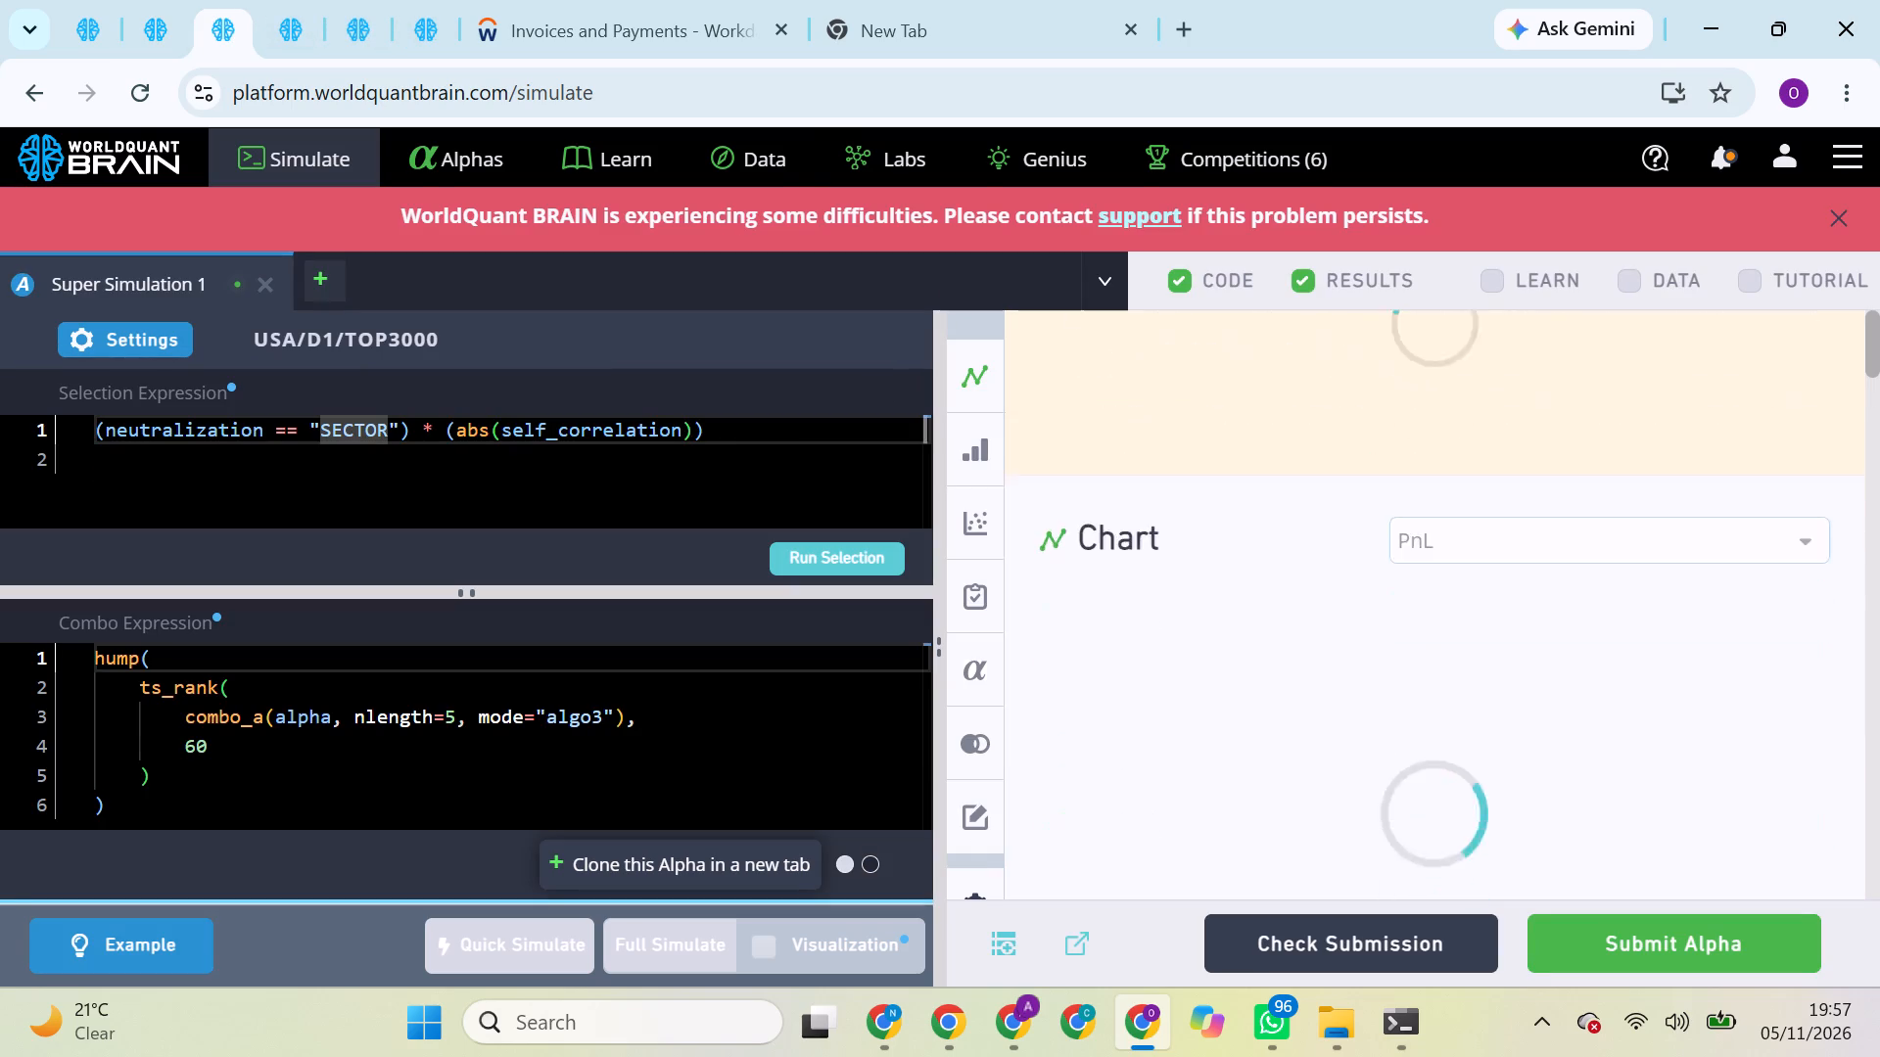
scroll(1355, 483, down, 5)
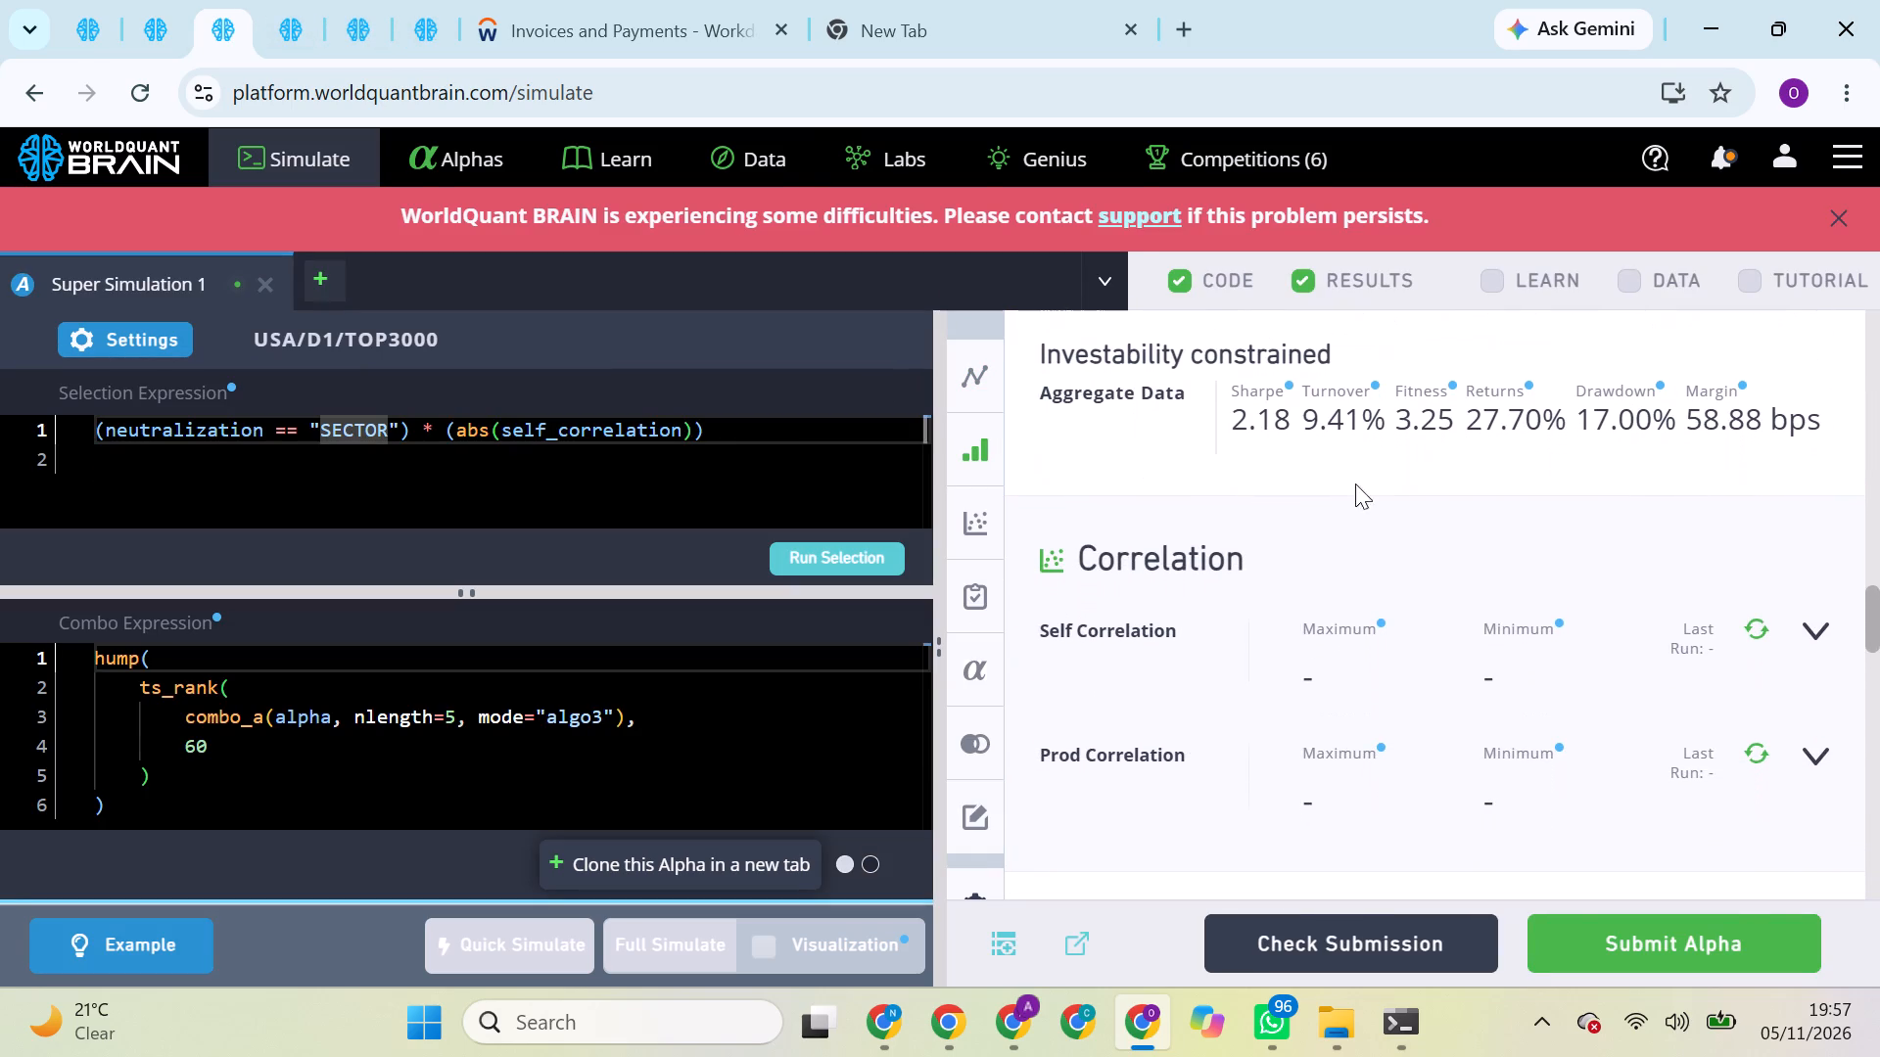
click(1762, 753)
scroll(1301, 636, down, 1)
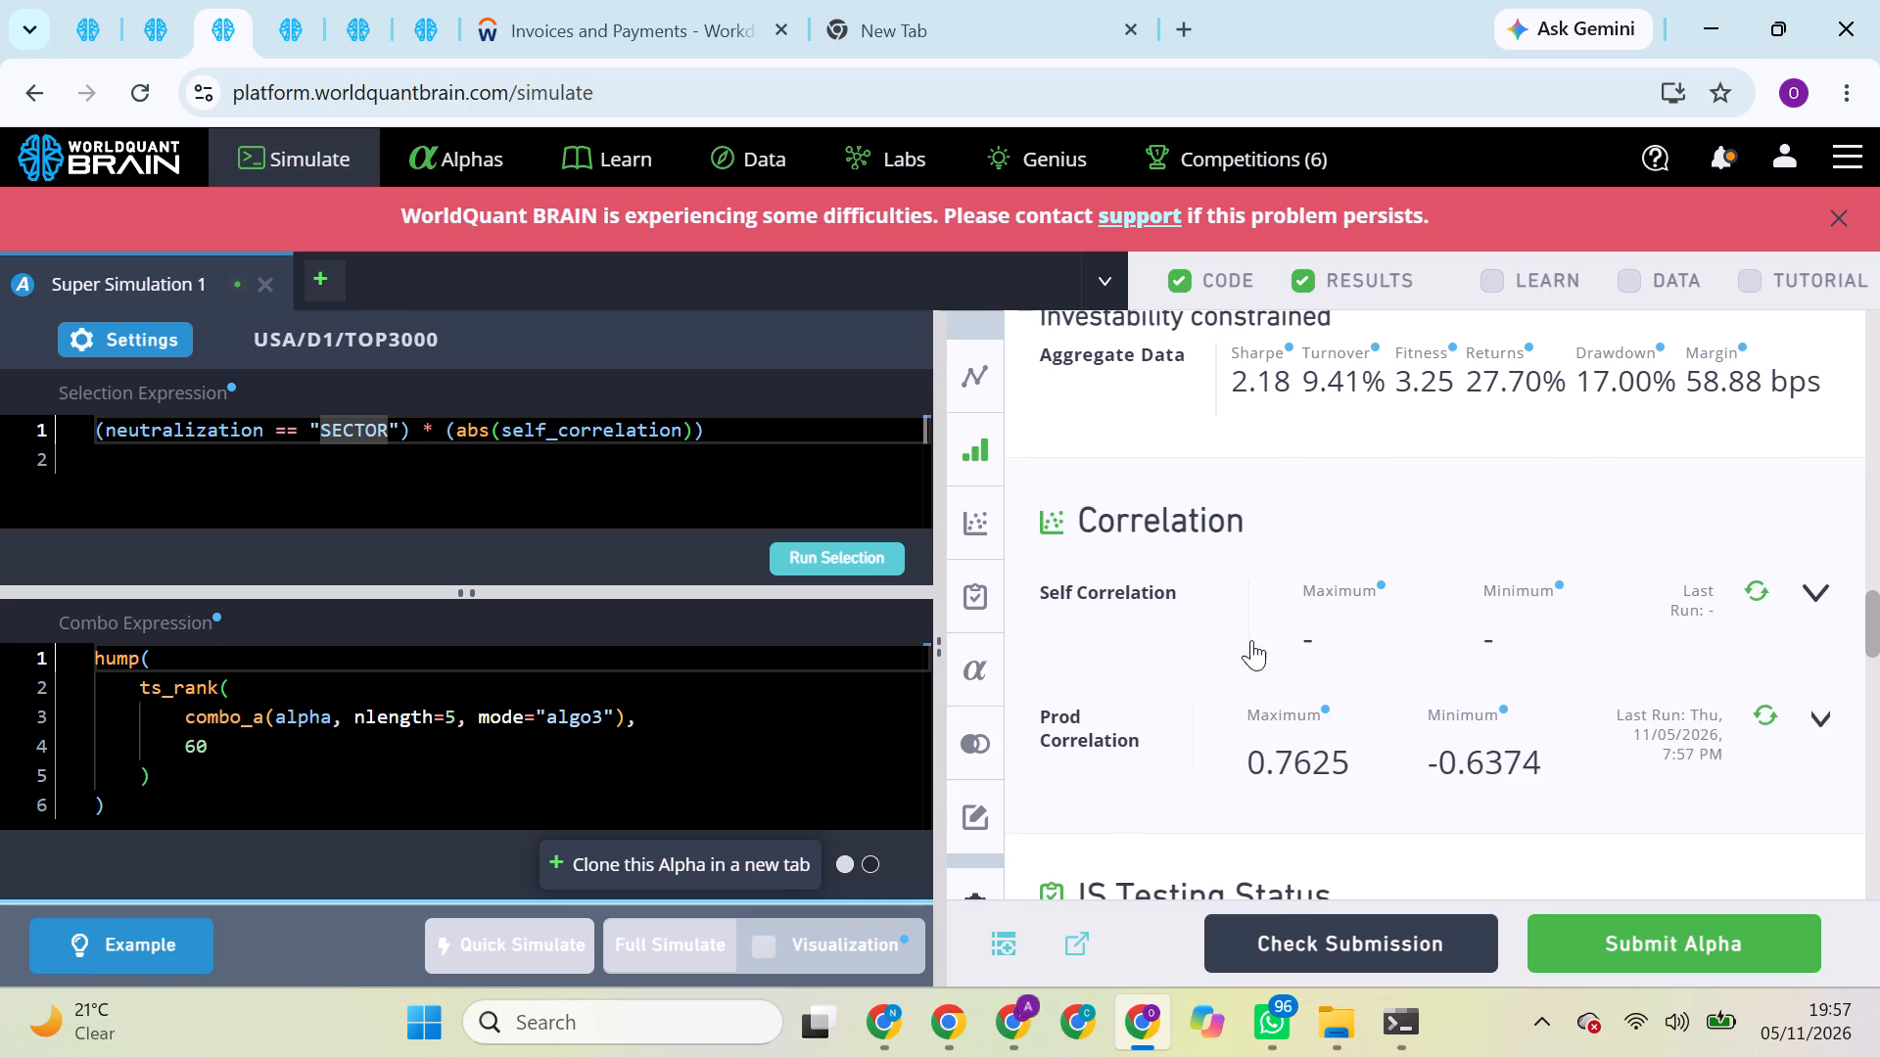
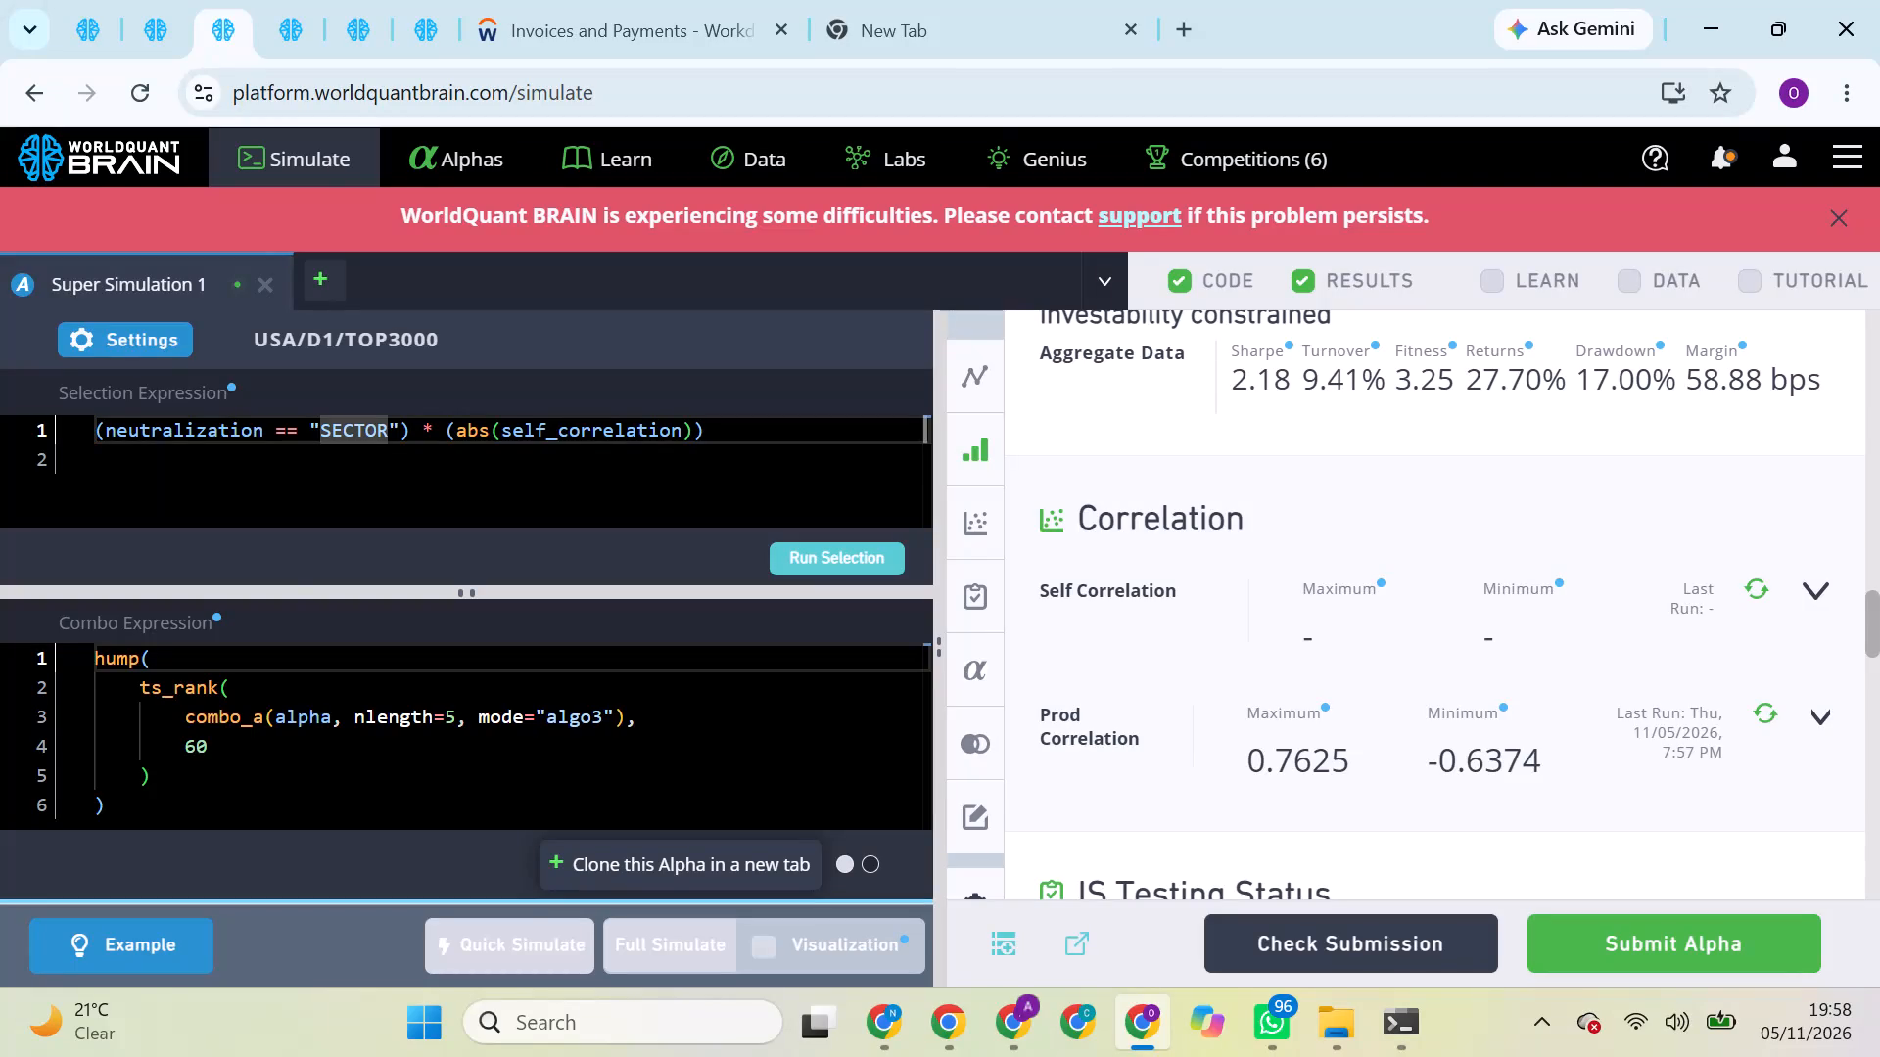
Replace the USA/D1/TOP3000 super alpha's selection expression with (self_correlation <= 0.6) && (neutralization == "SUBINDUSTRY"), then run the selection and full simulation.
triple_click(309, 410)
click(309, 410)
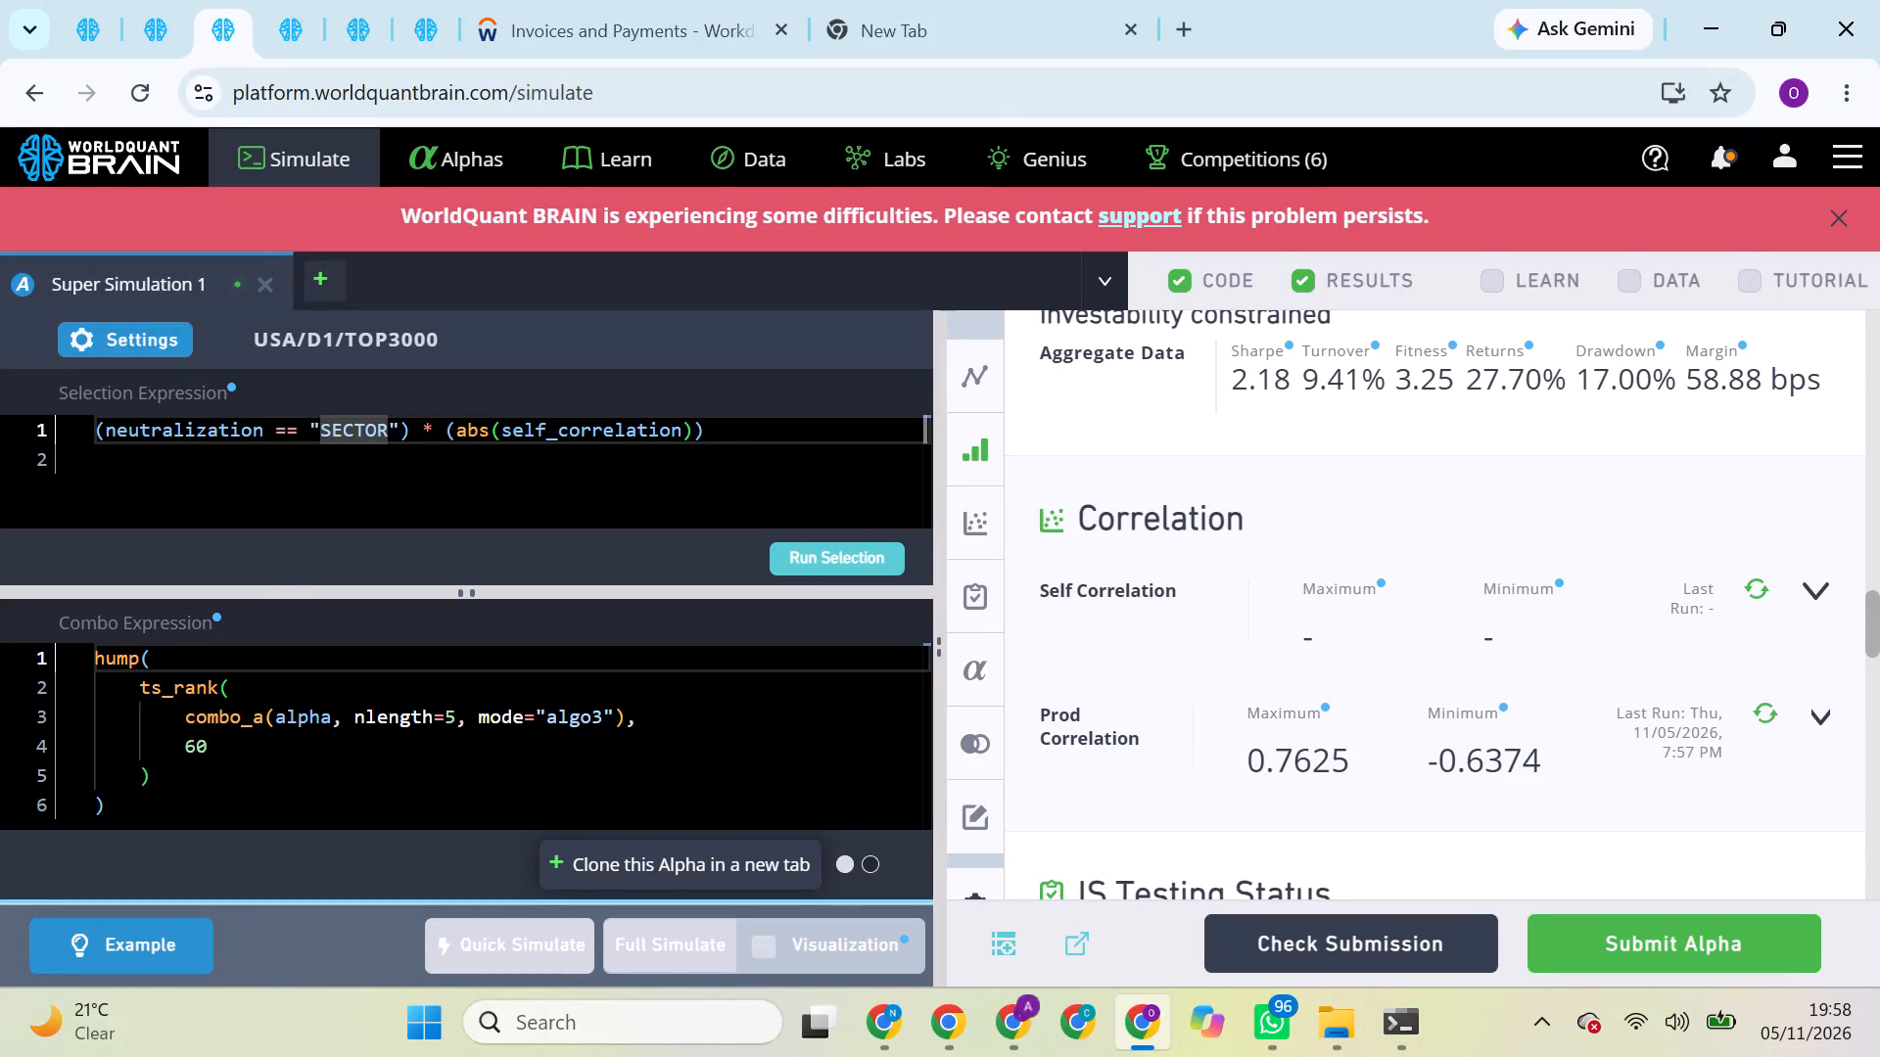
triple_click(309, 418)
click(309, 418)
key(ctrl+v)
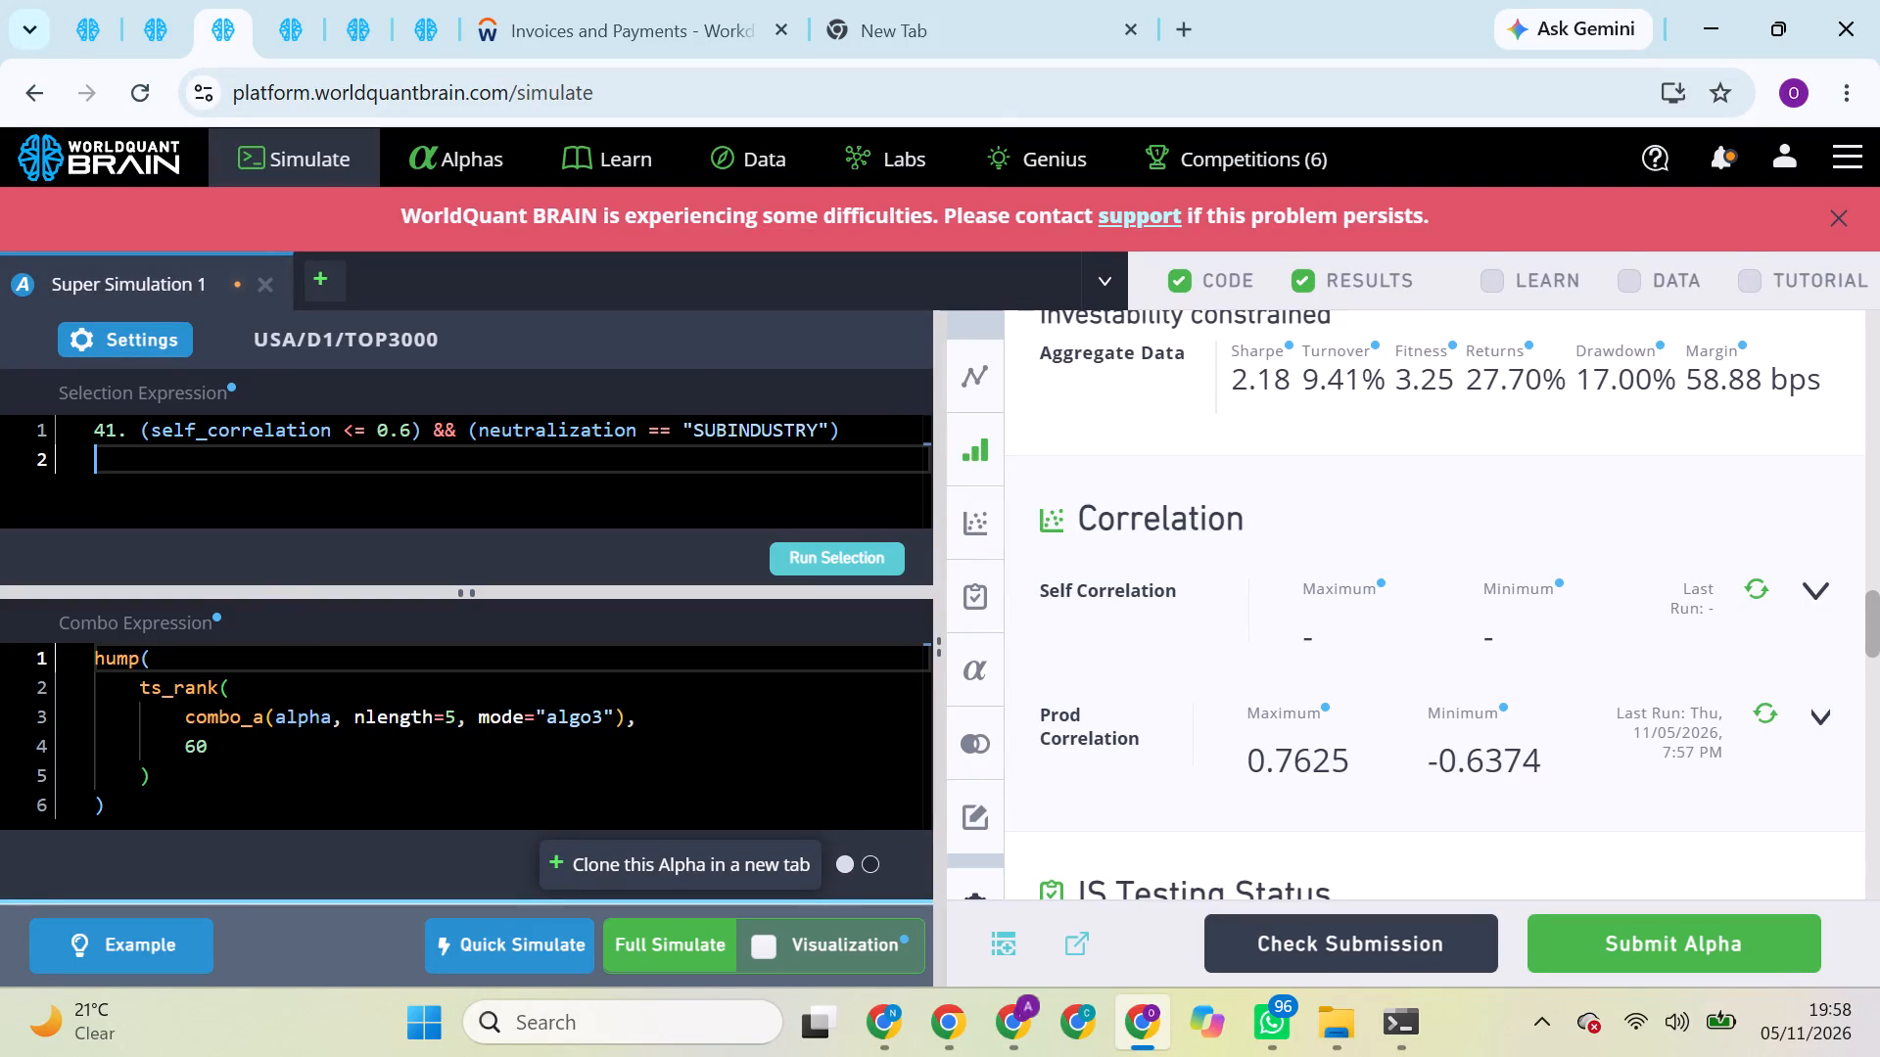
click(806, 569)
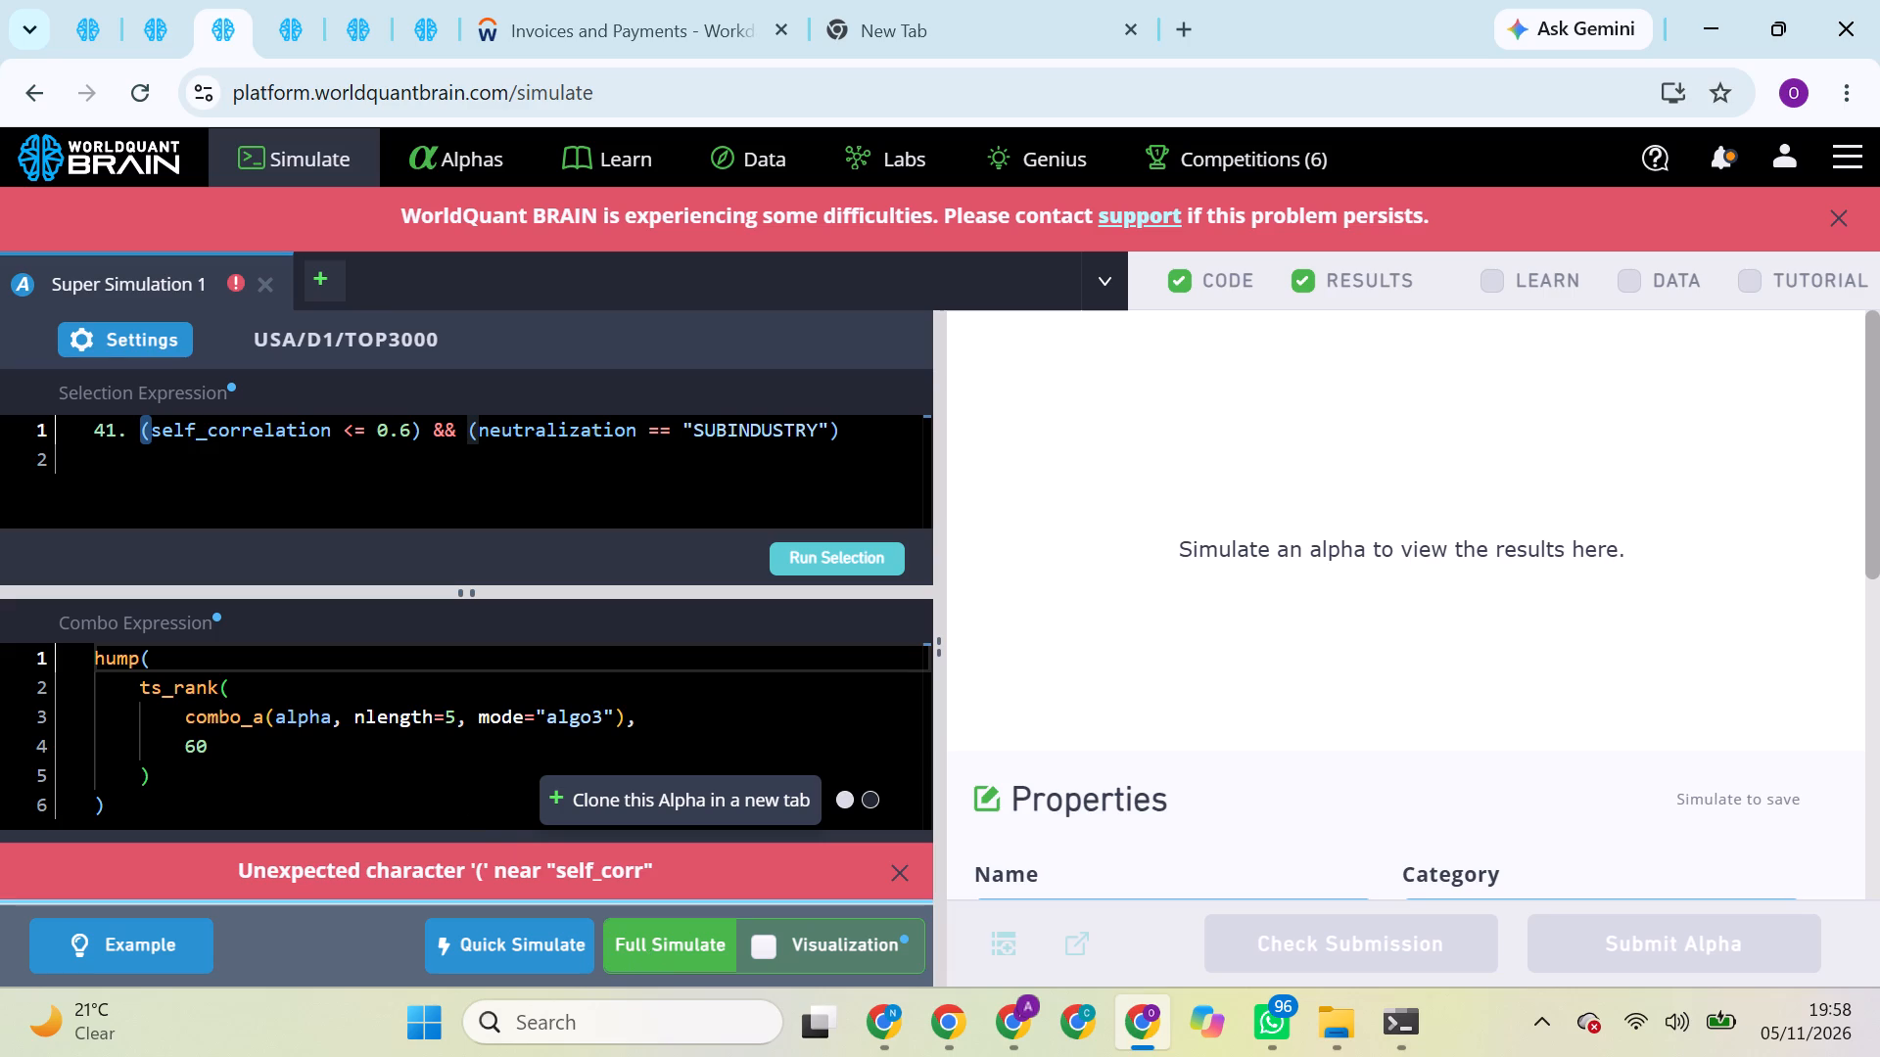
click(131, 423)
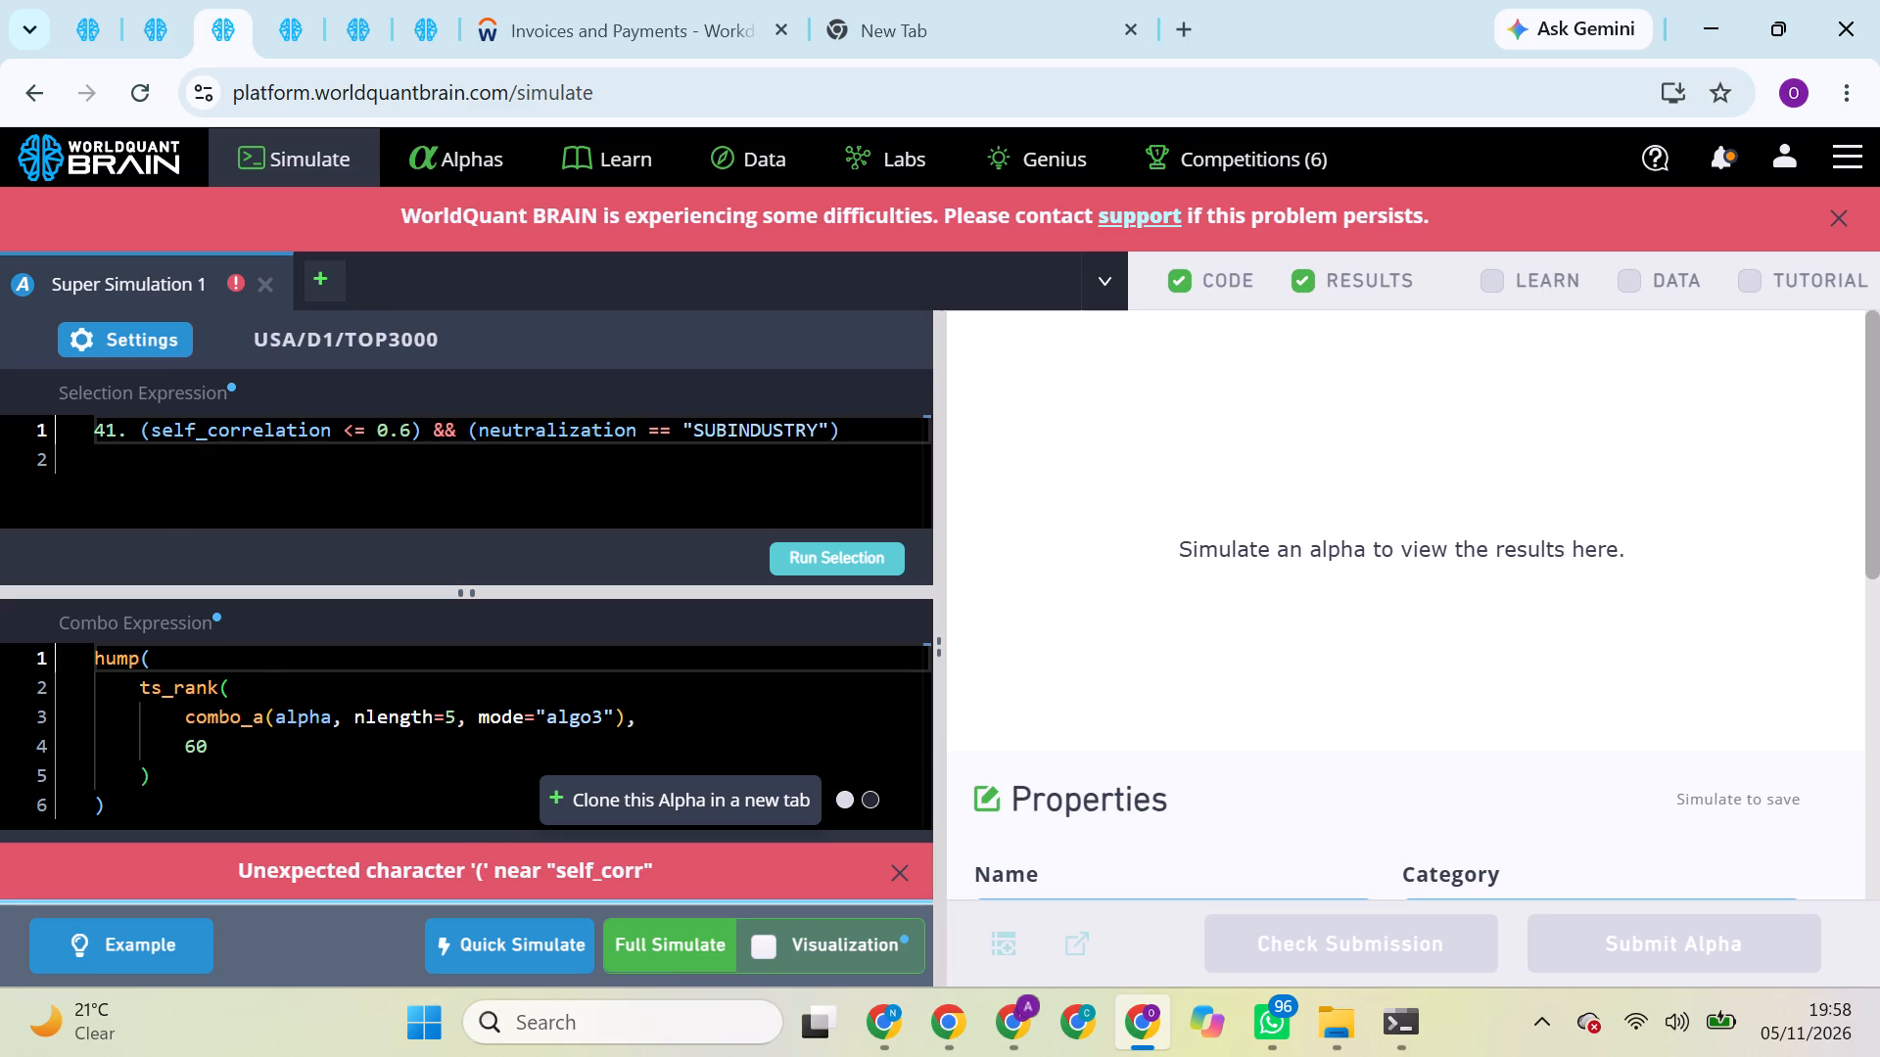
click(138, 423)
key(BackSpace)
key(BackSpace)
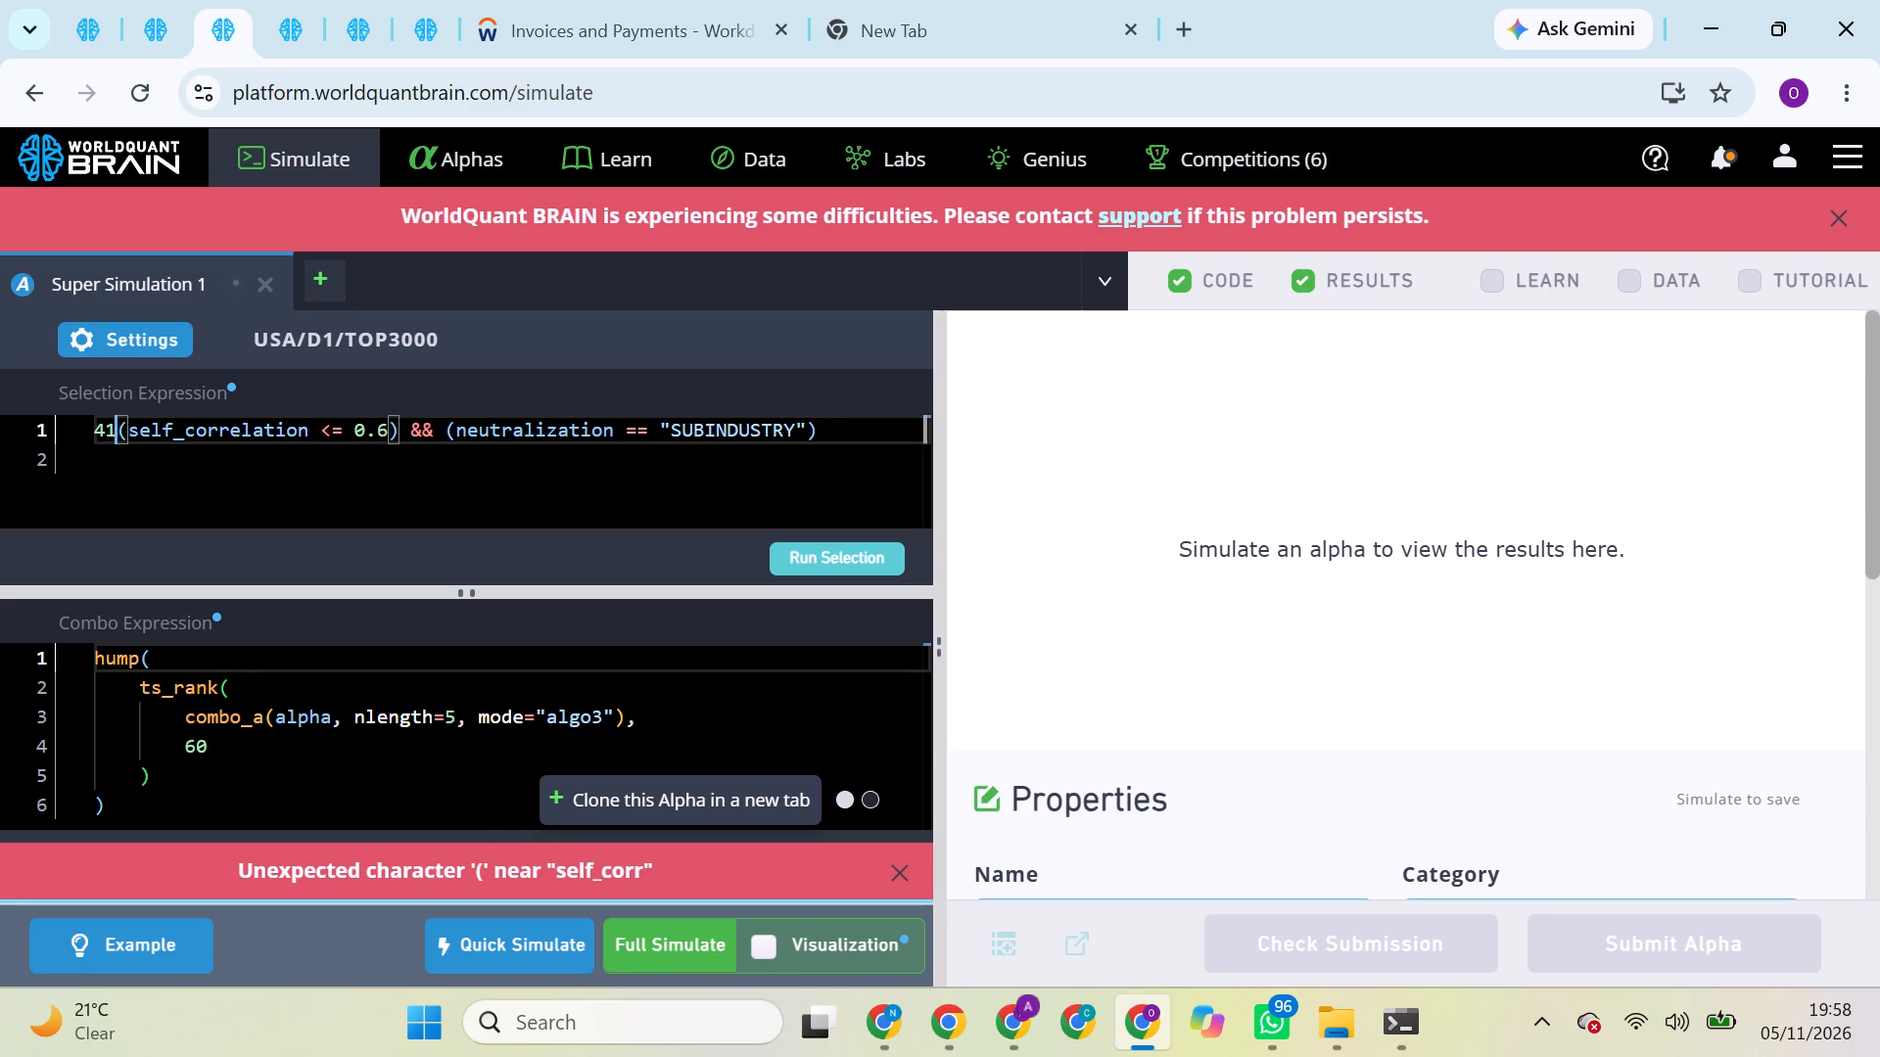
key(BackSpace)
key(BackSpace)
key(BackSpace)
key(BackSpace)
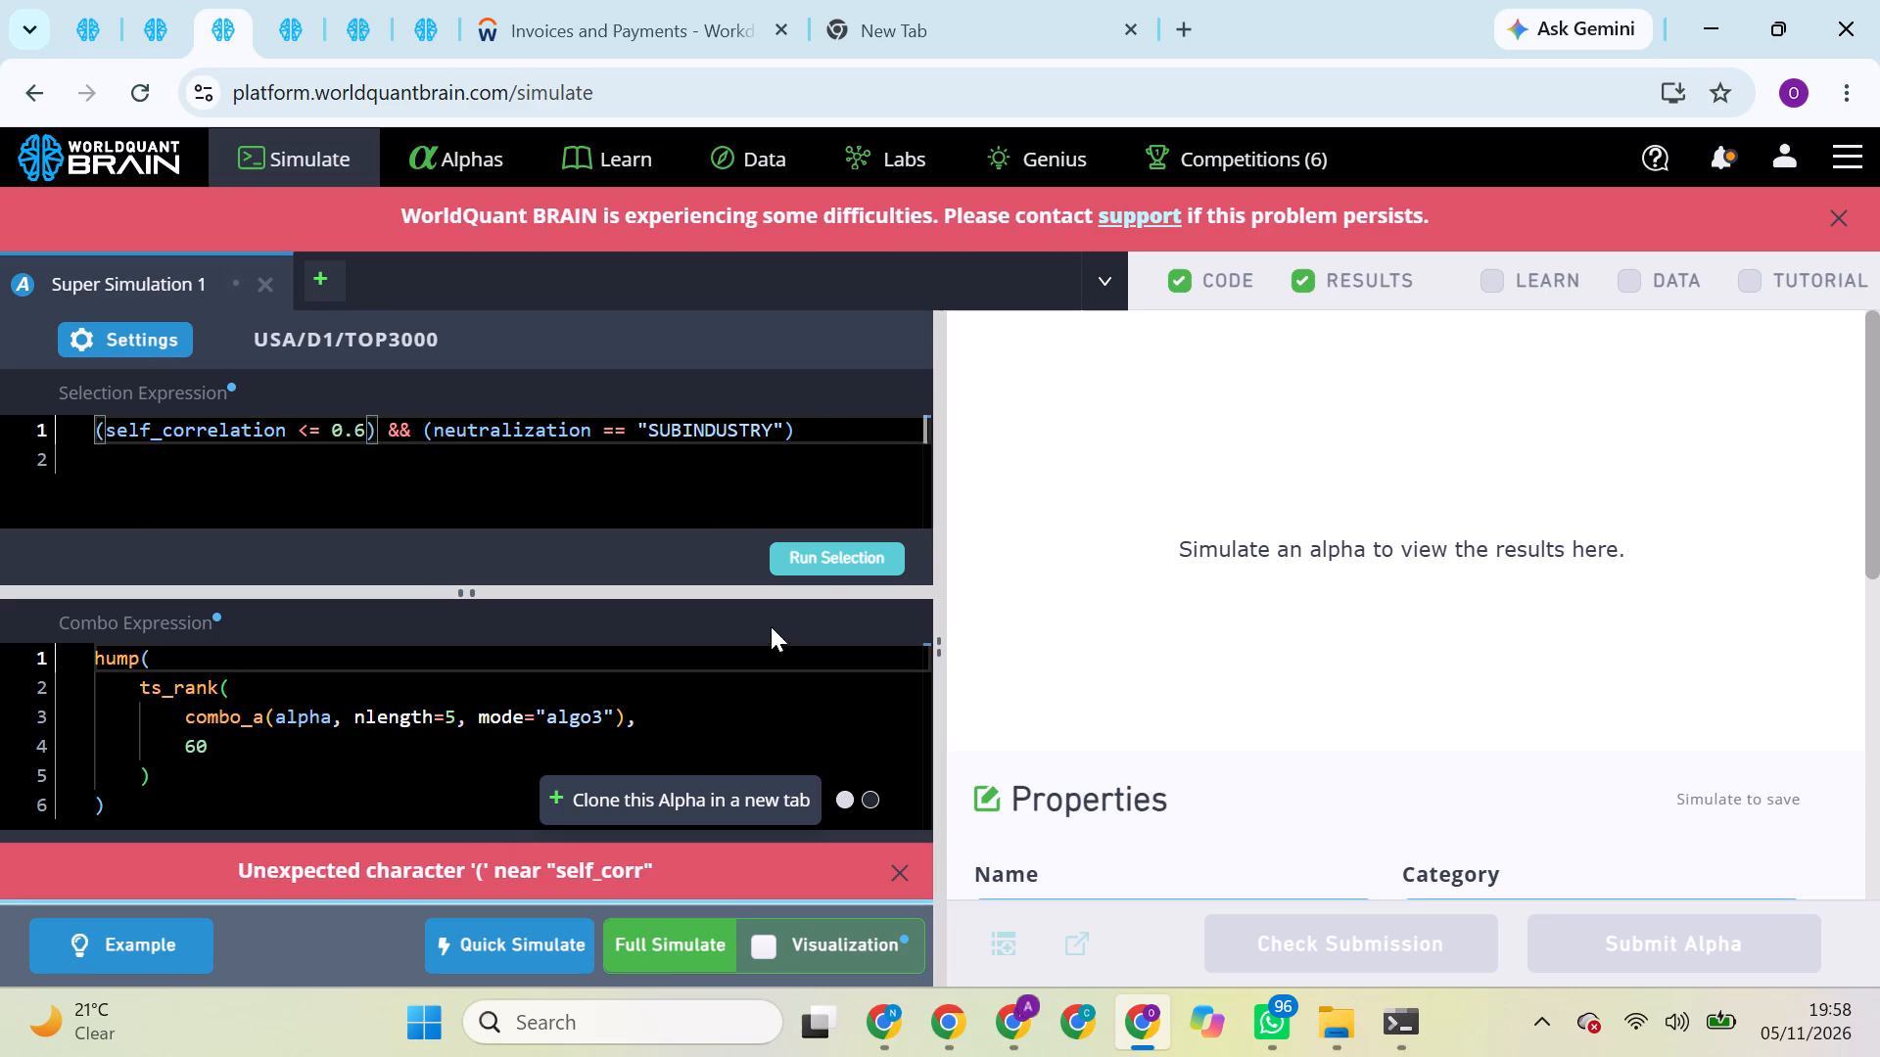
click(818, 564)
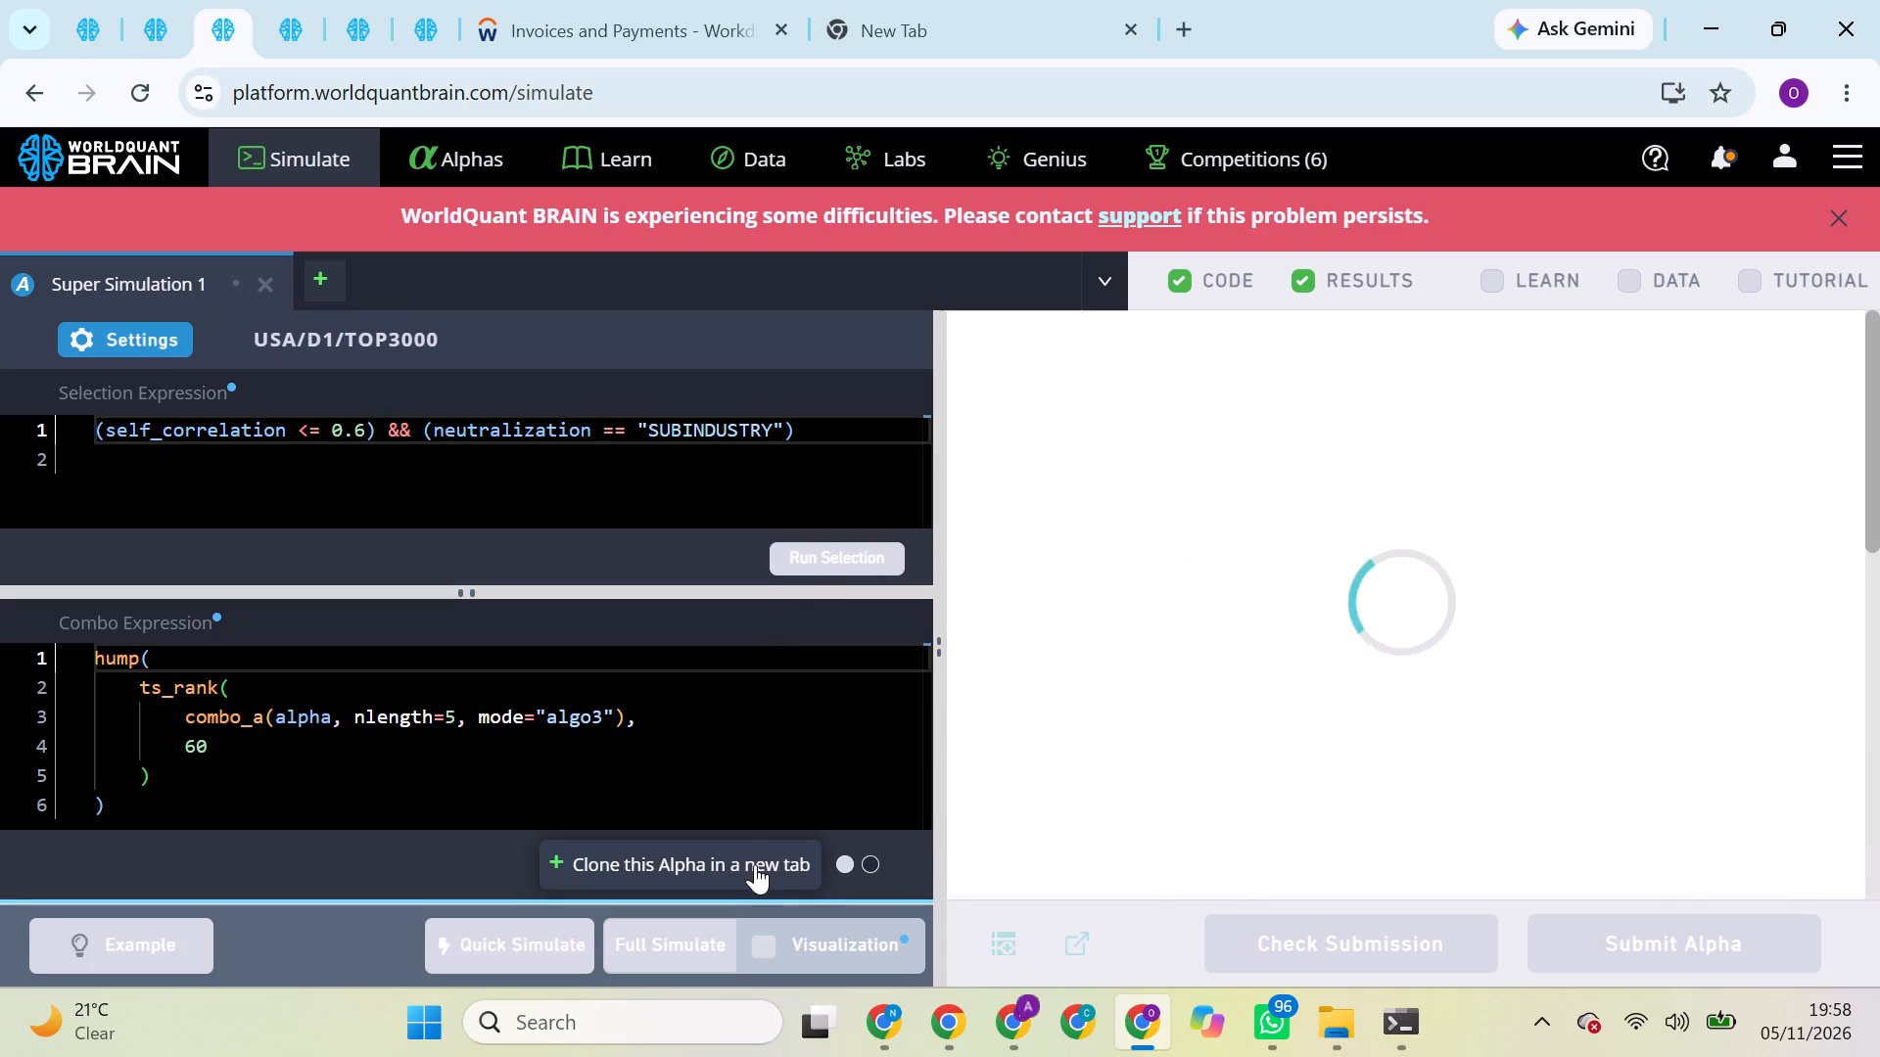
click(663, 952)
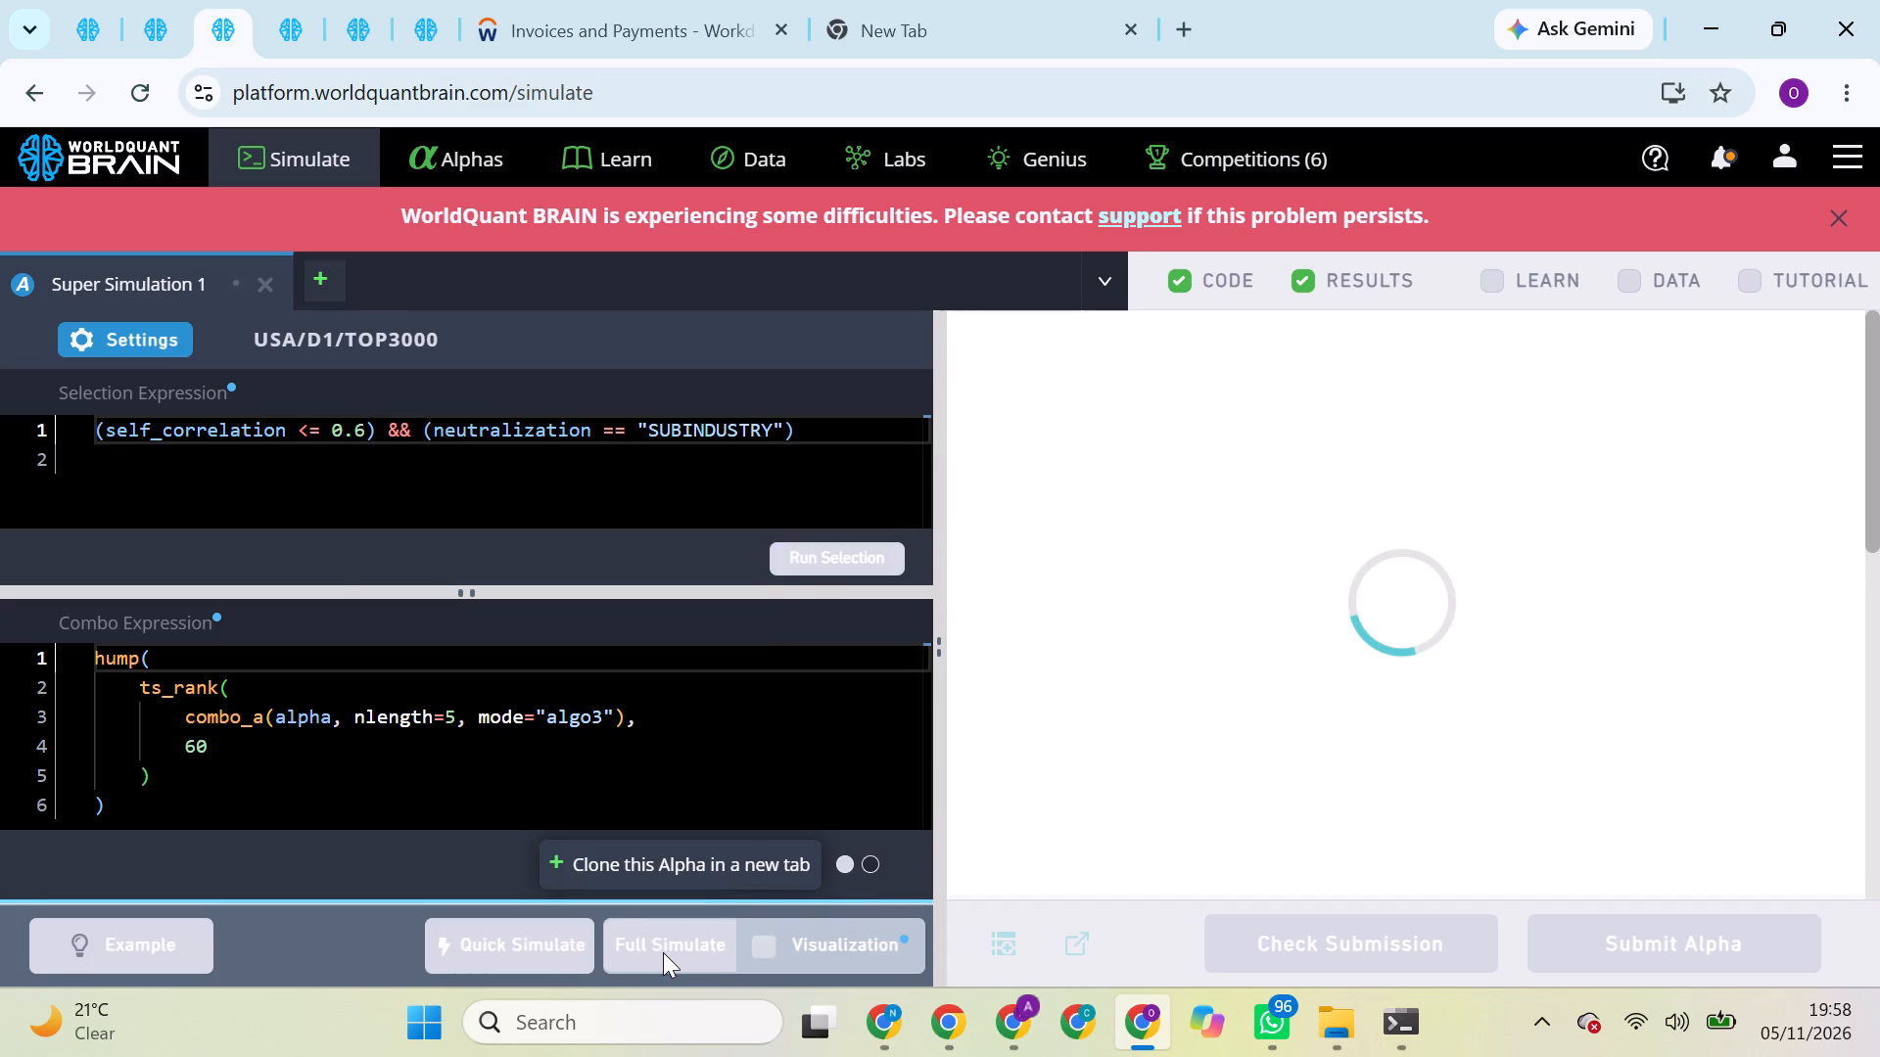
Check the progress of the running GLB and super alpha simulations and dismiss the service-difficulties banner.
click(94, 22)
click(150, 33)
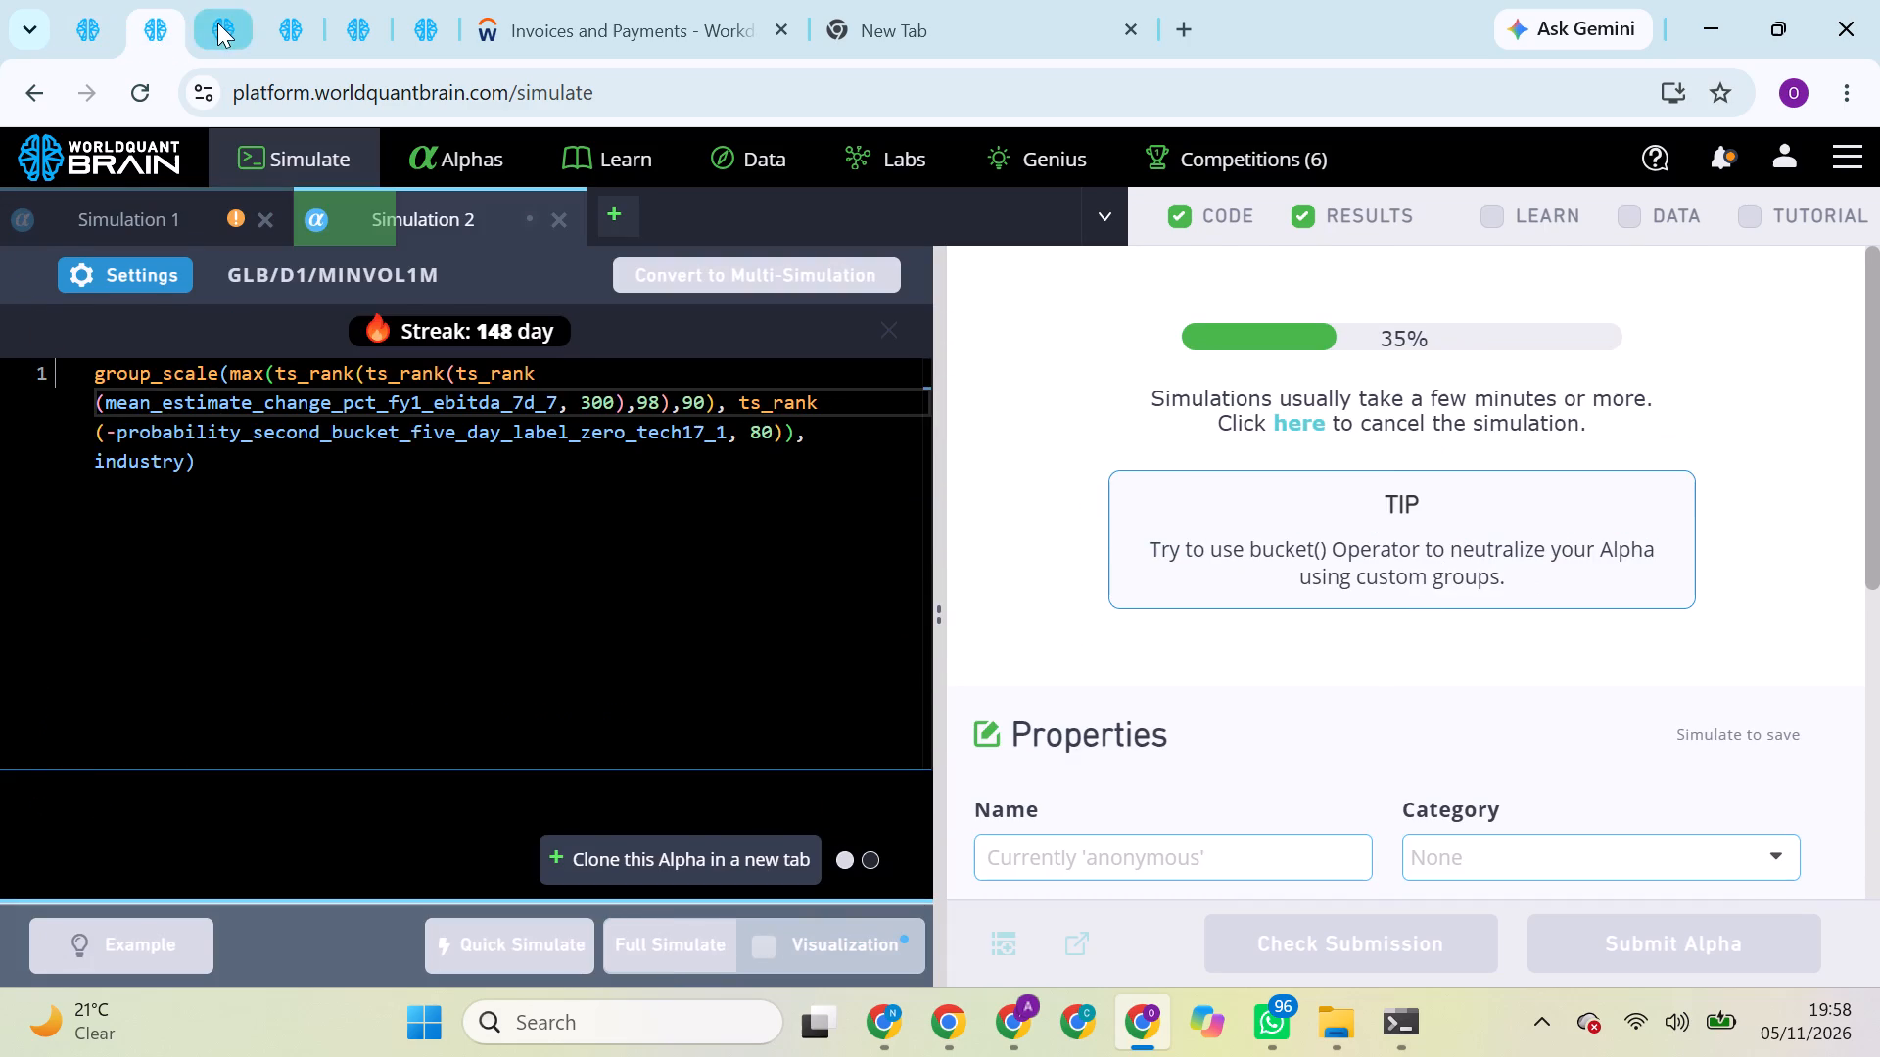
click(217, 23)
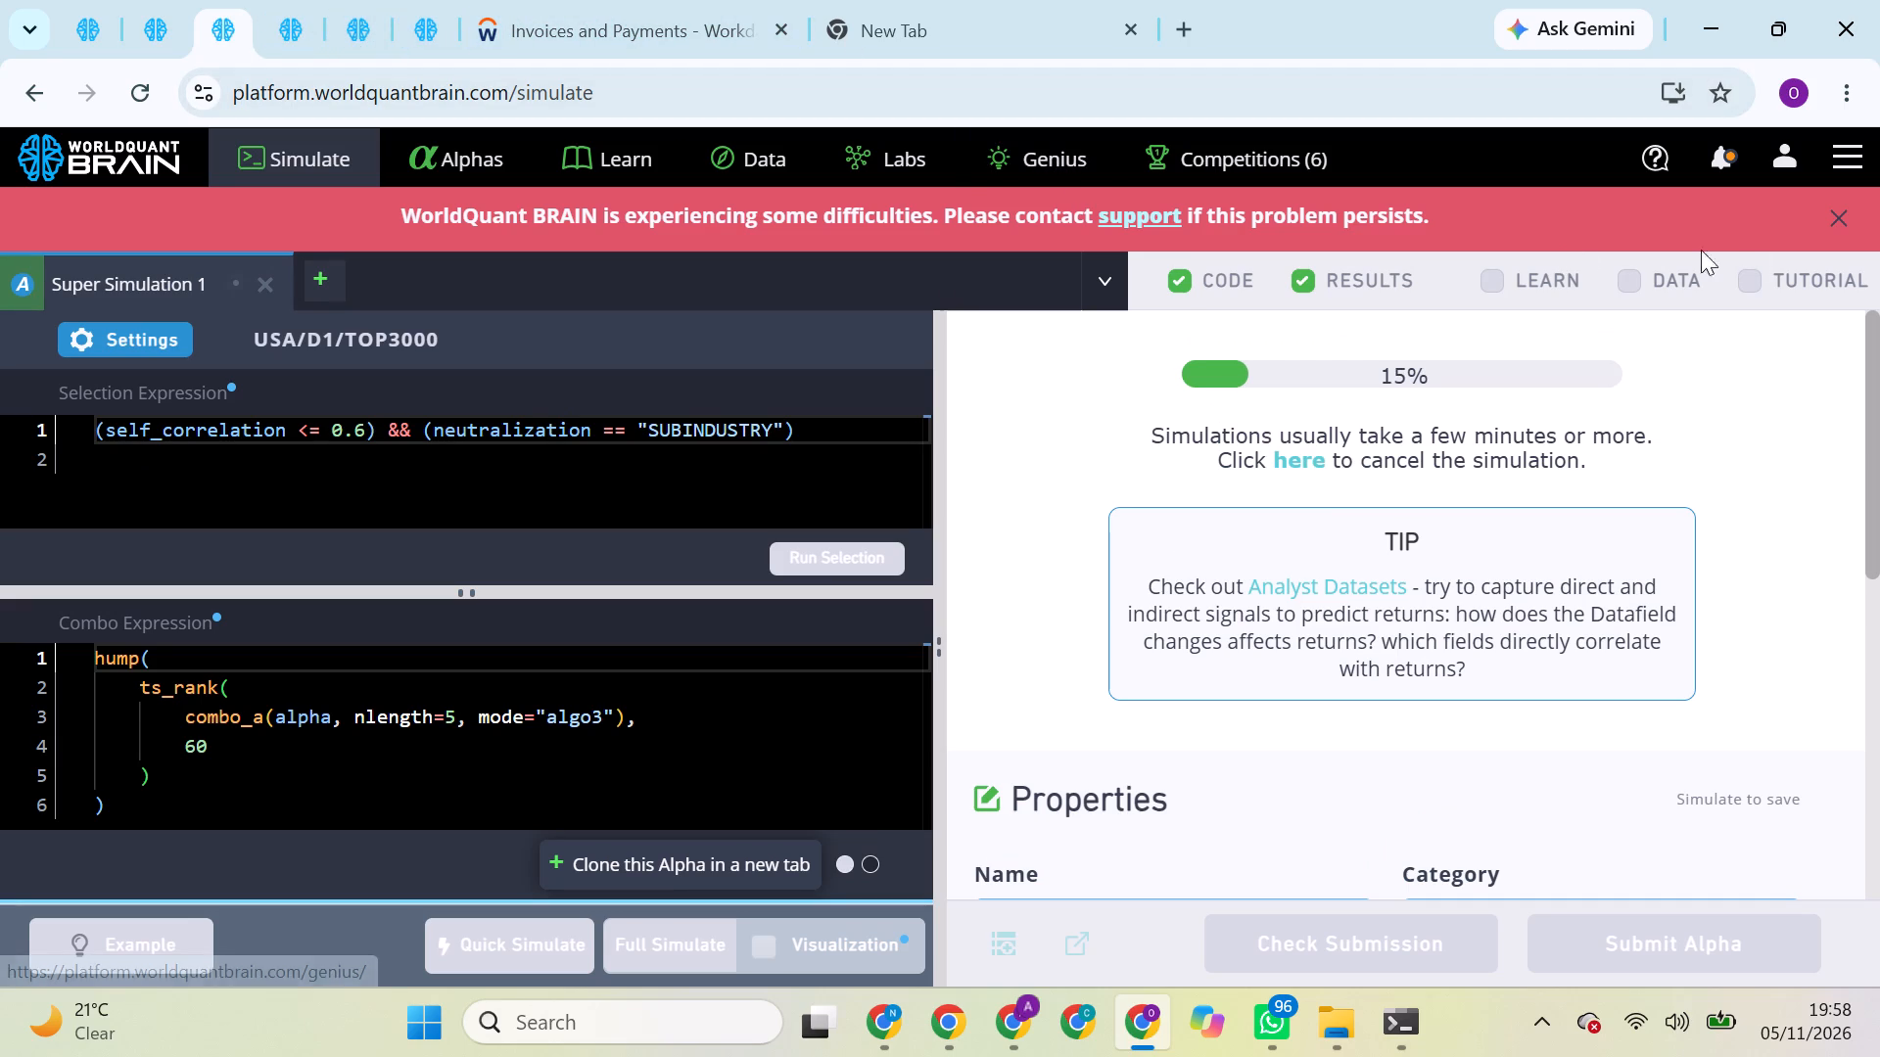
click(1833, 215)
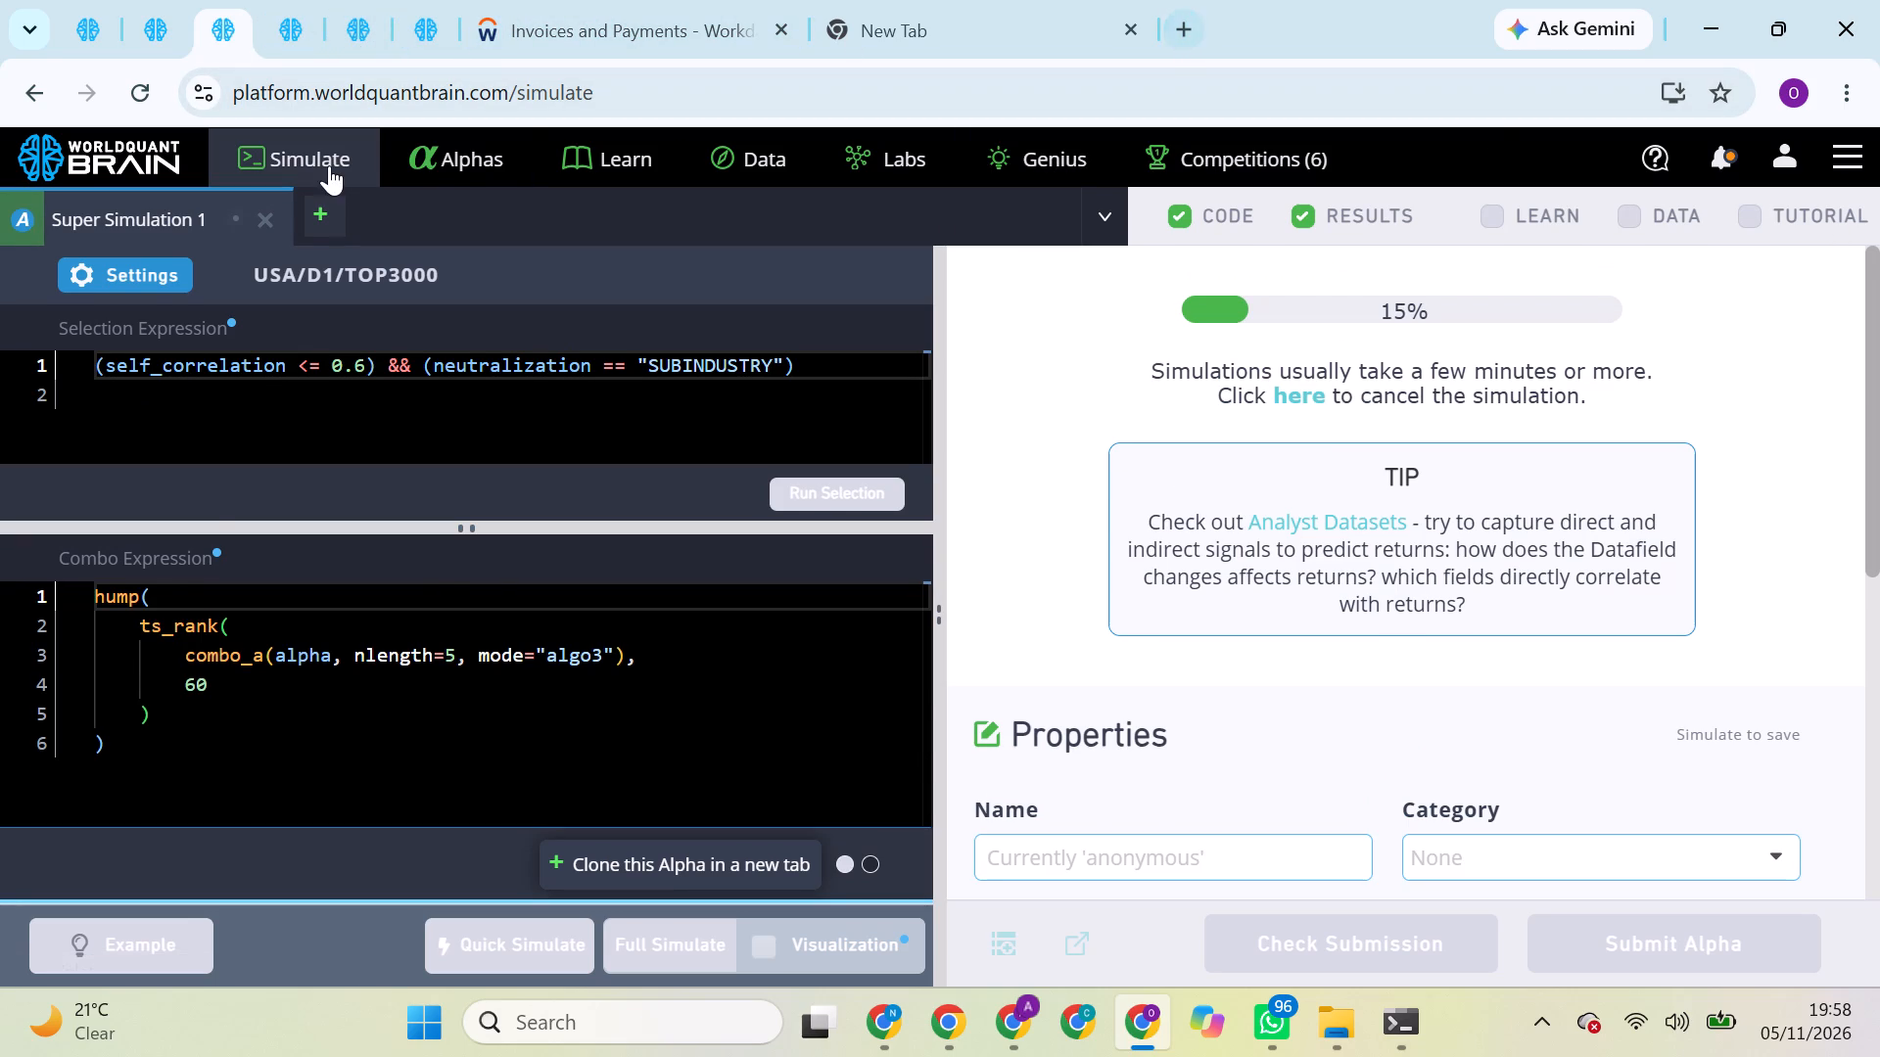
Close the submitted model26 super alpha's details and open the Simulate page in its place.
click(285, 26)
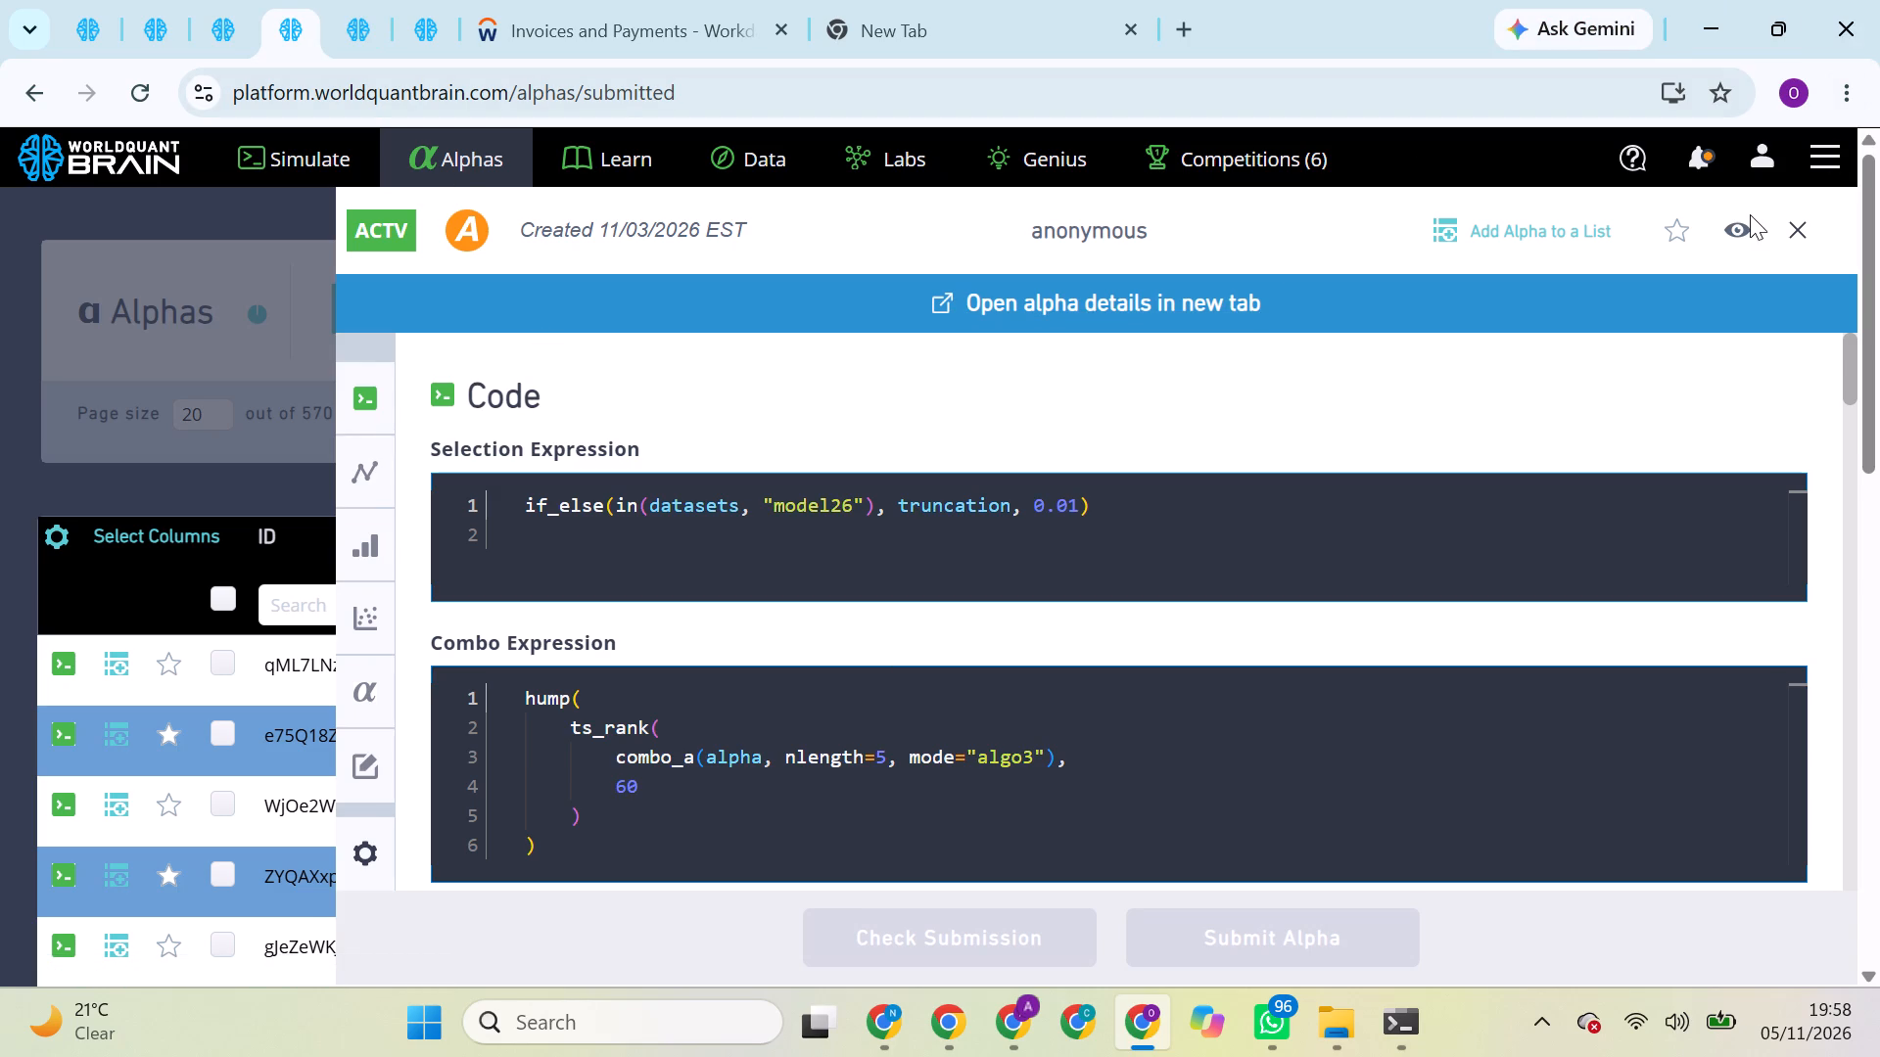
click(1782, 233)
click(717, 211)
click(1798, 223)
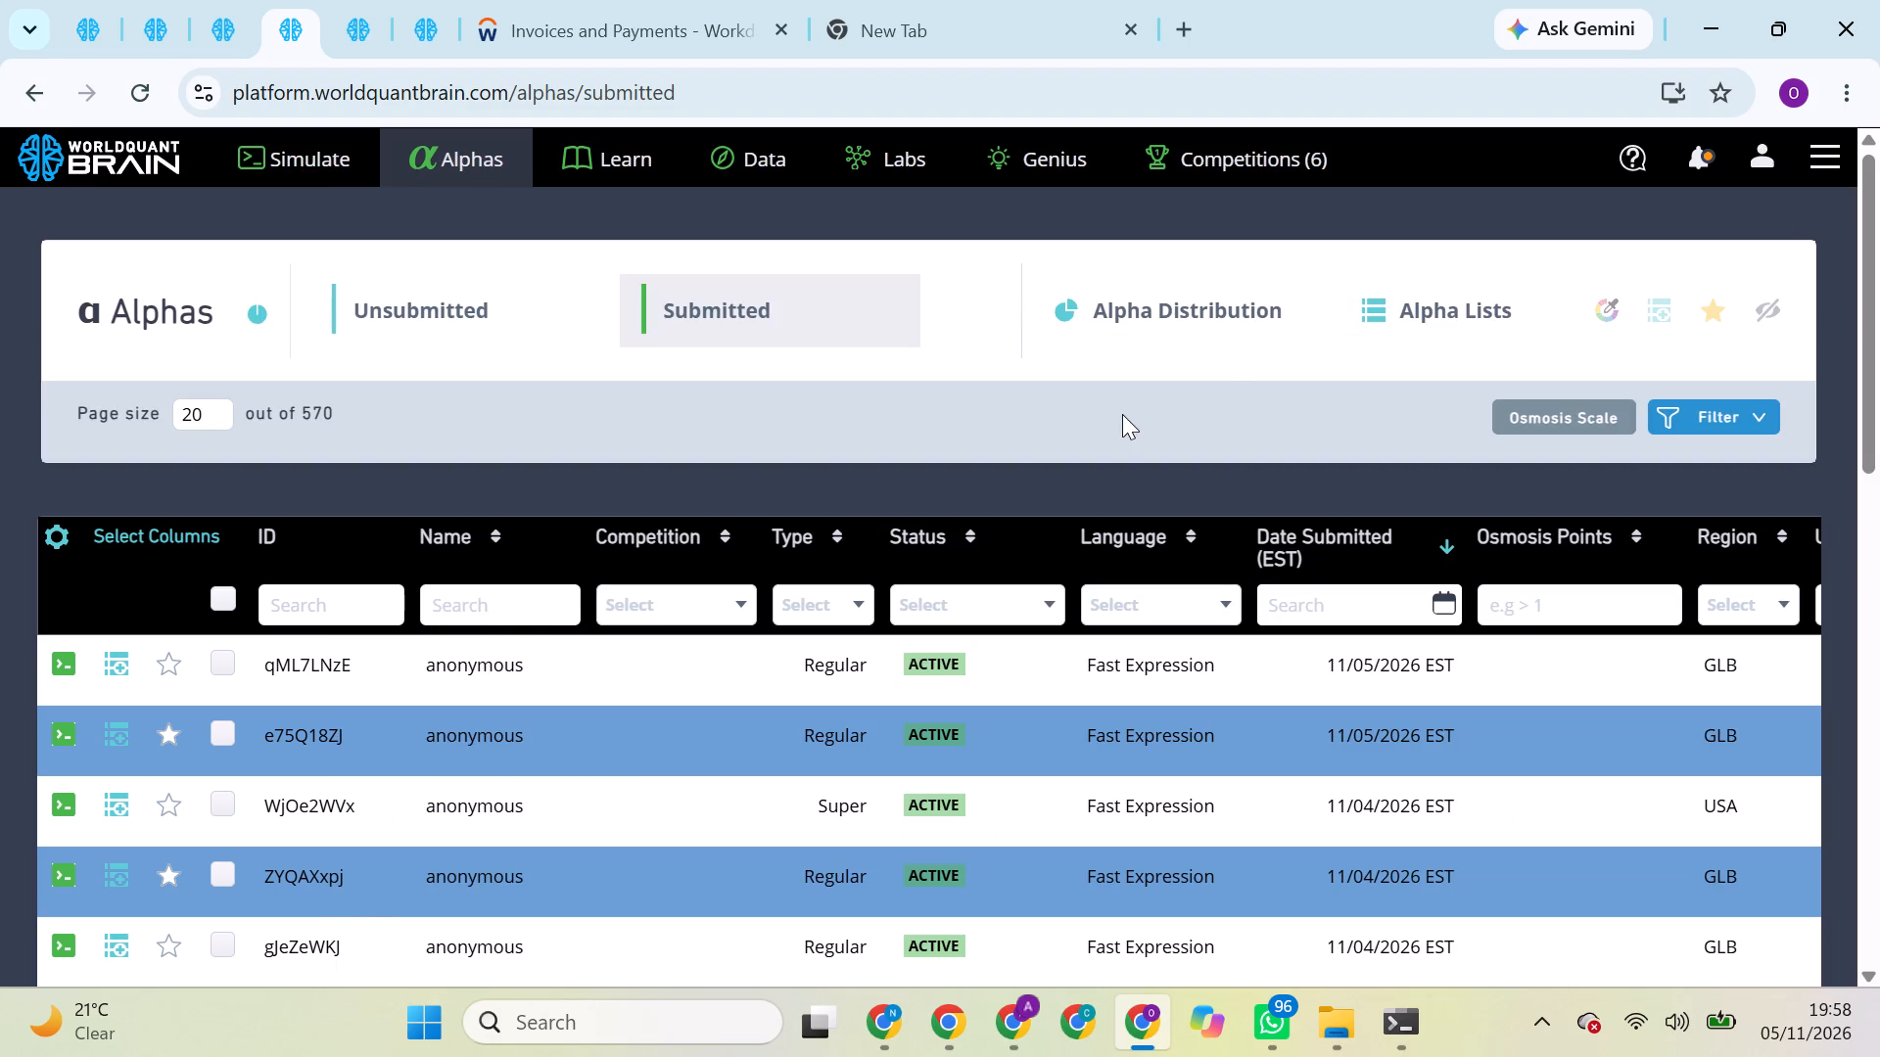
click(324, 156)
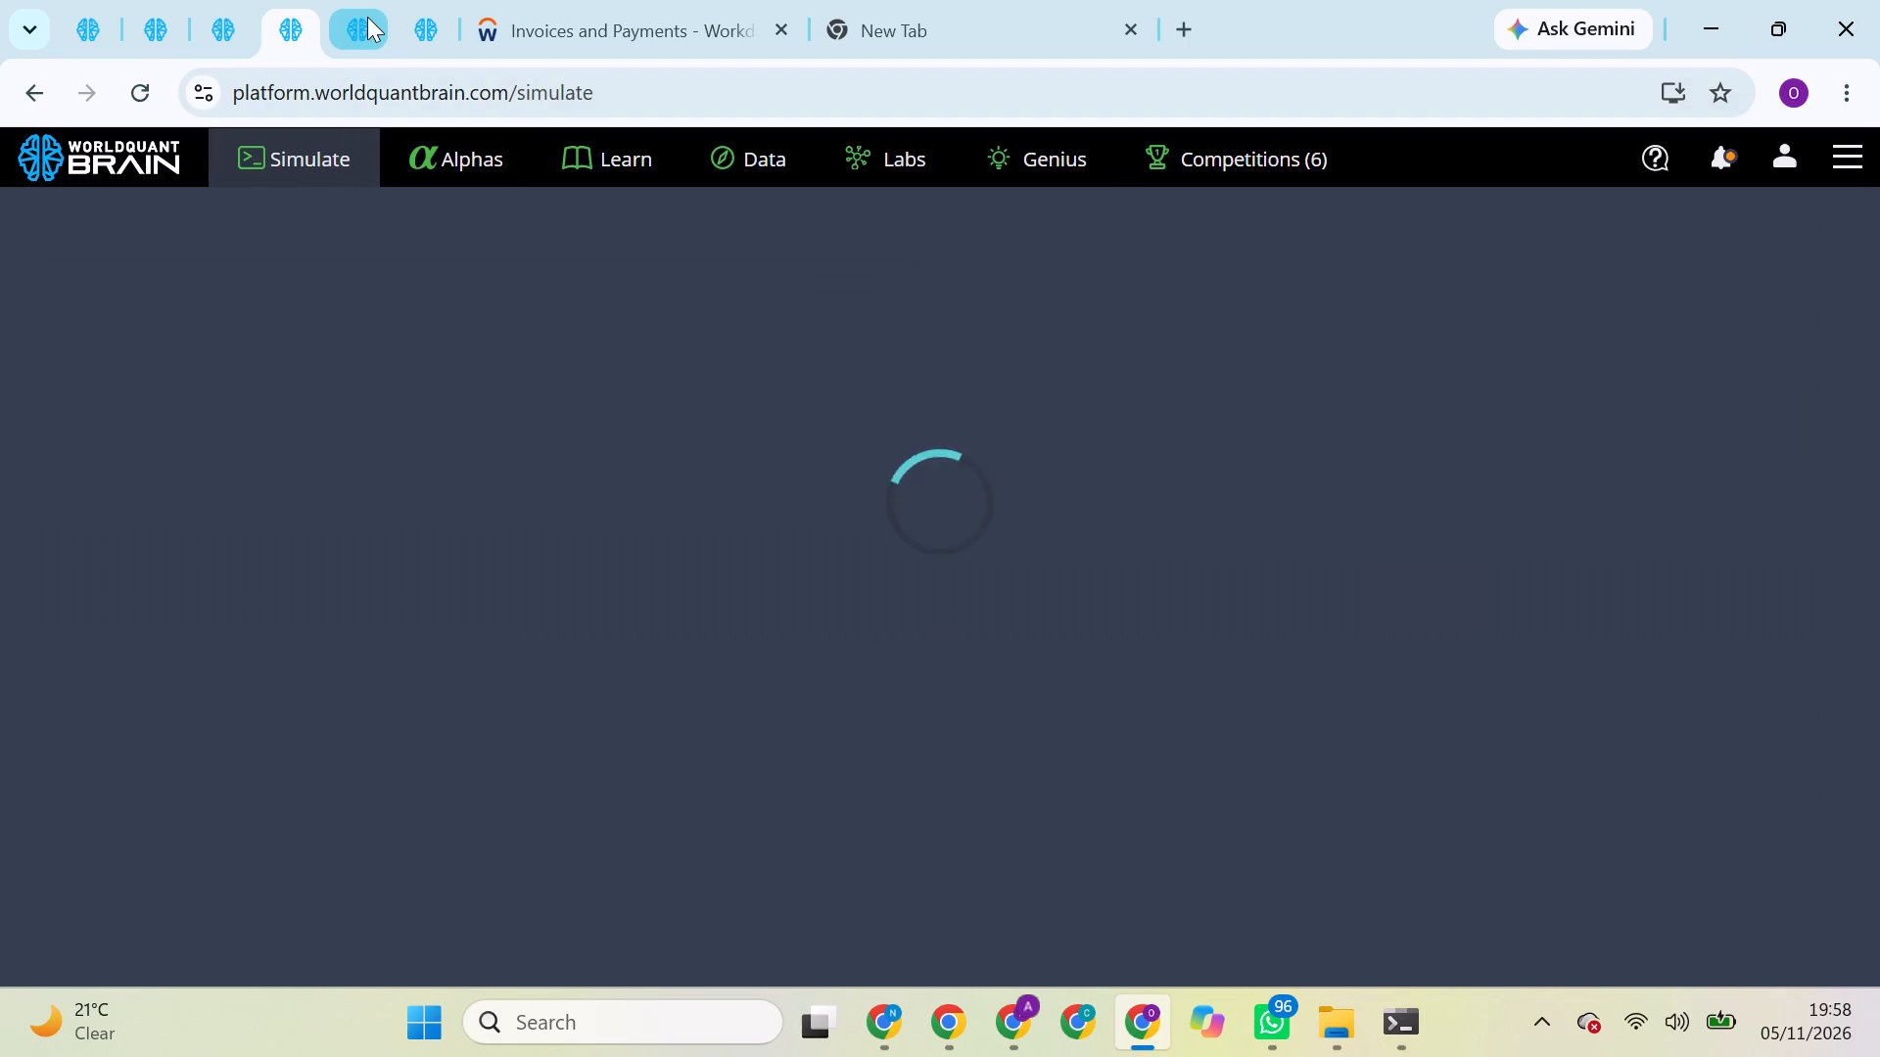
In the GLB simulation using mean_estimate_change_pct_fy1_revenue_14d_7, dismiss the streak message and run the Prod Correlation check.
click(356, 23)
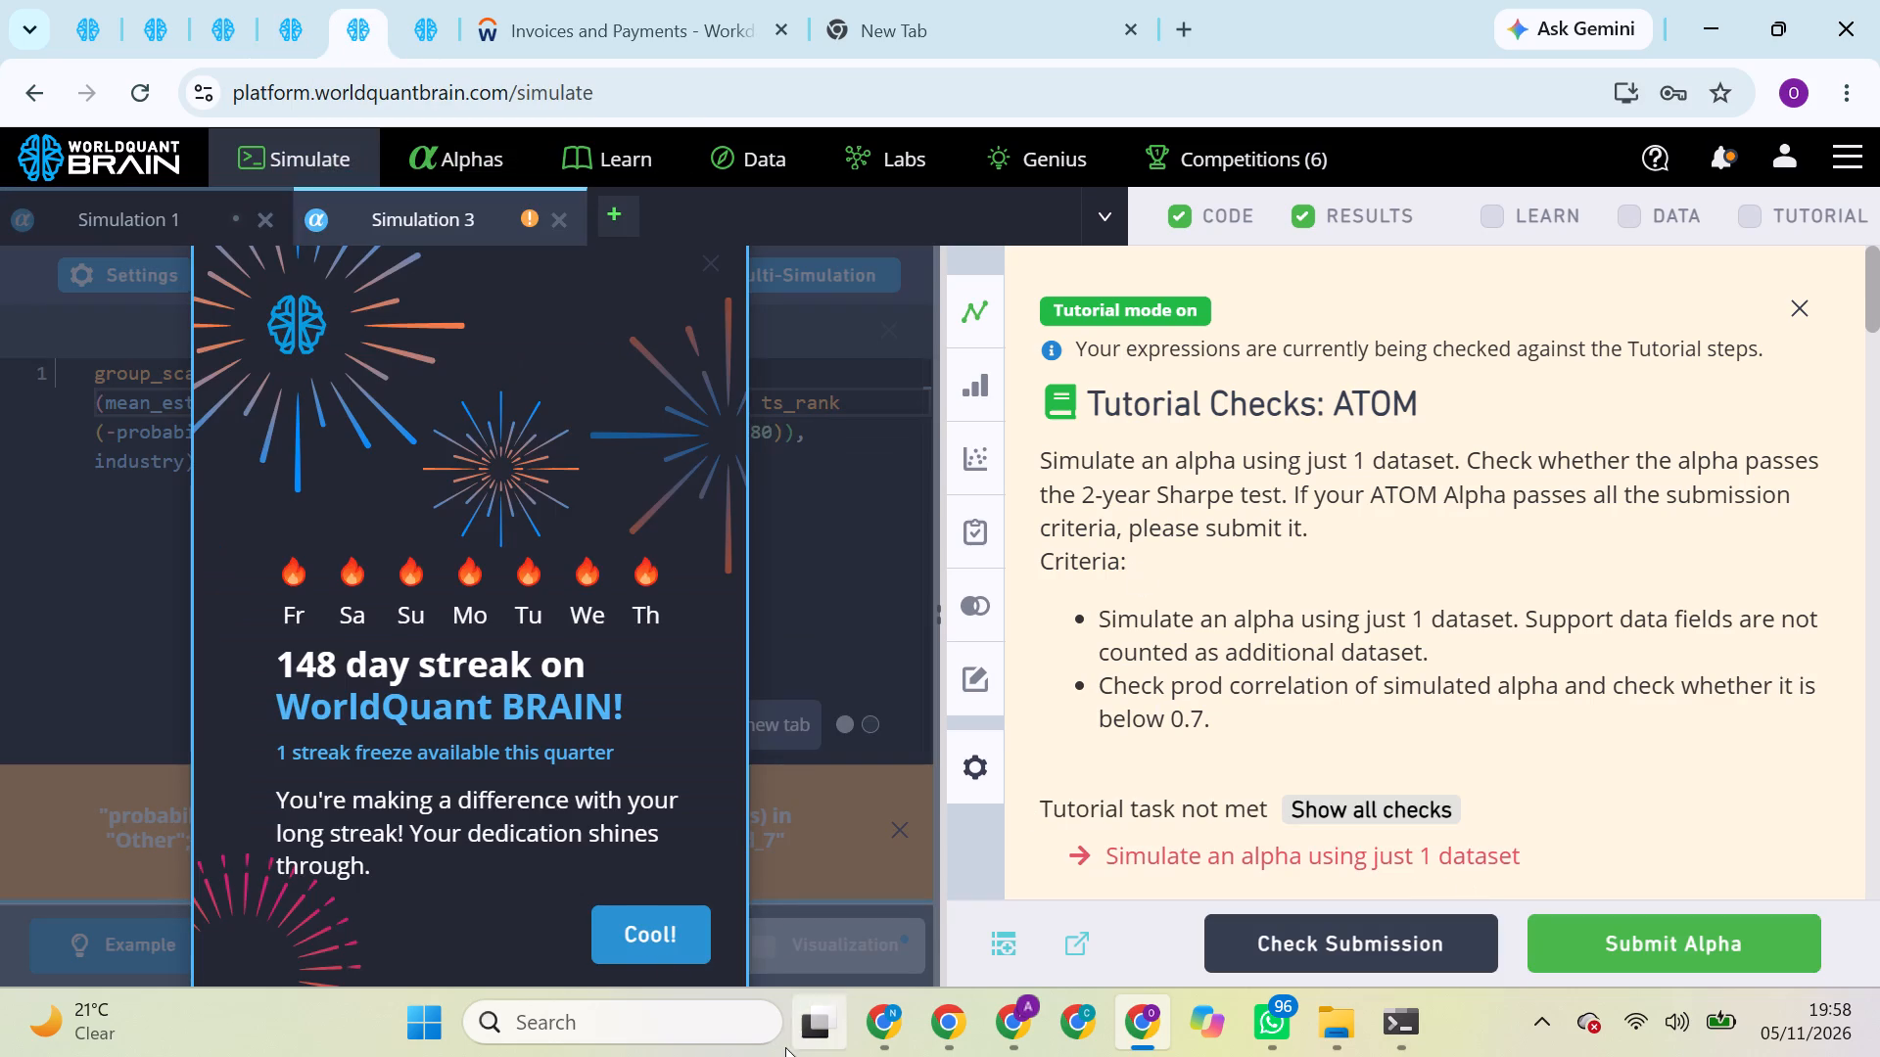
click(652, 925)
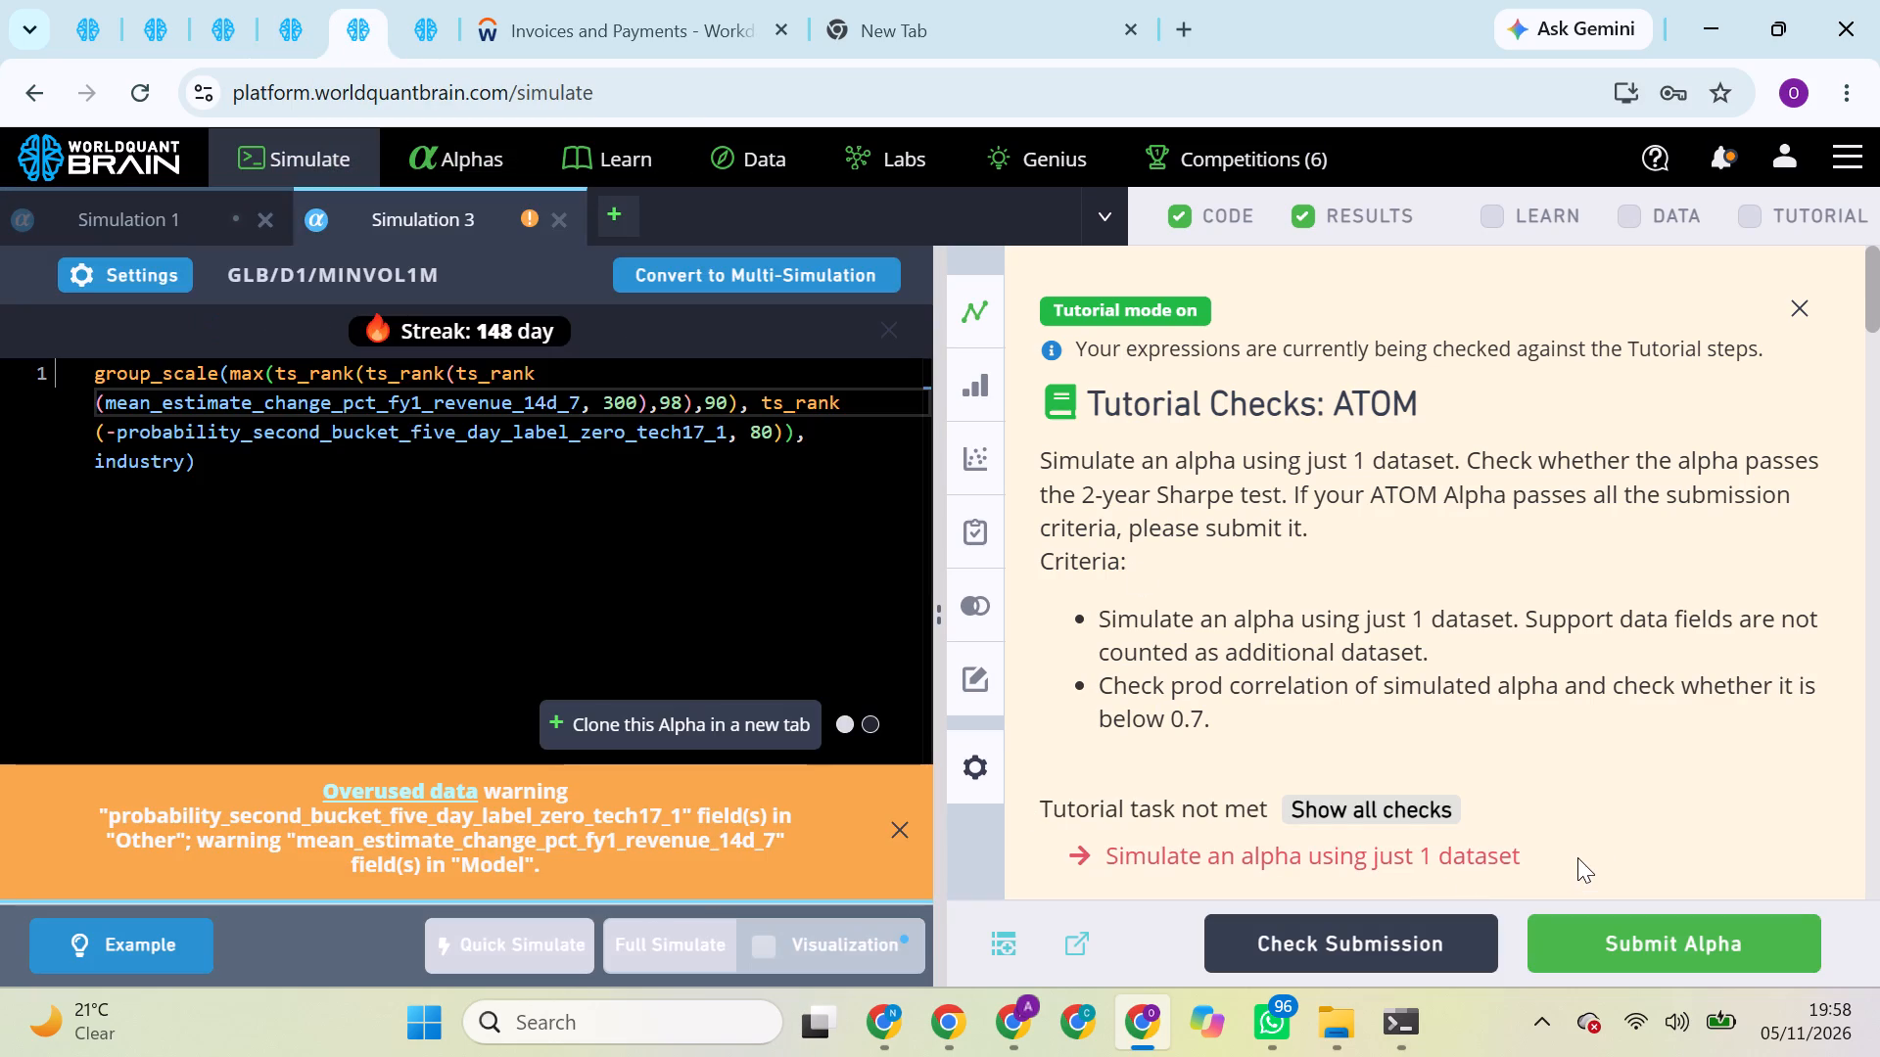
scroll(1591, 837, down, 4)
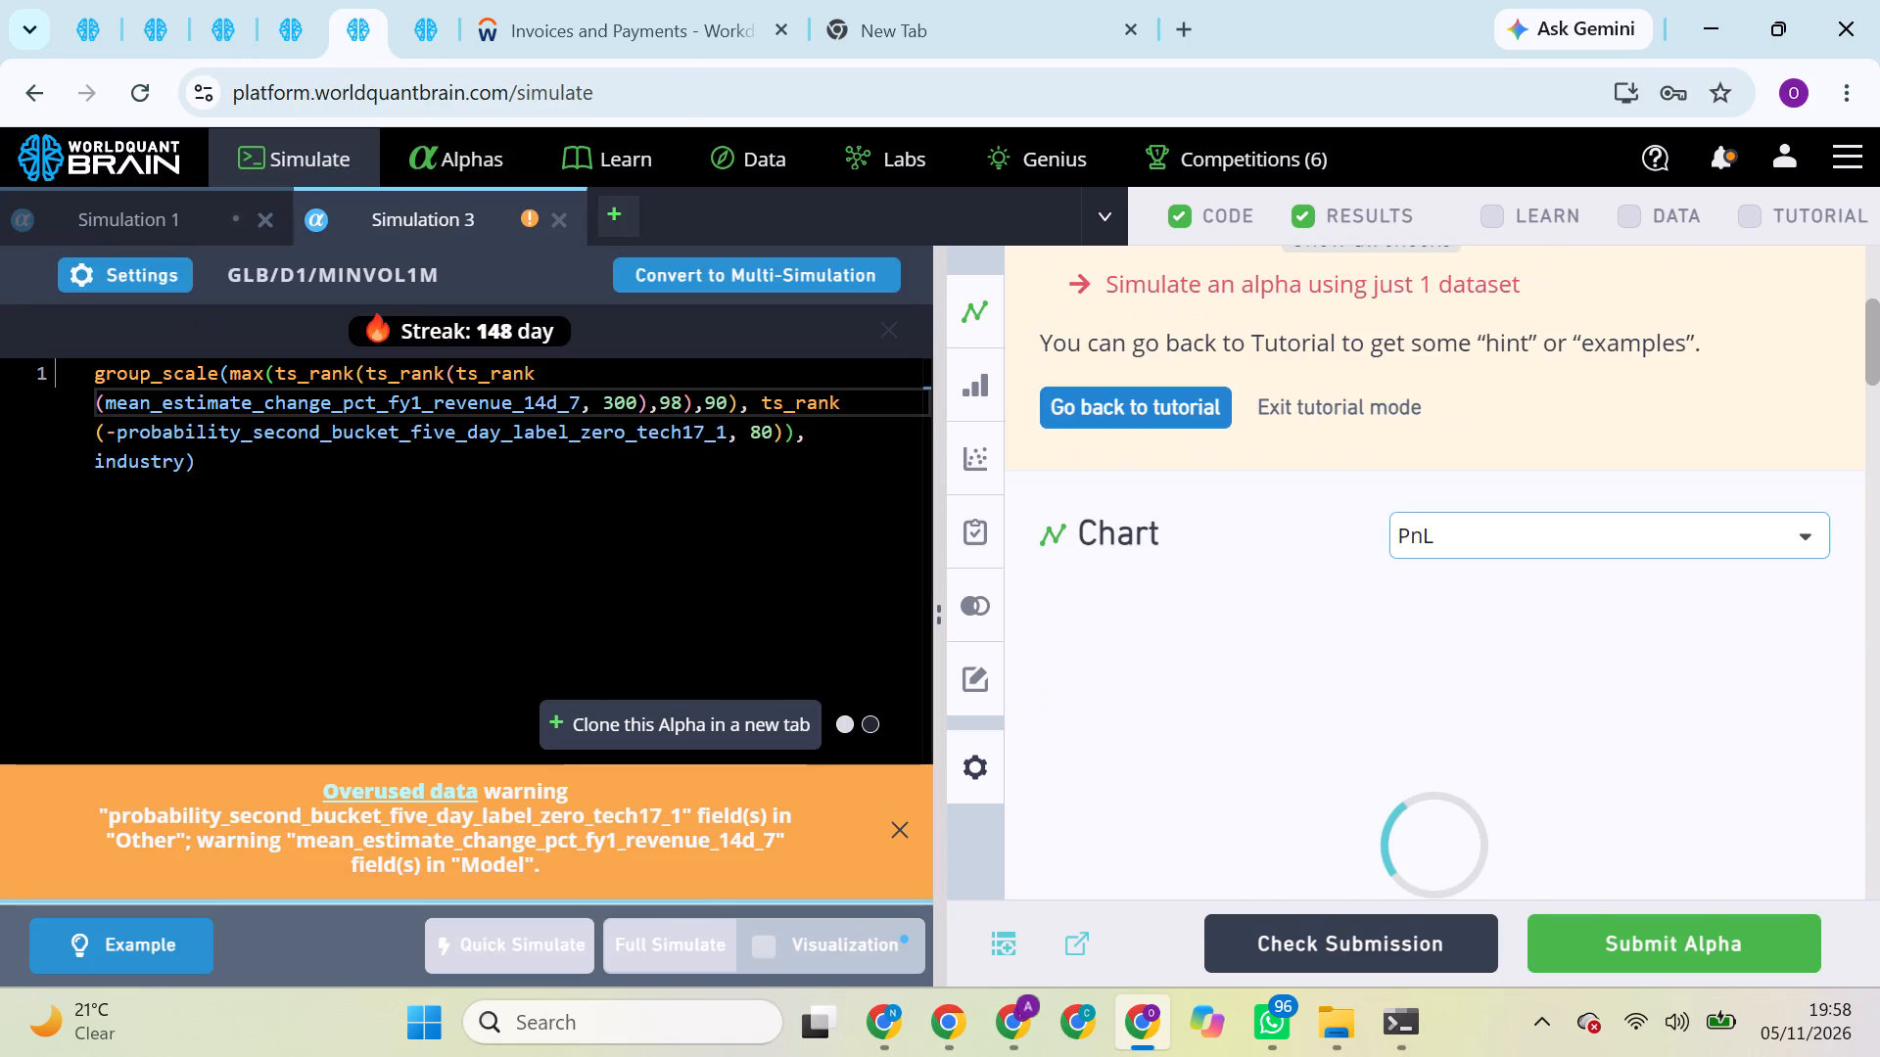
scroll(1591, 837, down, 4)
scroll(1591, 837, up, 1)
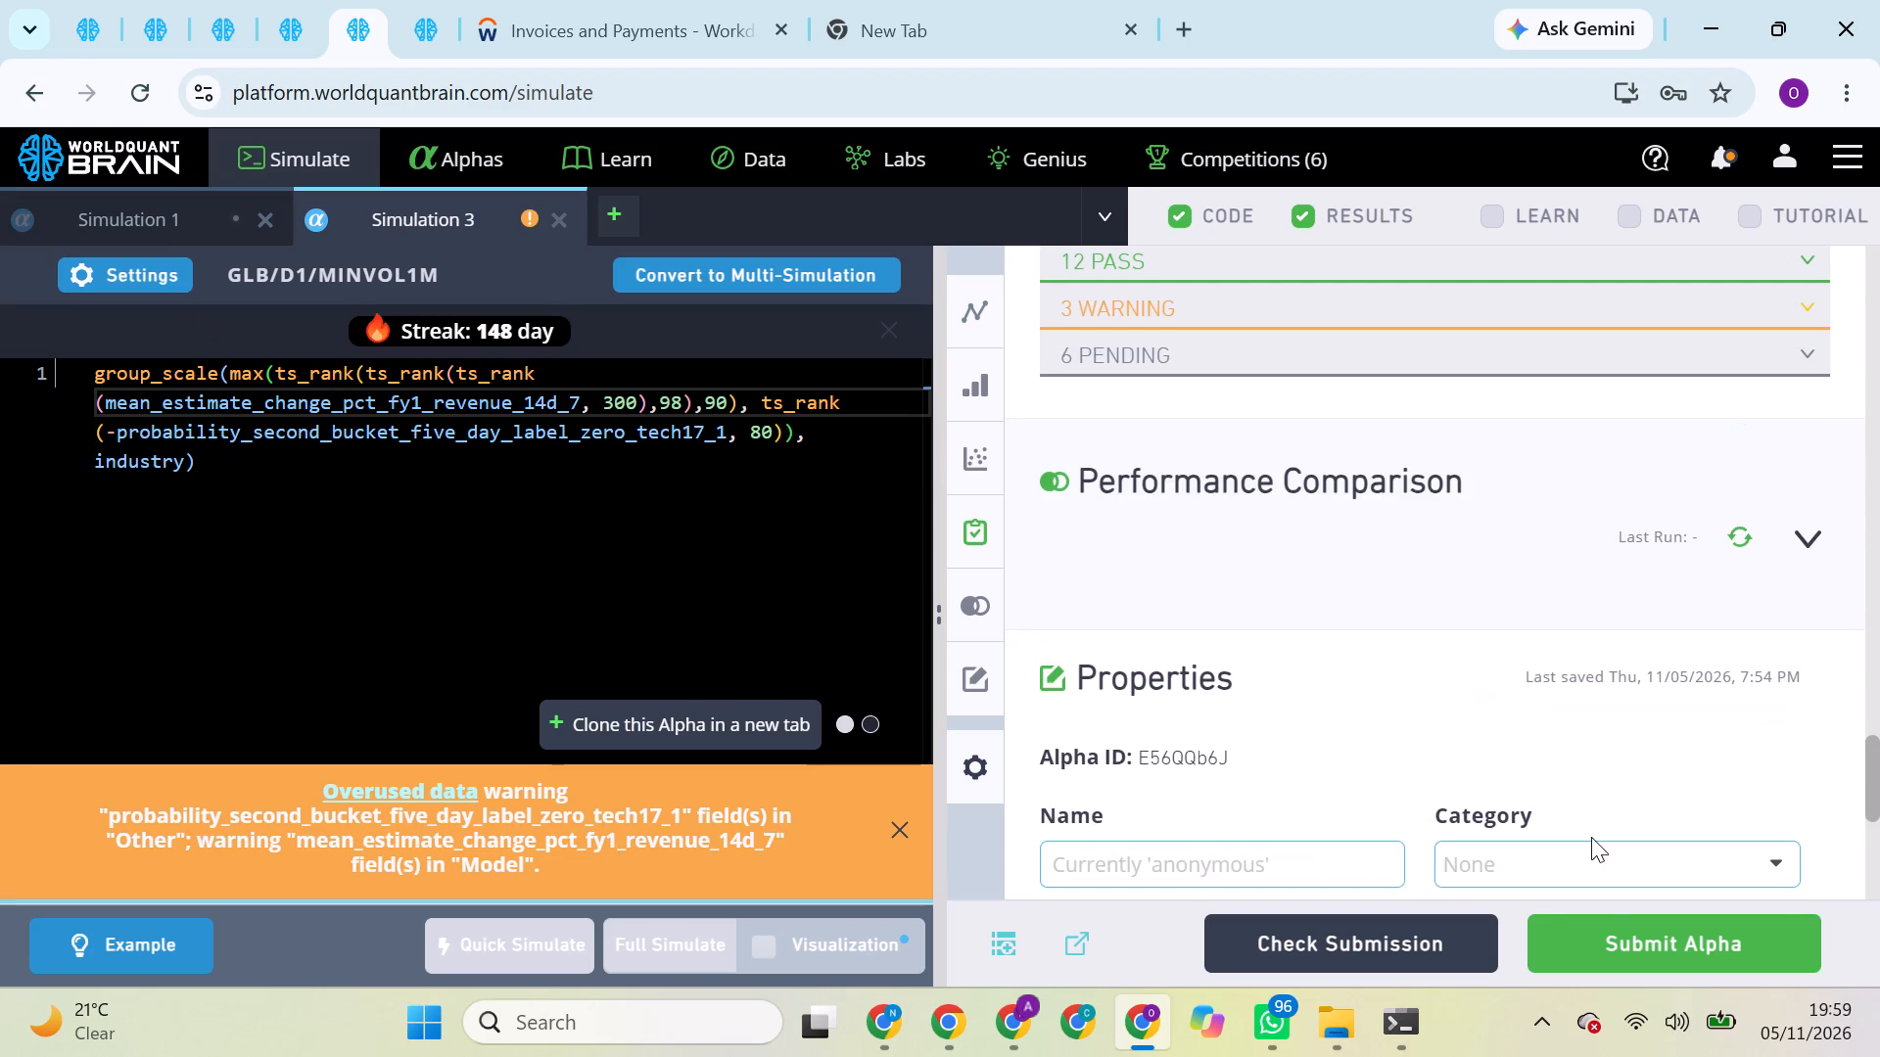
scroll(1591, 837, up, 3)
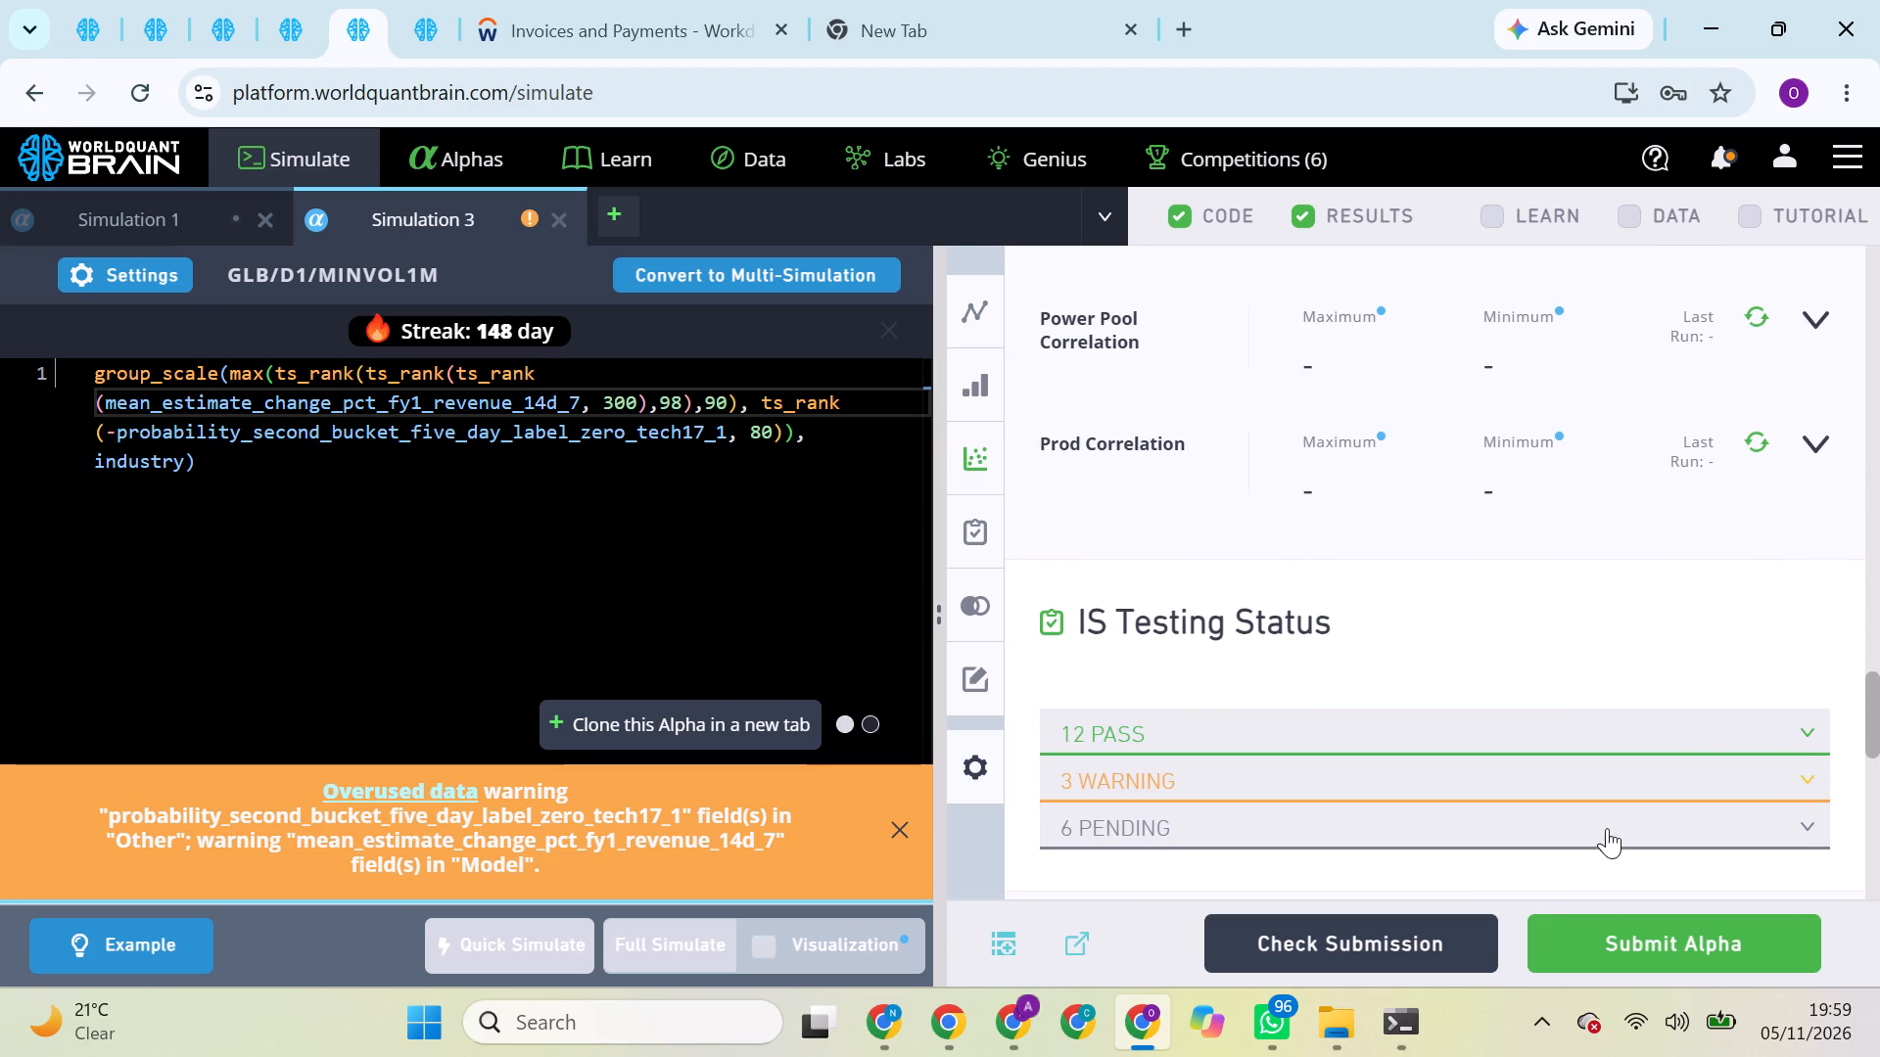
click(1750, 442)
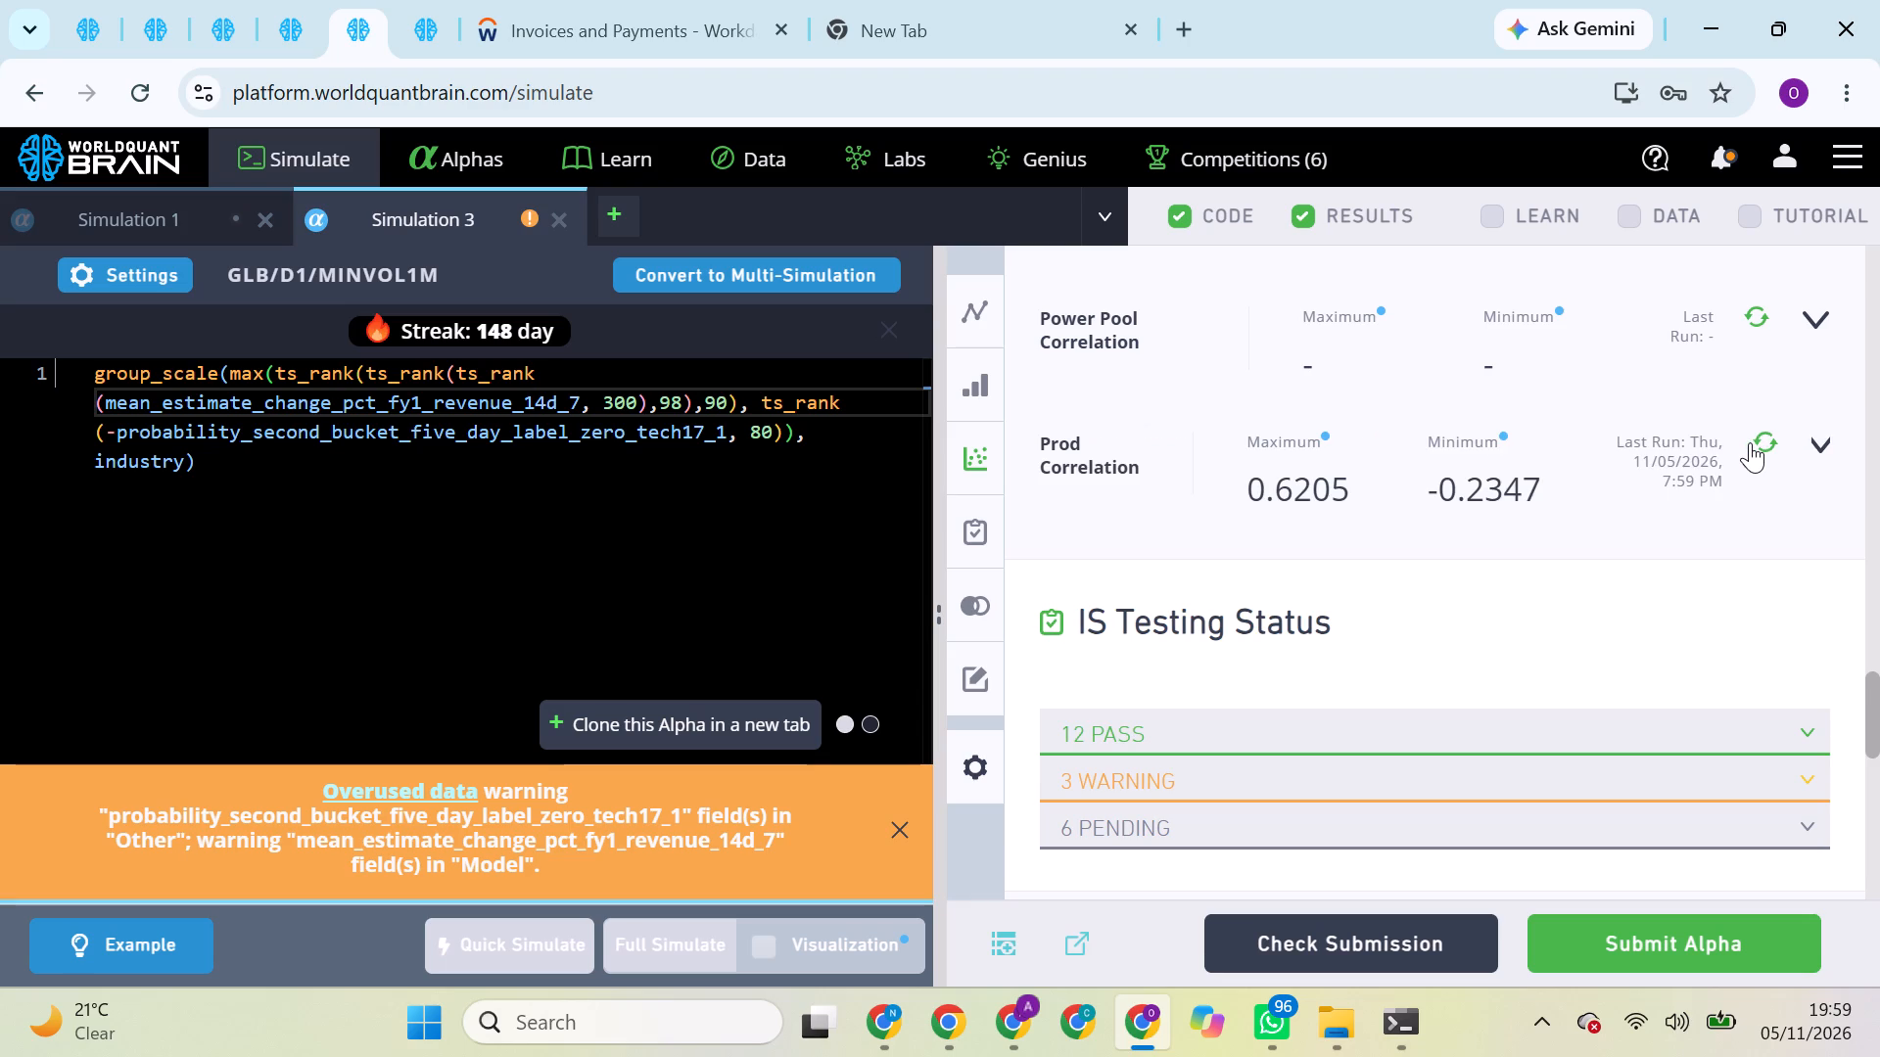
Run the Performance Comparison for the GLB alpha using mean_estimate_change_pct_fy1_revenue_14d_7.
scroll(1750, 442, down, 2)
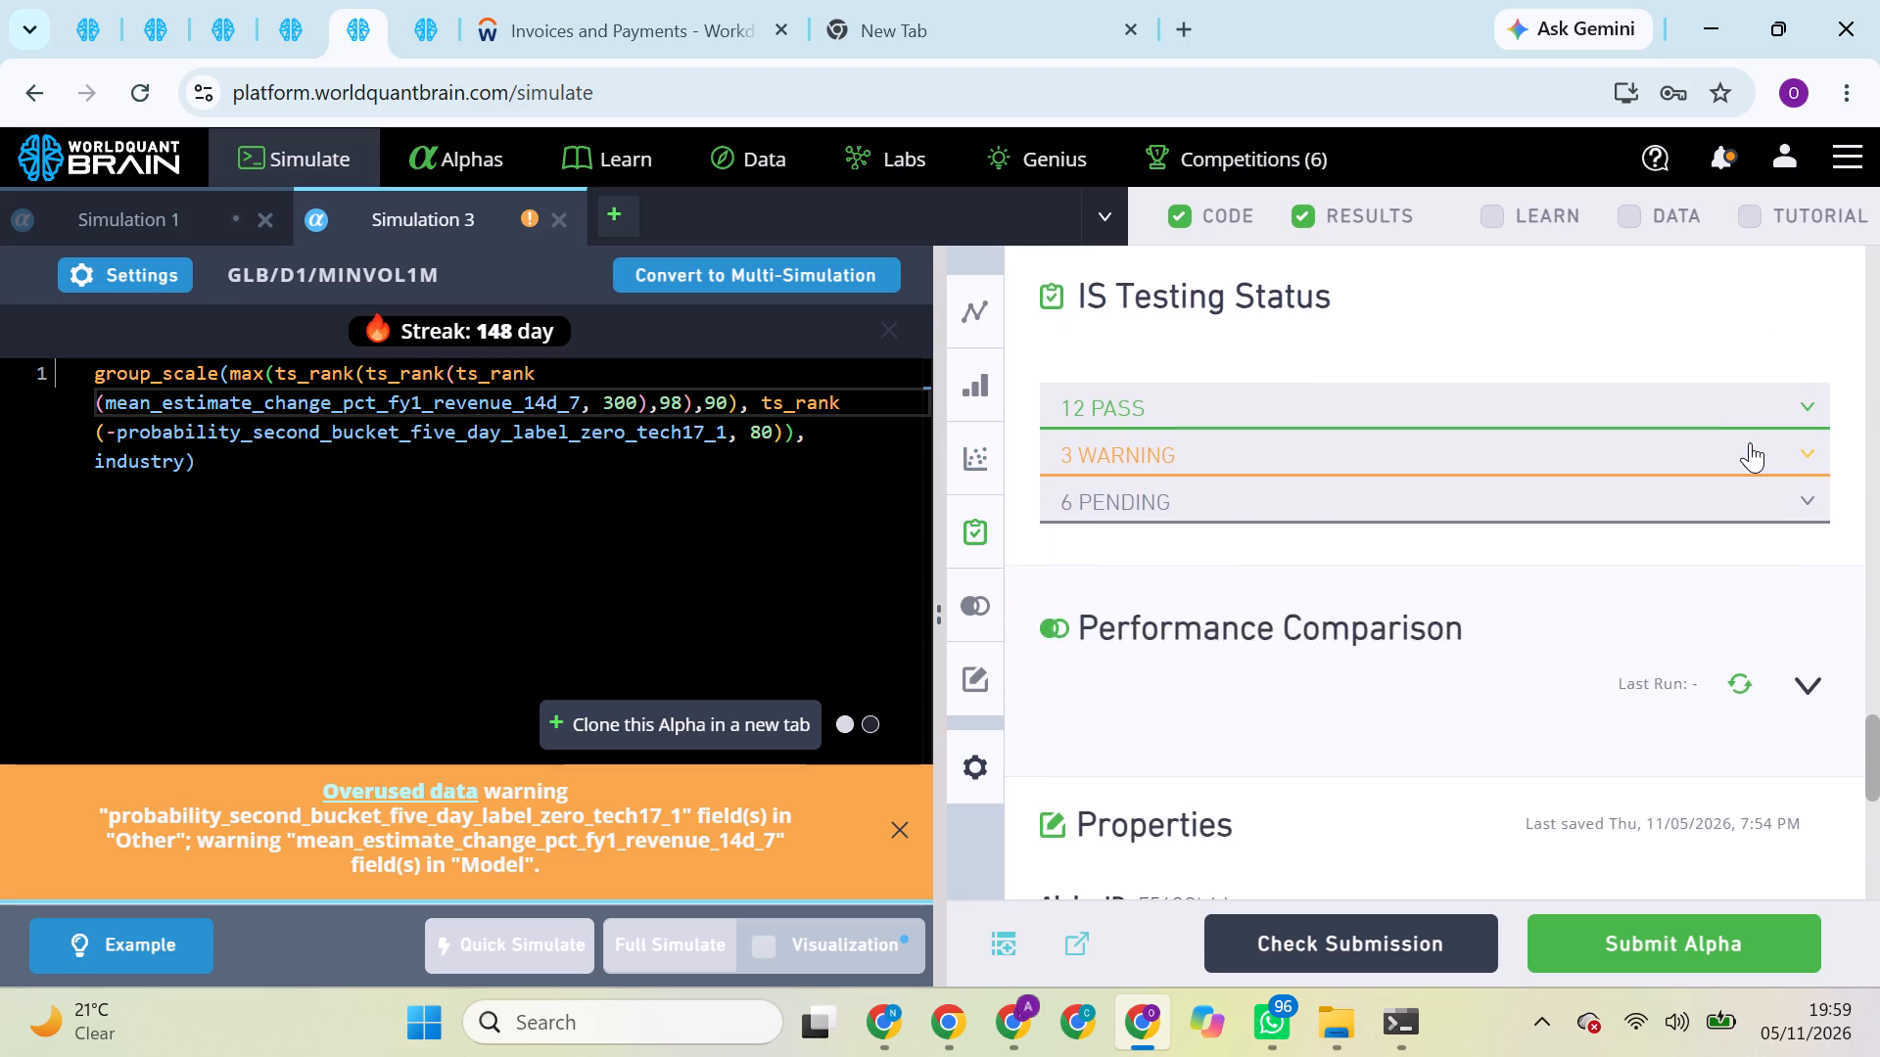
scroll(1750, 442, down, 1)
click(1801, 561)
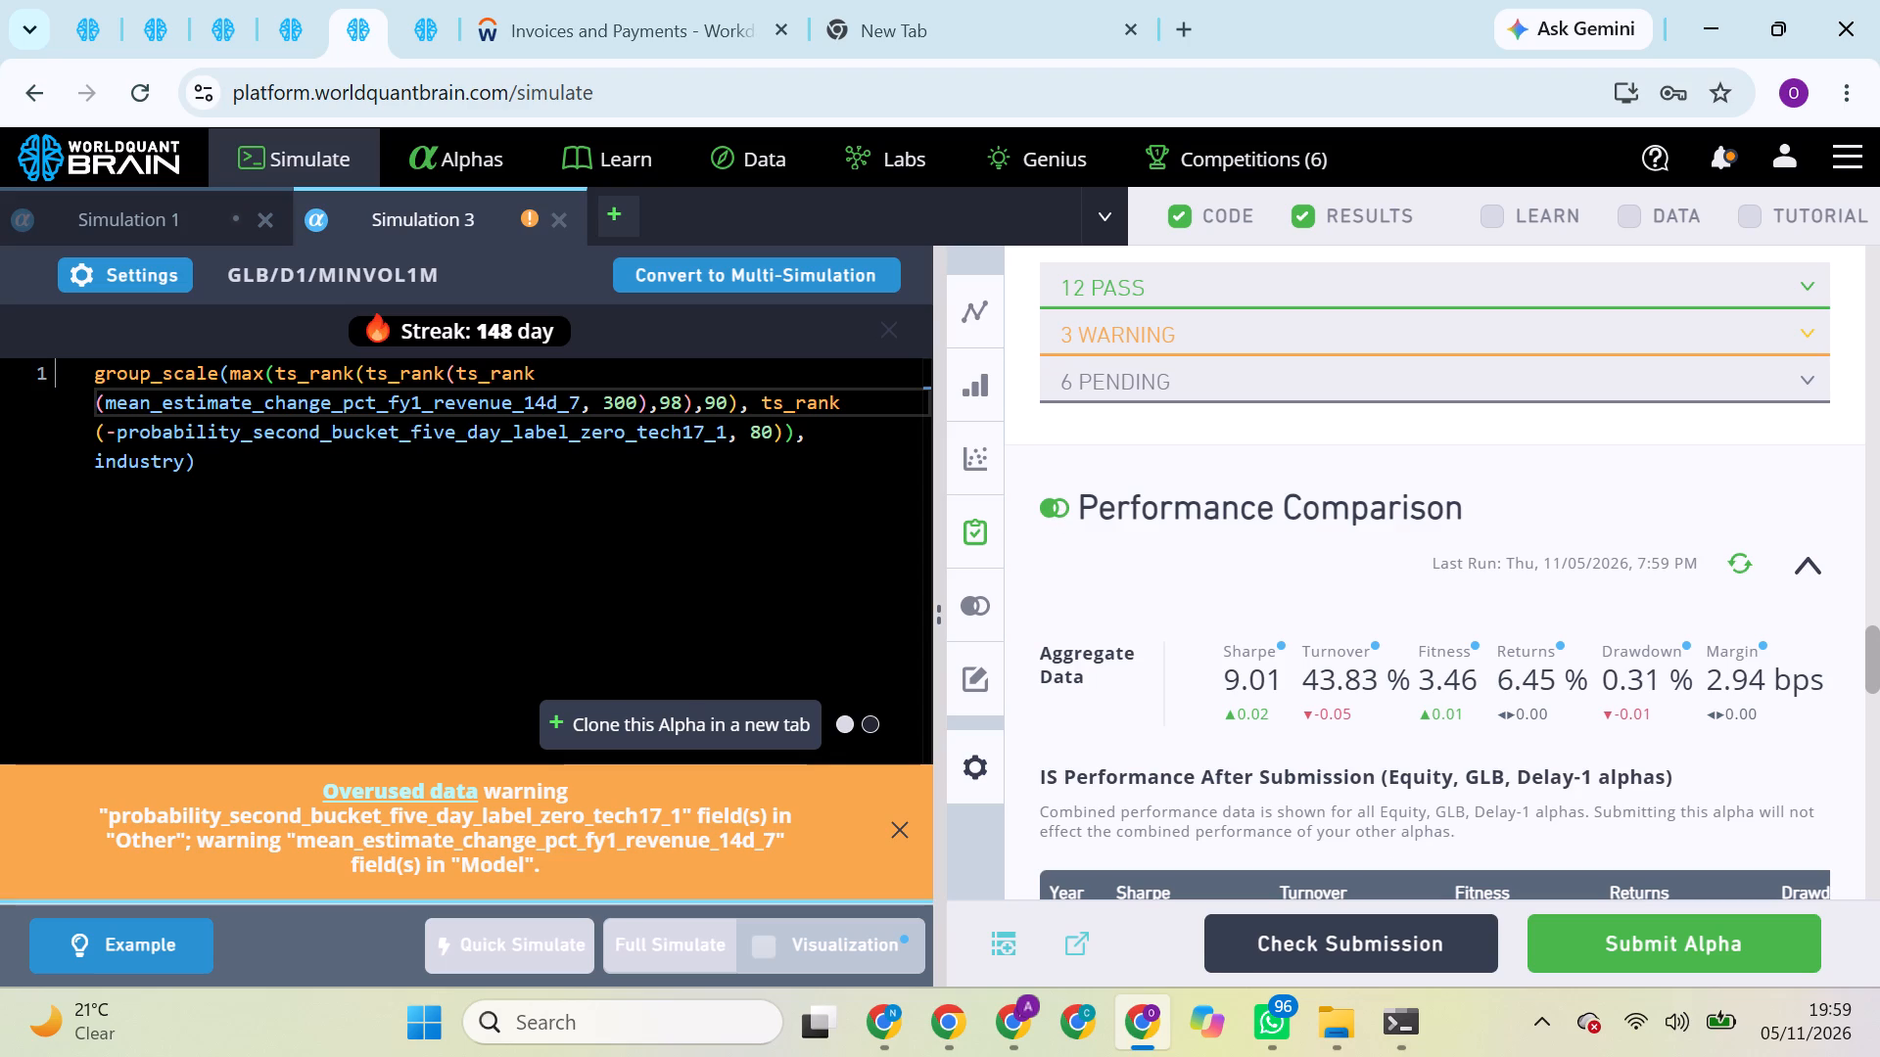
triple_click(376, 377)
double_click(376, 377)
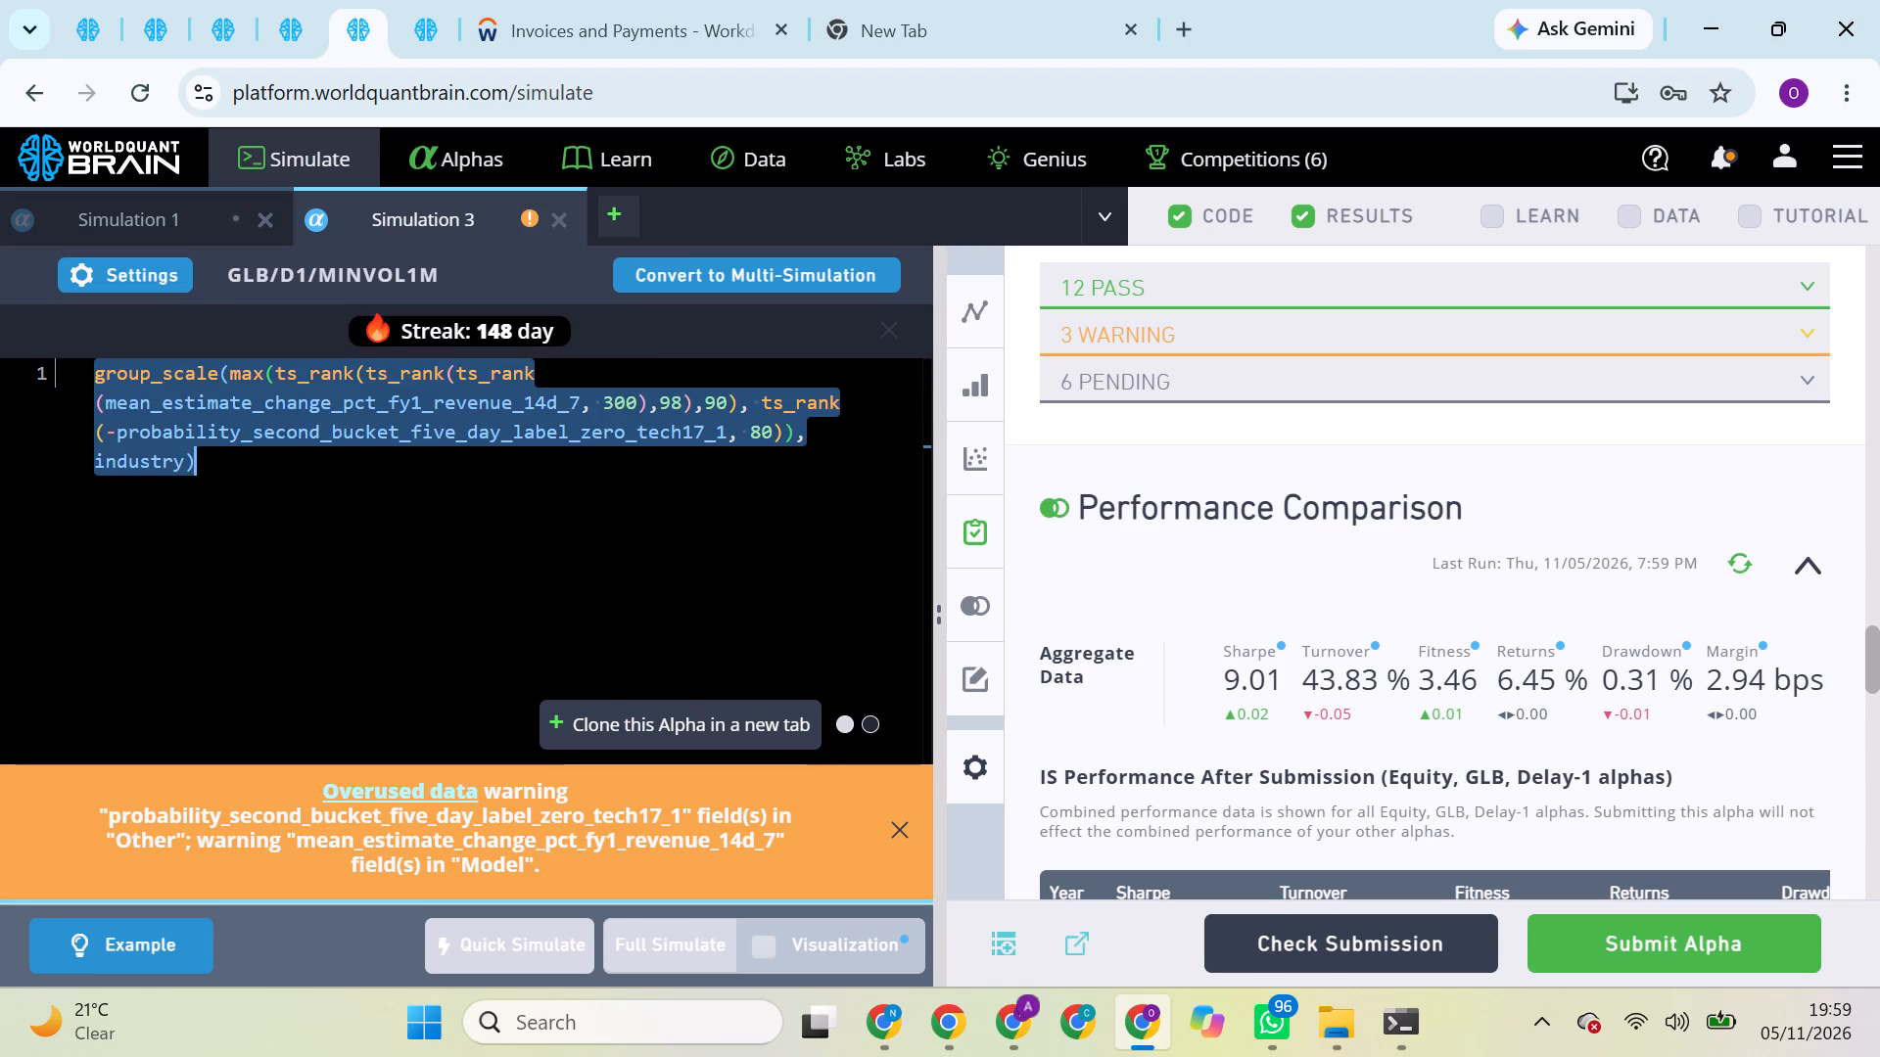
key(ctrl+c)
click(1020, 1028)
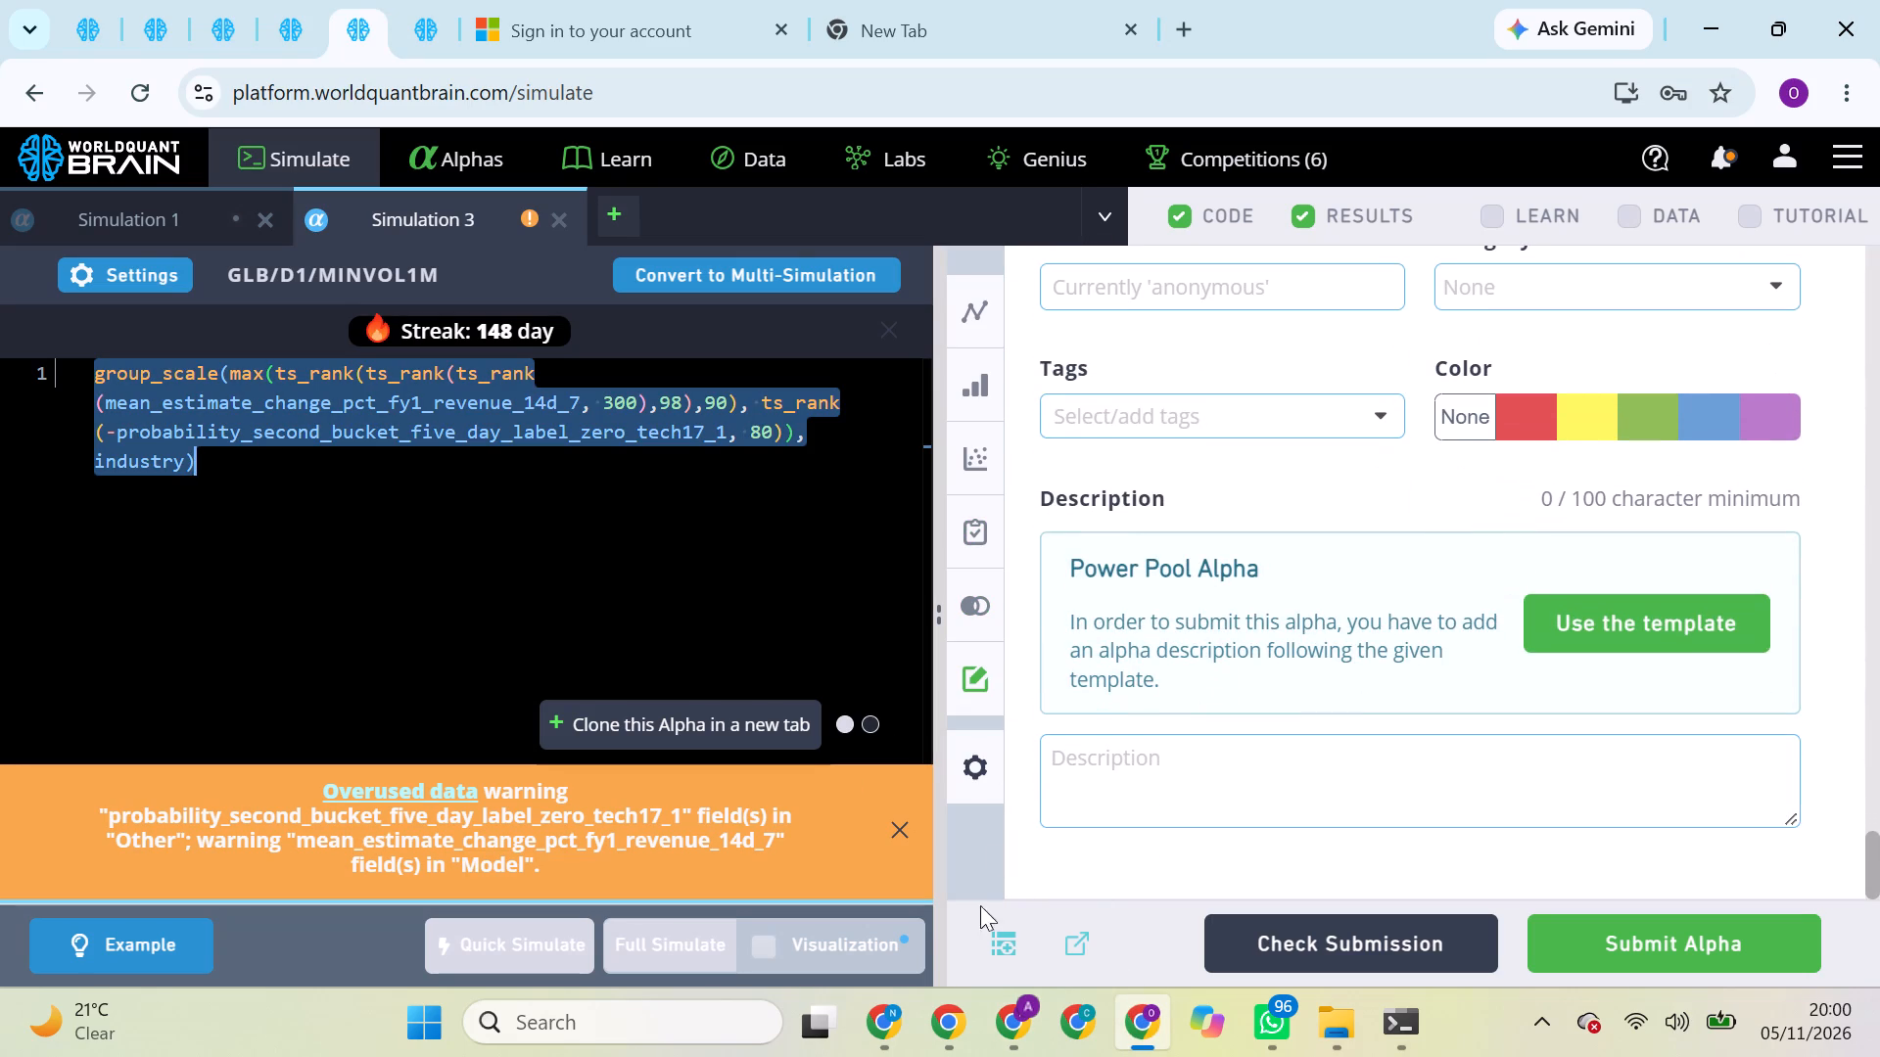
double_click(1082, 743)
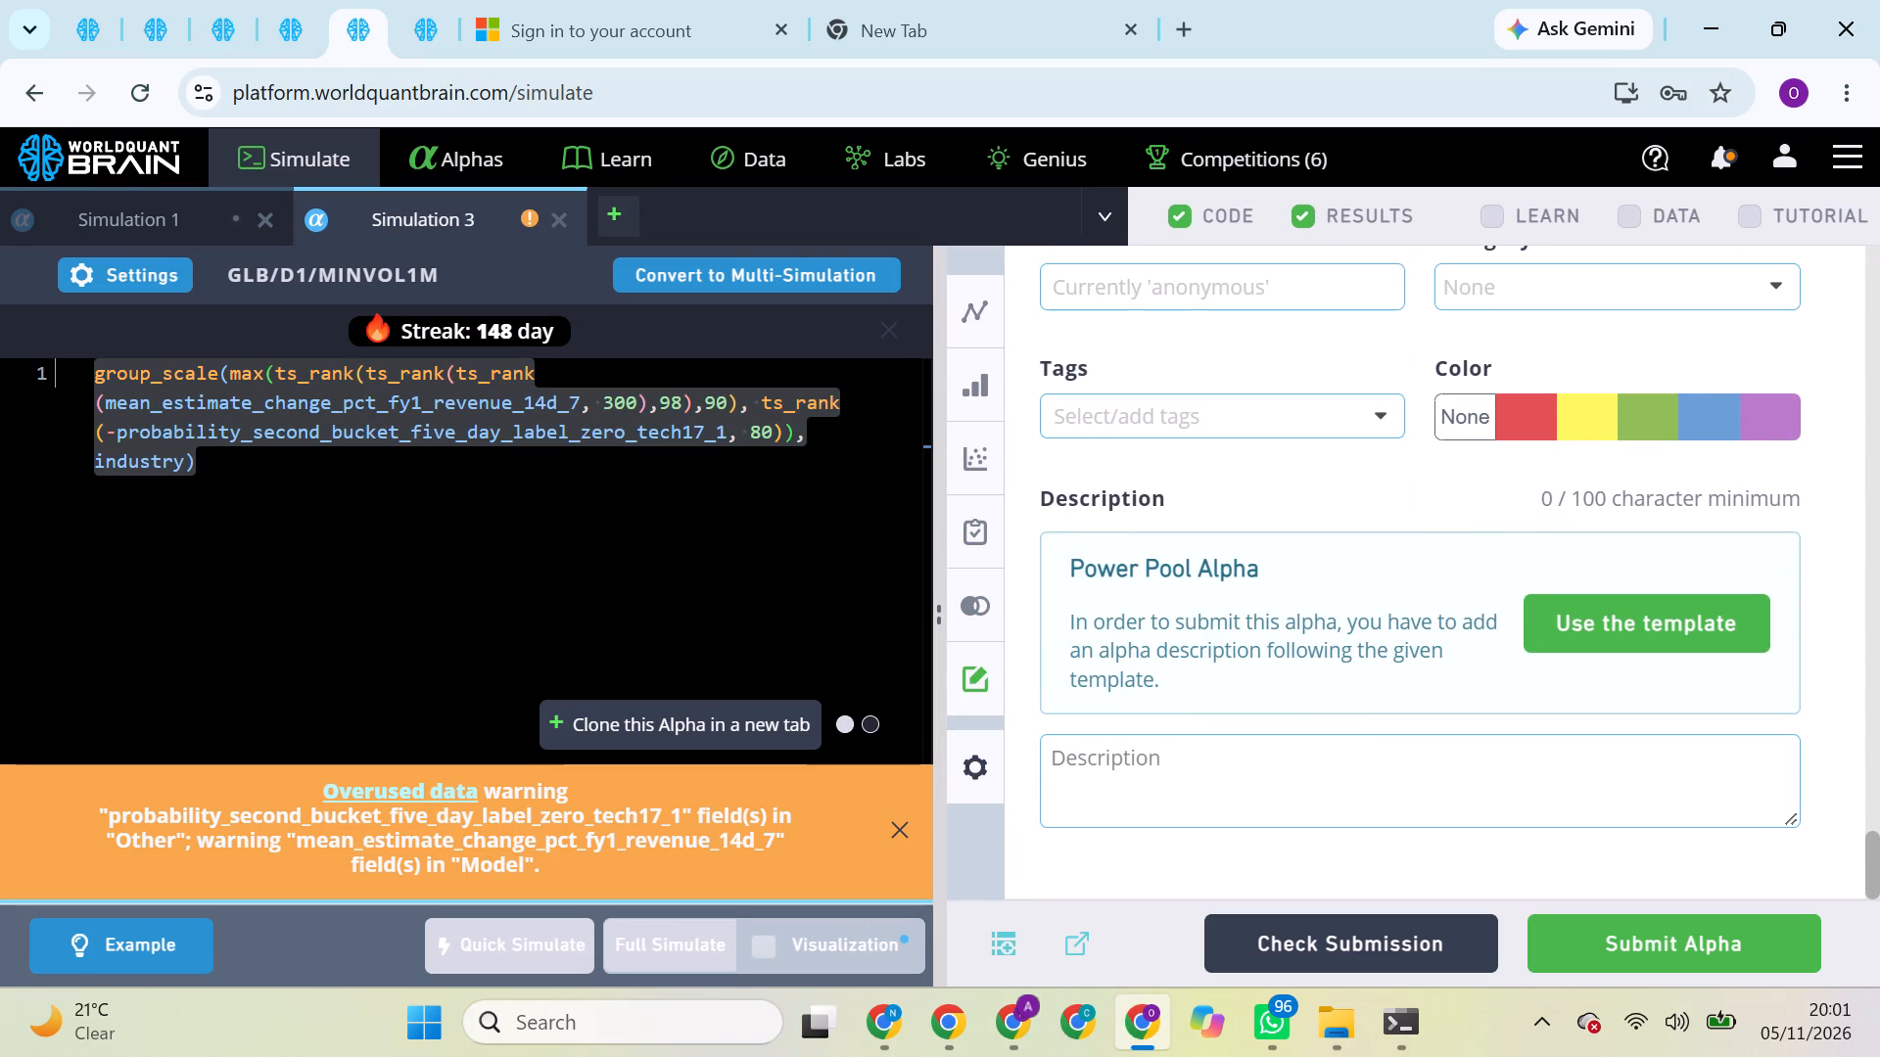
click(1077, 750)
key(ctrl+v)
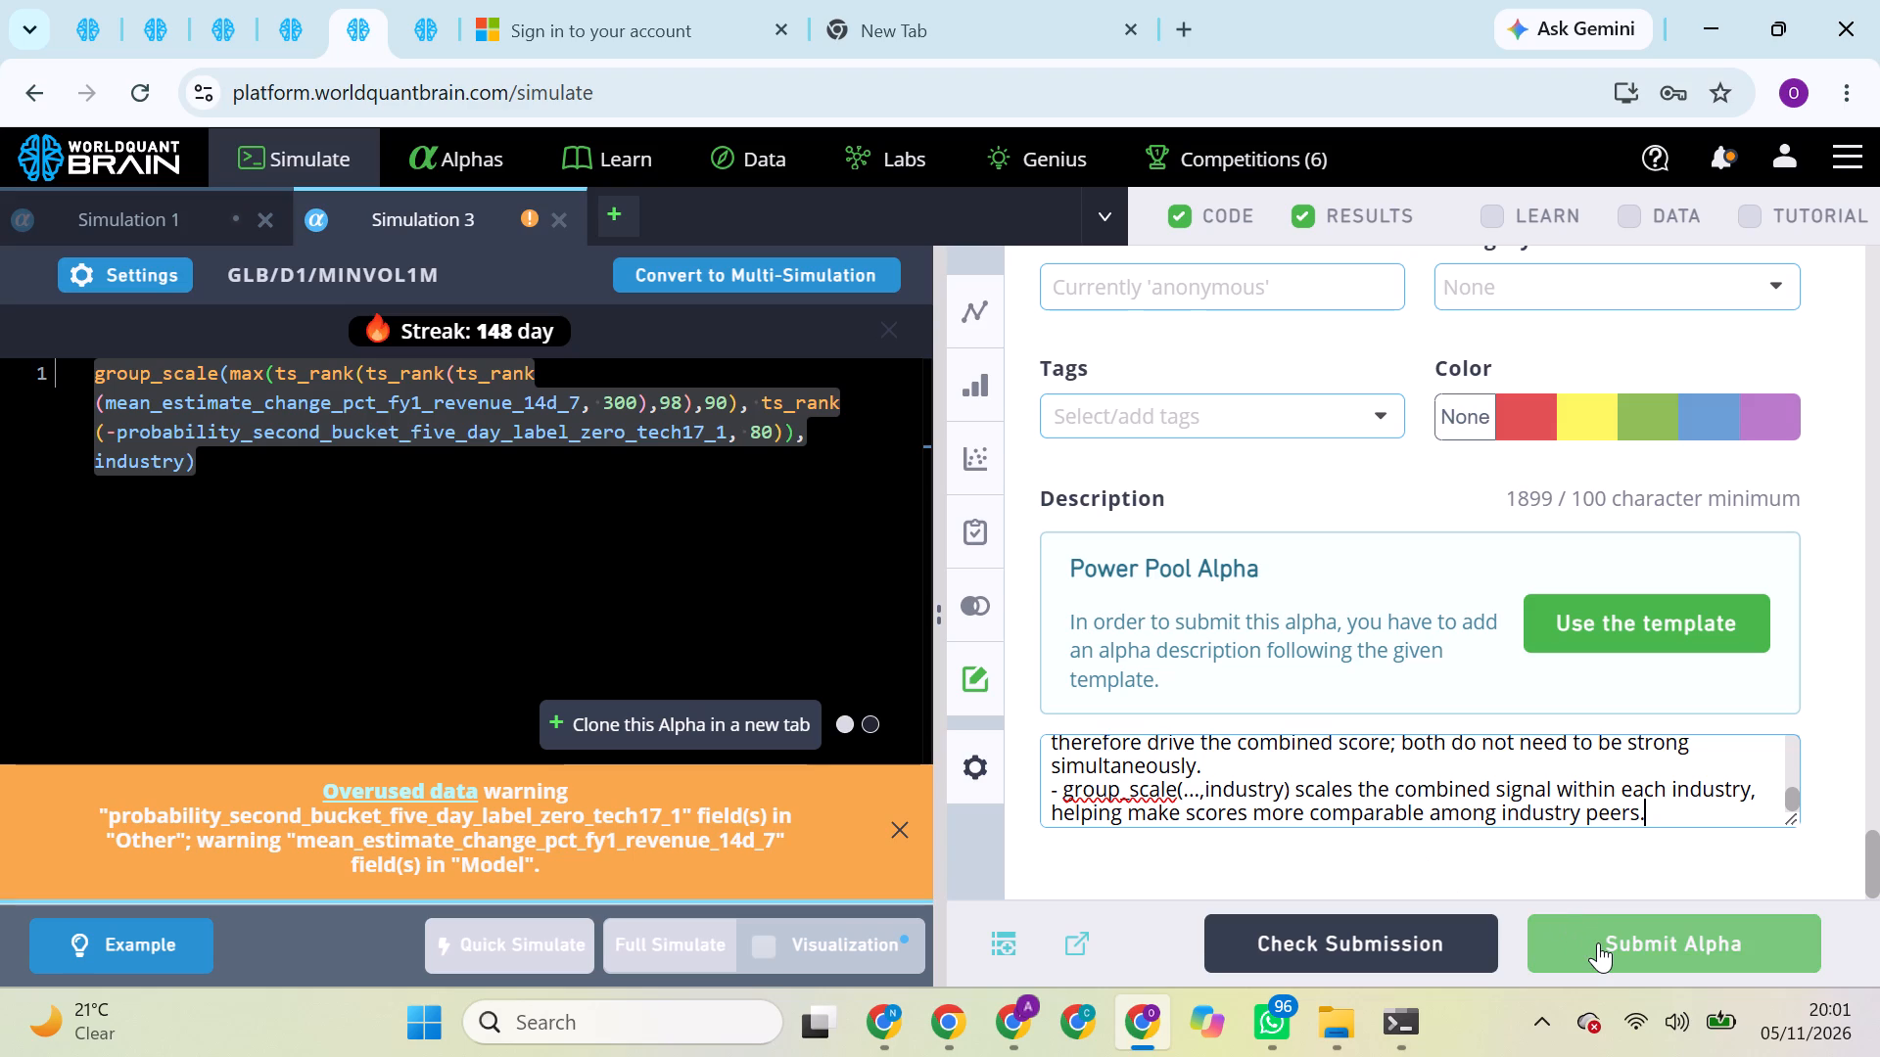
click(1598, 942)
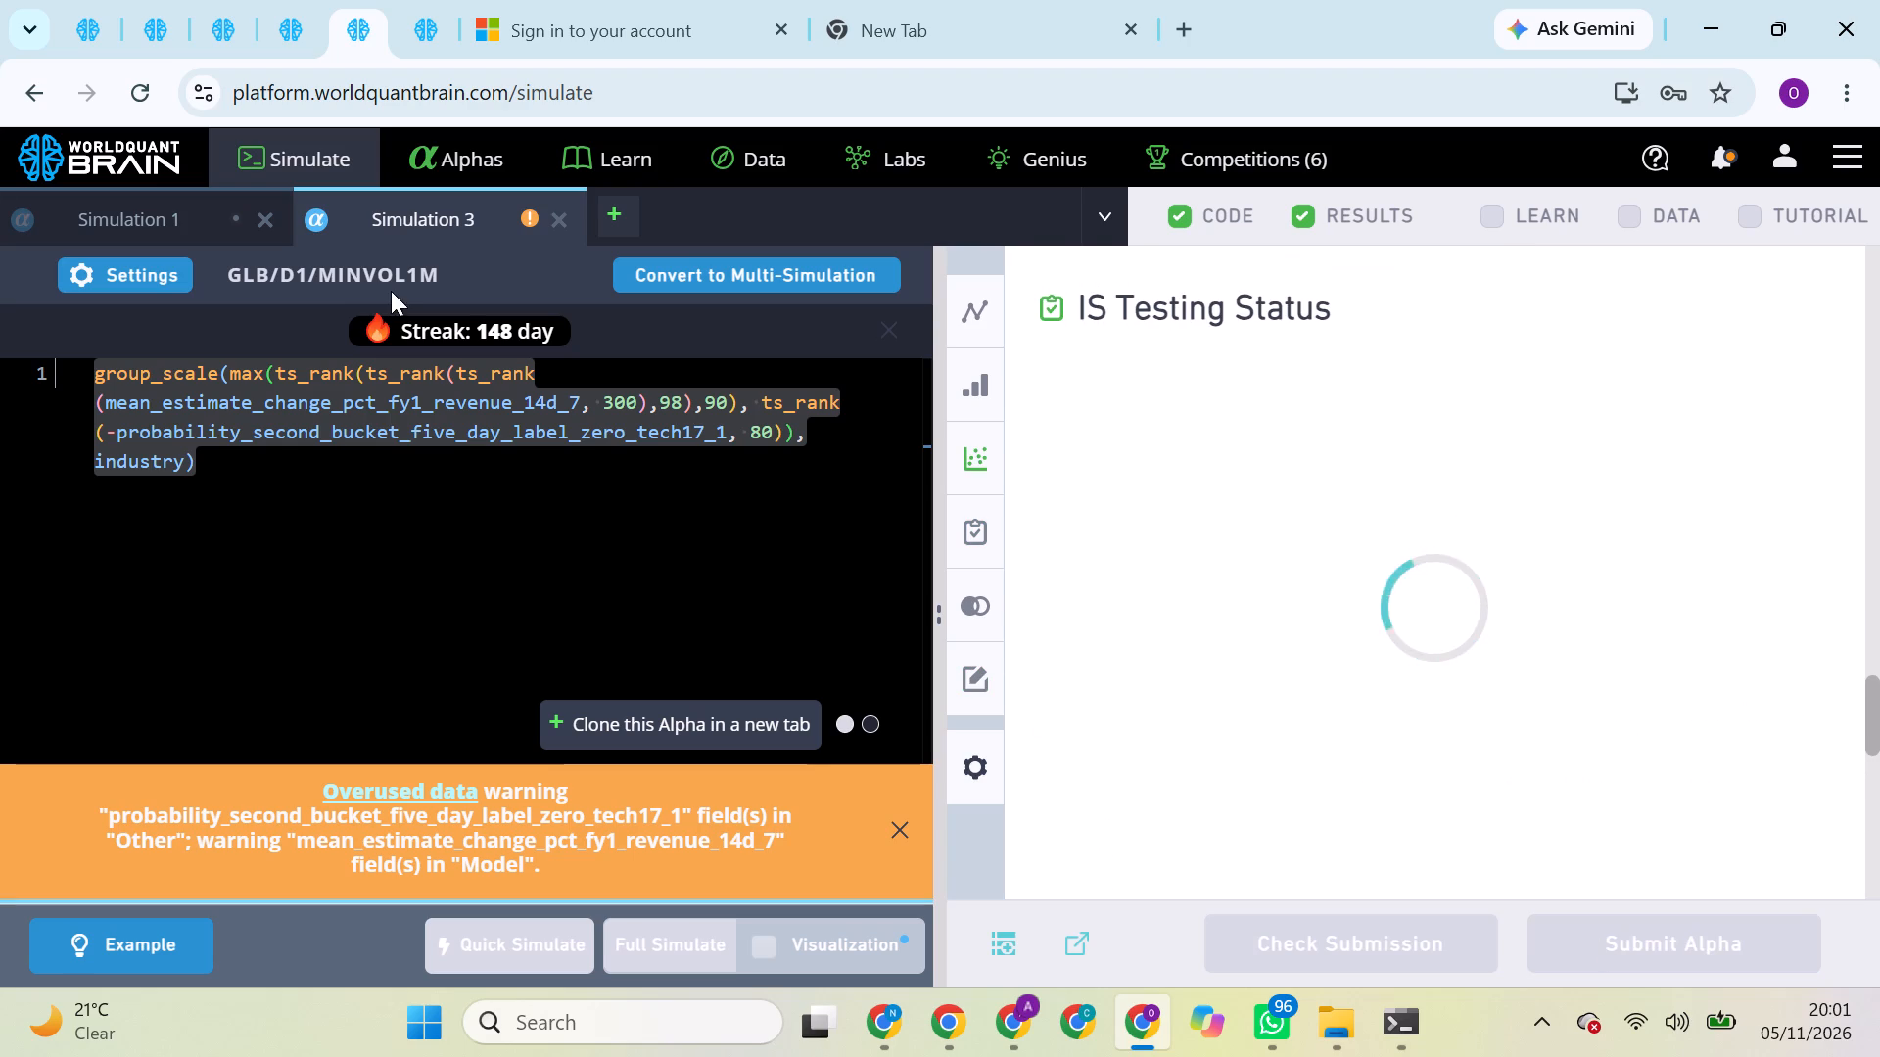
Run the Prod Correlation check for the USA/D1/TOP3000 super alpha selecting self_correlation <= 0.6 and SUBINDUSTRY neutralization.
click(101, 11)
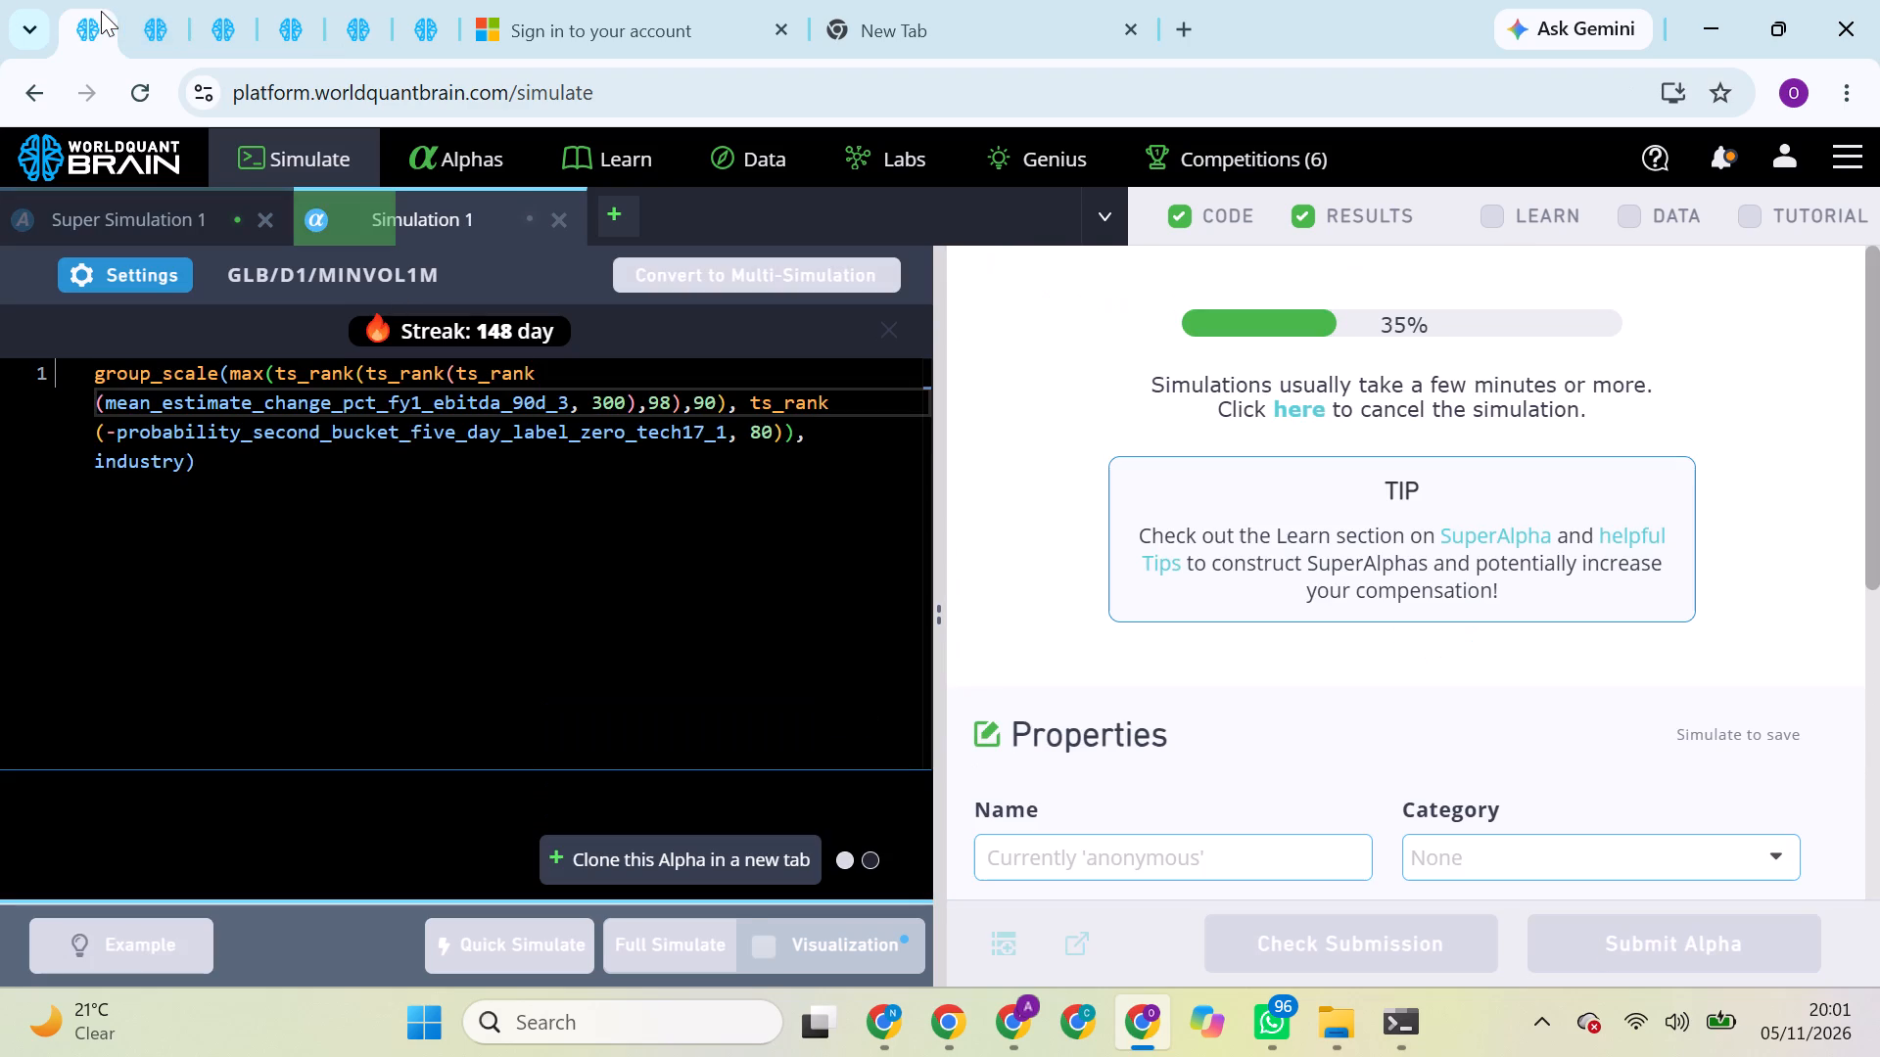
click(132, 16)
click(219, 34)
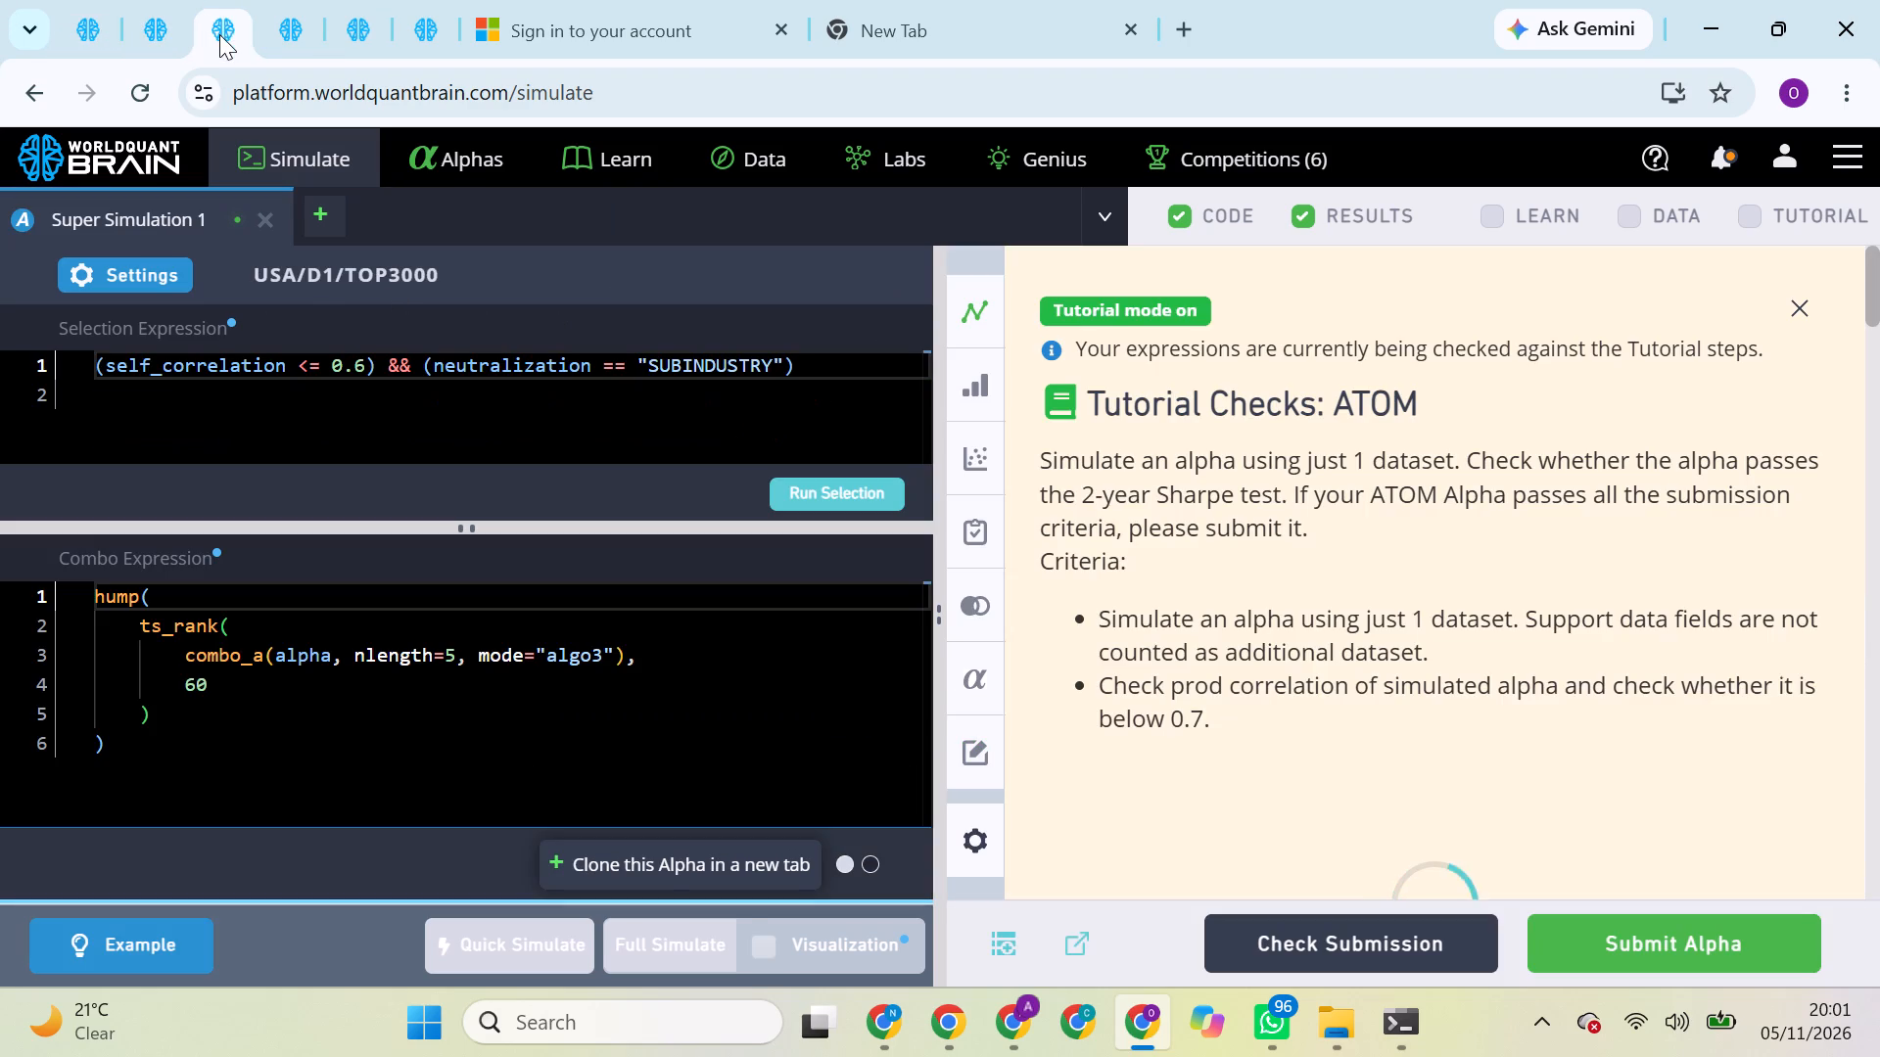
scroll(1570, 580, down, 4)
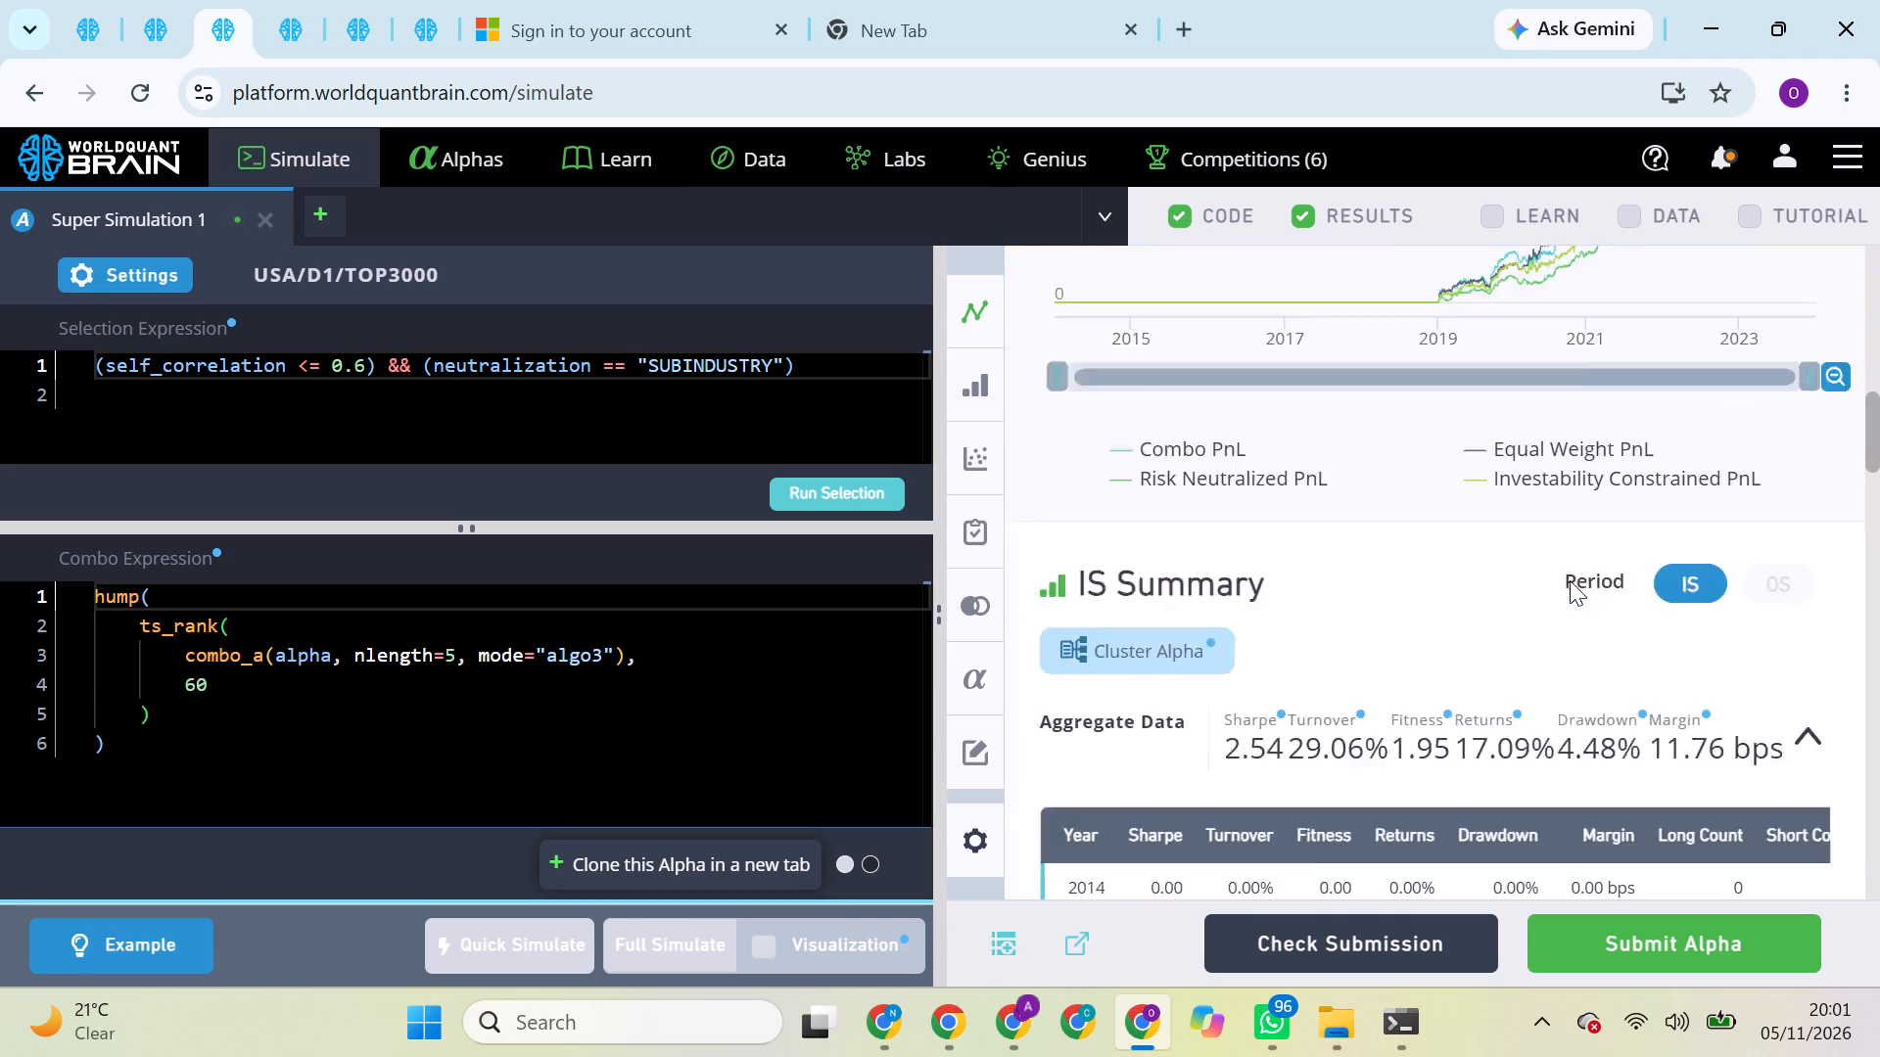
scroll(1570, 580, down, 6)
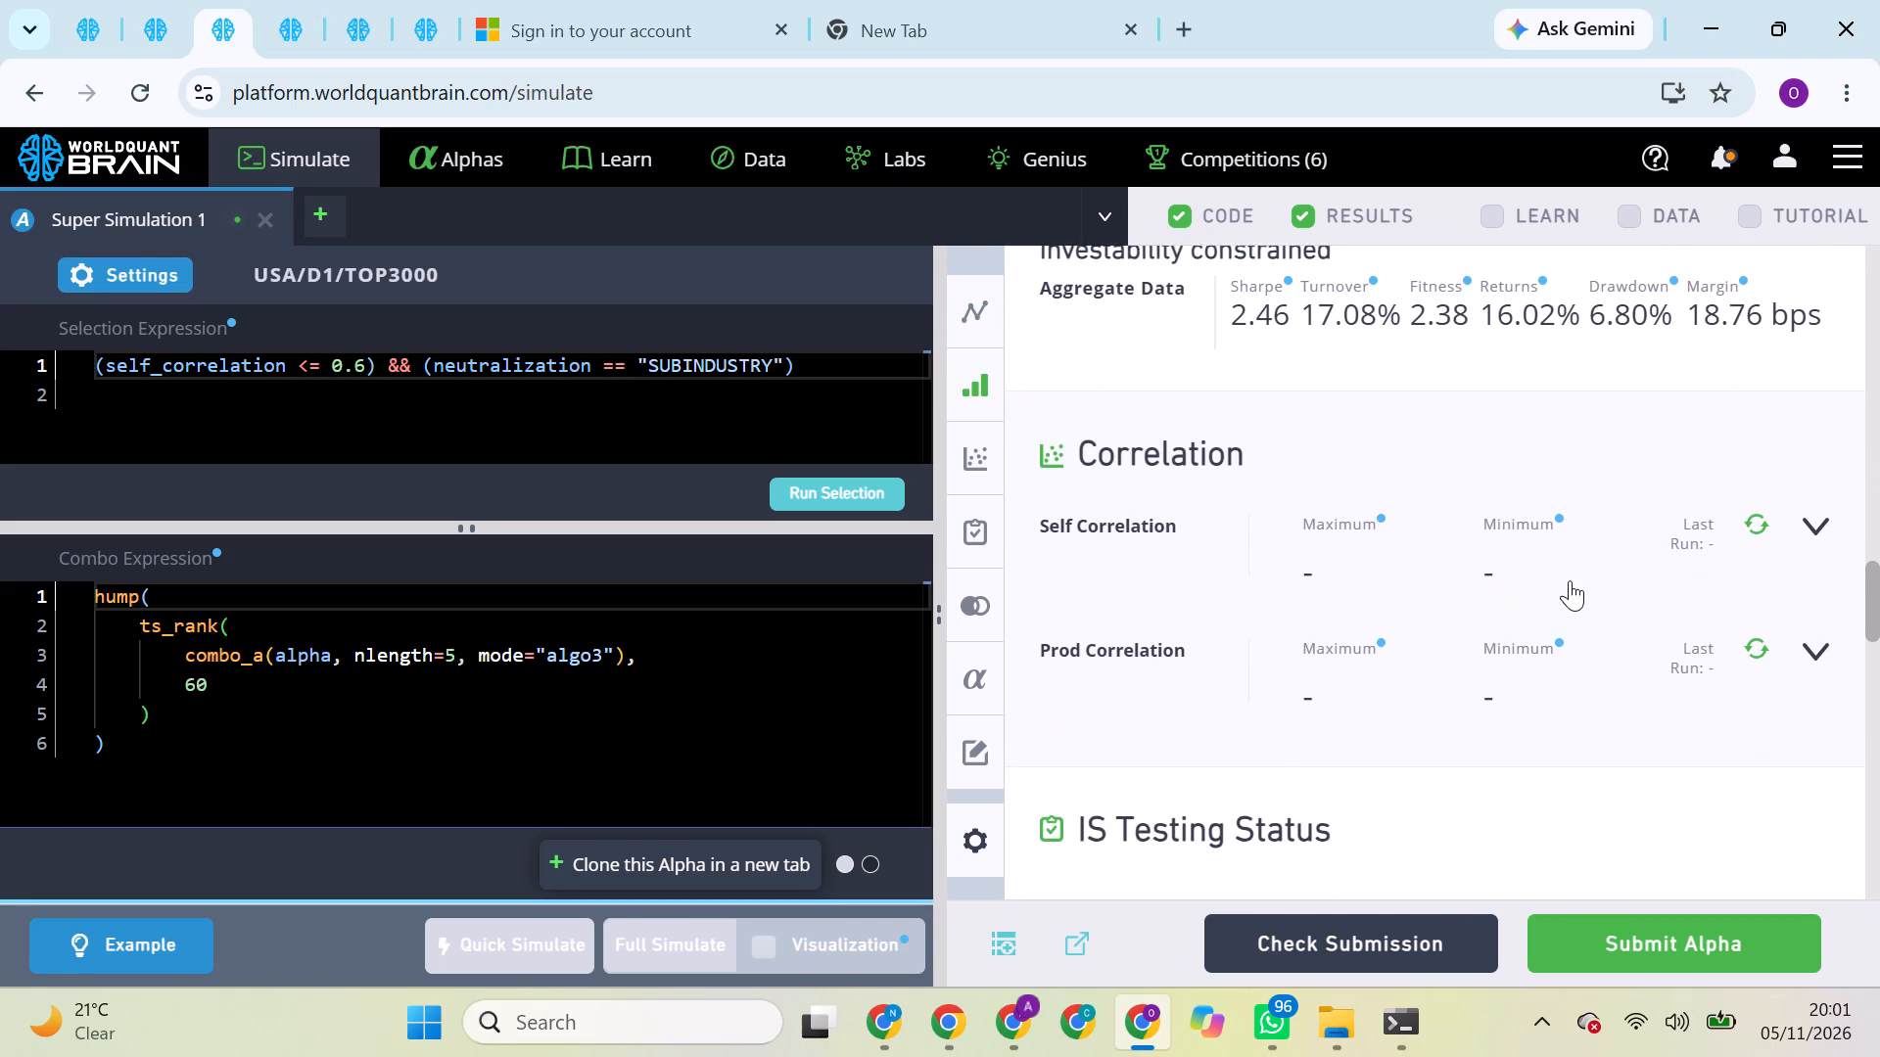
scroll(1570, 580, down, 1)
click(1752, 644)
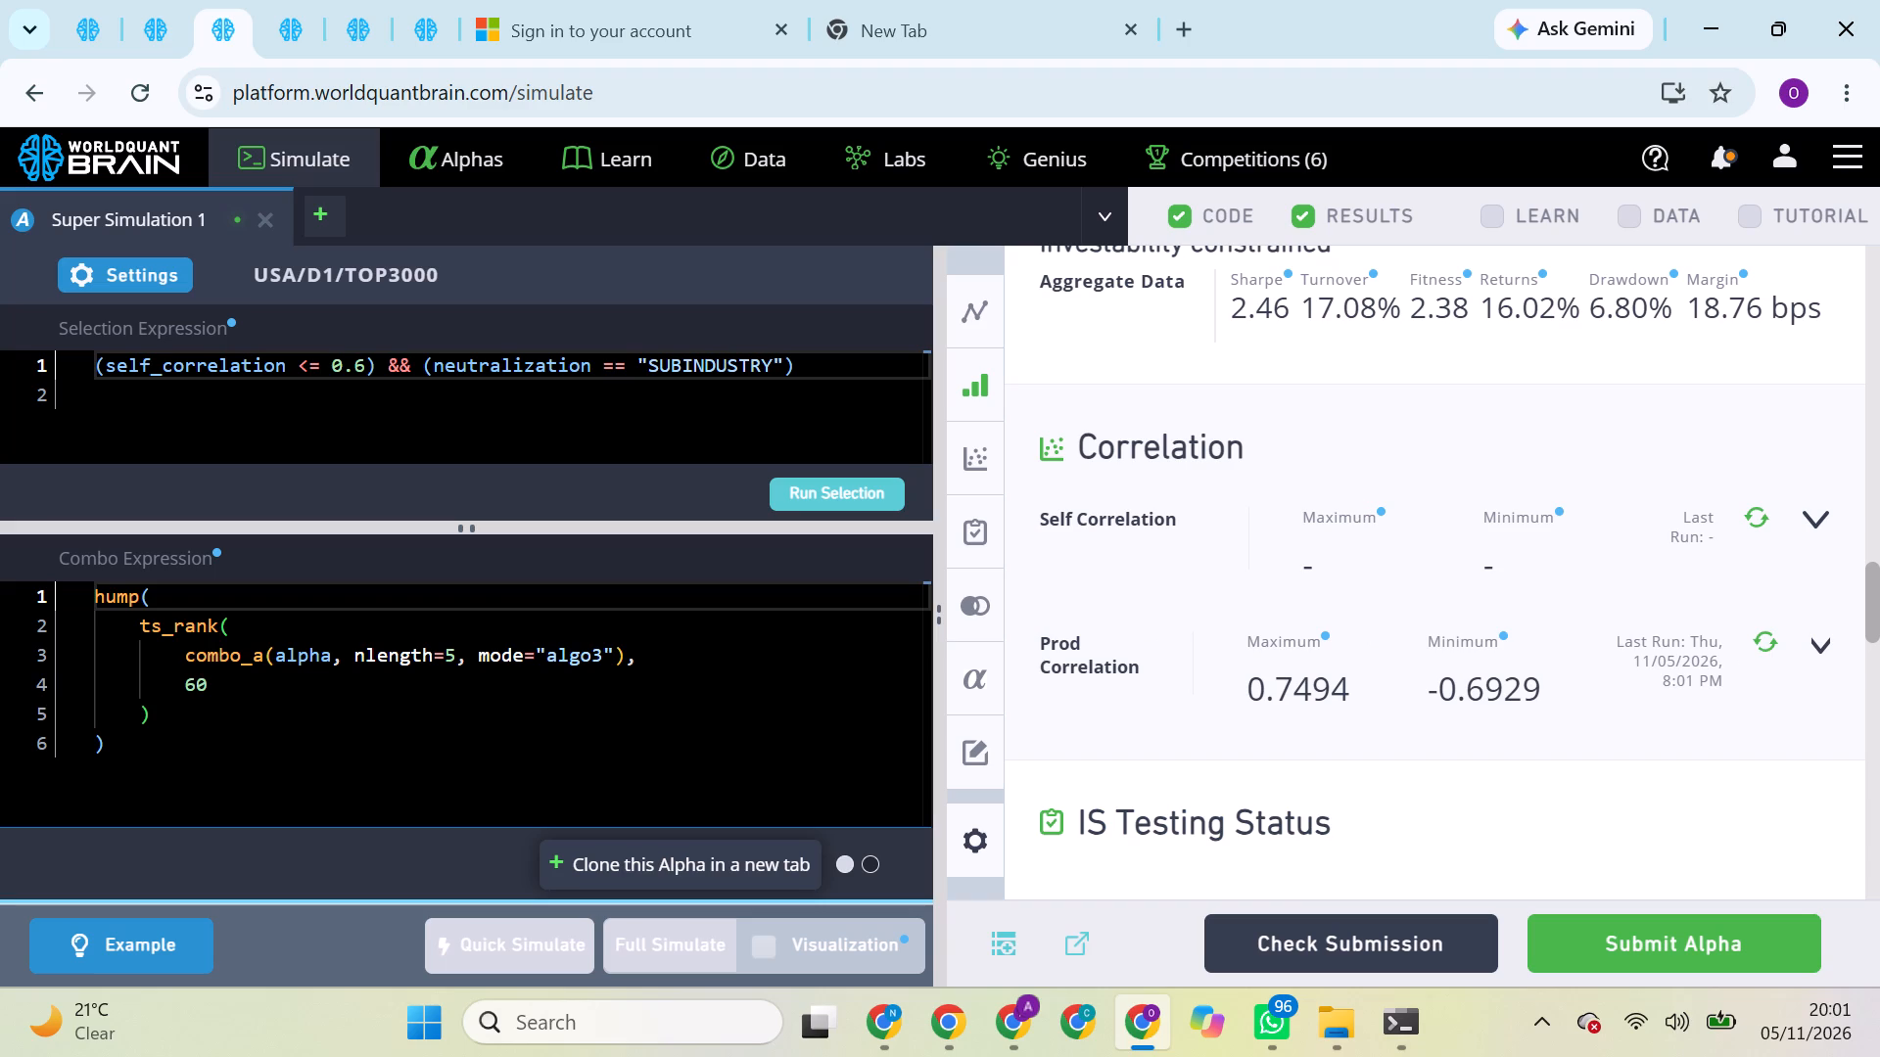
Set the super alpha selection's neutralization to "INDUSTRY", run the selection, and start a full simulation.
triple_click(698, 362)
double_click(698, 362)
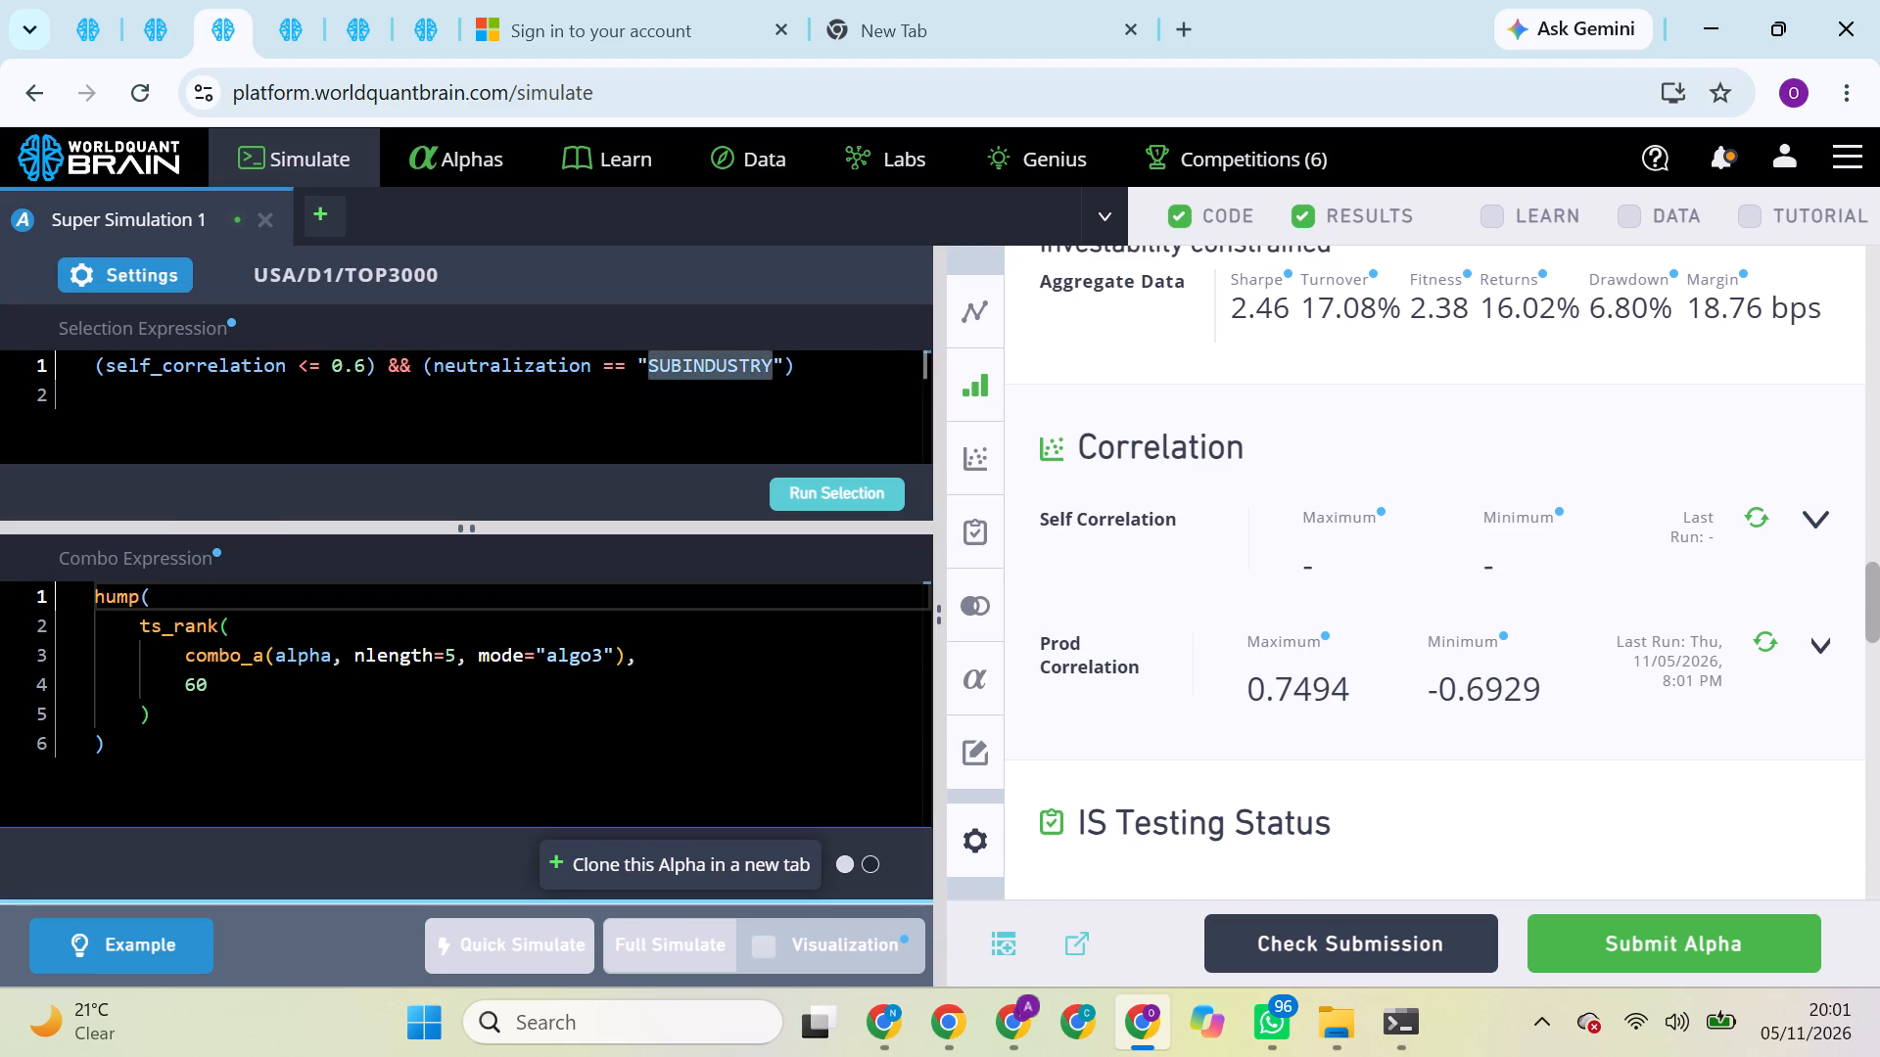
click(678, 362)
click(684, 362)
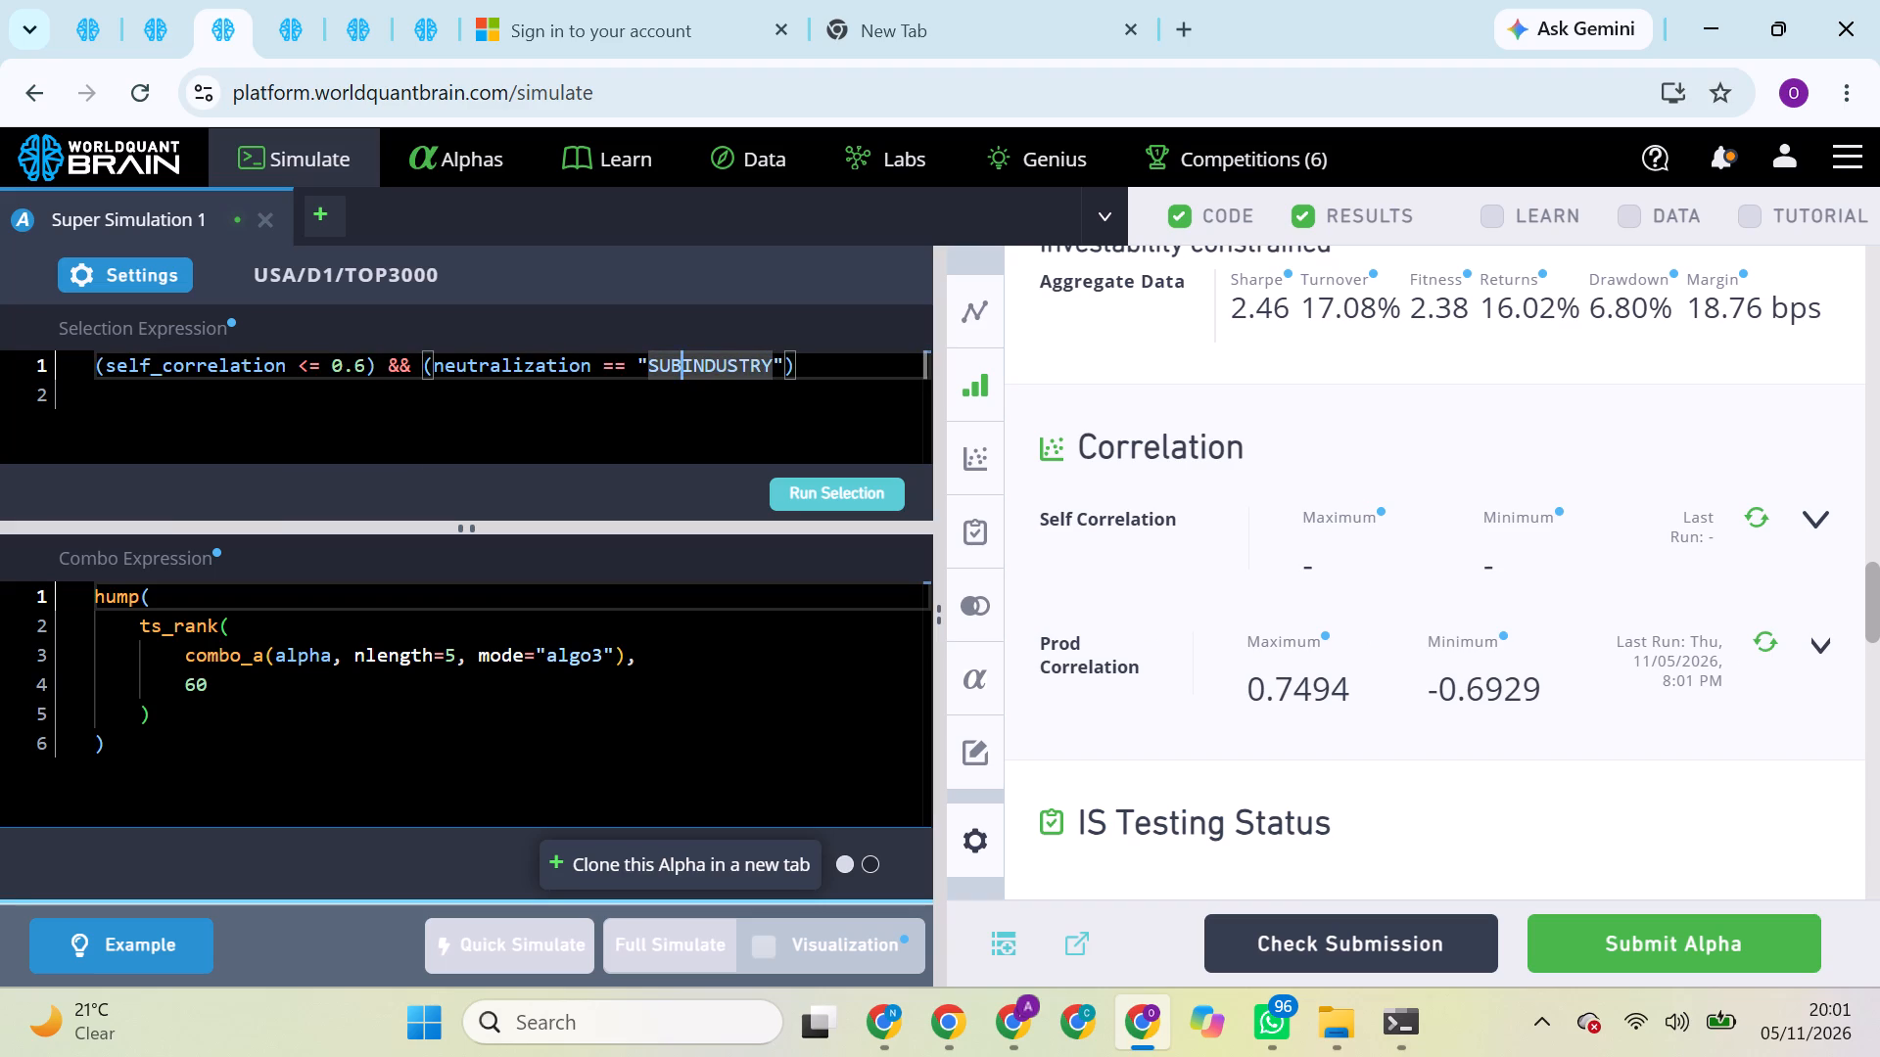
click(690, 362)
click(820, 364)
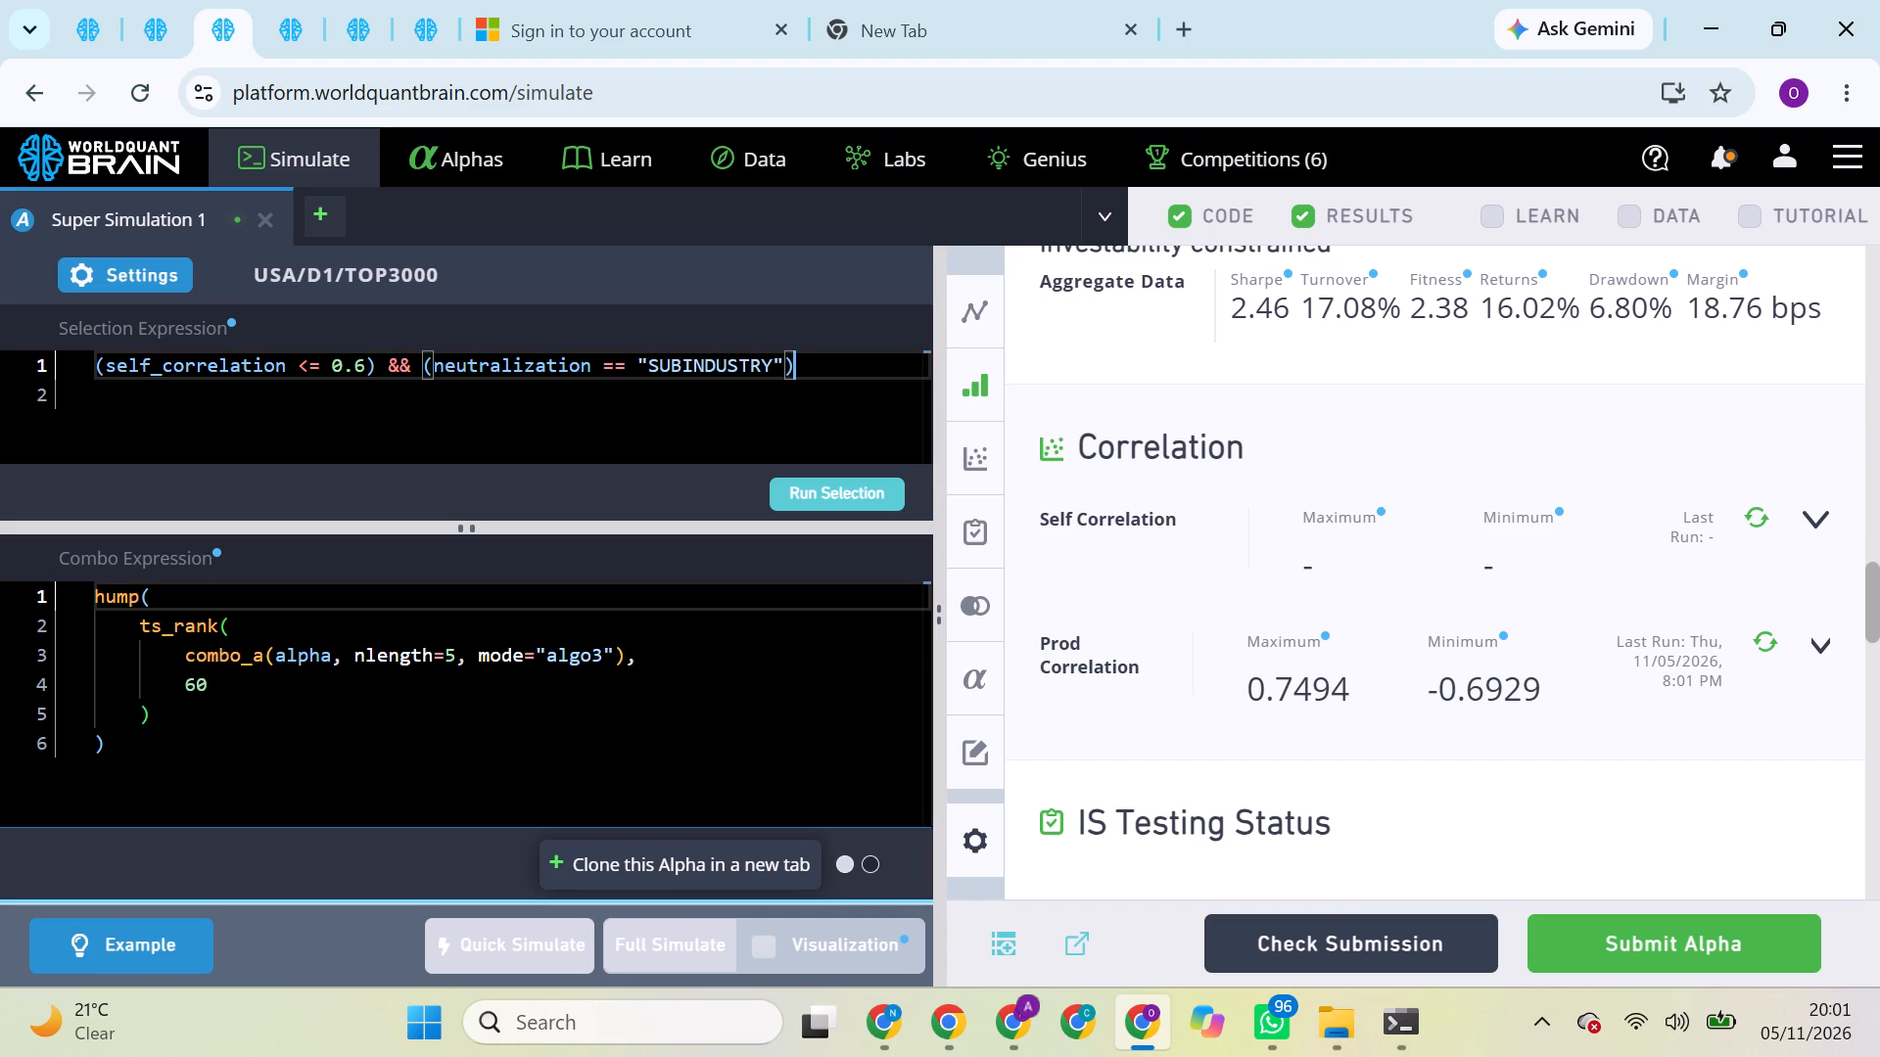
click(685, 359)
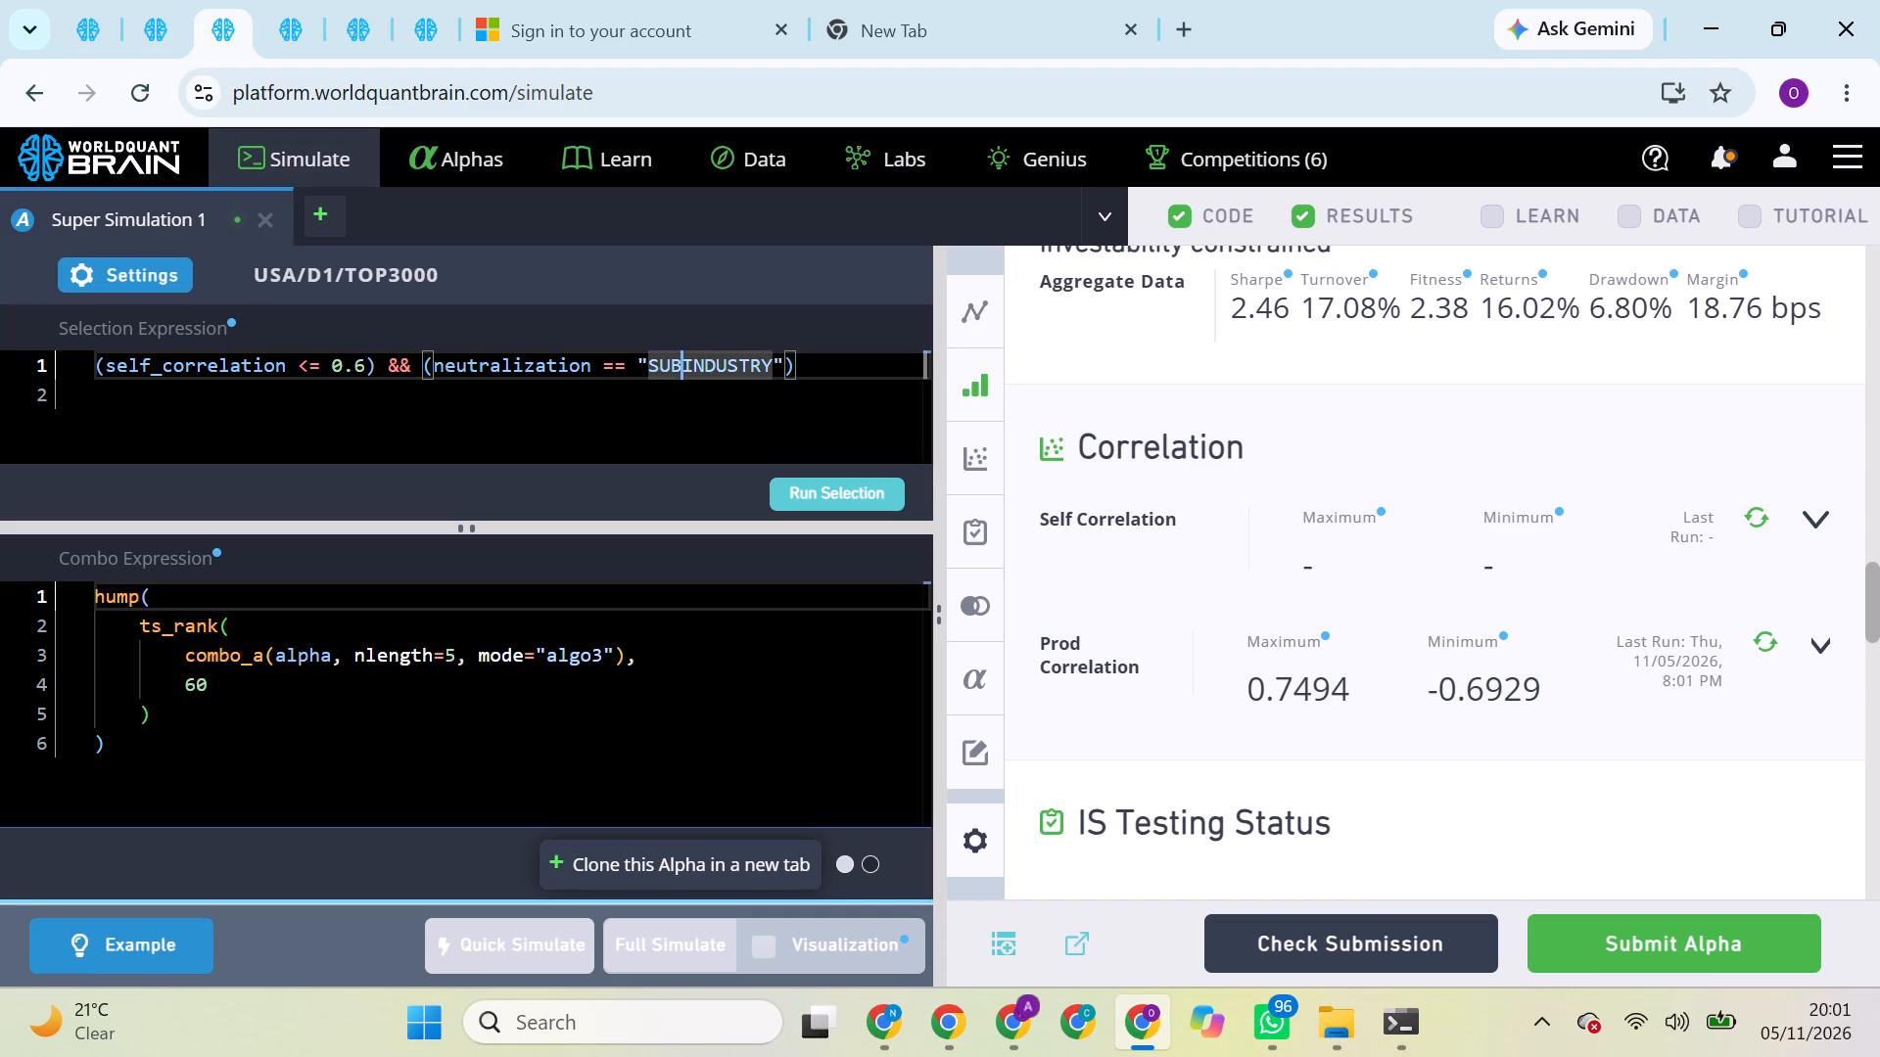
key(equal)
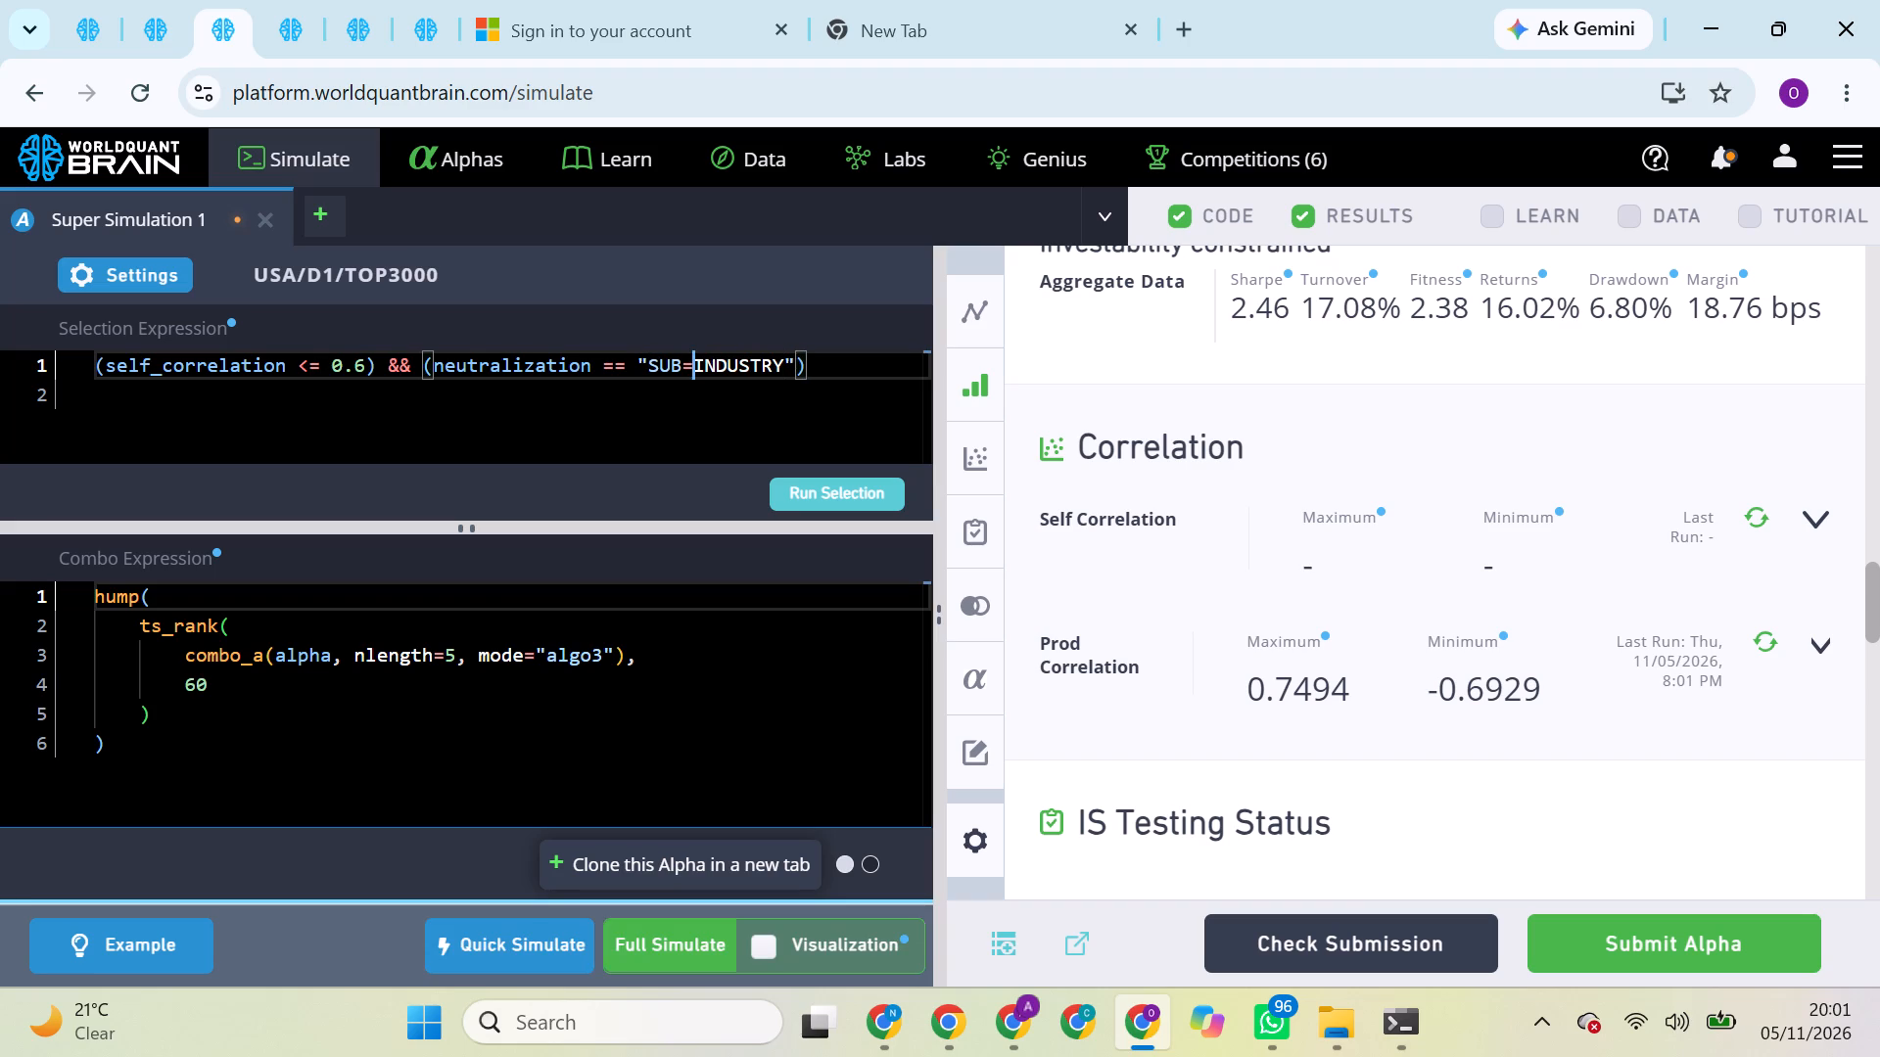
key(BackSpace)
key(BackSpace)
key(BackSpace)
key(BackSpace)
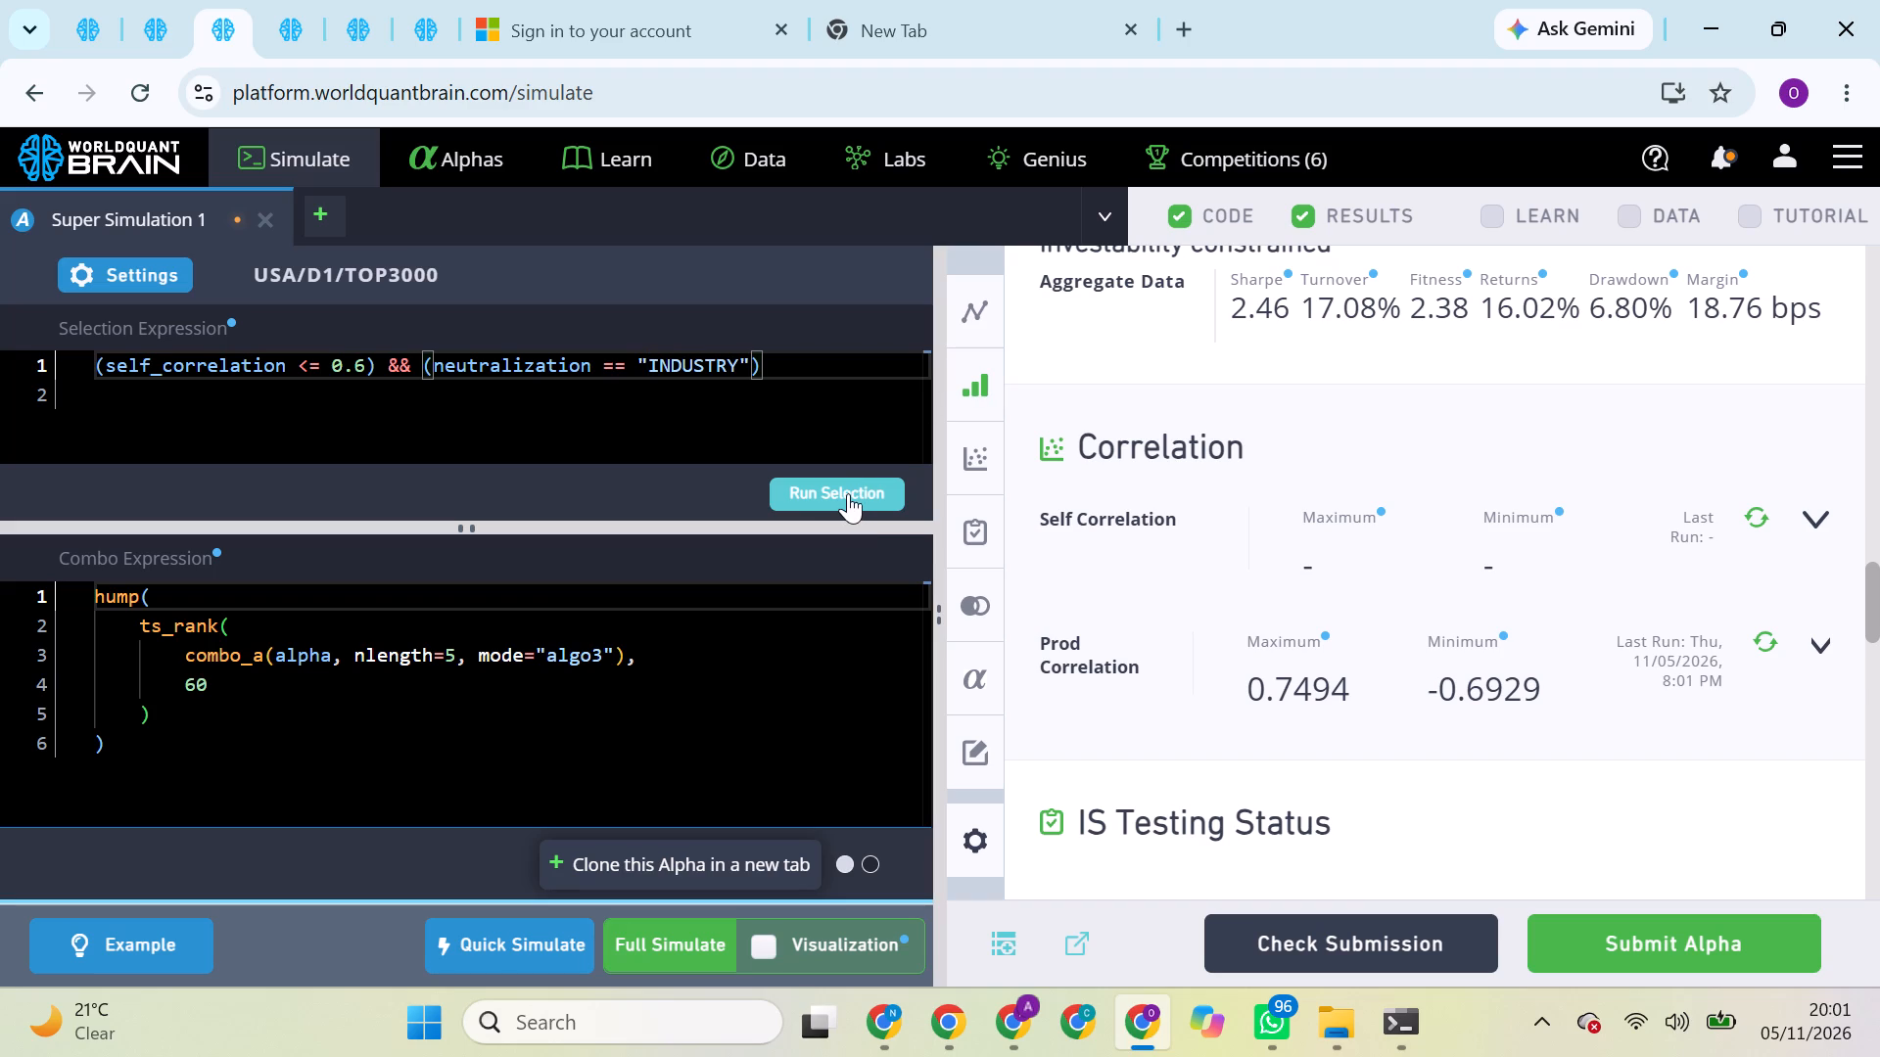
click(848, 493)
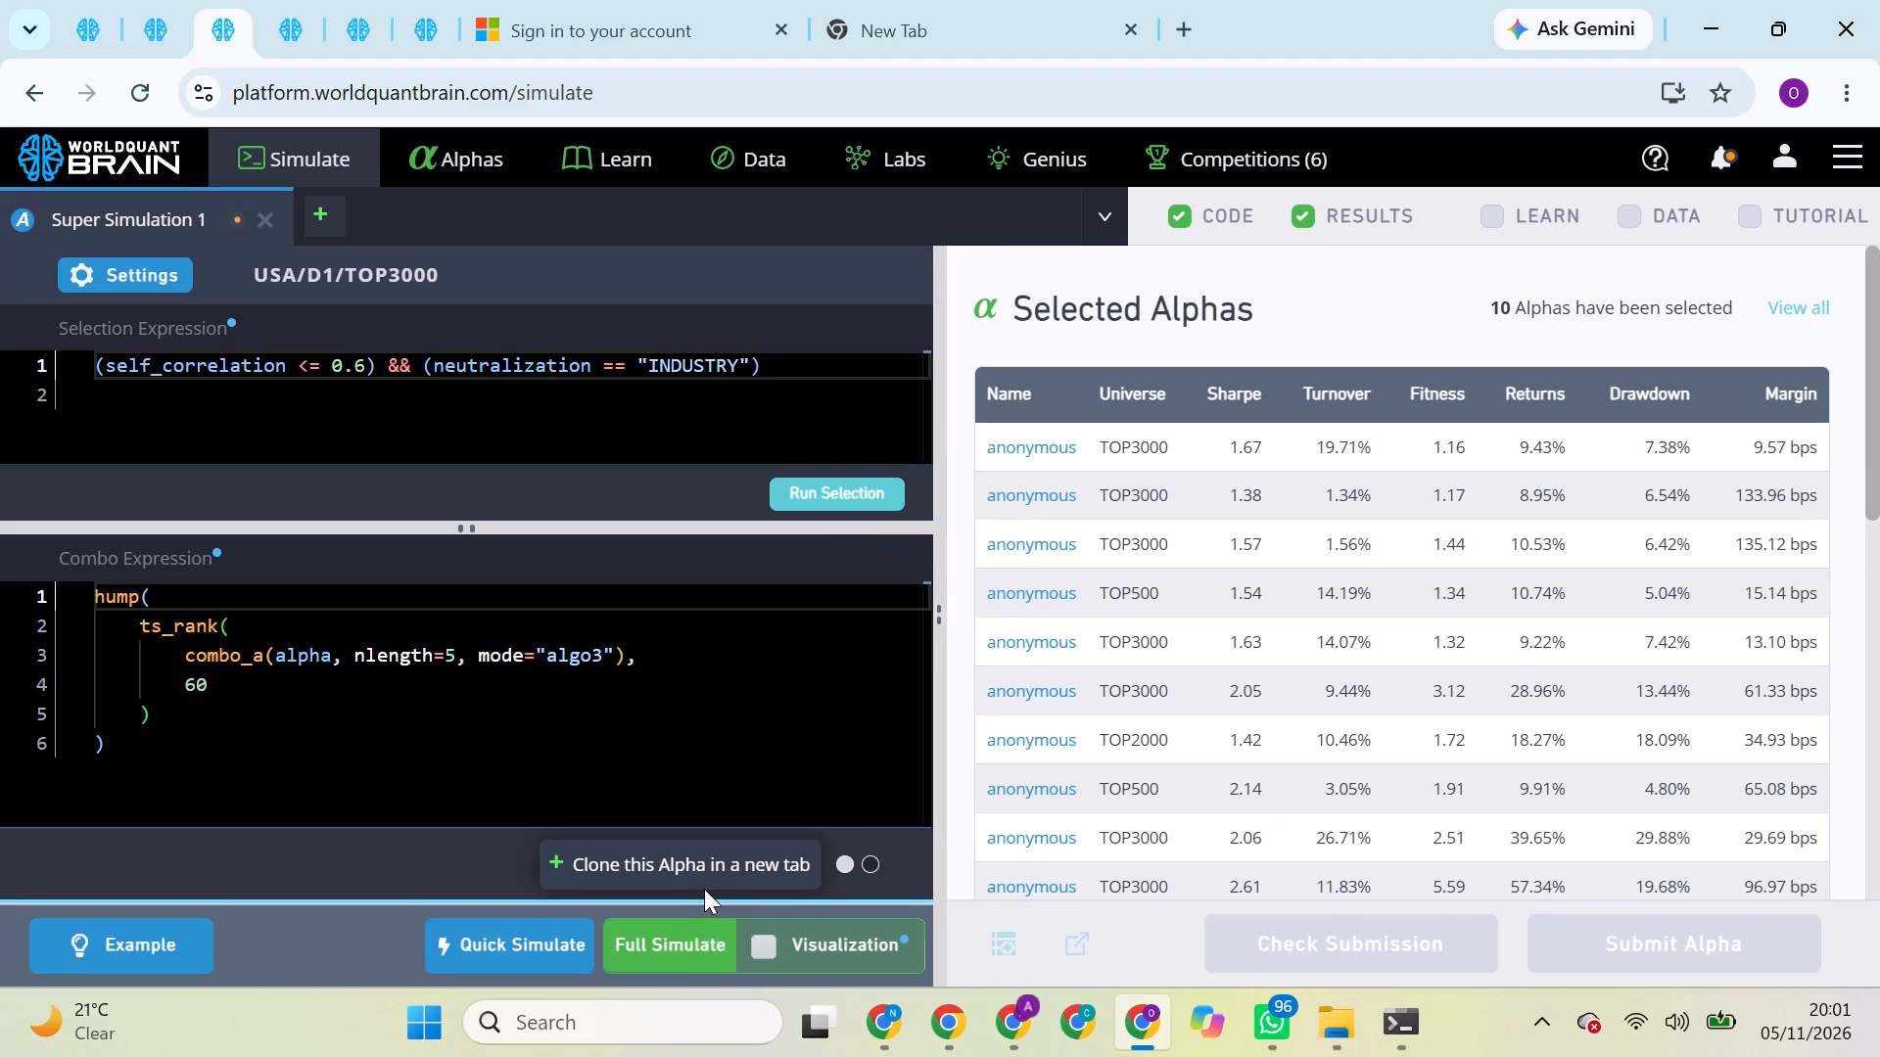
click(698, 943)
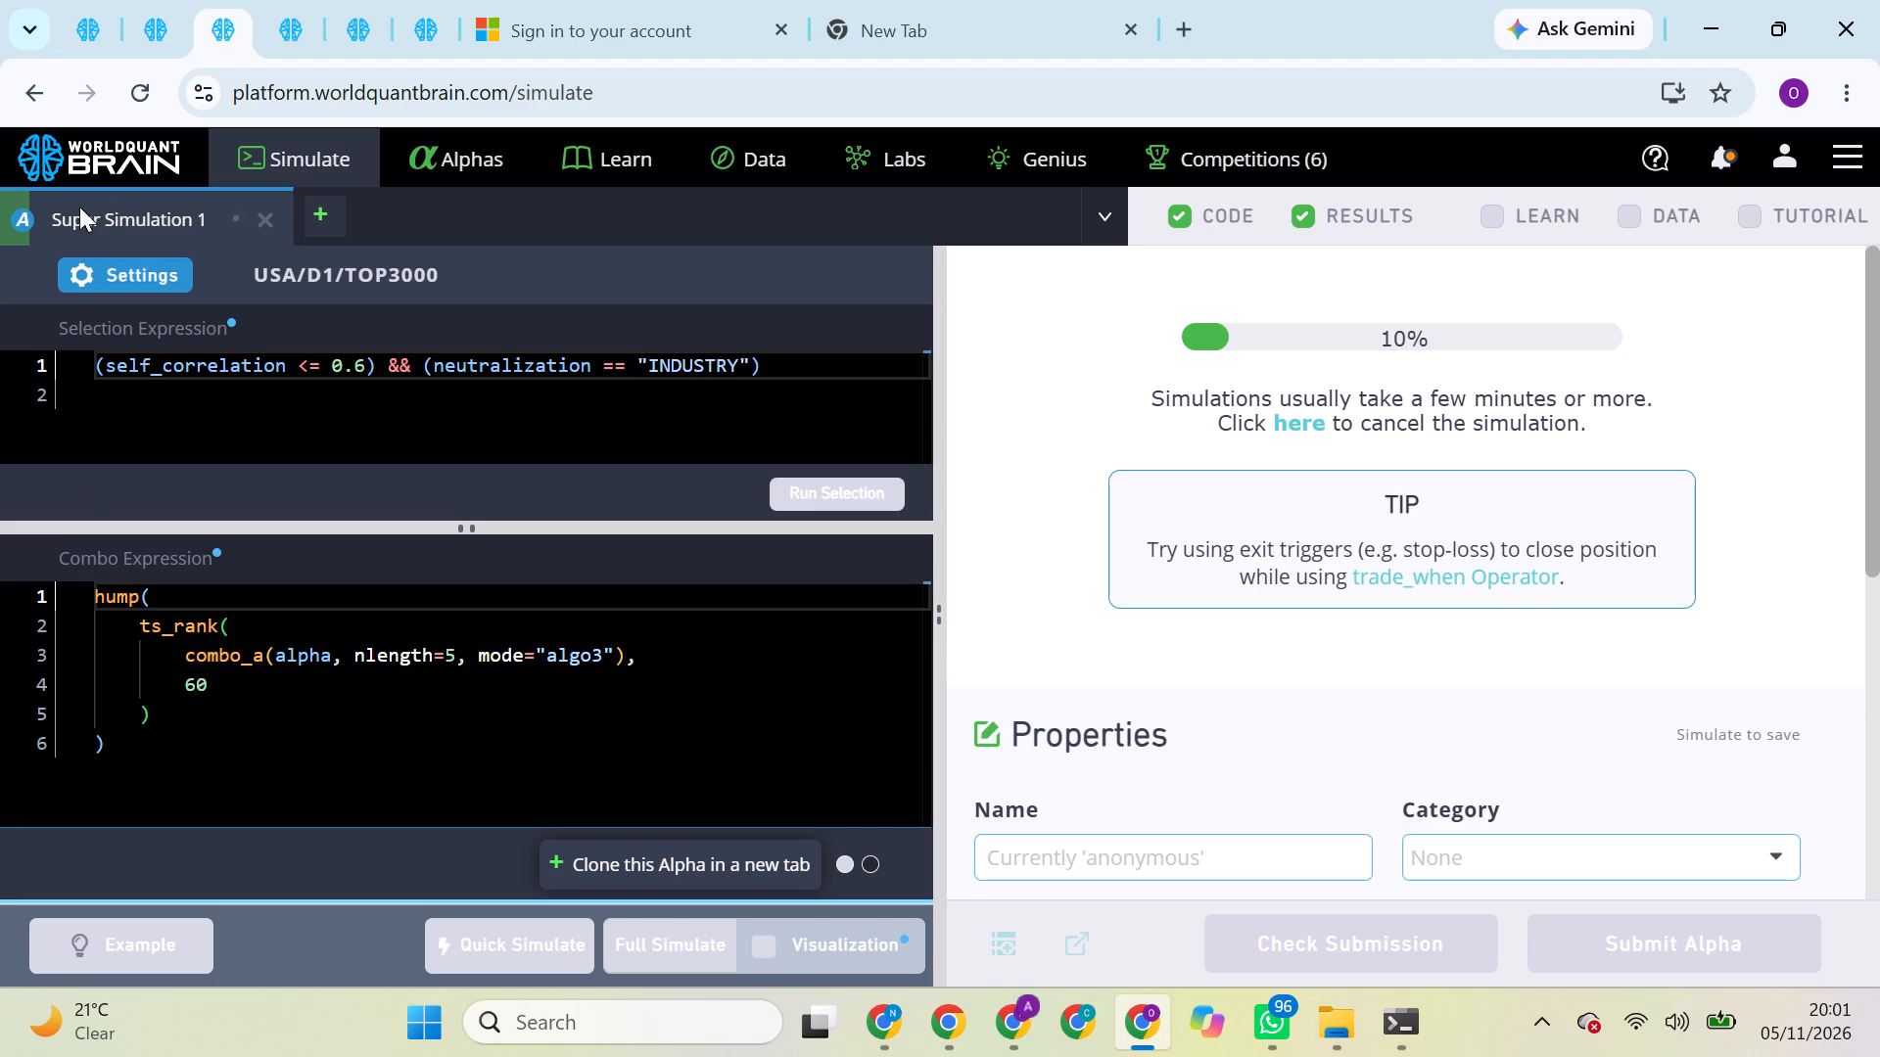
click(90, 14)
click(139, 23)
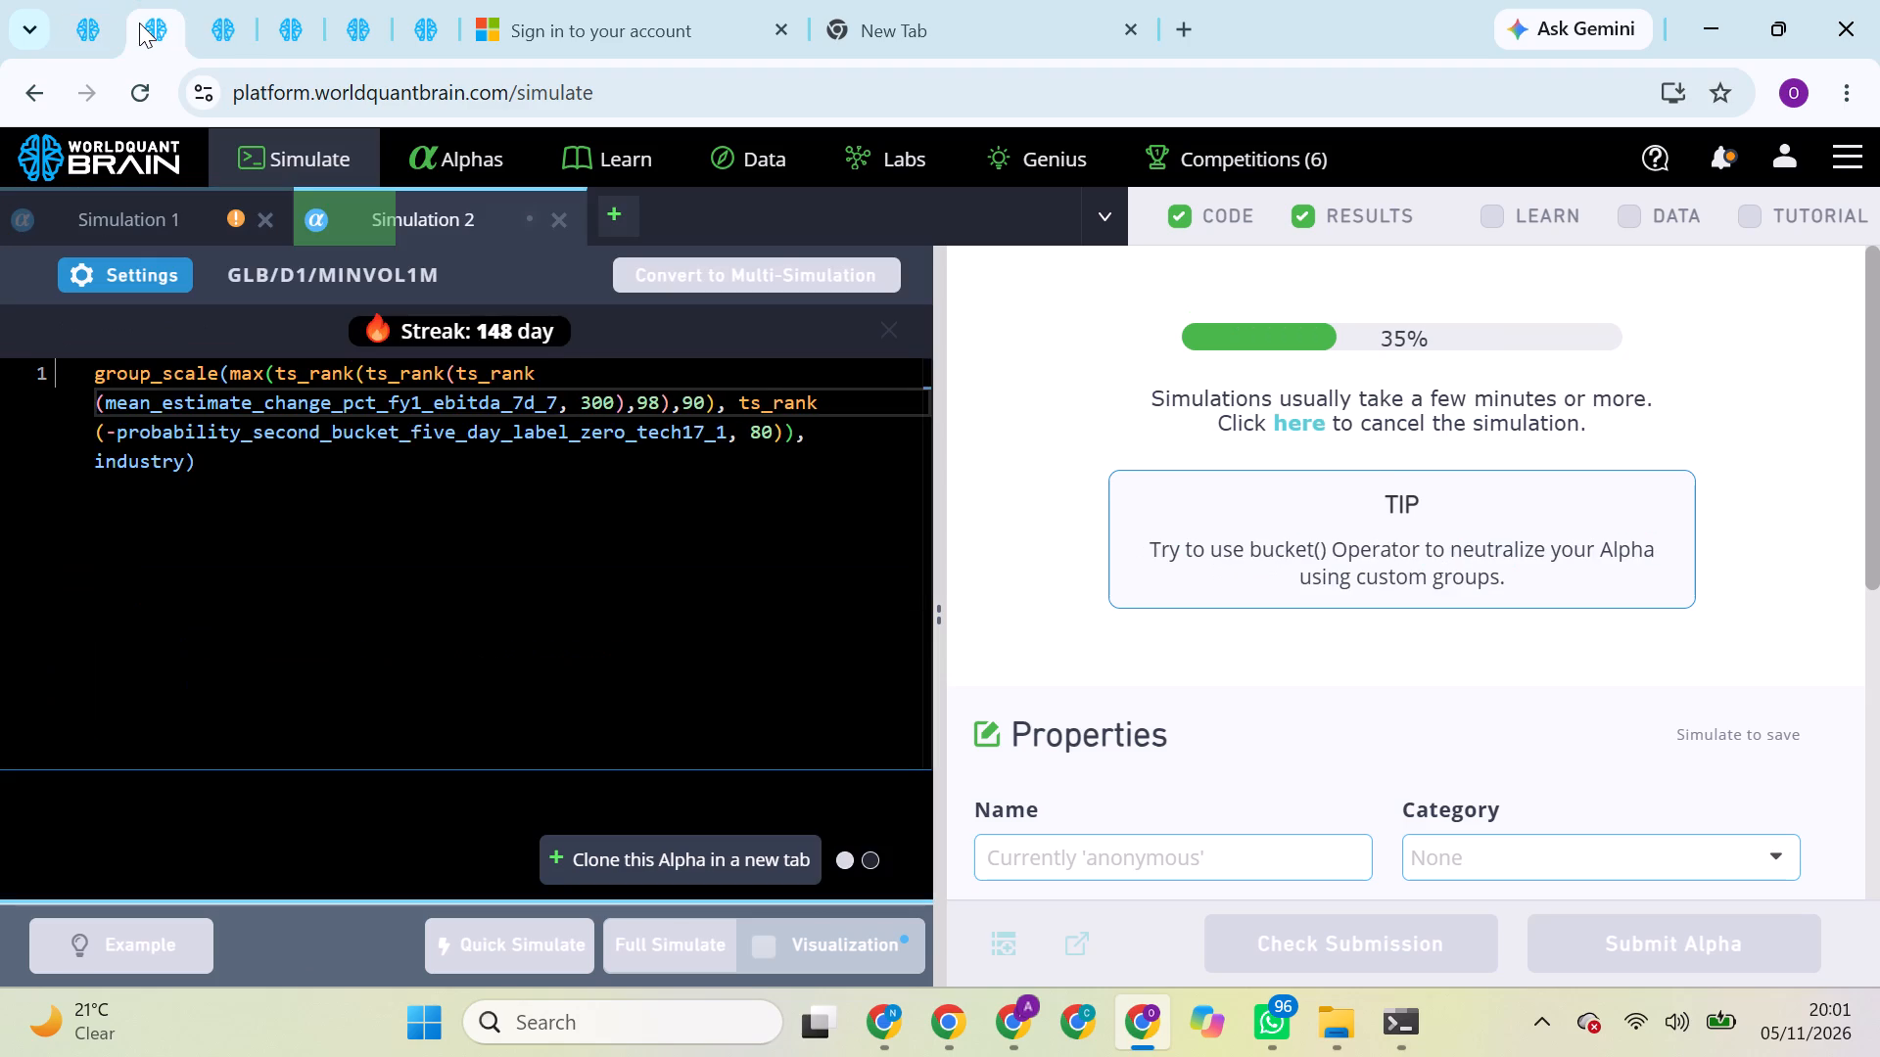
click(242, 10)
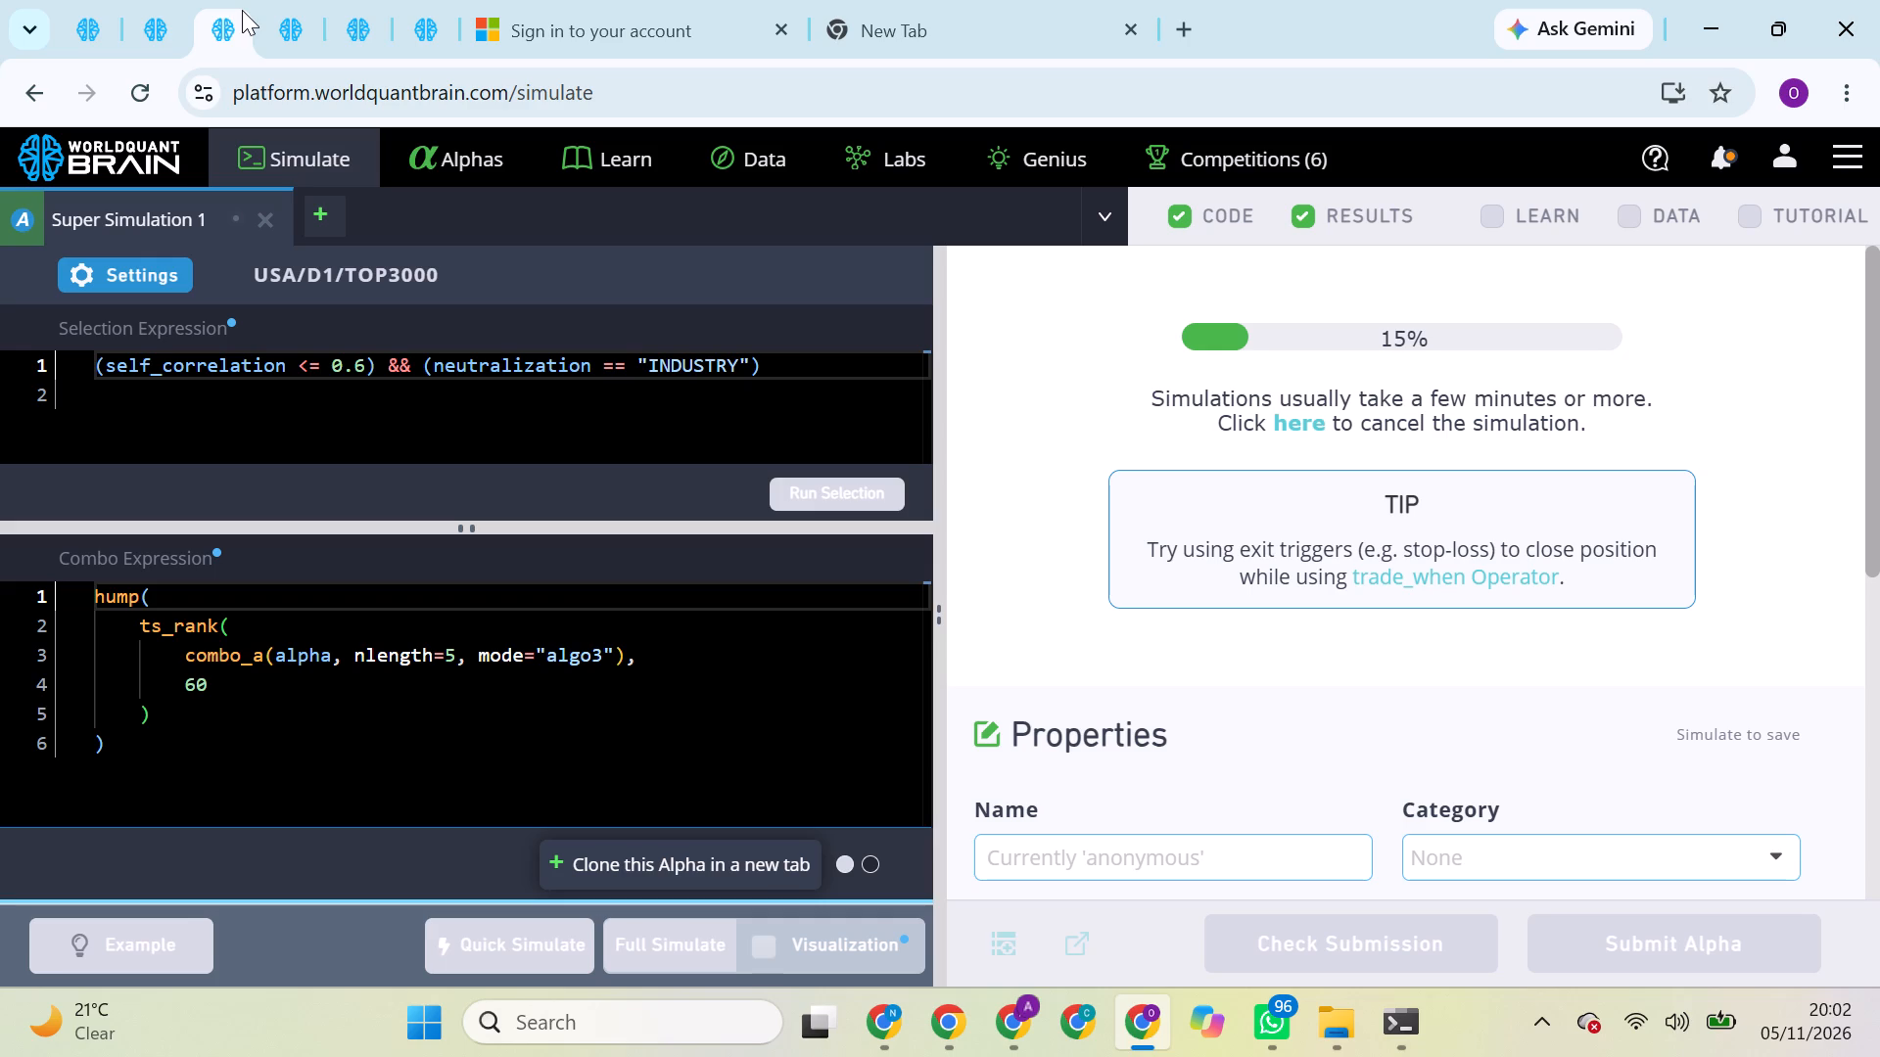
Run the selection for the USA/D1/TOP3000 super alpha with SECTOR neutralization and short_count > 600, and start a full simulation.
click(289, 22)
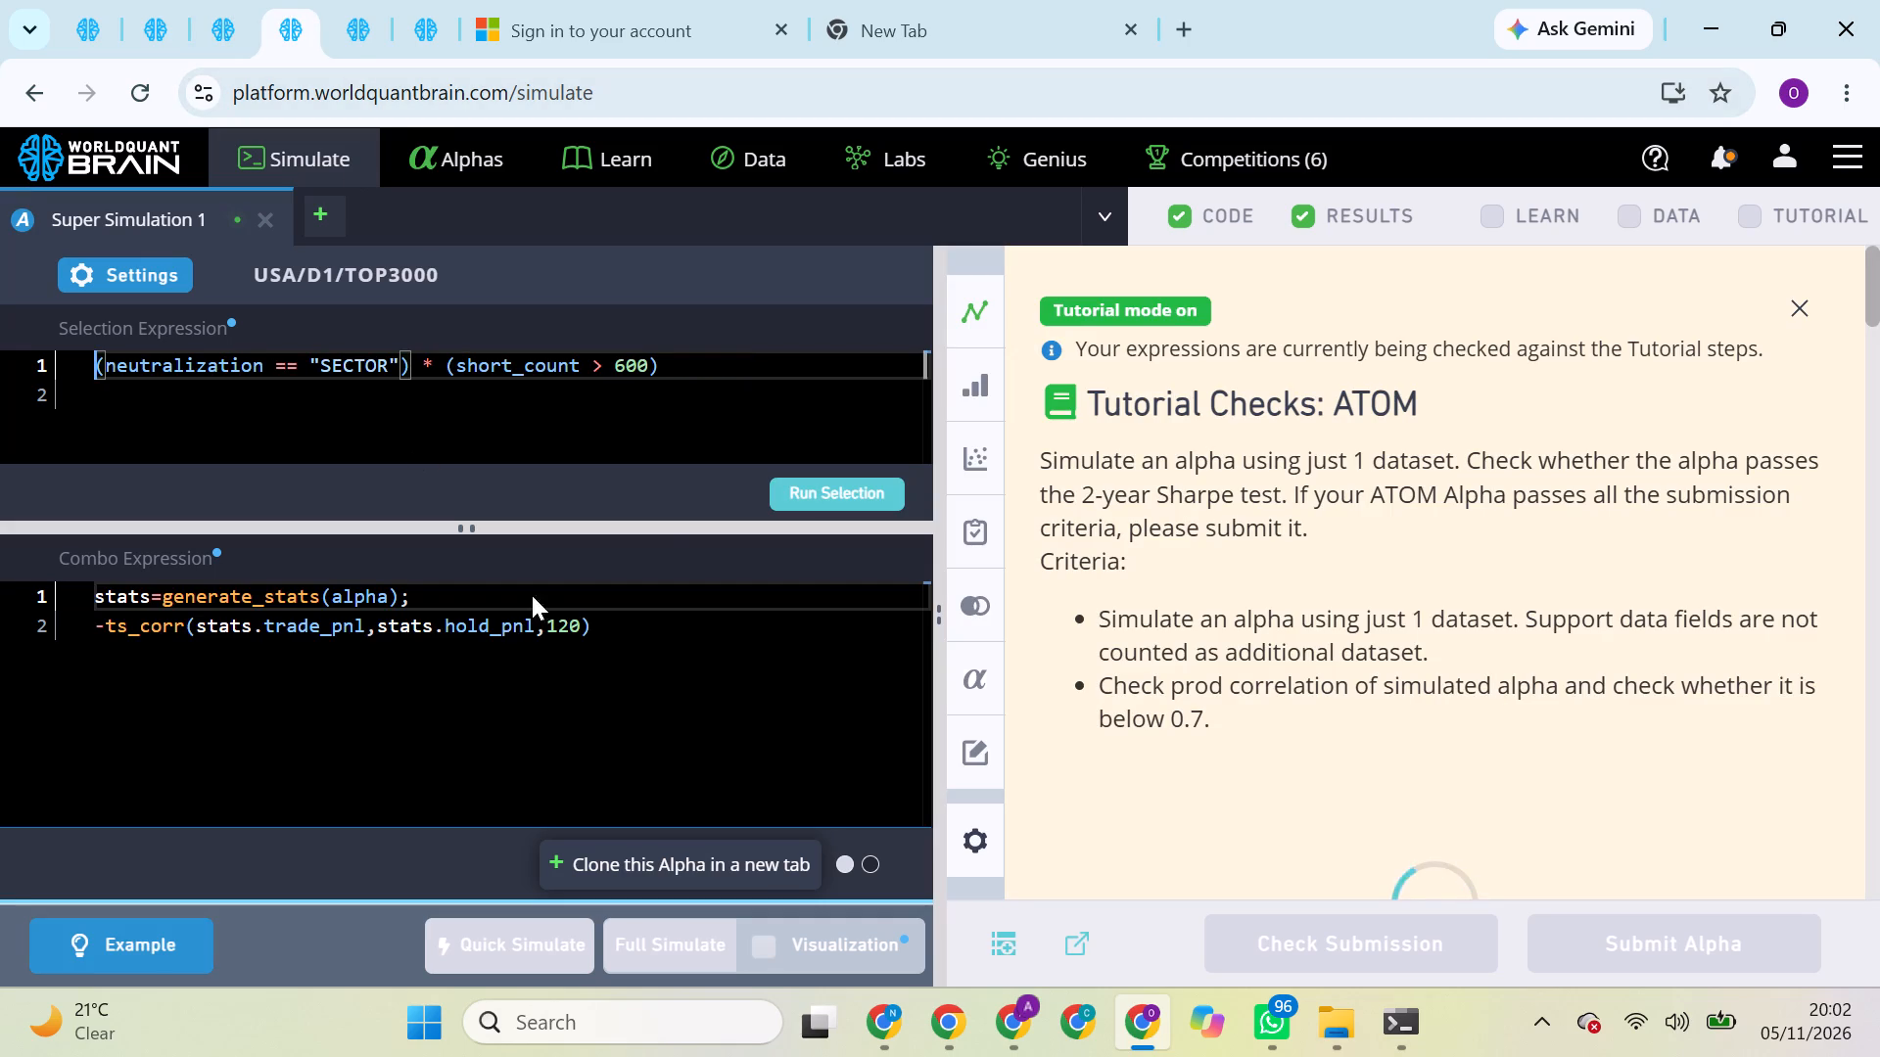
click(812, 495)
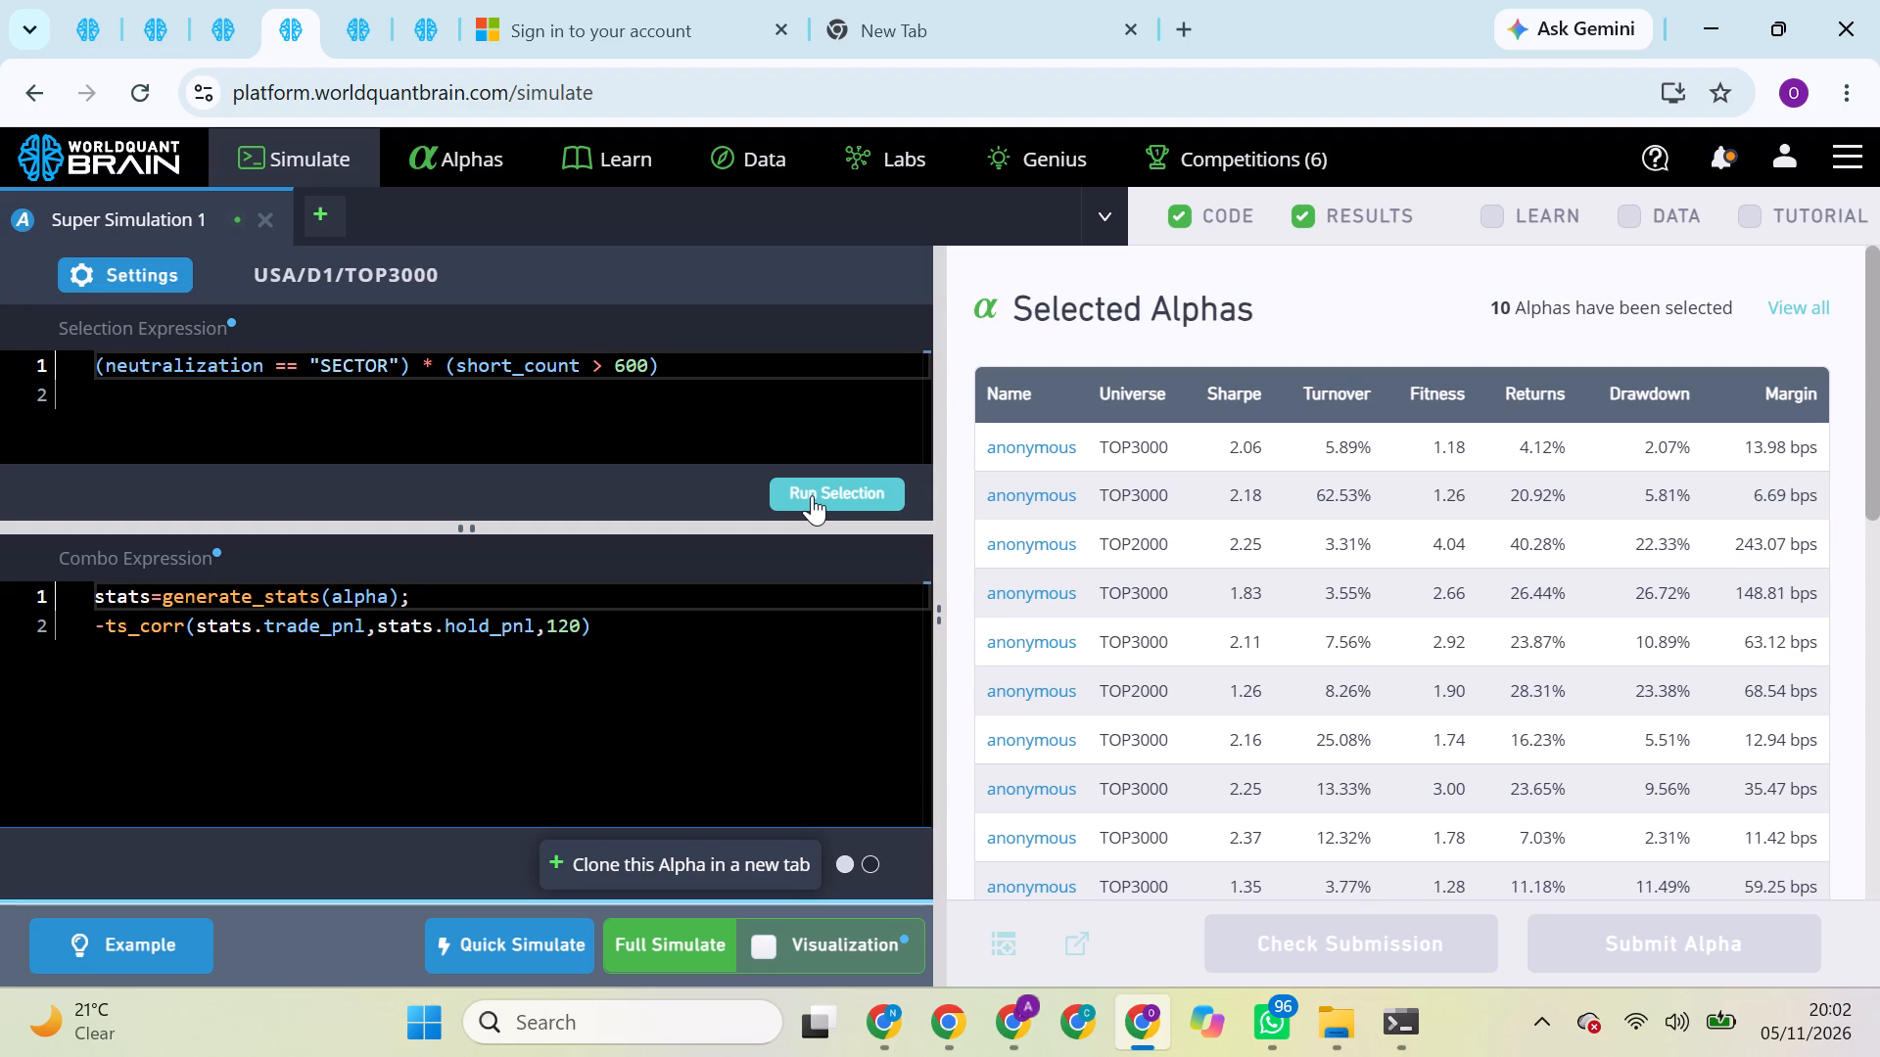
click(821, 495)
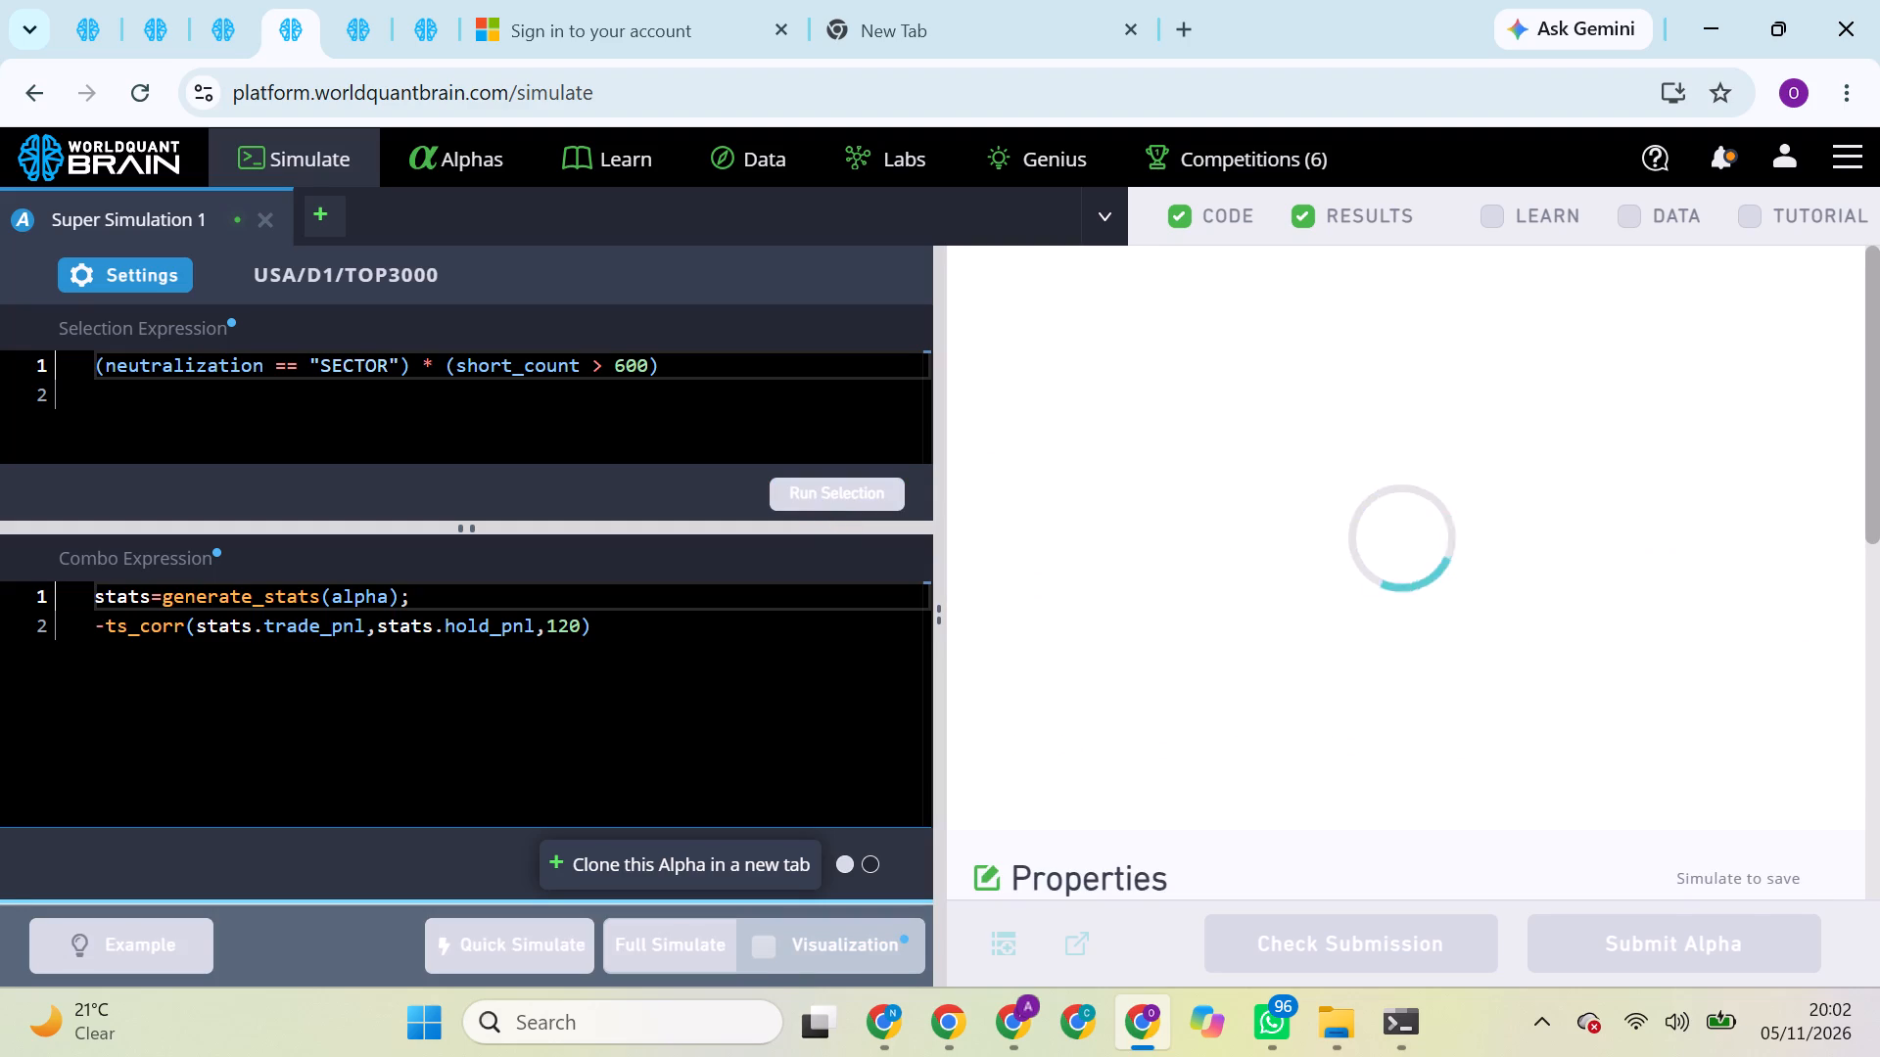
click(660, 954)
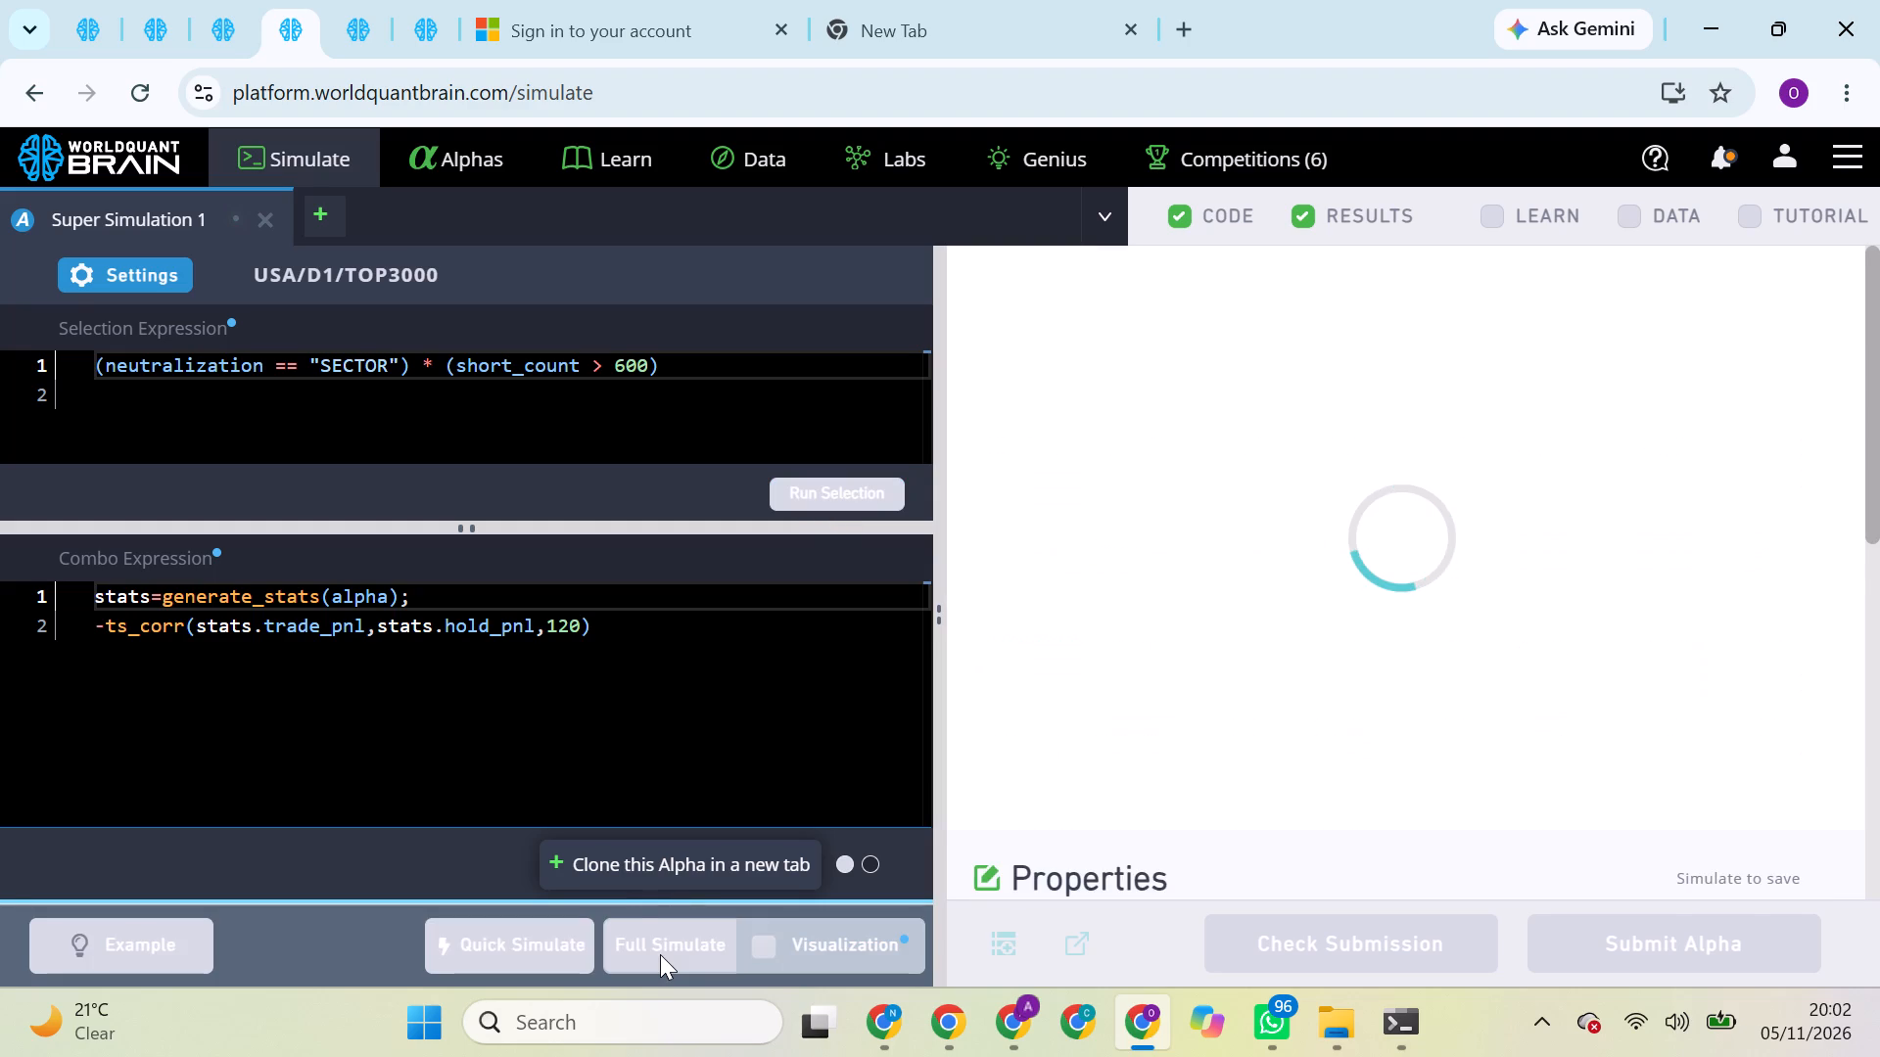
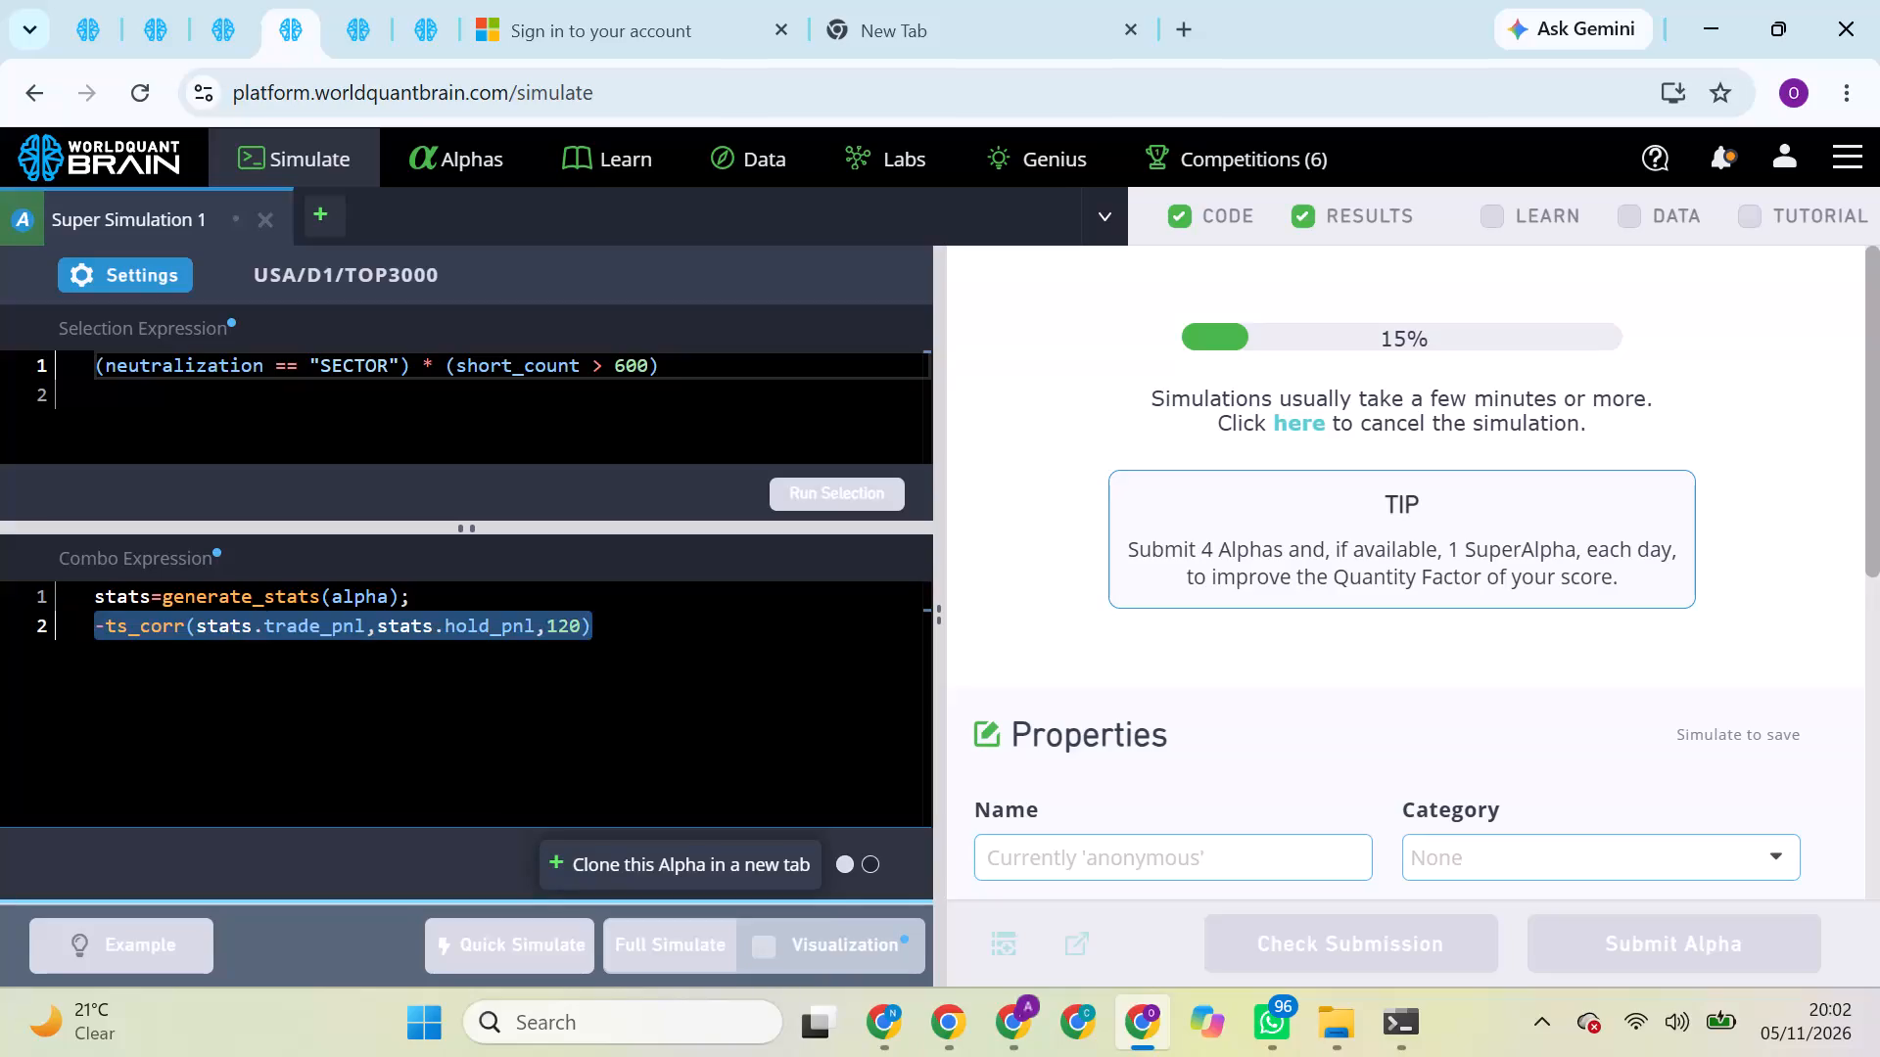
Replace the super alpha's combo expression with sign(combo_a(alpha, nlength = 230, mode = 'algo1')) and cancel the running simulation.
click(354, 613)
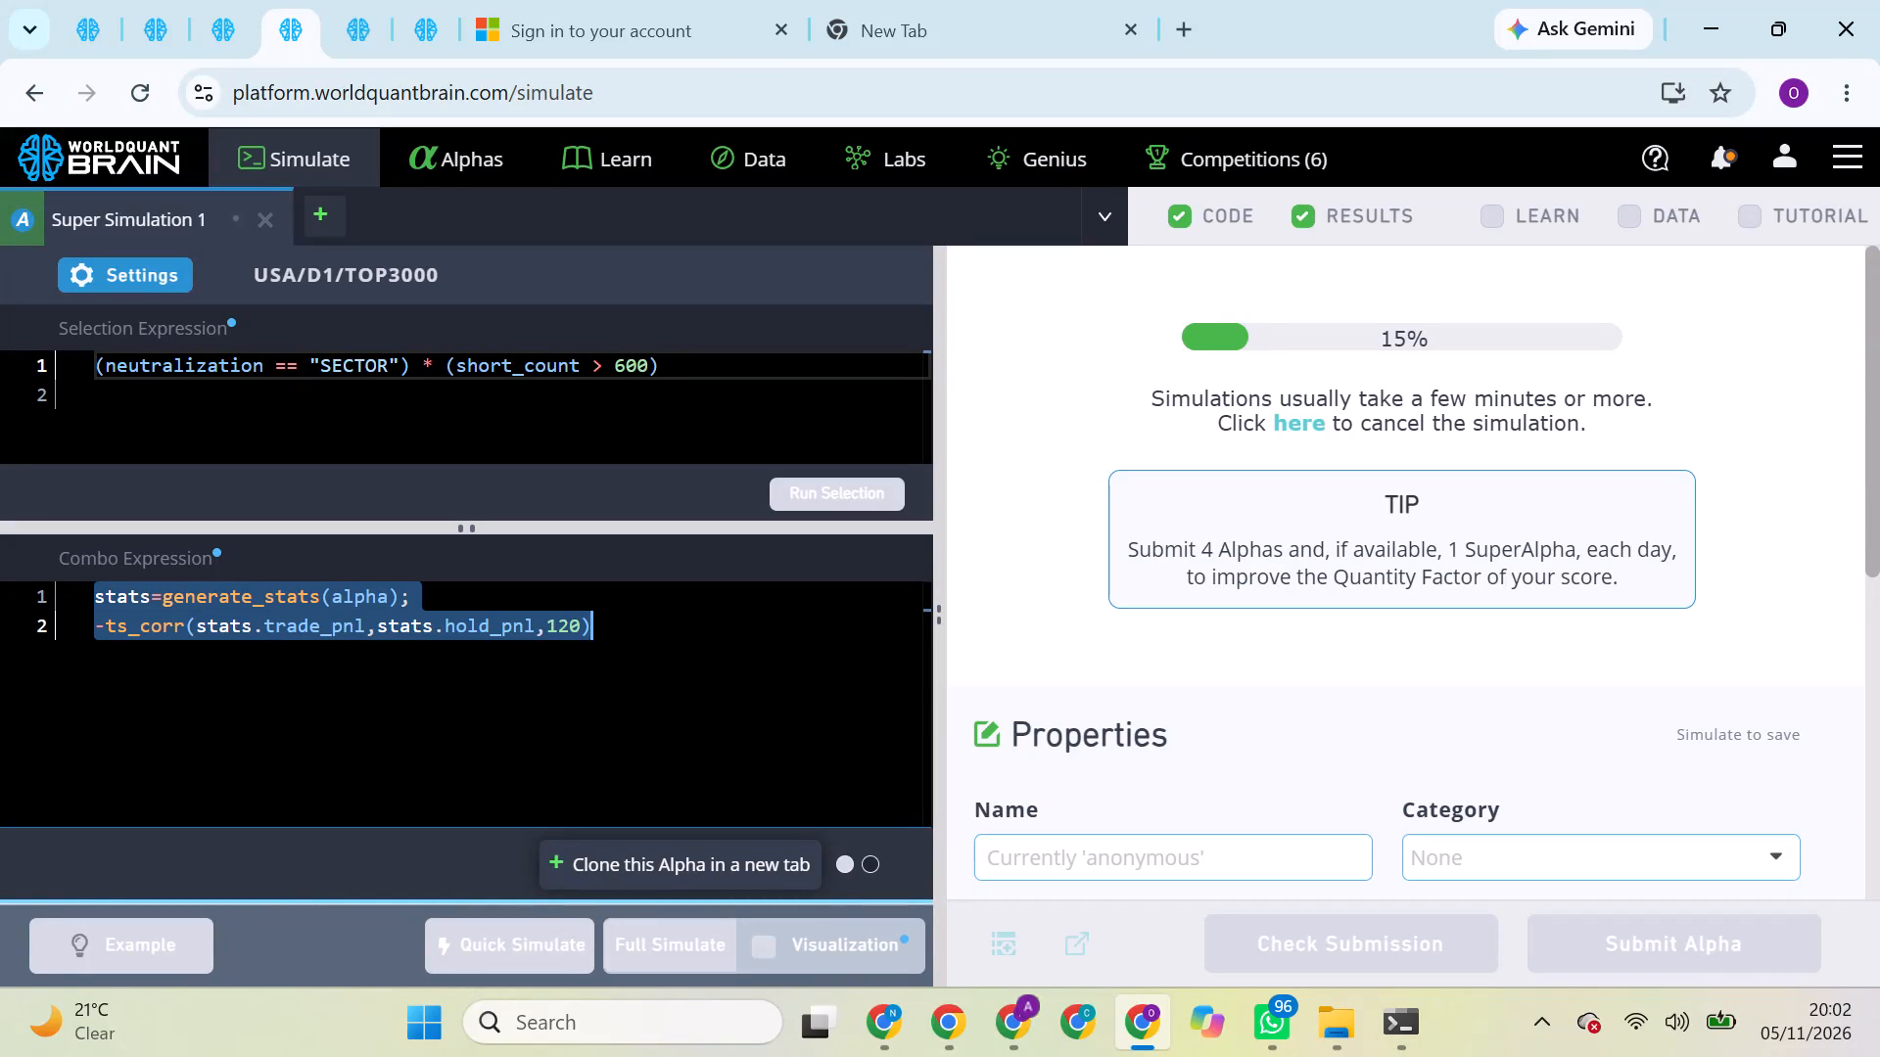
key(ctrl+v)
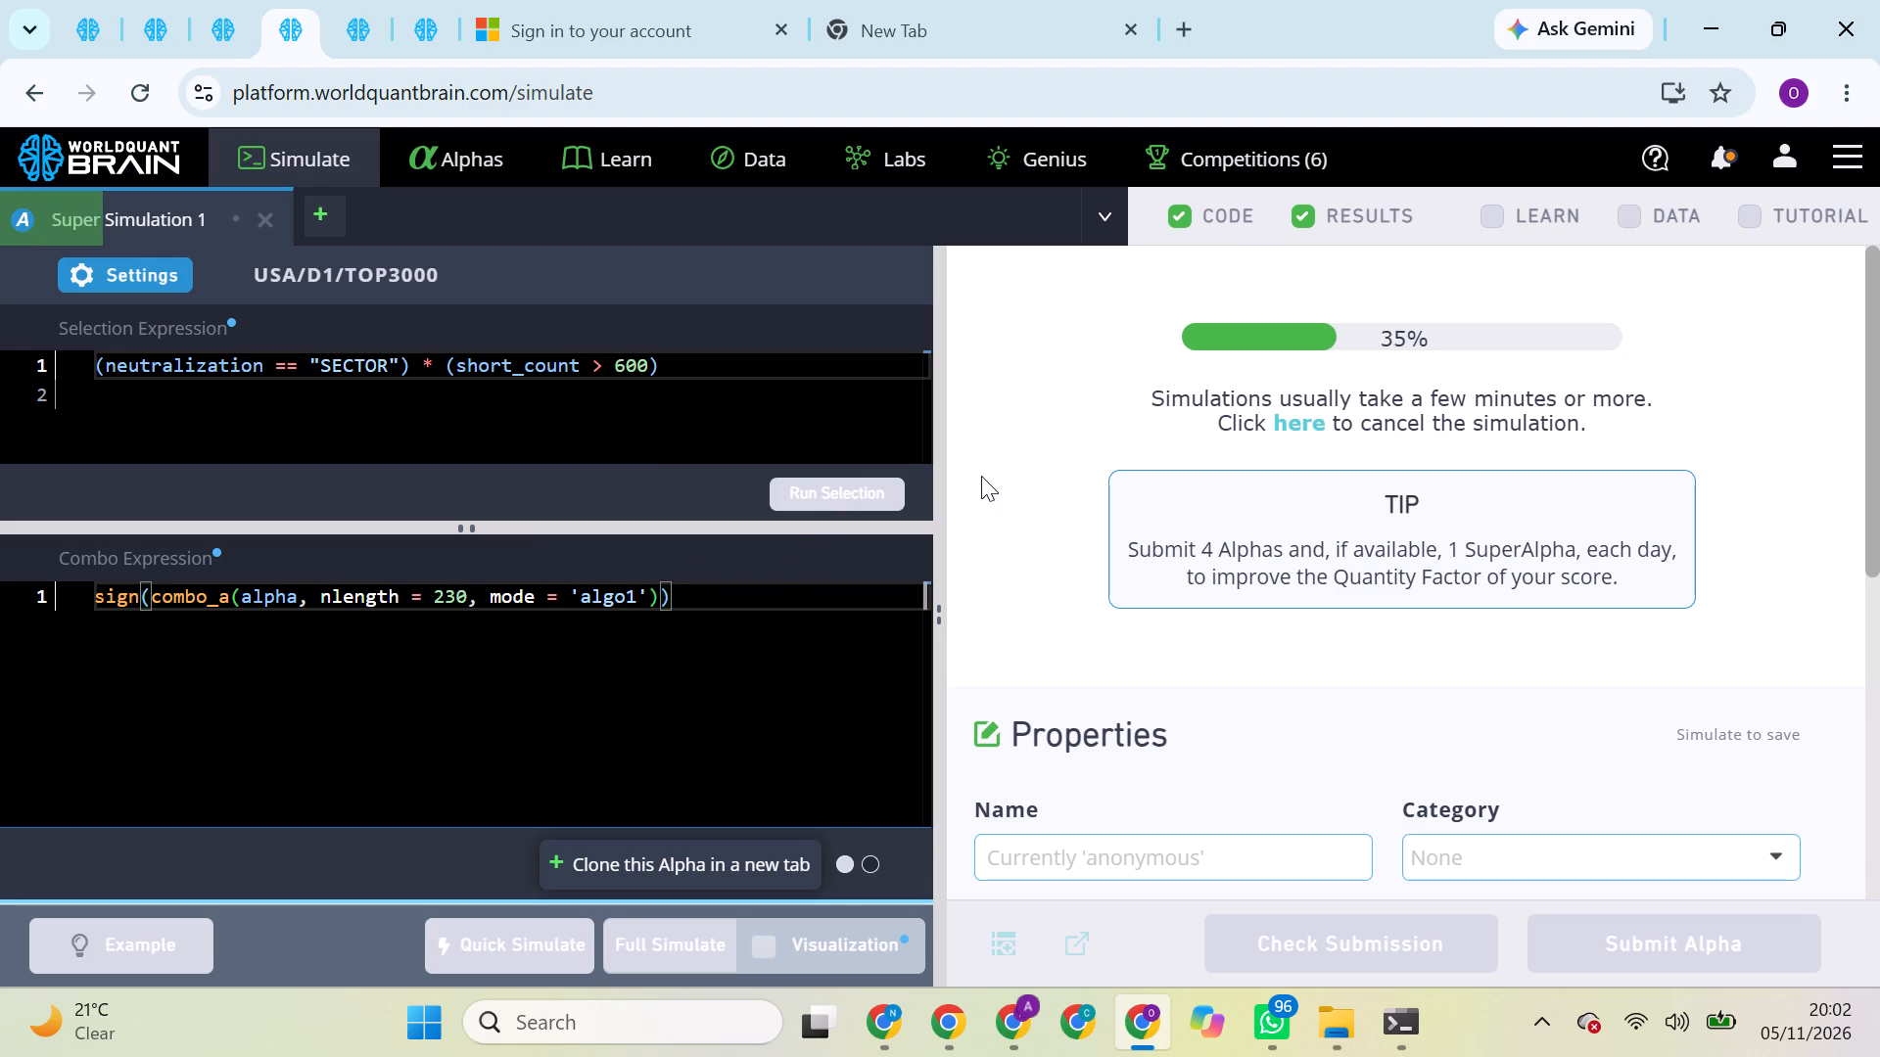
click(1295, 415)
Run the selection for the super alpha using neutralization == "SECTOR" and short_count > 600, and start its full simulation.
click(860, 492)
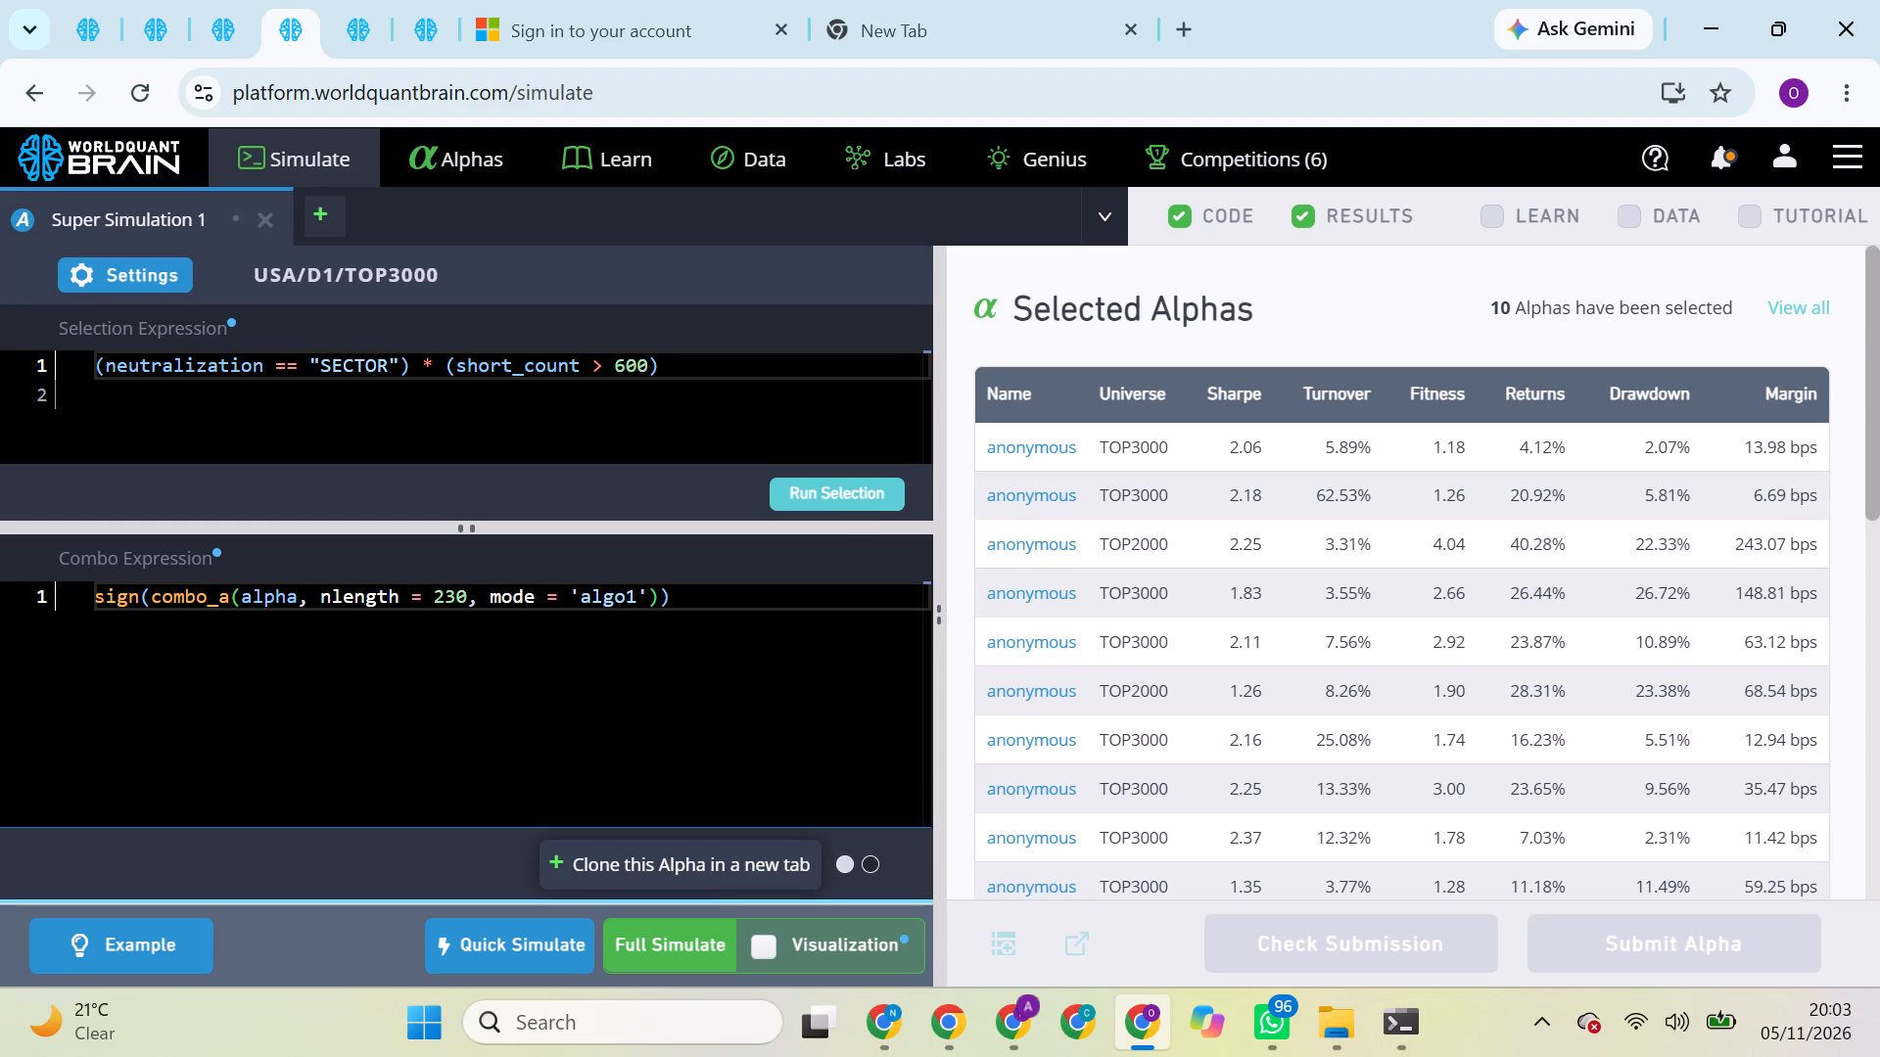
click(682, 932)
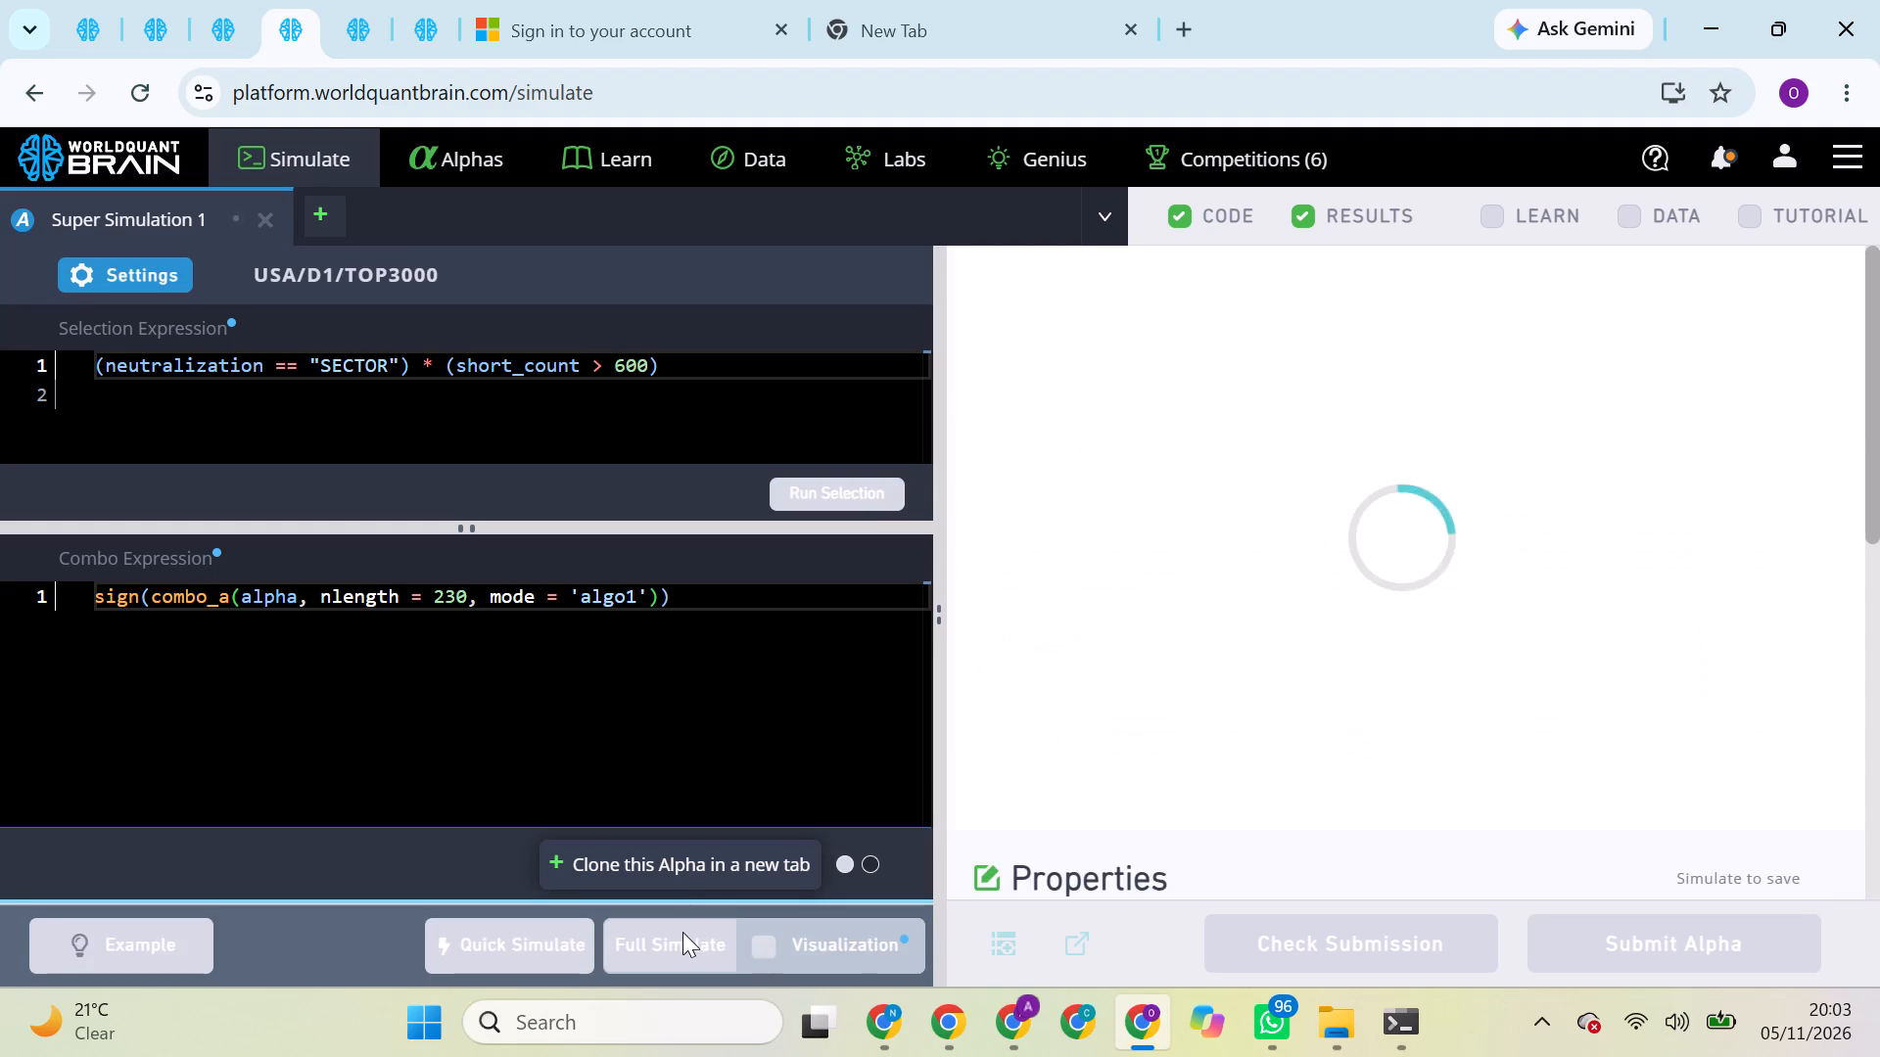
Replace the revenue_14d_7 field in the GLB alpha with mean_estimate_change_pct_fy1_earnings_30d_6 copied from the dataset's field list, and start a full simulation.
click(362, 18)
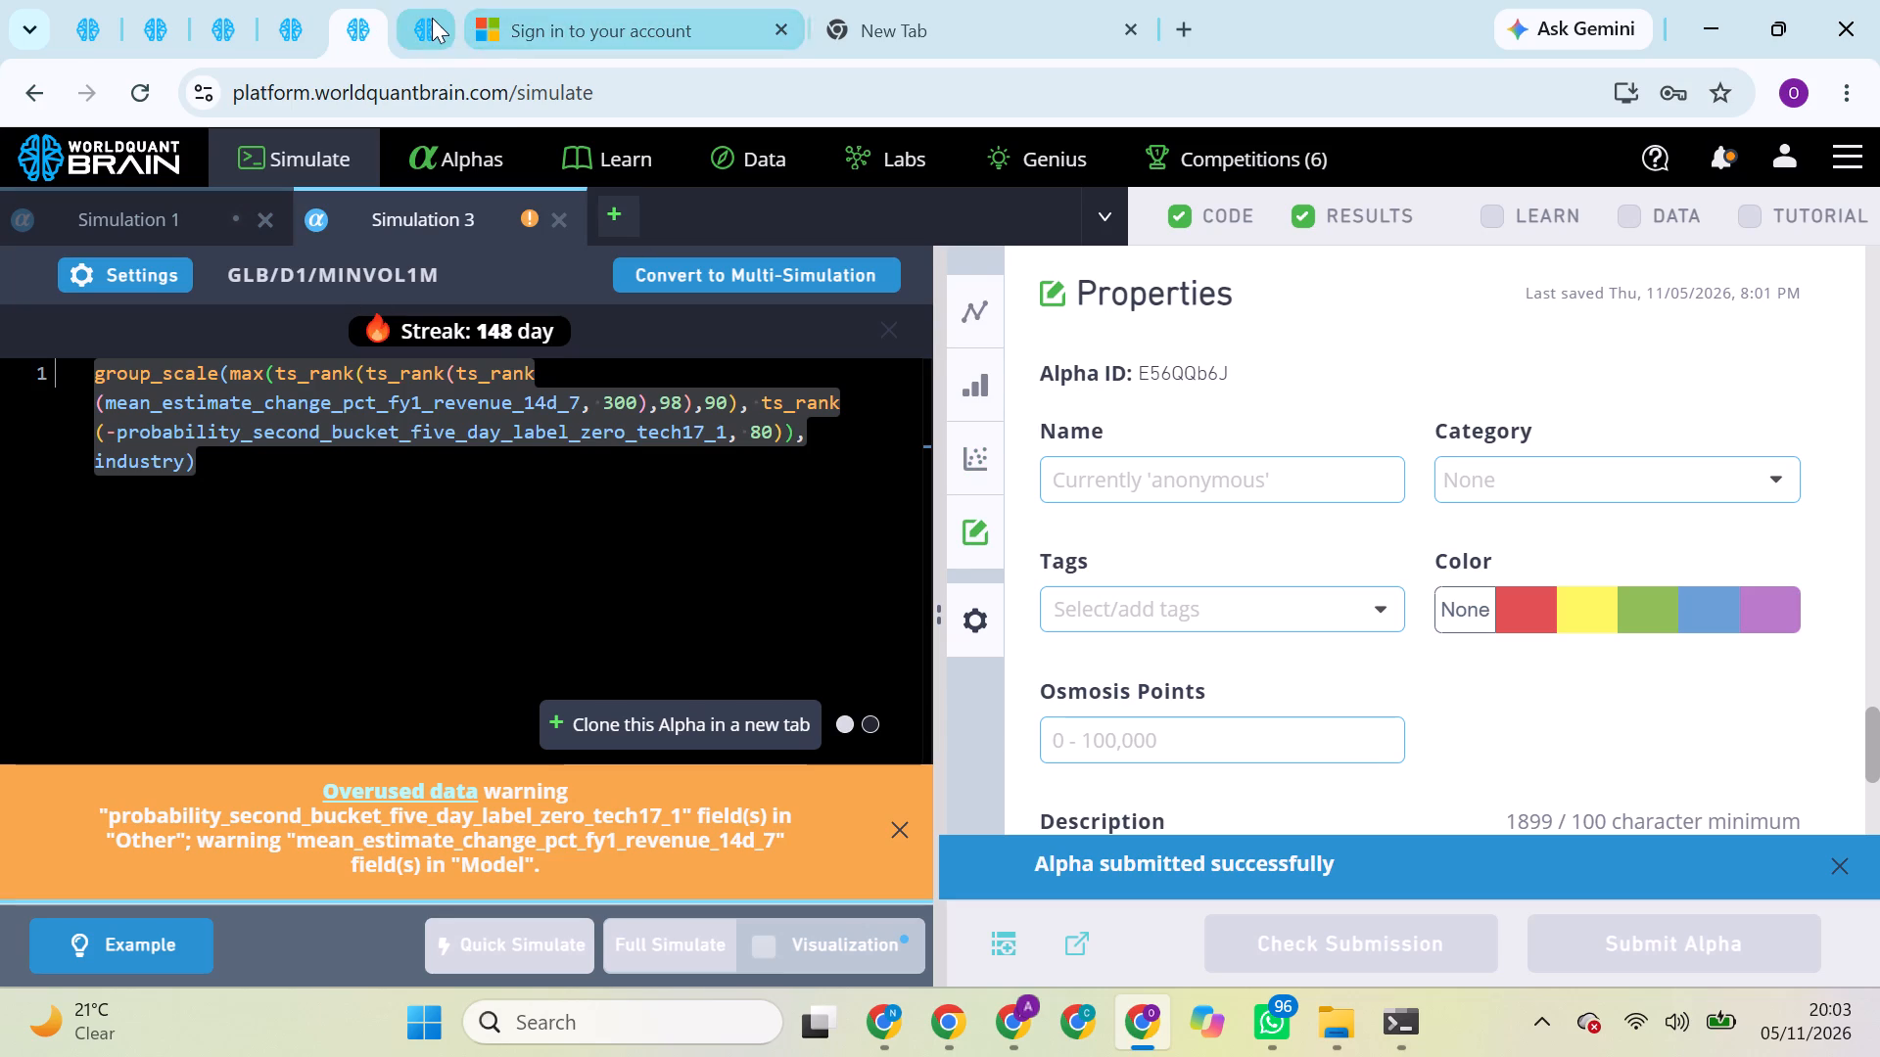
click(428, 23)
scroll(334, 264, up, 4)
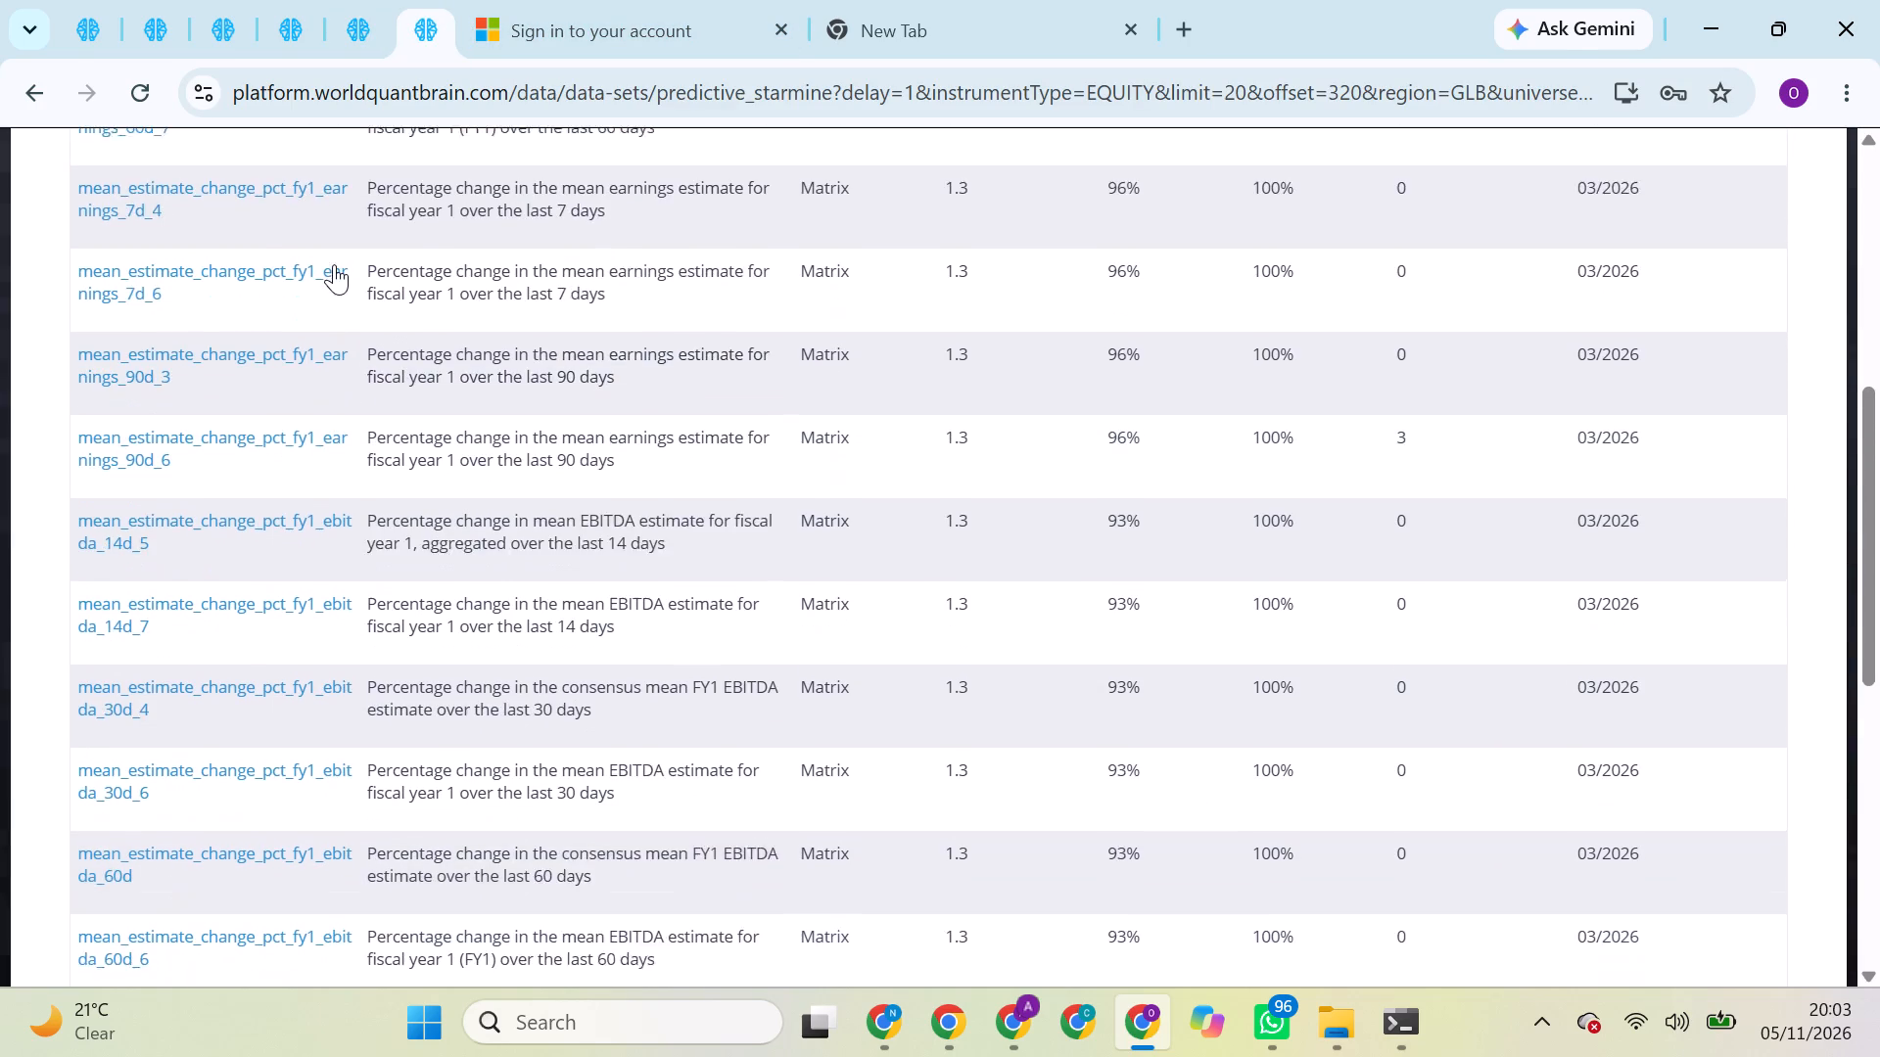
scroll(334, 264, up, 4)
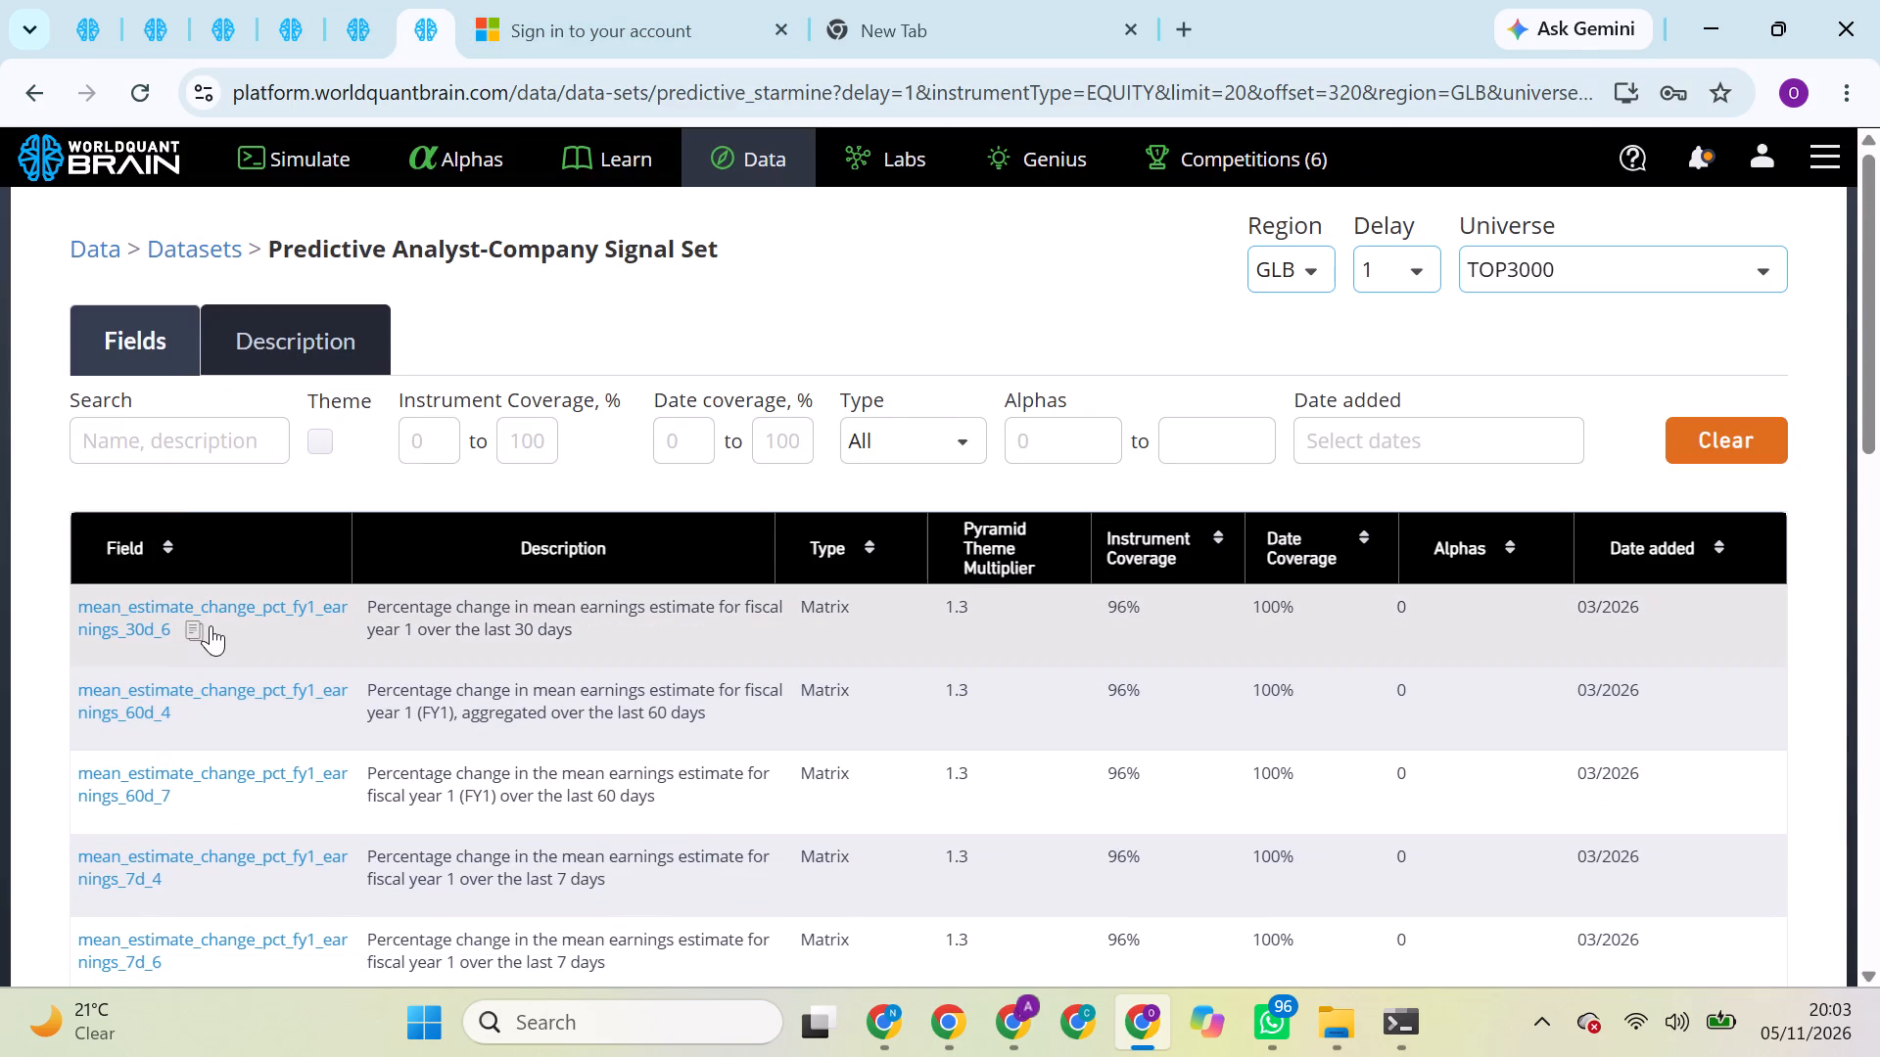
click(206, 625)
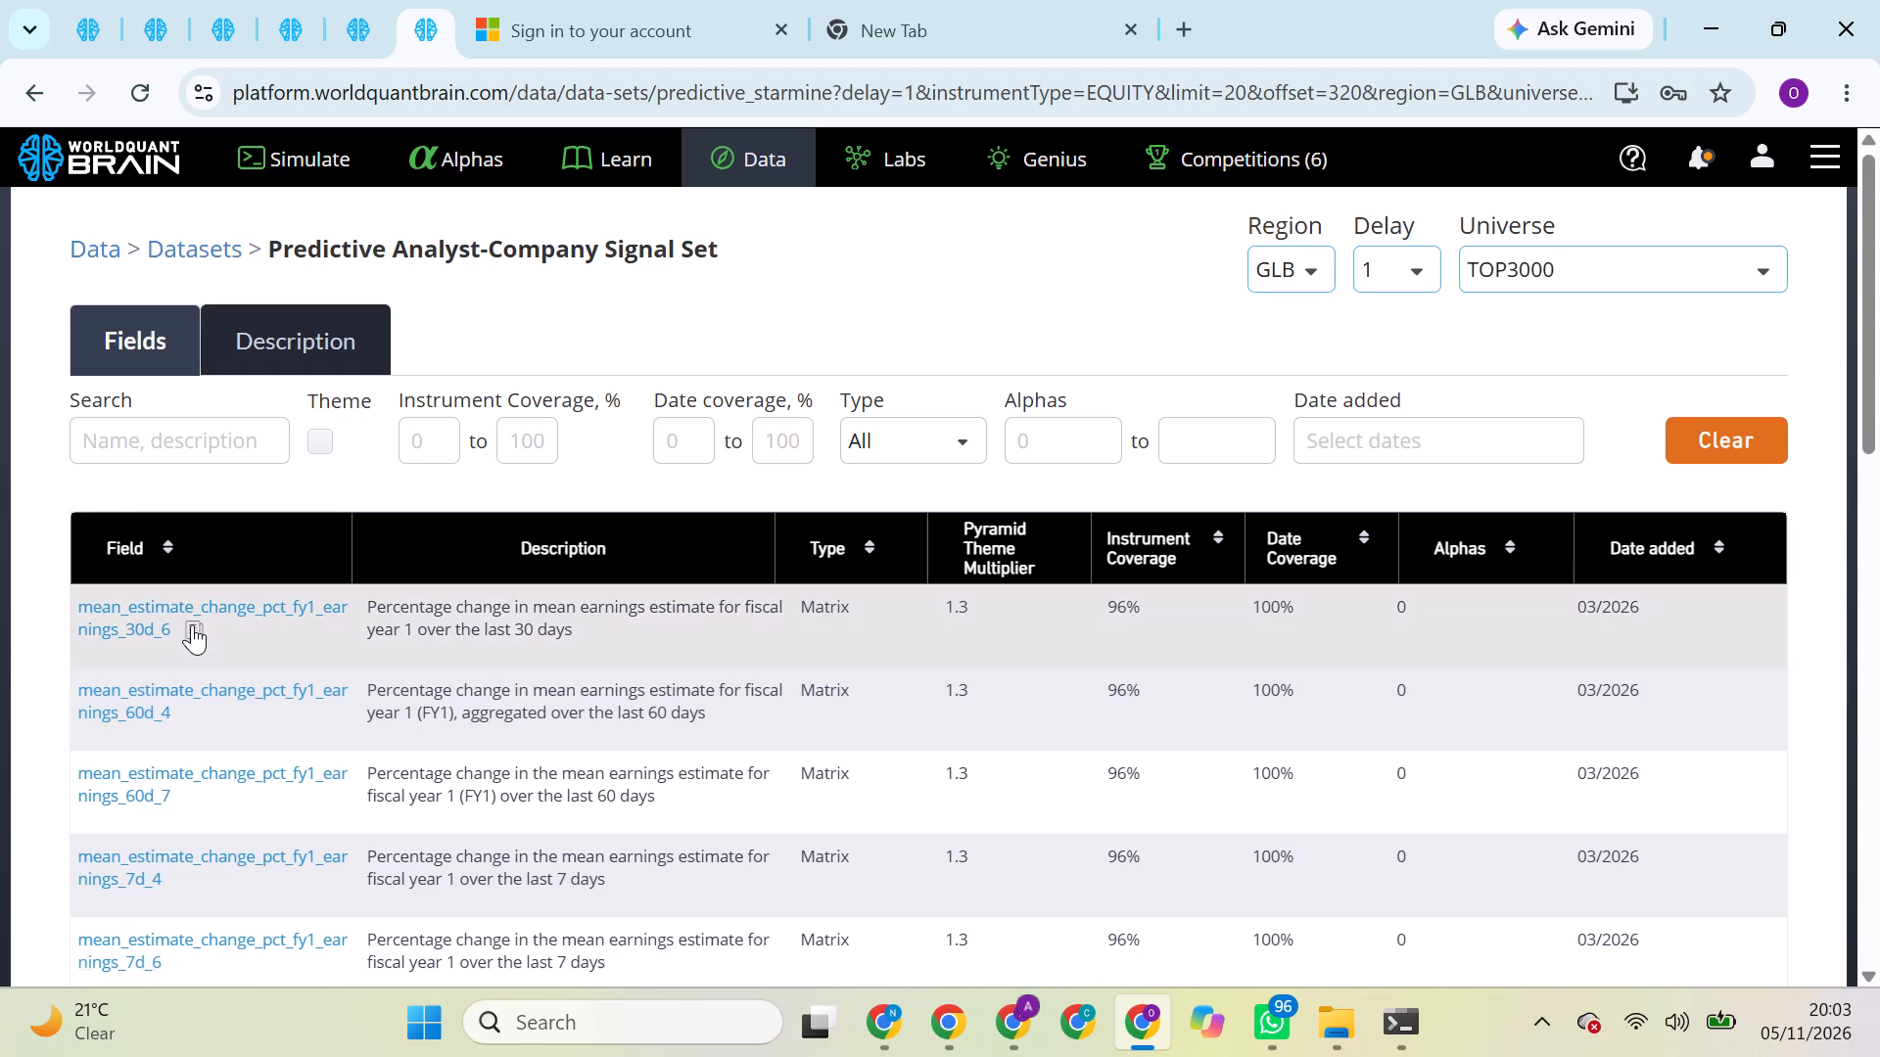
click(192, 629)
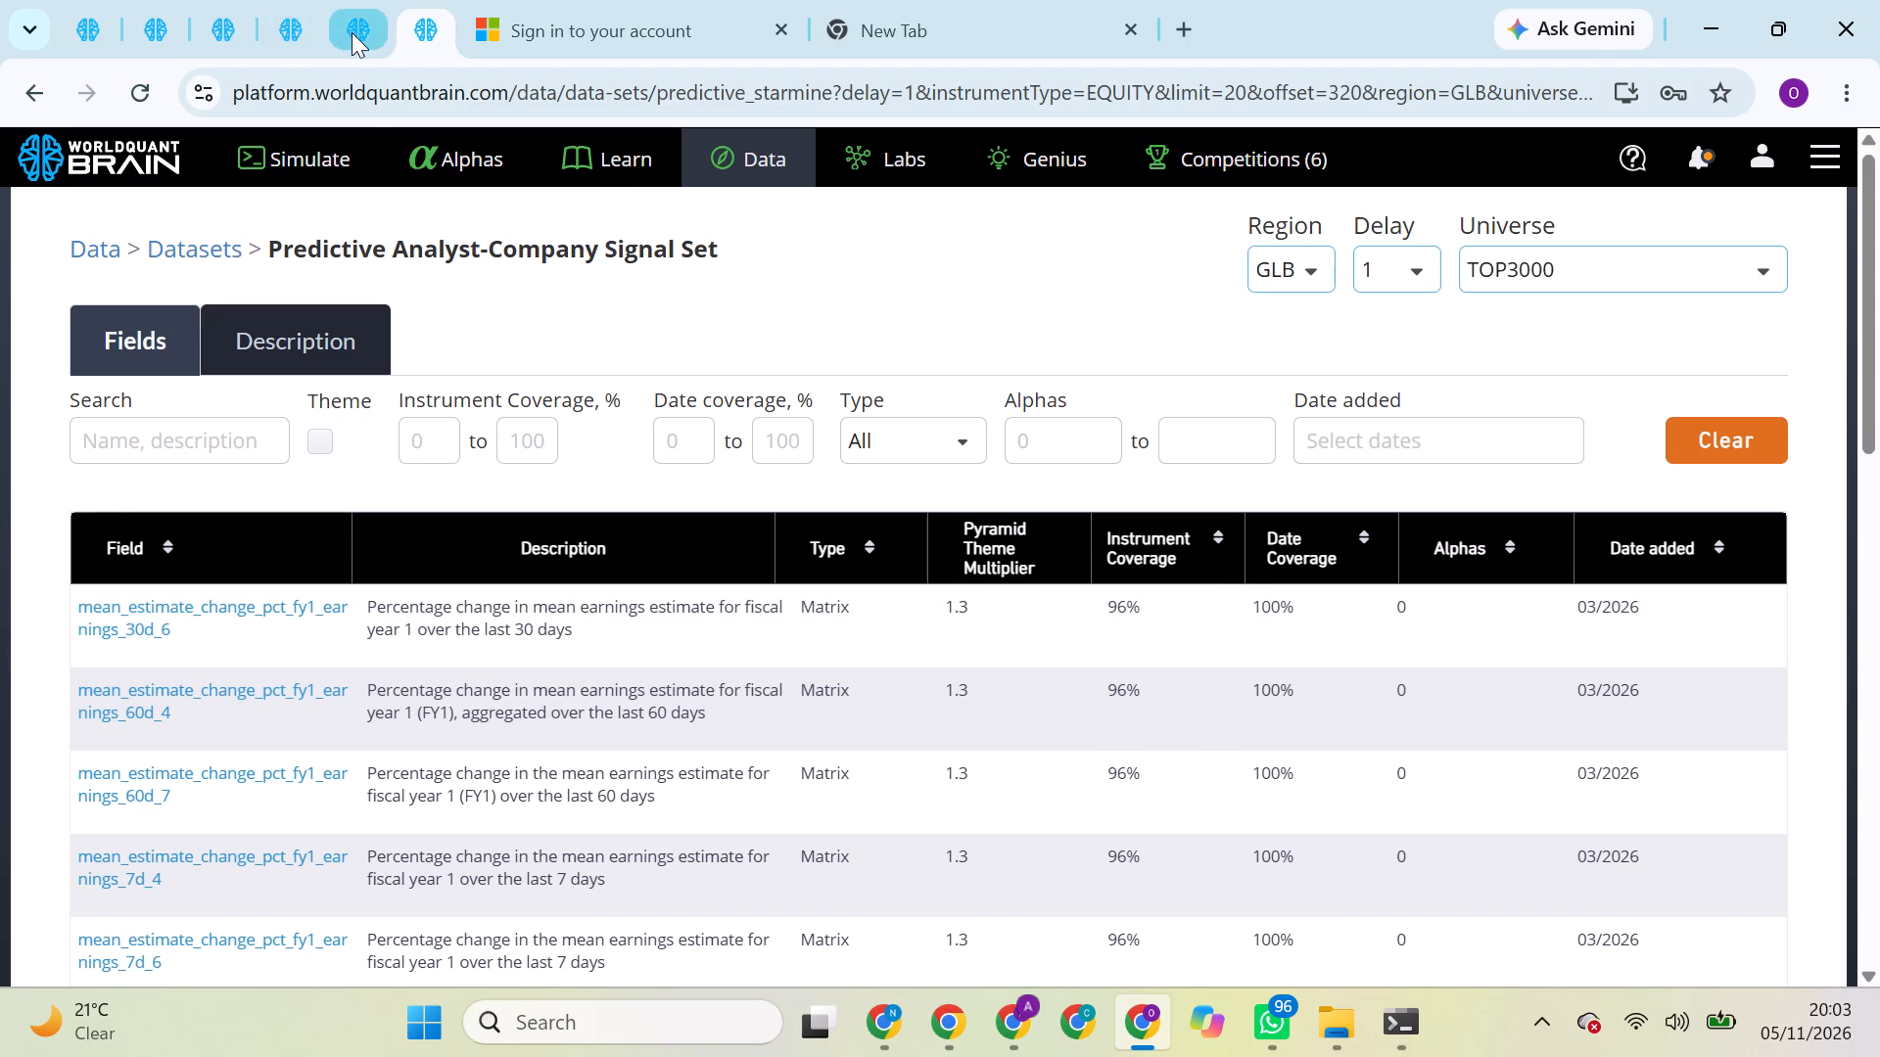
click(352, 32)
click(442, 401)
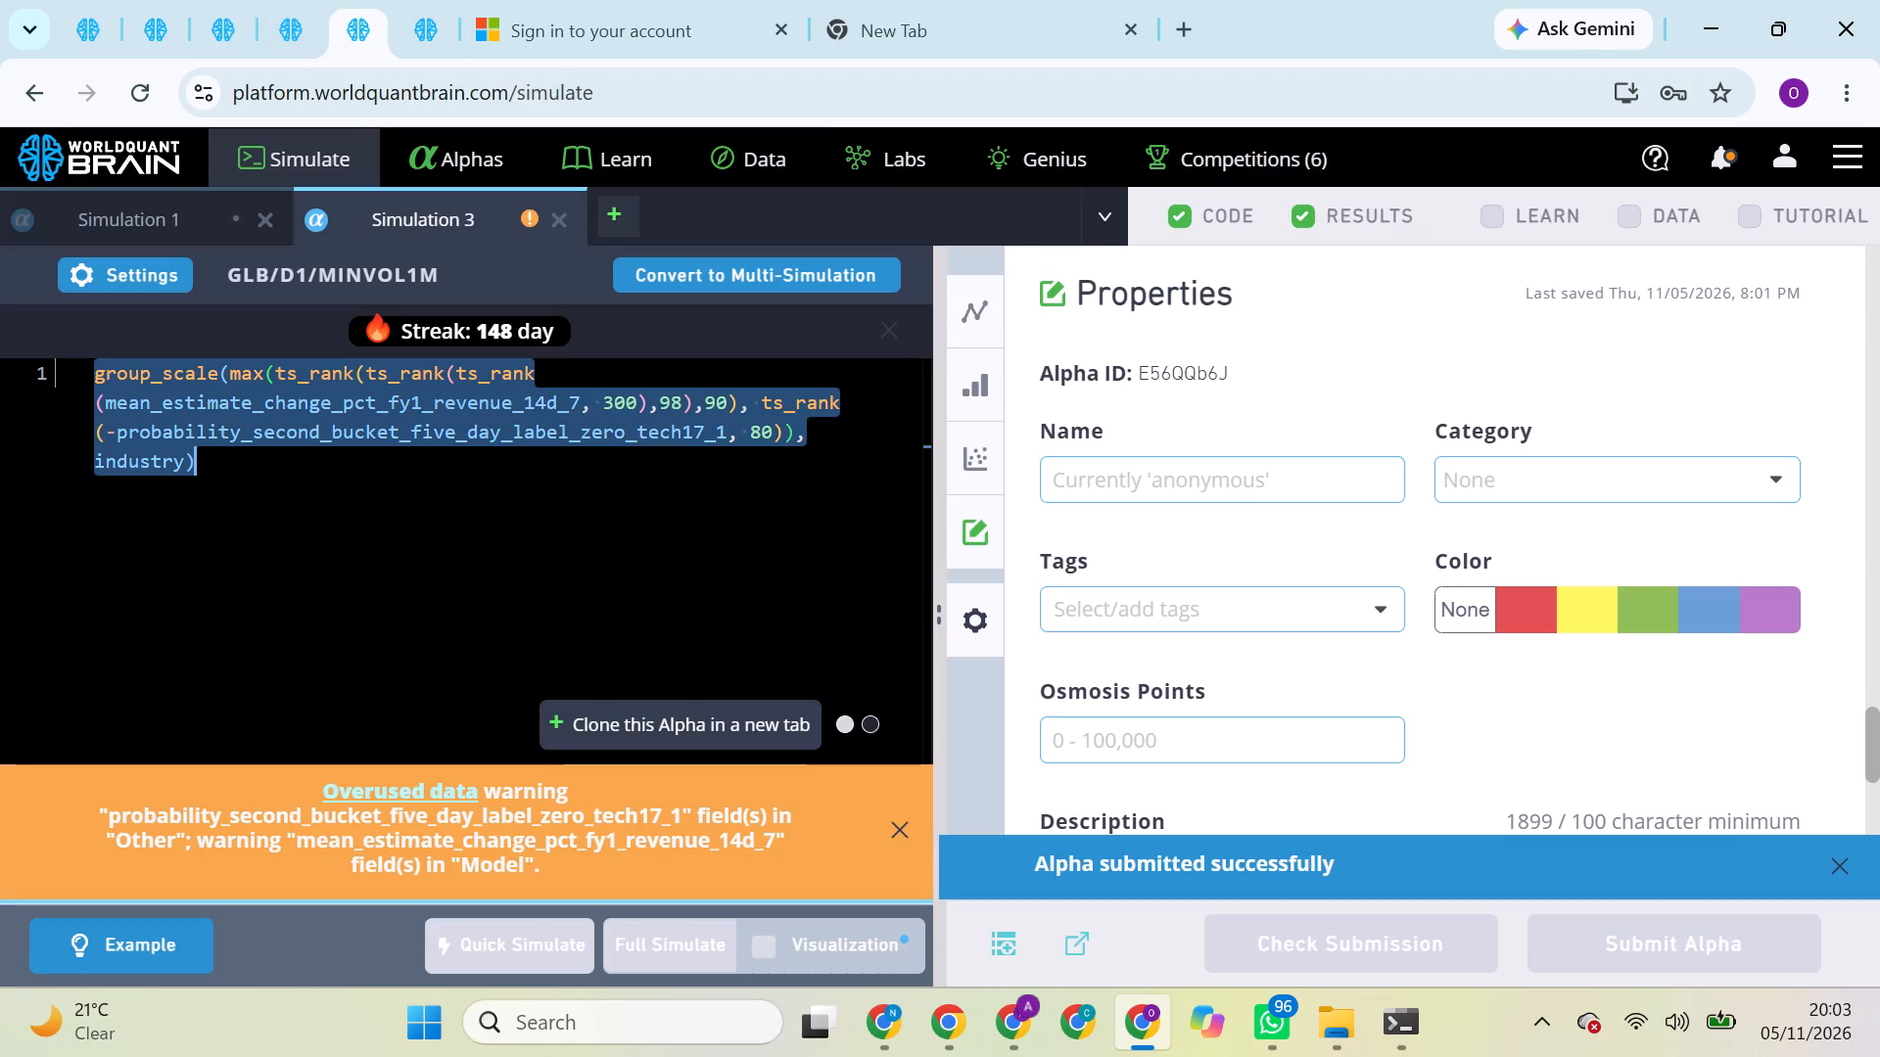
click(364, 408)
double_click(364, 408)
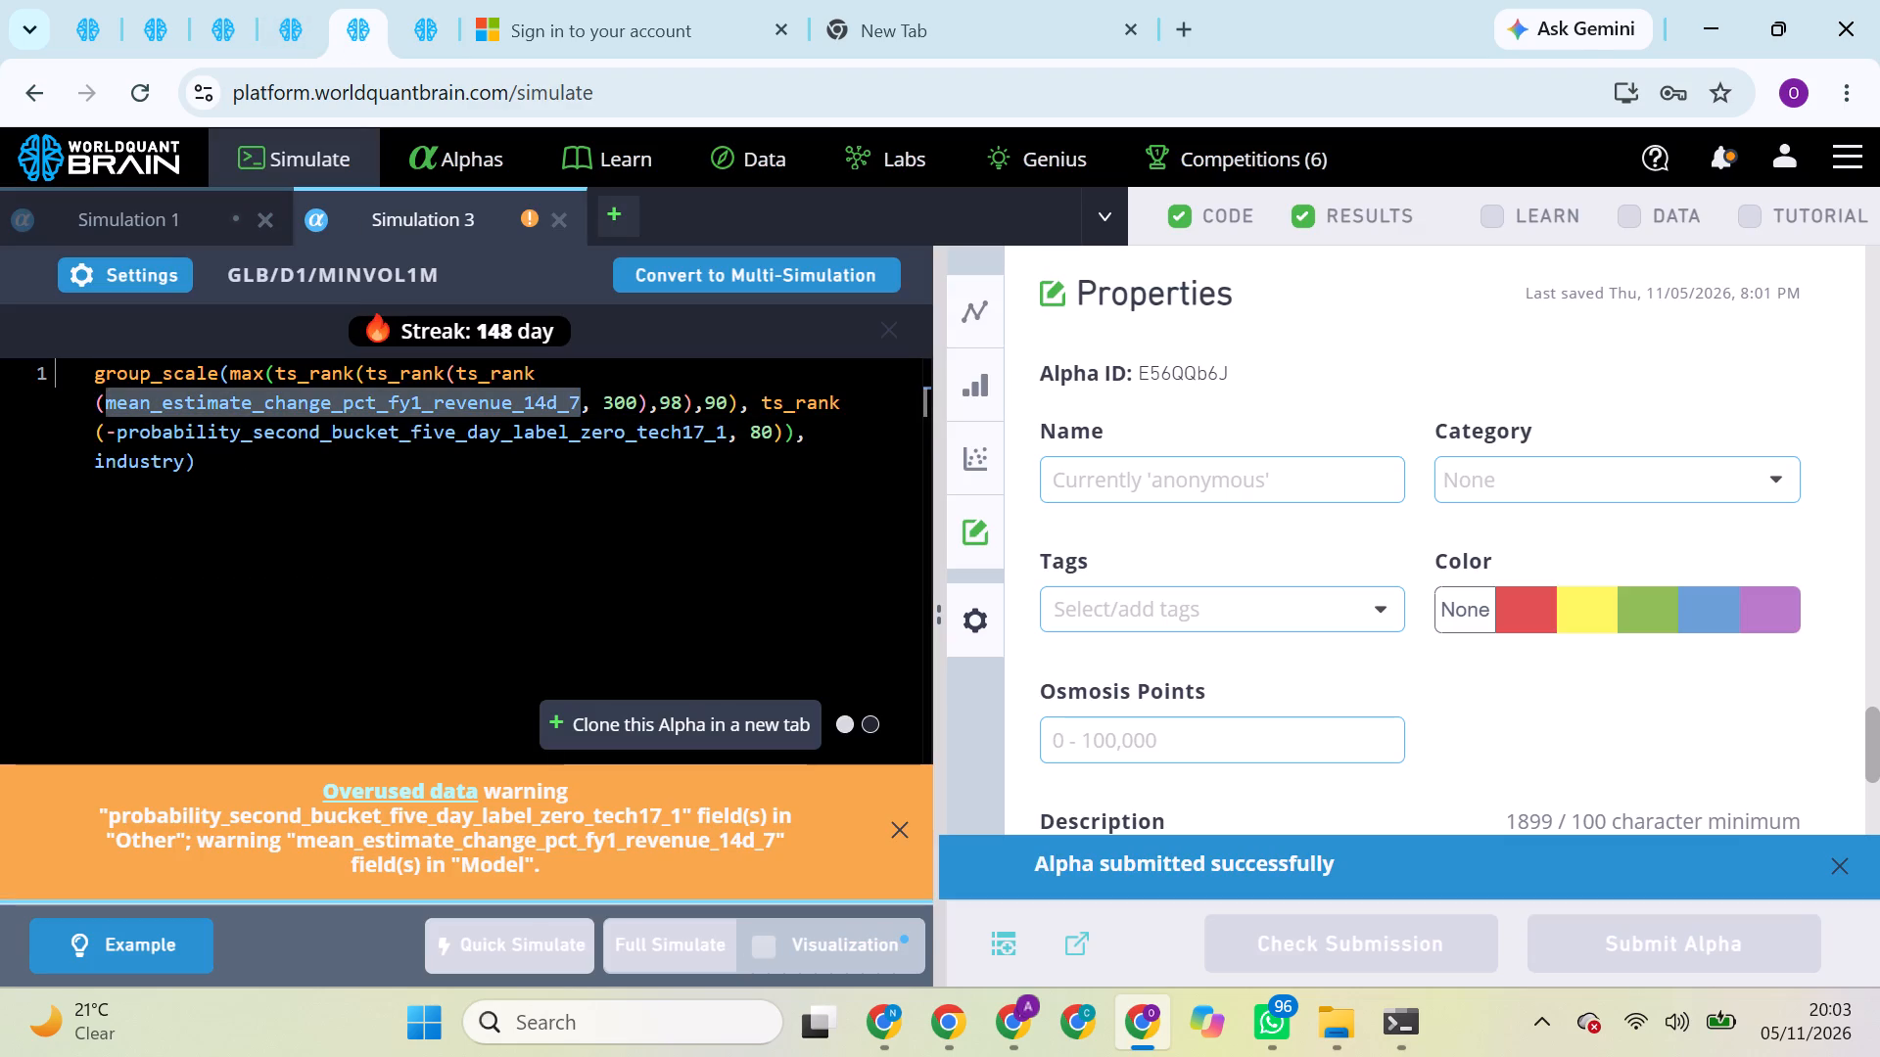
key(ctrl+v)
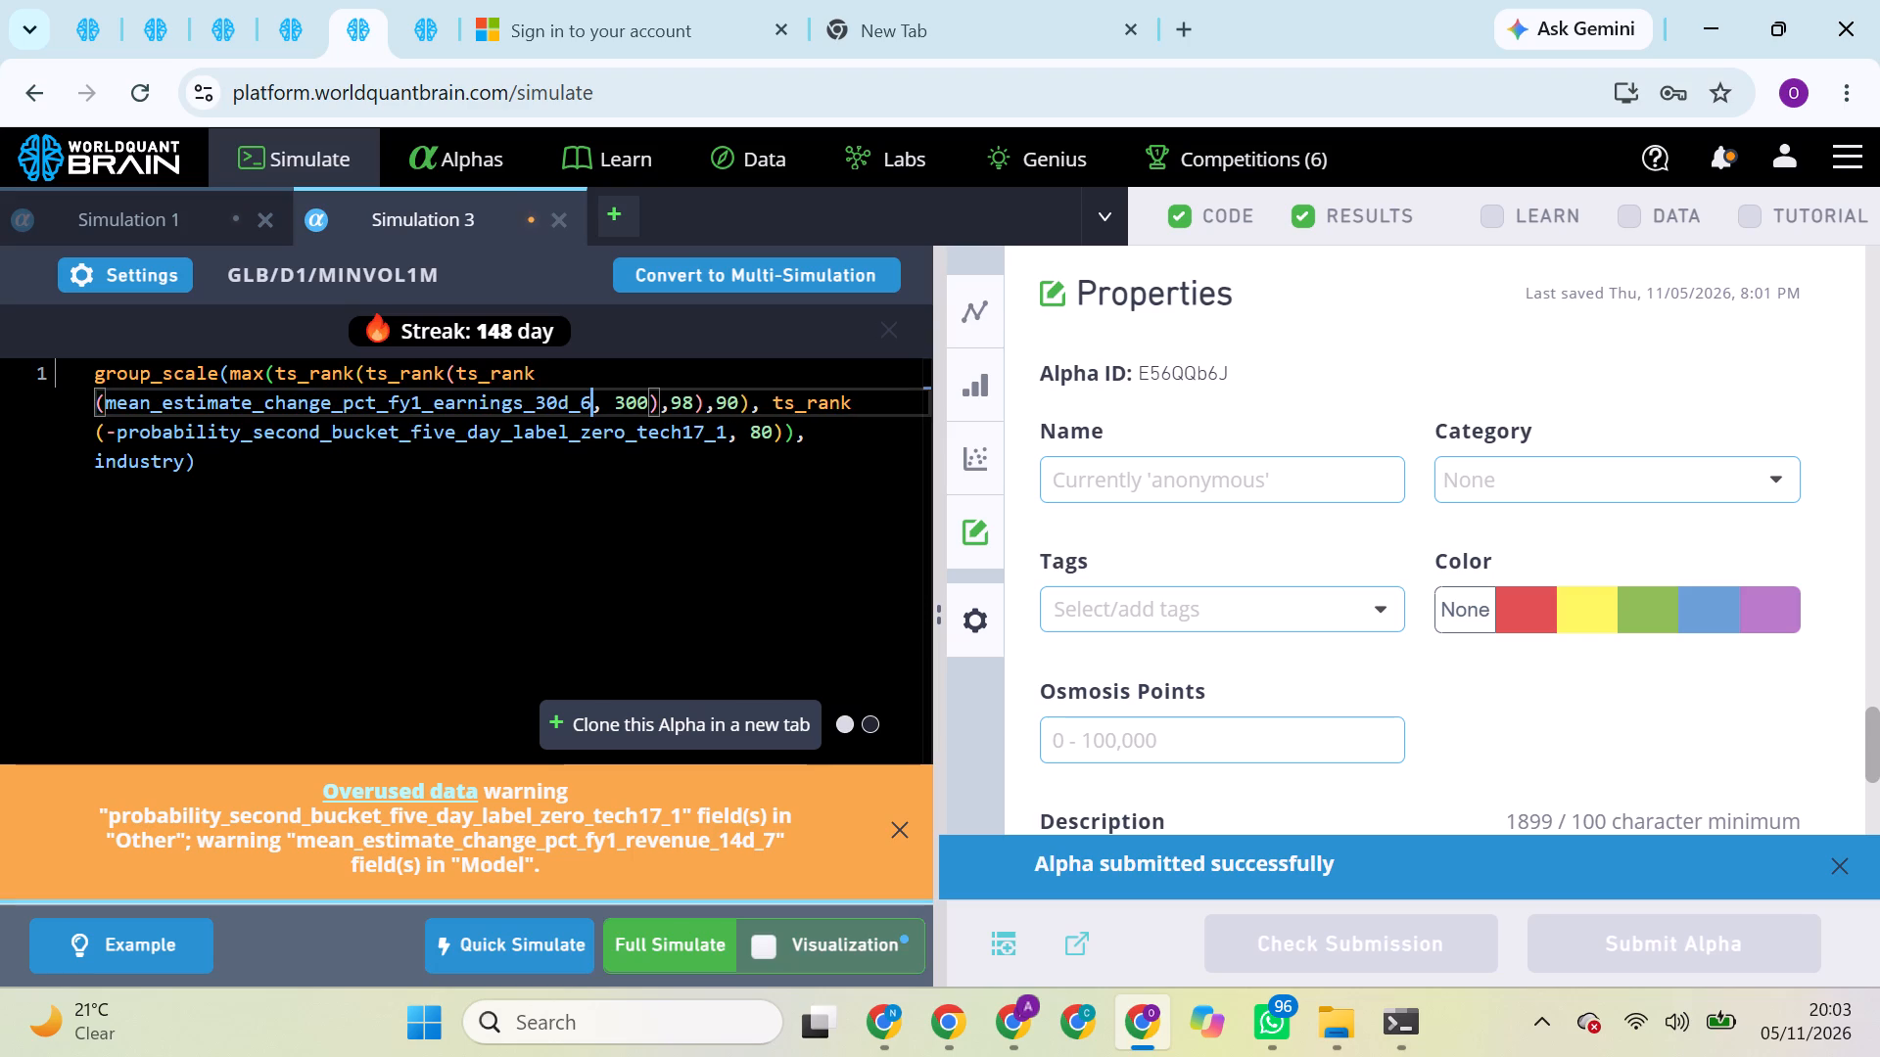
click(693, 951)
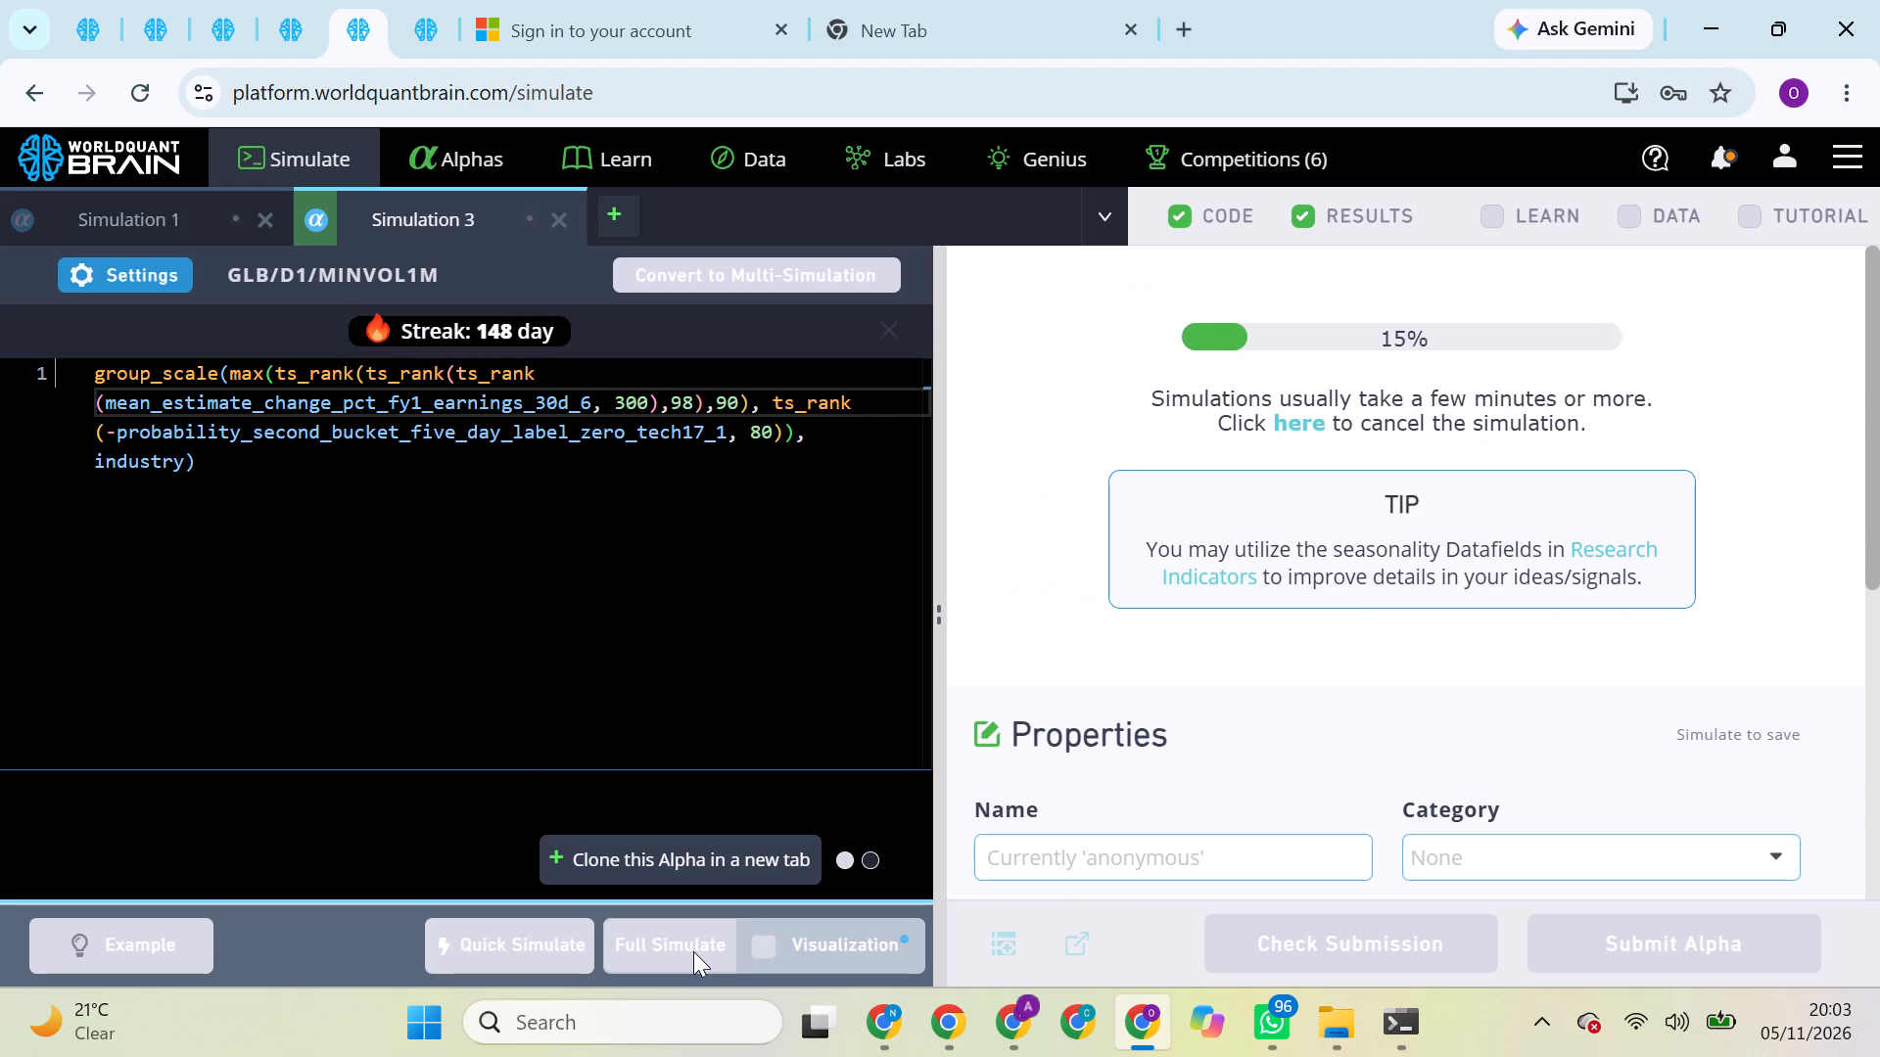
double_click(693, 951)
Run the Prod Correlation check for the USA/D1/TOP3000 super alpha selecting self_correlation <= 0.6 and INDUSTRY neutralization.
click(289, 40)
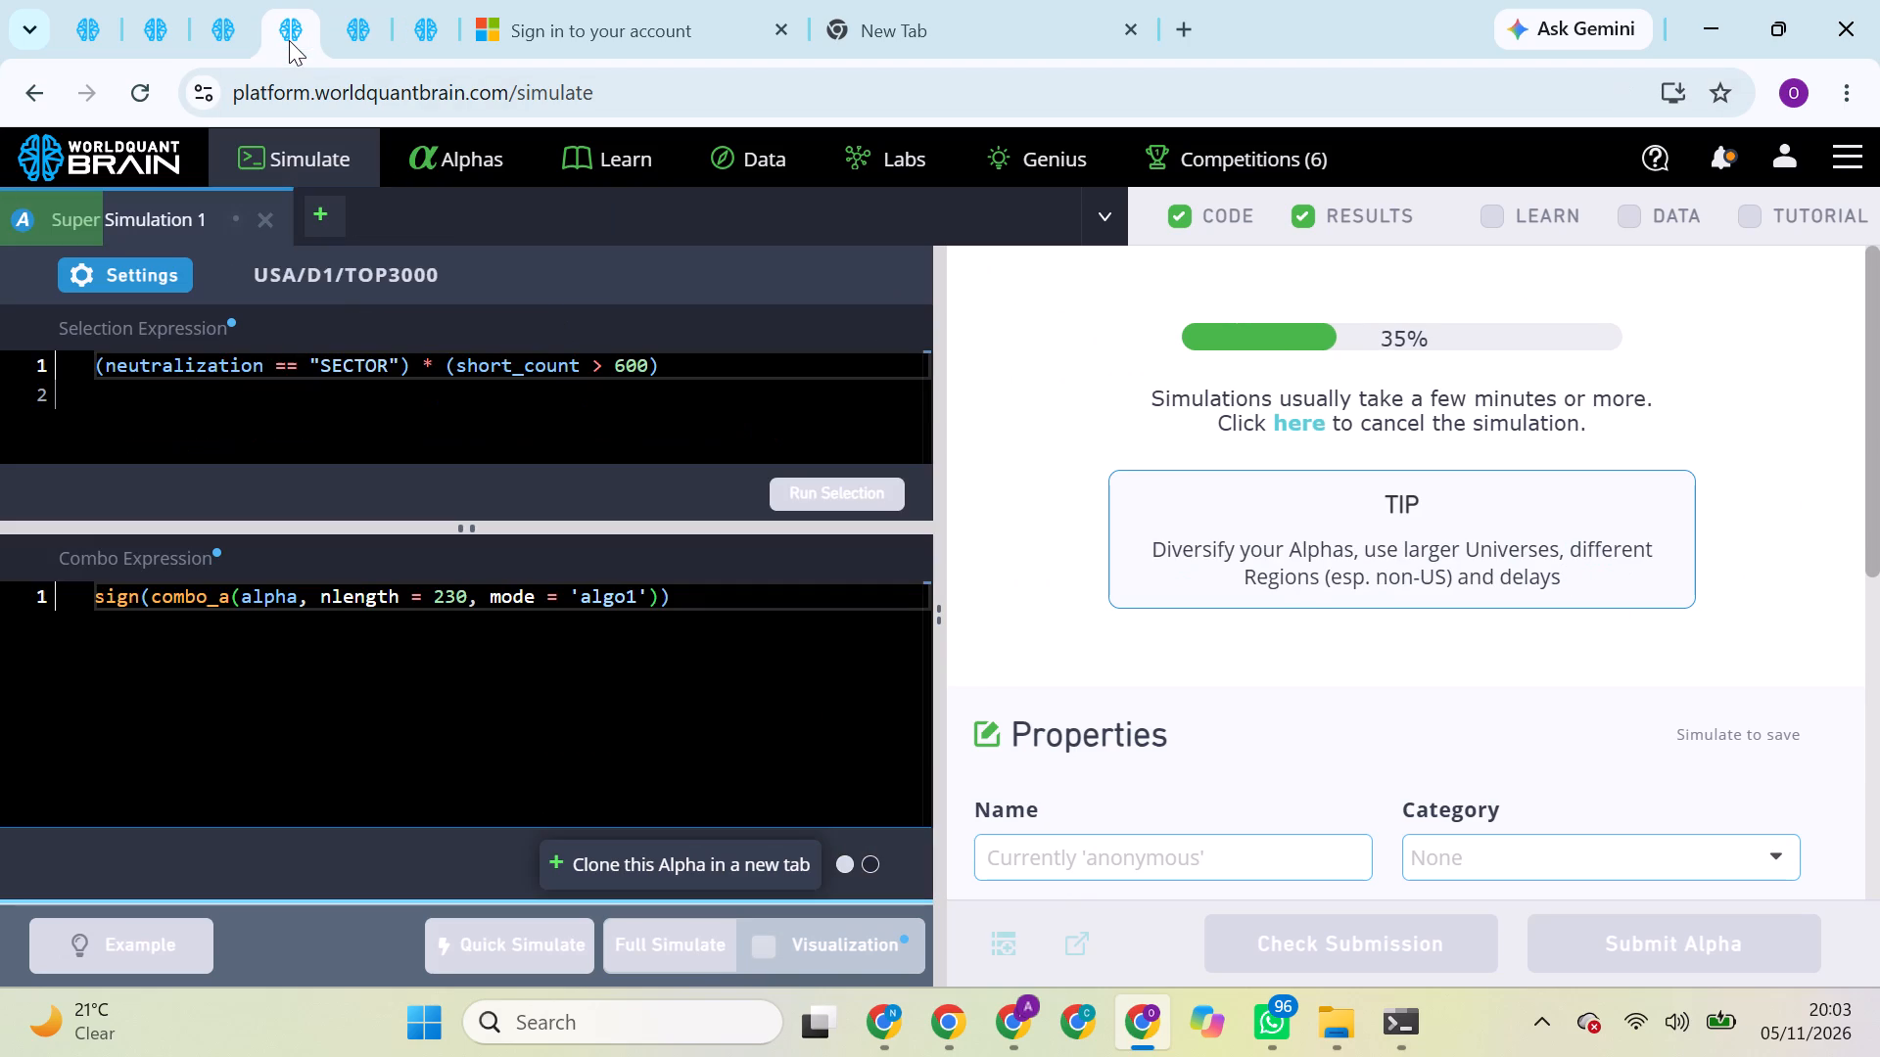
click(228, 28)
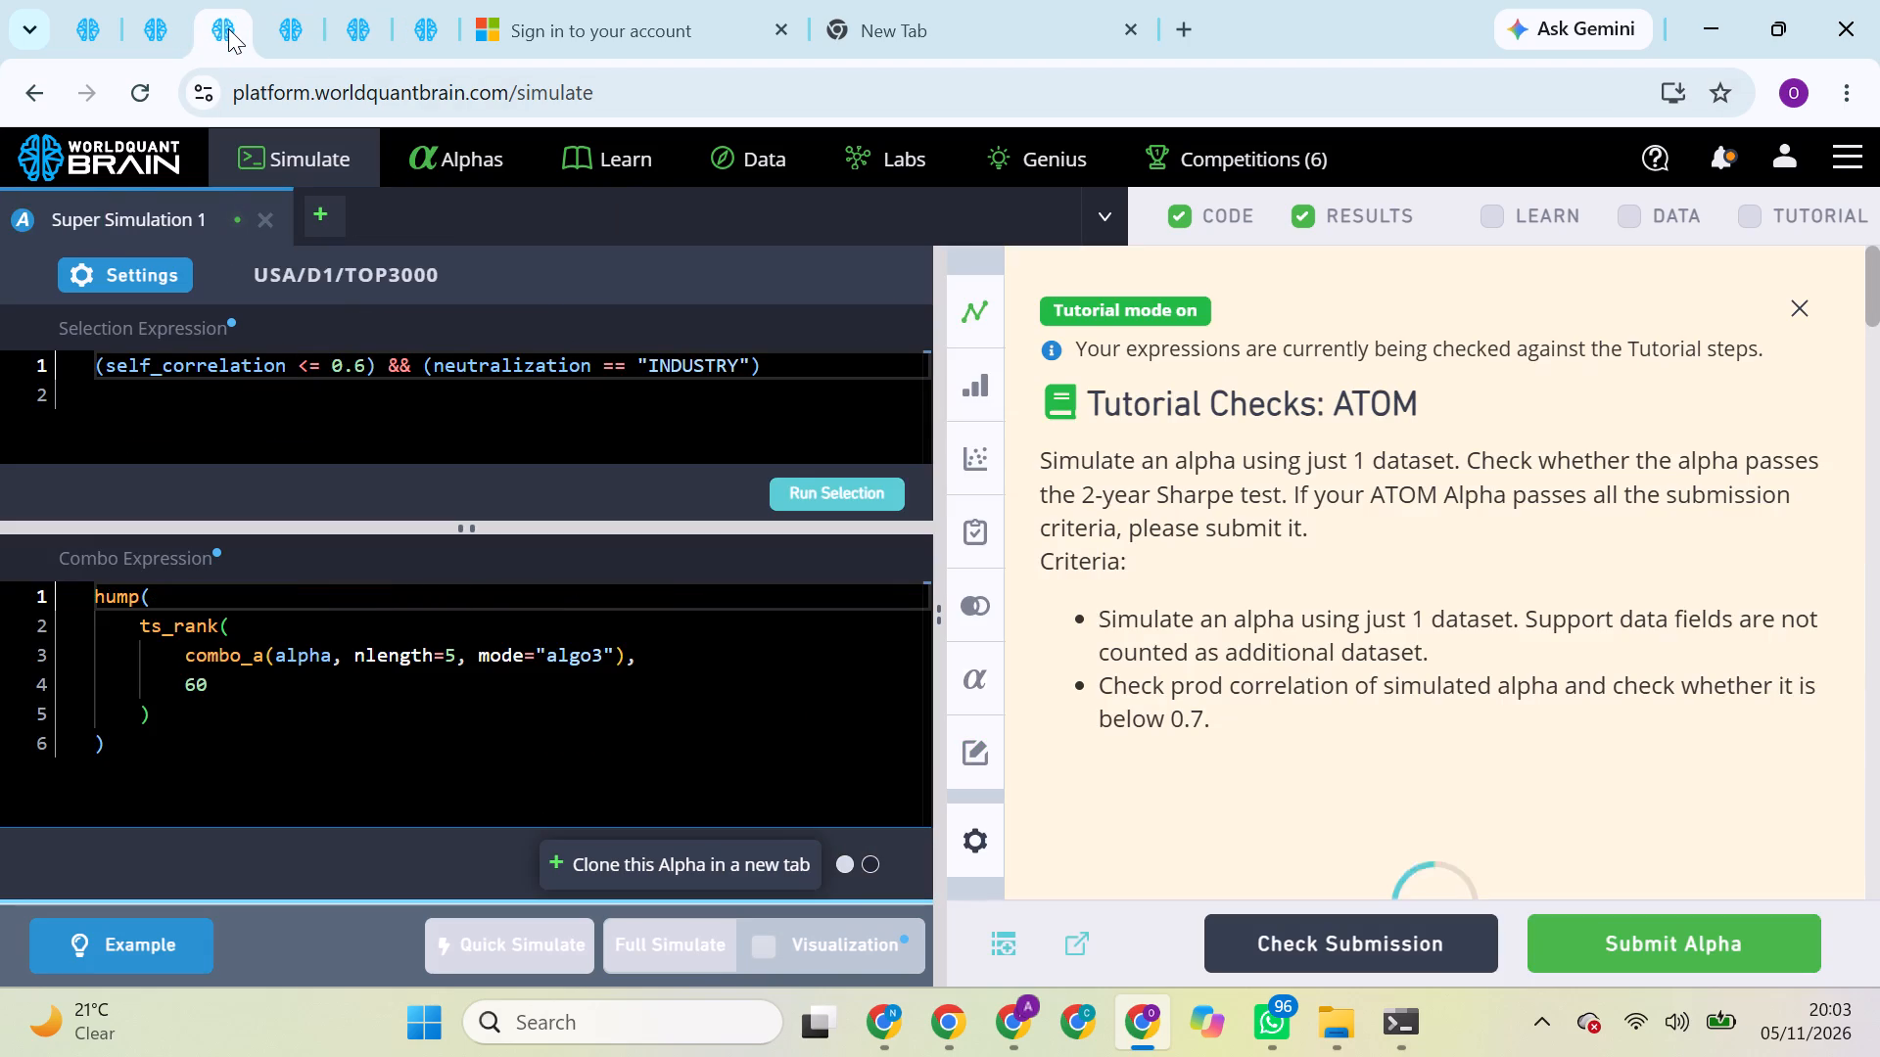
scroll(1339, 495, down, 5)
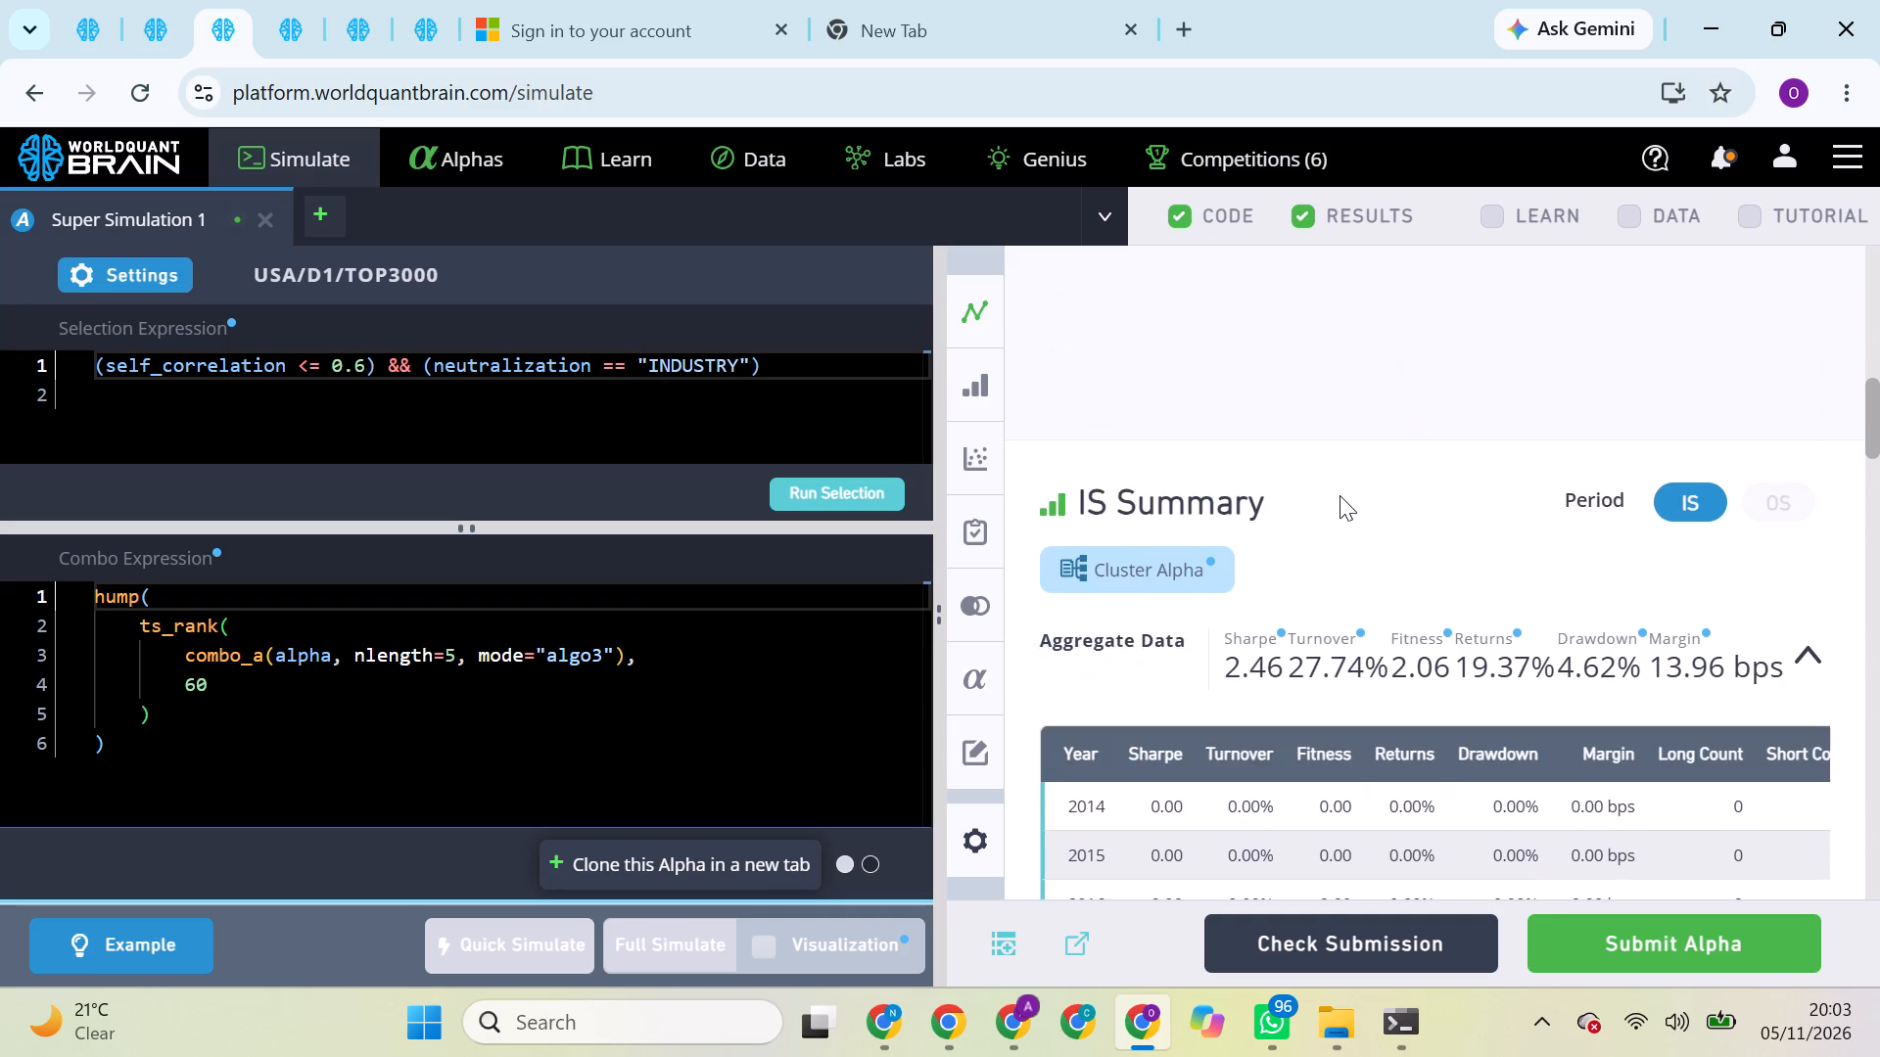
scroll(1339, 495, down, 4)
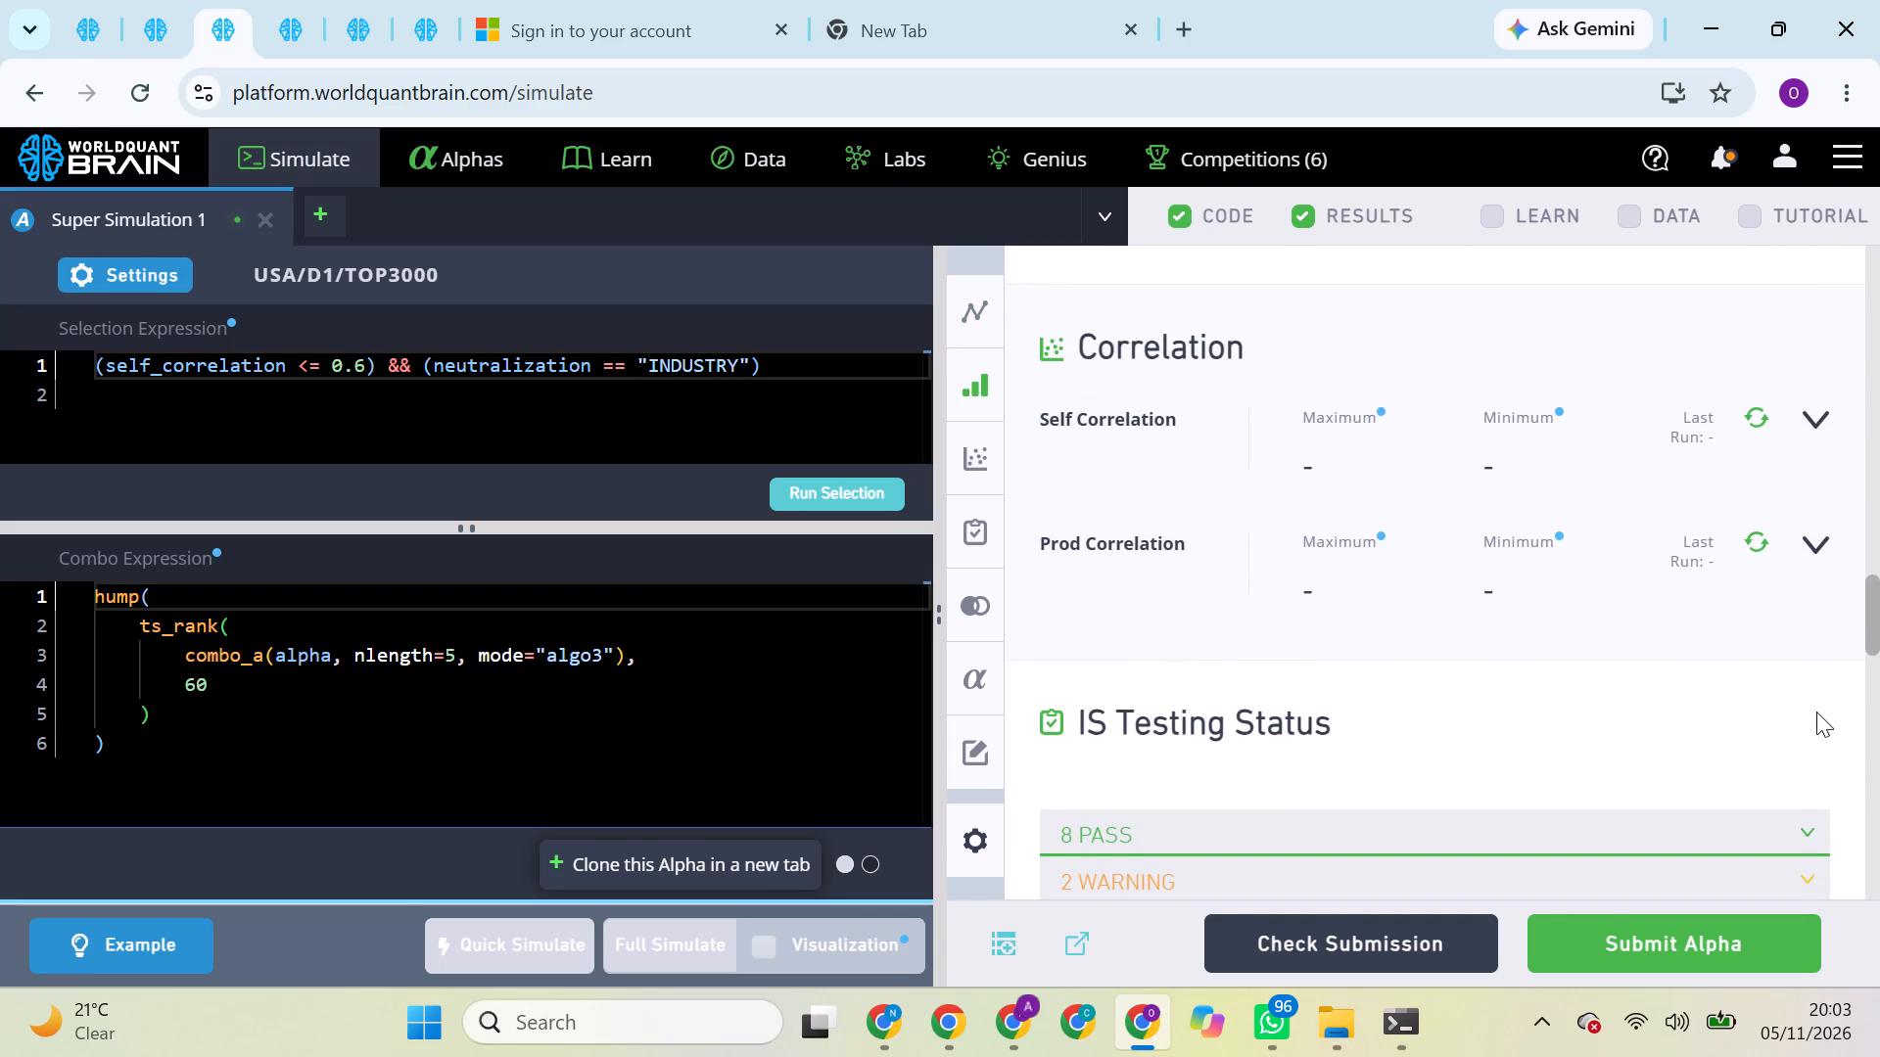
click(1762, 538)
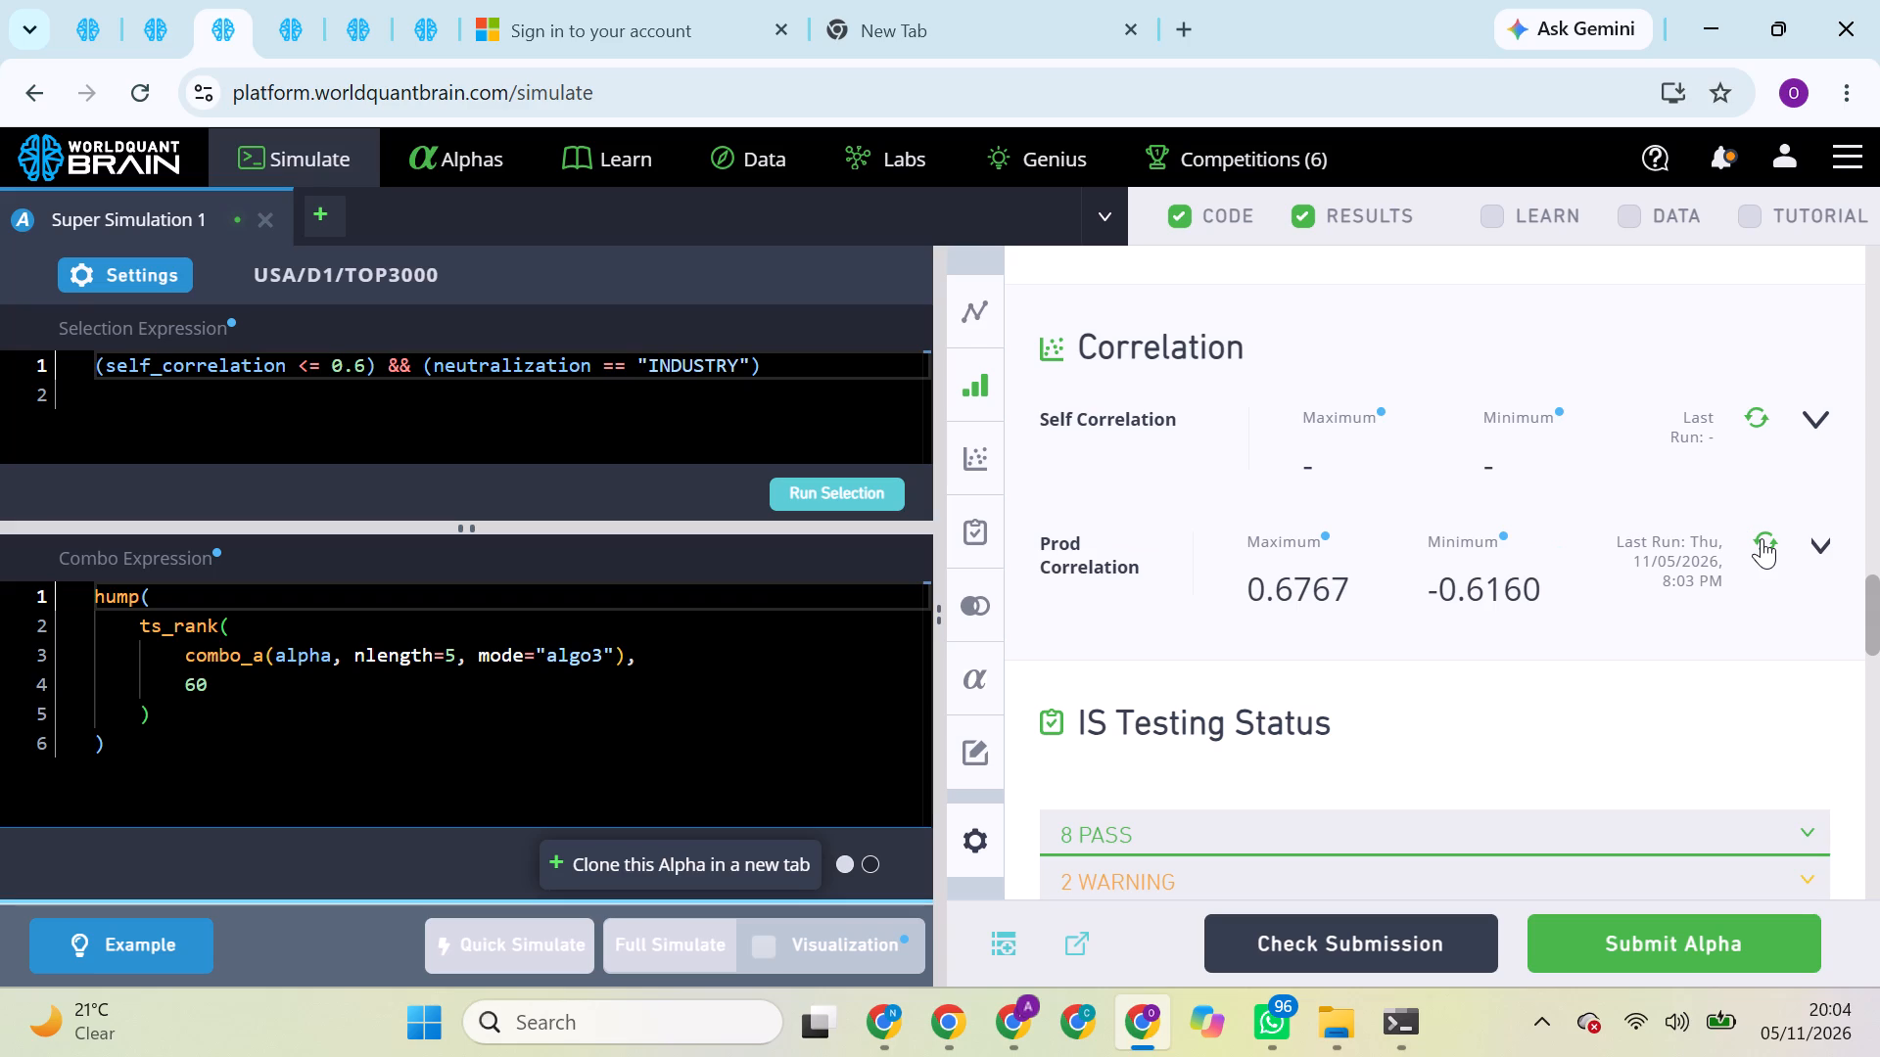
scroll(1696, 632, down, 2)
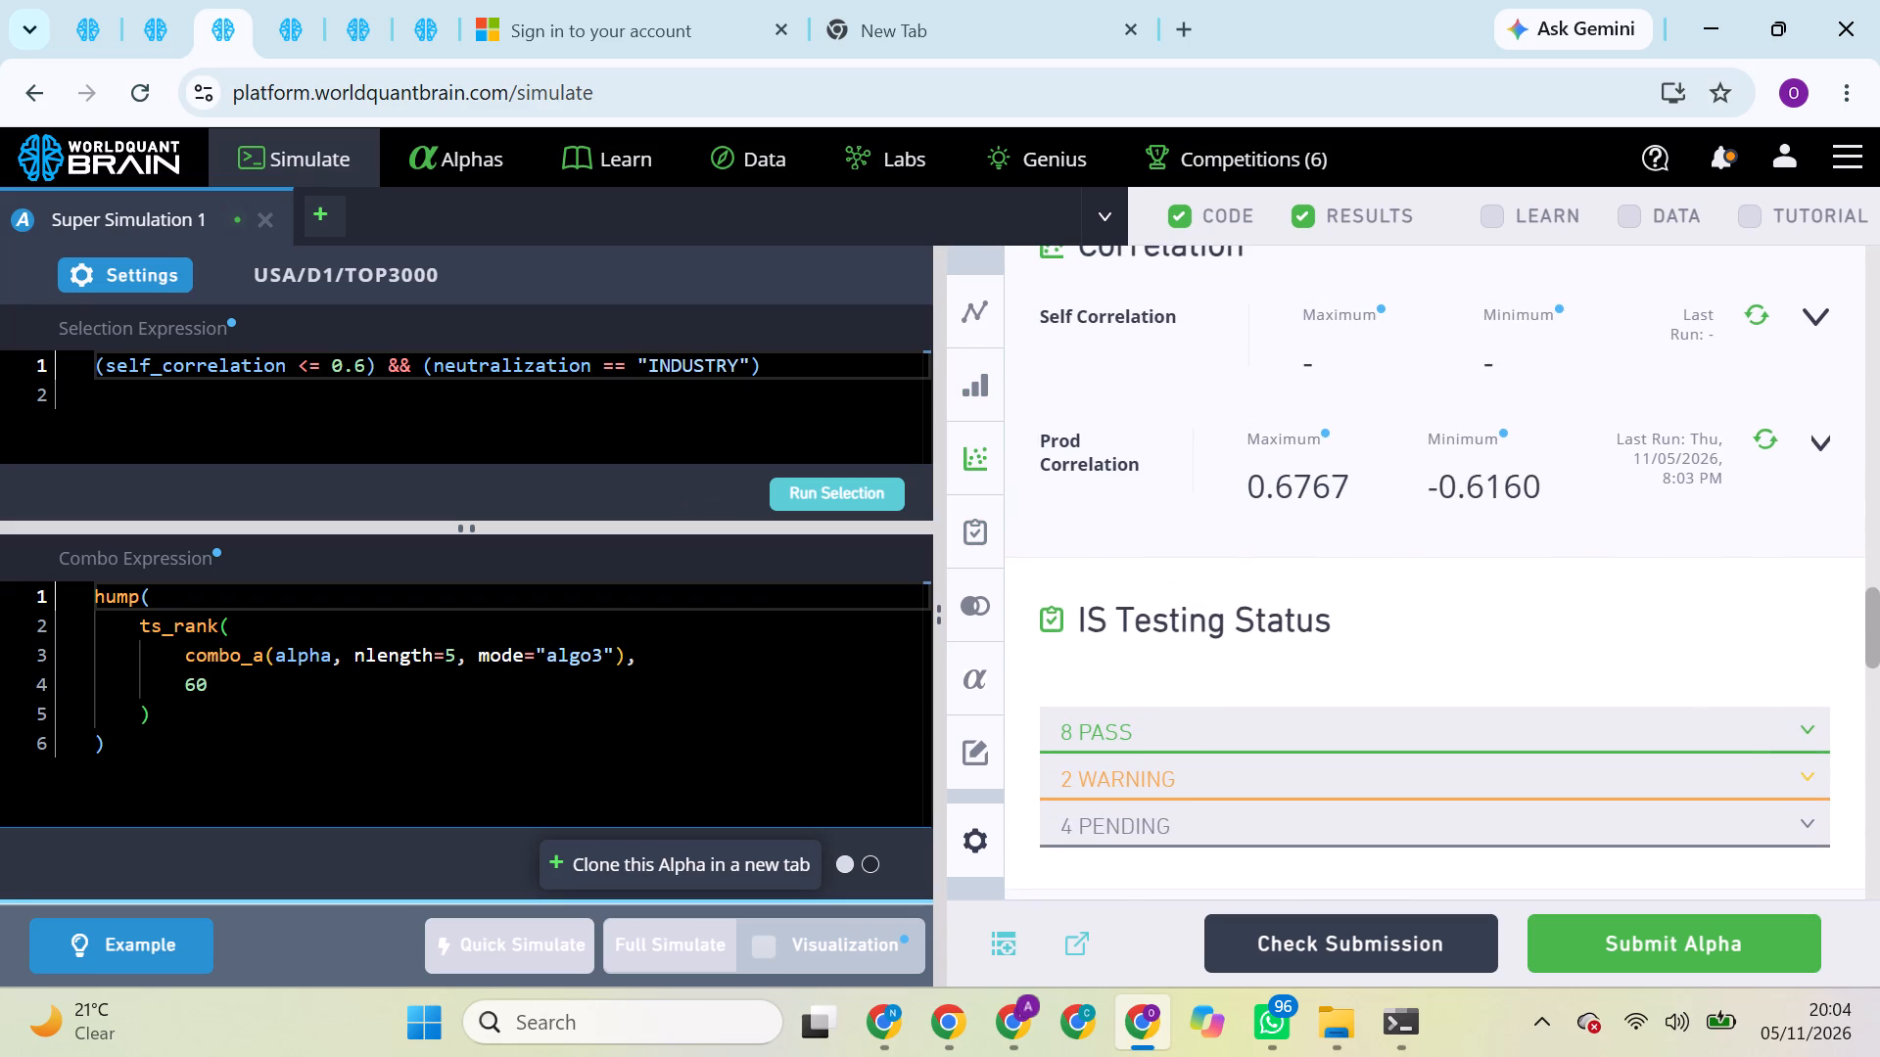
triple_click(434, 357)
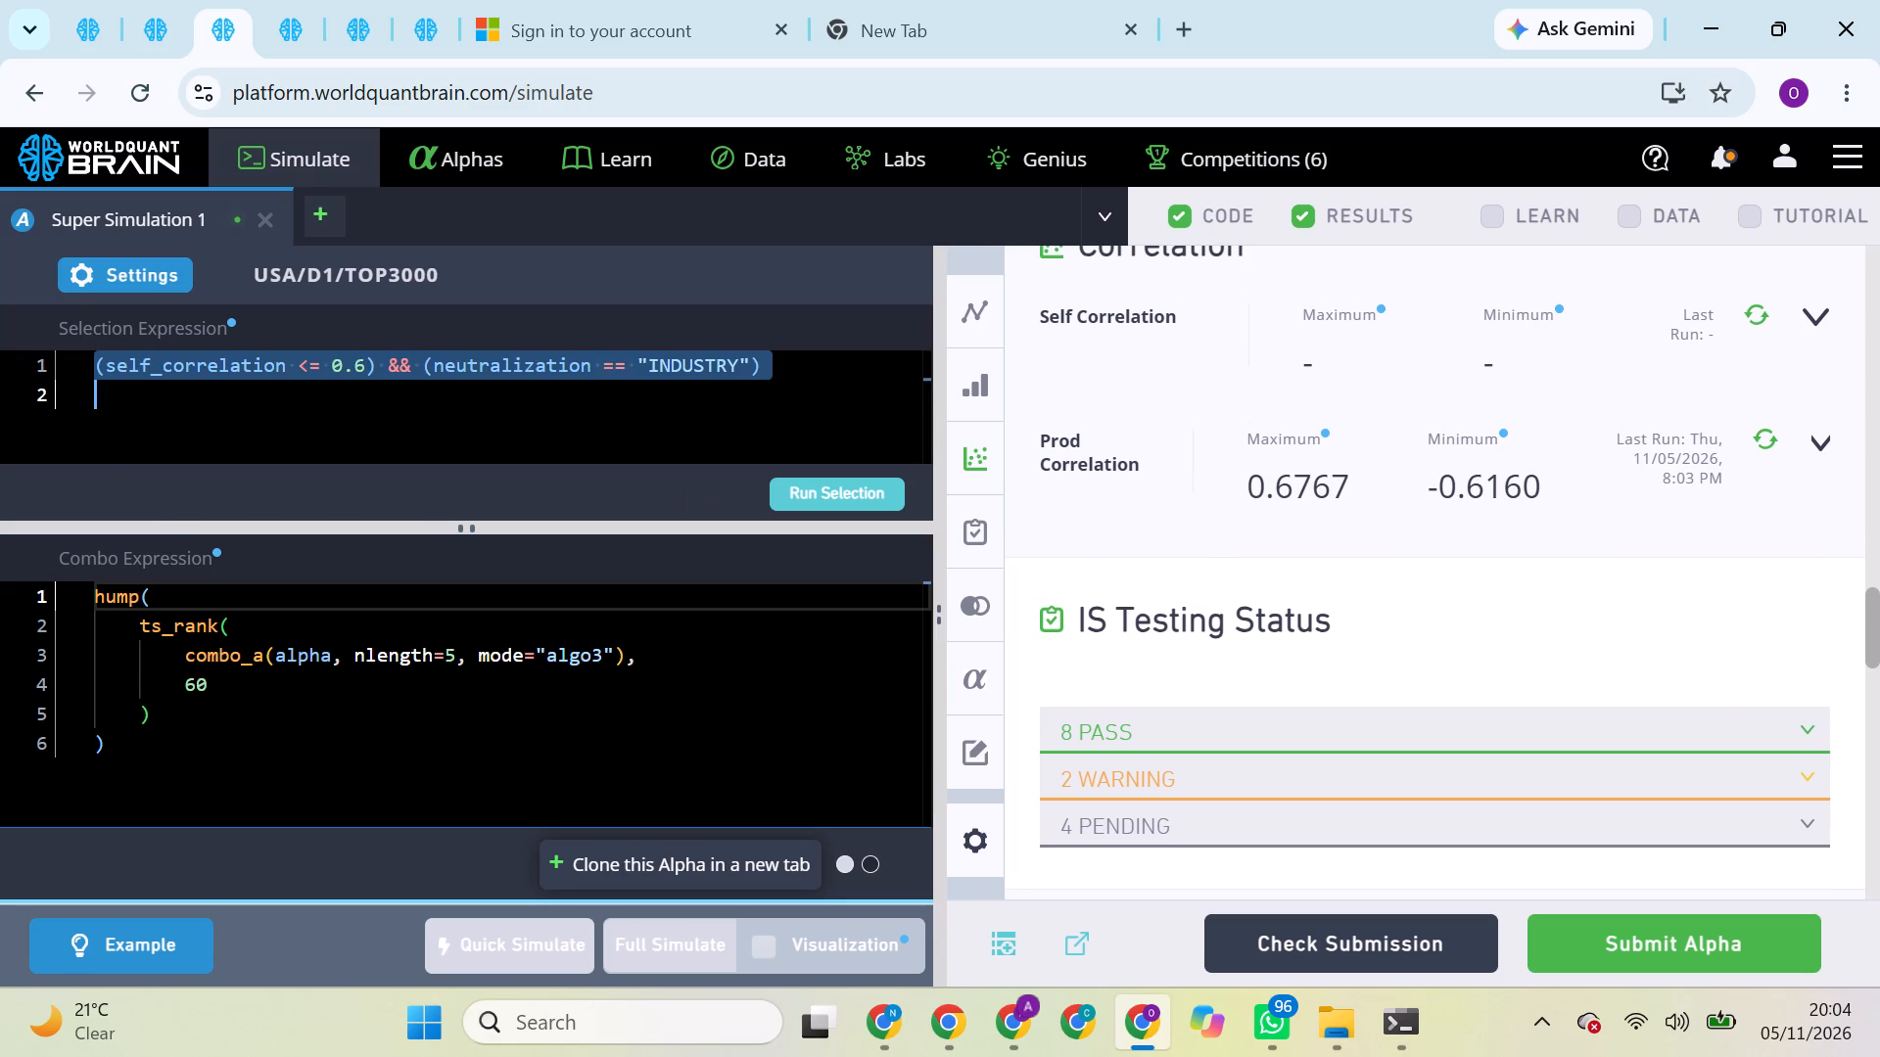
key(ctrl+c)
click(858, 1032)
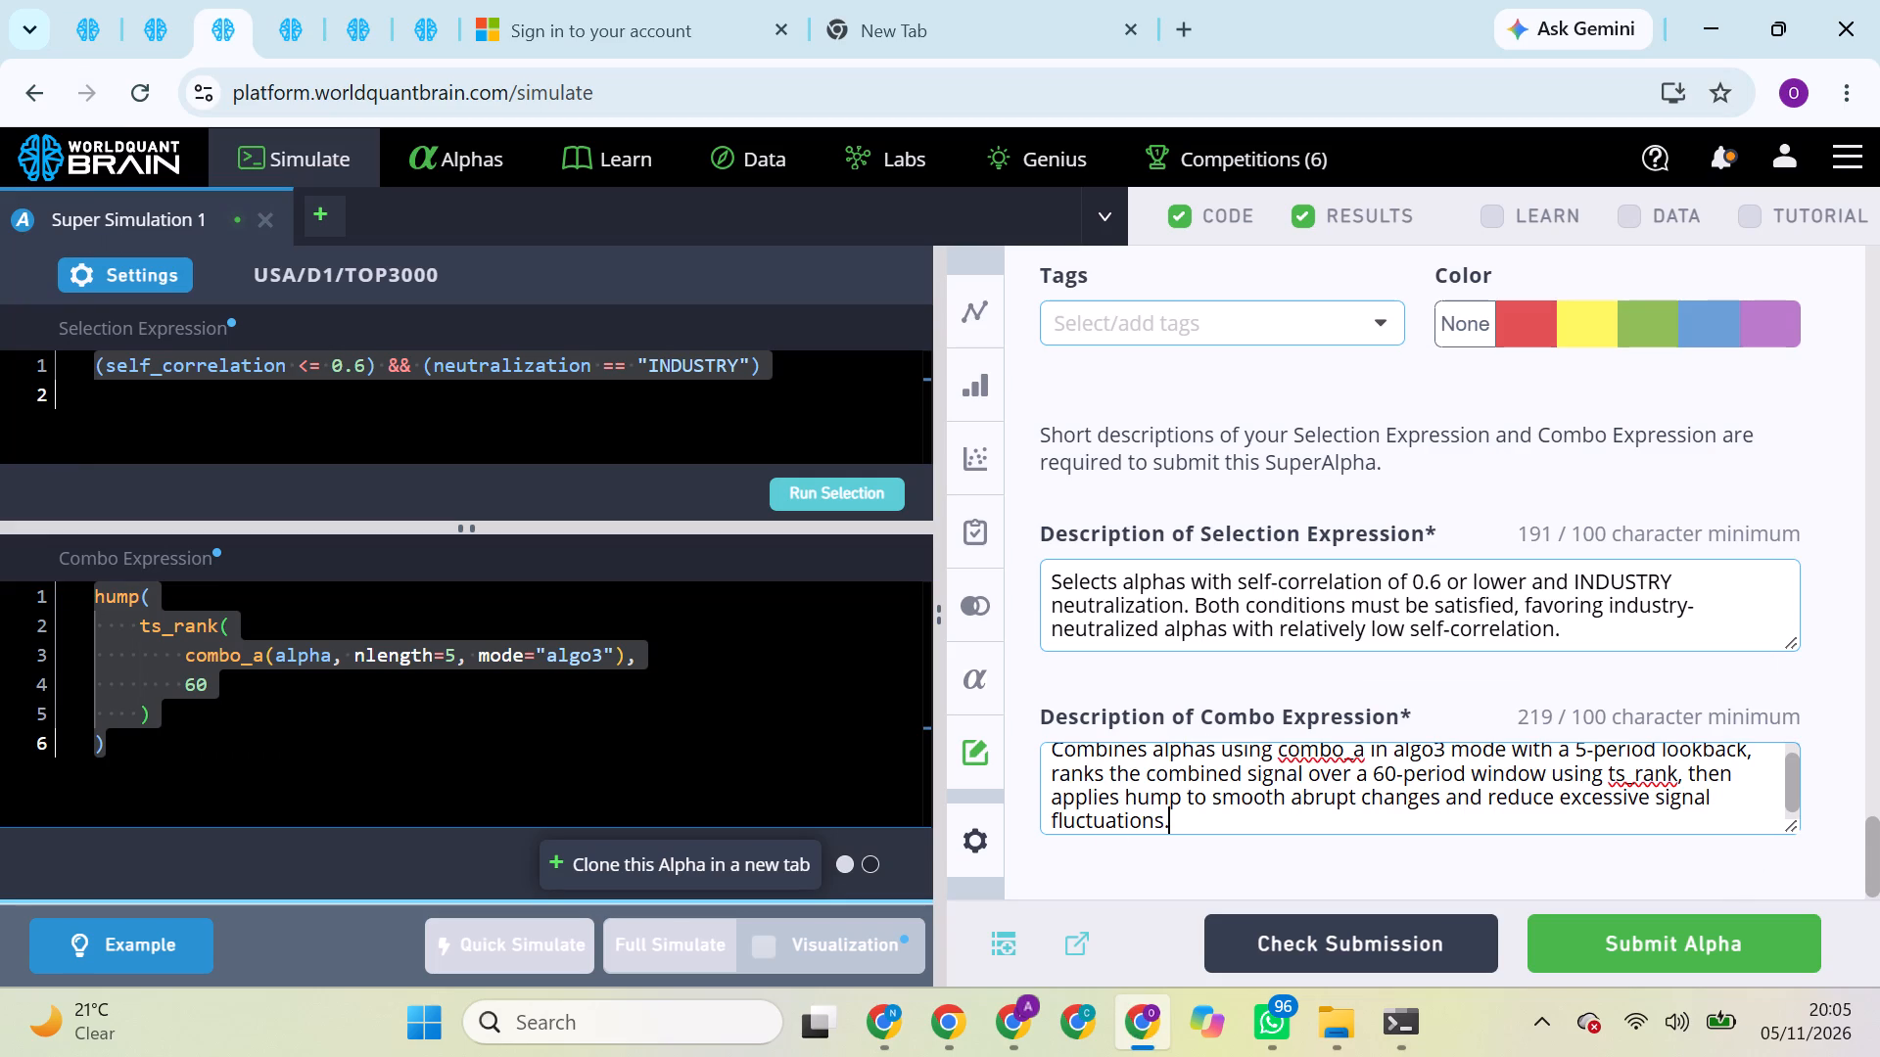
Submit the USA/D1/TOP3000 super alpha with INDUSTRY neutralization.
click(1600, 940)
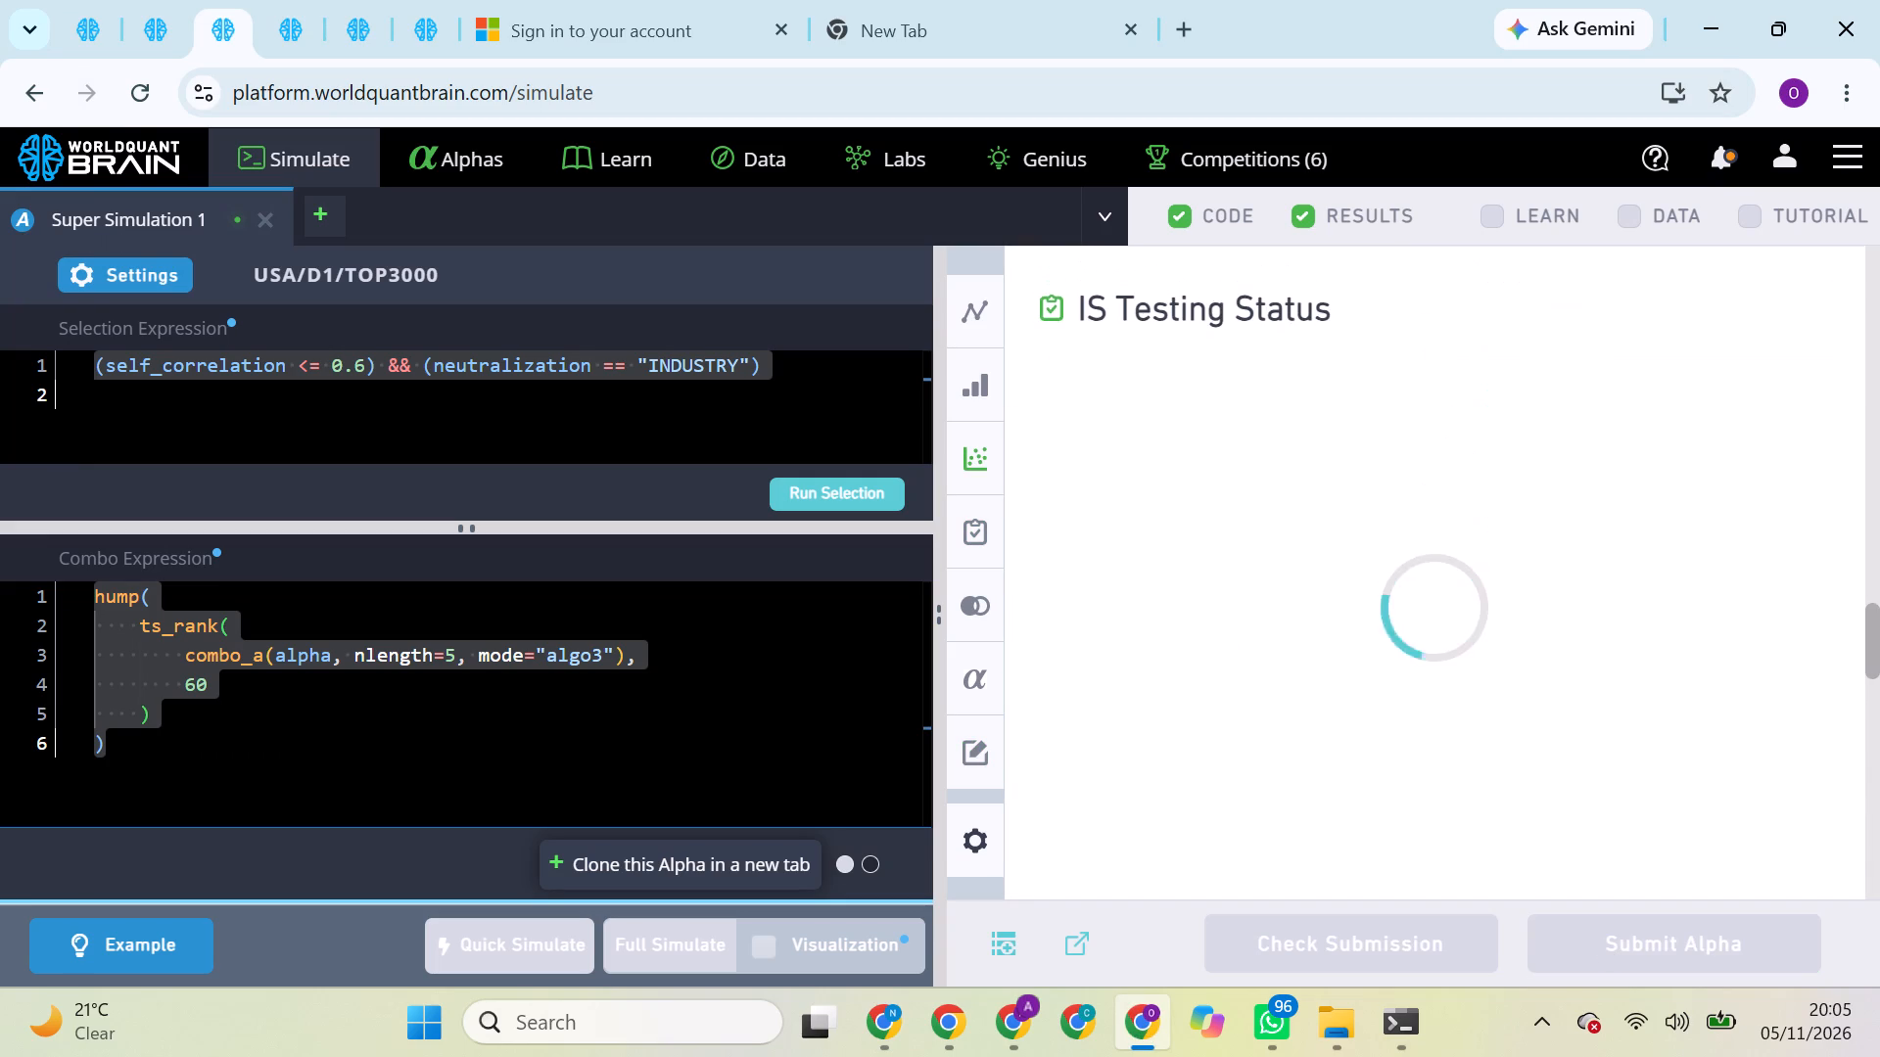
Run the Prod Correlation check for the GLB/D1/MINVOL1M alpha using mean_estimate_change_pct_fy1_ebitda_90d_3.
click(91, 15)
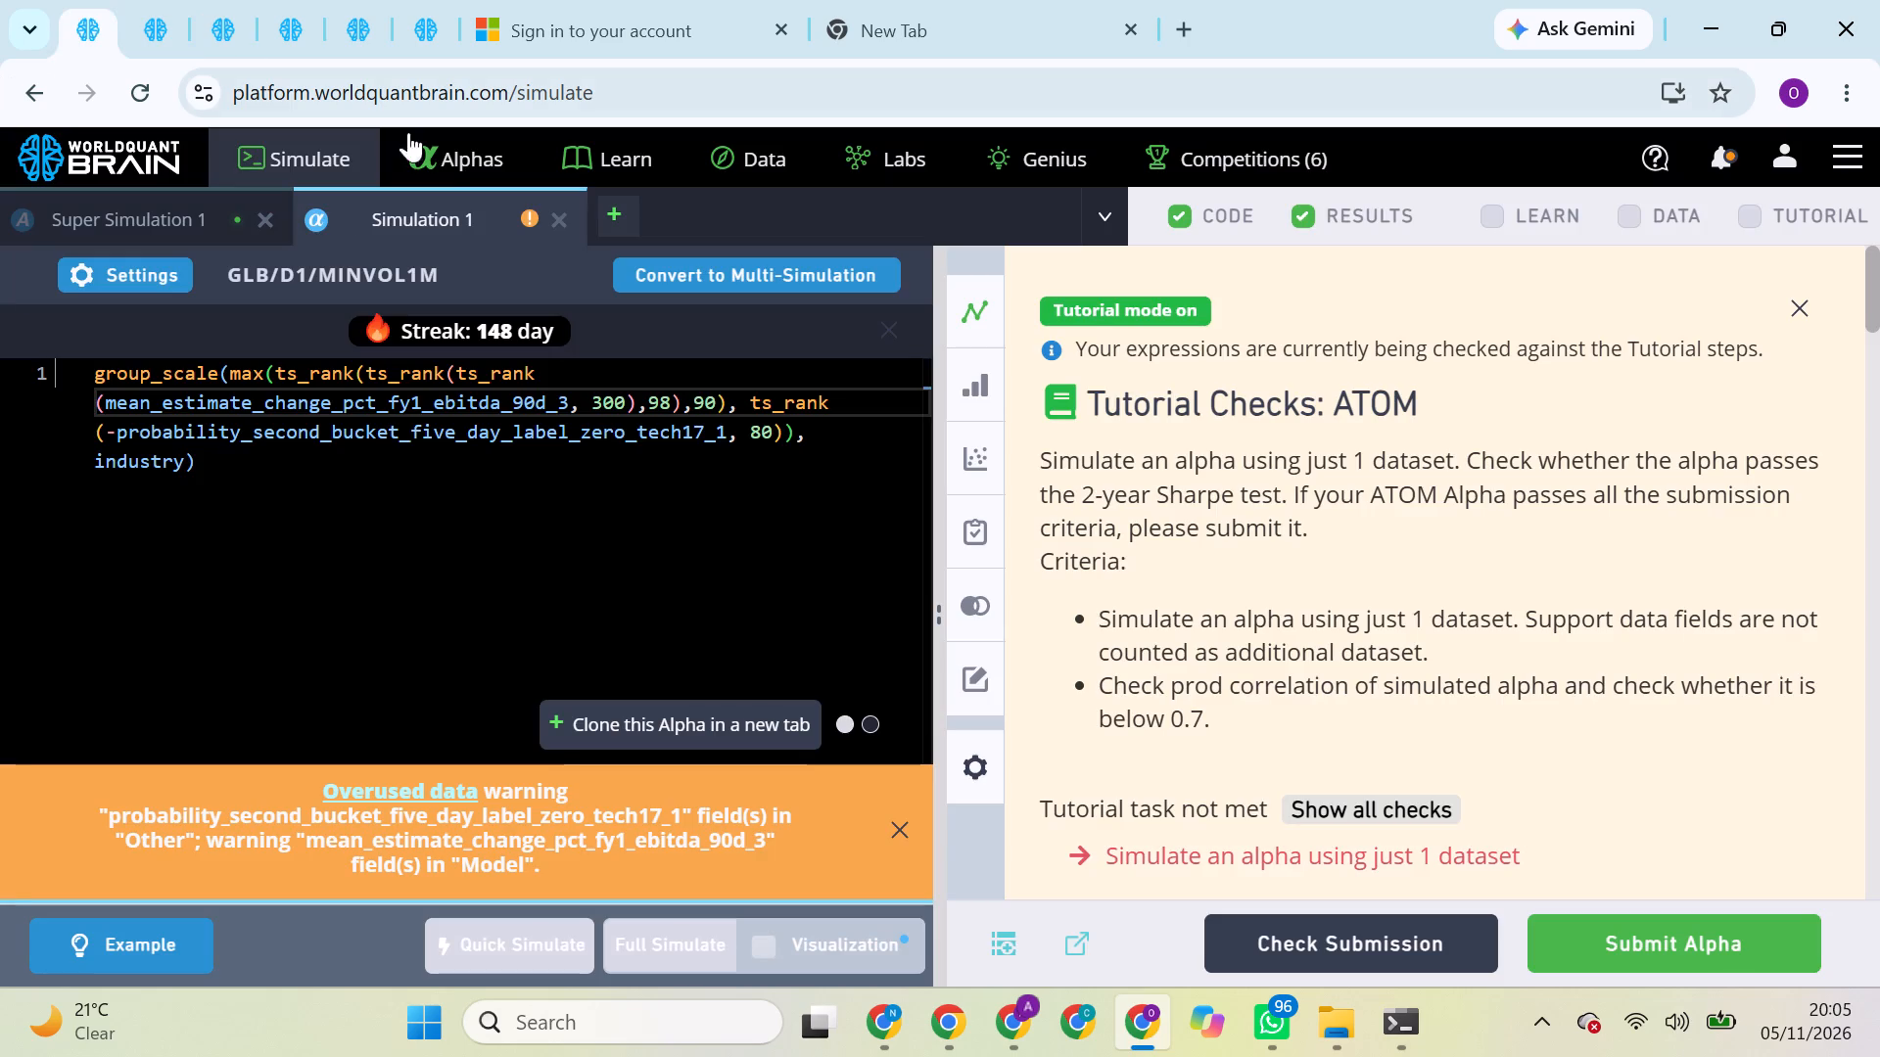
scroll(1200, 477, down, 5)
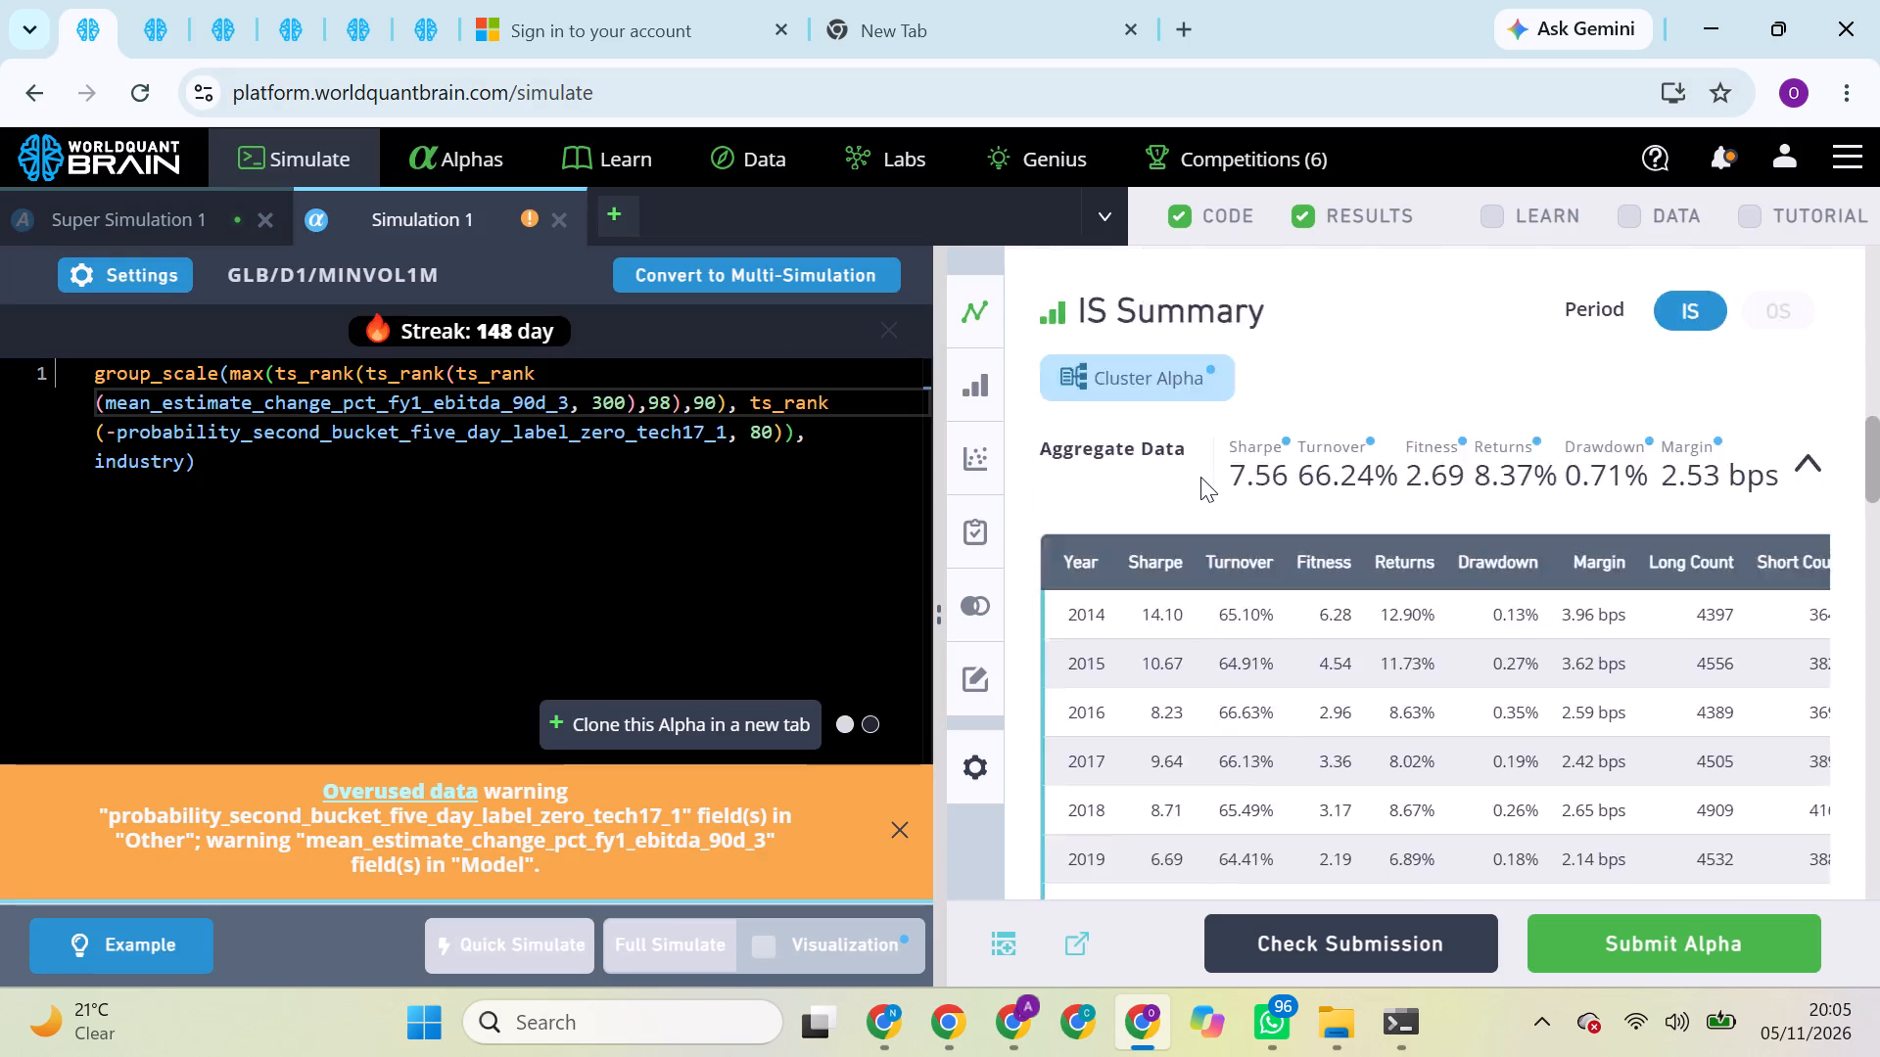
scroll(1200, 477, down, 2)
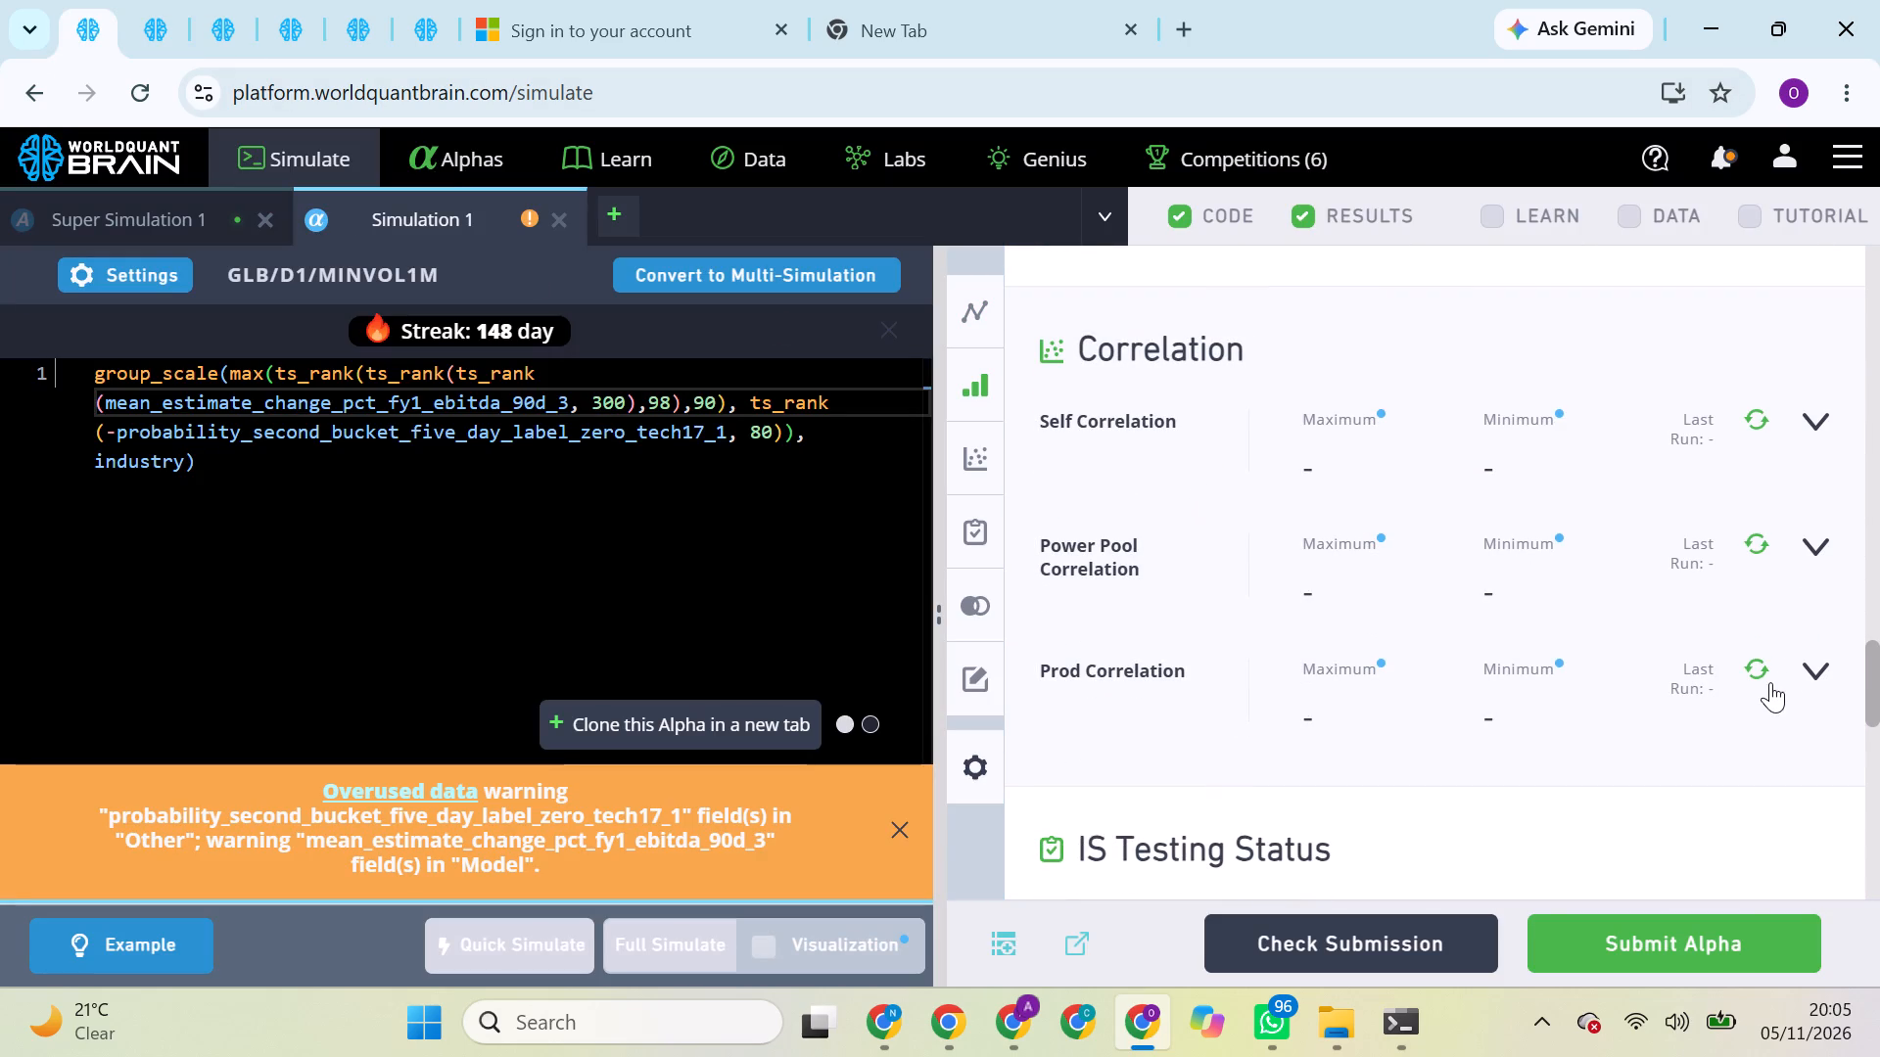
click(1761, 669)
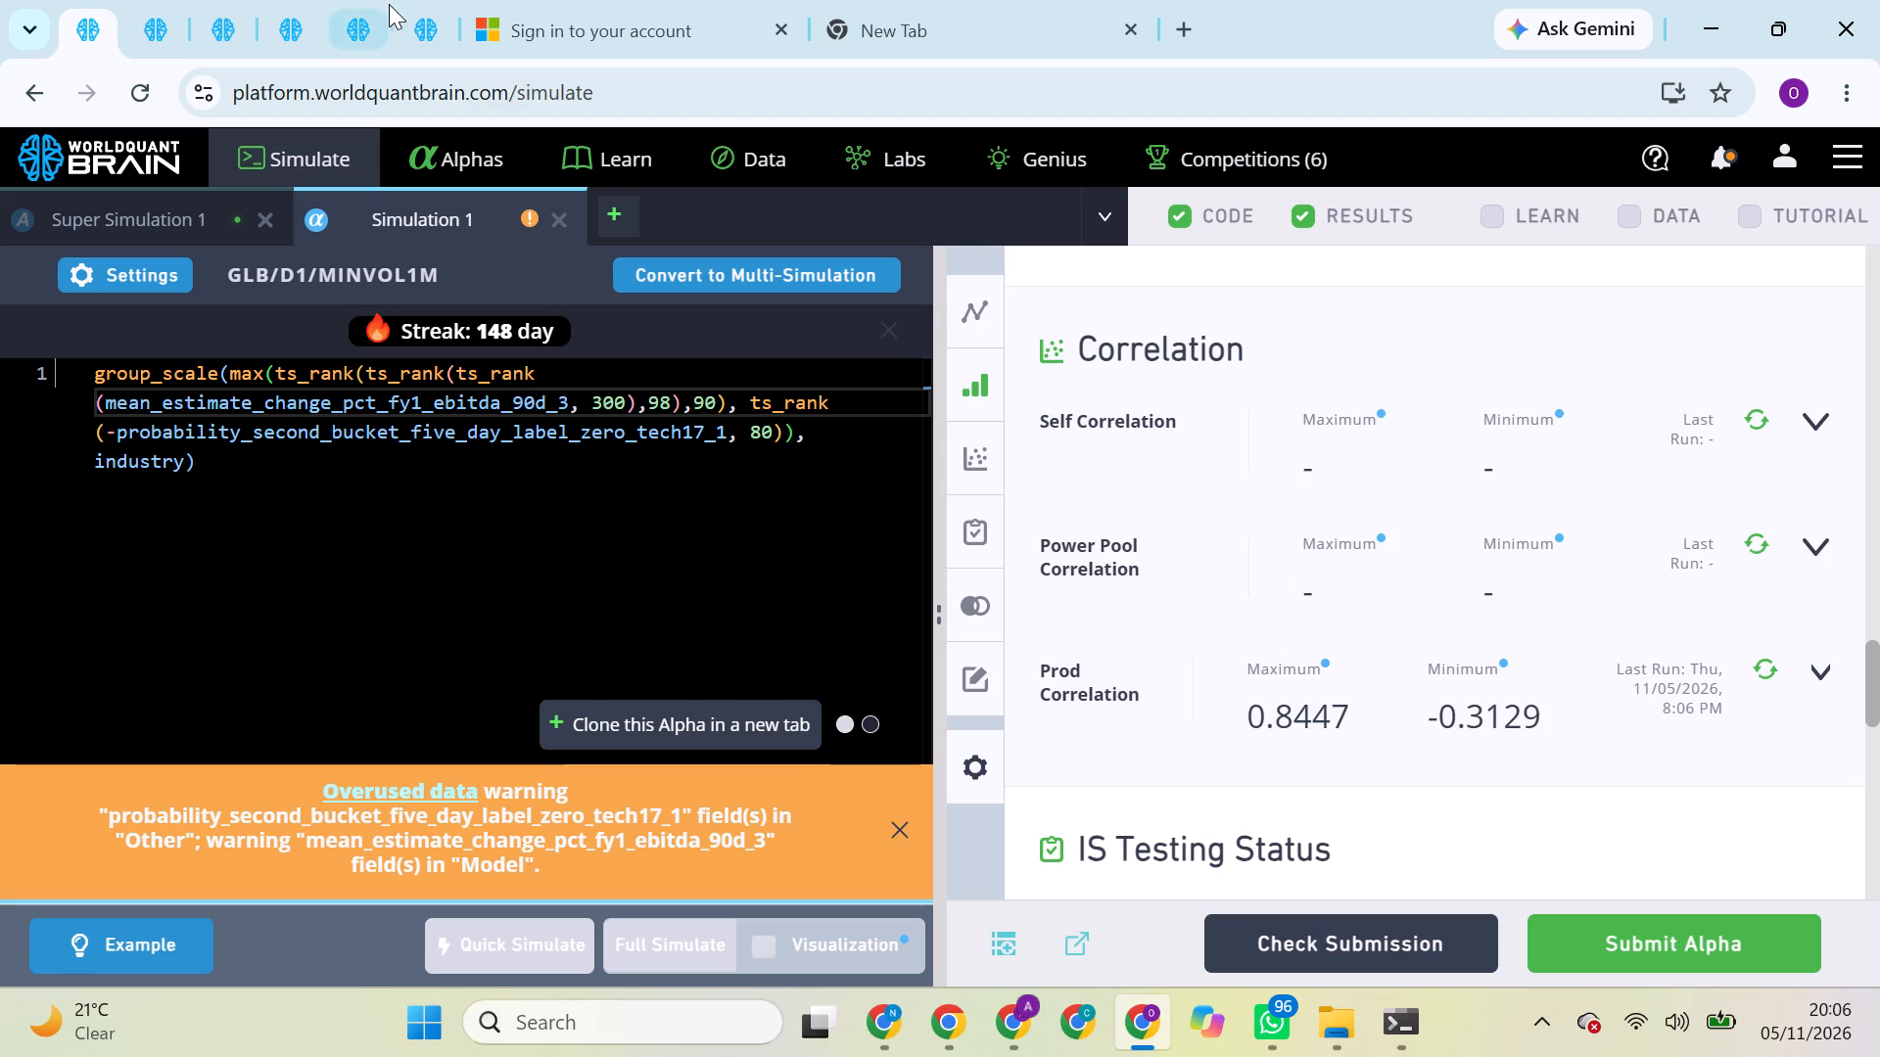
Replace the ebitda_90d_3 estimate field in the GLB alpha with mean_estimate_change_pct_fy1_earnings_60d_4 copied from the dataset's field list, and start a full simulation.
click(419, 18)
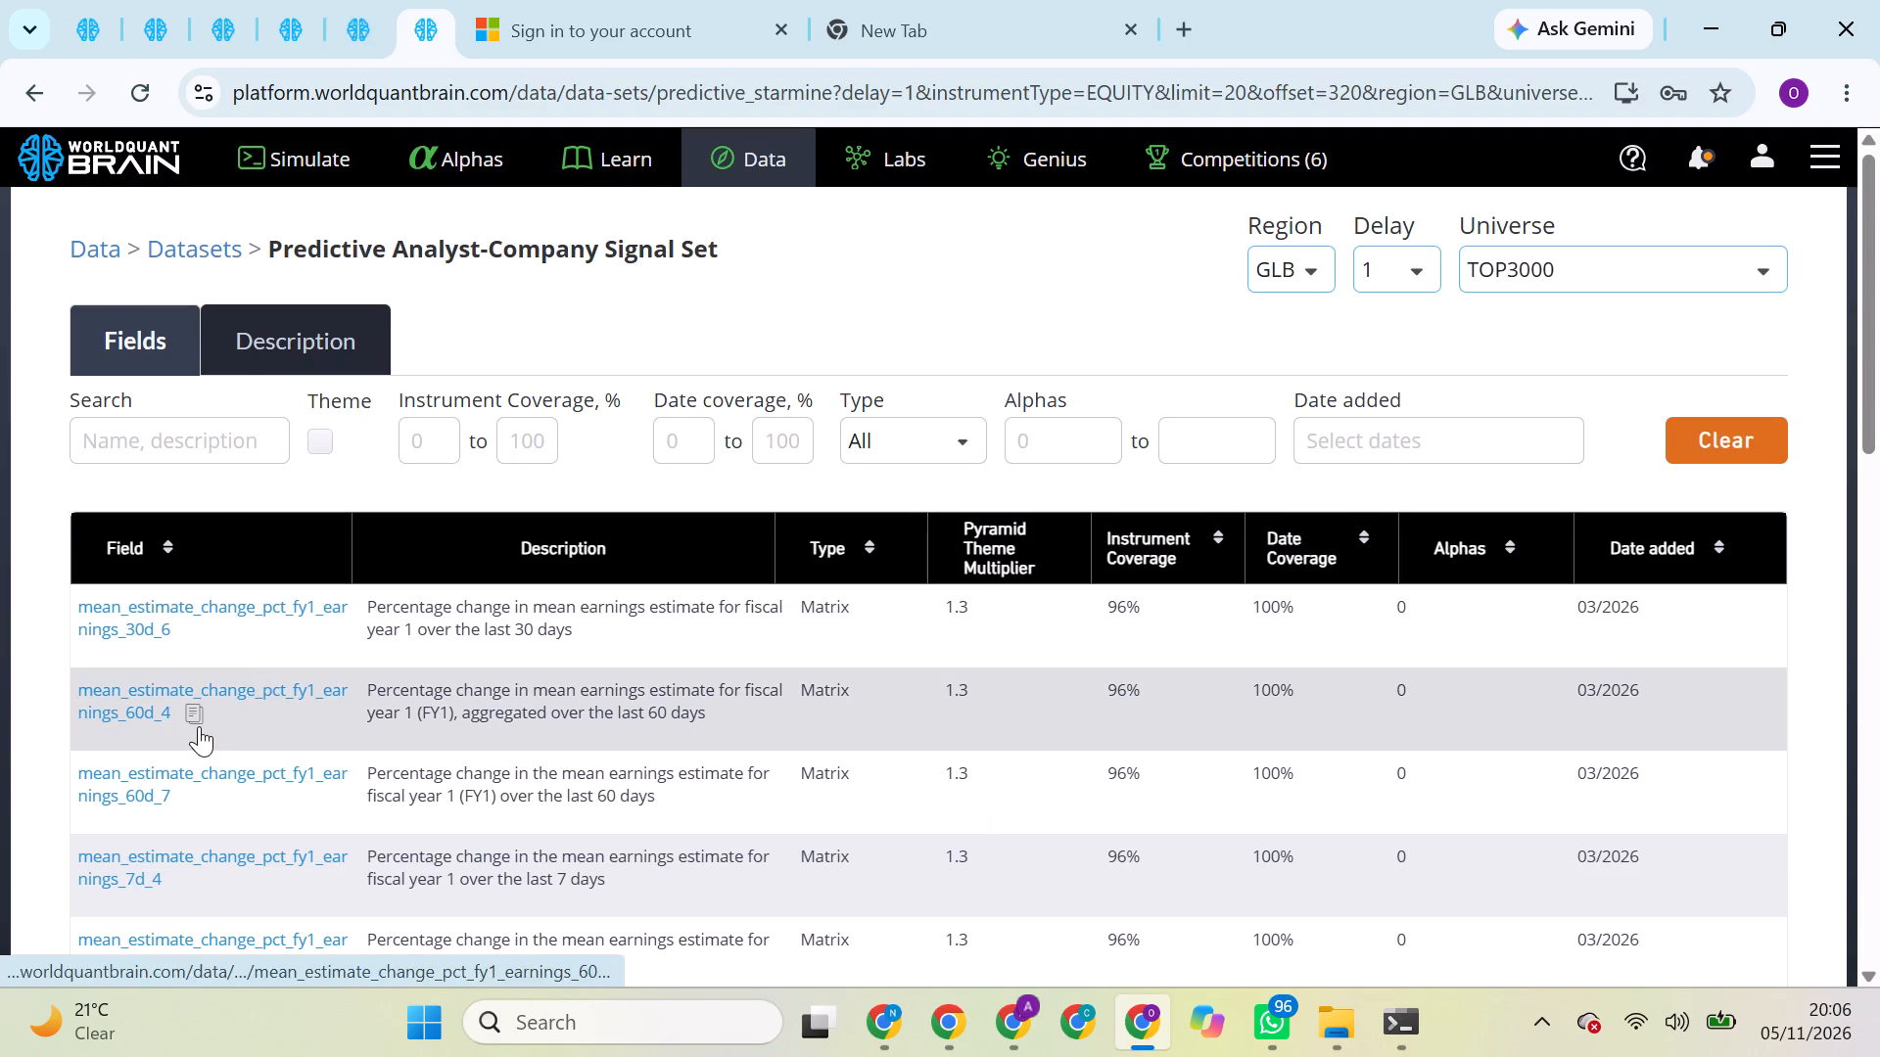
click(194, 726)
click(102, 18)
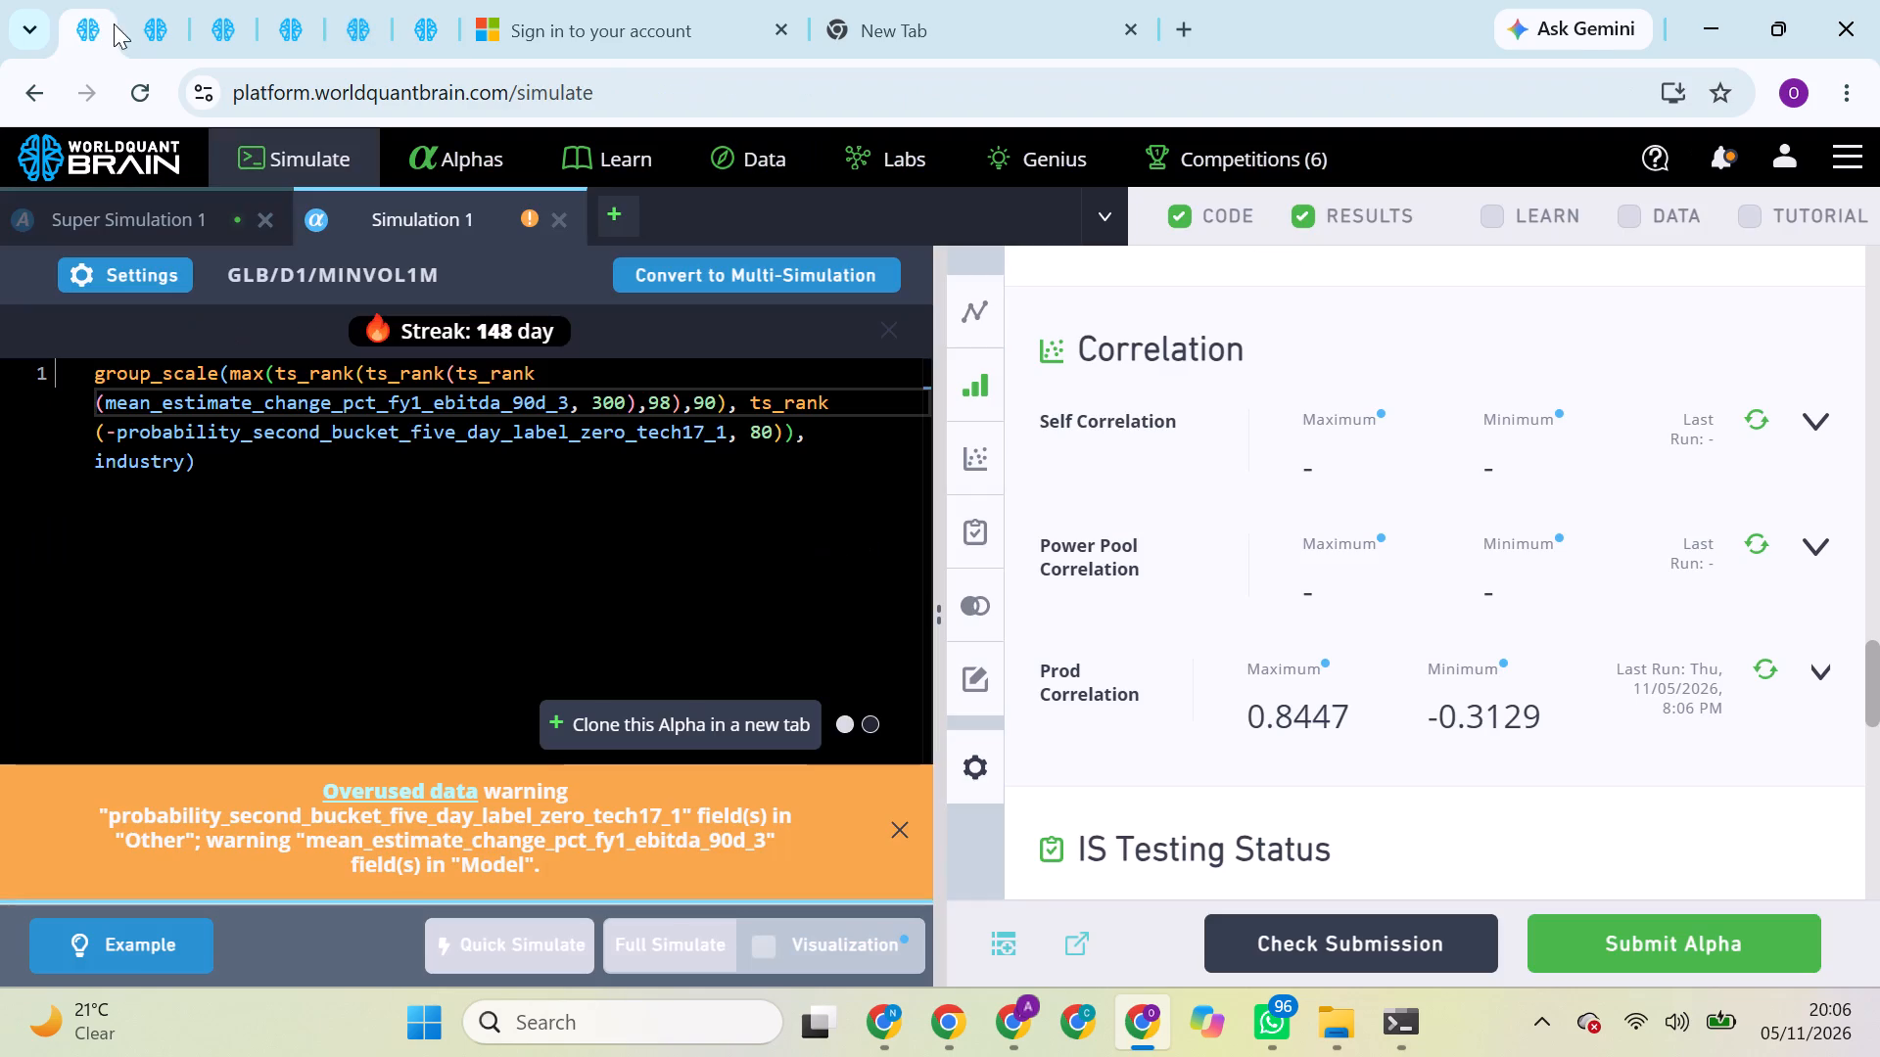
triple_click(468, 391)
double_click(468, 391)
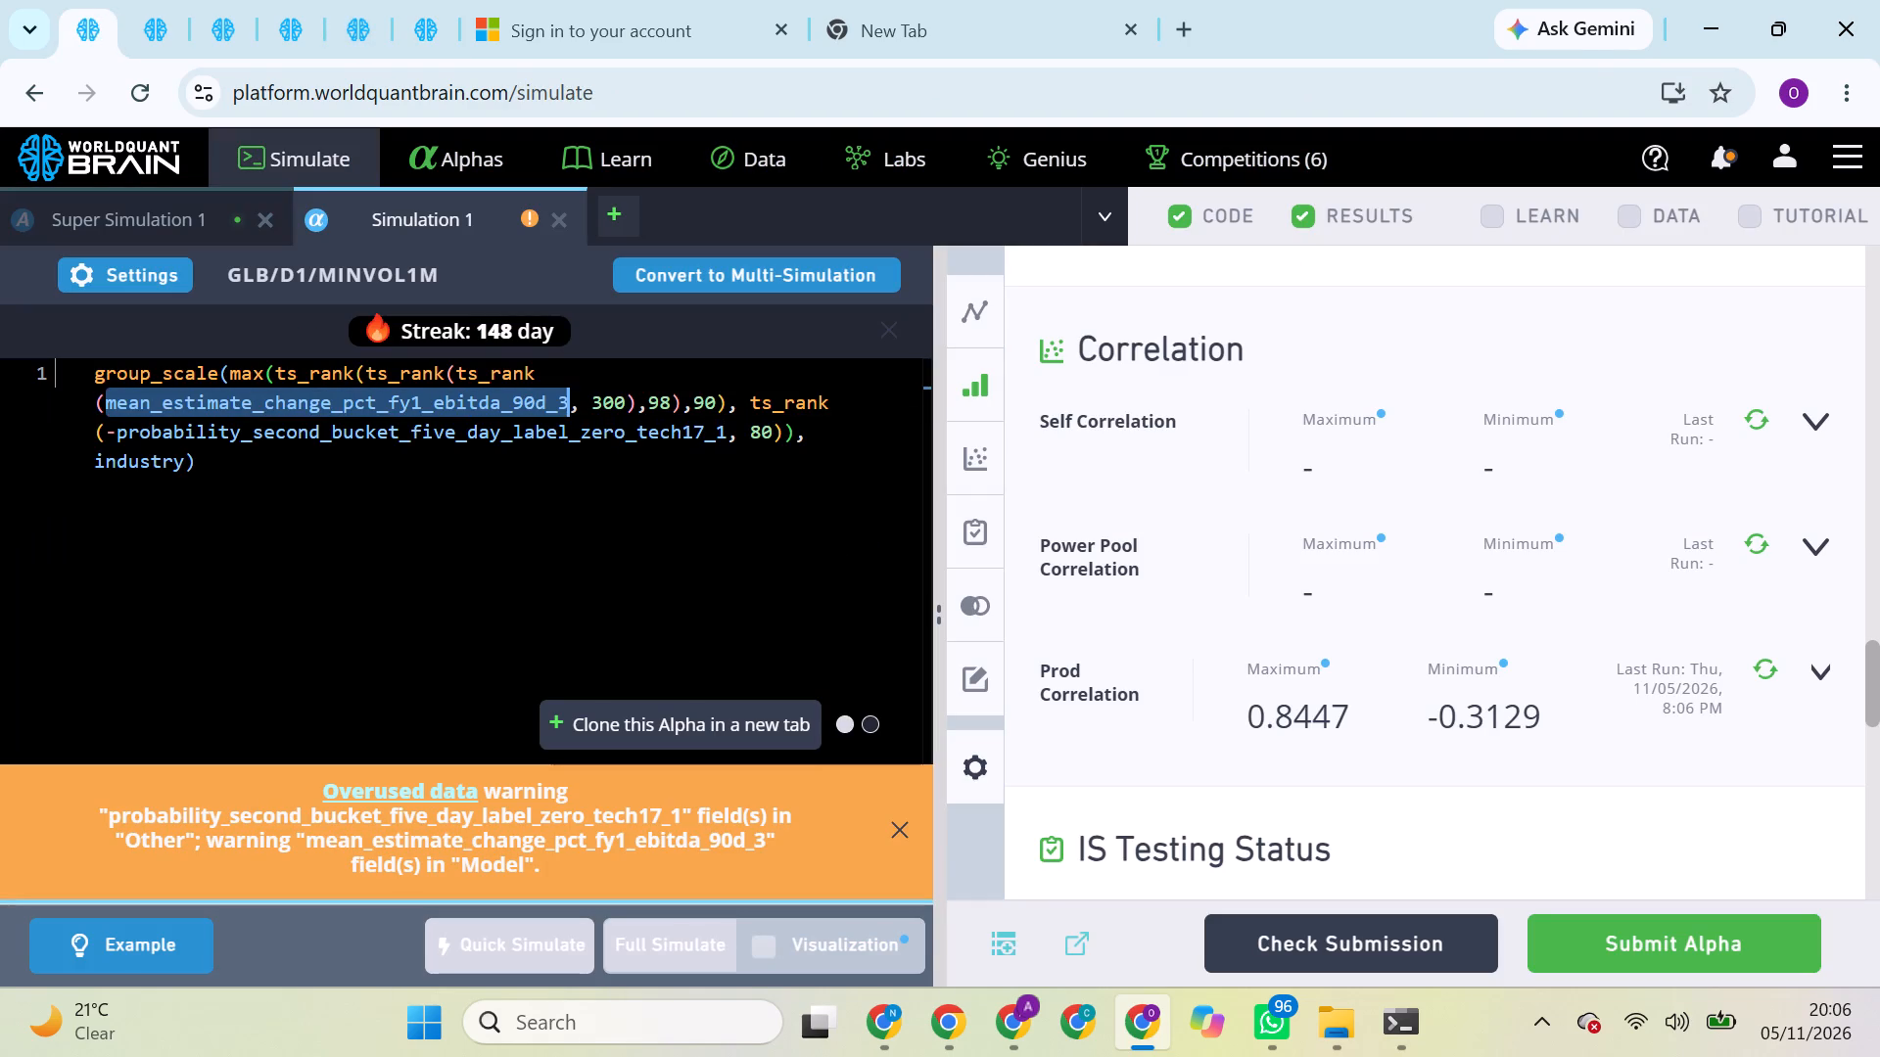
key(ctrl+v)
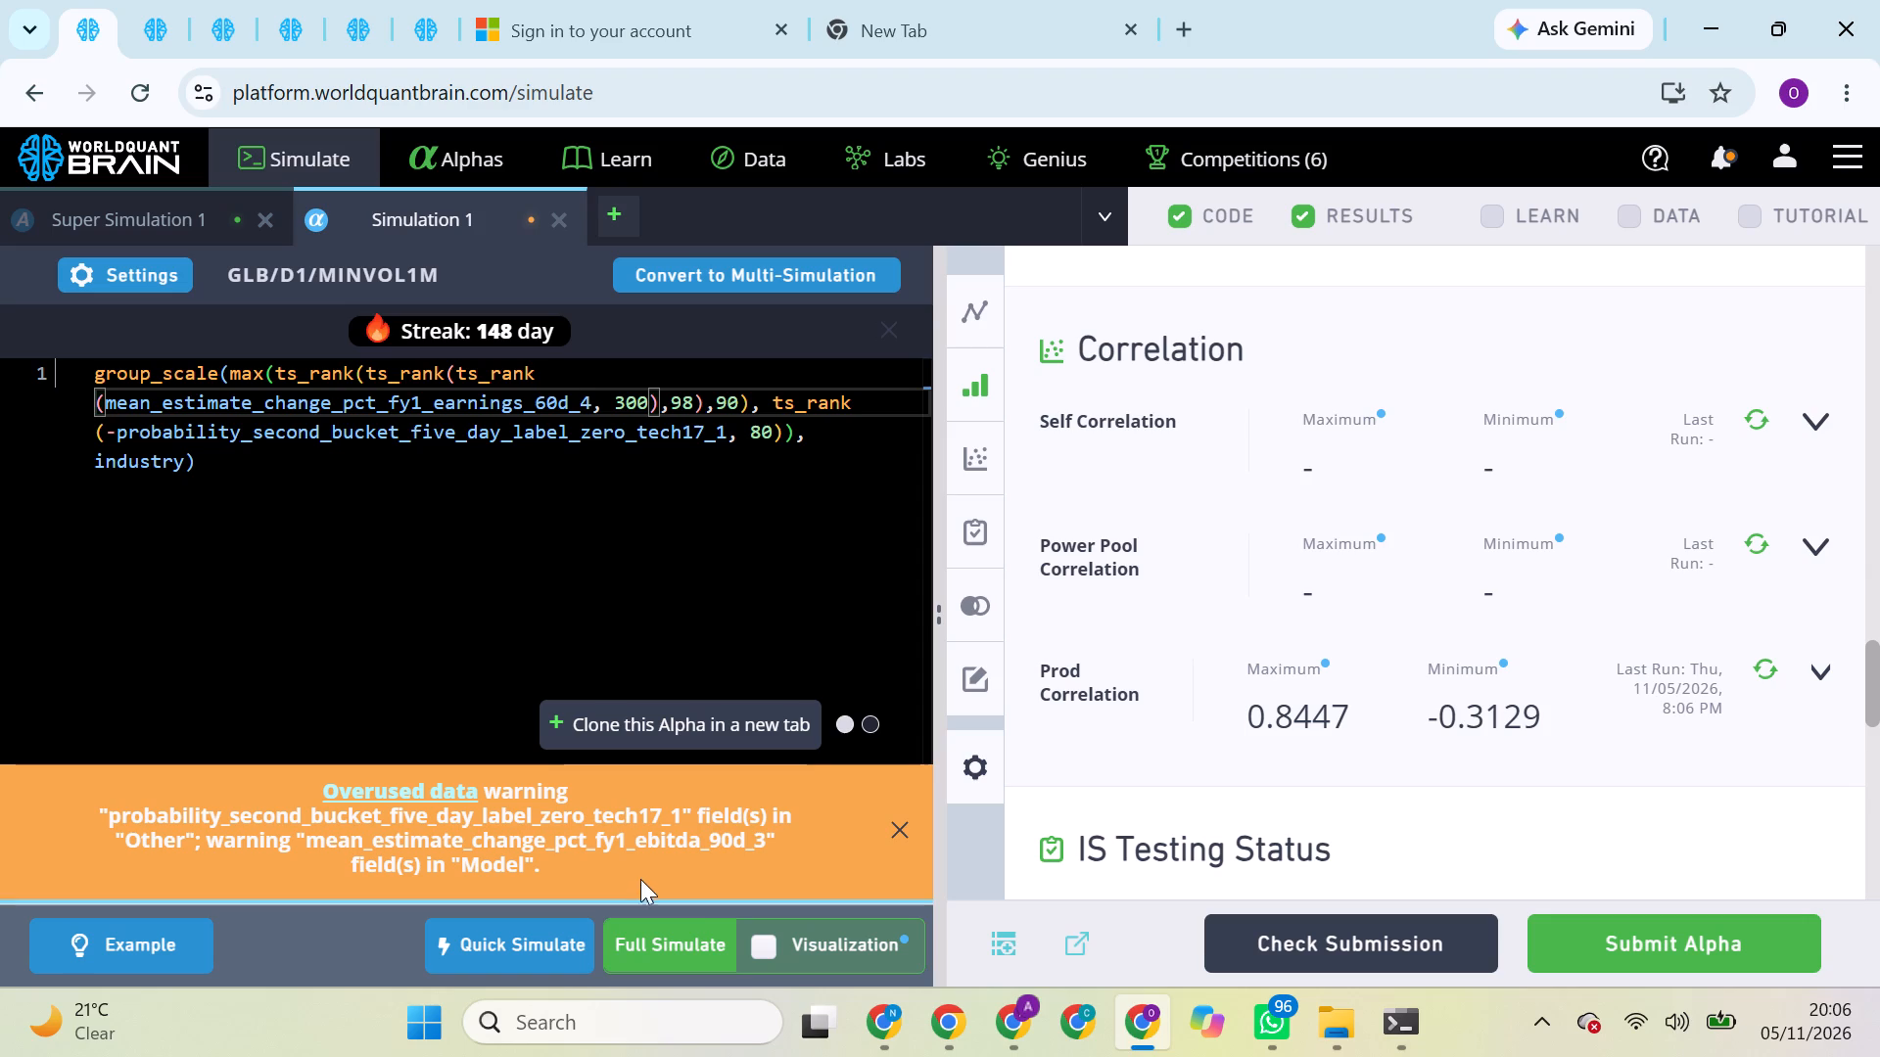
click(699, 934)
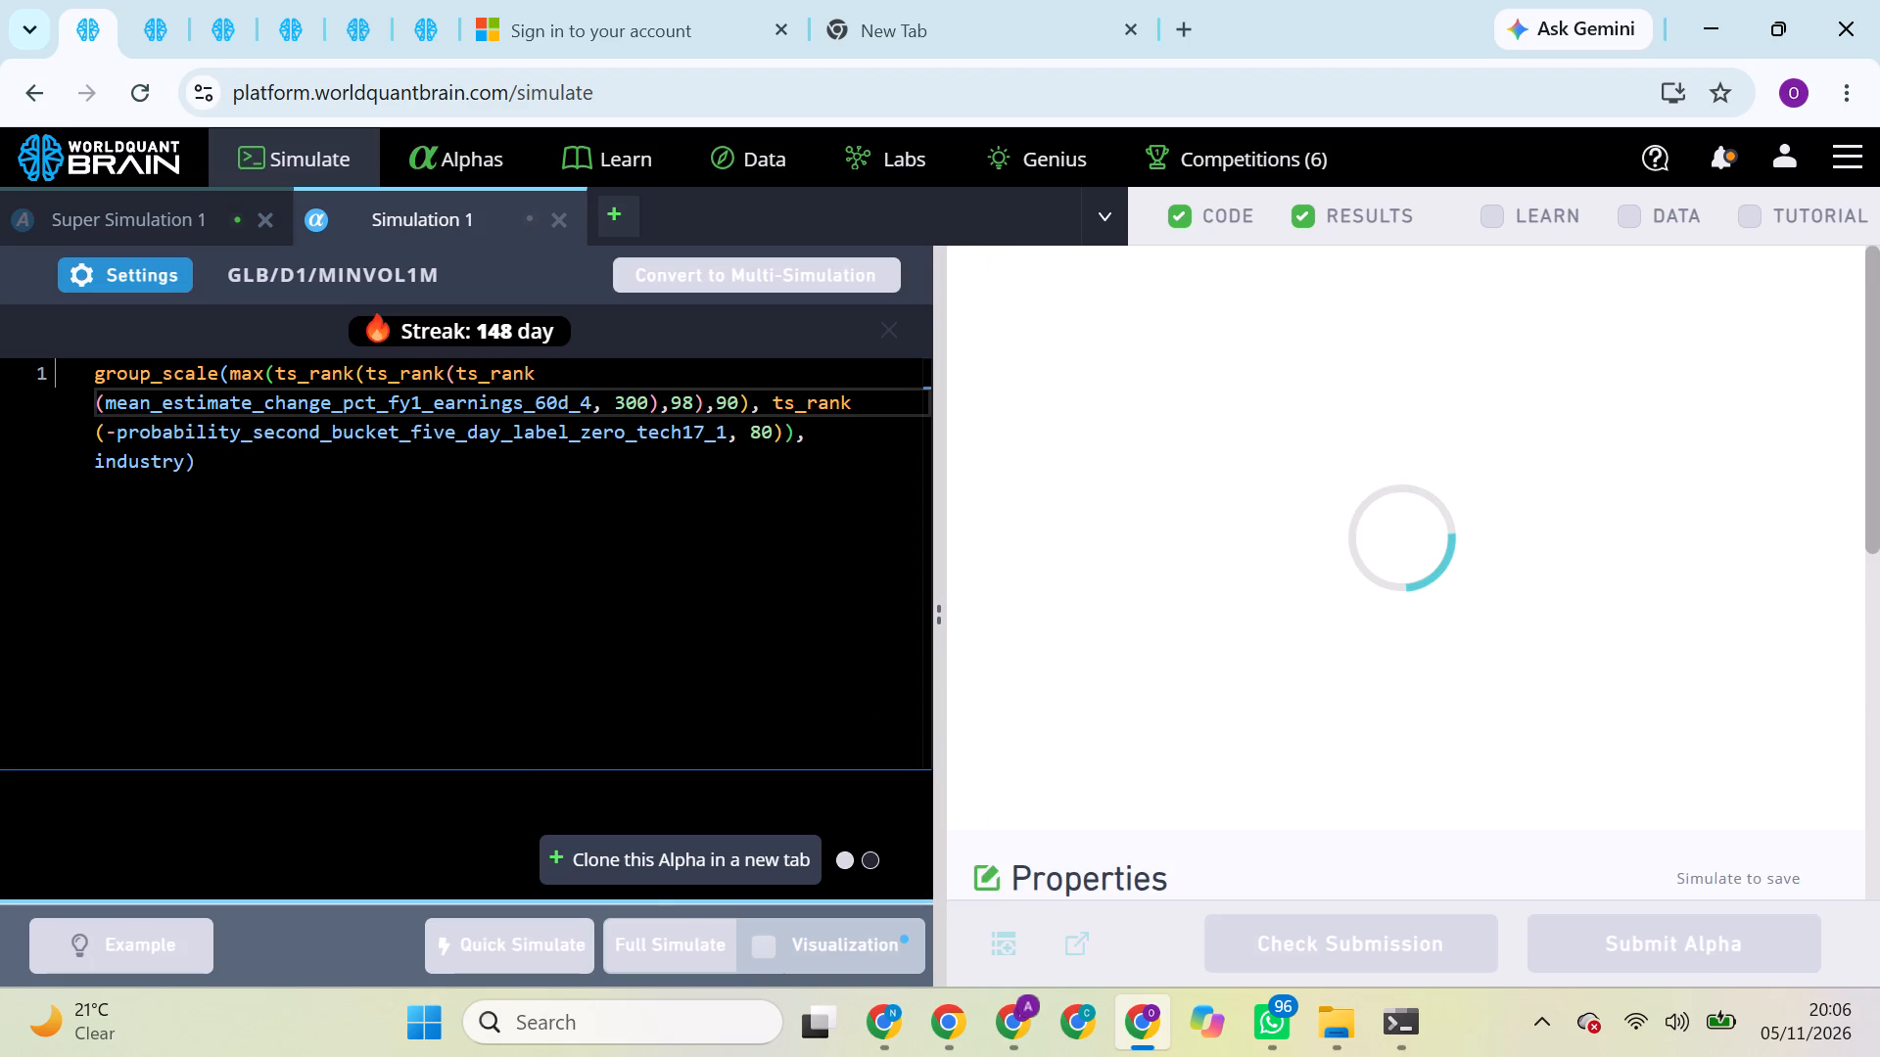
Set the neutralization to MARKET in the submitted super alpha's self_correlation <= 0.6 selection, run the selection, and start a full simulation.
click(156, 20)
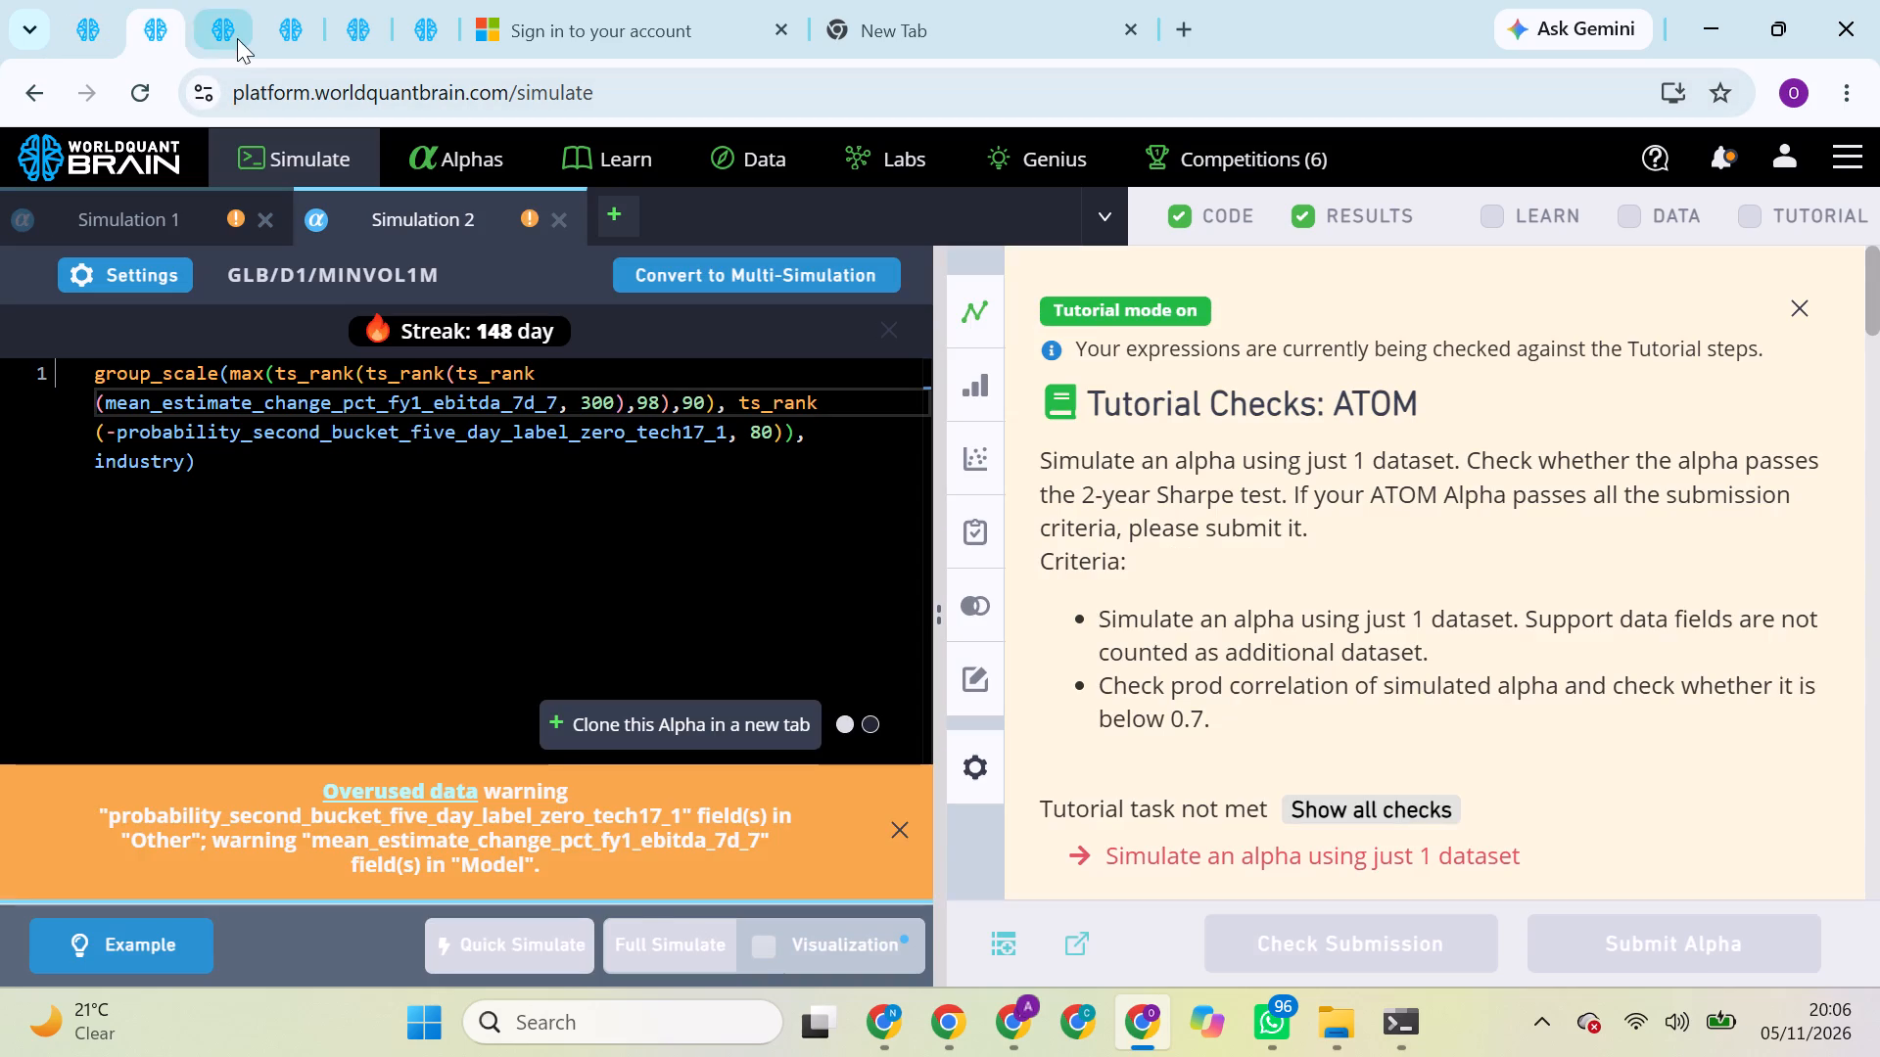
click(216, 11)
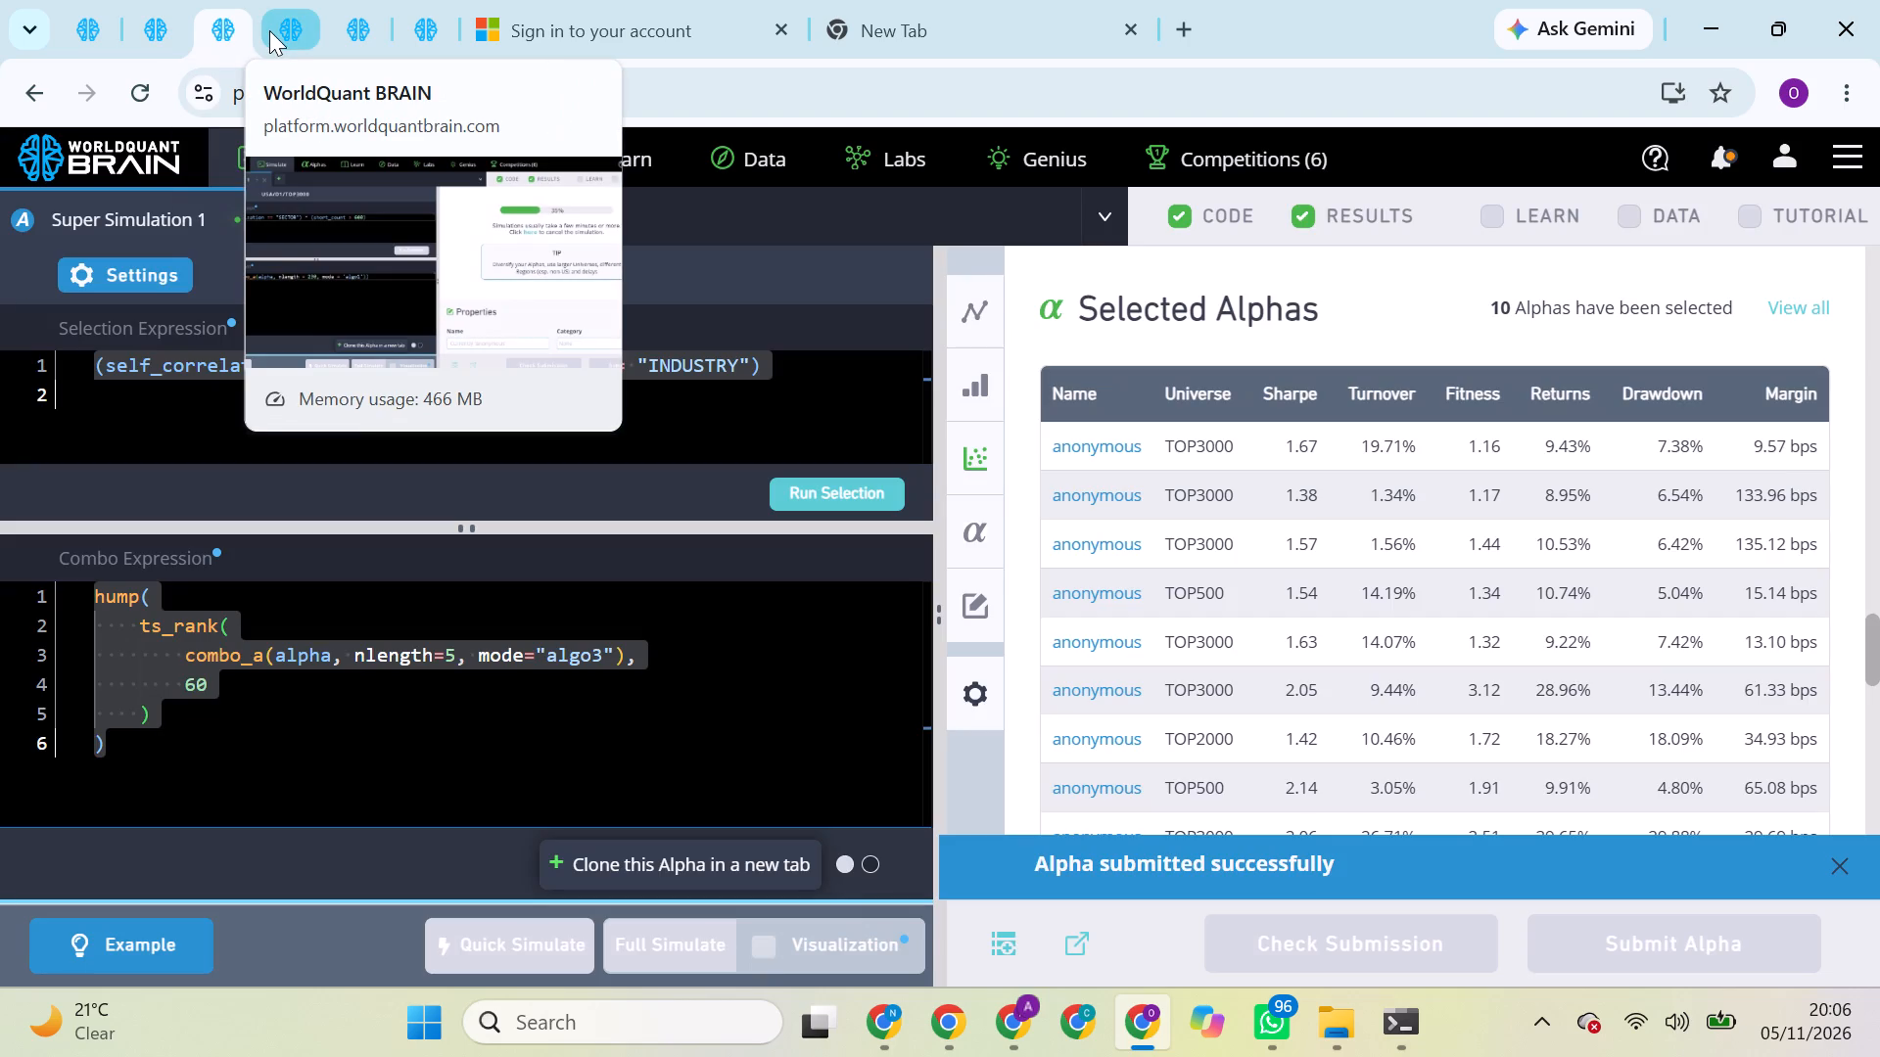
click(374, 560)
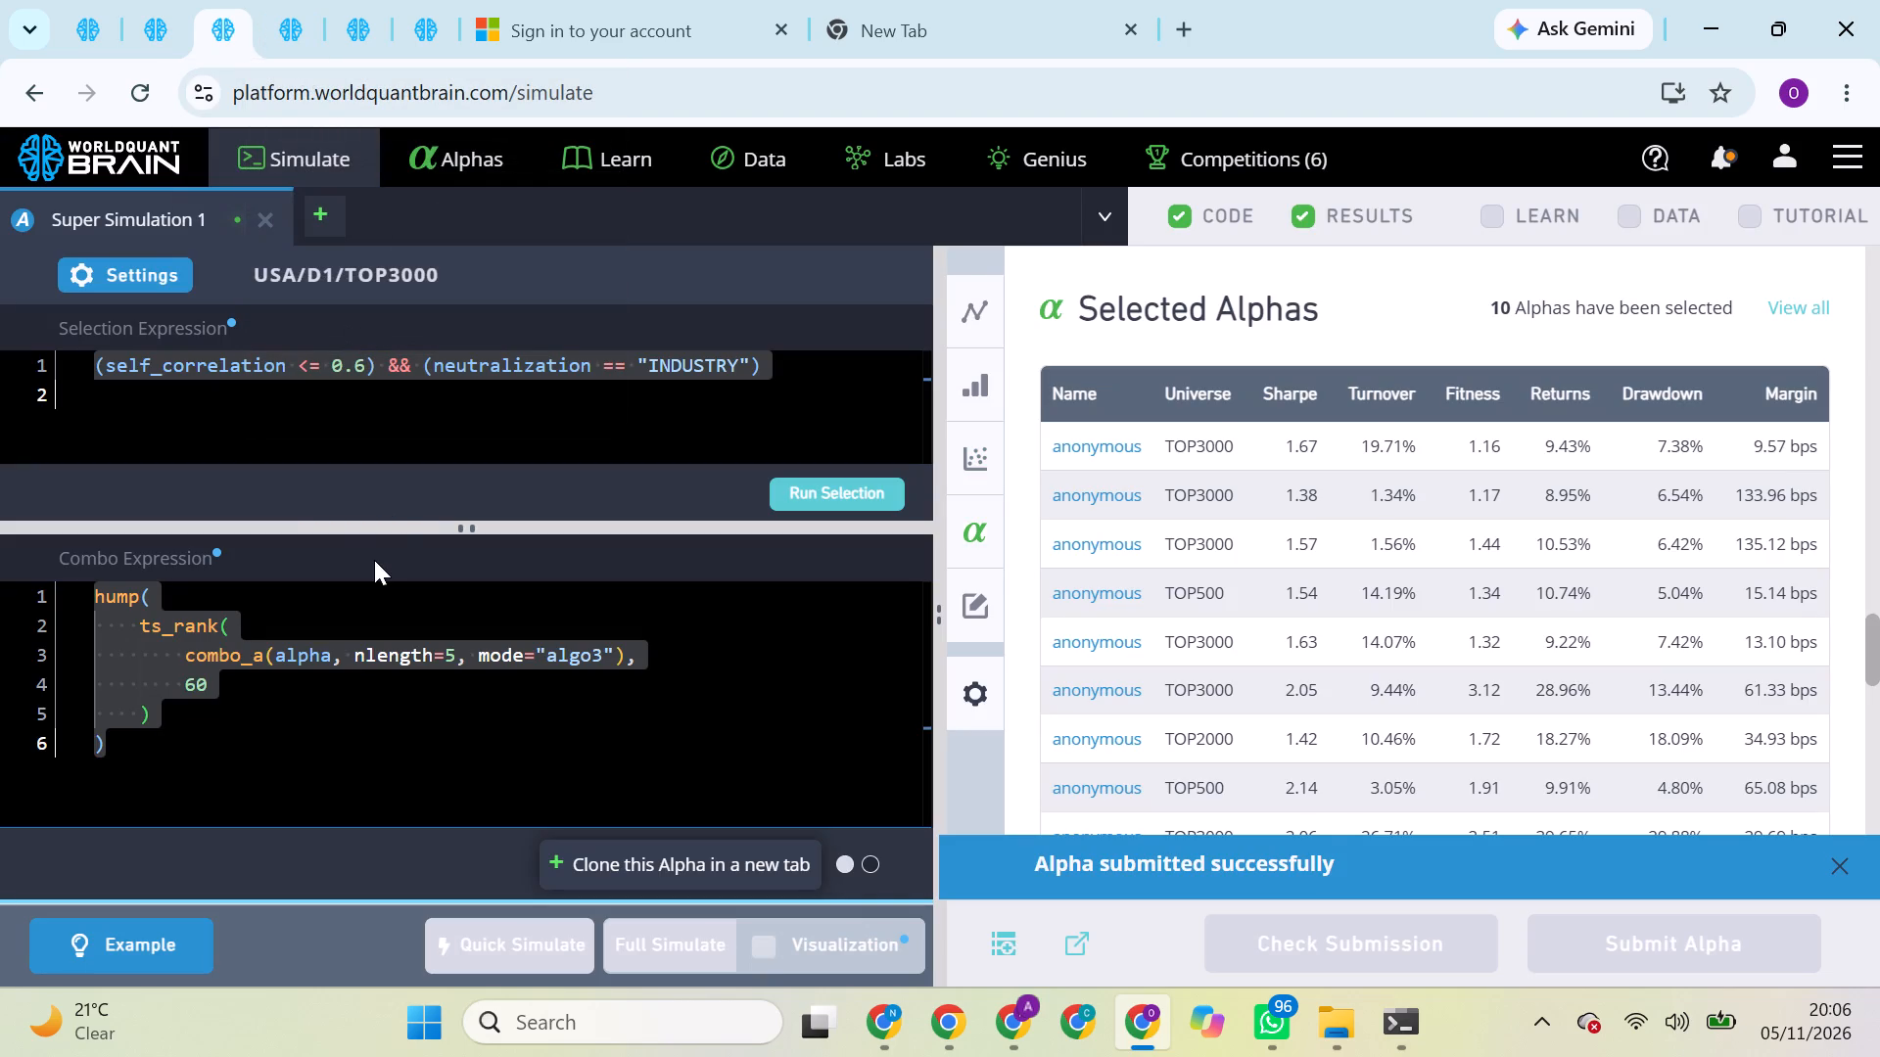
click(371, 406)
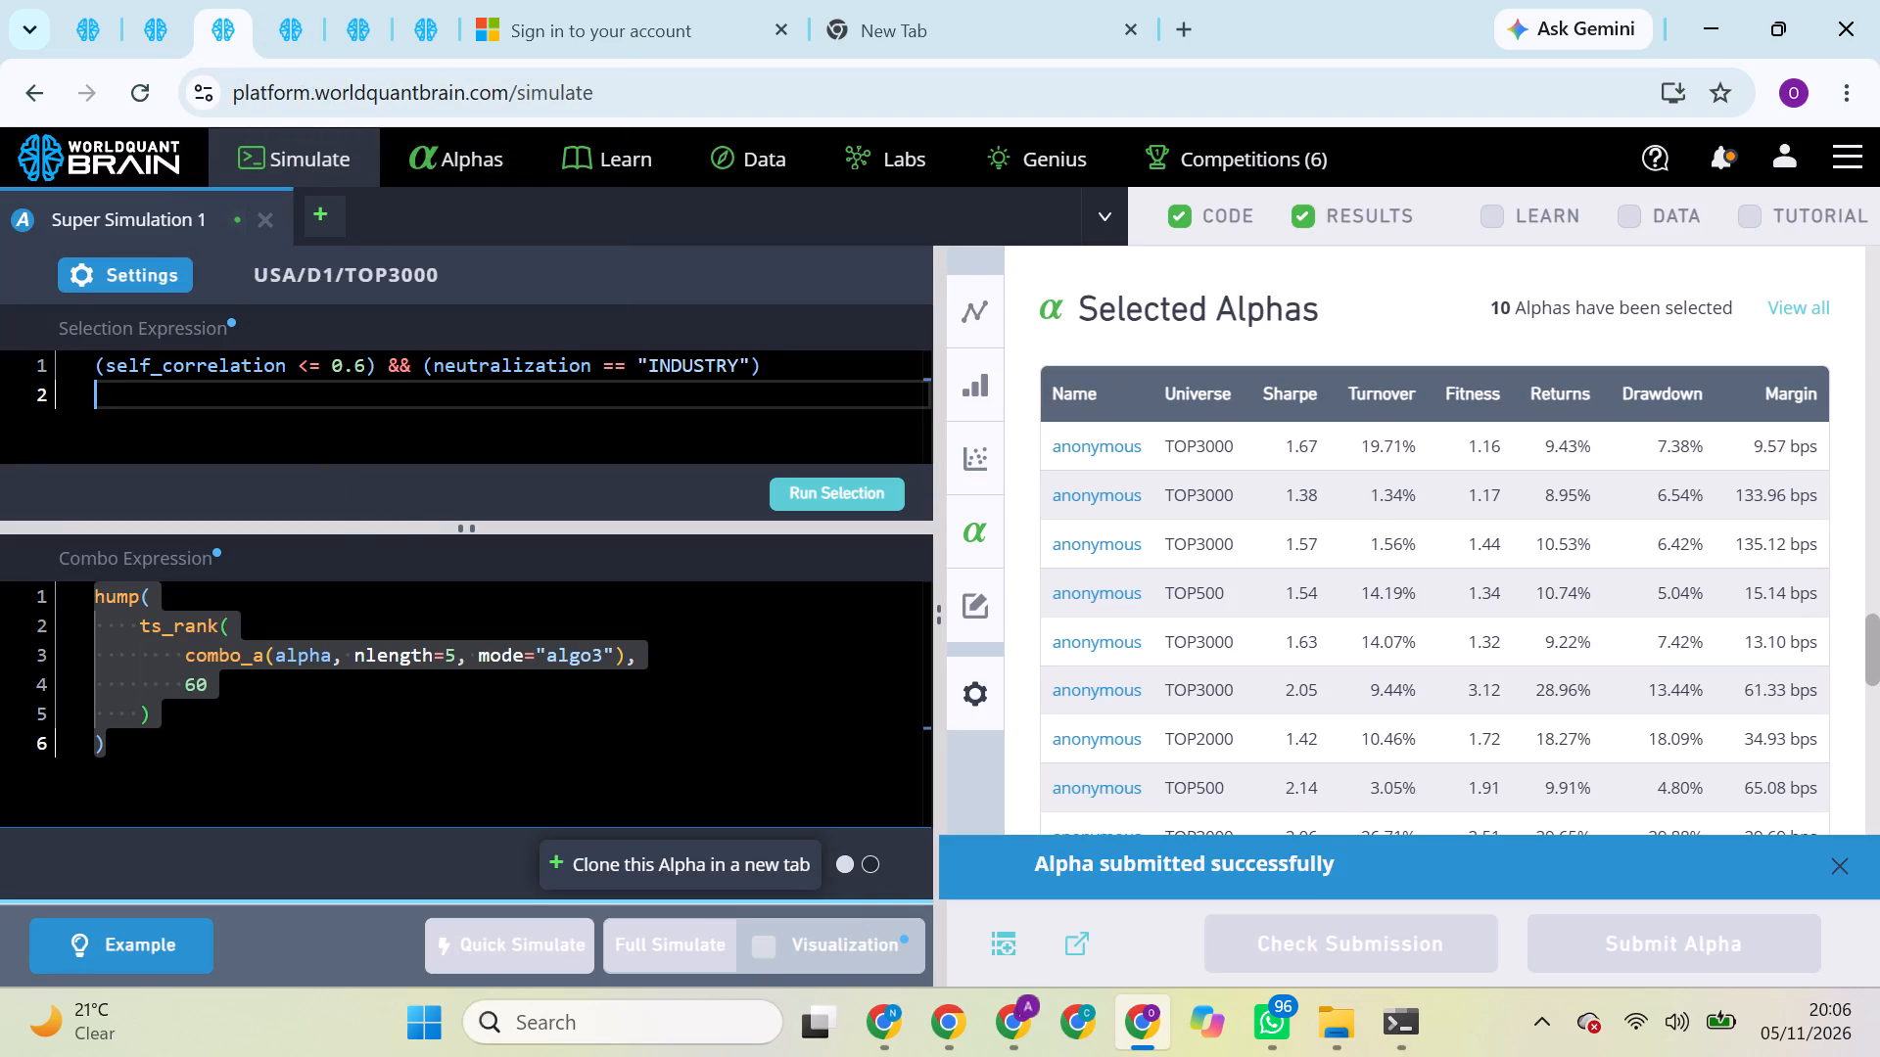
double_click(699, 356)
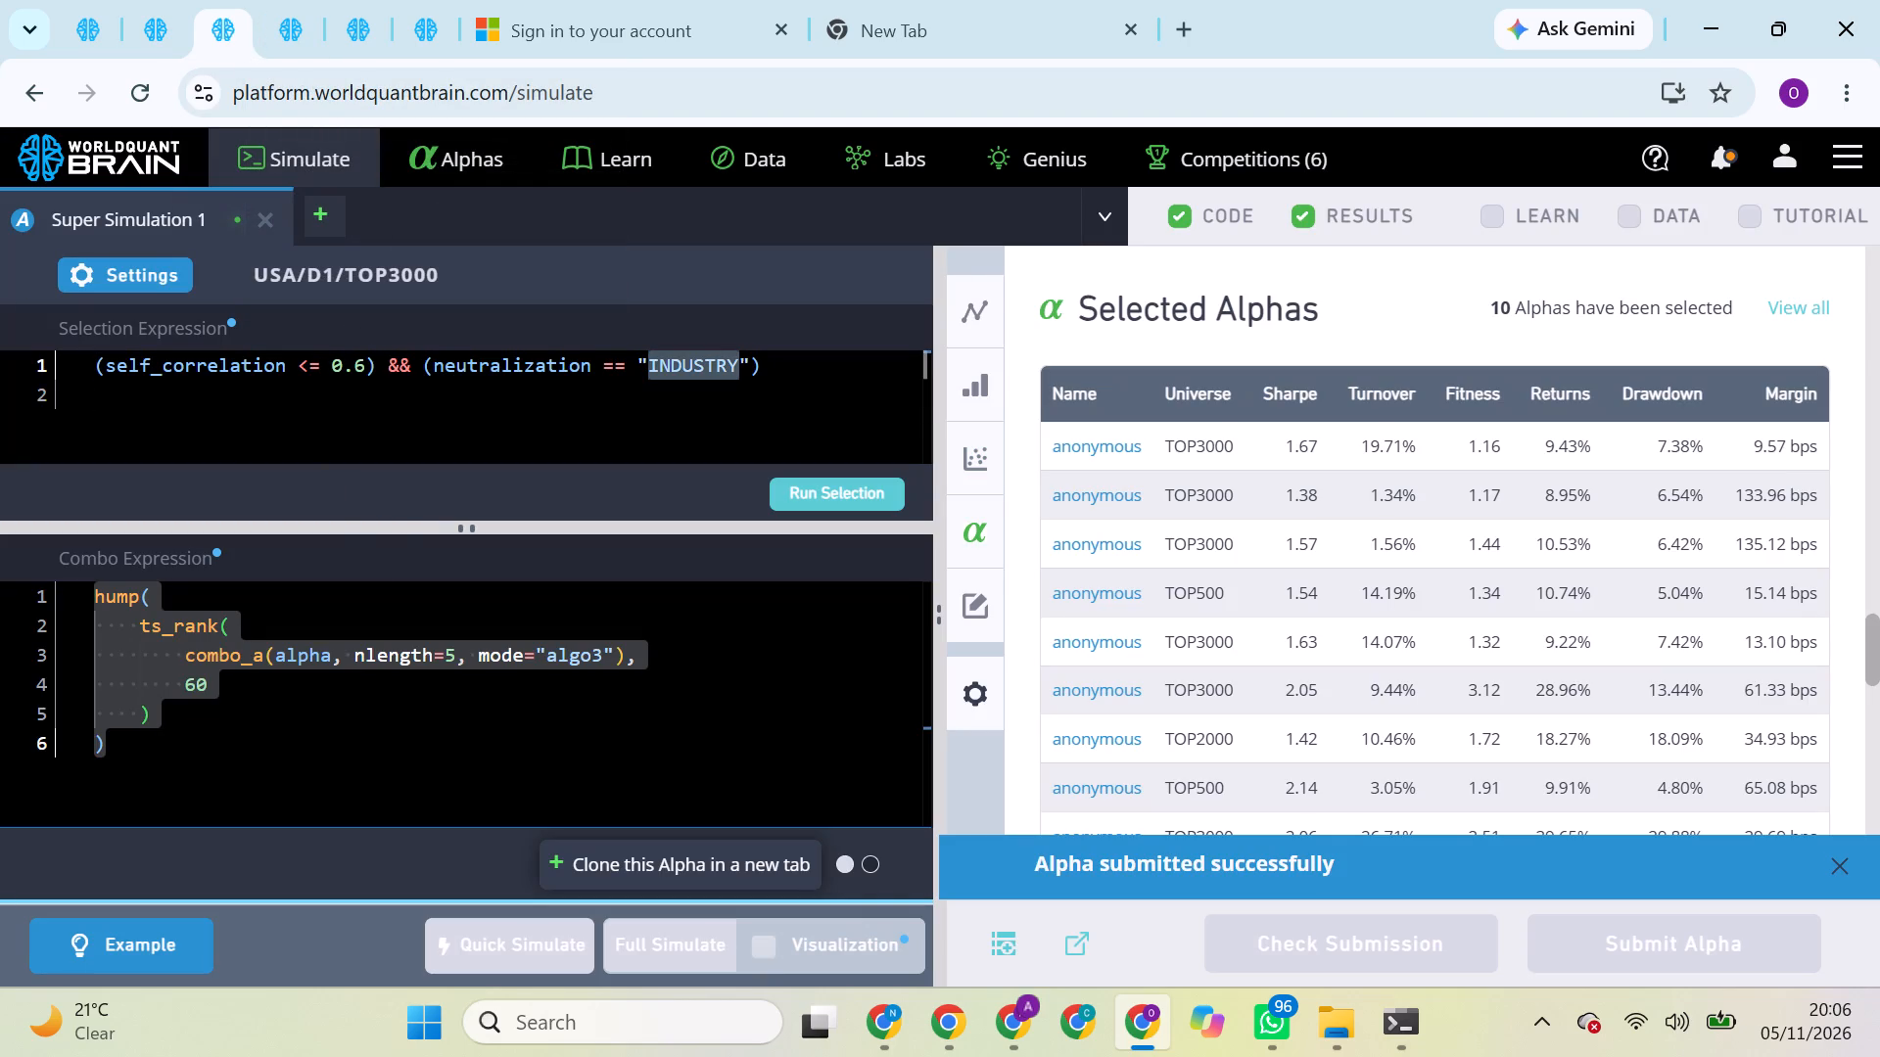
text(MA)
key(r)
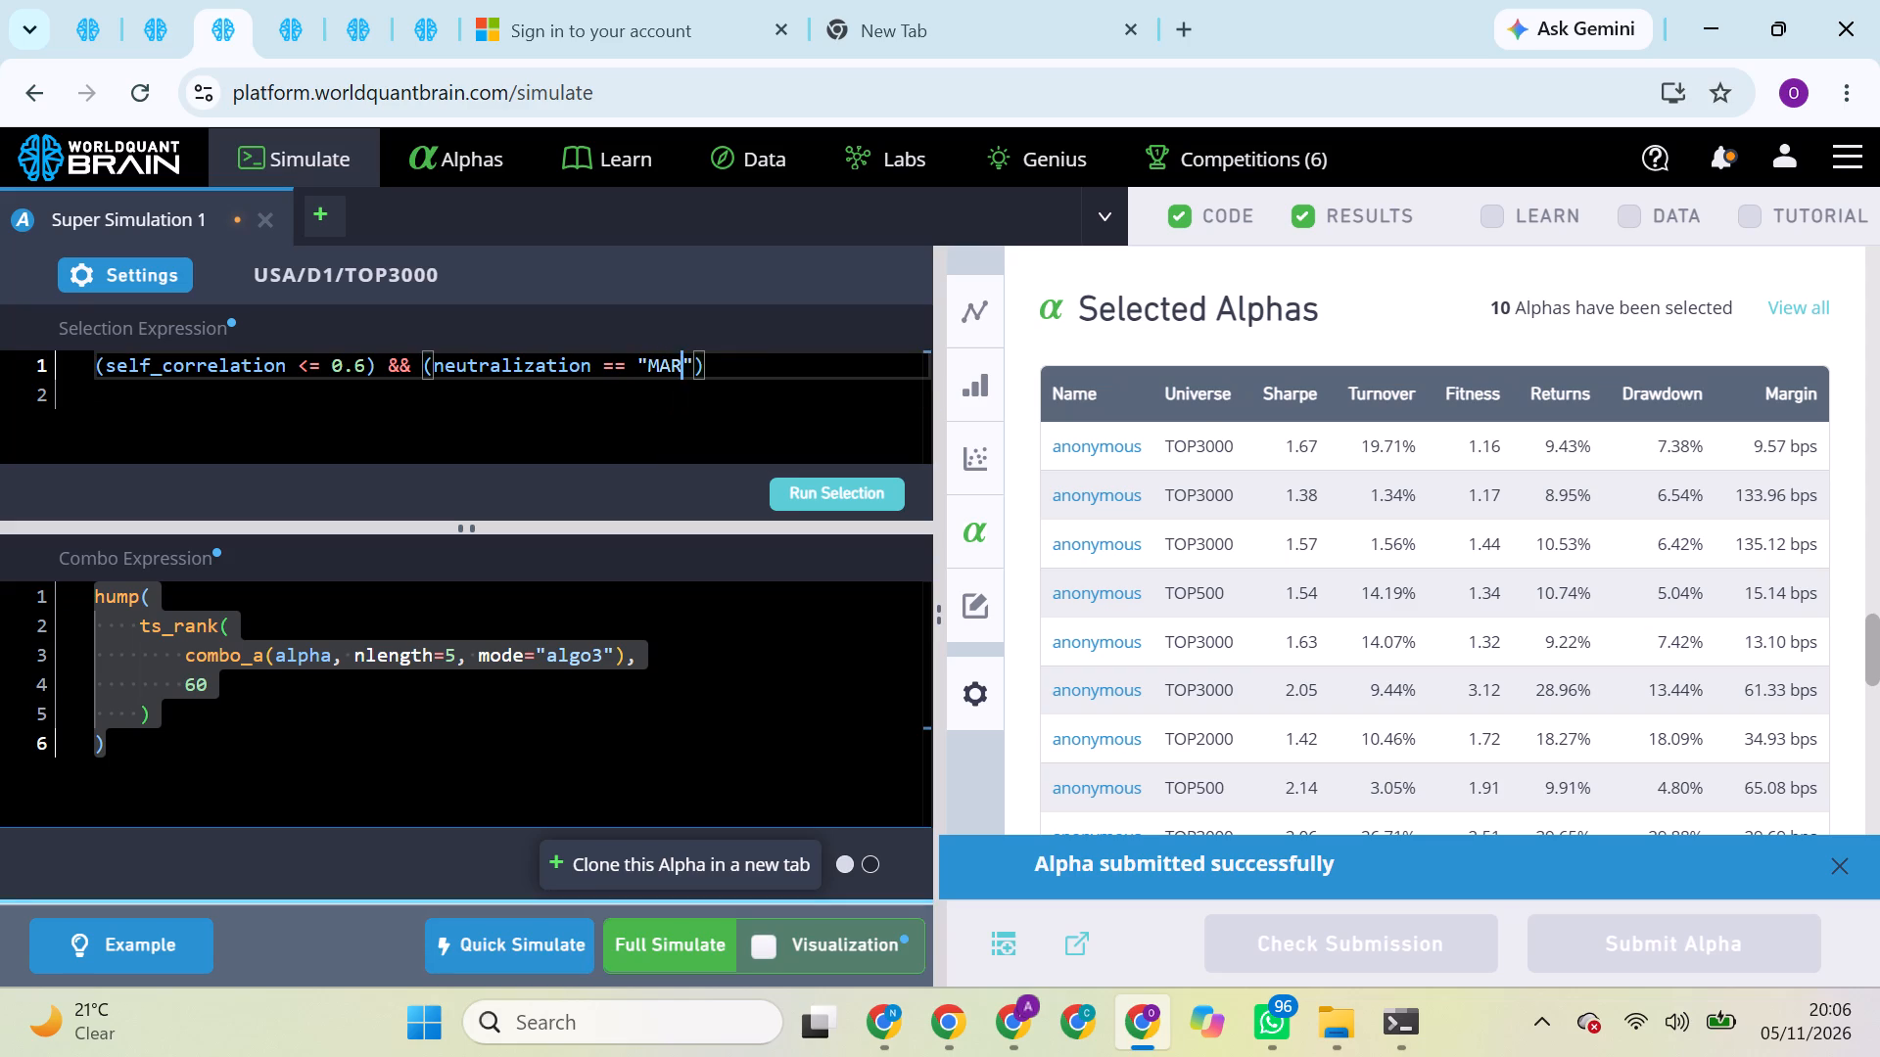
text(KET)
click(800, 485)
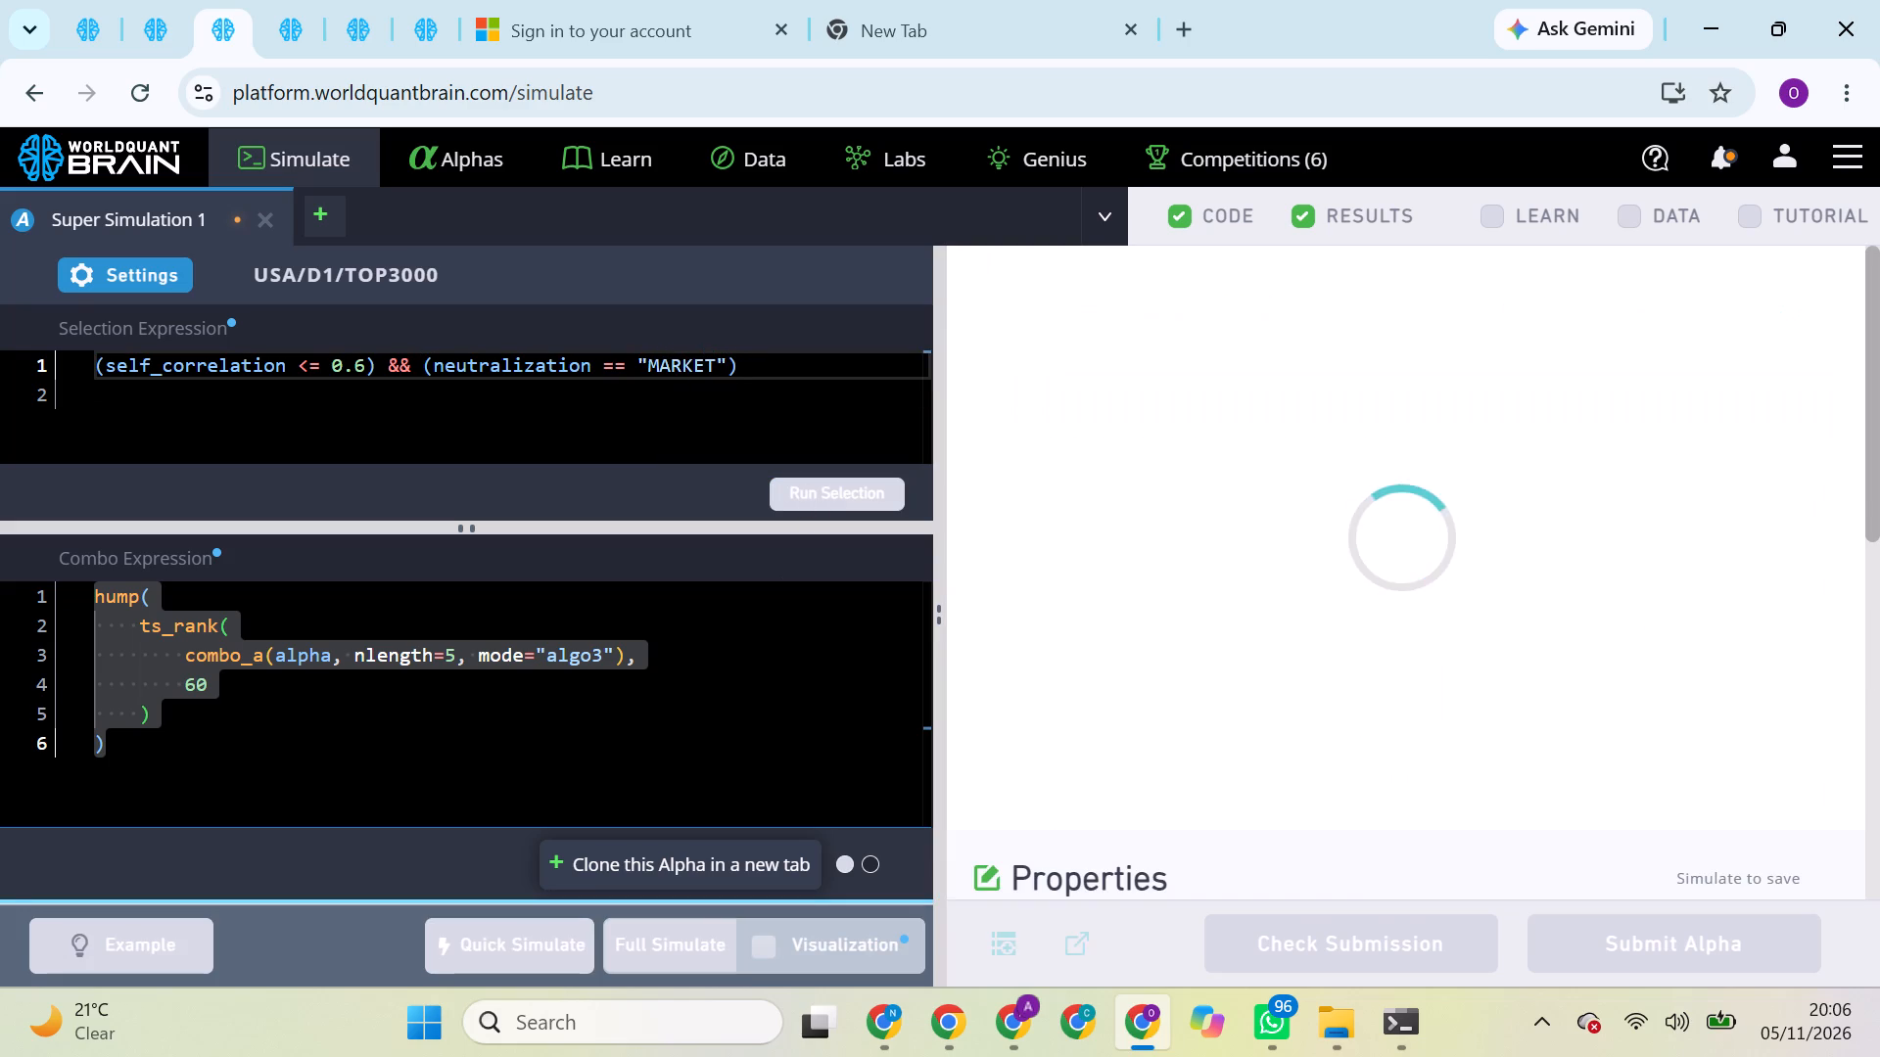
click(681, 953)
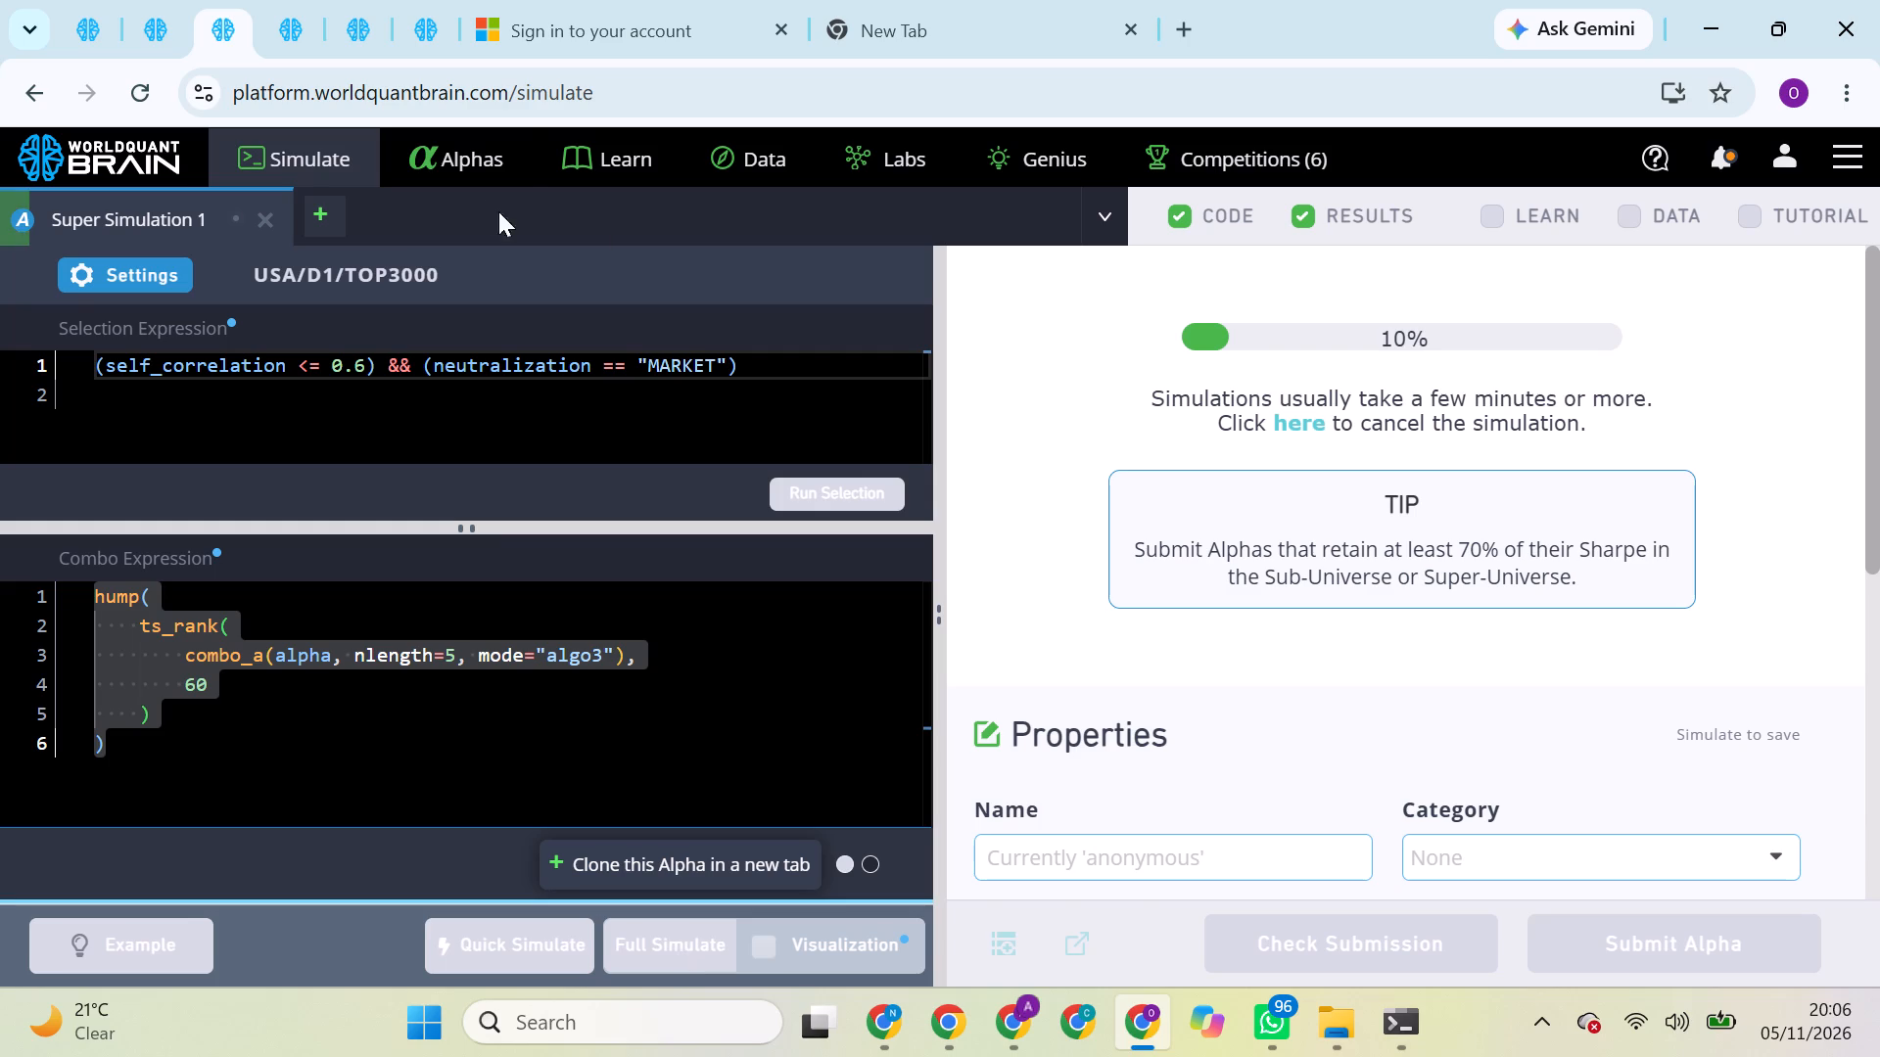
Run the Prod Correlation check for the USA/D1/TOP3000 super alpha selecting SECTOR neutralization with short_count > 600.
click(418, 26)
click(353, 25)
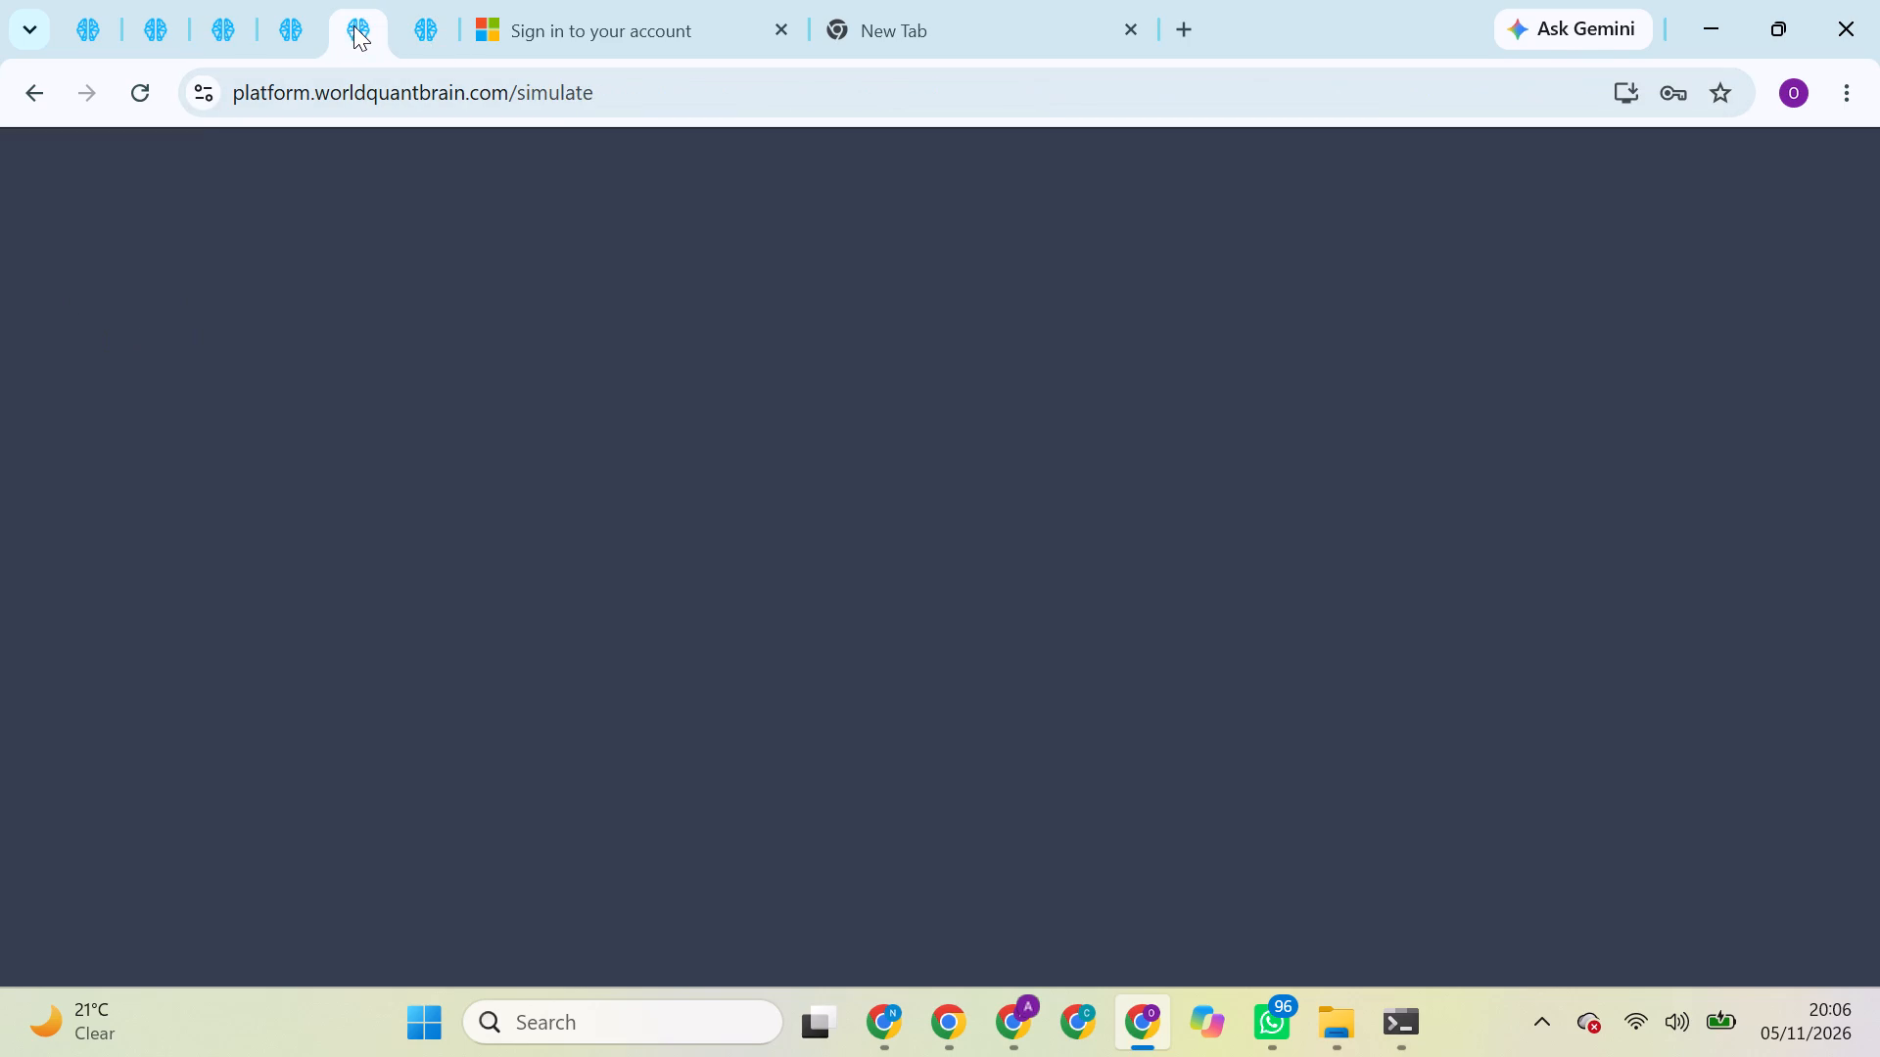
click(305, 20)
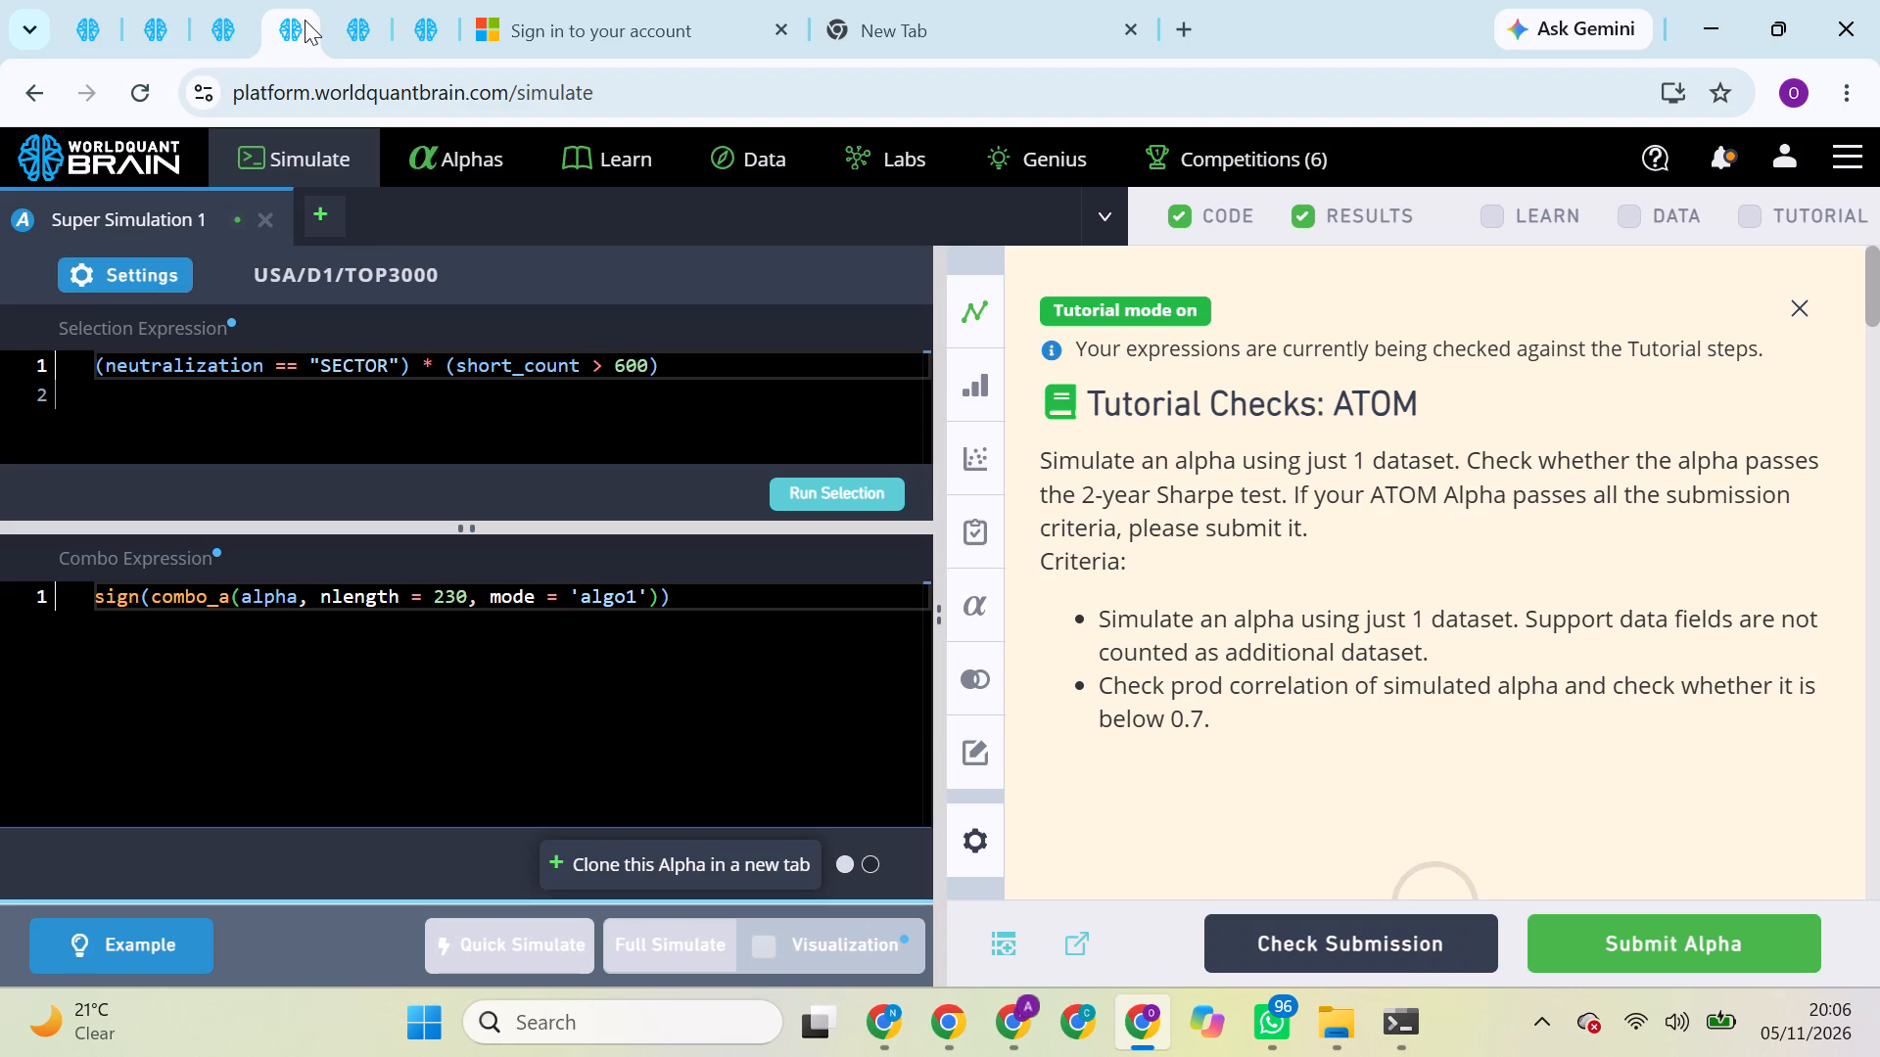
scroll(1154, 440, down, 4)
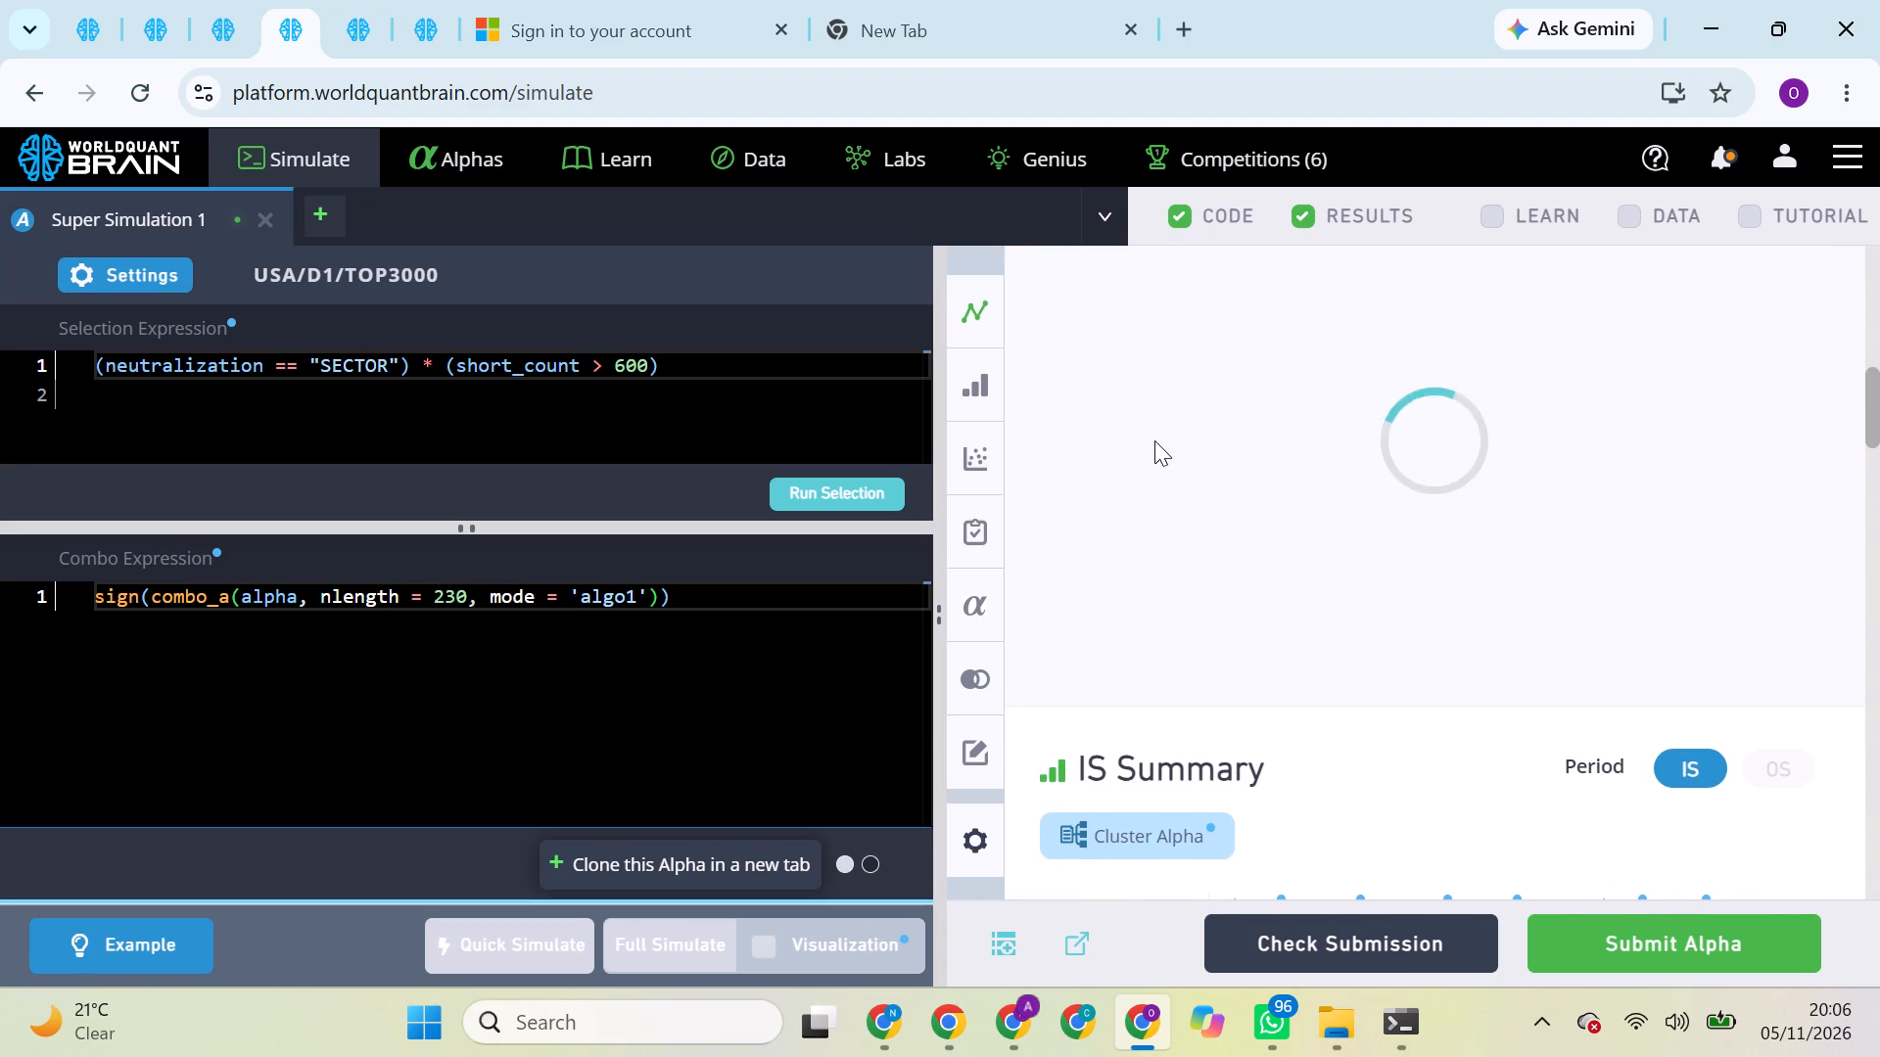
scroll(1154, 440, down, 2)
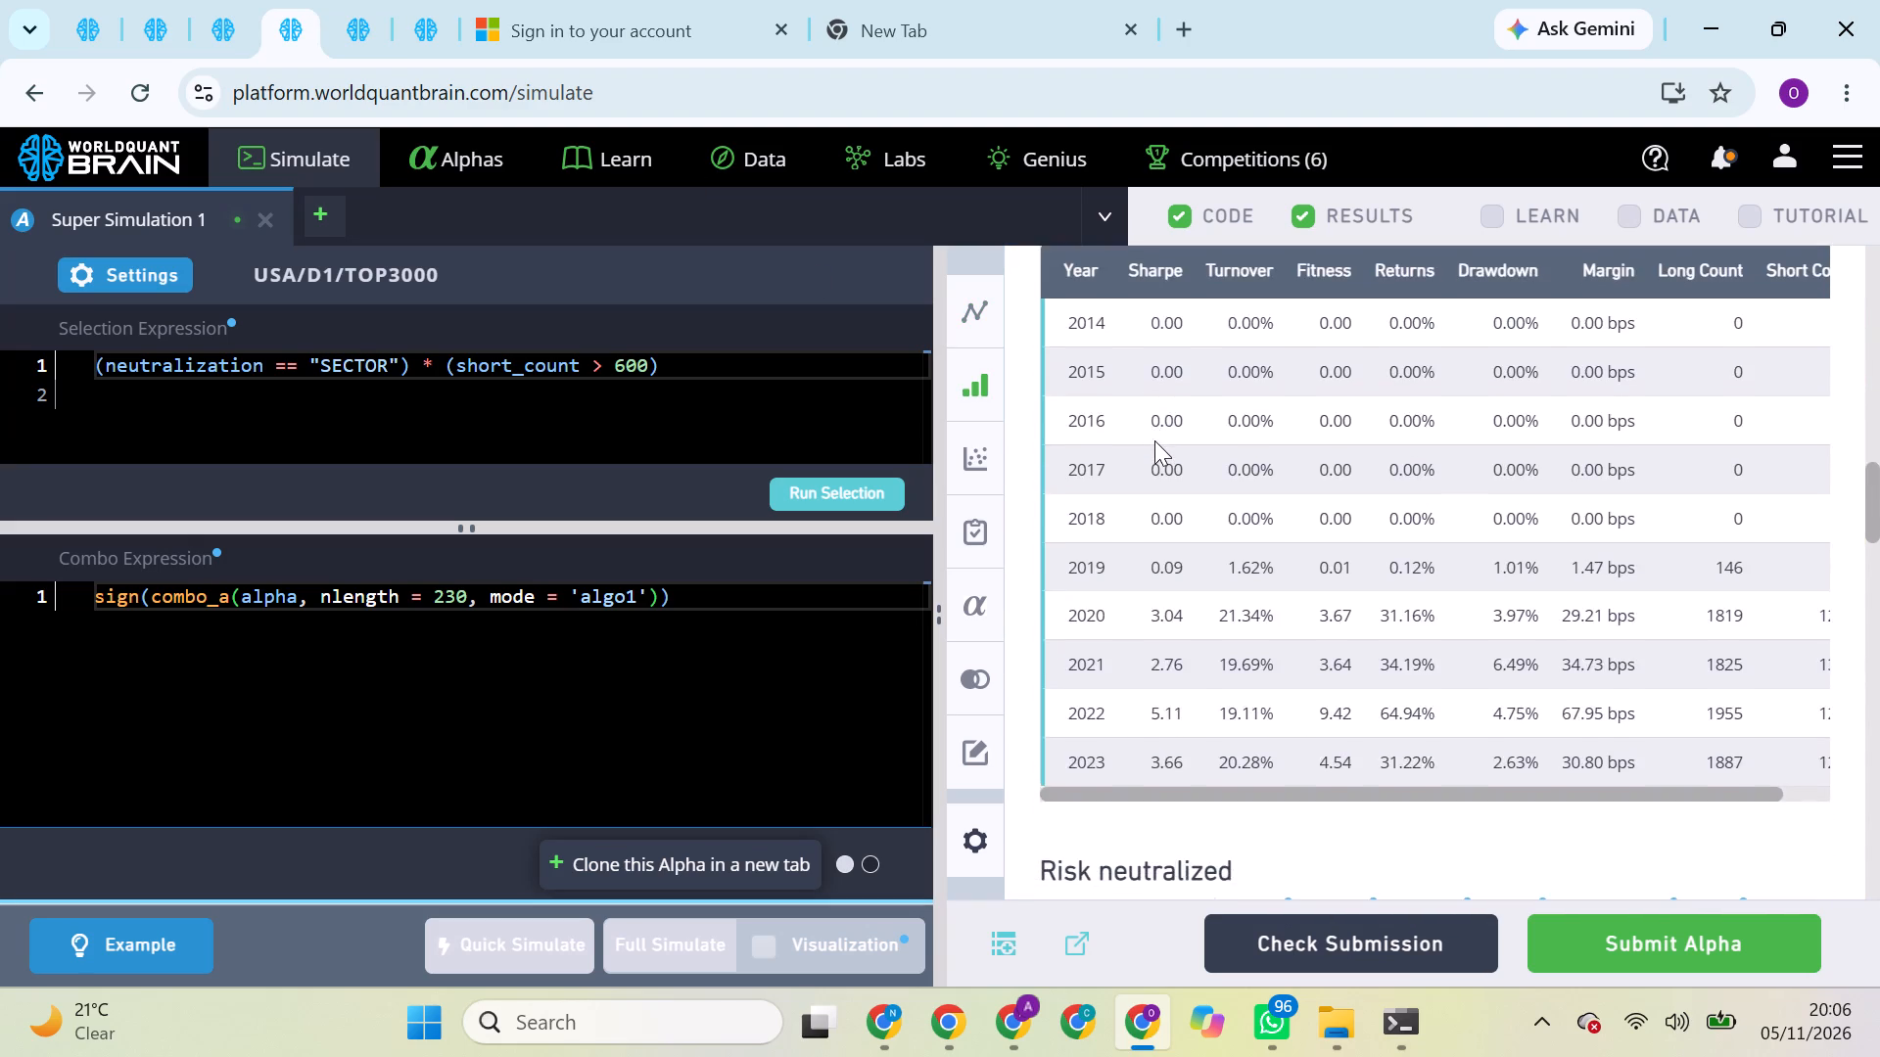
scroll(1154, 440, down, 3)
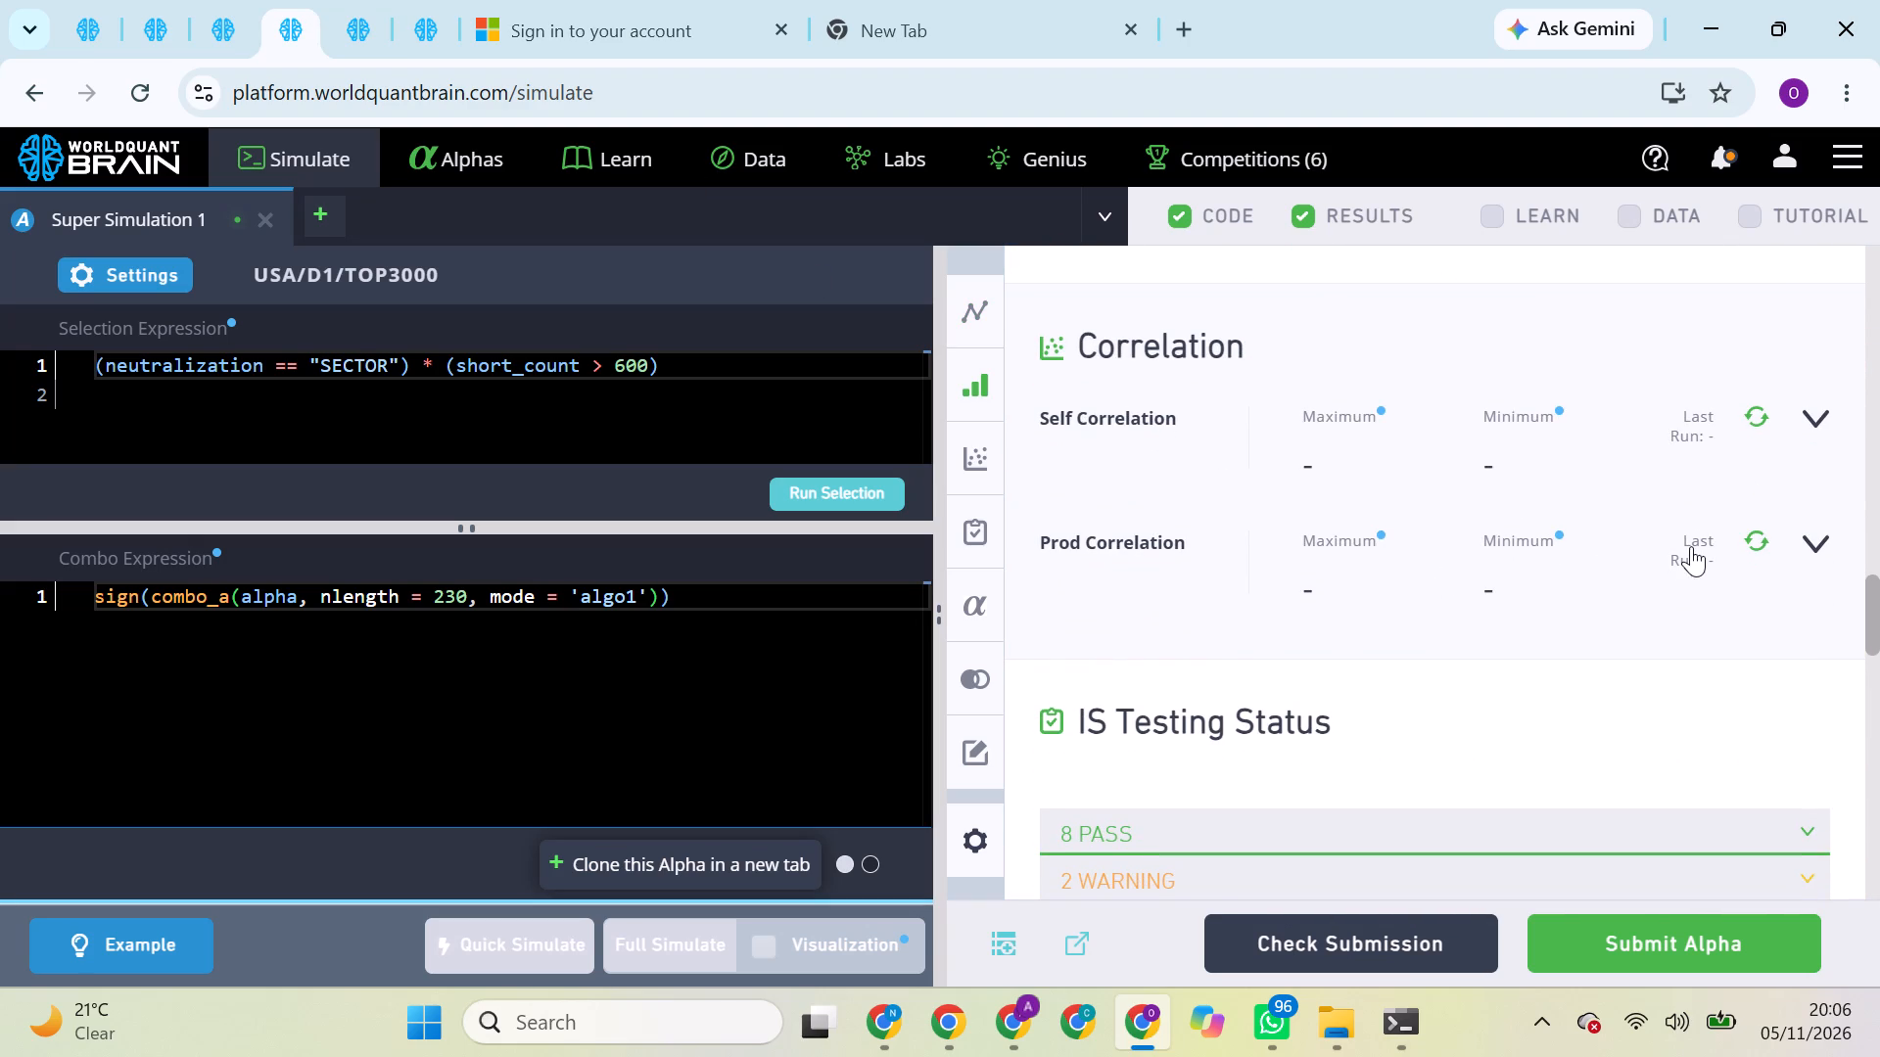
click(1765, 539)
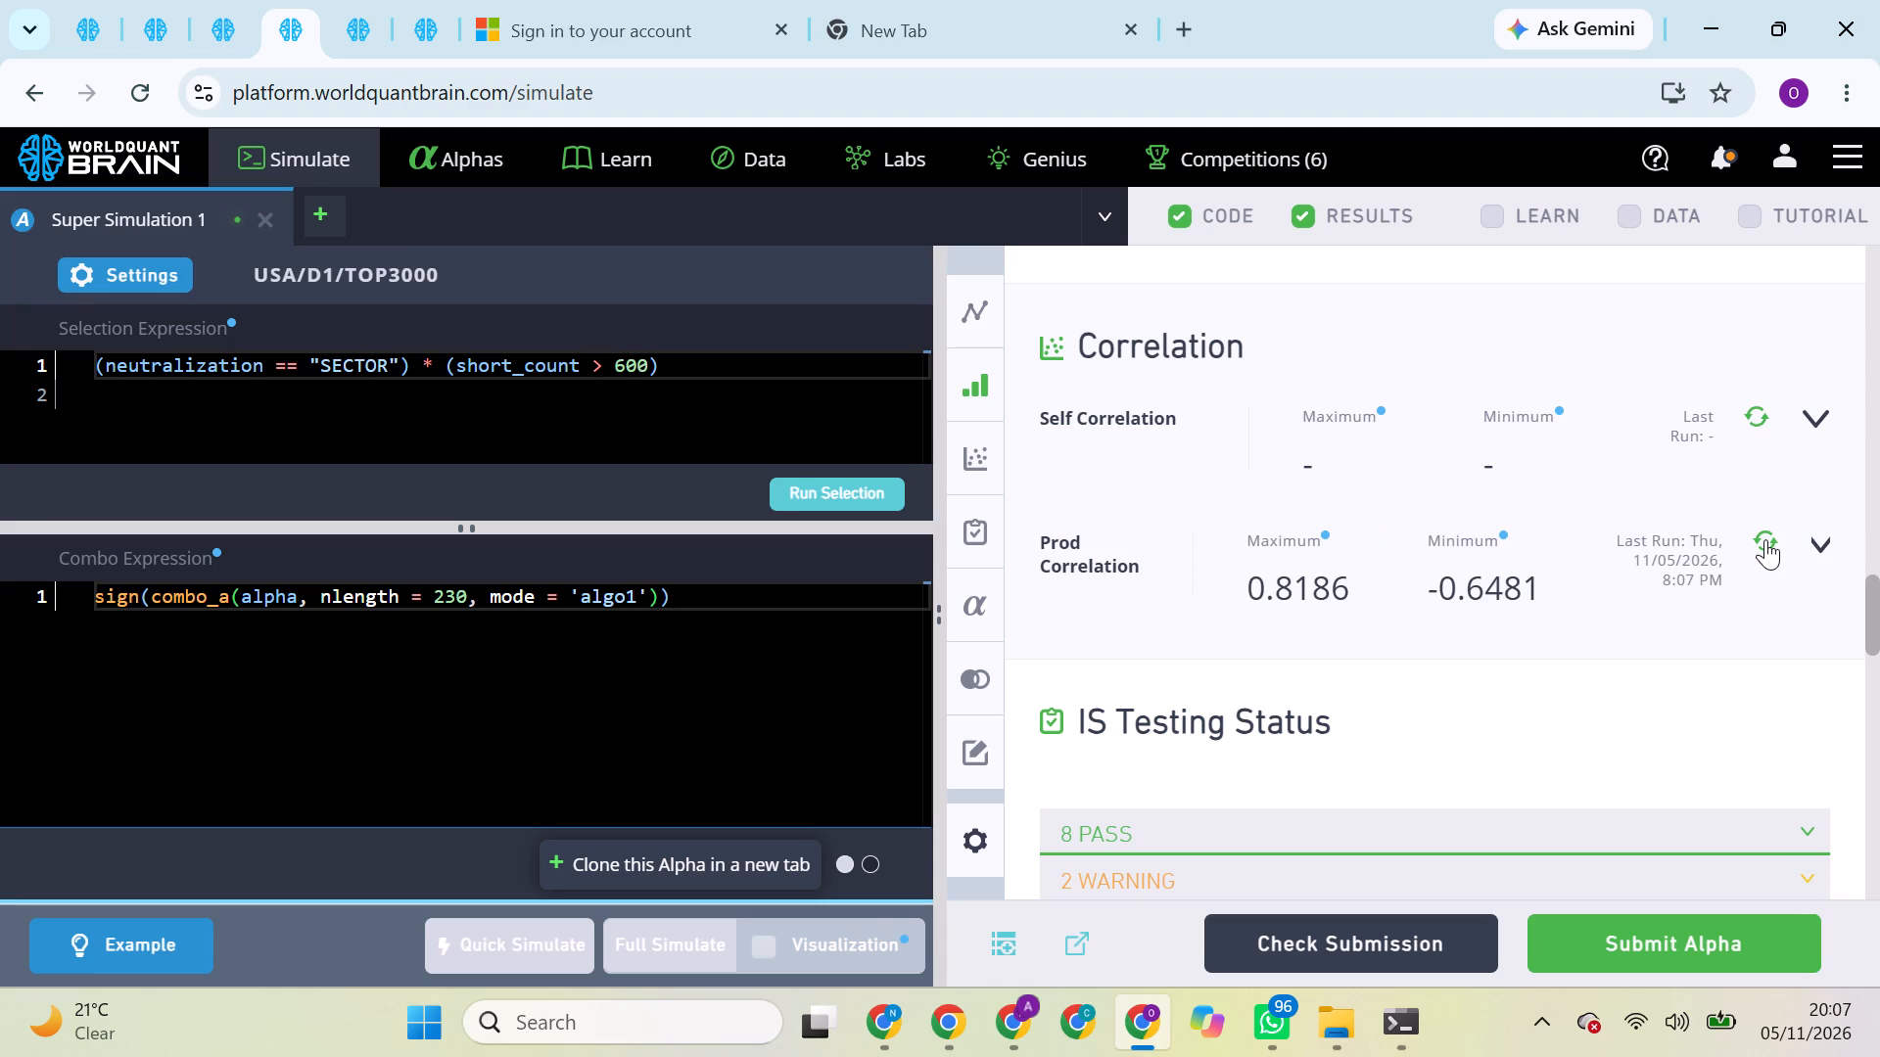
Change the short_count > 600 super alpha's selection neutralization to MARKET, run the selection, and start a full simulation.
click(789, 463)
double_click(790, 224)
double_click(350, 360)
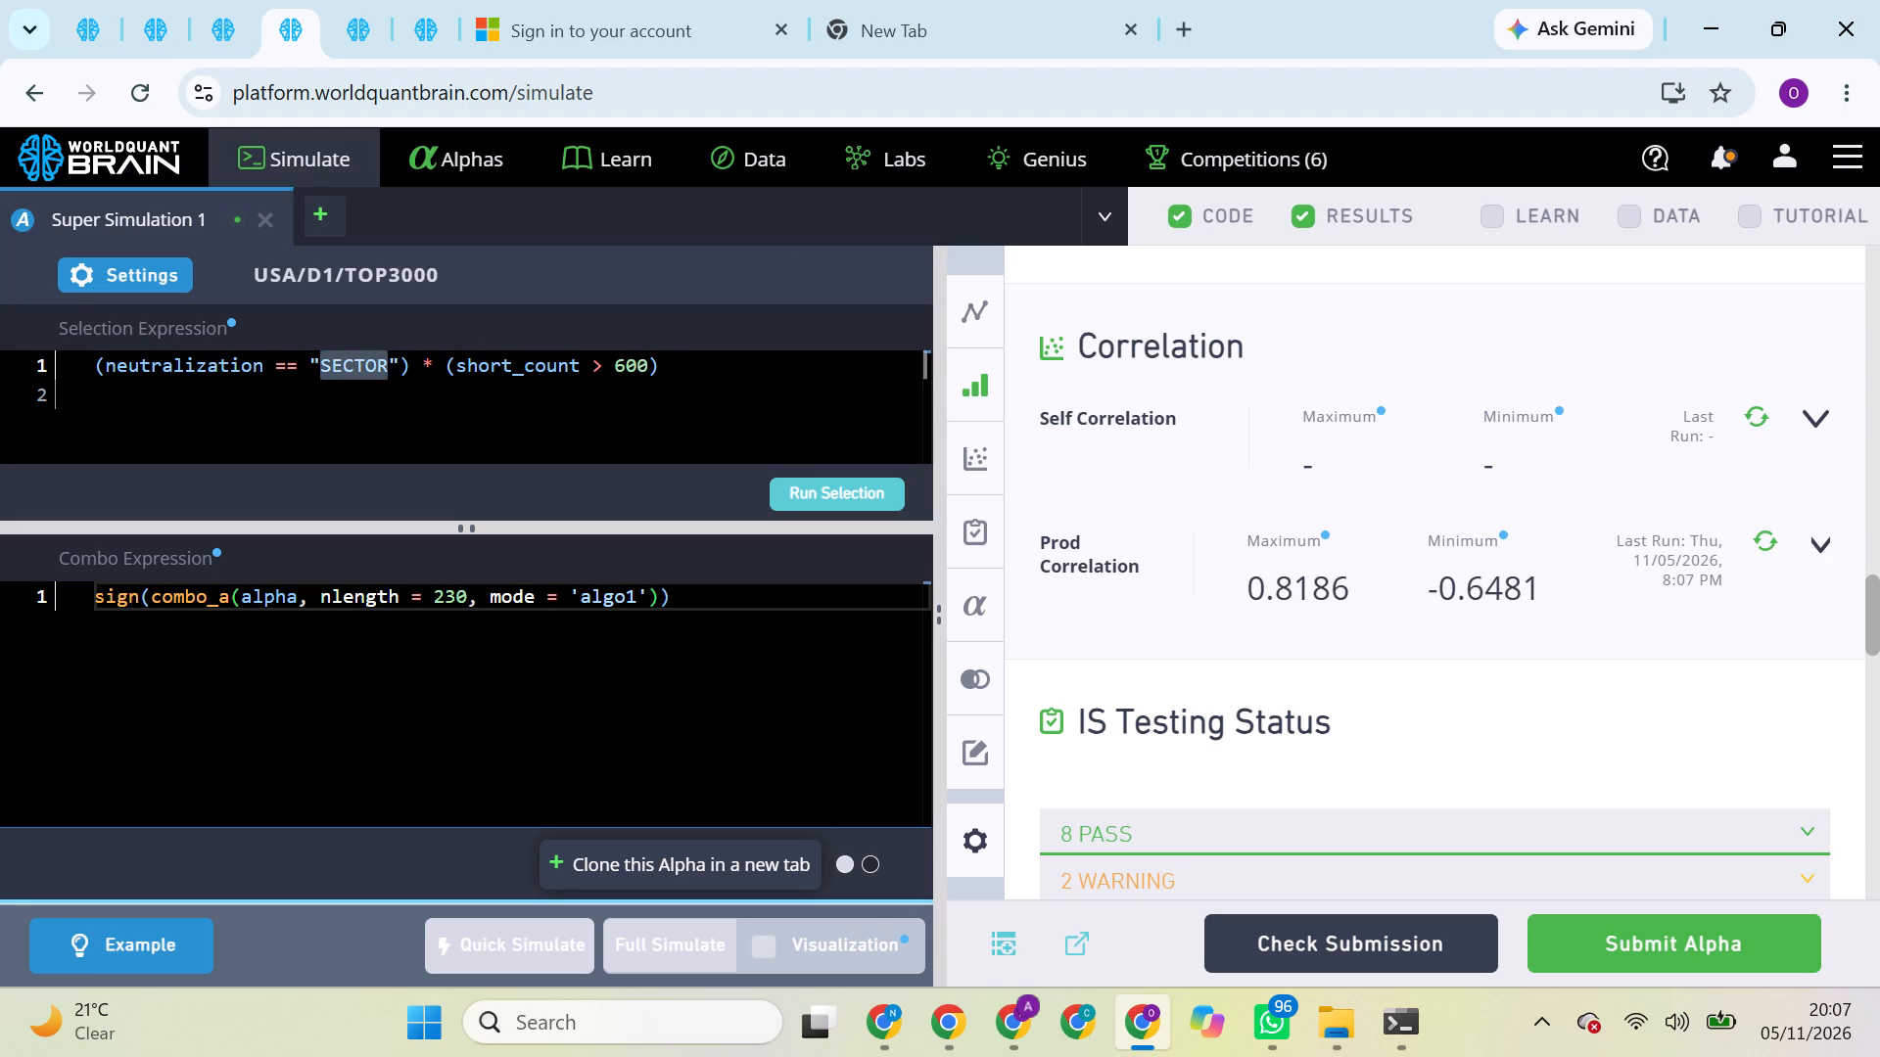
text(MARKE)
key(t)
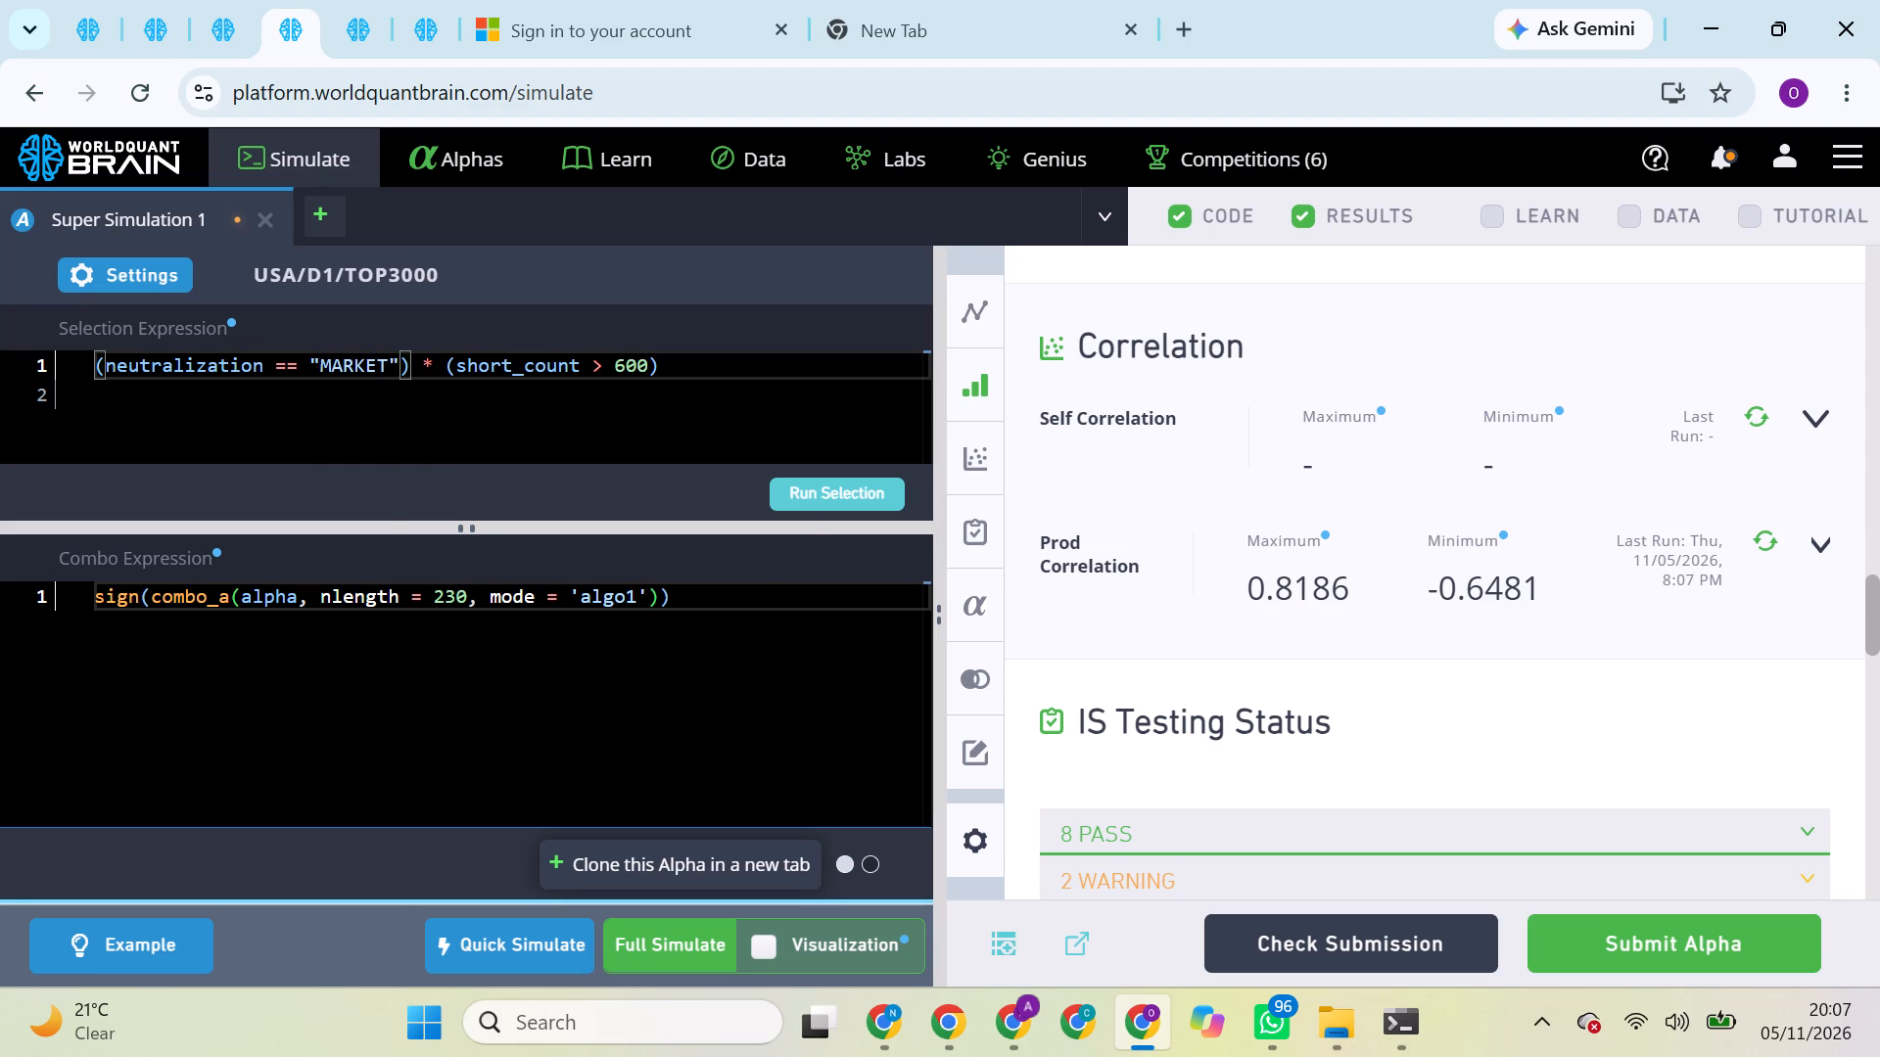
click(820, 493)
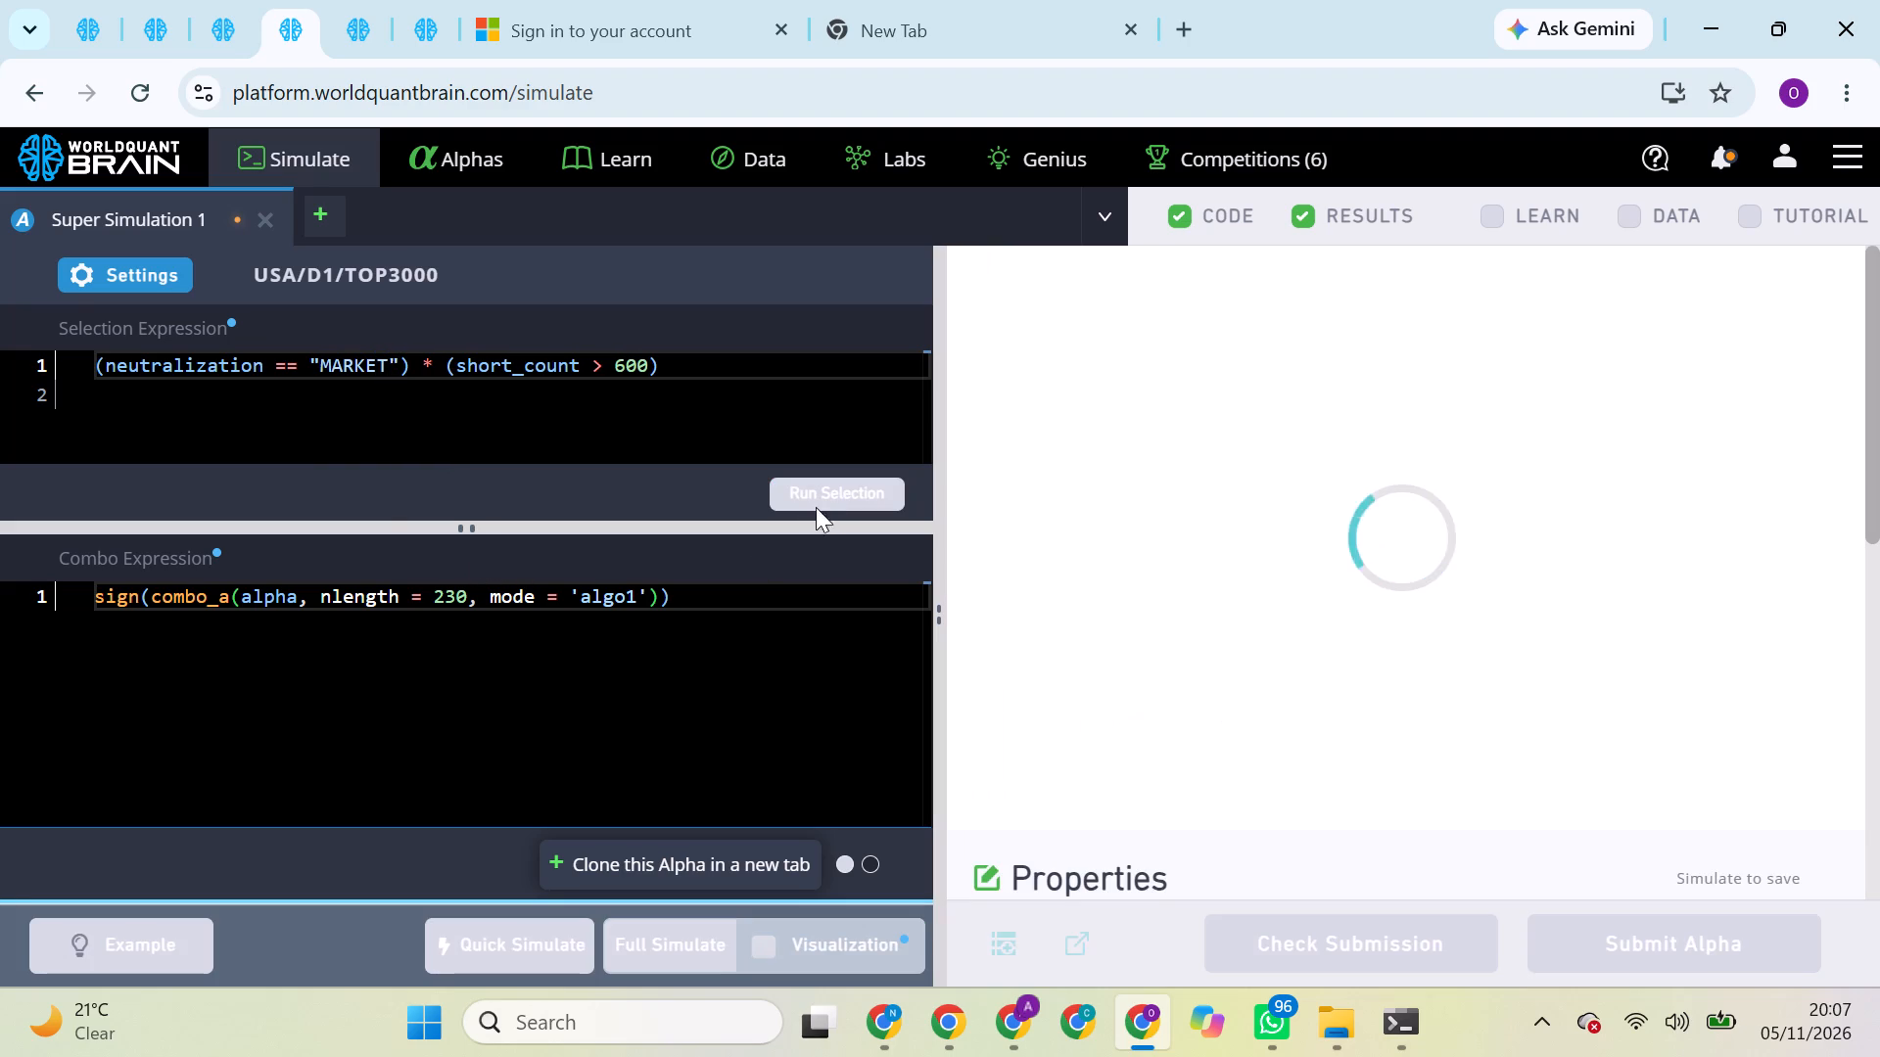
click(670, 960)
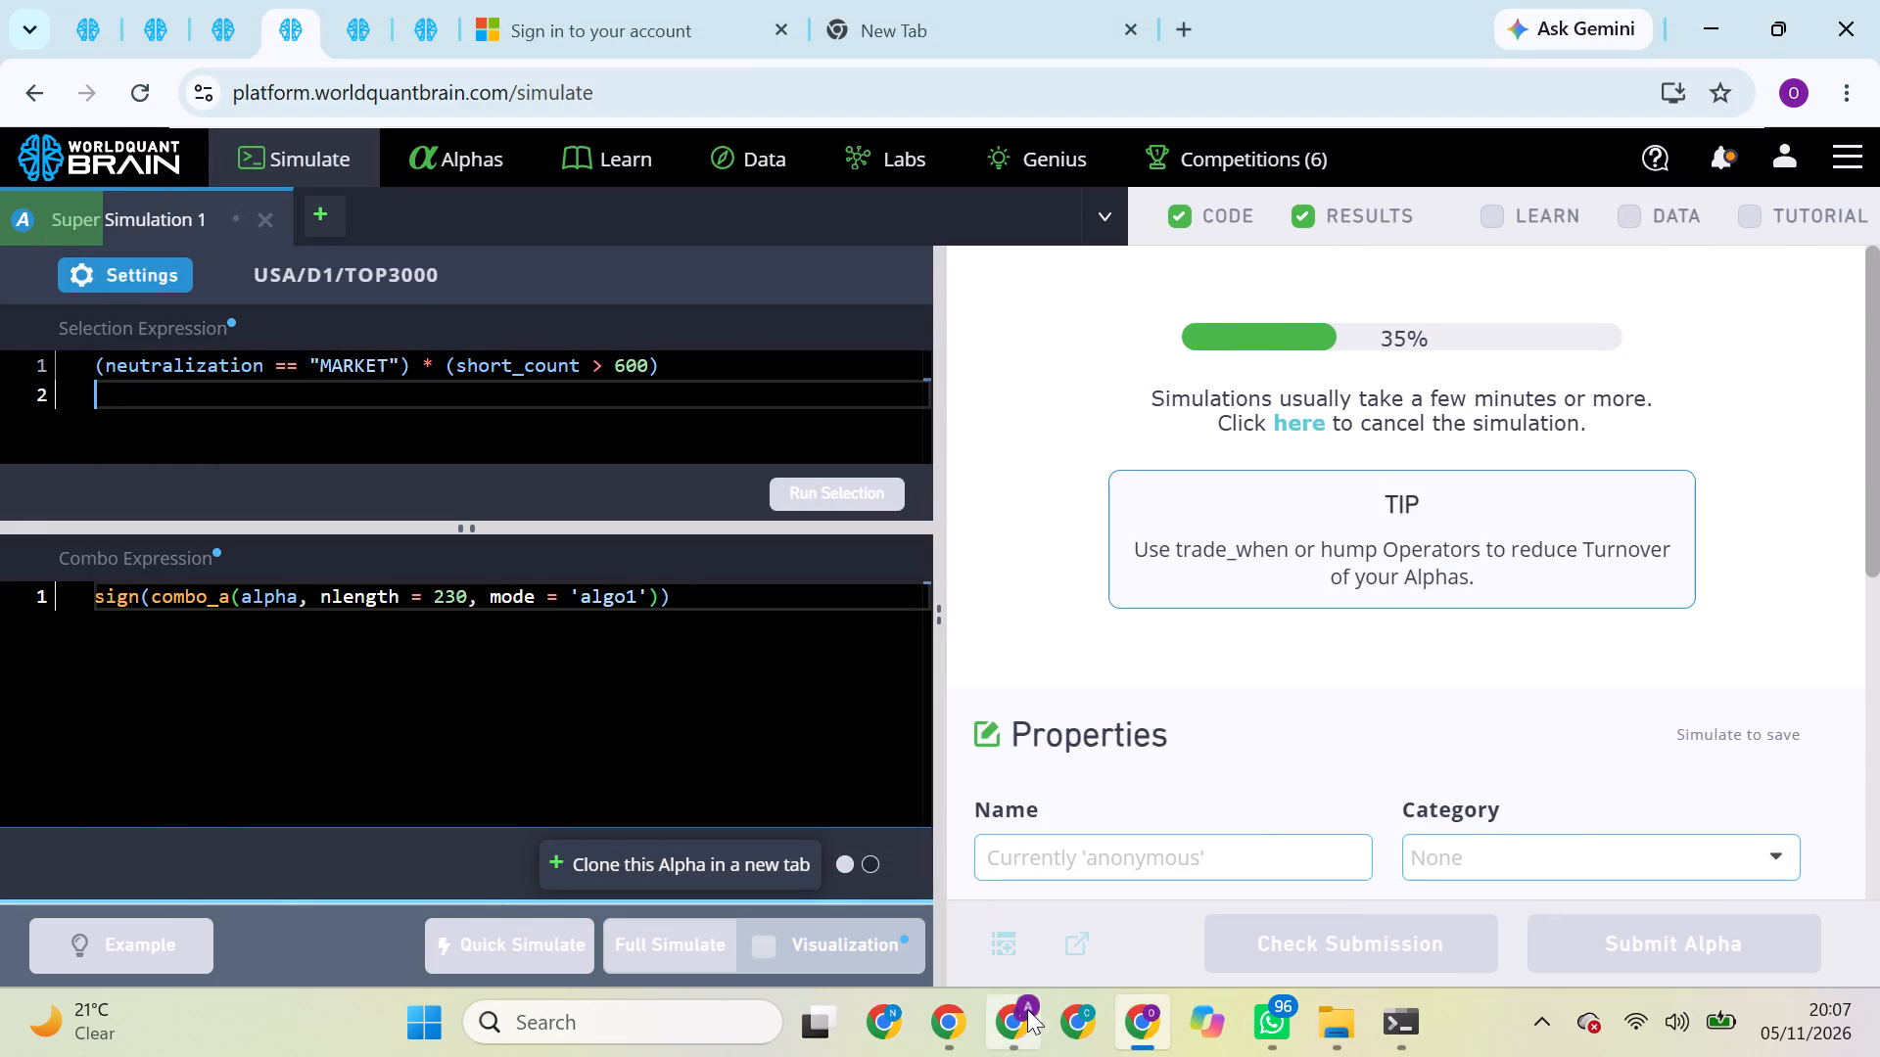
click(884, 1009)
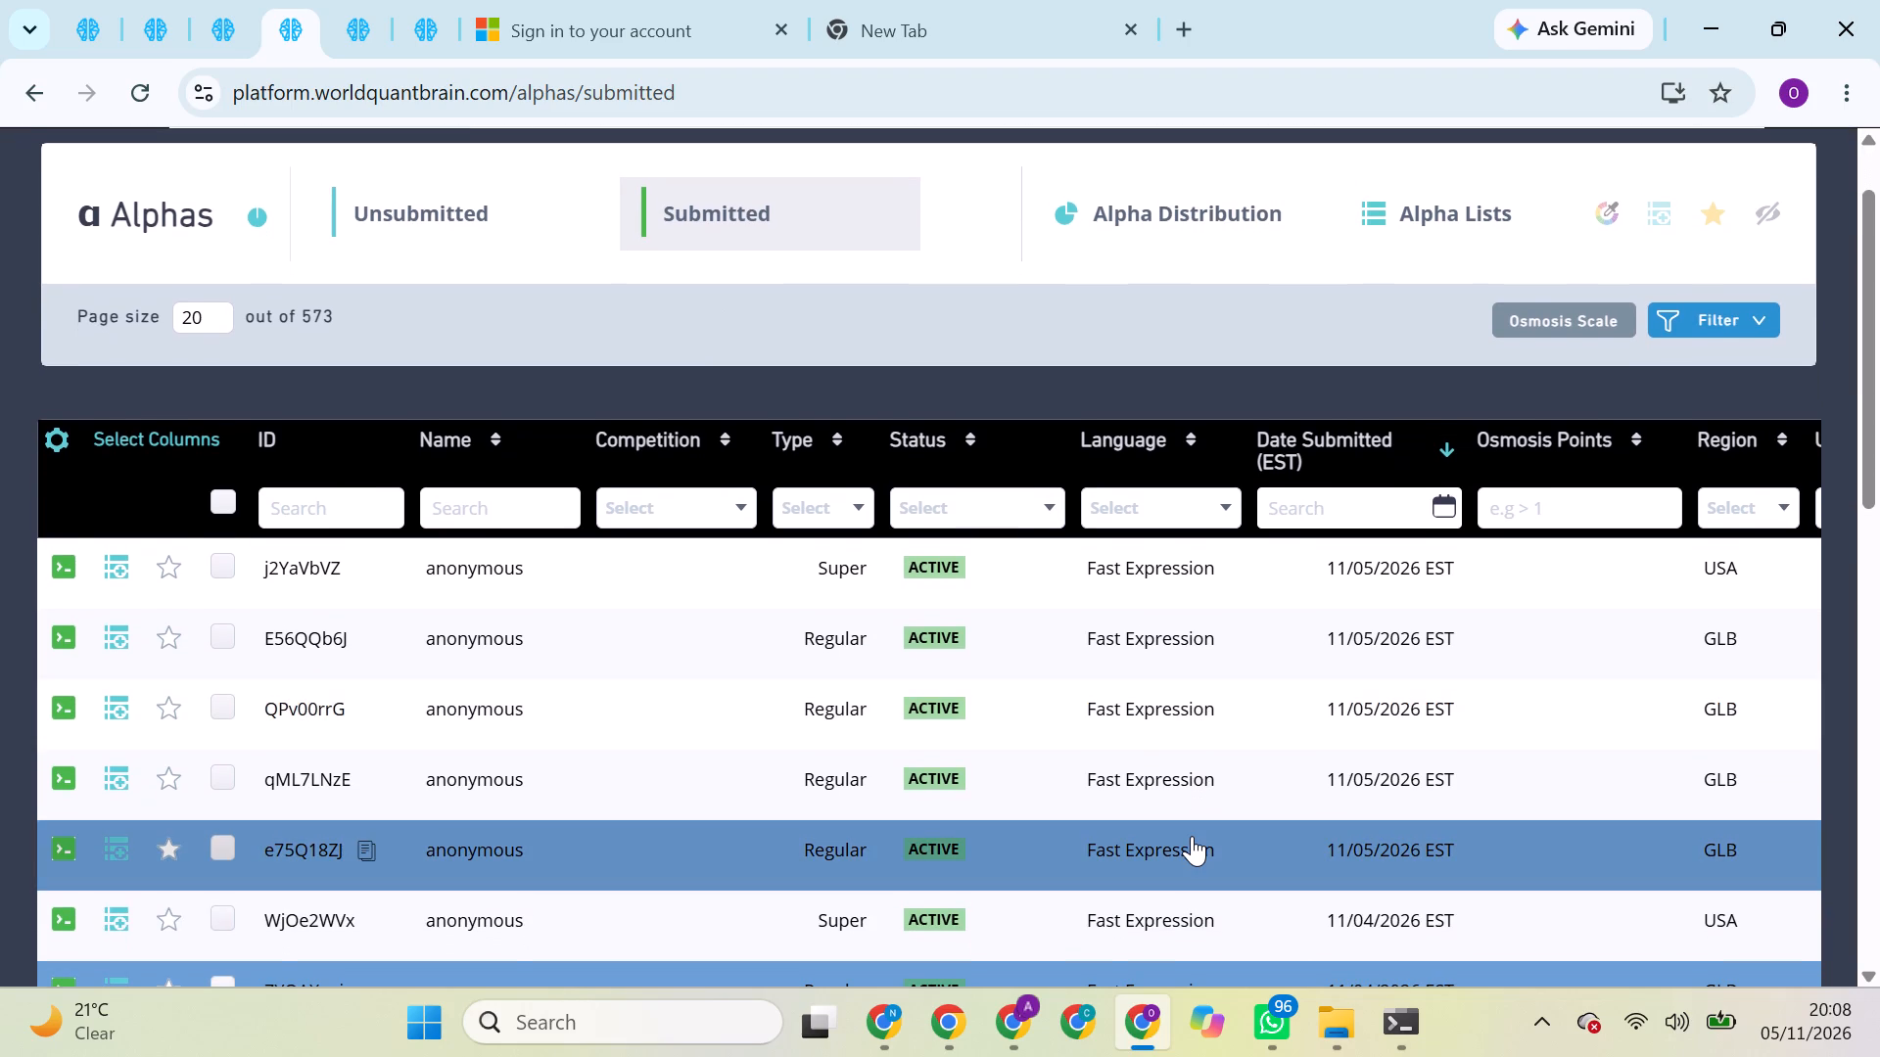
Return from the submitted alphas list to the MARKET, short_count > 600 super alpha and run its Prod Correlation check.
scroll(1192, 836, up, 1)
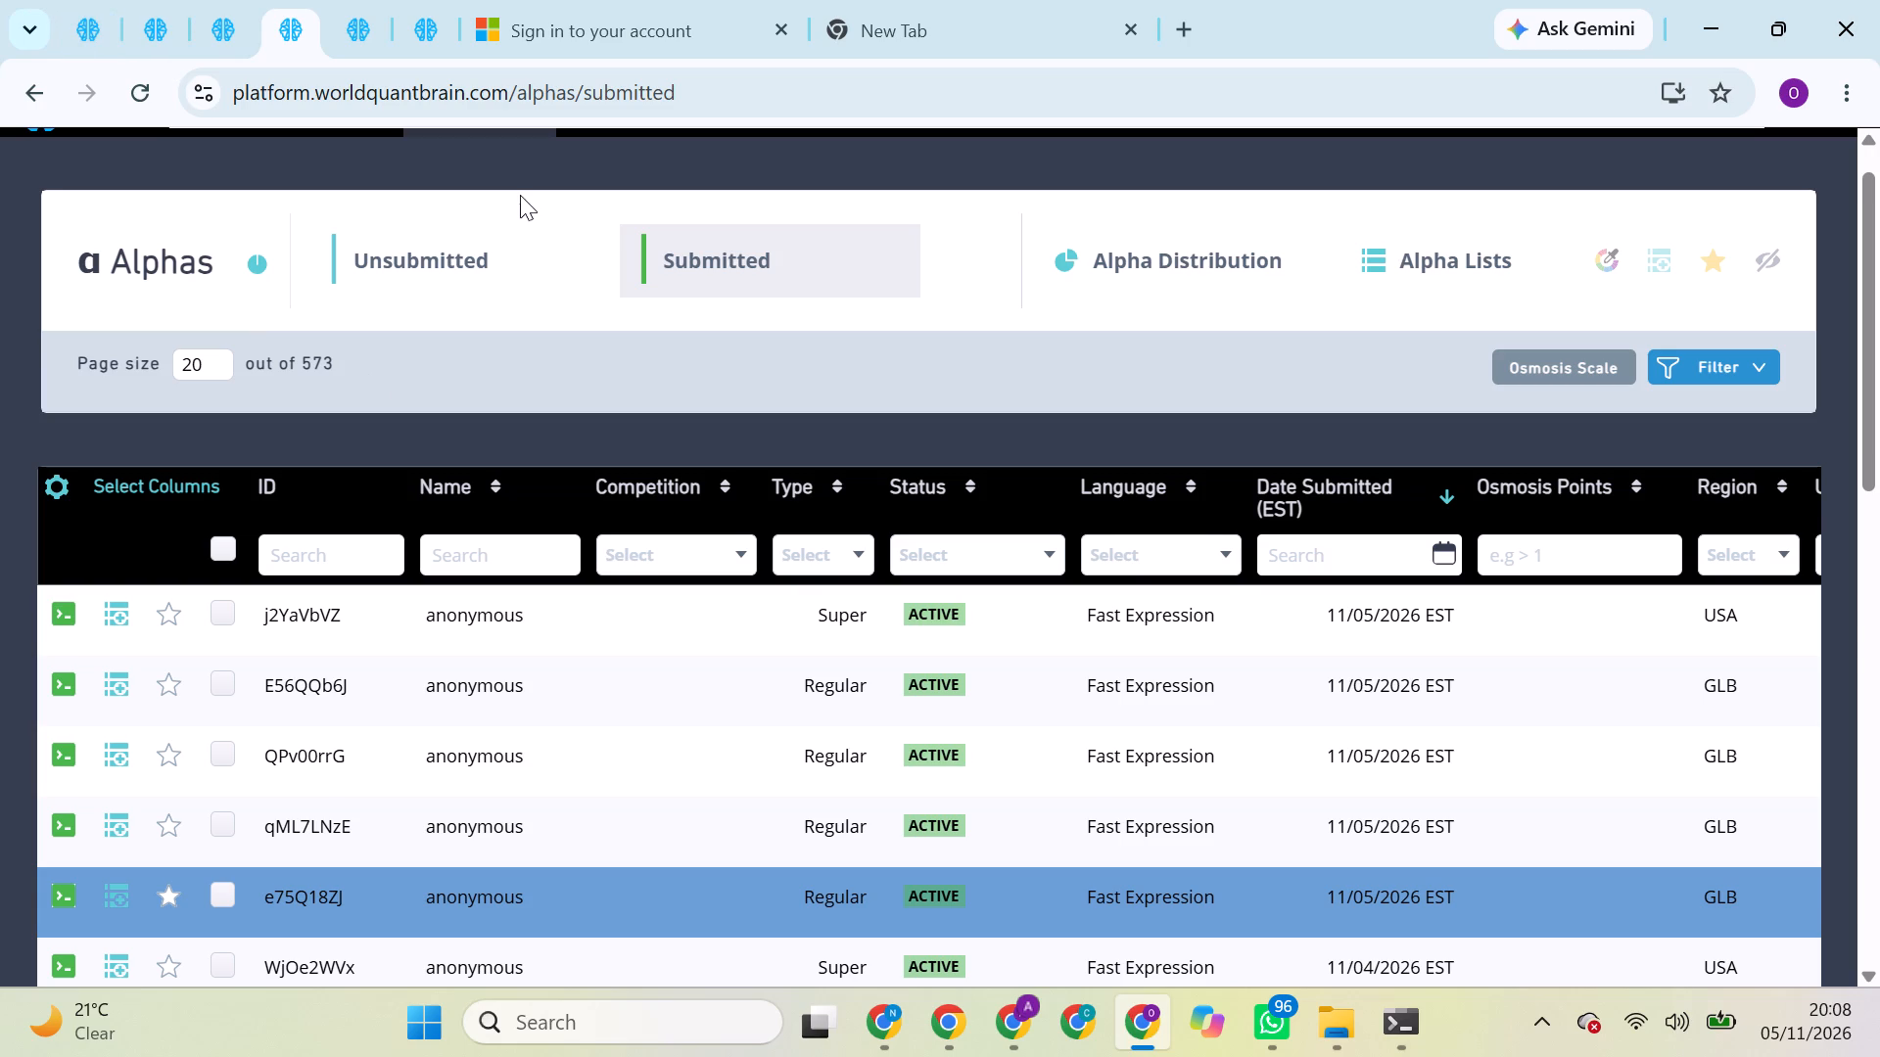
scroll(442, 271, up, 3)
click(298, 160)
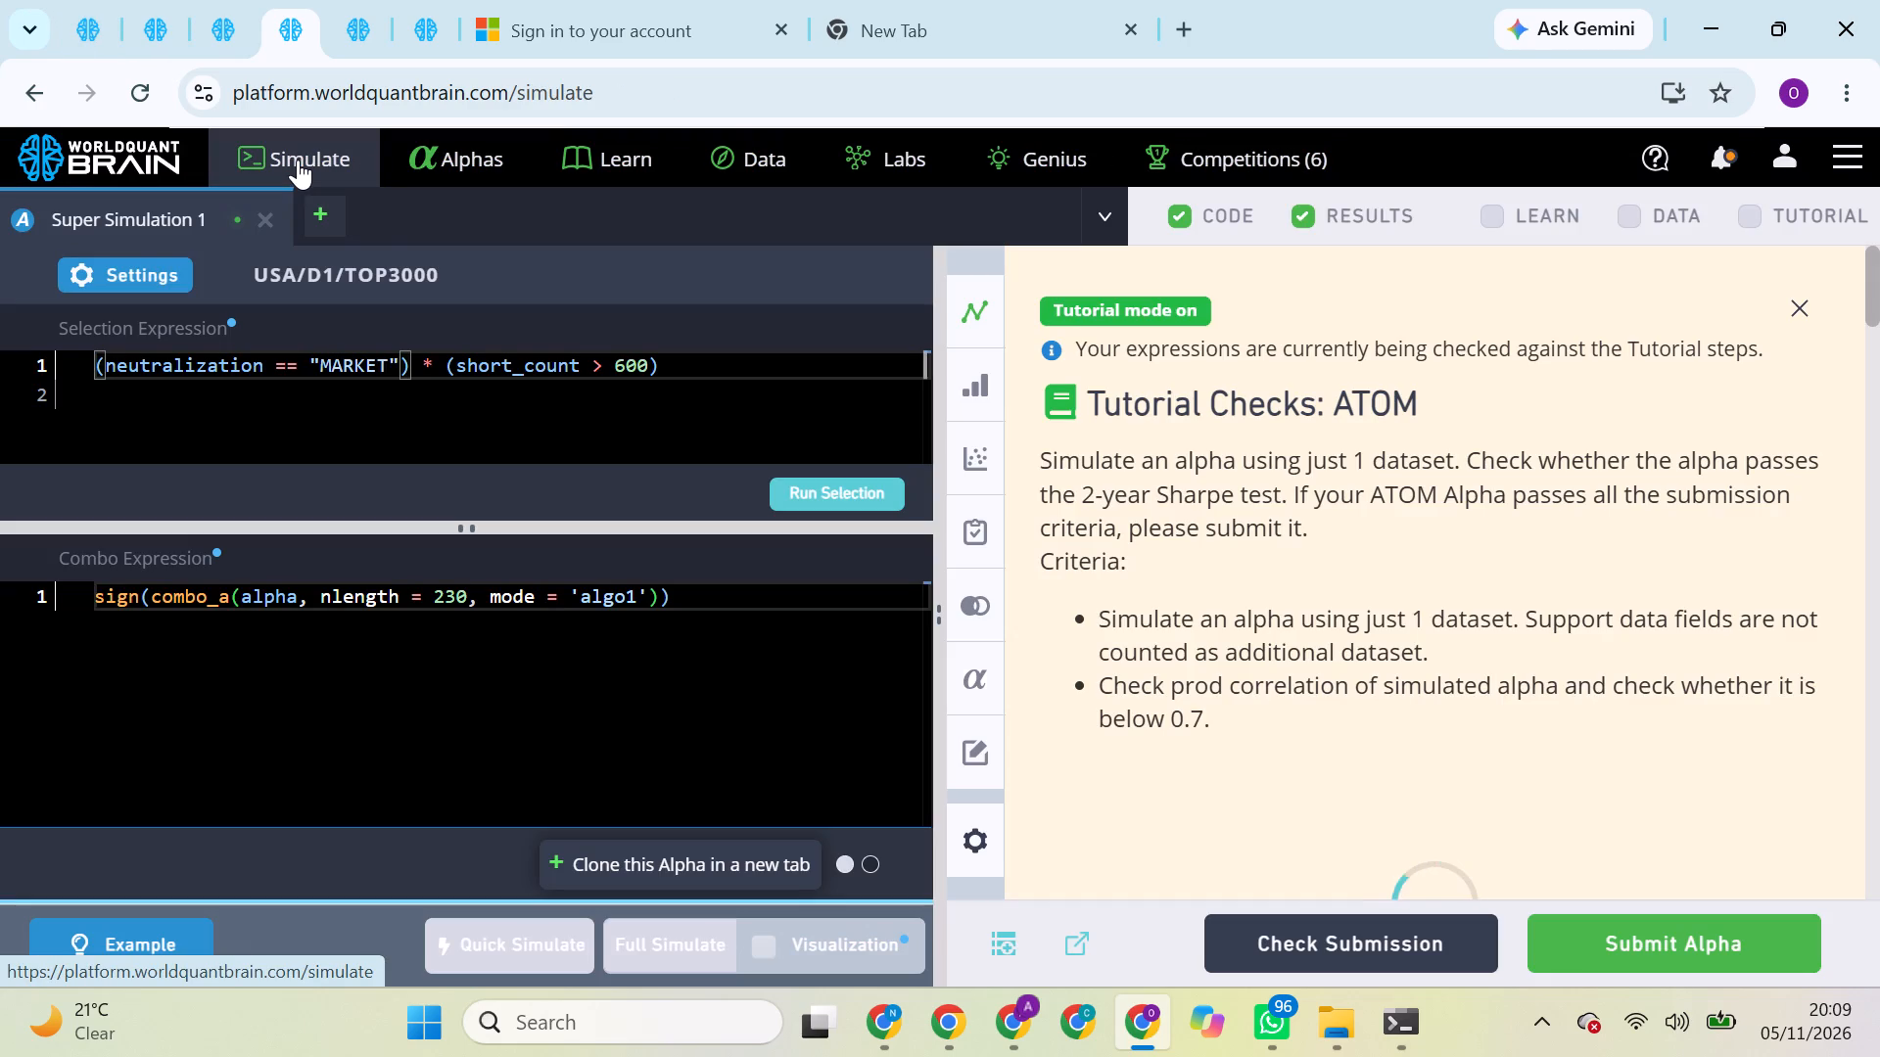
click(298, 160)
scroll(1504, 650, down, 4)
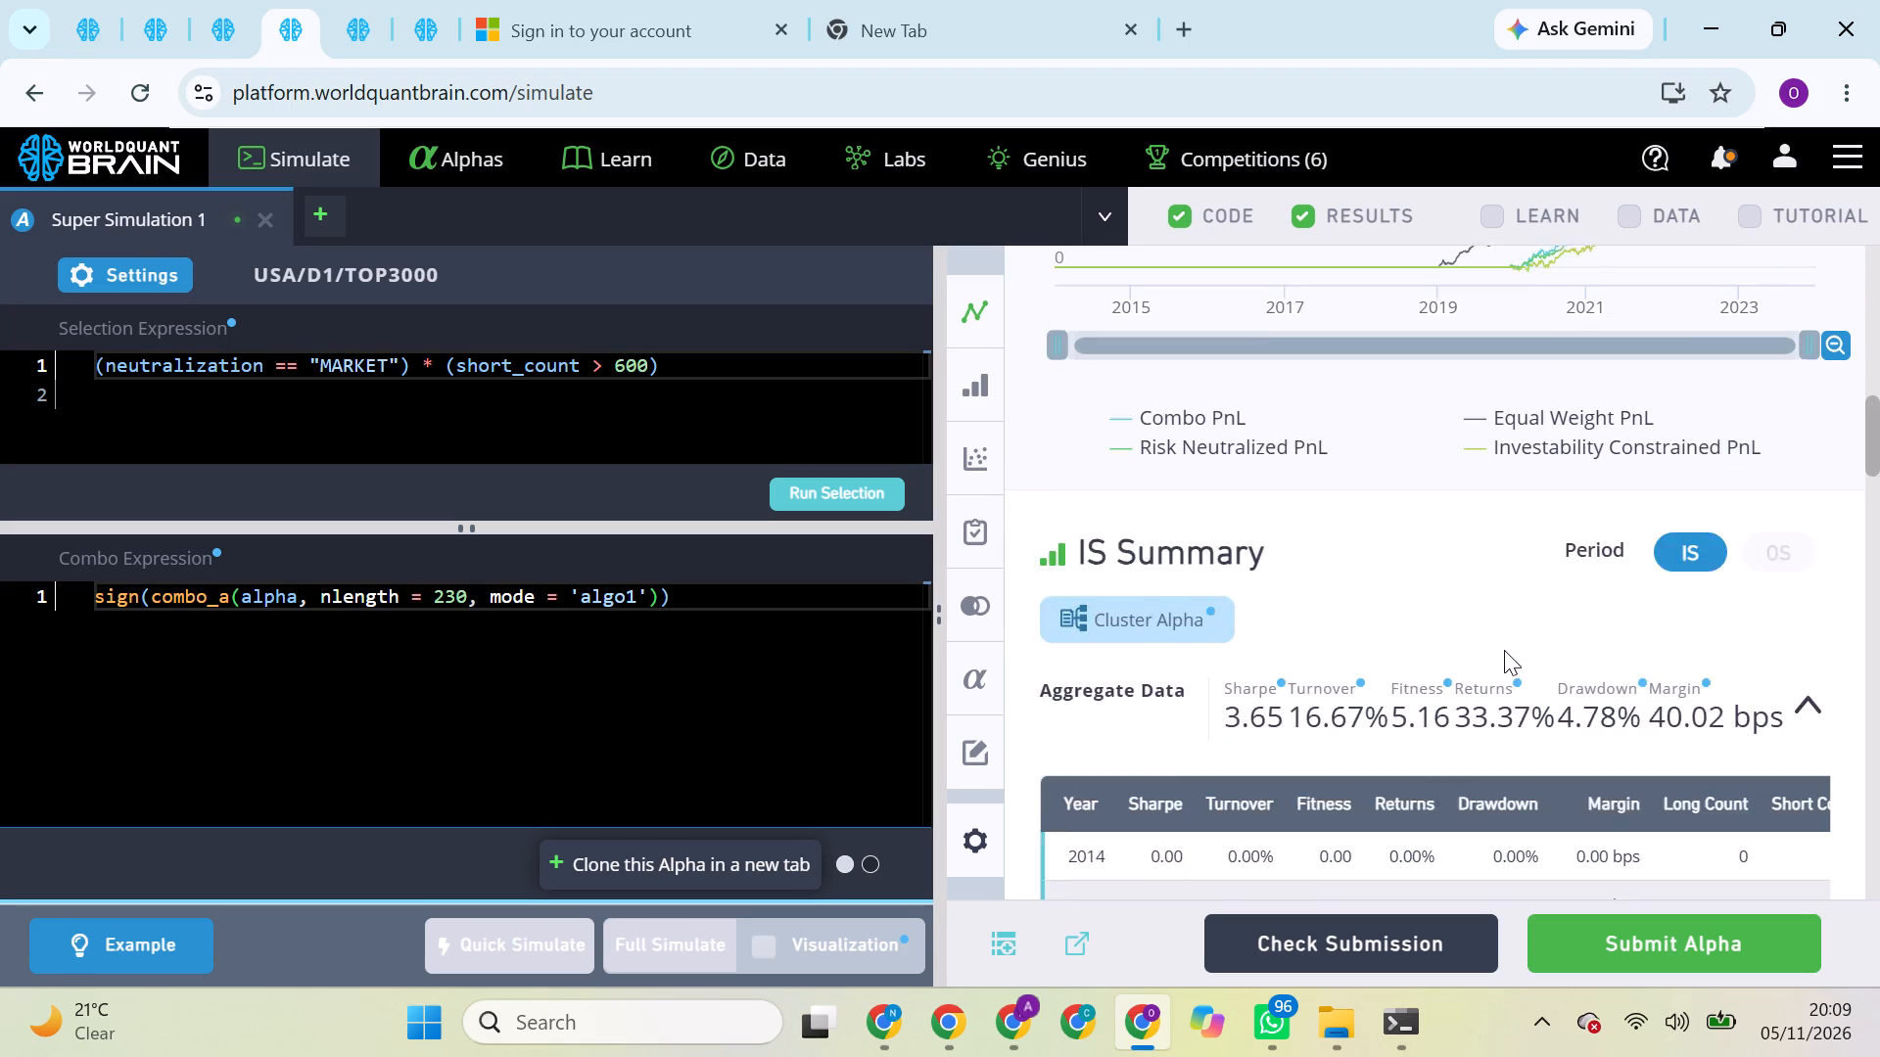
scroll(1504, 650, down, 4)
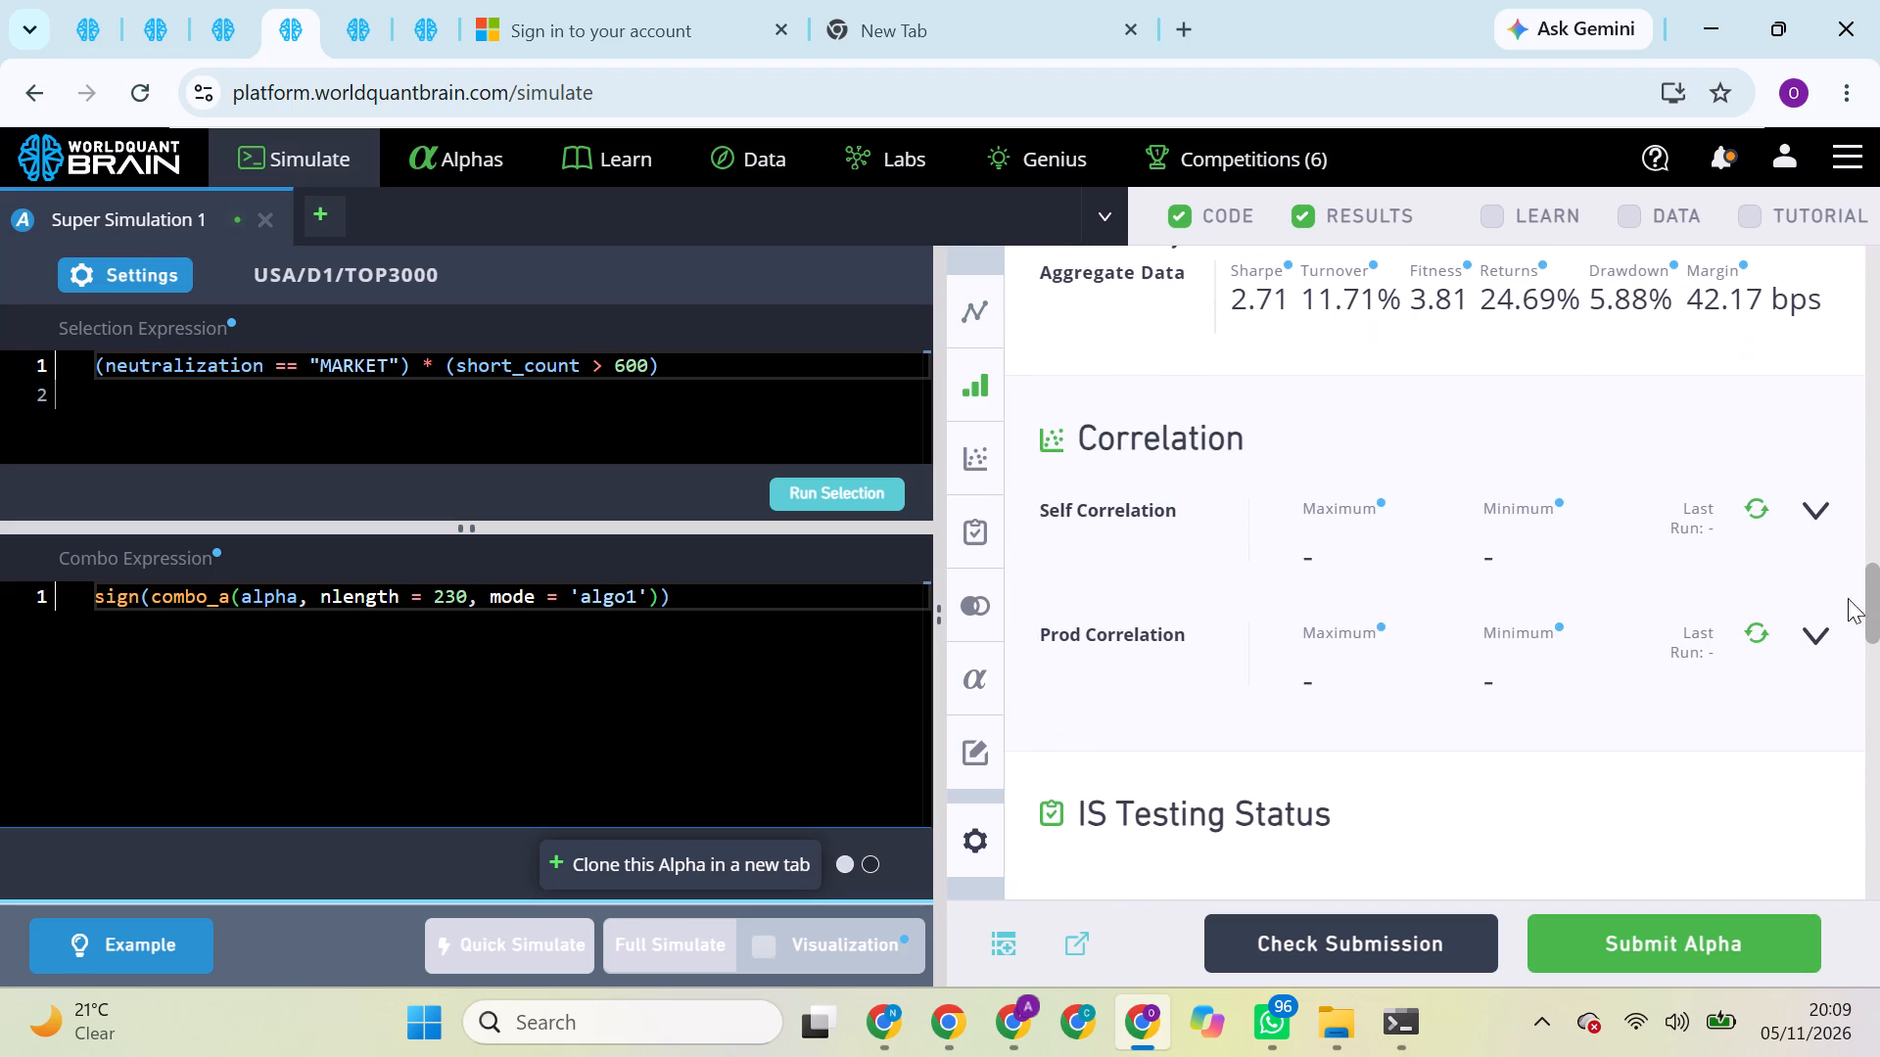
click(1755, 633)
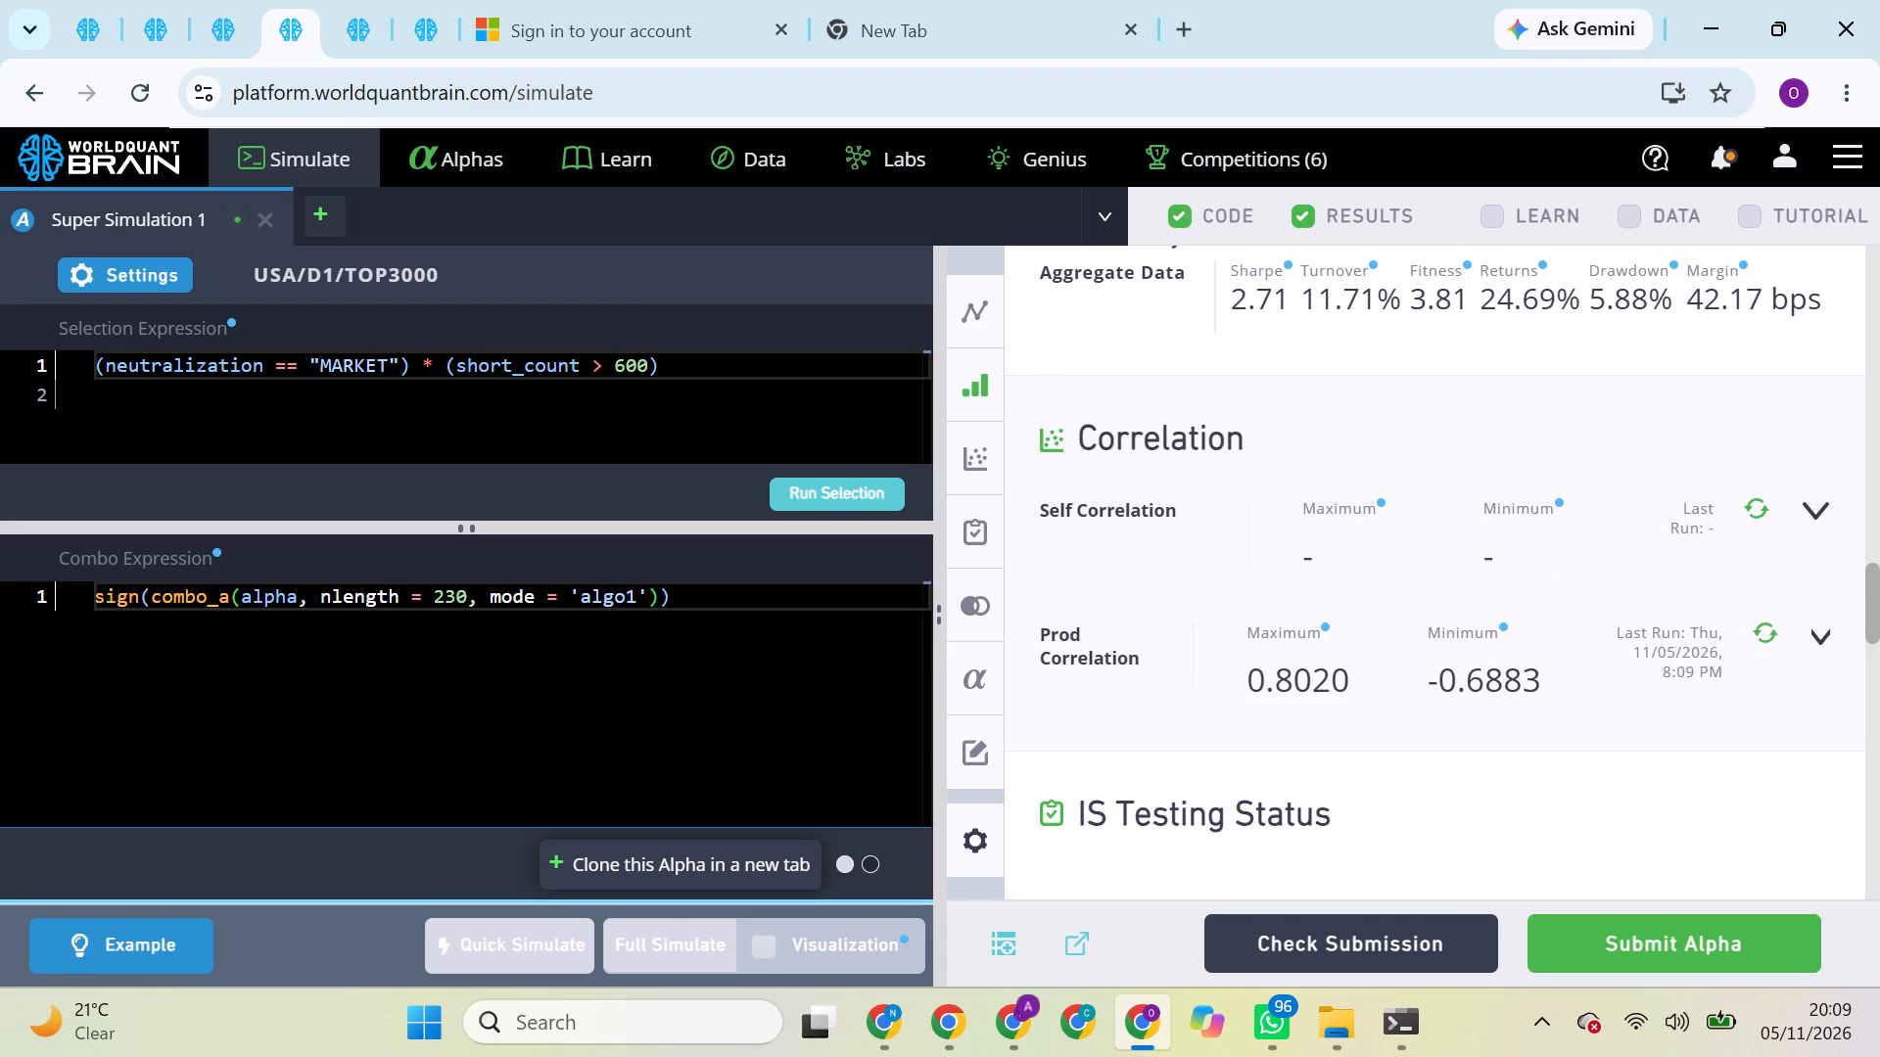
Set the short_count threshold to 200 in the MARKET super alpha's selection expression, run the selection, and start a full simulation.
click(619, 361)
click(628, 366)
key(BackSpace)
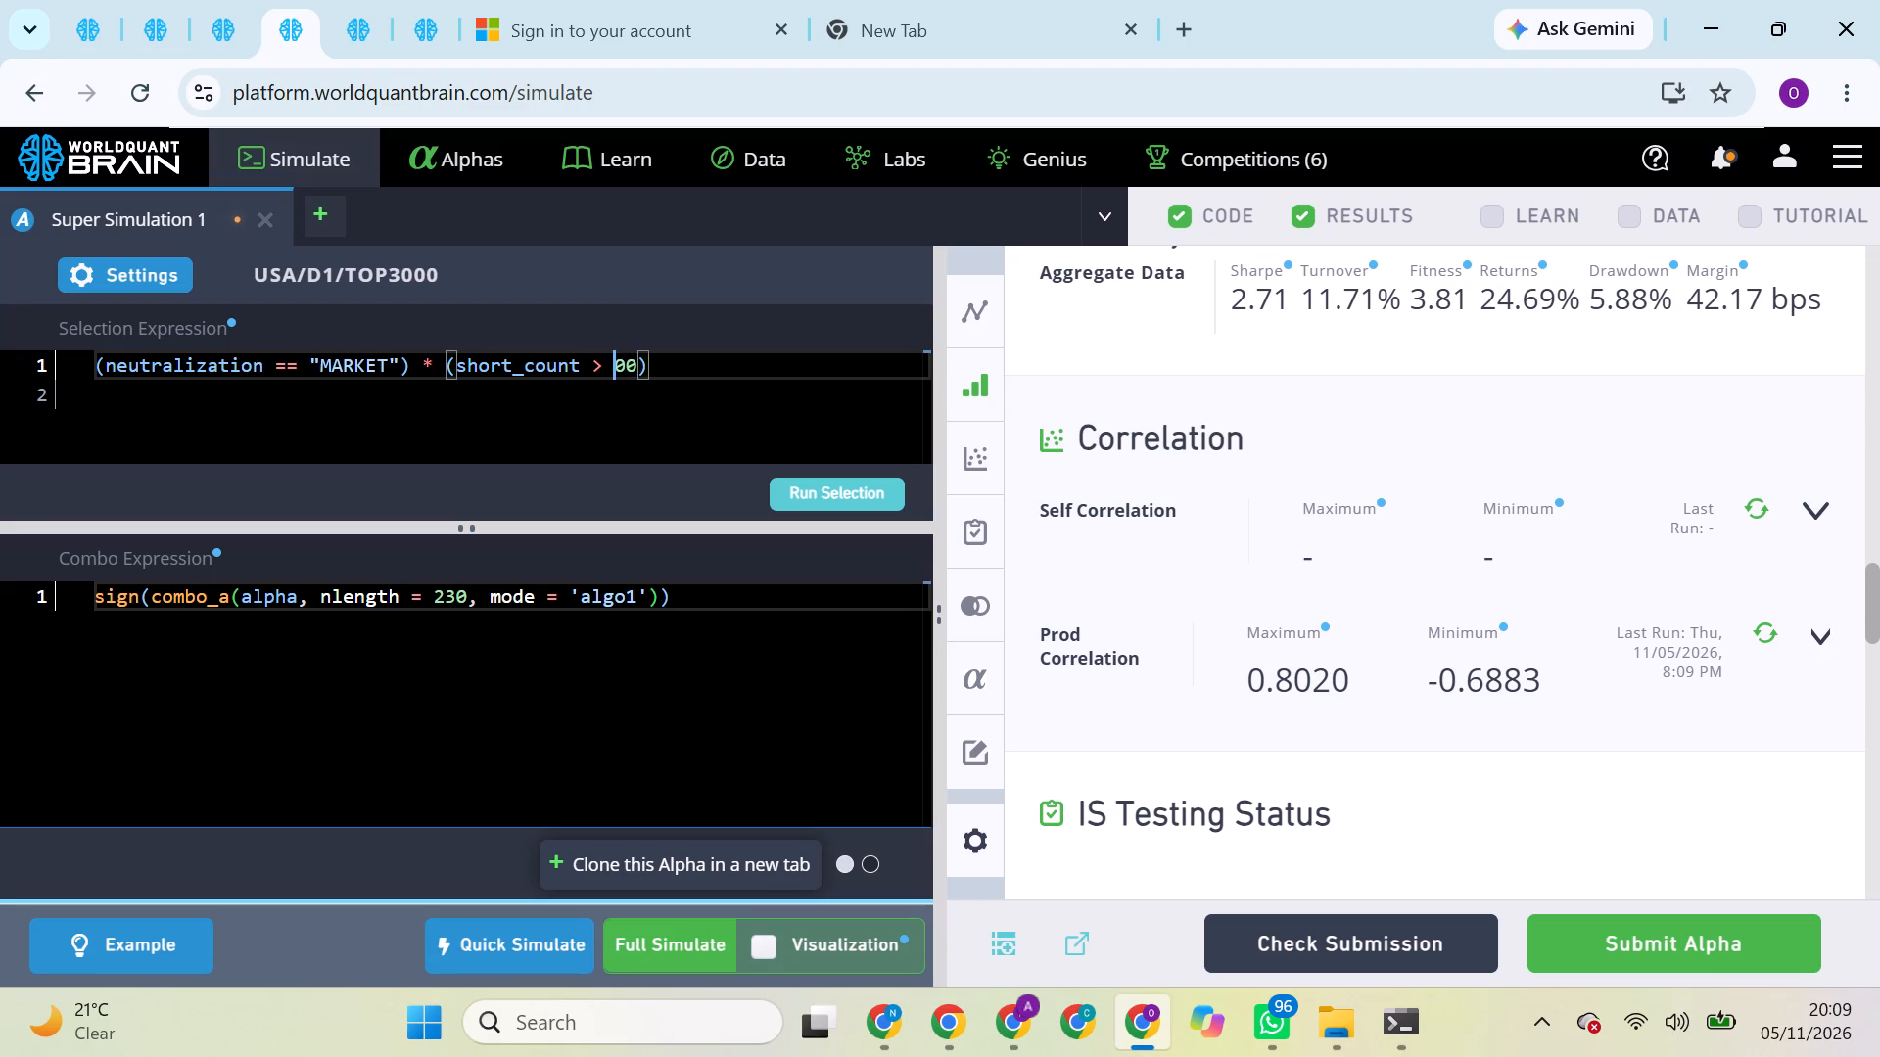
key(2)
click(799, 491)
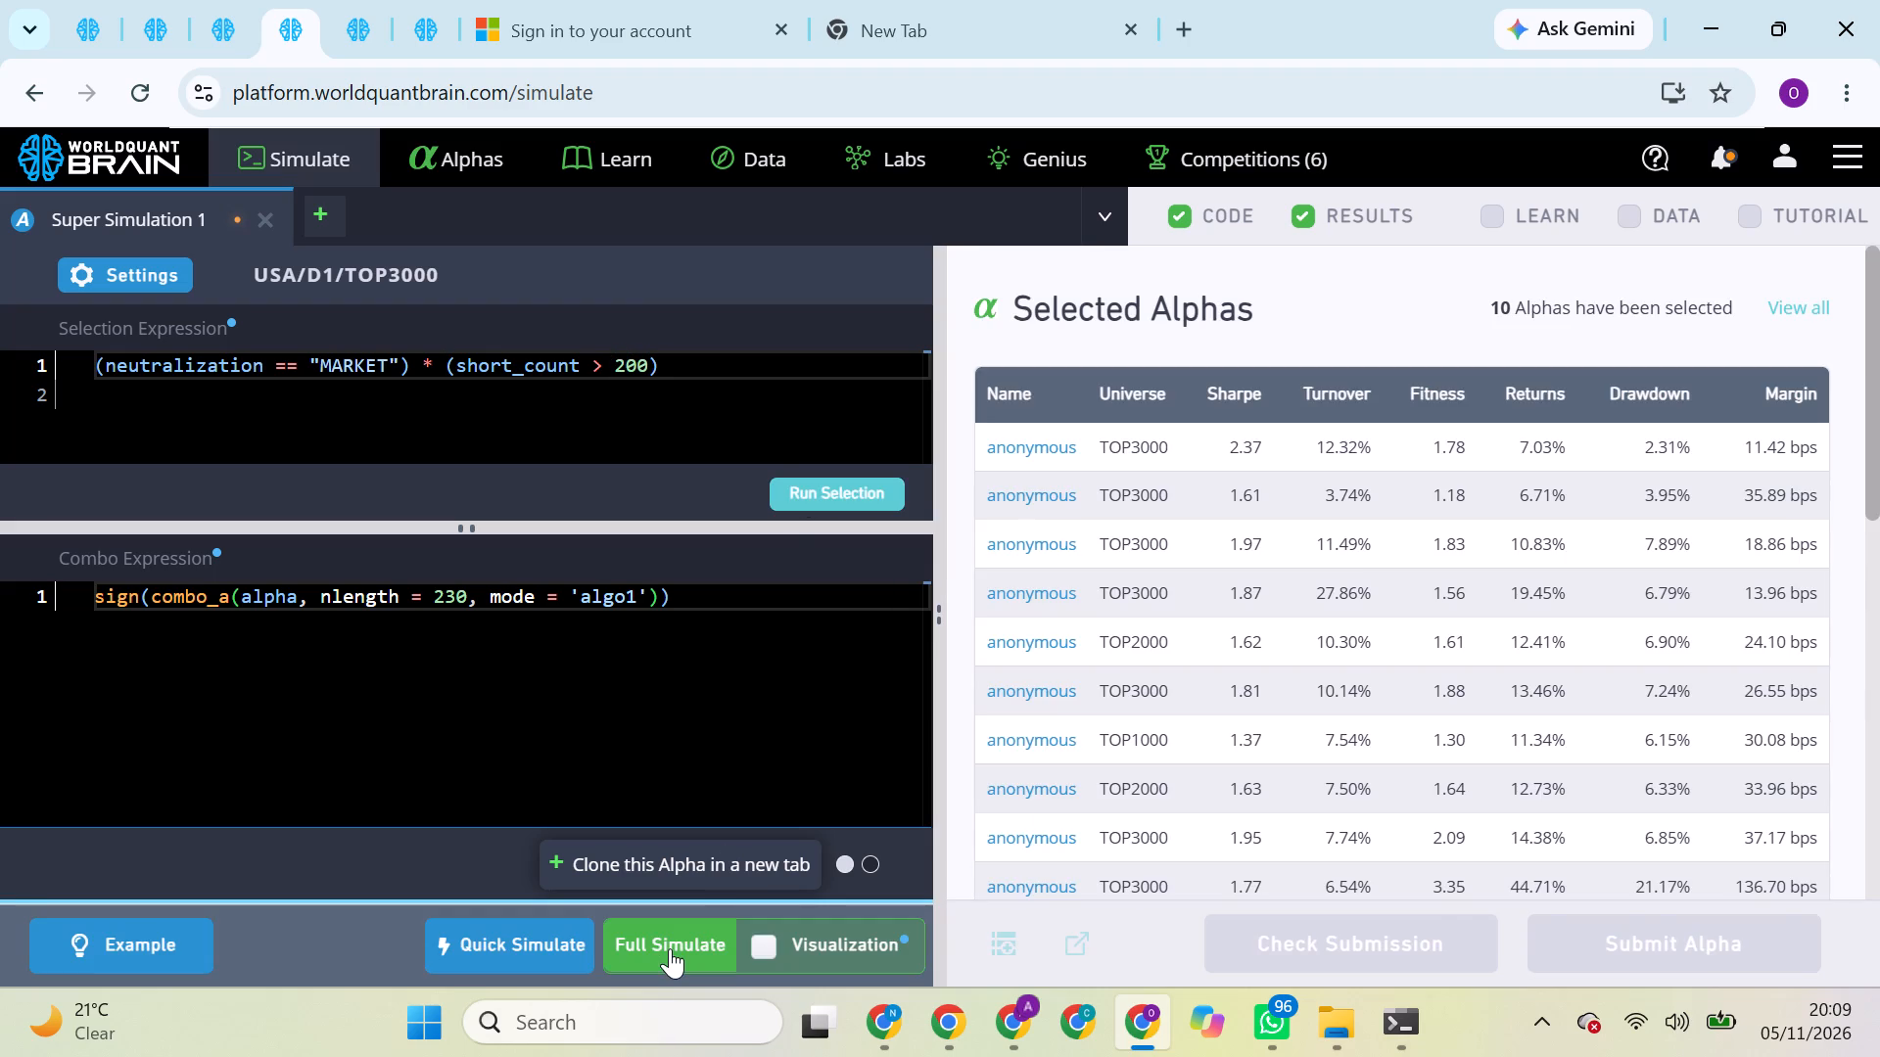
click(670, 948)
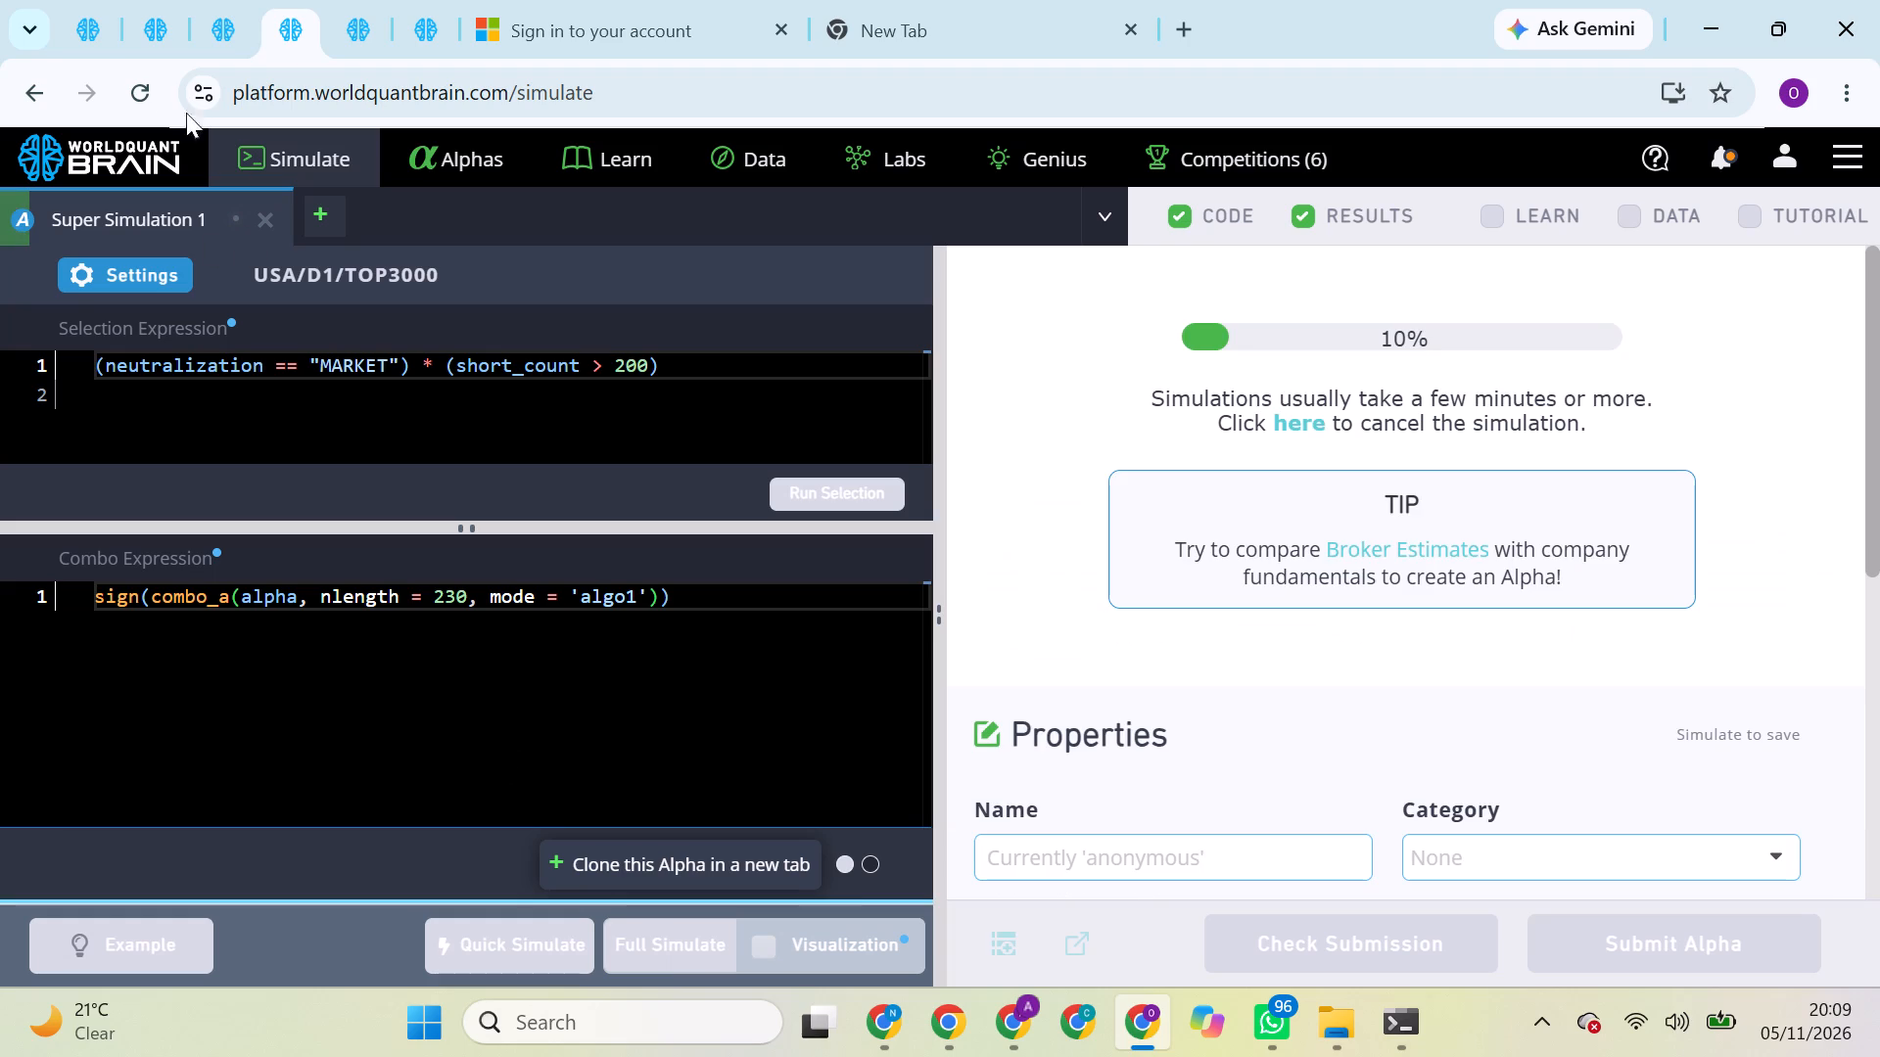
Go to the super alpha selecting self_correlation <= 0.6 and MARKET neutralization, review its IS summary, and run its Prod Correlation check.
click(92, 19)
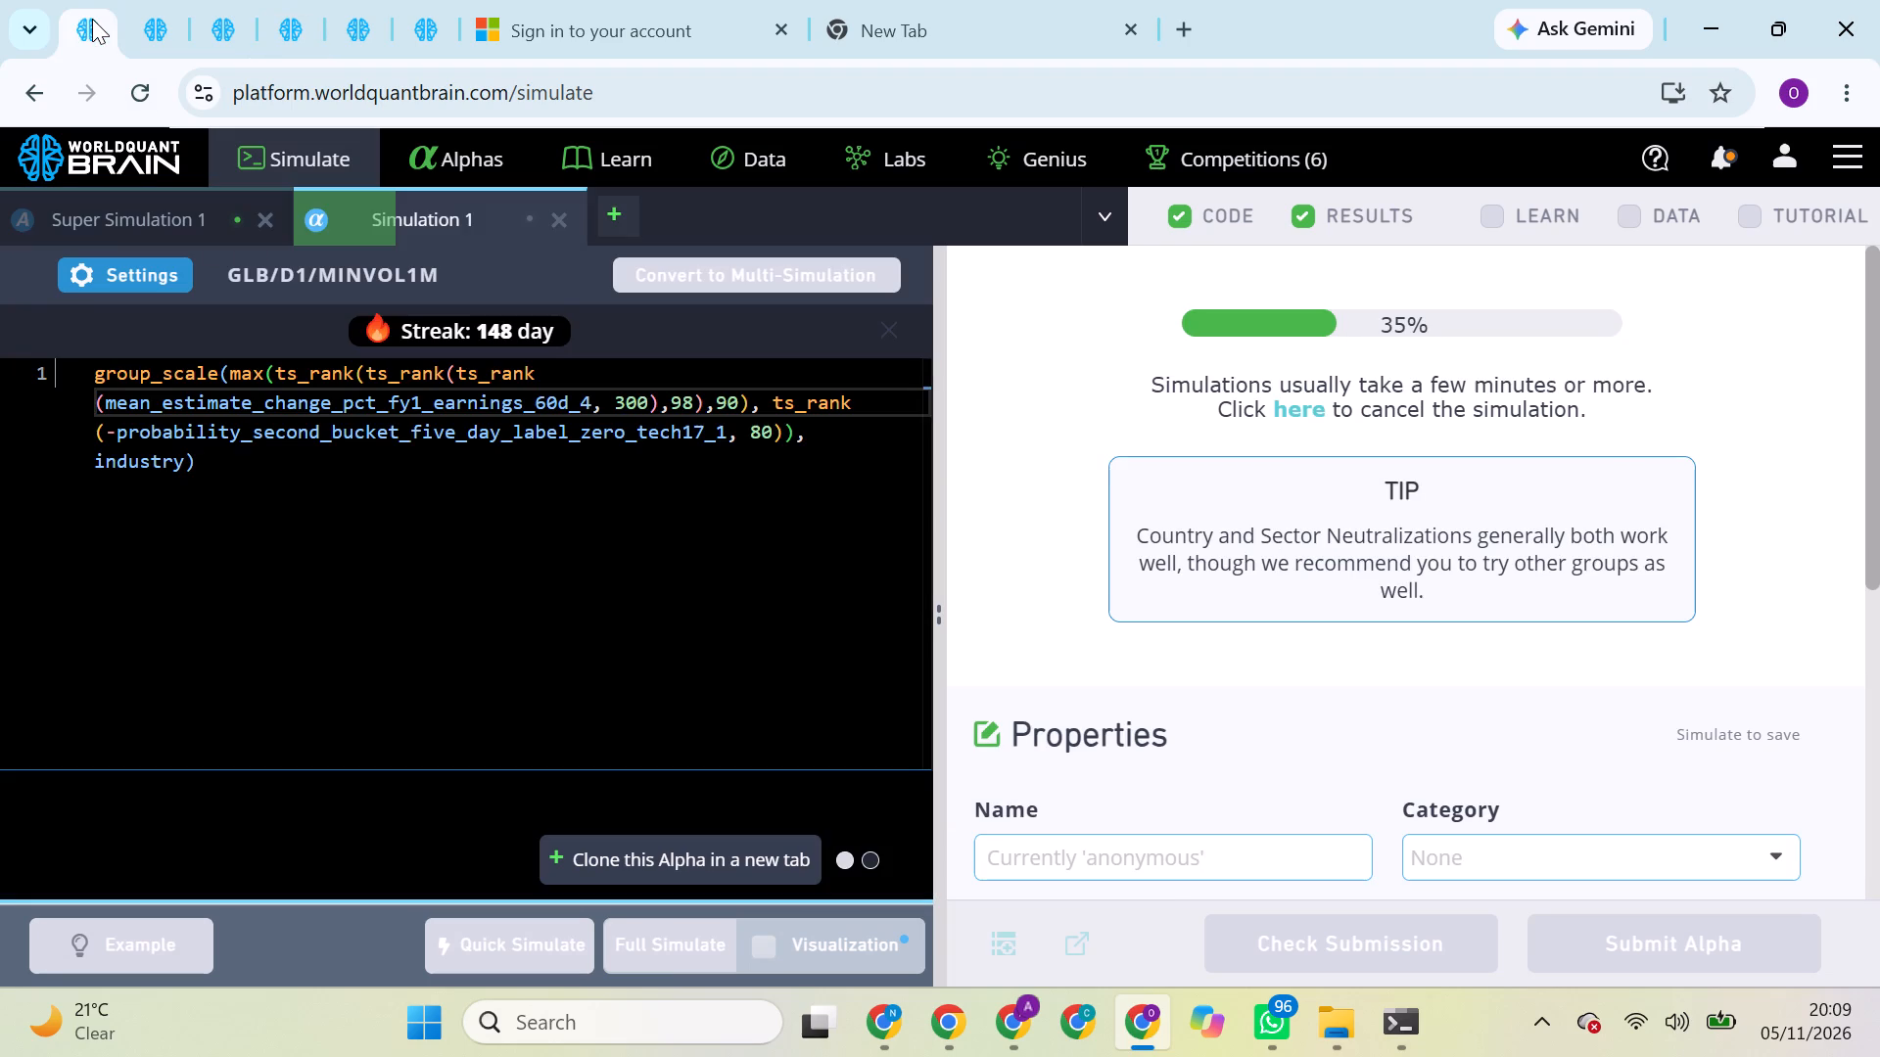
click(159, 37)
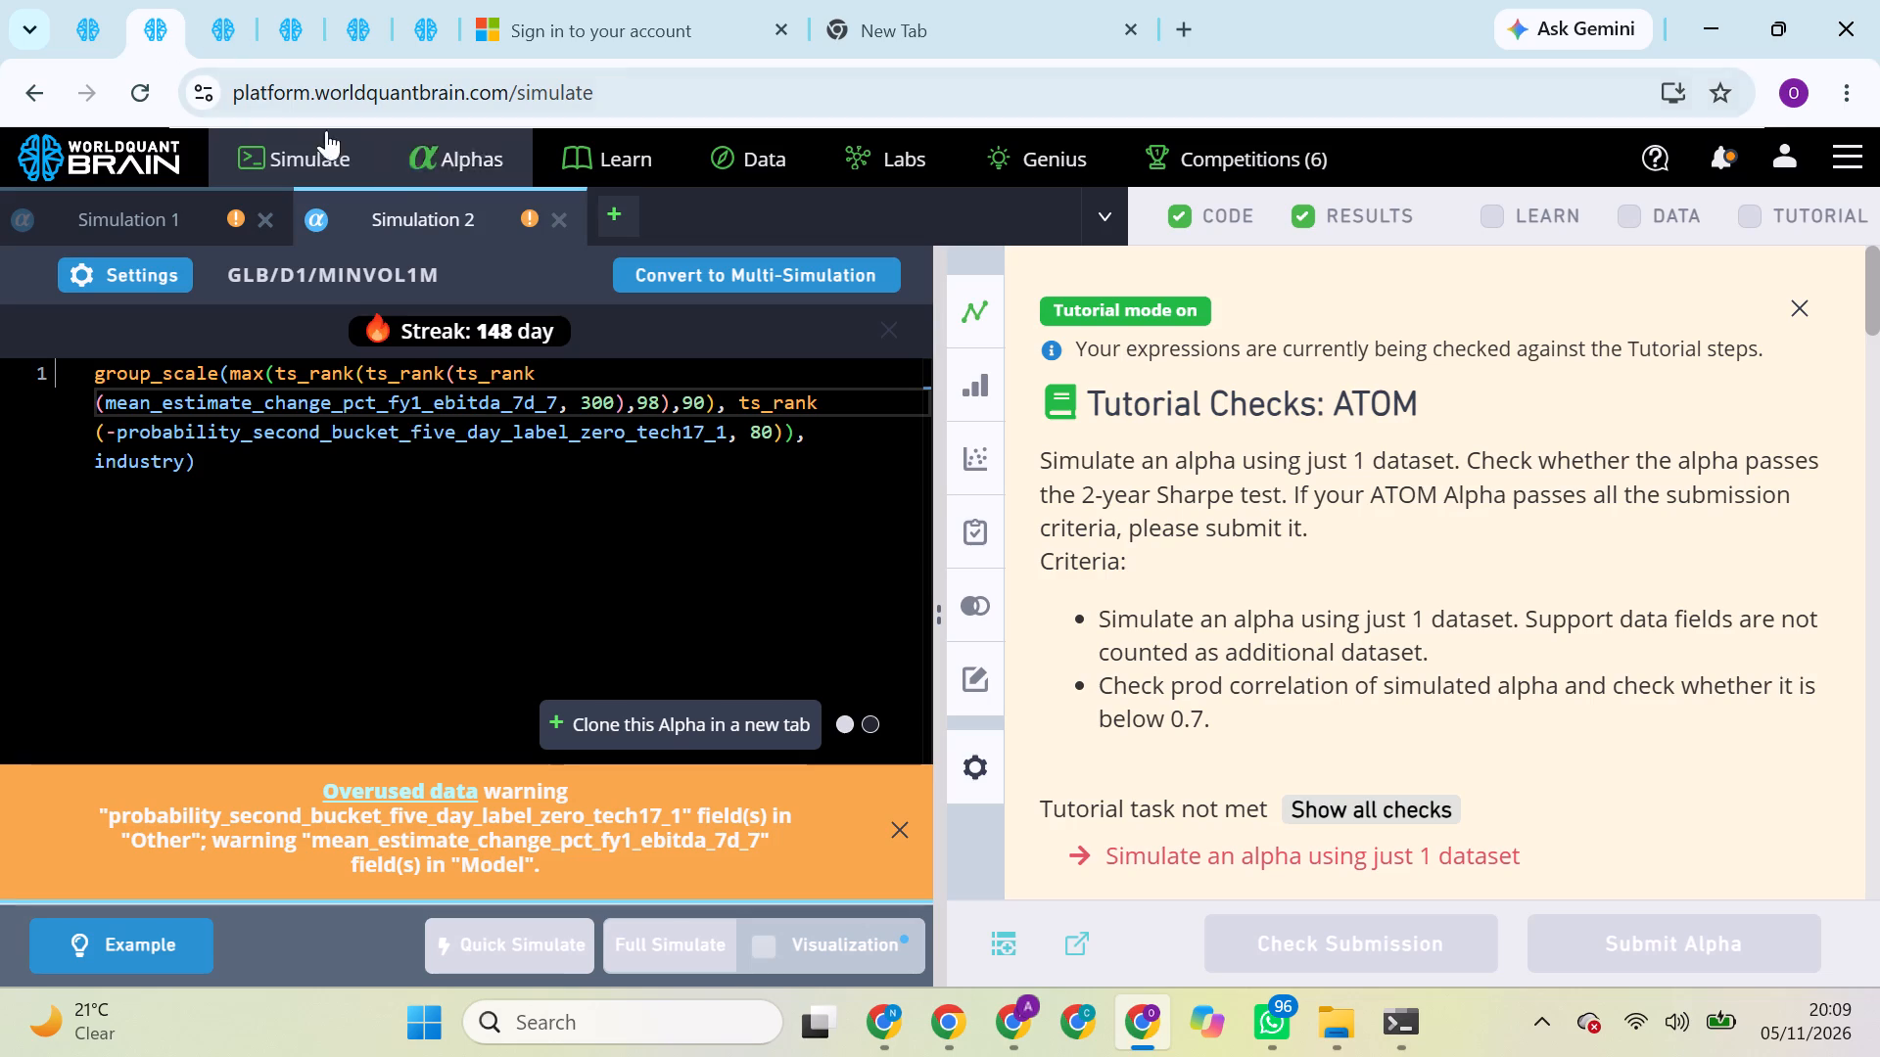
click(227, 23)
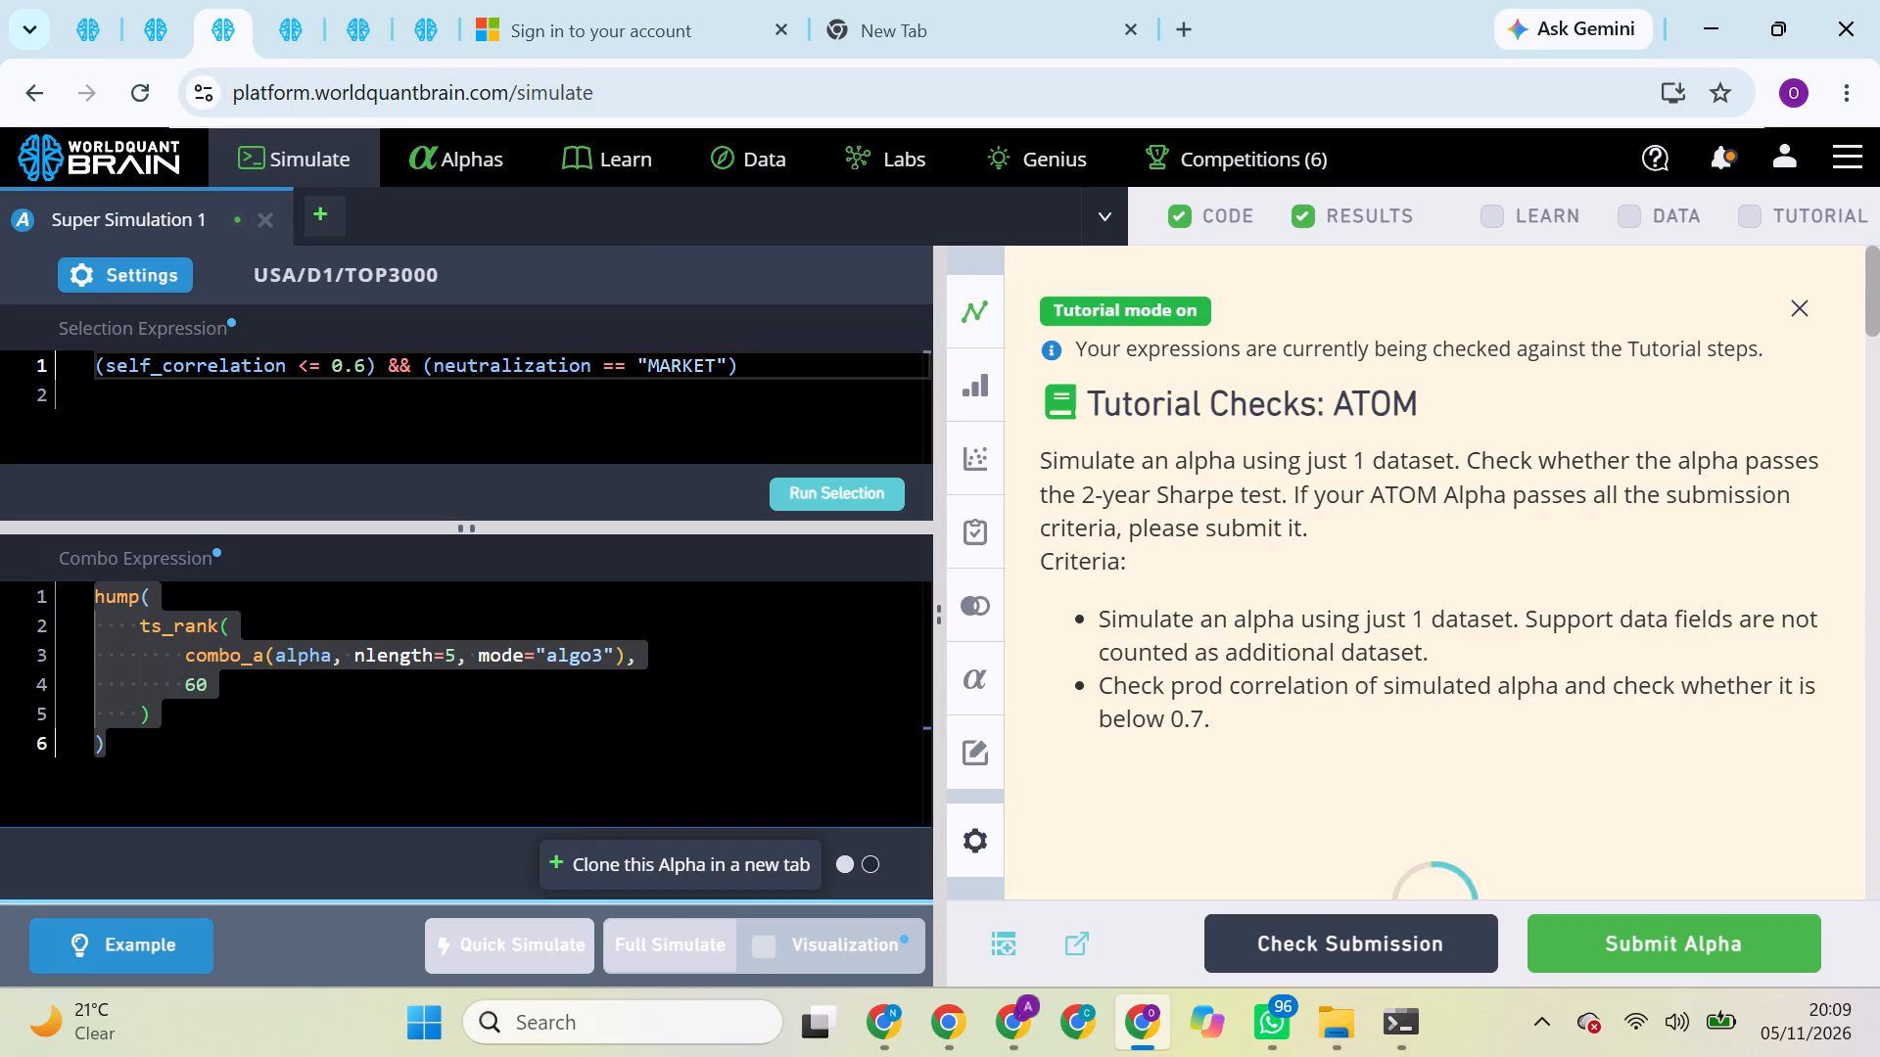
scroll(1406, 617, down, 7)
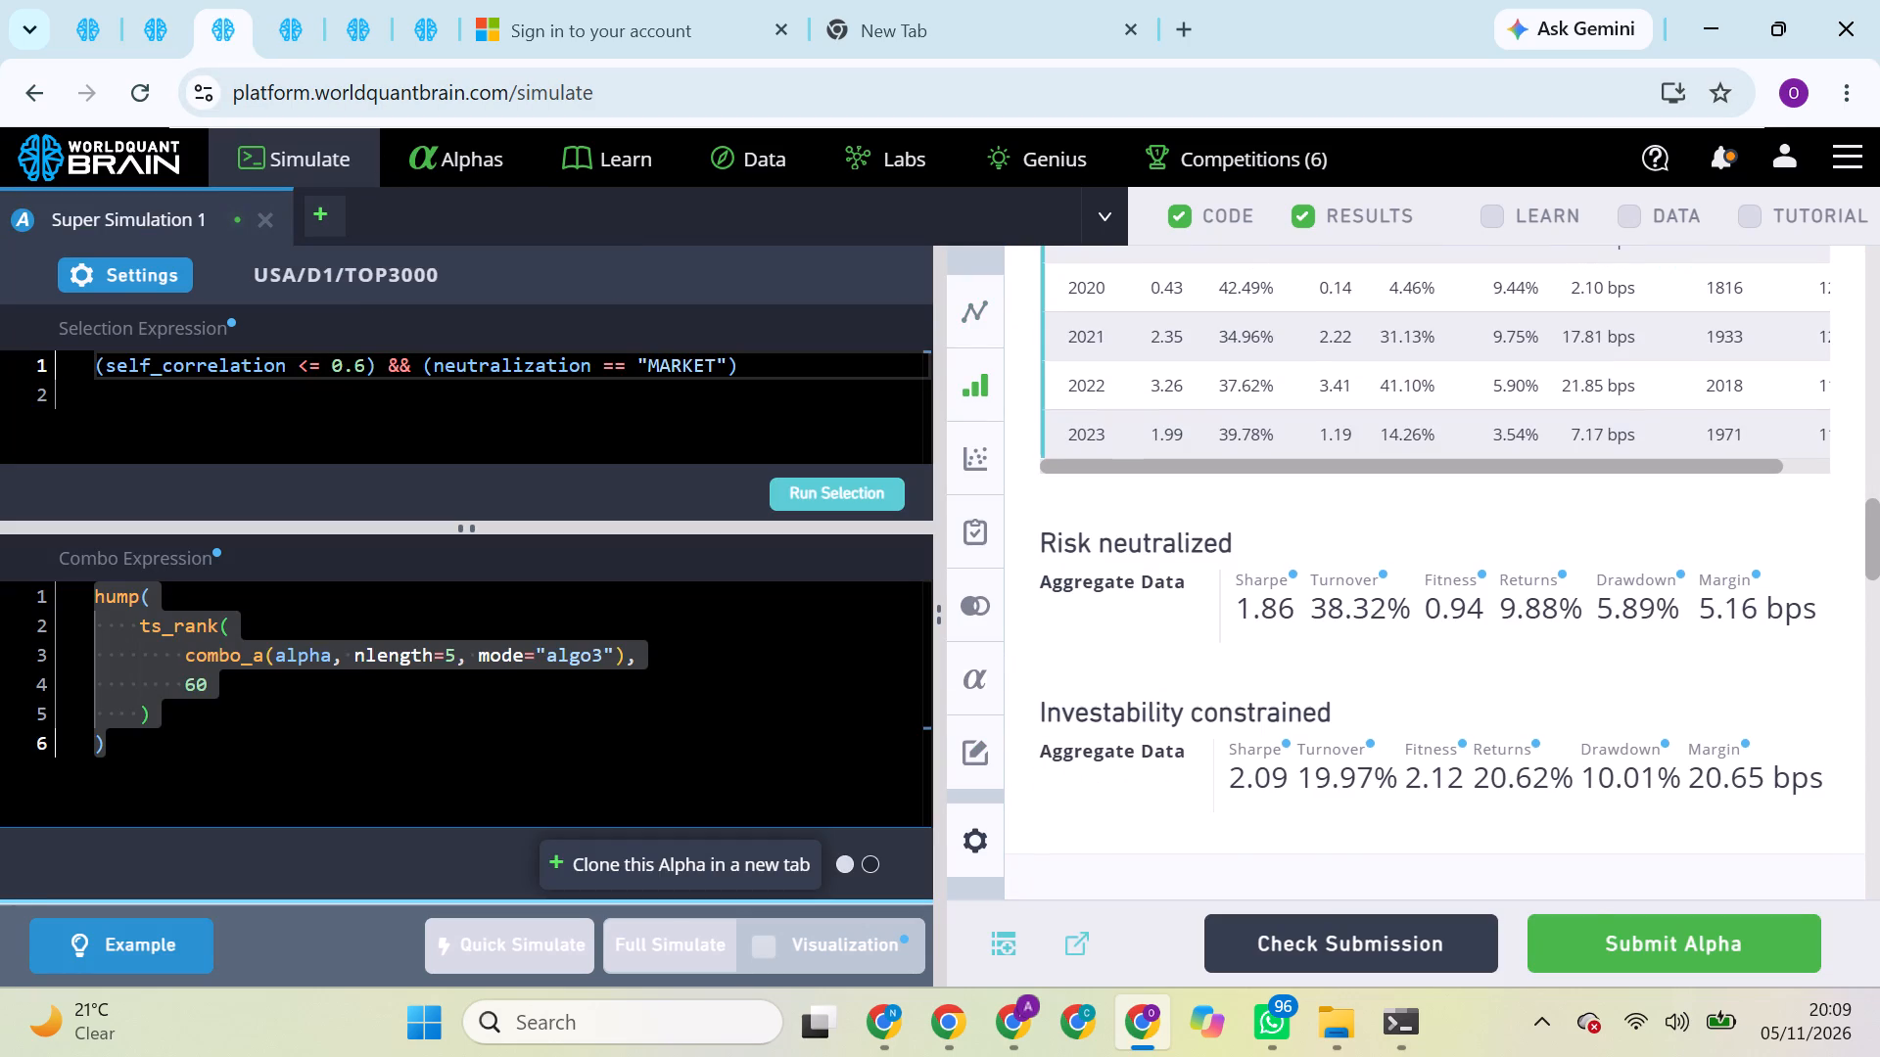
scroll(1480, 600, up, 8)
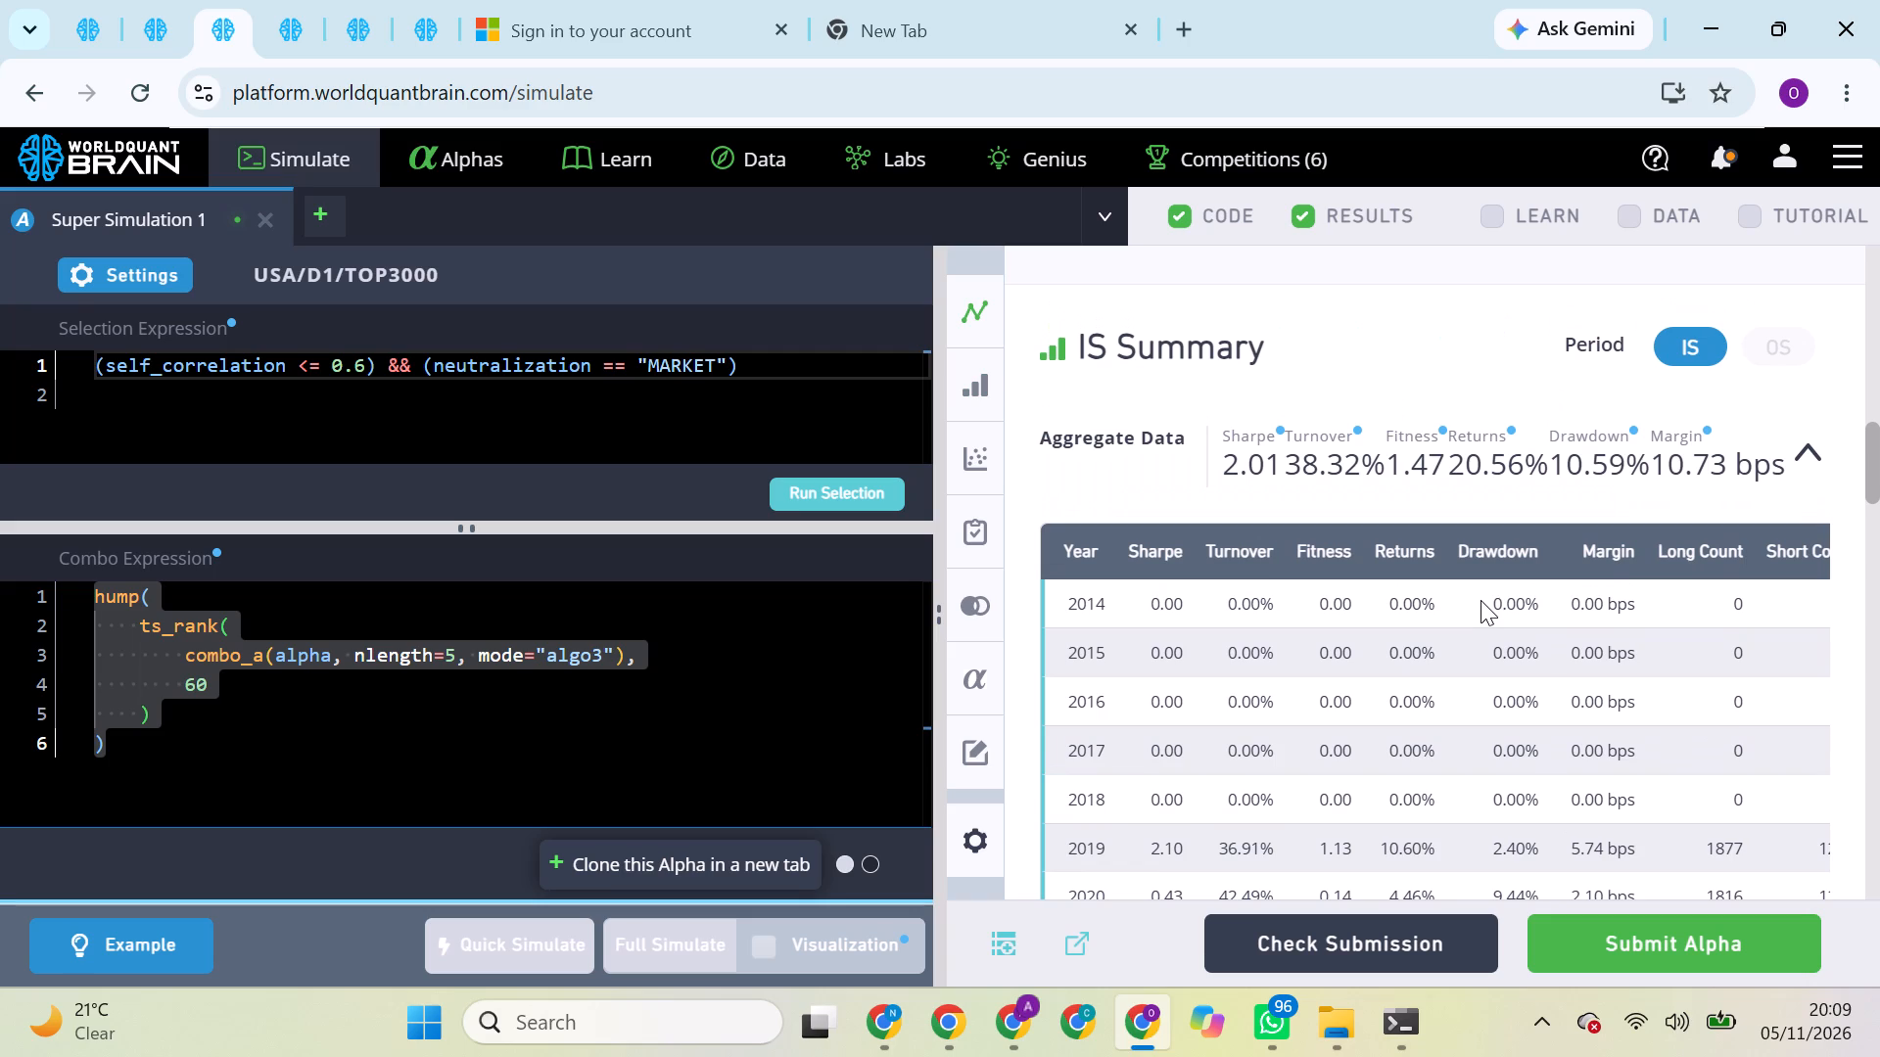
scroll(1475, 556, up, 2)
scroll(1475, 556, down, 3)
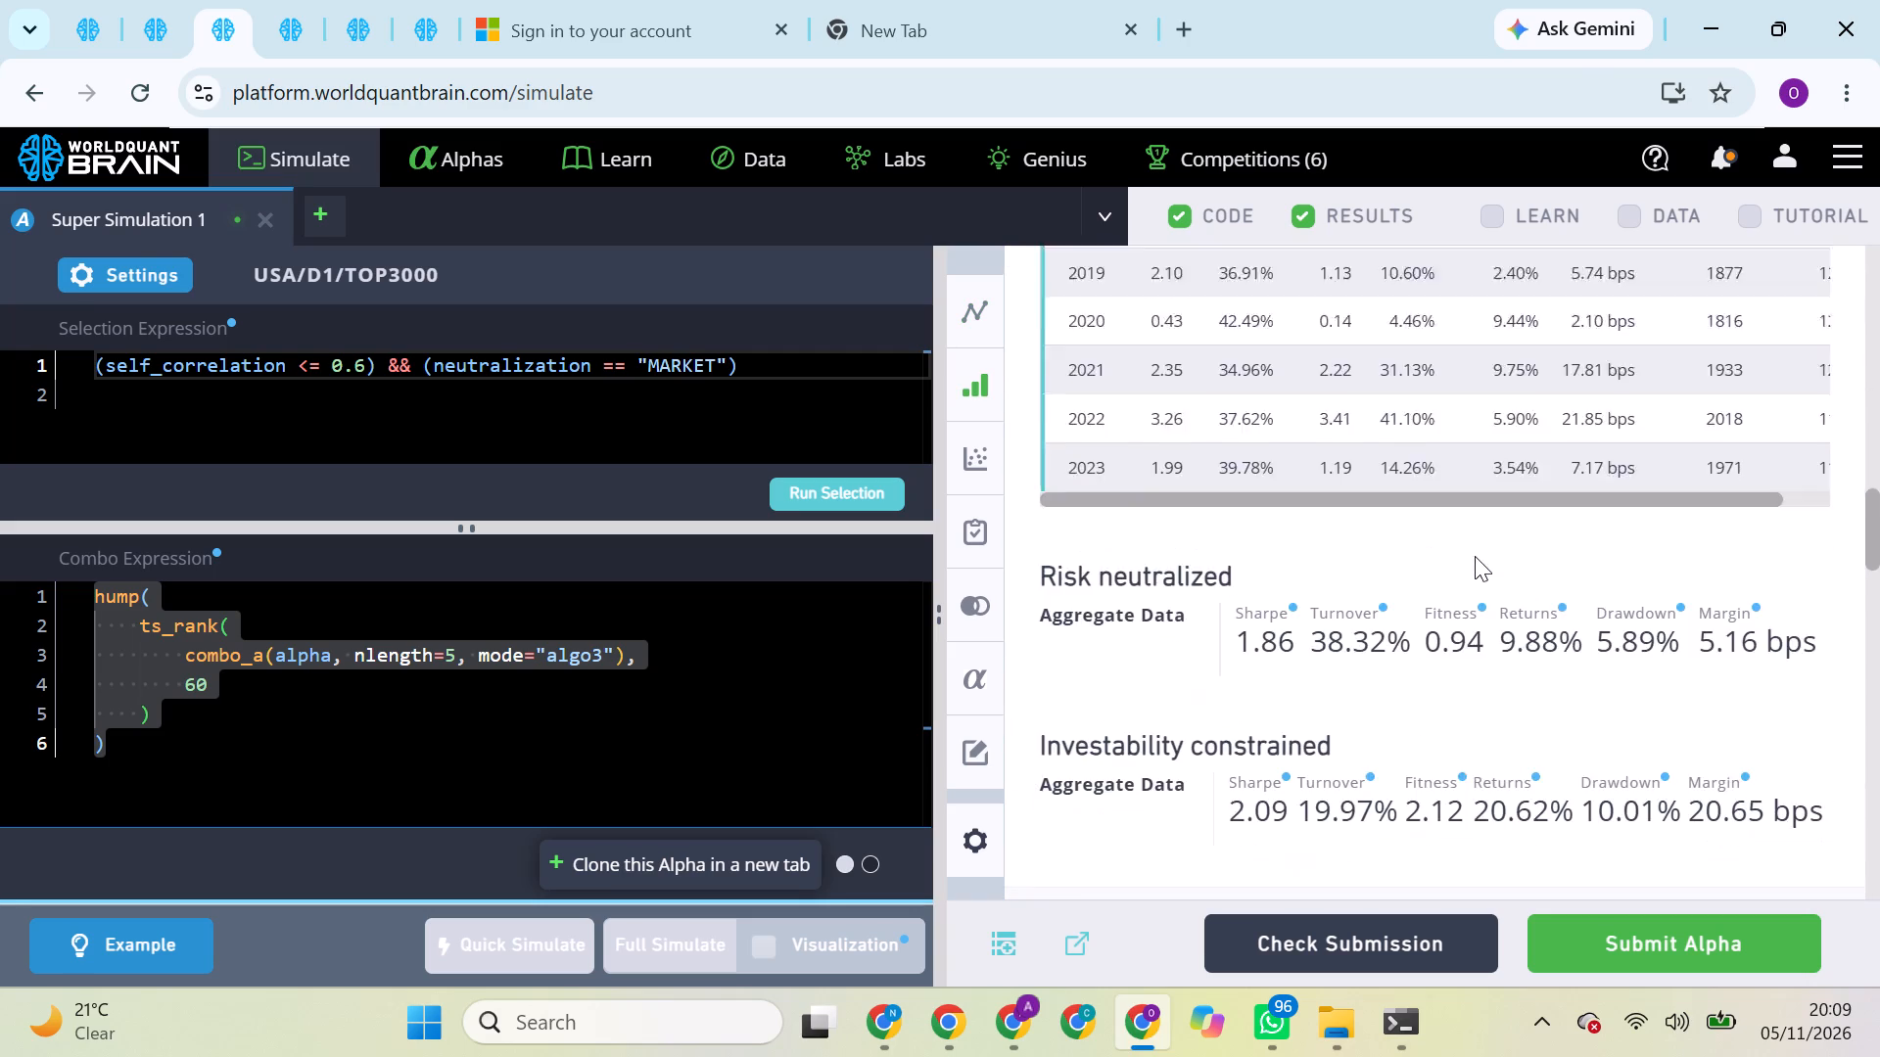
scroll(1475, 556, down, 3)
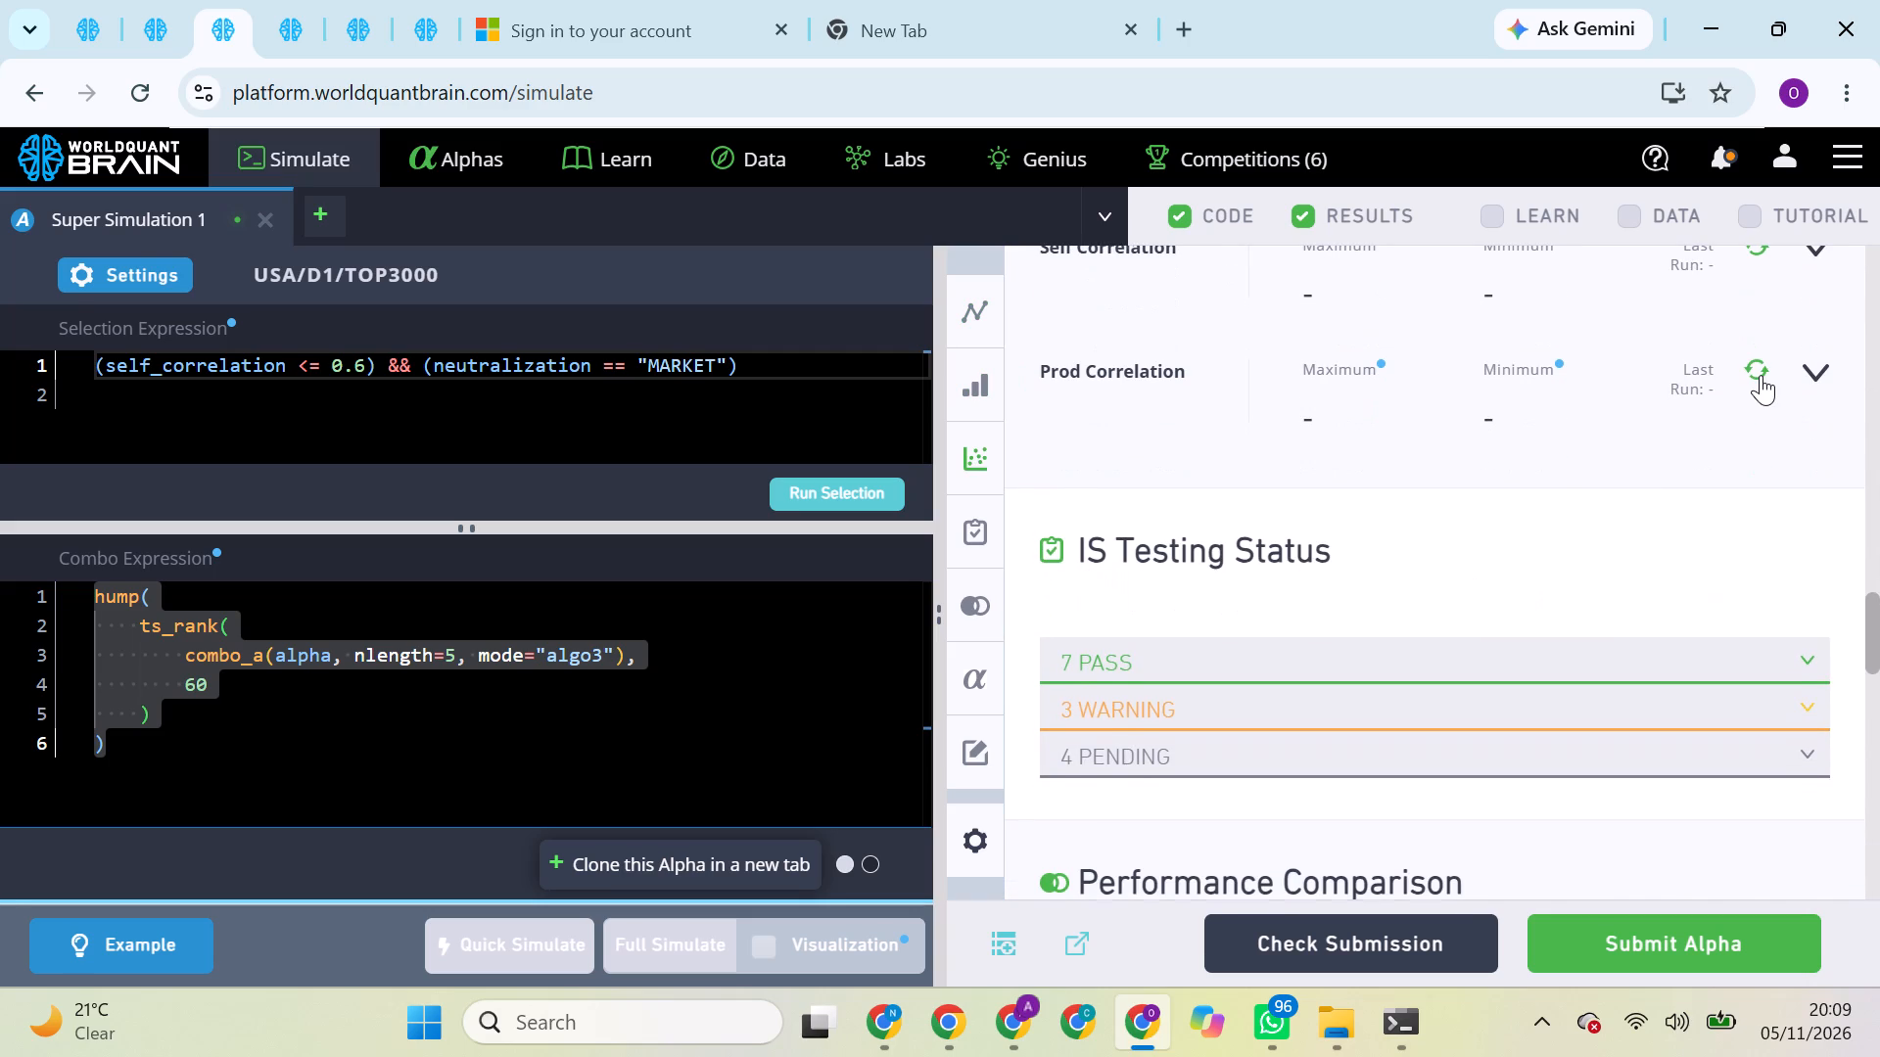
click(1761, 375)
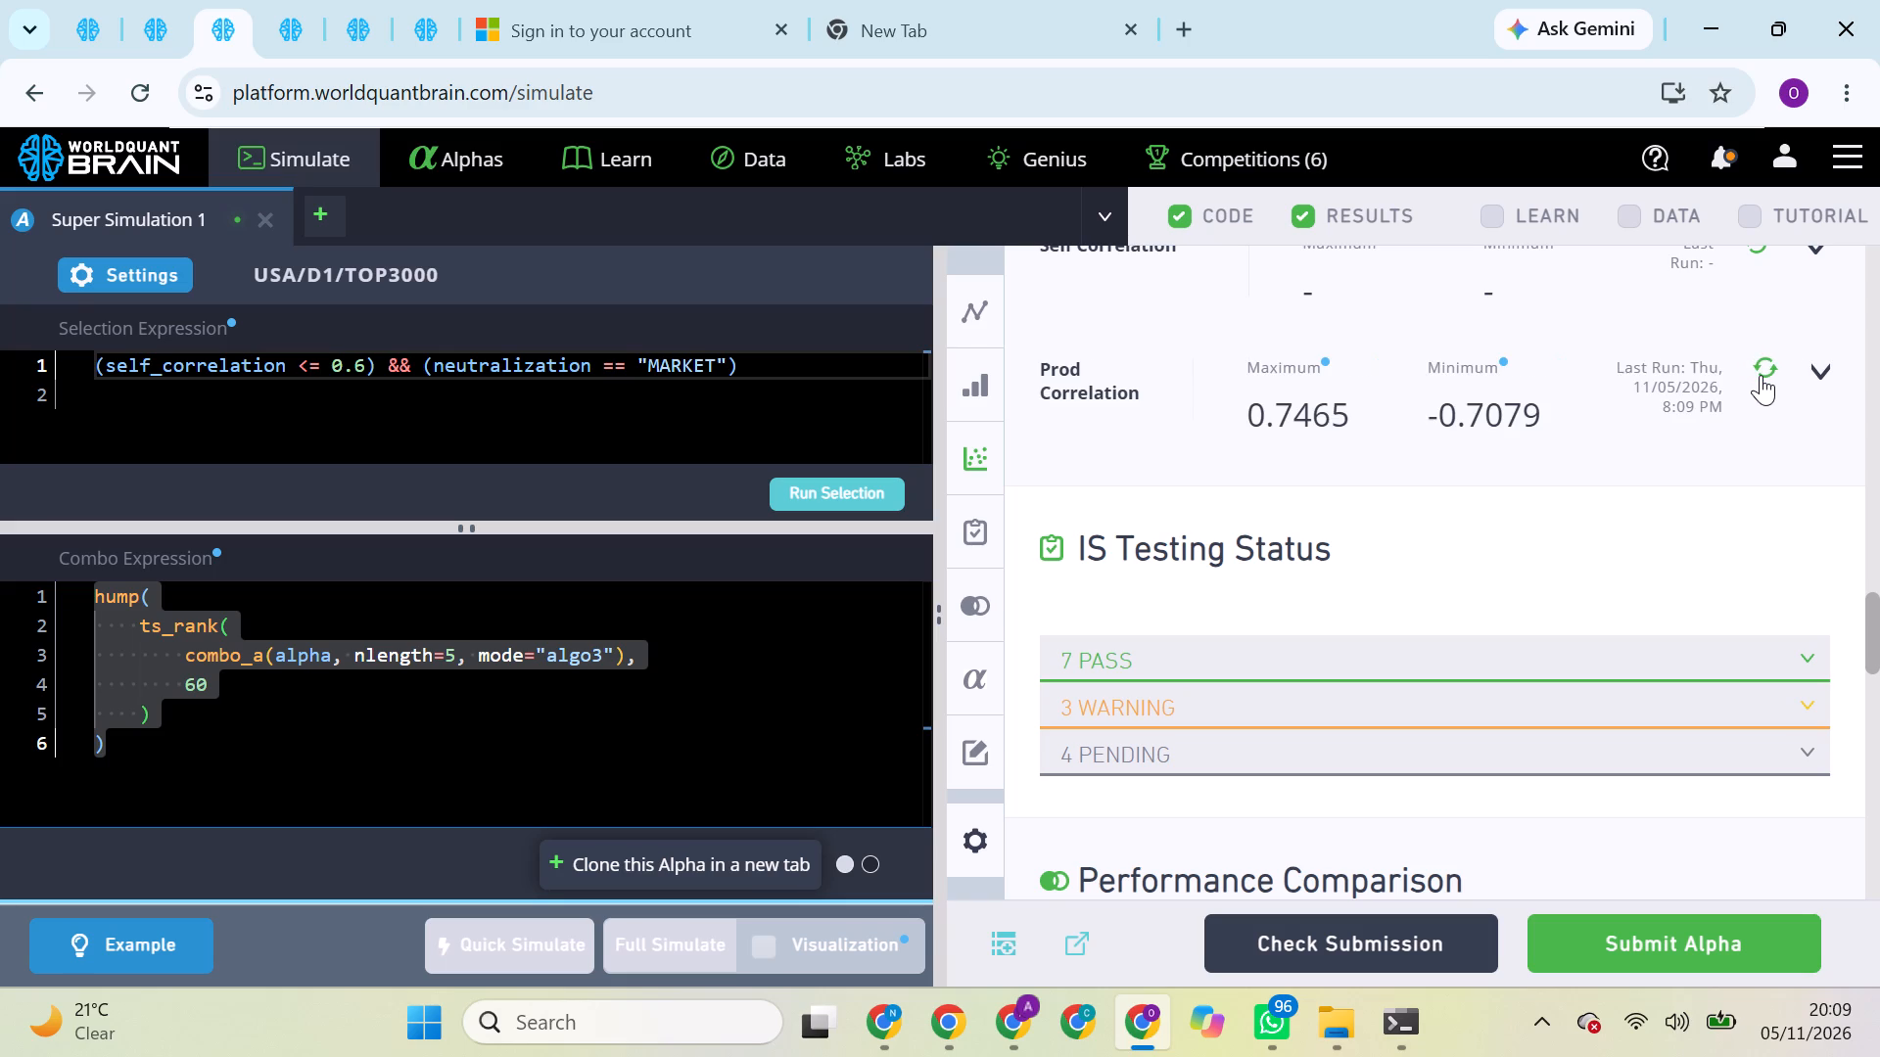
click(1669, 349)
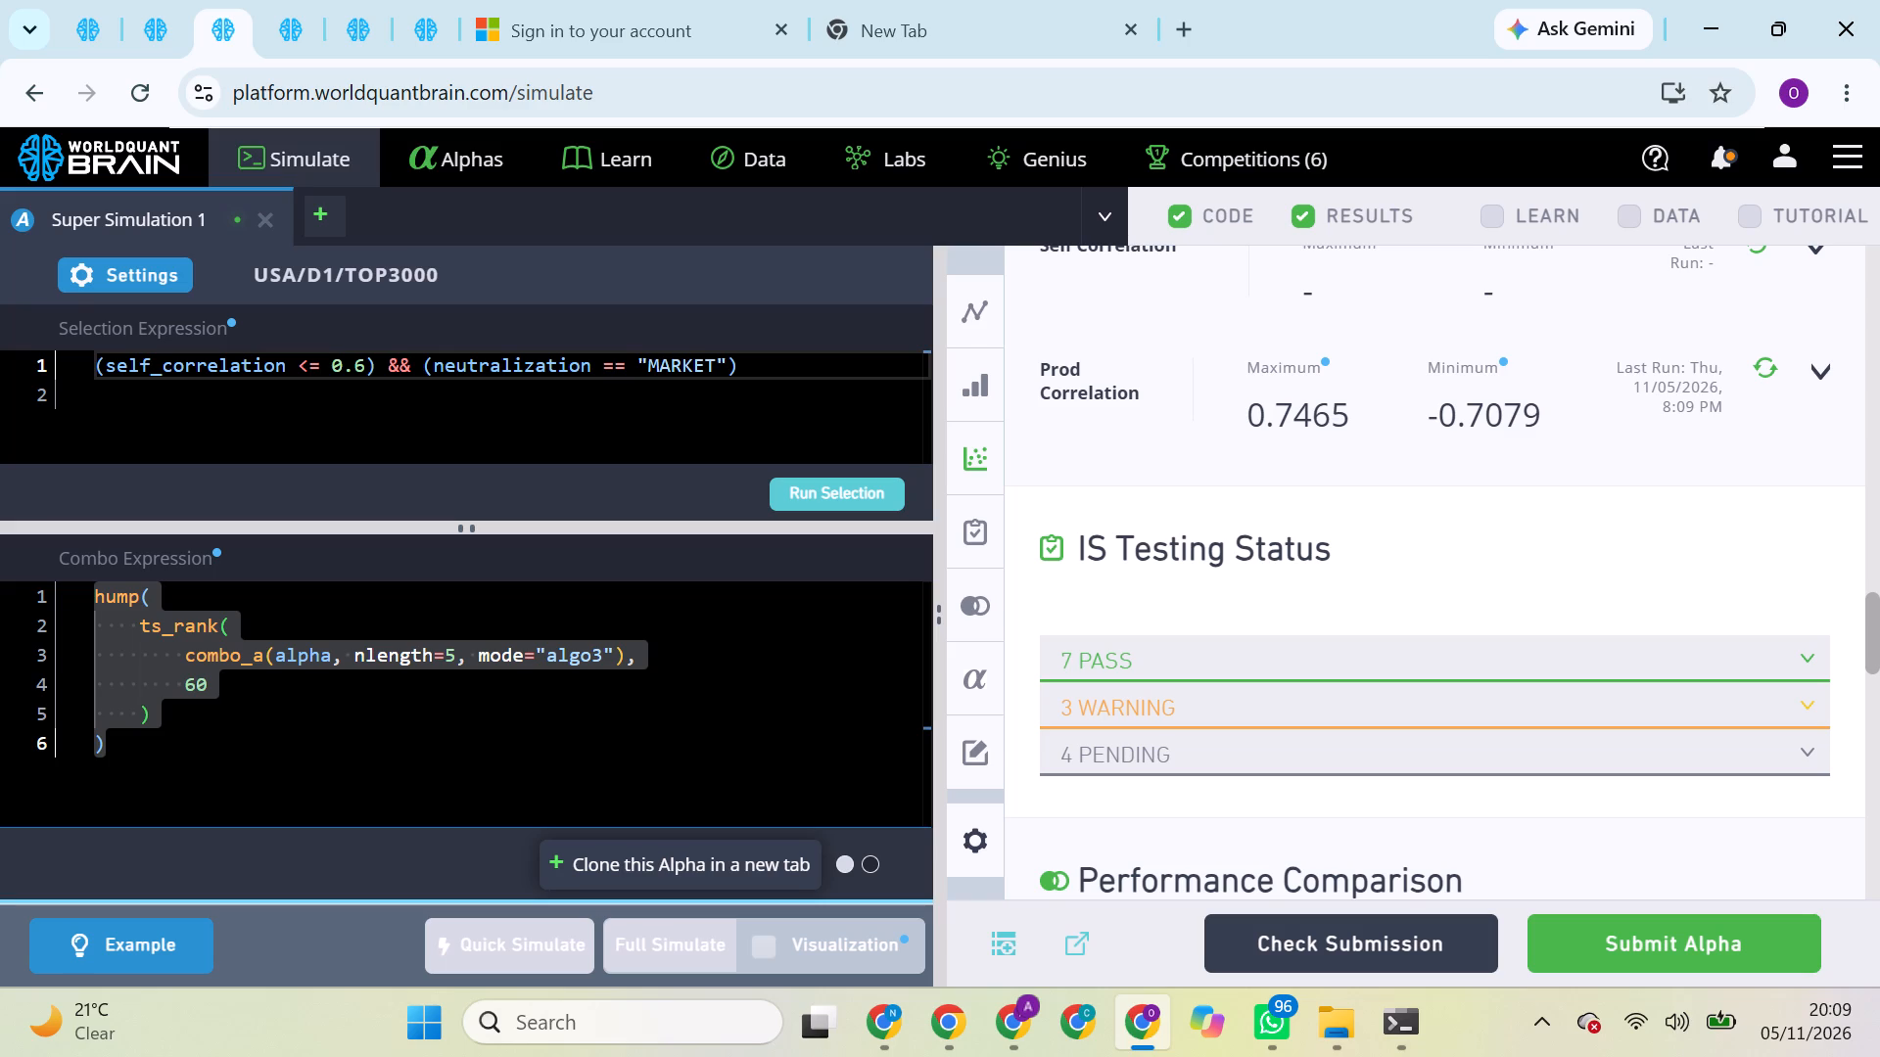
Set the combo neutralization to Market in the settings of the self_correlation <= 0.6 super alpha and apply it.
click(119, 278)
click(615, 818)
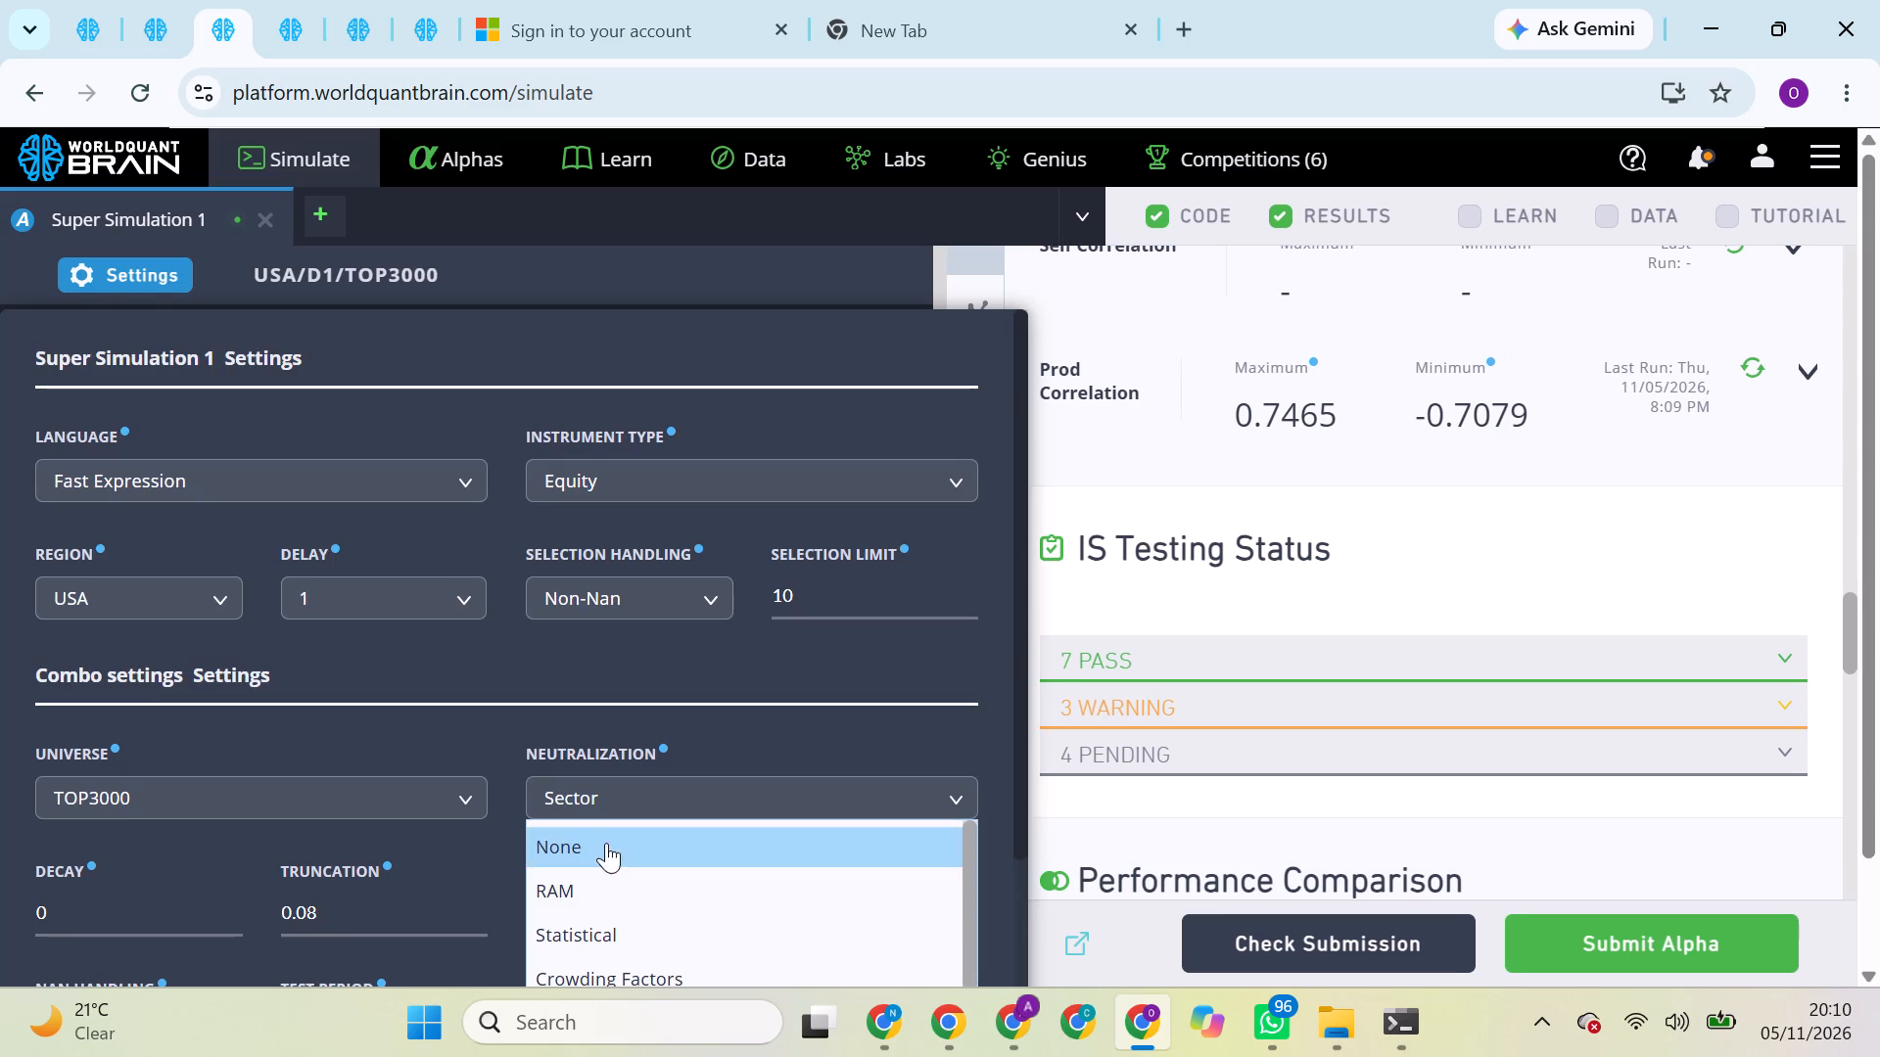
scroll(586, 911, down, 2)
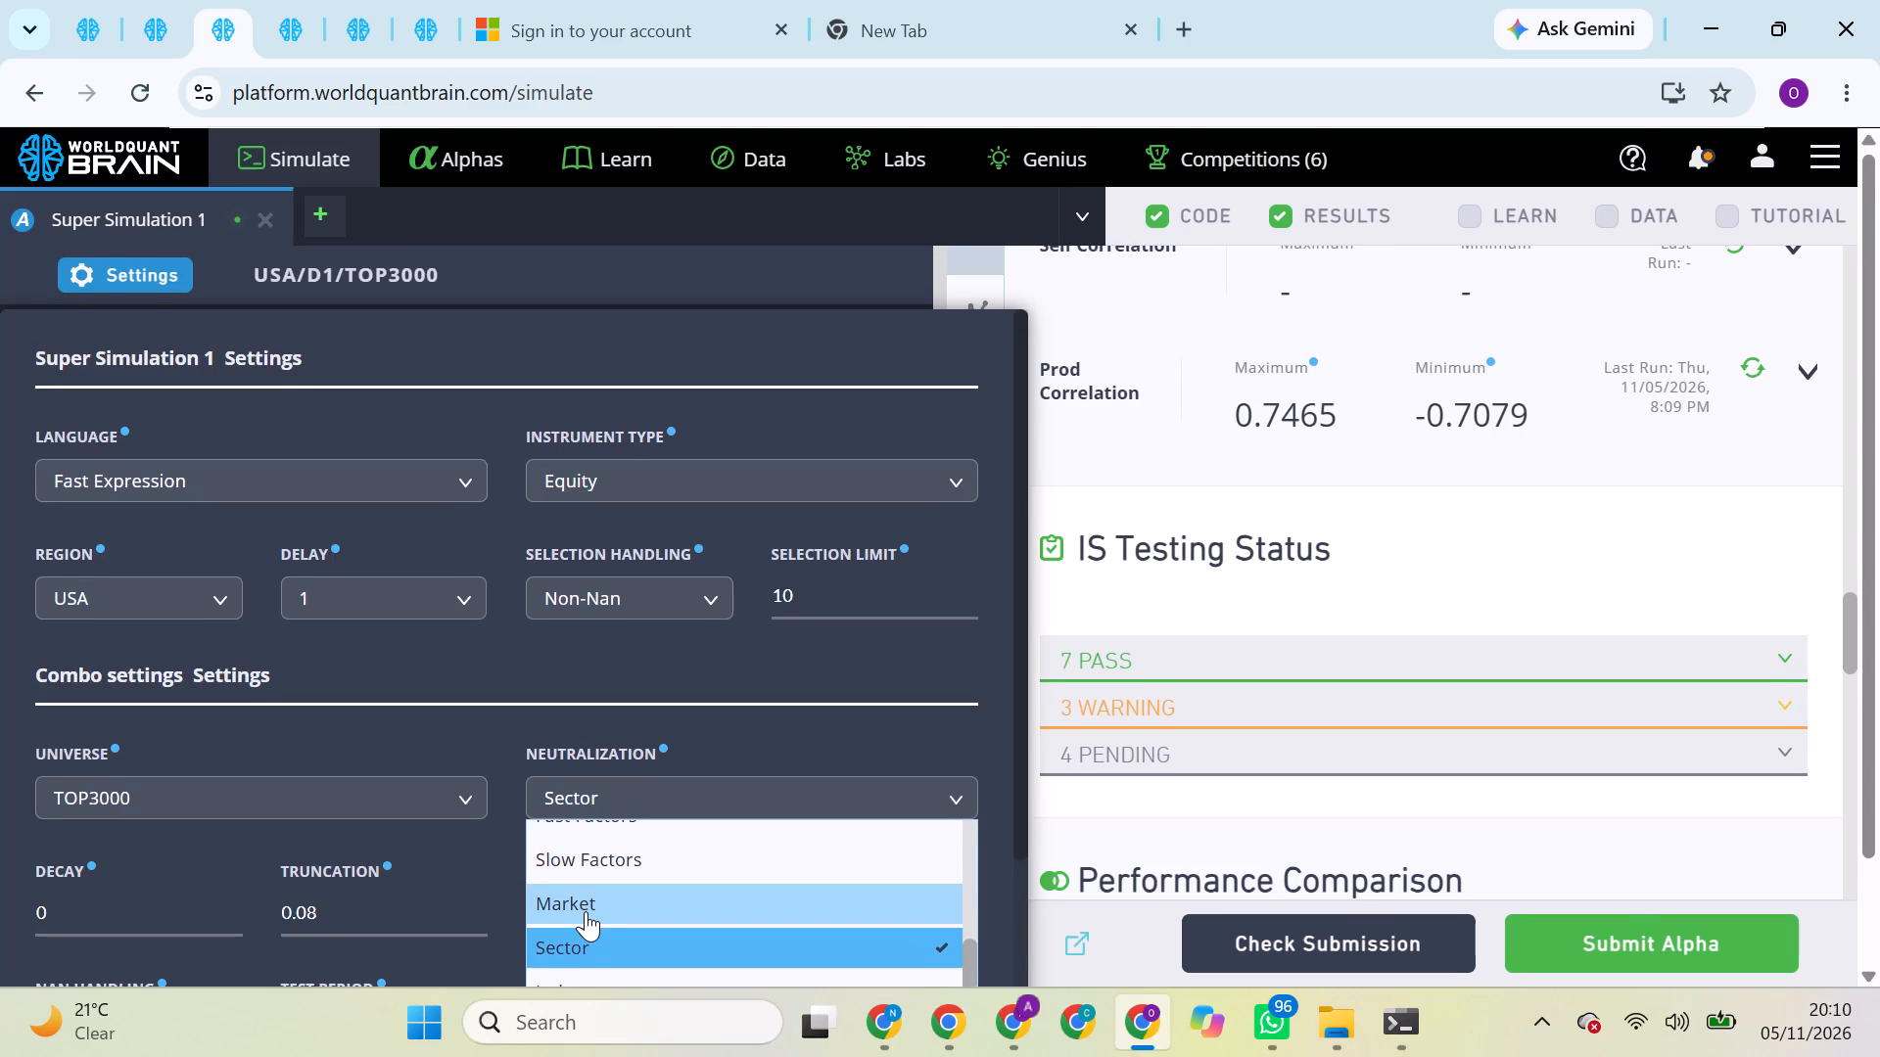
scroll(586, 911, down, 1)
click(579, 858)
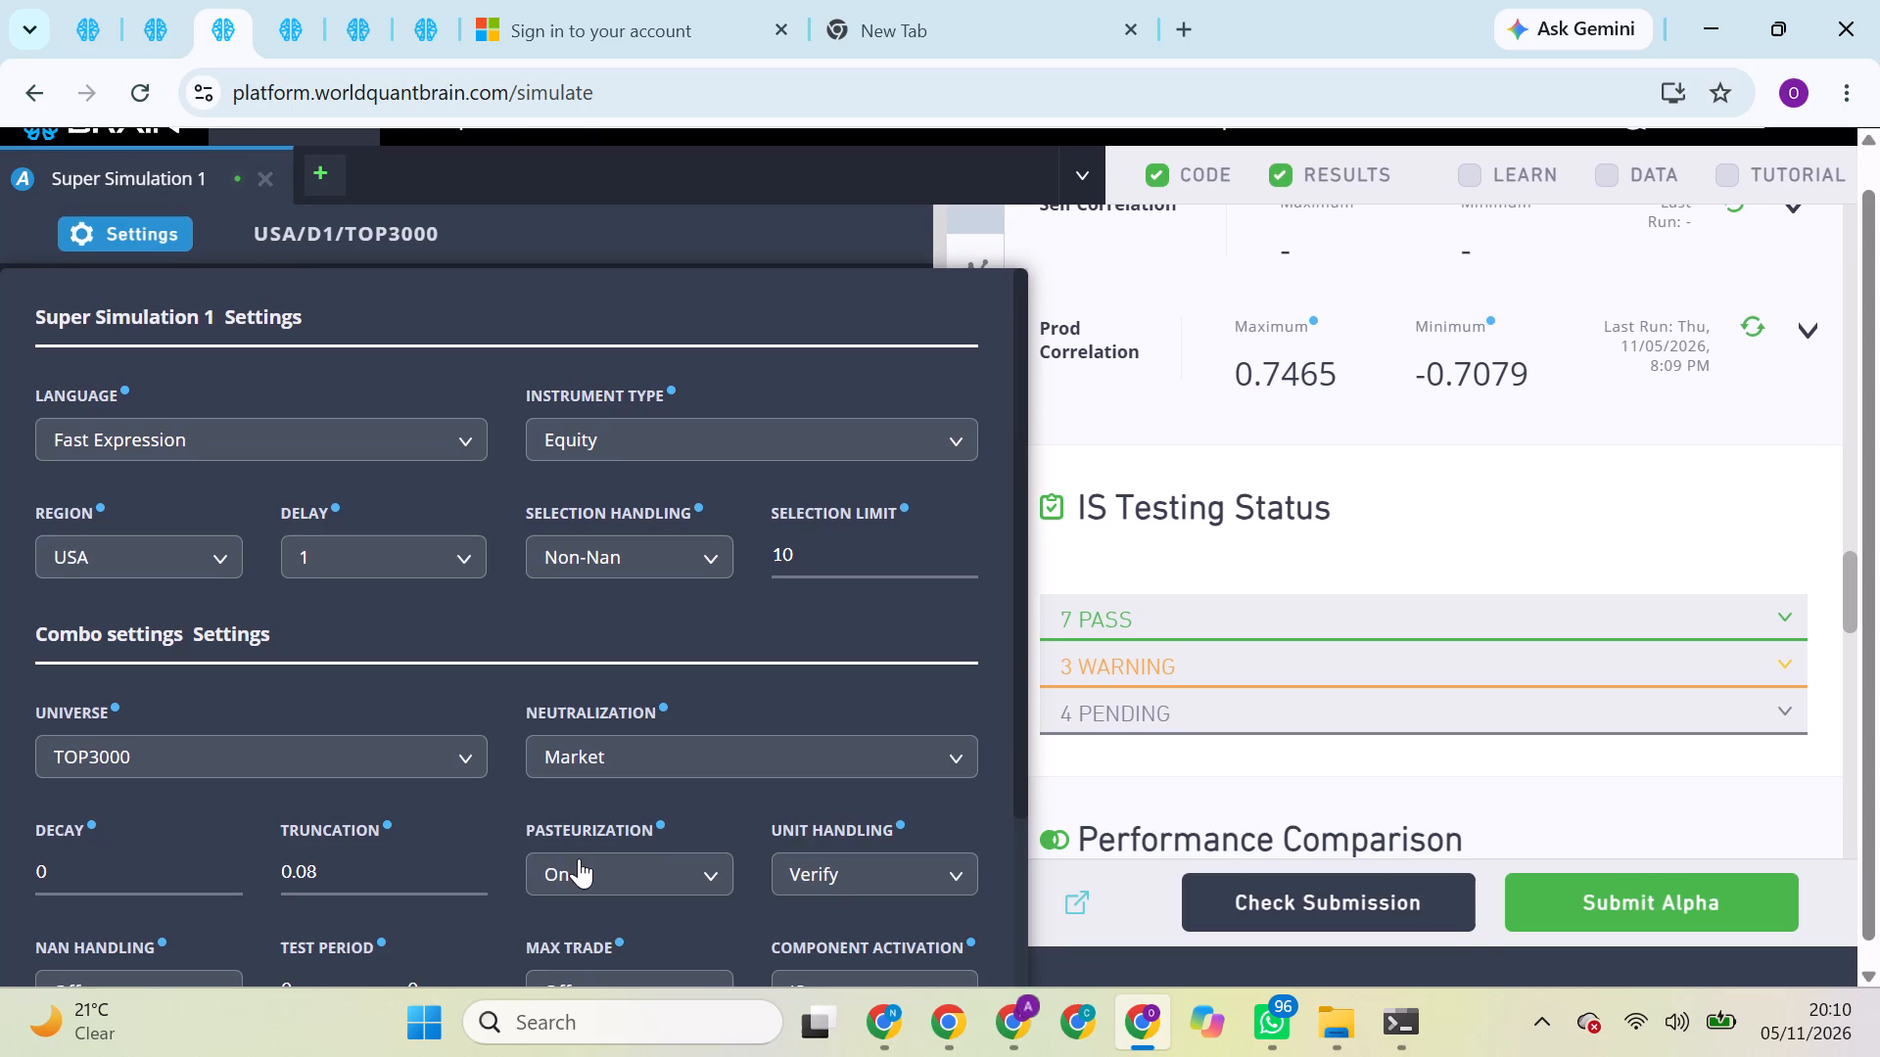
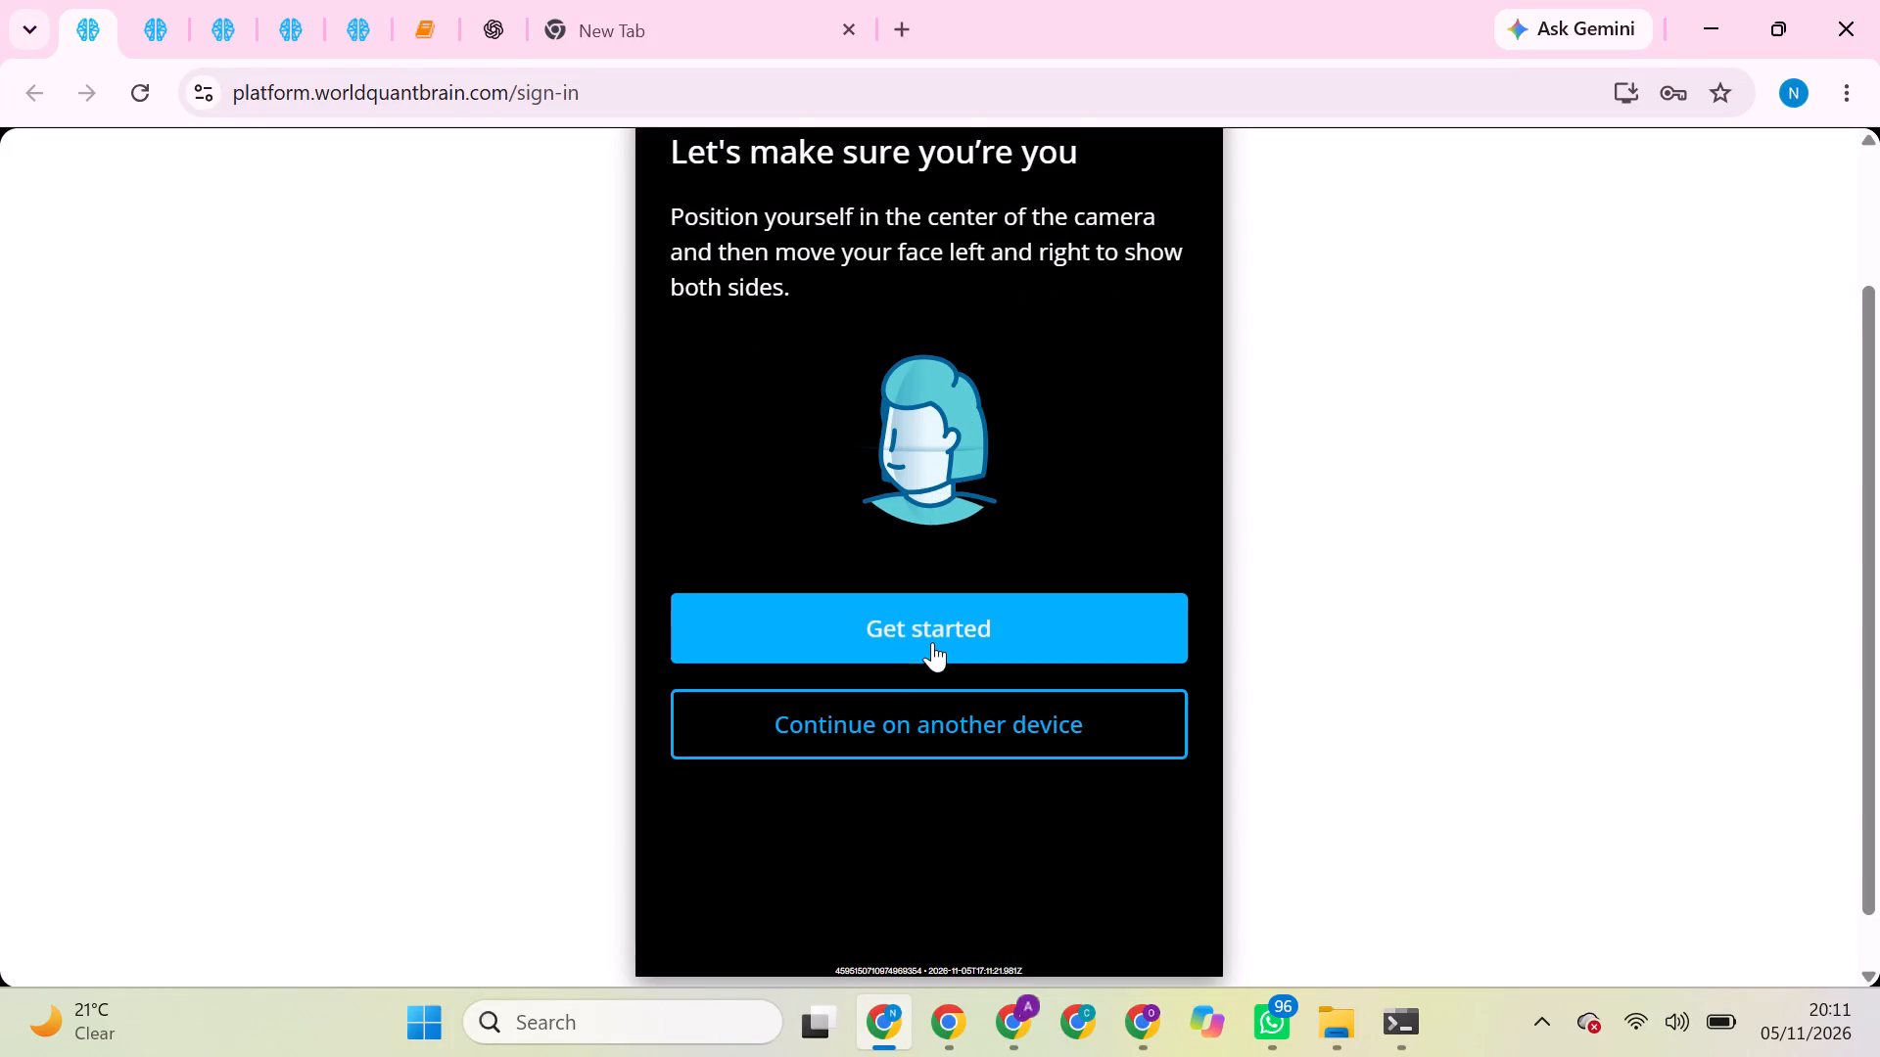
Start the camera-based face verification for the WorldQuant BRAIN sign-in on this device.
click(932, 642)
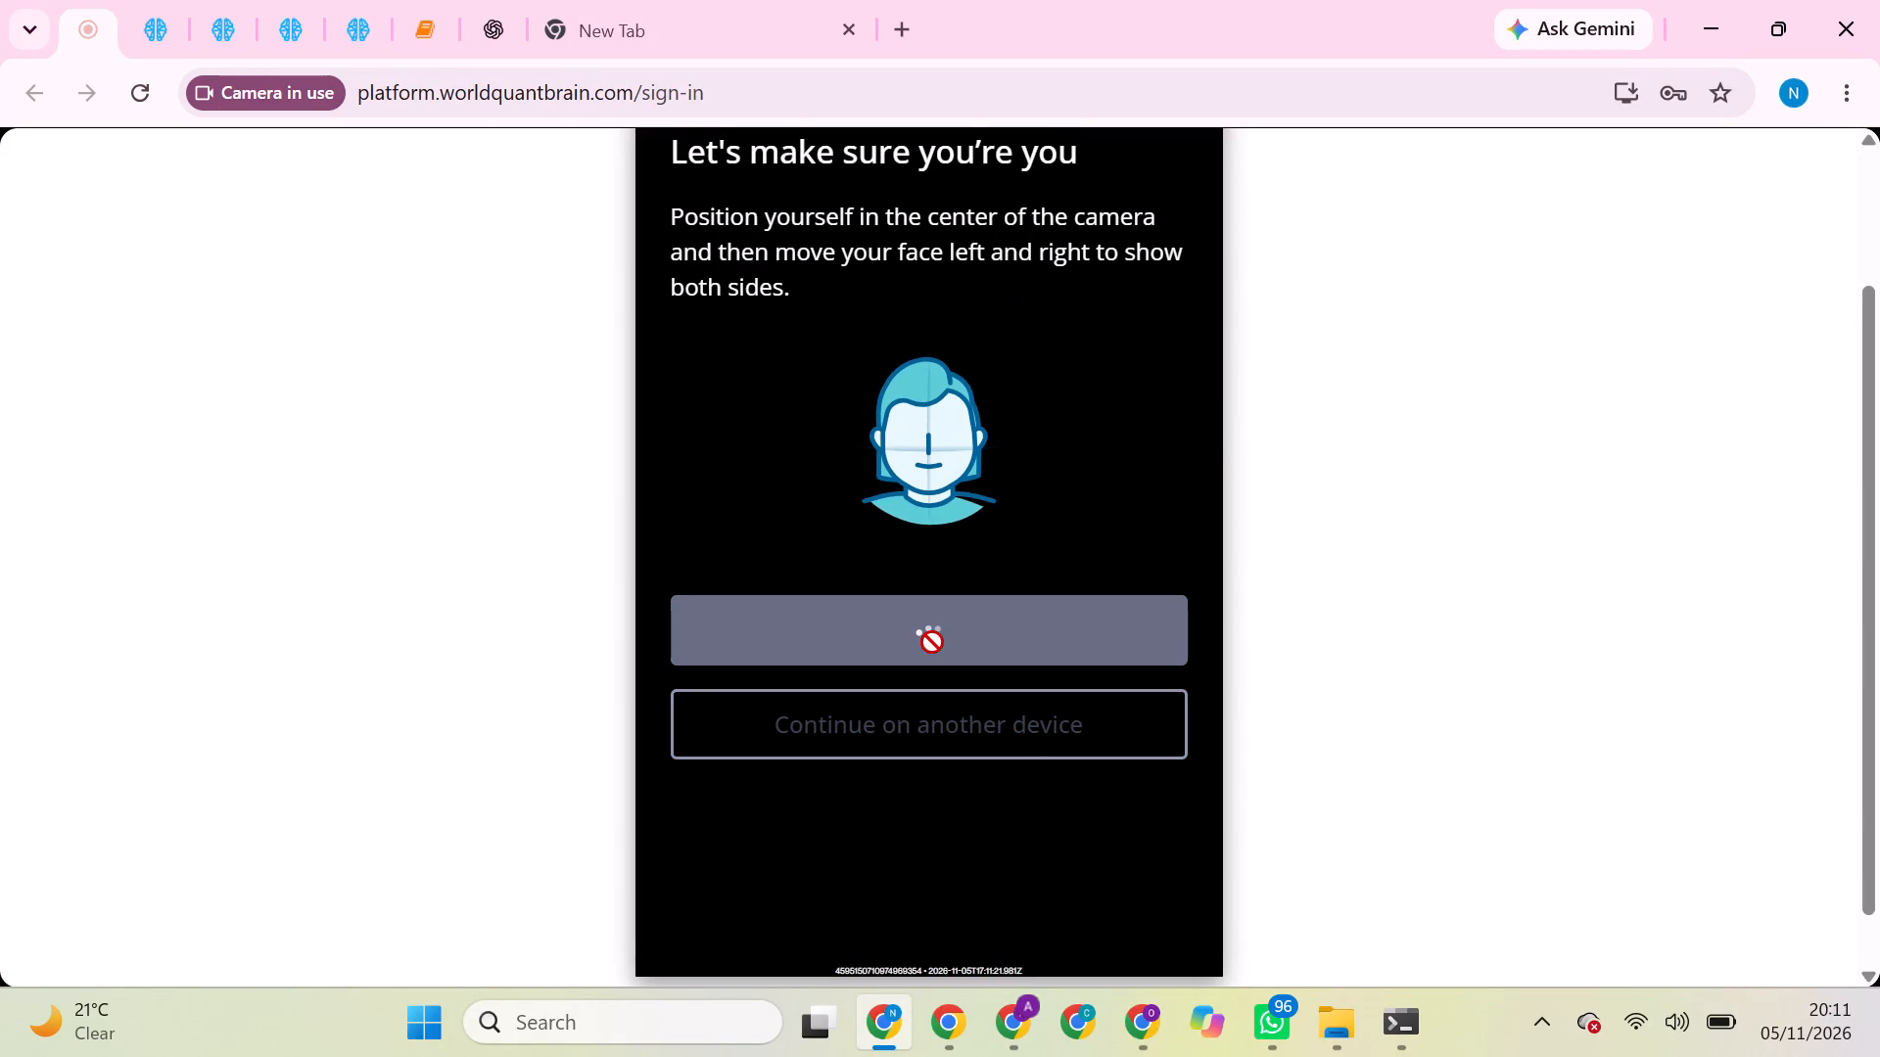
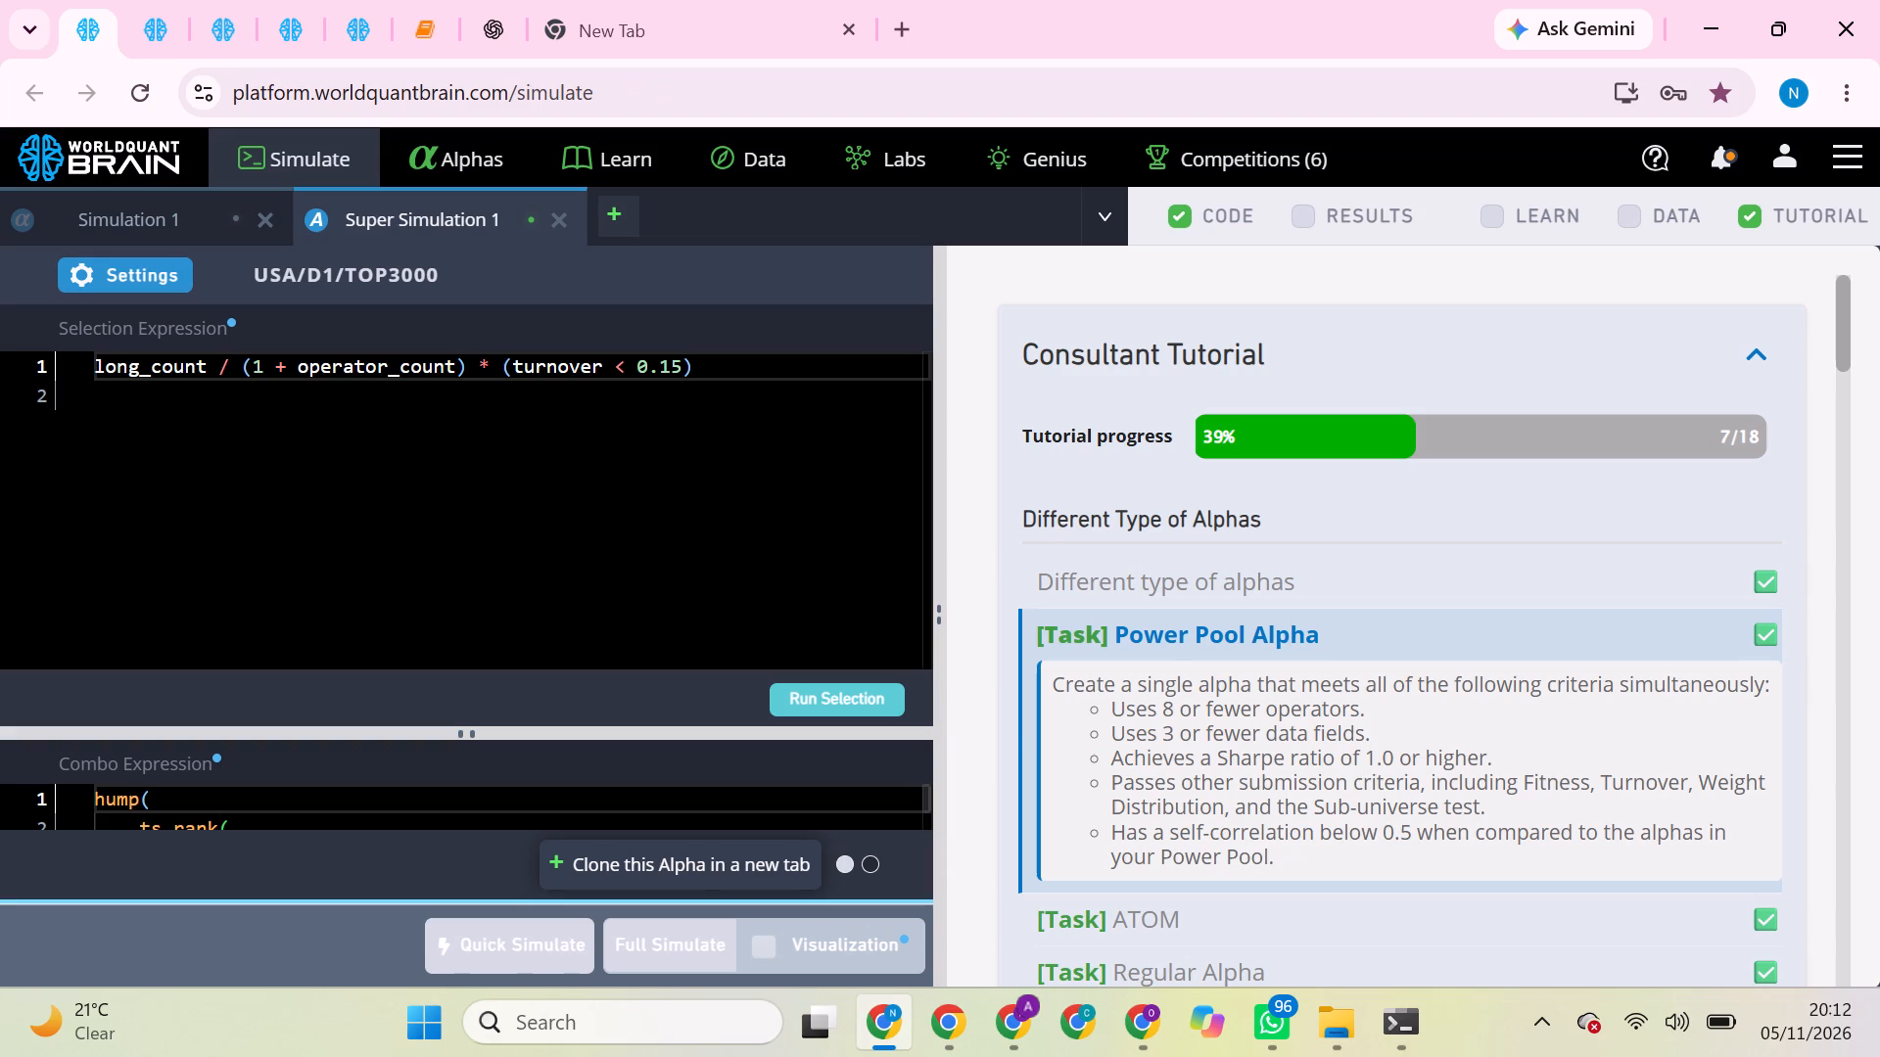
Enlarge the Combo Expression editor of Super Simulation 1 upward so its whole expression can be read.
click(462, 740)
click(464, 731)
drag(468, 730, 457, 545)
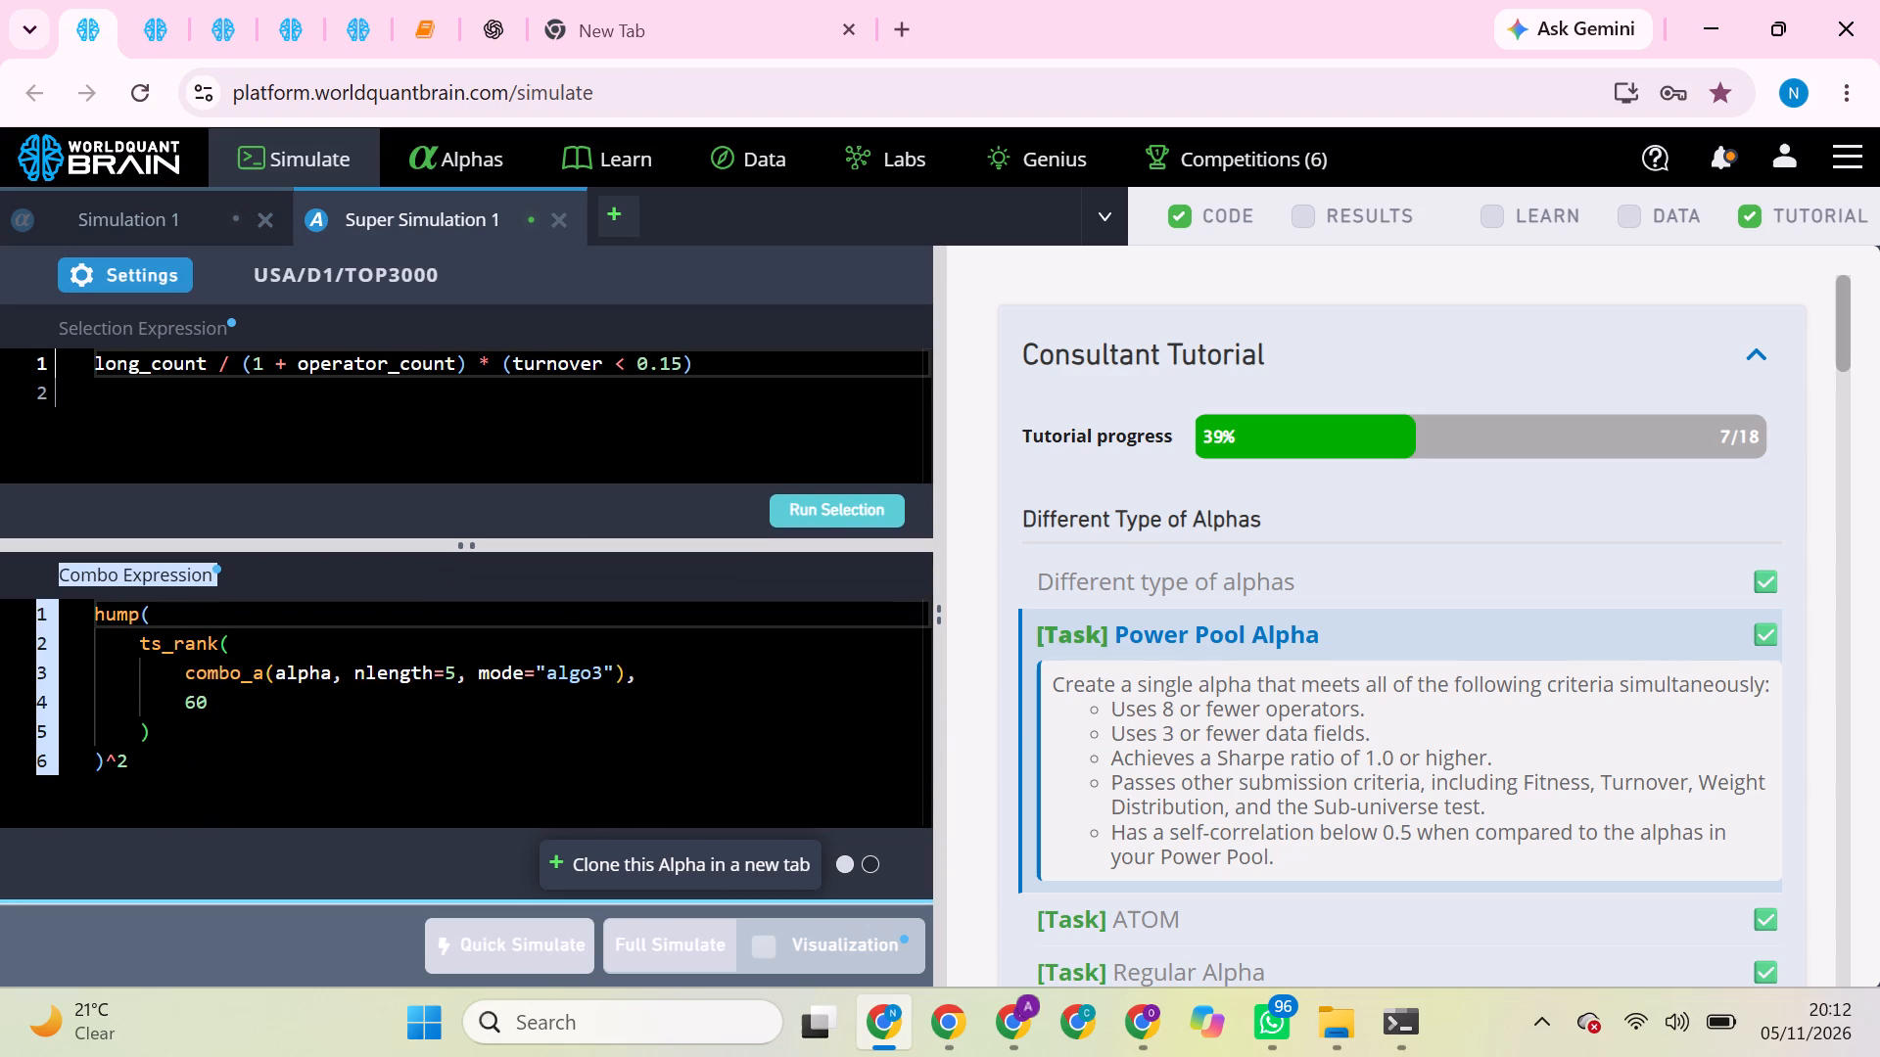
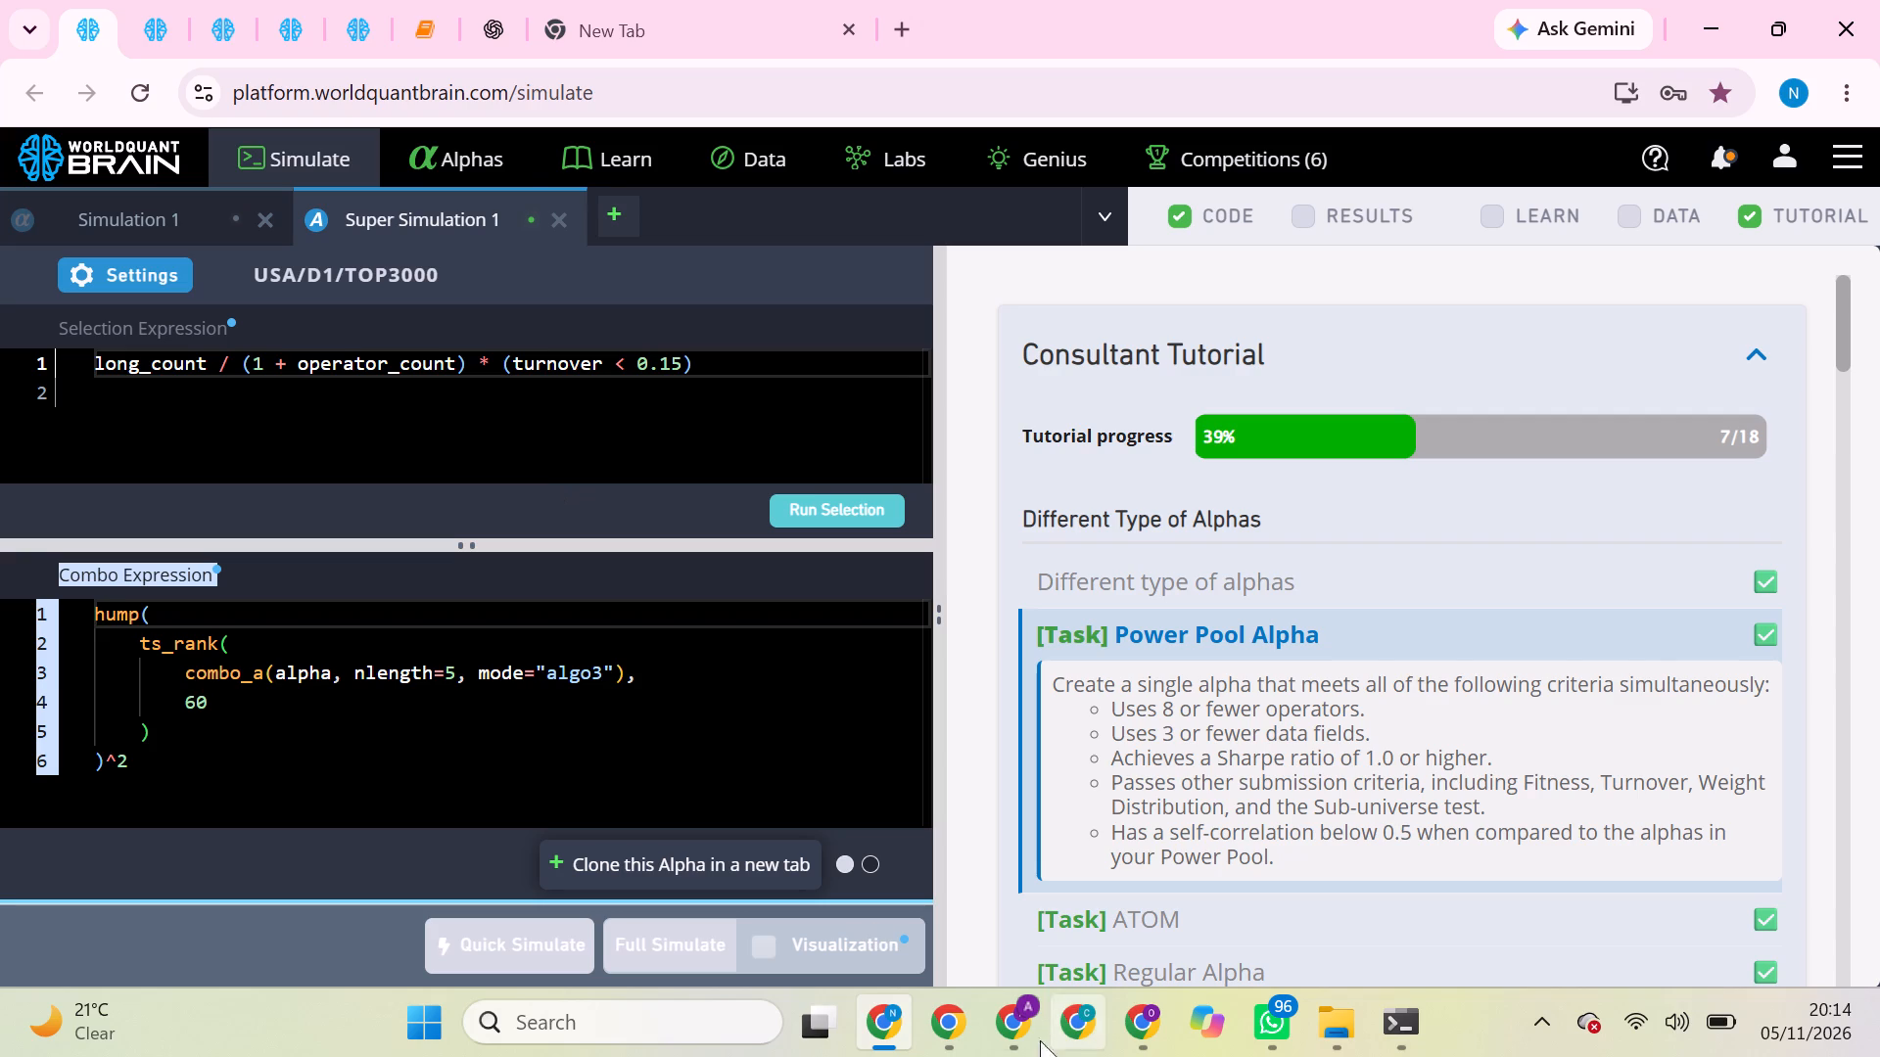
Set the combo Neutralization of Super Simulation 1 to Market and apply the settings.
click(121, 268)
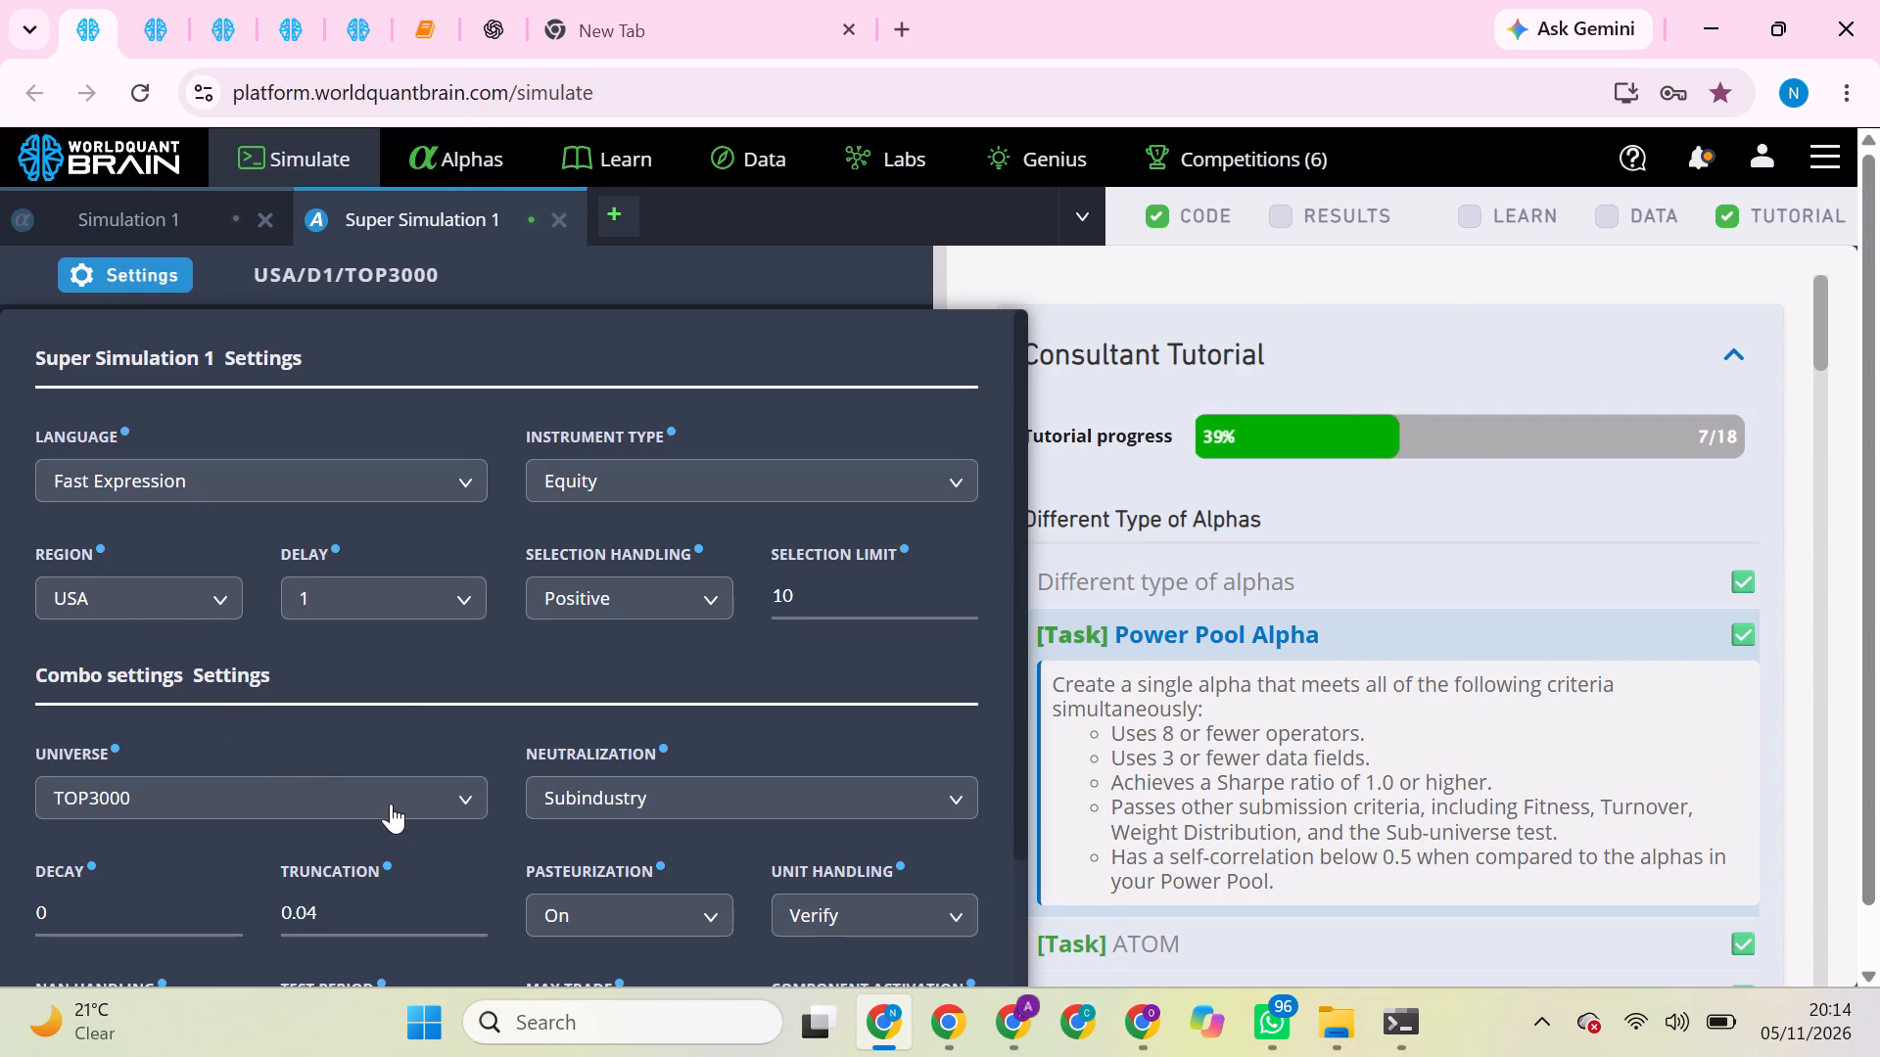
click(660, 787)
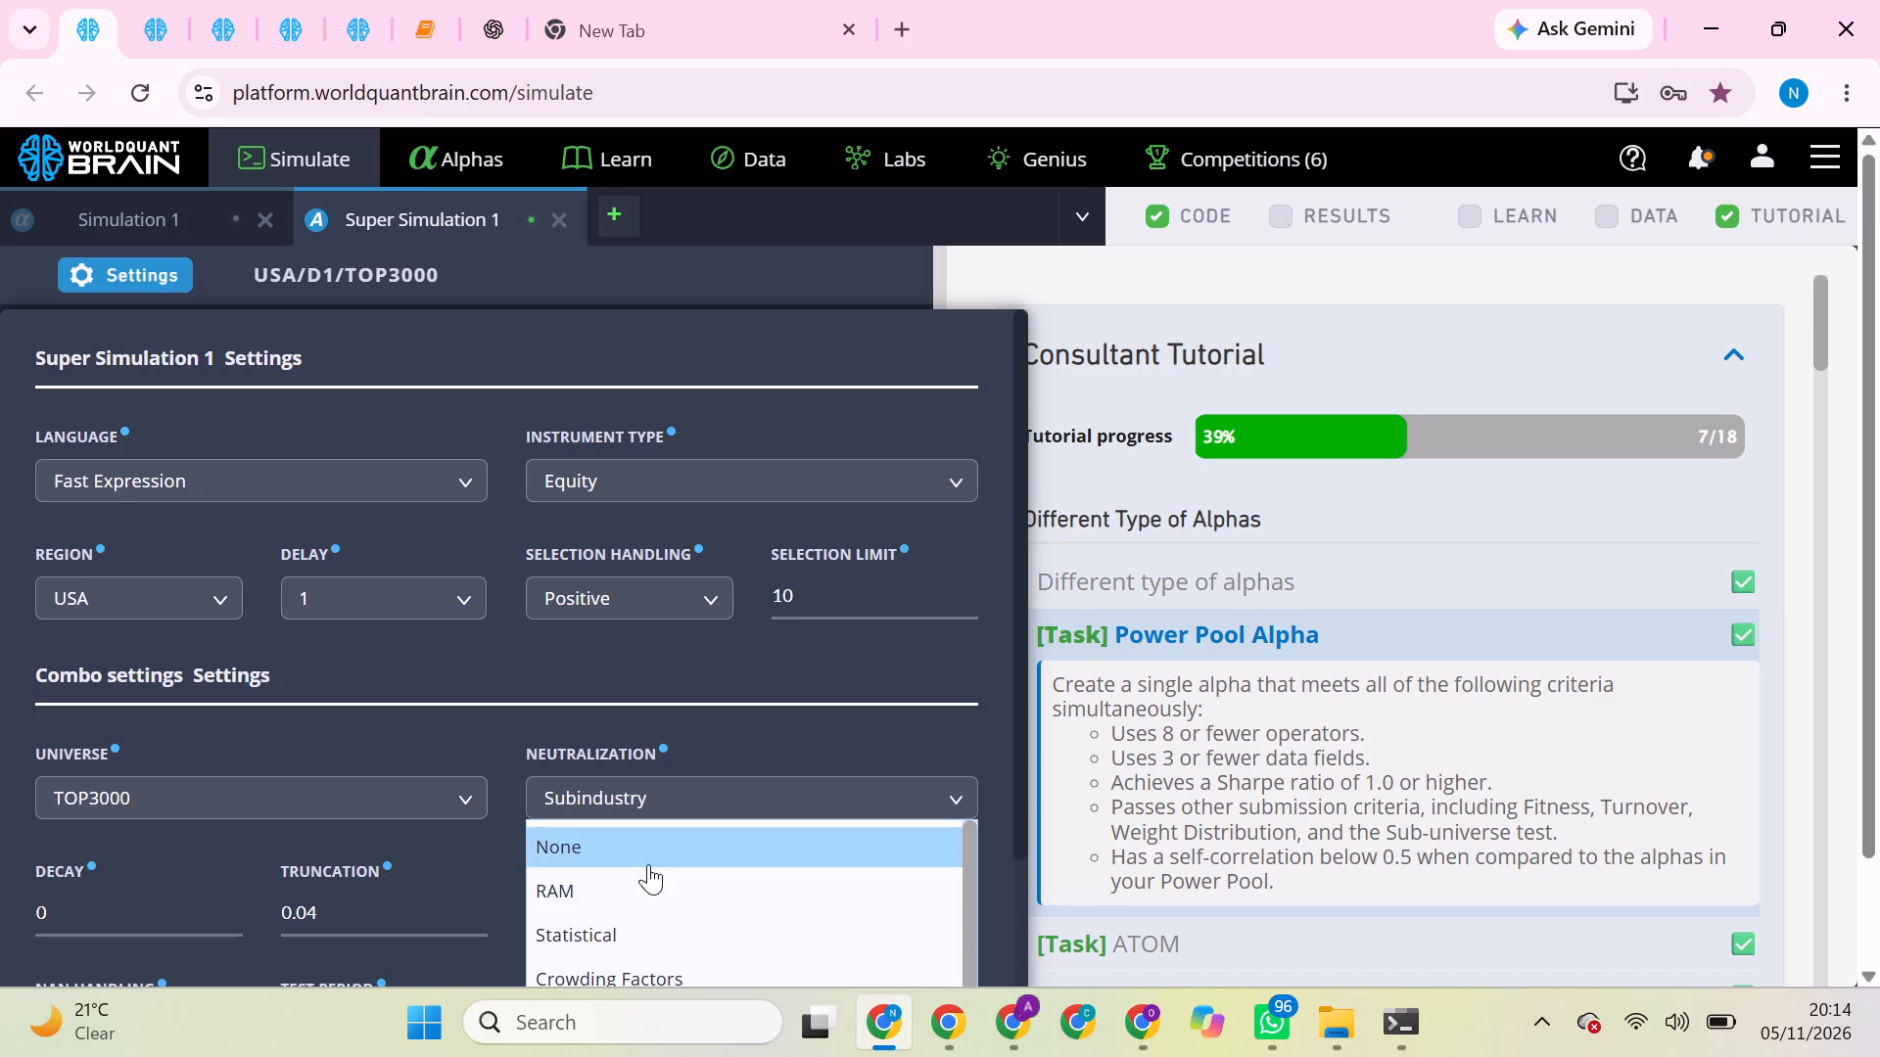
scroll(648, 864, down, 2)
click(633, 910)
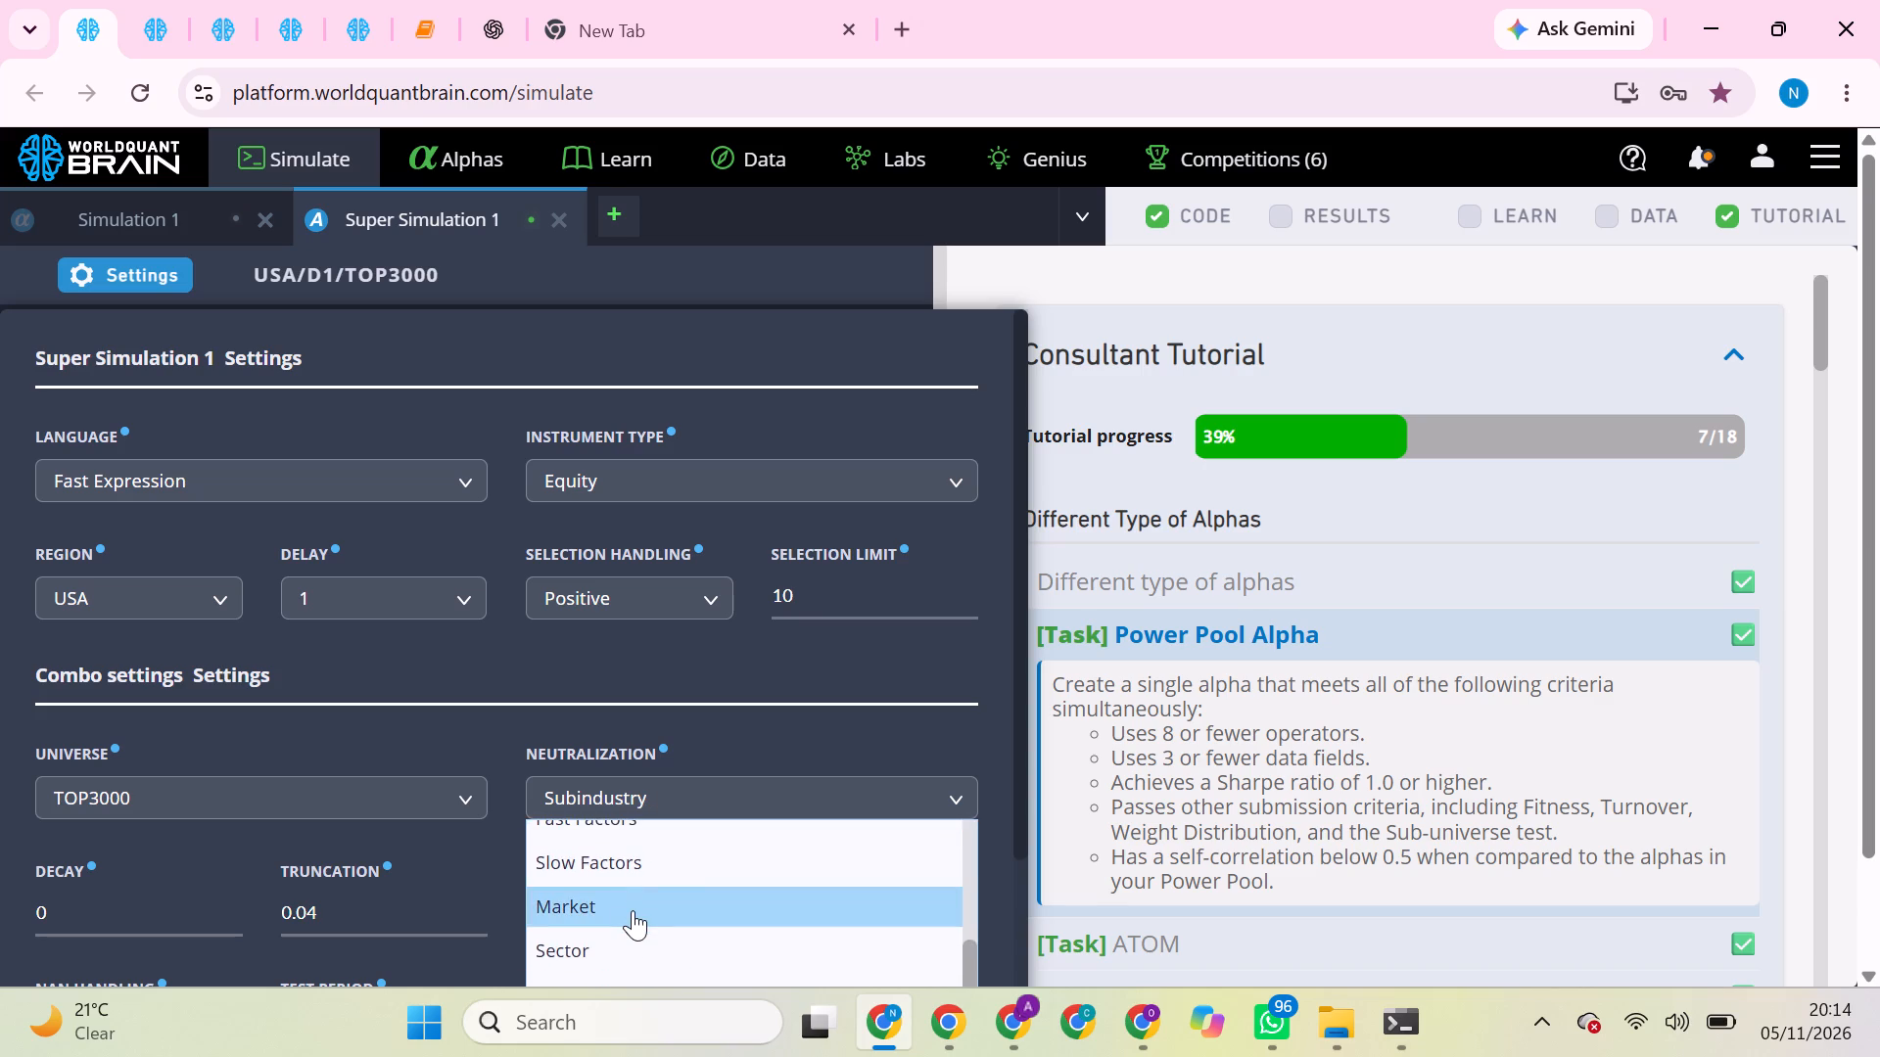
scroll(633, 910, down, 3)
click(815, 916)
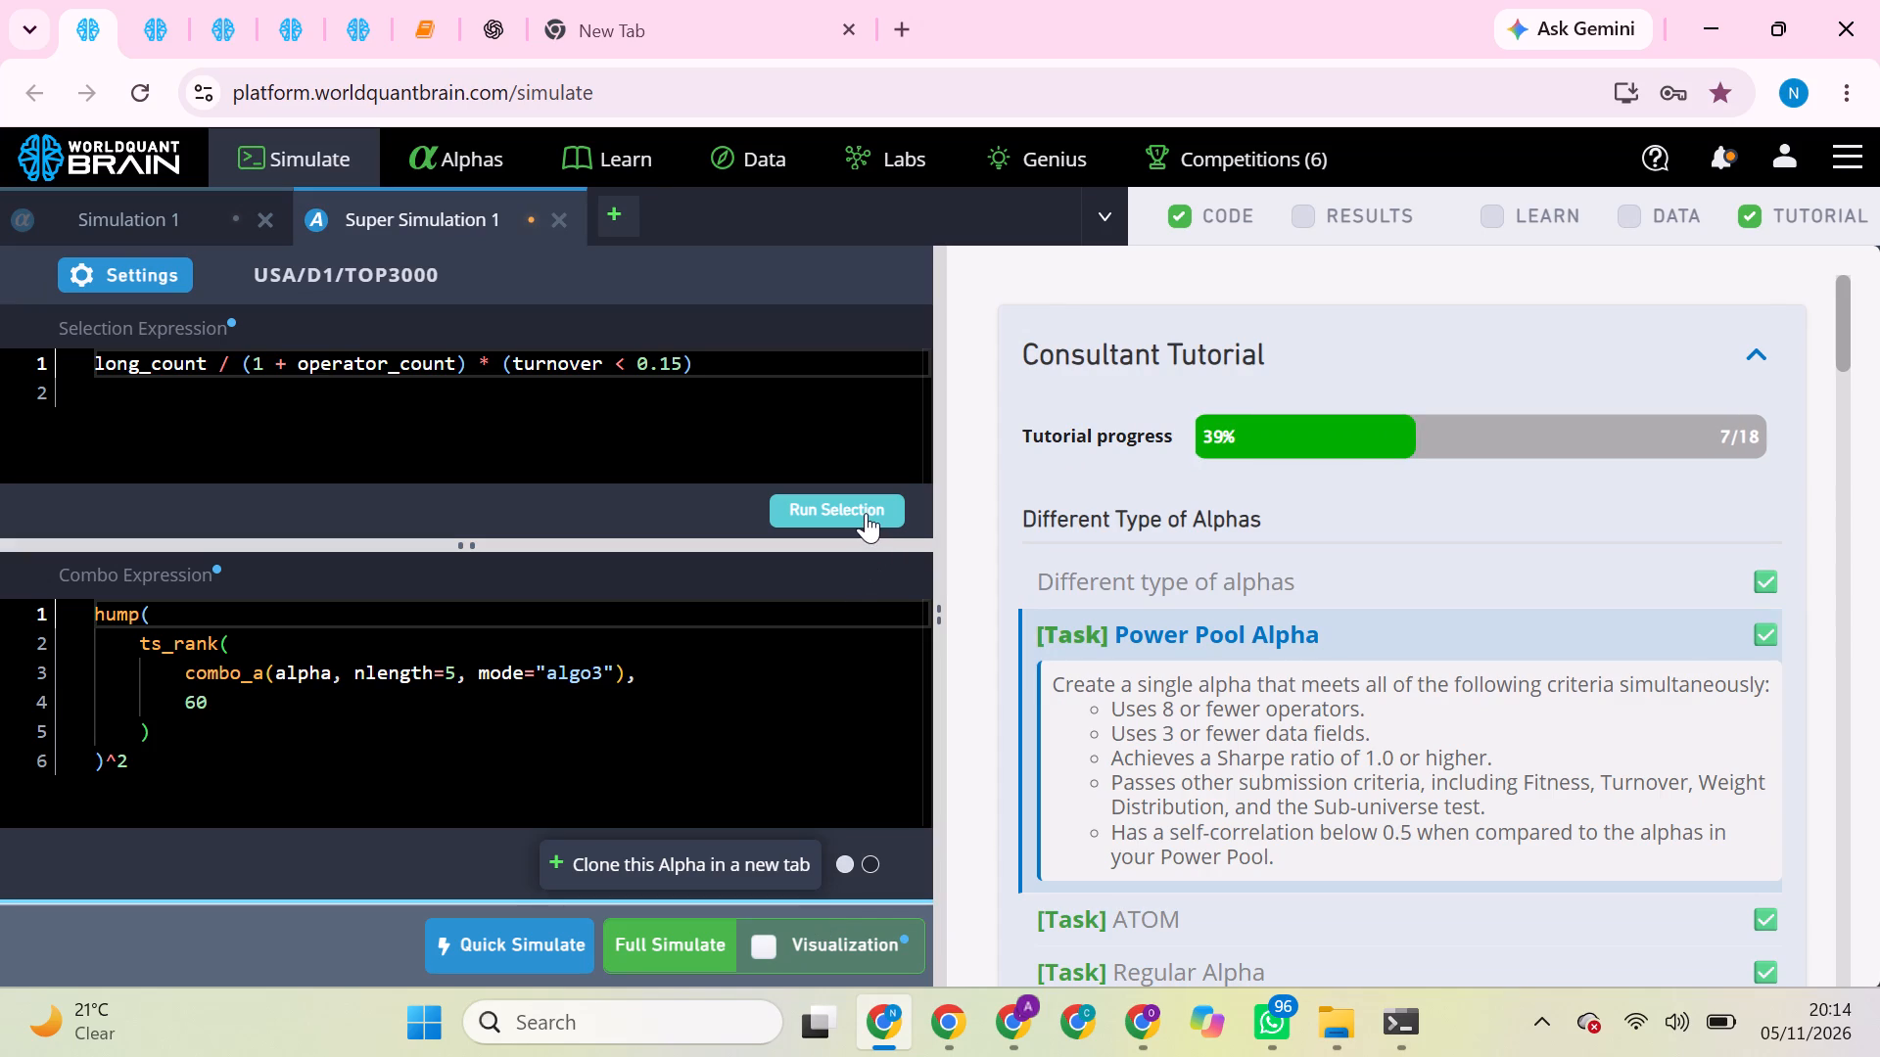
Run the selection for Super Simulation 1 with its current Selection Expression.
click(864, 511)
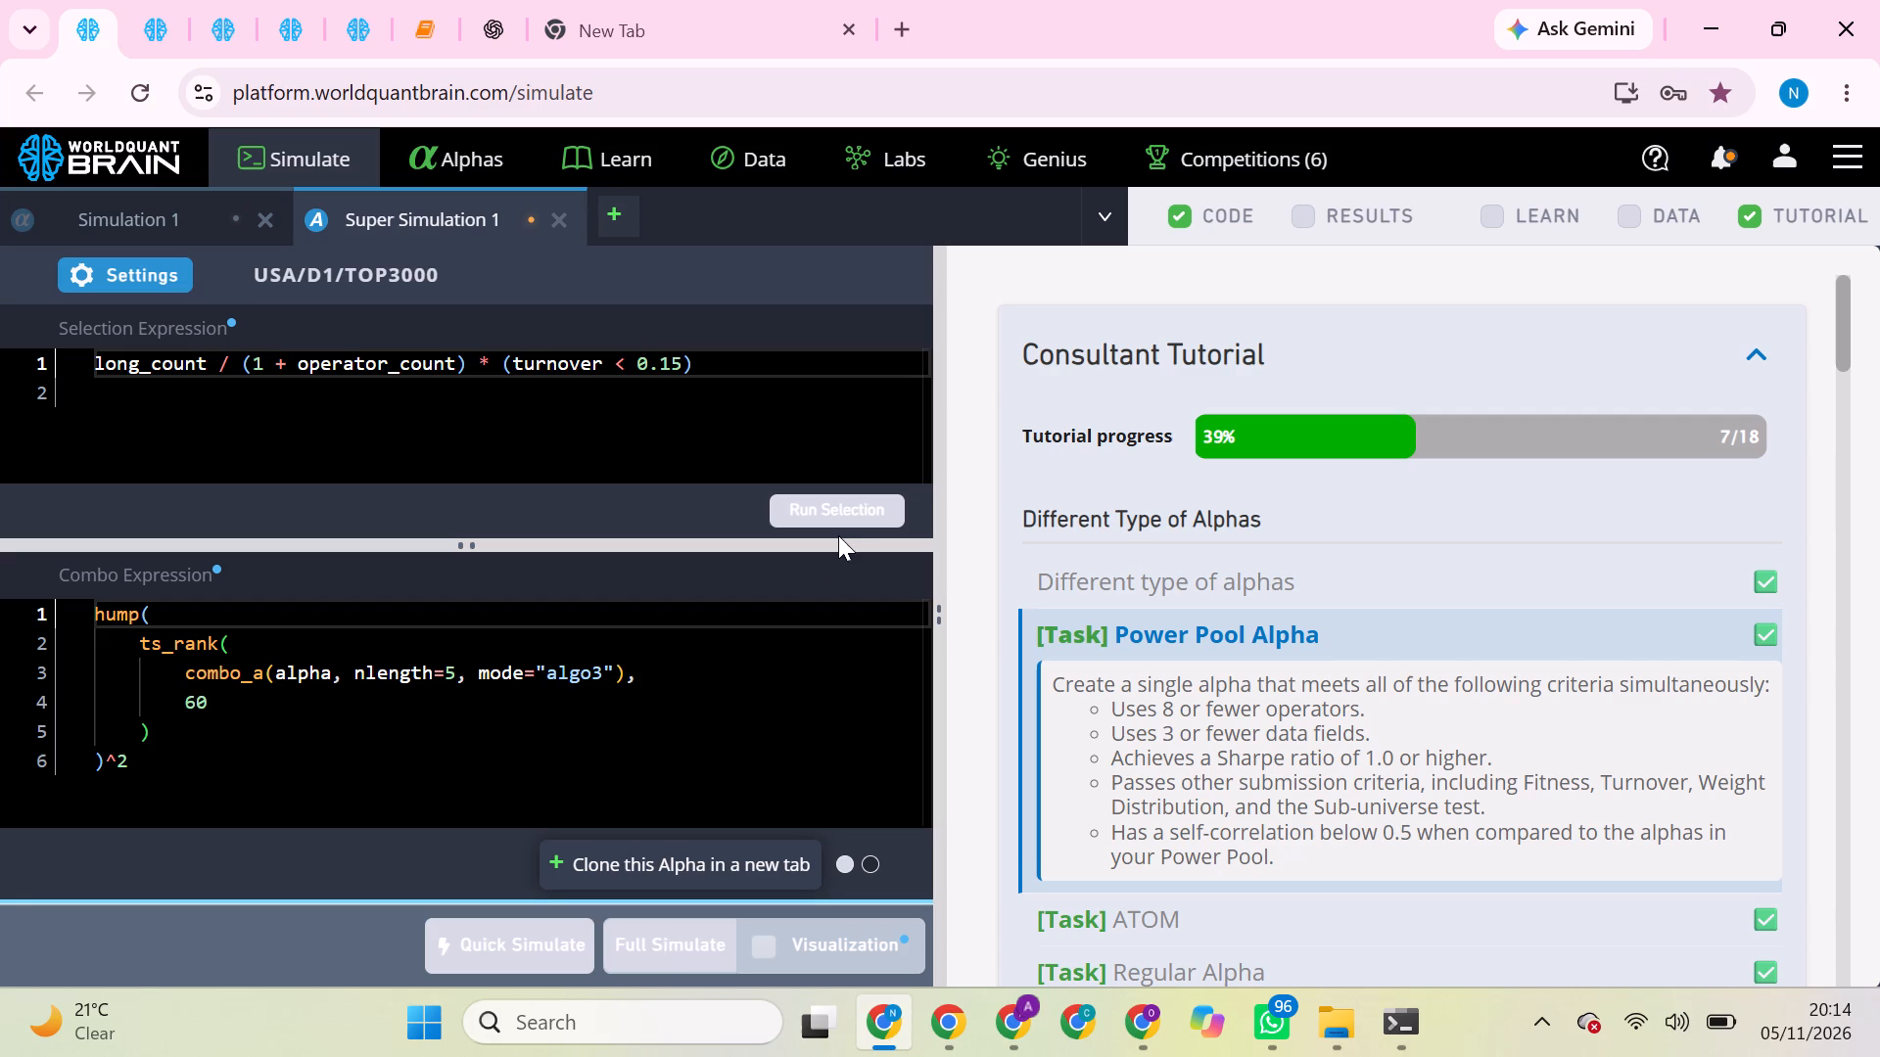
click(838, 507)
click(838, 507)
Review the Neutralization options in the Super Simulation 1 settings and close the settings.
click(139, 257)
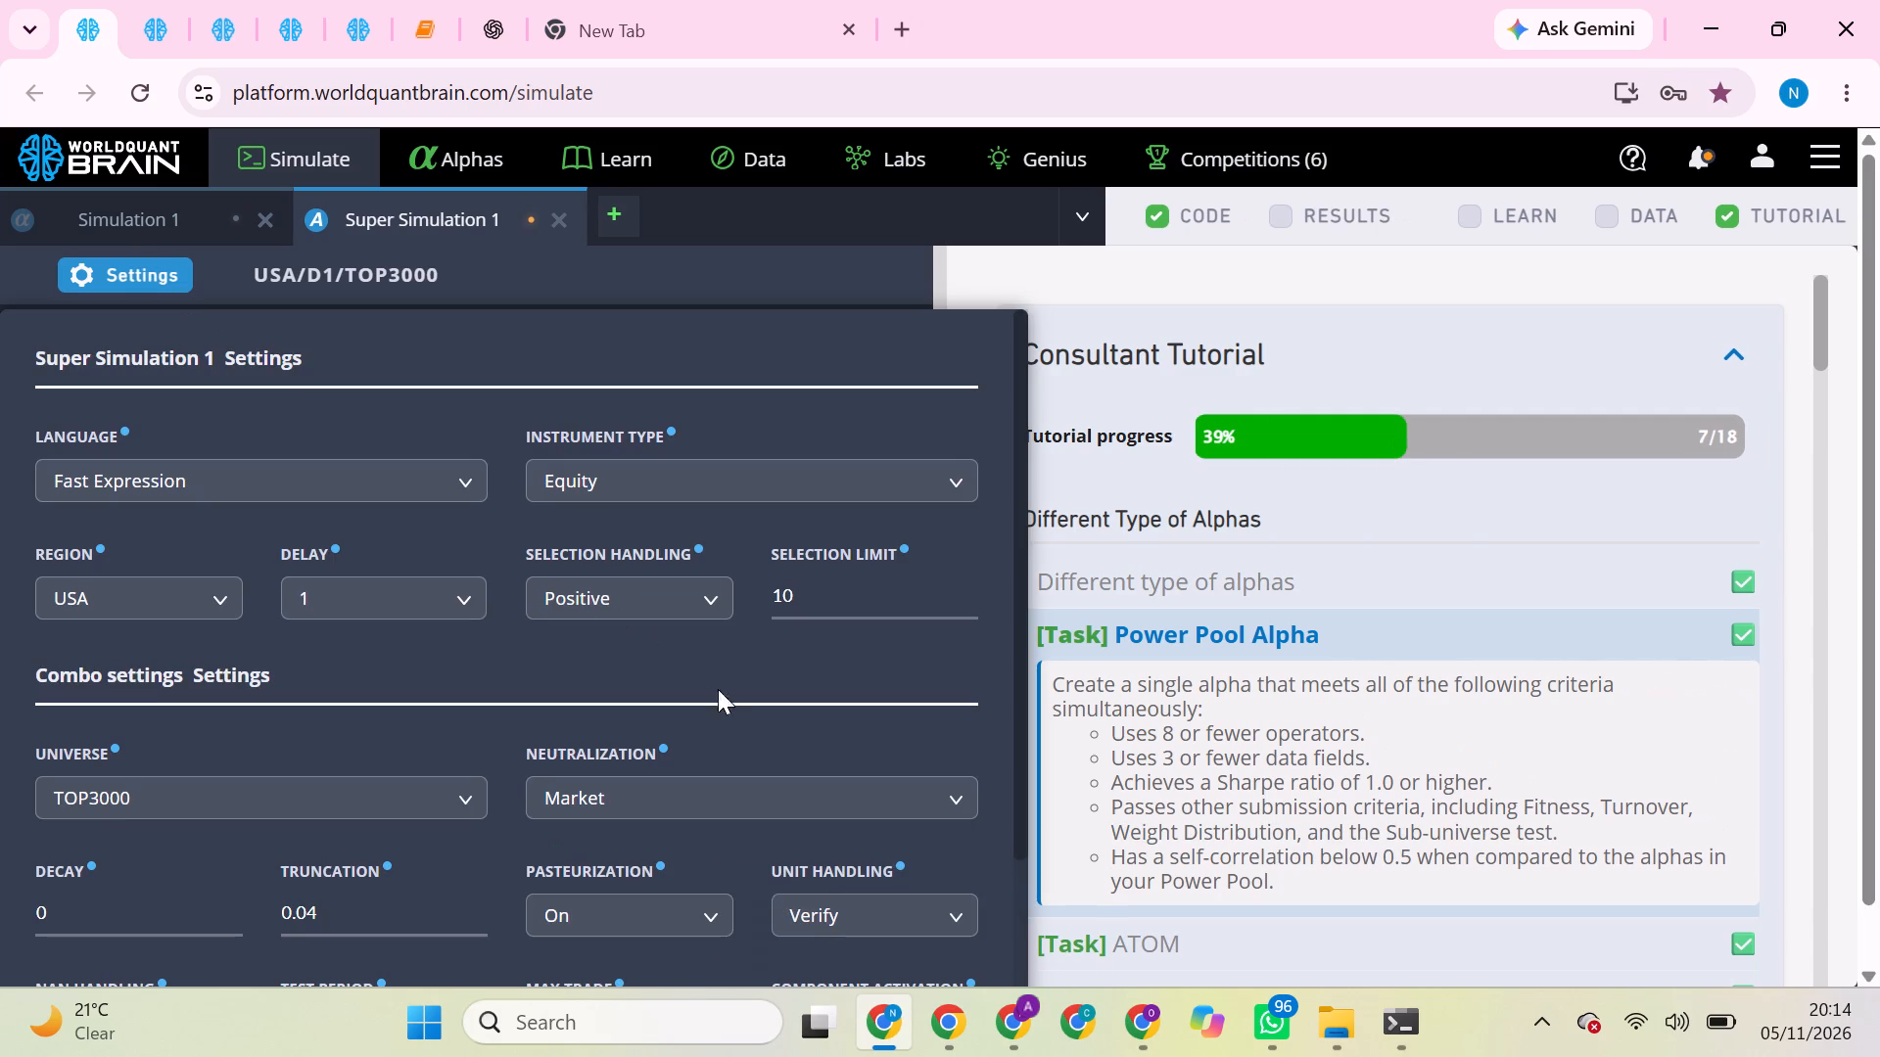
click(747, 787)
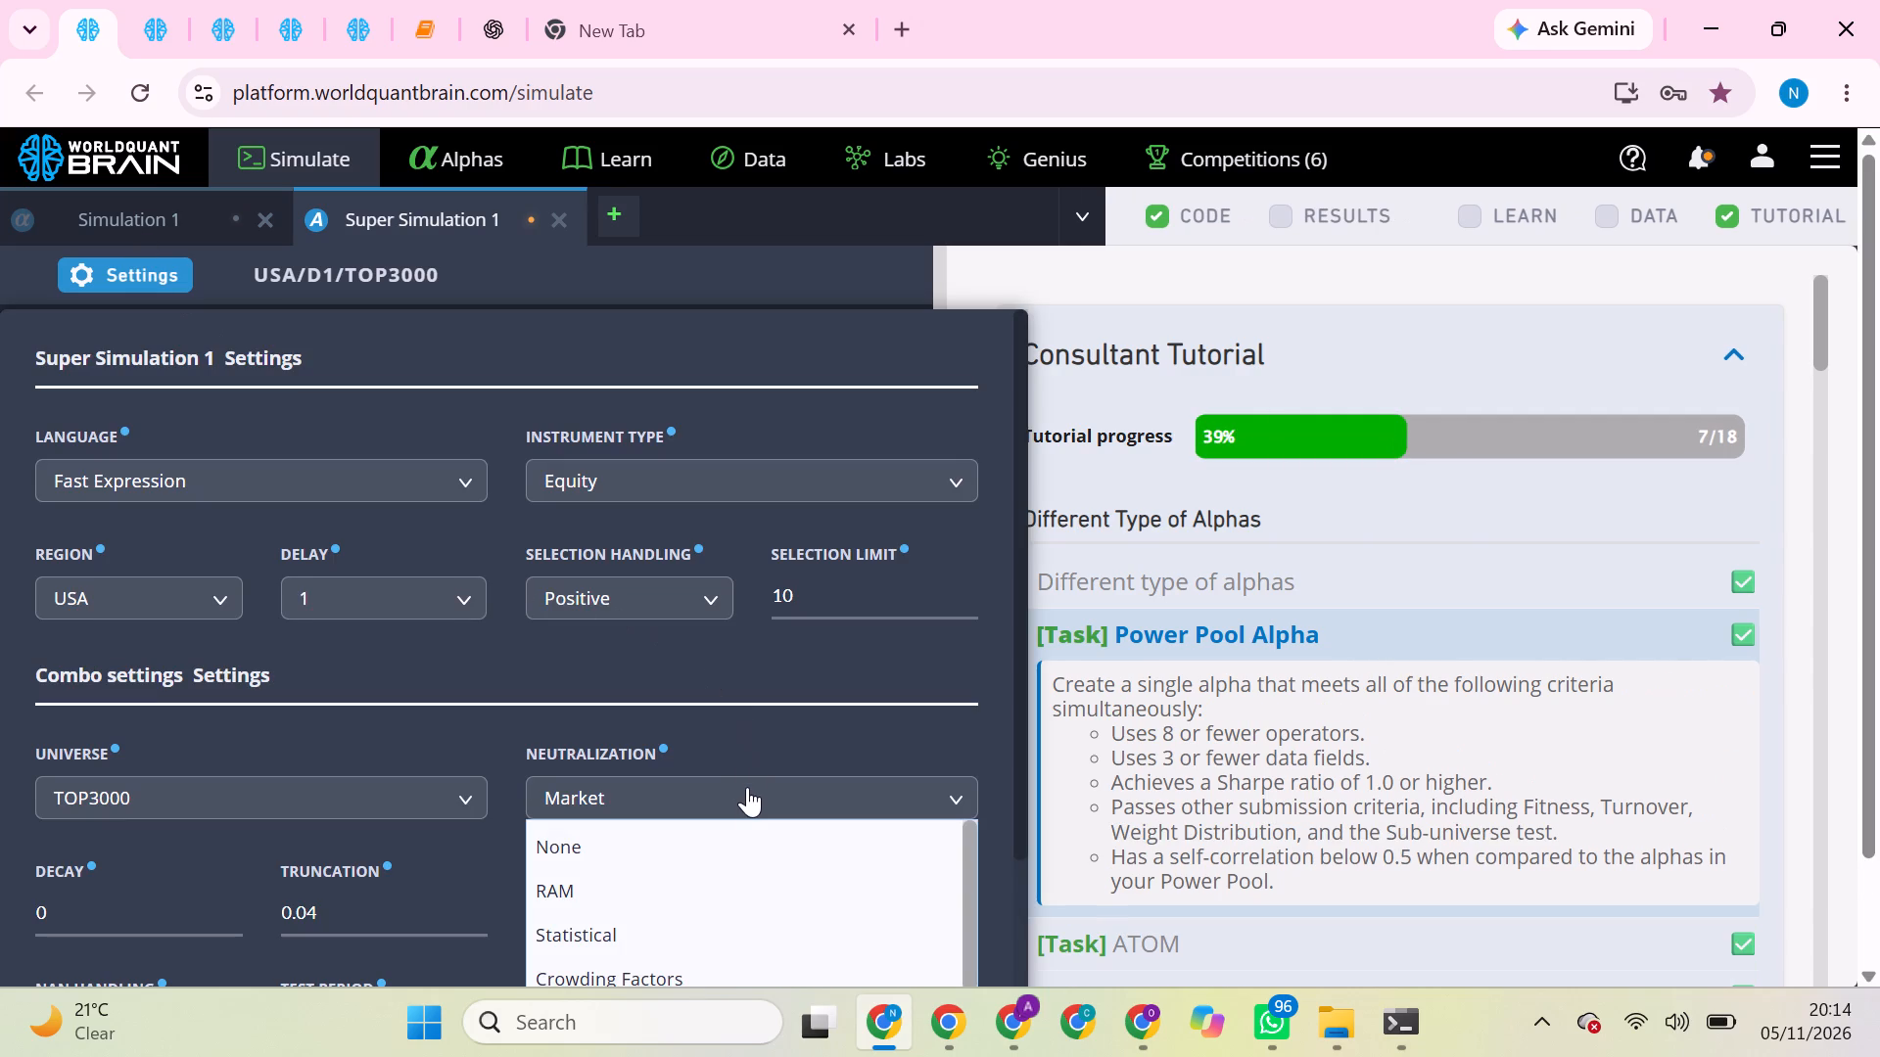
scroll(747, 789, down, 5)
click(818, 918)
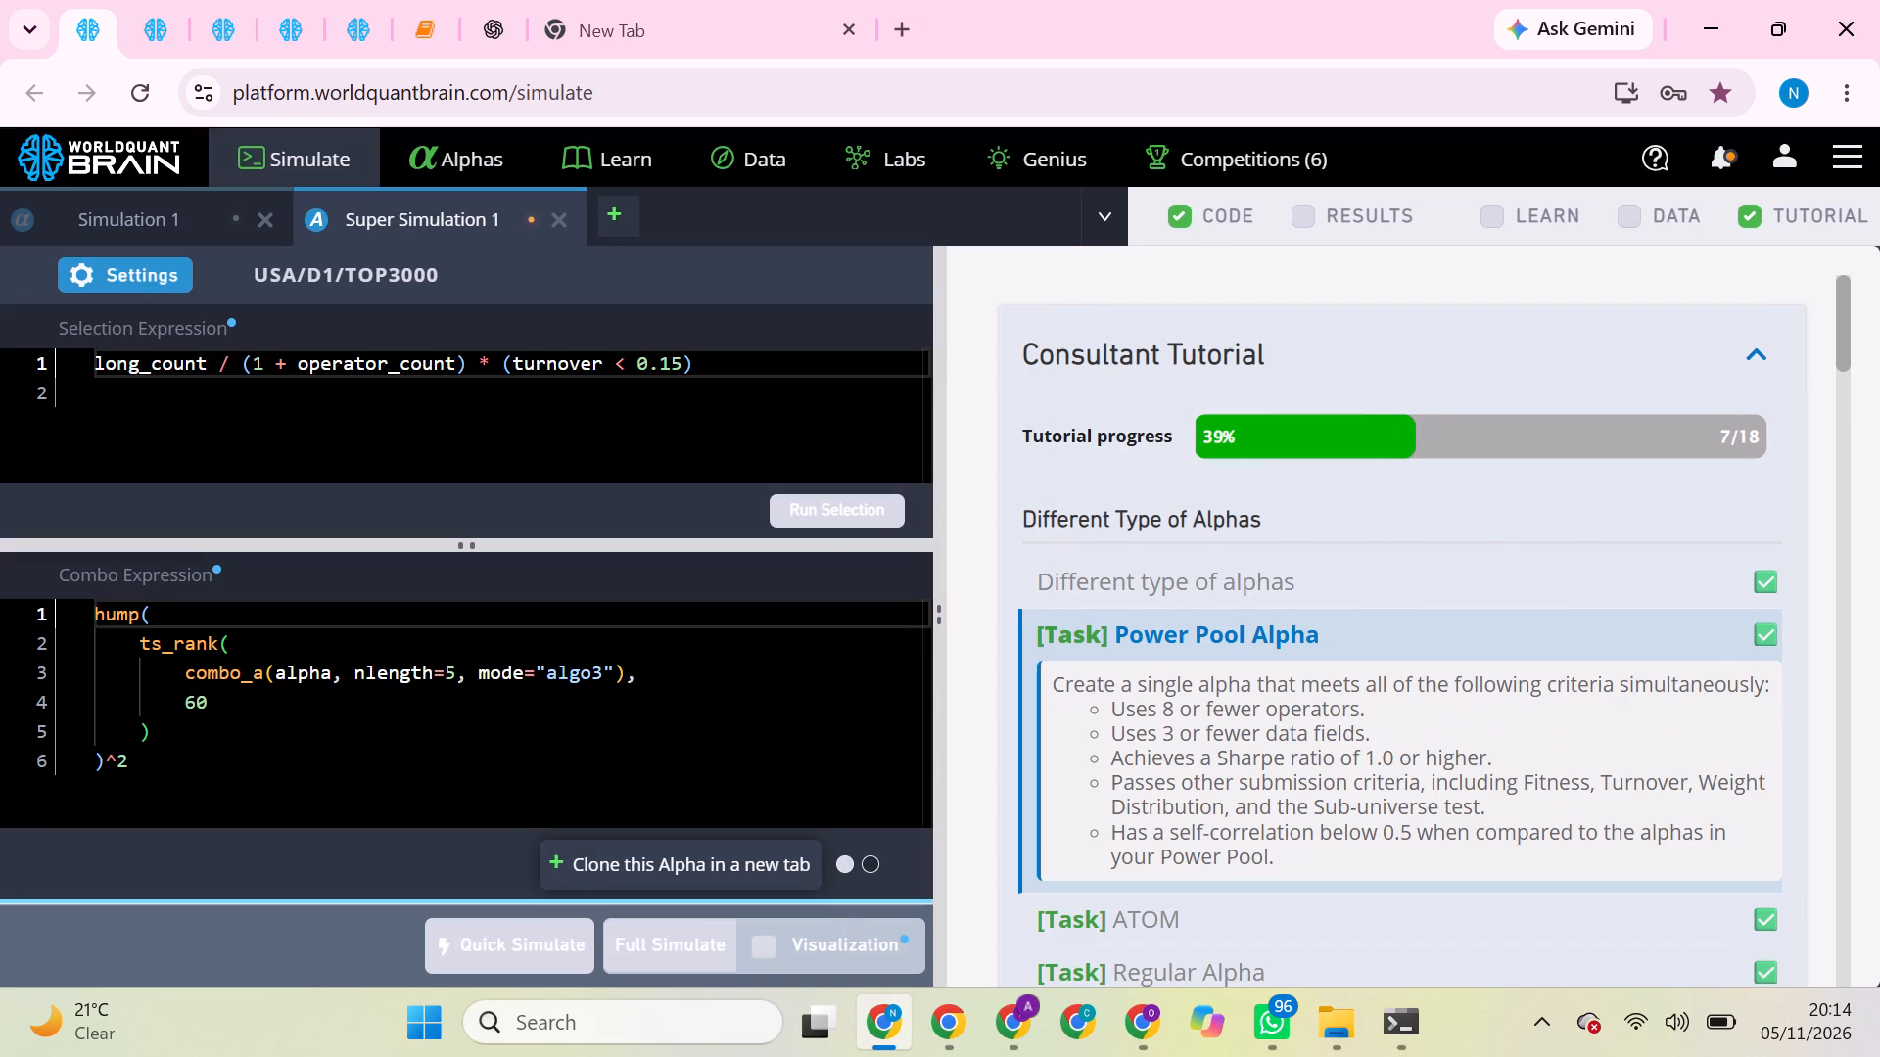
Run the selection for Super Simulation 1 again.
click(820, 528)
click(118, 255)
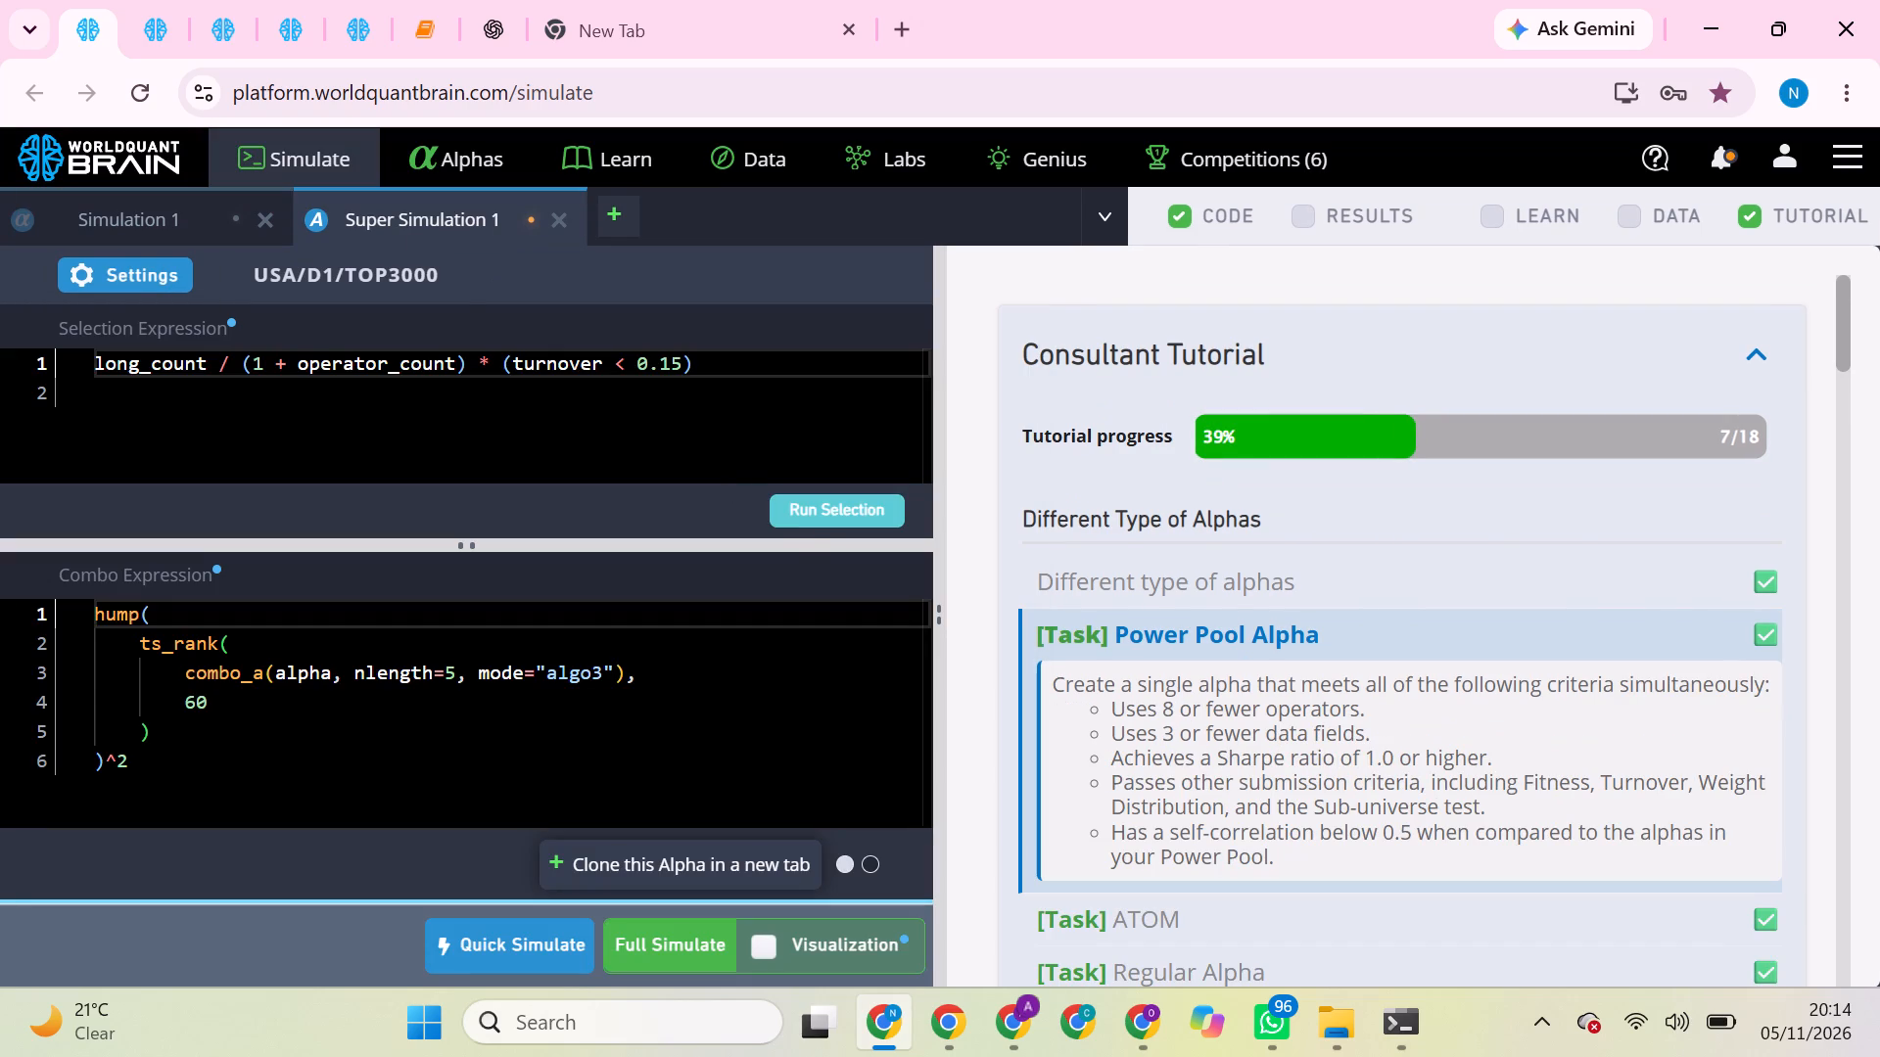
click(850, 512)
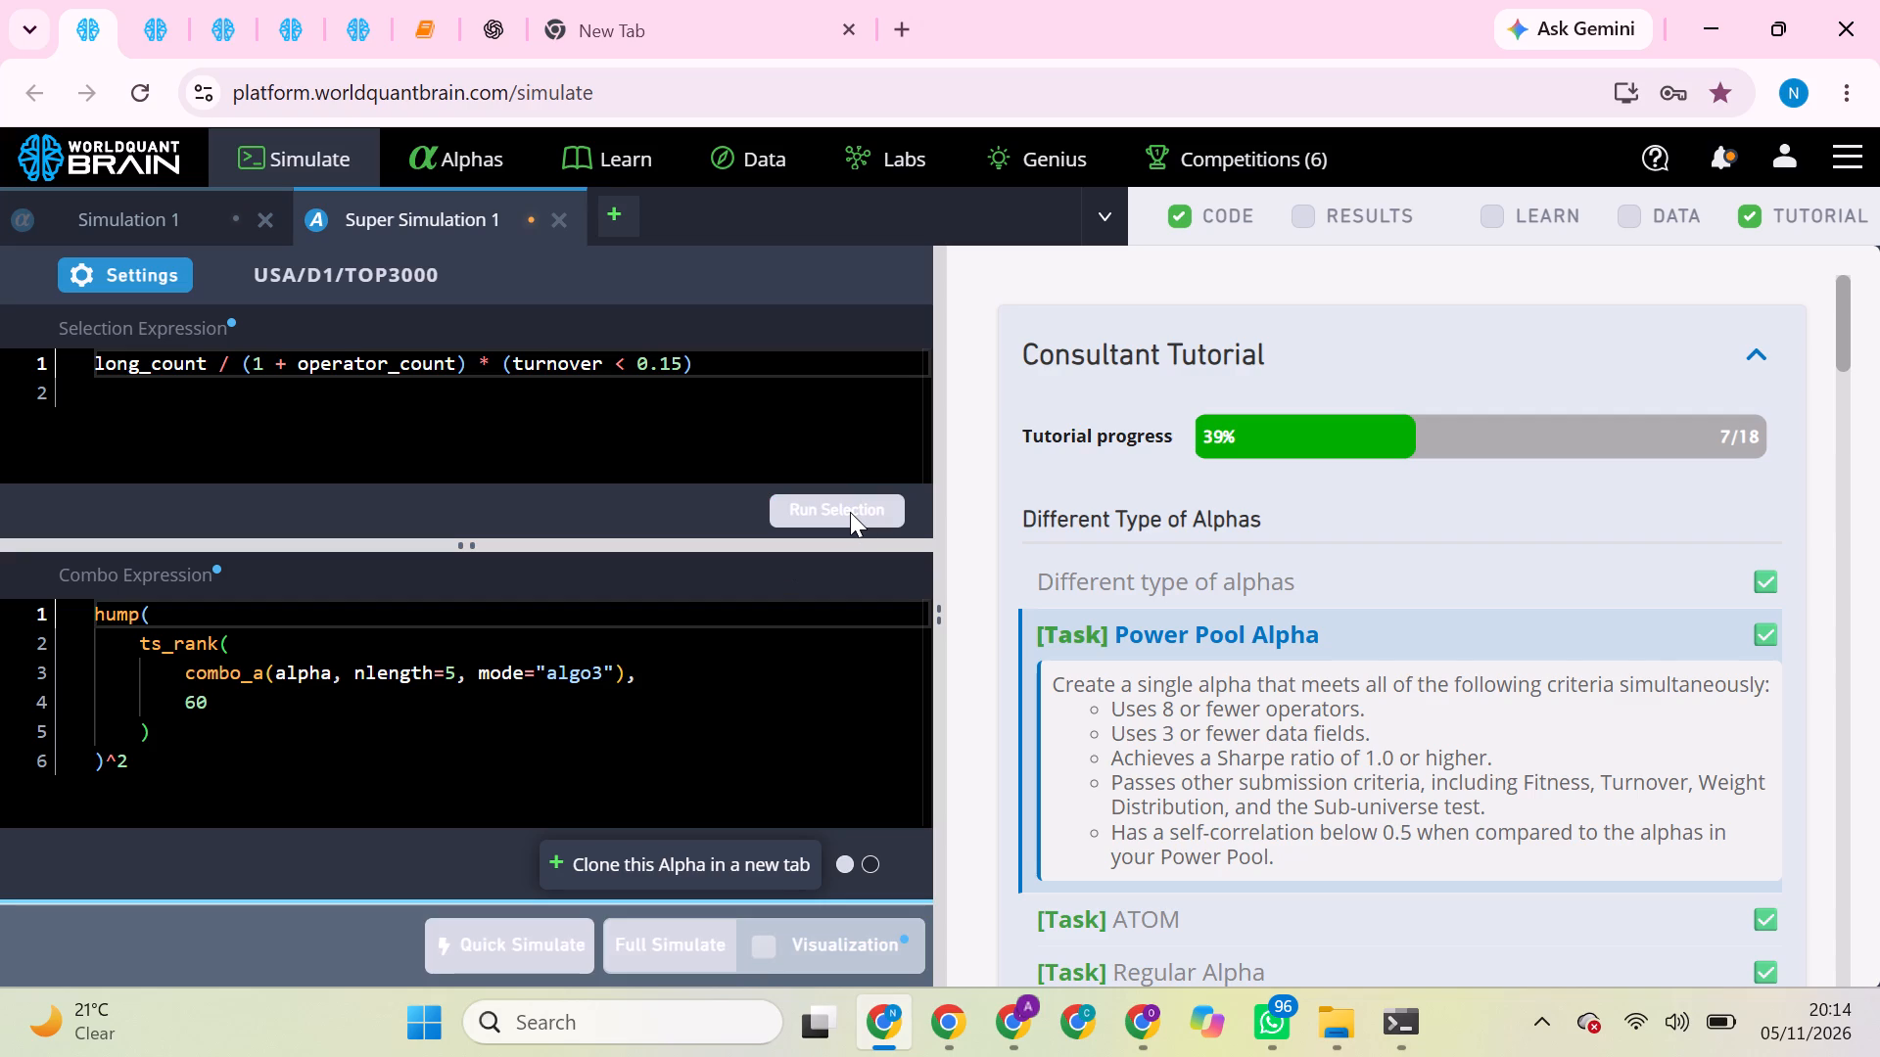
triple_click(850, 512)
triple_click(850, 512)
scroll(440, 390, up, 3)
Switch to the second Simulate page and dismiss the first-prompt submission popup and the Simulate screen welcome tour.
click(153, 39)
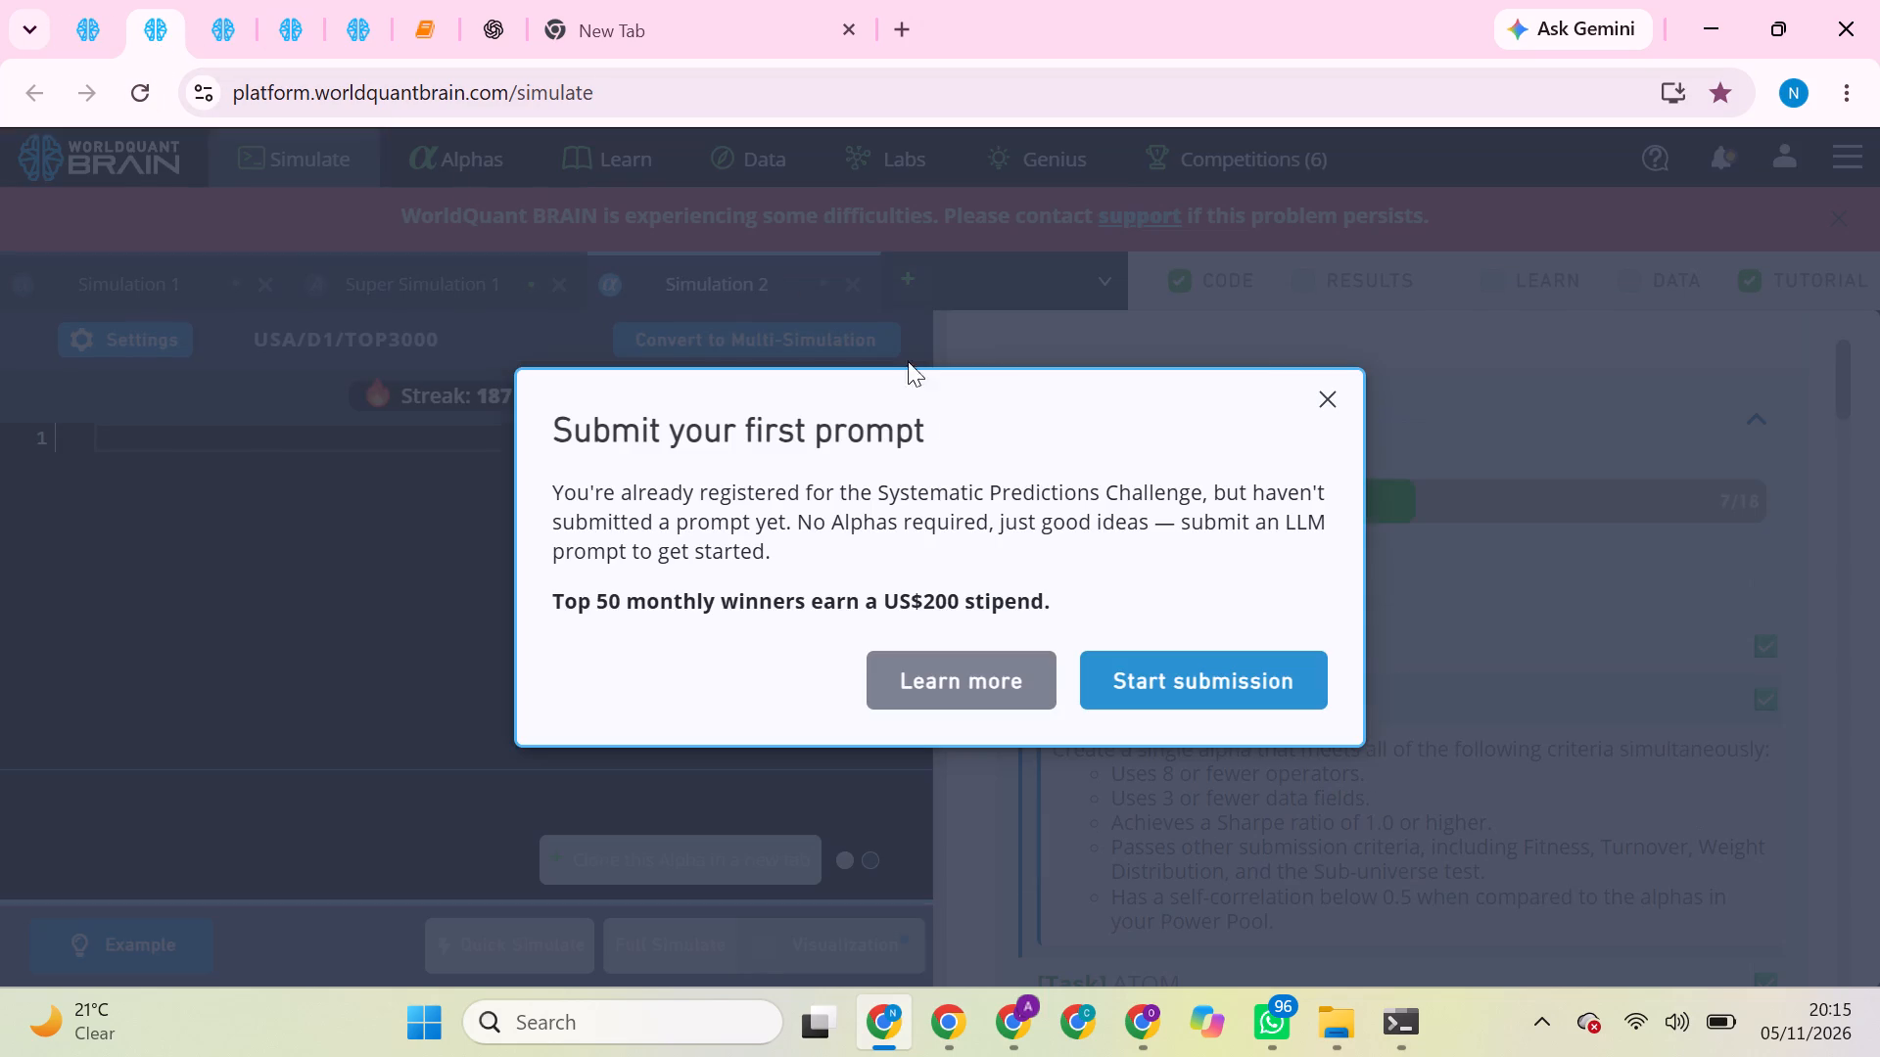
click(1333, 383)
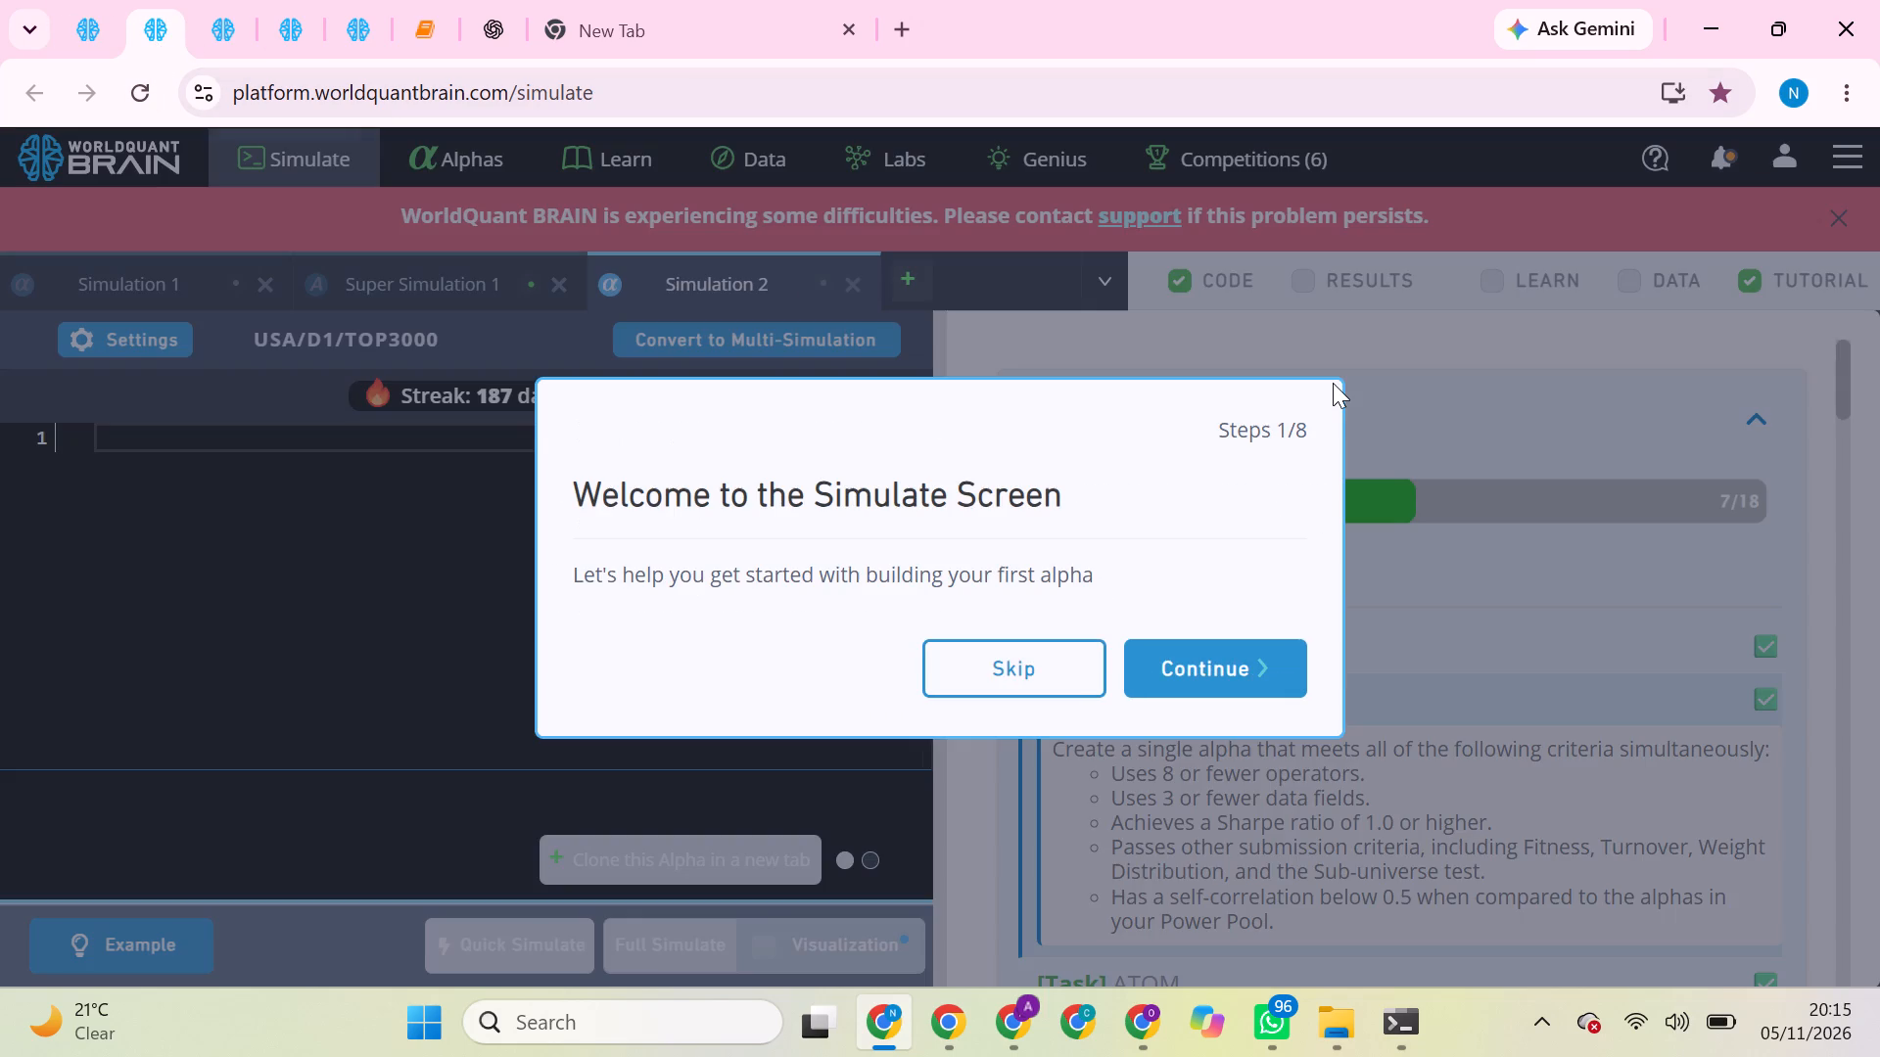
click(1024, 648)
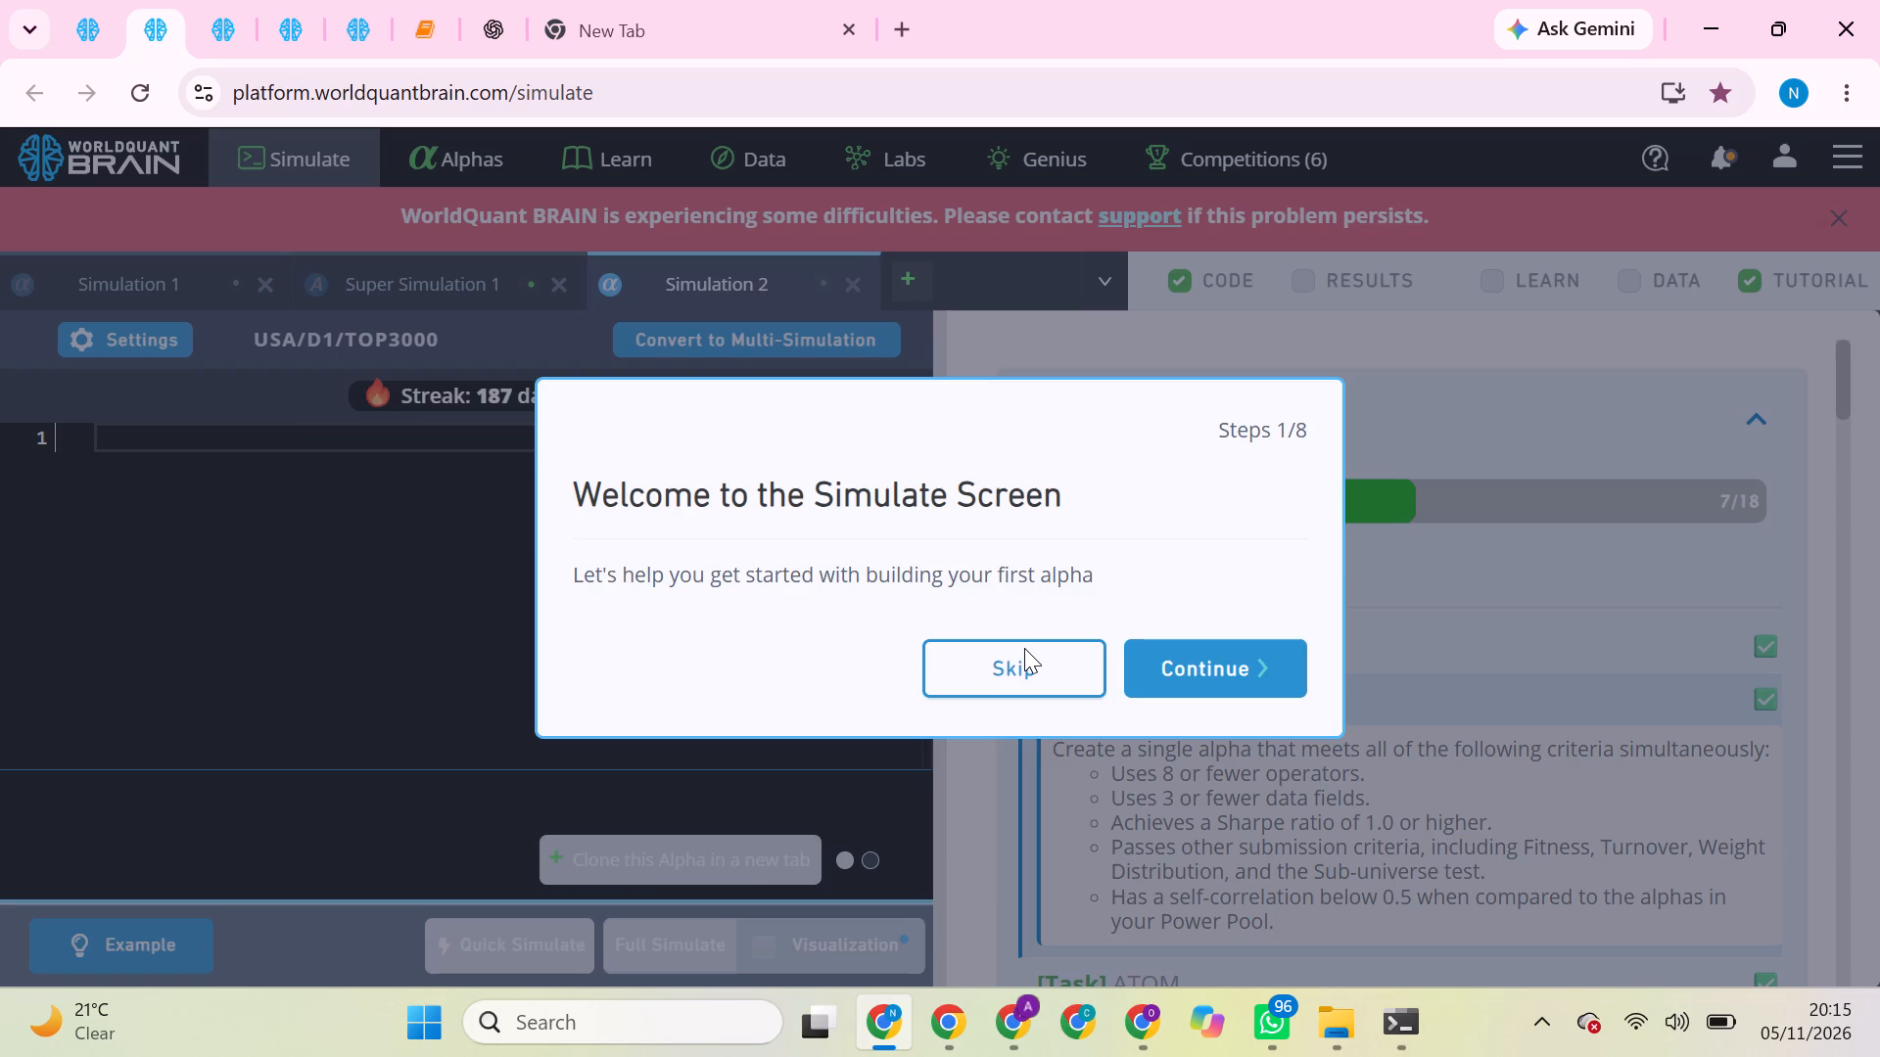
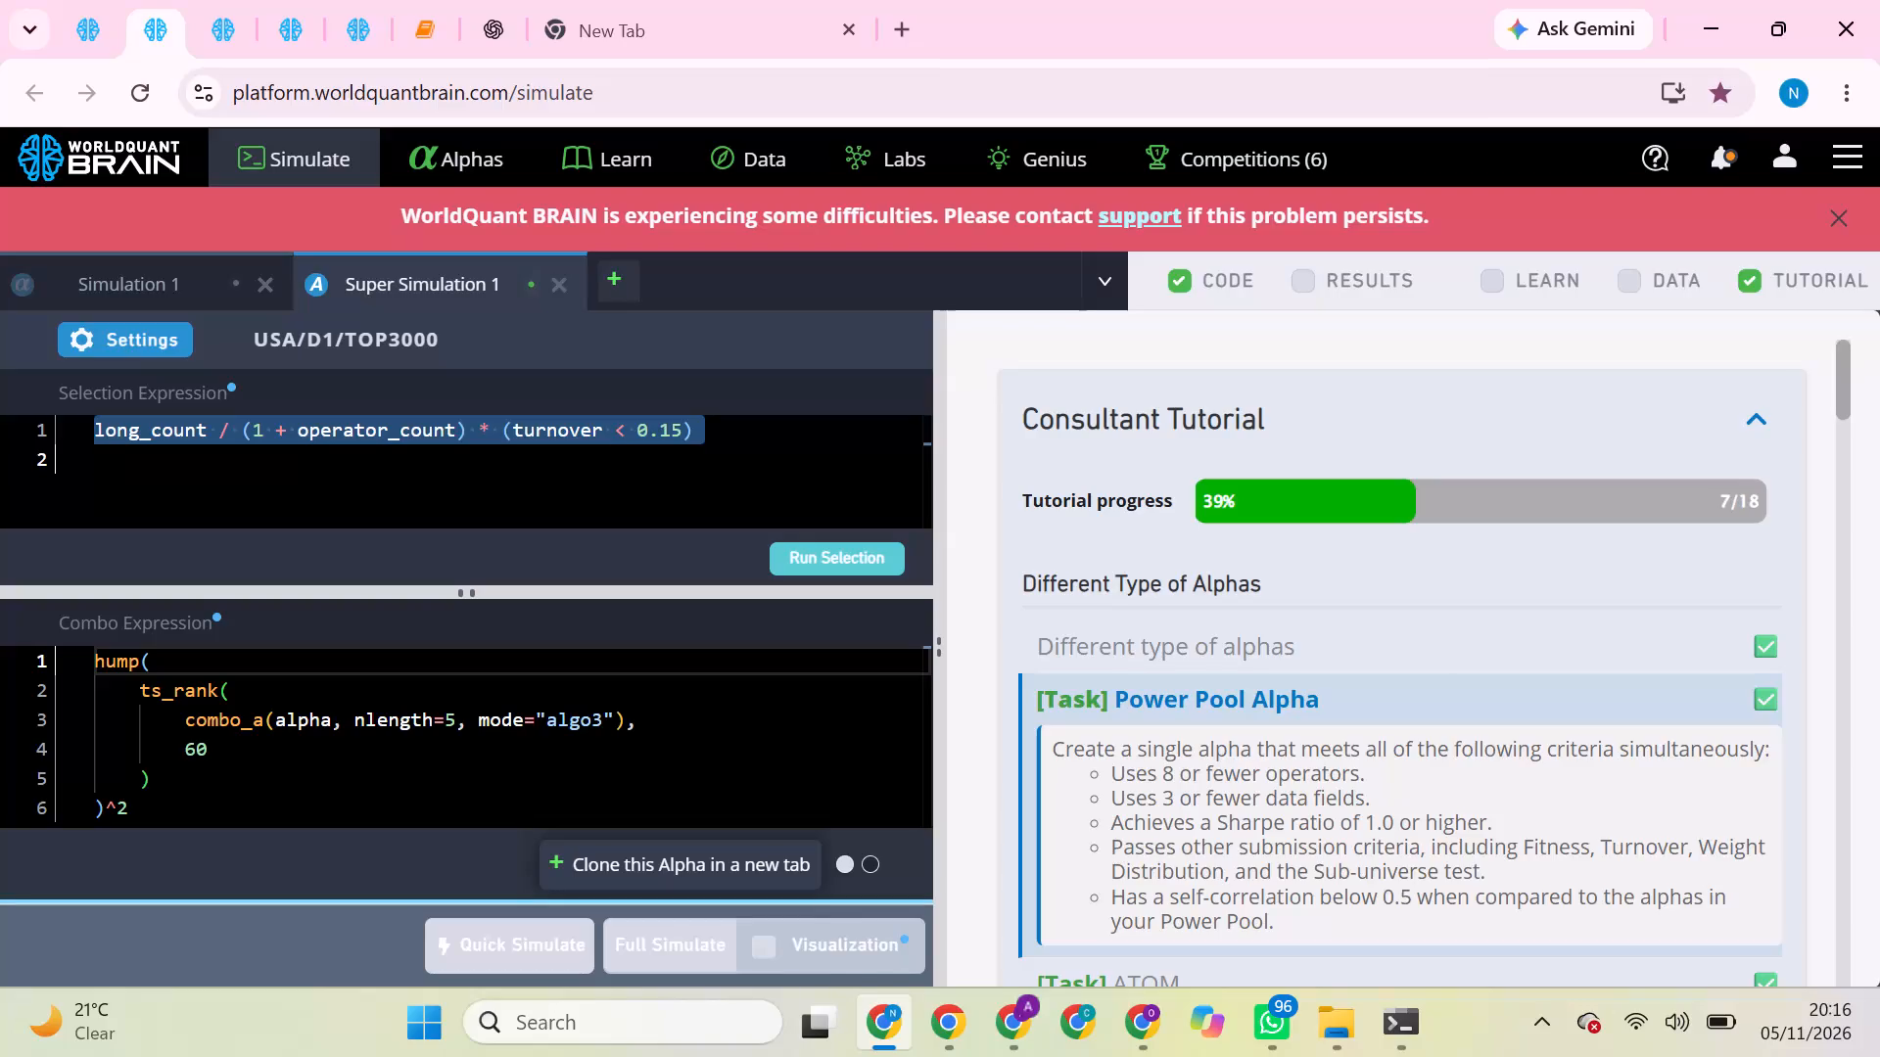
Replace the Selection Expression of Super Simulation 1 with if_else(turnover < 0.2, long_count + short_count, nan), without the leading list number.
key(ctrl+v)
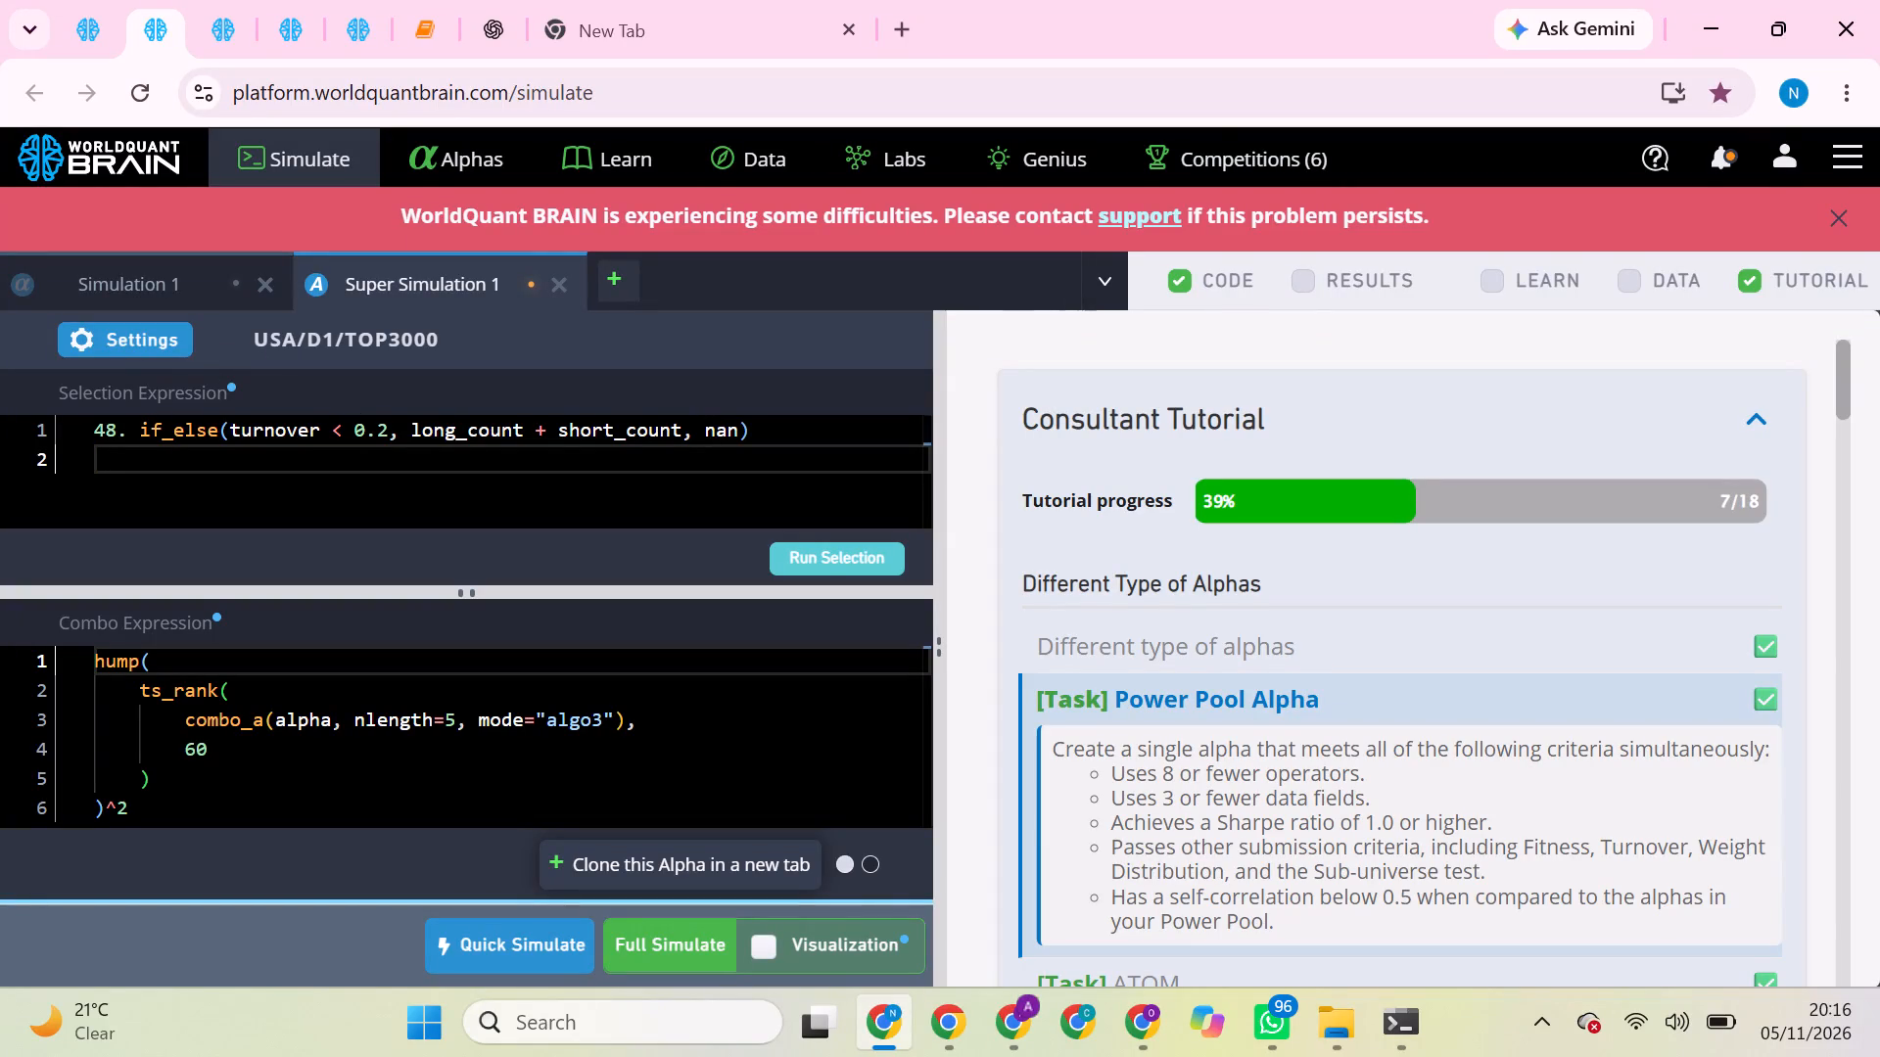
click(129, 420)
click(131, 428)
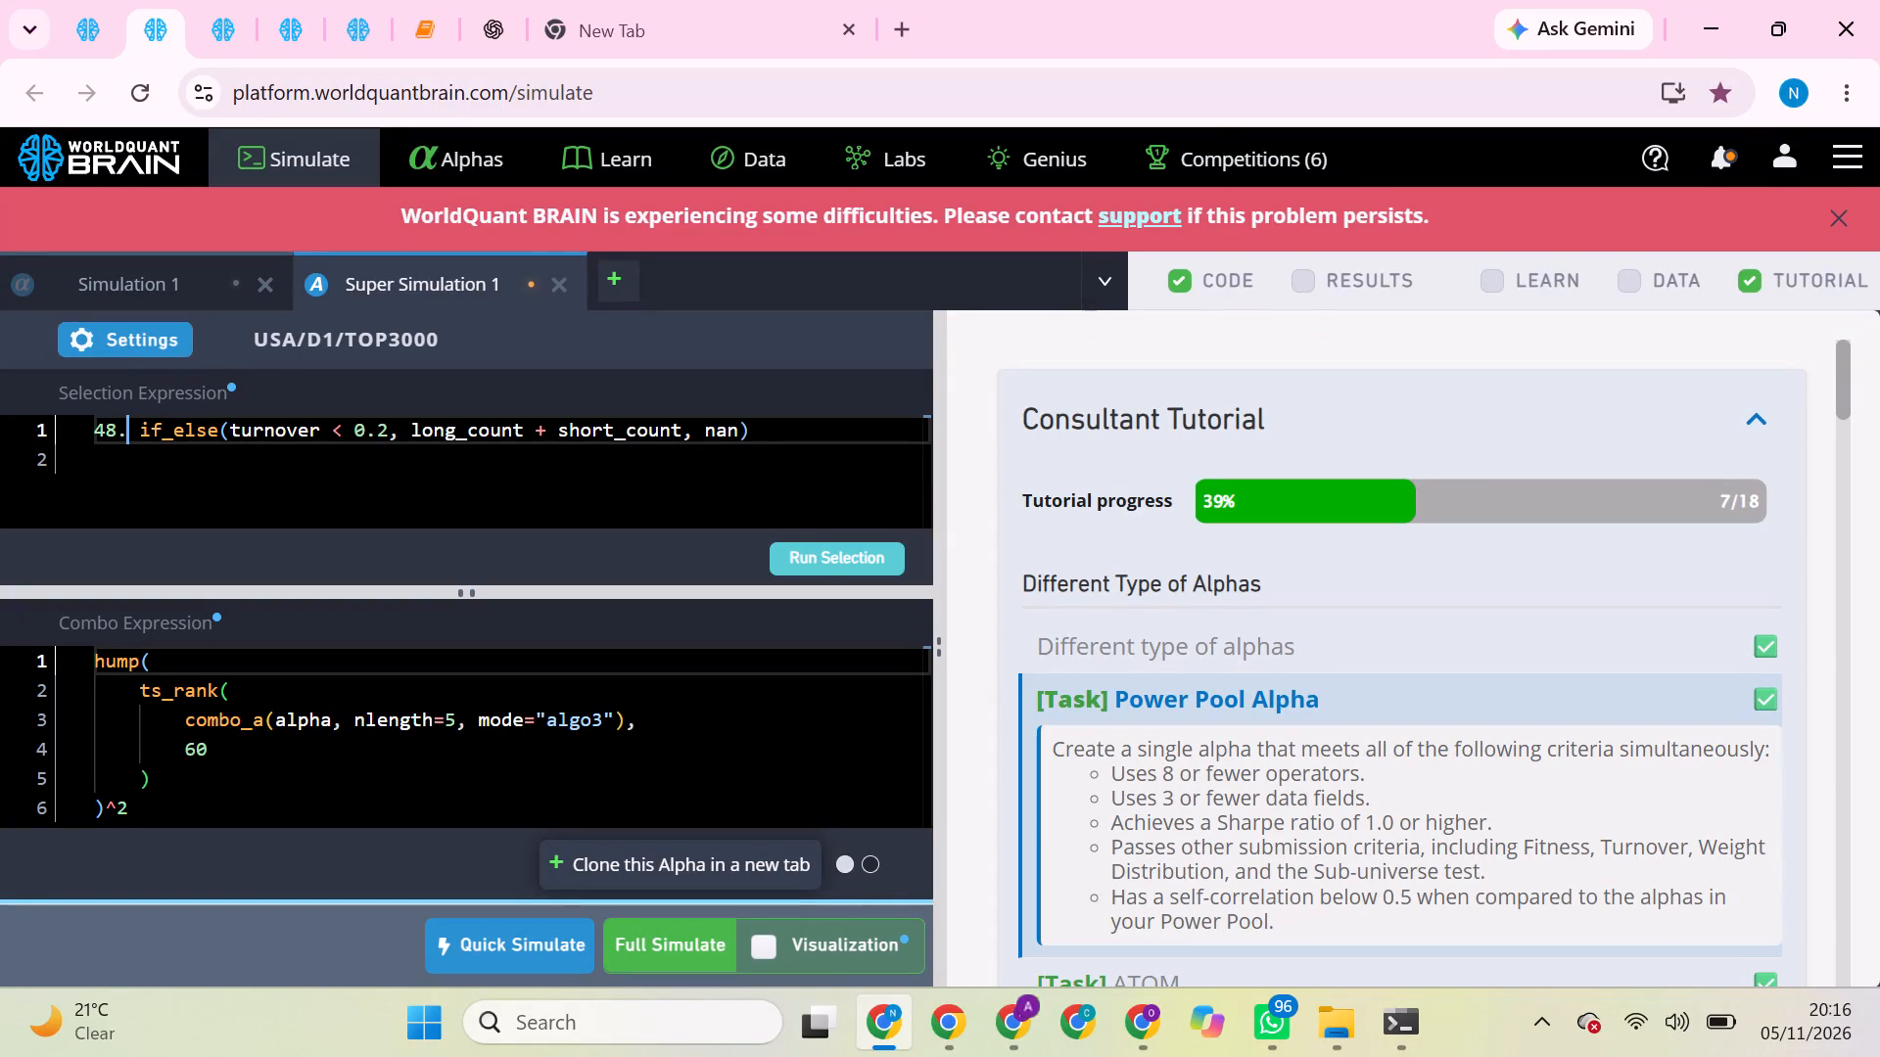
click(138, 428)
key(BackSpace)
key(BackSpace)
key(BackSpace)
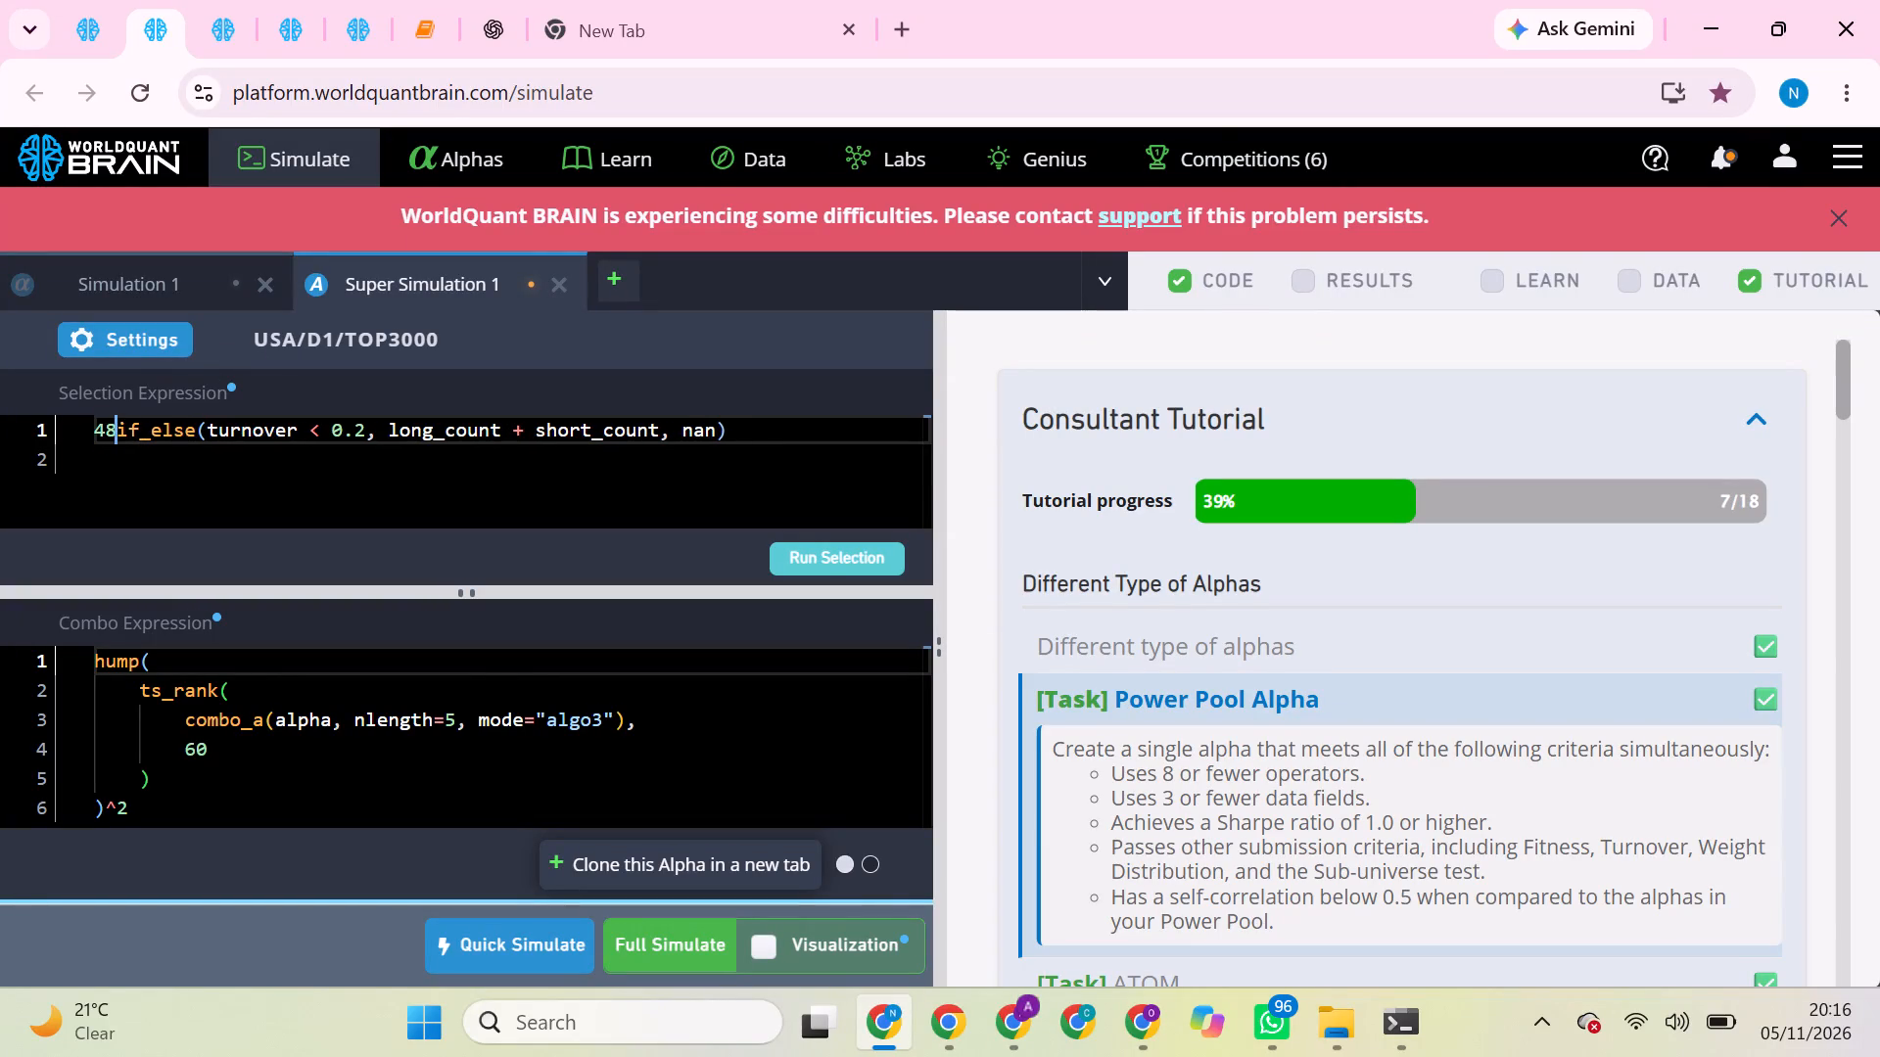
key(BackSpace)
key(BackSpace)
key(BackSpace)
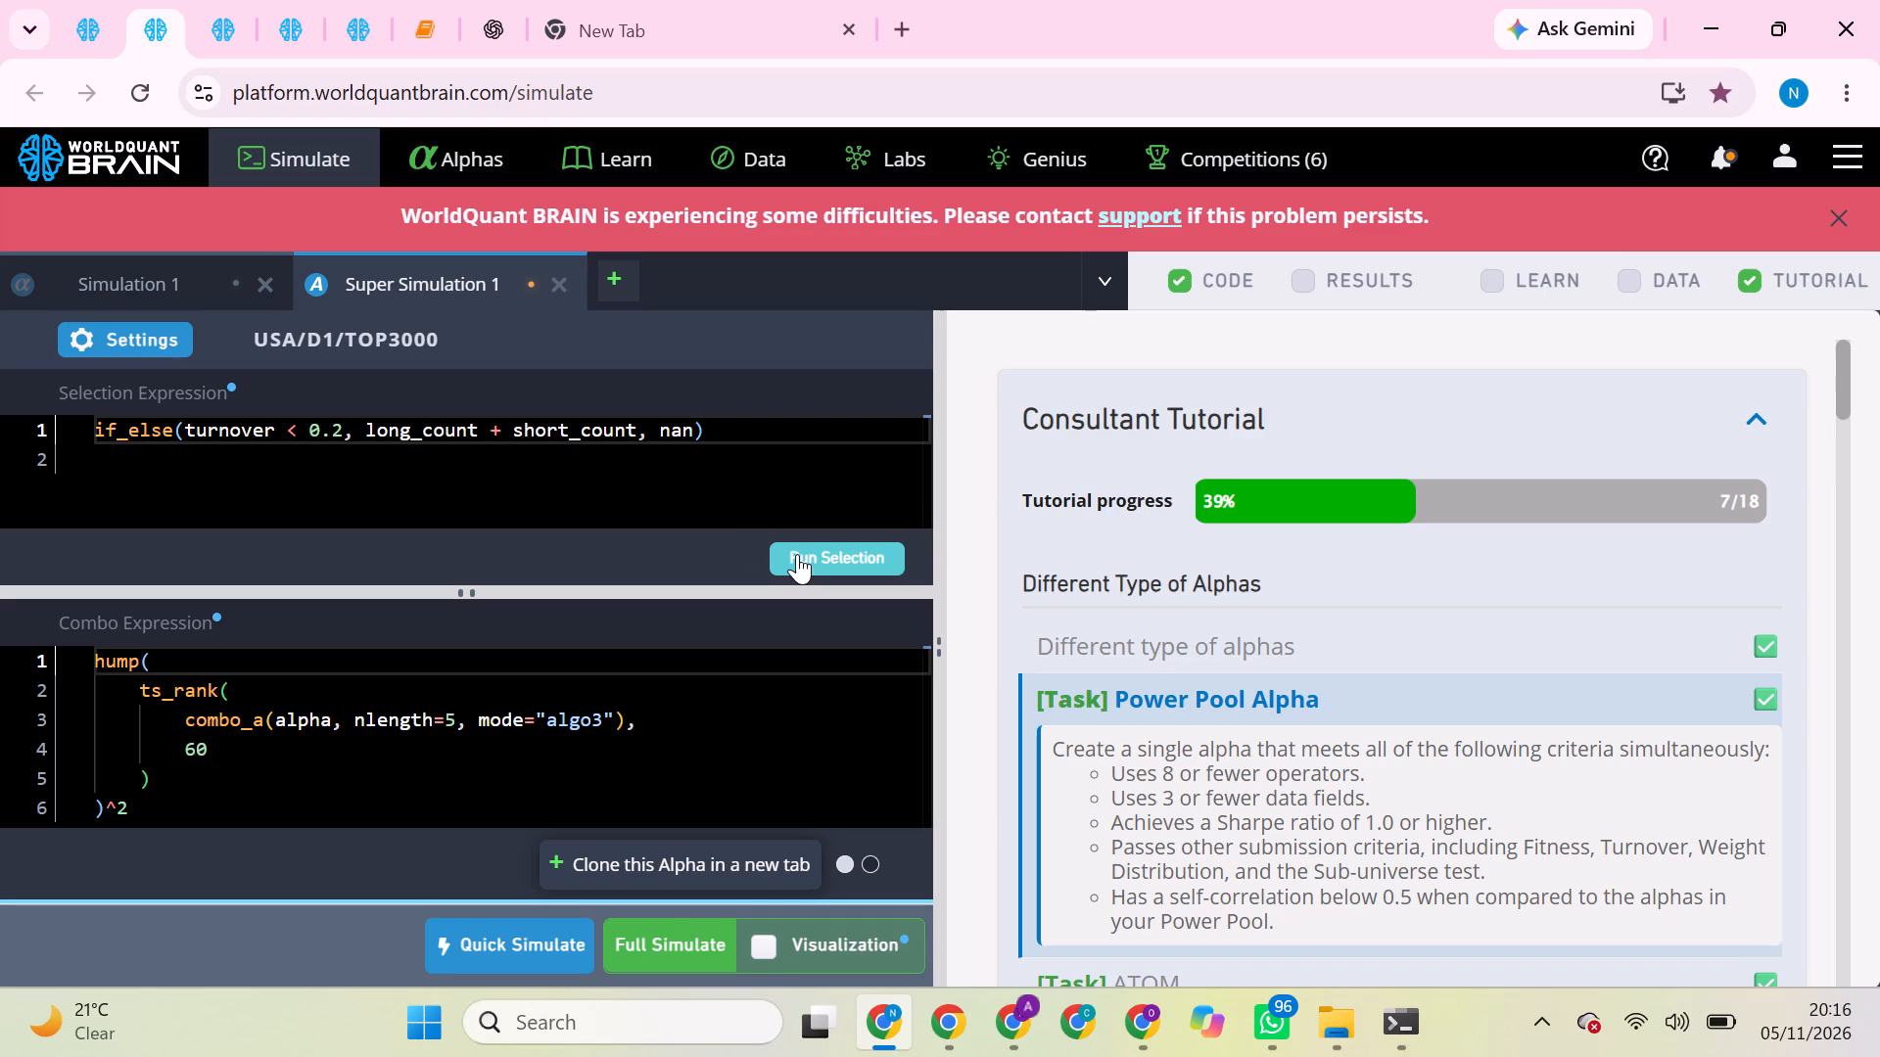
Run the selection for Super Simulation 1 with the new if_else Selection Expression.
click(797, 554)
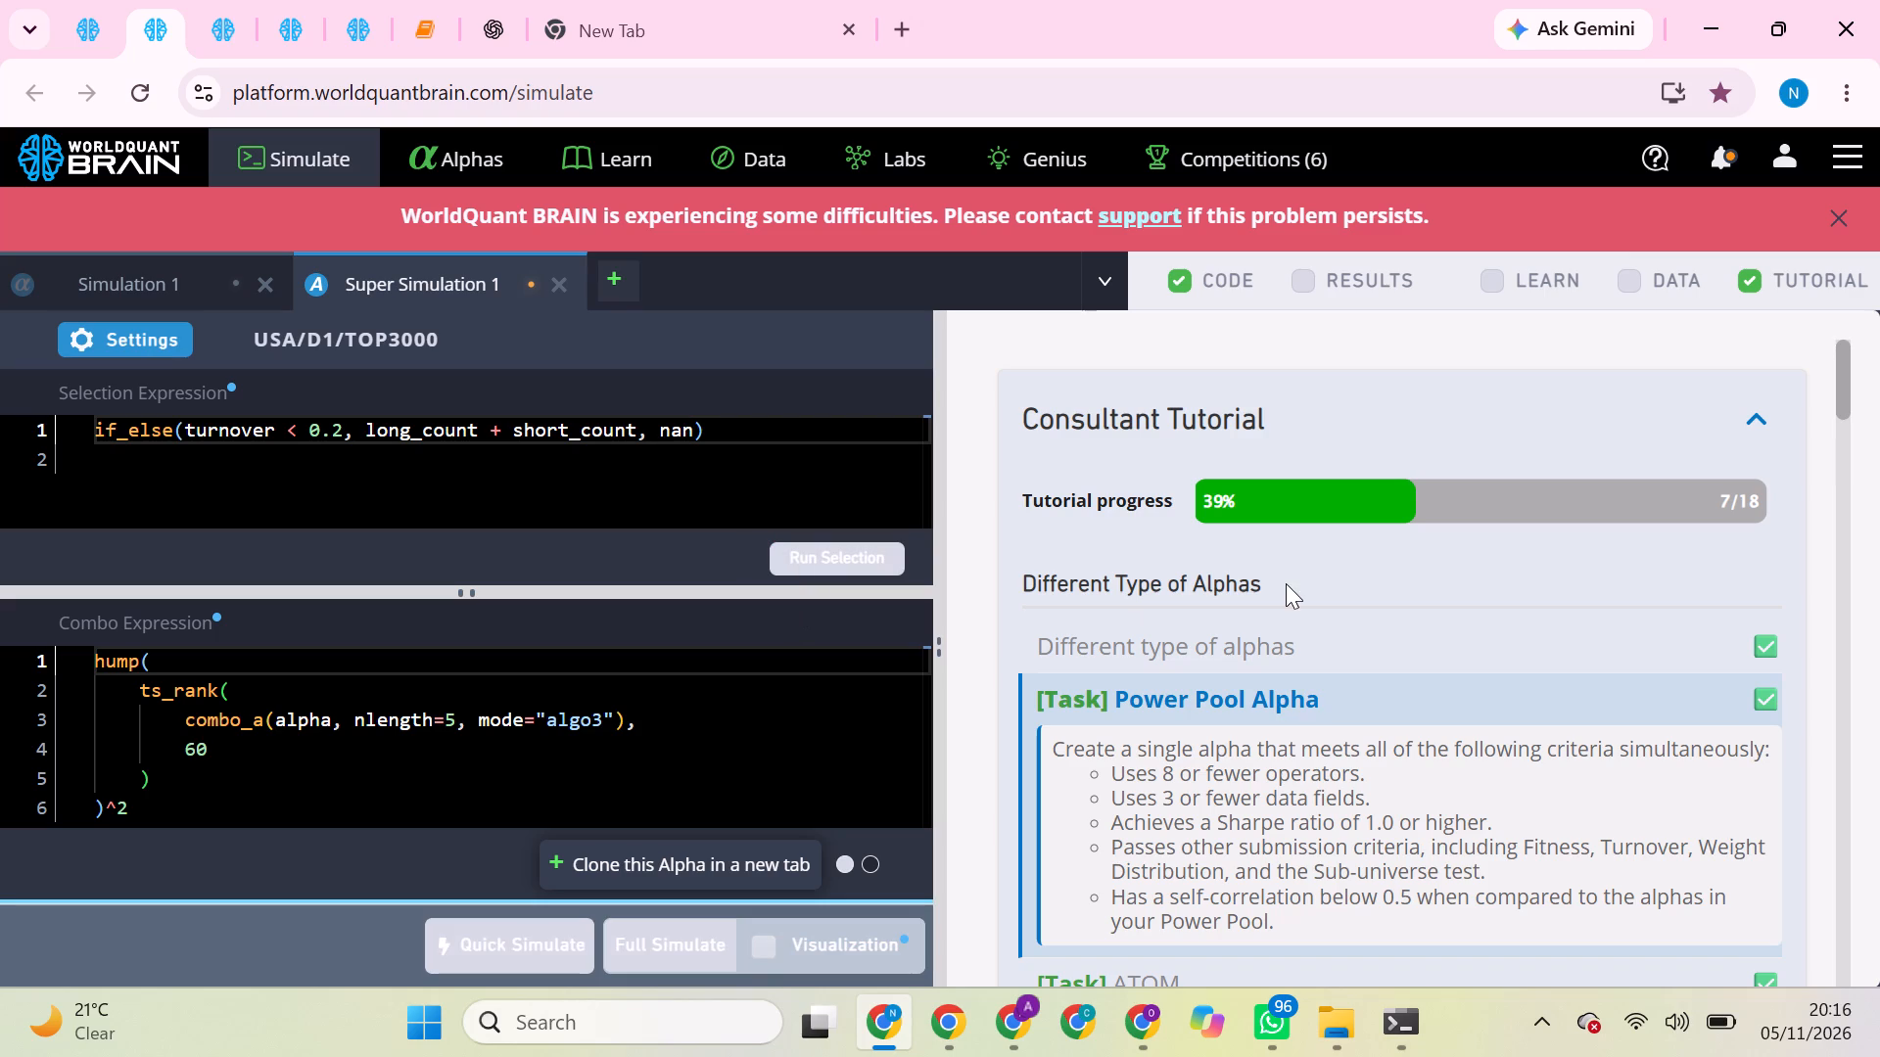
Dismiss the service difficulties banner above the simulation workspace.
click(1830, 210)
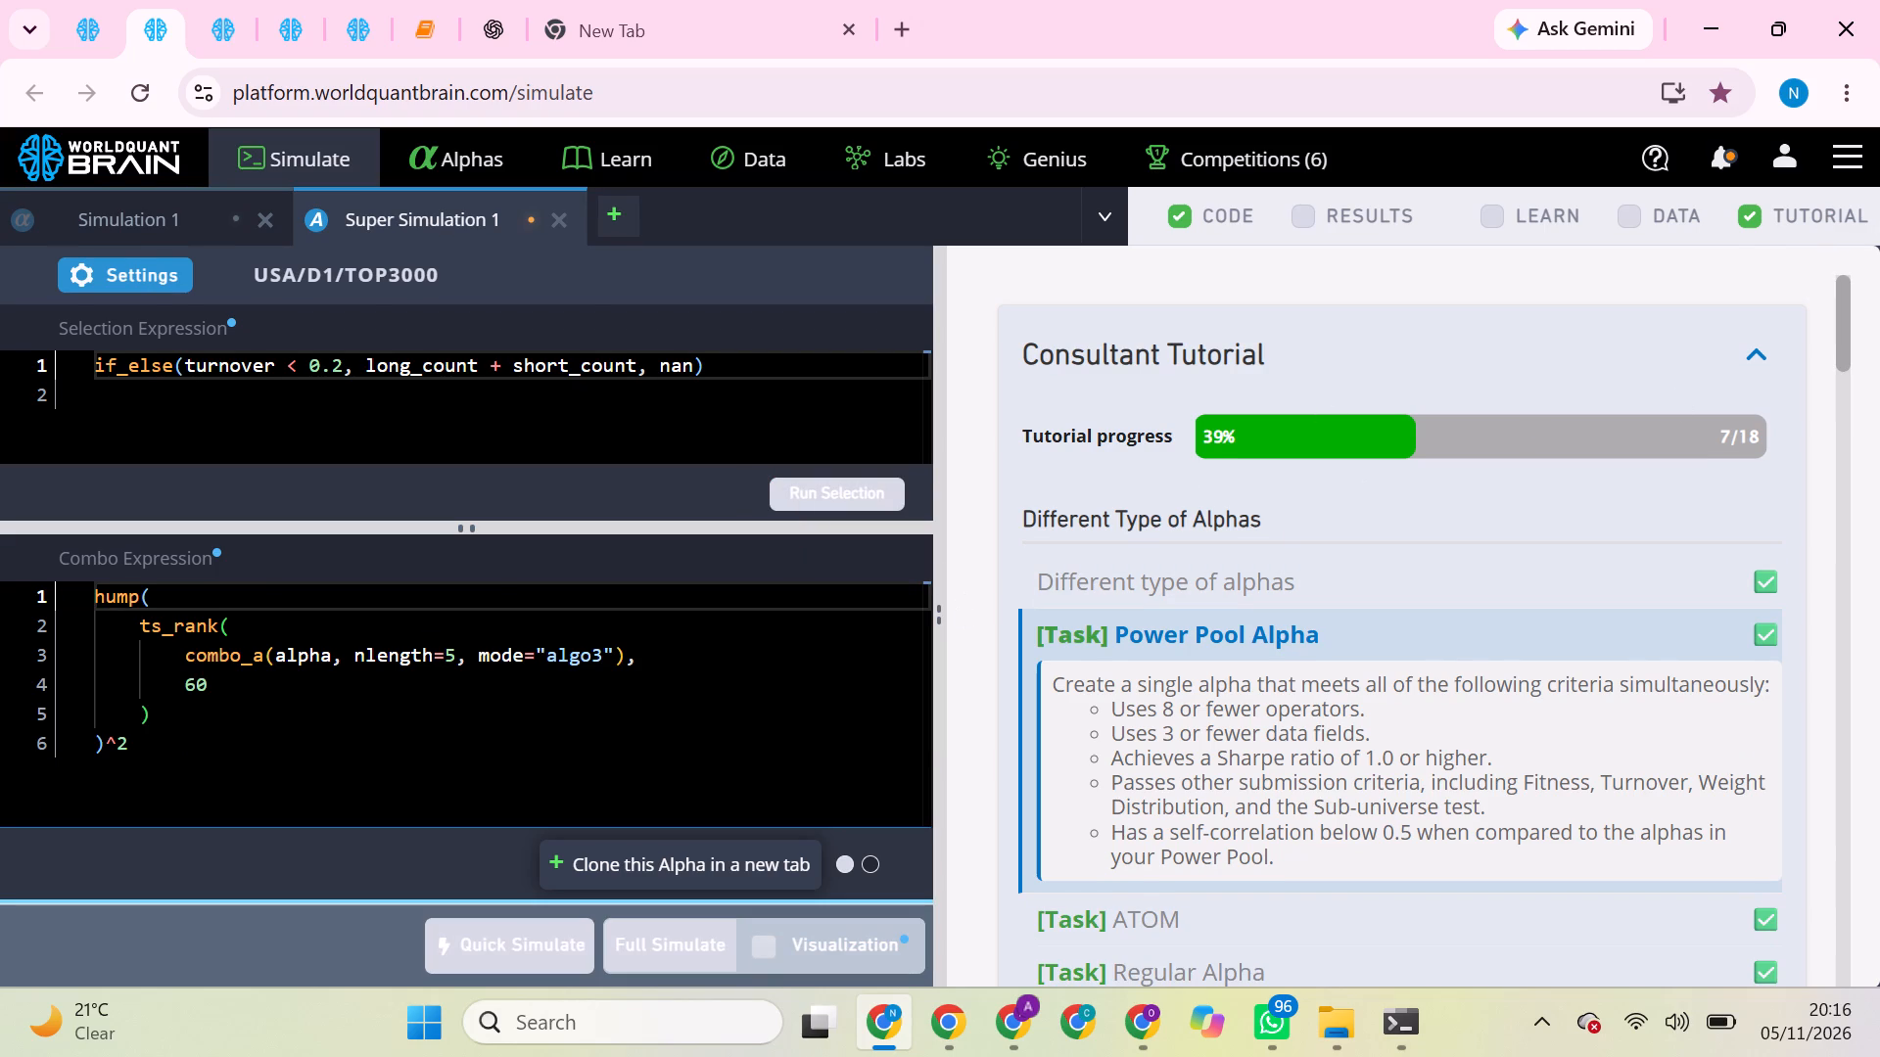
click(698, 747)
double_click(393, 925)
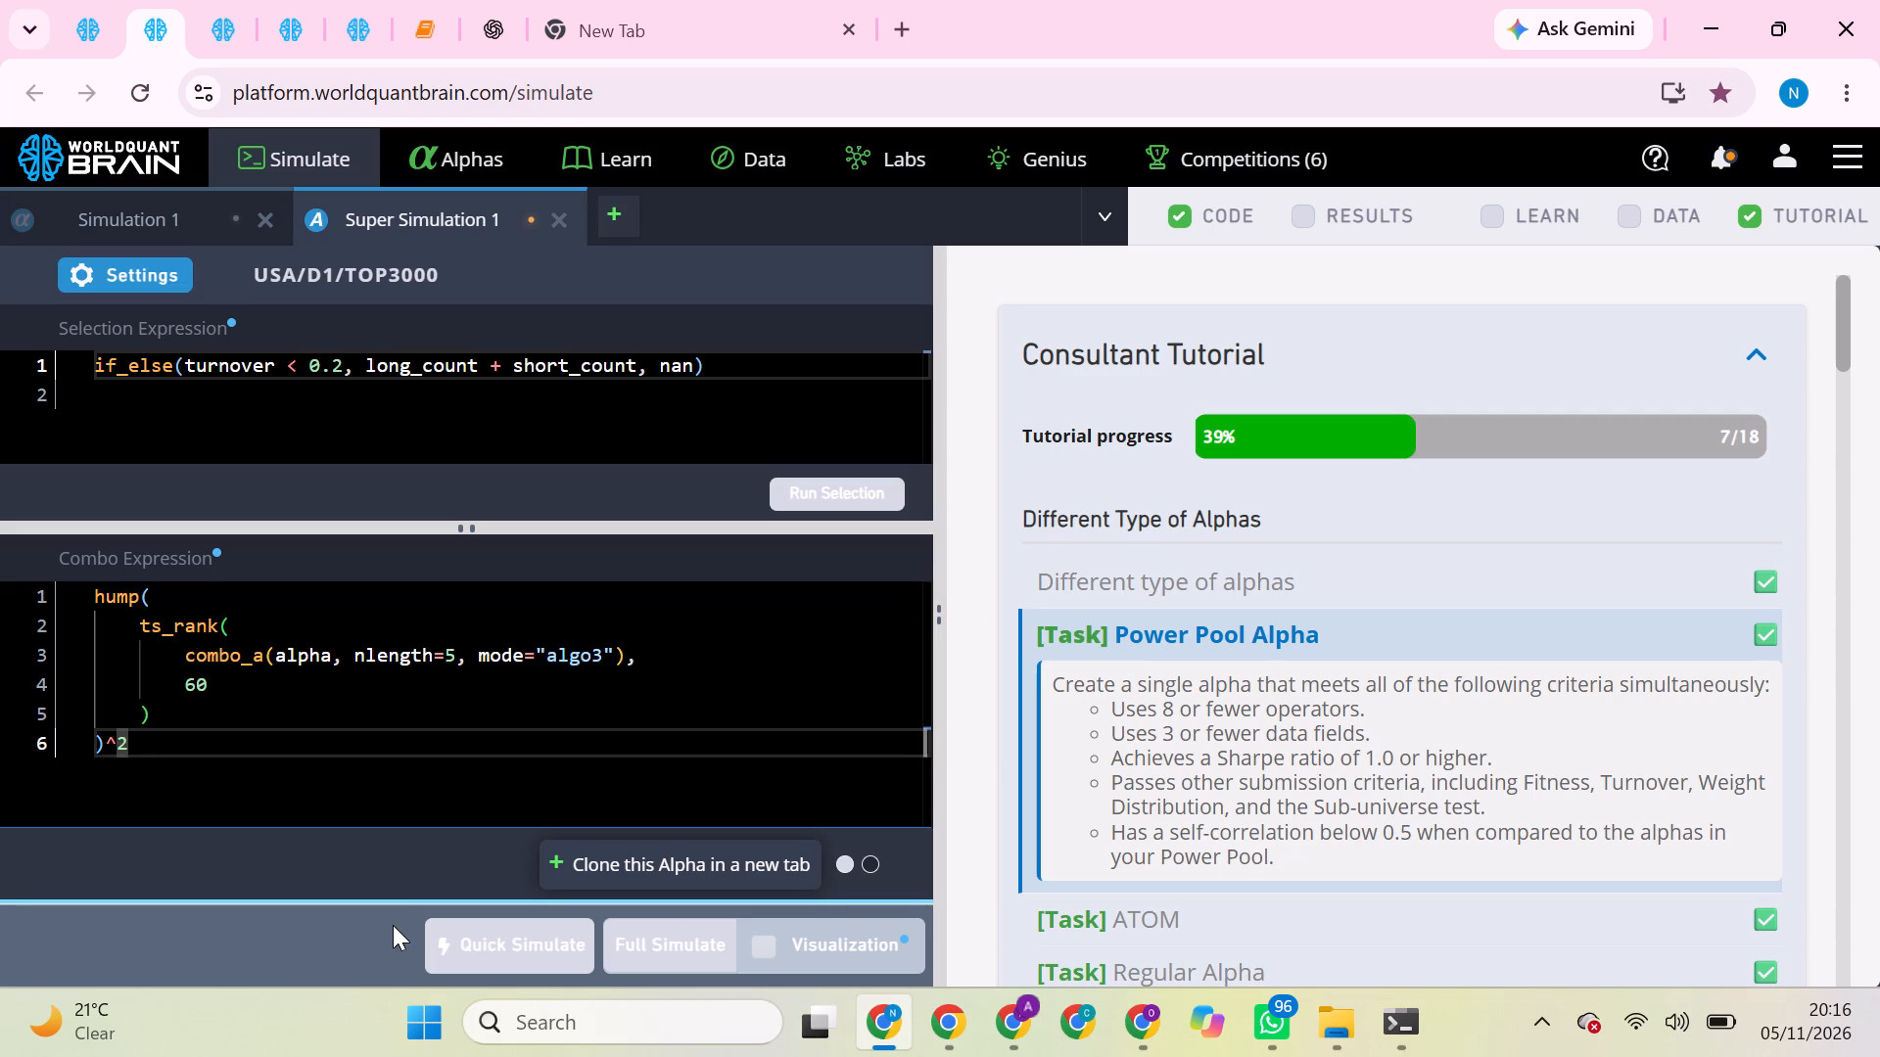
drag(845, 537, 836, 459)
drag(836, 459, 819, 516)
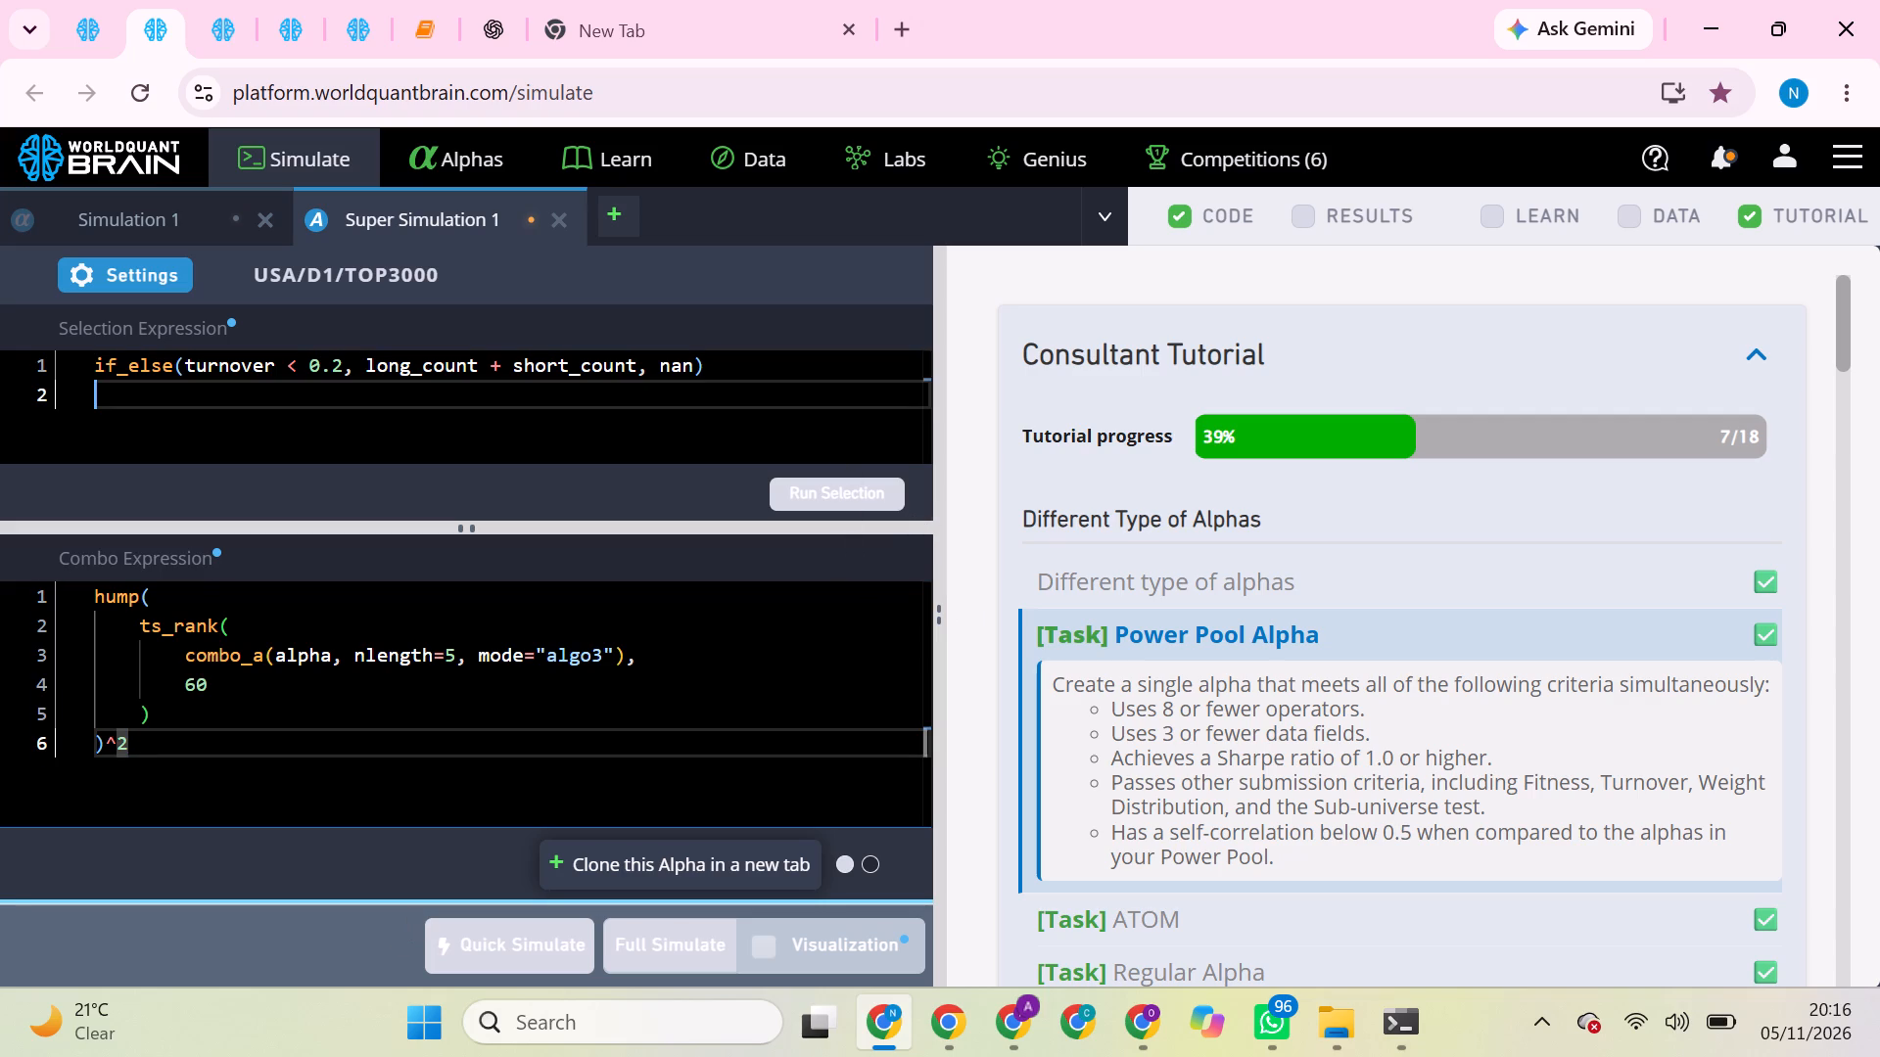
Show the results of Super Simulation 1 and start a full simulation using the if_else(turnover < 0.2, ...) selection expression.
drag(819, 516, 1011, 522)
click(1362, 228)
click(1352, 214)
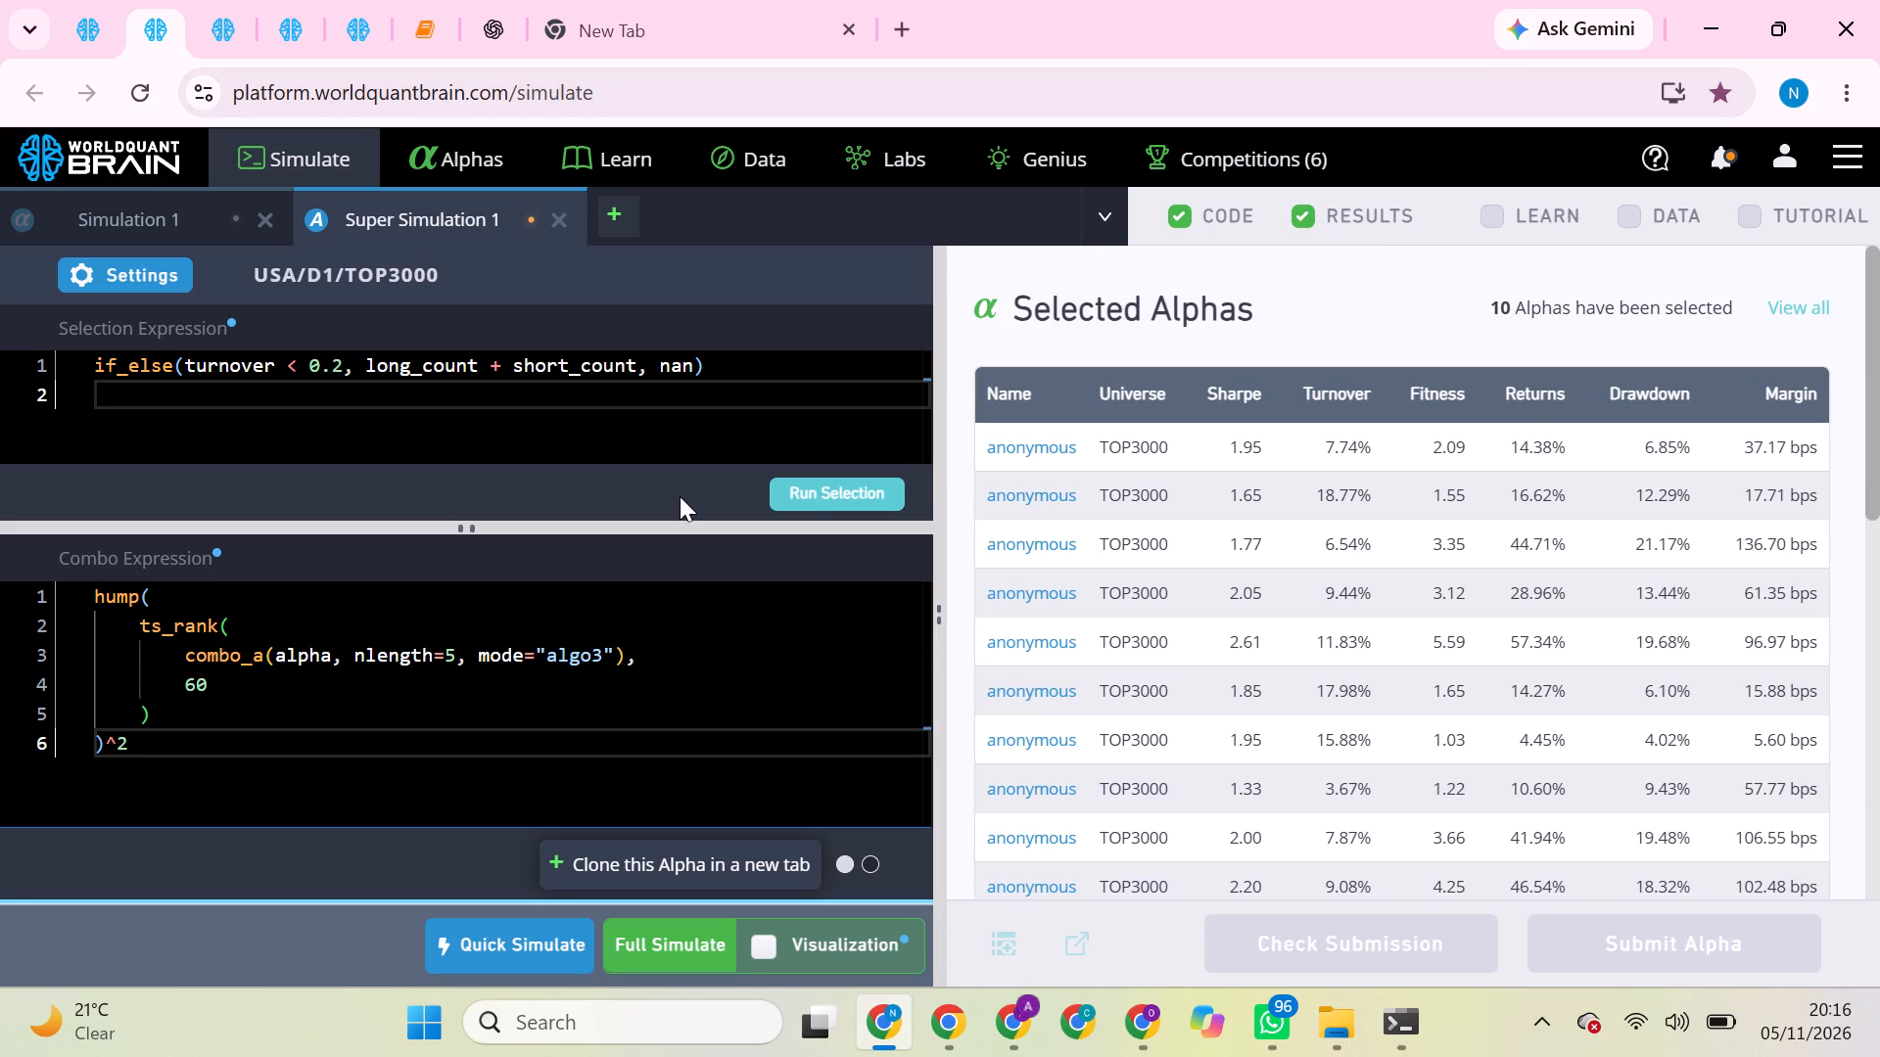
click(681, 959)
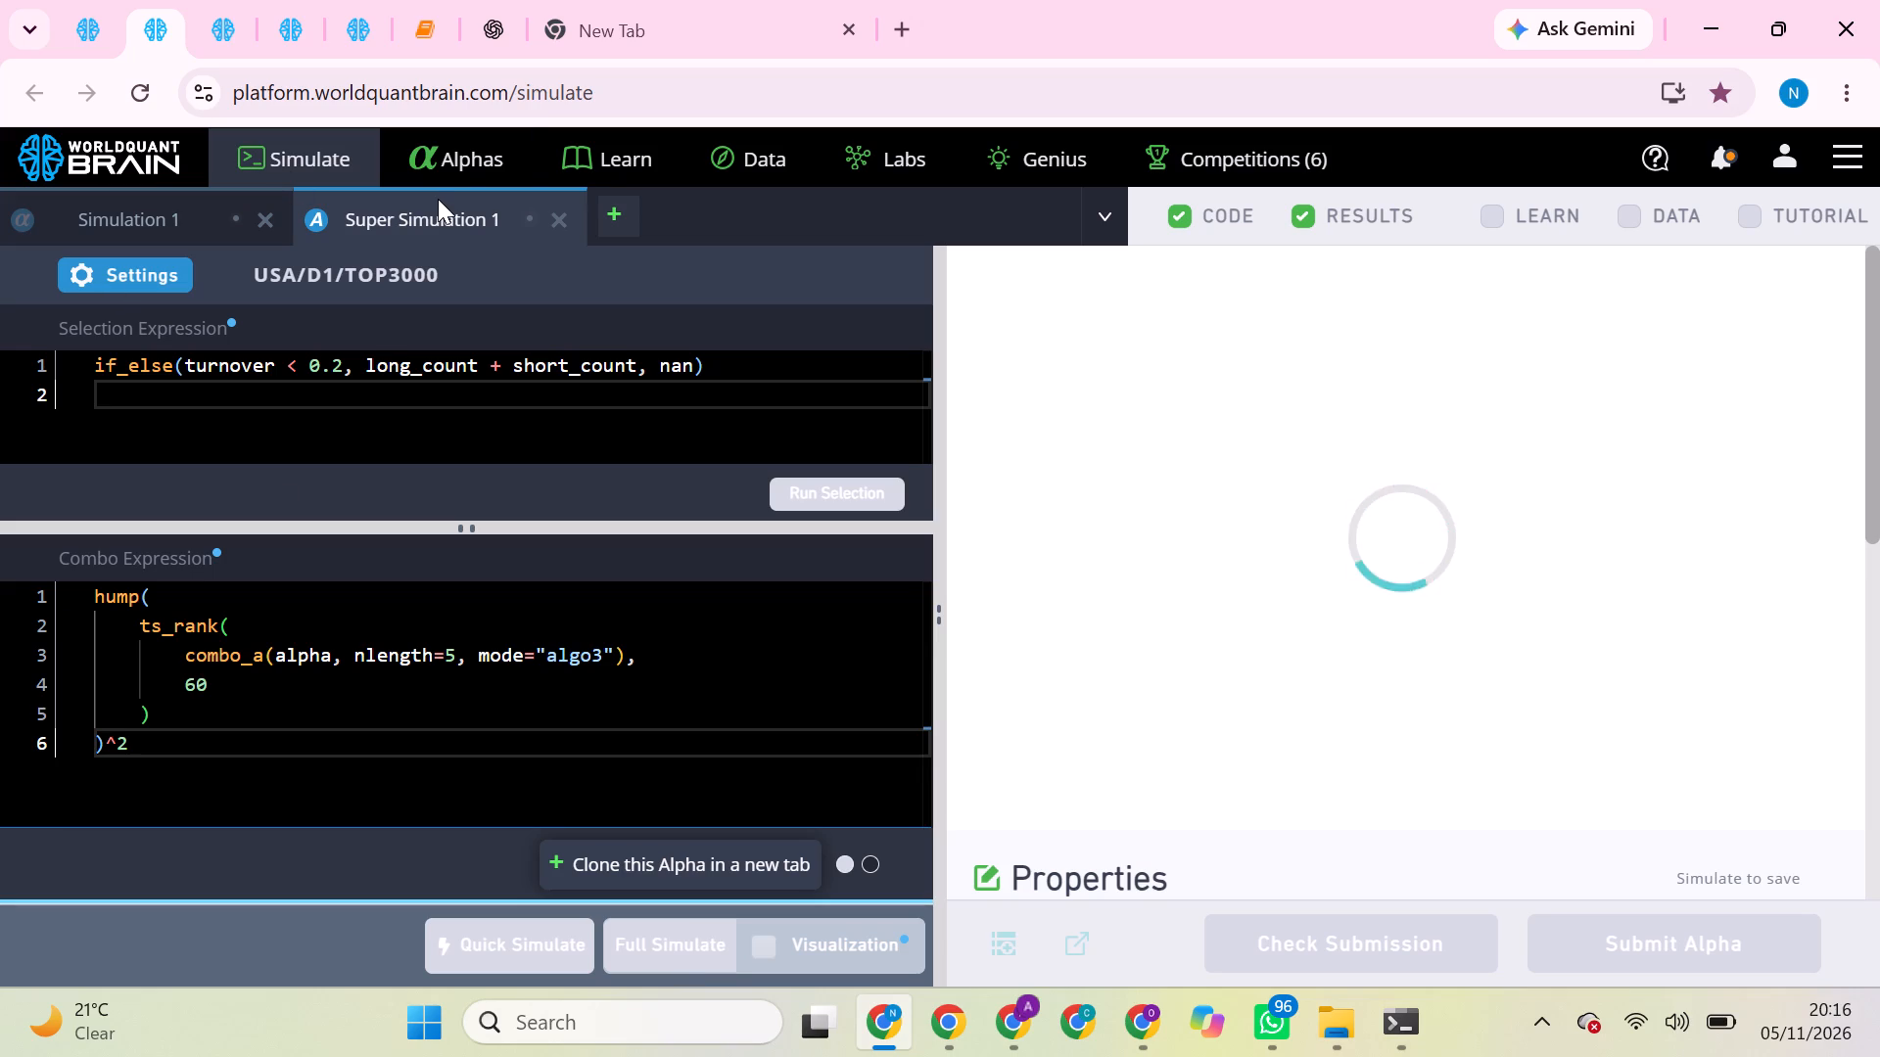
Skip the Simulate welcome tour in another browser tab and look over the list of submitted alphas.
click(241, 20)
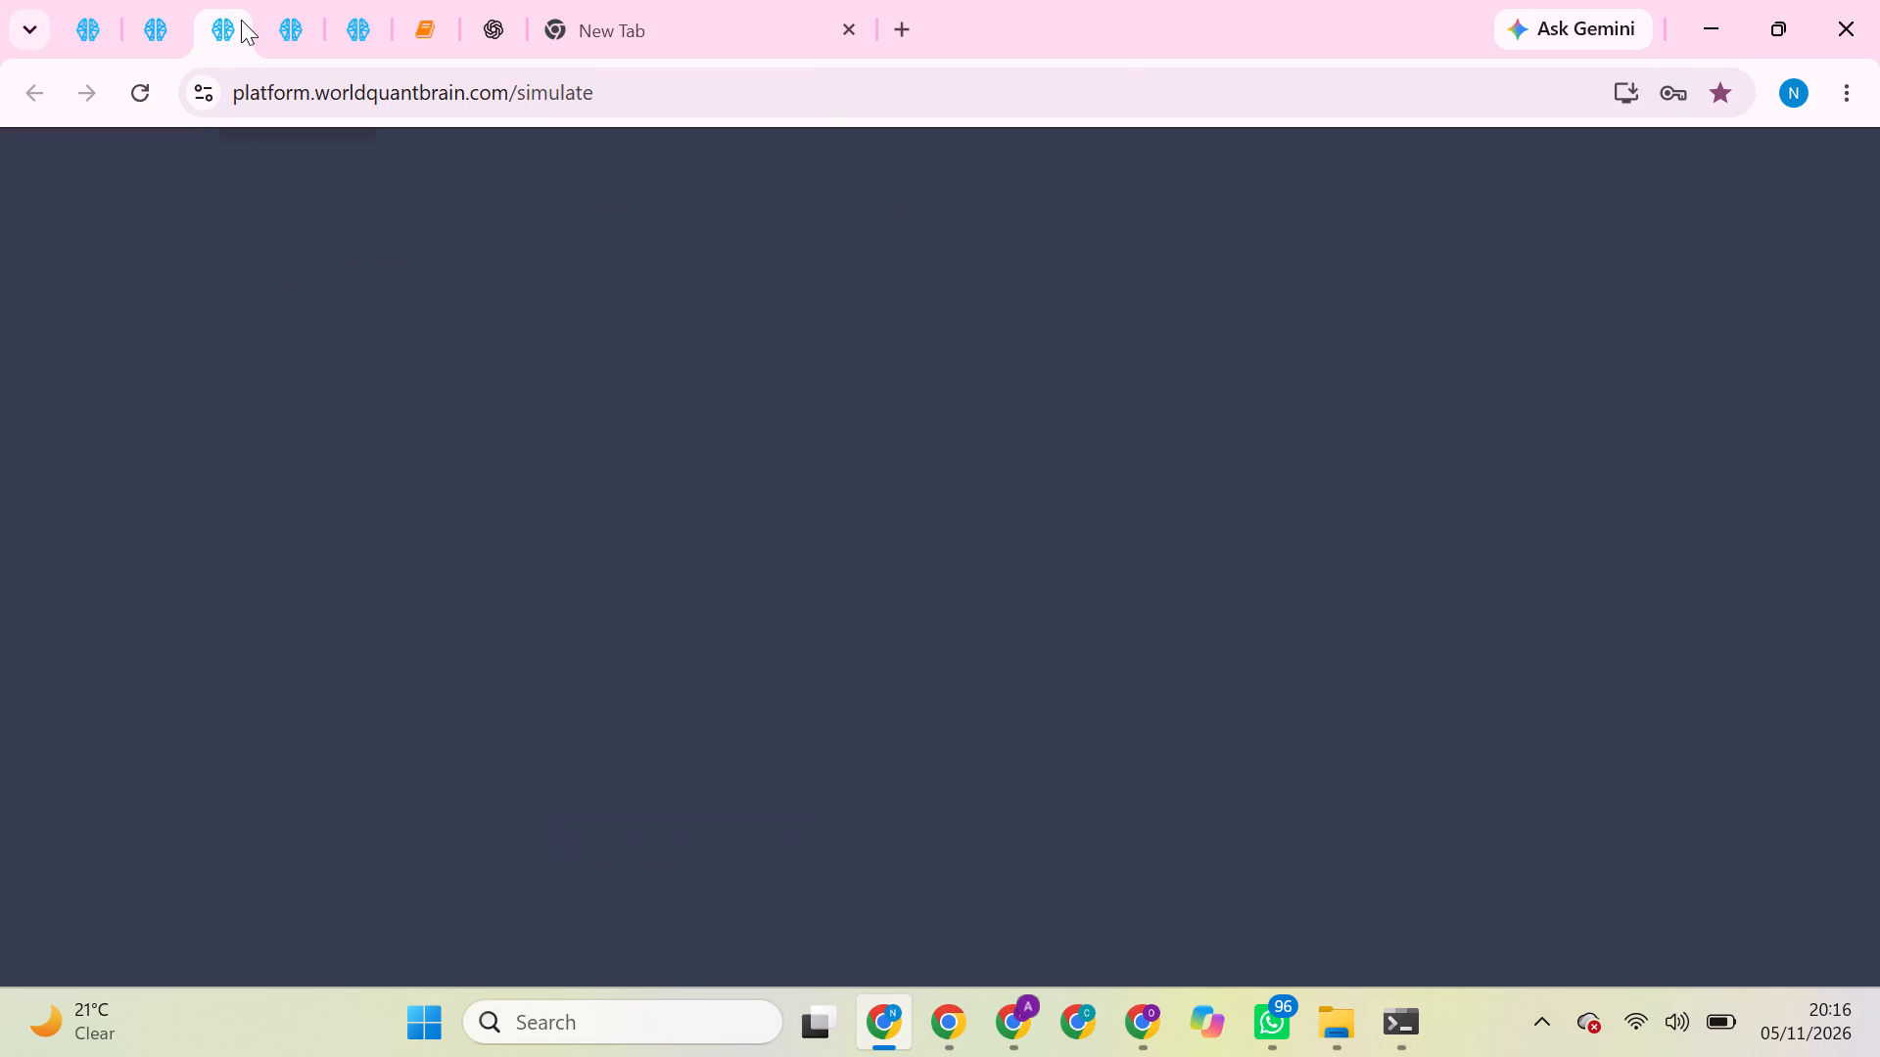
click(278, 23)
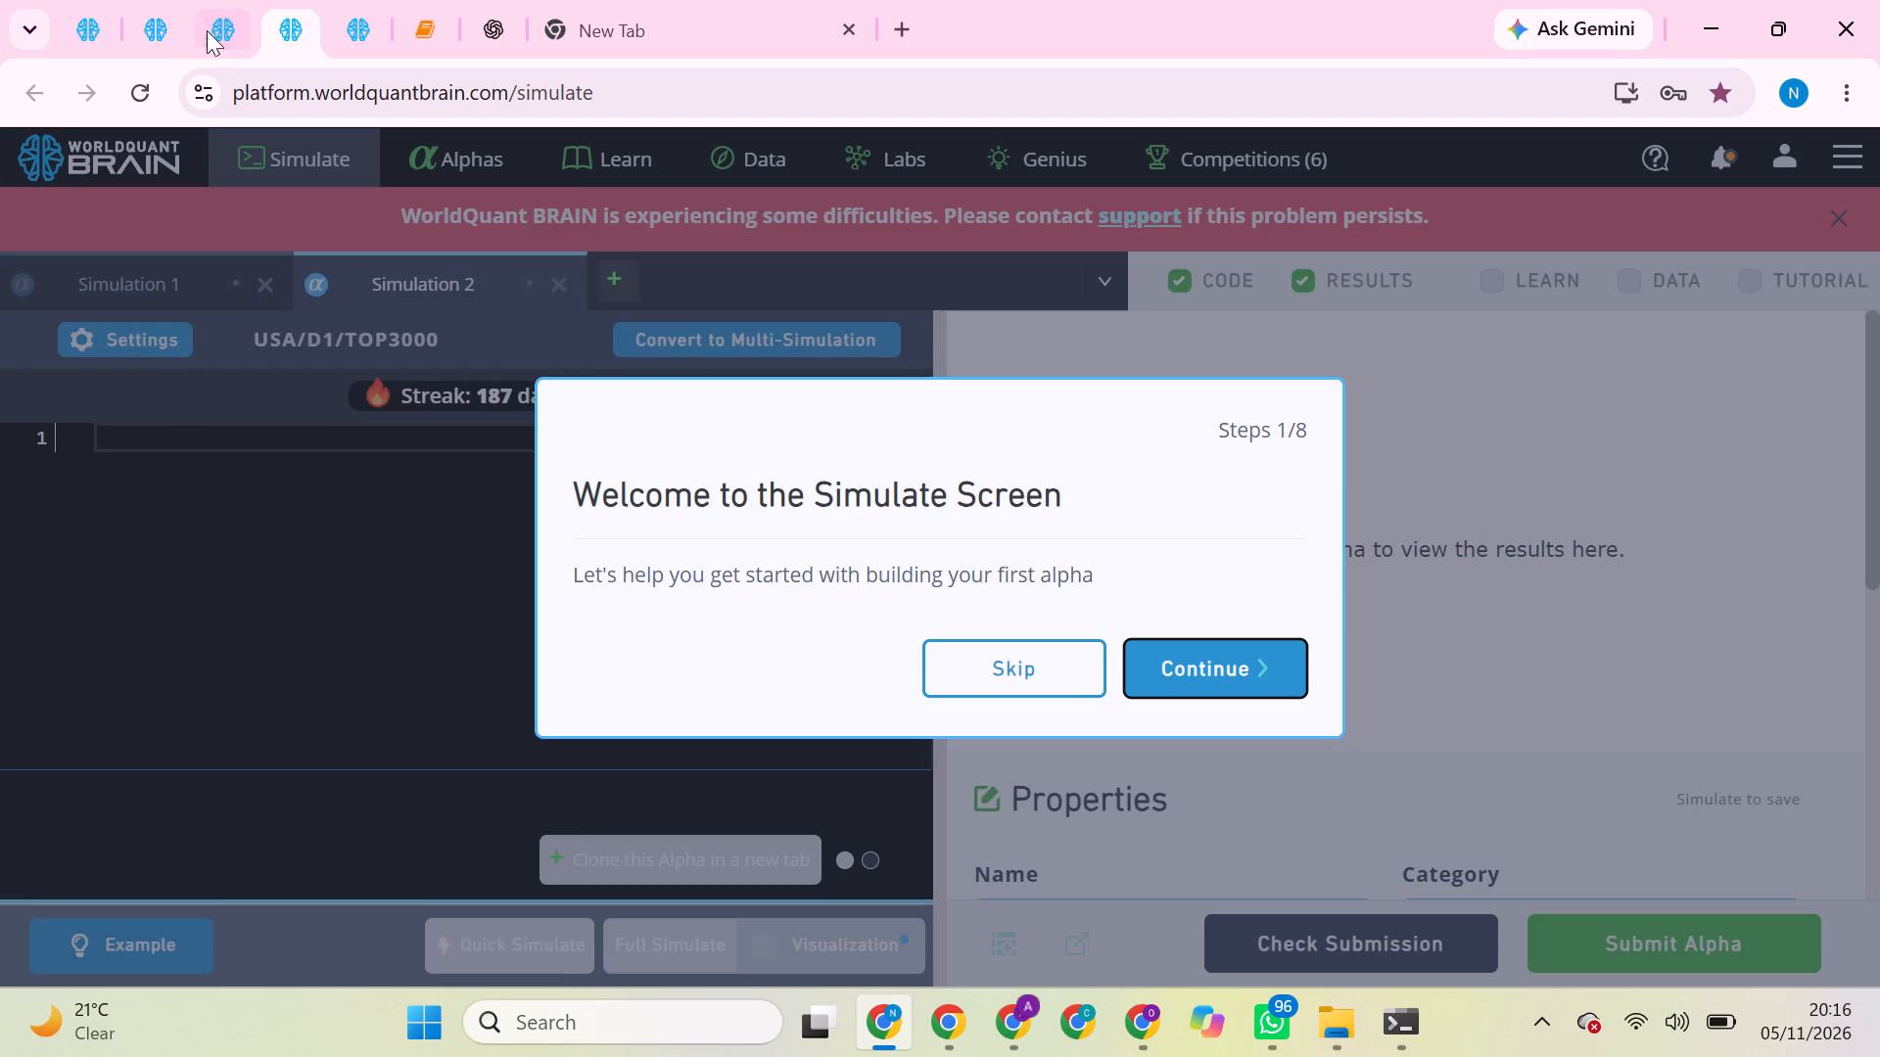
click(1019, 654)
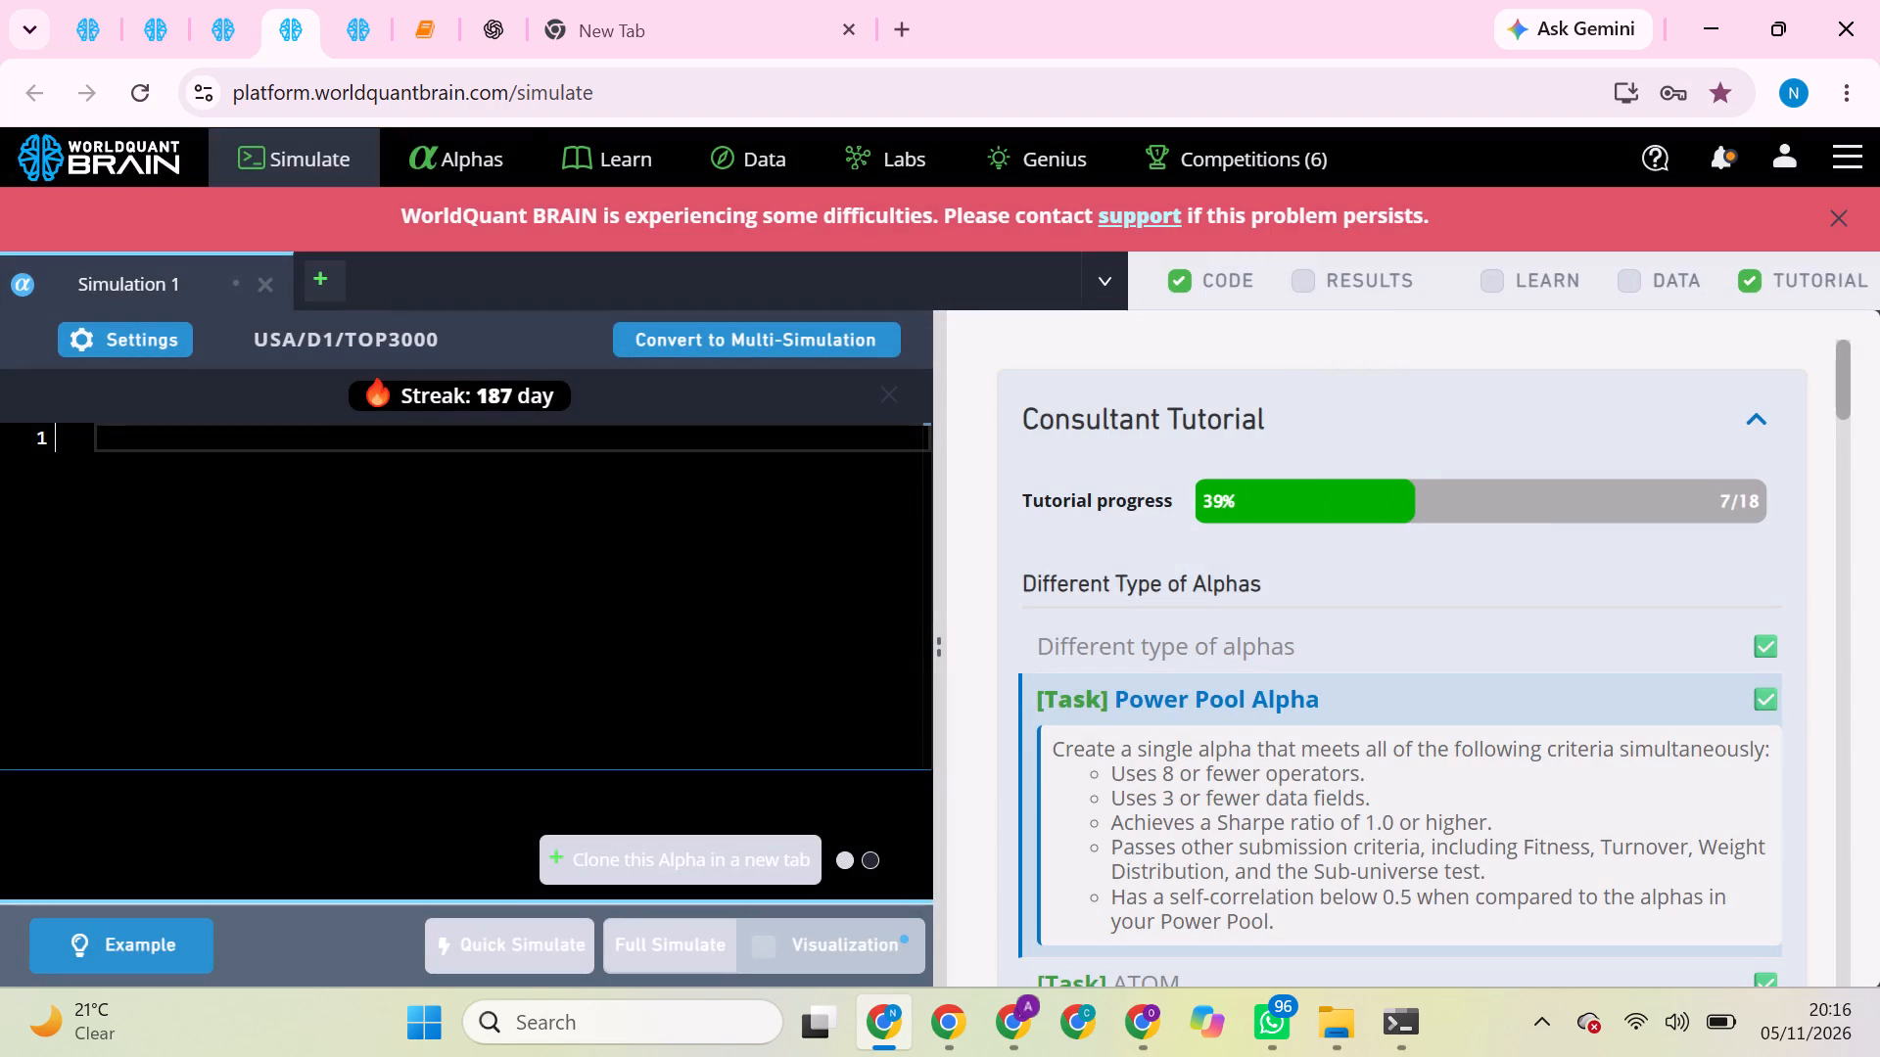
click(493, 156)
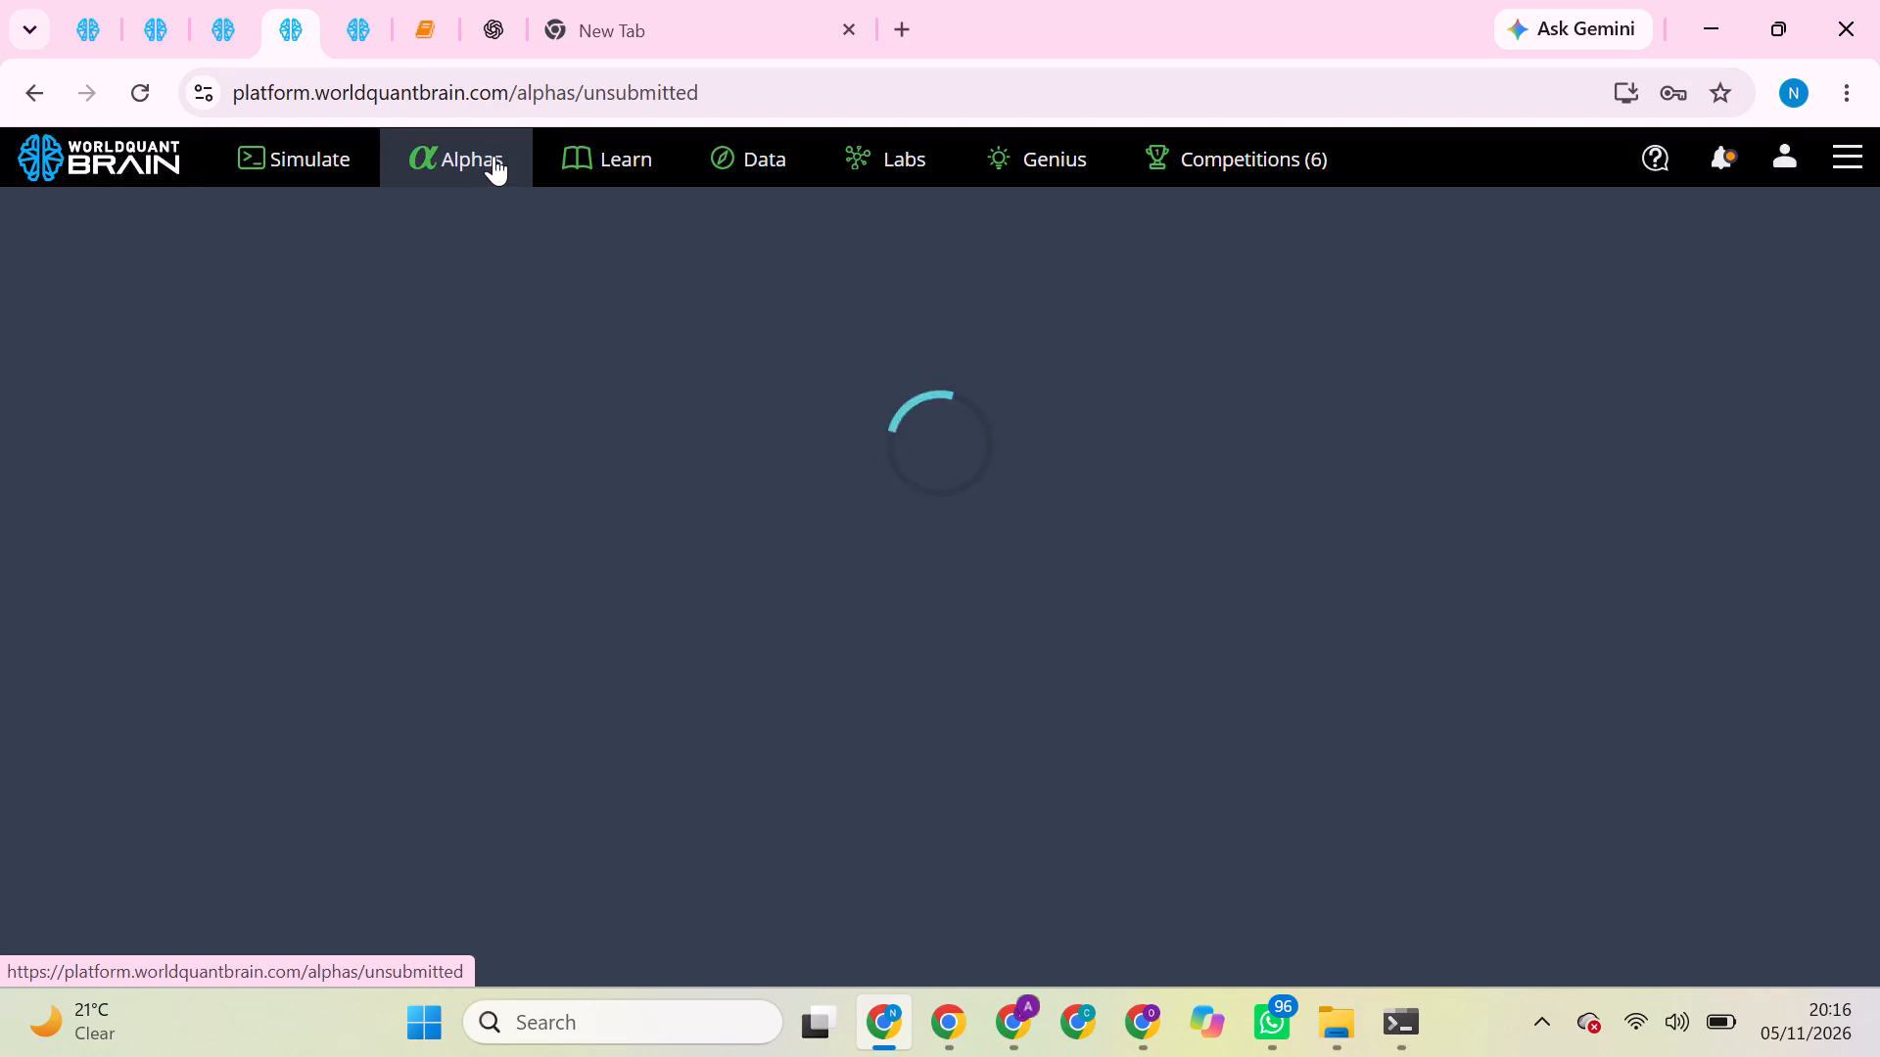
click(690, 324)
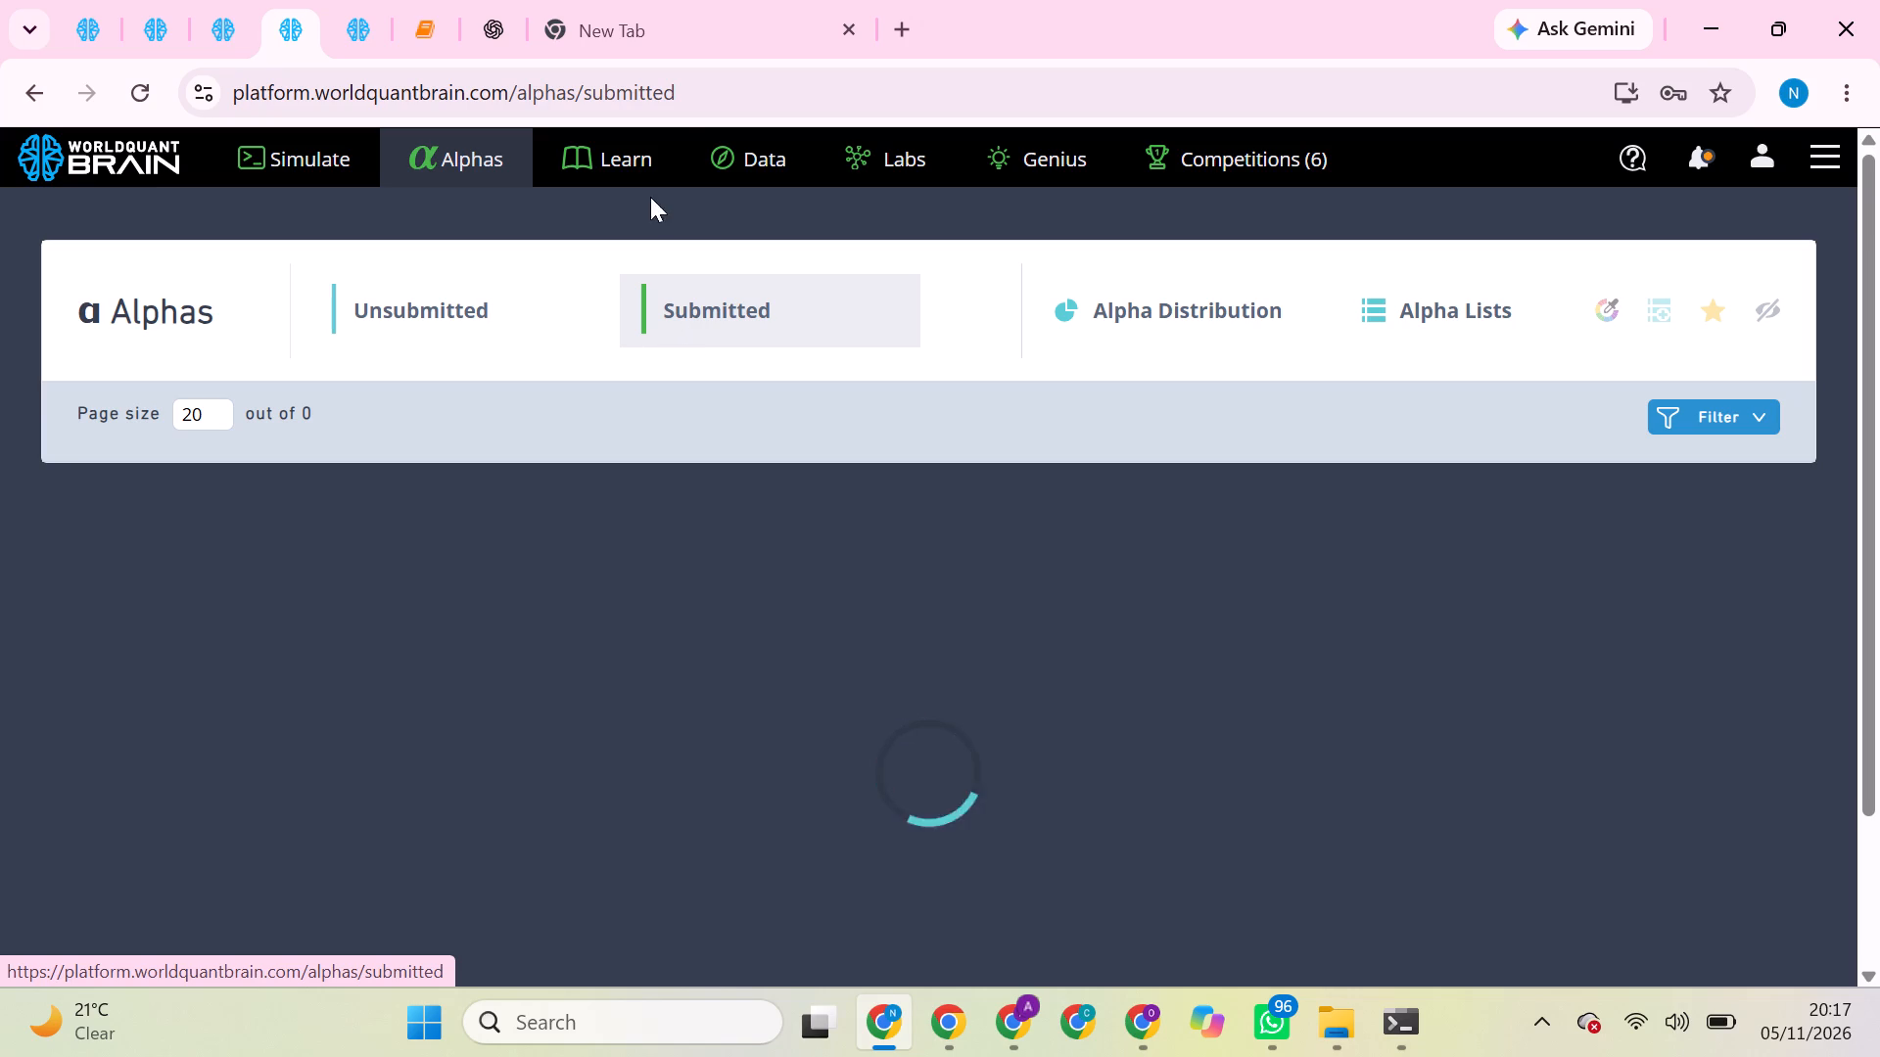
triple_click(680, 299)
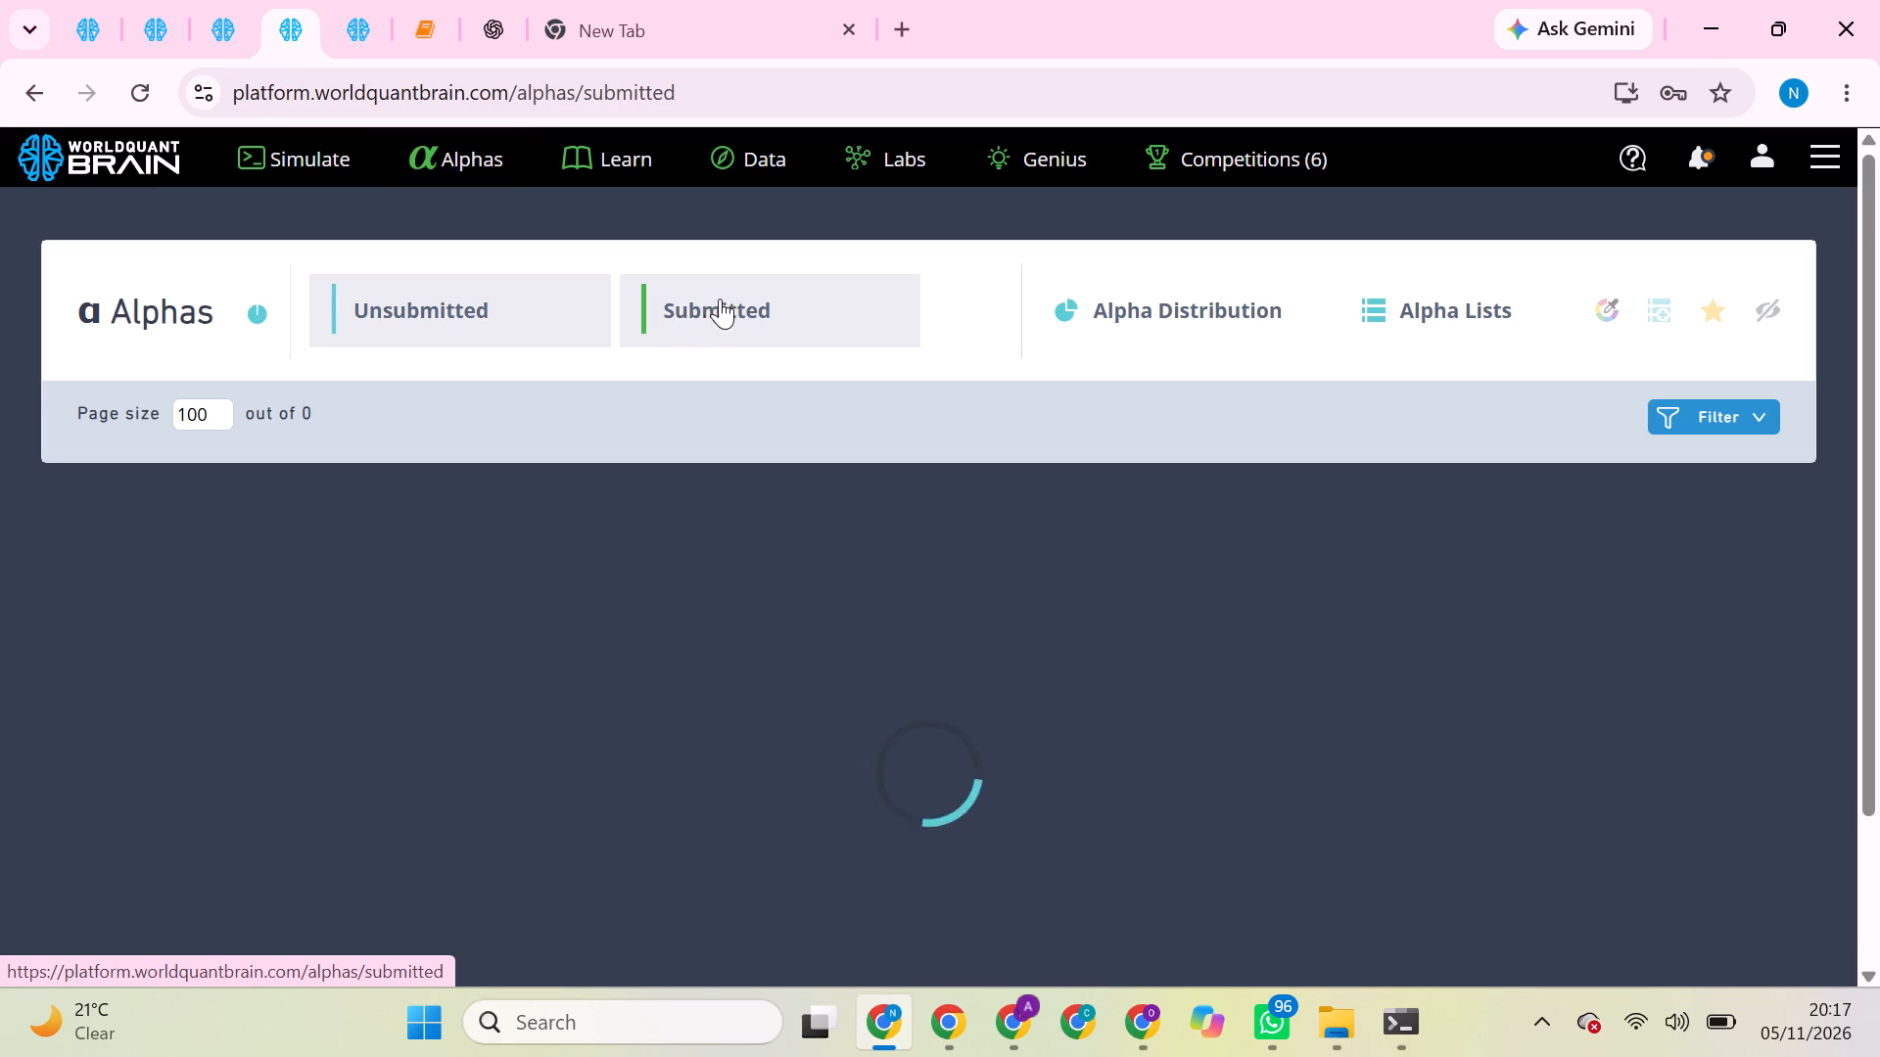
triple_click(721, 319)
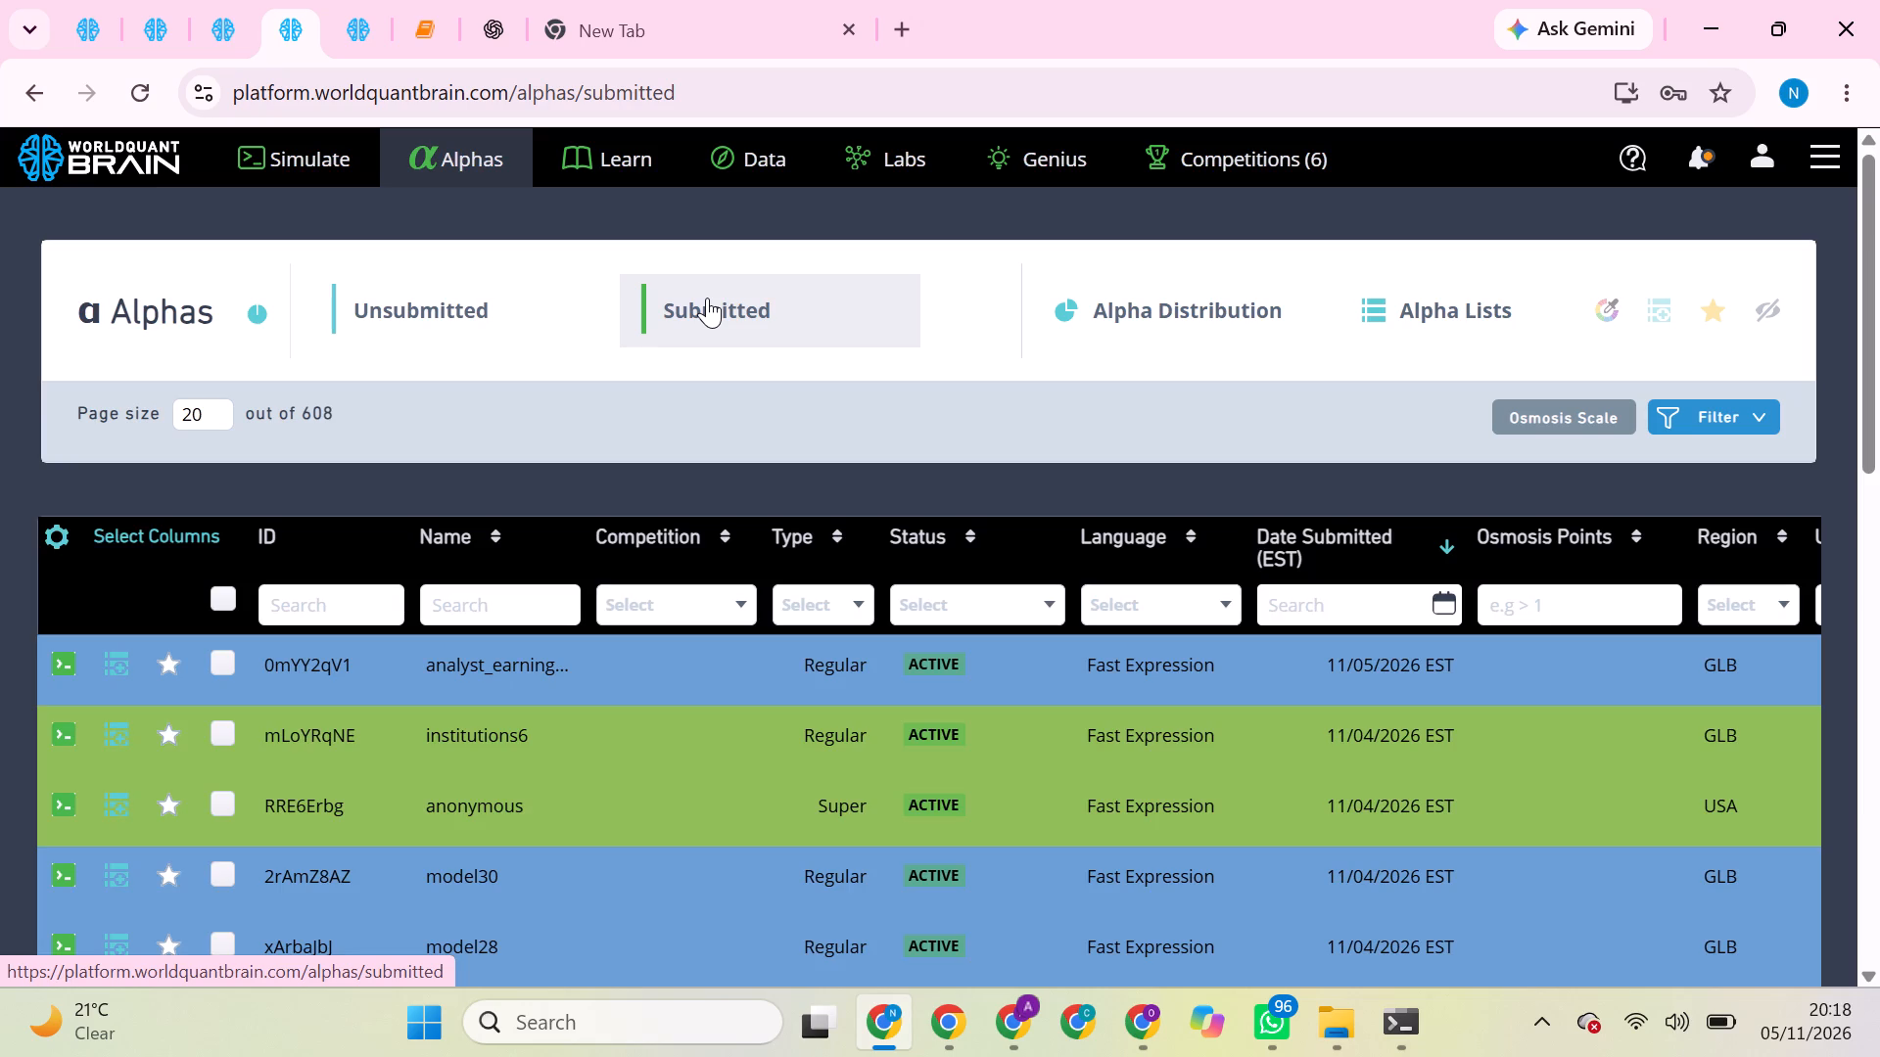
scroll(697, 716, down, 1)
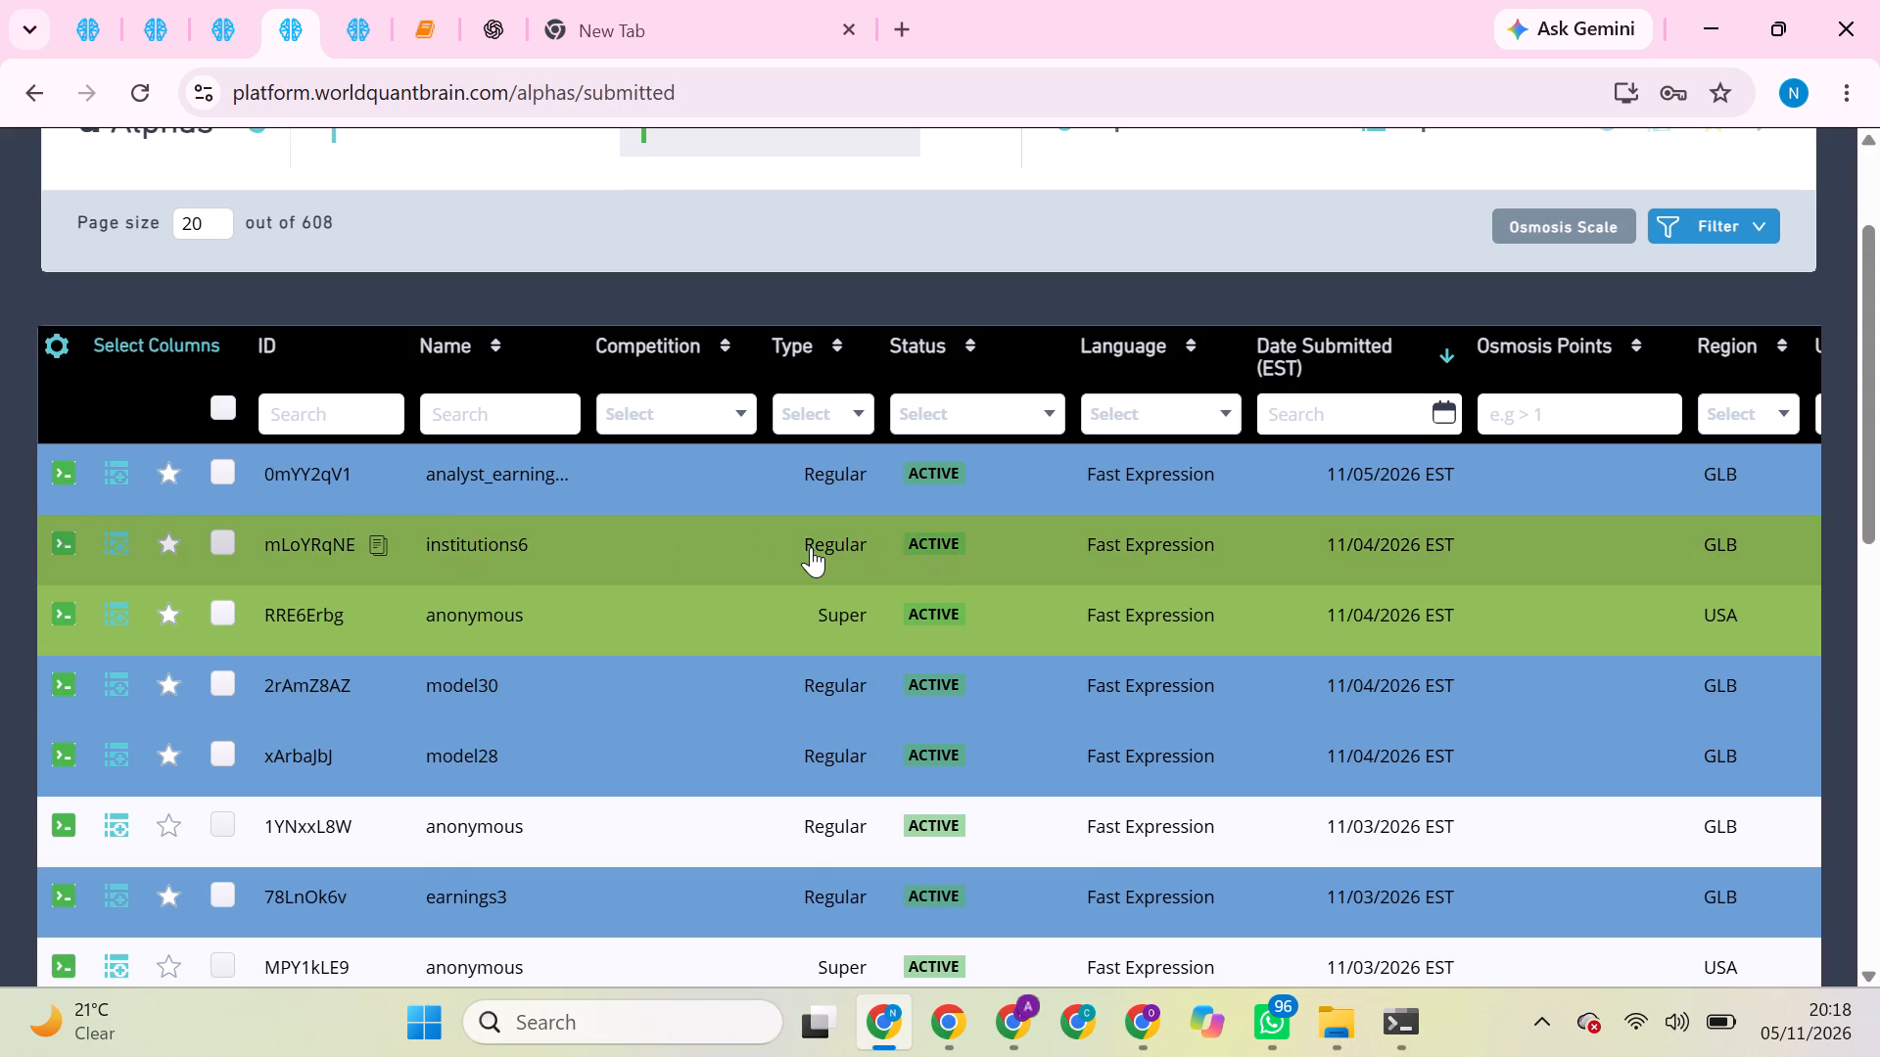
click(706, 554)
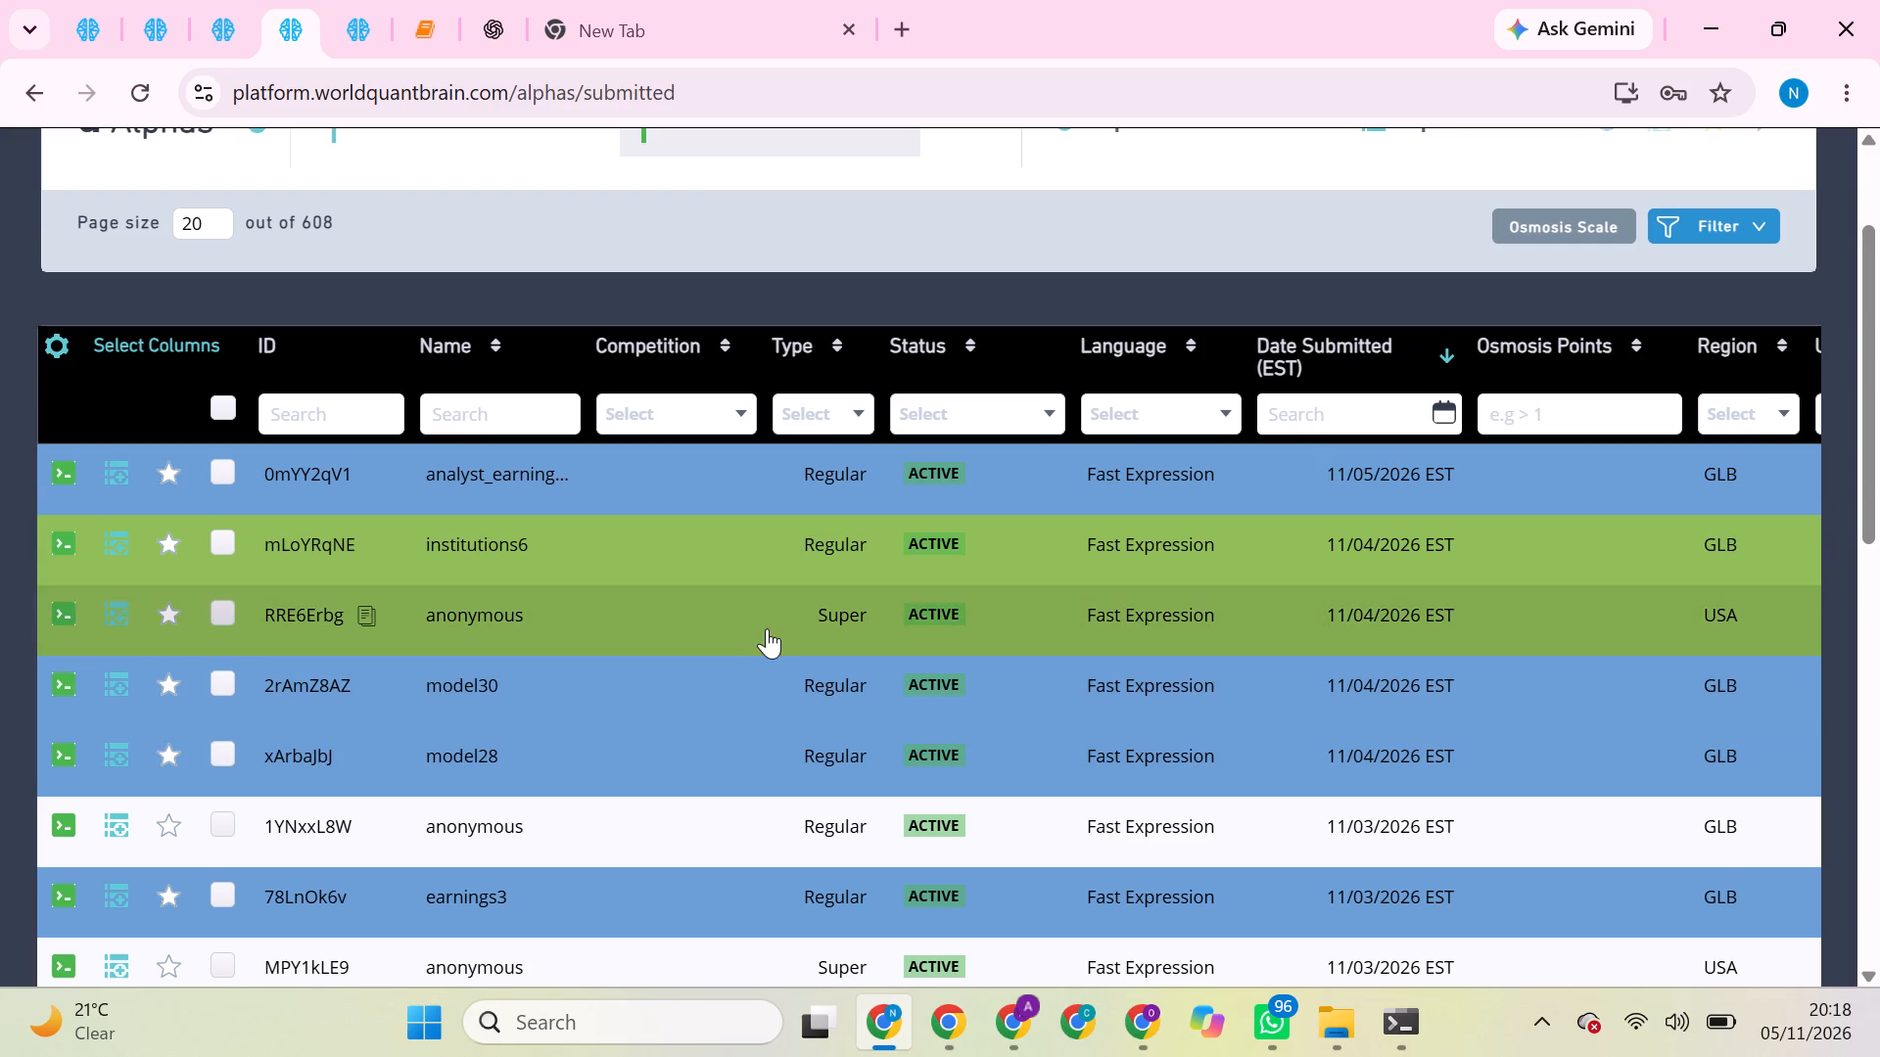
Start a full simulation of the Super Simulation 1 whose selection expression is long_count / (1 + operator_count) * (turnover < 0.15).
click(59, 26)
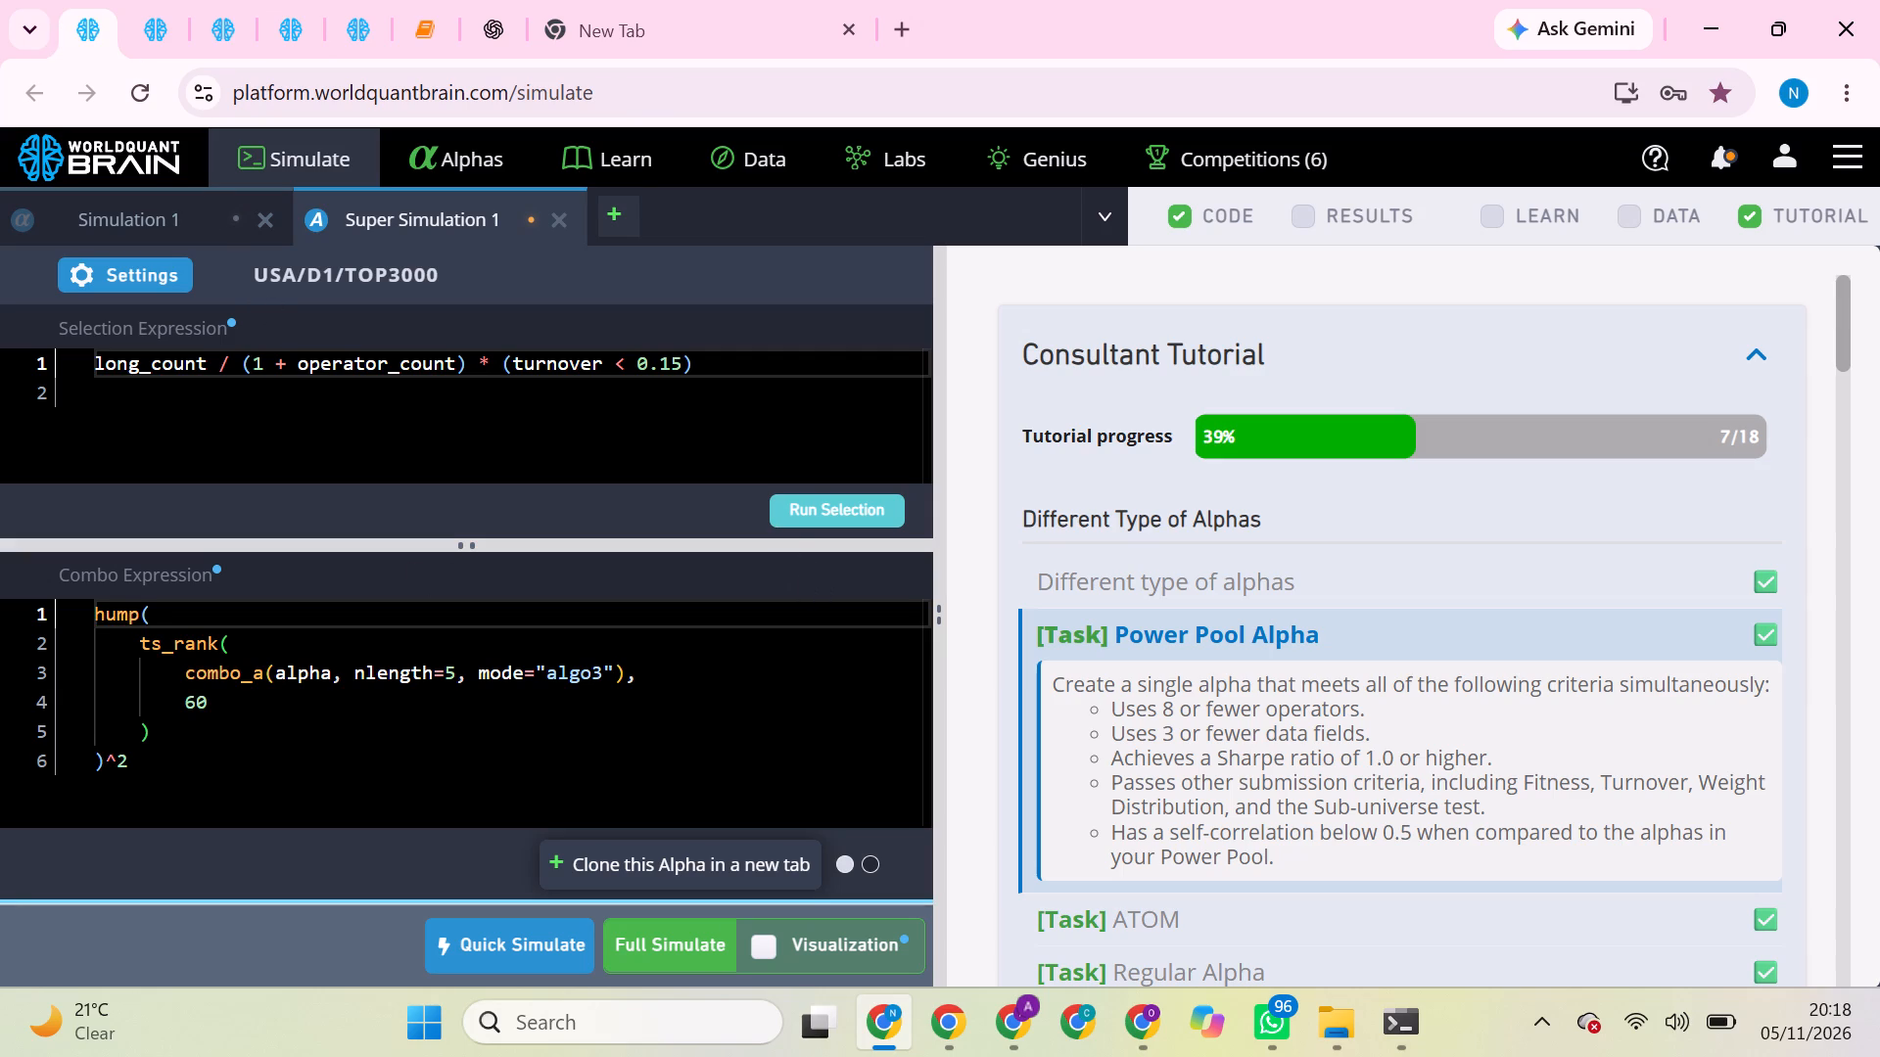
click(669, 929)
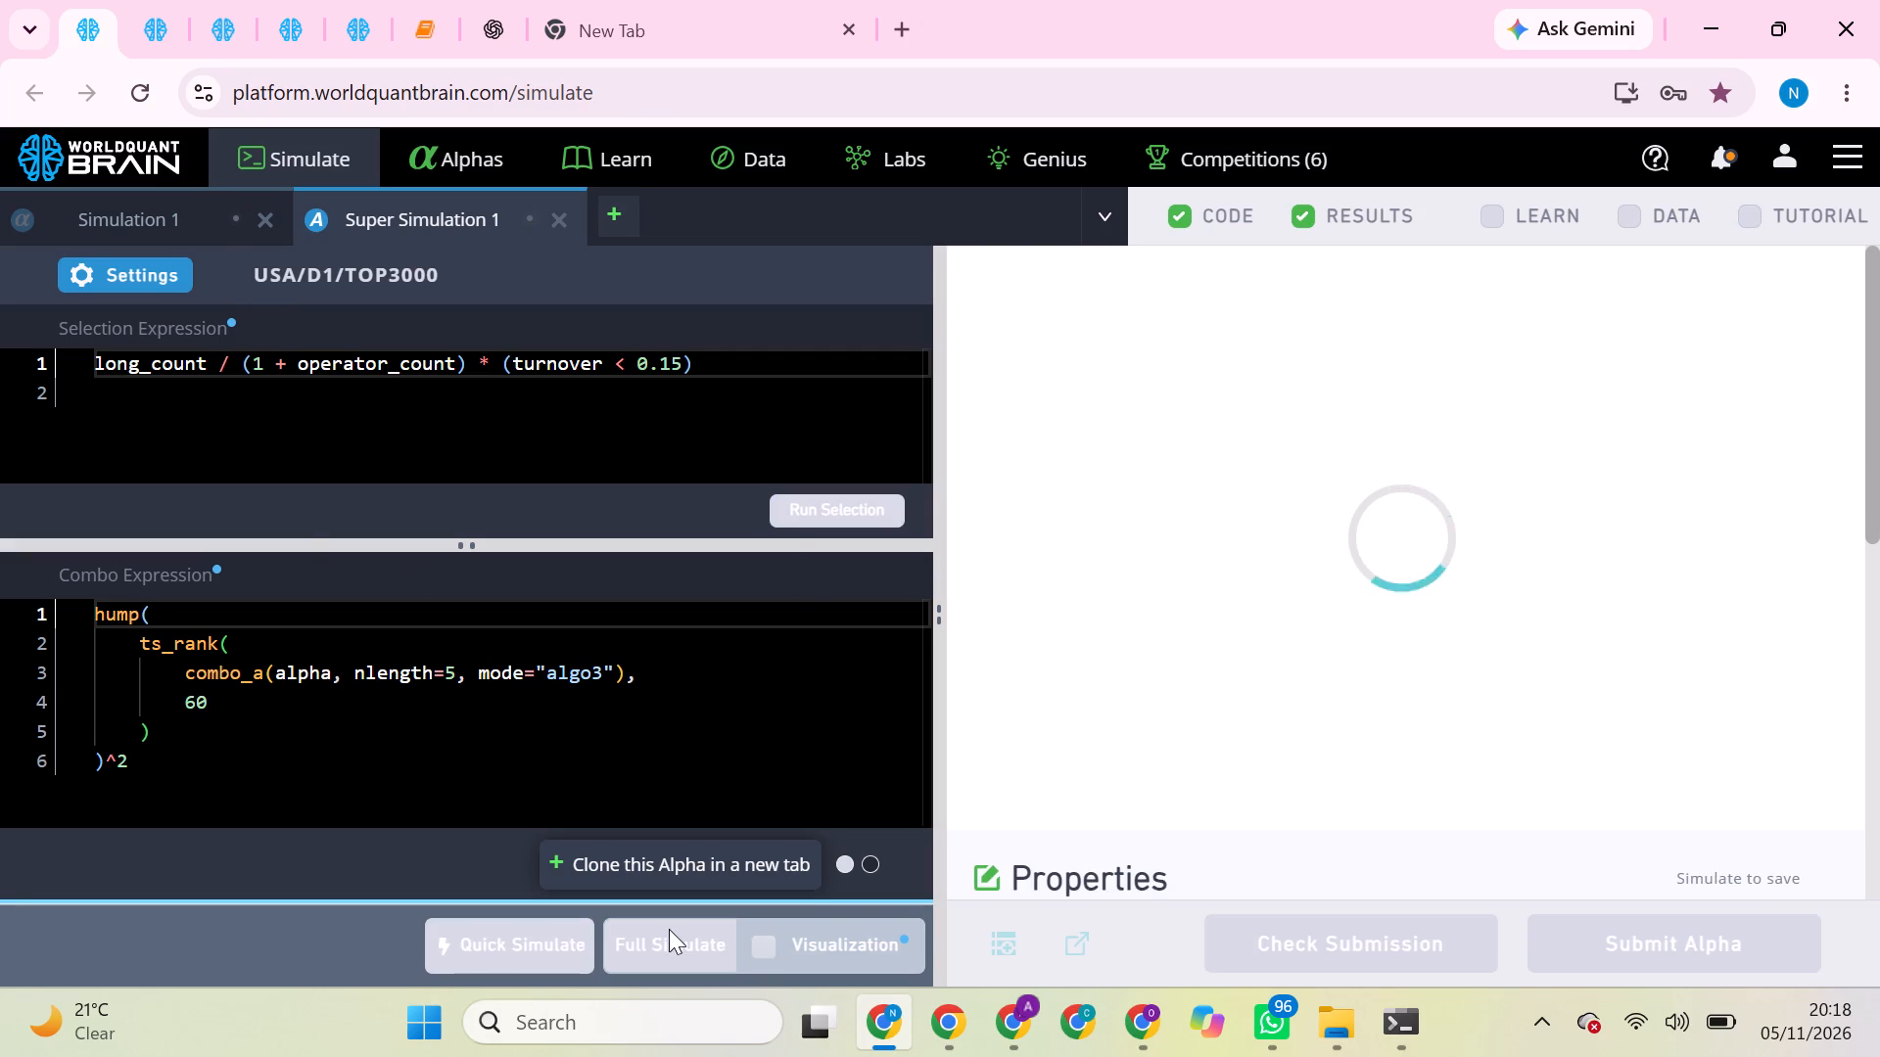
Check the progress of both super simulations and reload the results view of the if_else one.
click(153, 25)
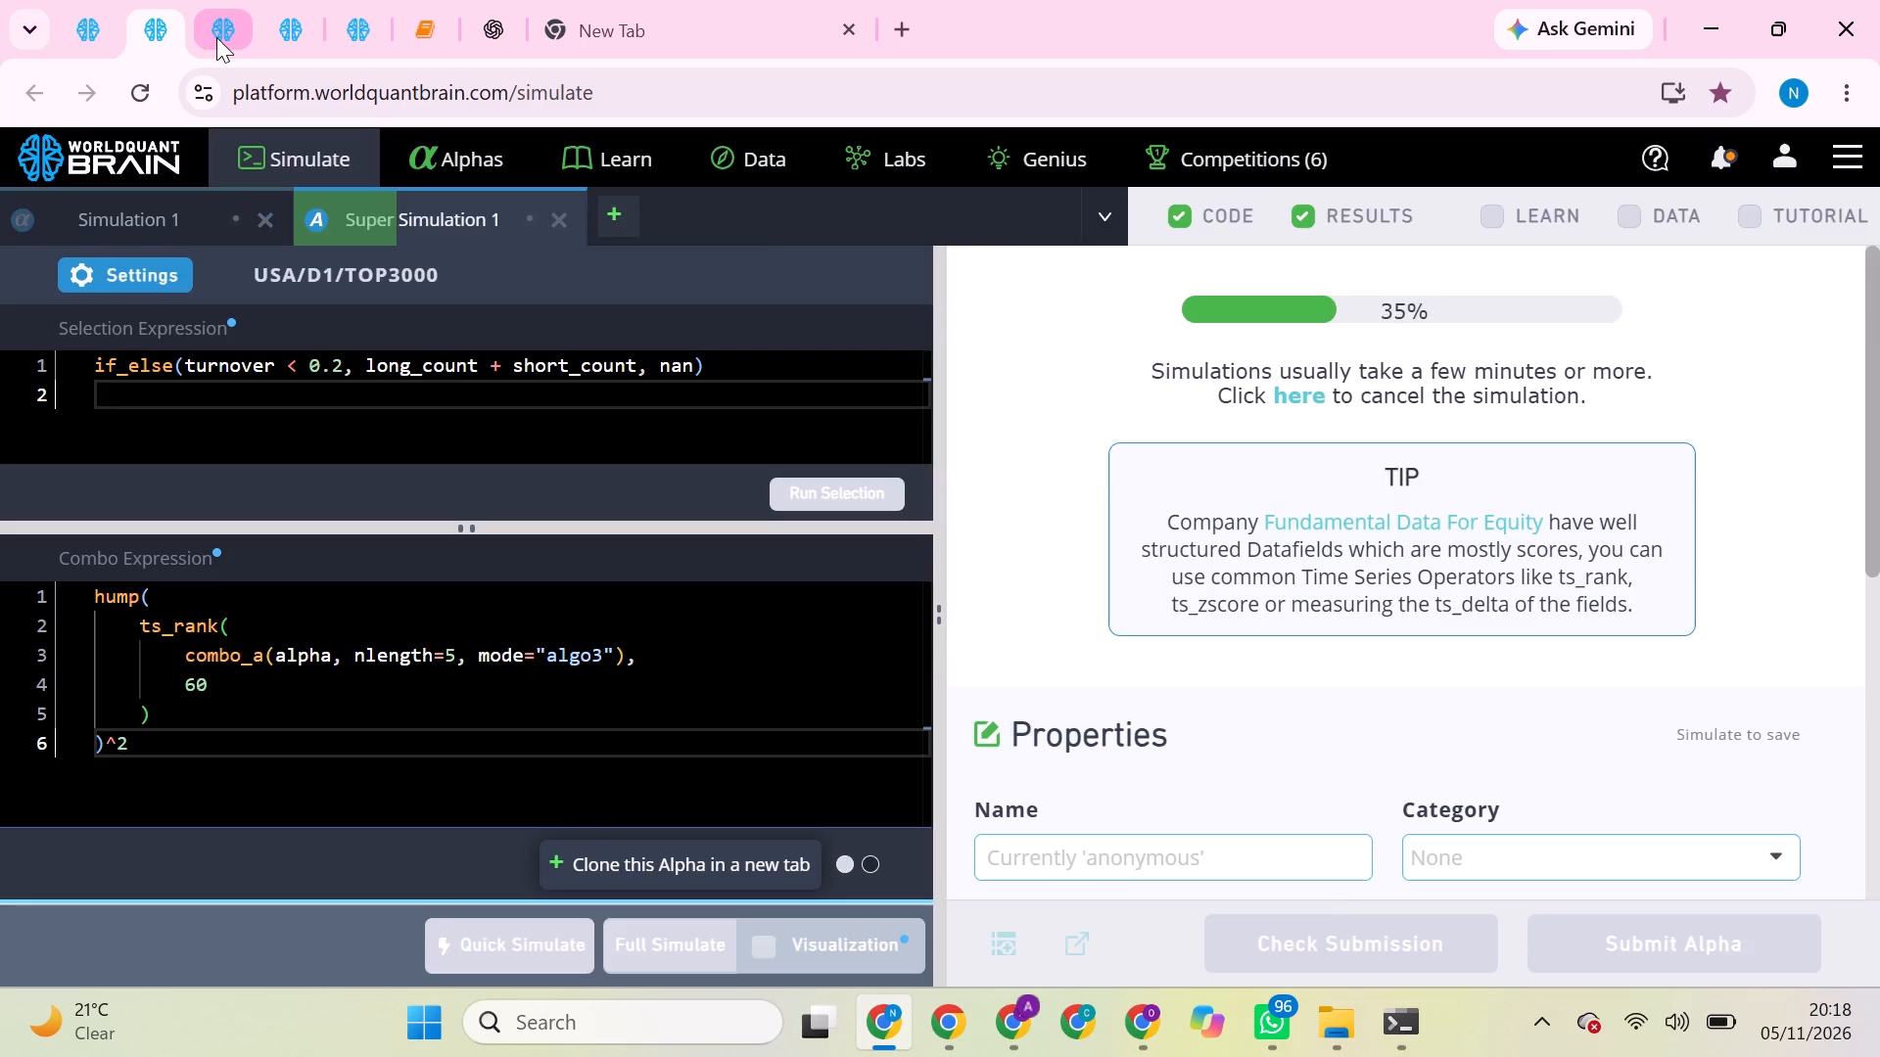
click(216, 37)
click(100, 27)
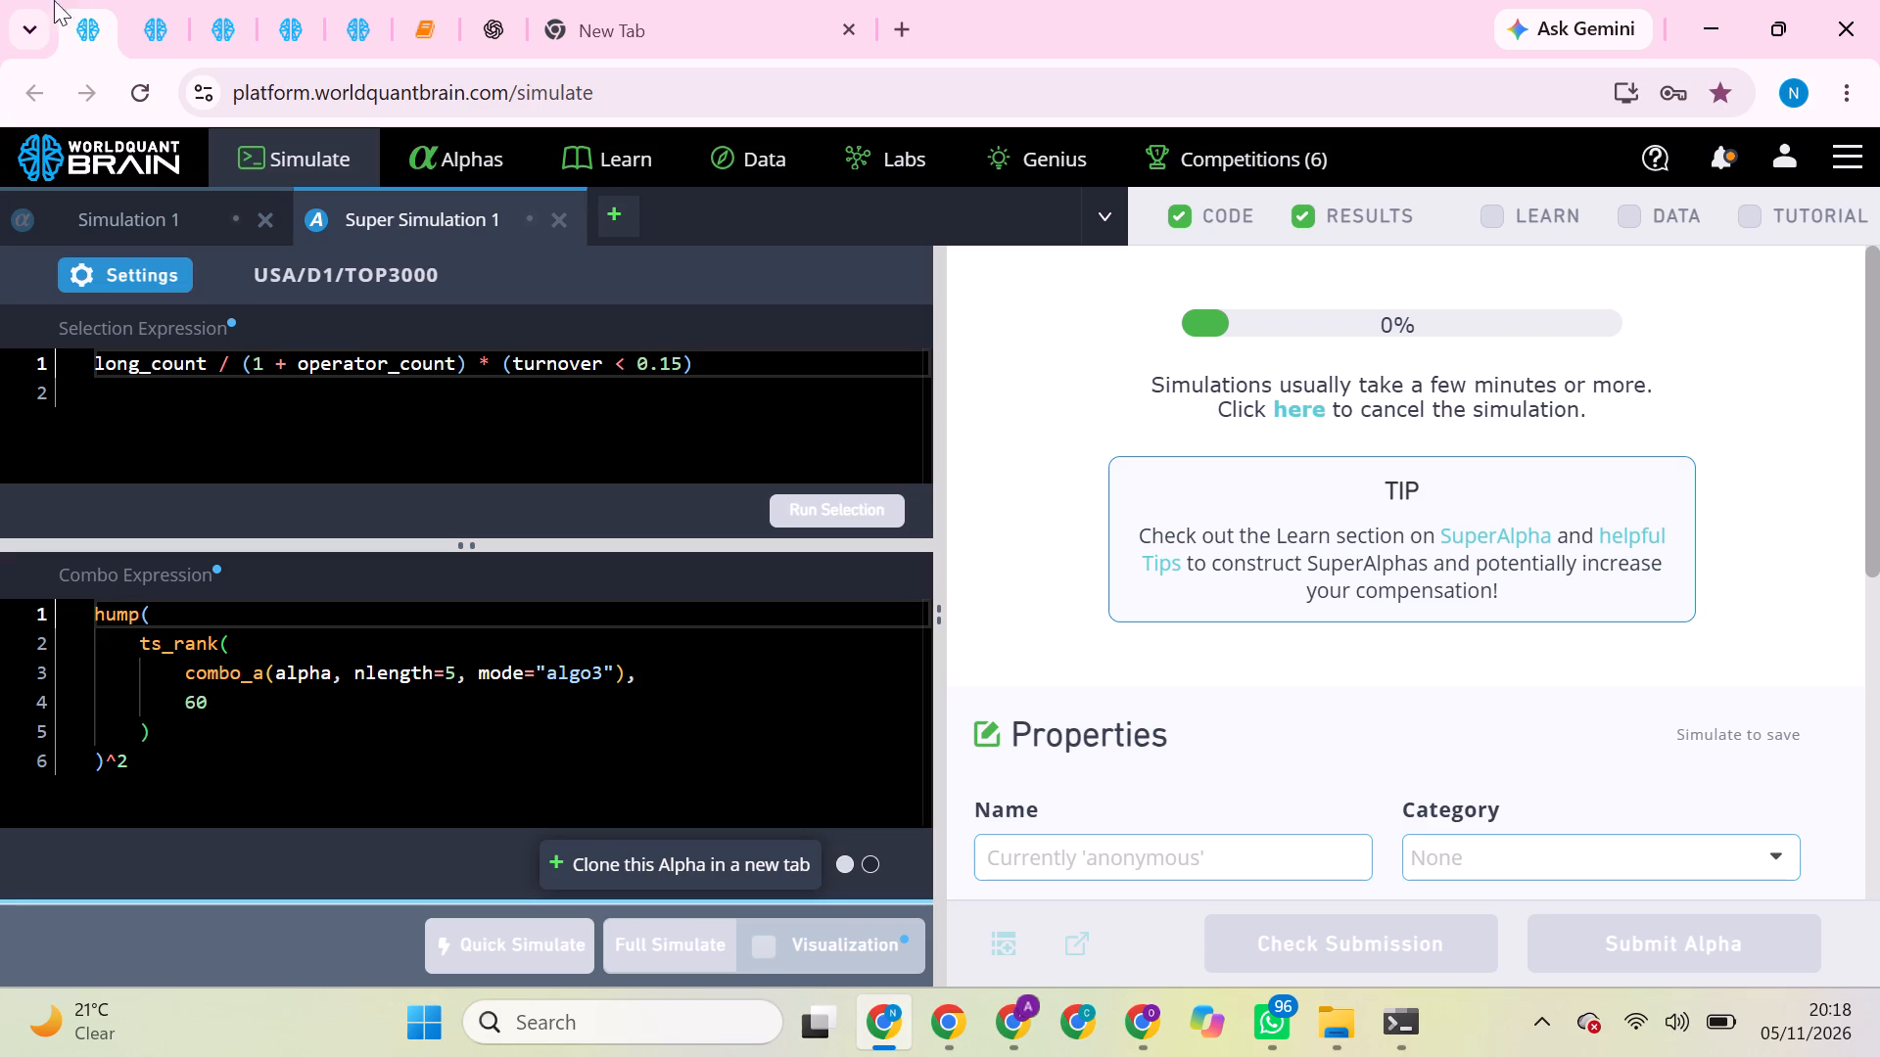
click(159, 17)
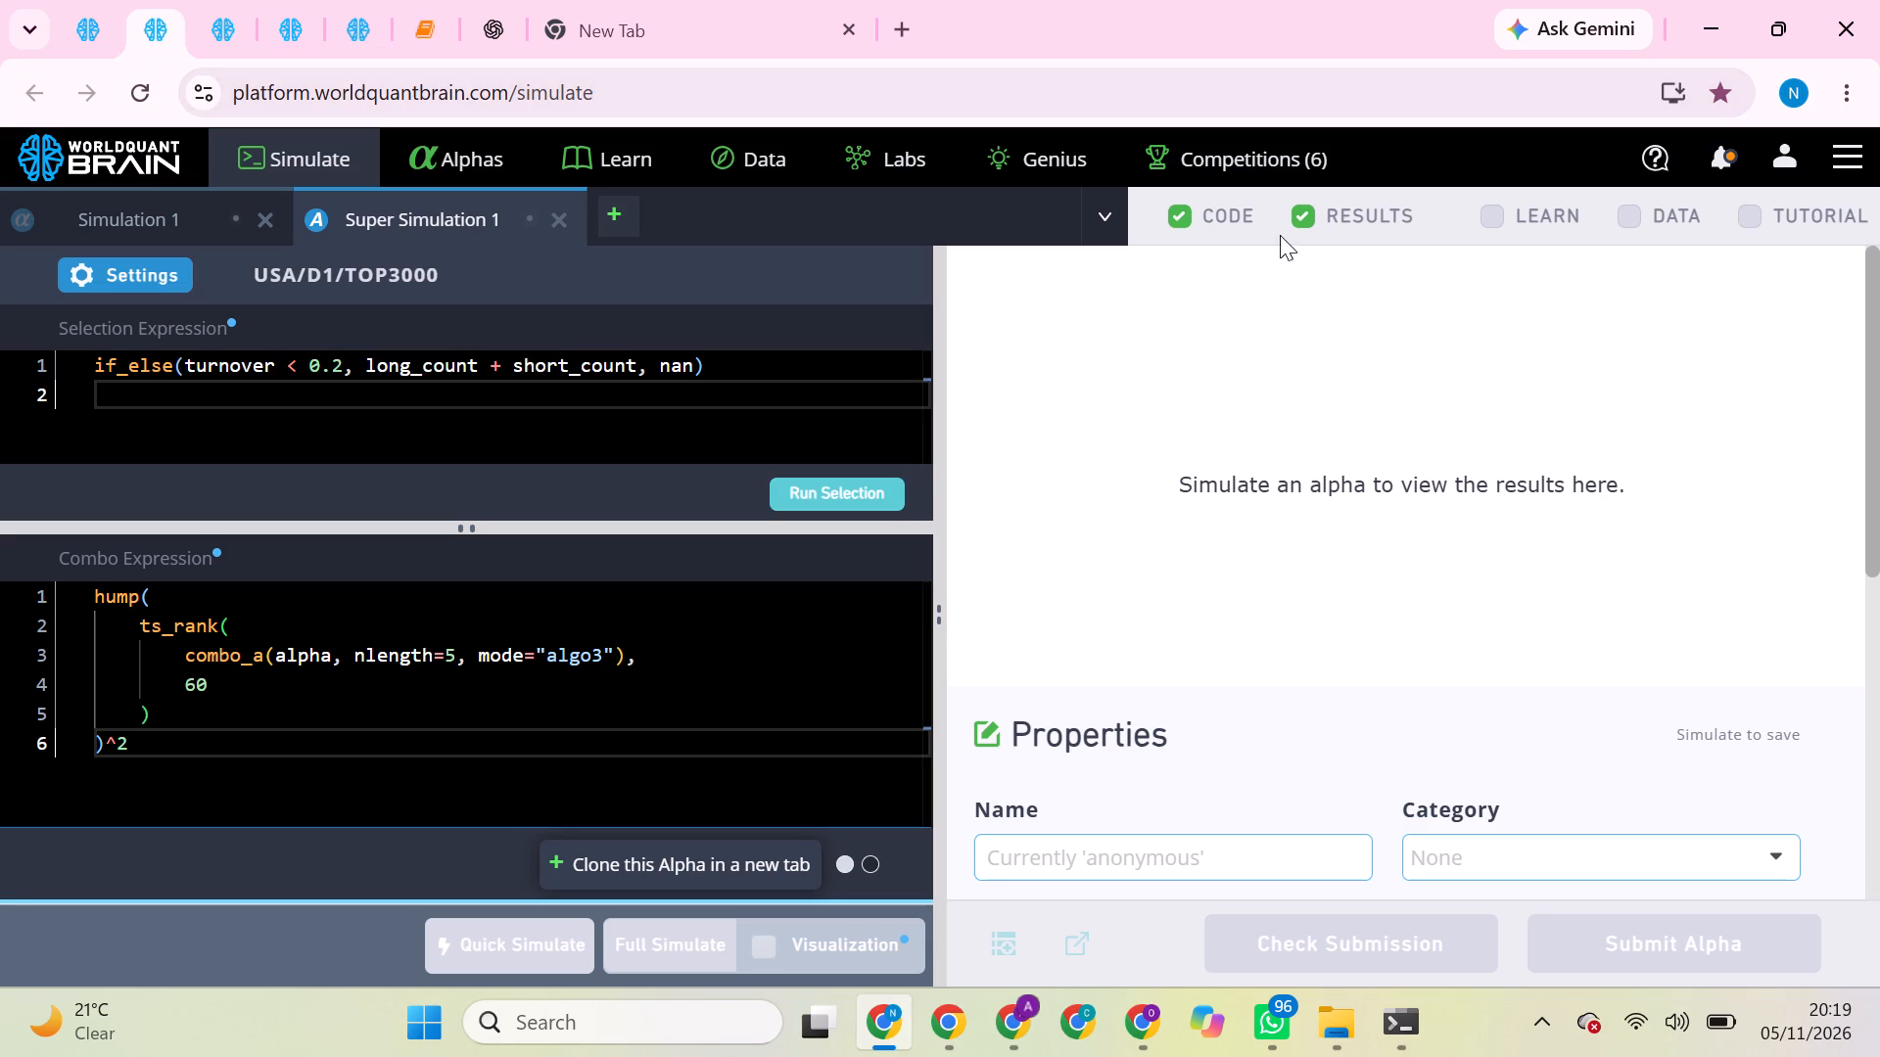
click(1308, 220)
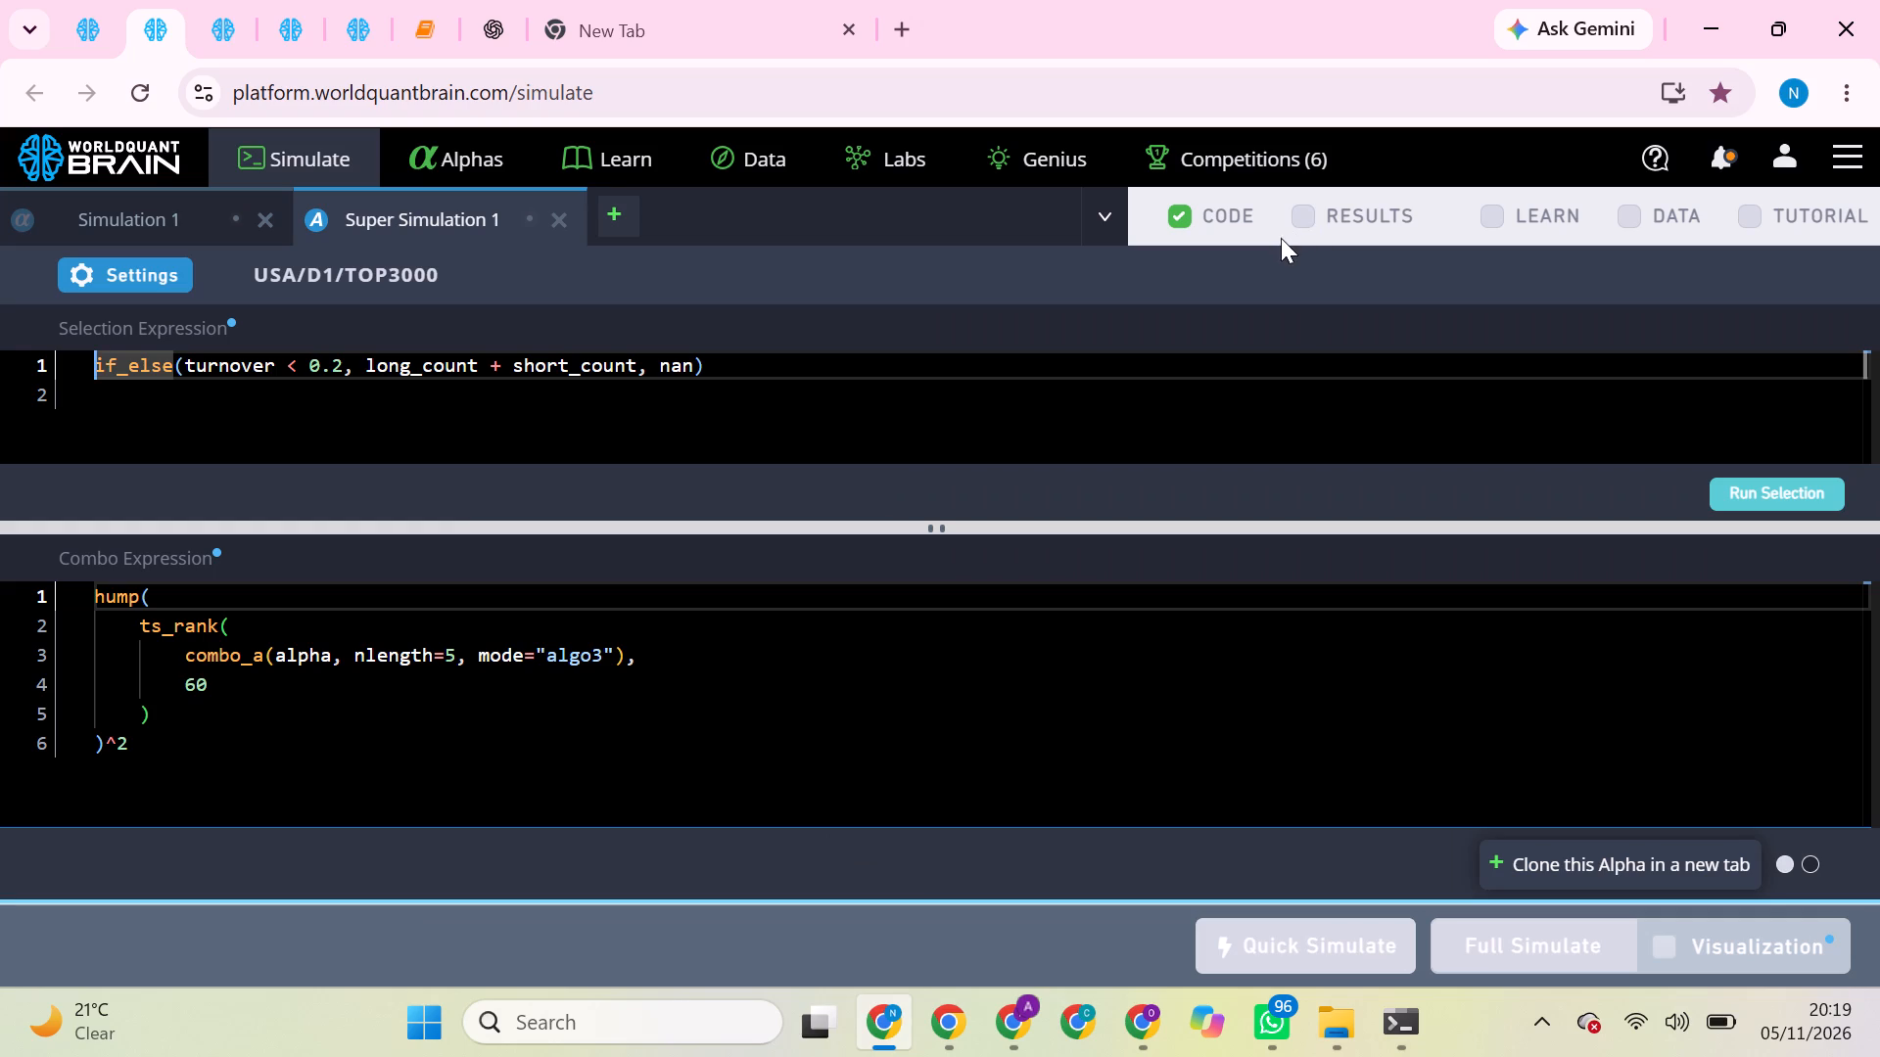
click(1305, 222)
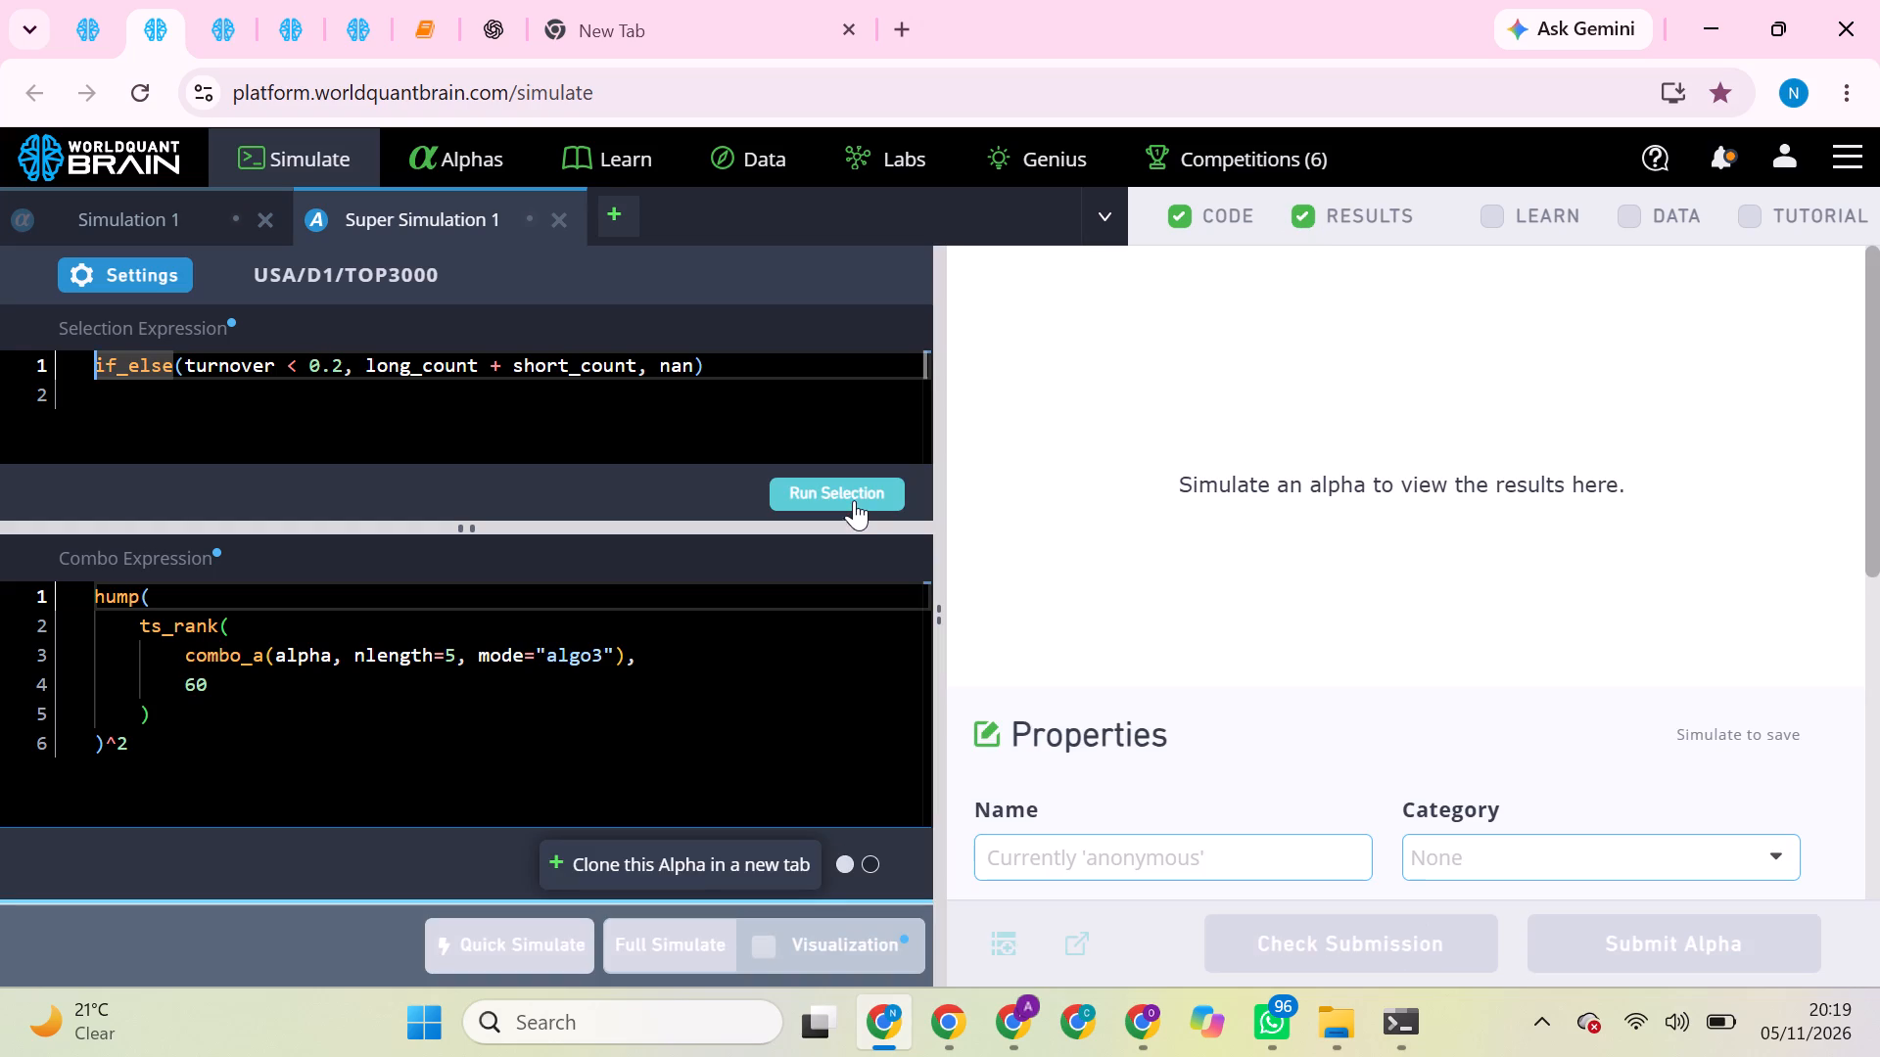
Try to rerun the selection for the Super Simulation 1 with the if_else expression.
click(853, 503)
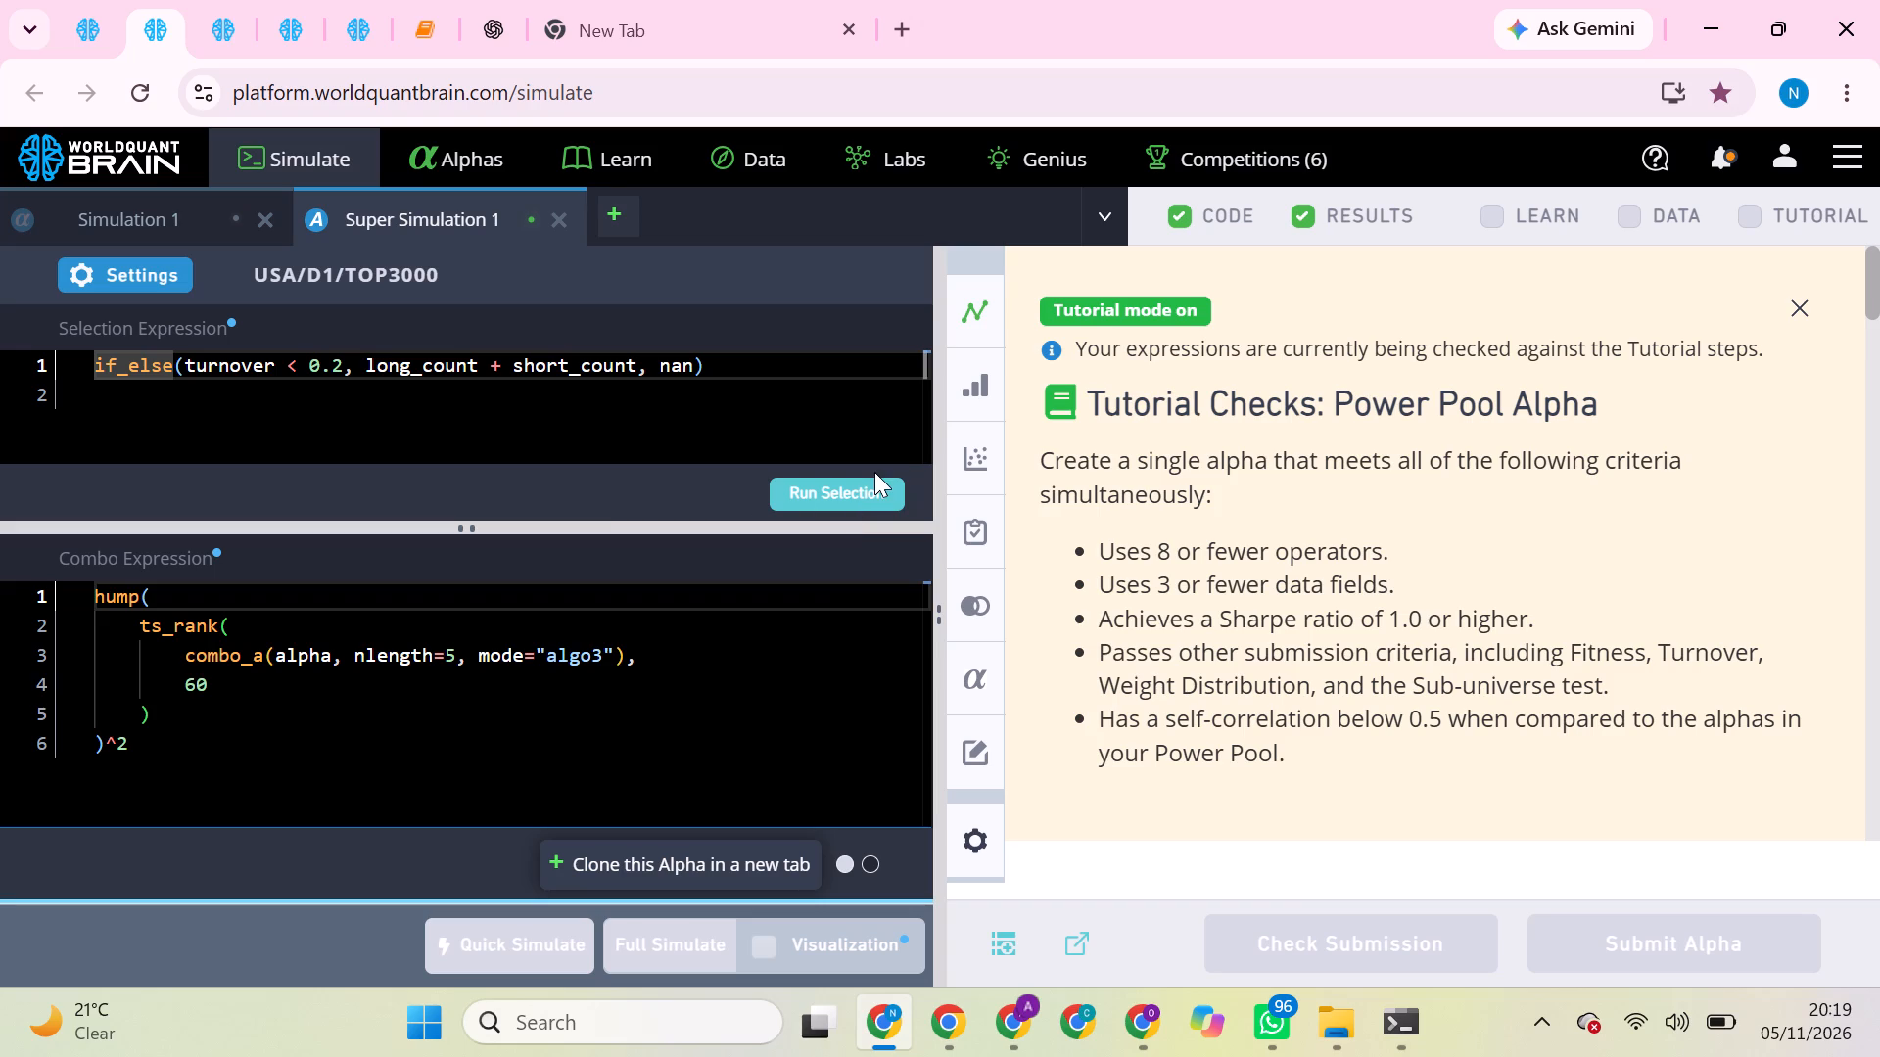
click(870, 487)
Check the results and properties of the super simulation using the long_count / (1 + operator_count) expression, reloading its results view.
click(92, 39)
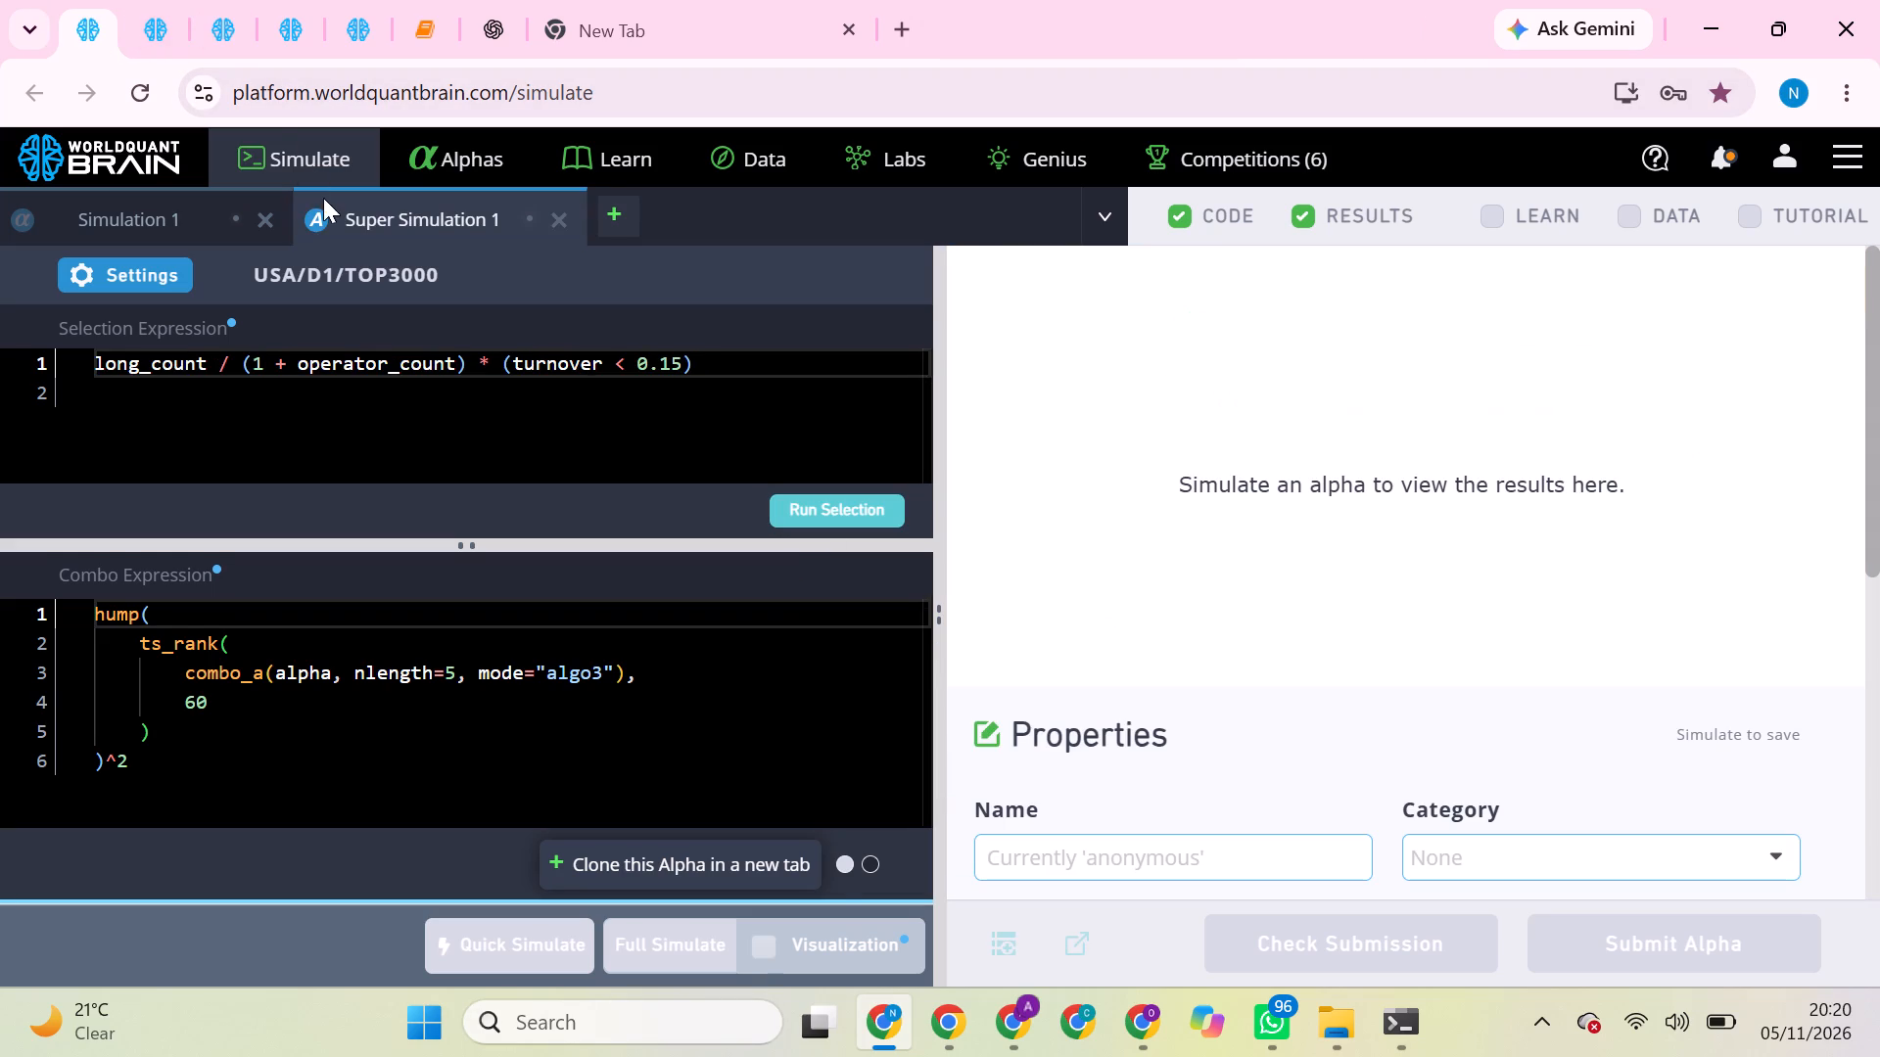
scroll(1448, 654, down, 2)
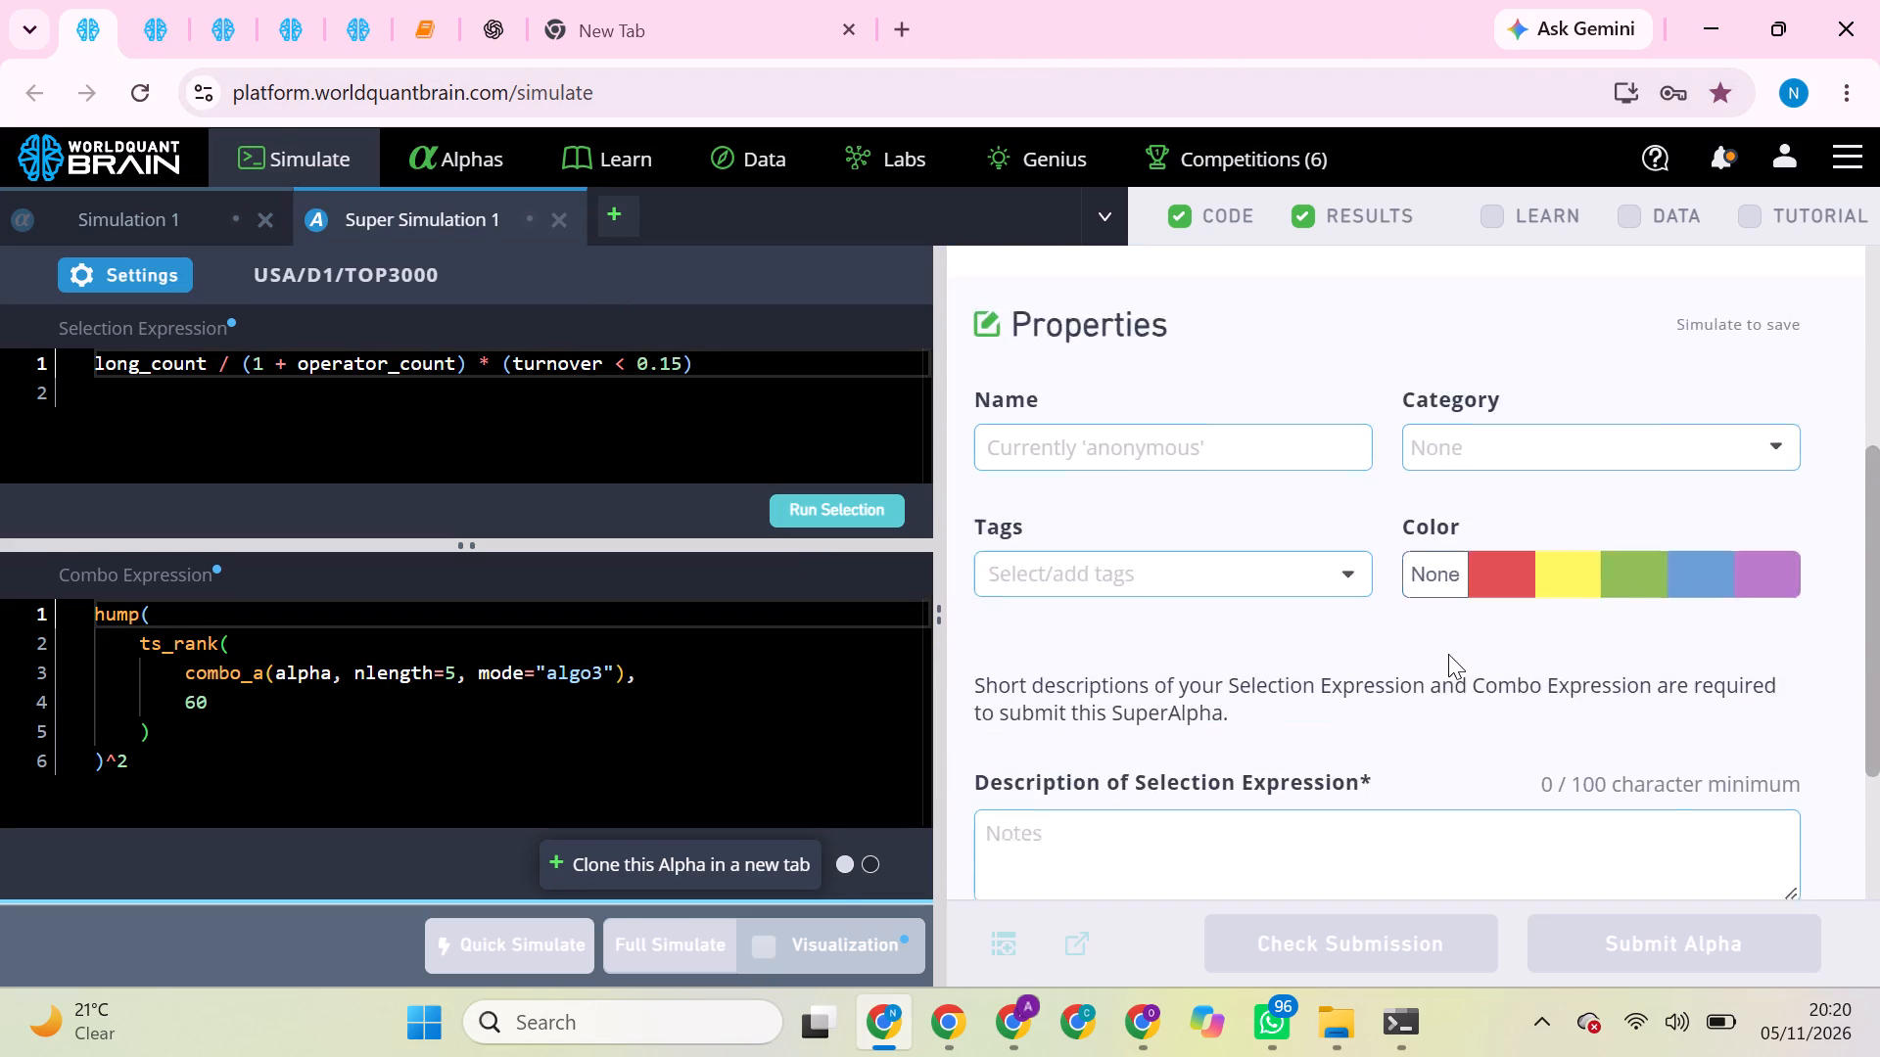
scroll(1448, 654, down, 2)
scroll(1448, 654, up, 5)
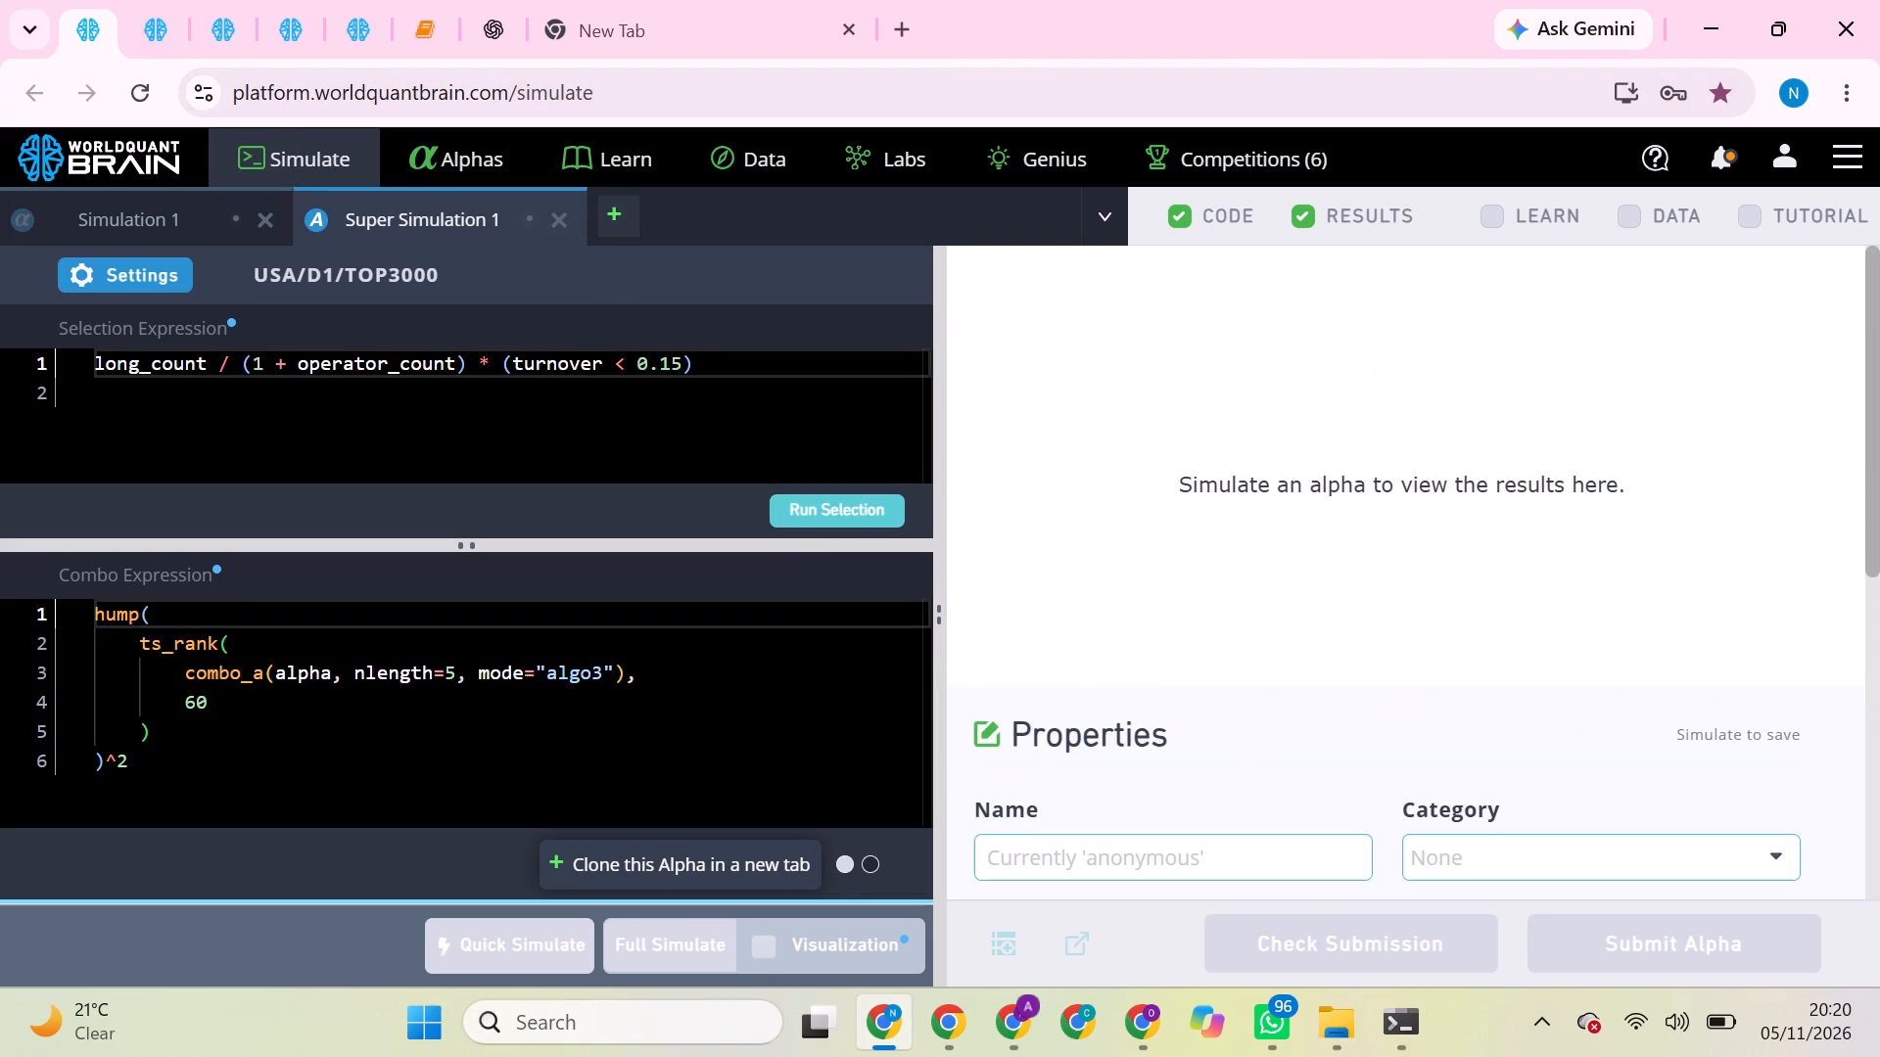
scroll(1448, 654, up, 5)
click(1326, 216)
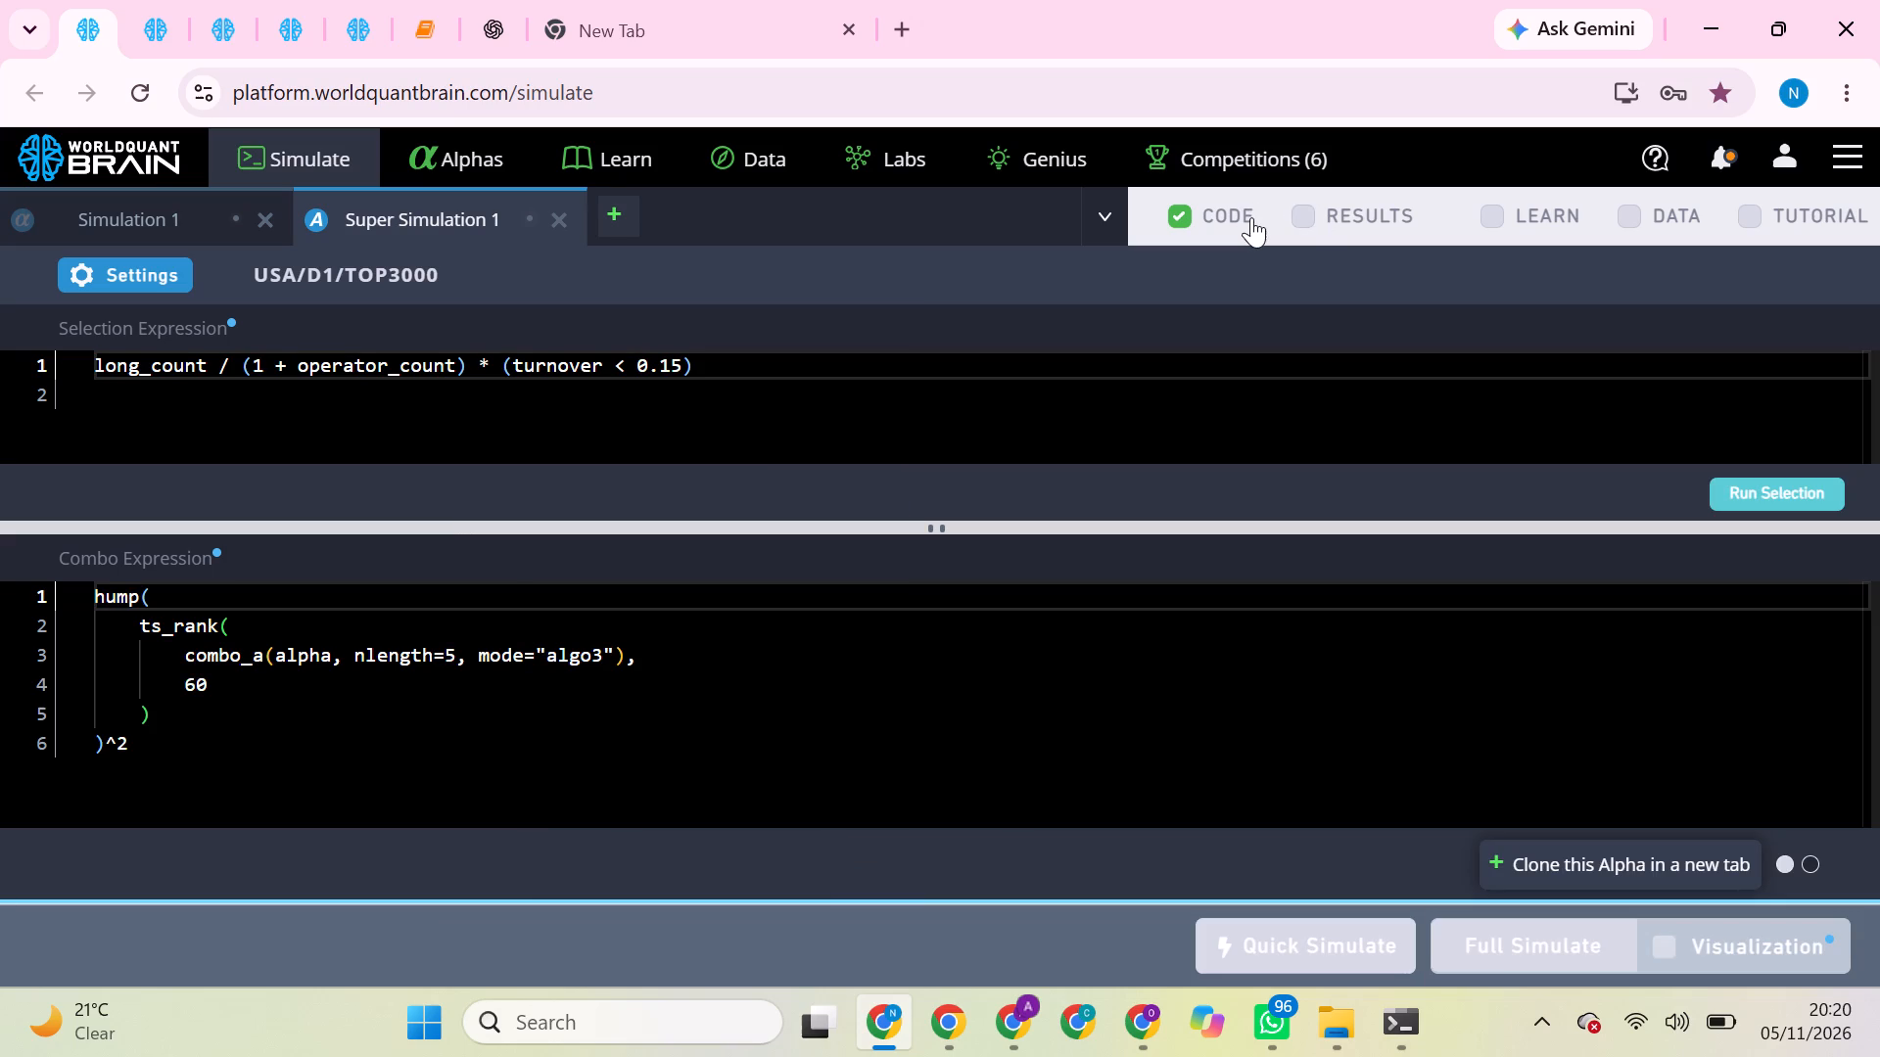
click(1326, 209)
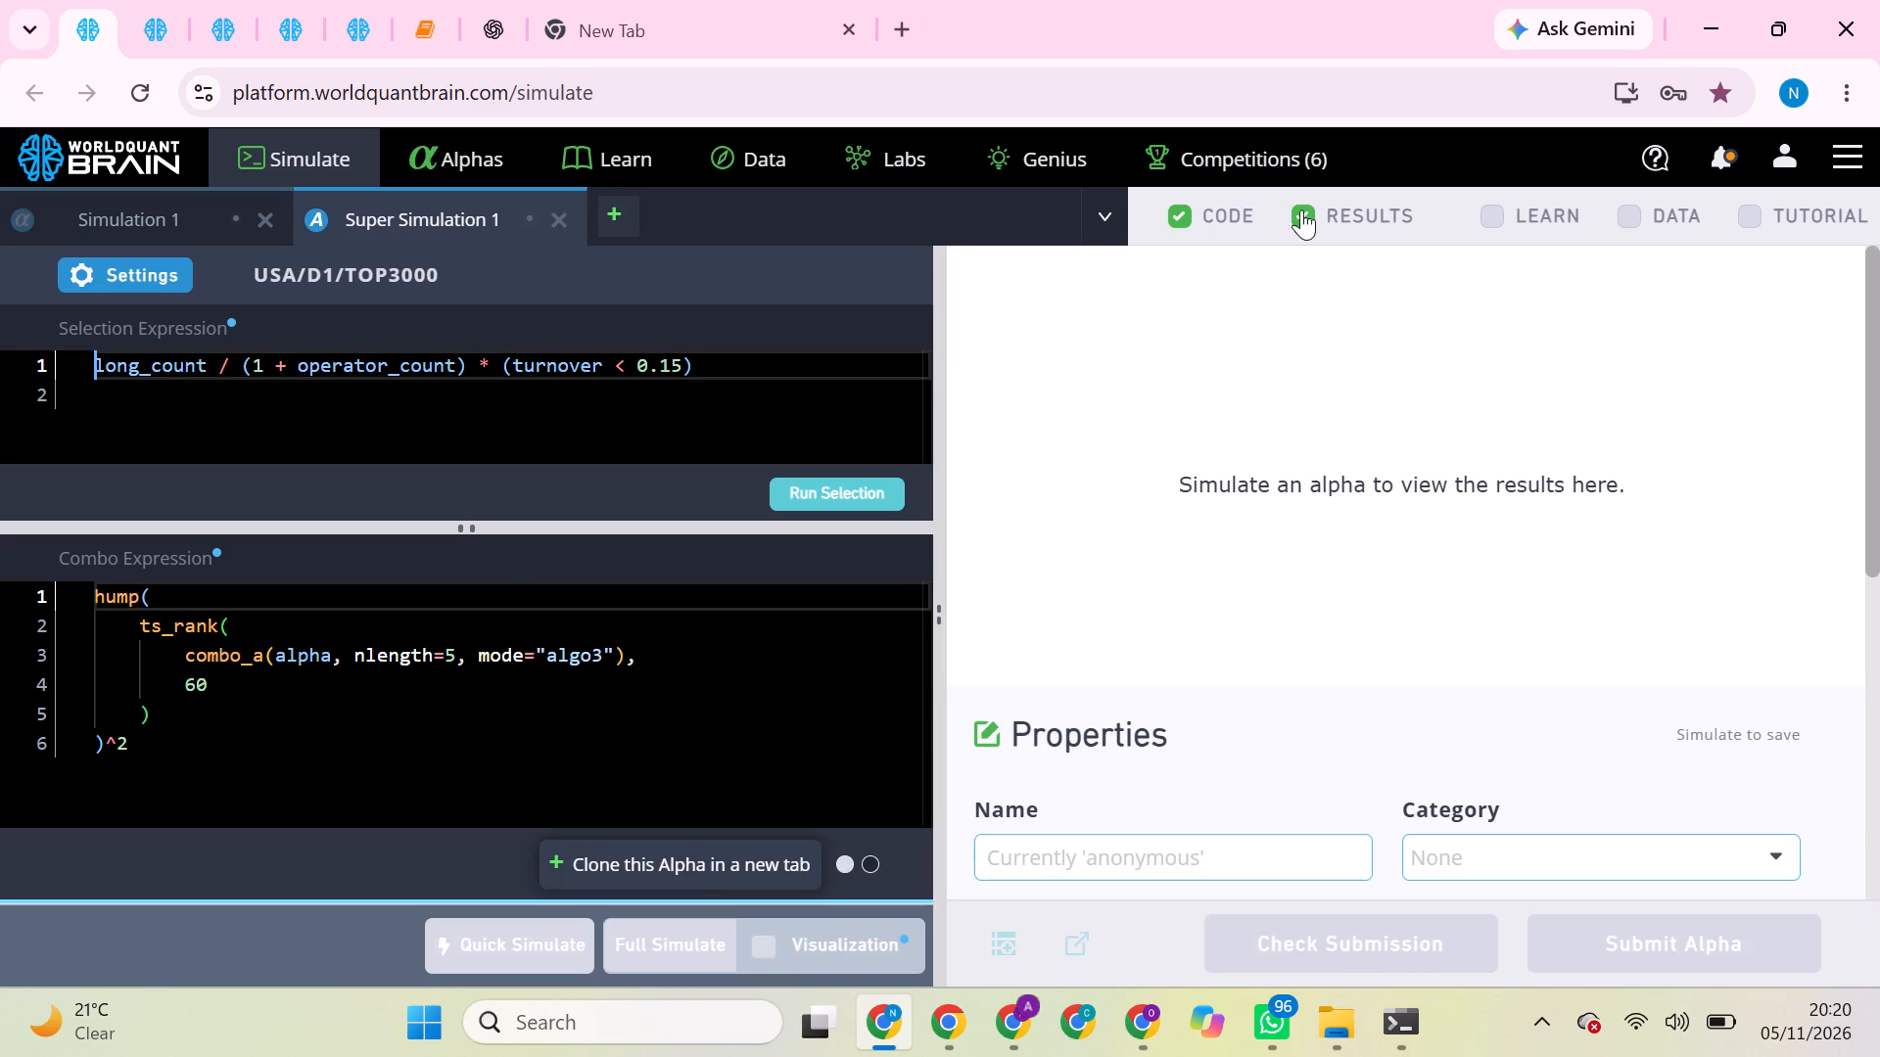
Review the if_else super simulation's performance data and request its Prod Correlation check.
click(143, 49)
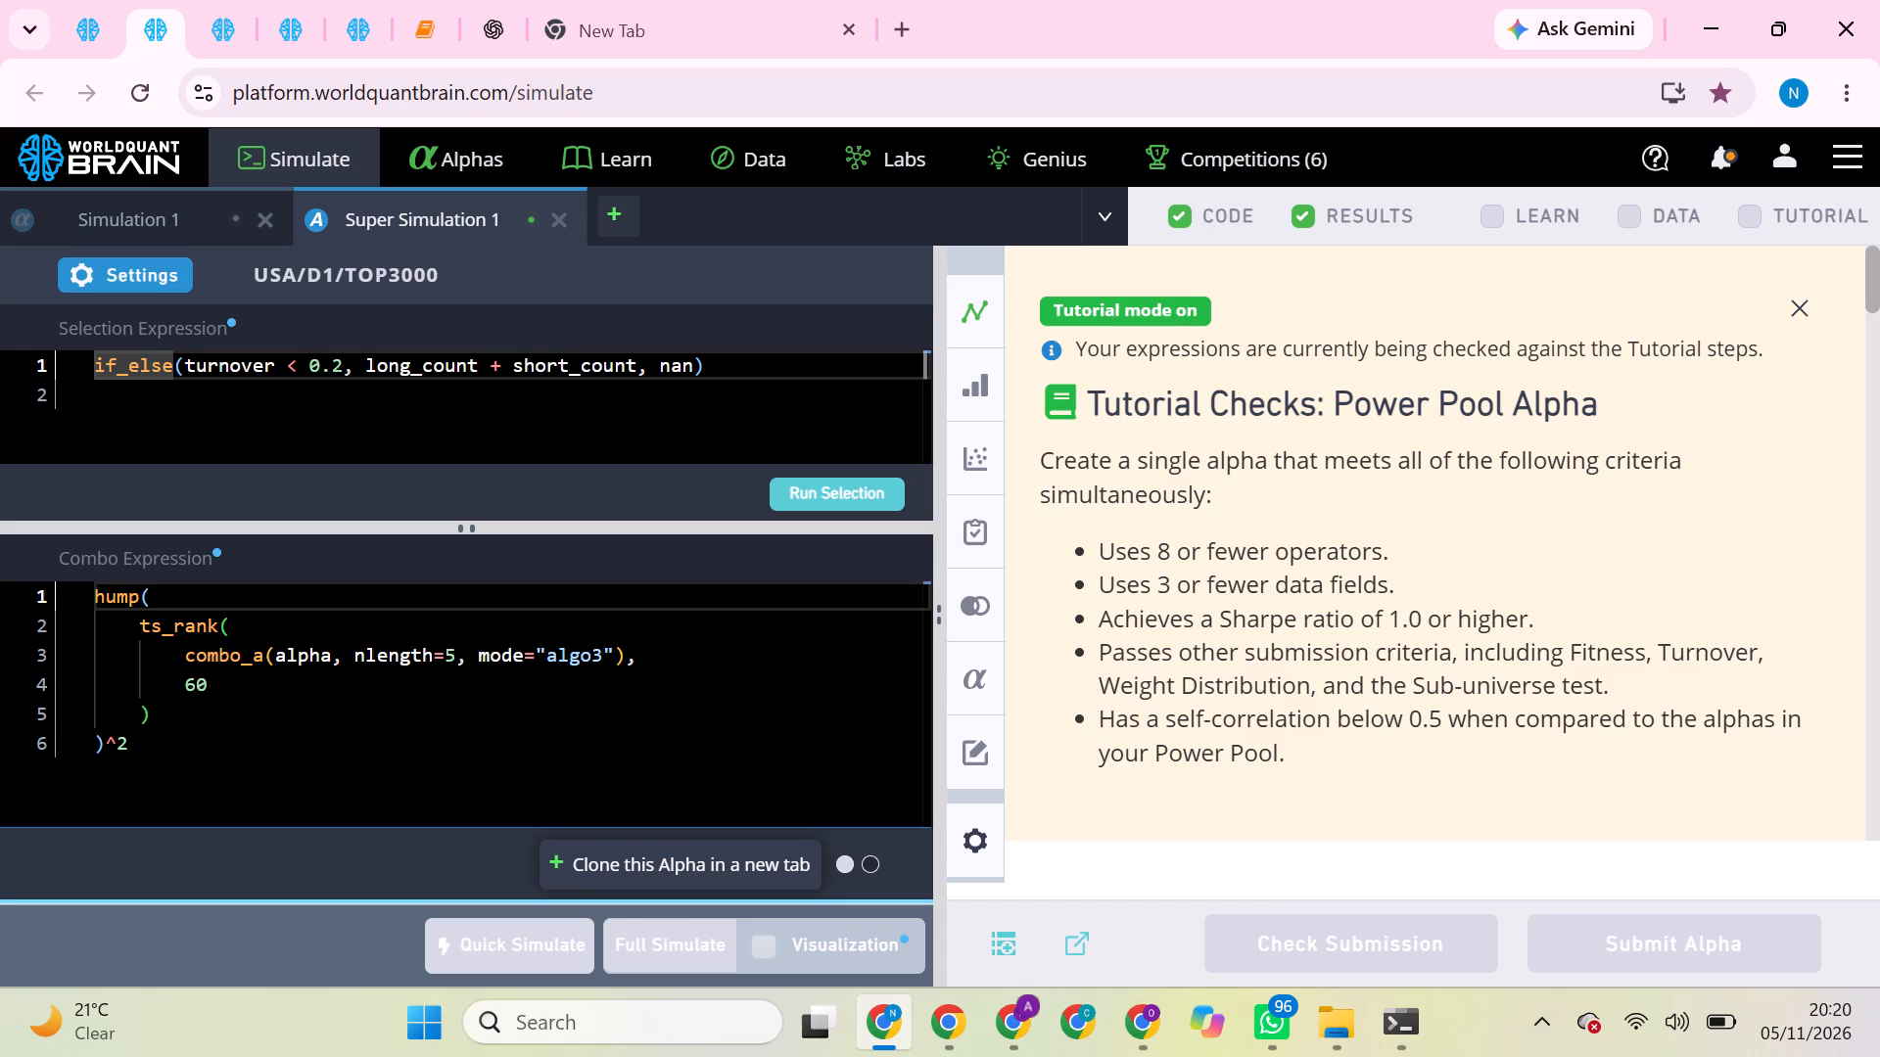
scroll(1353, 606, down, 7)
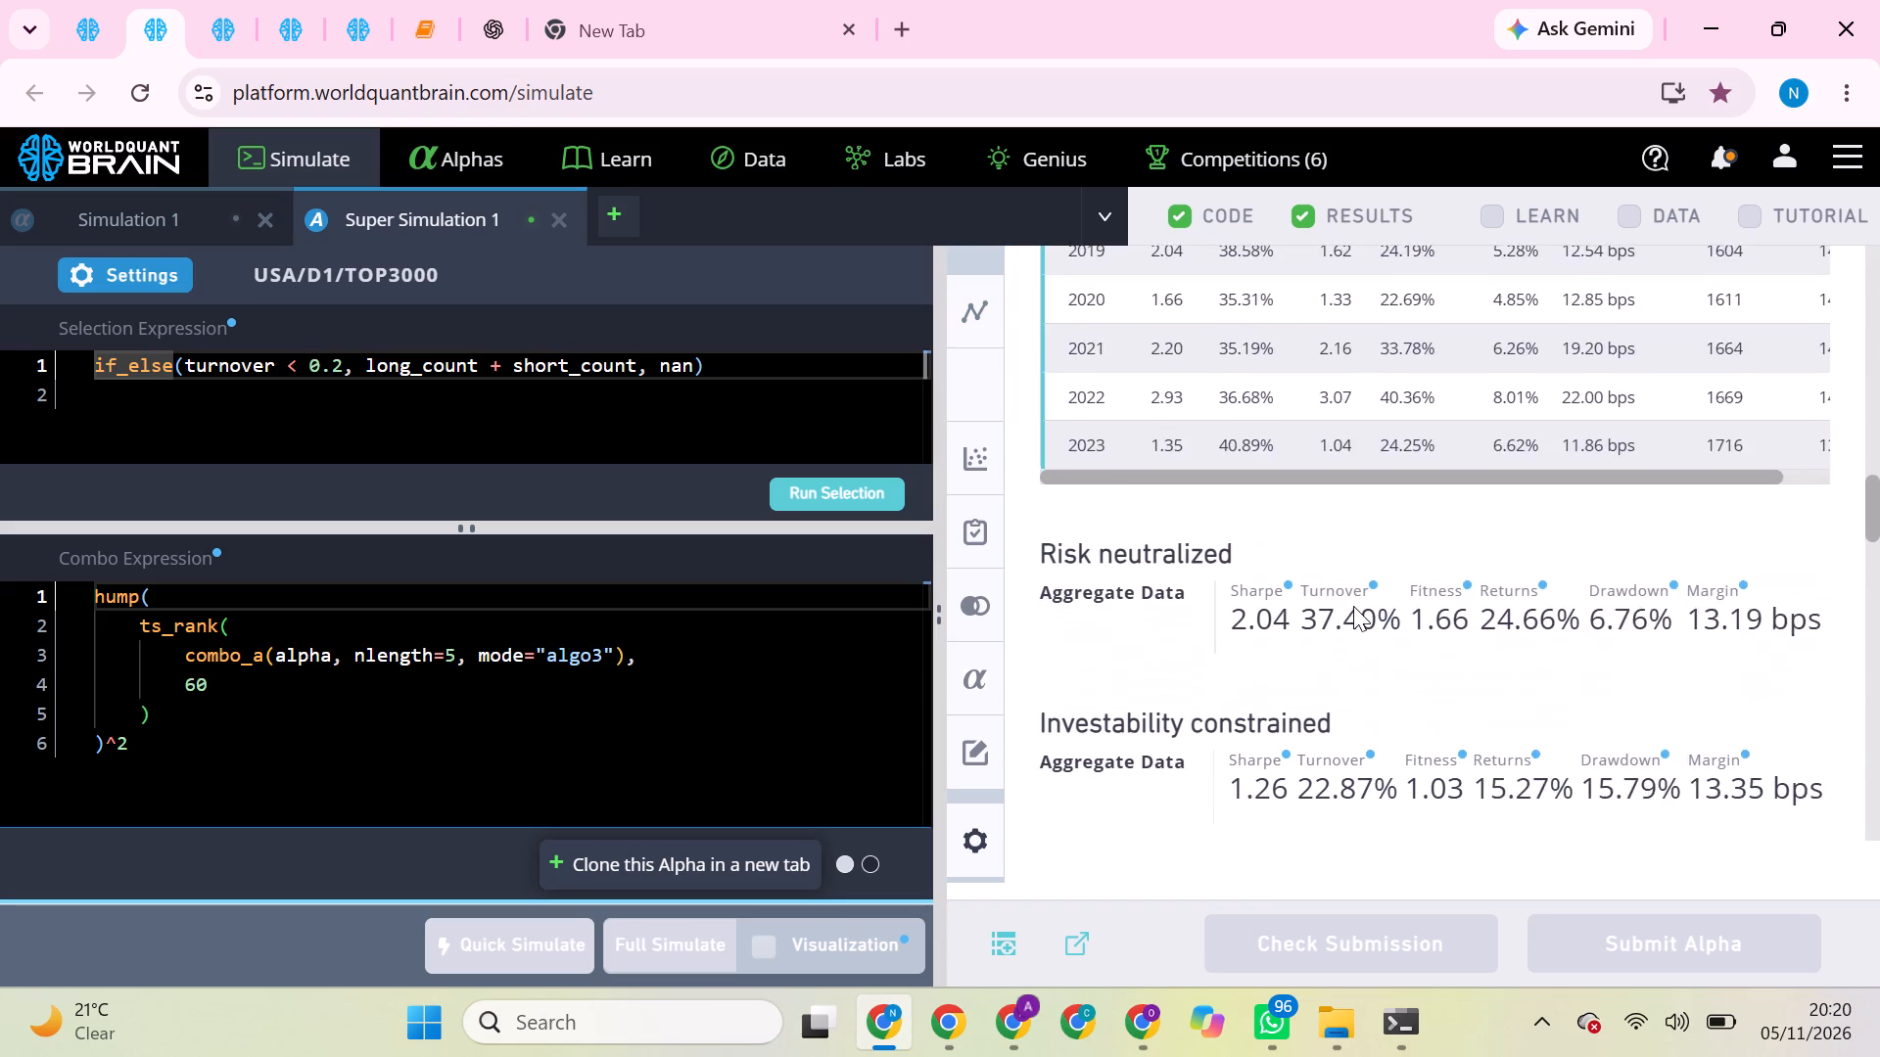
scroll(1353, 606, down, 5)
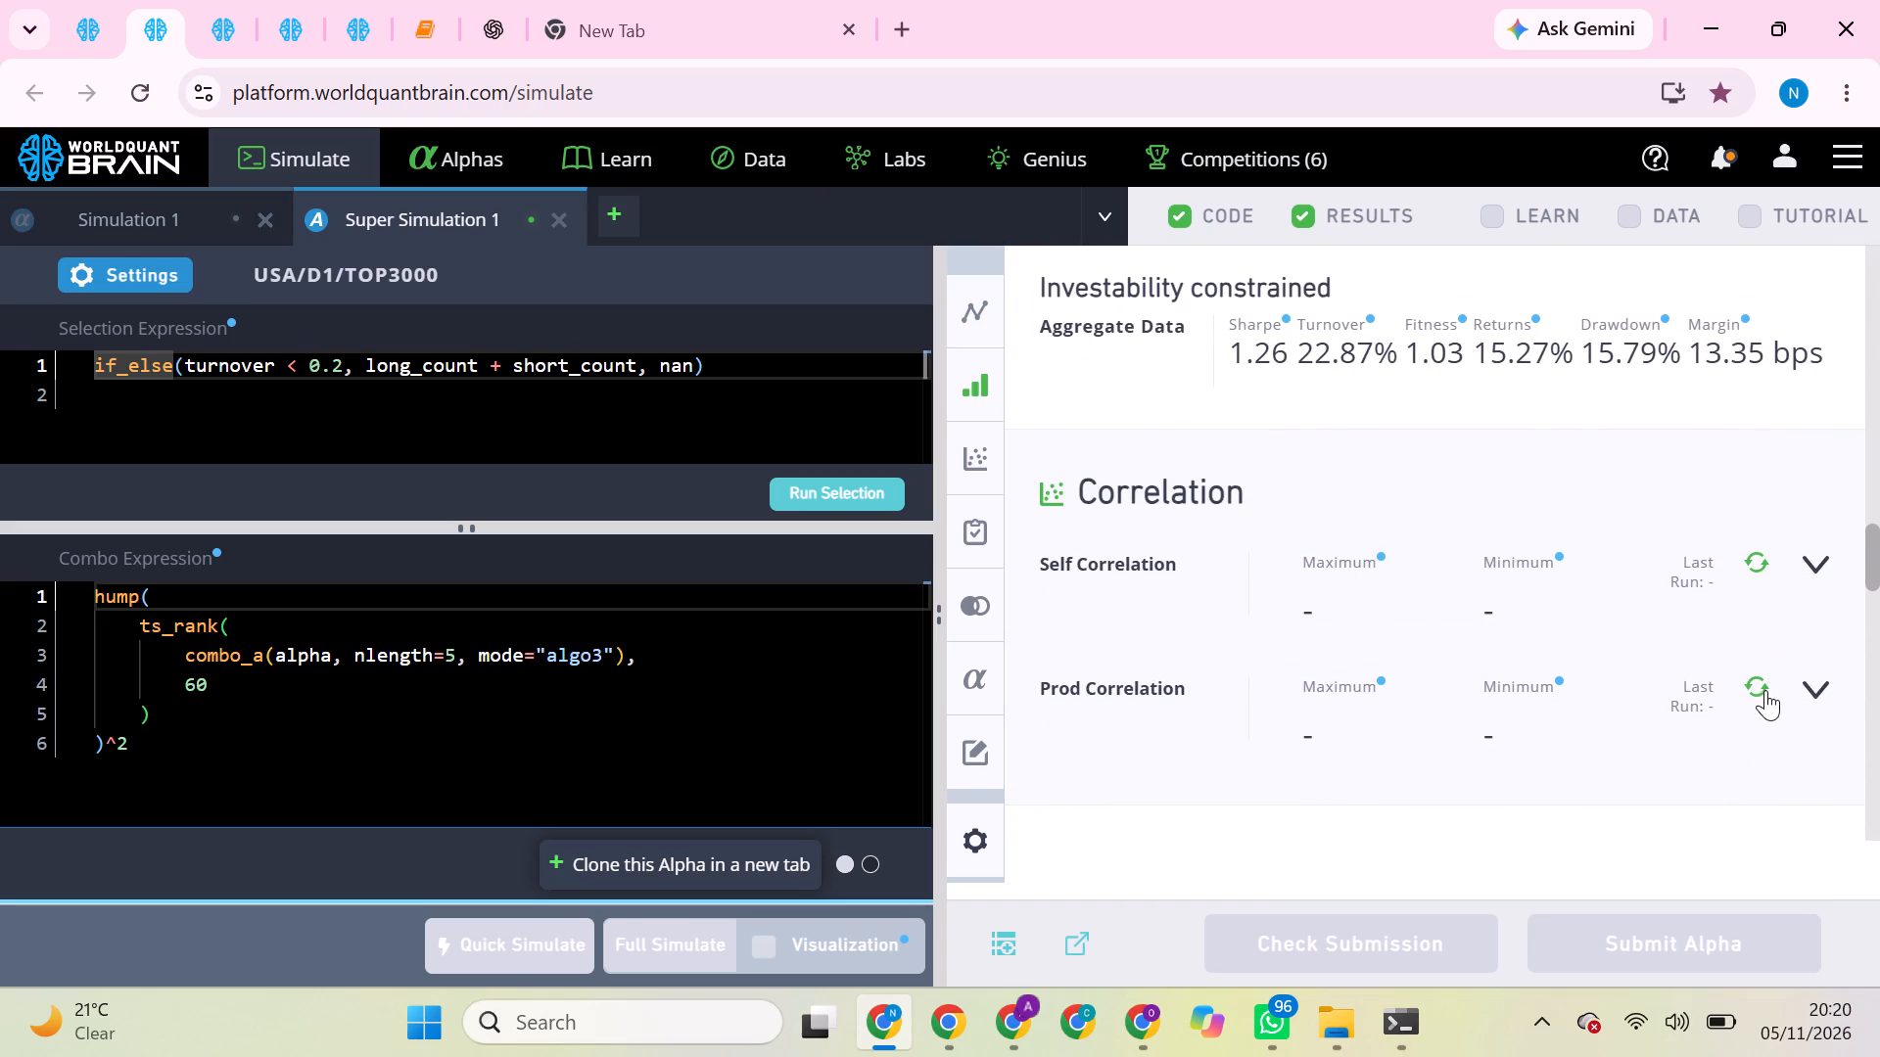
click(1751, 707)
click(1753, 696)
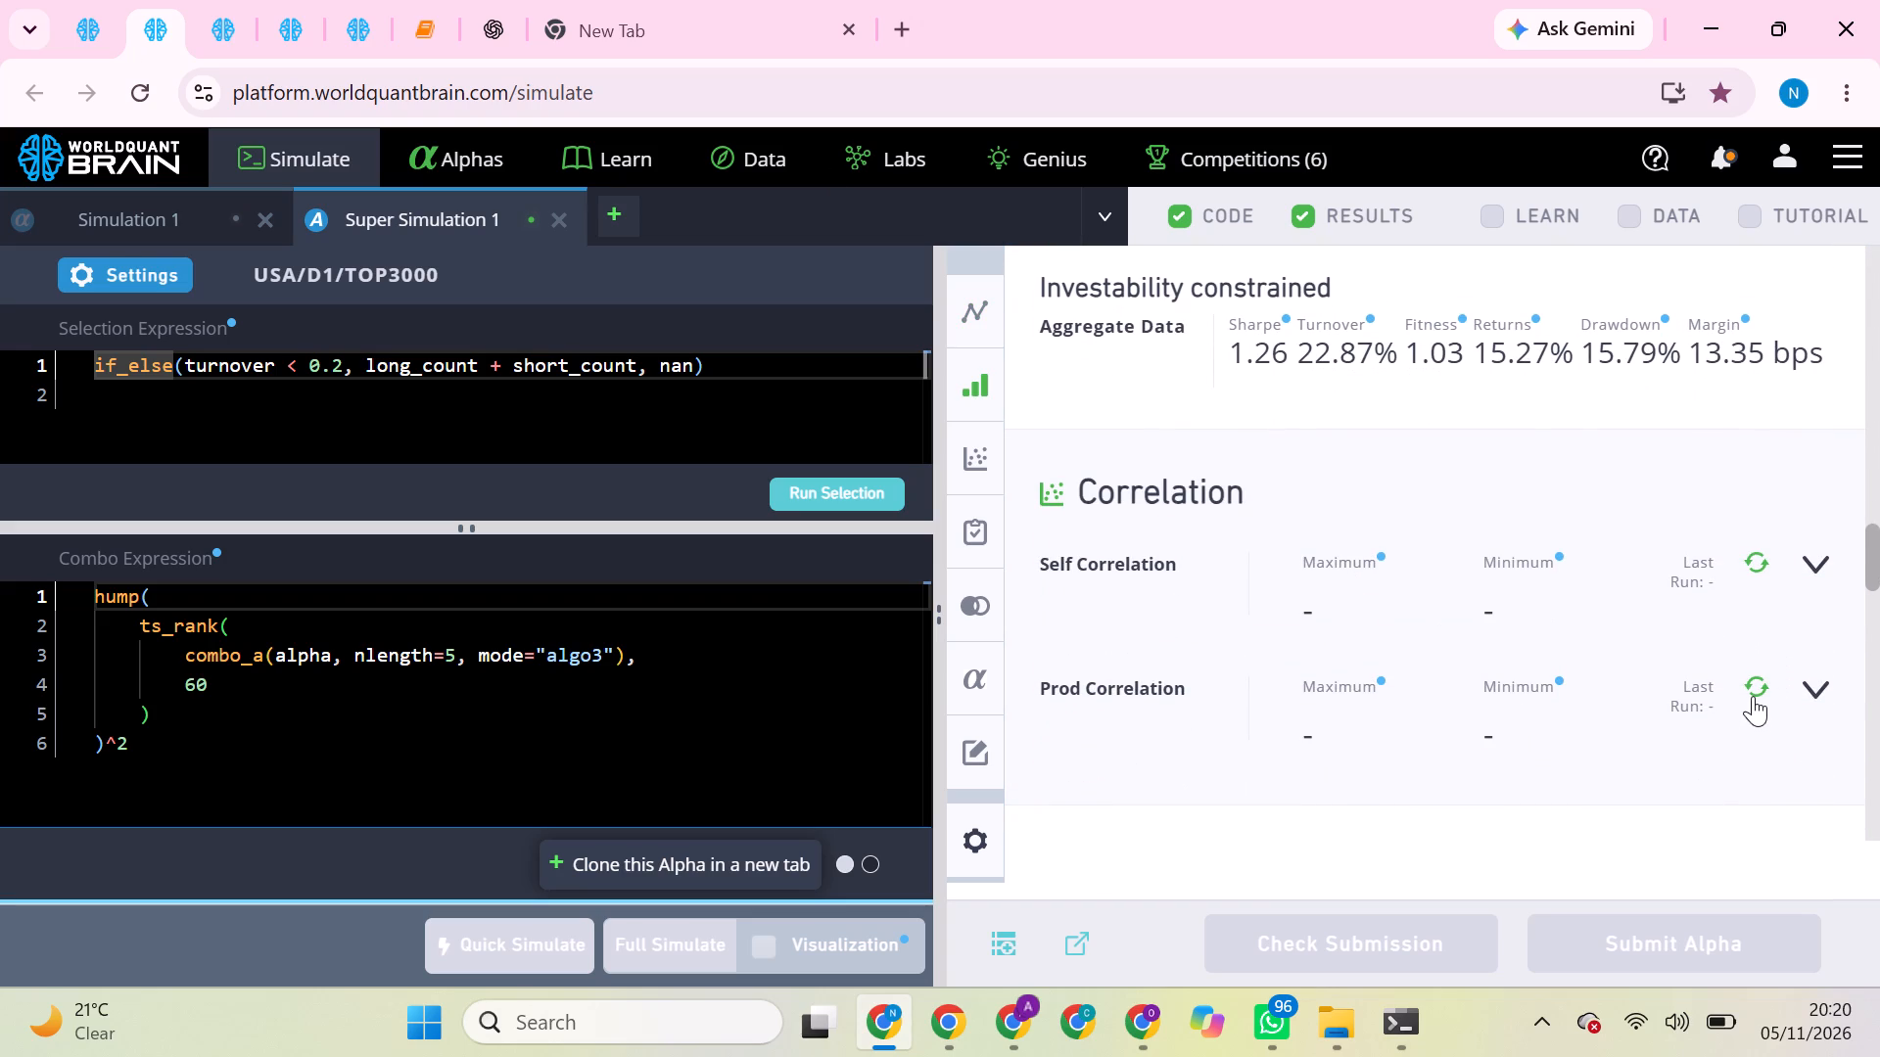
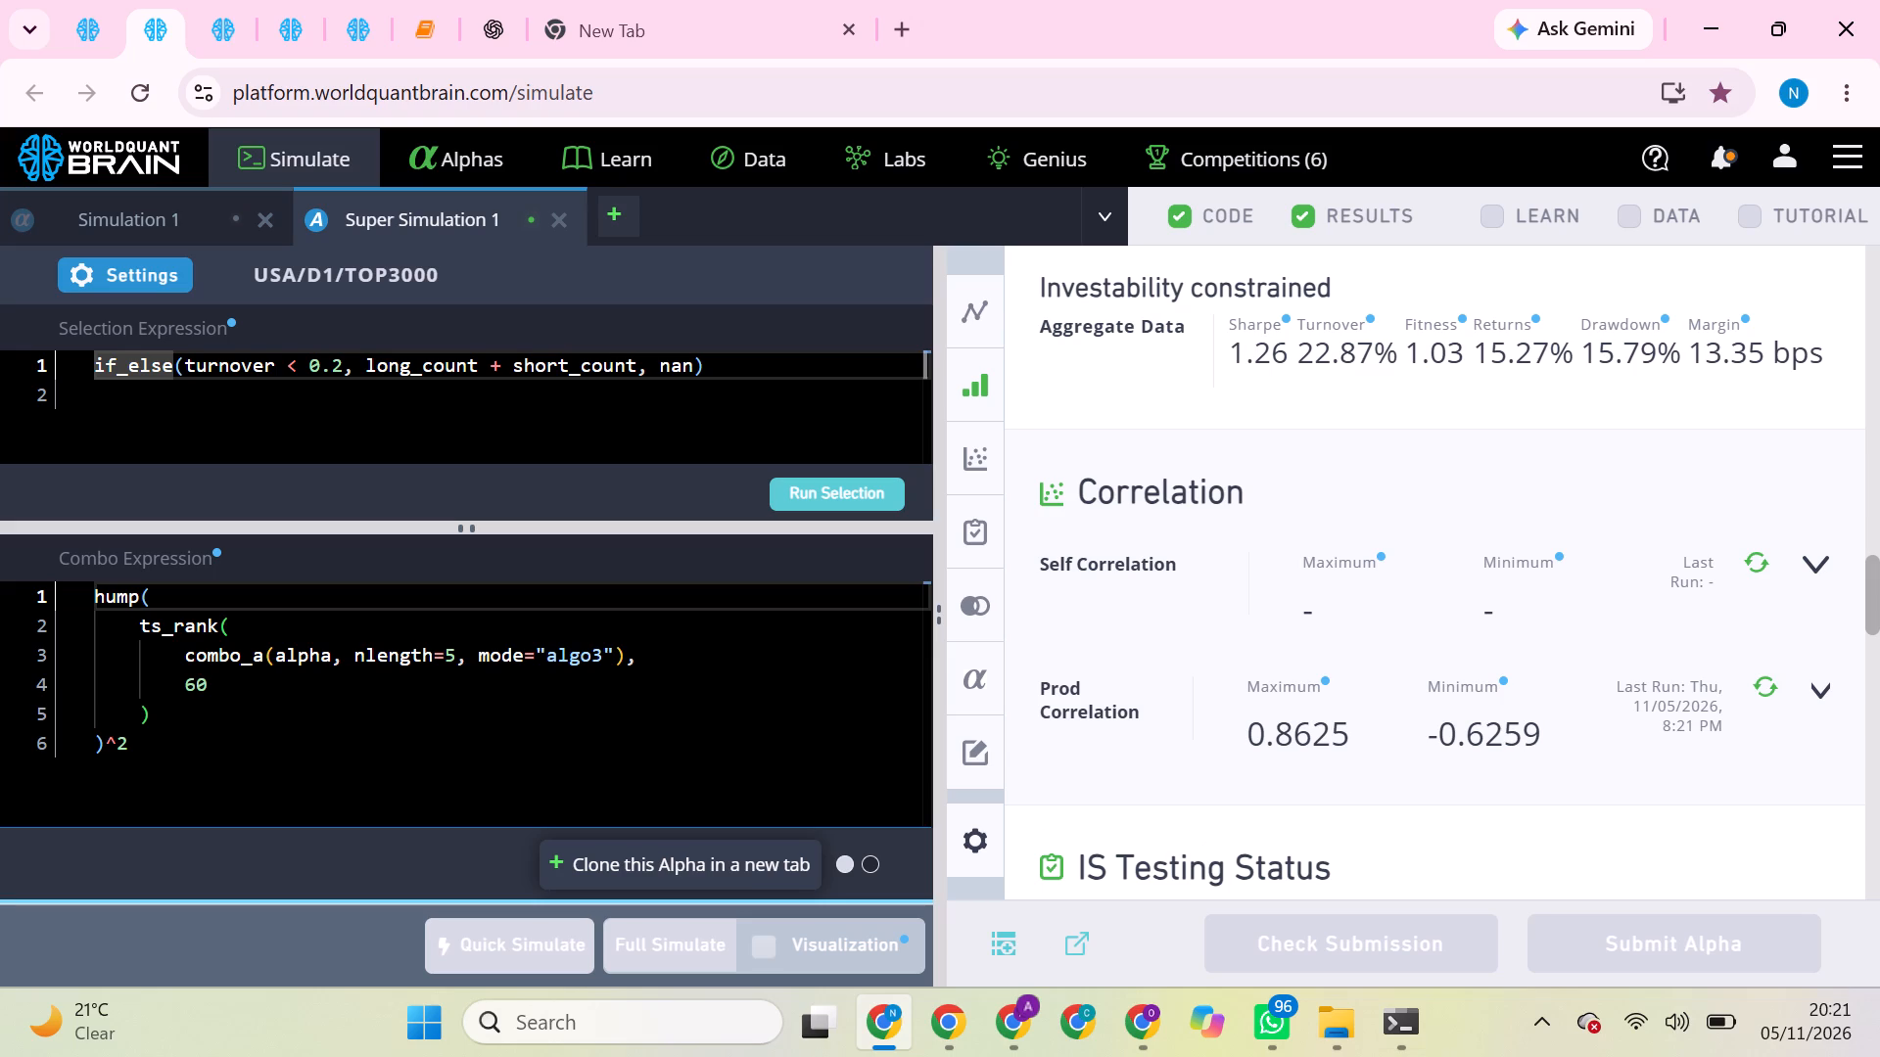
Review the performance summary of the long_count / (1 + operator_count) super simulation and run its Prod Correlation check.
click(75, 8)
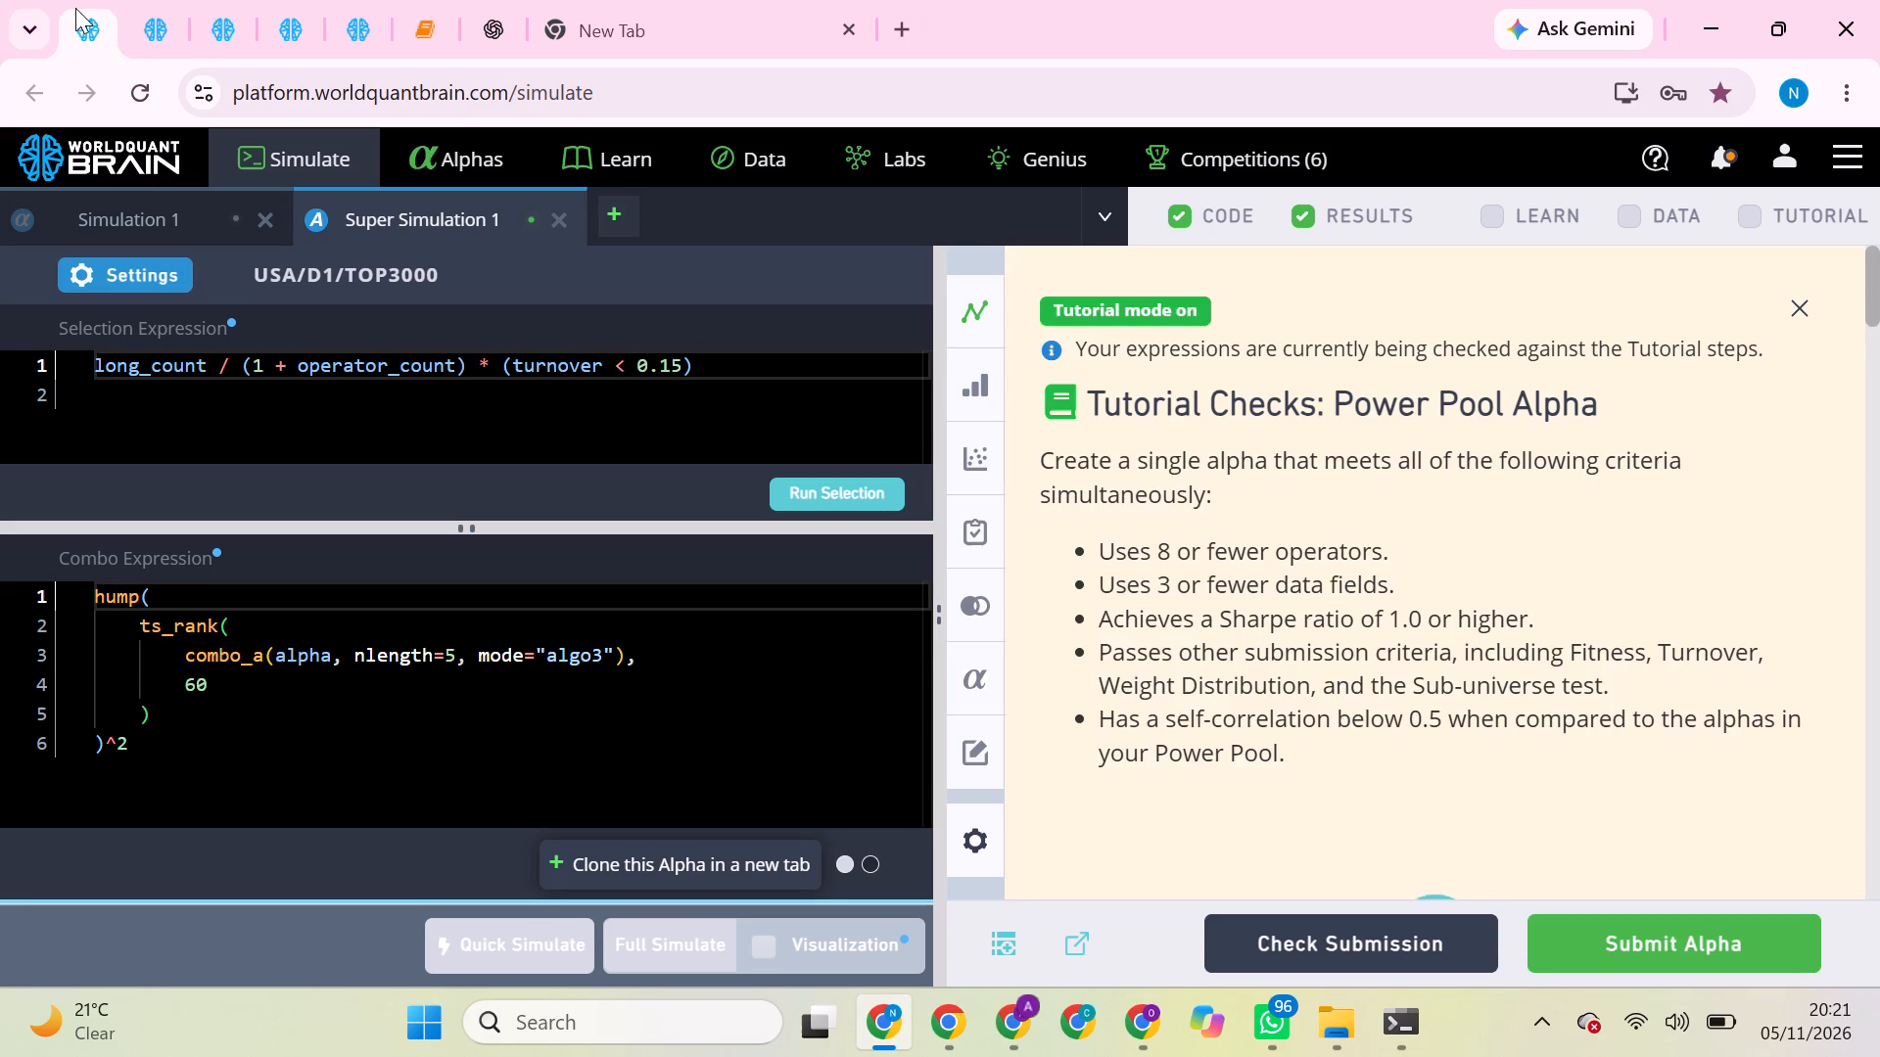
scroll(1604, 629, down, 4)
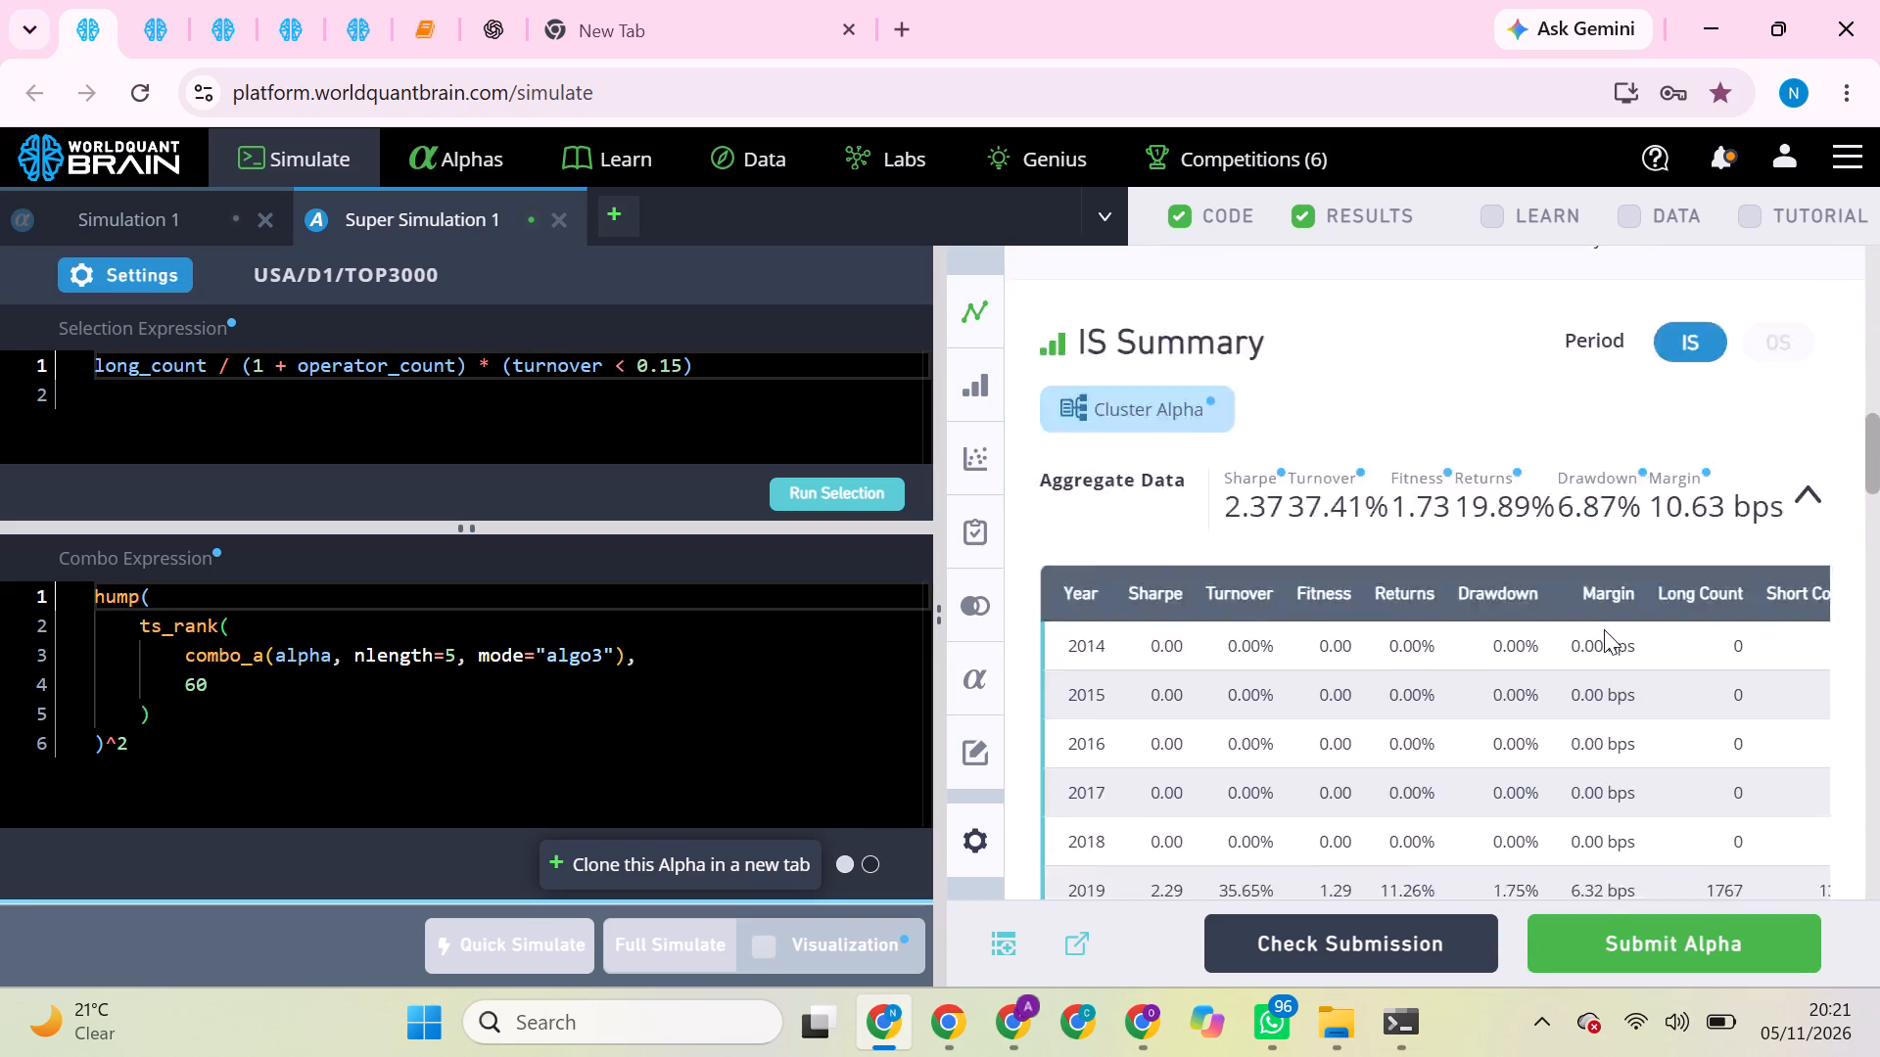
scroll(1604, 629, down, 4)
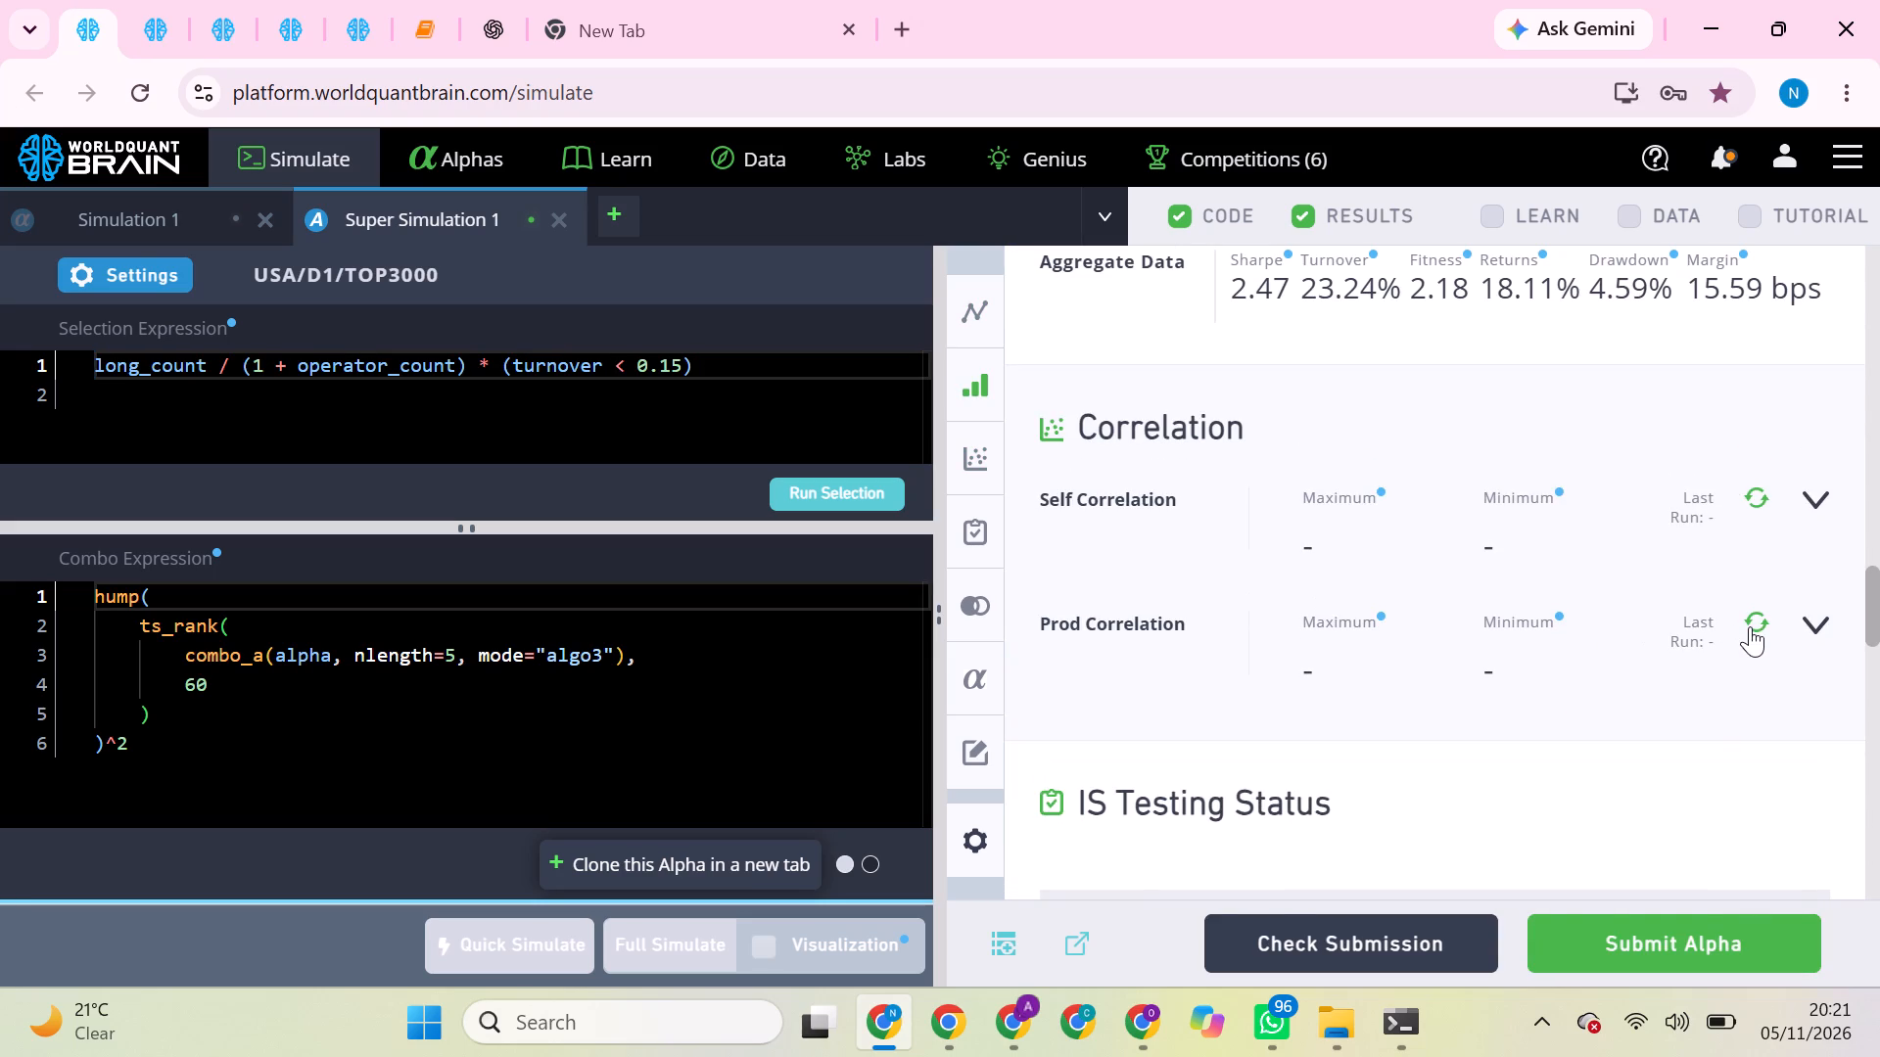
click(1751, 627)
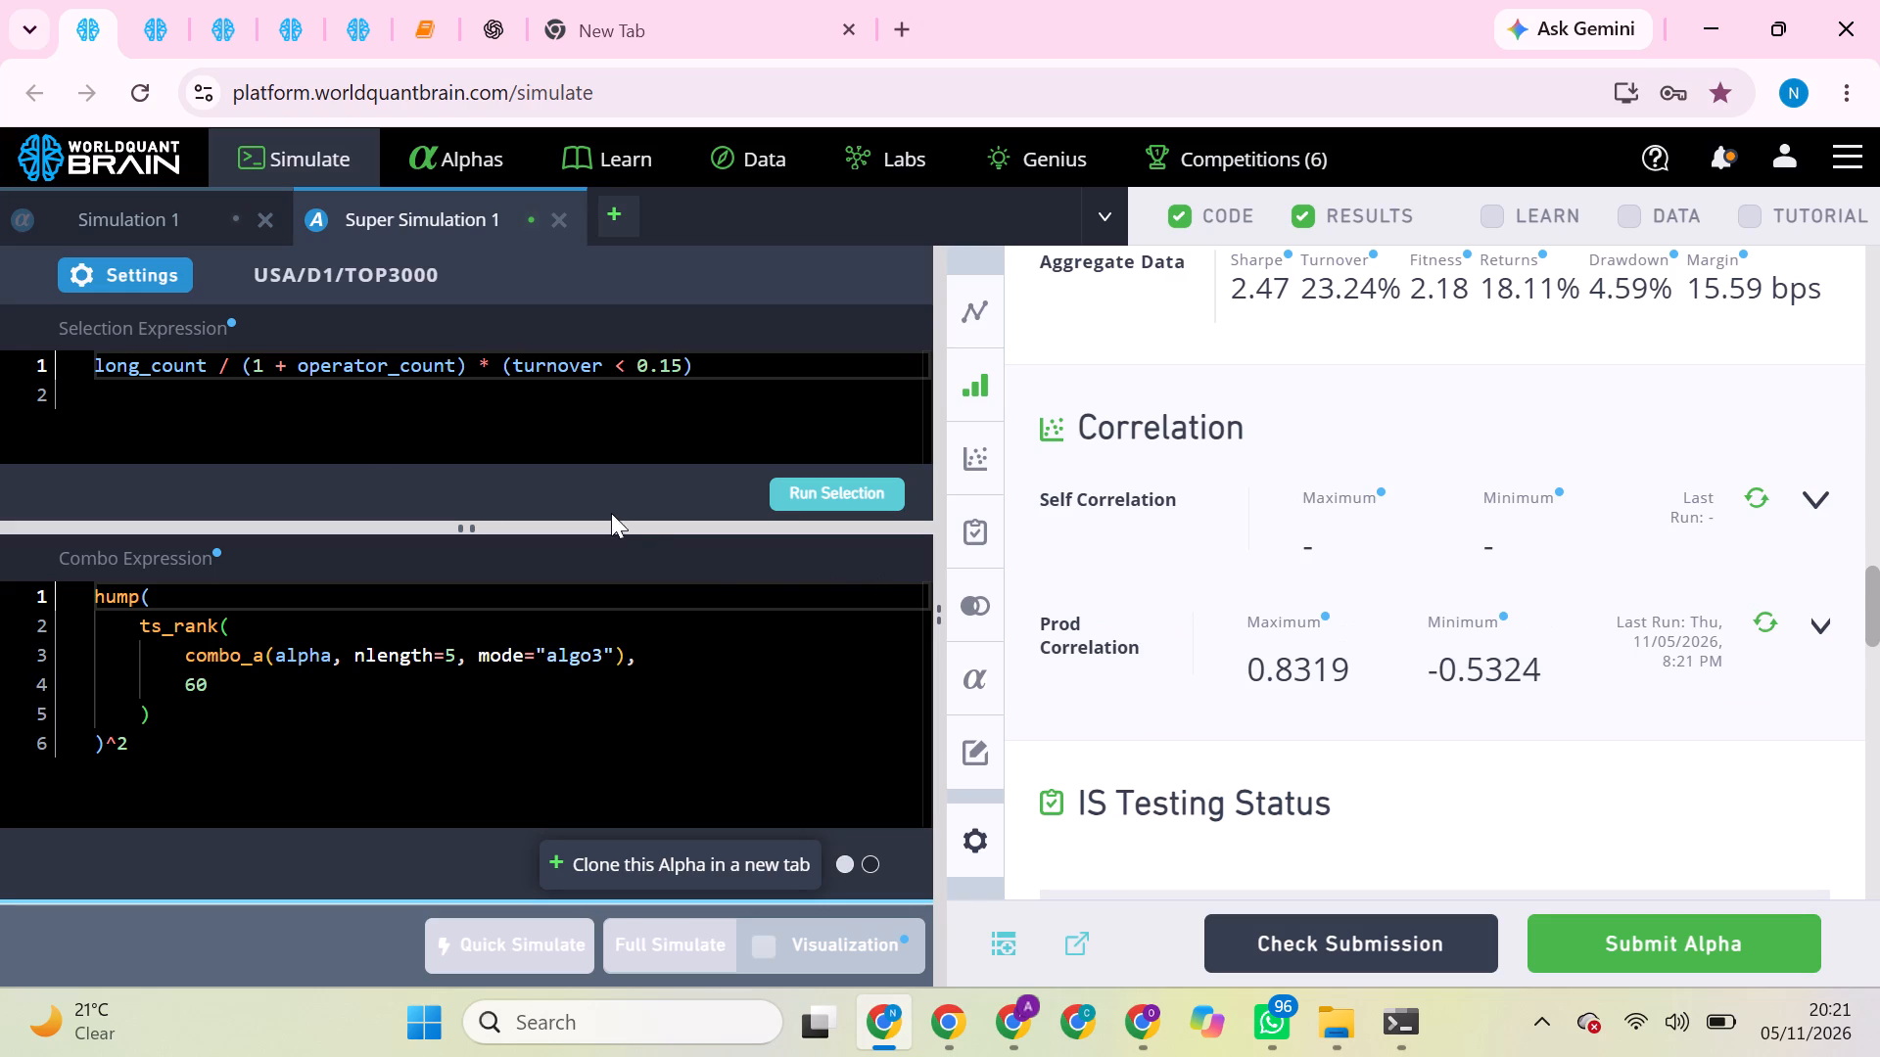
Change the long_count super simulation's settings to Industry neutralization and the TOP2000 universe, and apply them.
click(161, 275)
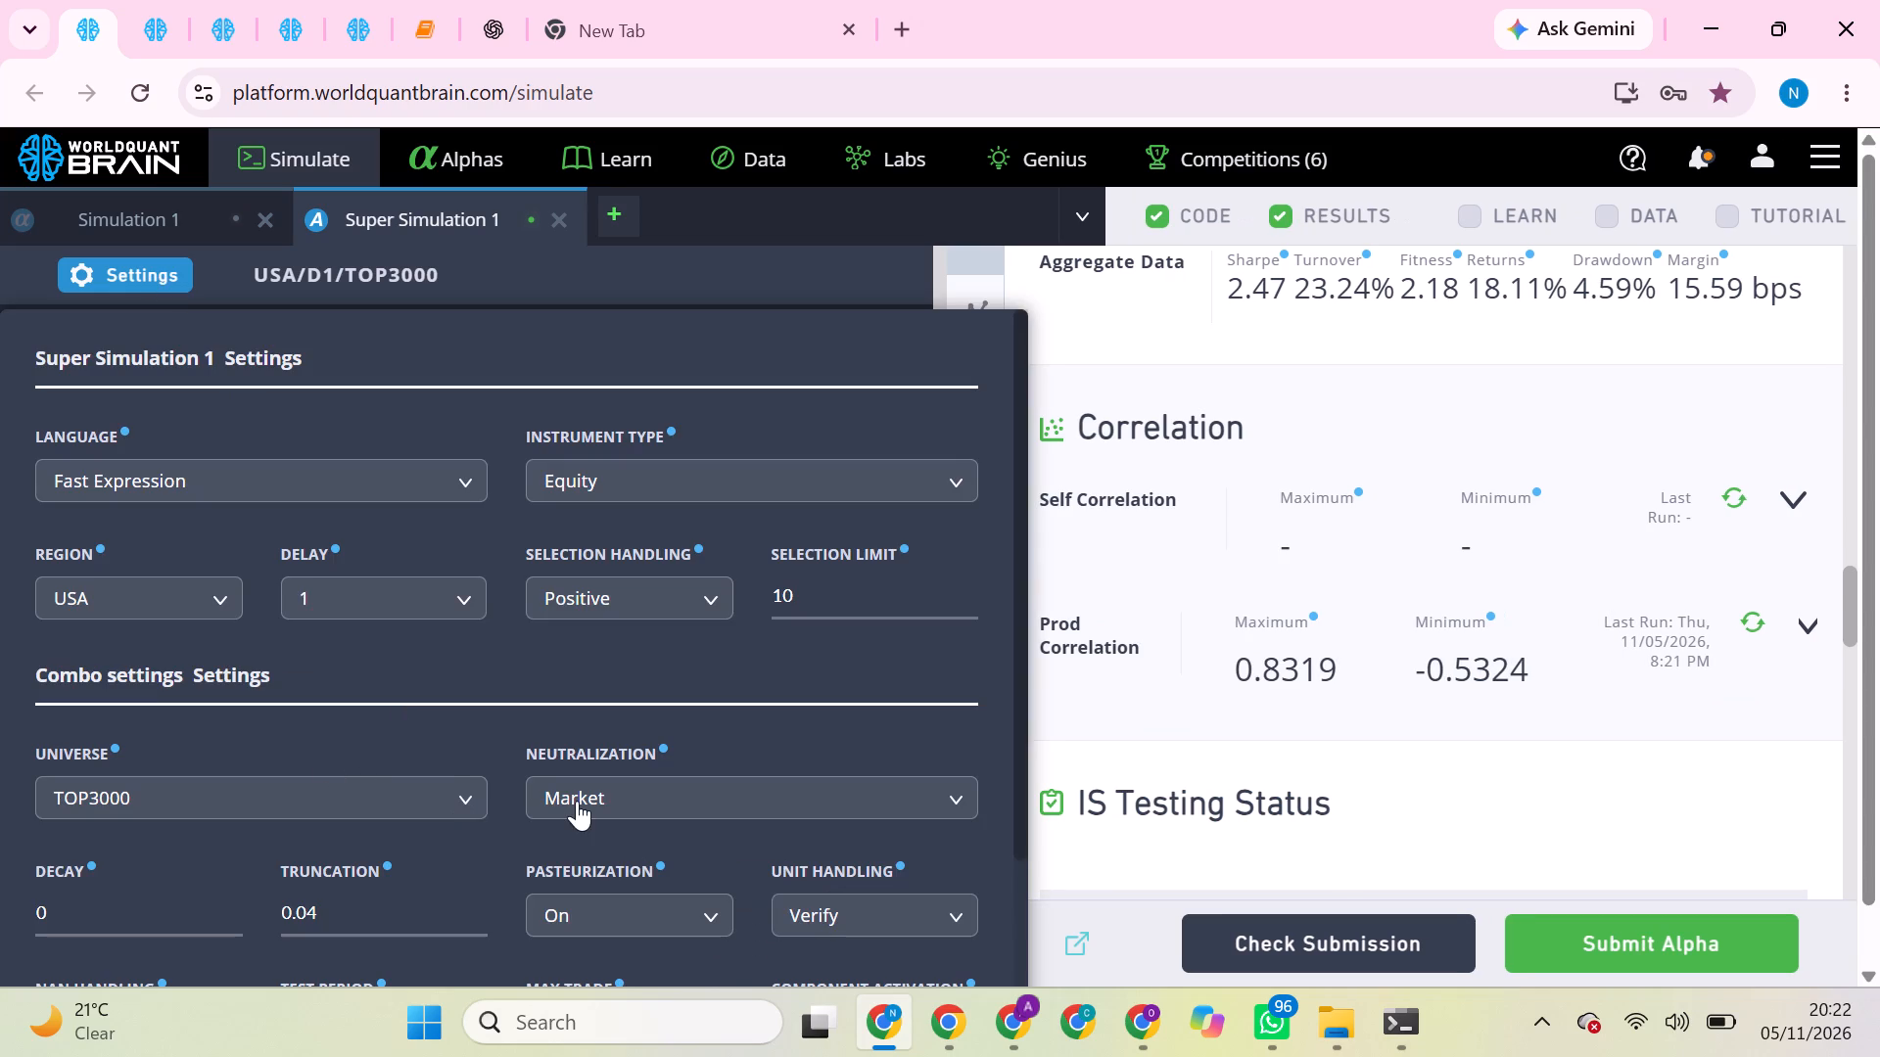
click(577, 801)
scroll(597, 930, down, 2)
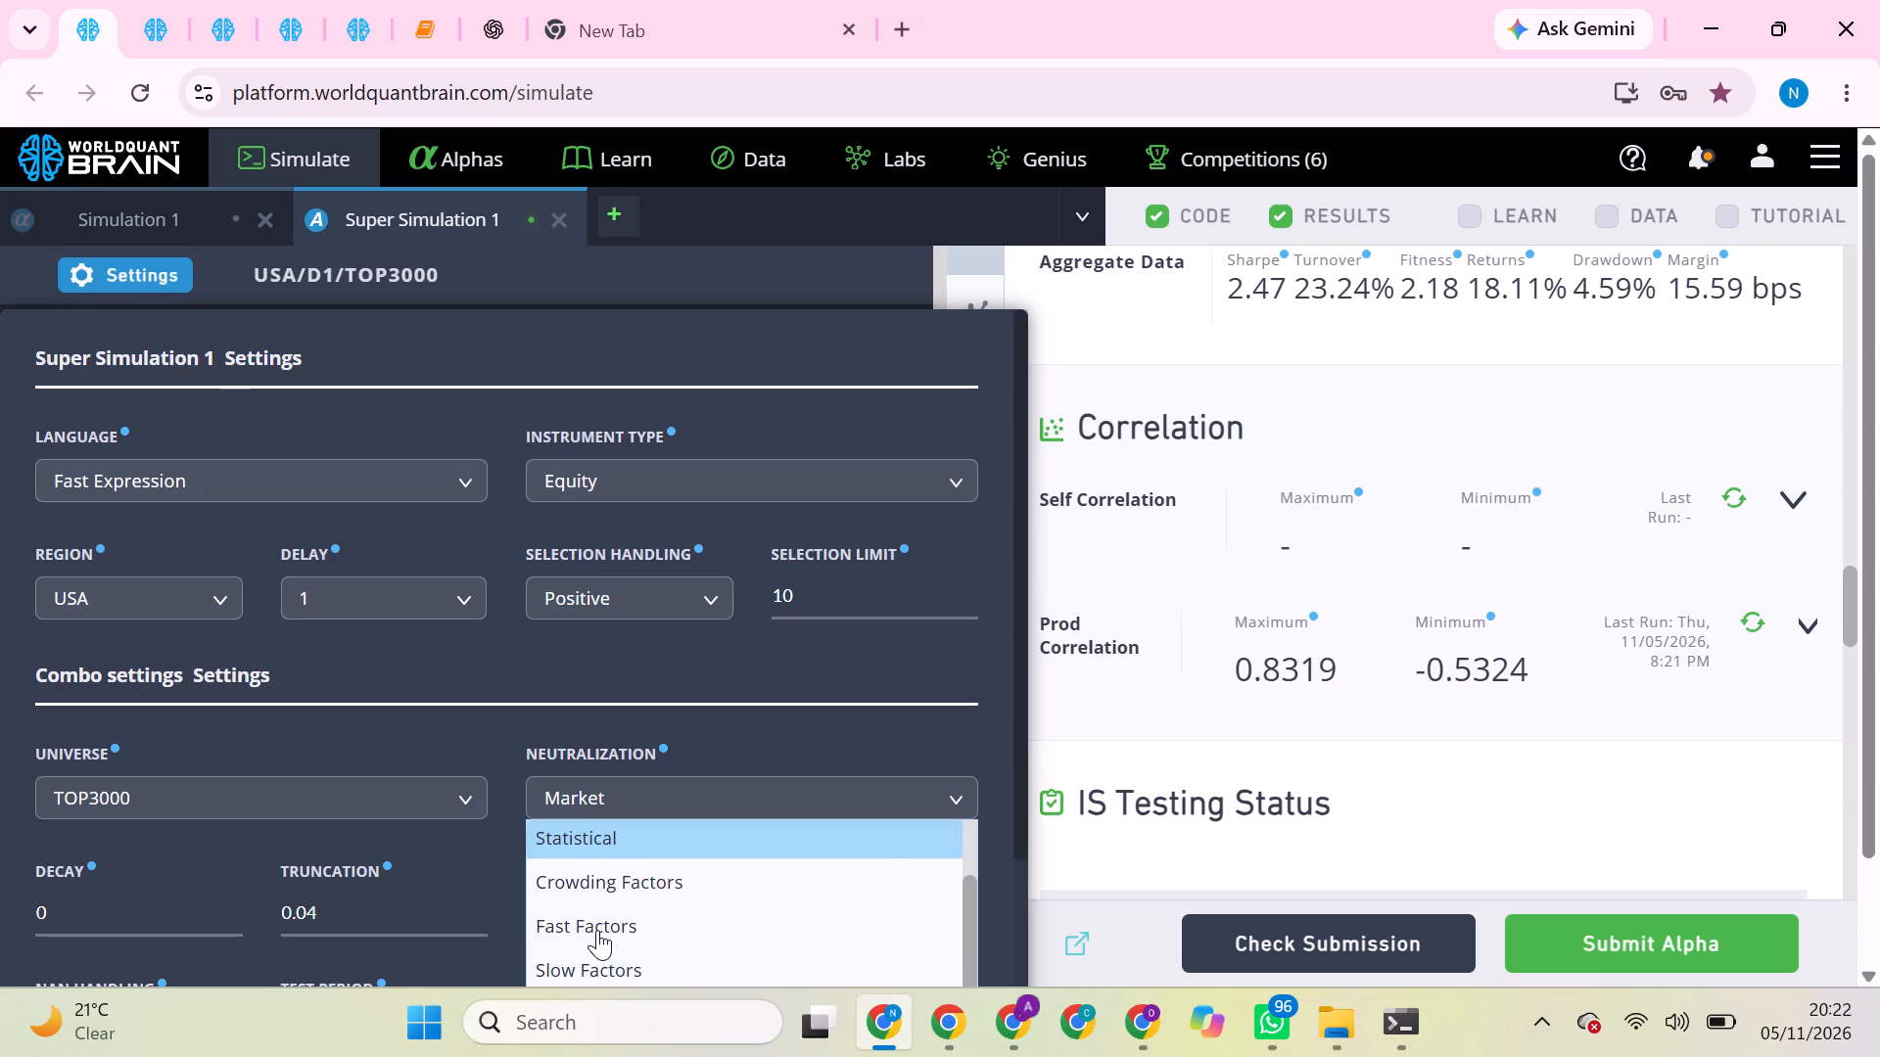
scroll(597, 930, down, 1)
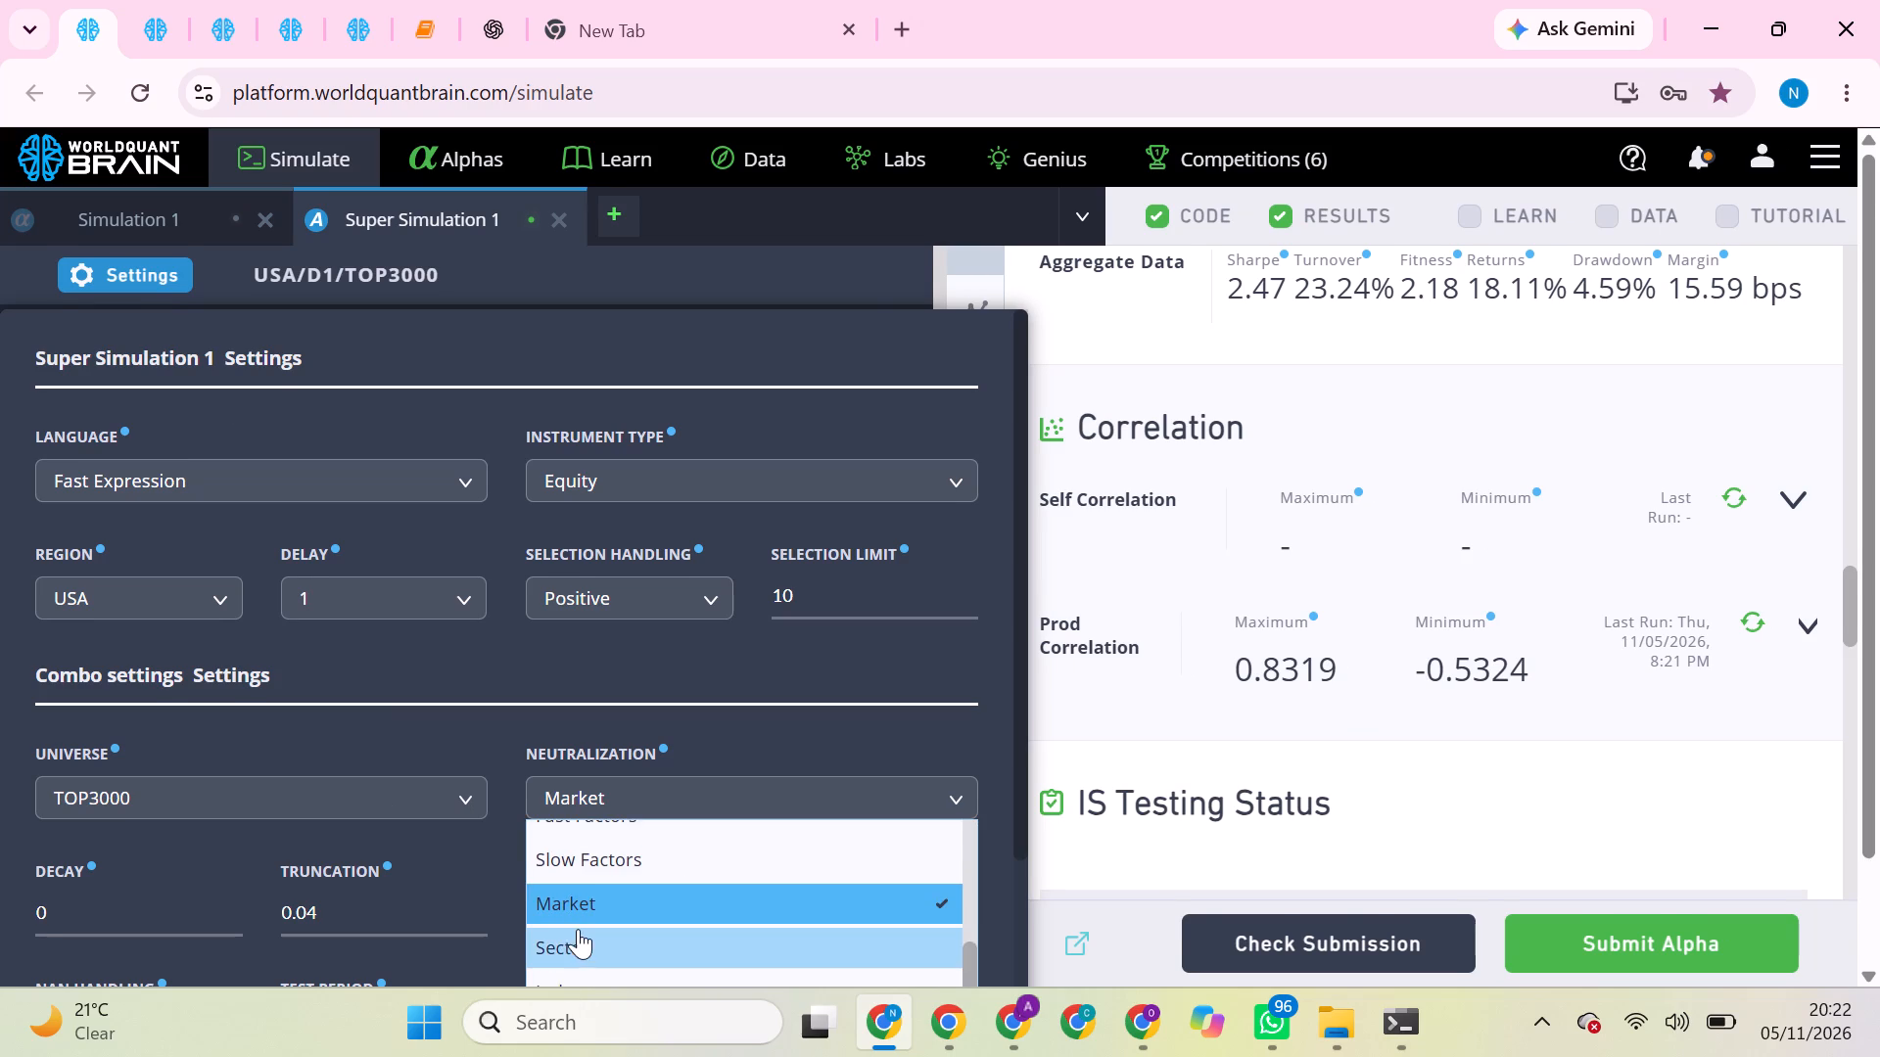
scroll(578, 929, down, 1)
click(571, 882)
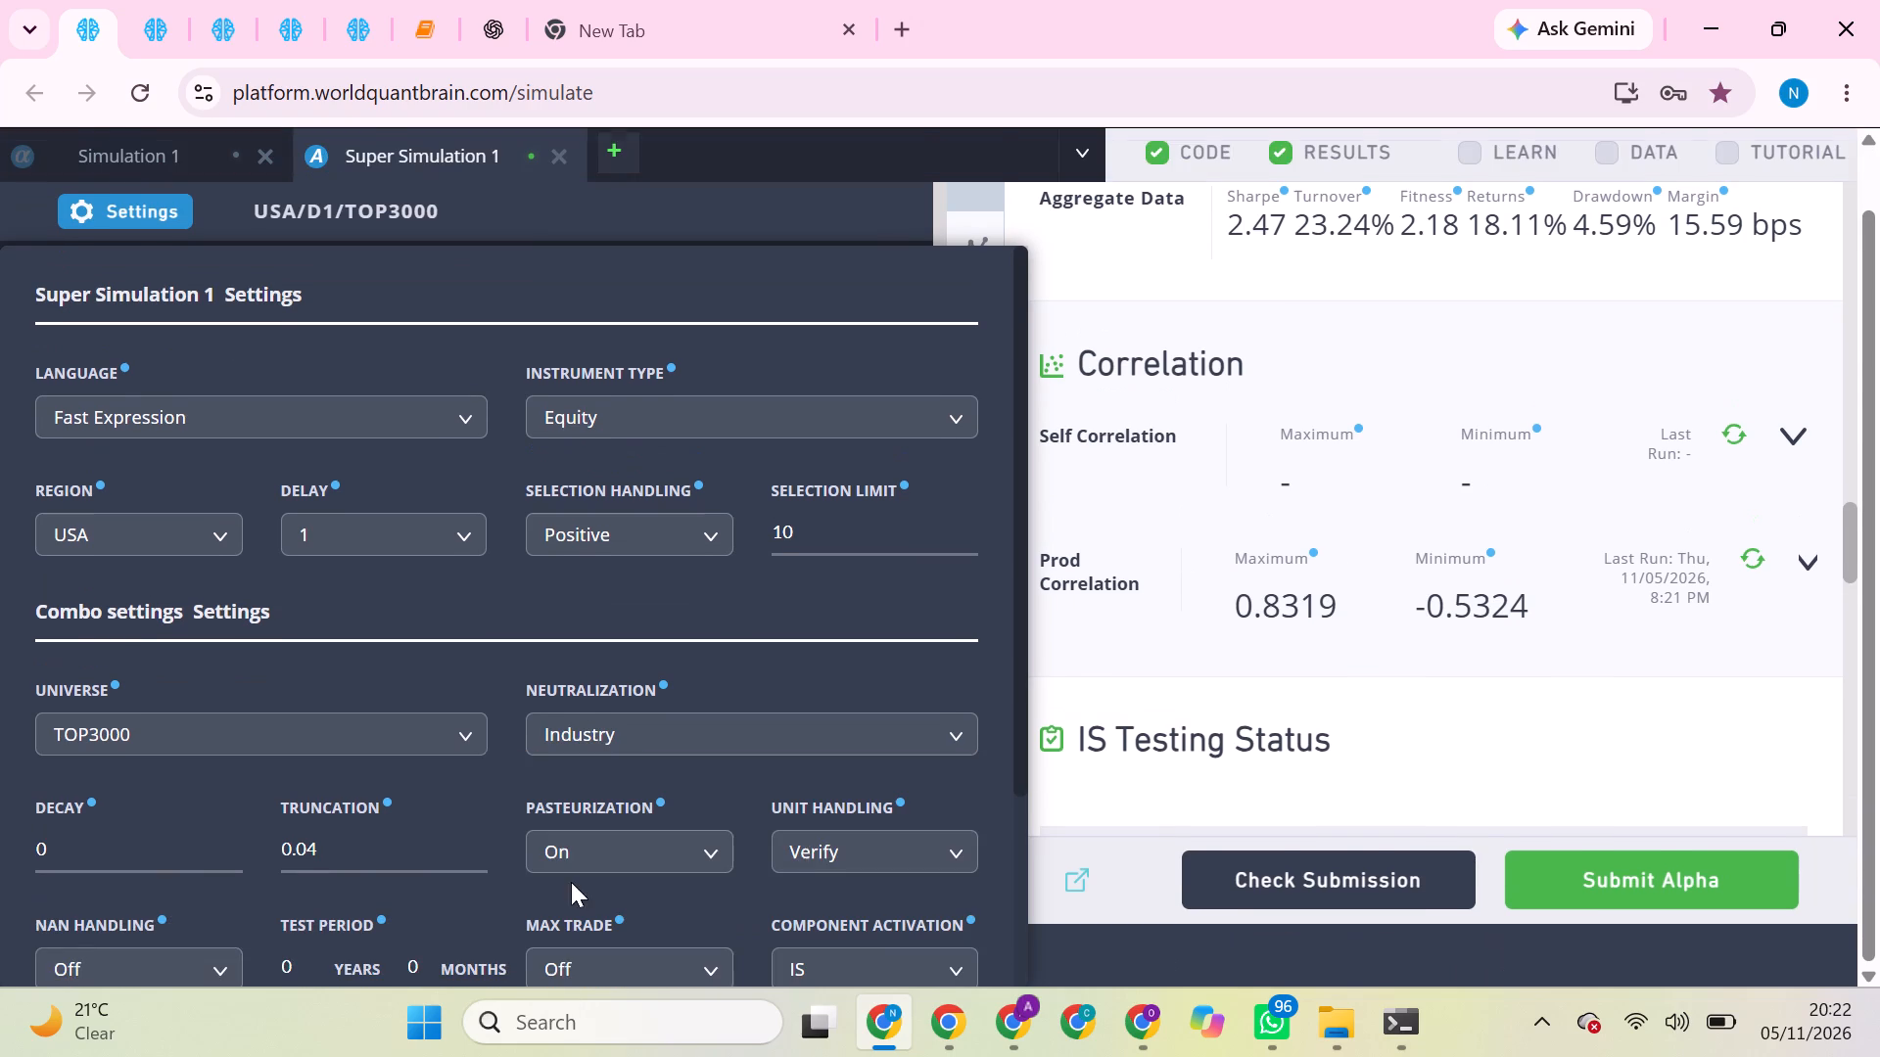
click(273, 742)
click(251, 828)
scroll(590, 856, down, 3)
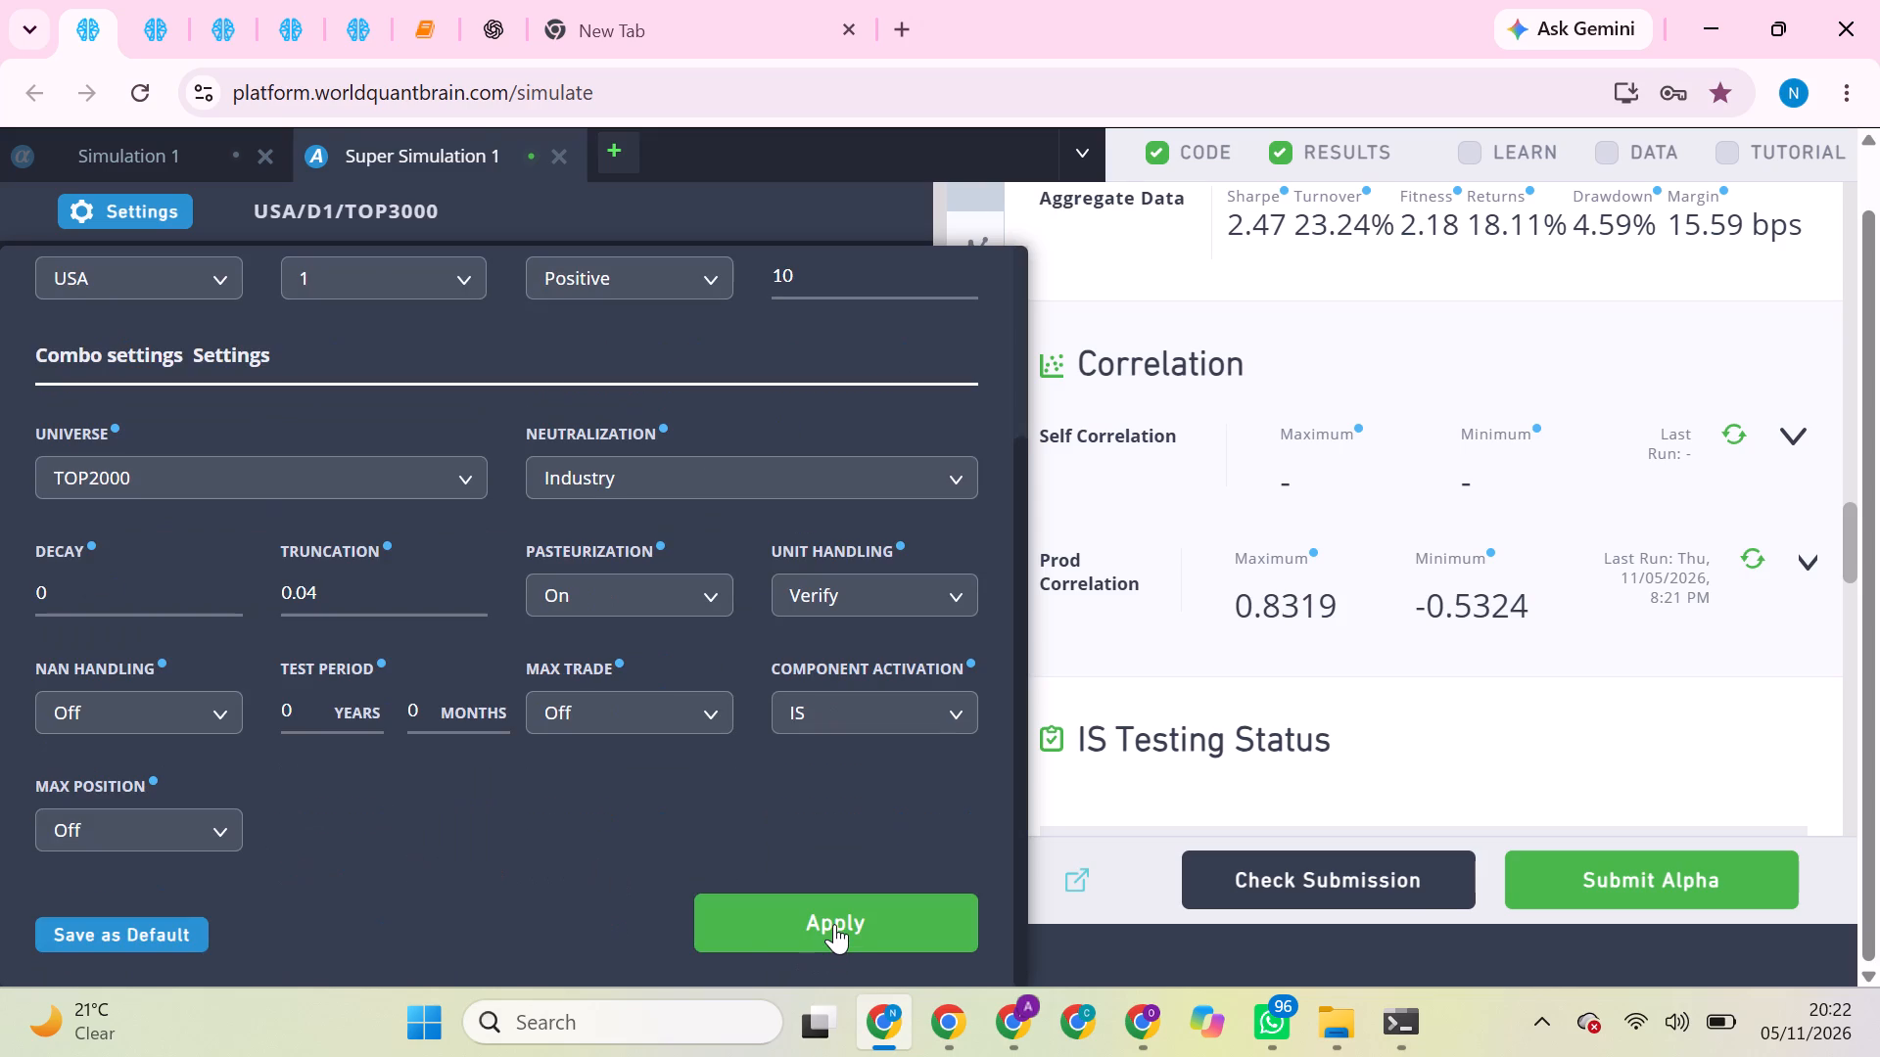
click(834, 924)
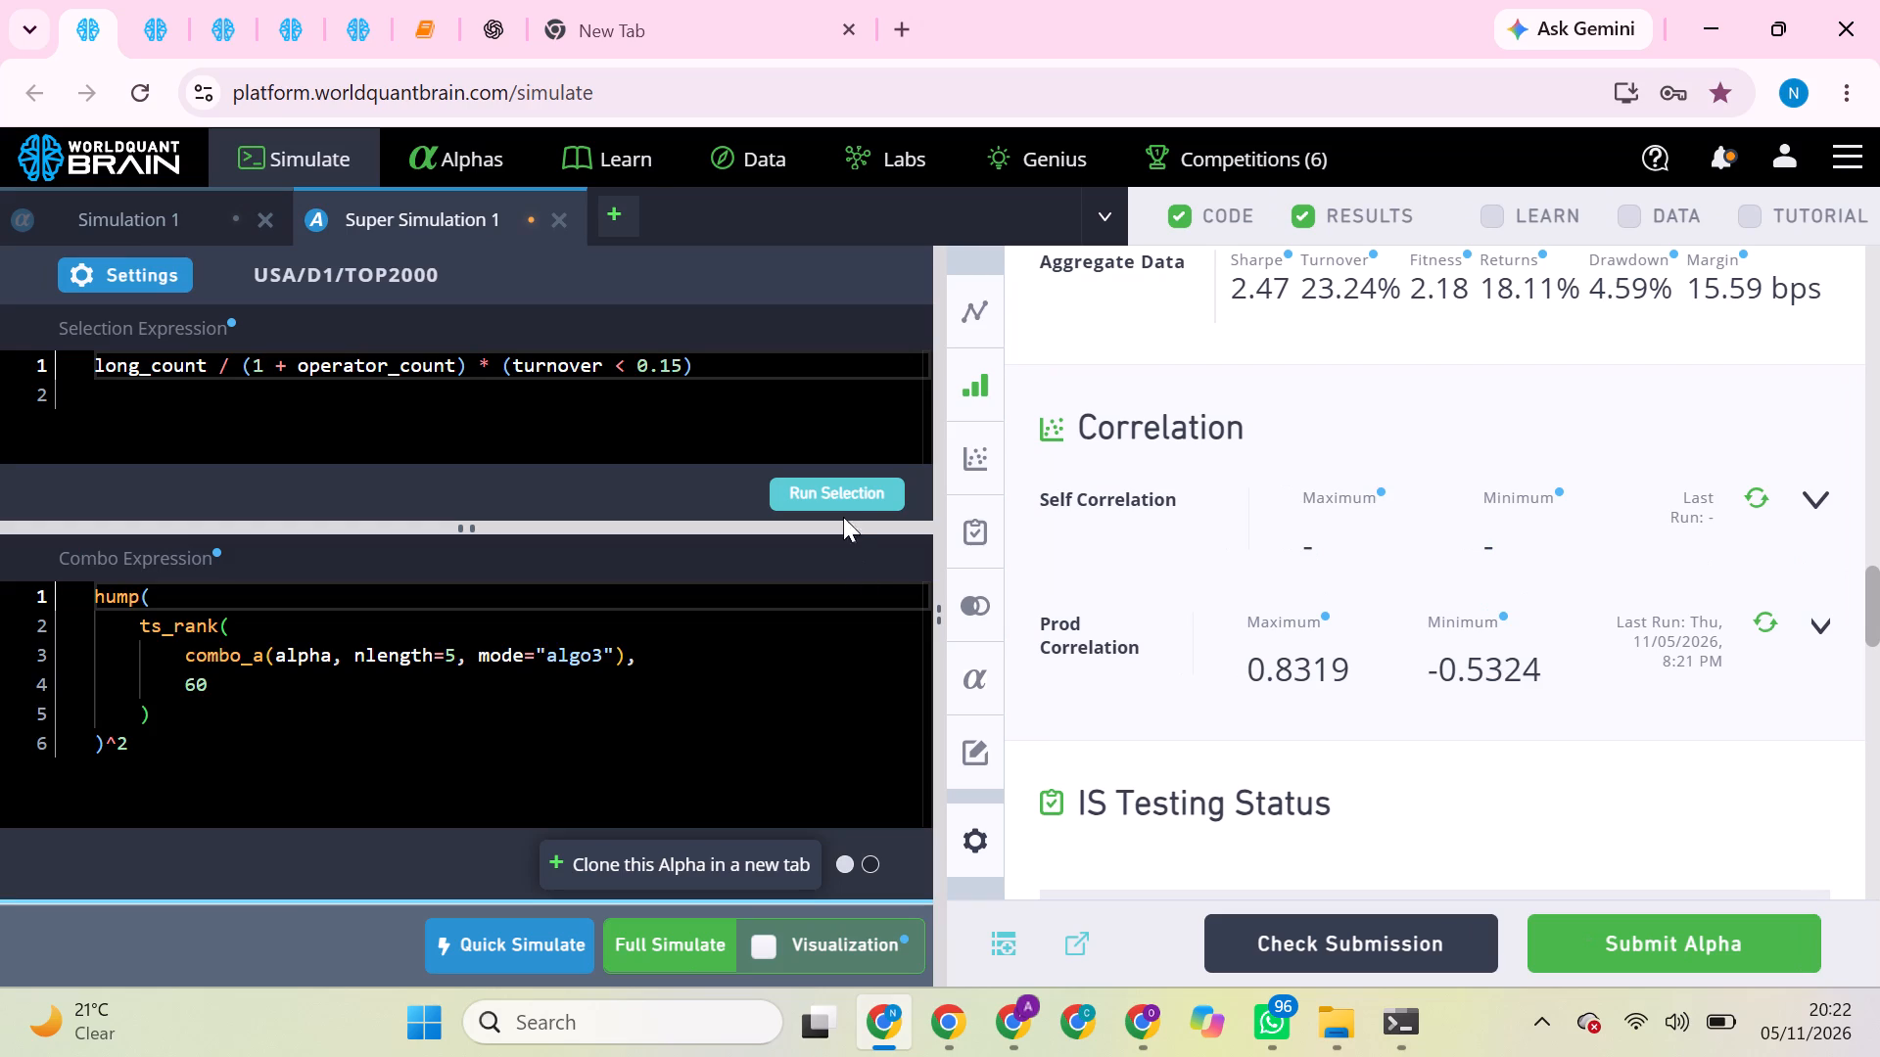
Run the selection for the long_count super simulation and start its full simulation.
click(839, 500)
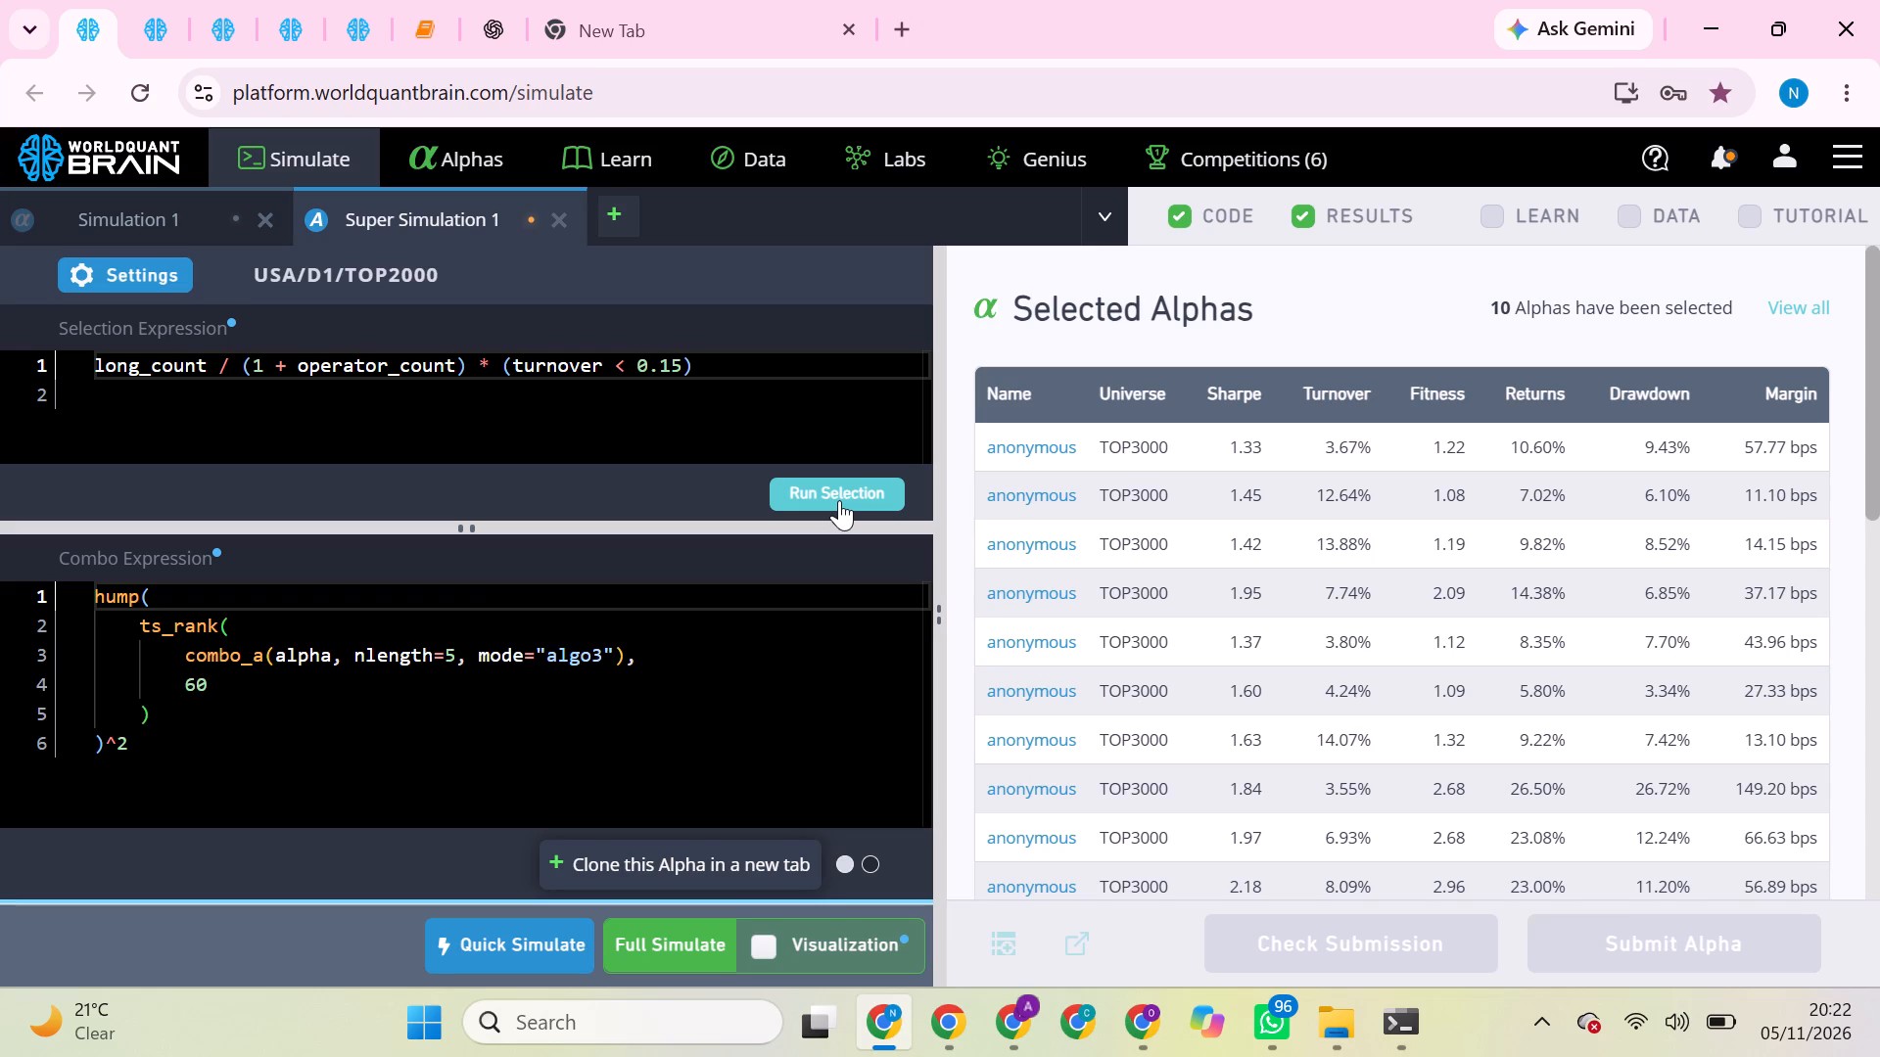
click(677, 939)
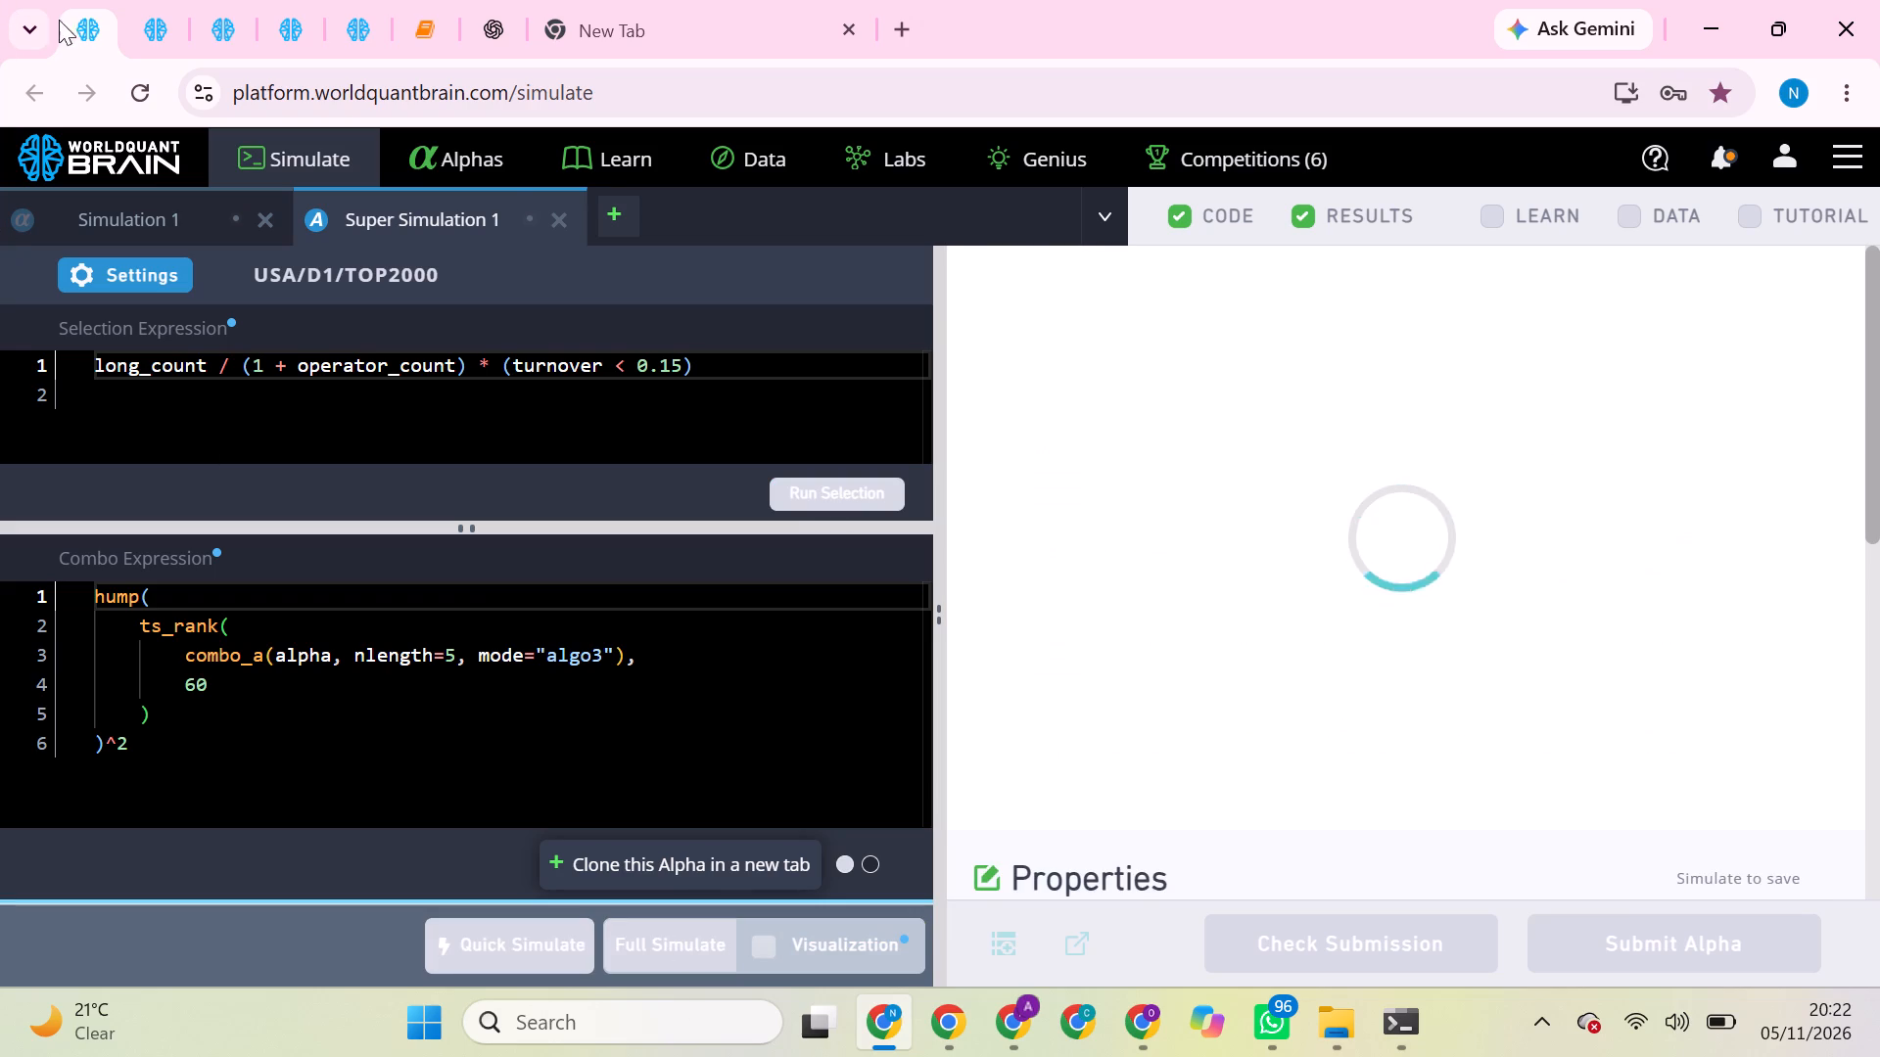
In the if_else super simulation's combo expression, set combo_a's nlength to 20.
click(158, 1)
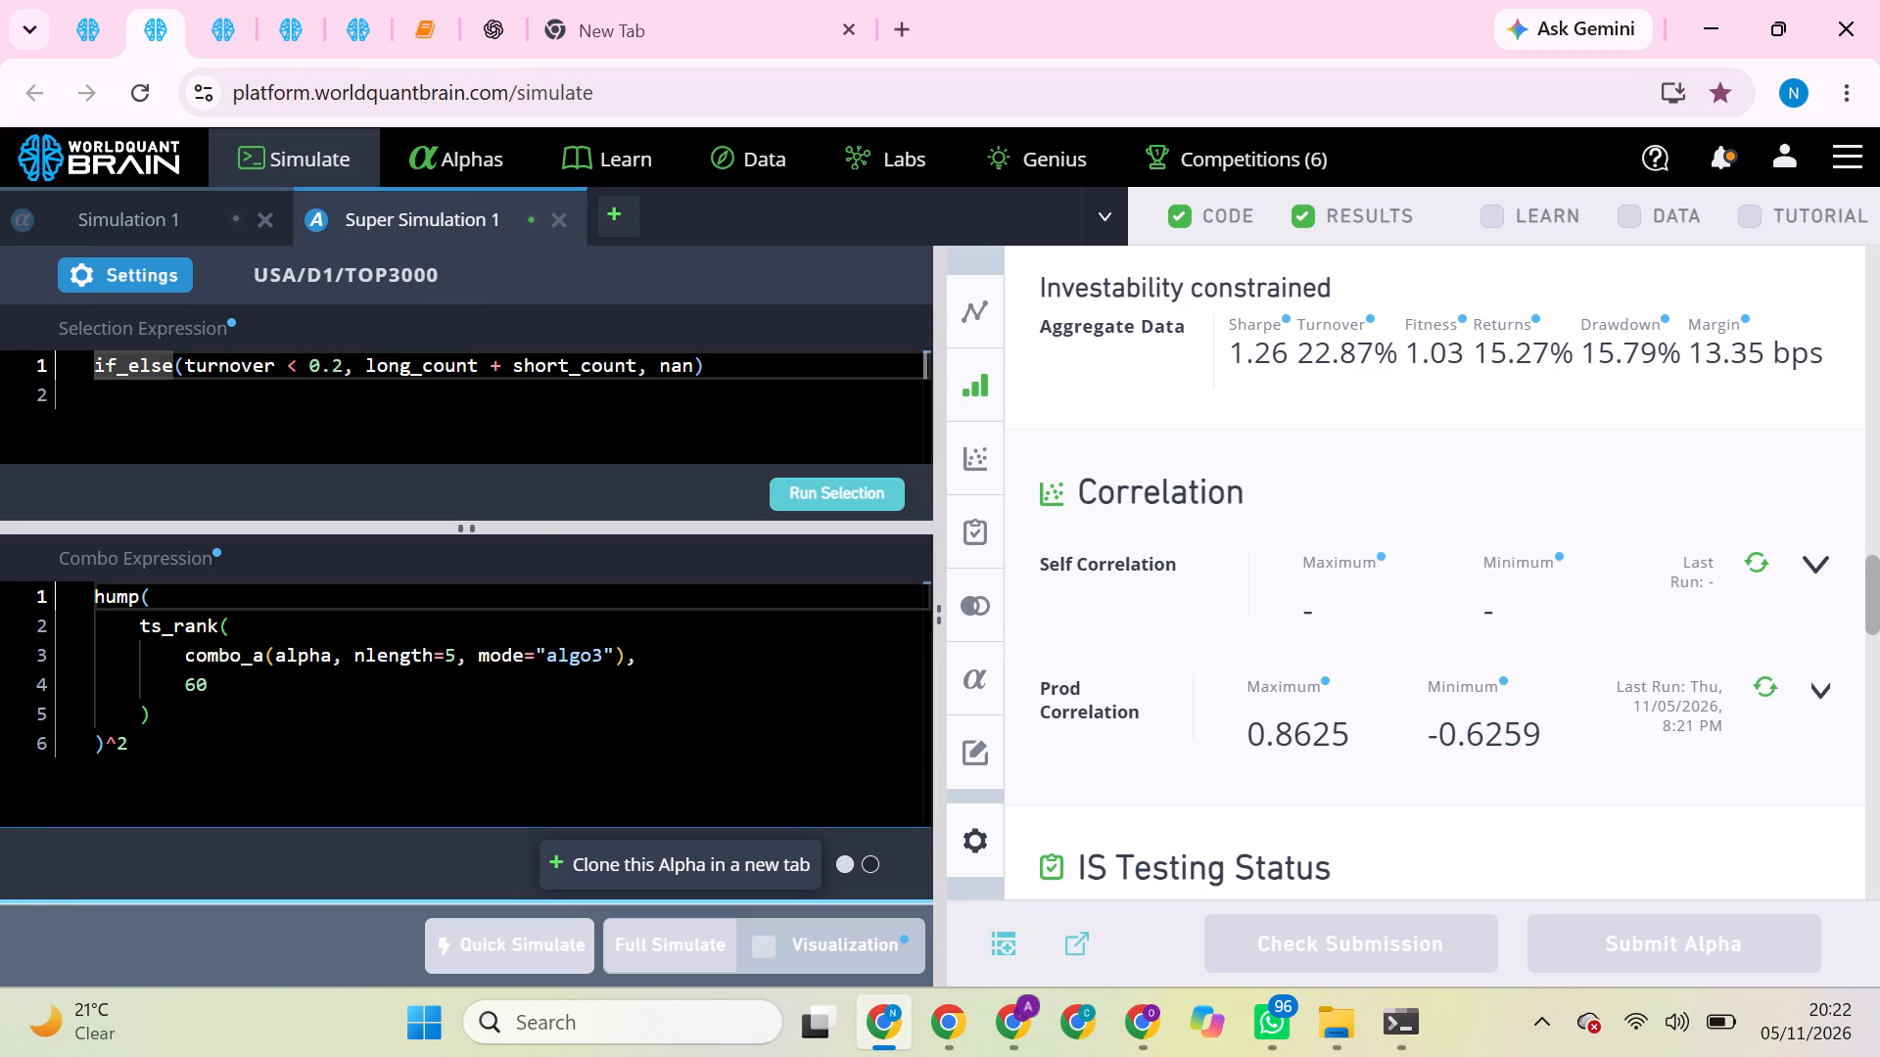
triple_click(397, 670)
click(452, 740)
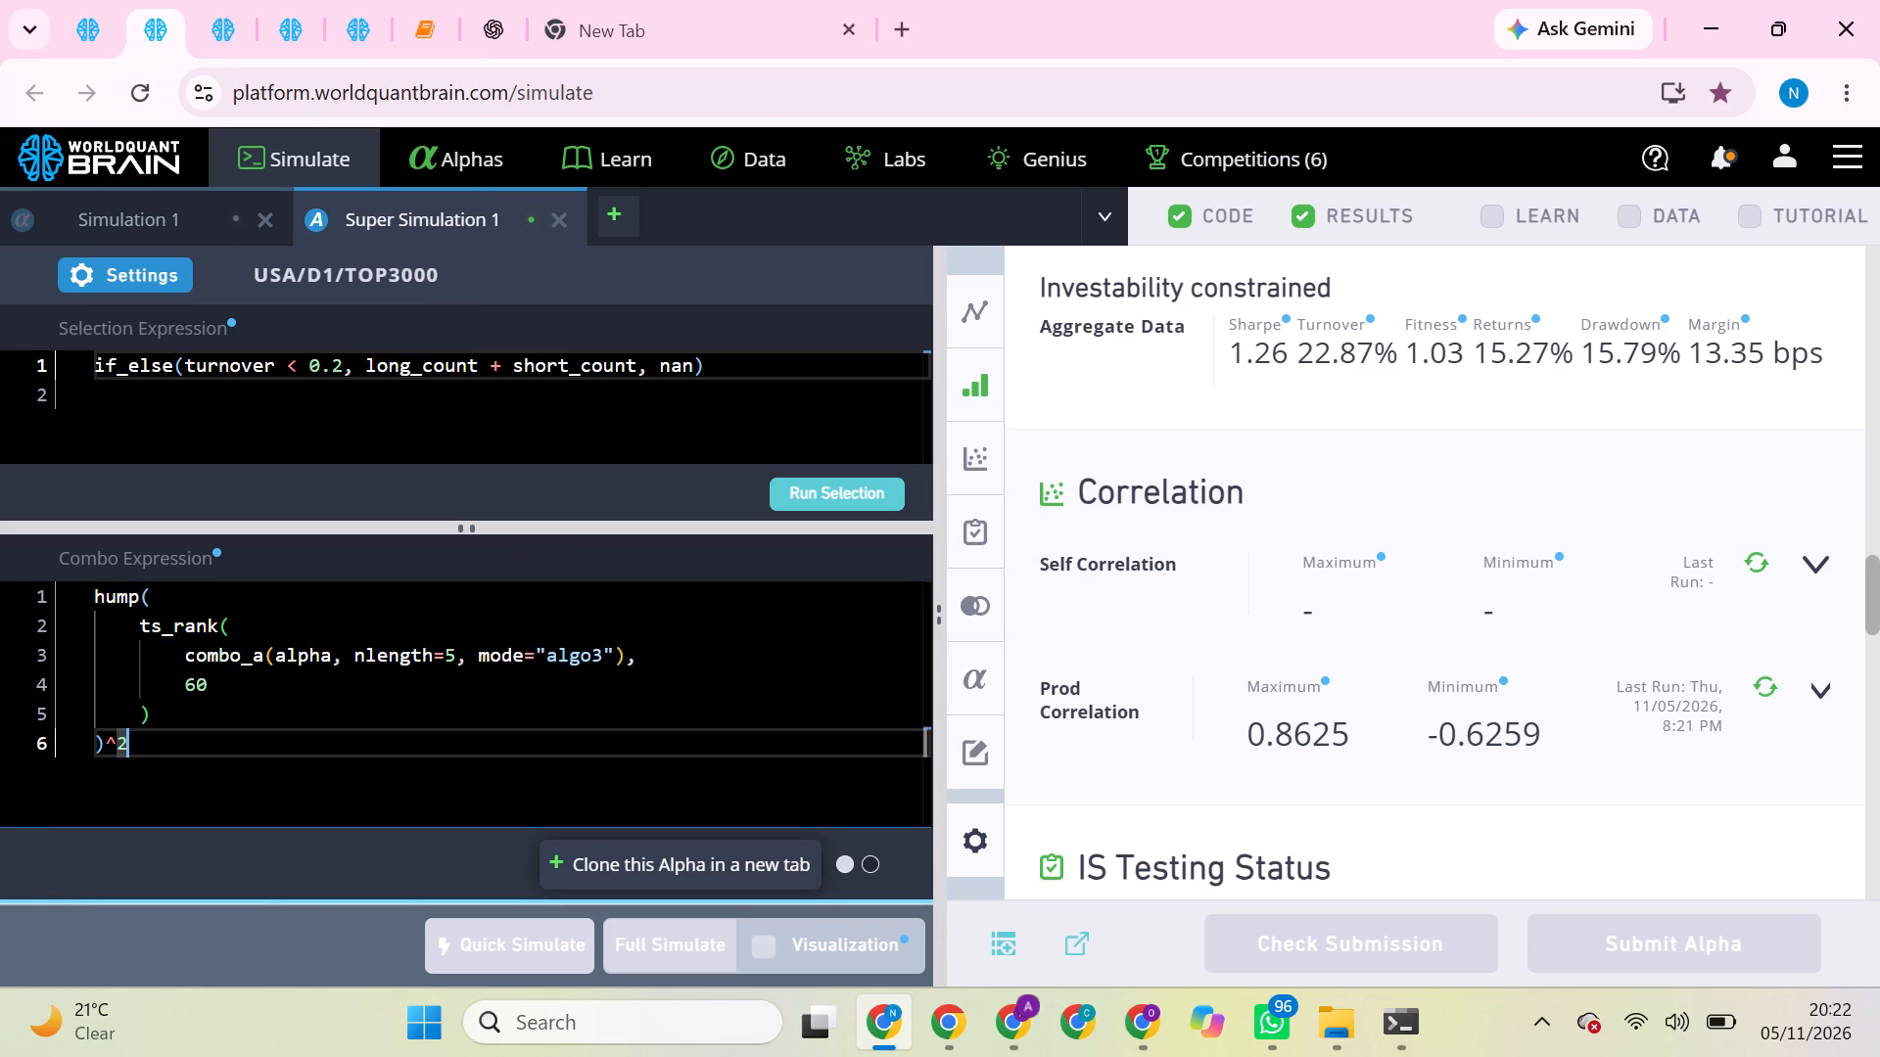
click(460, 655)
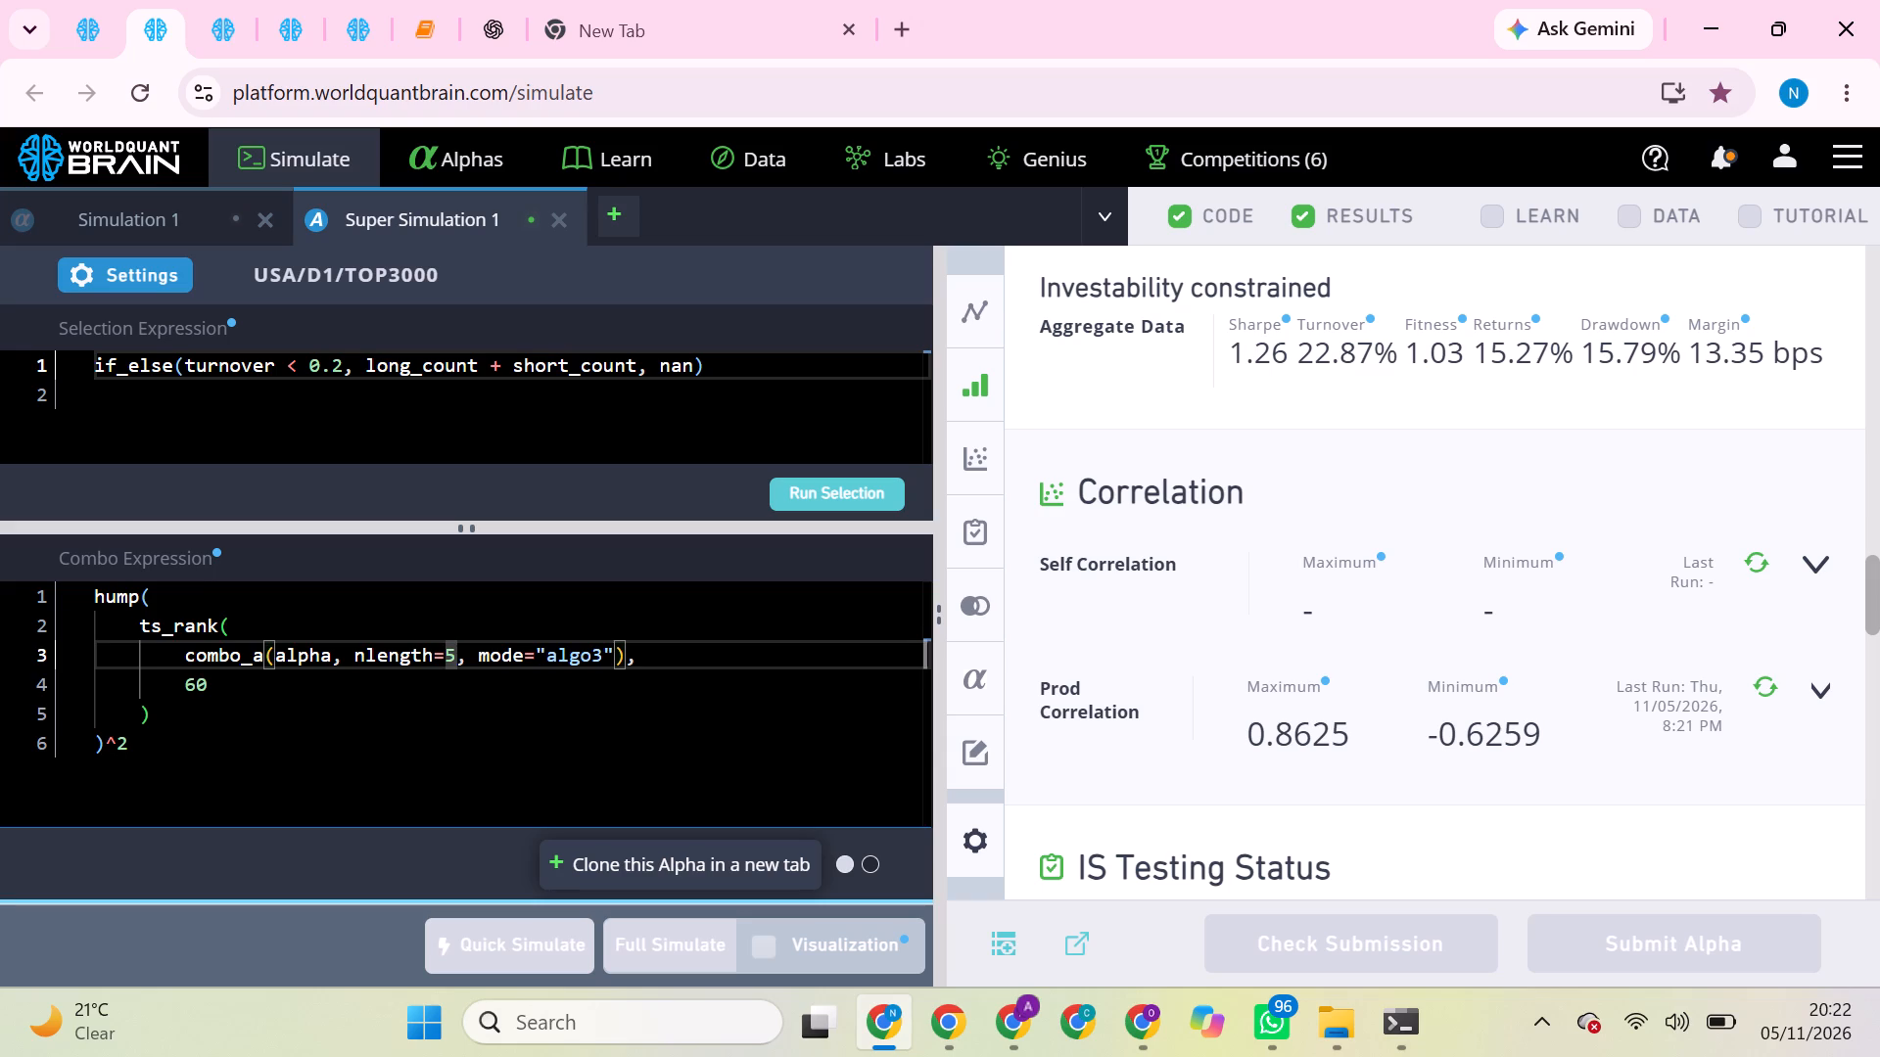
drag(460, 655, 451, 655)
click(451, 655)
key(BackSpace)
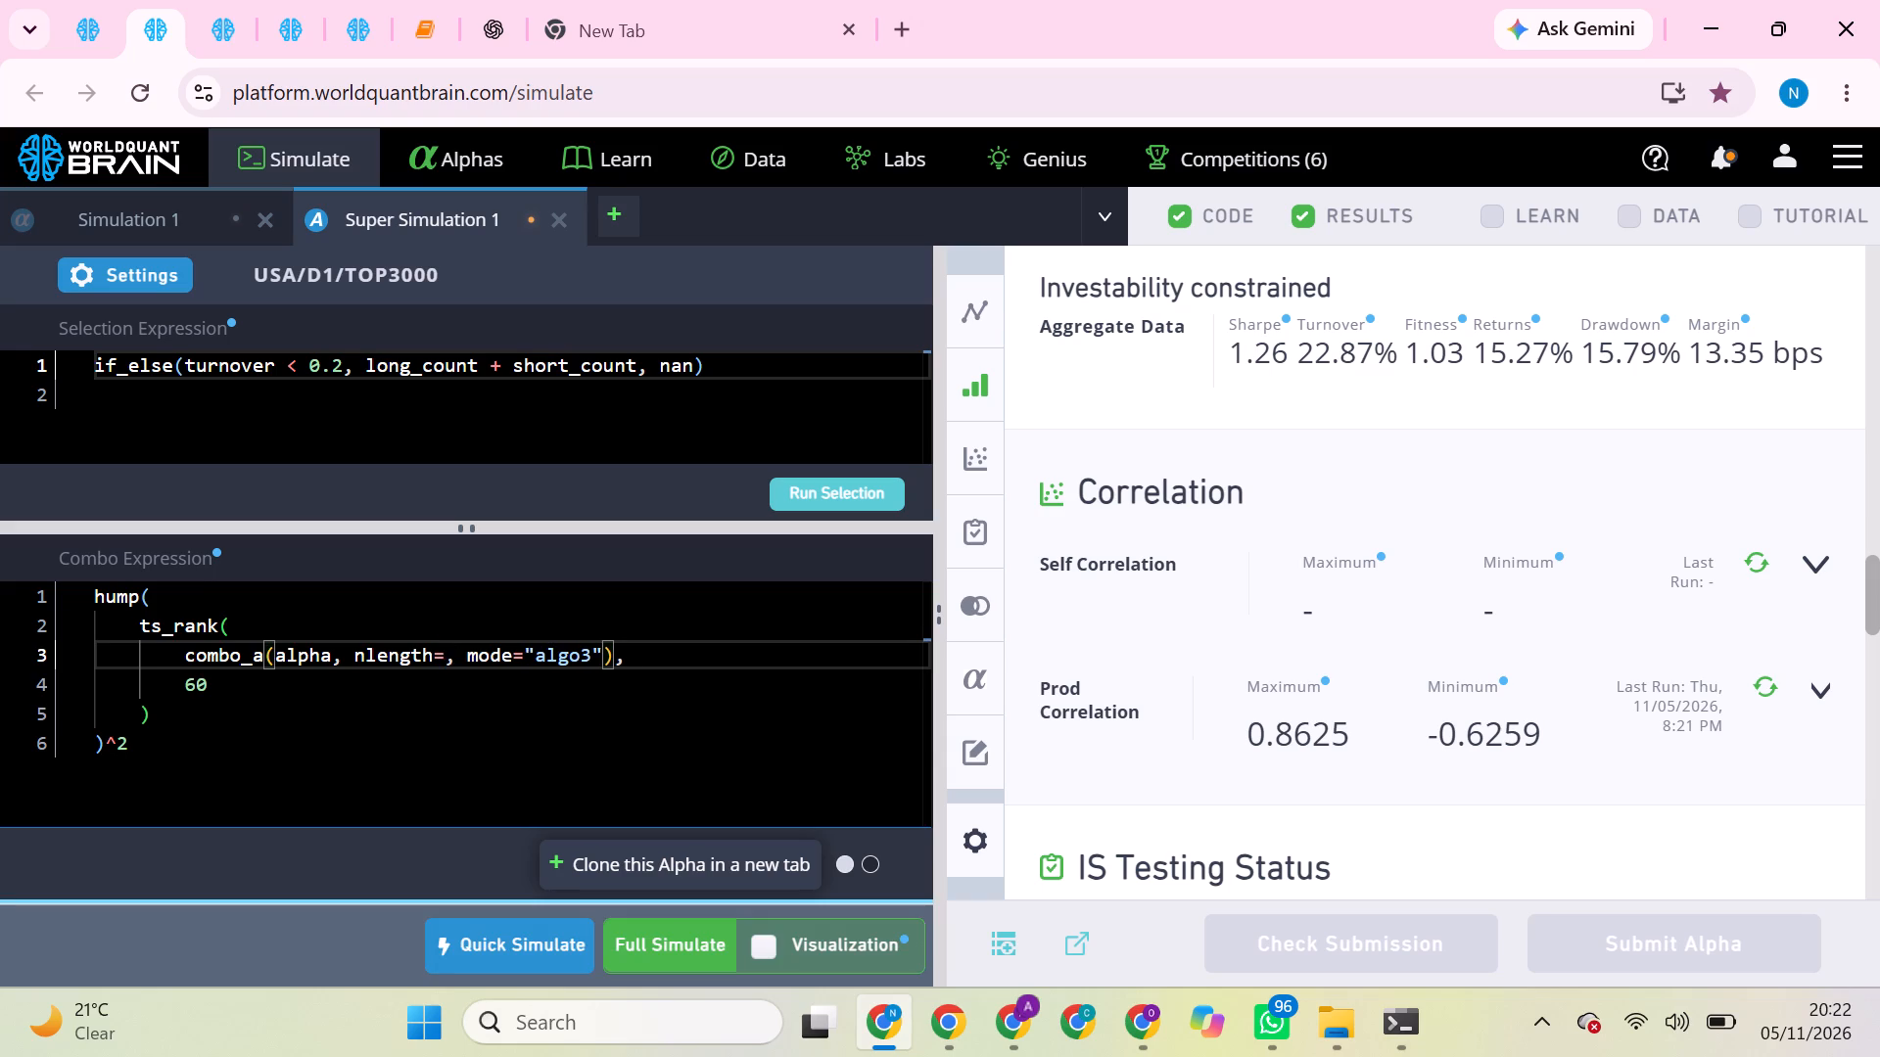
key(2)
key(0)
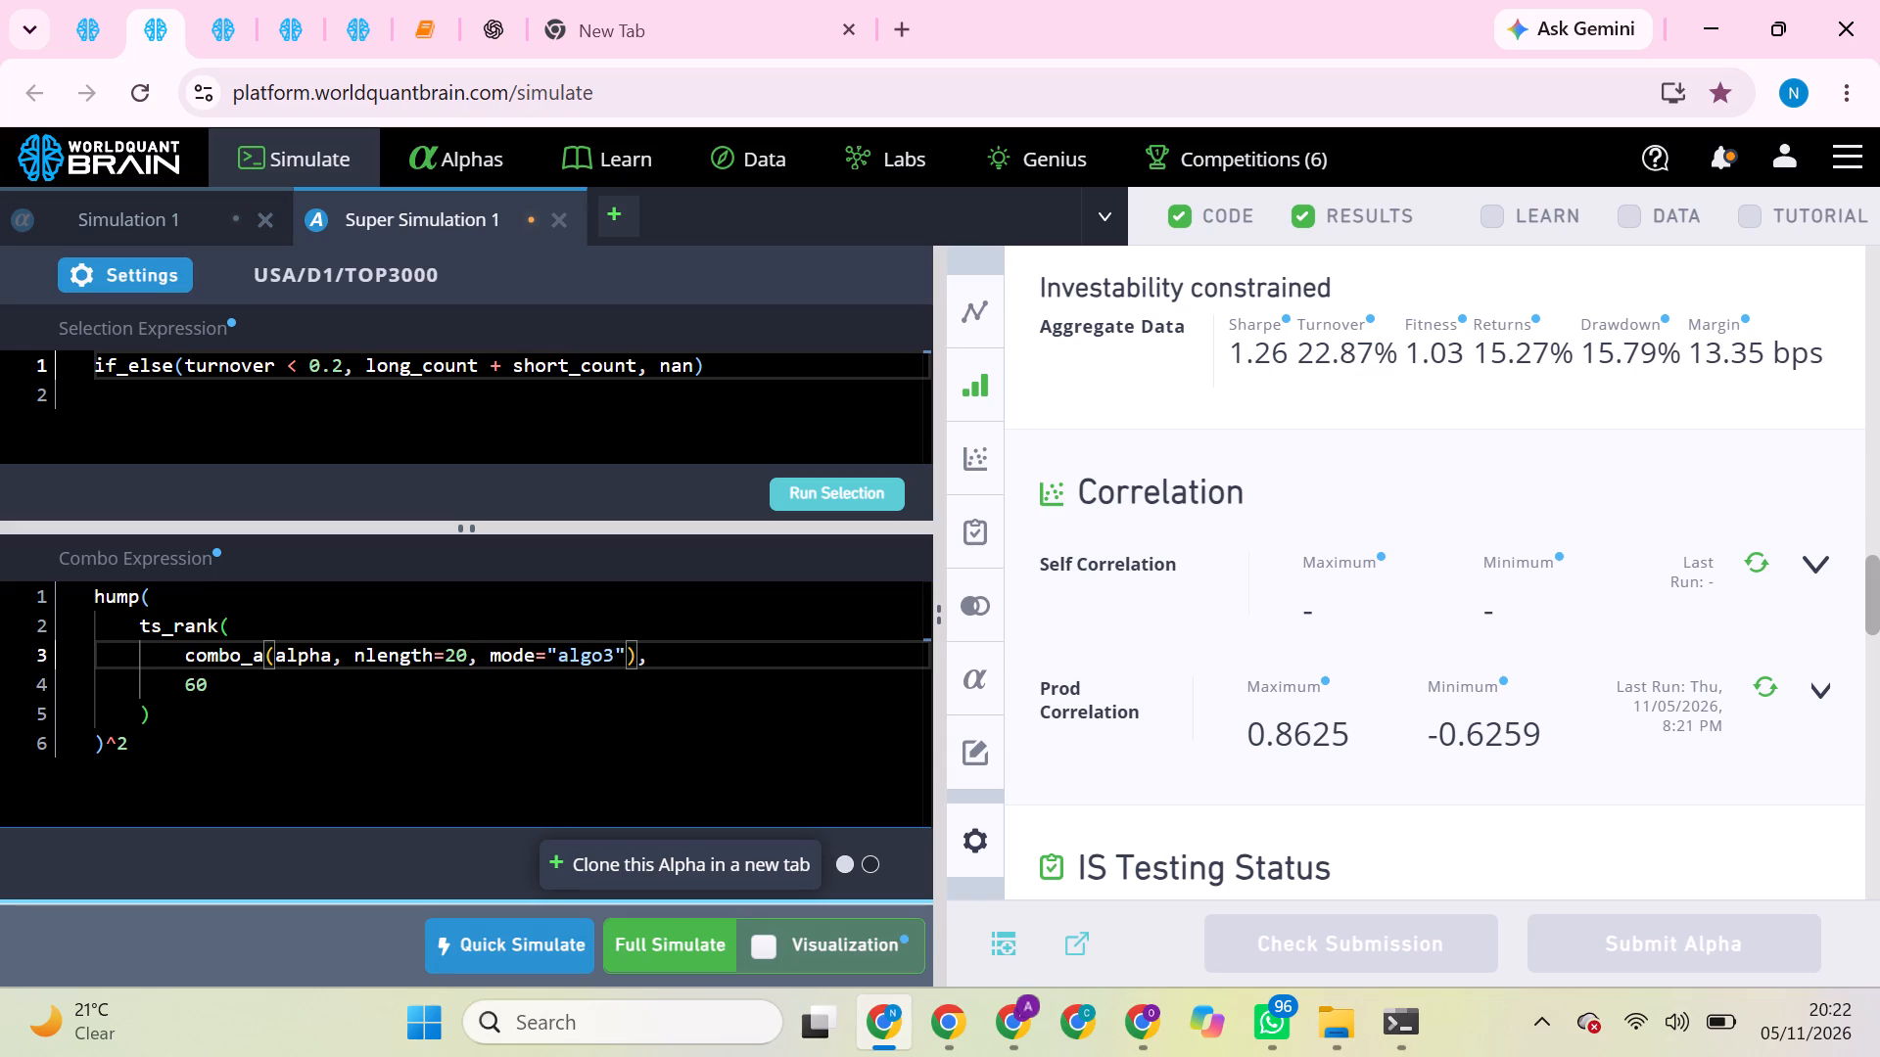
Run the selection for the if_else super simulation and start its full simulation.
click(815, 499)
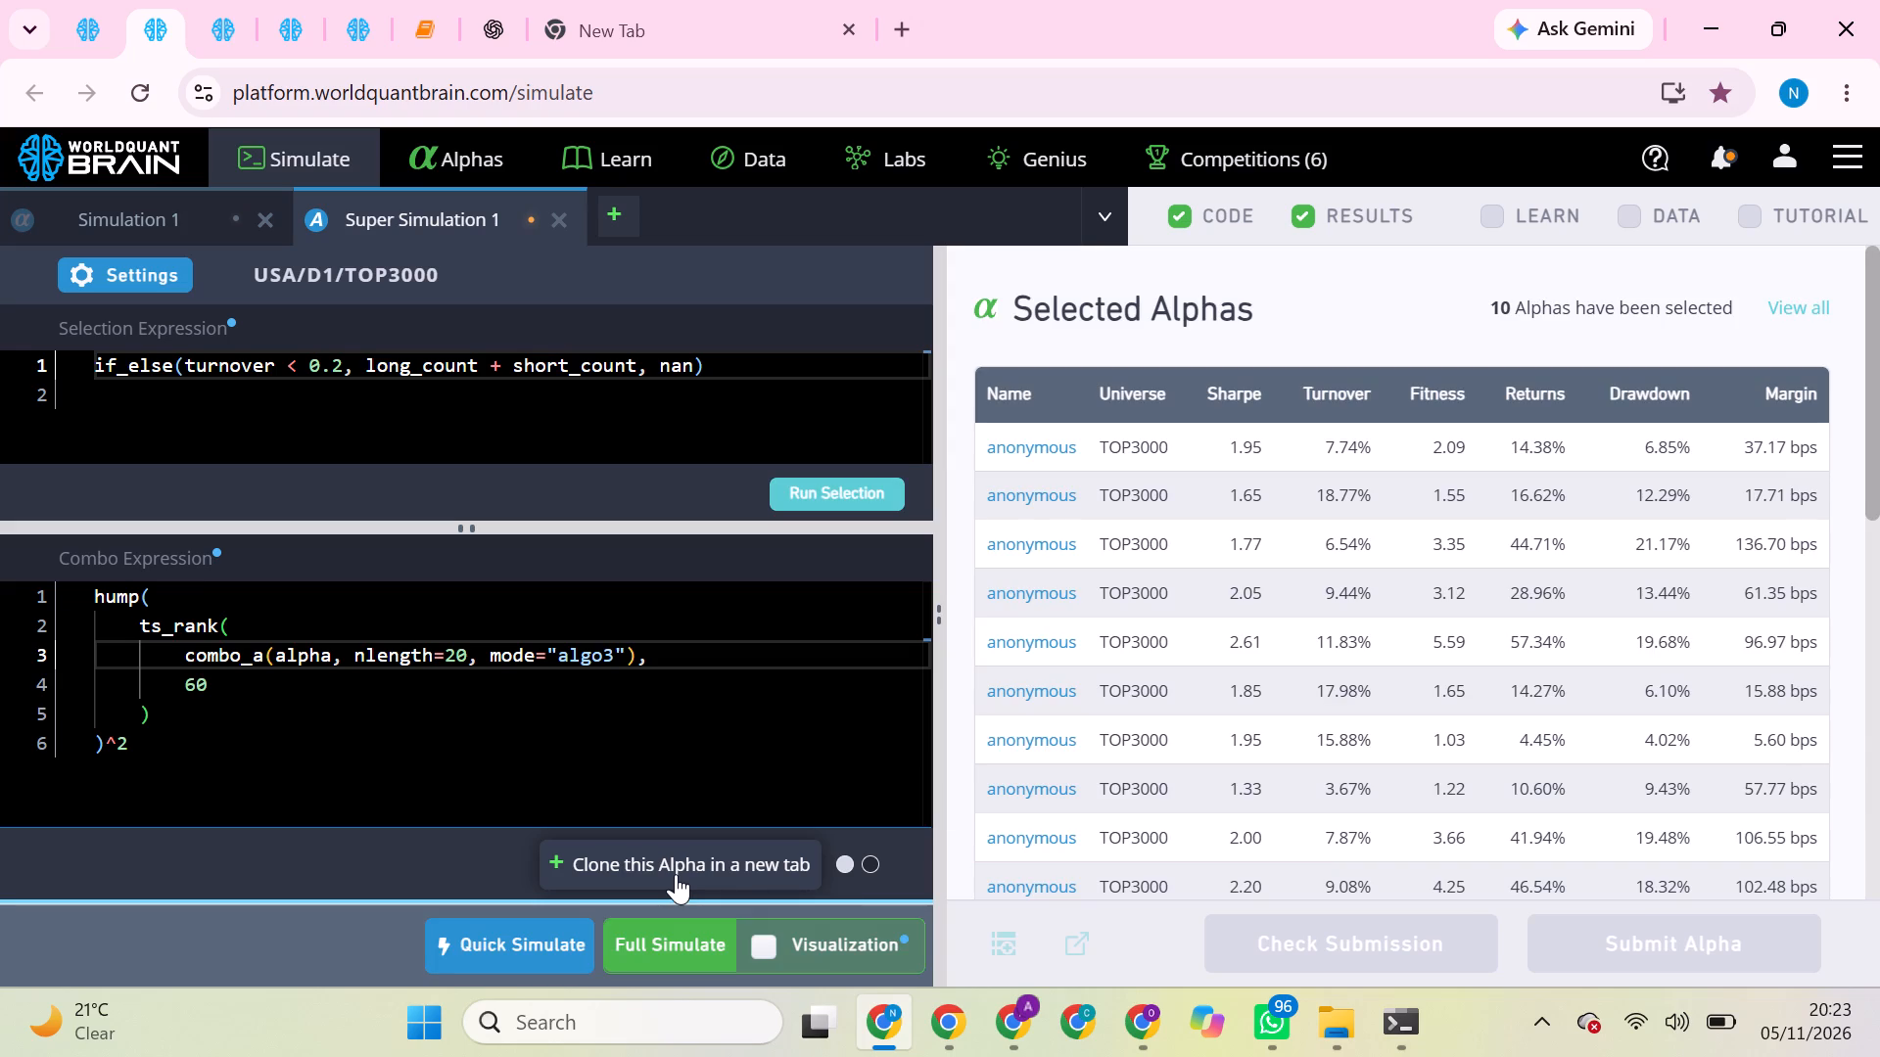
click(686, 947)
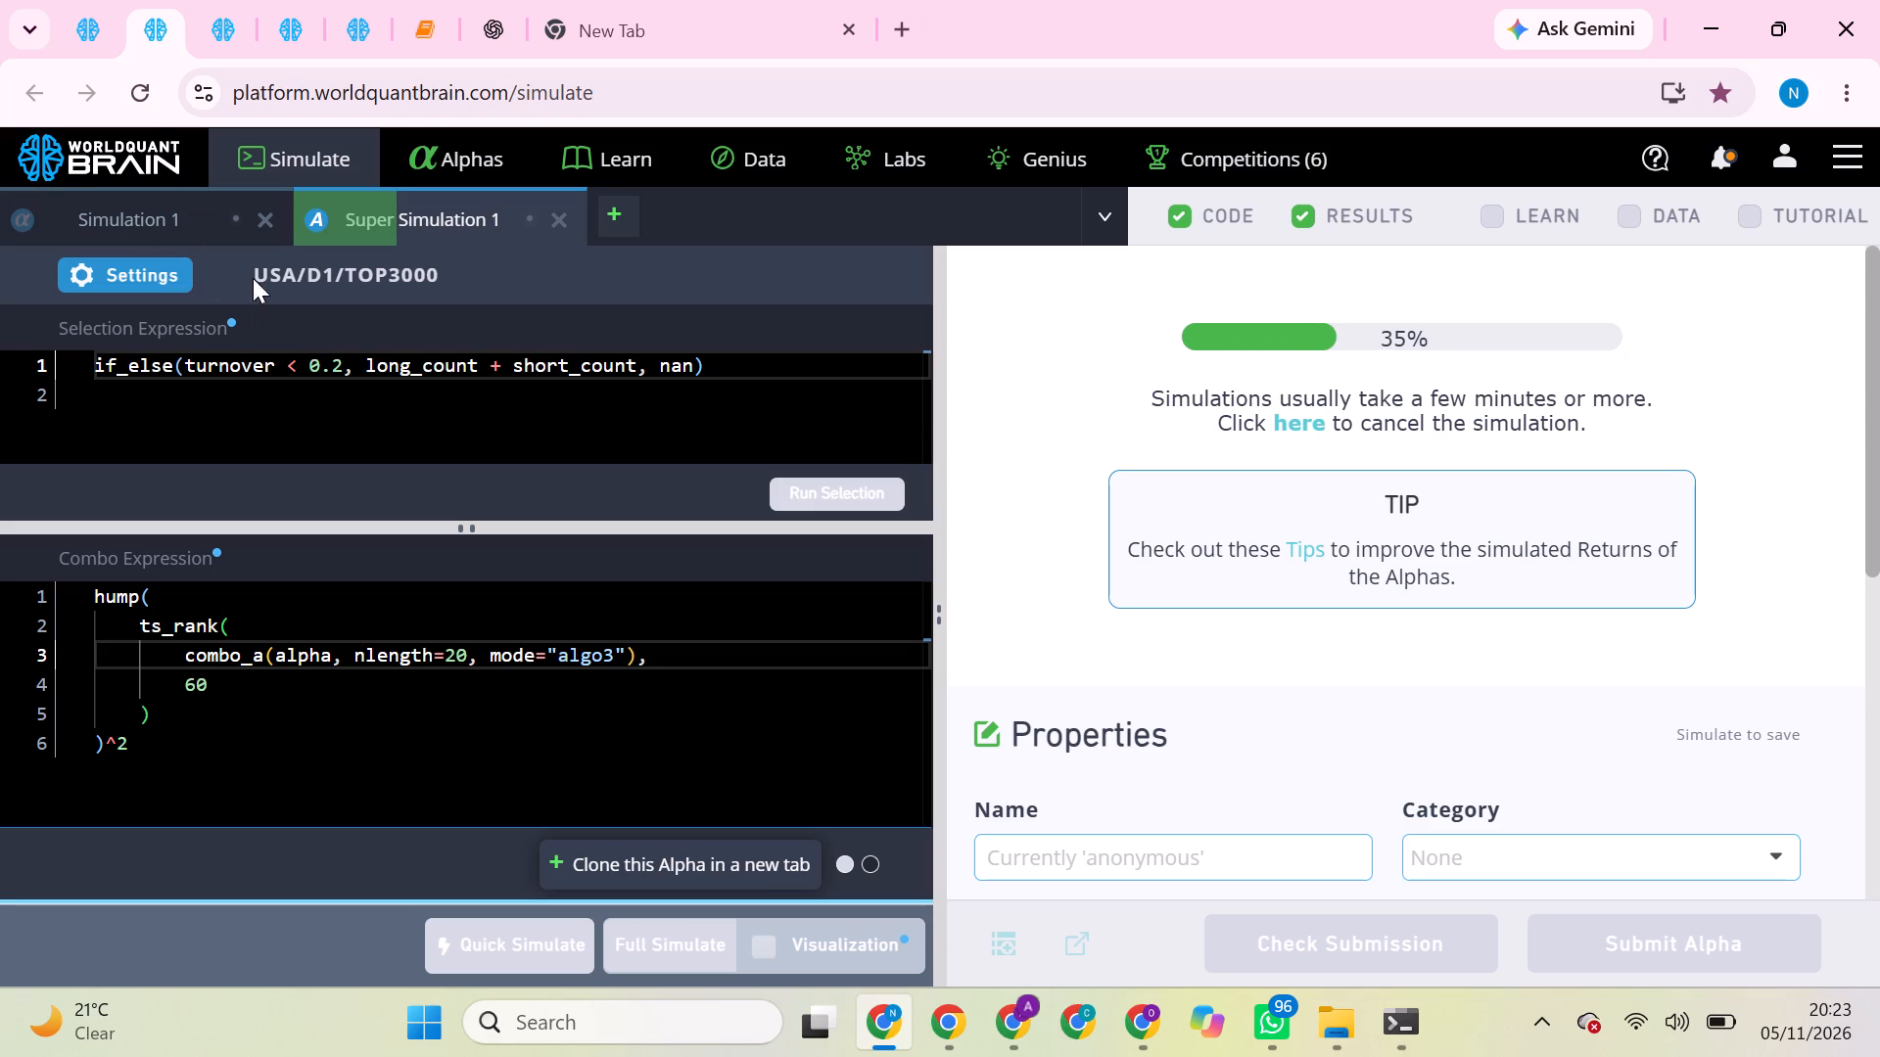
Check the progress of the long_count and if_else super simulations.
click(84, 44)
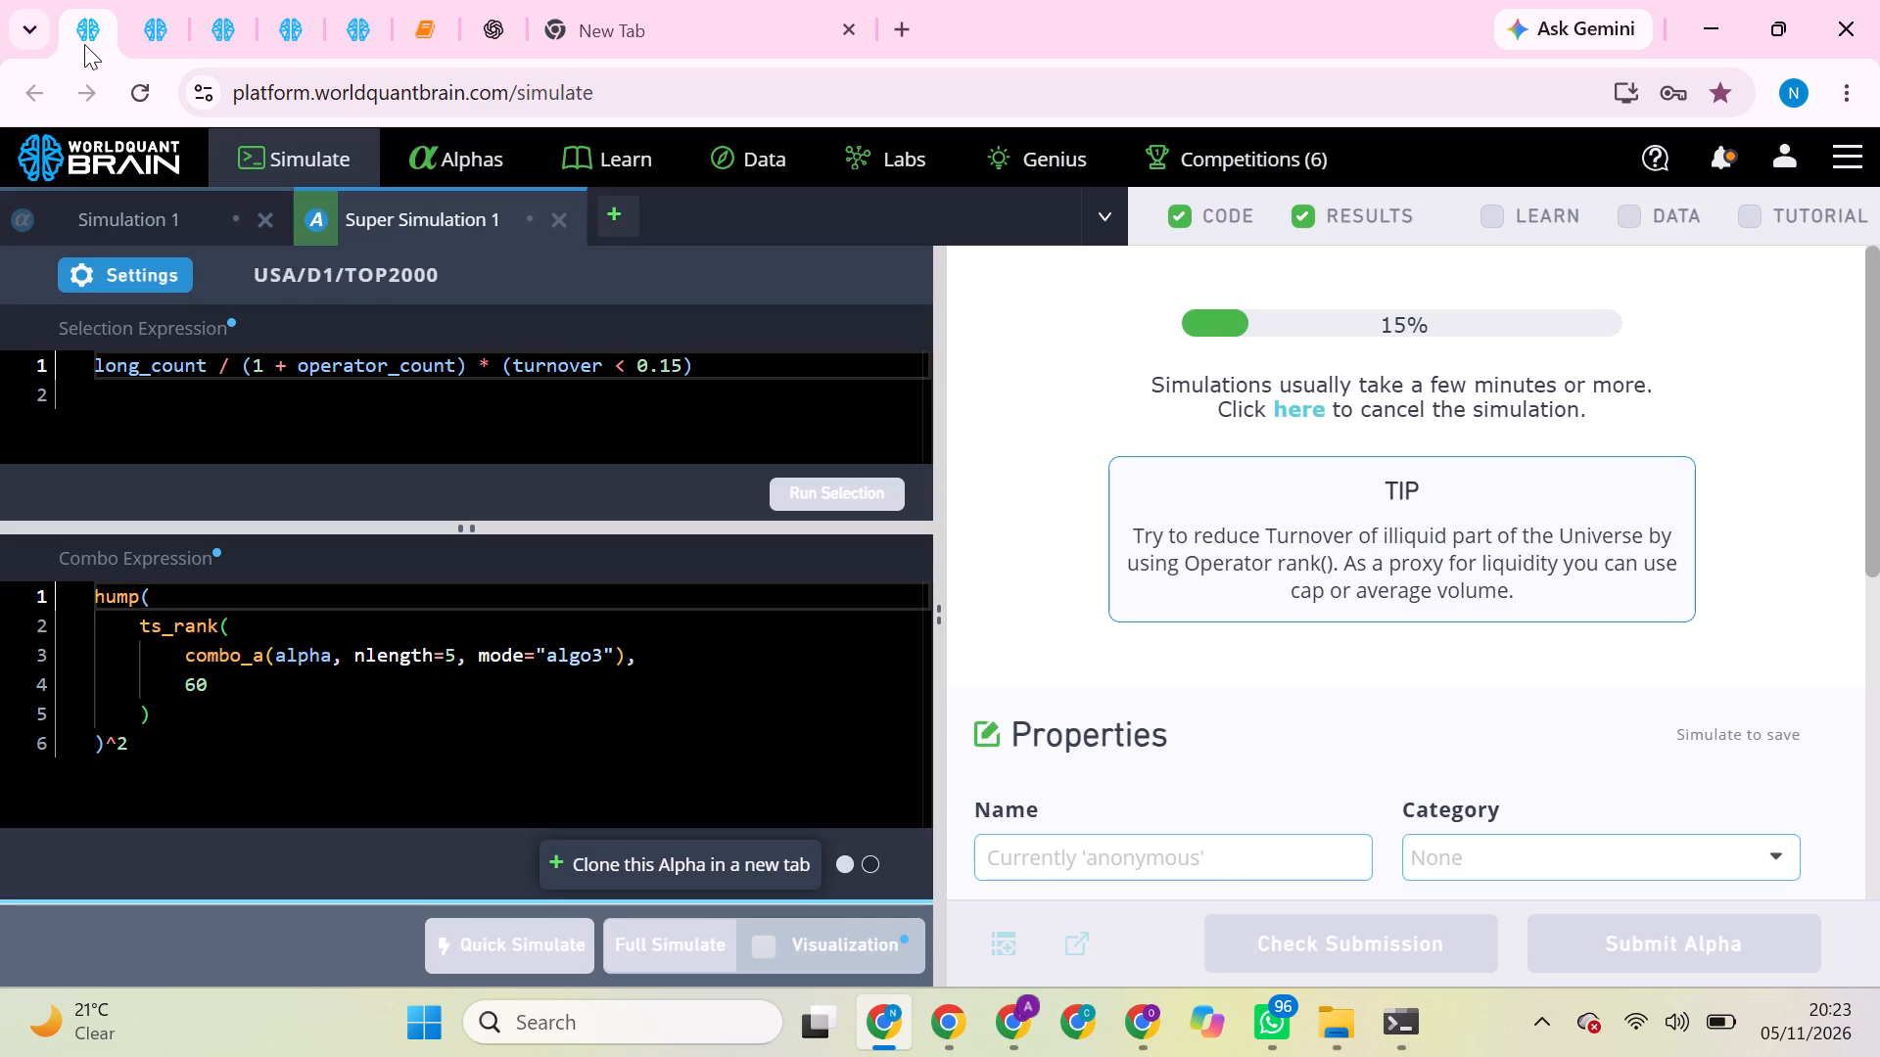
click(141, 45)
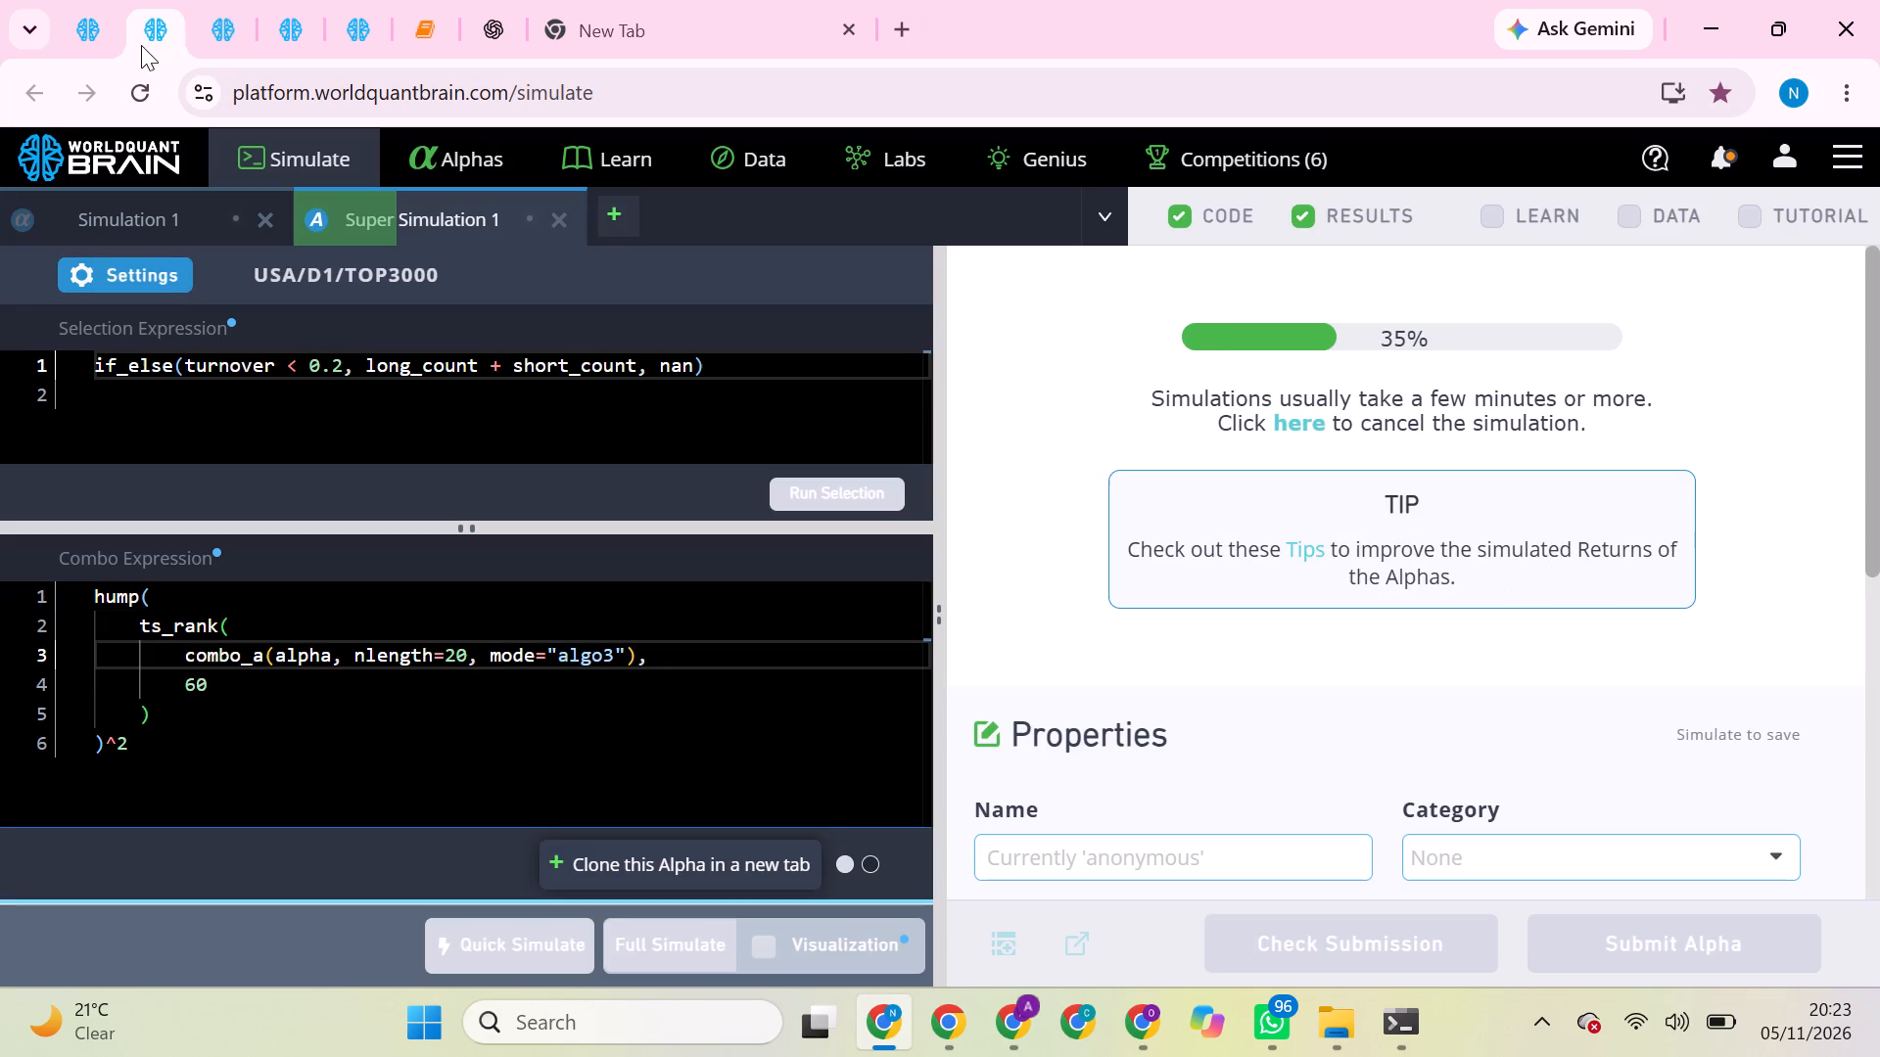
Switch to the third simulation session, dismiss the first-prompt submission notice and skip the Simulate screen tour.
click(232, 29)
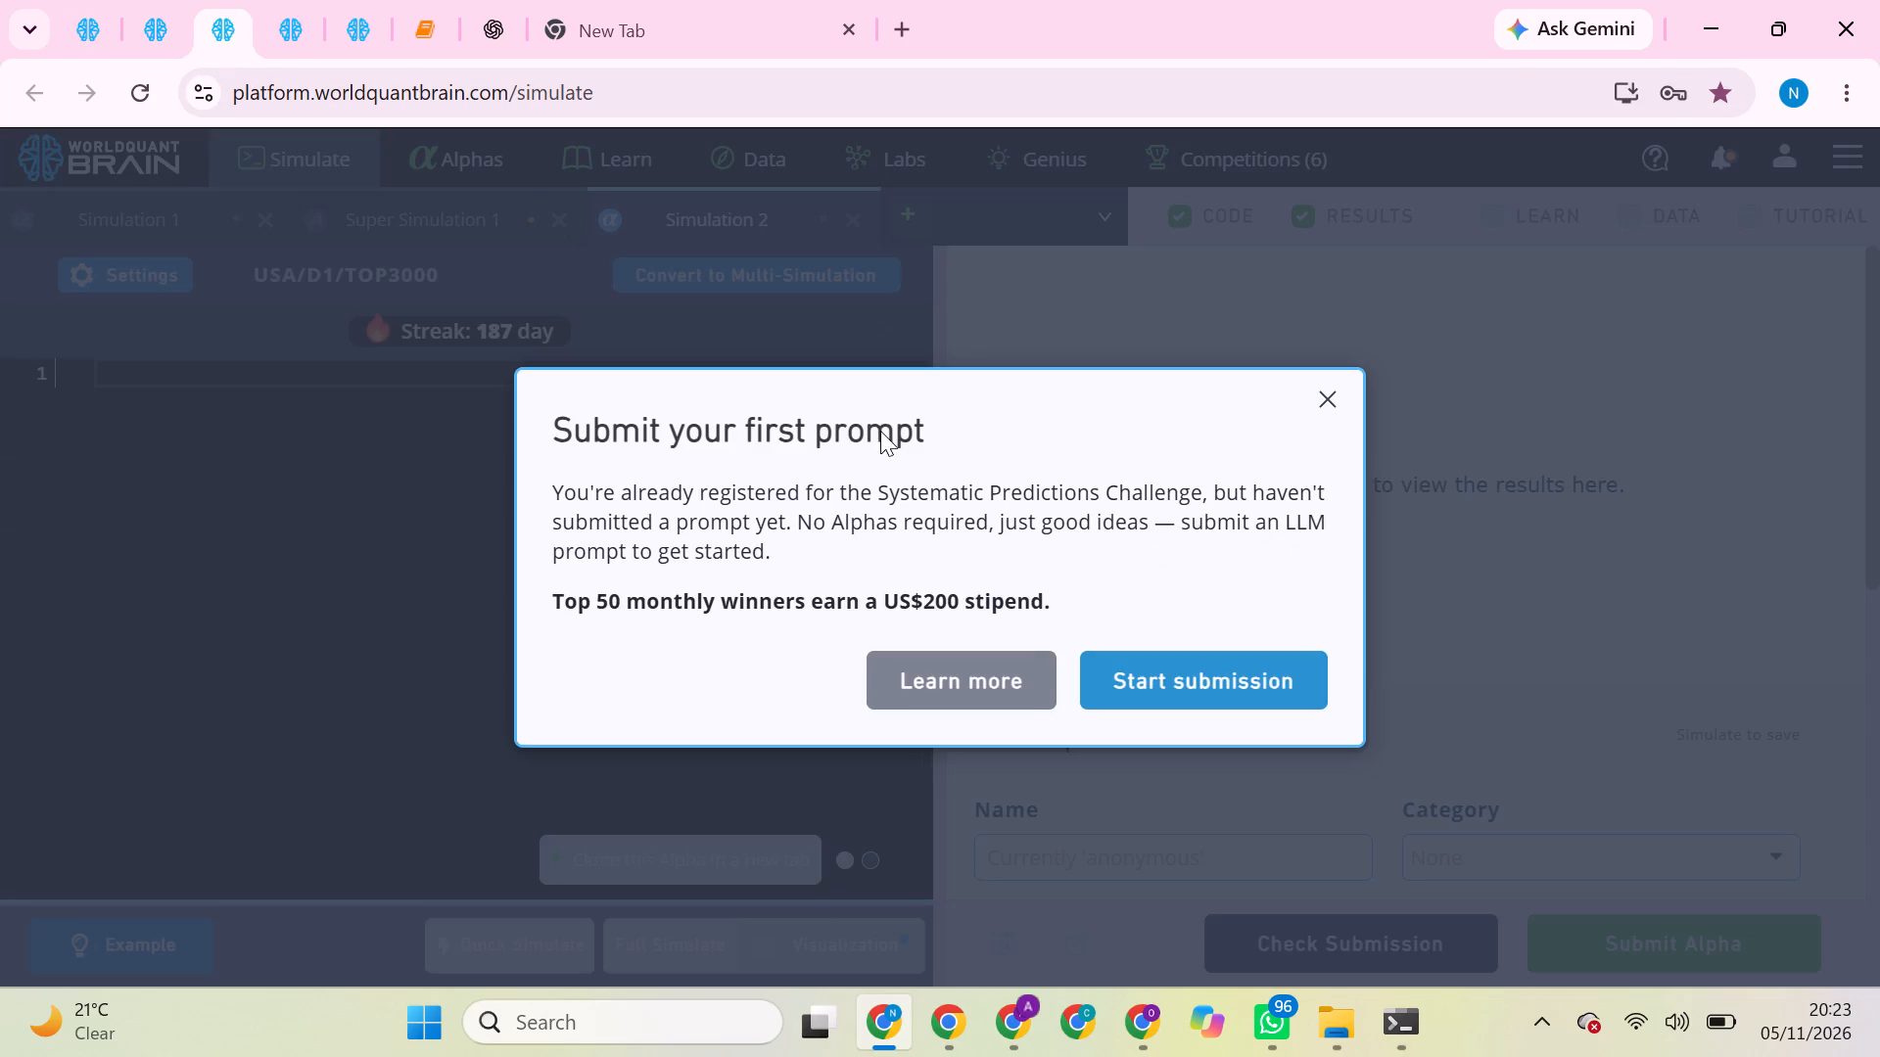
click(1334, 387)
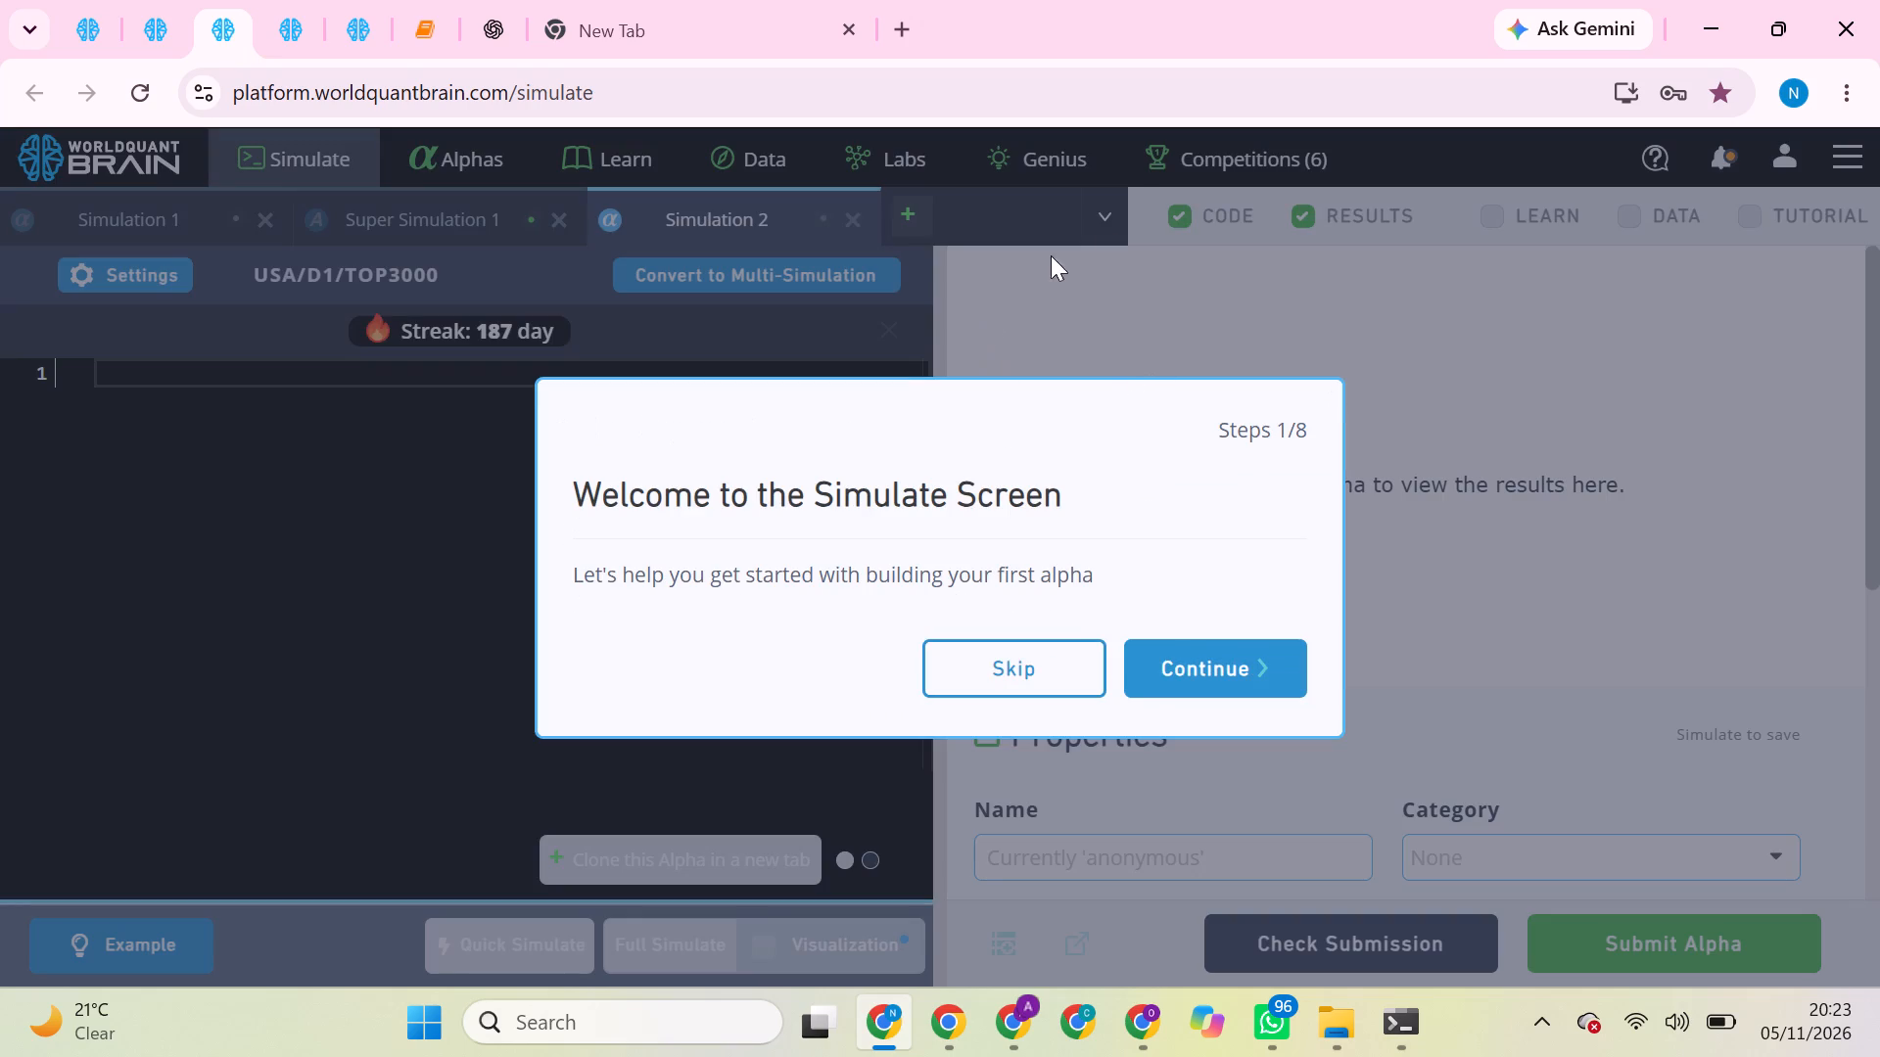
click(997, 689)
click(1010, 676)
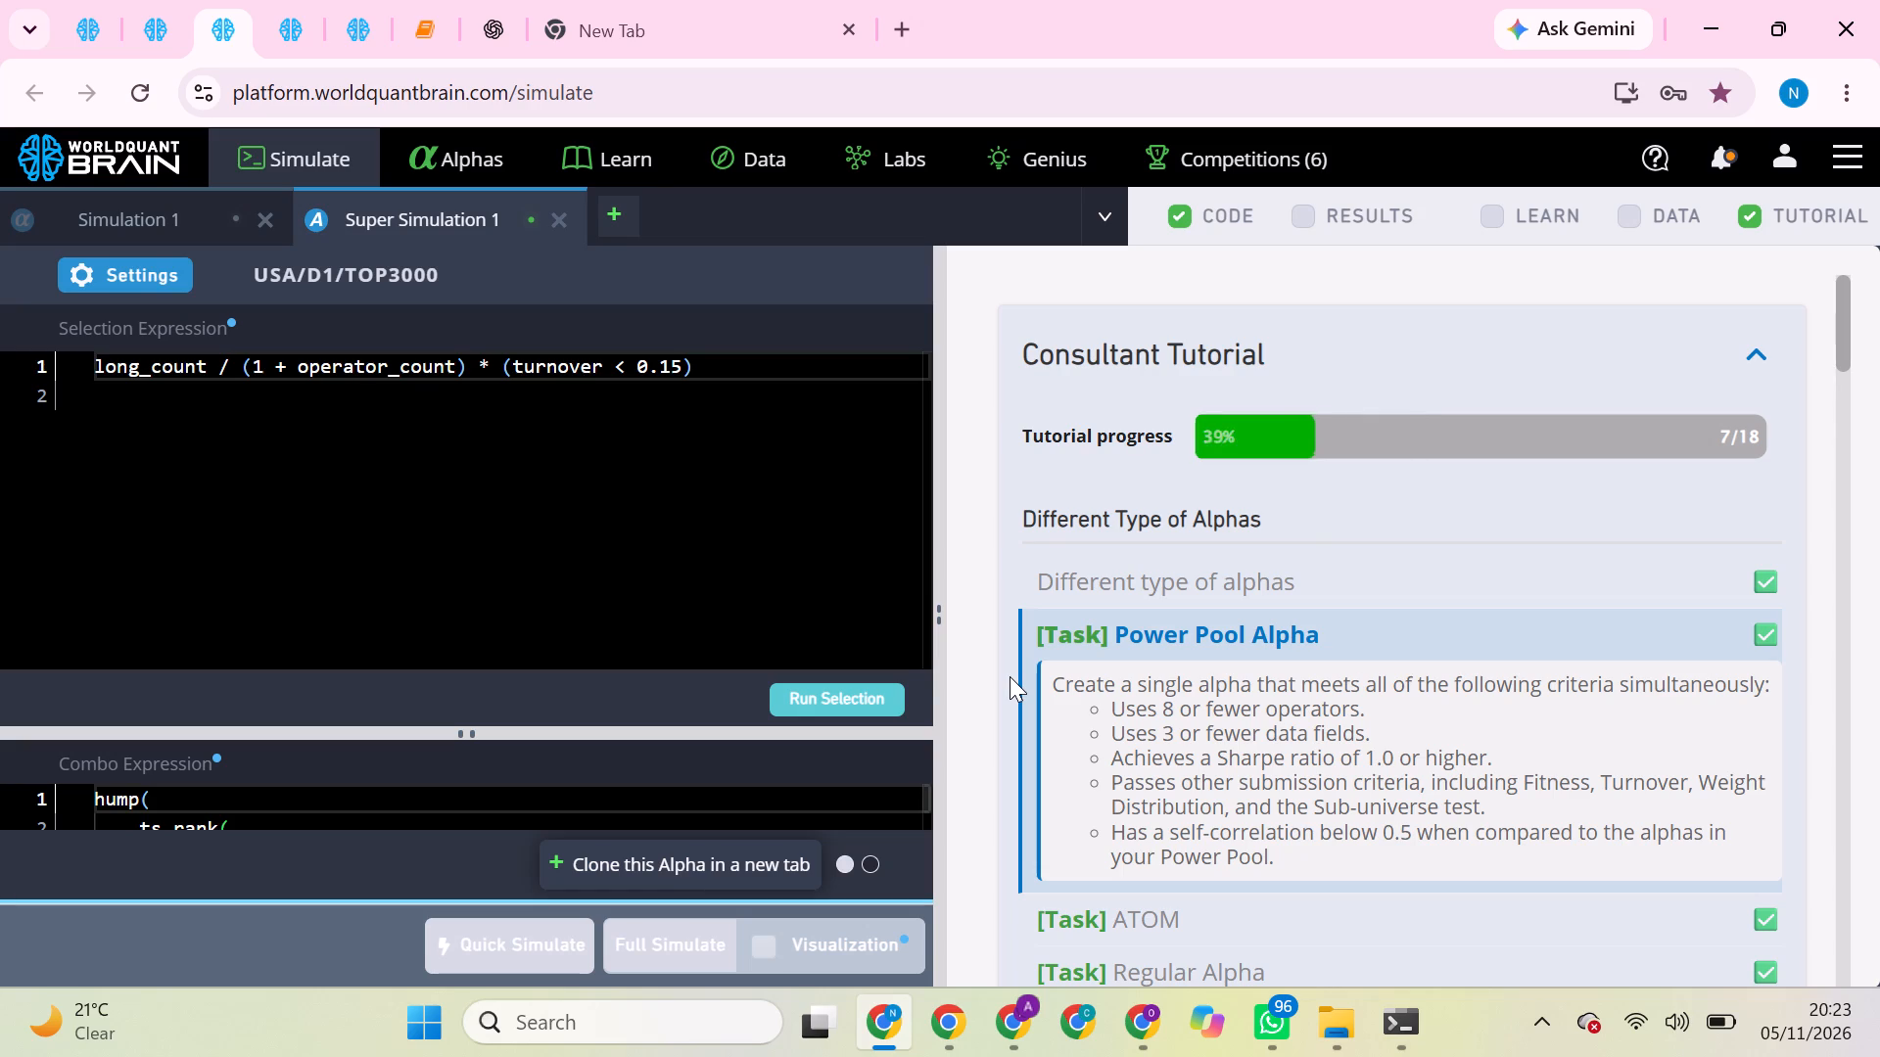
scroll(377, 437, up, 1)
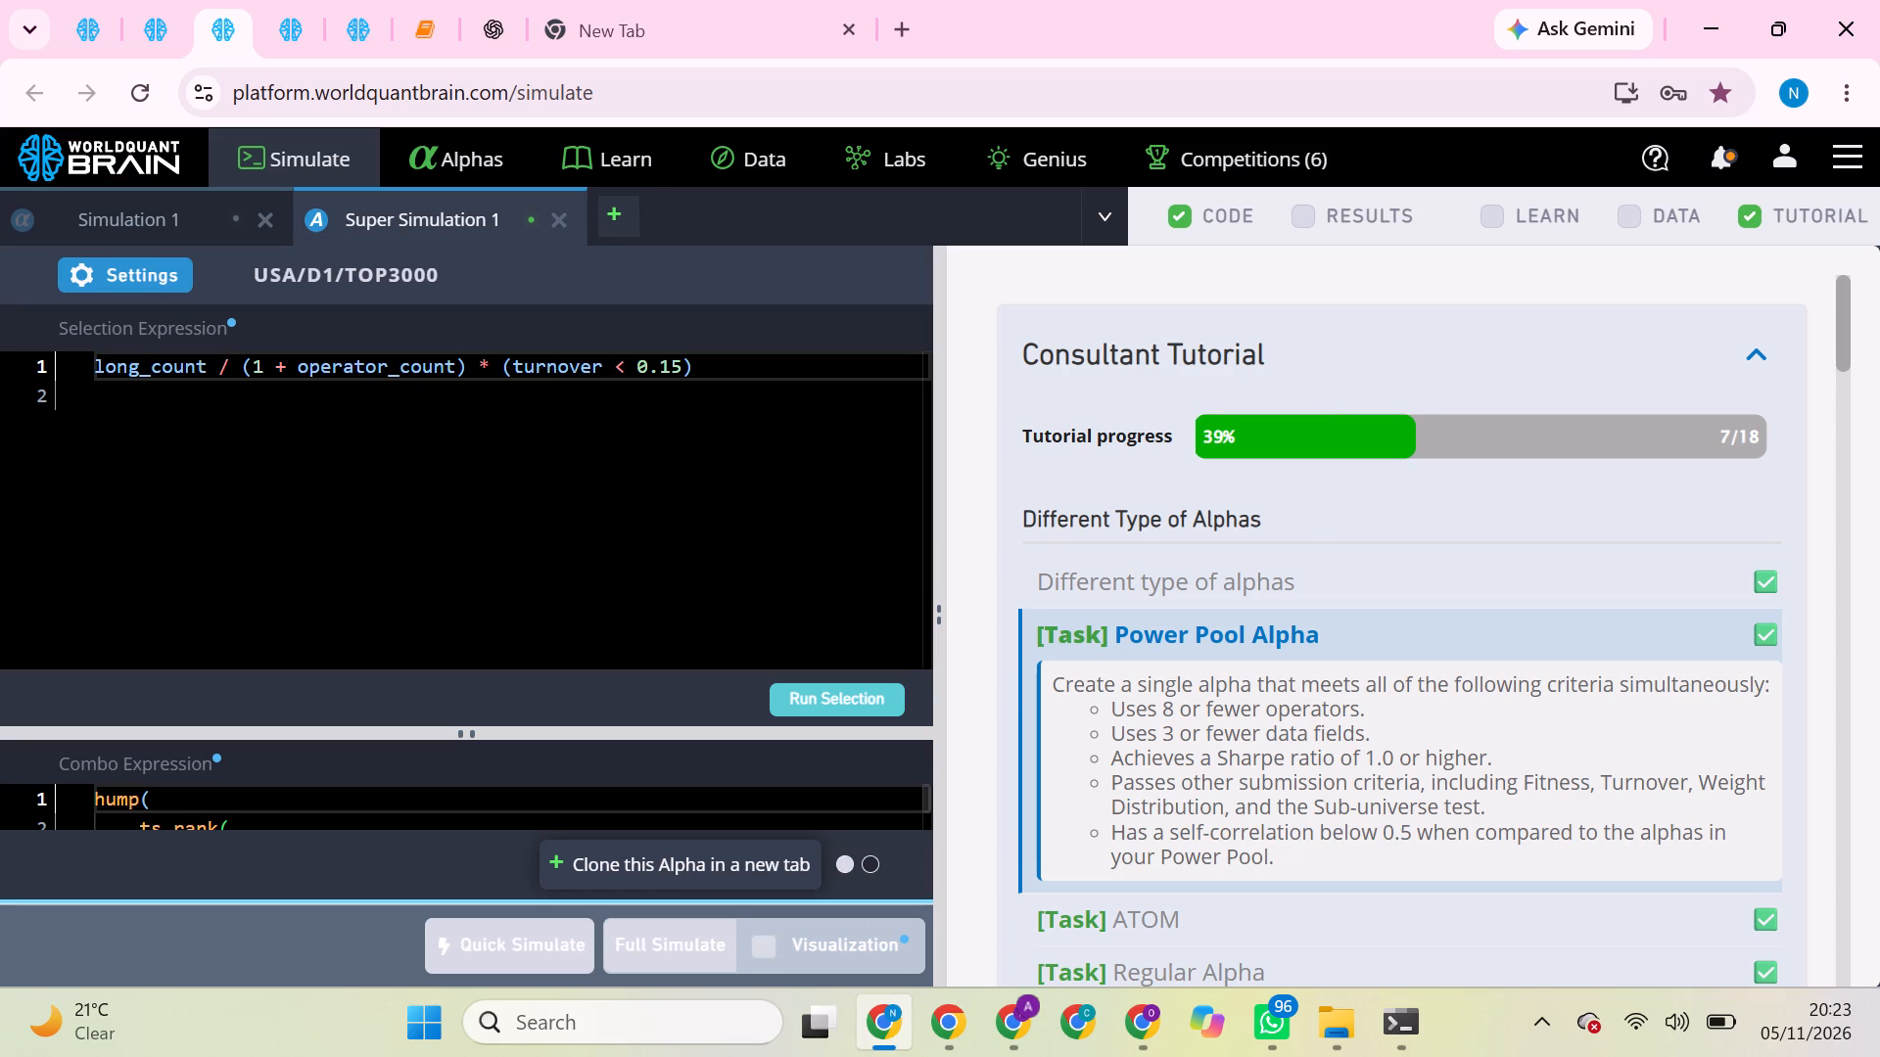
scroll(377, 437, up, 1)
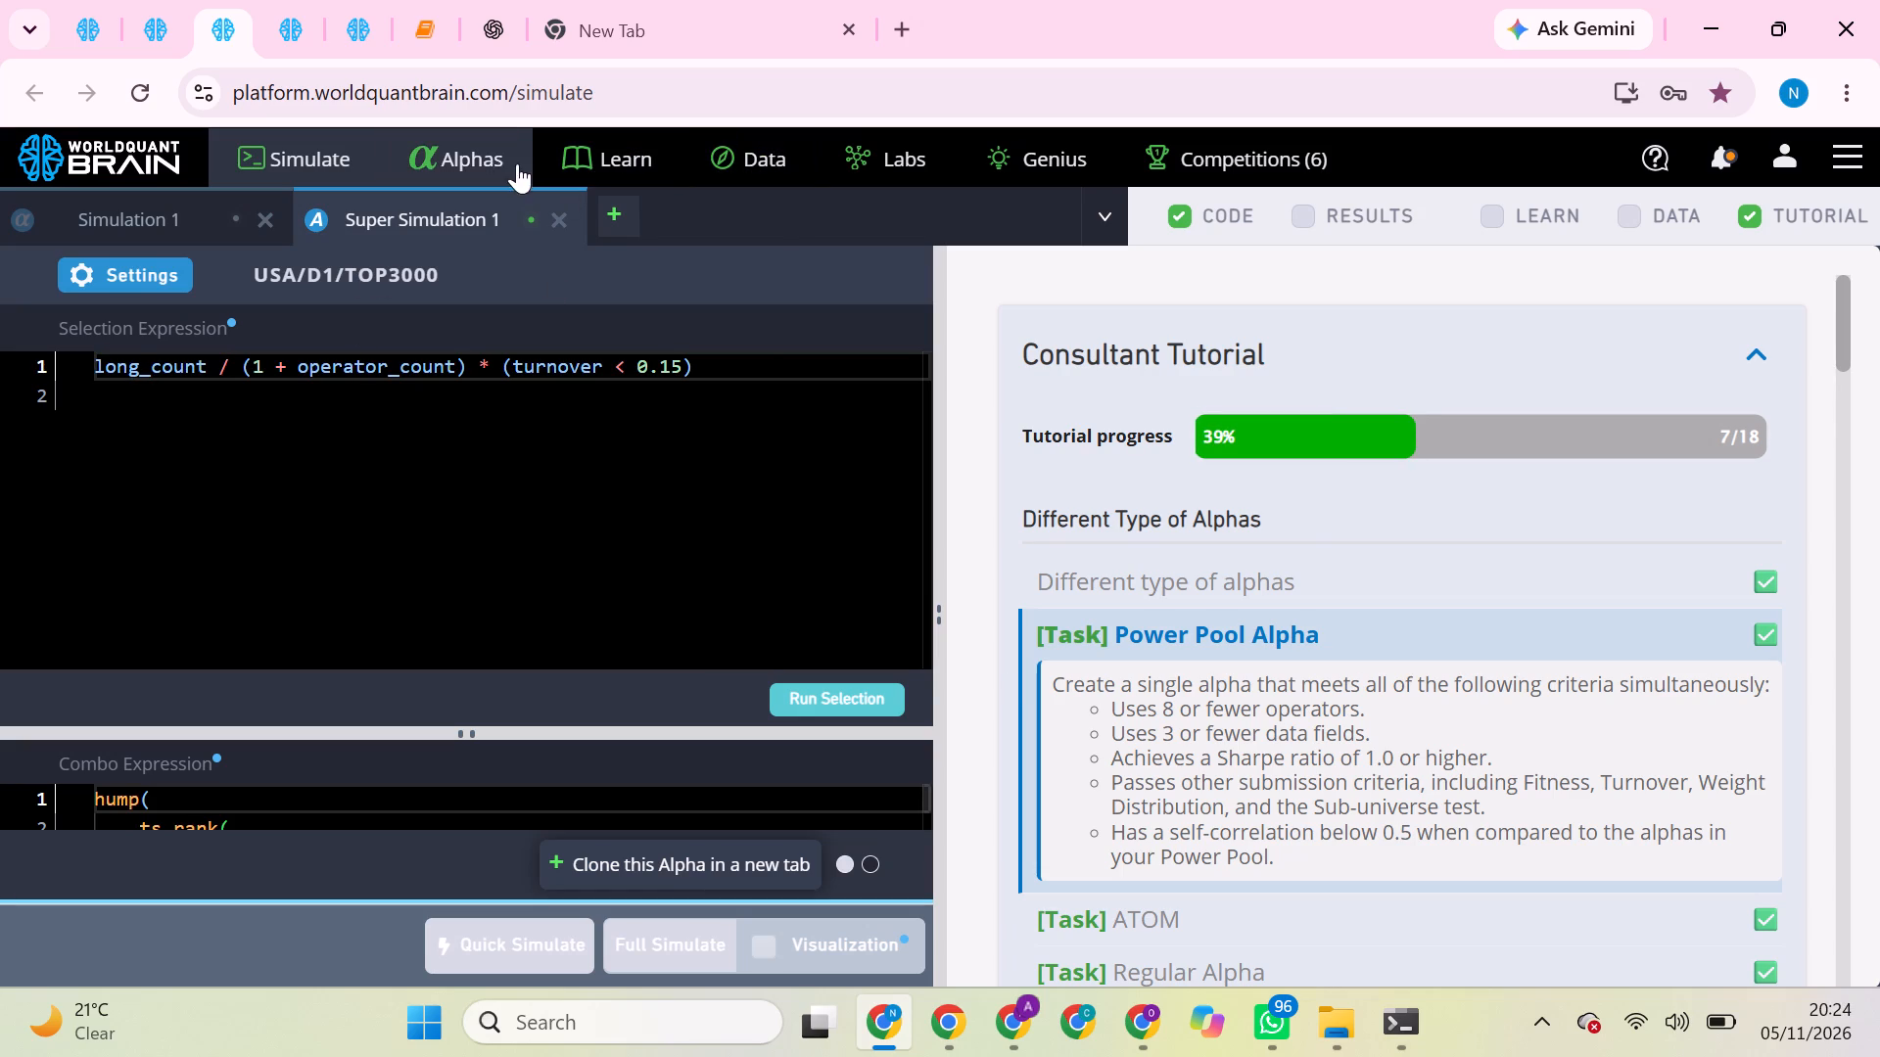
Look through the list of unsubmitted alphas and open the list of submitted alphas.
click(489, 151)
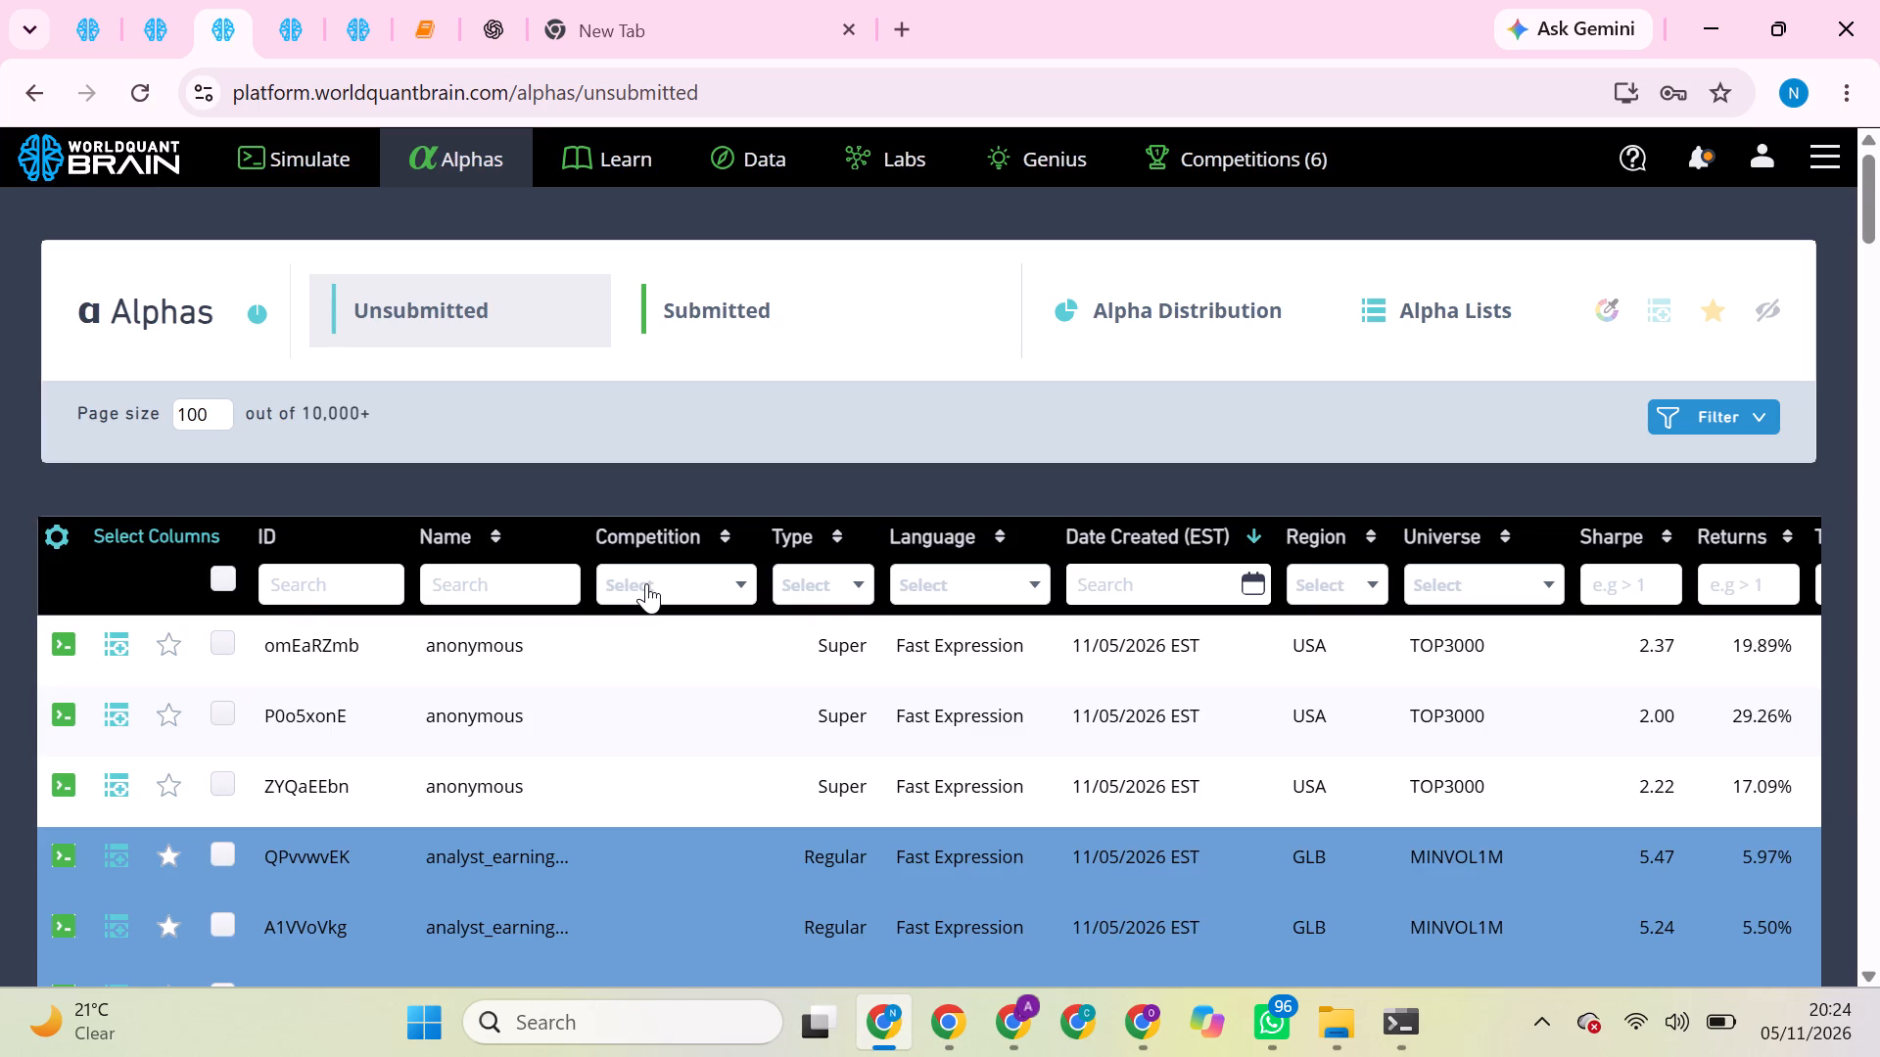
scroll(584, 863, down, 1)
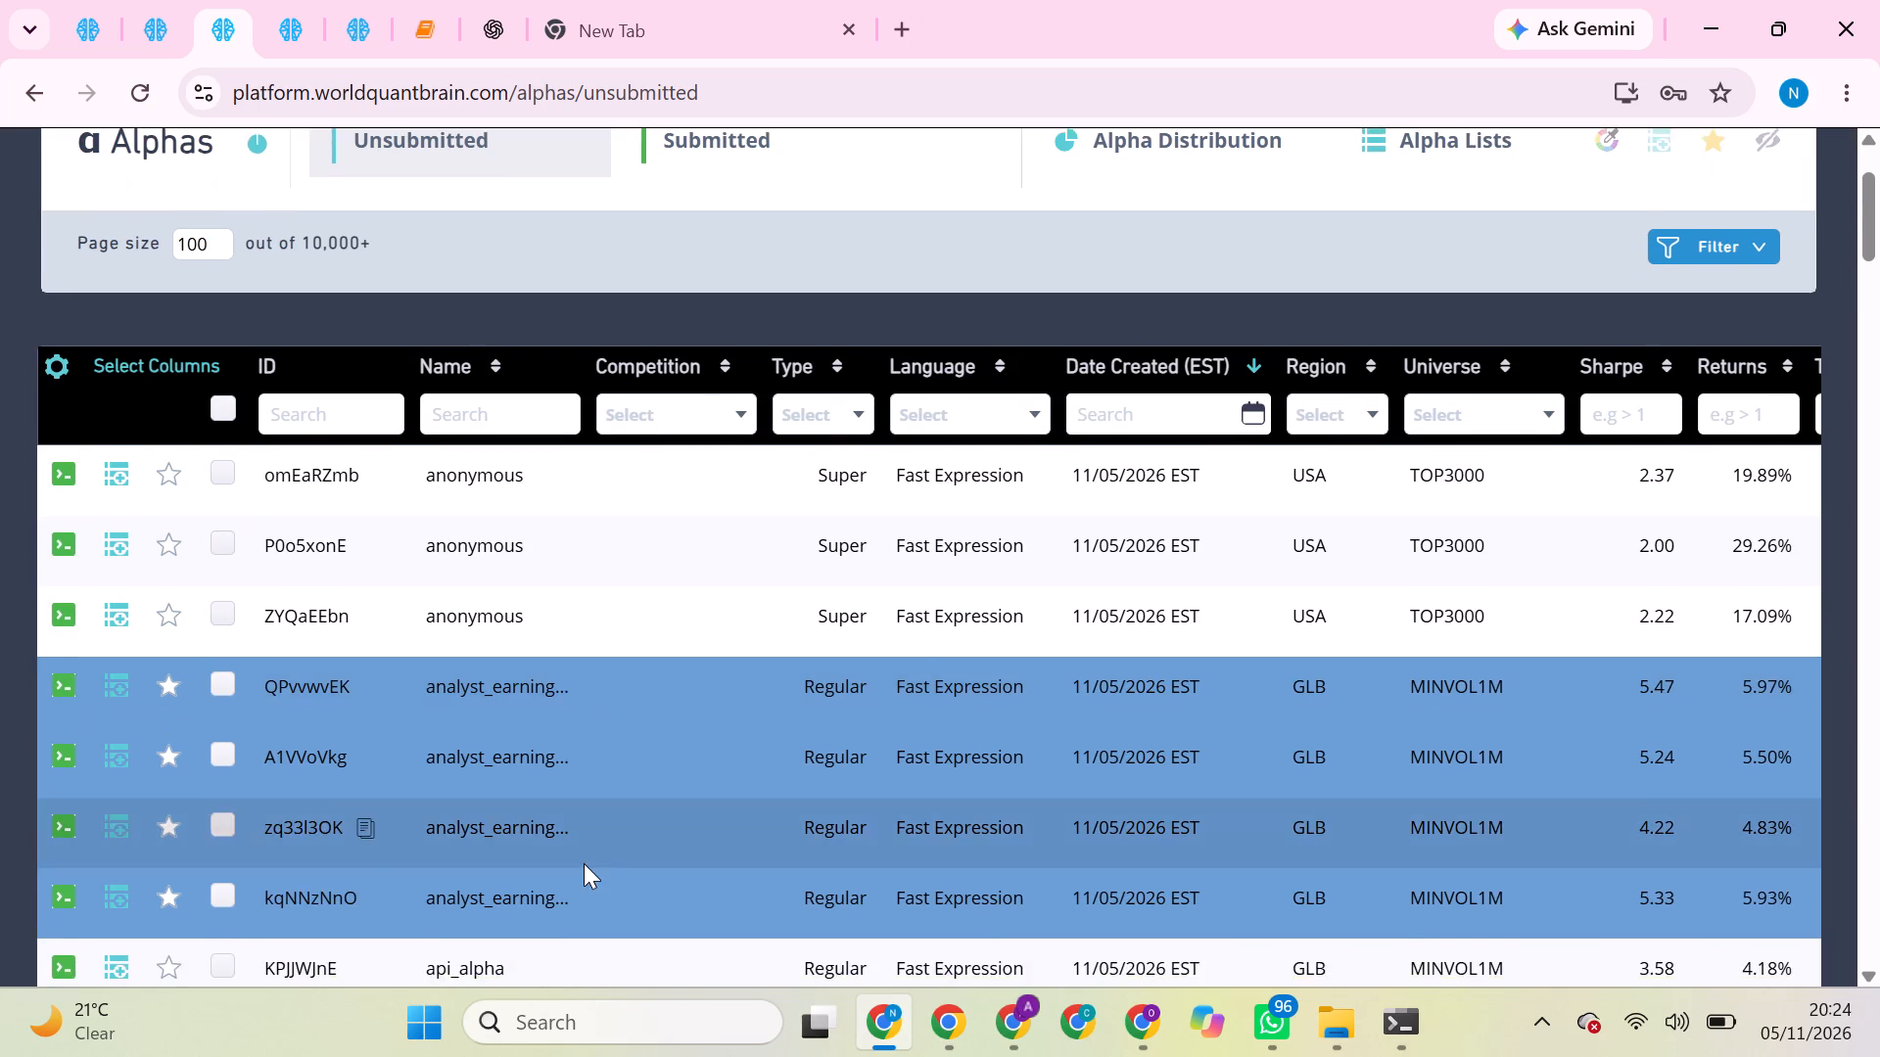
scroll(584, 863, down, 1)
scroll(778, 805, down, 1)
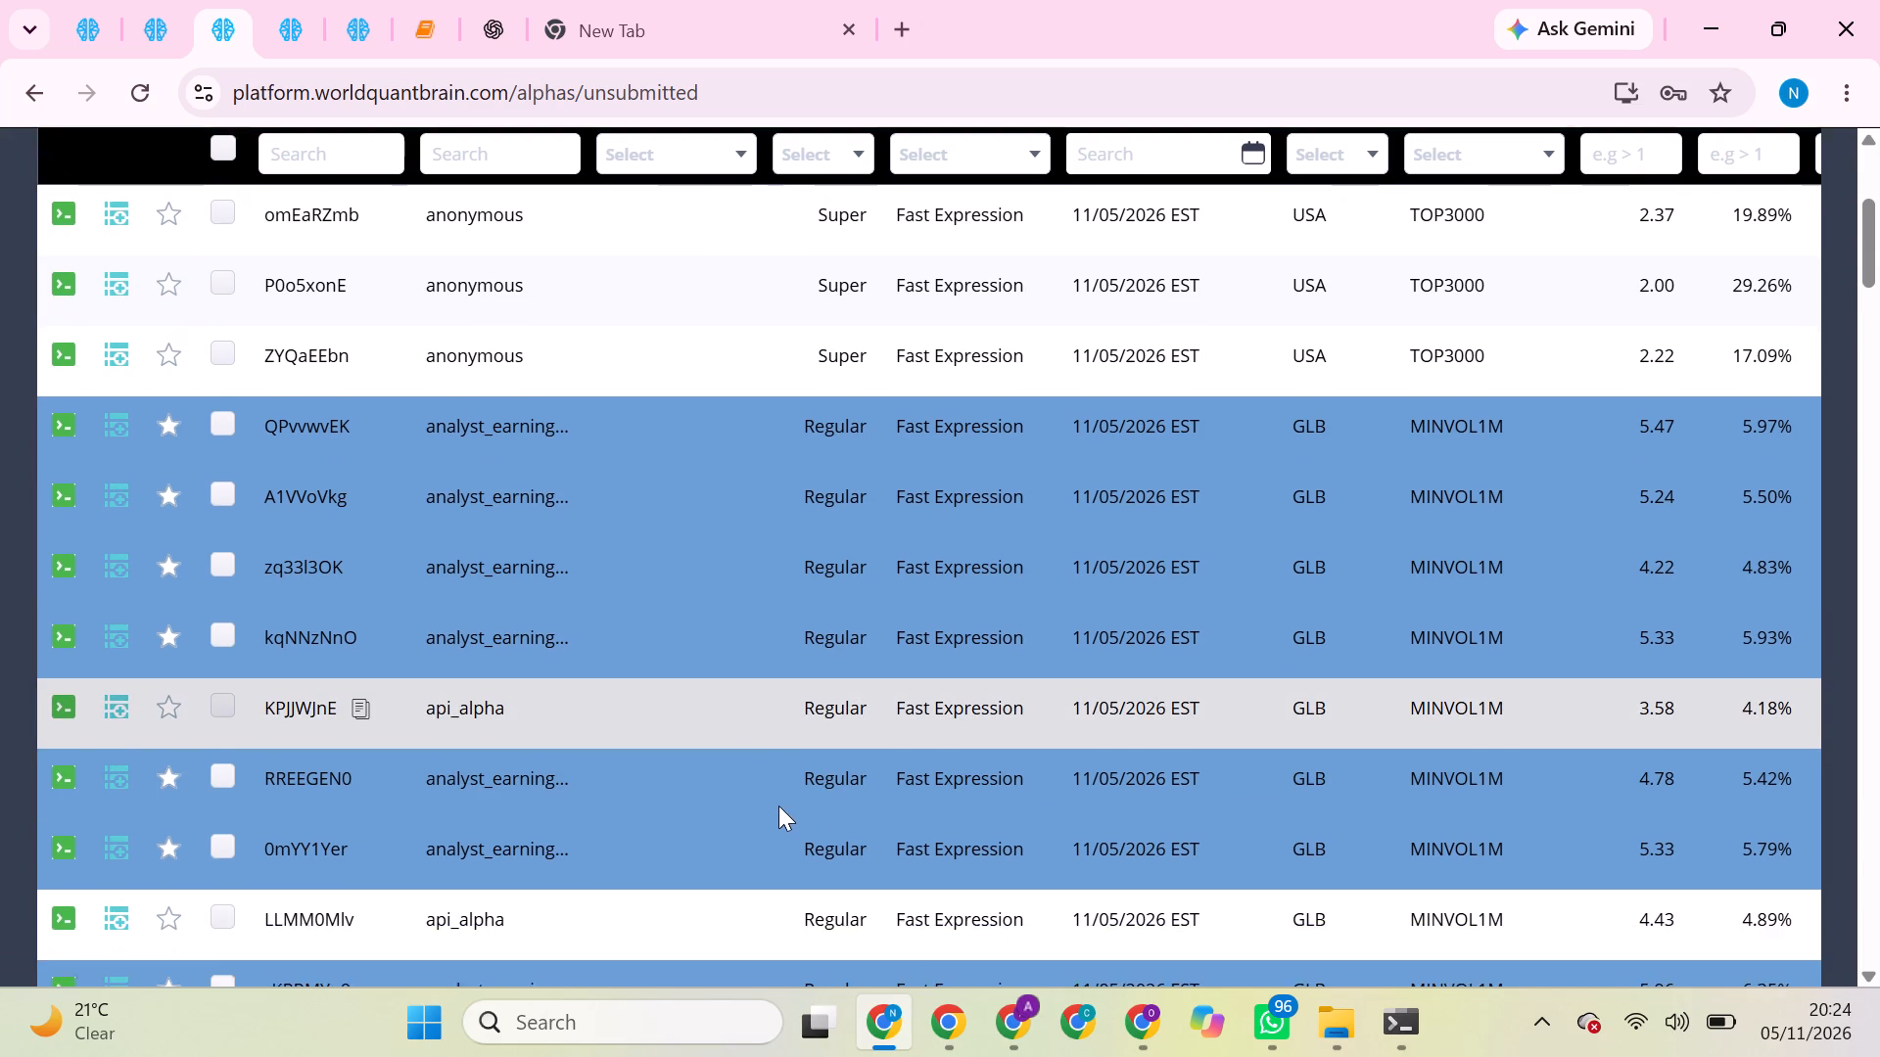
scroll(778, 805, down, 1)
scroll(778, 805, up, 1)
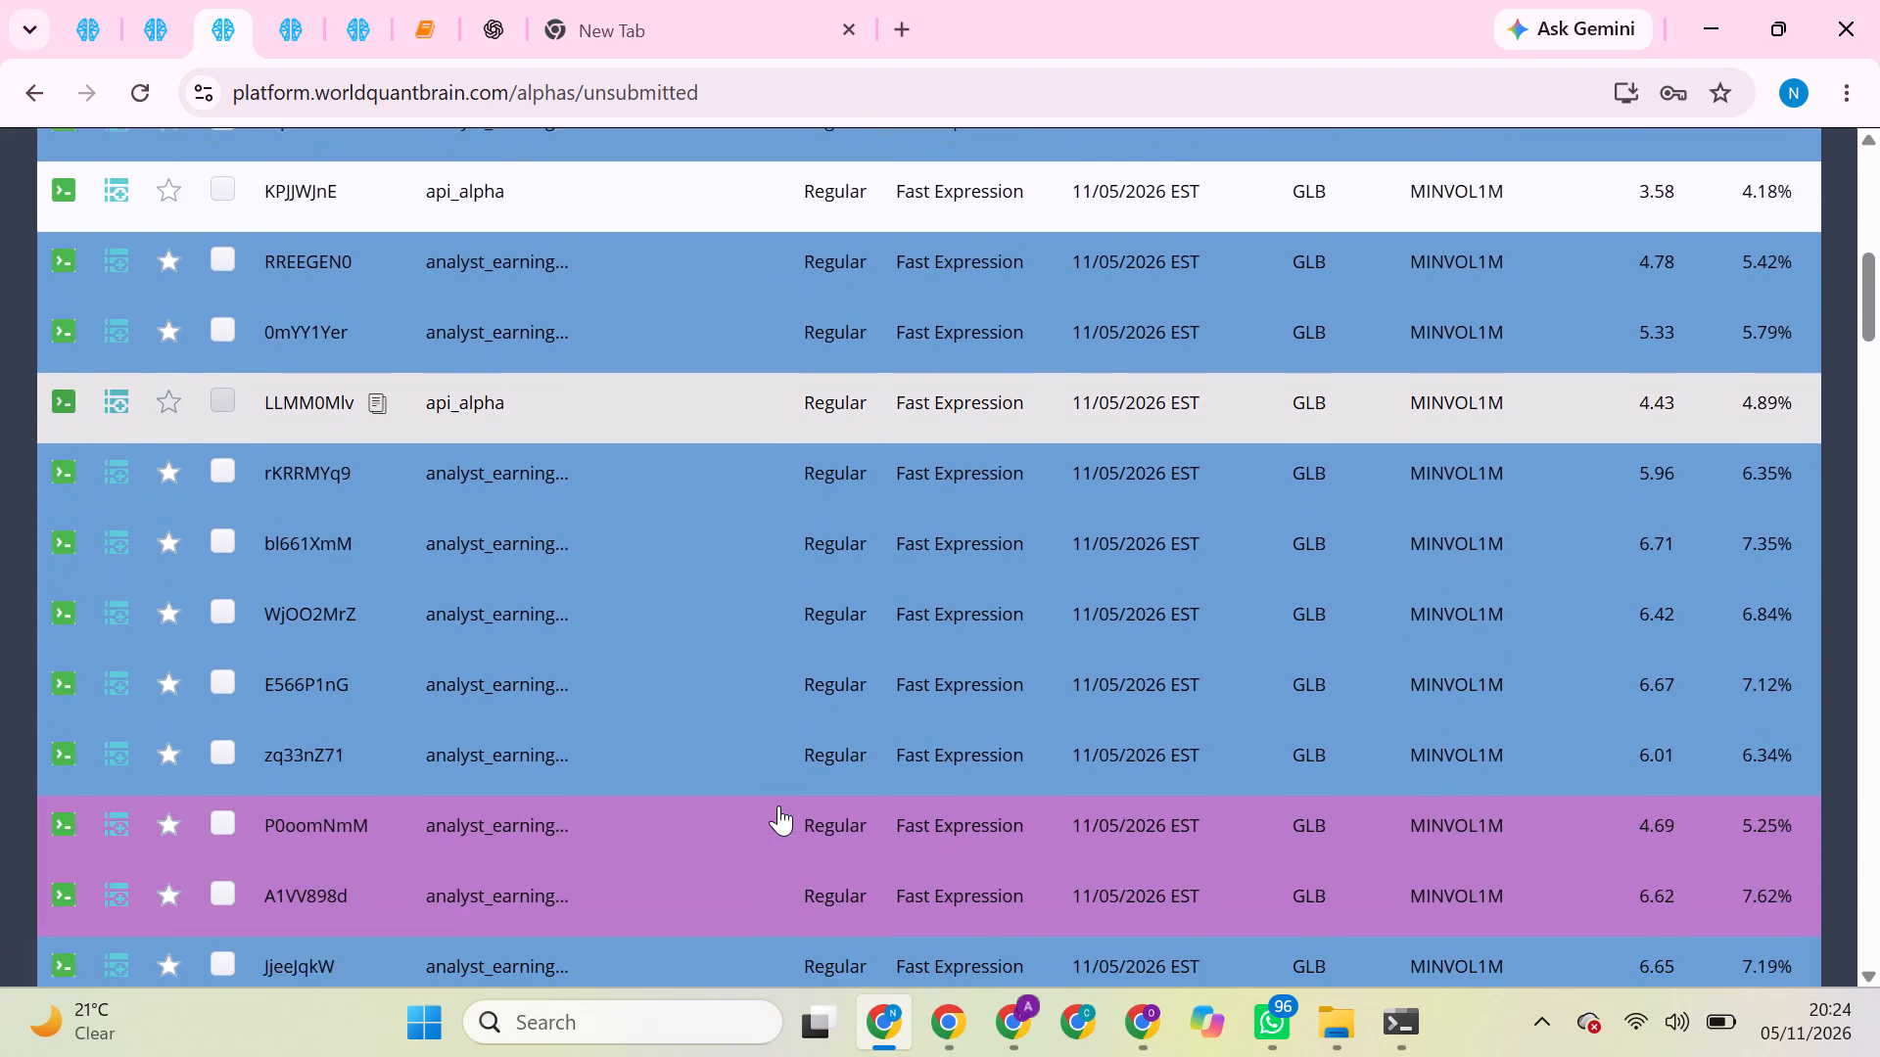
scroll(778, 805, up, 1)
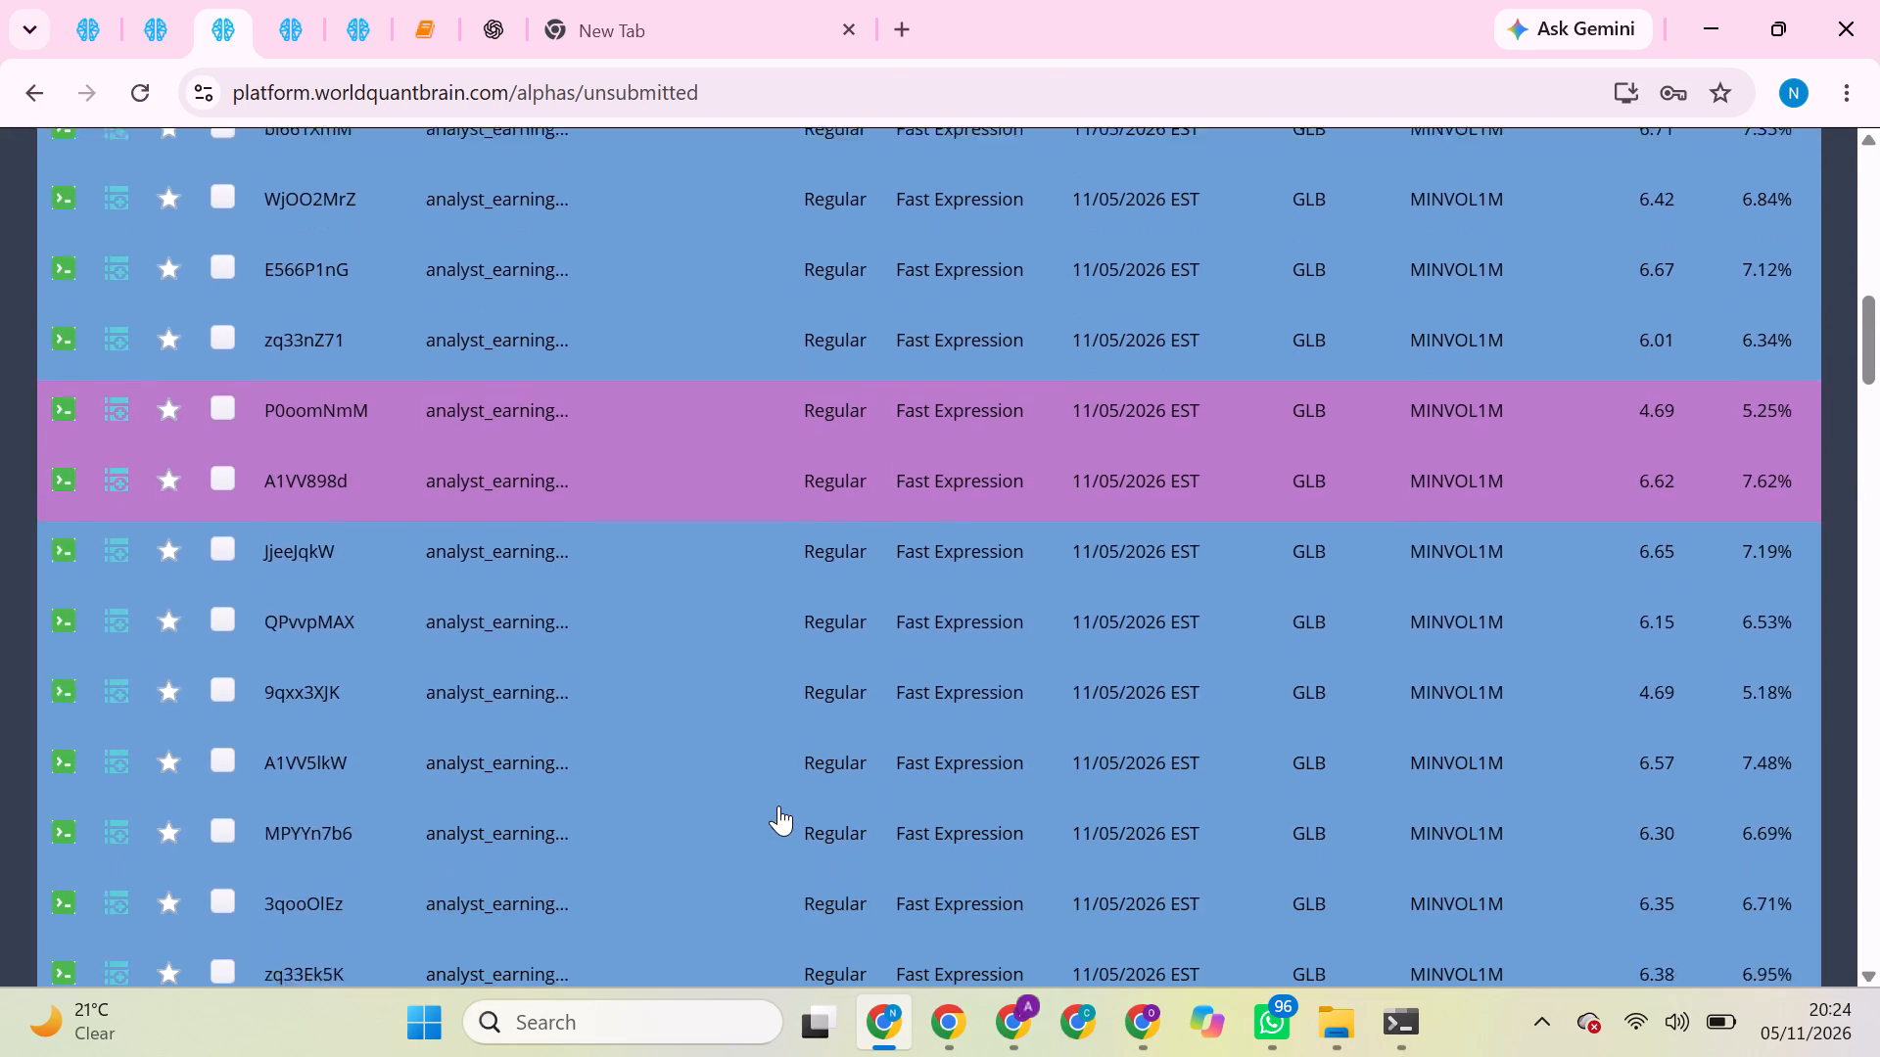
scroll(778, 805, up, 1)
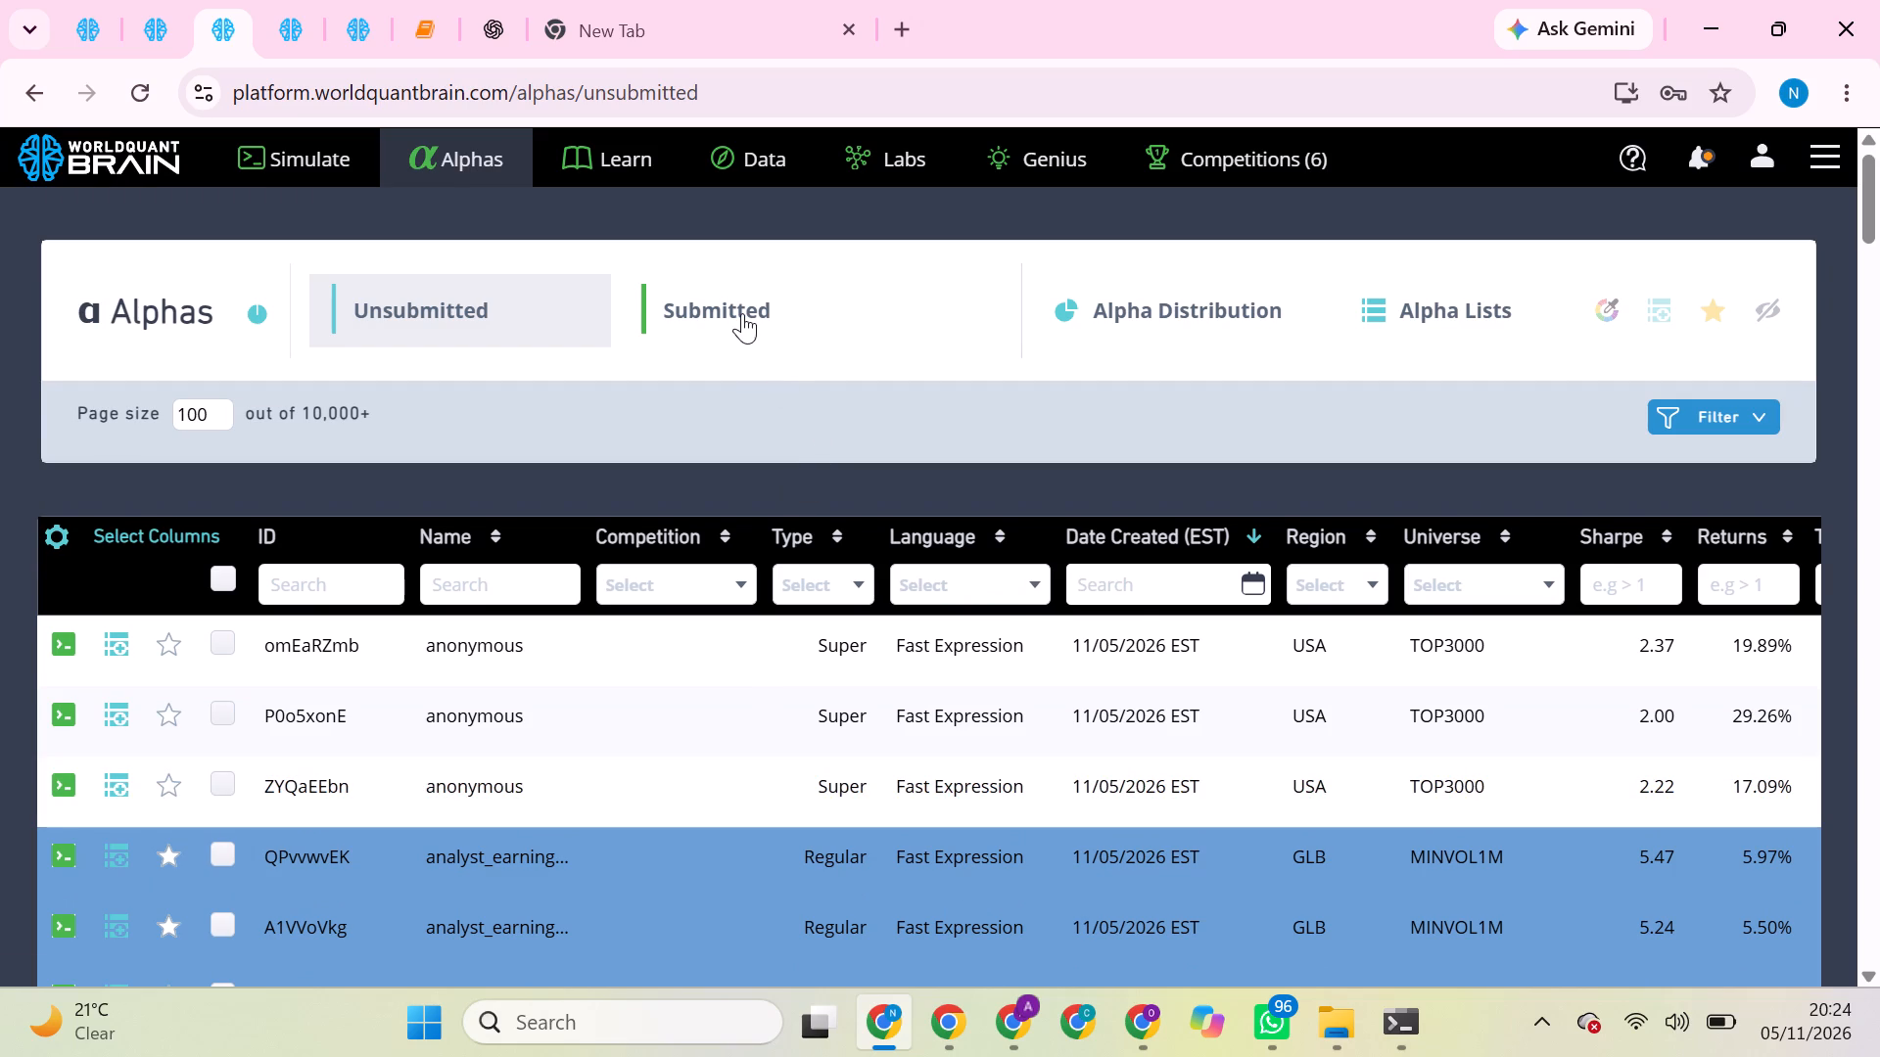
click(742, 313)
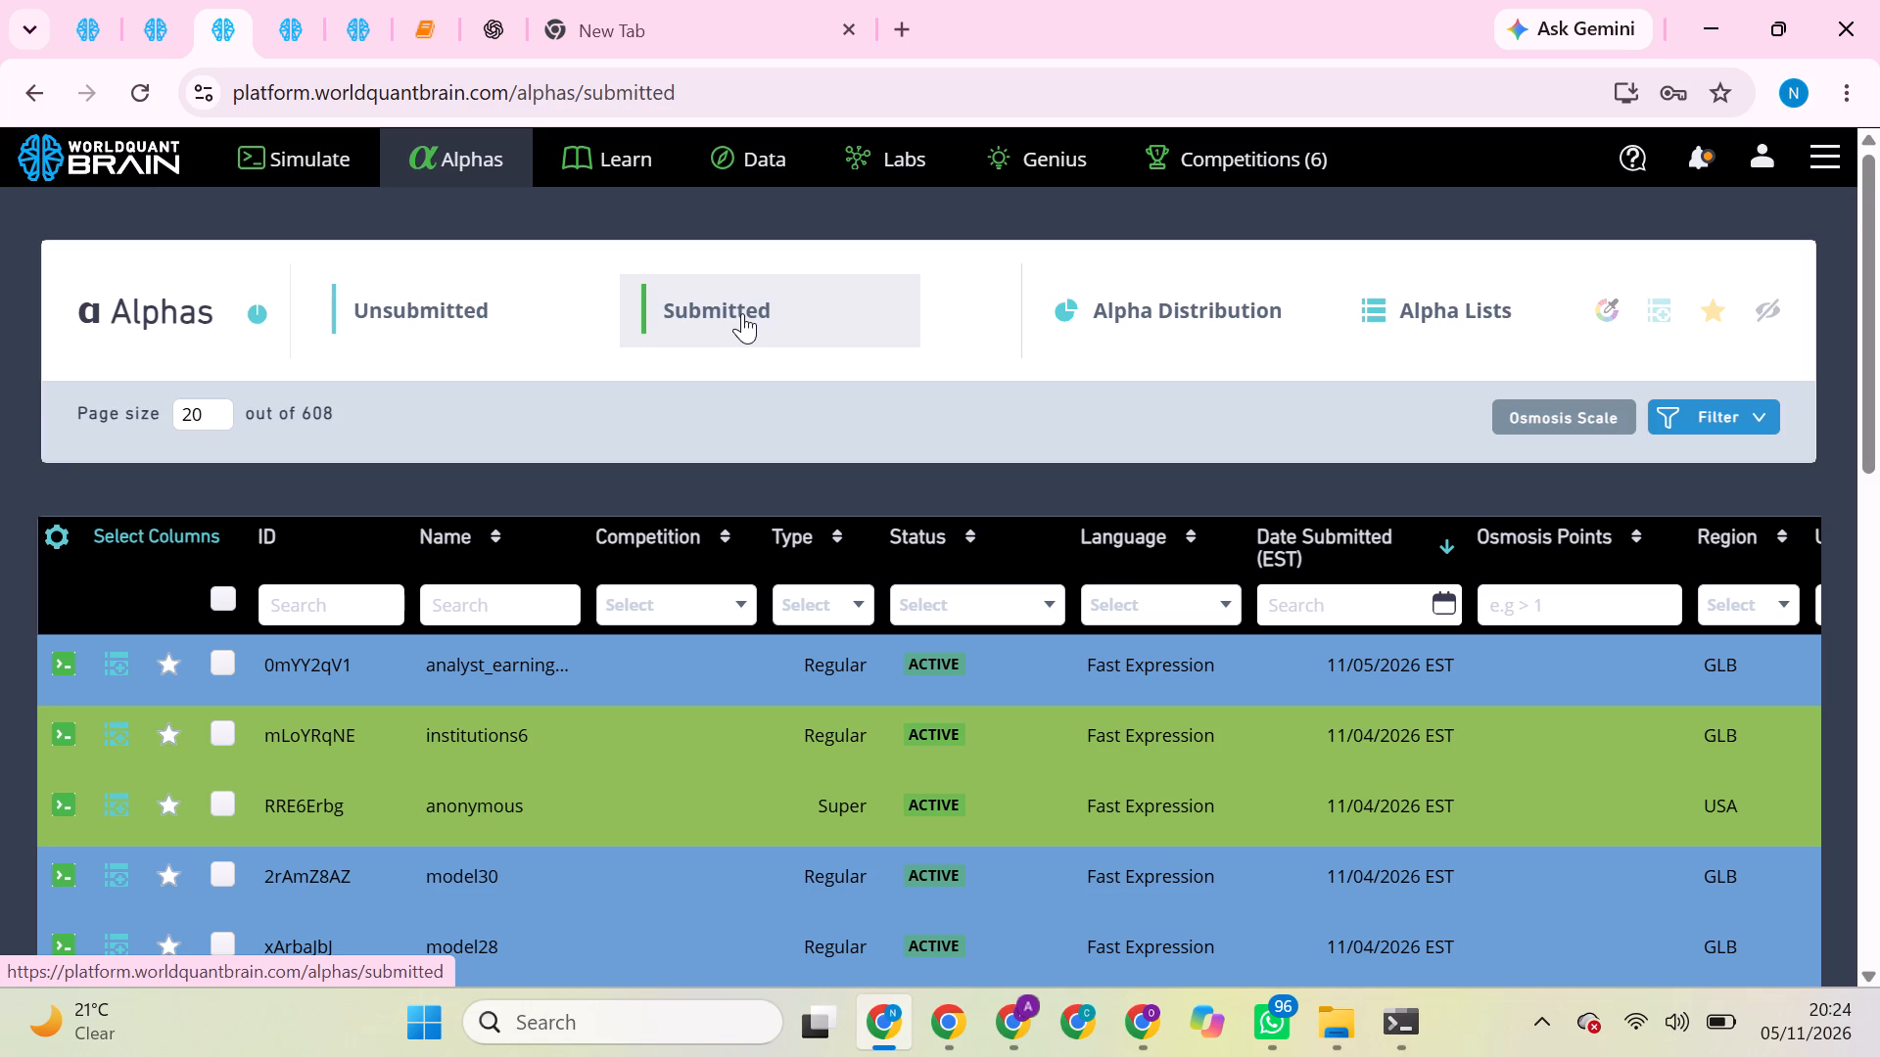
Open the submitted Super alpha MPY1kLE9, review its selection and combo expressions and settings, and clone it.
scroll(722, 694, down, 2)
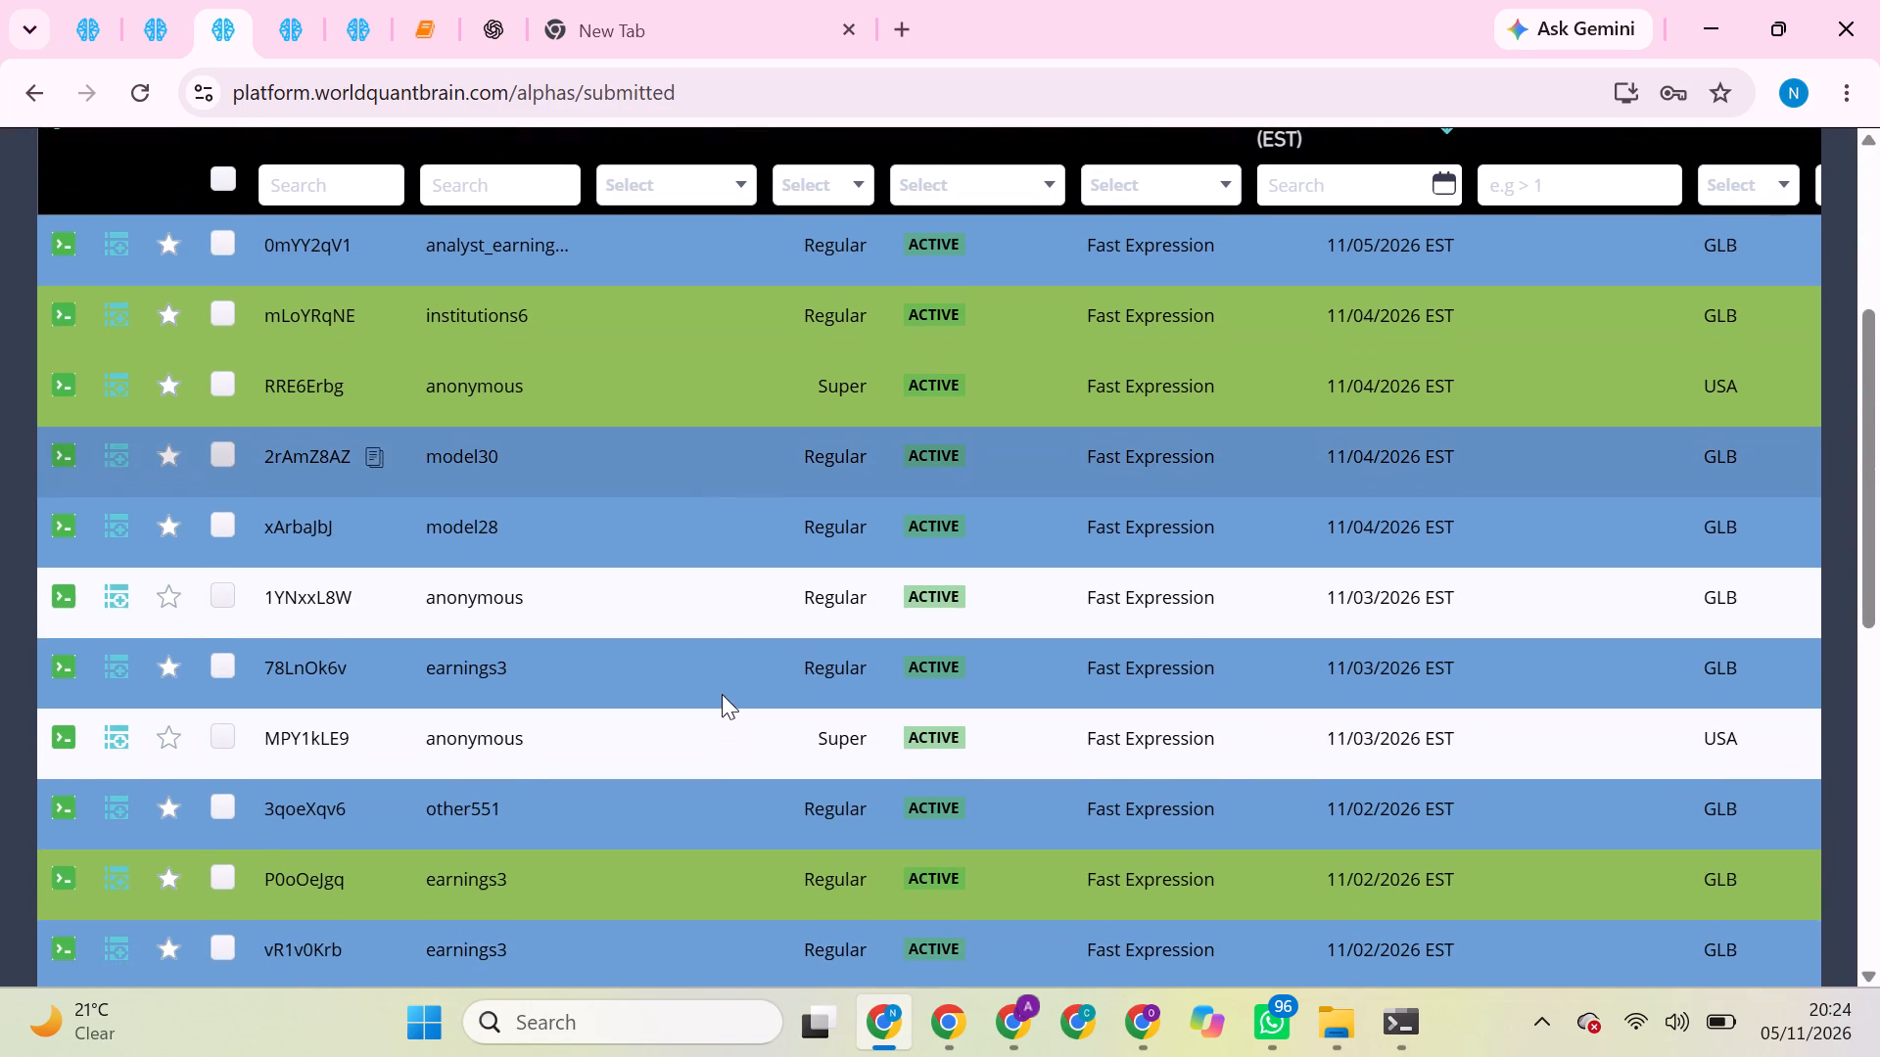
click(749, 734)
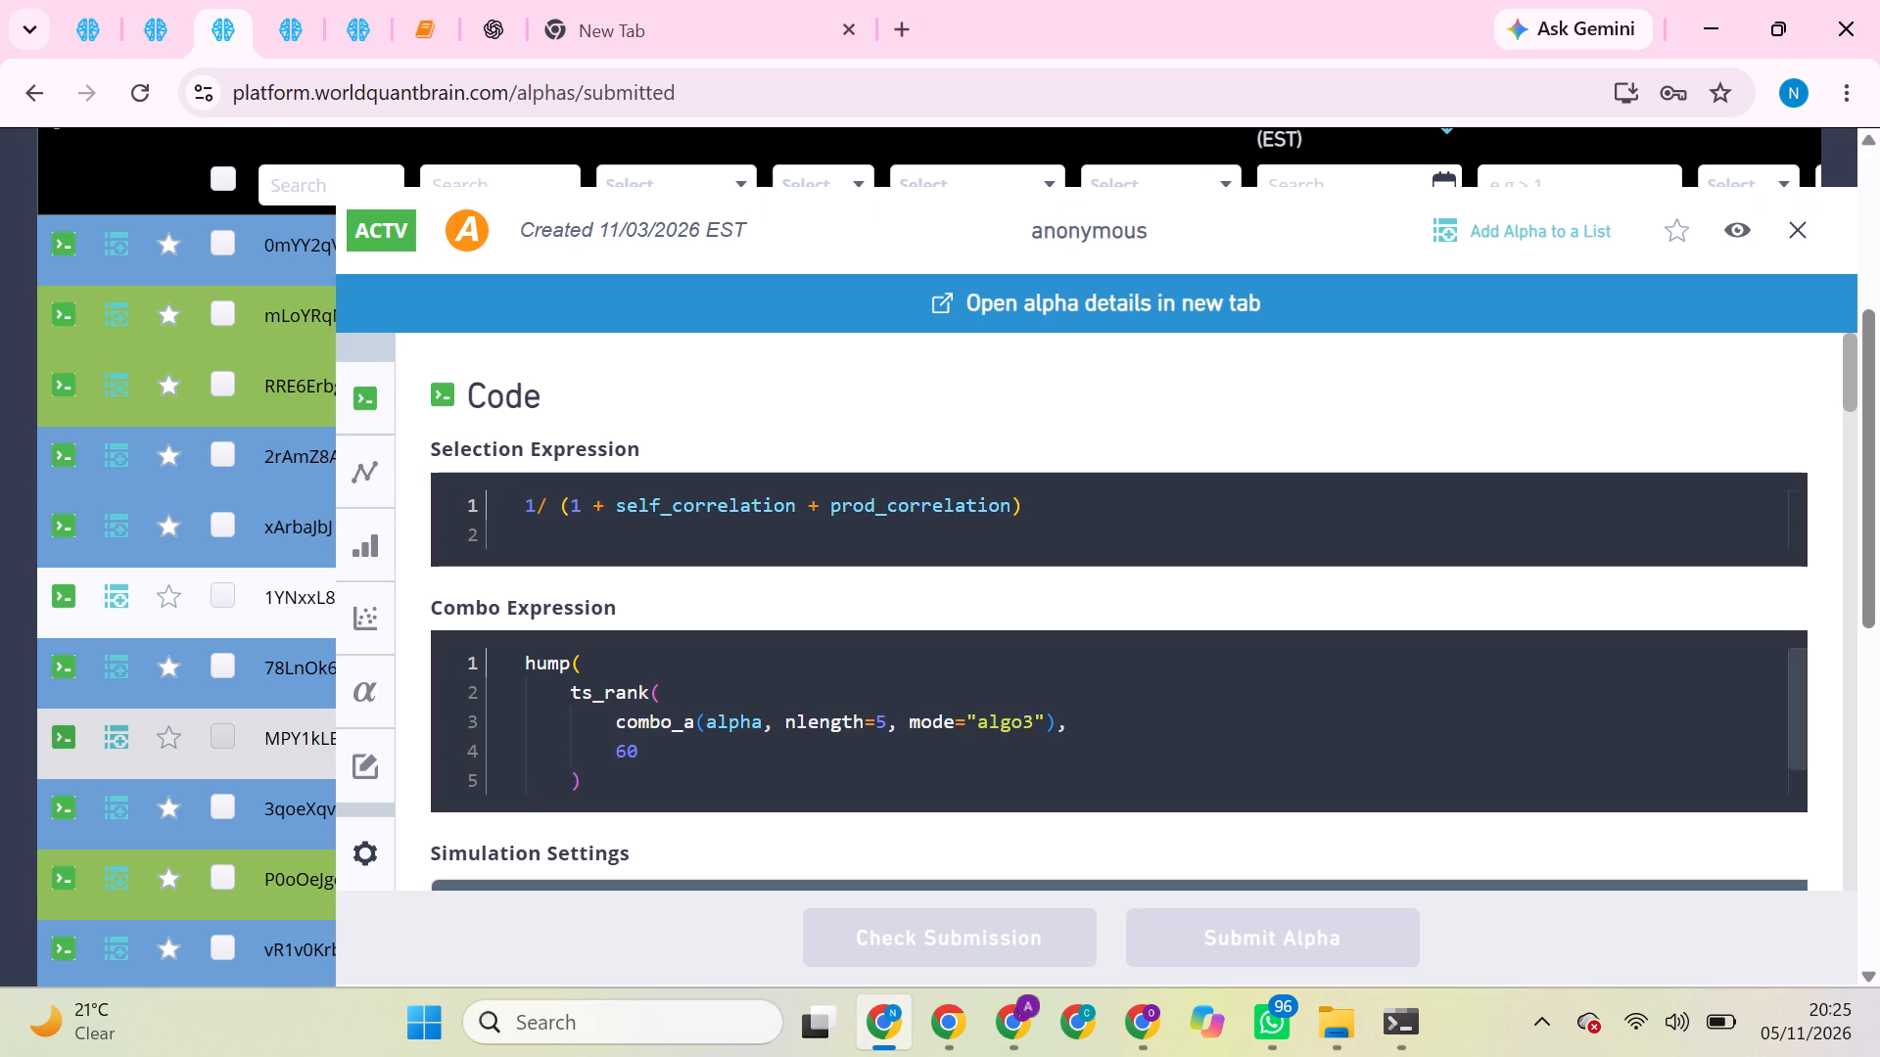
scroll(1021, 676, down, 4)
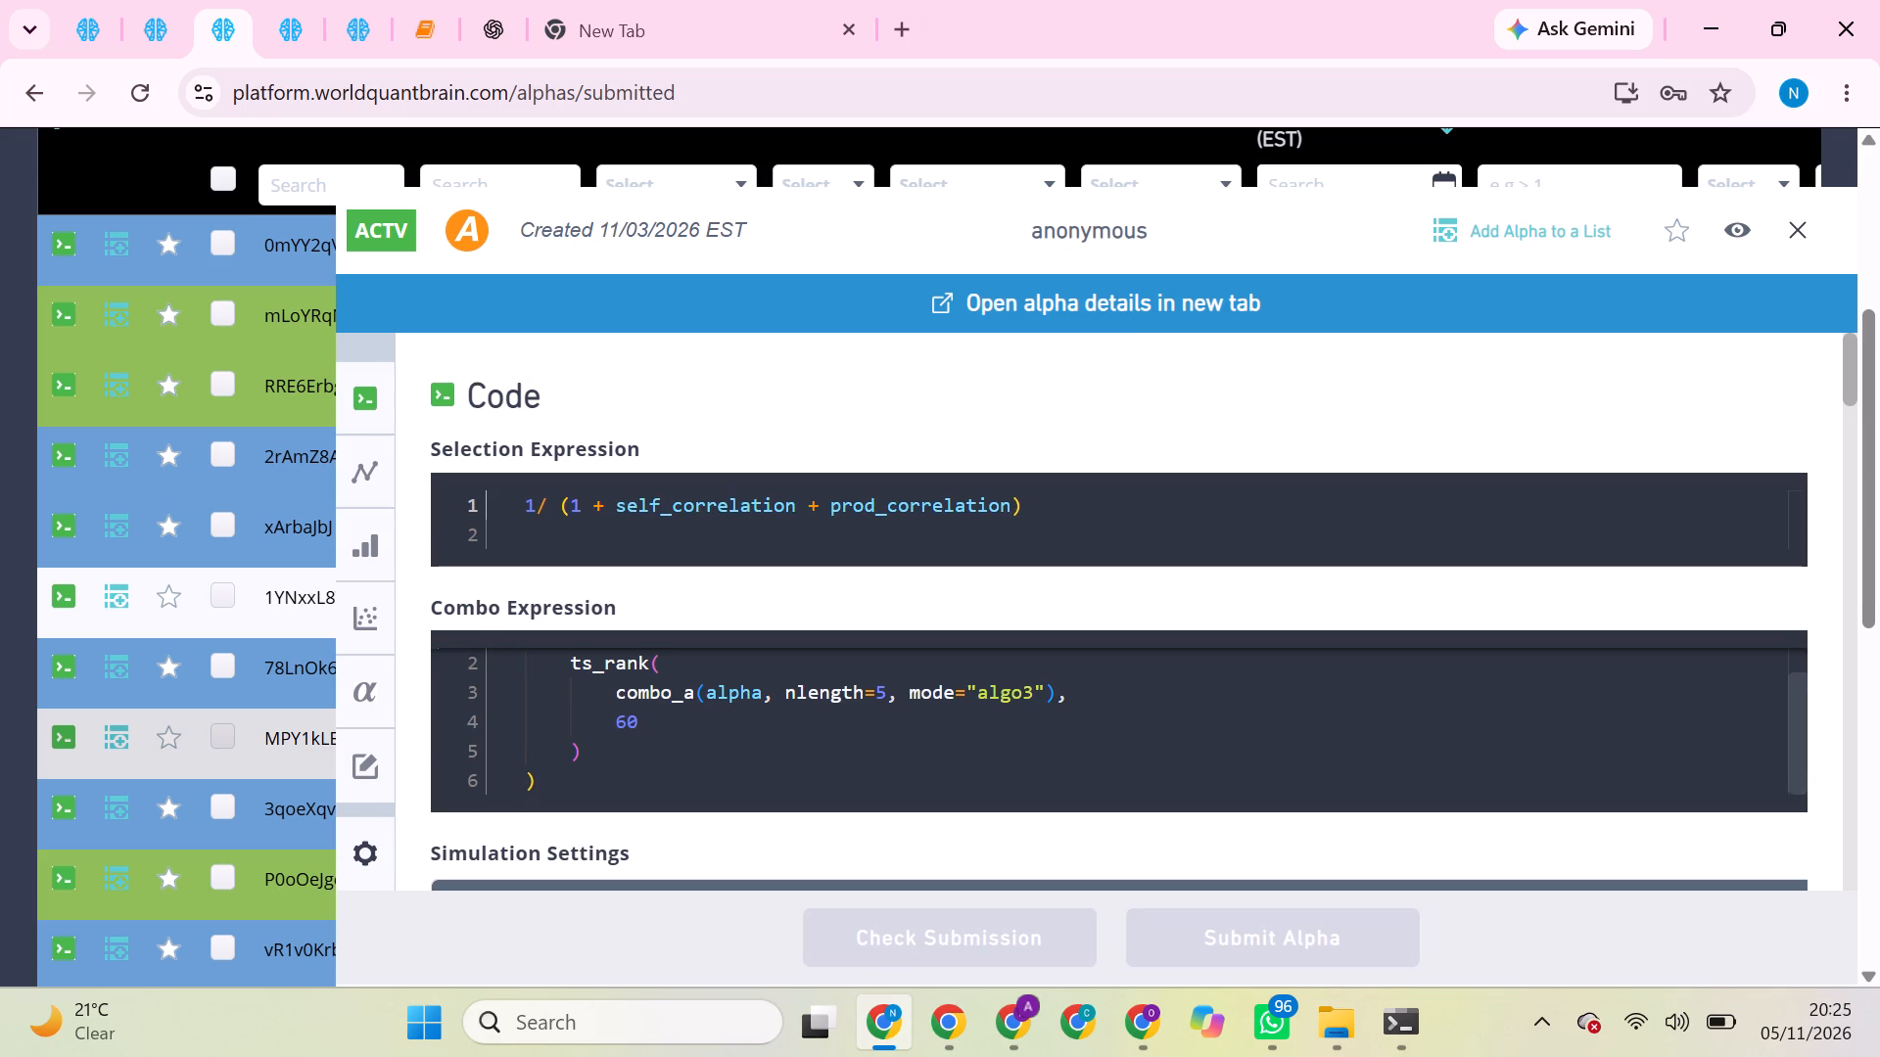
scroll(1244, 760, down, 2)
scroll(1244, 760, up, 2)
scroll(1244, 760, down, 2)
scroll(1302, 551, down, 4)
scroll(1302, 551, up, 5)
scroll(1302, 551, down, 2)
scroll(1237, 442, down, 2)
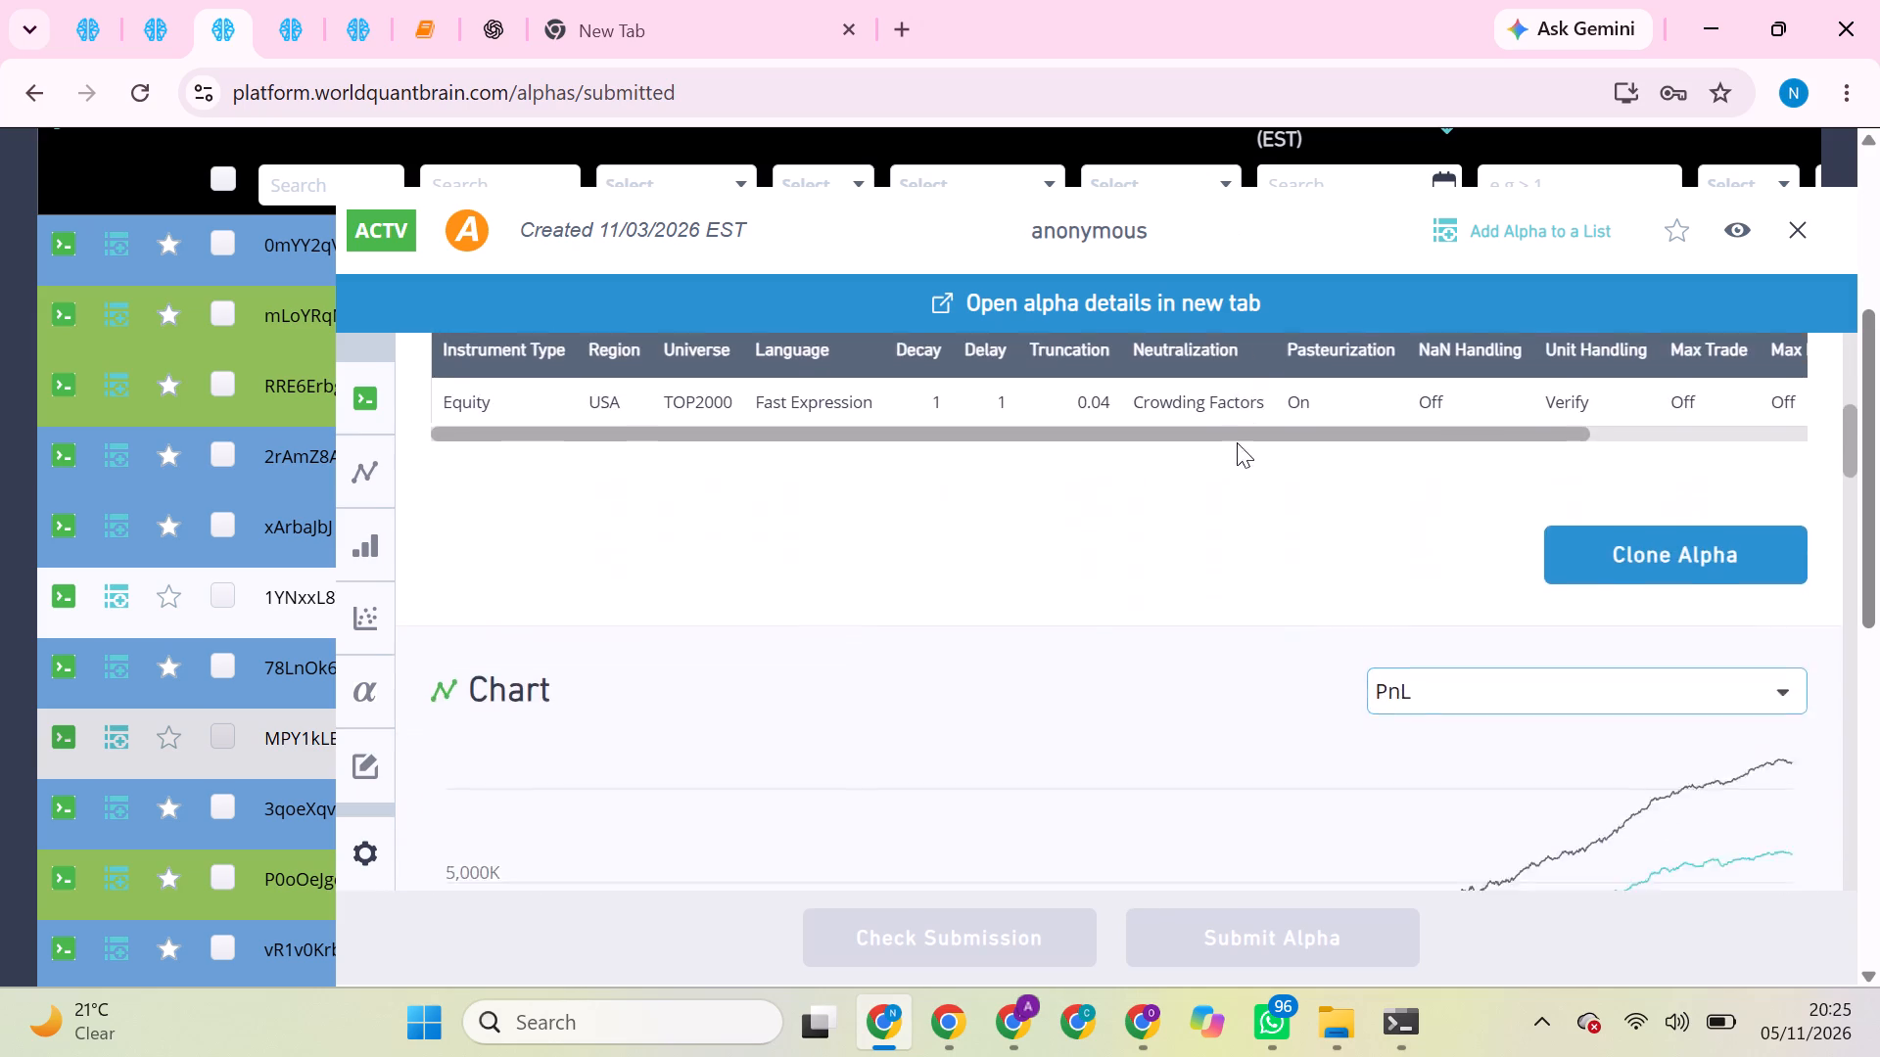
click(1624, 646)
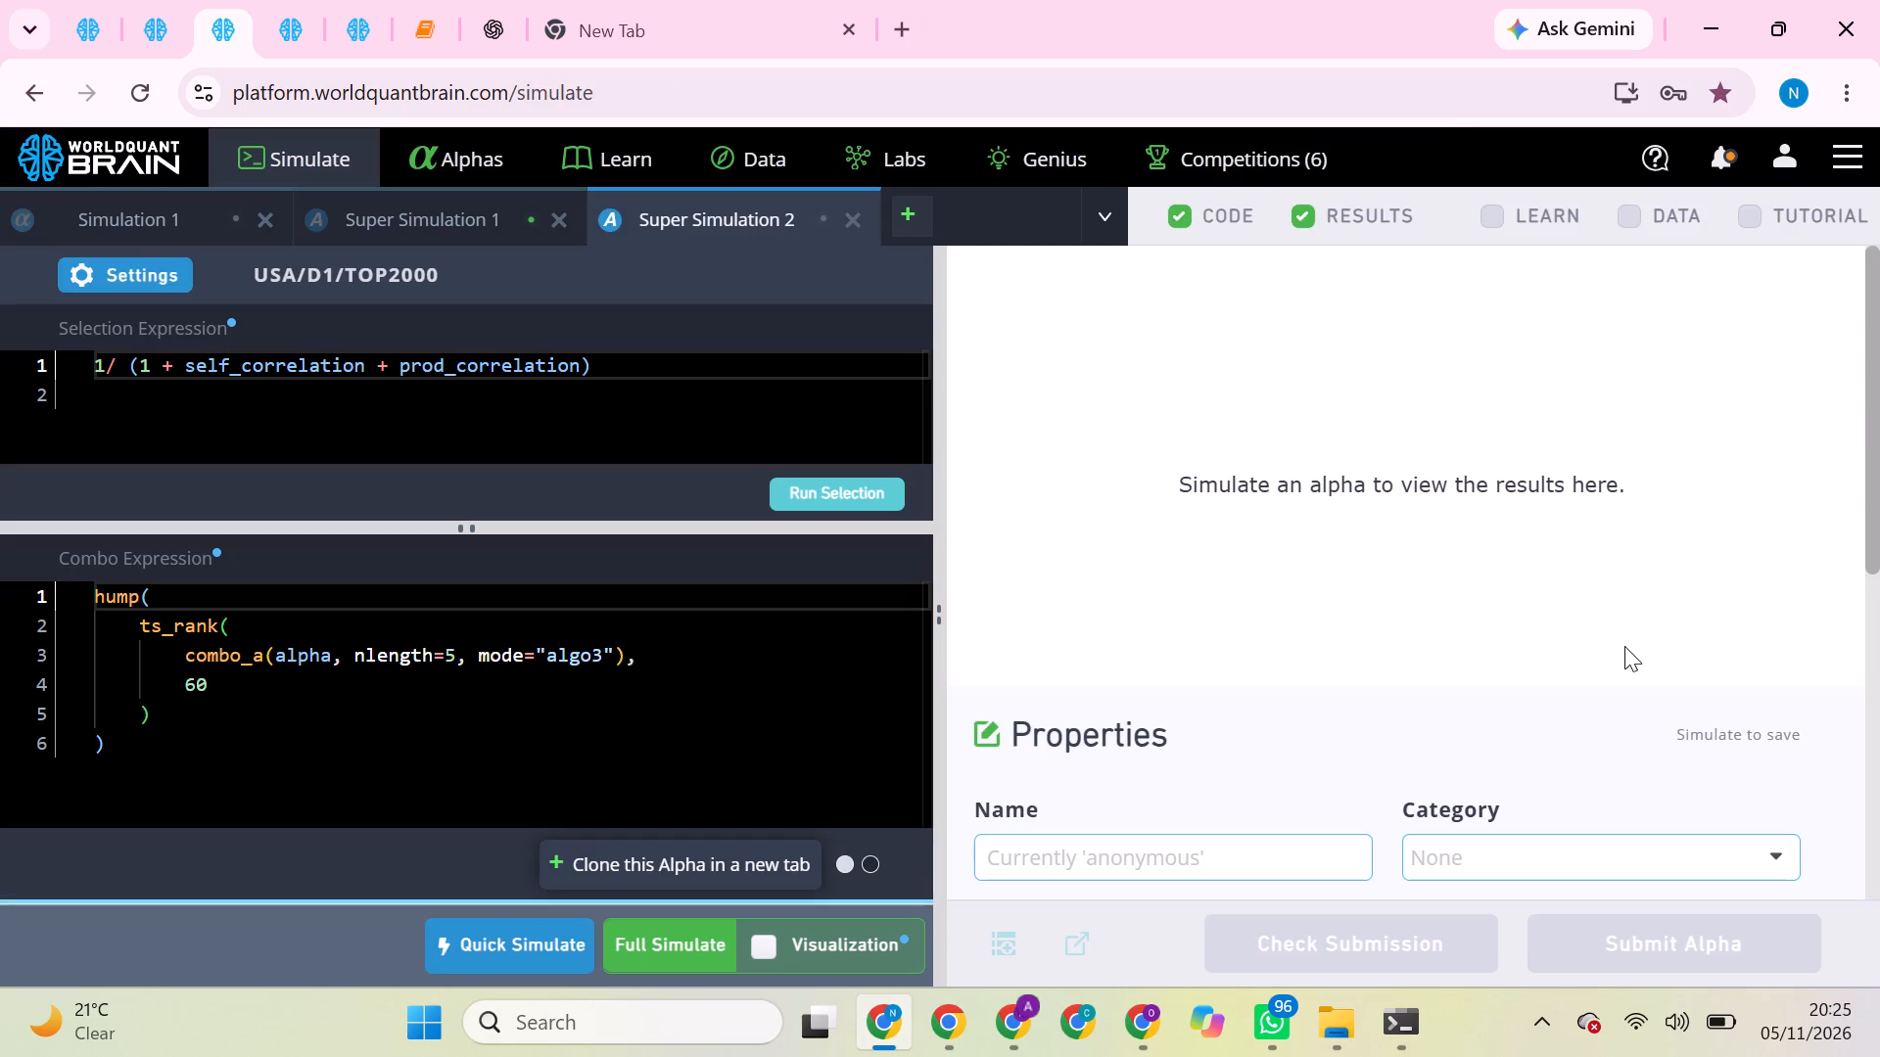
Set the cloned super simulation's universe to TOP3000 and apply the settings.
click(111, 277)
click(322, 793)
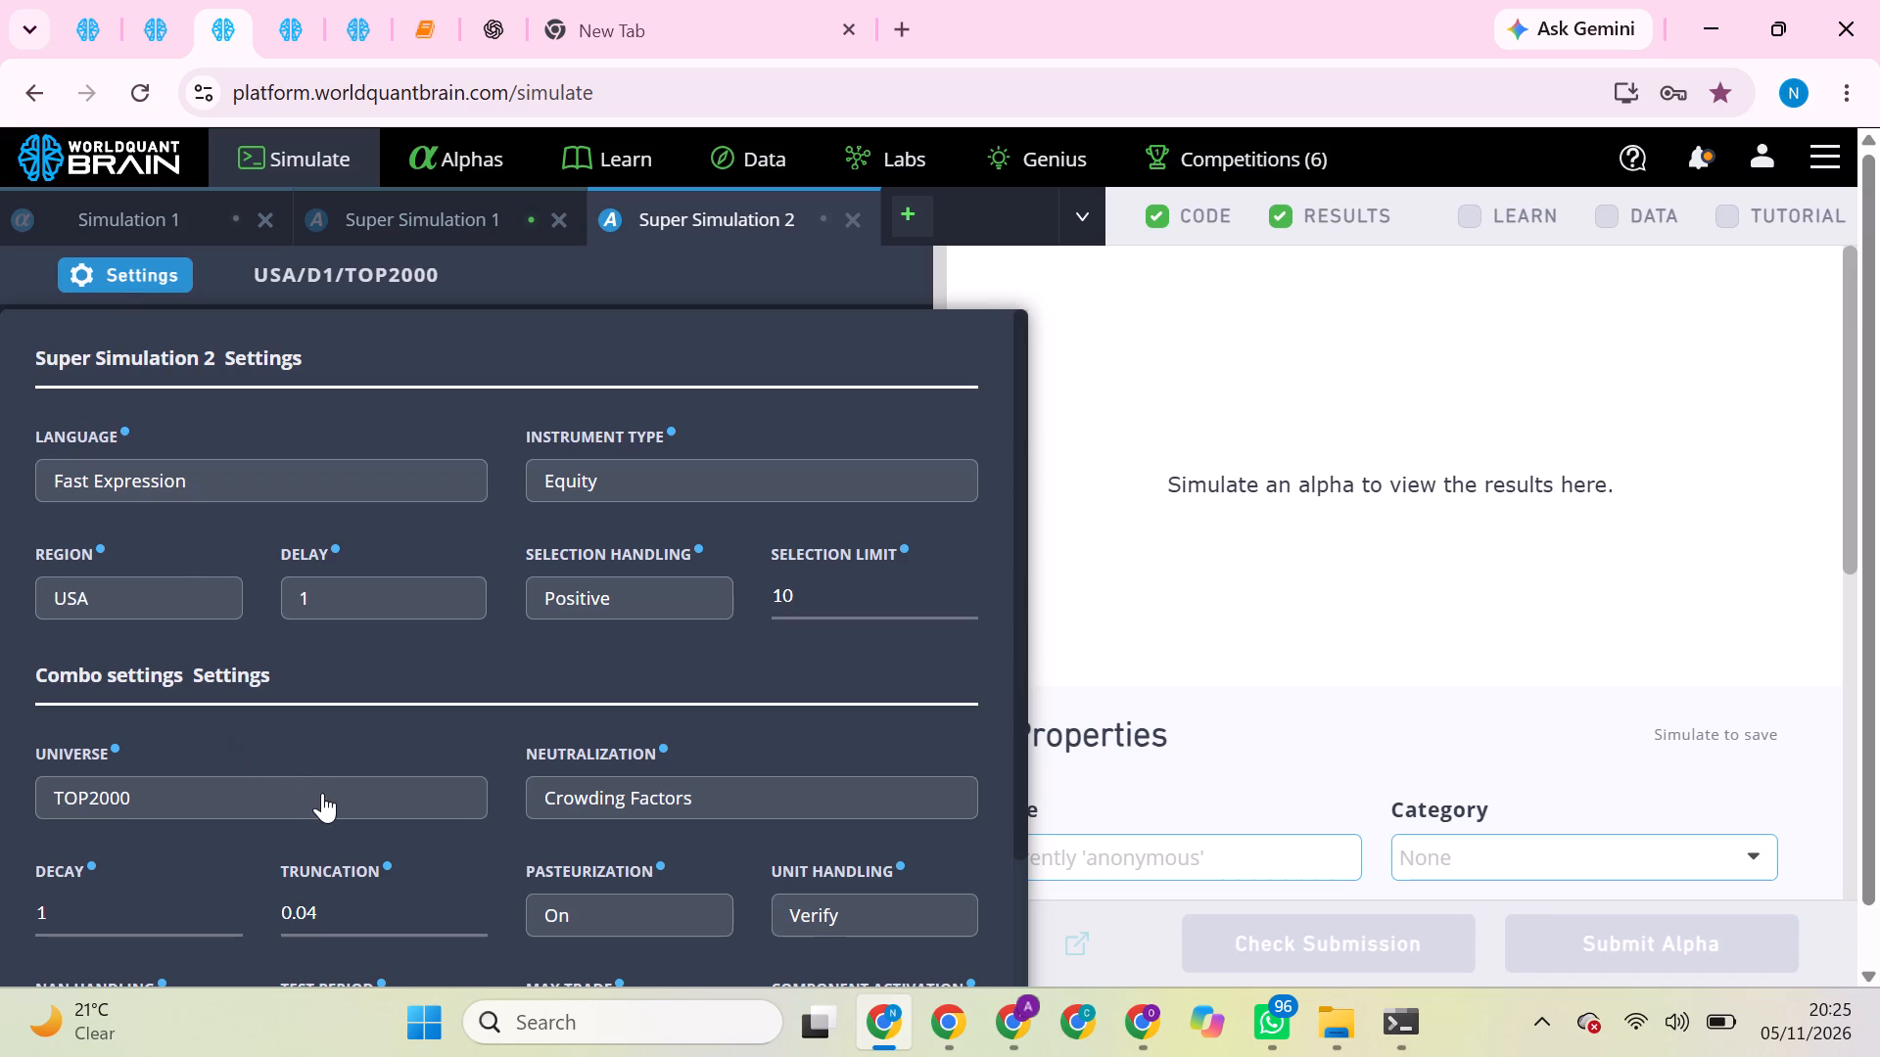
click(211, 853)
scroll(584, 866, down, 3)
scroll(860, 835, down, 2)
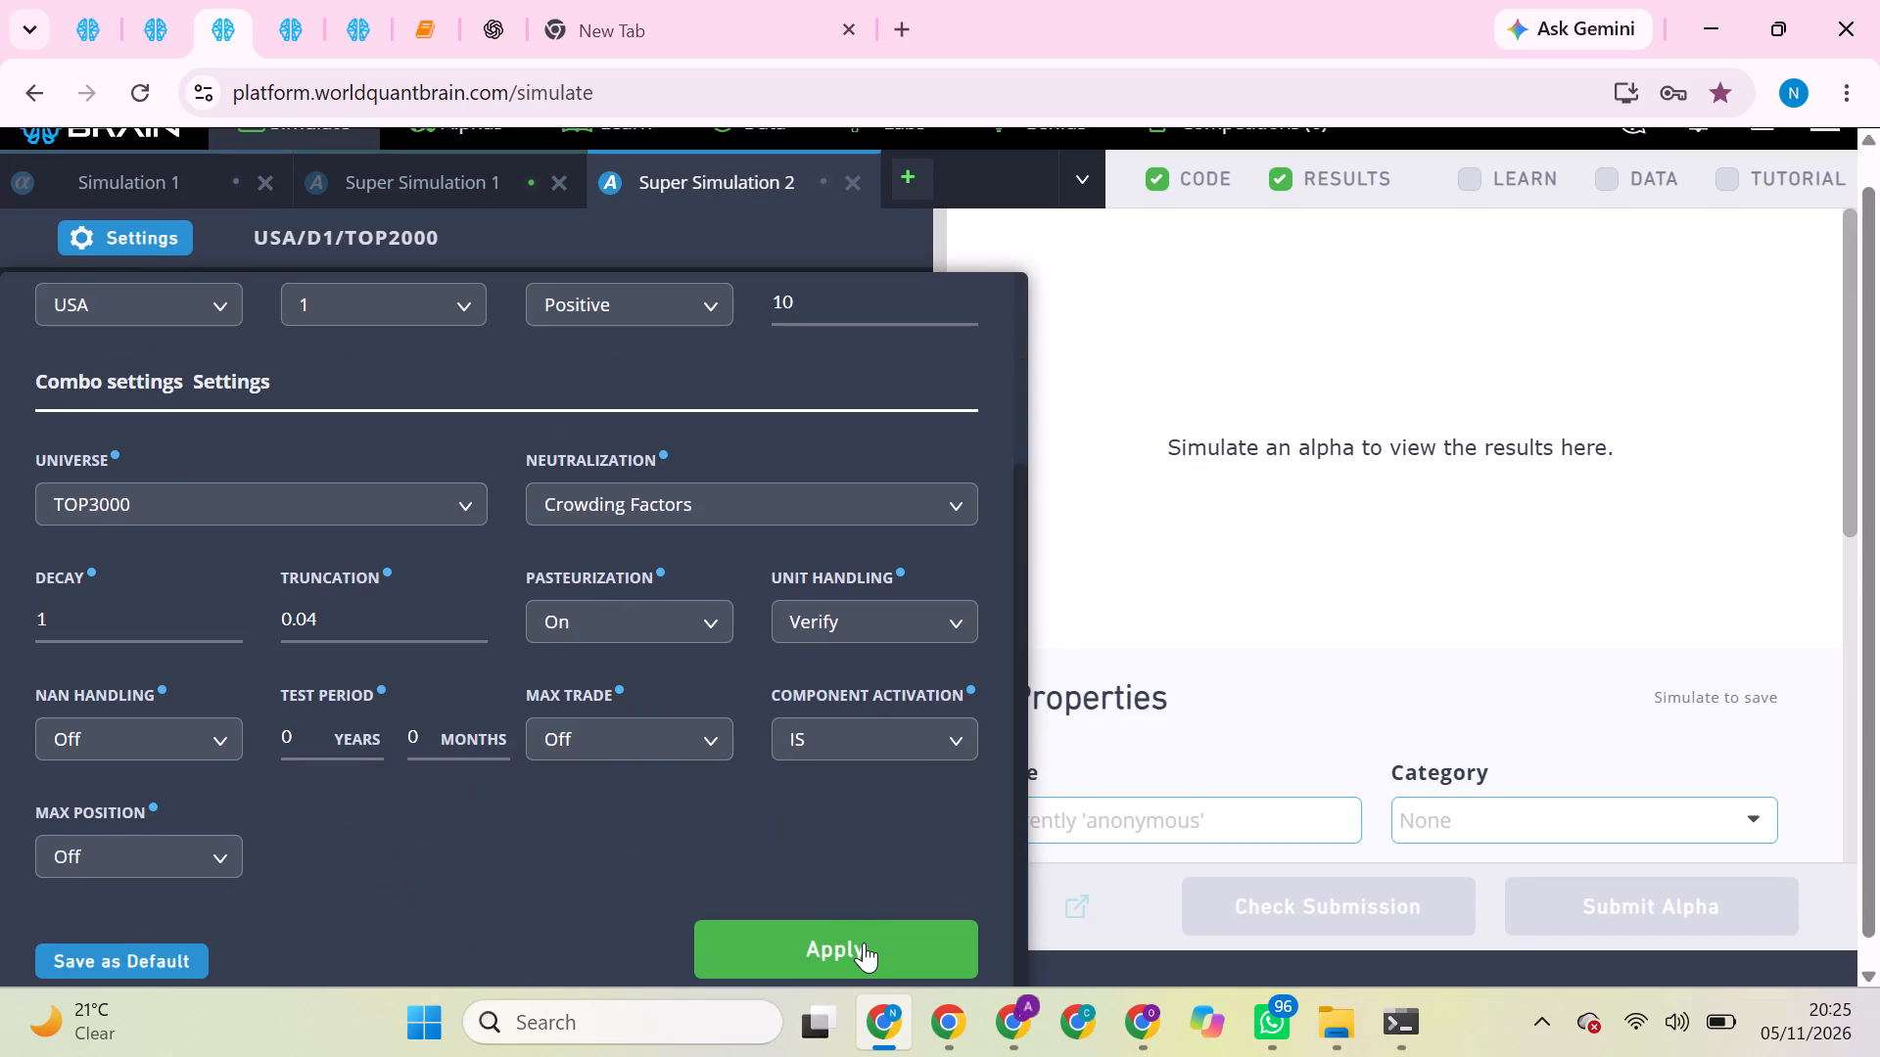
click(864, 942)
click(836, 935)
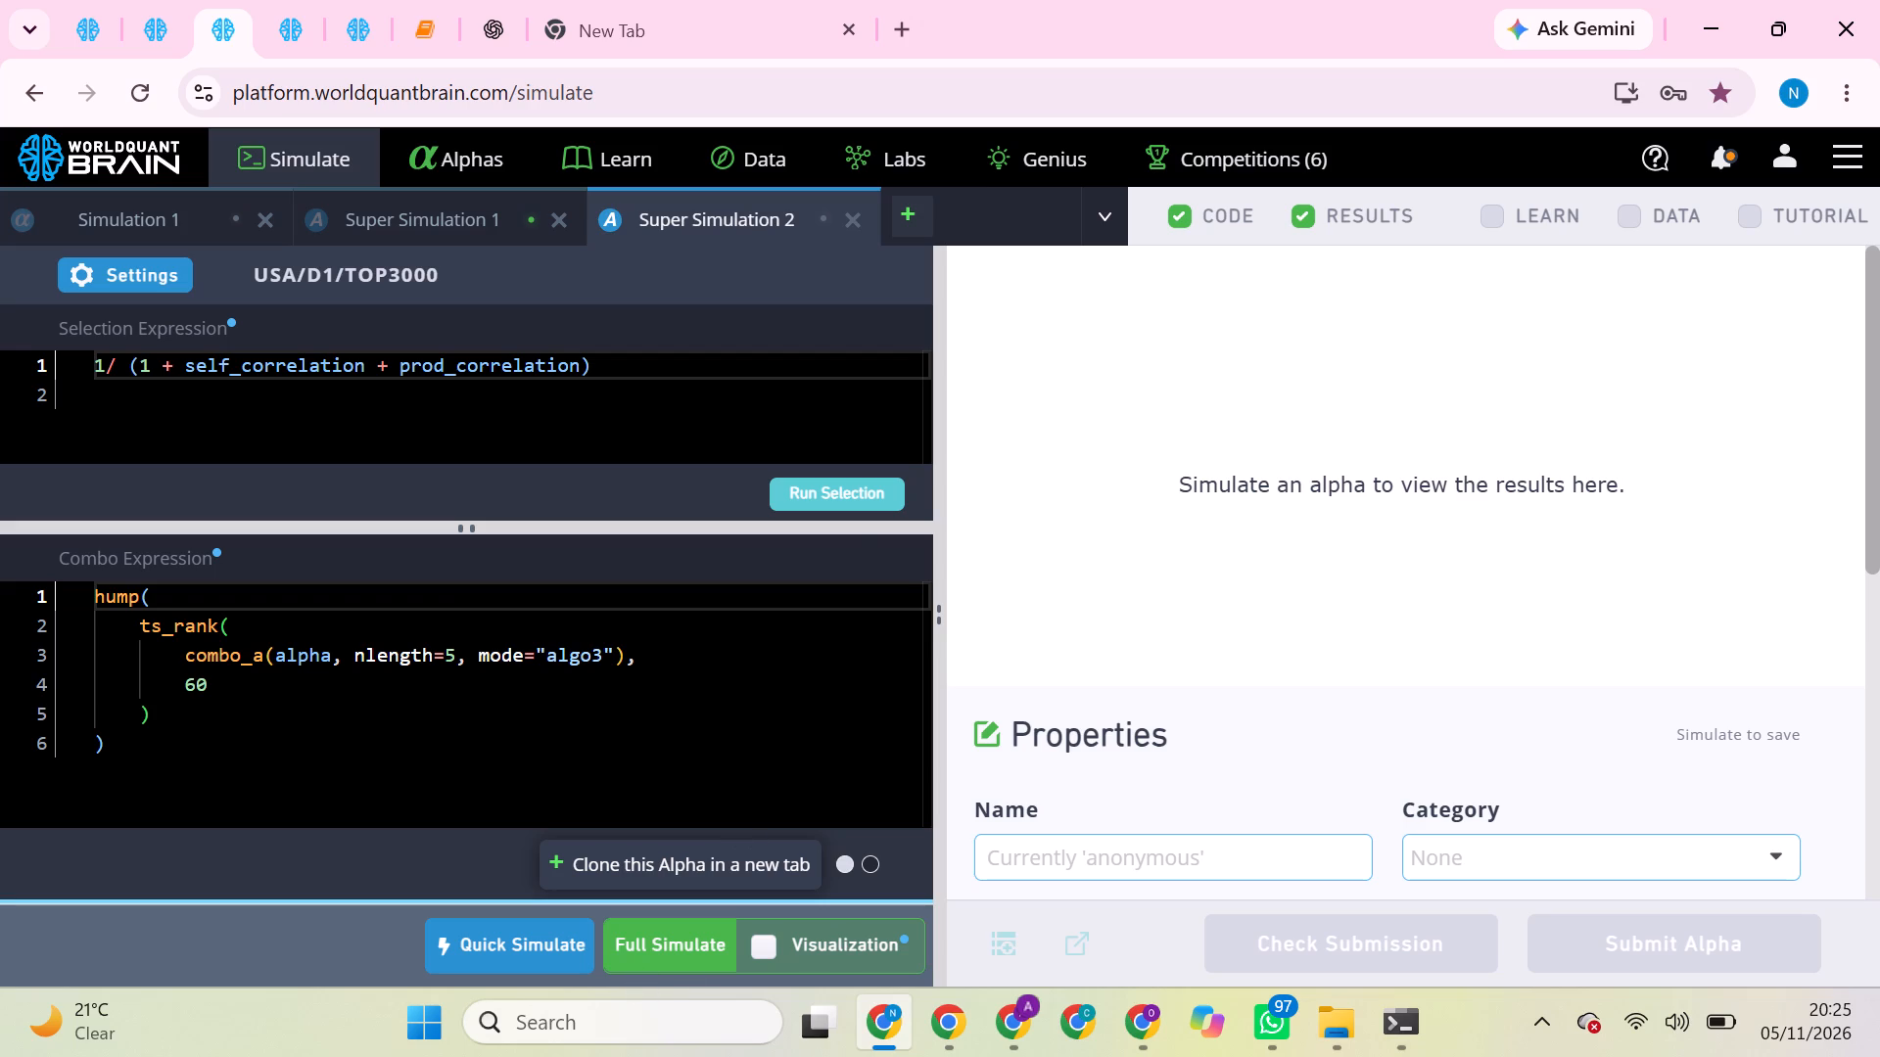
Run the selection for the cloned self_correlation and prod_correlation super simulation and start its full simulation.
click(845, 495)
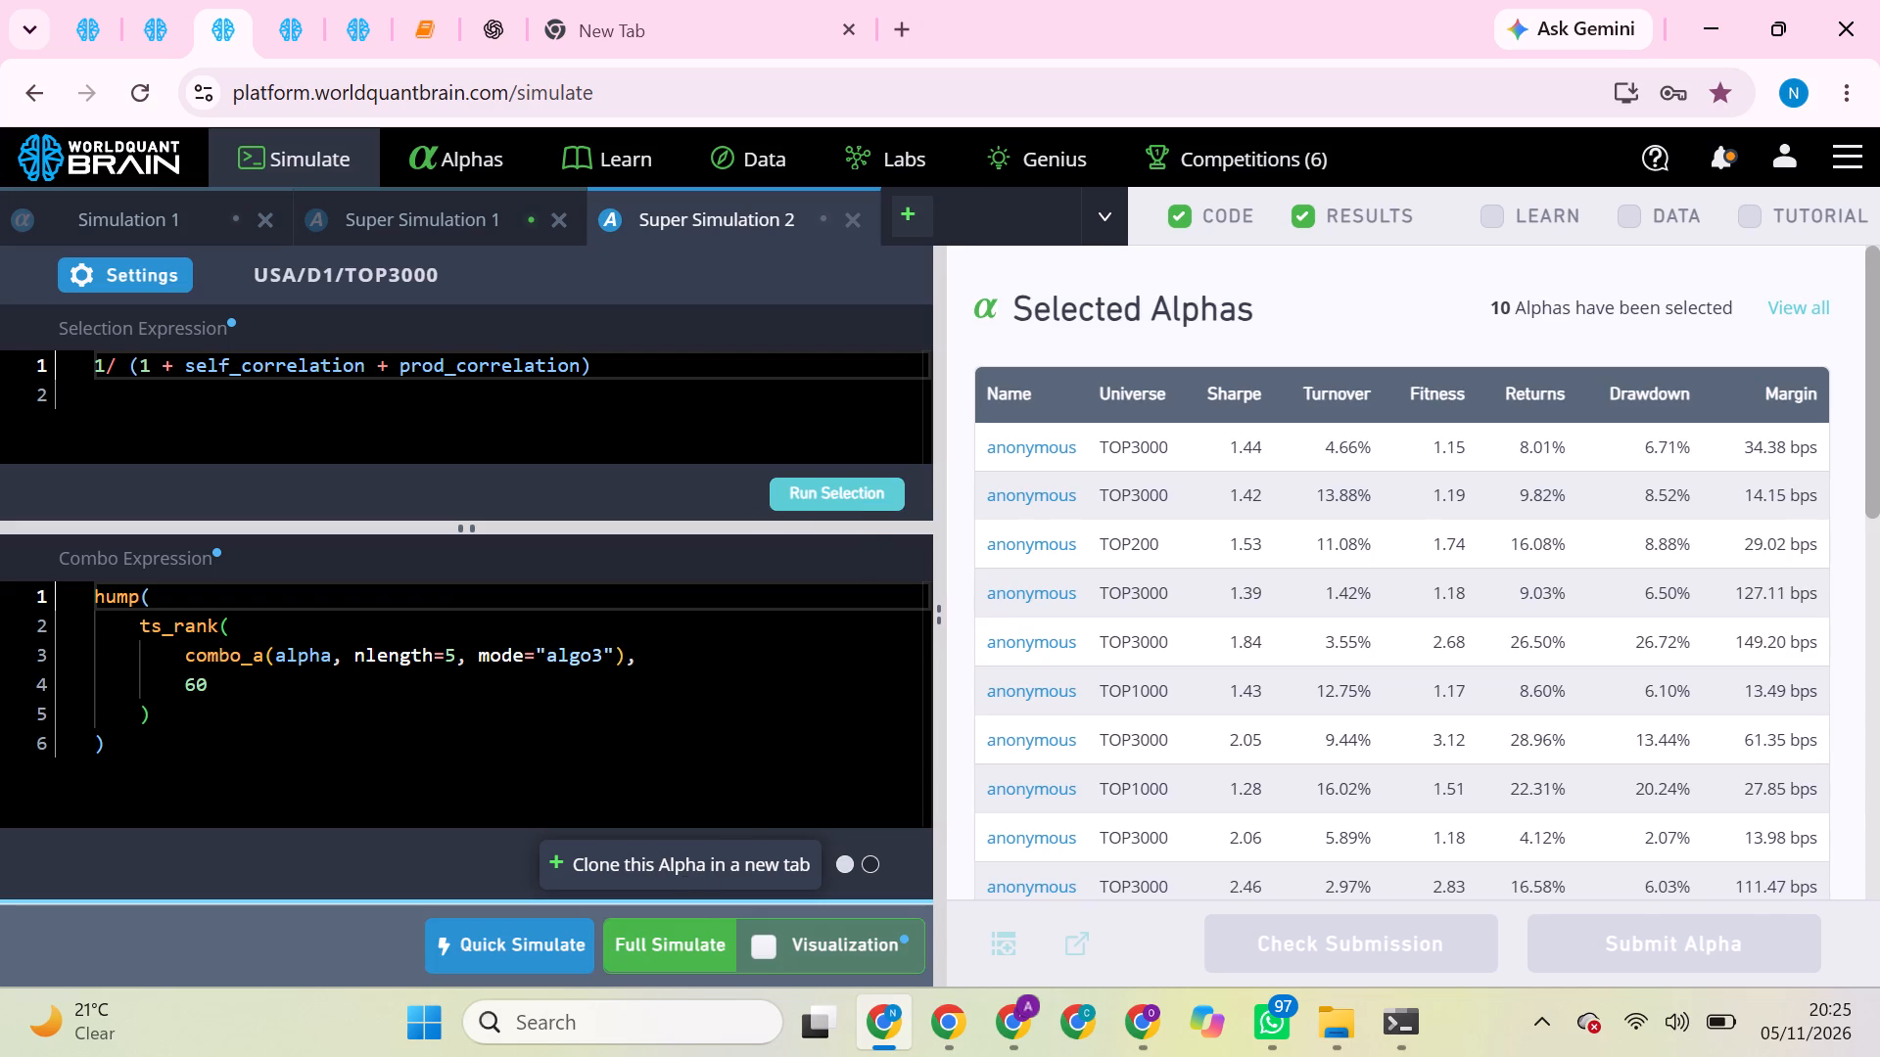
click(683, 957)
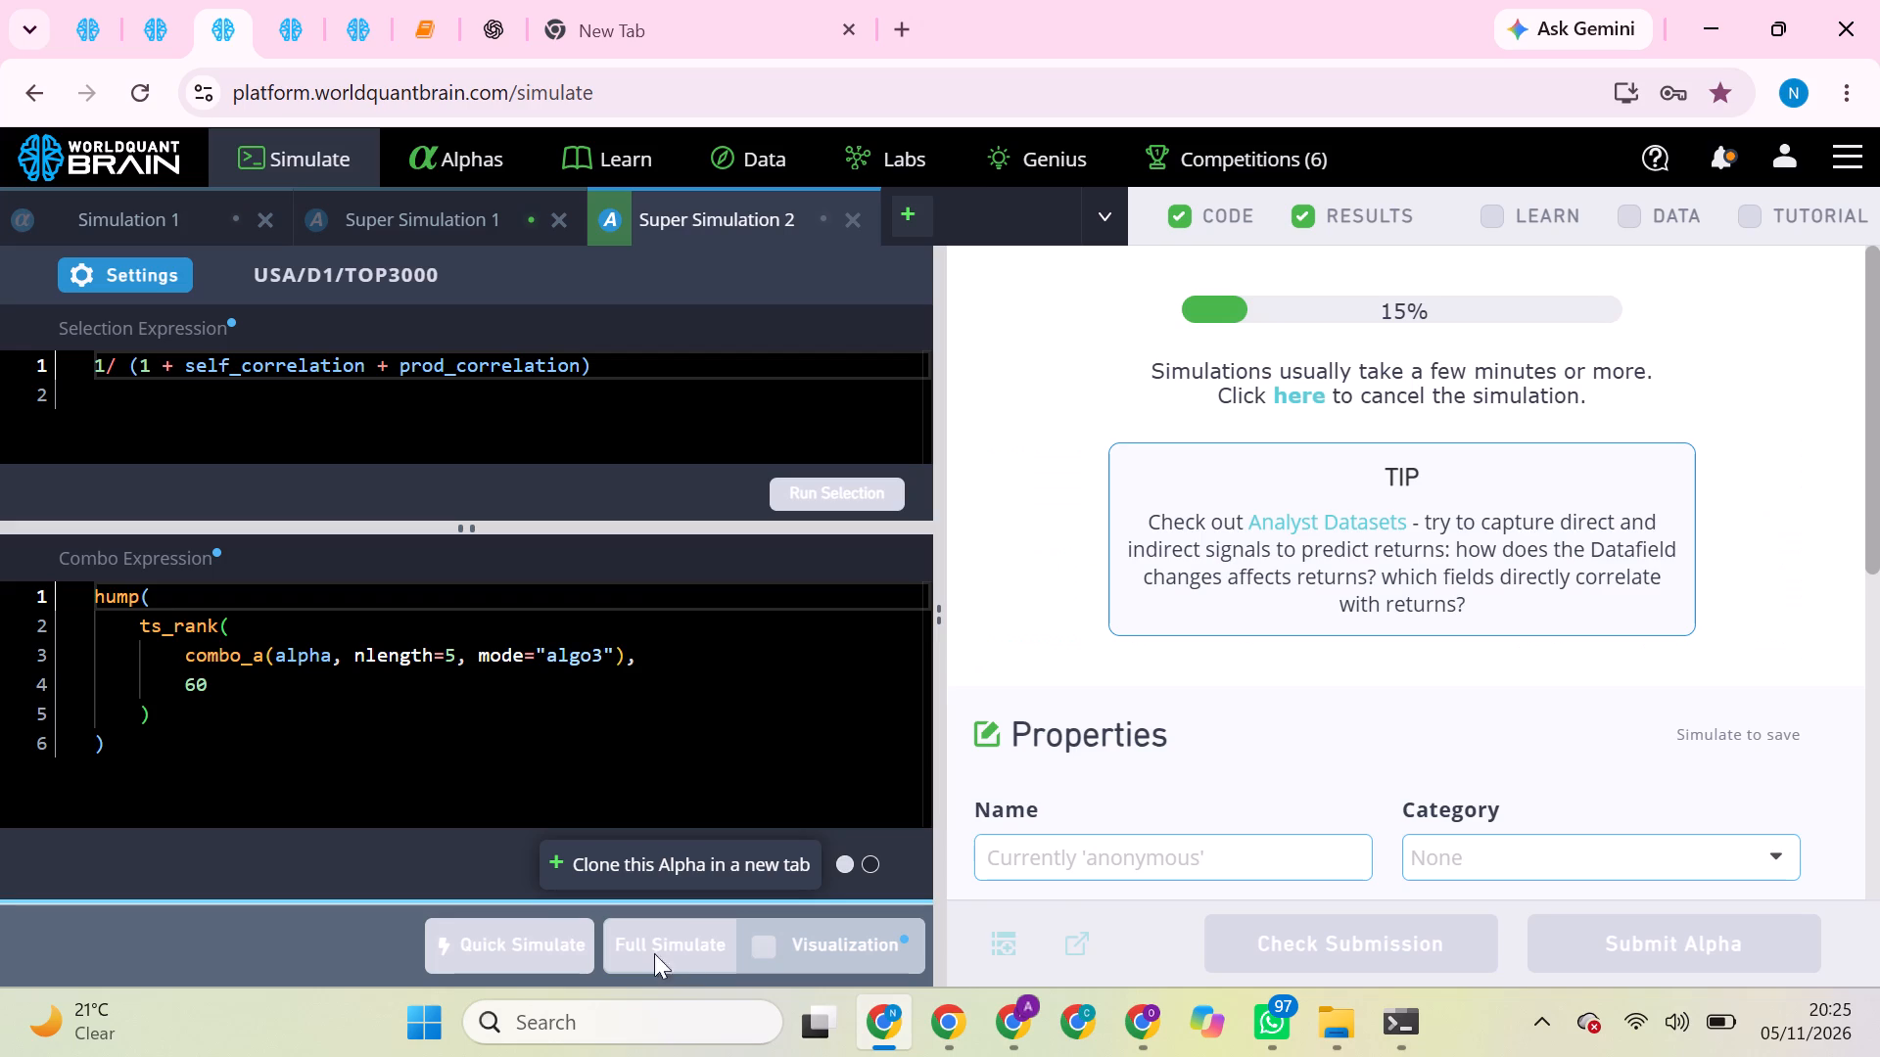
In the long_count super simulation session, set the universe to TOP3000 and neutralization to RAM, and apply the settings.
click(71, 32)
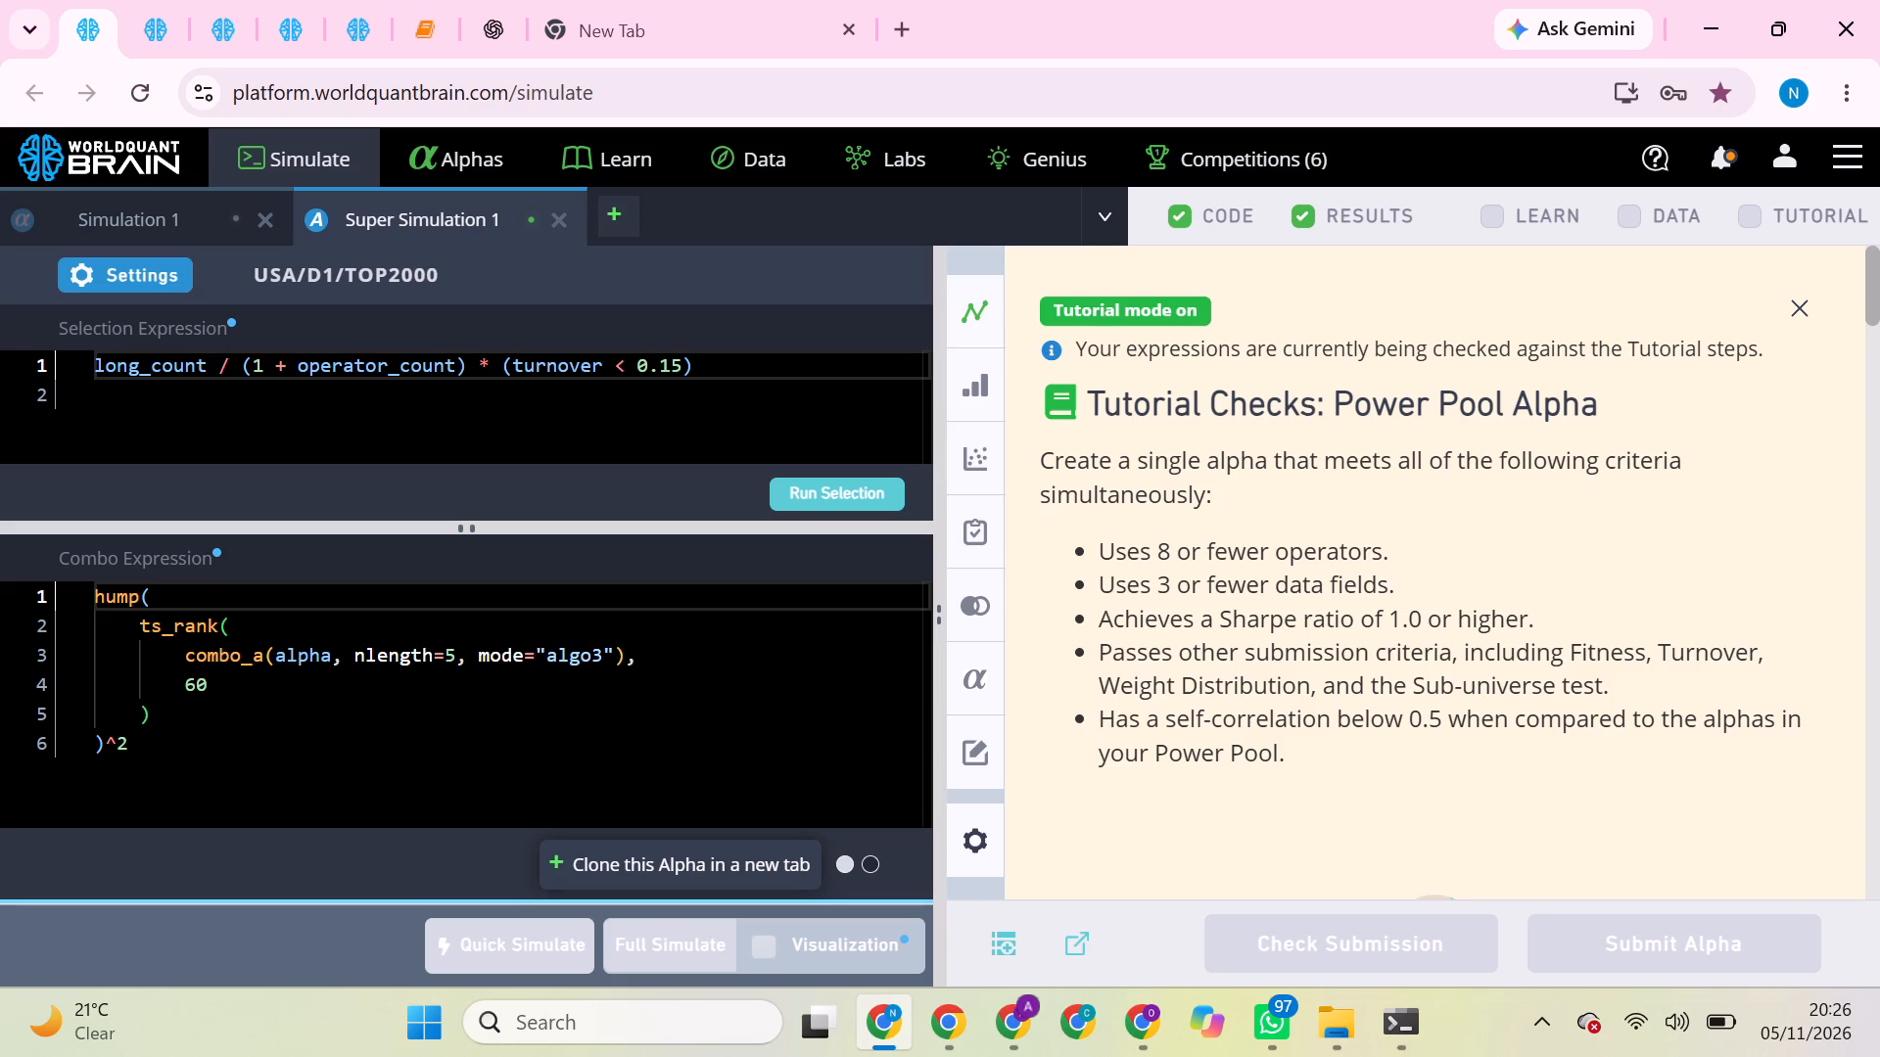
scroll(1498, 413, down, 3)
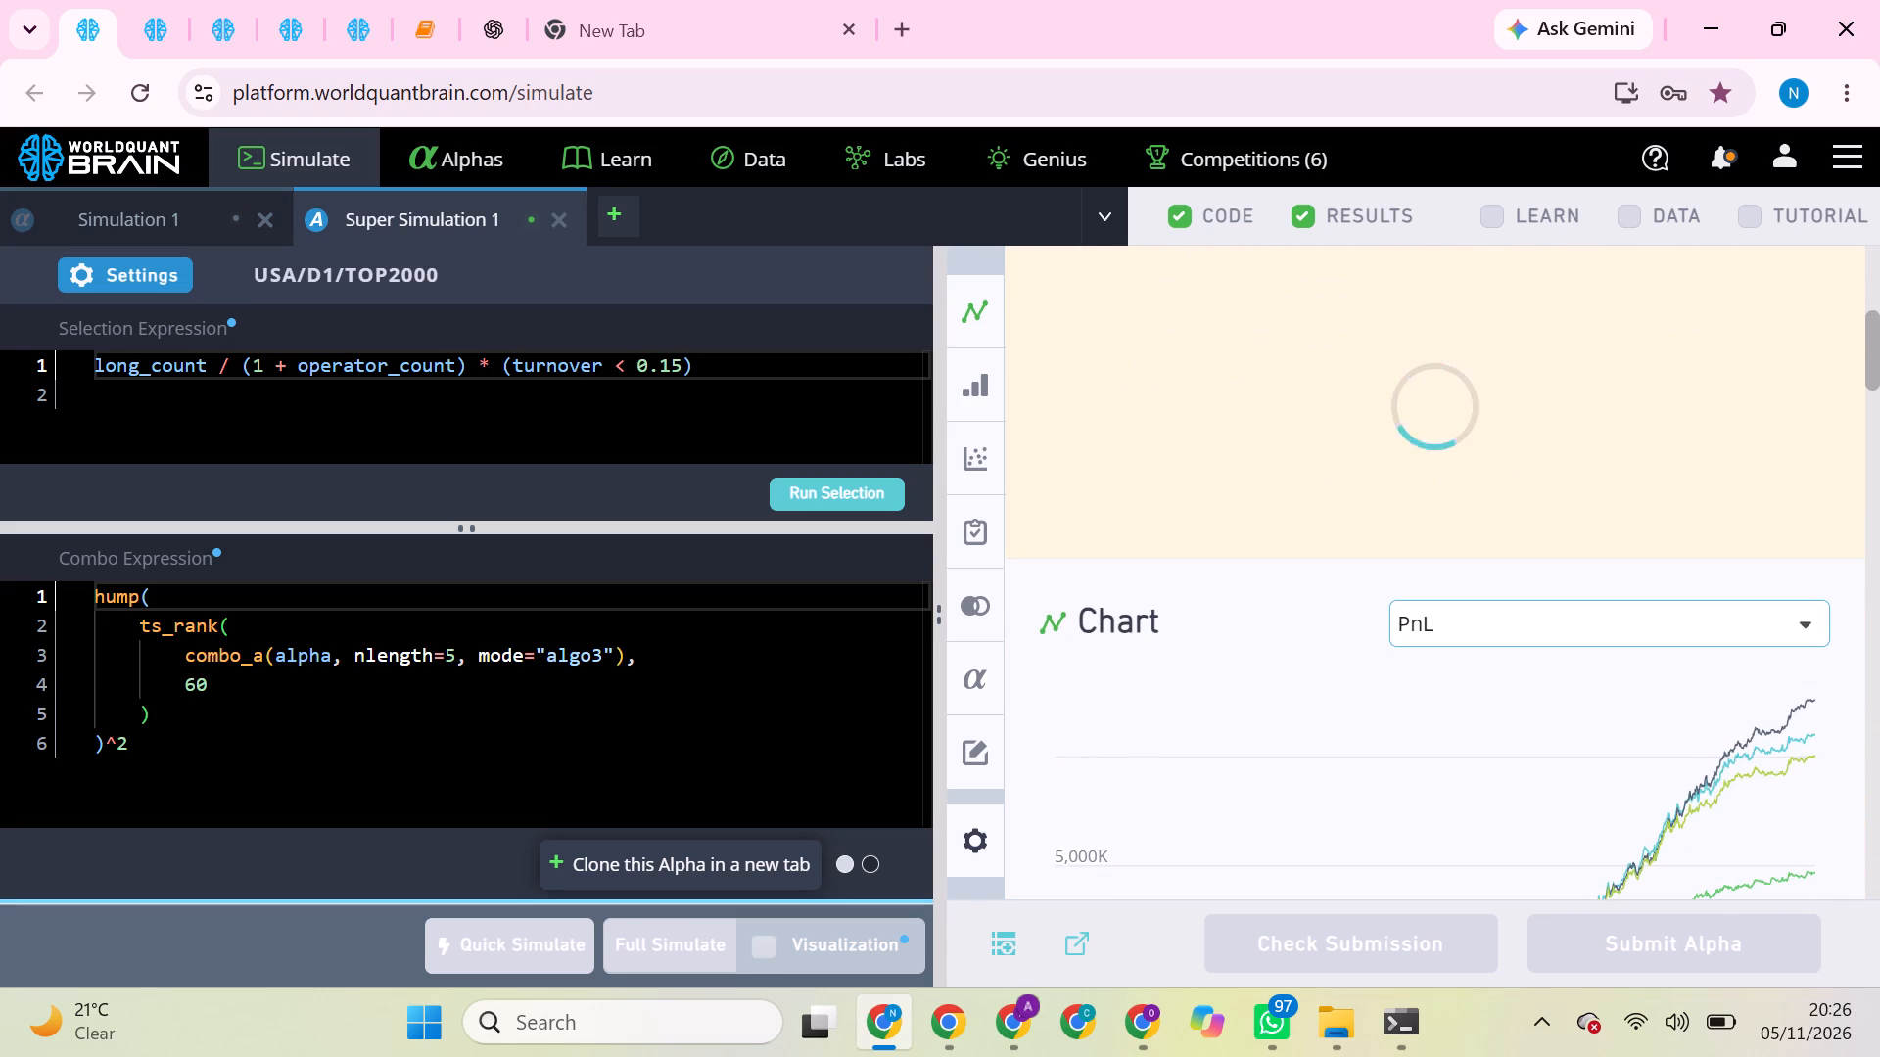
click(131, 278)
click(365, 781)
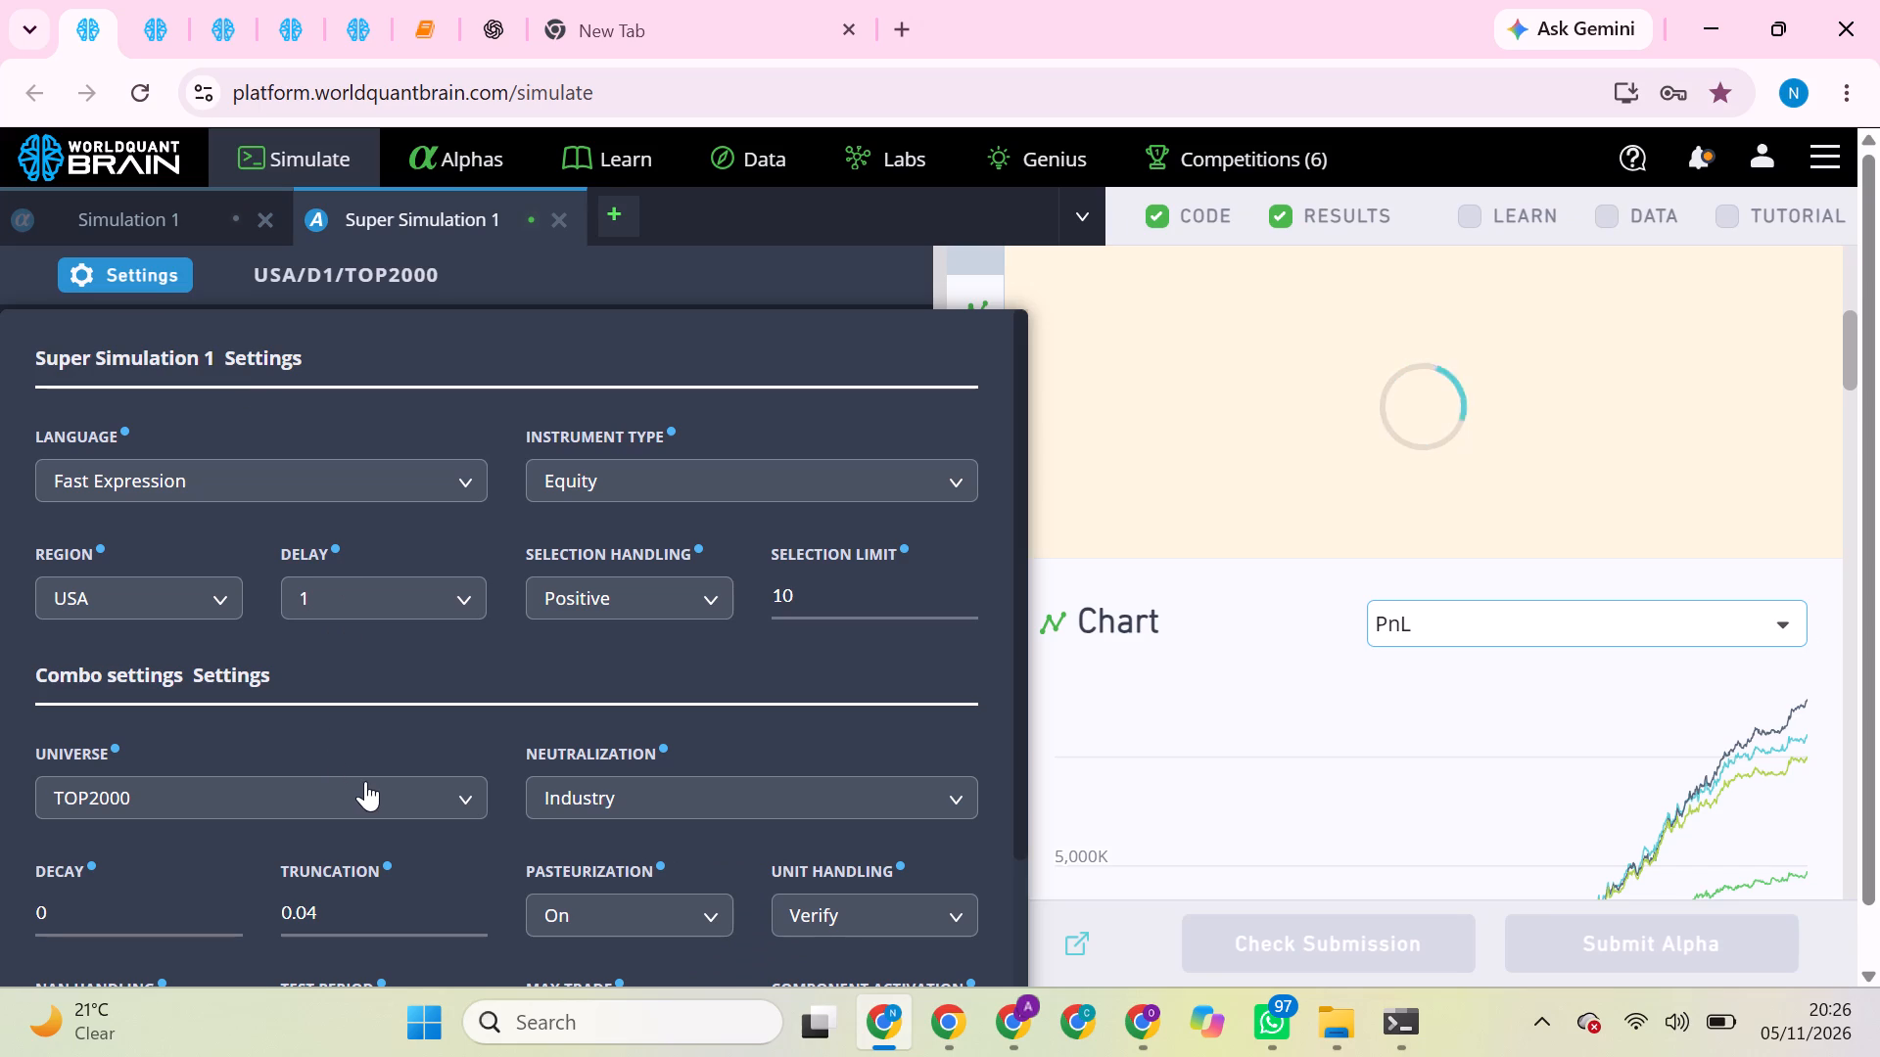
click(203, 833)
click(636, 797)
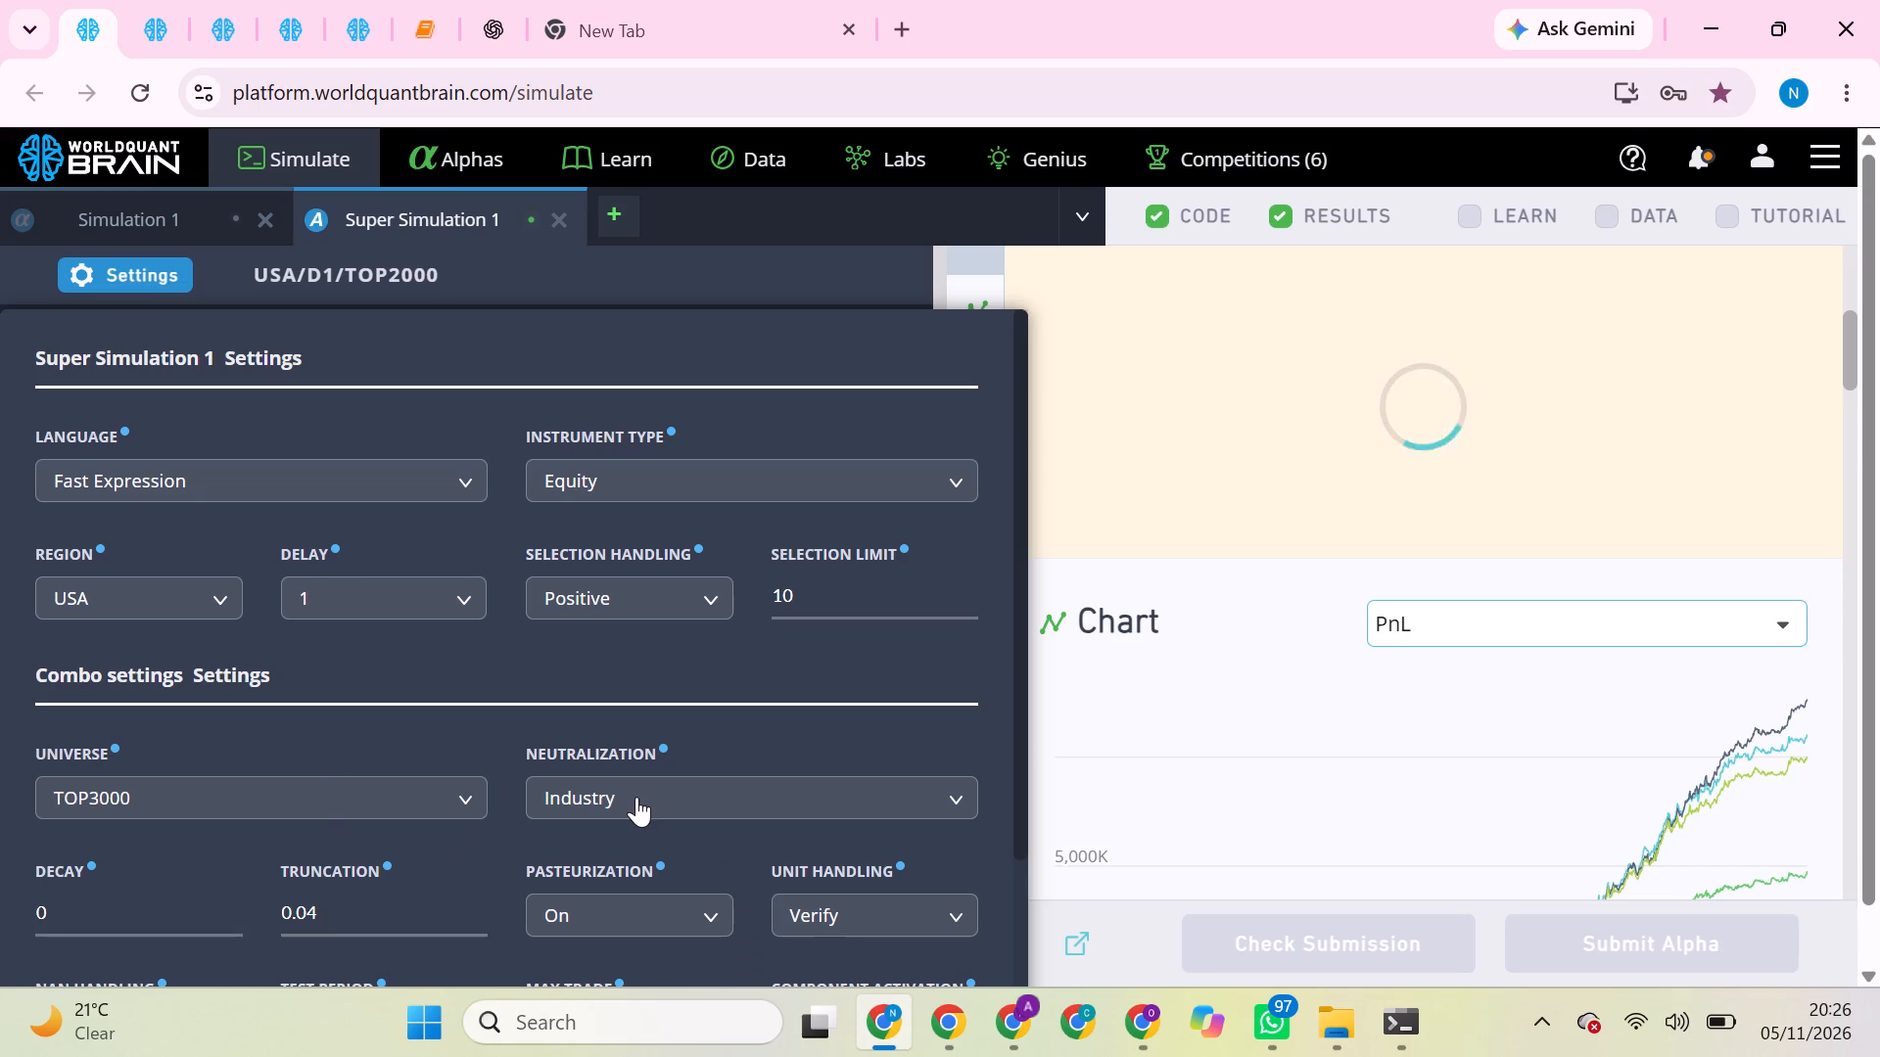
click(594, 897)
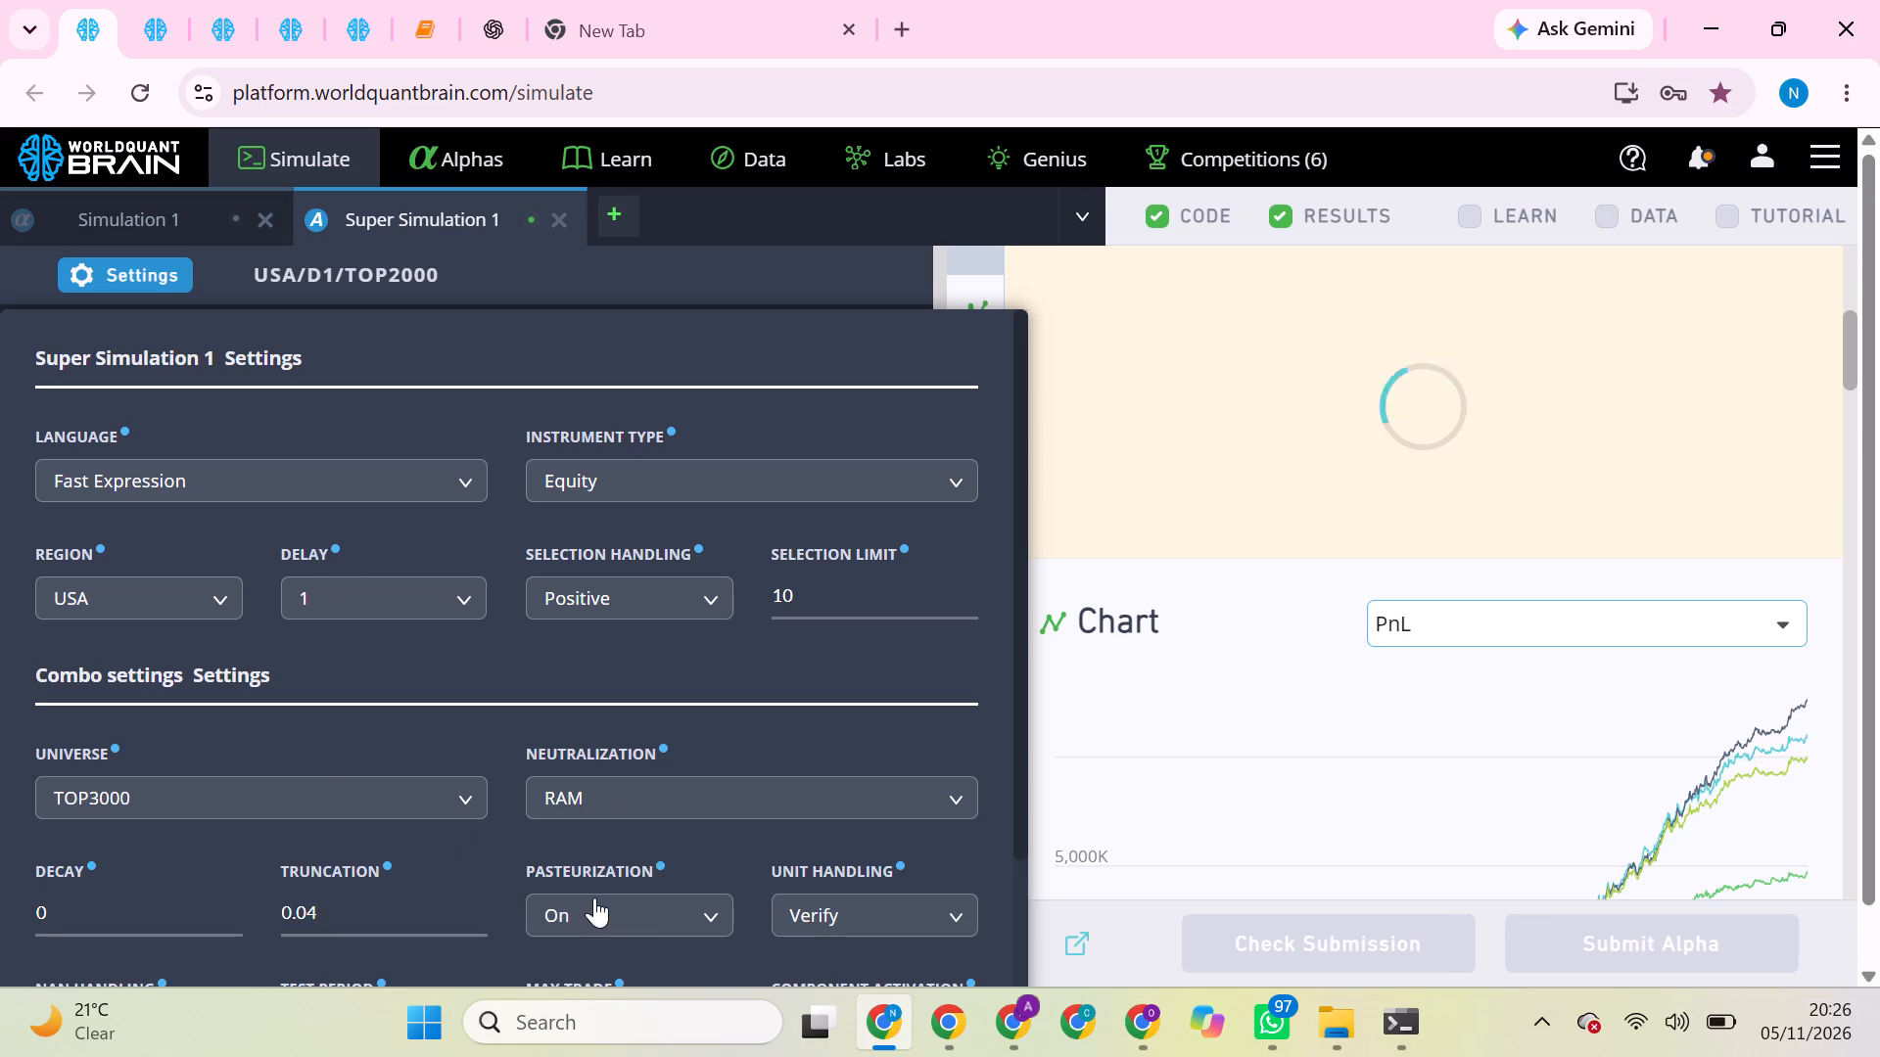
scroll(760, 877, down, 4)
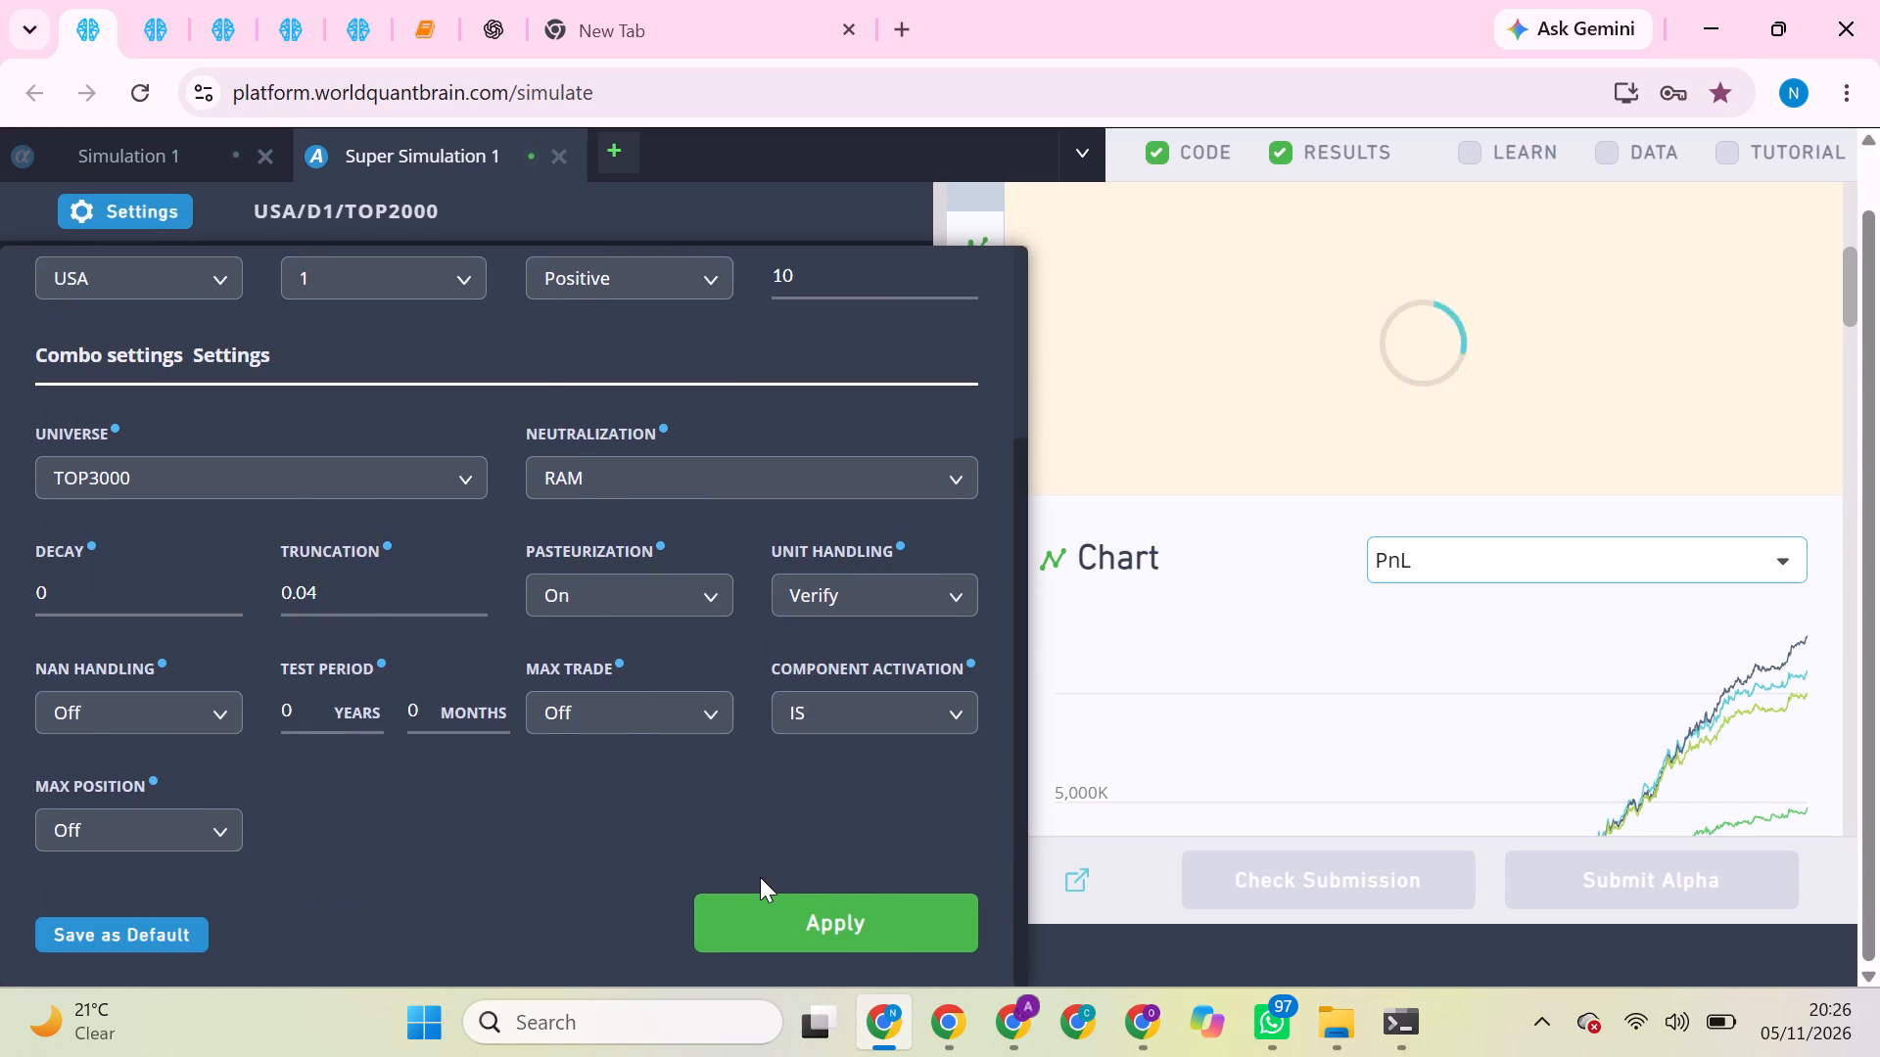
click(822, 925)
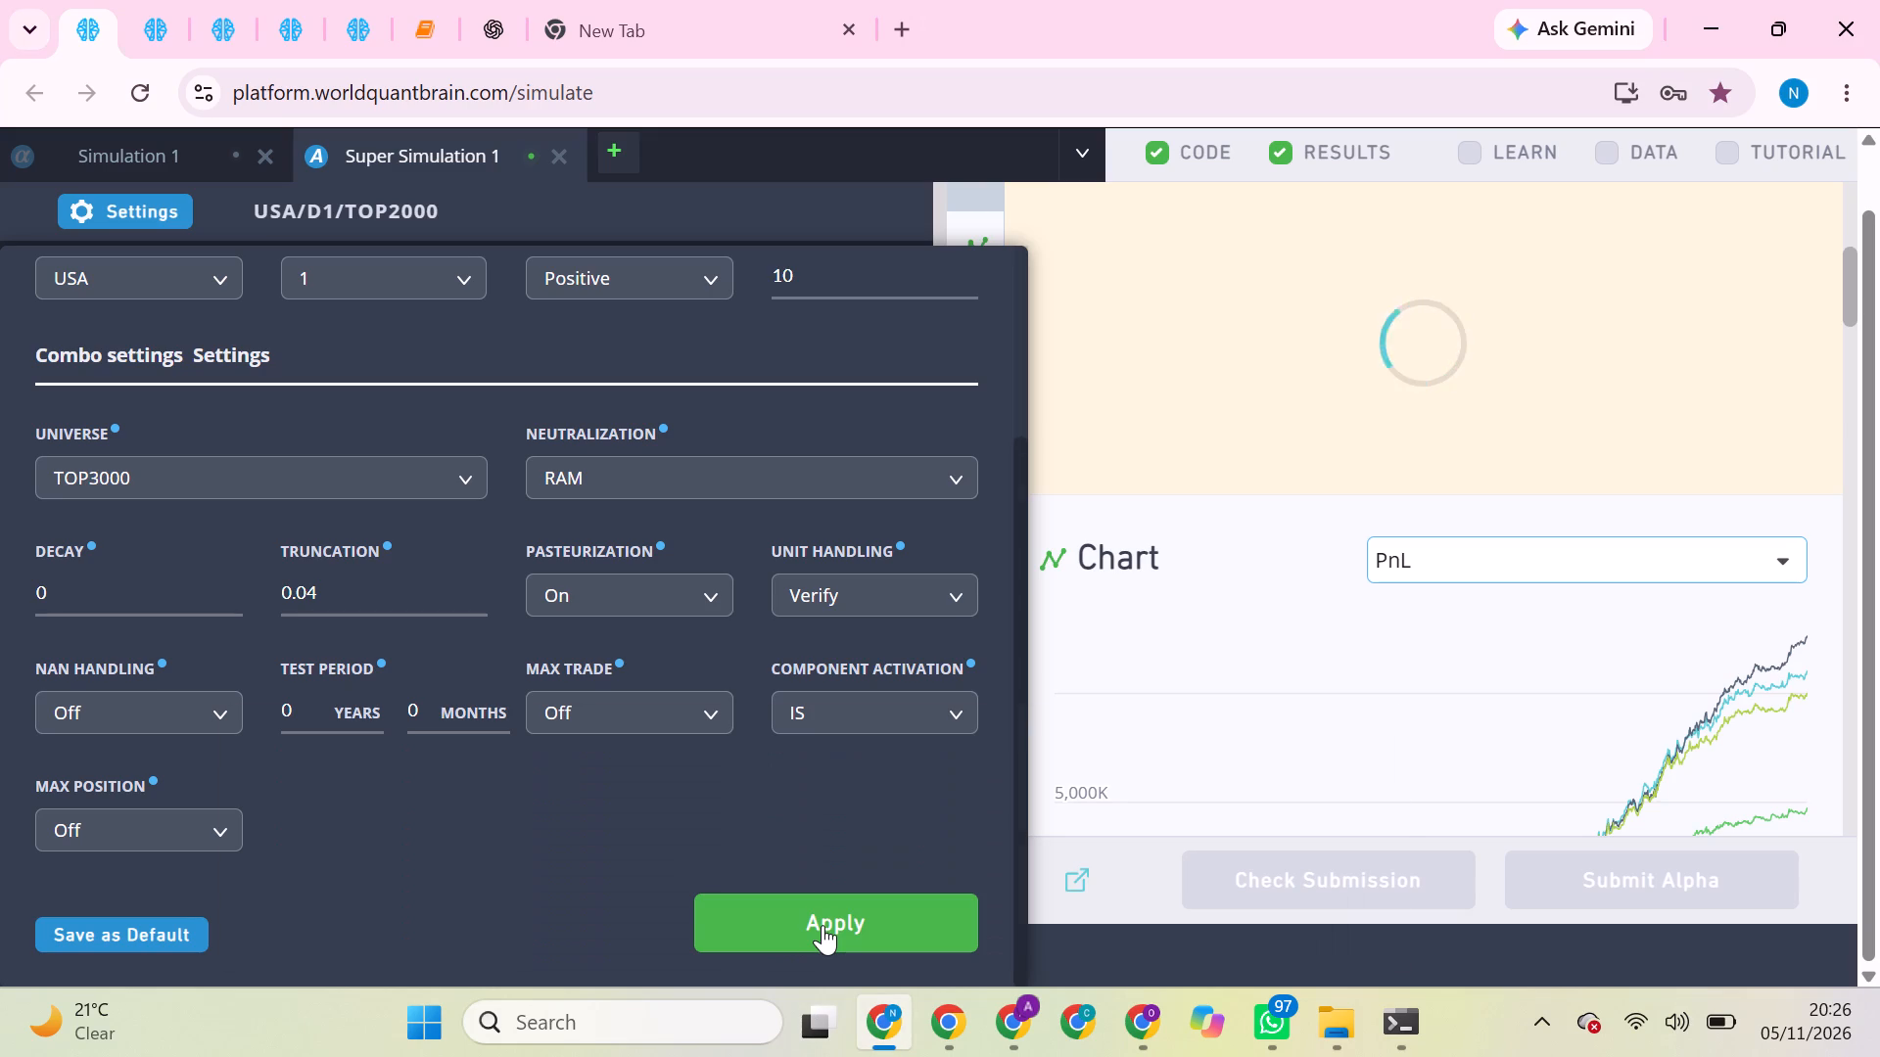
click(836, 916)
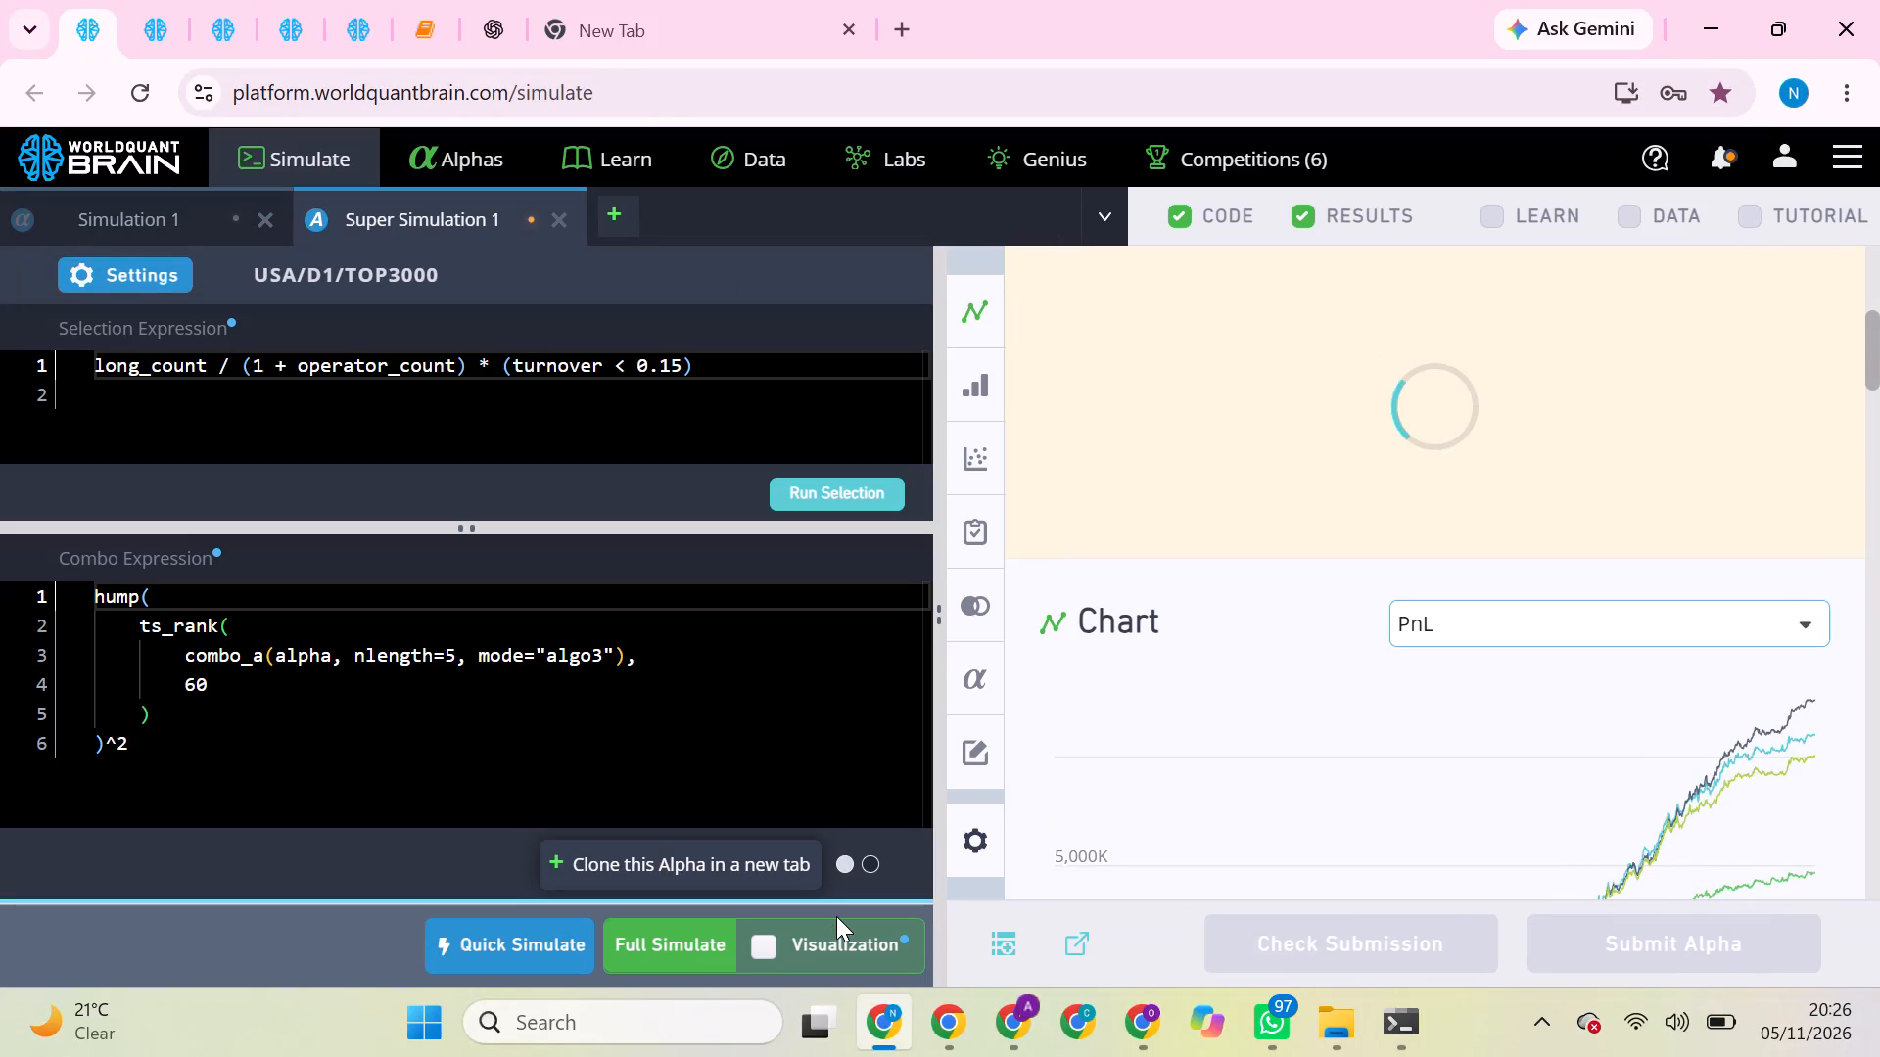
Run the selection for the long_count super simulation and start its full simulation.
click(847, 499)
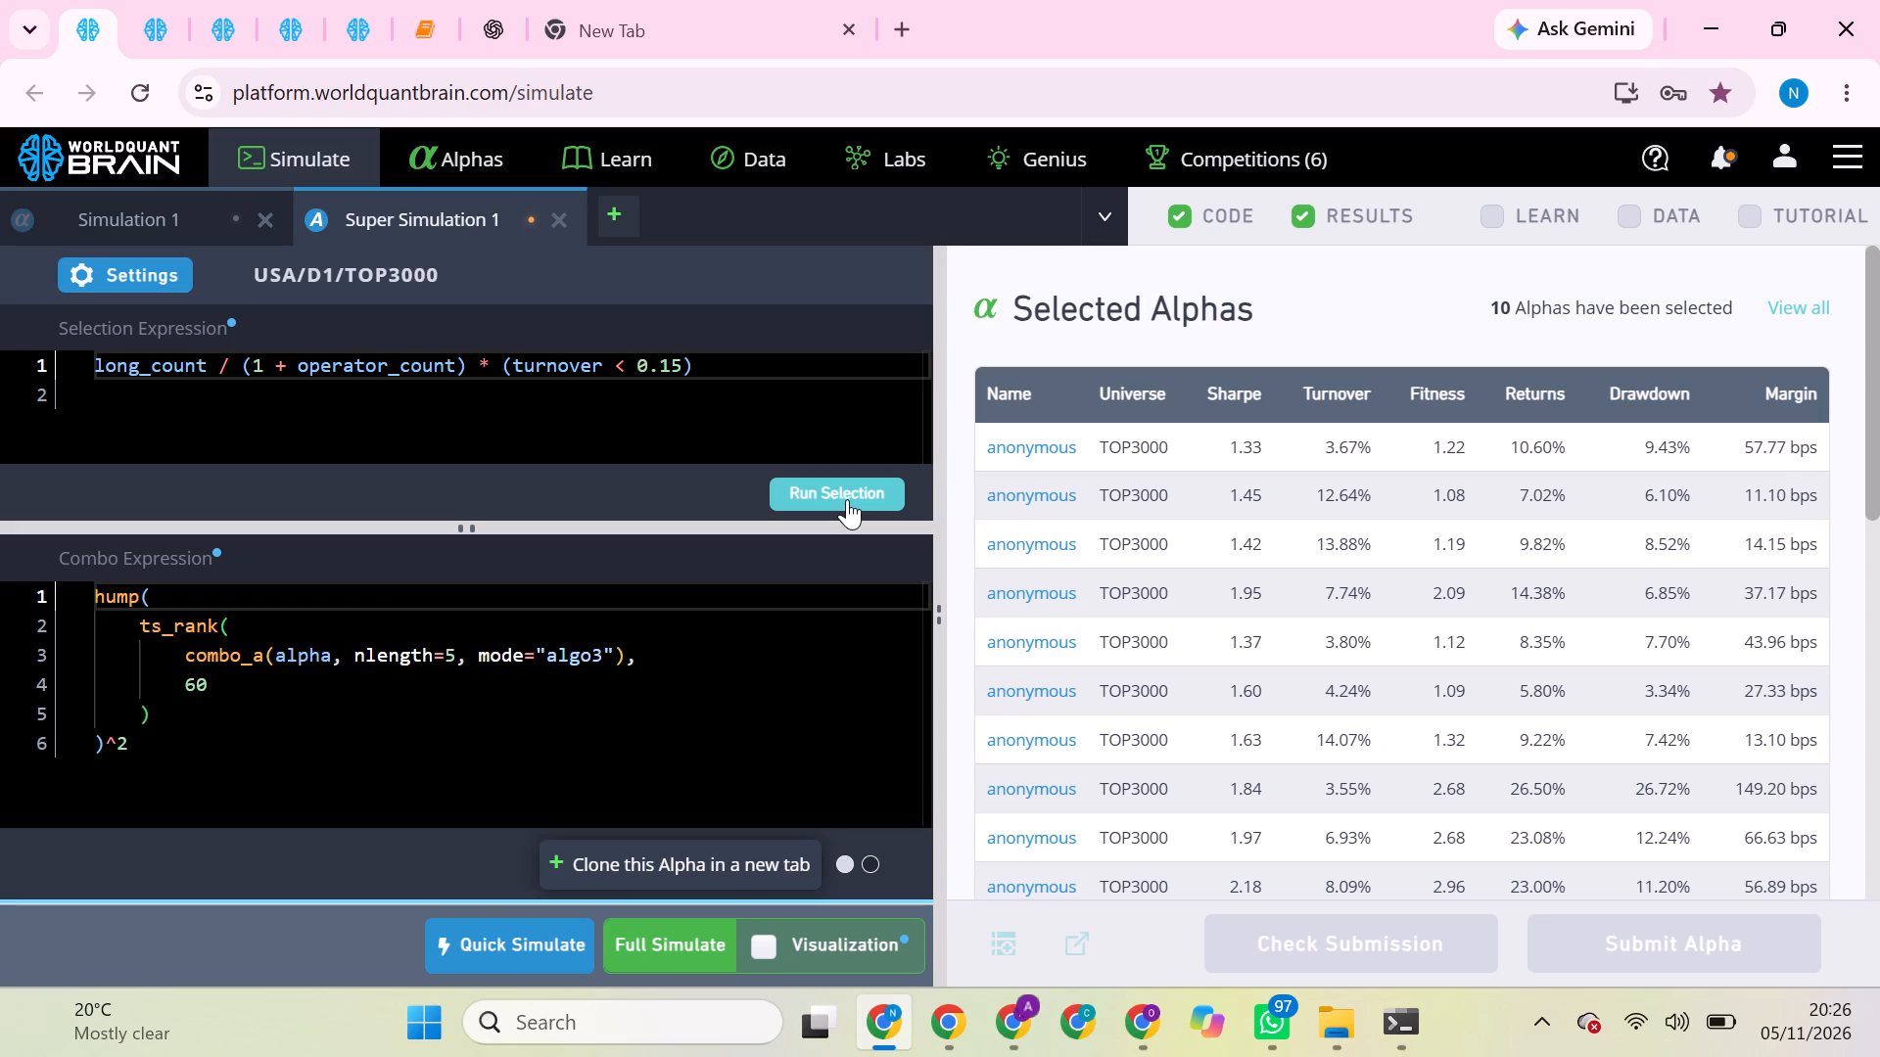
click(677, 937)
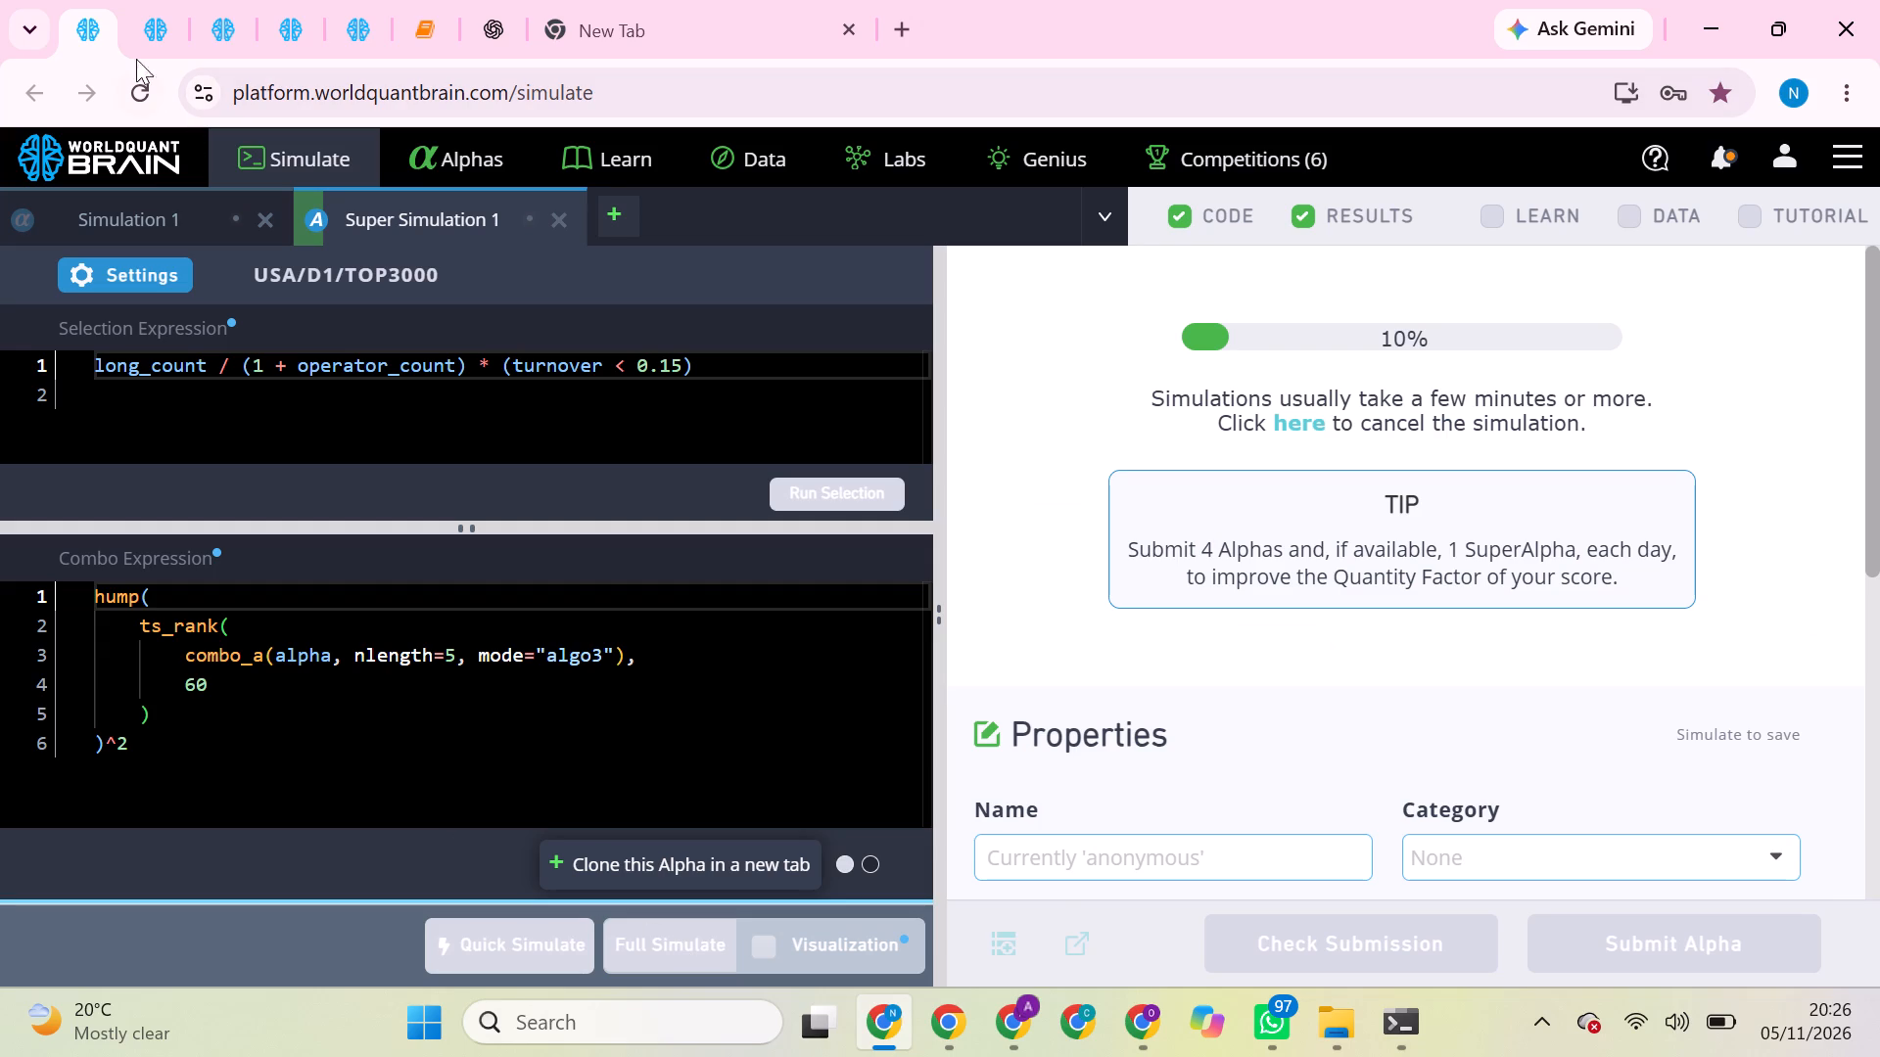
In the if_else super simulation session, rerun the selection and start another full simulation.
click(148, 28)
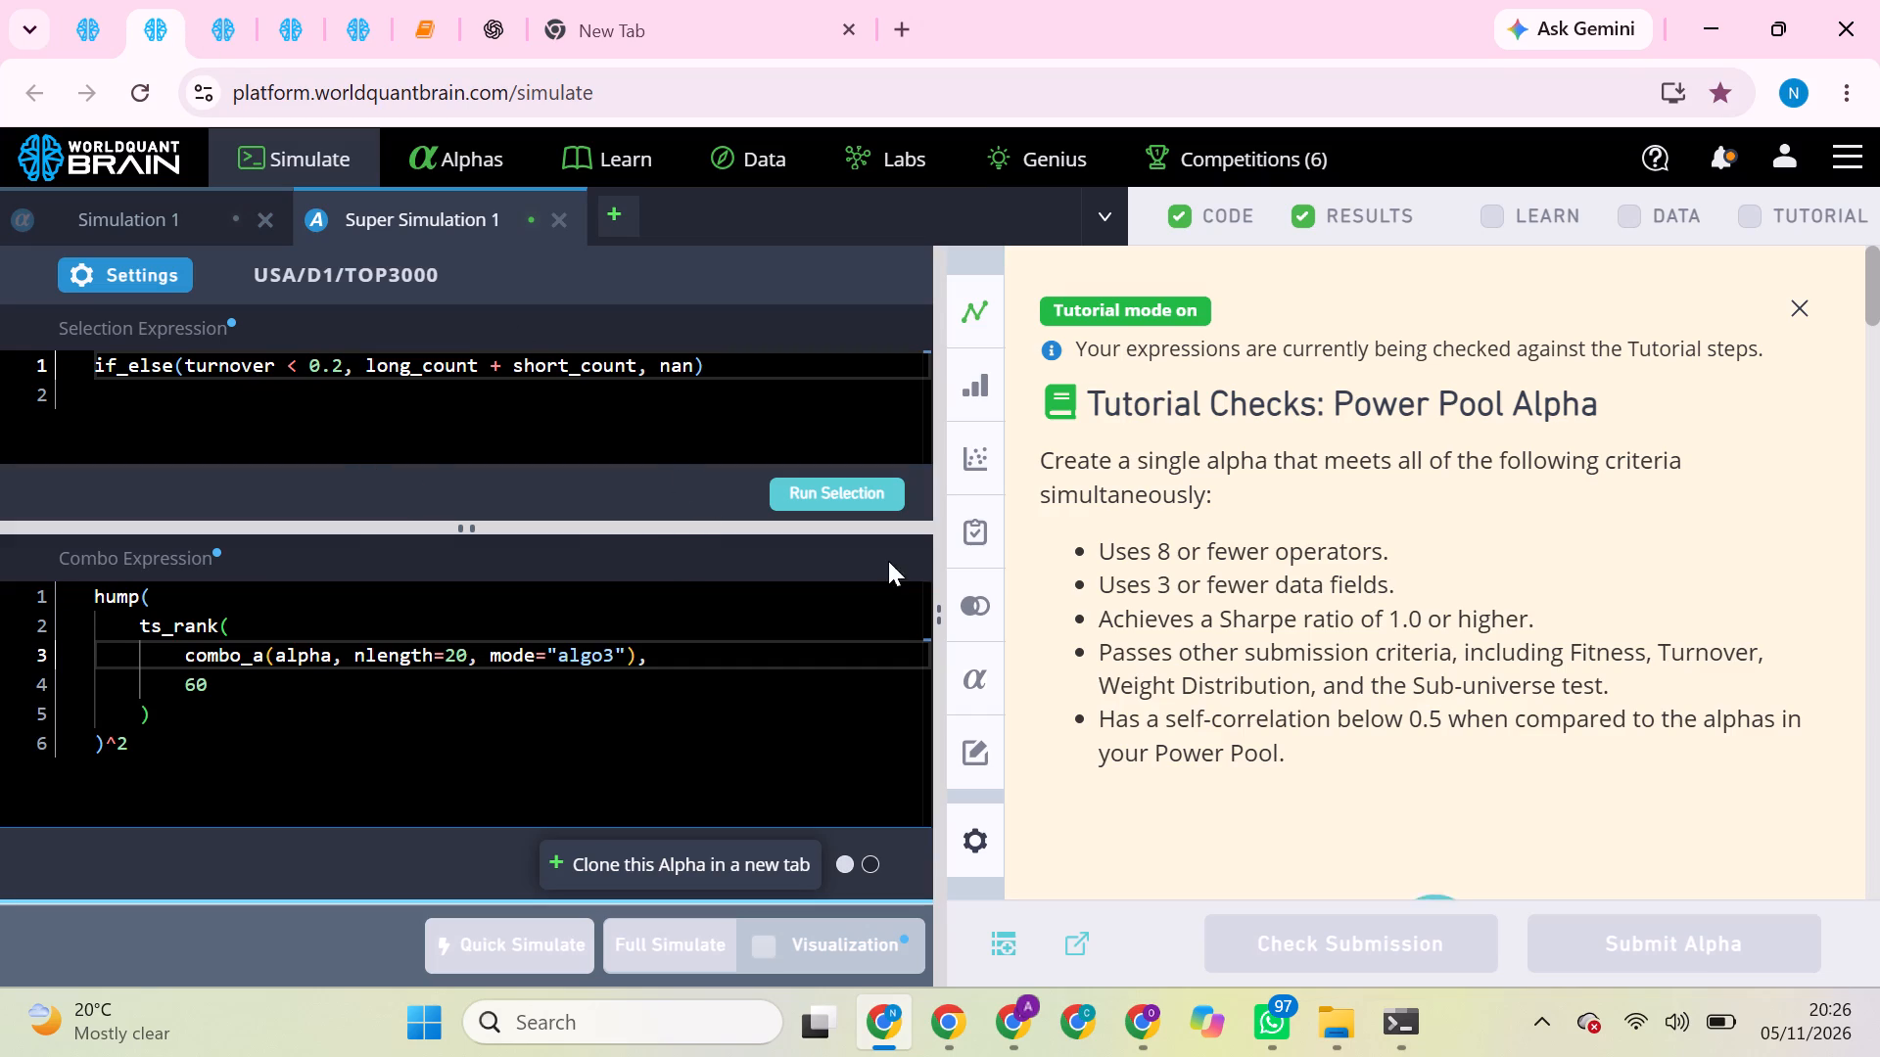
scroll(1231, 651, down, 2)
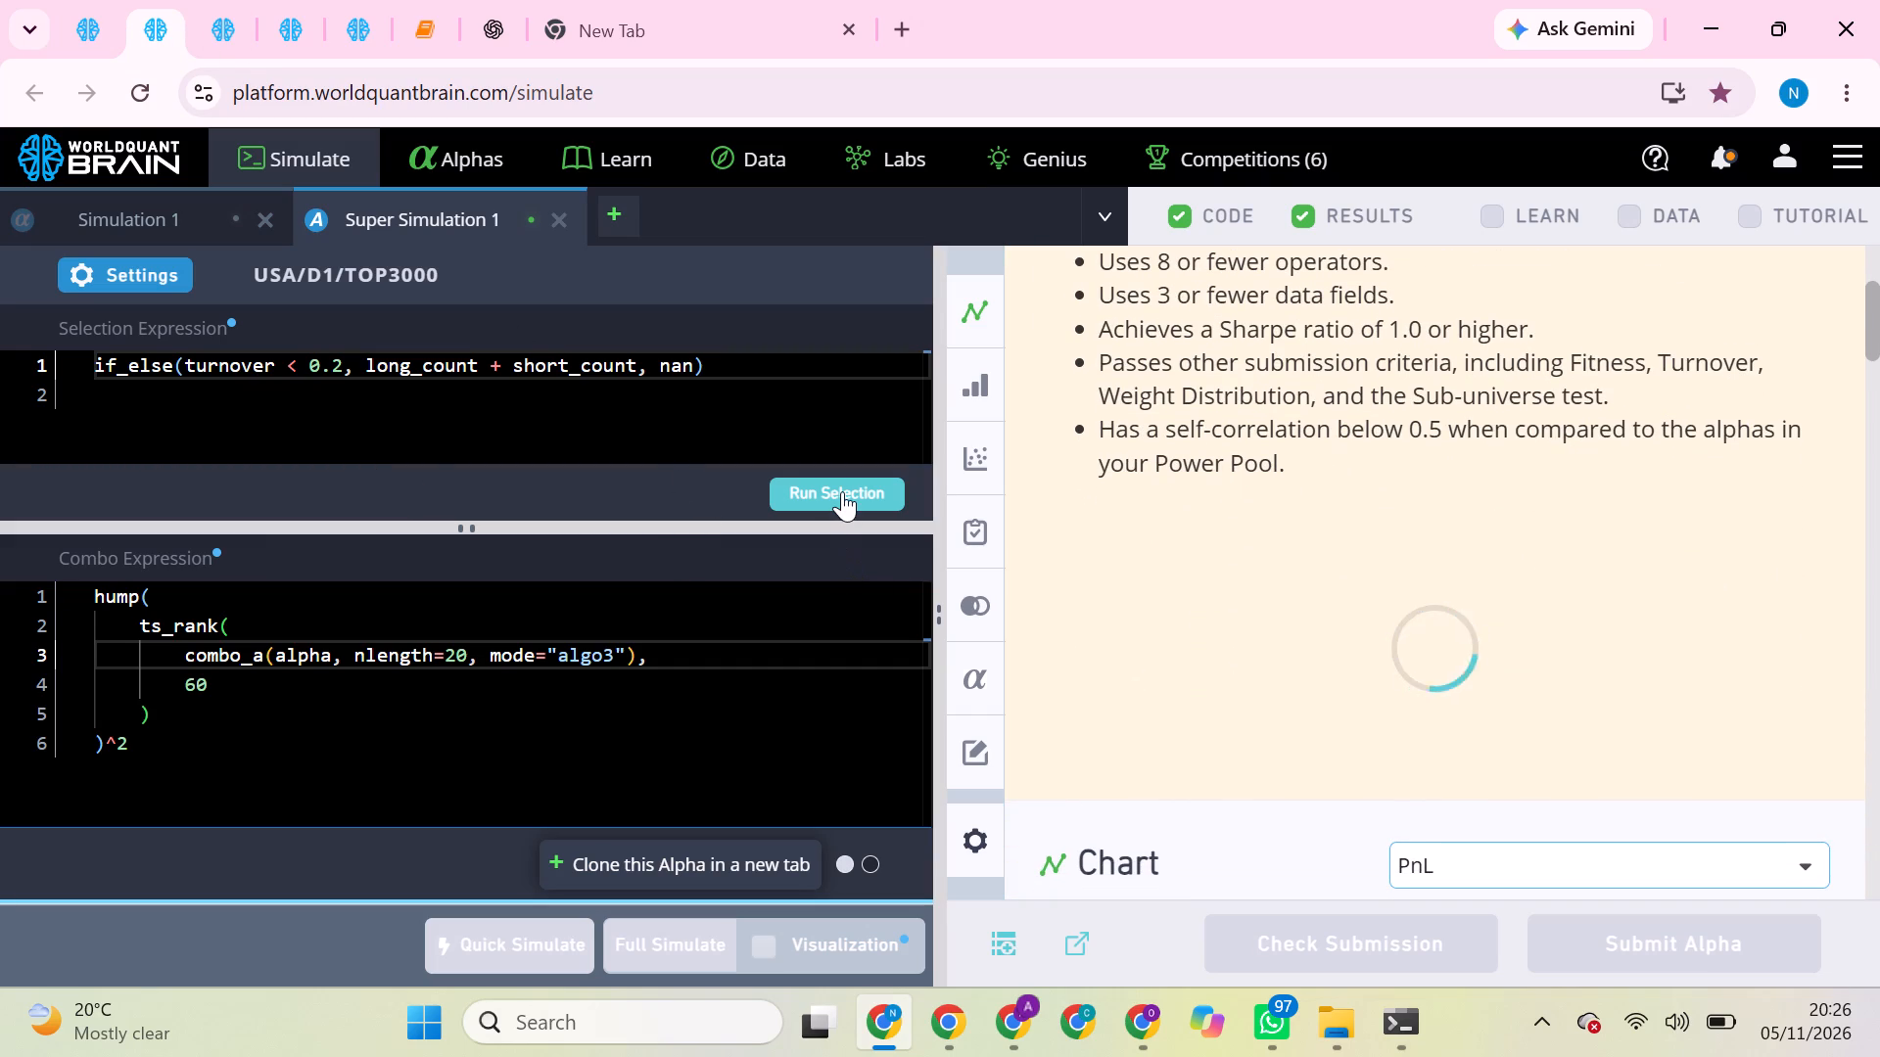
click(842, 491)
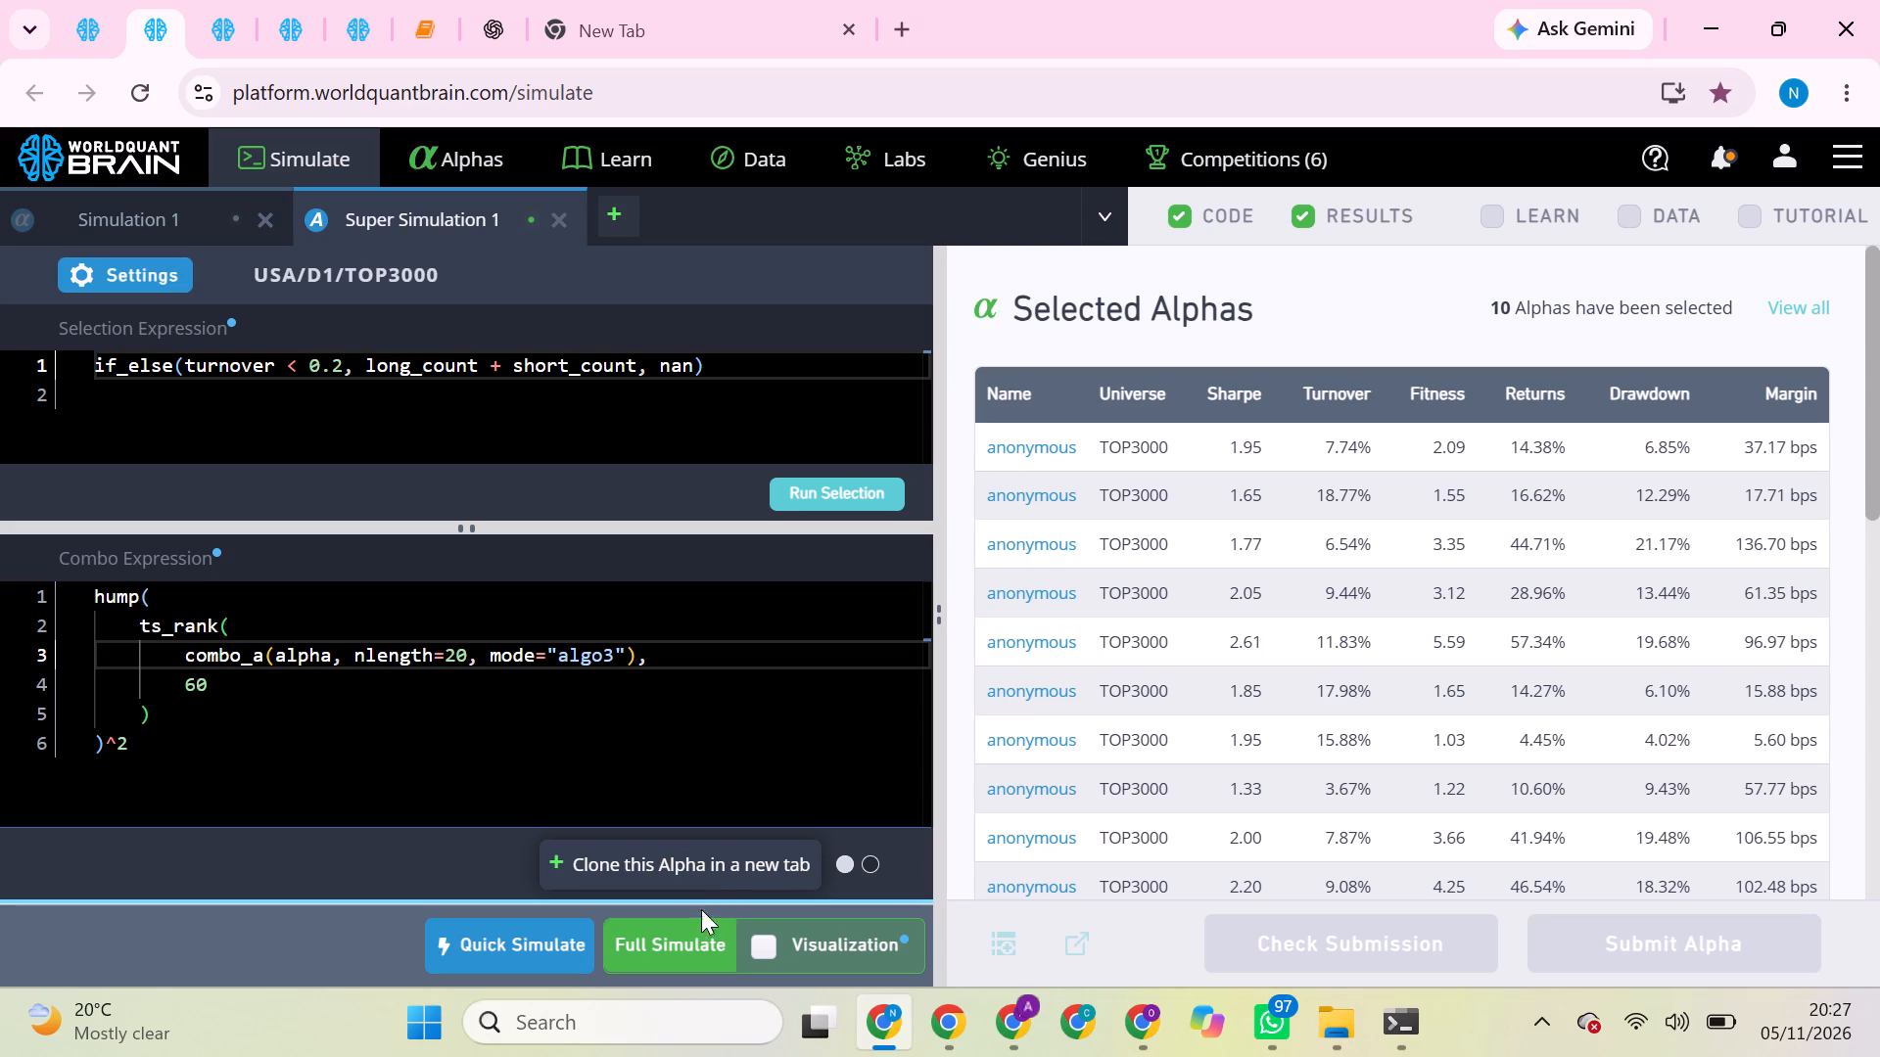
click(693, 942)
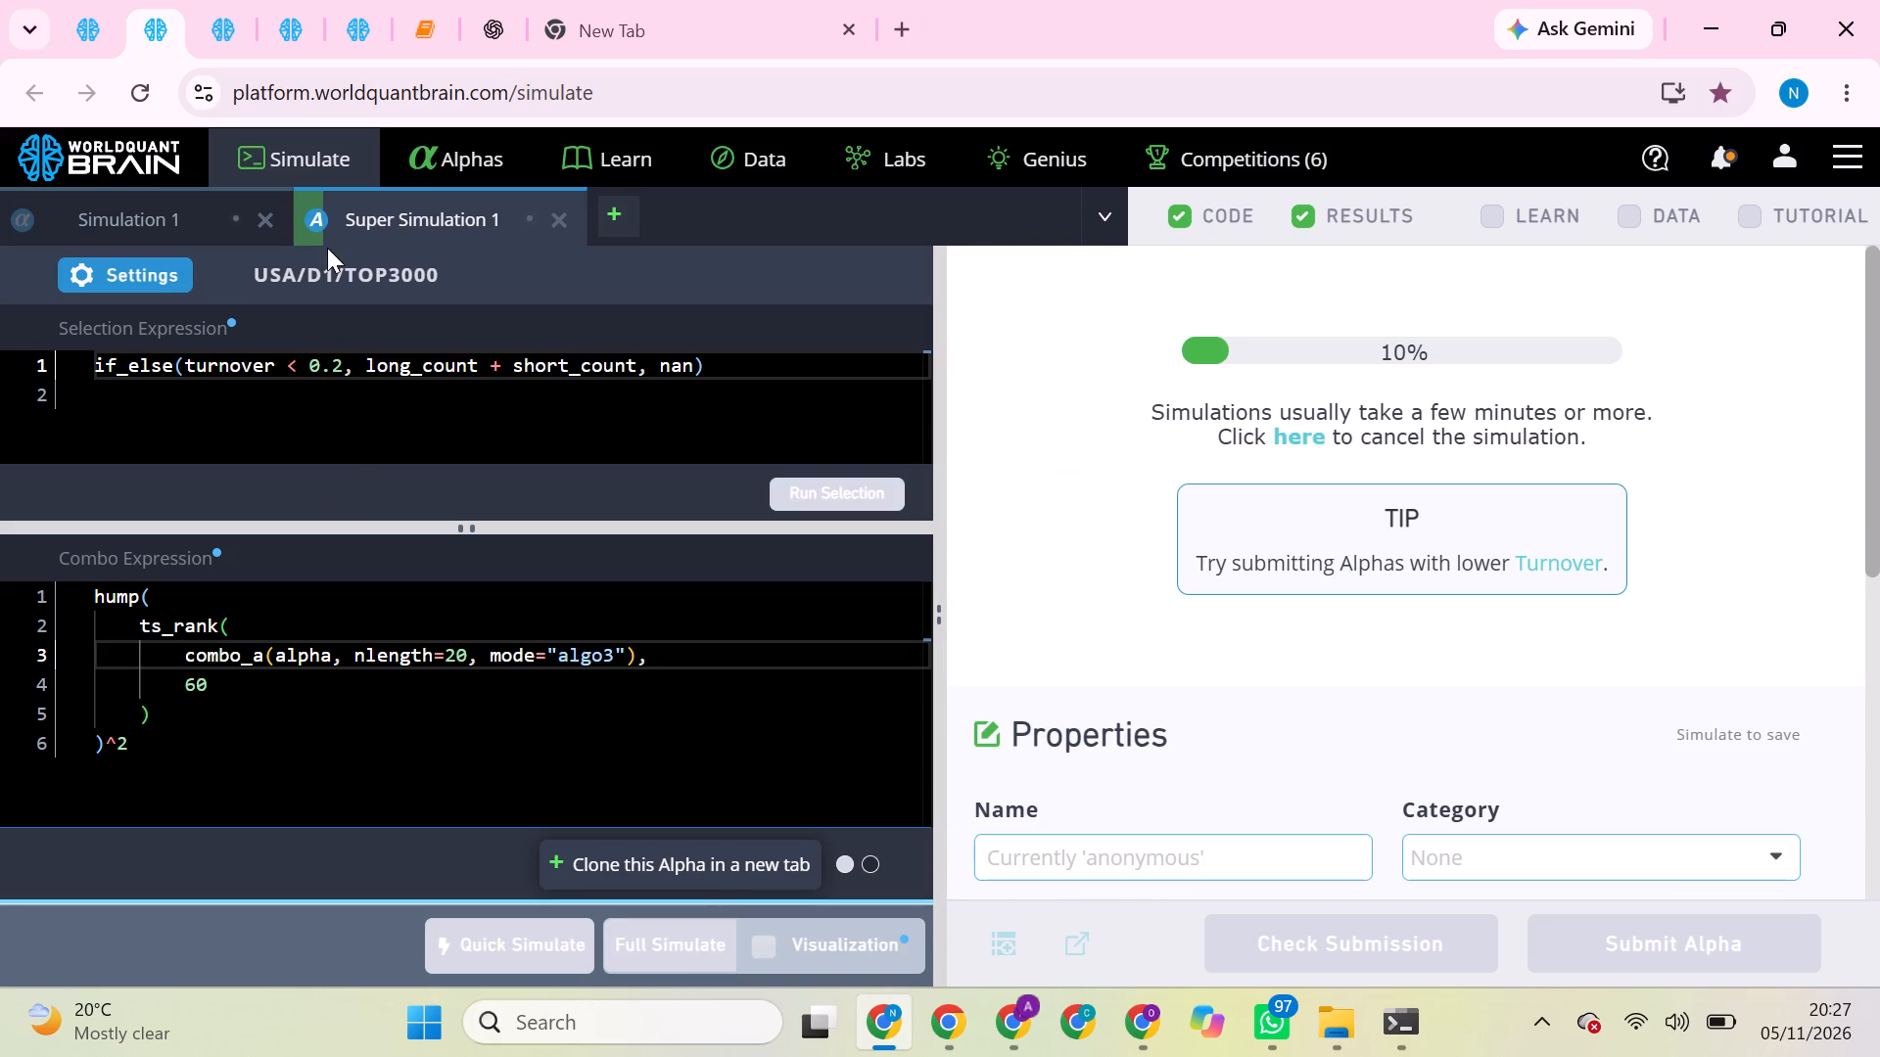
Review the cloned super simulation's IS summary in the third session and run its production correlation check.
click(218, 34)
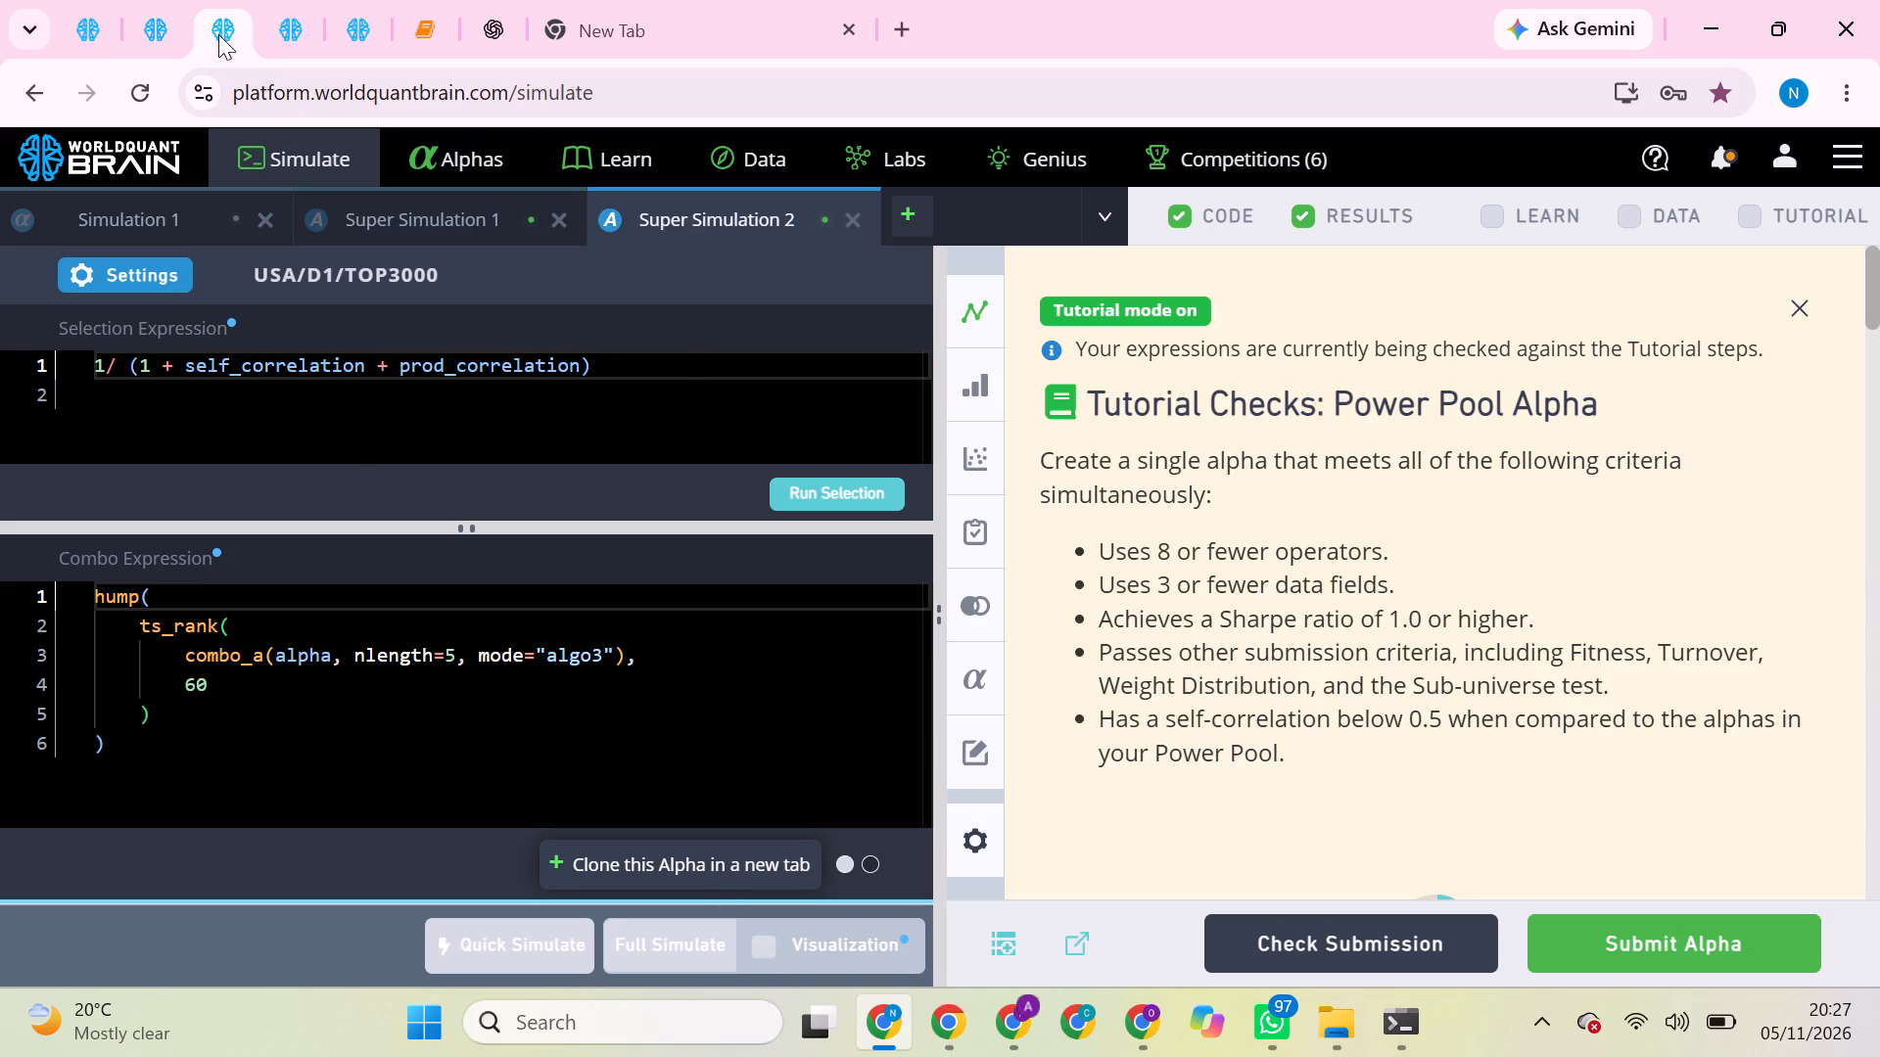
scroll(1220, 471, down, 4)
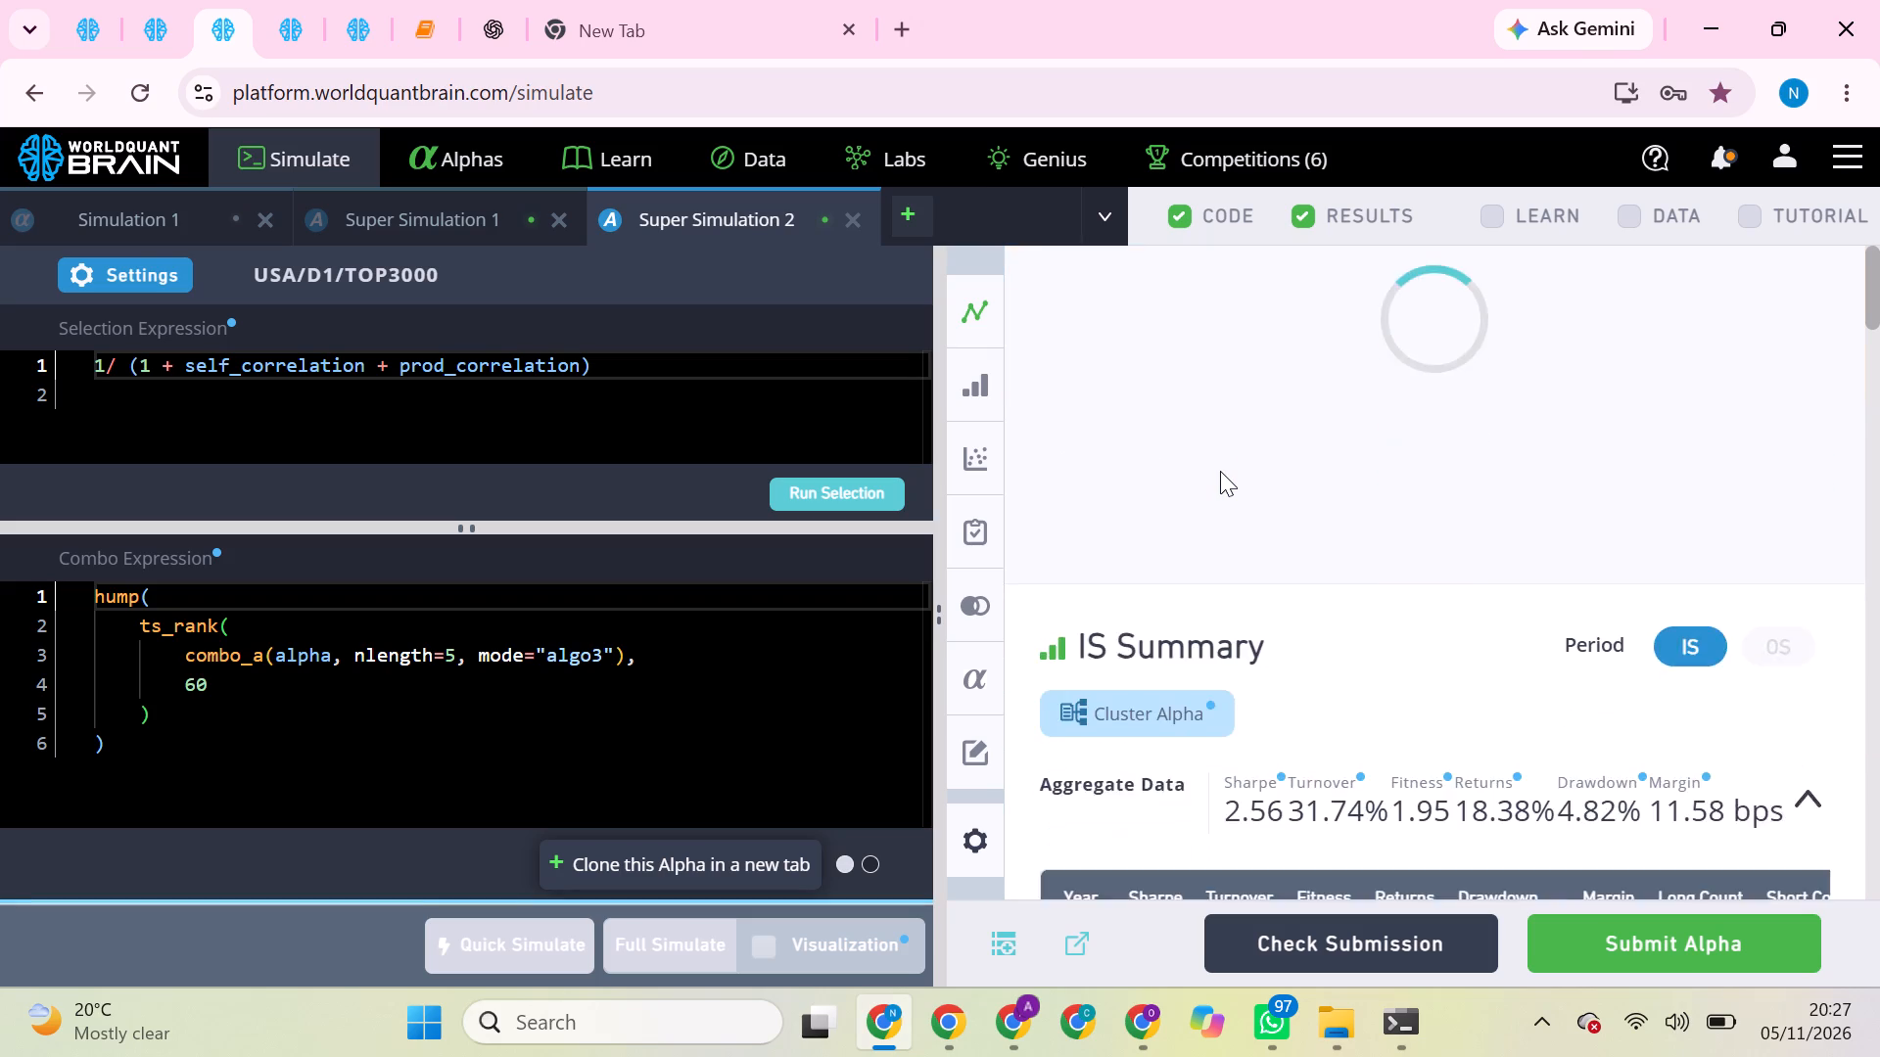
scroll(1220, 471, down, 2)
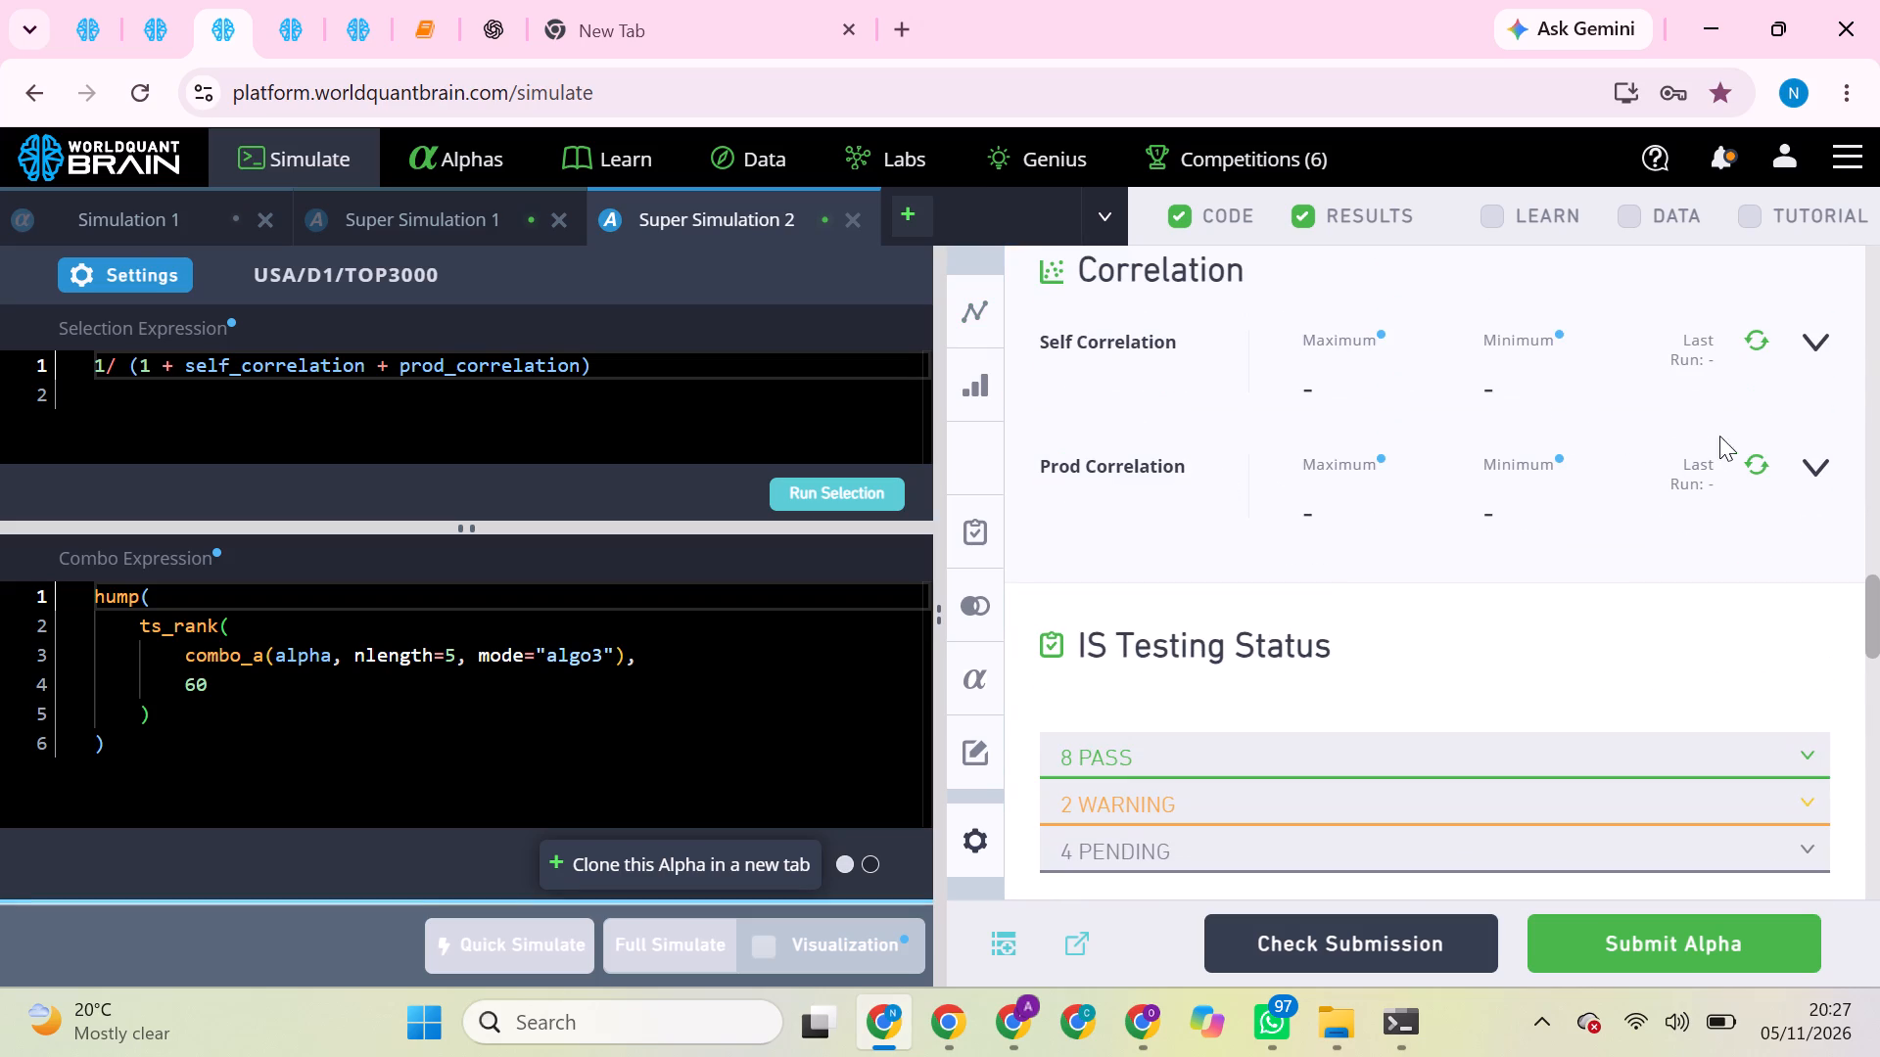
click(1771, 464)
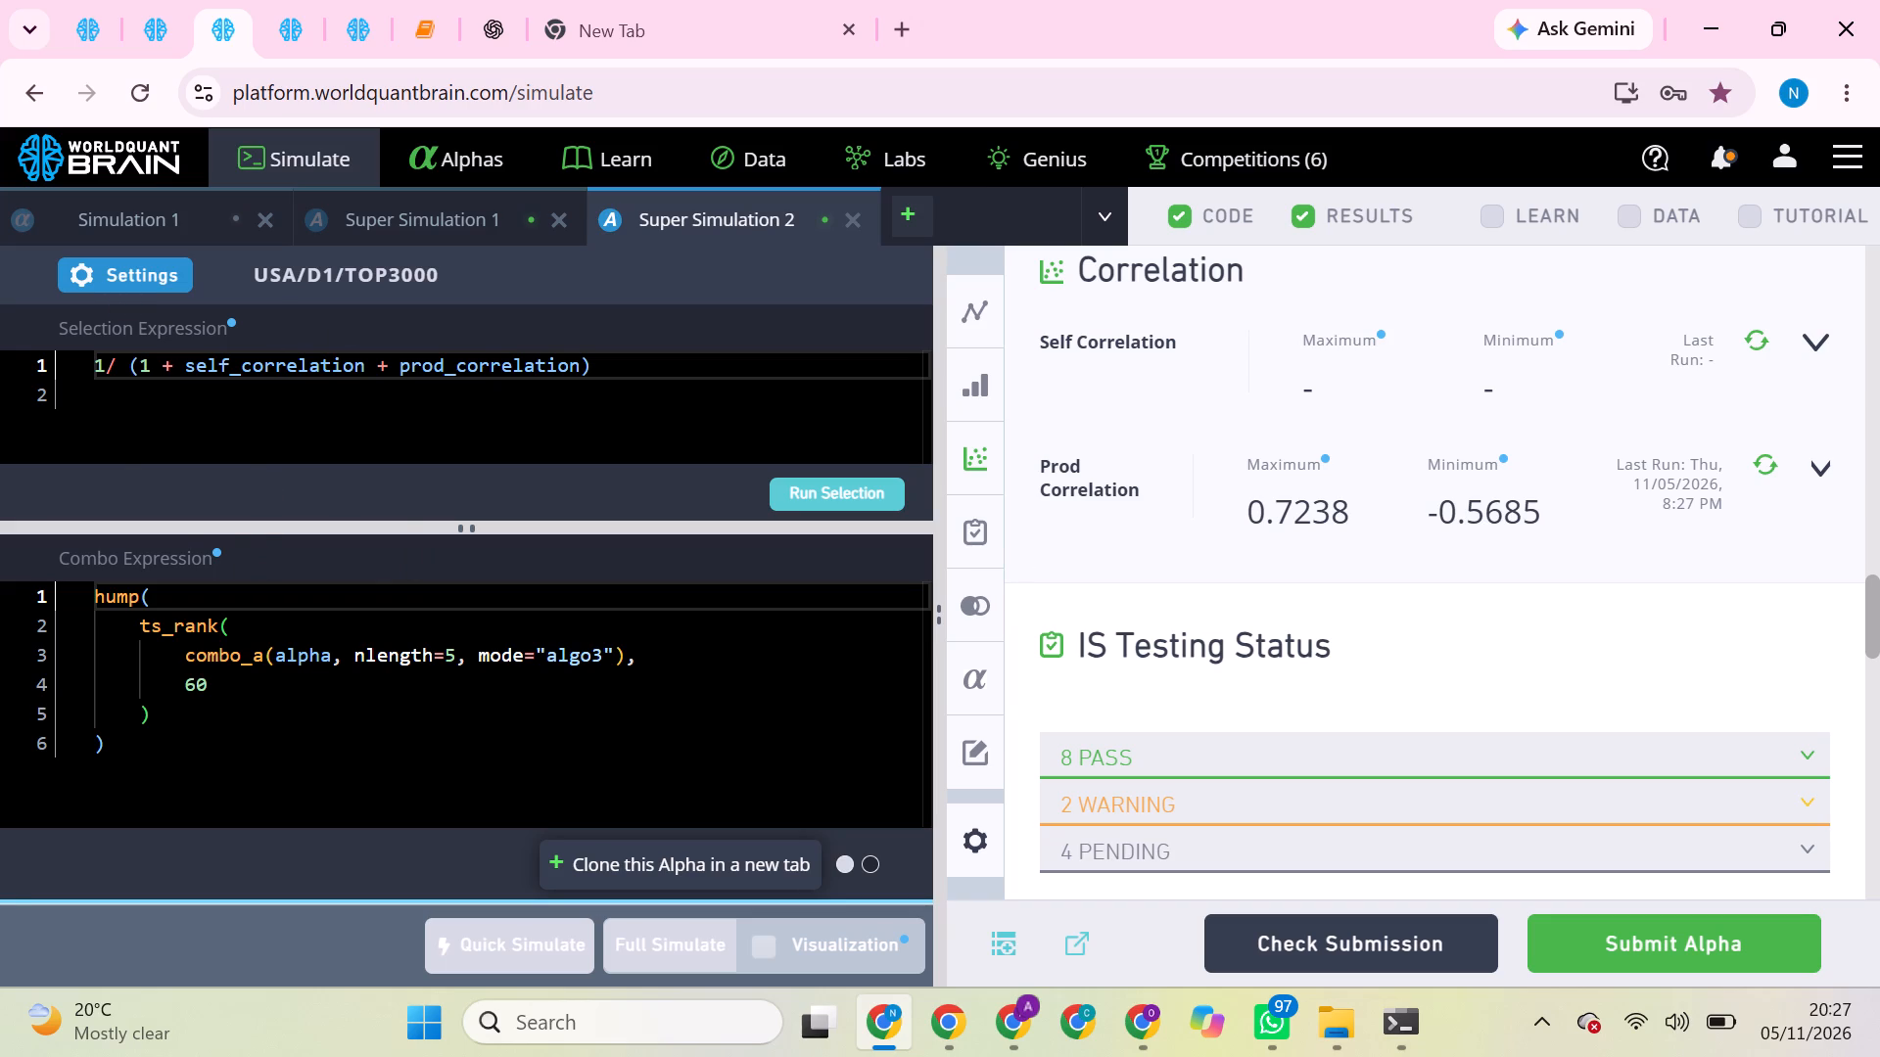
In the cloned super simulation's settings, set the neutralization to Market and apply the settings.
click(150, 282)
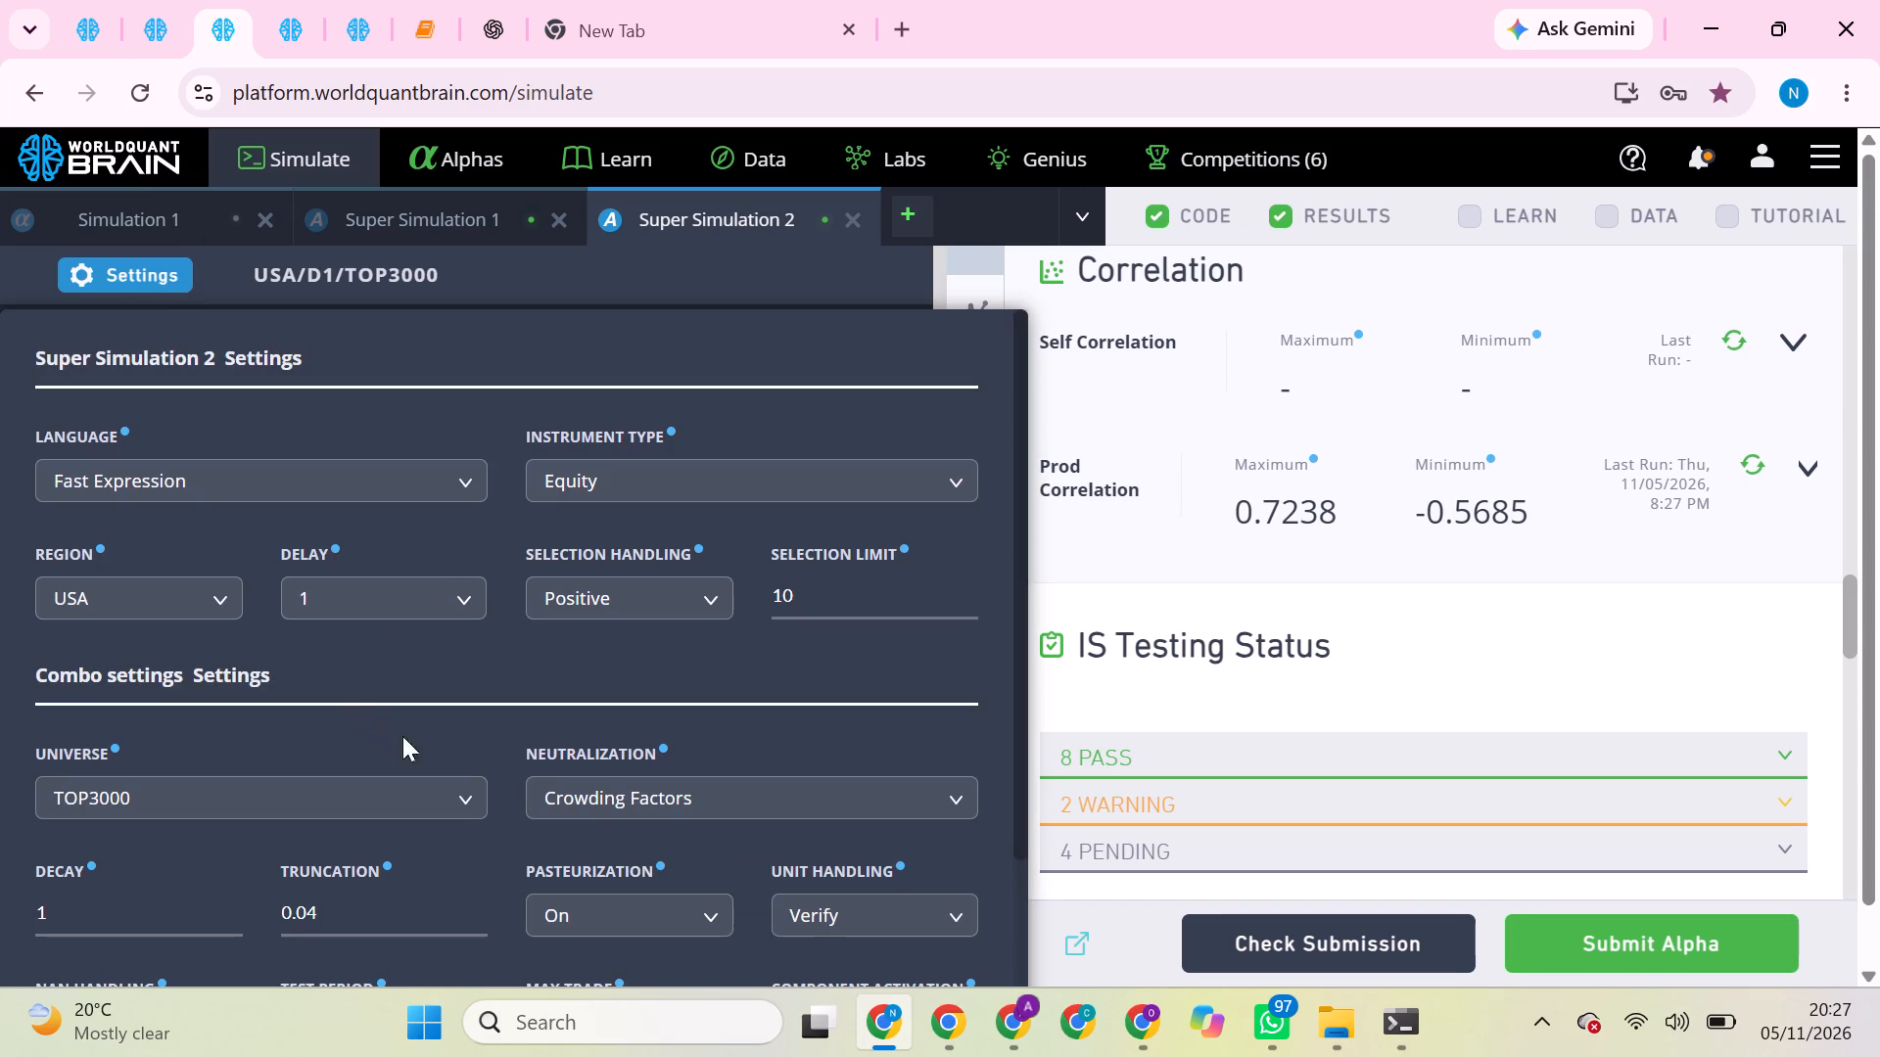
click(634, 791)
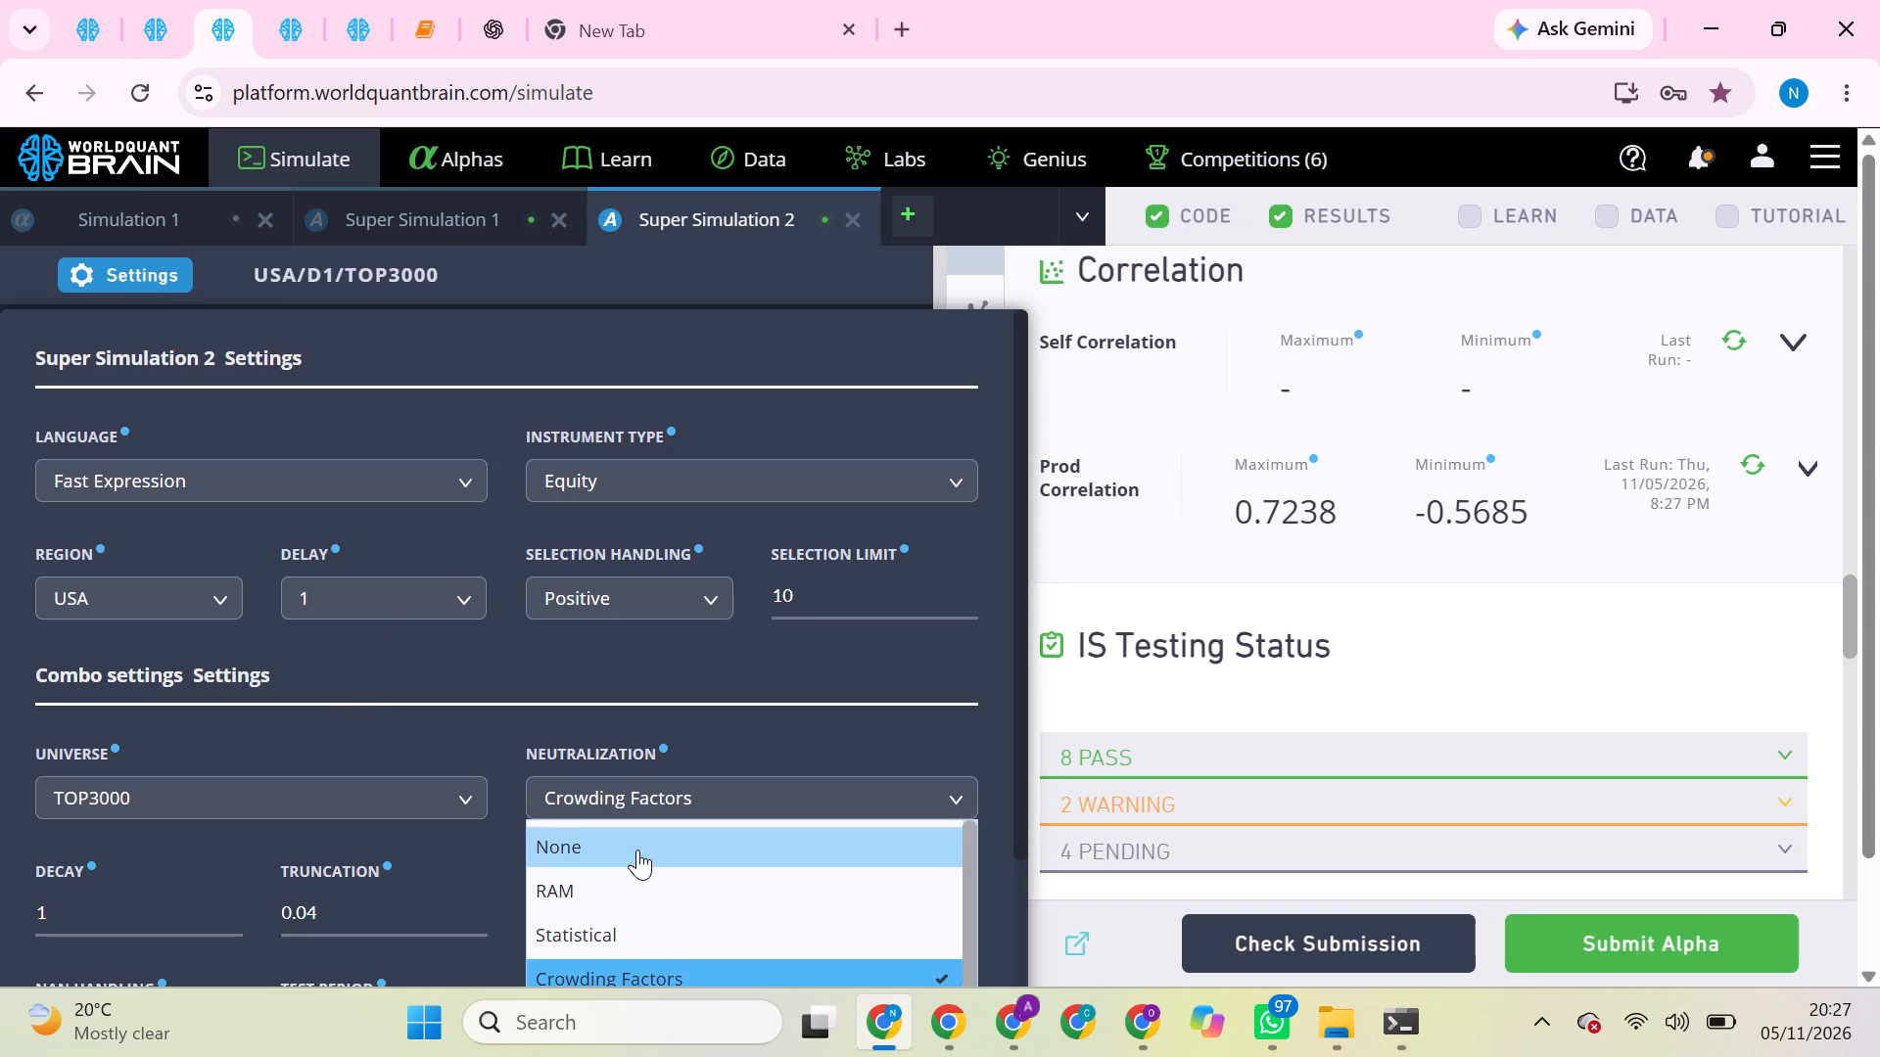
scroll(637, 850, down, 2)
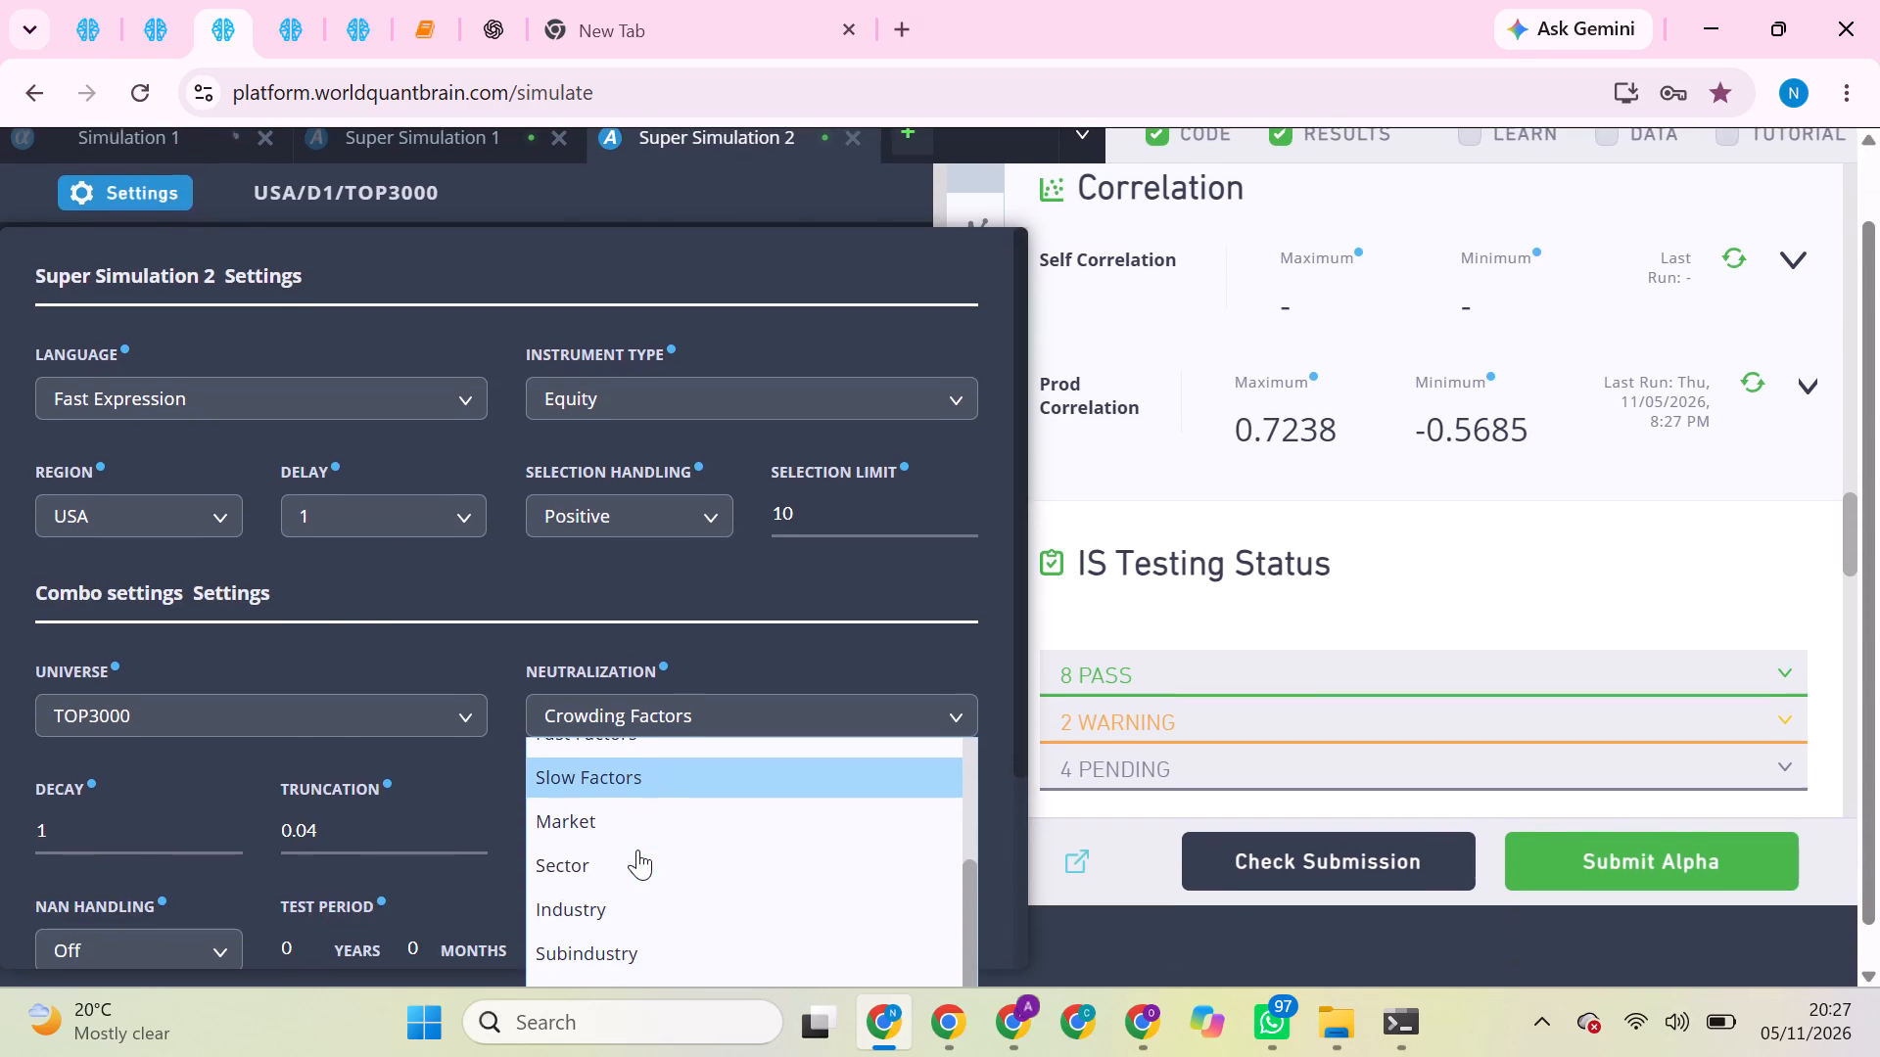
scroll(637, 850, down, 1)
click(586, 824)
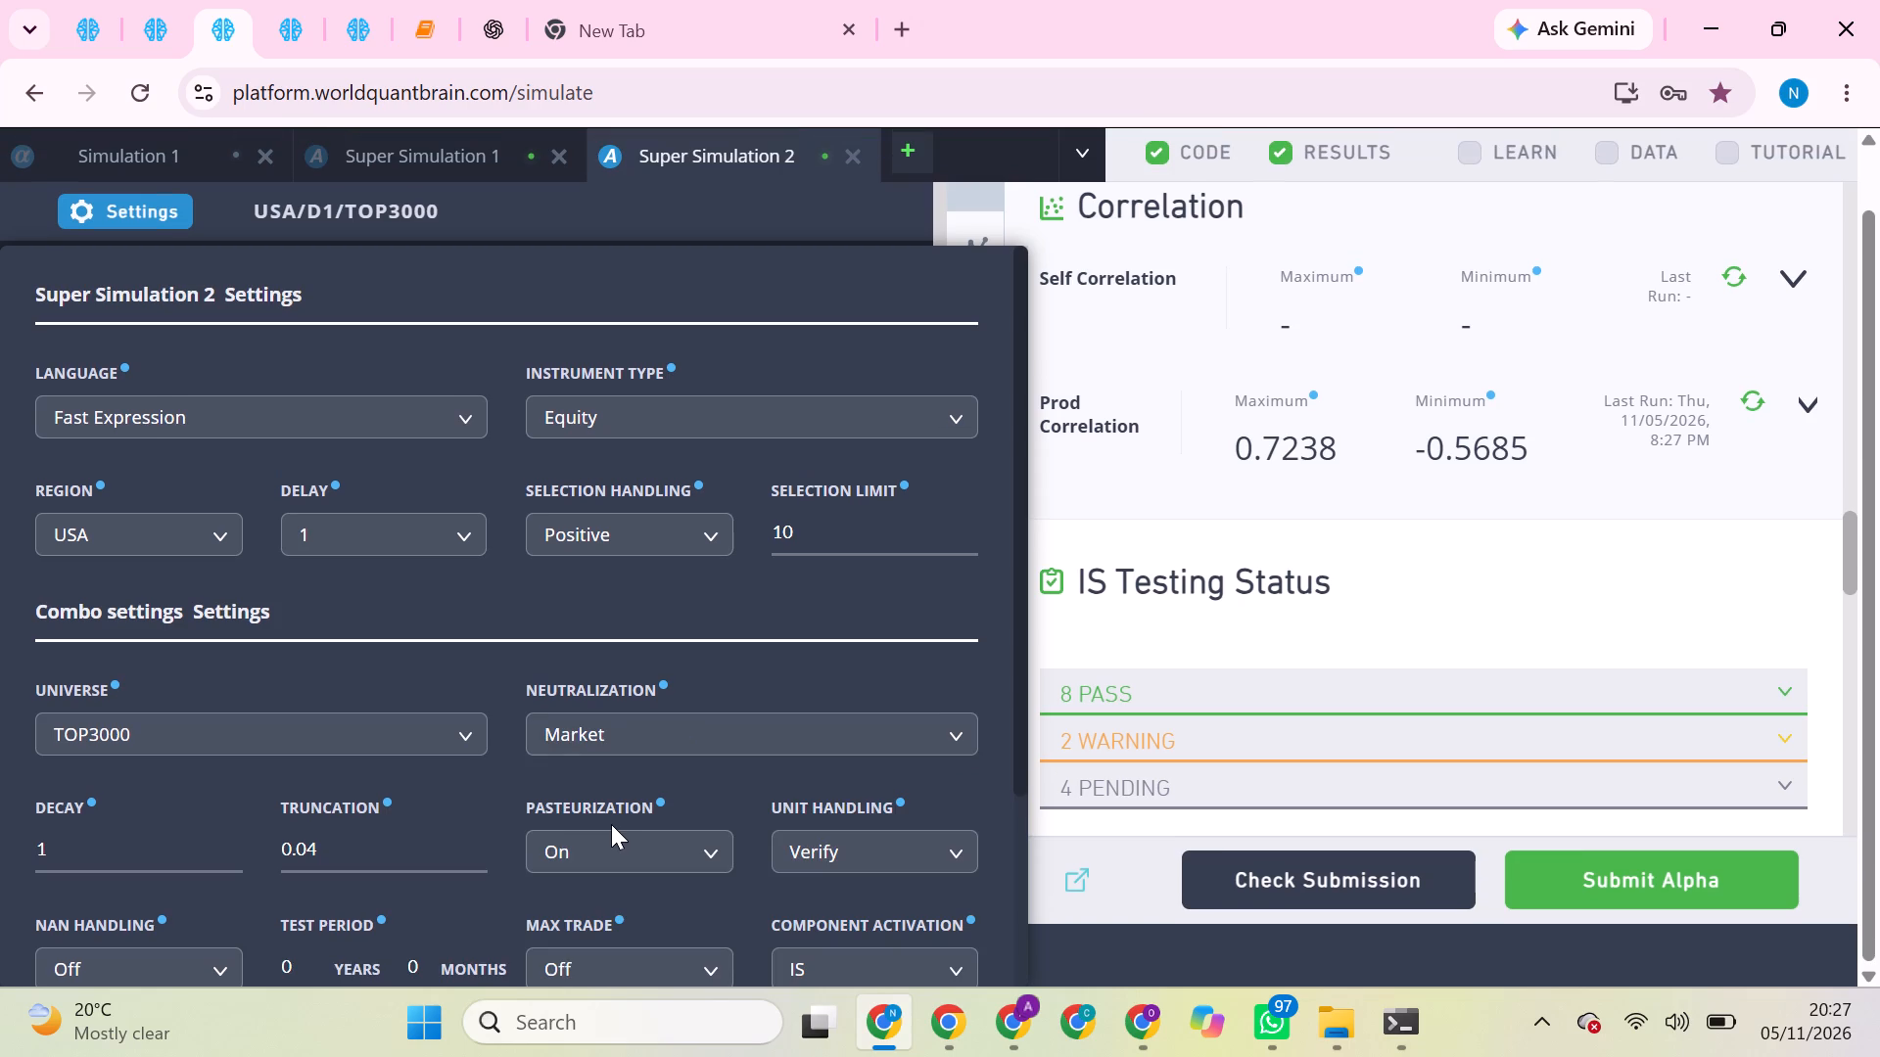
scroll(611, 824, down, 4)
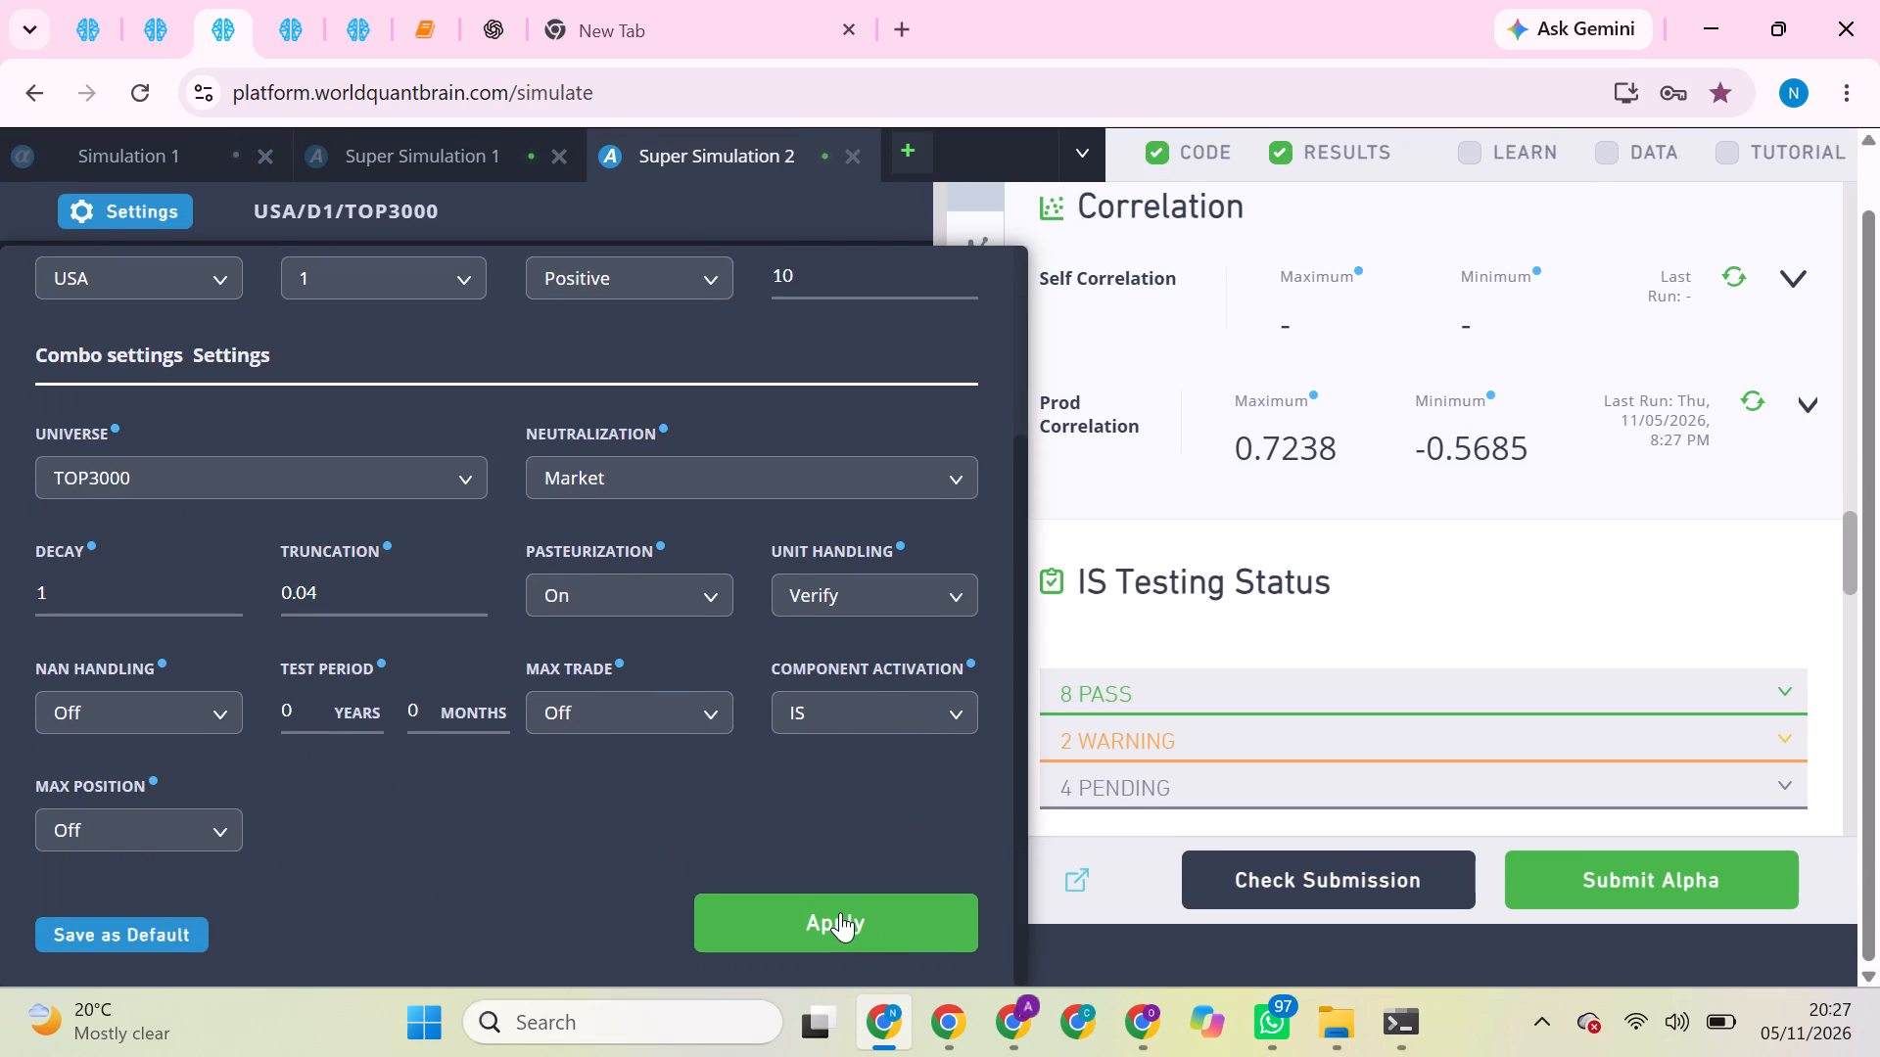
click(810, 916)
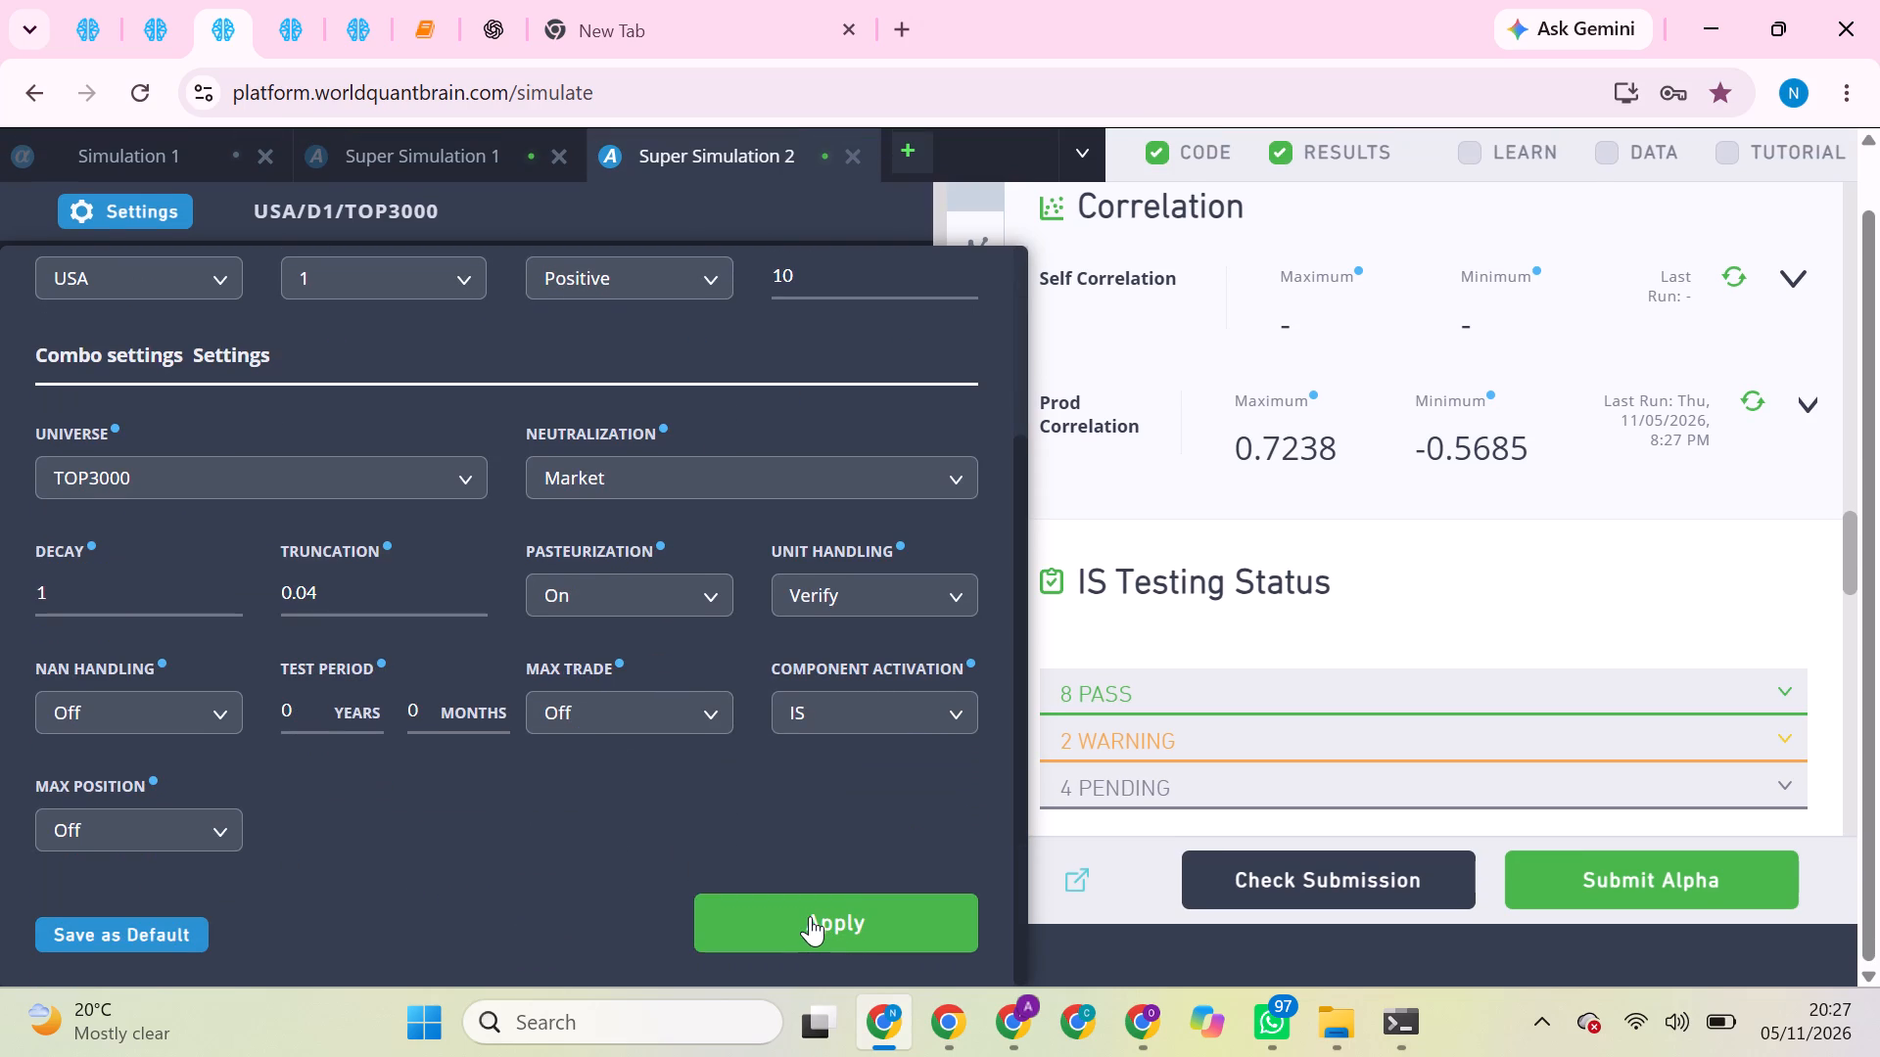
click(827, 916)
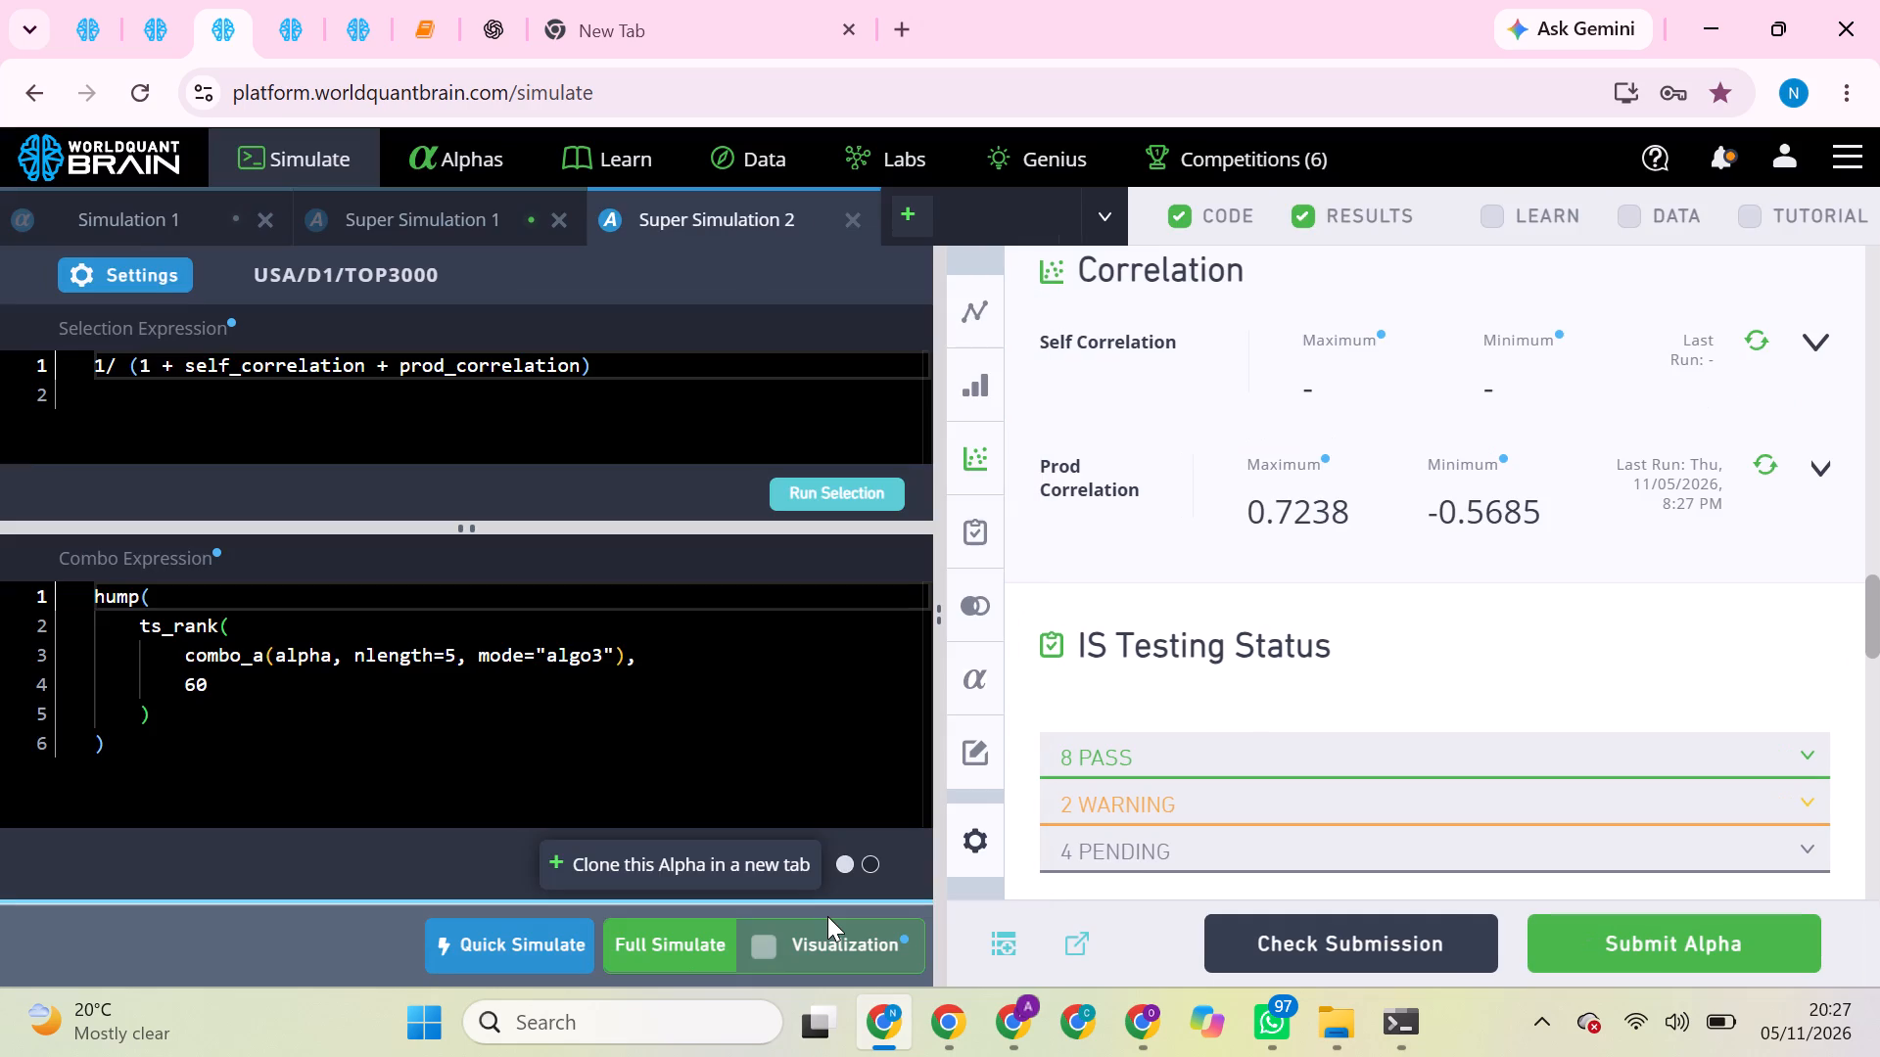
Run the selection for the cloned super simulation and start its full simulation.
click(825, 498)
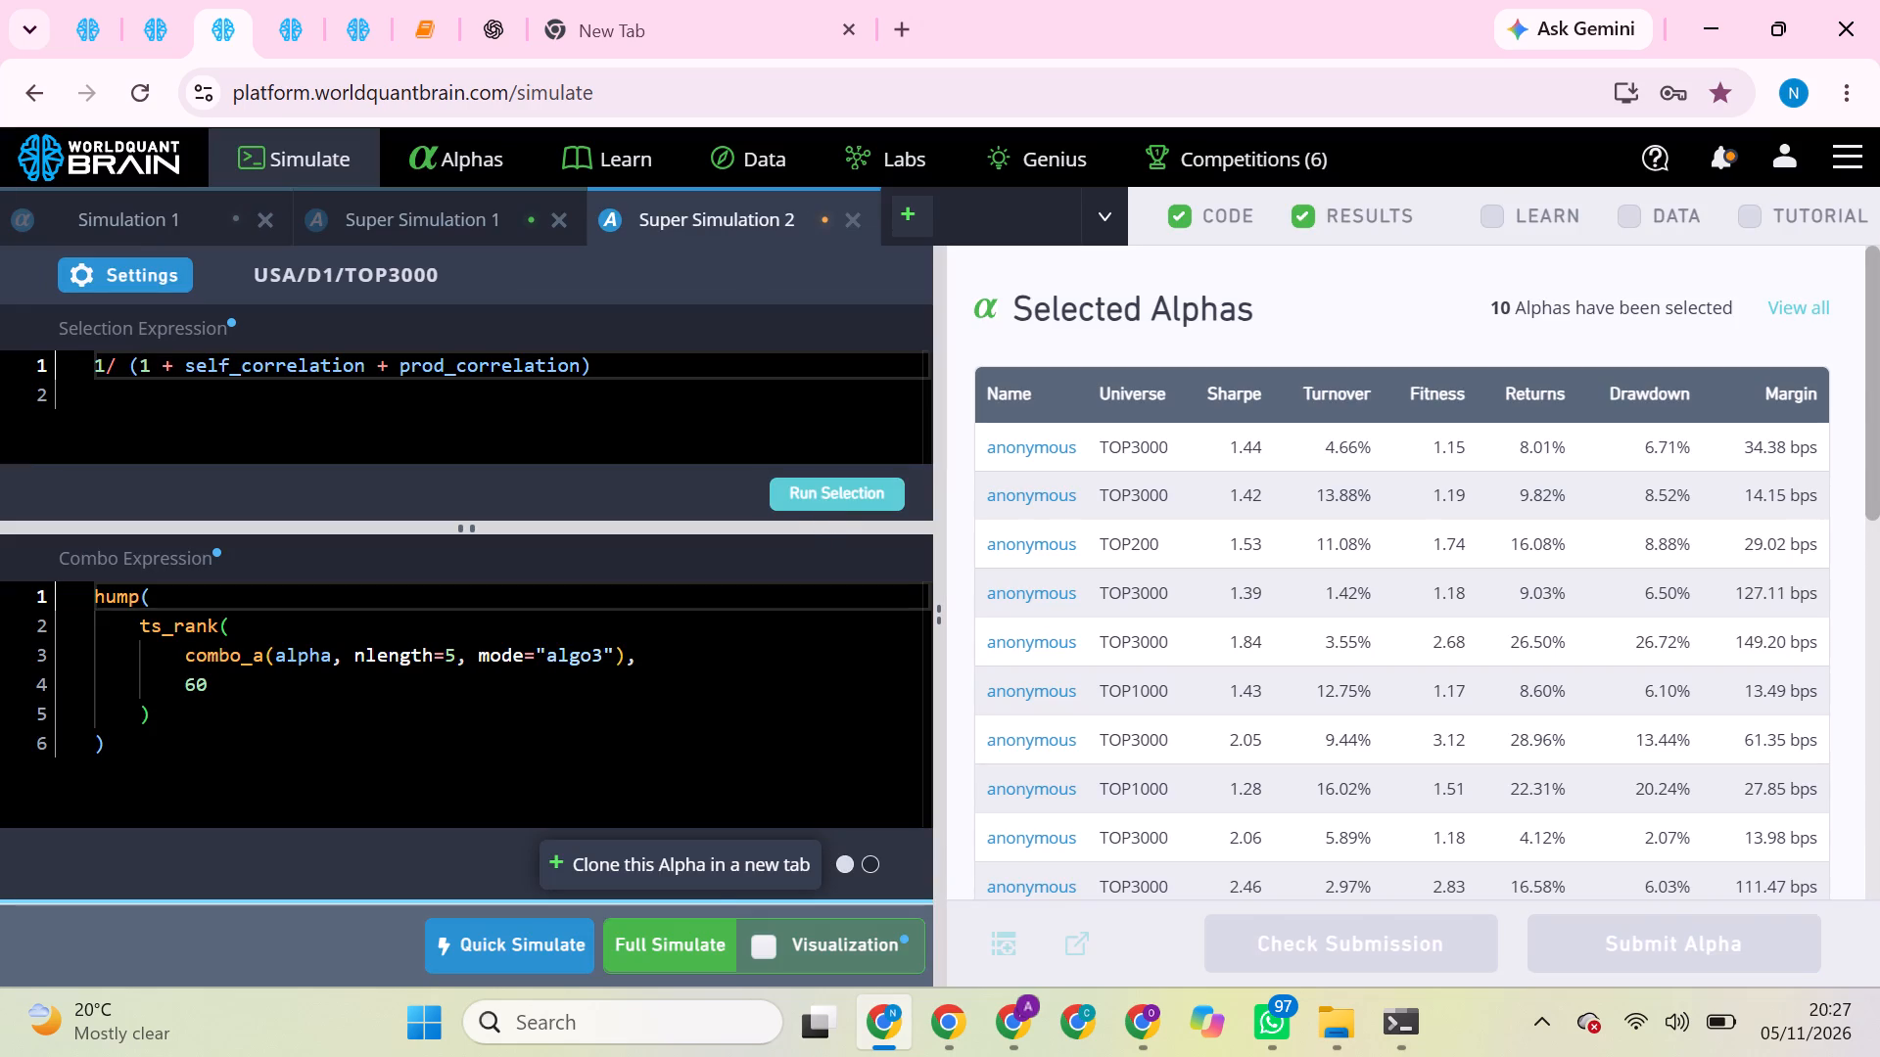
click(681, 939)
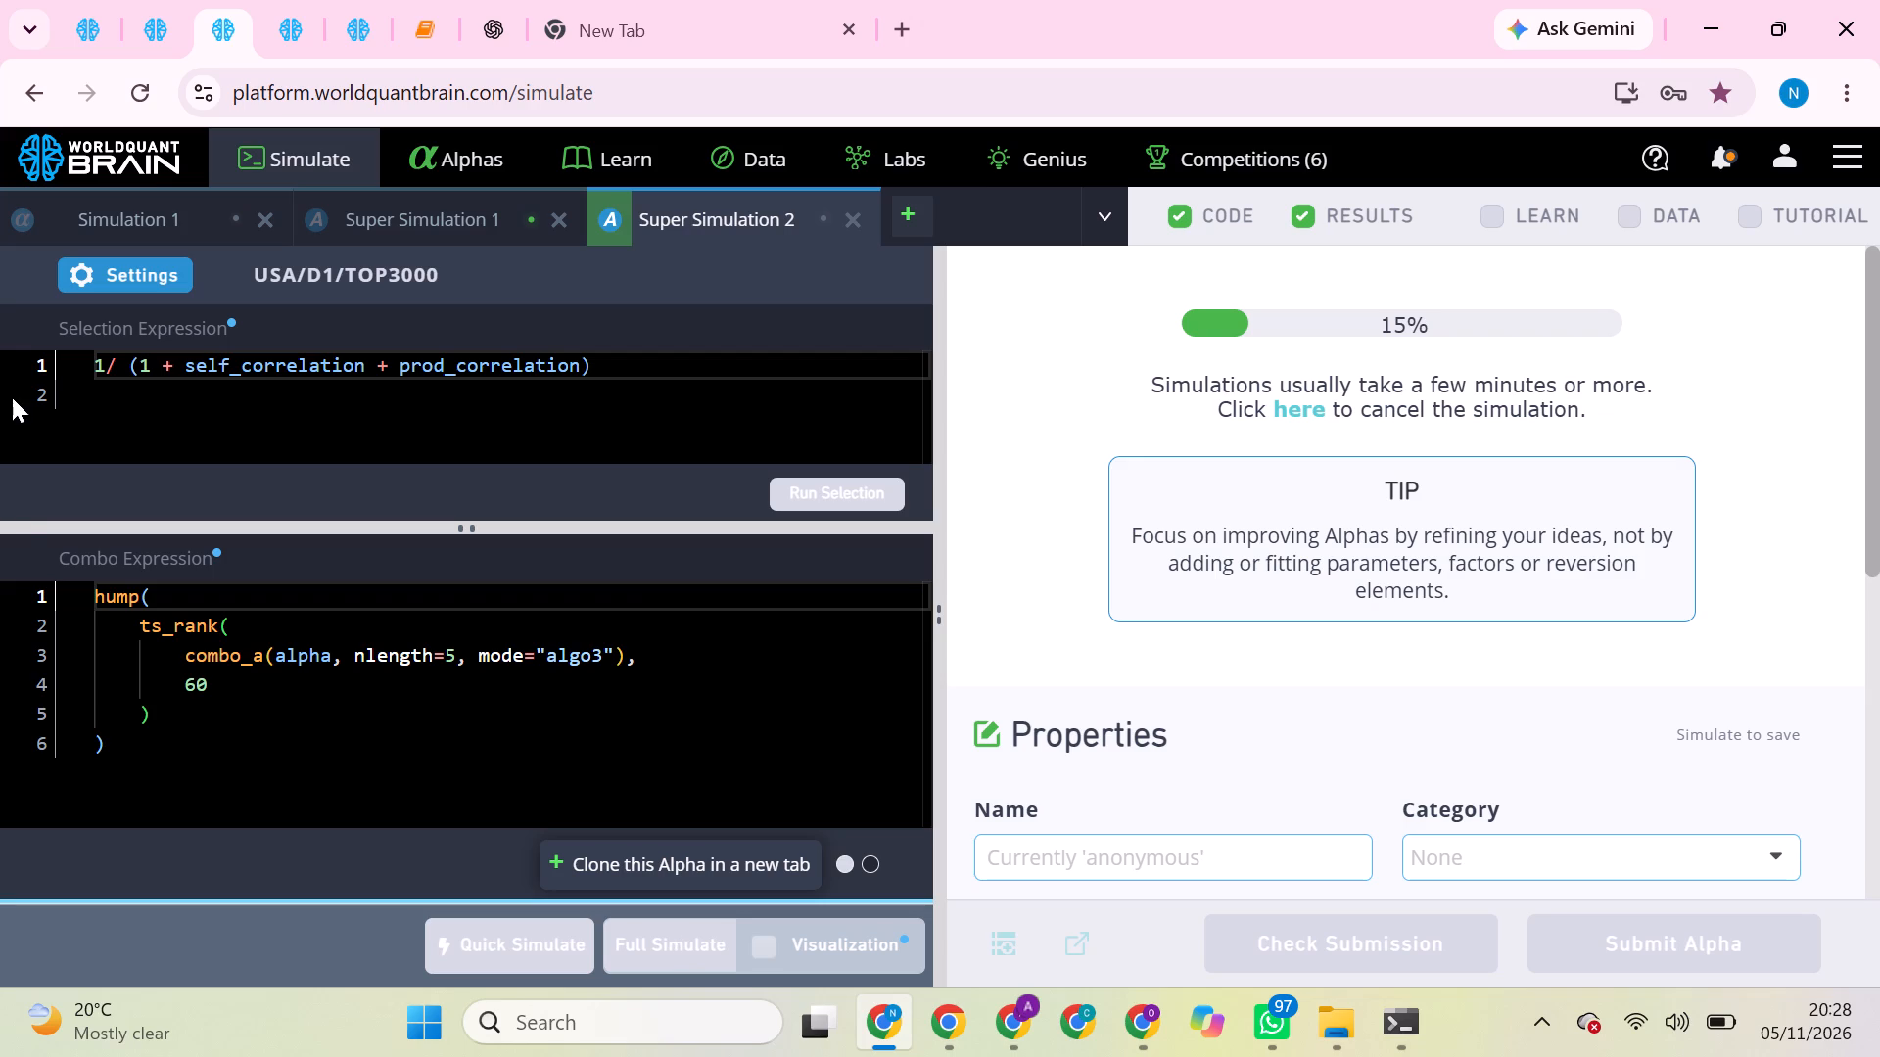
In the long_count super simulation session, review the simulation results and run the production correlation check.
click(82, 37)
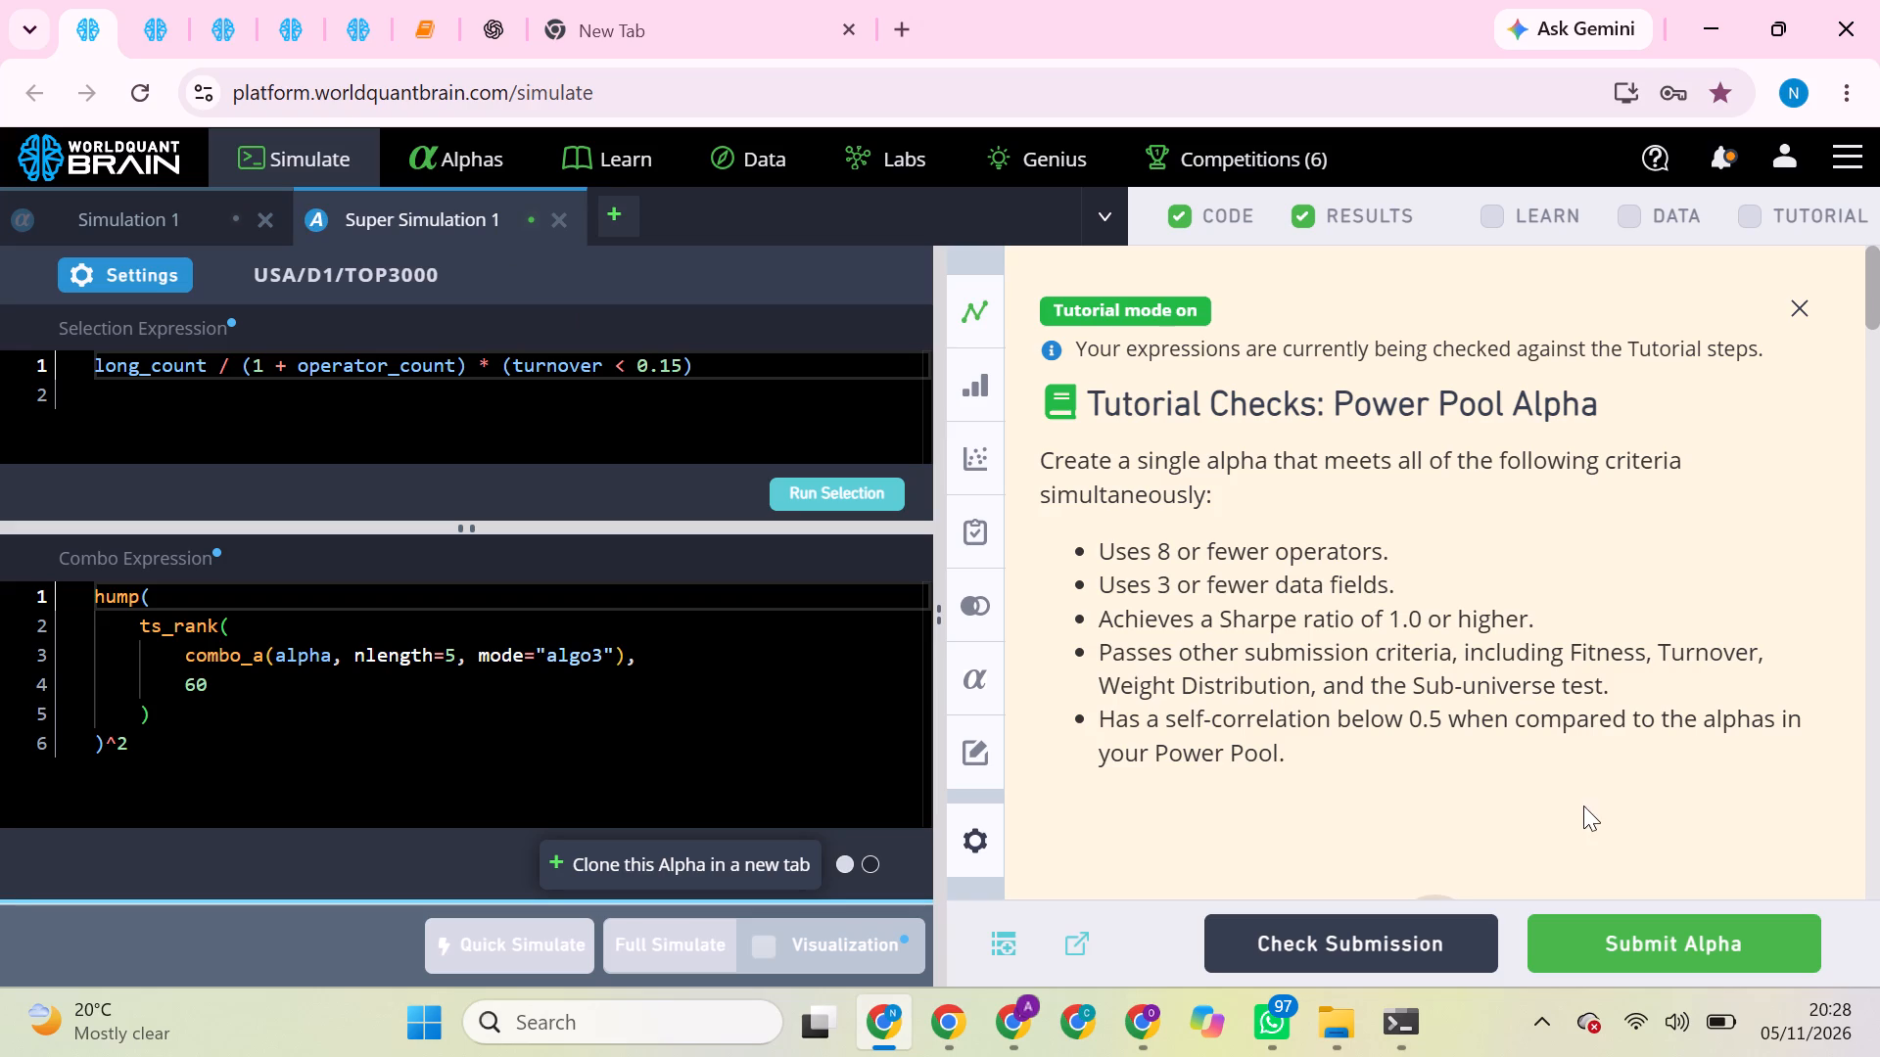
scroll(1540, 707, down, 4)
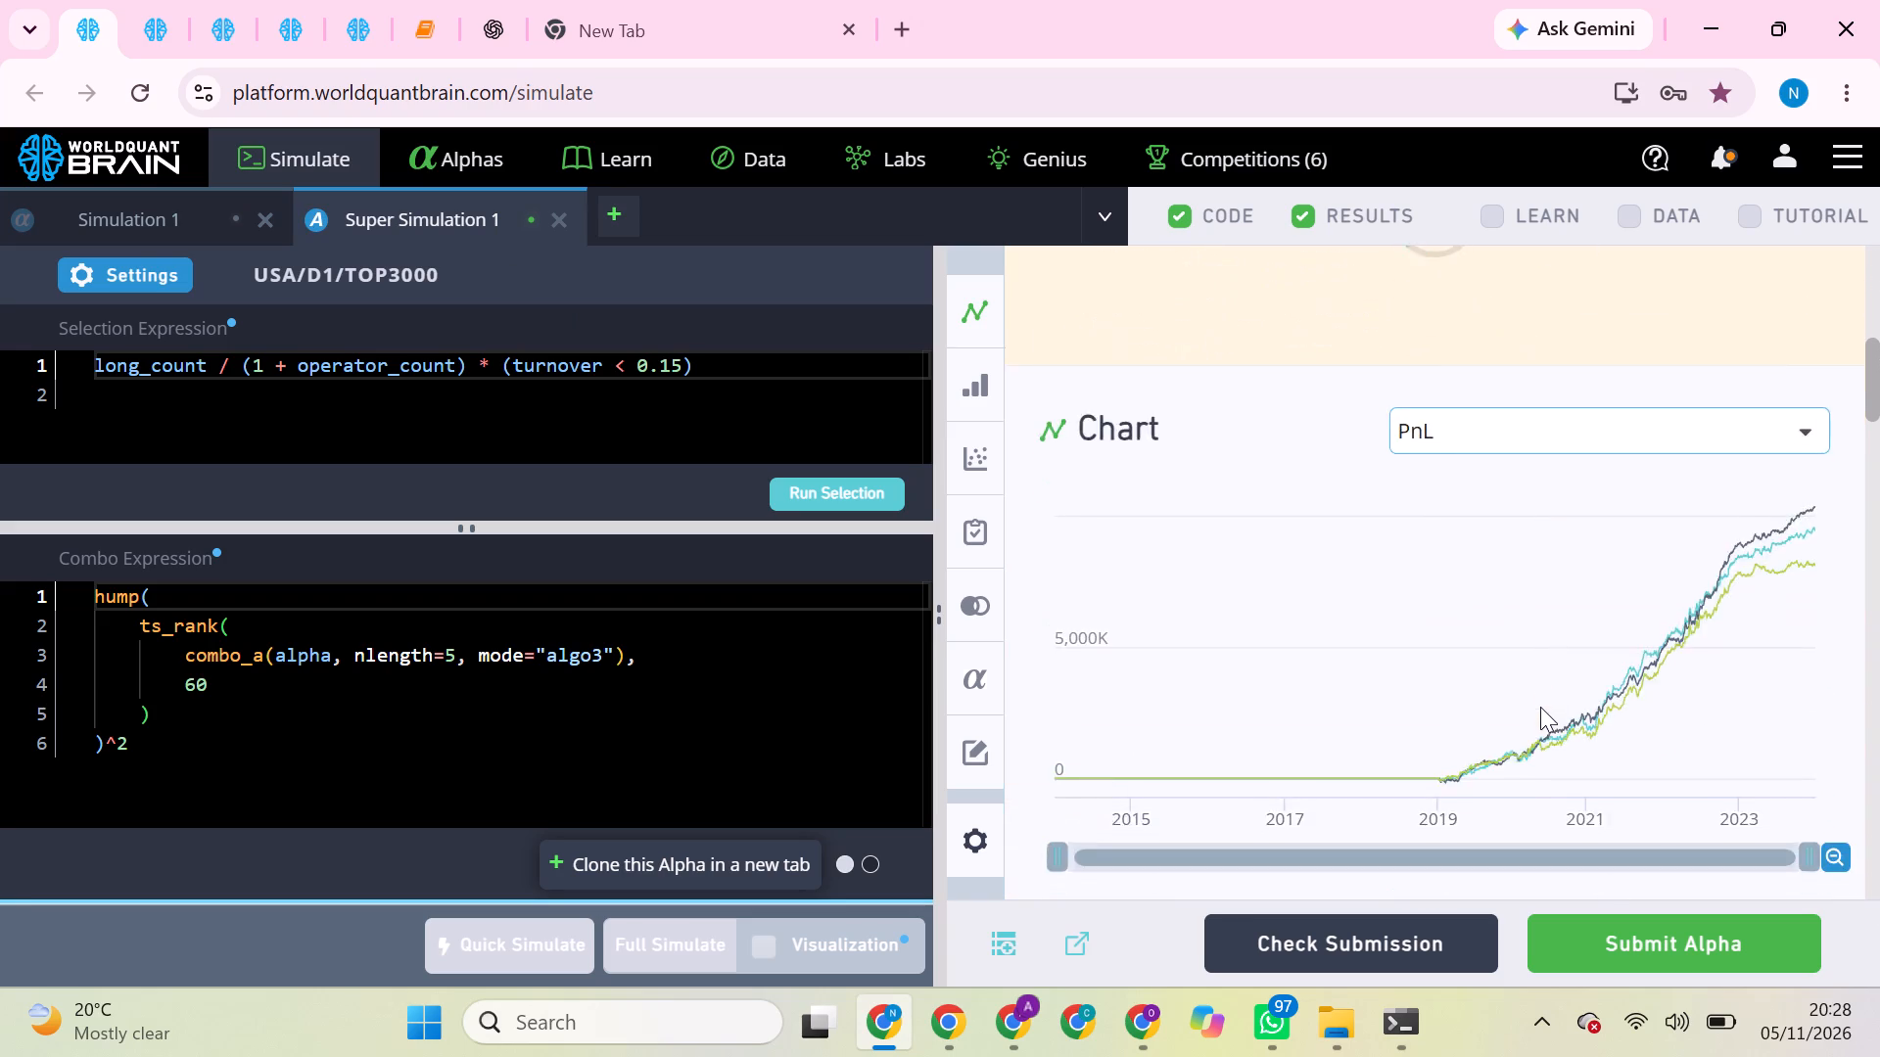
scroll(1540, 707, down, 4)
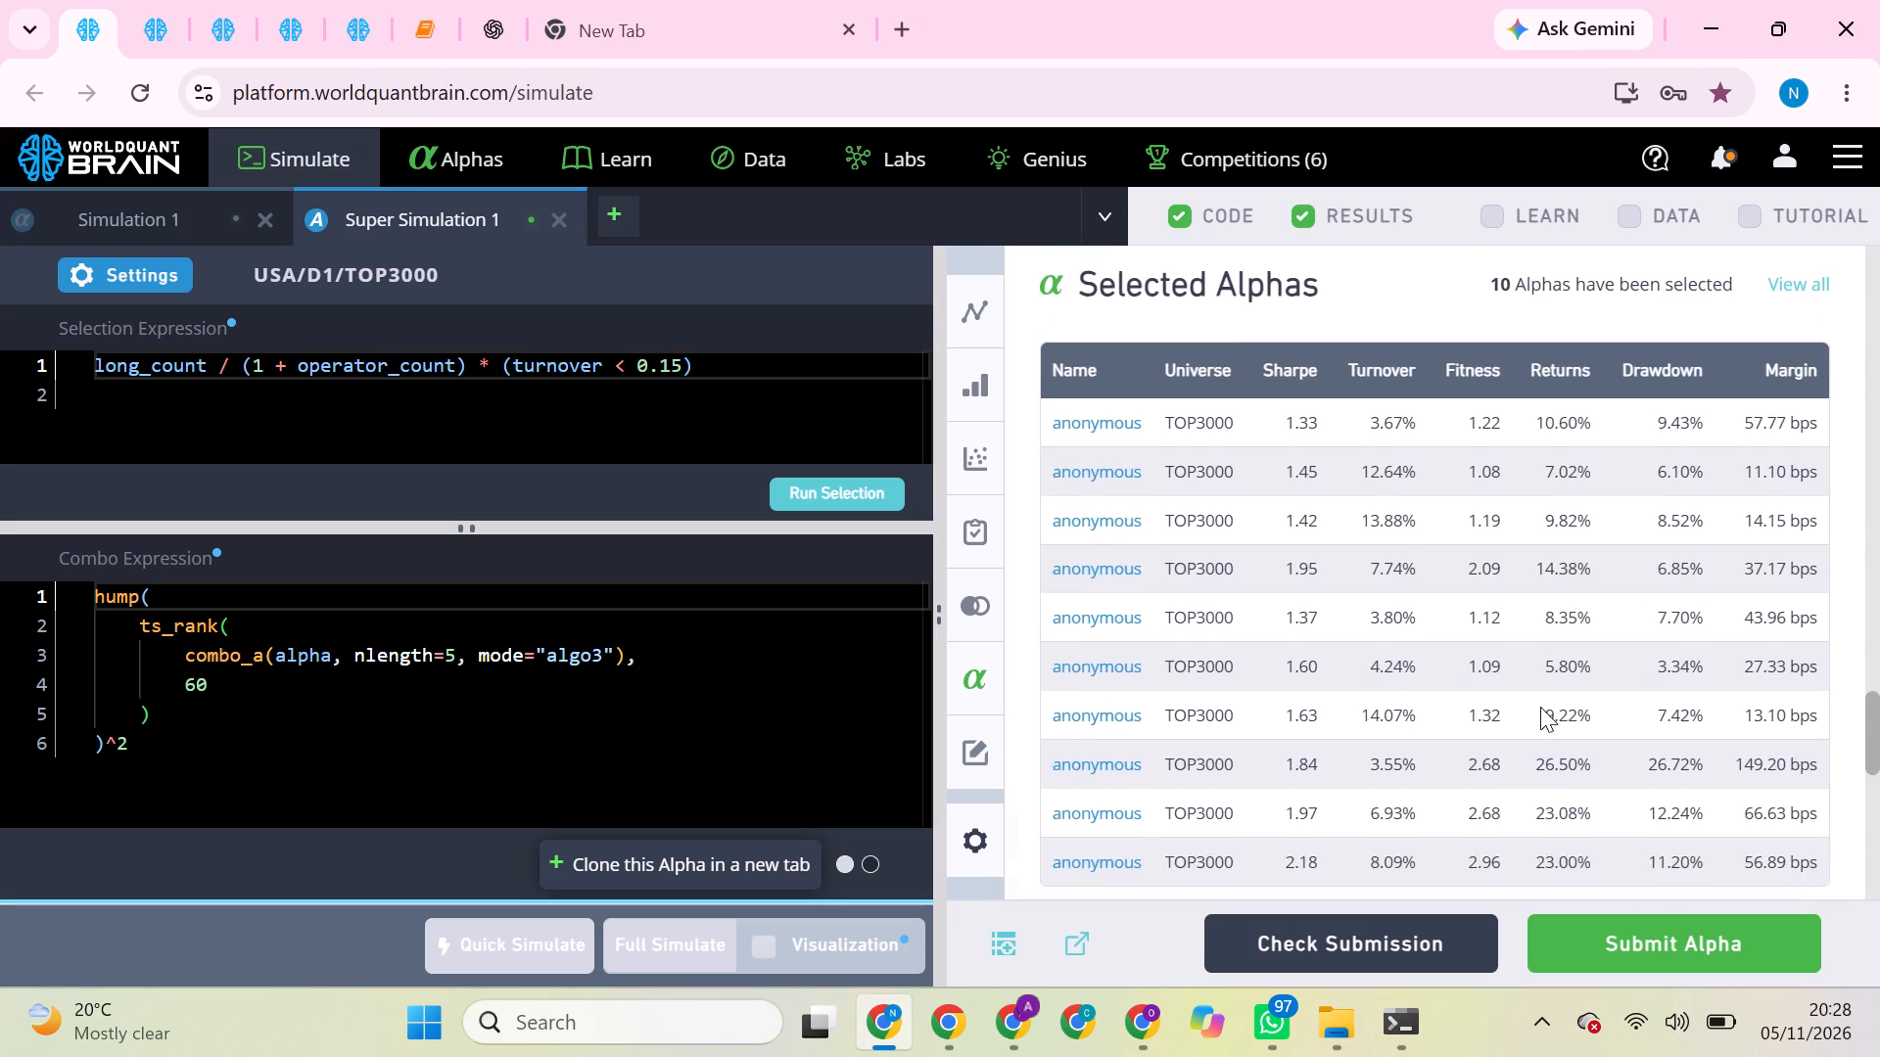
scroll(1540, 707, down, 5)
scroll(1540, 707, up, 1)
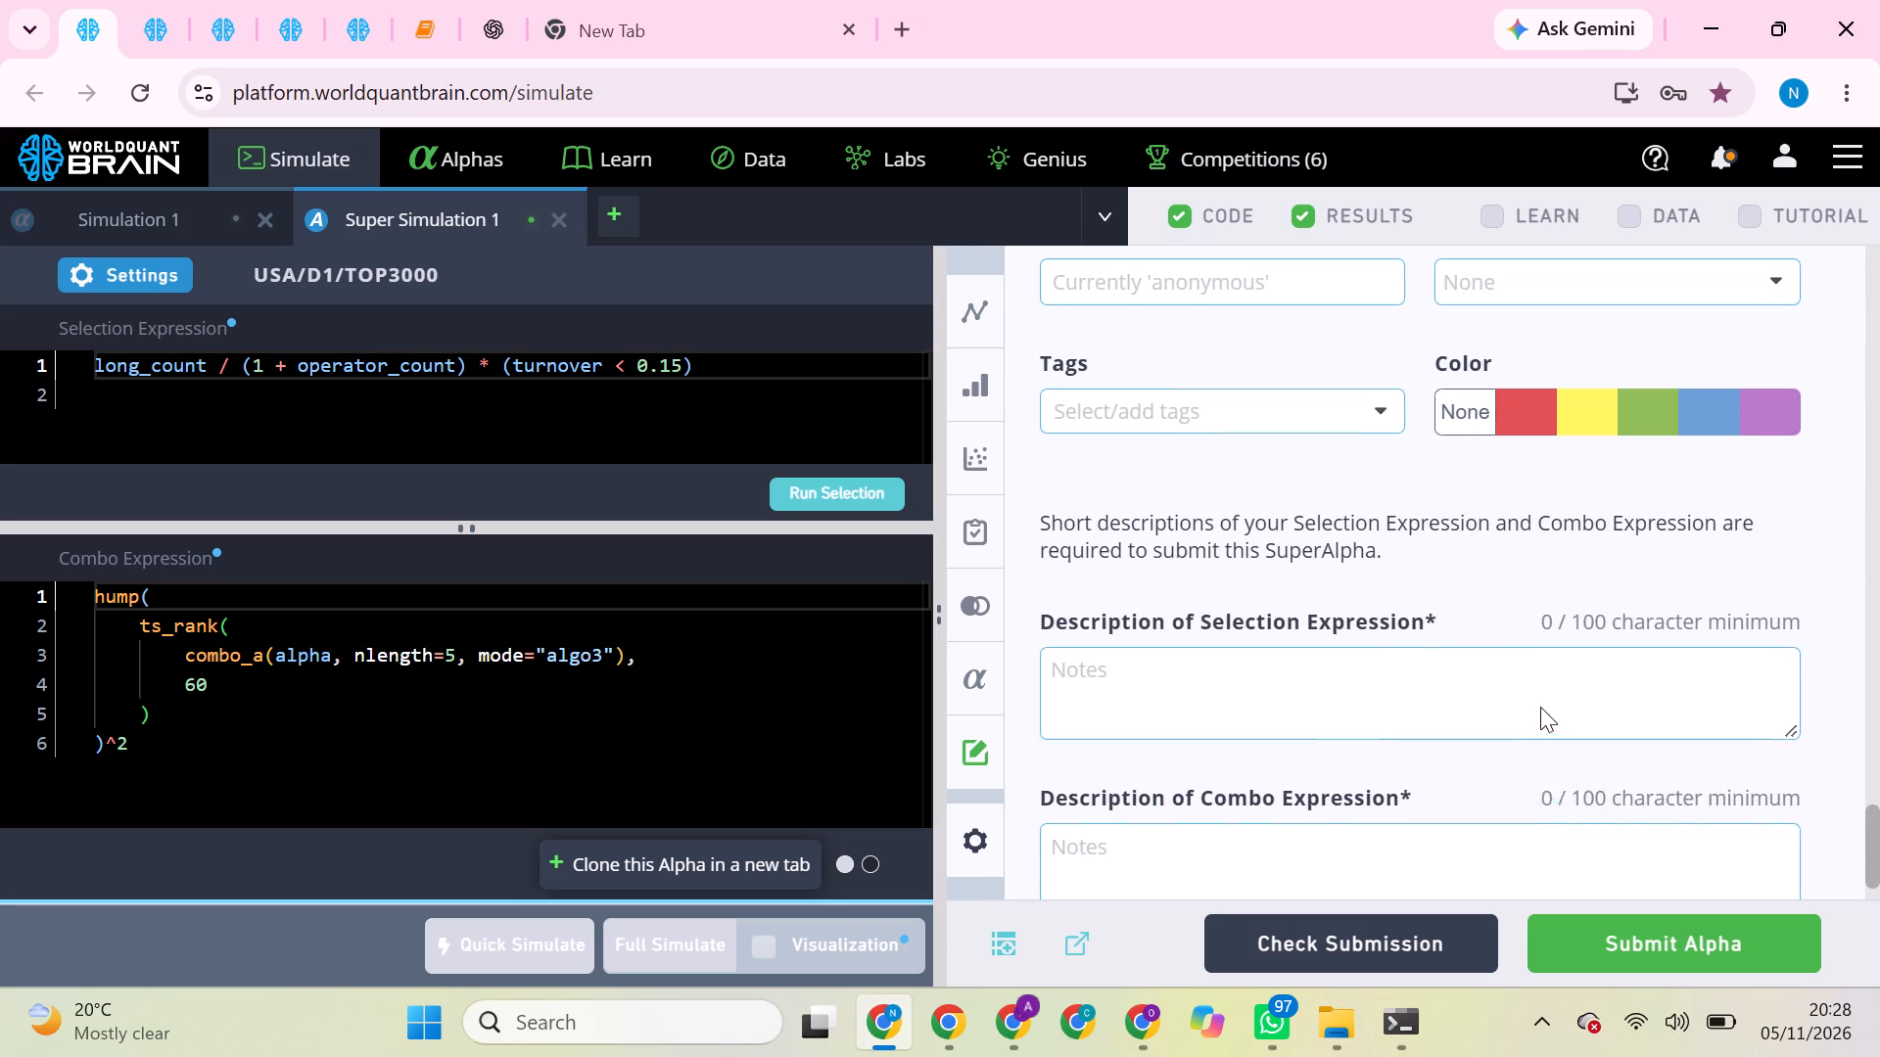
scroll(1540, 707, up, 4)
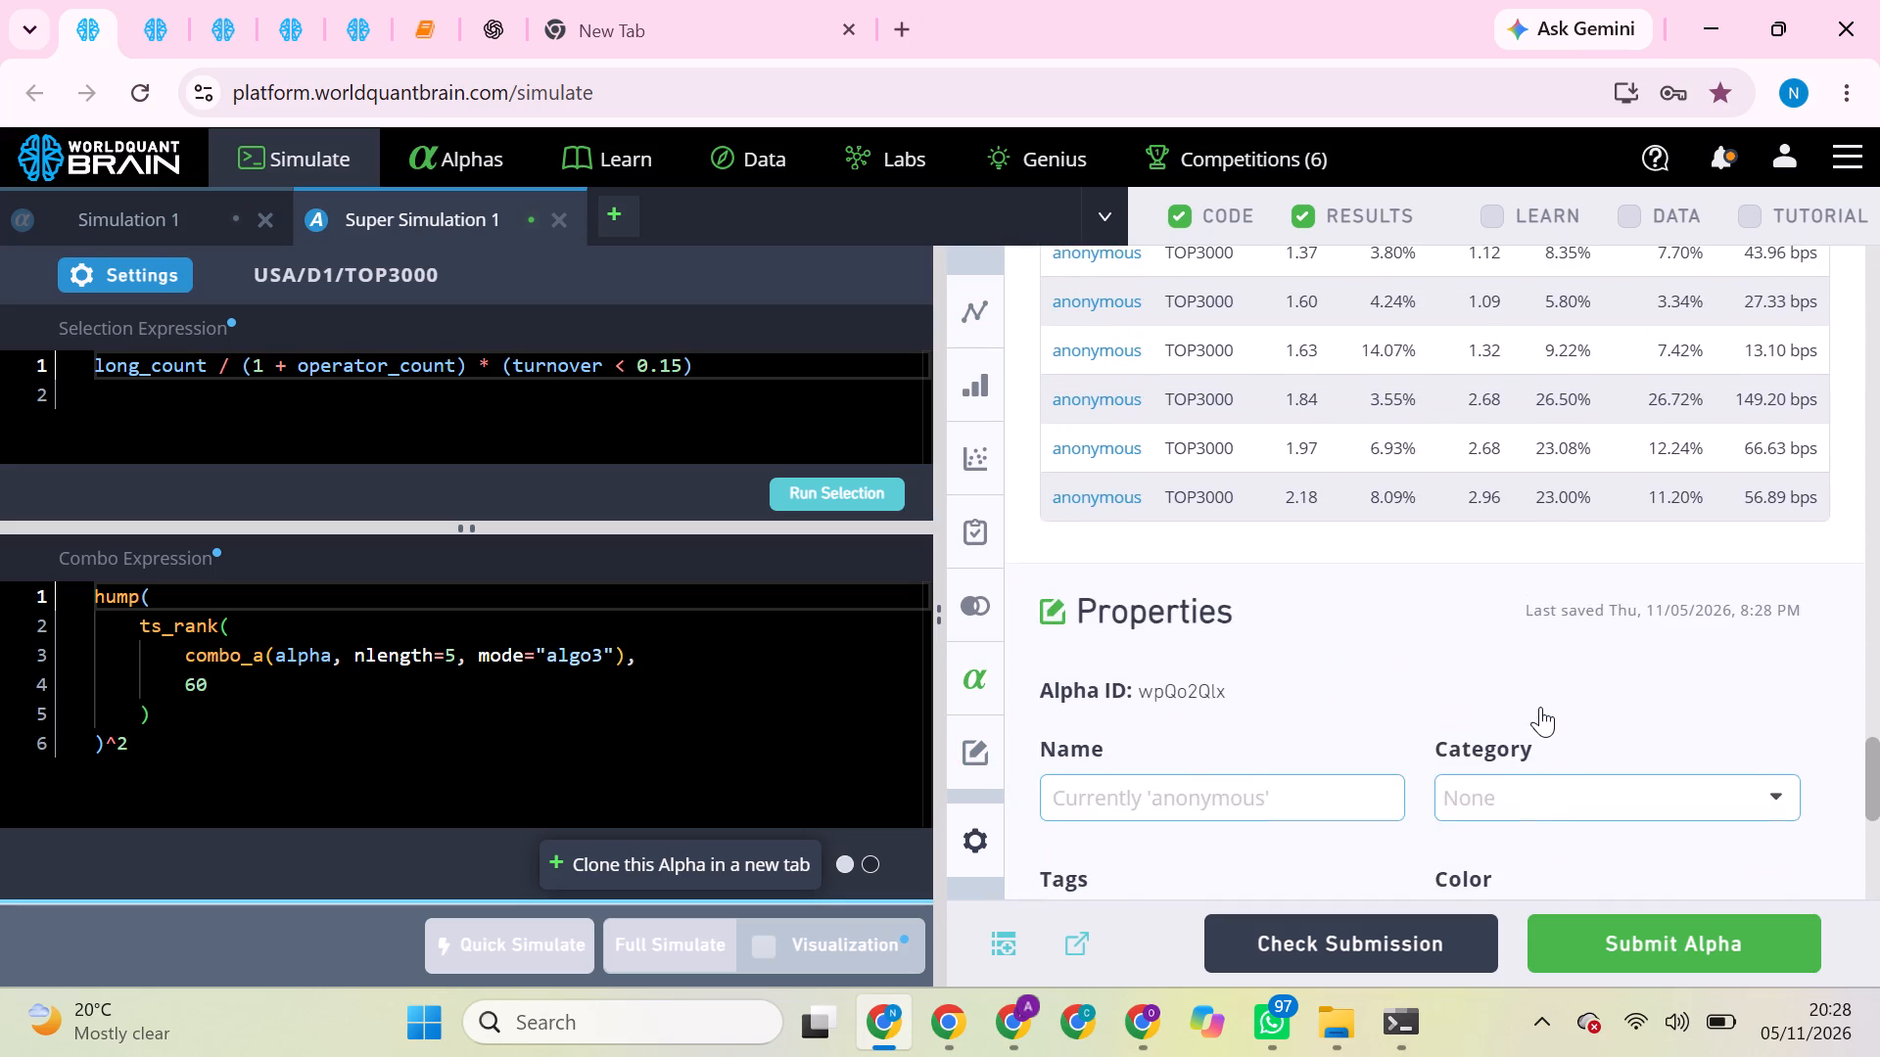
scroll(1540, 707, up, 3)
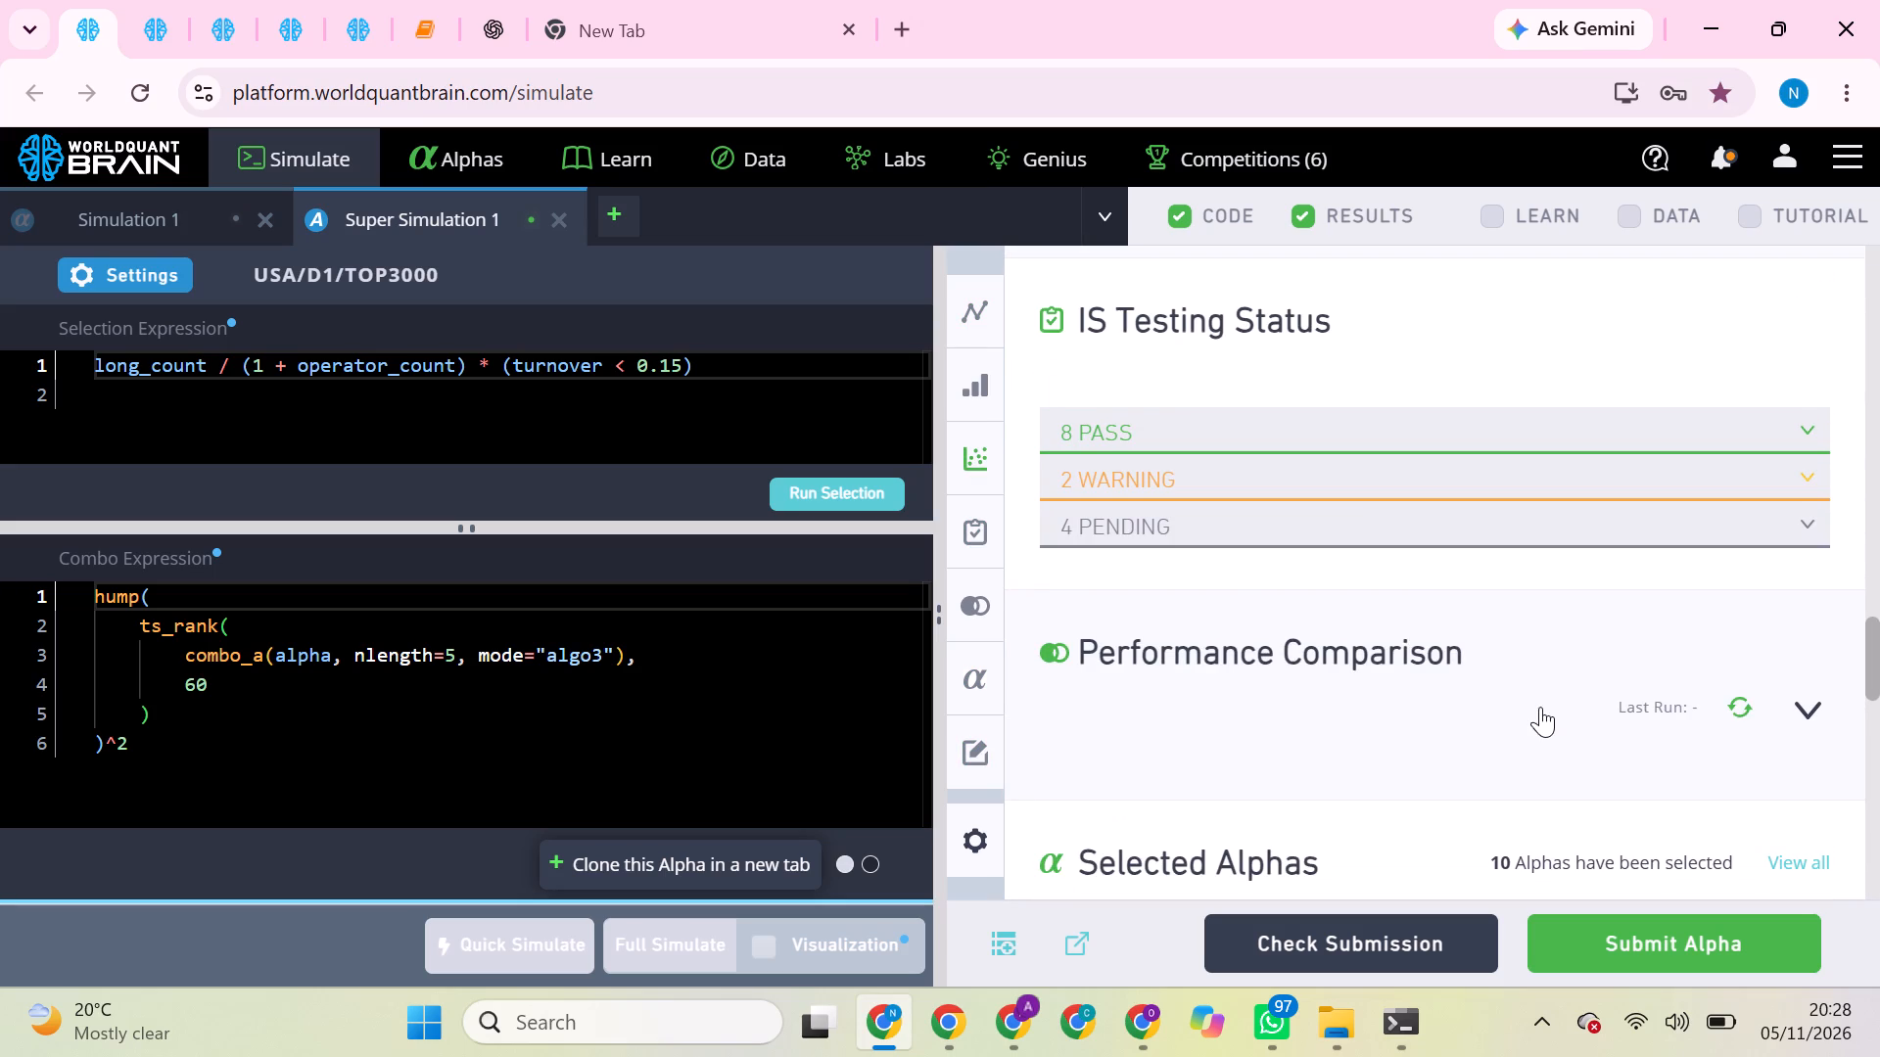
scroll(1553, 703, up, 2)
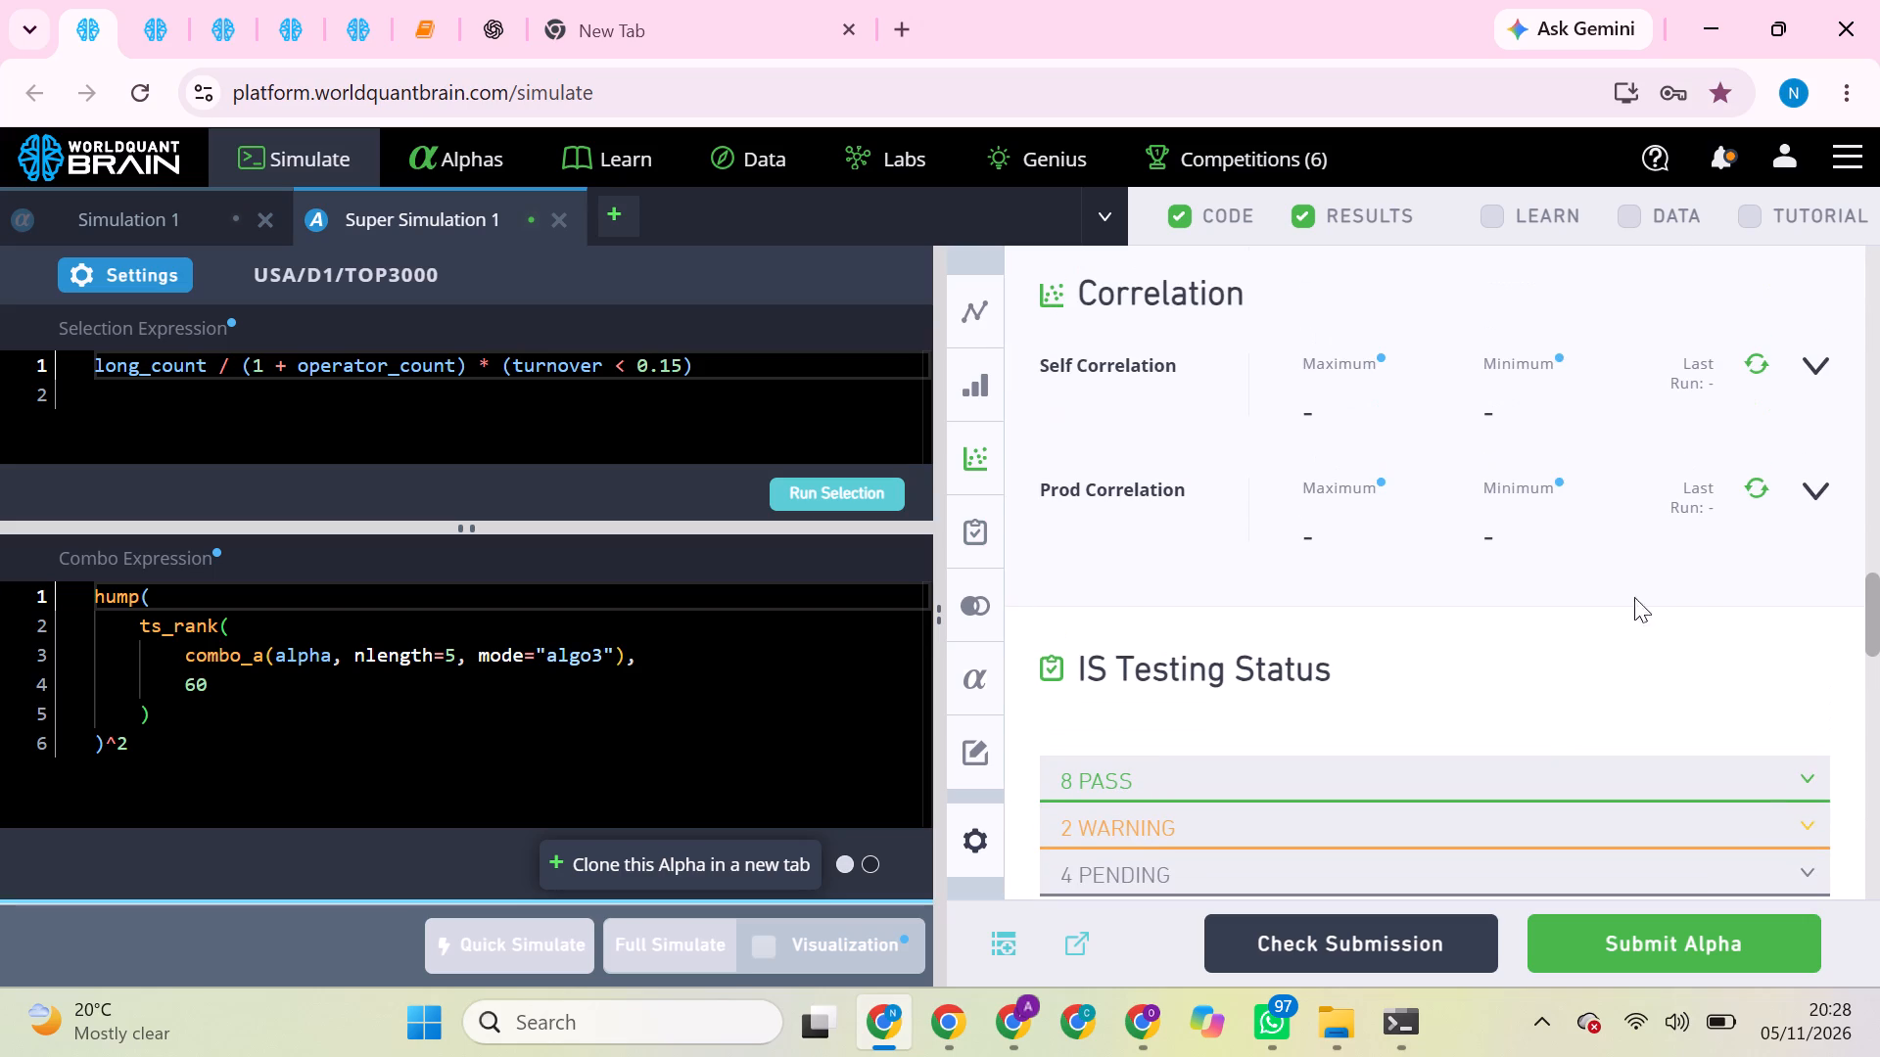
click(1760, 498)
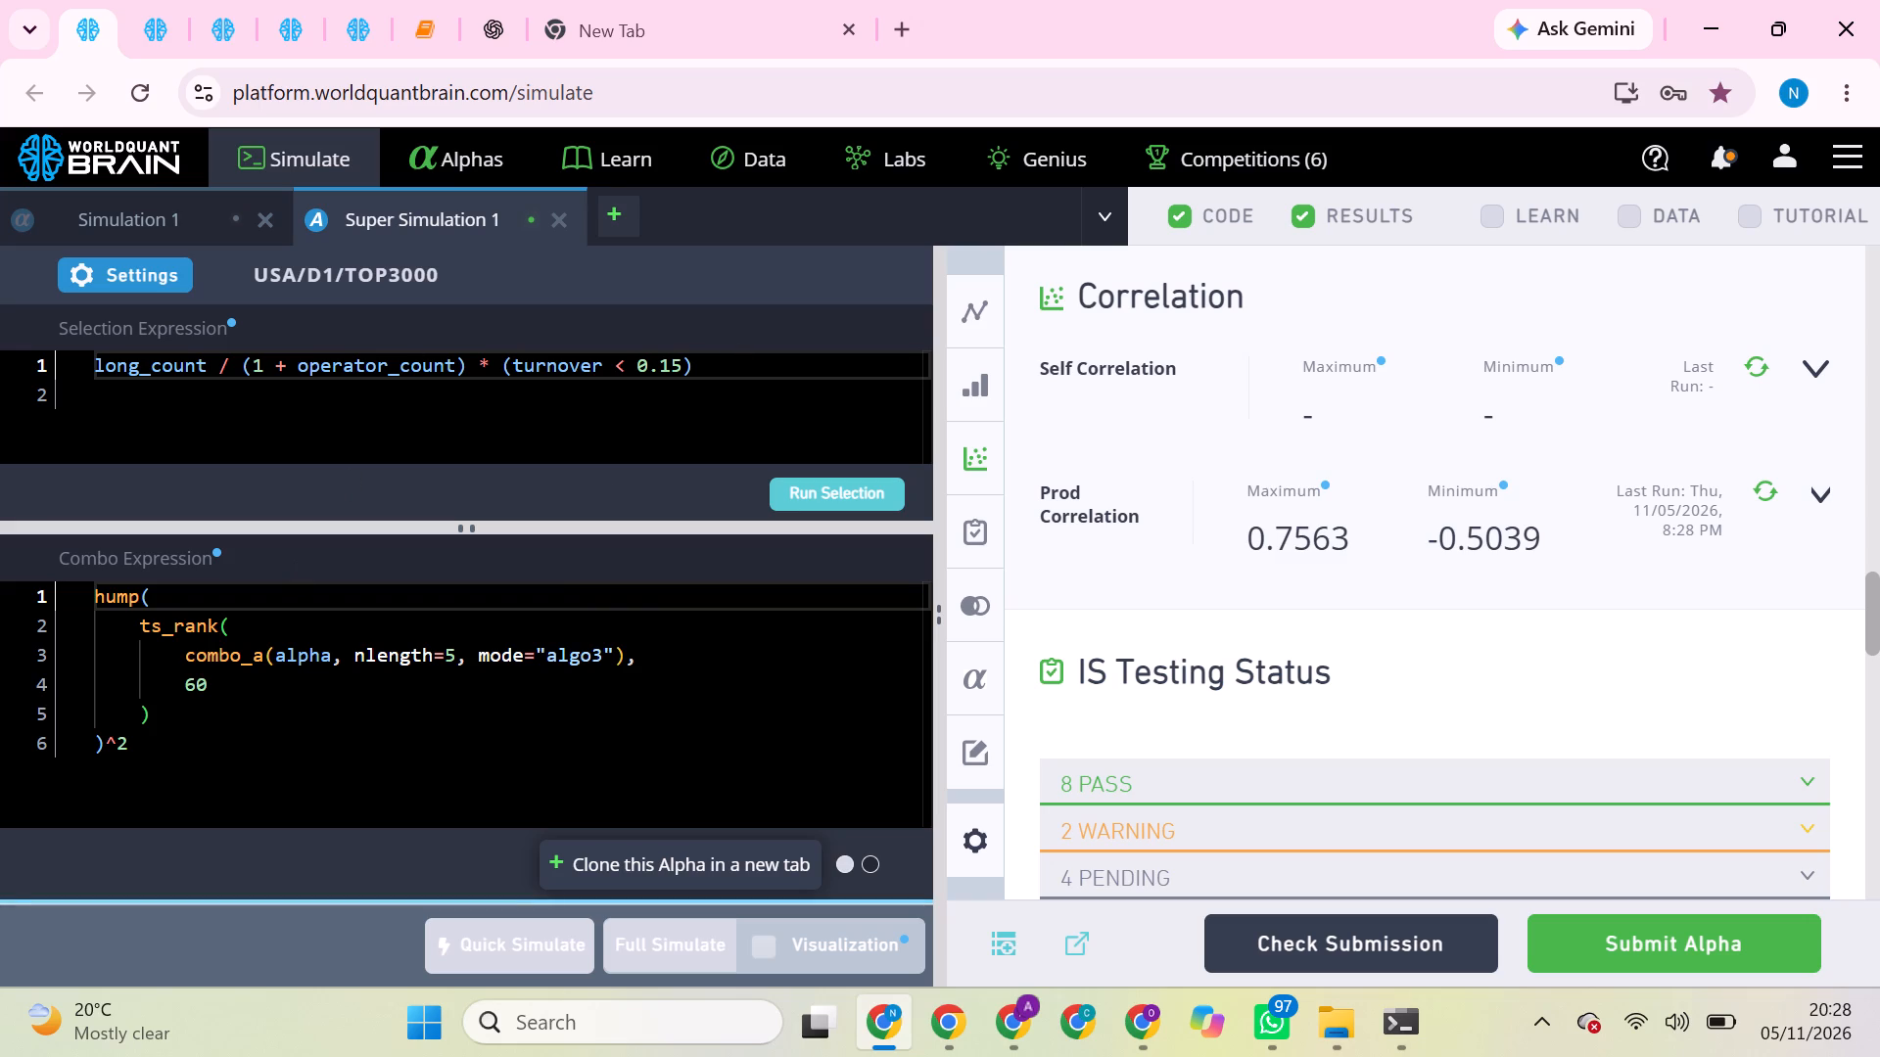
Remove the ^2 exponent from the end of the long_count session's combo expression.
click(133, 753)
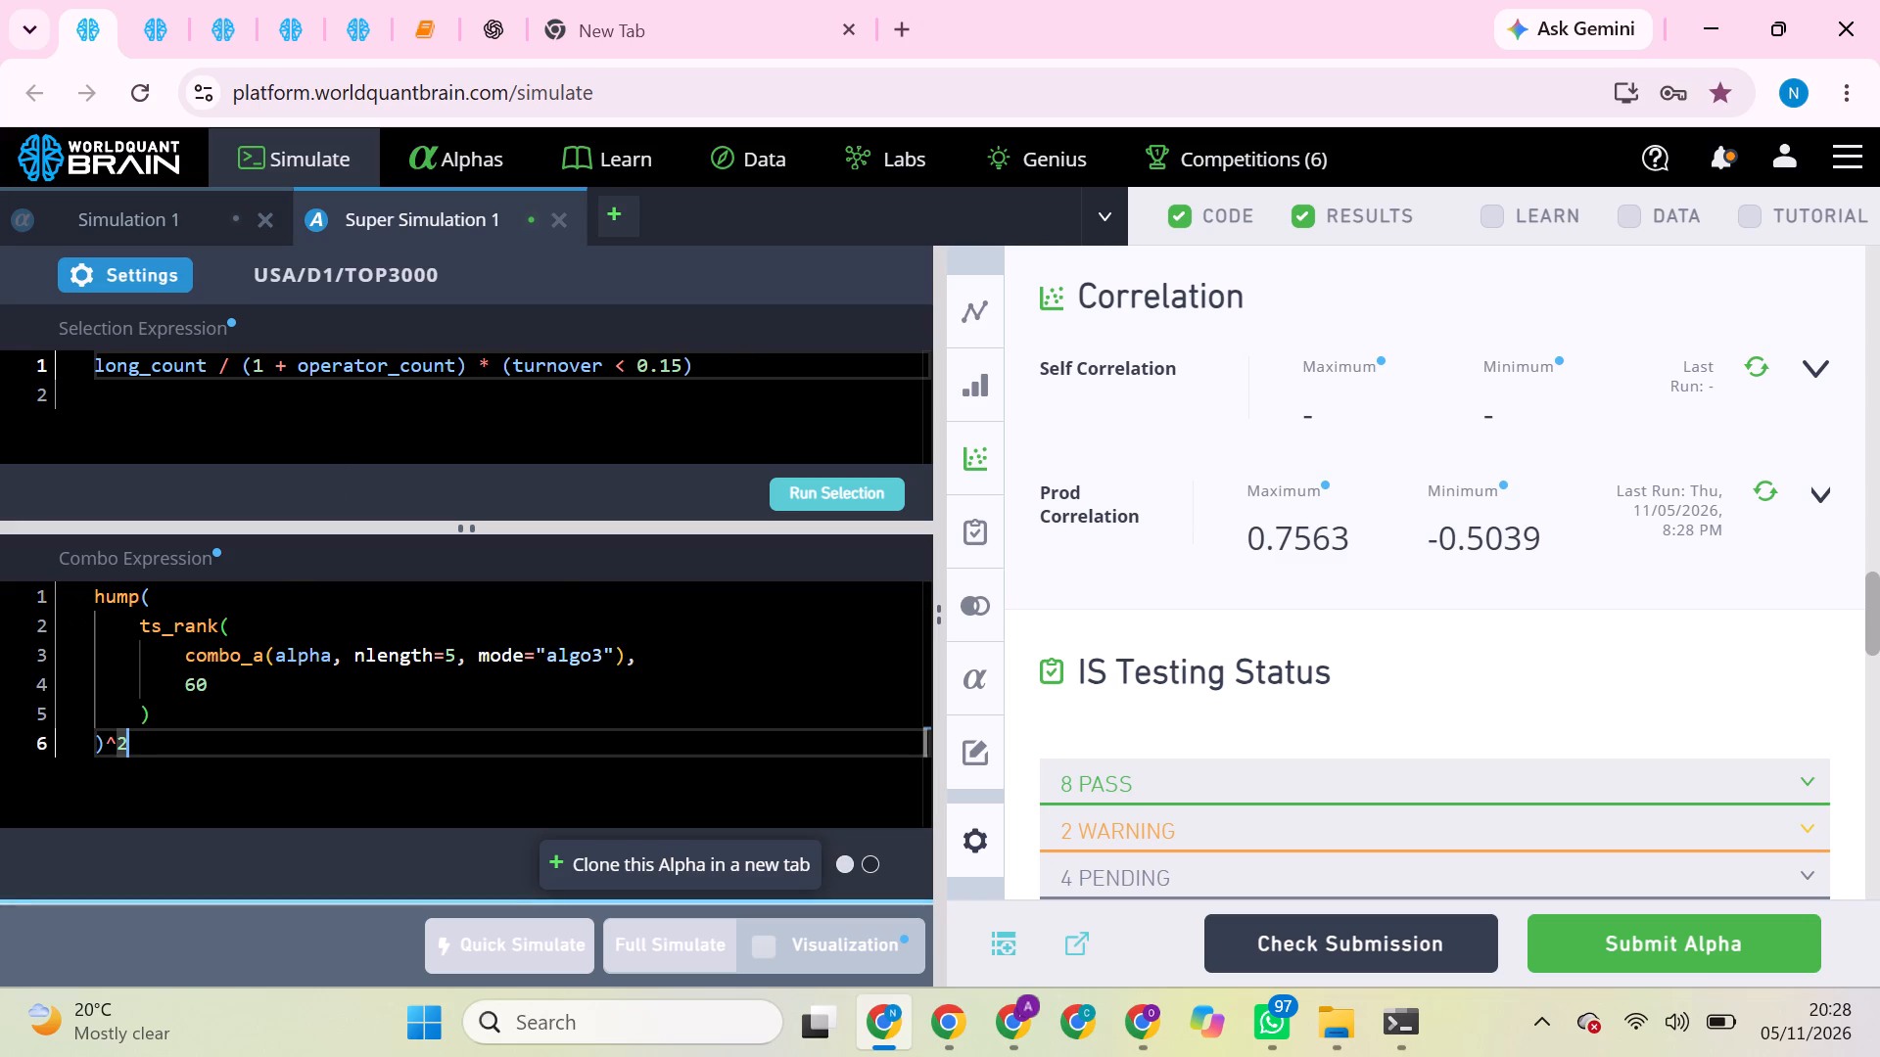
key(BackSpace)
key(BackSpace)
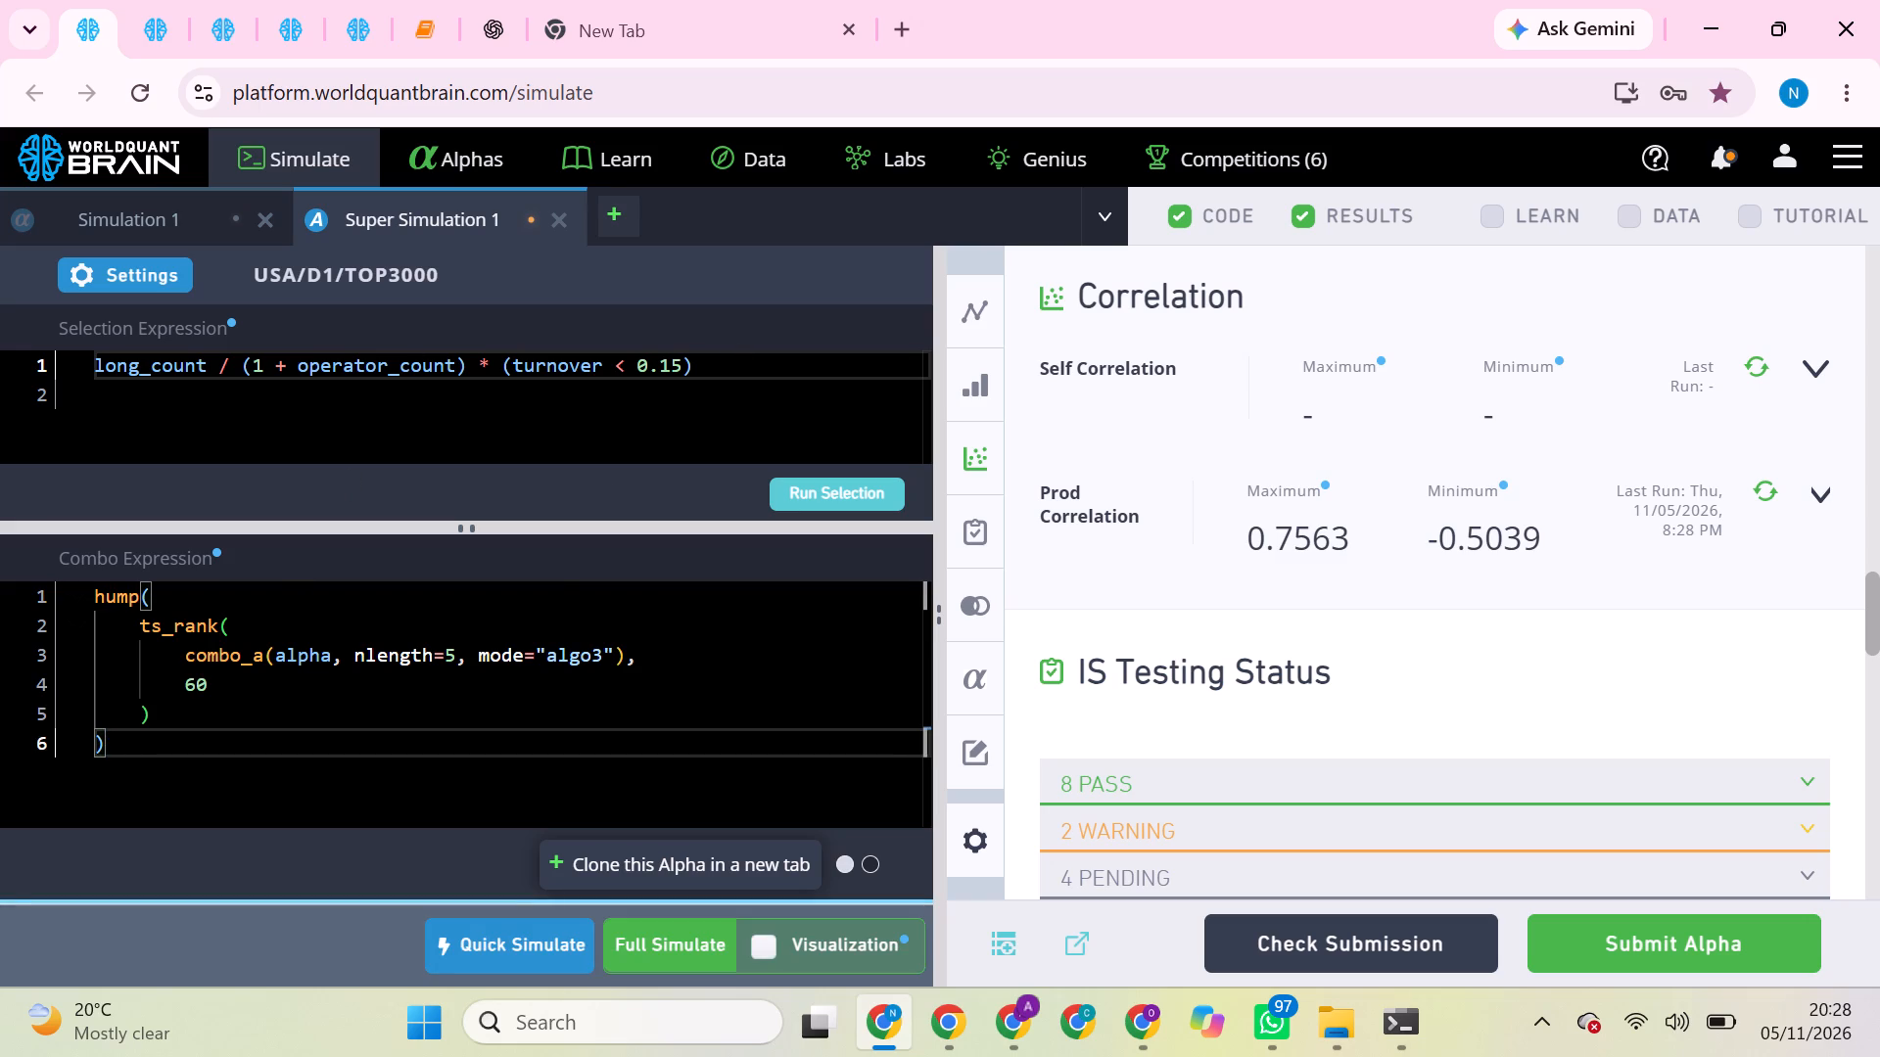
Rerun the selection for the long_count super simulation and start another full simulation.
click(829, 490)
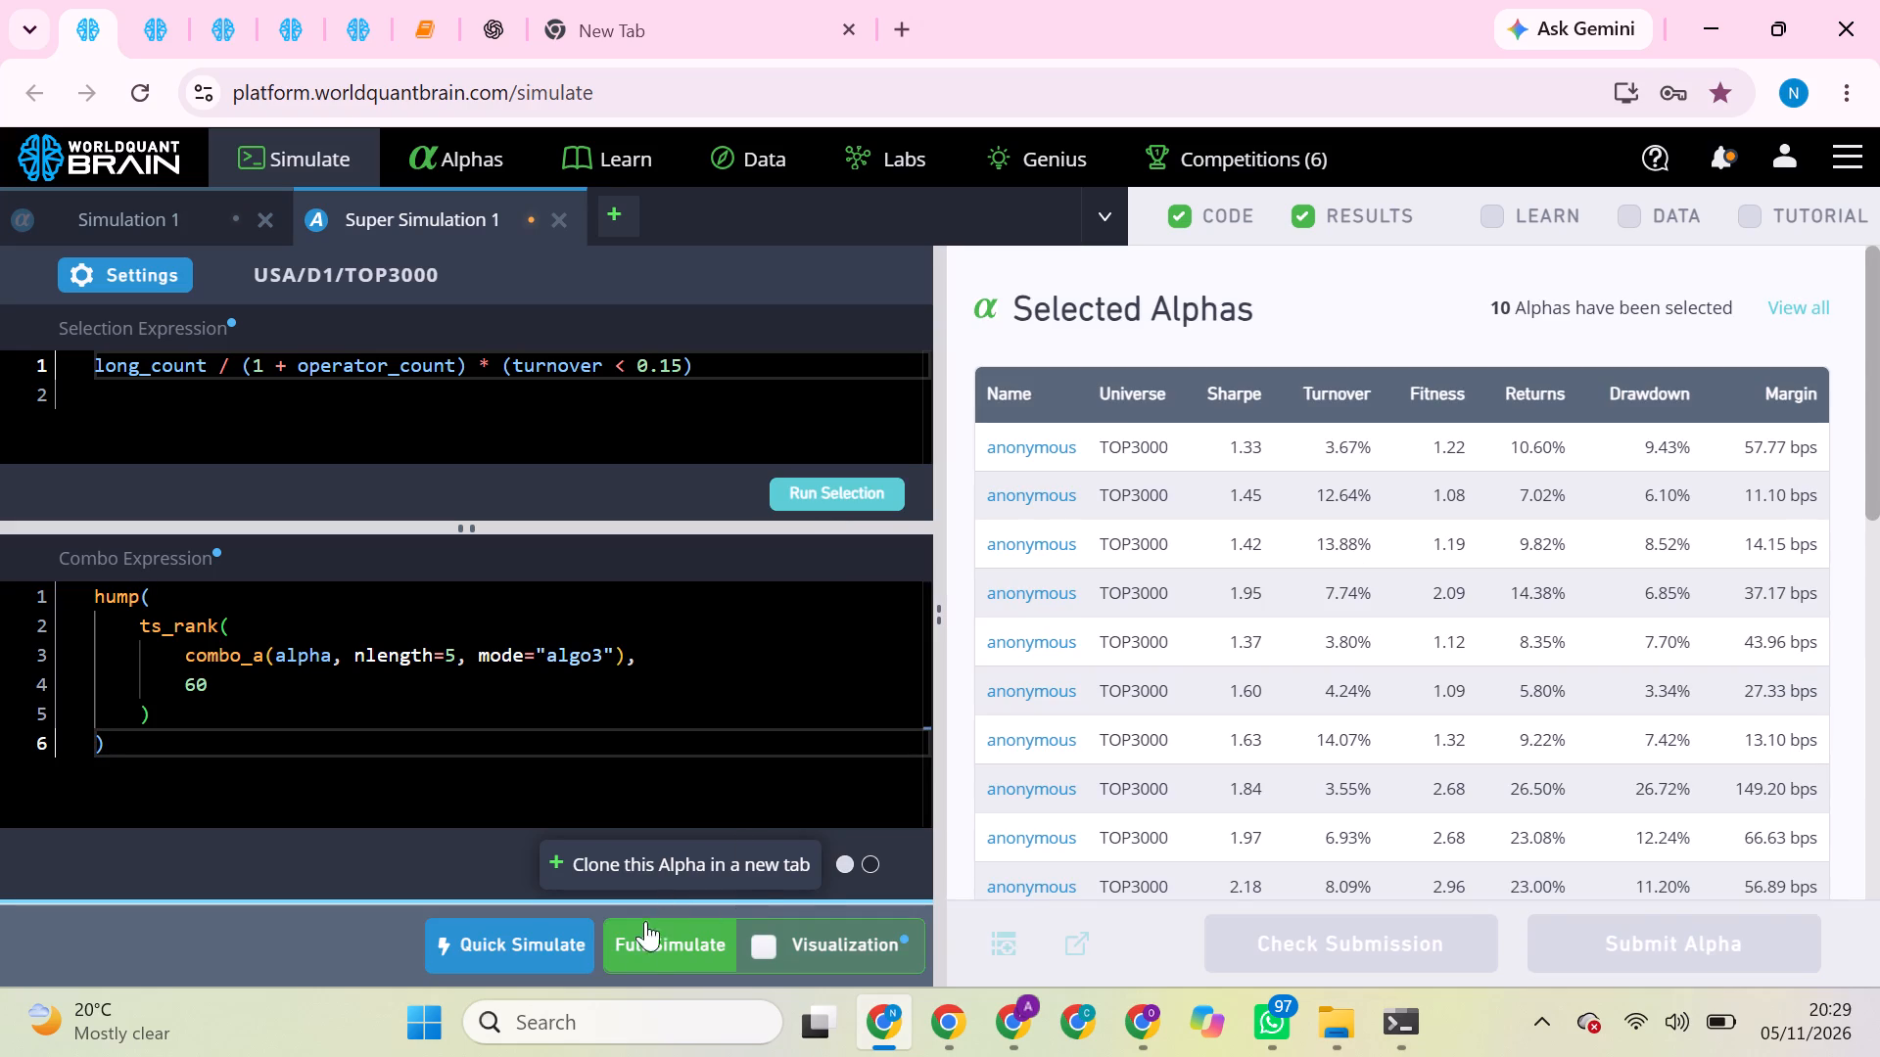
click(642, 958)
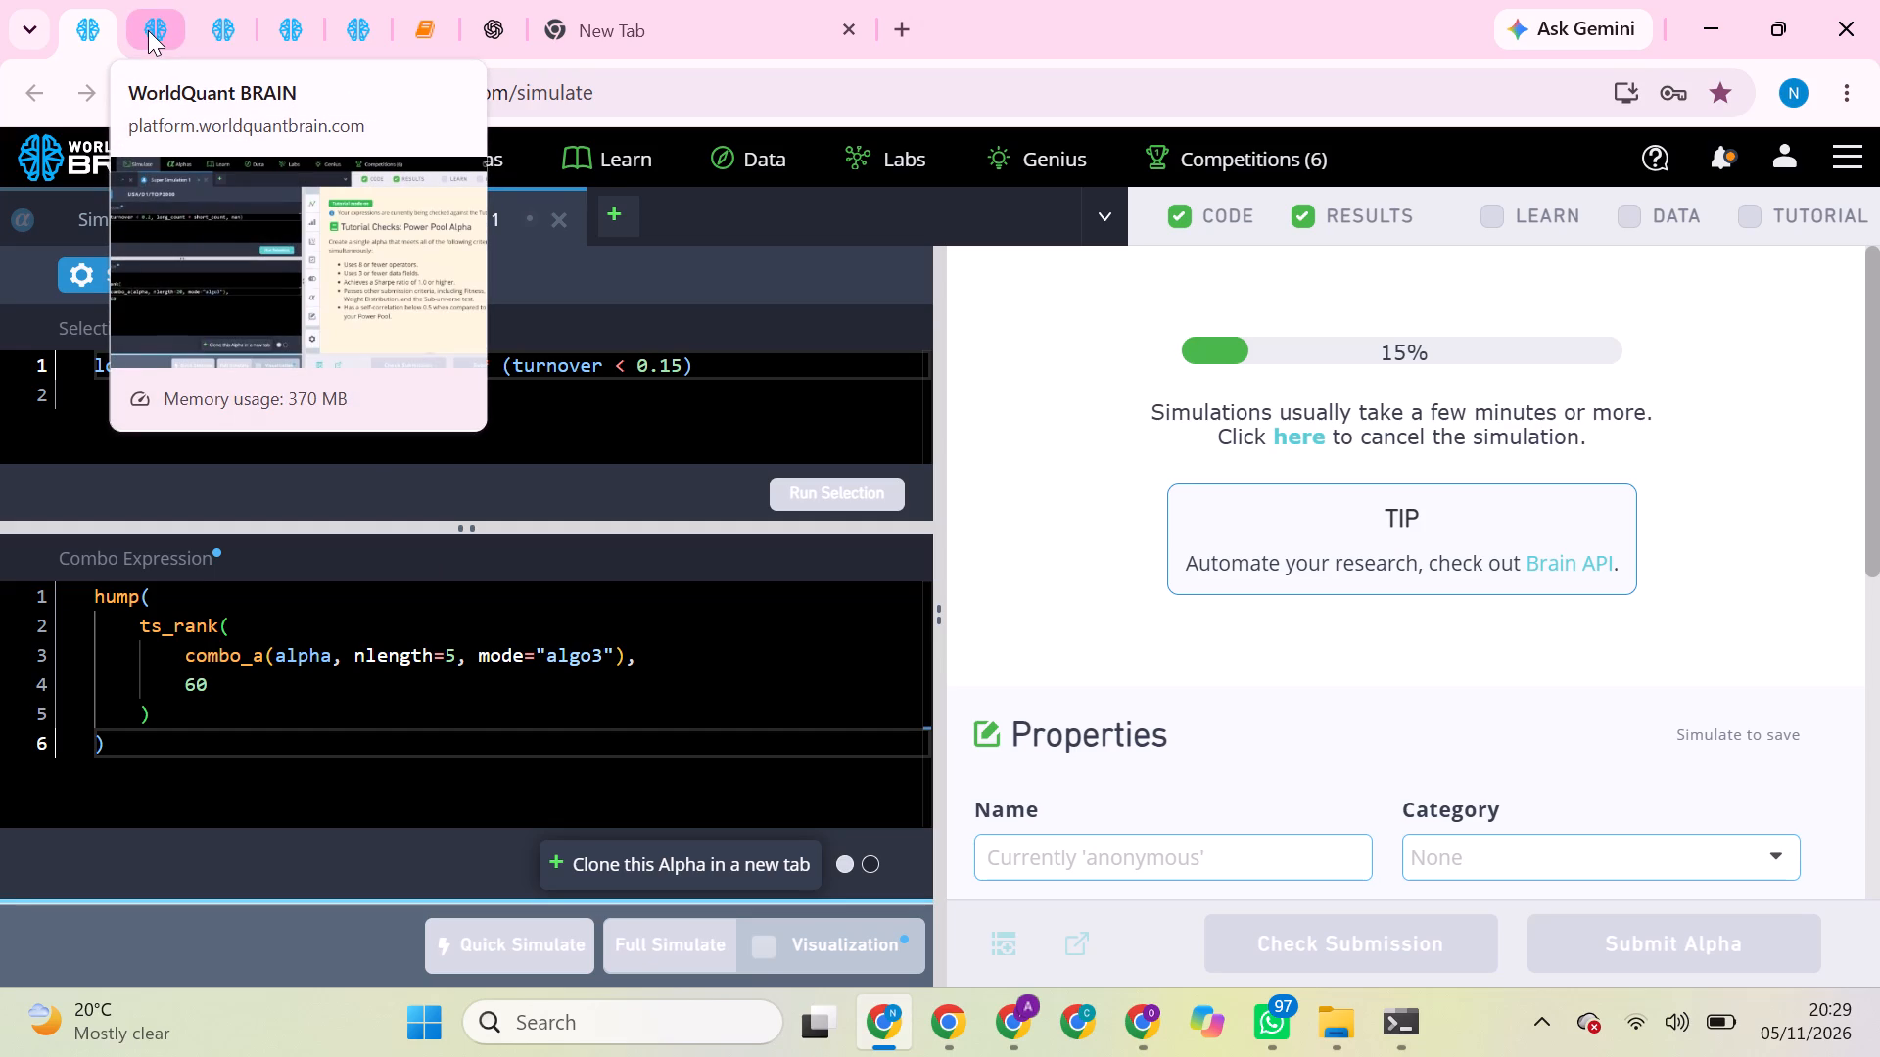
In the if_else super simulation session, remove the ^2 exponent from the end of the combo expression.
click(148, 30)
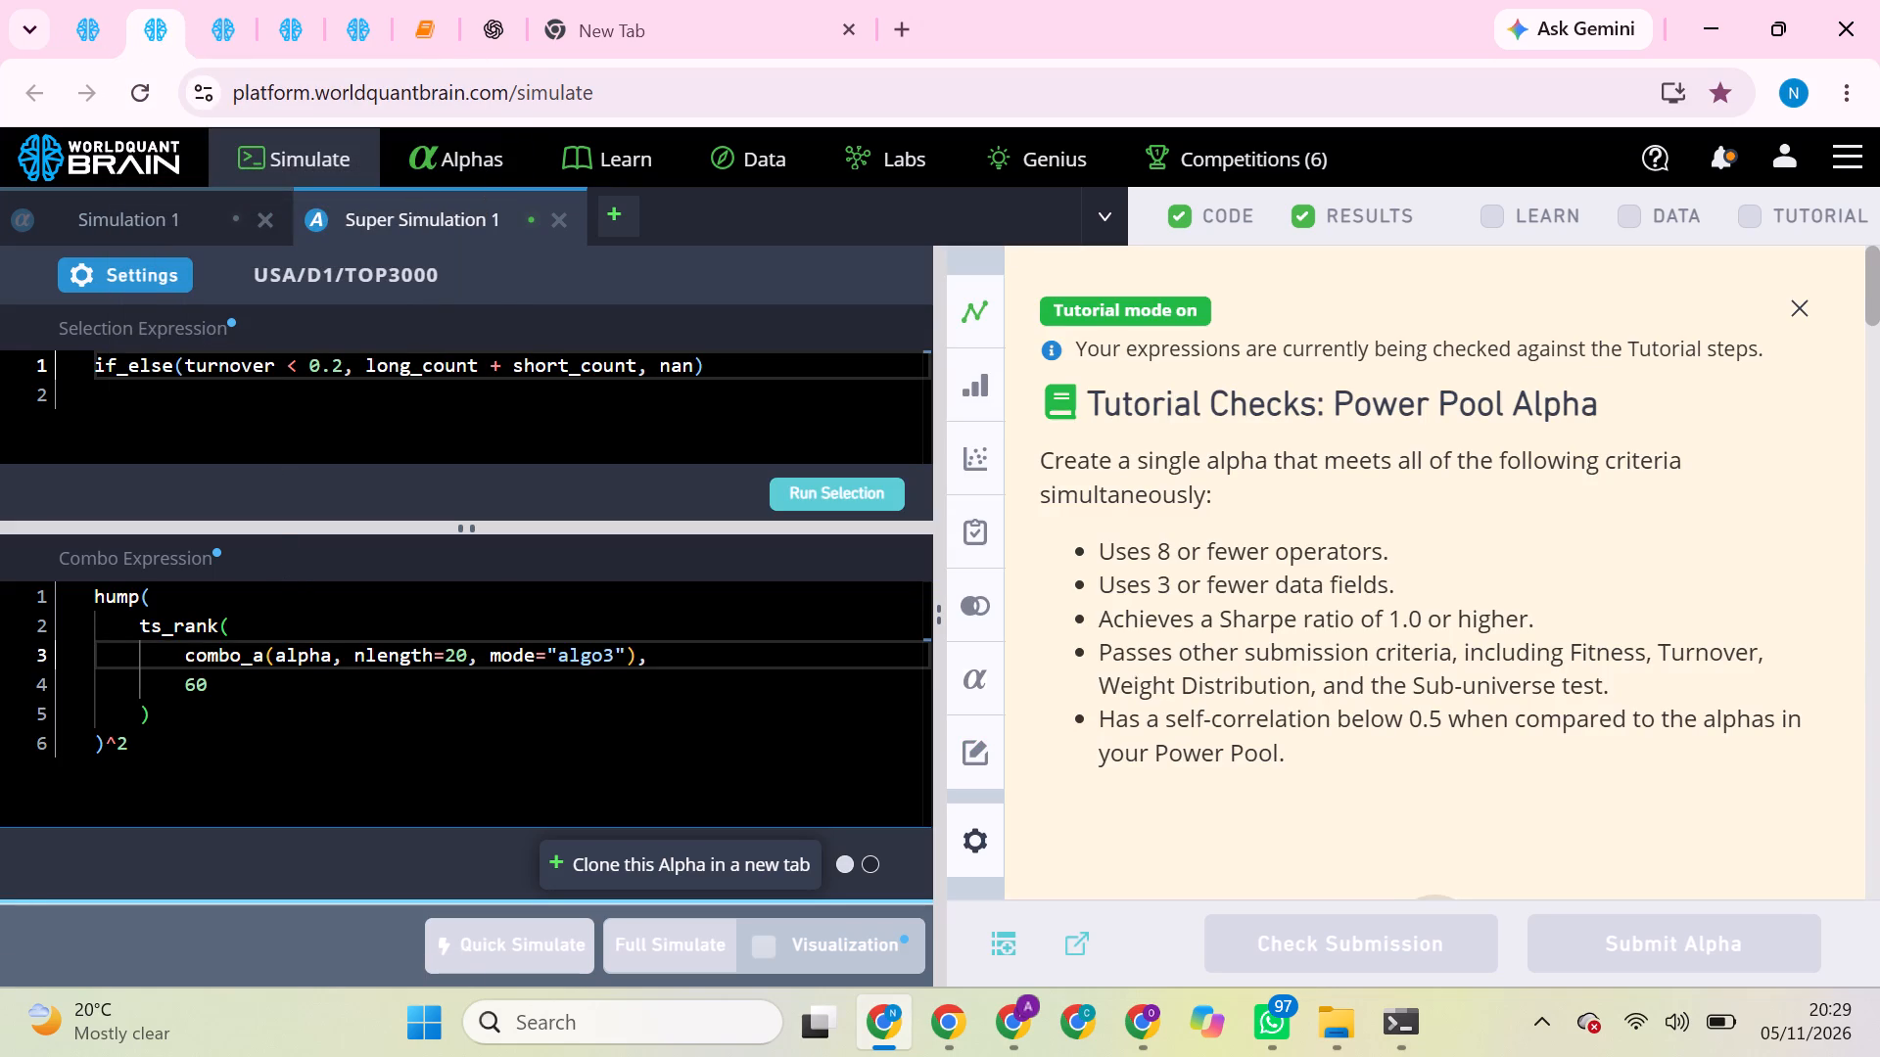
click(155, 751)
key(BackSpace)
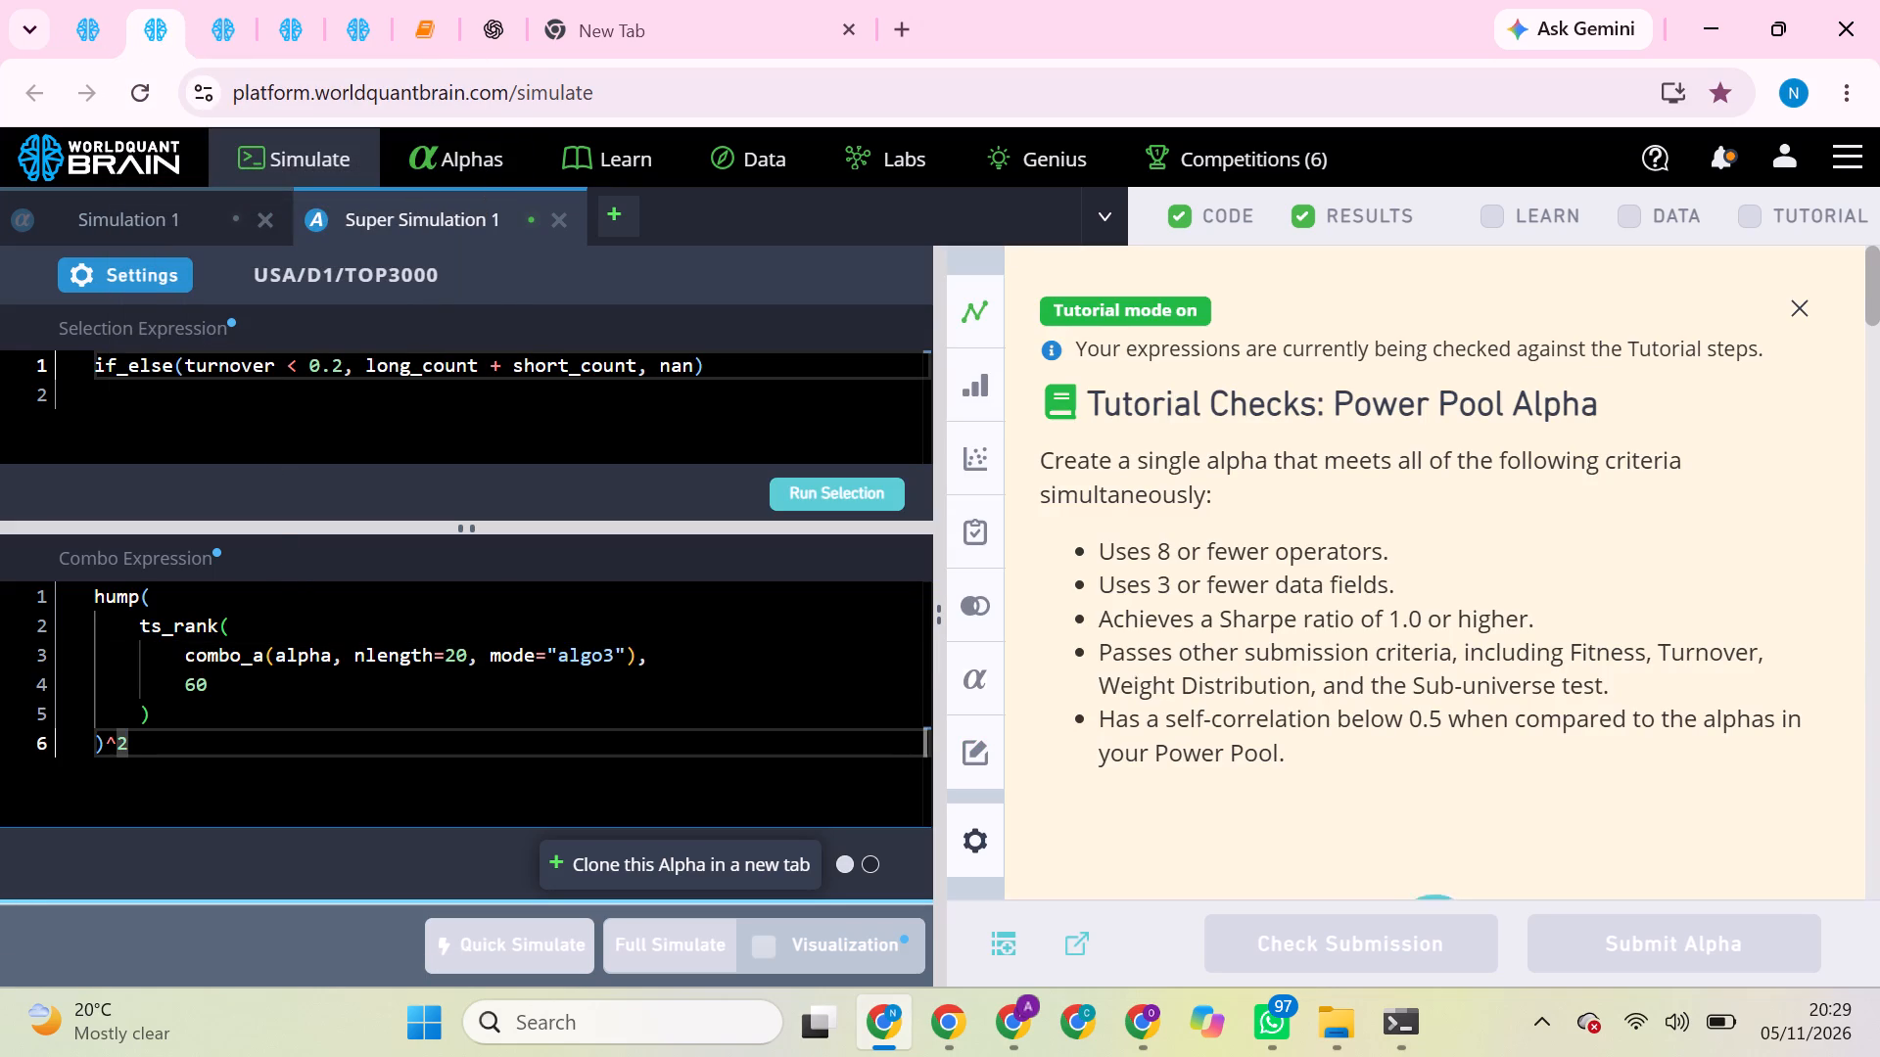
key(BackSpace)
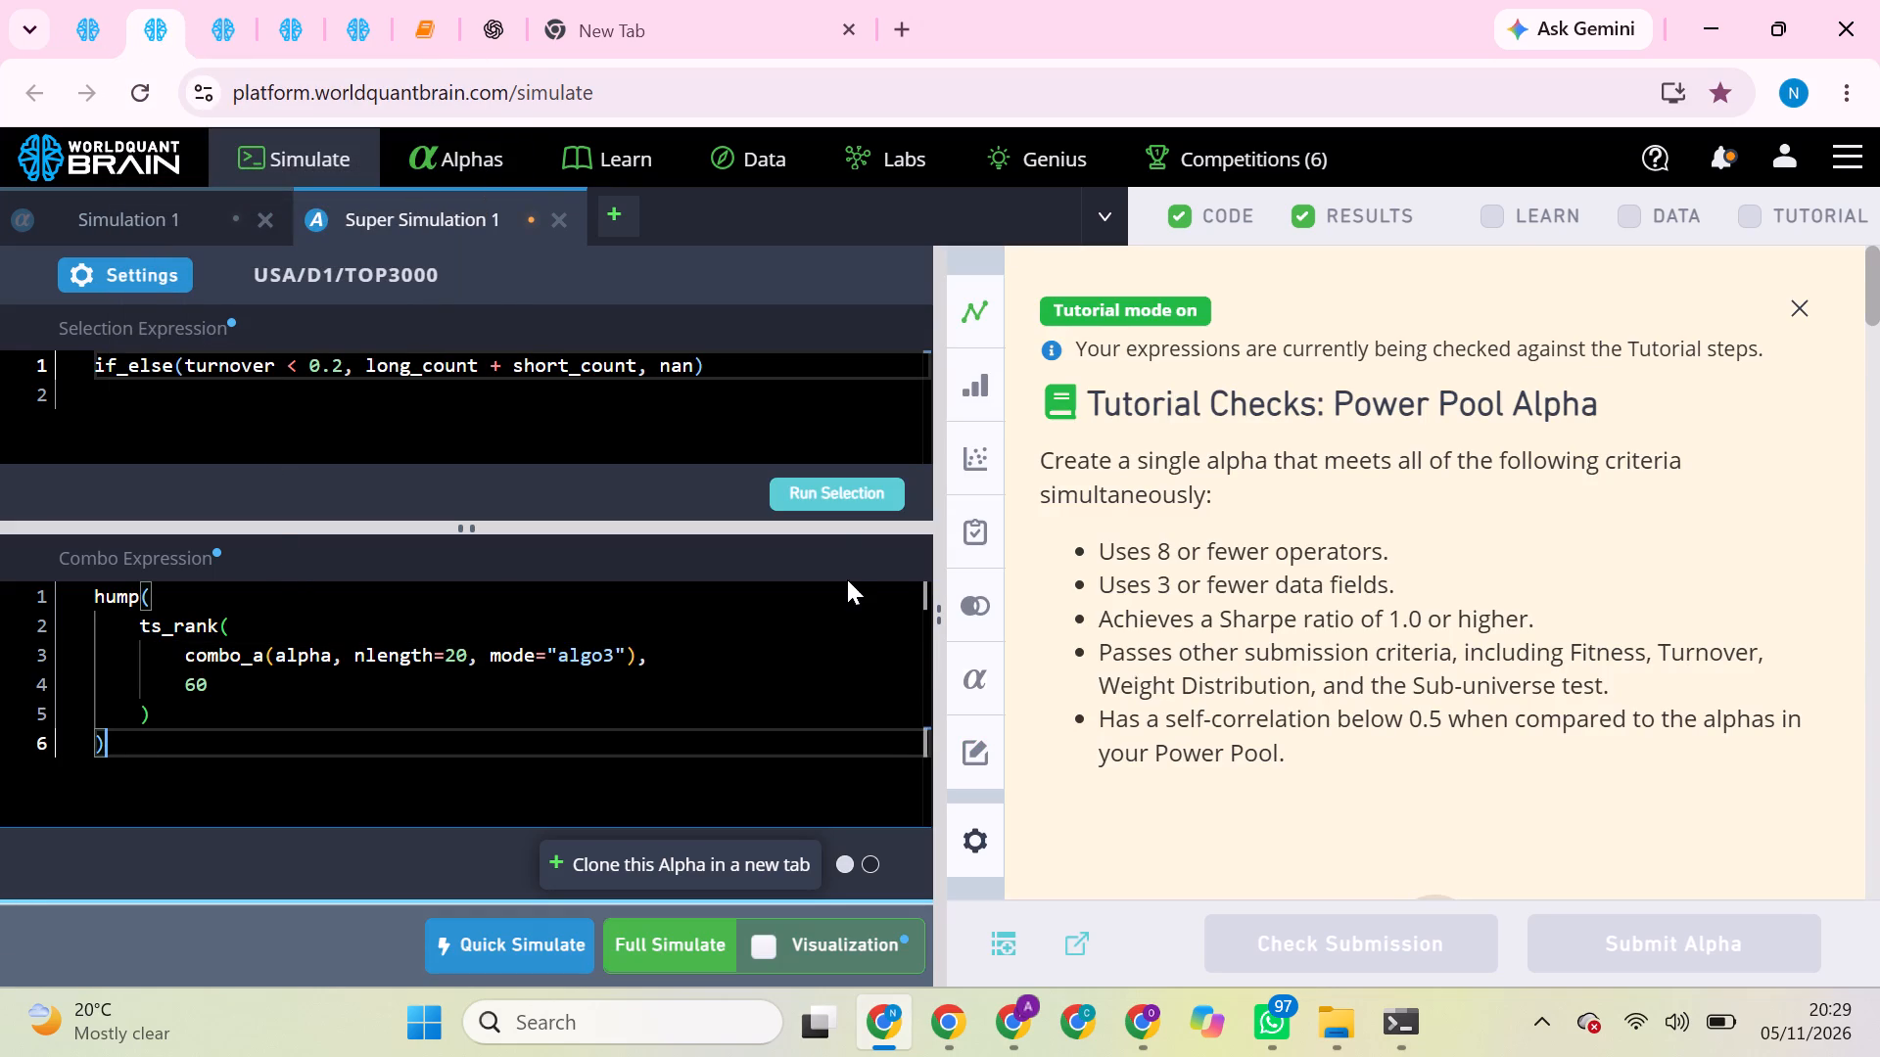
Rerun the if_else selection, start its full simulation and dismiss the error banner.
click(841, 547)
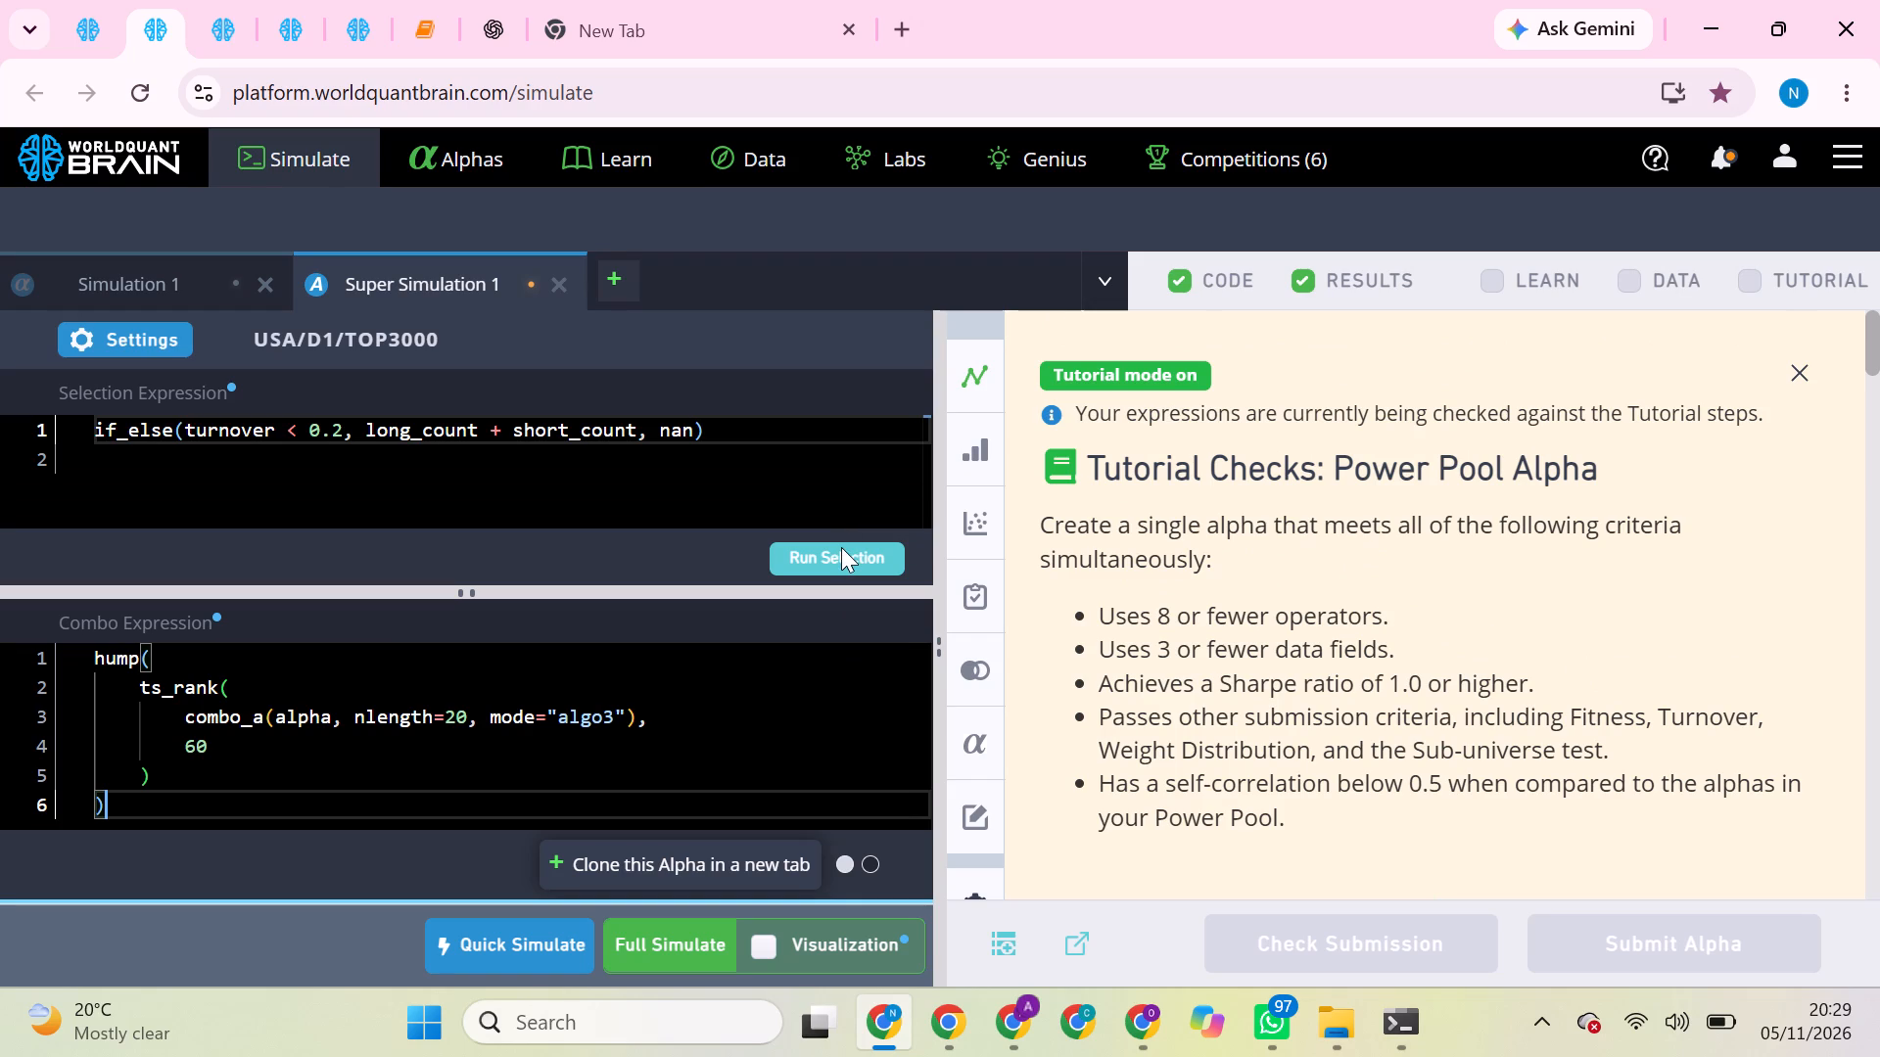
click(841, 550)
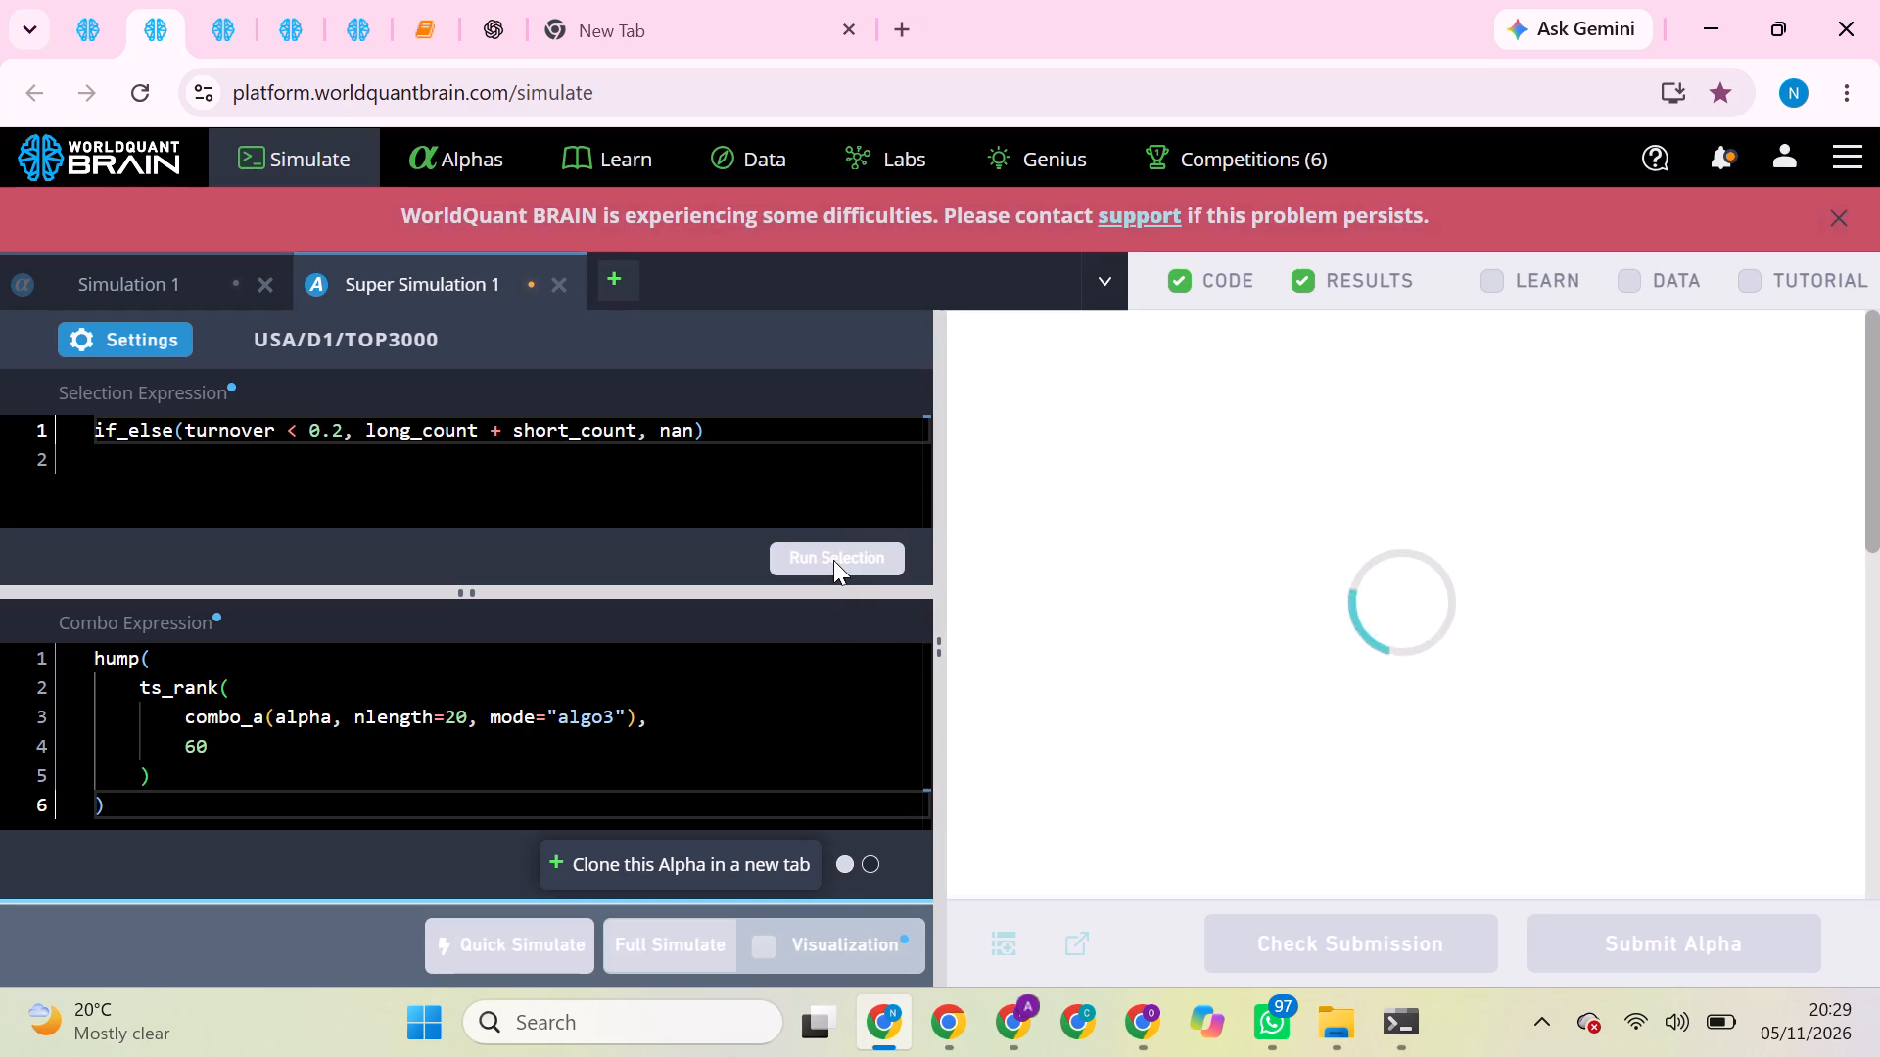
click(671, 950)
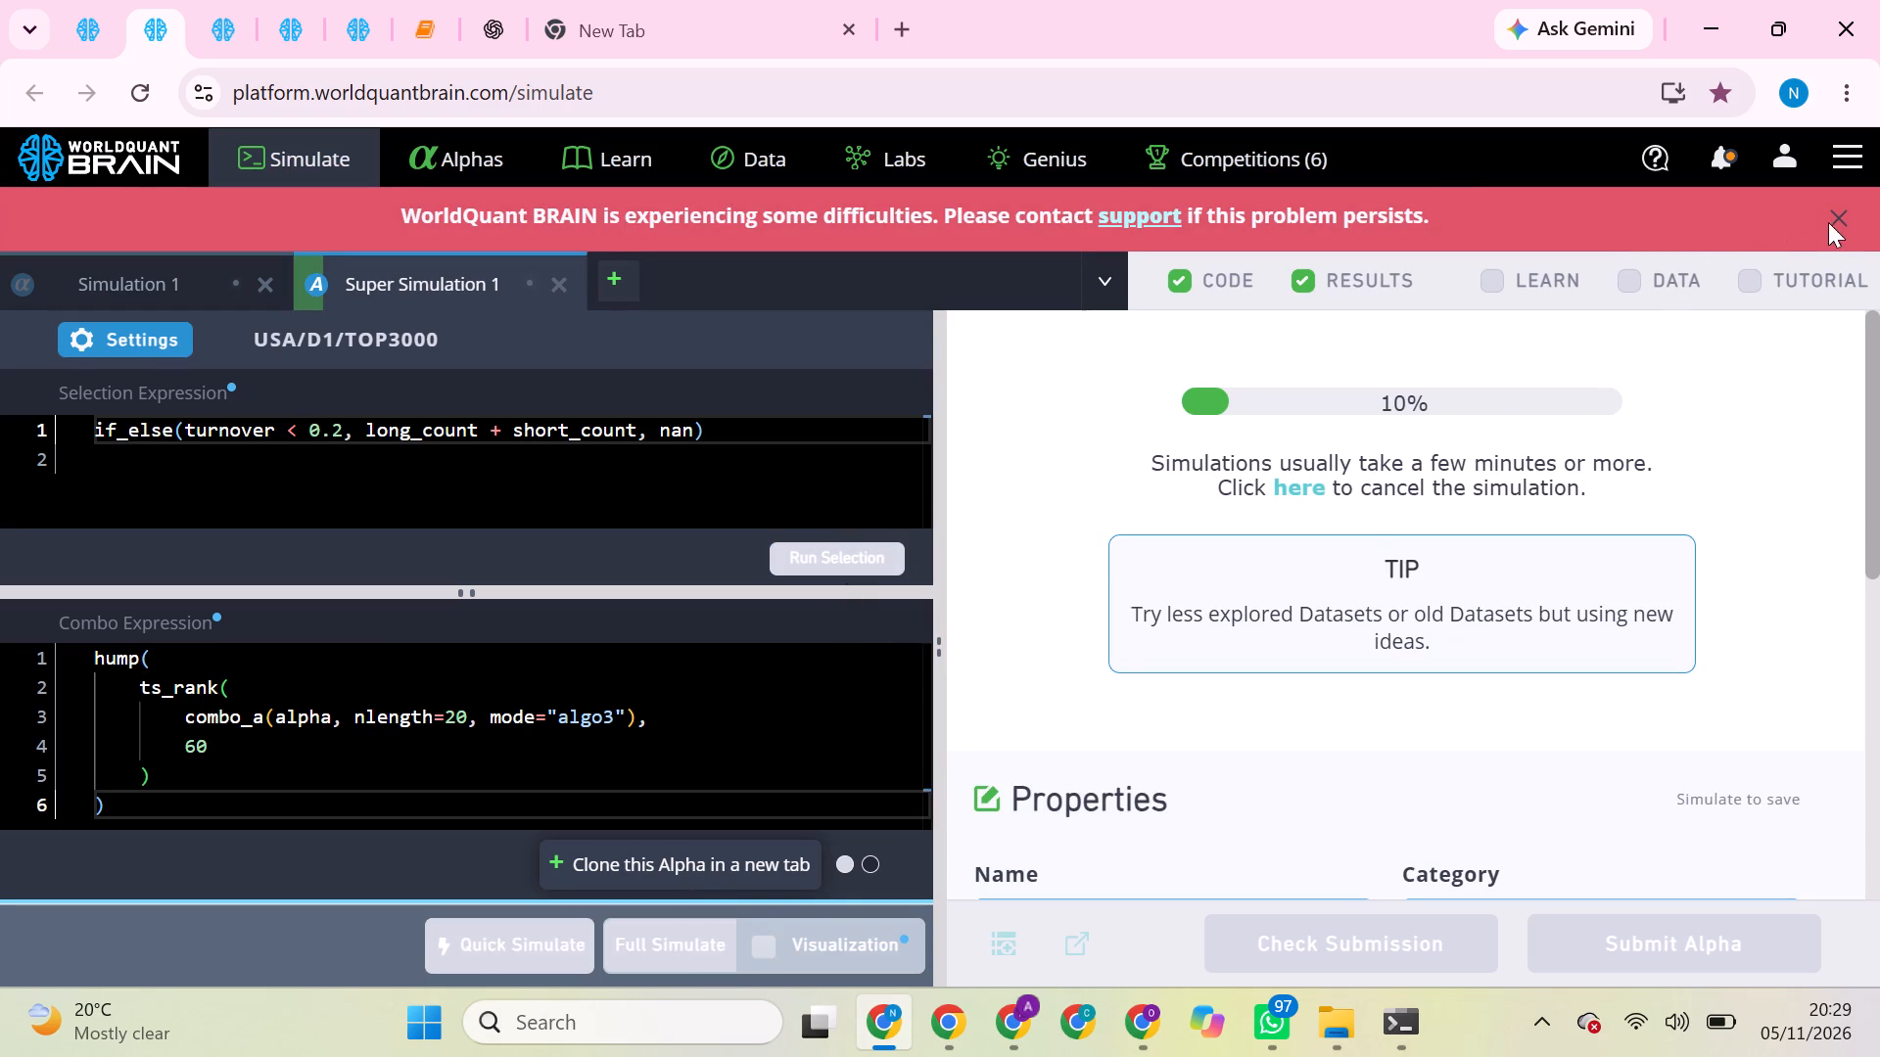
click(1839, 214)
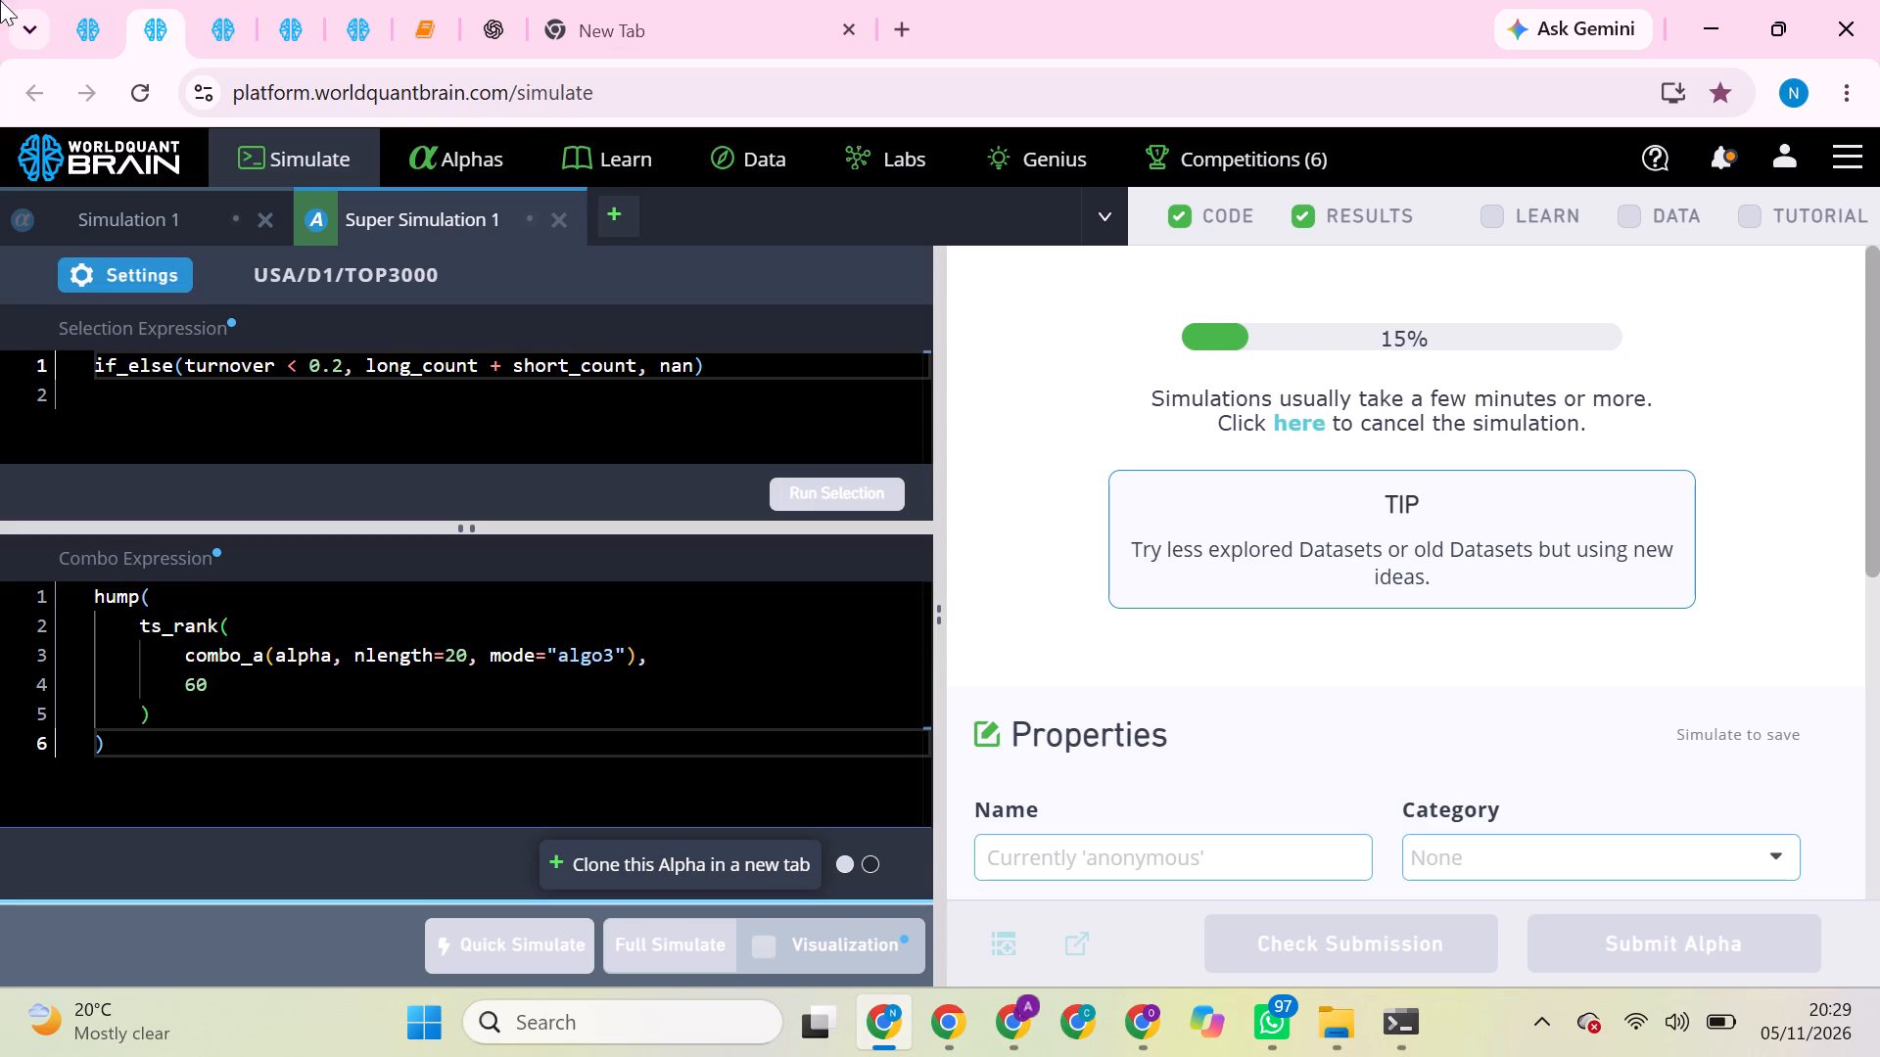
In the third session, review the cloned super simulation's results and run its production correlation check.
click(111, 26)
click(146, 26)
click(218, 26)
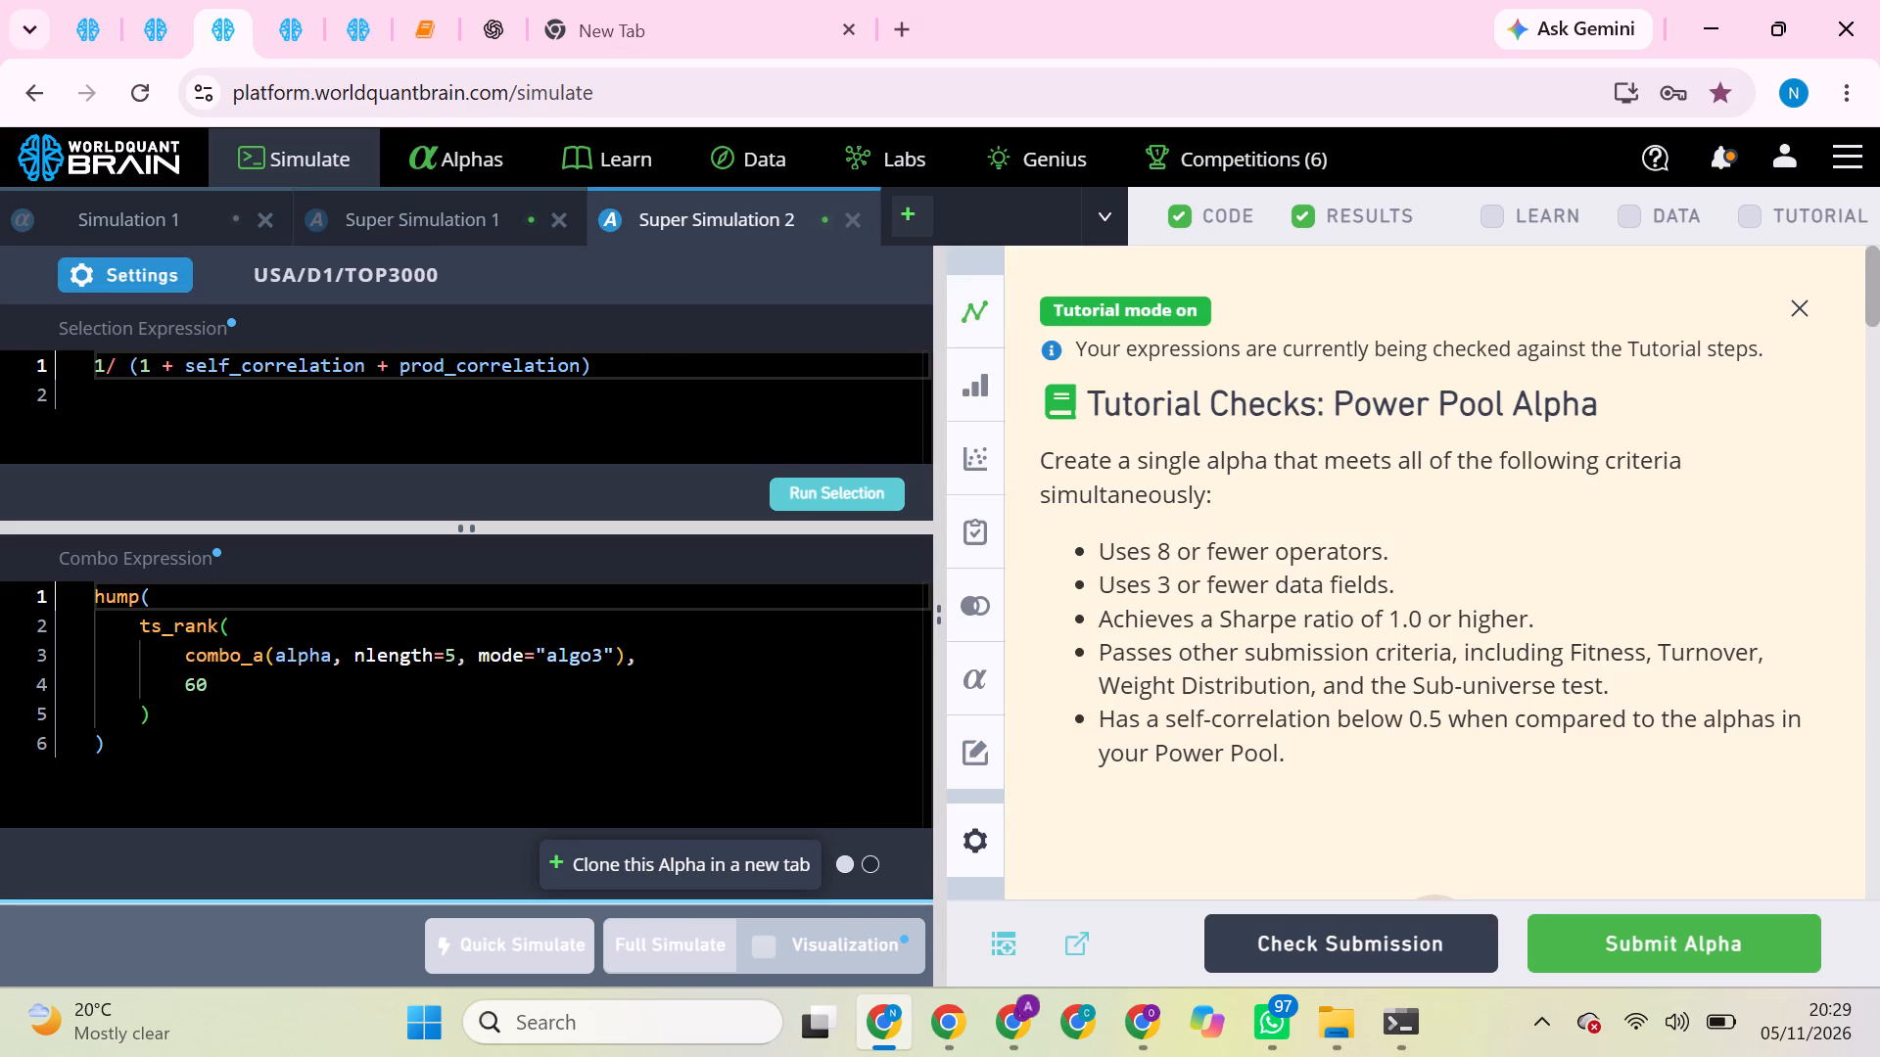
scroll(1189, 517, down, 6)
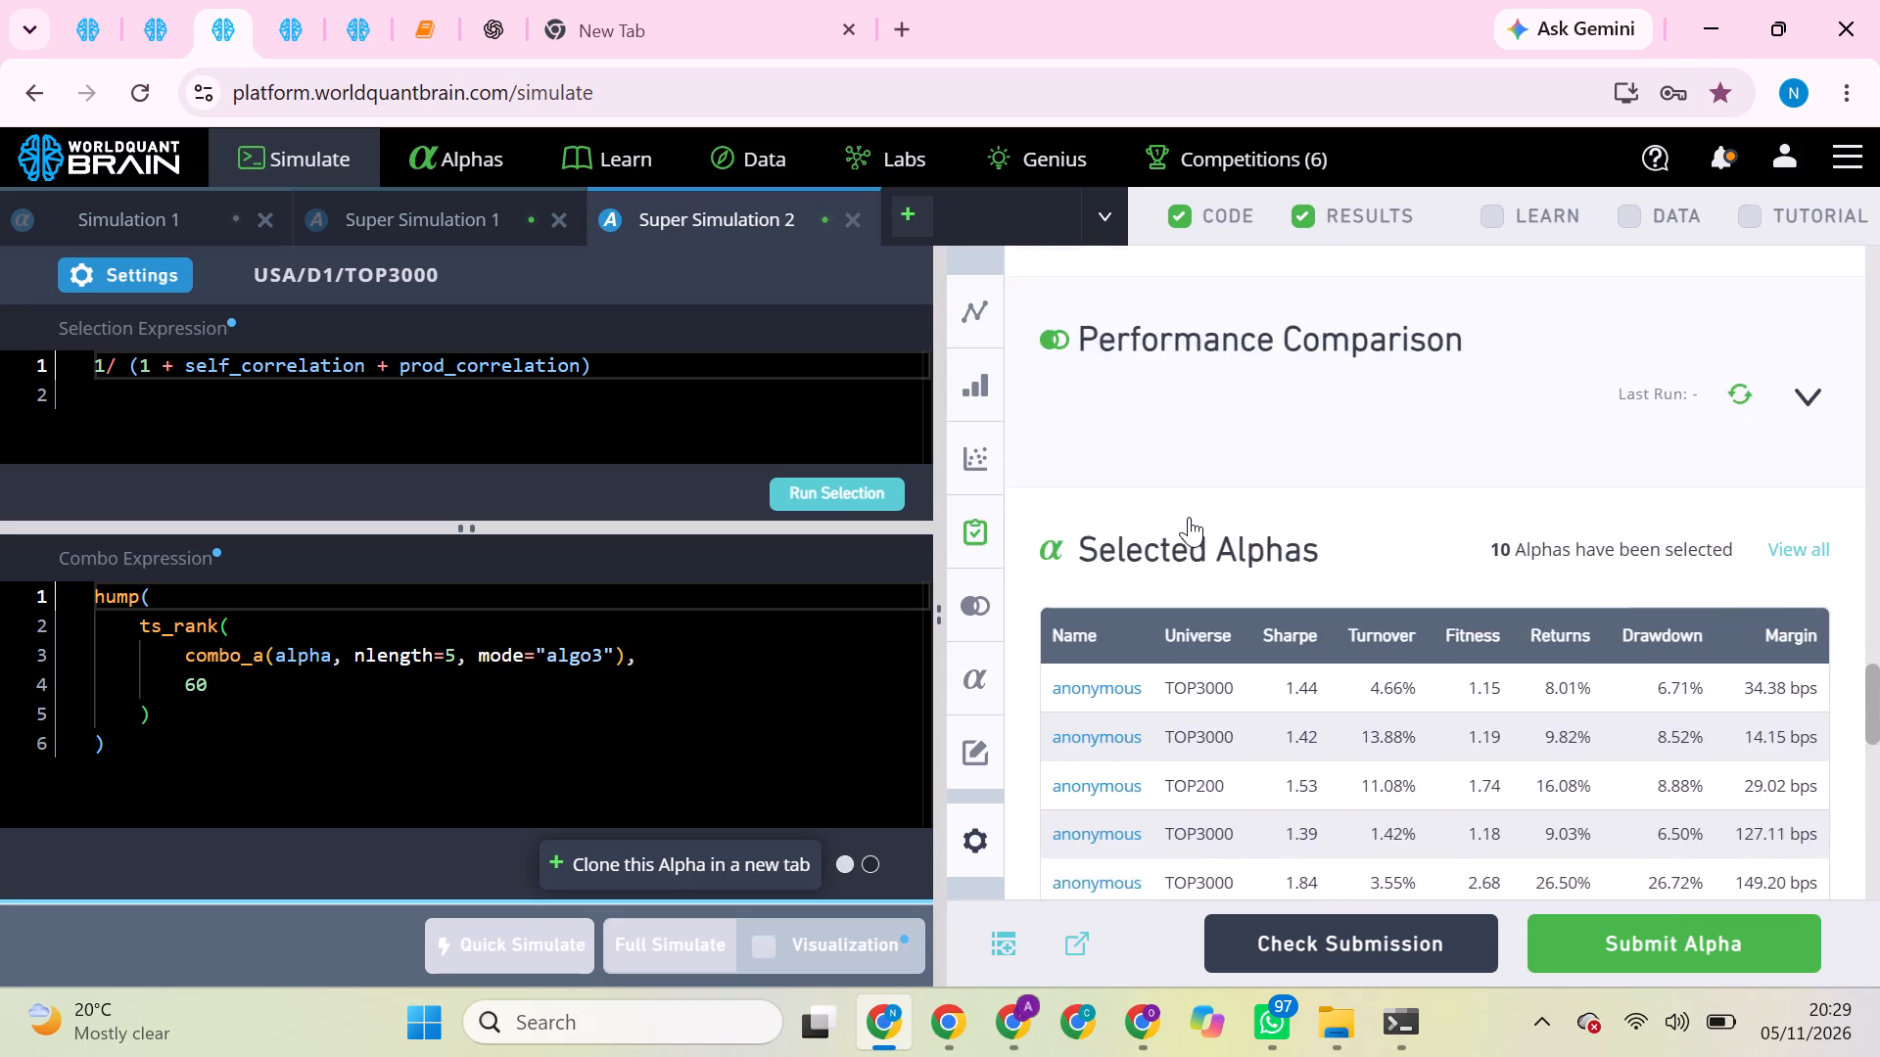
scroll(1407, 502, down, 1)
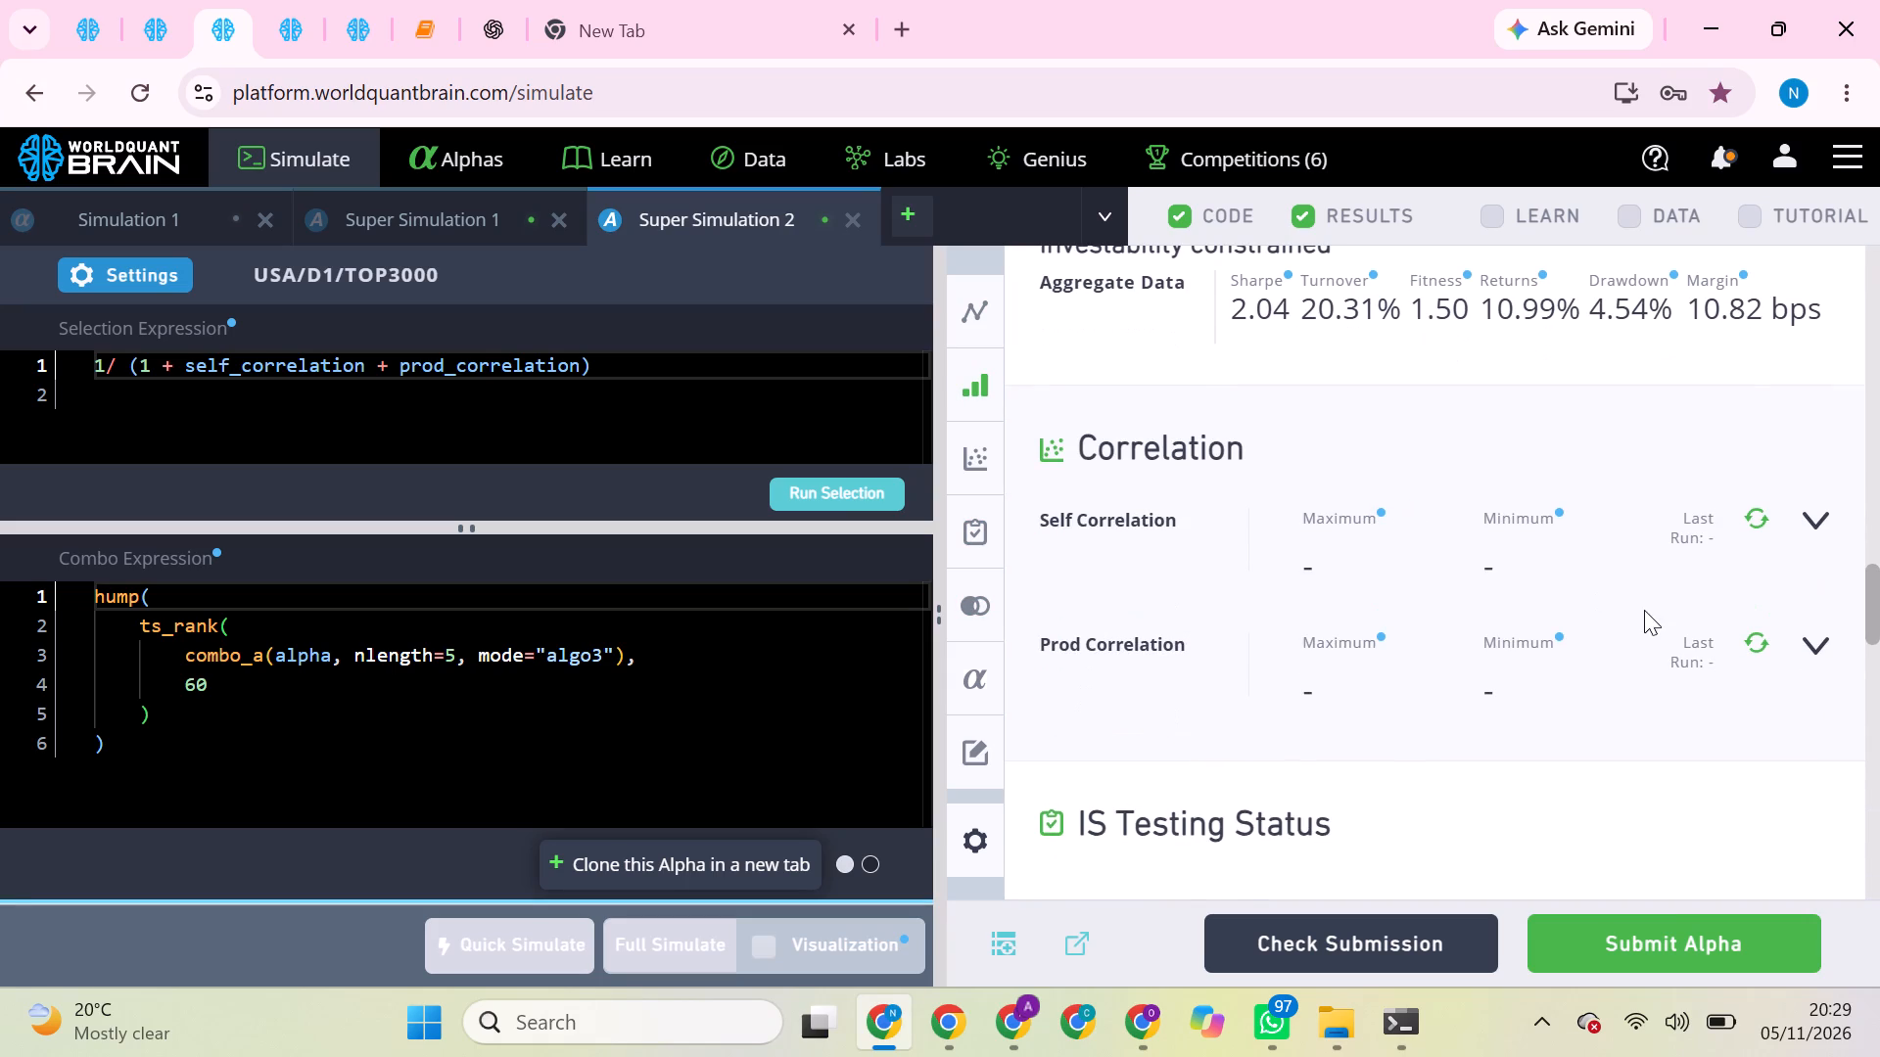
click(1756, 650)
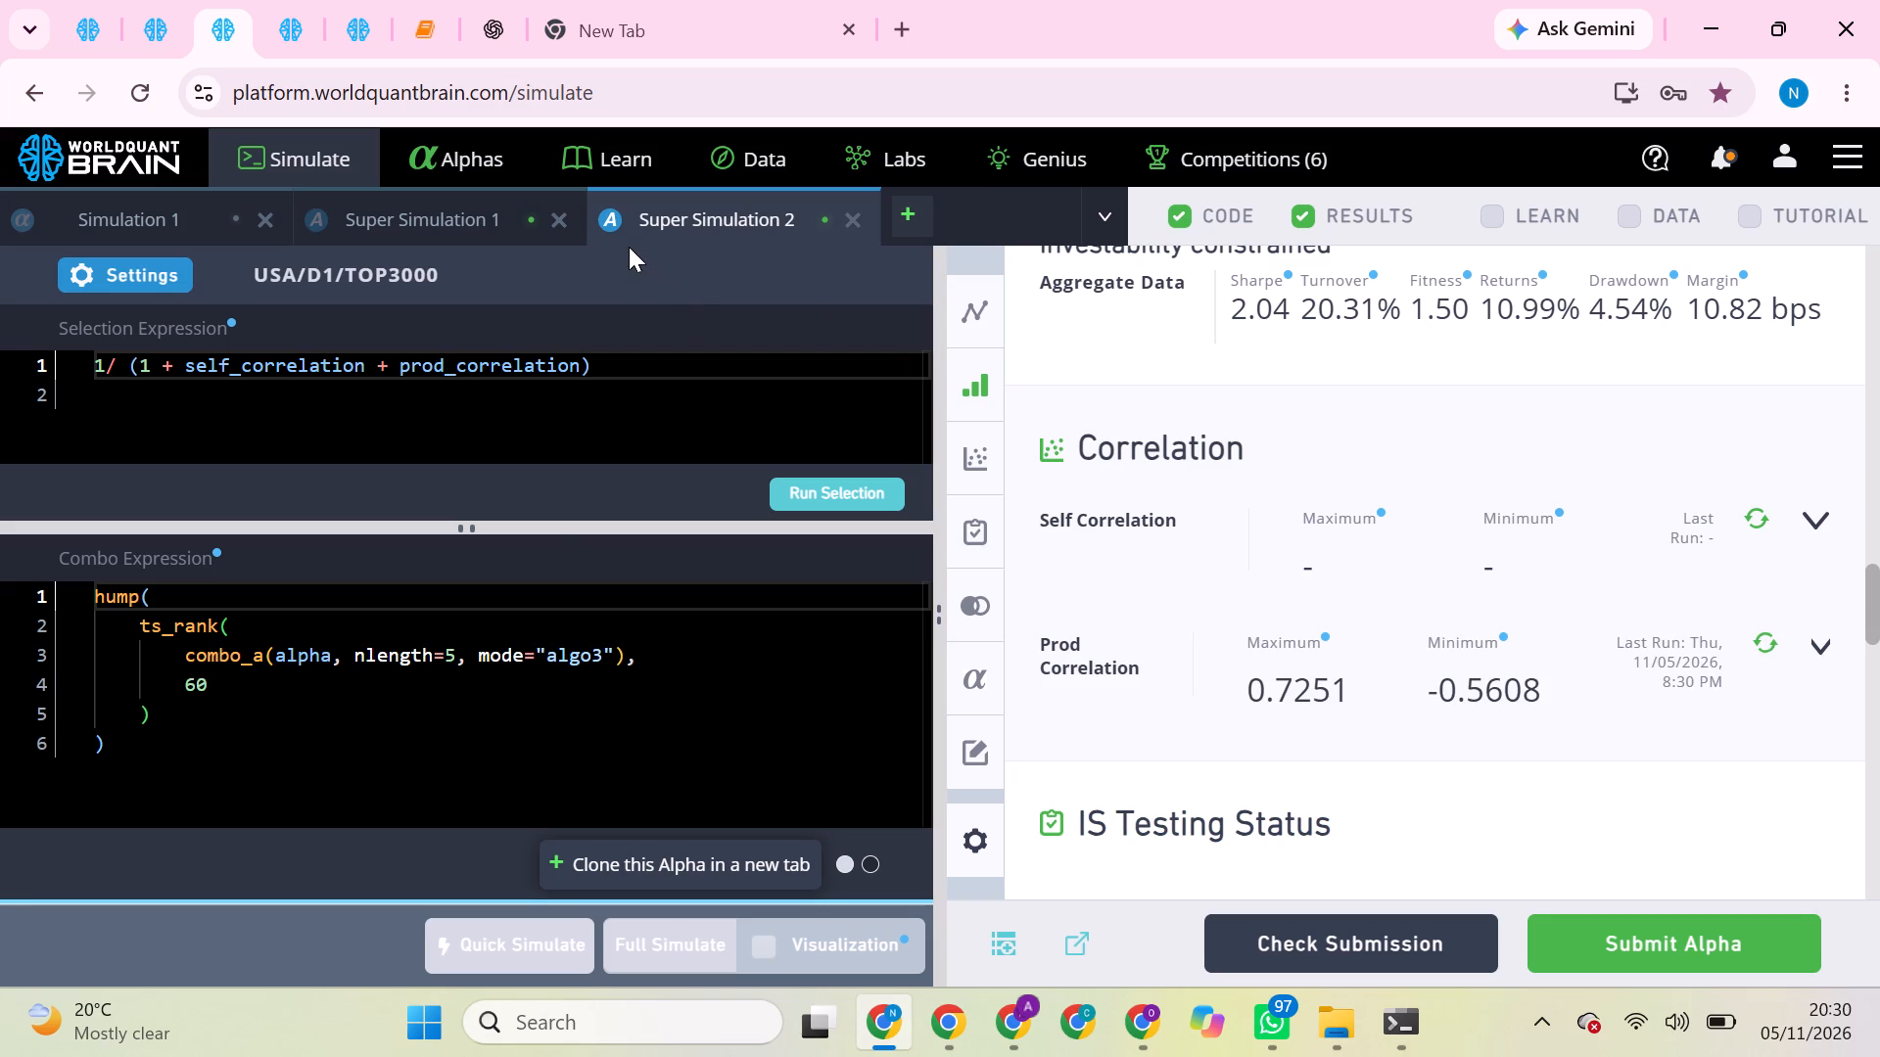
Change the self_correlation/prod_correlation super simulation's universe to TOP2000 and apply the settings.
click(450, 652)
click(442, 652)
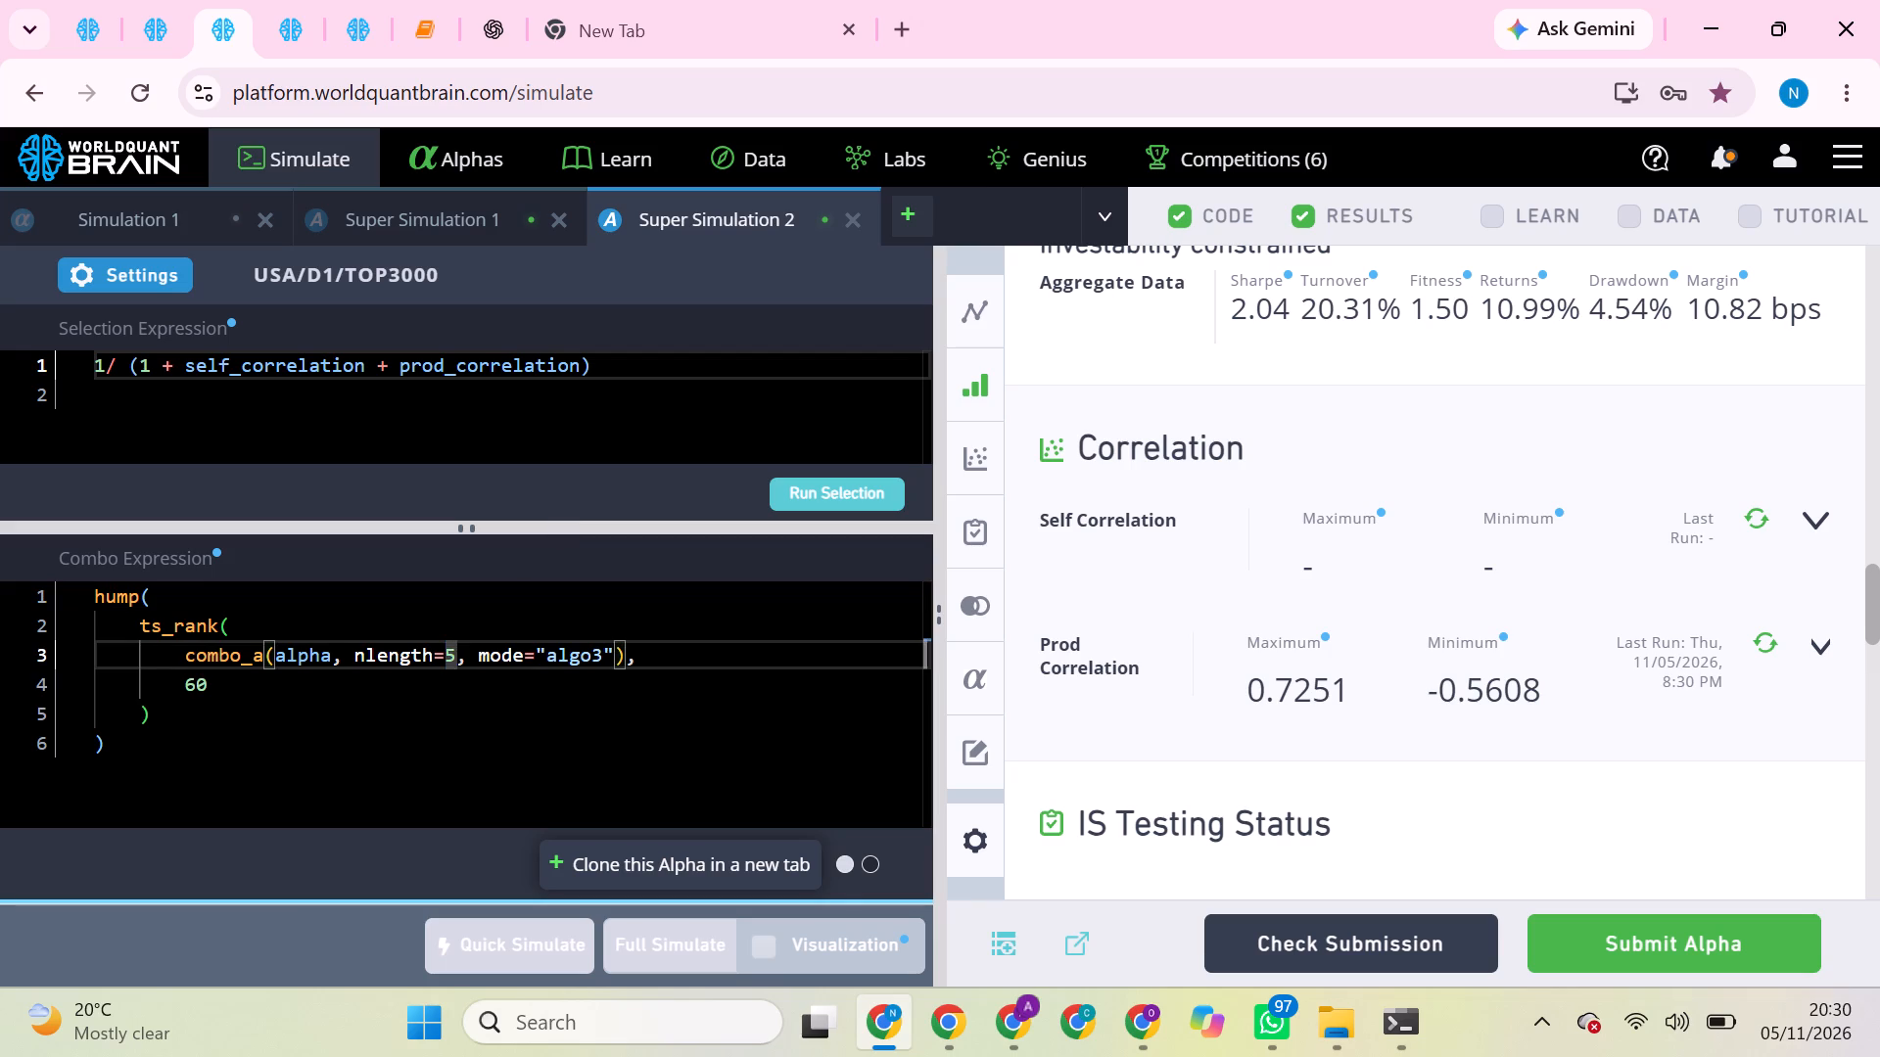
click(135, 271)
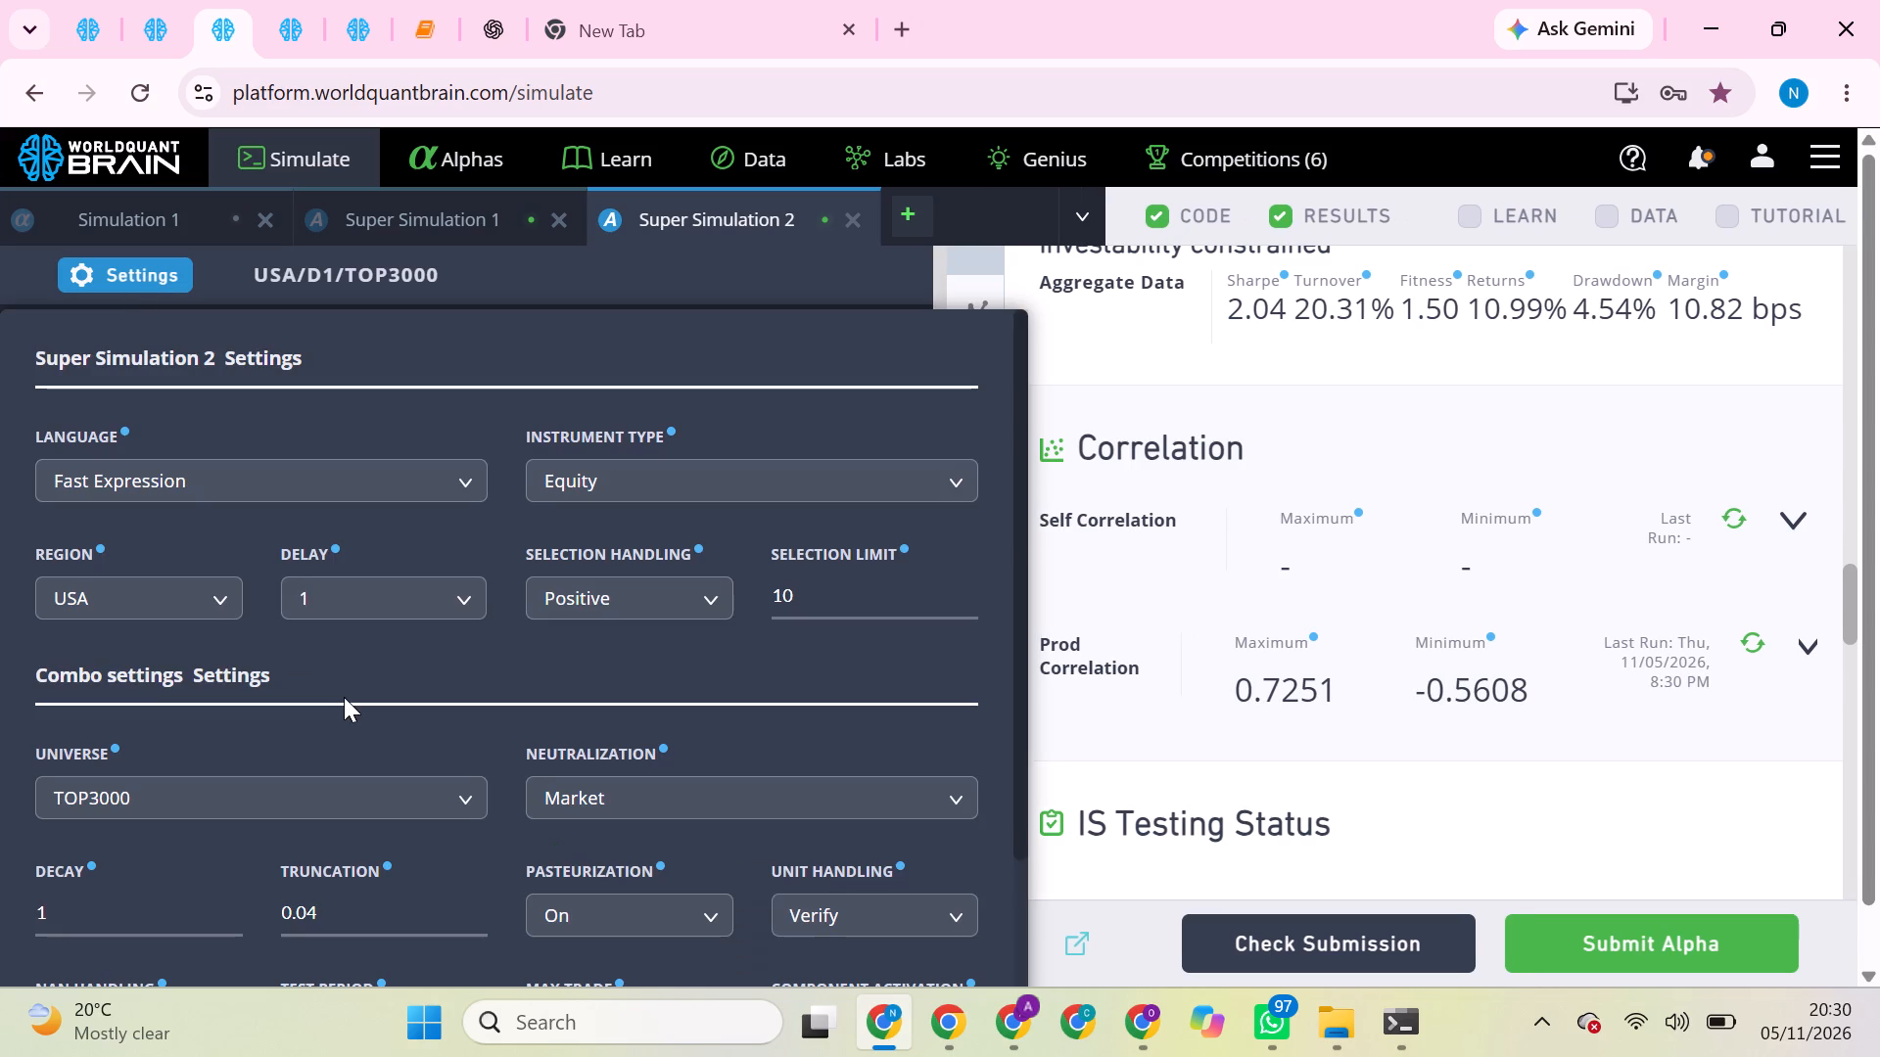
click(369, 810)
click(197, 901)
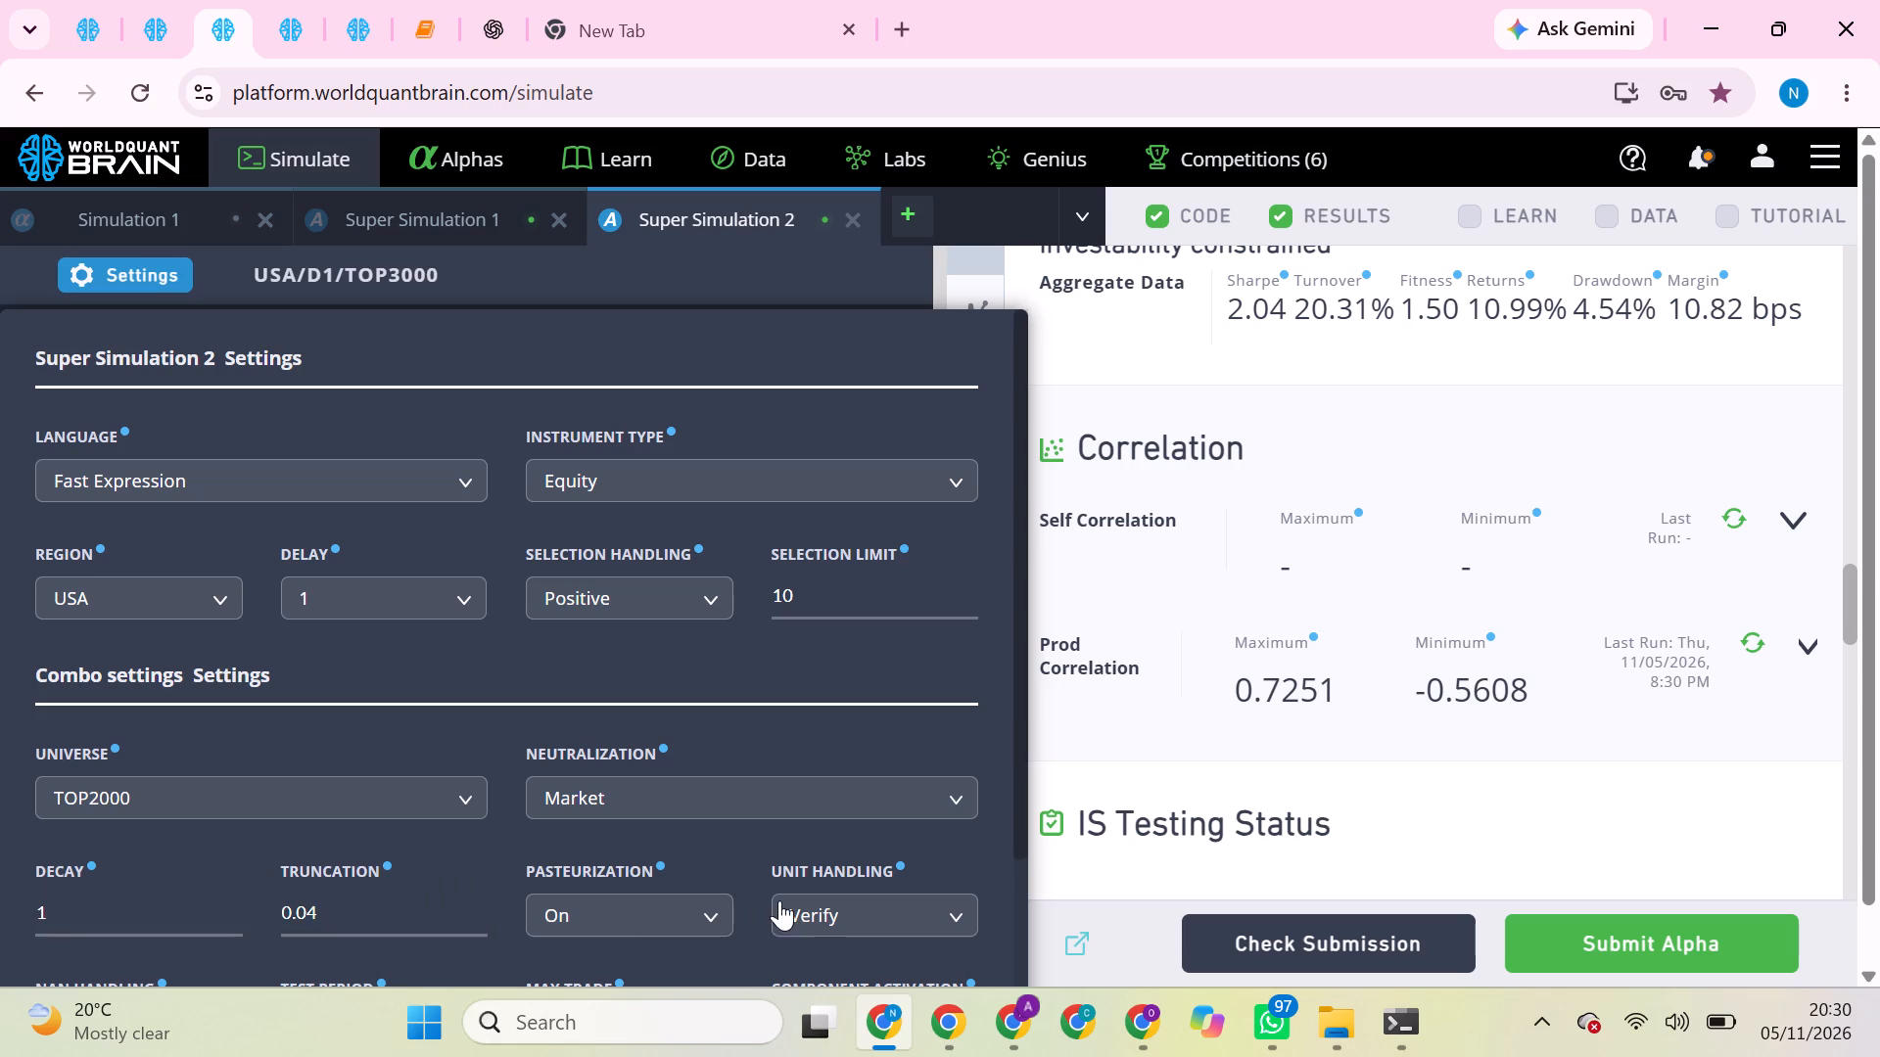
scroll(902, 855, down, 6)
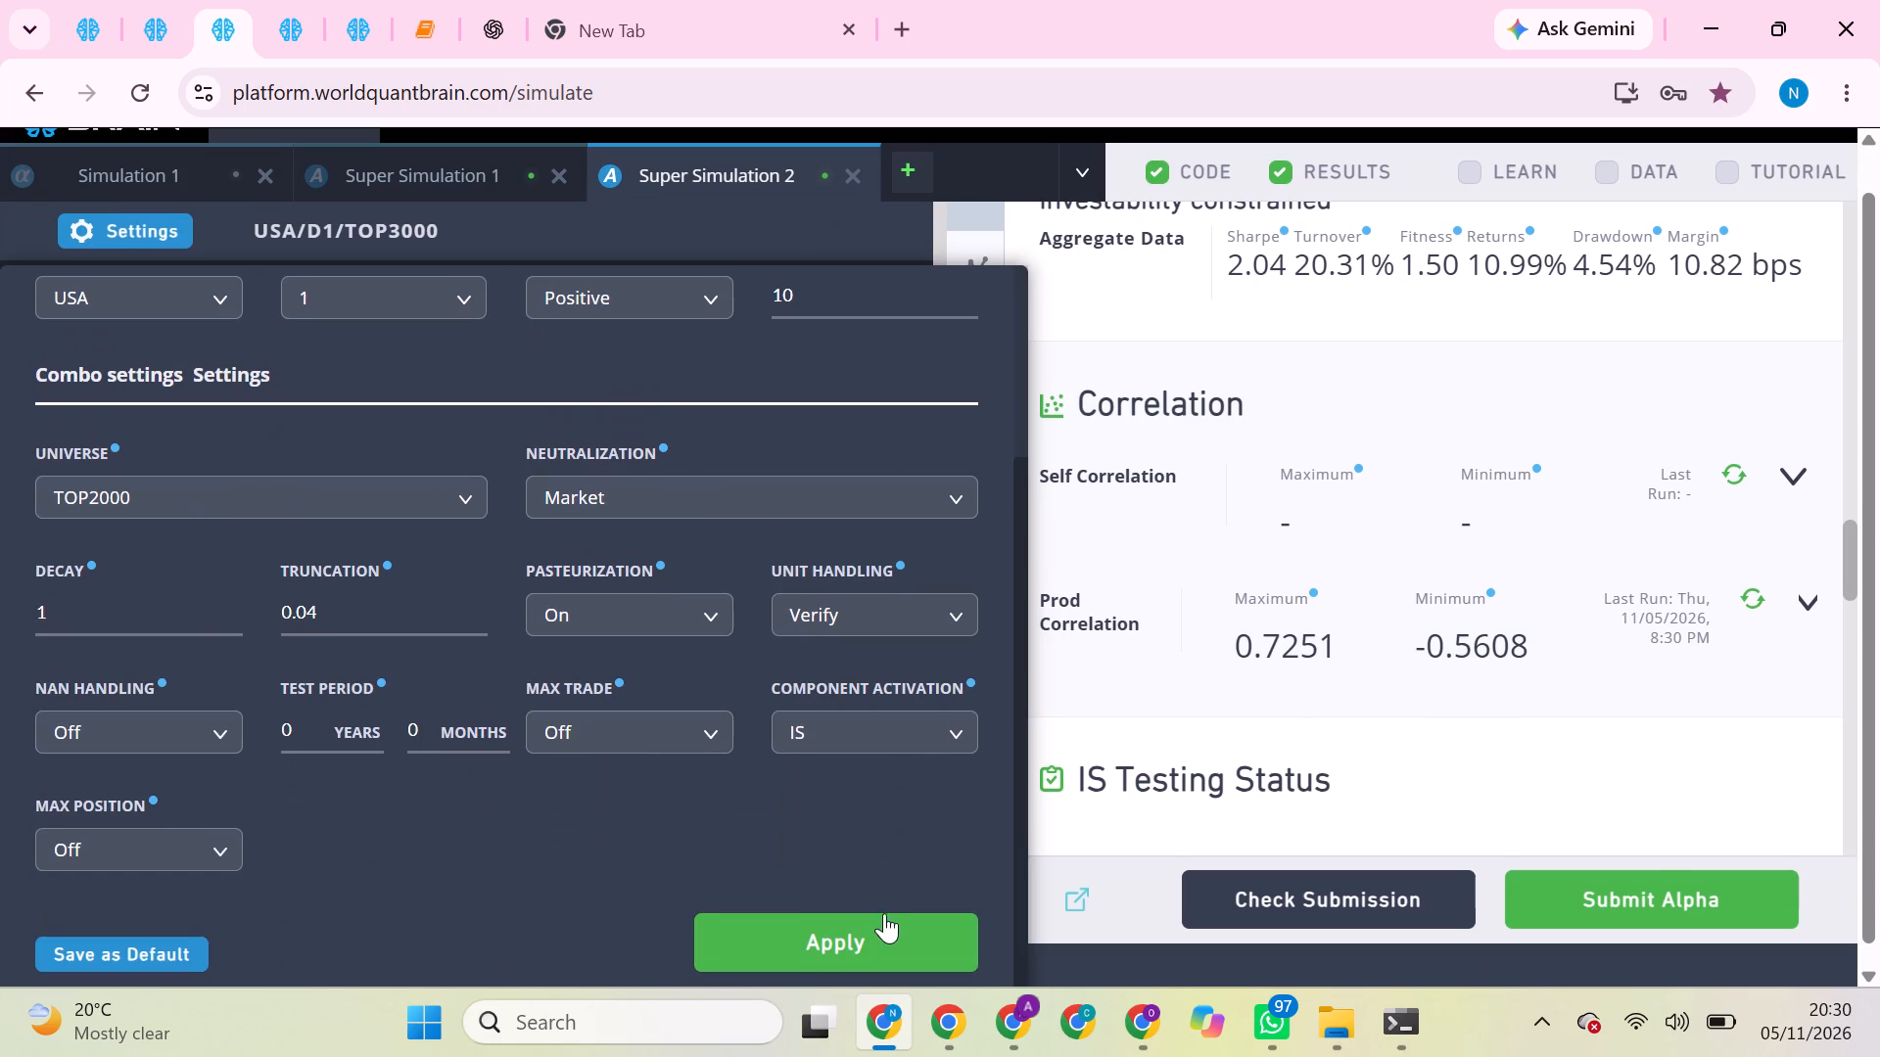
click(887, 920)
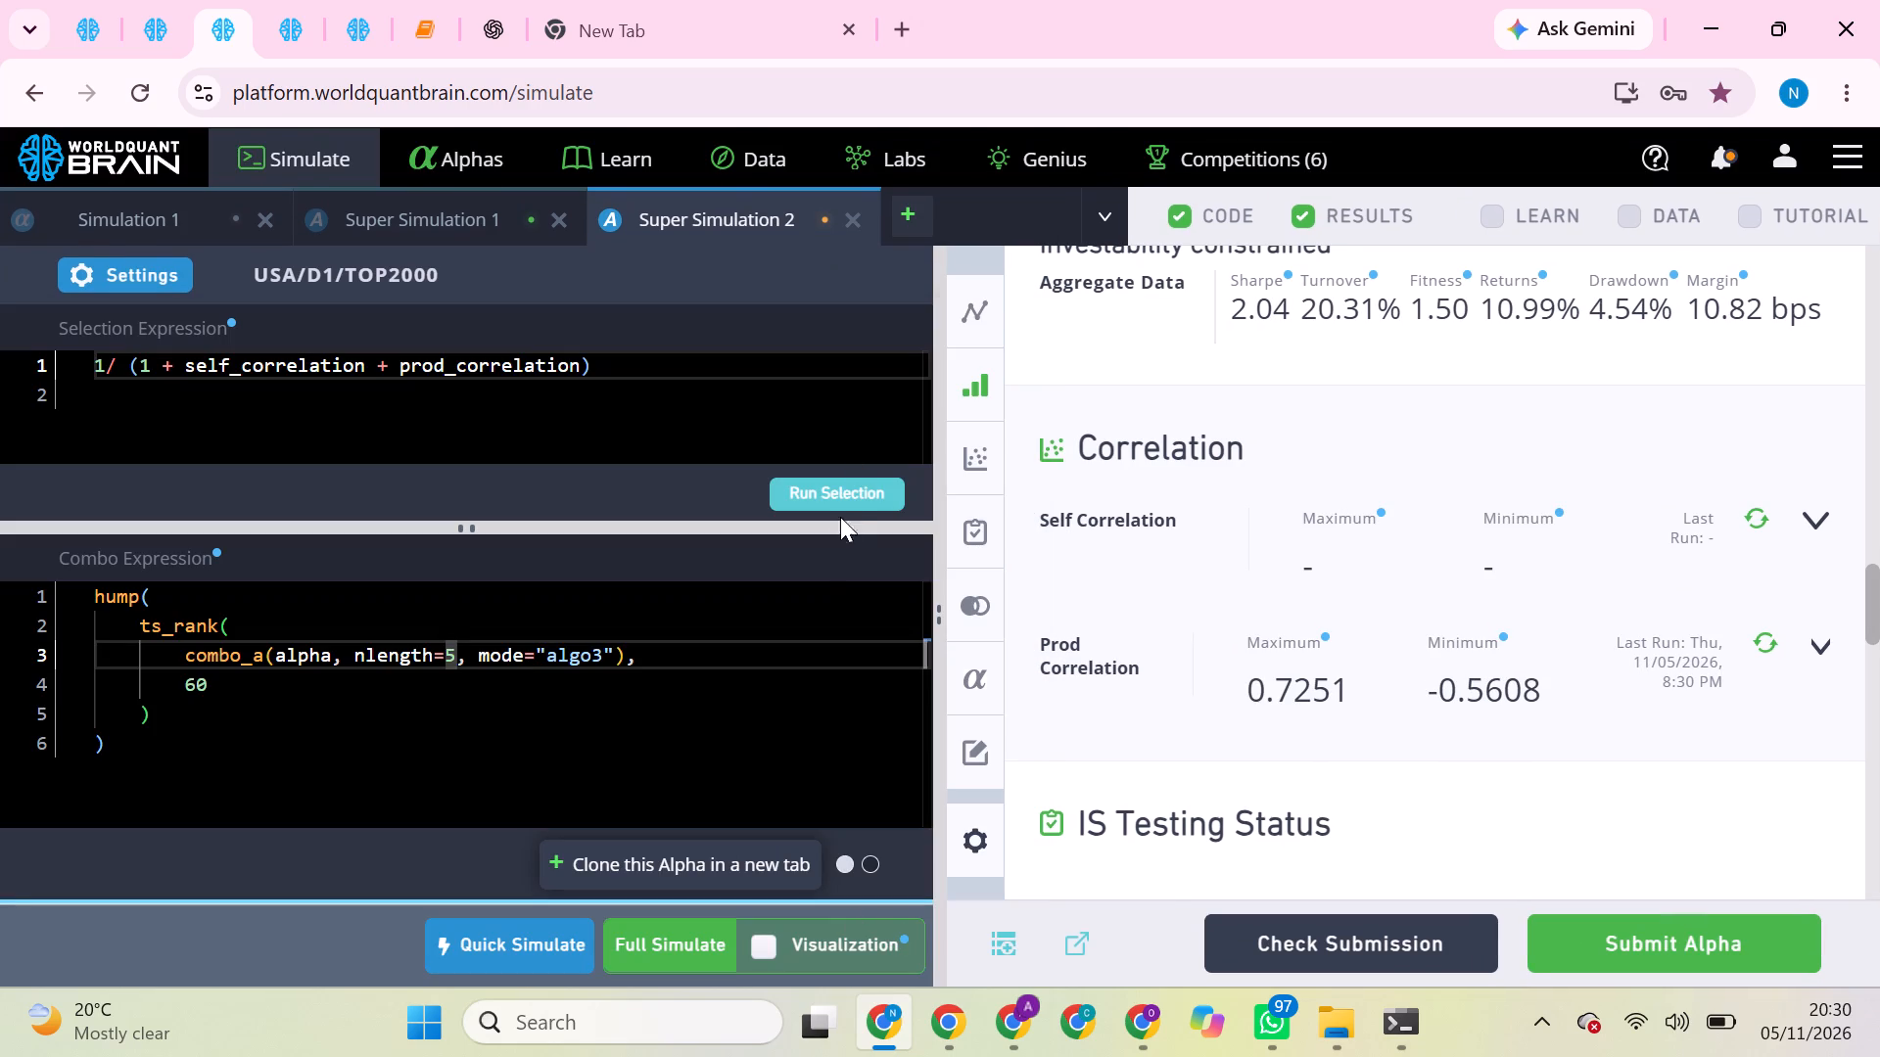
Rerun the selection for the TOP2000 super simulation and start its full simulation.
click(837, 506)
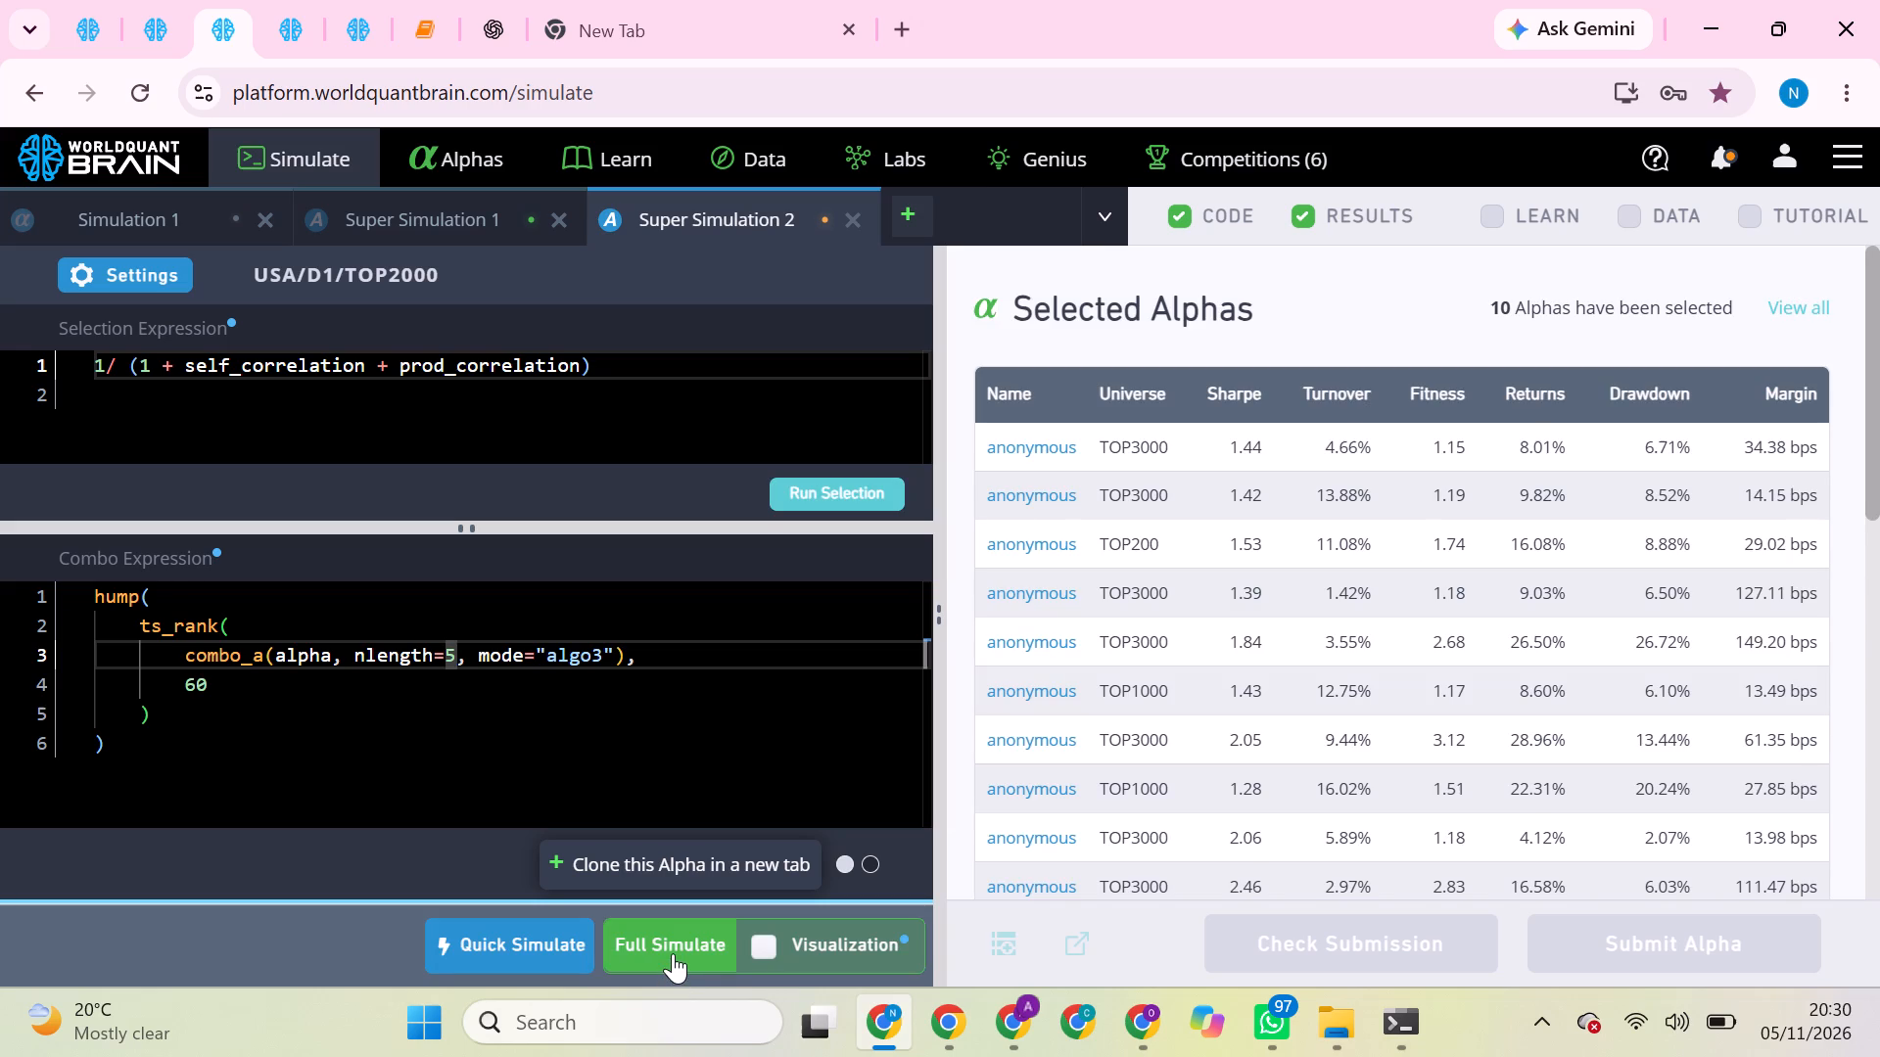
click(673, 953)
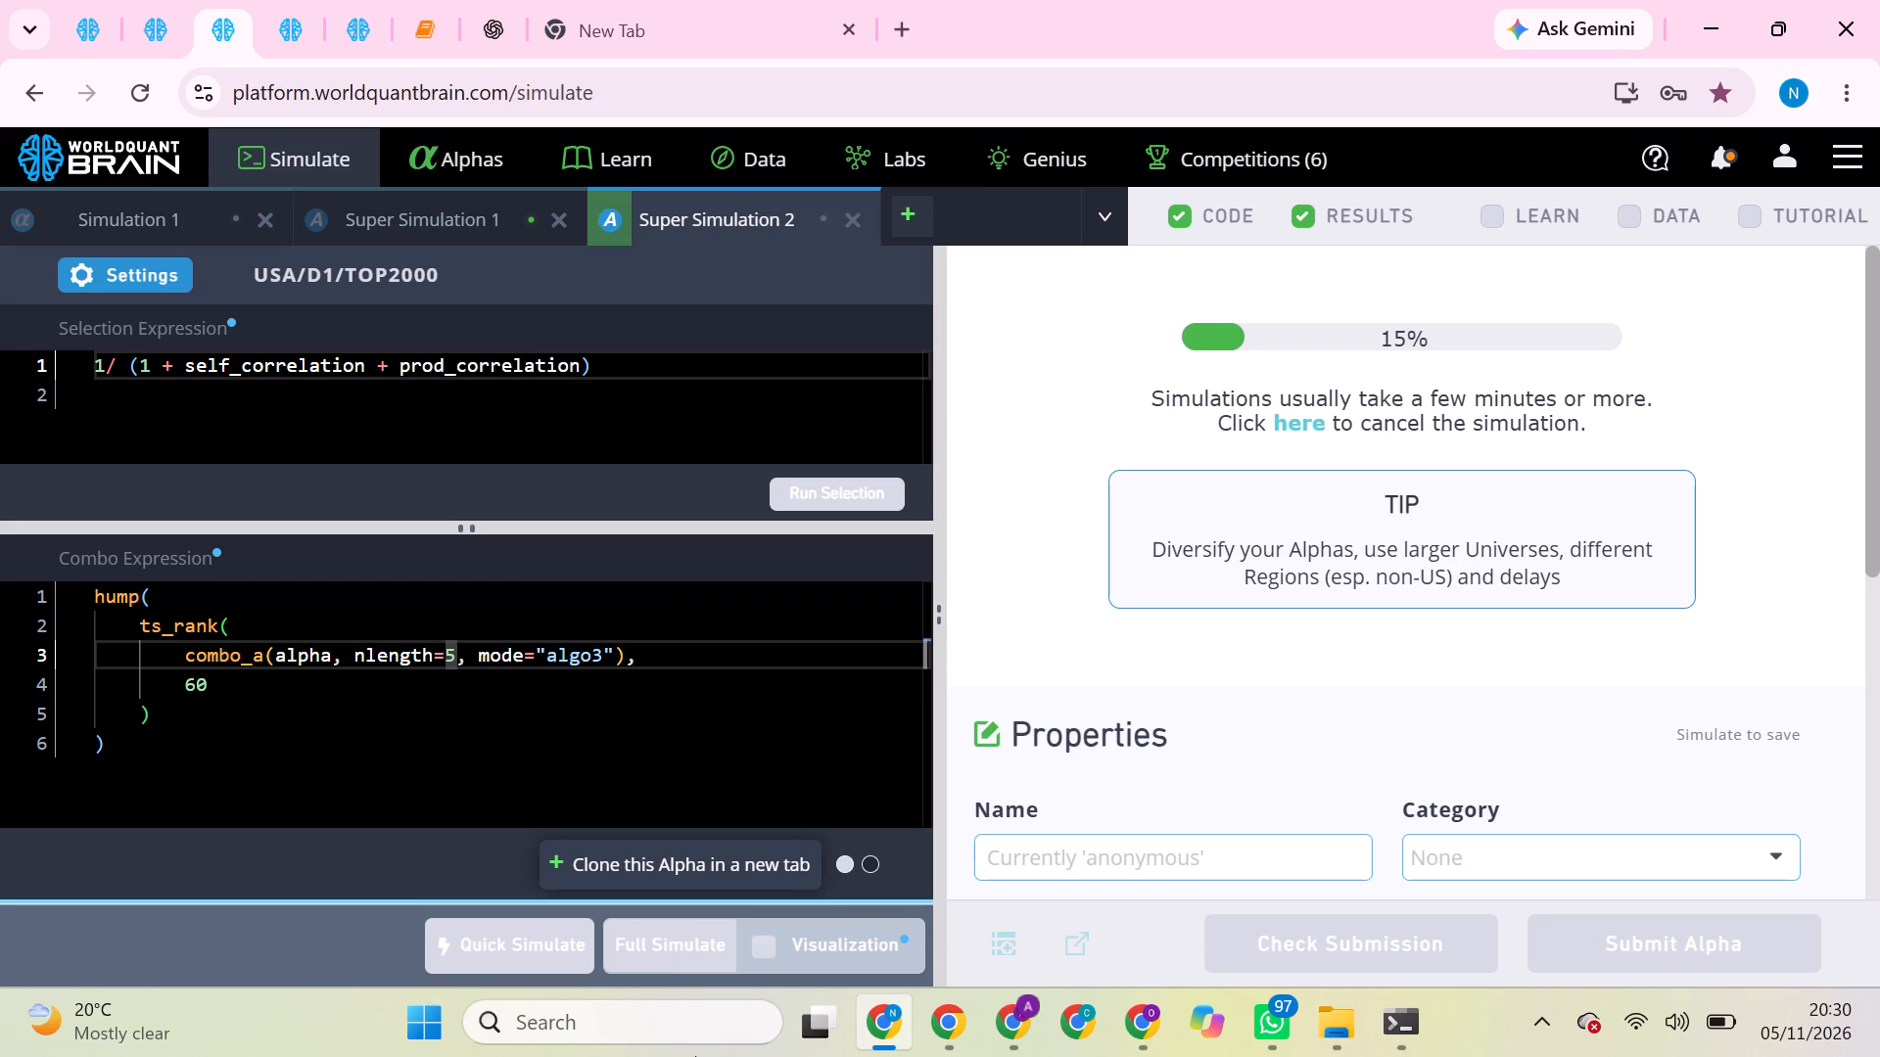
In the long_count super simulation session, review the finished results and run the production correlation check.
click(307, 28)
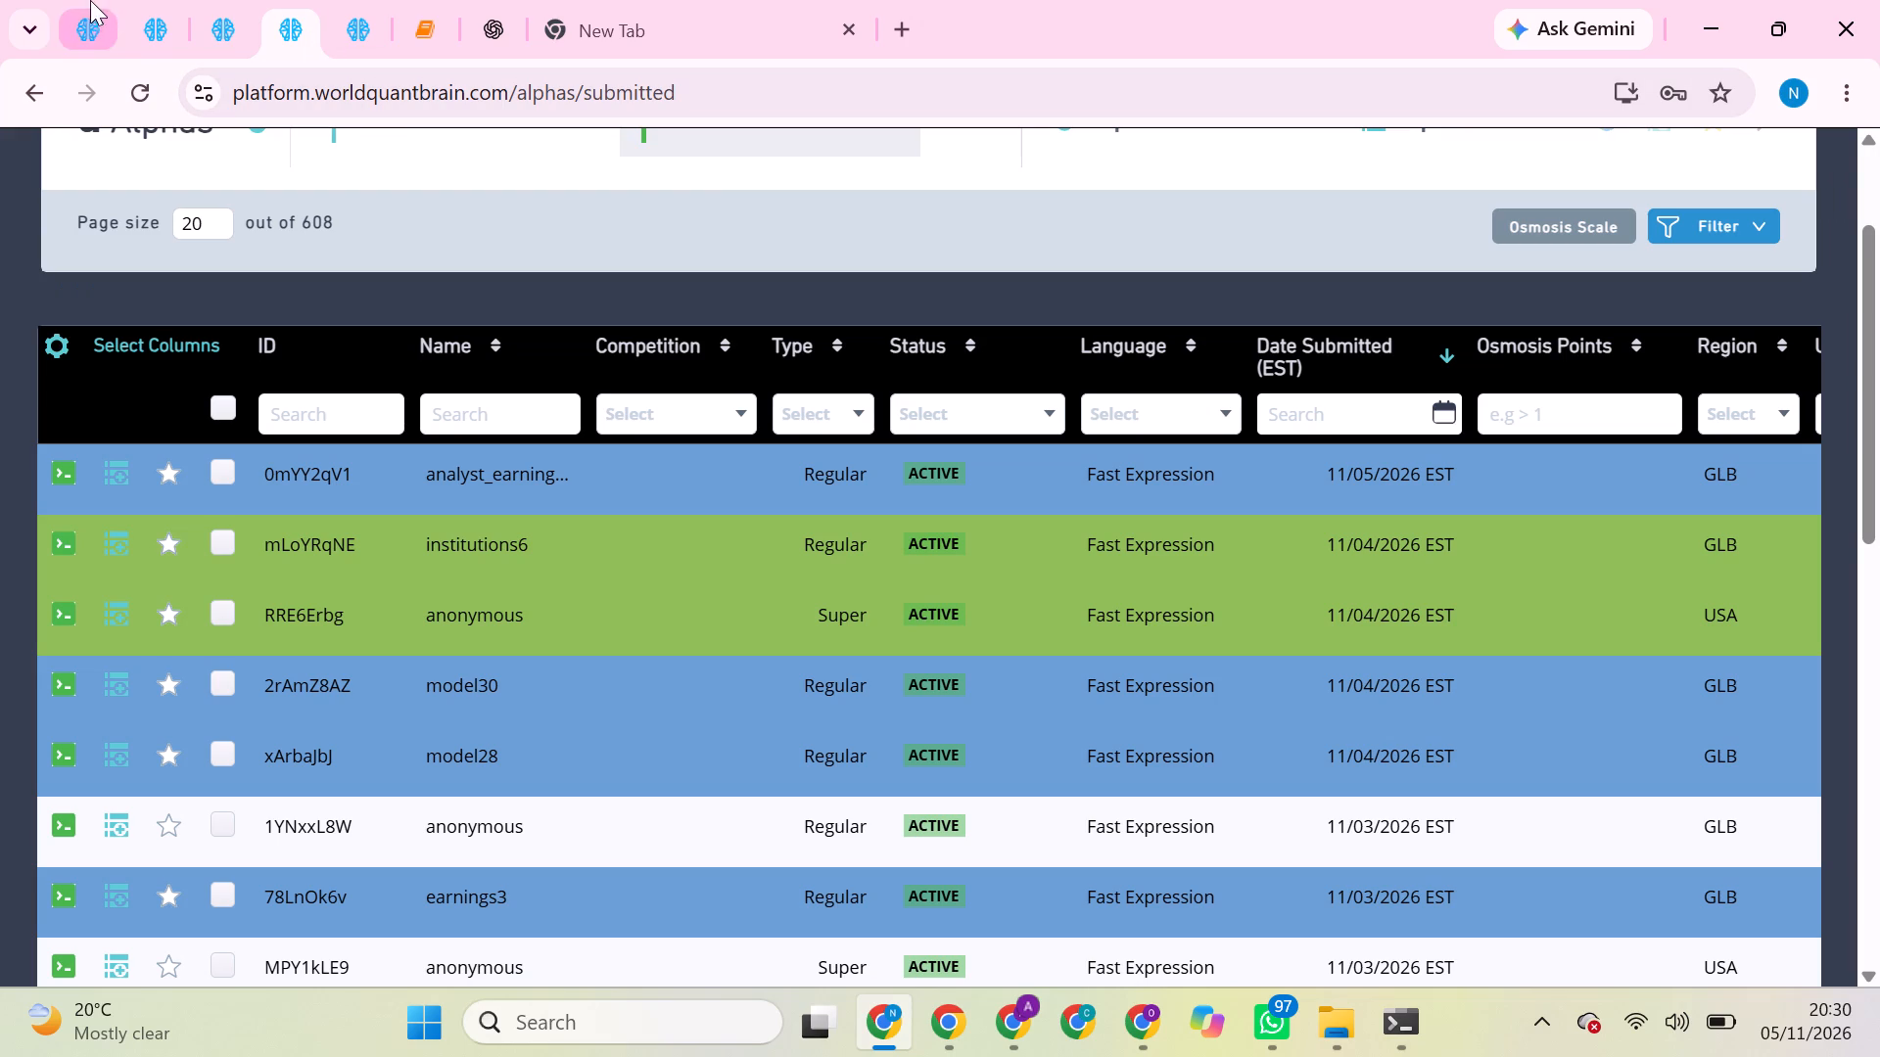
click(84, 33)
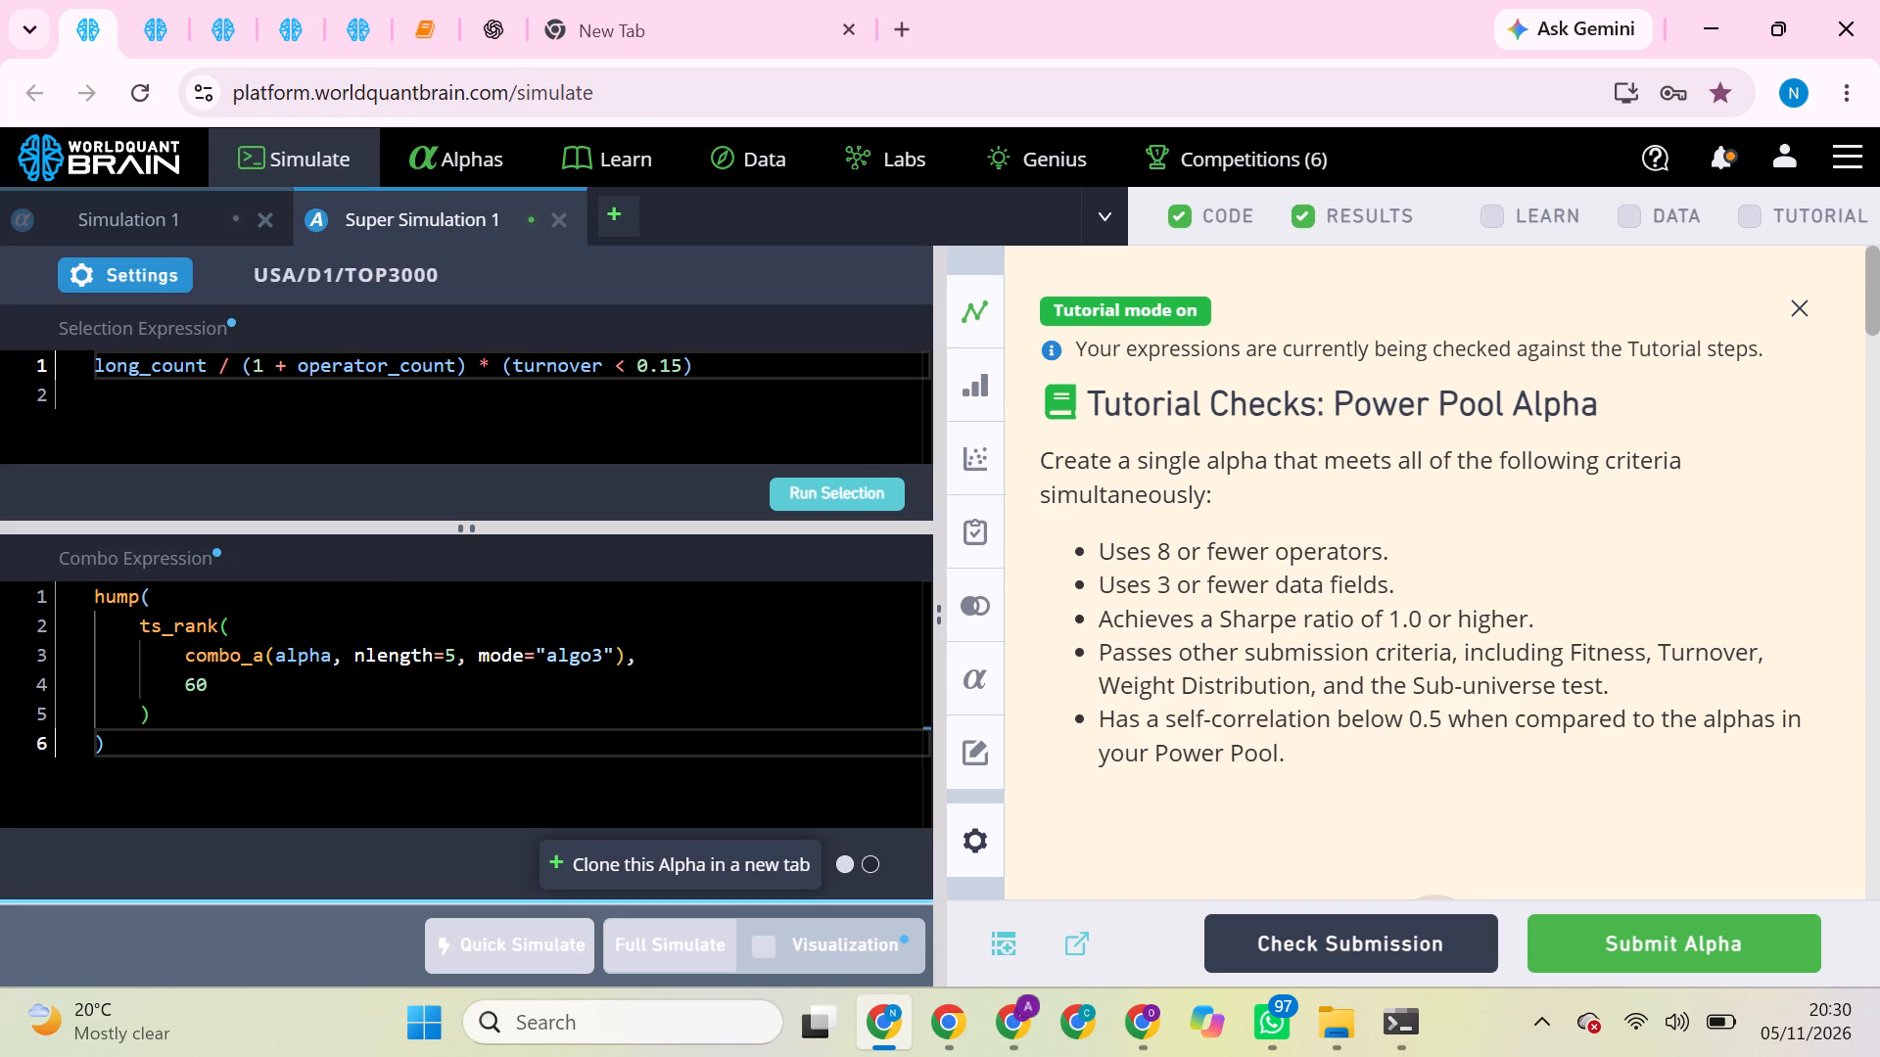
scroll(1137, 584, down, 10)
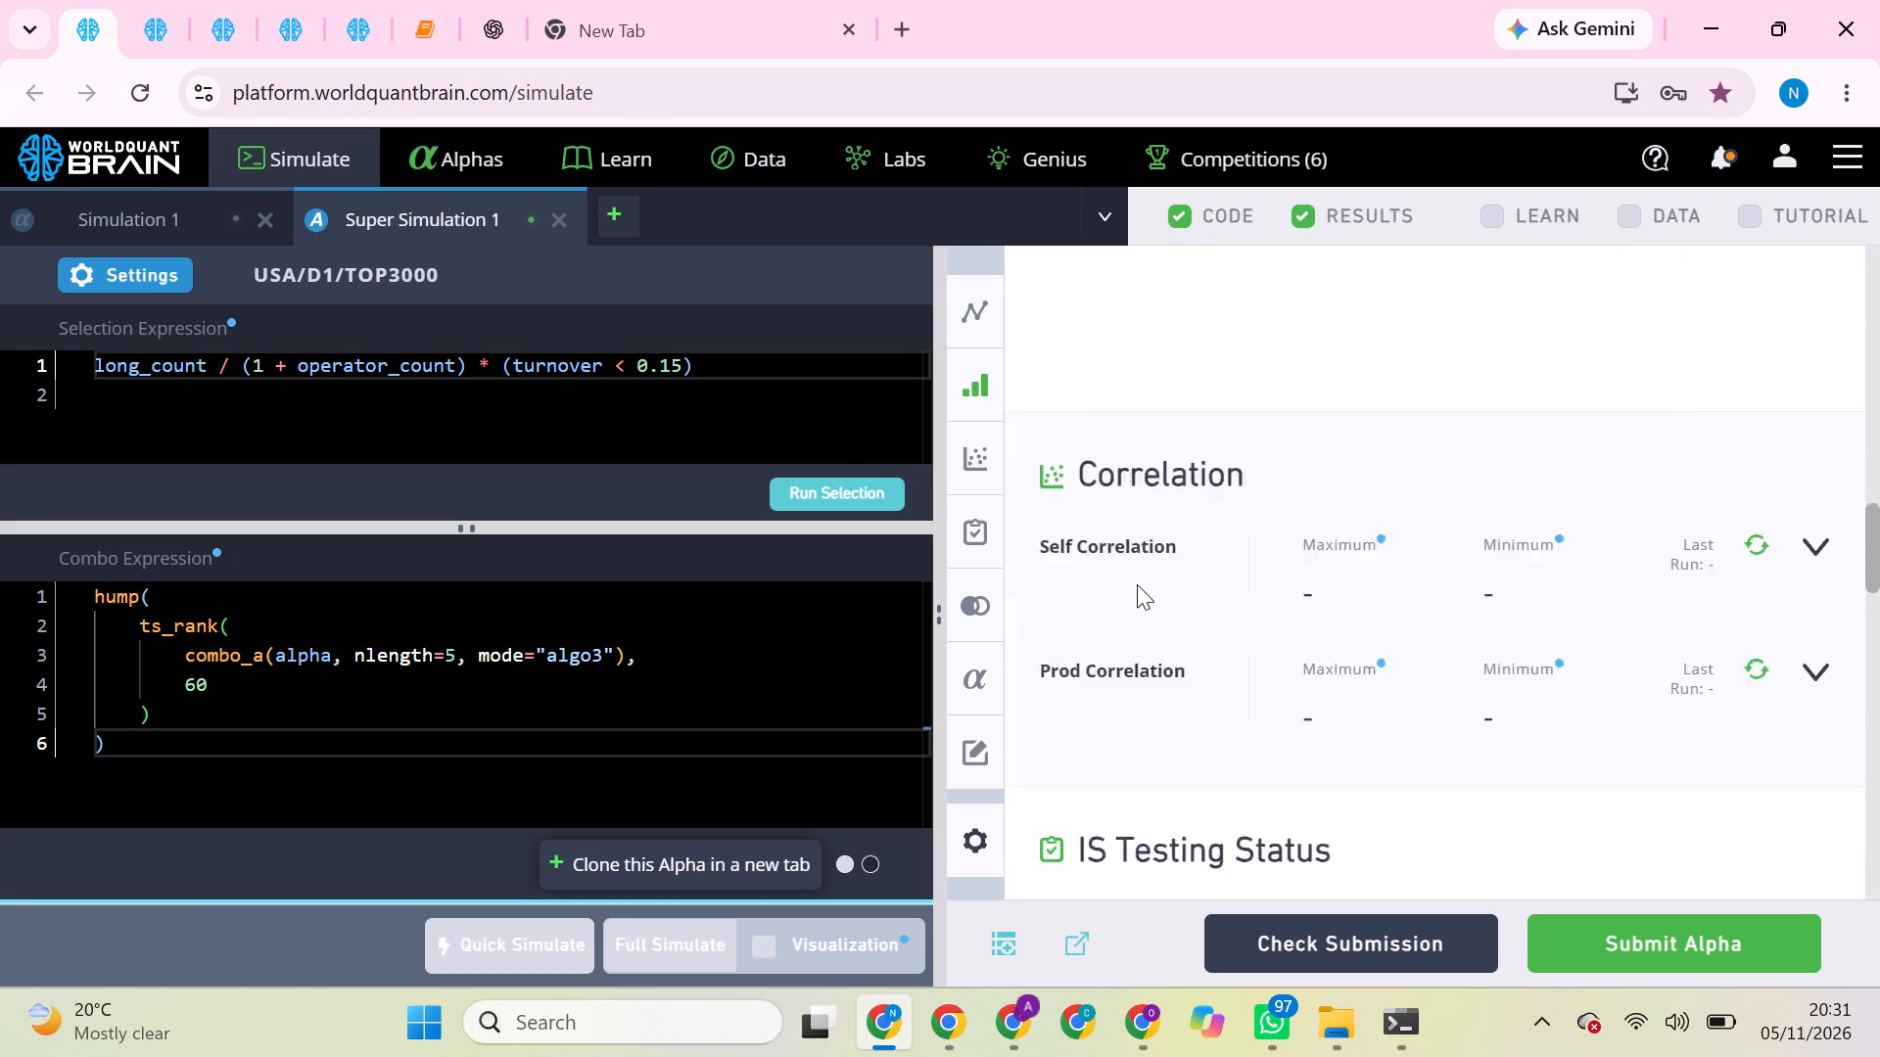
scroll(1137, 584, down, 1)
scroll(1304, 684, up, 2)
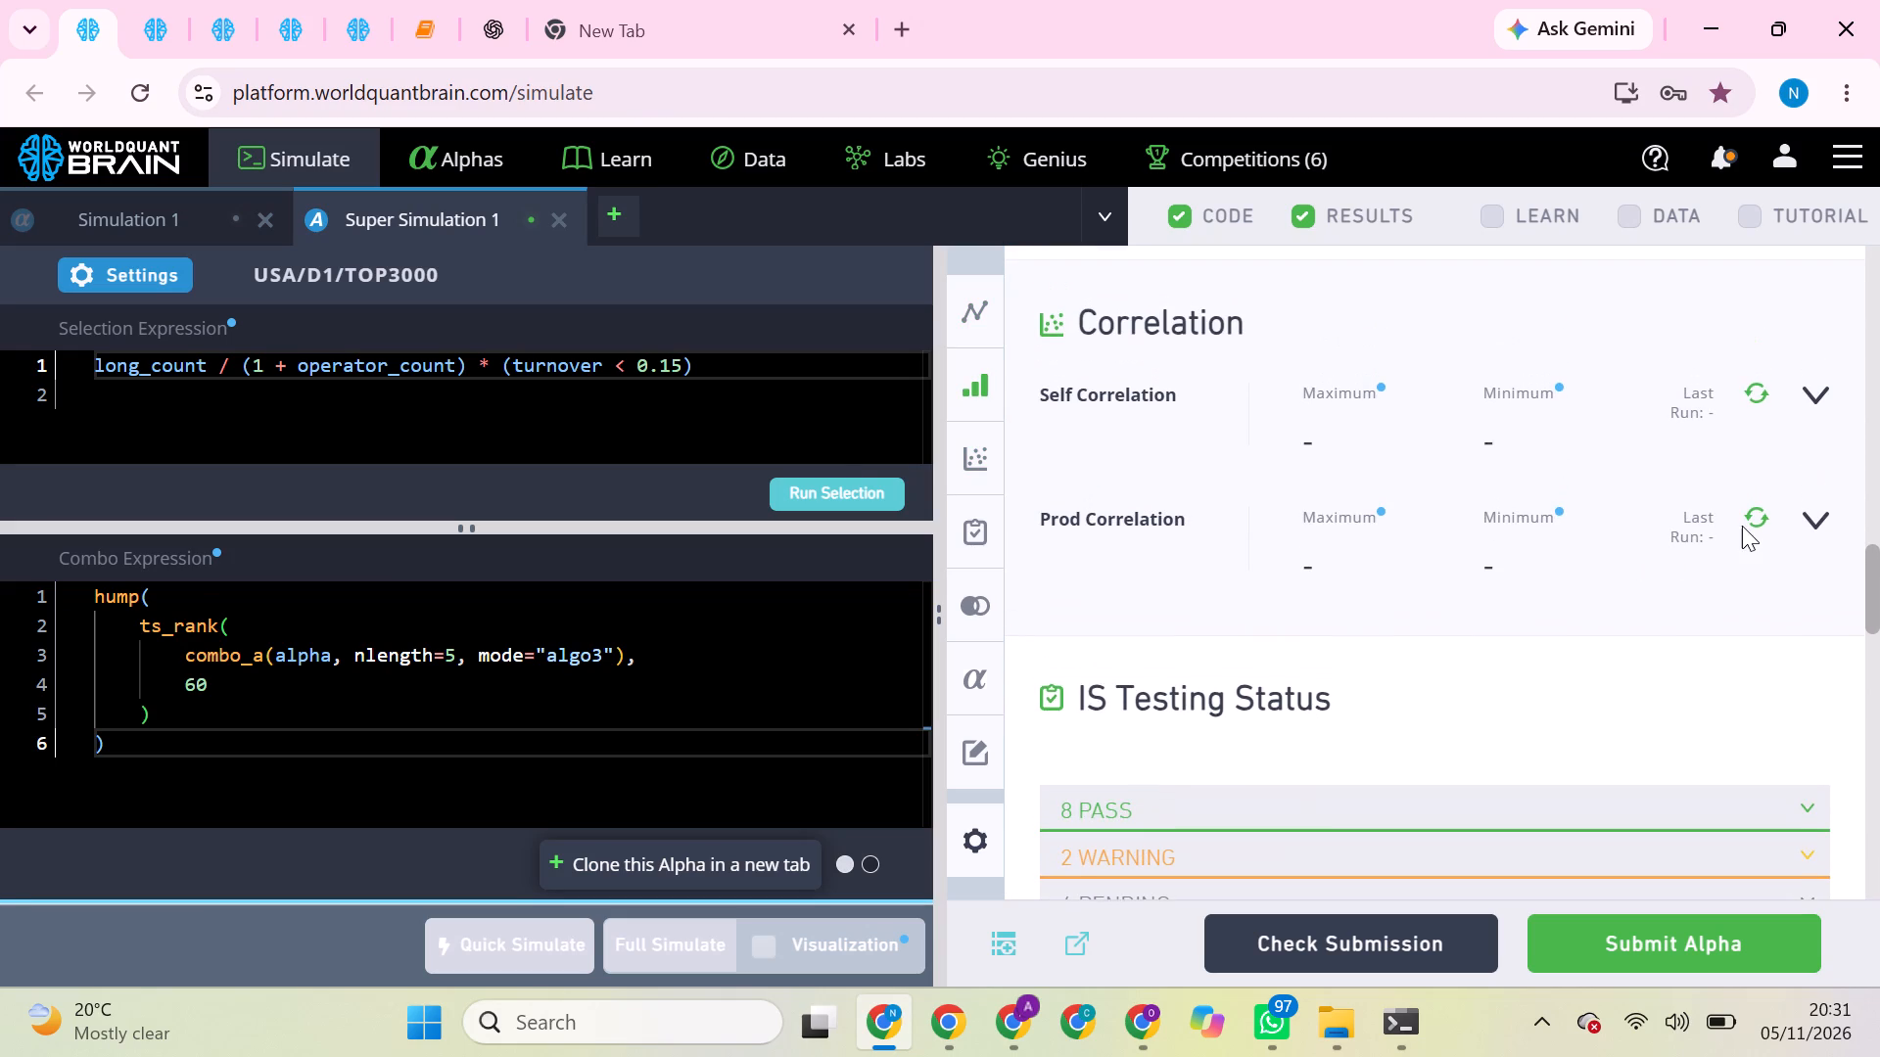
click(1754, 528)
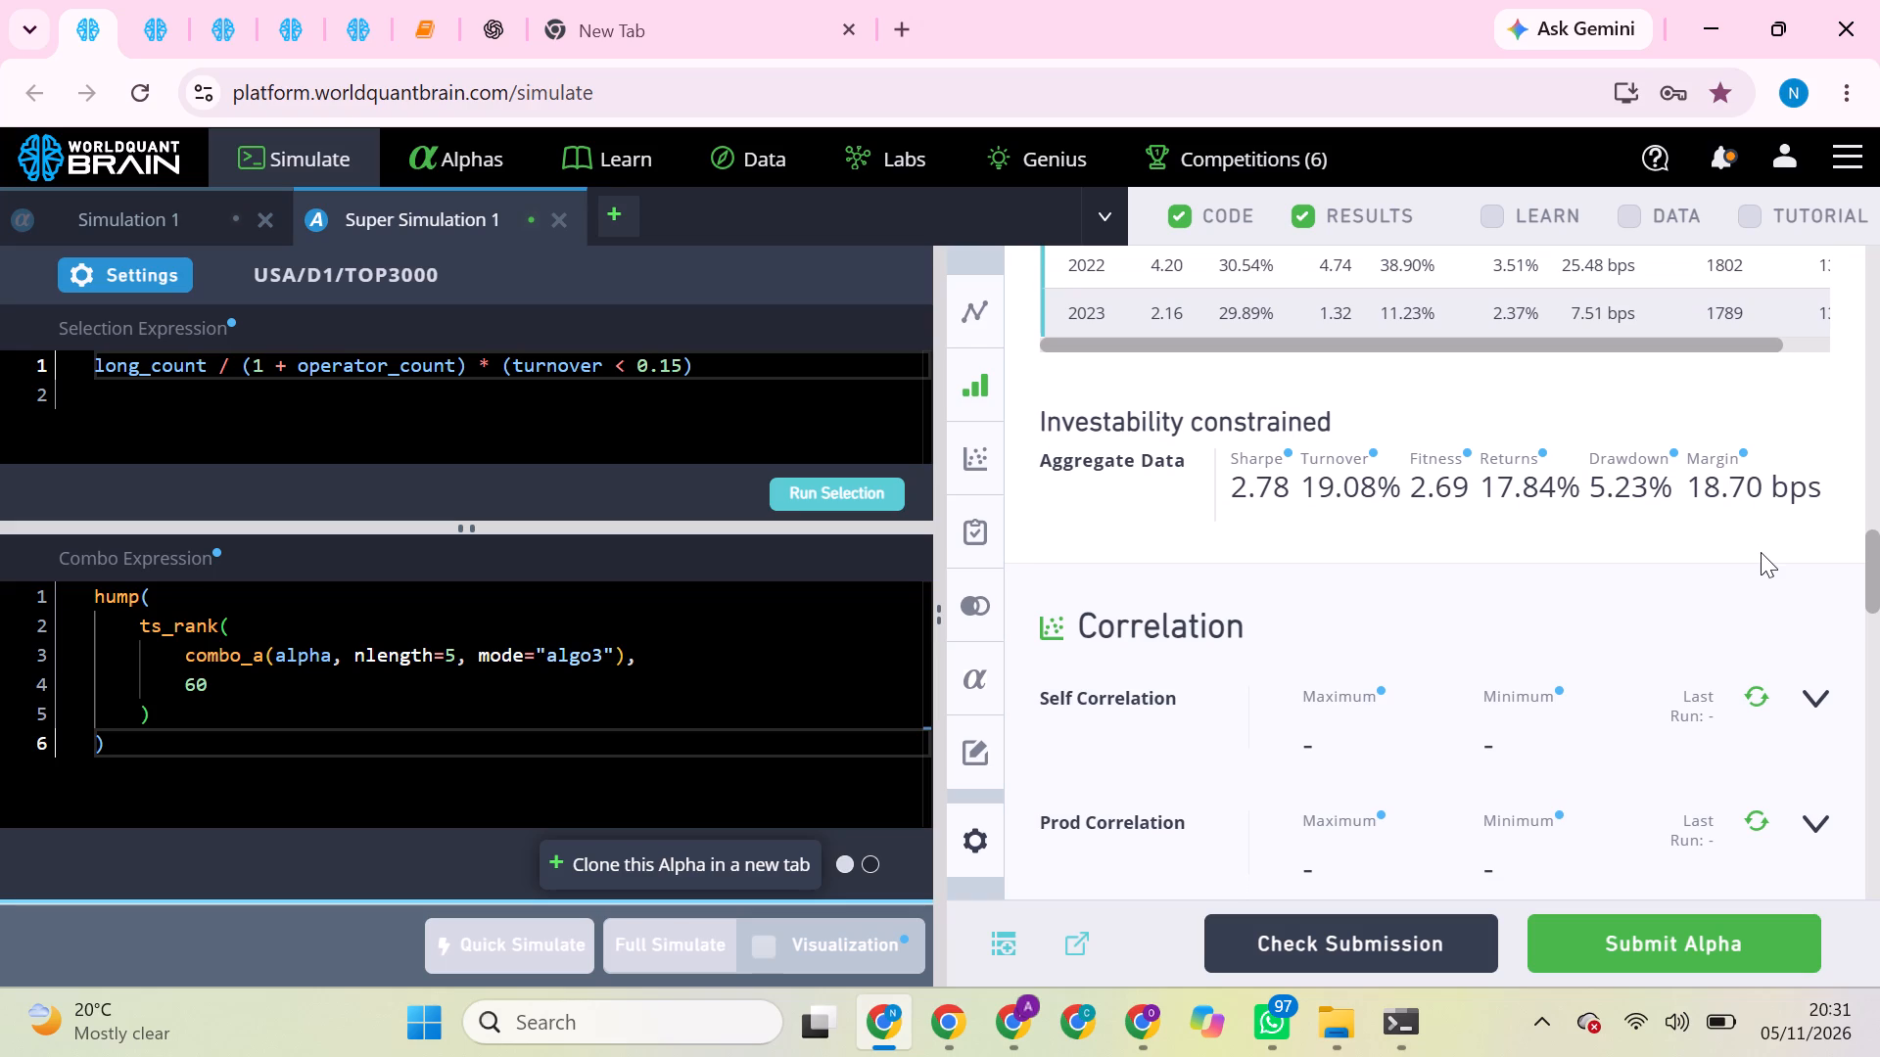
click(1758, 818)
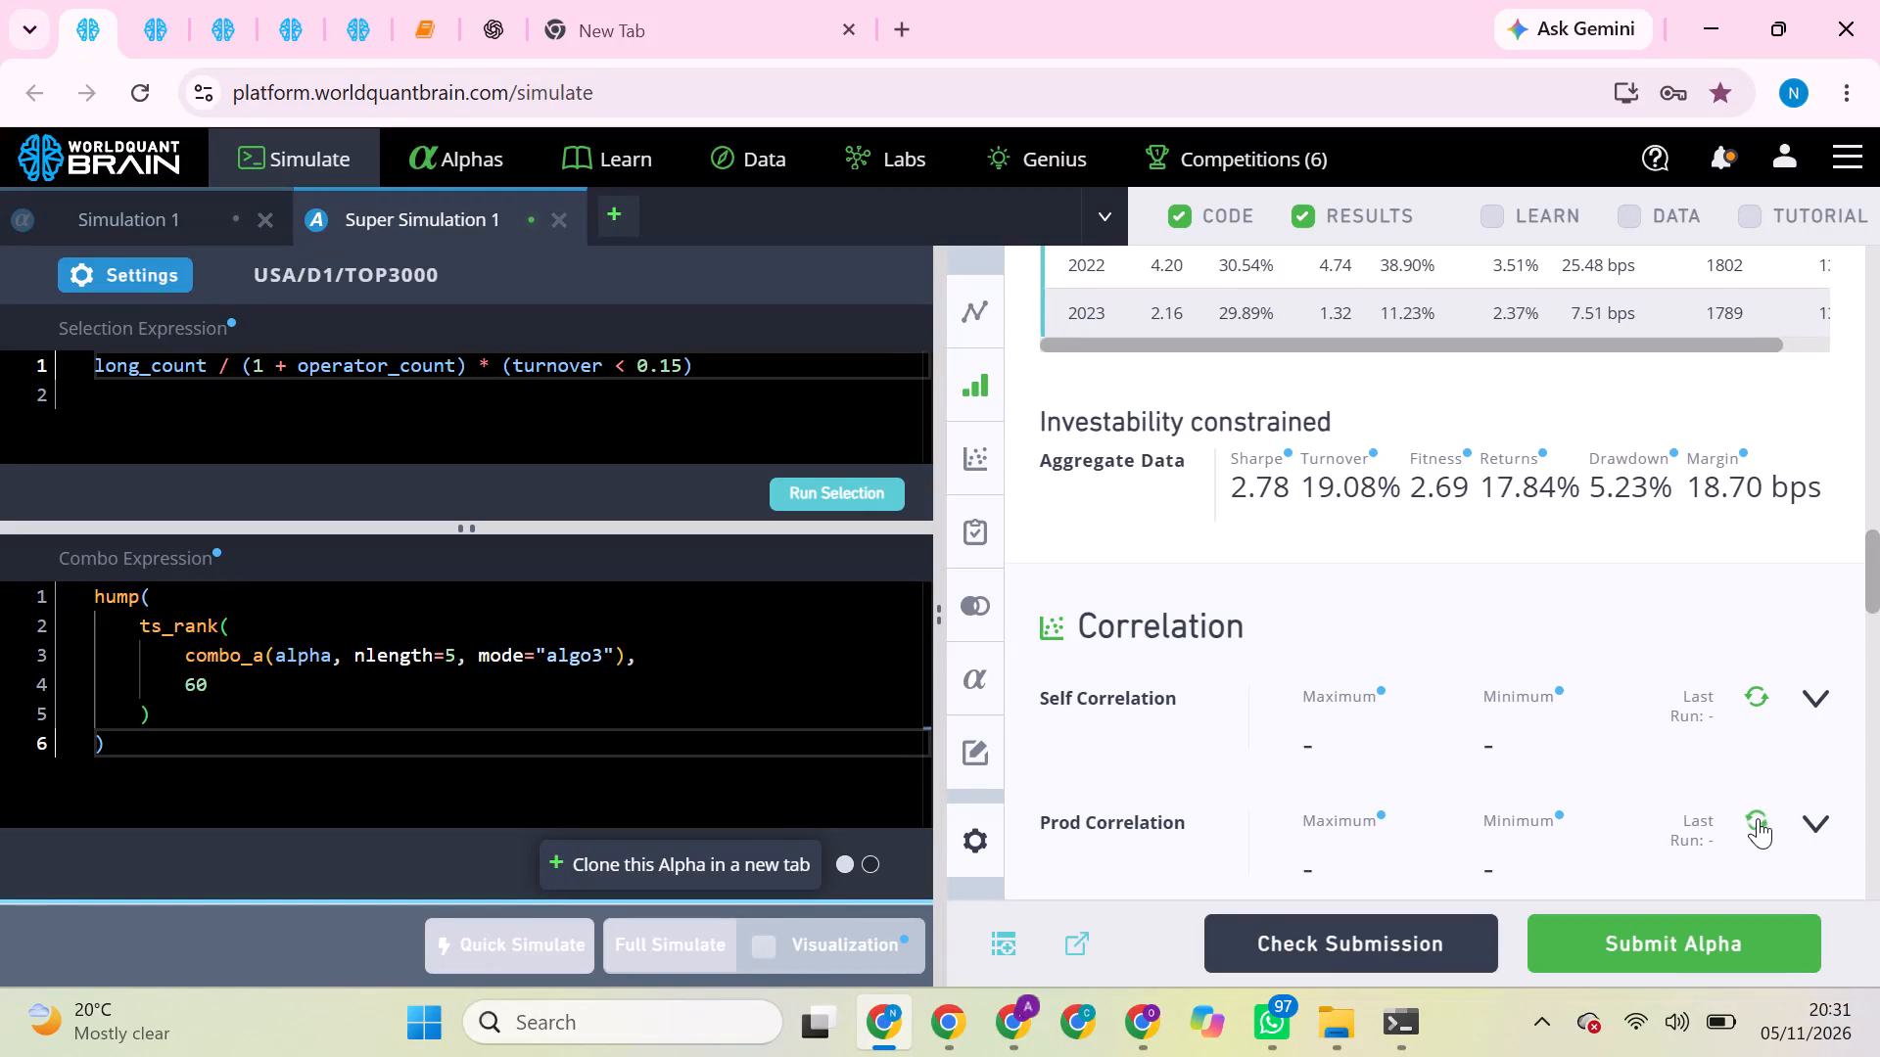
scroll(1758, 818, down, 1)
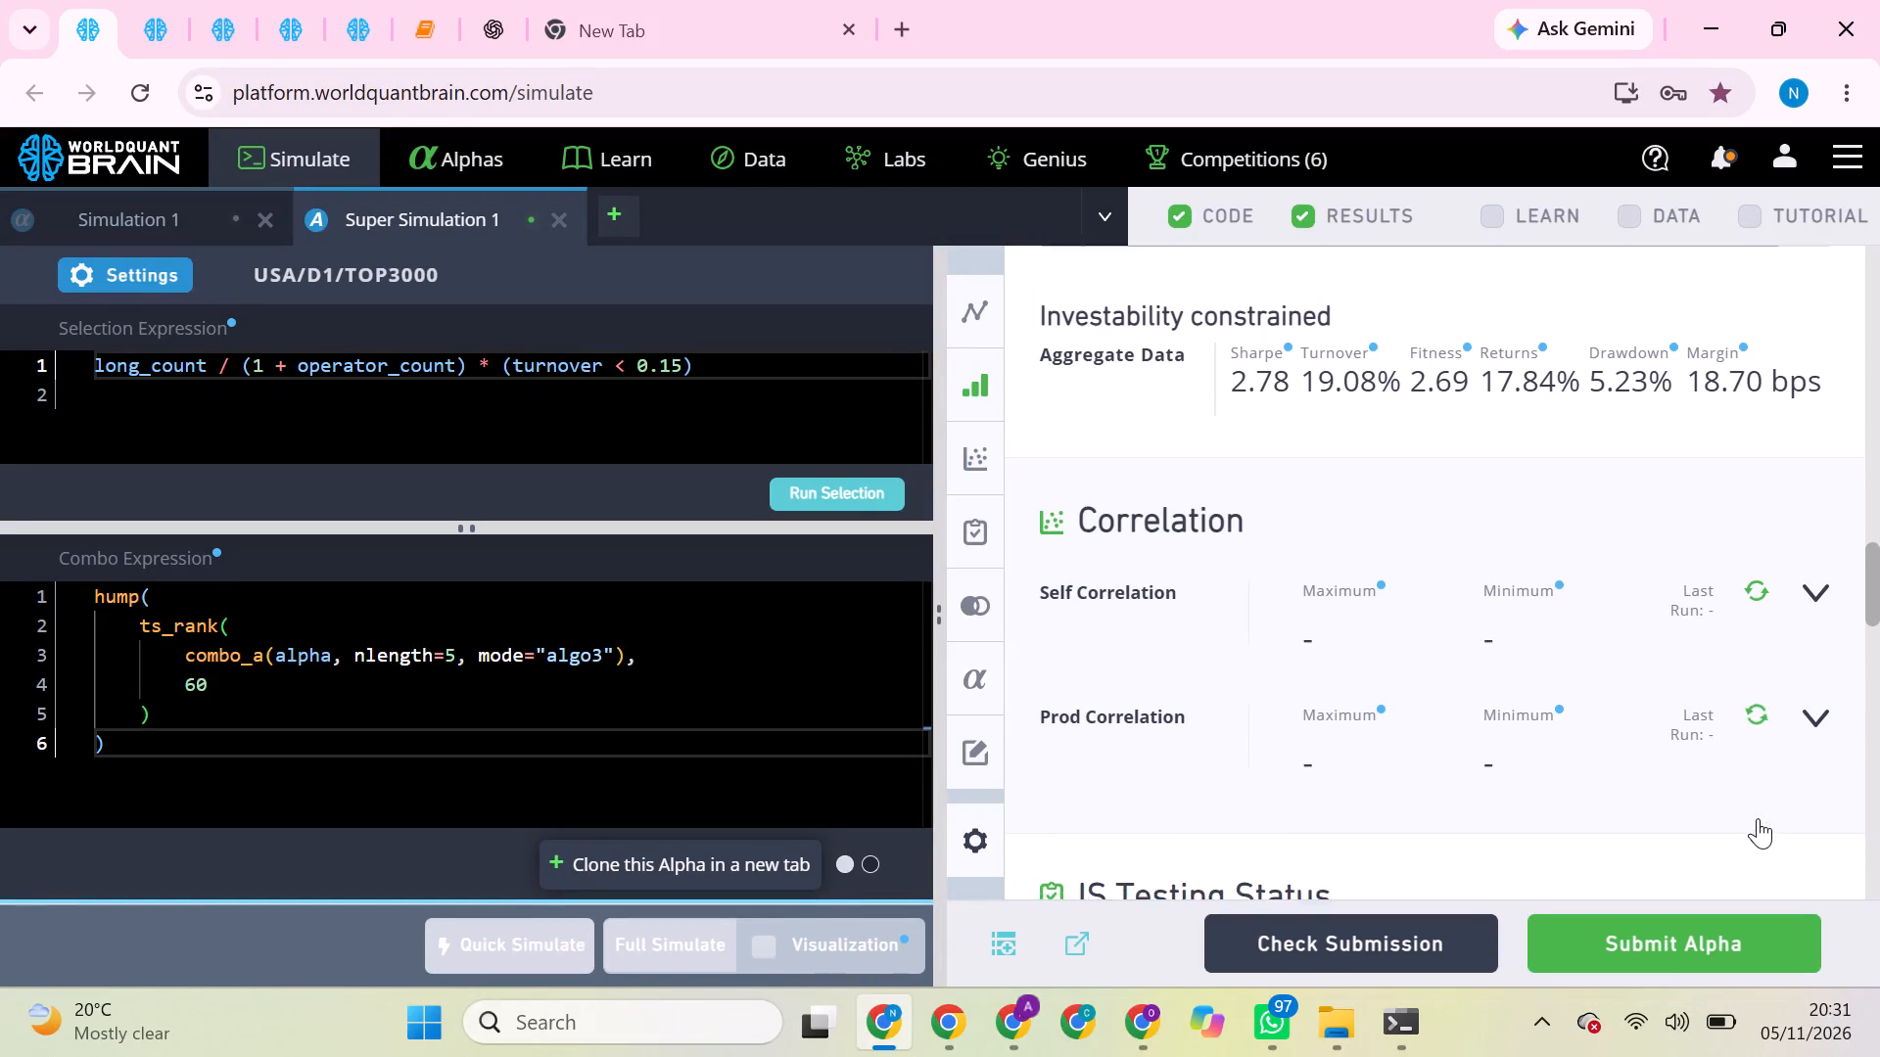
scroll(1758, 818, down, 1)
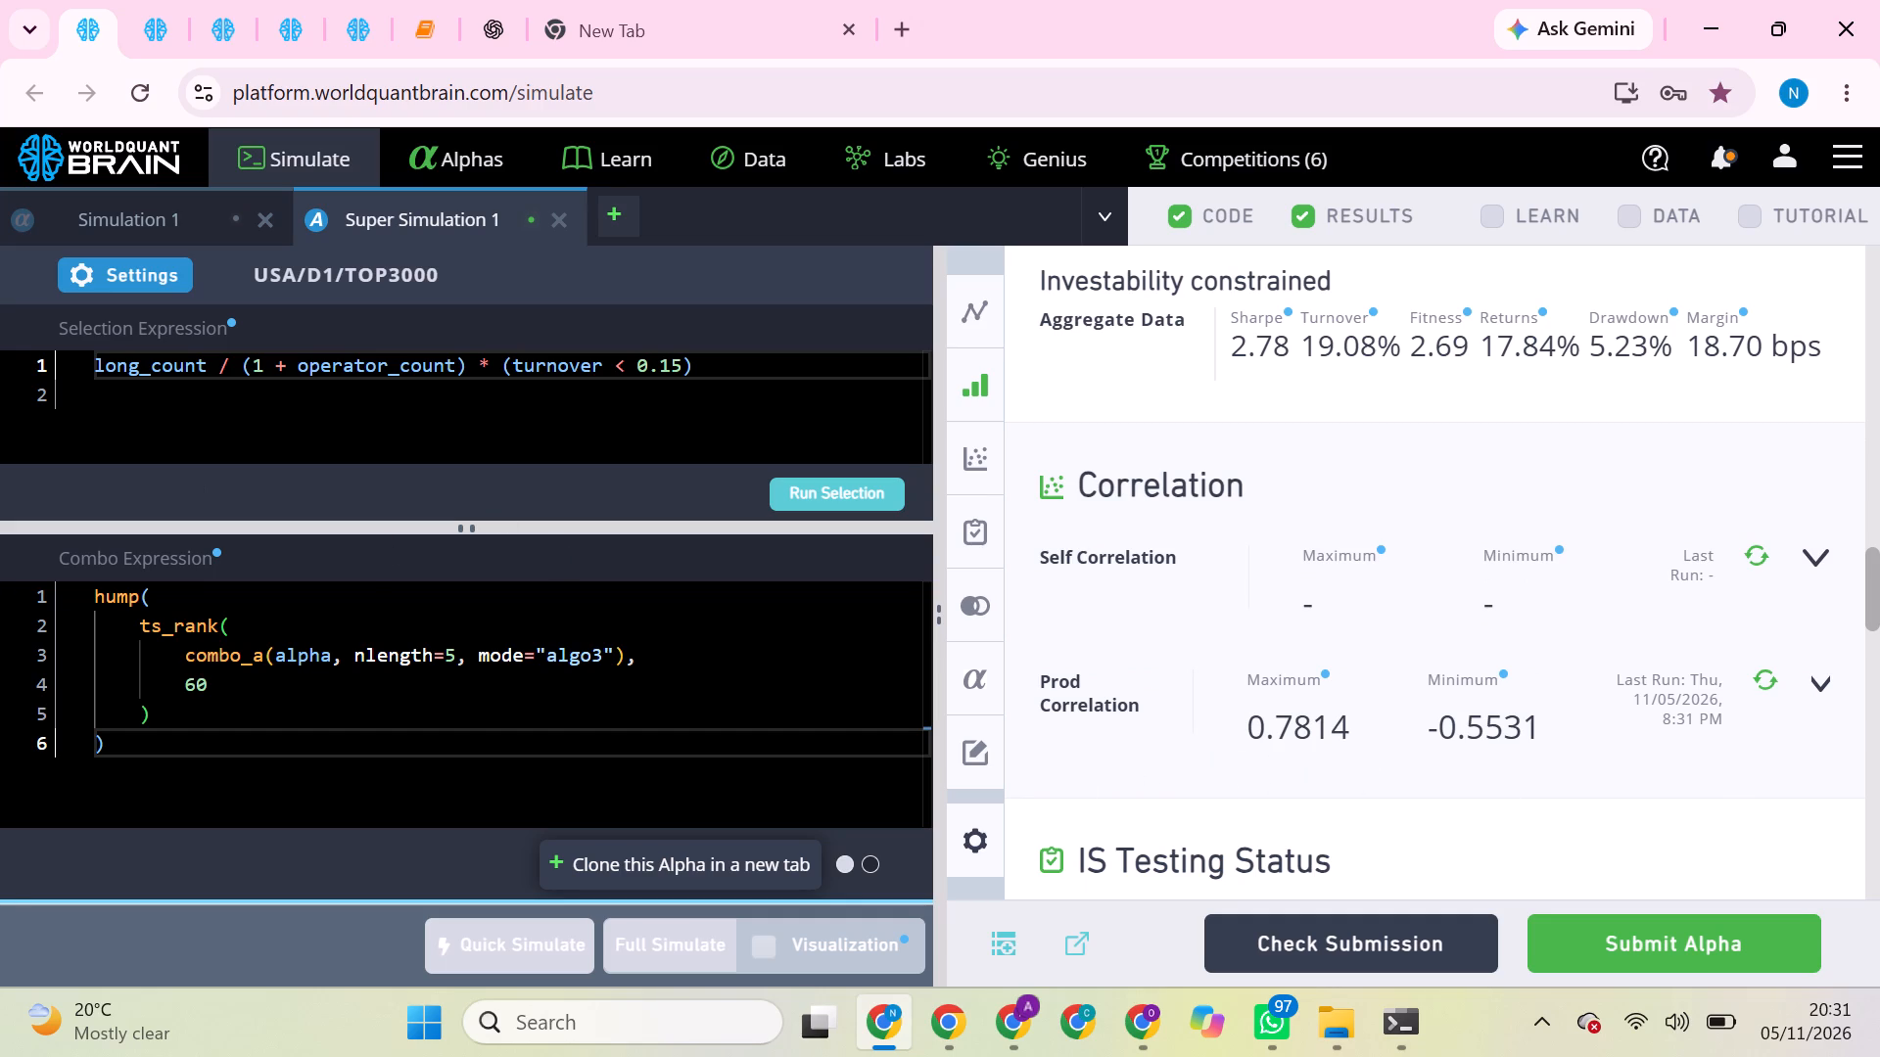
Change the long_count super simulation's neutralization to Market, keeping the TOP3000 universe, and apply the settings.
click(123, 274)
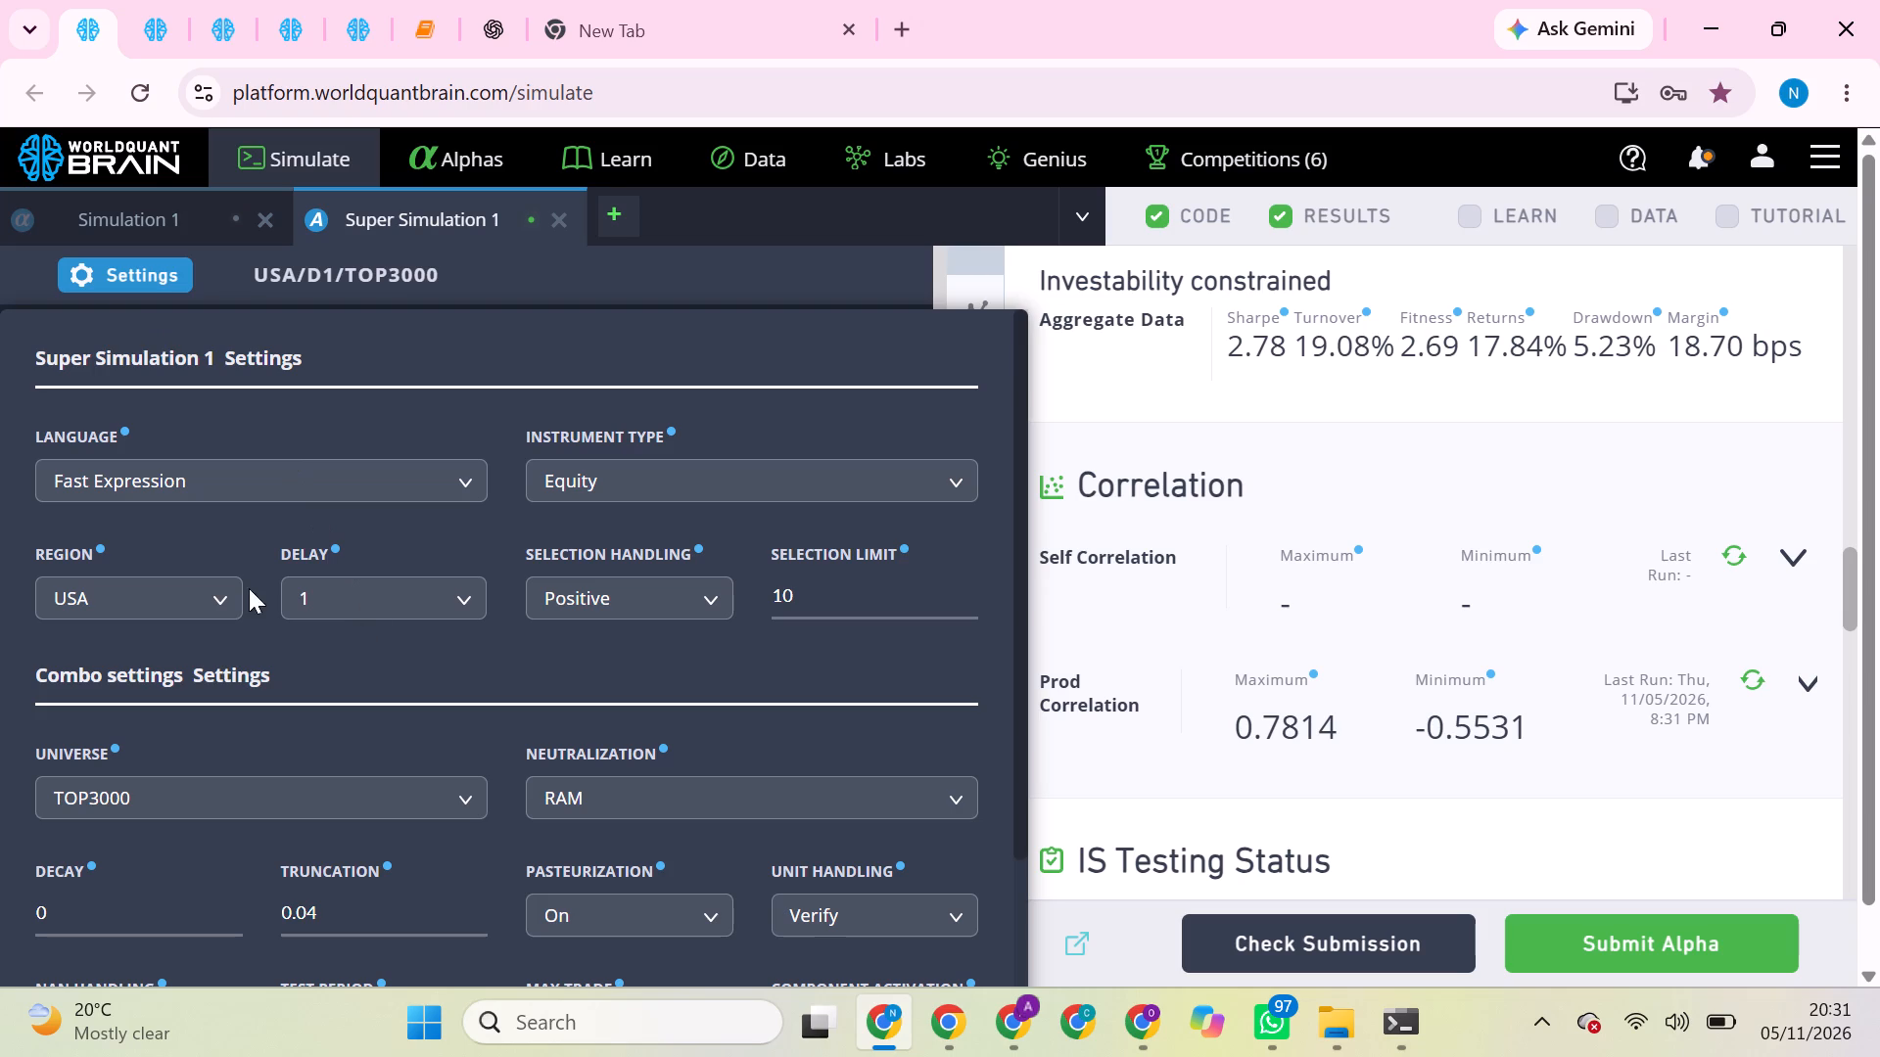
click(362, 801)
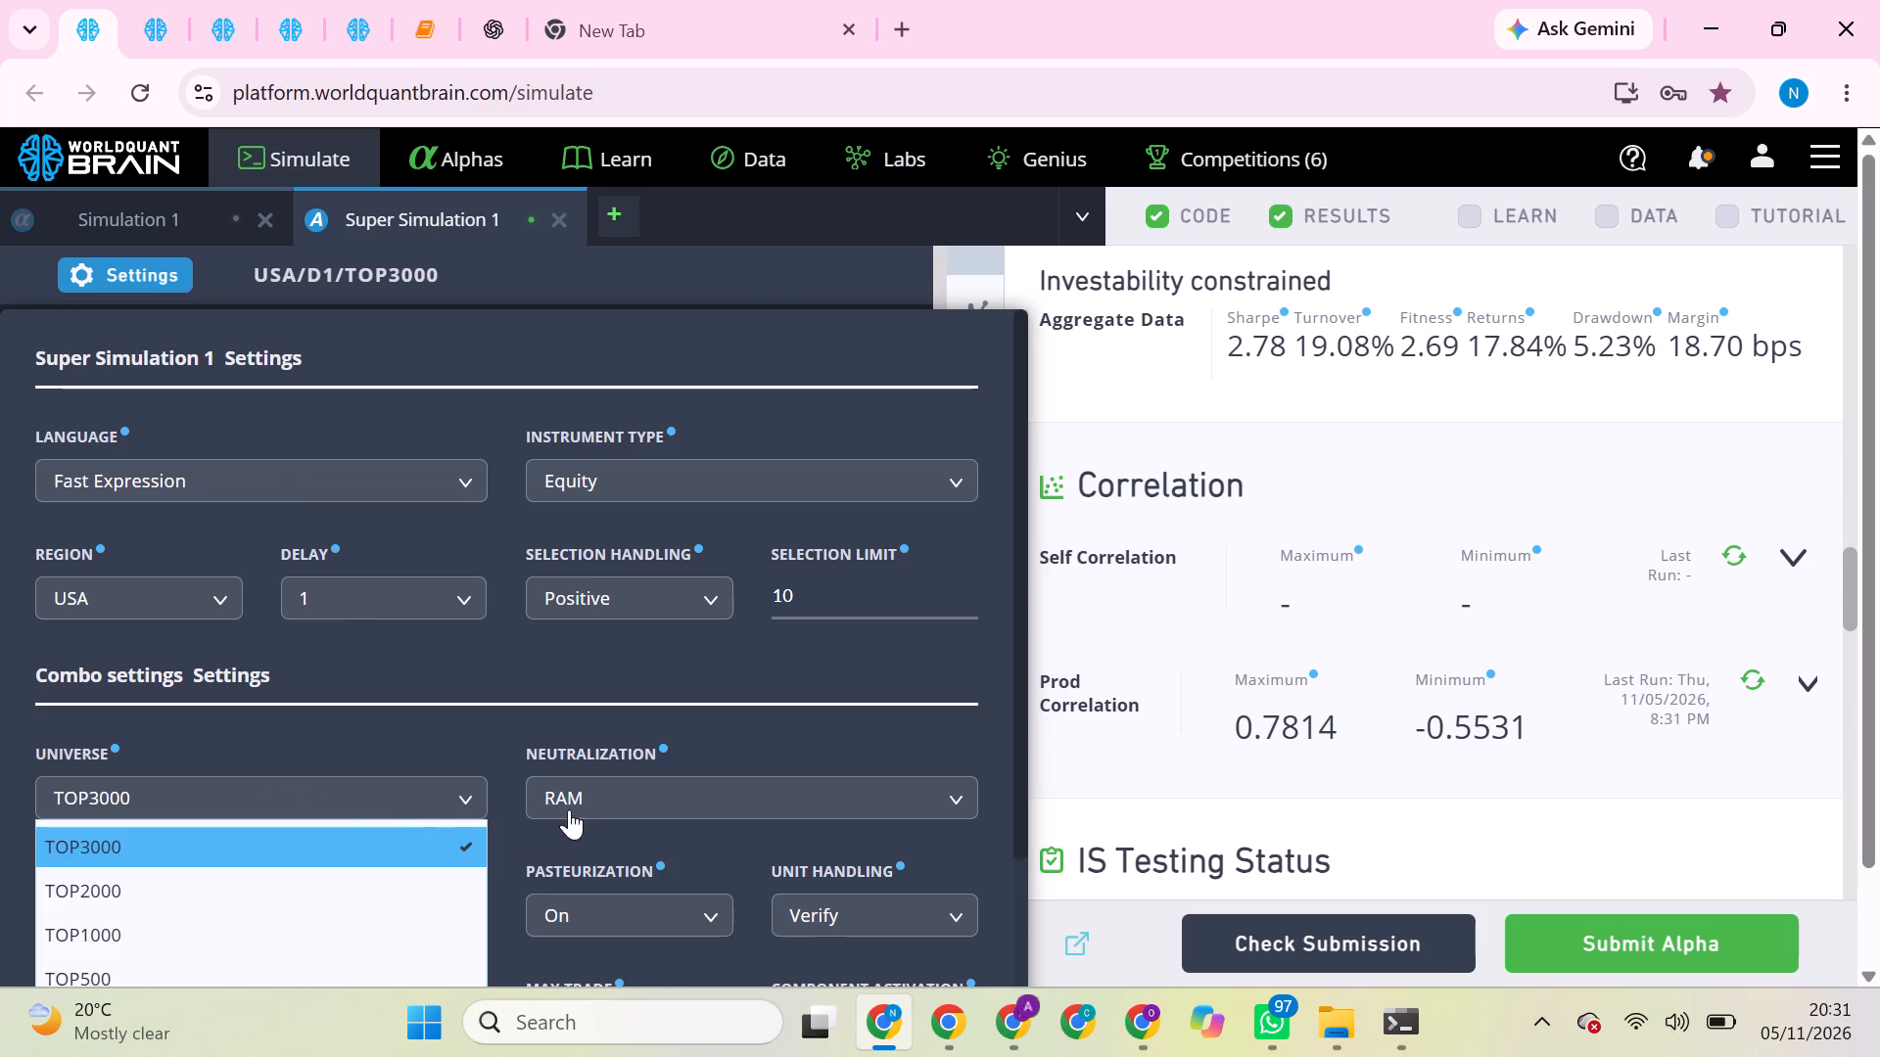
click(595, 804)
scroll(611, 896, down, 3)
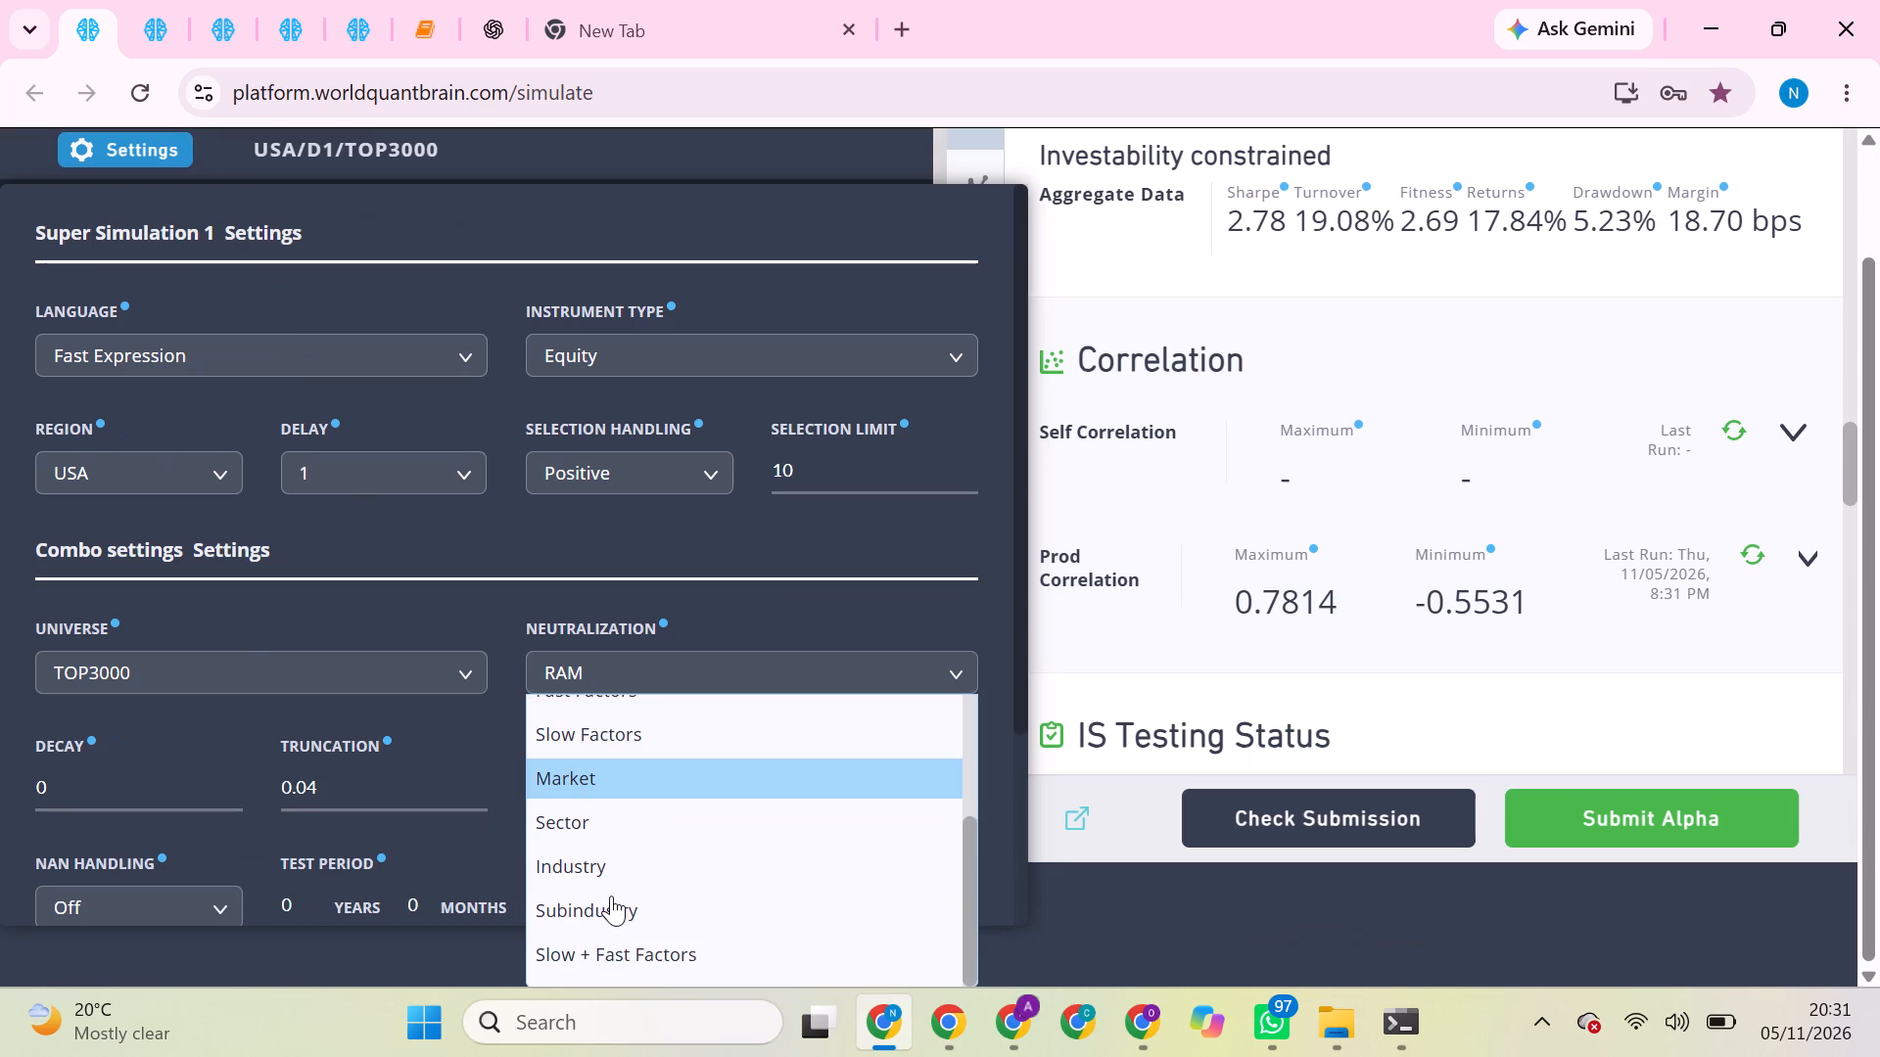
scroll(611, 896, down, 1)
click(603, 778)
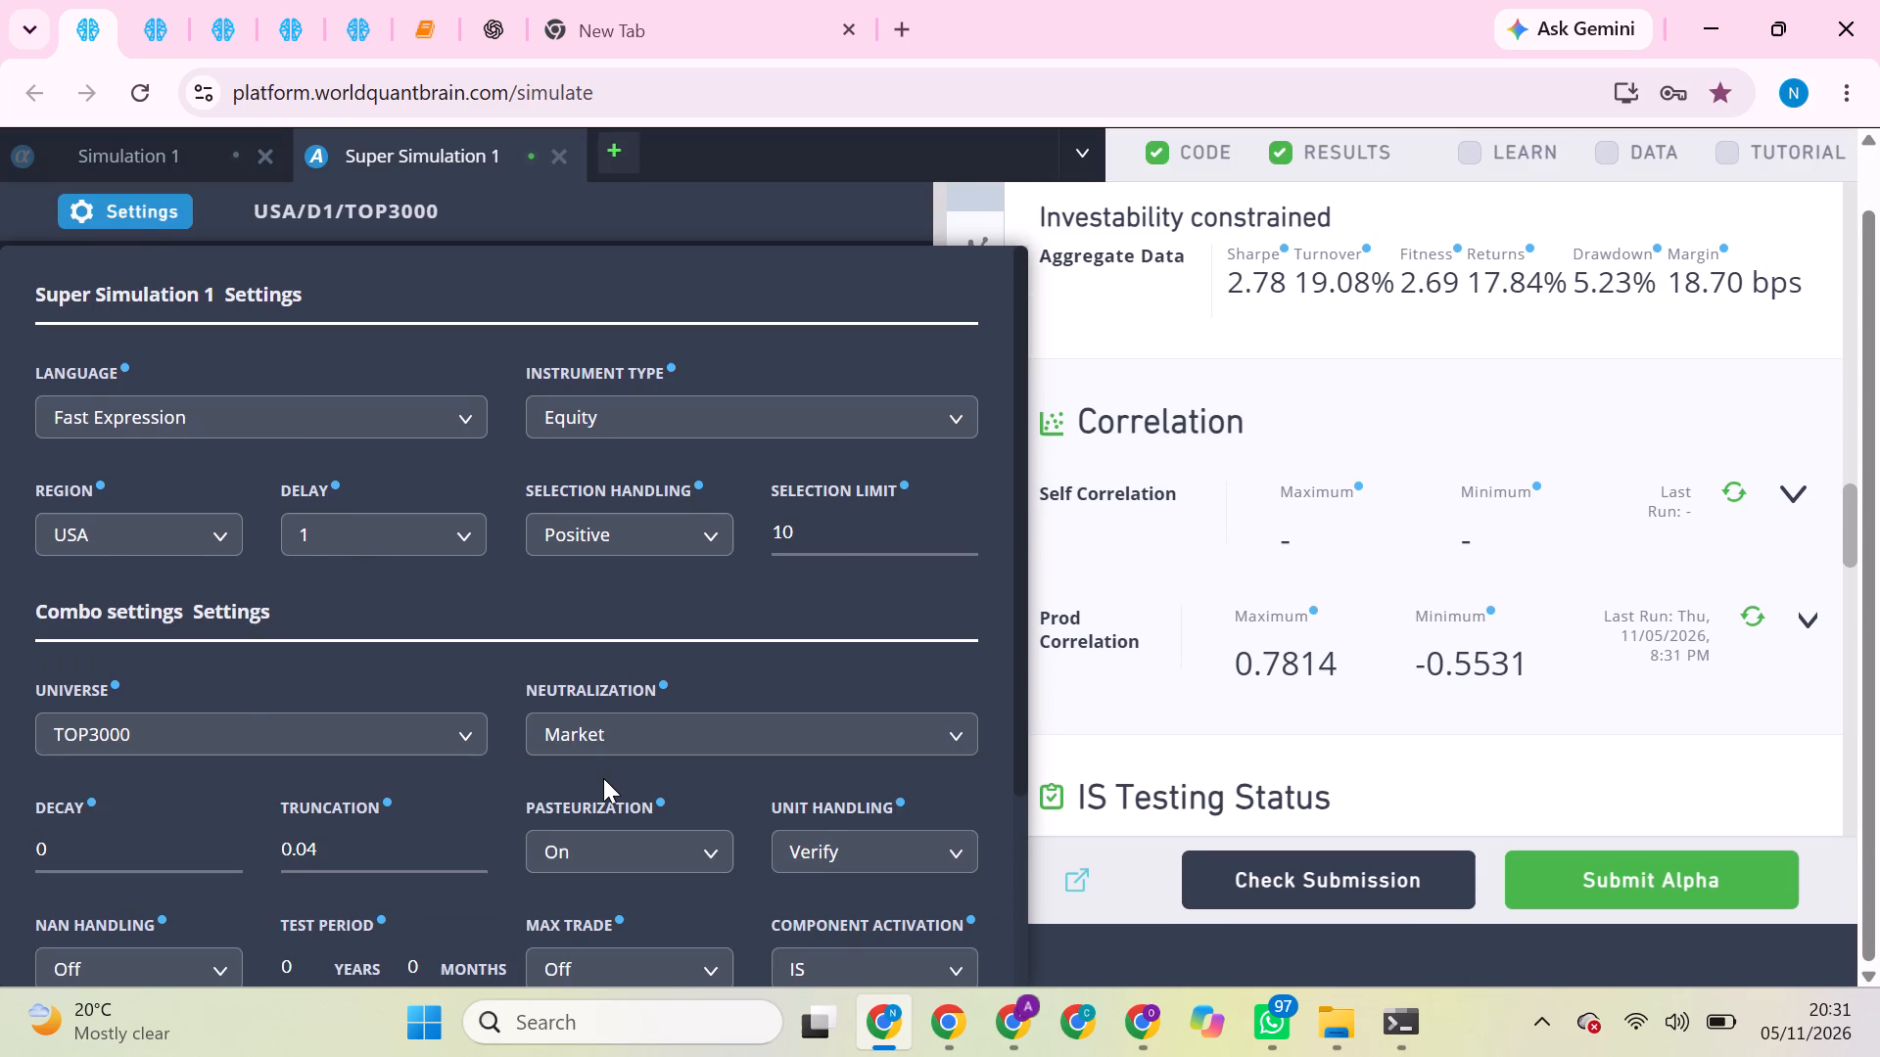
scroll(603, 778, down, 5)
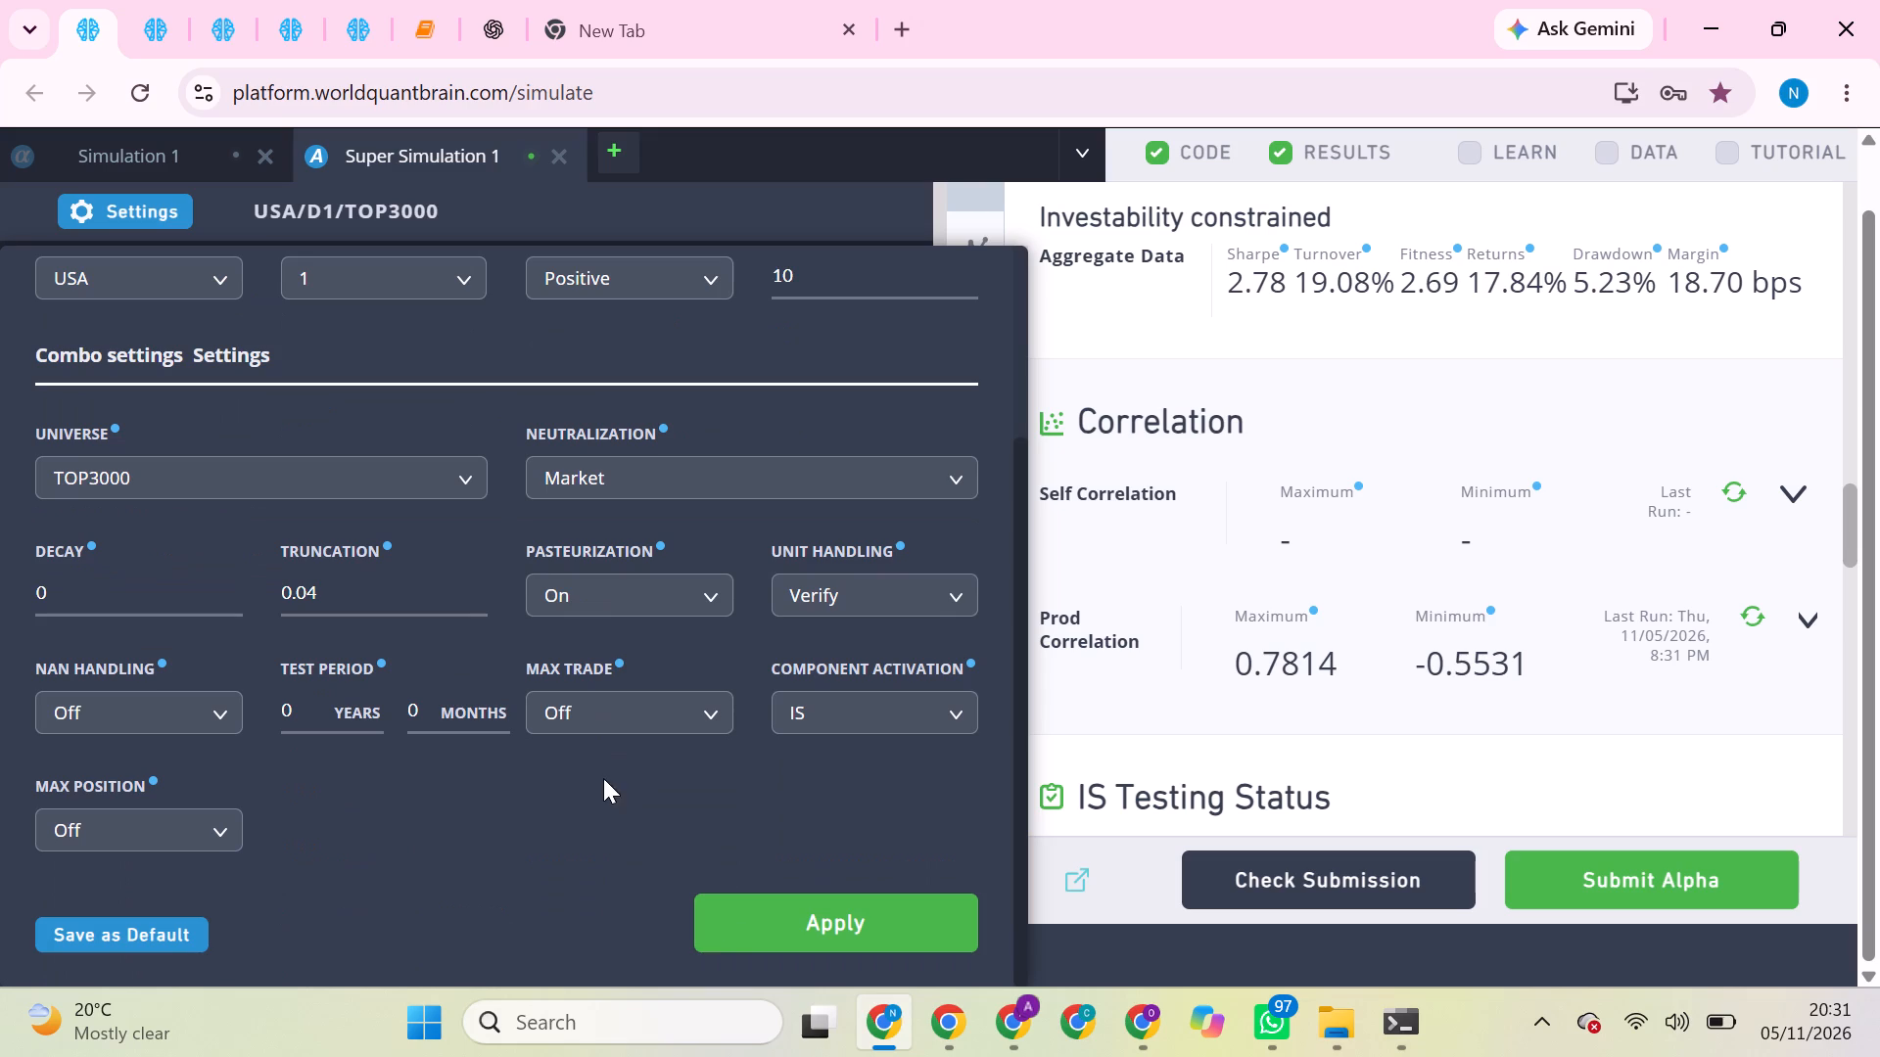
click(811, 944)
click(835, 937)
click(880, 922)
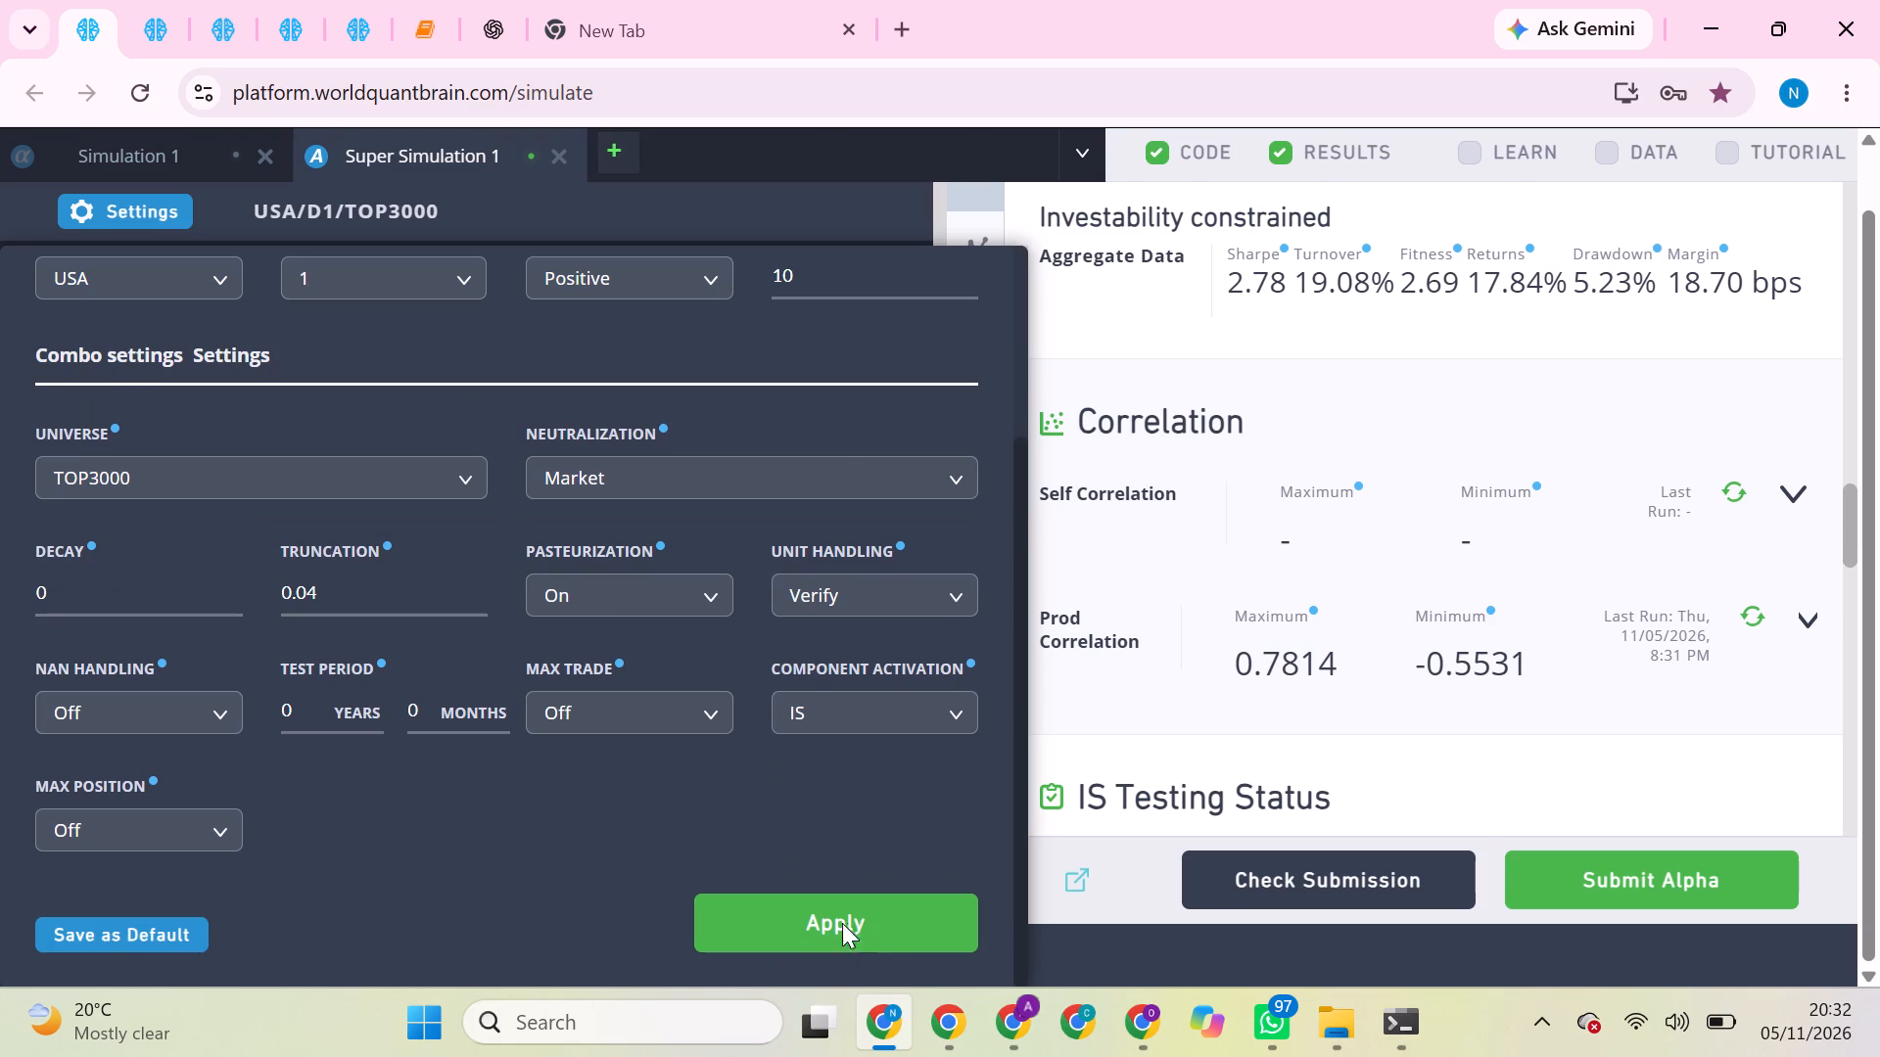
click(831, 923)
Rerun the long_count selection and start its full simulation with Market neutralization.
click(831, 494)
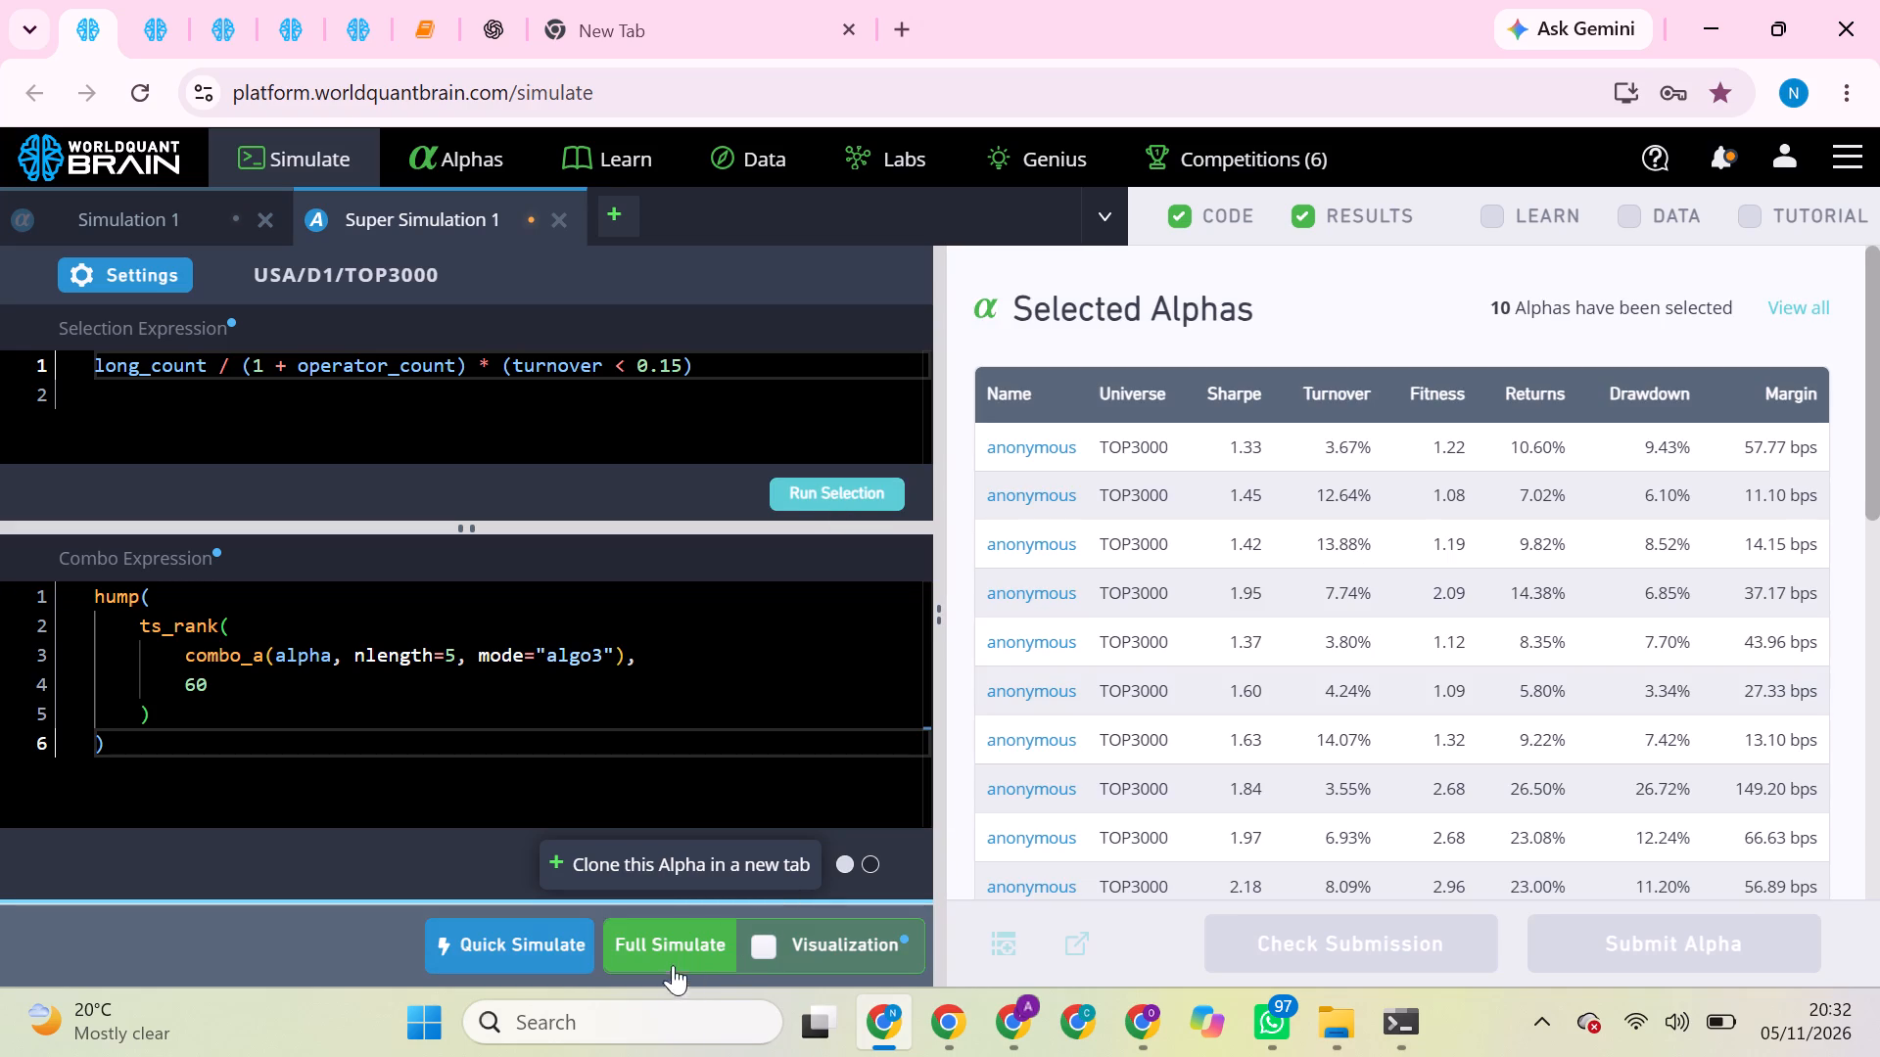
click(676, 925)
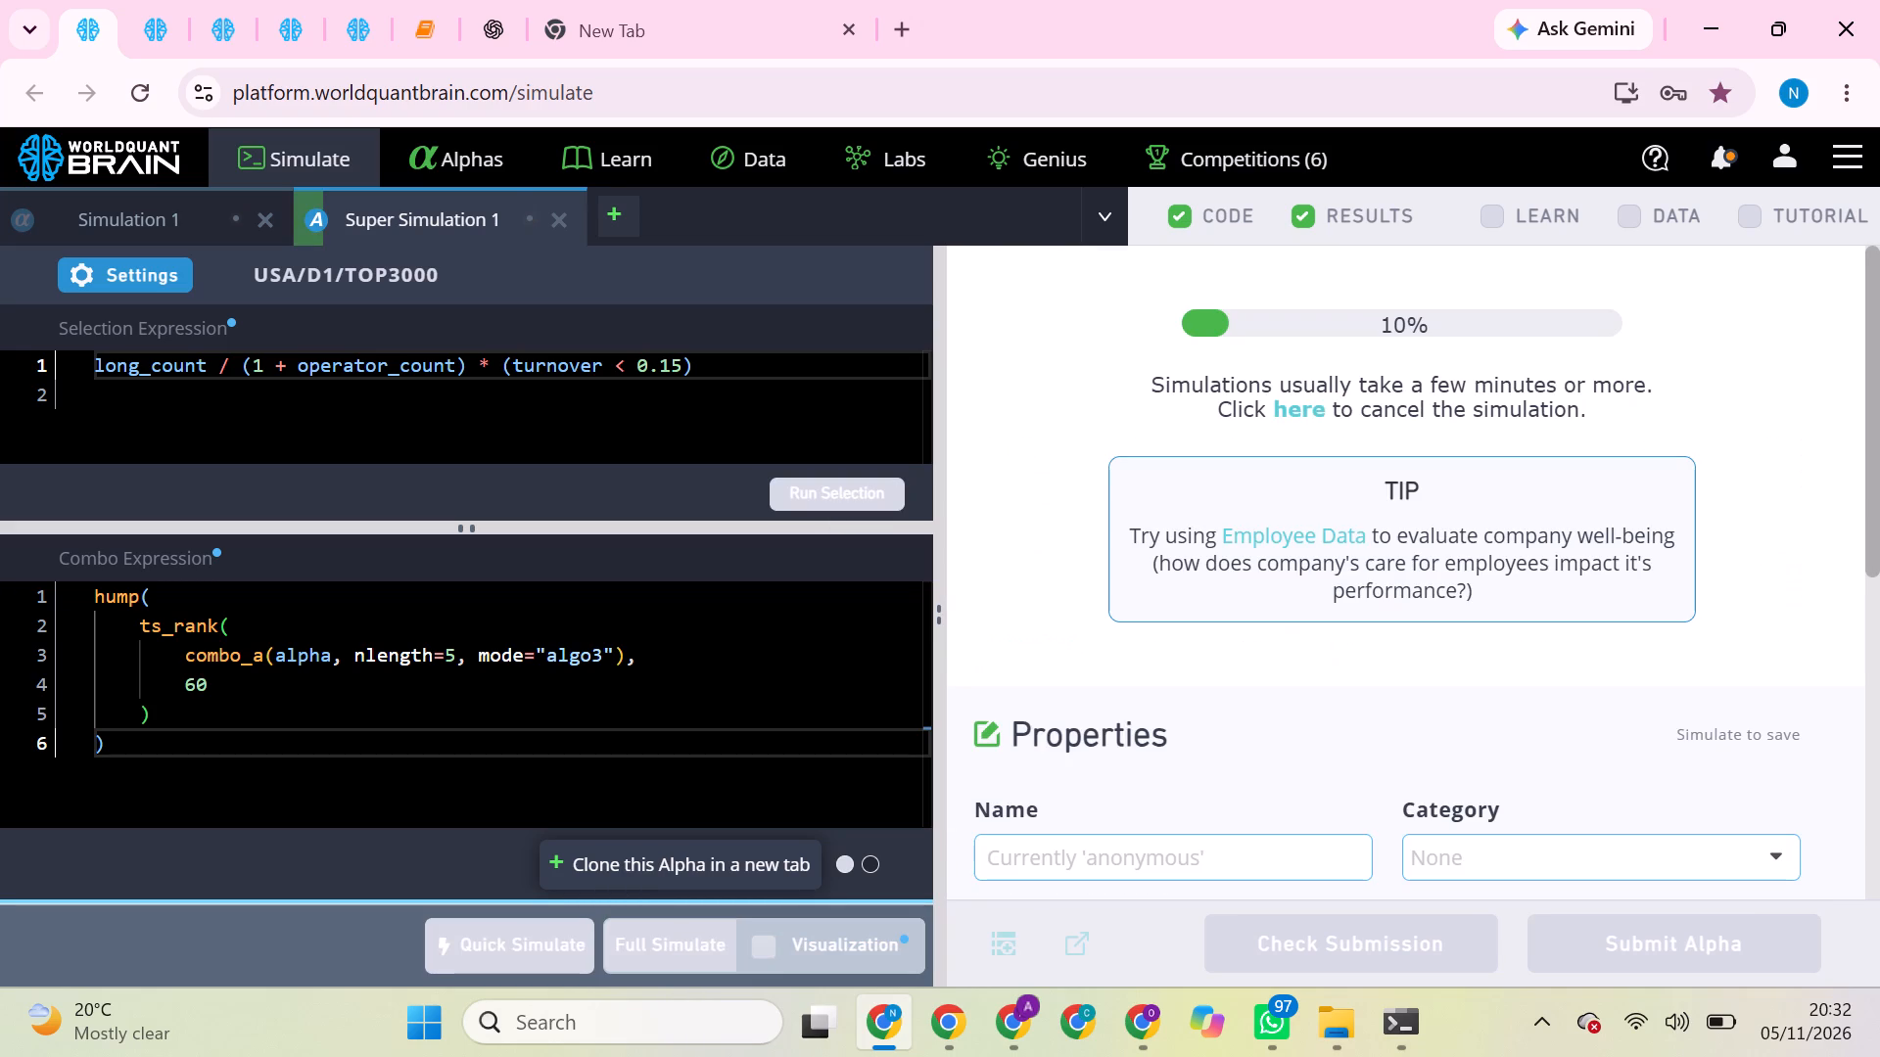
In the if_else super simulation session, review the finished results and run the production correlation check.
click(131, 18)
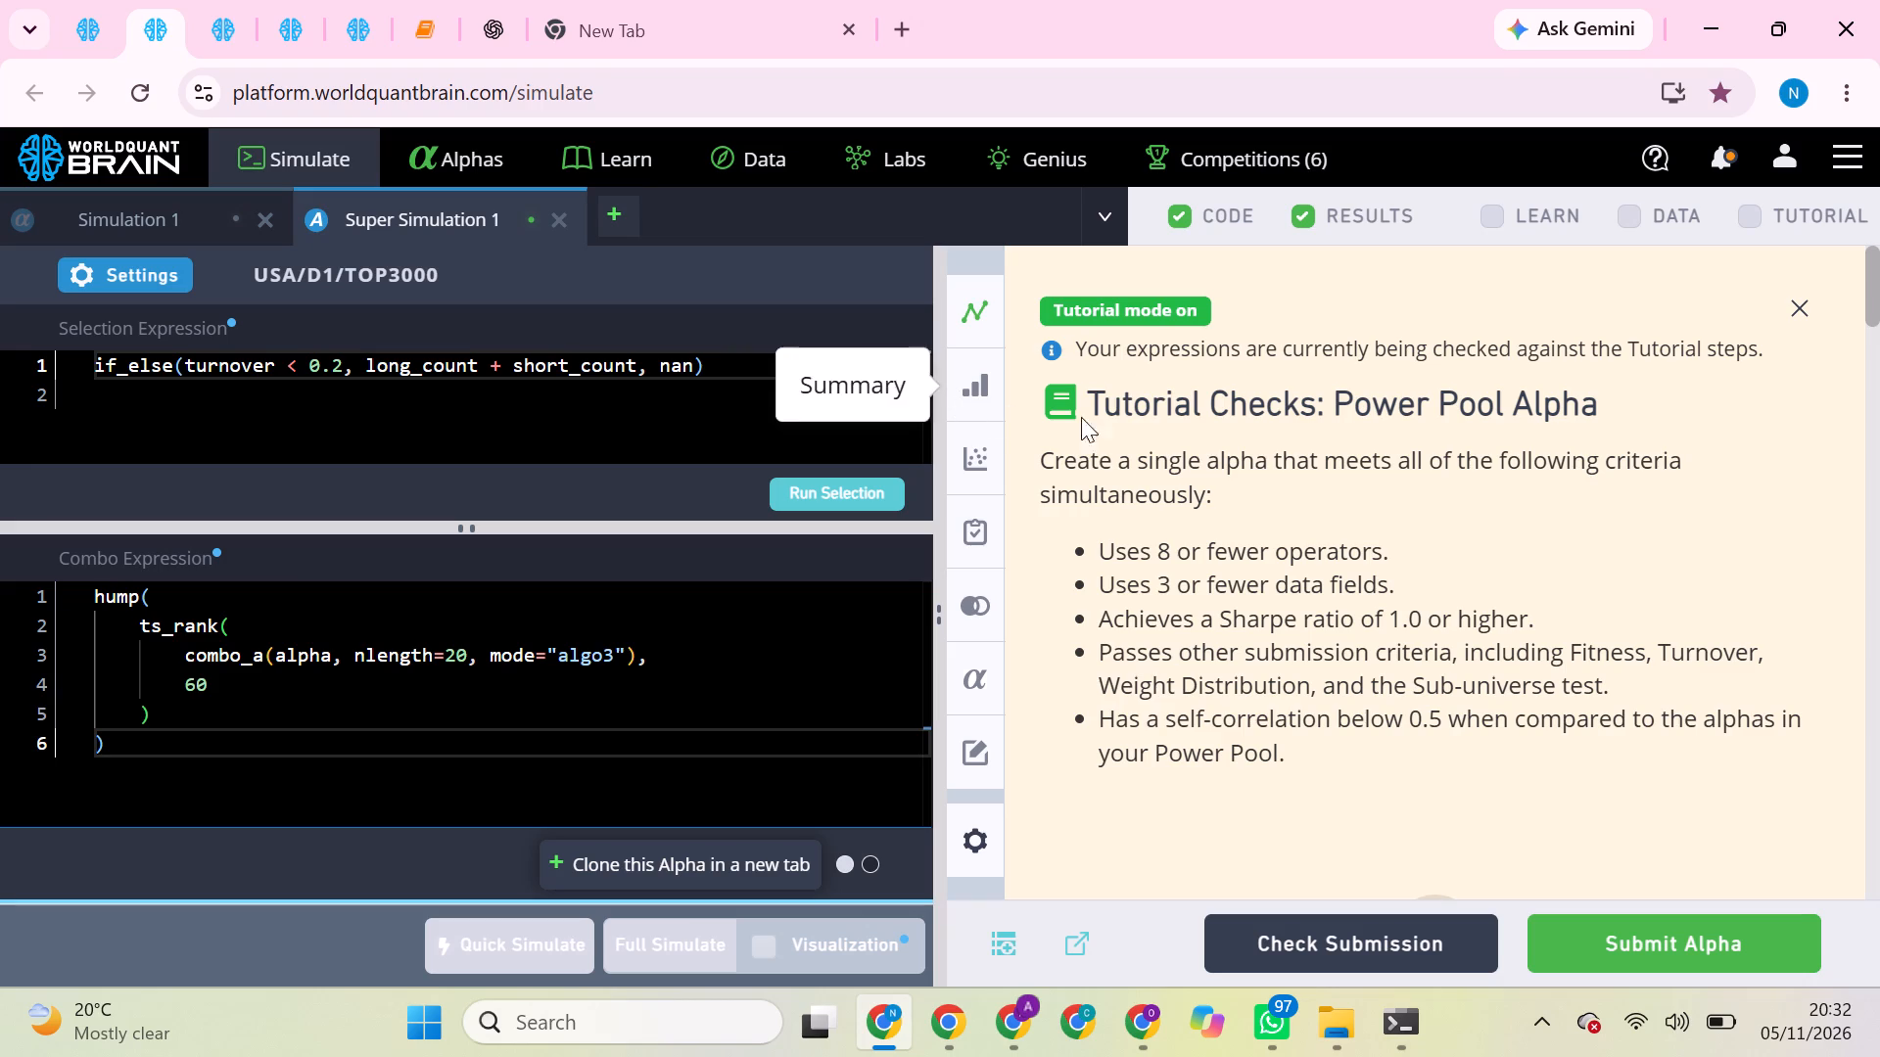
scroll(1287, 485, down, 5)
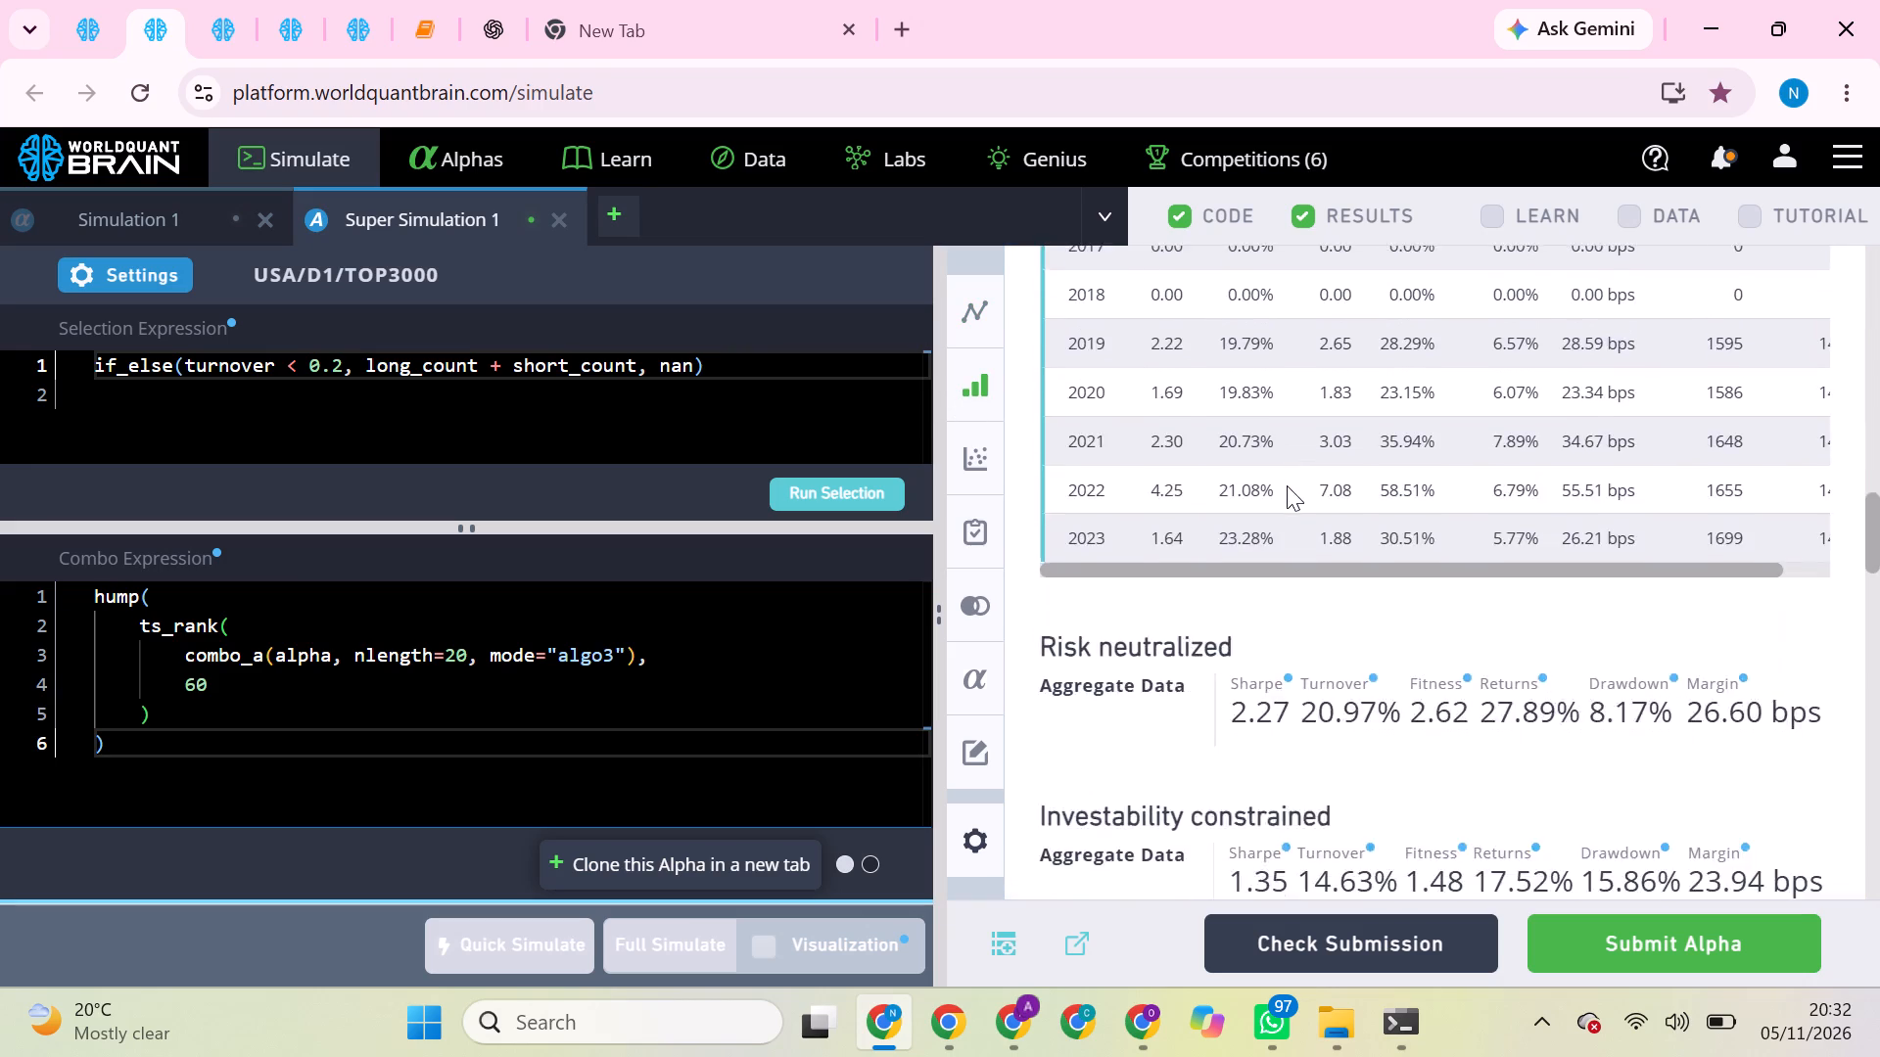
scroll(1287, 485, down, 8)
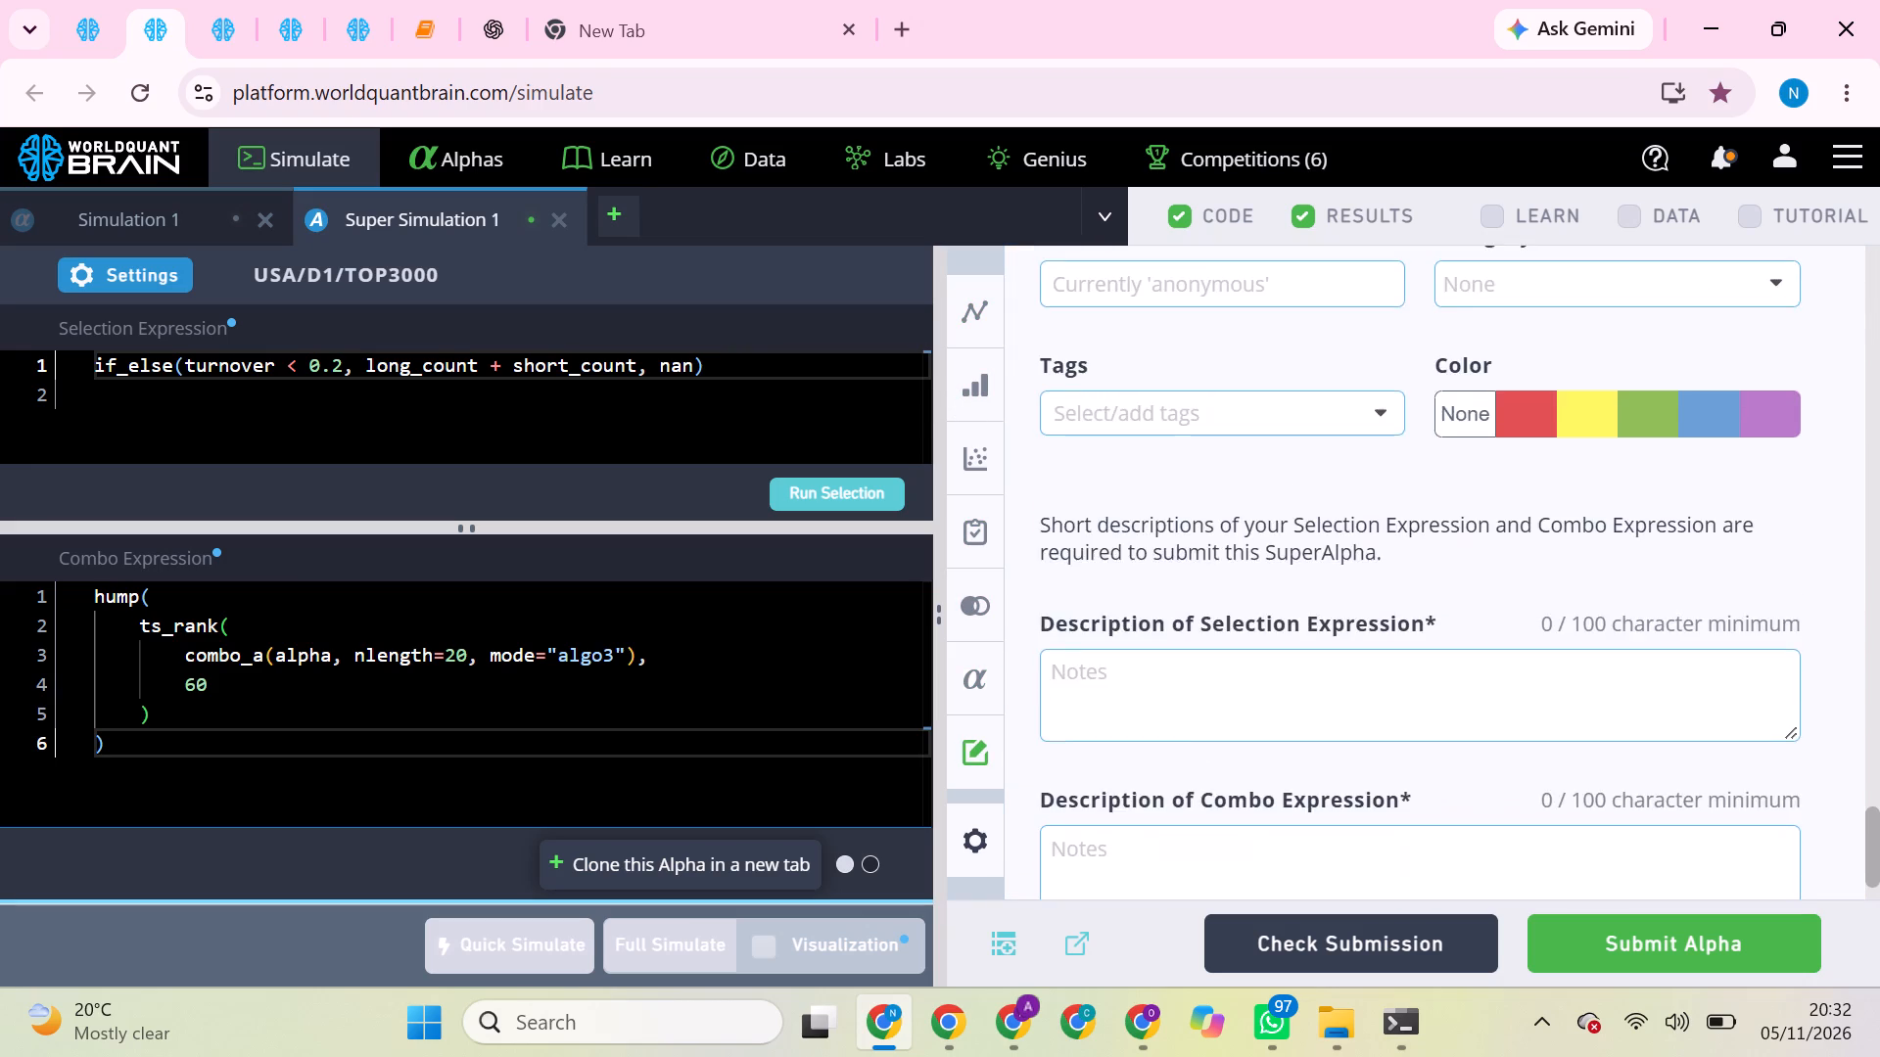
scroll(1287, 485, up, 4)
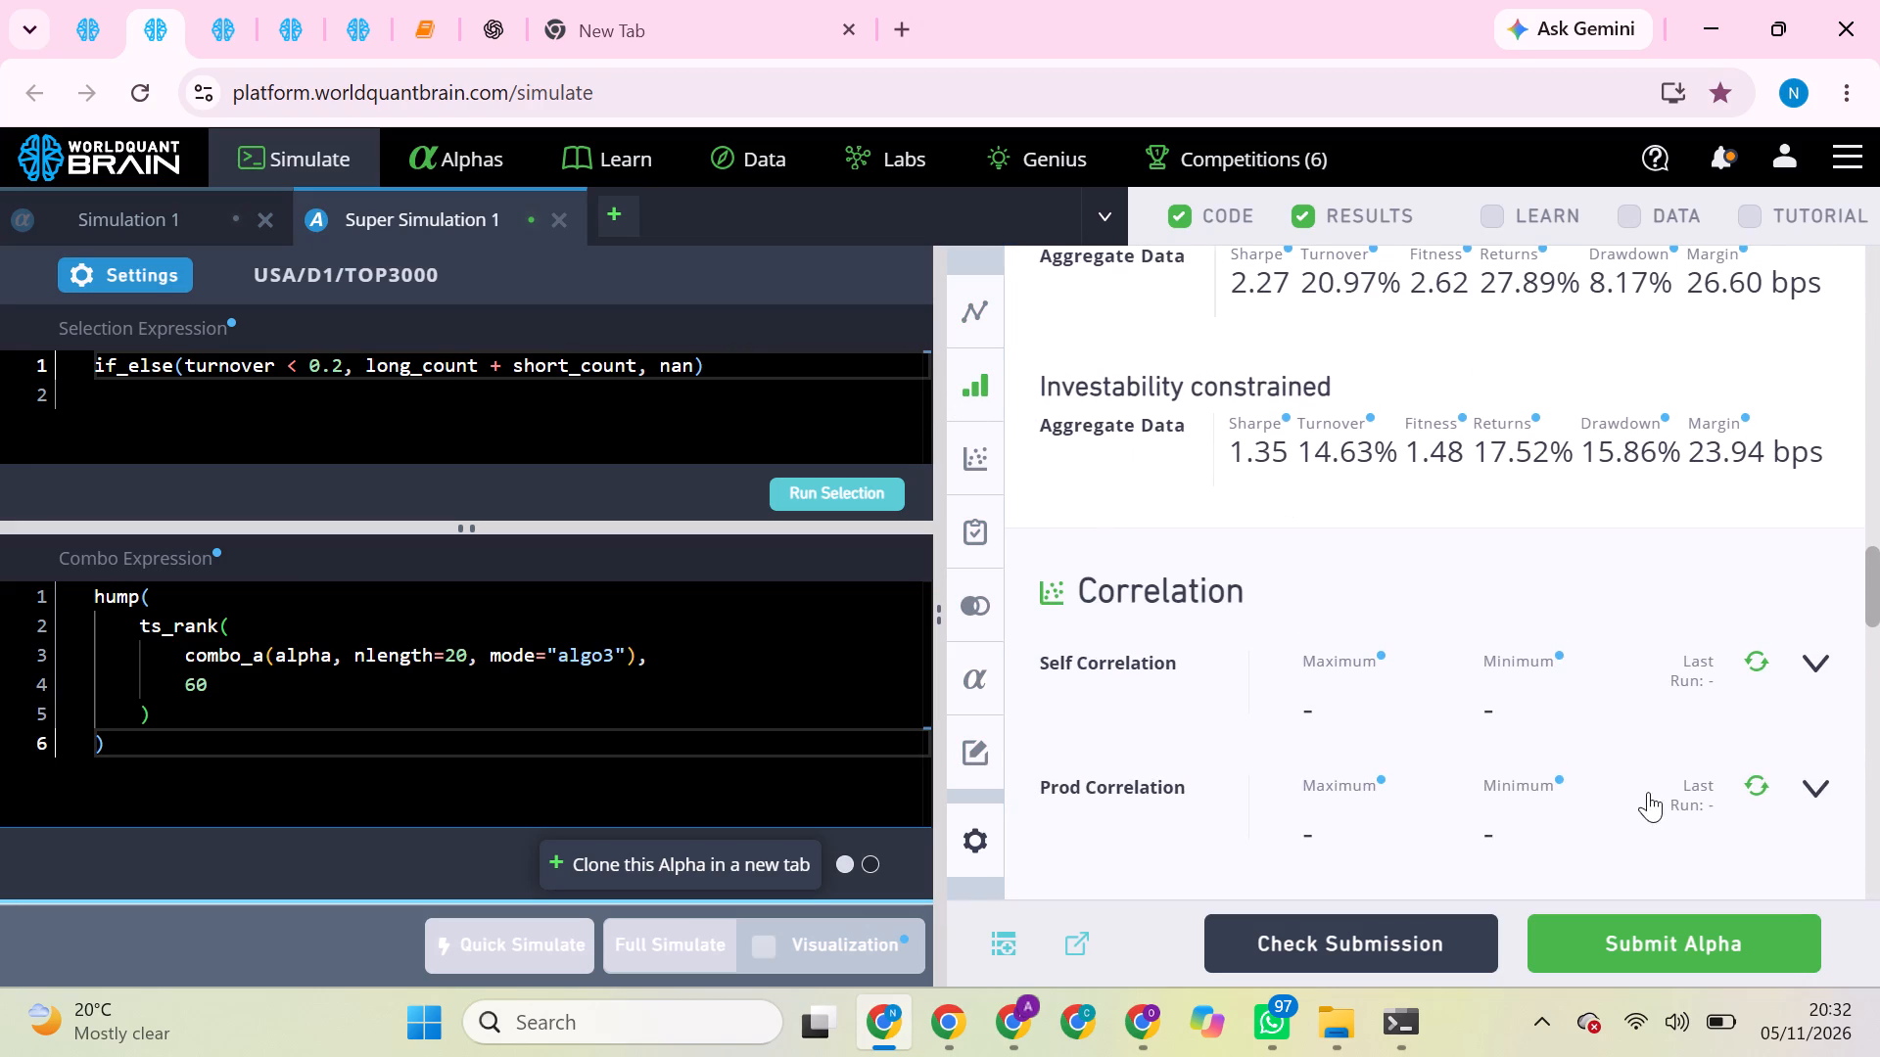
click(1765, 782)
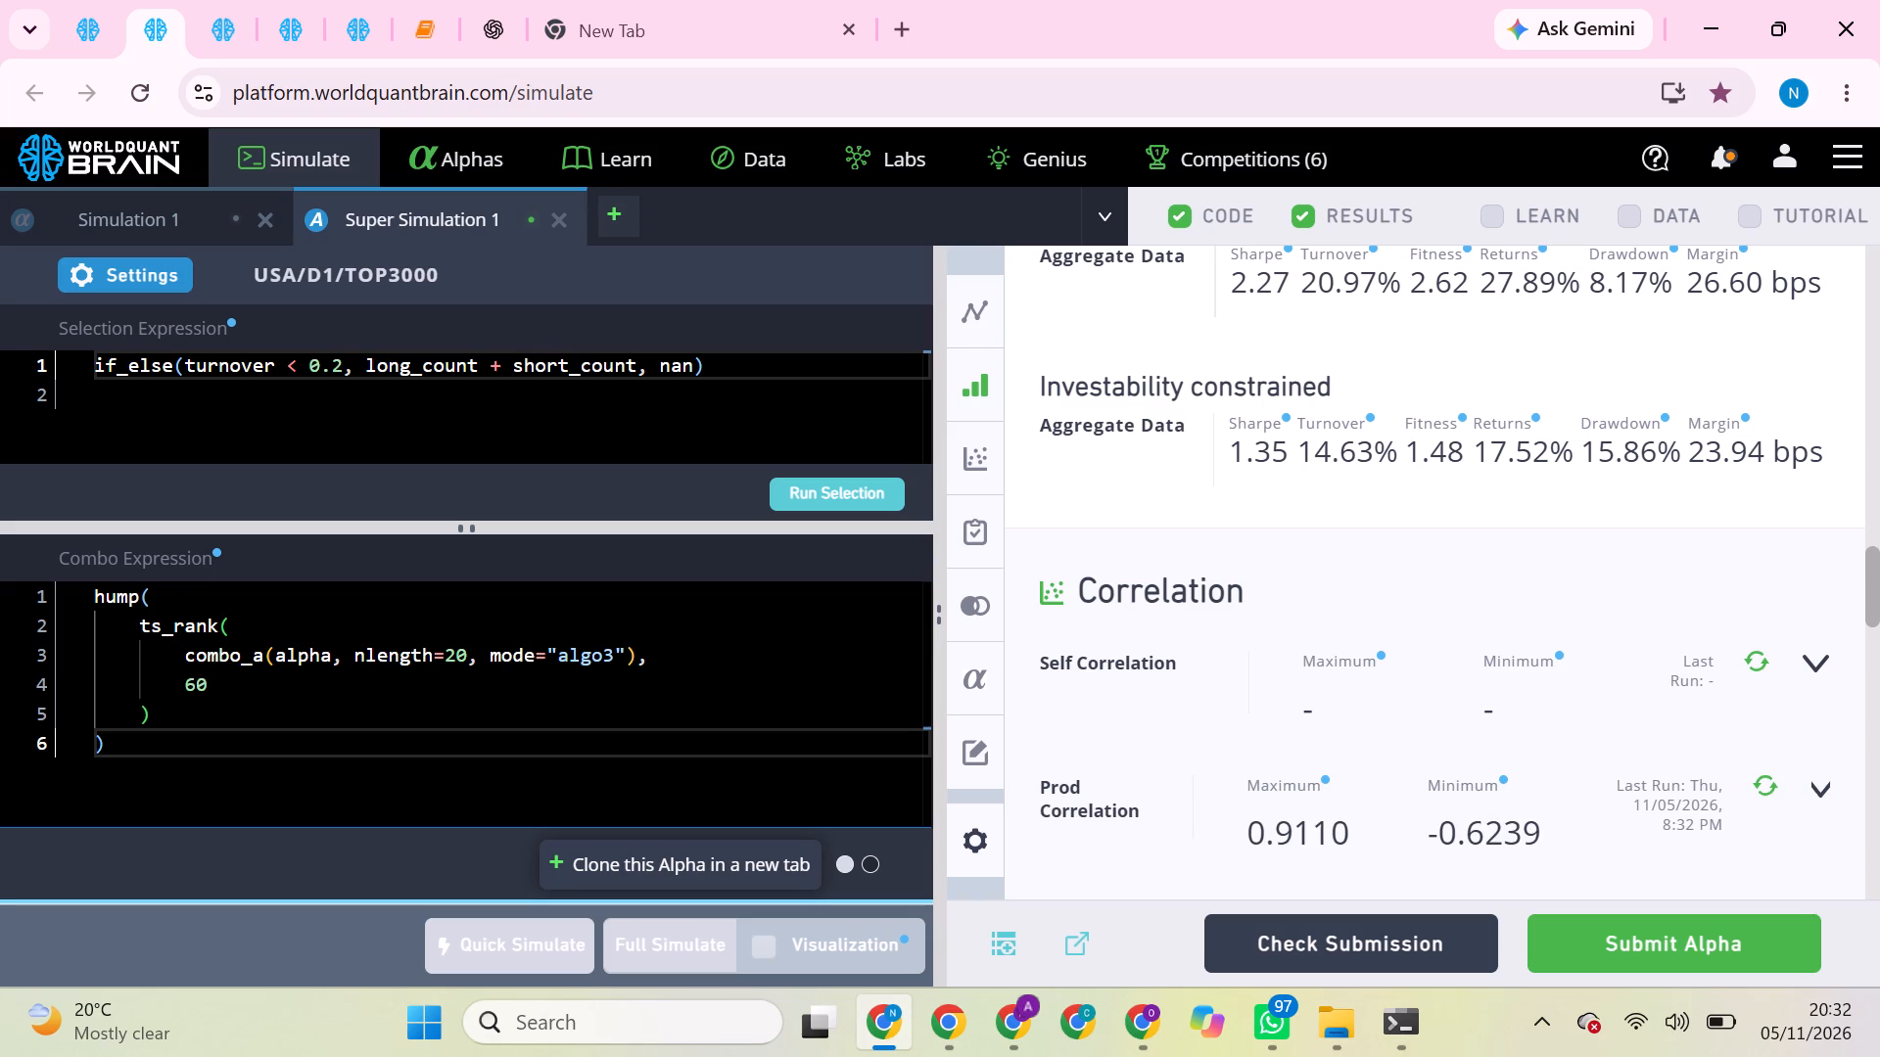
Set nlength to 5 in the combo_a call of the if_else session's combo expression.
click(456, 662)
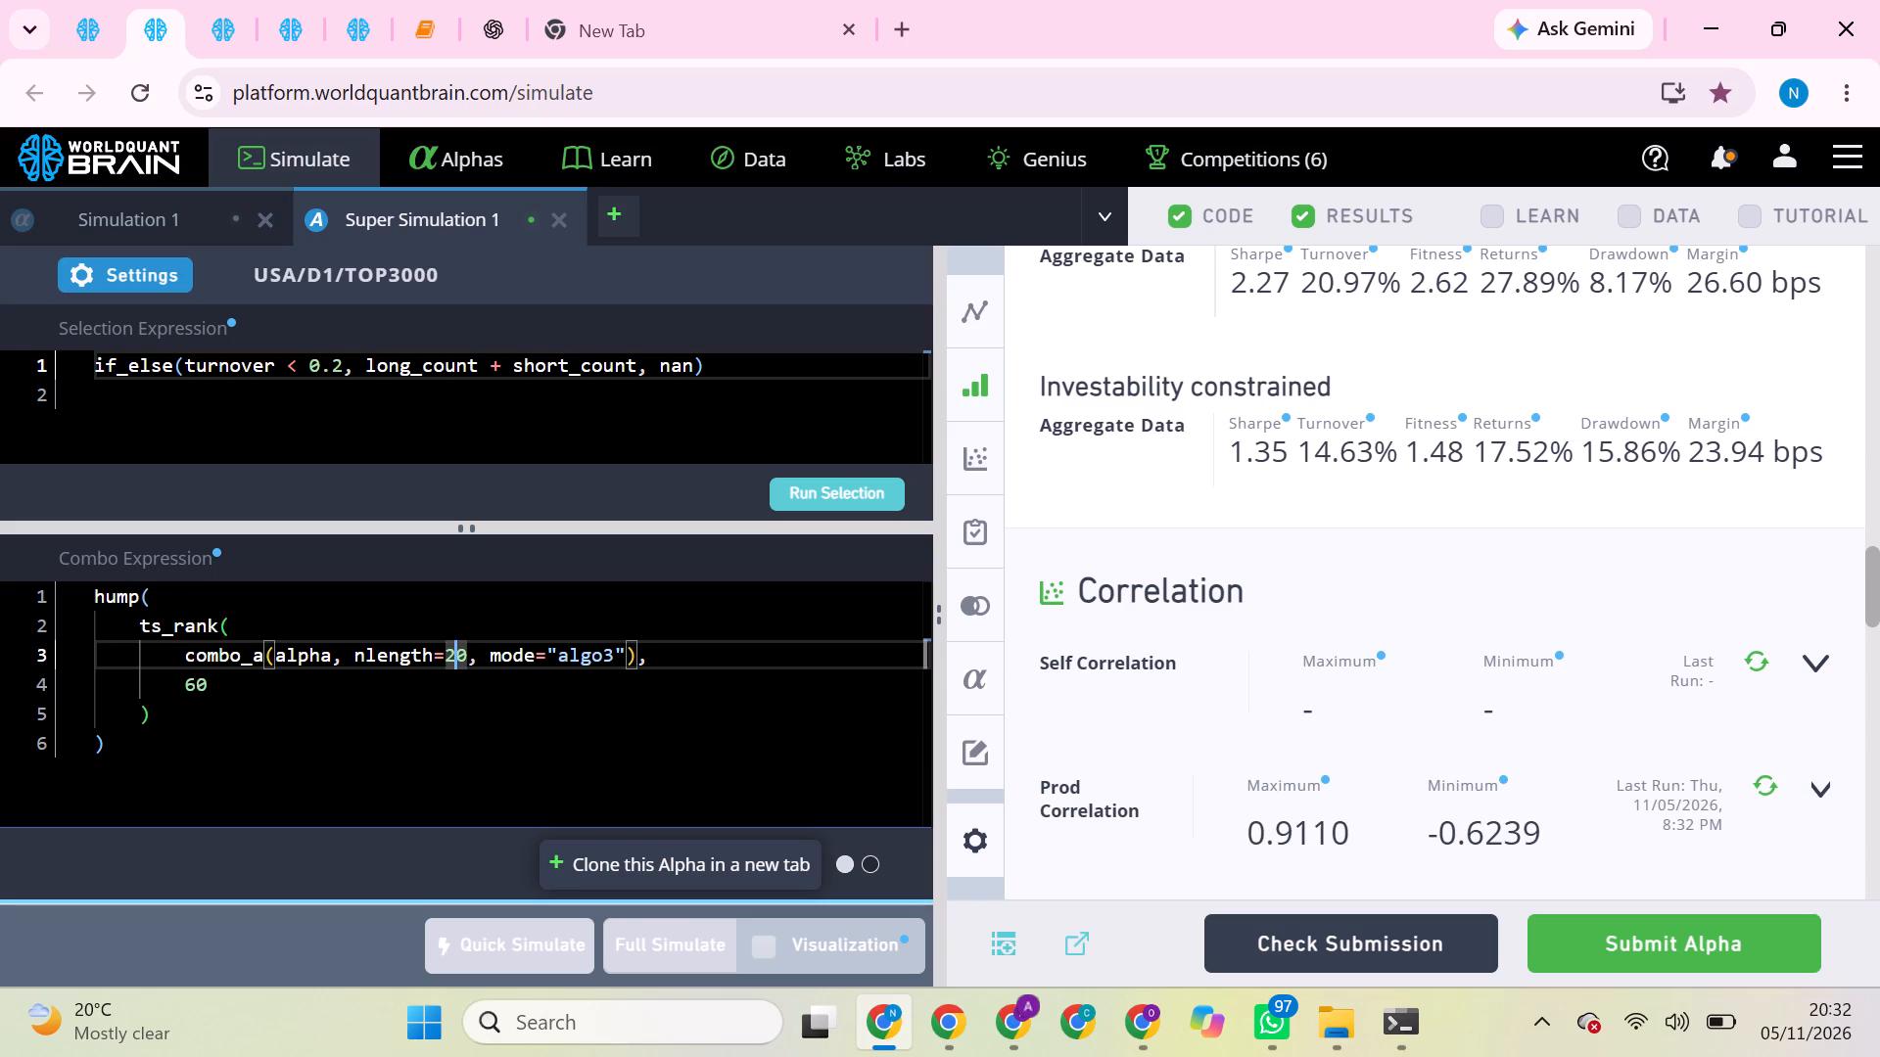
key(BackSpace)
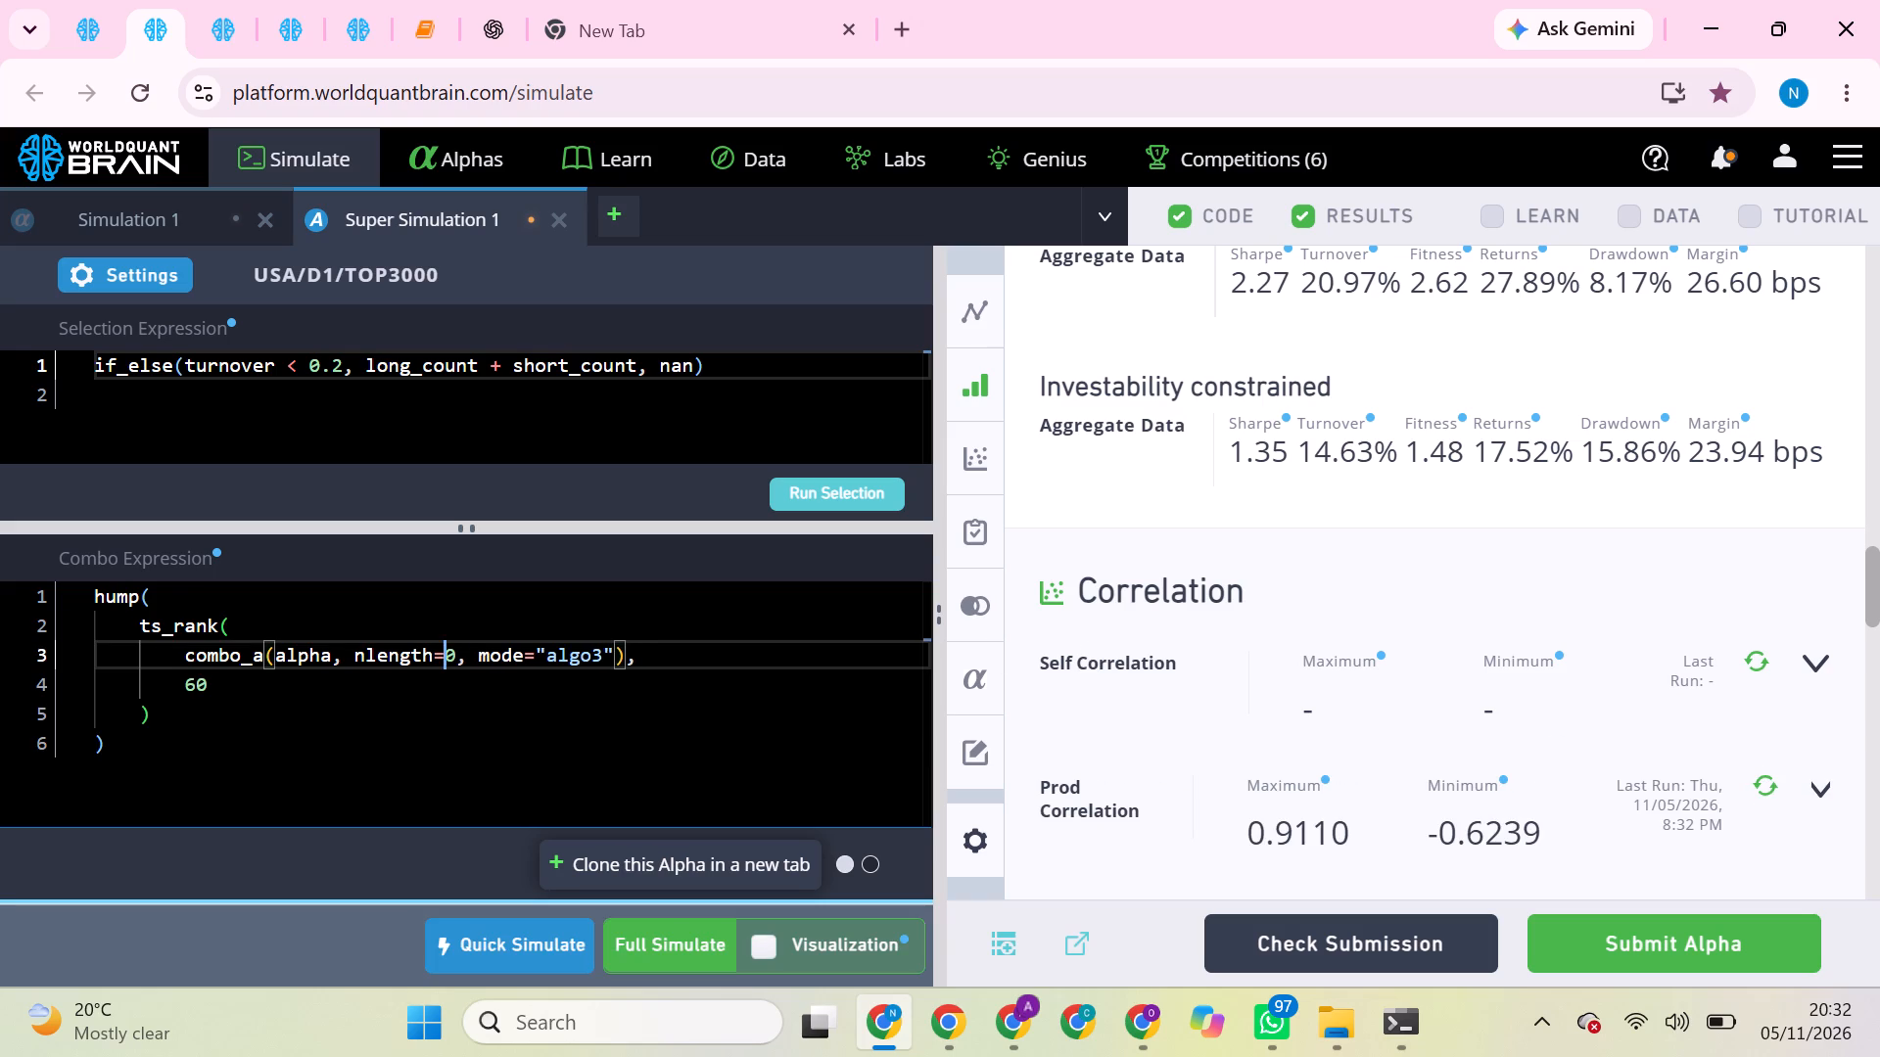
click(457, 648)
key(BackSpace)
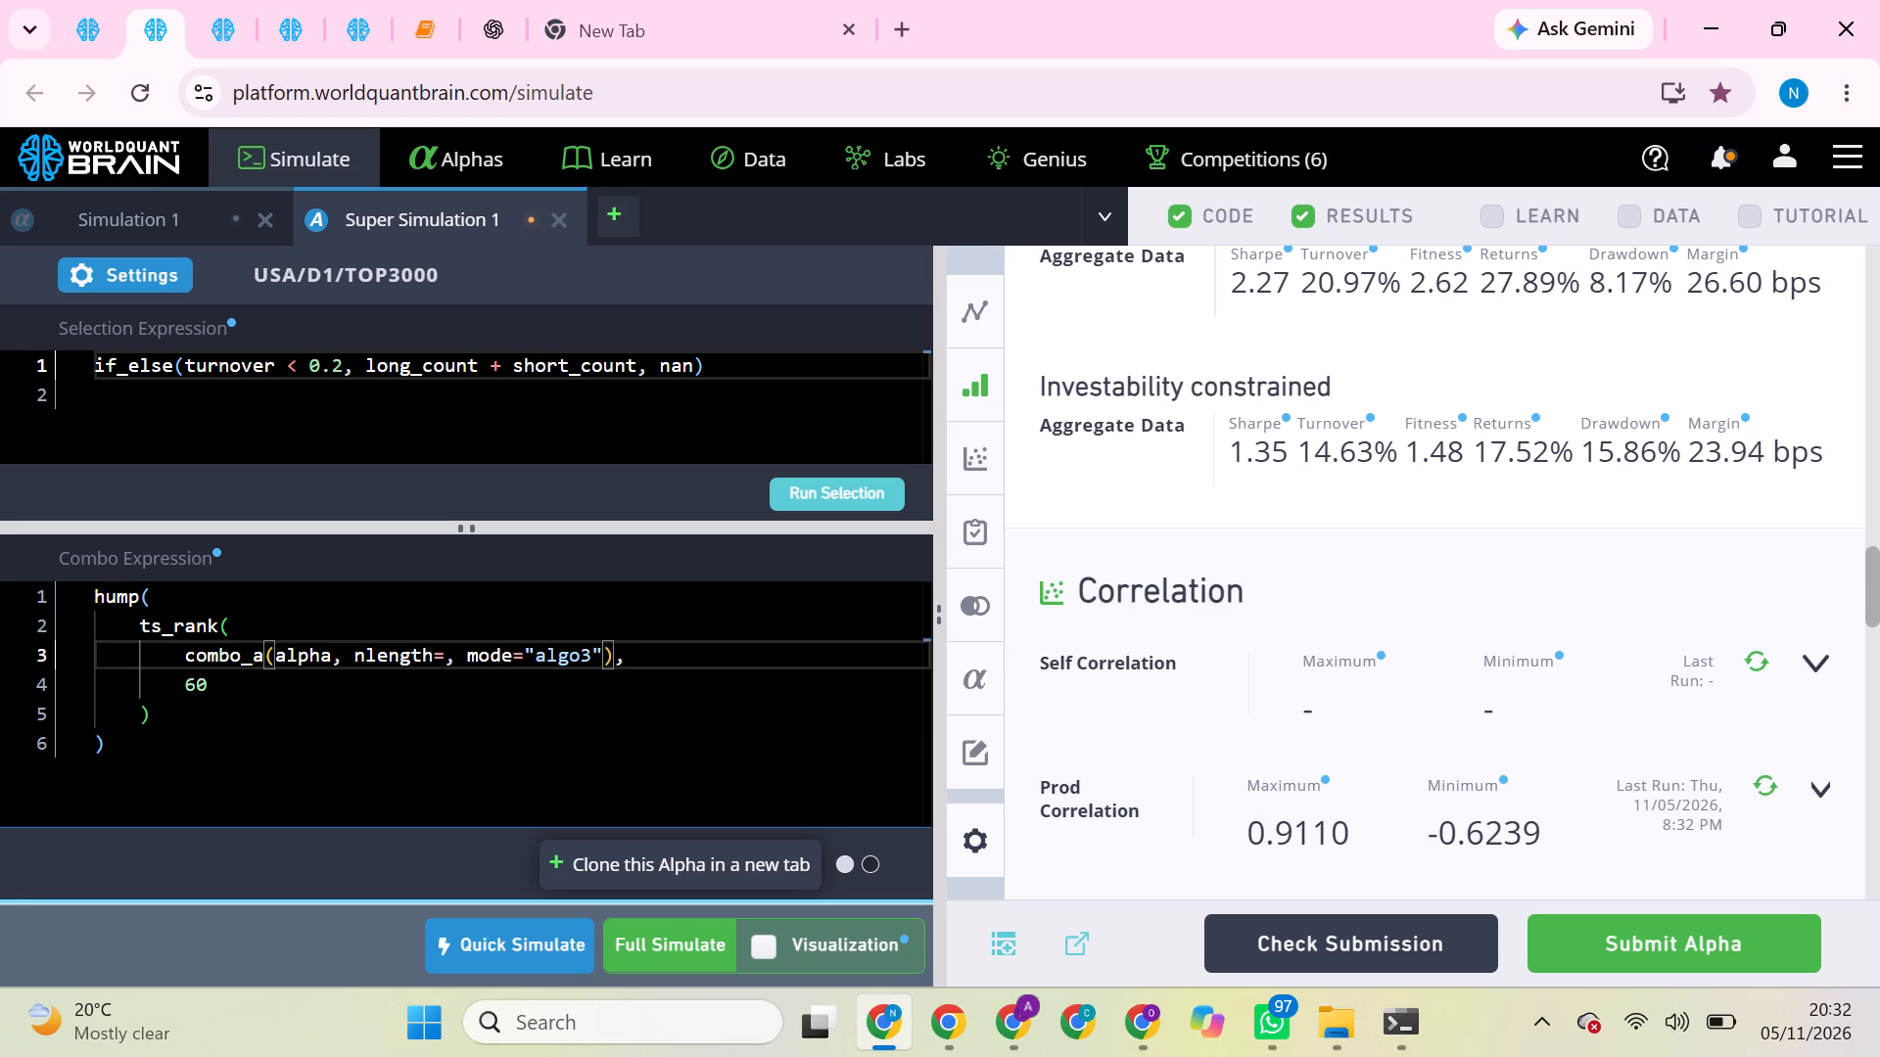
key(5)
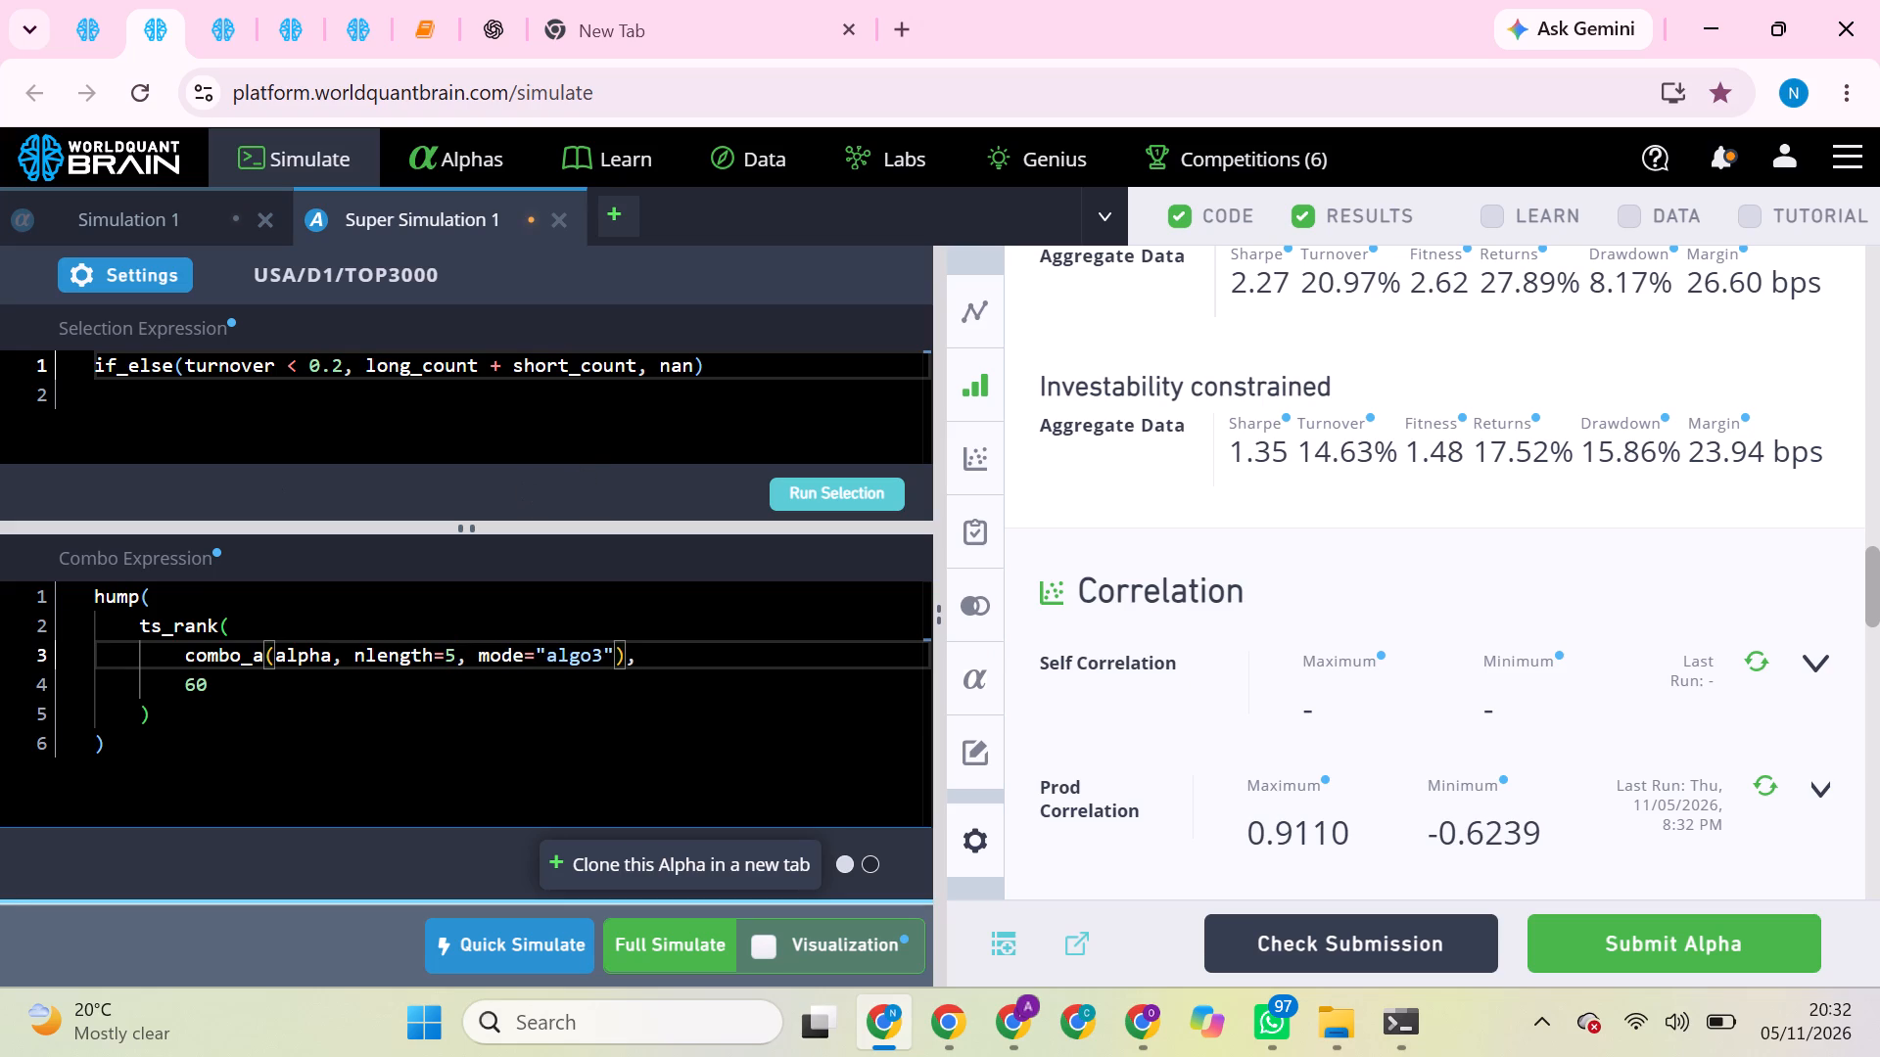
Change the if_else super simulation's neutralization to Sector, keeping the TOP3000 universe, and apply the settings.
click(139, 280)
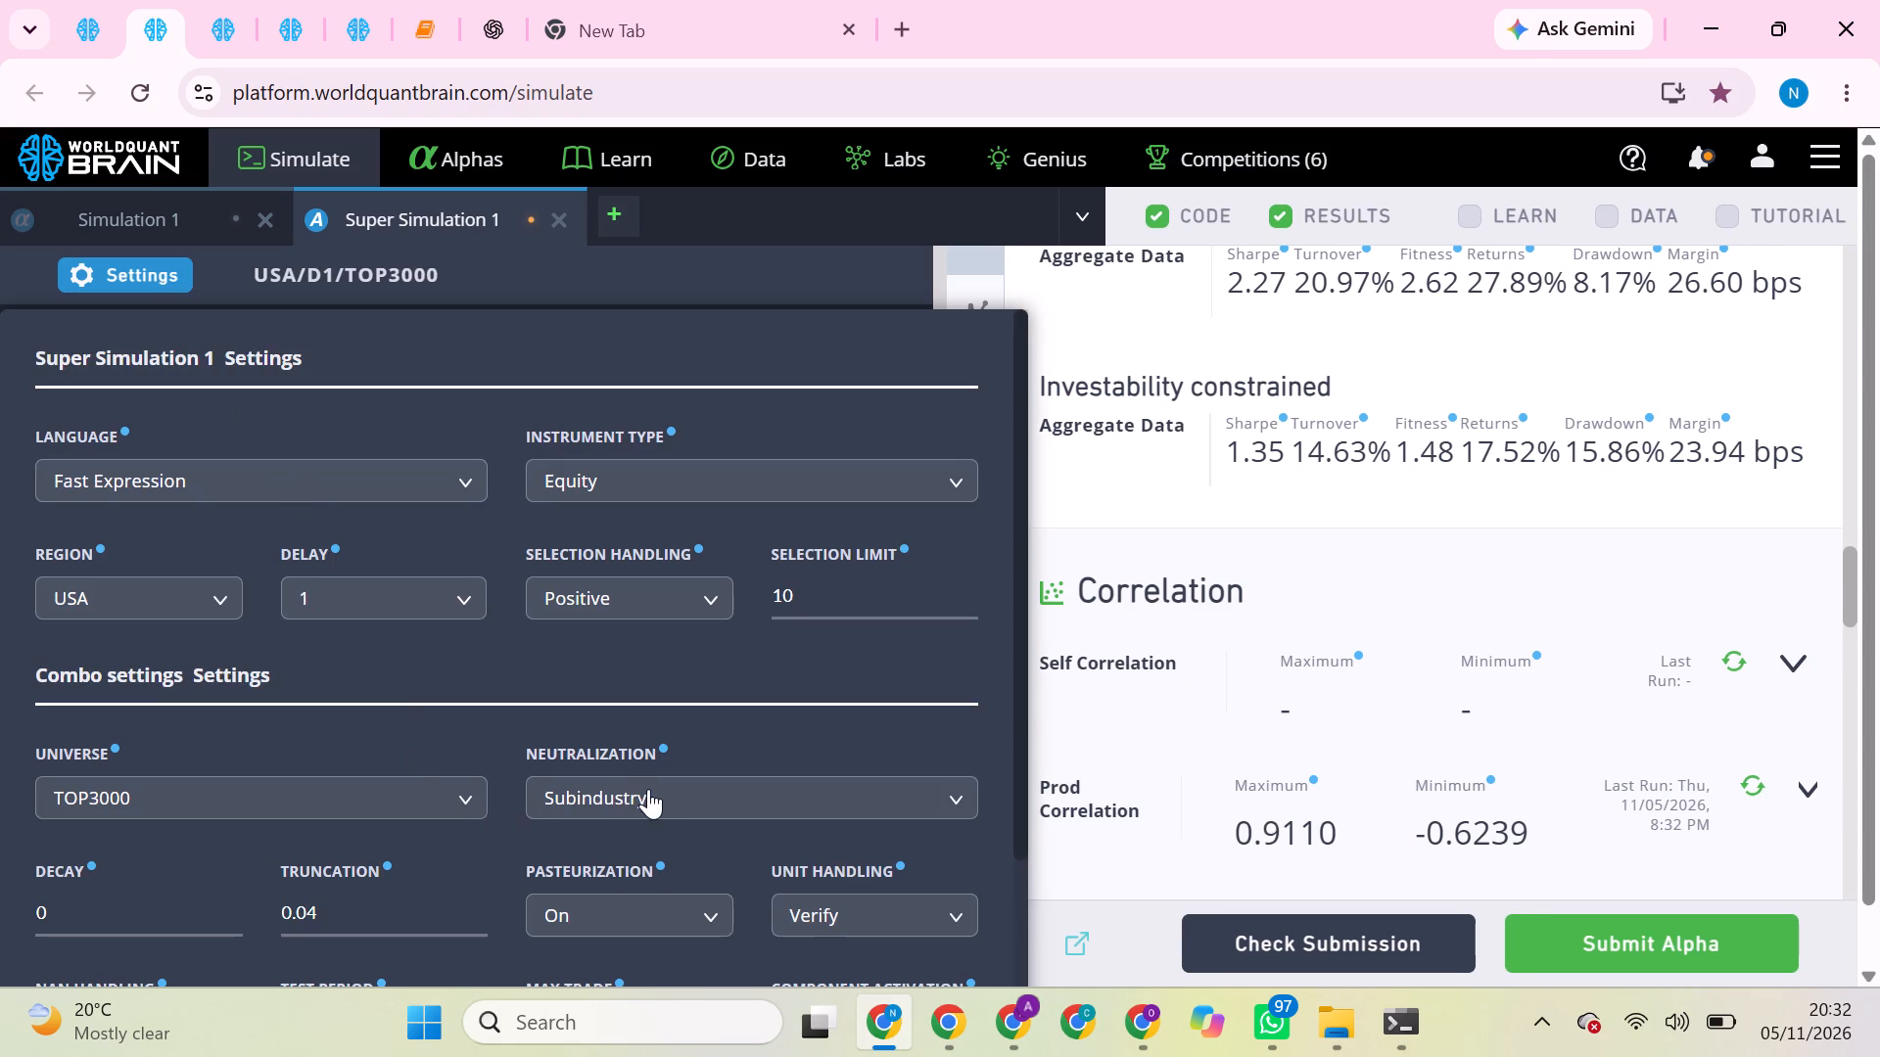
click(667, 789)
scroll(619, 947, down, 3)
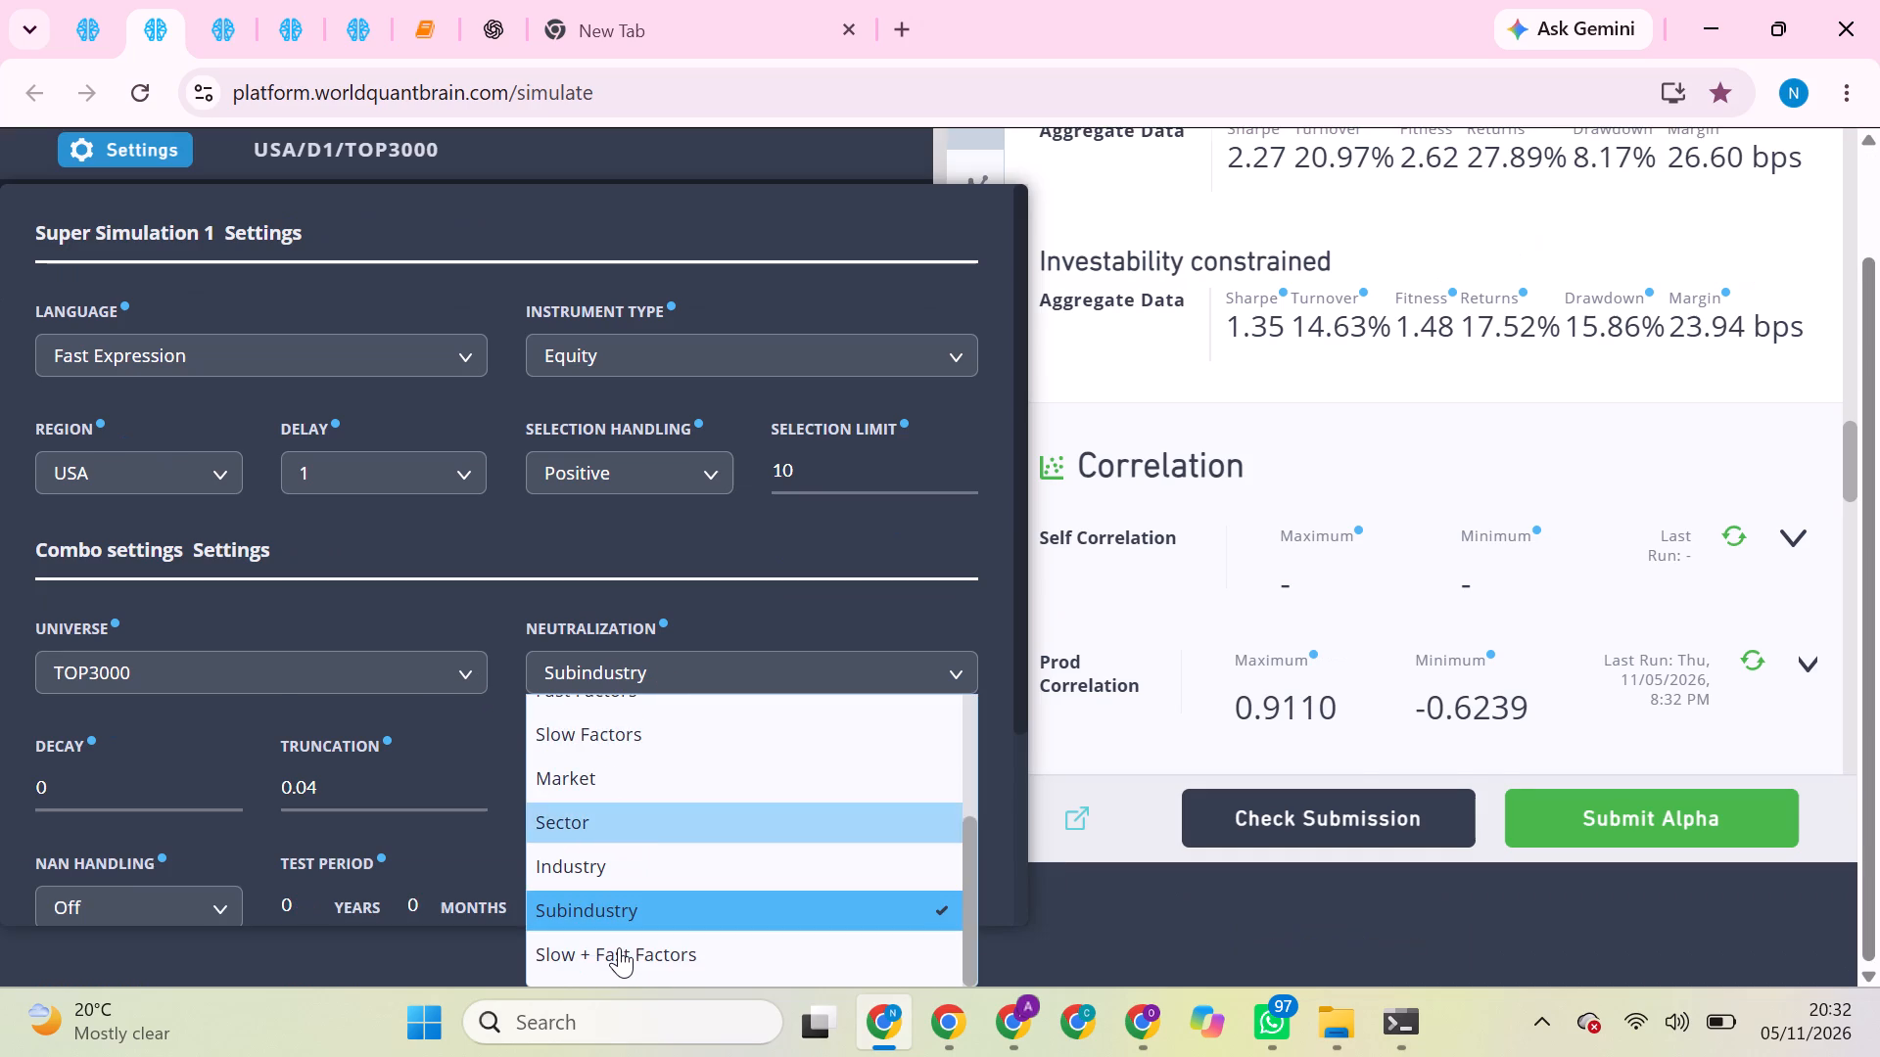
scroll(619, 947, down, 1)
click(582, 821)
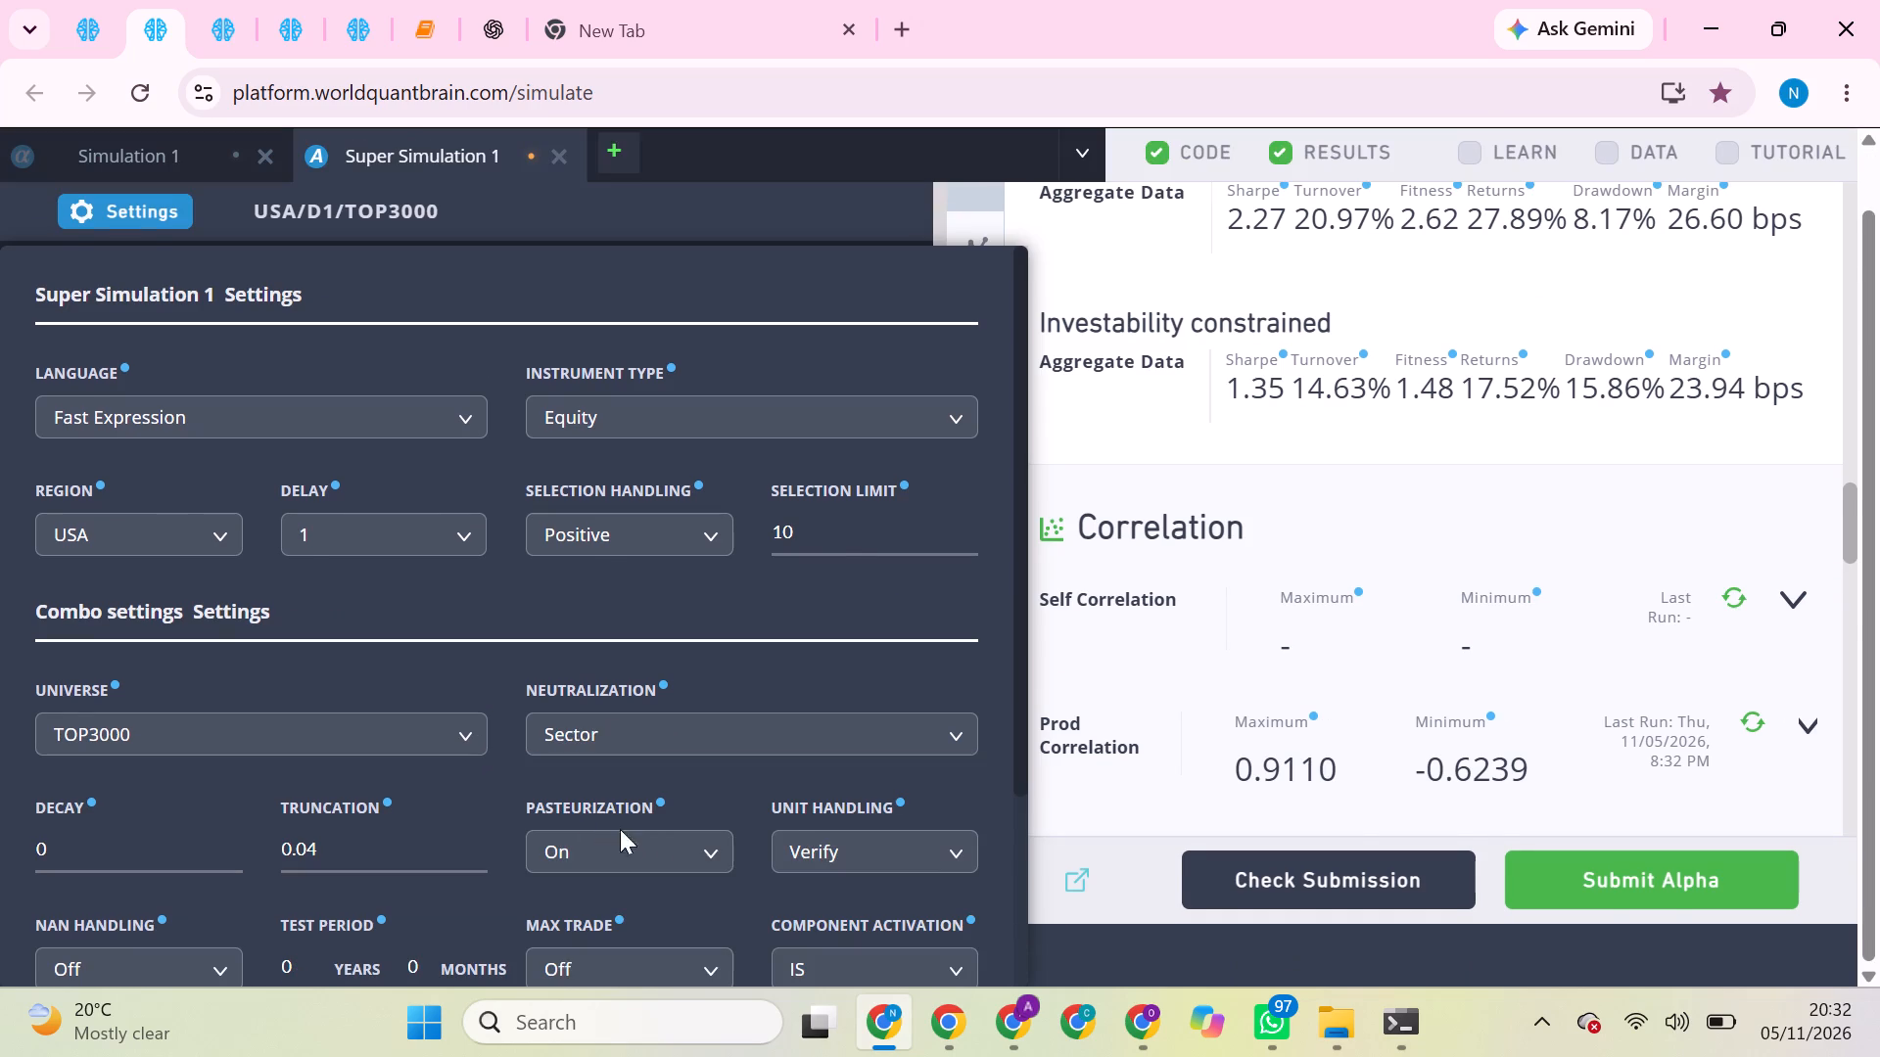
scroll(927, 837, down, 3)
click(881, 932)
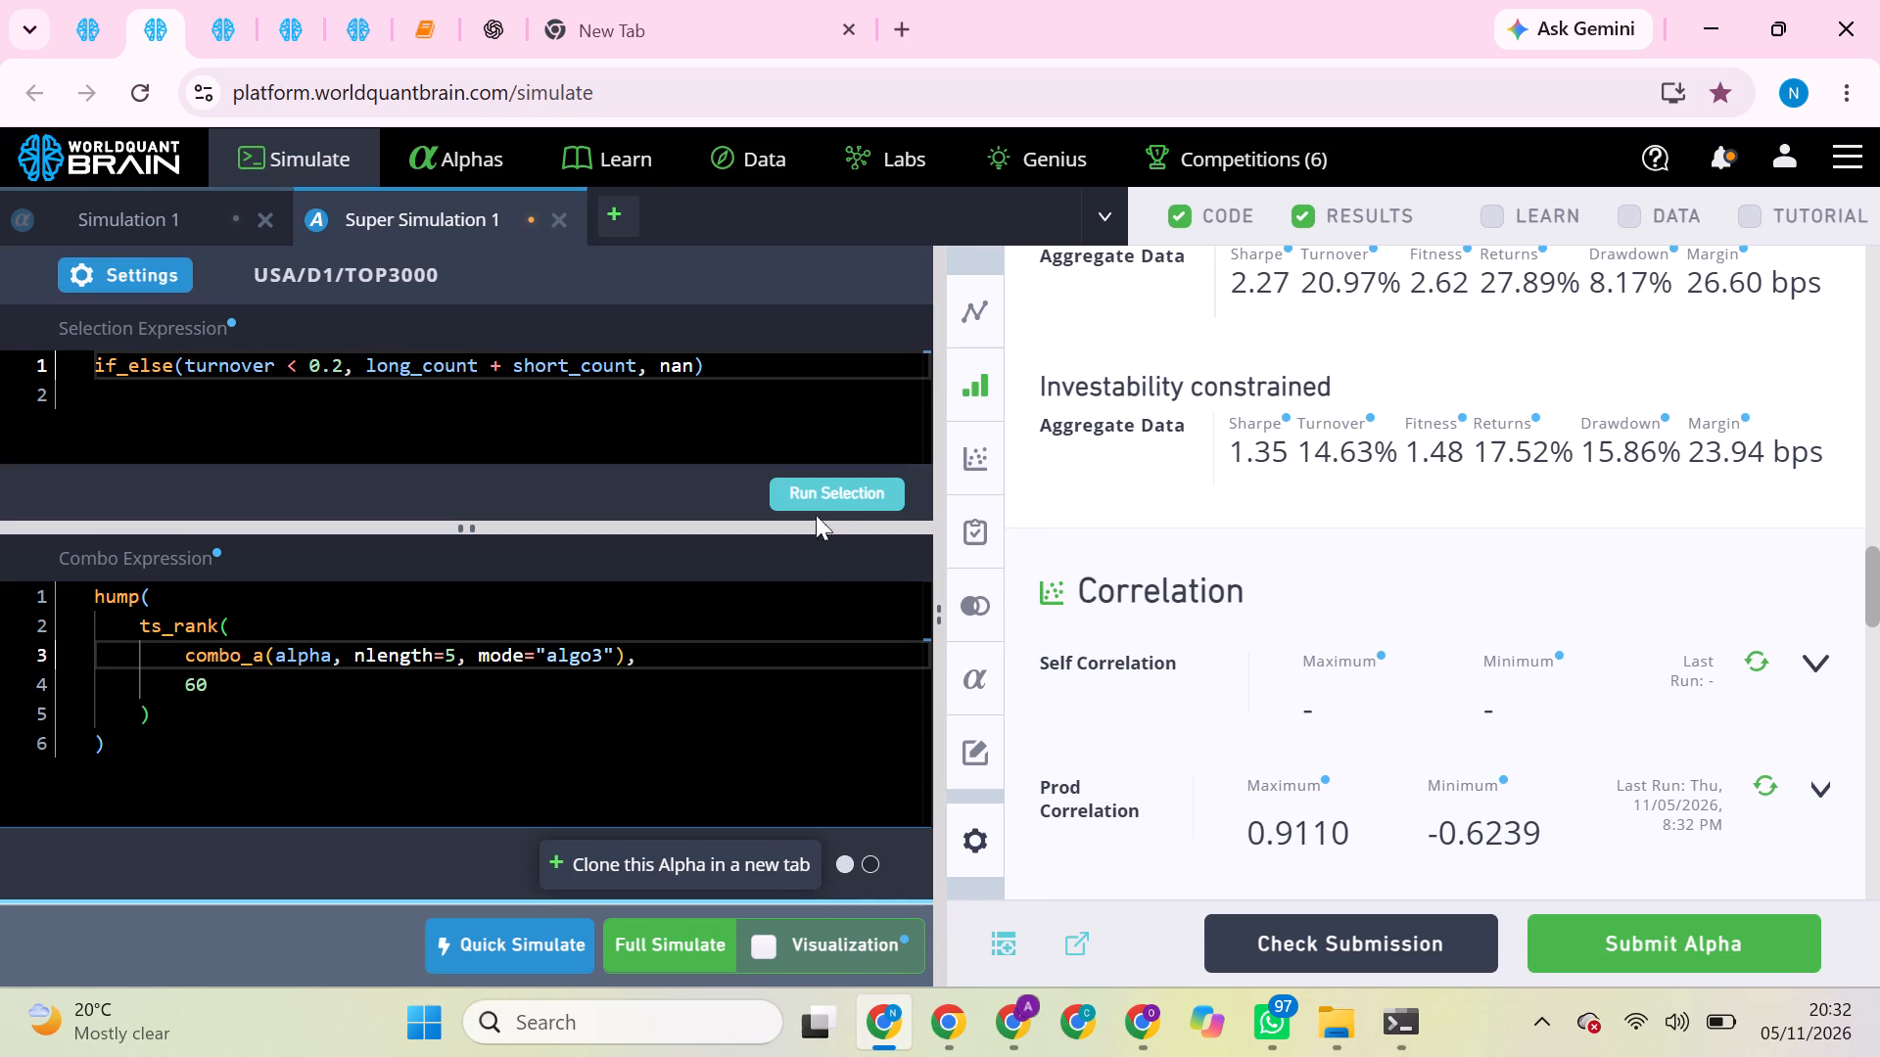
Rerun the if_else selection and start its full simulation with Sector neutralization.
click(817, 503)
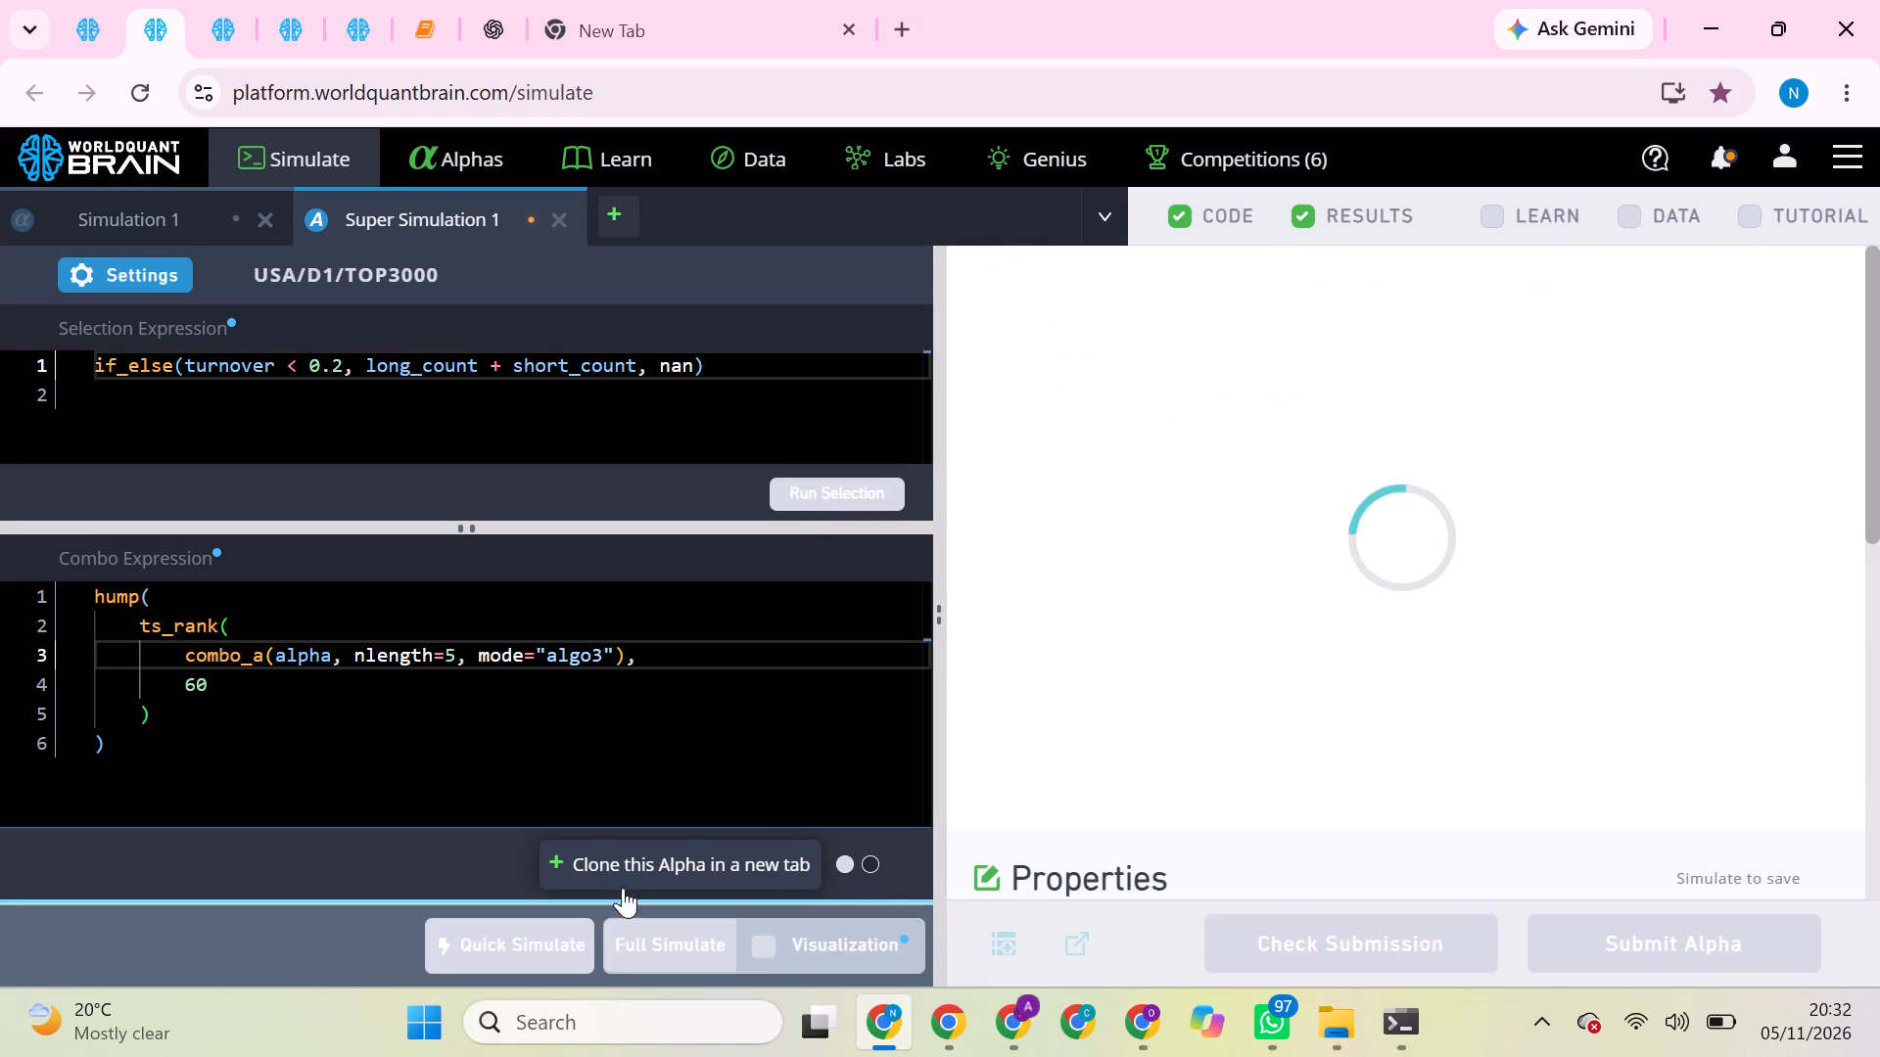
click(640, 951)
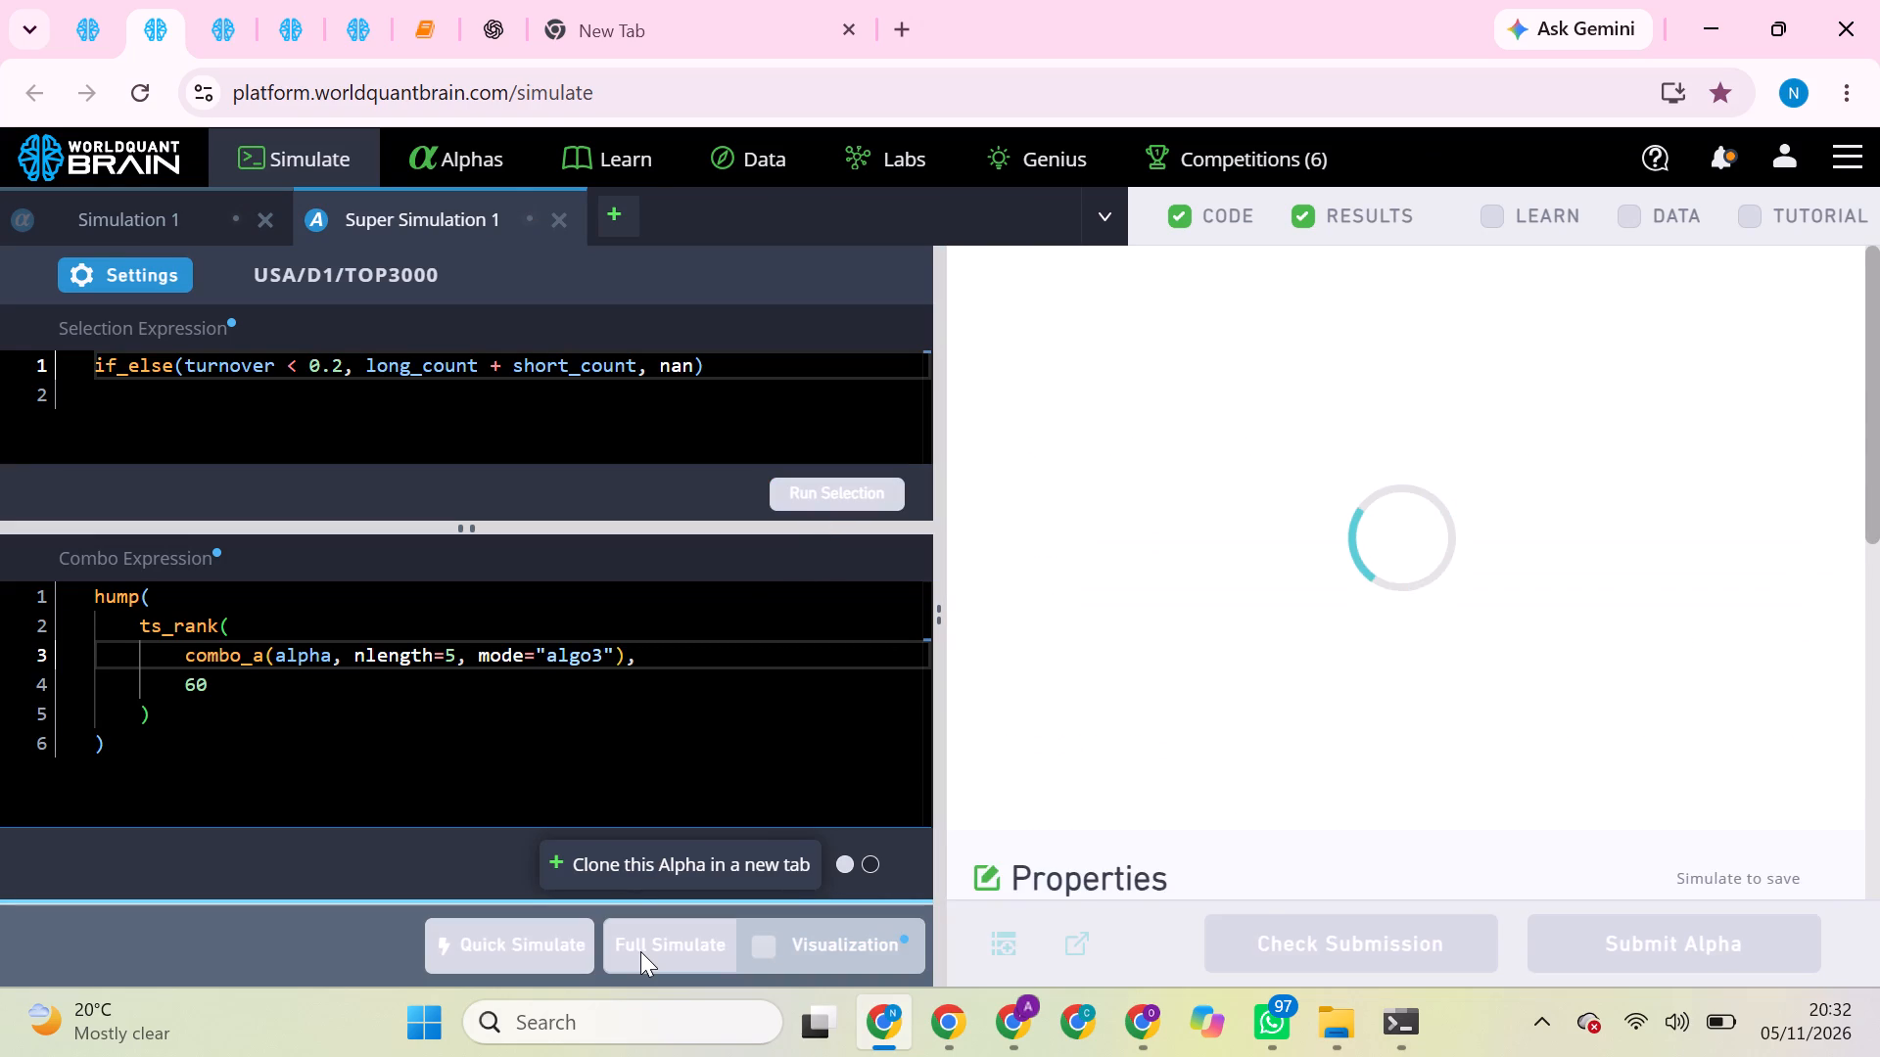
In the session selecting by 1/(1 + self_correlation + prod_correlation), go to the finished Super Simulation 2 results and run the production correlation check.
click(91, 28)
click(165, 29)
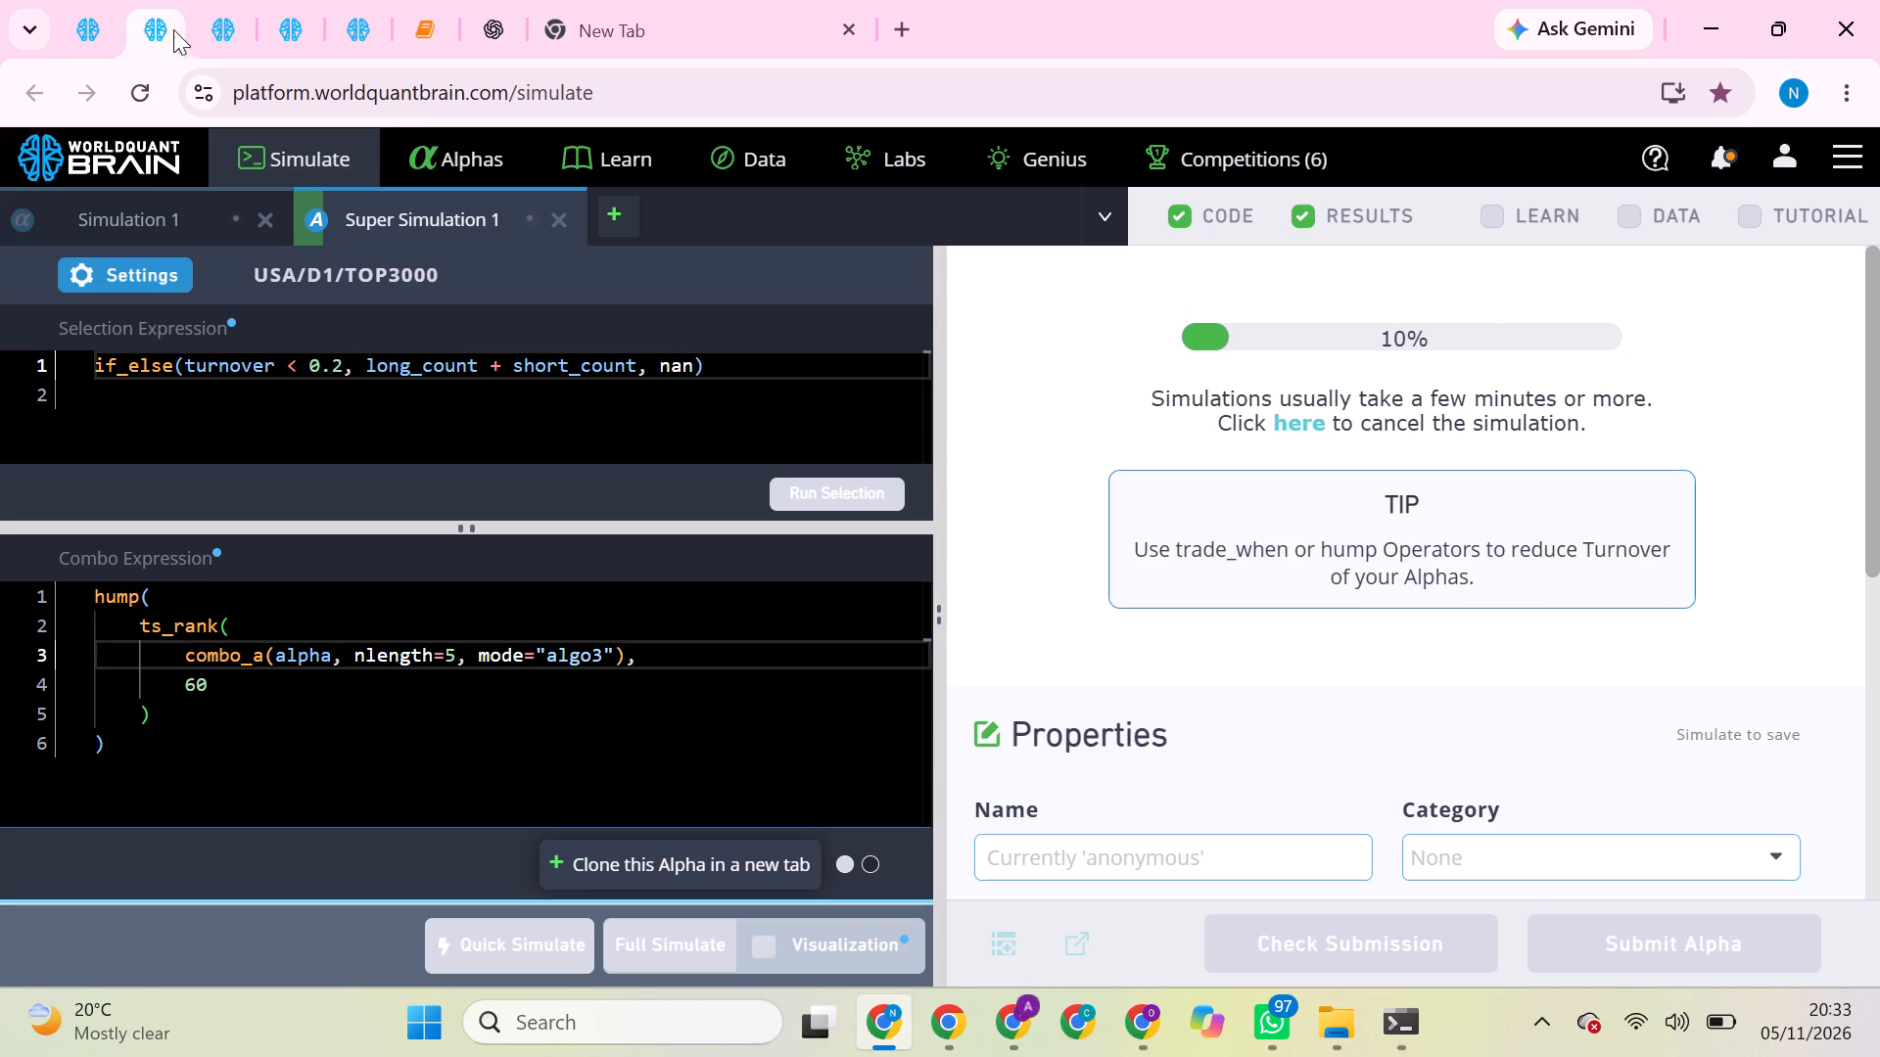
click(238, 21)
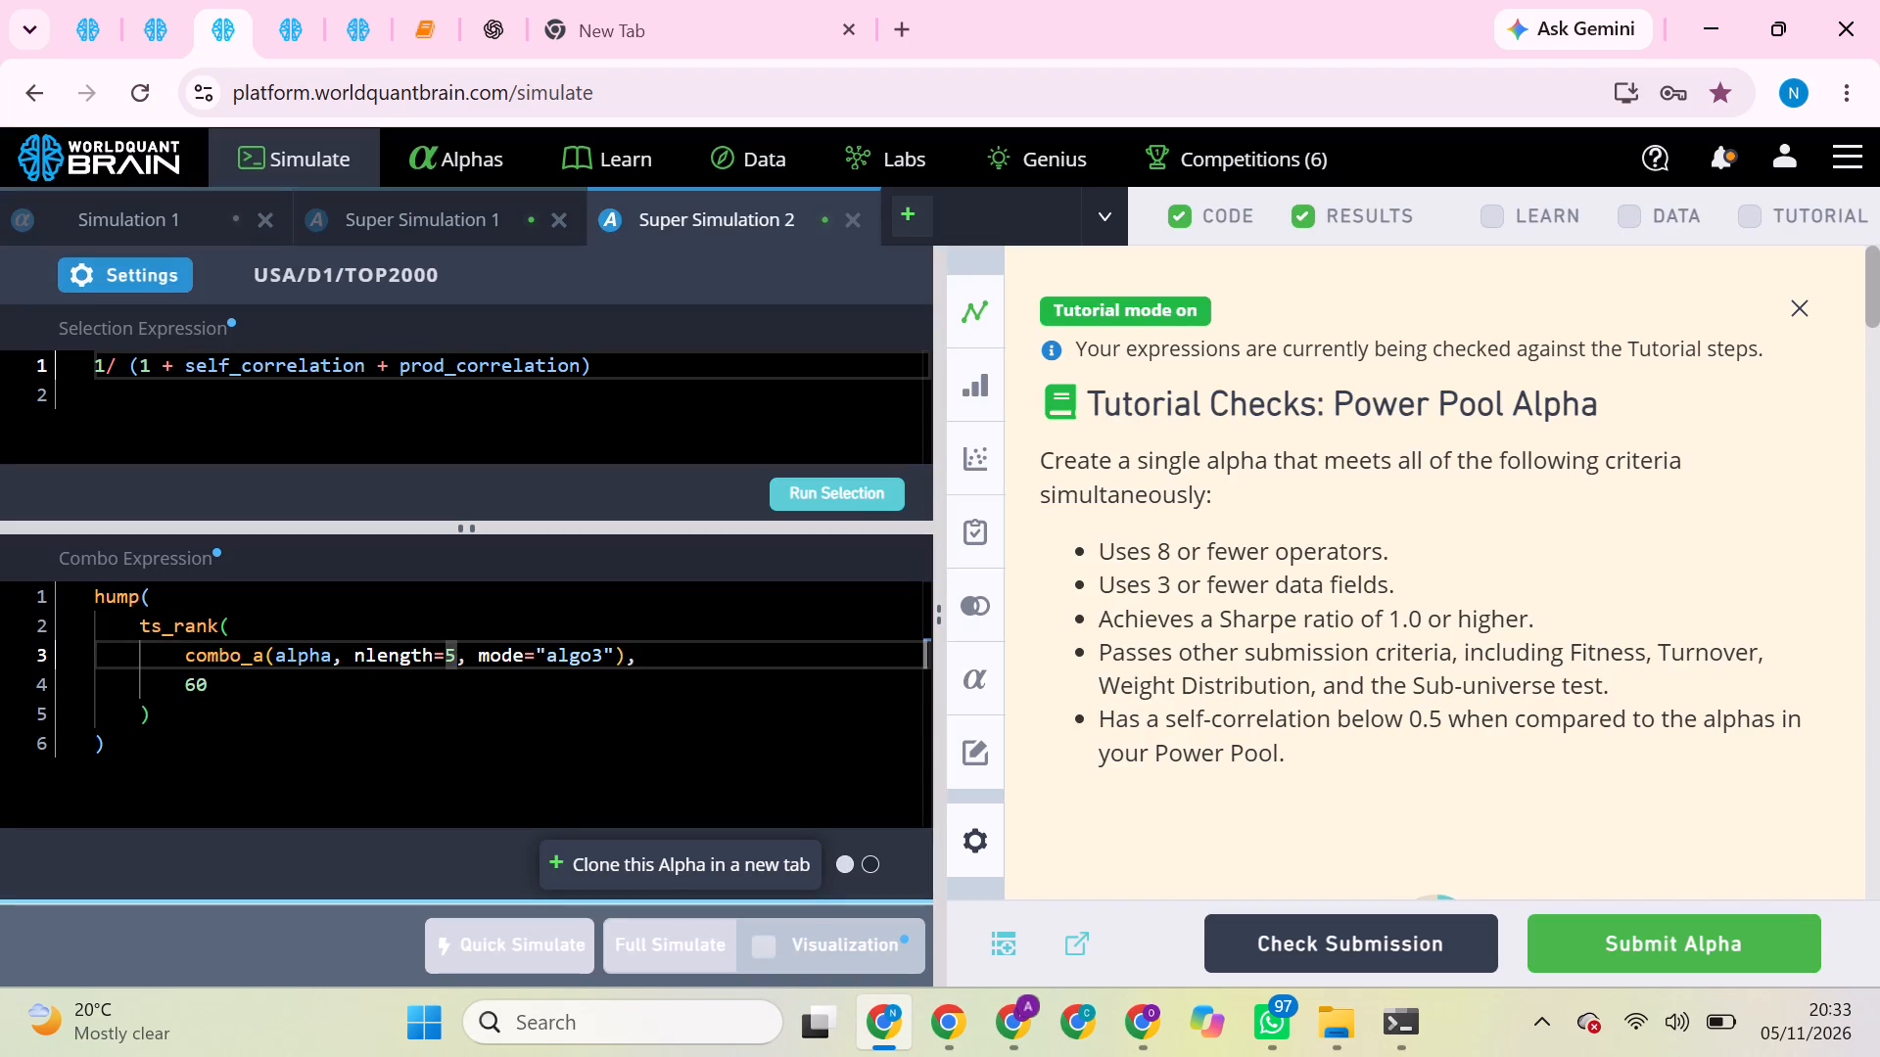
scroll(1143, 492, down, 5)
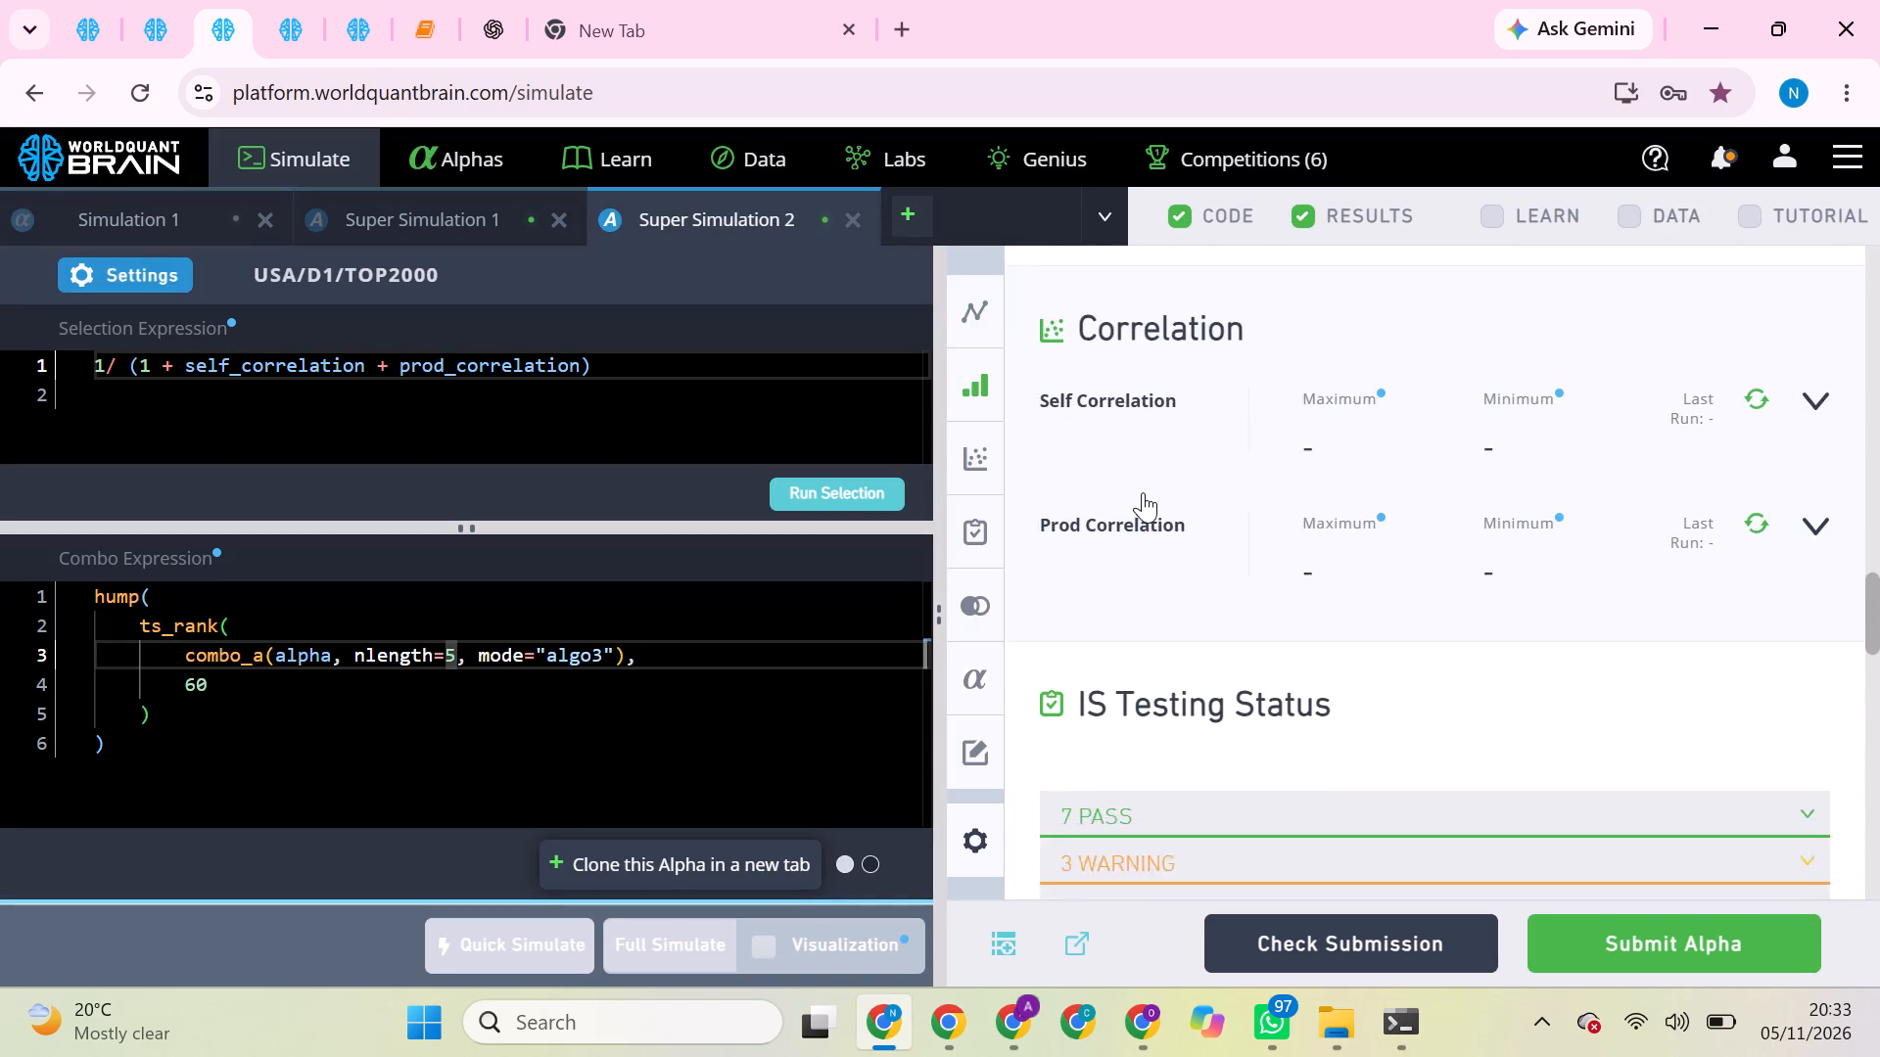
scroll(1143, 492, down, 2)
click(1752, 443)
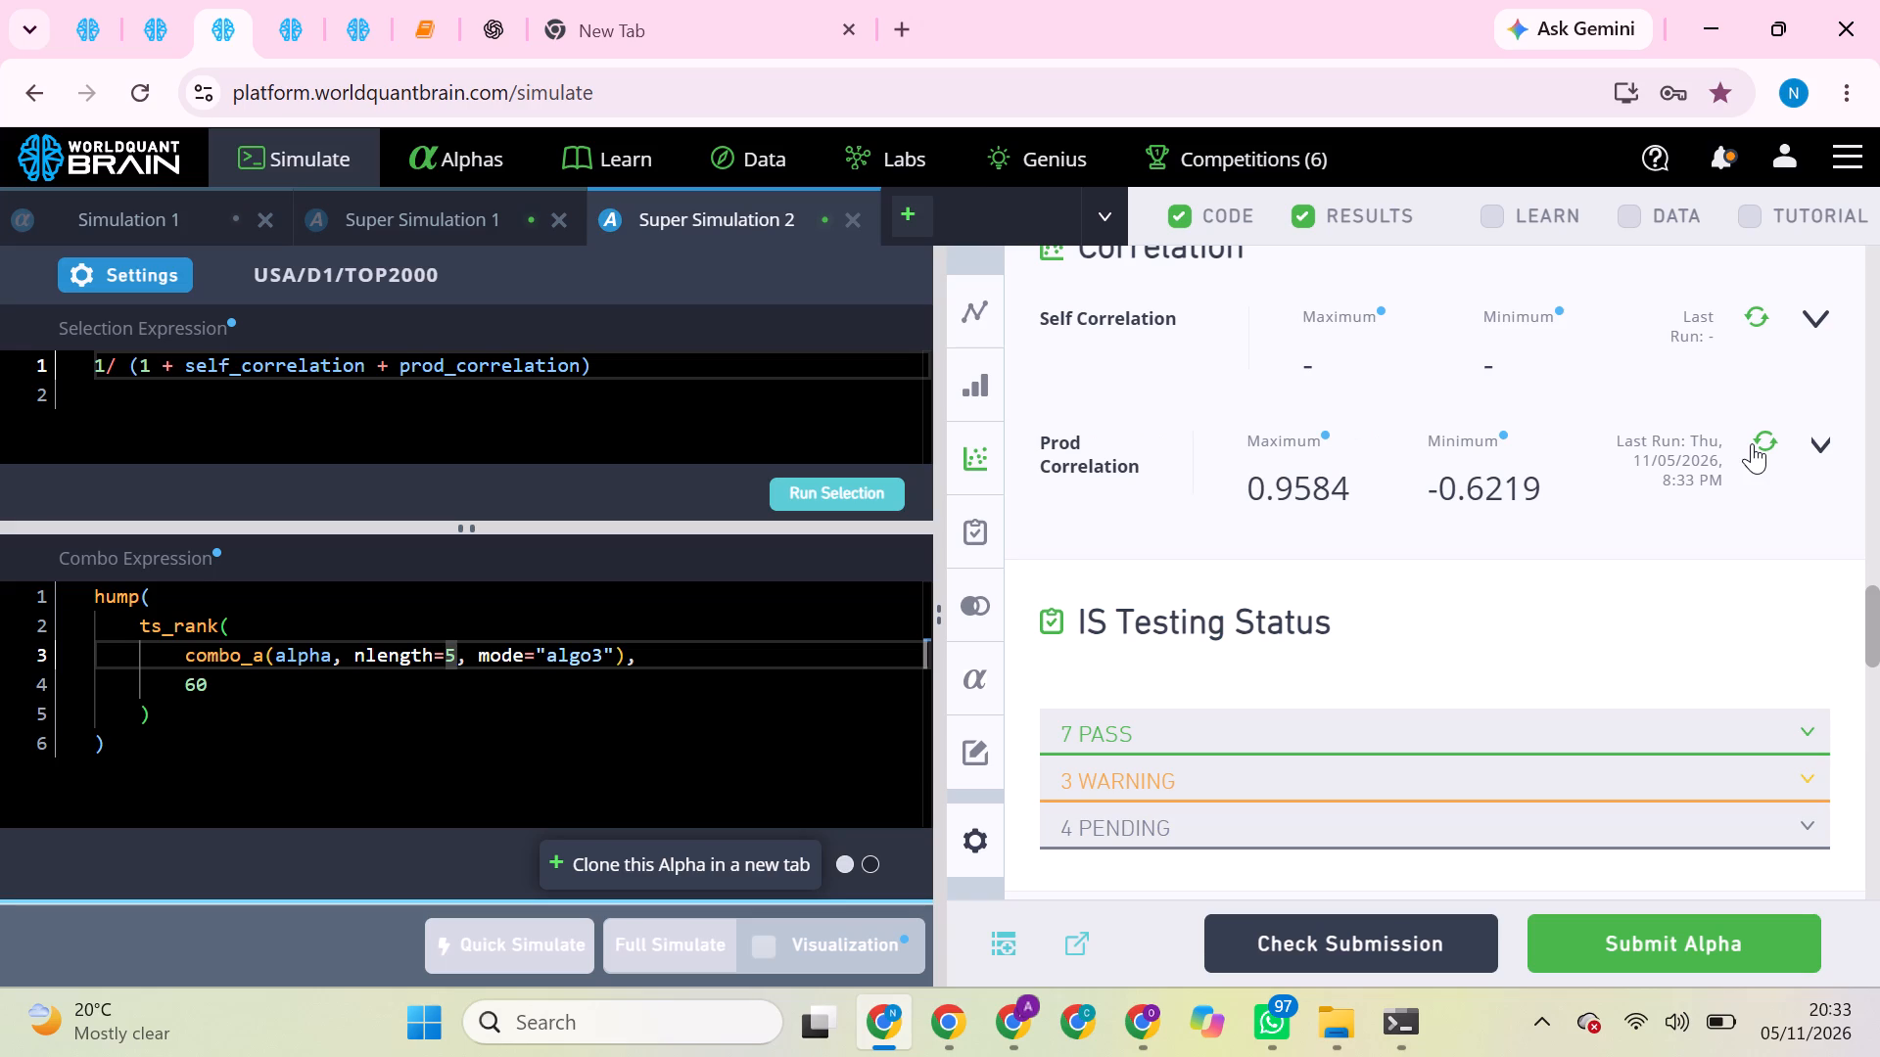
click(130, 248)
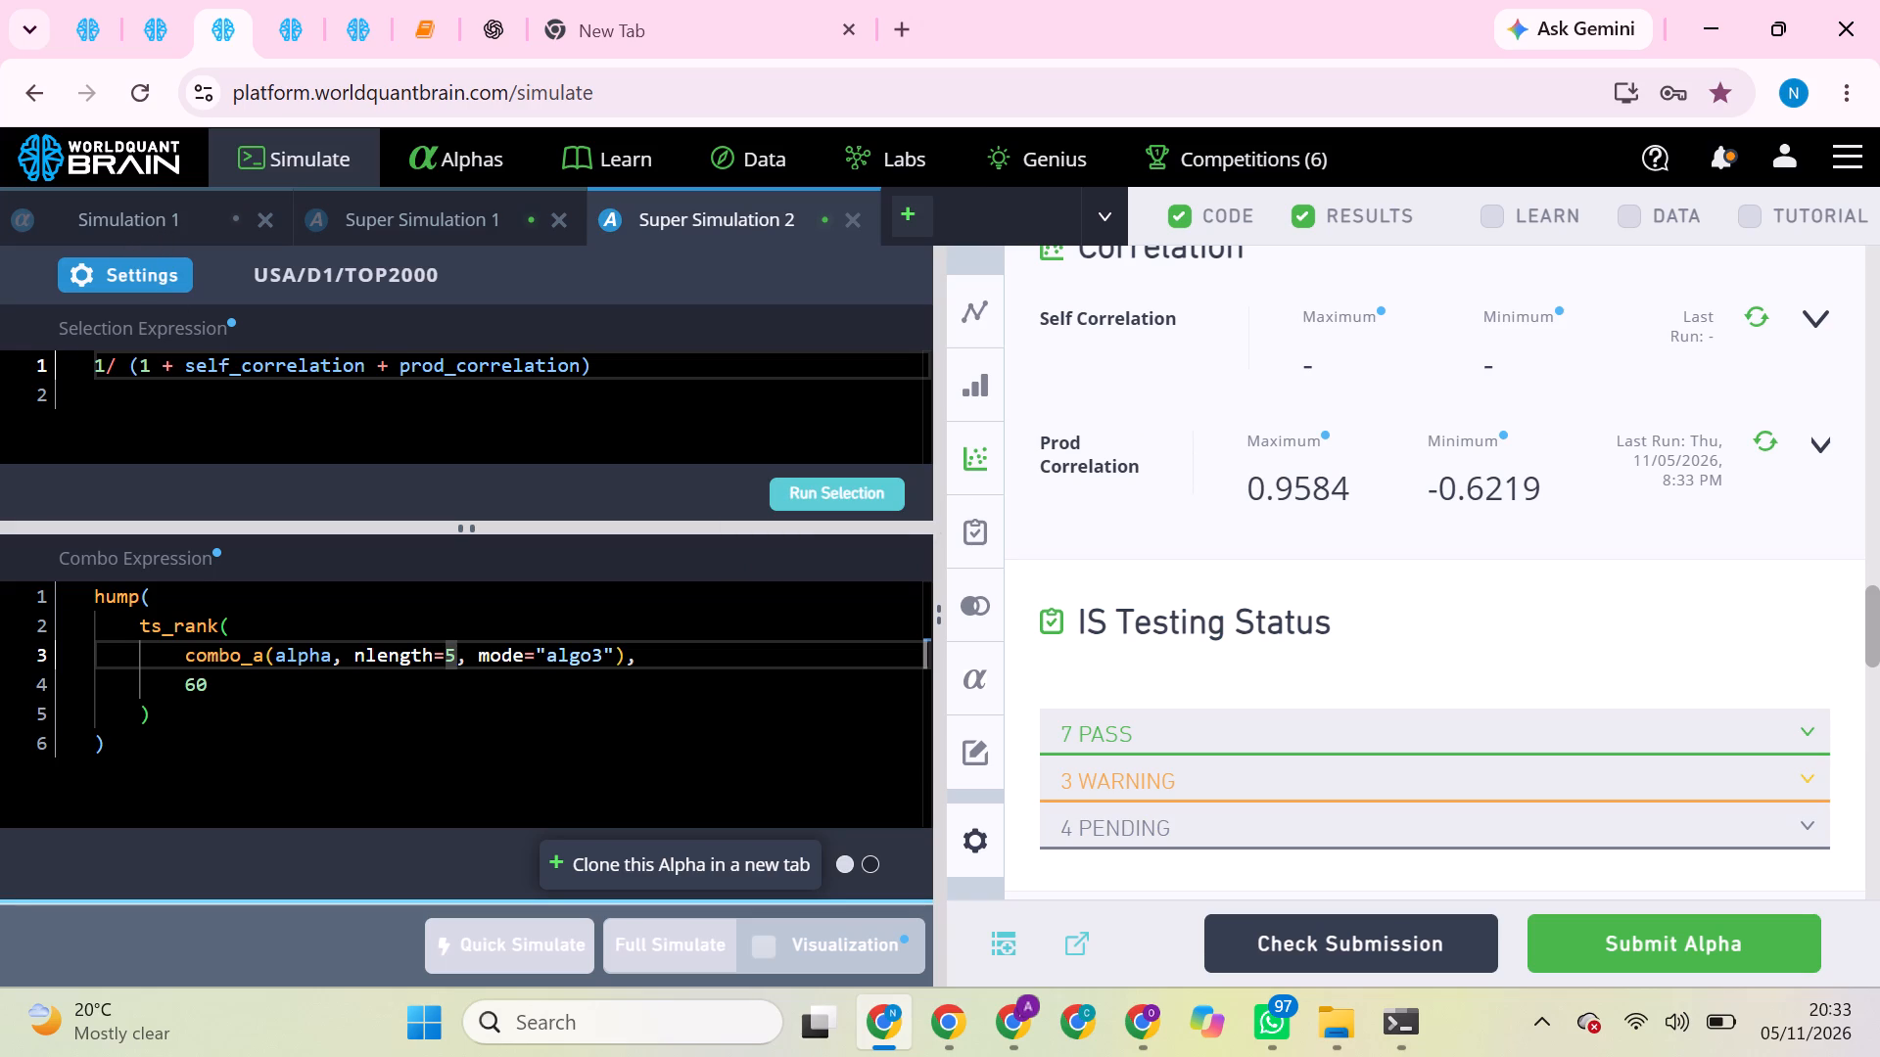
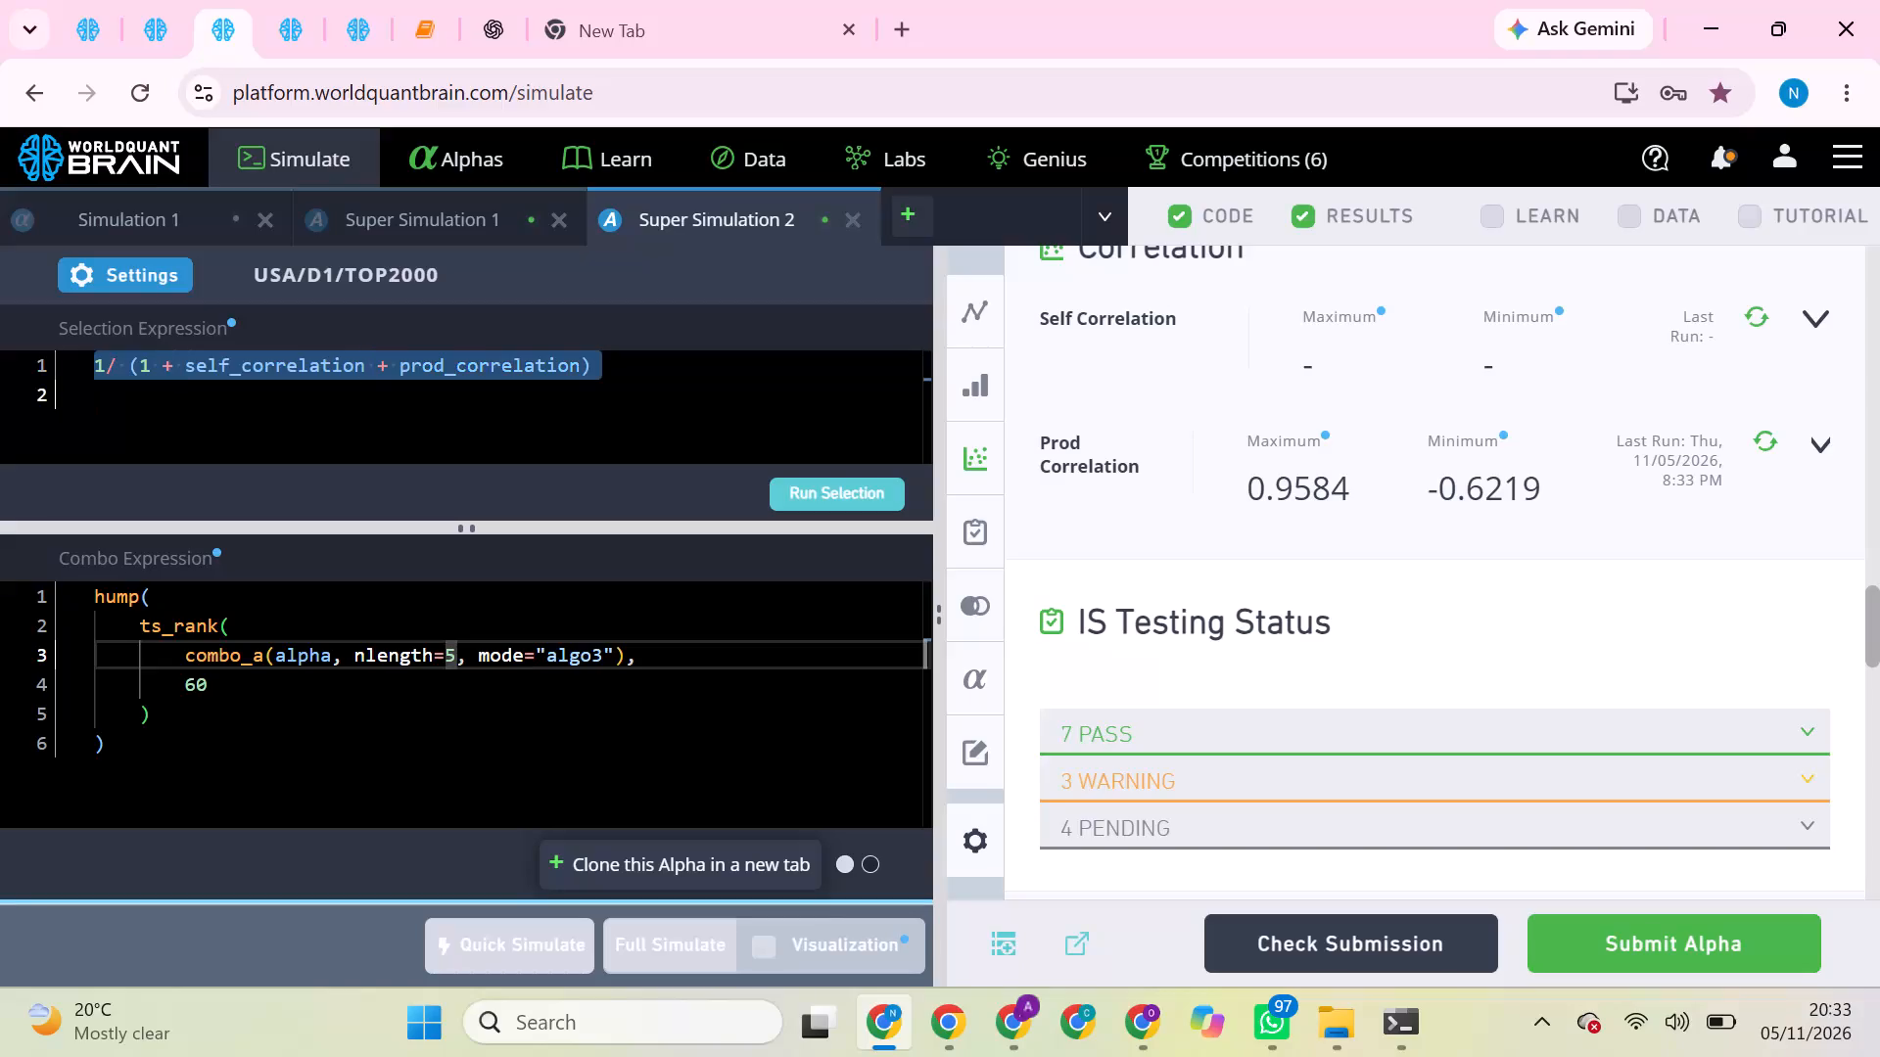
Replace Super Simulation 2's selection expression with (self_correlation <= 0.6) && (neutralization == "SUBINDUSTRY"), without the pasted list number, and run the selection.
key(ctrl+v)
click(136, 360)
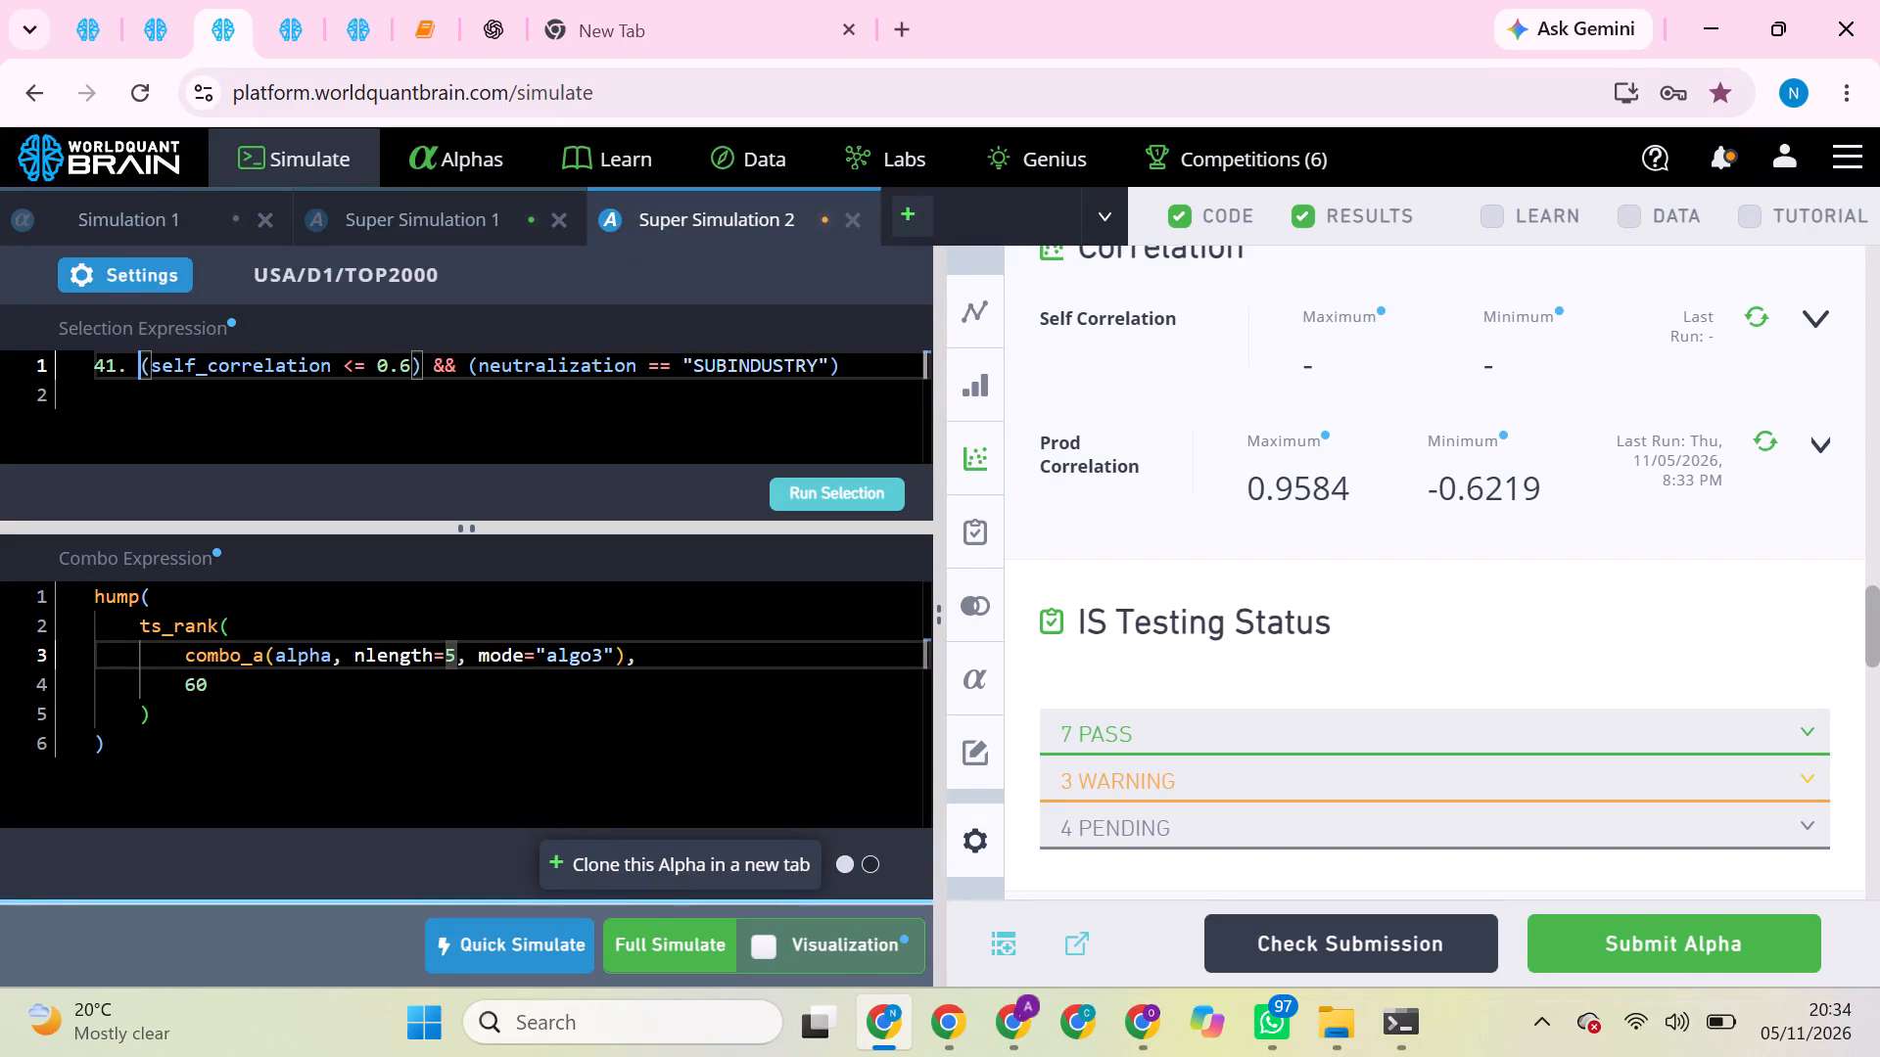
key(BackSpace)
key(BackSpace)
key(BackSpace)
key(BackSpace)
key(BackSpace)
key(BackSpace)
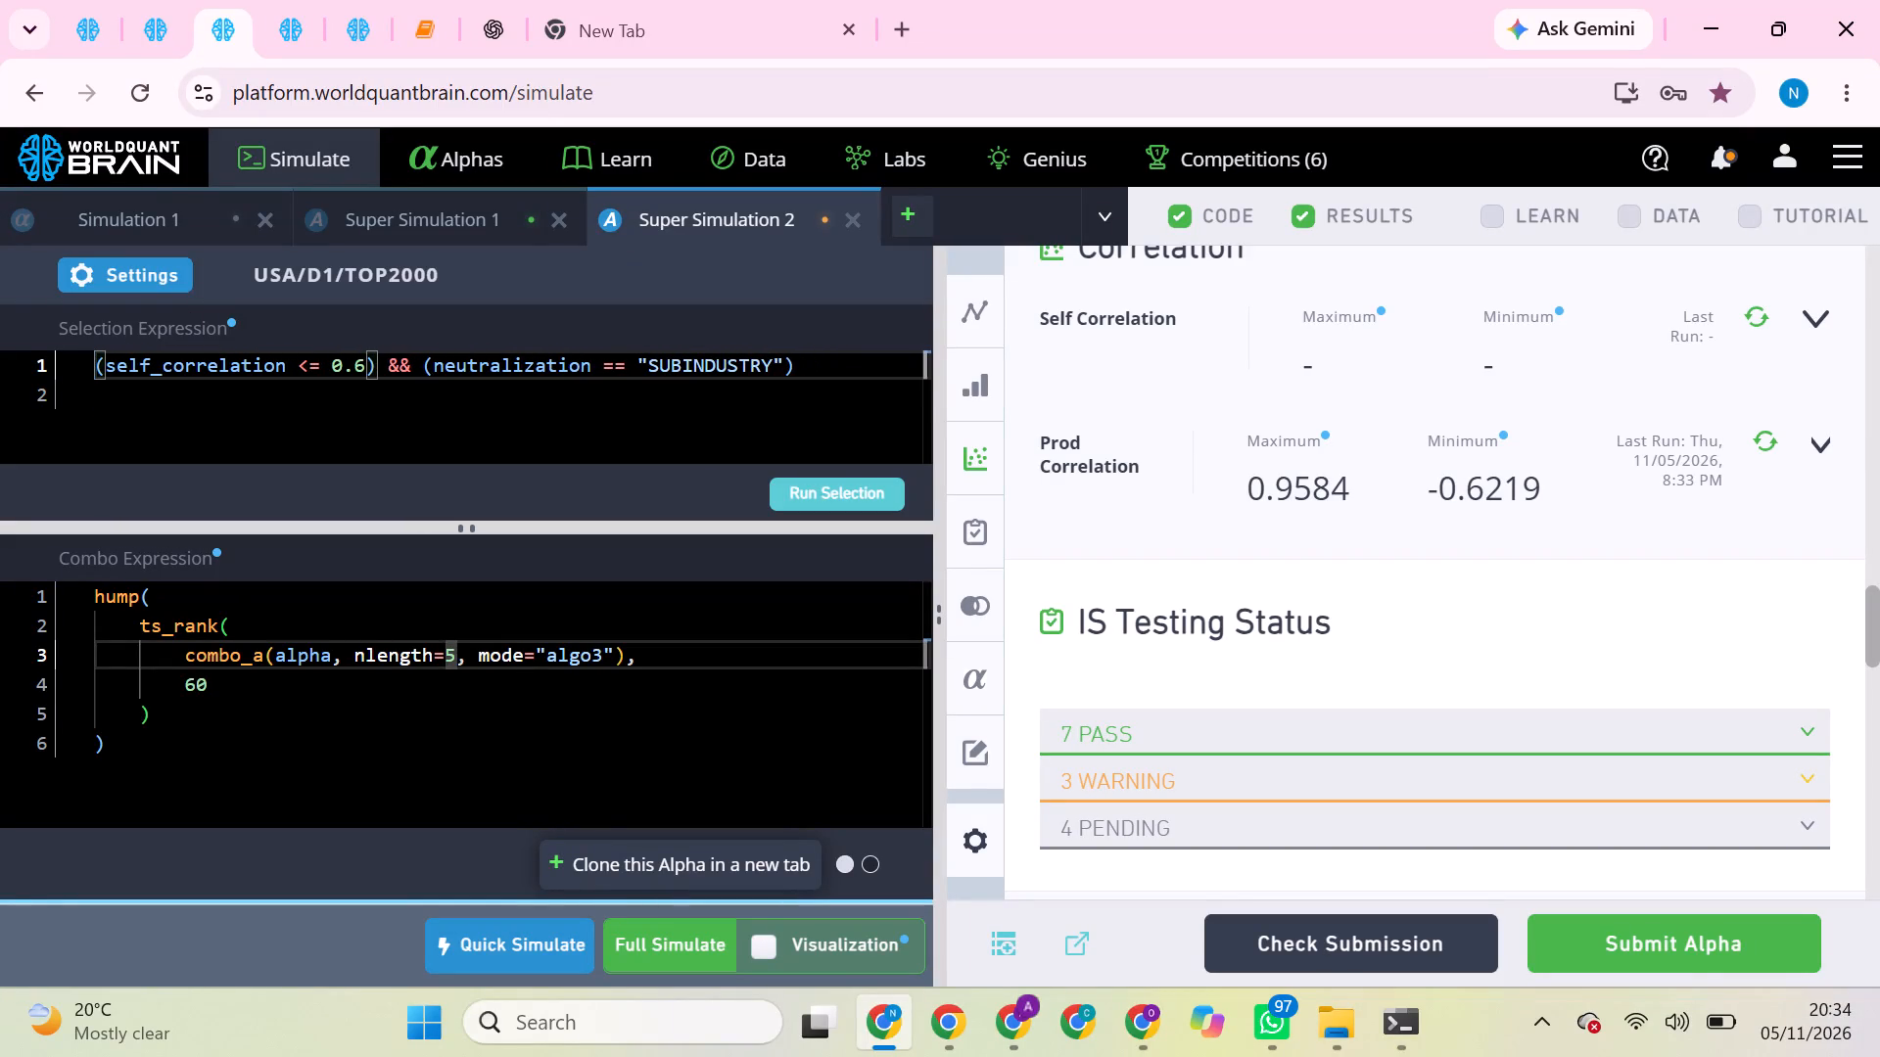
click(804, 497)
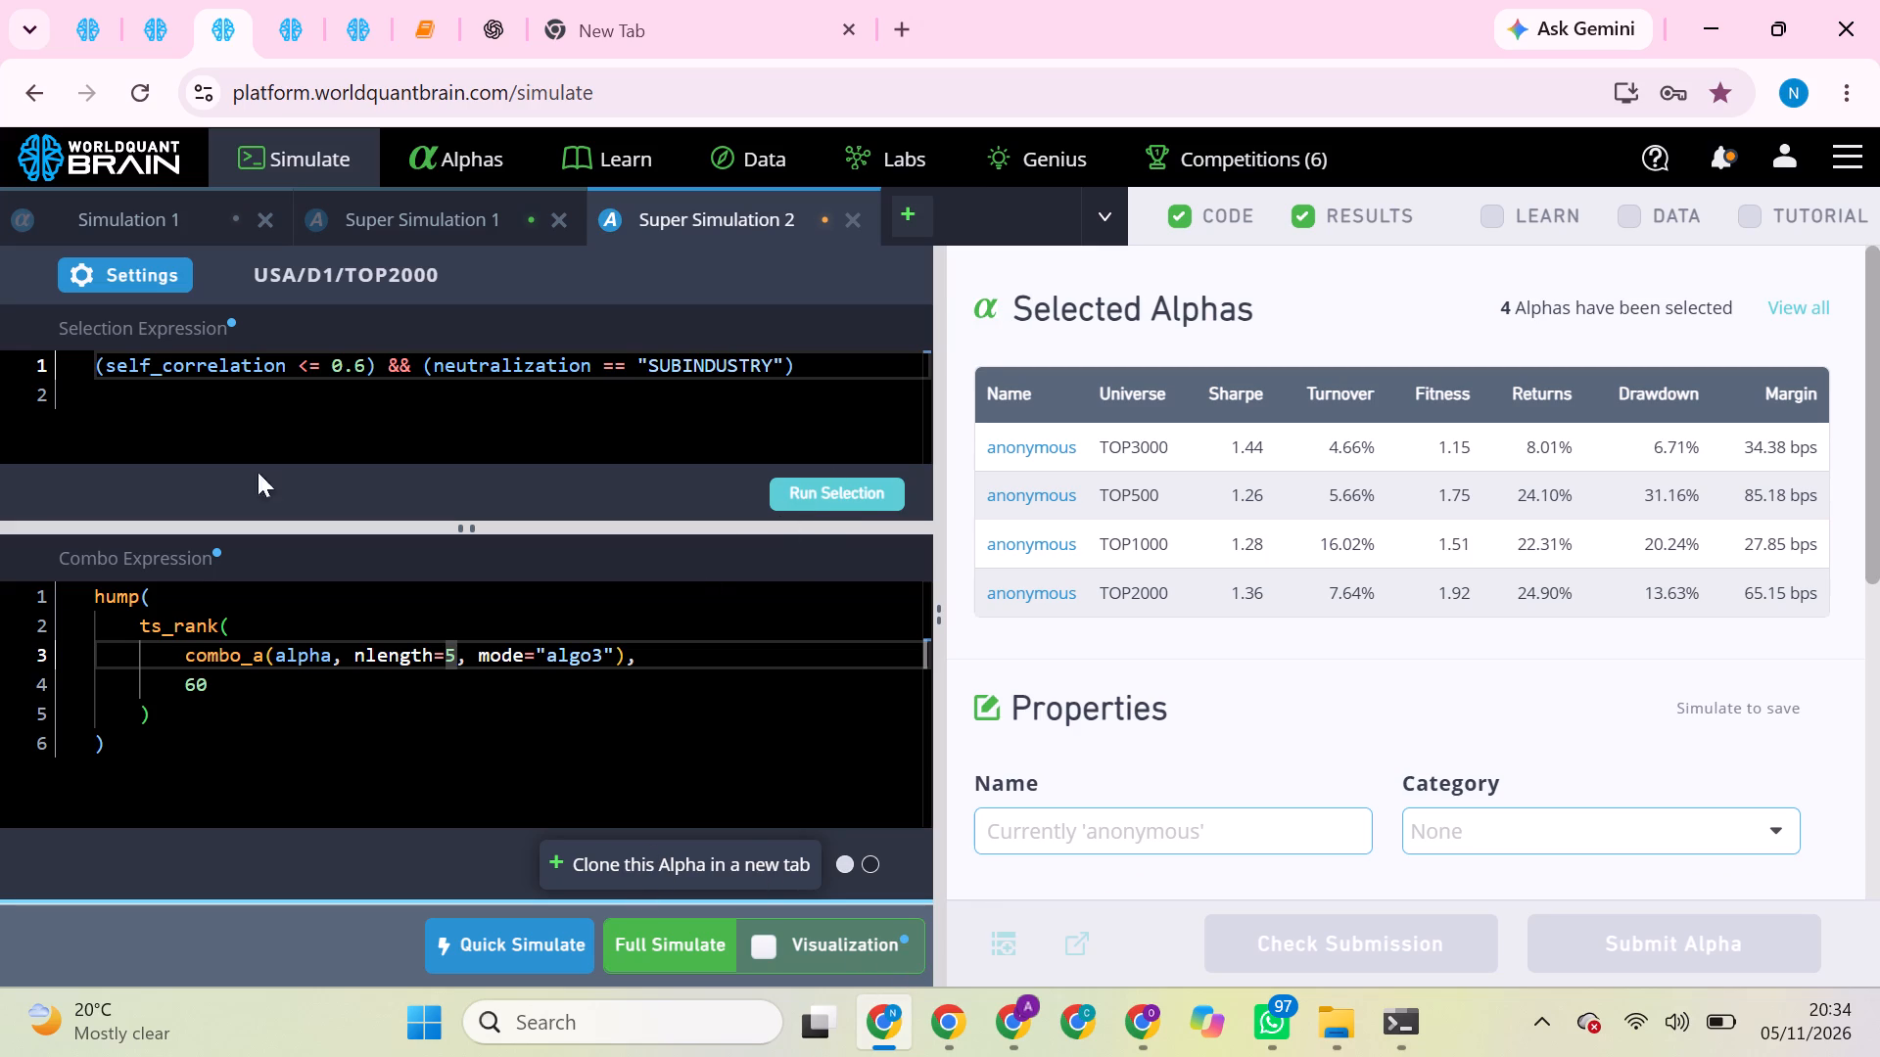
Change Super Simulation 2's selection handling to Non-Nan and apply the settings.
click(120, 281)
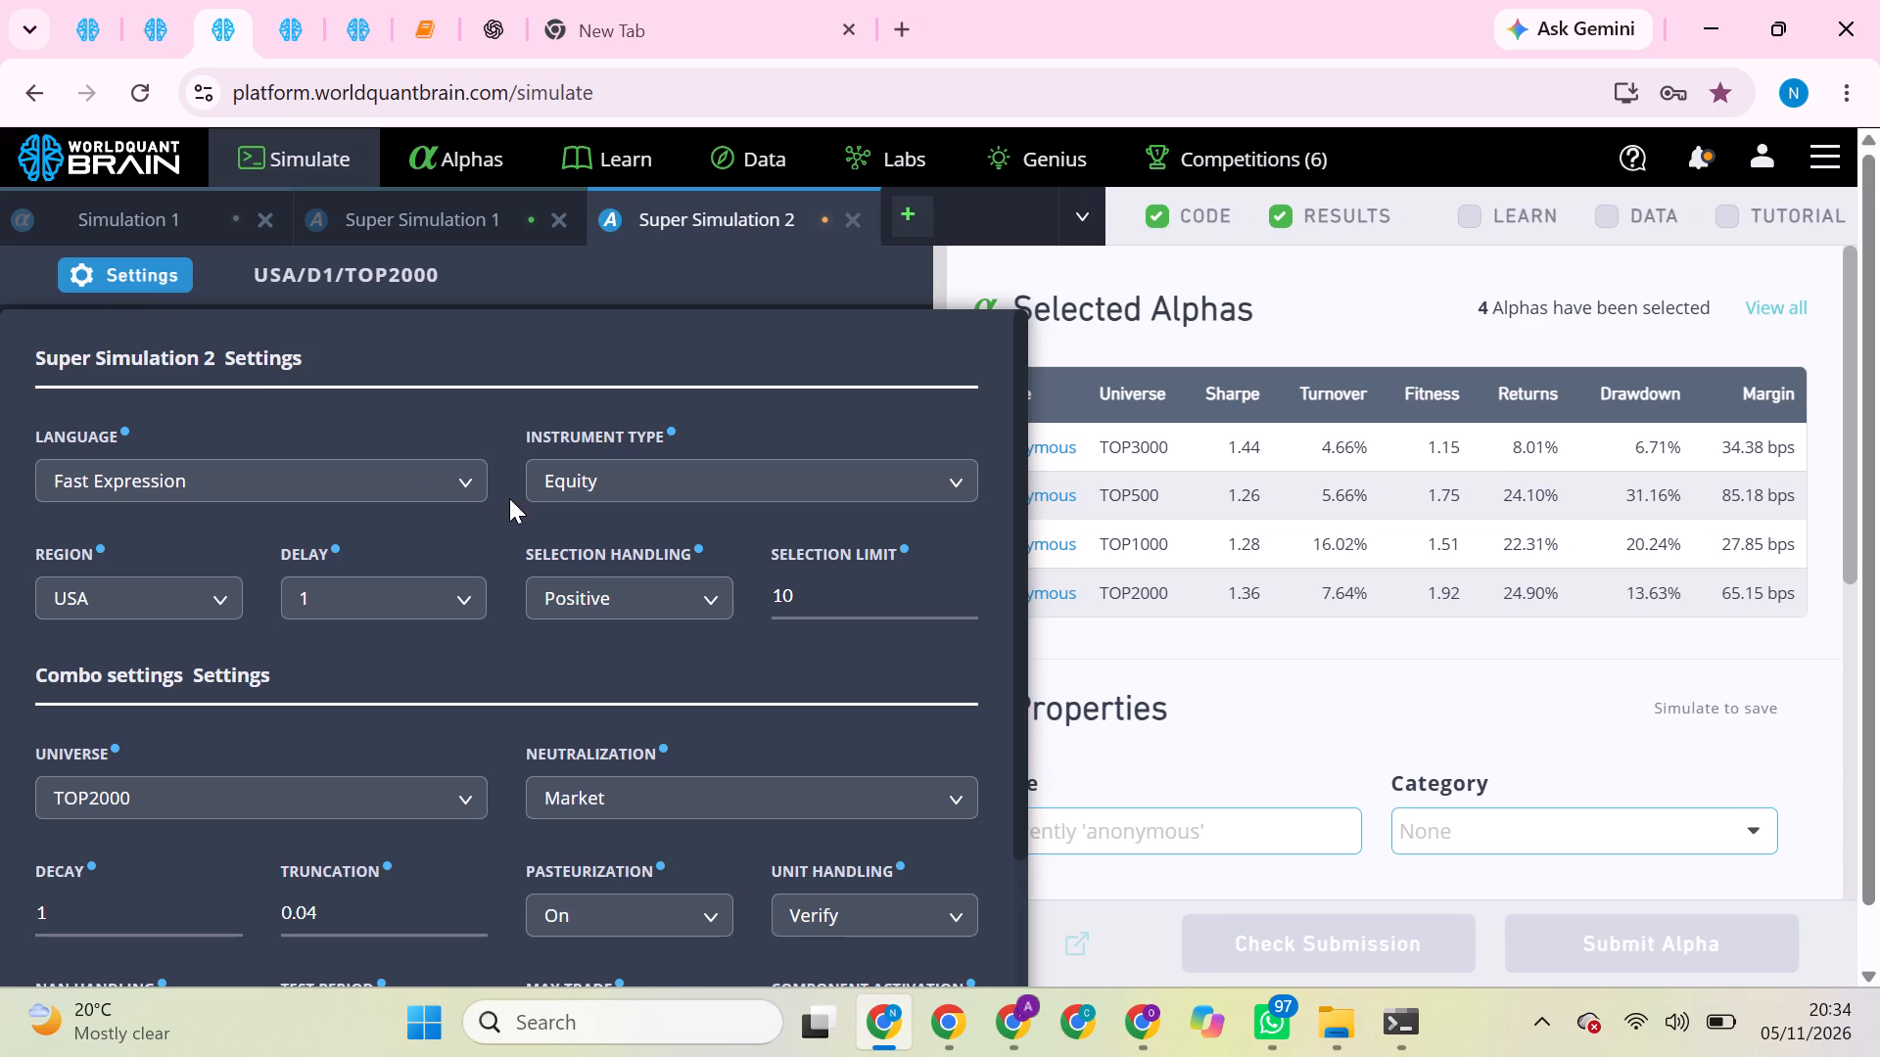
click(641, 599)
click(583, 742)
scroll(612, 746, down, 4)
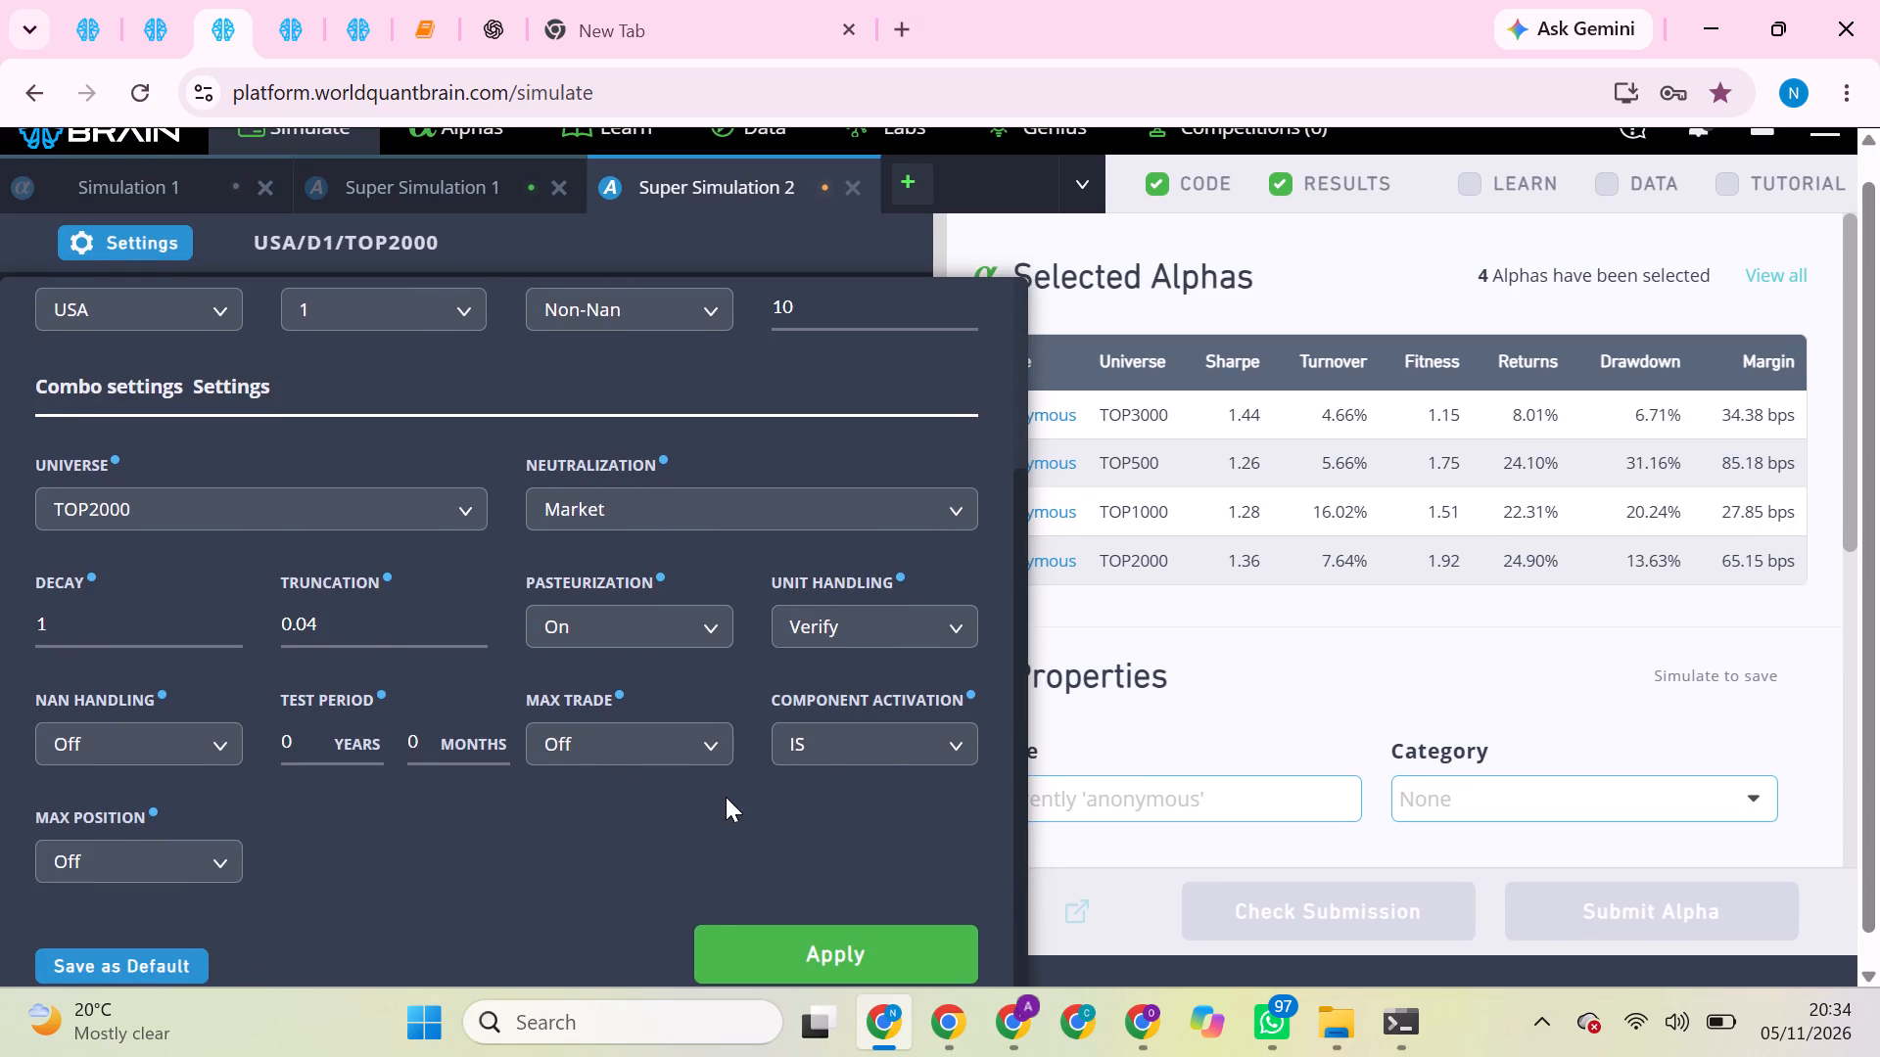
click(811, 903)
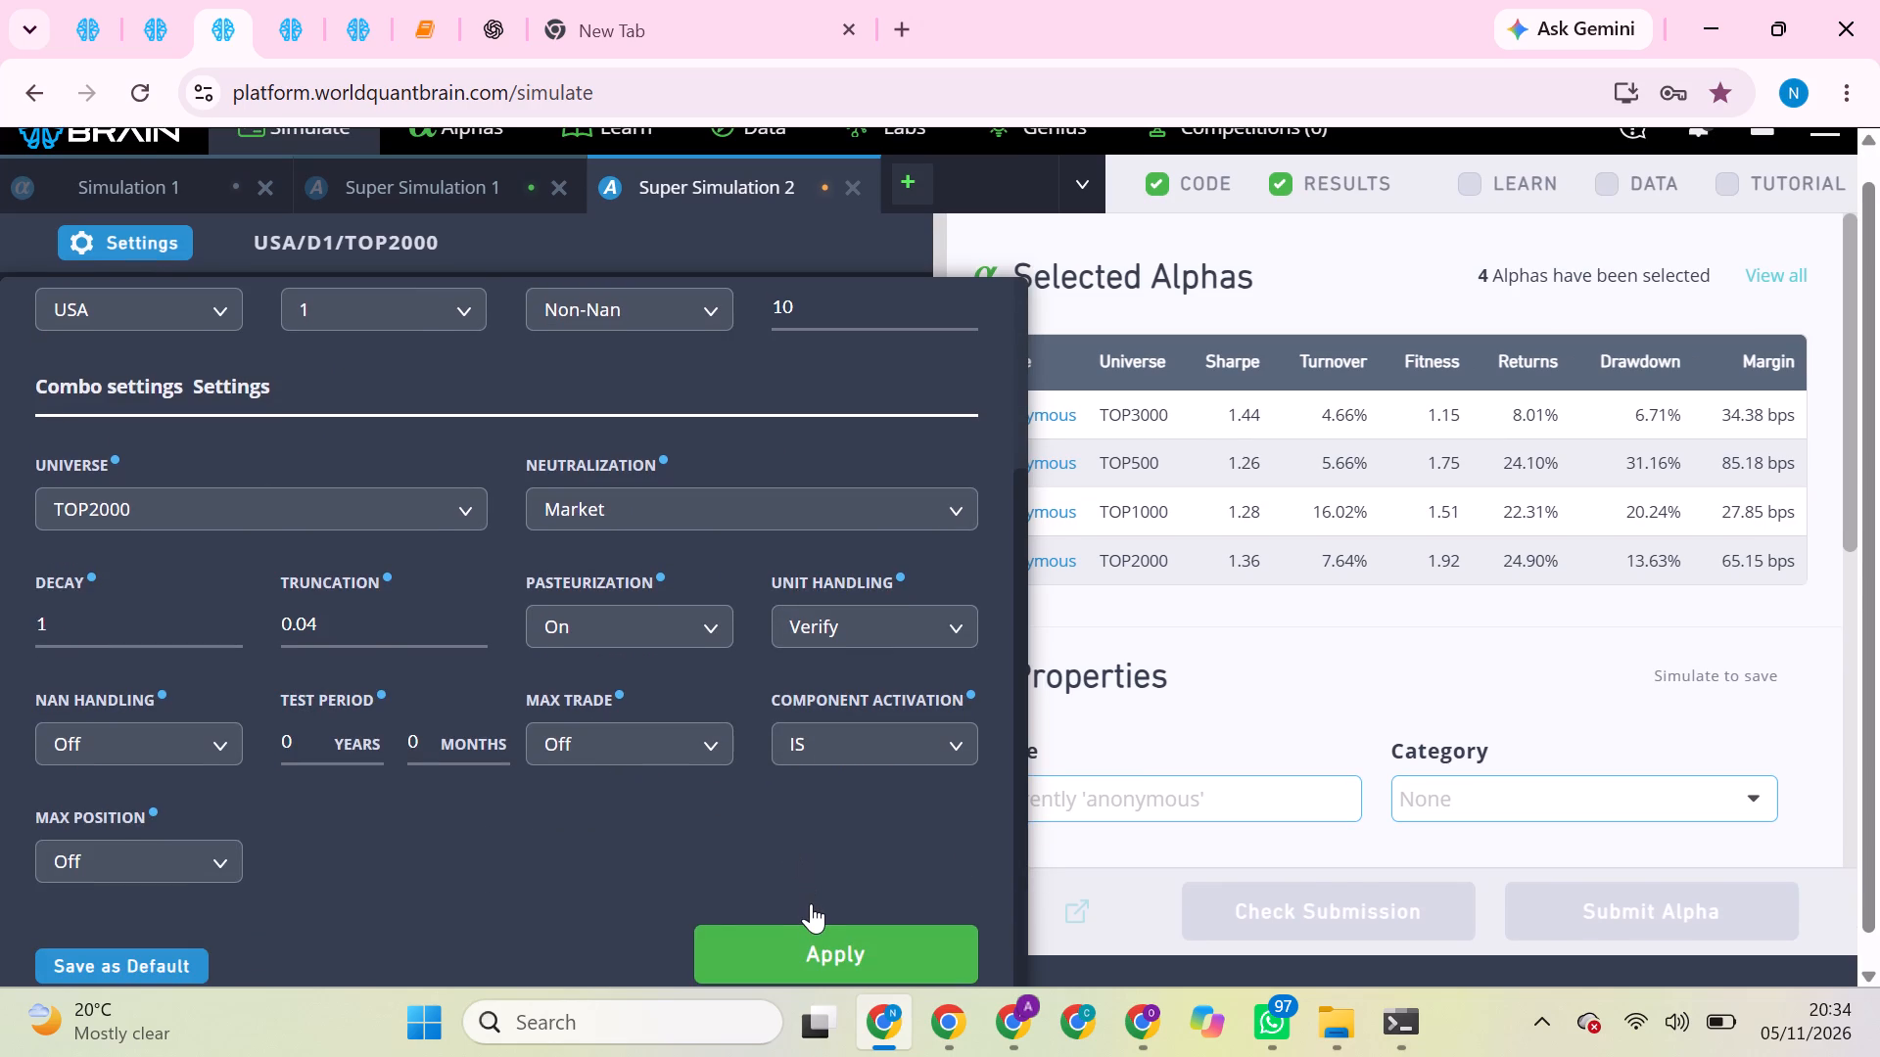
click(821, 919)
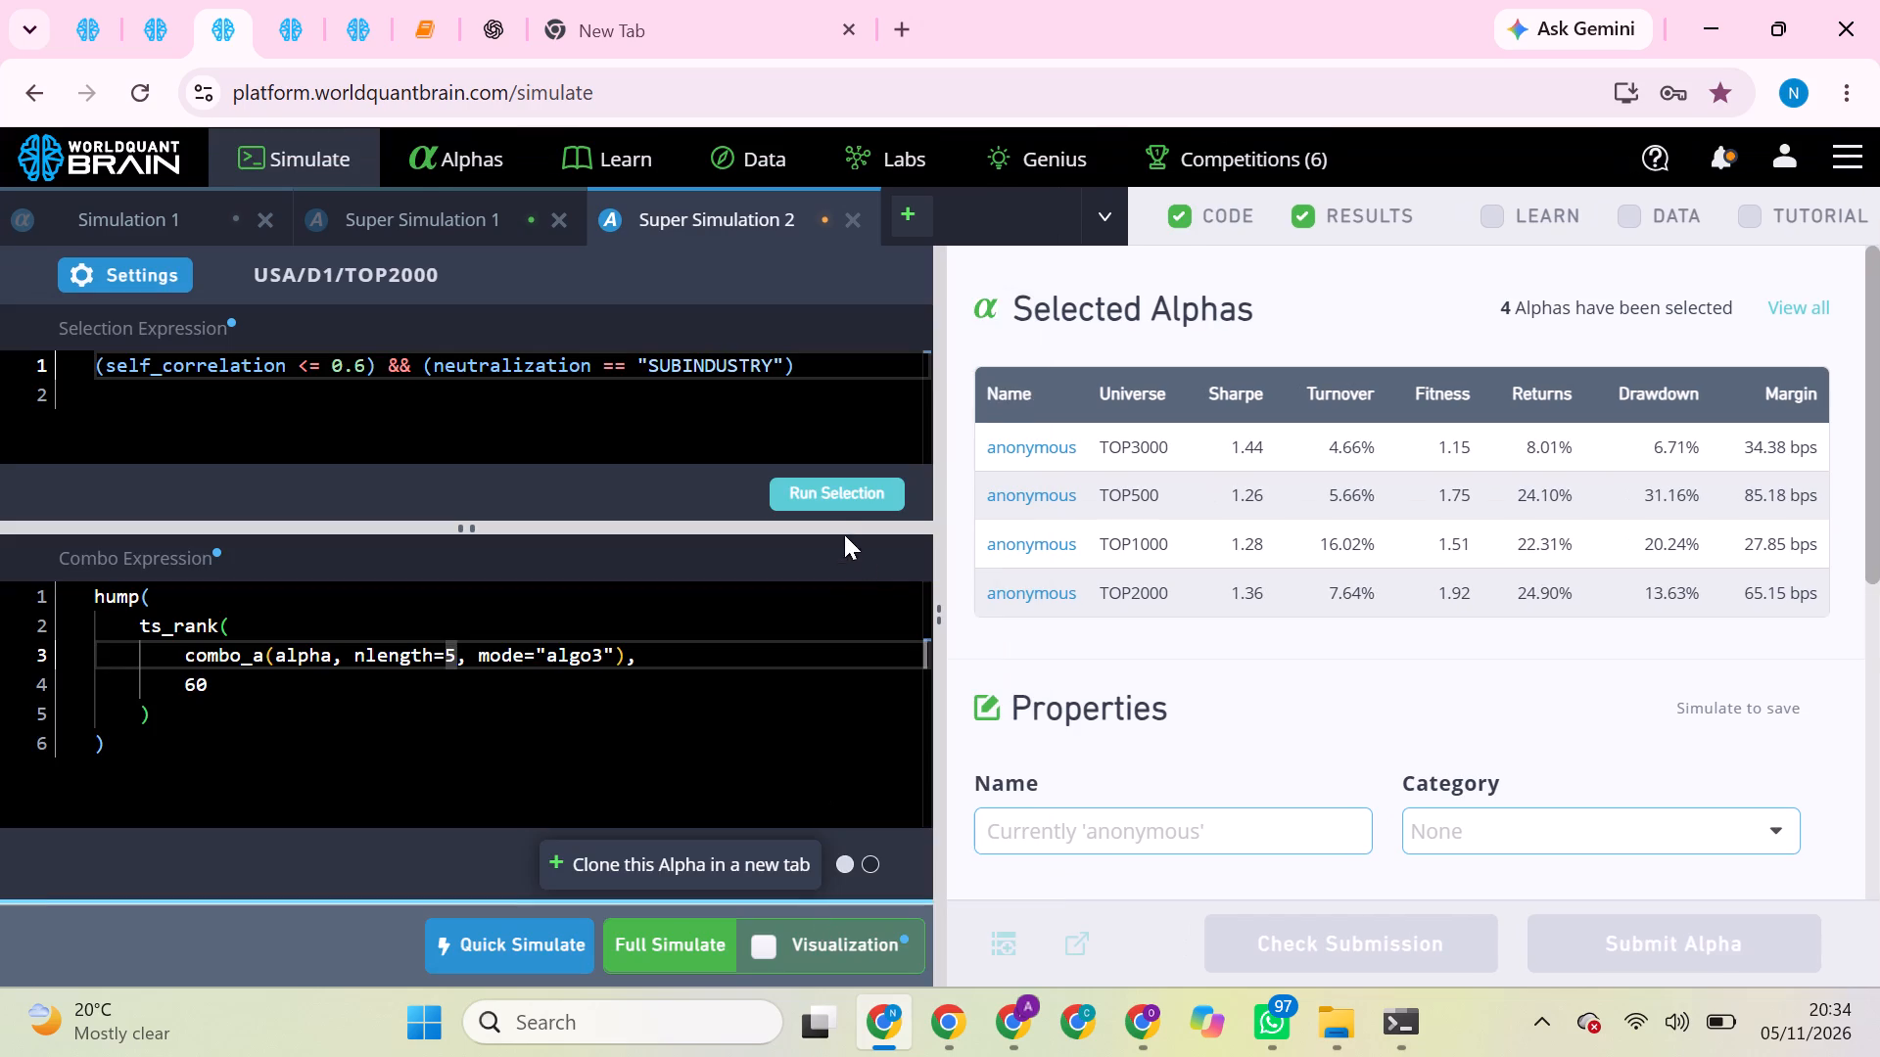
Rerun the self_correlation and SUBINDUSTRY selection and start its full simulation.
click(829, 502)
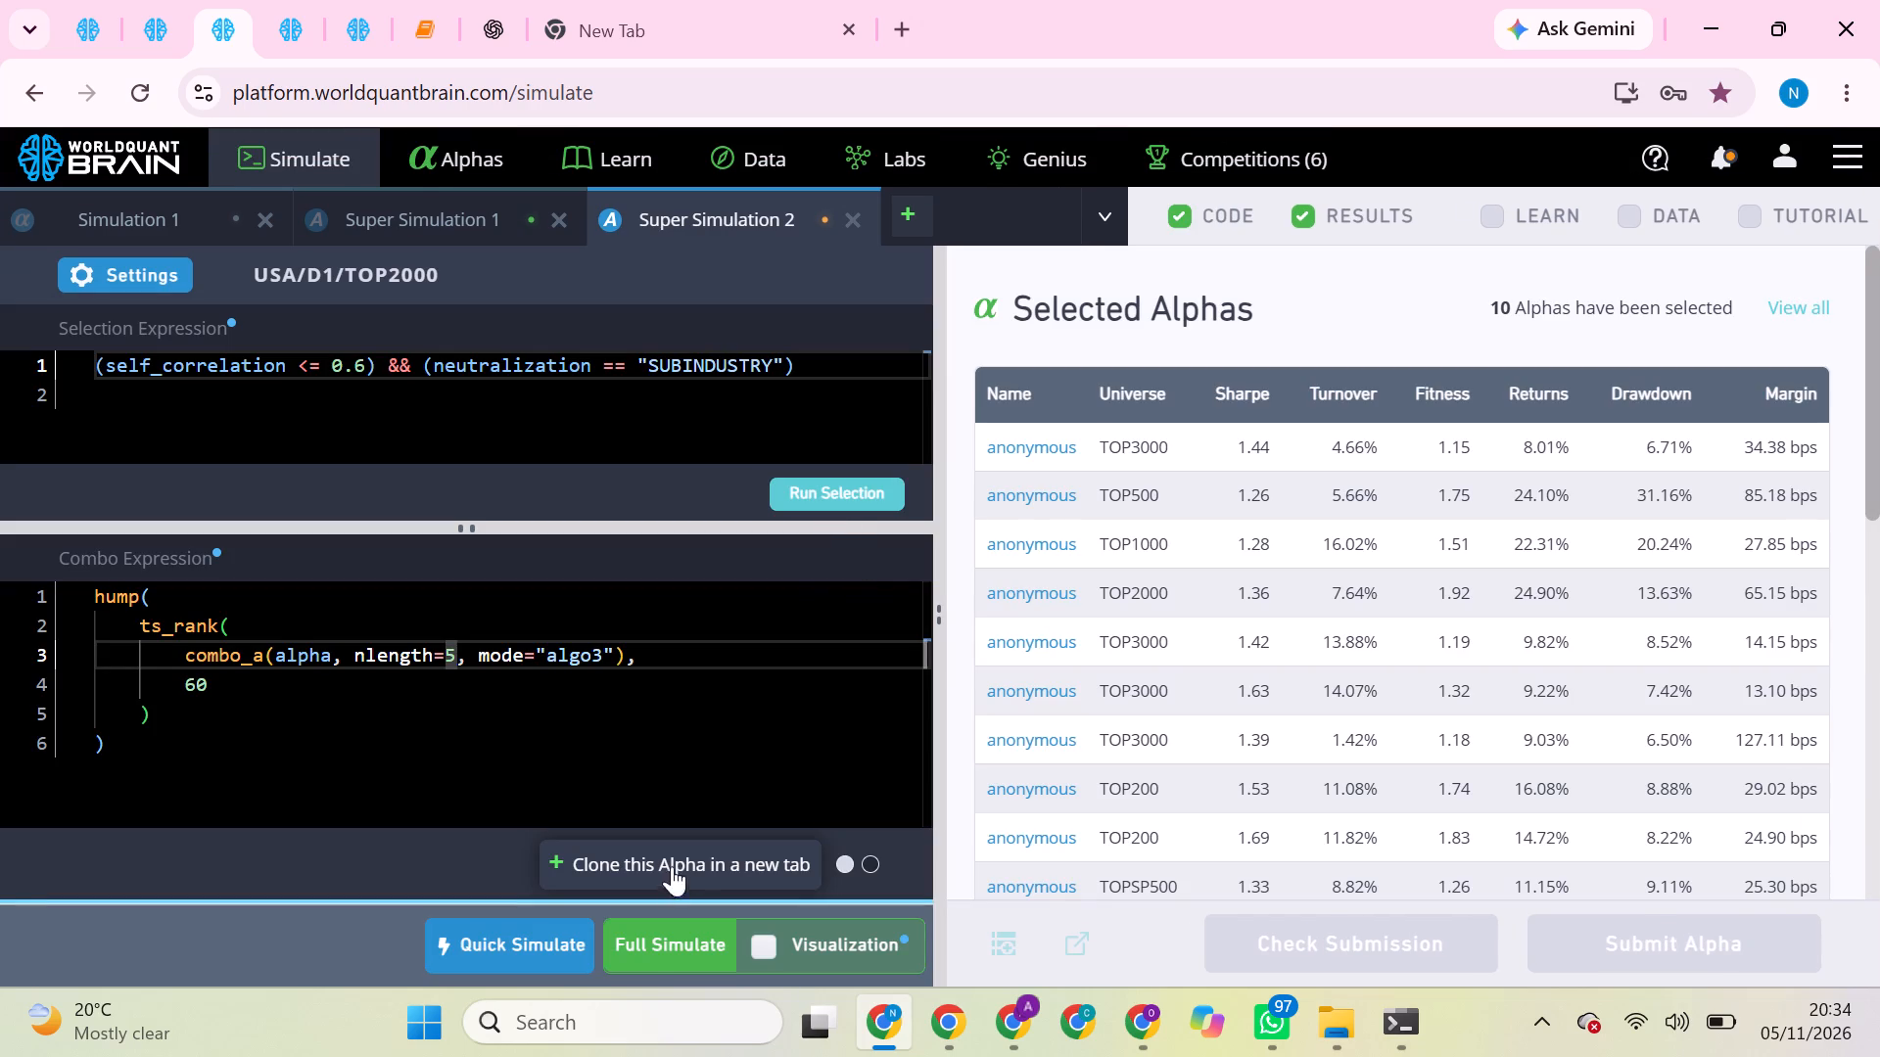
click(659, 941)
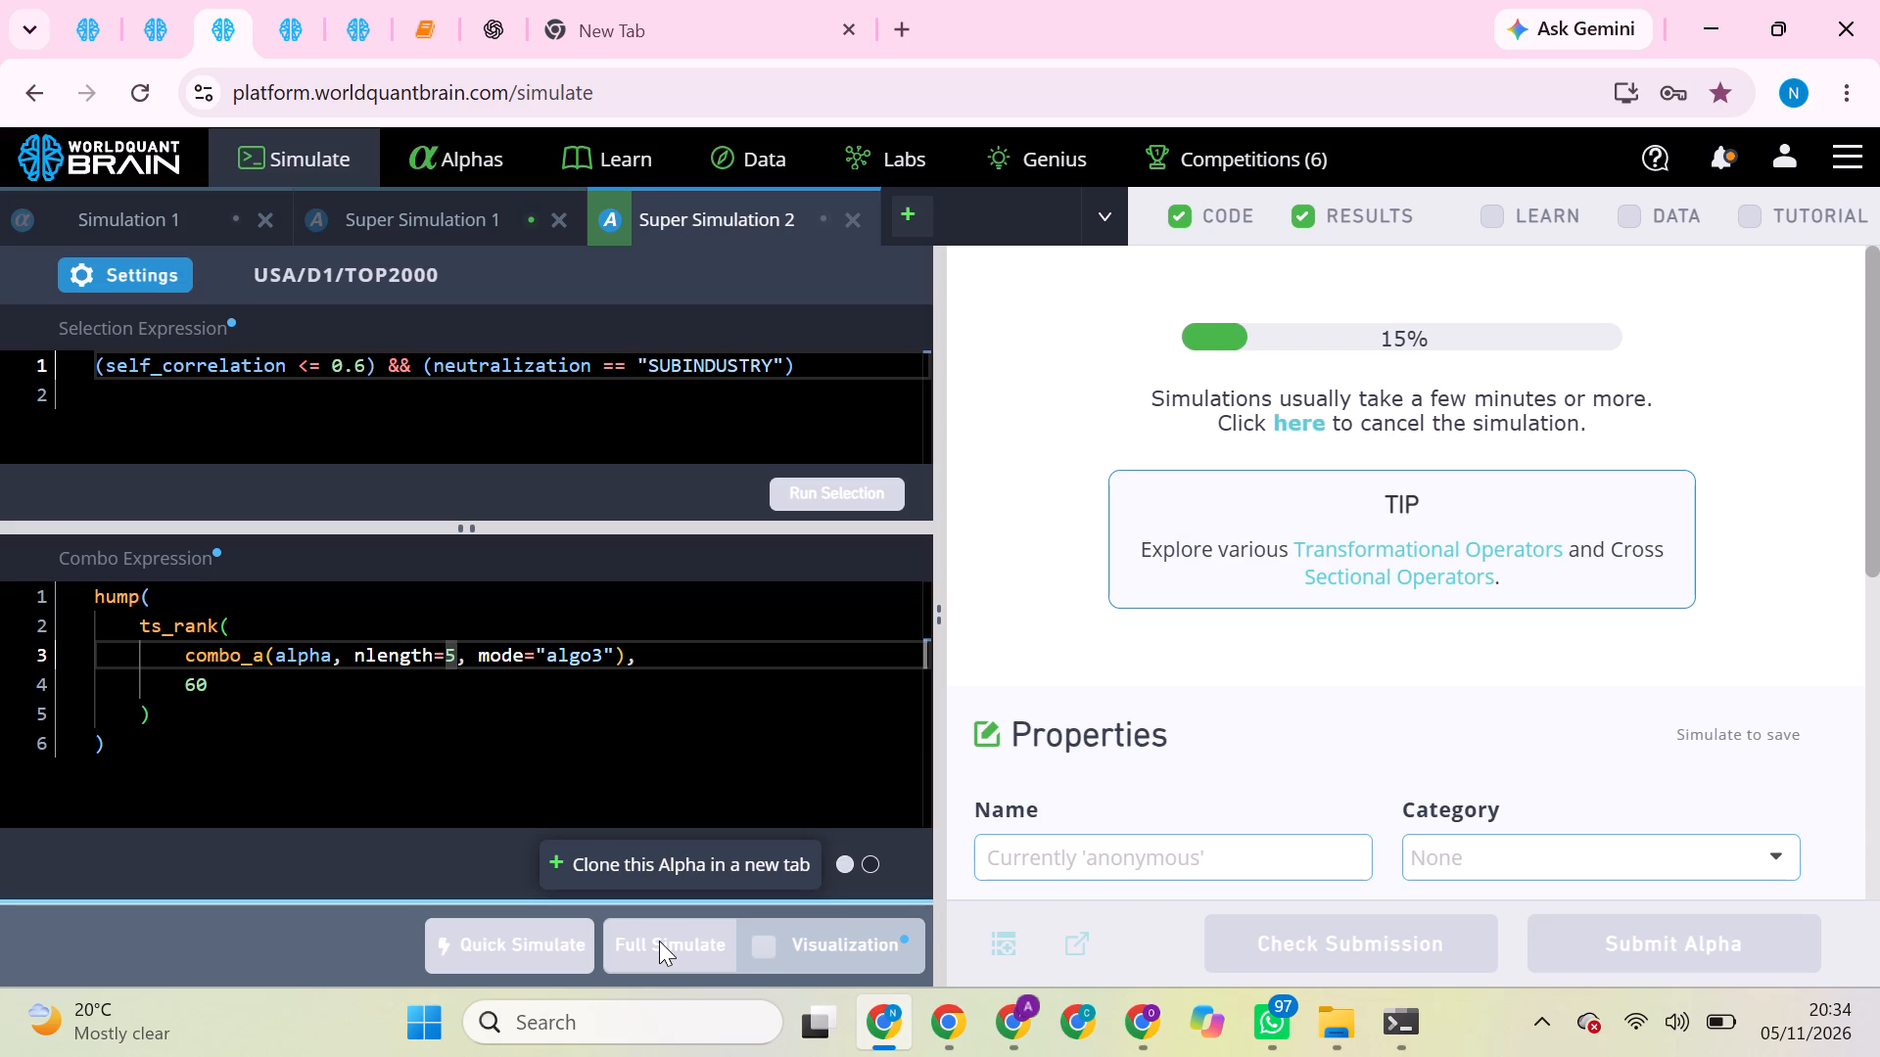
In the session with the if_else selection, review the finished simulation's IS summary and run the production correlation check.
click(85, 25)
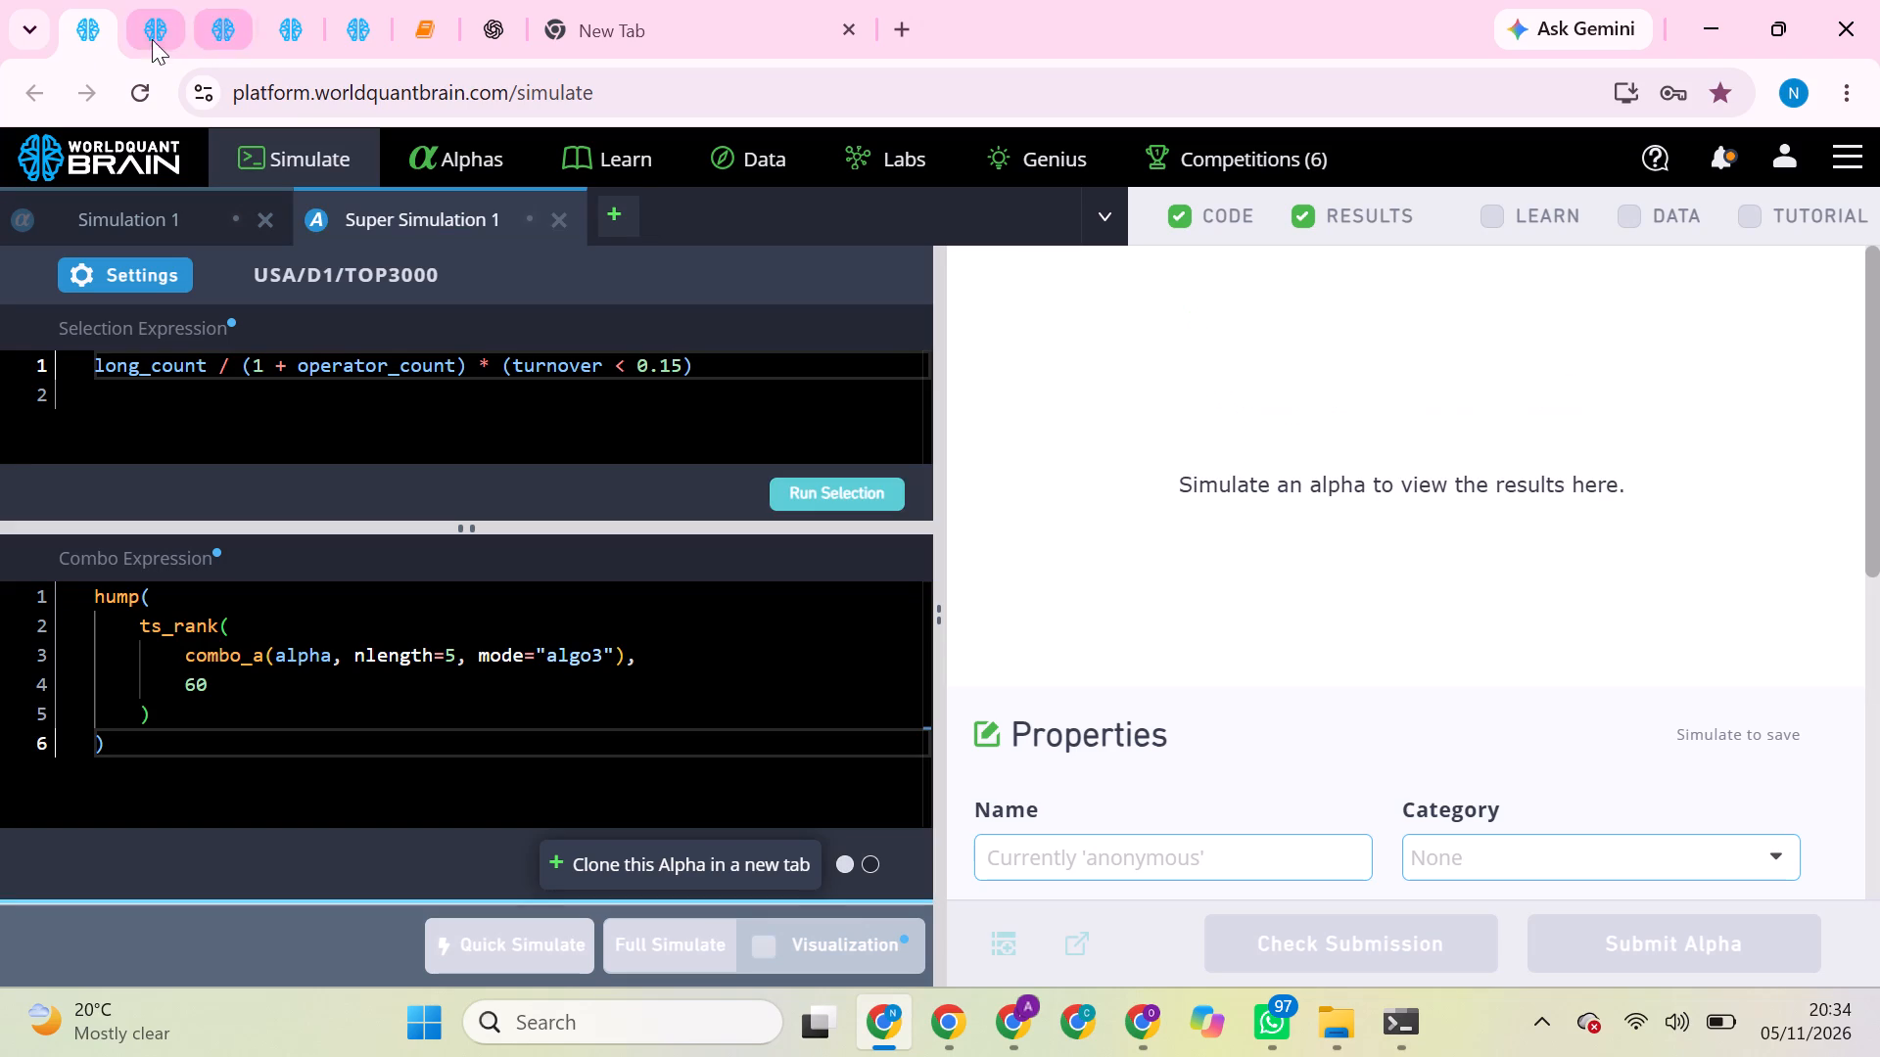
click(145, 24)
click(145, 24)
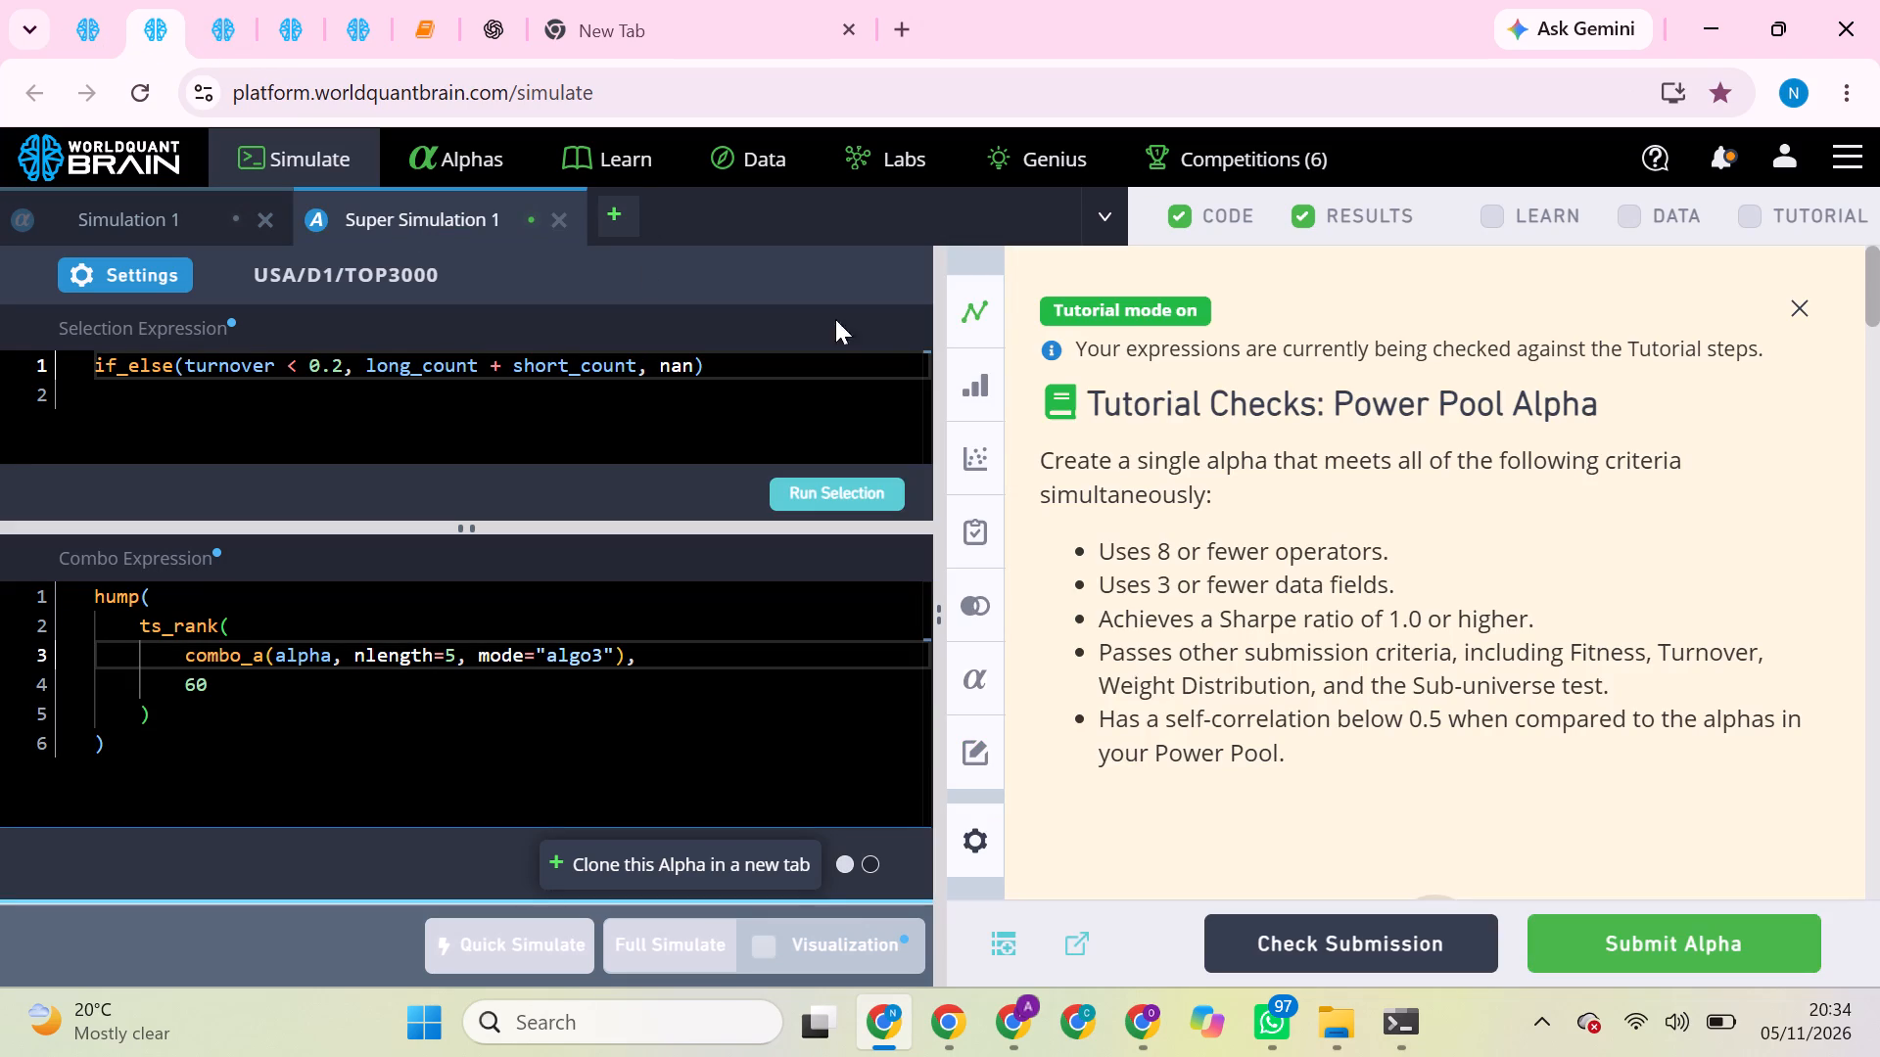
scroll(1267, 515, down, 5)
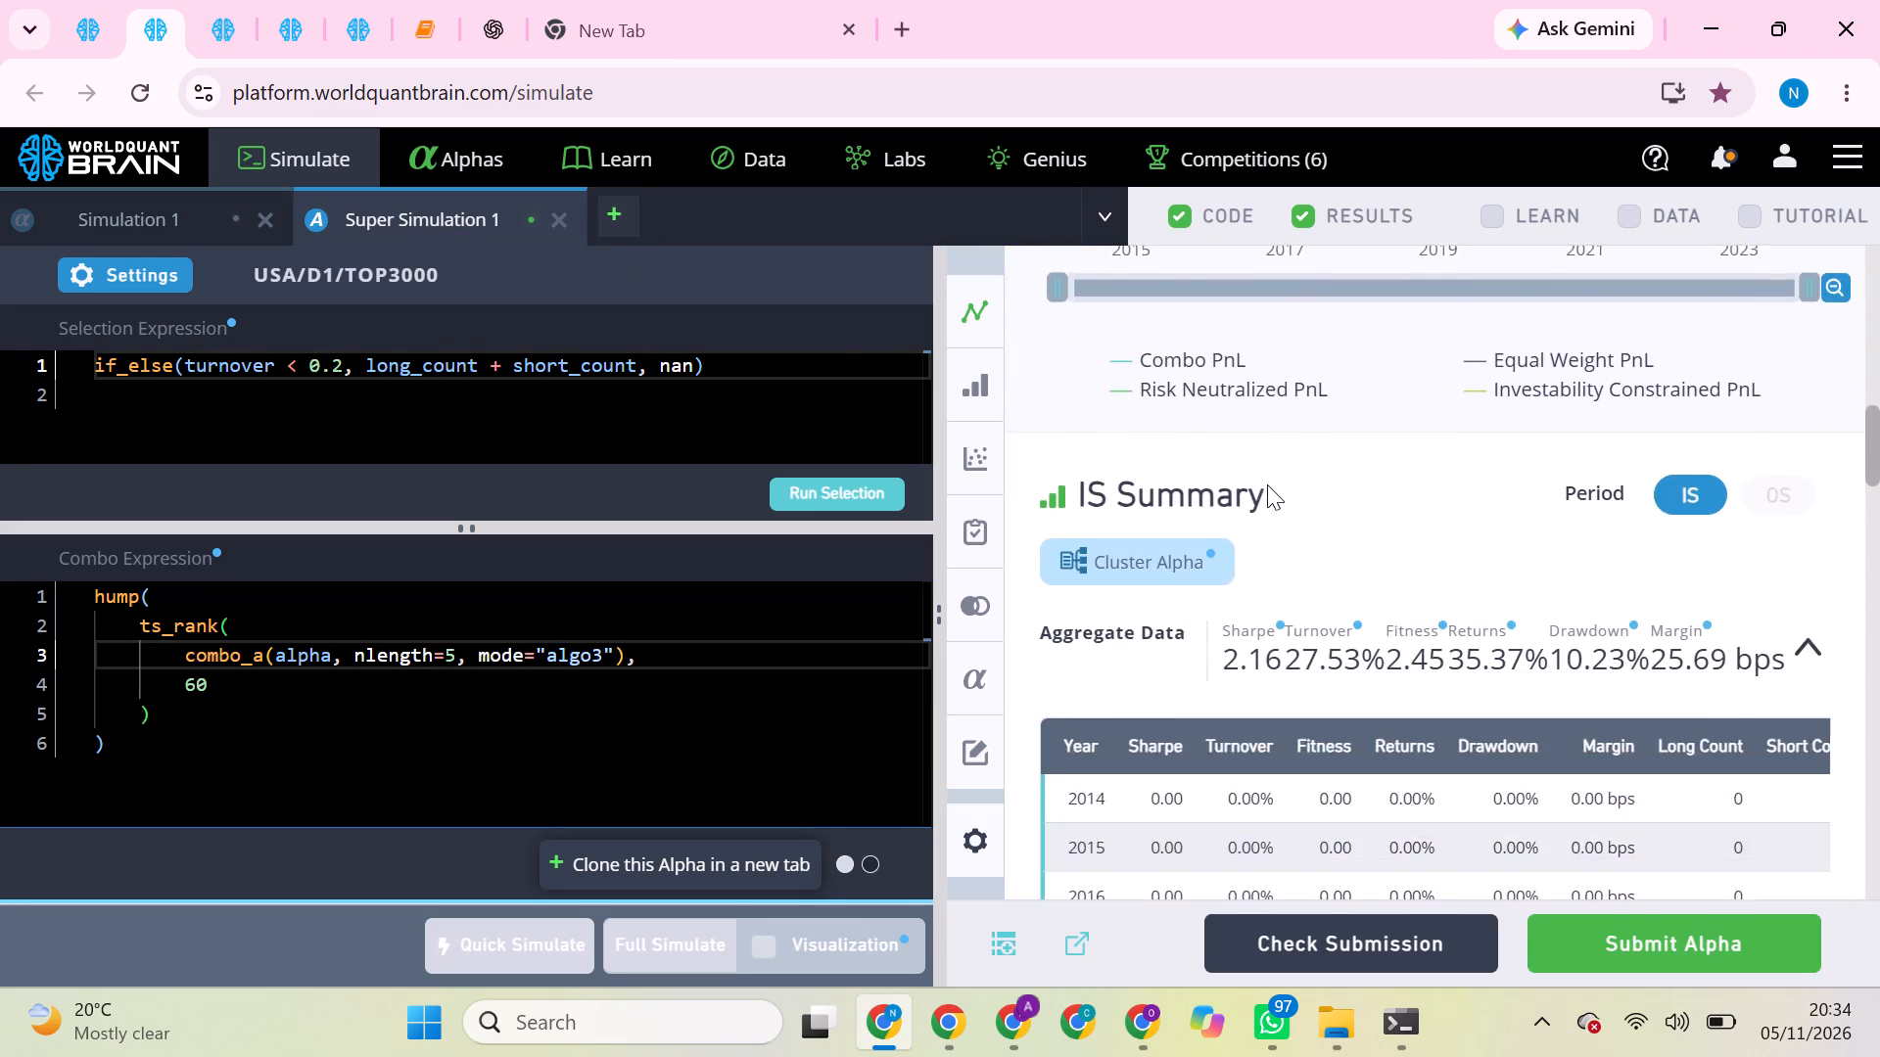
scroll(1267, 484, down, 1)
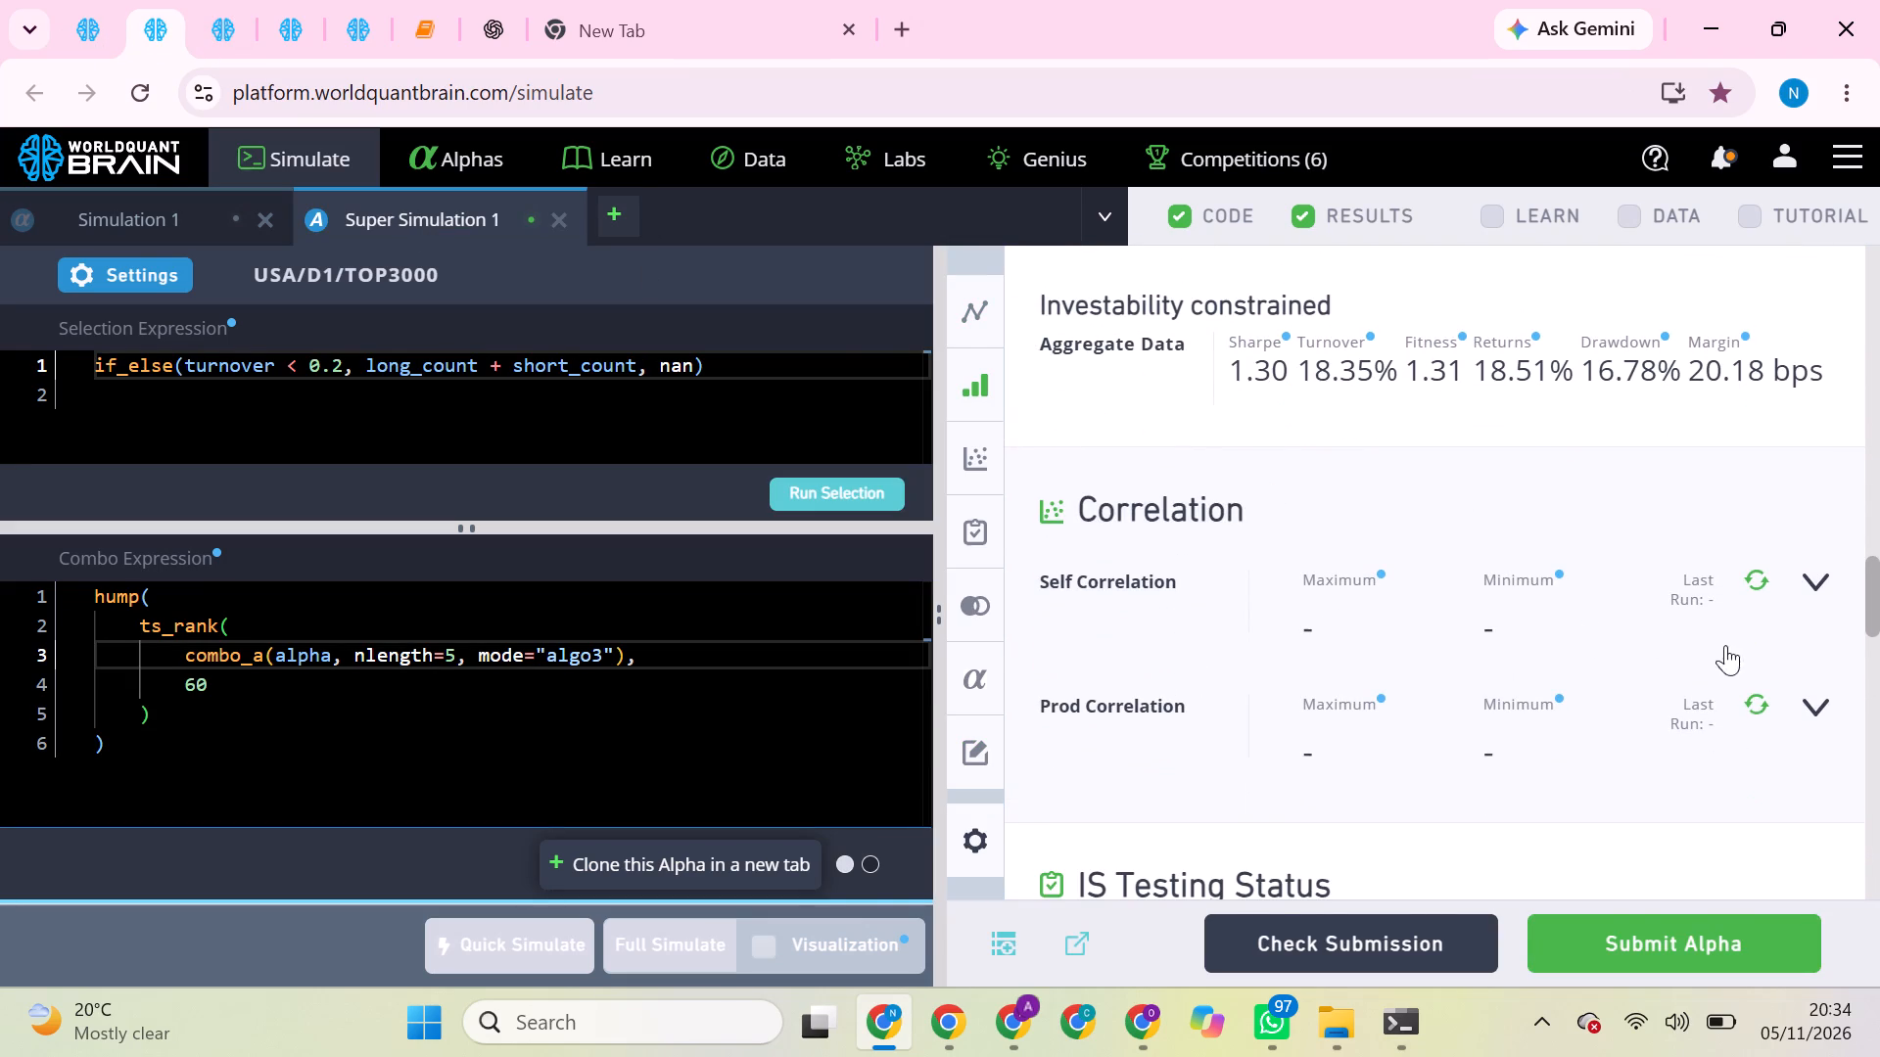
click(1761, 703)
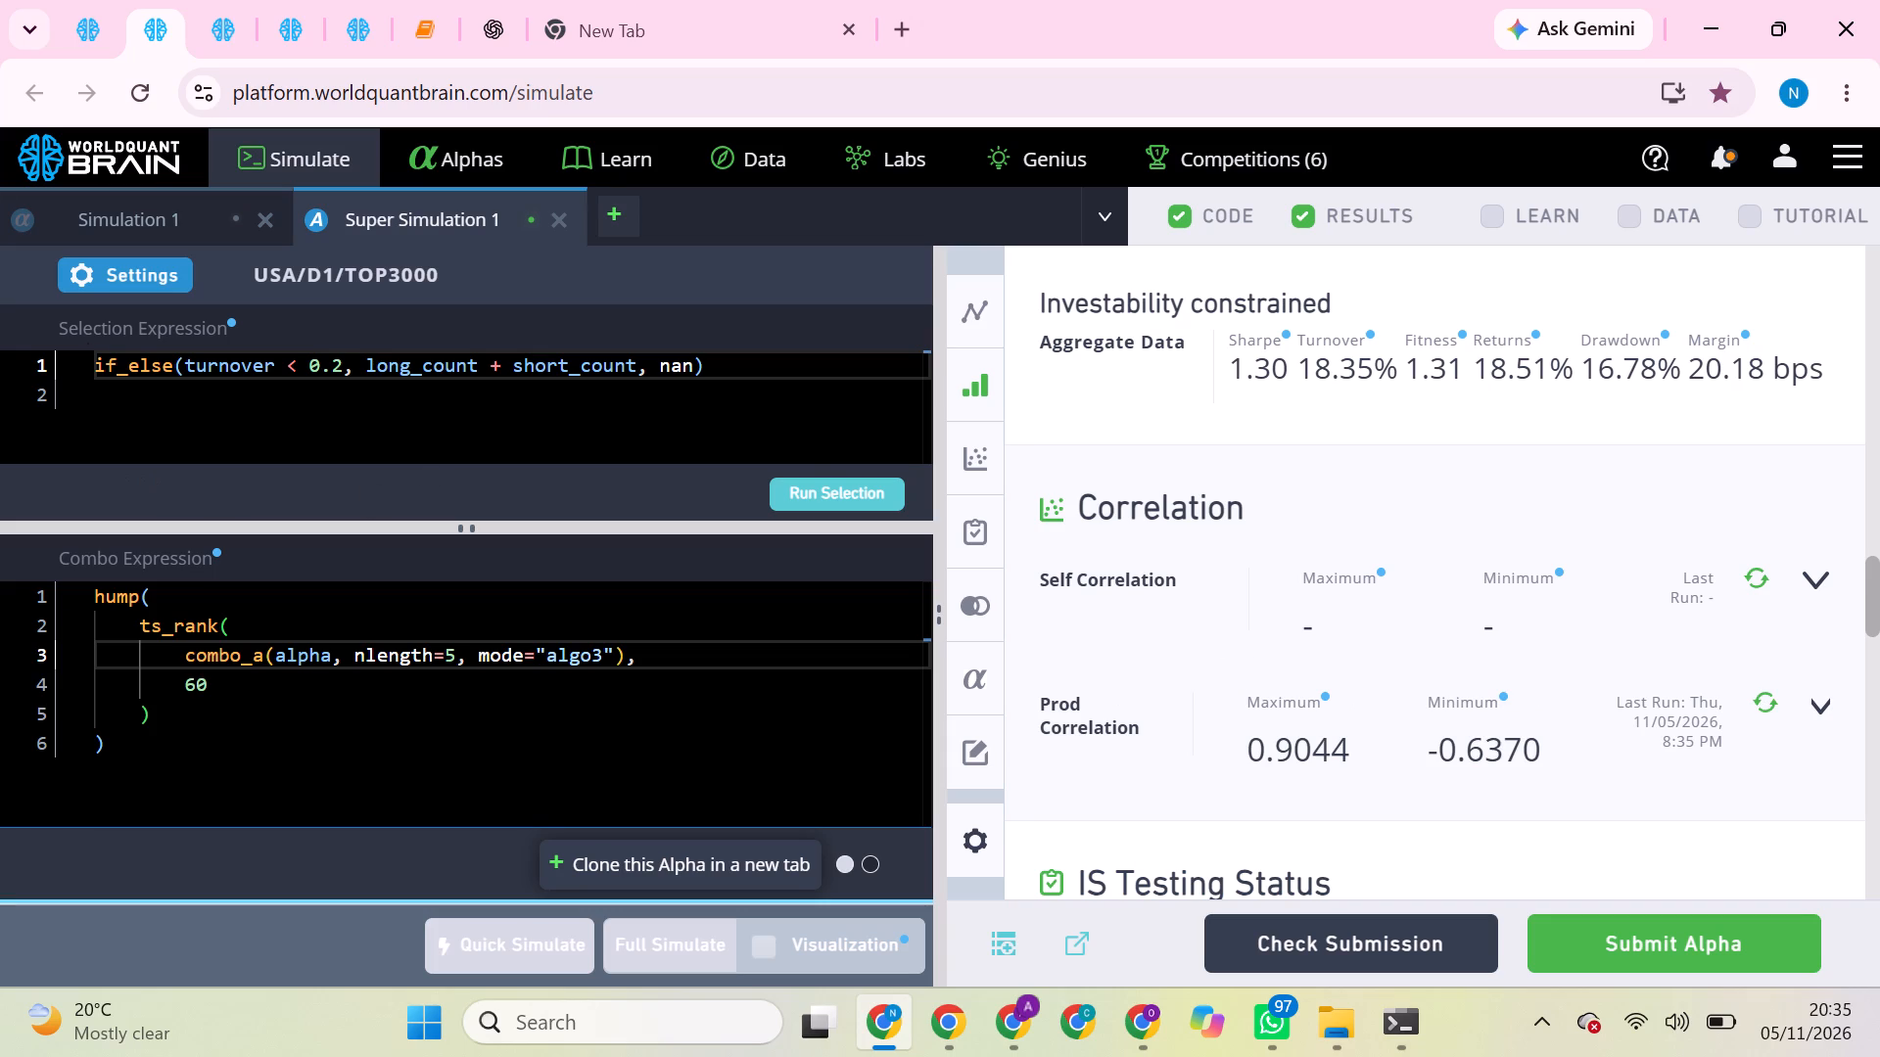
Change the if_else super simulation's neutralization to Statistical and apply the settings.
click(106, 265)
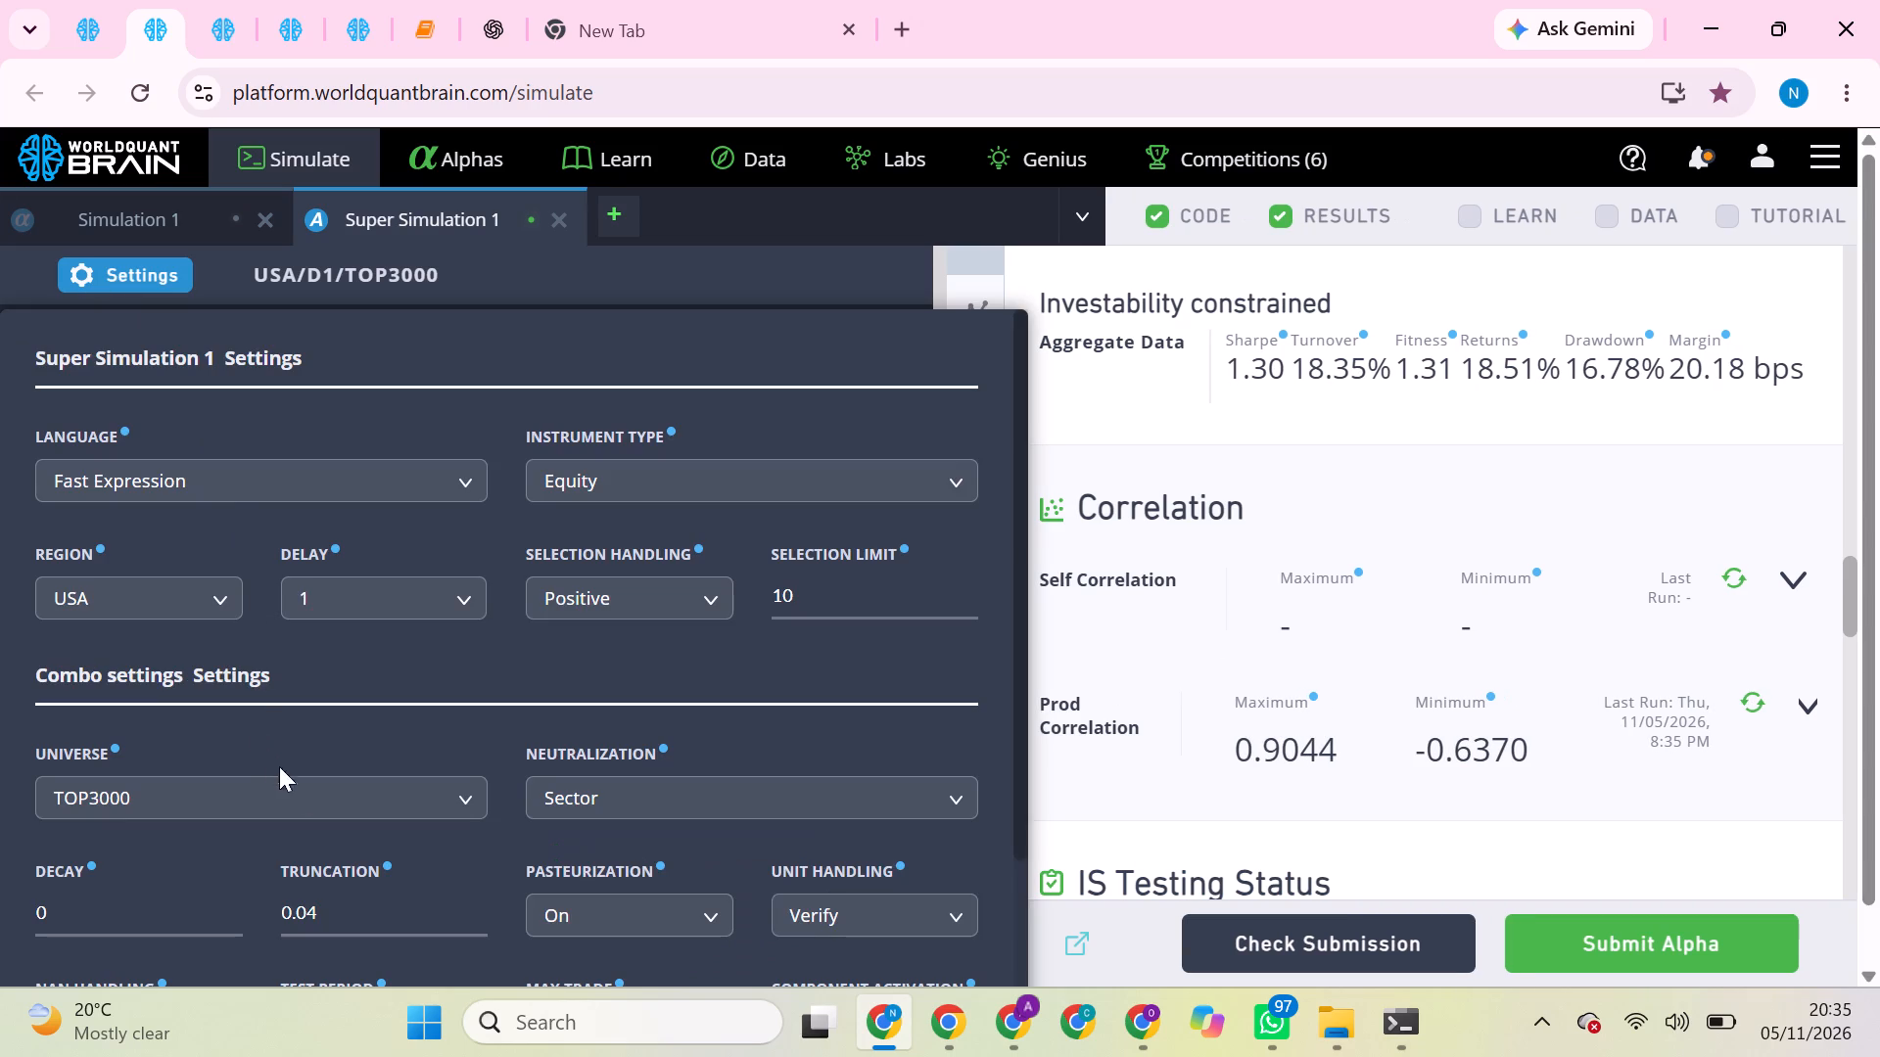
click(646, 815)
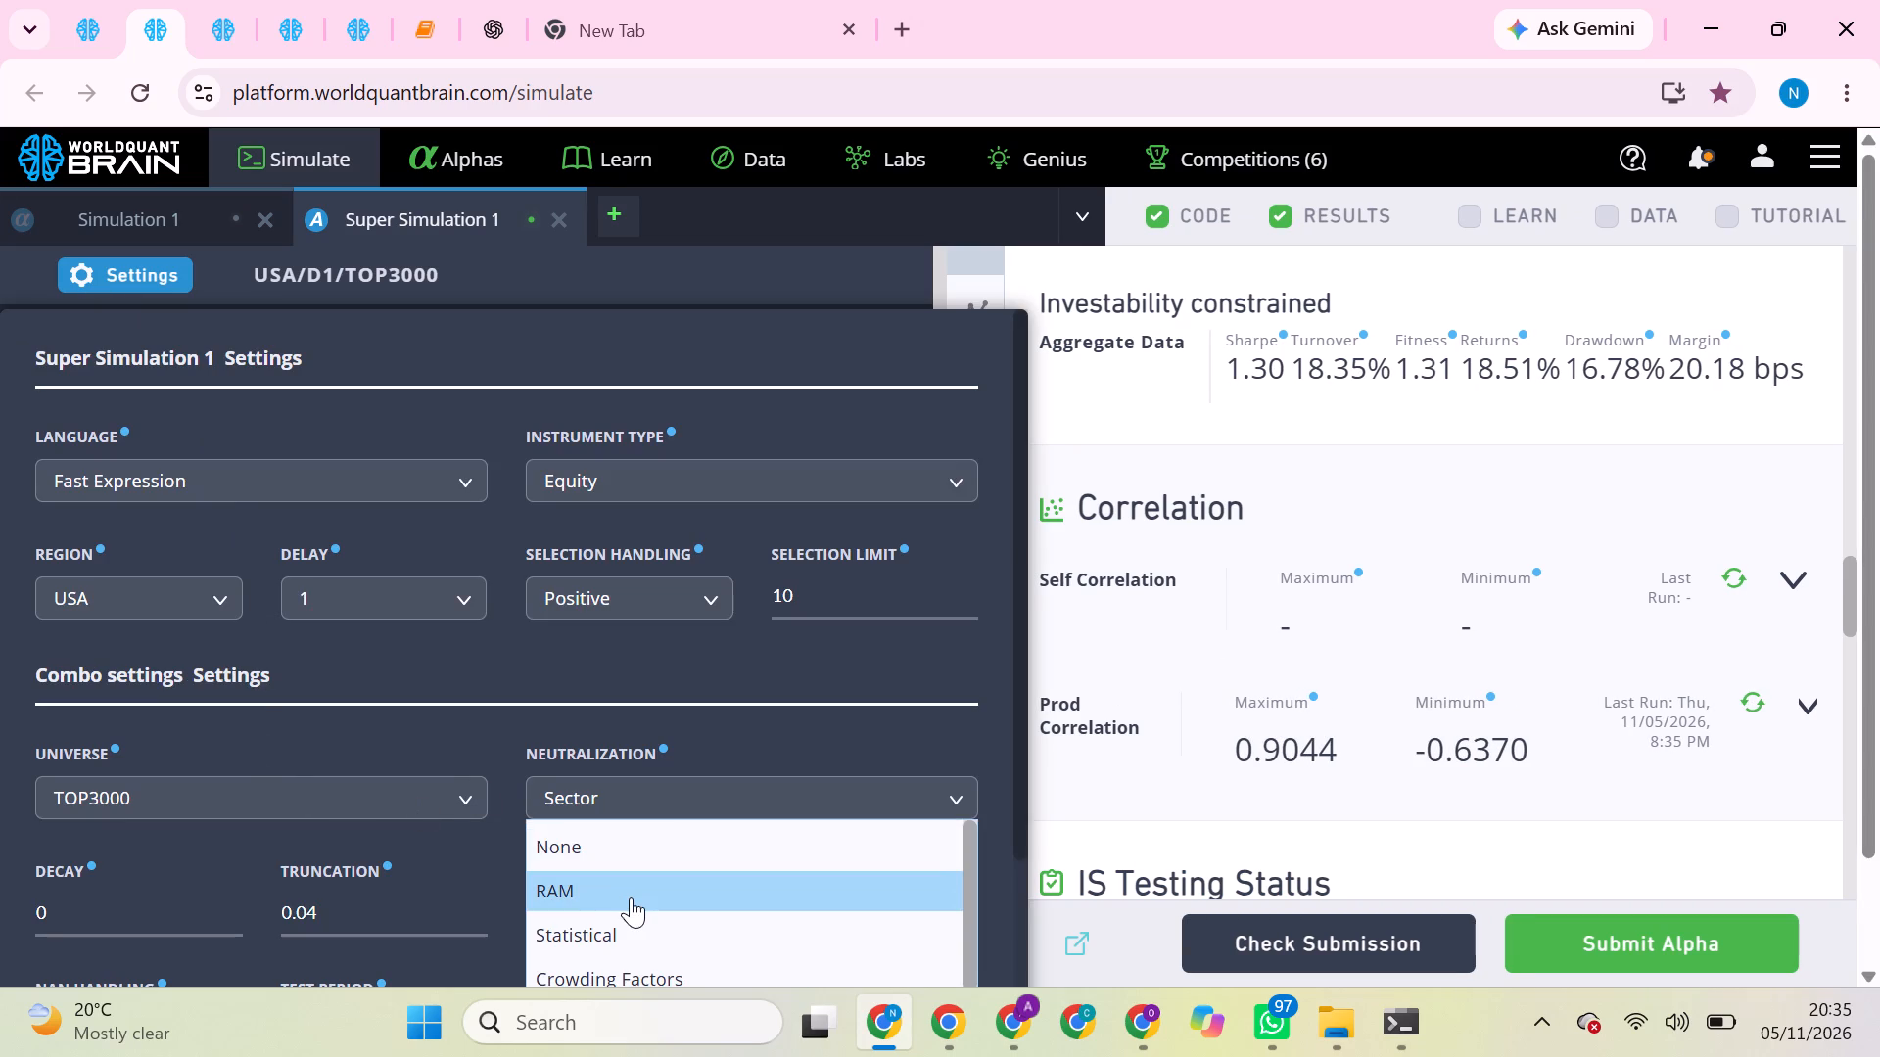
click(631, 940)
scroll(631, 940, down, 3)
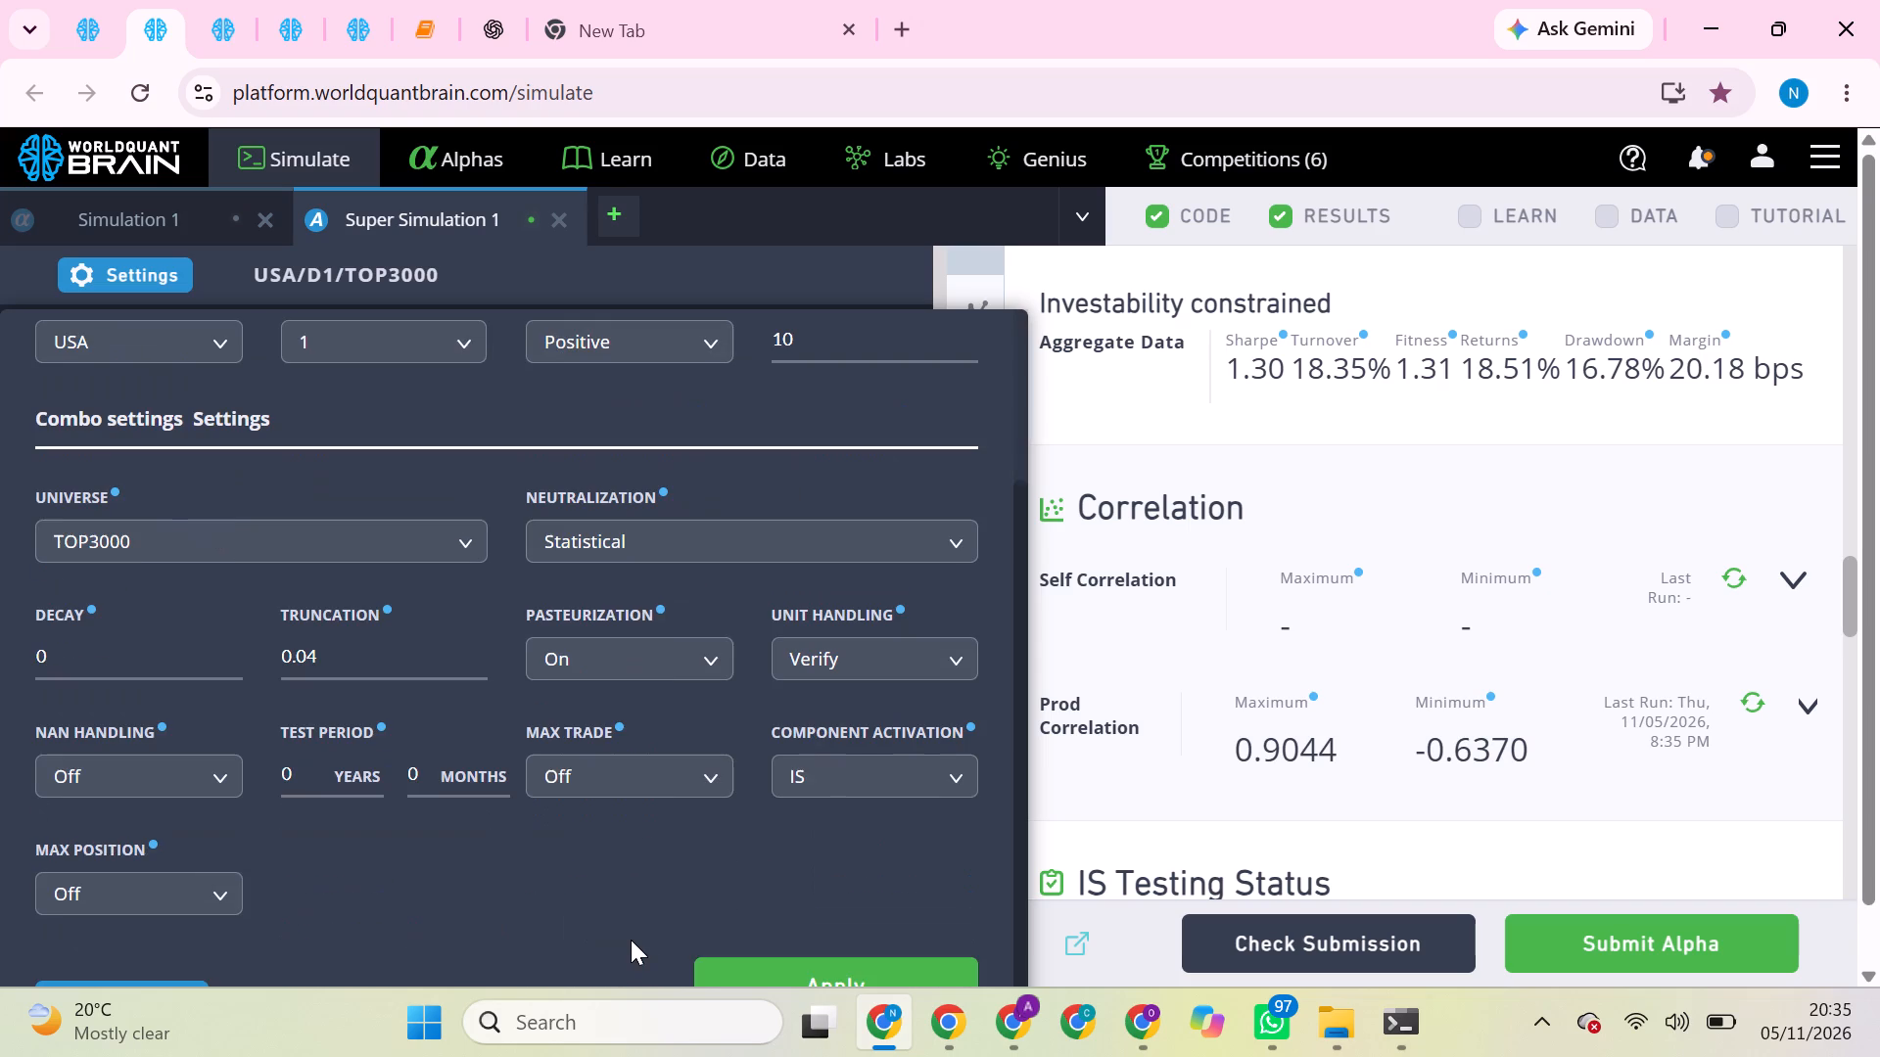
scroll(681, 871, down, 1)
click(831, 918)
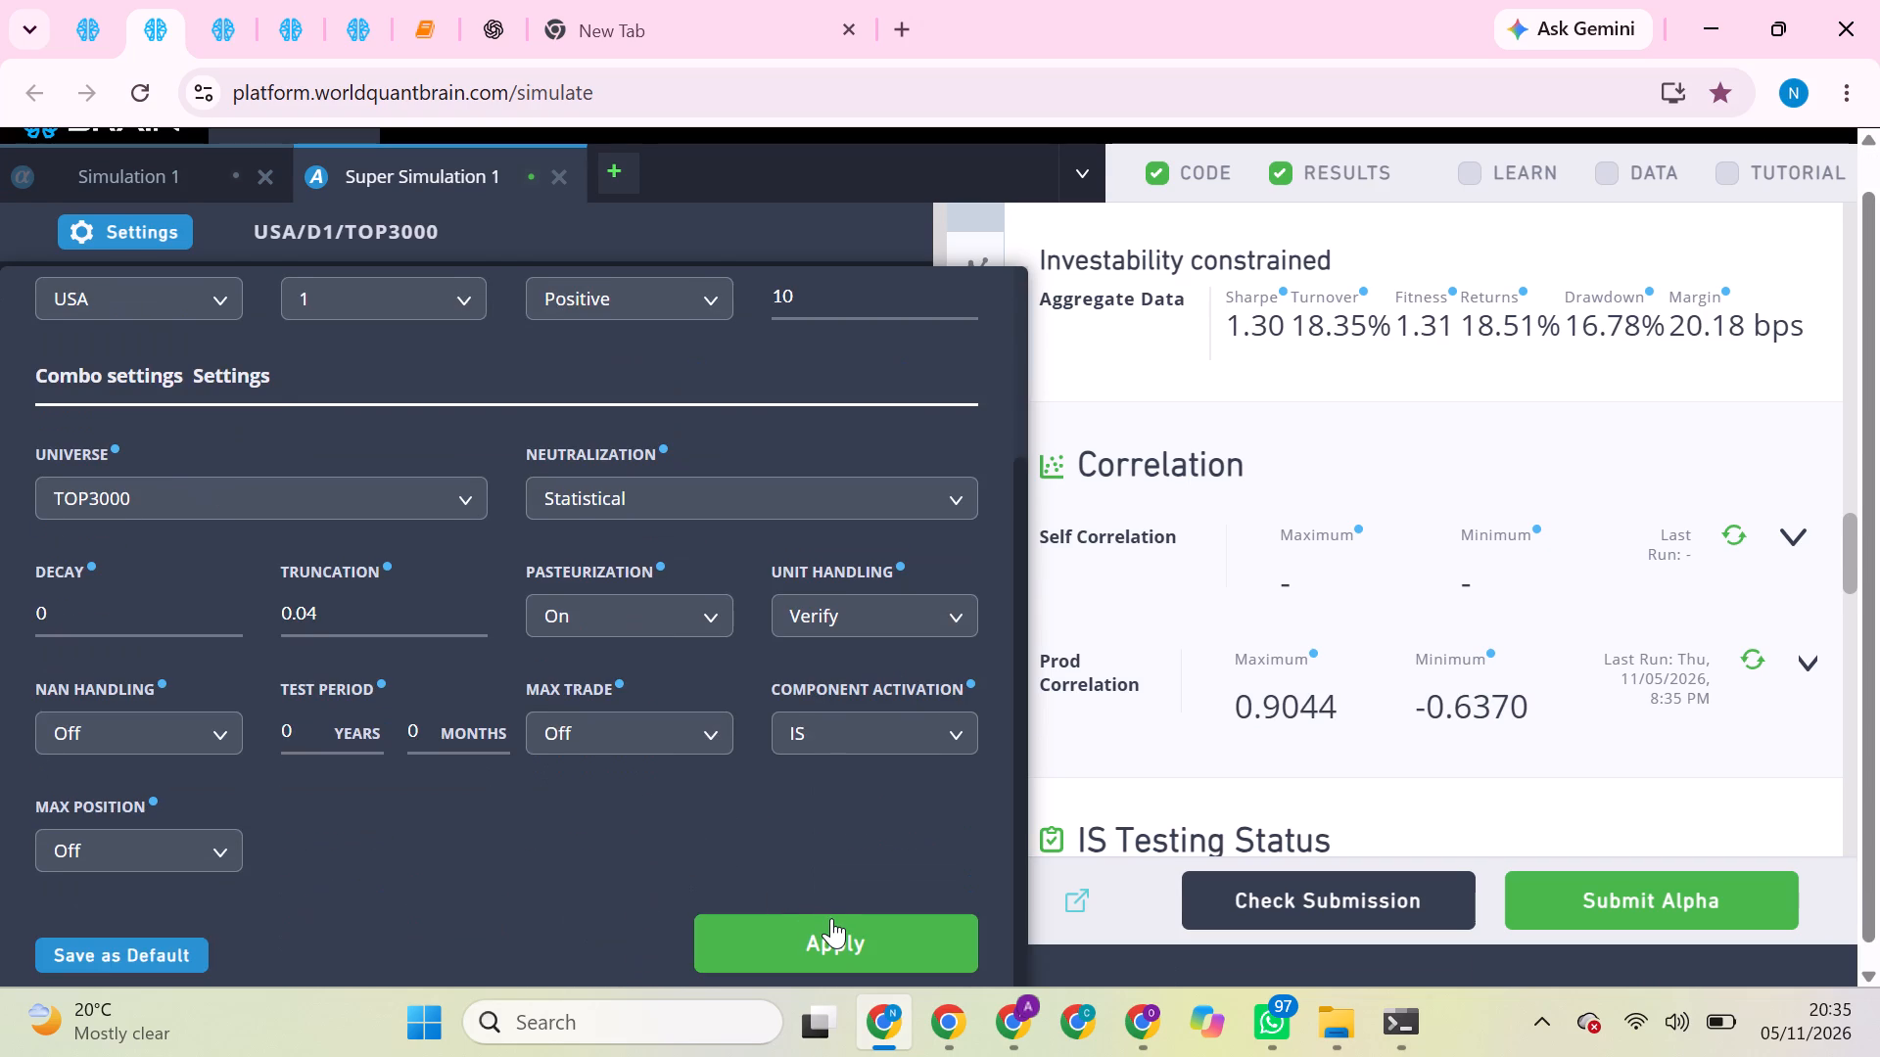
click(848, 926)
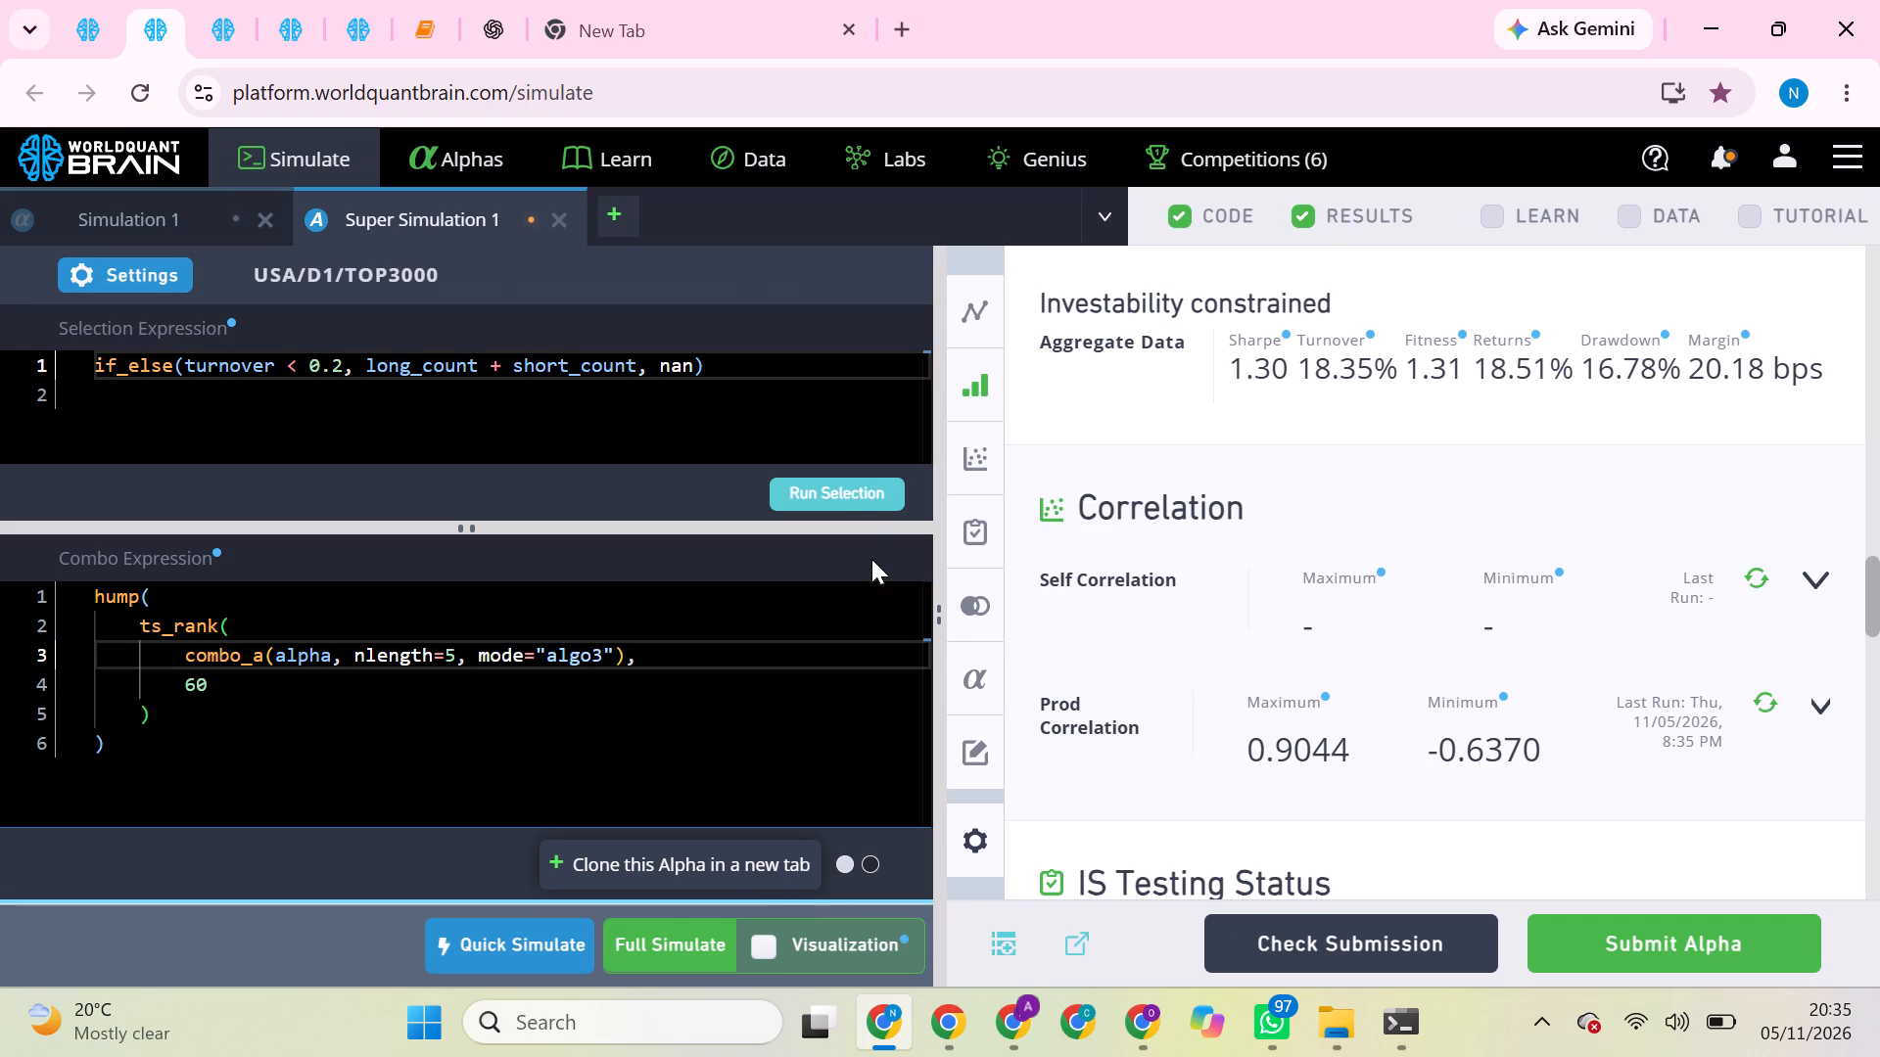
Rerun the if_else selection and start its full simulation with Statistical neutralization.
click(855, 488)
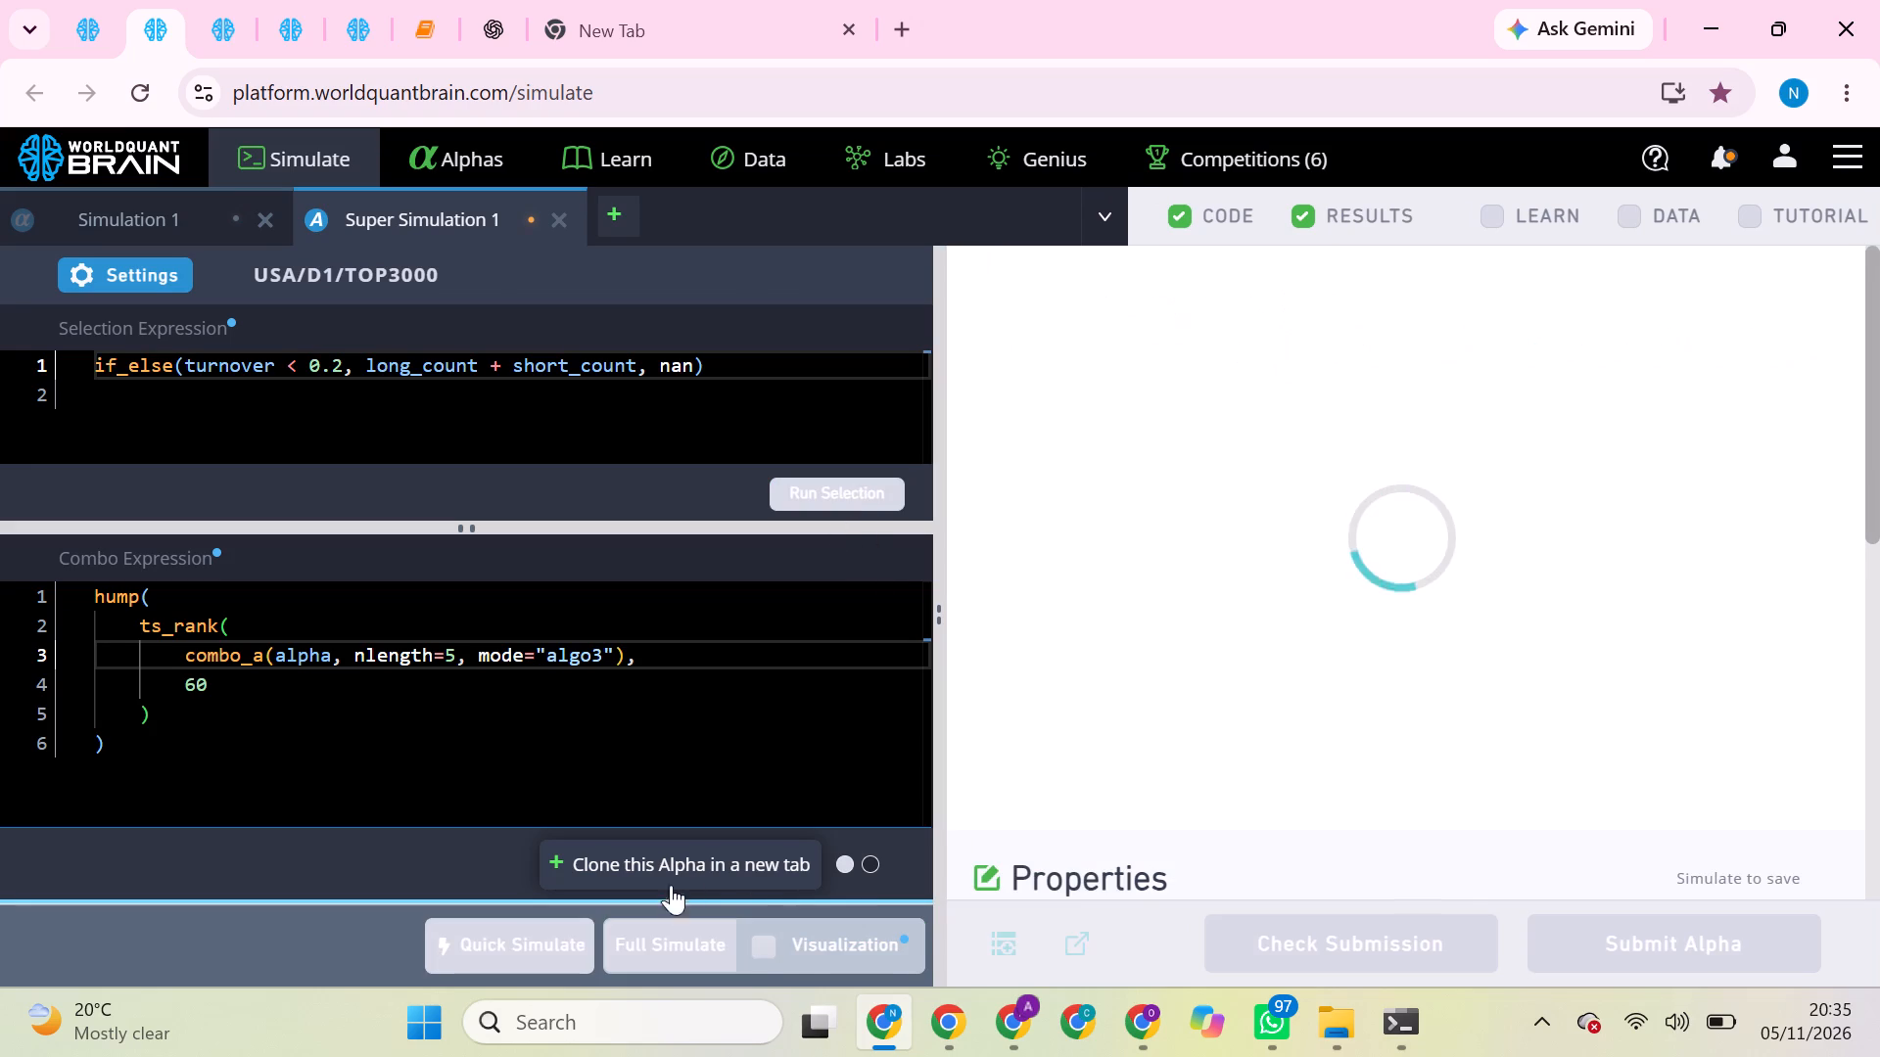
click(654, 937)
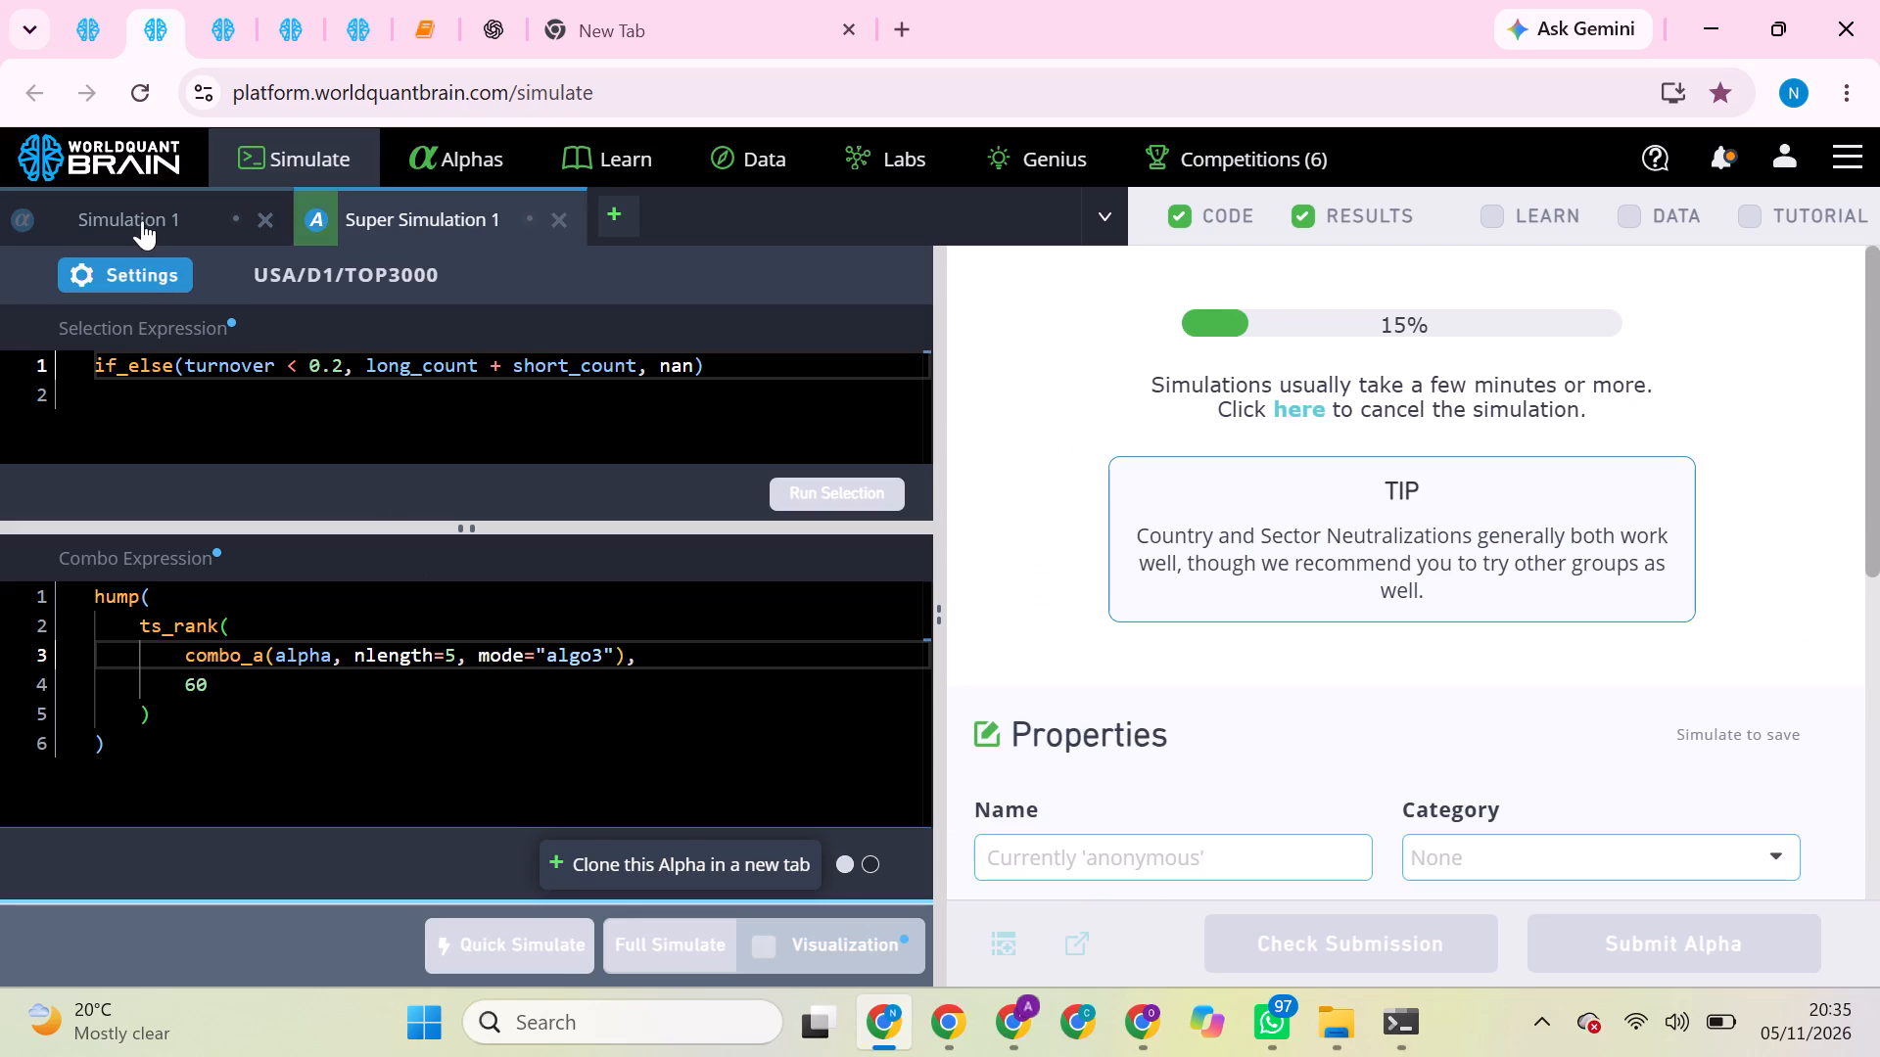
In the session selecting by long_count / (1 + operator_count), review the finished simulation's IS summary and run the production correlation check.
click(106, 22)
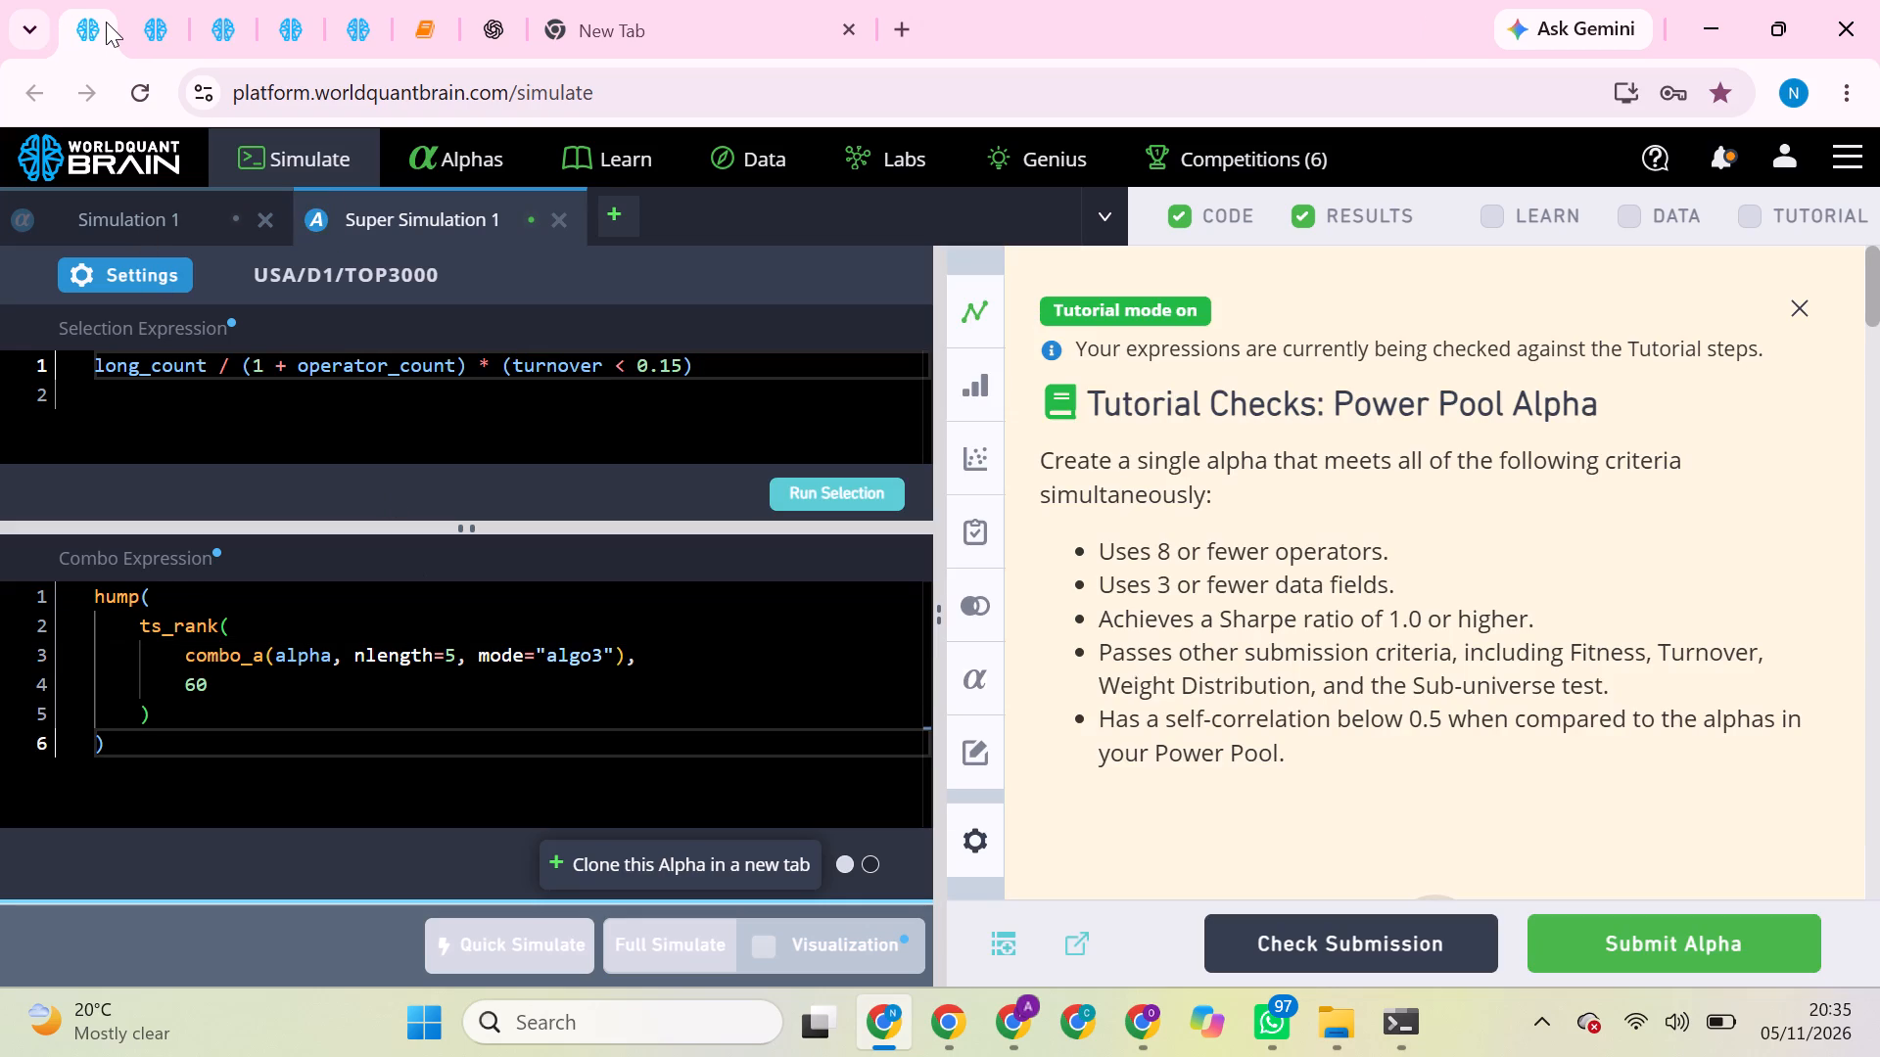
scroll(1220, 391, down, 4)
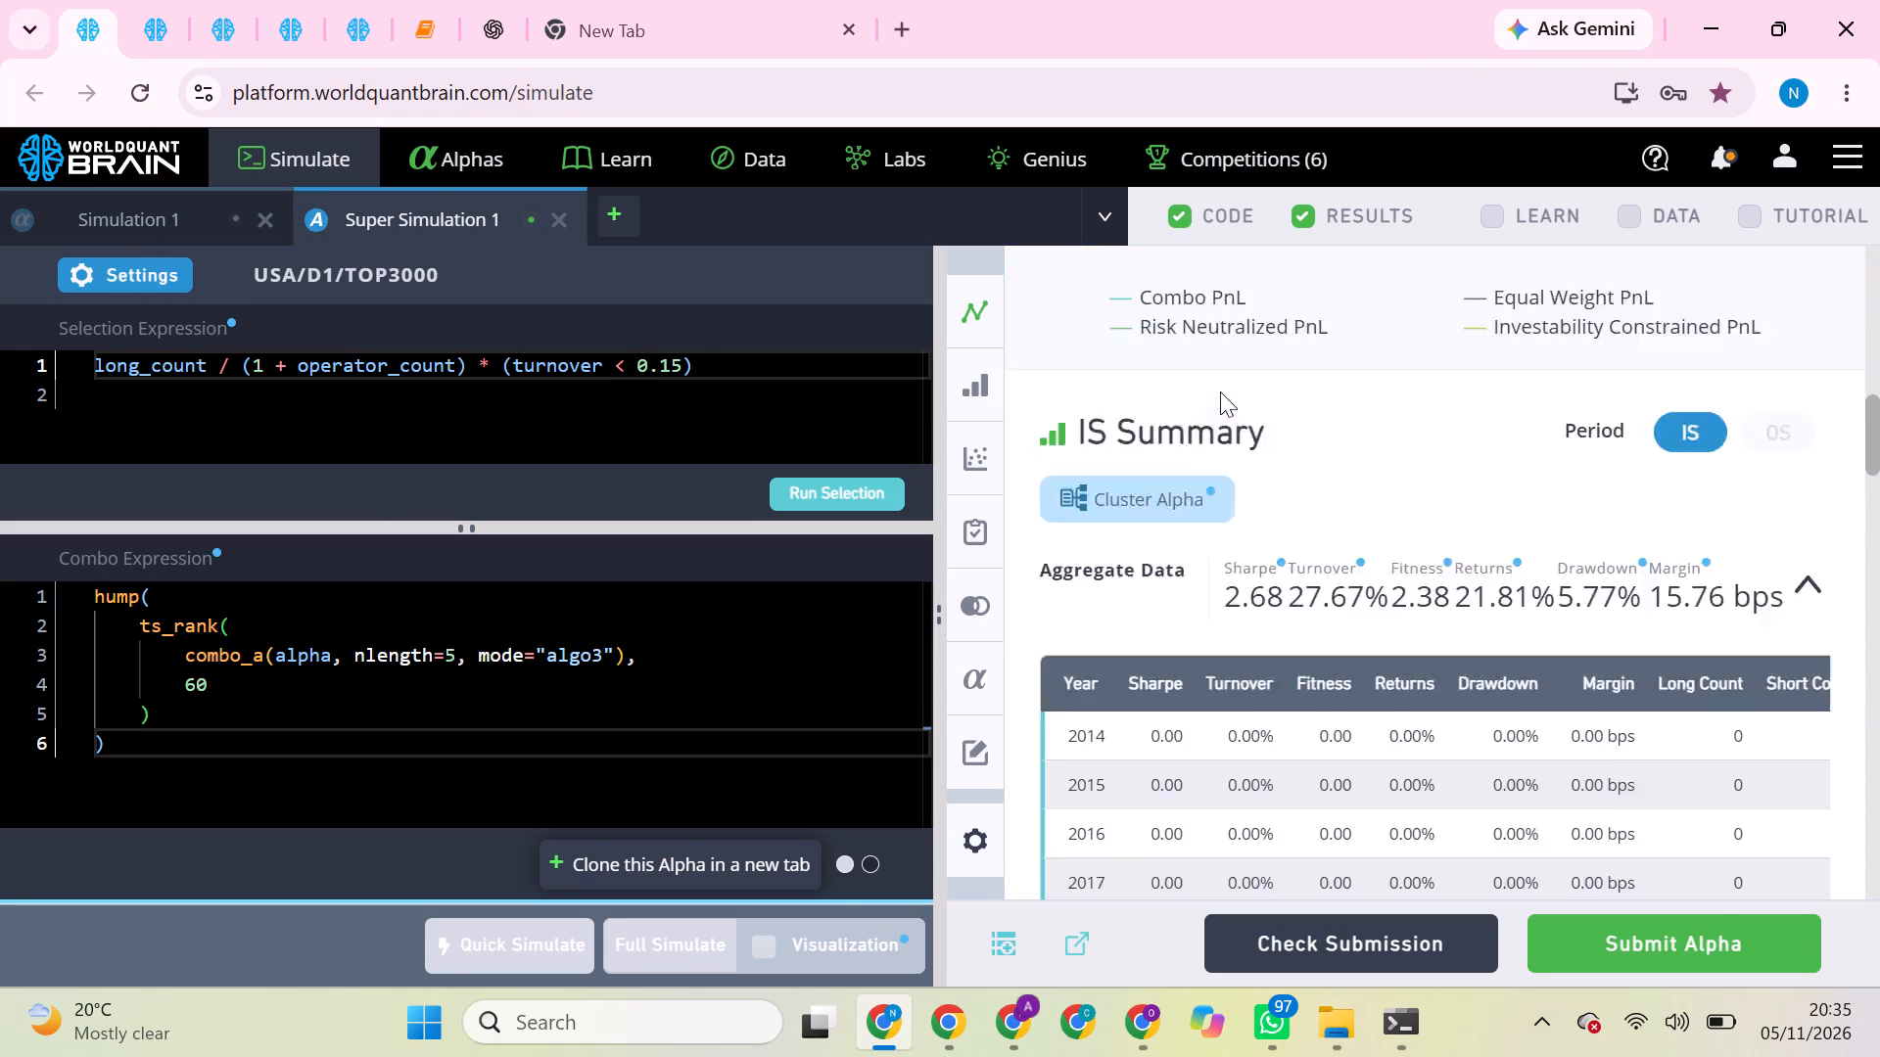
scroll(1220, 391, down, 2)
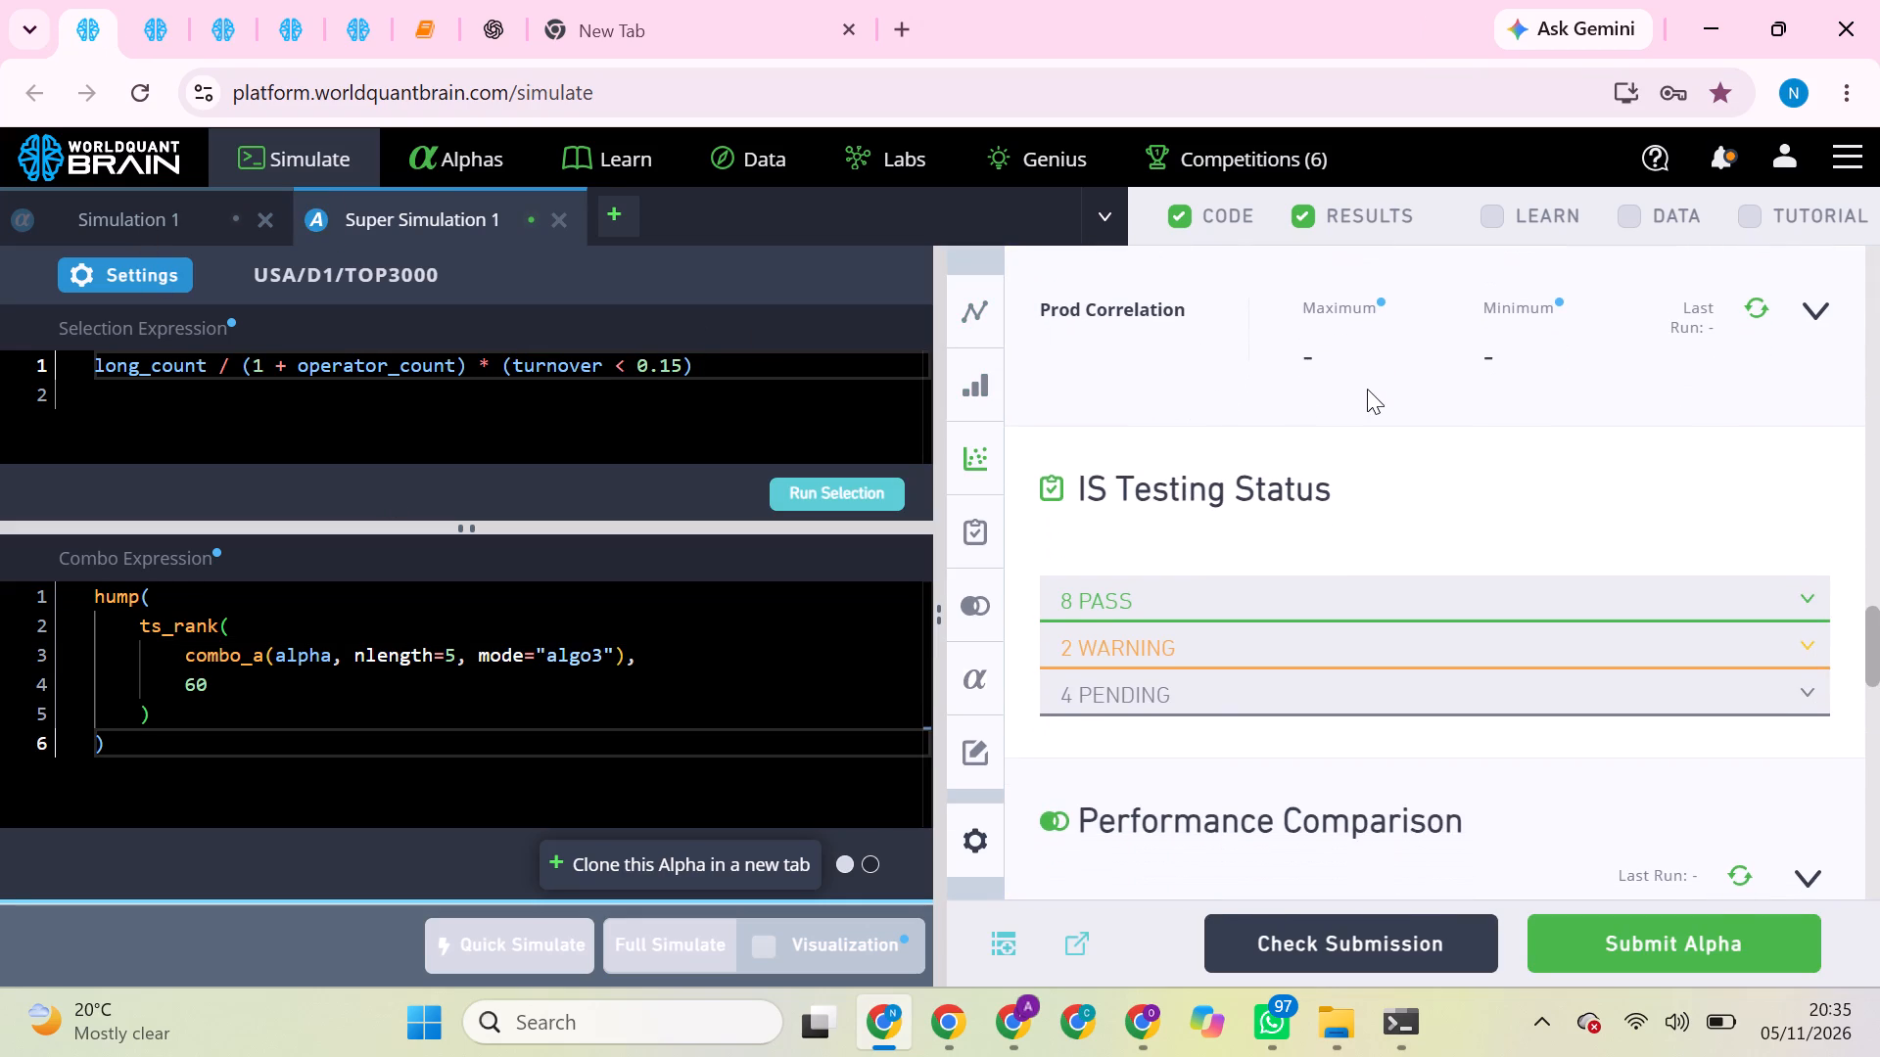
scroll(1367, 389, up, 1)
click(1754, 403)
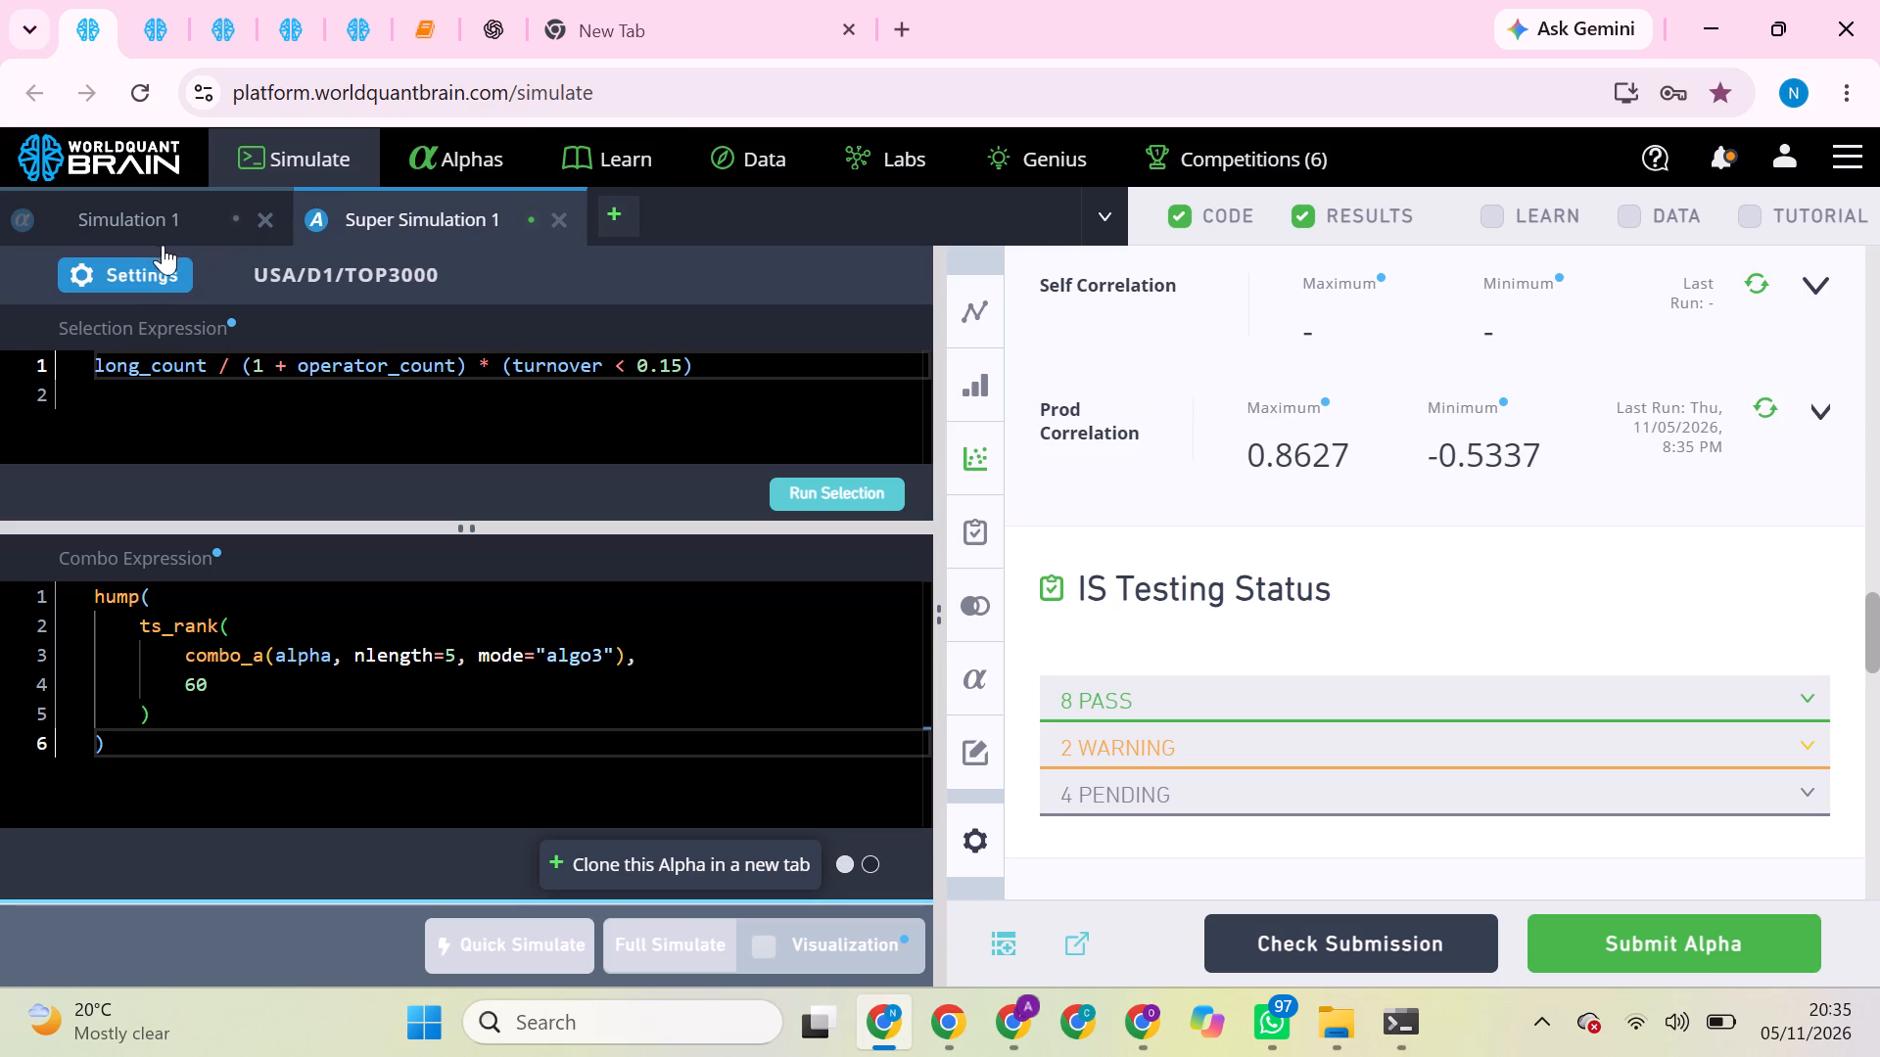
Change the long_count super simulation's neutralization to Subindustry and apply the settings.
click(141, 276)
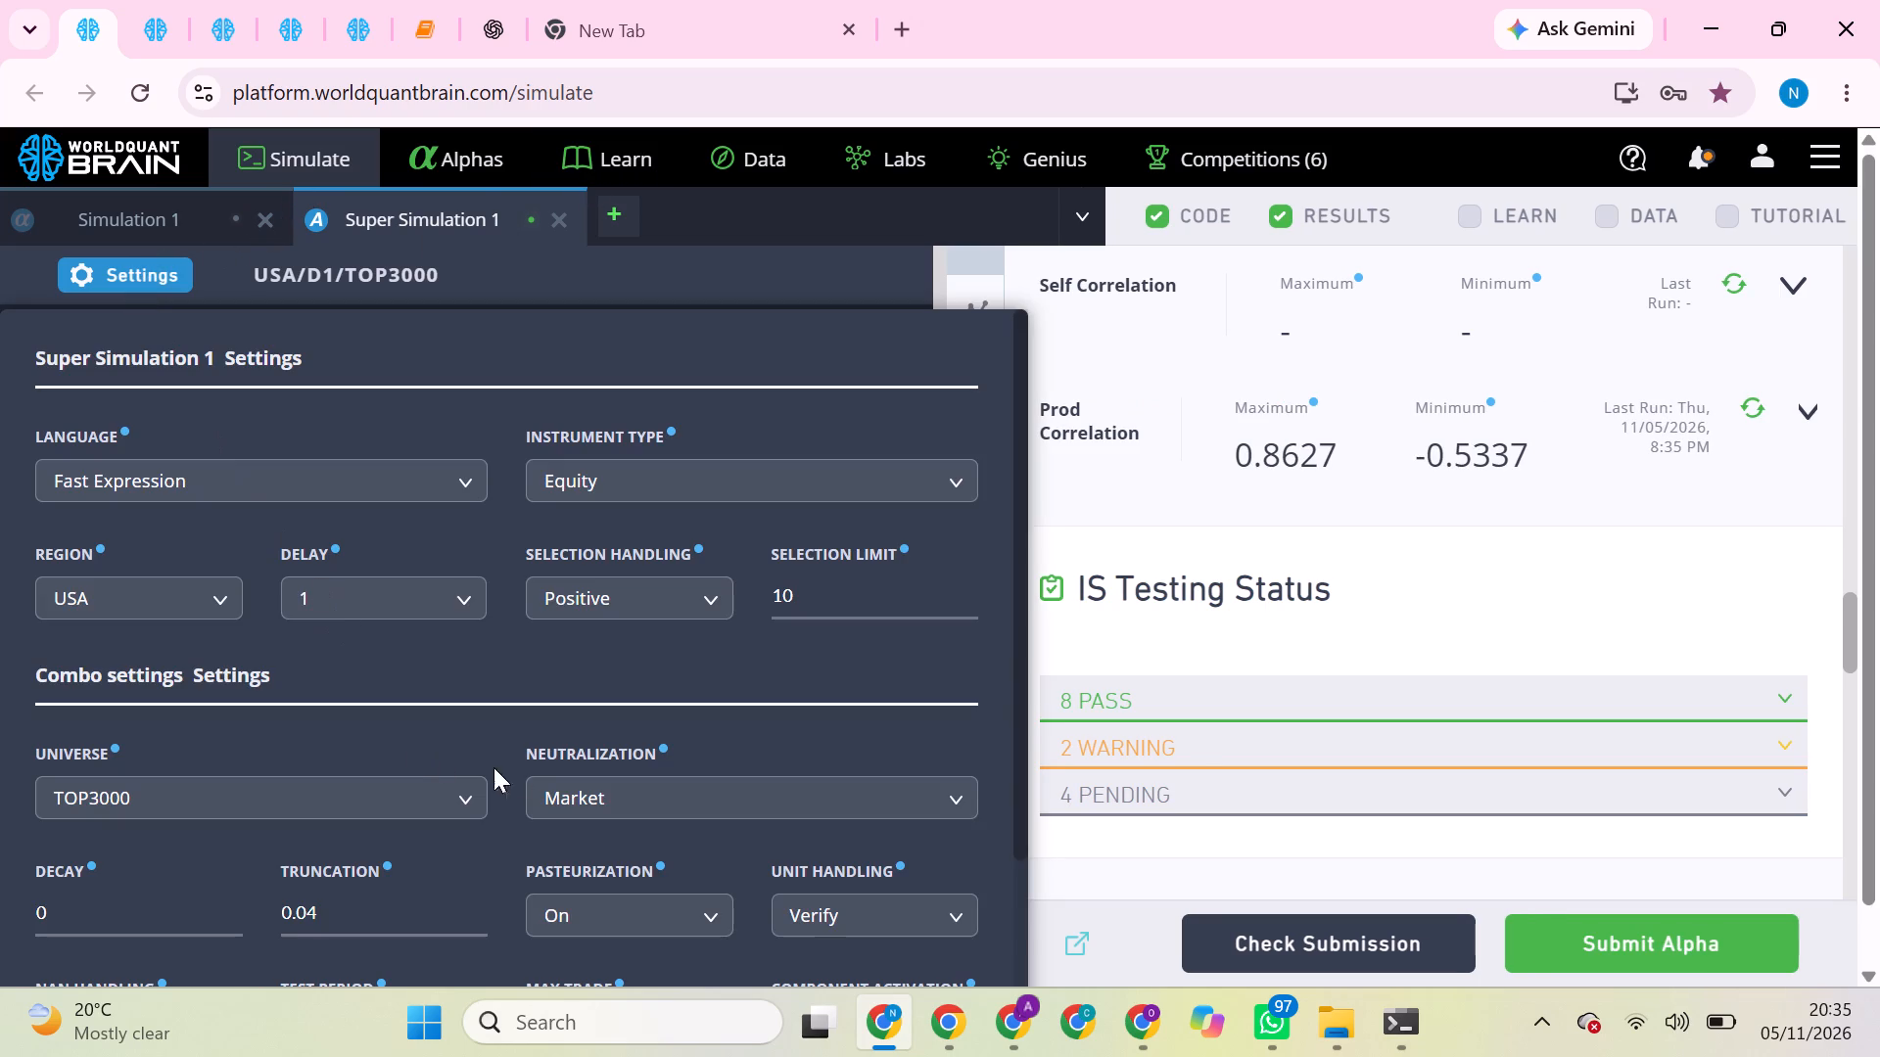
click(586, 806)
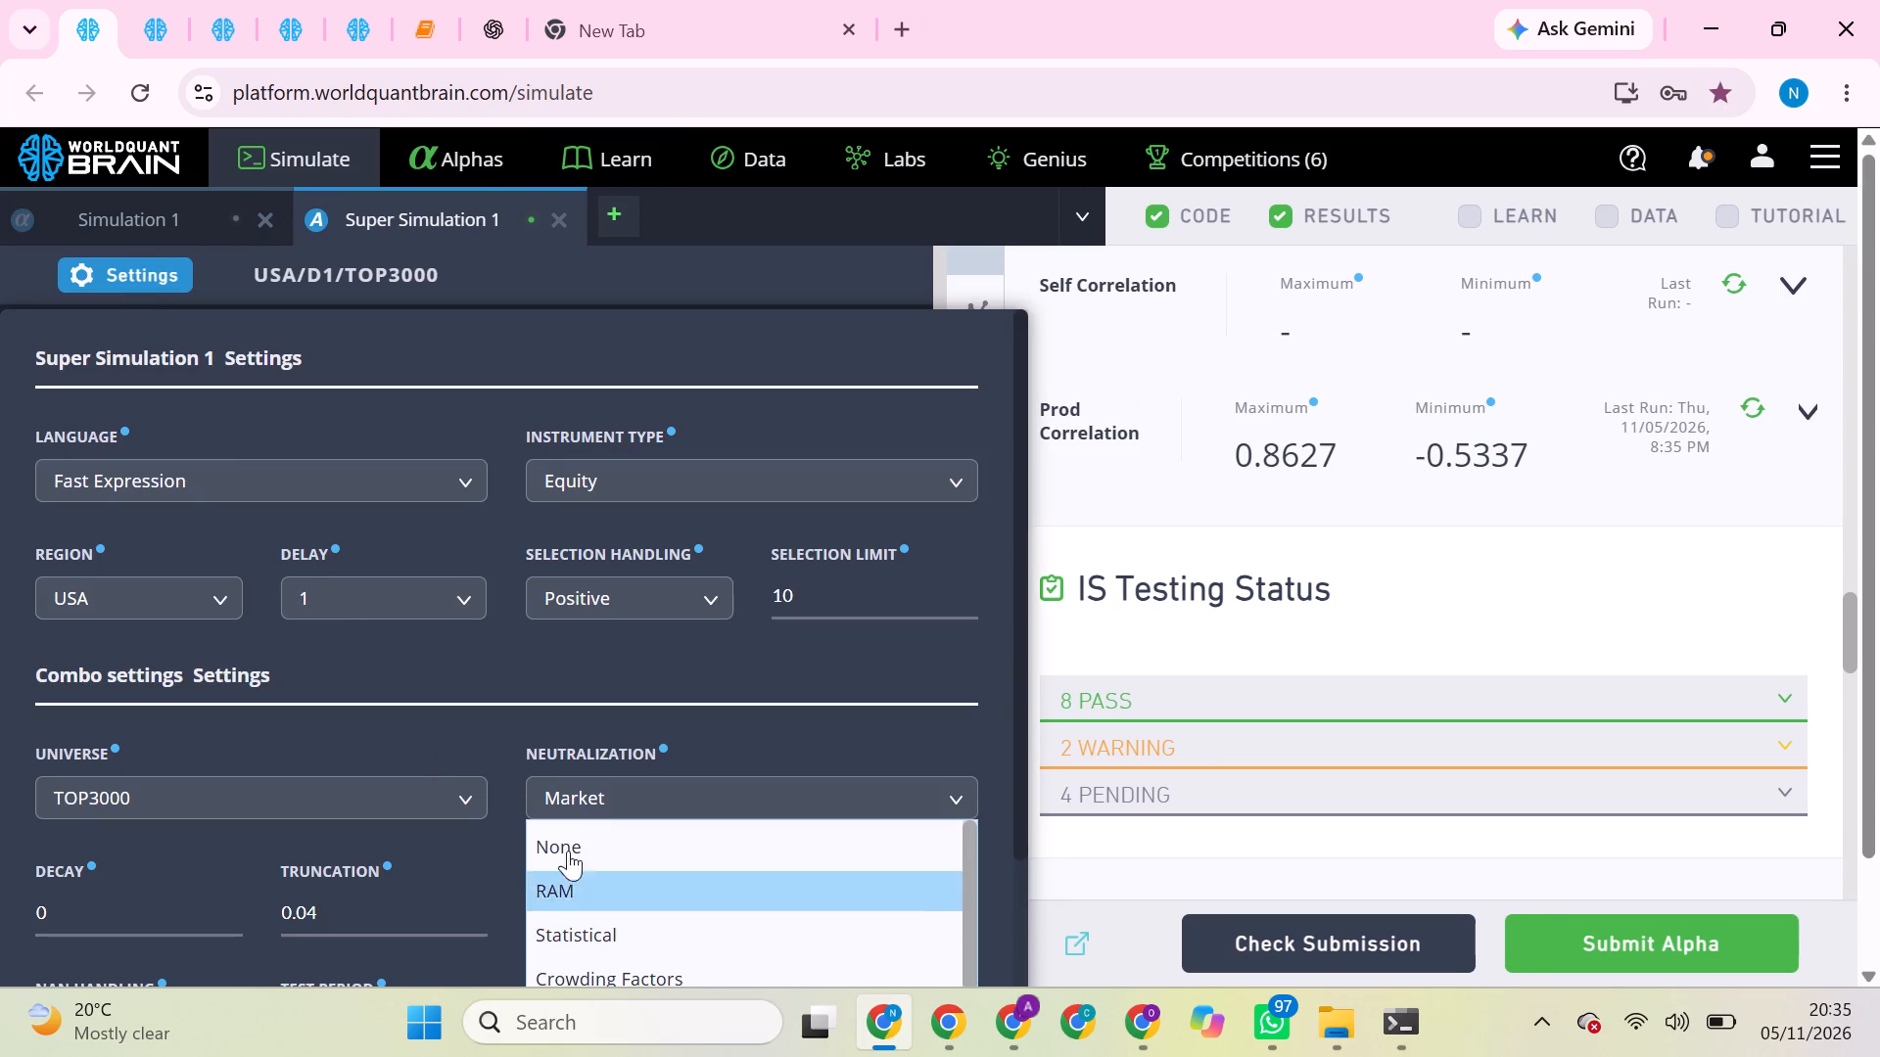
scroll(585, 909, down, 2)
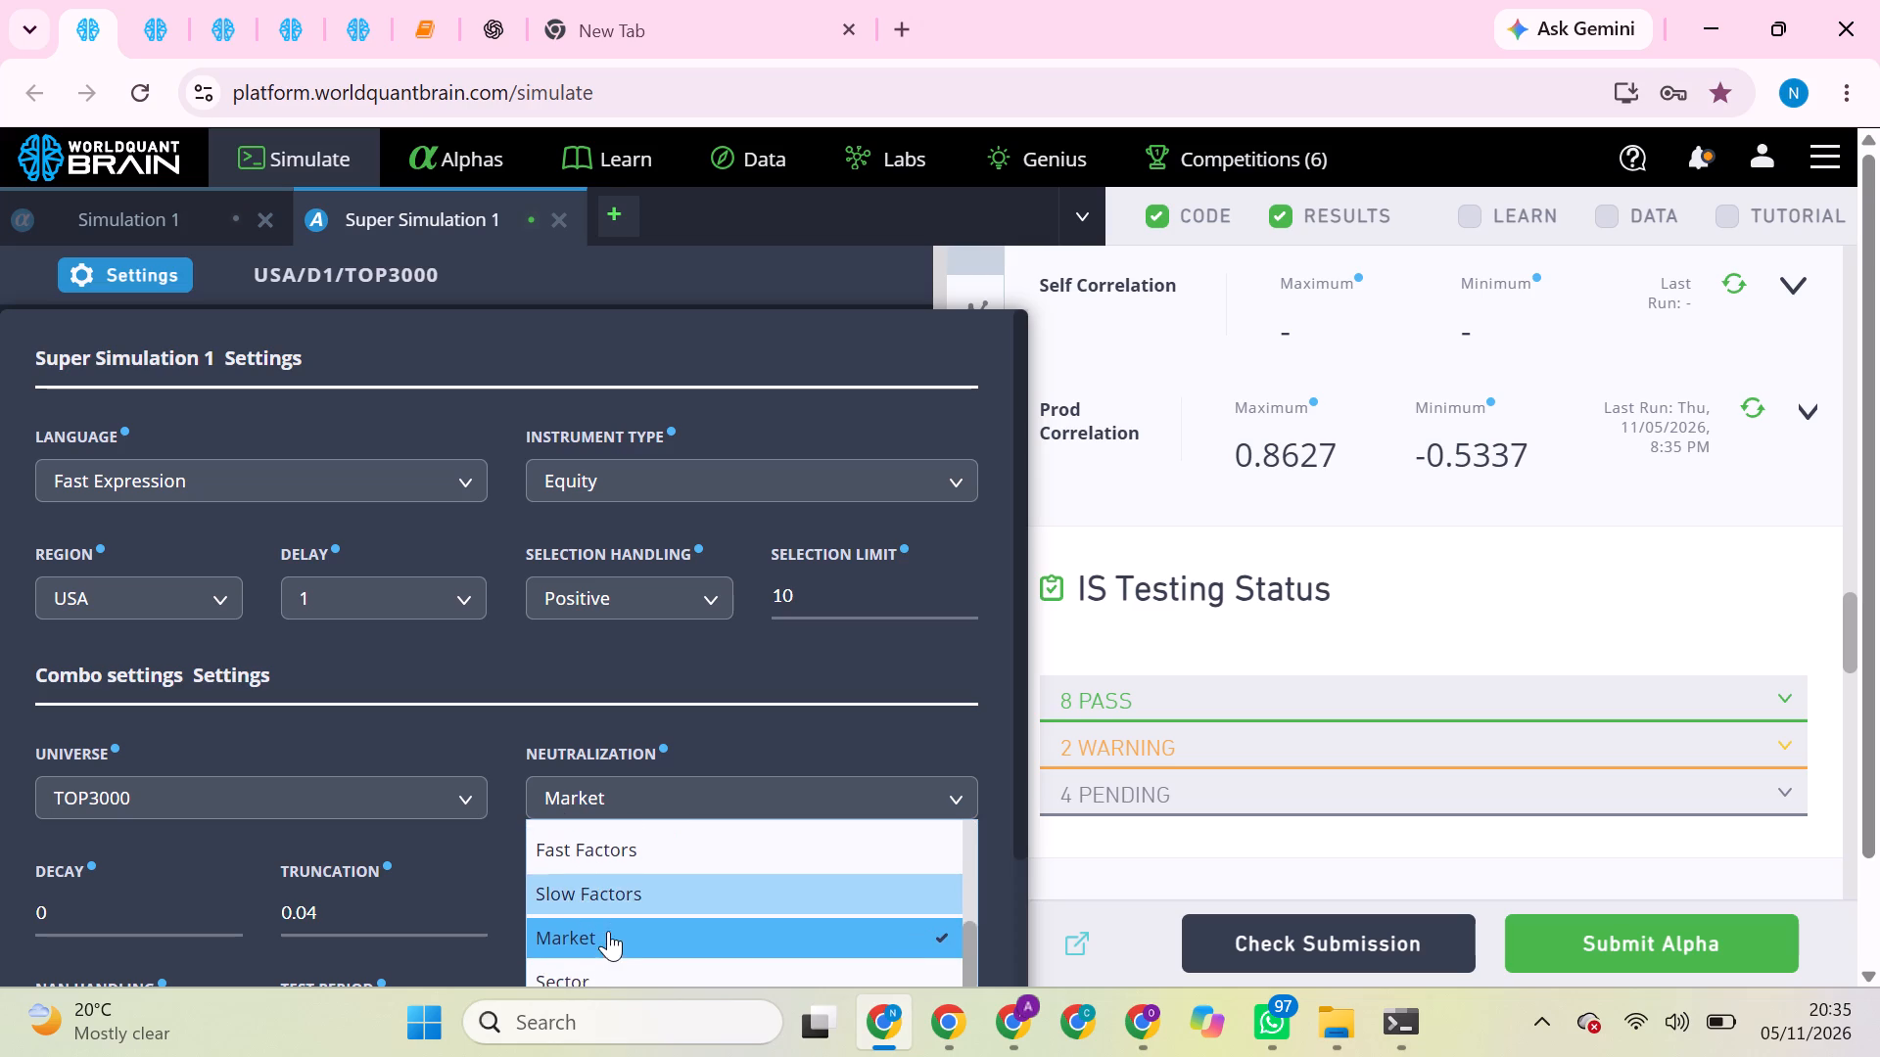
scroll(608, 931, down, 2)
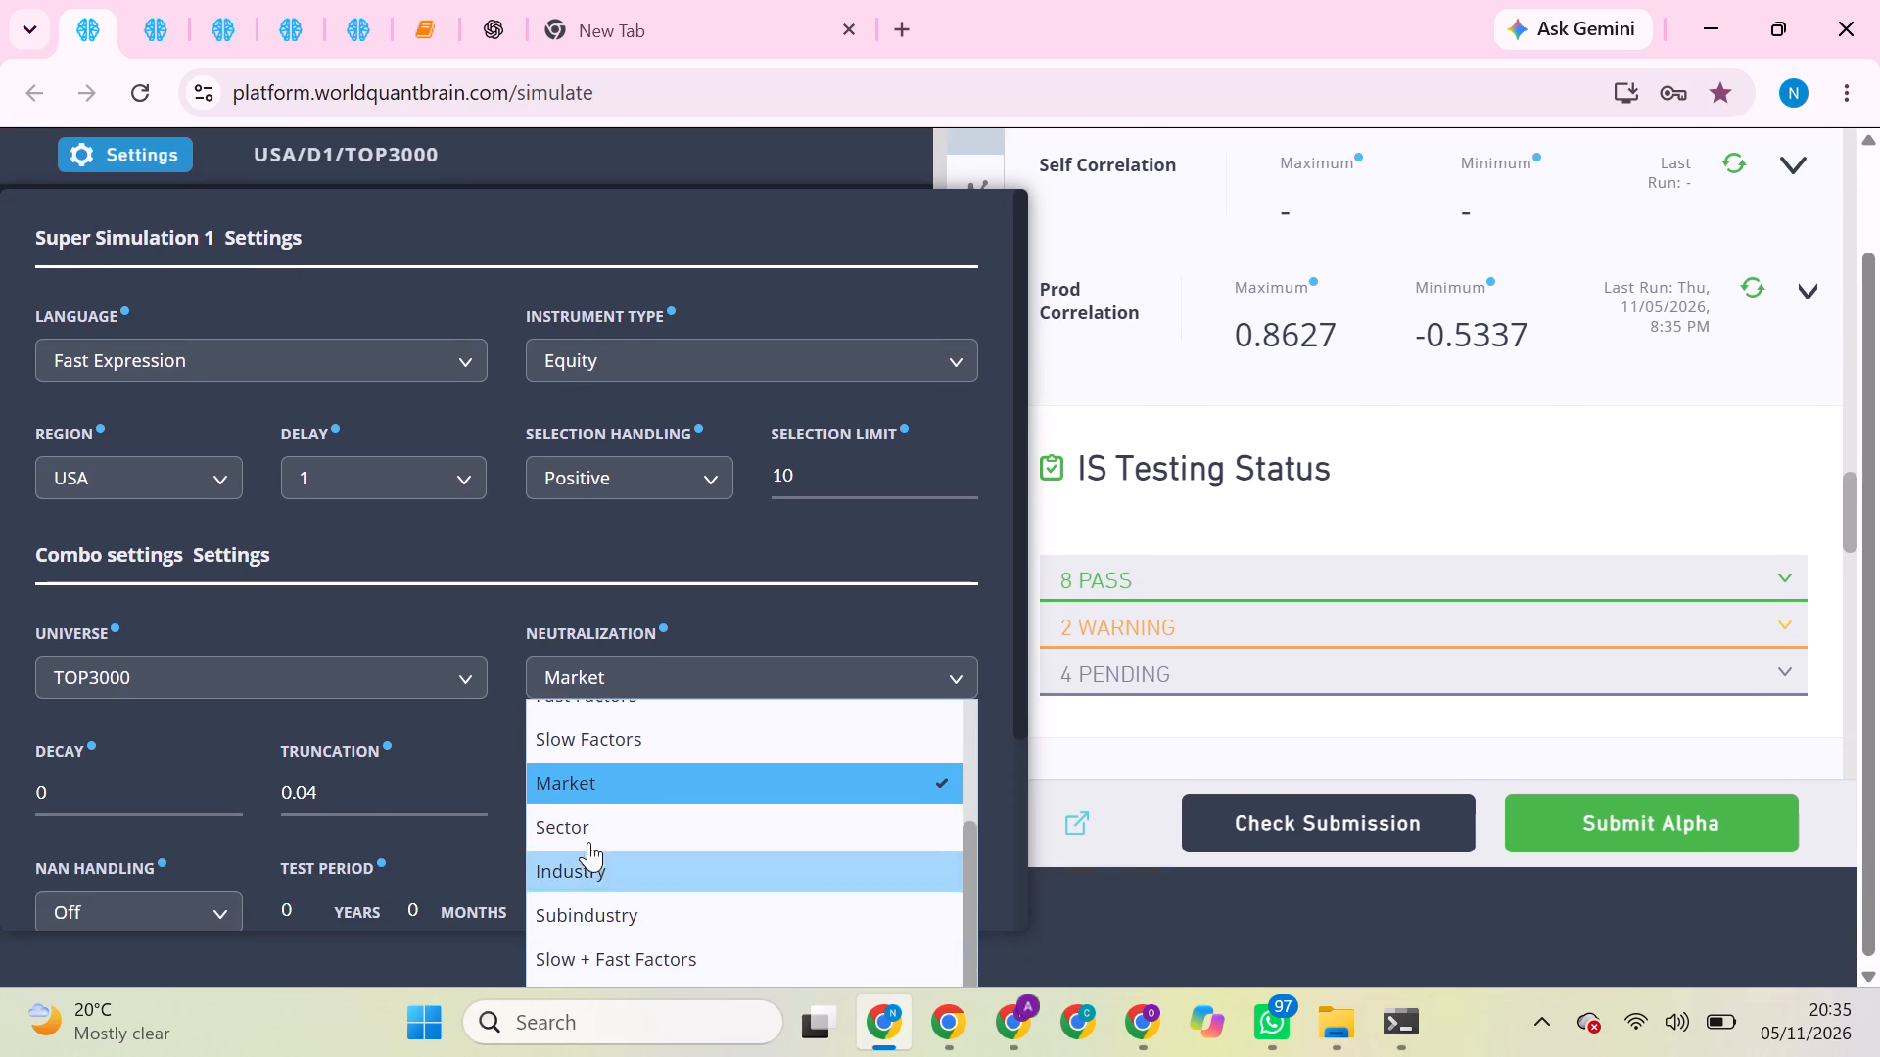
click(594, 914)
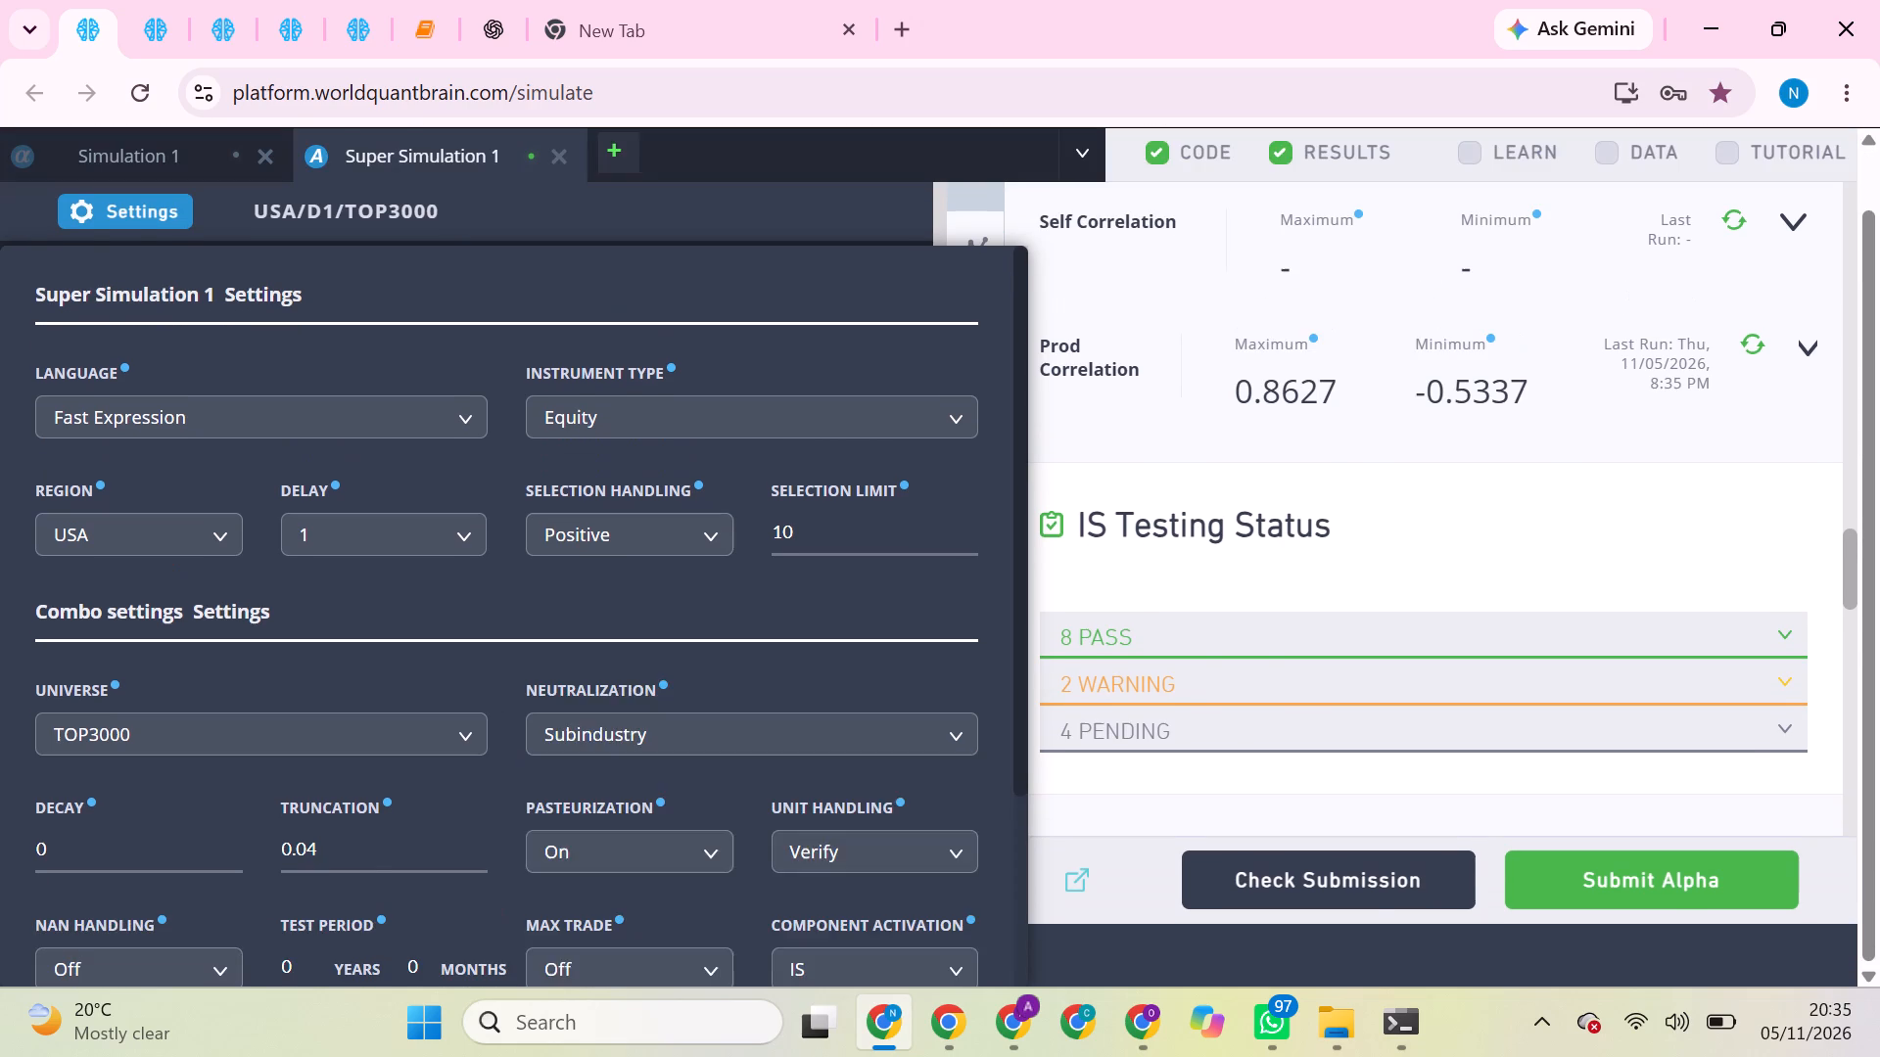
scroll(594, 914, down, 4)
click(790, 919)
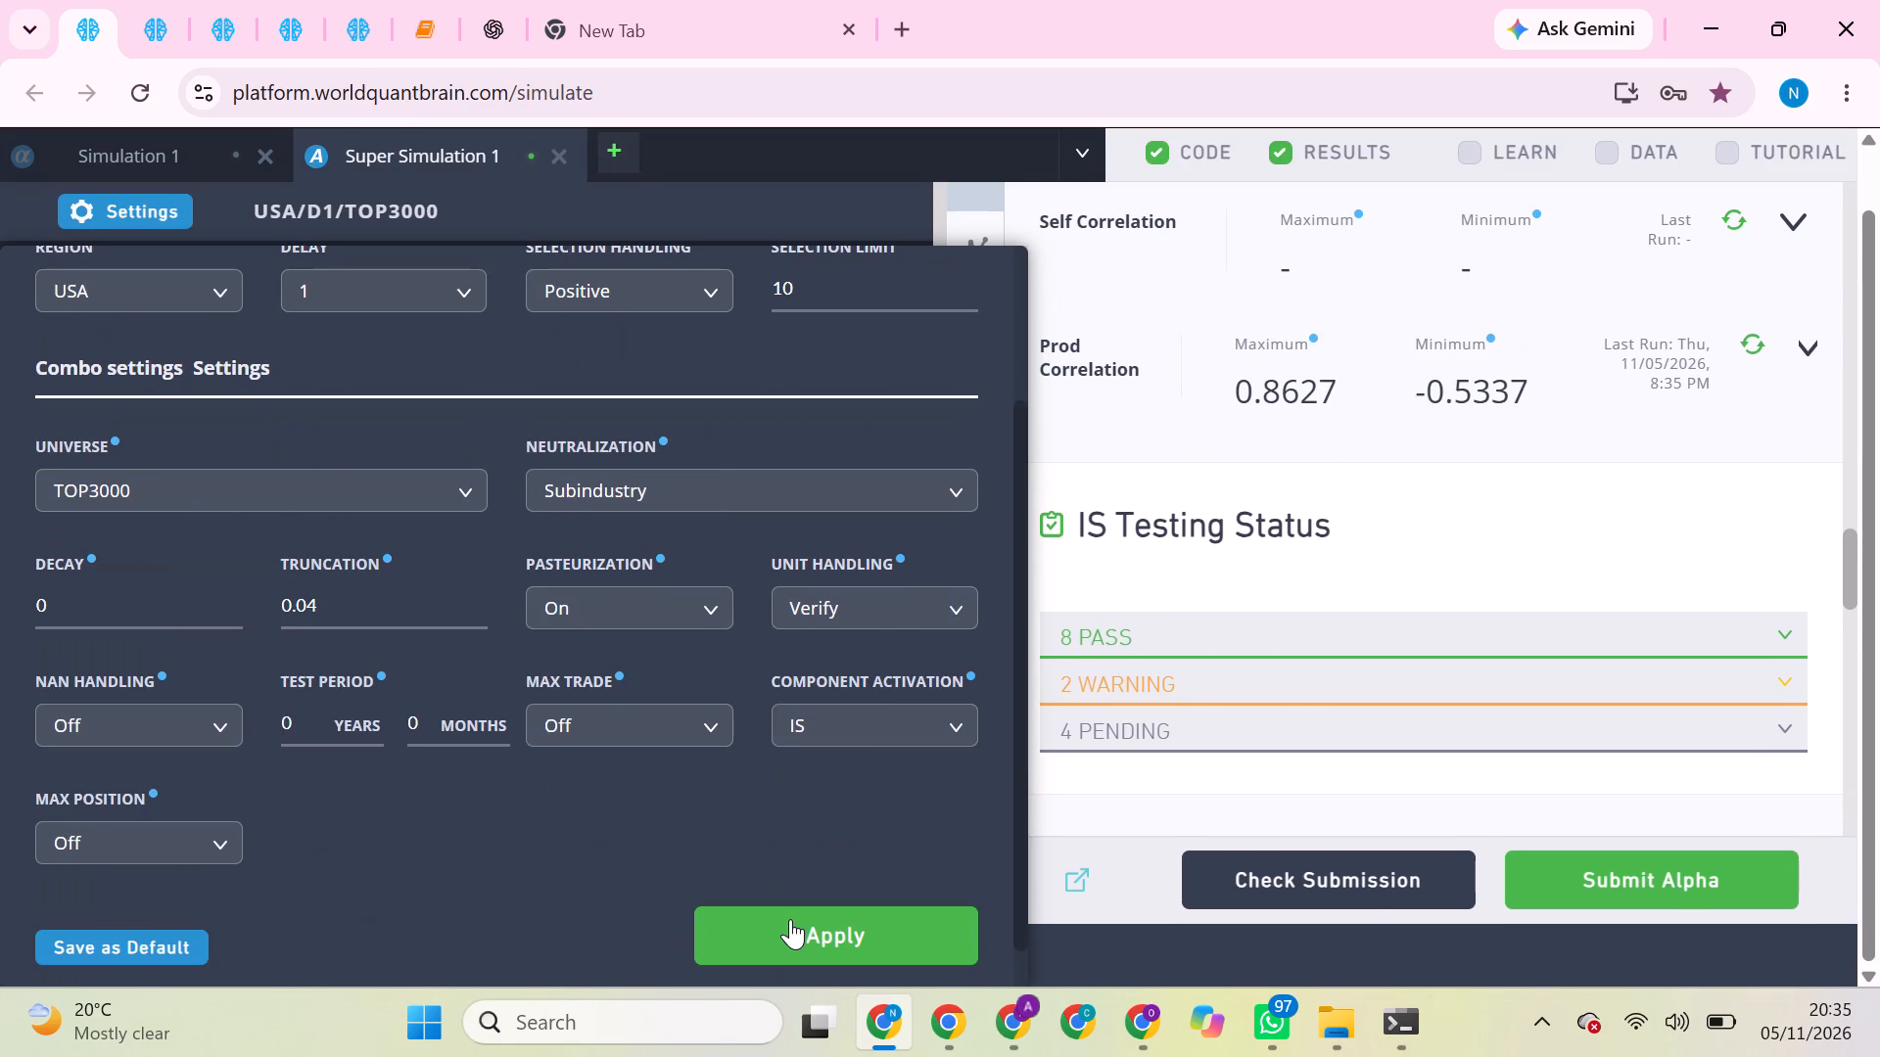
click(817, 919)
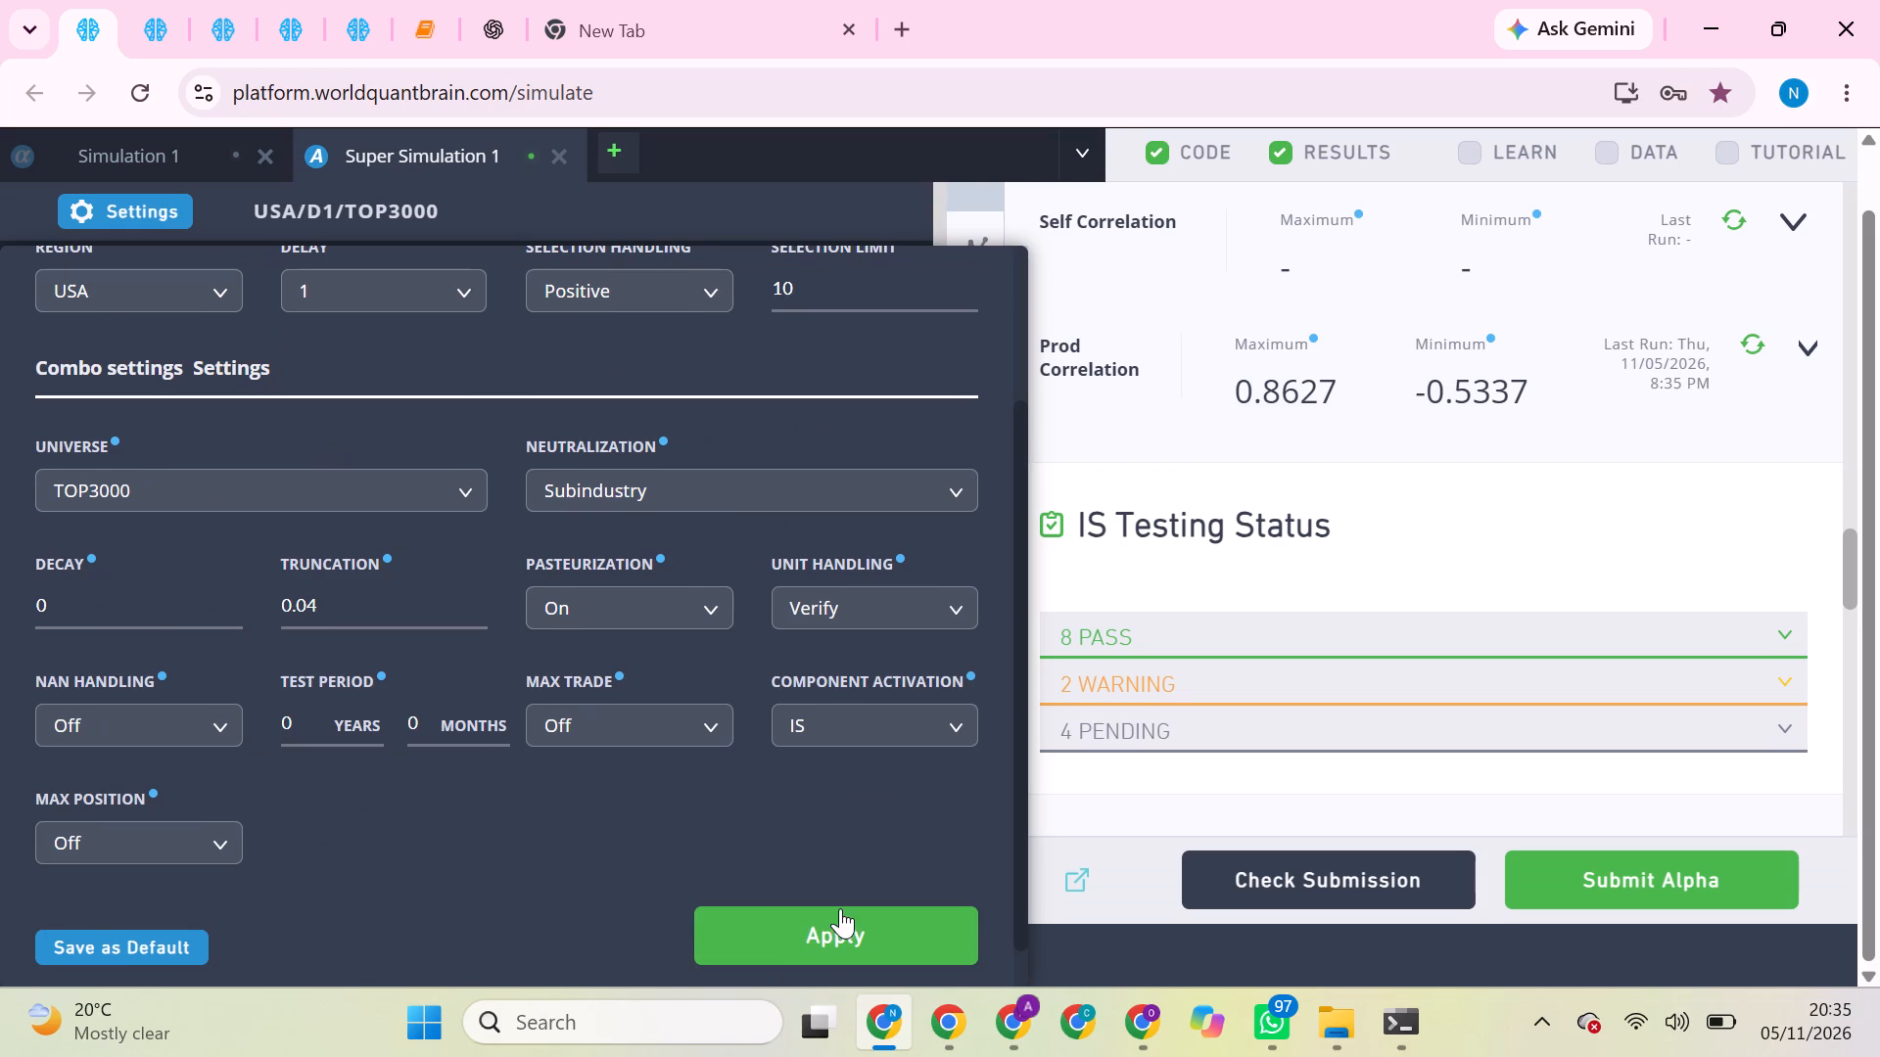
click(842, 917)
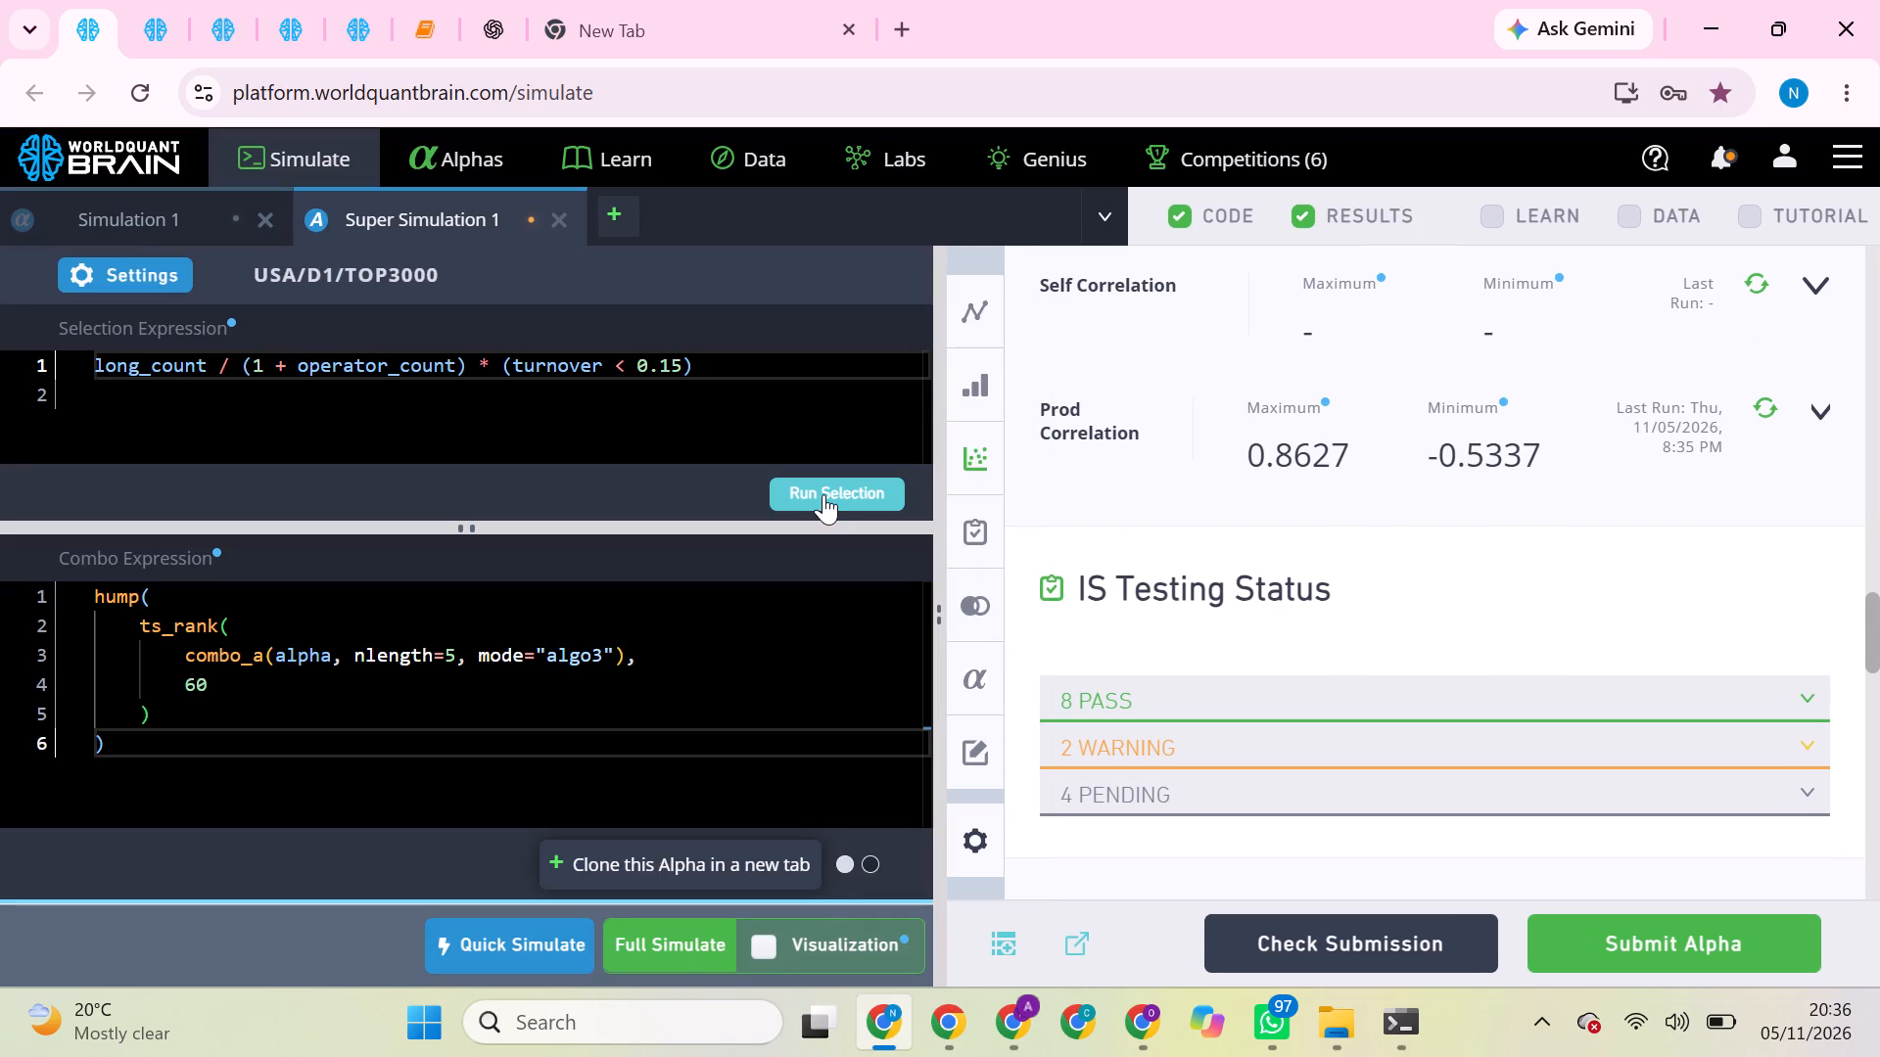
Rerun the long_count selection and start its full simulation with Subindustry neutralization.
click(823, 494)
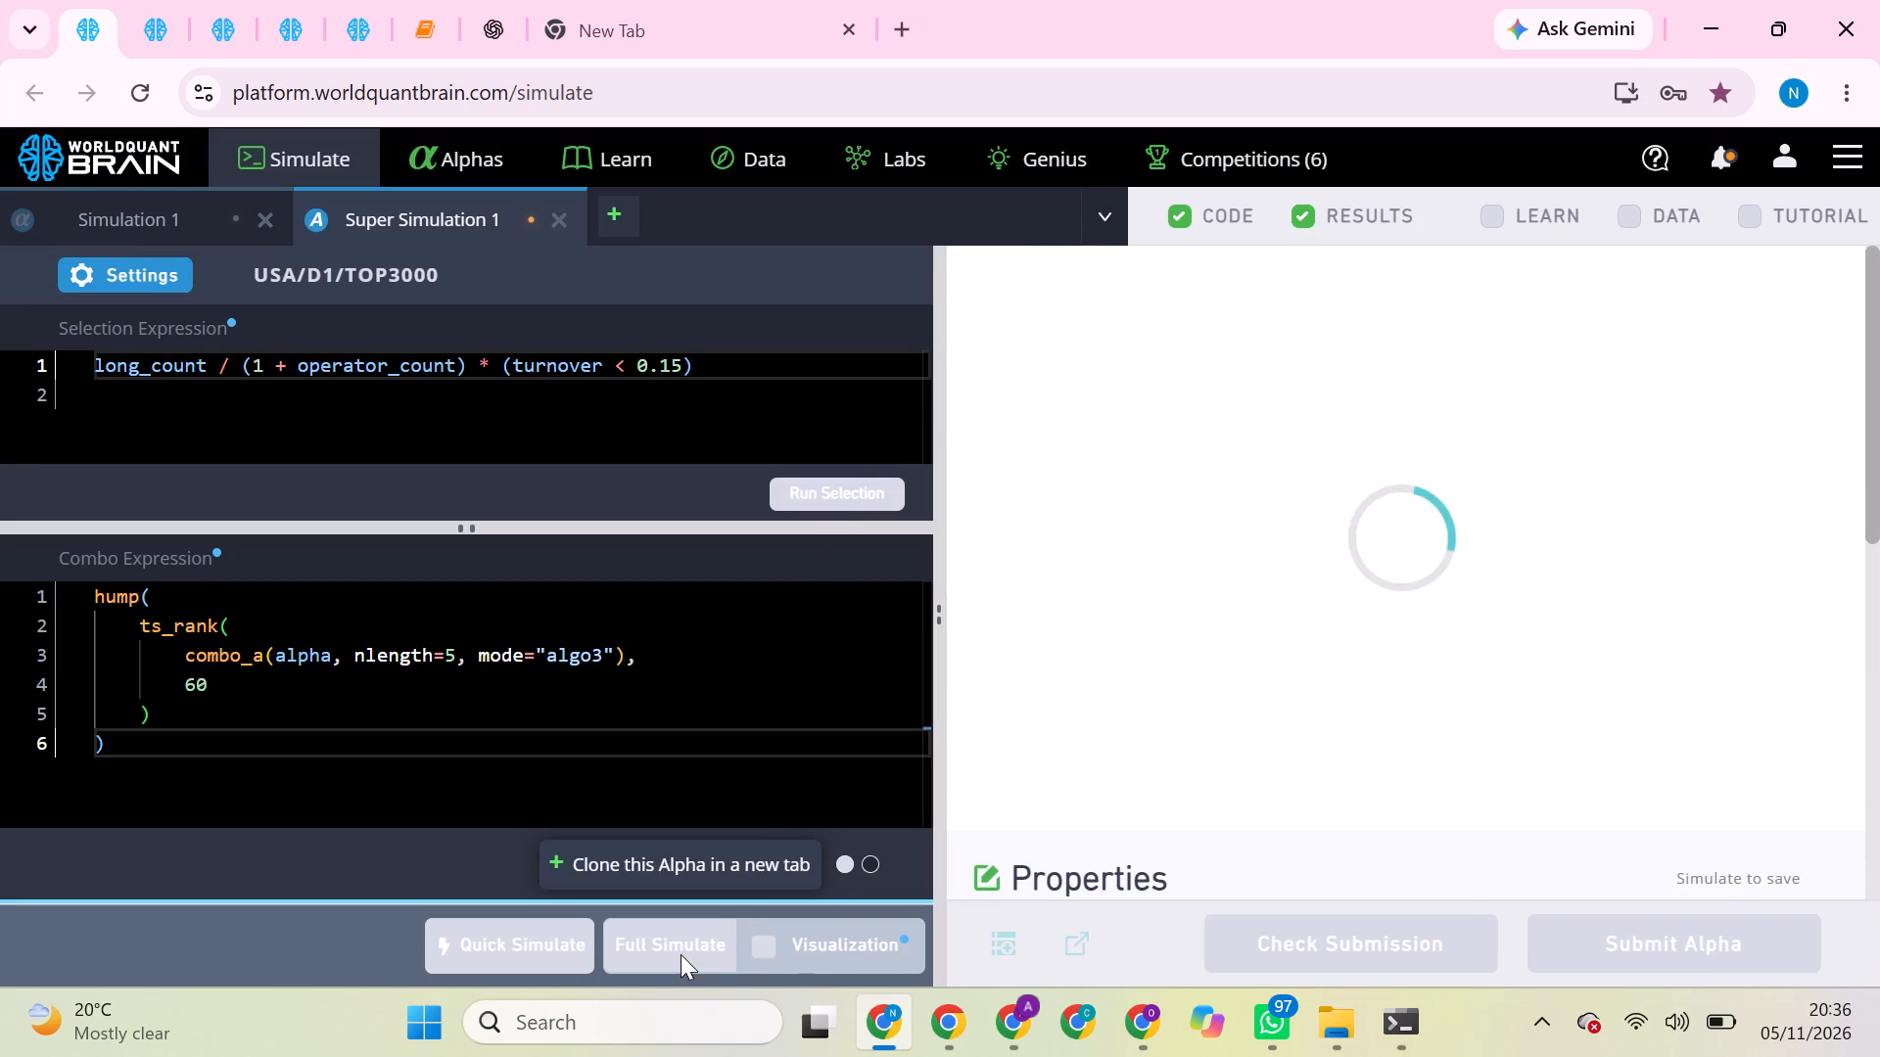
click(670, 947)
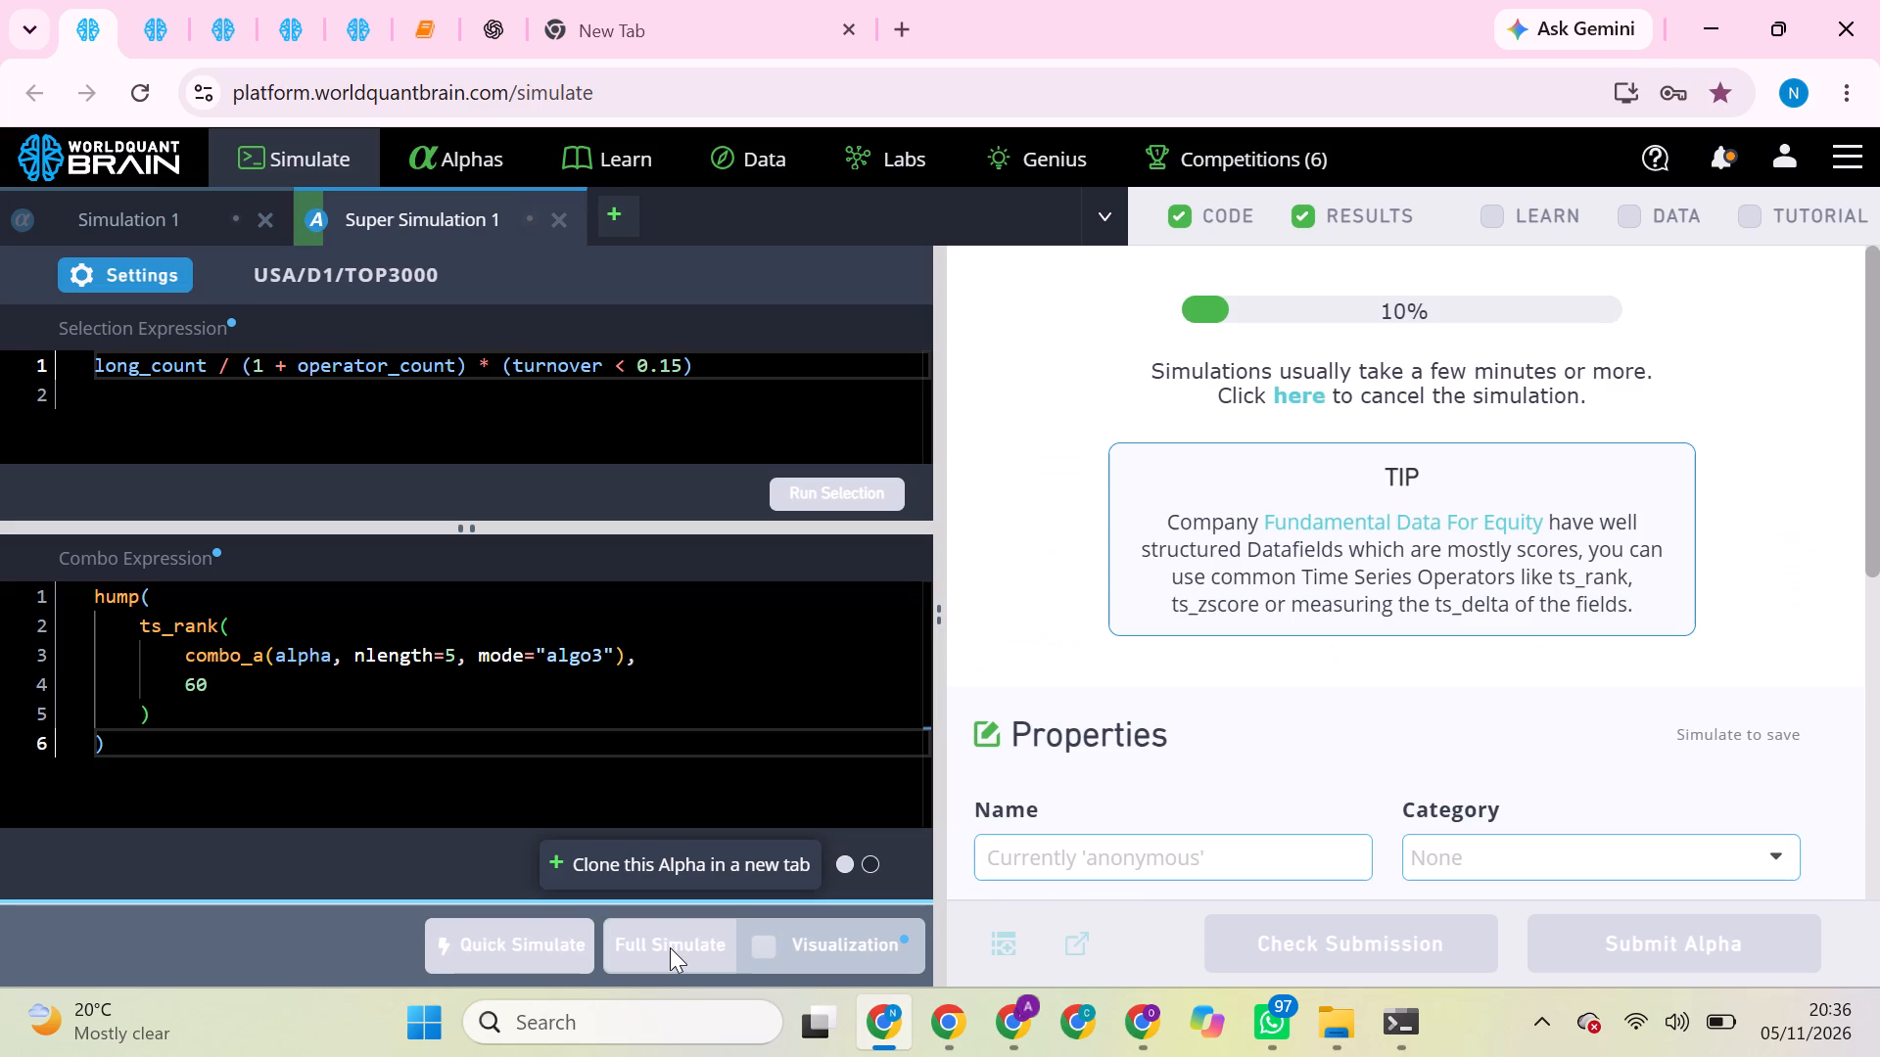
In the TOP2000 session selecting by self_correlation <= 0.6 and SUBINDUSTRY neutralization, review the finished simulation's results and run the production correlation check.
click(145, 22)
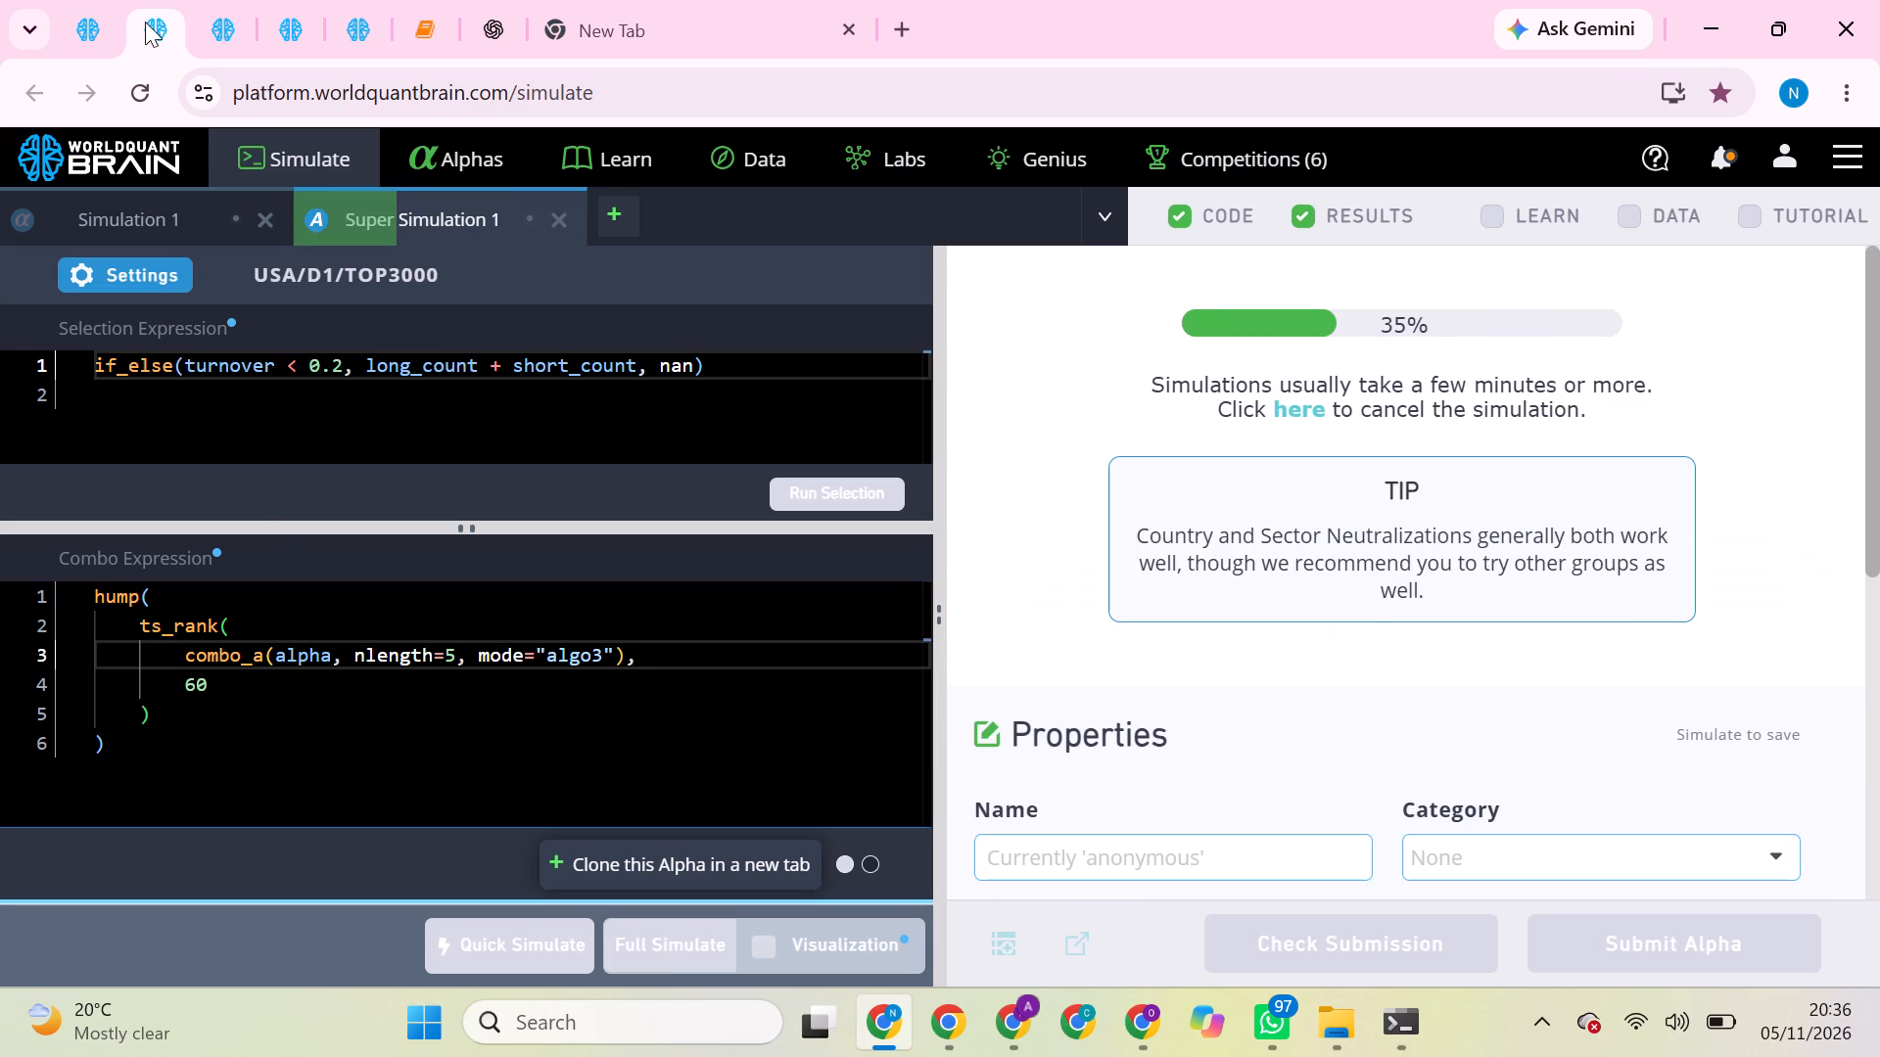
click(233, 20)
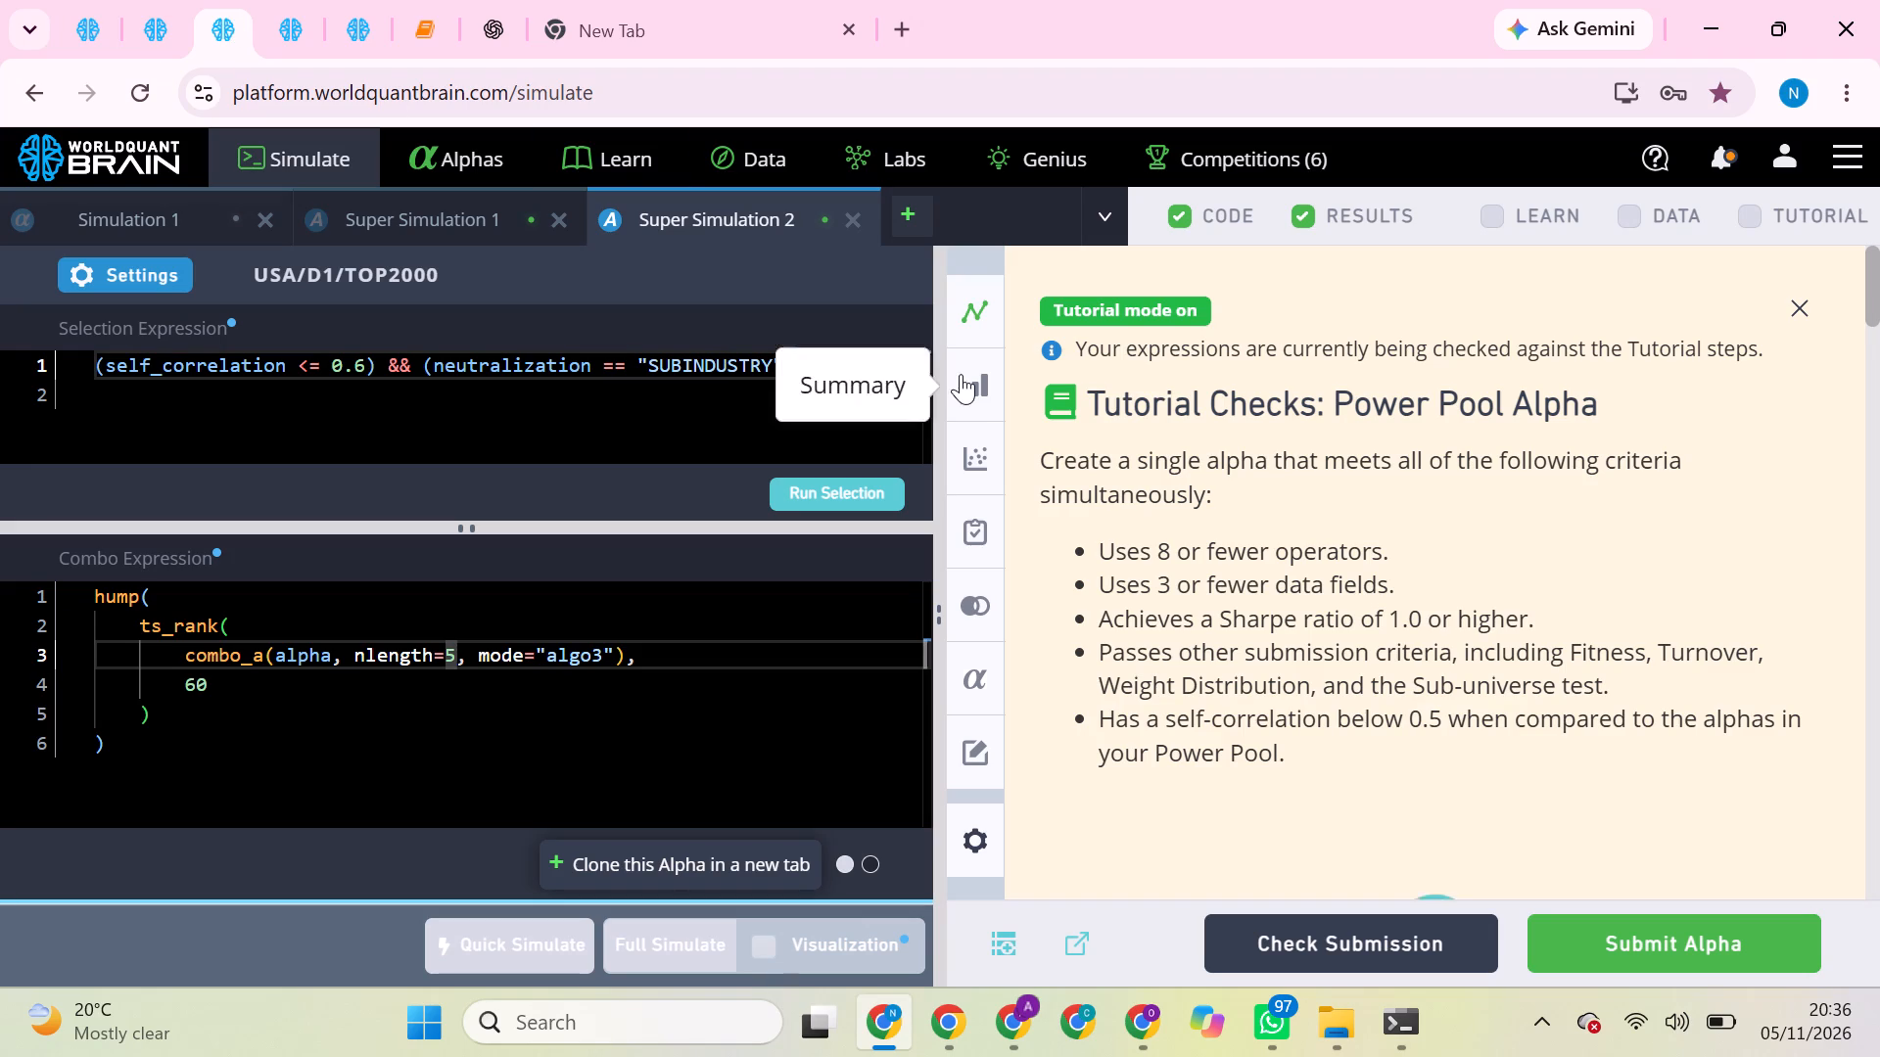
scroll(1205, 545, down, 7)
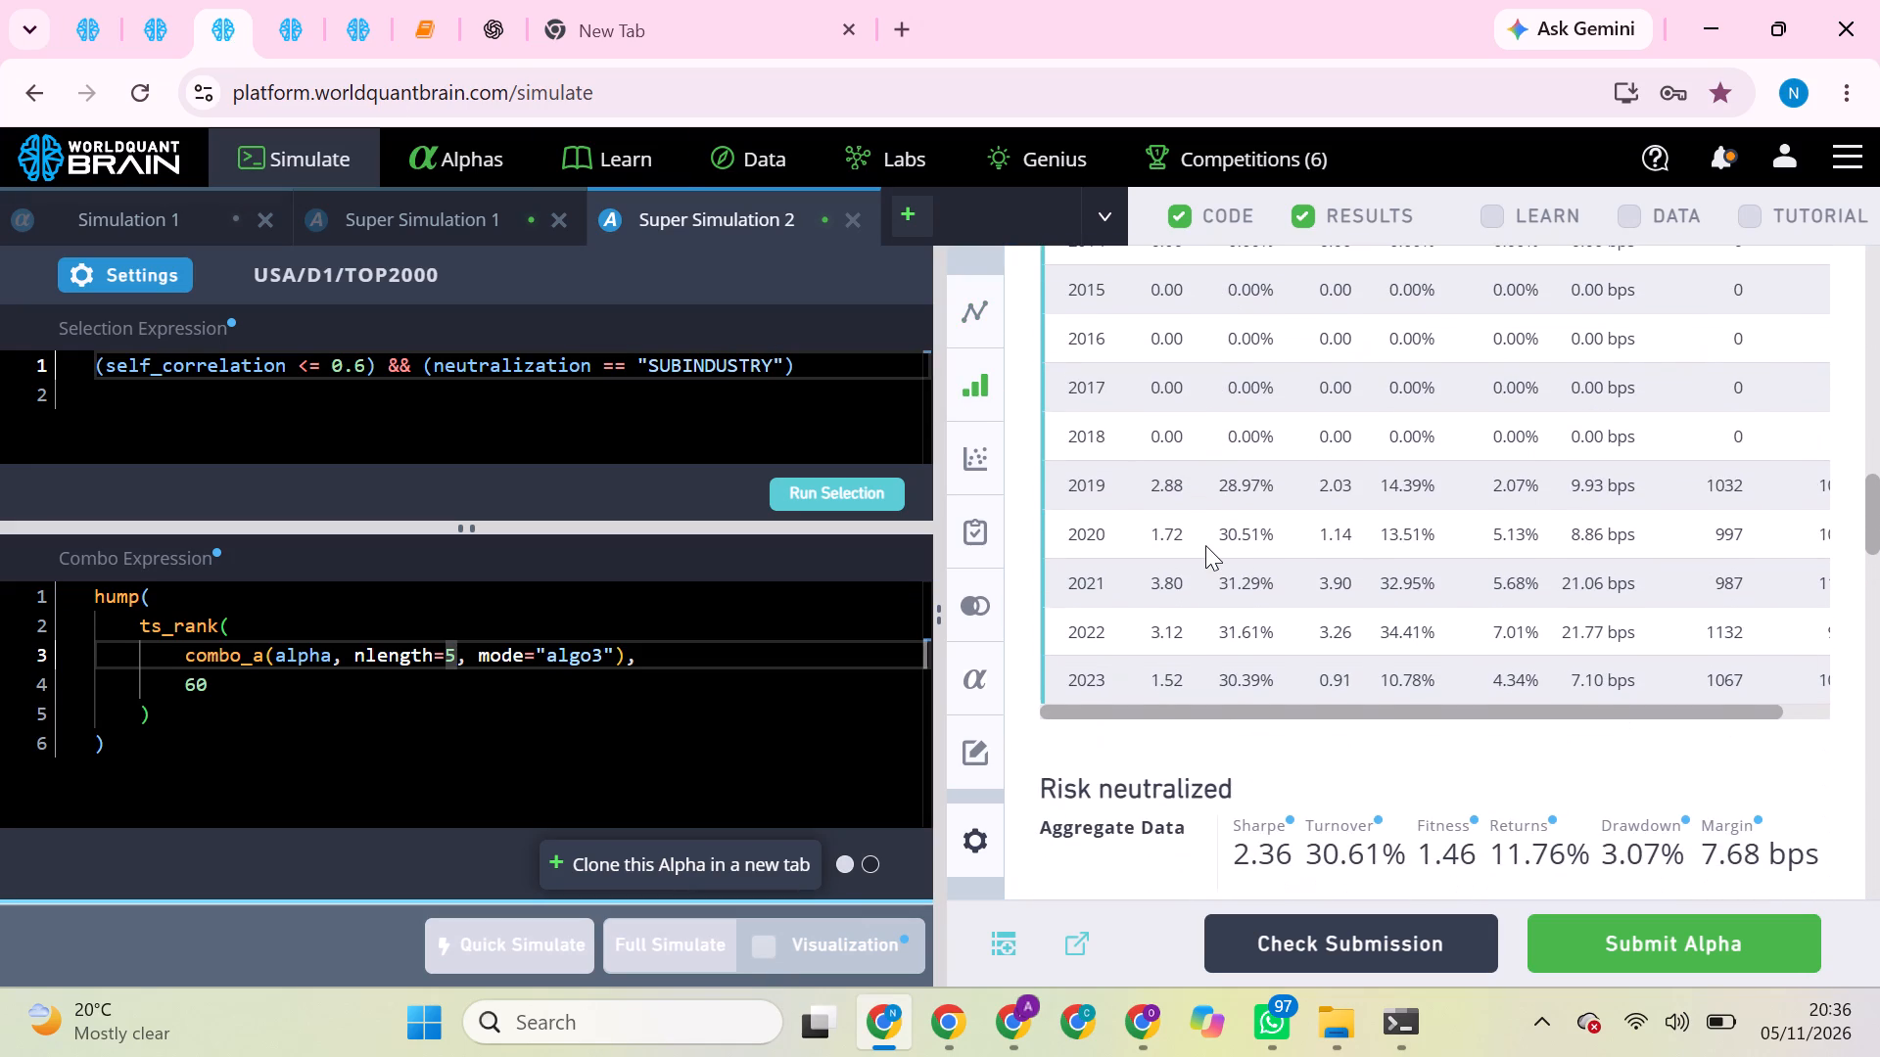
scroll(1205, 545, down, 3)
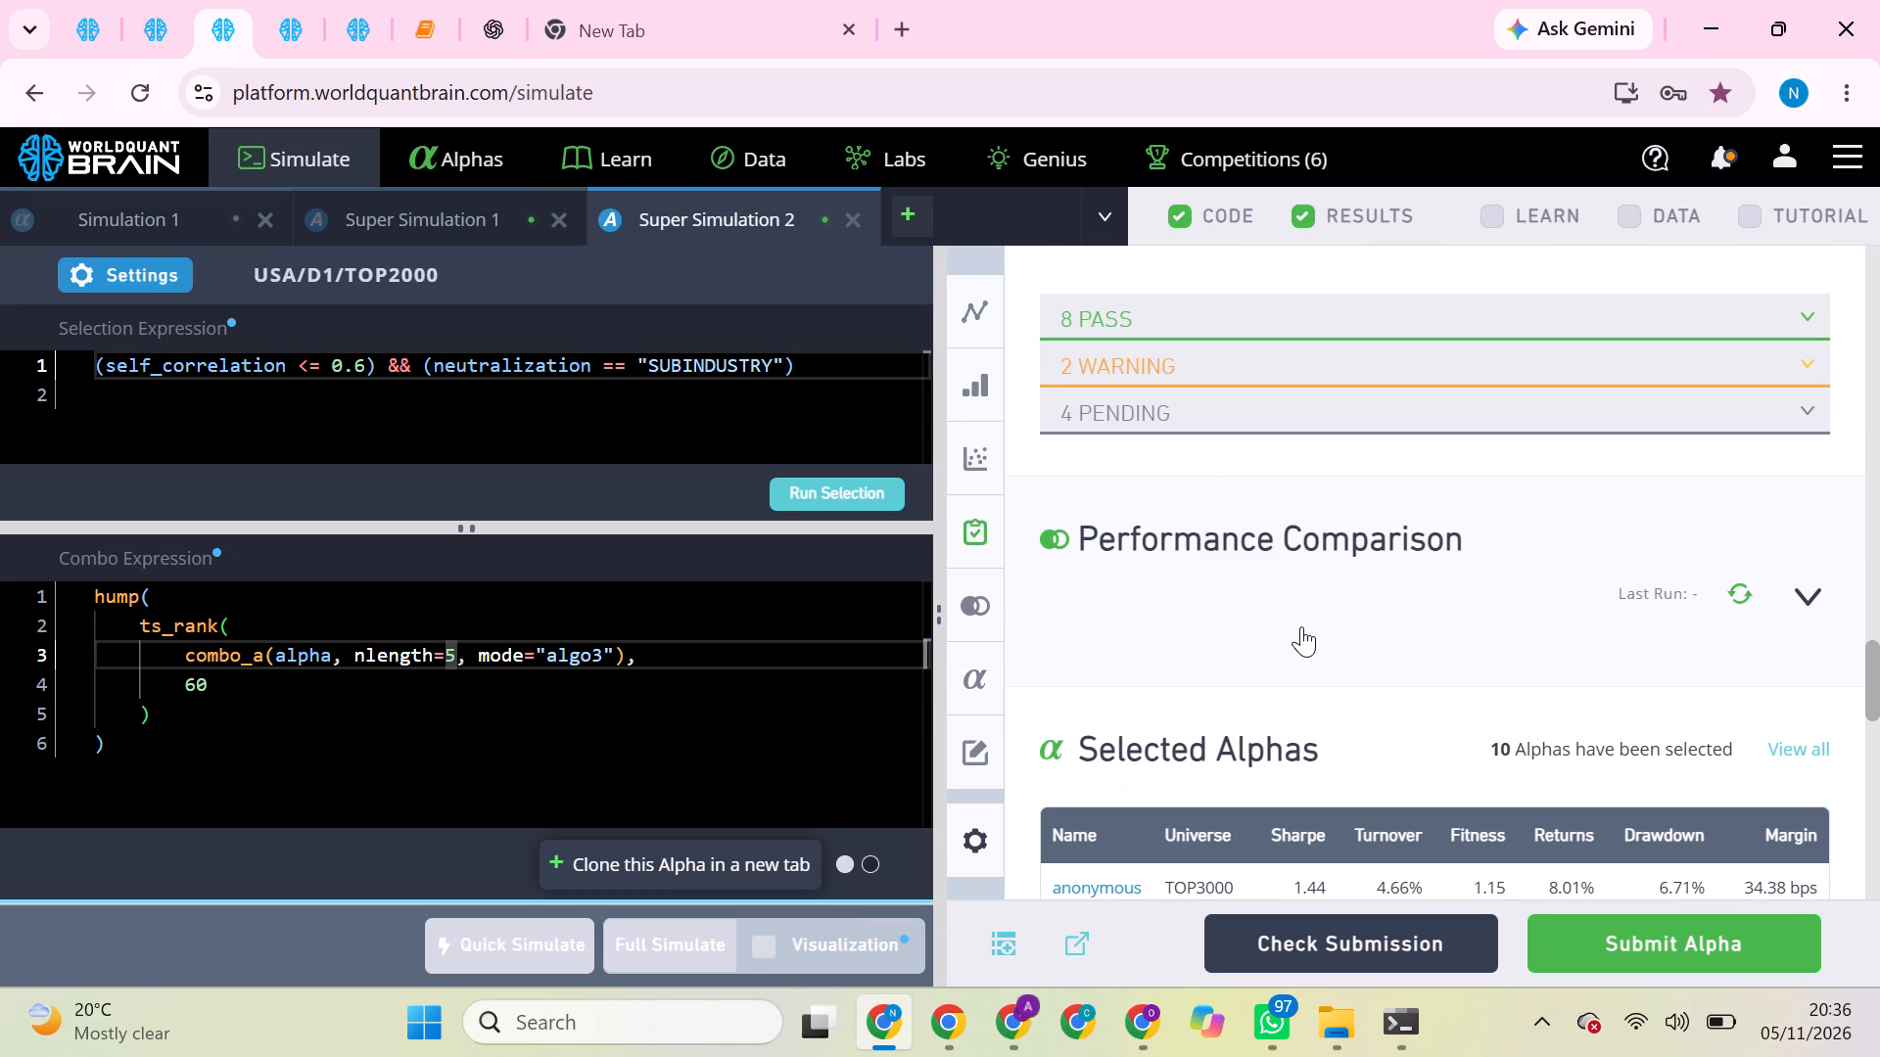
scroll(1301, 626, up, 2)
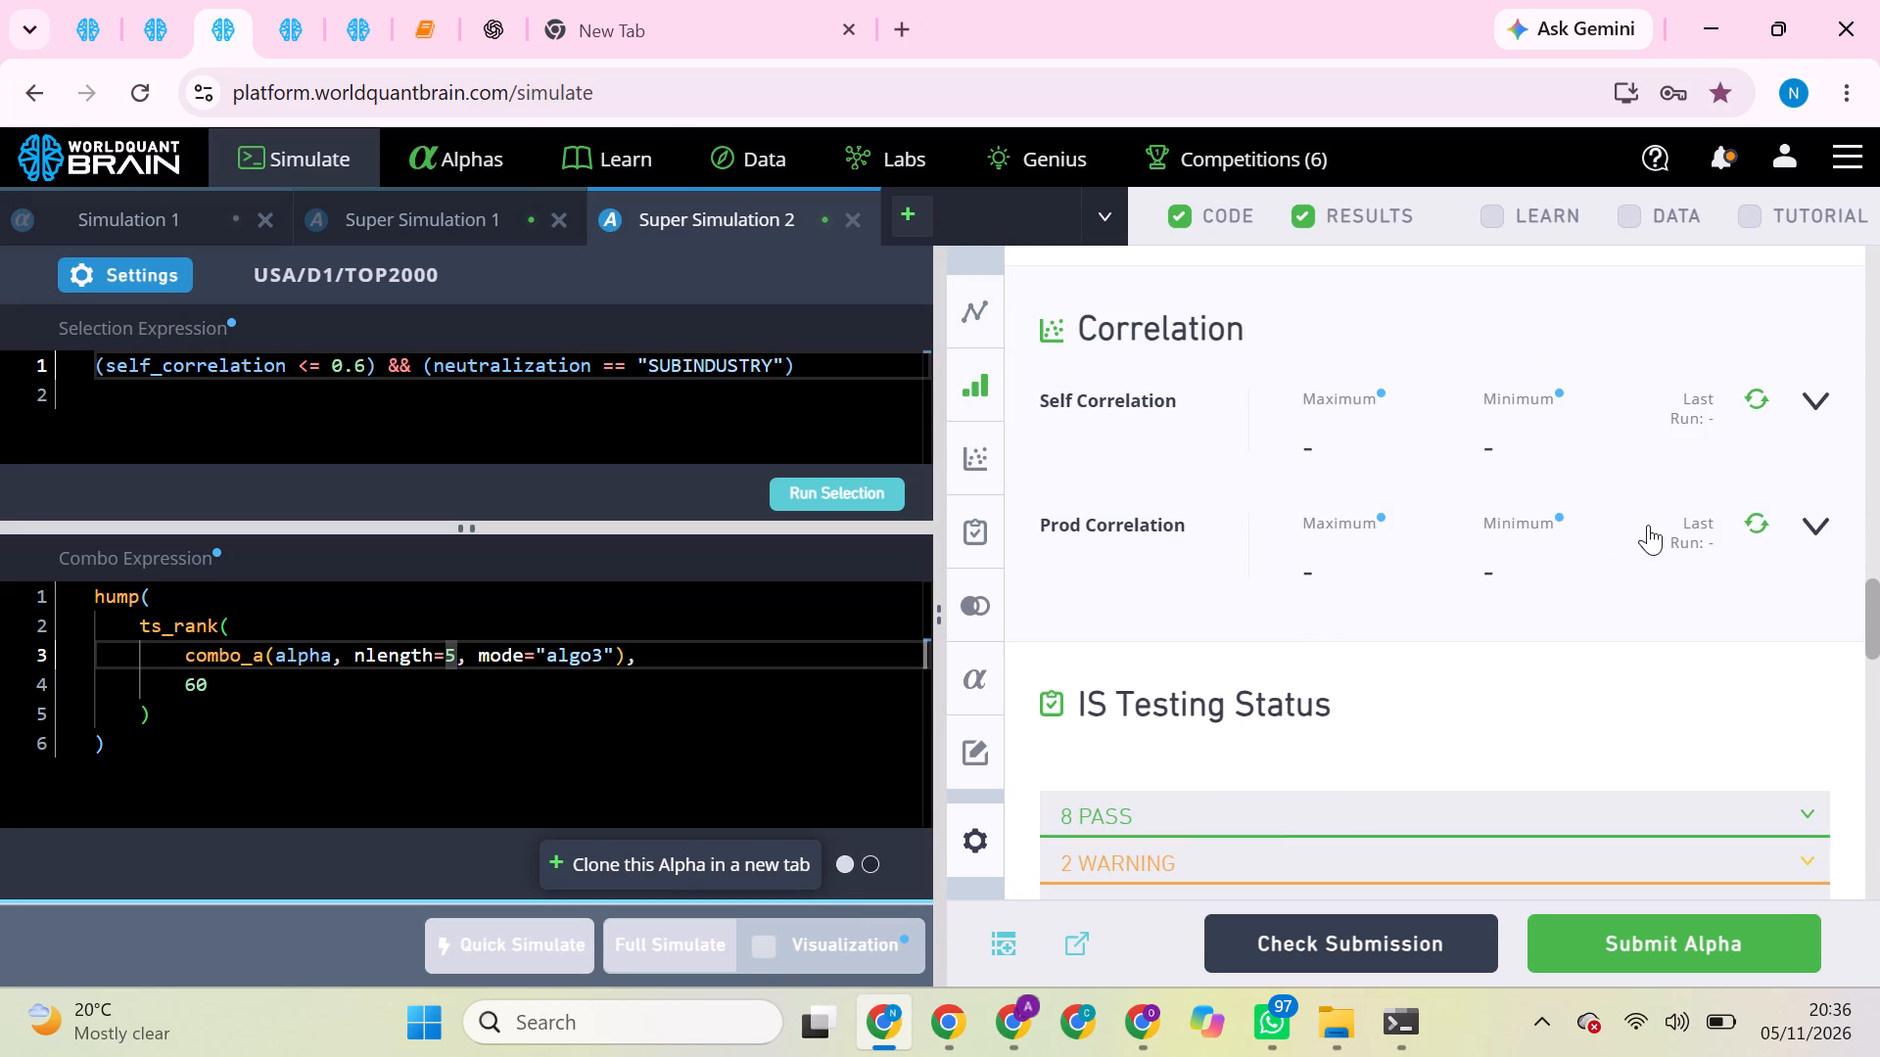
click(1759, 525)
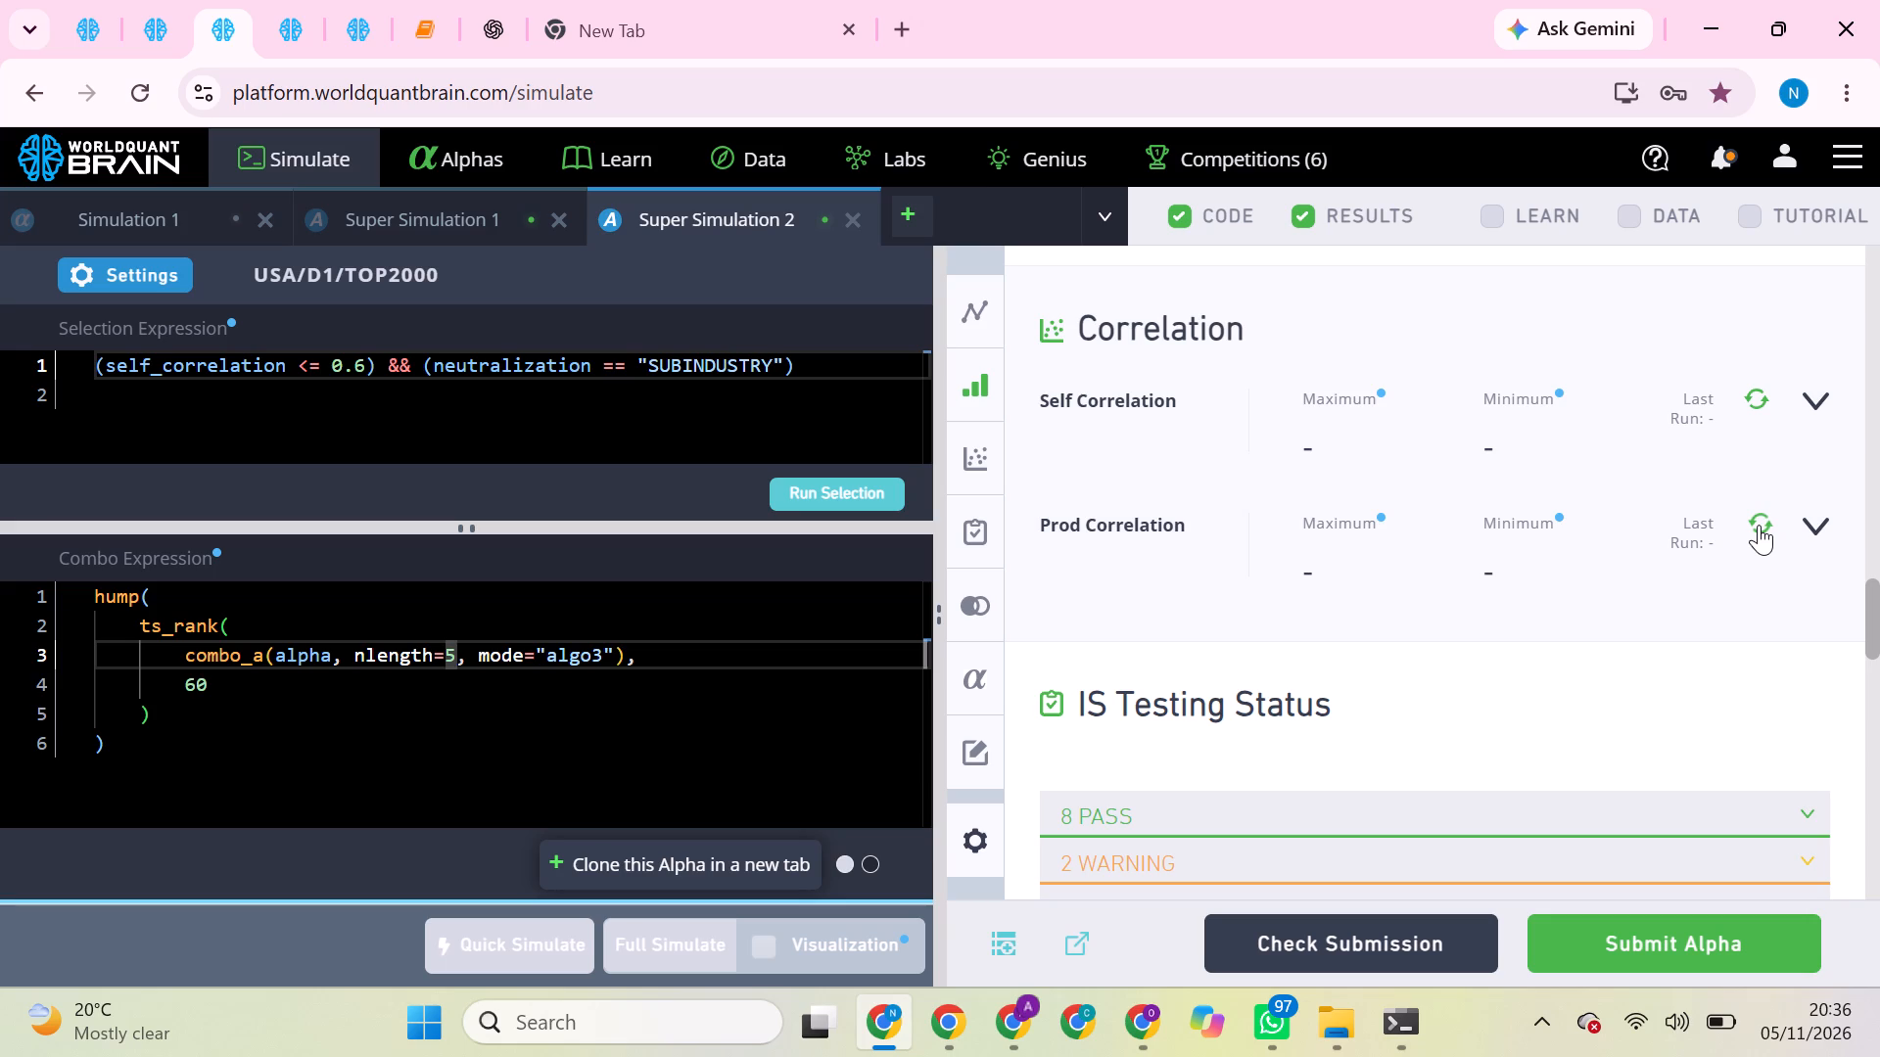
Append ^2 after the closing bracket of the hump expression in the self_correlation session's combo expression.
click(117, 742)
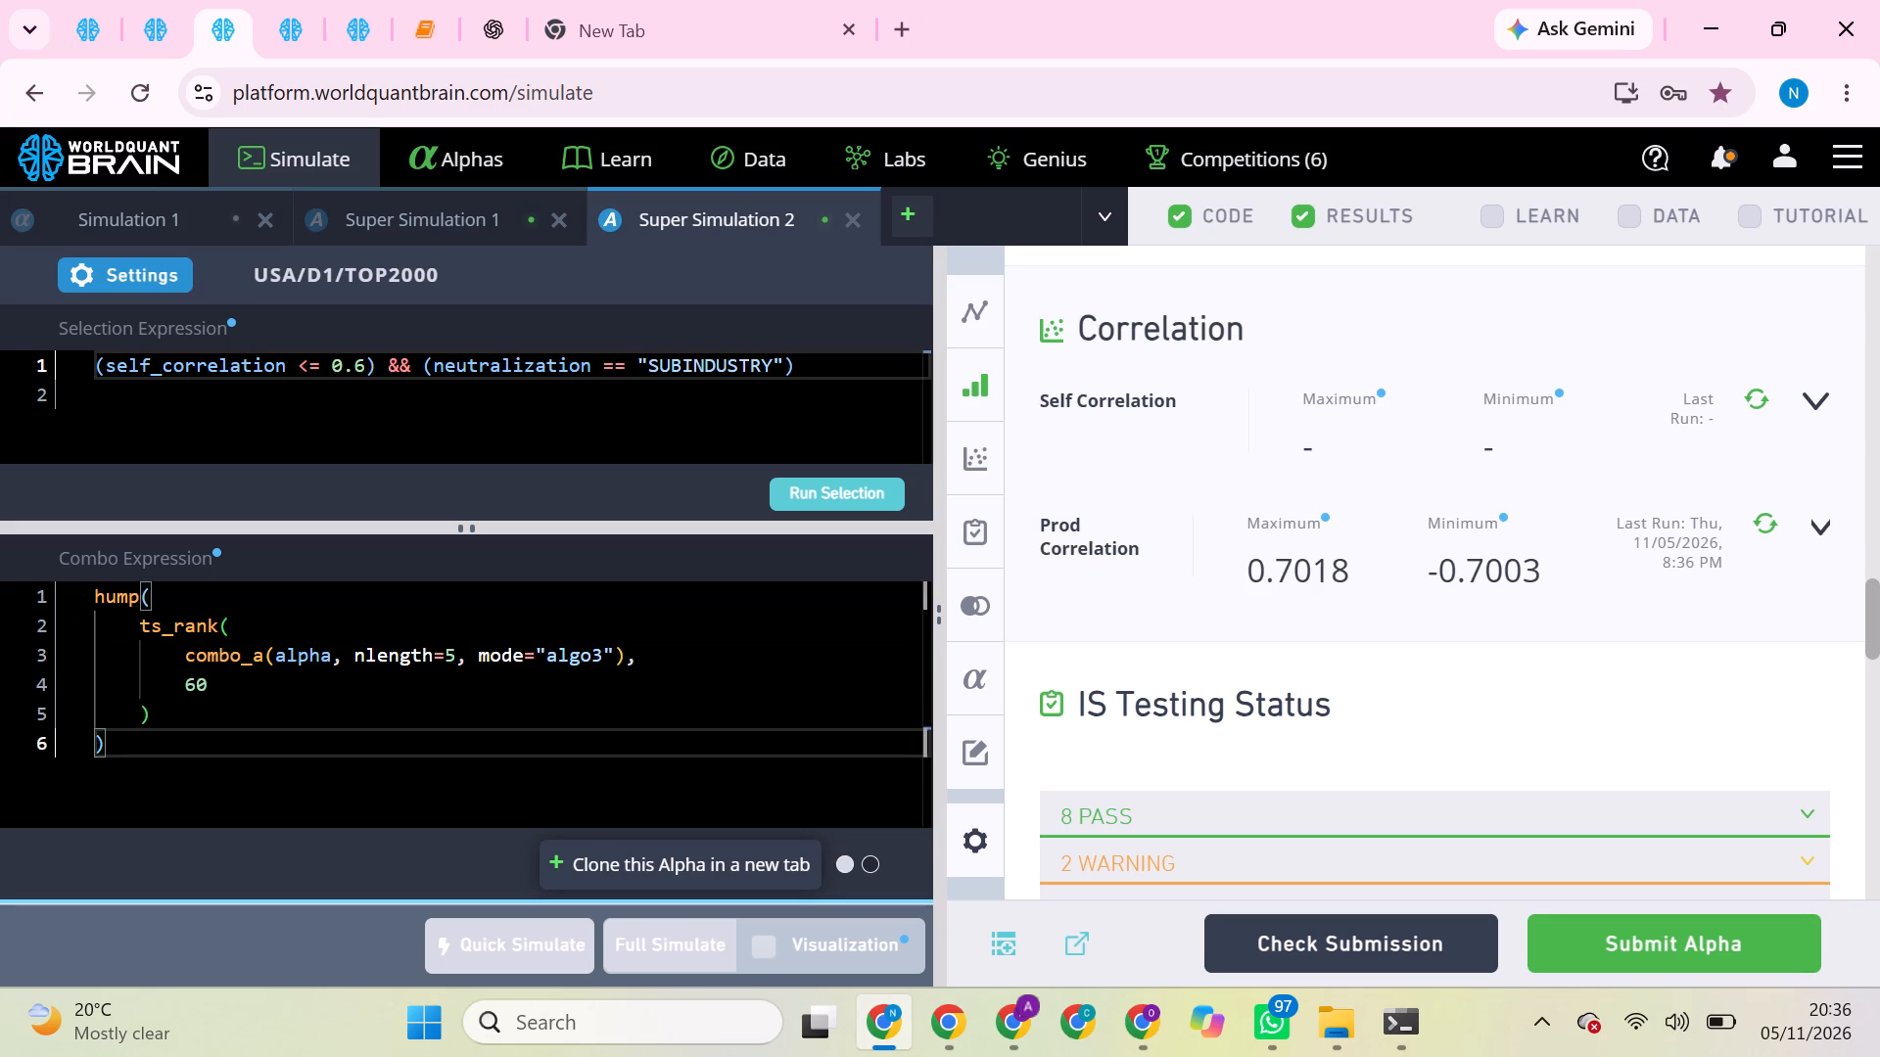
key(6)
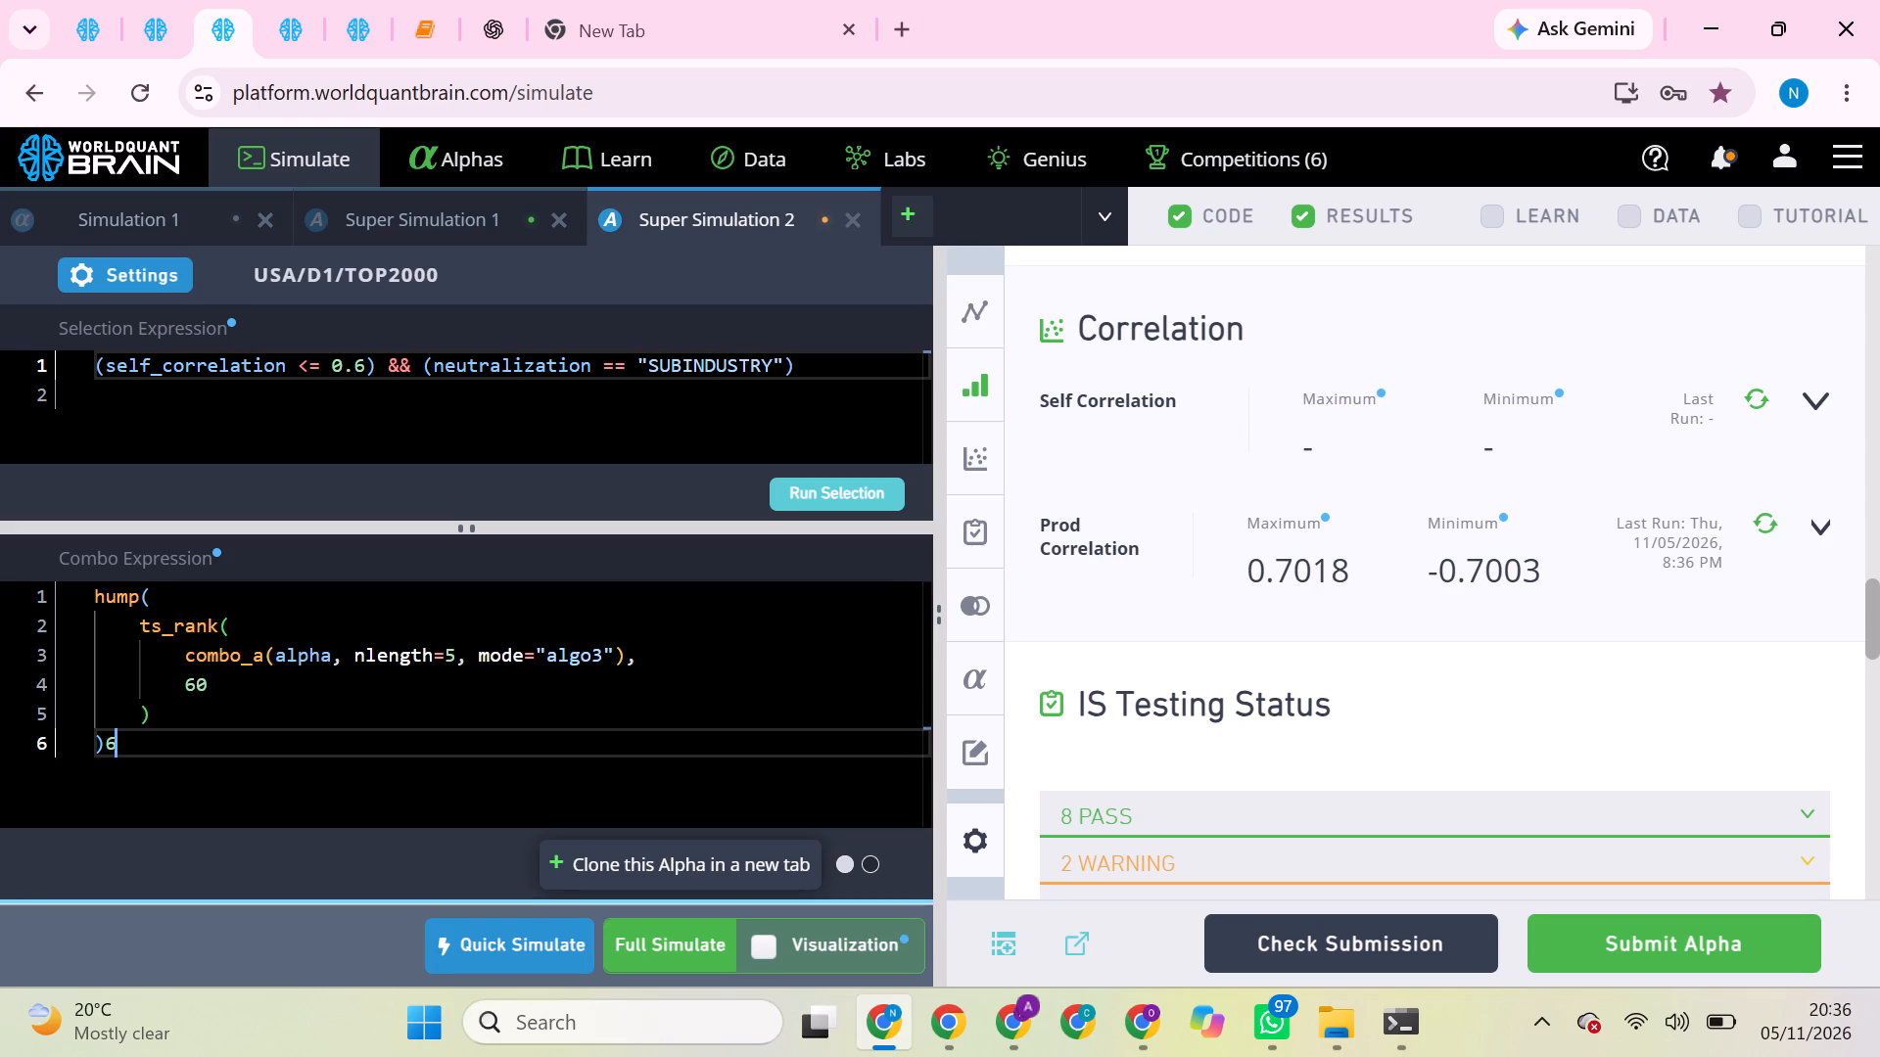
key(ctrl+z)
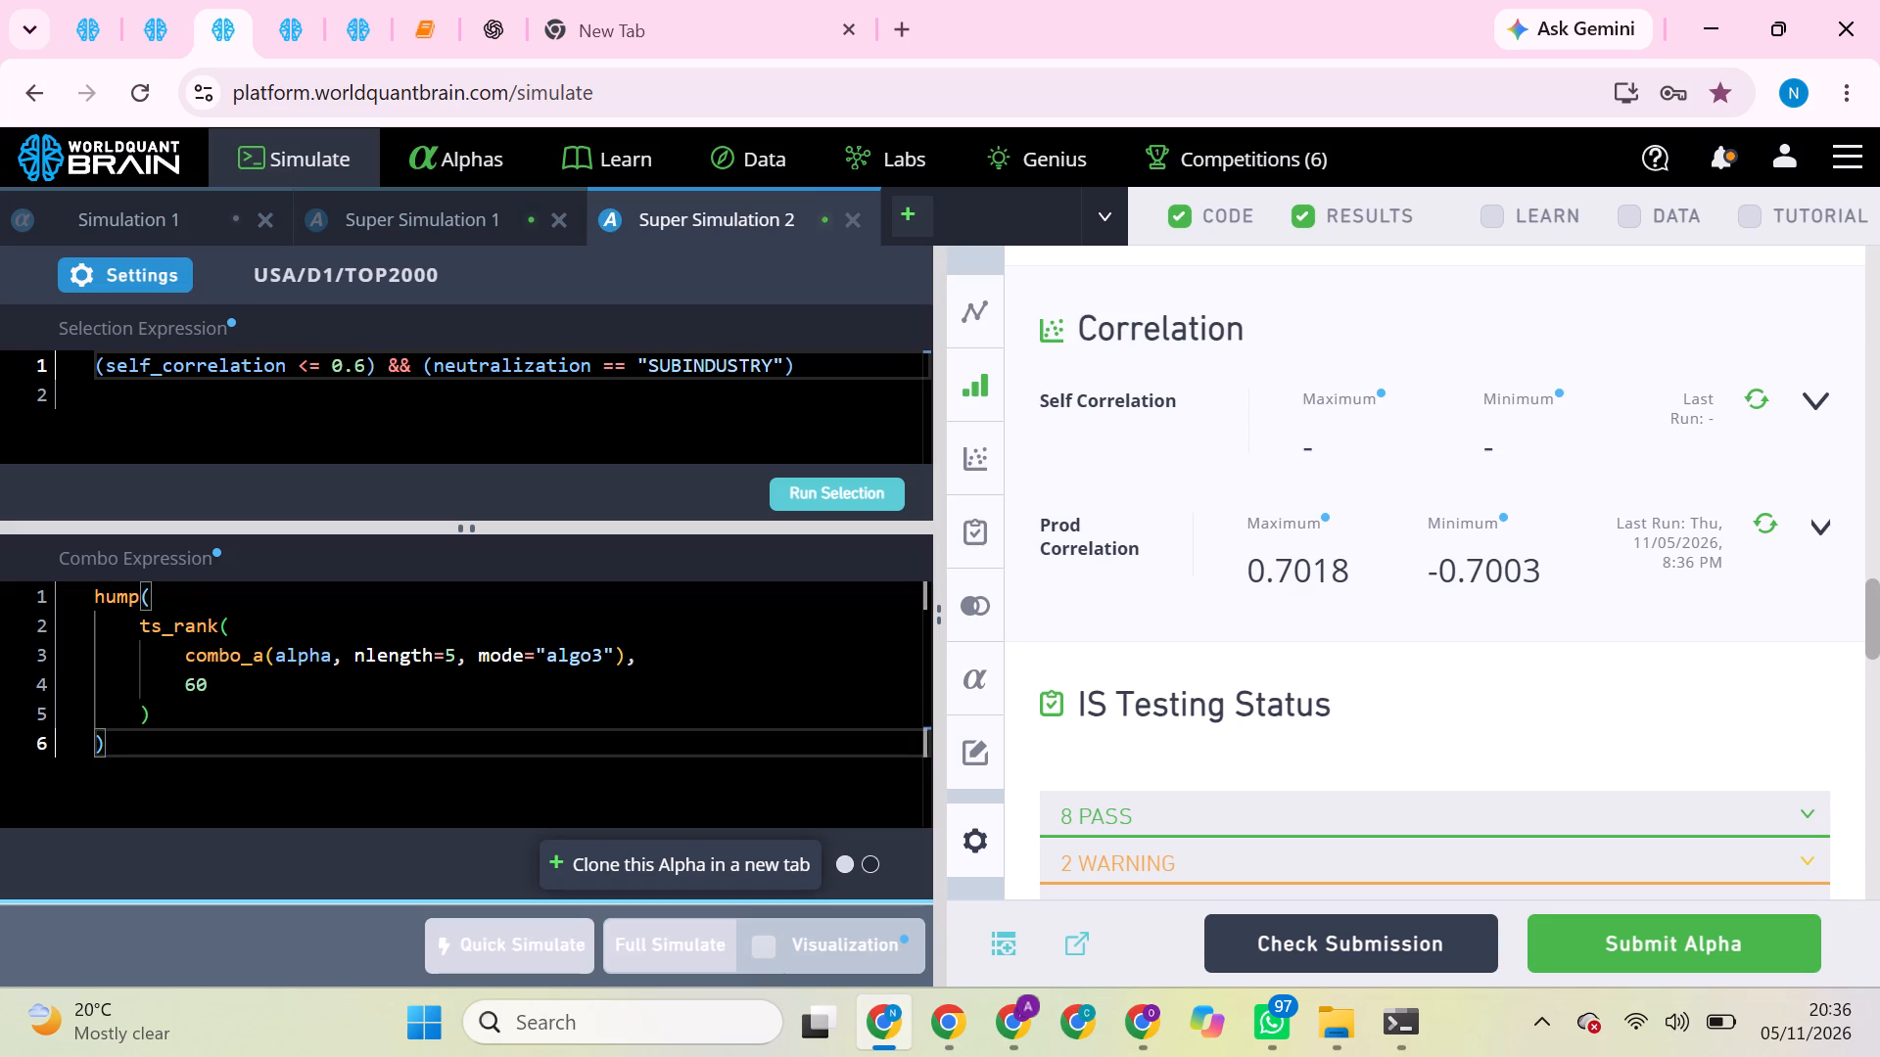
key(shift+asciicircum)
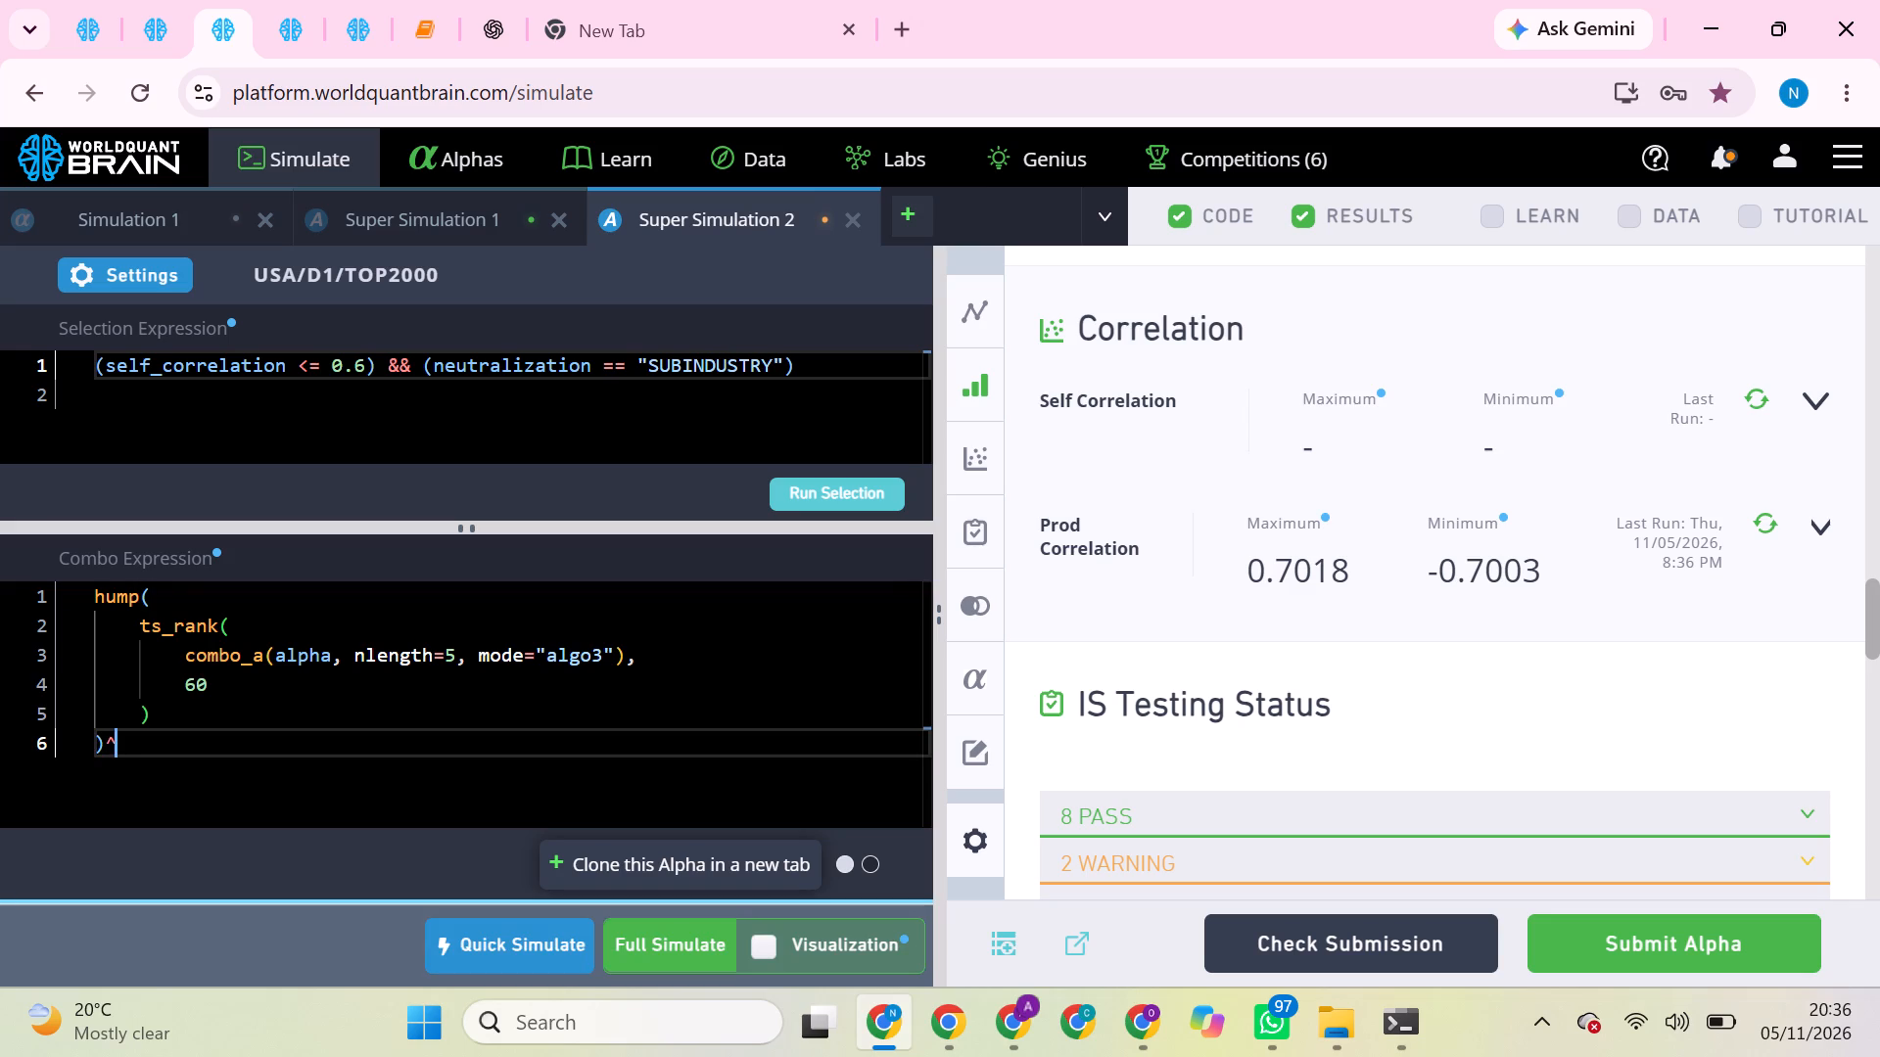
key(2)
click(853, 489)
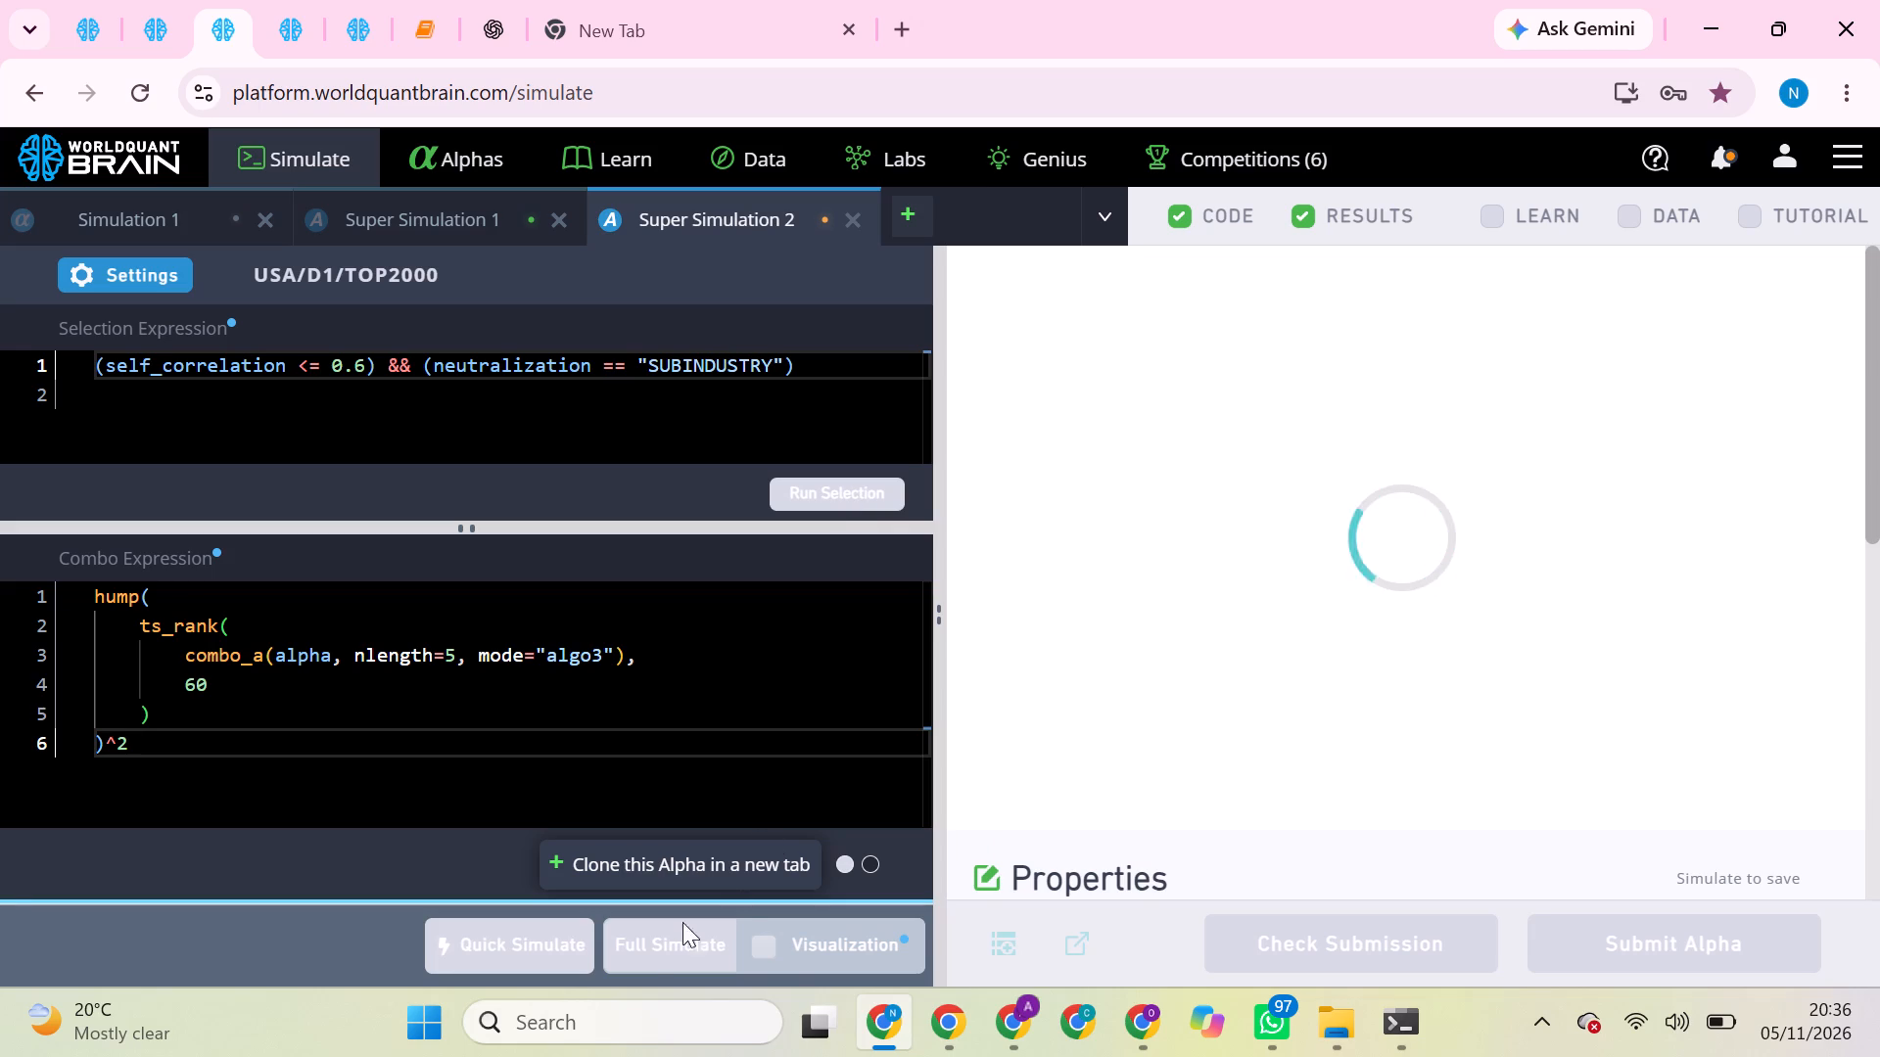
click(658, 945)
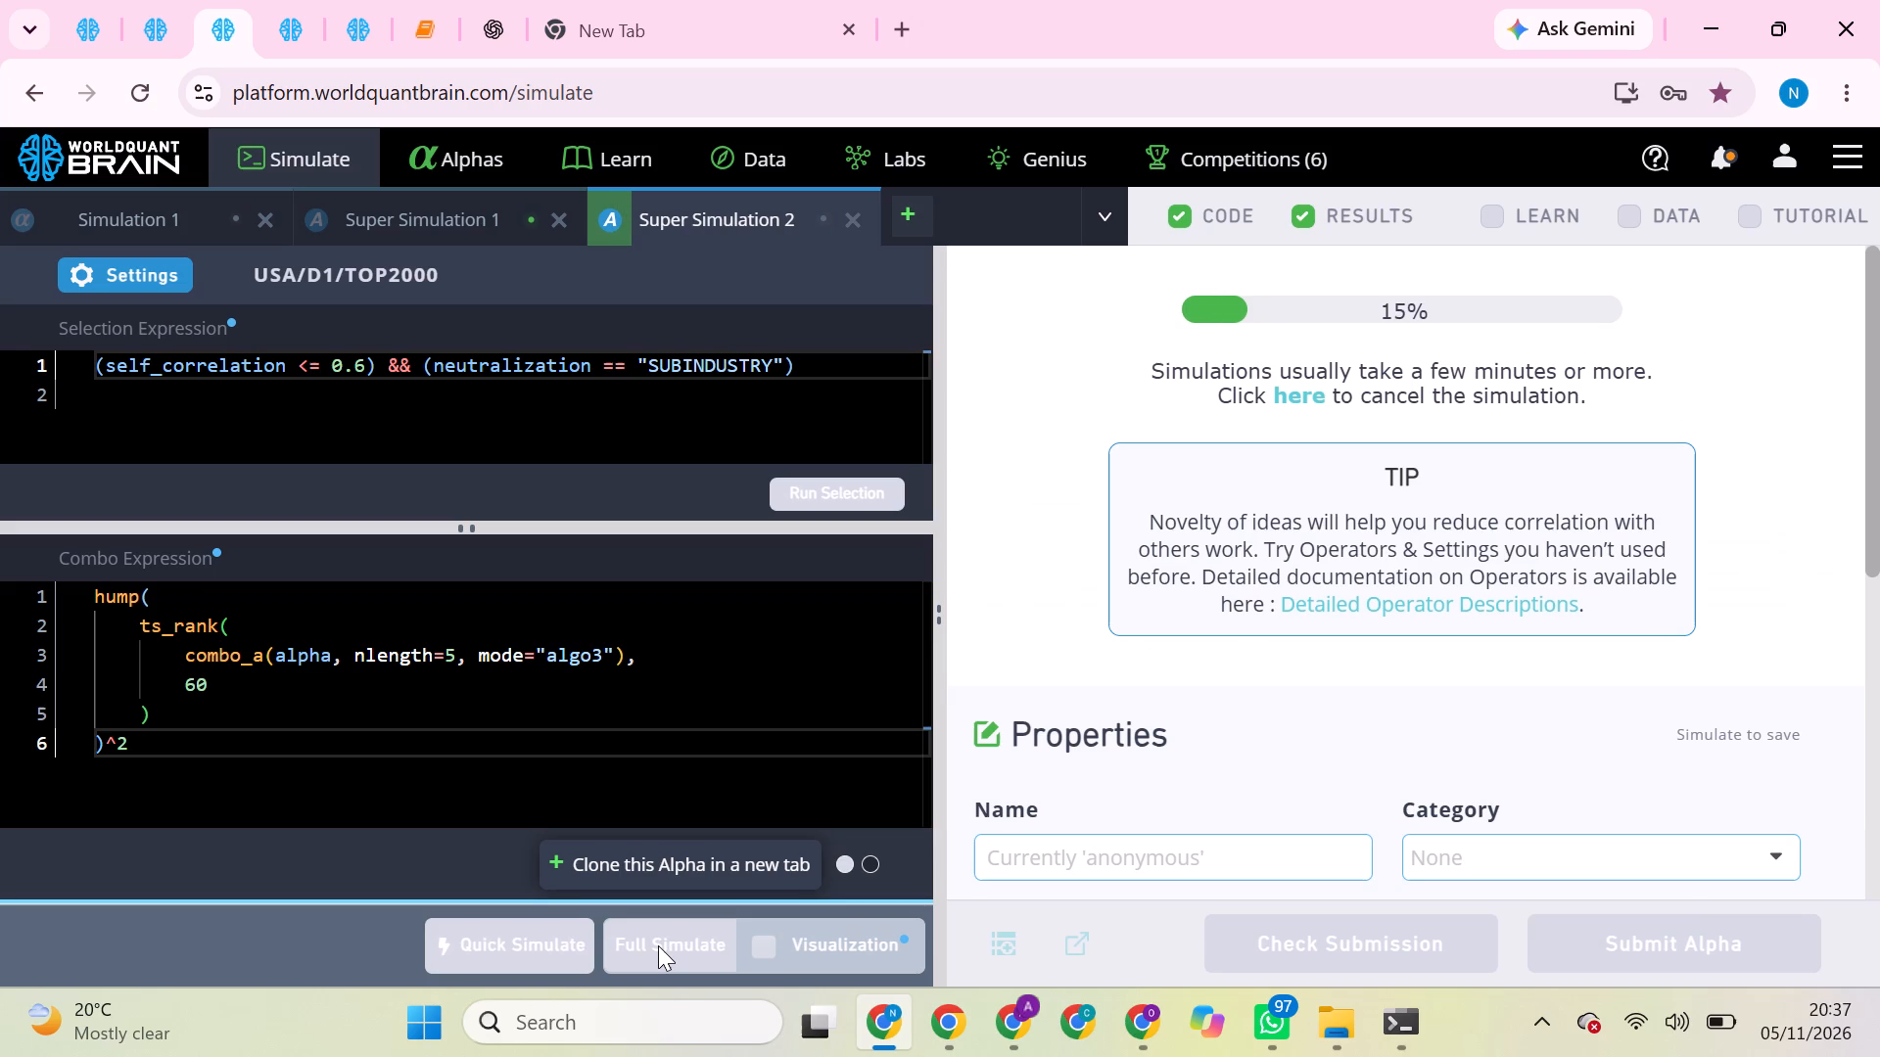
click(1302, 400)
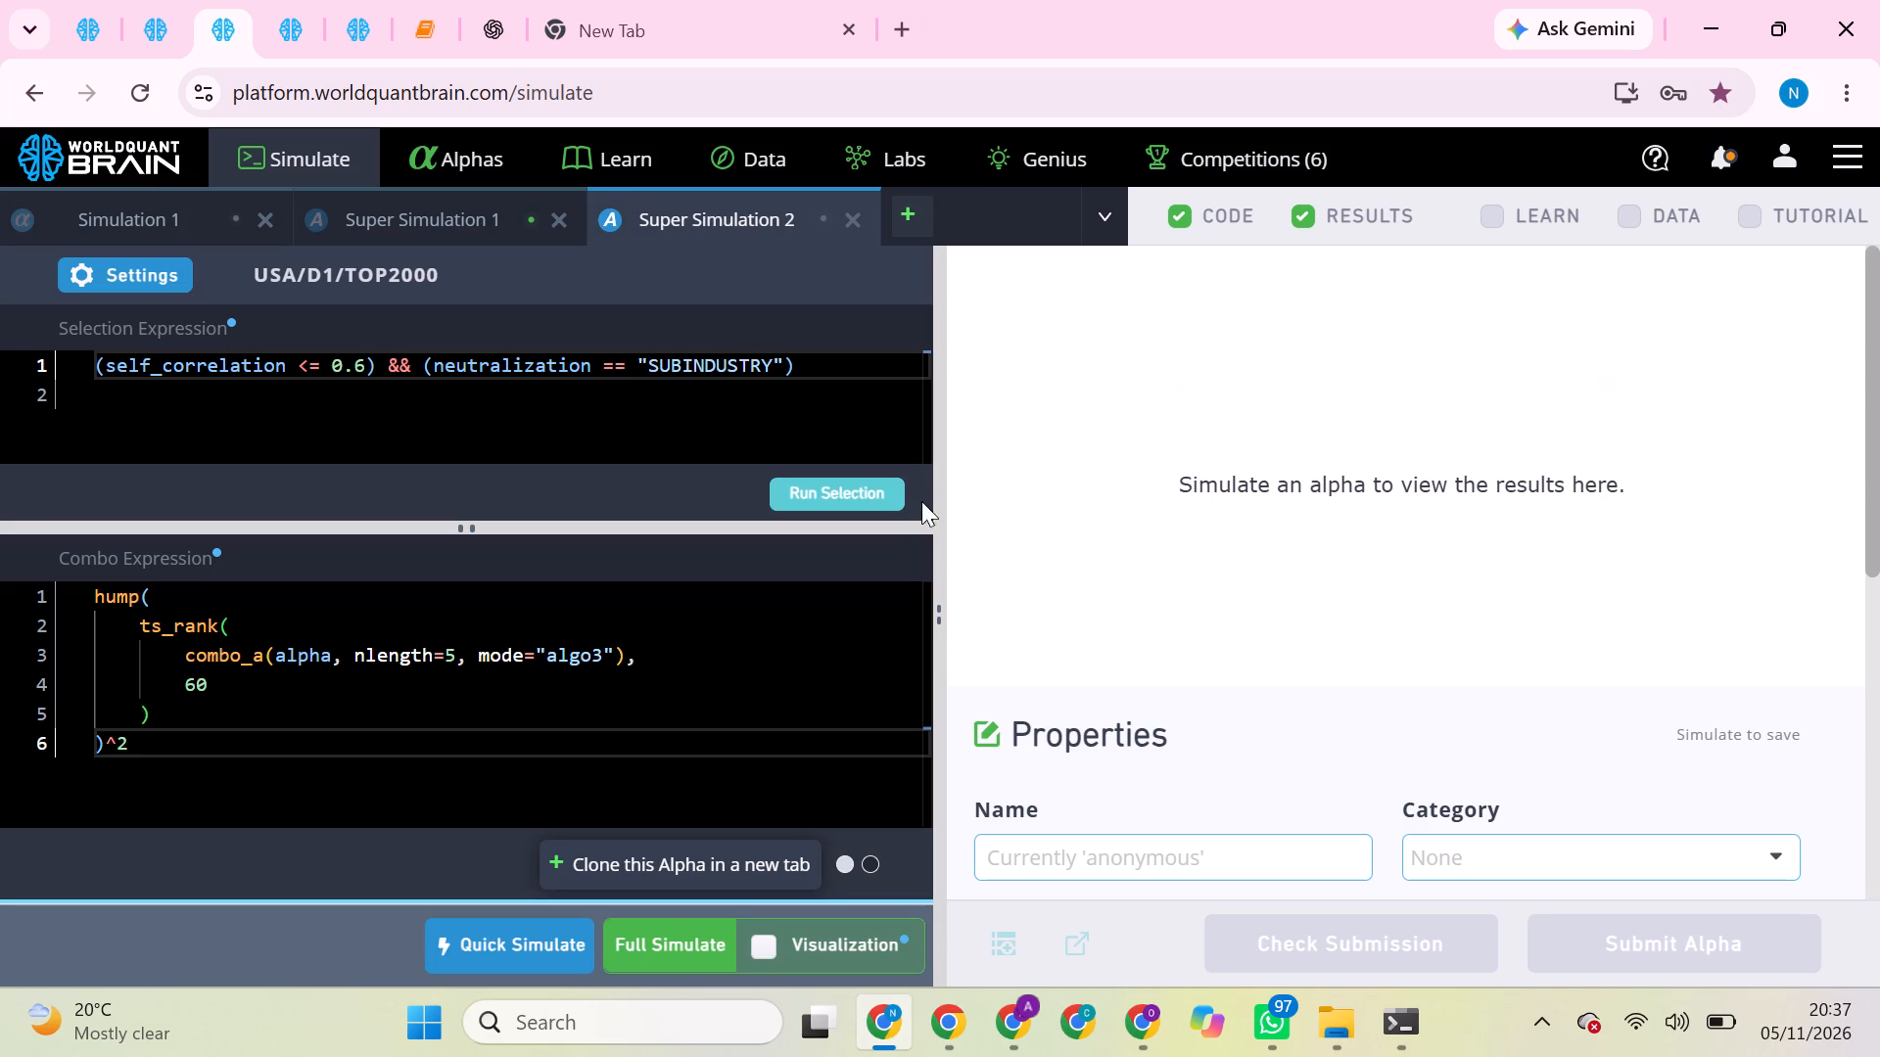
Rerun the self_correlation selection and start its full simulation with the squared hump combo expression.
click(869, 481)
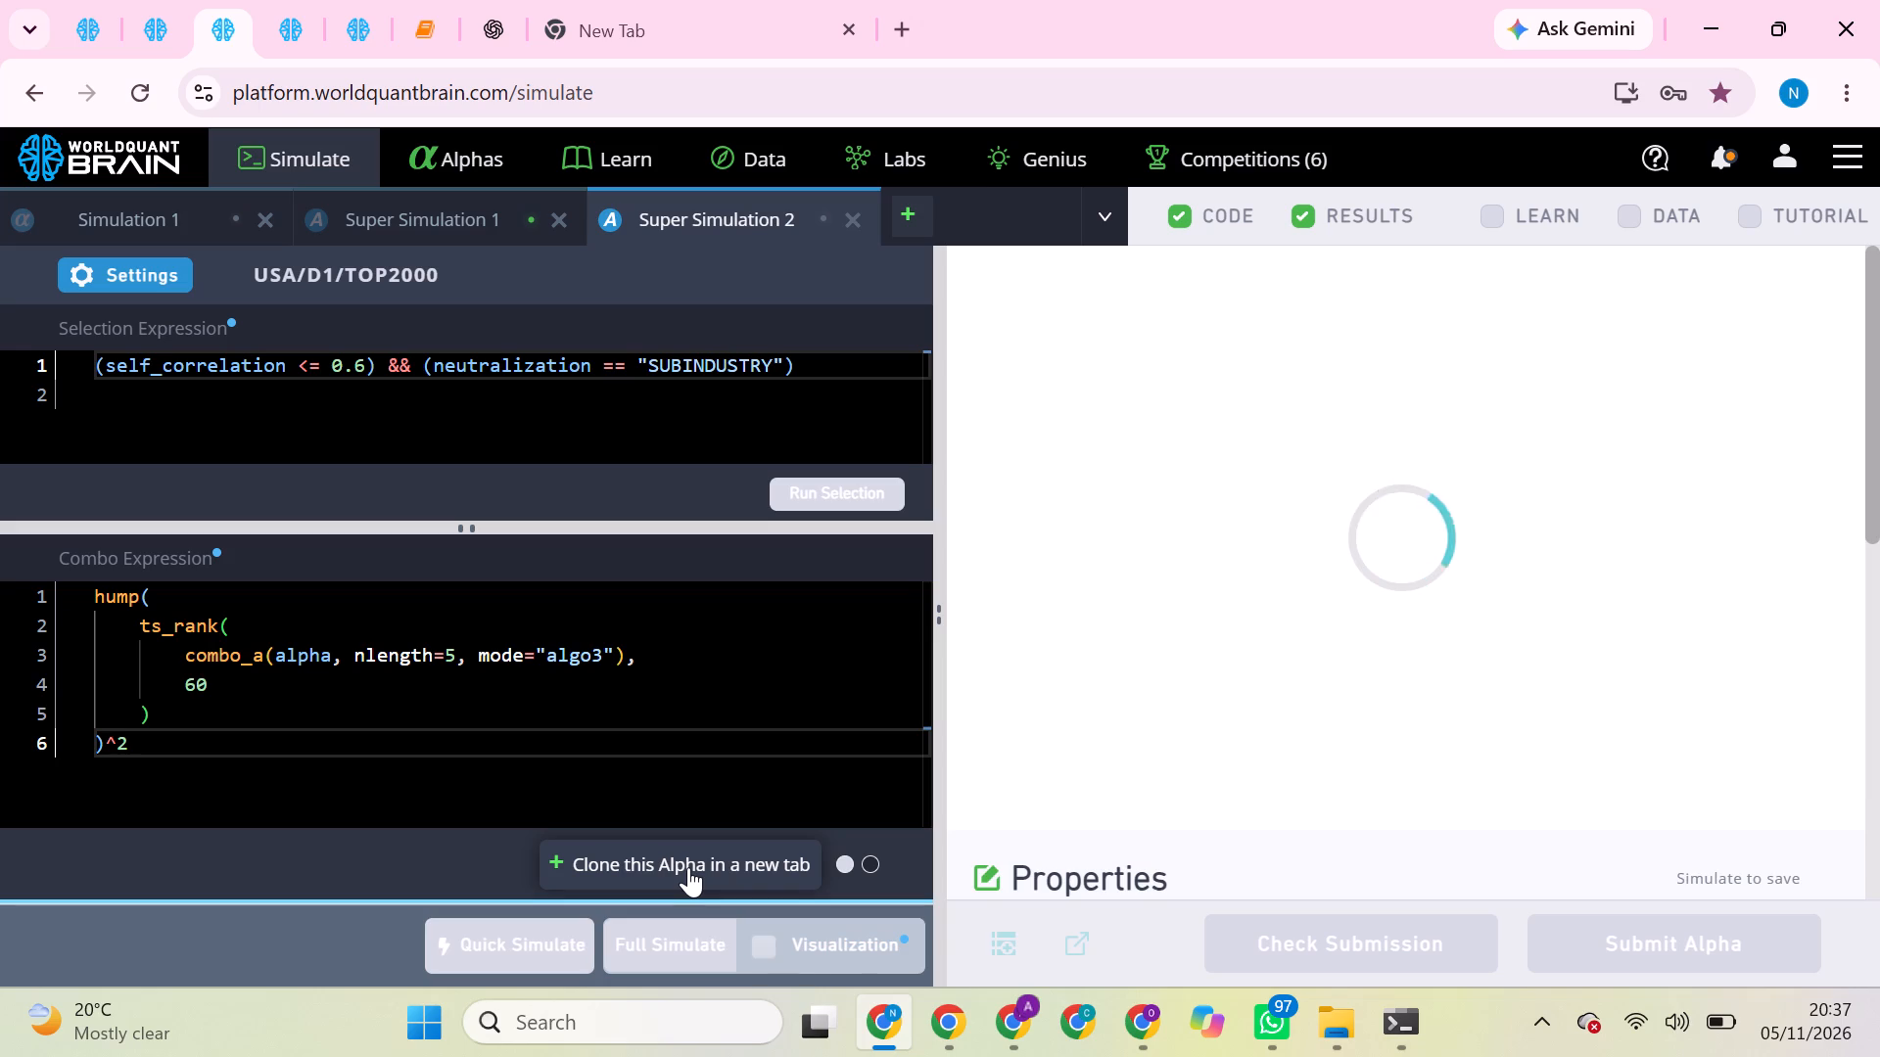
click(667, 935)
In the session selecting by if_else(turnover < 0.2, ...), review the finished simulation's yearly summary and run the production correlation check.
click(84, 10)
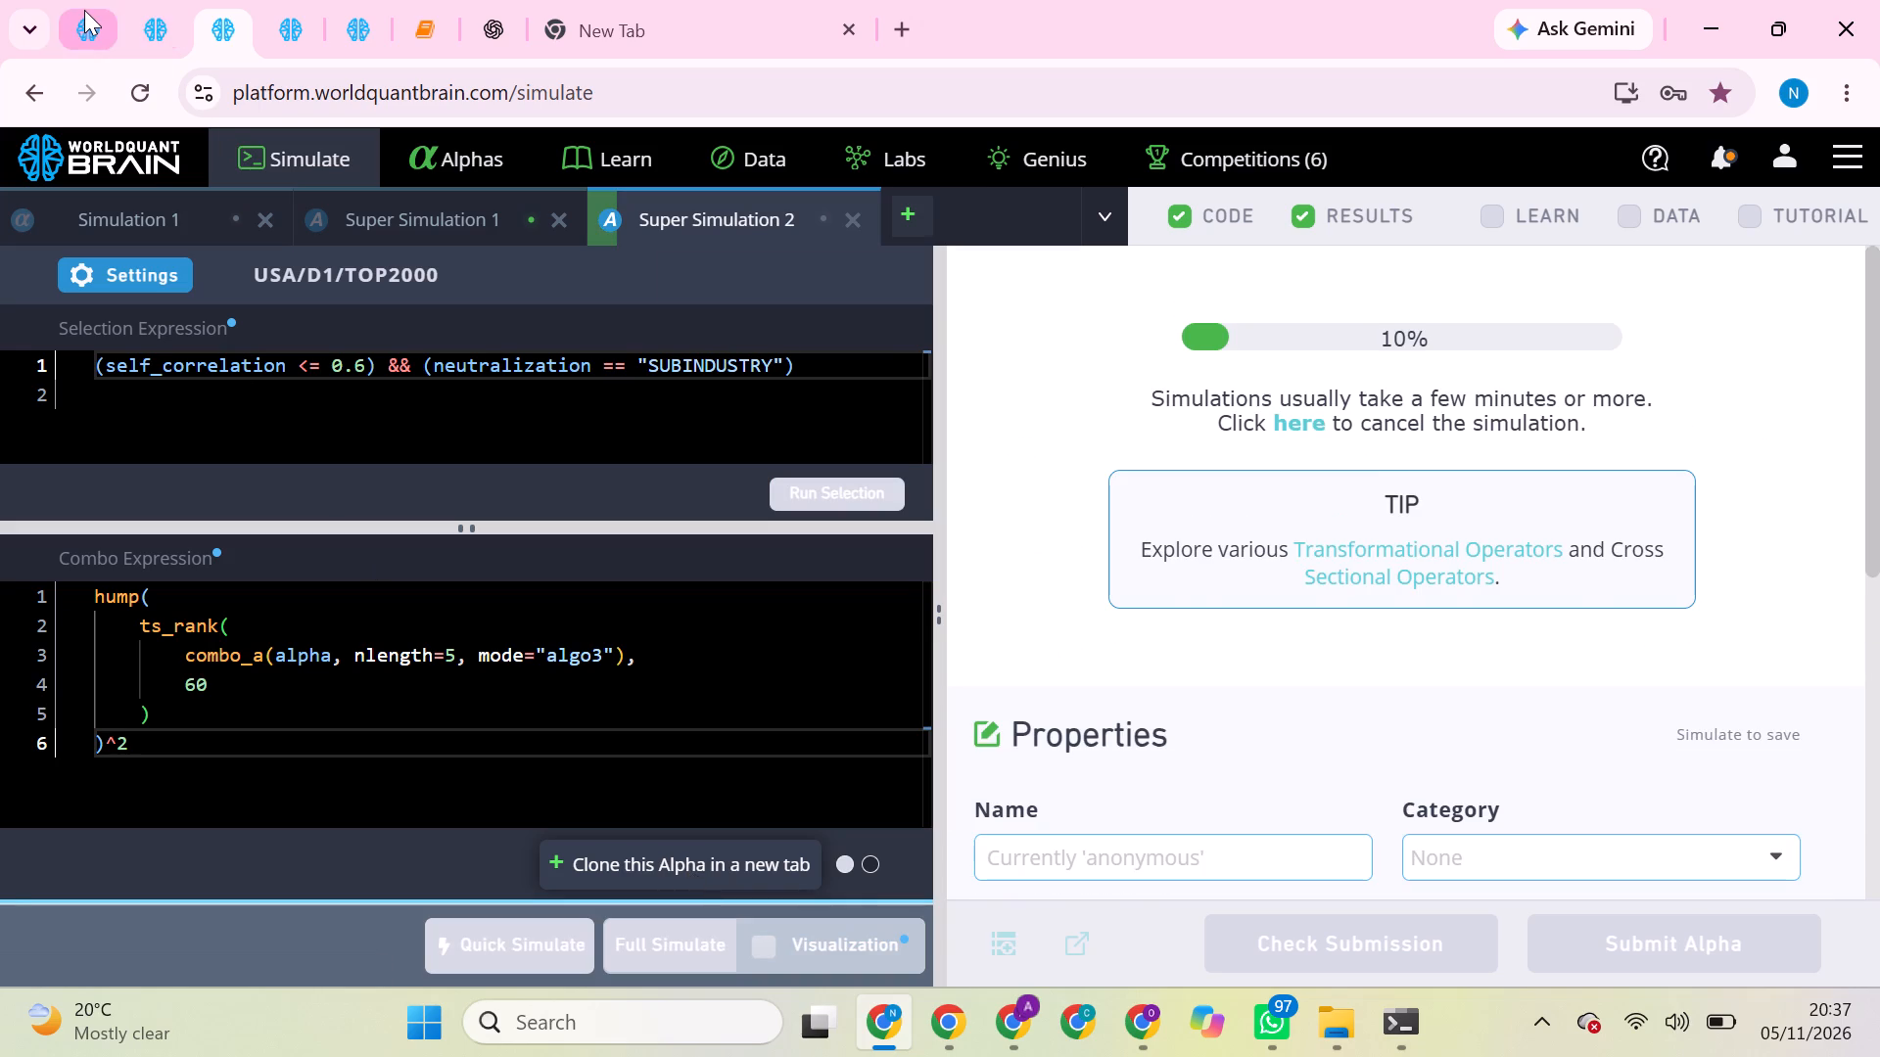
click(156, 25)
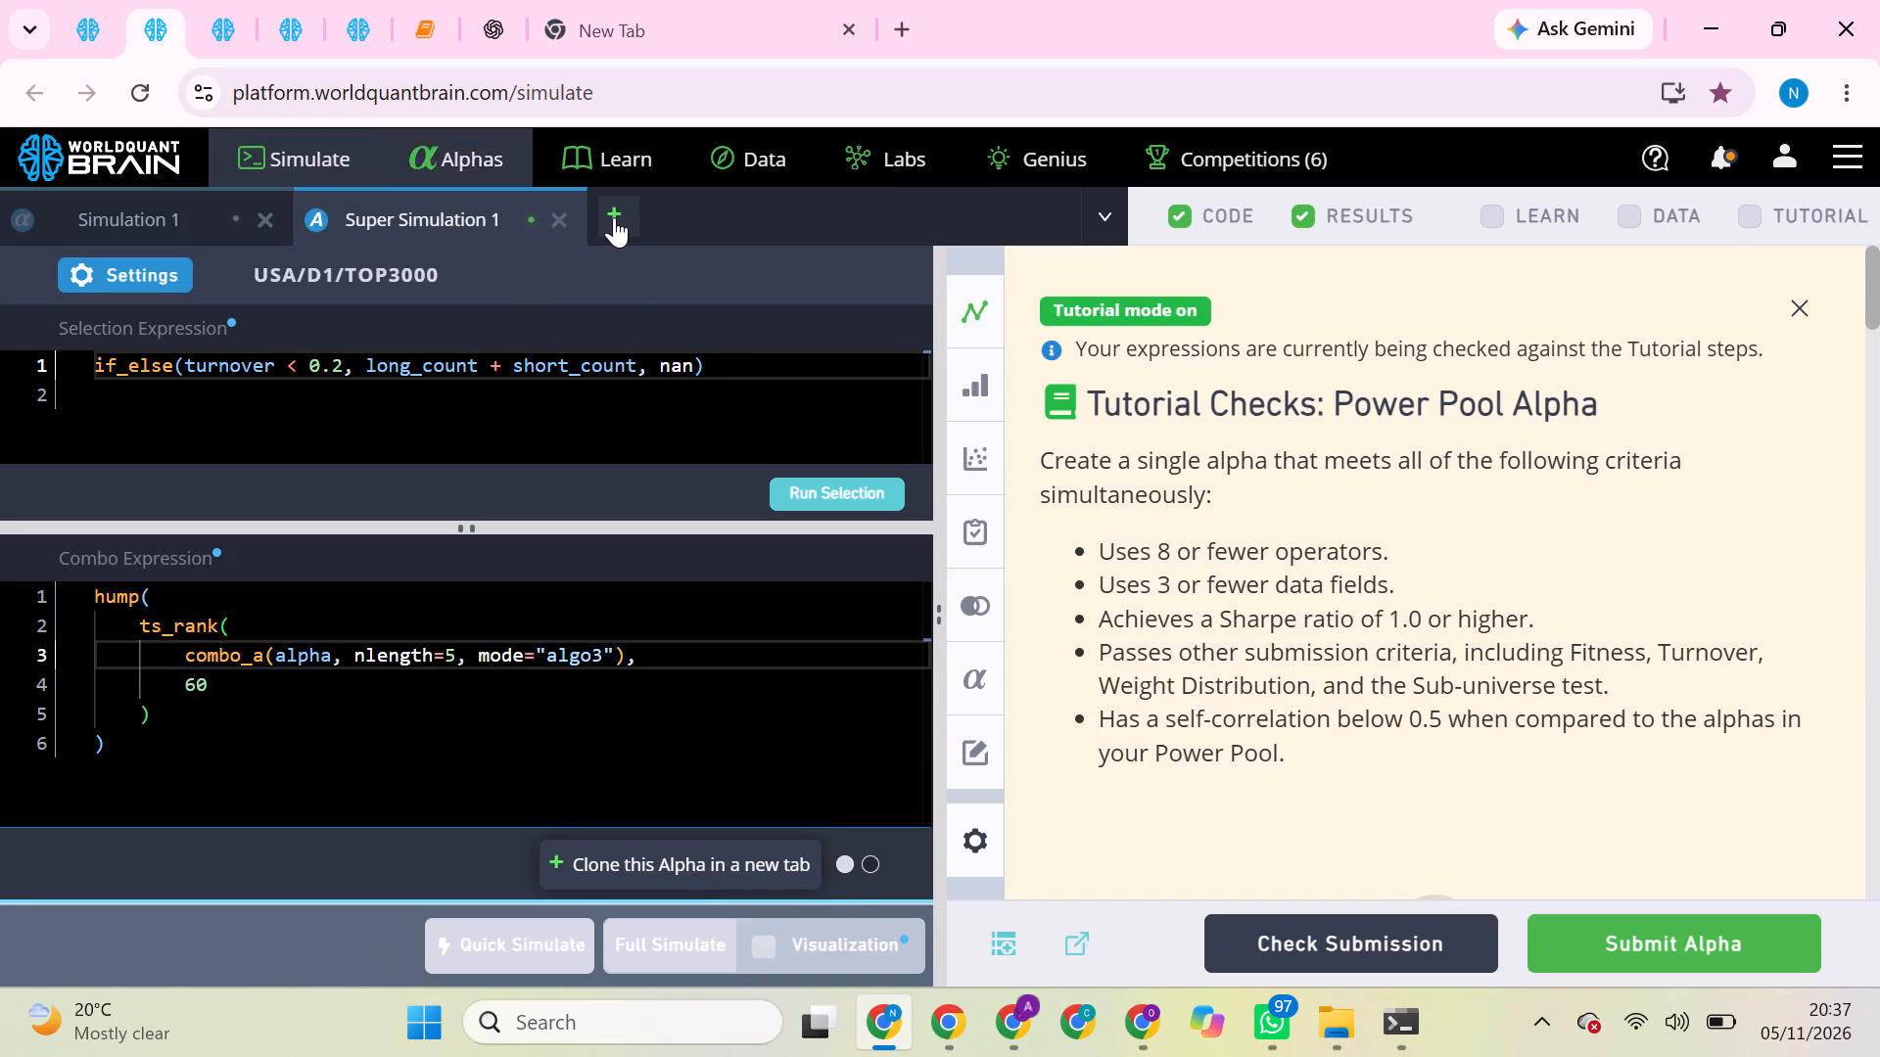
scroll(1249, 536, down, 4)
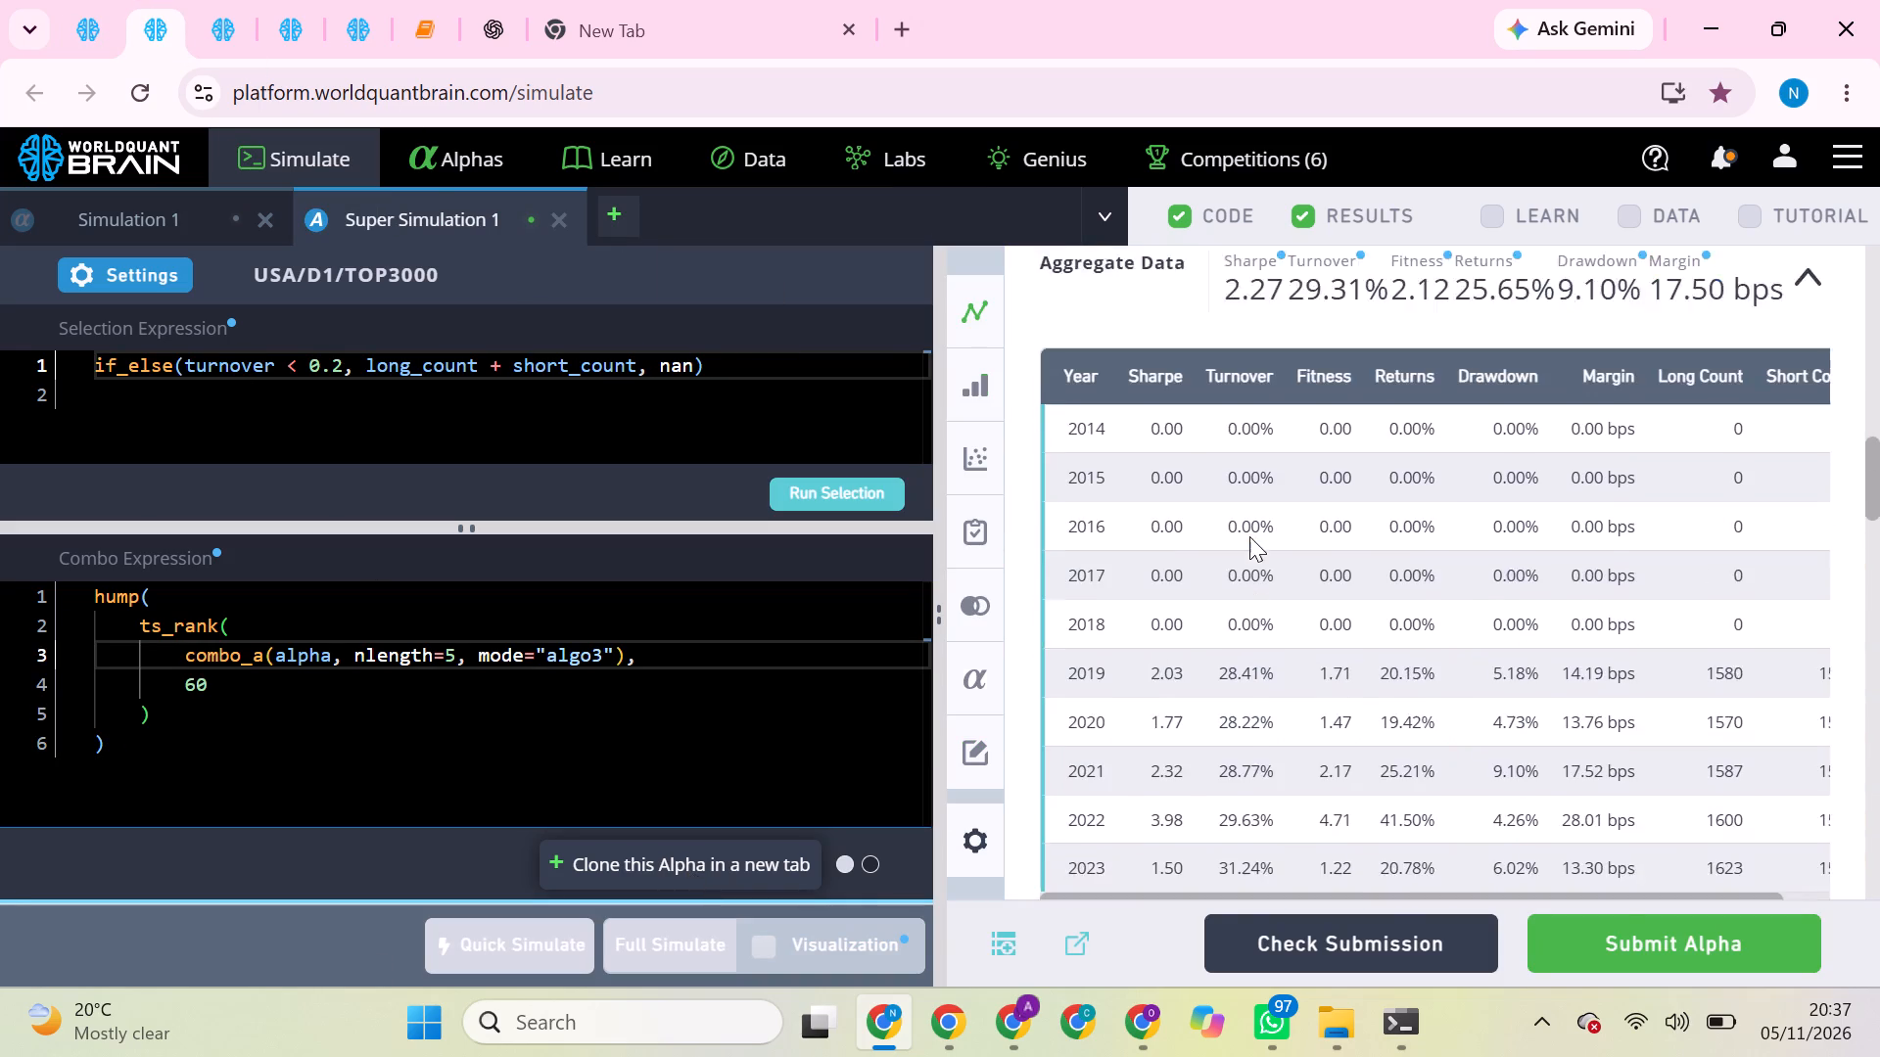
scroll(1249, 536, down, 5)
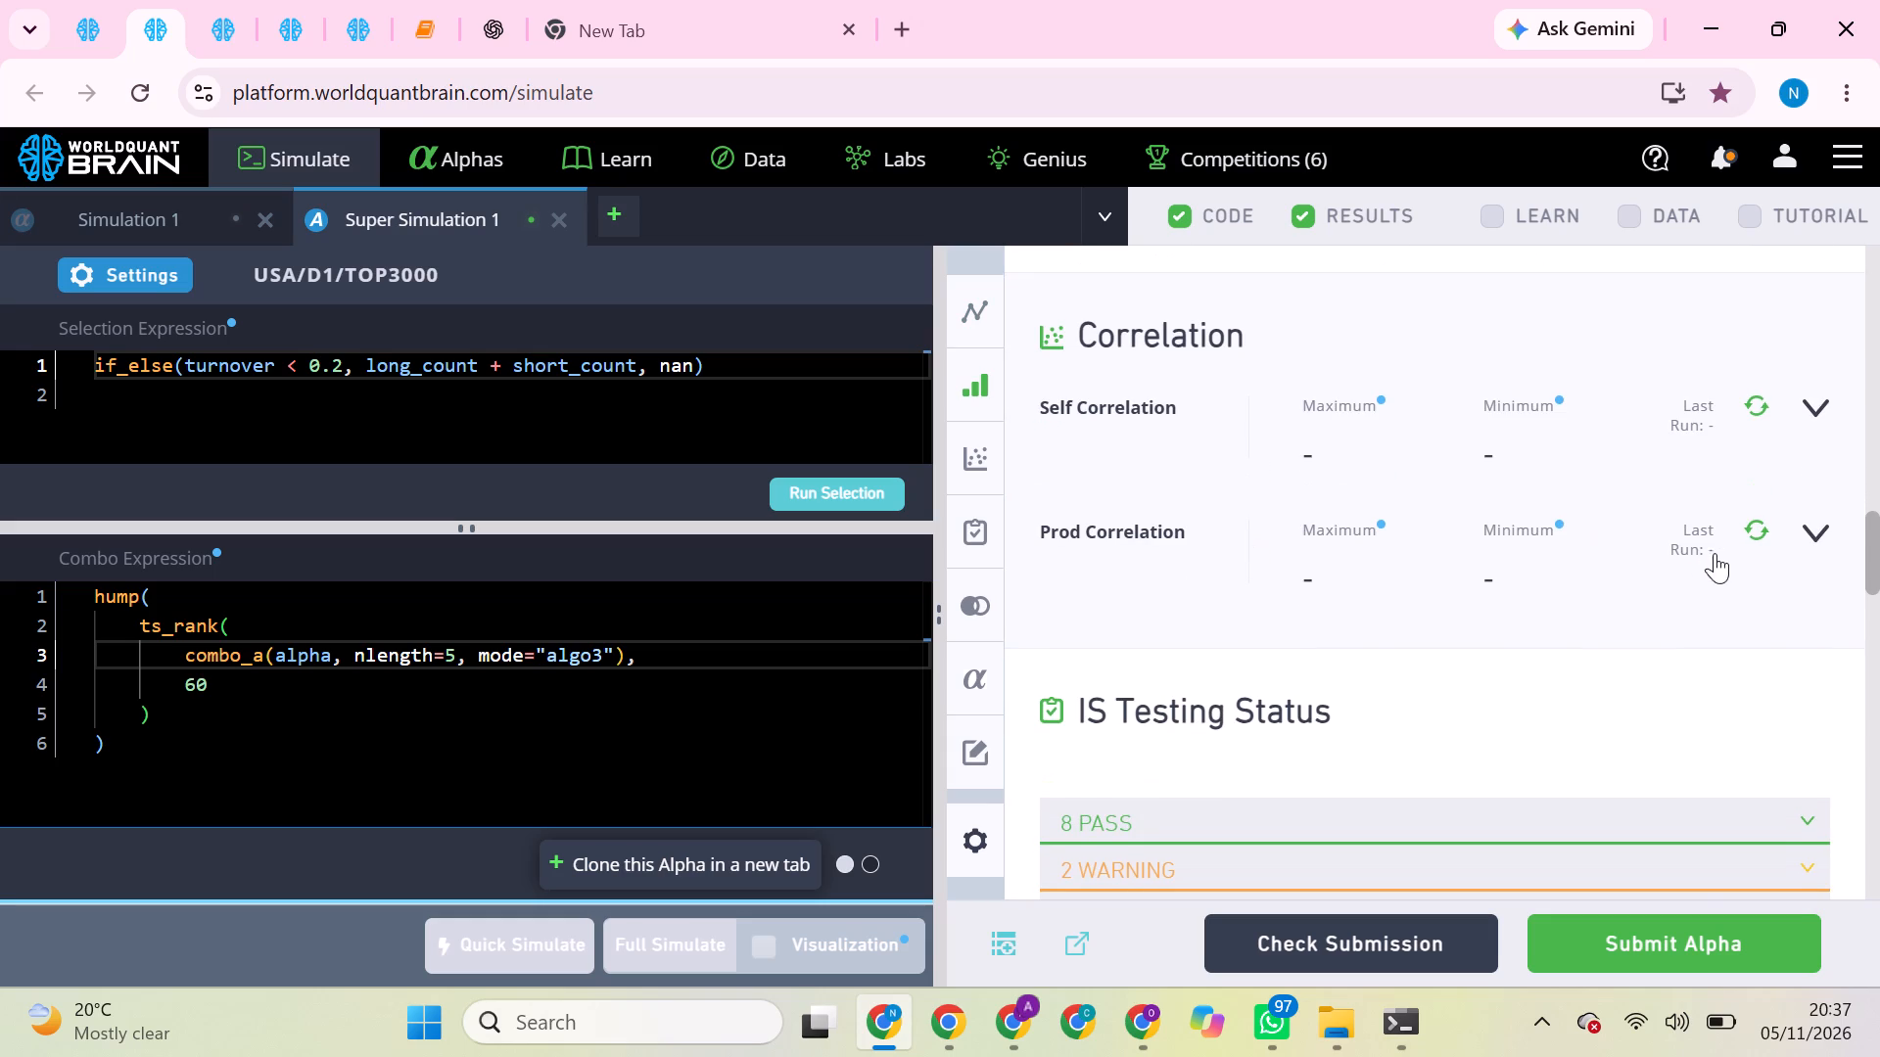
double_click(1756, 530)
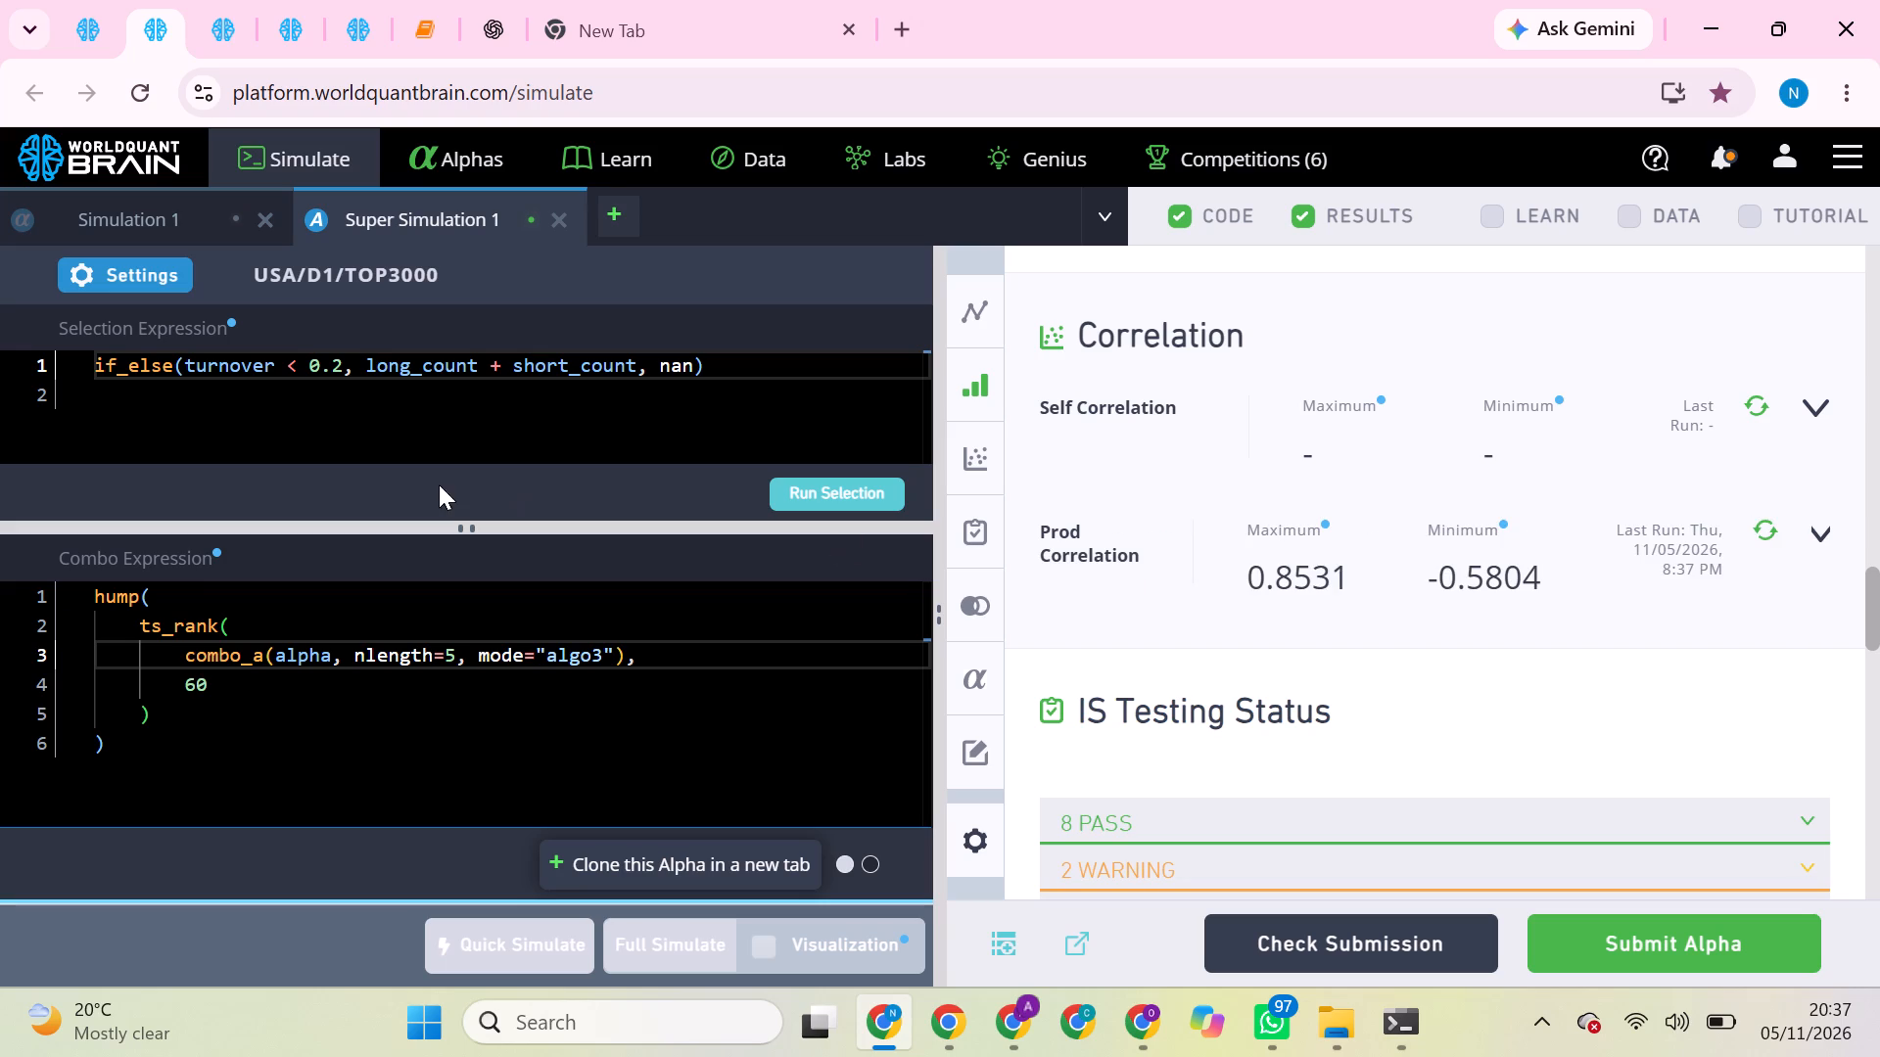
Change the if_else super simulation's neutralization to Slow + Fast Factors and apply the settings.
click(108, 262)
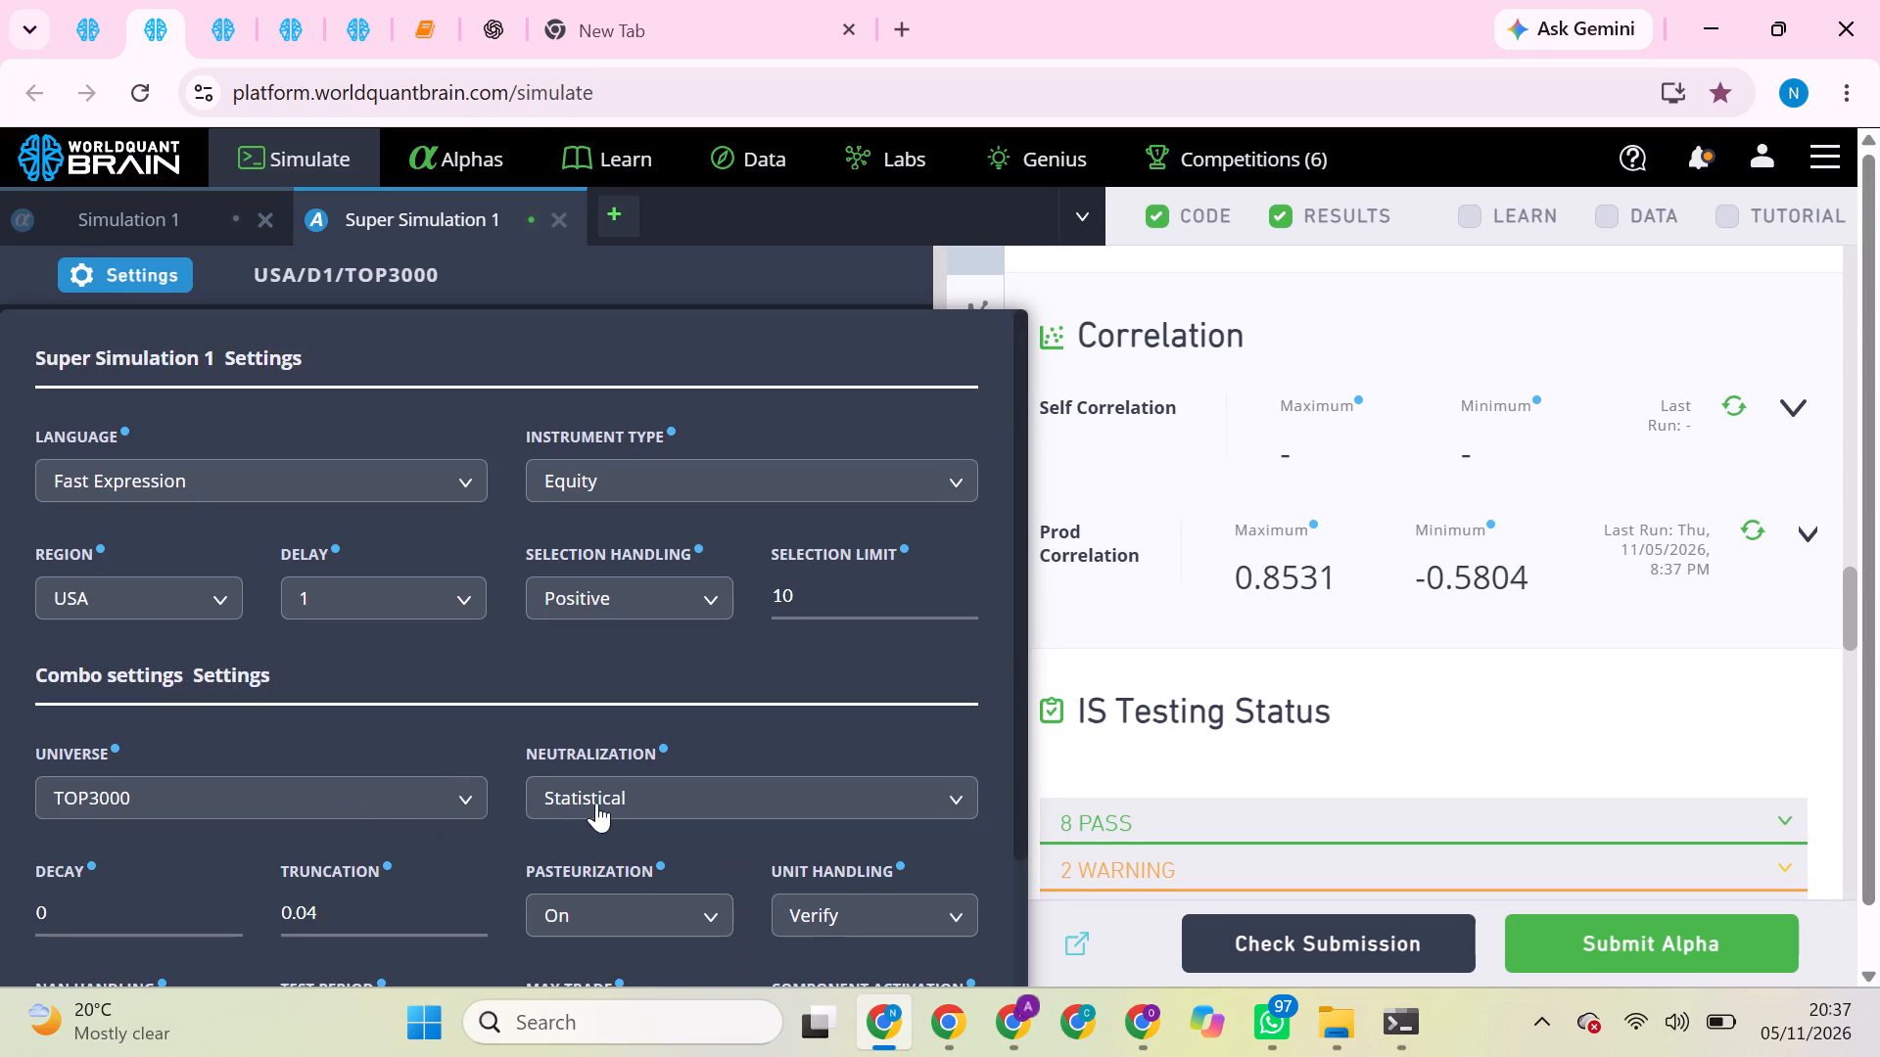
click(623, 803)
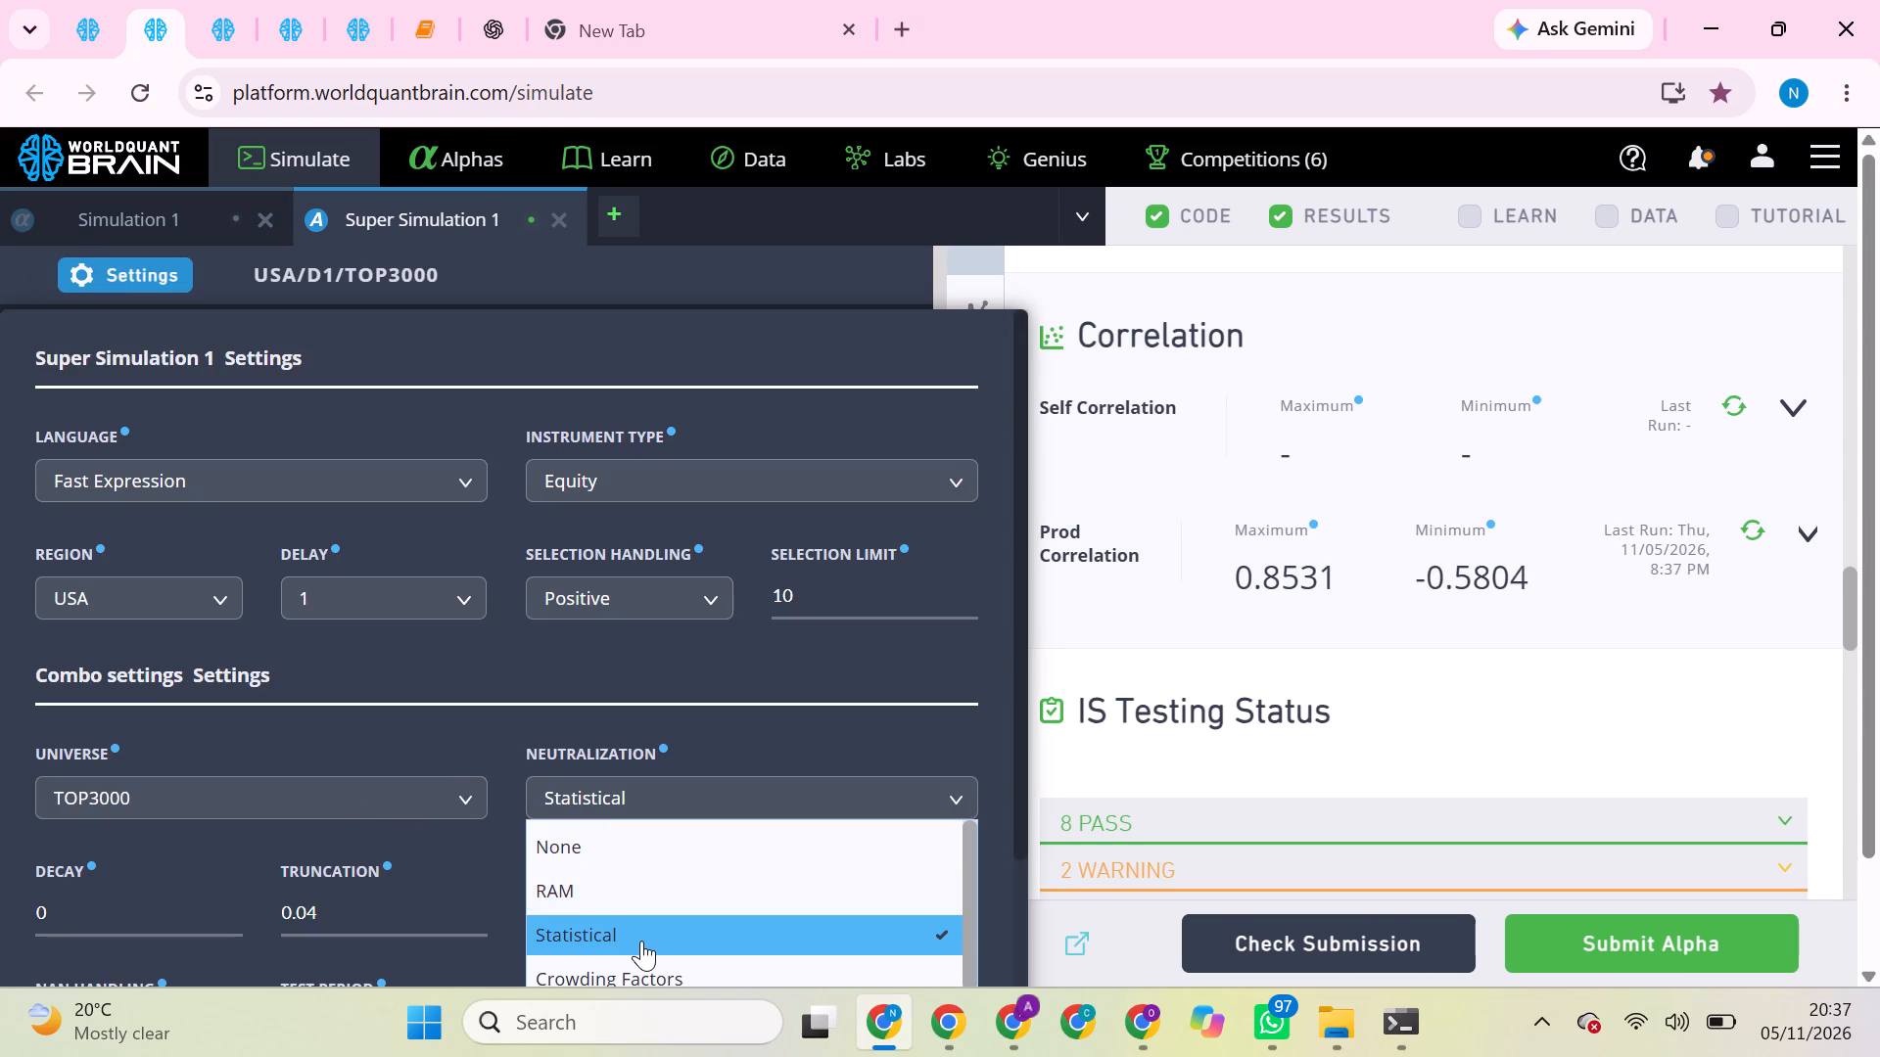
scroll(641, 941, down, 4)
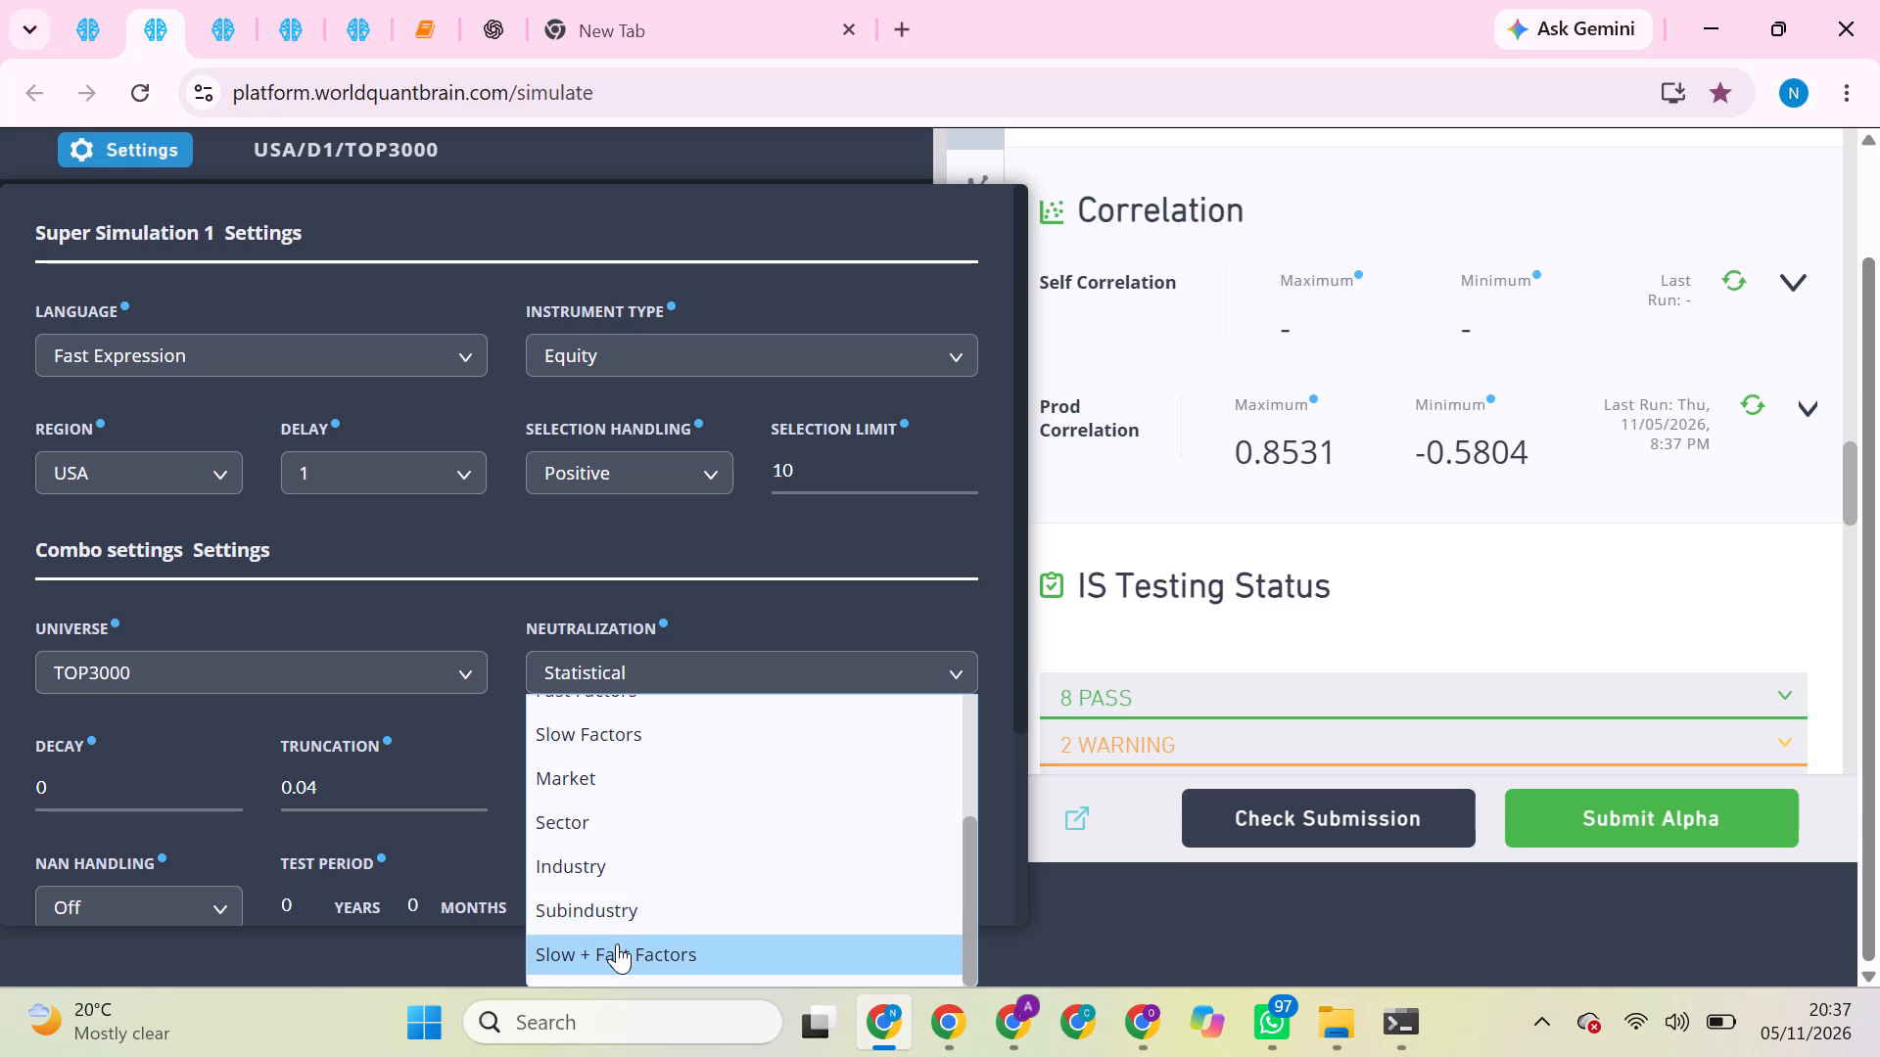
click(619, 948)
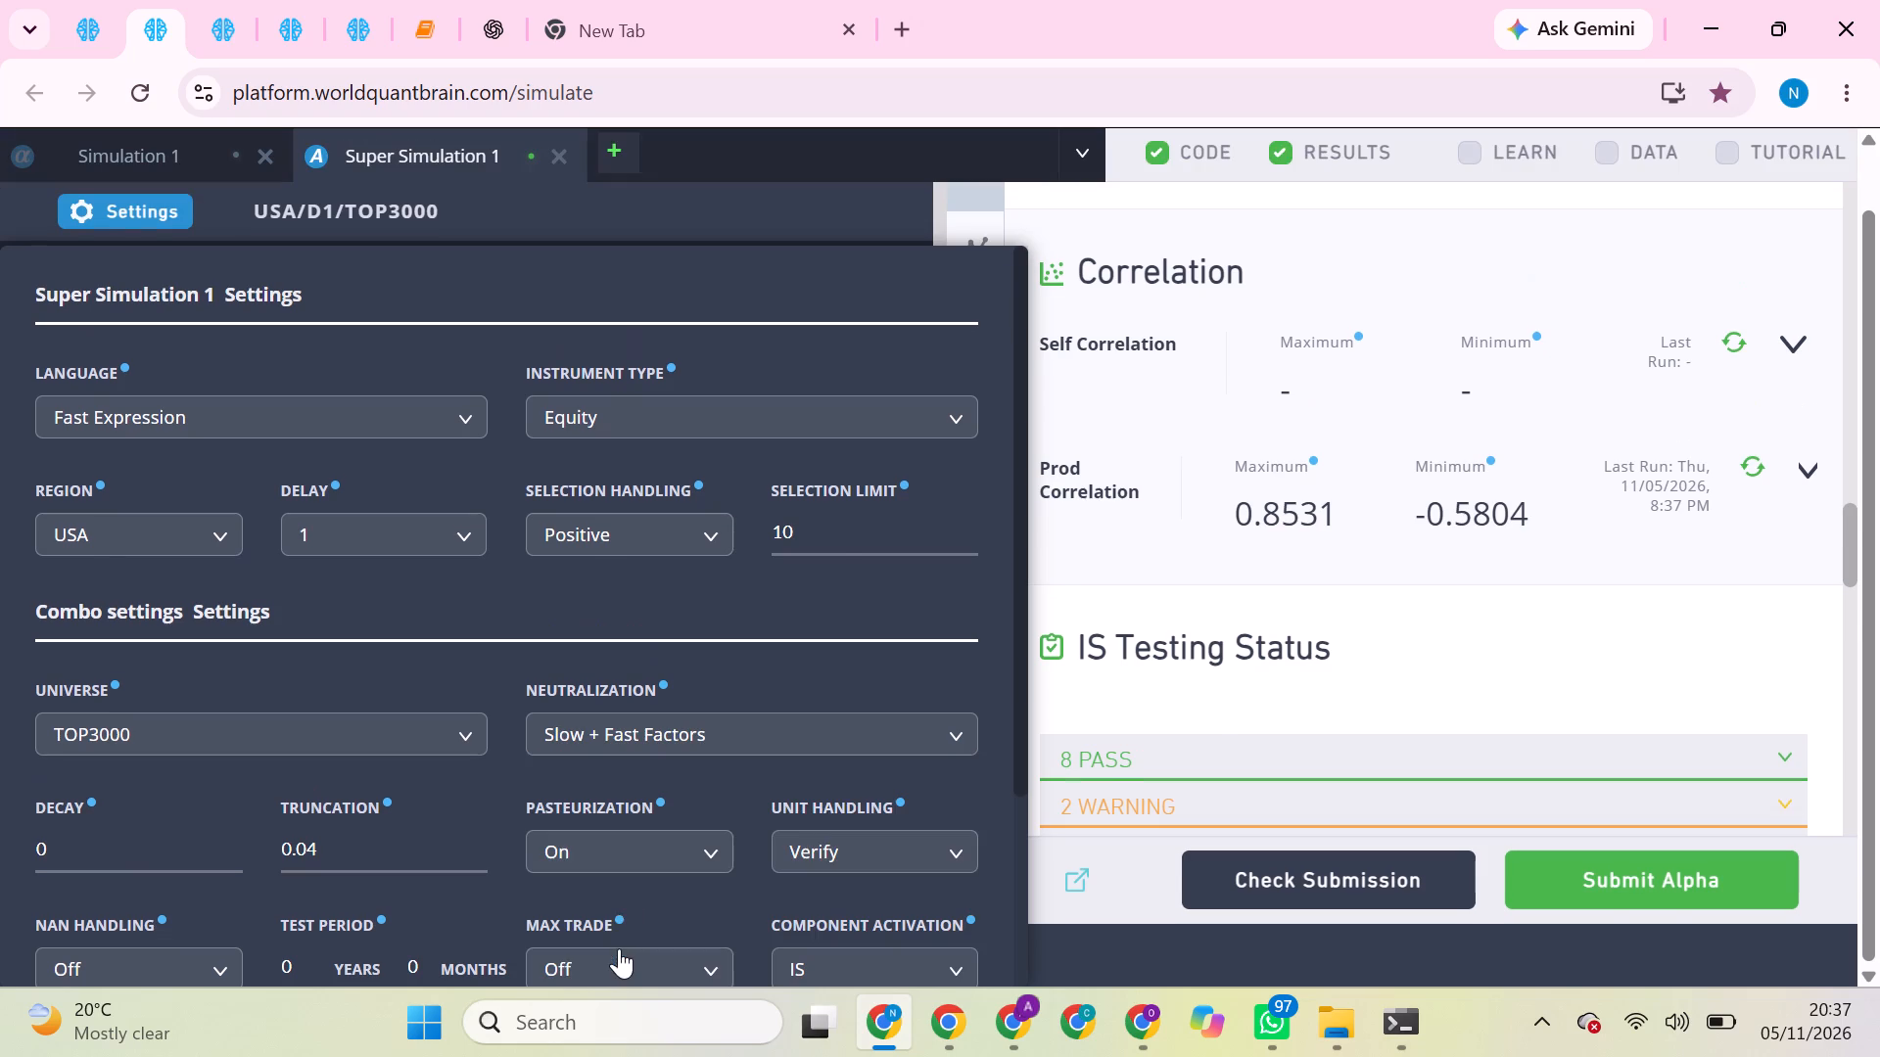
scroll(881, 749, down, 2)
click(853, 929)
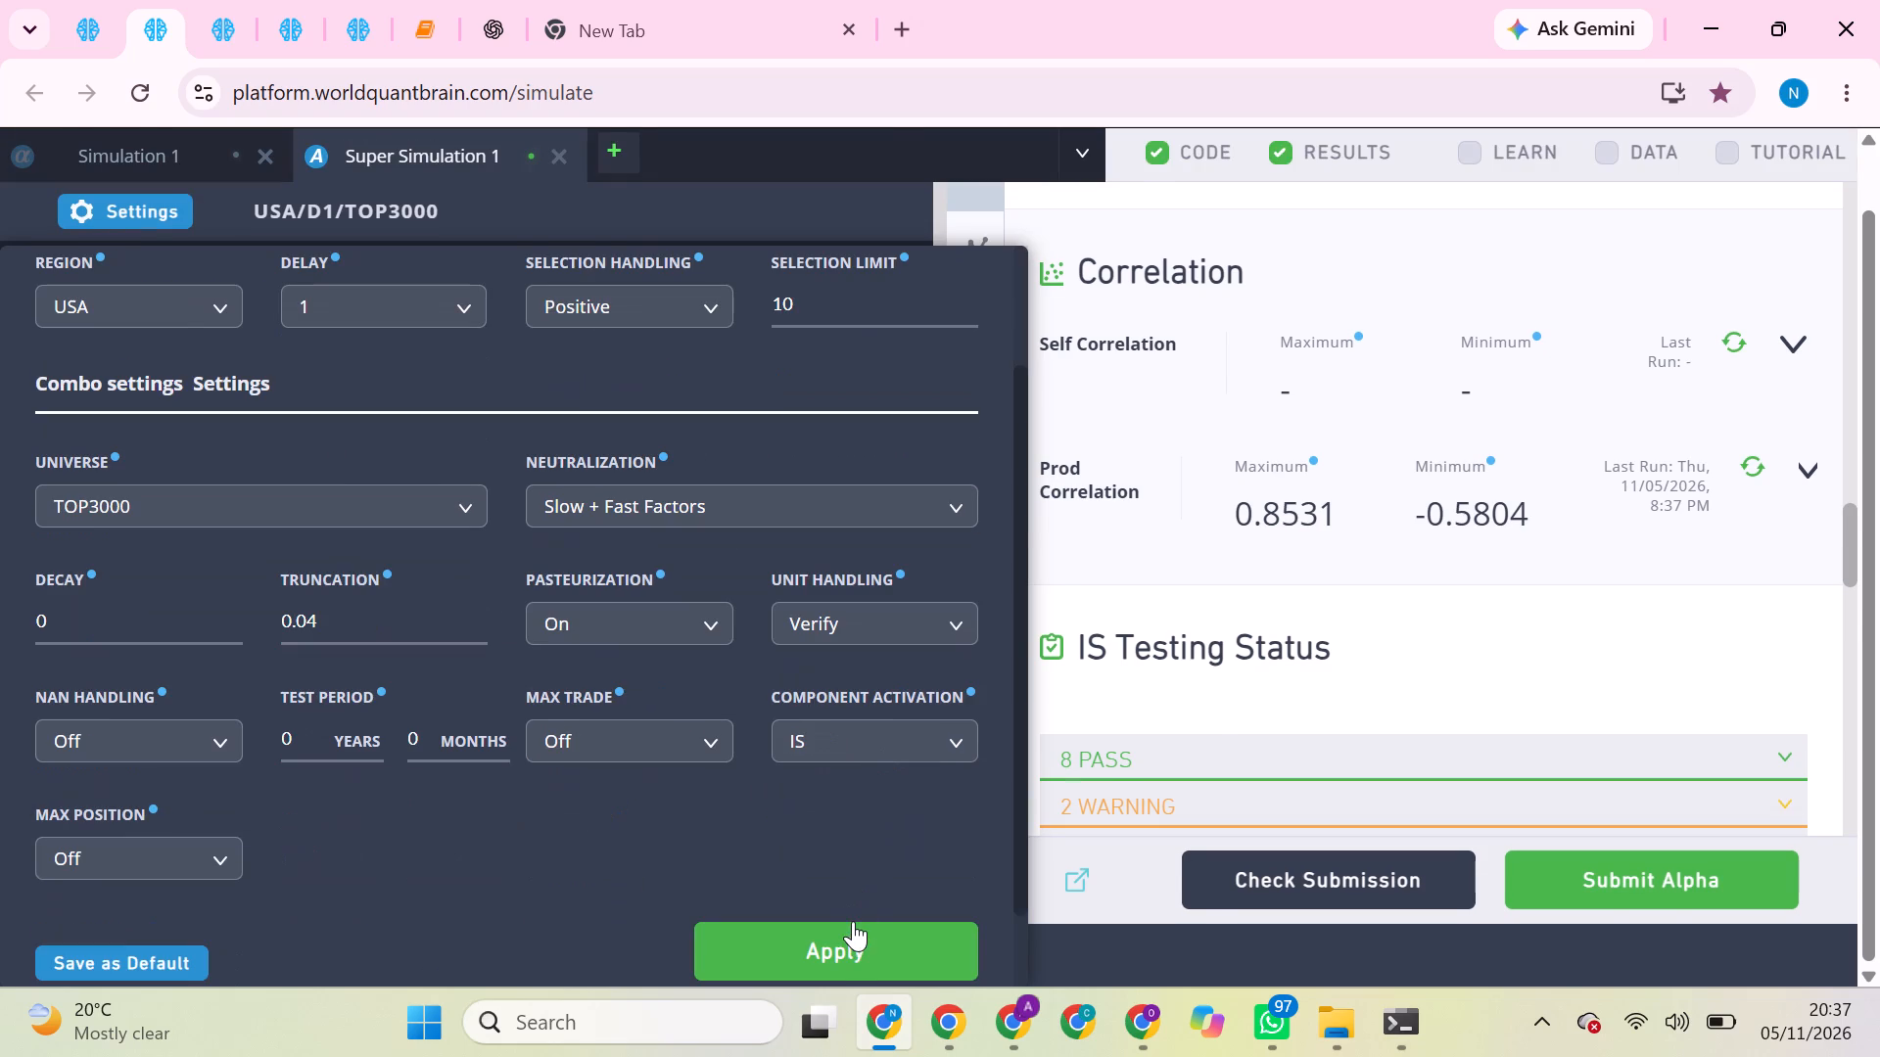
click(853, 921)
Rerun the if_else selection and start its full simulation with Slow + Fast Factors neutralization.
click(835, 505)
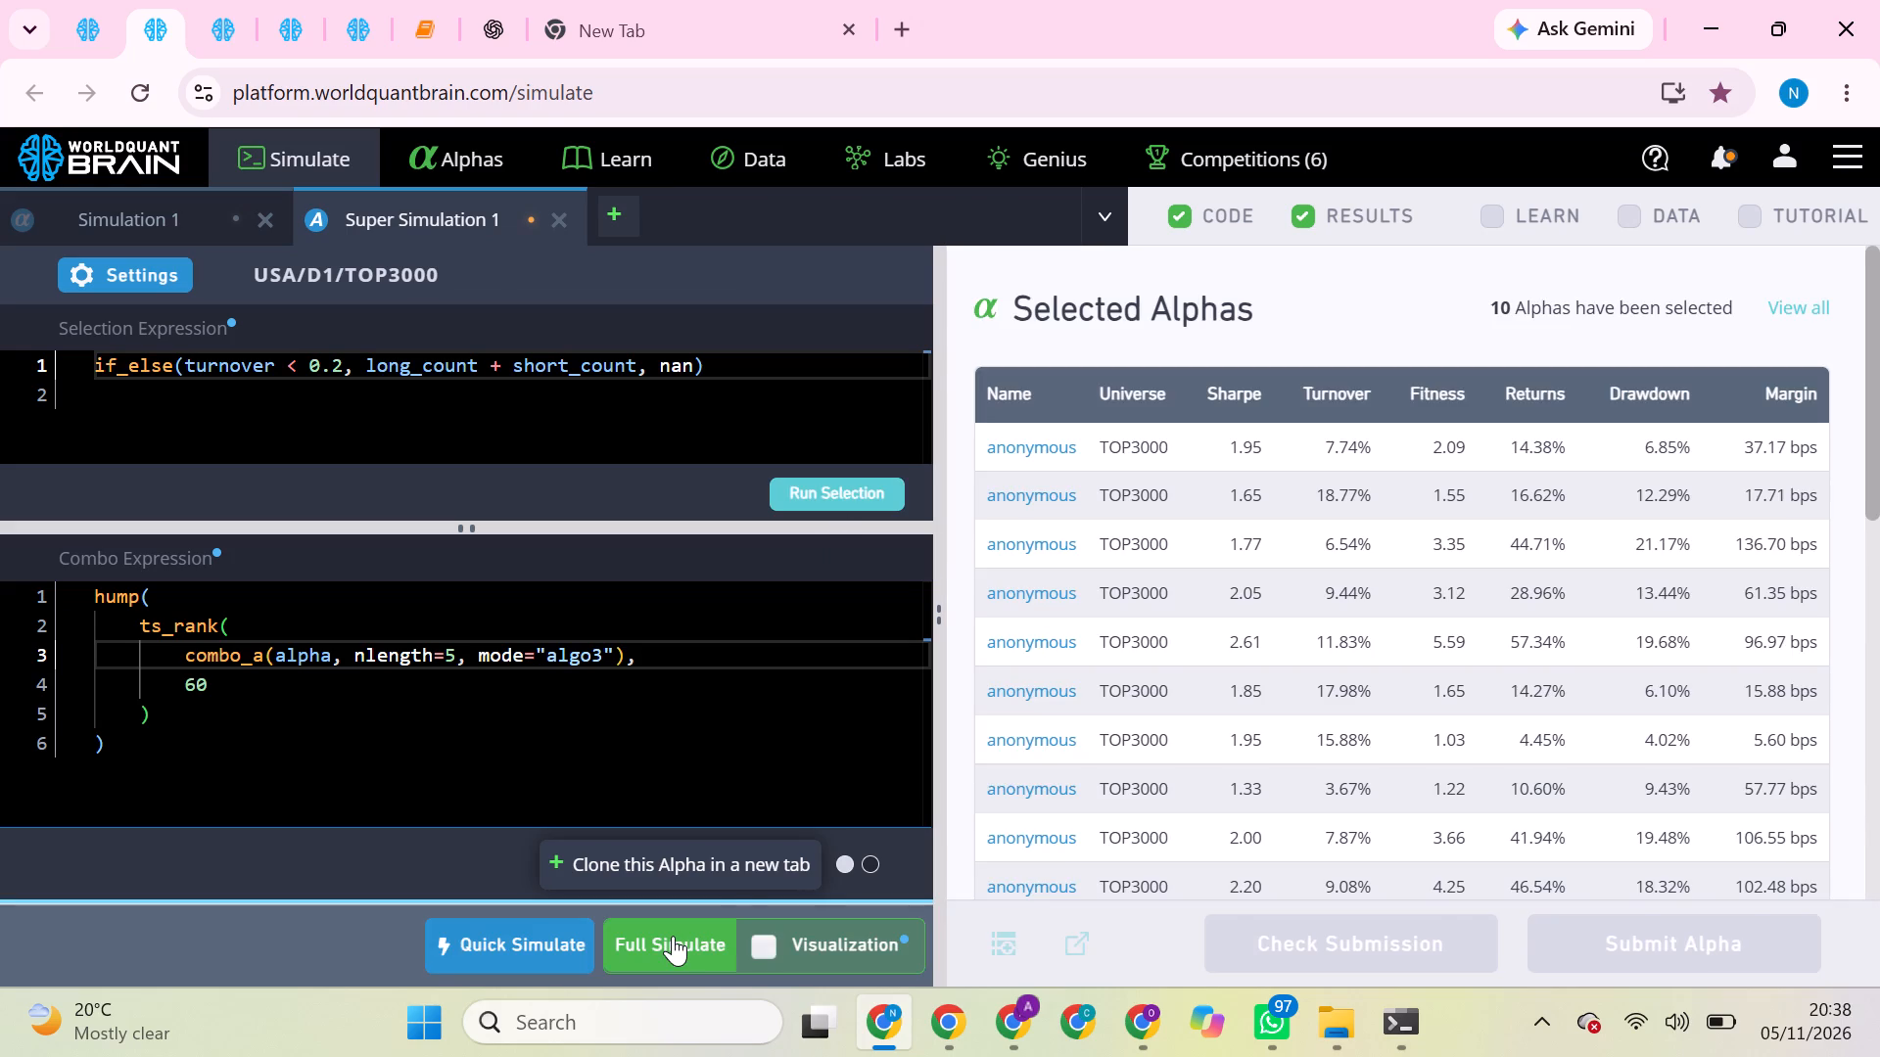
click(673, 936)
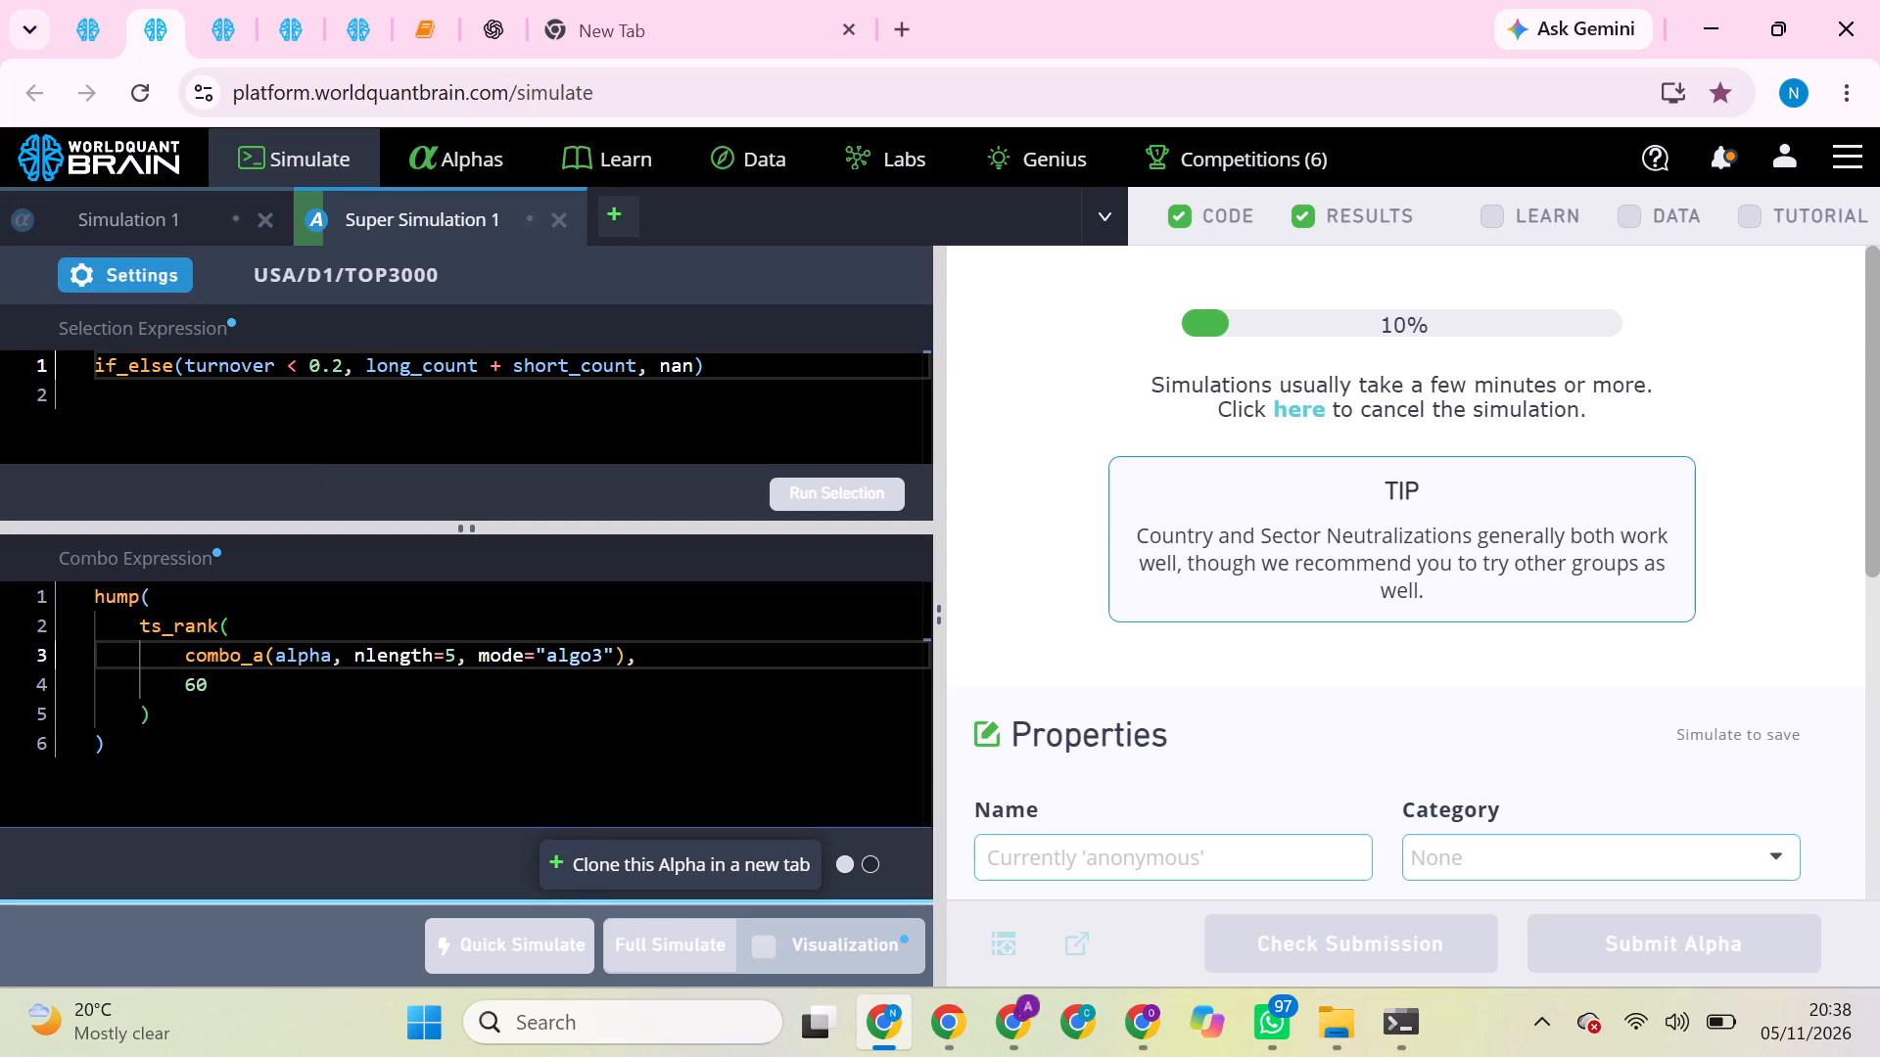
In the session selecting by long_count / (1 + operator_count), run the production correlation check on the finished simulation.
click(82, 24)
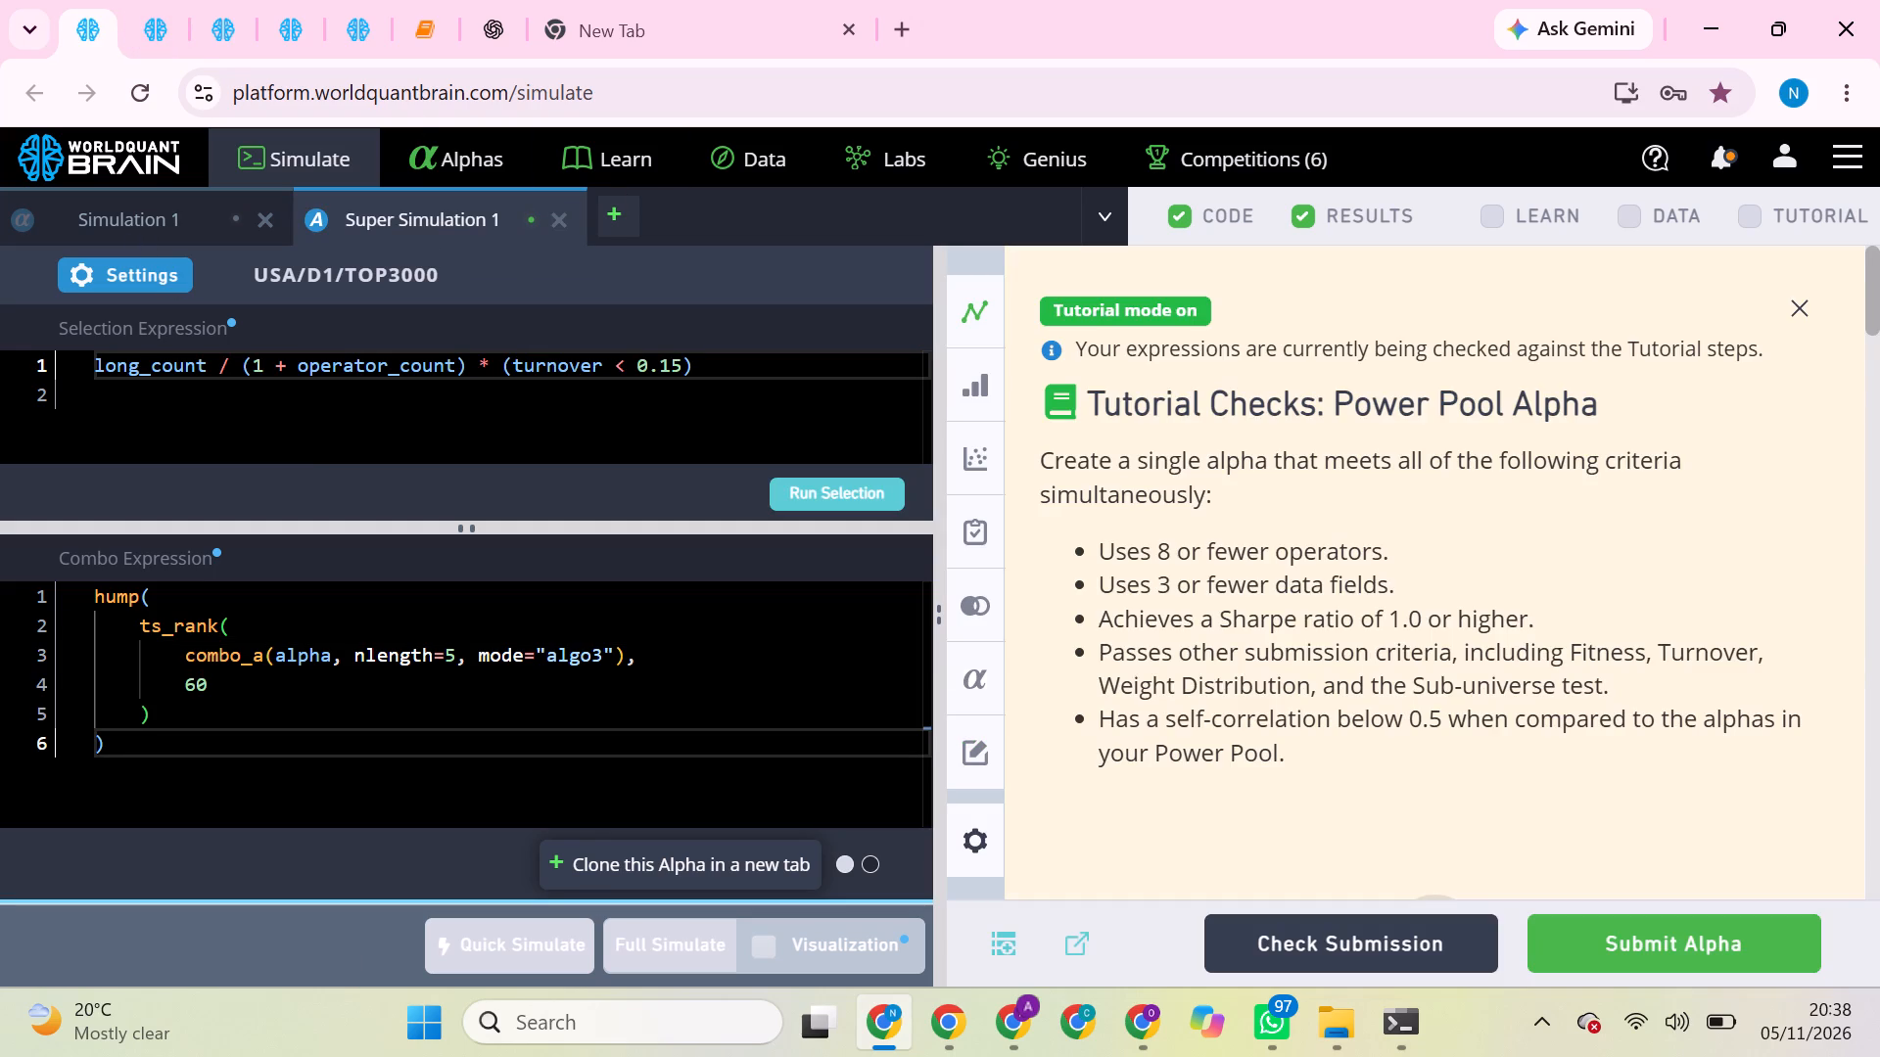
scroll(1278, 472, down, 7)
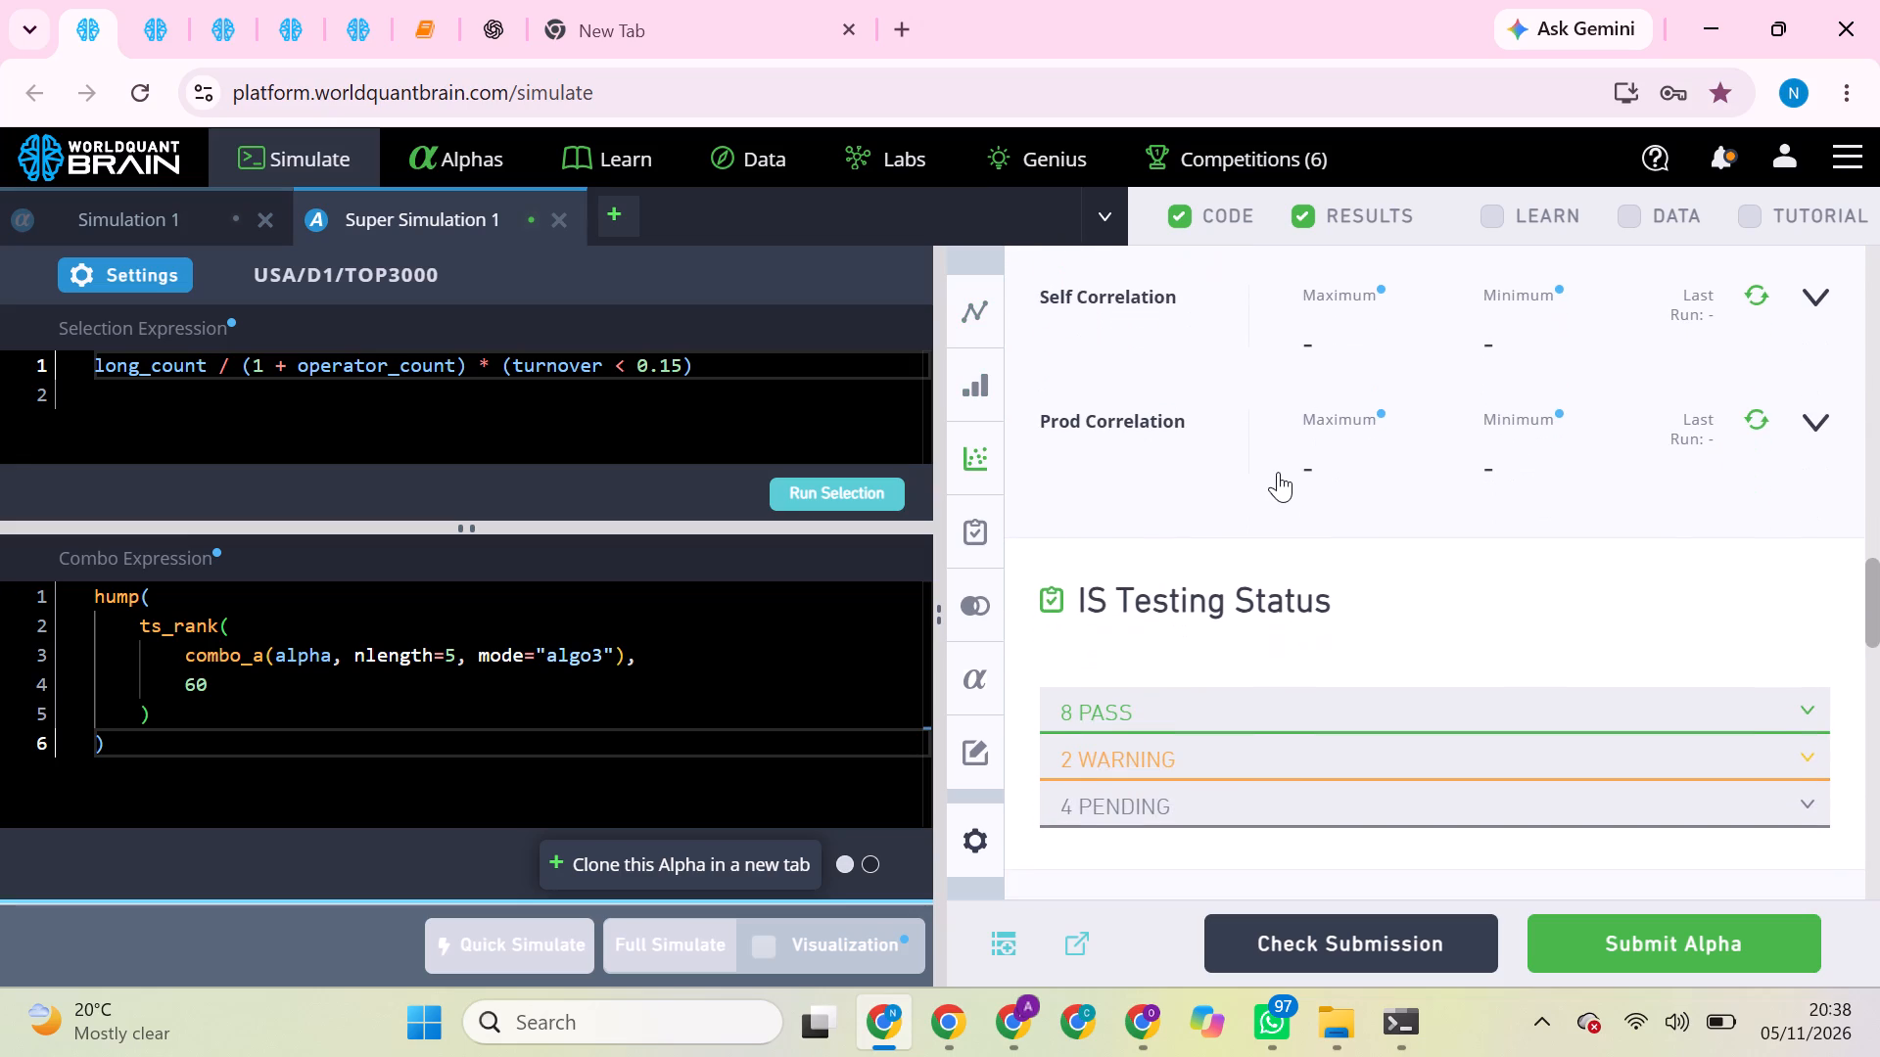
click(1751, 419)
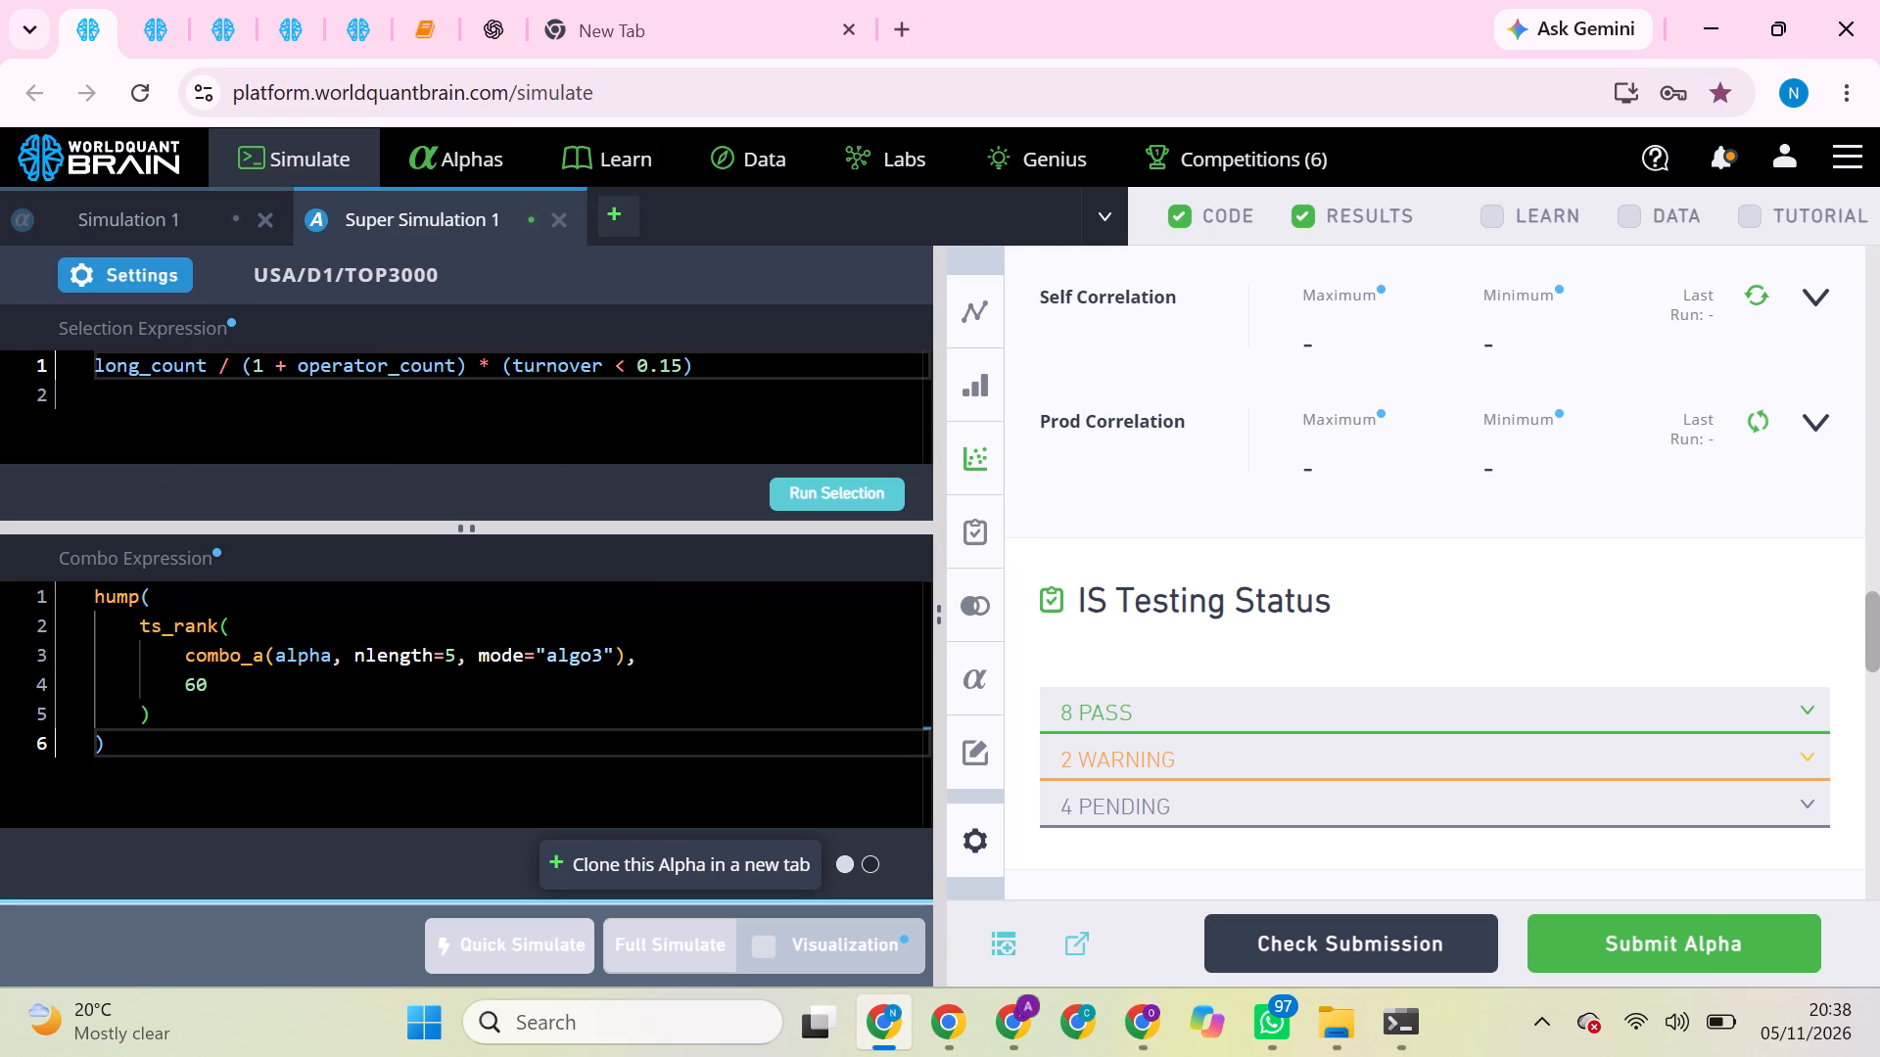
Change the long_count super simulation's universe to TOP1000 and apply the settings.
click(113, 282)
click(279, 779)
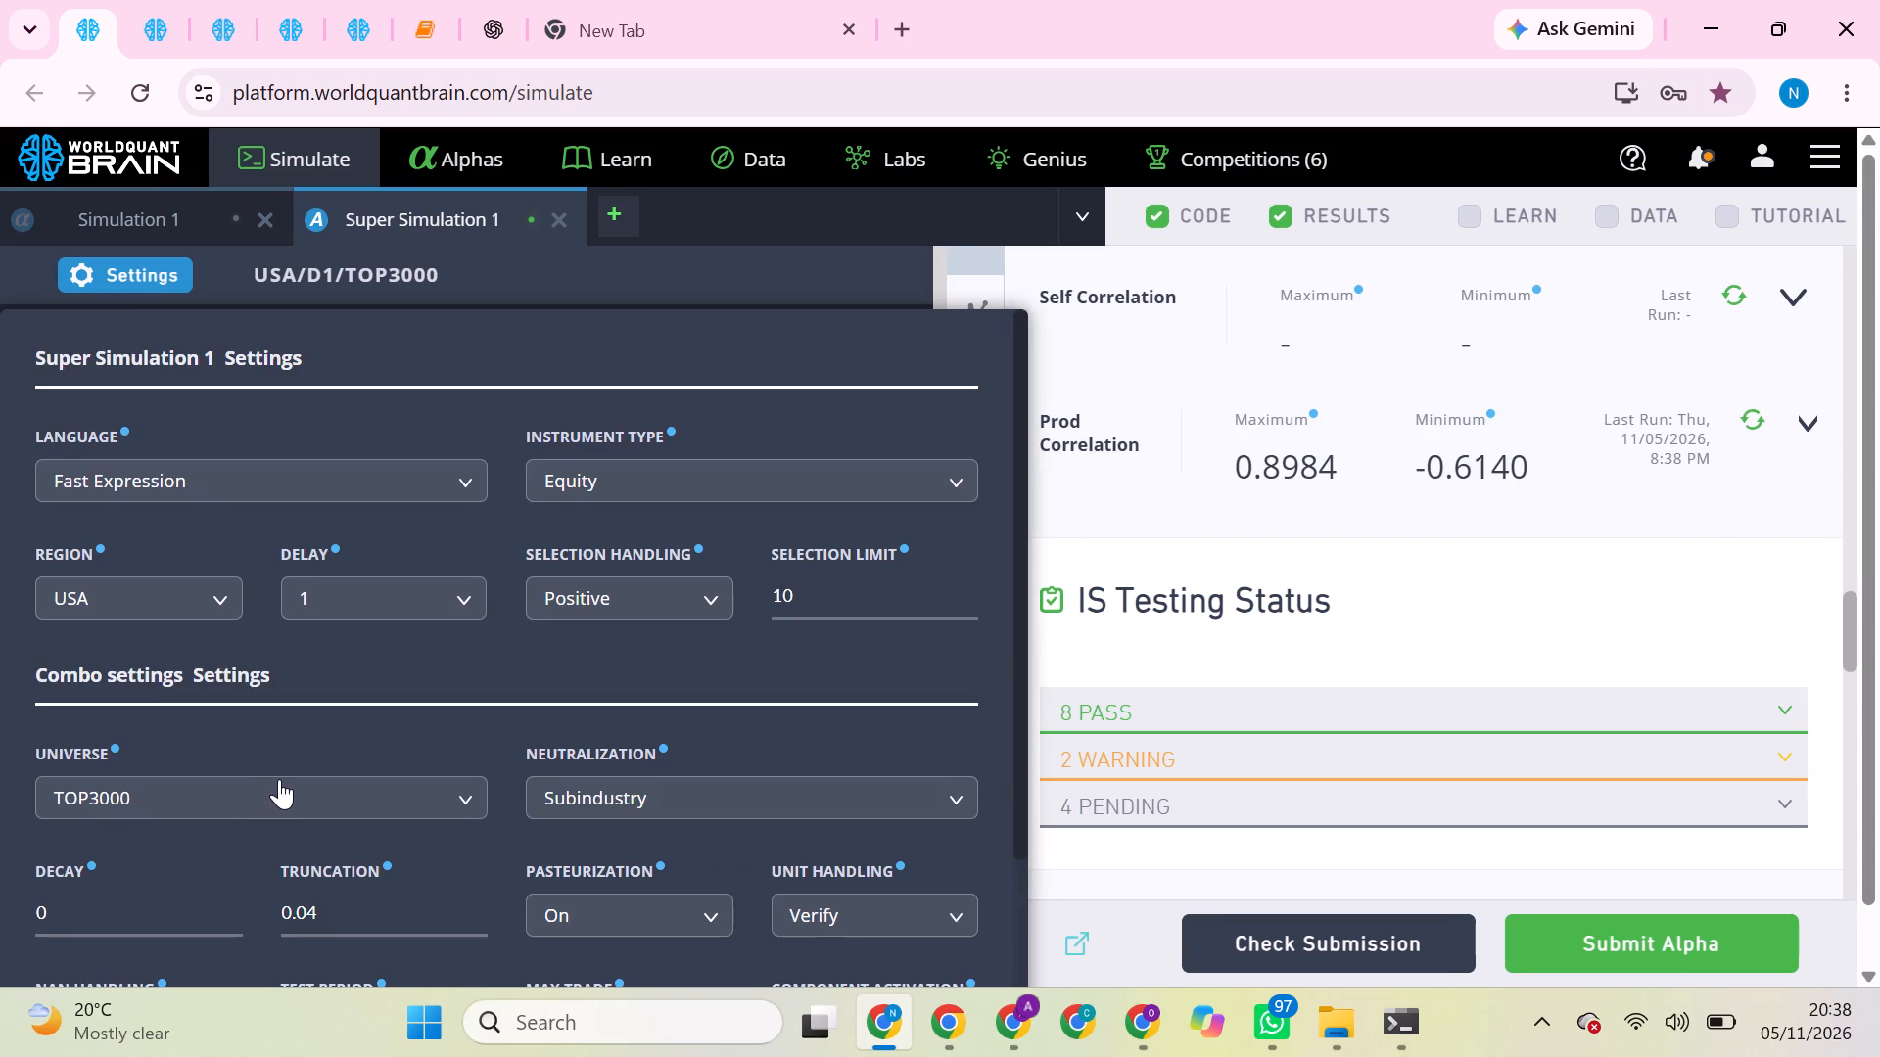
scroll(239, 890, down, 1)
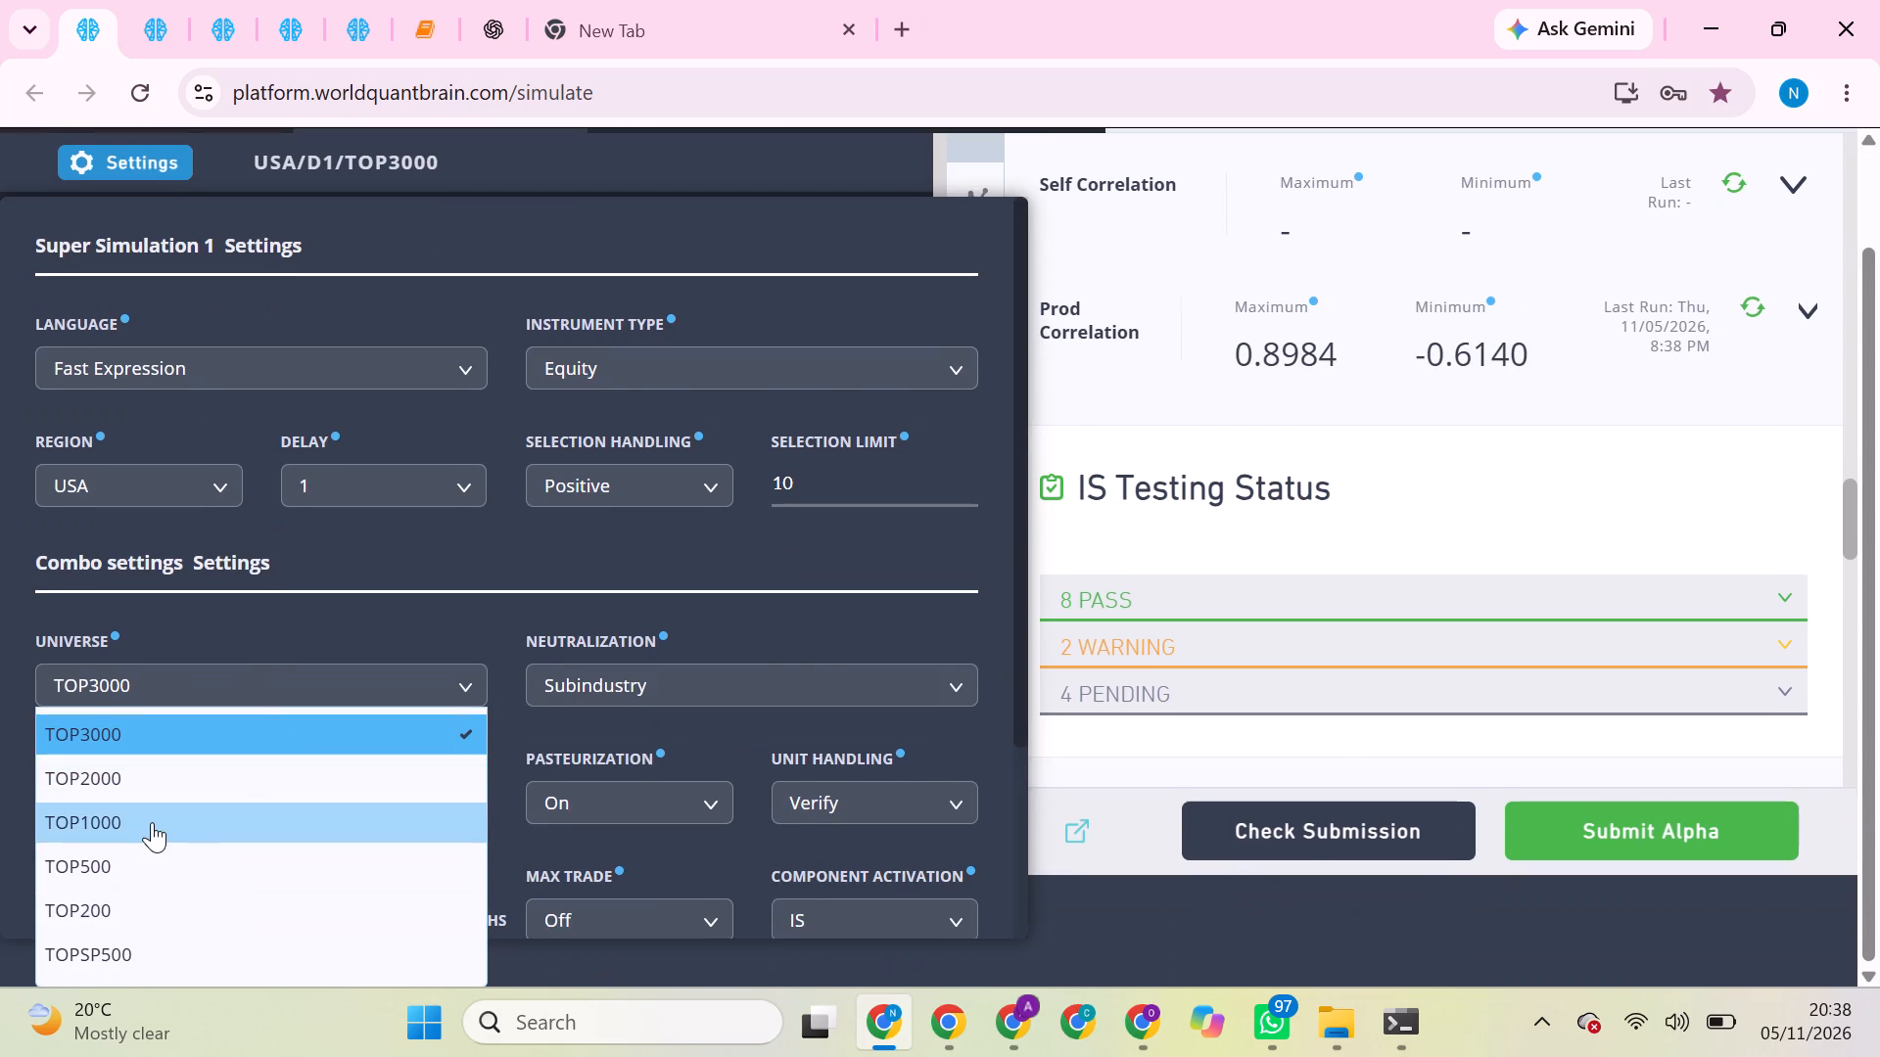
click(149, 821)
scroll(395, 848, down, 3)
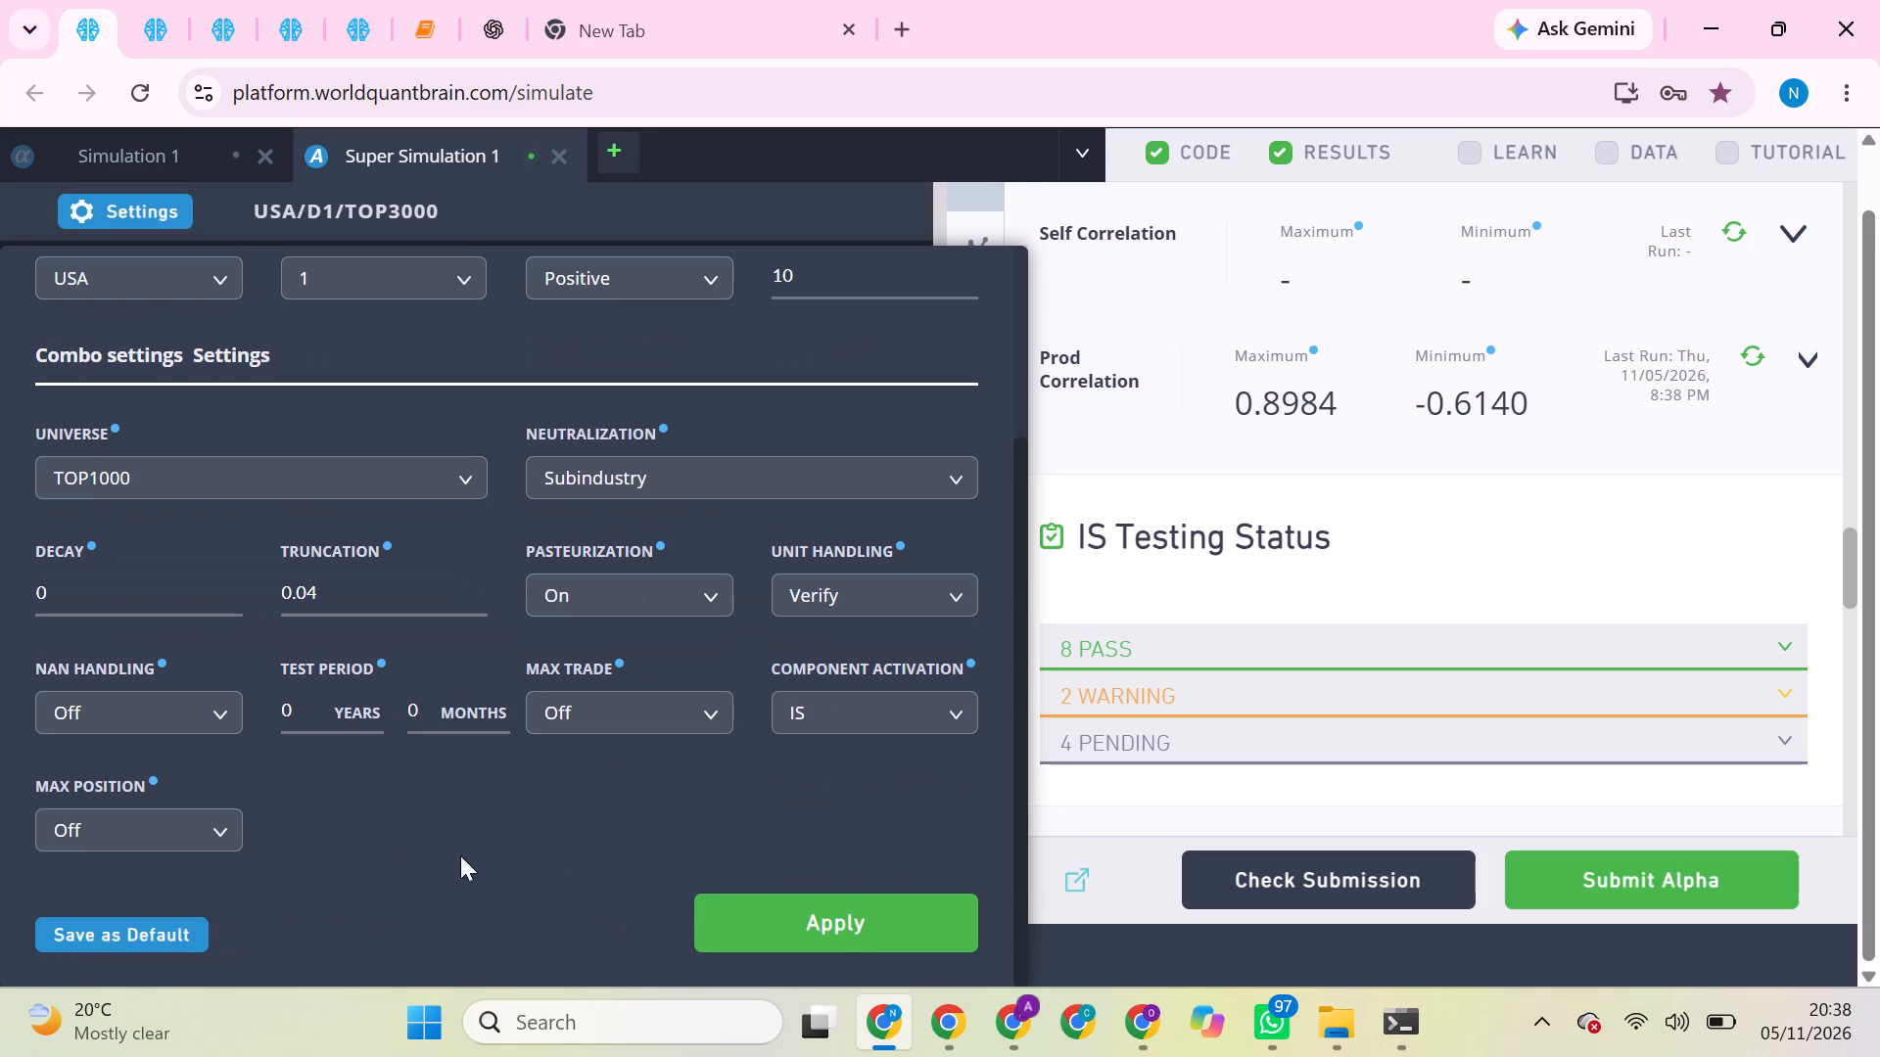
click(869, 925)
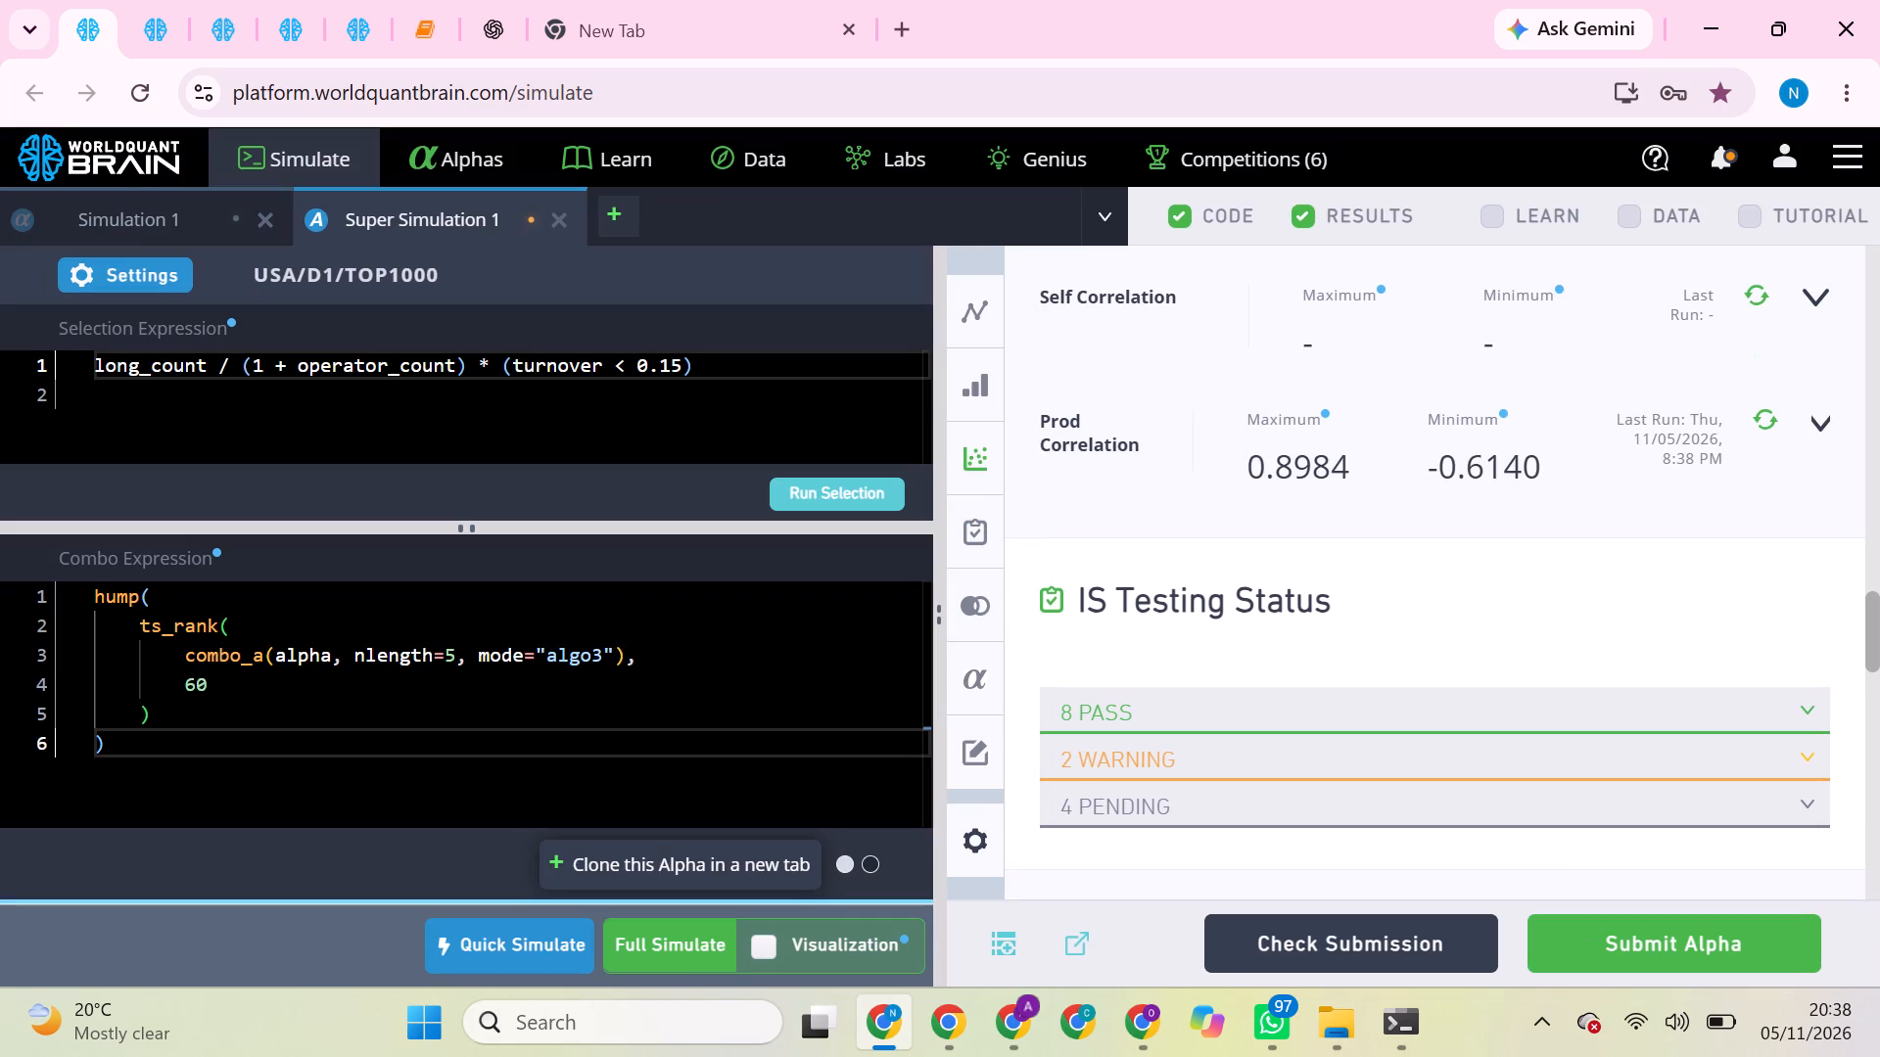
Rerun the long_count selection and start its full simulation with the TOP1000 universe.
click(862, 492)
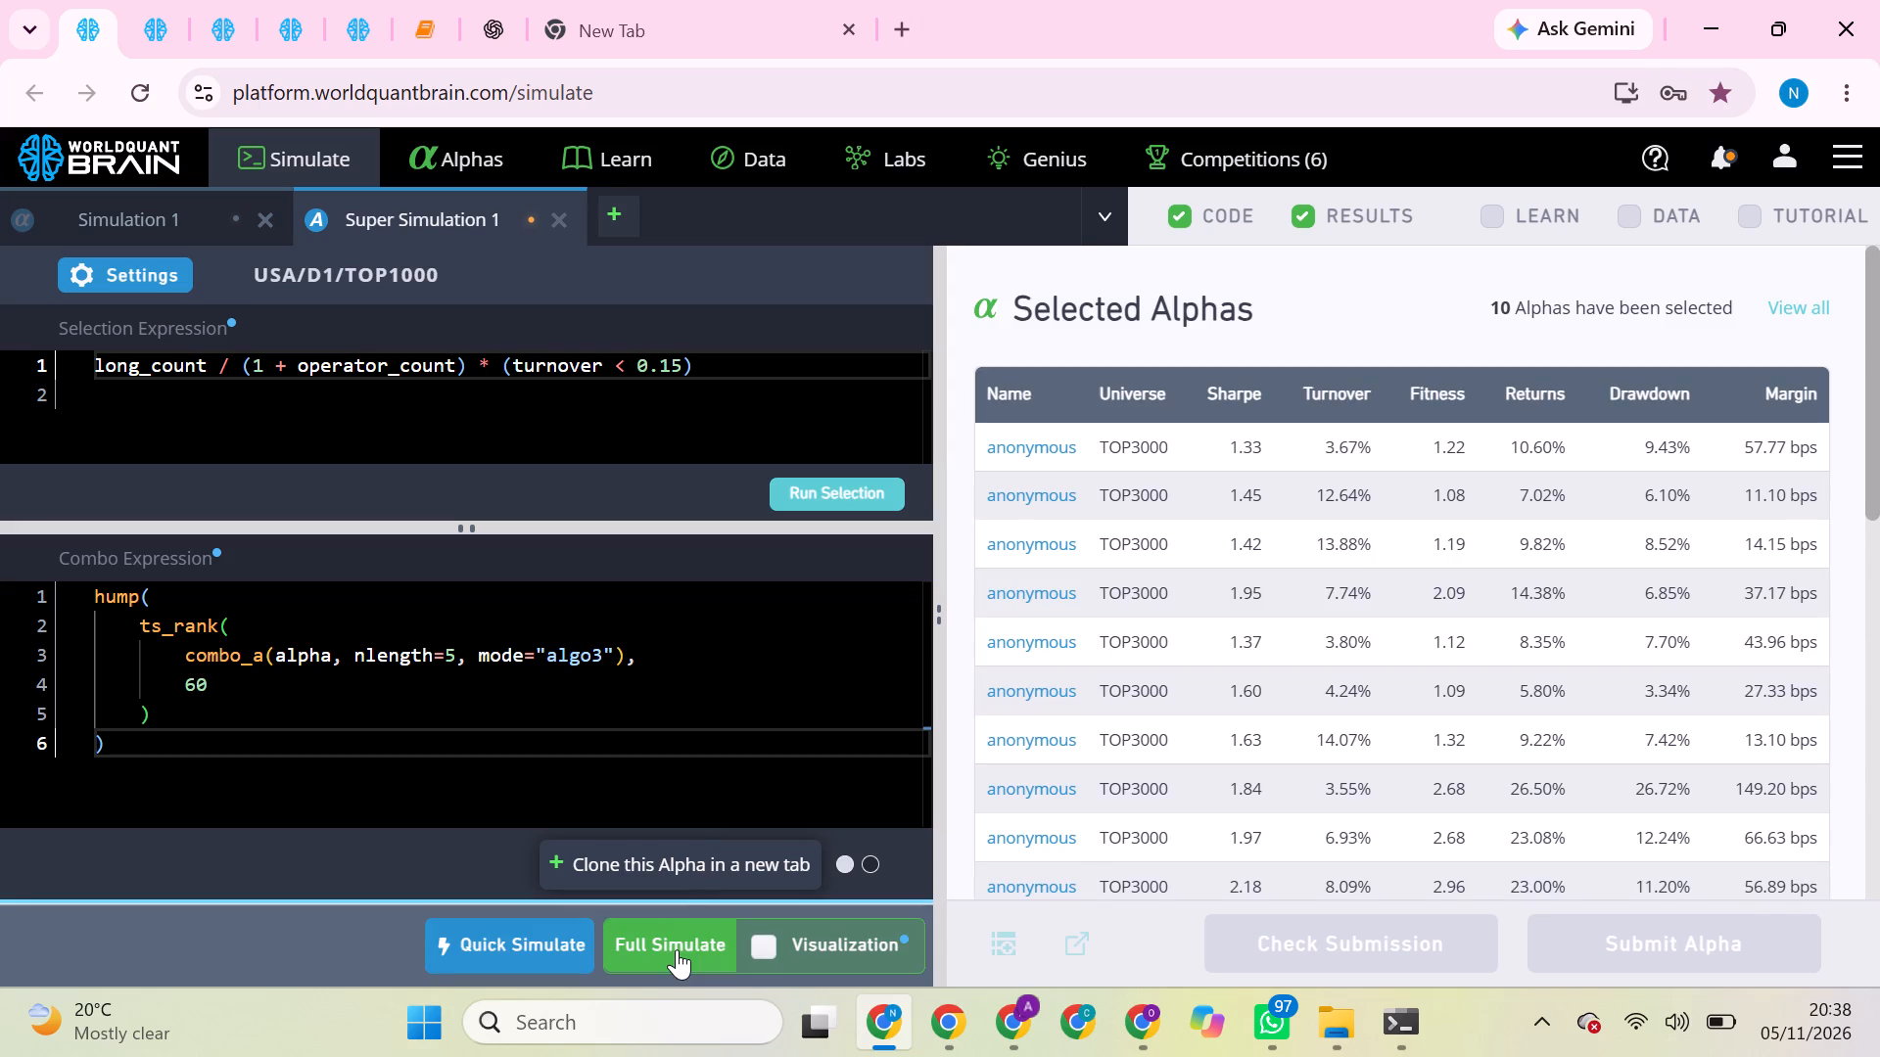
click(677, 949)
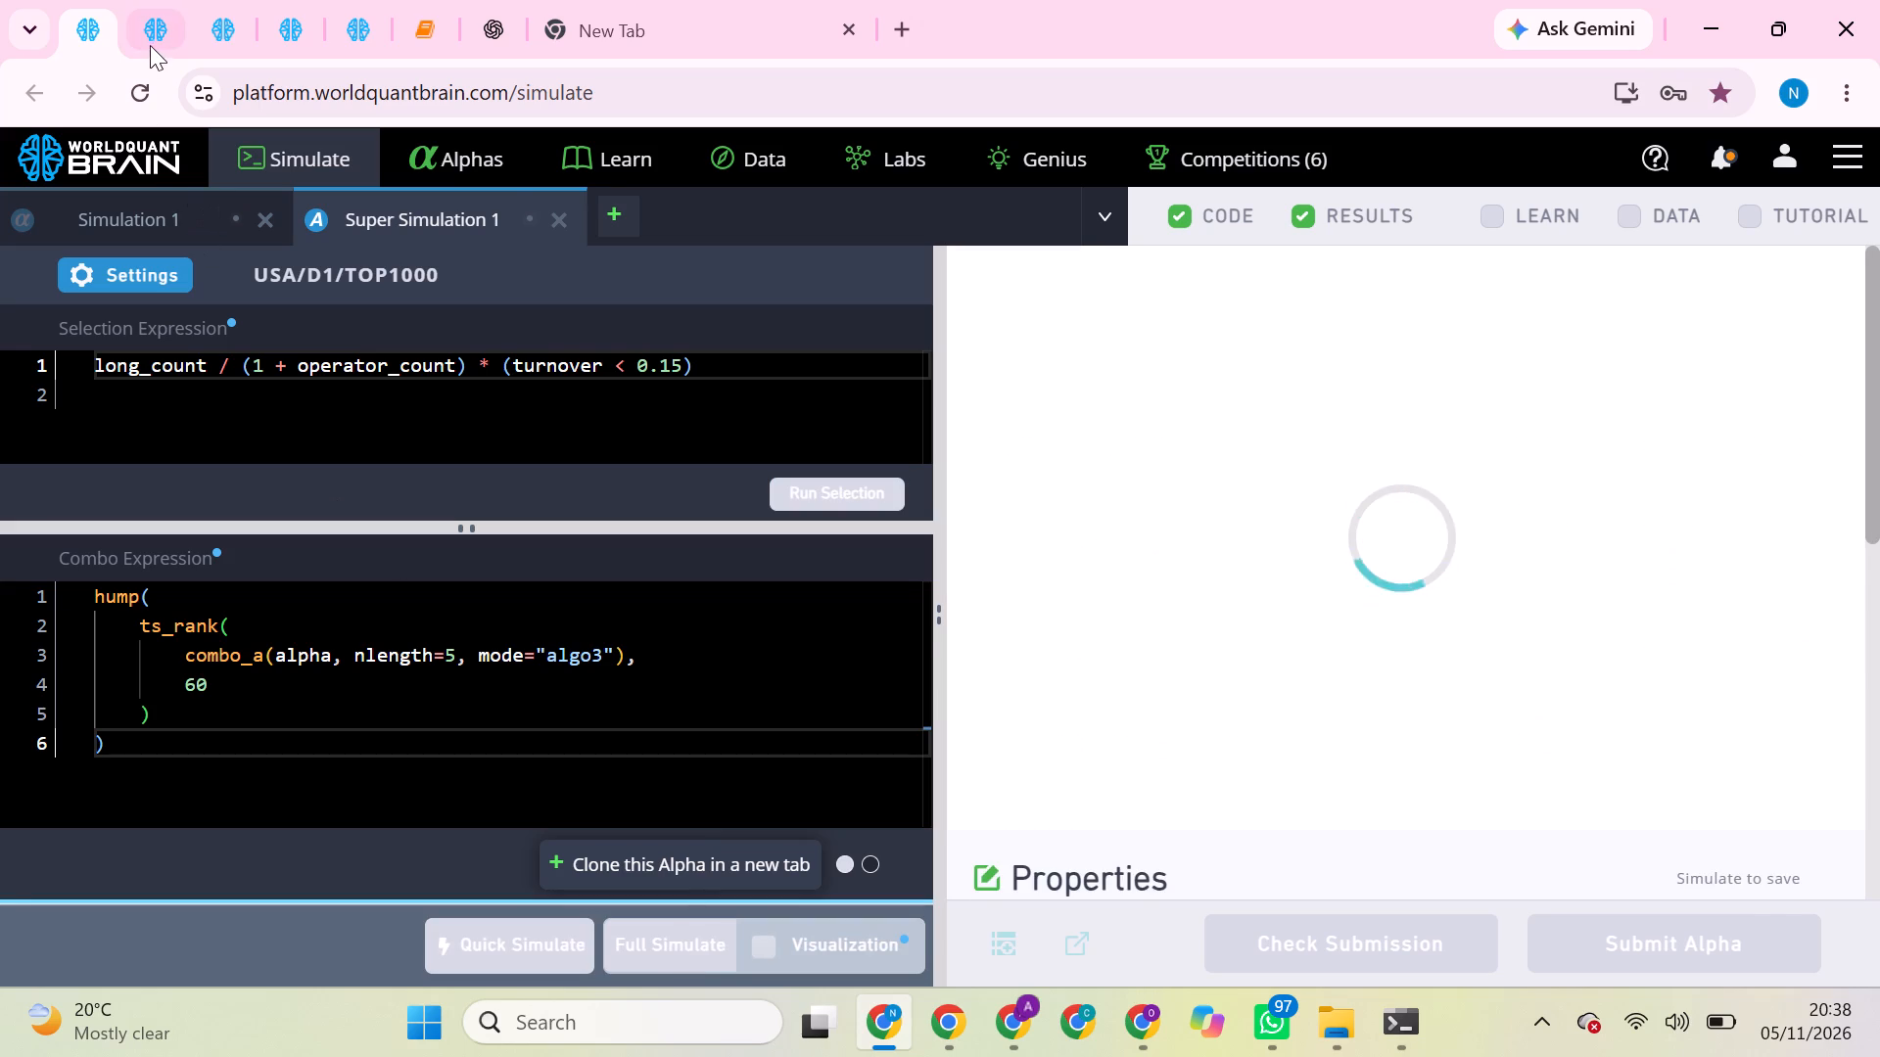
Check the progress of the running simulations in the if_else and self_correlation sessions.
click(150, 42)
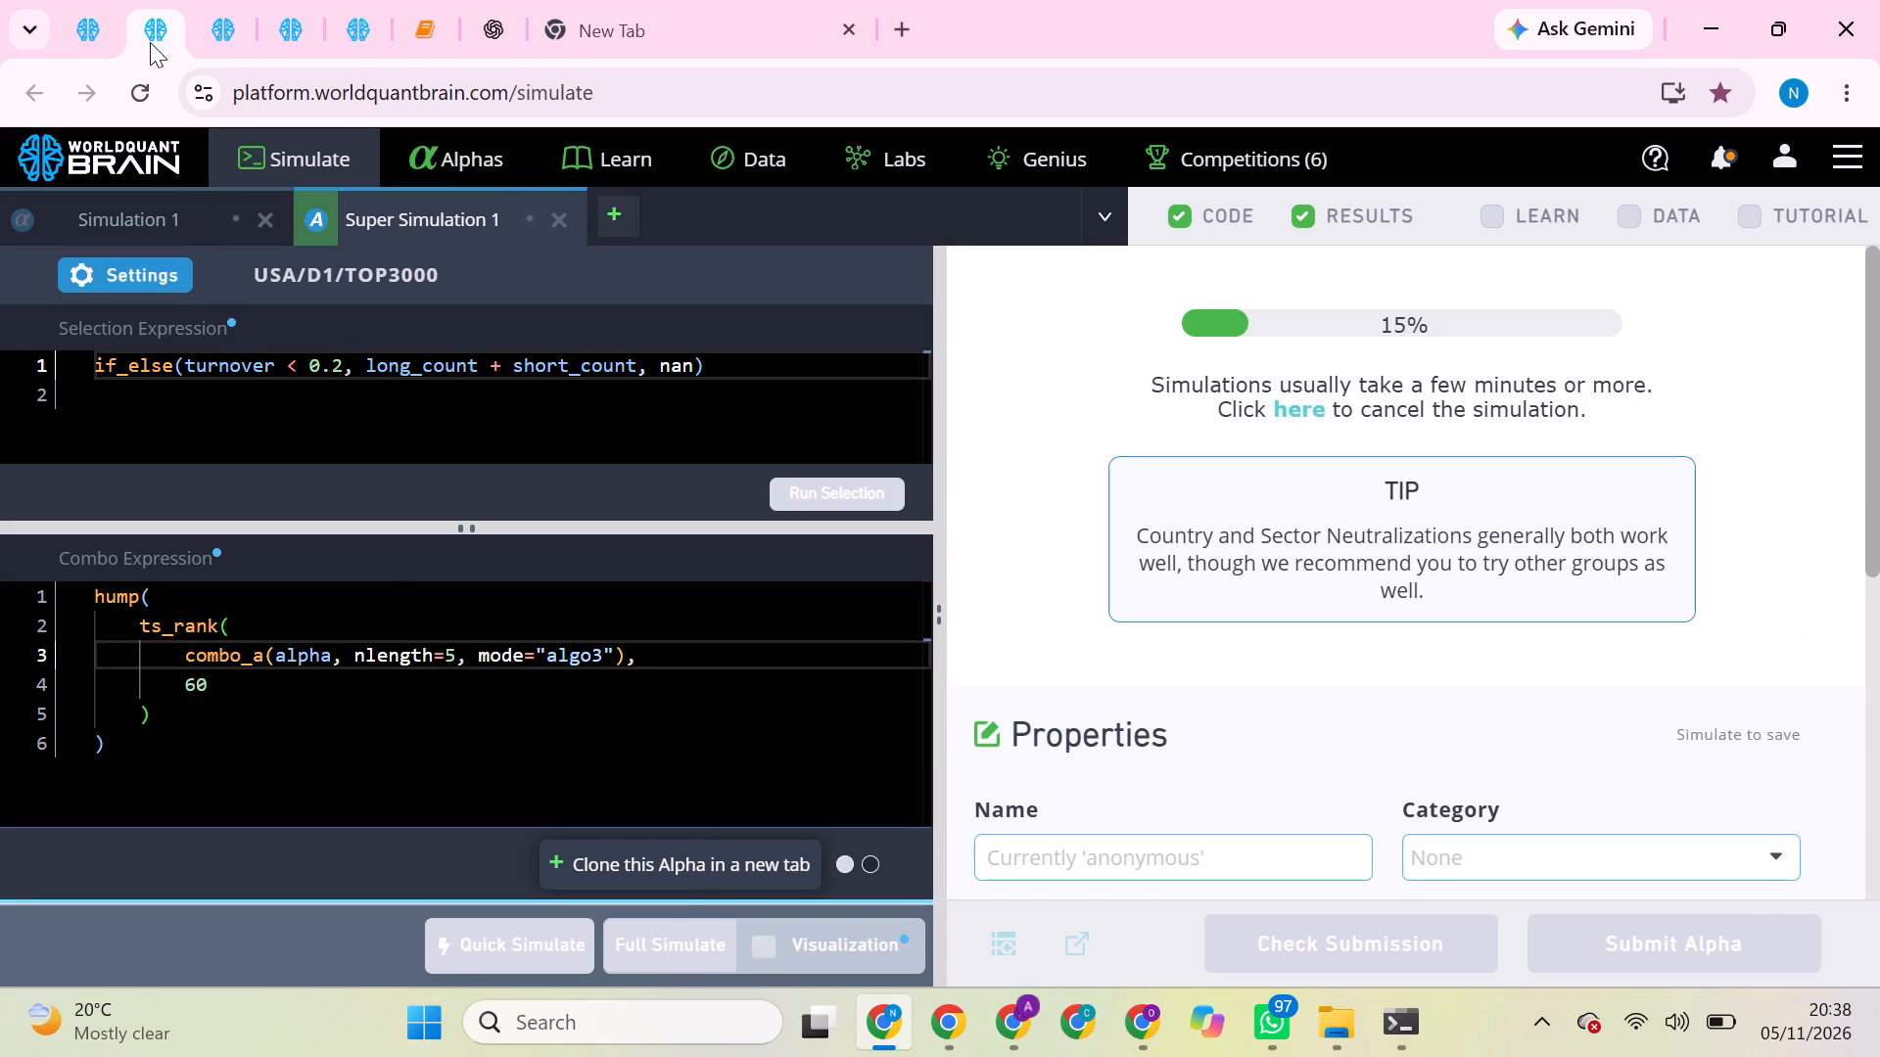
click(193, 30)
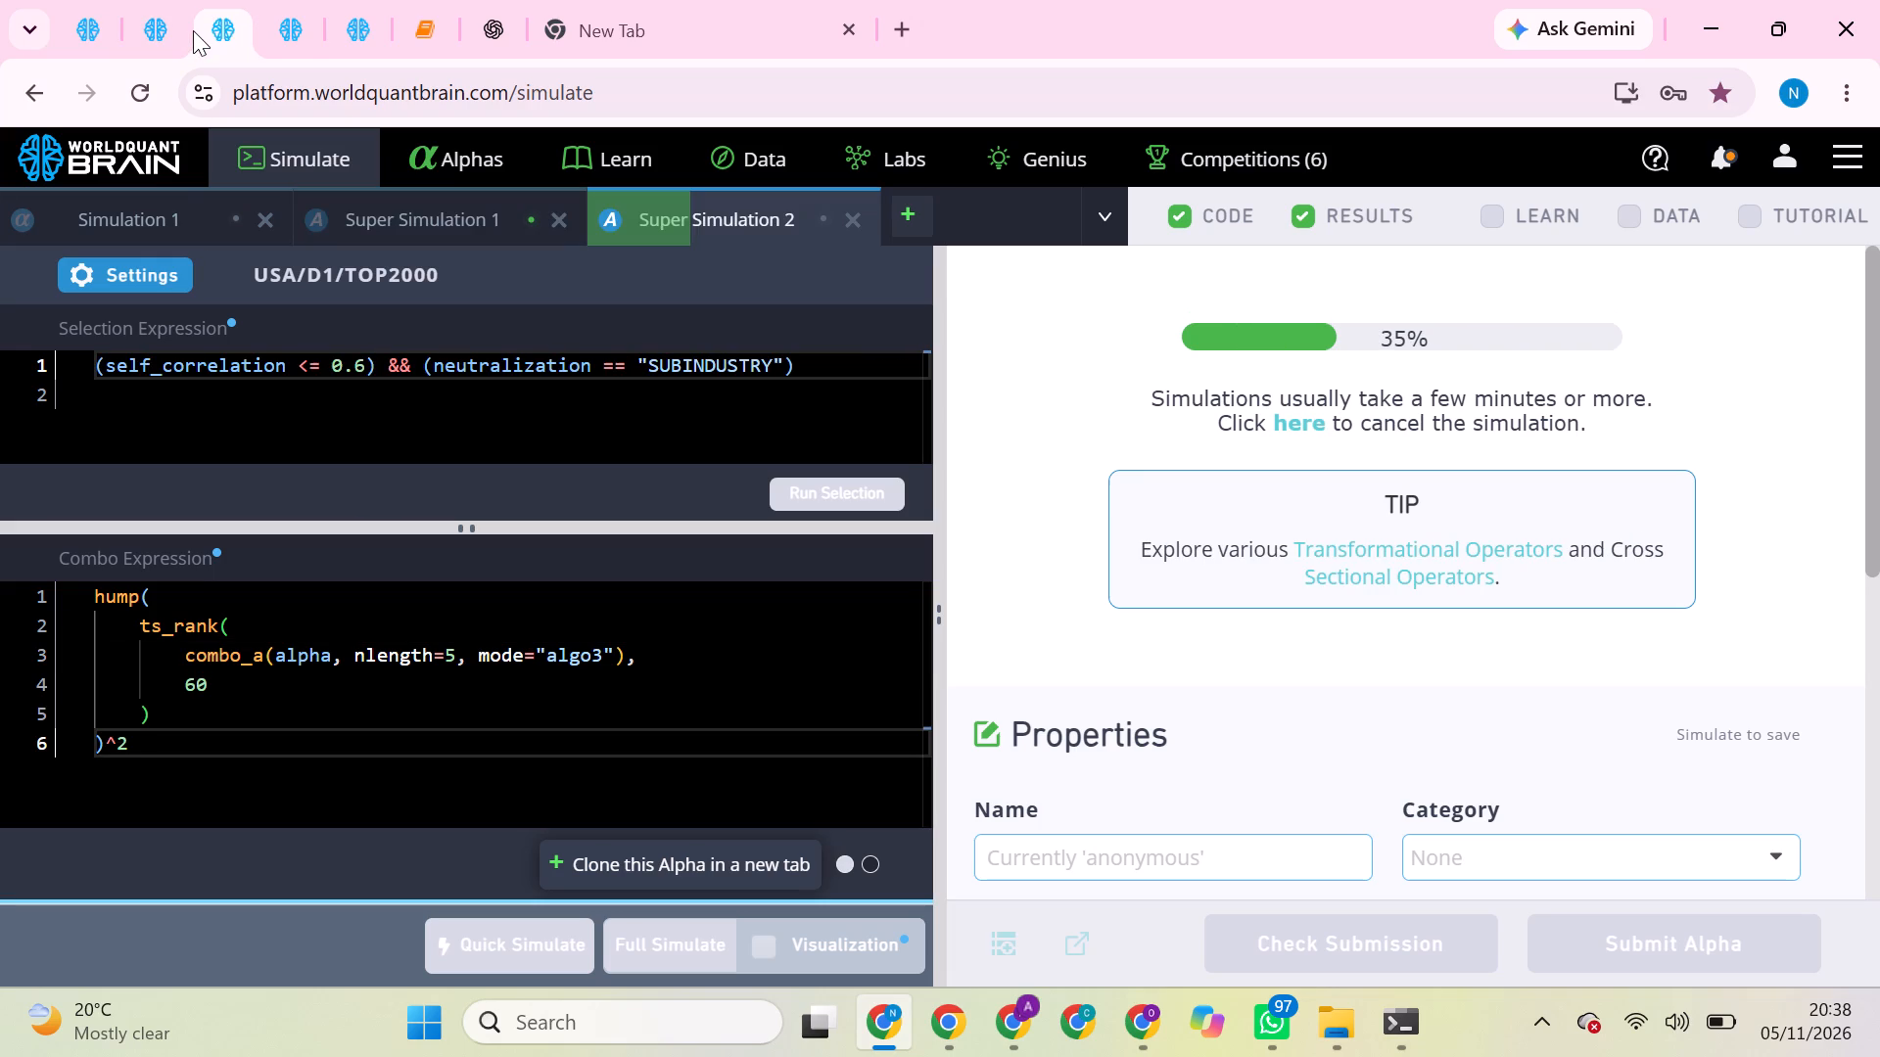
In the browser tab showing the submitted alphas list, go to the Simulate page.
click(293, 17)
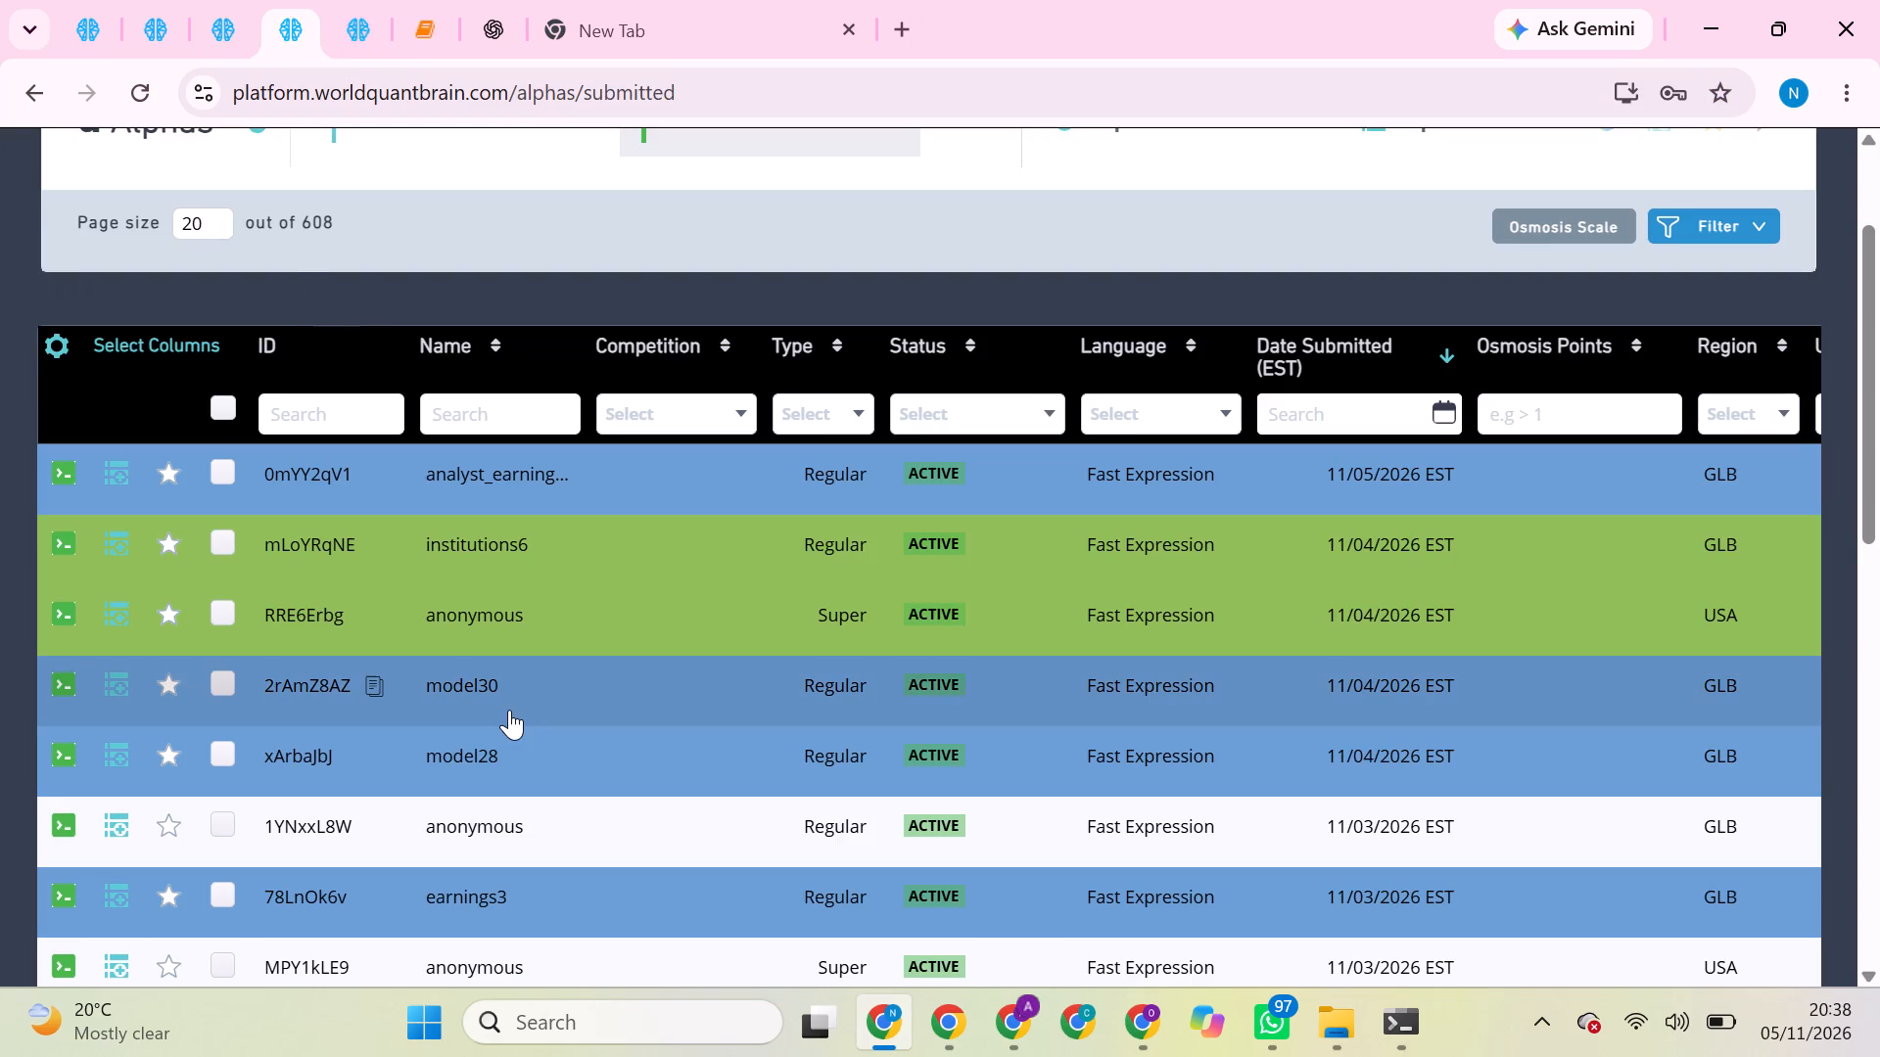
scroll(509, 710, up, 2)
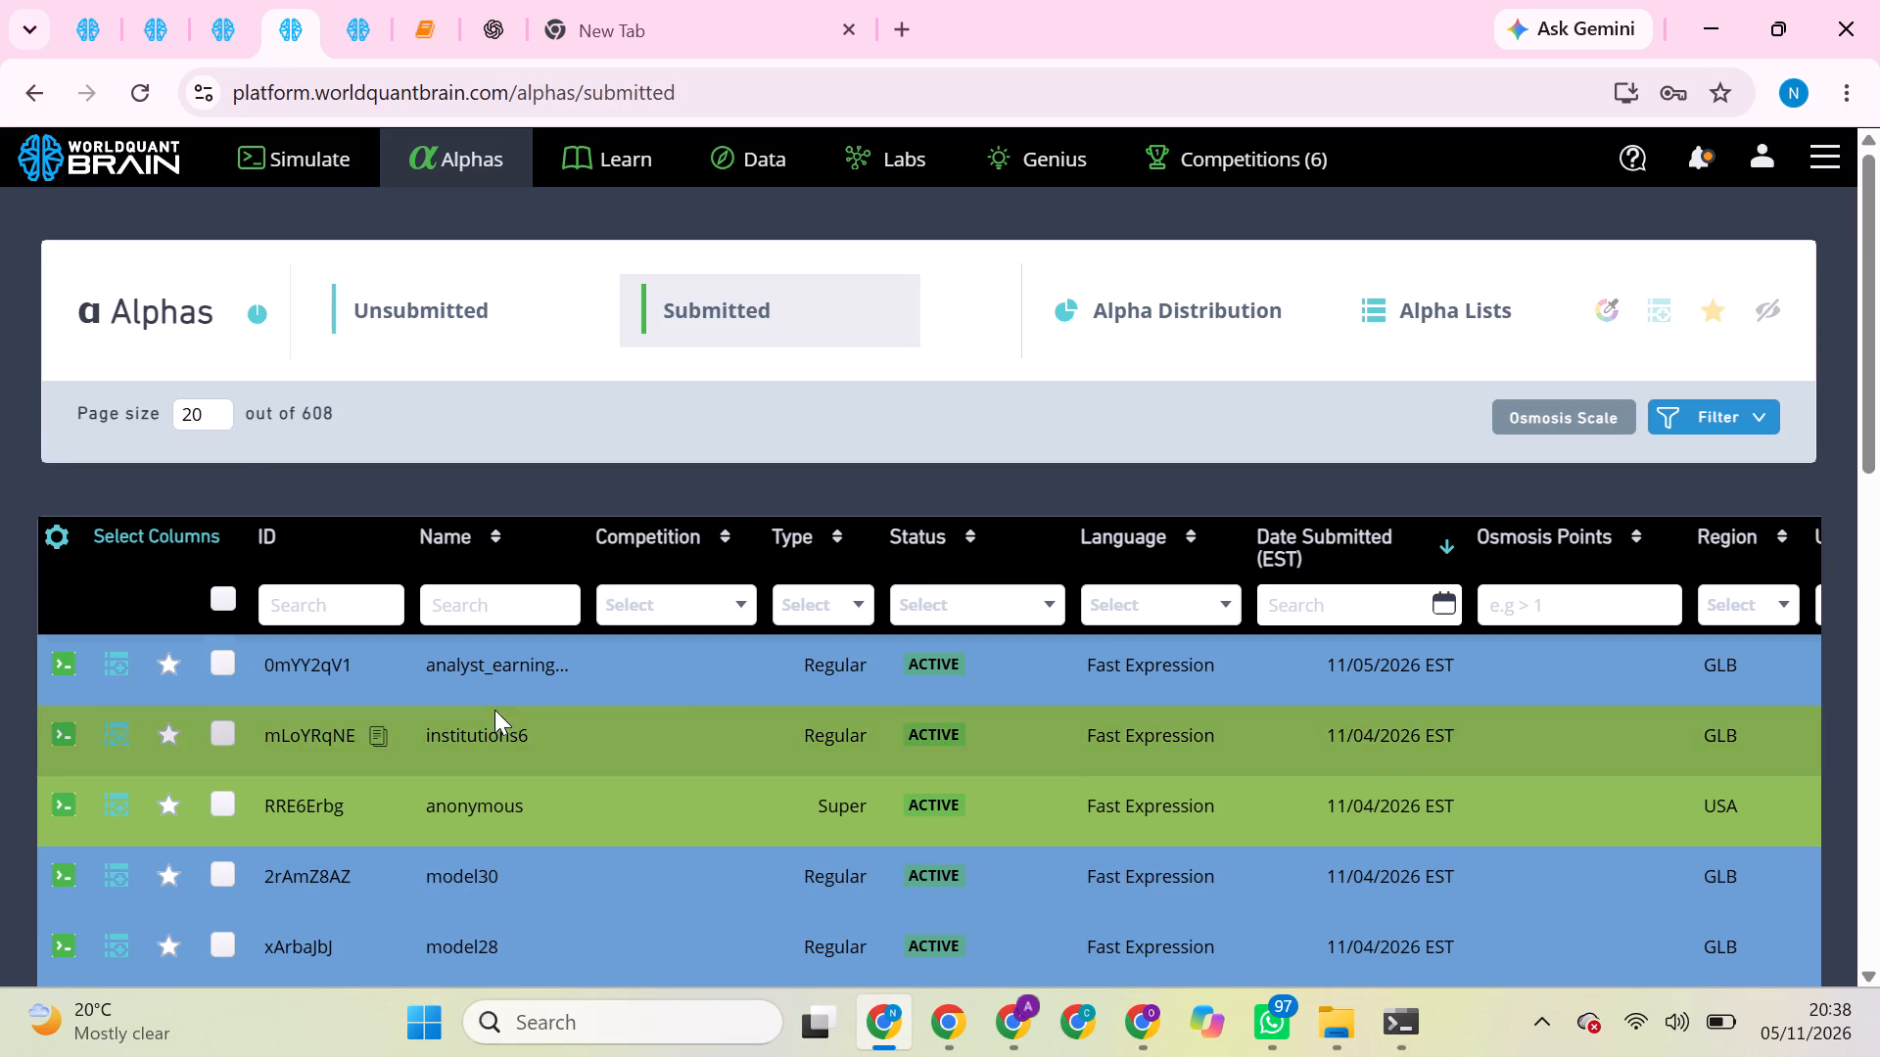
click(338, 160)
click(312, 154)
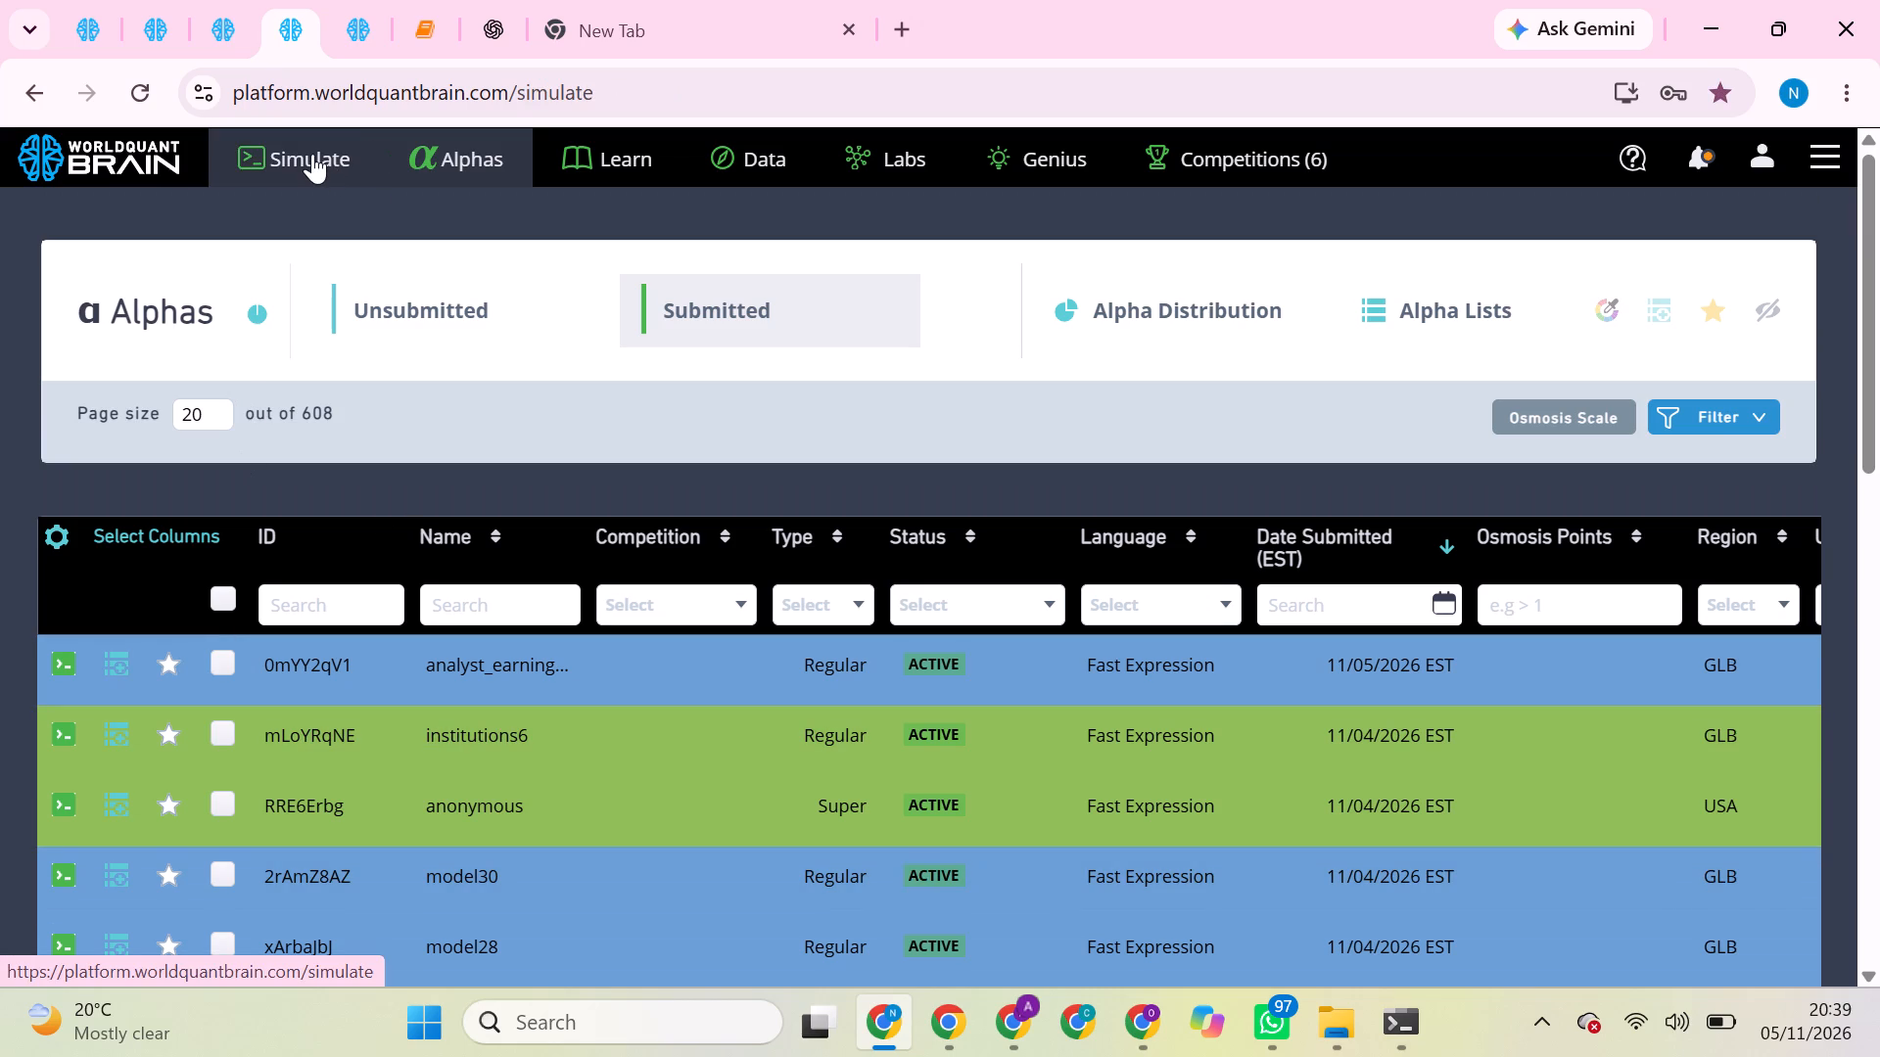
click(272, 153)
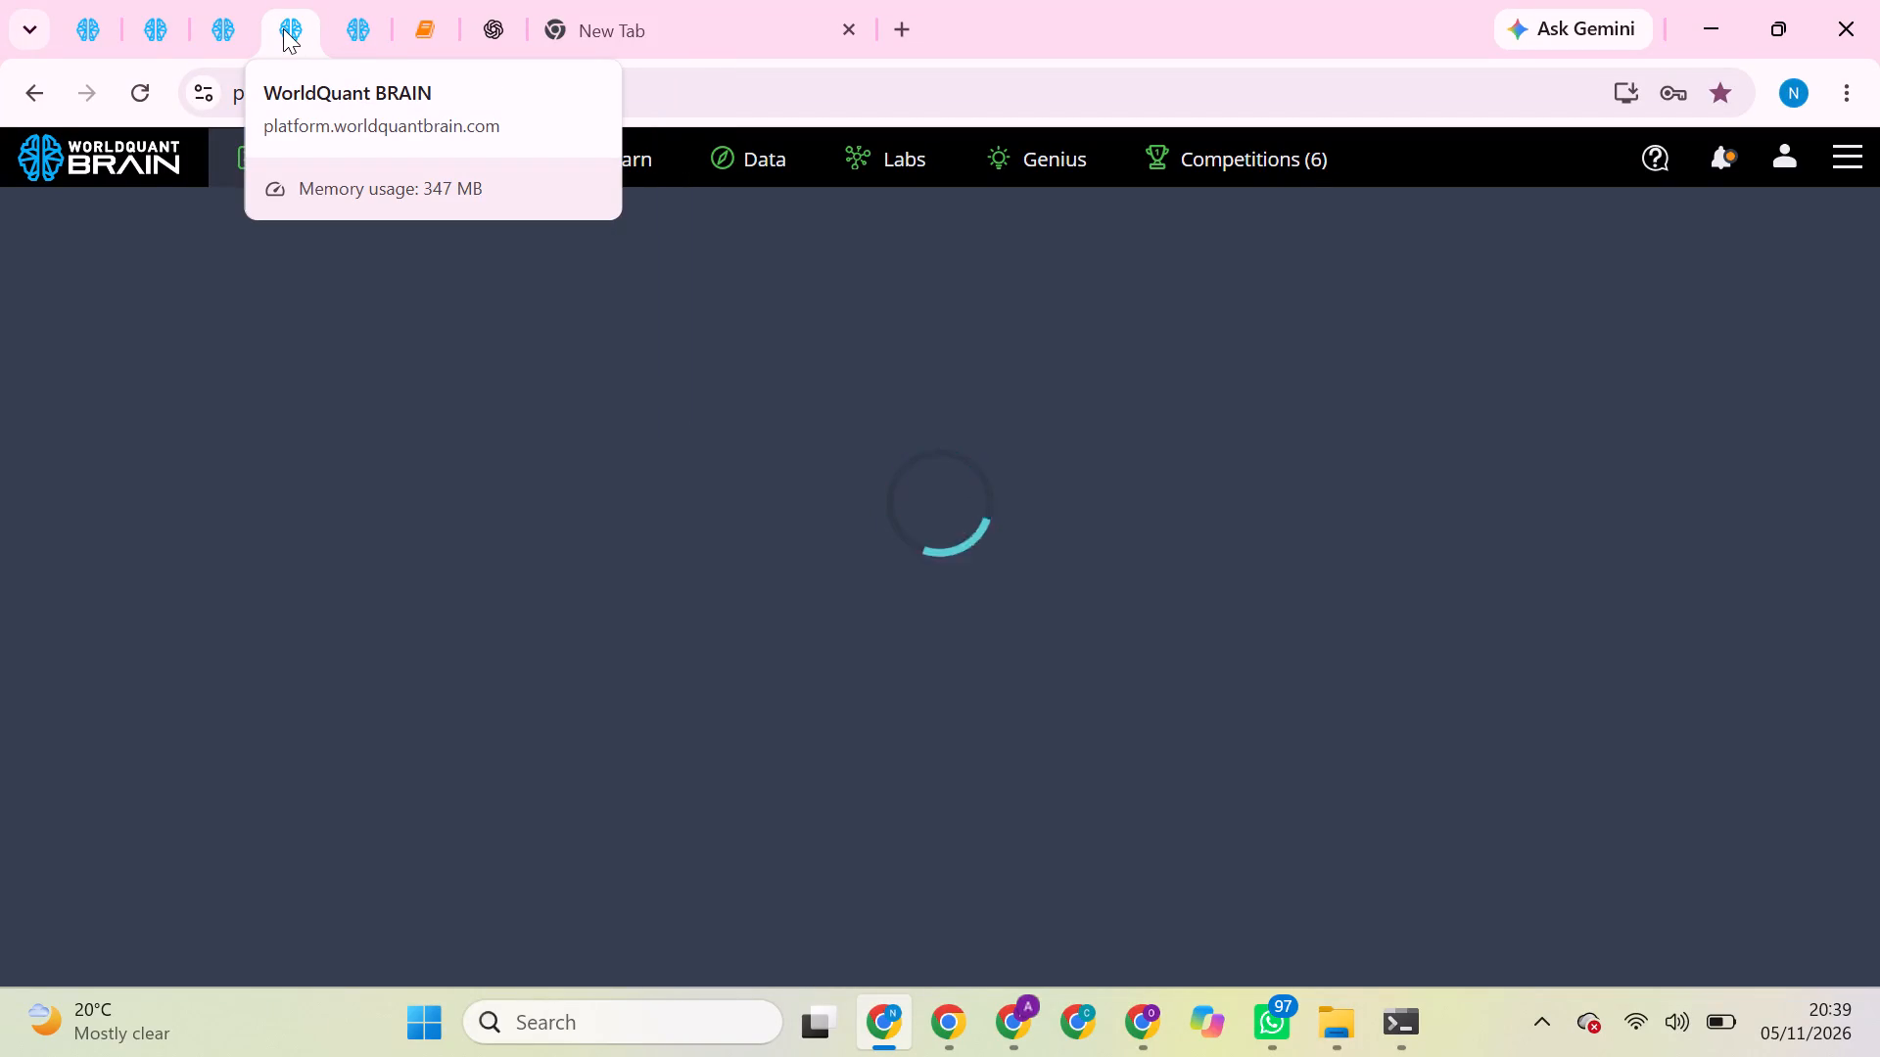
In the session selecting by self_correlation <= 0.6 and SUBINDUSTRY neutralization, hide and redisplay the finished simulation's results.
click(229, 30)
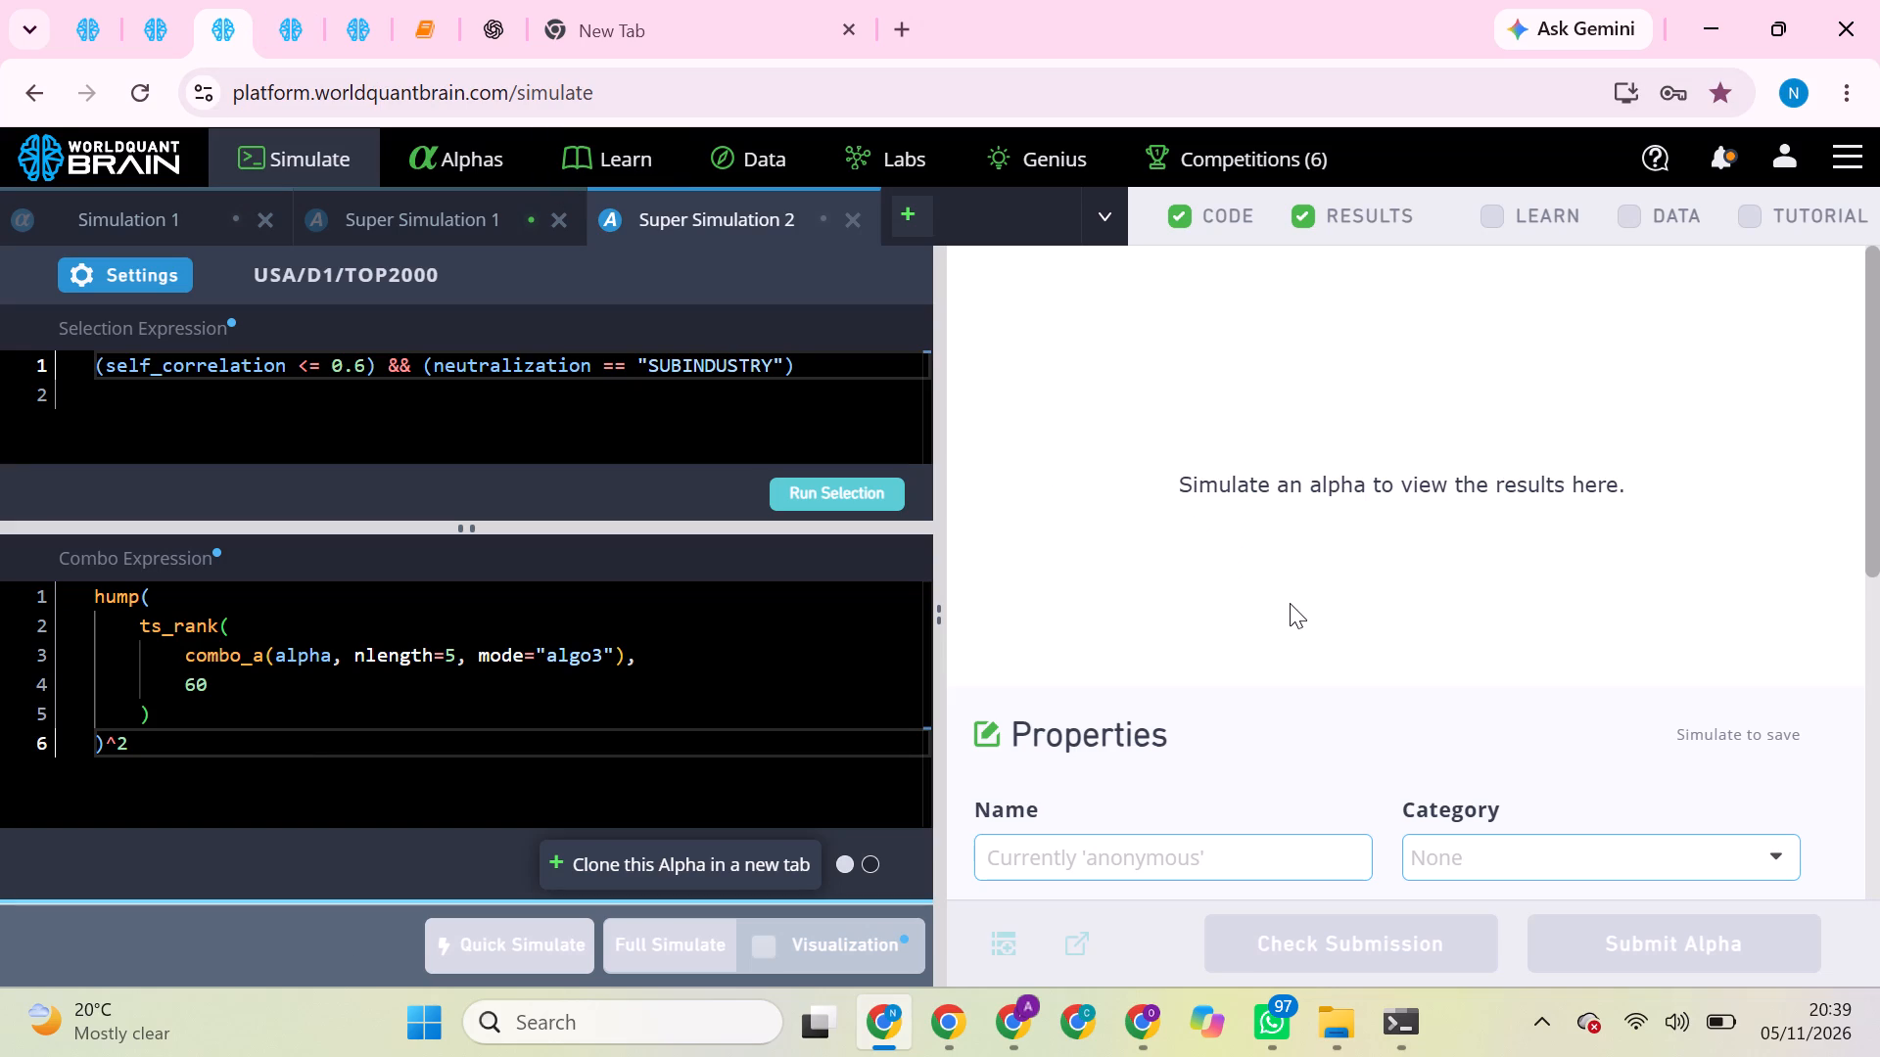
scroll(1290, 603, down, 3)
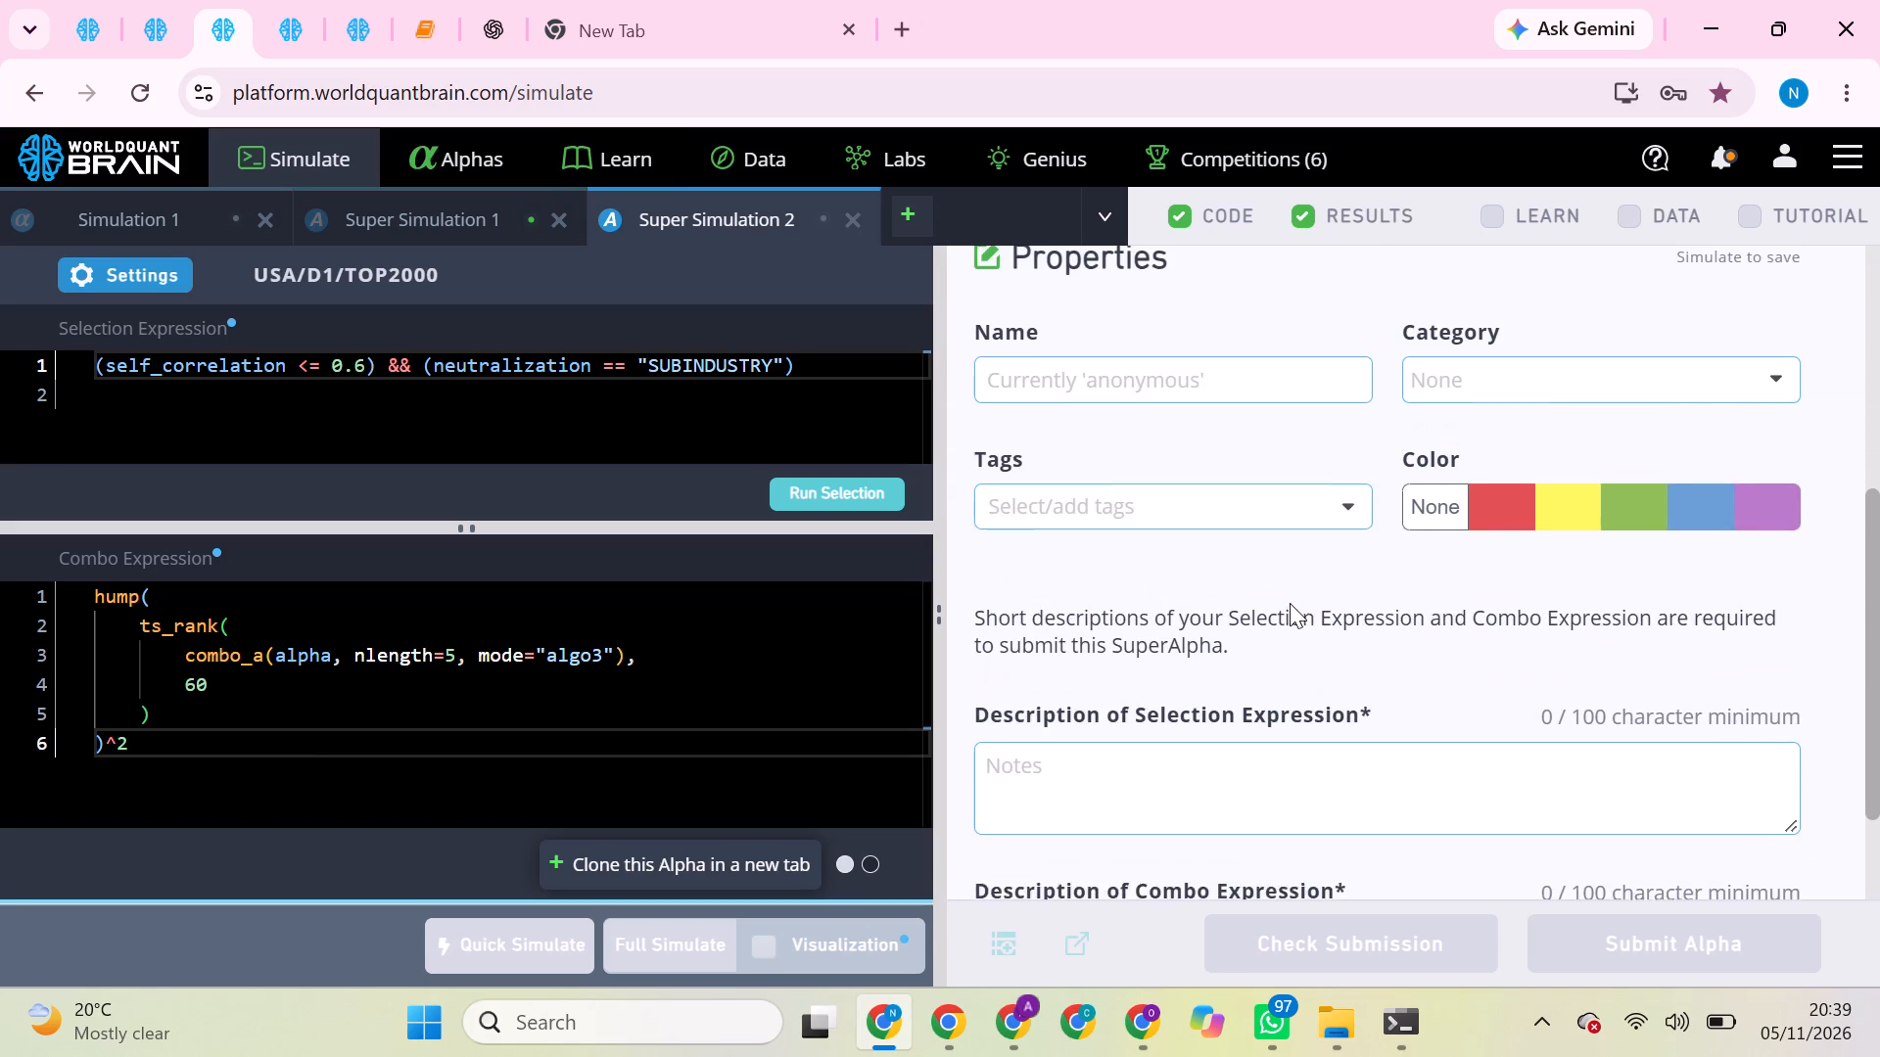
click(799, 498)
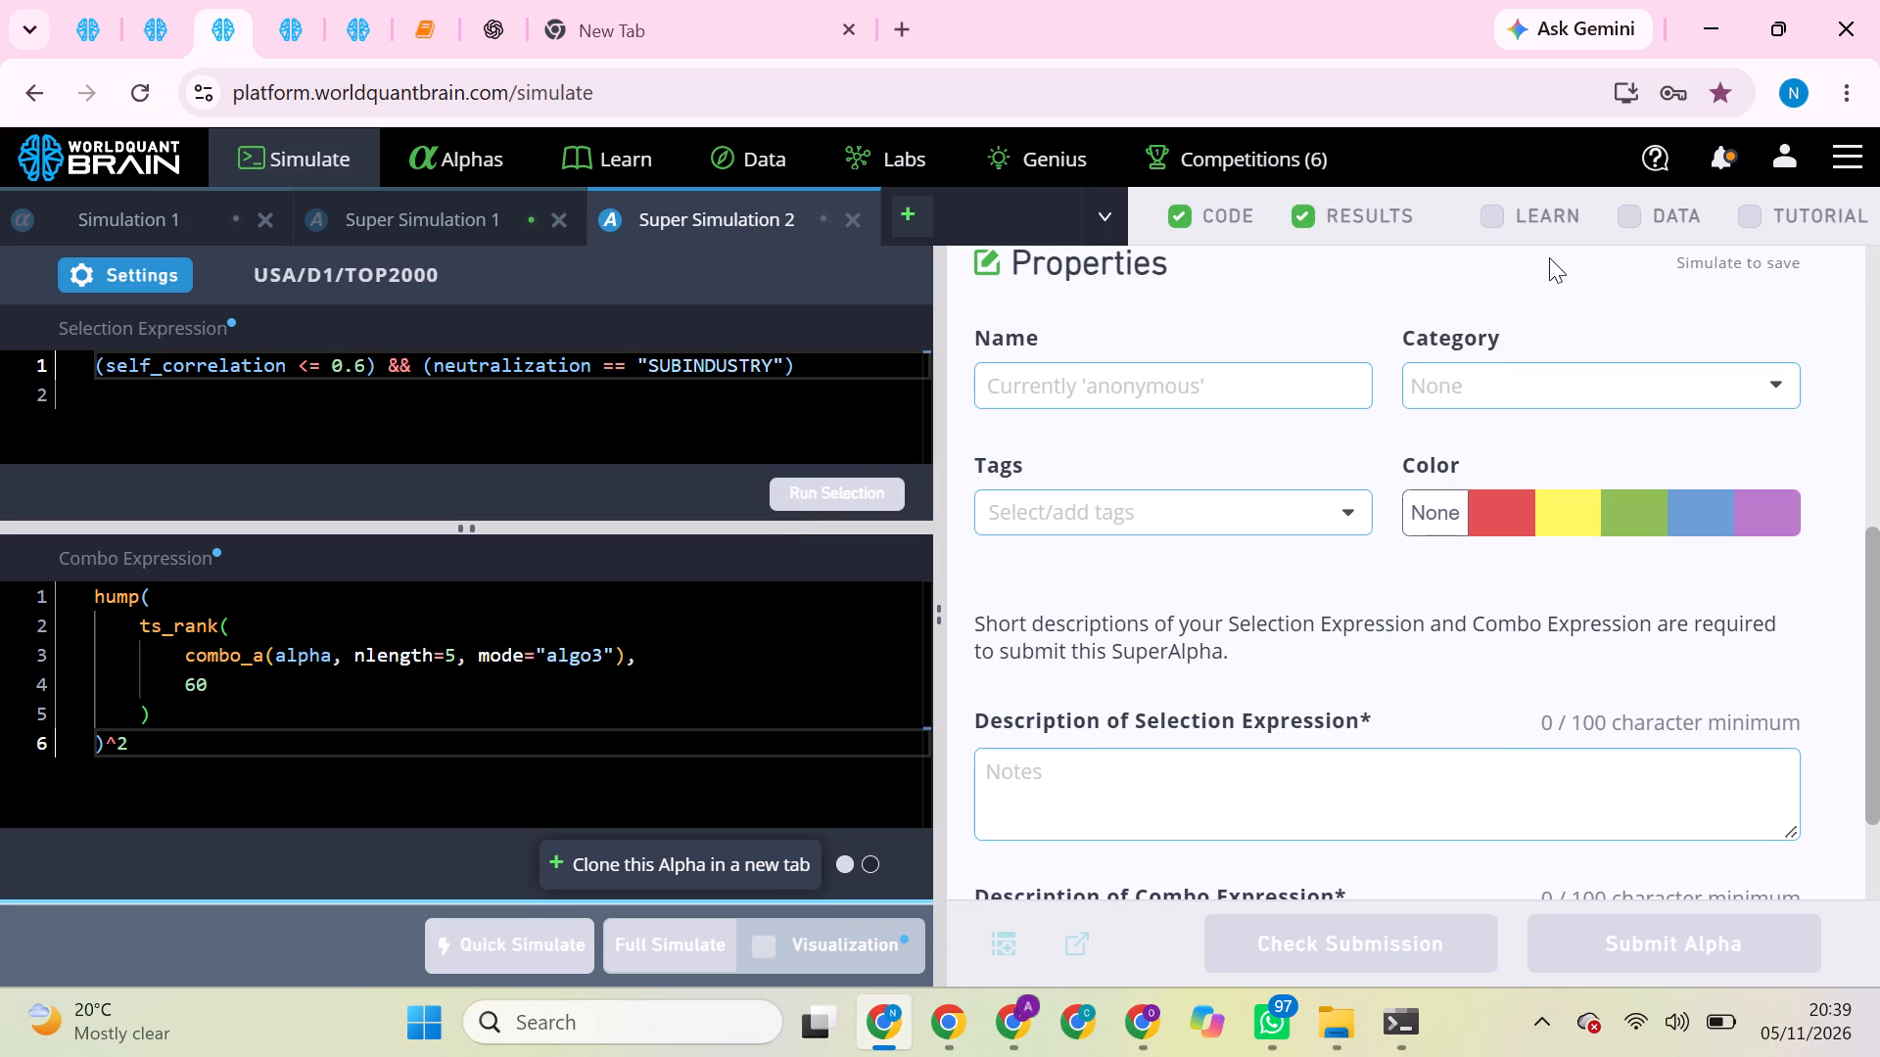
click(1380, 190)
click(1373, 214)
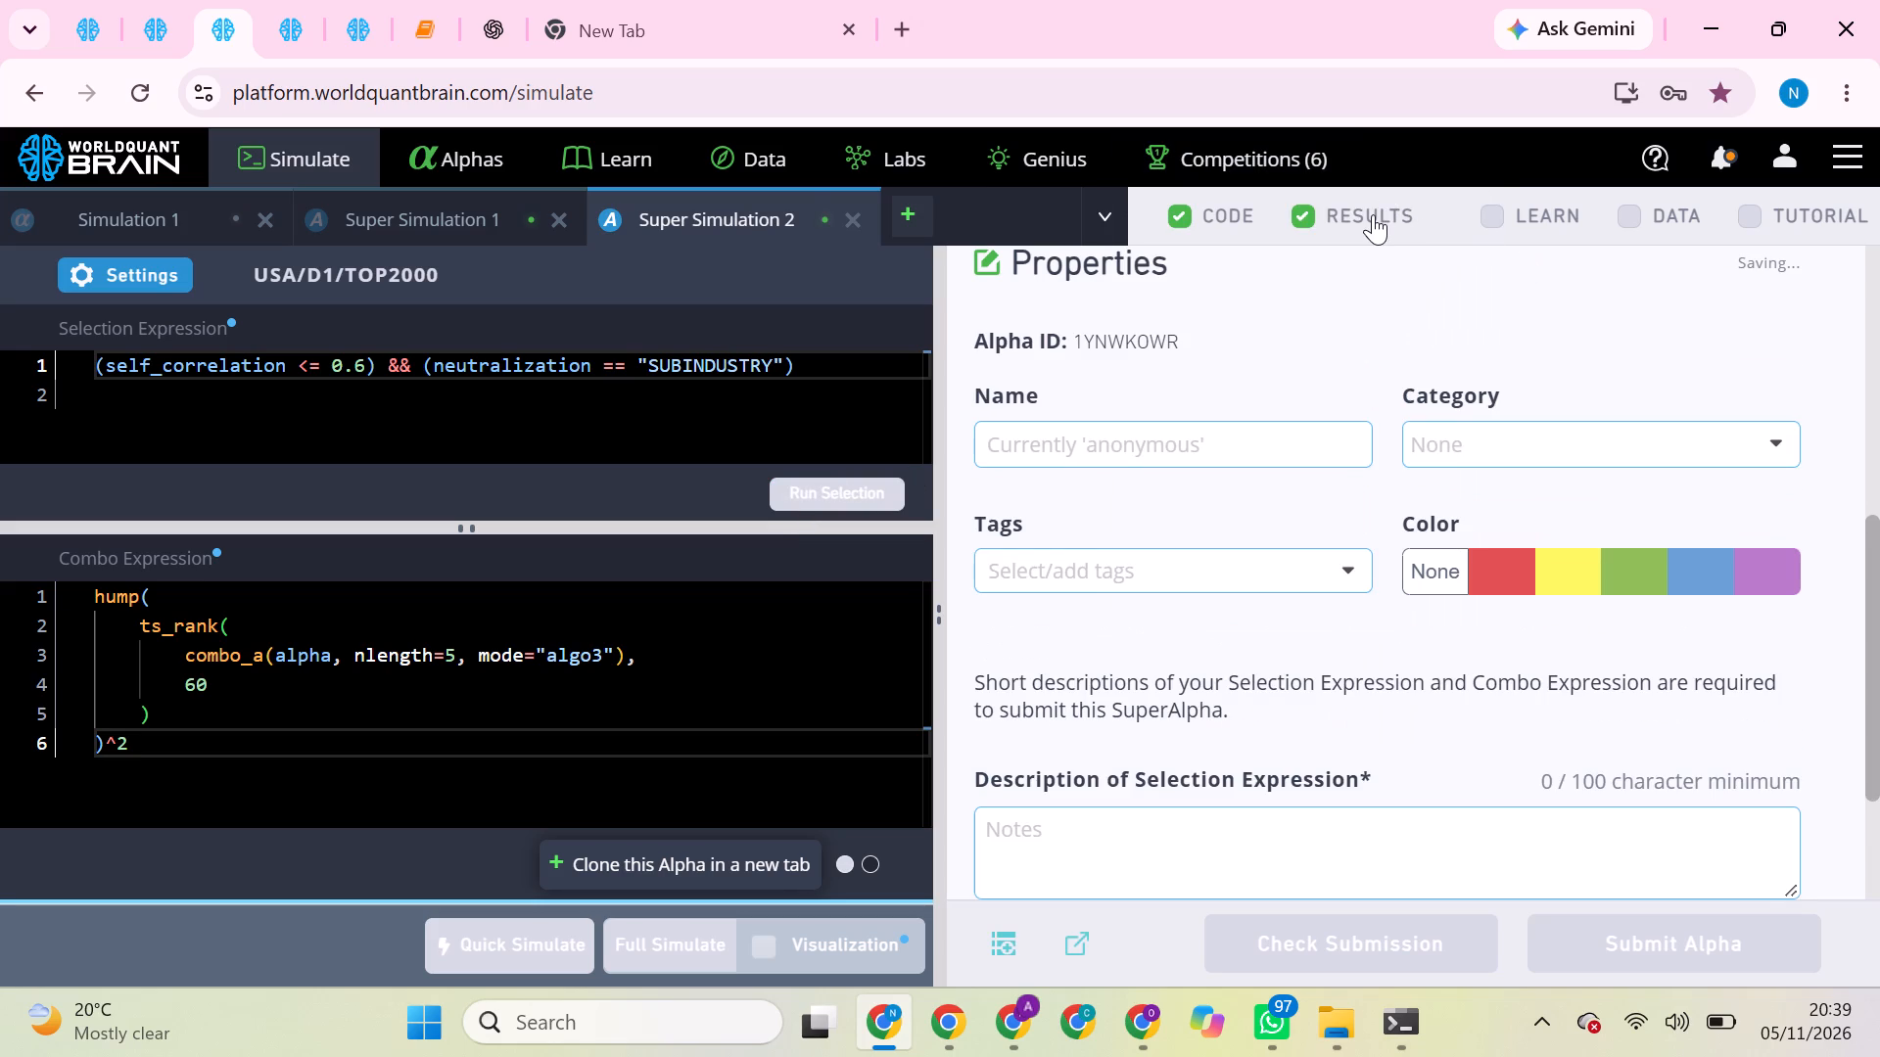
click(1335, 207)
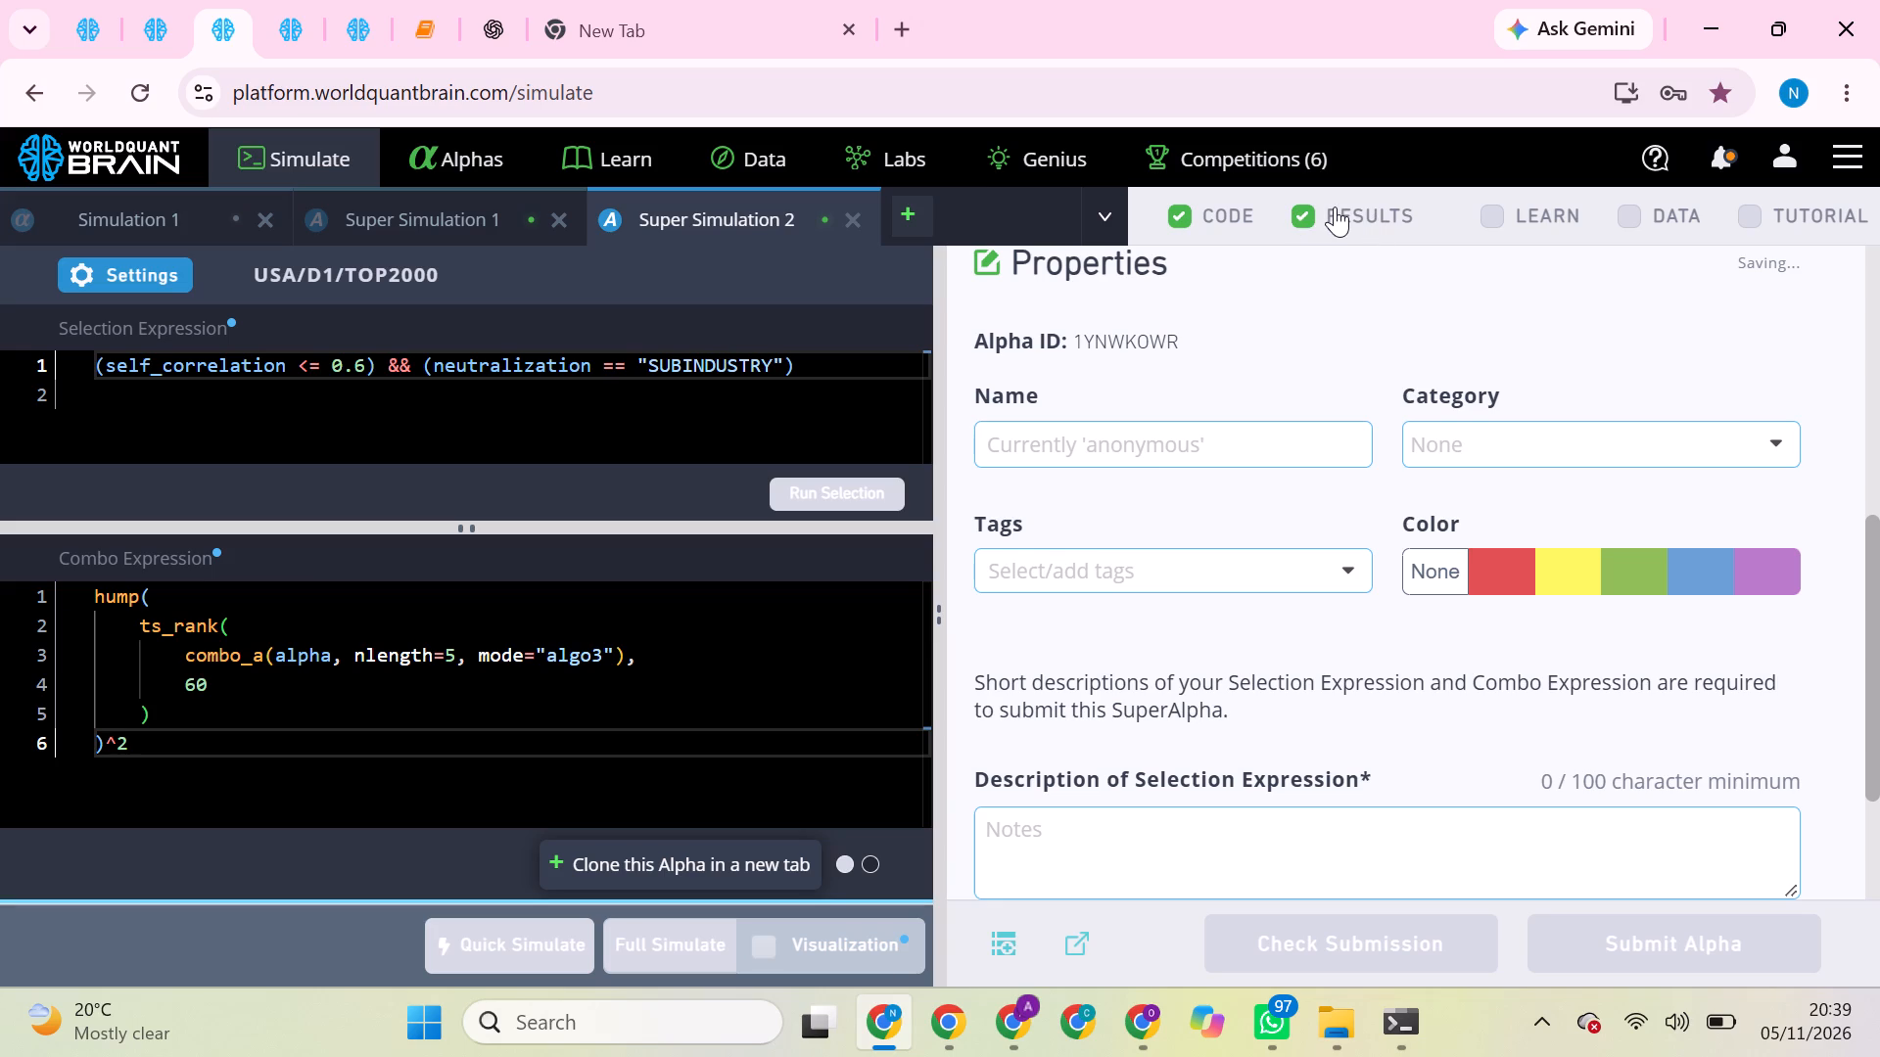
click(1335, 207)
scroll(1368, 337, up, 6)
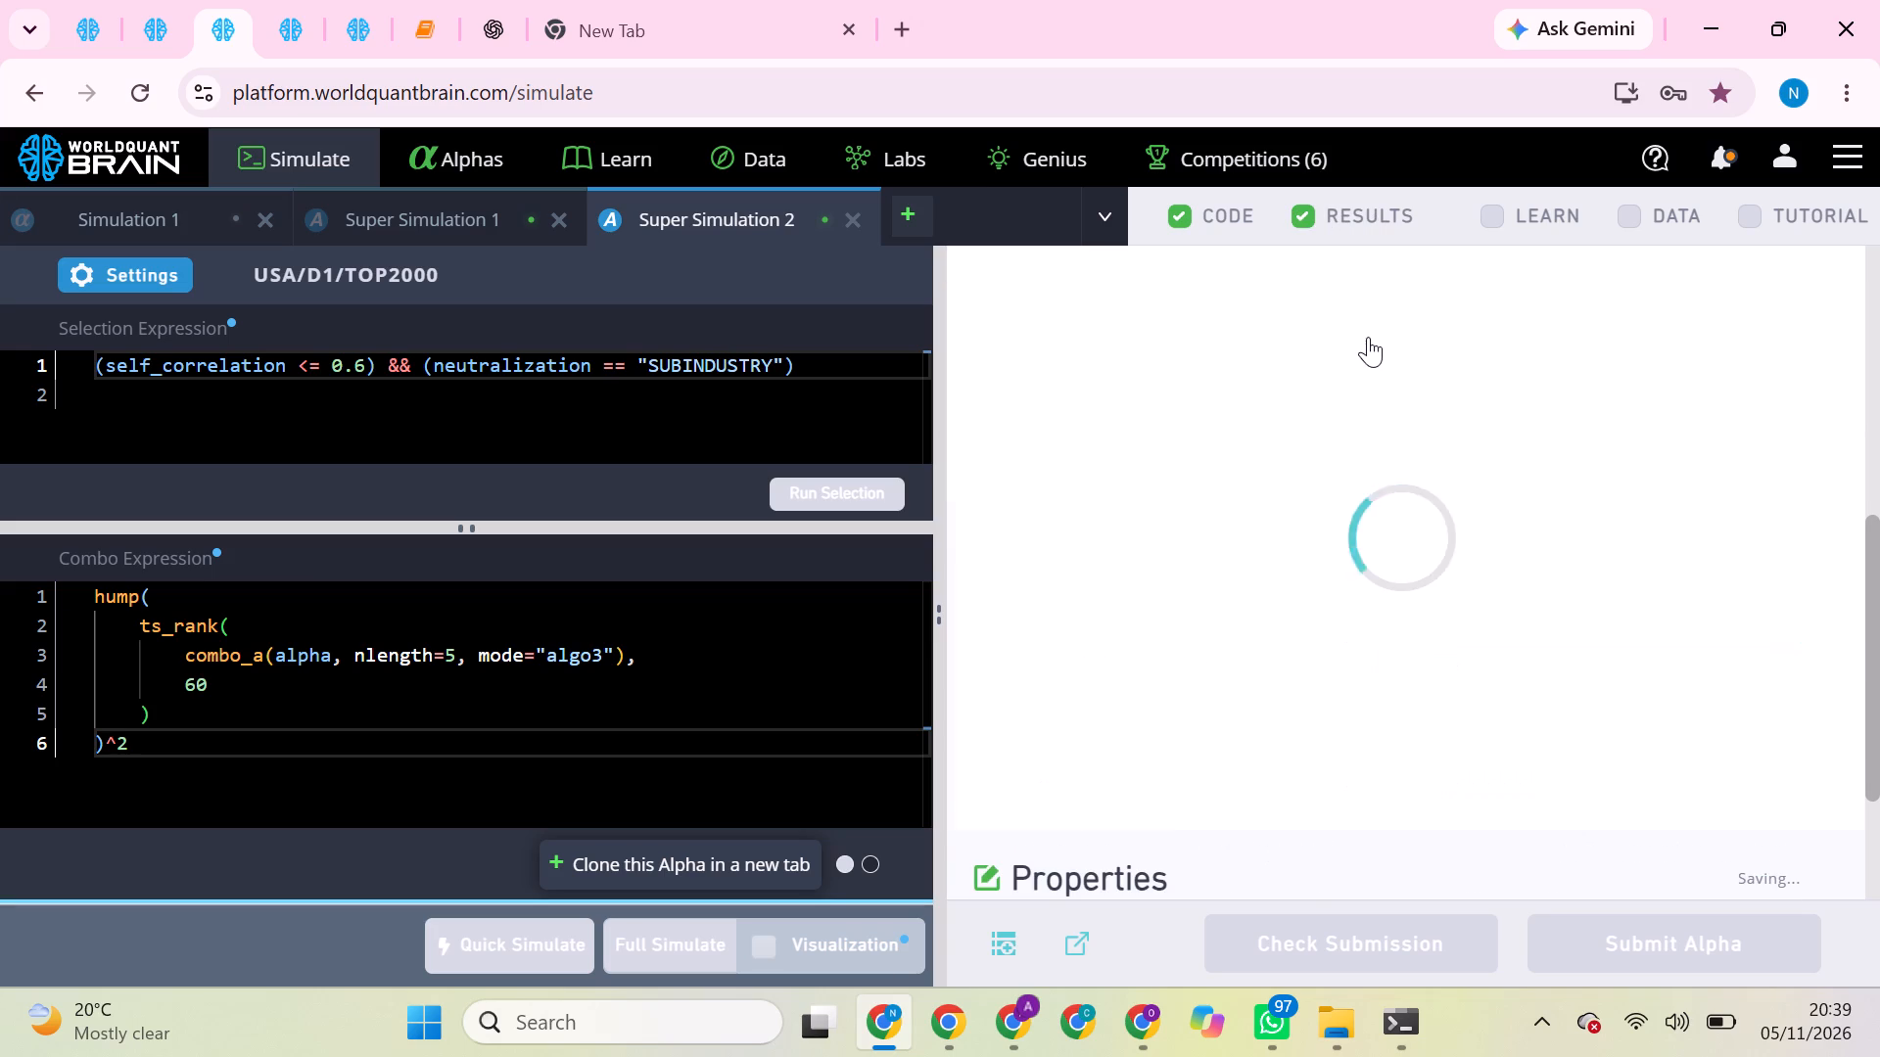
scroll(1368, 337, up, 4)
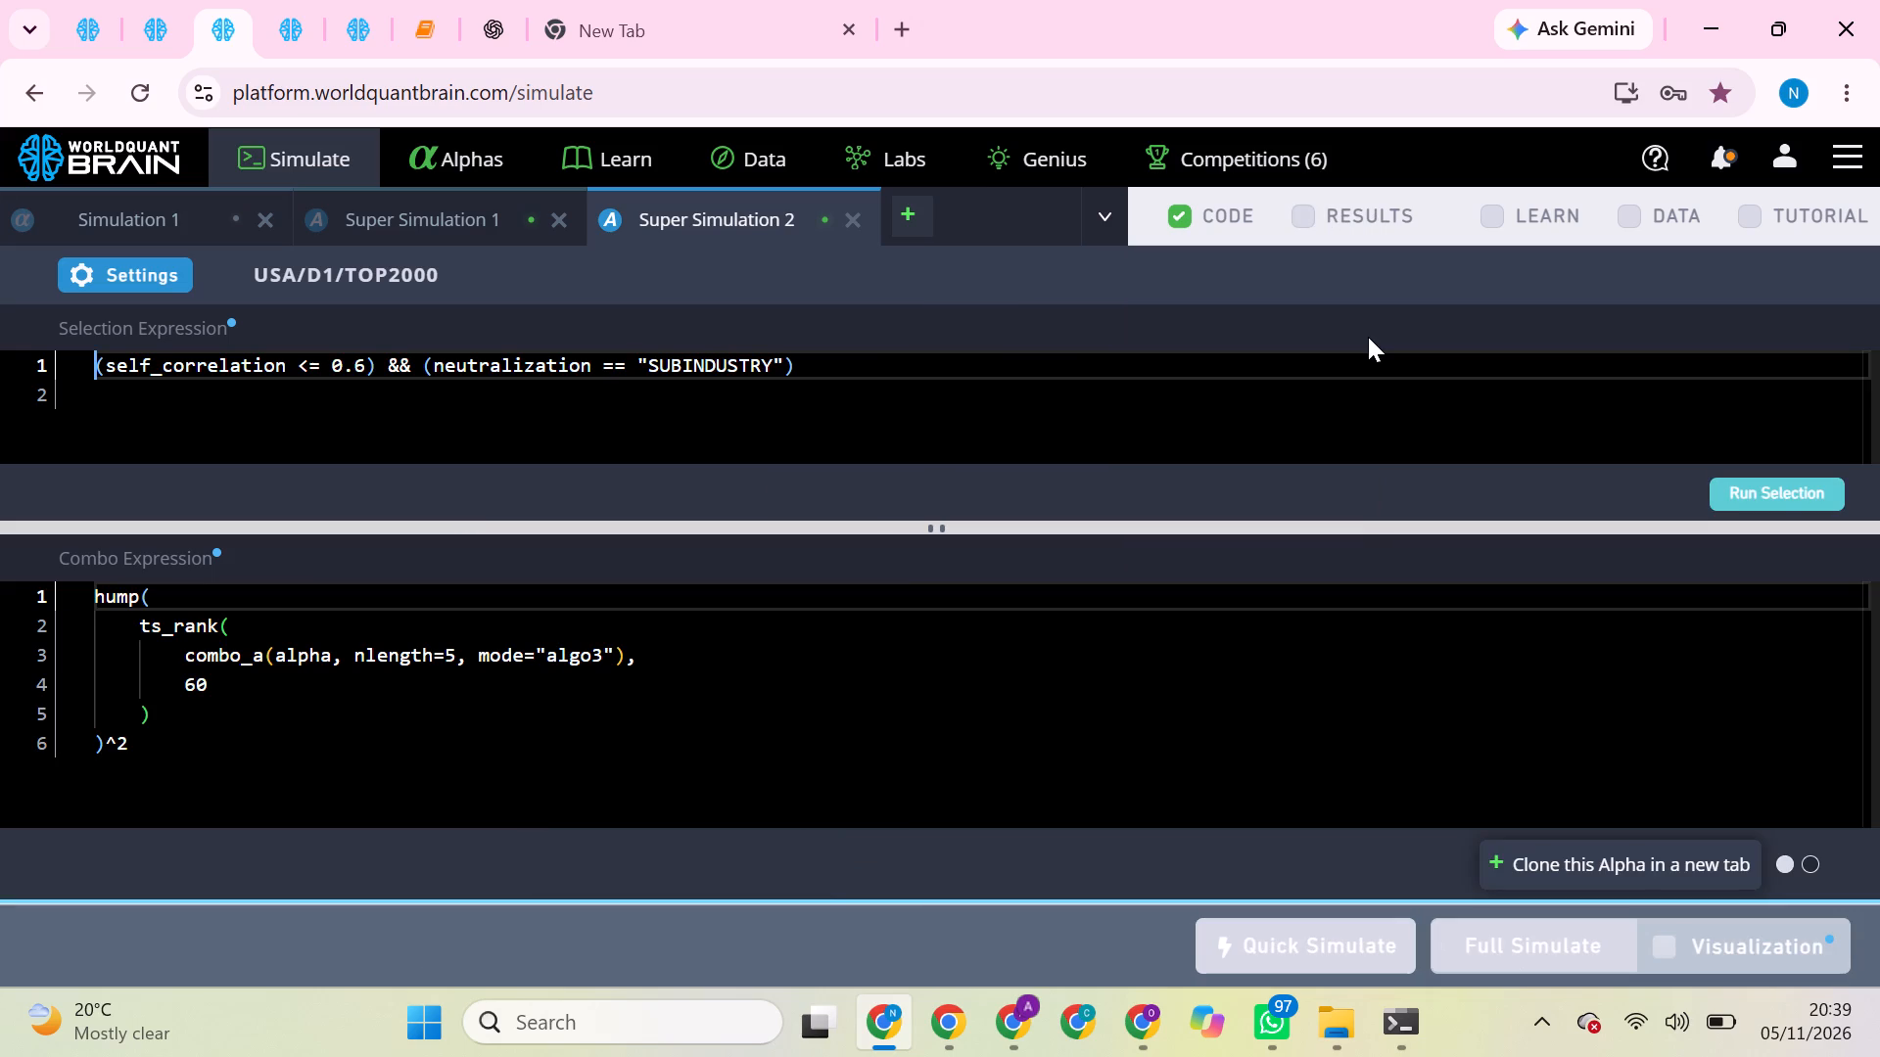
click(1307, 211)
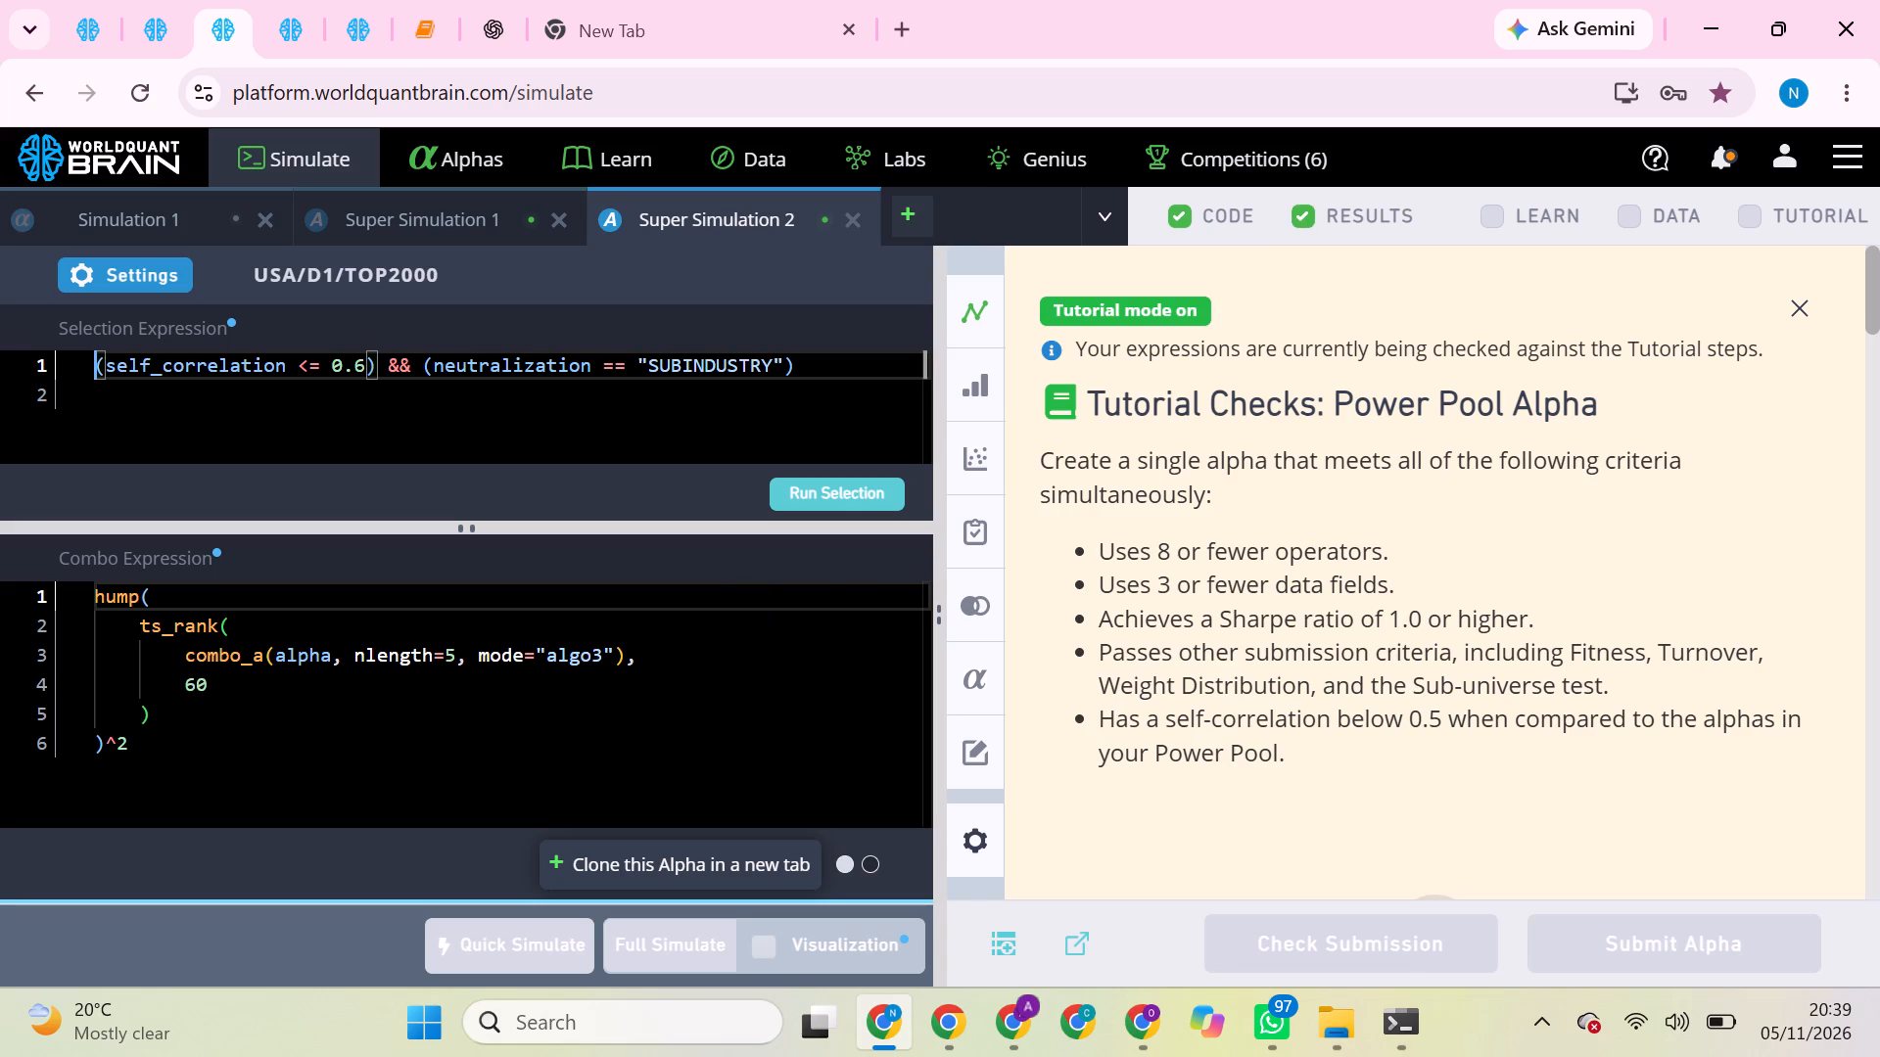
Examine the self_correlation simulation's selected alphas and IS testing status.
scroll(1172, 617, down, 7)
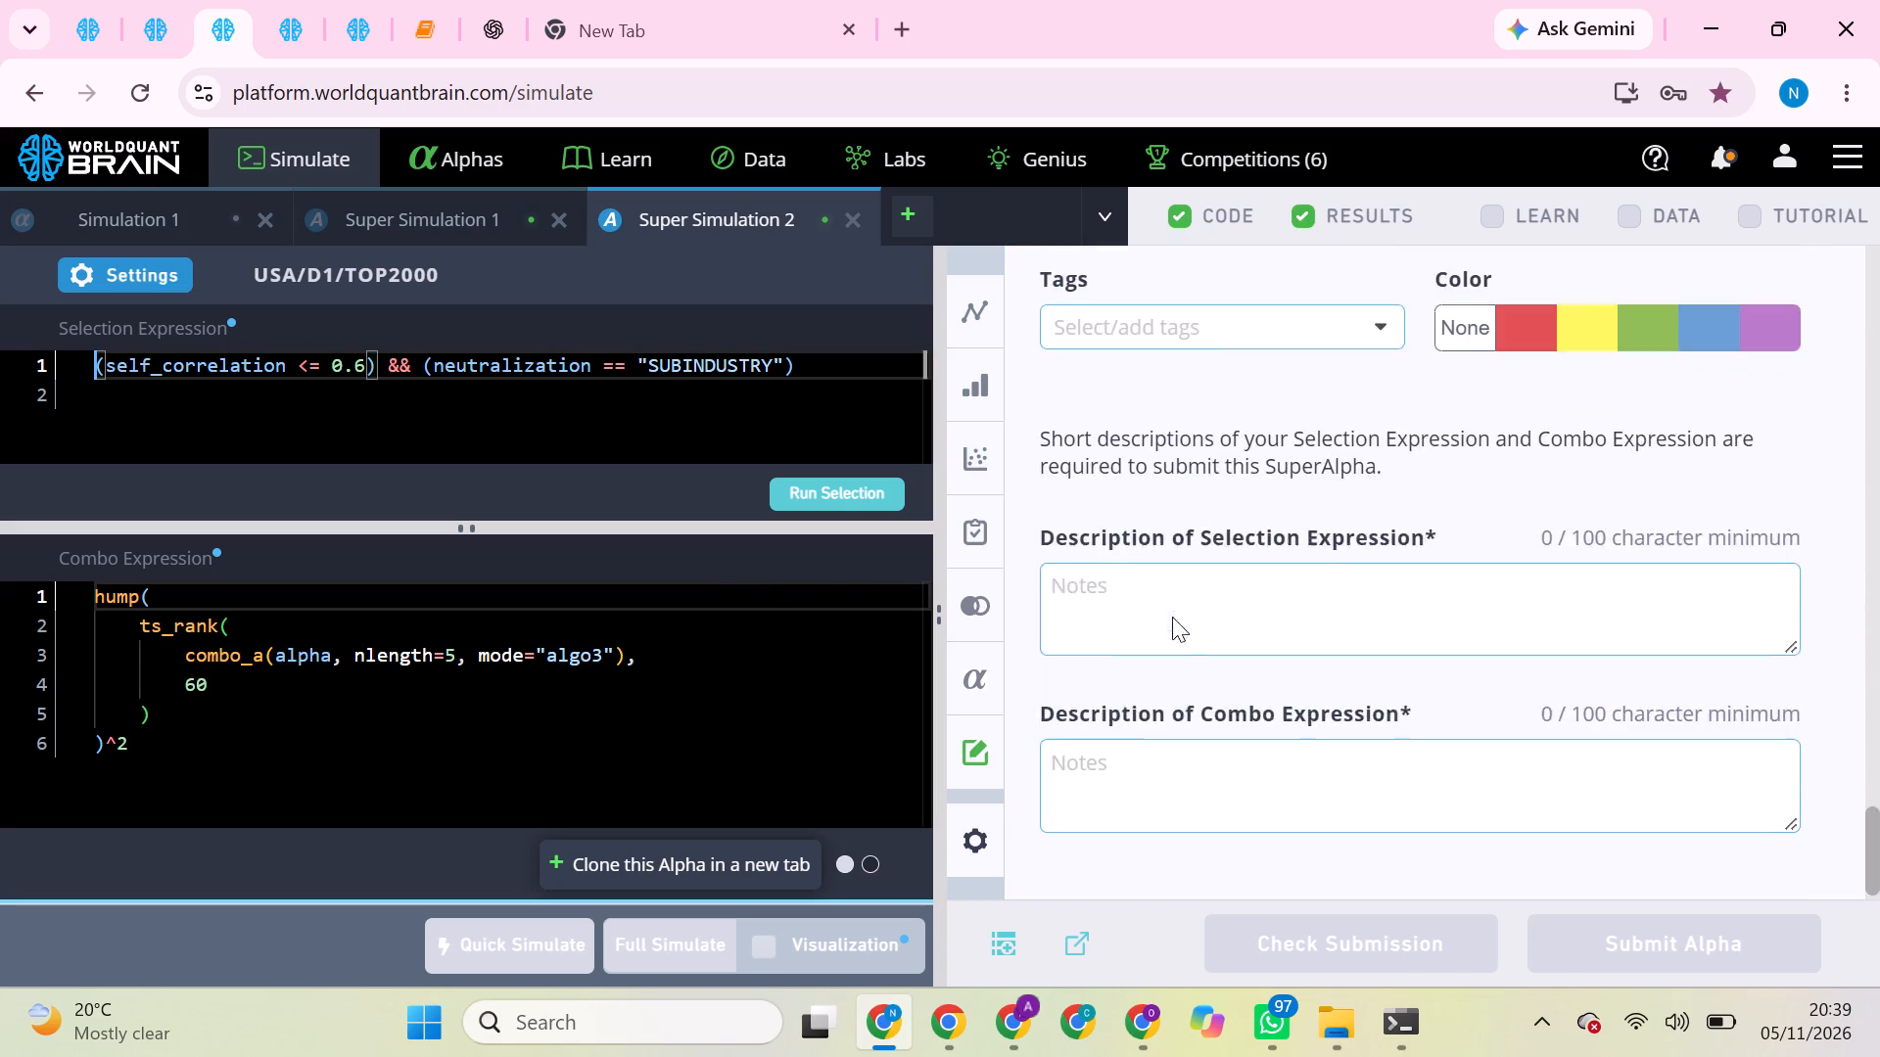
scroll(1172, 617, up, 4)
scroll(1146, 783, up, 1)
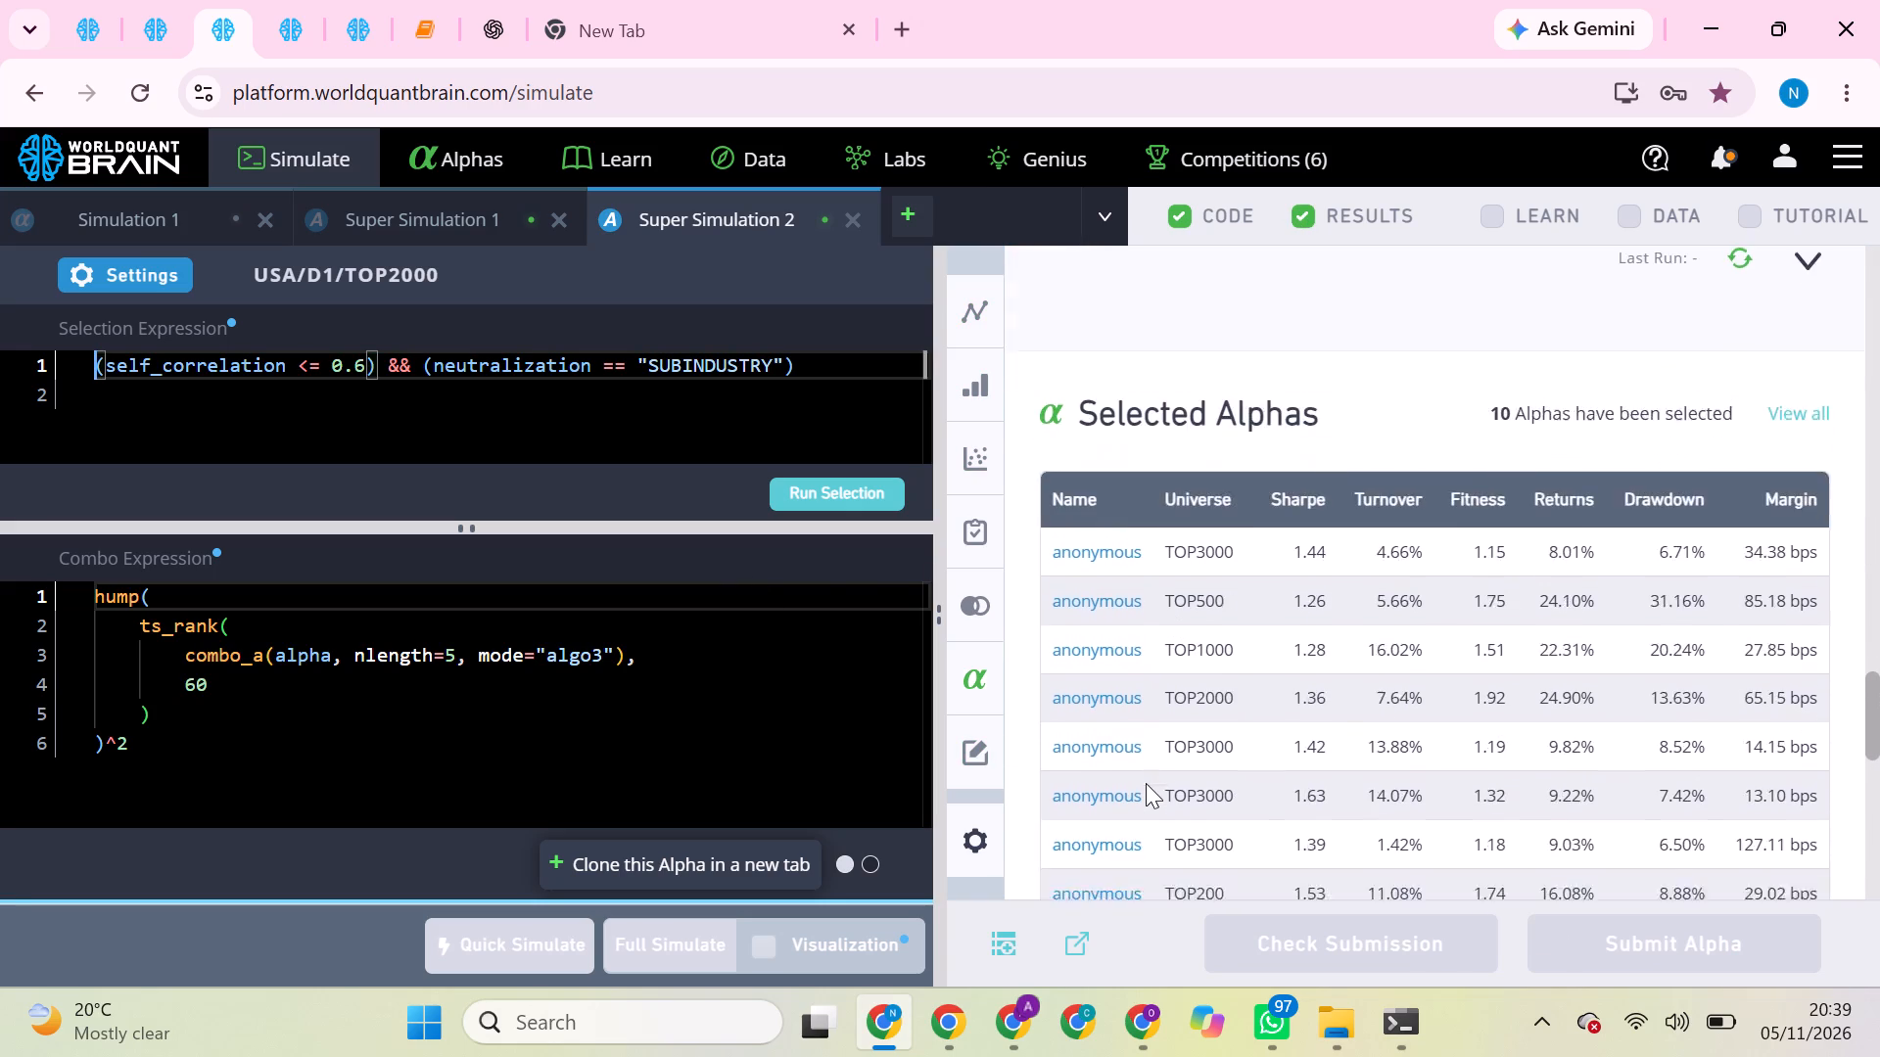
scroll(1146, 783, up, 2)
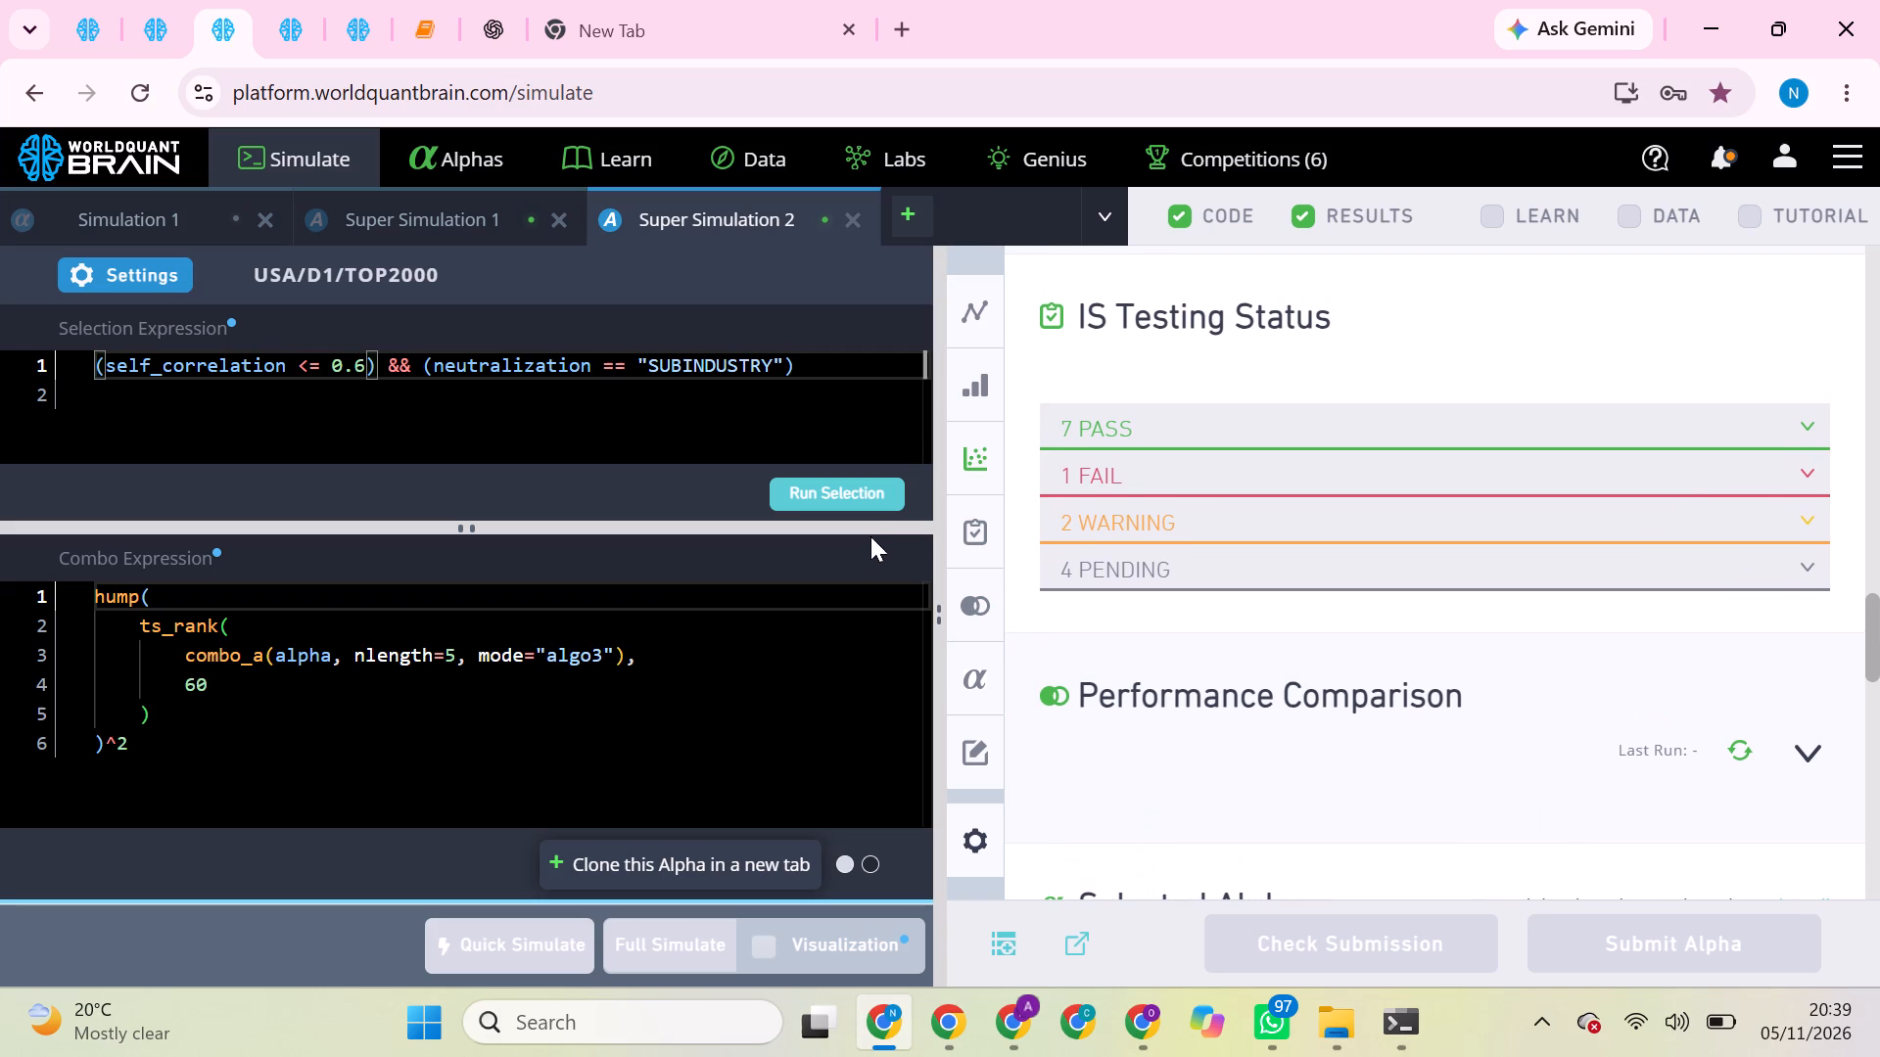
Change the neutralization condition in the self_correlation selection expression to "INDUSTRY".
click(858, 488)
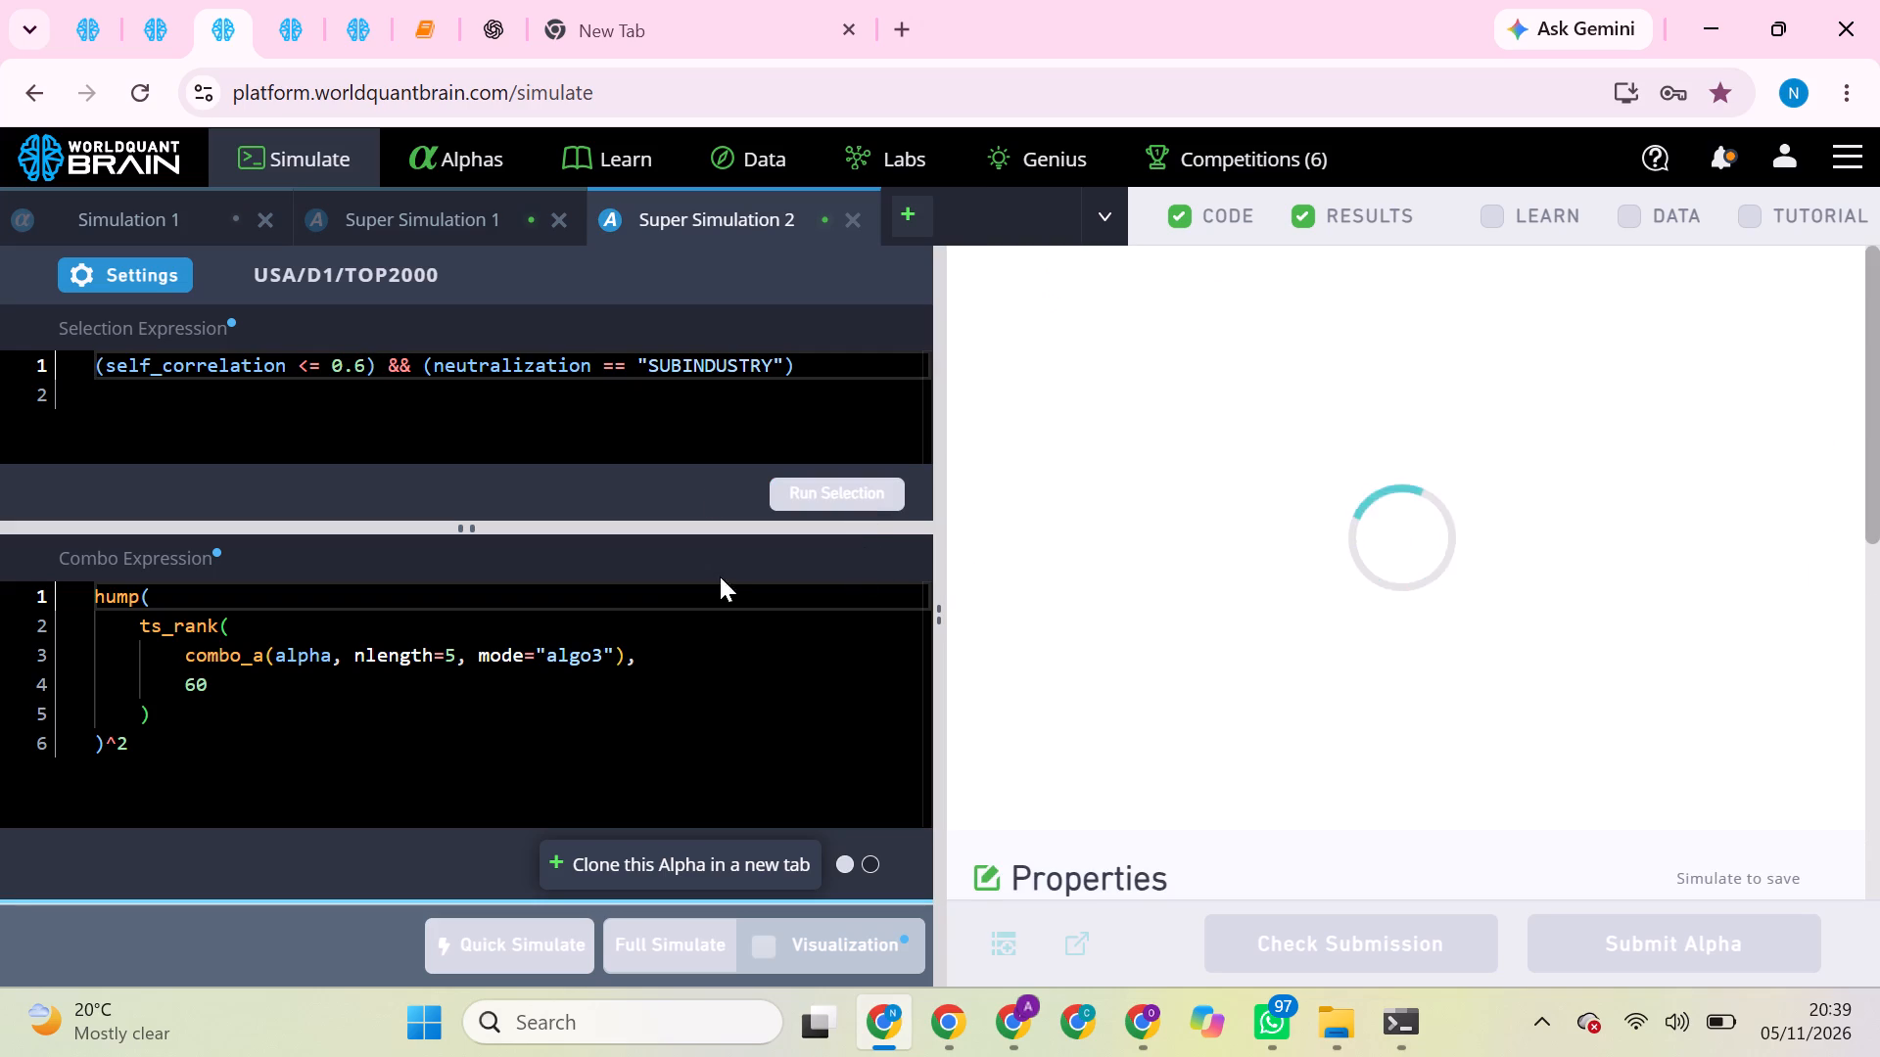
click(679, 352)
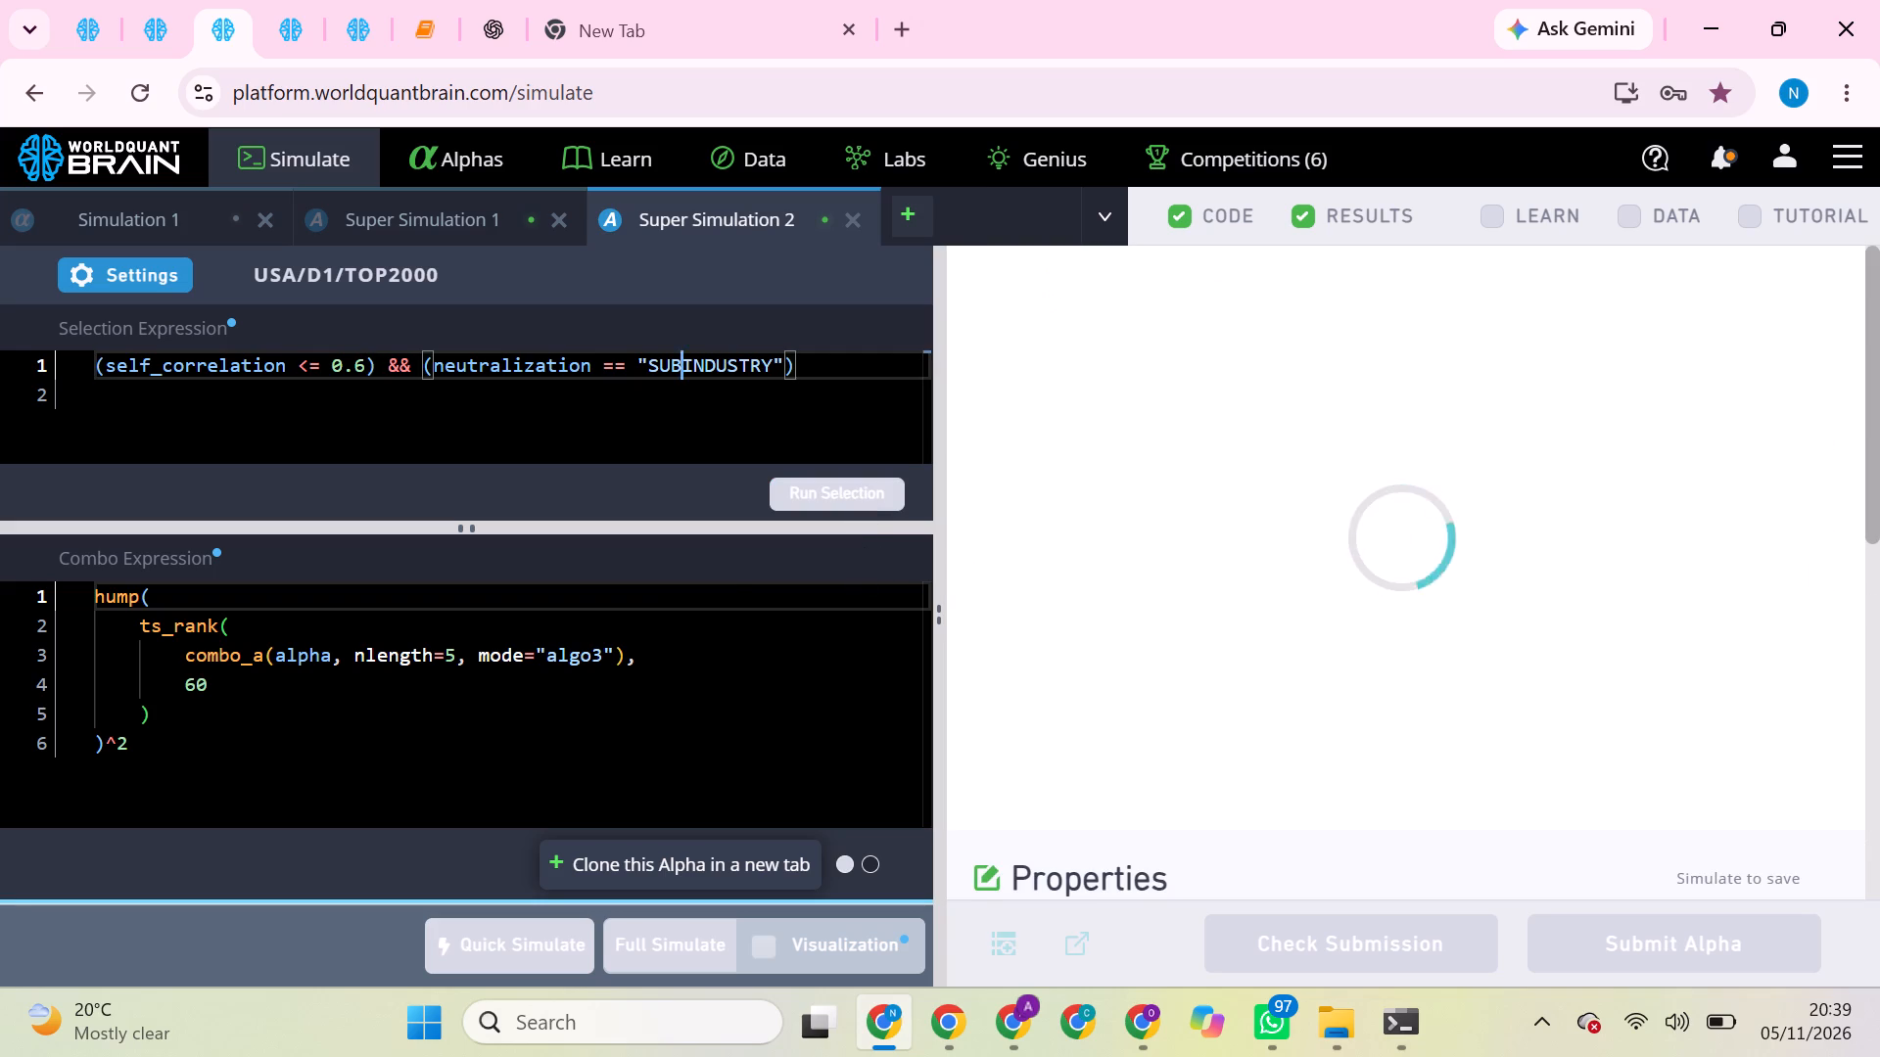
triple_click(681, 354)
double_click(681, 354)
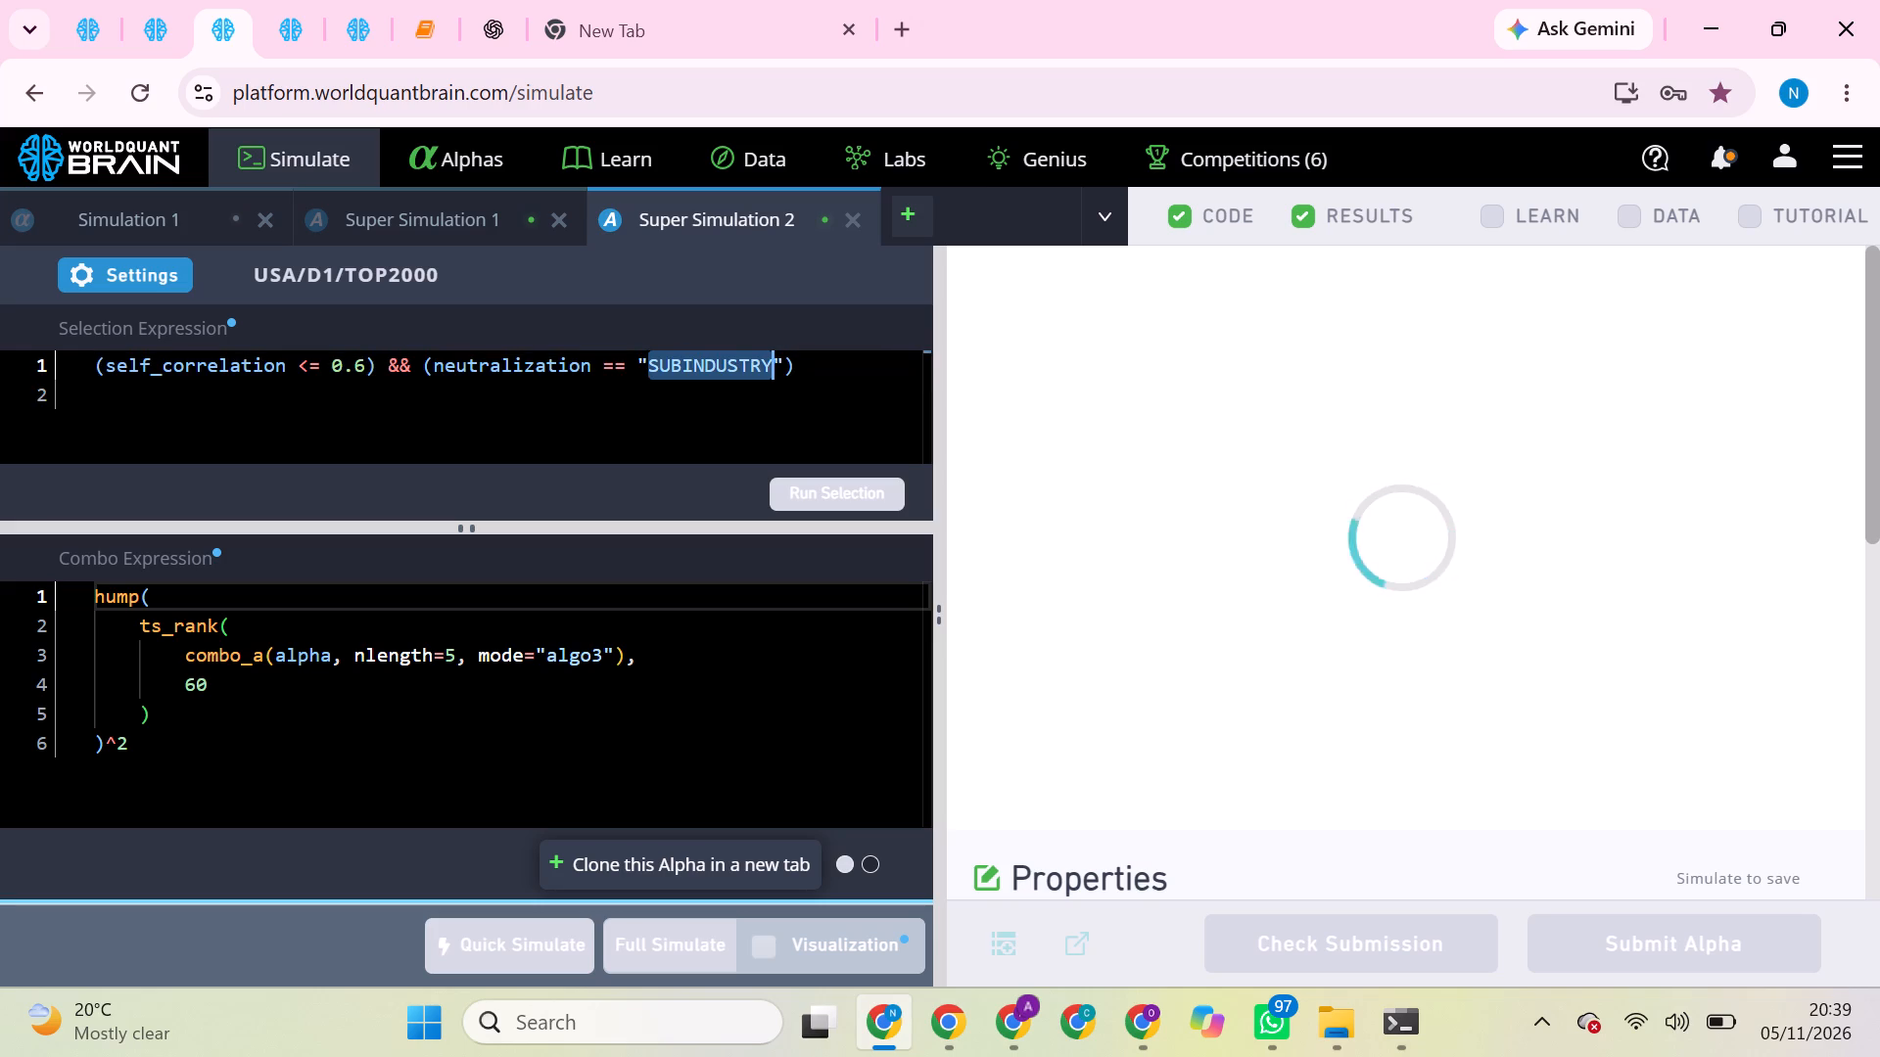
click(681, 354)
key(BackSpace)
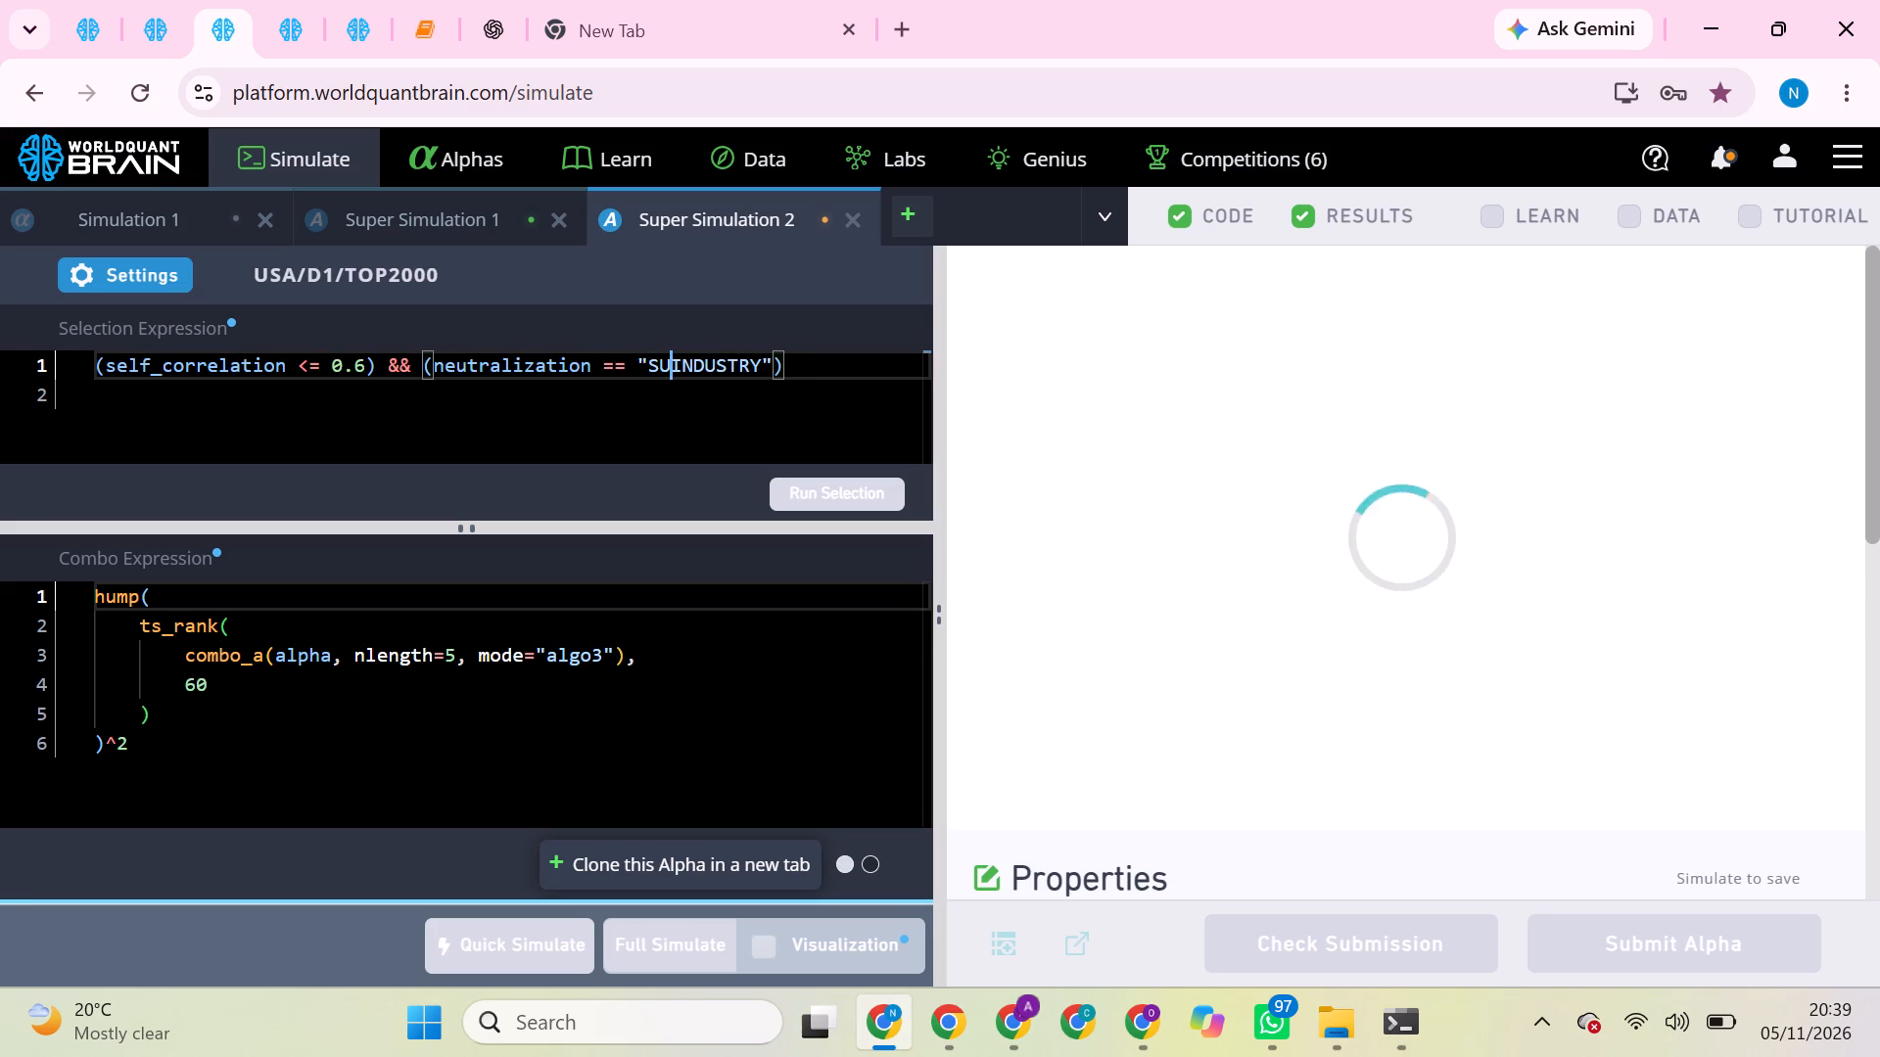
key(BackSpace)
key(BackSpace)
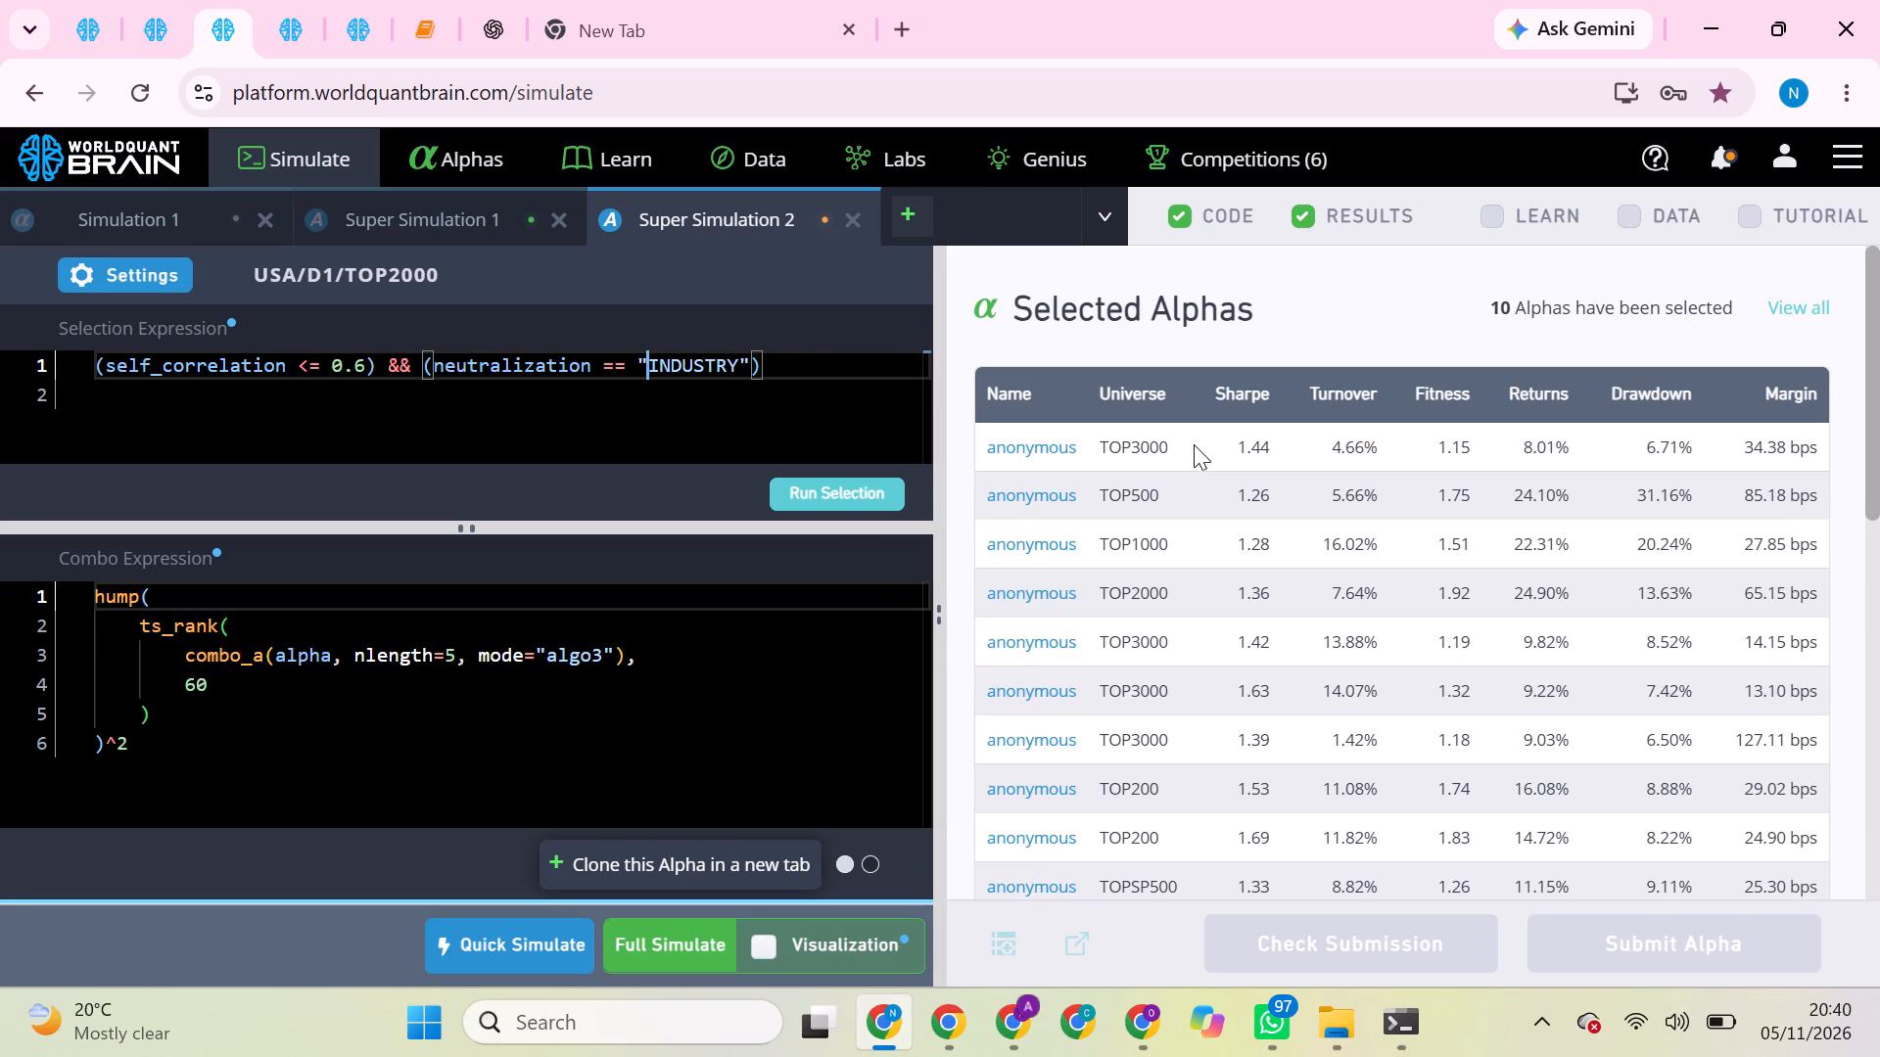
click(1194, 444)
Run the self_correlation selection with the INDUSTRY condition and start its full simulation.
click(844, 484)
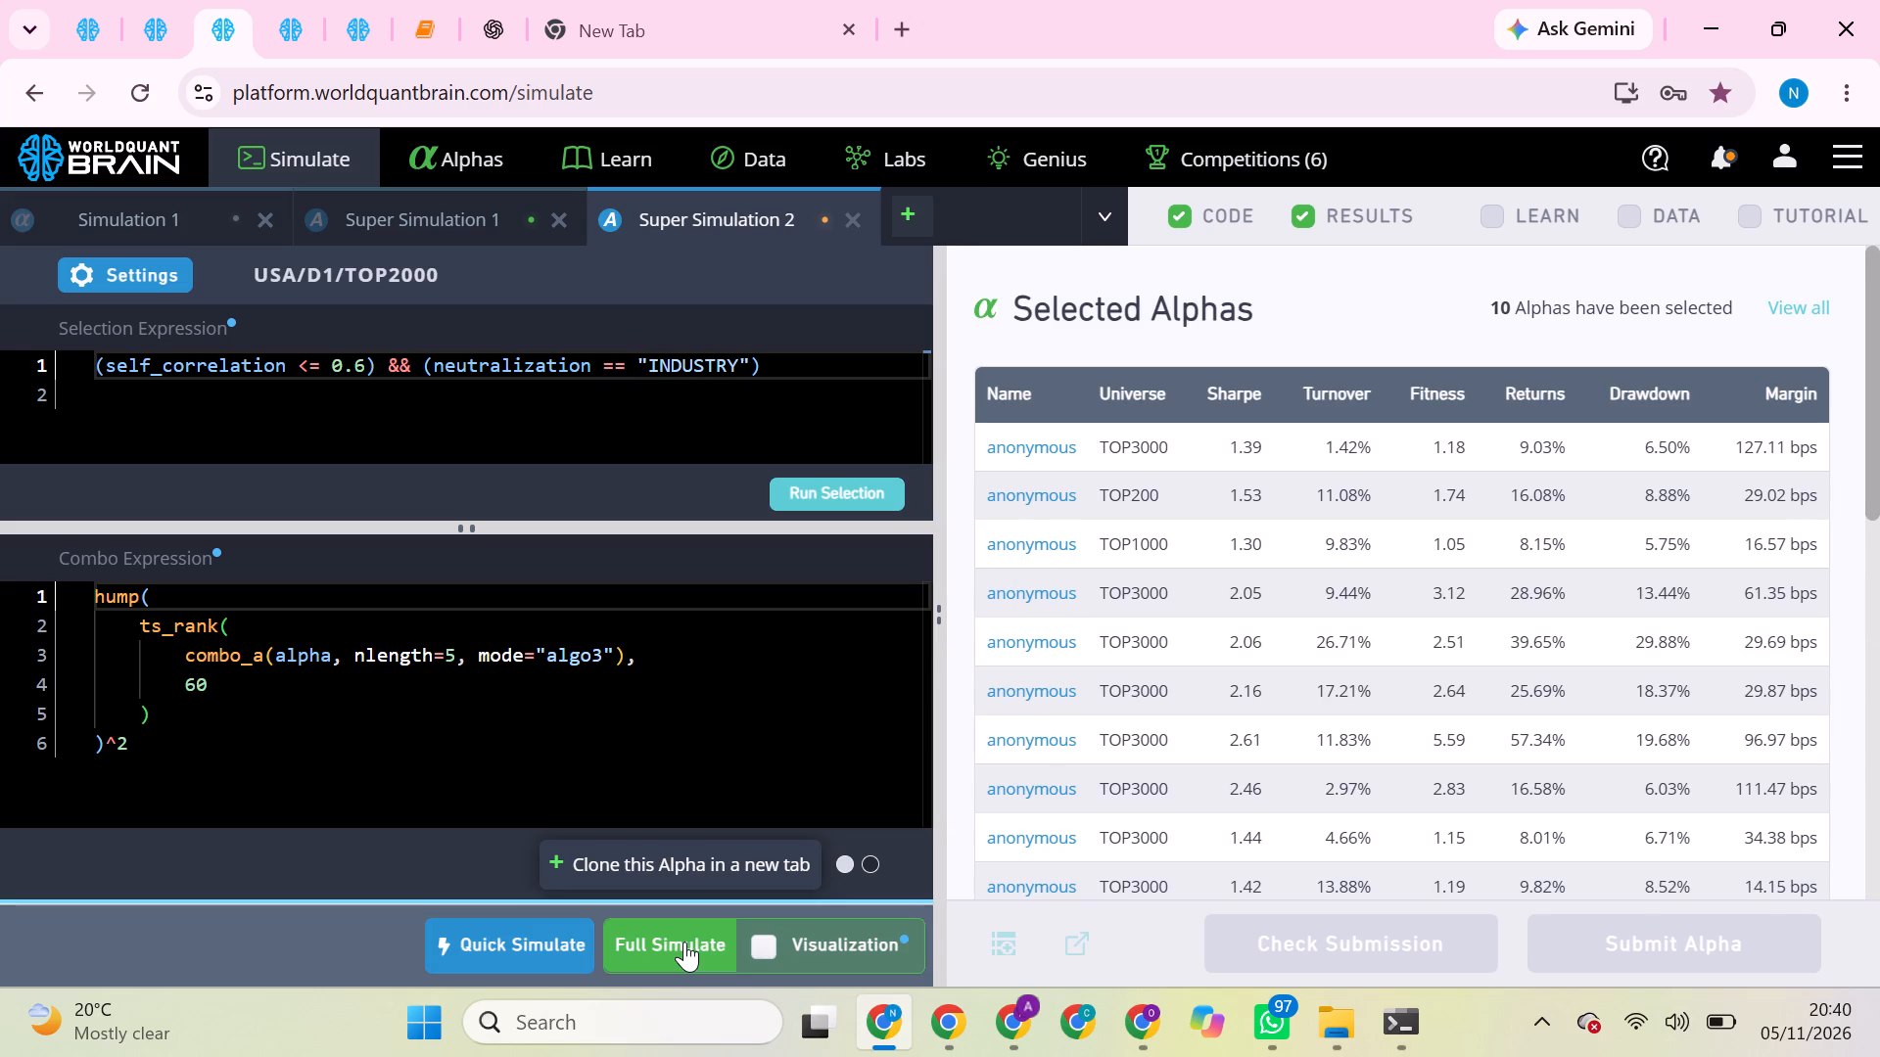
click(684, 942)
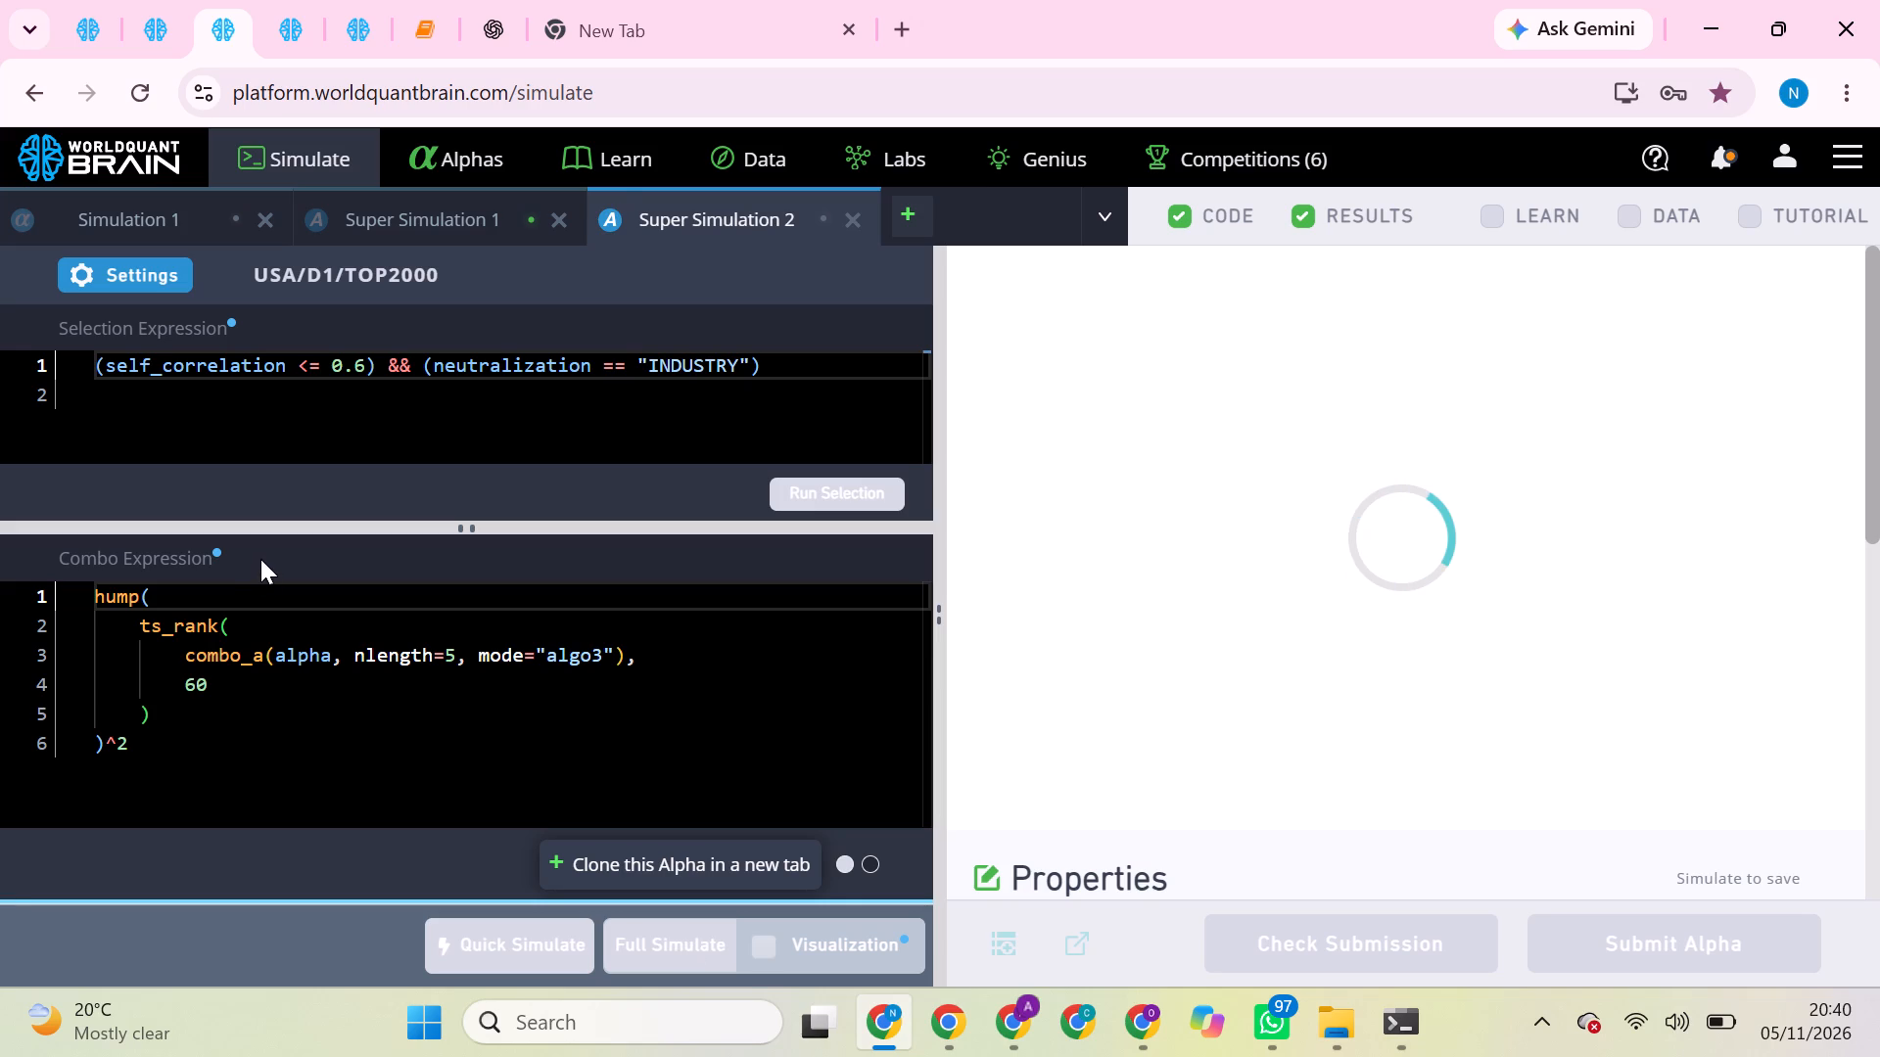
In the session selecting by long_count / (1 + operator_count), view the finished TOP1000 simulation's PnL chart.
click(62, 26)
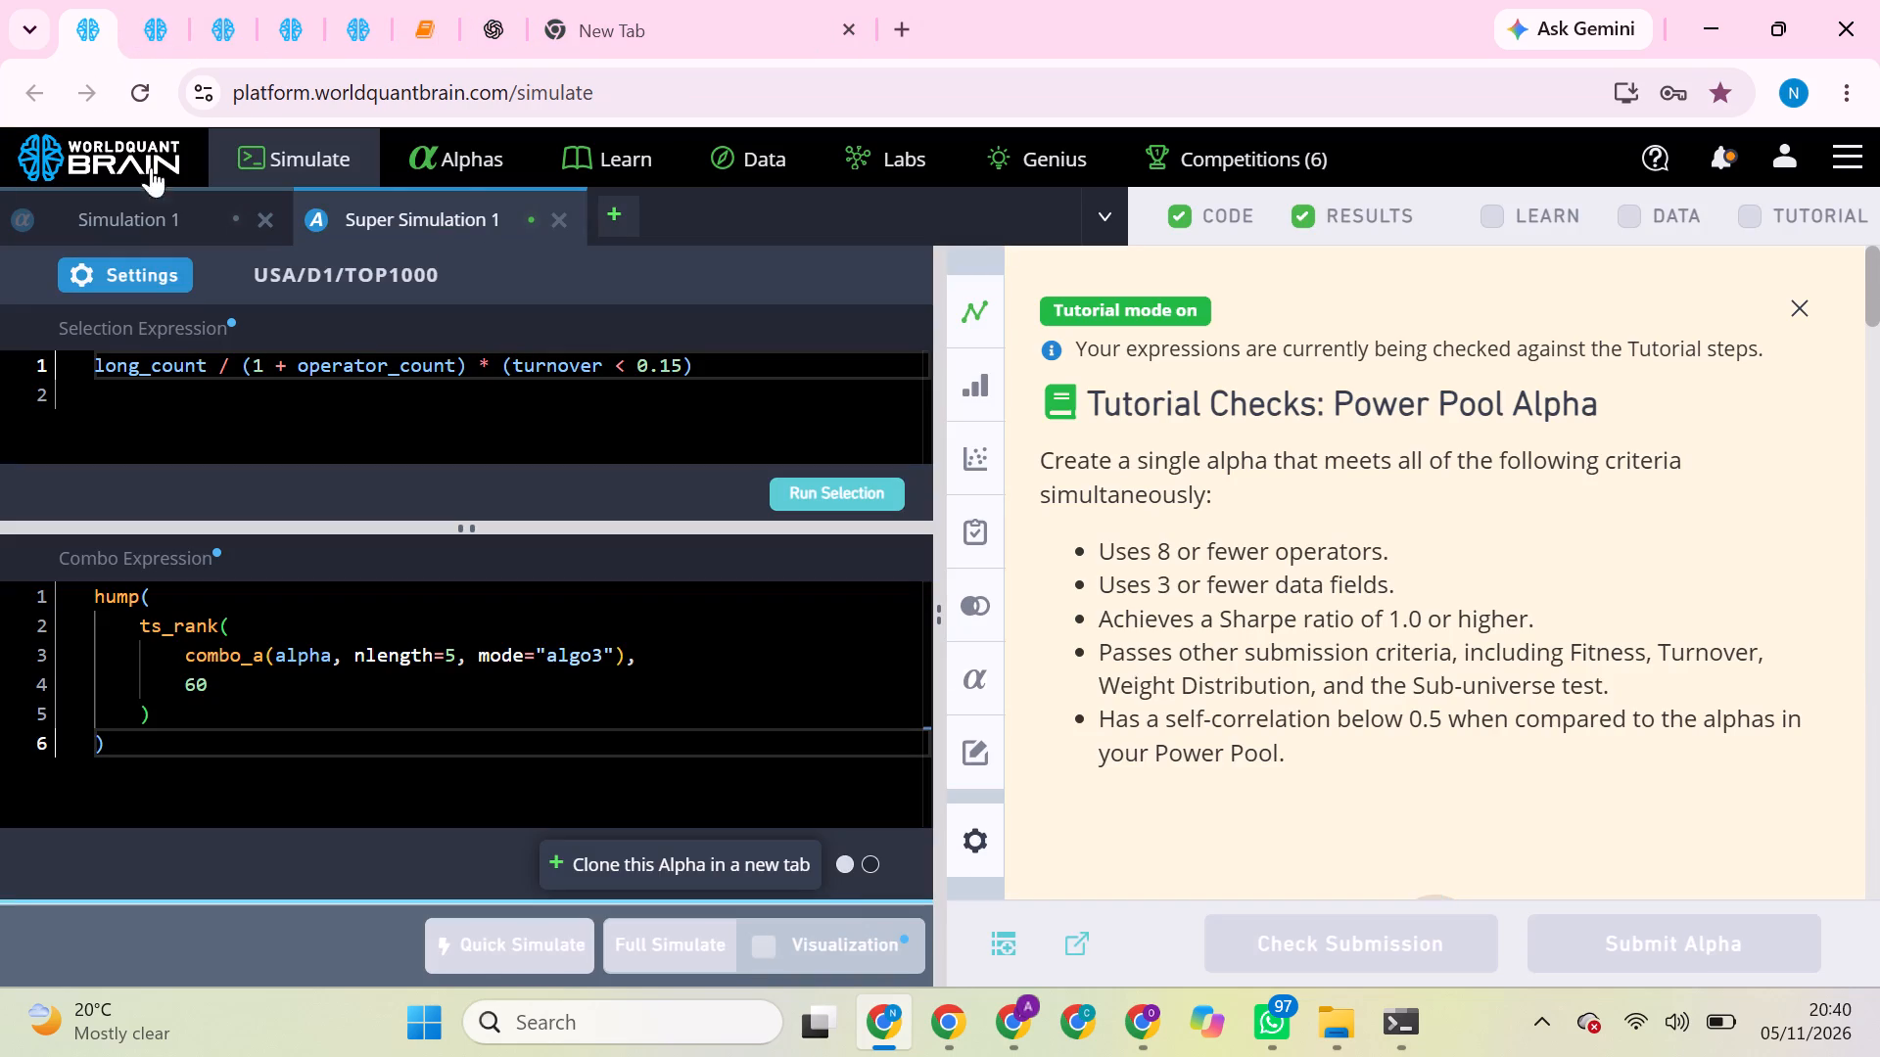
scroll(1207, 438, down, 3)
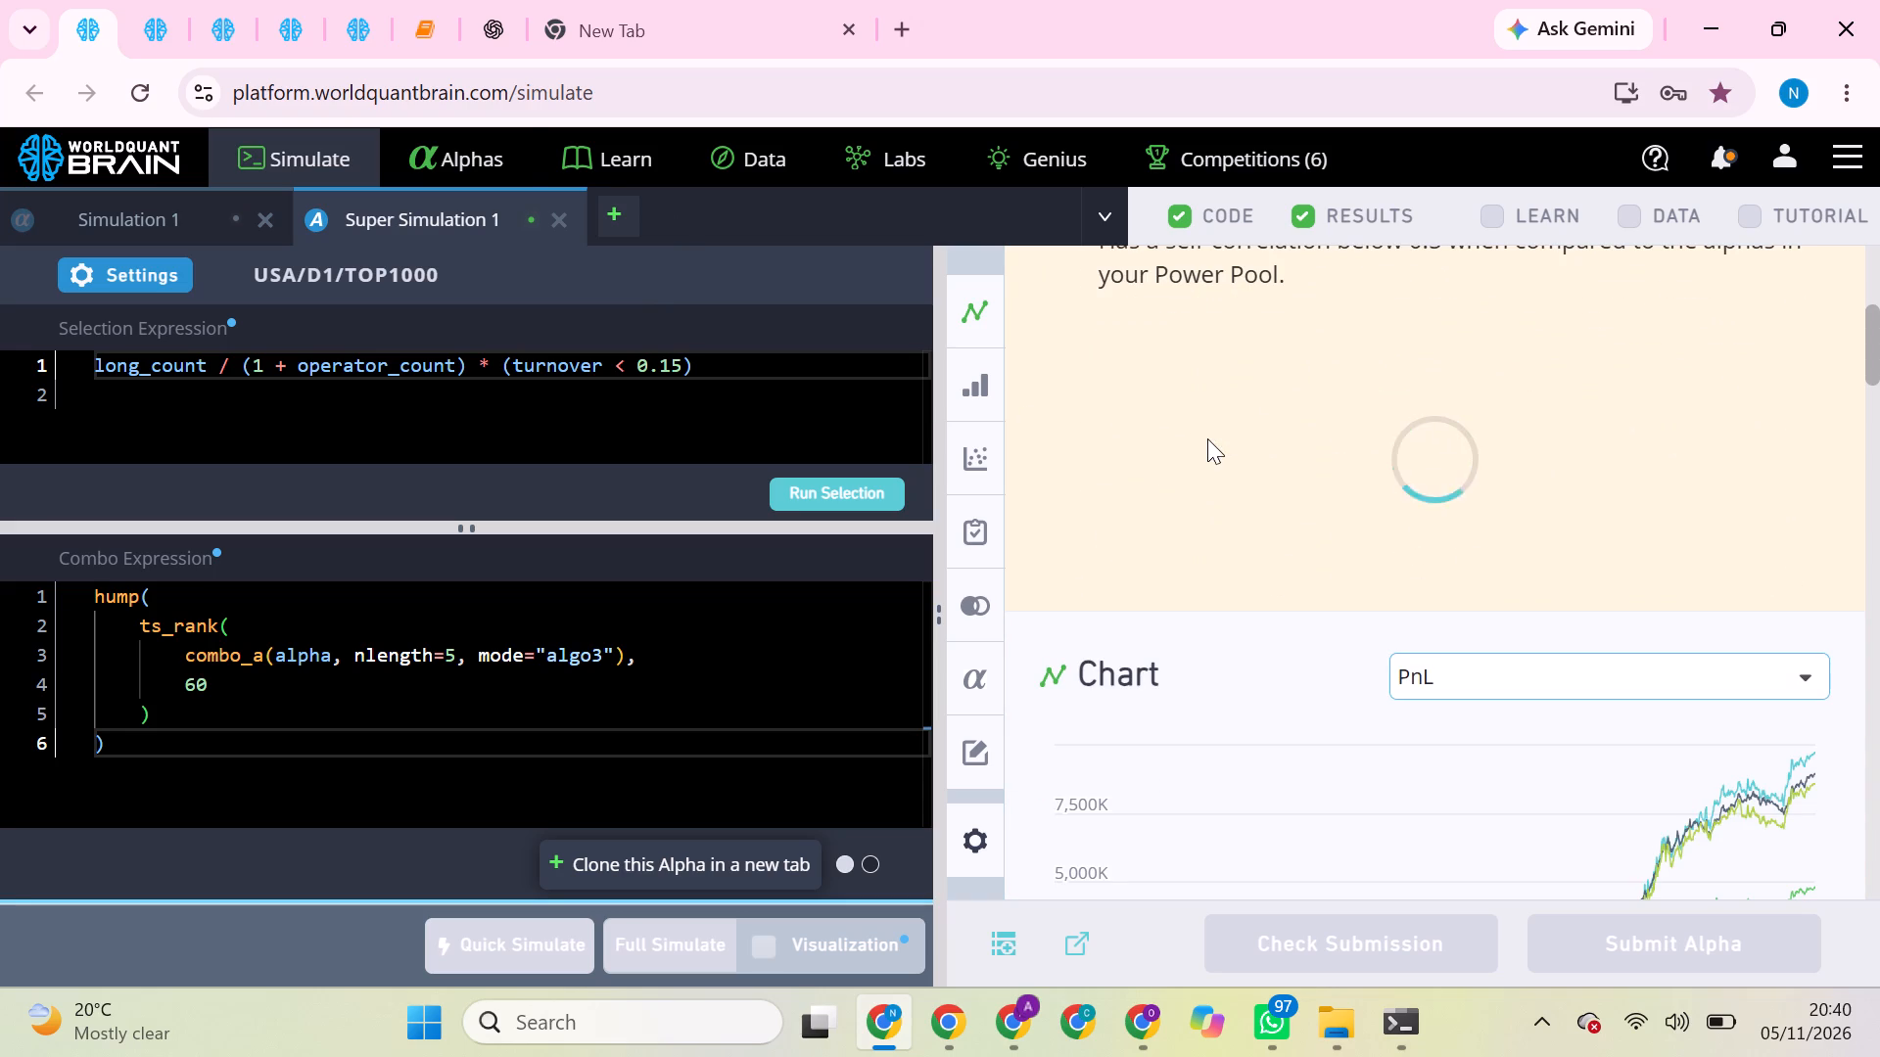
Set the combo universe to TOP3000 and the neutralization to Statistical in the simulation settings, and apply them.
click(121, 274)
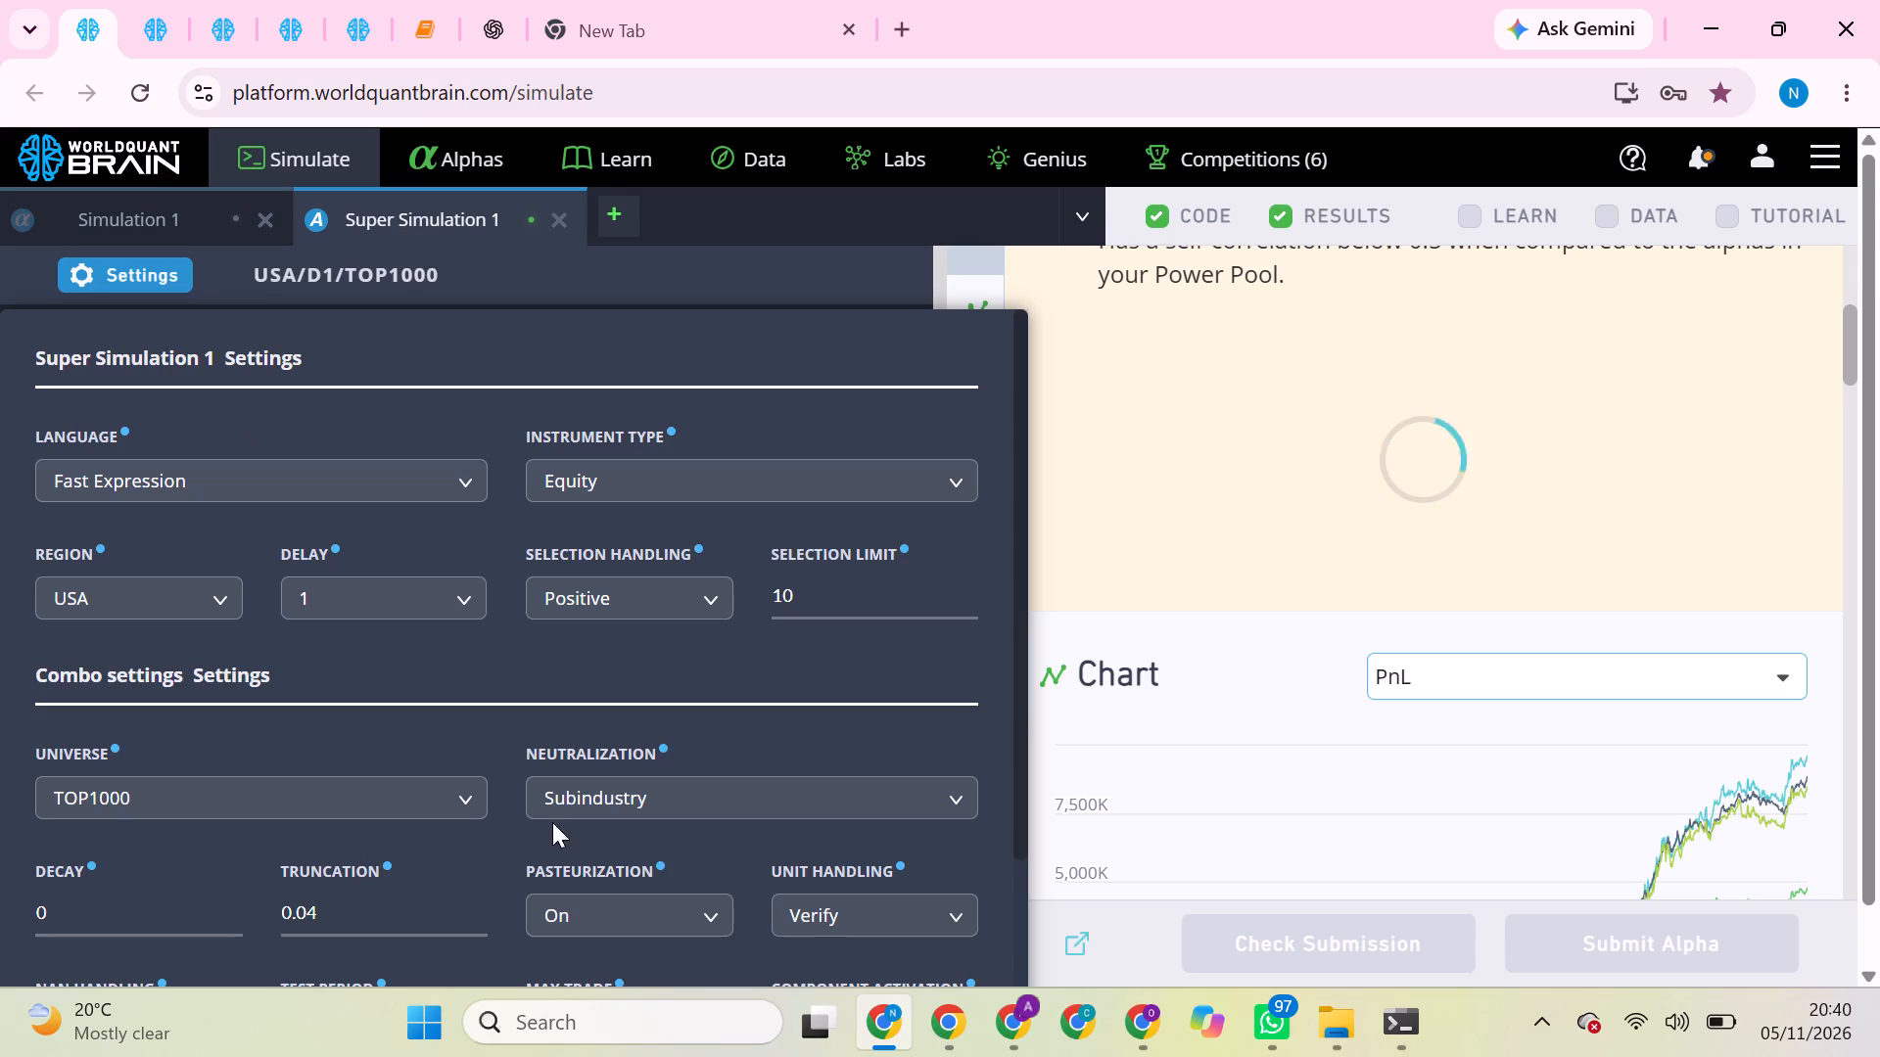
click(319, 783)
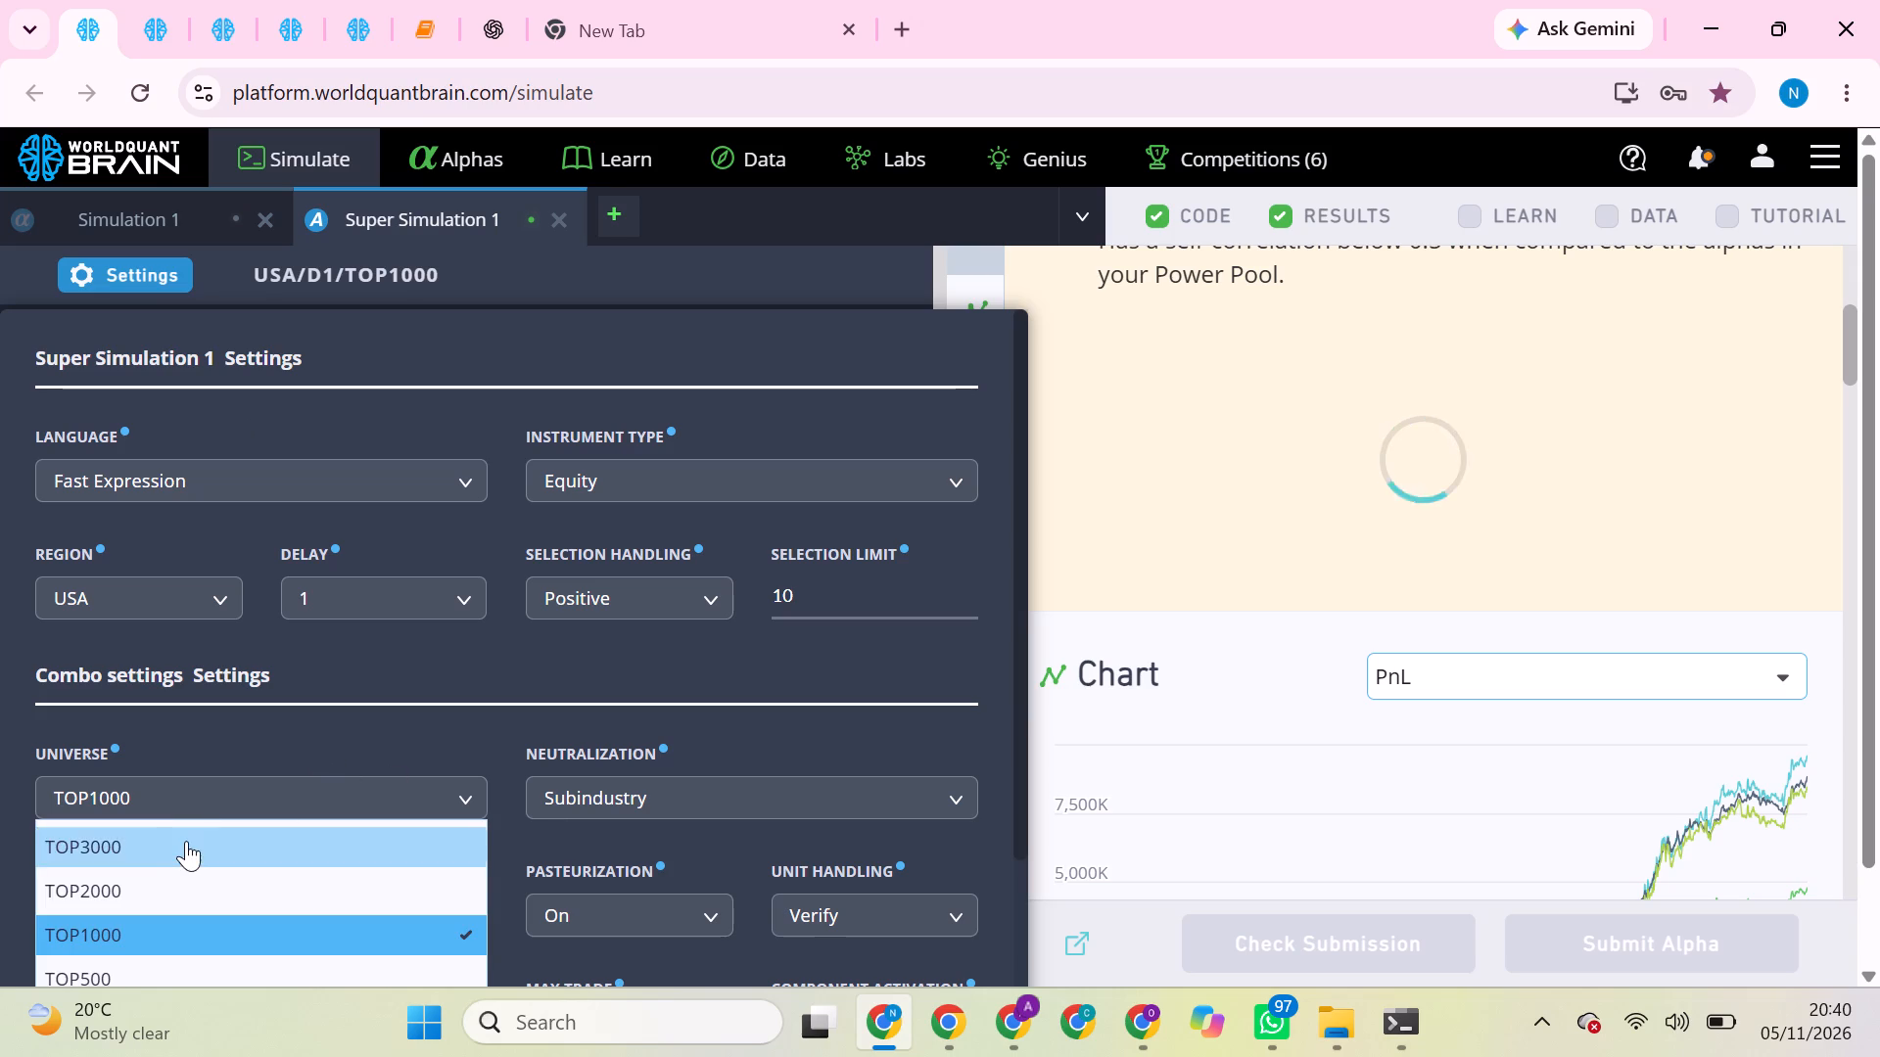
click(186, 841)
click(626, 794)
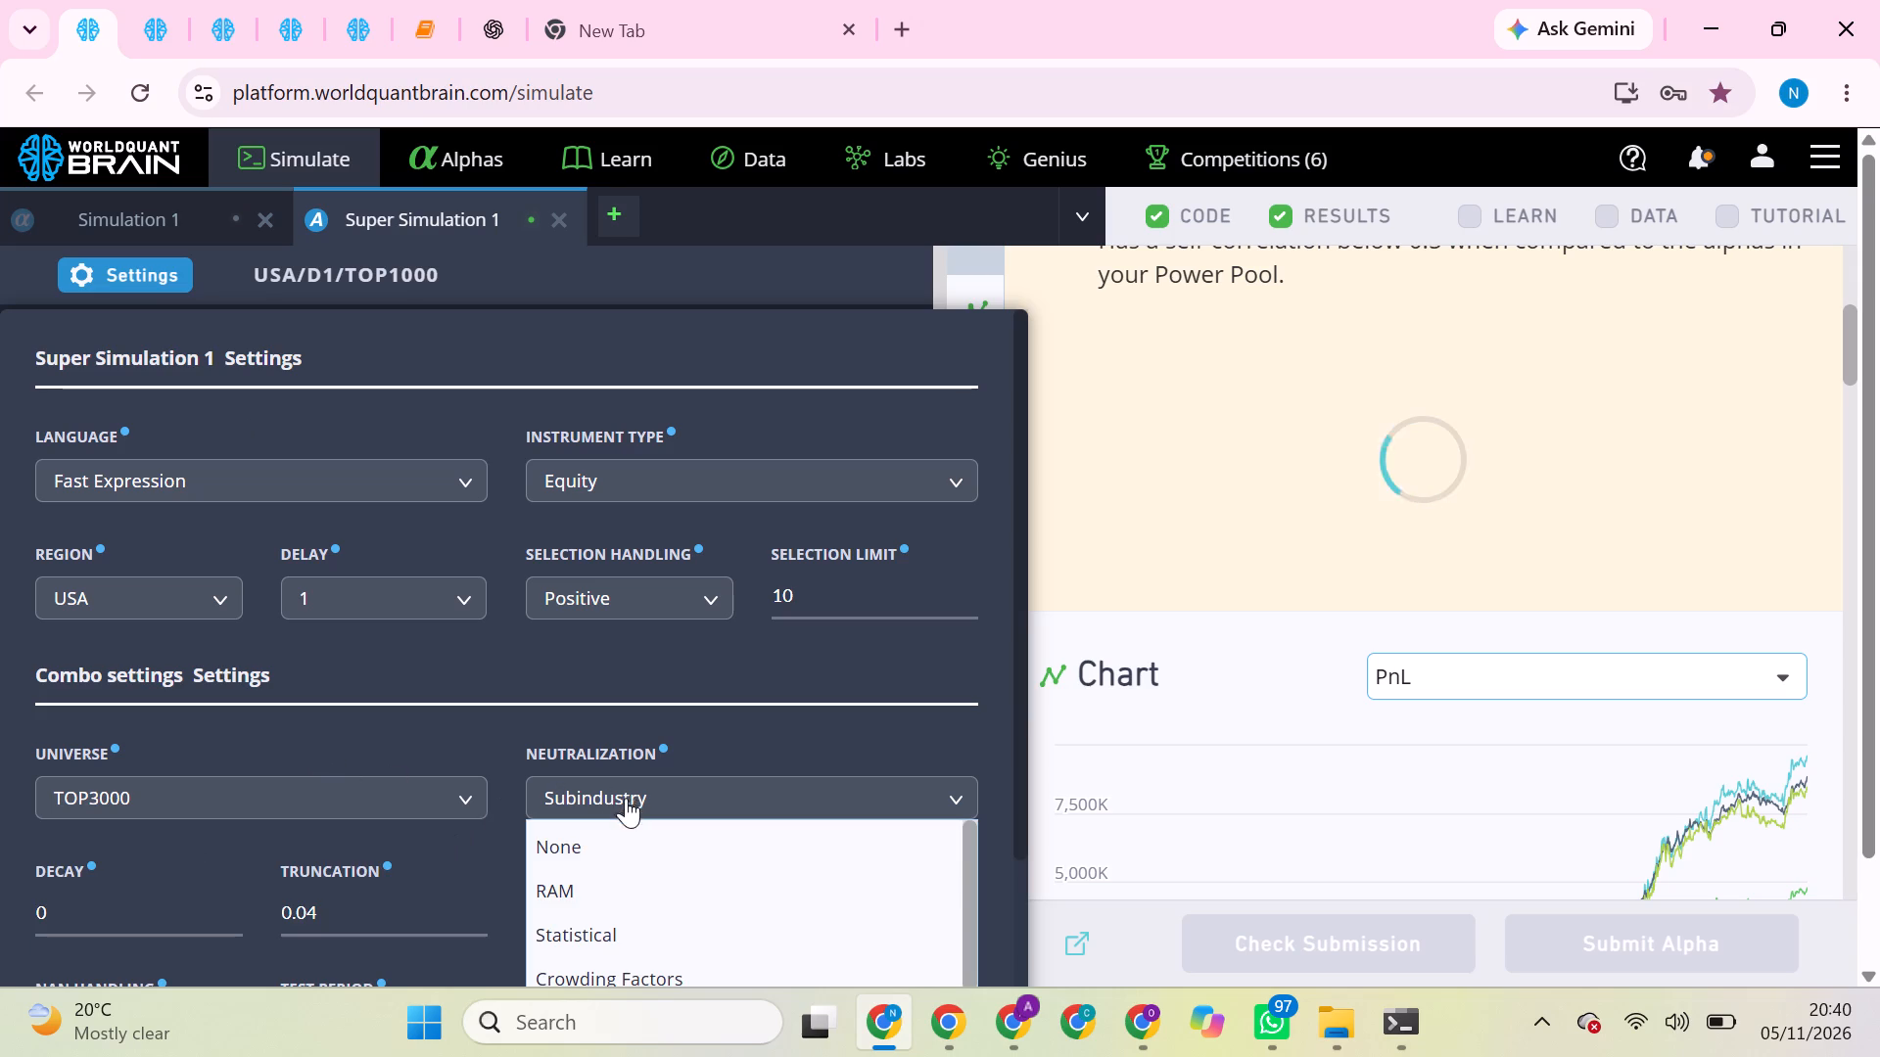
scroll(625, 895, down, 1)
click(585, 890)
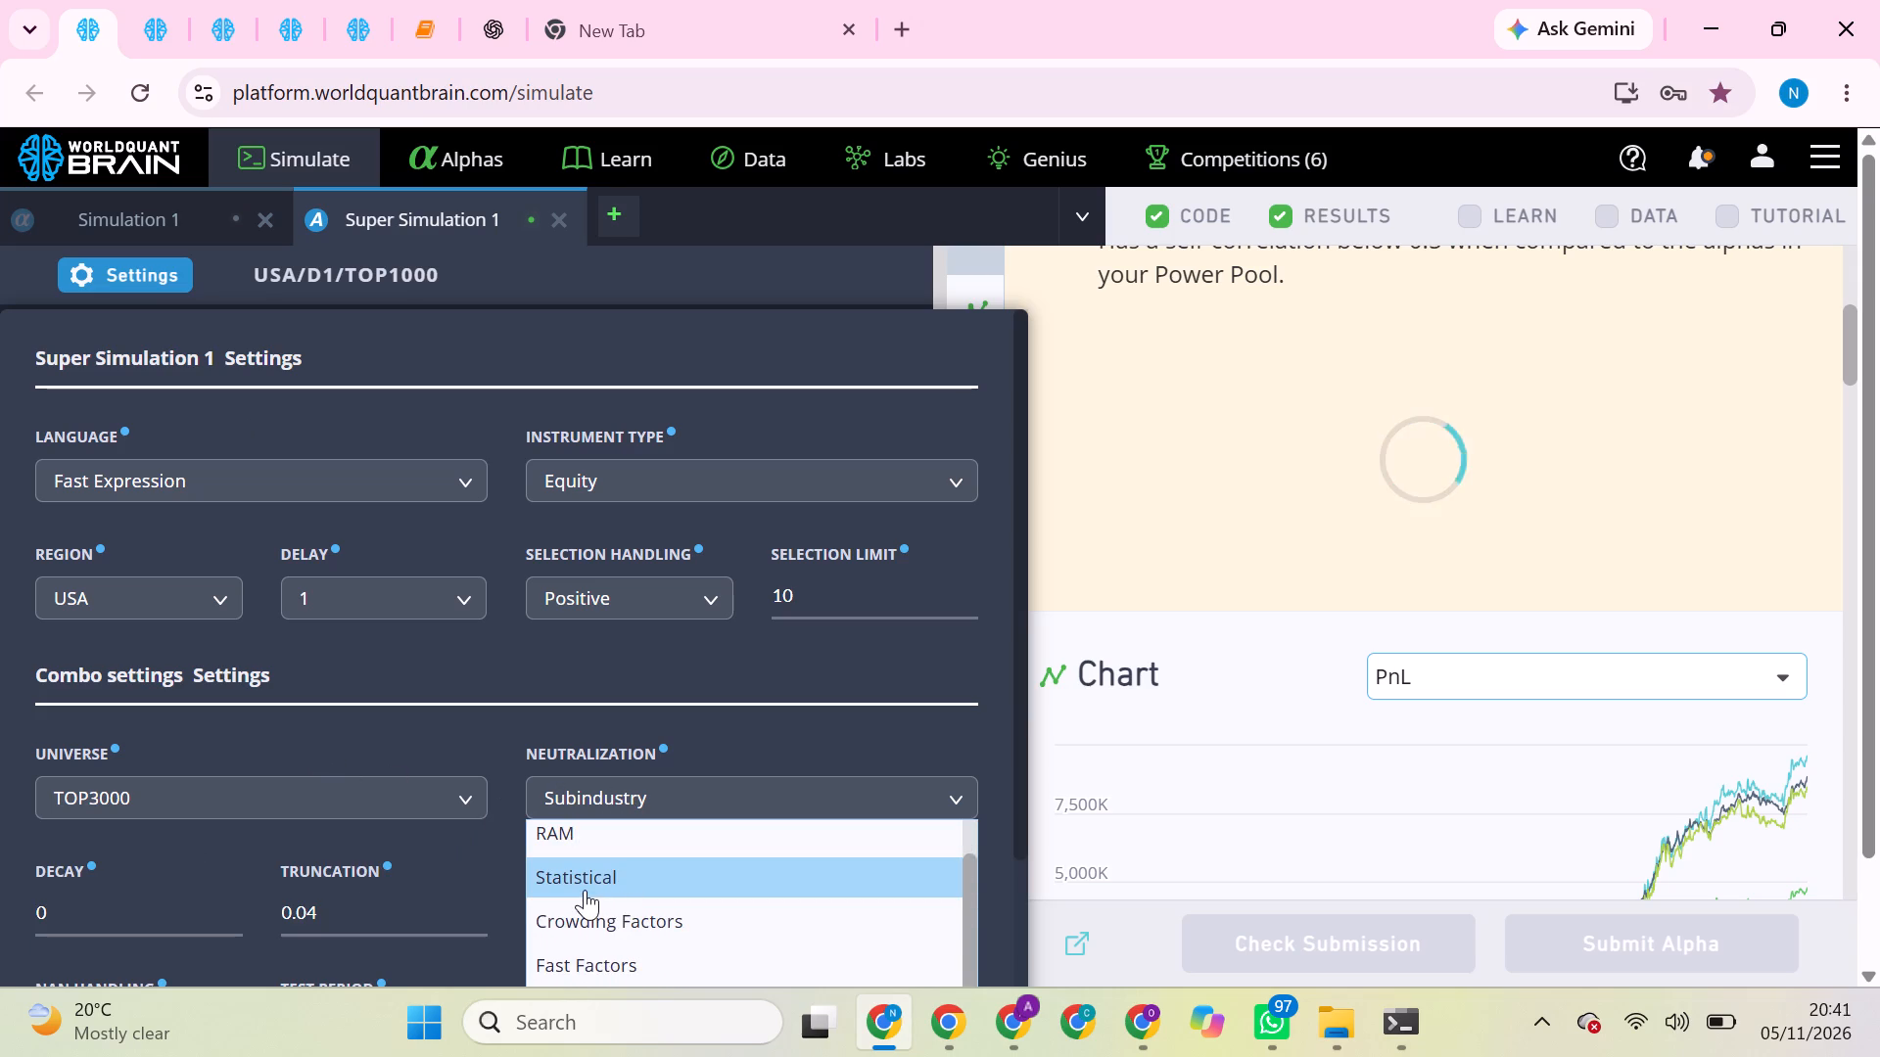
scroll(585, 890, down, 7)
click(857, 921)
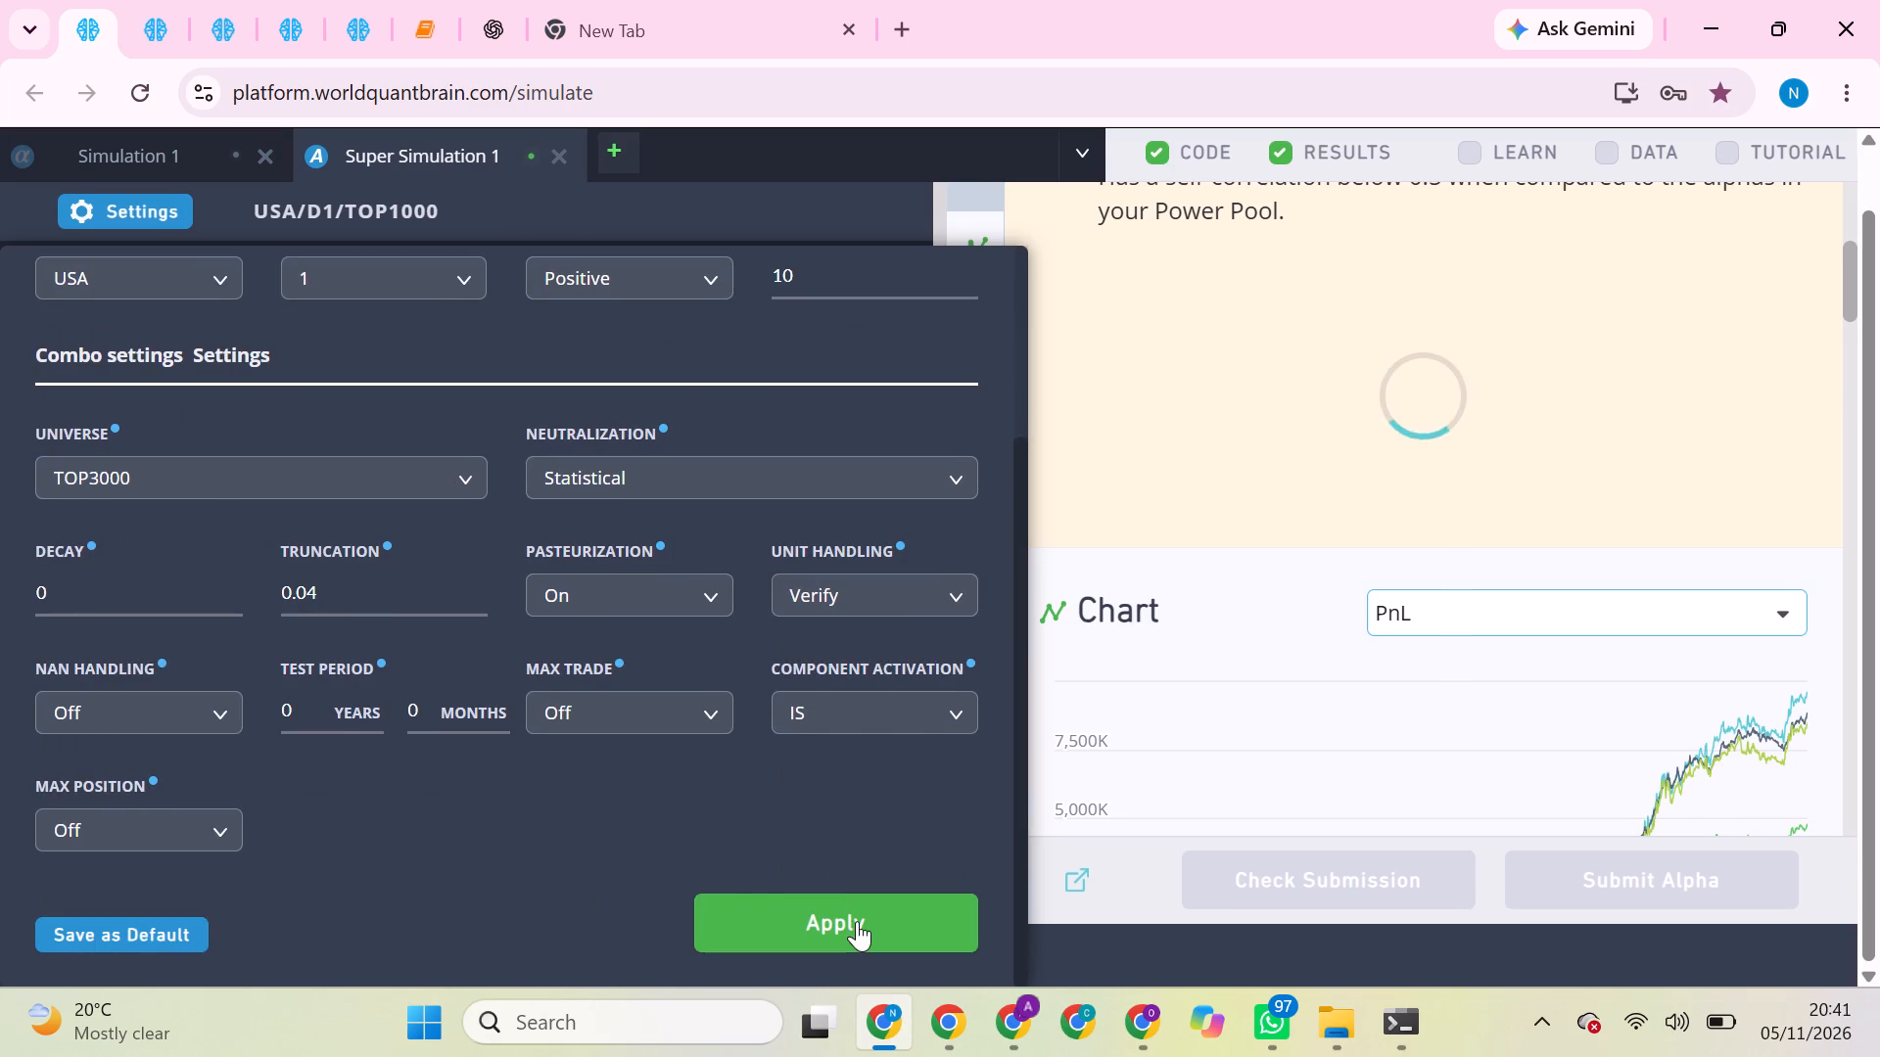
click(857, 921)
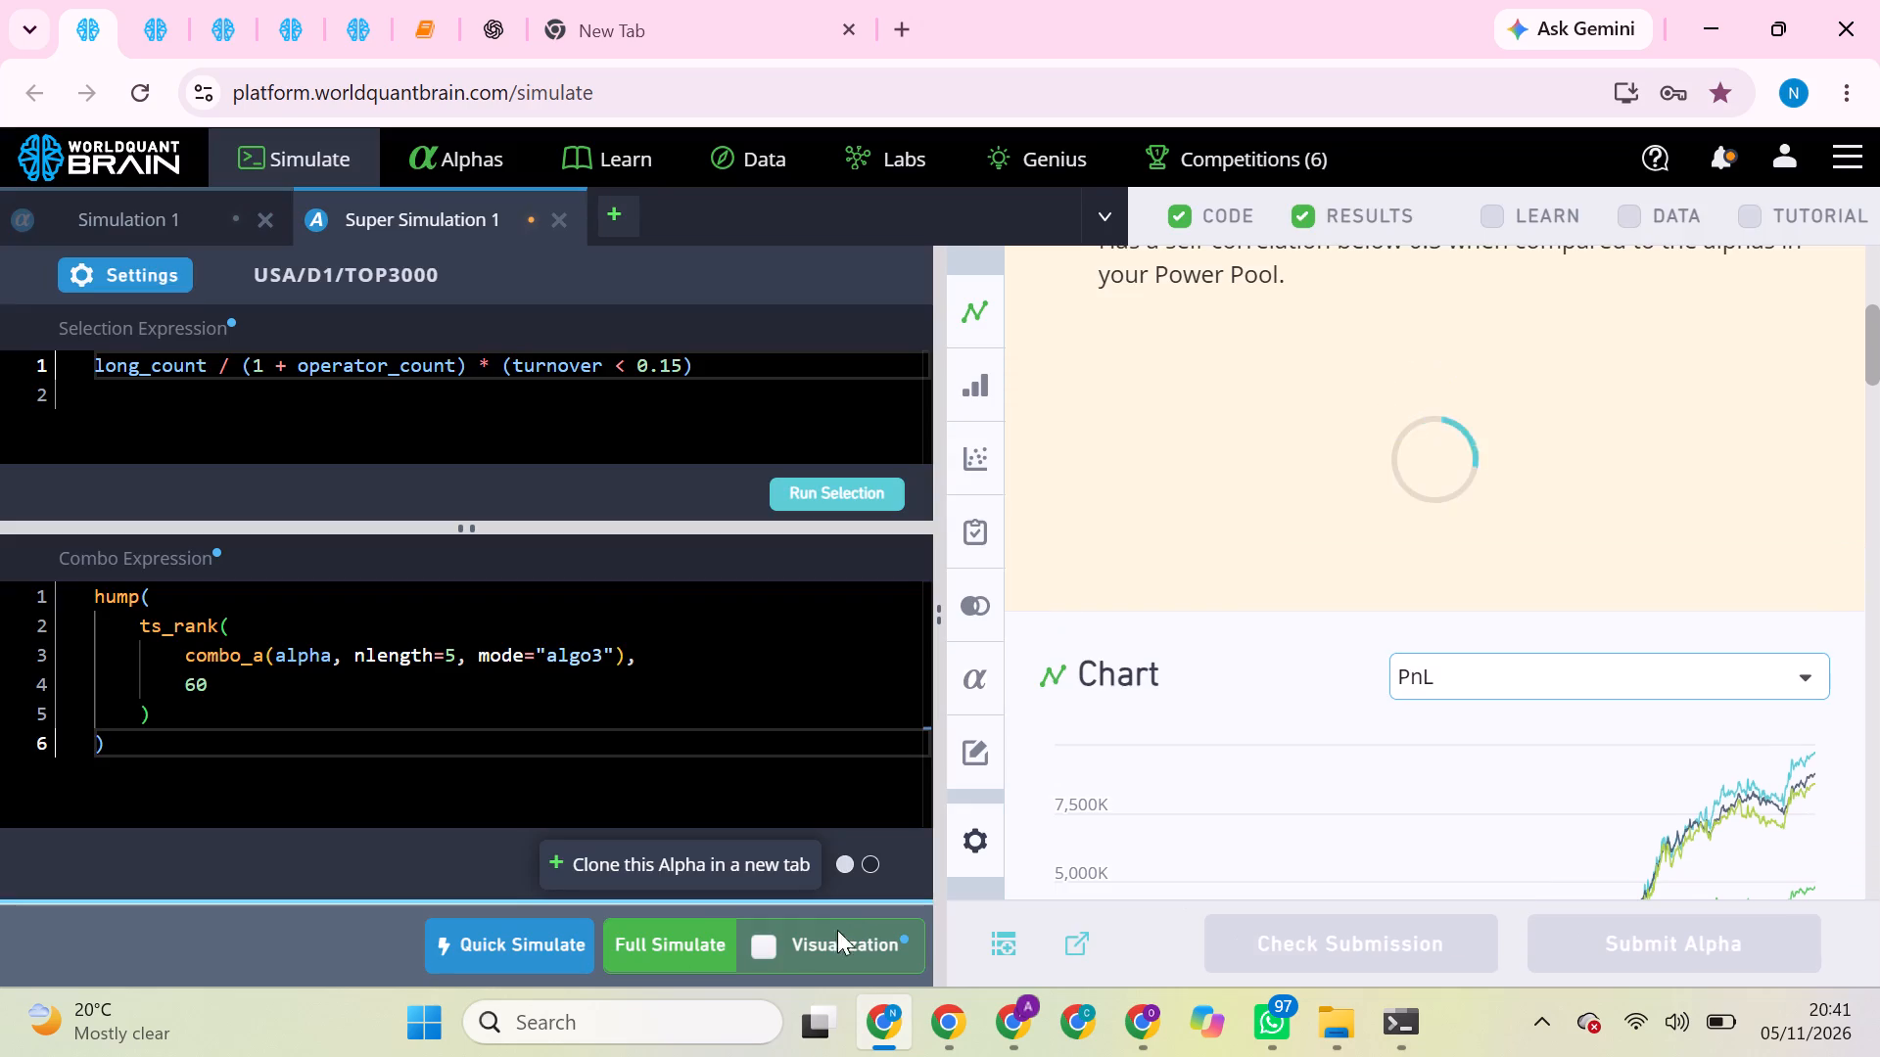
Run the long_count / (1 + operator_count) selection with the TOP3000 Statistical settings and start its full simulation.
click(835, 489)
click(665, 952)
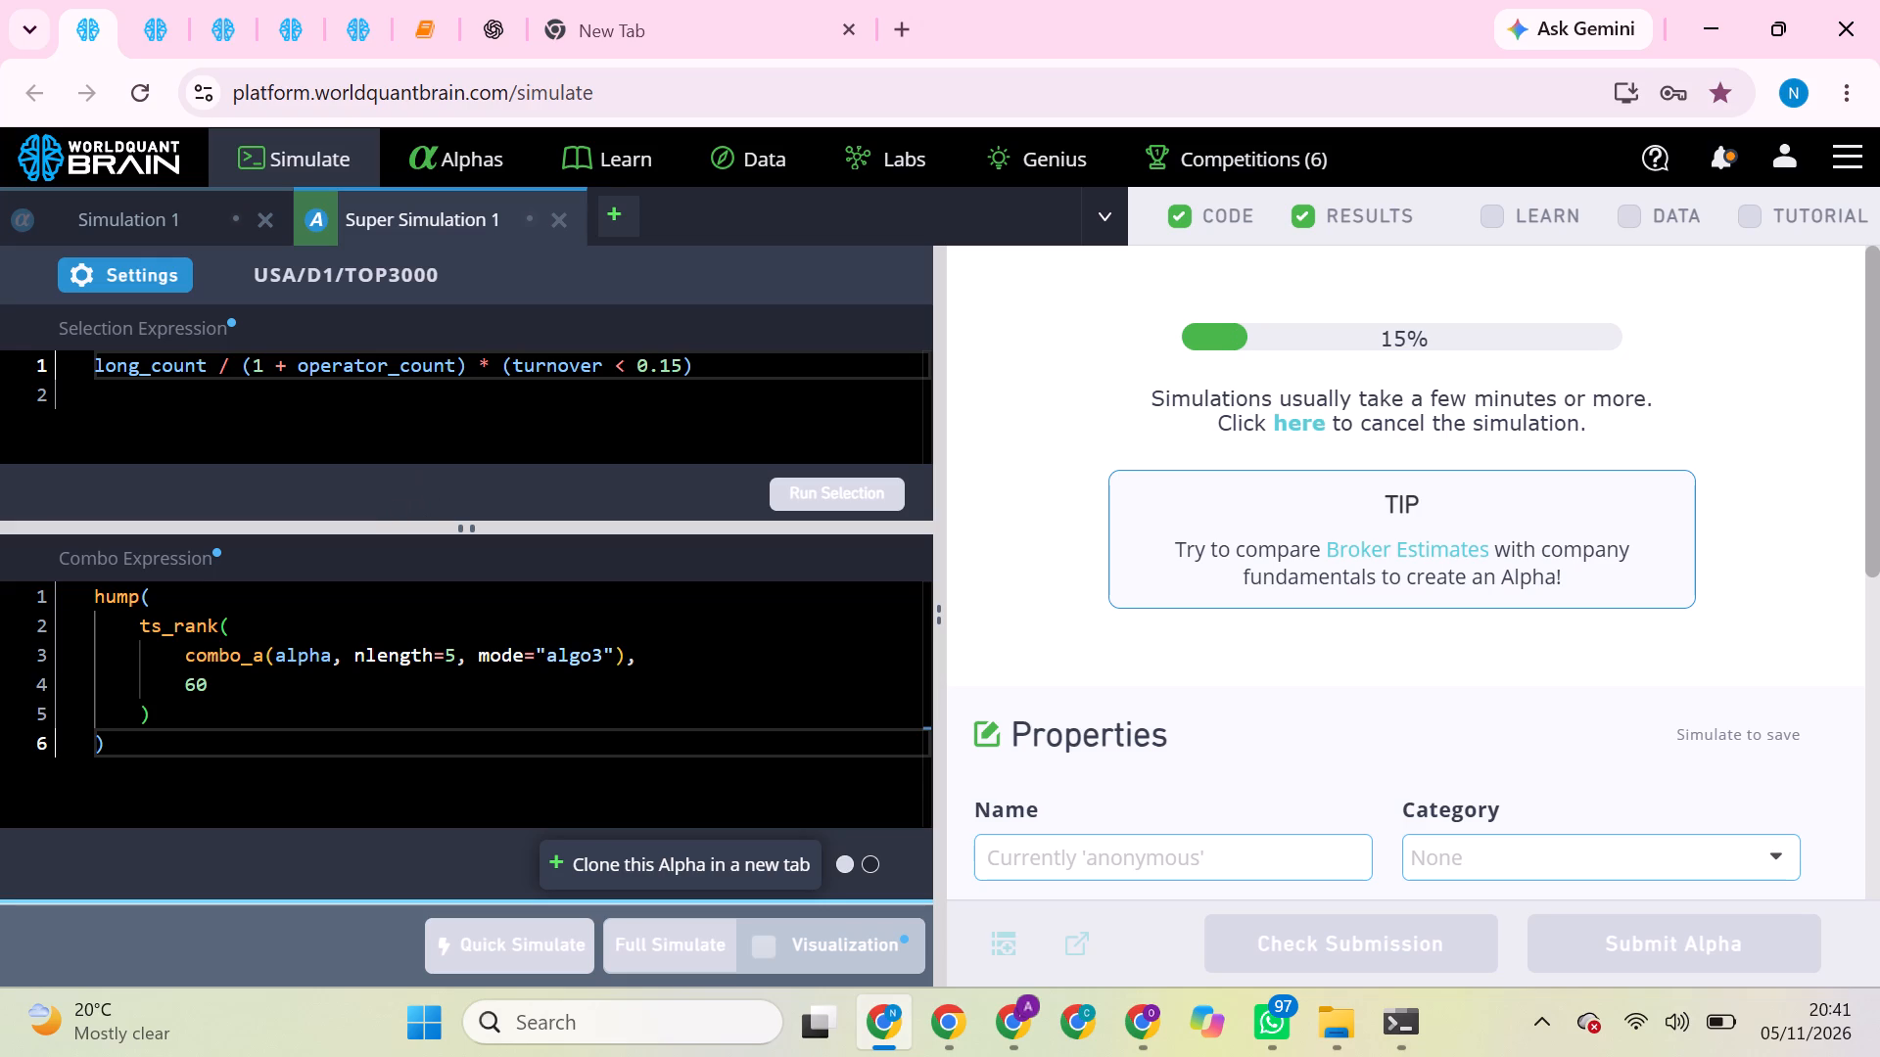
In the session selecting by if_else(turnover < 0.2, long_count + short_count, nan), run the production correlation check.
click(155, 19)
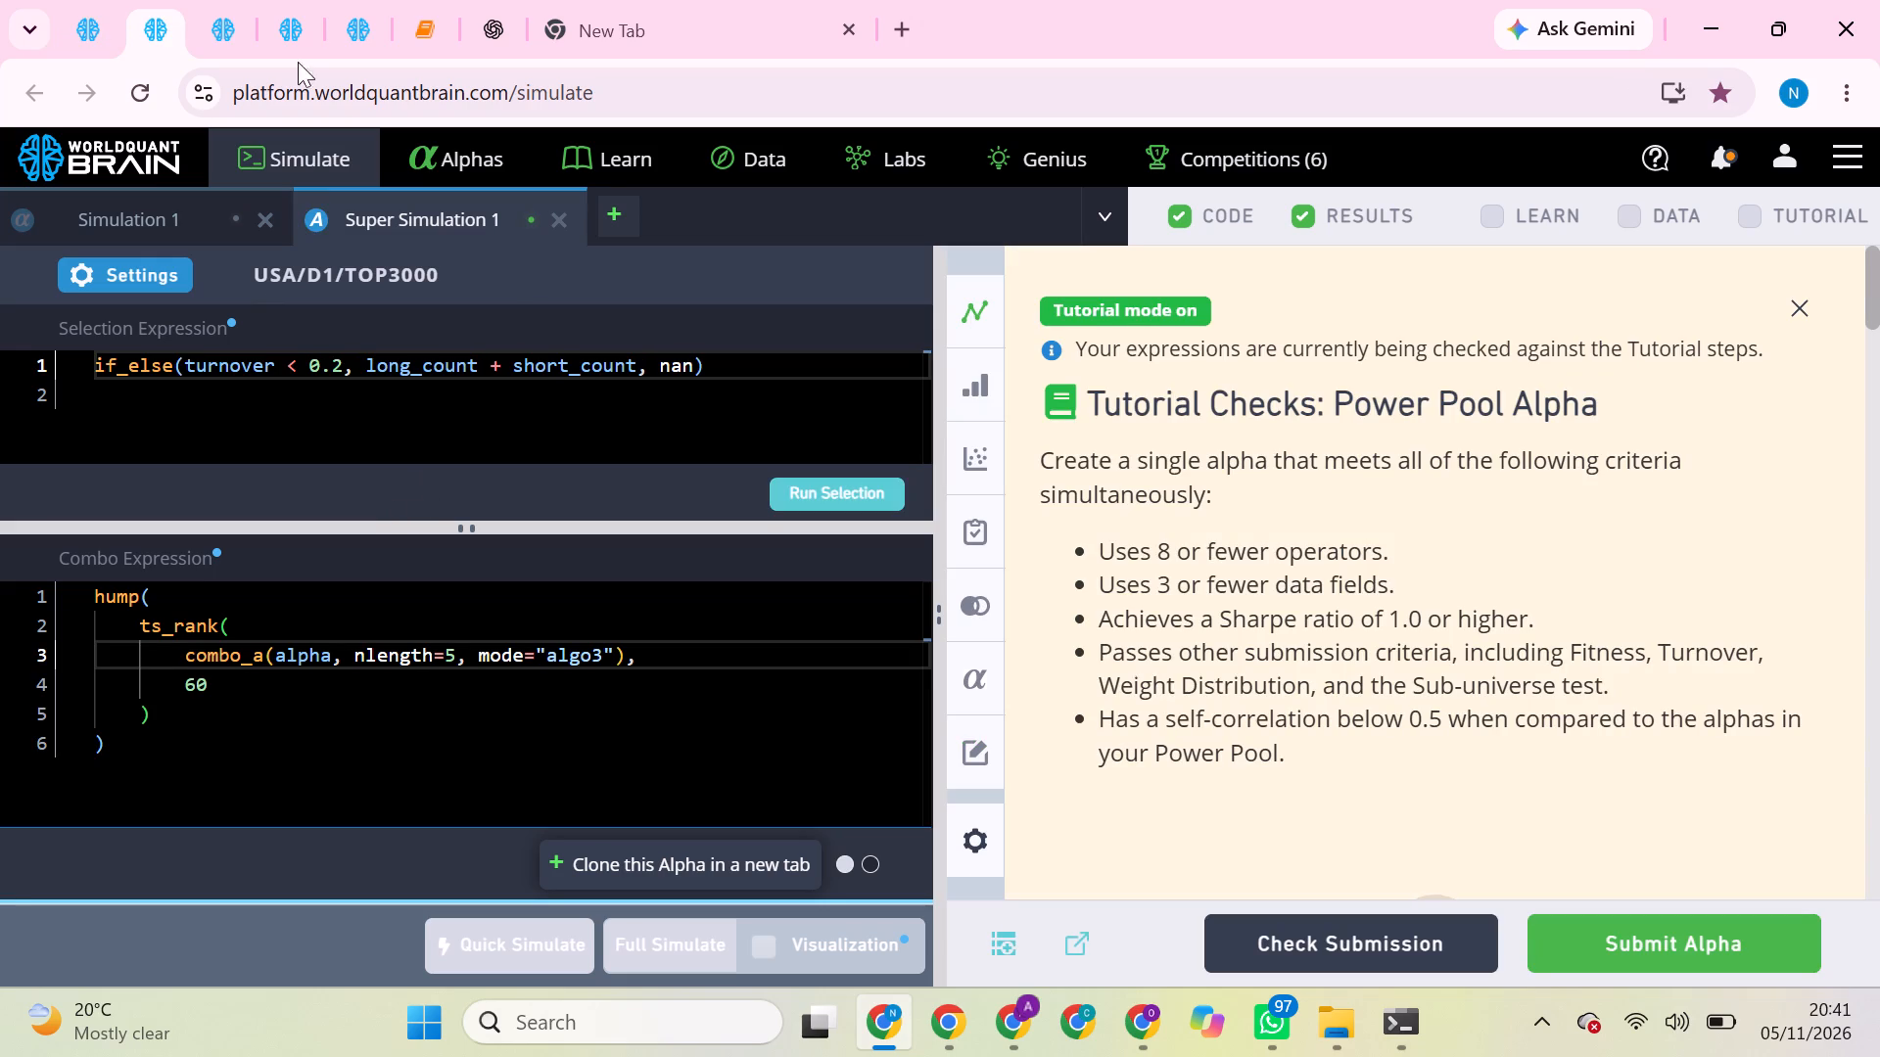
scroll(1189, 460, down, 7)
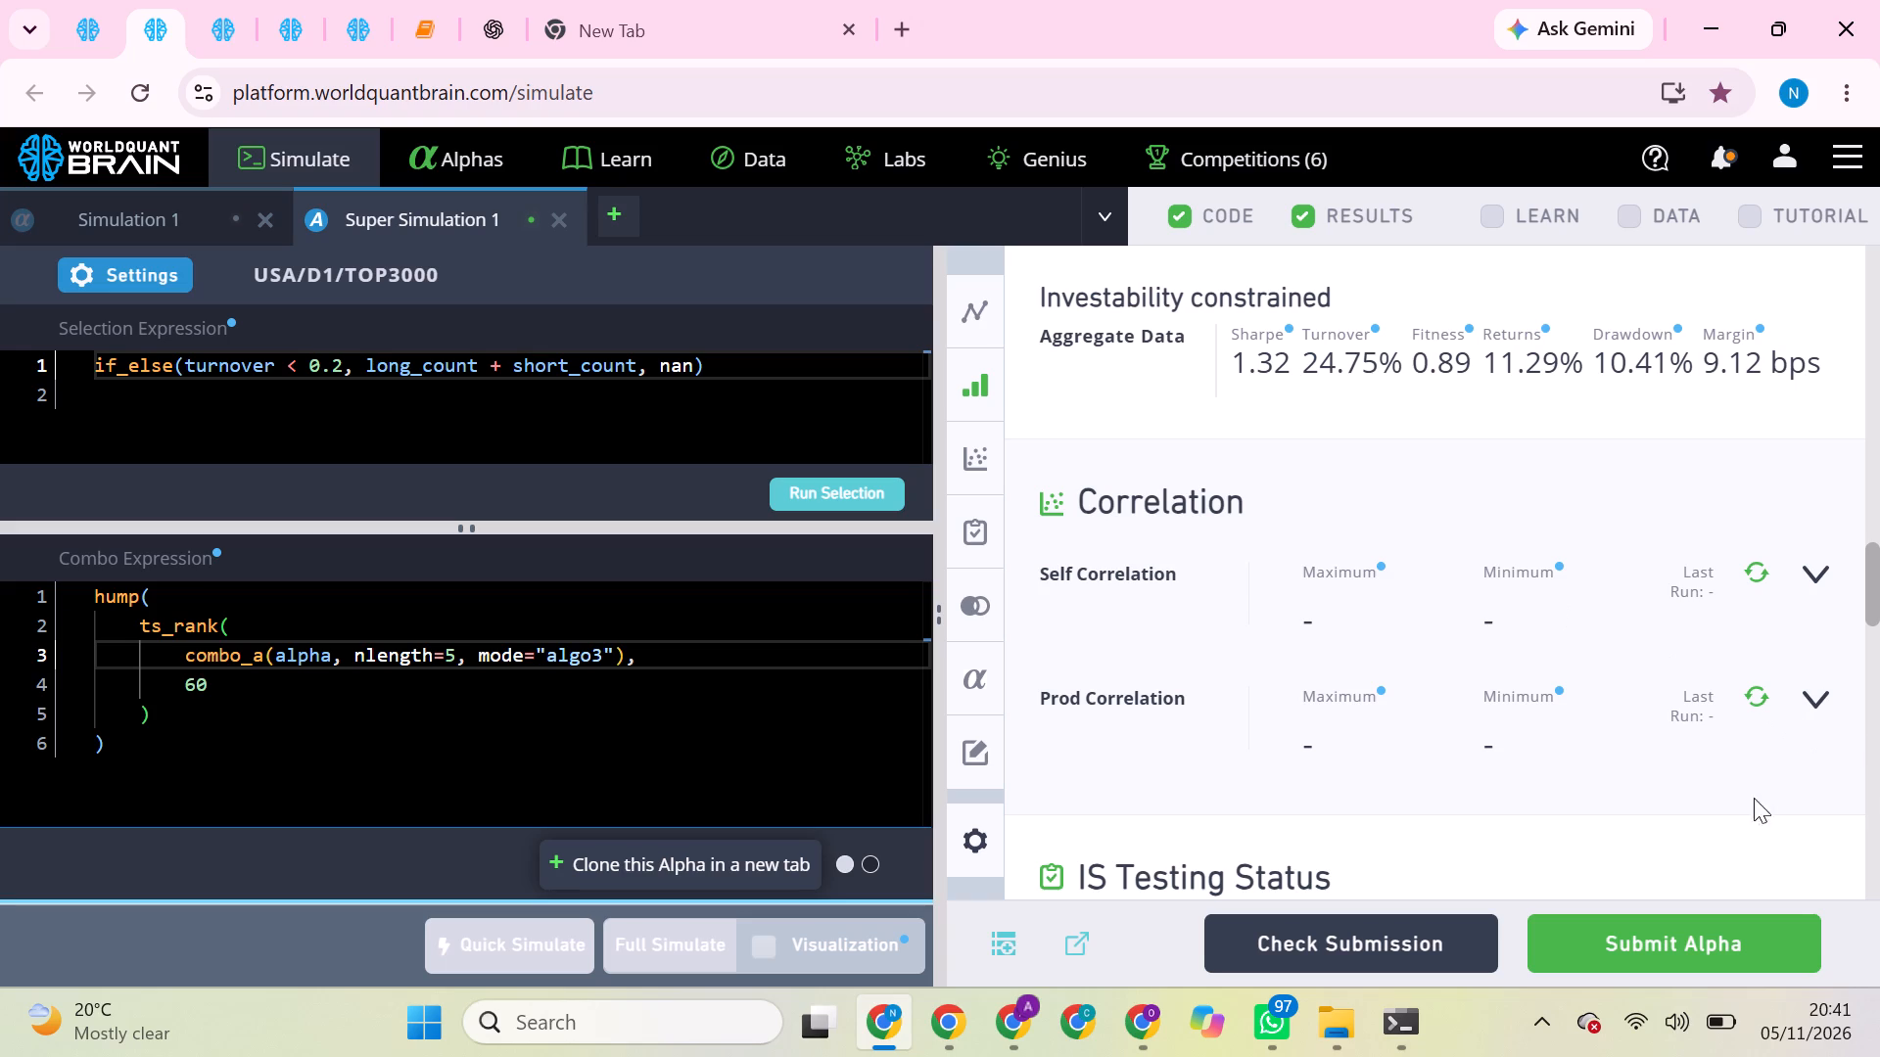
click(1764, 697)
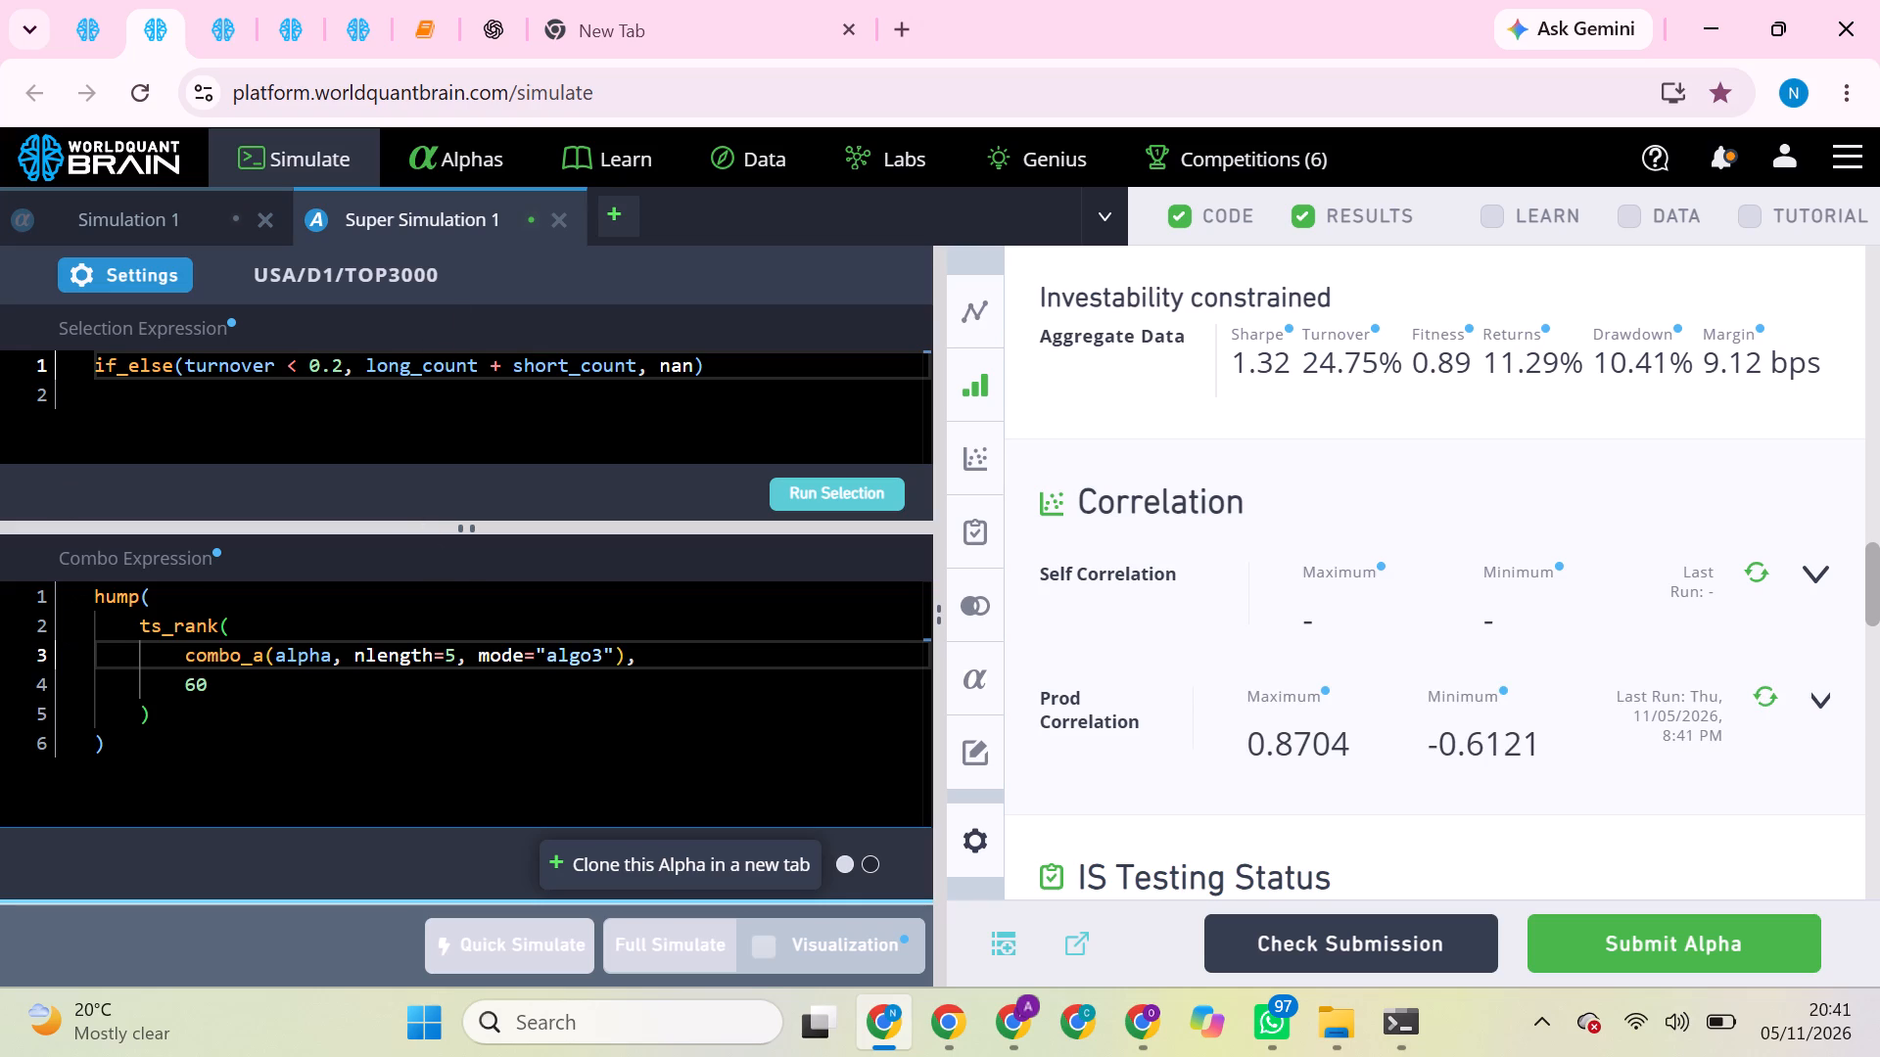
Set the neutralization of the if_else turnover simulation to Statistical and apply the settings.
click(101, 257)
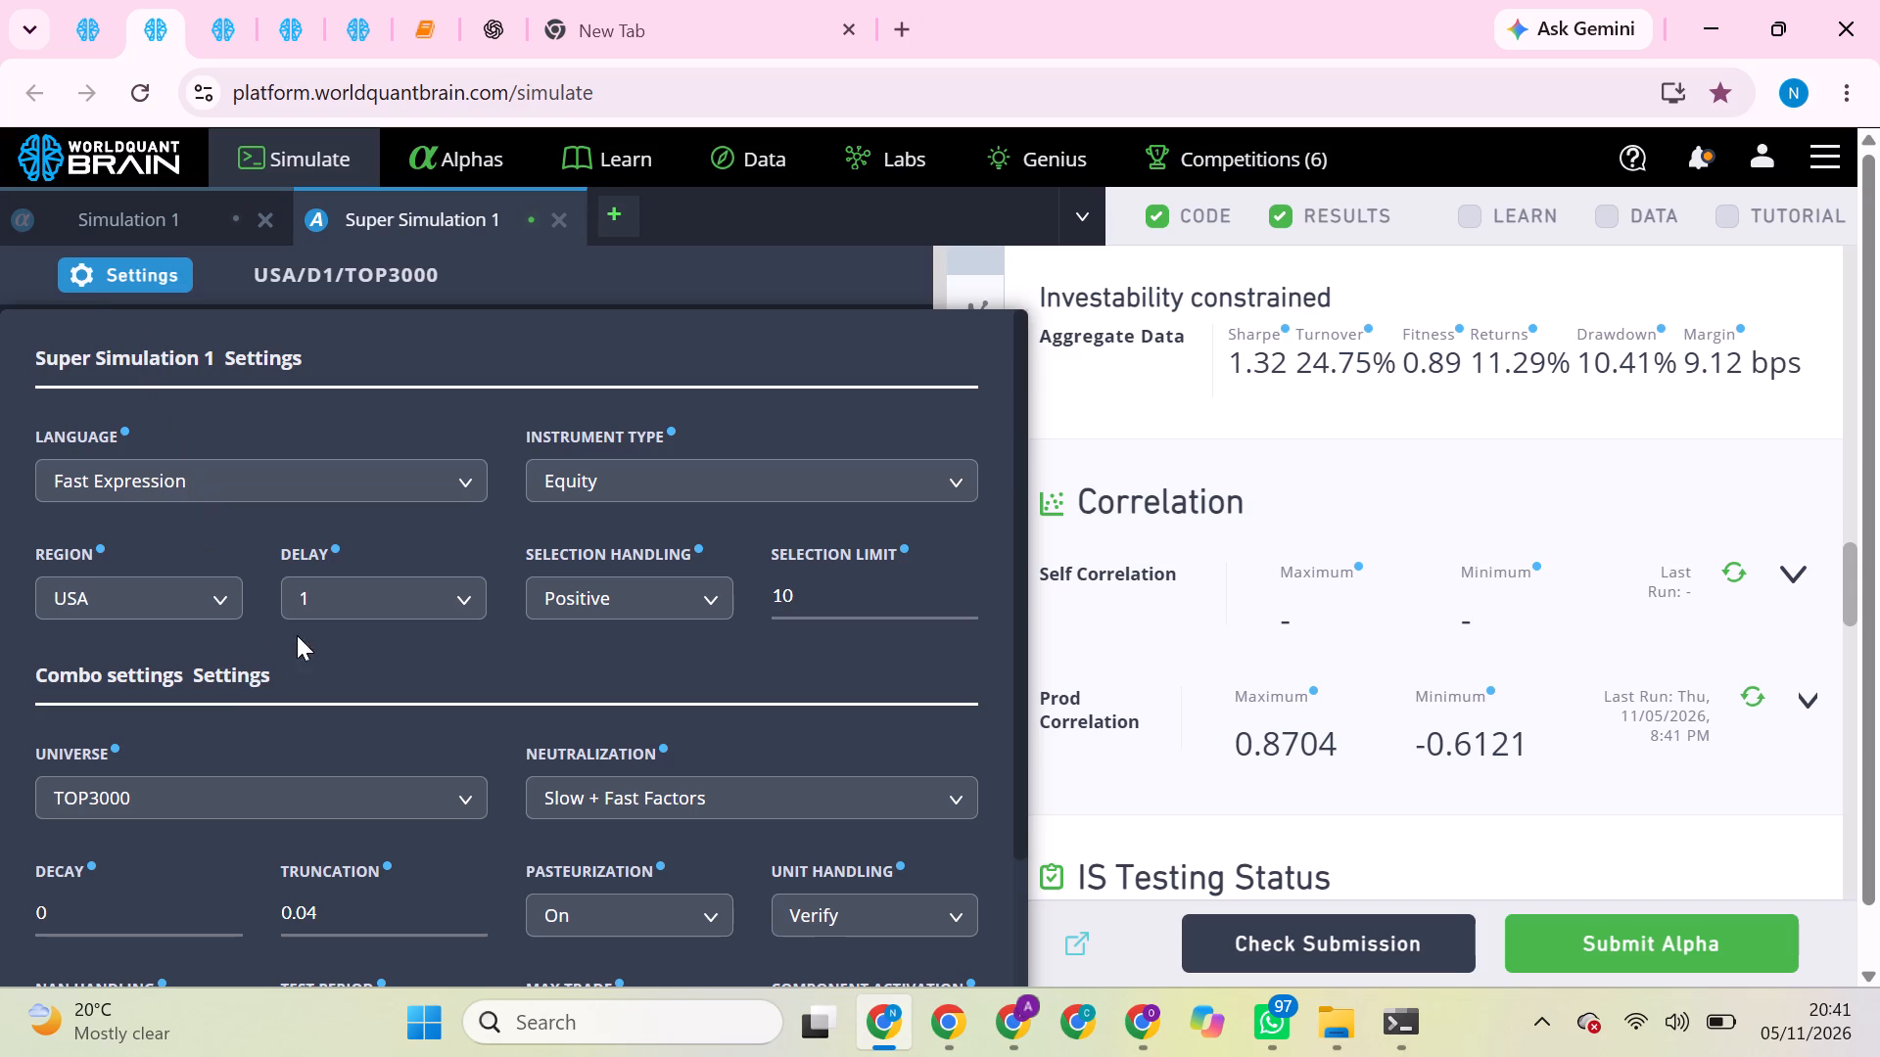
click(285, 470)
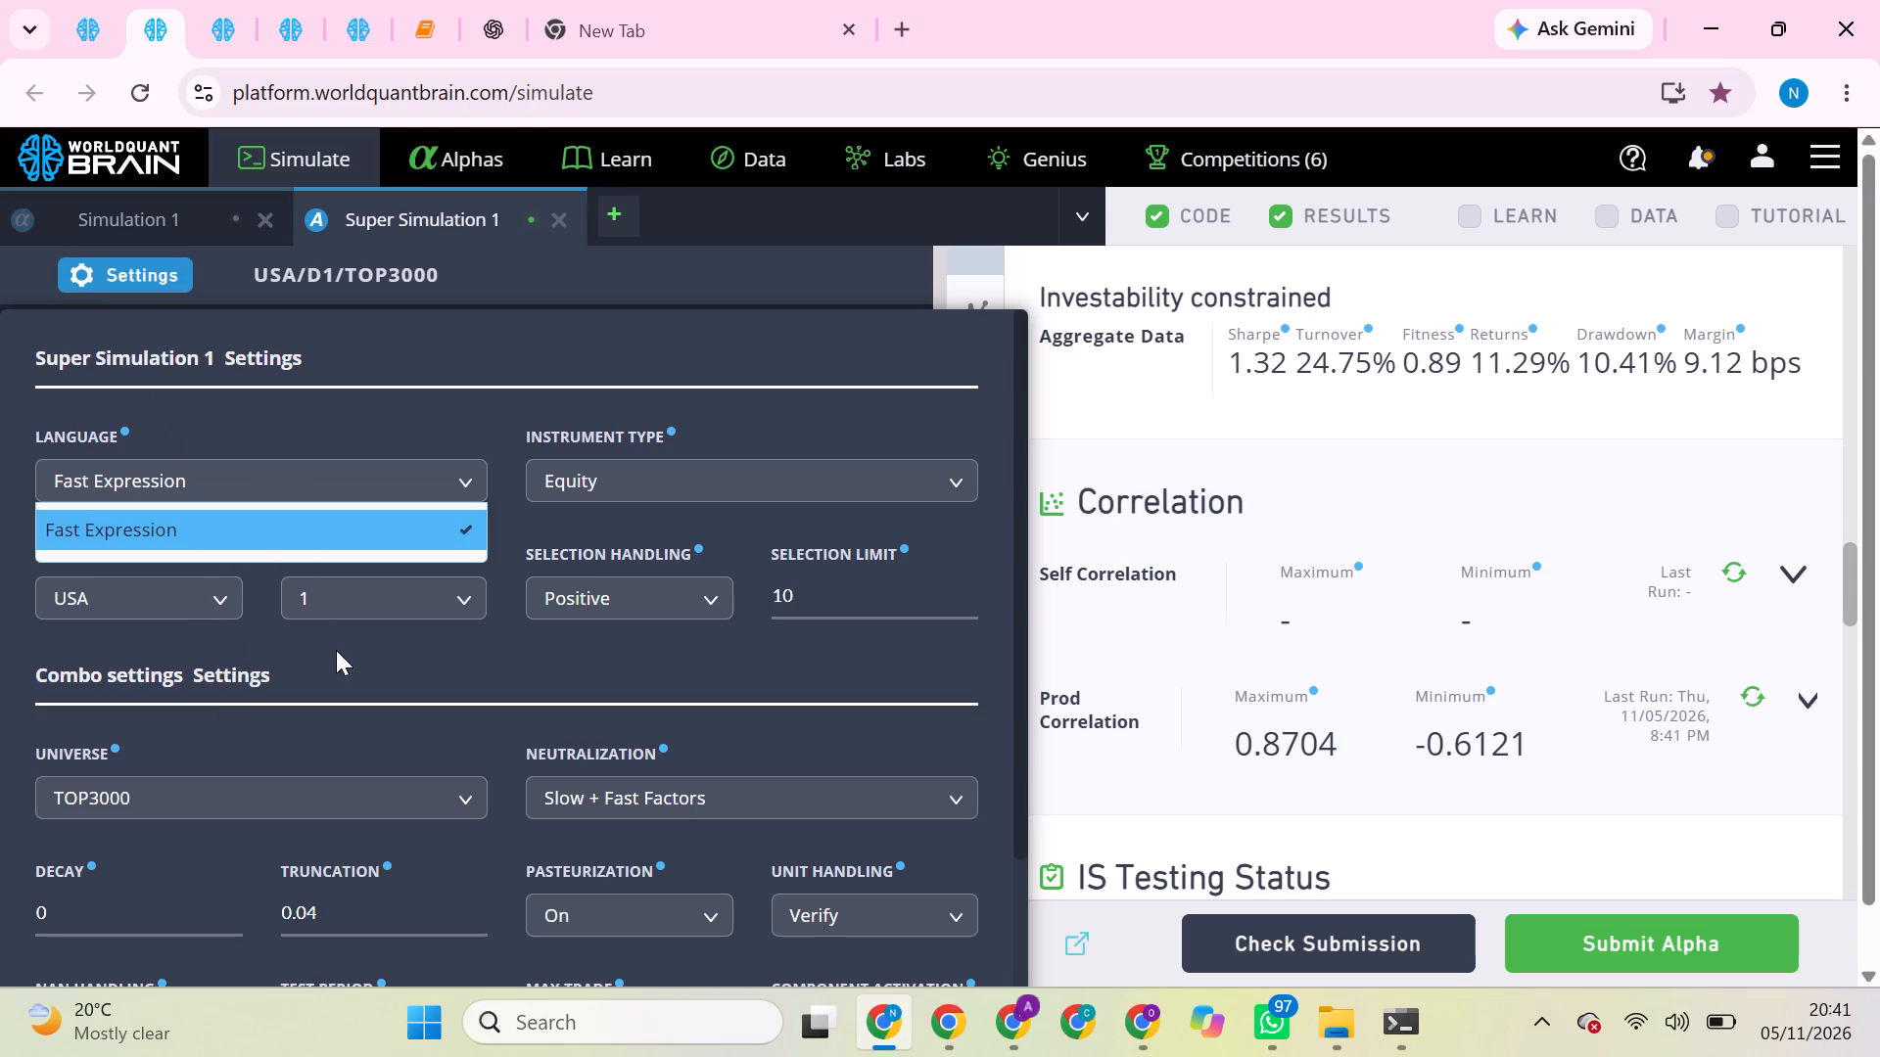
click(608, 765)
click(621, 791)
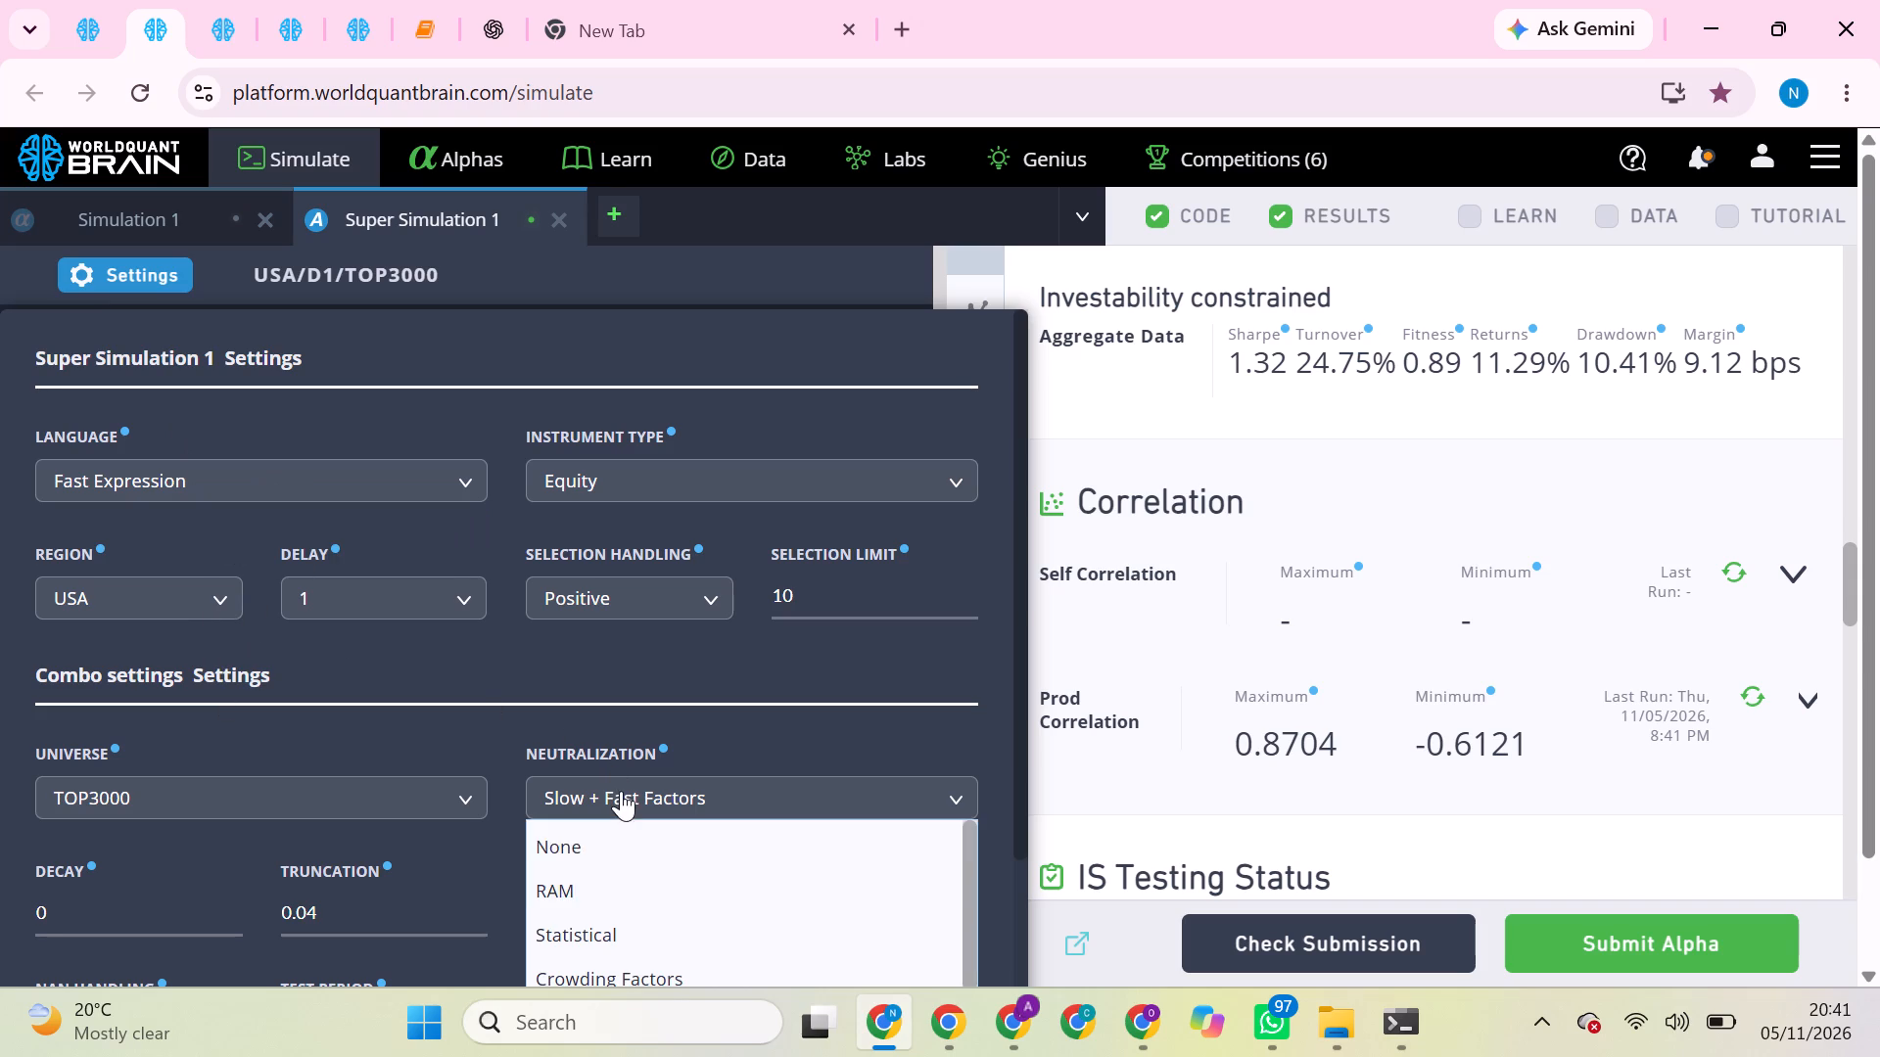
click(623, 922)
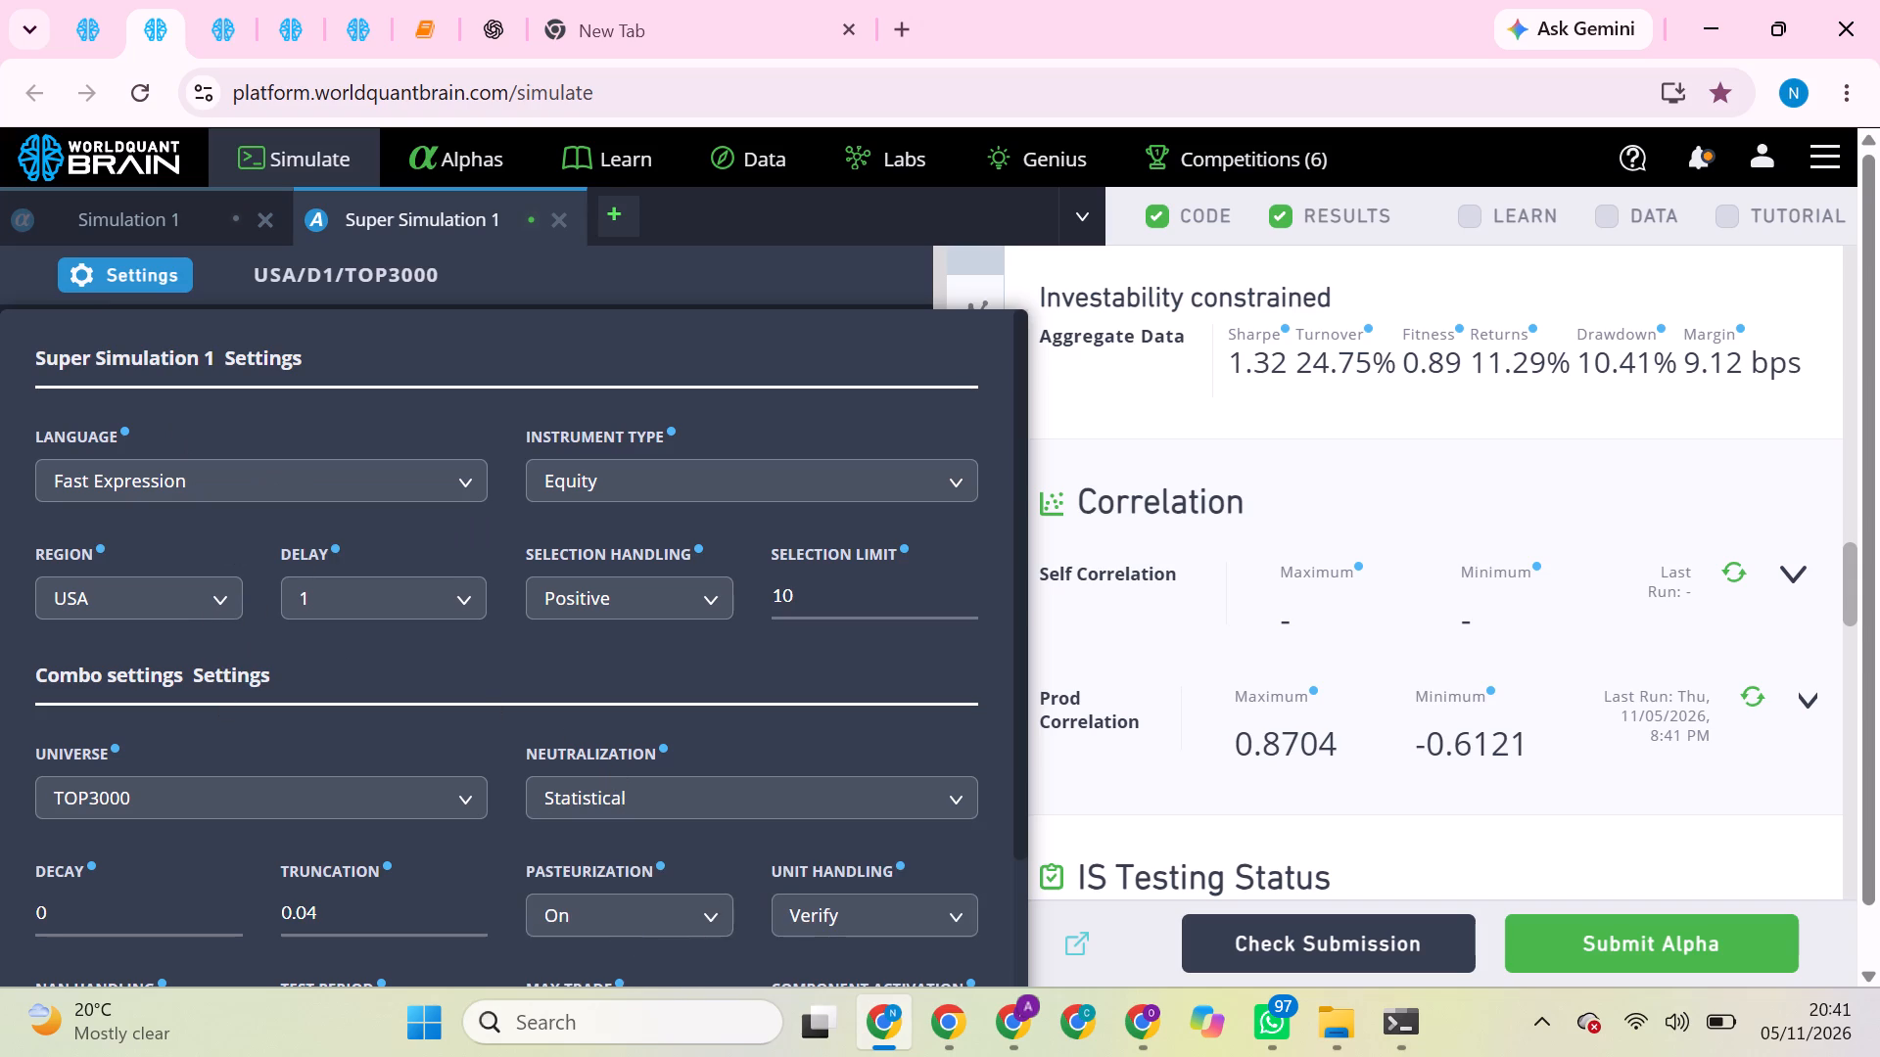
scroll(815, 872, down, 5)
click(843, 903)
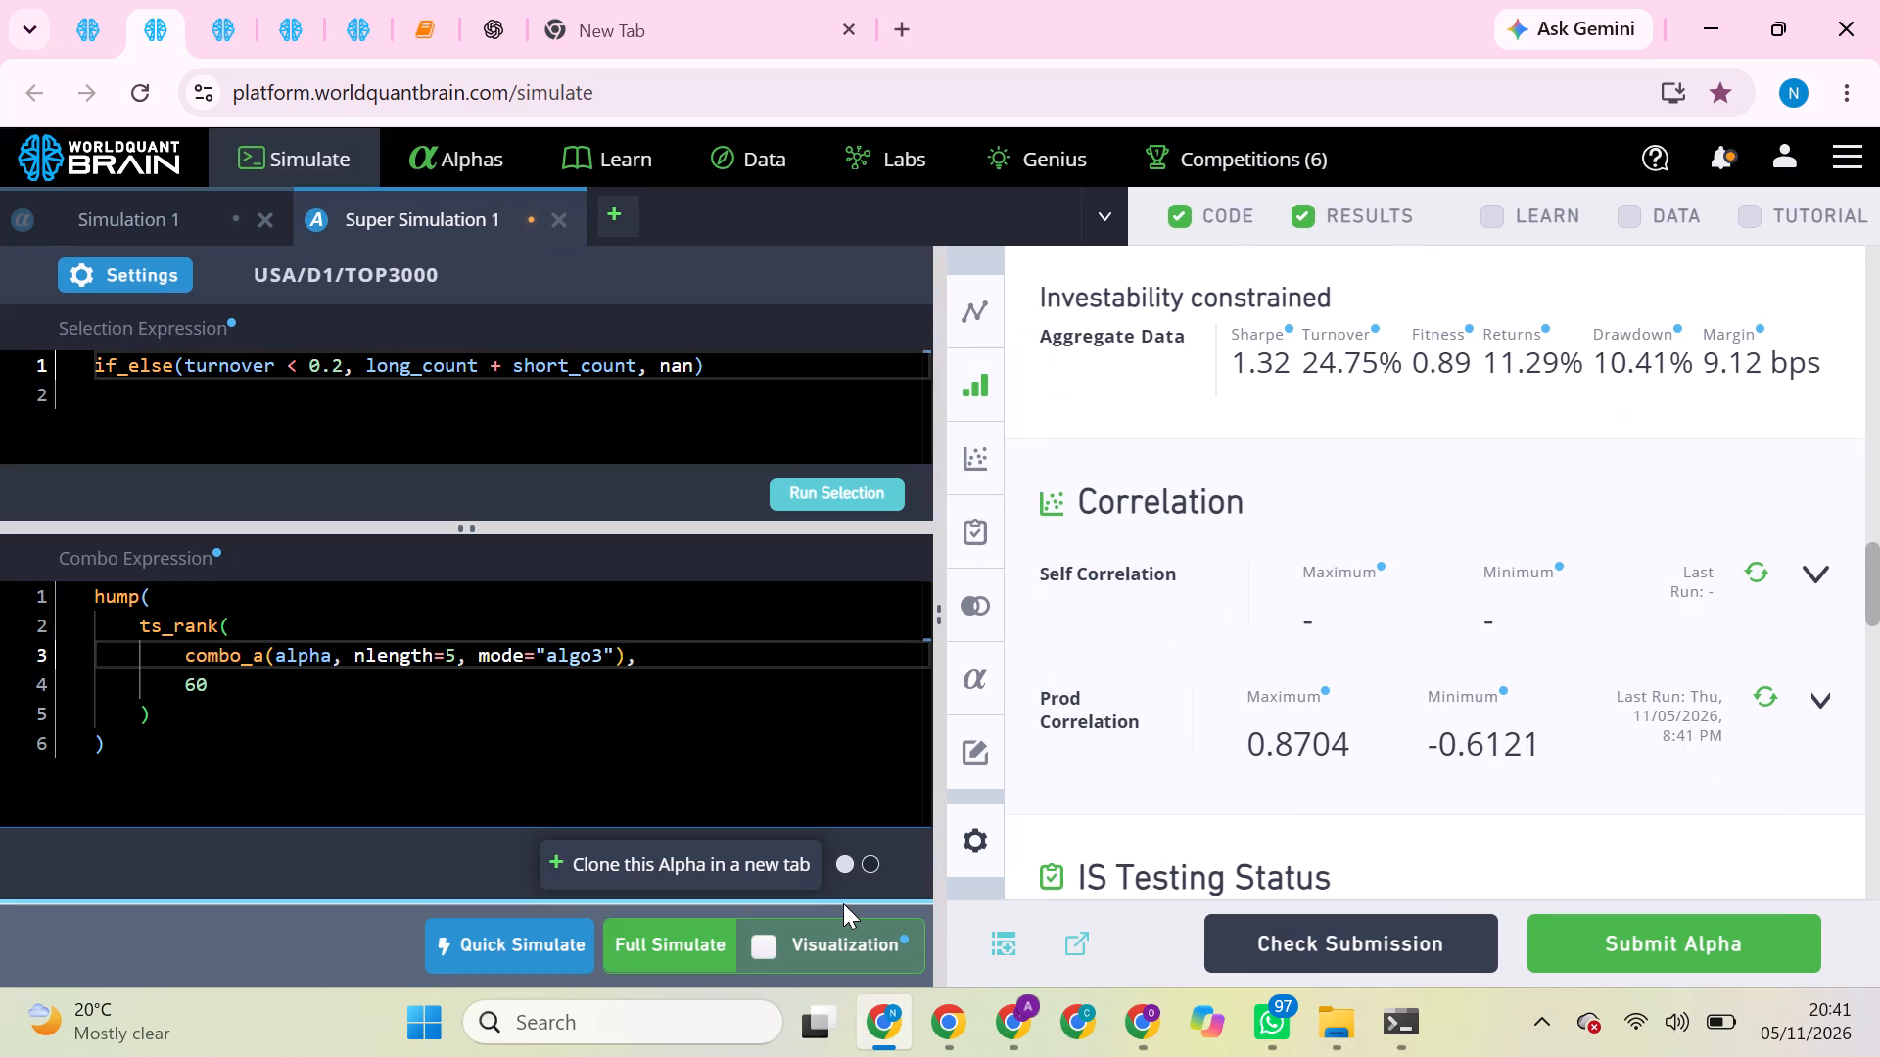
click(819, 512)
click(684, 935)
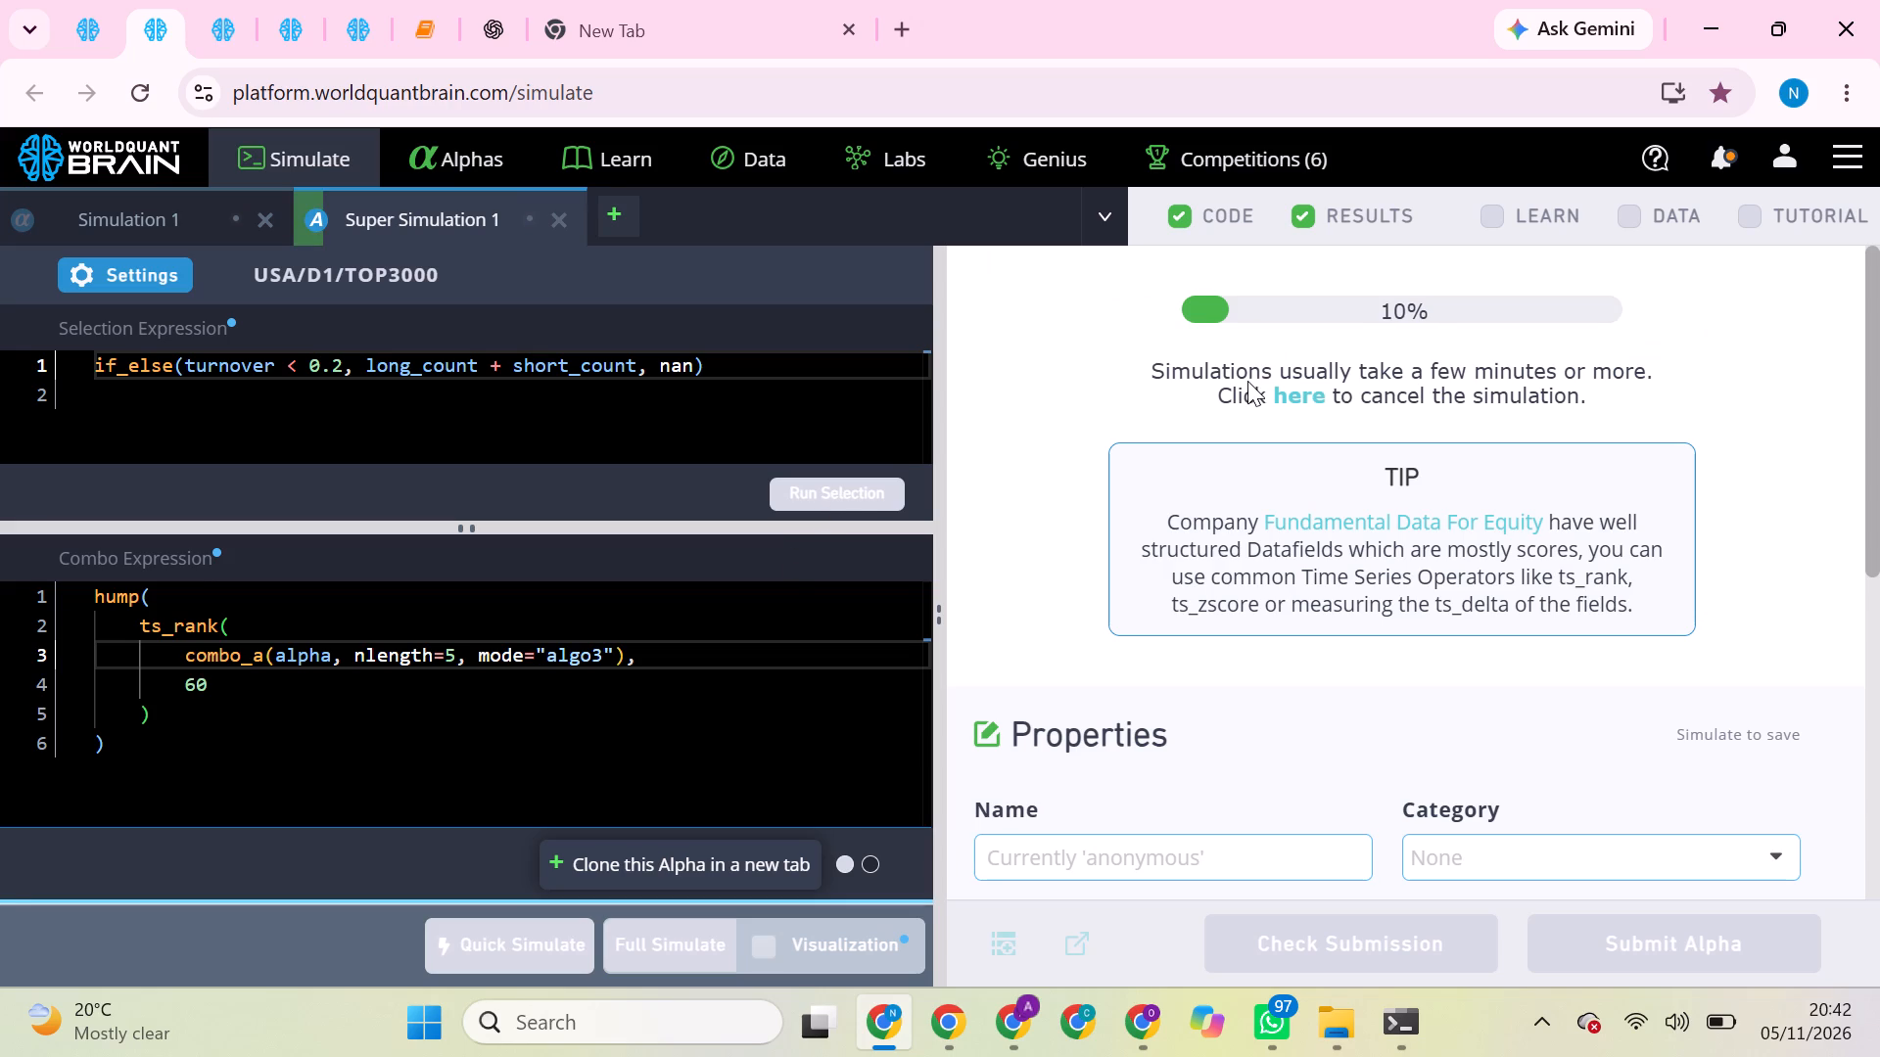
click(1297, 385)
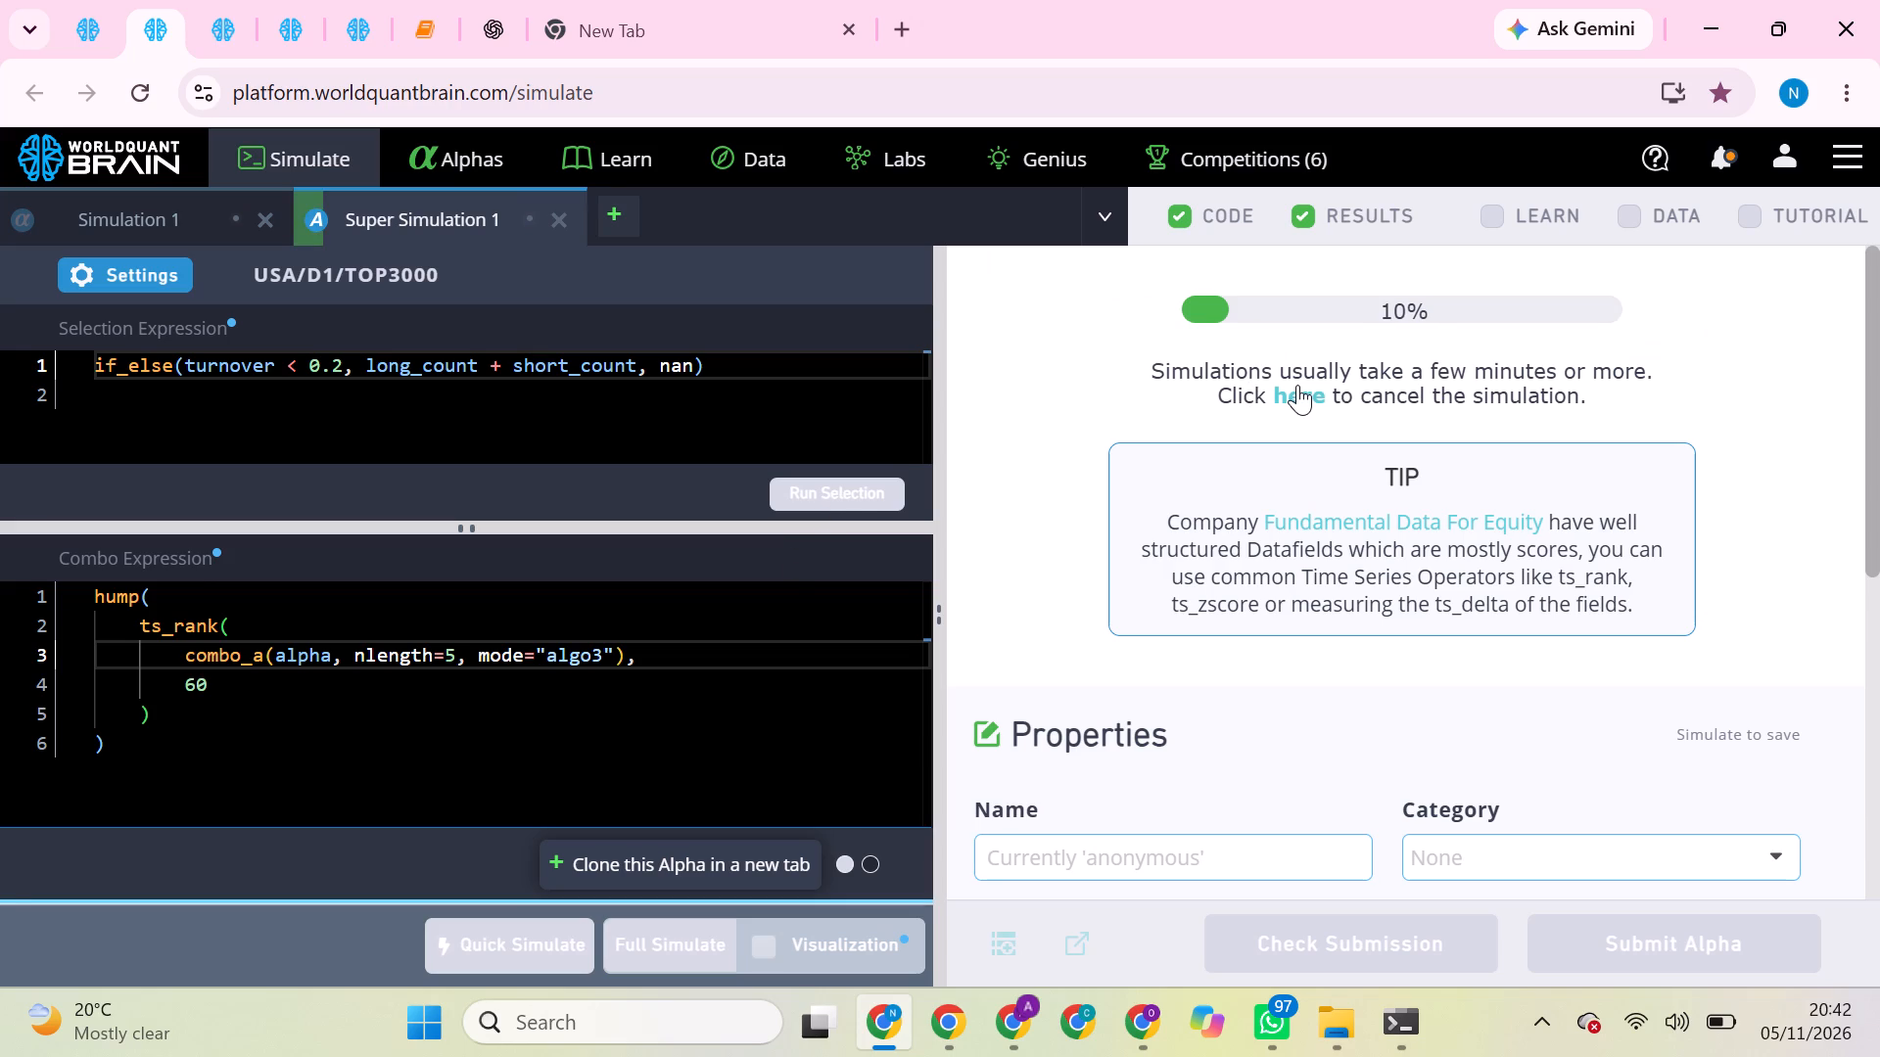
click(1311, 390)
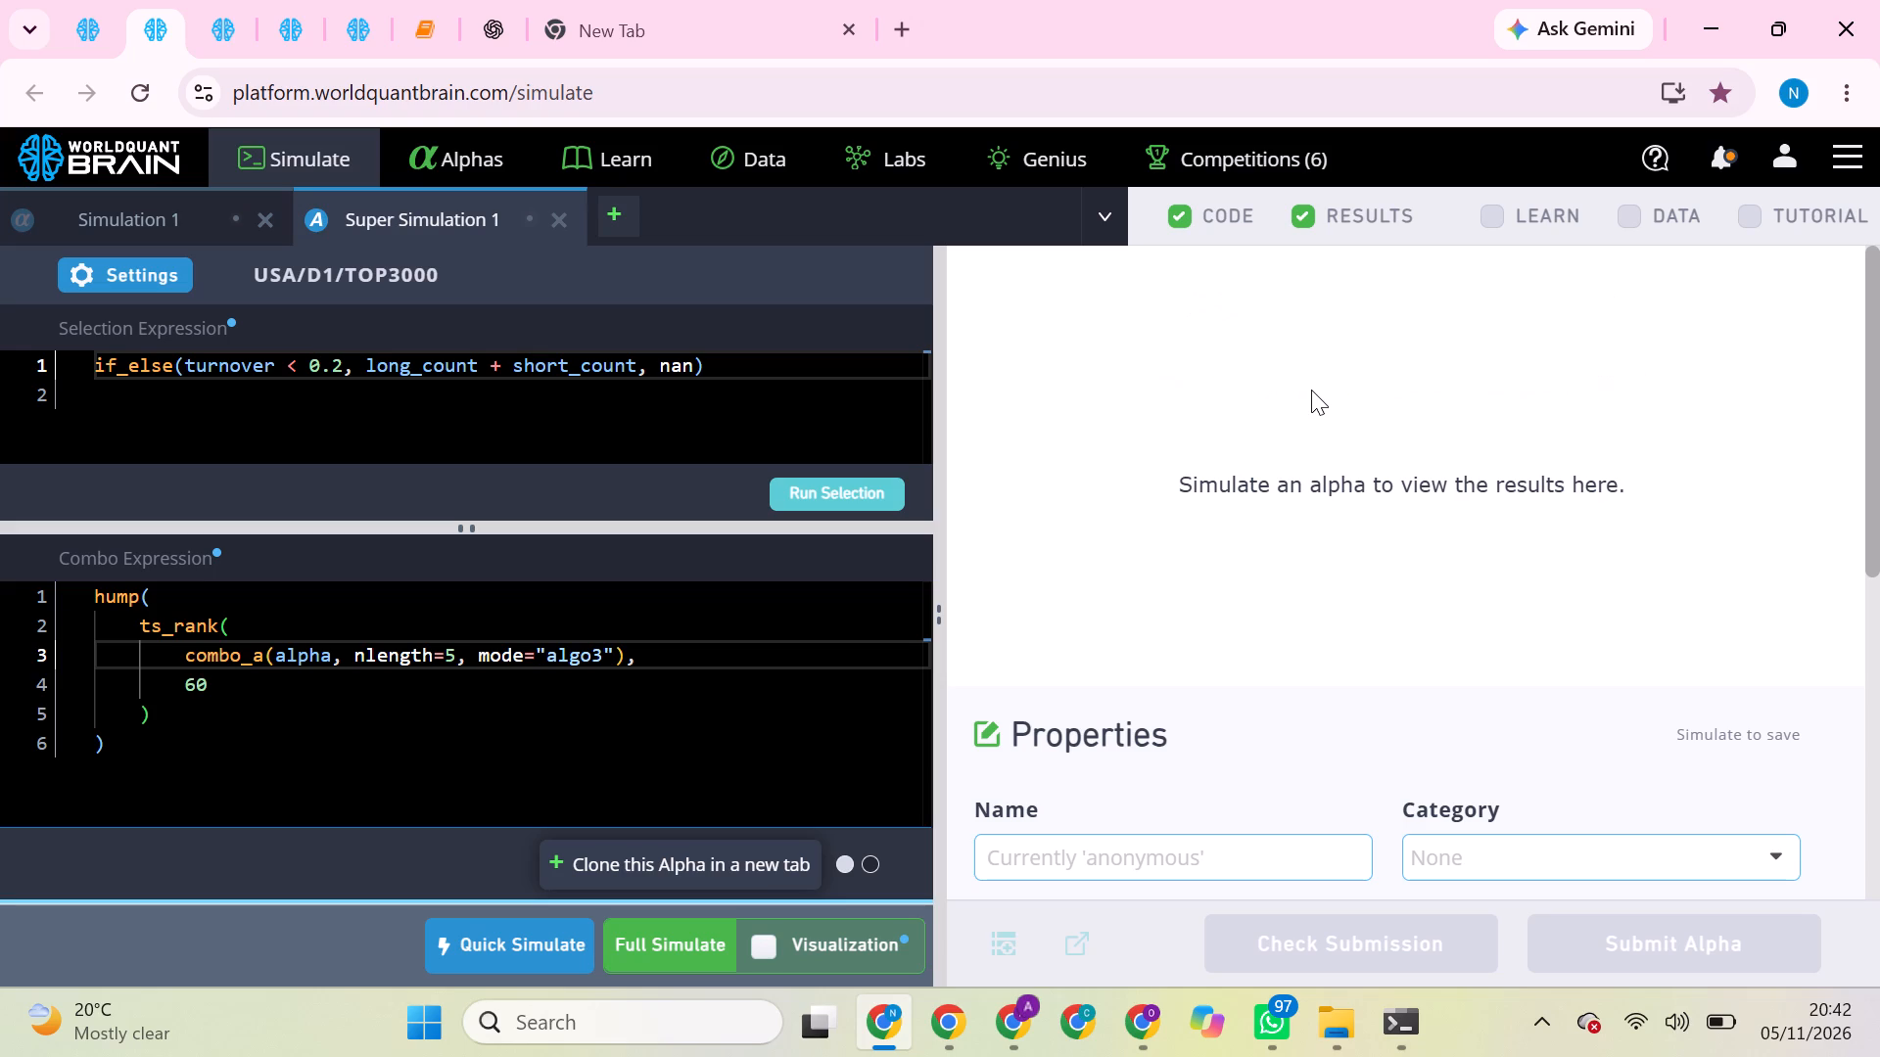
Run the if_else turnover selection with Statistical neutralization and start its full simulation.
click(863, 489)
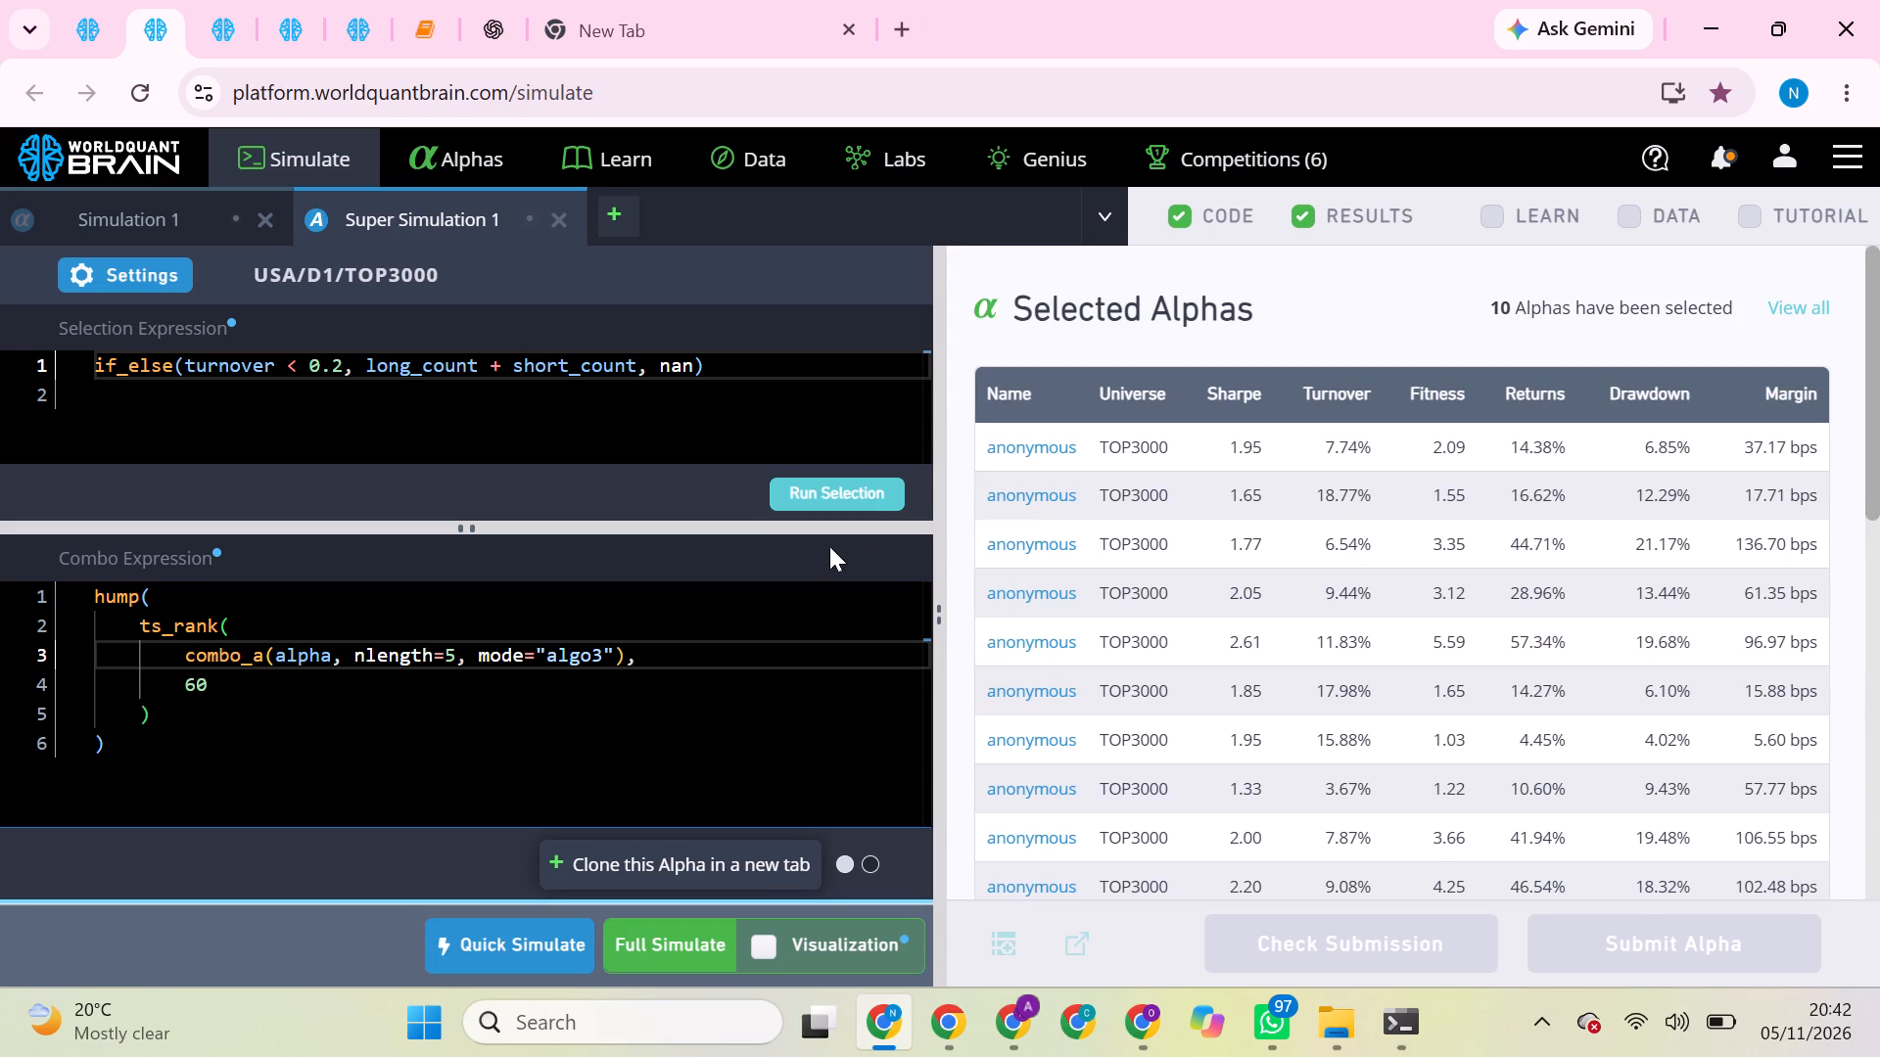
click(693, 960)
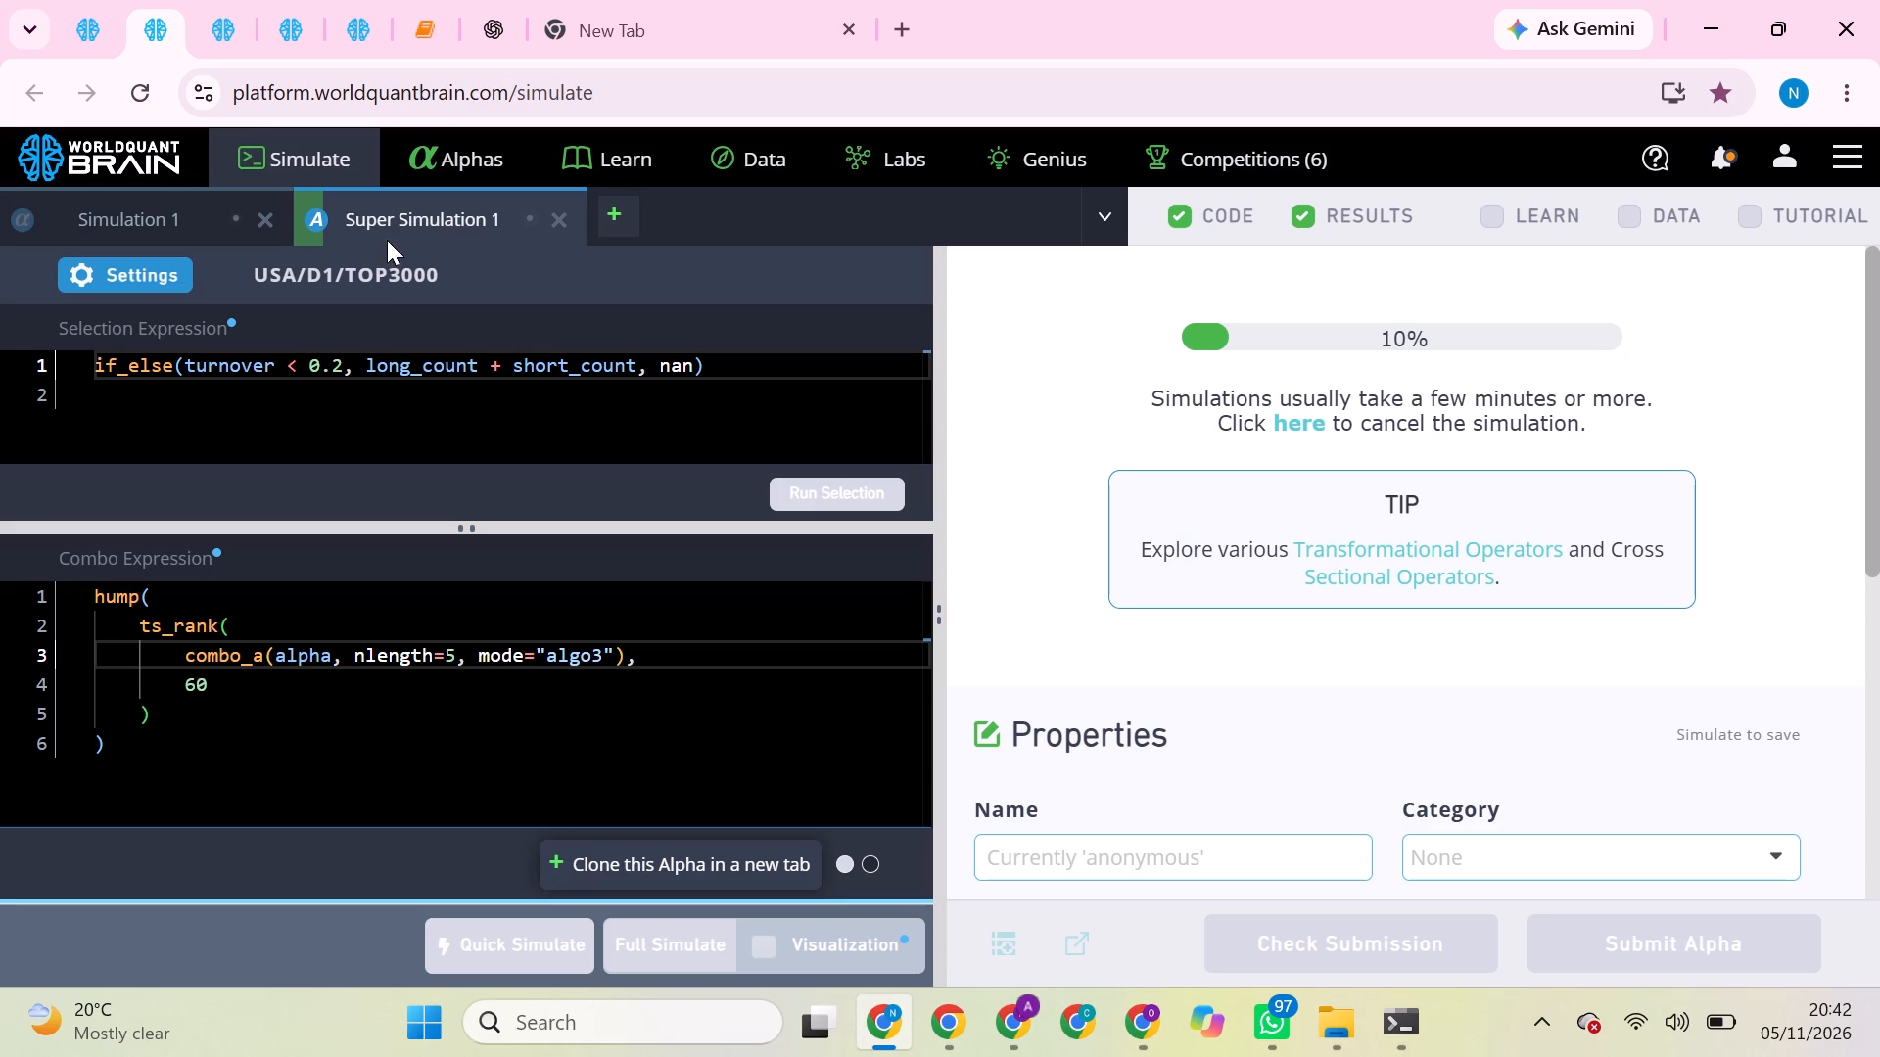
In the self_correlation session, examine the INDUSTRY simulation's aggregate performance, correlation and IS testing status.
click(216, 6)
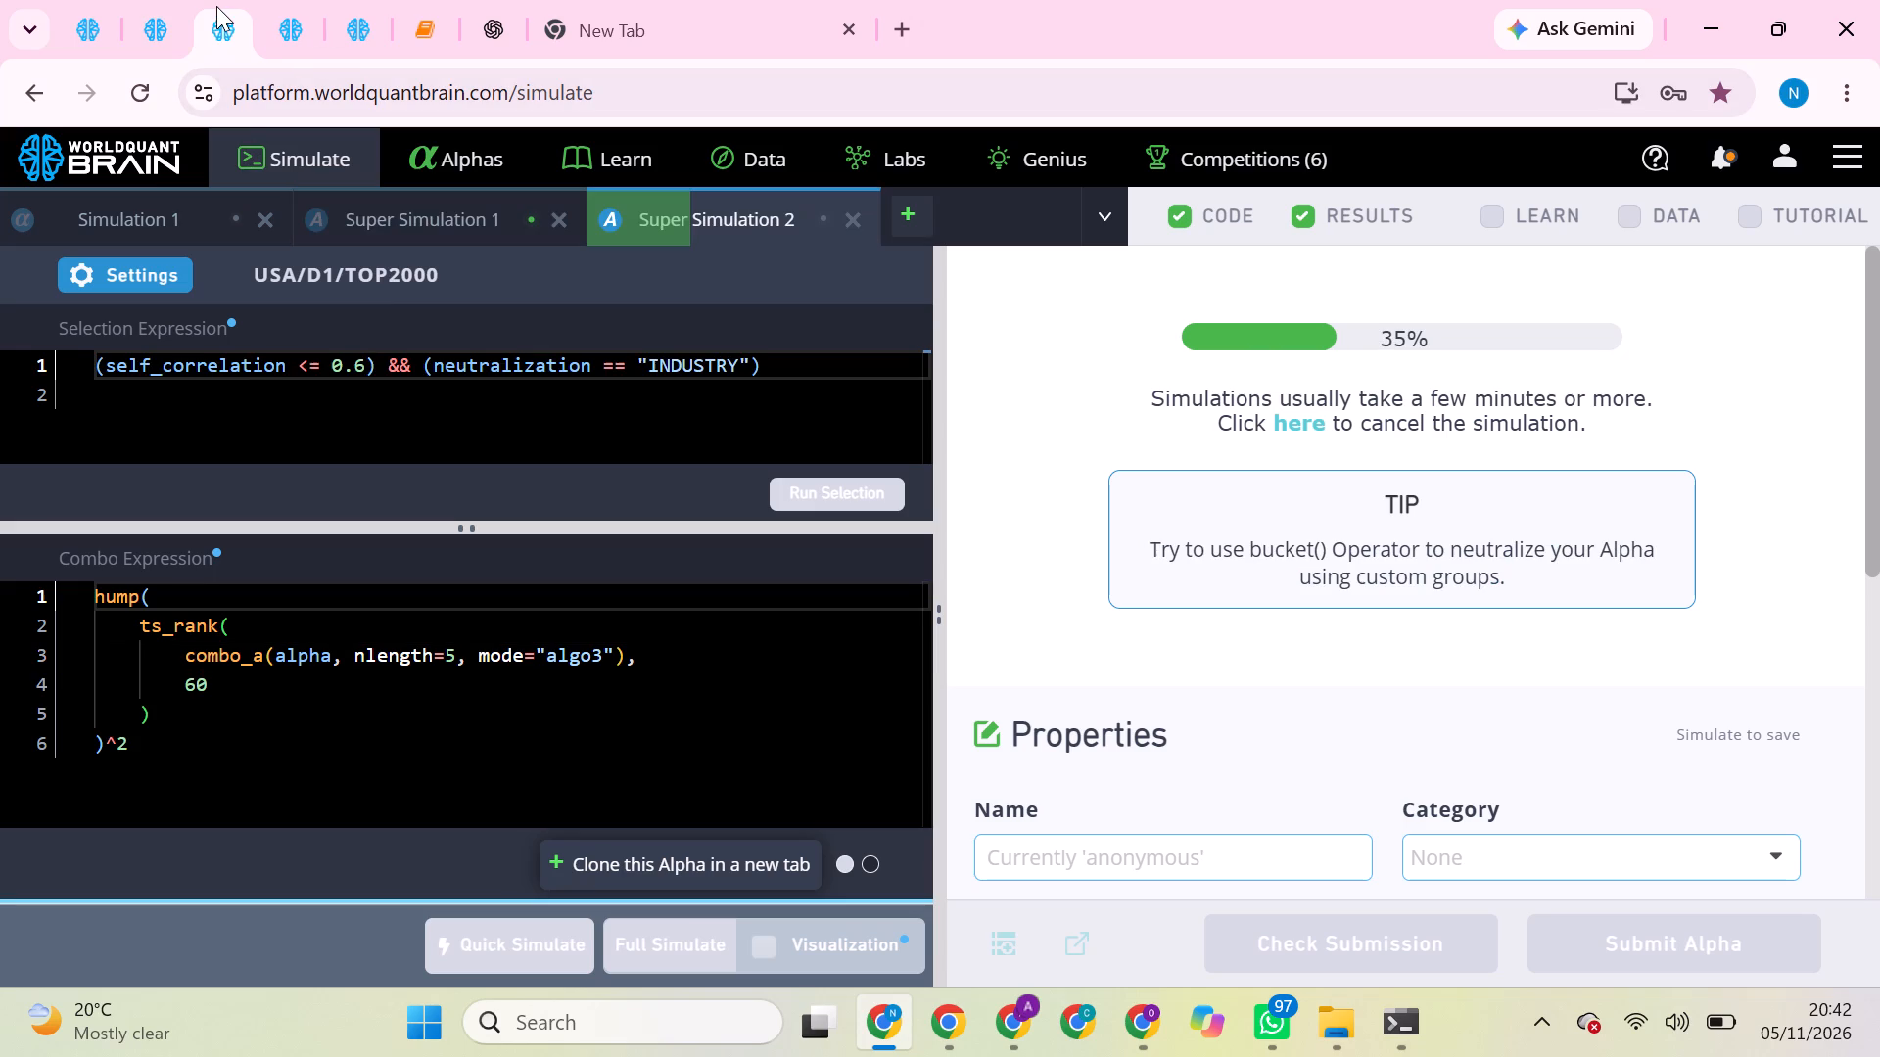
click(310, 15)
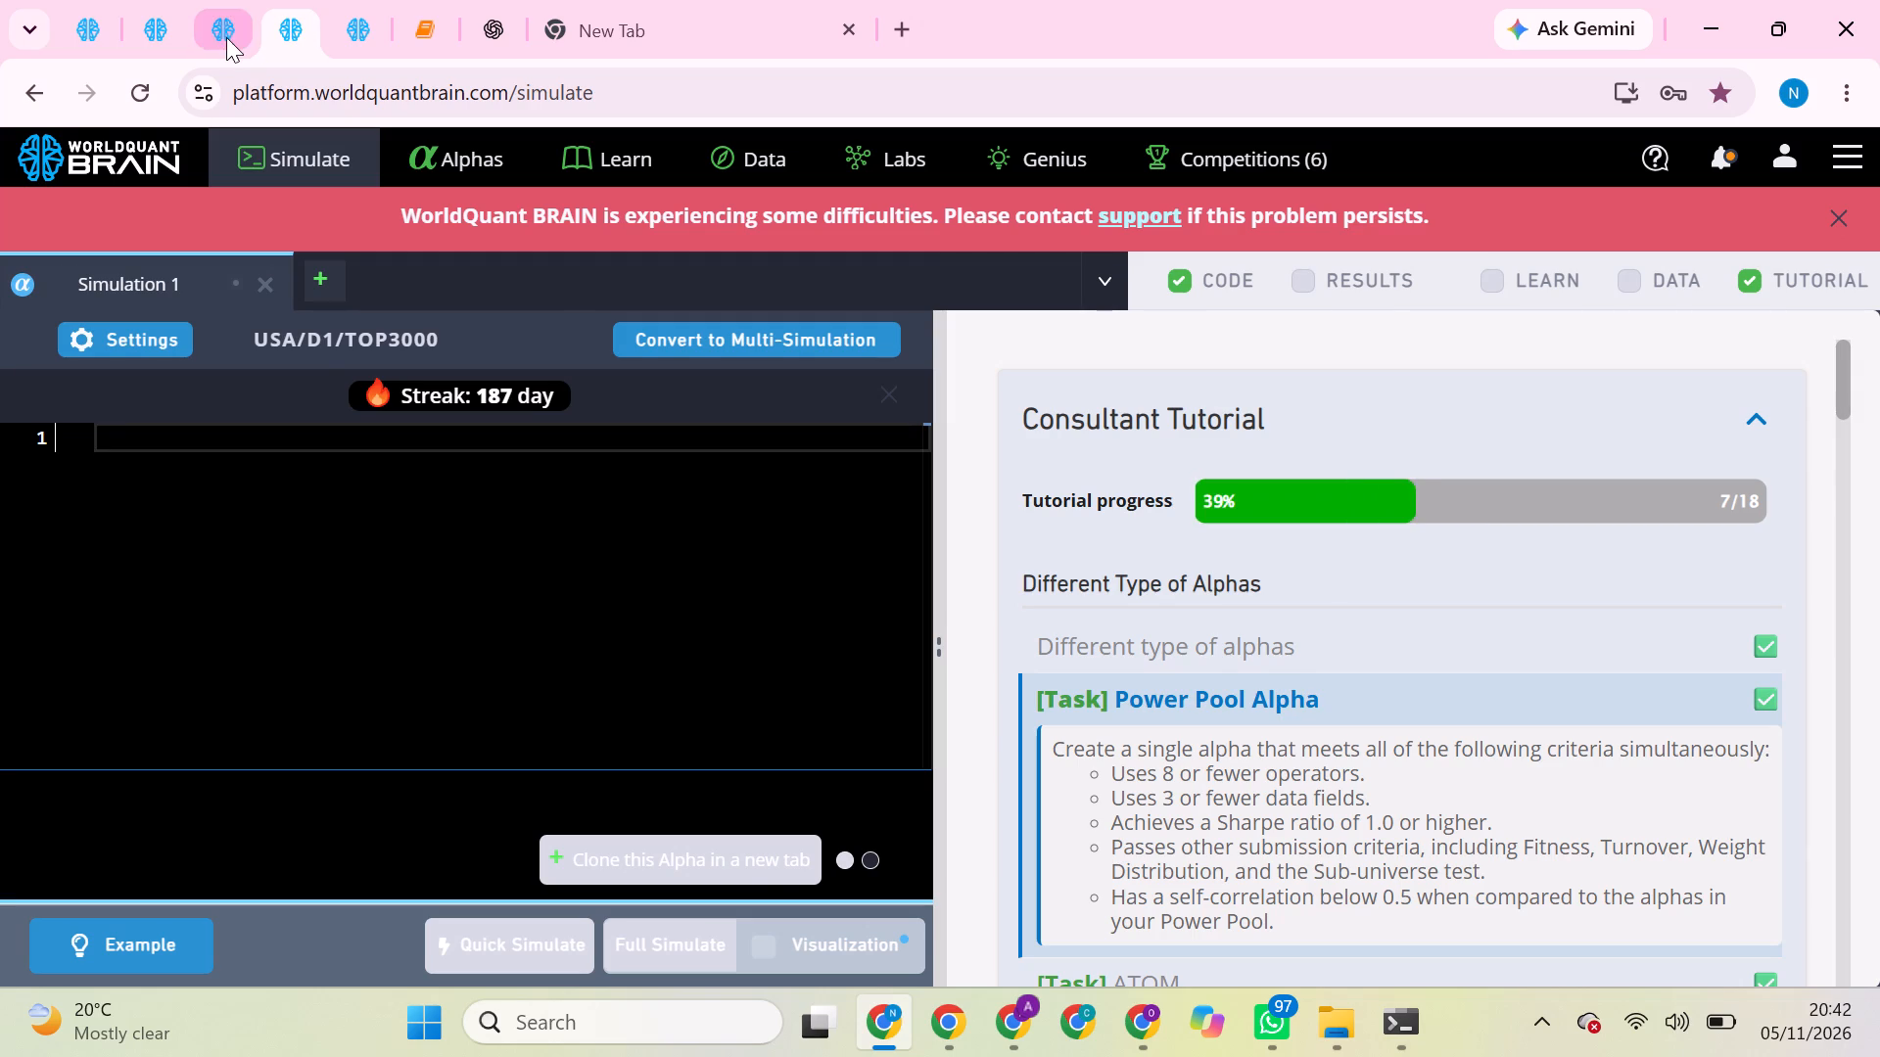
click(224, 37)
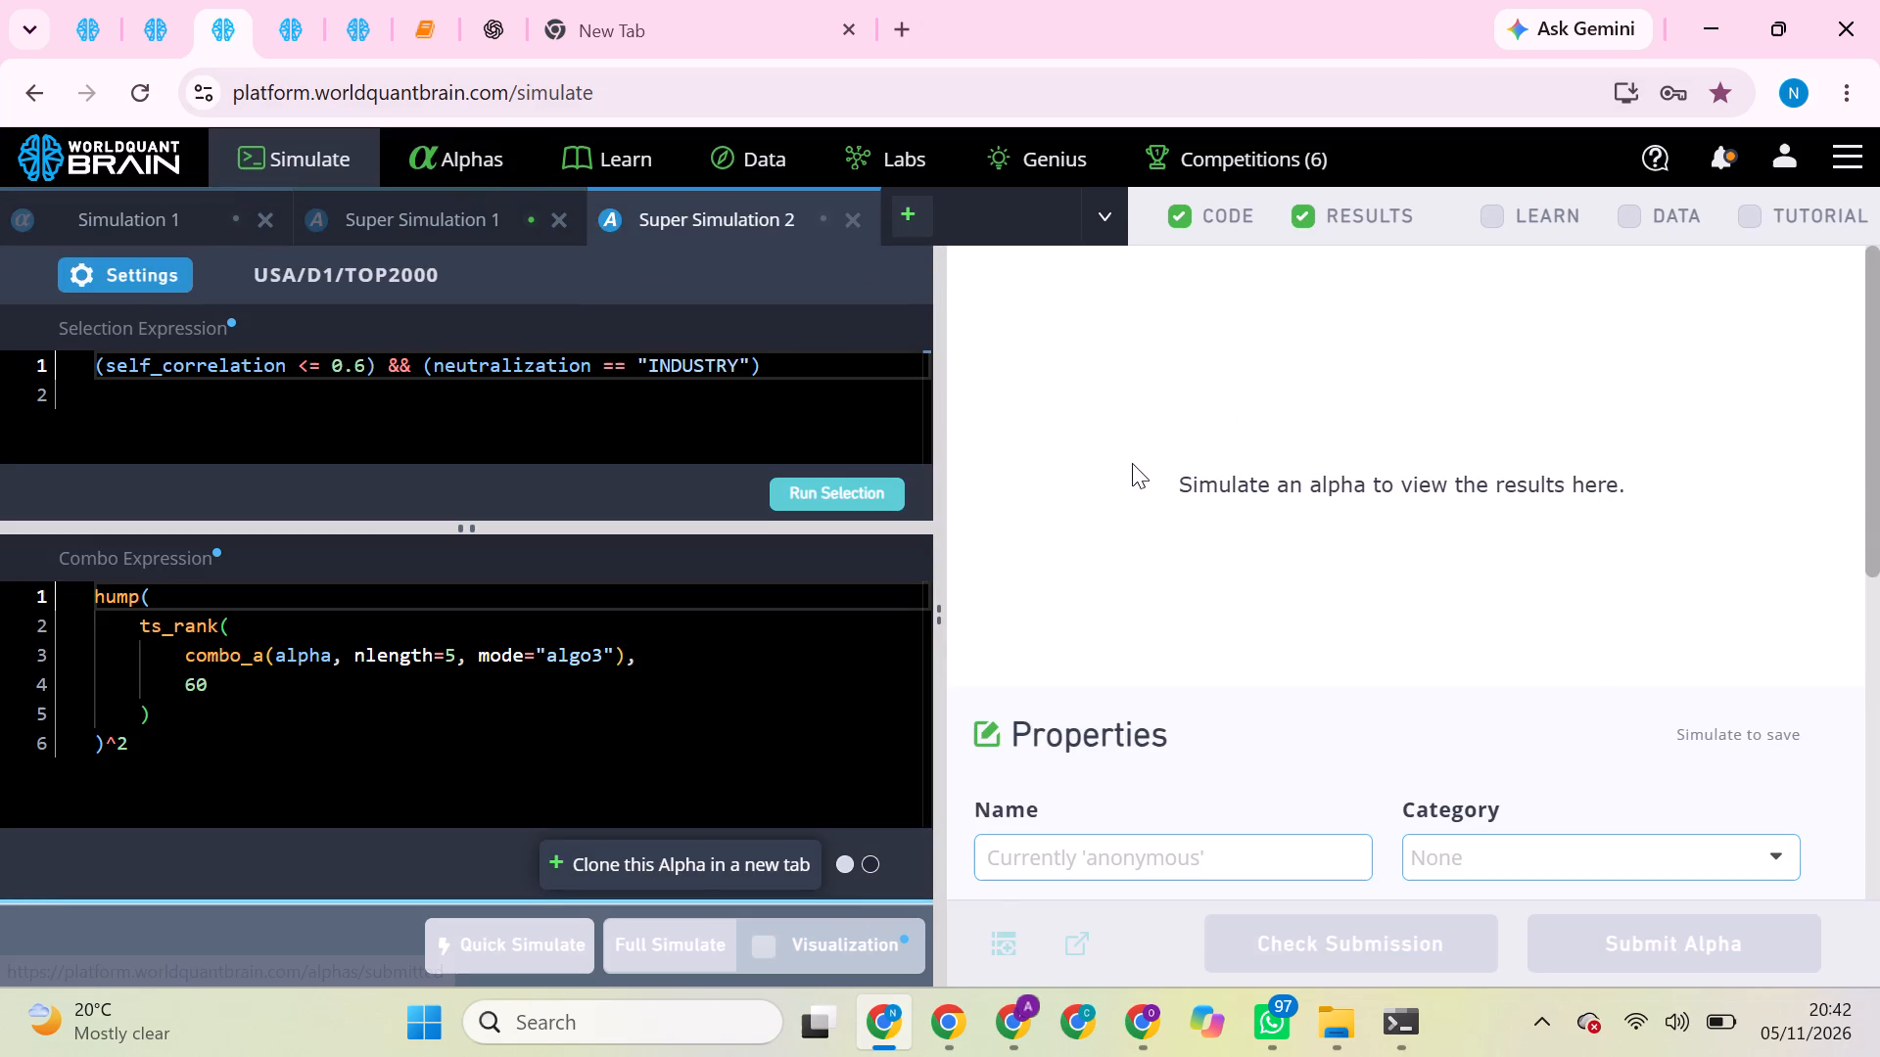
scroll(1337, 494, down, 6)
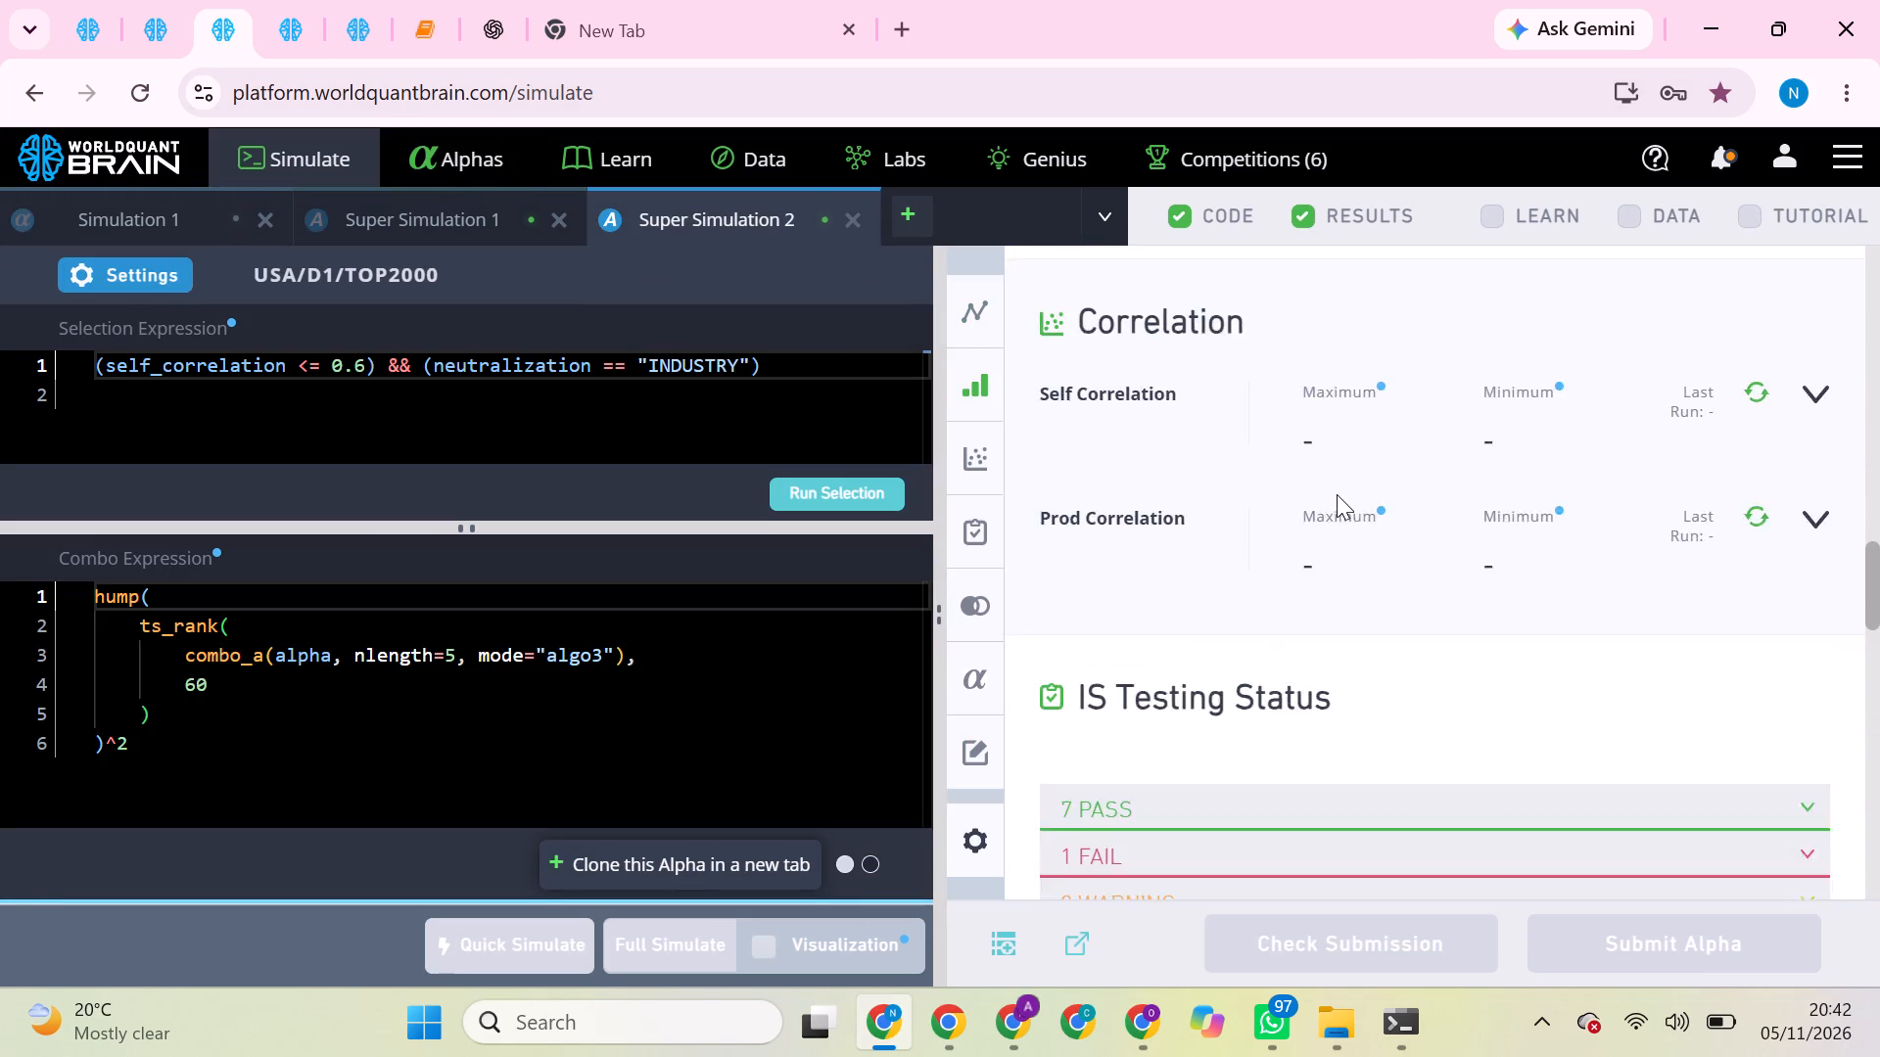
scroll(1337, 494, down, 1)
scroll(1337, 494, up, 4)
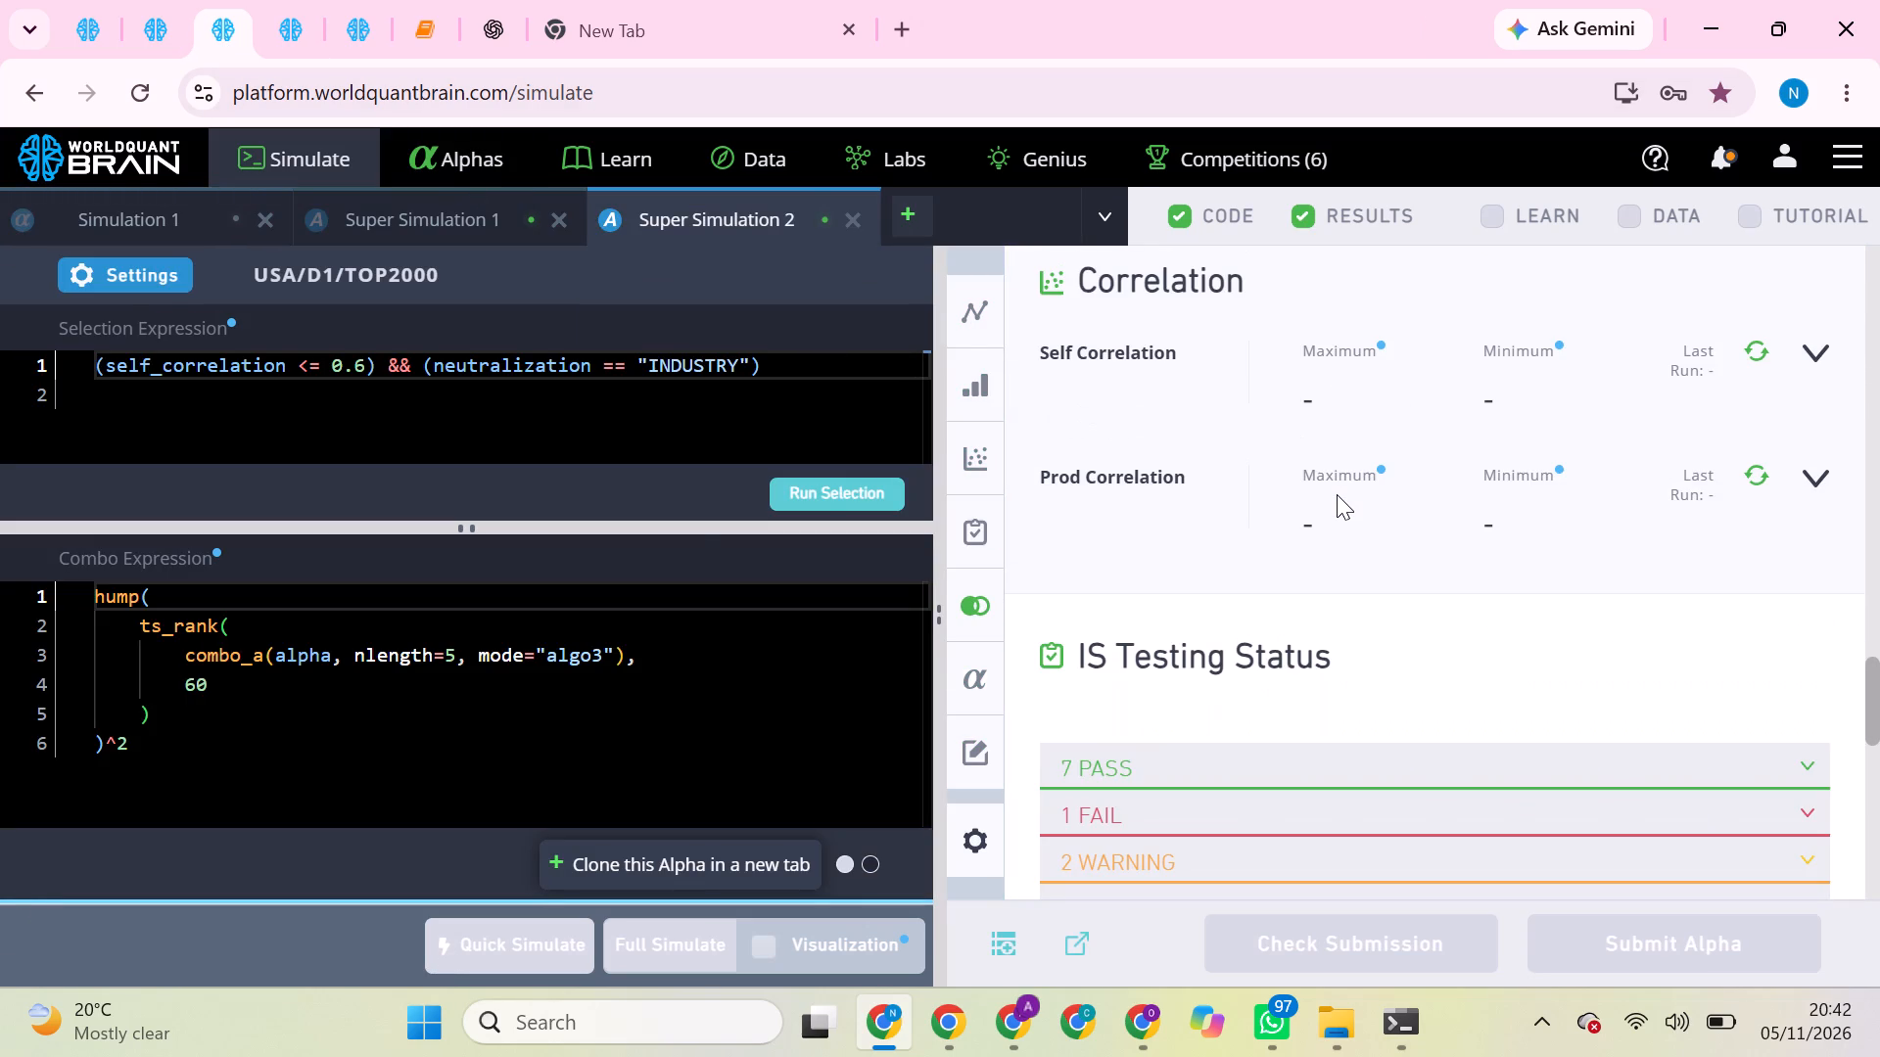
scroll(1337, 494, up, 1)
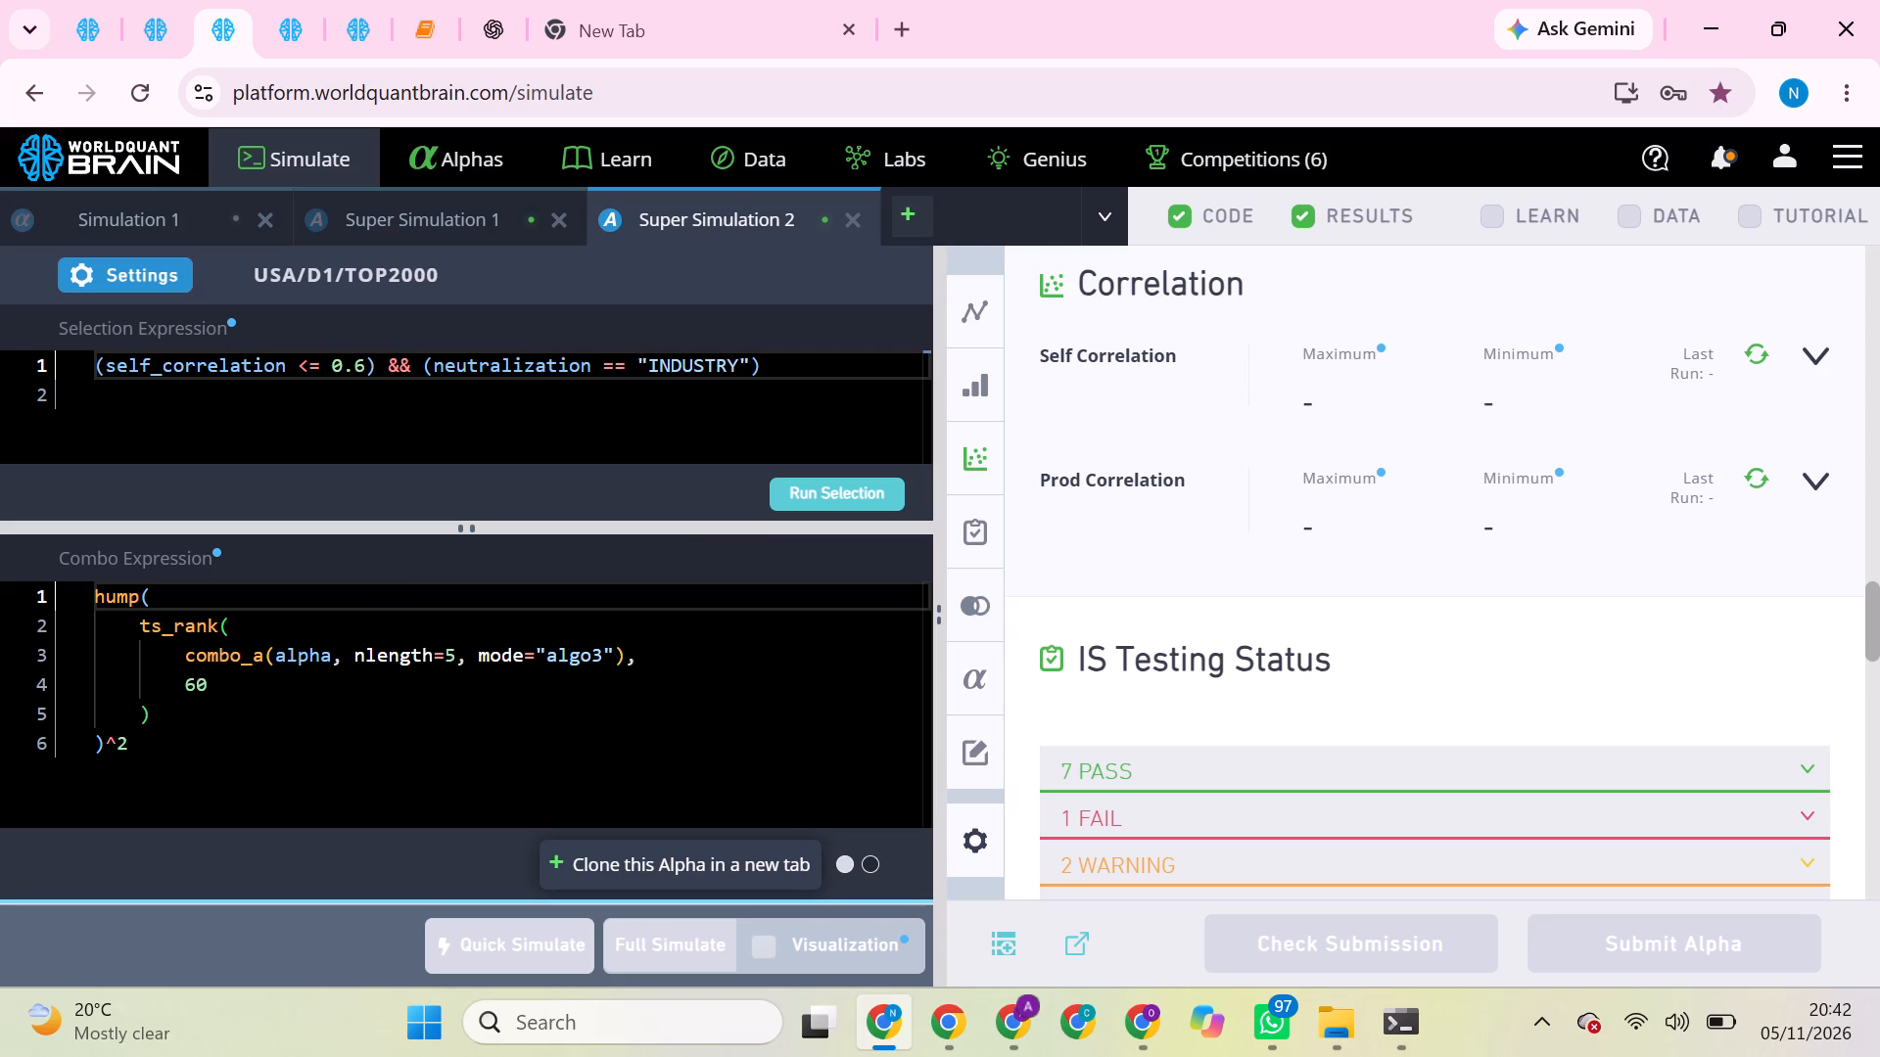
Remove the ^2 exponent from the end of the self_correlation simulation's combo expression.
click(131, 736)
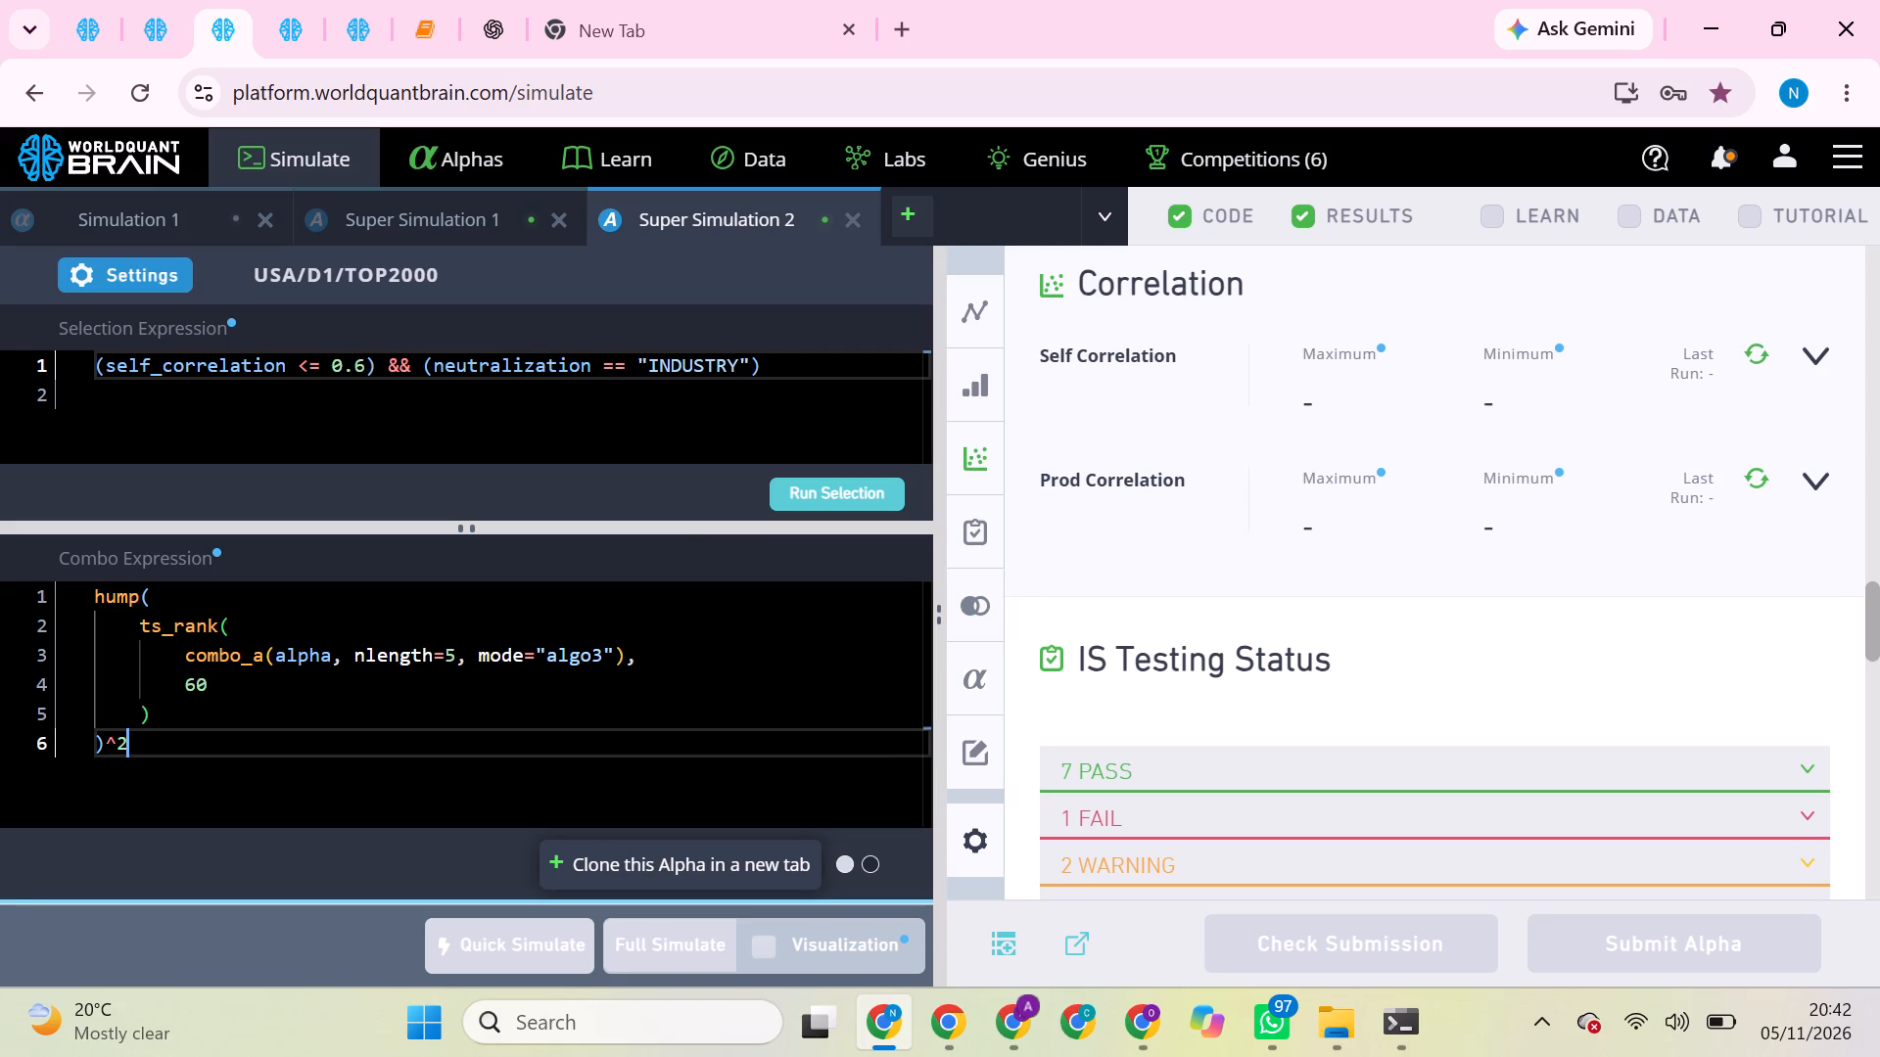
key(BackSpace)
key(BackSpace)
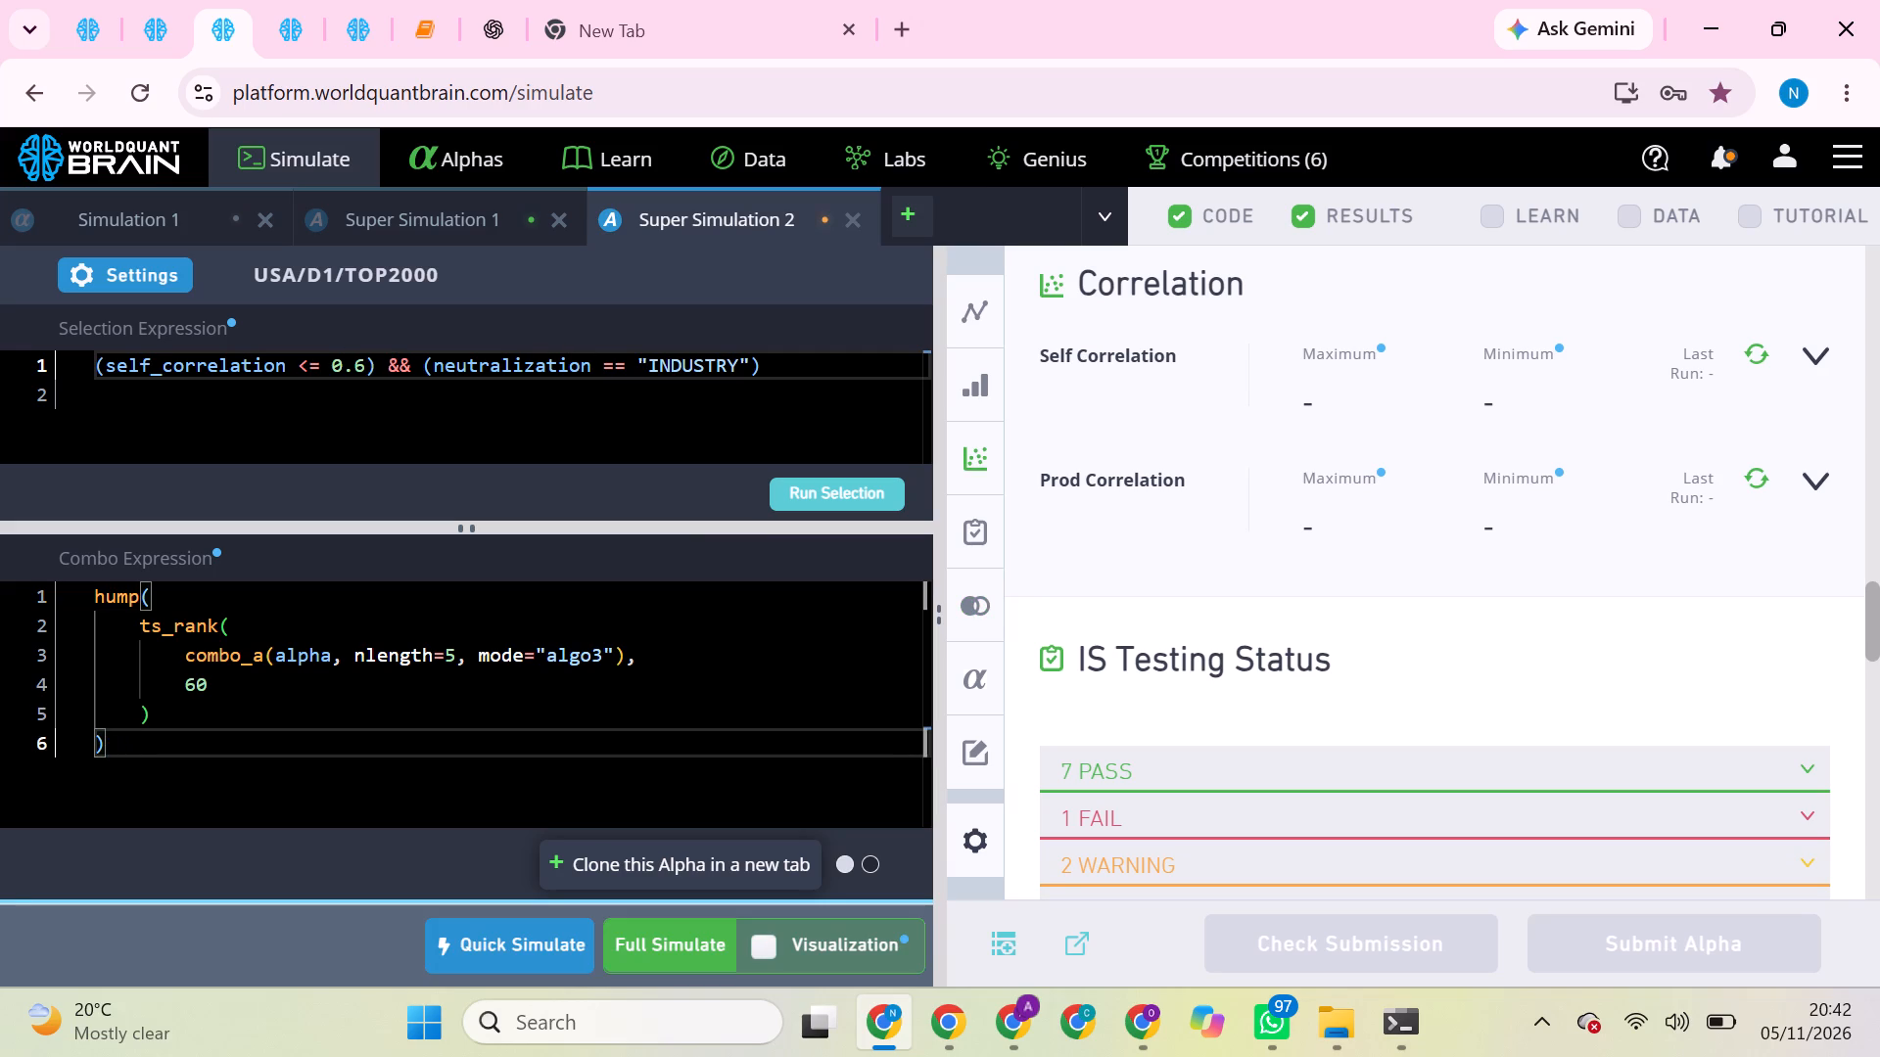
Run the self_correlation INDUSTRY selection and start a full simulation using the combo expression without the exponent.
click(808, 487)
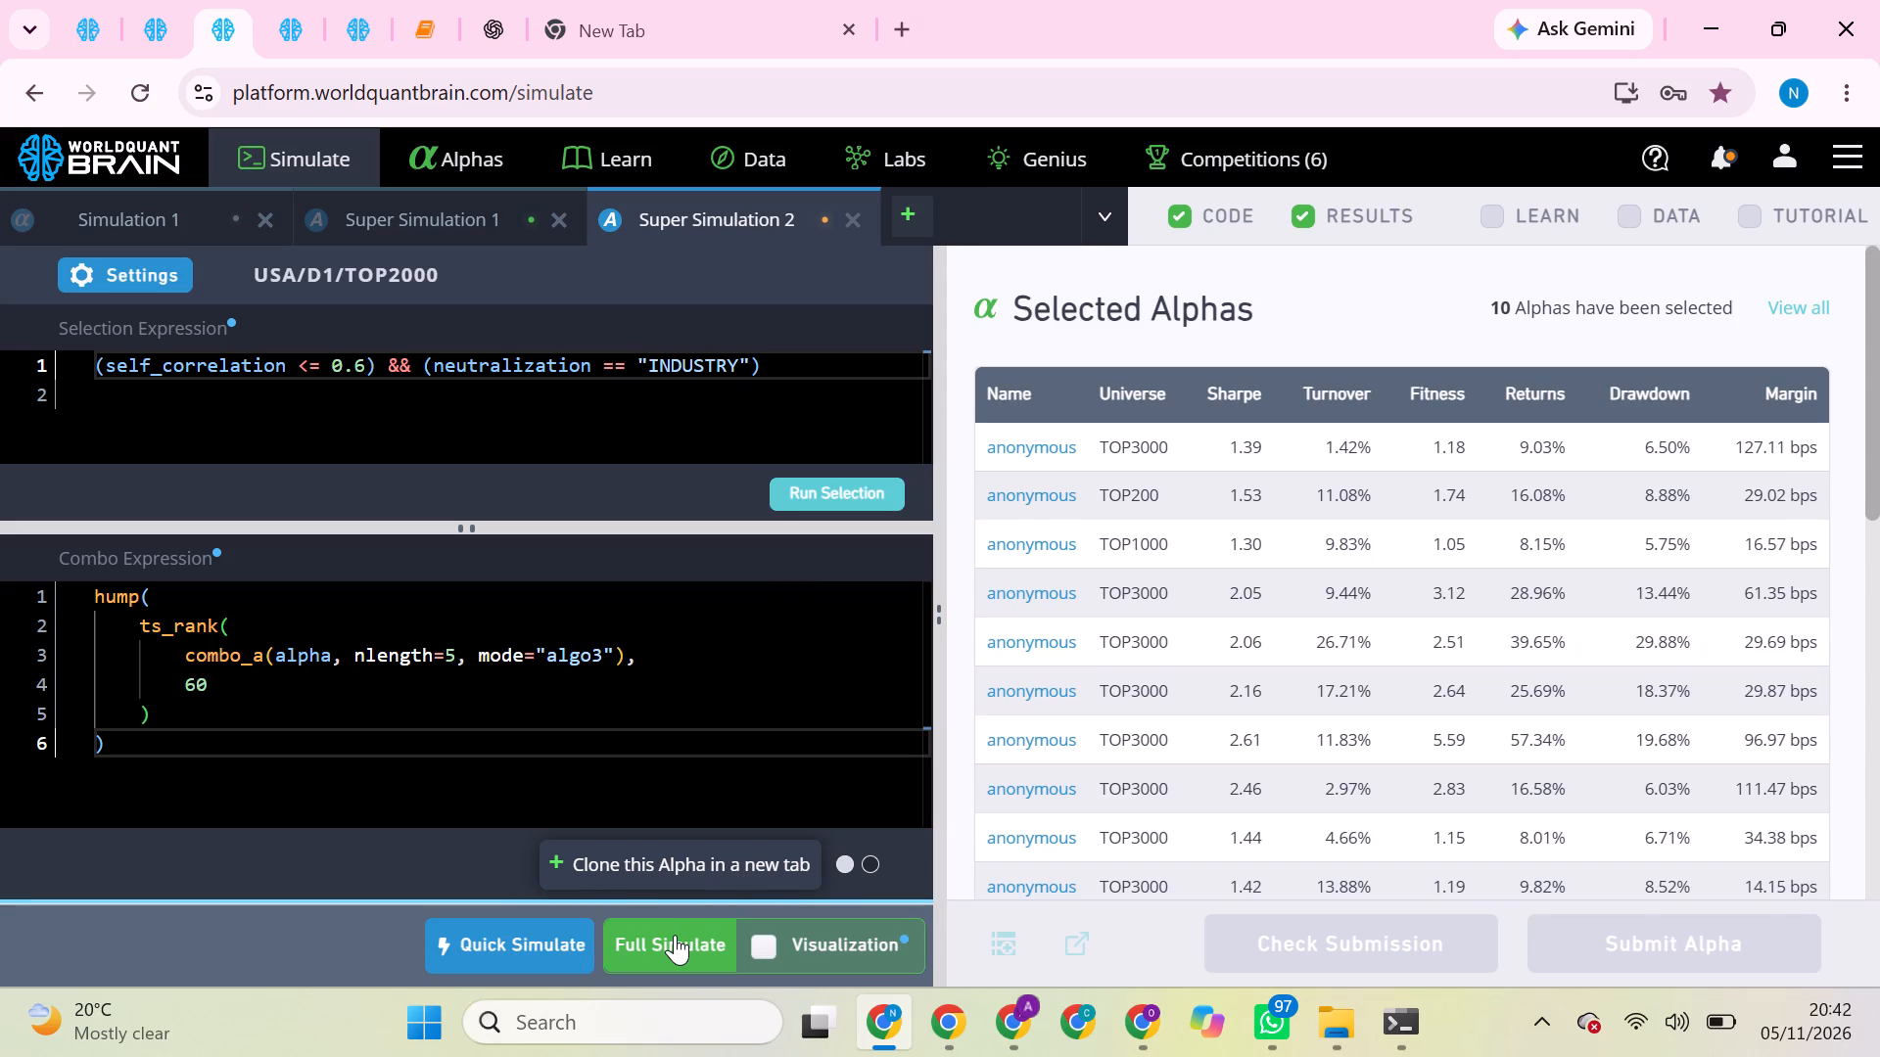
click(675, 935)
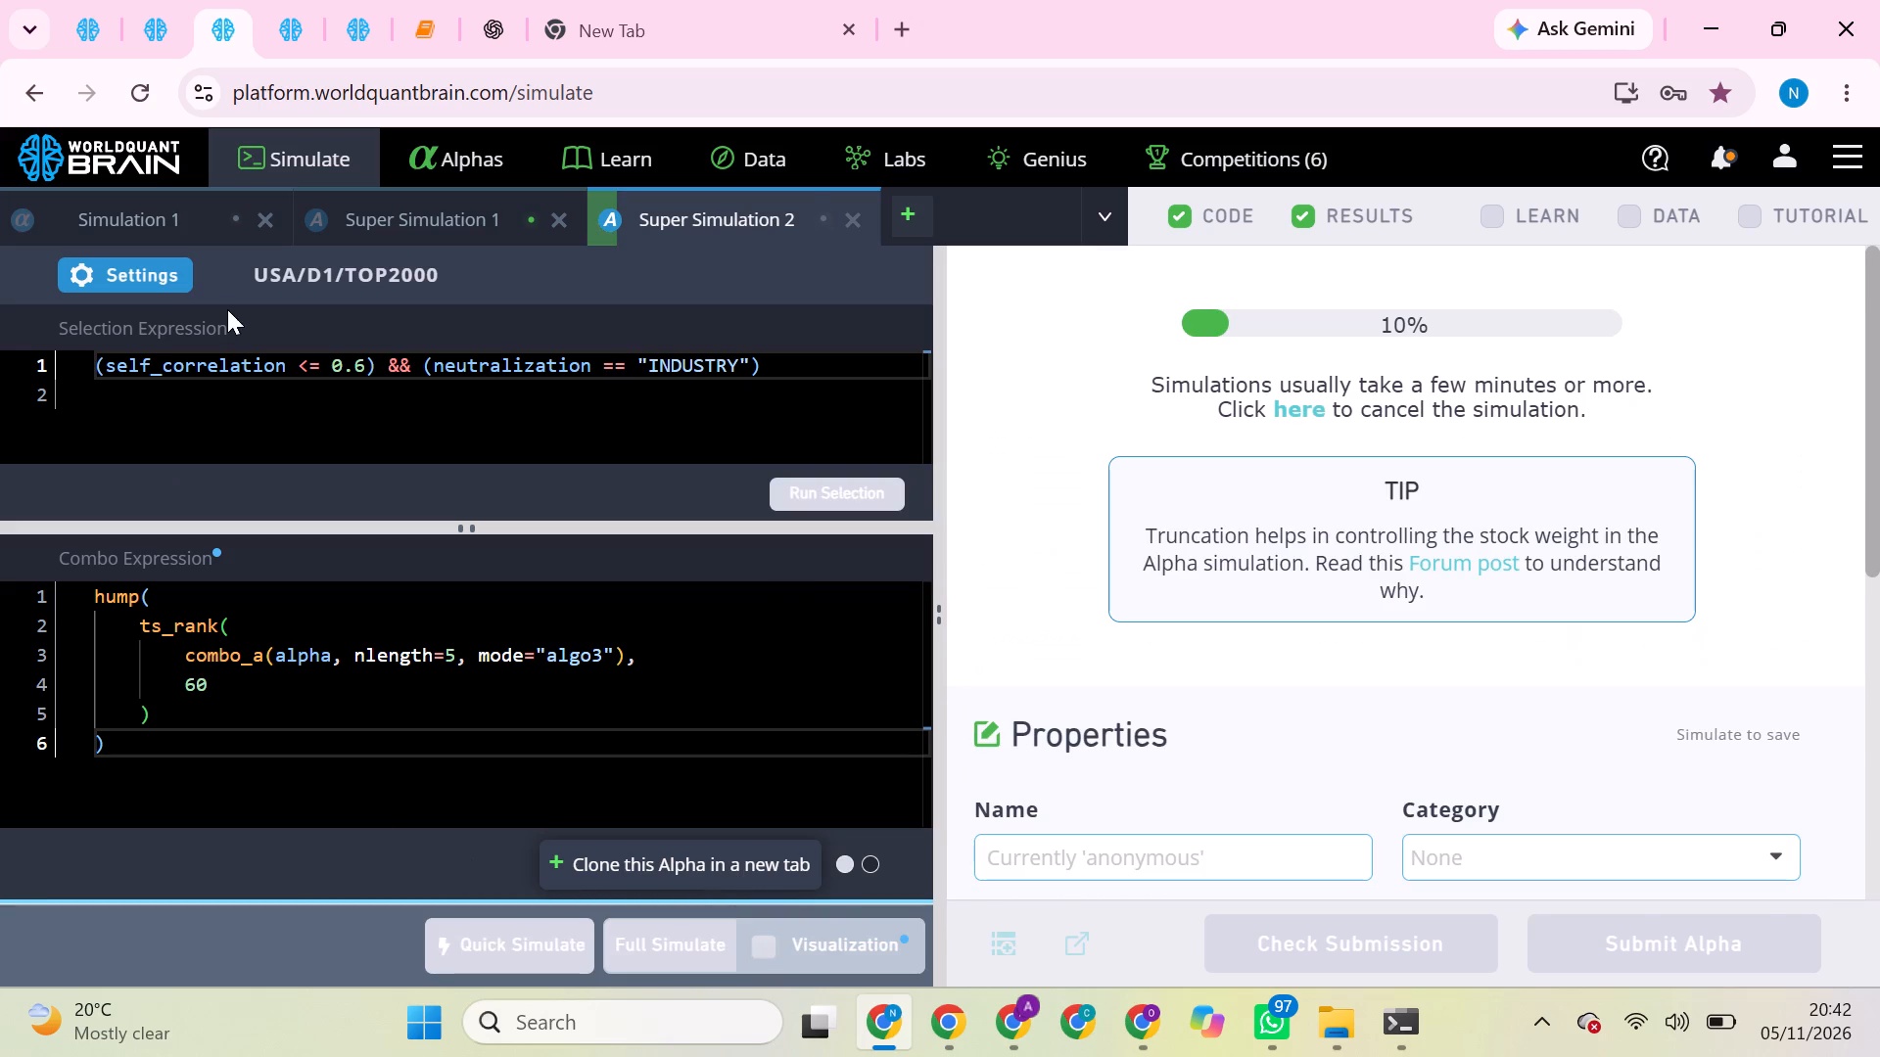
In the long_count / (1 + operator_count) session, review the finished simulation's investability-constrained performance and run its production correlation check.
click(77, 29)
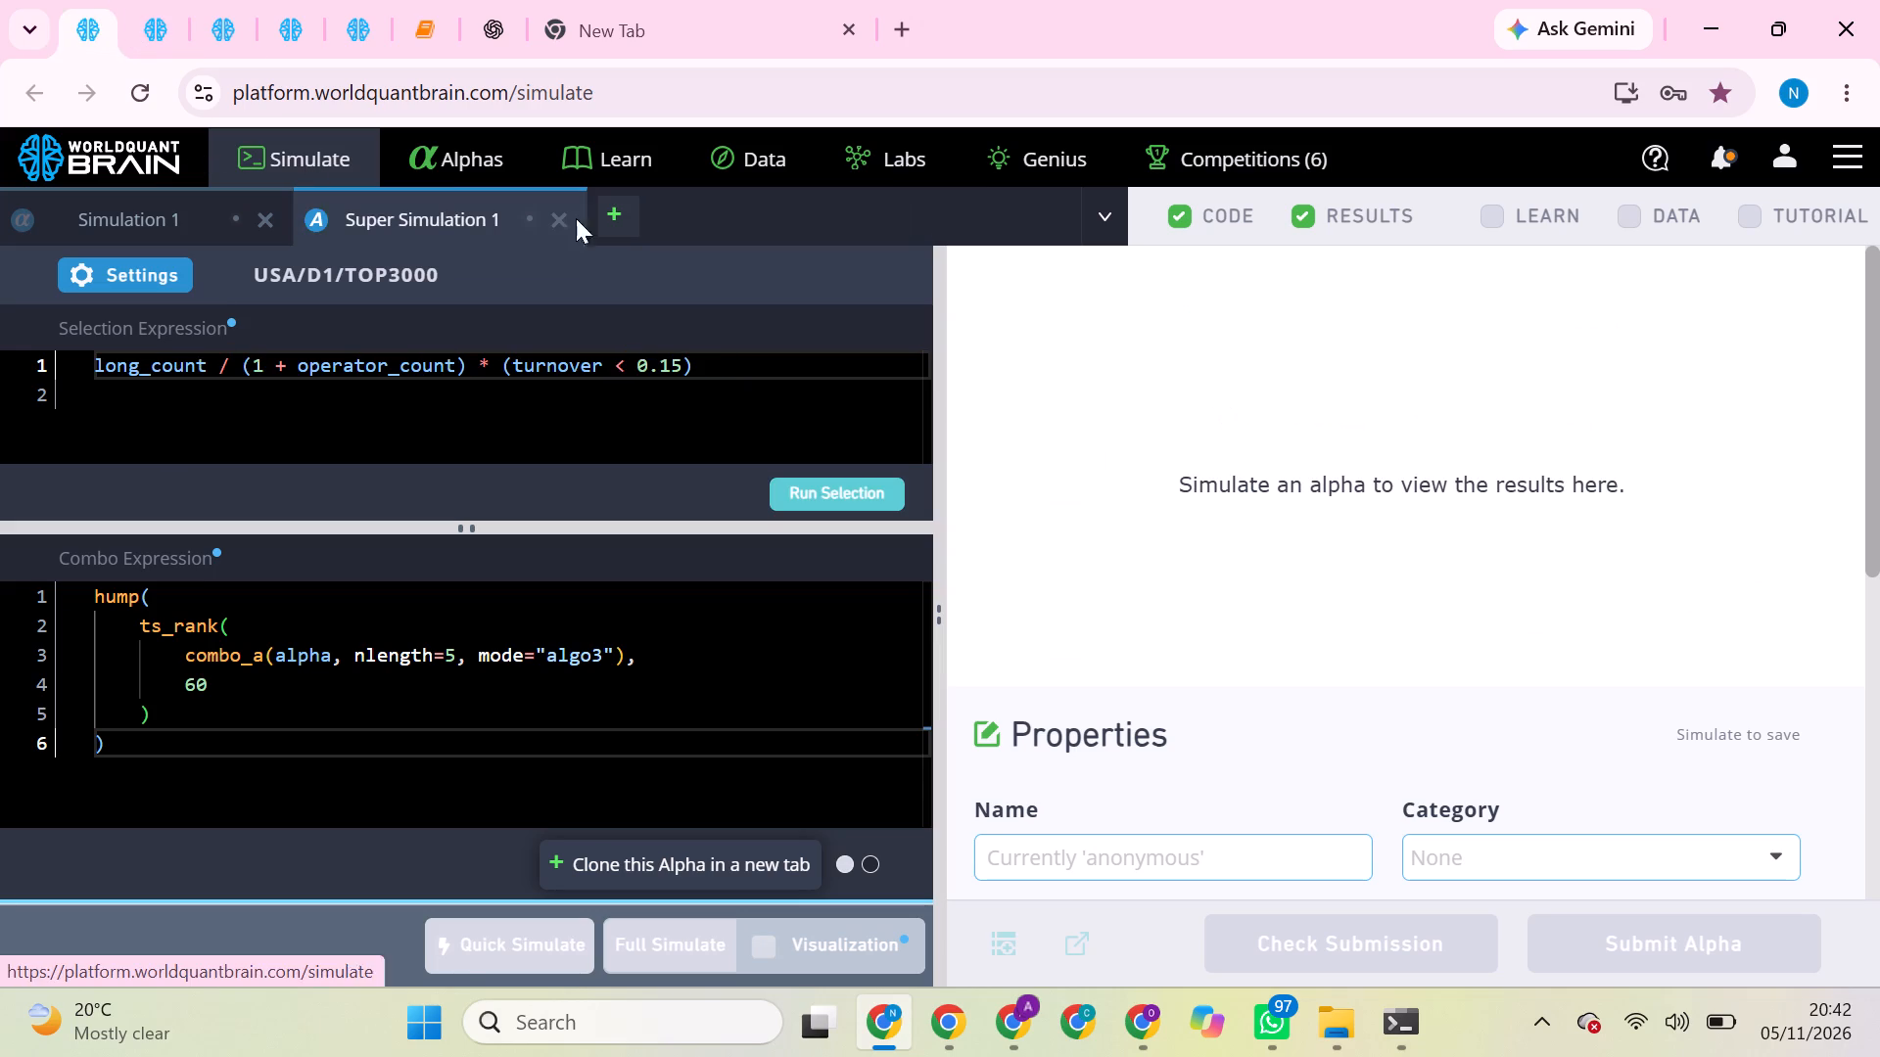
scroll(1321, 560, down, 2)
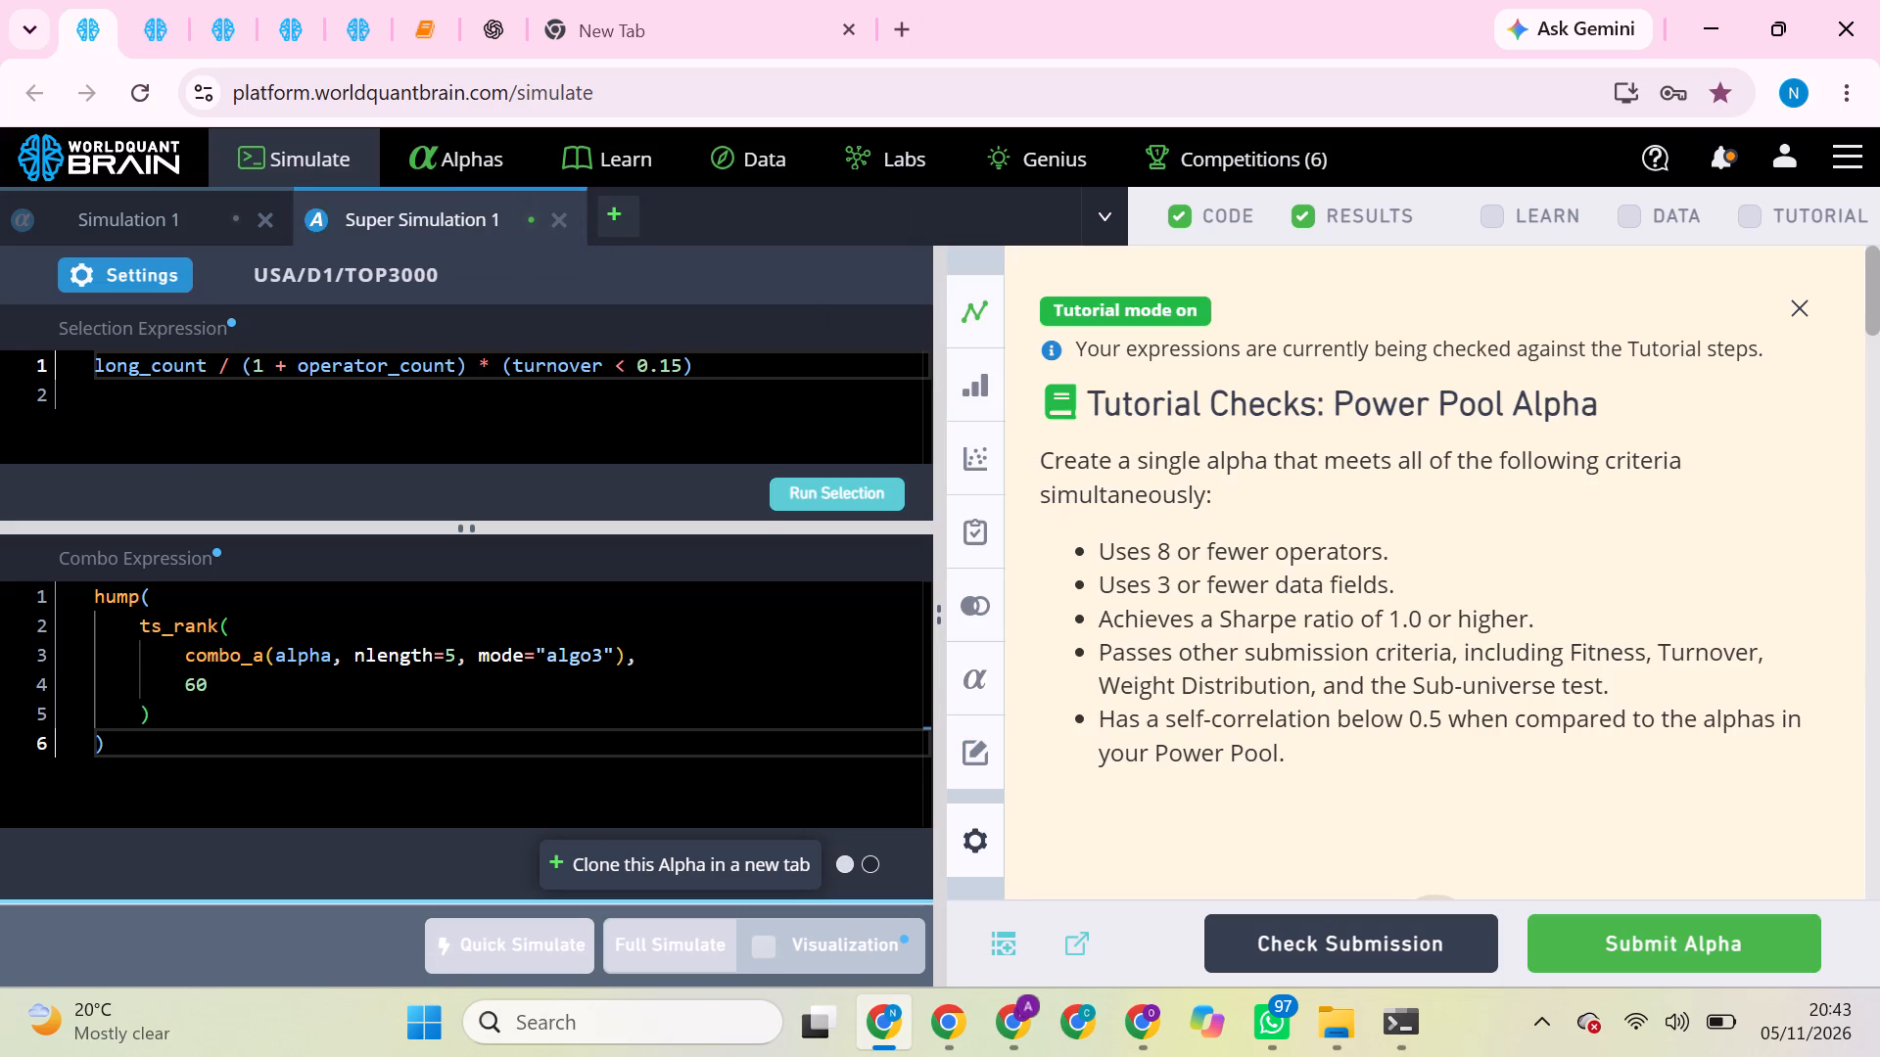
scroll(1321, 560, down, 5)
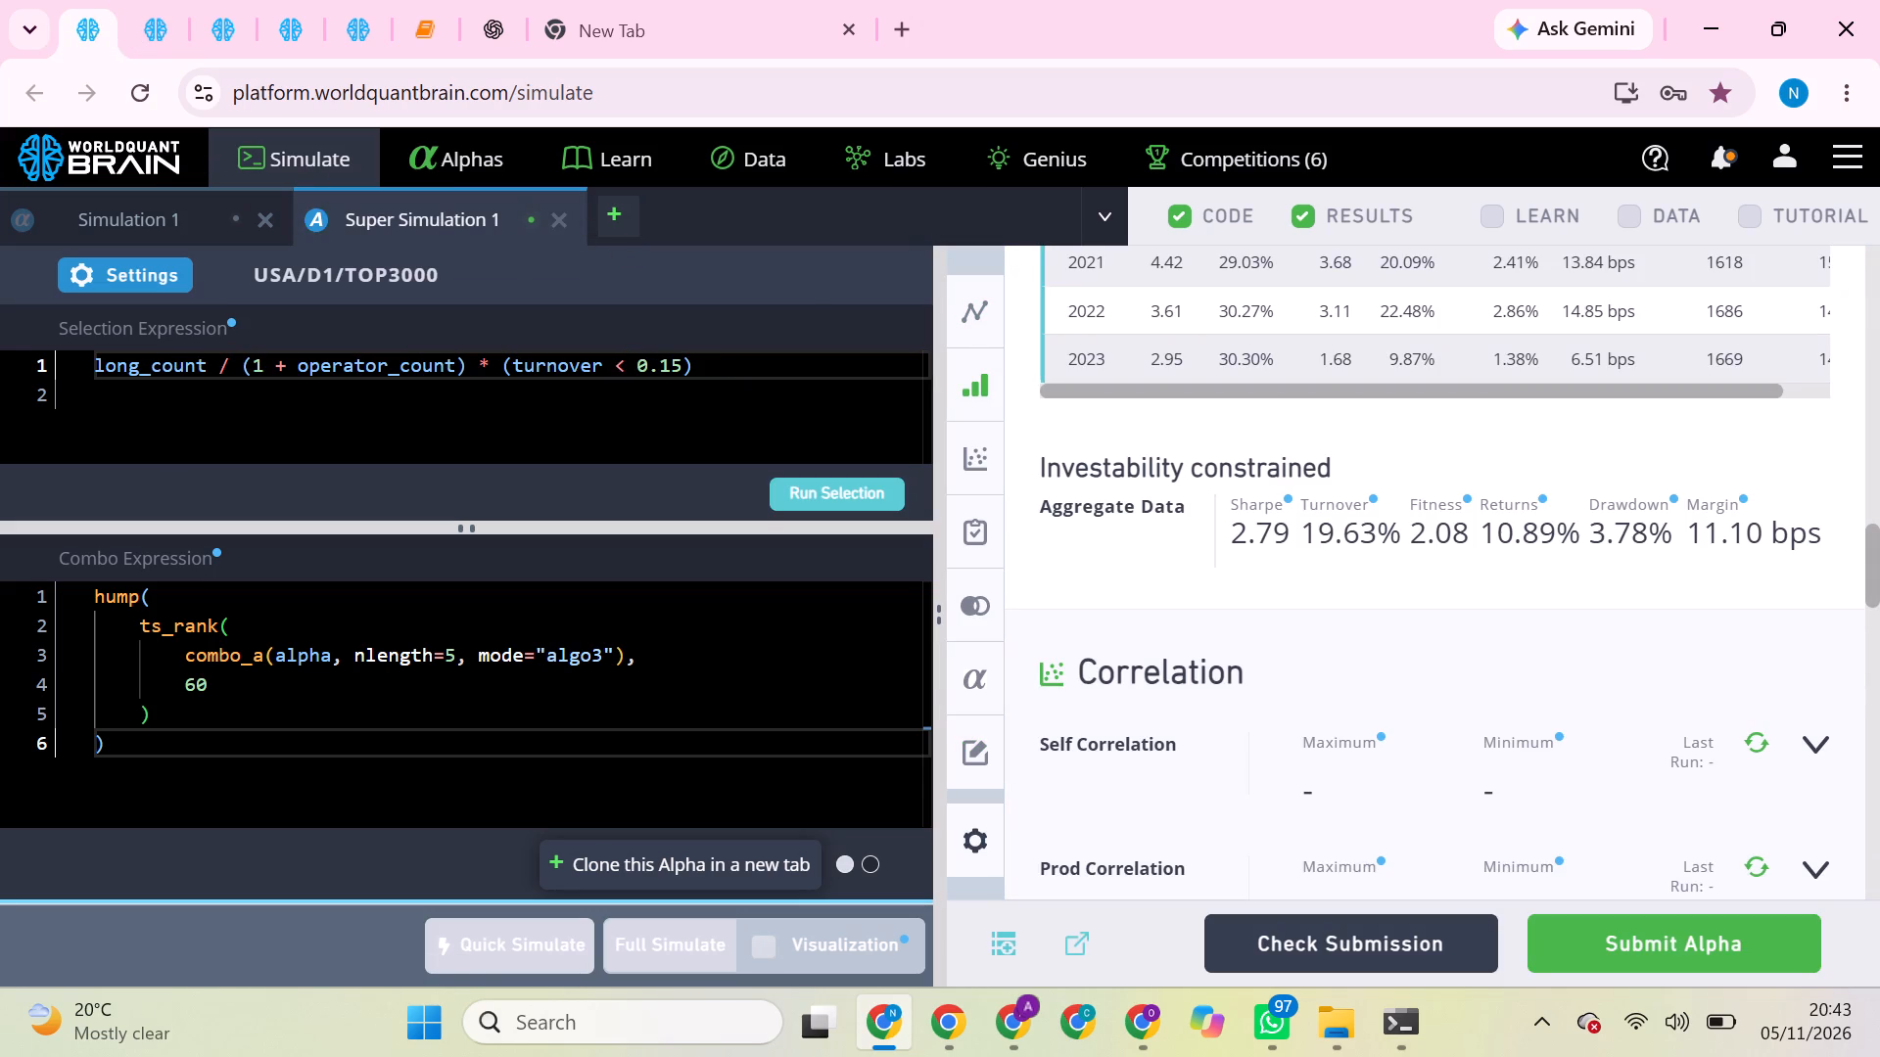
click(1733, 616)
scroll(1733, 616, down, 2)
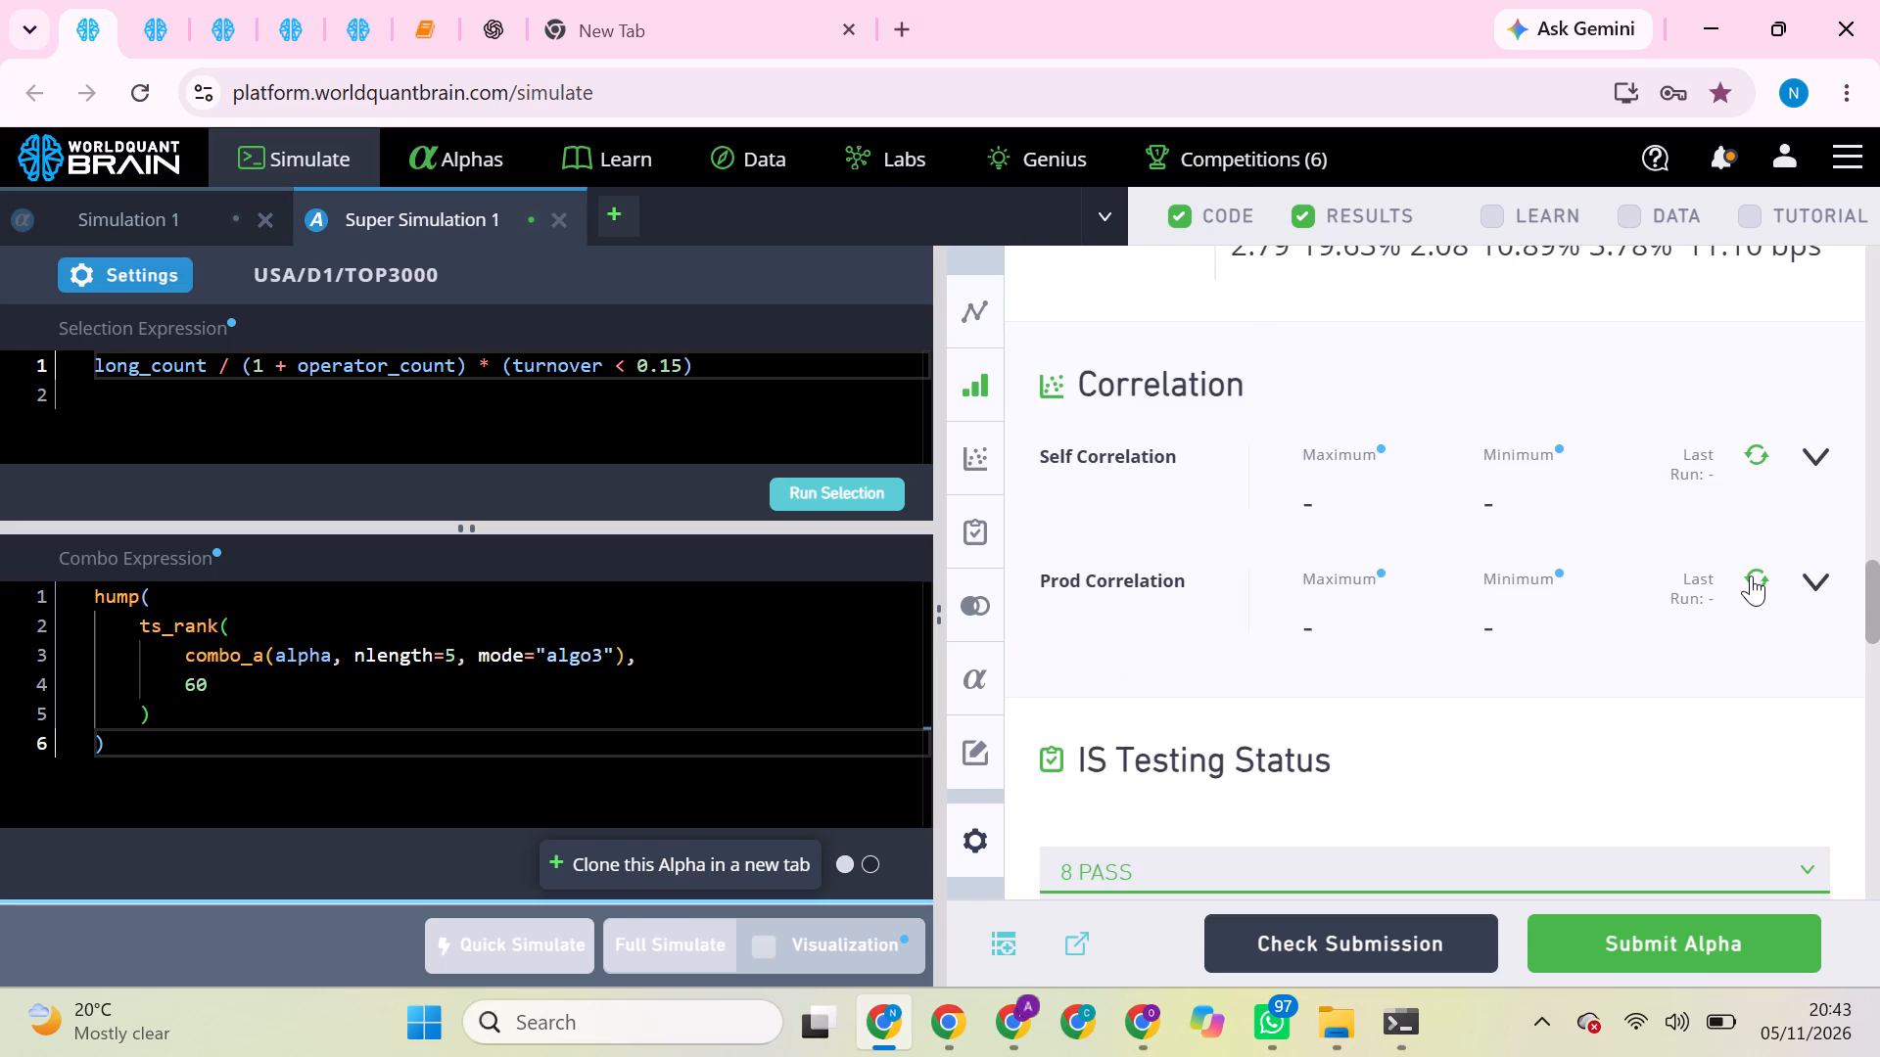
click(1751, 575)
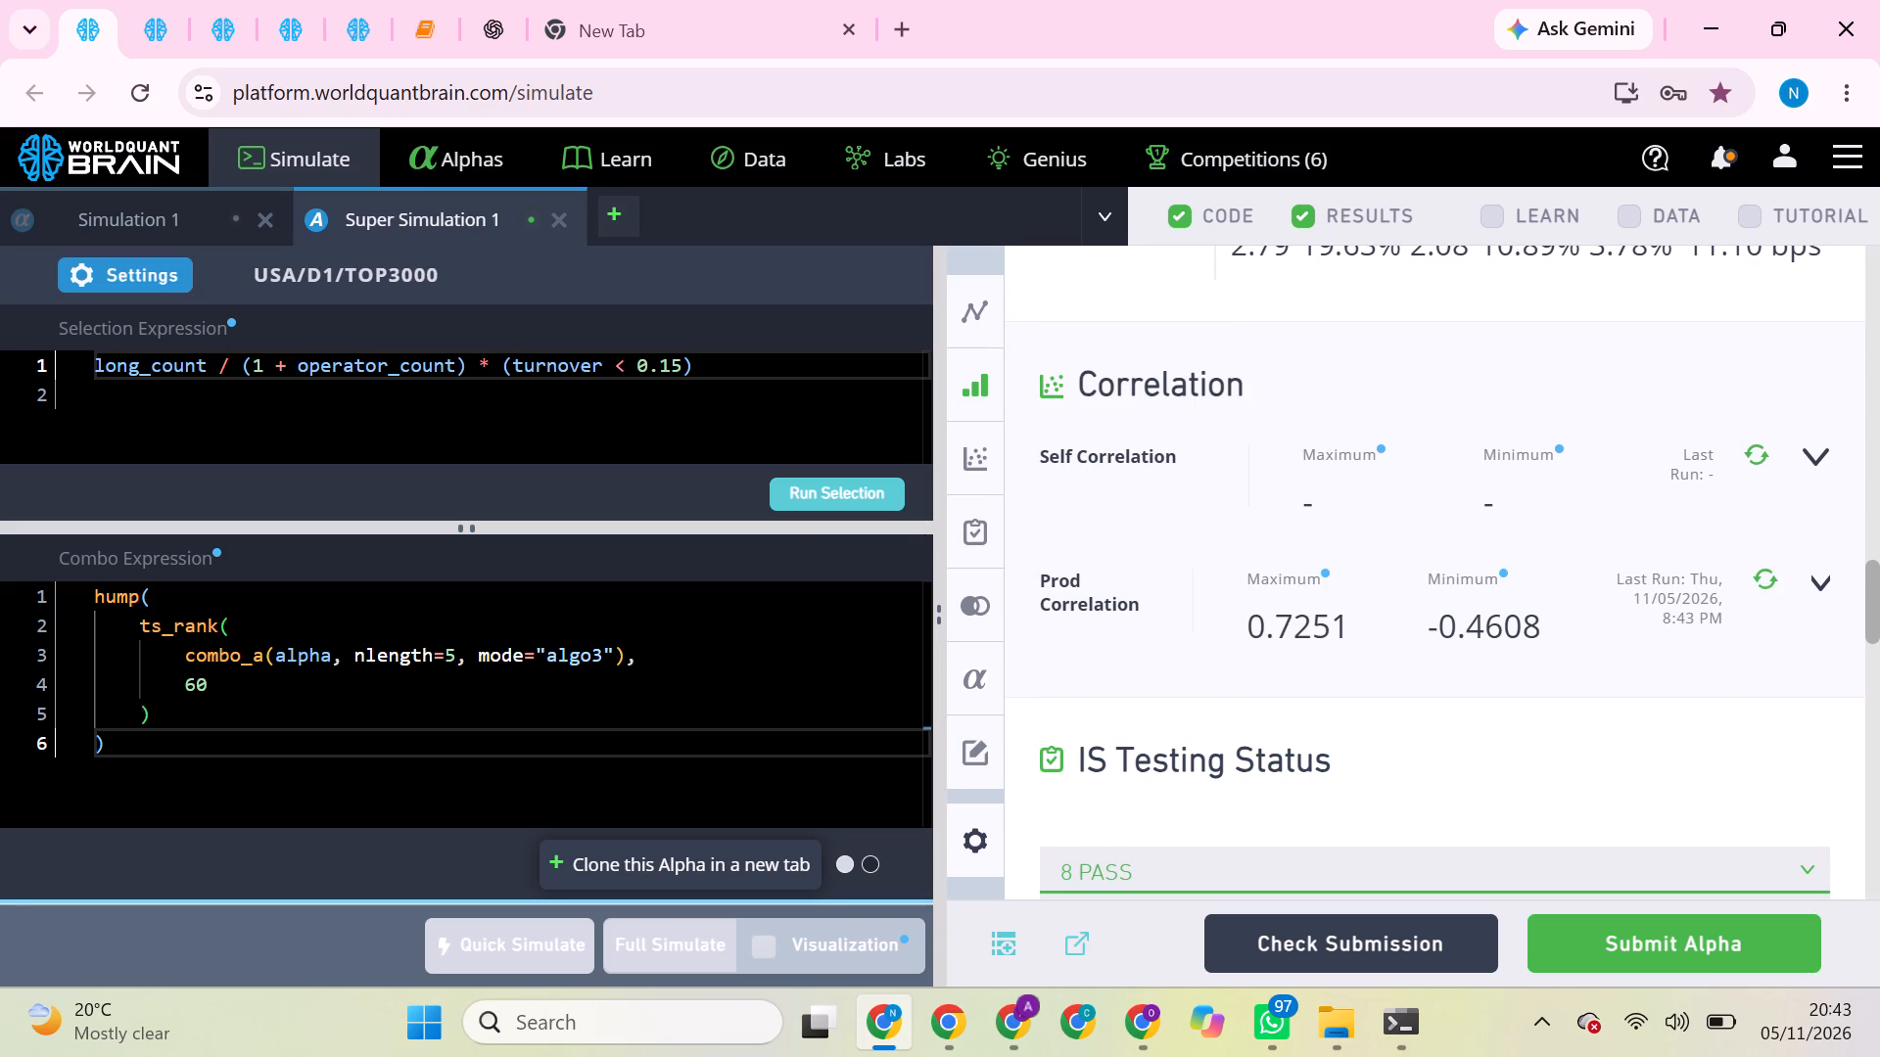
Append ^2 to the long_count session's combo expression, run the selection and start a full simulation.
click(110, 749)
text(^2)
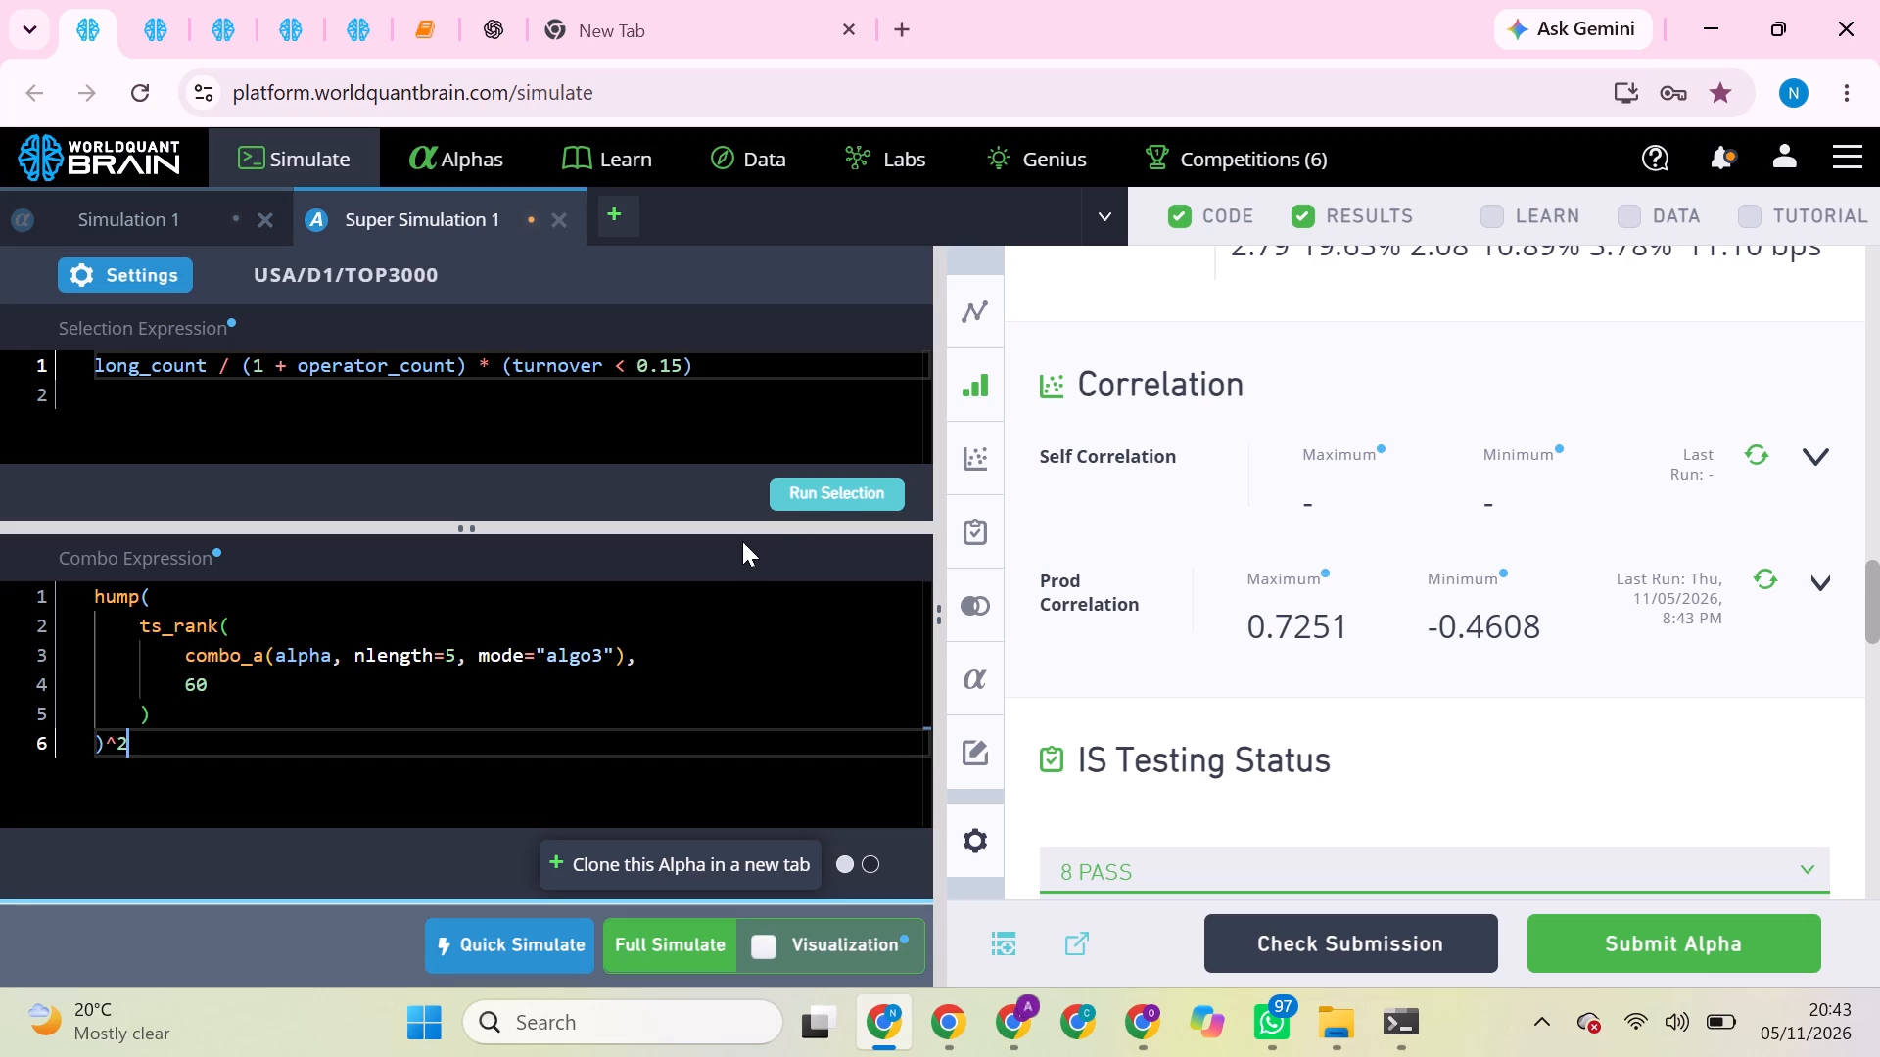
click(833, 481)
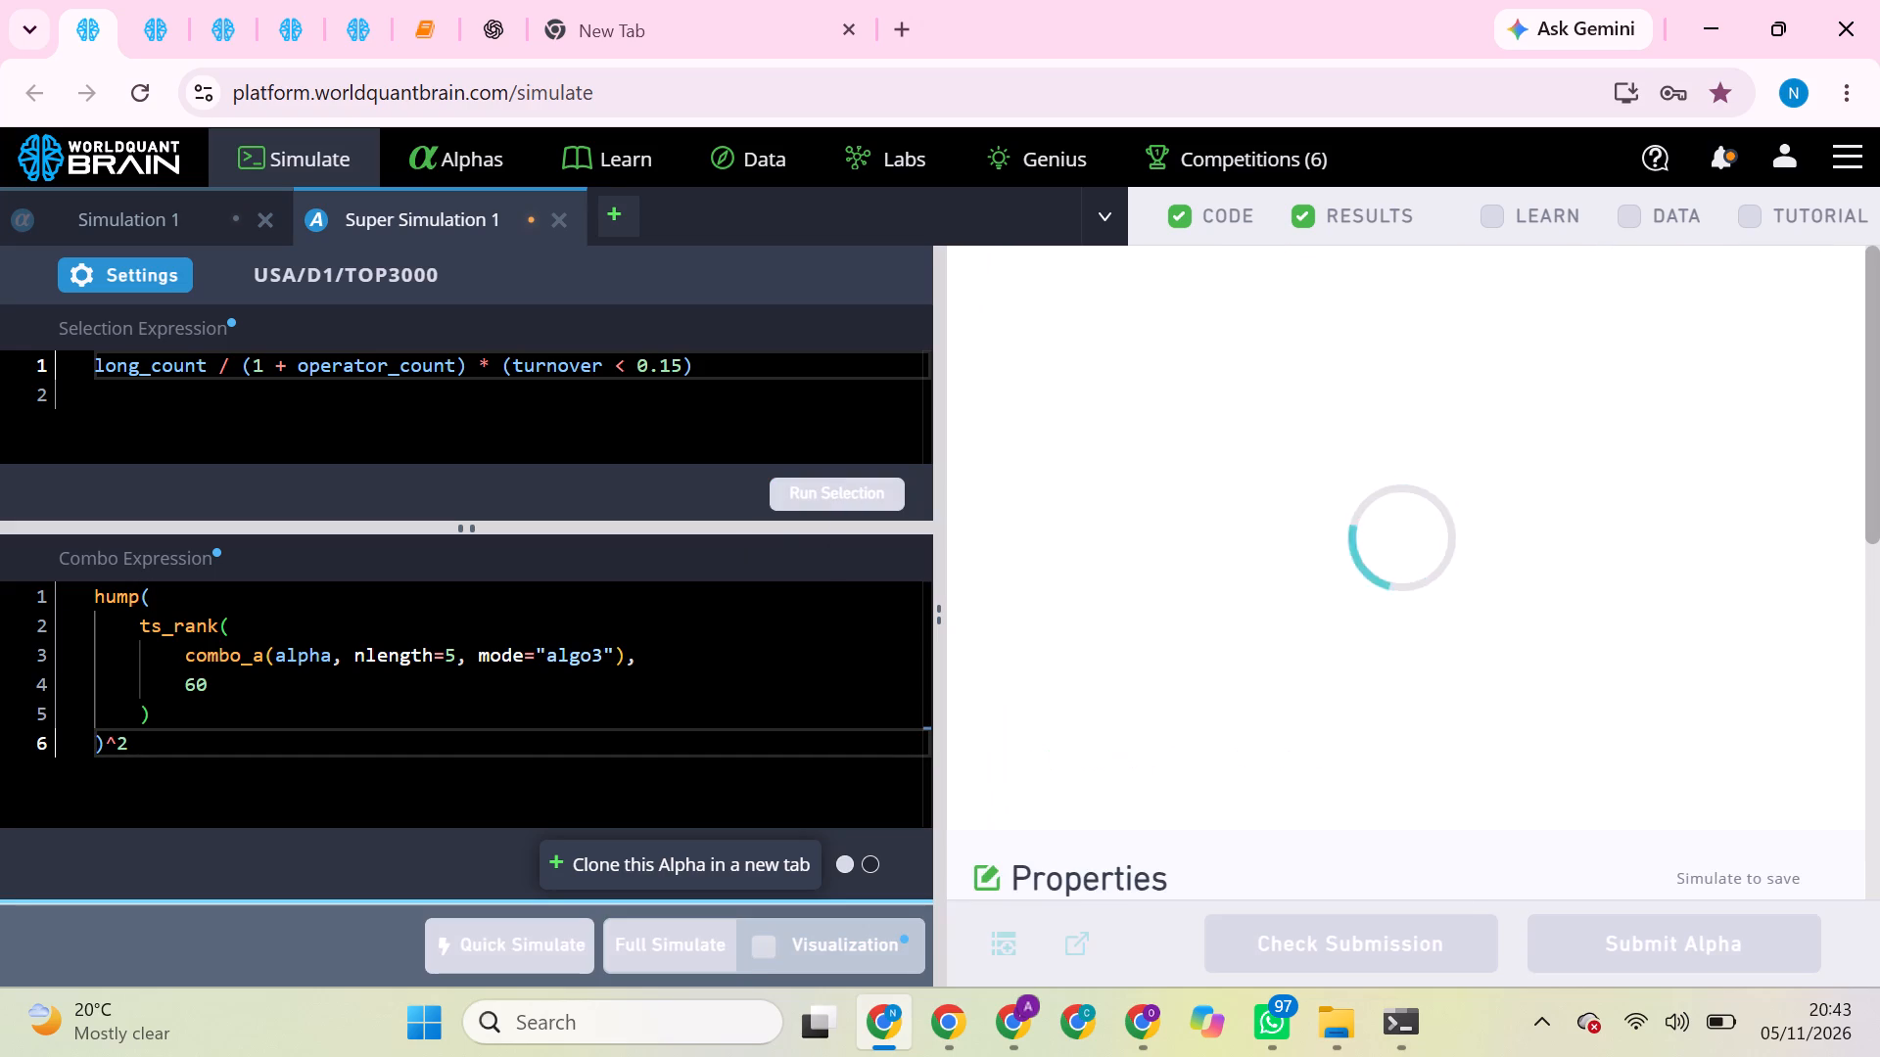
click(664, 942)
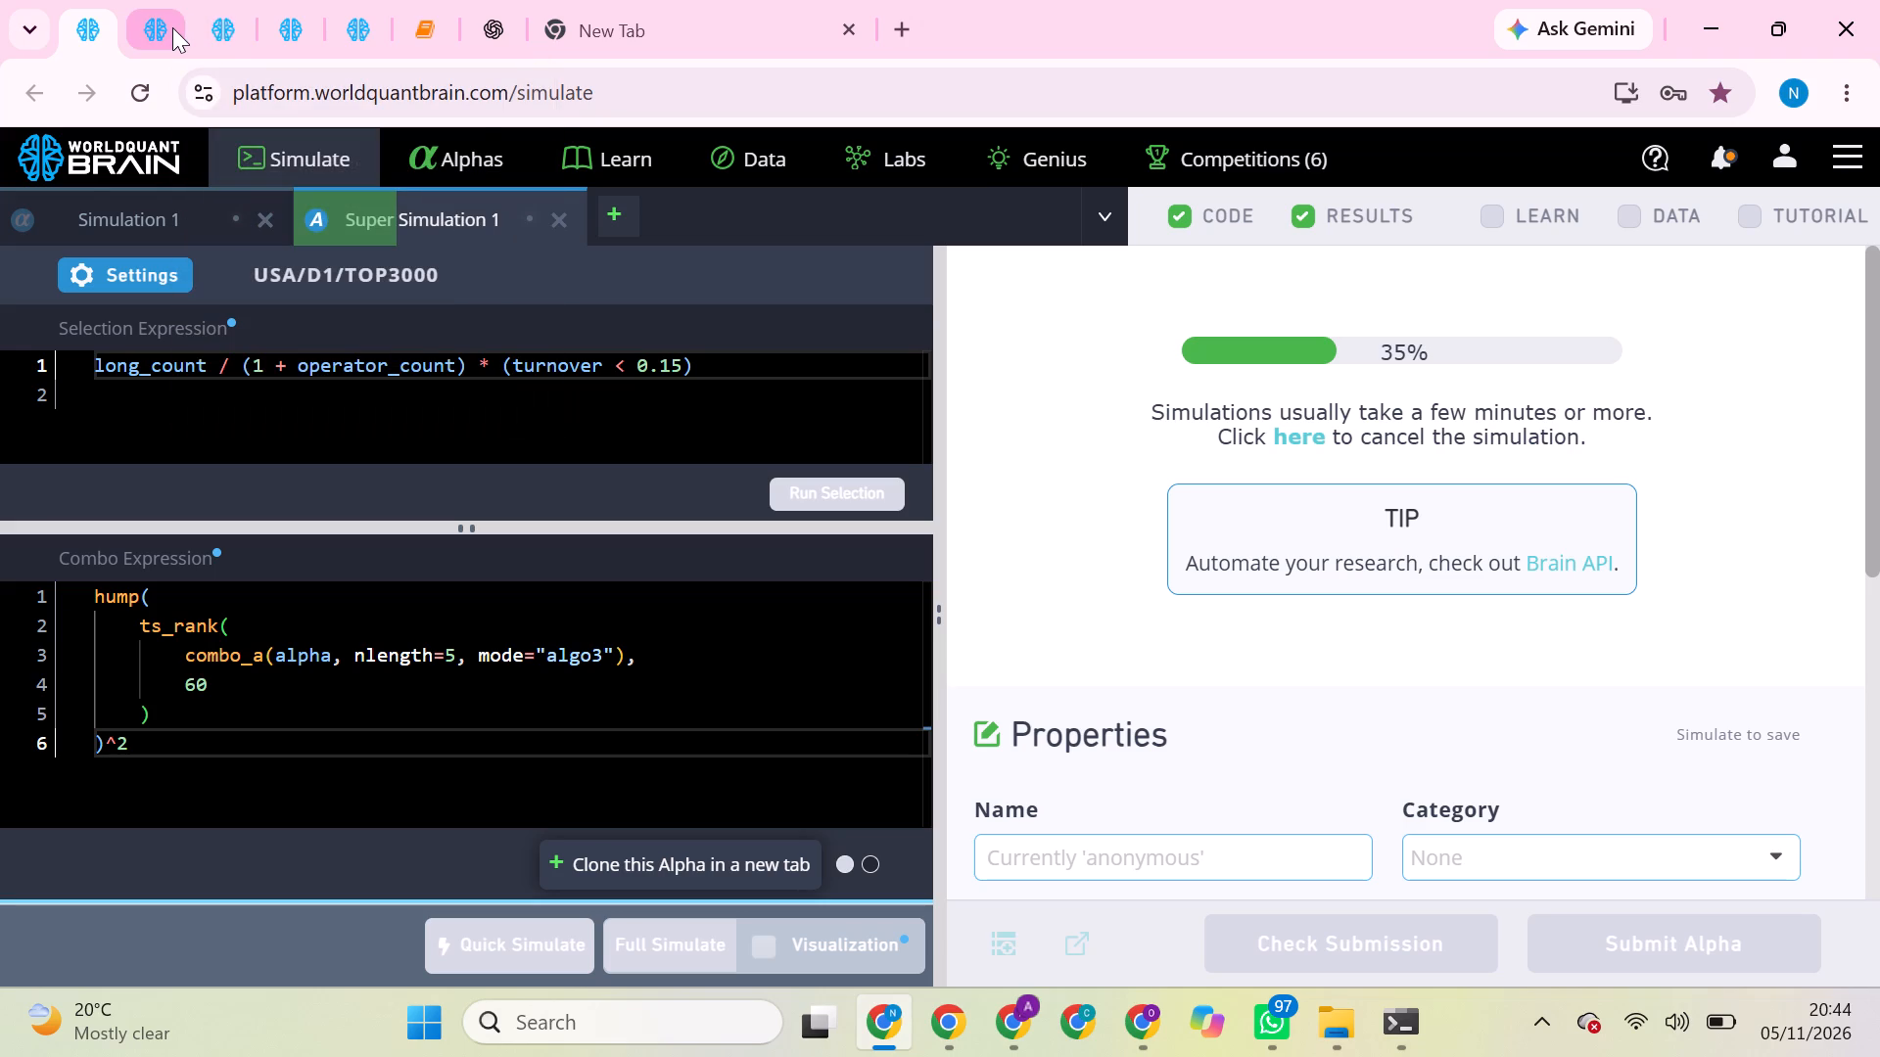
In the if_else turnover session, review the Statistical simulation's aggregate performance and run its production correlation check.
click(134, 17)
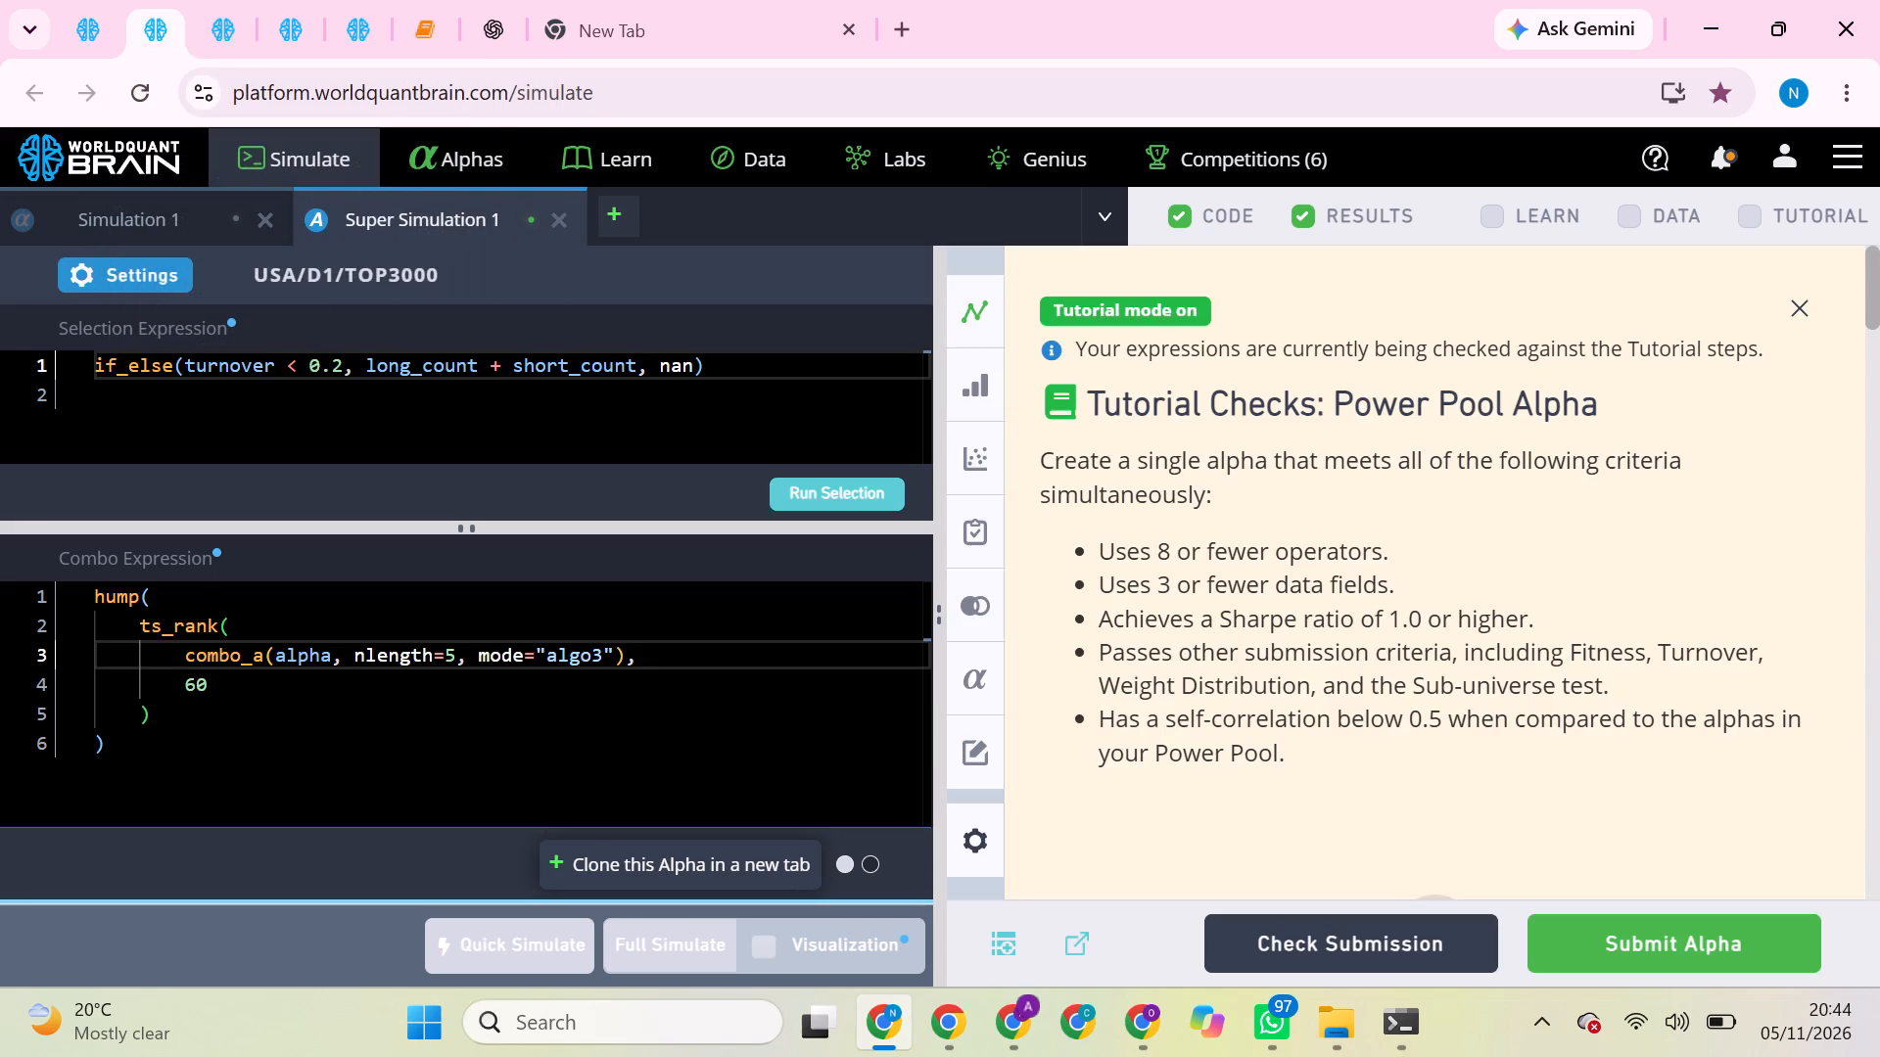
scroll(1124, 461, down, 6)
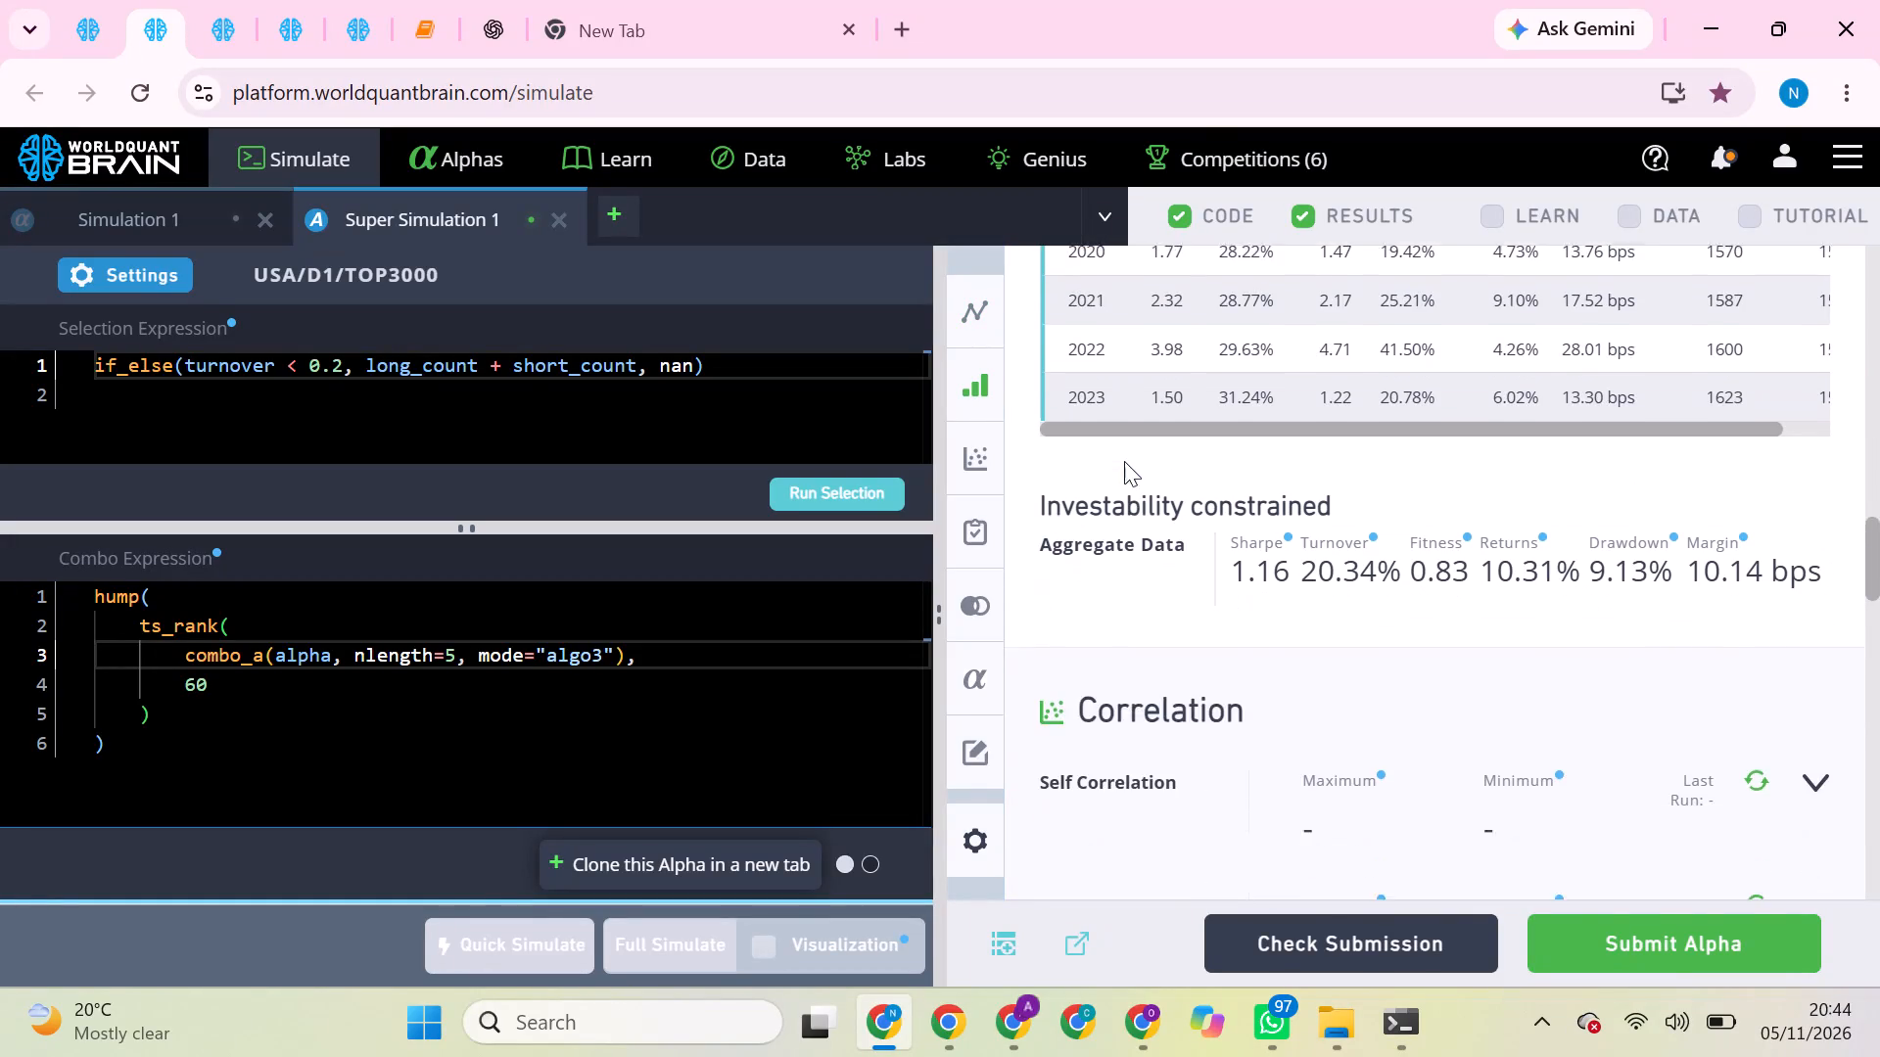
scroll(1124, 461, down, 3)
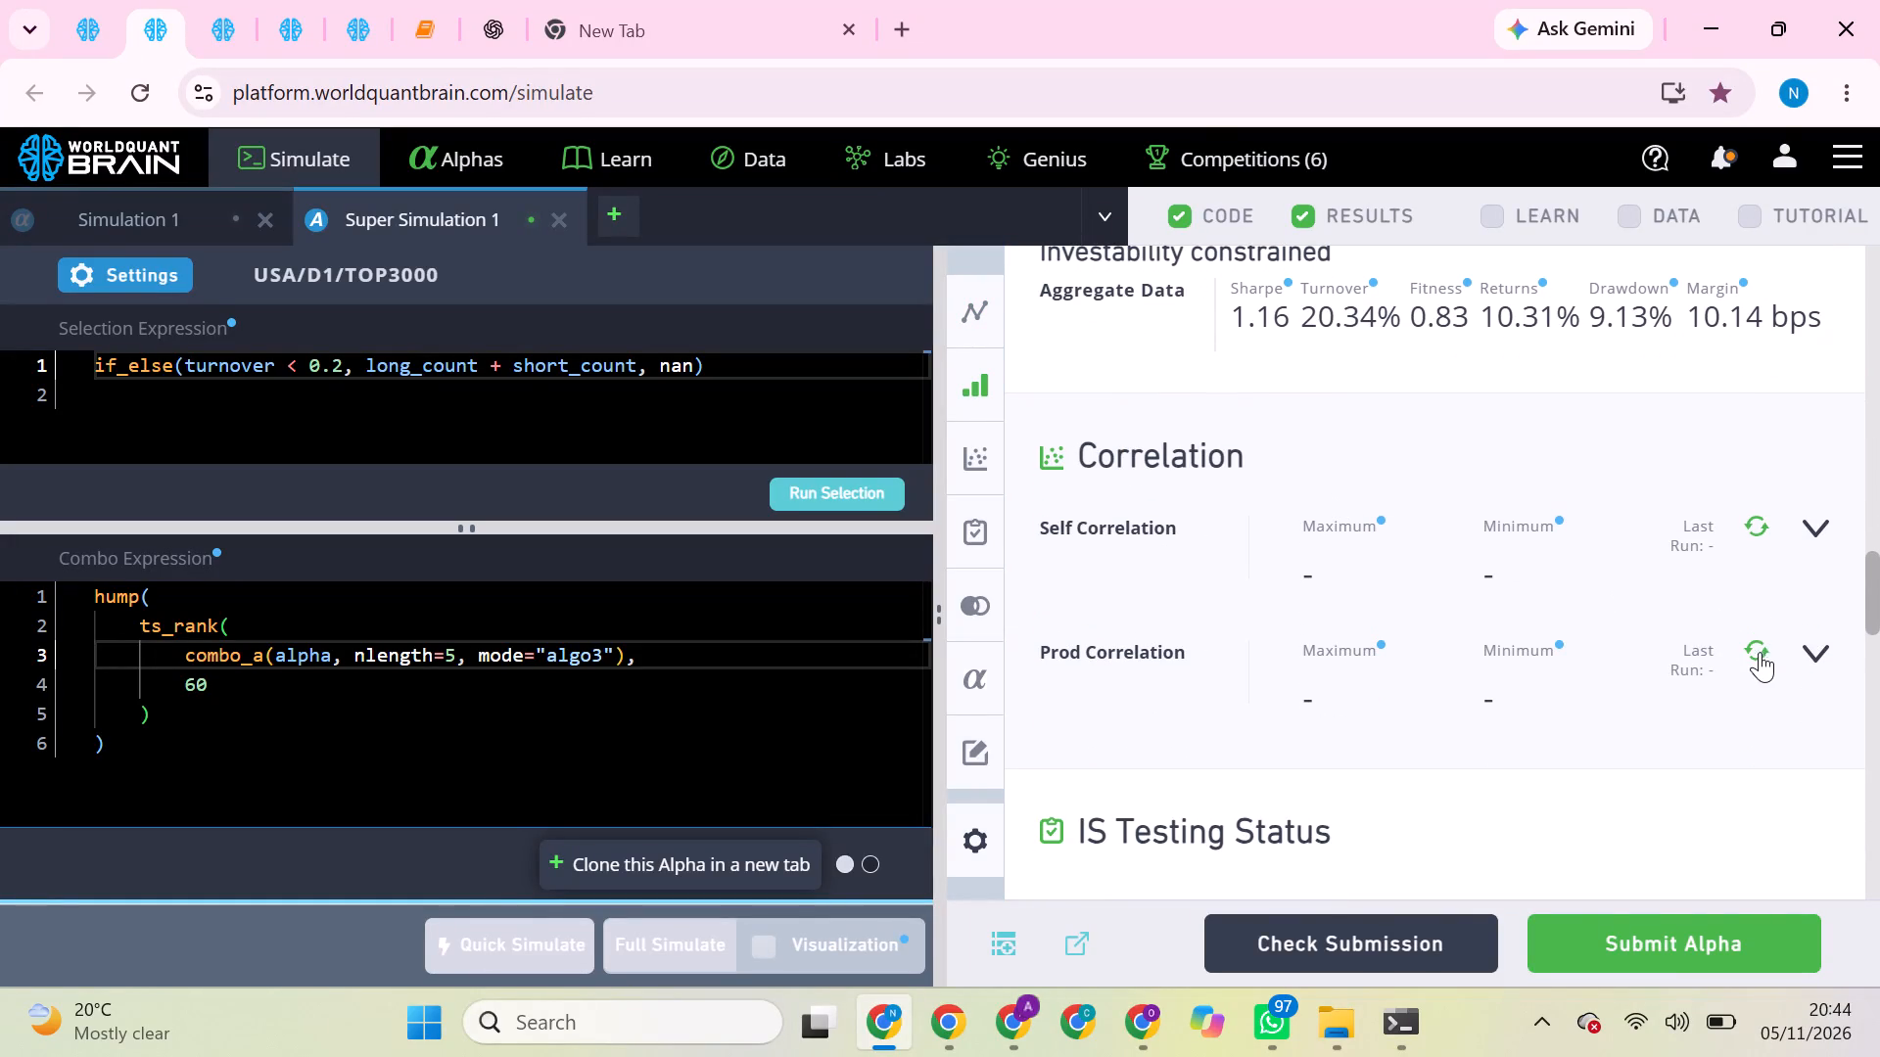
click(1764, 653)
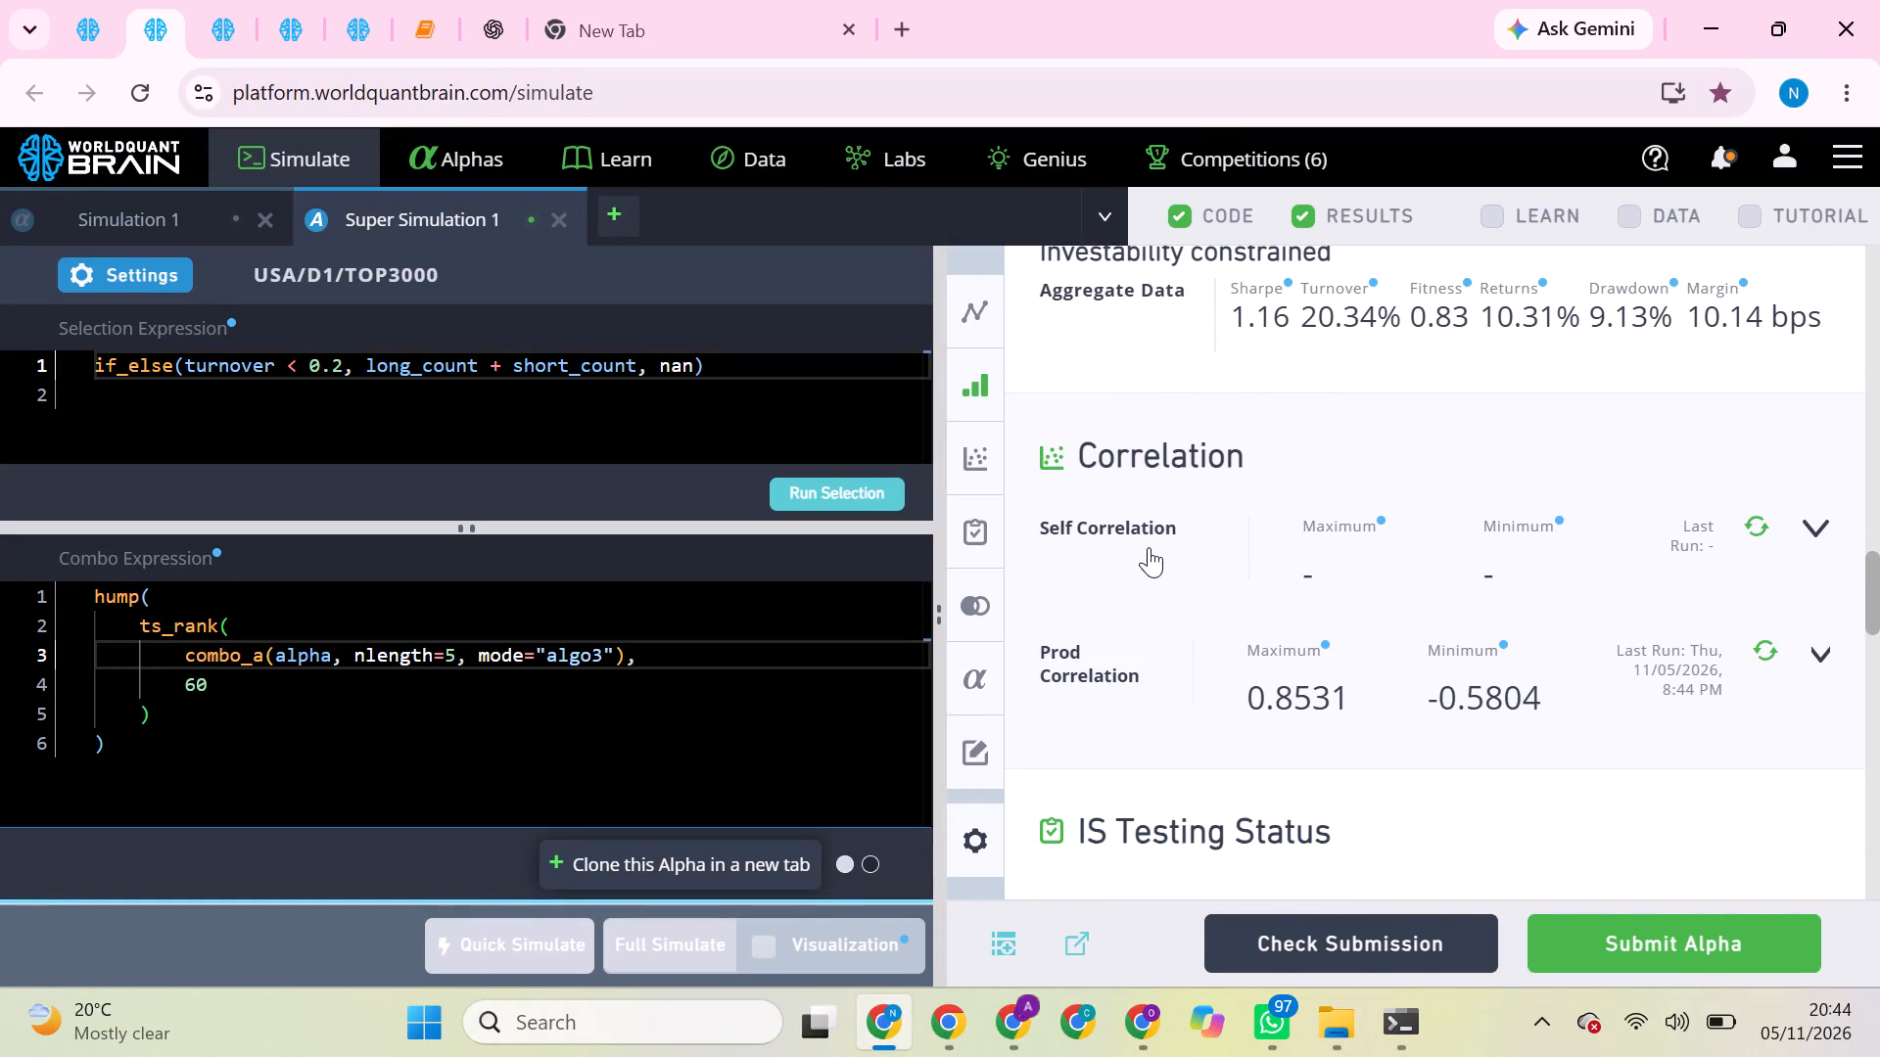
Set the if_else turnover simulation's neutralization to Crowding Factors and apply the settings.
click(118, 250)
click(145, 291)
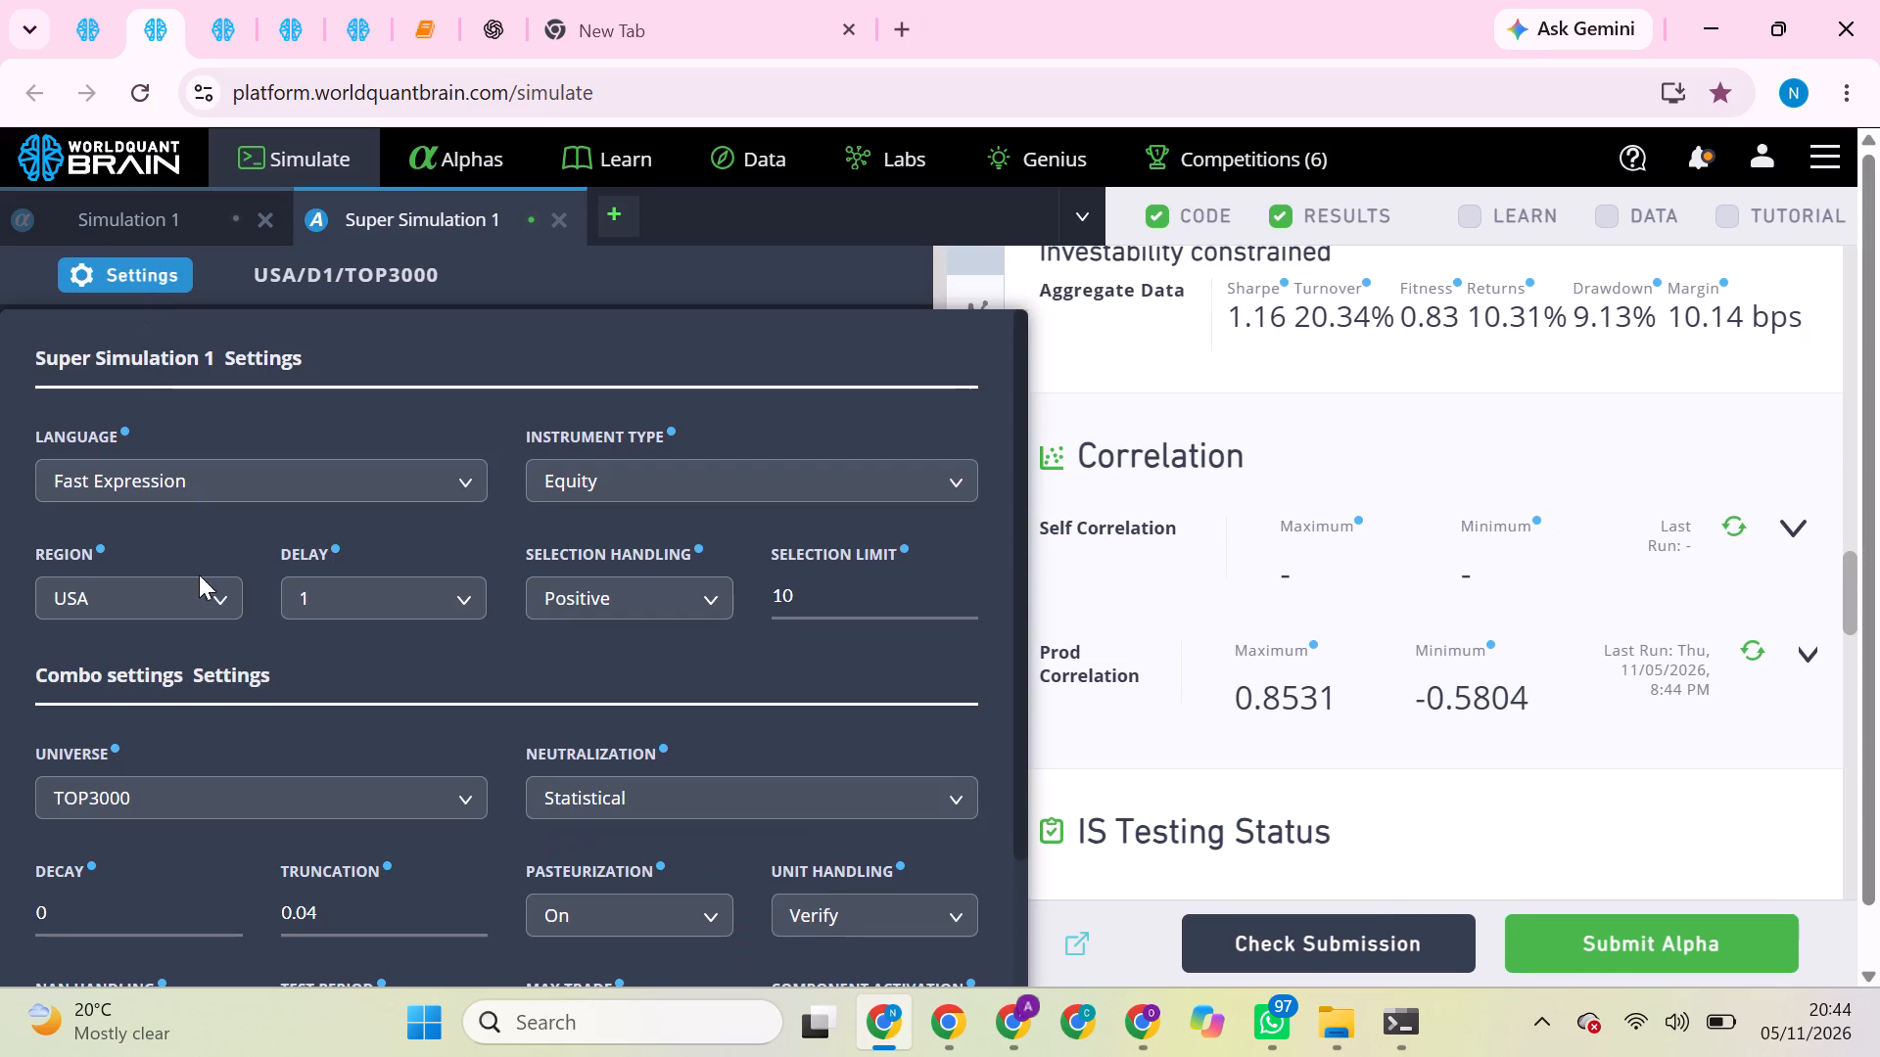
click(603, 805)
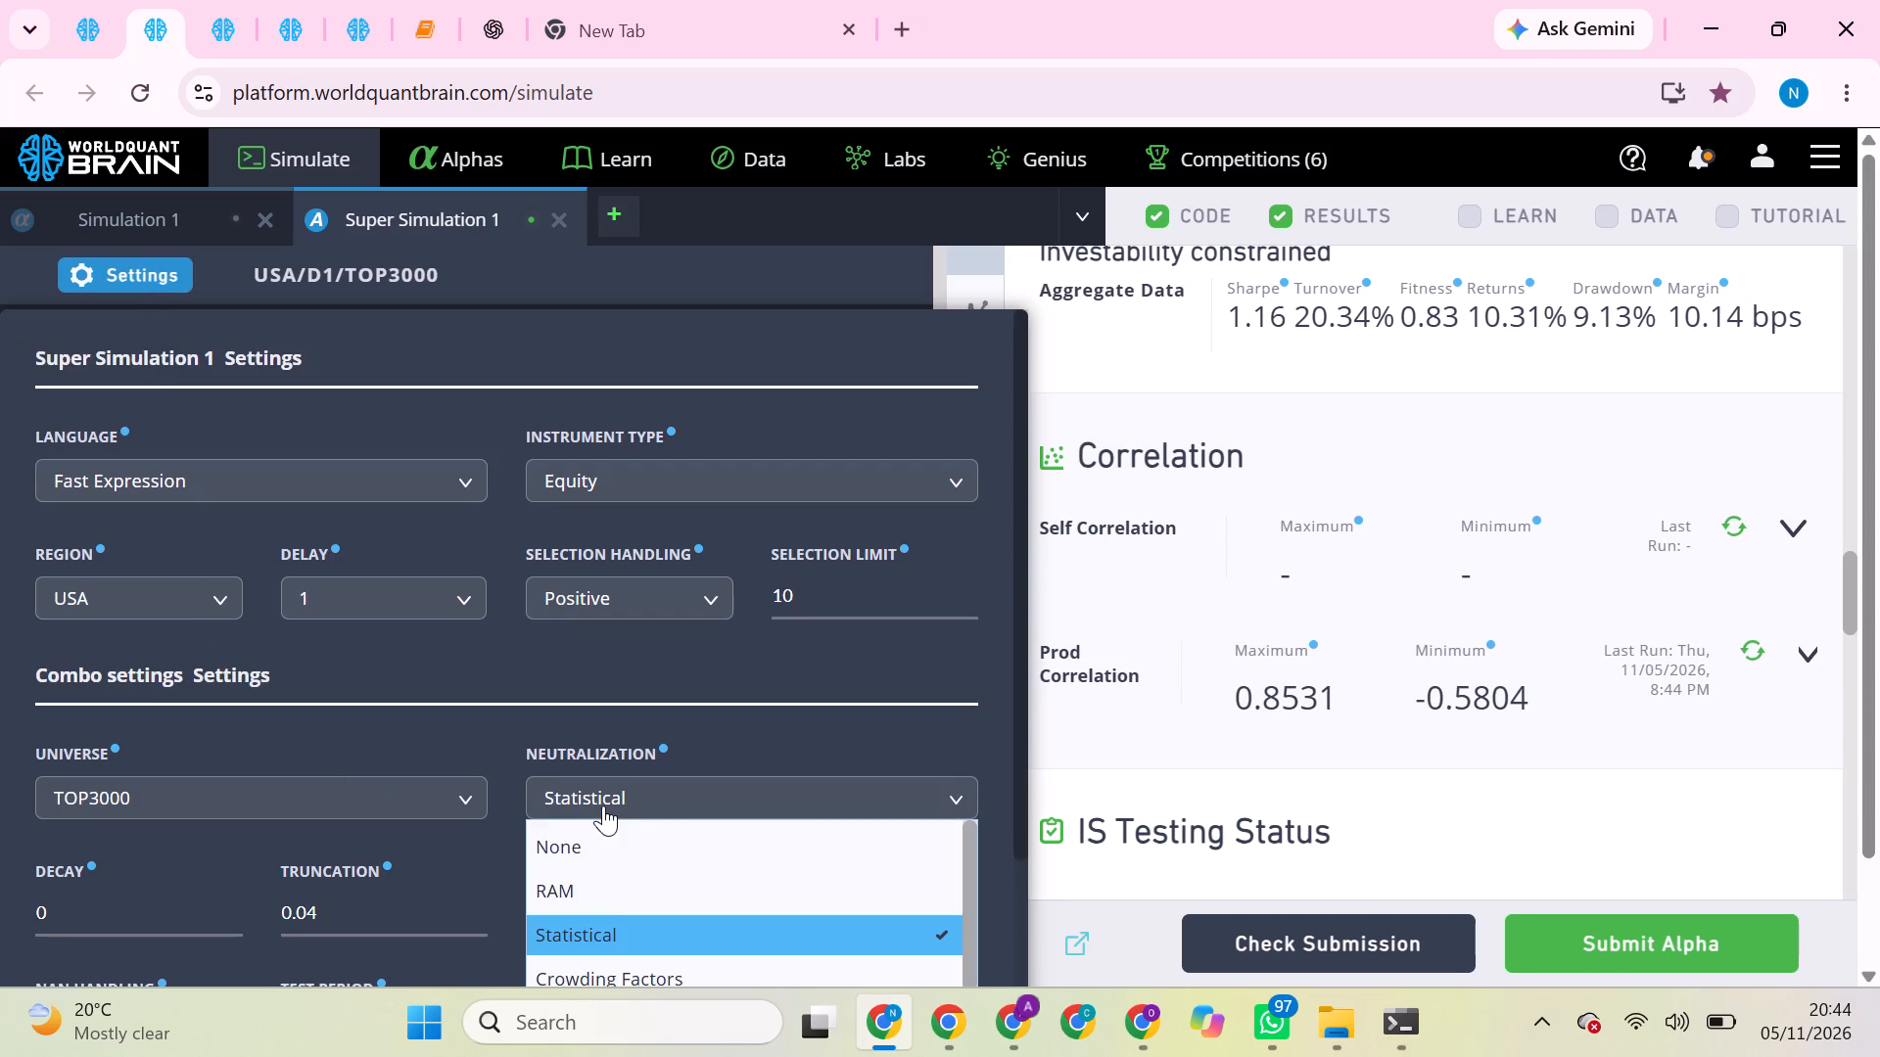
scroll(610, 977, down, 1)
click(610, 977)
scroll(610, 977, up, 1)
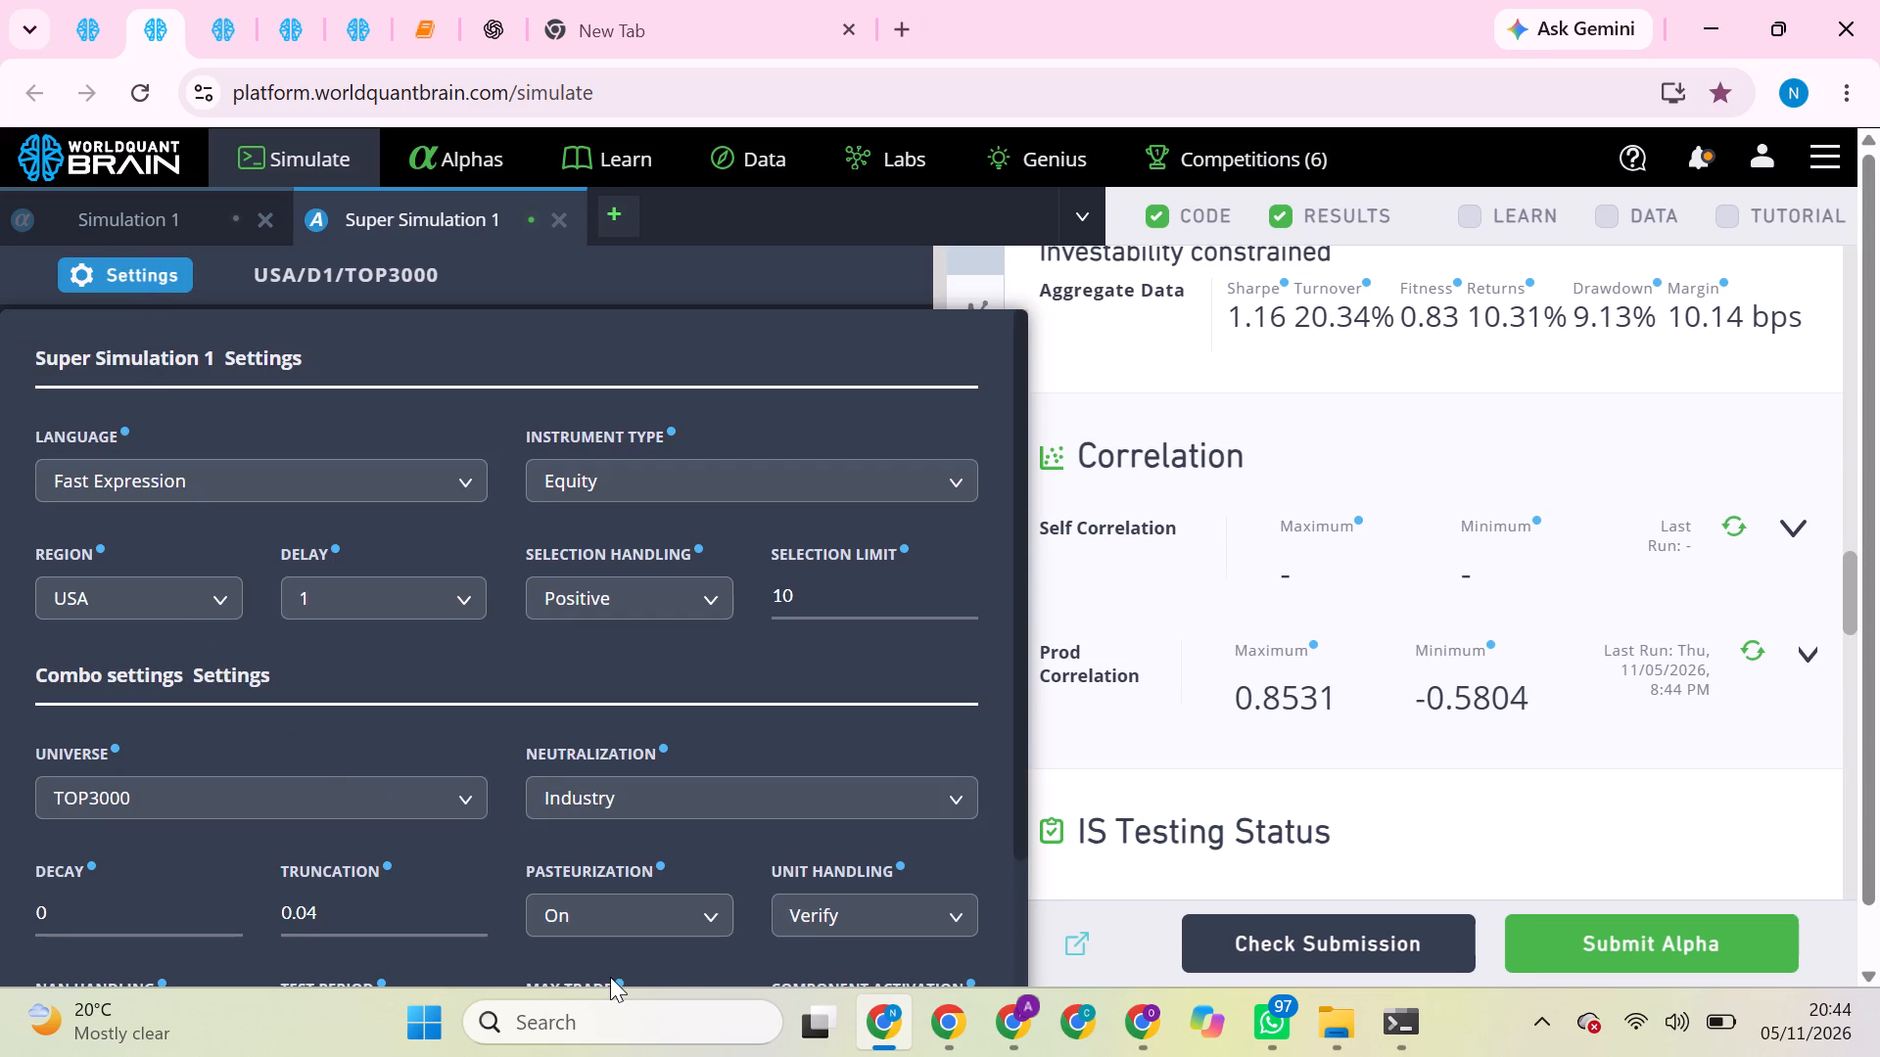
scroll(610, 977, up, 1)
click(695, 770)
click(690, 801)
scroll(649, 937, down, 1)
click(649, 937)
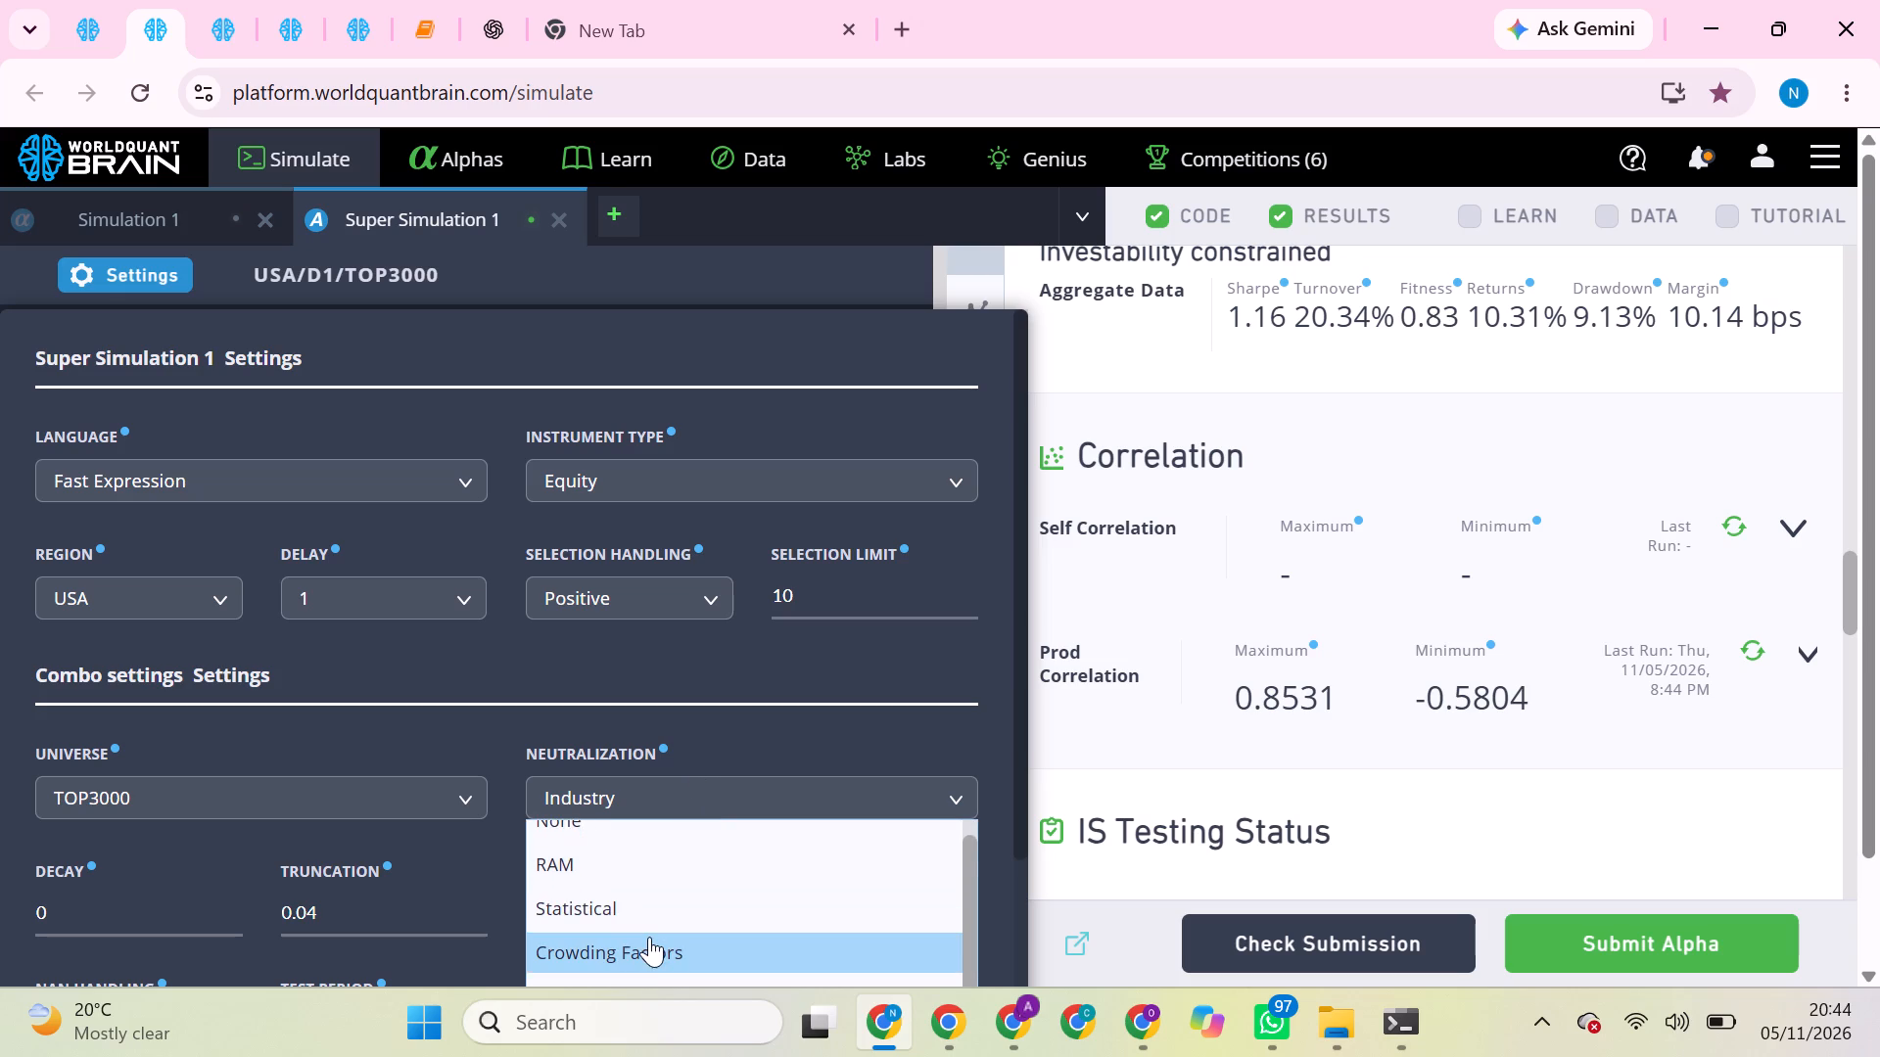
scroll(813, 832, down, 4)
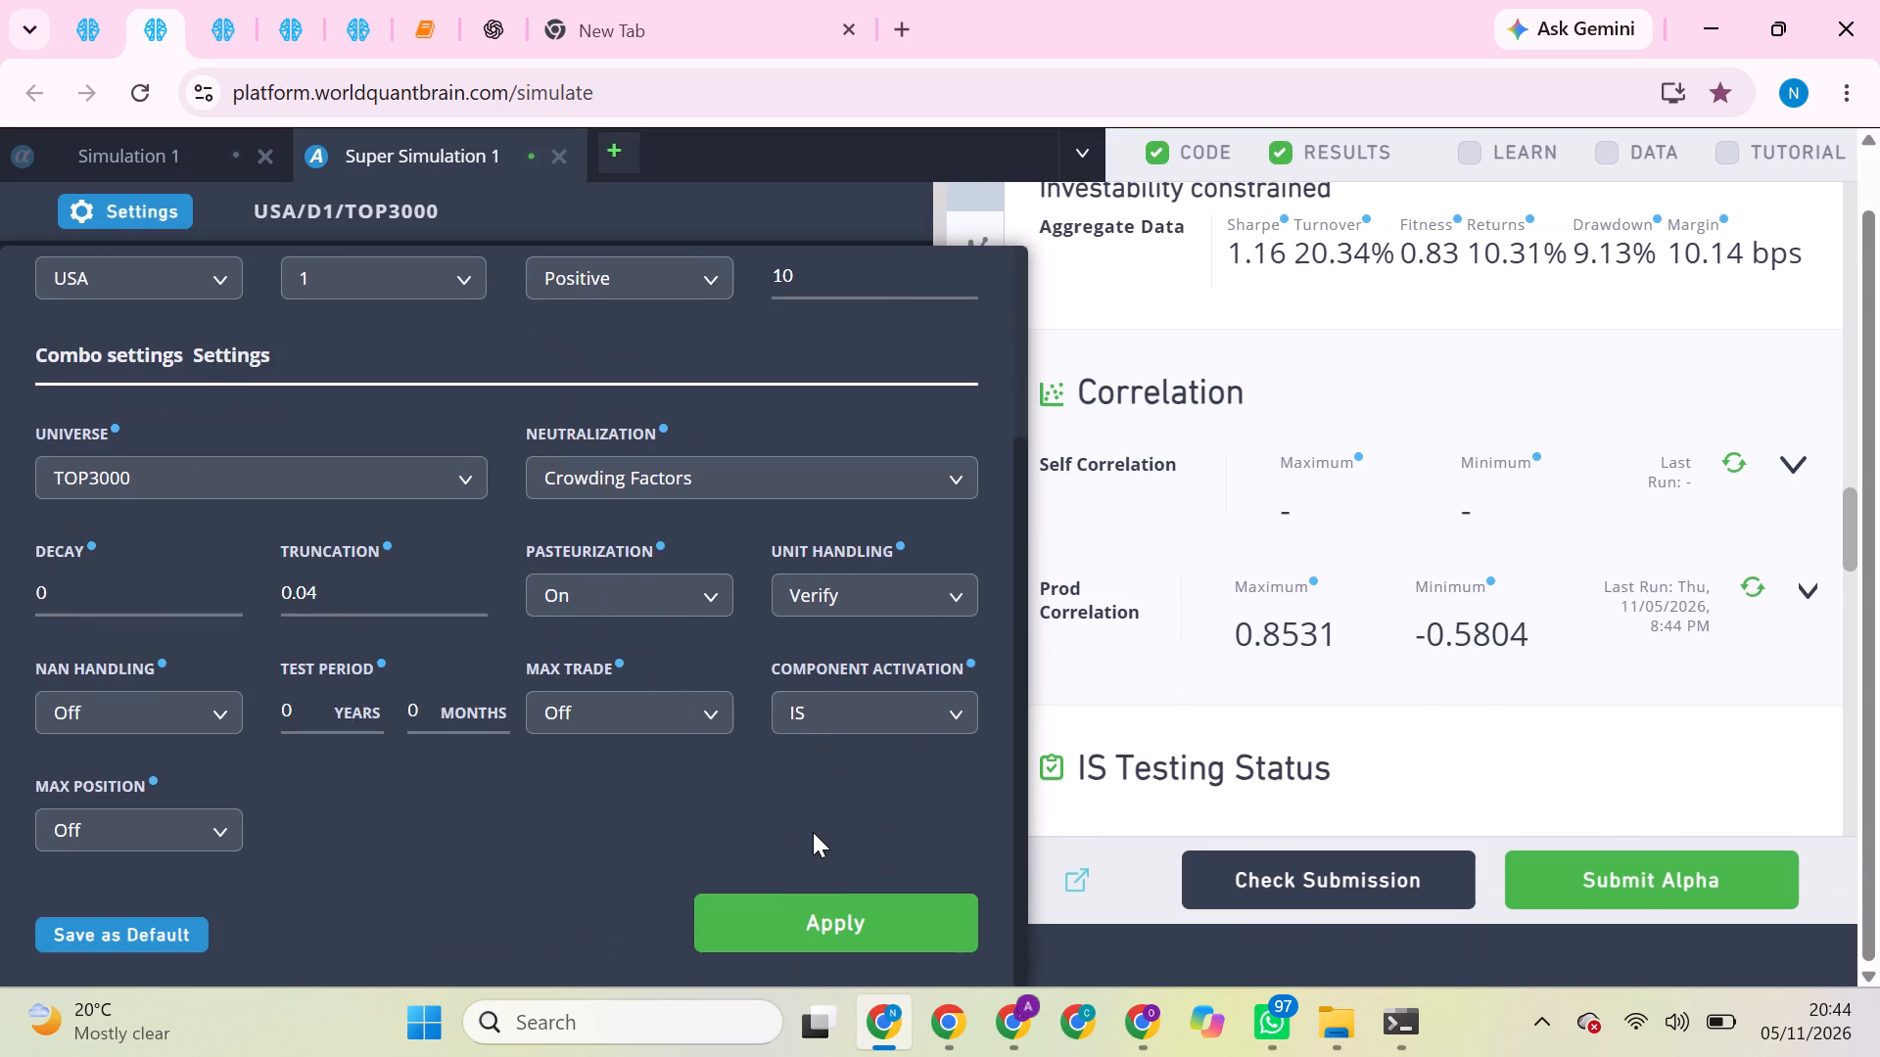
click(868, 937)
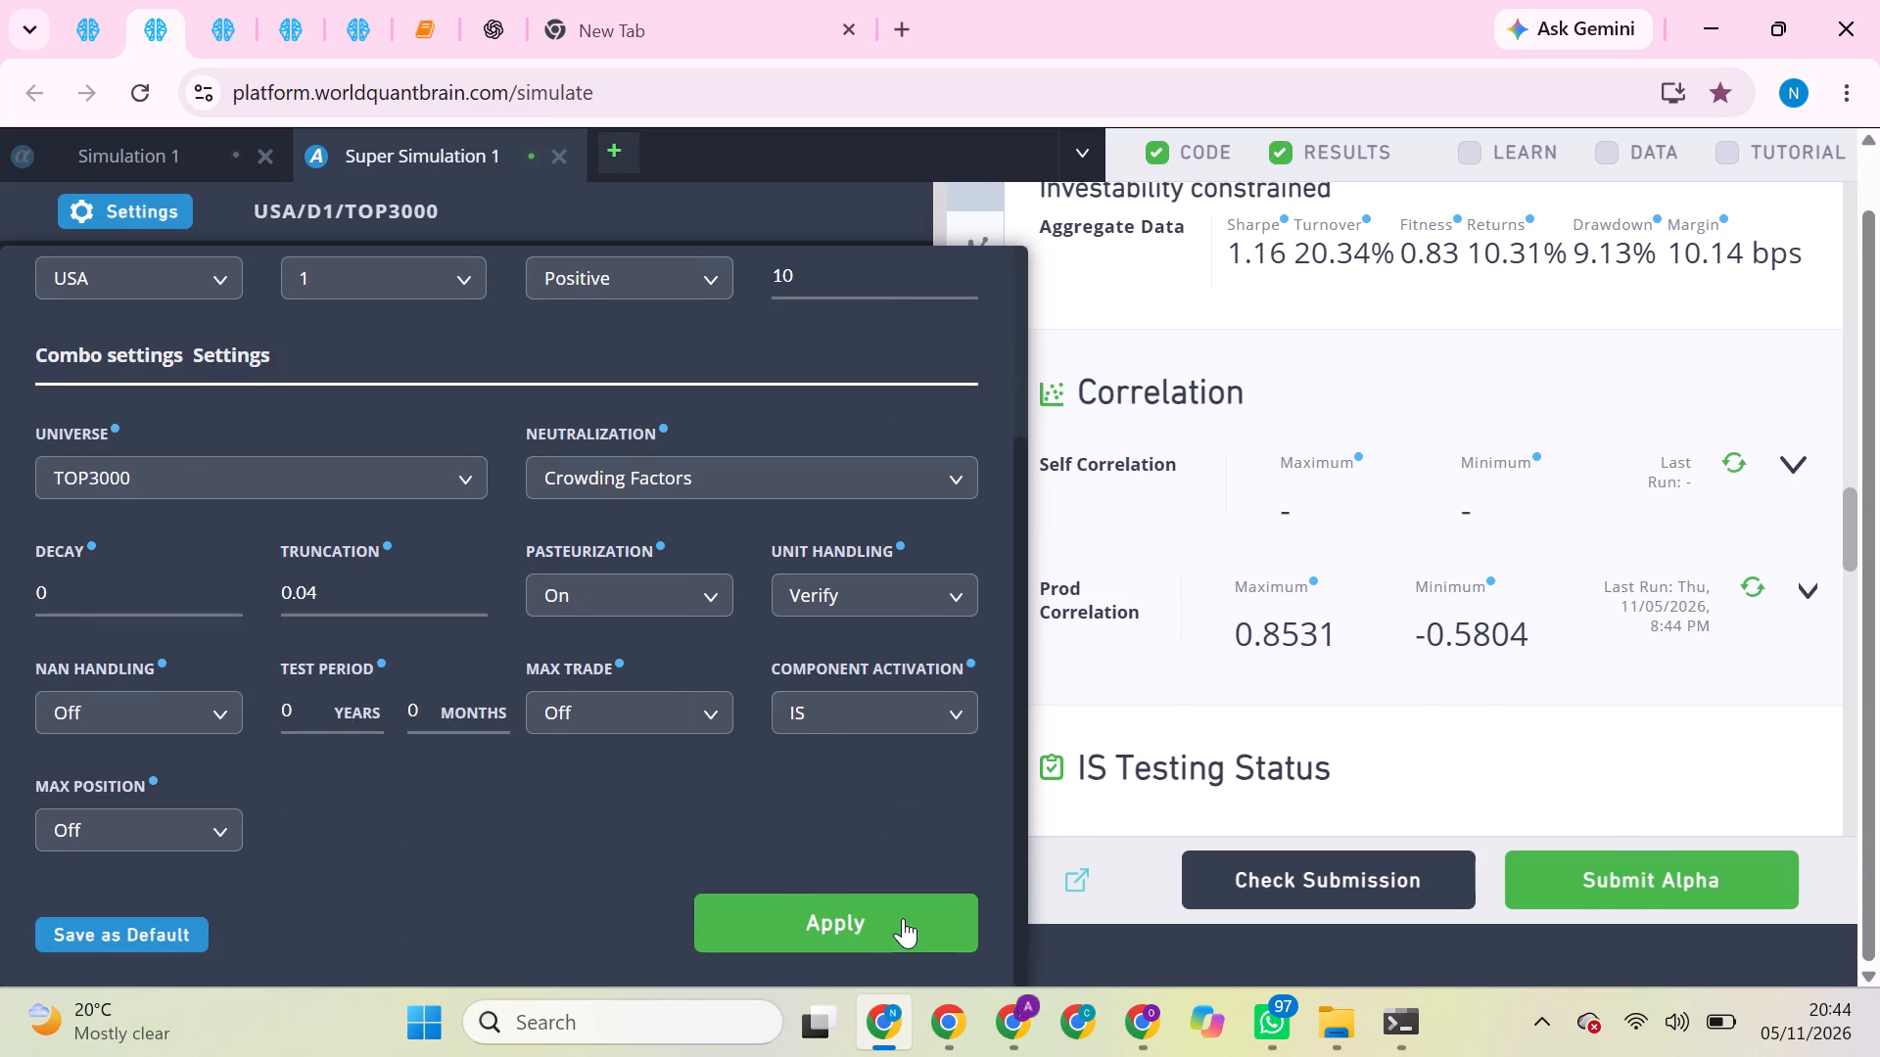
click(903, 918)
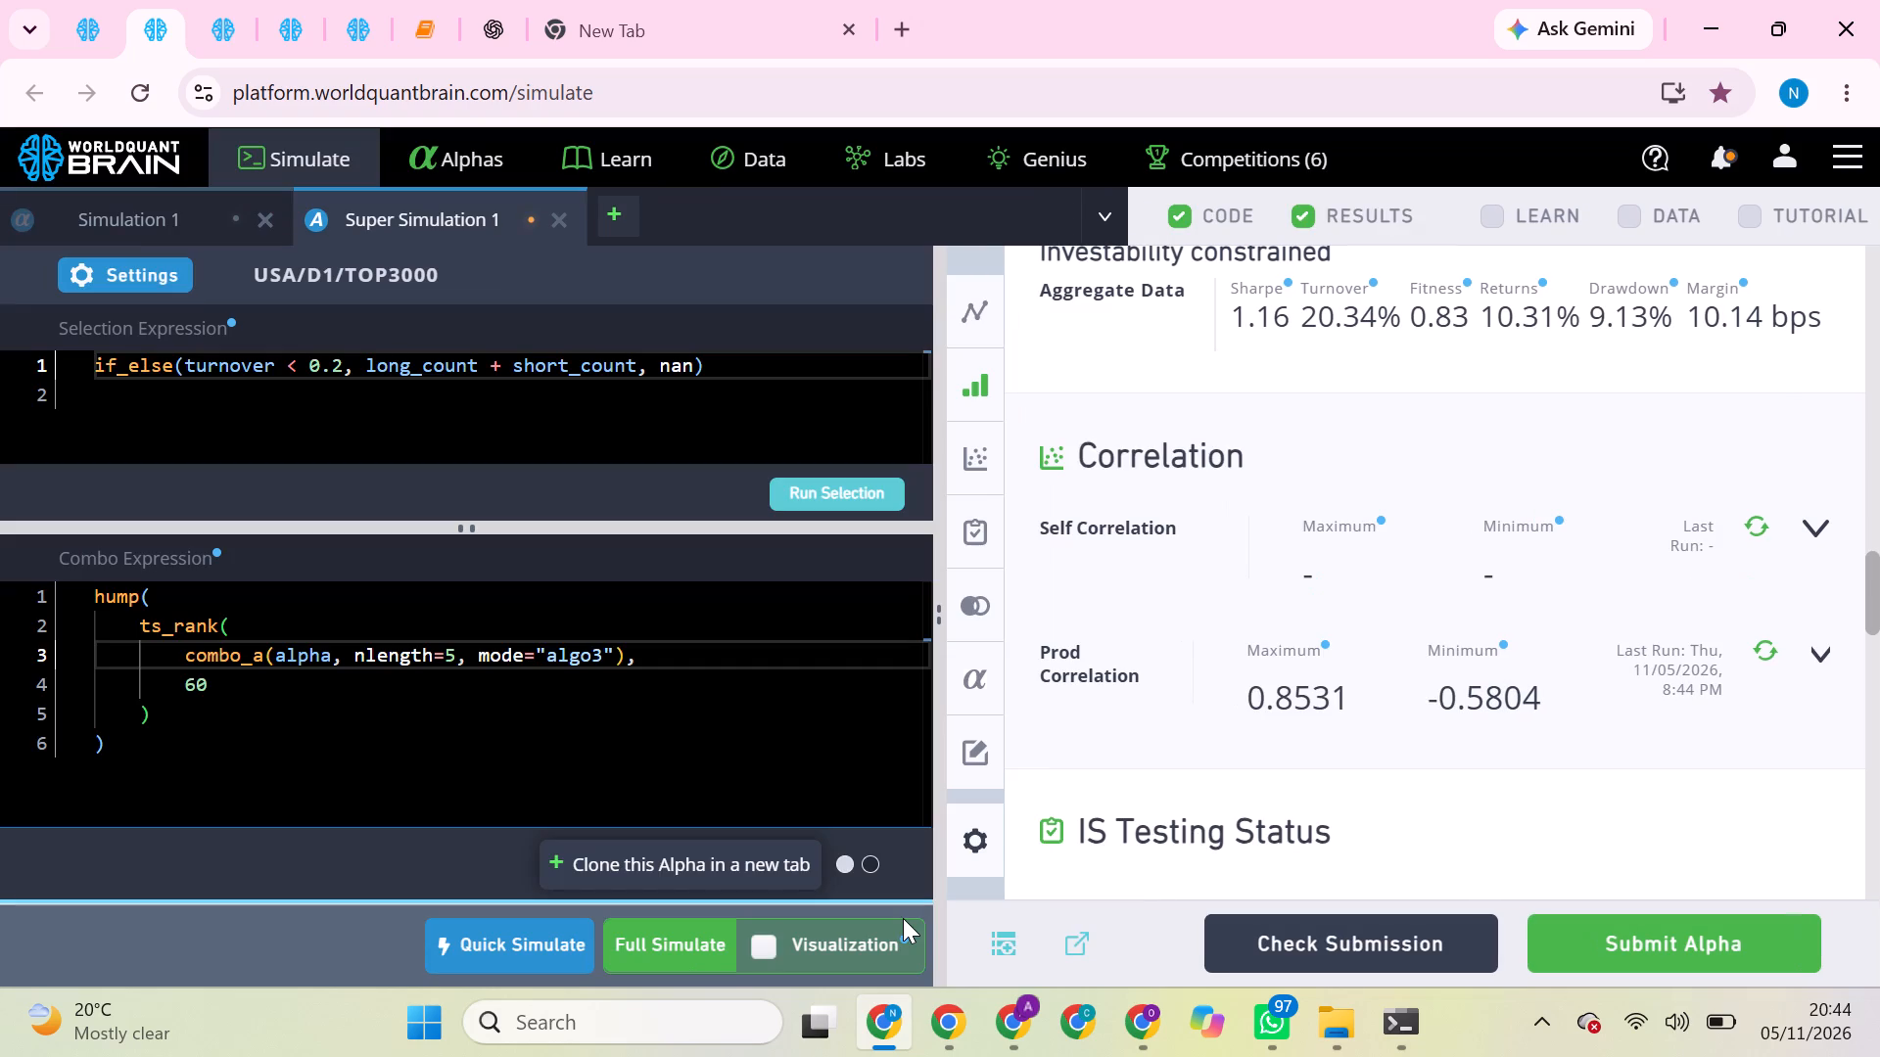
Run the if_else turnover selection with Crowding Factors neutralization and start its full simulation.
click(833, 497)
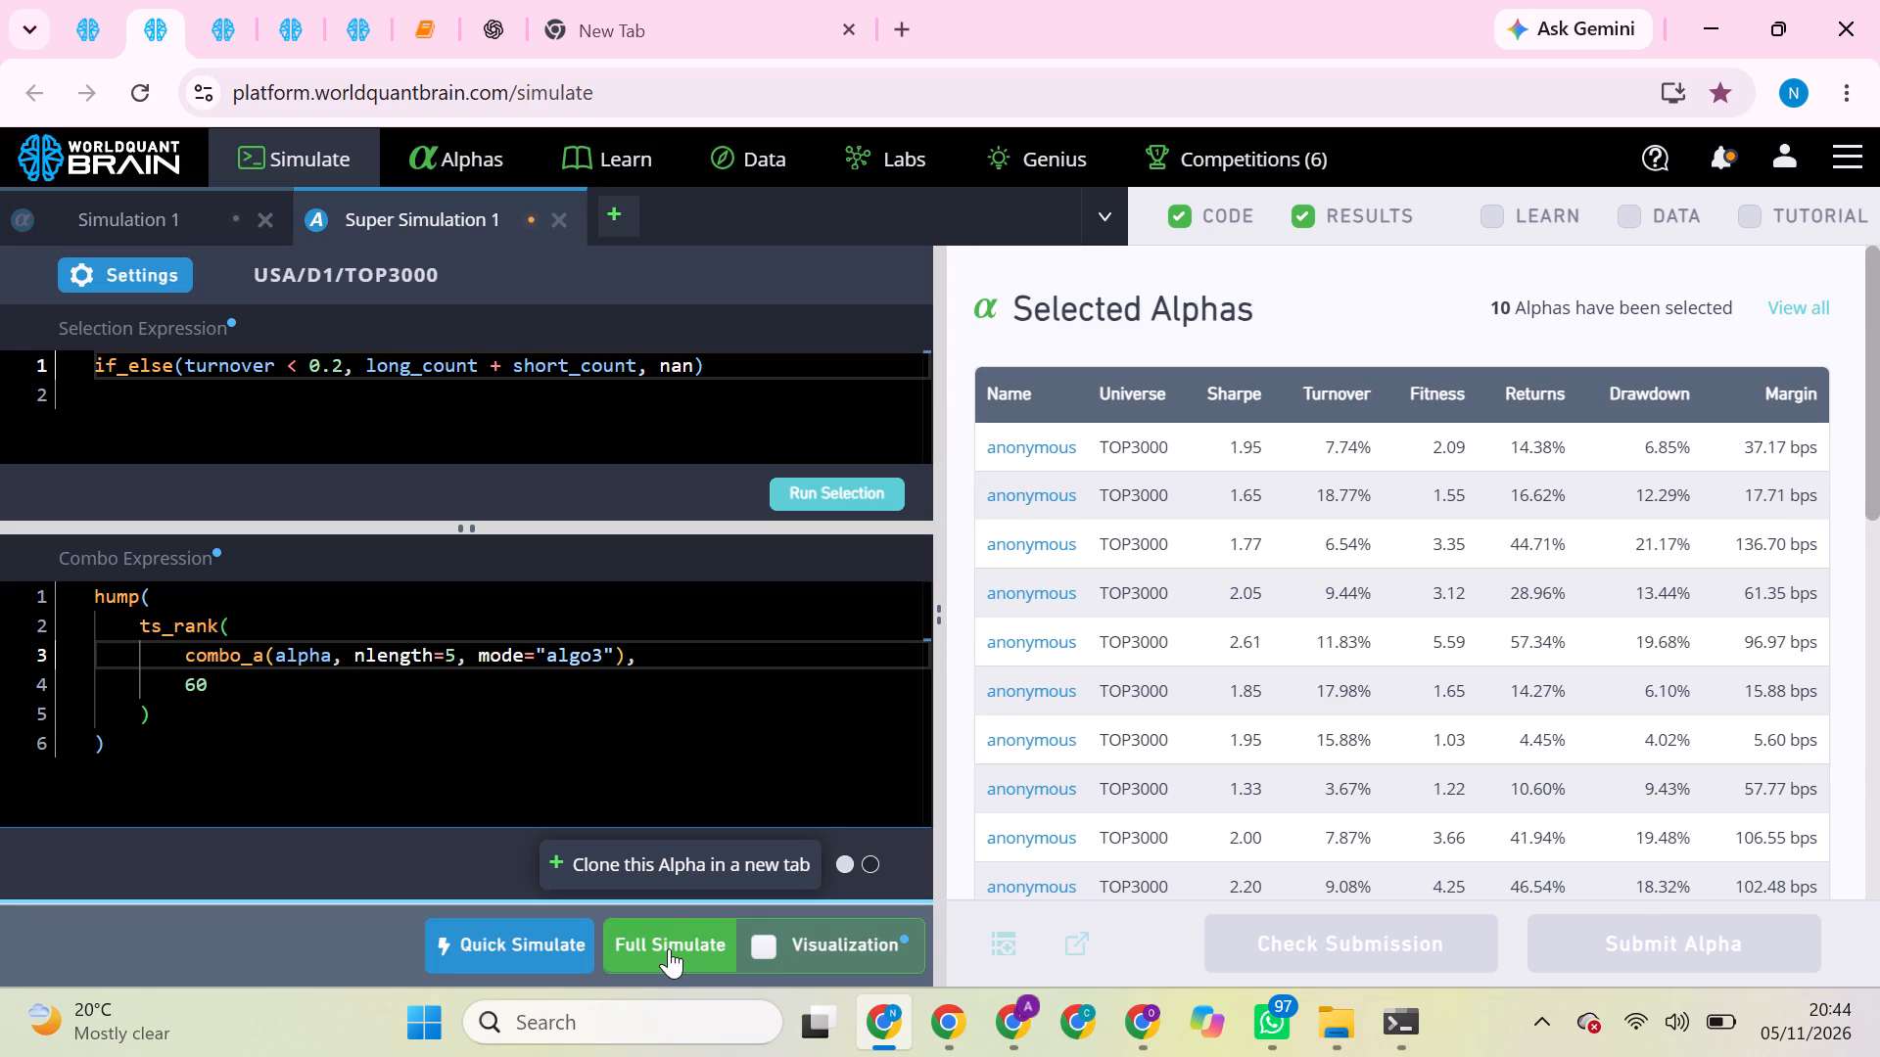
click(659, 949)
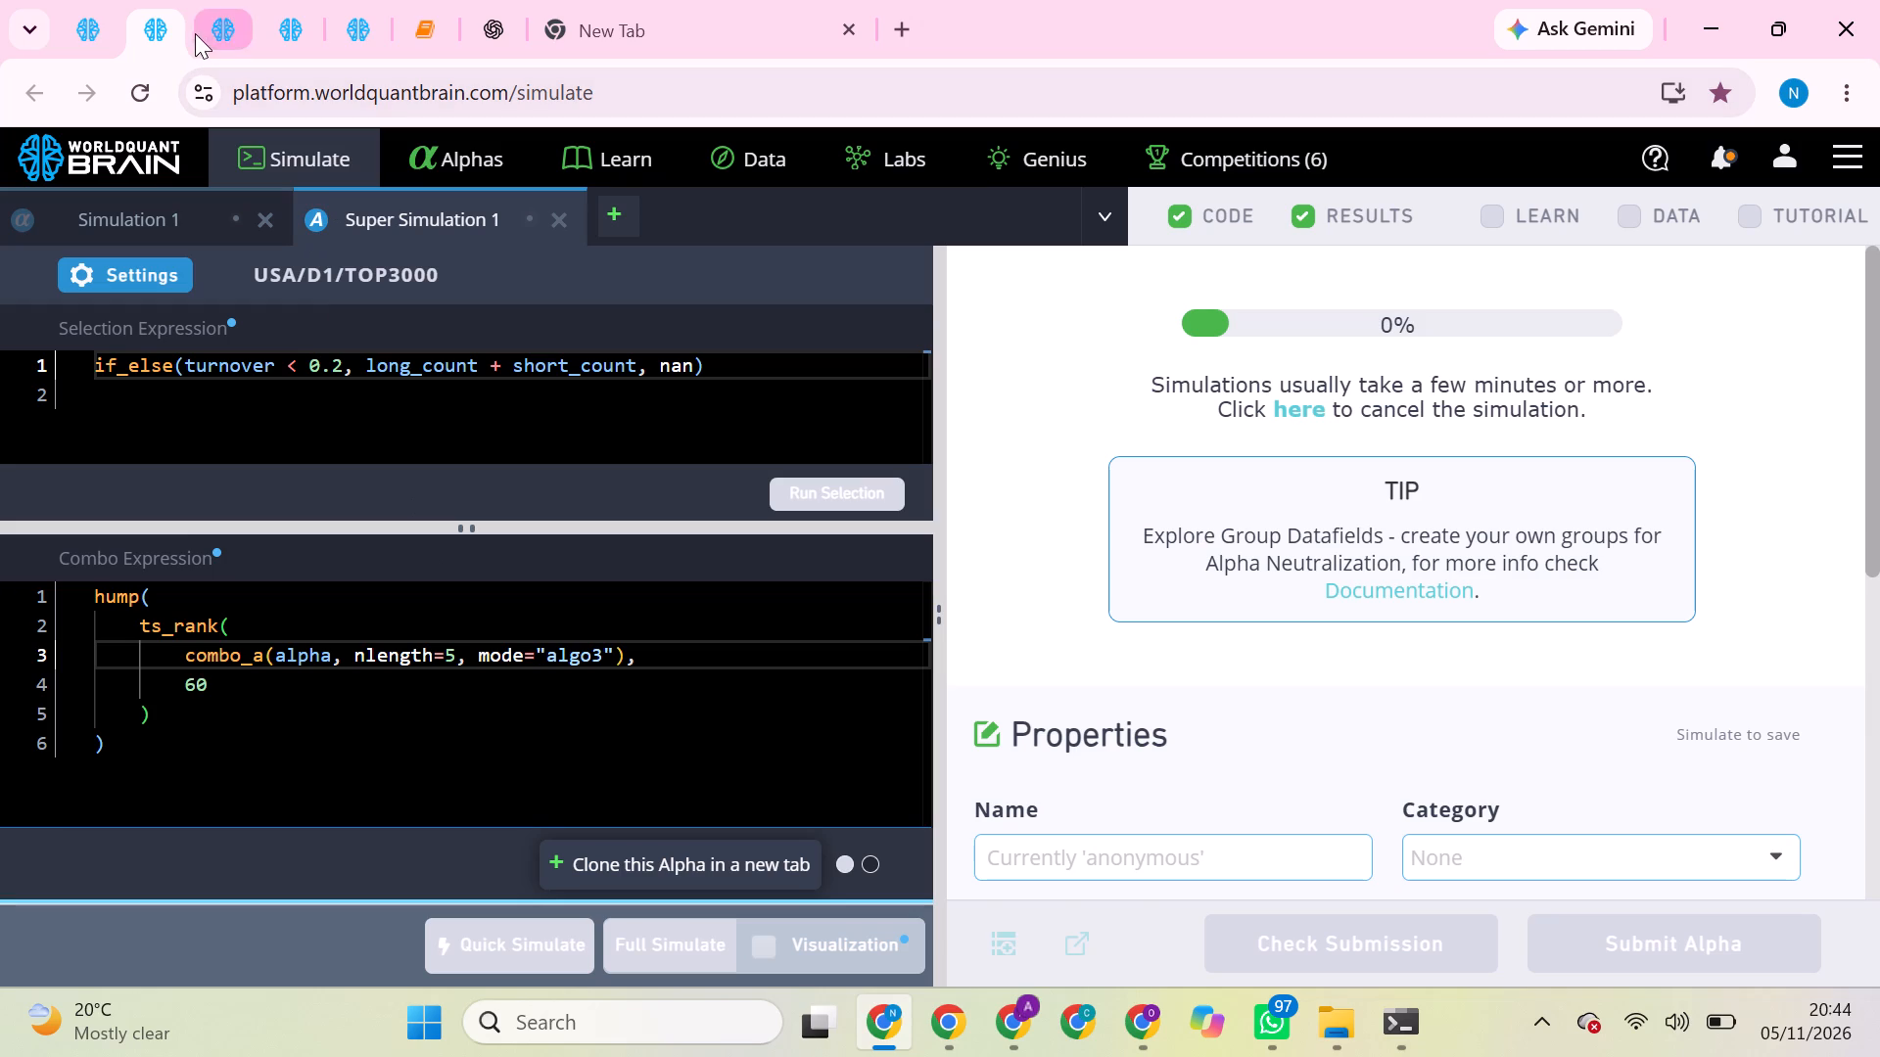
Return to the long_count session and examine the ^2 simulation's results down to its IS testing status.
click(79, 23)
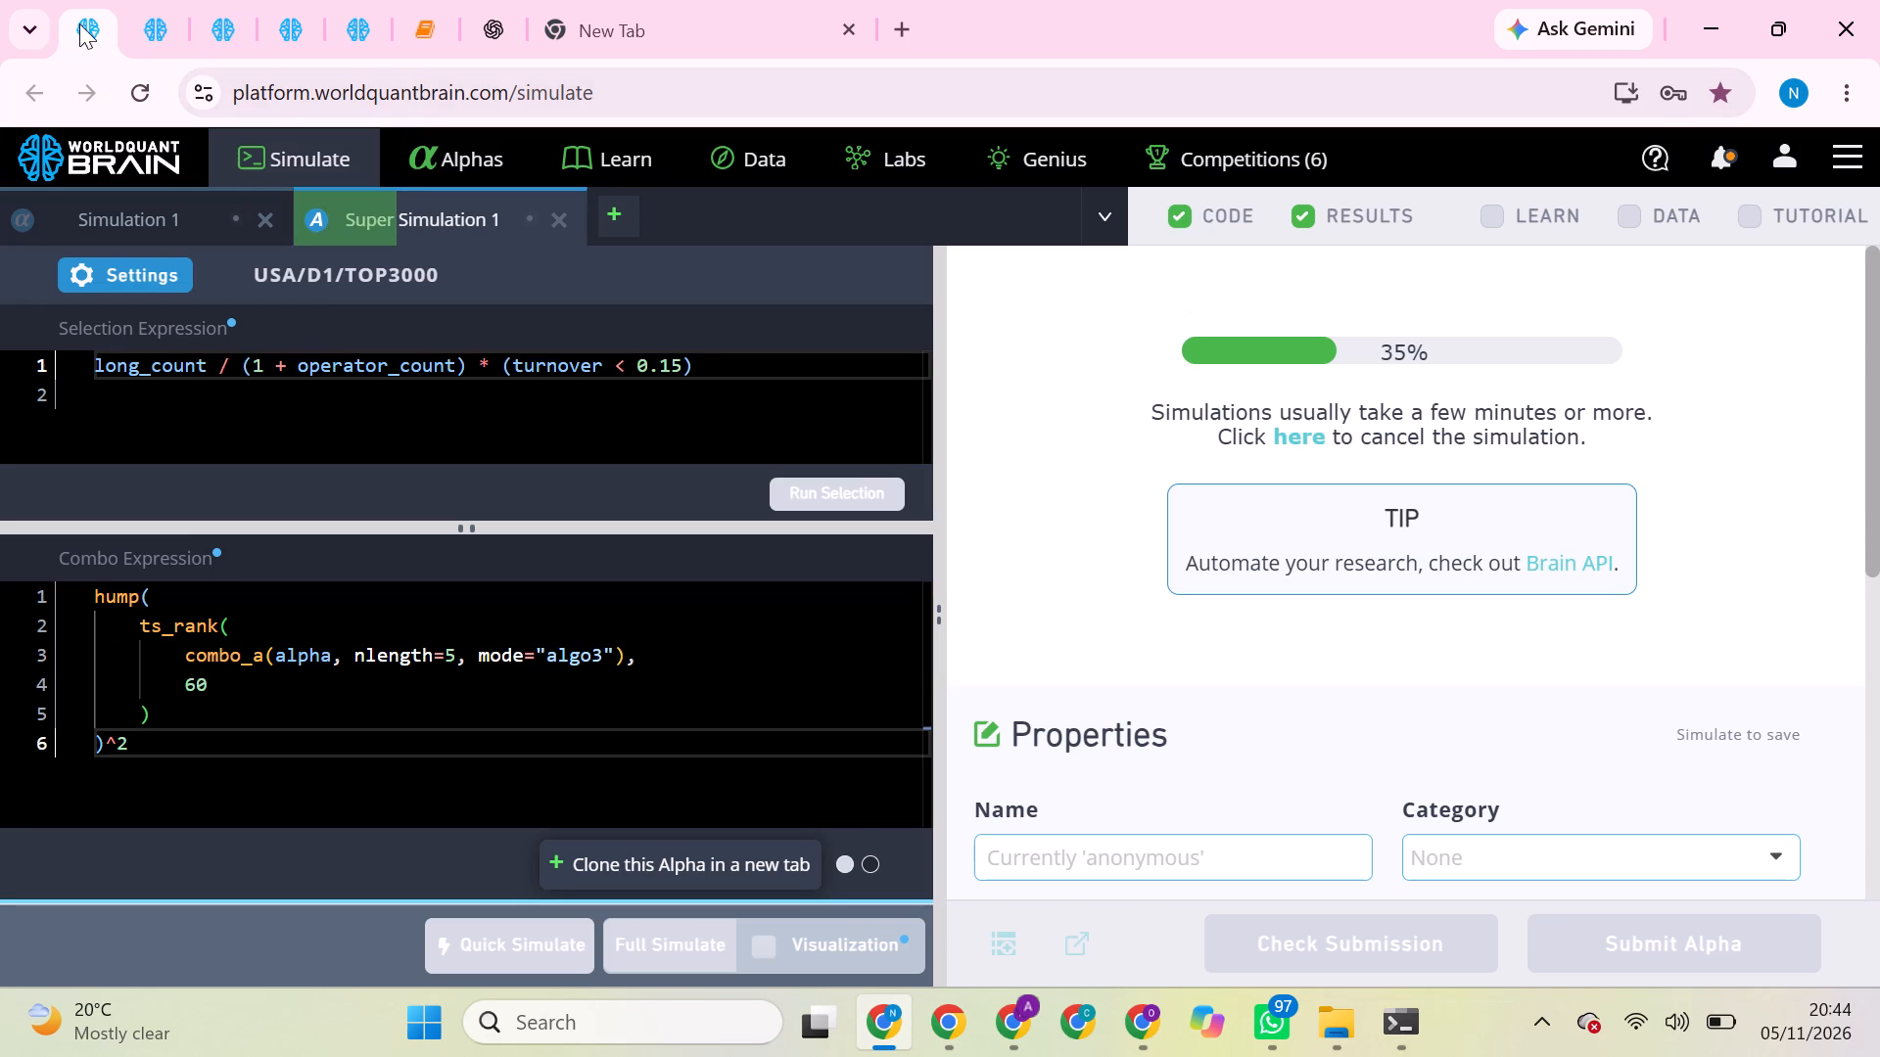
click(132, 16)
click(78, 31)
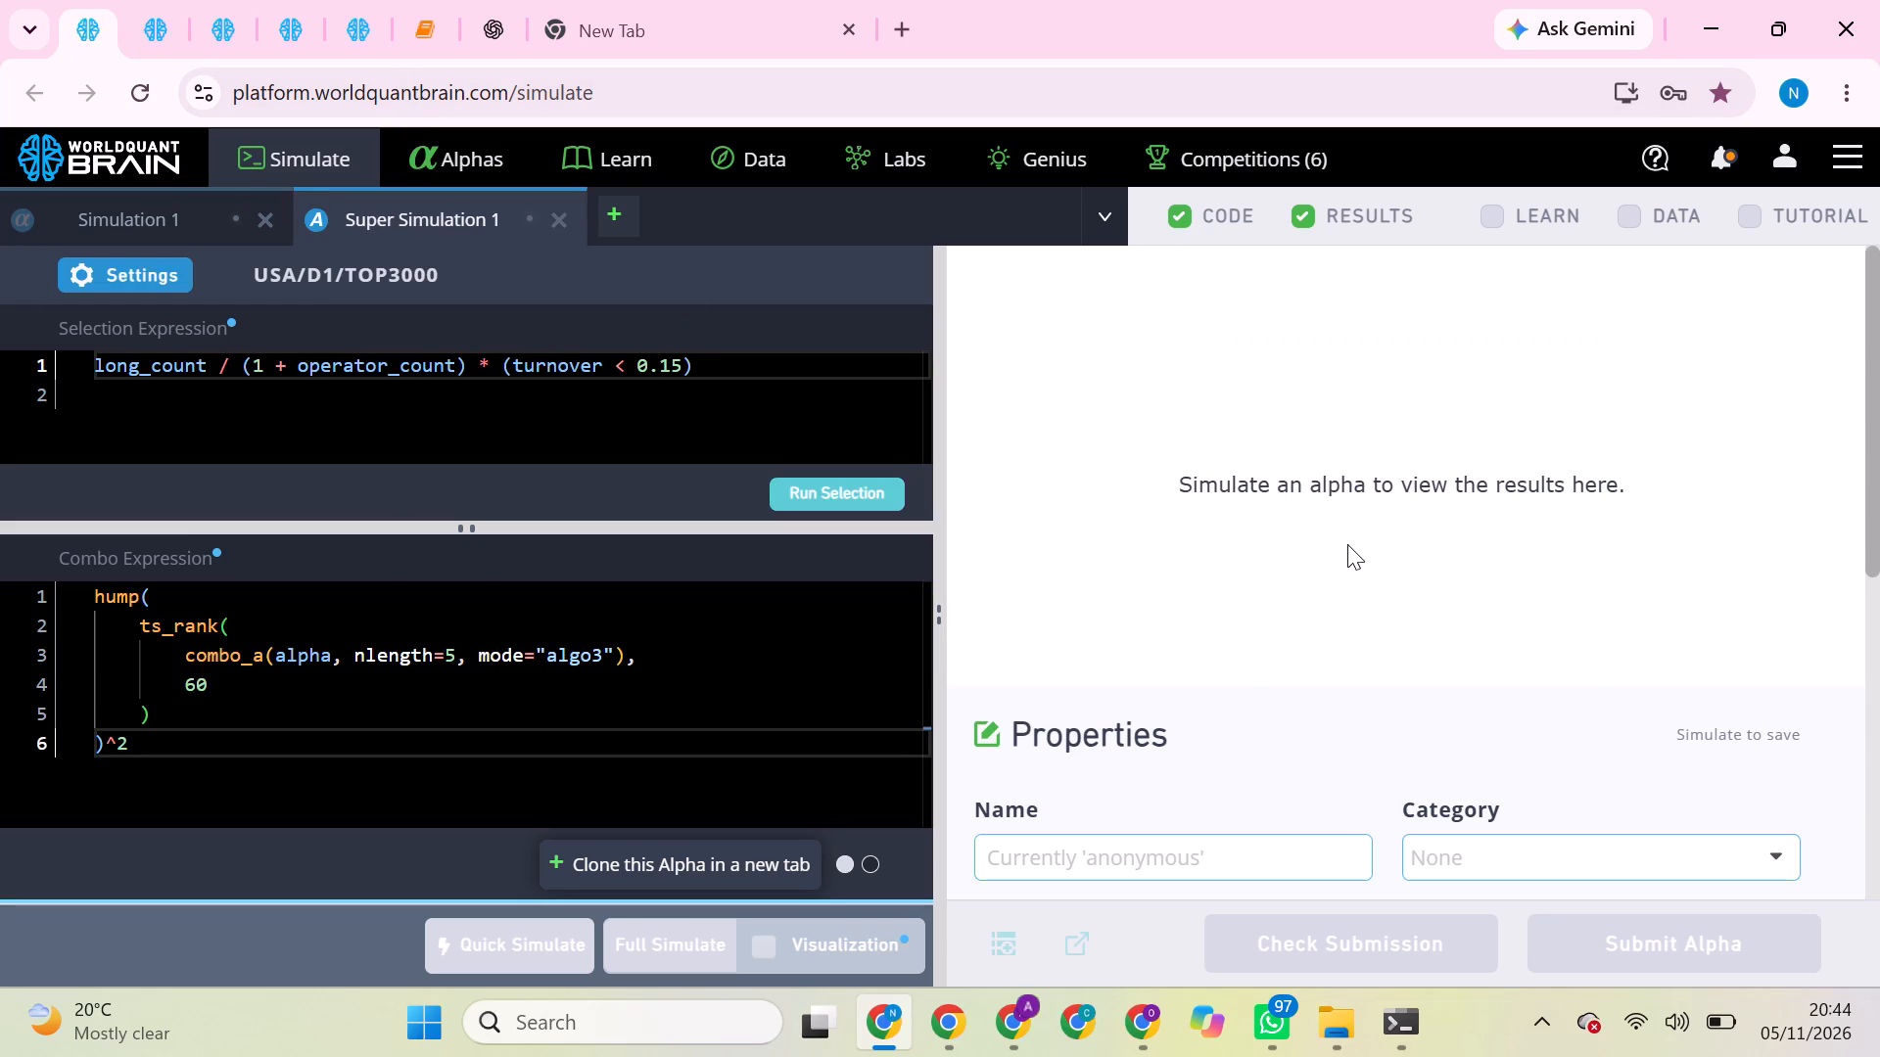
scroll(1347, 544, down, 5)
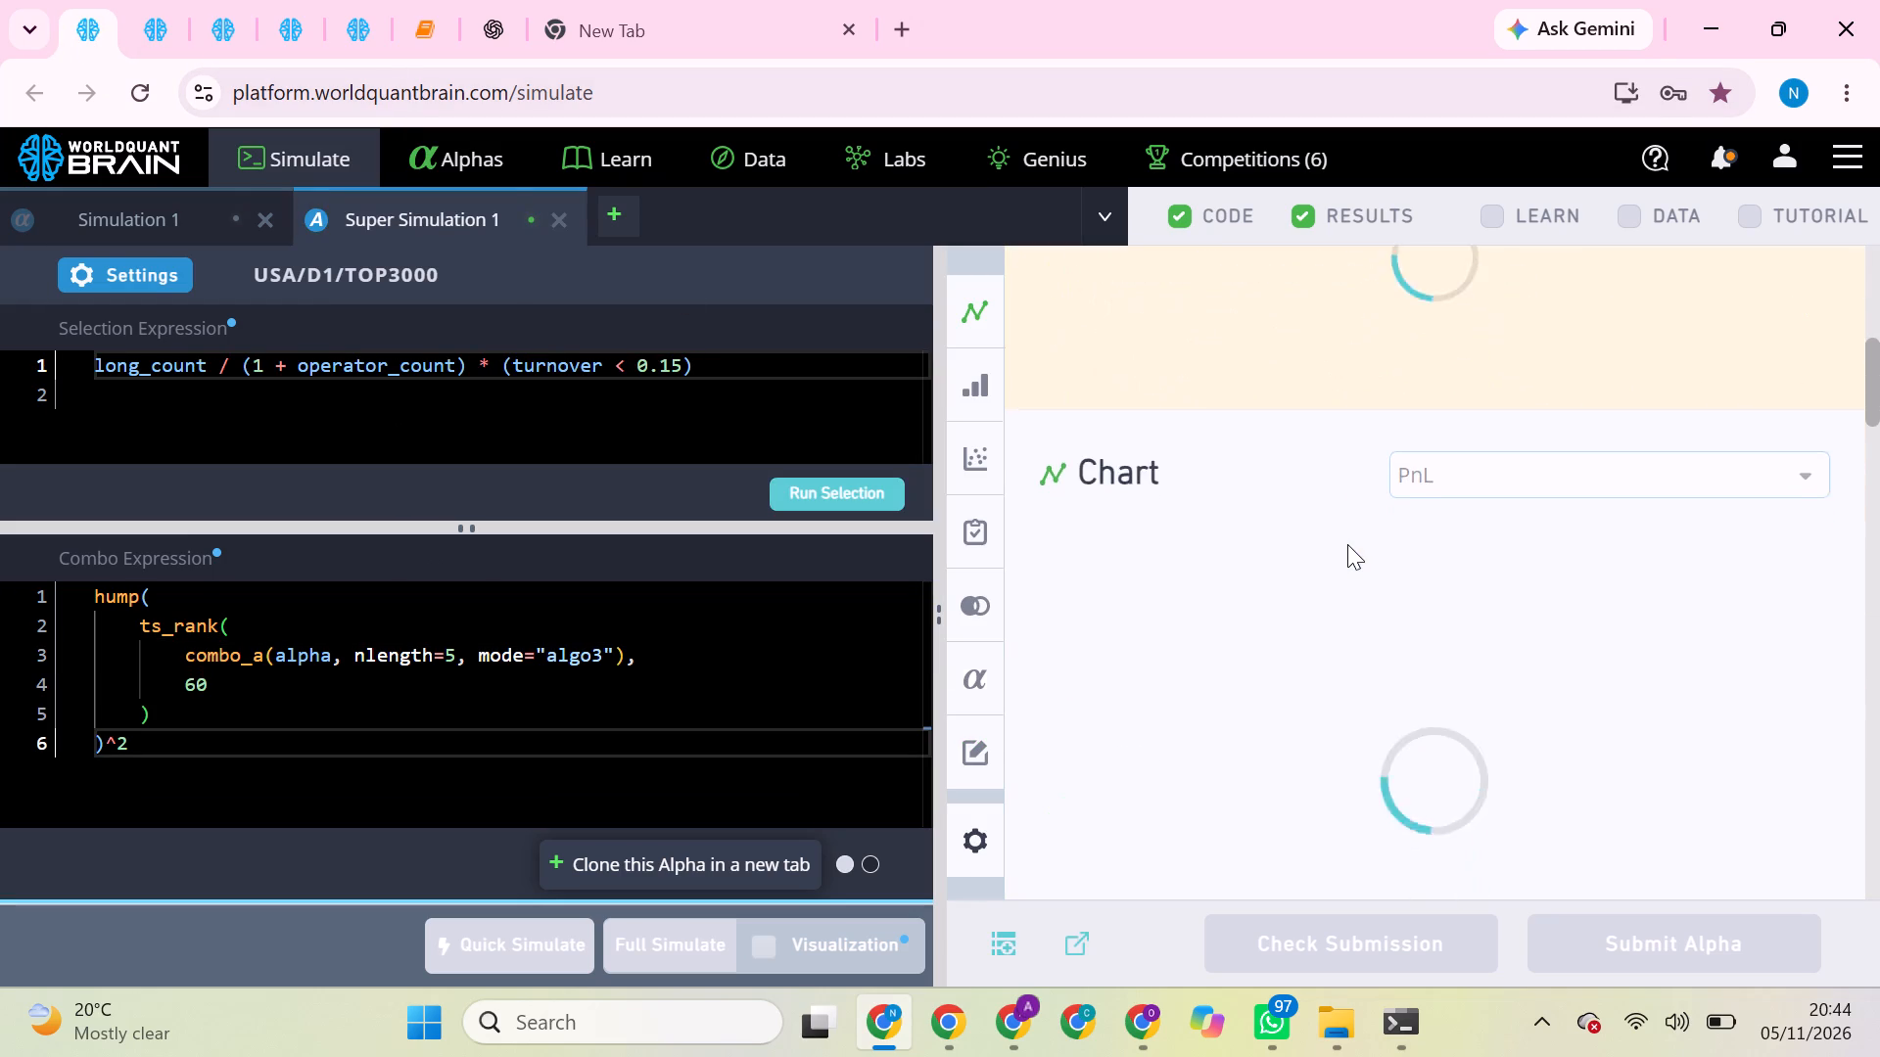
scroll(1347, 544, down, 4)
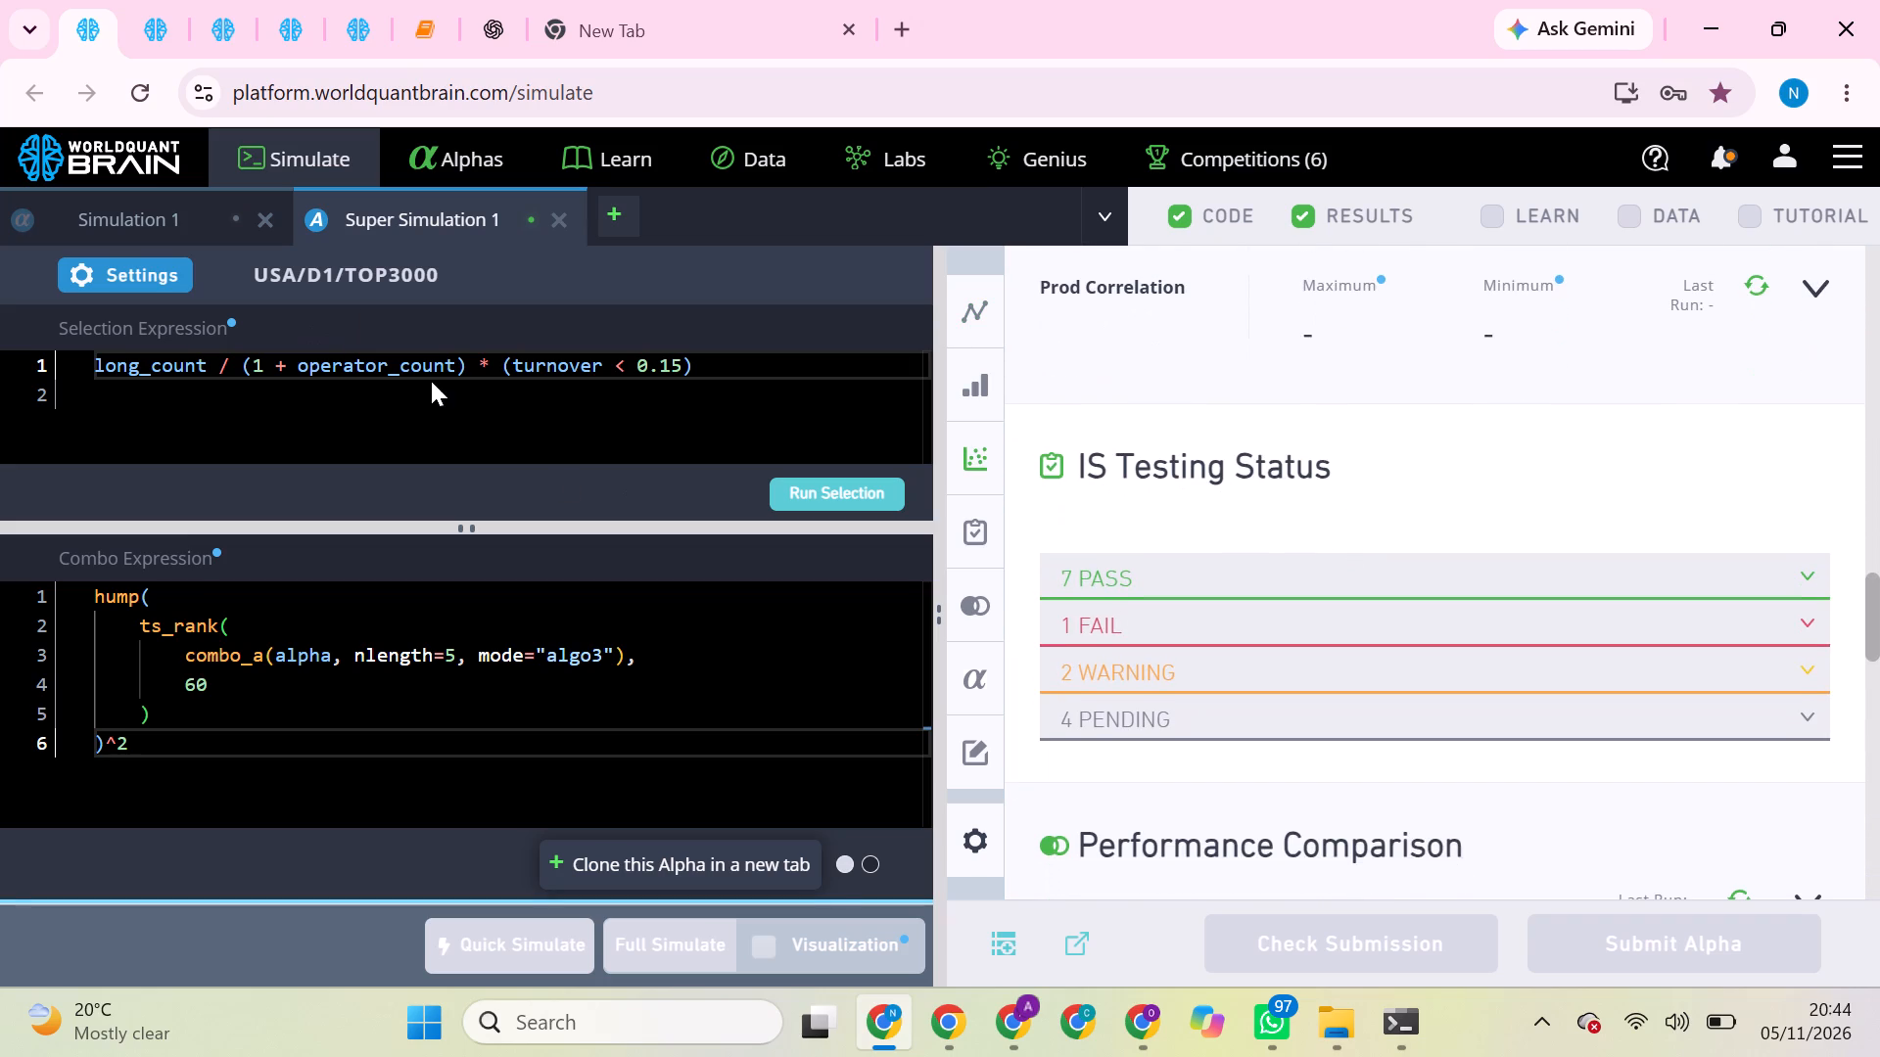
Set the long_count ^2 simulation's neutralization to Crowding Factors and apply the settings.
click(142, 272)
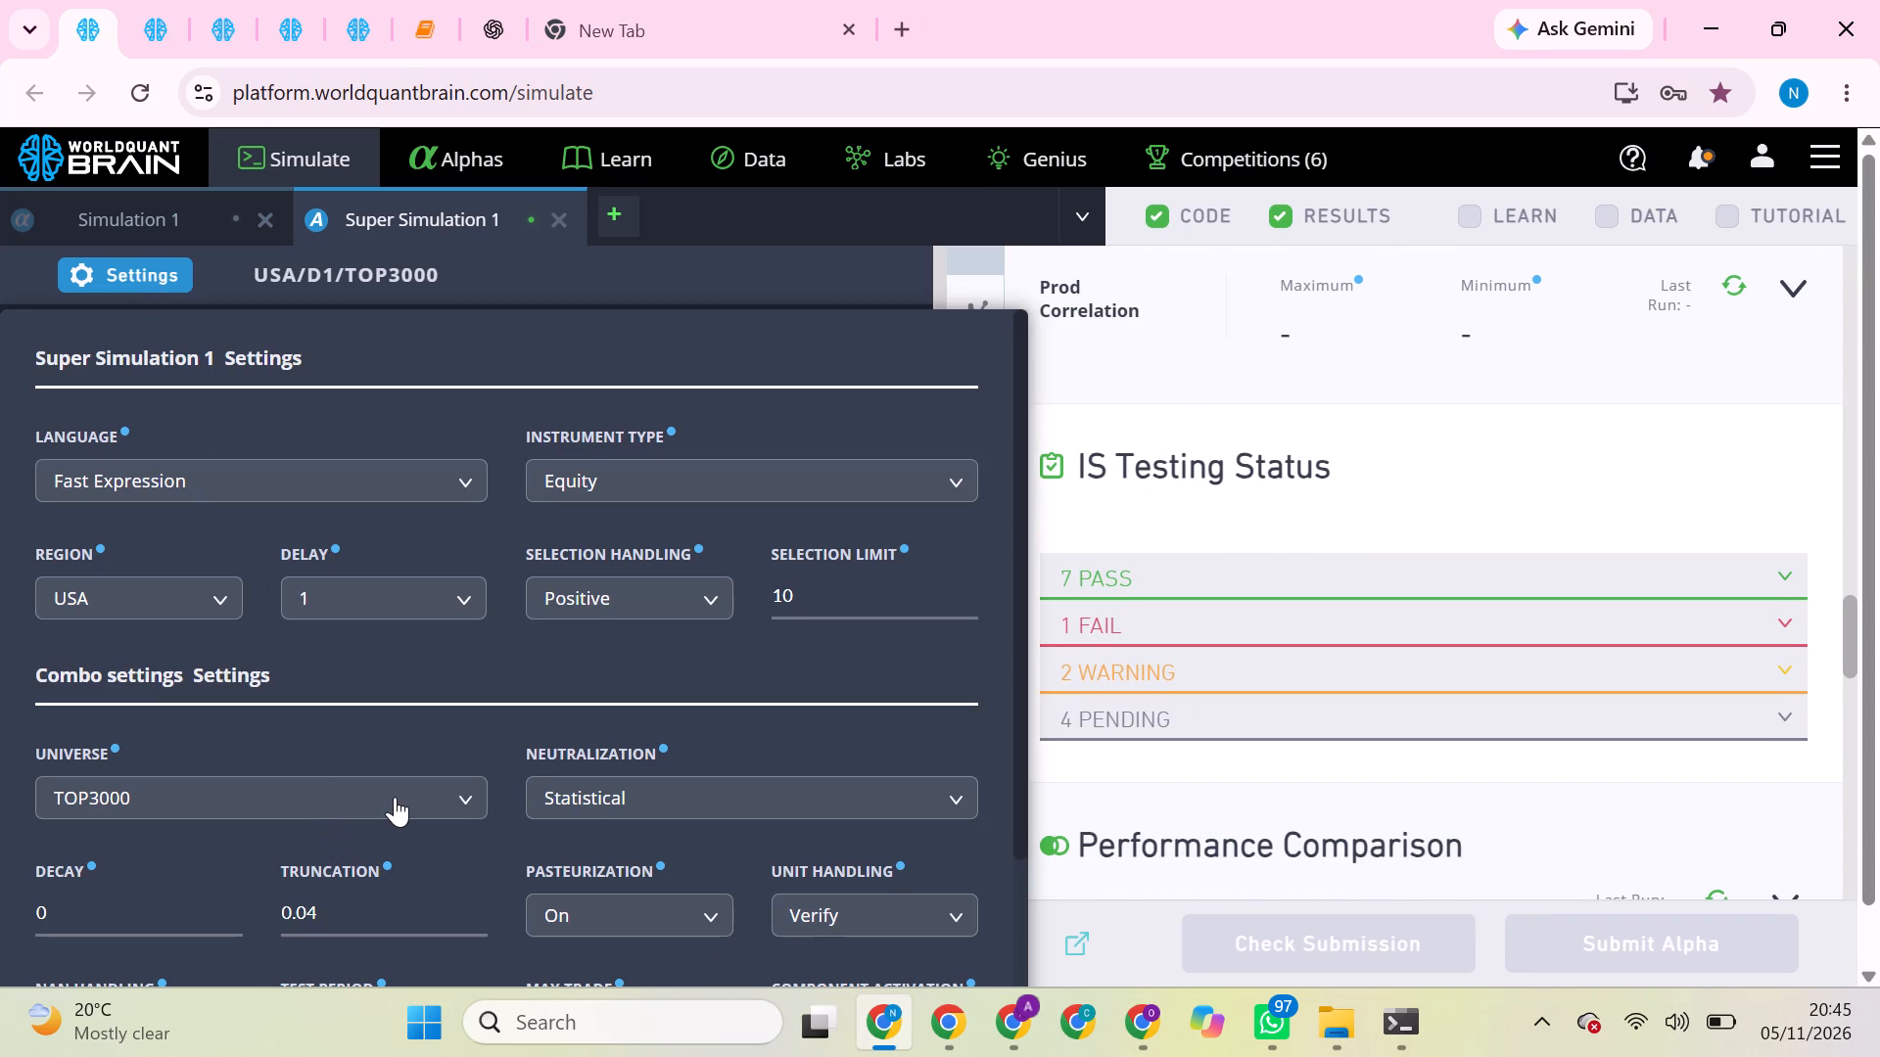
click(595, 802)
scroll(617, 977, down, 1)
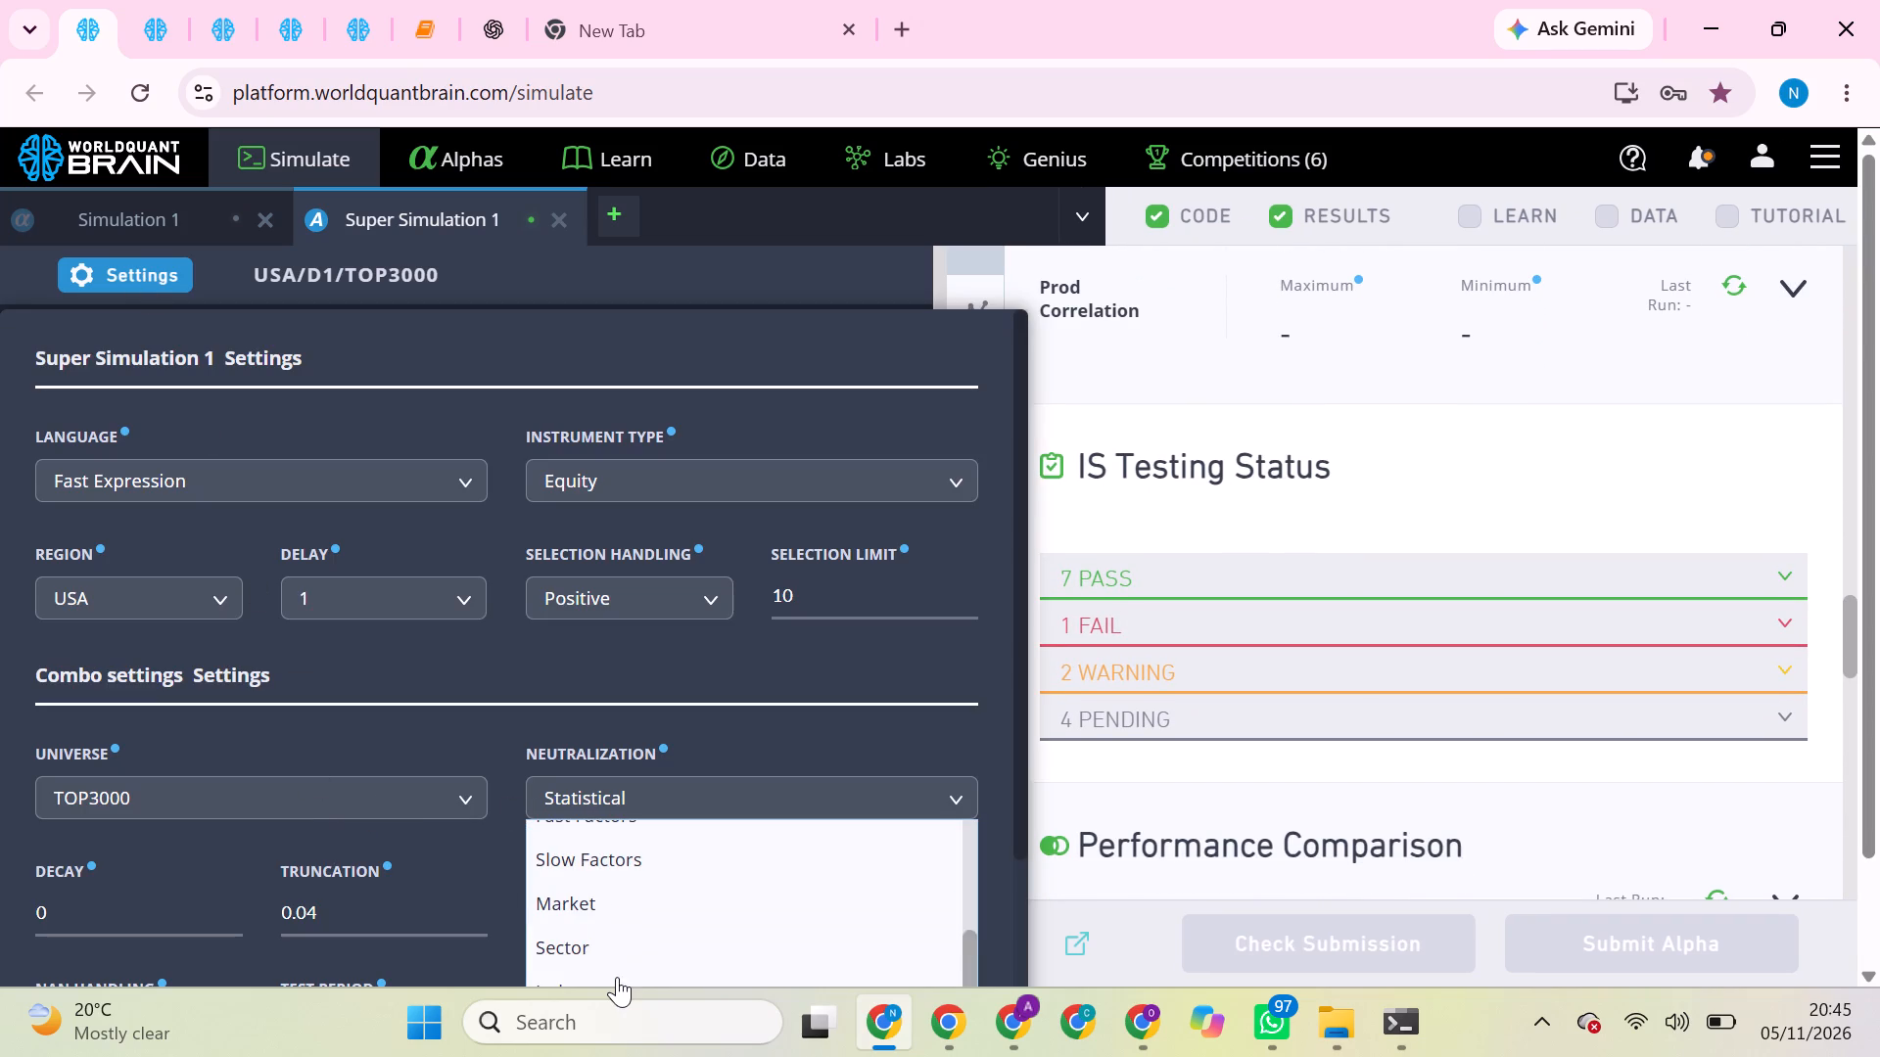
scroll(617, 977, down, 1)
scroll(627, 848, up, 1)
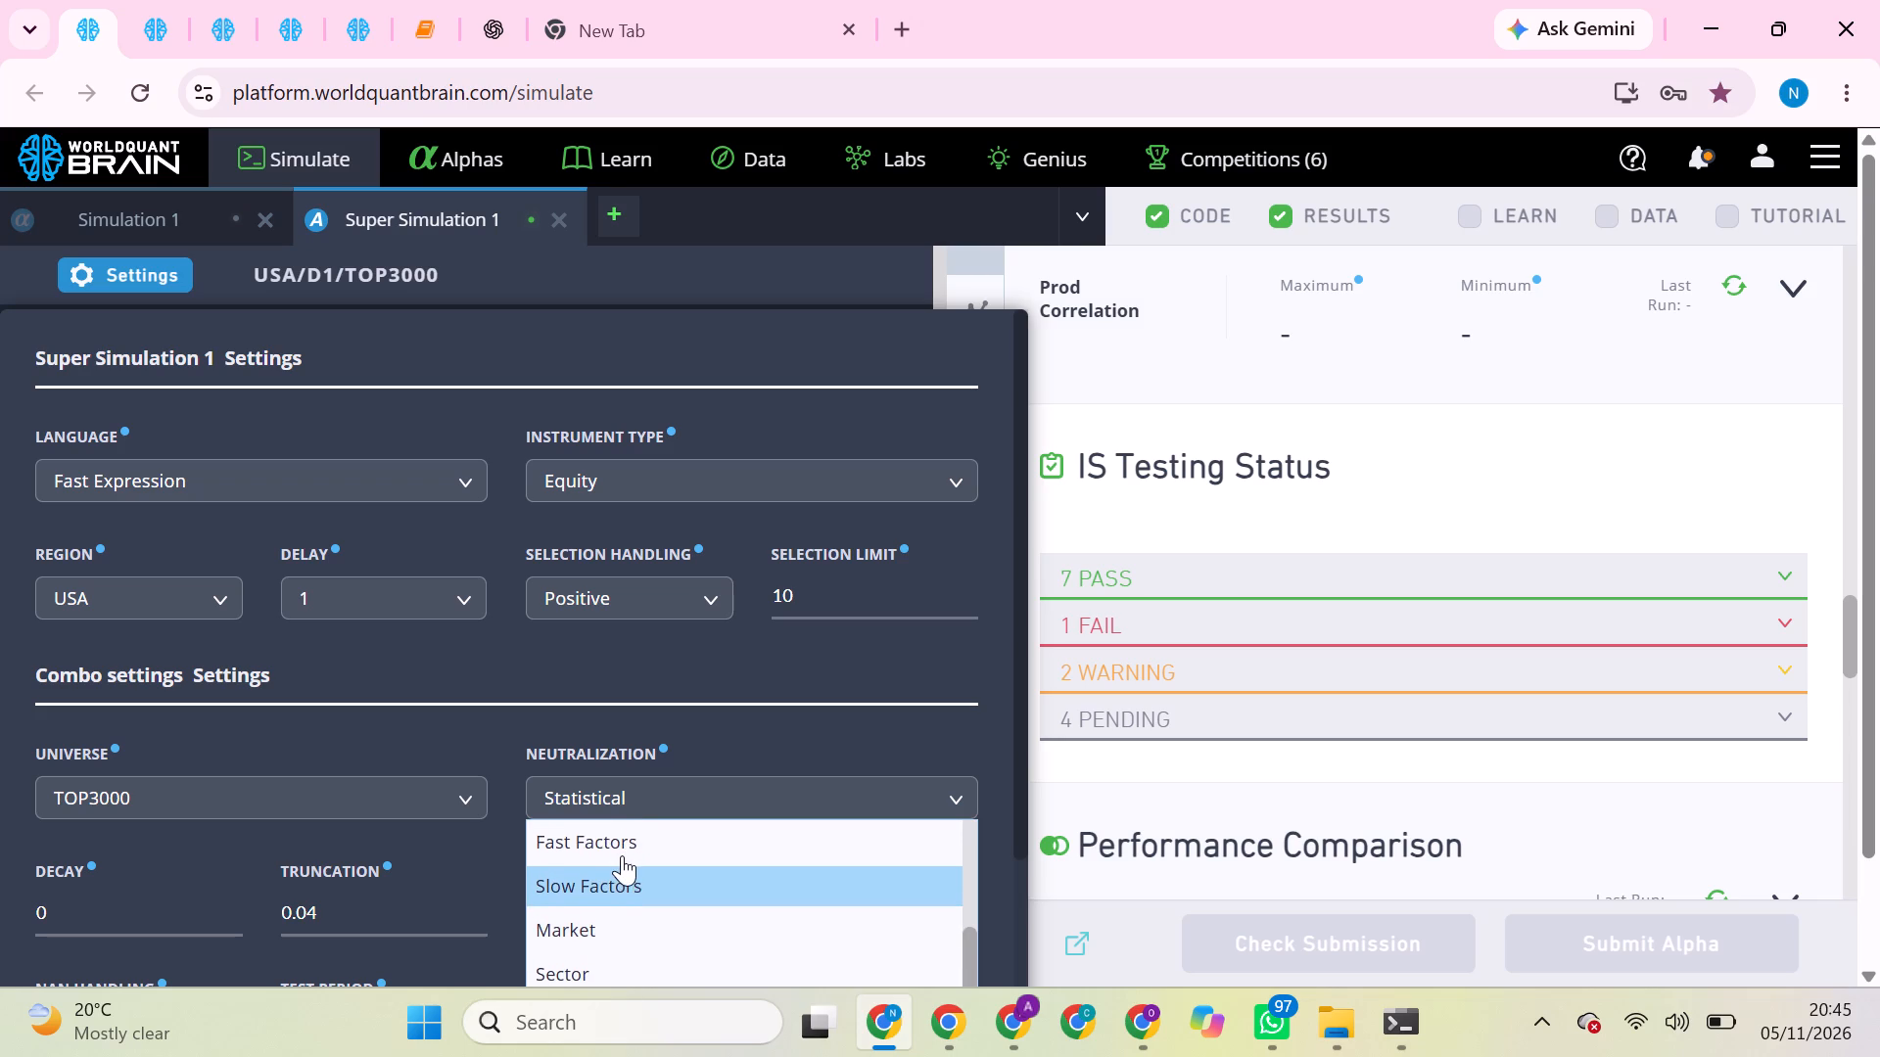
scroll(623, 869, up, 1)
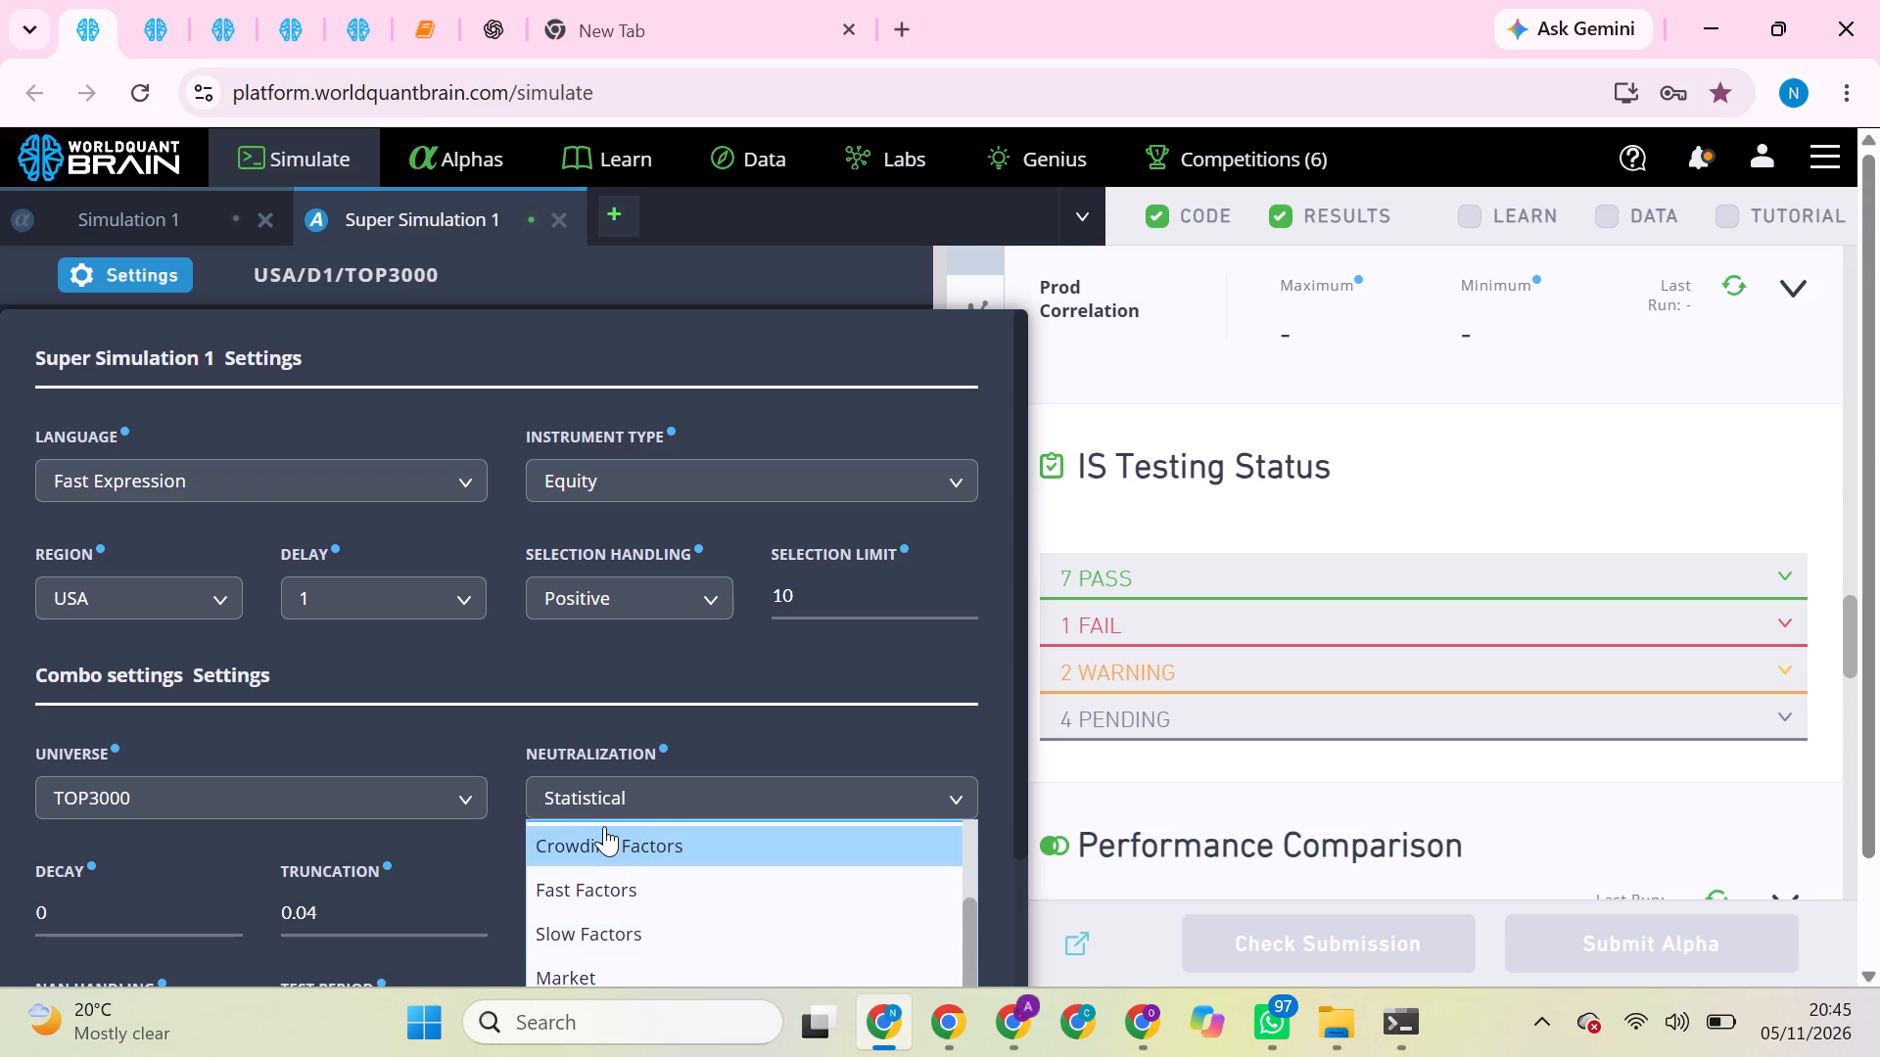
click(604, 826)
scroll(849, 855, down, 3)
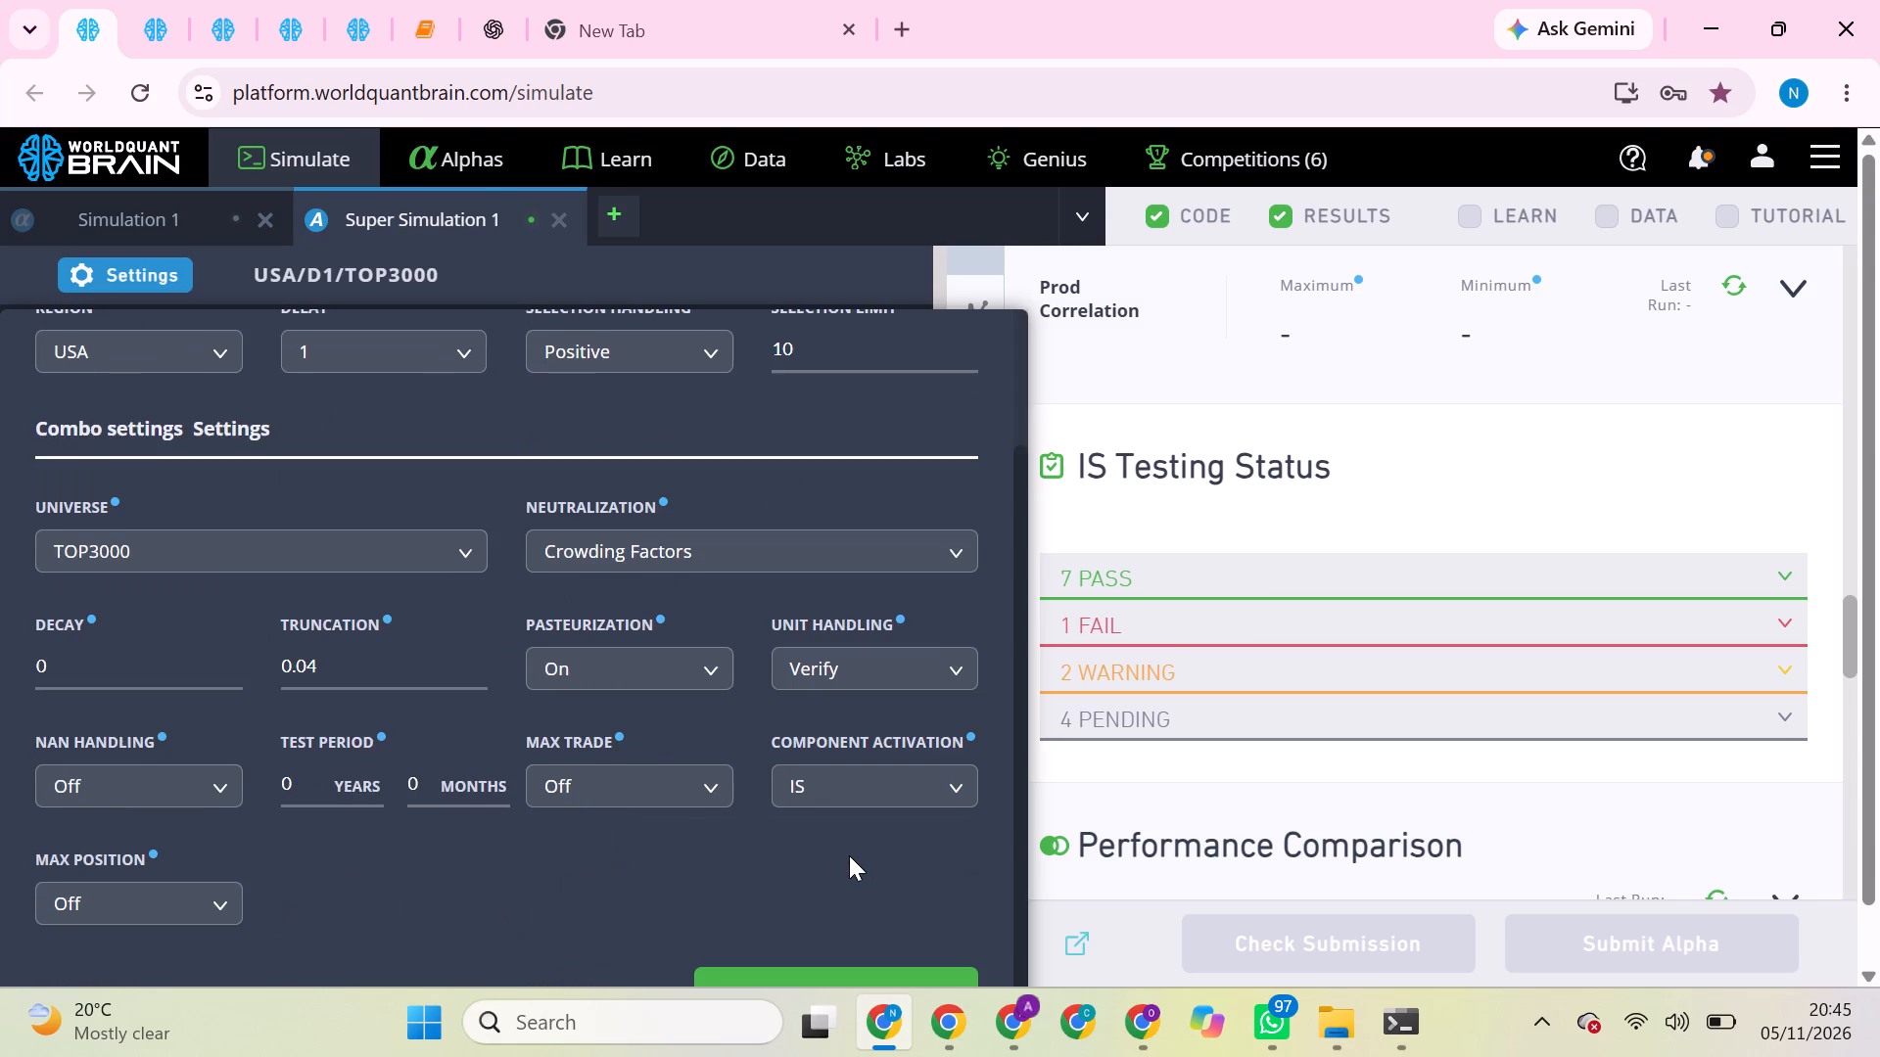
scroll(849, 855, down, 1)
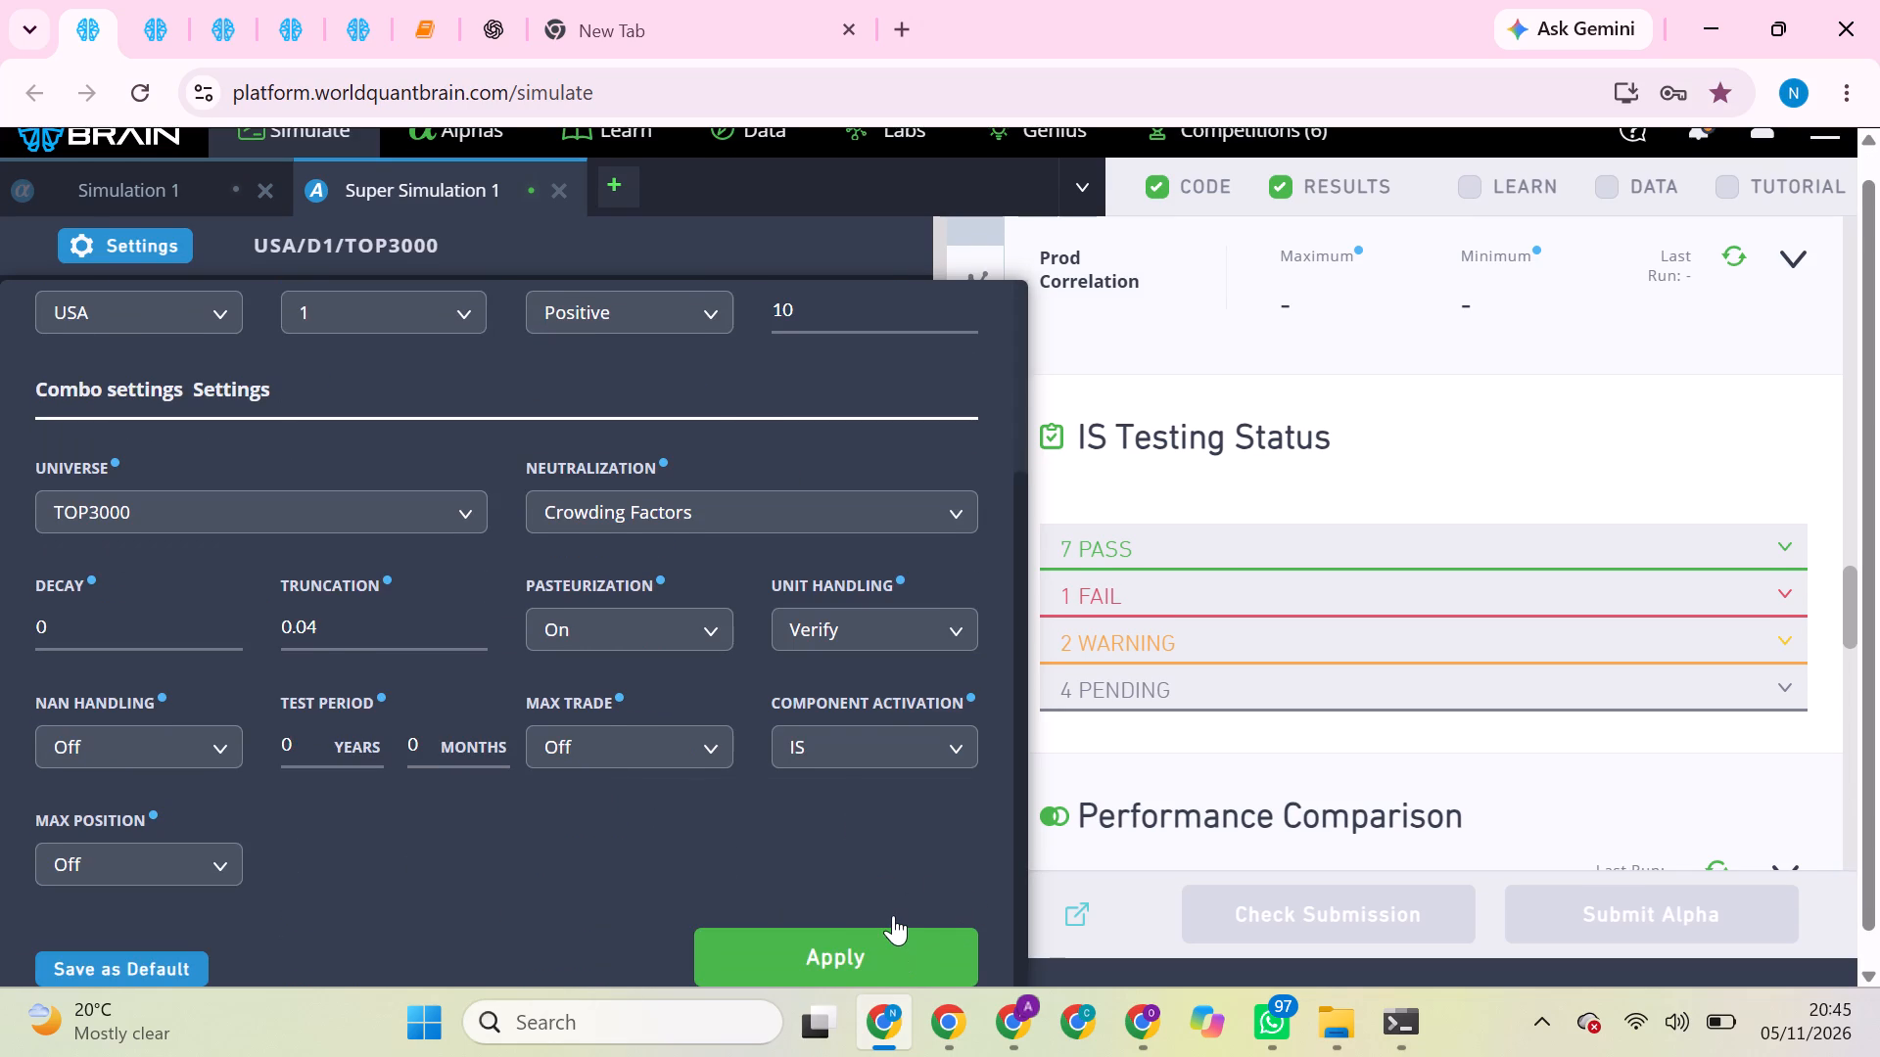
click(893, 915)
double_click(893, 915)
click(873, 934)
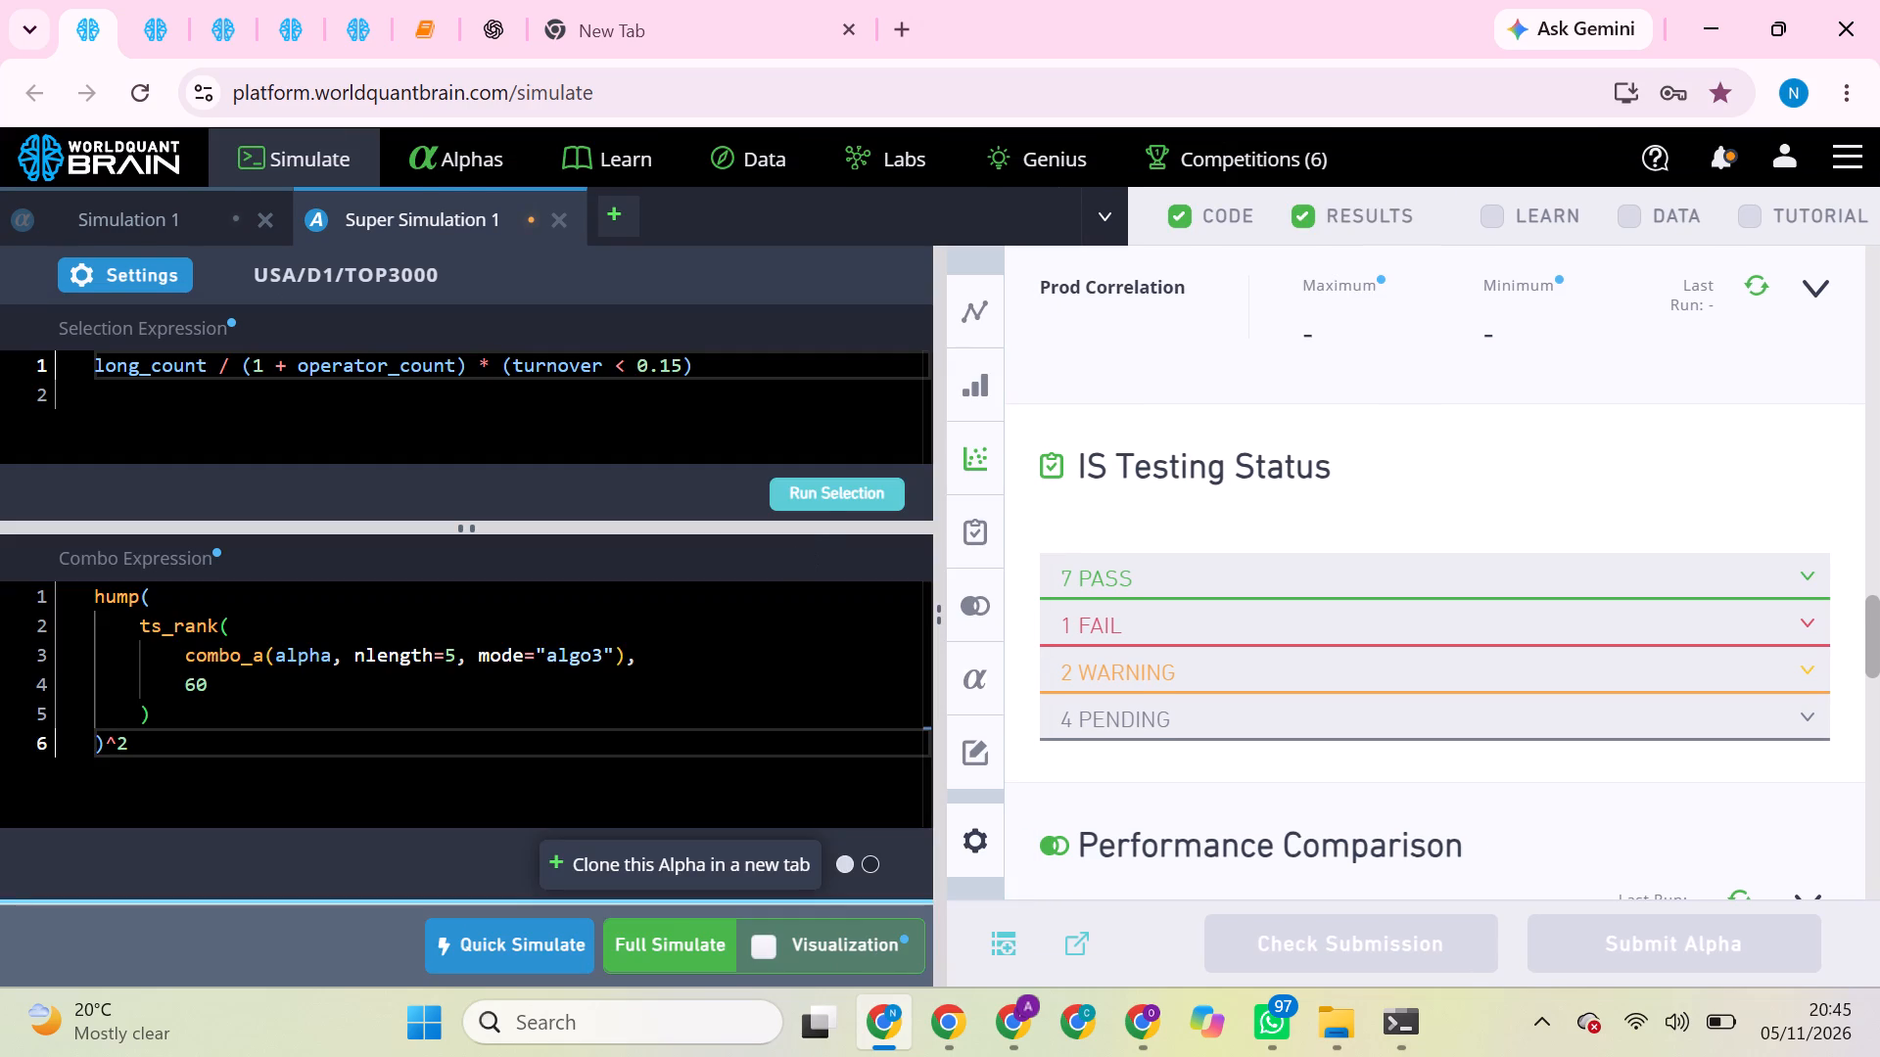
Run the long_count selection with Crowding Factors neutralization and start its full simulation.
click(824, 504)
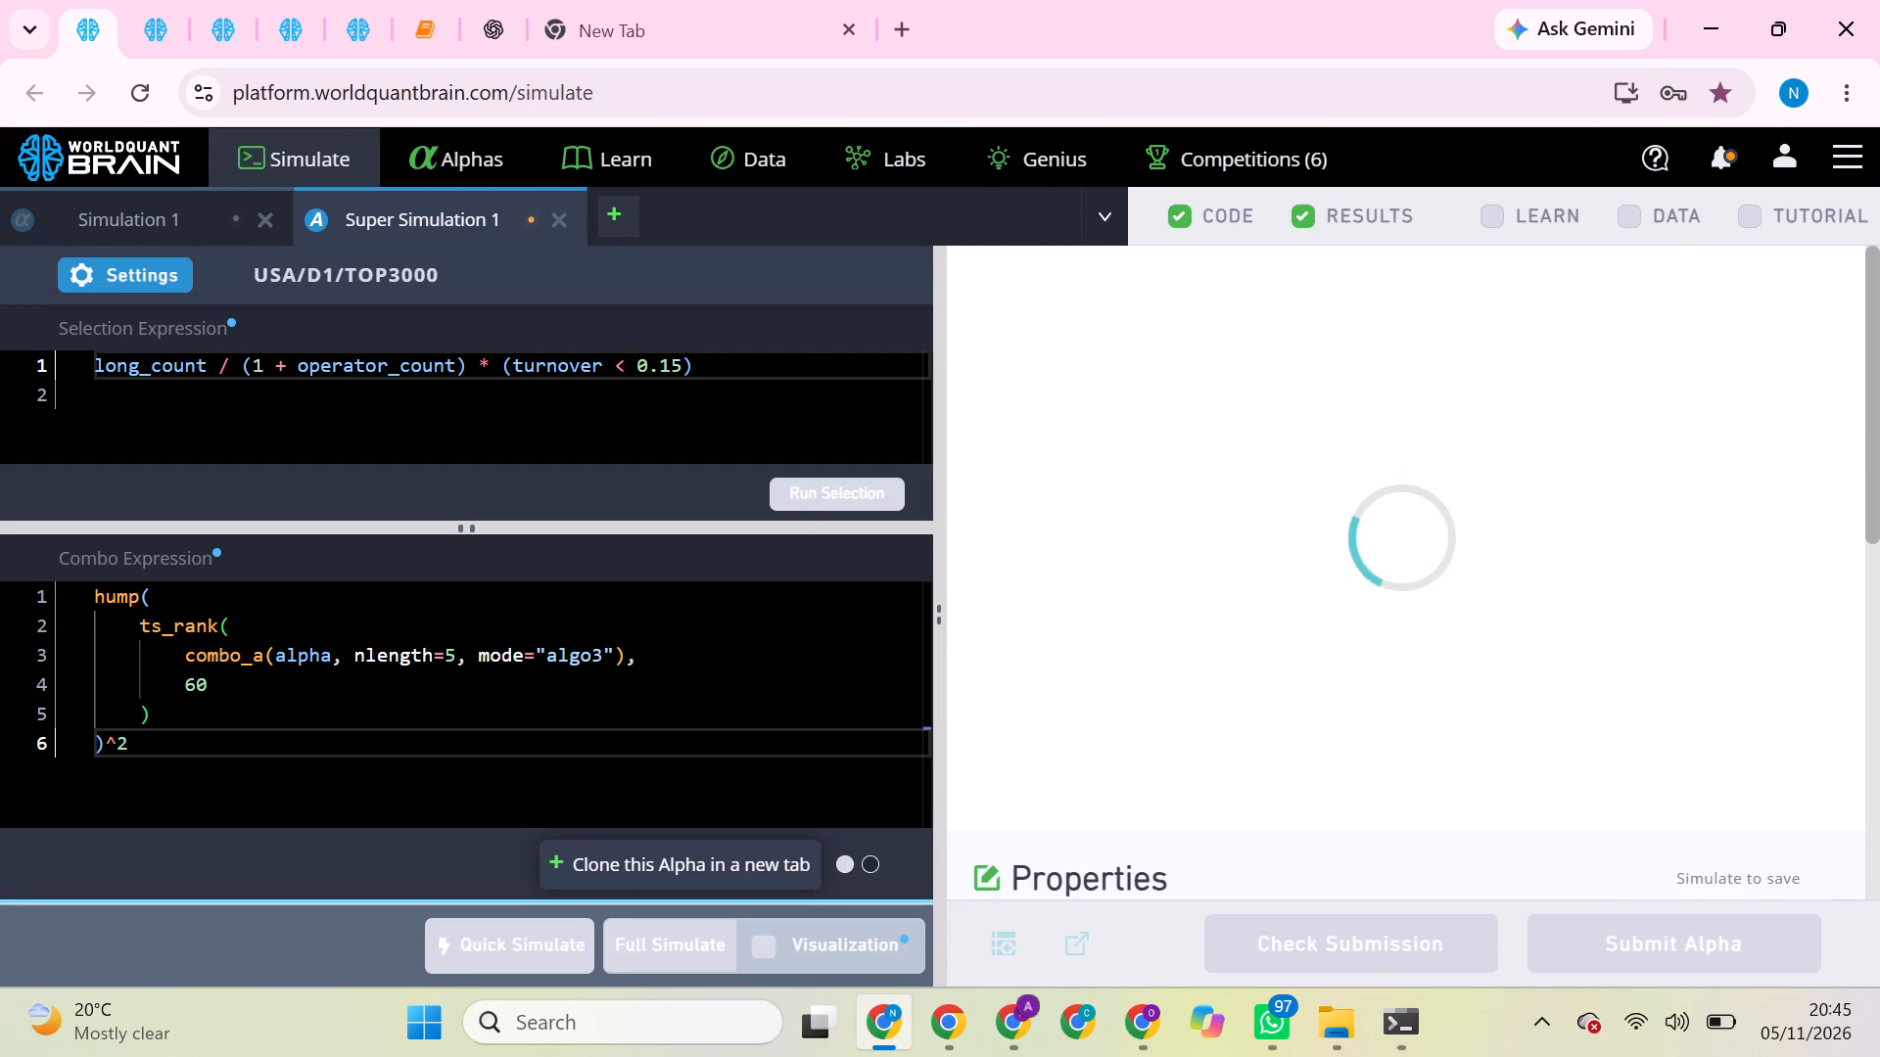
click(643, 944)
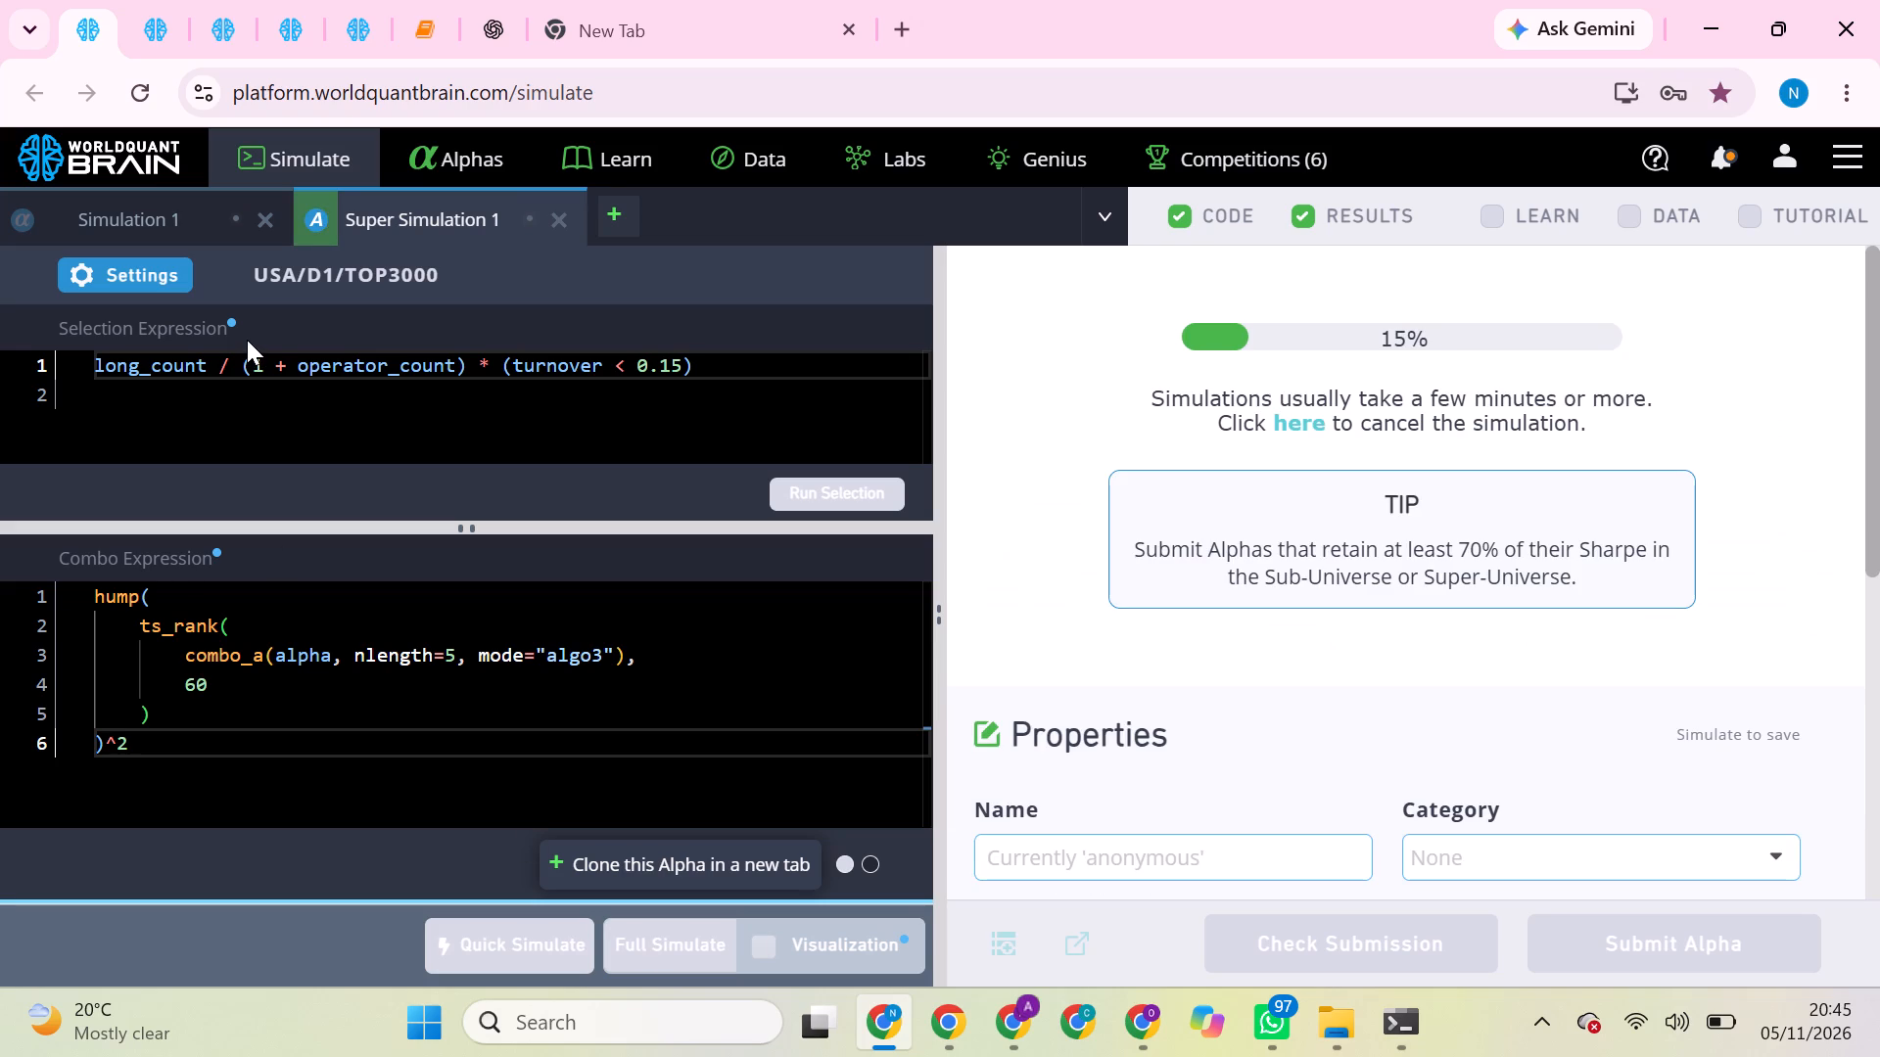
In the TOP2000 self_correlation session, review the INDUSTRY simulation's performance and run its production correlation check.
click(158, 21)
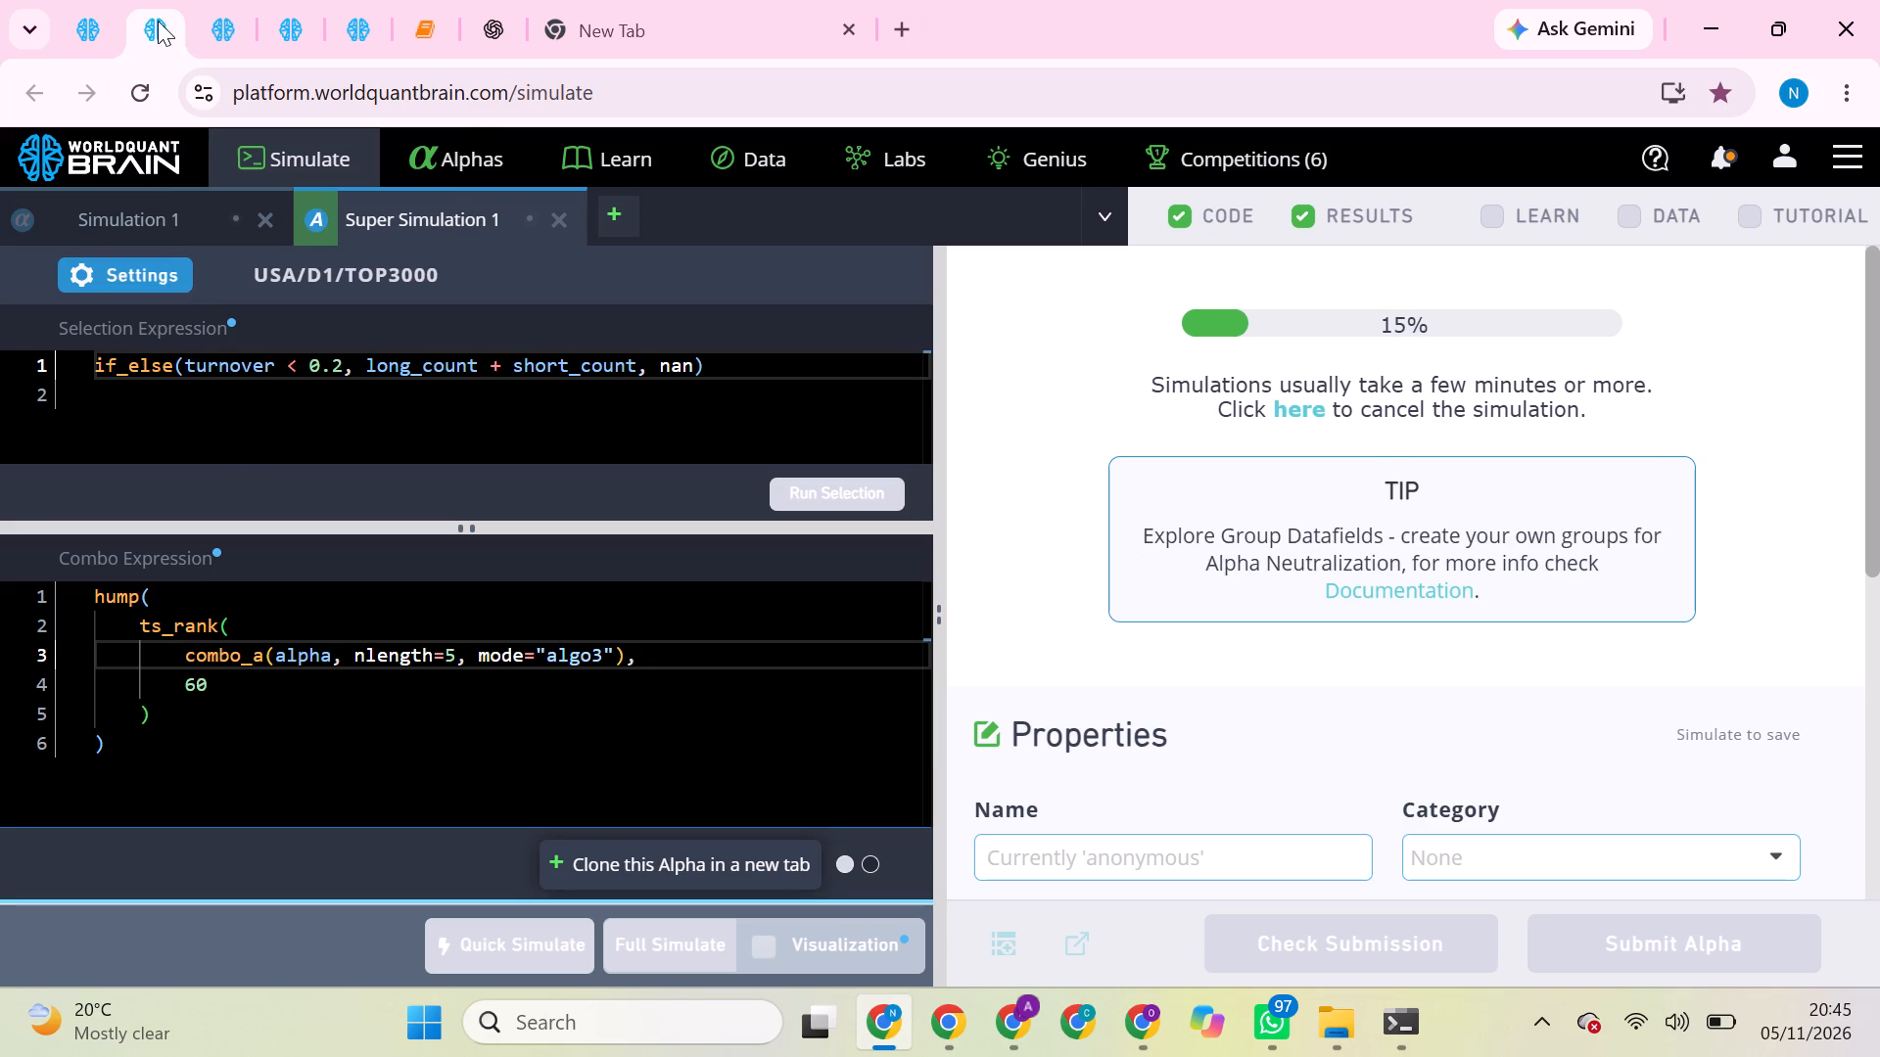
click(231, 32)
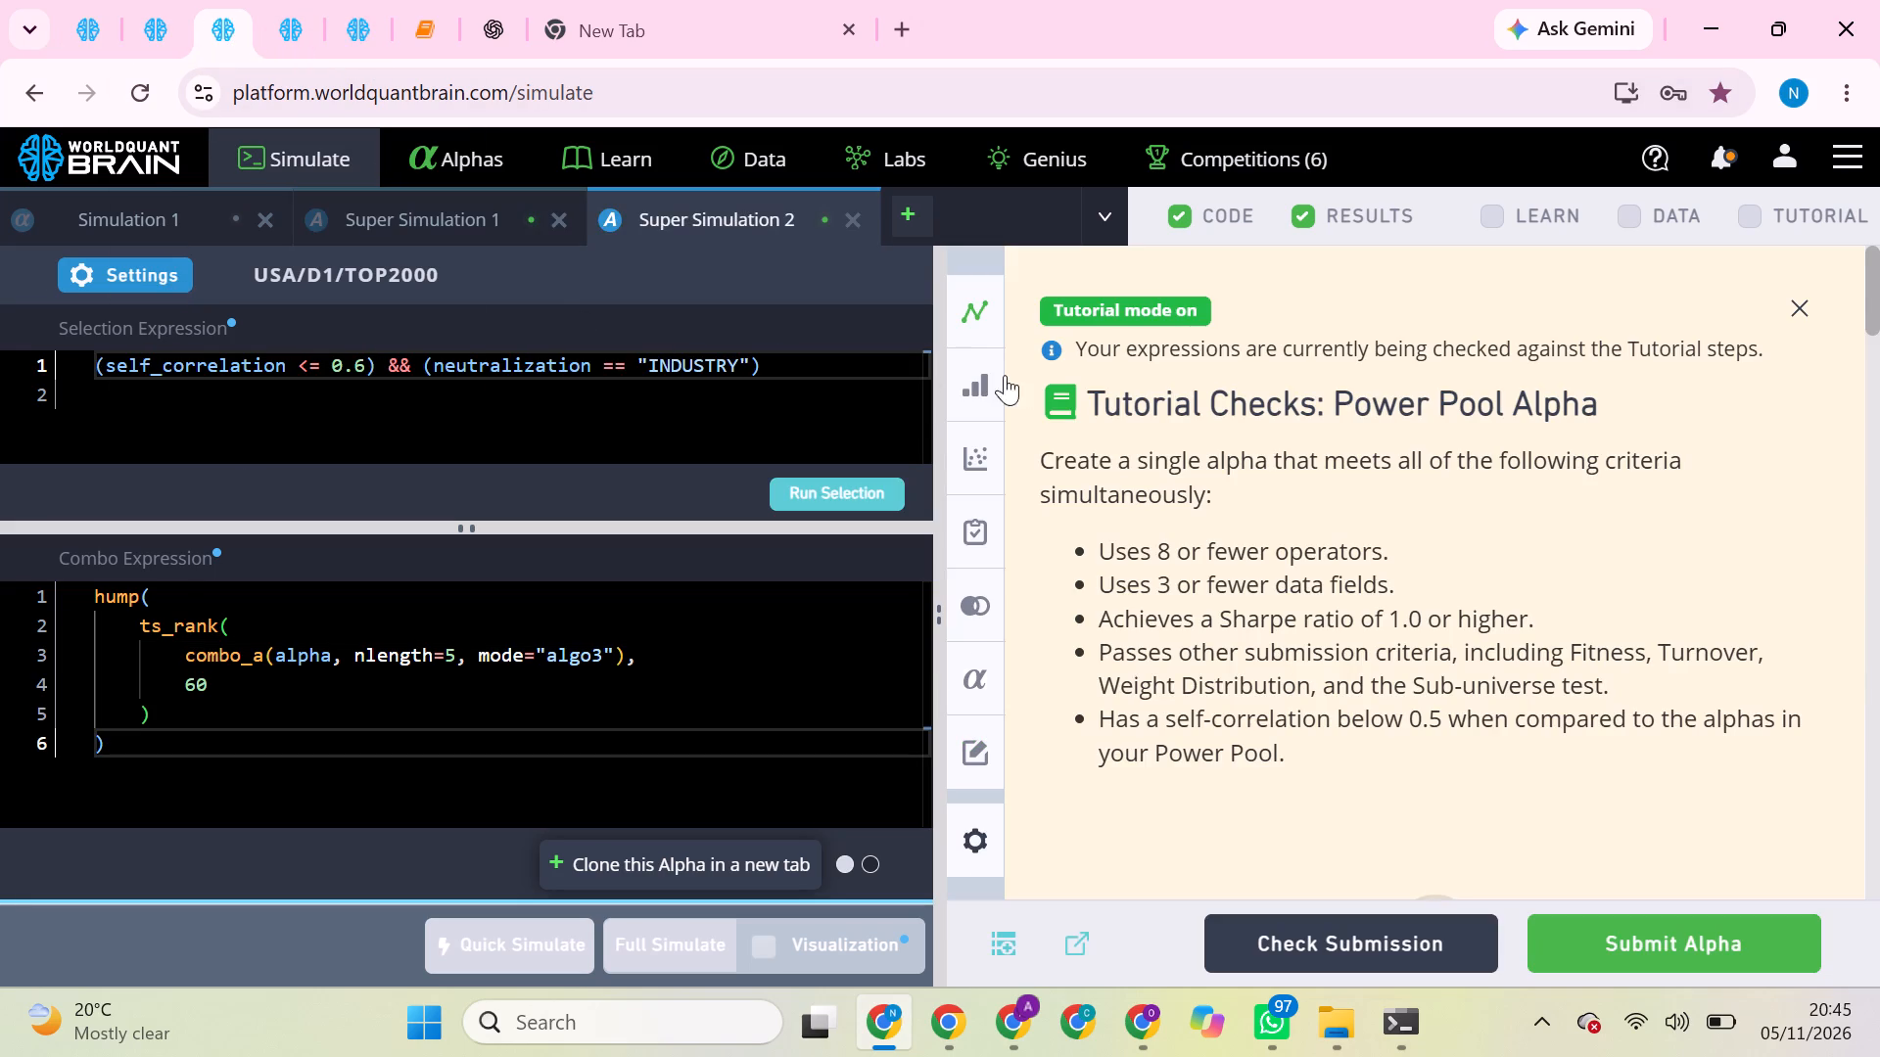
scroll(1268, 496, down, 5)
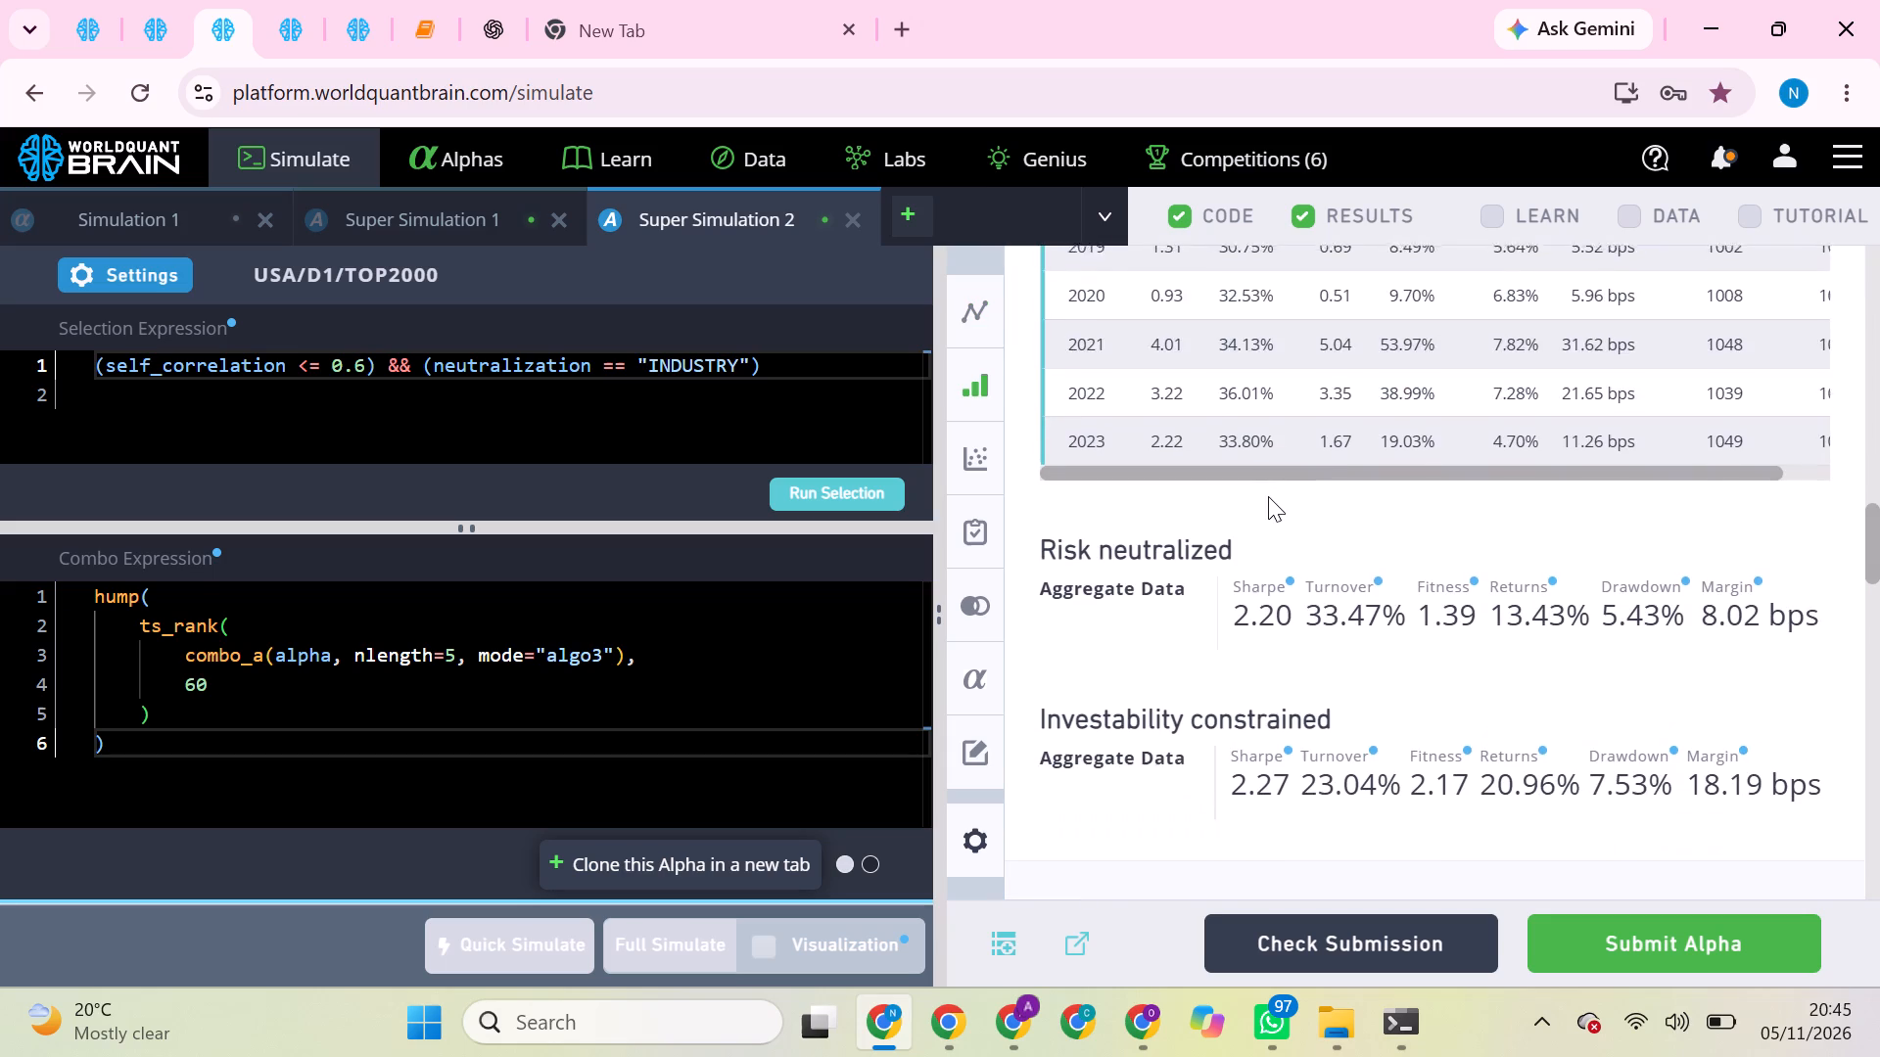
scroll(1268, 496, down, 5)
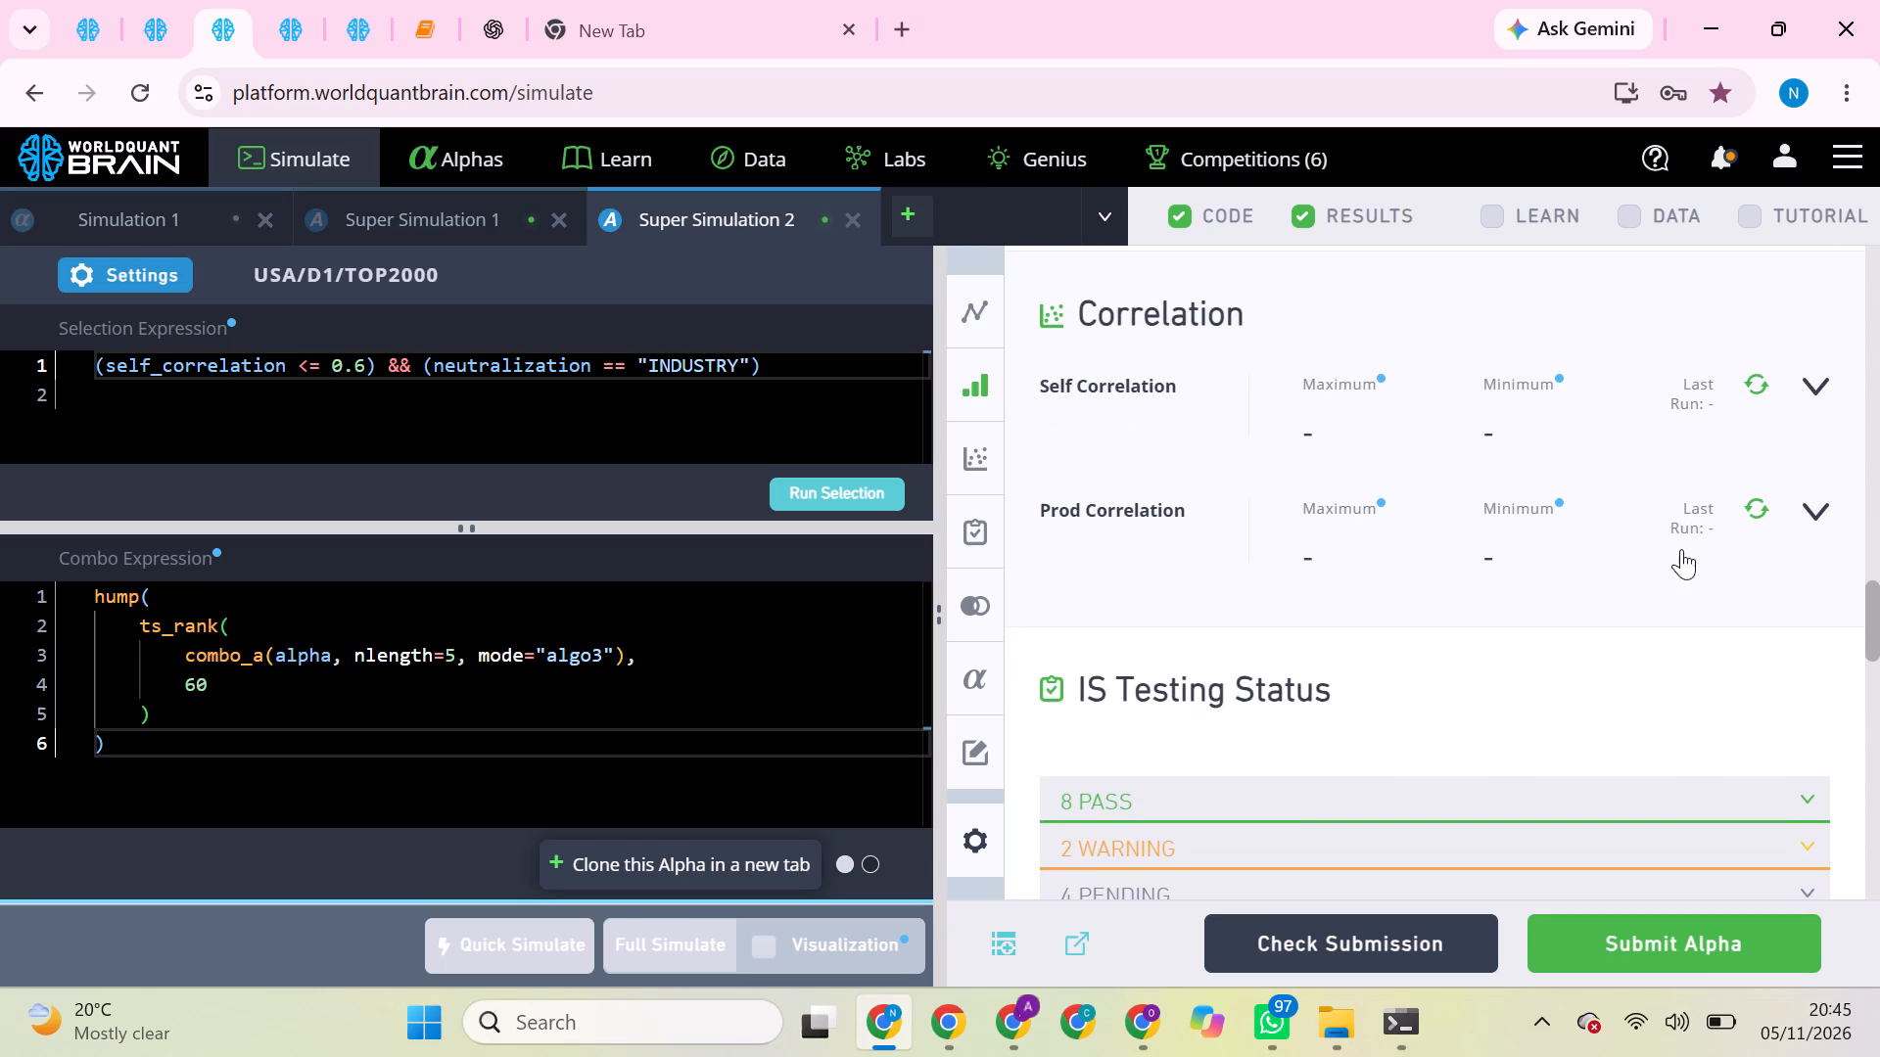
click(1762, 508)
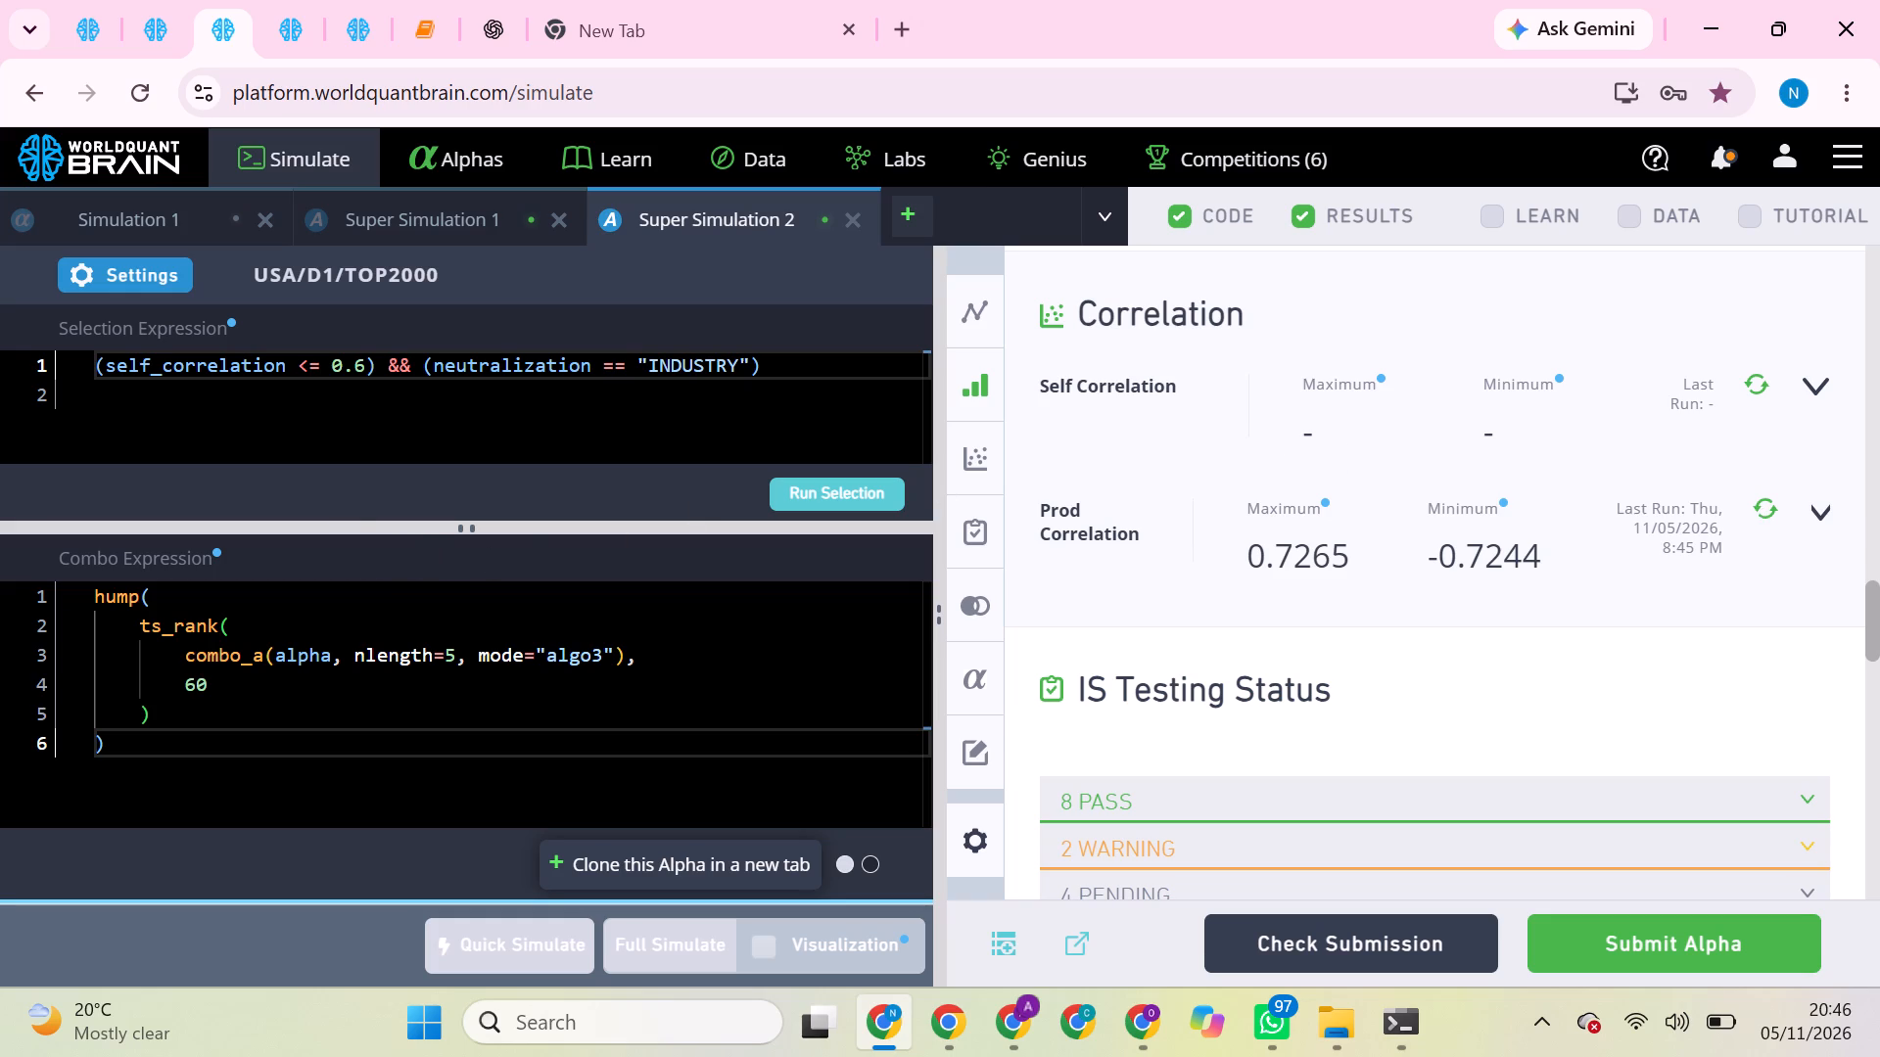
Change the neutralization value in the self_correlation selection expression to "SUBINDUSTRY".
double_click(651, 359)
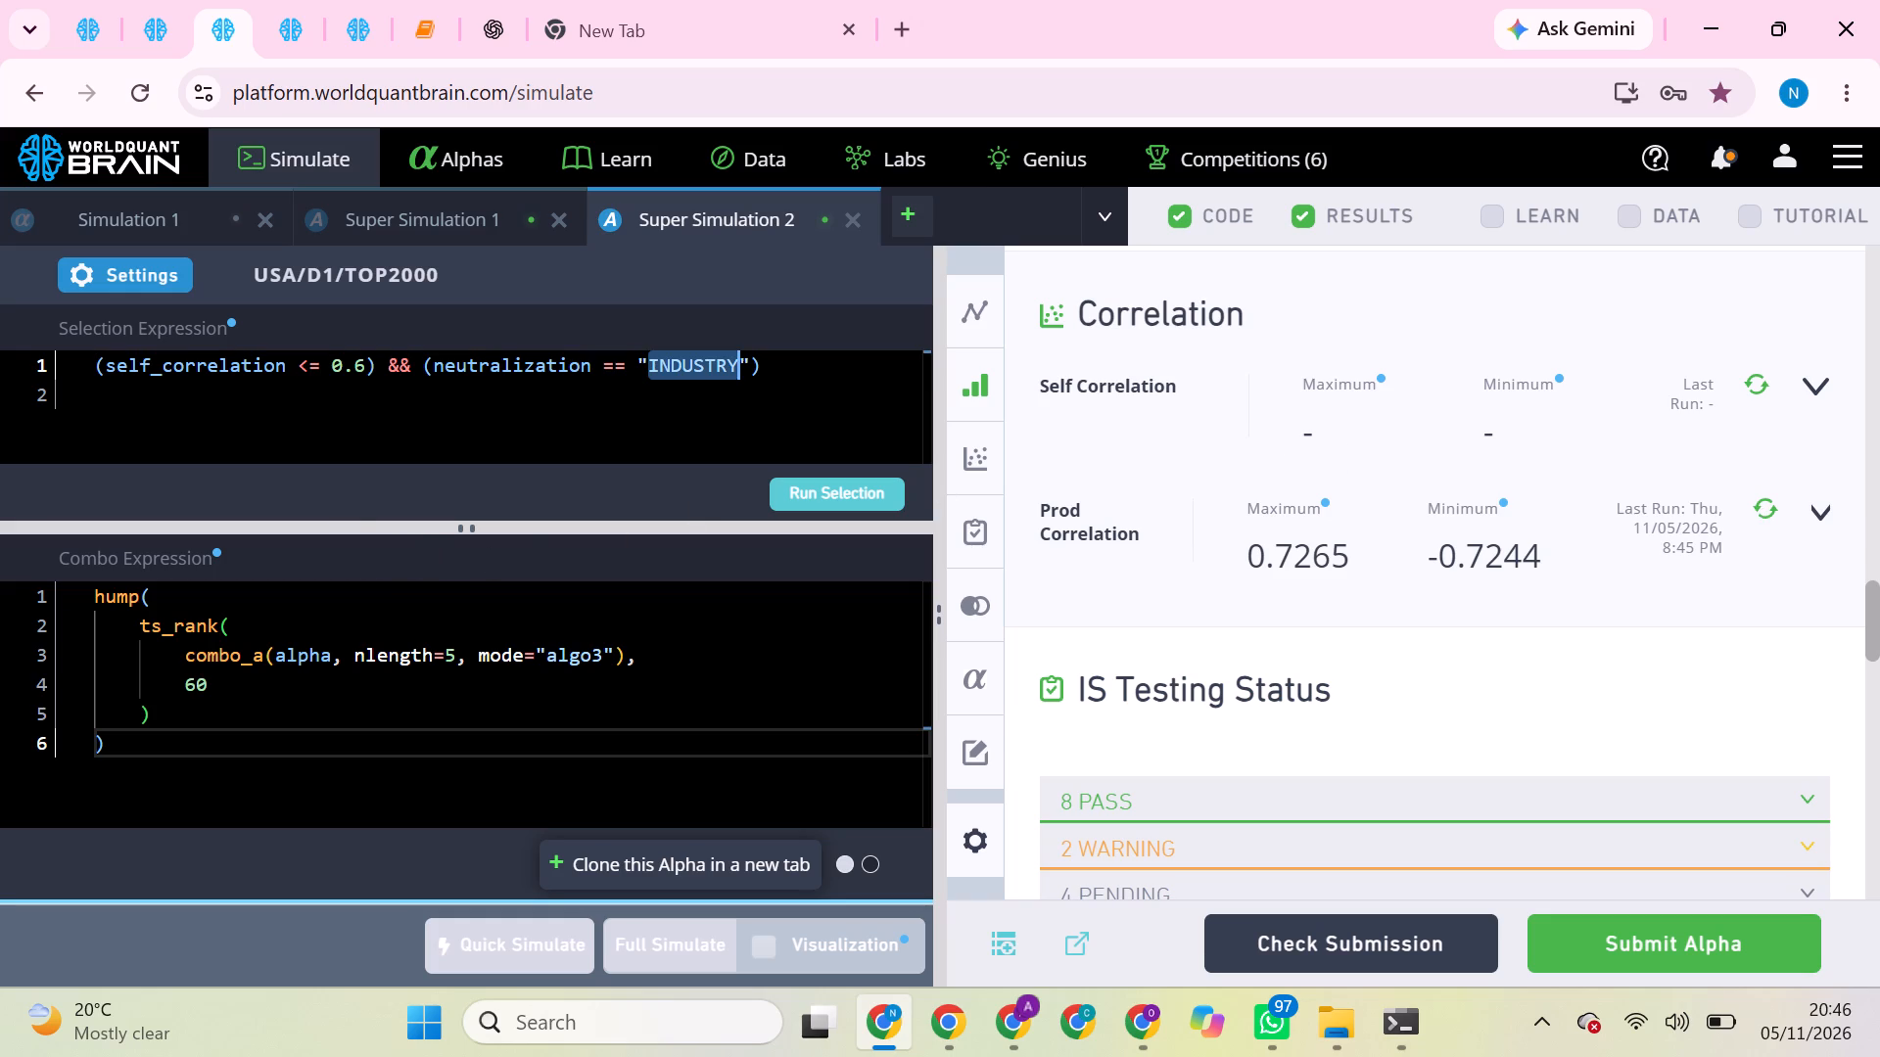
double_click(651, 359)
click(651, 359)
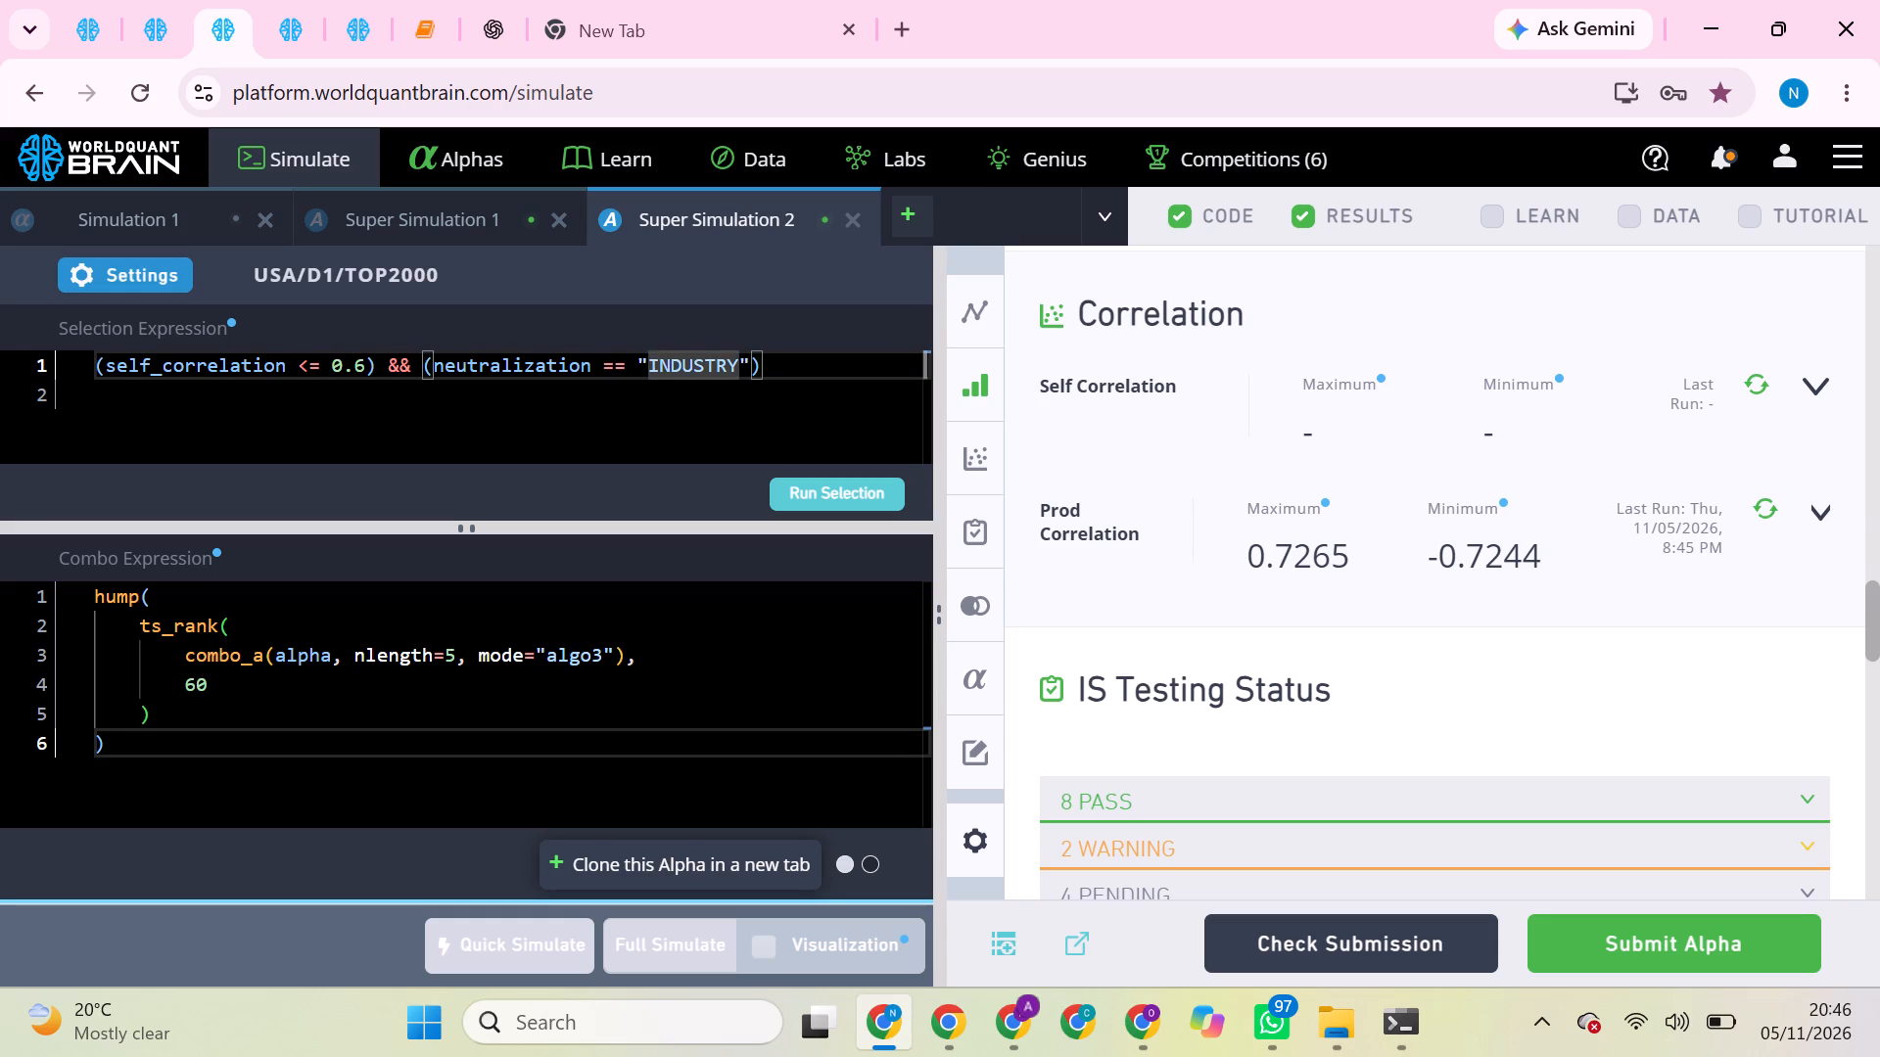
text(SU)
key(b)
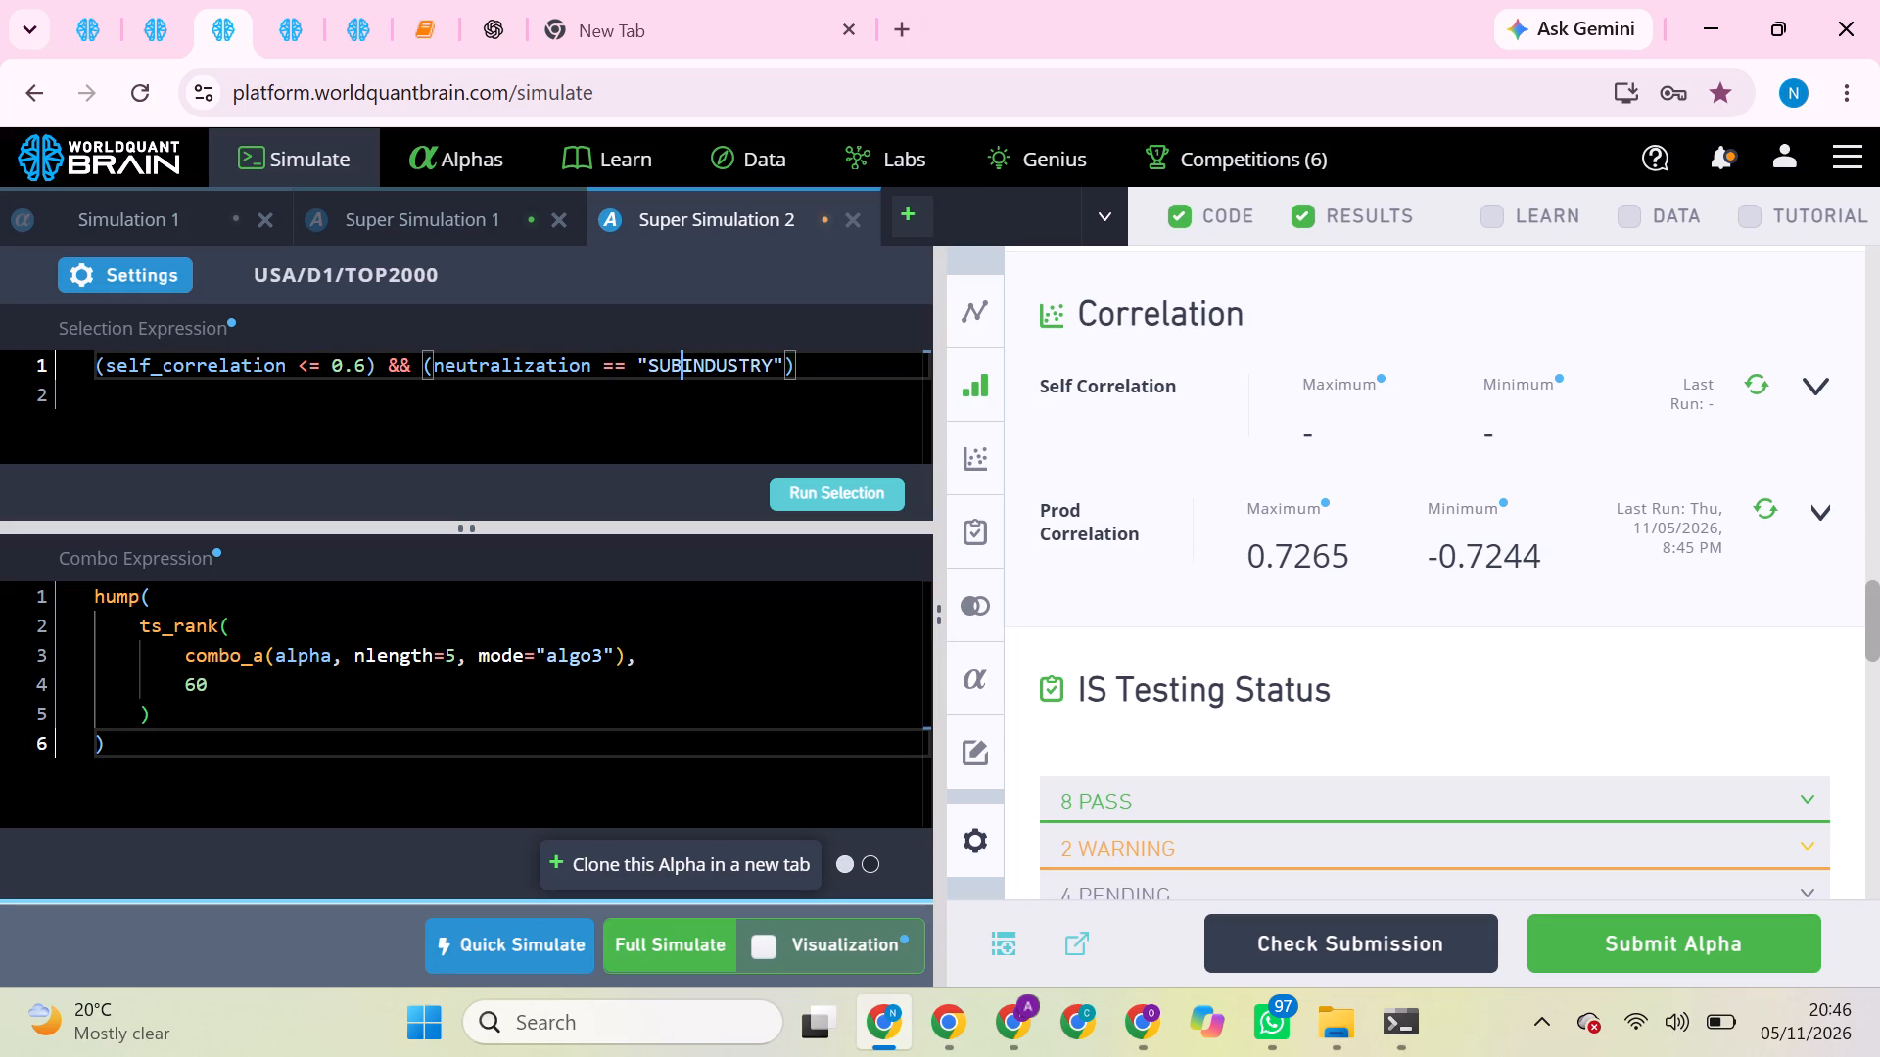
Run the SUBINDUSTRY selection and start its full simulation.
click(843, 488)
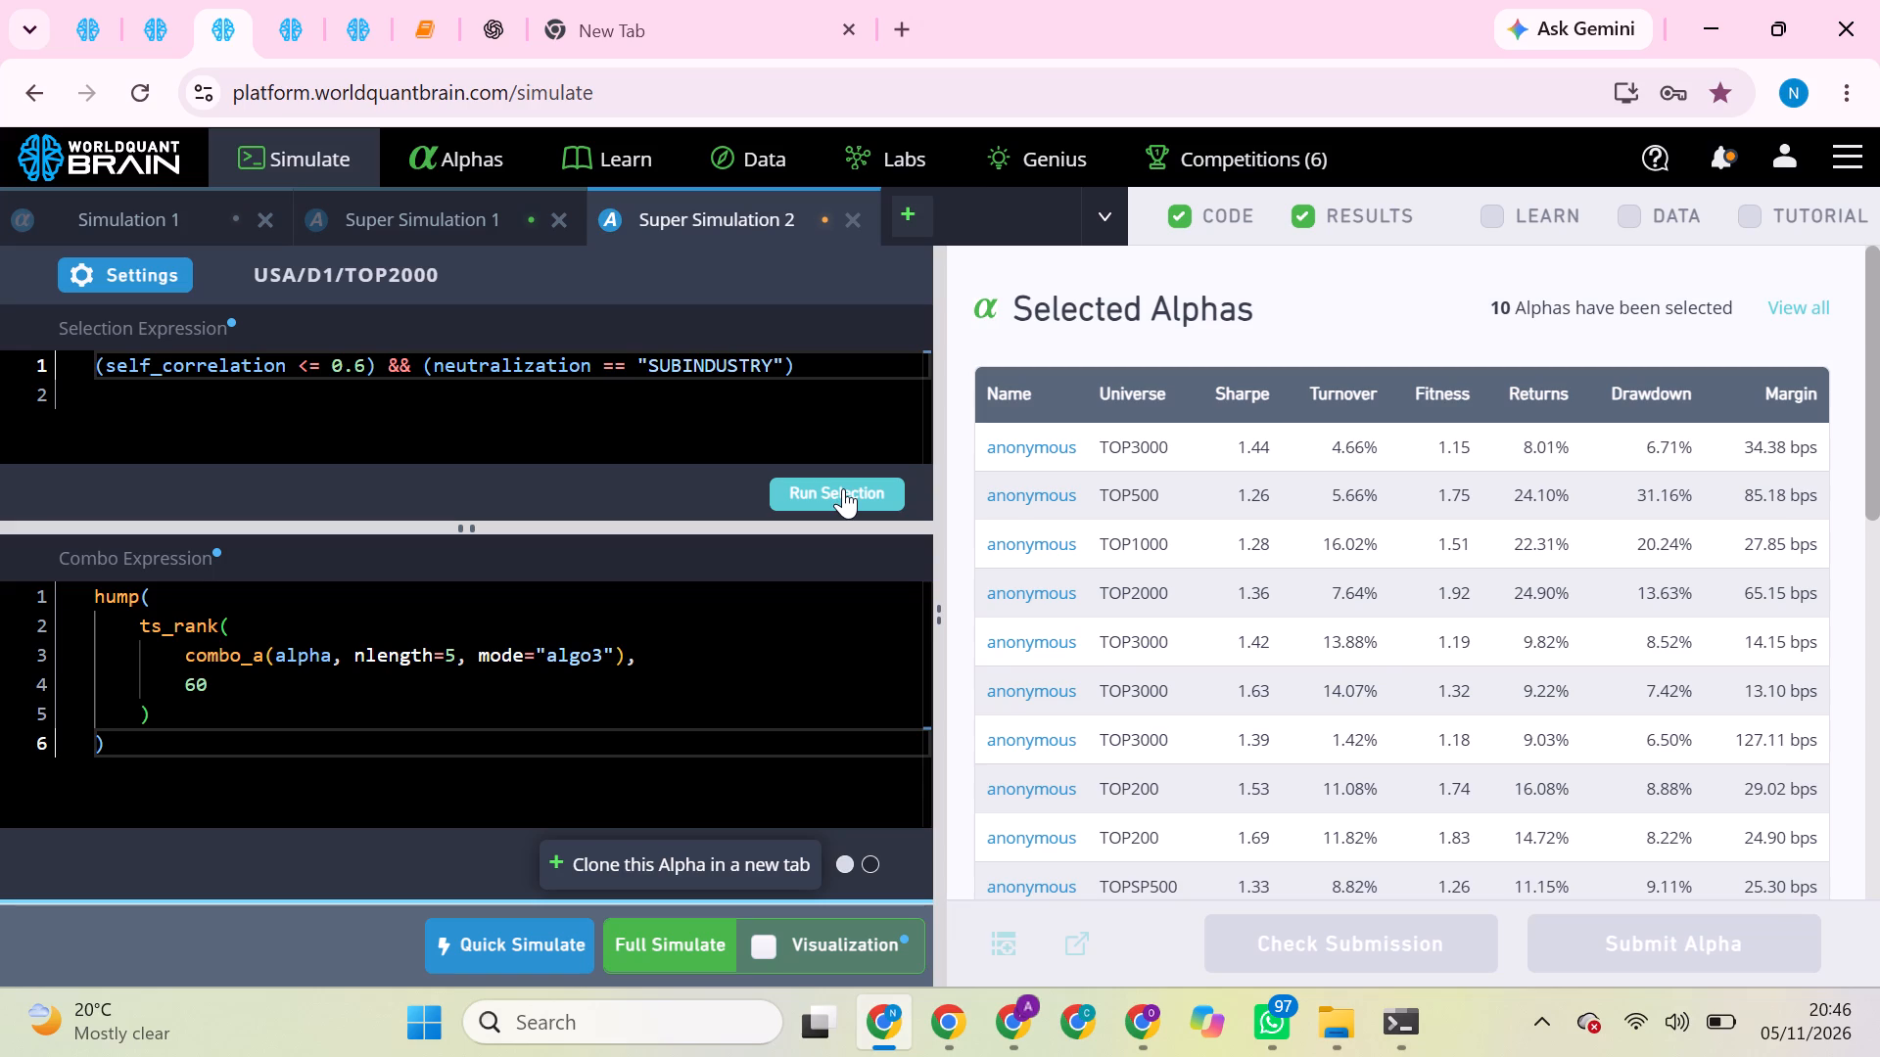
click(669, 942)
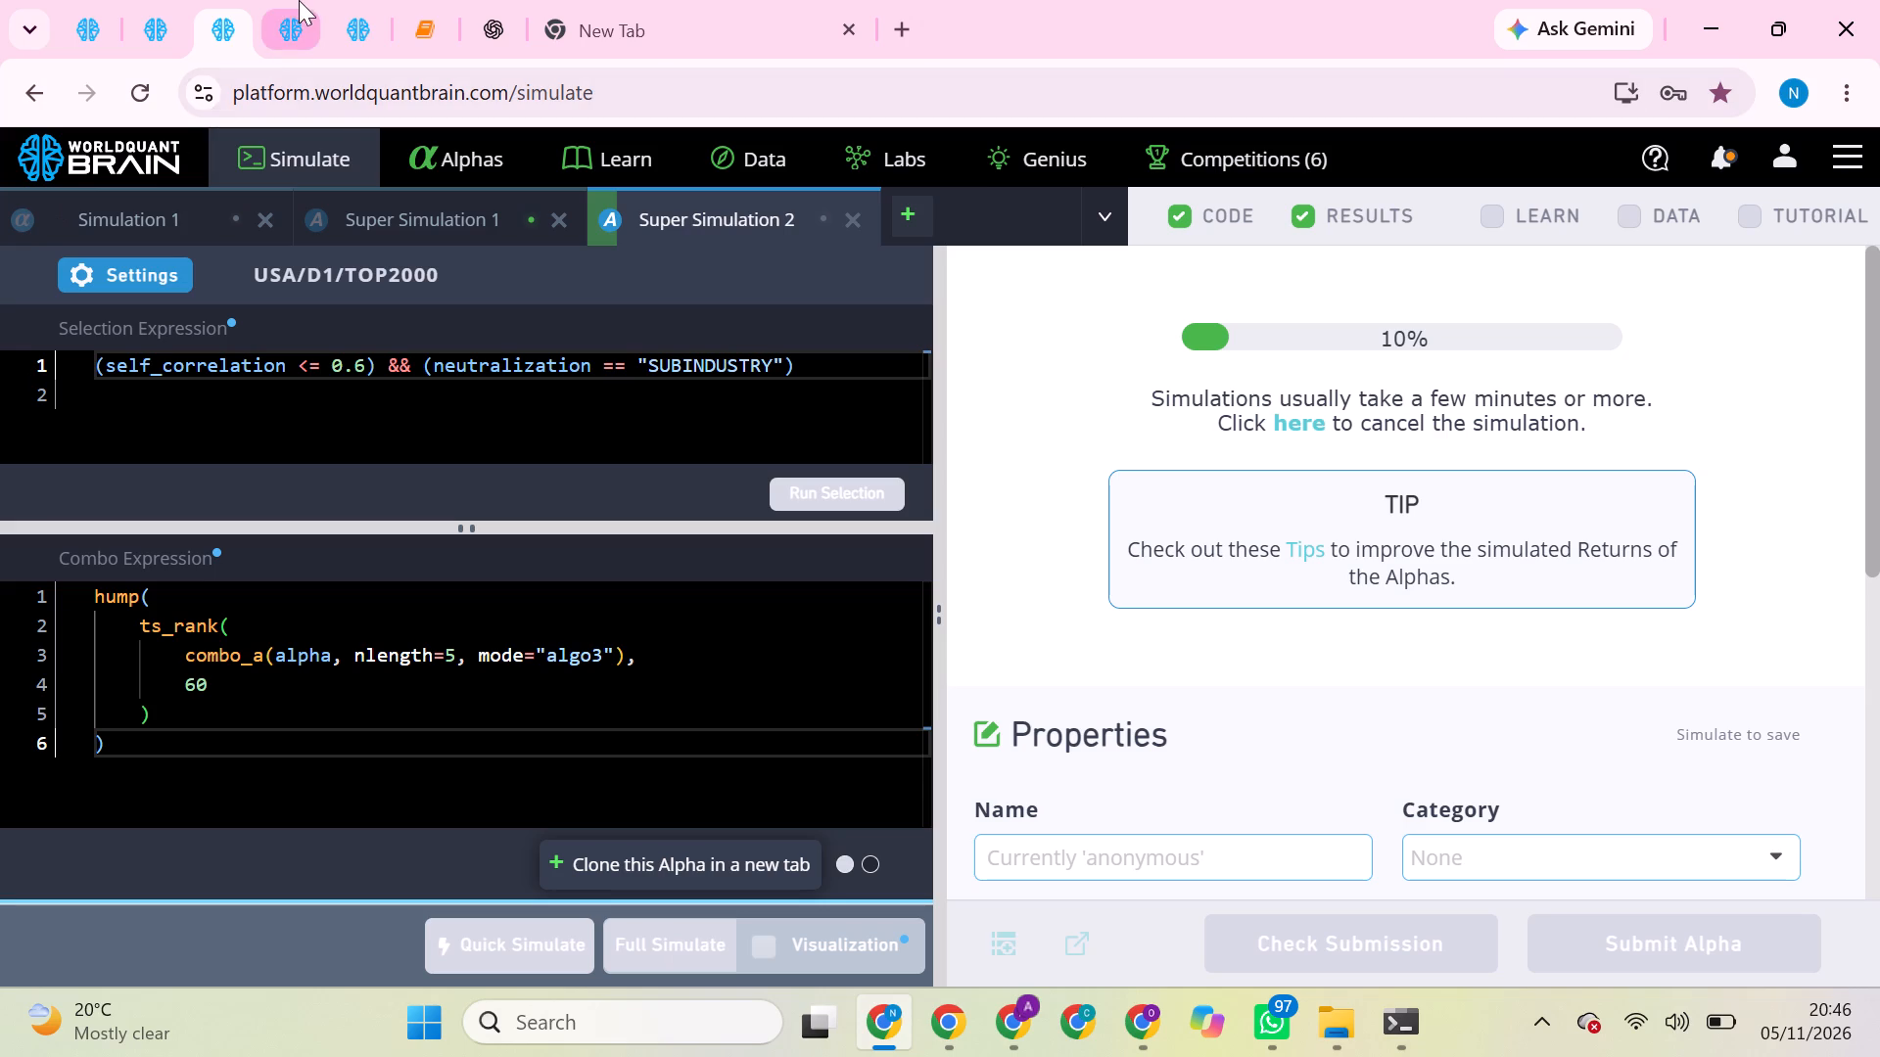
Monitor the progress of the running long_count, if_else turnover and SUBINDUSTRY simulations across their sessions.
click(284, 25)
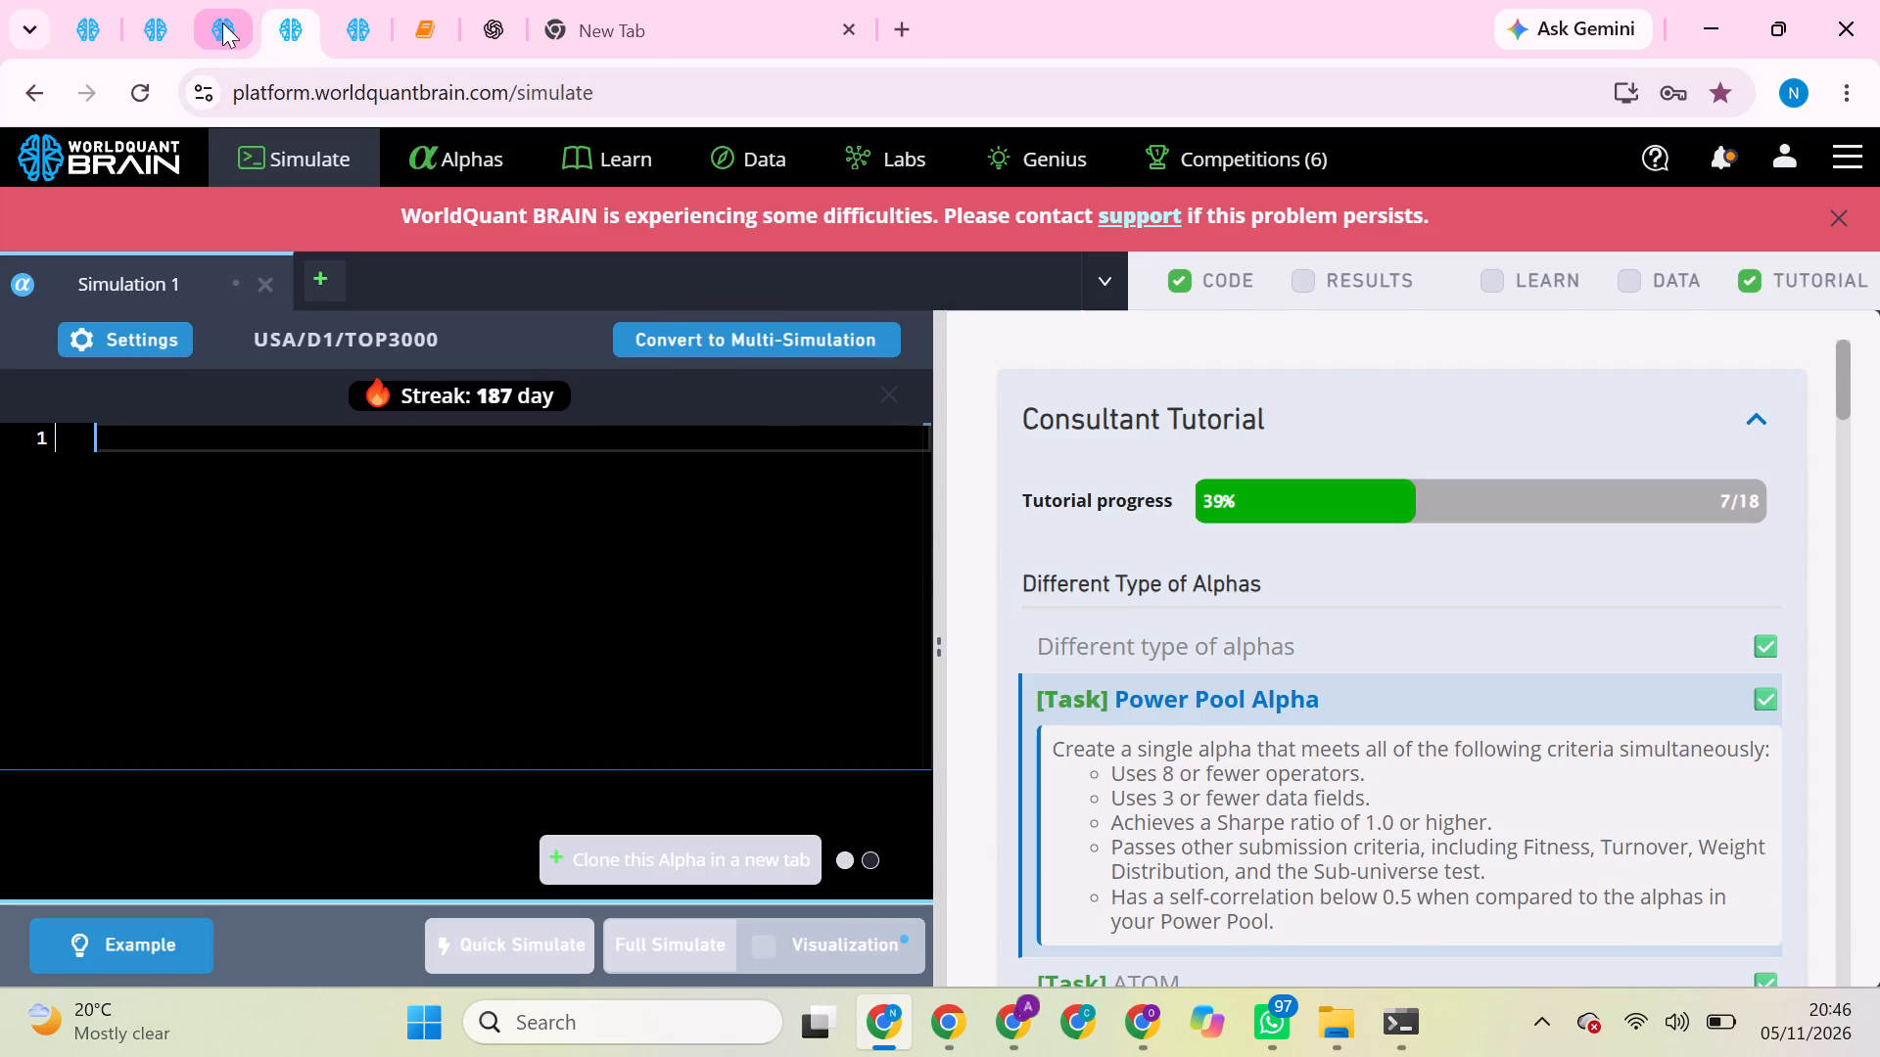
click(222, 23)
click(158, 23)
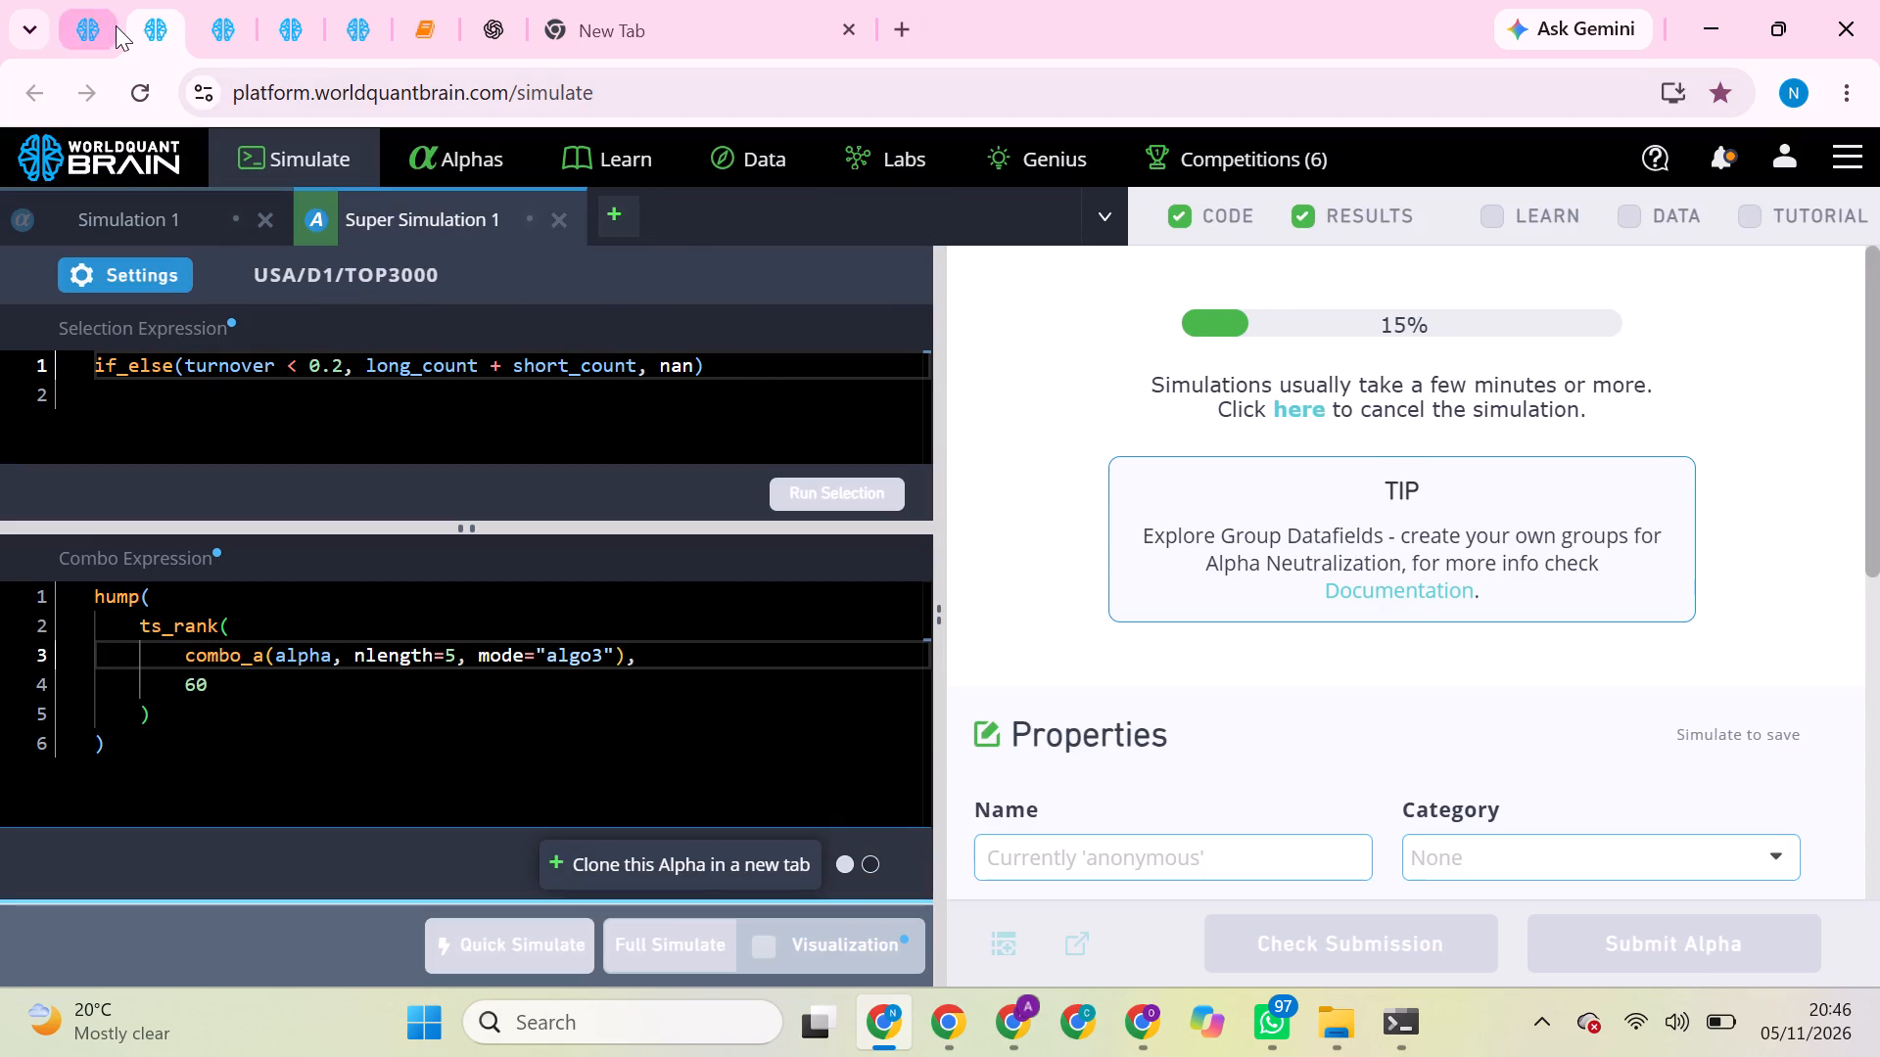
click(116, 25)
click(166, 24)
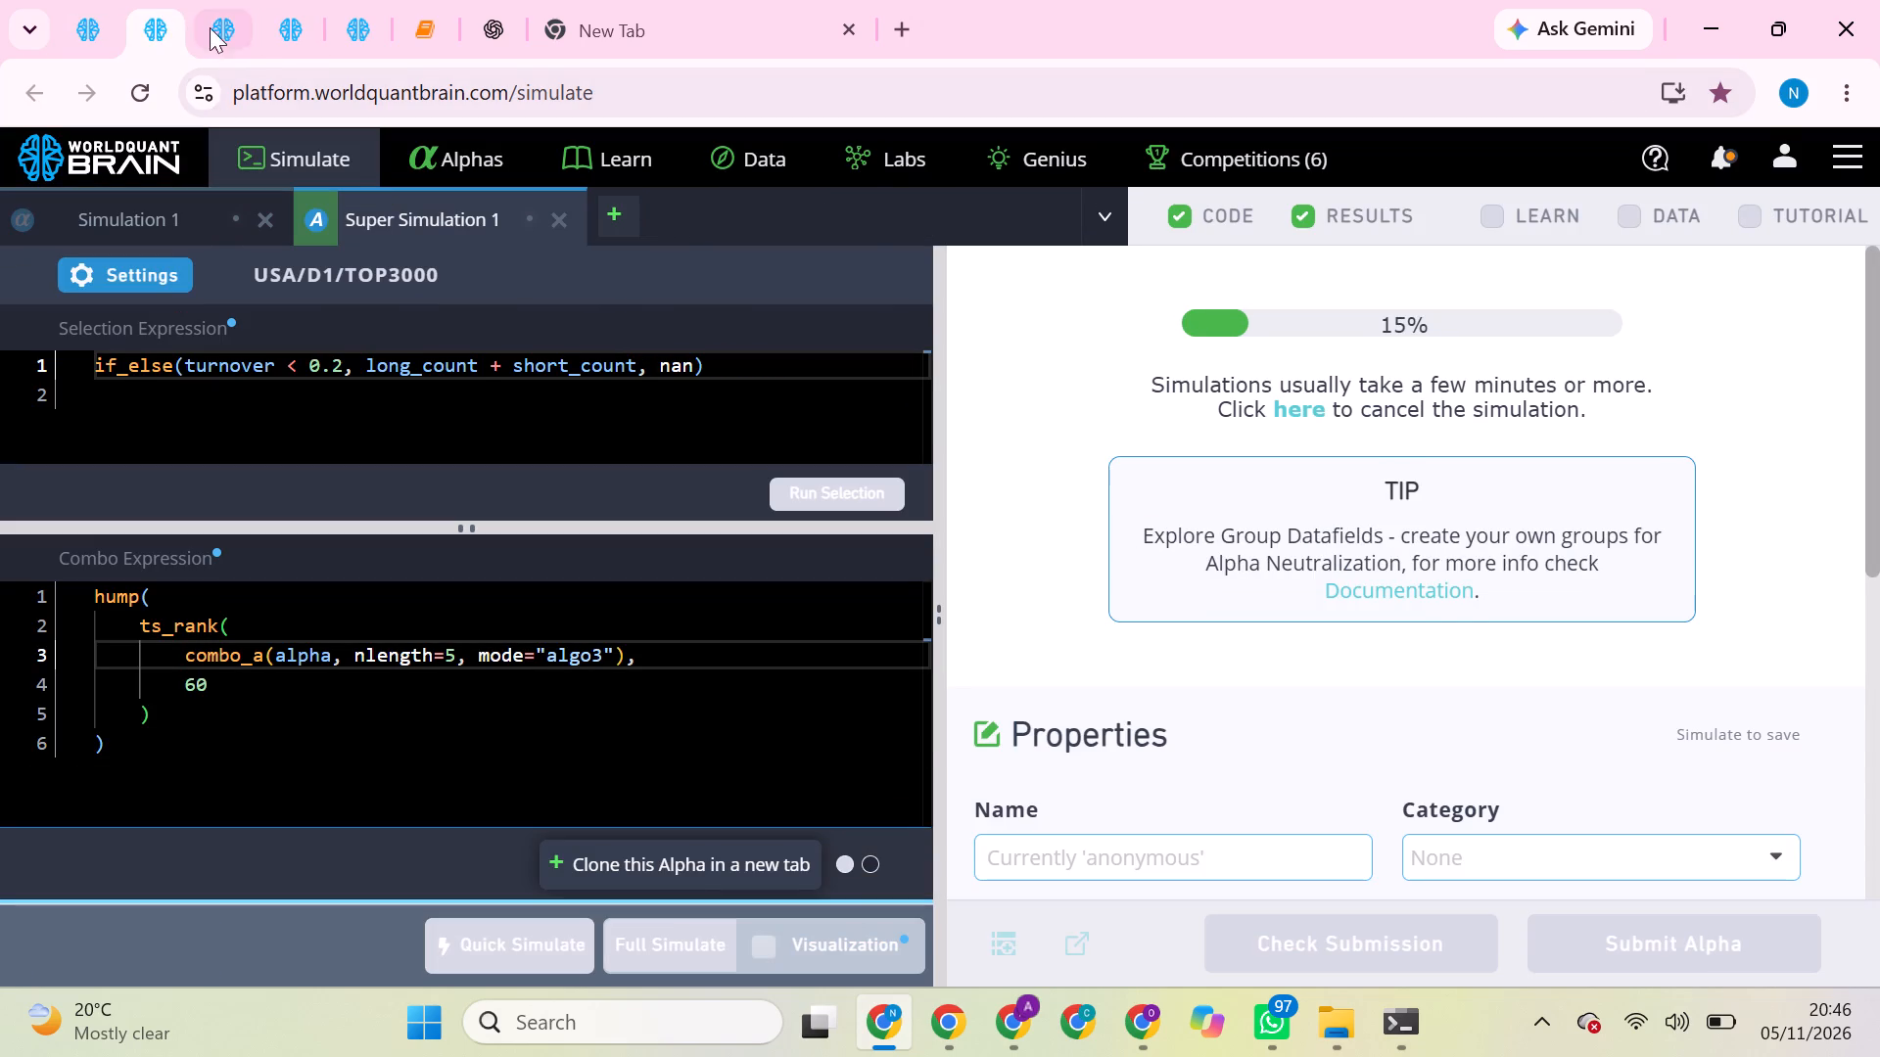
click(215, 29)
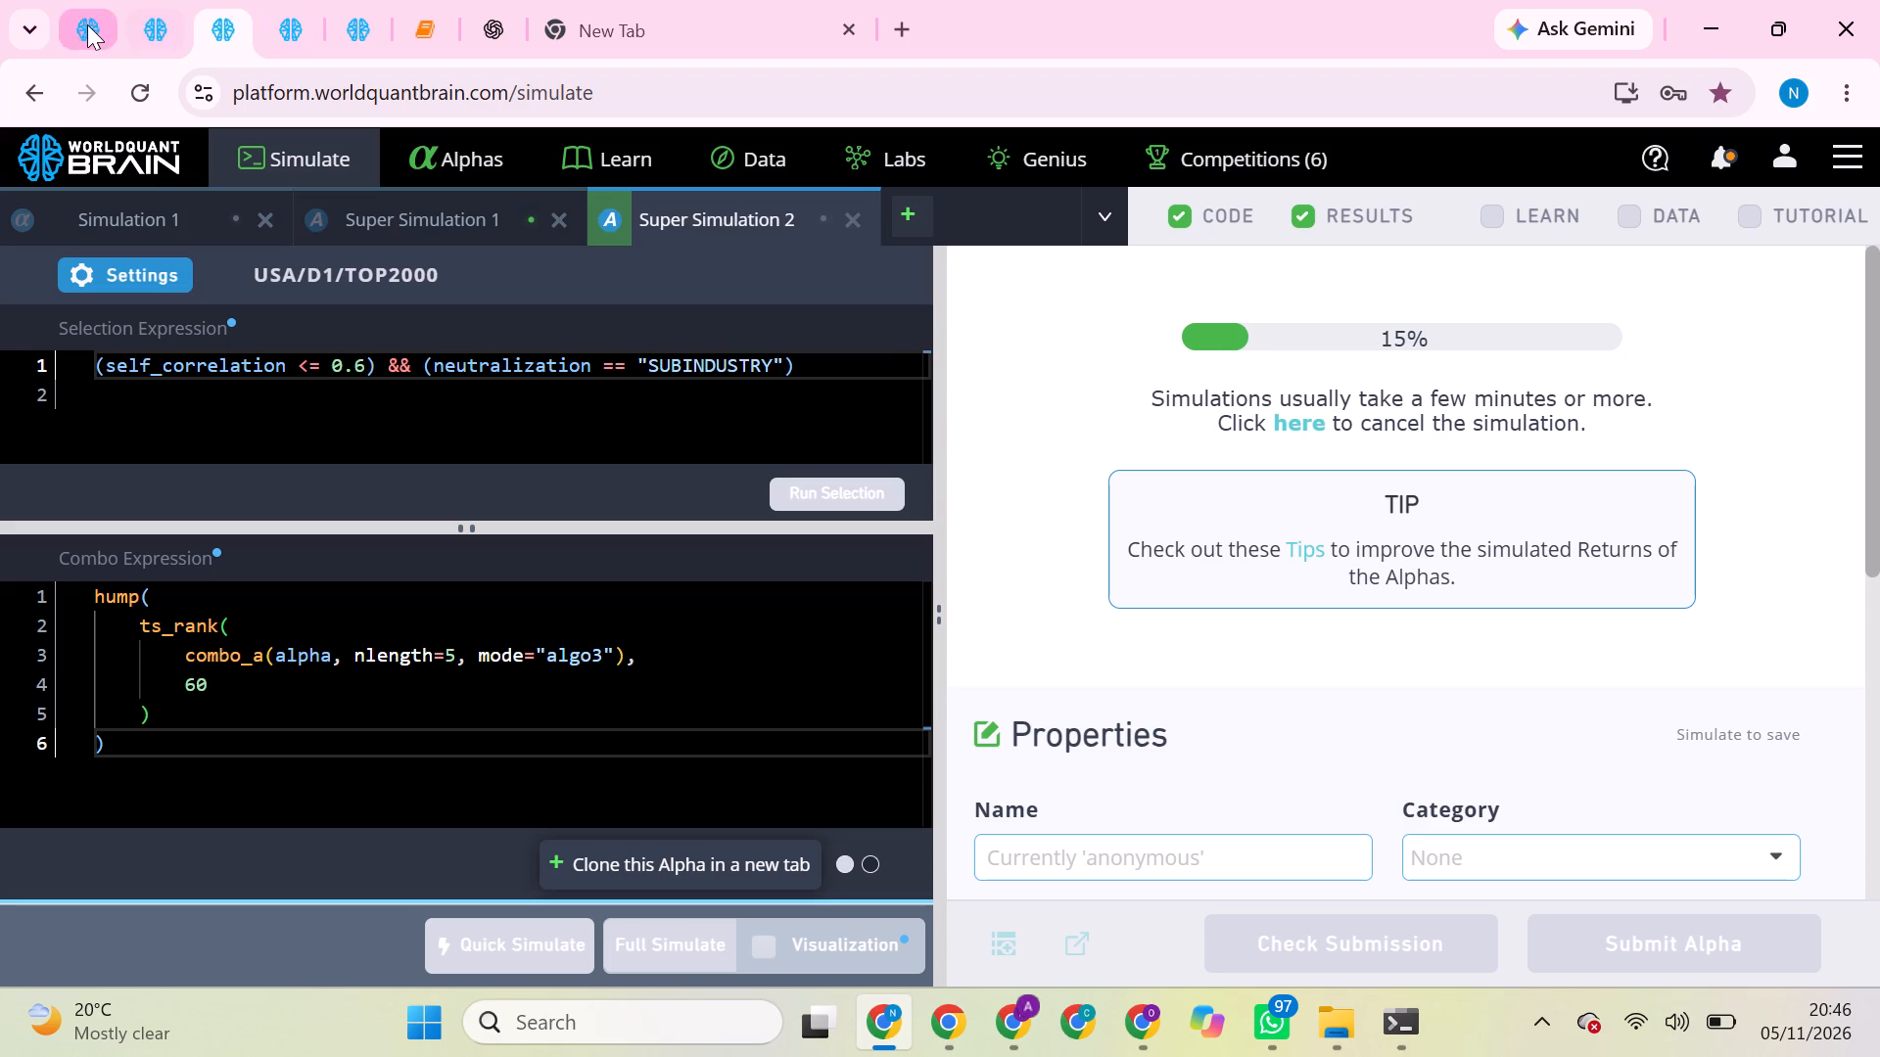
click(87, 24)
click(149, 23)
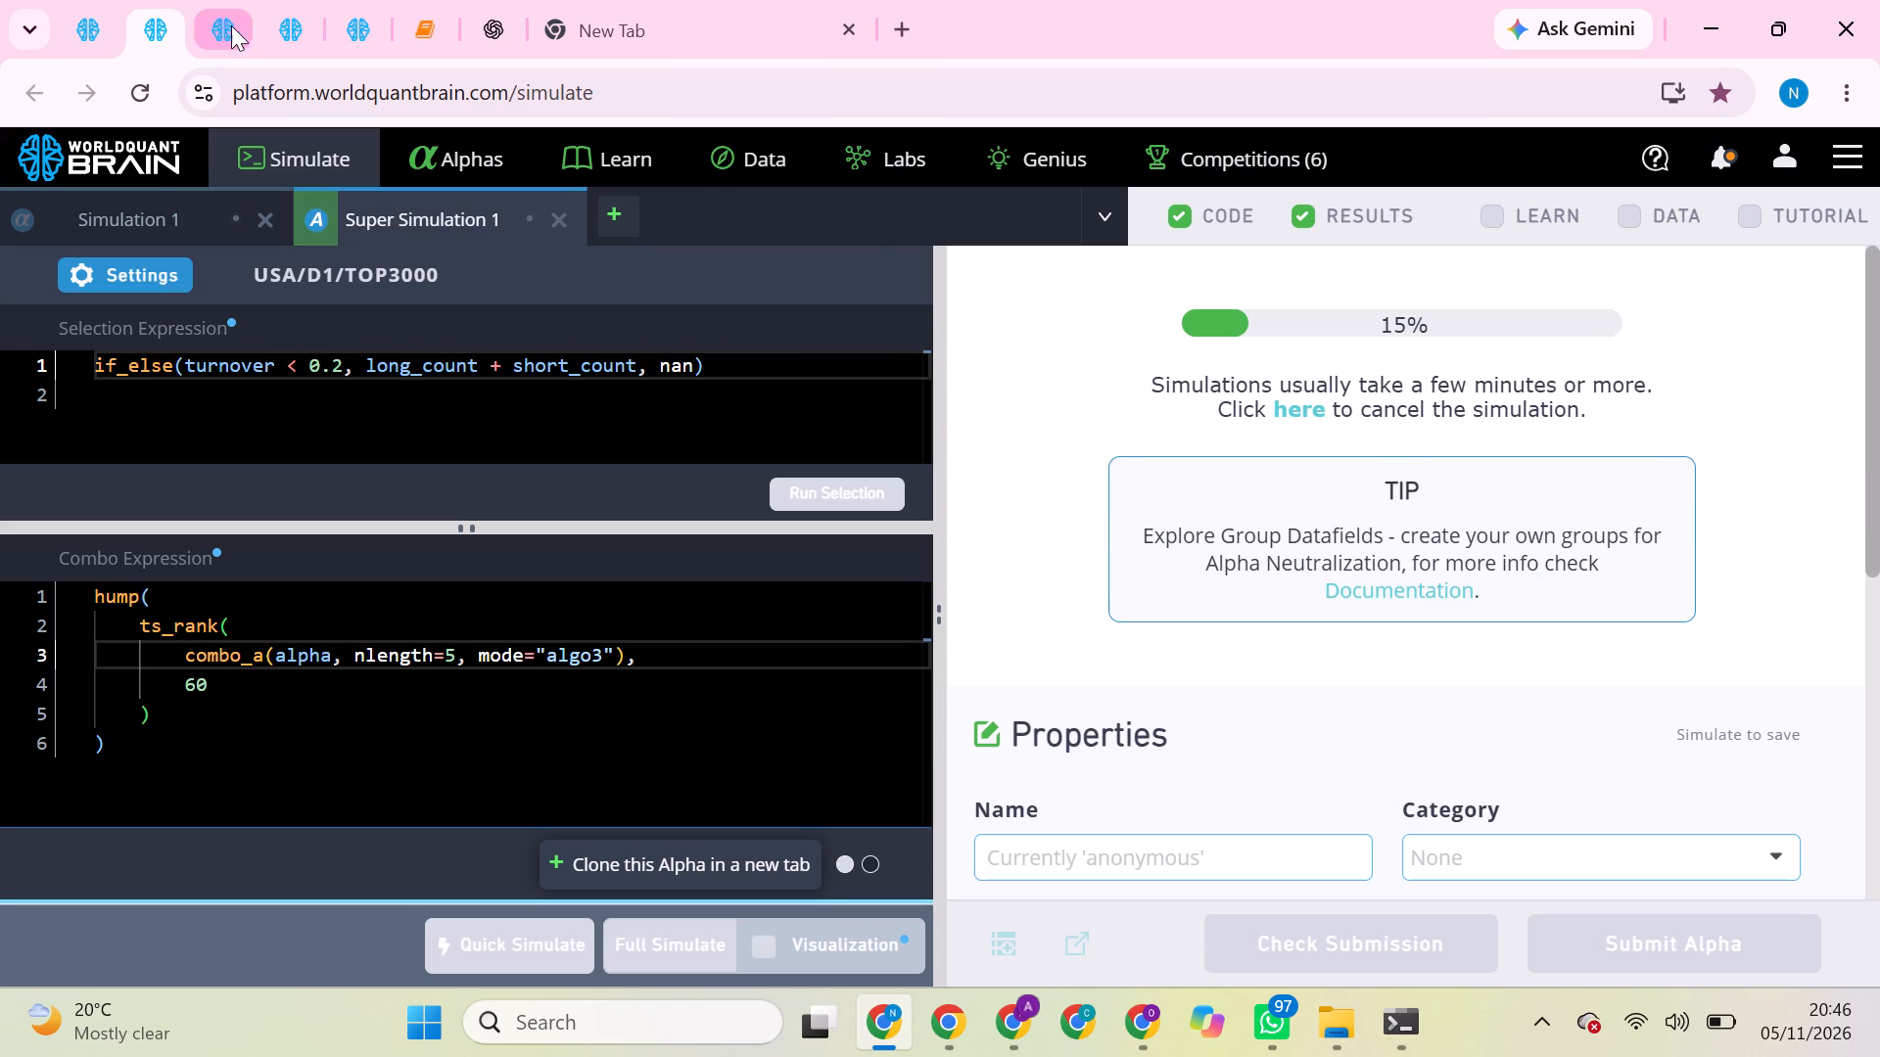
click(220, 25)
click(283, 23)
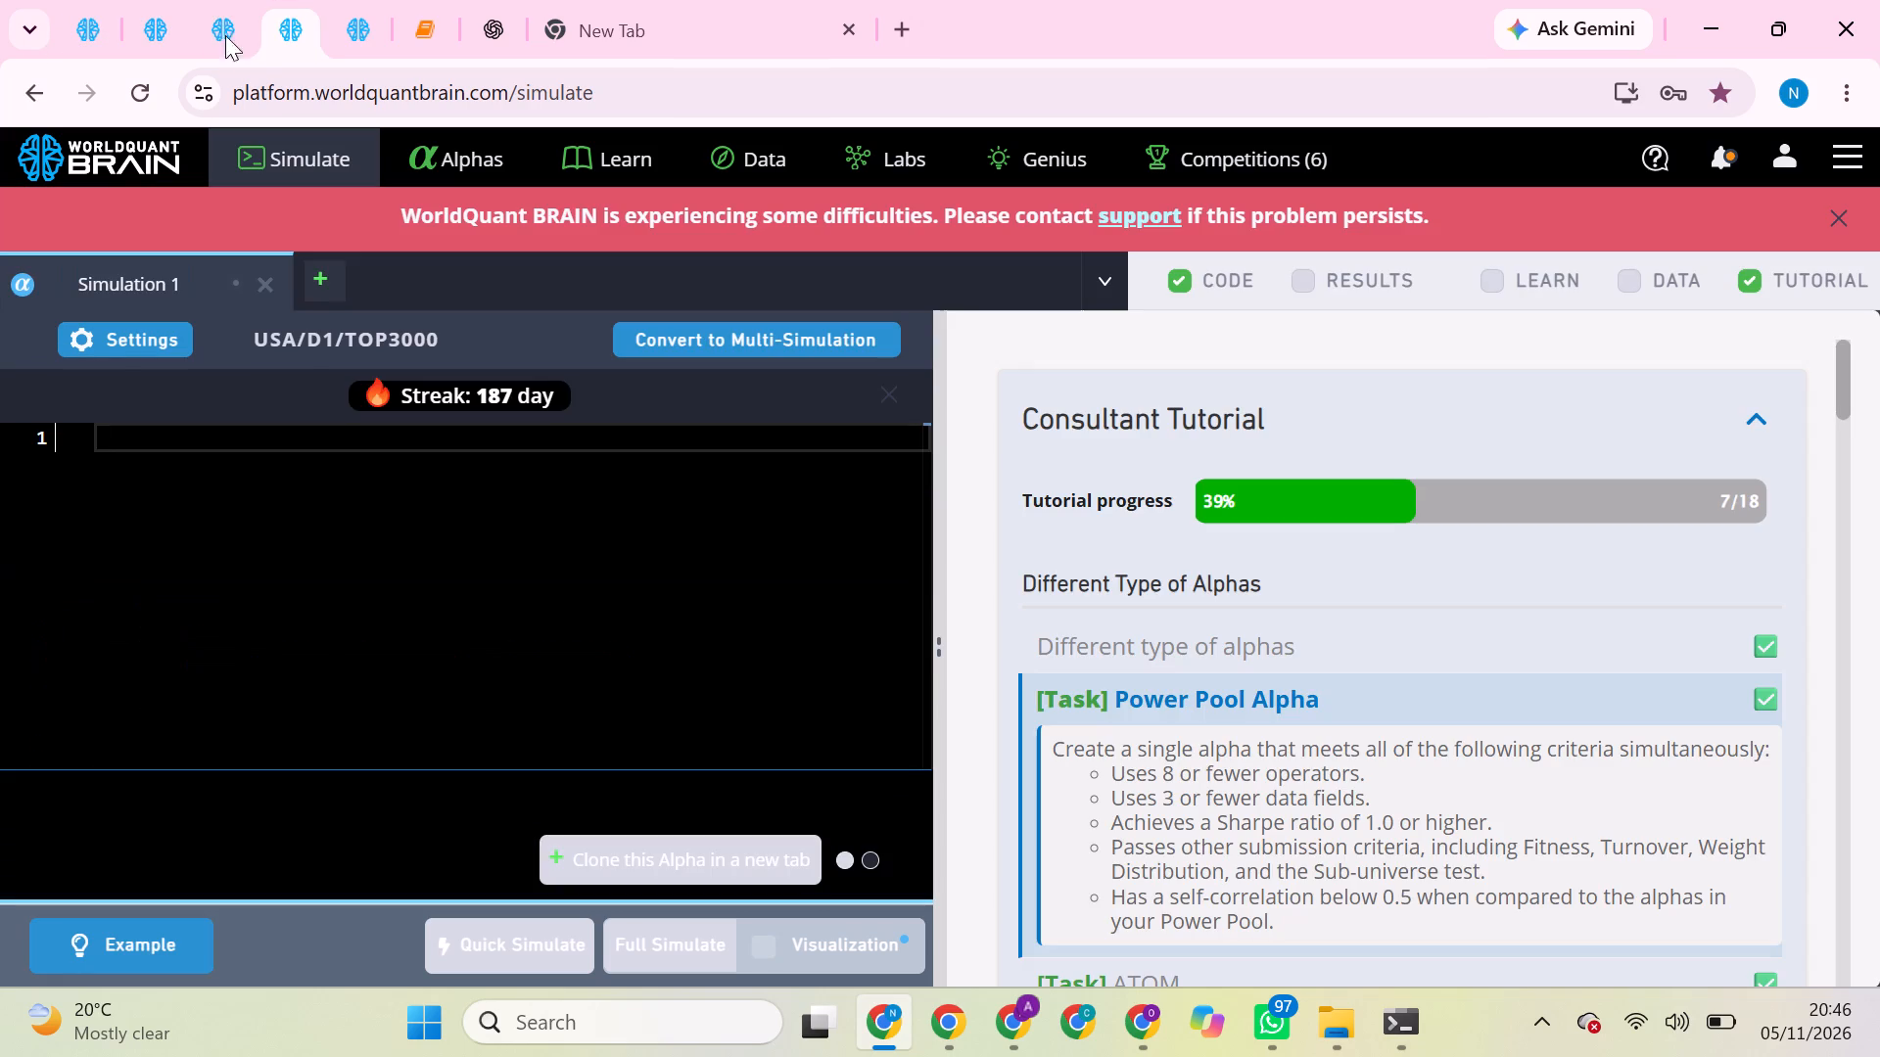
click(87, 31)
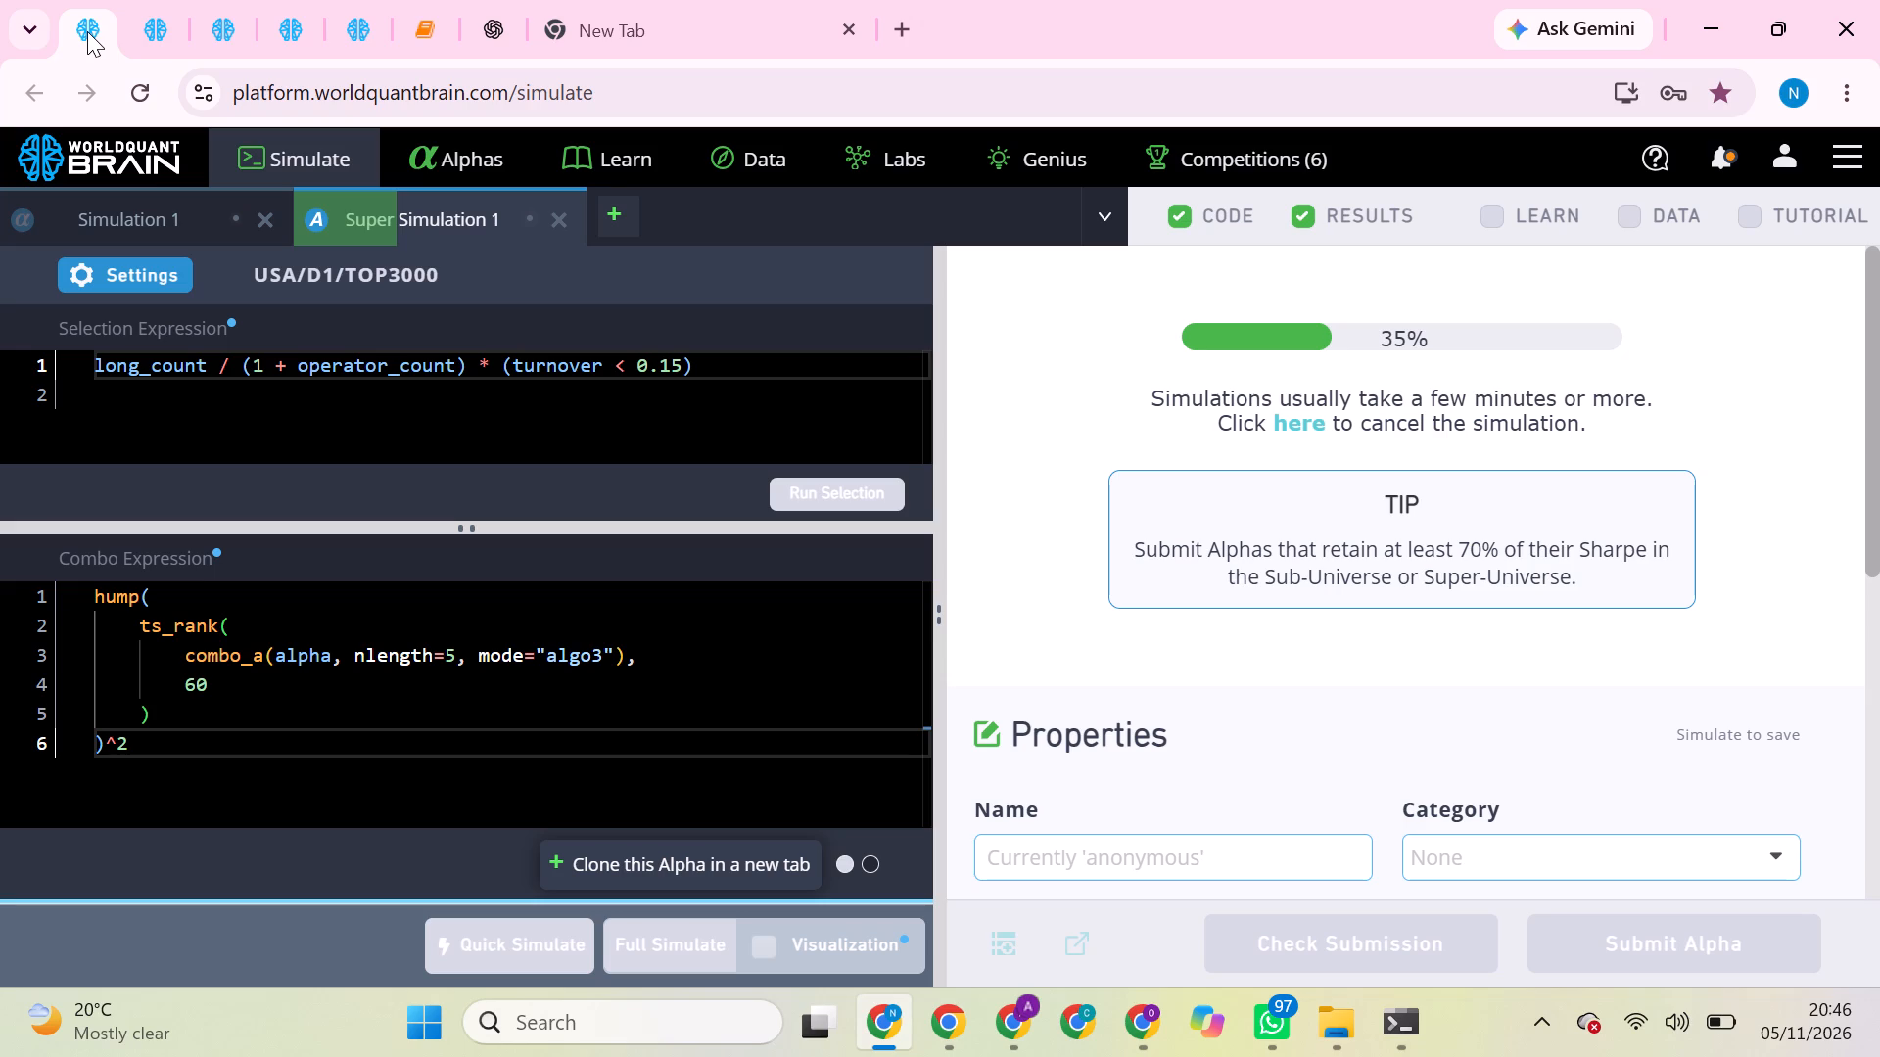
click(144, 6)
click(220, 11)
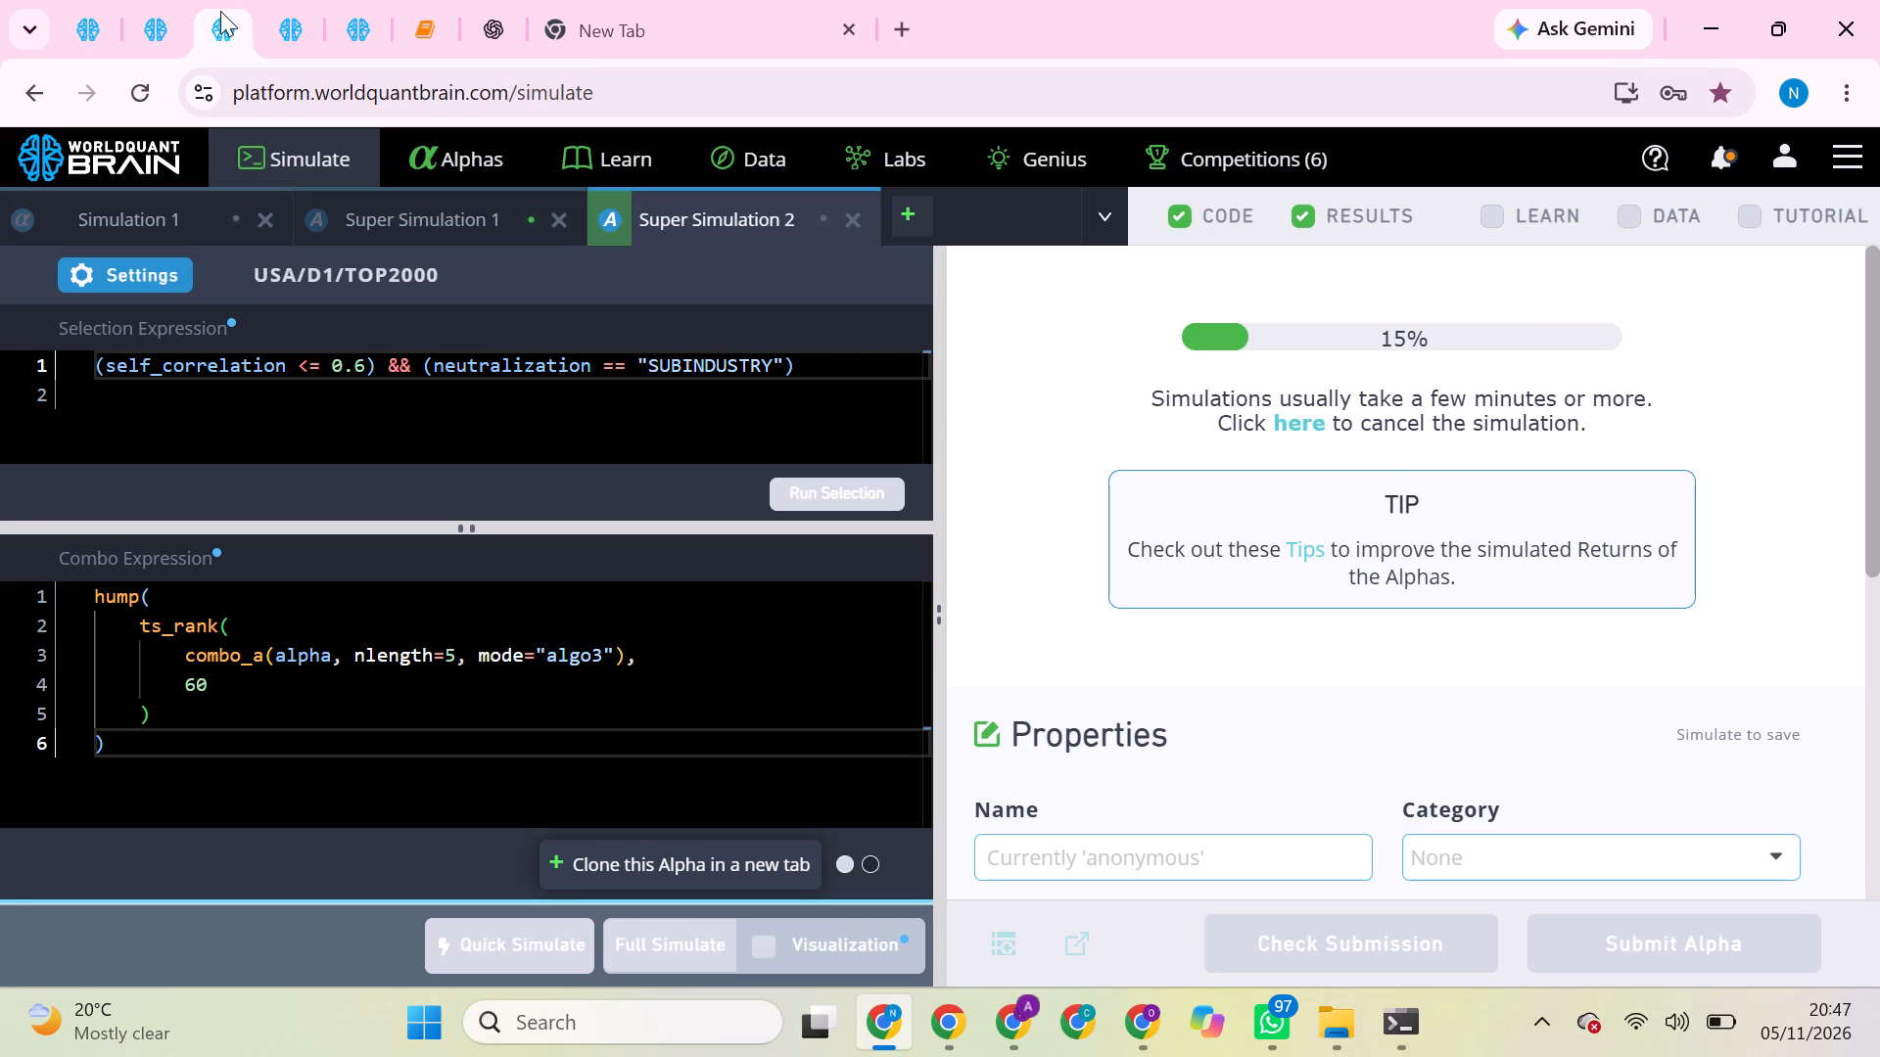
click(272, 21)
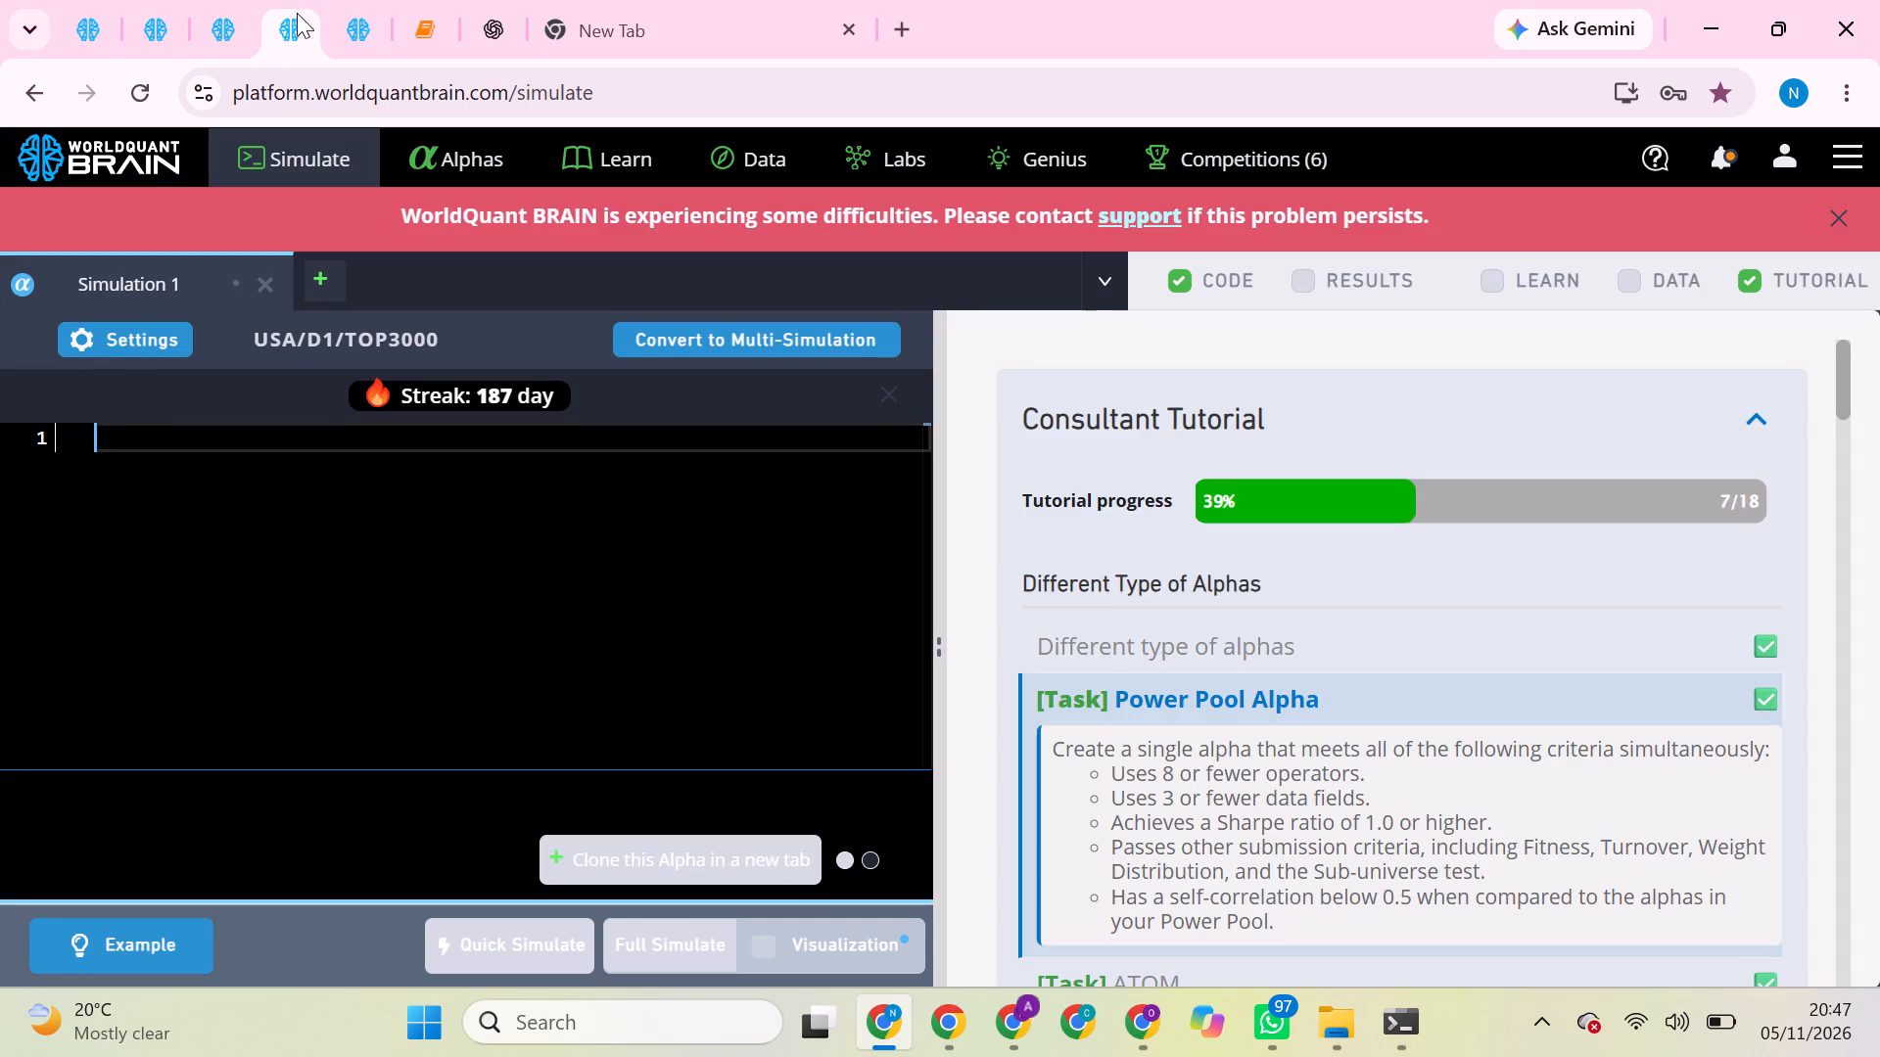
click(82, 13)
click(150, 21)
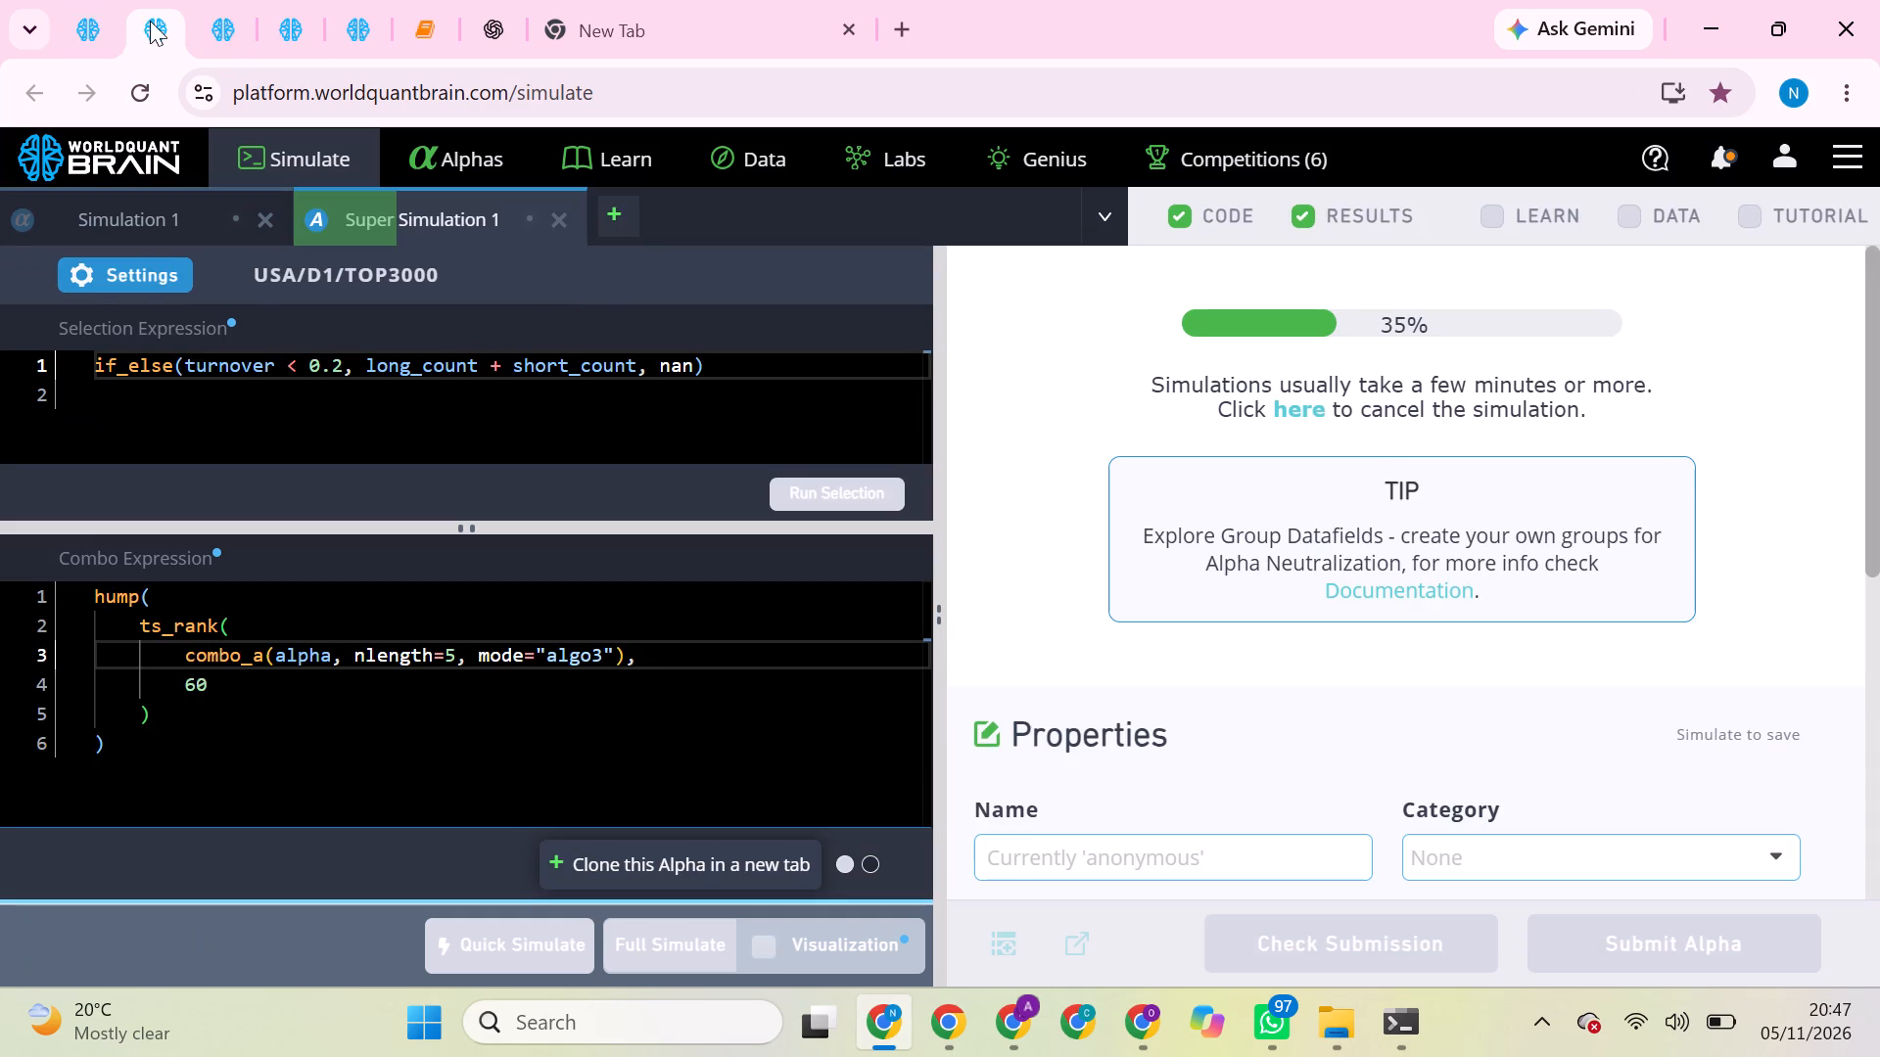
click(75, 16)
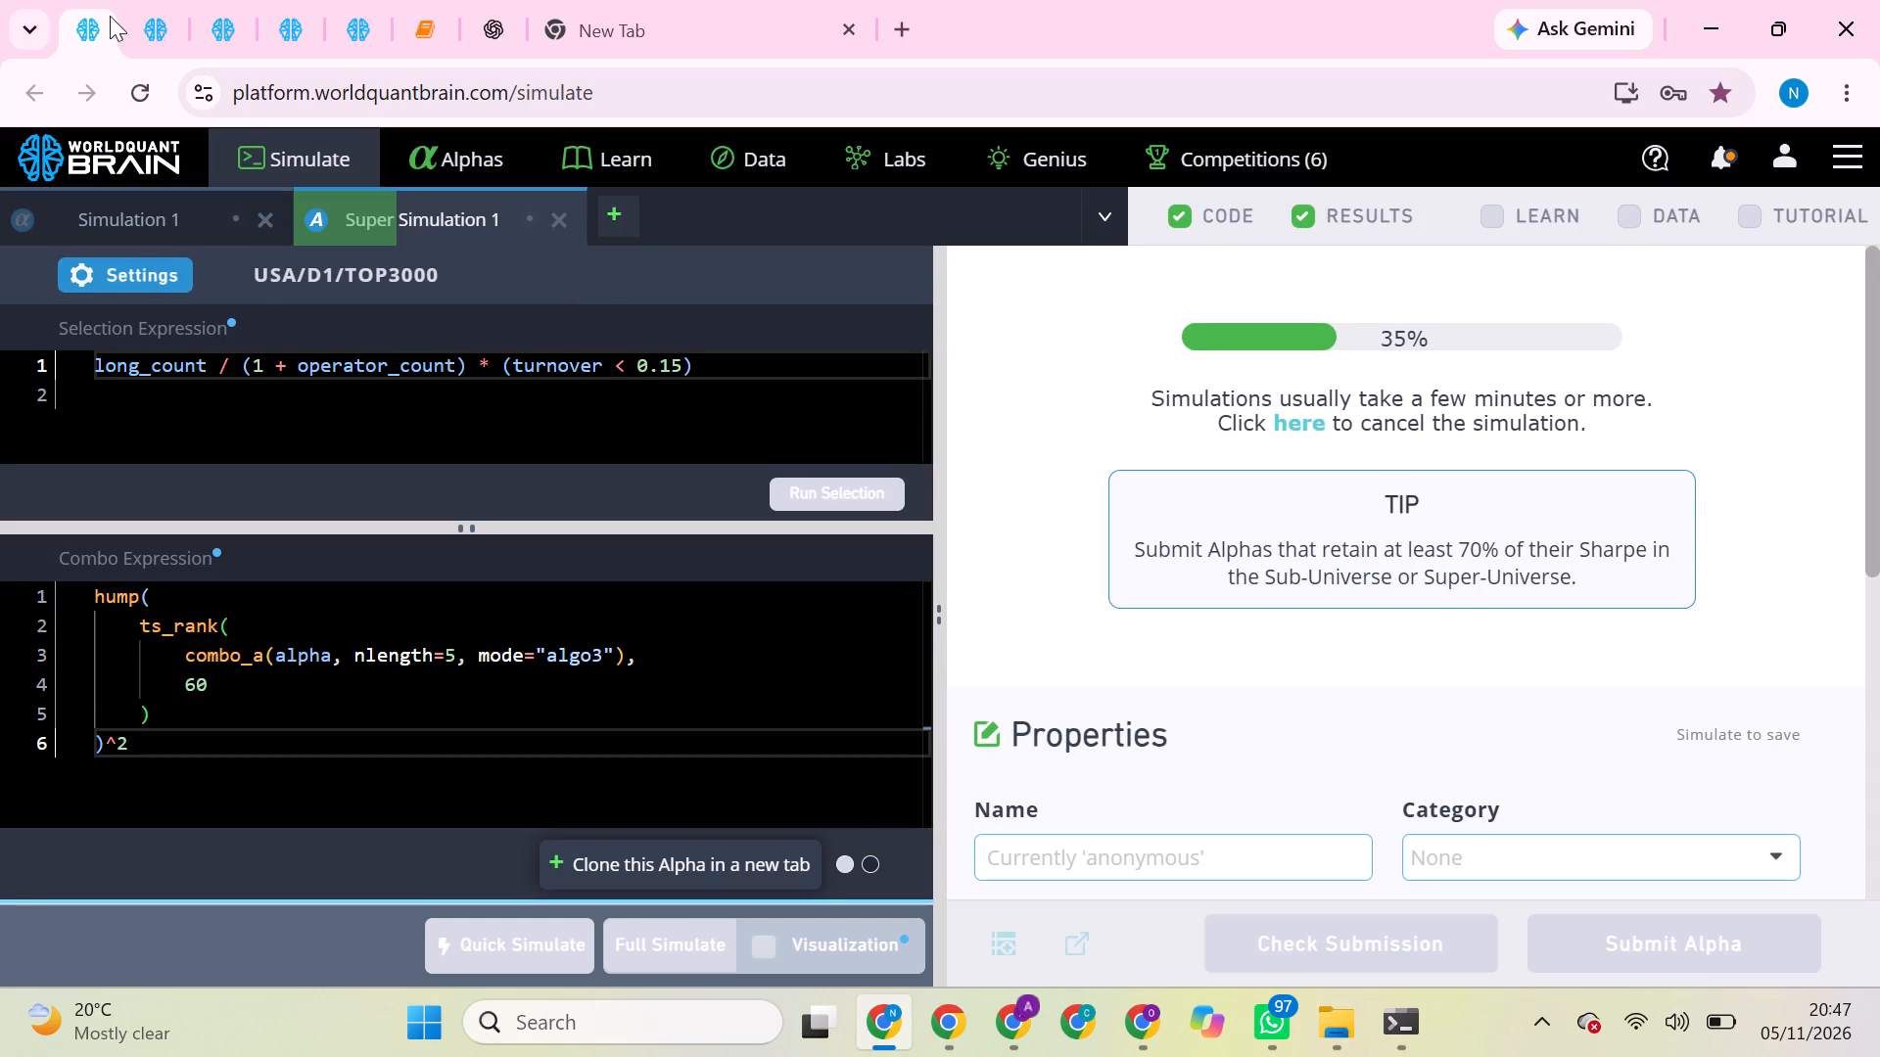
click(128, 22)
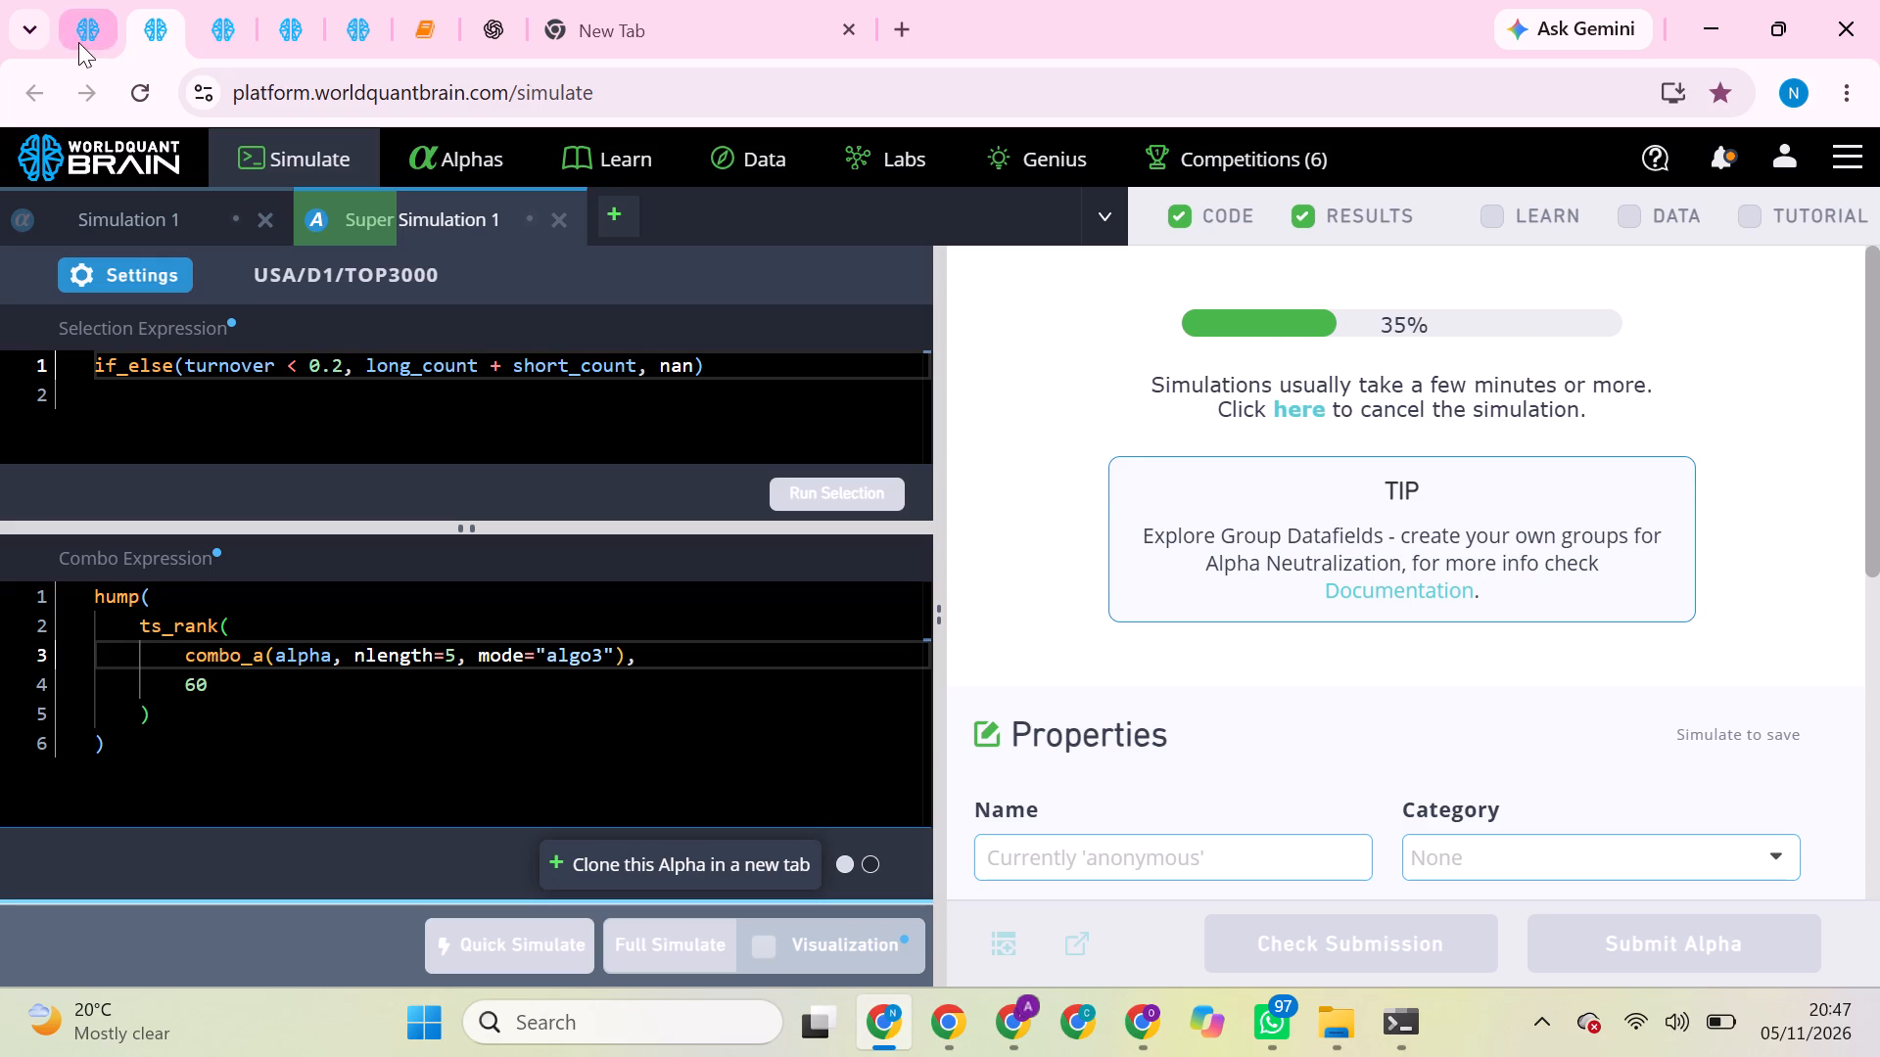
click(78, 42)
click(139, 39)
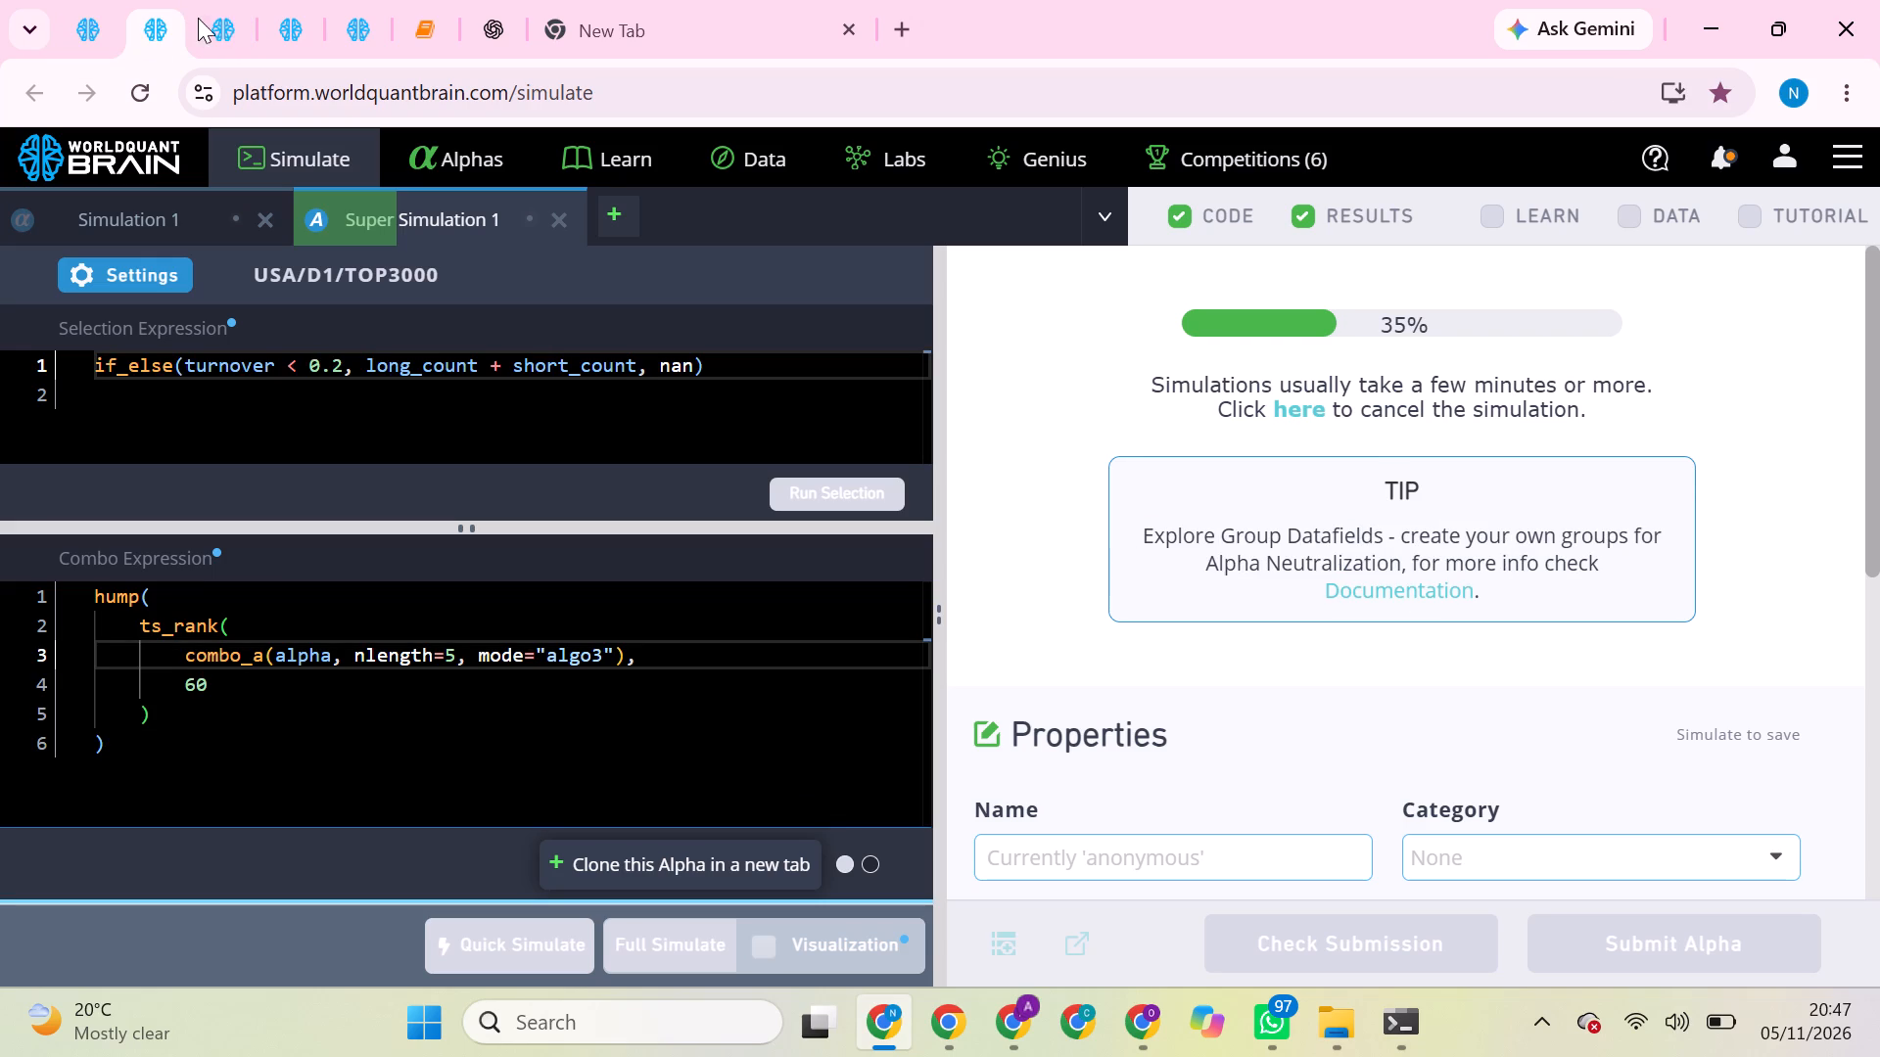
click(217, 16)
click(280, 19)
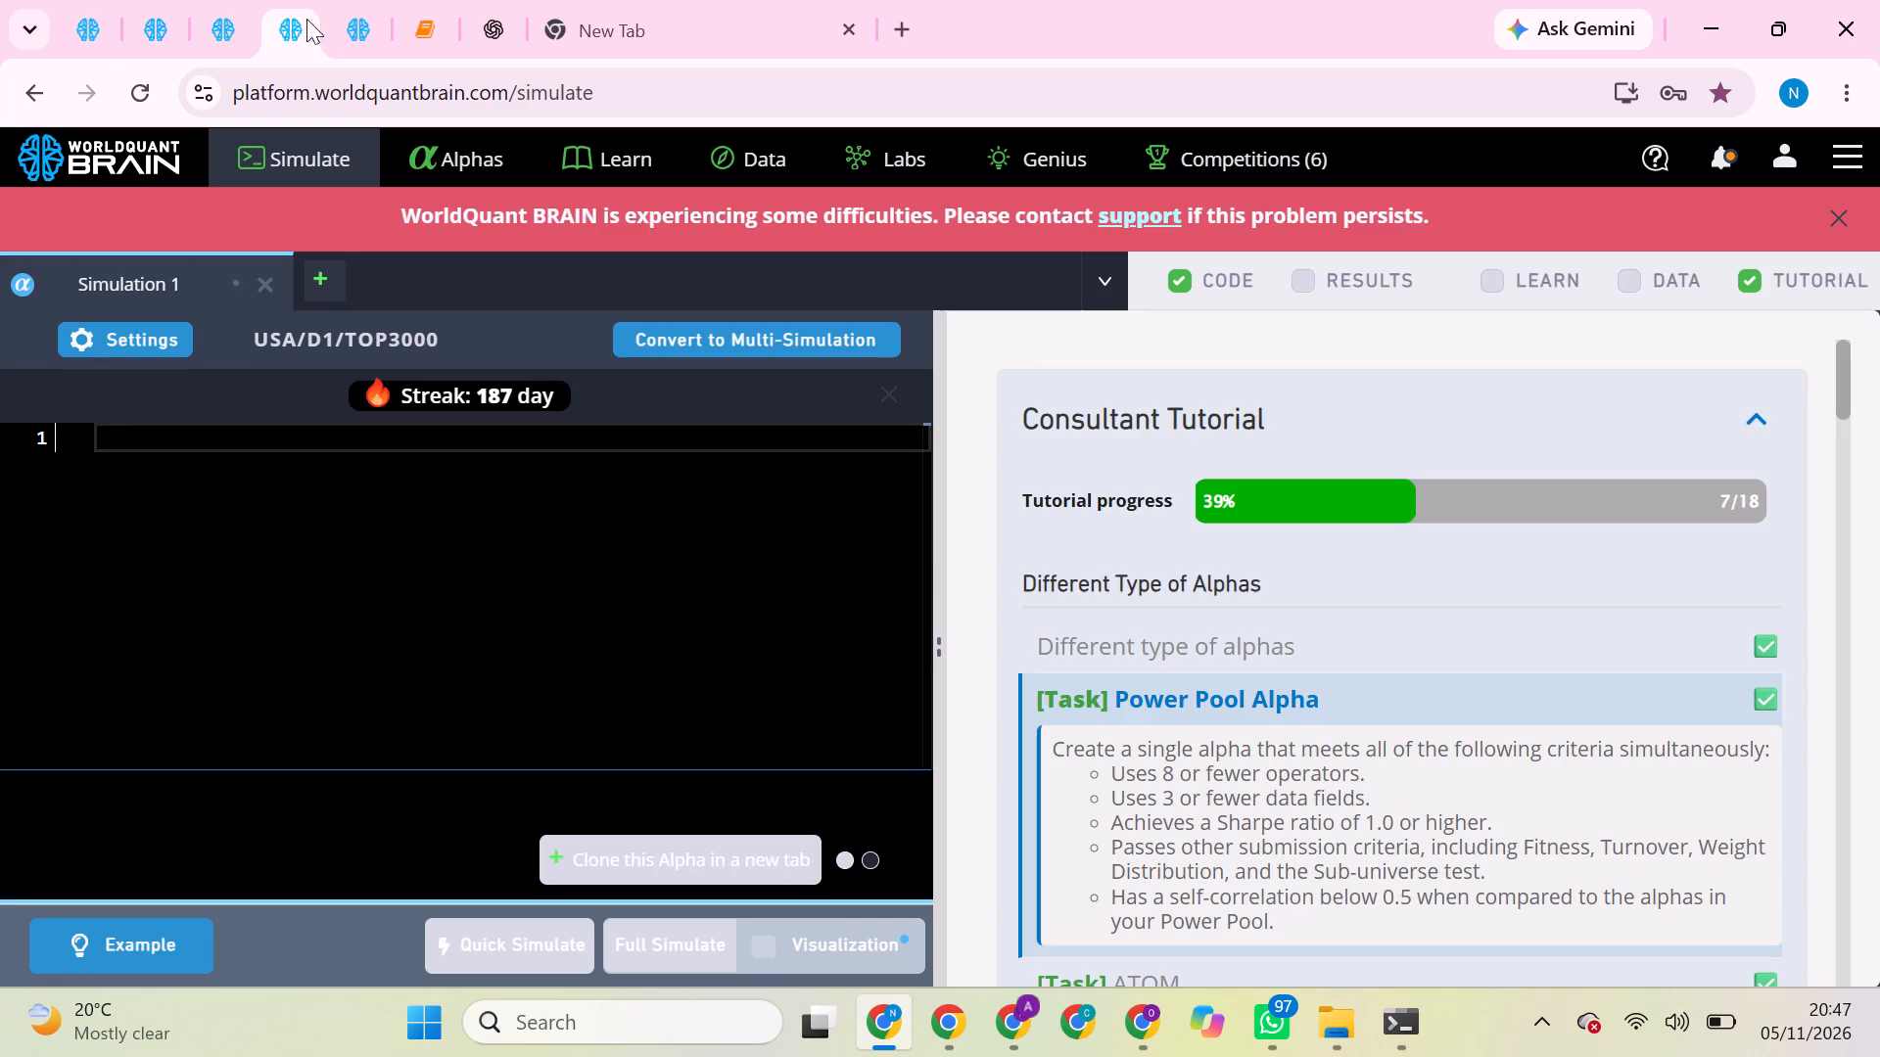
click(360, 19)
click(100, 30)
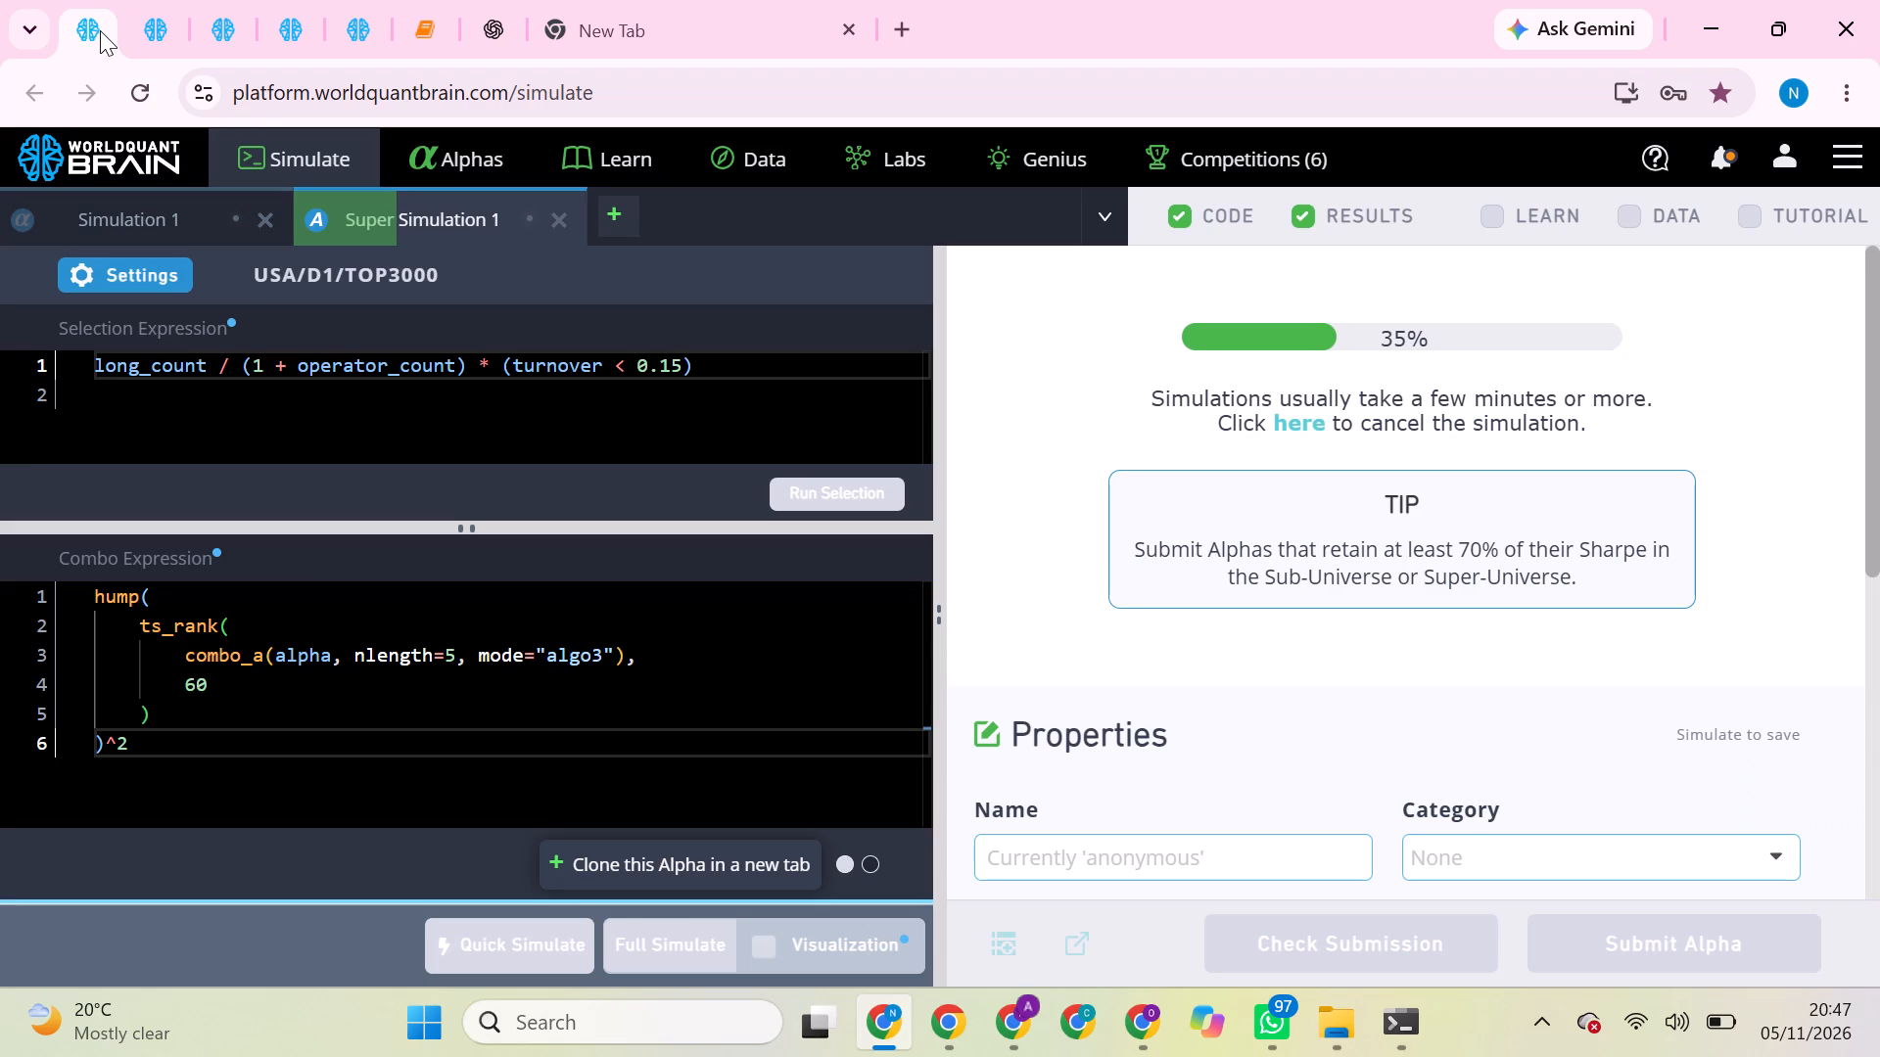
click(139, 24)
click(219, 23)
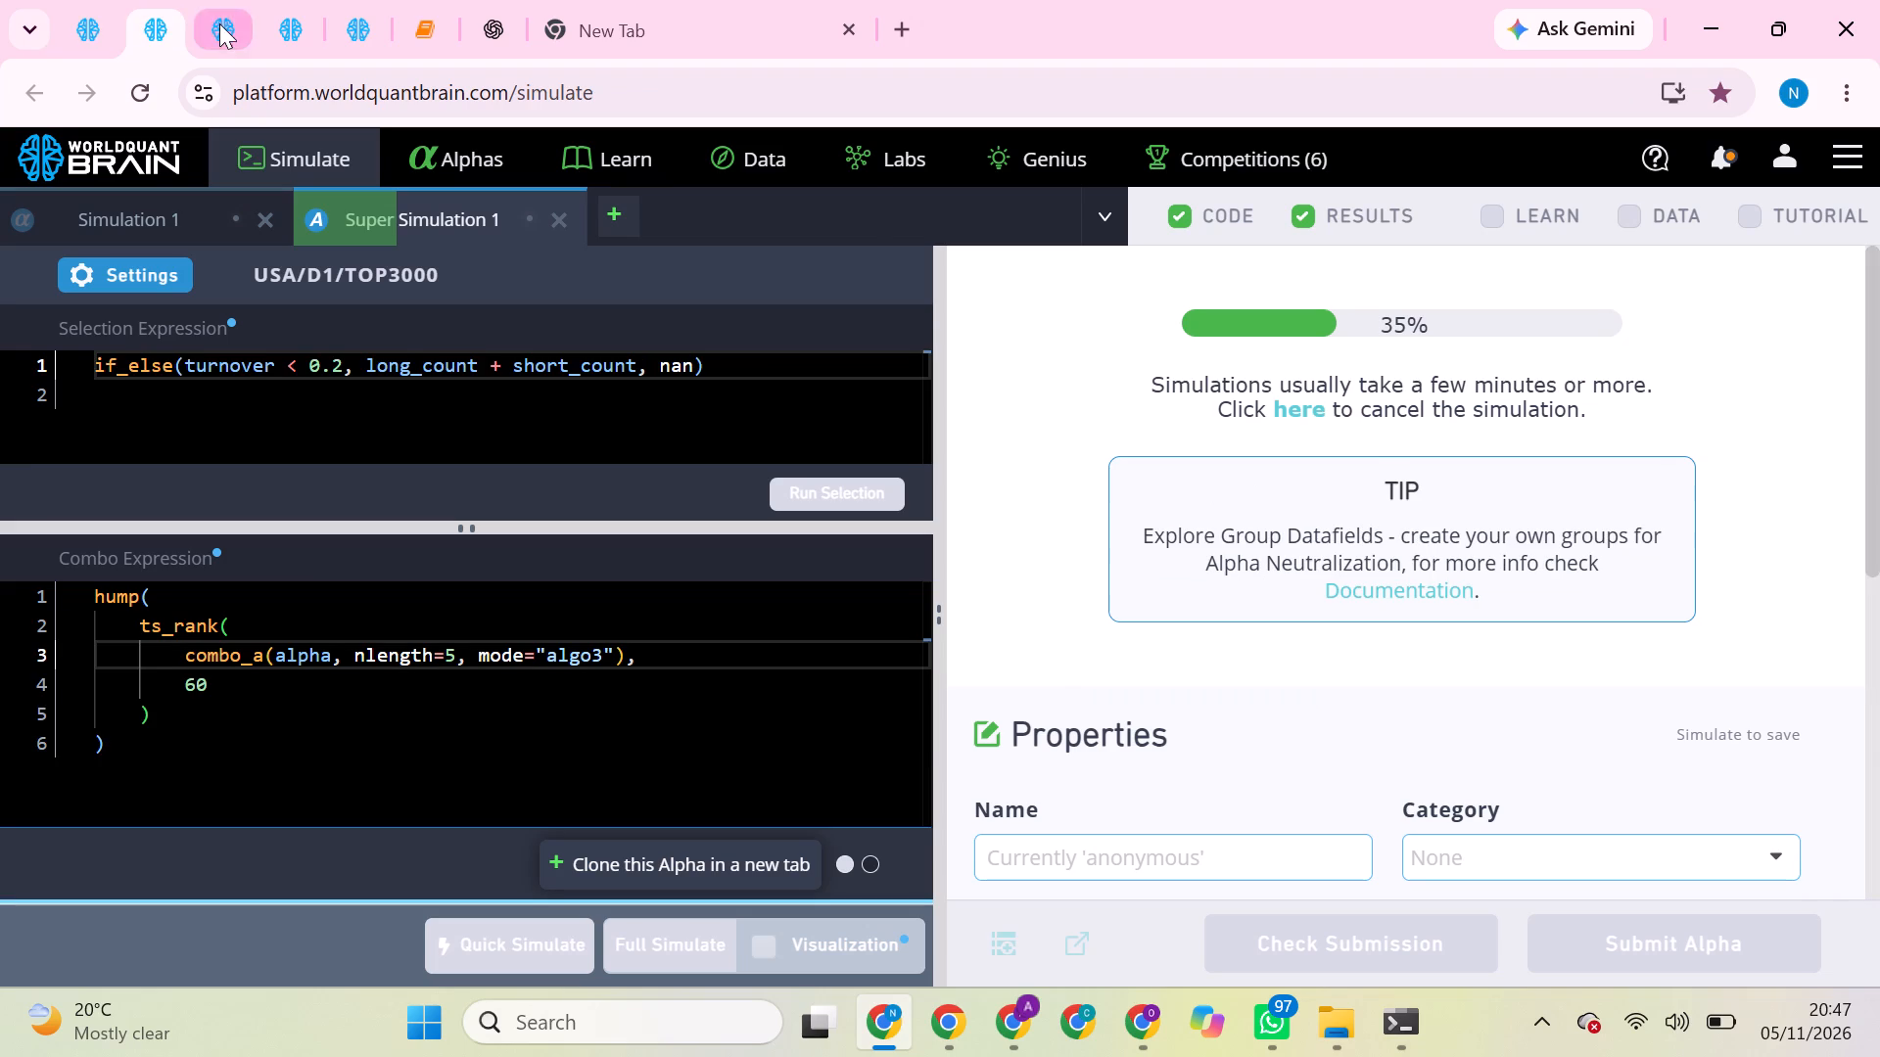
click(285, 23)
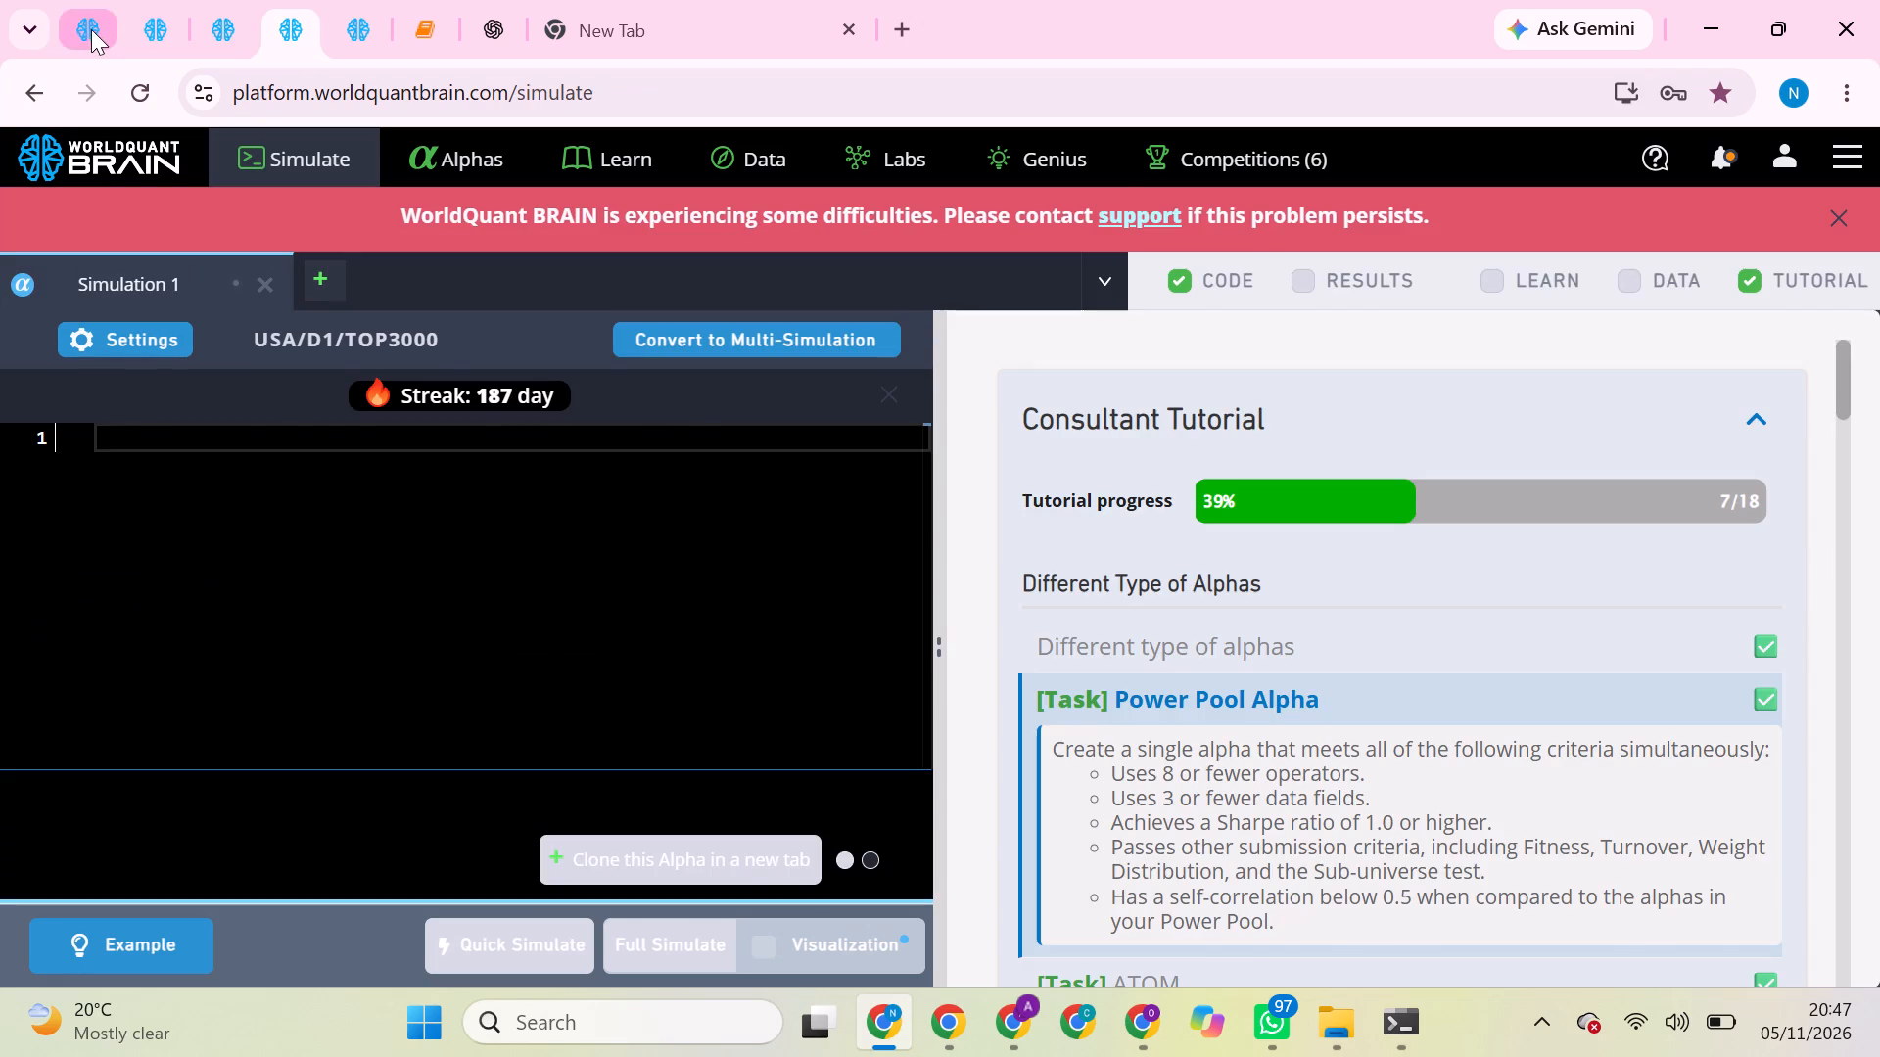
click(90, 29)
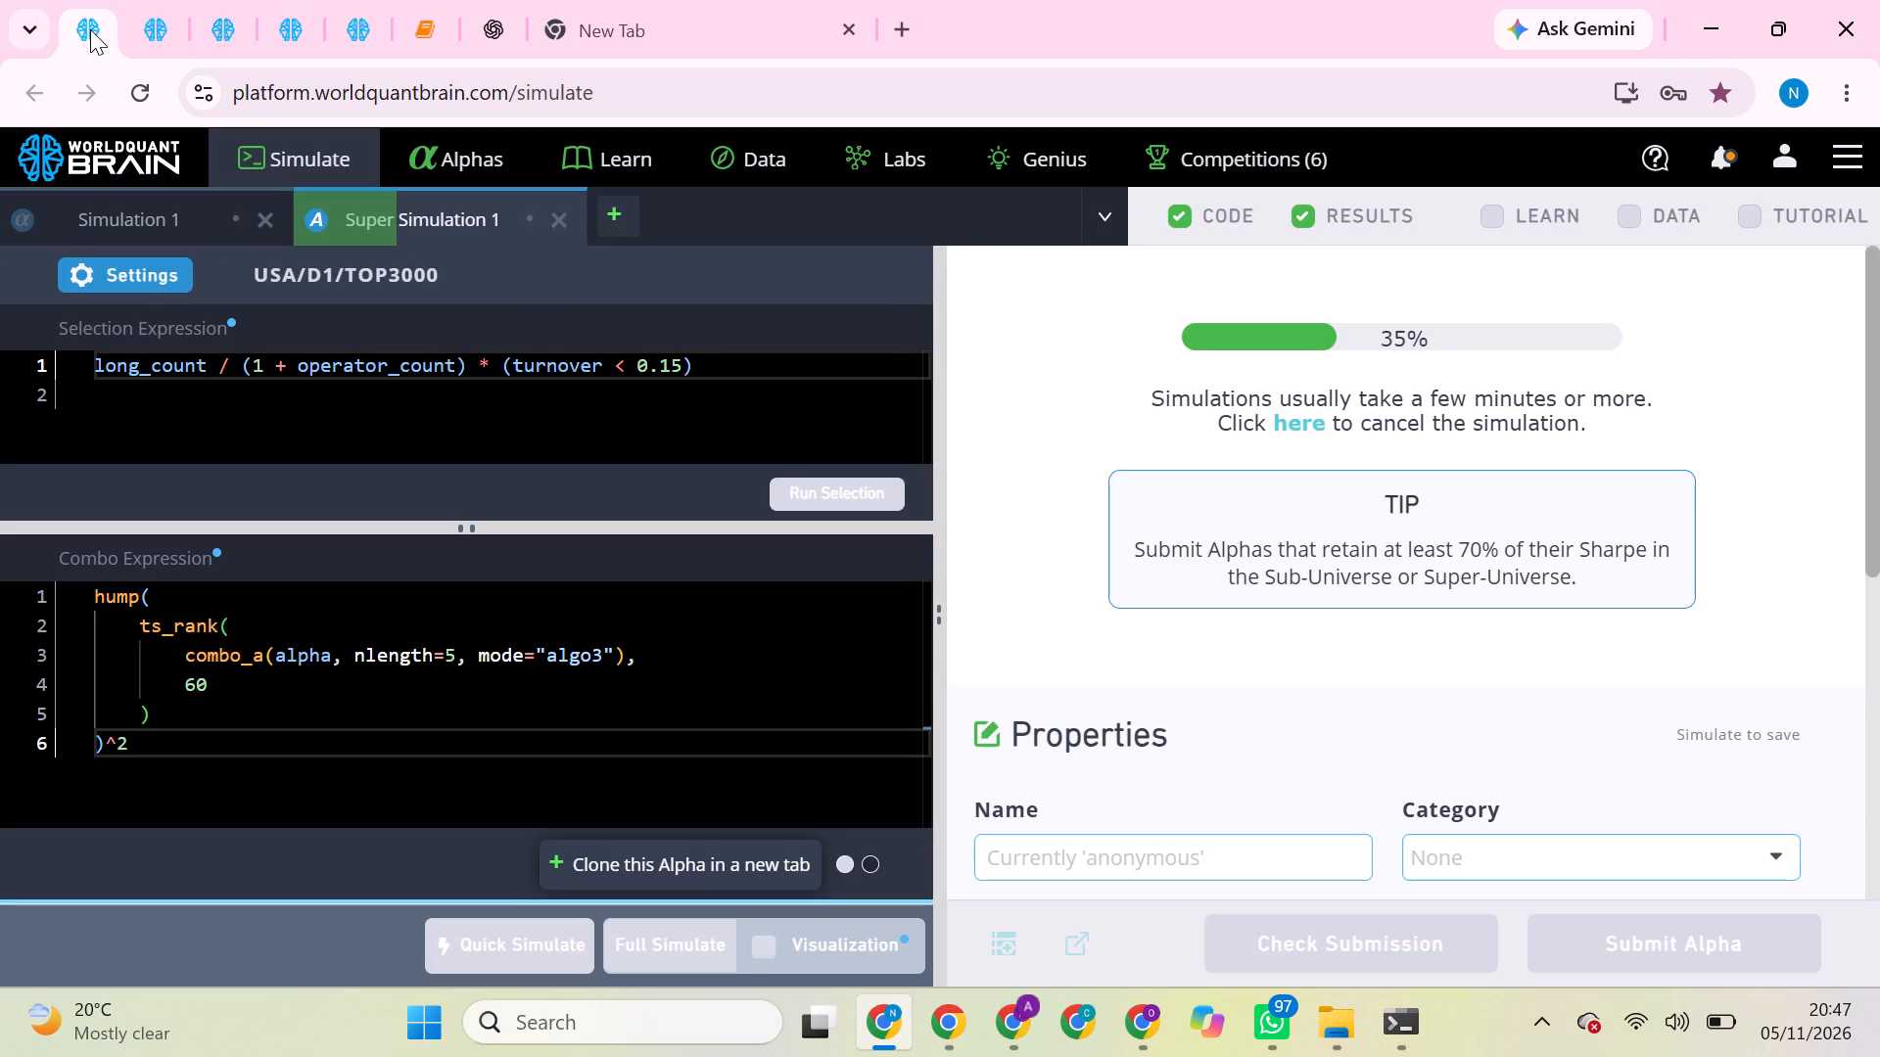
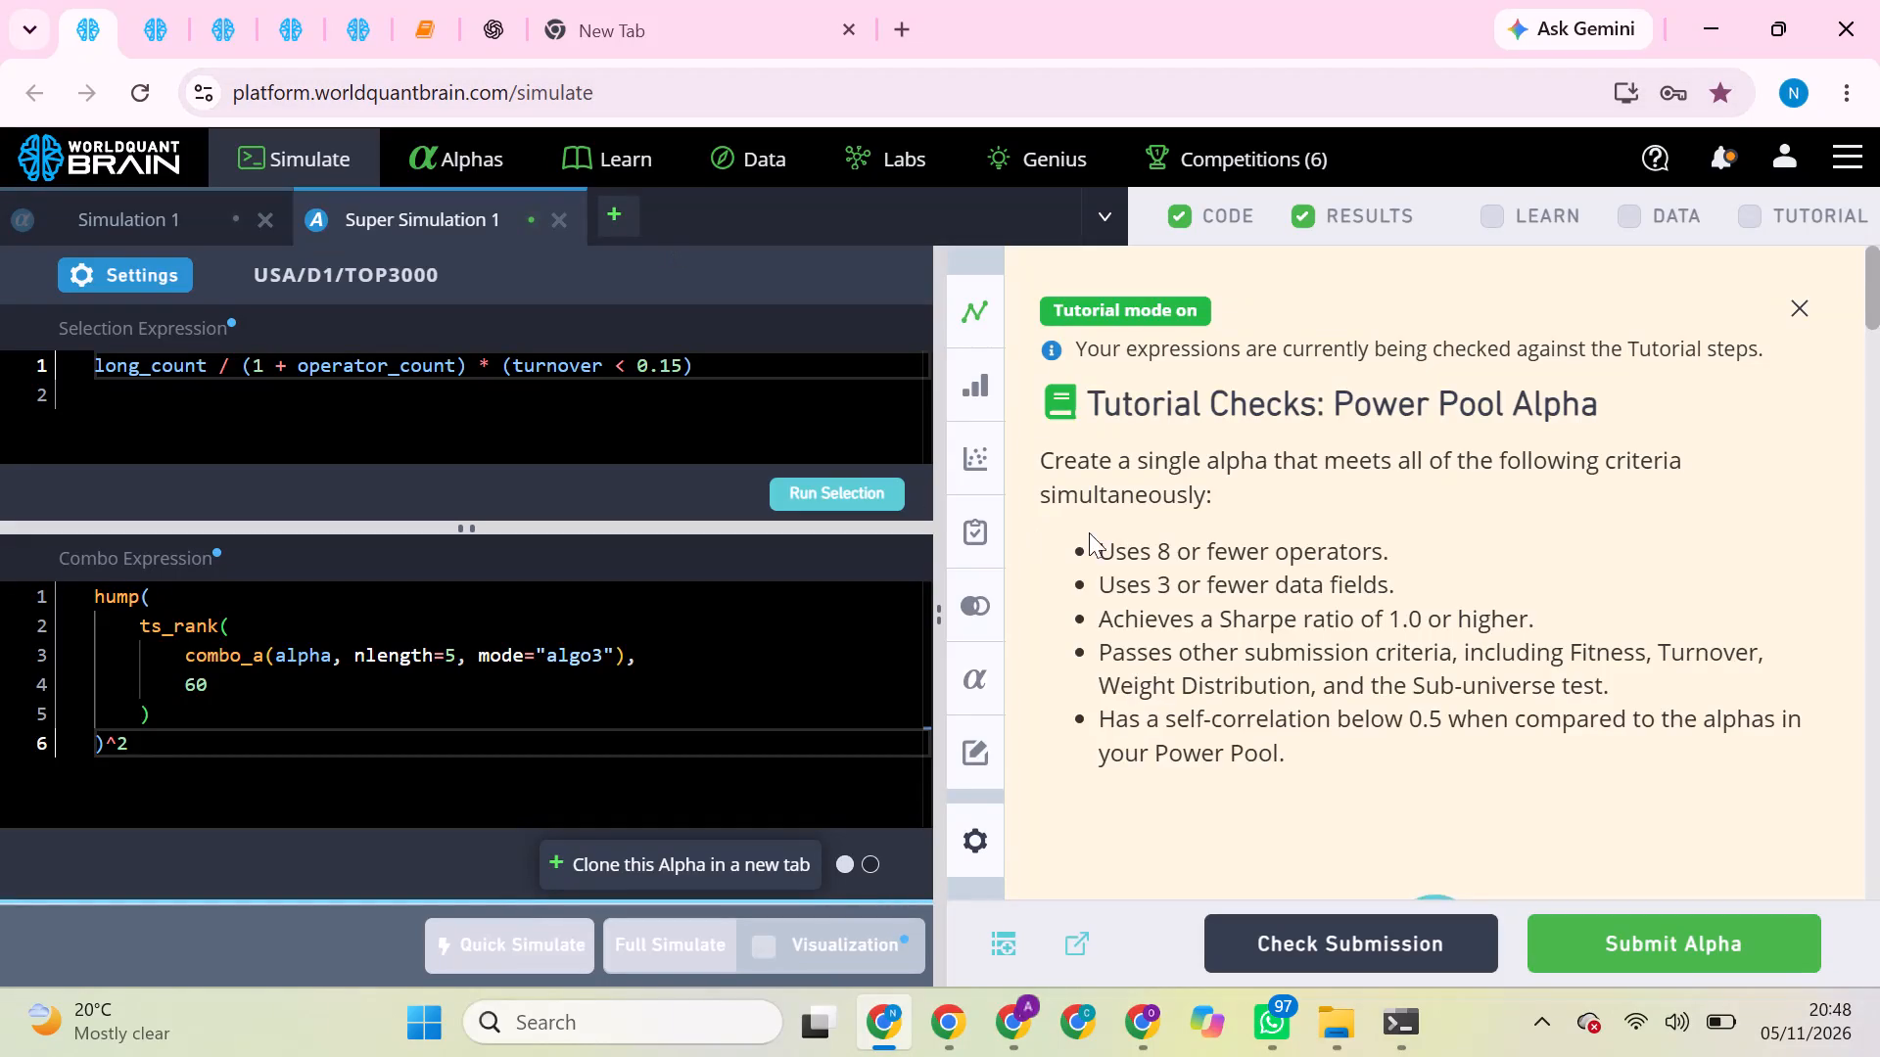
In the TOP3000 long_count session, review the turnover < 0.15 simulation's results and run its production correlation check.
scroll(1312, 607, down, 3)
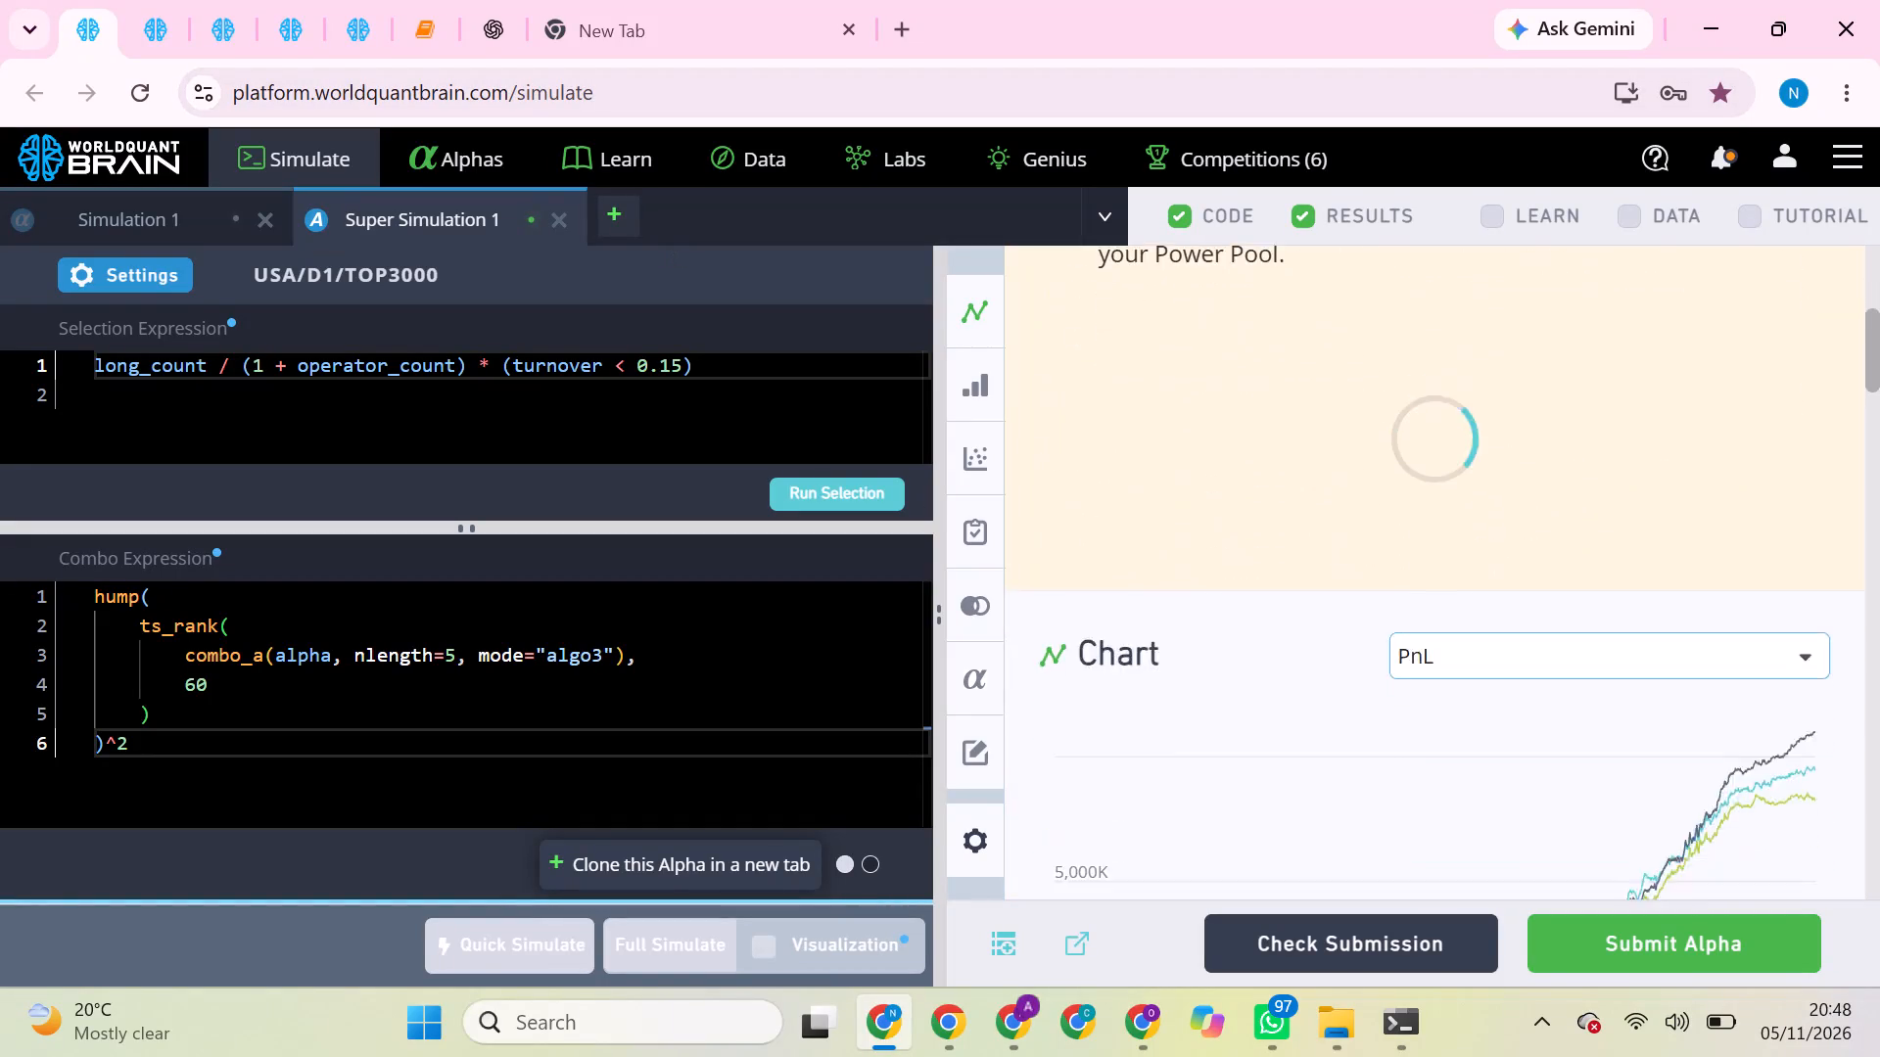
scroll(1312, 607, down, 5)
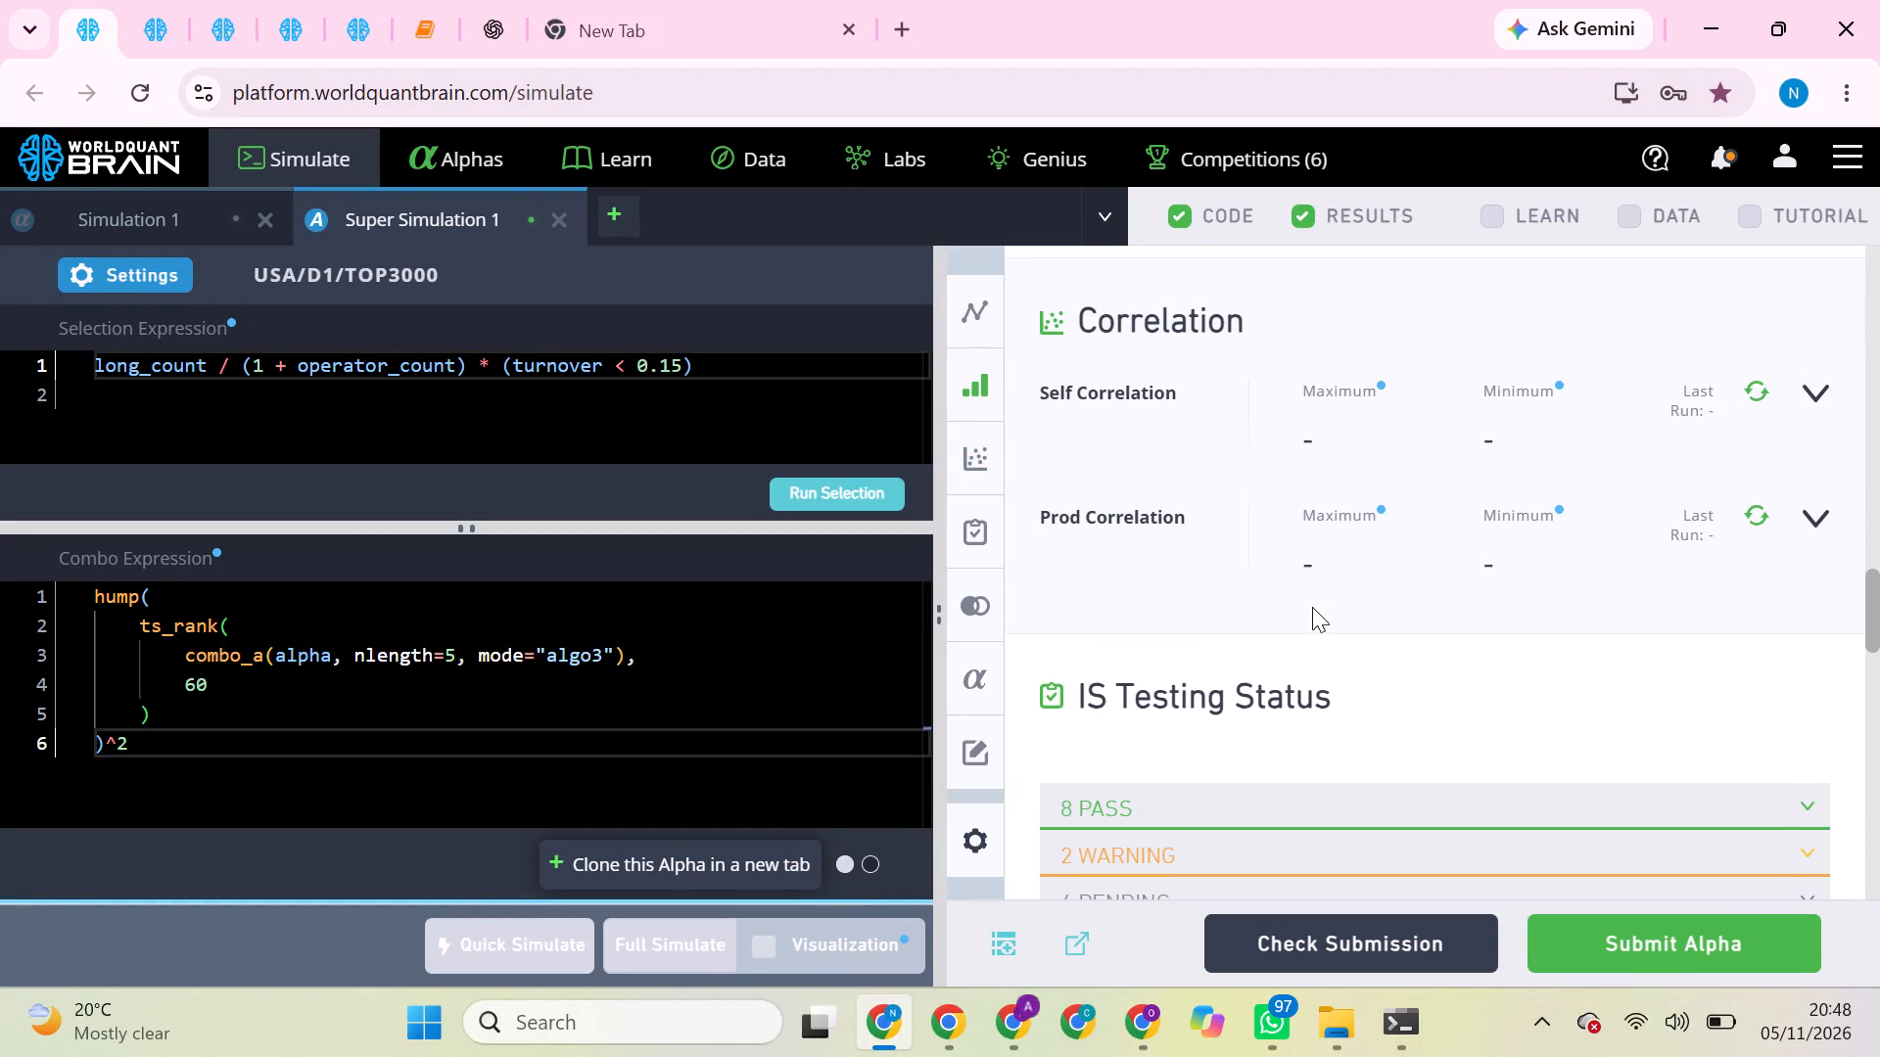
click(1770, 517)
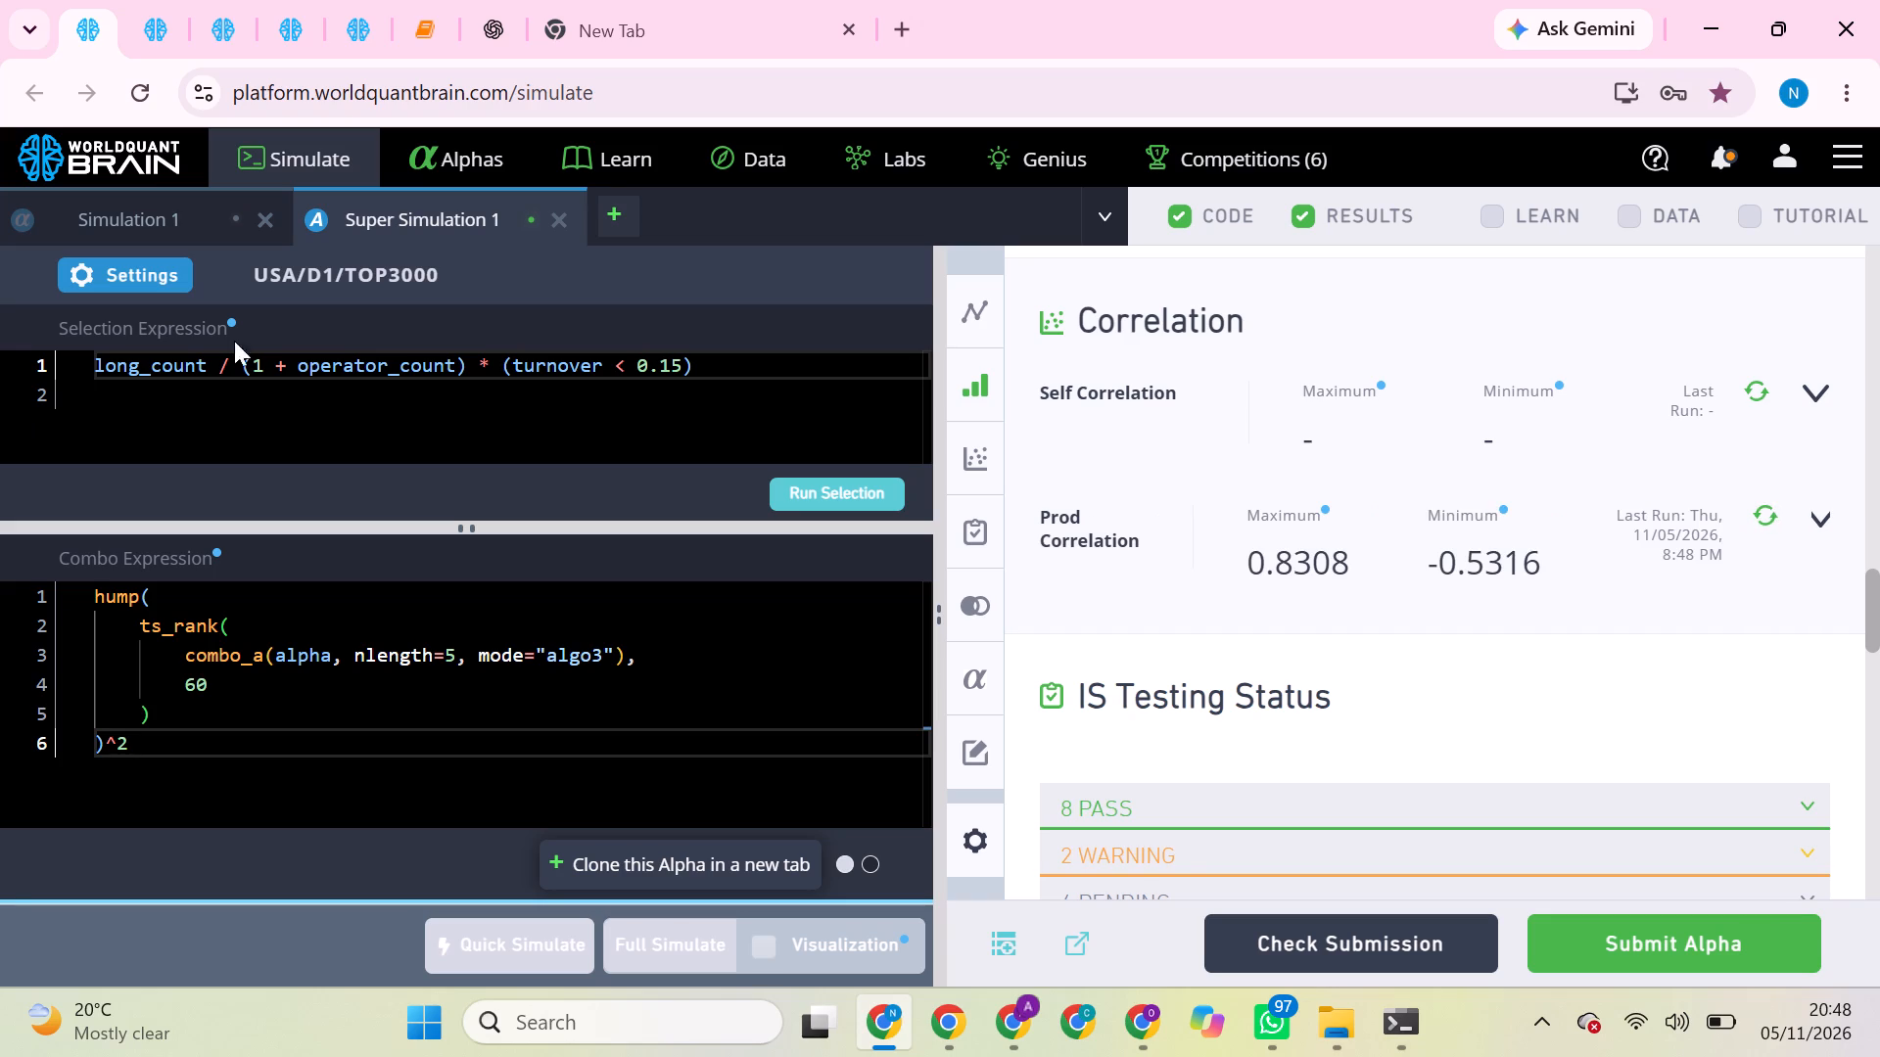
Change the turnover threshold in the long_count selection expression to 0.5, run the selection and start its full simulation.
click(673, 363)
key(BackSpace)
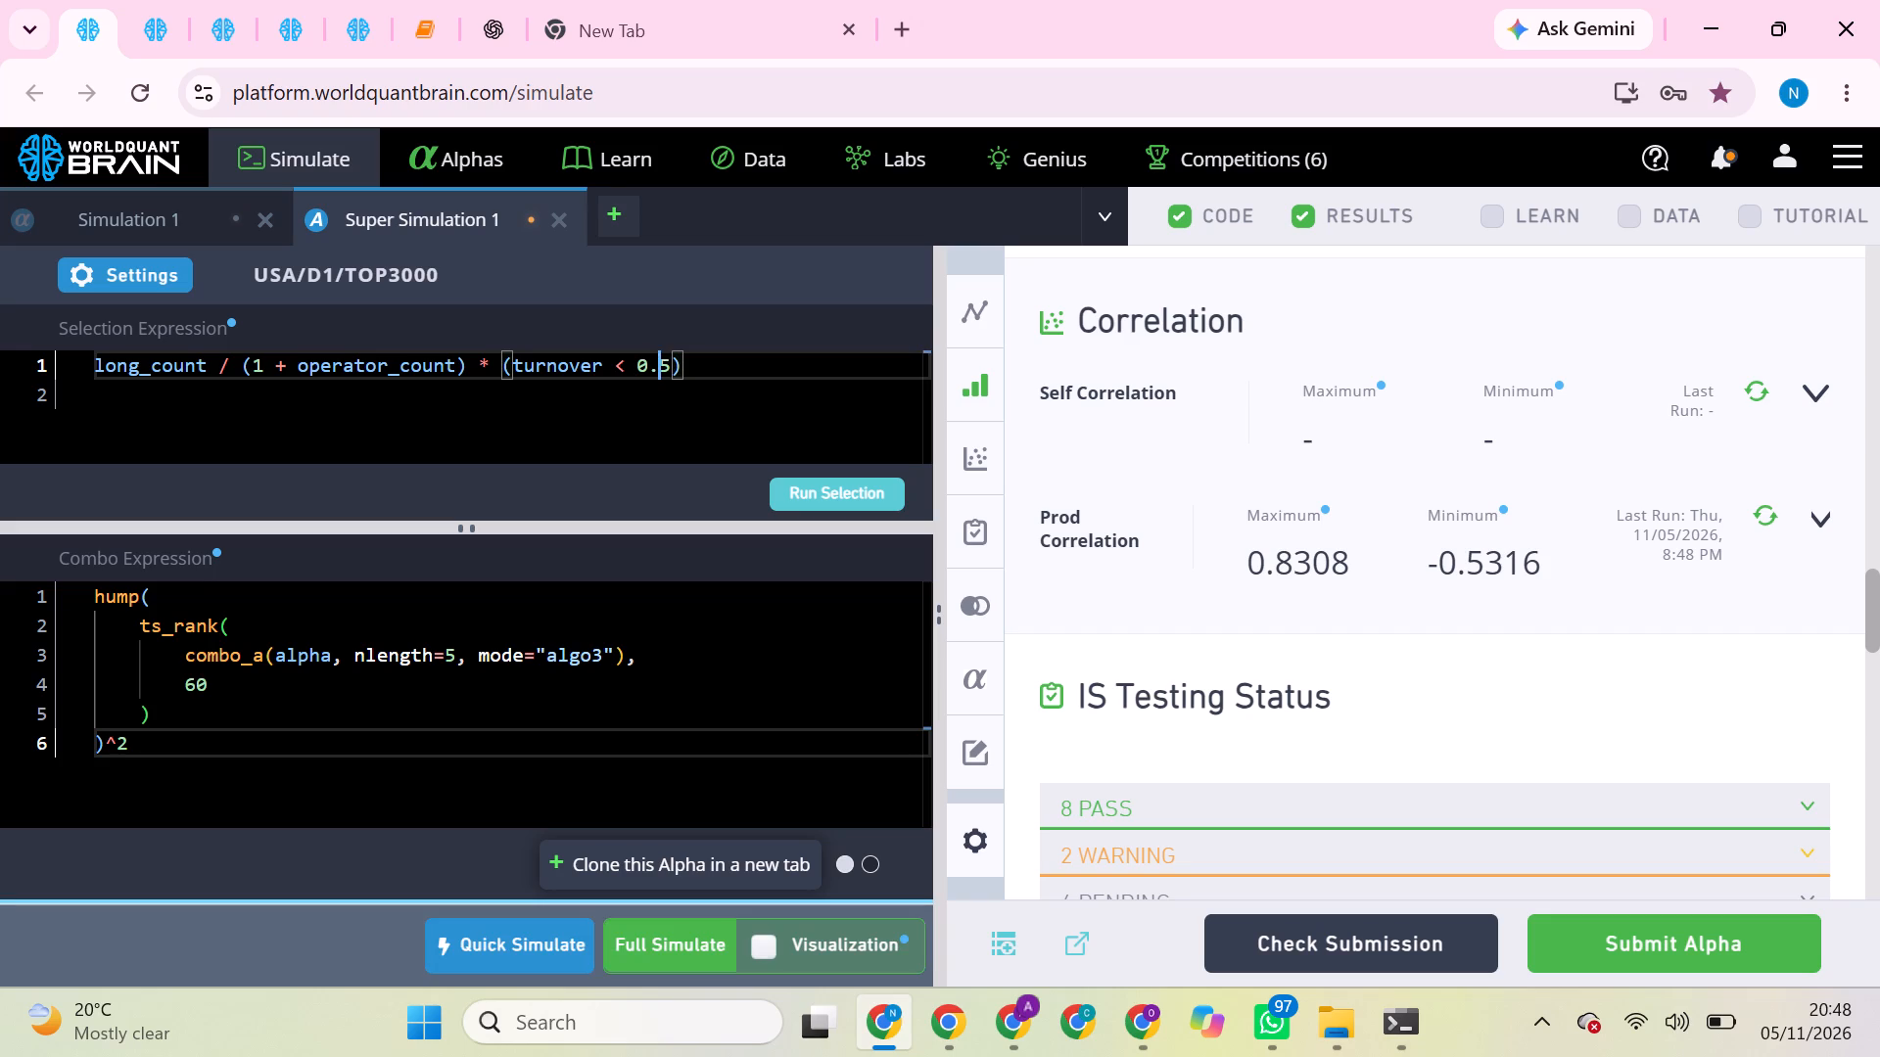
click(842, 495)
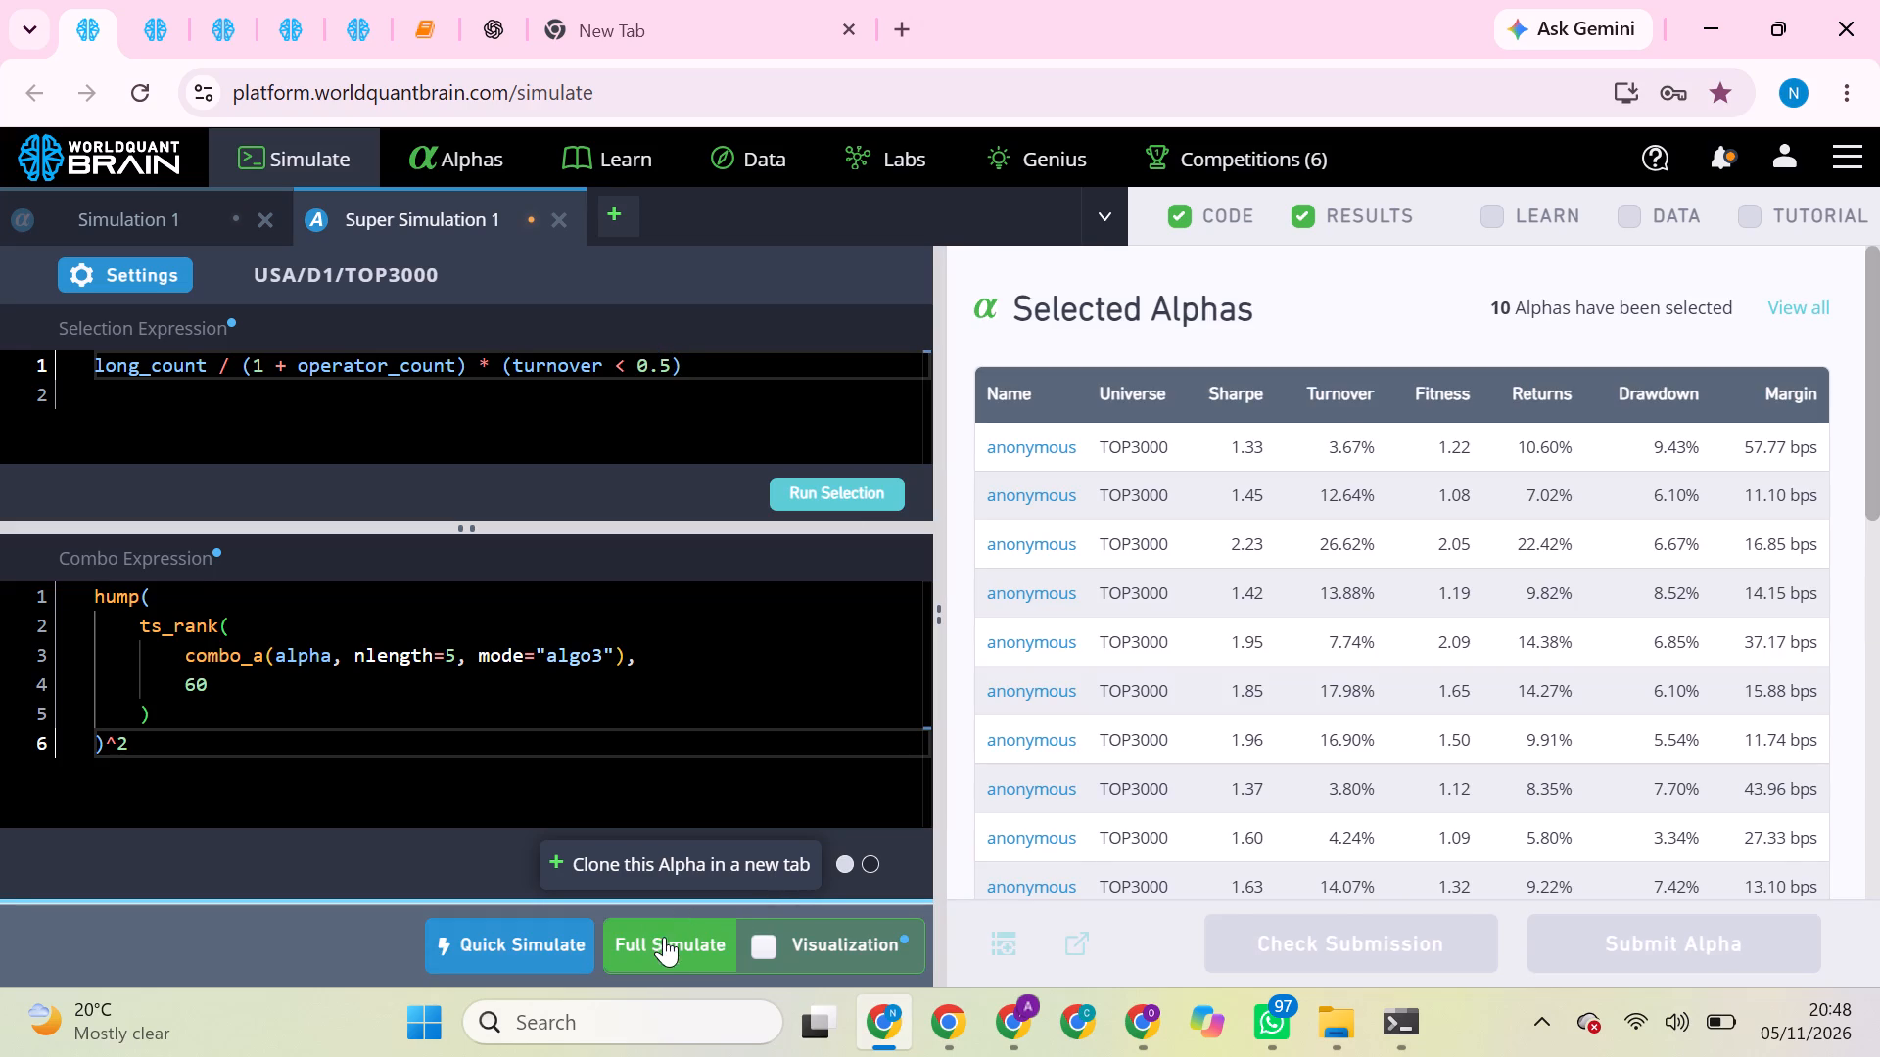
click(671, 943)
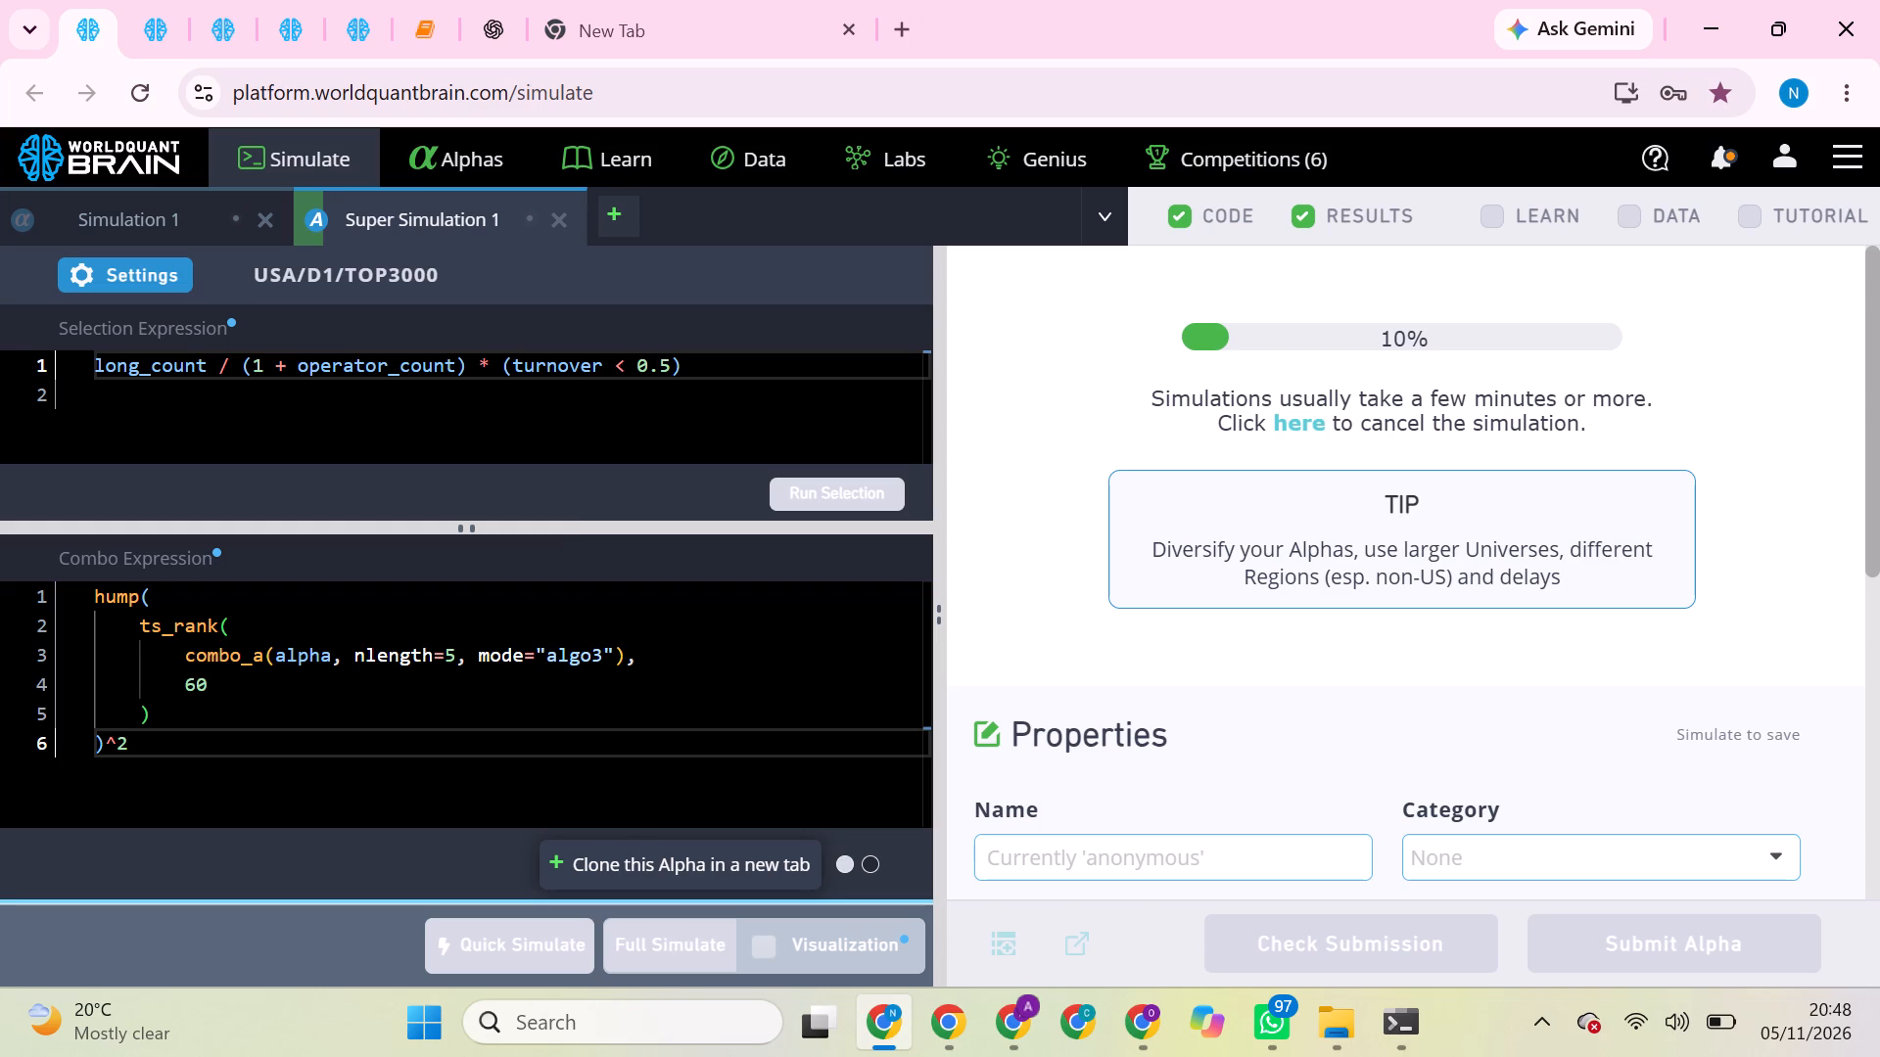
In the if_else turnover session, set the combo neutralization to Industry and apply the simulation settings.
click(164, 21)
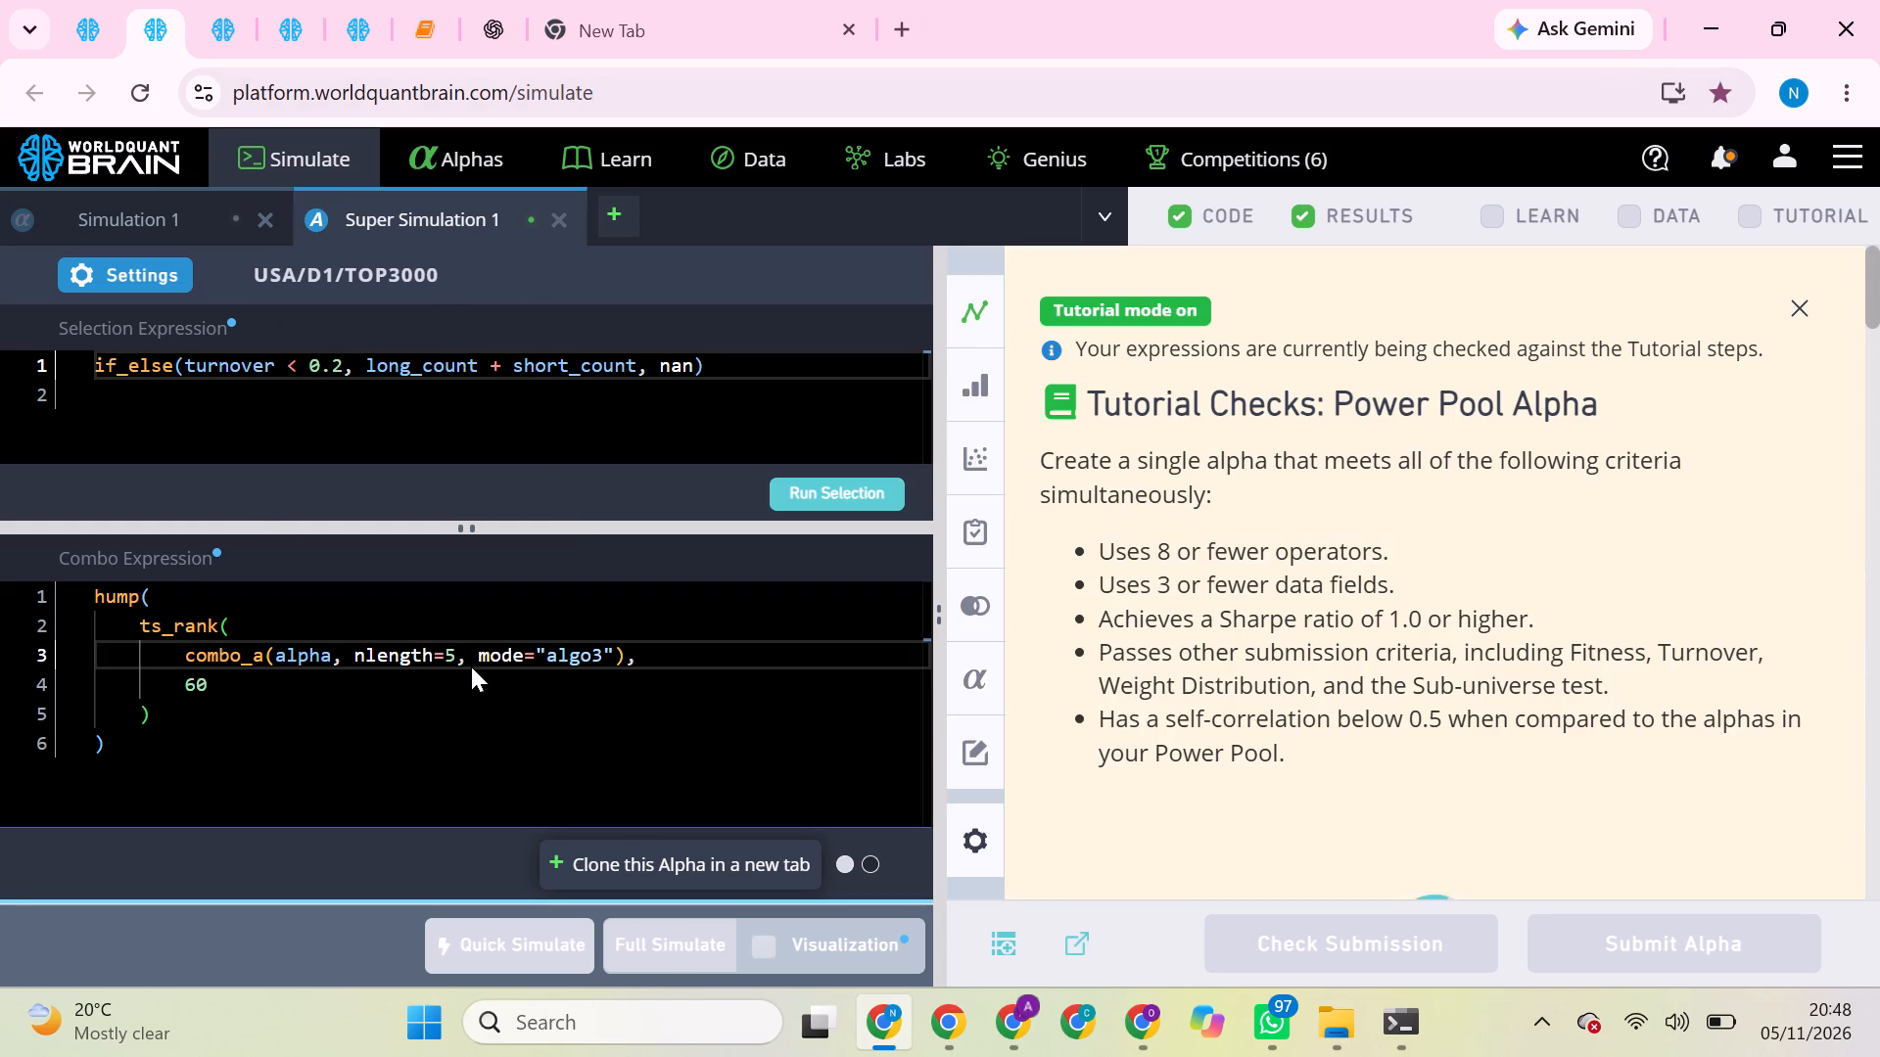
click(87, 262)
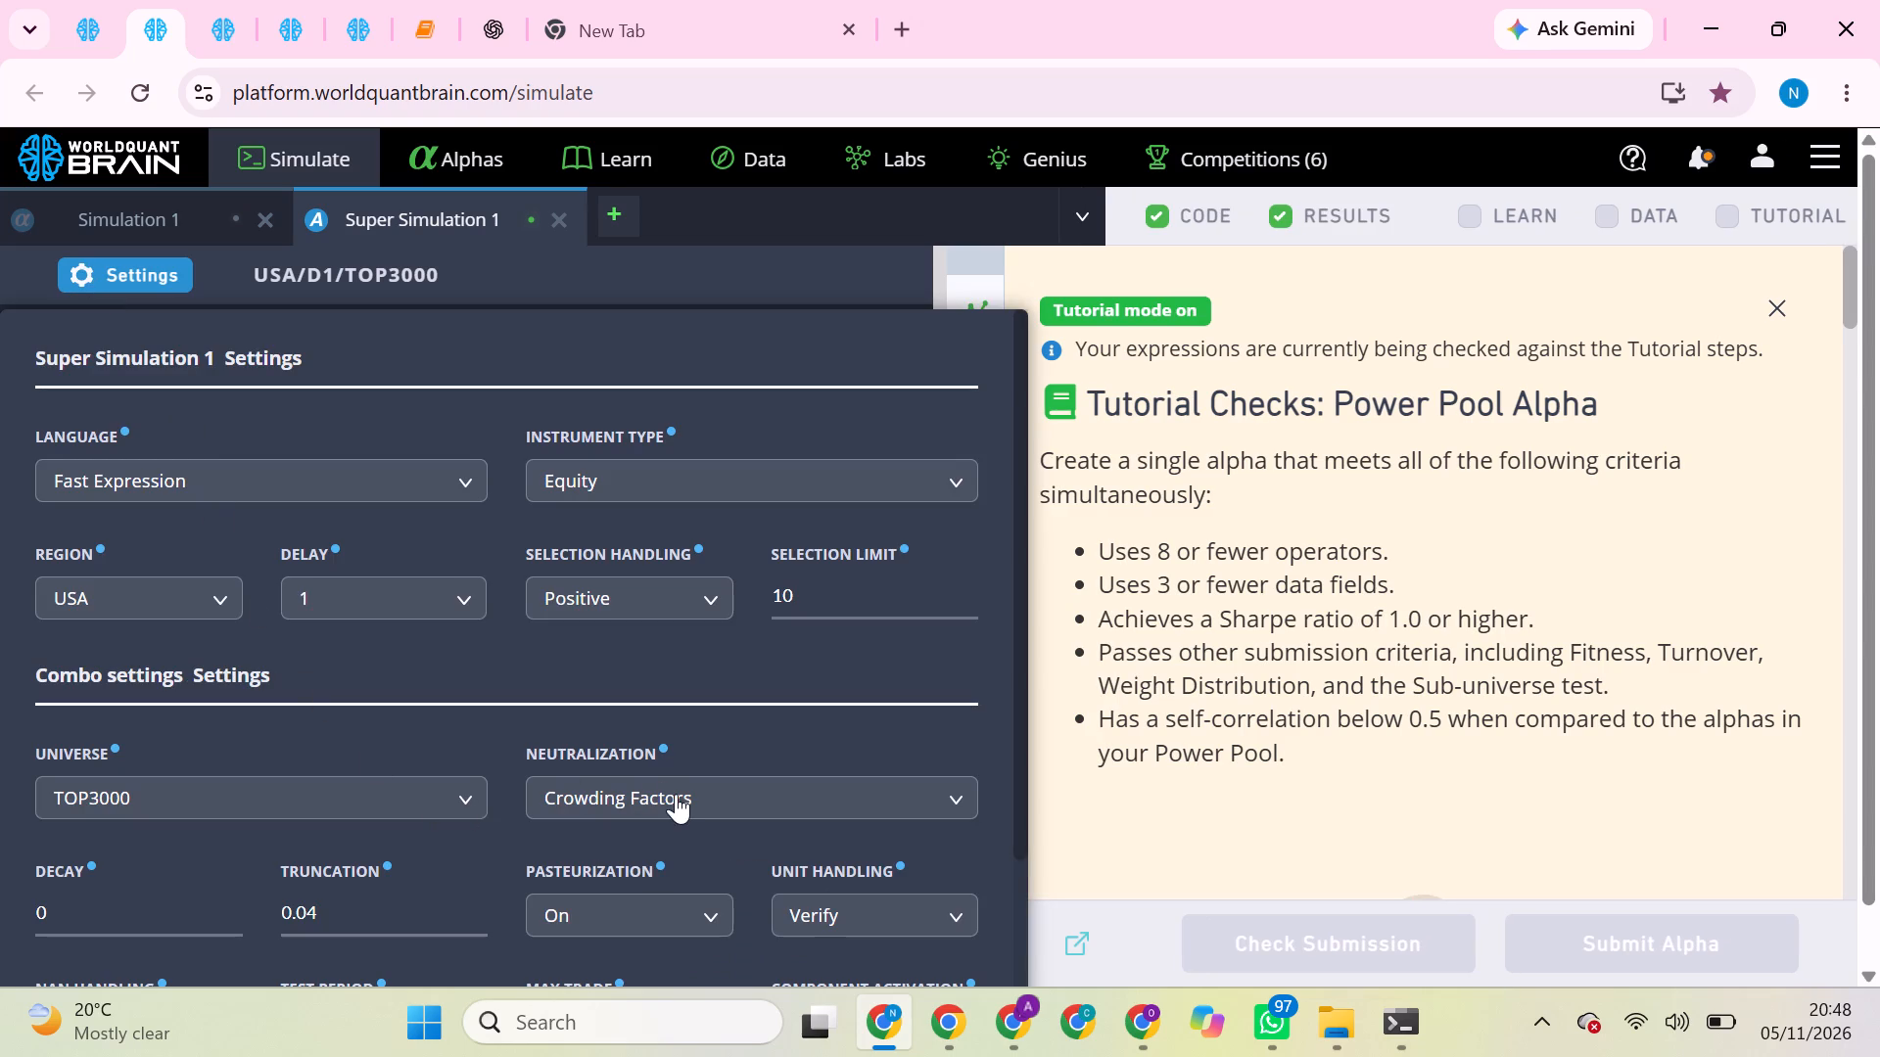
click(681, 799)
scroll(671, 967, down, 2)
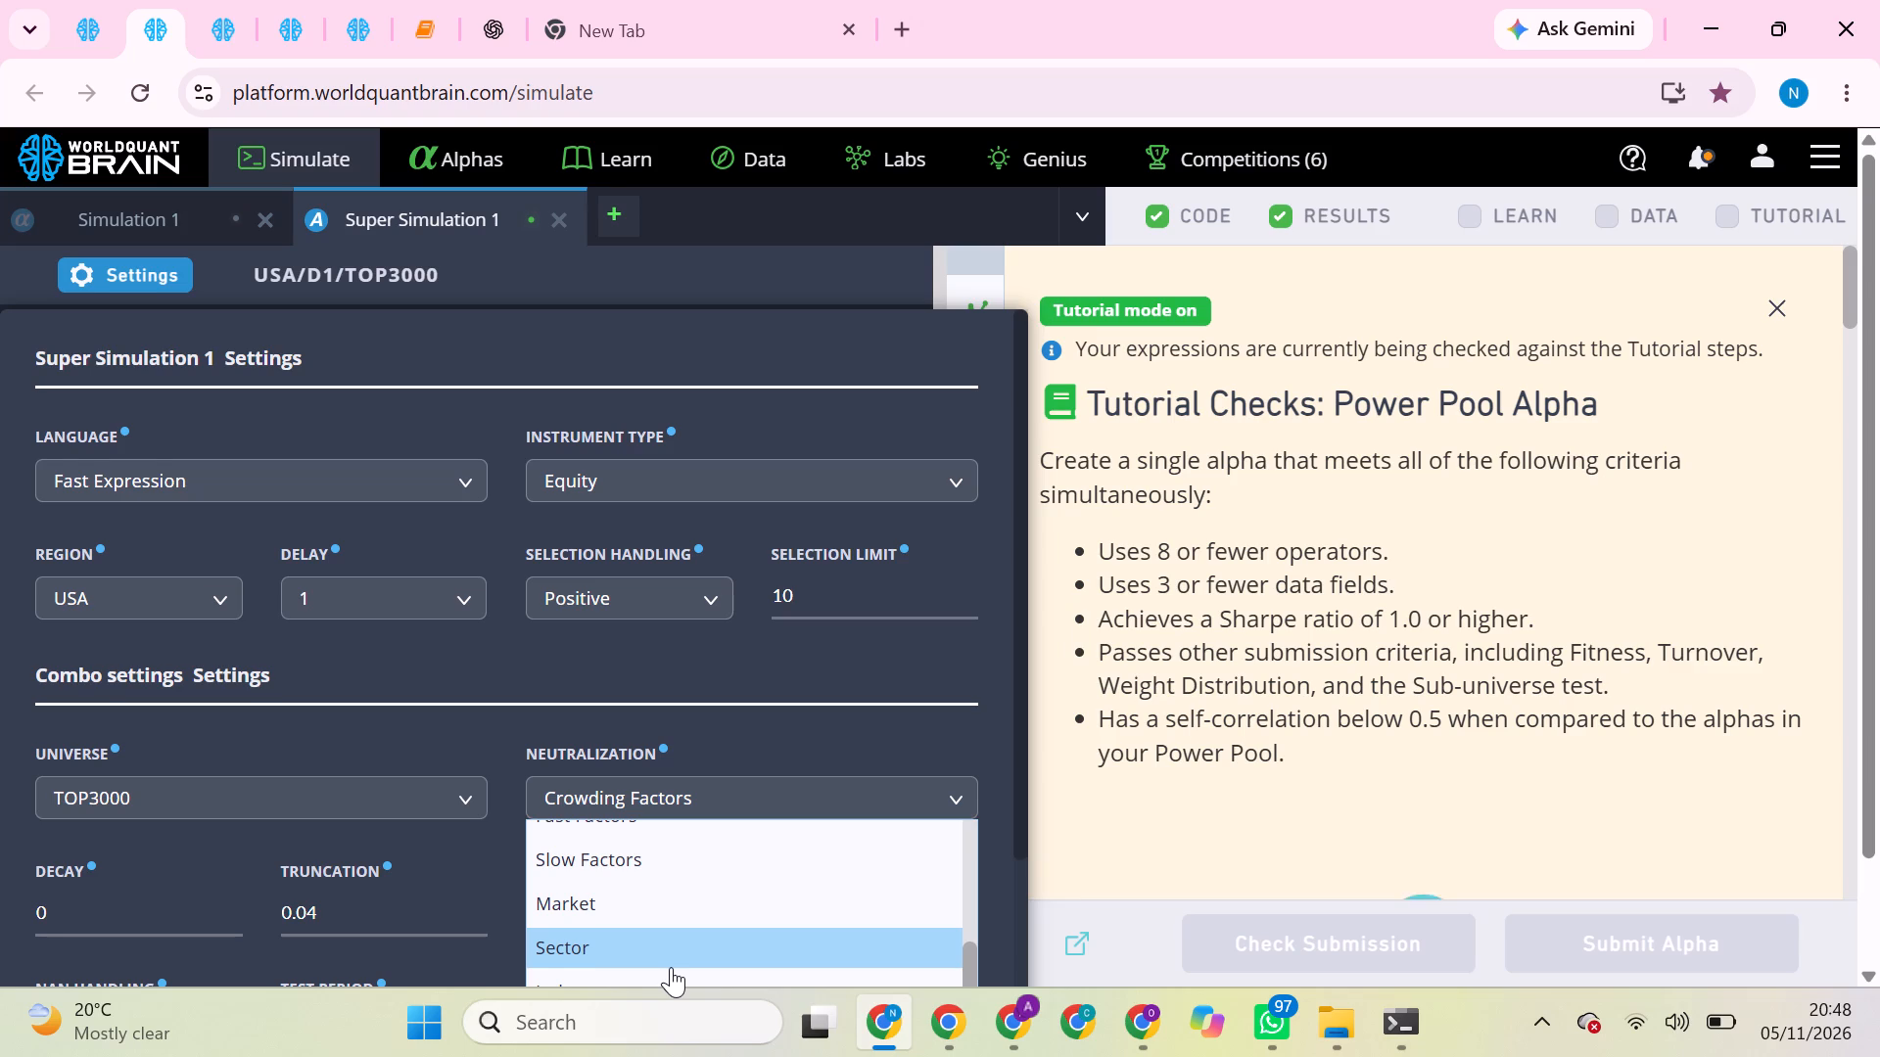
scroll(671, 967, down, 2)
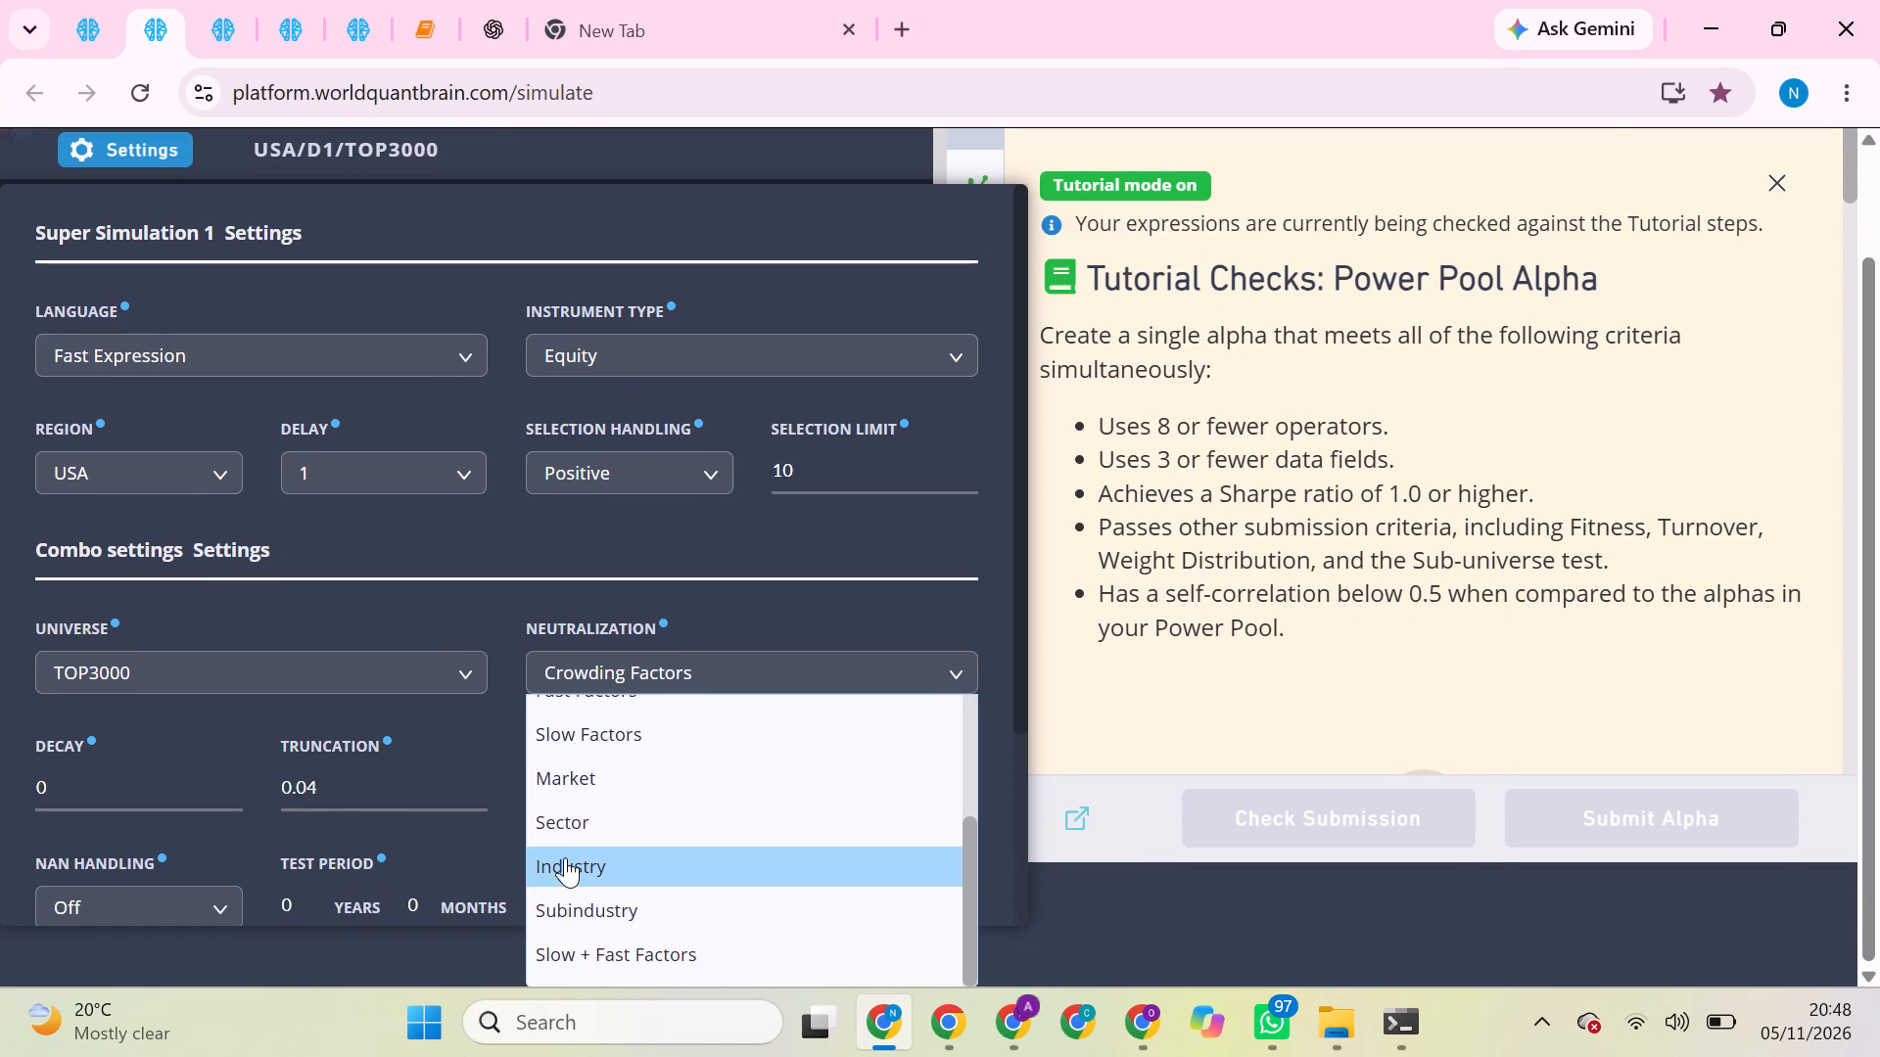
click(565, 857)
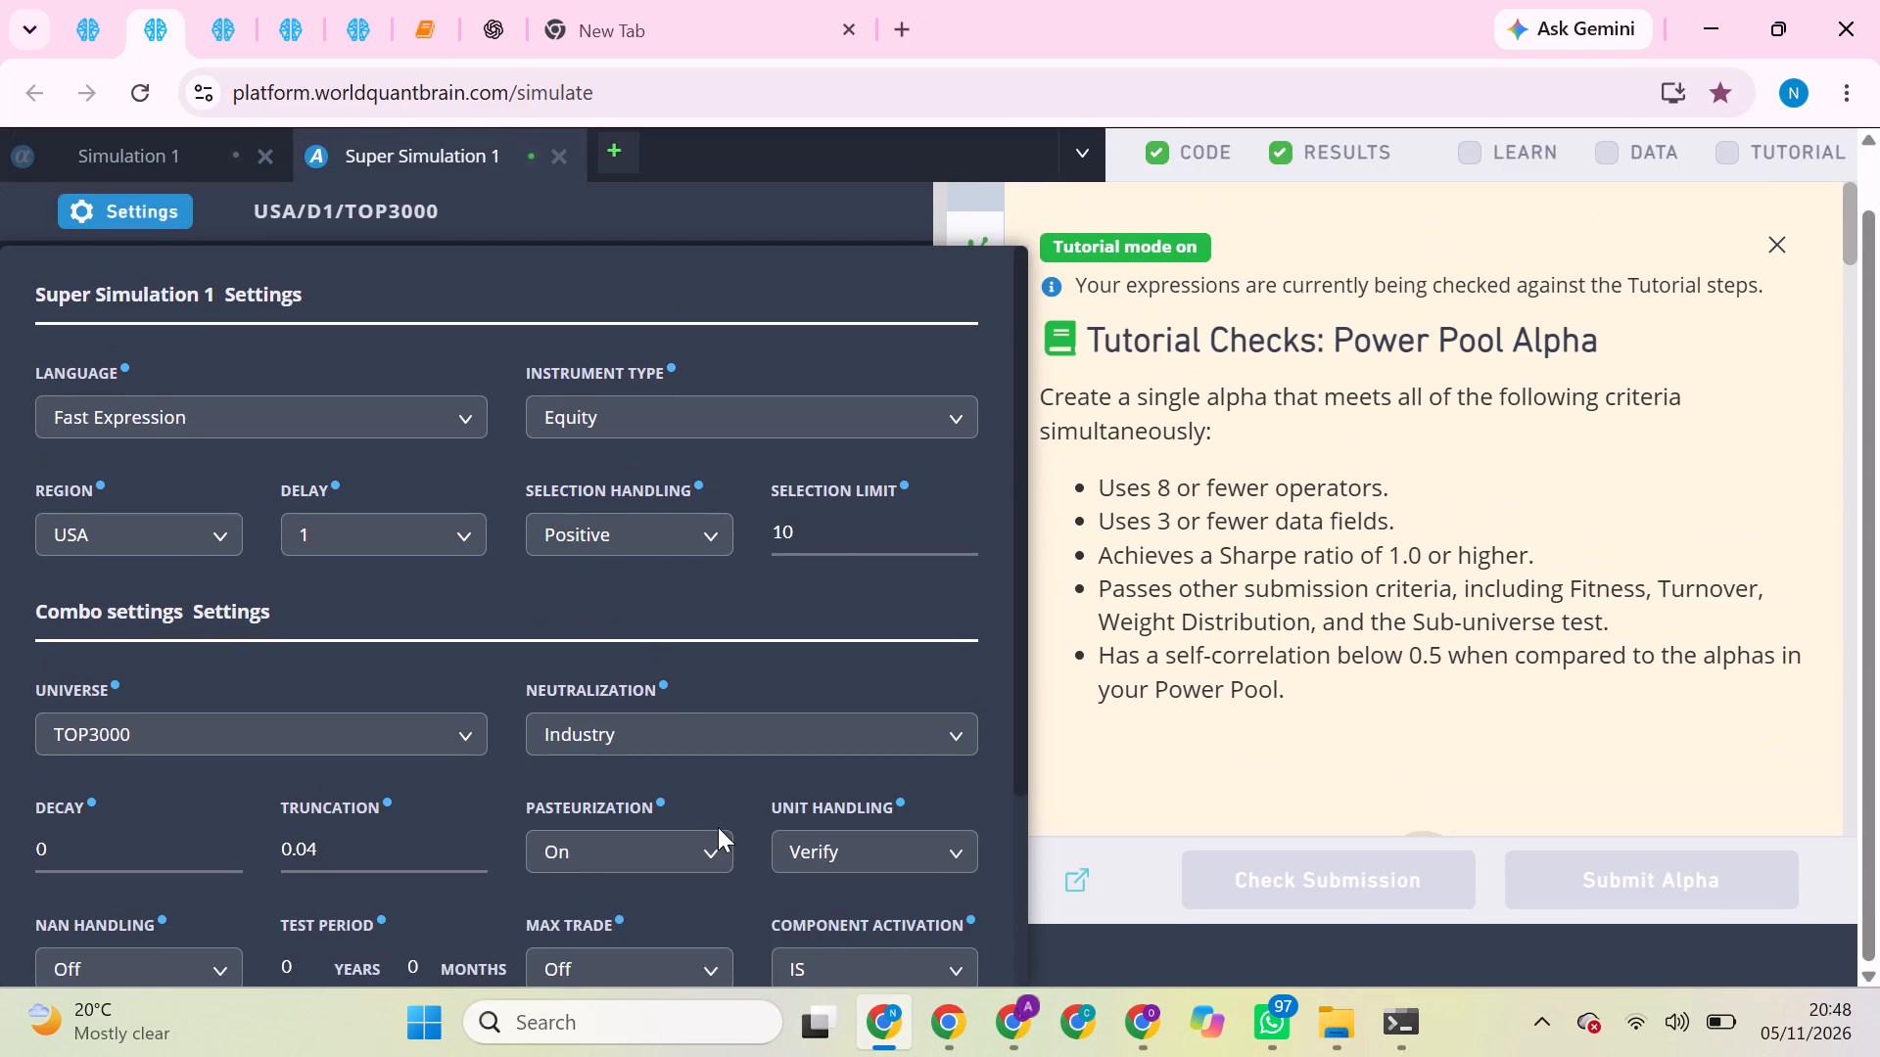
scroll(718, 827, down, 4)
click(834, 914)
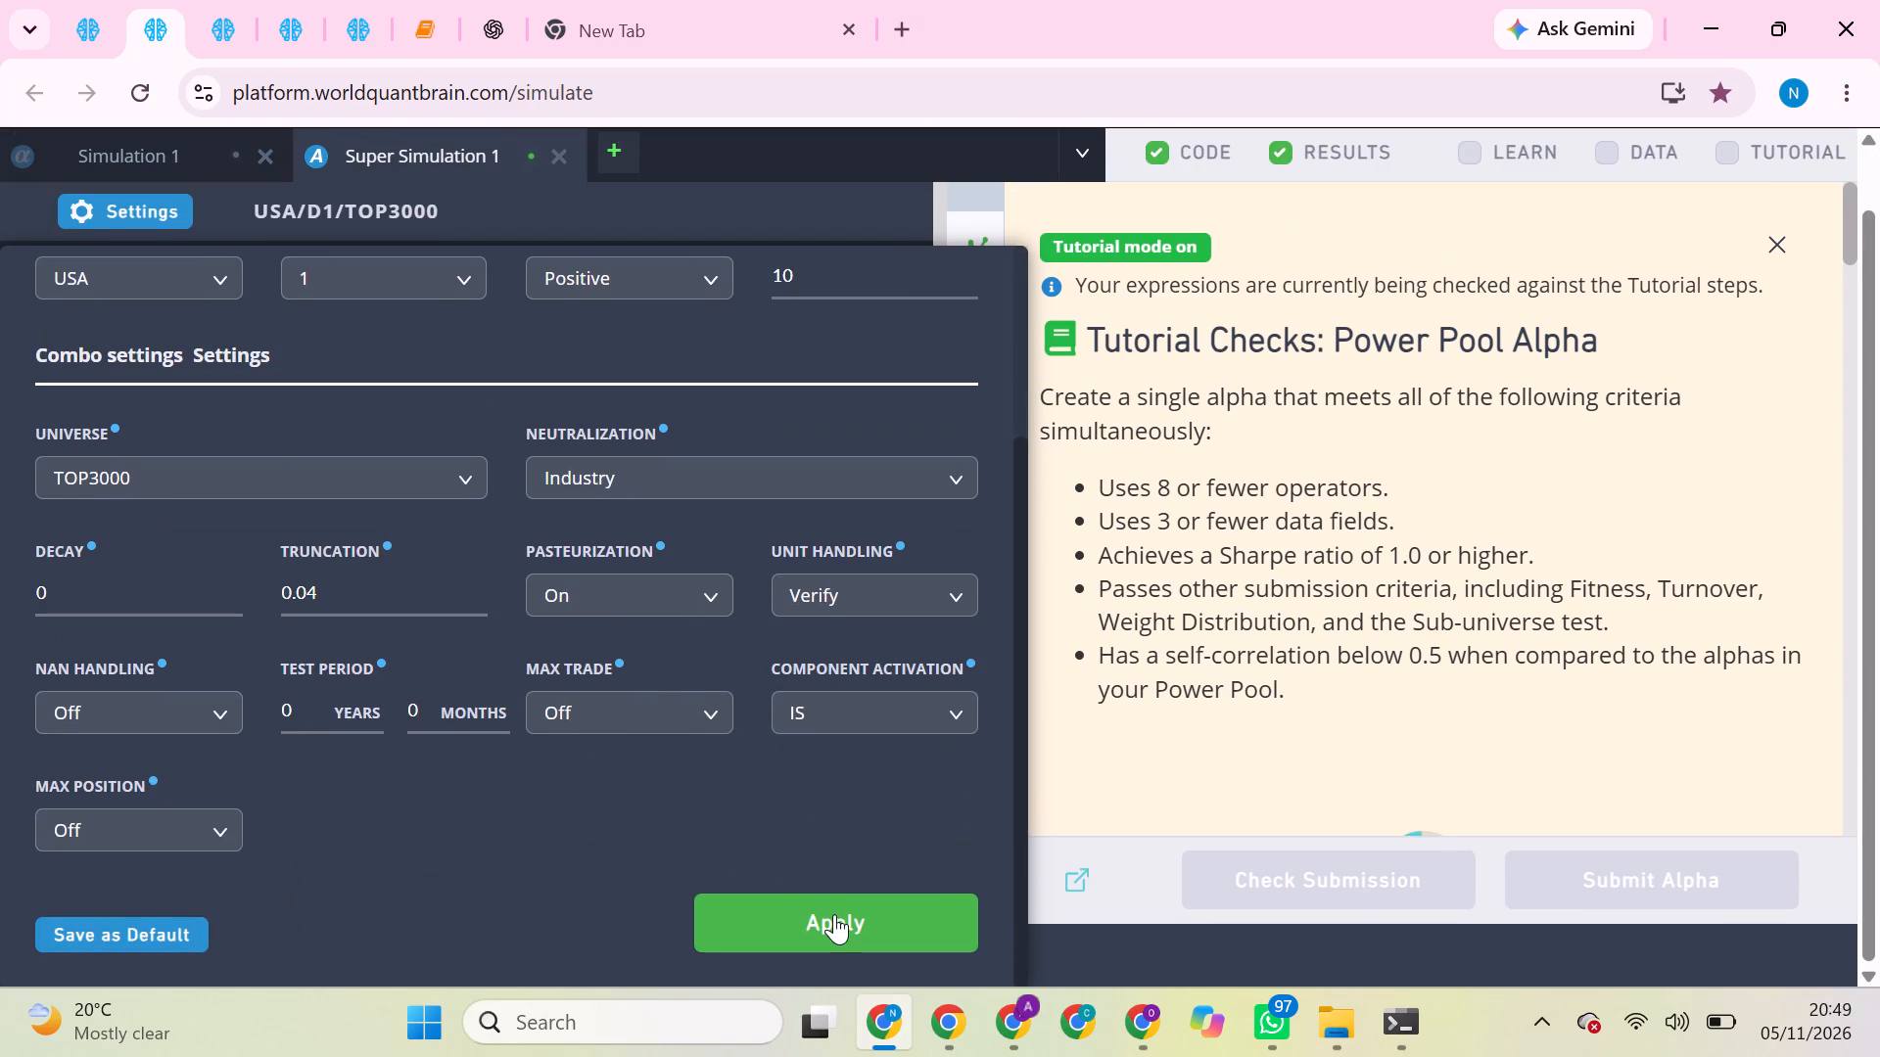
click(845, 920)
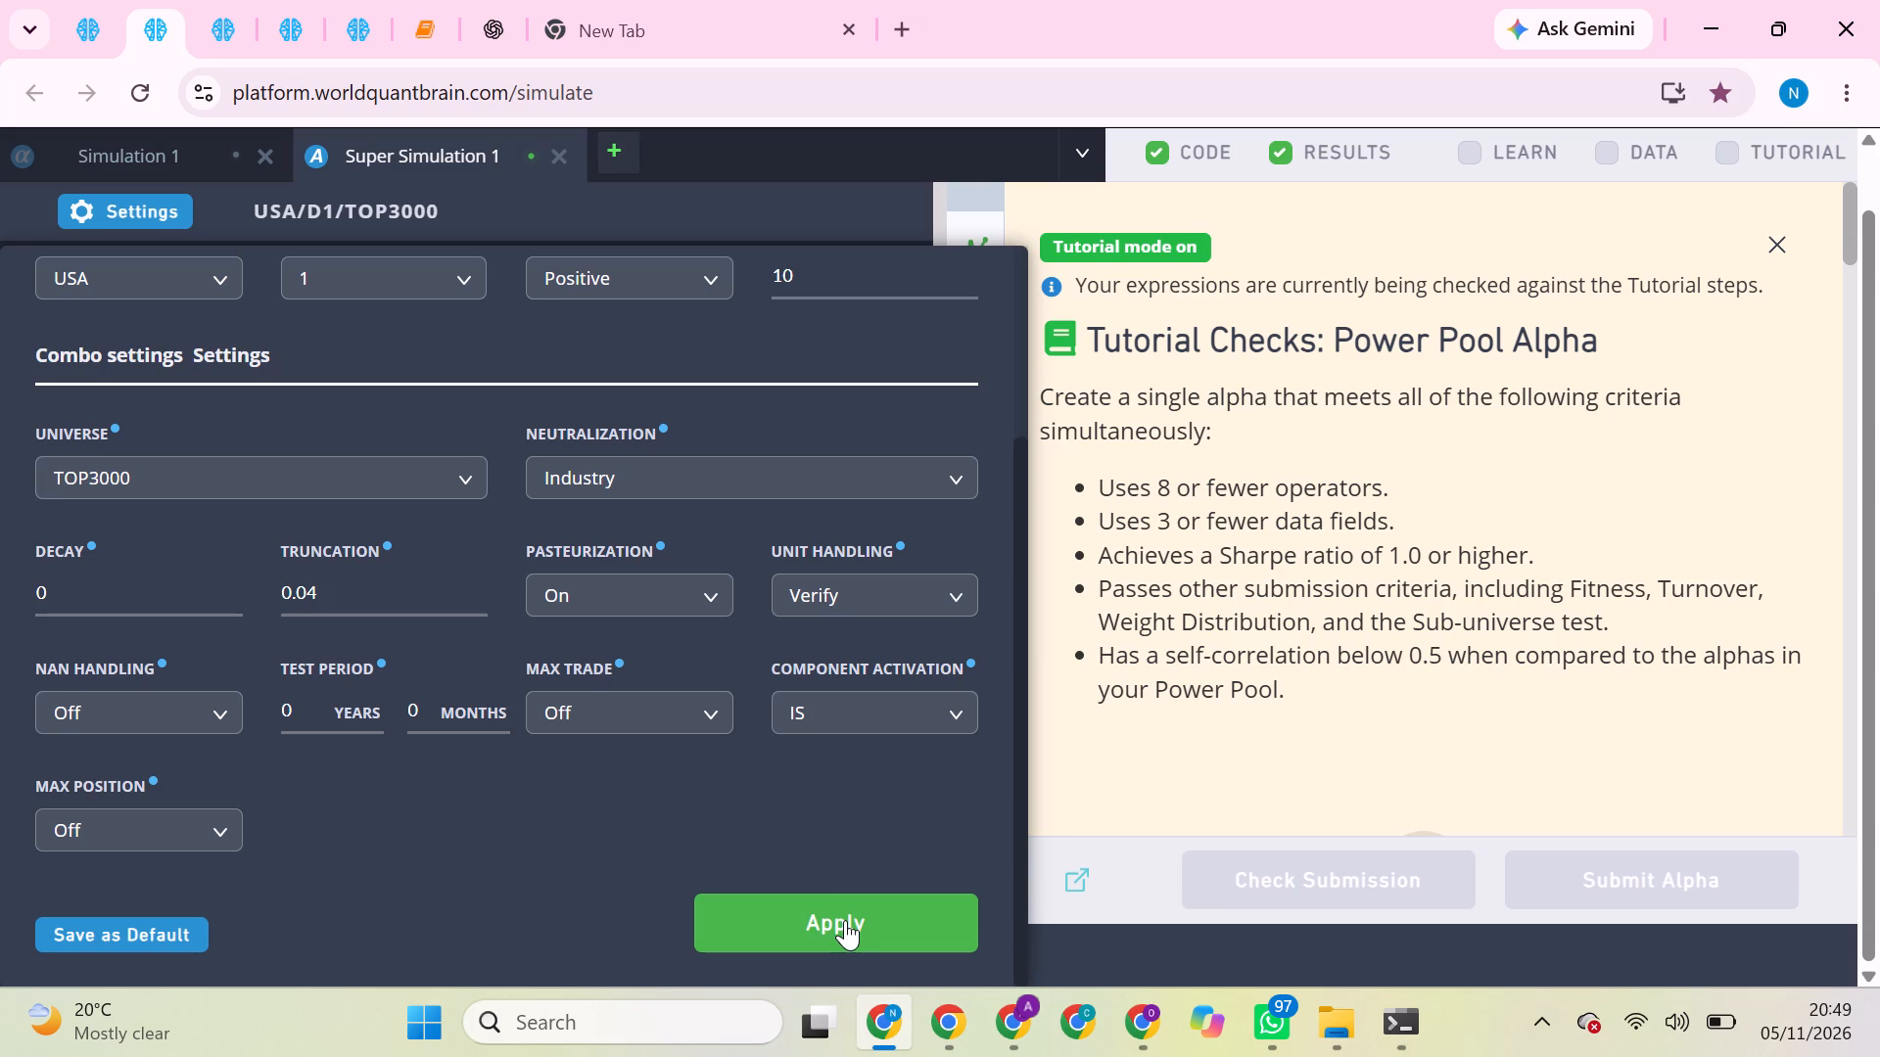
click(845, 920)
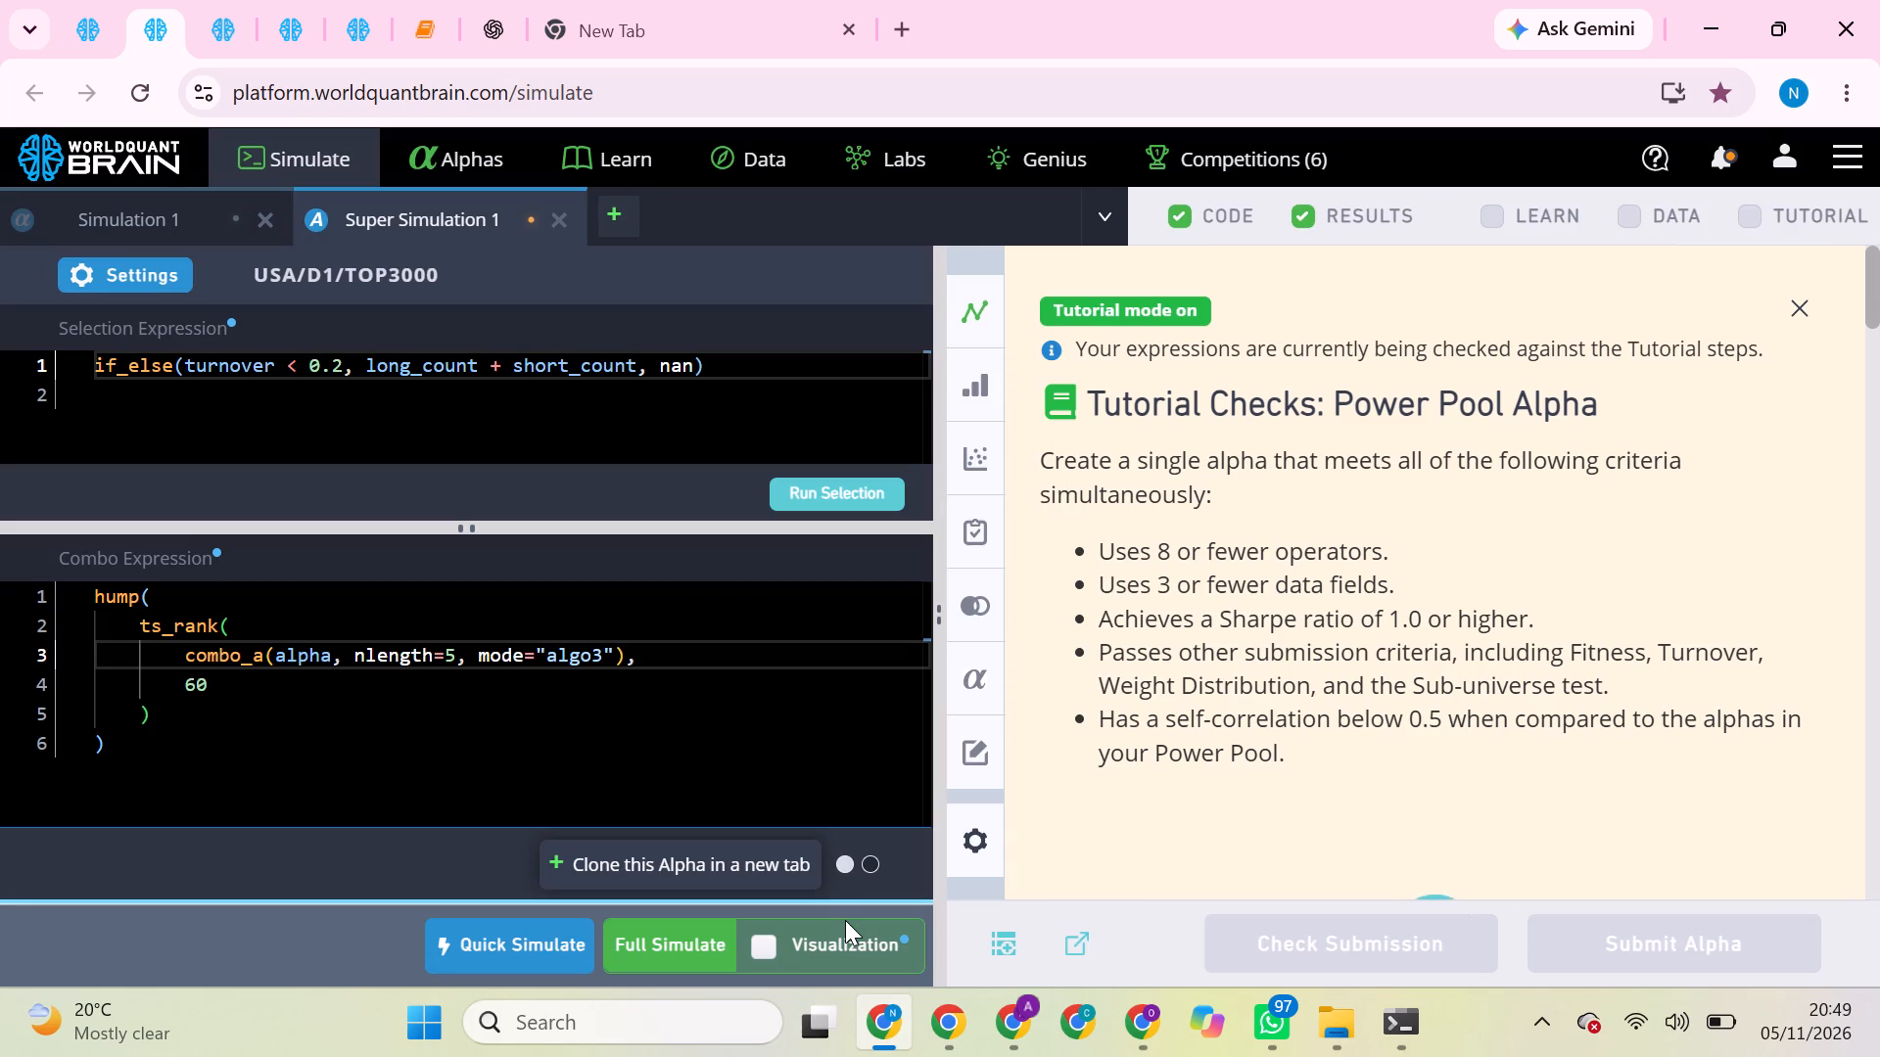
Run the if_else turnover selection and start its full simulation with Industry neutralization.
click(865, 494)
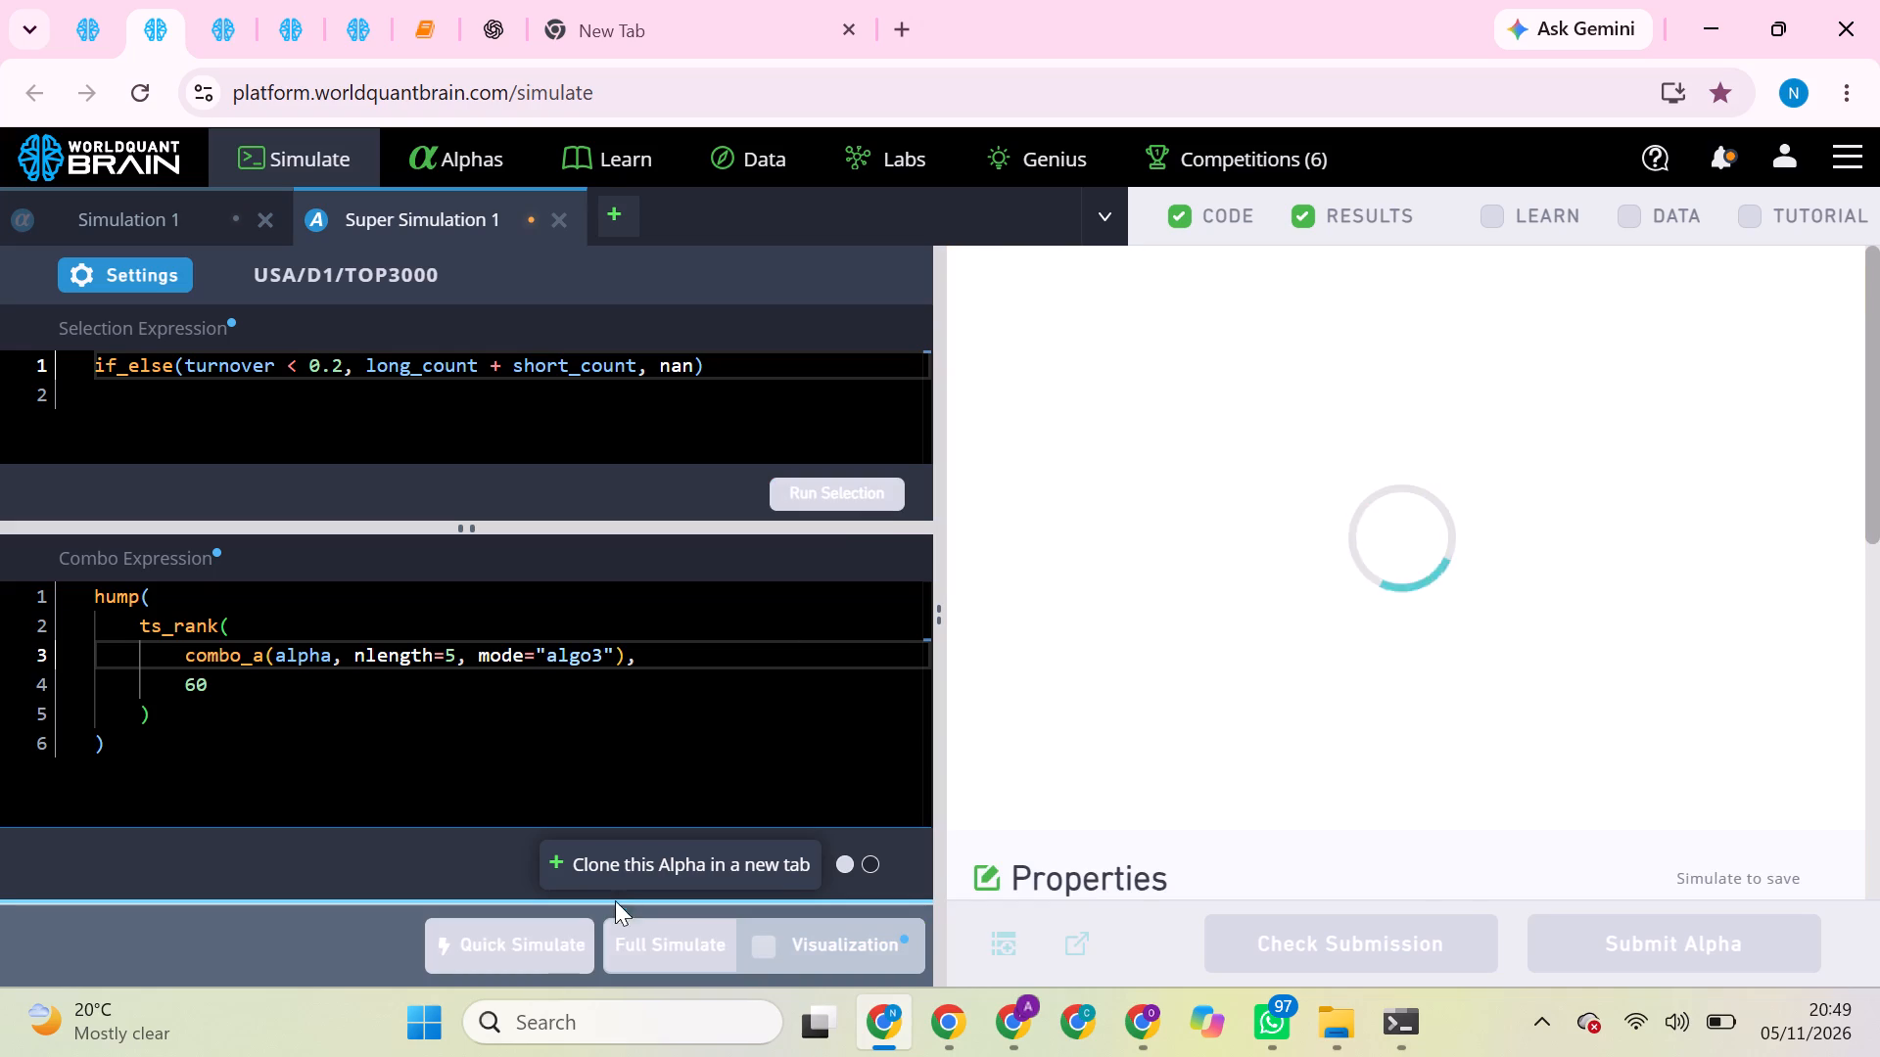
click(668, 950)
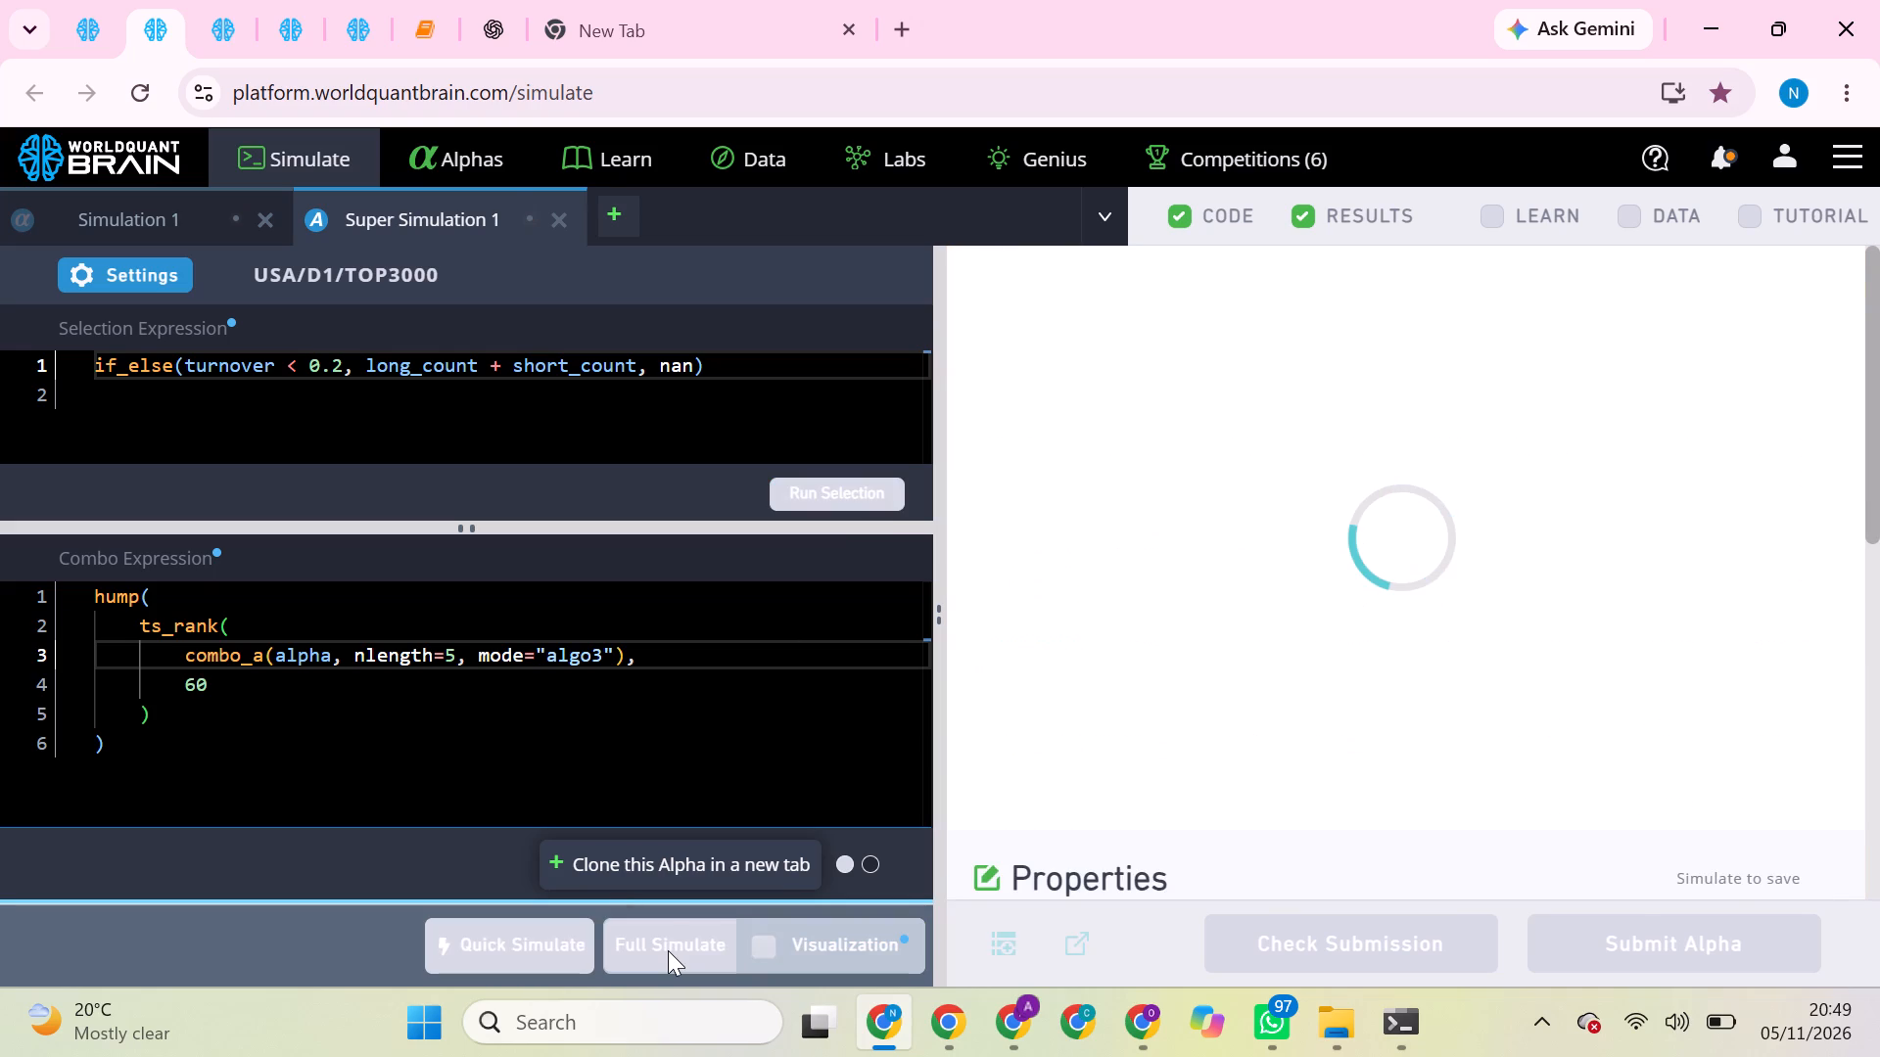
scroll(587, 756, down, 3)
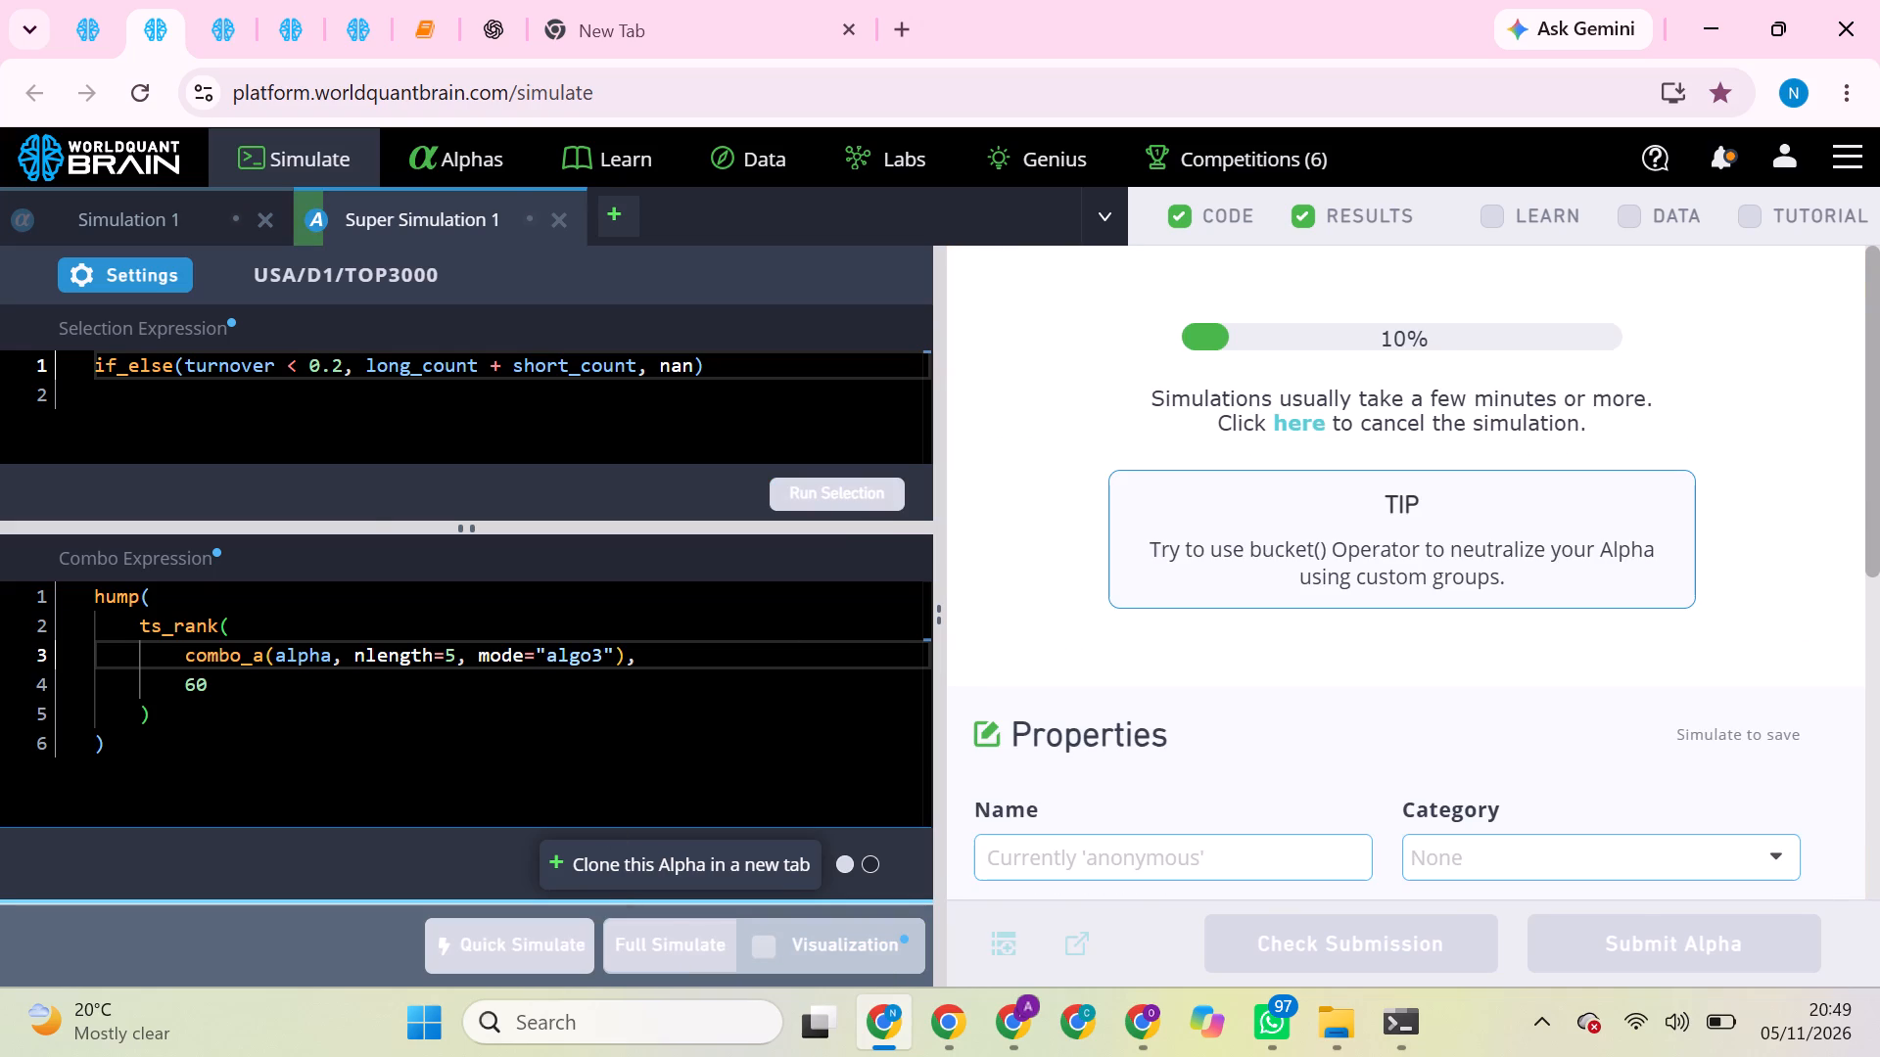
Check the progress of the open sessions, and run the production correlation check for the TOP2000 SUBINDUSTRY simulation.
click(78, 2)
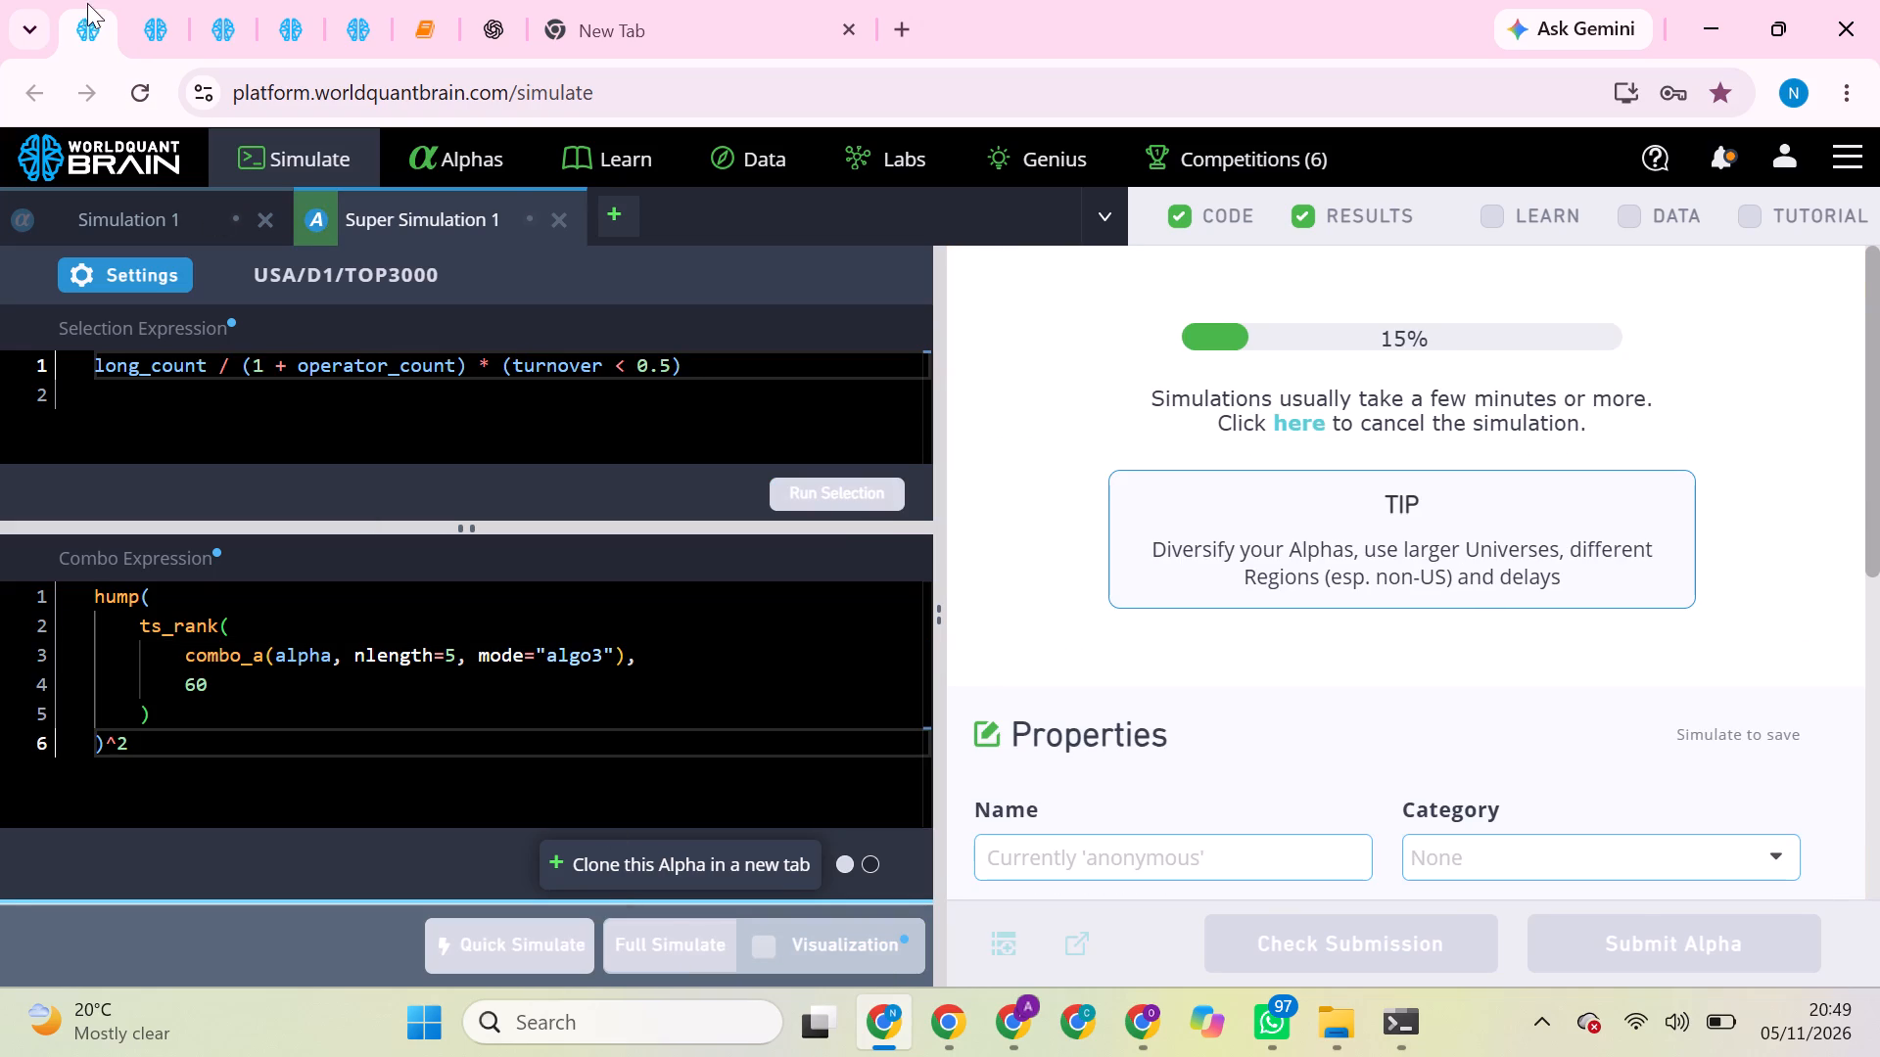
click(131, 13)
click(217, 11)
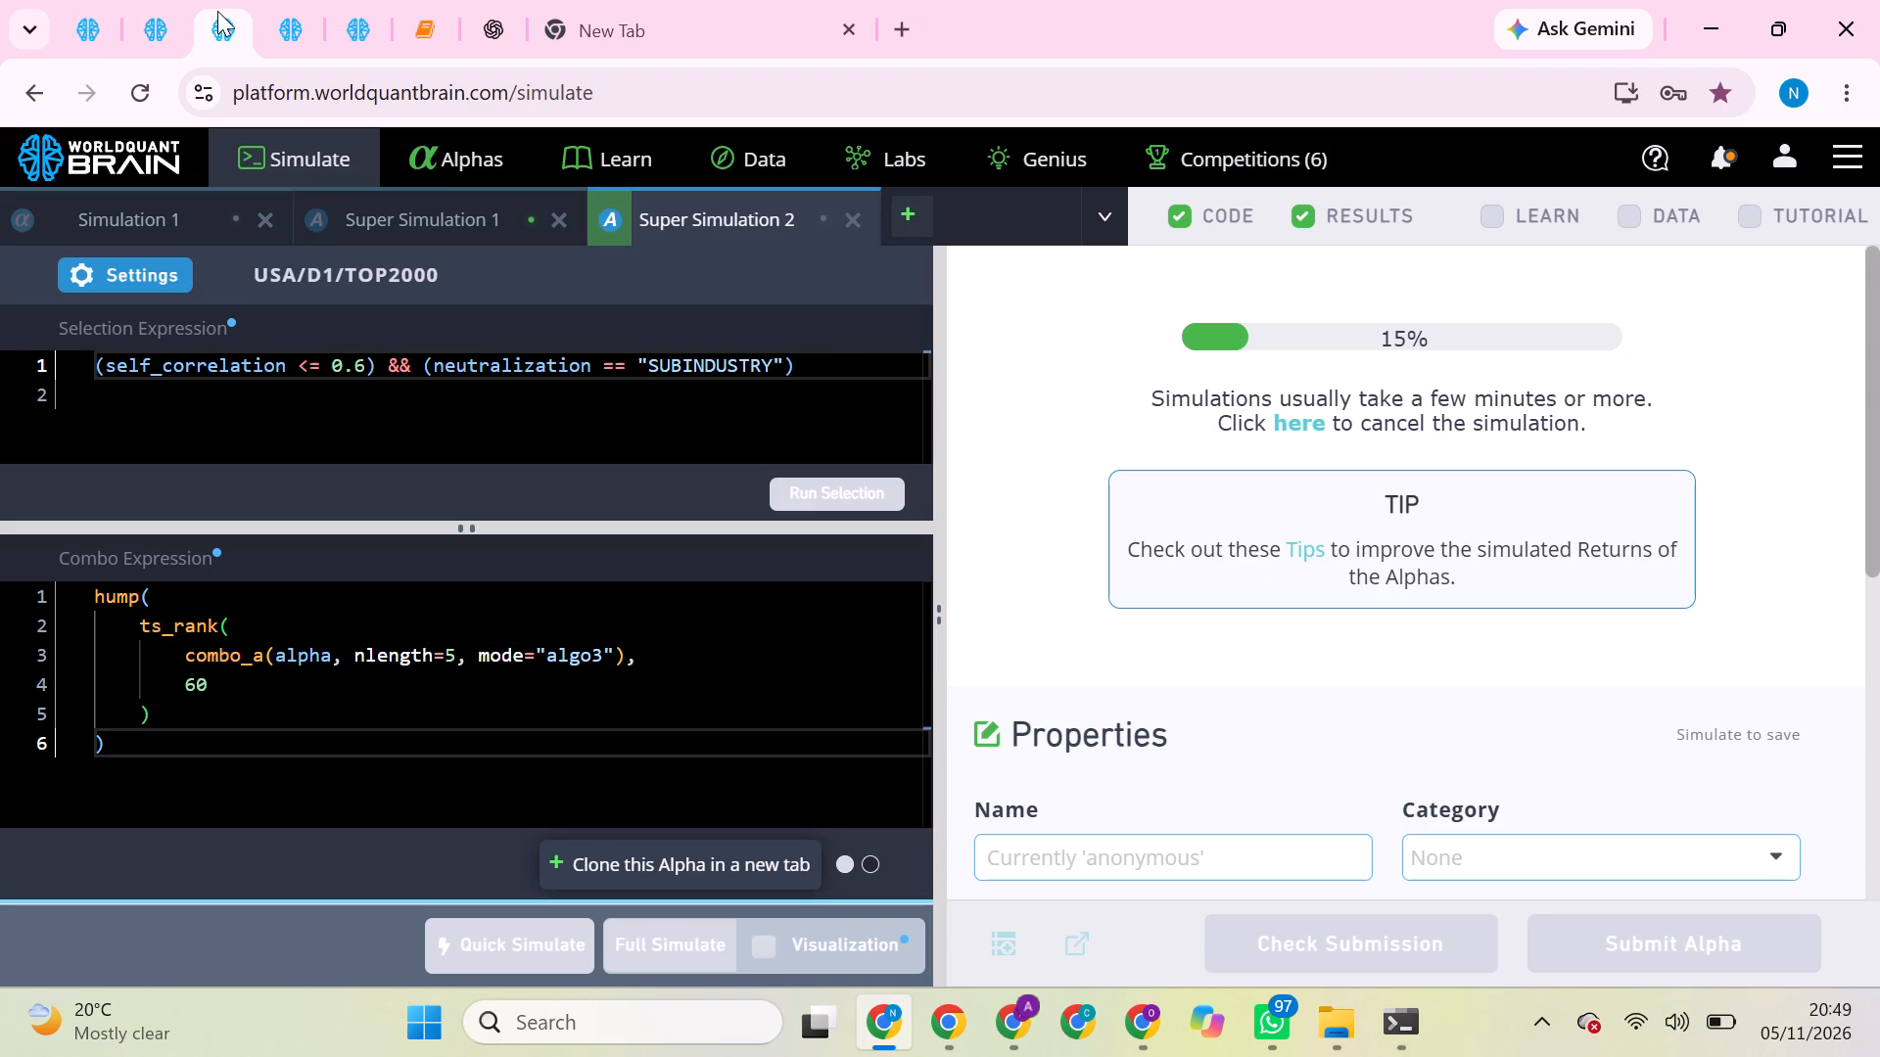
click(271, 22)
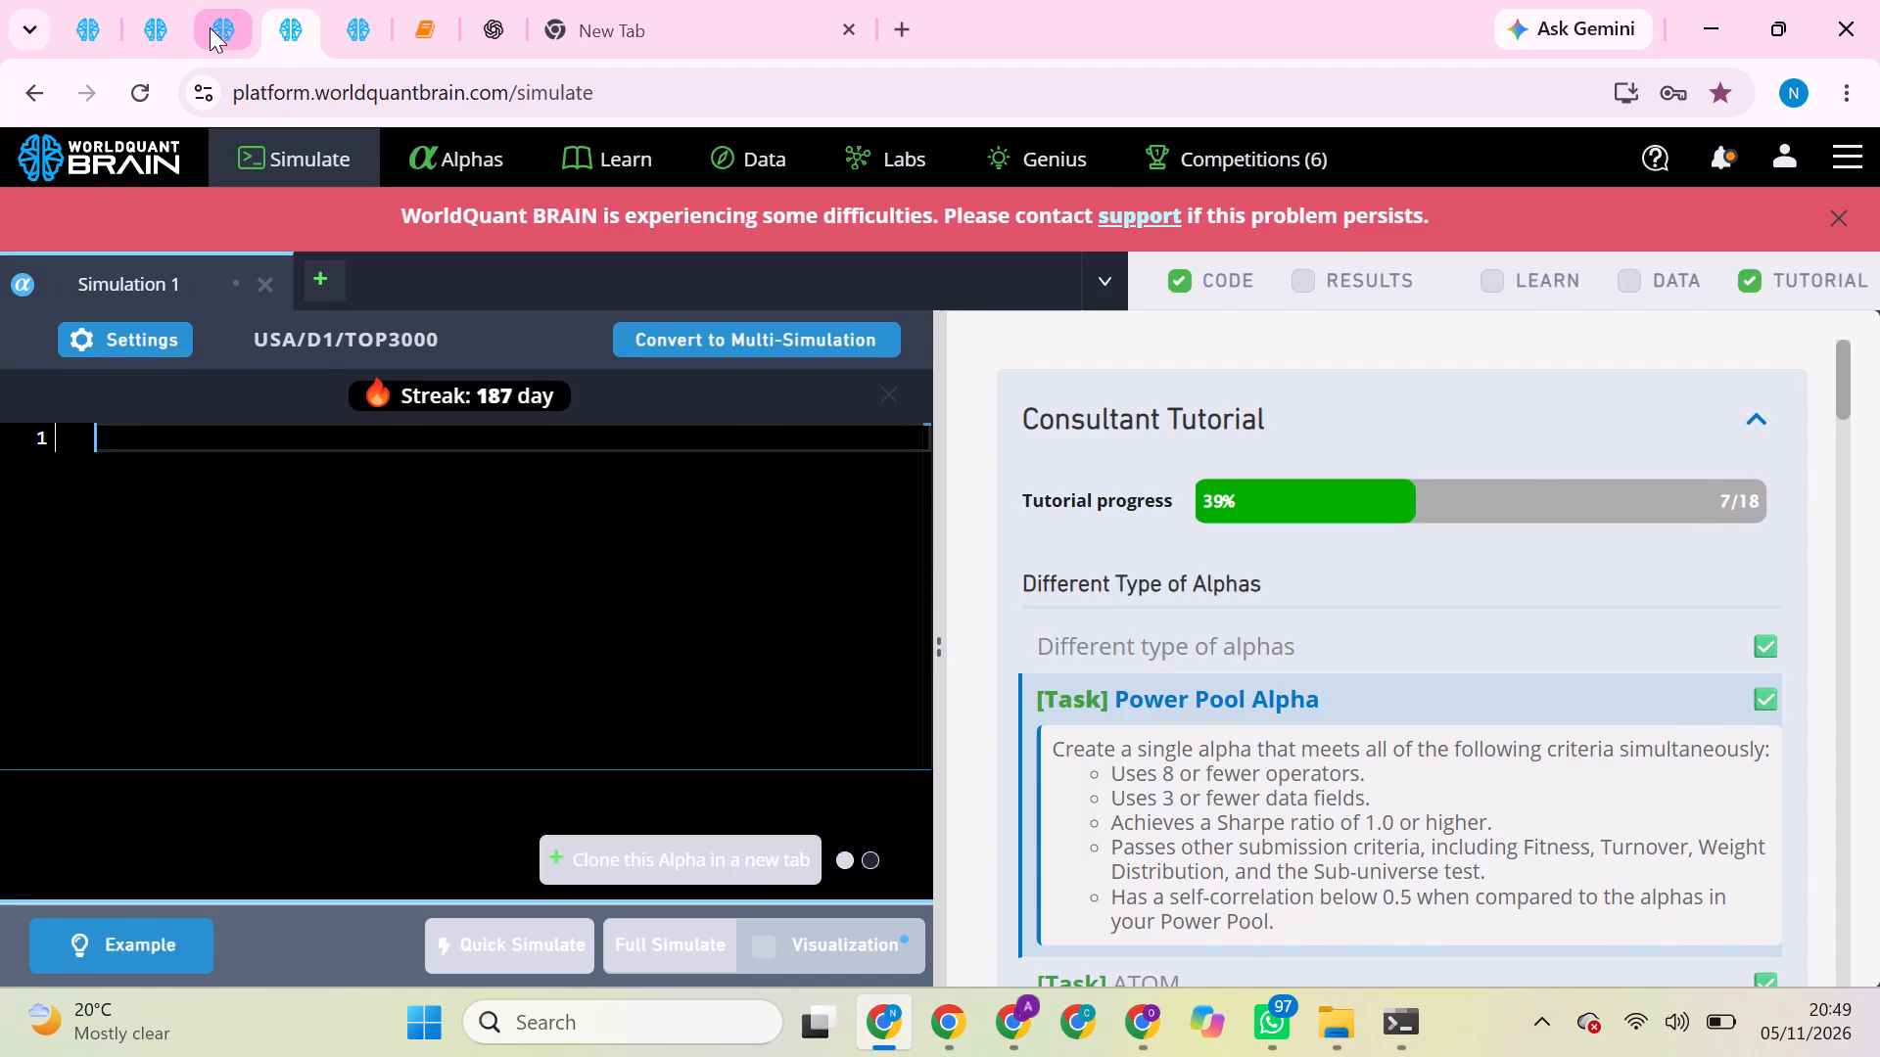
click(210, 27)
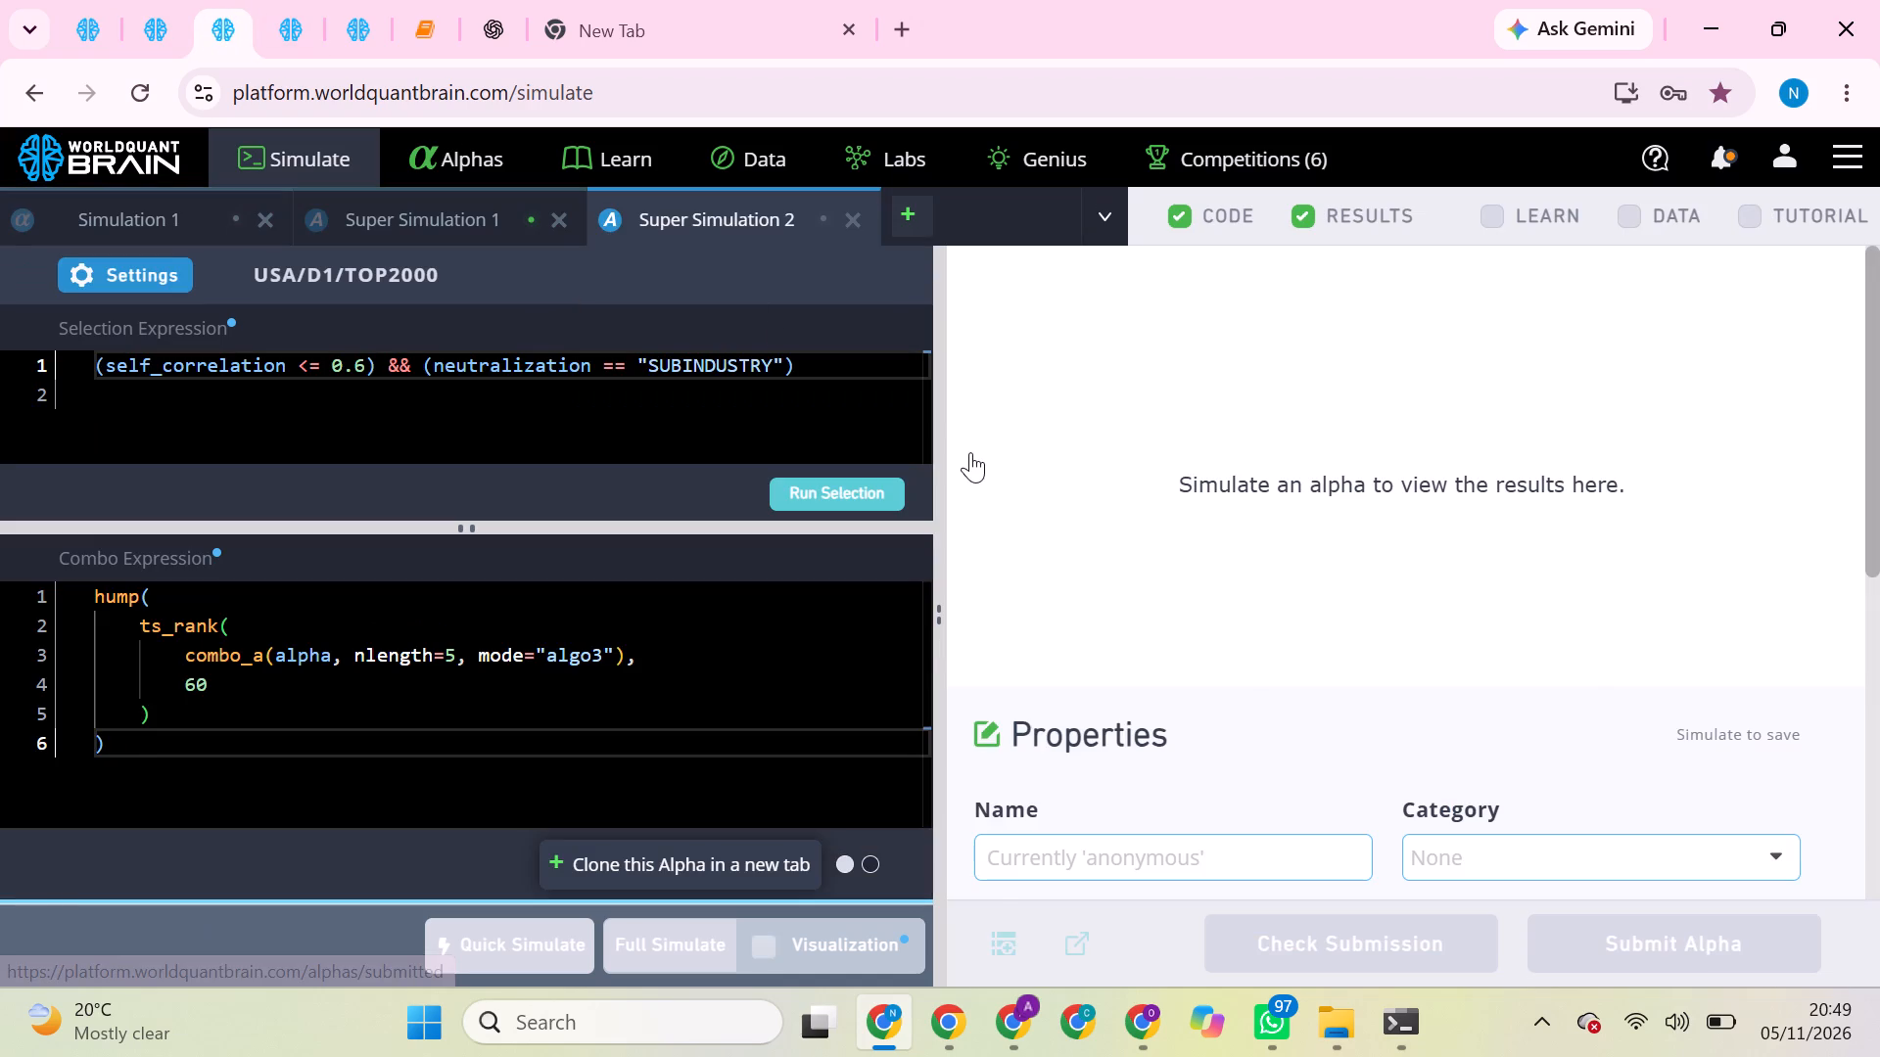
scroll(1278, 581, down, 4)
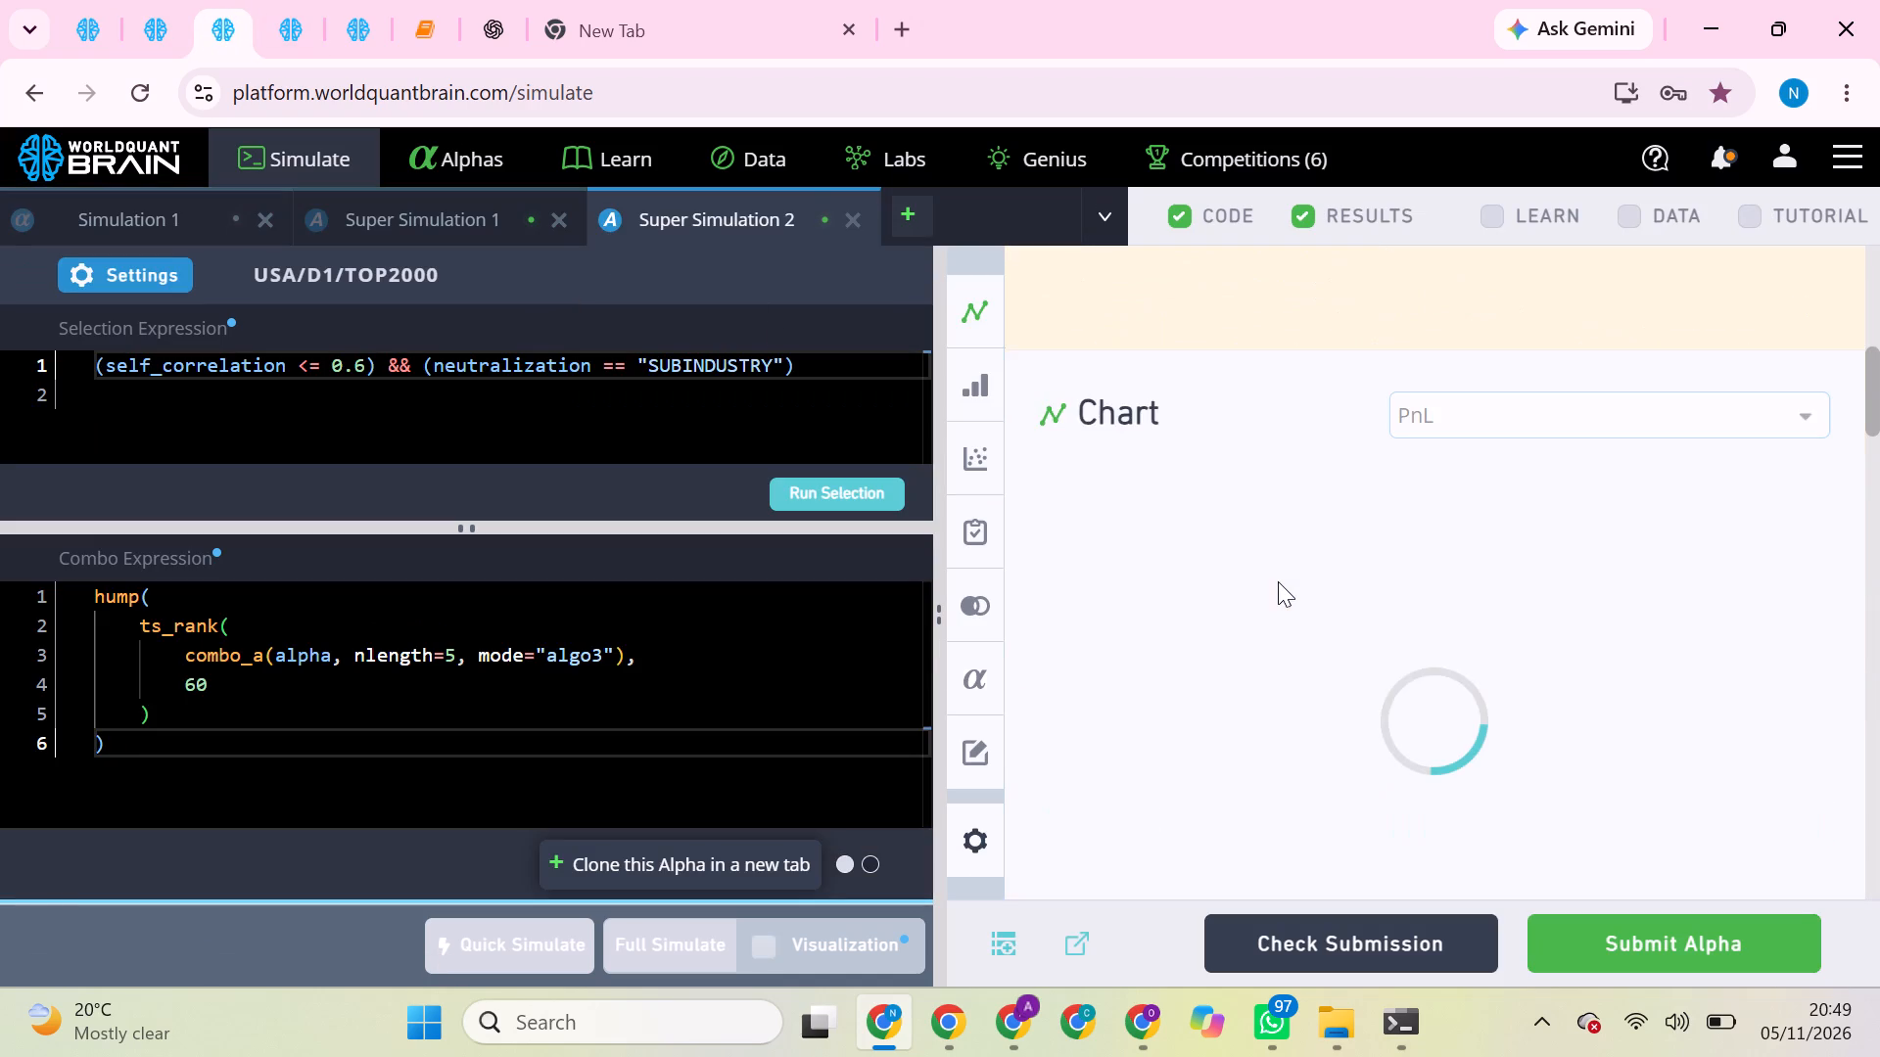
scroll(1278, 581, down, 3)
scroll(1278, 581, up, 1)
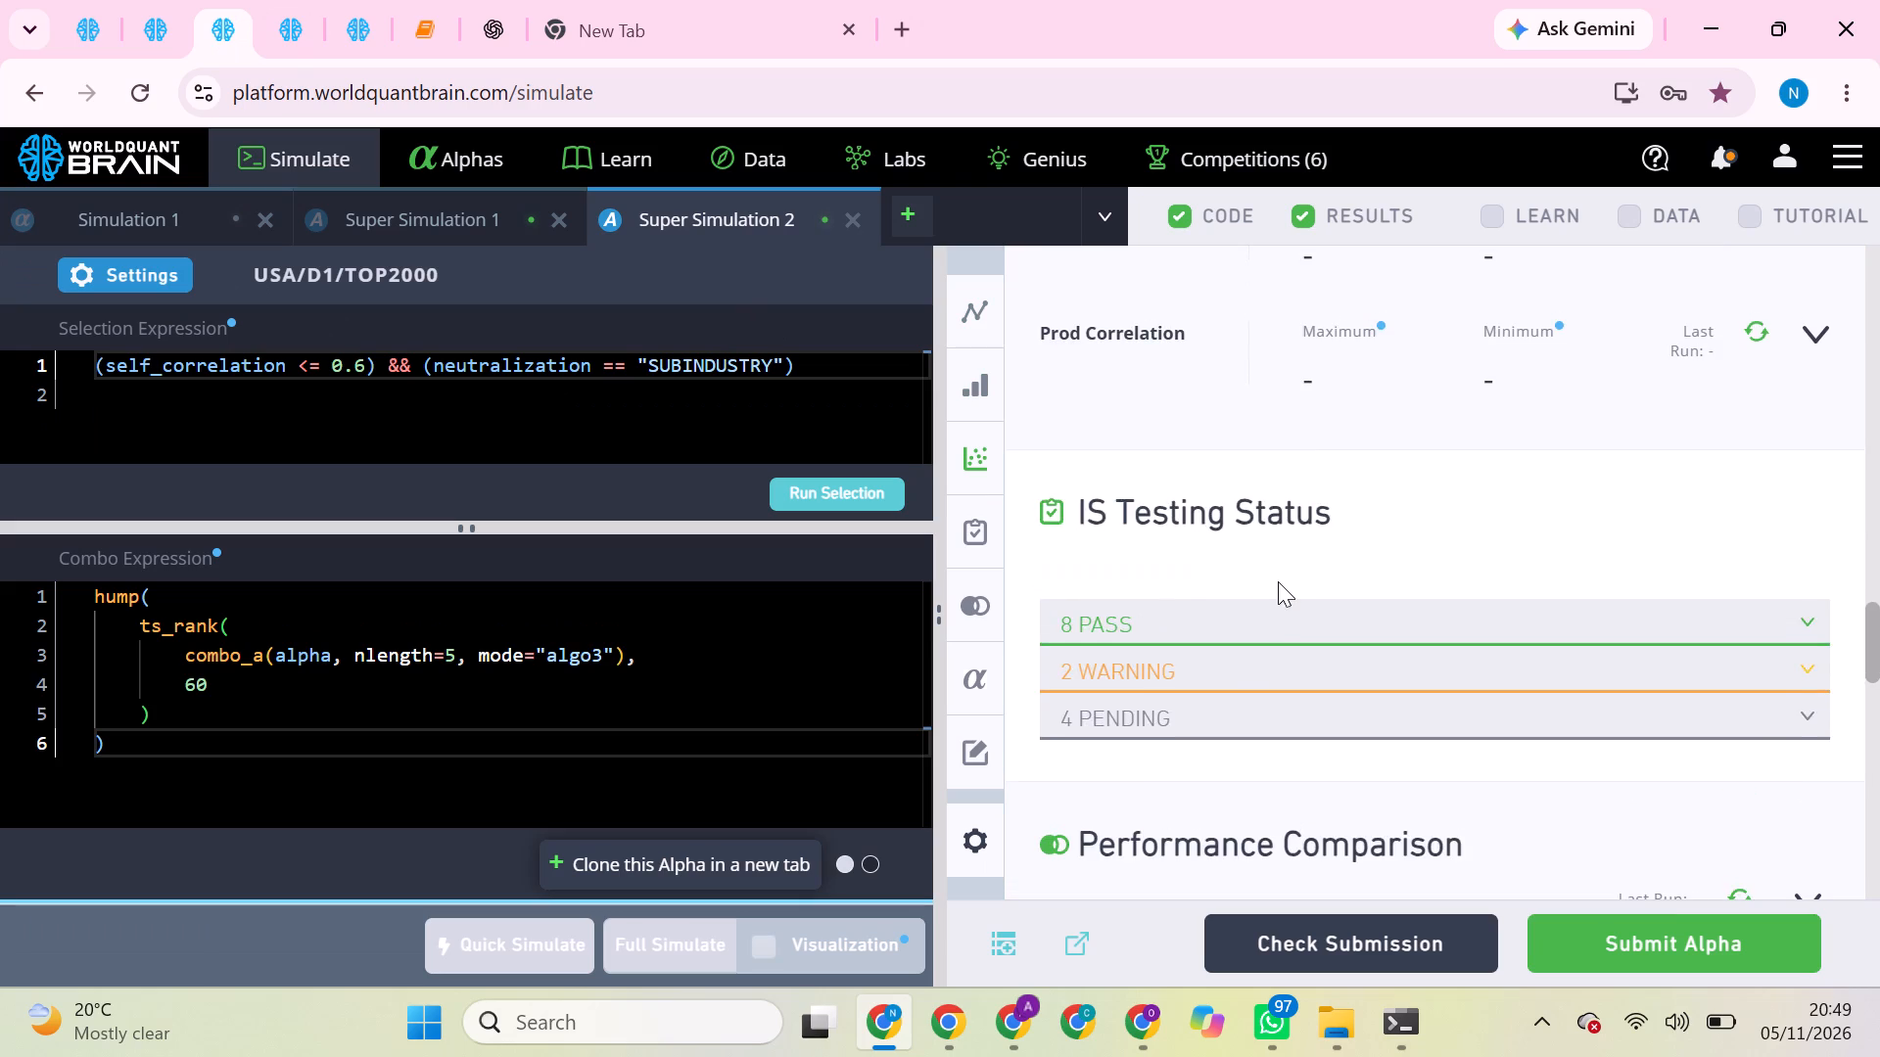
scroll(1278, 581, up, 1)
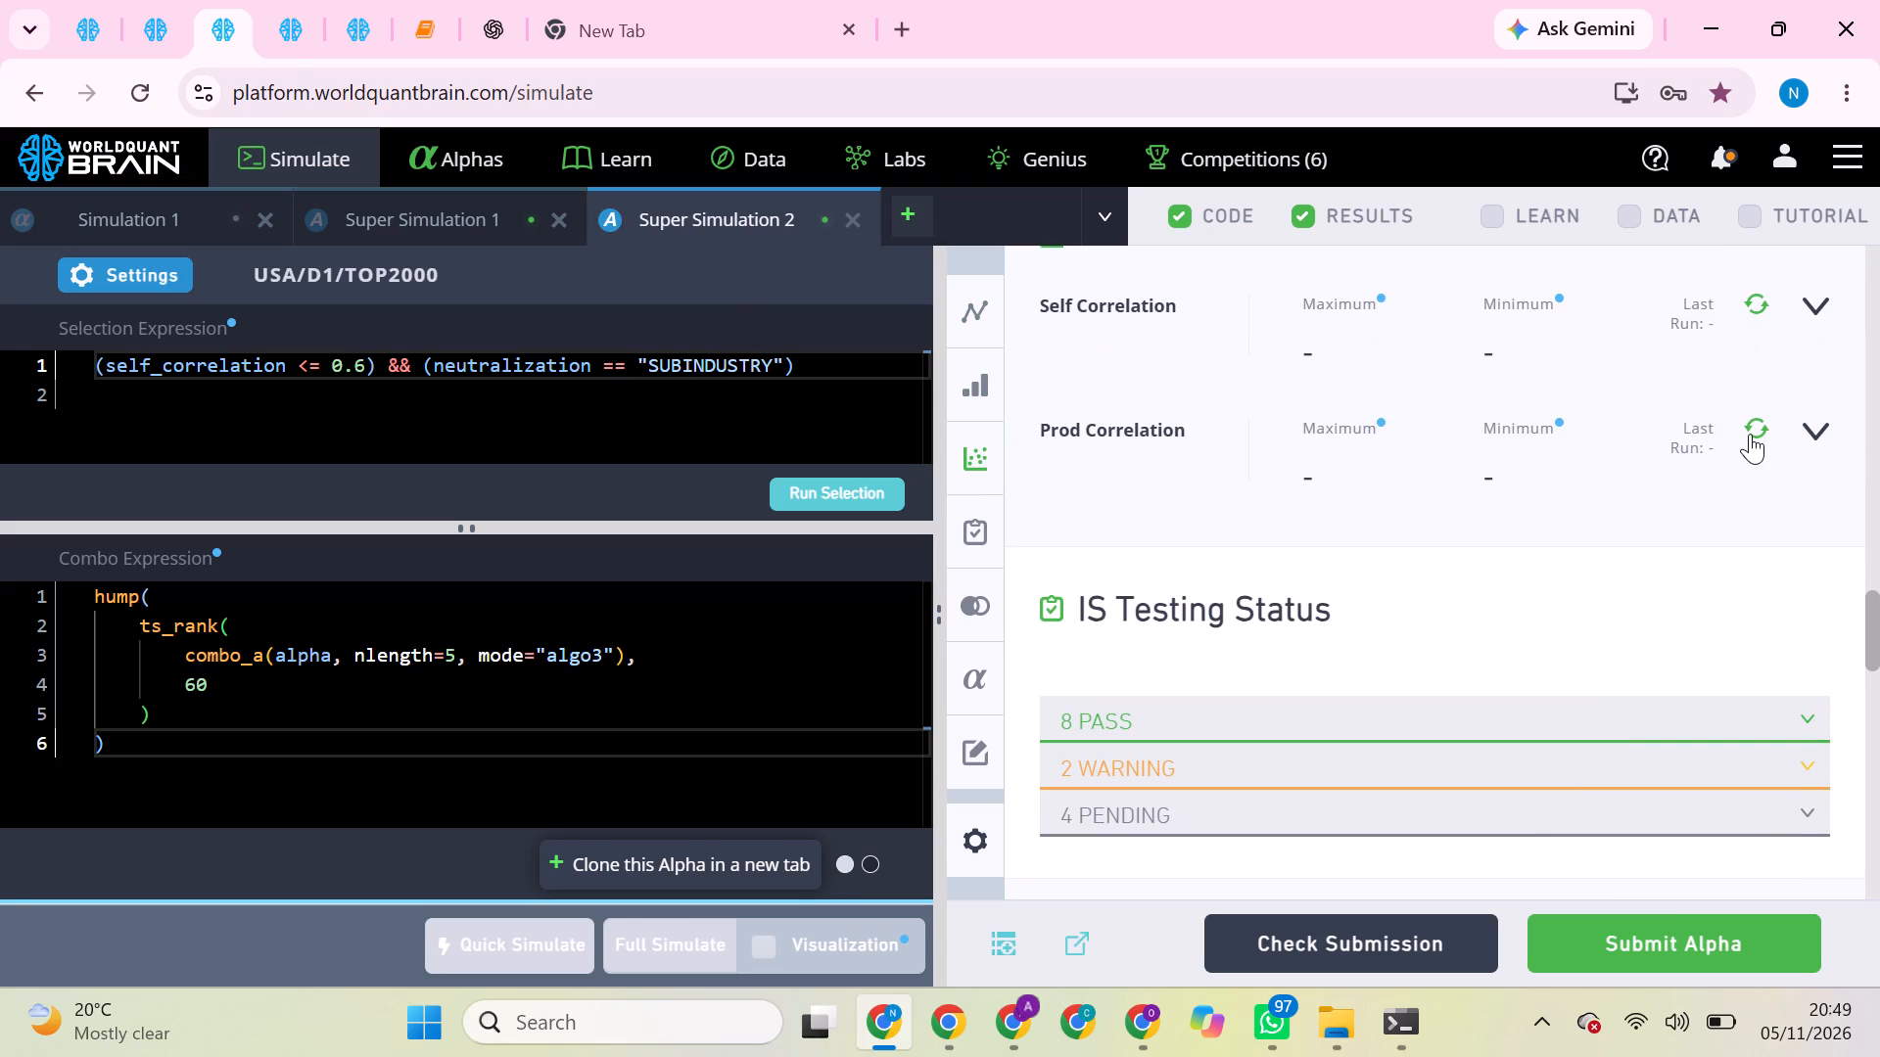
click(1754, 431)
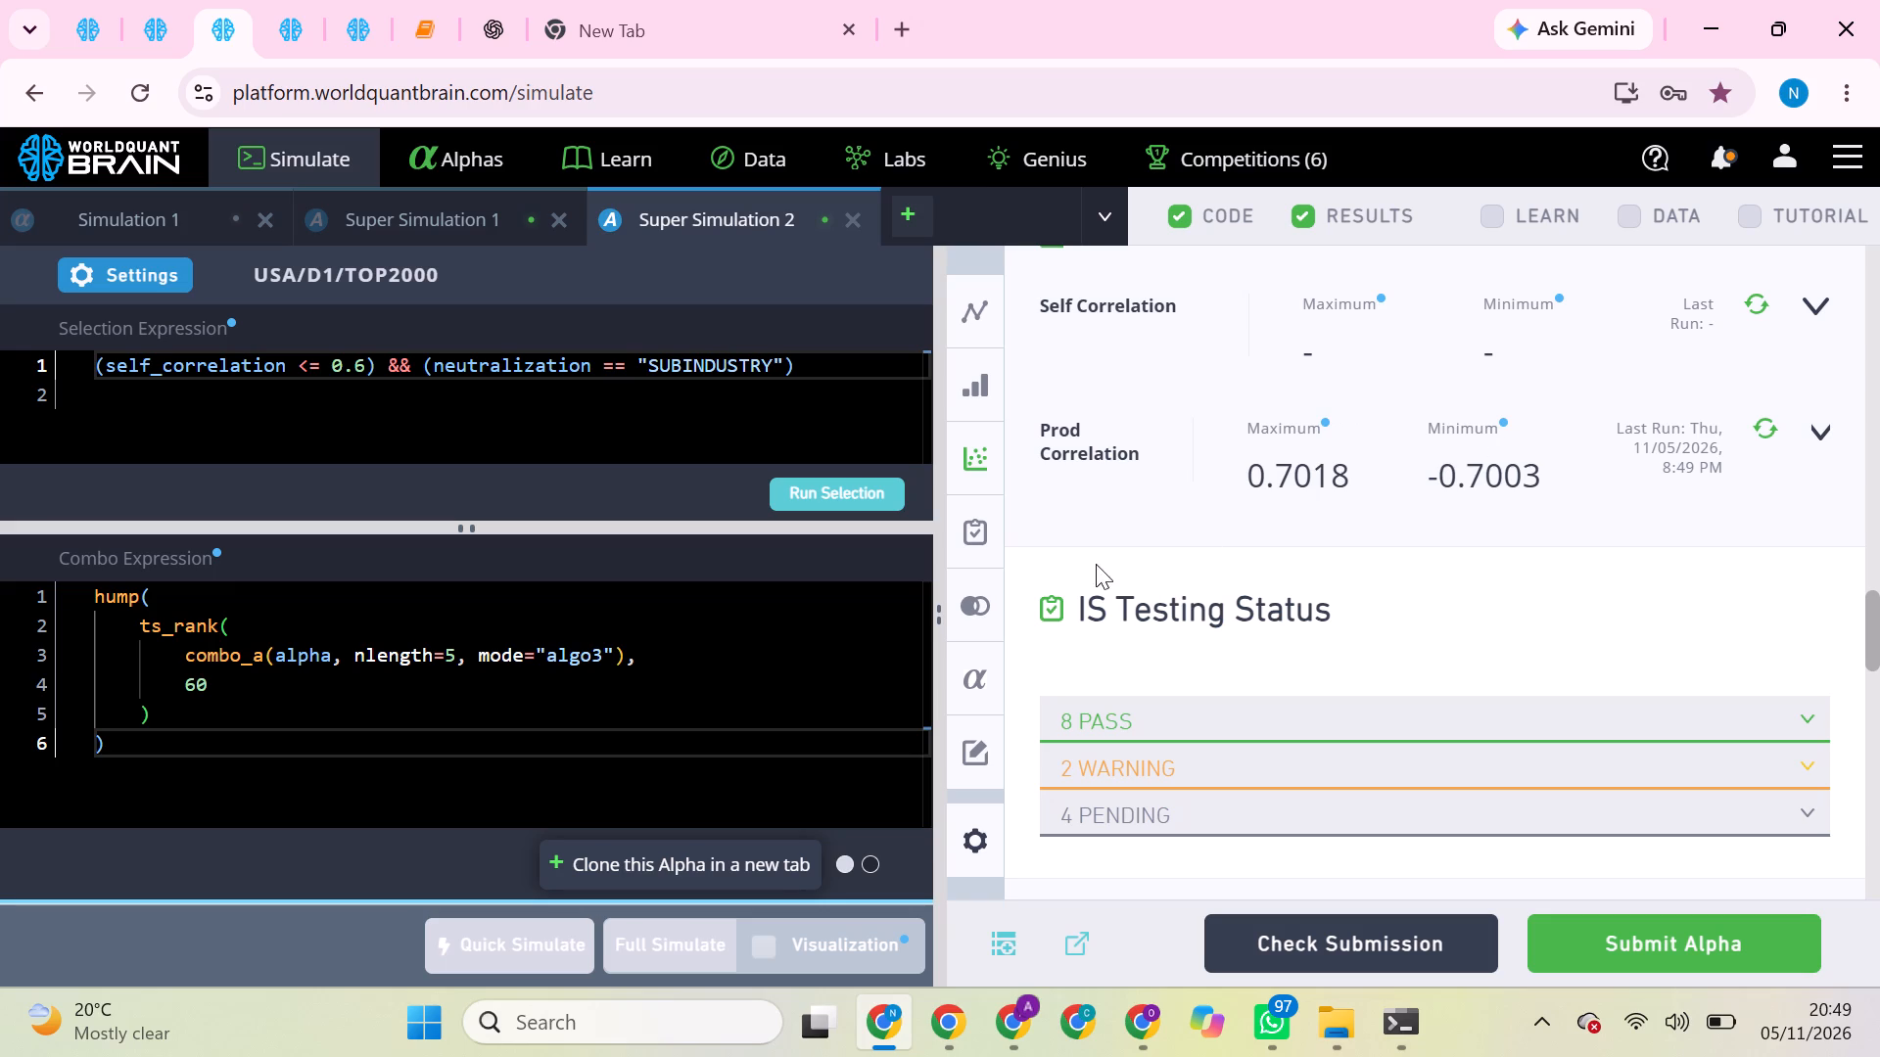
Append ^2 to the SUBINDUSTRY session's combo expression, run the selection and start its full simulation.
click(112, 737)
key(shift+asciicircum)
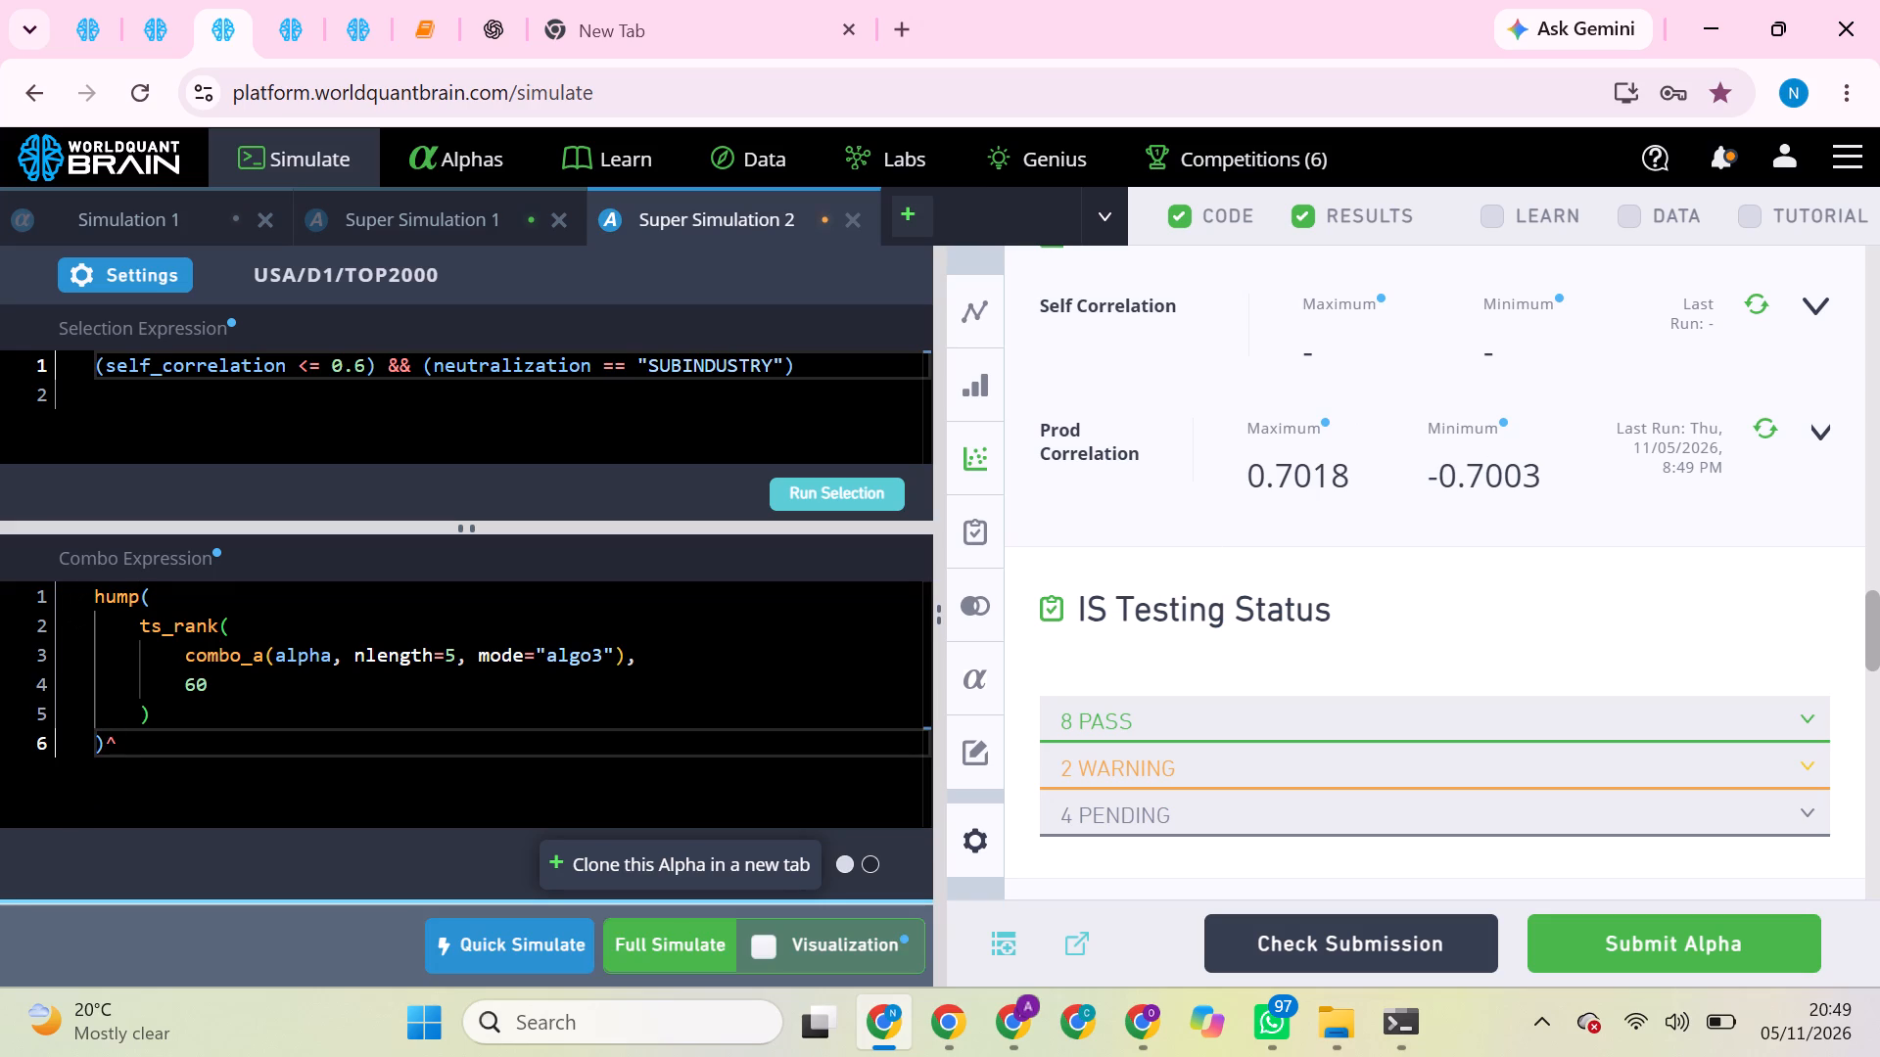
key(2)
click(839, 501)
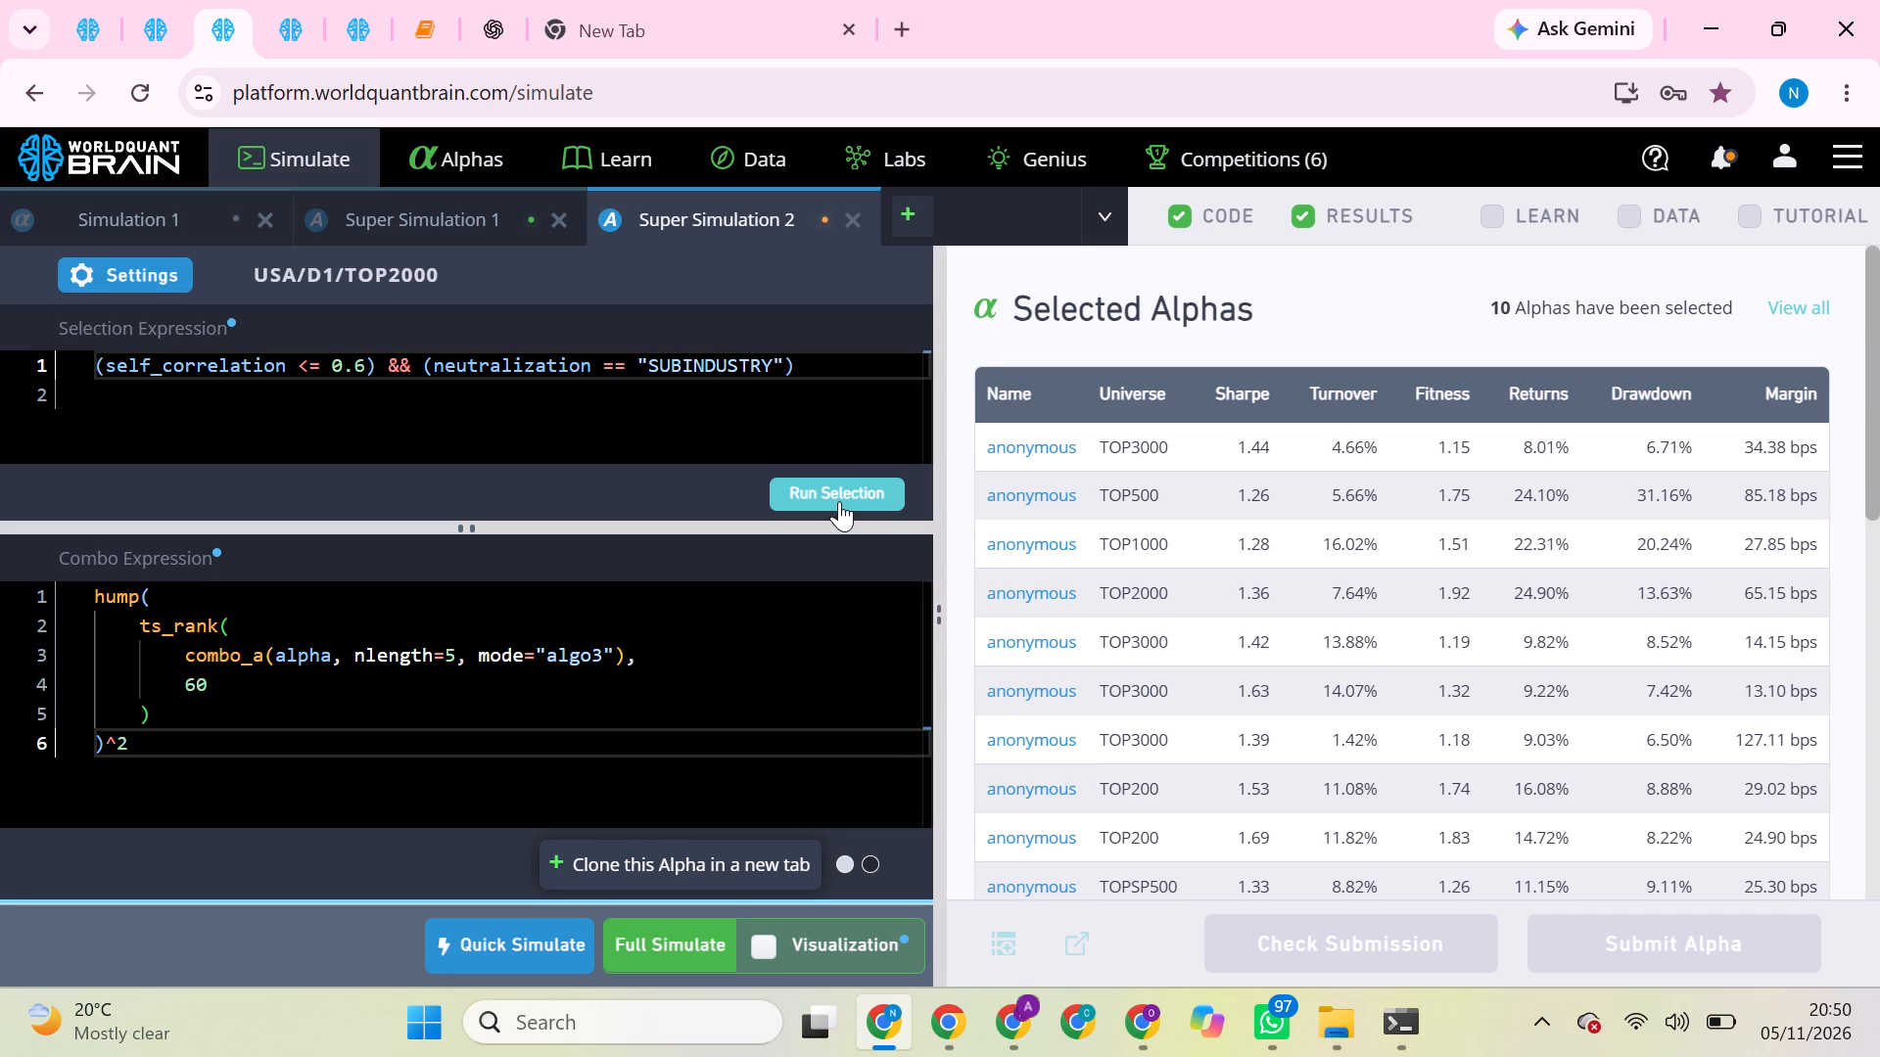
click(677, 945)
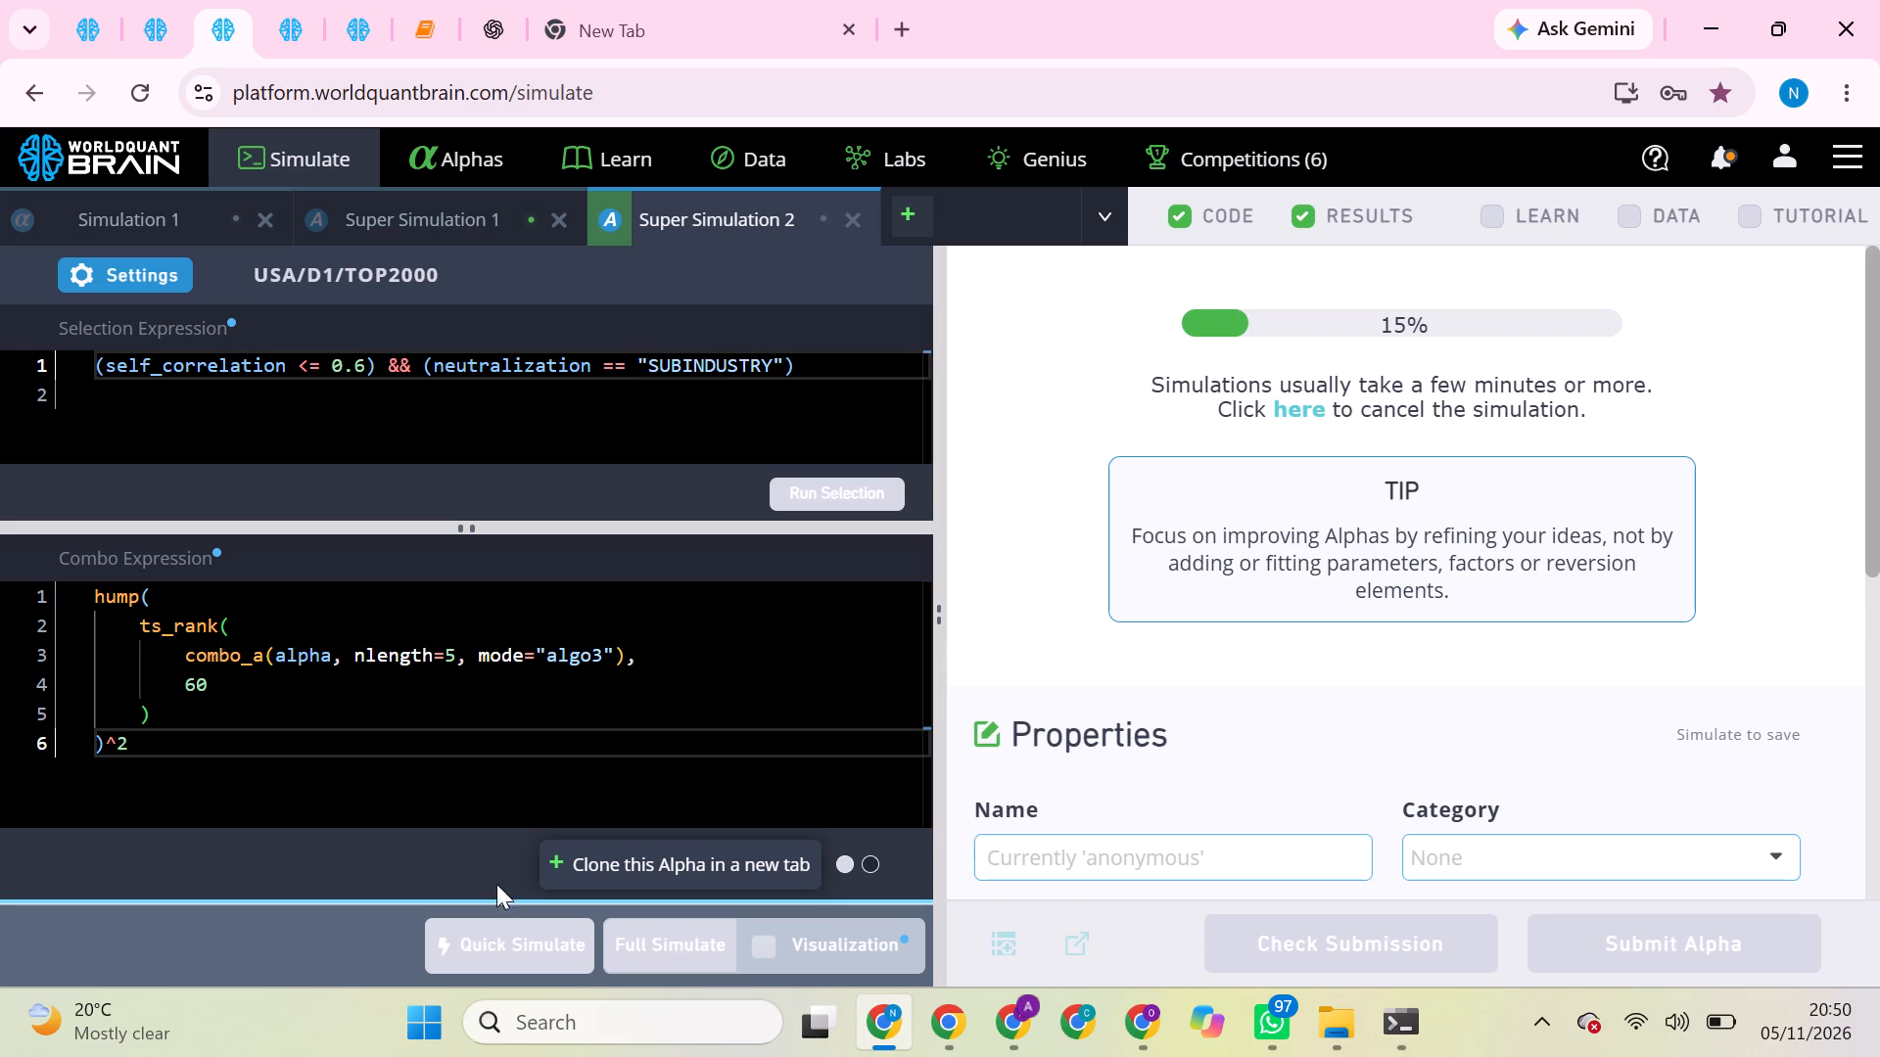
Check on the running sessions and review the PnL chart of the long_count turnover < 0.5 simulation.
click(64, 10)
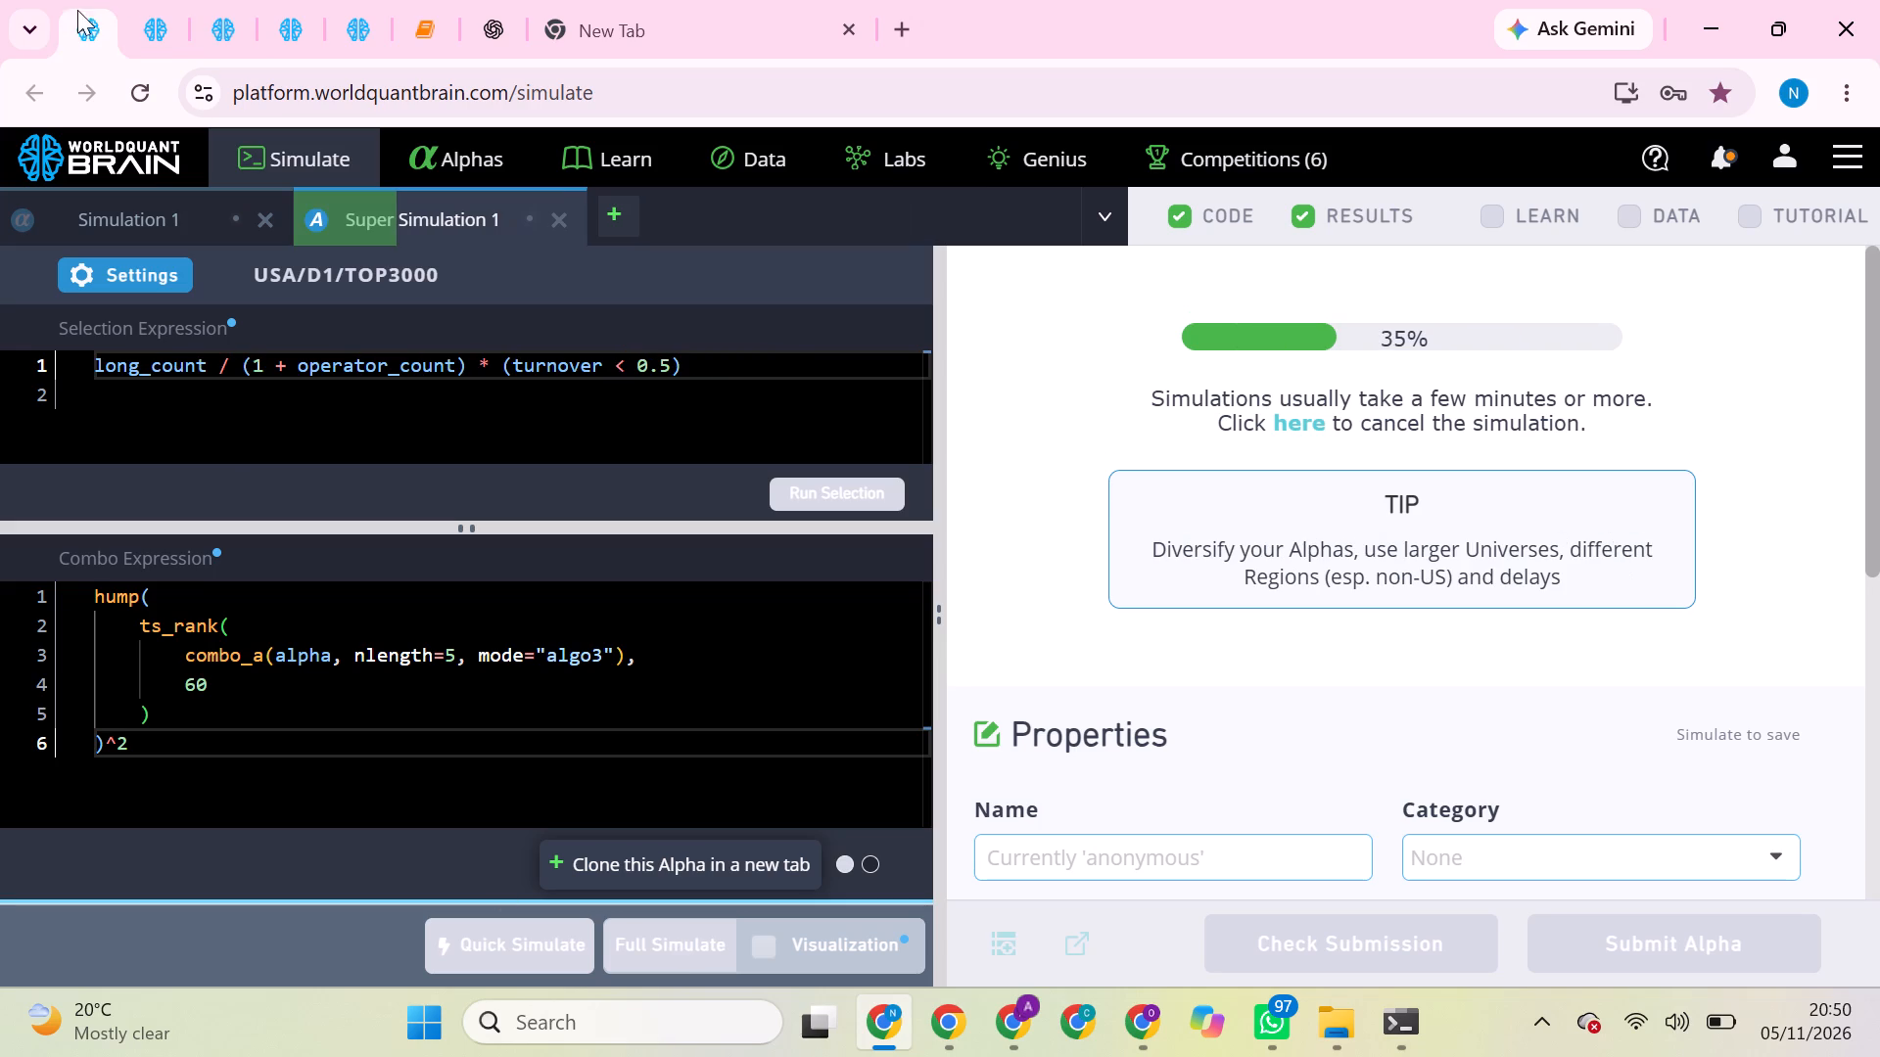
click(161, 14)
click(92, 23)
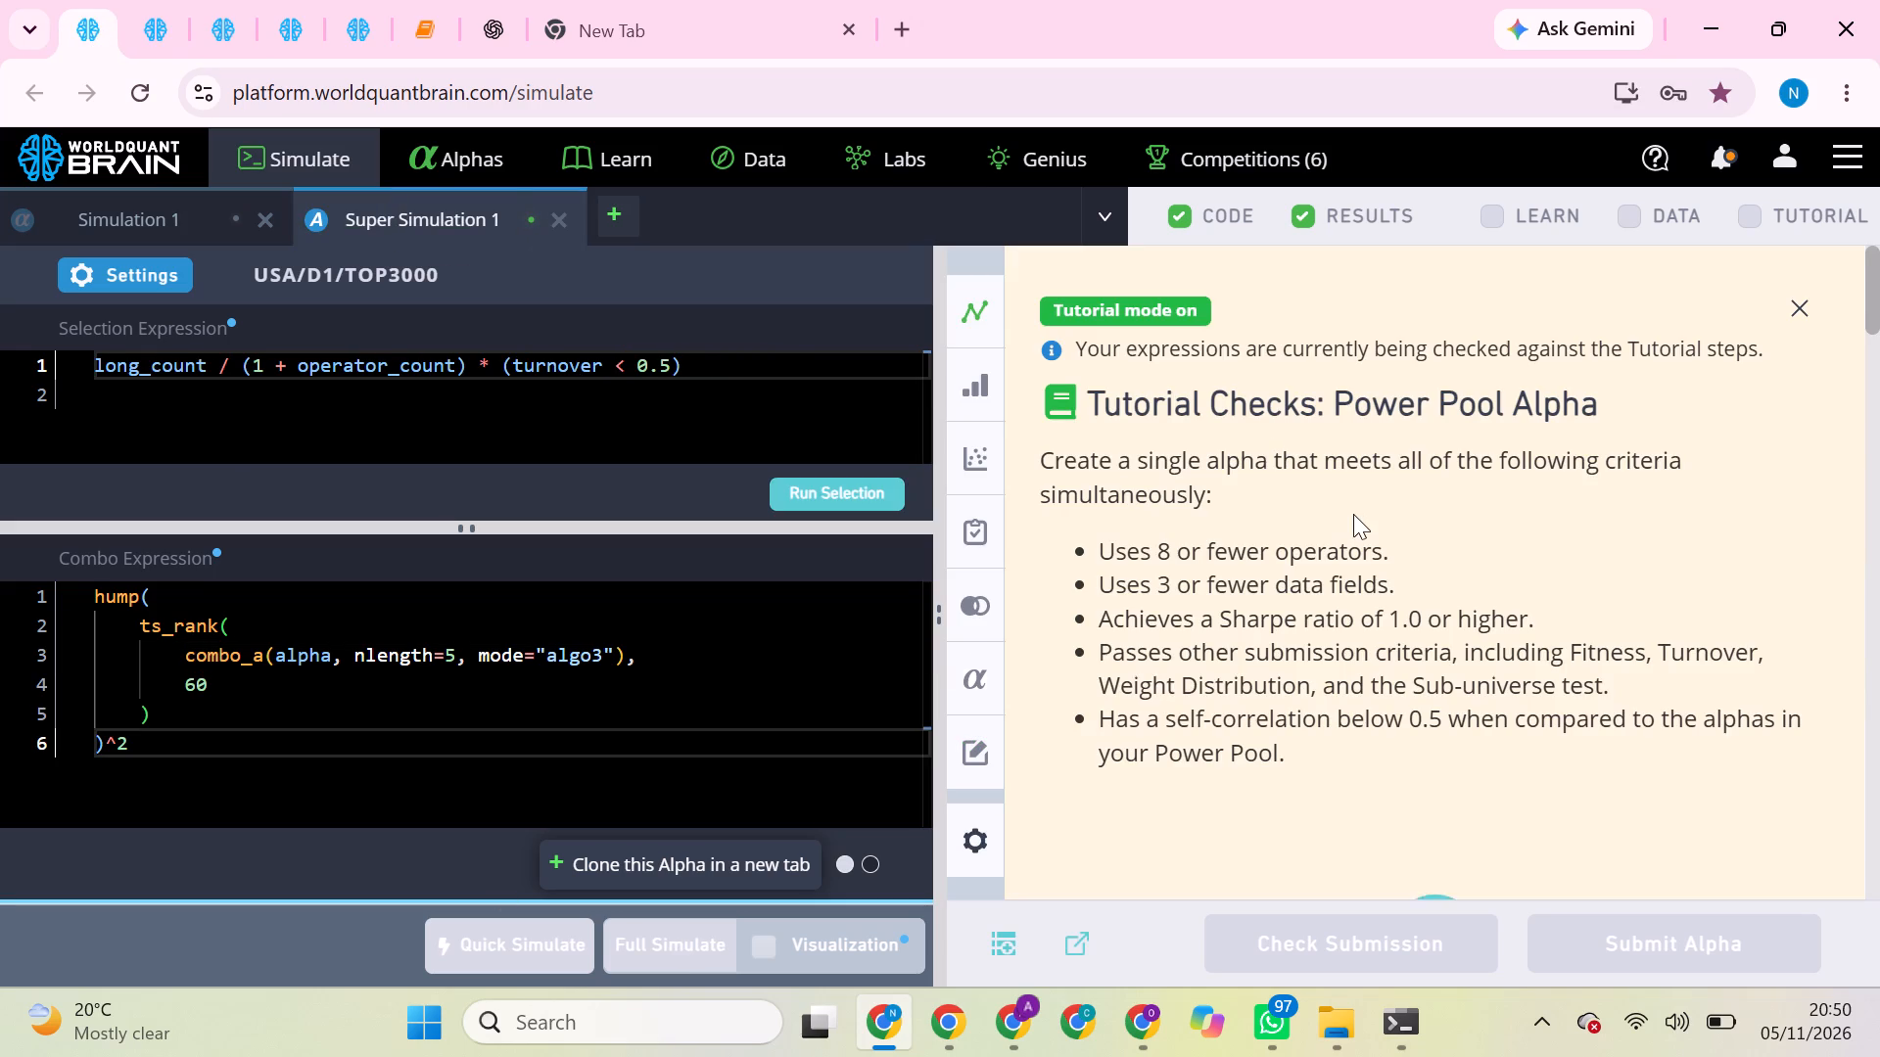
scroll(1473, 549, down, 4)
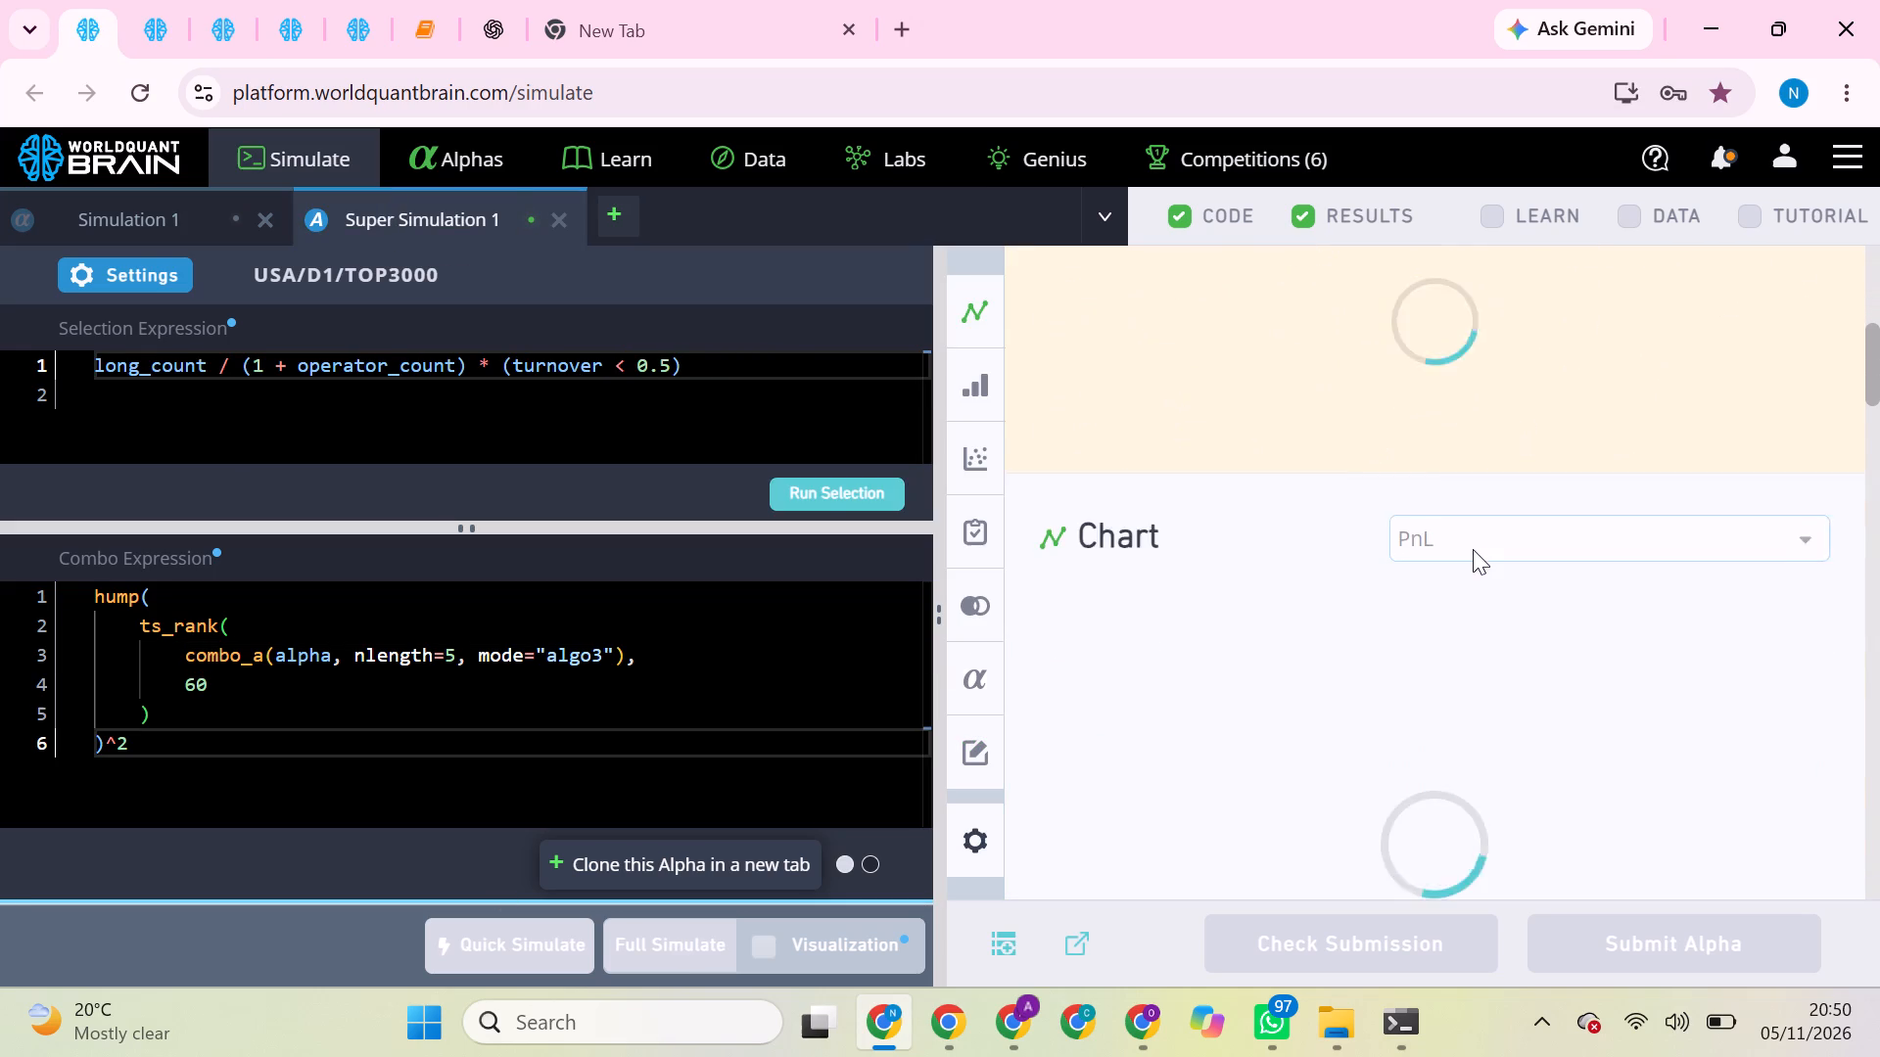
scroll(1473, 549, down, 1)
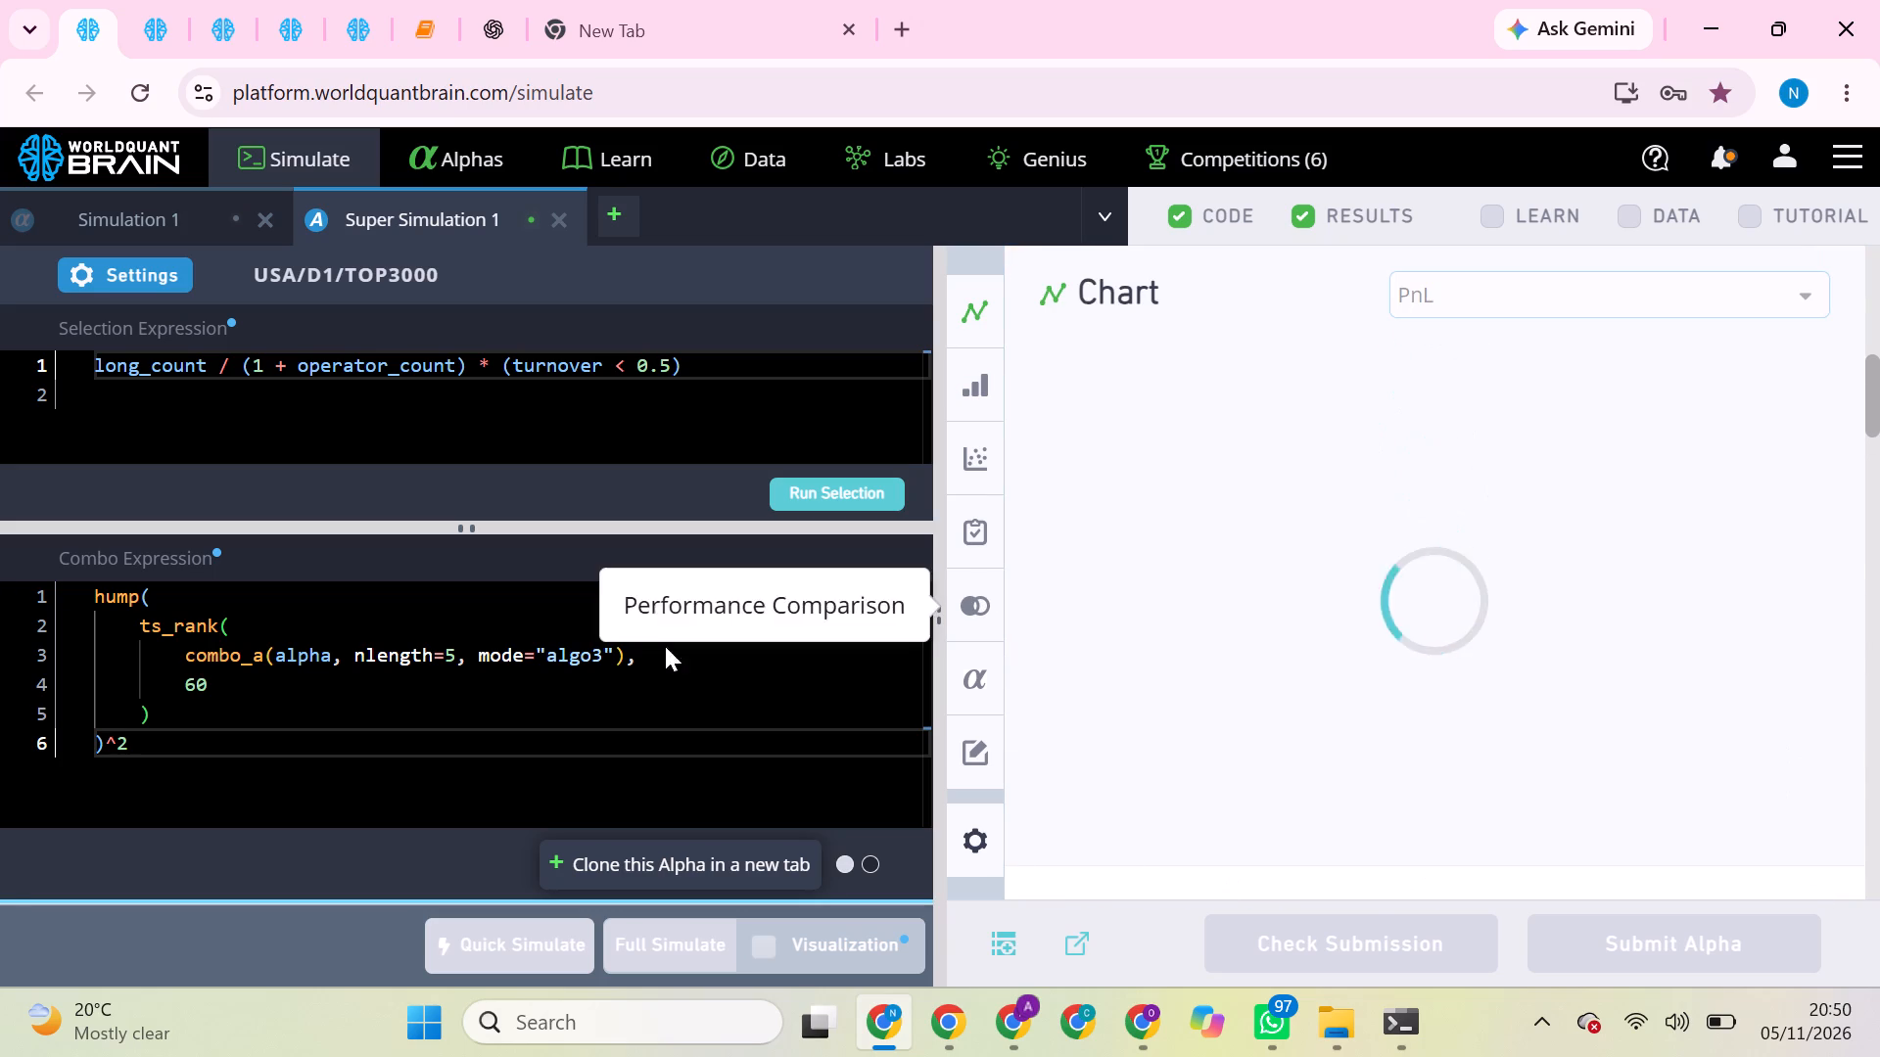
Remove ^2 from the combo expression of the long_count turnover < 0.5 session, run the selection and start its full simulation.
click(129, 745)
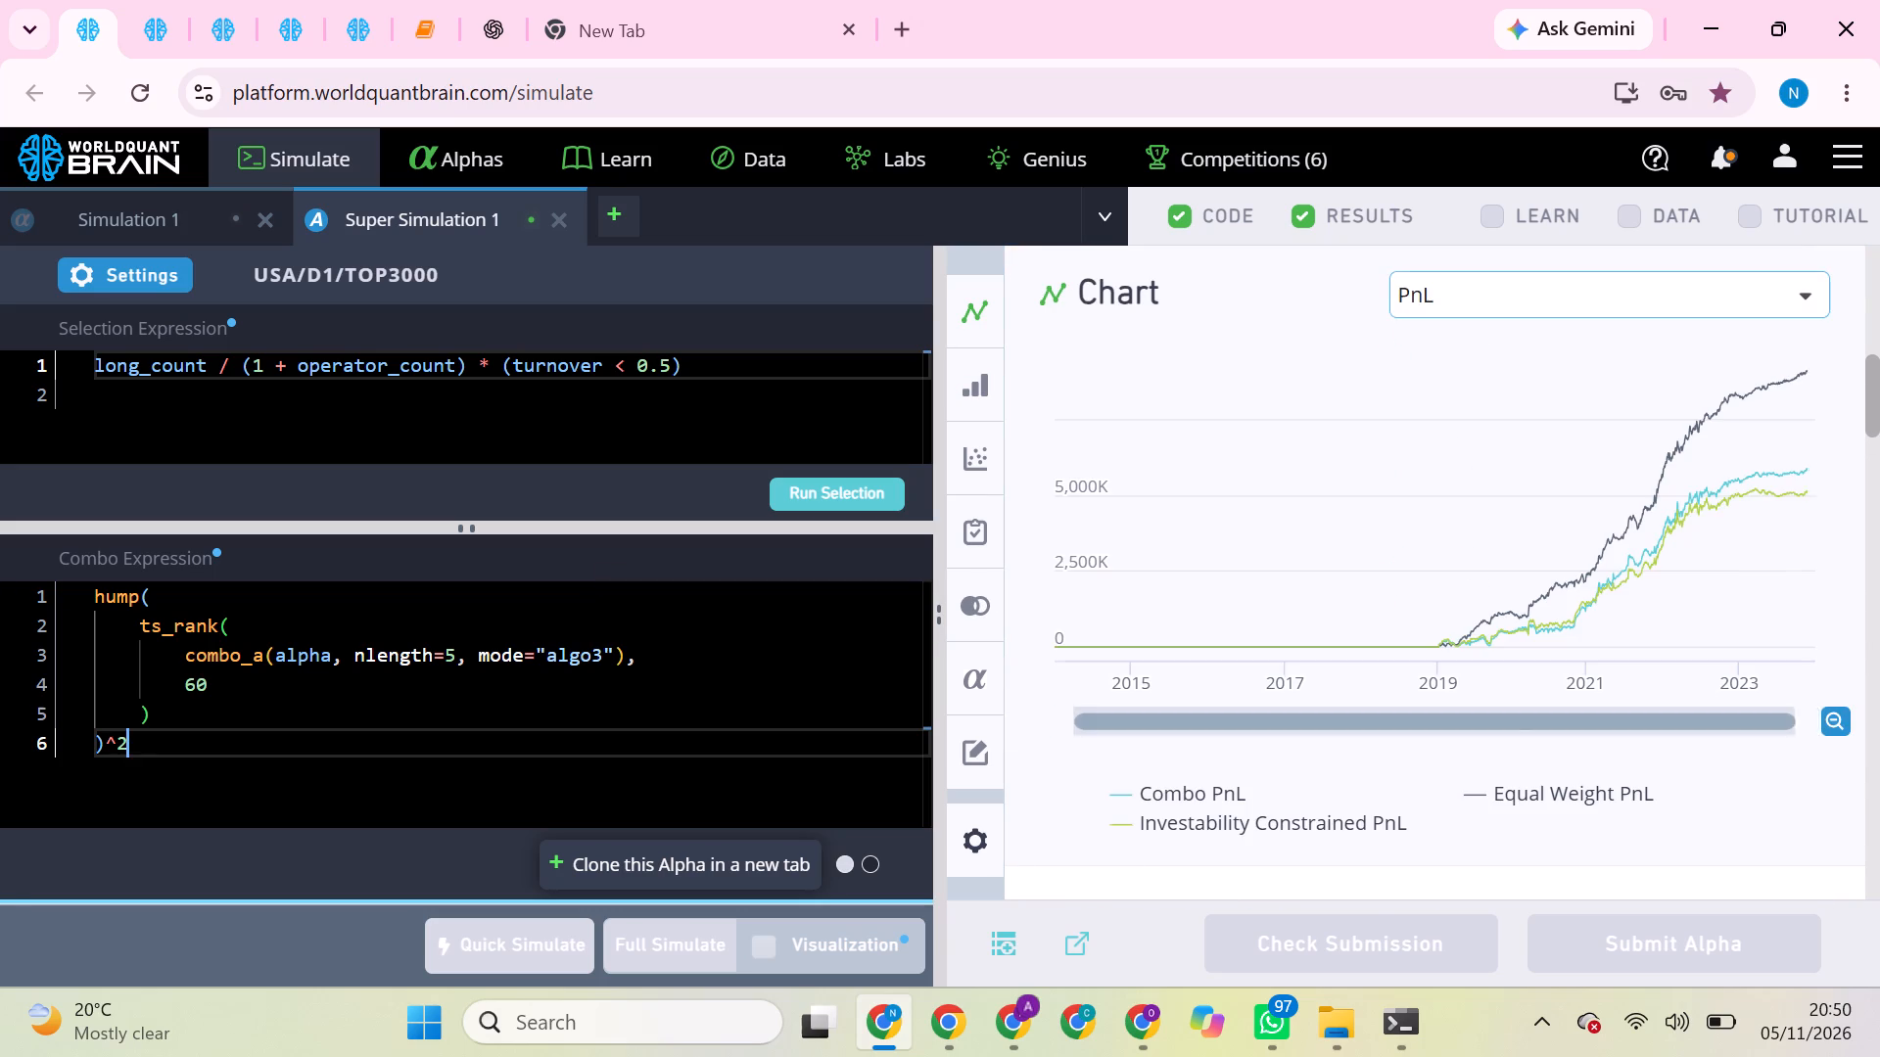
click(129, 745)
key(BackSpace)
key(BackSpace)
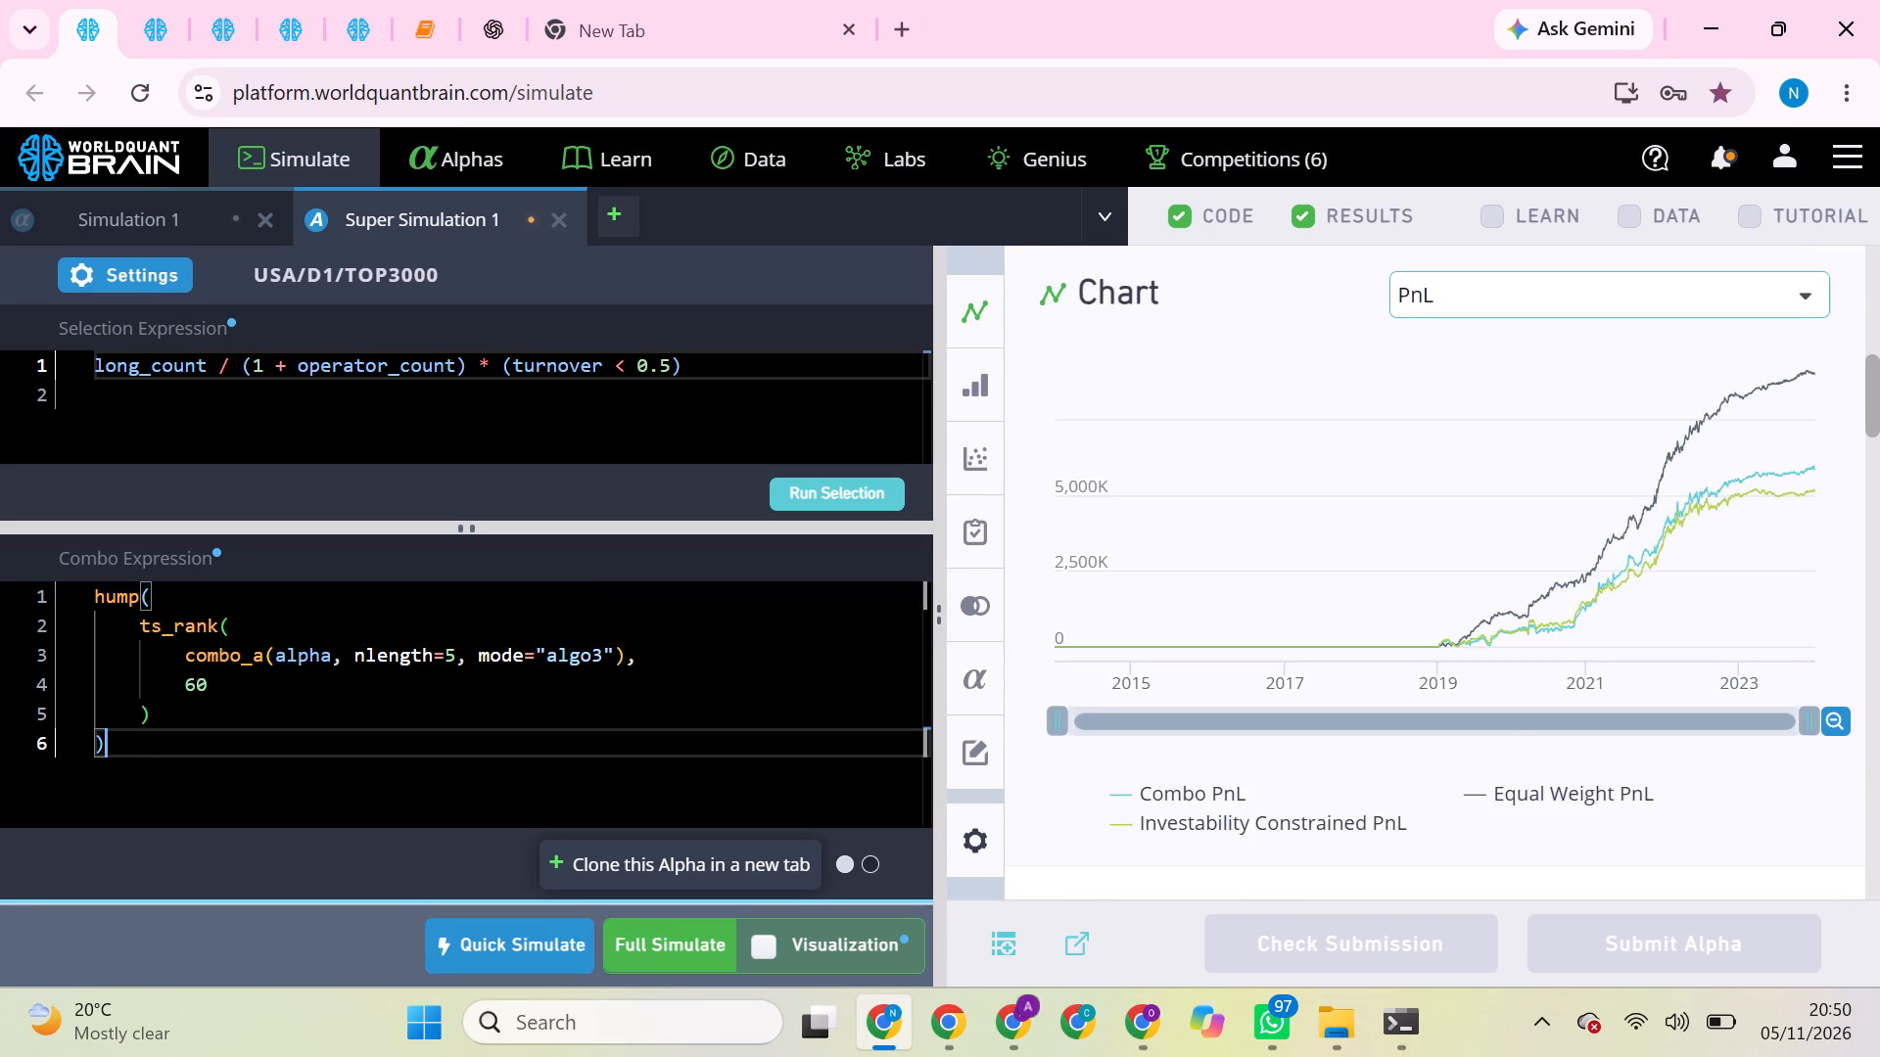
drag(866, 474, 865, 488)
click(865, 488)
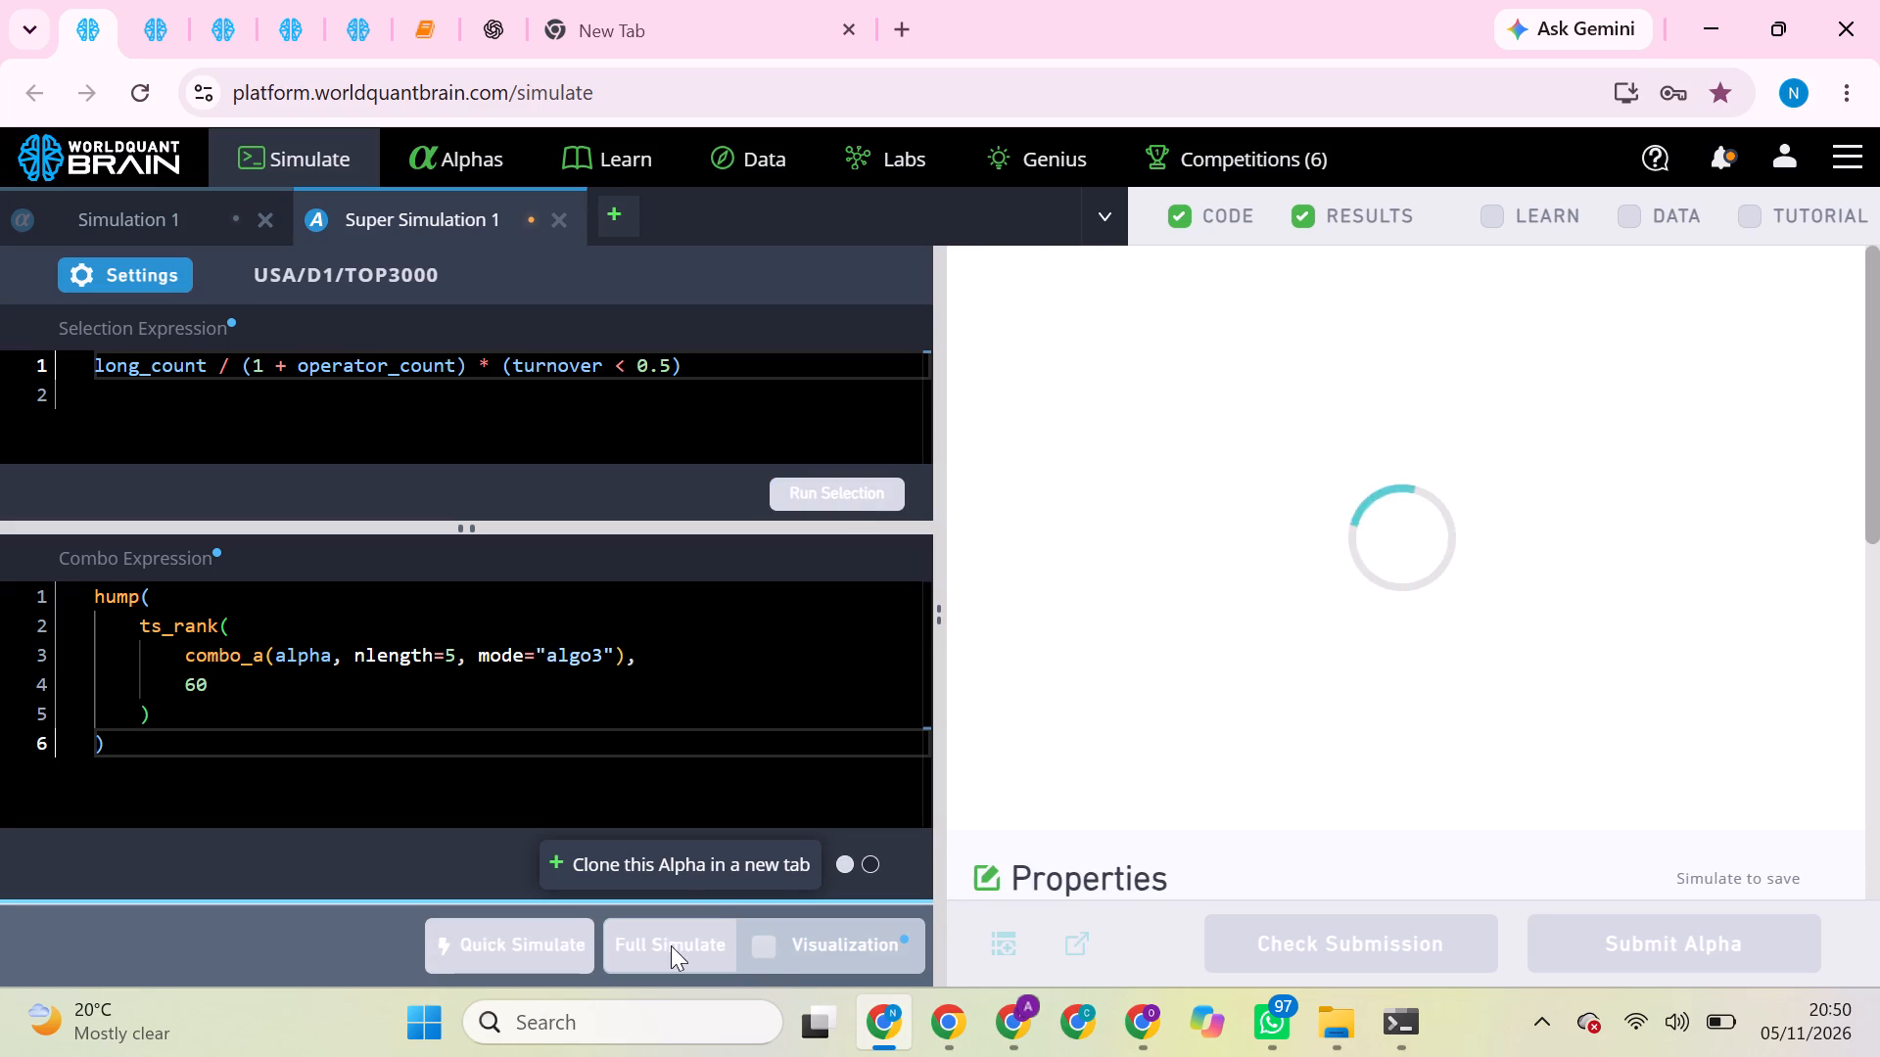
click(671, 940)
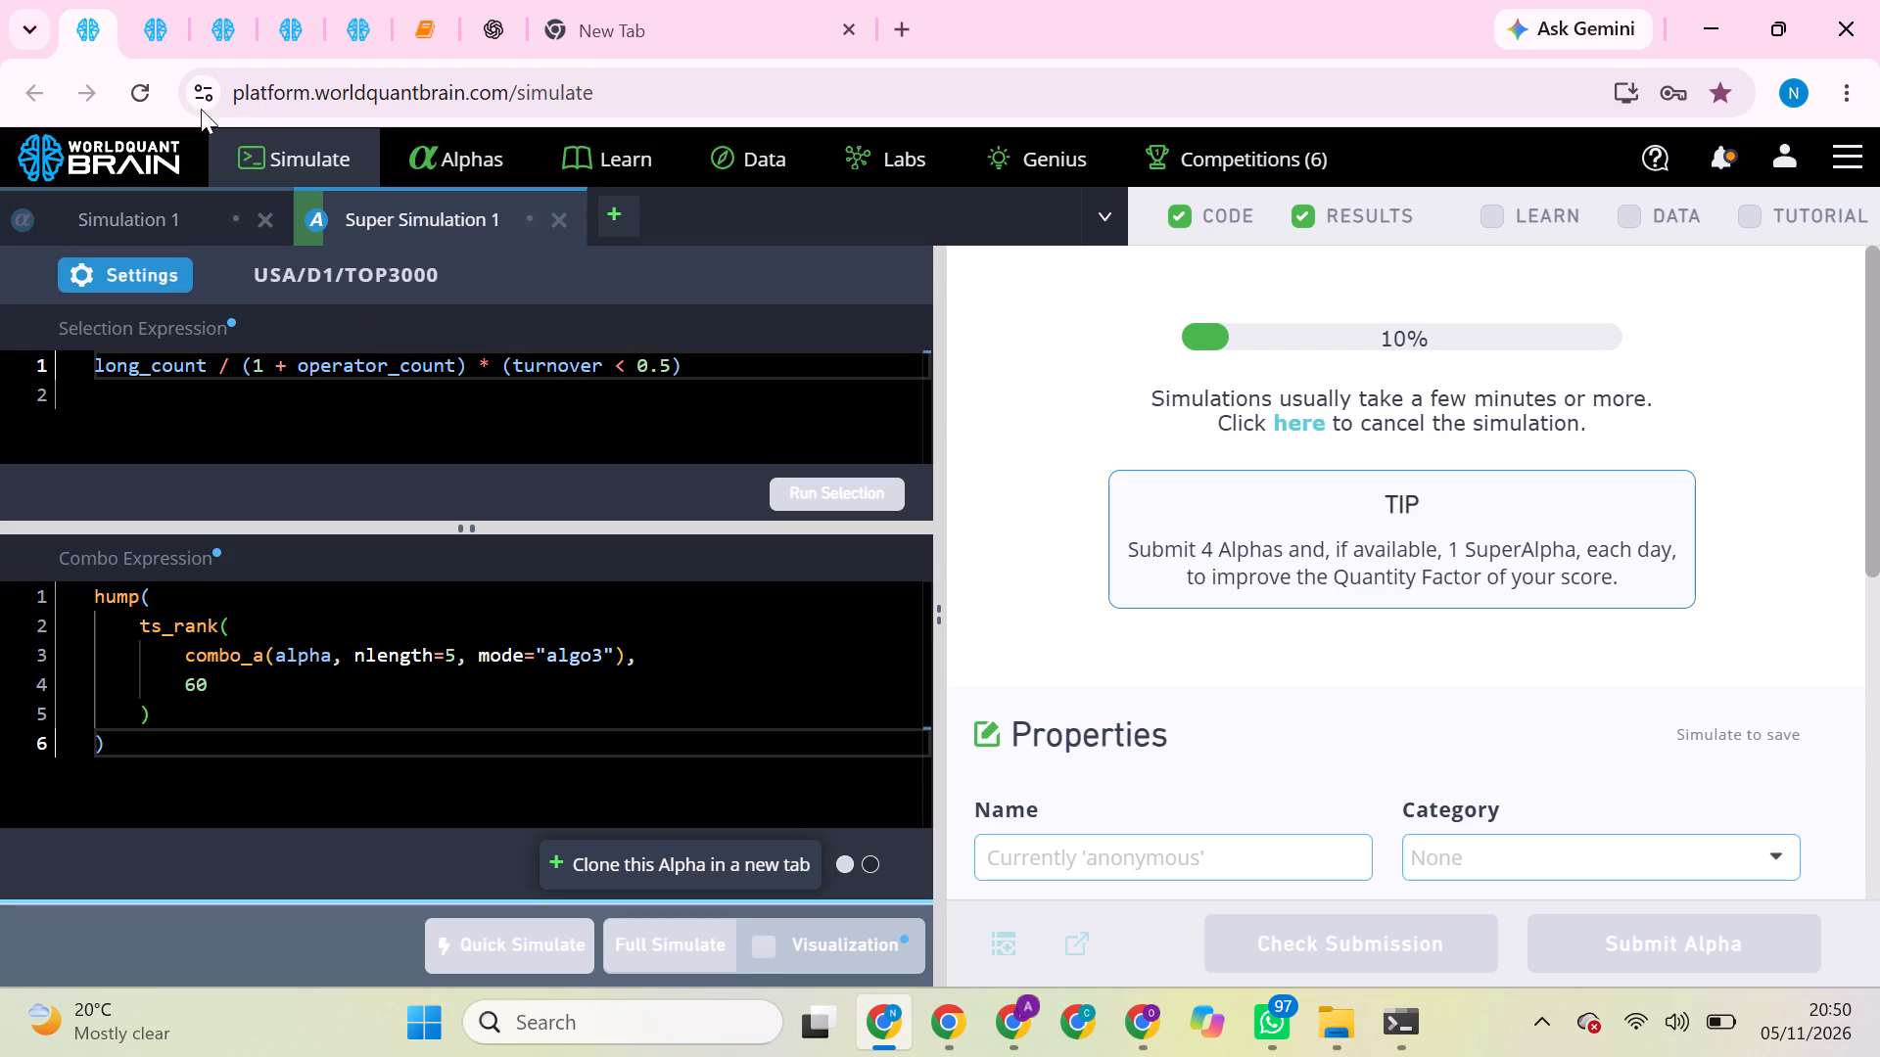
Review the IS Summary of the if_else turnover simulation and run its production correlation check.
click(143, 32)
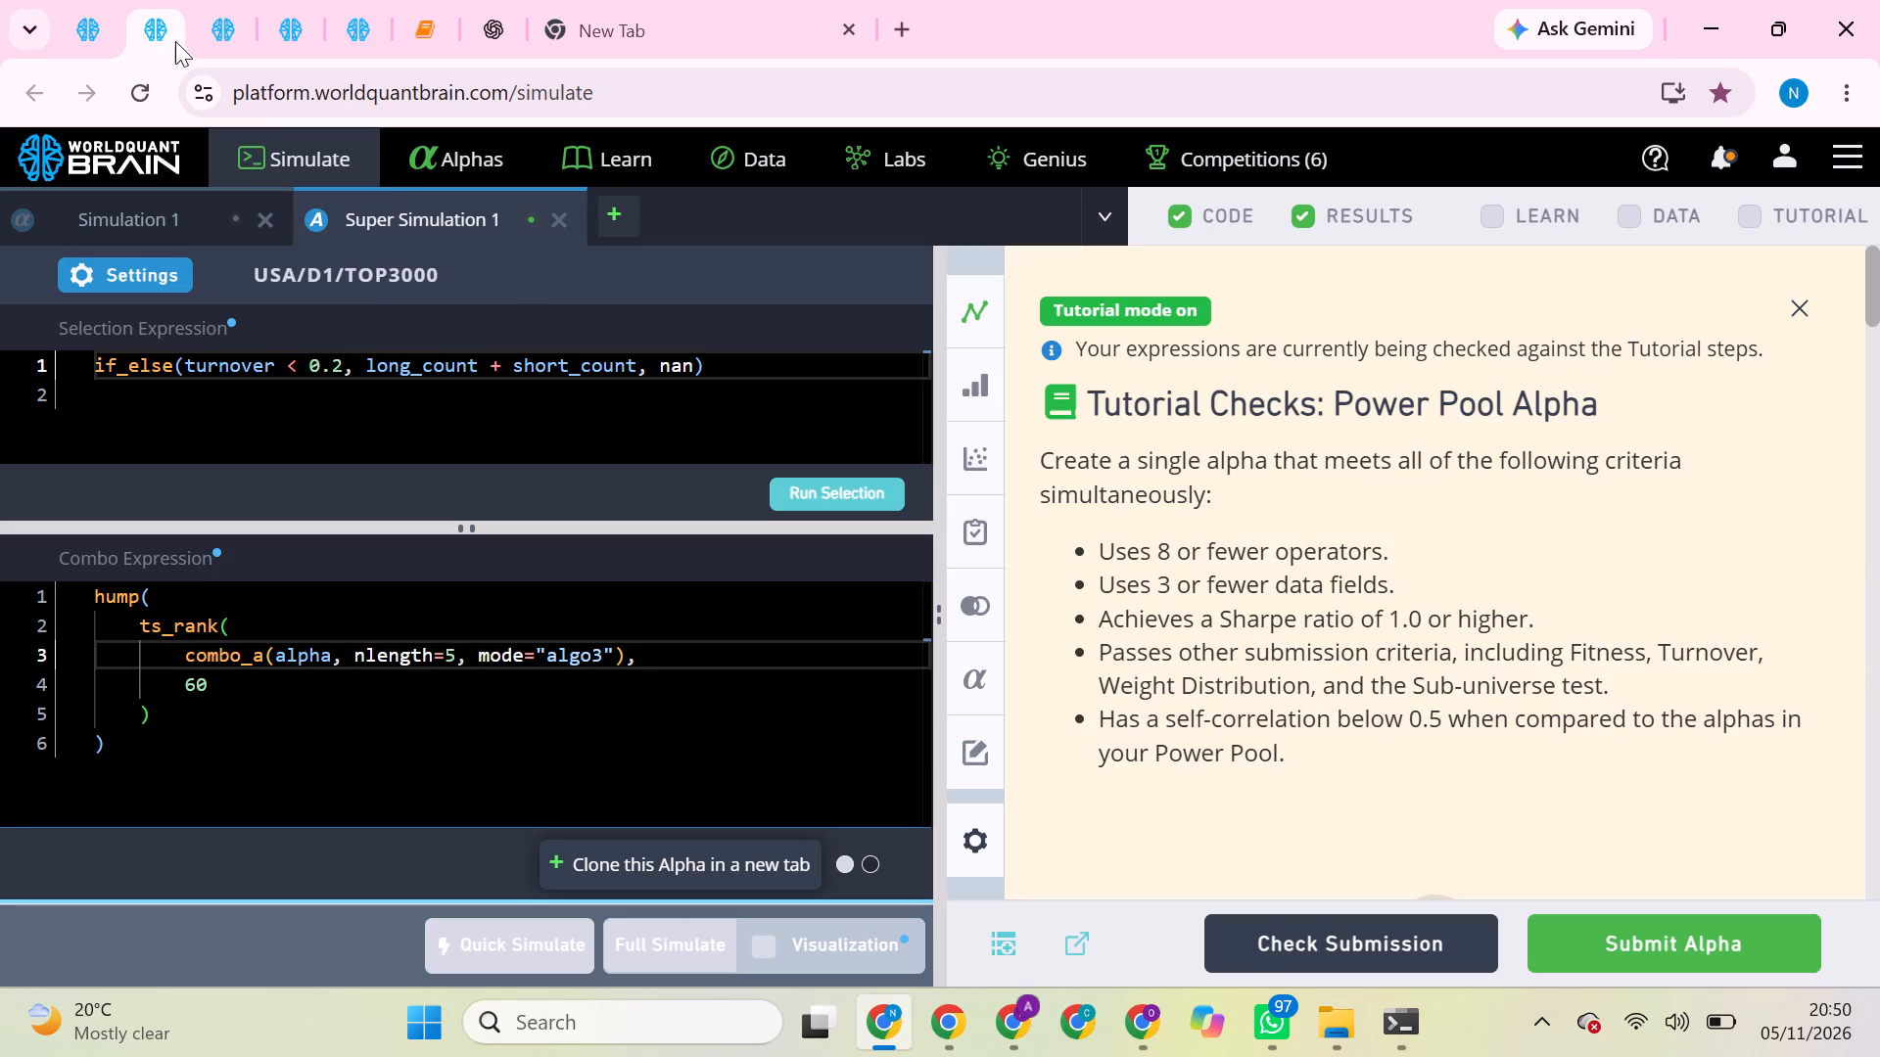
scroll(1231, 442, down, 6)
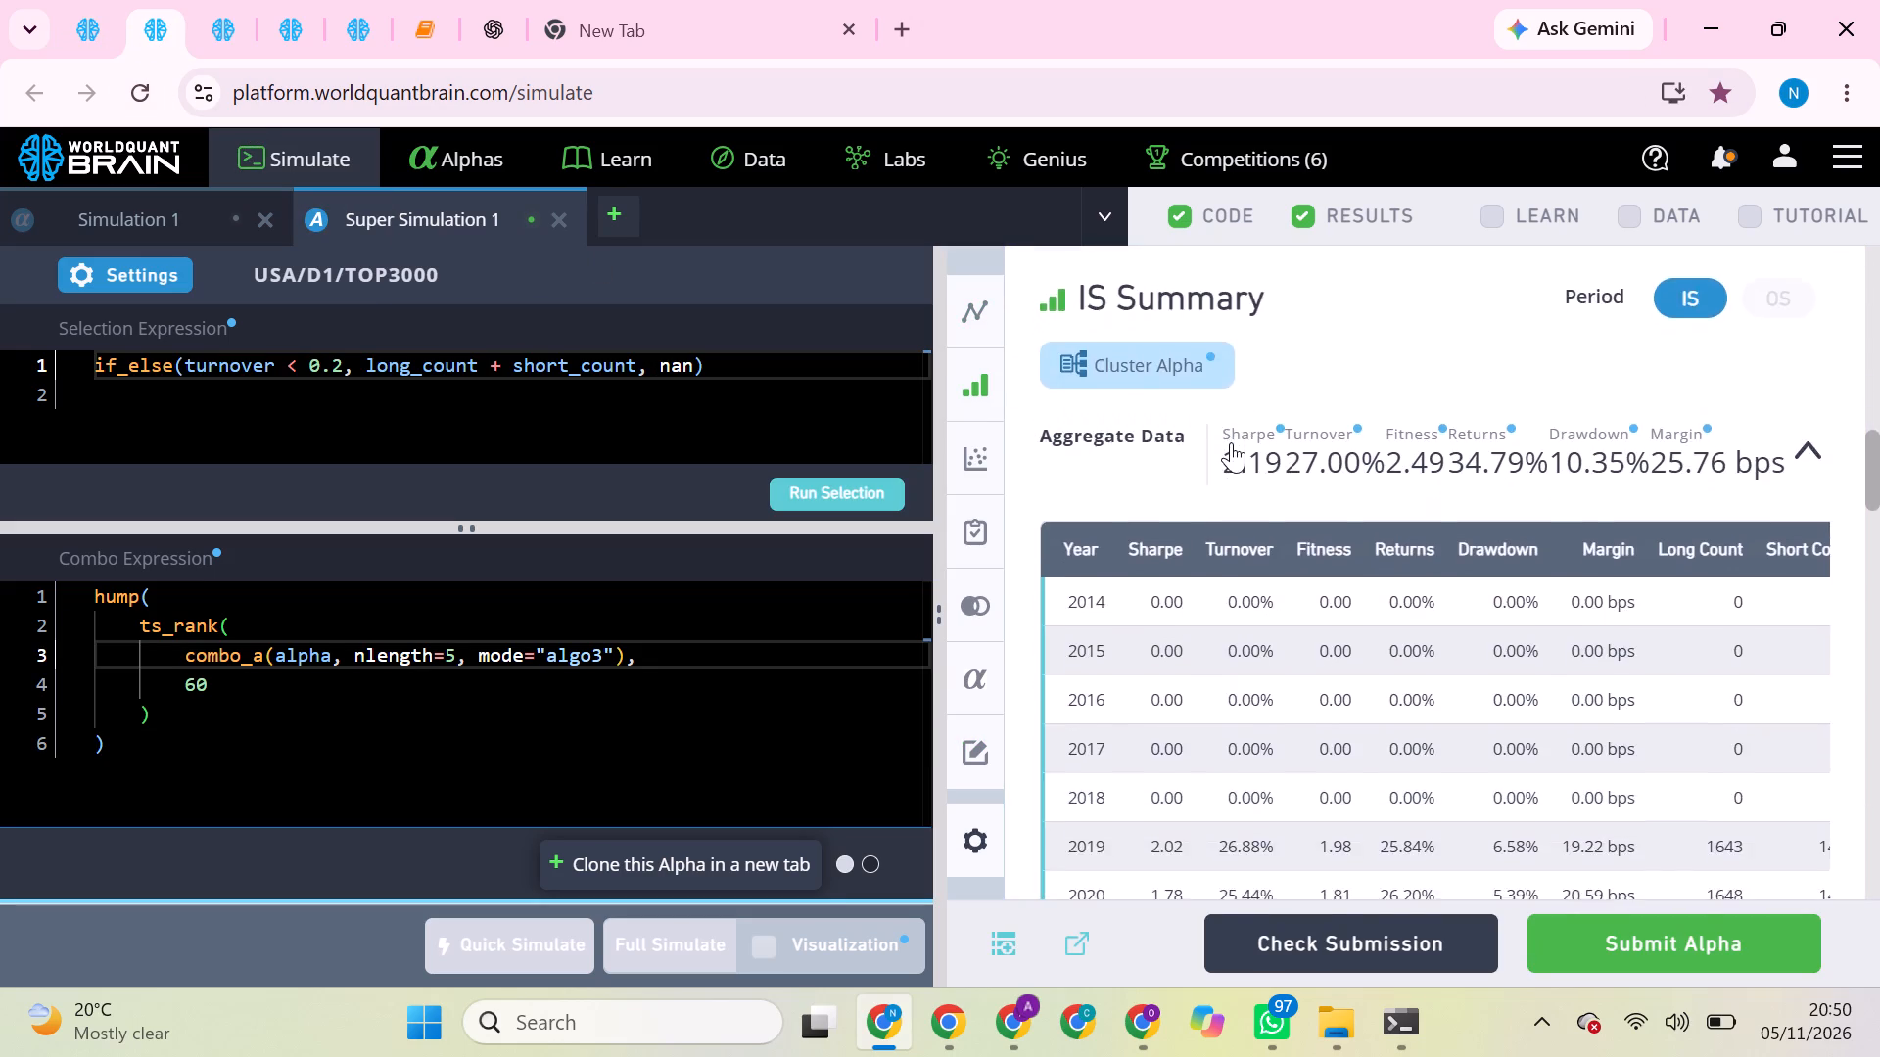
scroll(1231, 442, down, 2)
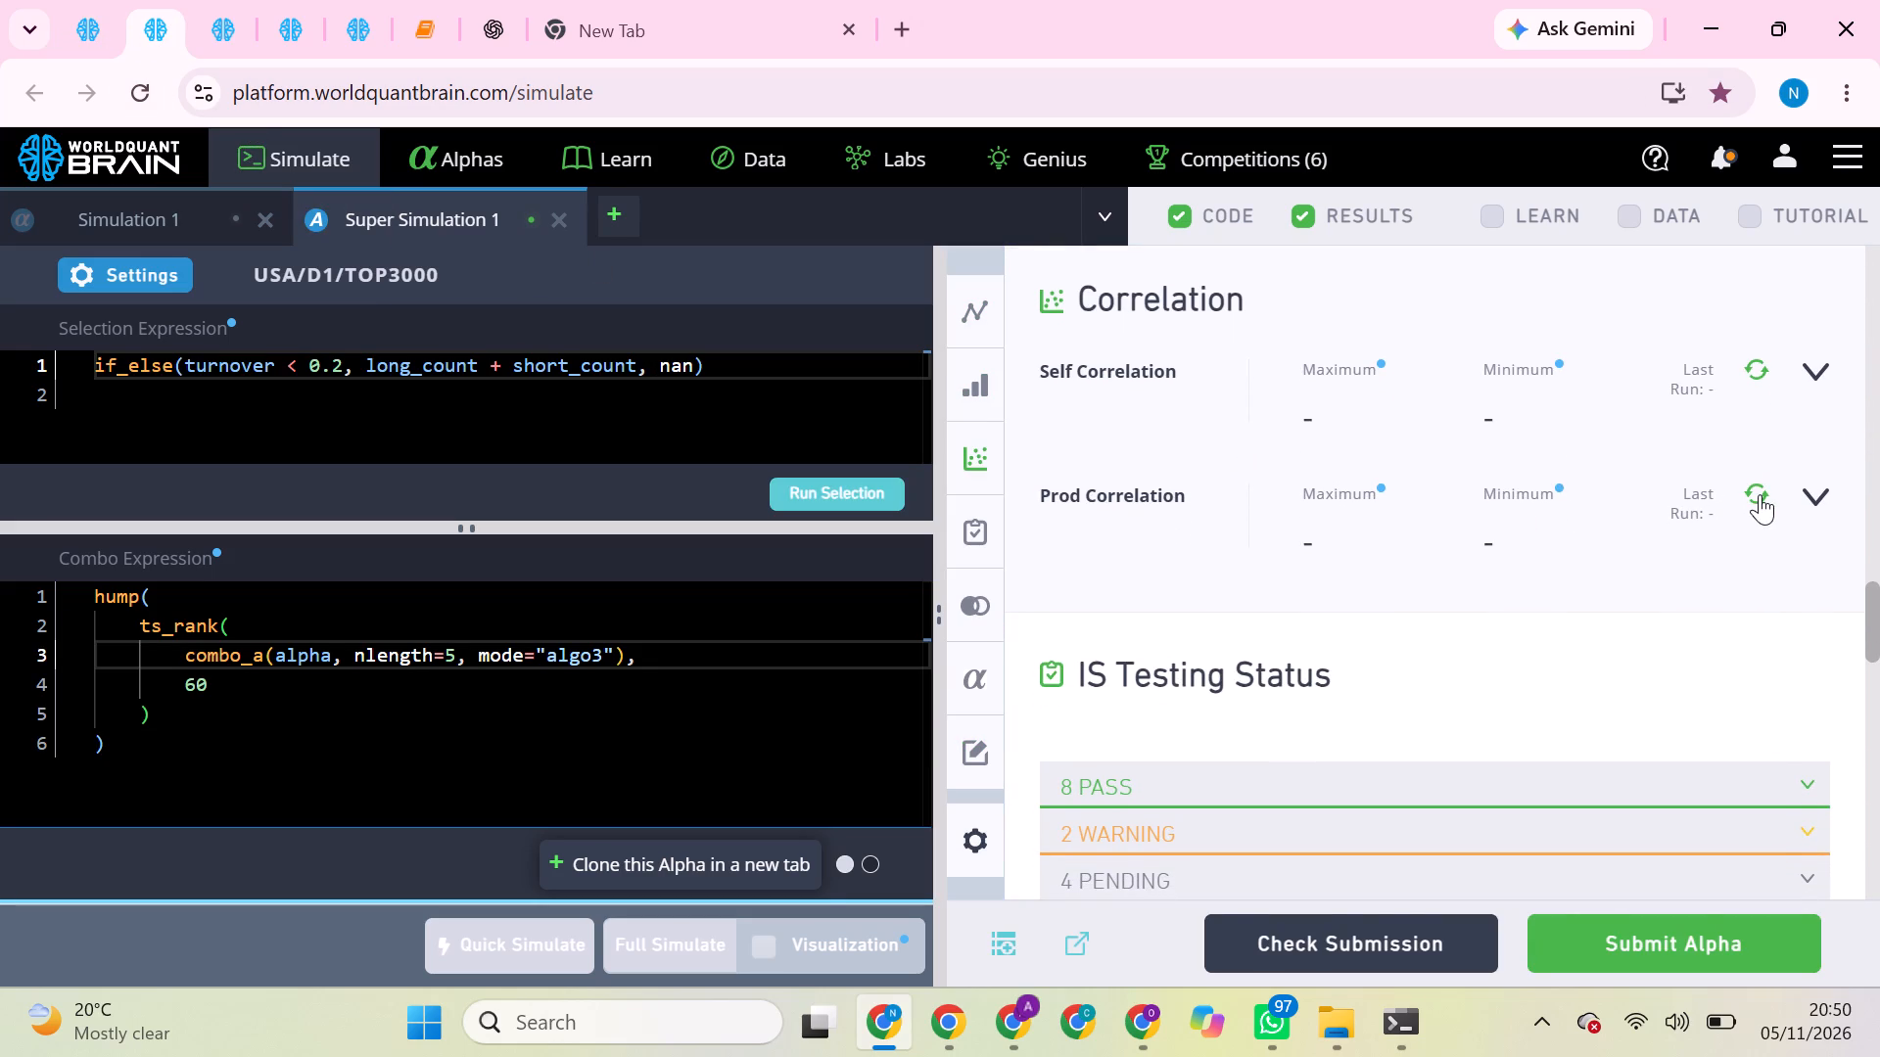
click(1762, 495)
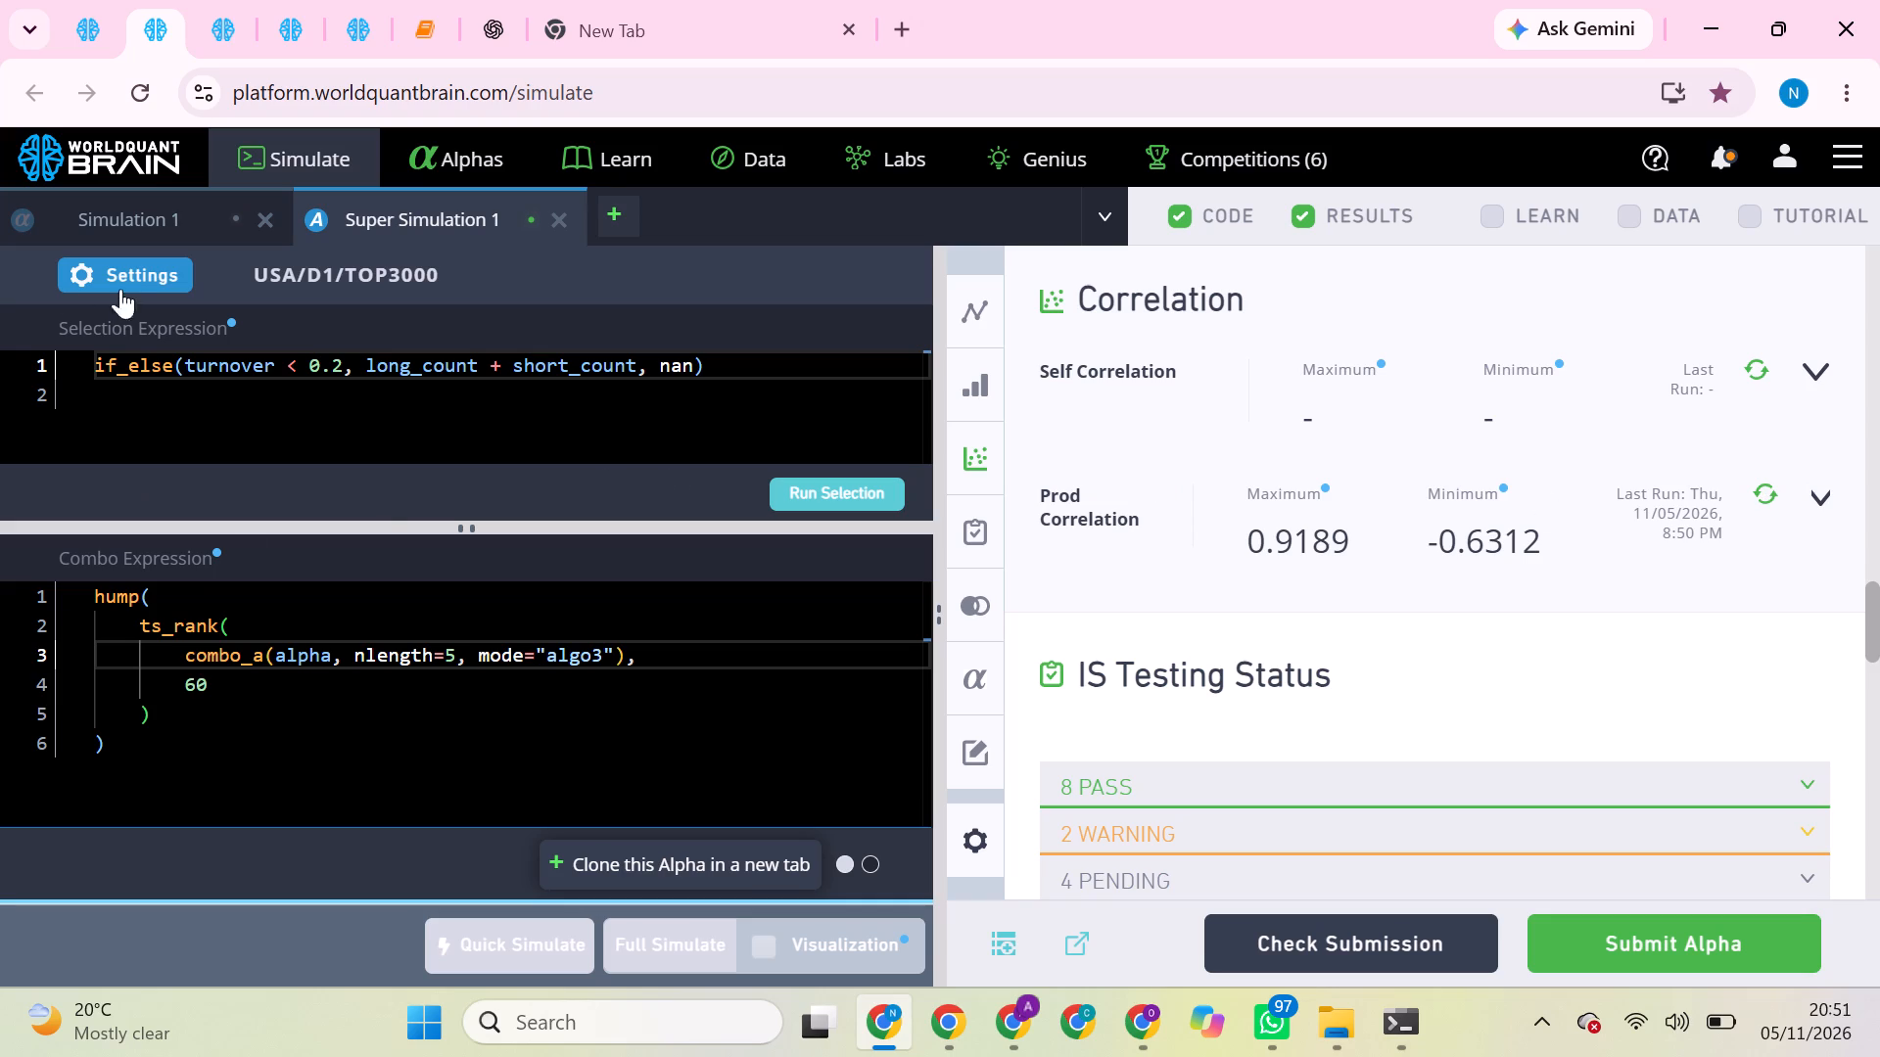
Set the if_else session's neutralization to Statistical, run the selection and start its full simulation.
click(77, 259)
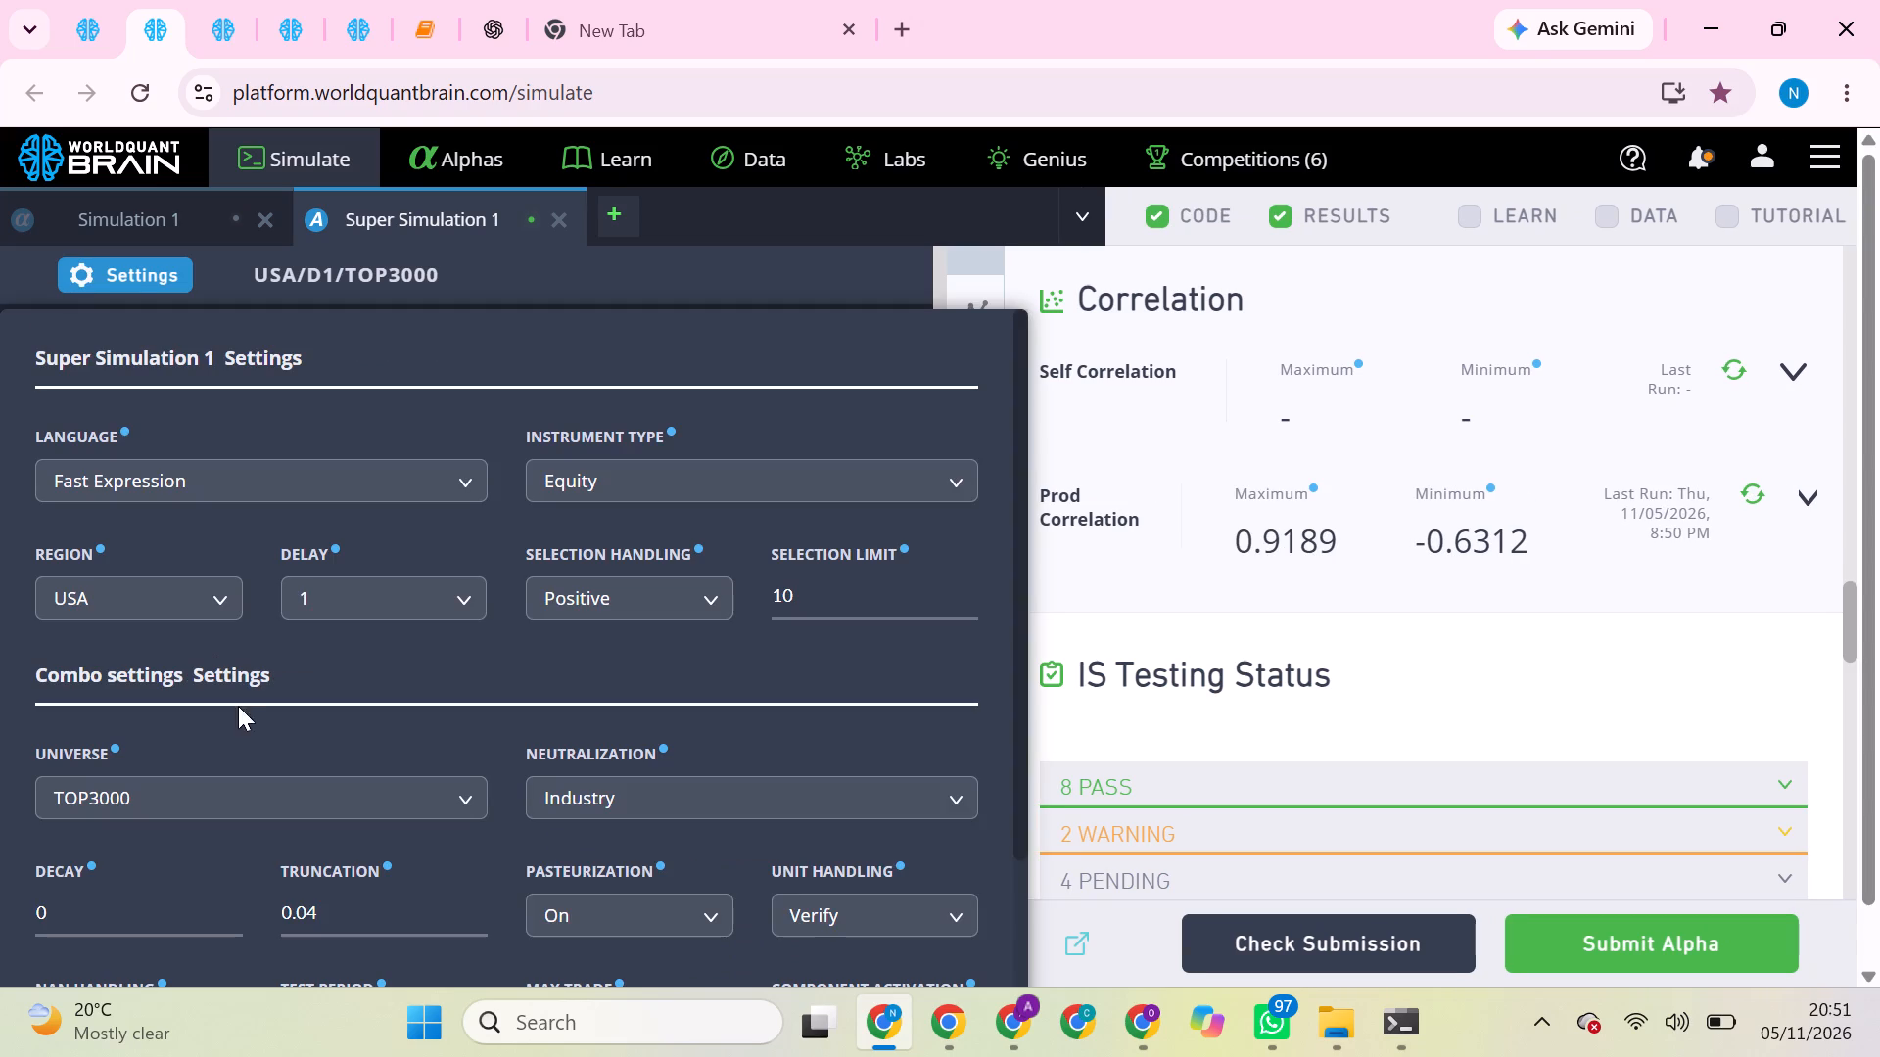
click(612, 802)
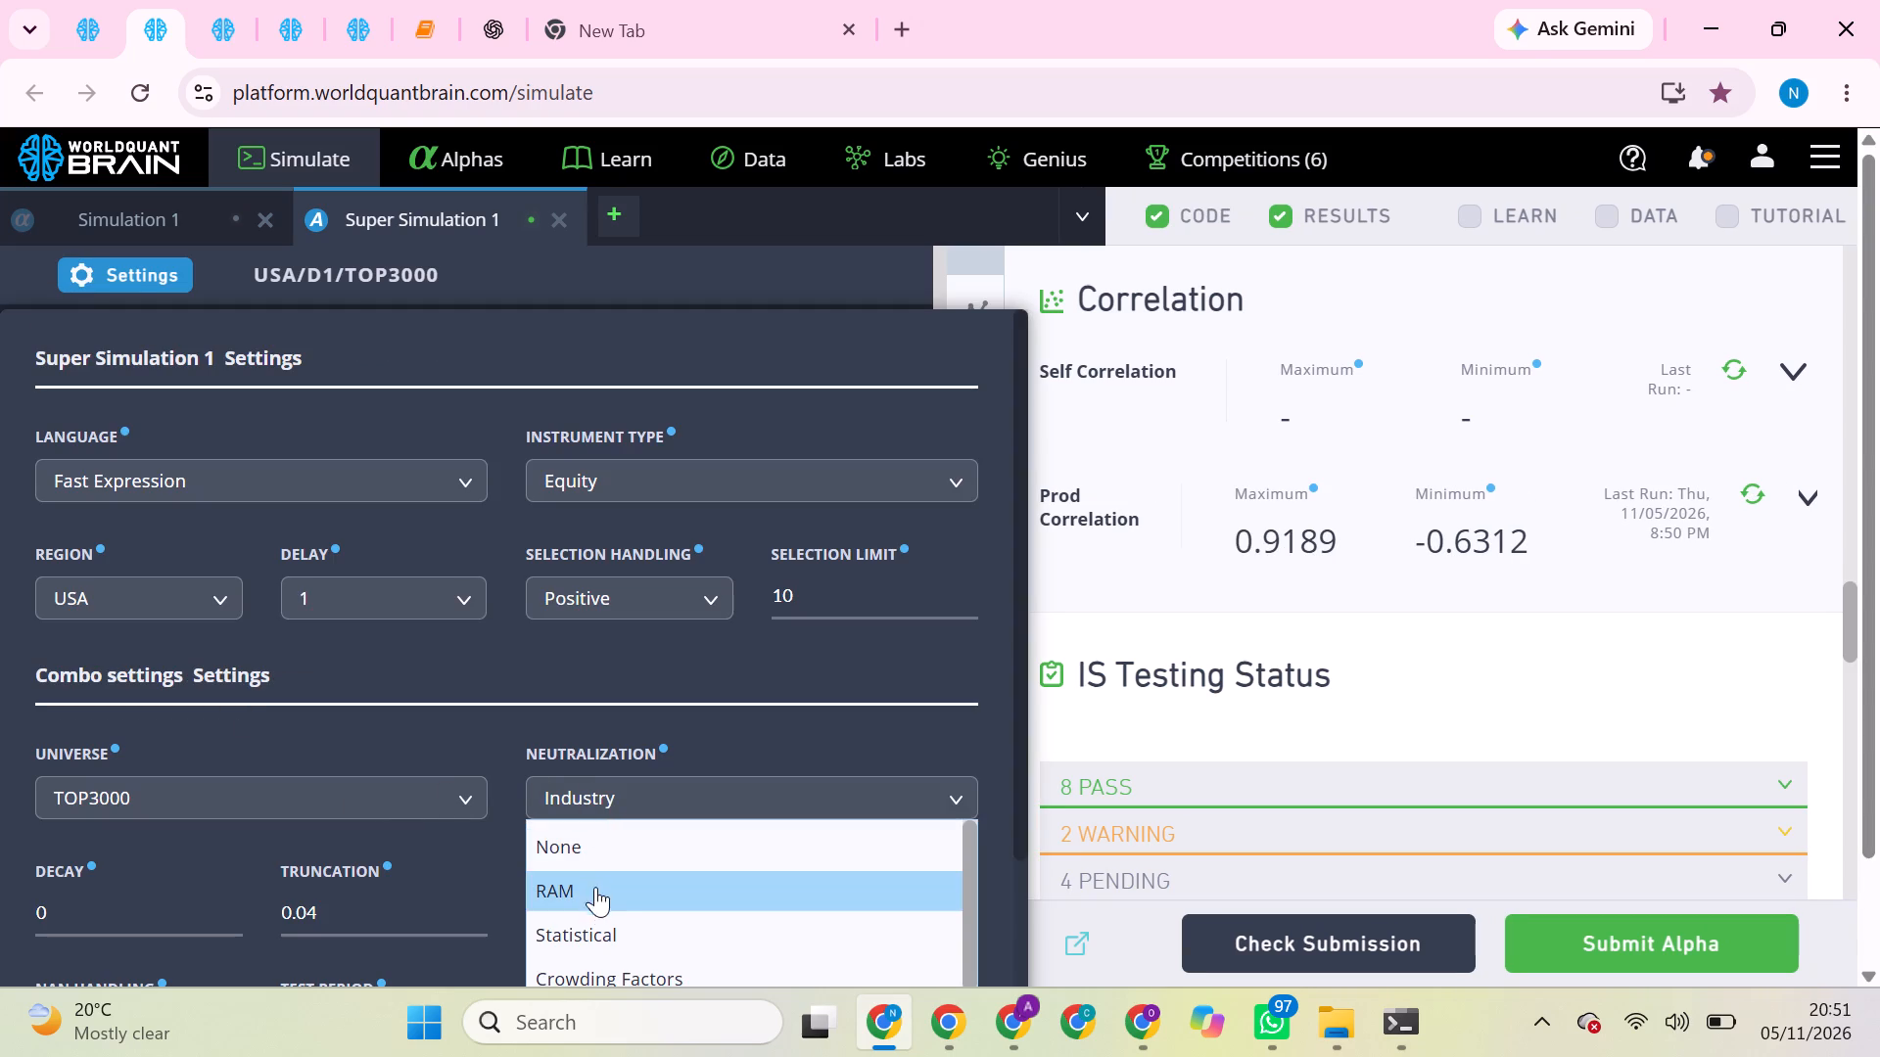
click(599, 920)
scroll(599, 920, down, 2)
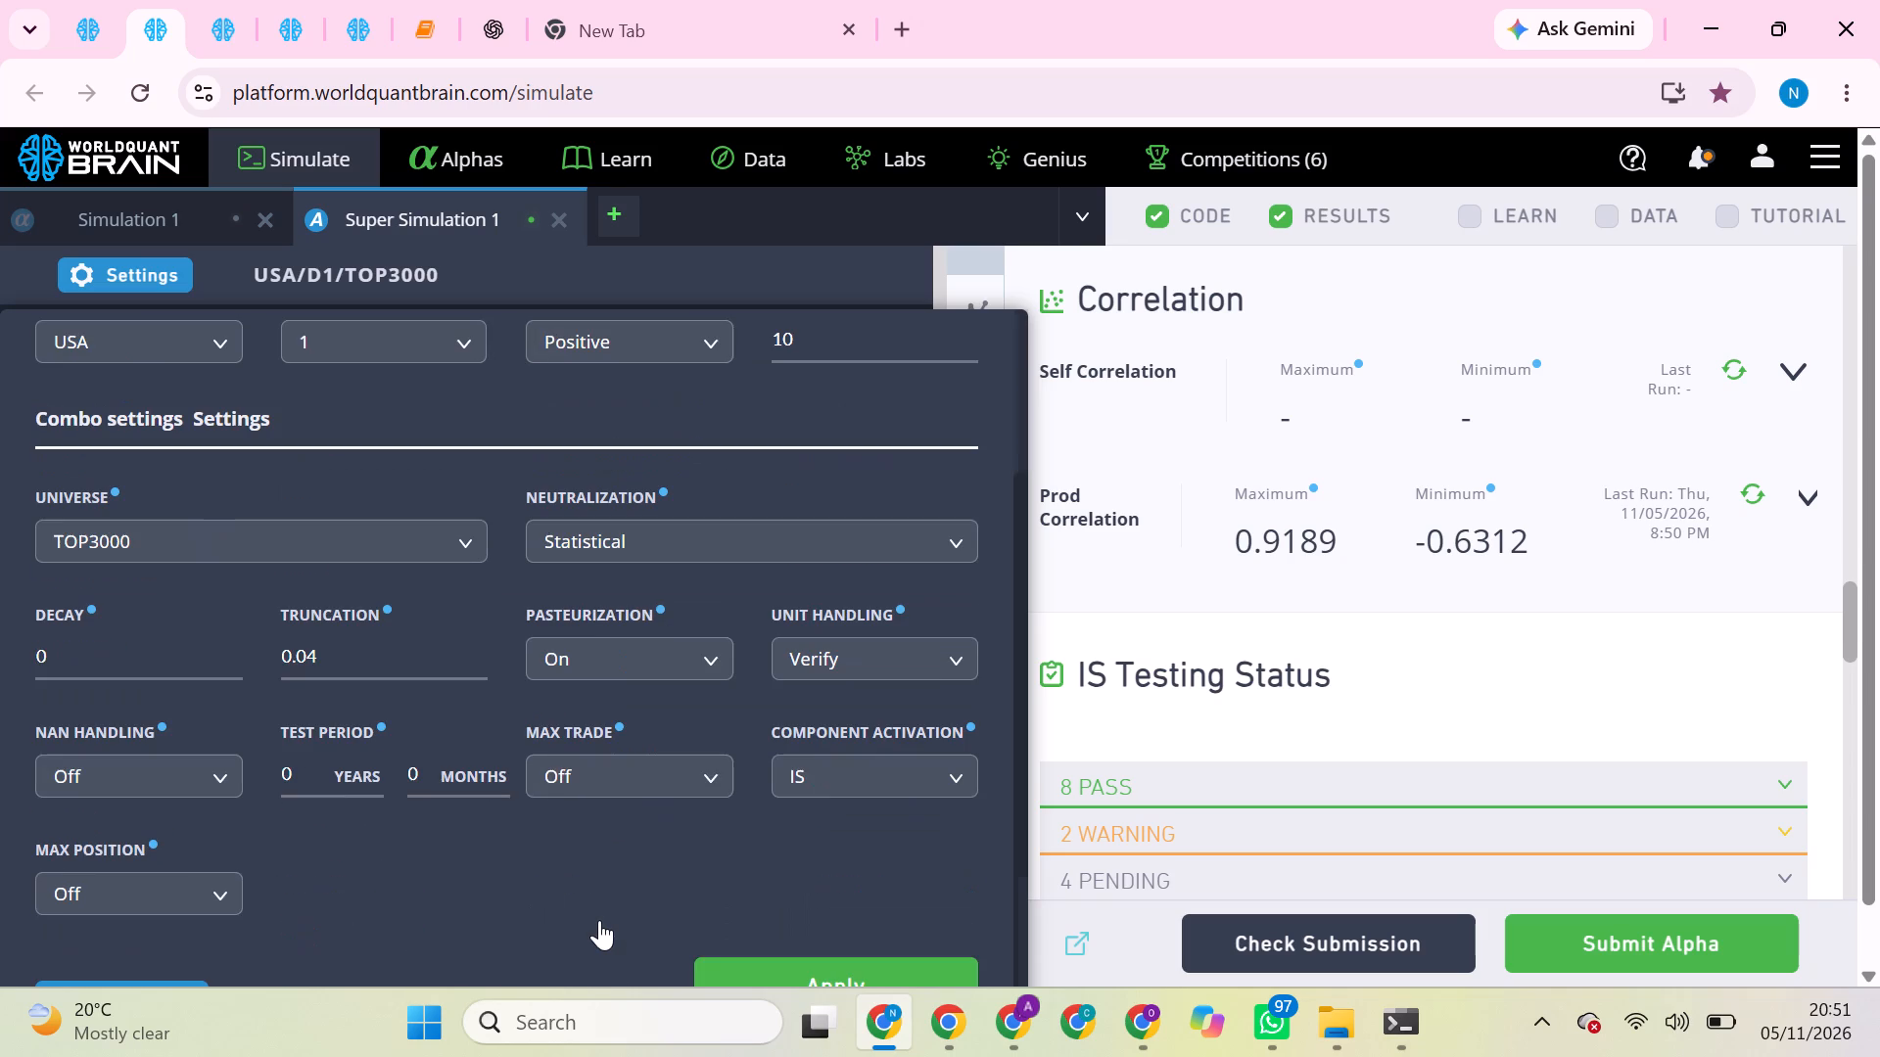
scroll(599, 920, down, 3)
click(874, 926)
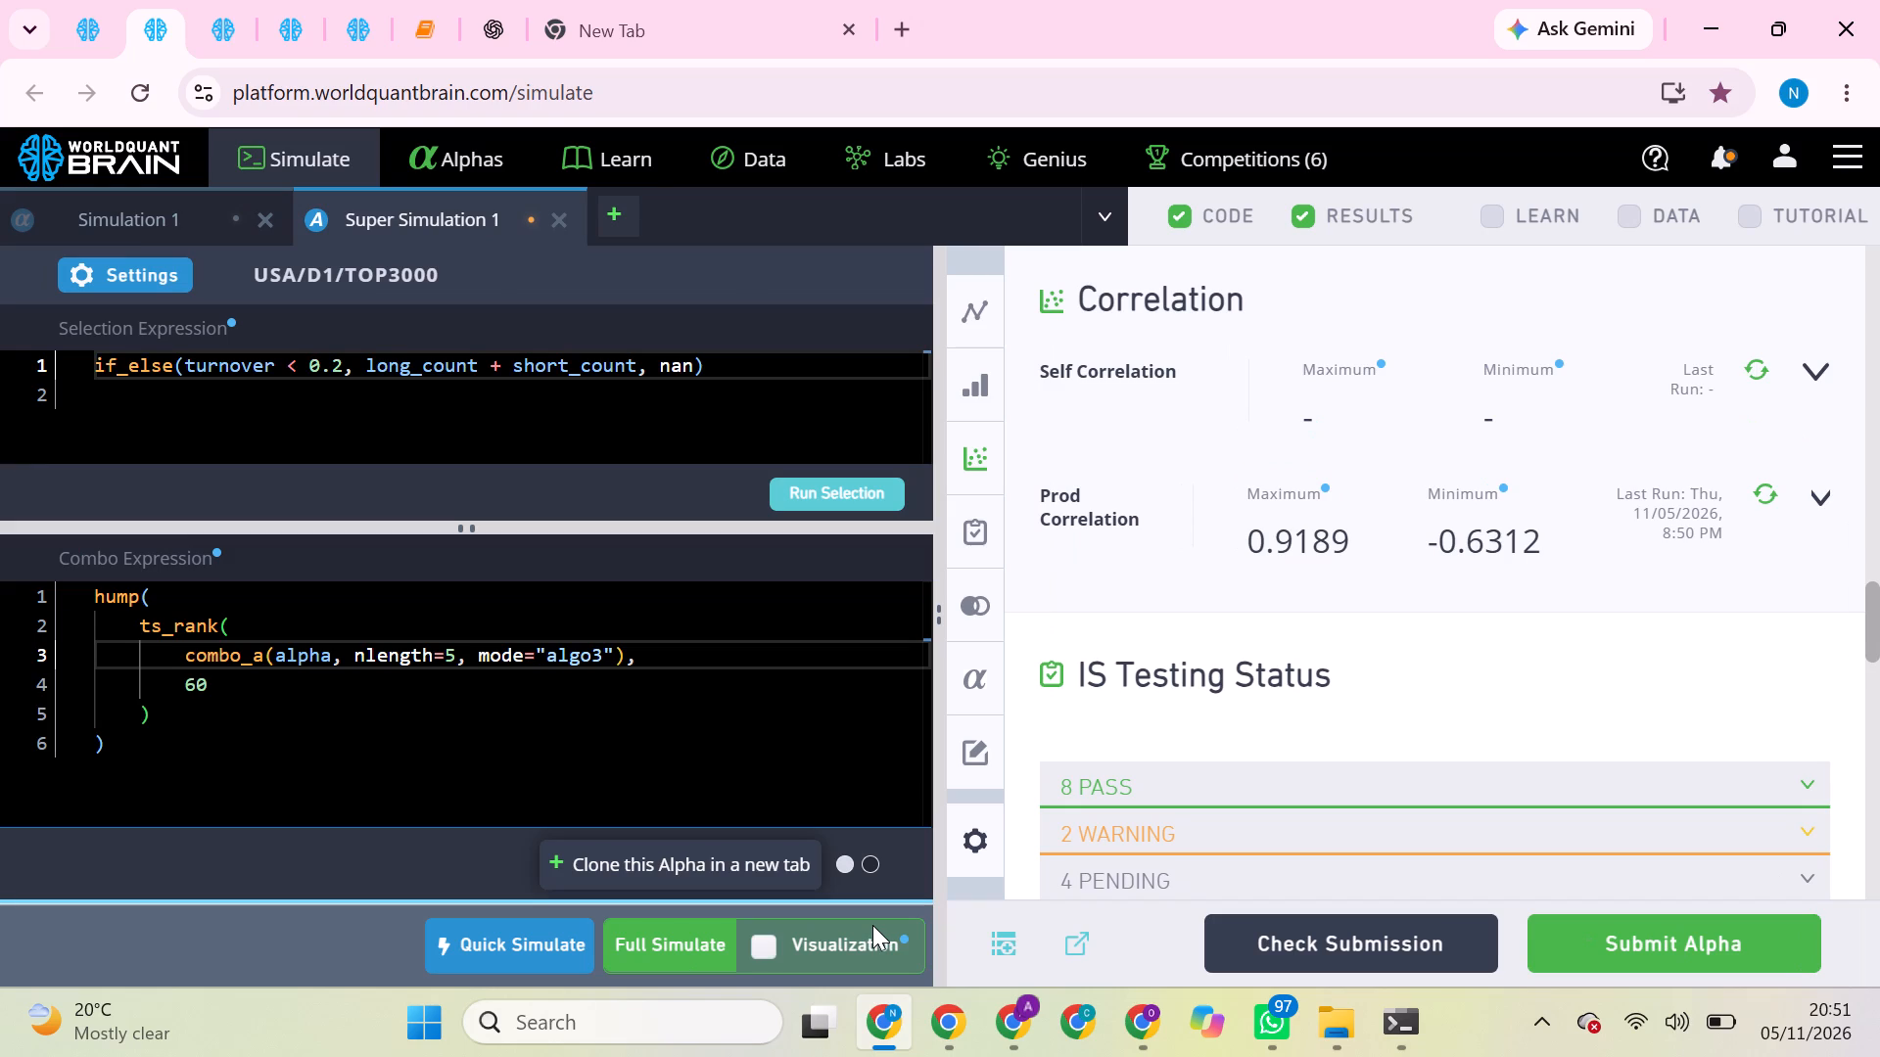
click(833, 484)
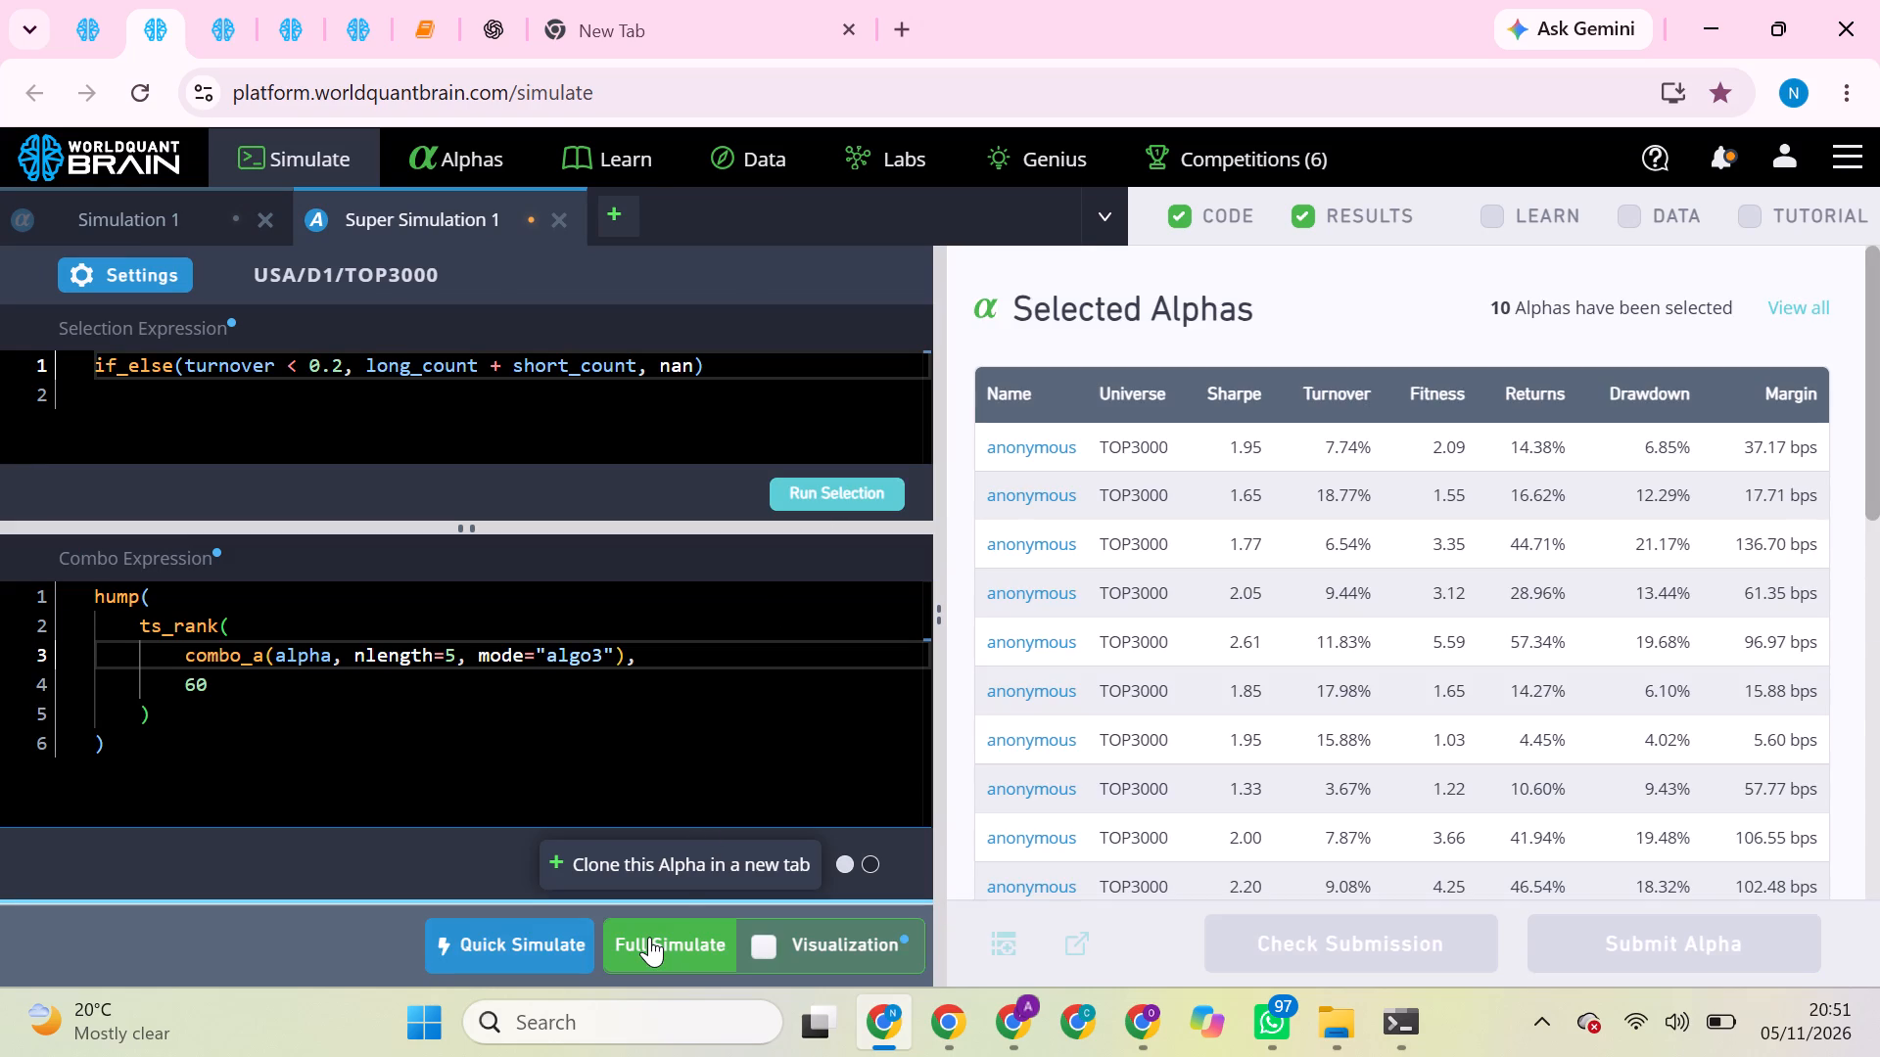
click(649, 937)
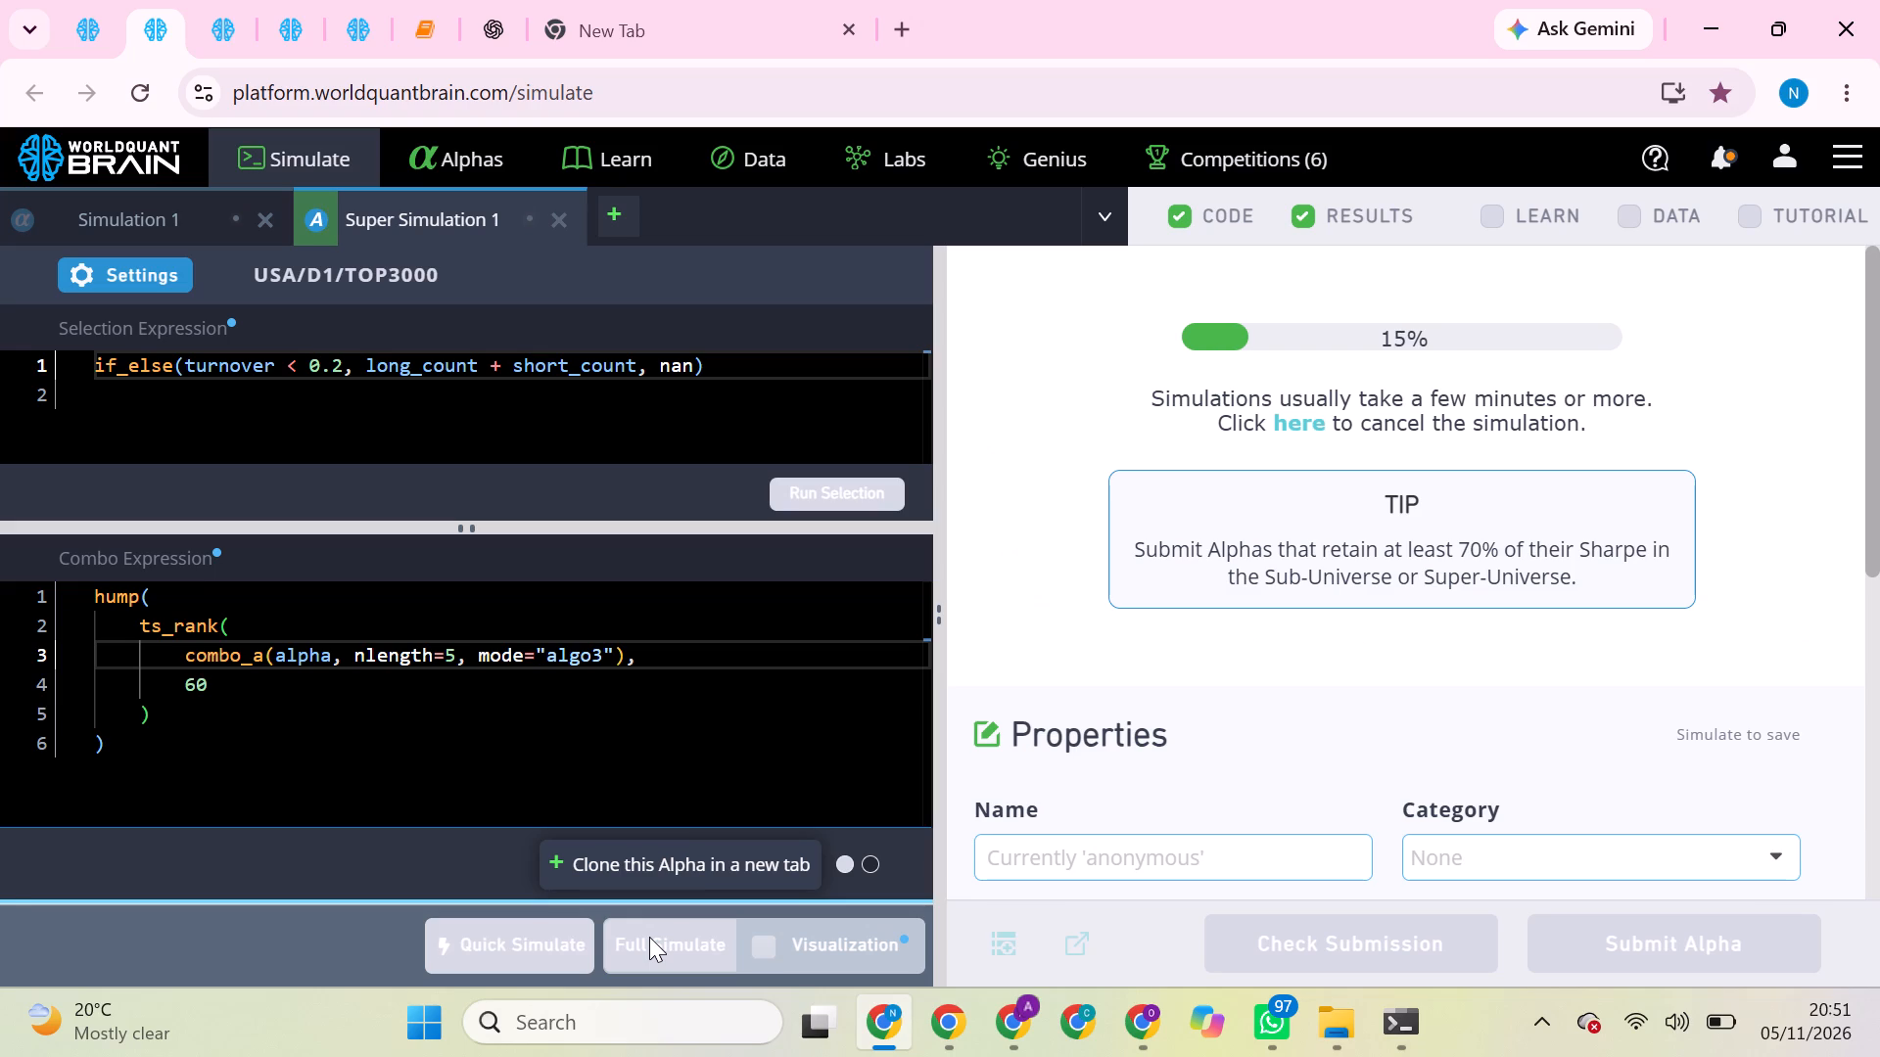
Examine the yearly IS Summary and the IS testing status of the TOP2000 SUBINDUSTRY simulation.
scroll(649, 937, down, 2)
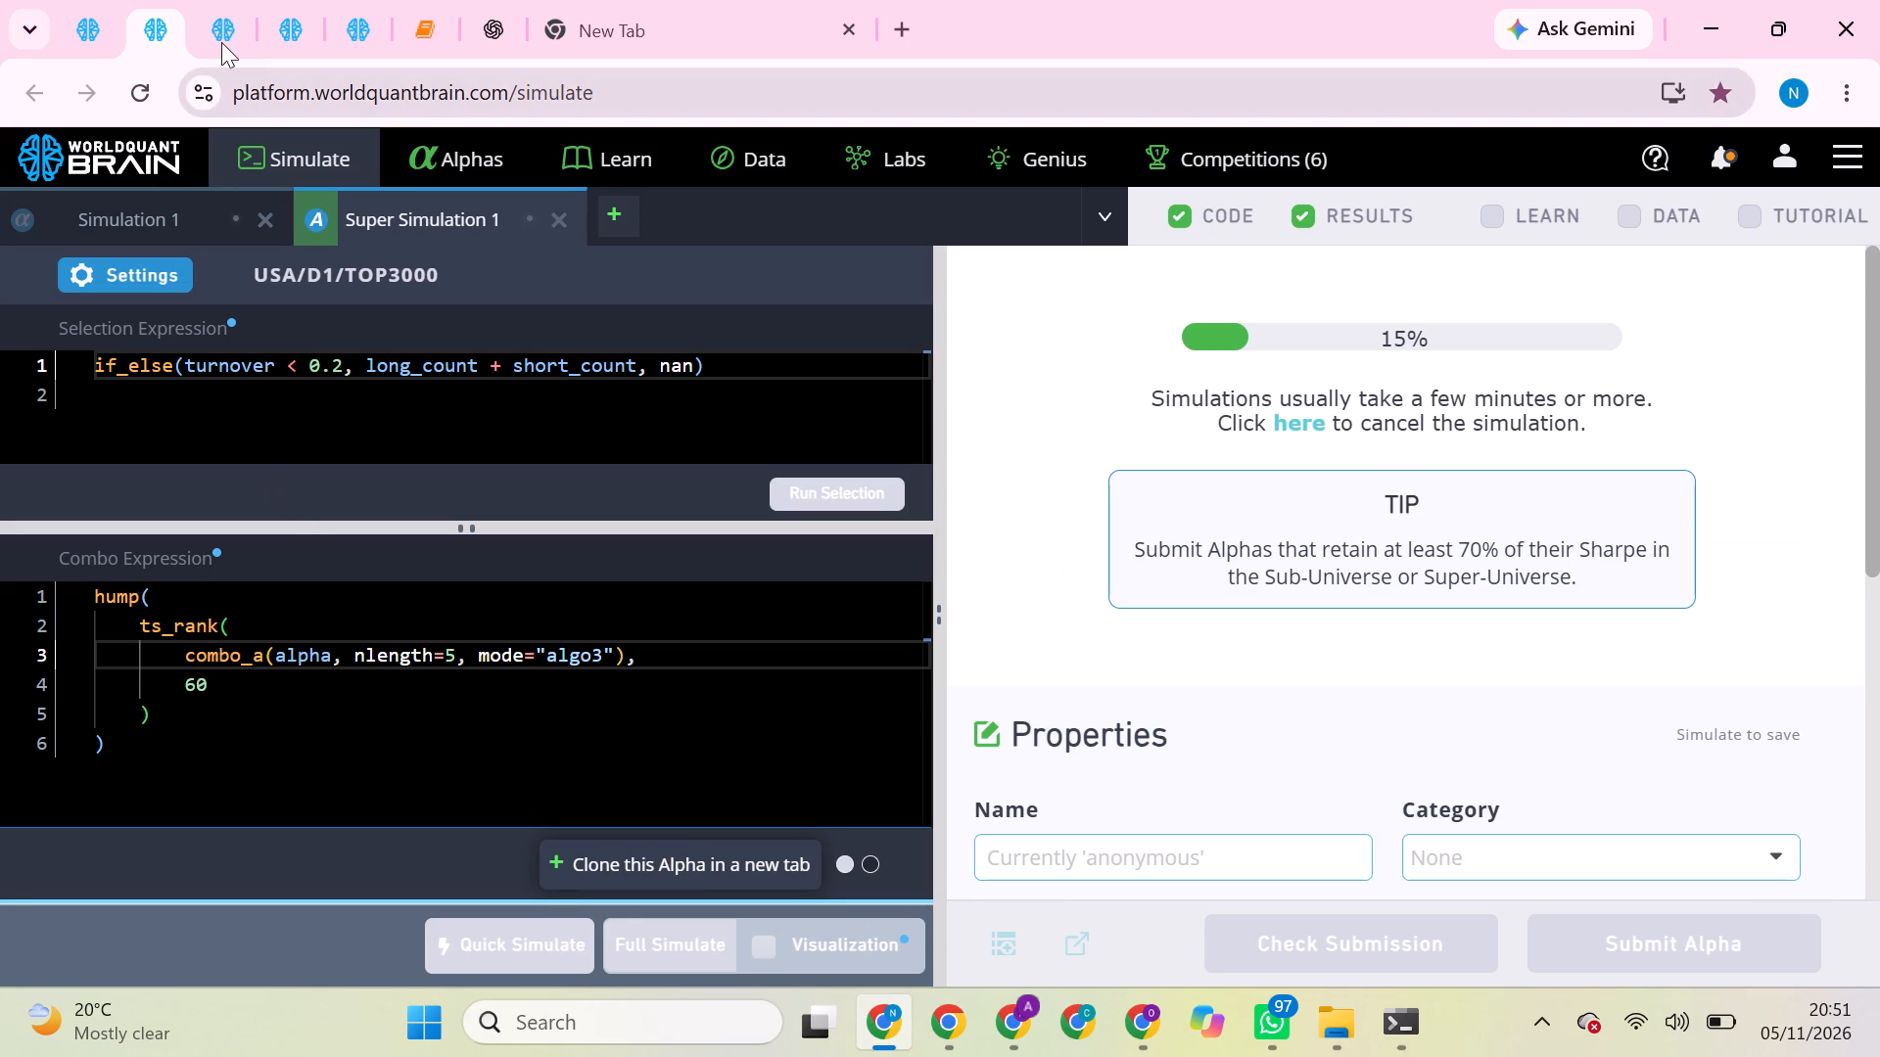
click(221, 35)
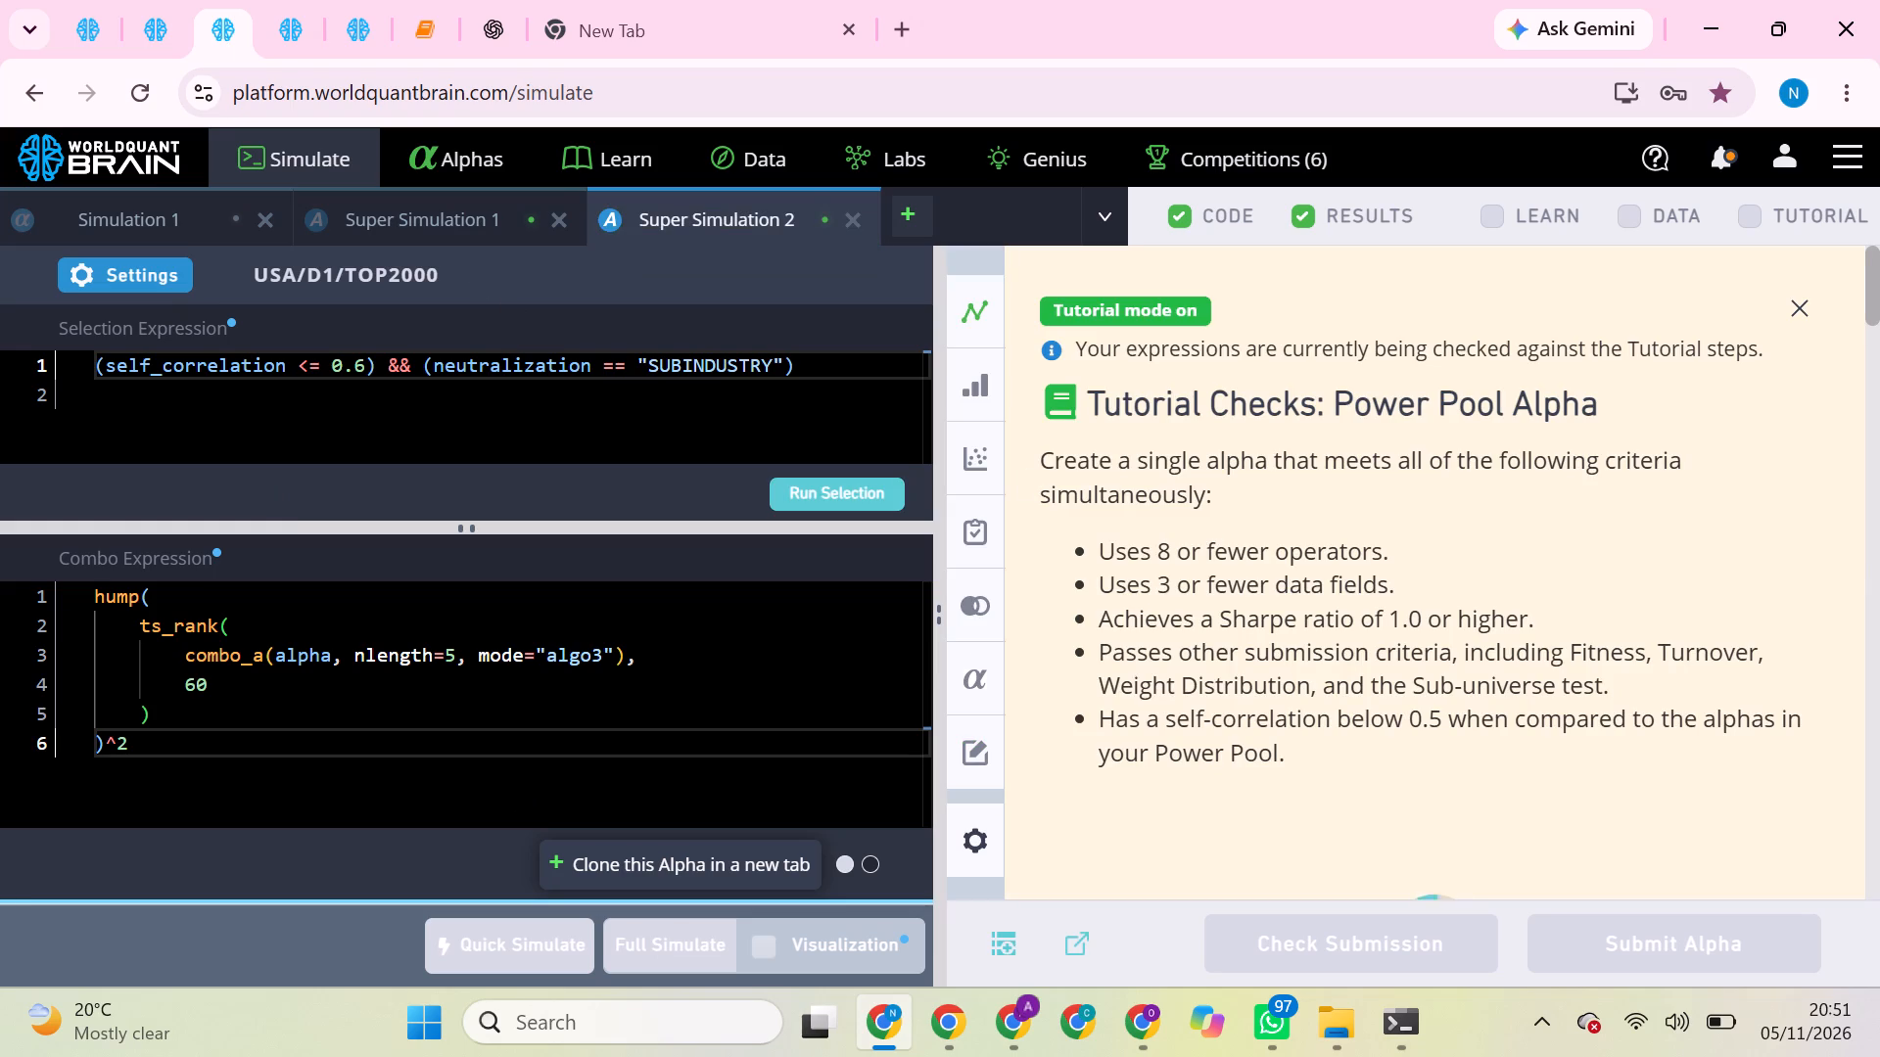
scroll(1486, 711, down, 6)
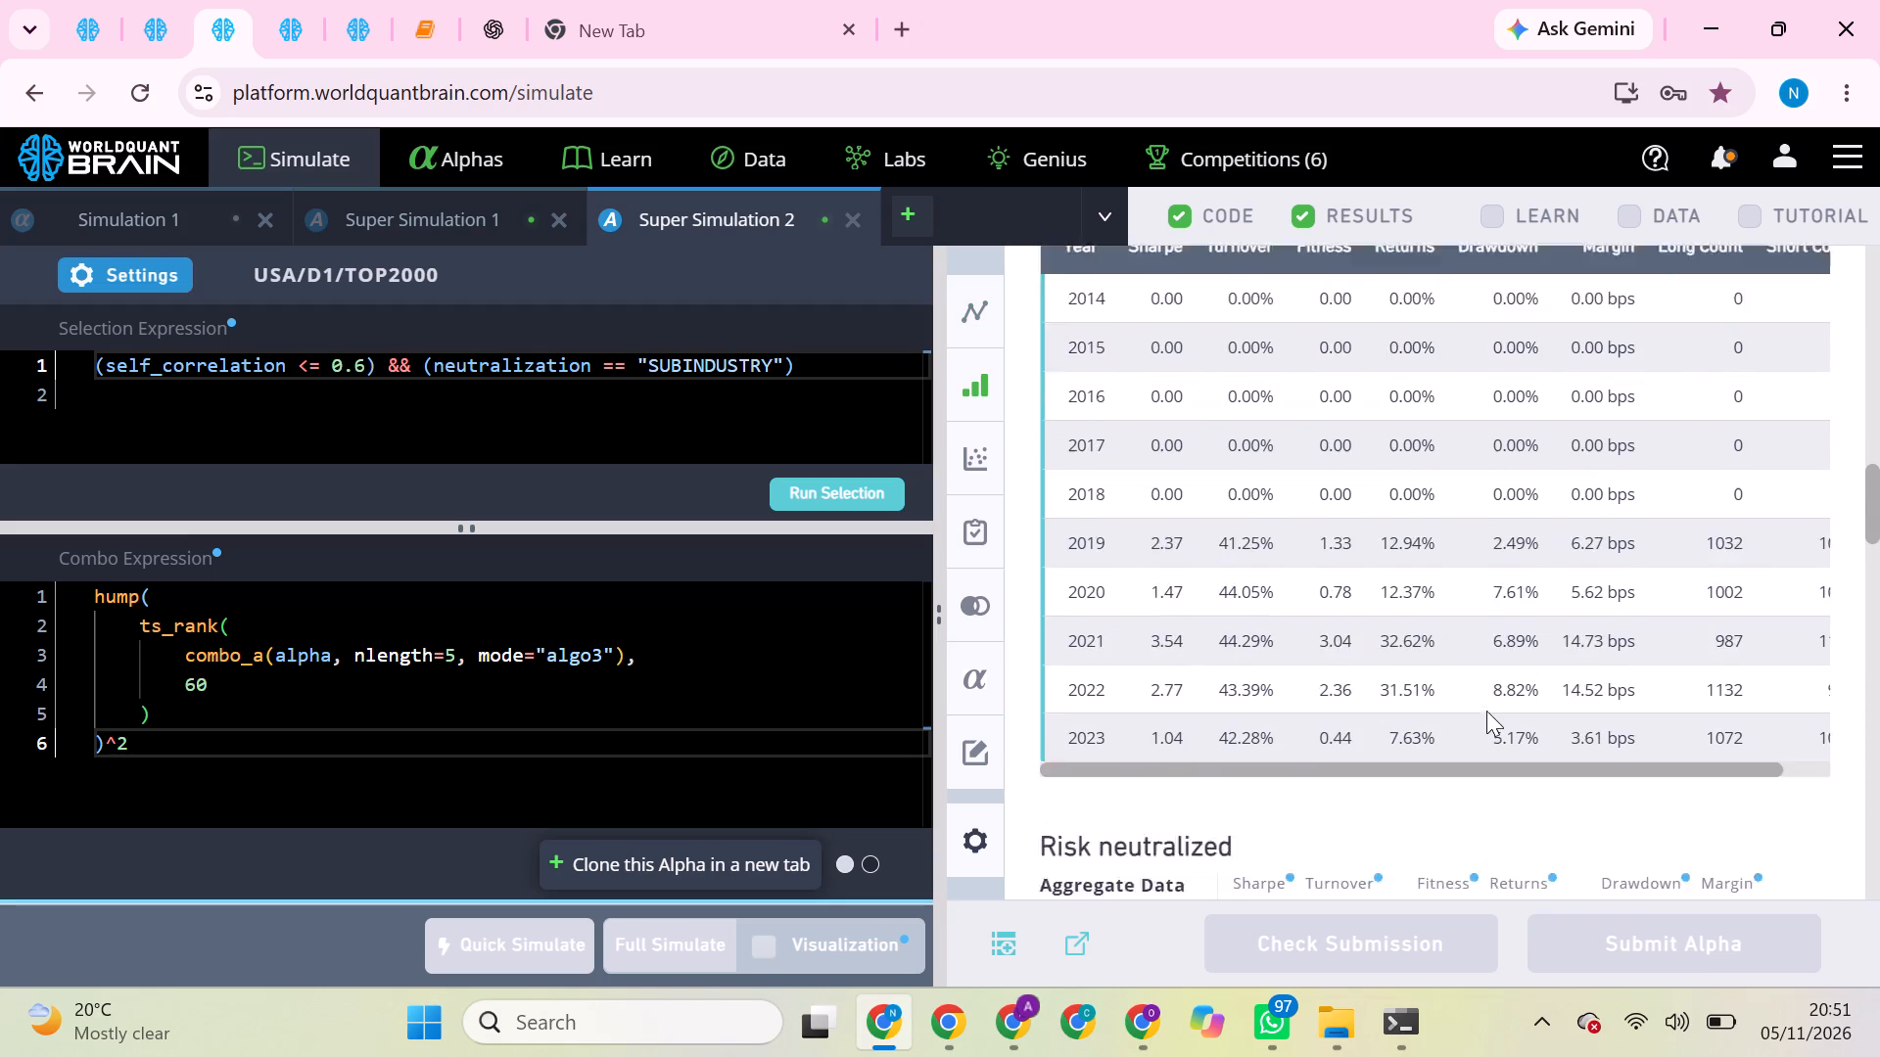
scroll(1486, 711, up, 2)
scroll(1486, 711, down, 1)
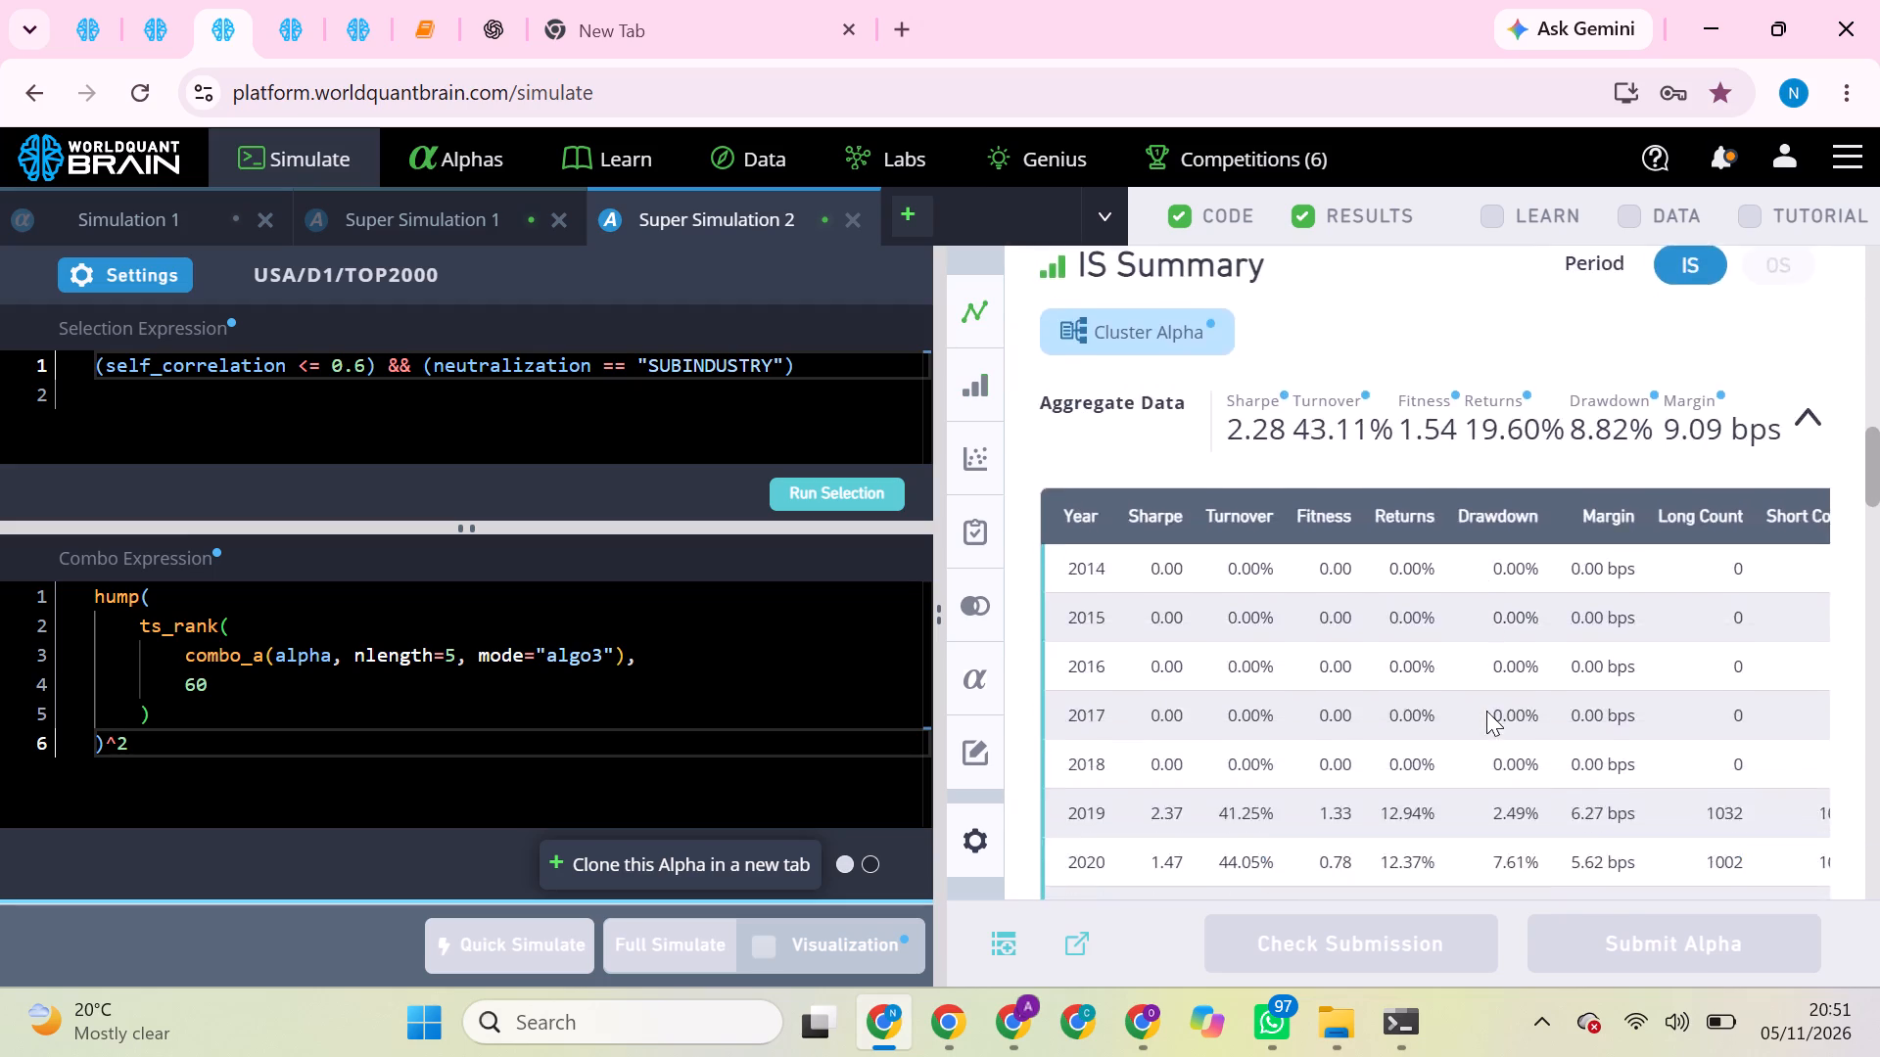
scroll(1486, 711, down, 2)
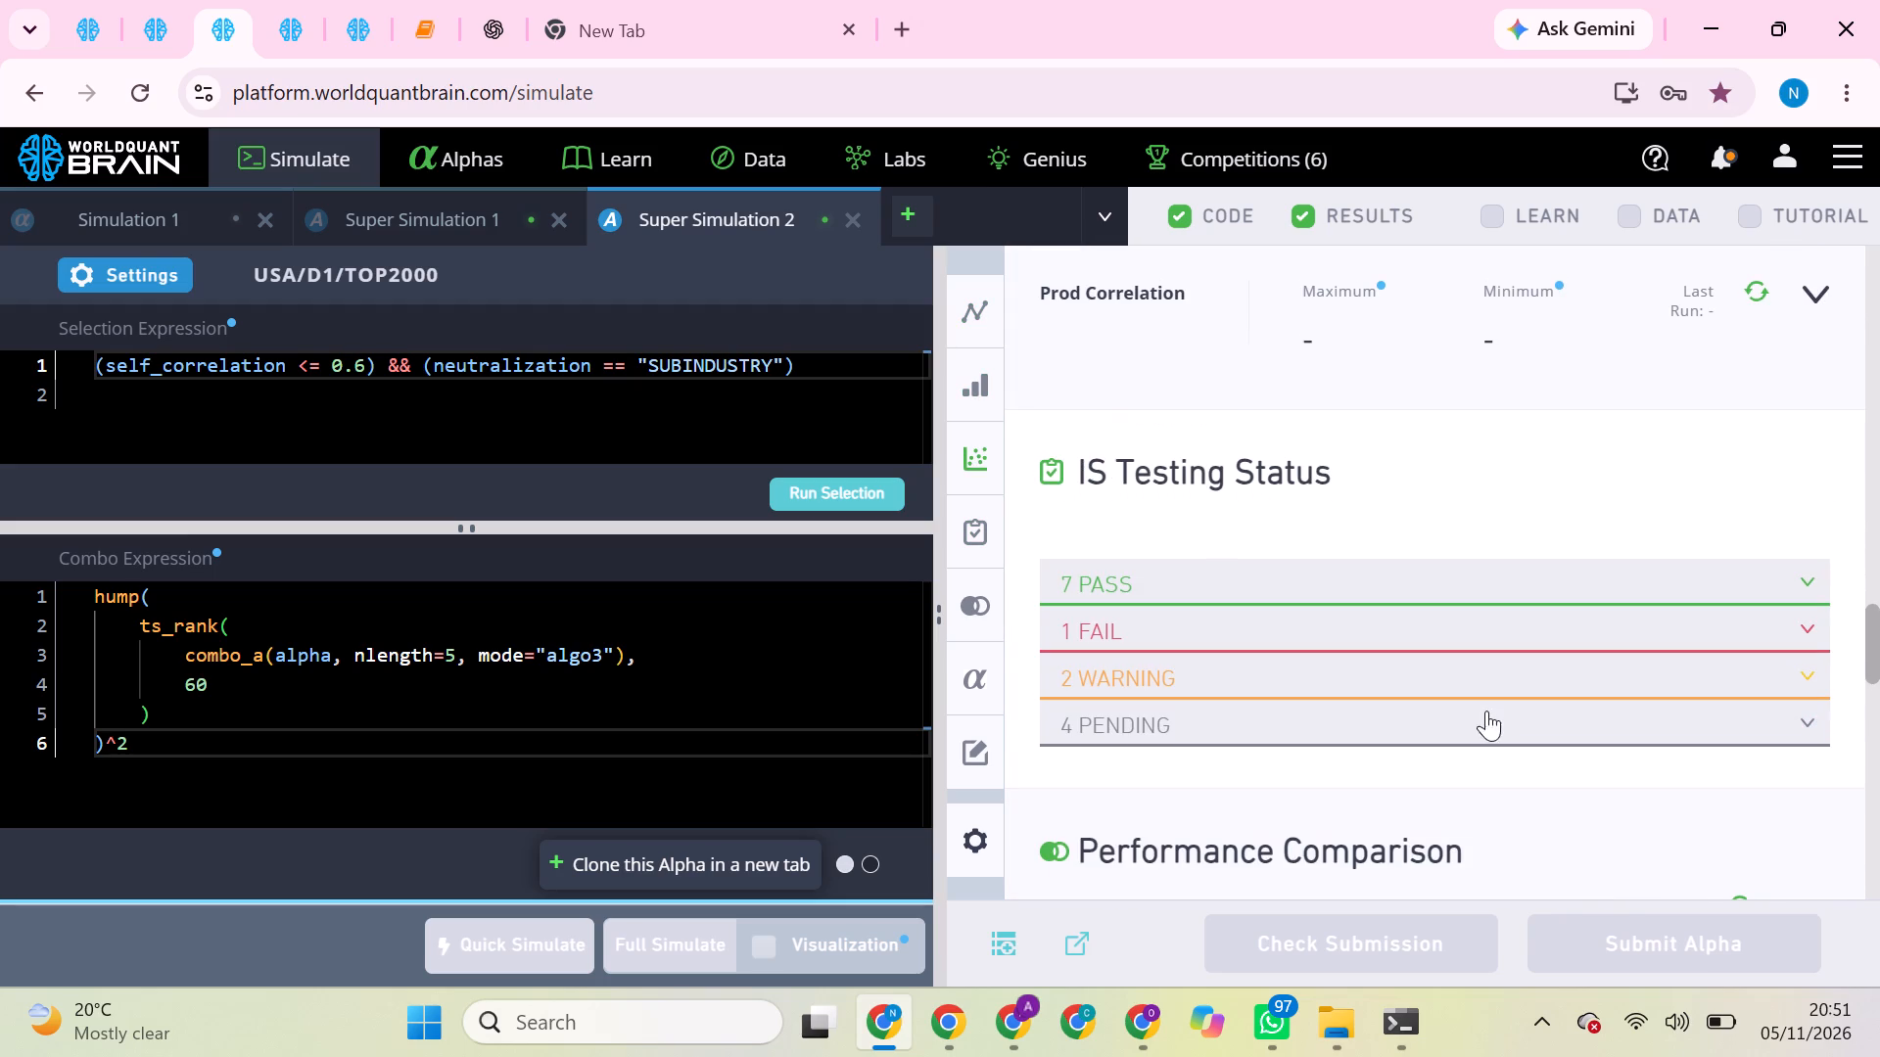
Remove ^2 from the SUBINDUSTRY session's combo expression, run the selection and start its full simulation.
click(151, 738)
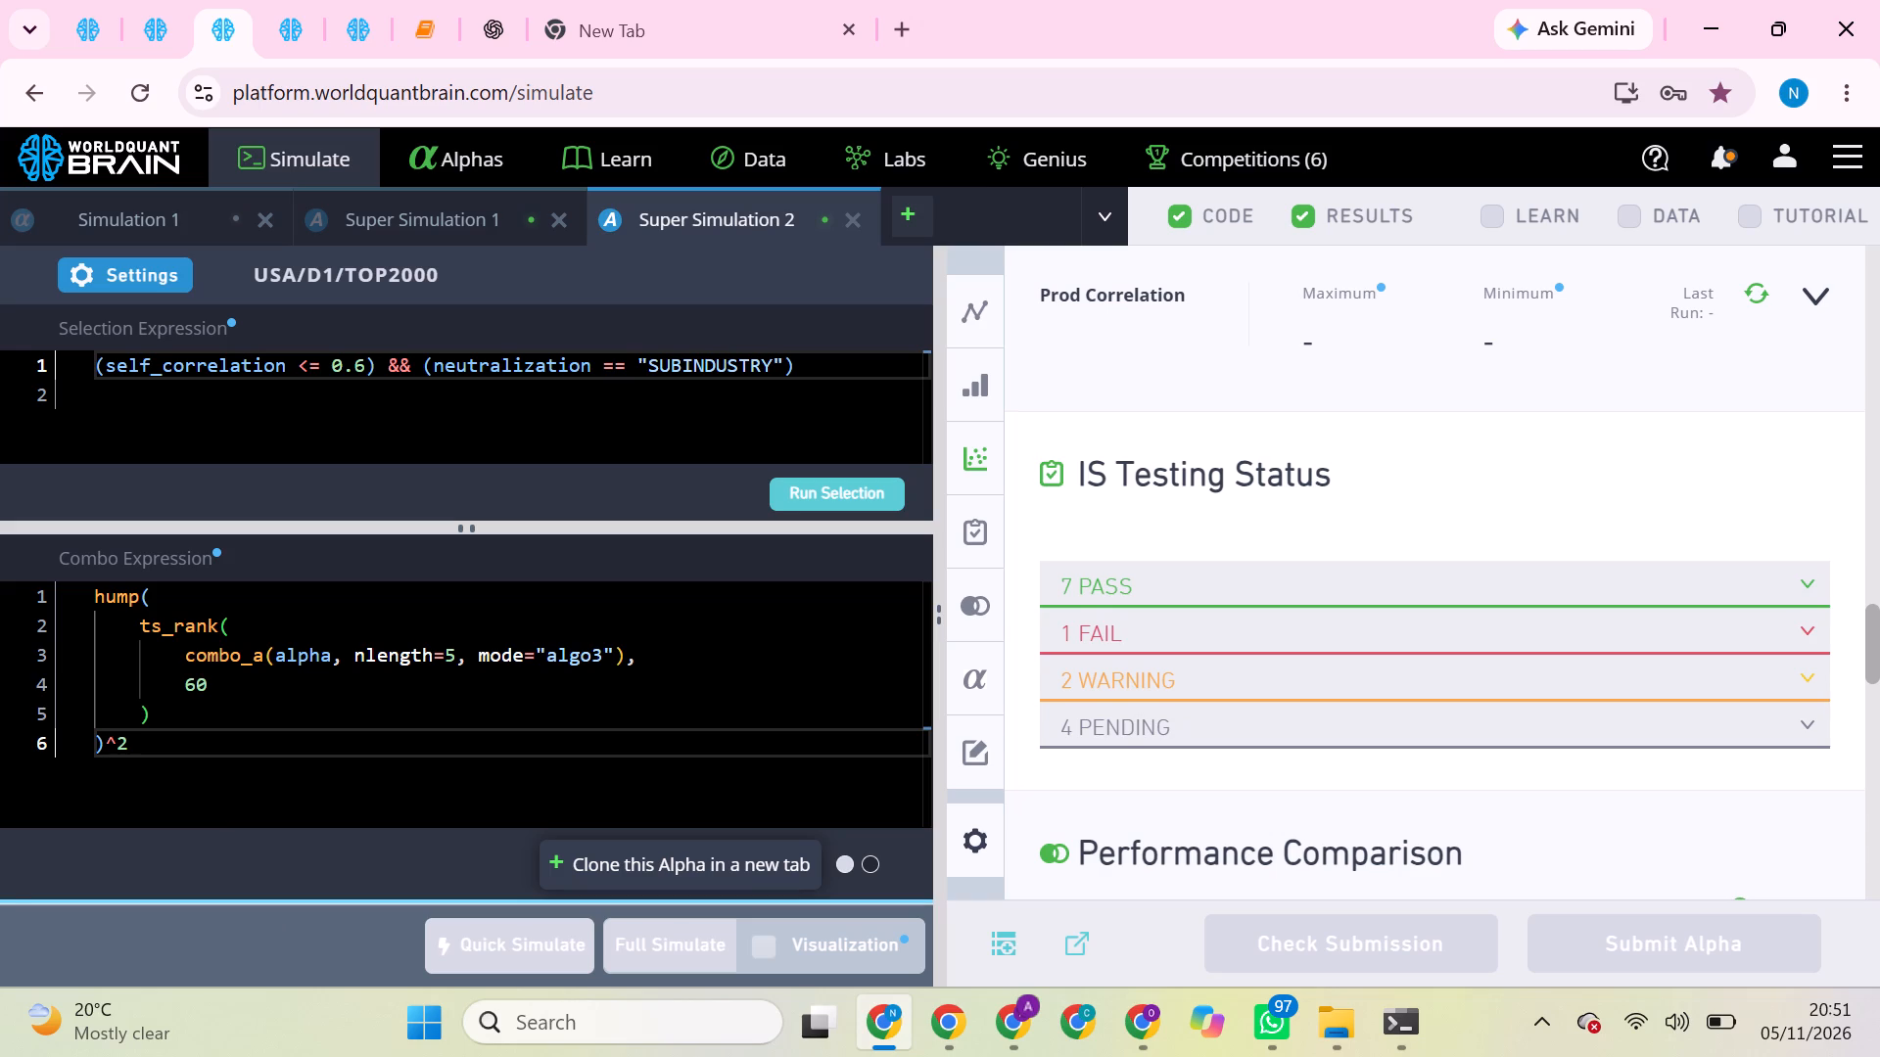
key(BackSpace)
key(BackSpace)
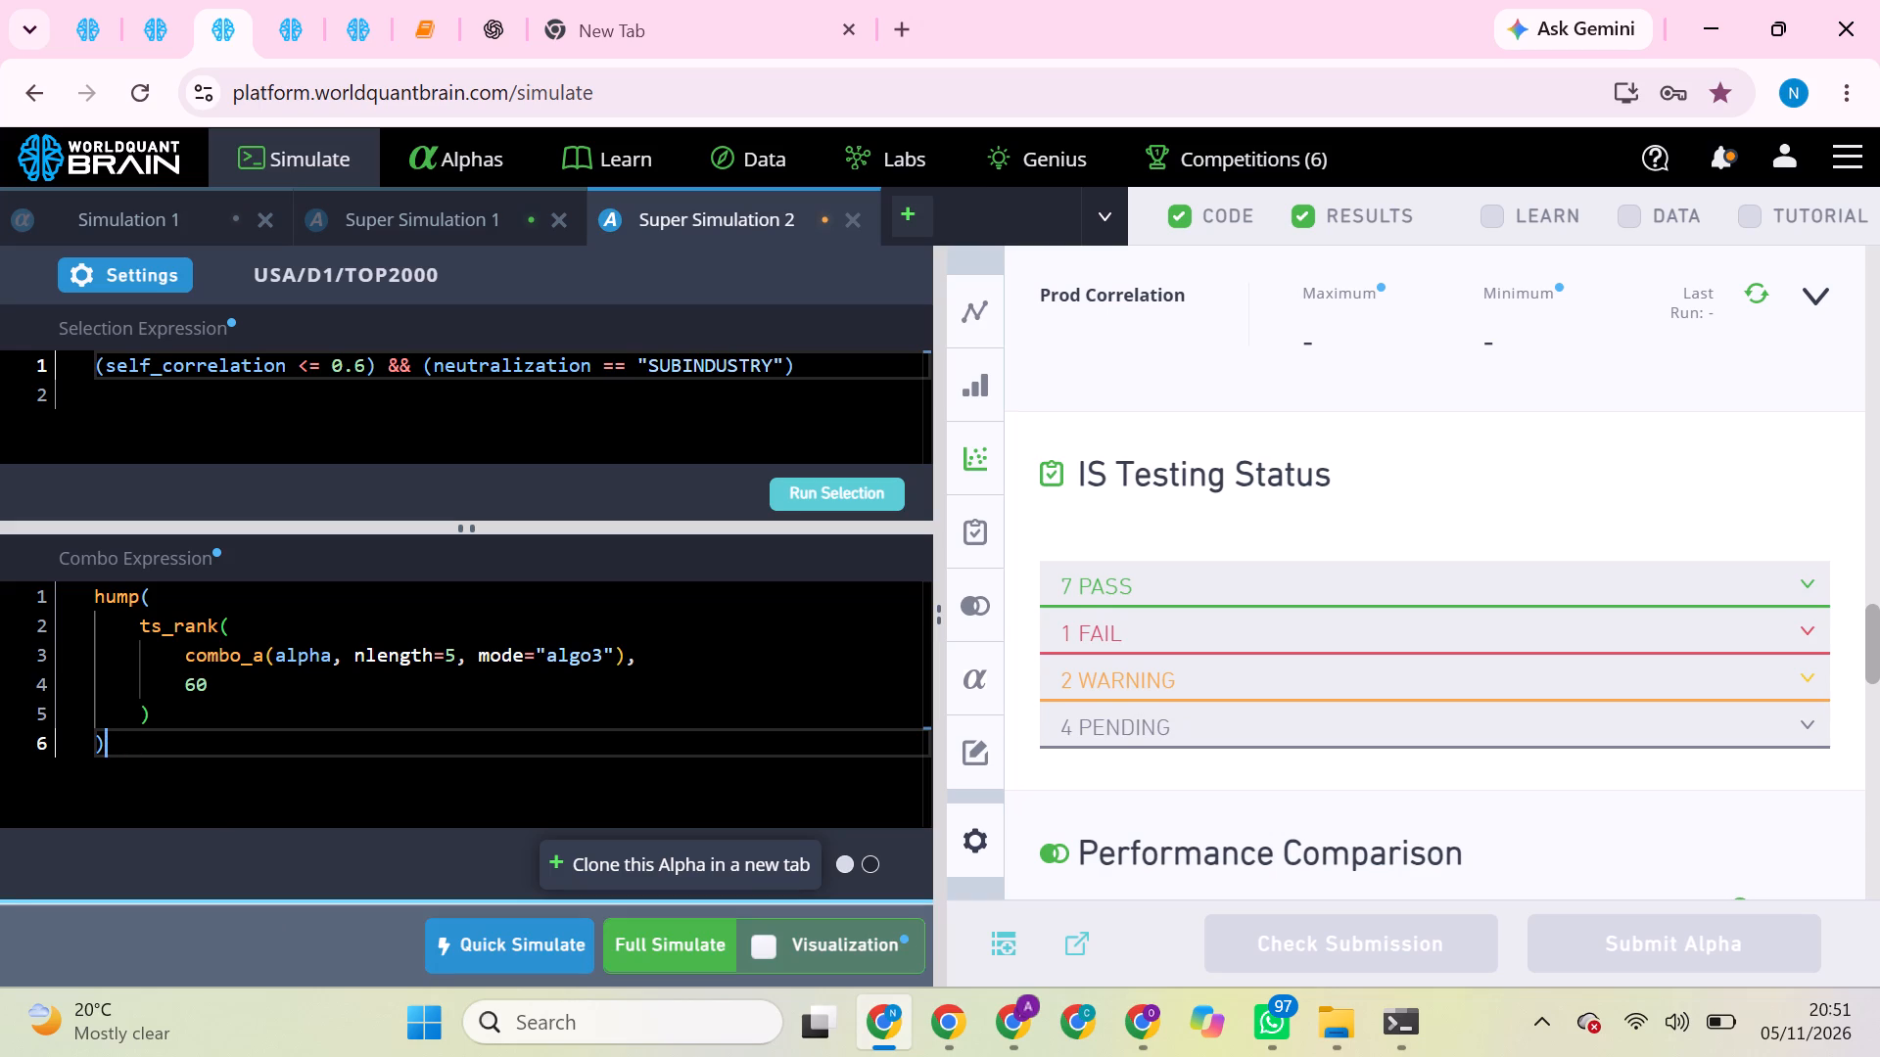
click(802, 496)
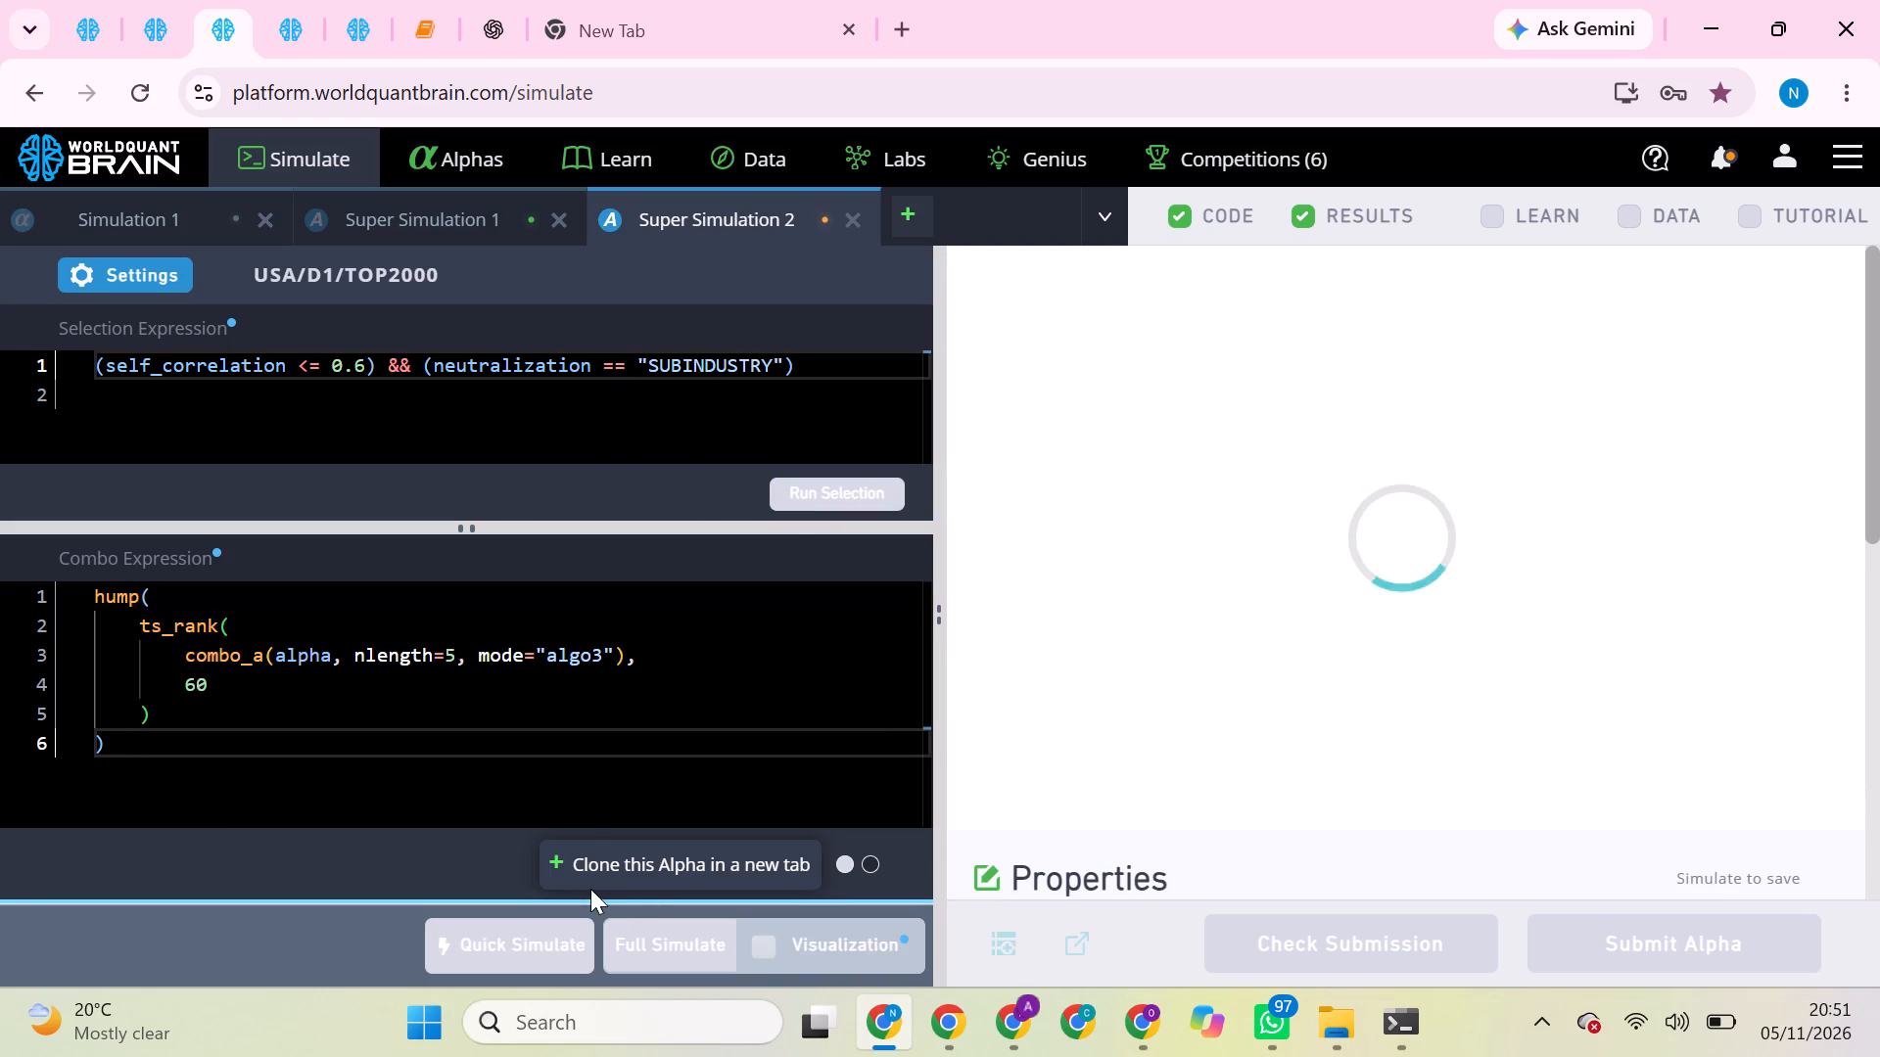
click(673, 937)
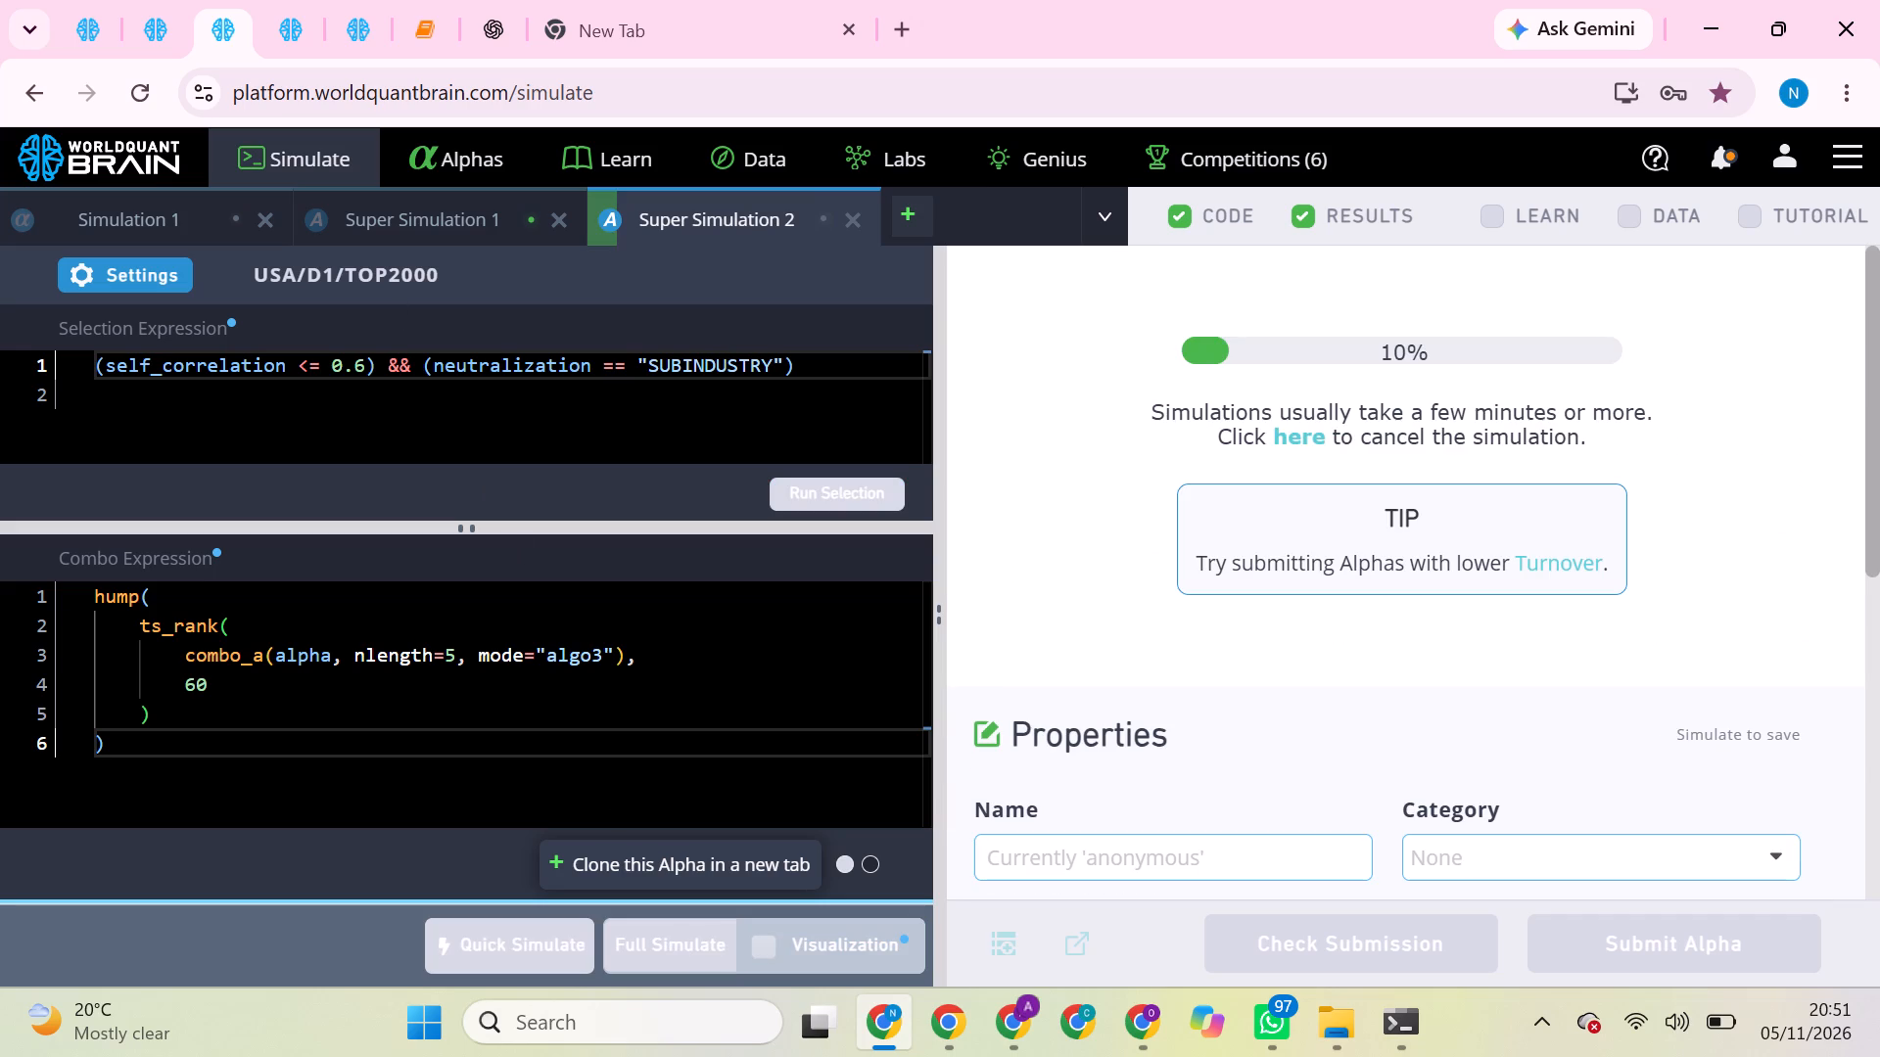
Return to the long_count turnover < 0.5 session and run the production correlation check on its simulation.
click(281, 21)
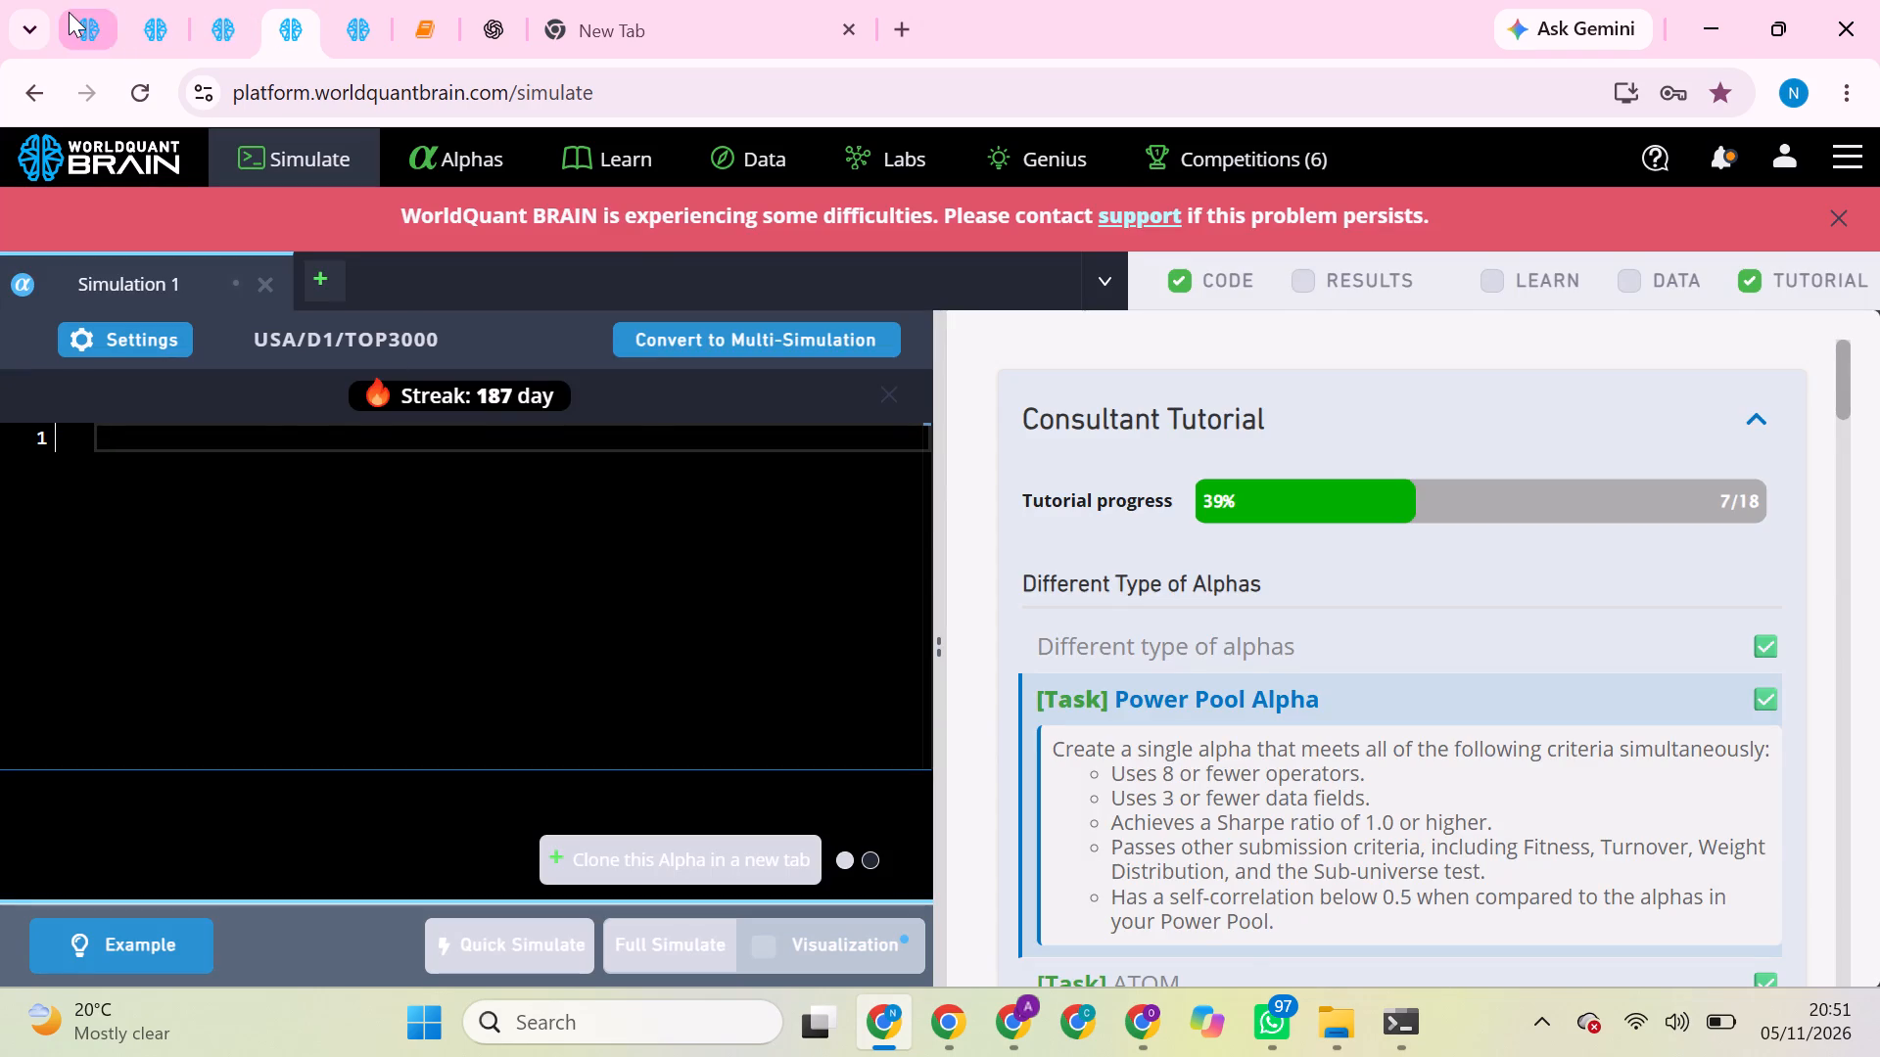
click(69, 12)
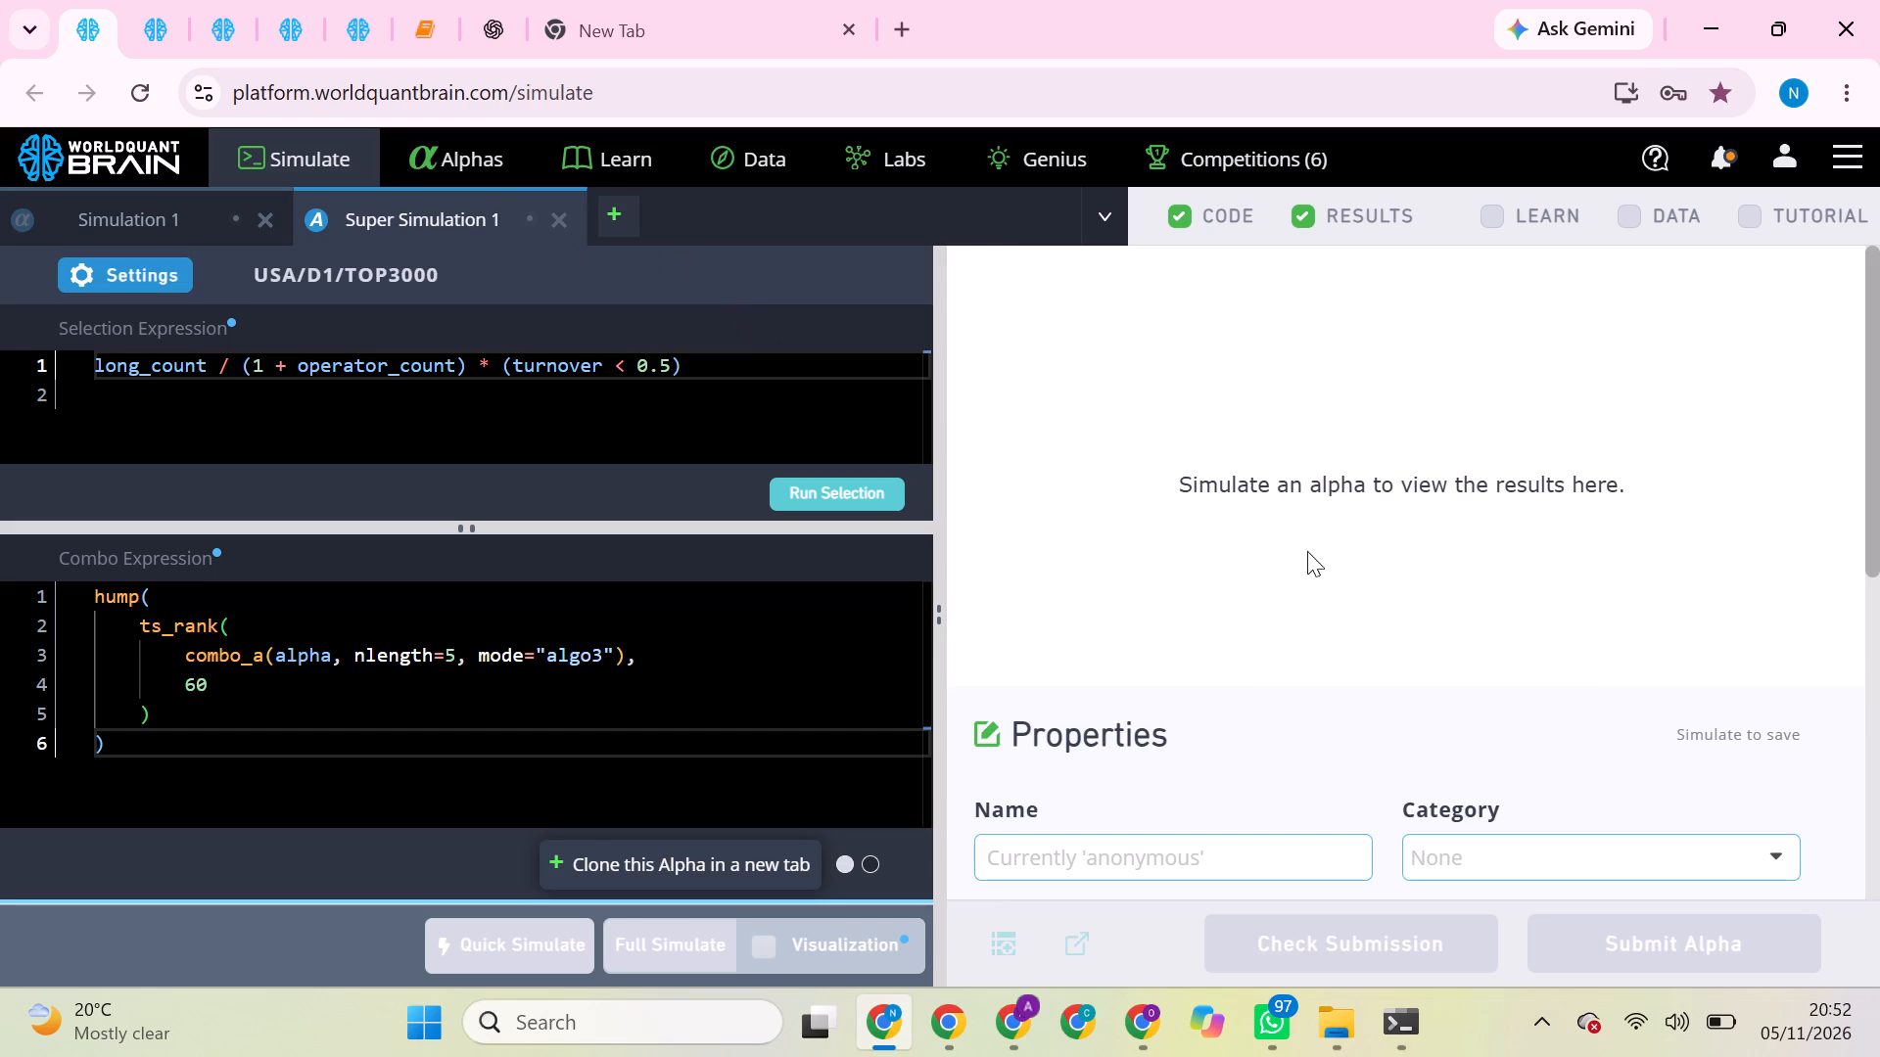
scroll(1315, 560, down, 5)
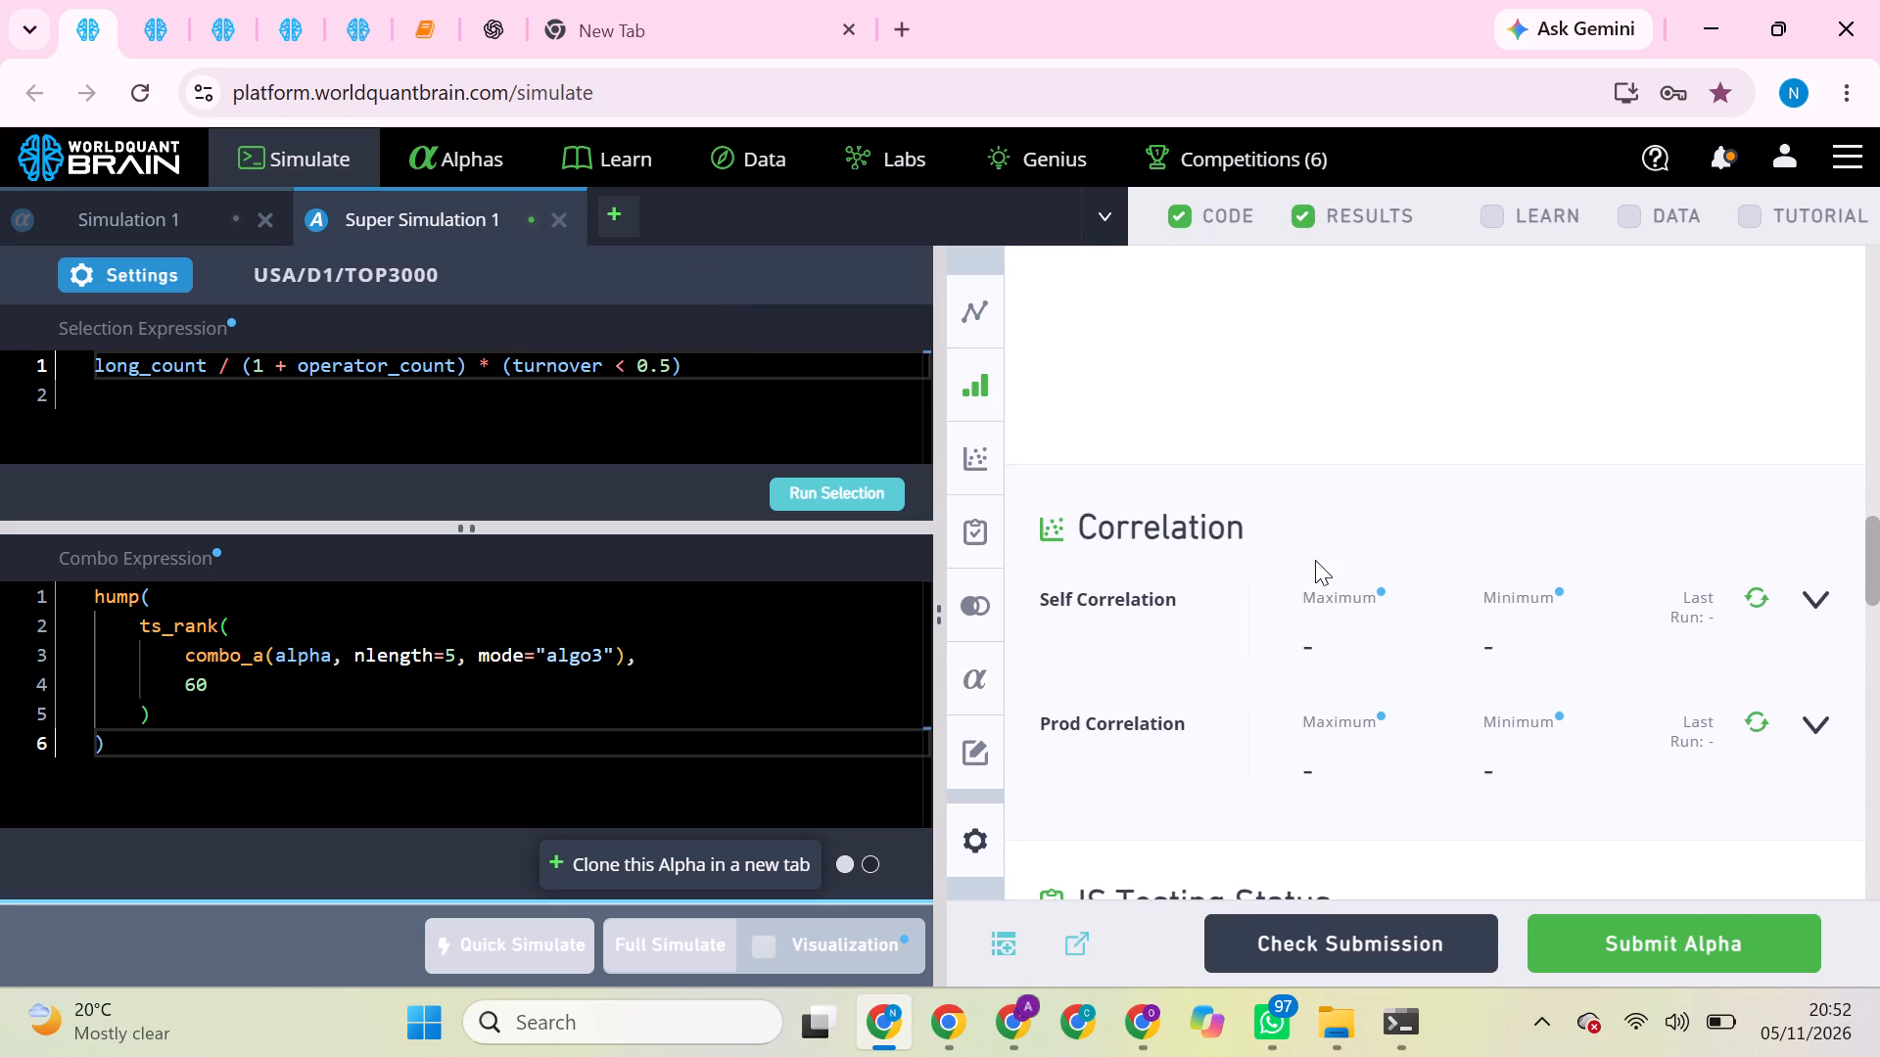
scroll(1315, 560, down, 4)
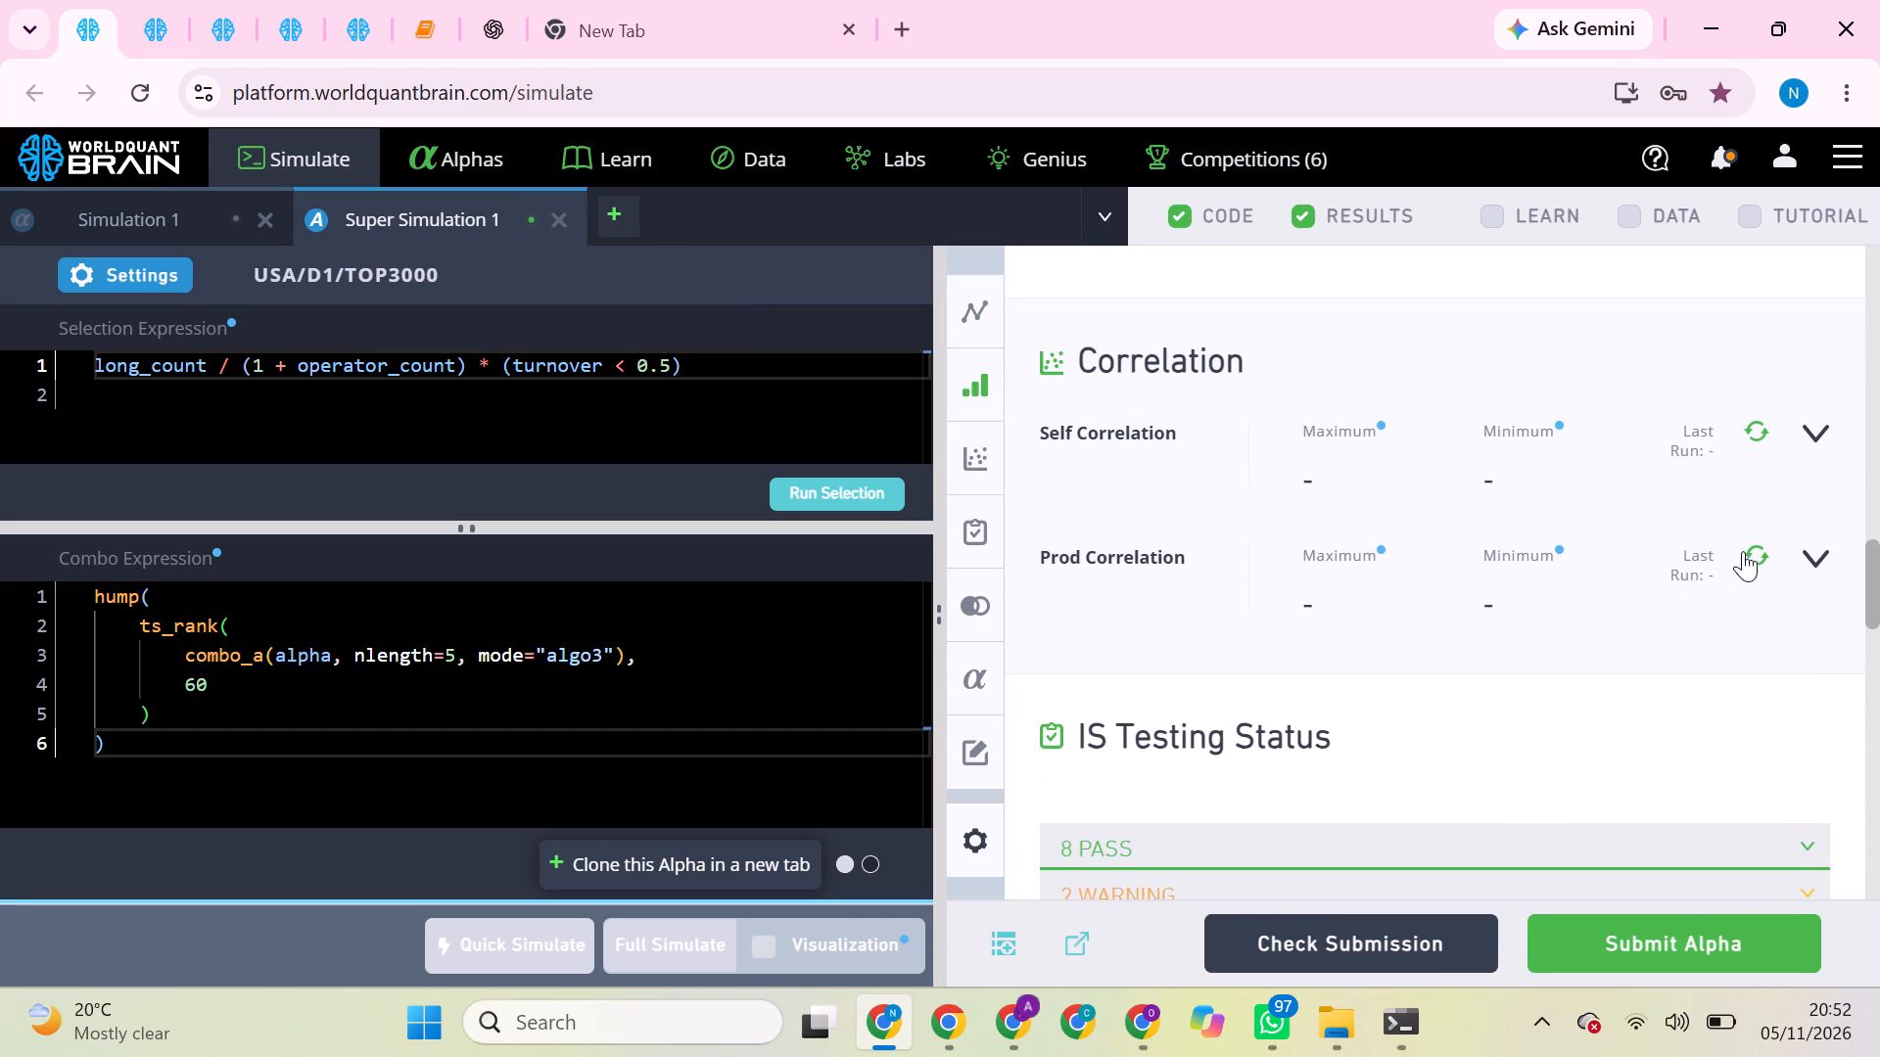
click(1759, 554)
click(1759, 554)
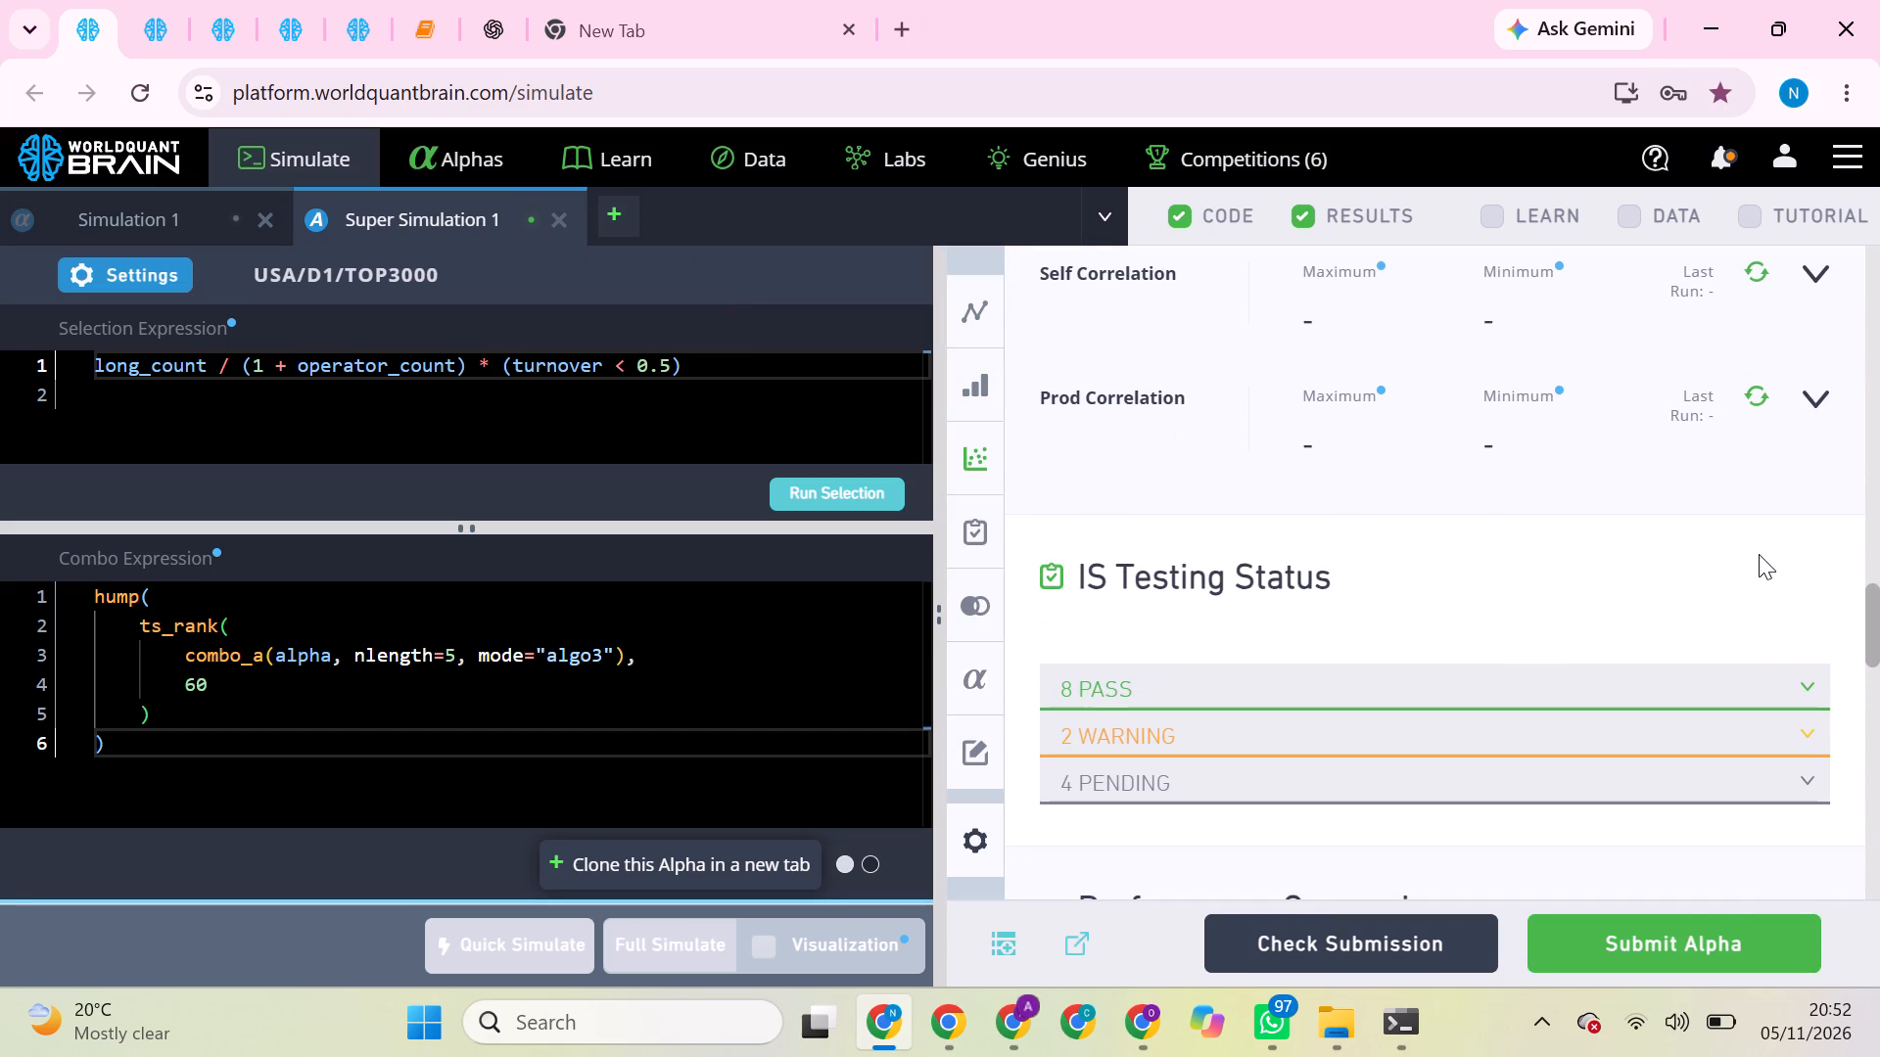
click(1748, 405)
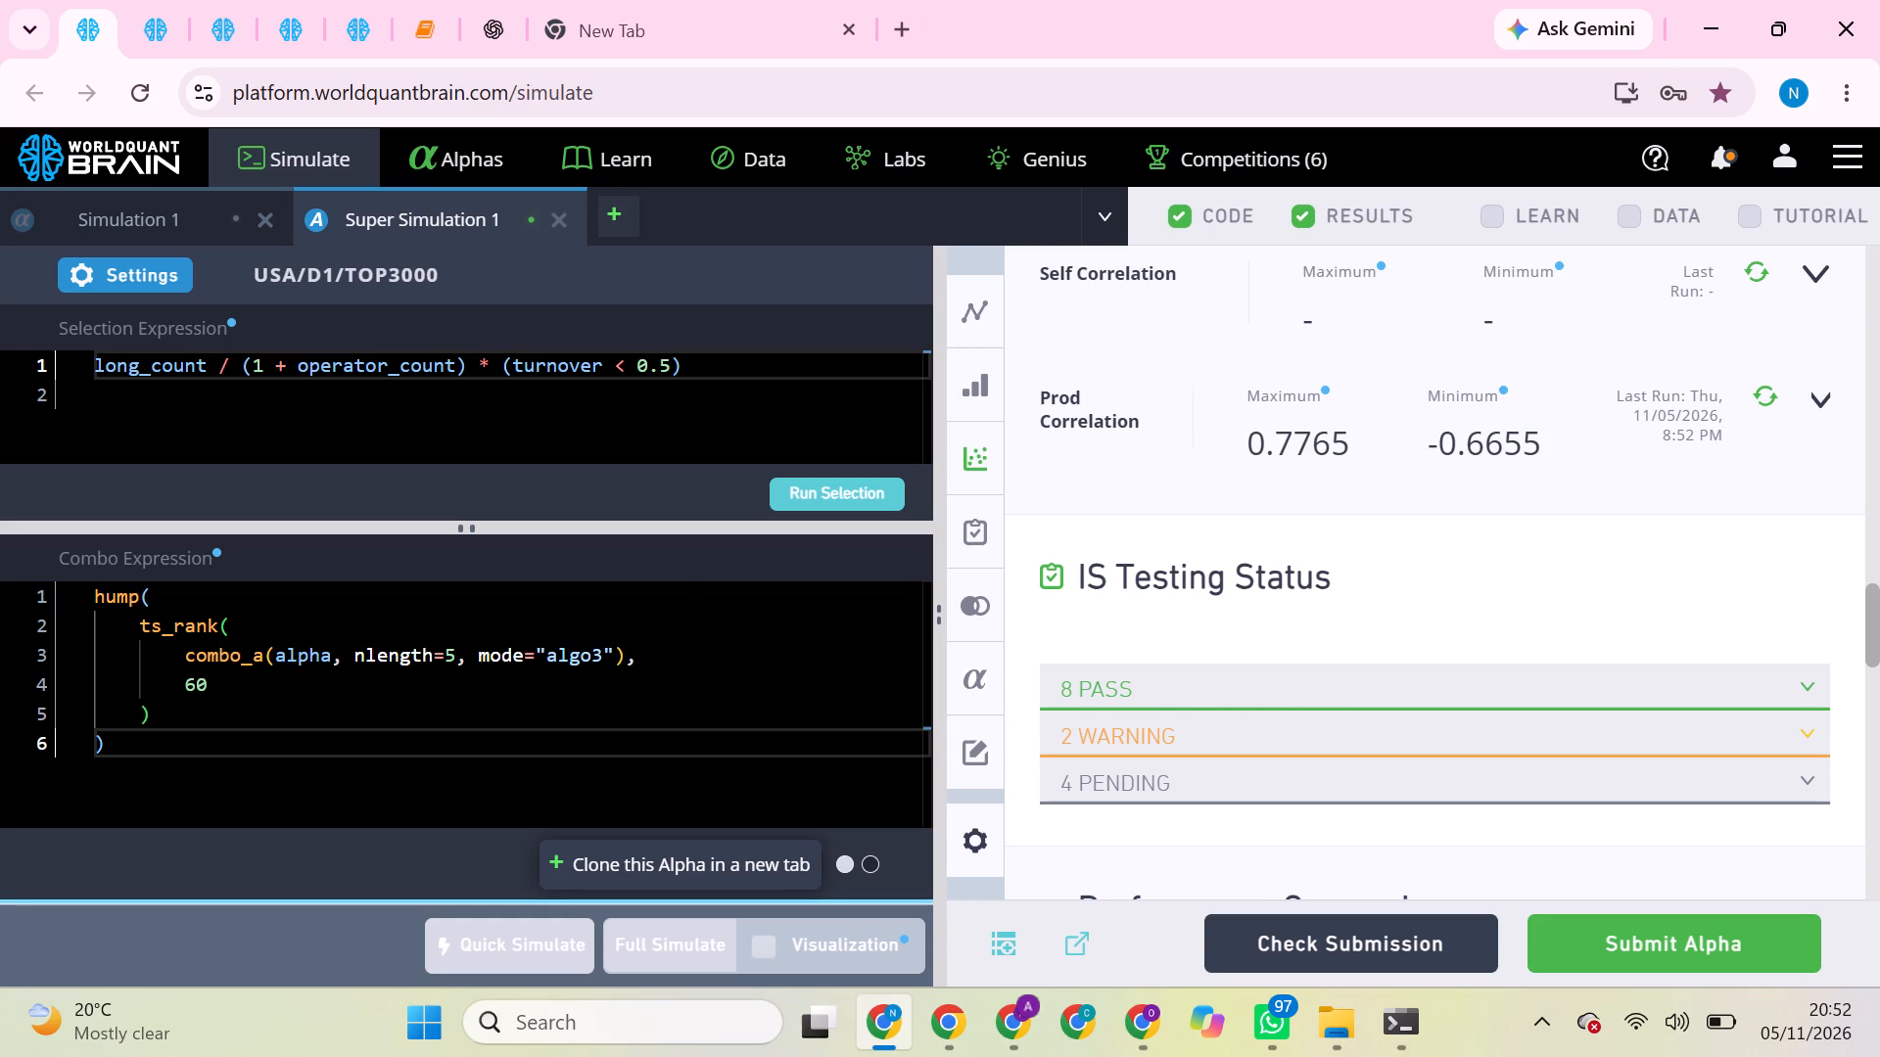
Set the long_count session's universe to TOP2000 and apply the settings.
click(98, 278)
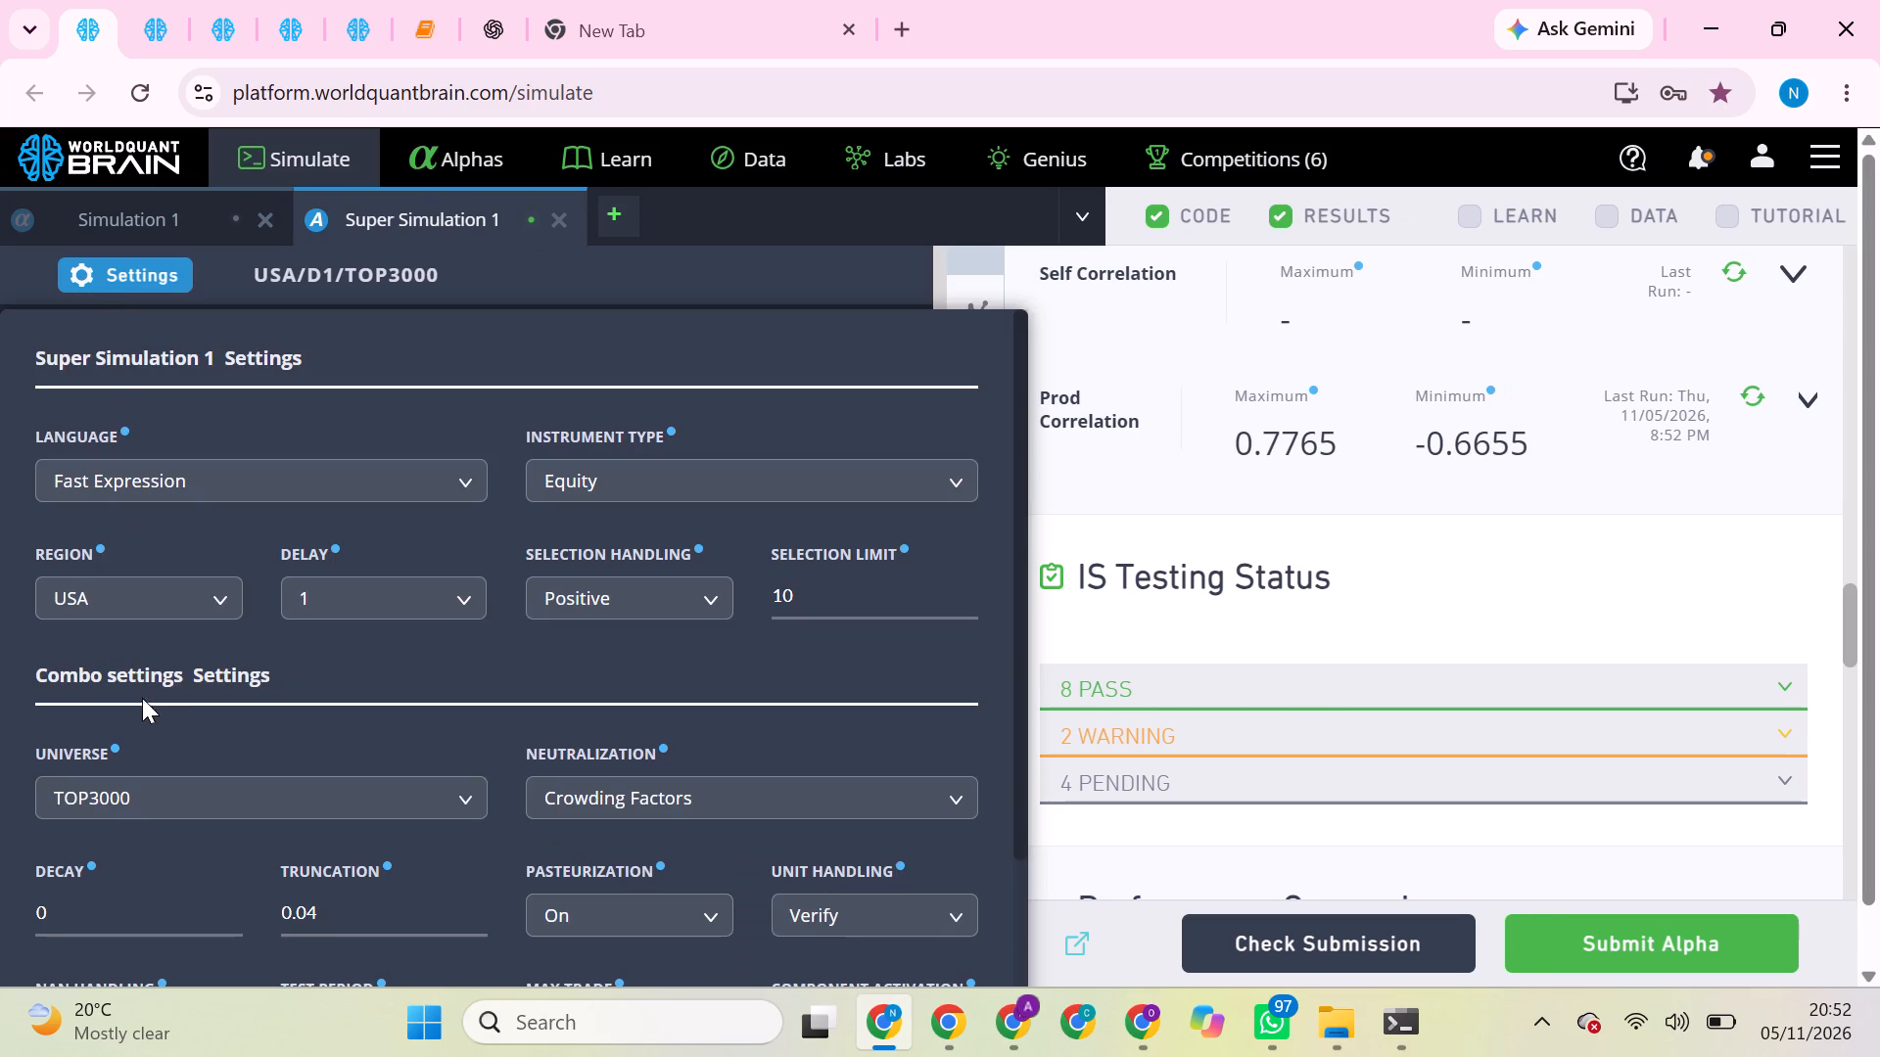
click(172, 804)
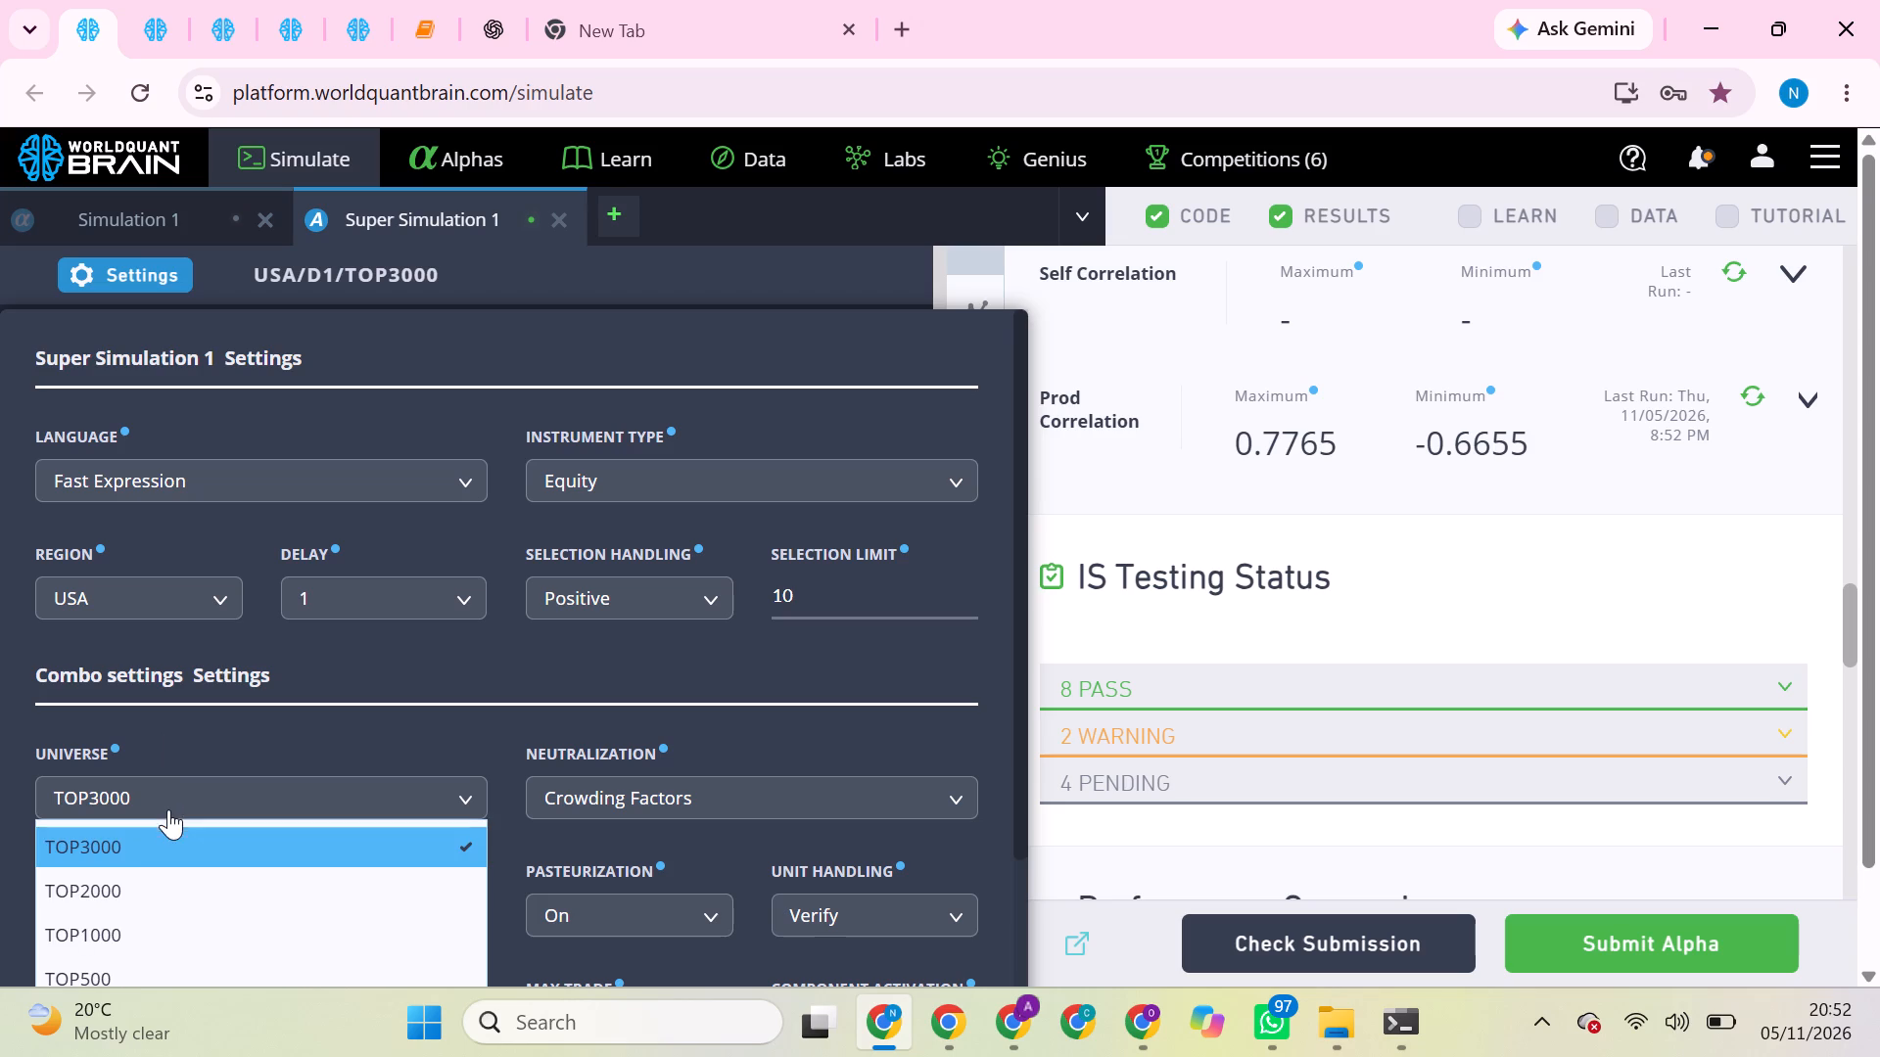
click(112, 903)
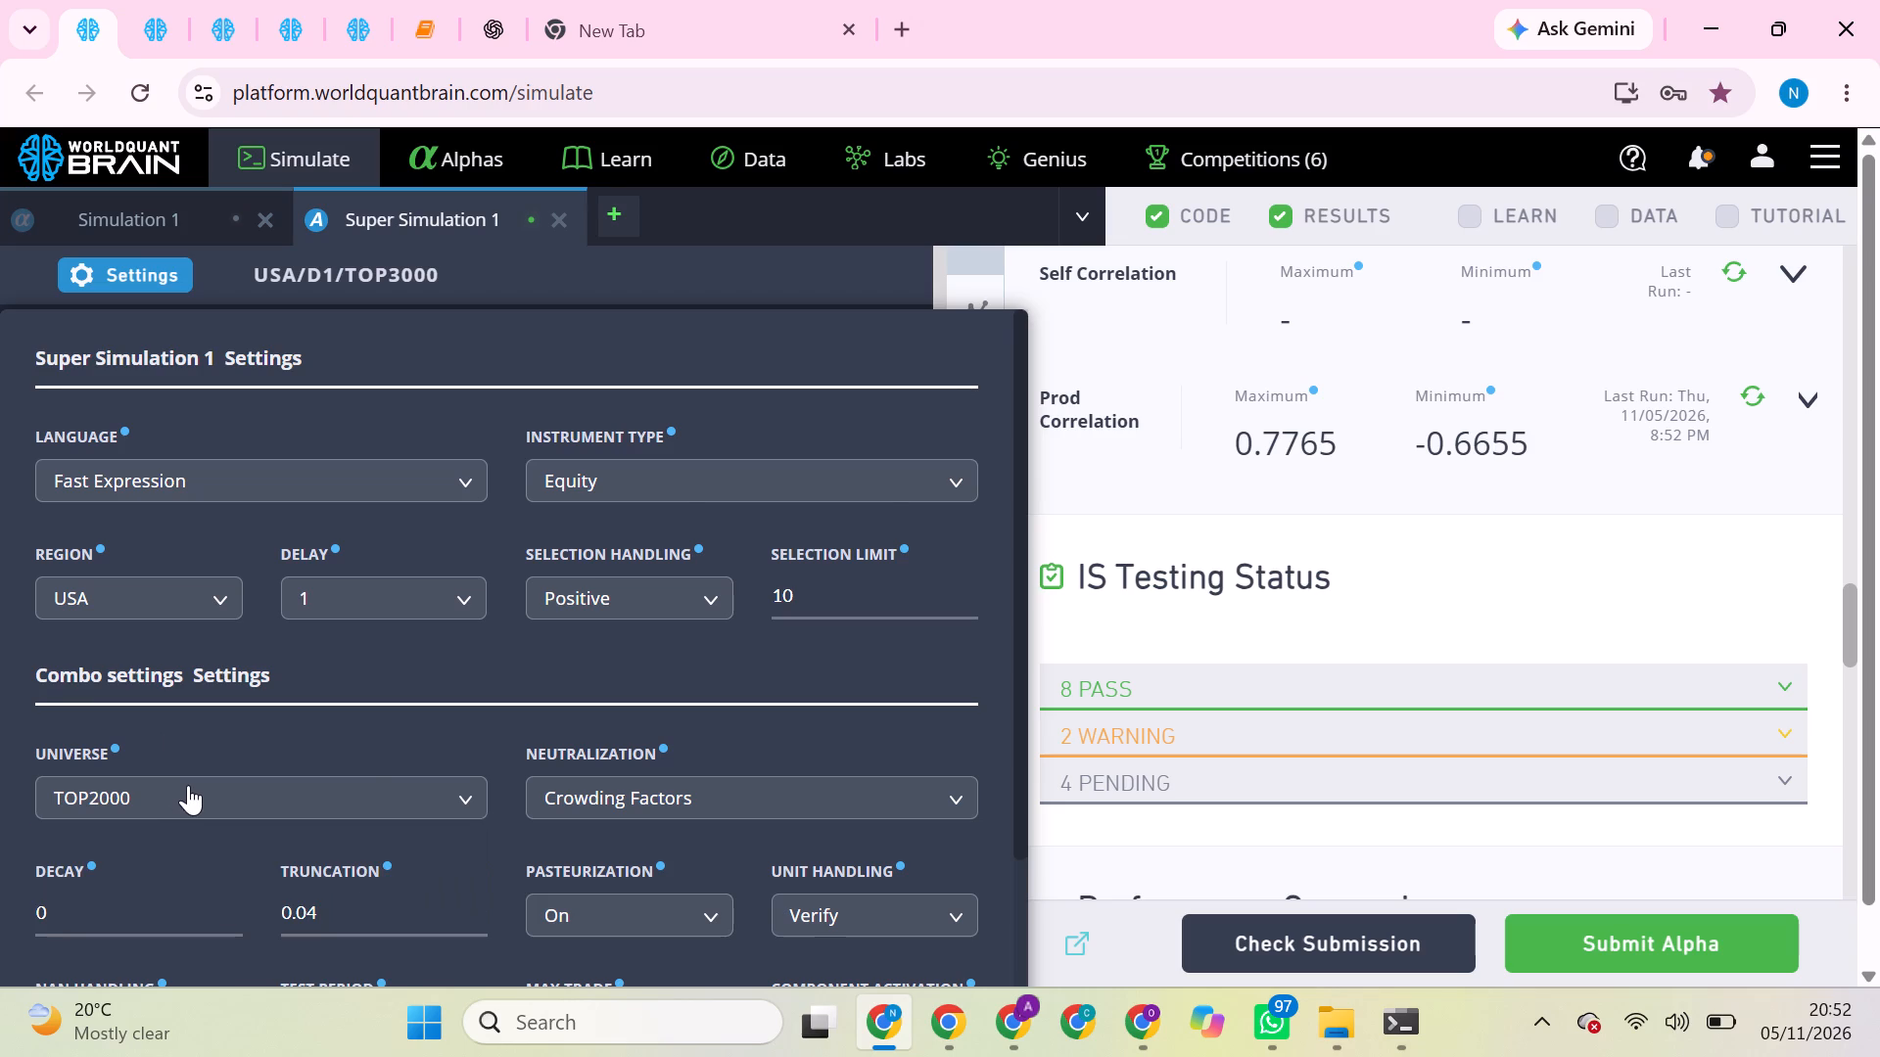
scroll(188, 785, down, 2)
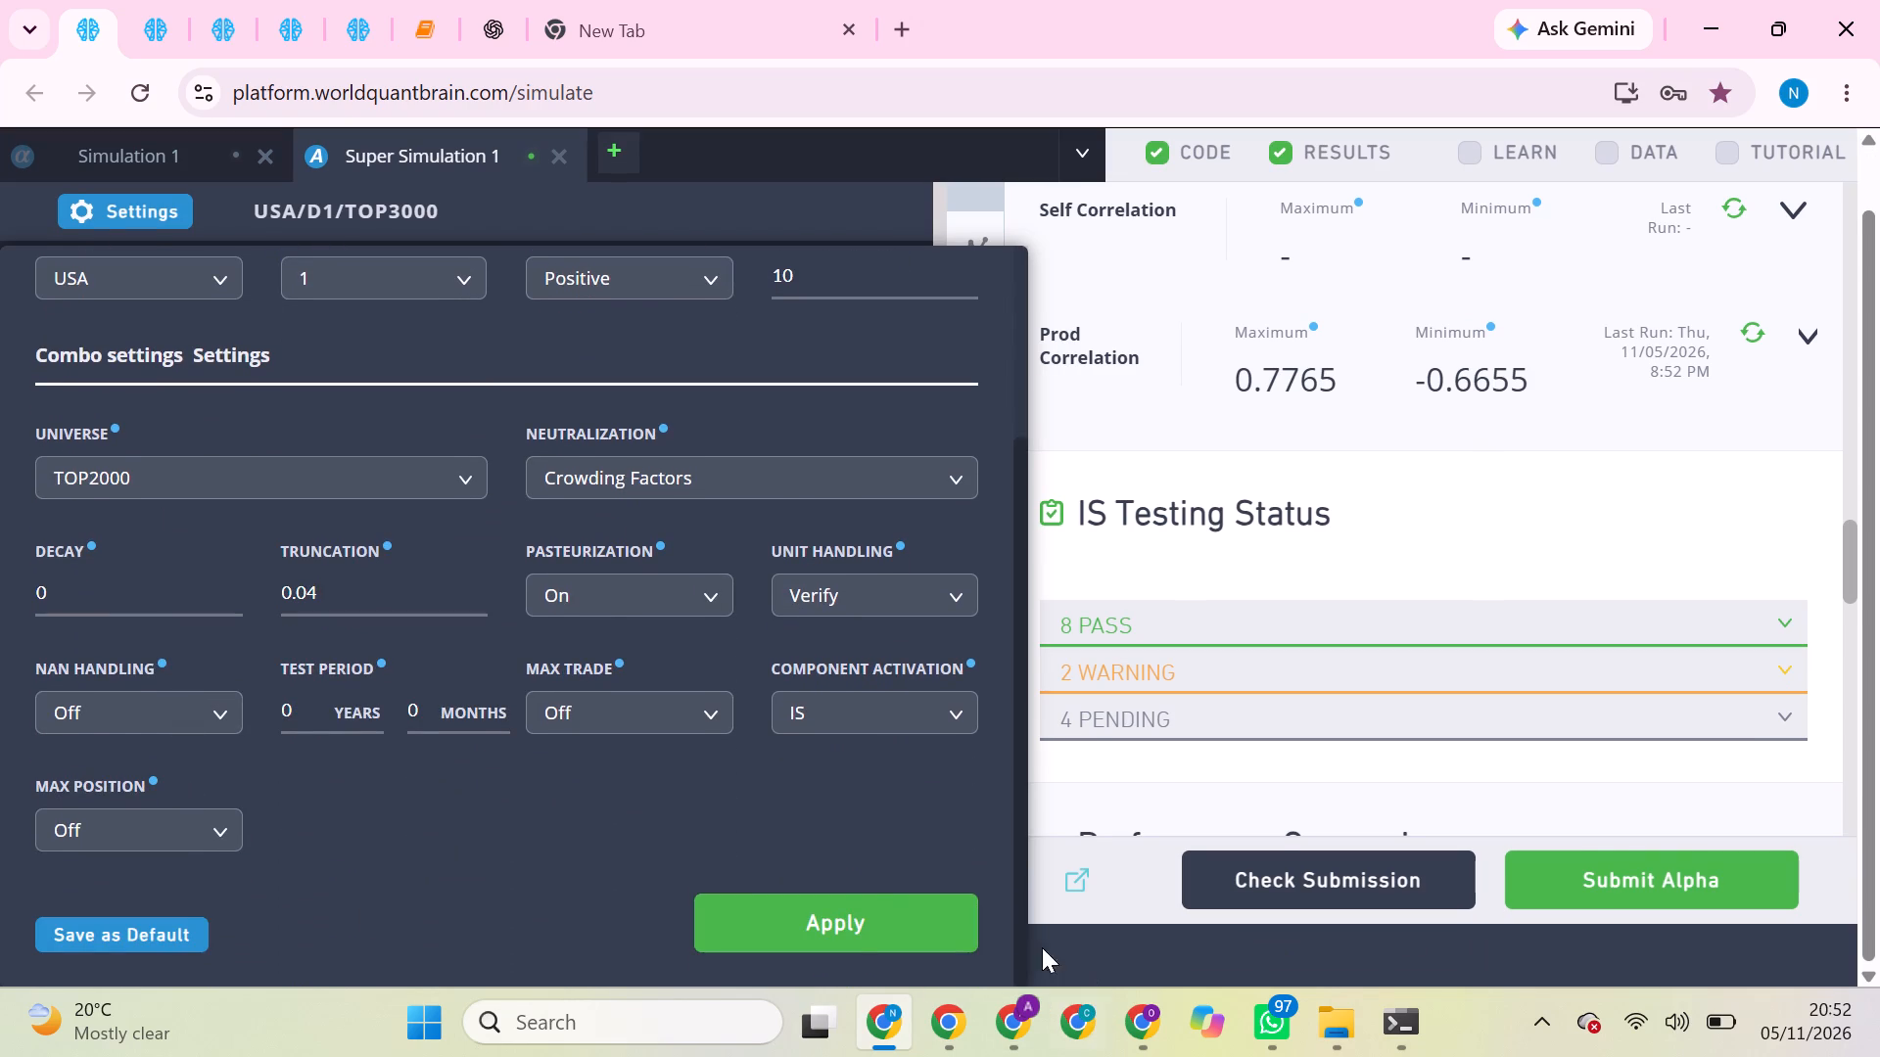
click(856, 911)
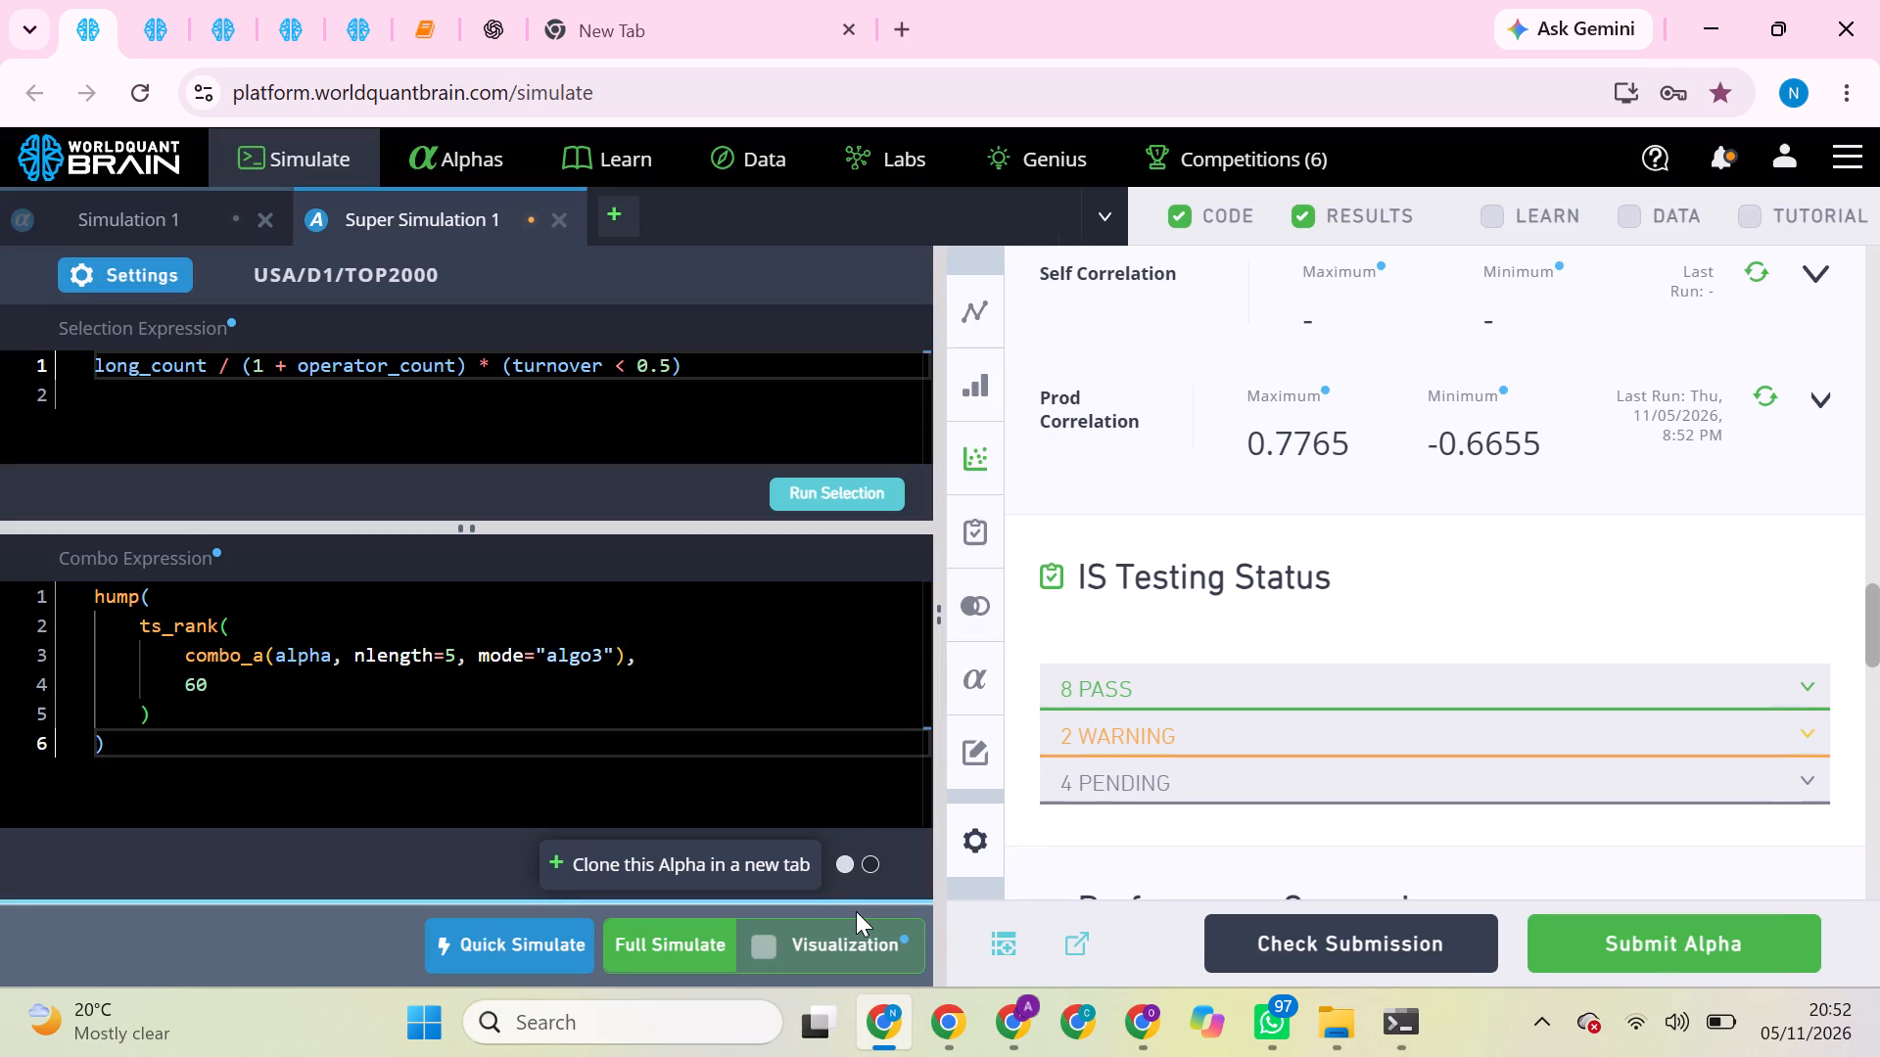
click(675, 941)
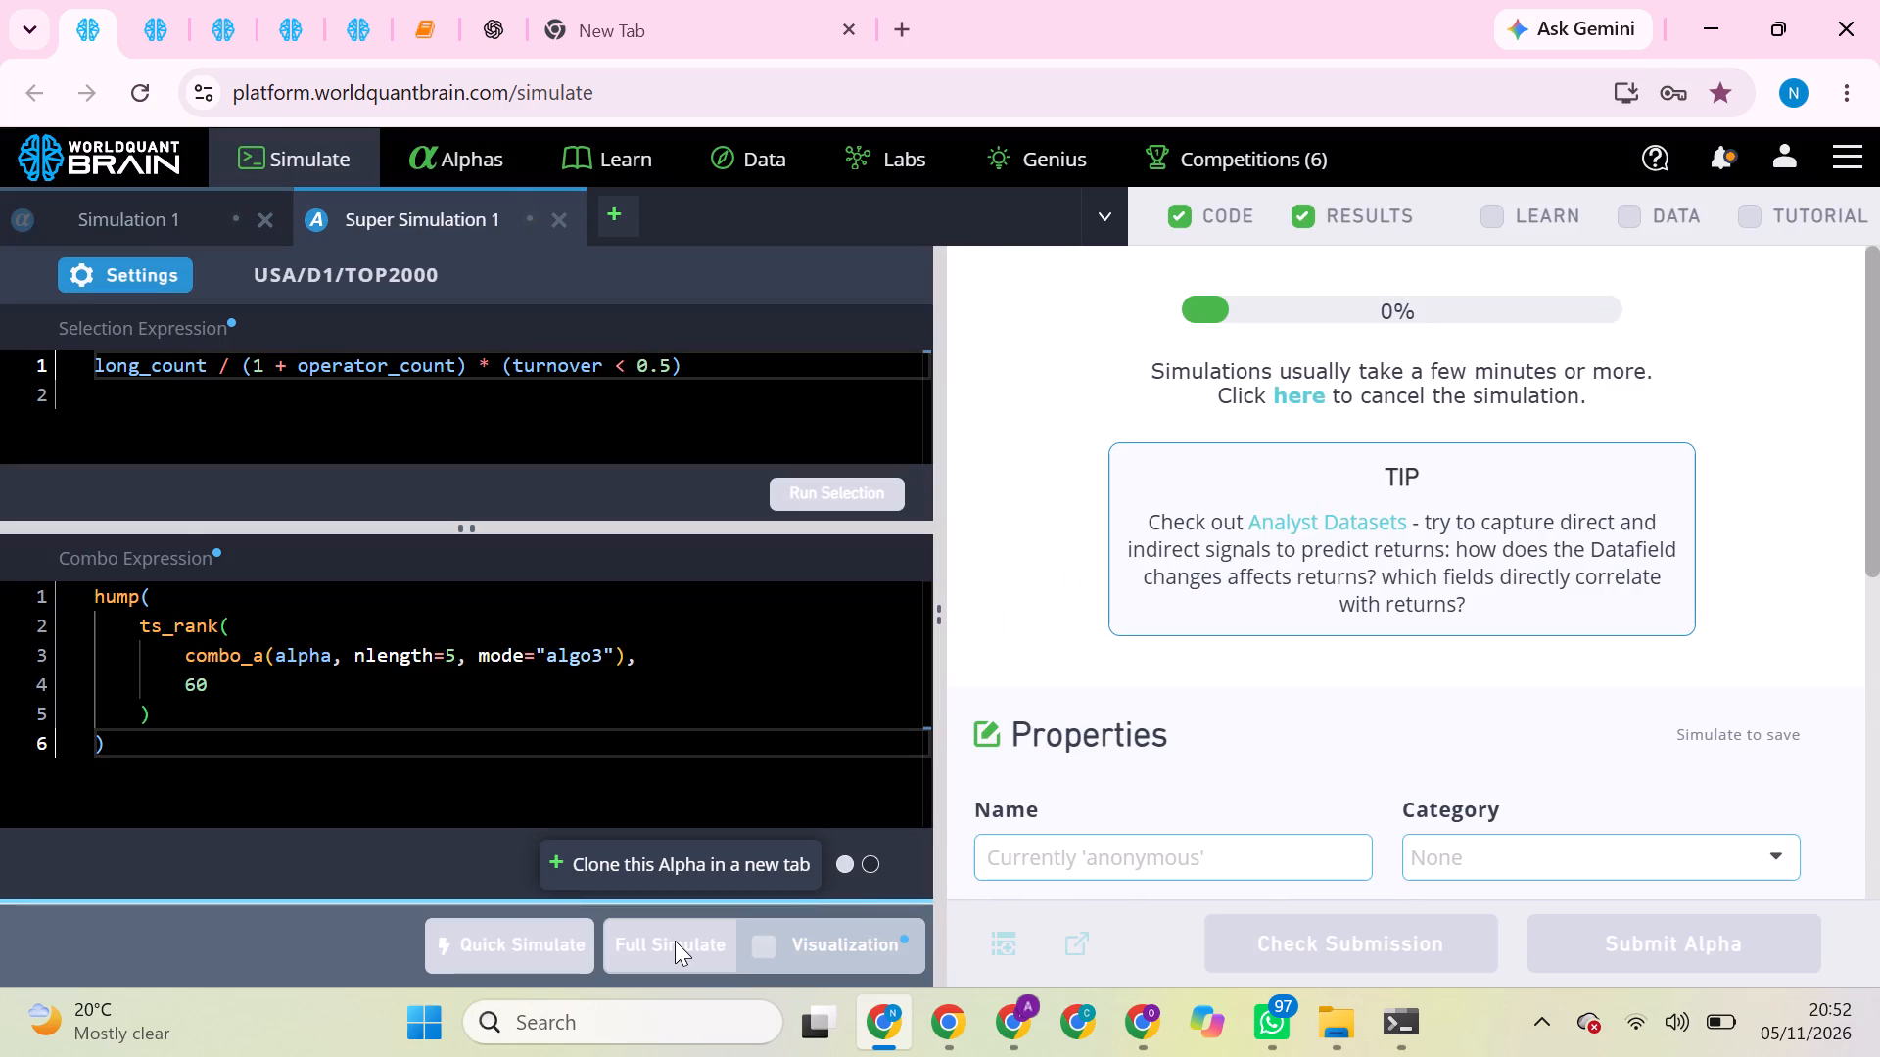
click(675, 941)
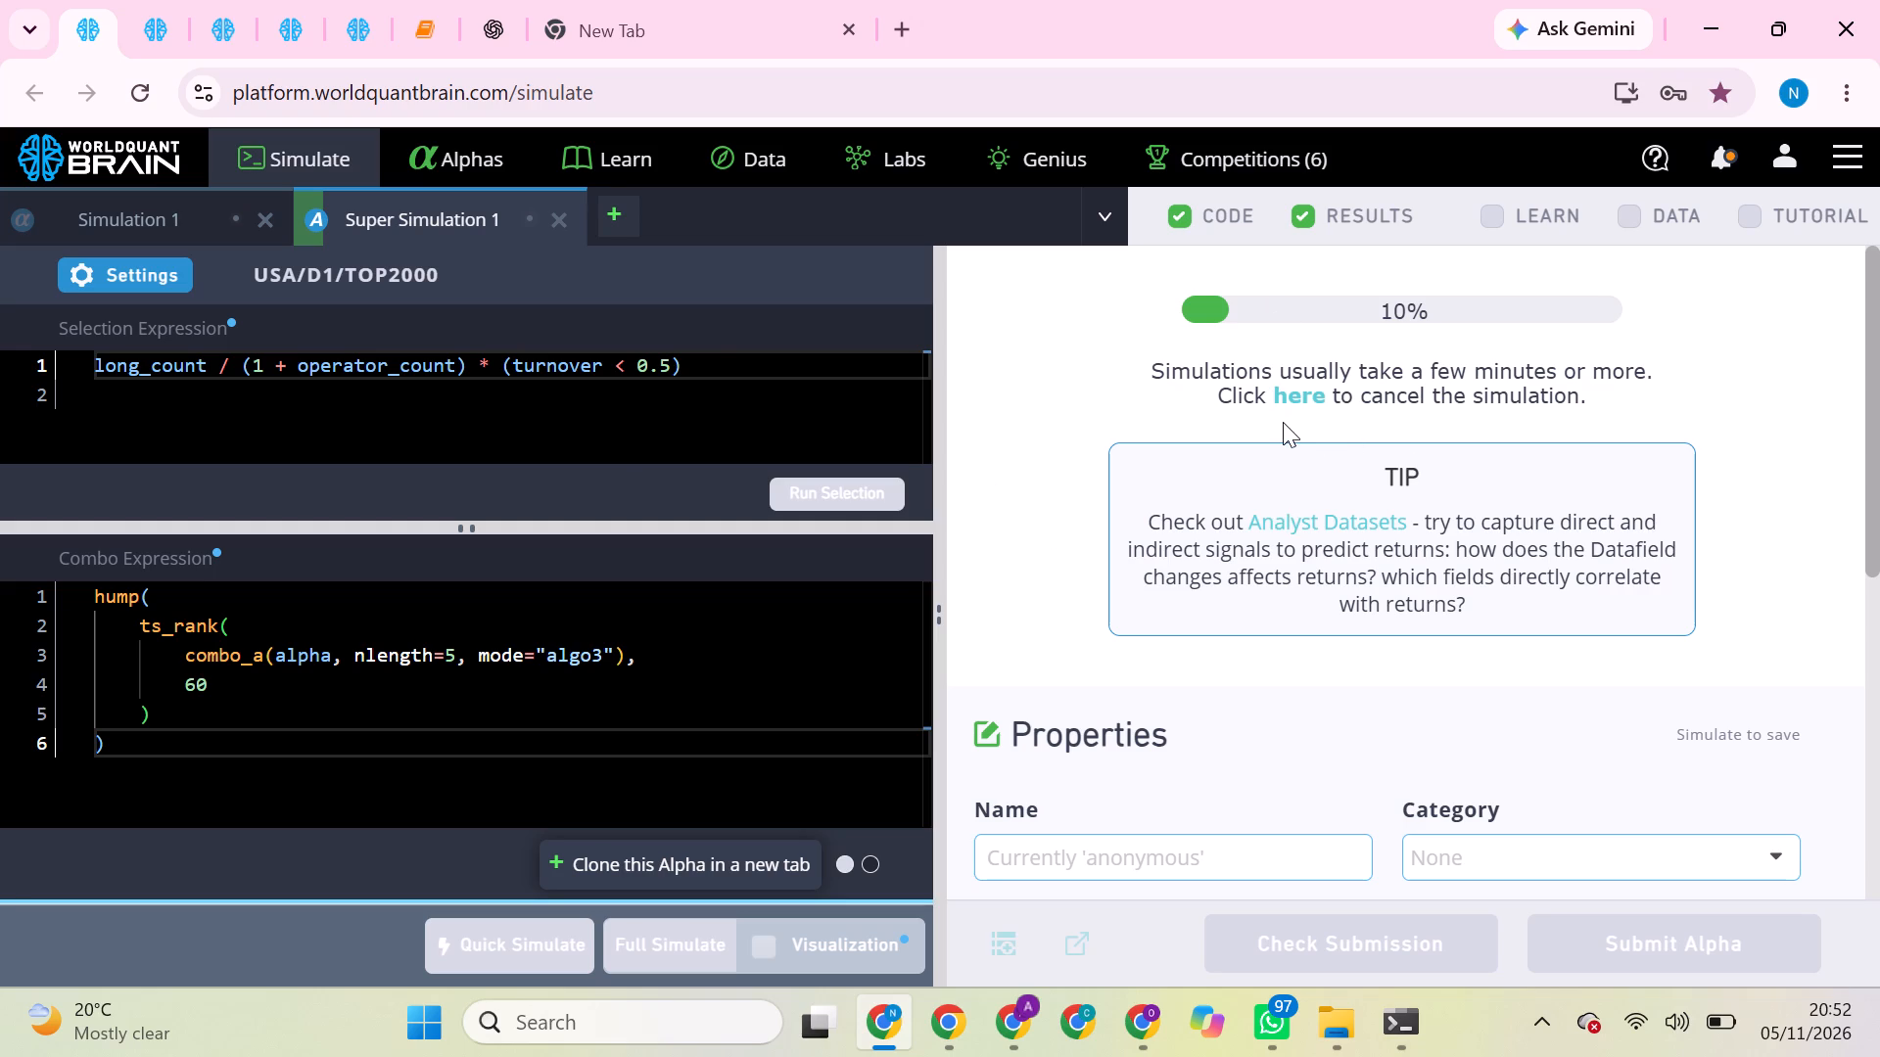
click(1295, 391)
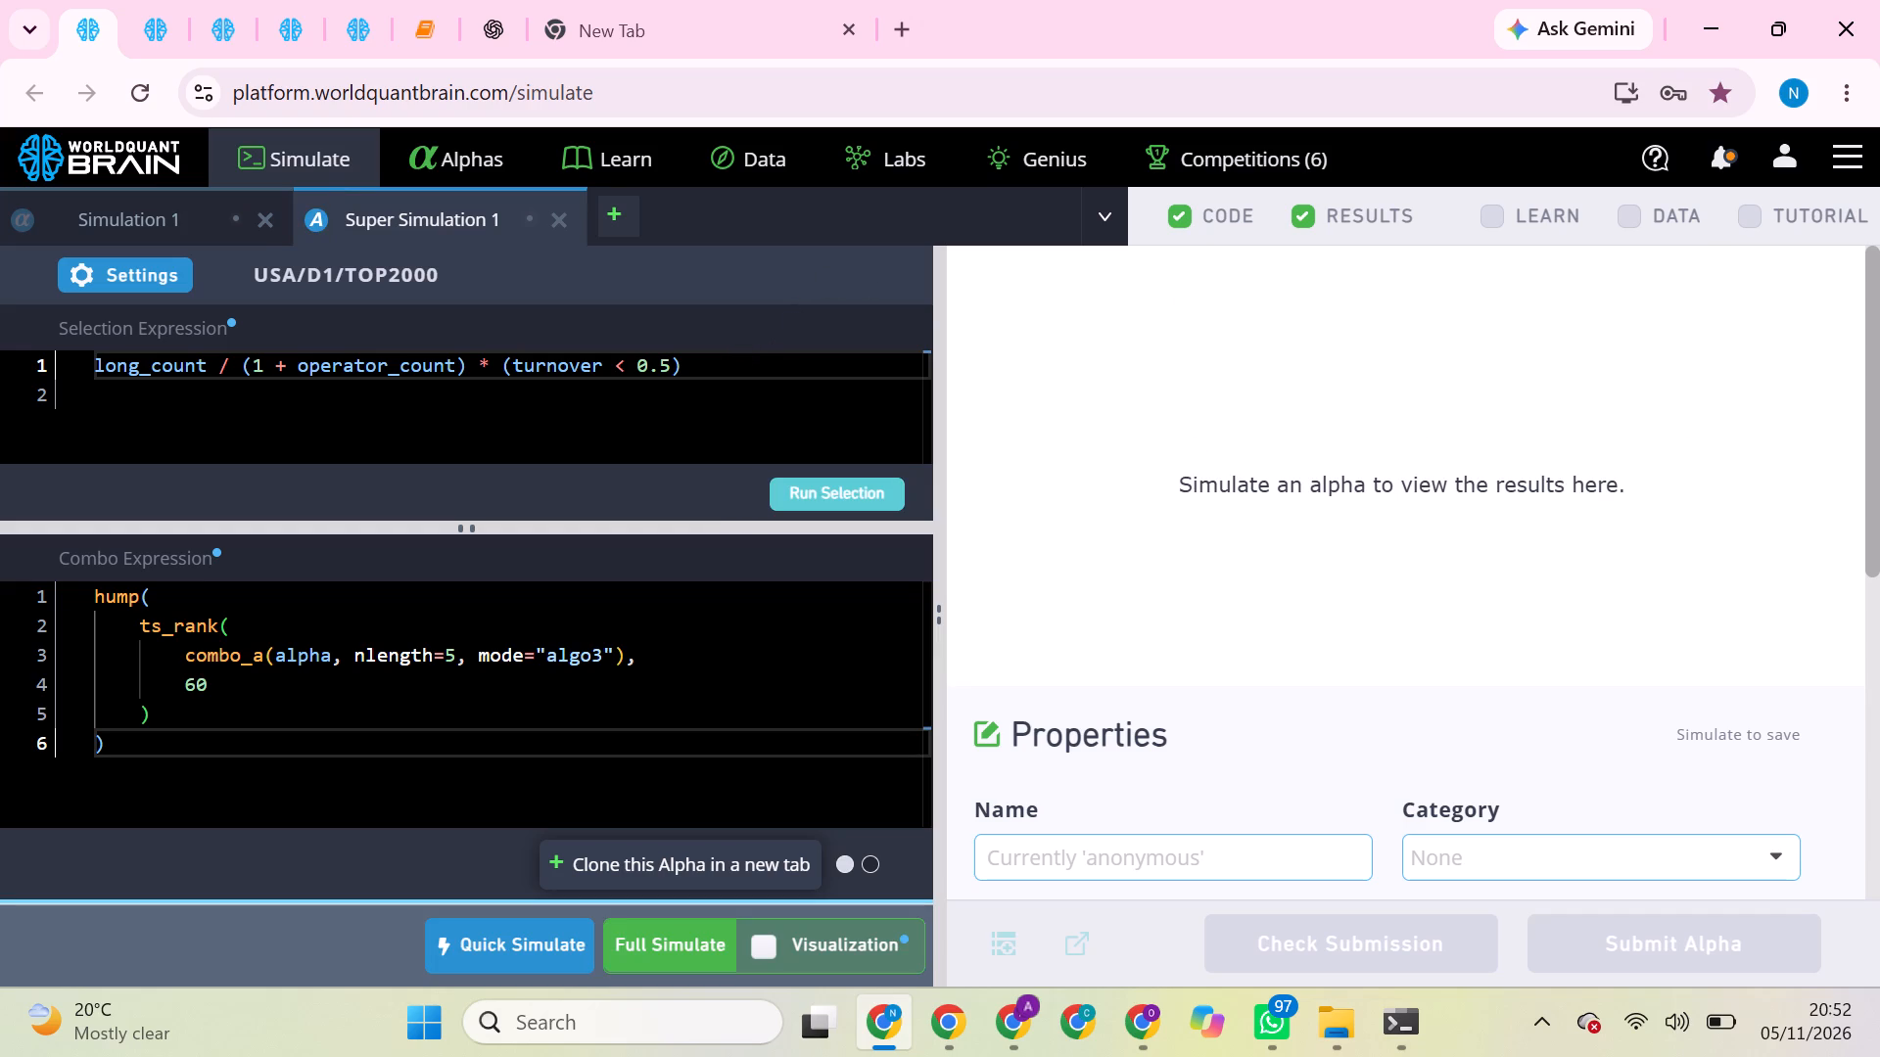
Run the long_count selection on the TOP2000 universe and start its full simulation.
click(822, 483)
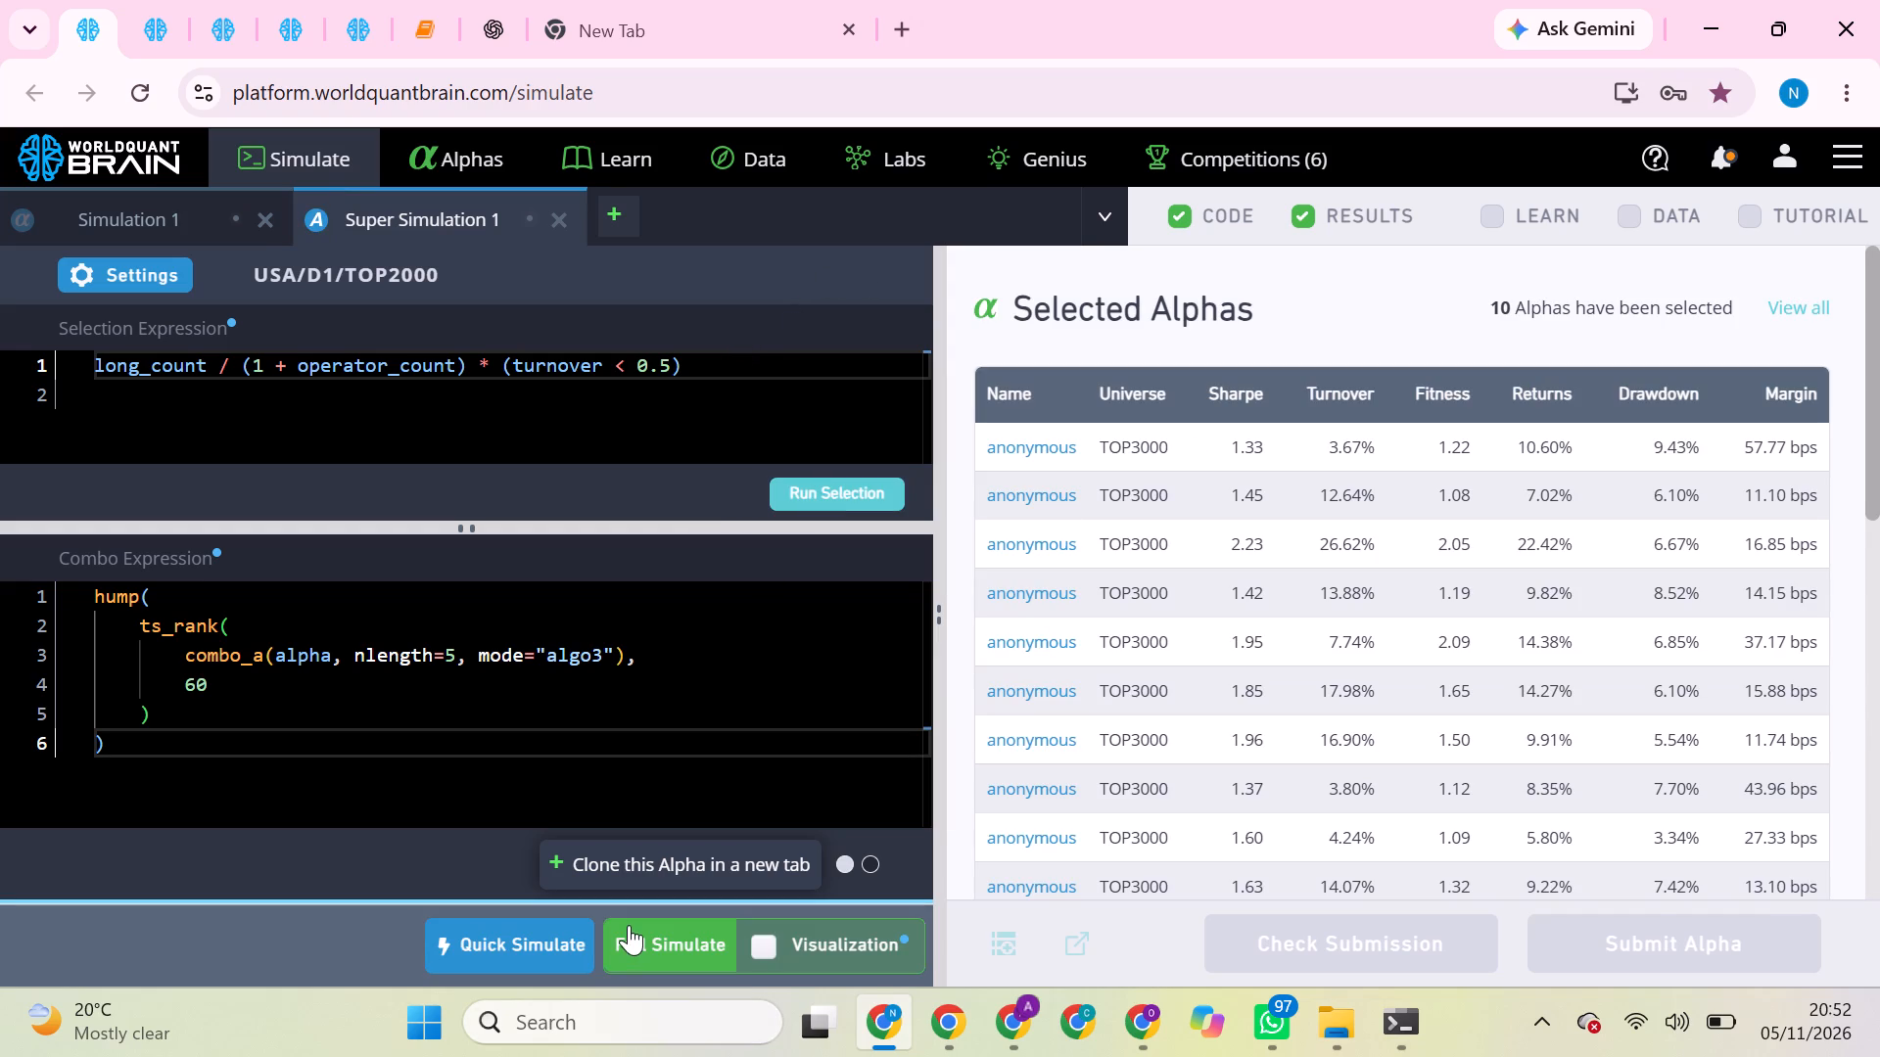
click(629, 923)
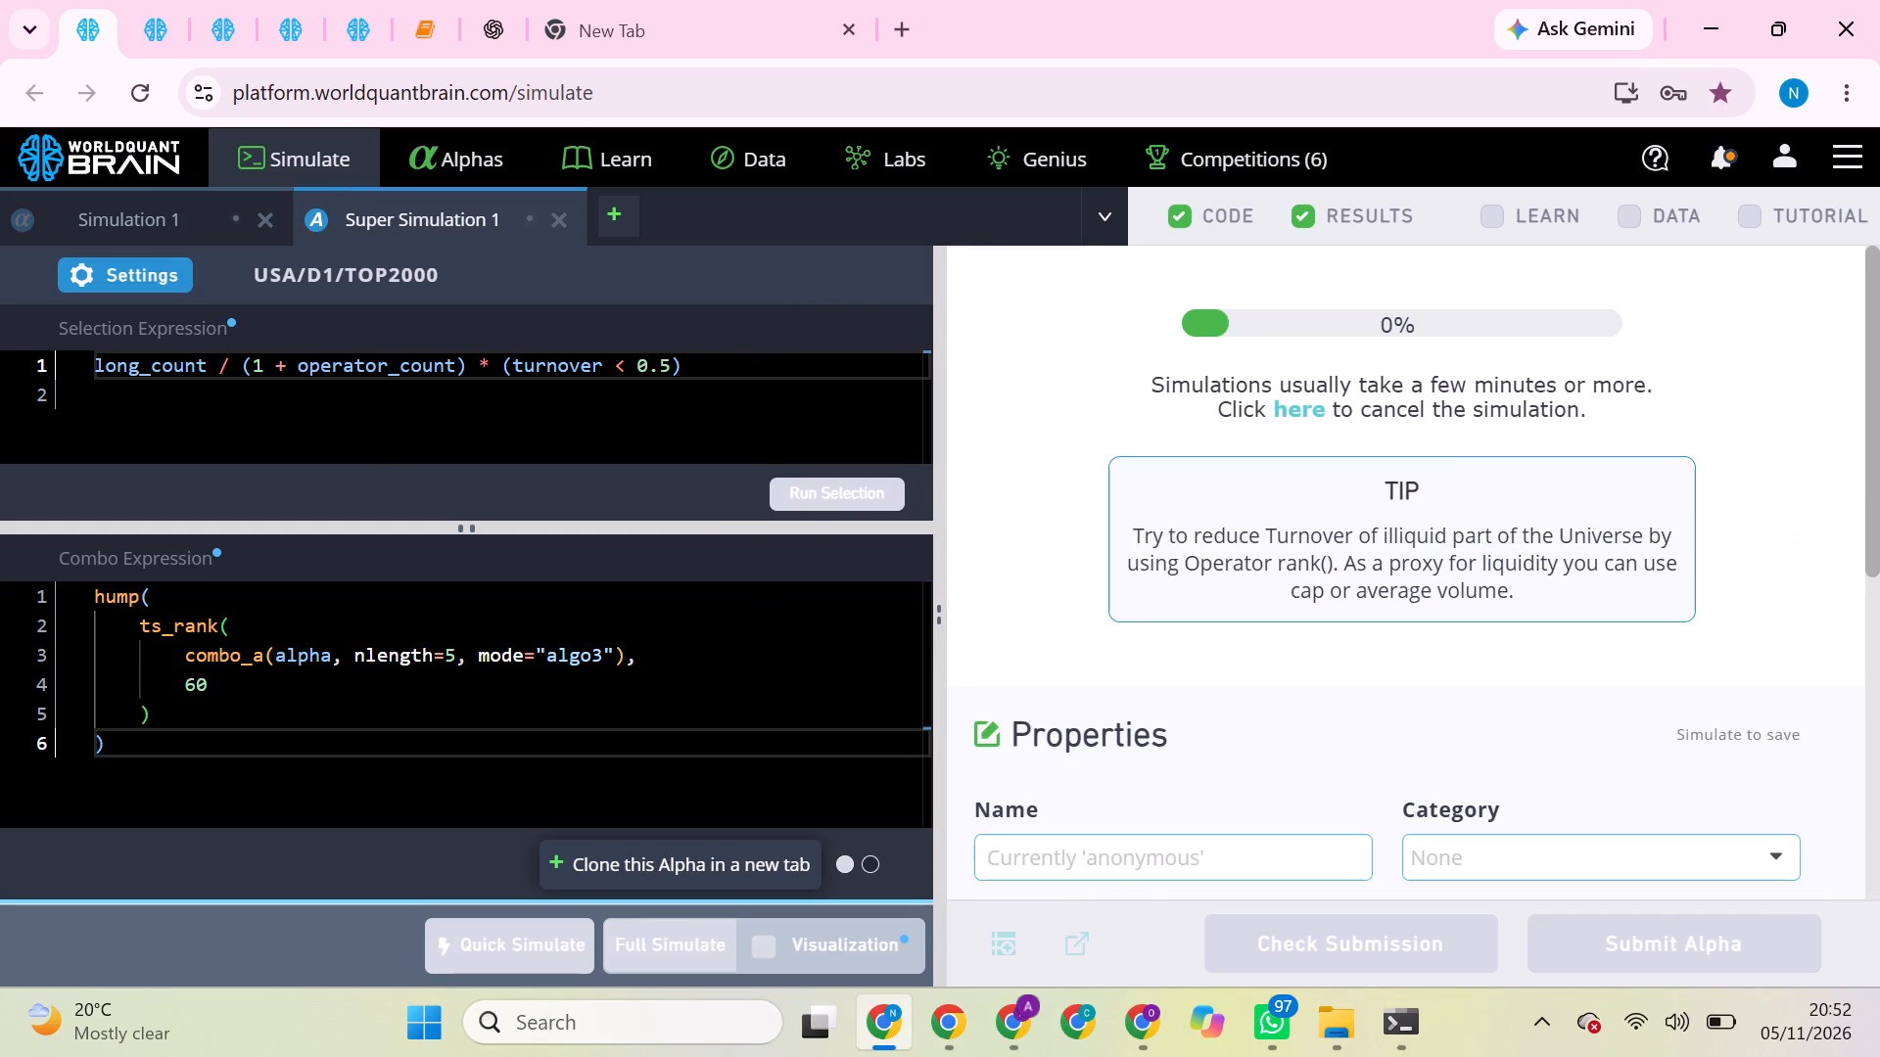
Open the TOP3000 session selecting turnover < 0.2, dismiss its tutorial checks and examine the simulation results.
click(159, 48)
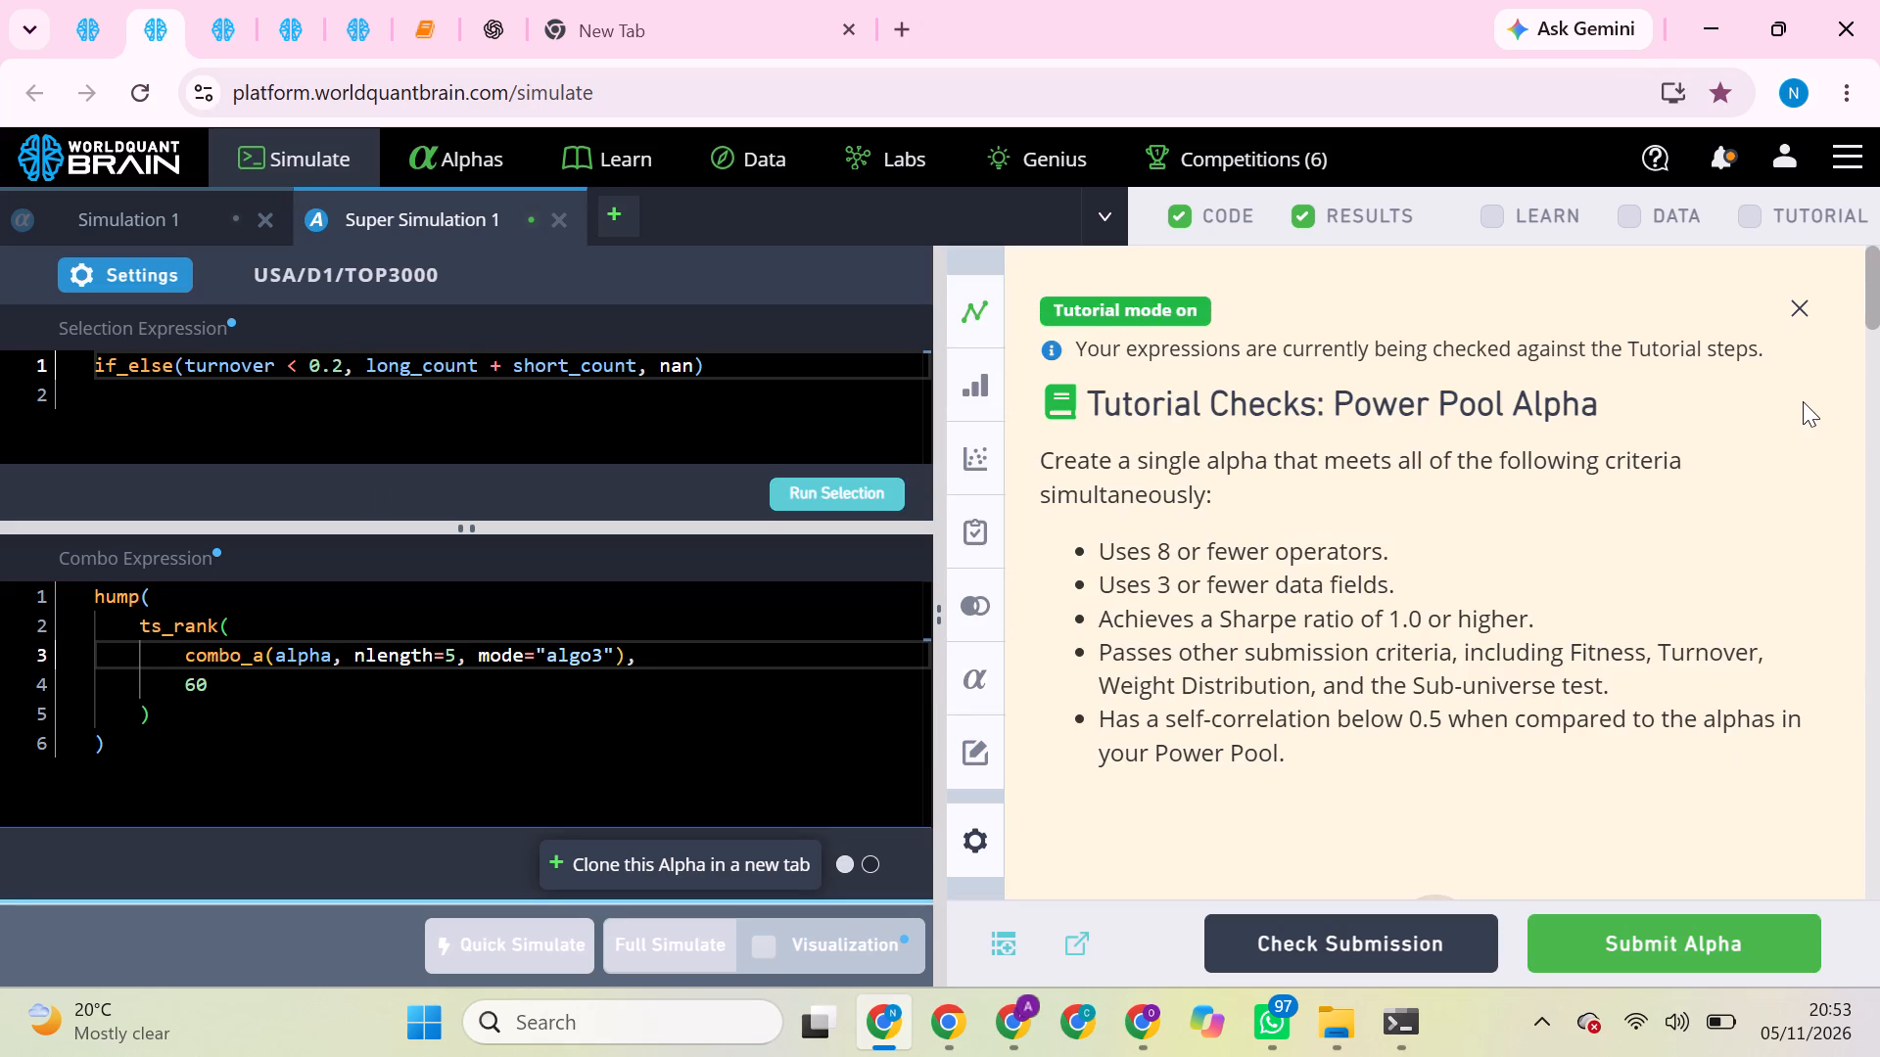
click(1798, 293)
scroll(1798, 293, down, 1)
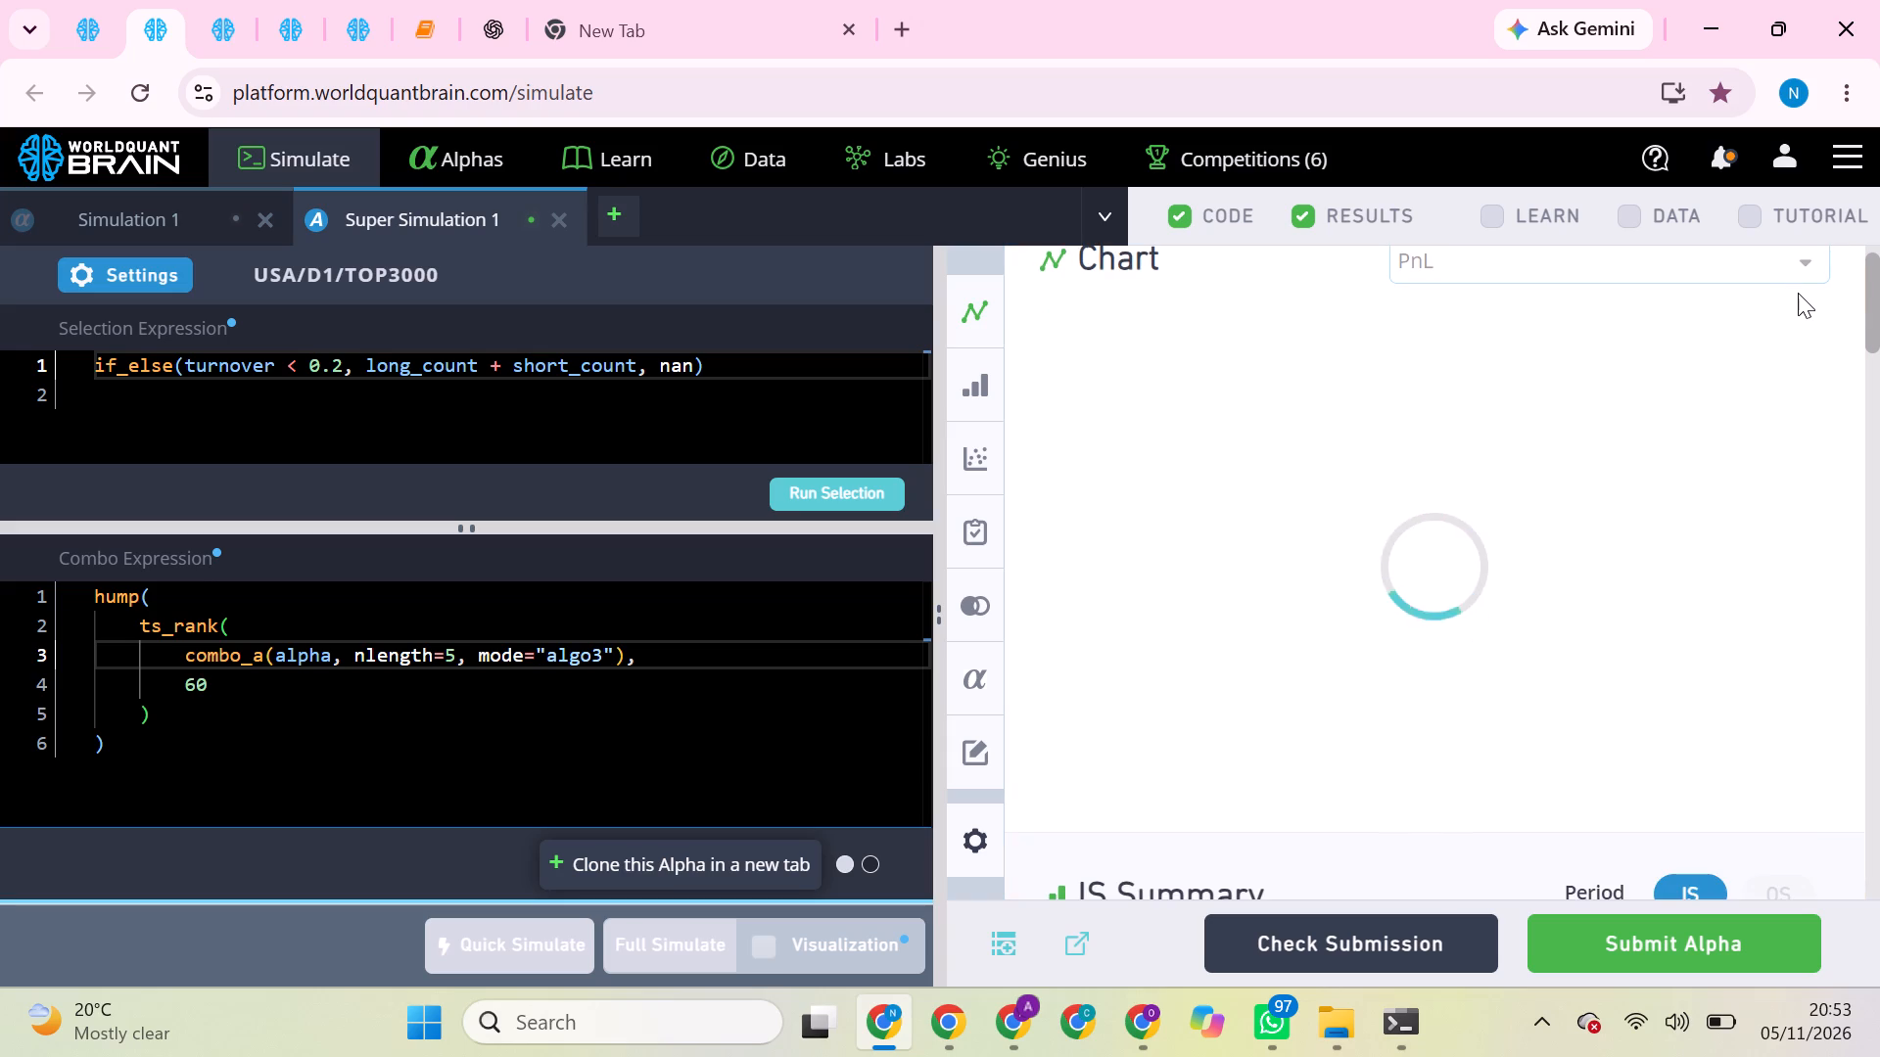
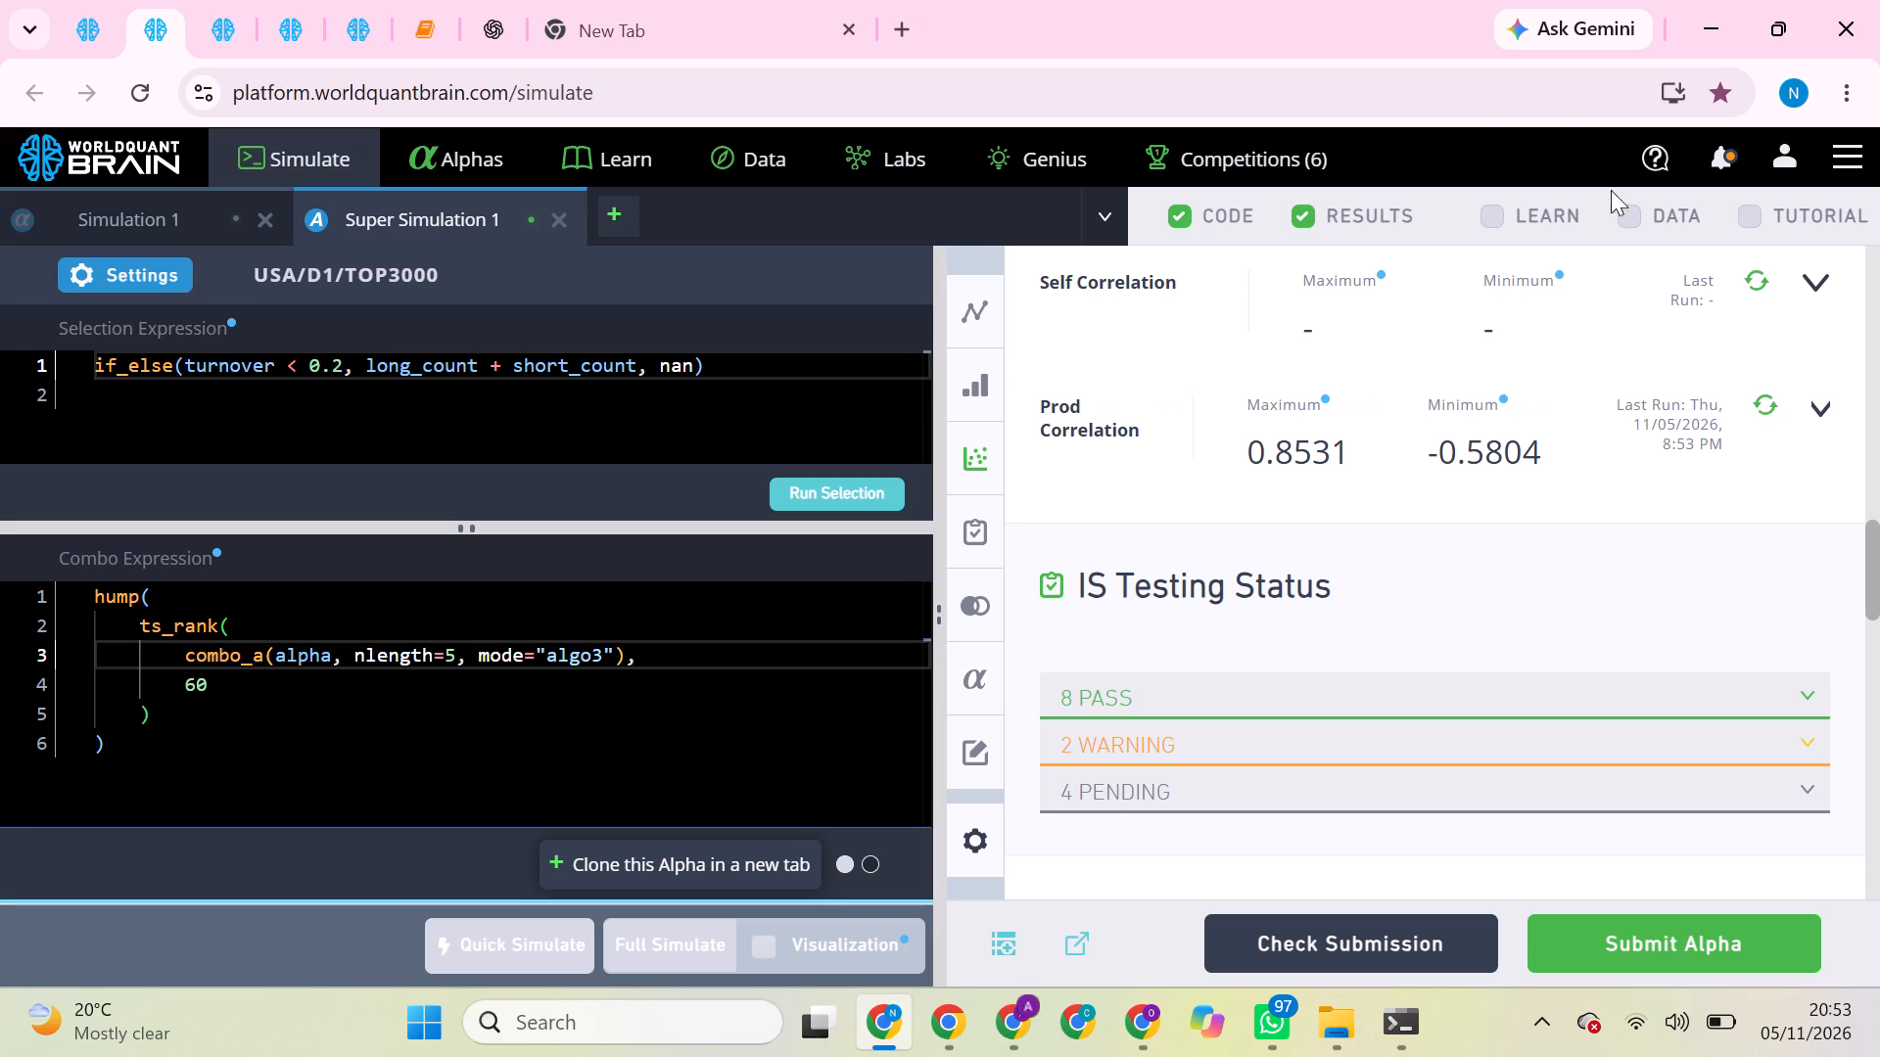
Set the turnover < 0.2 session's universe to TOP2000, apply the settings and start its full simulation.
click(118, 254)
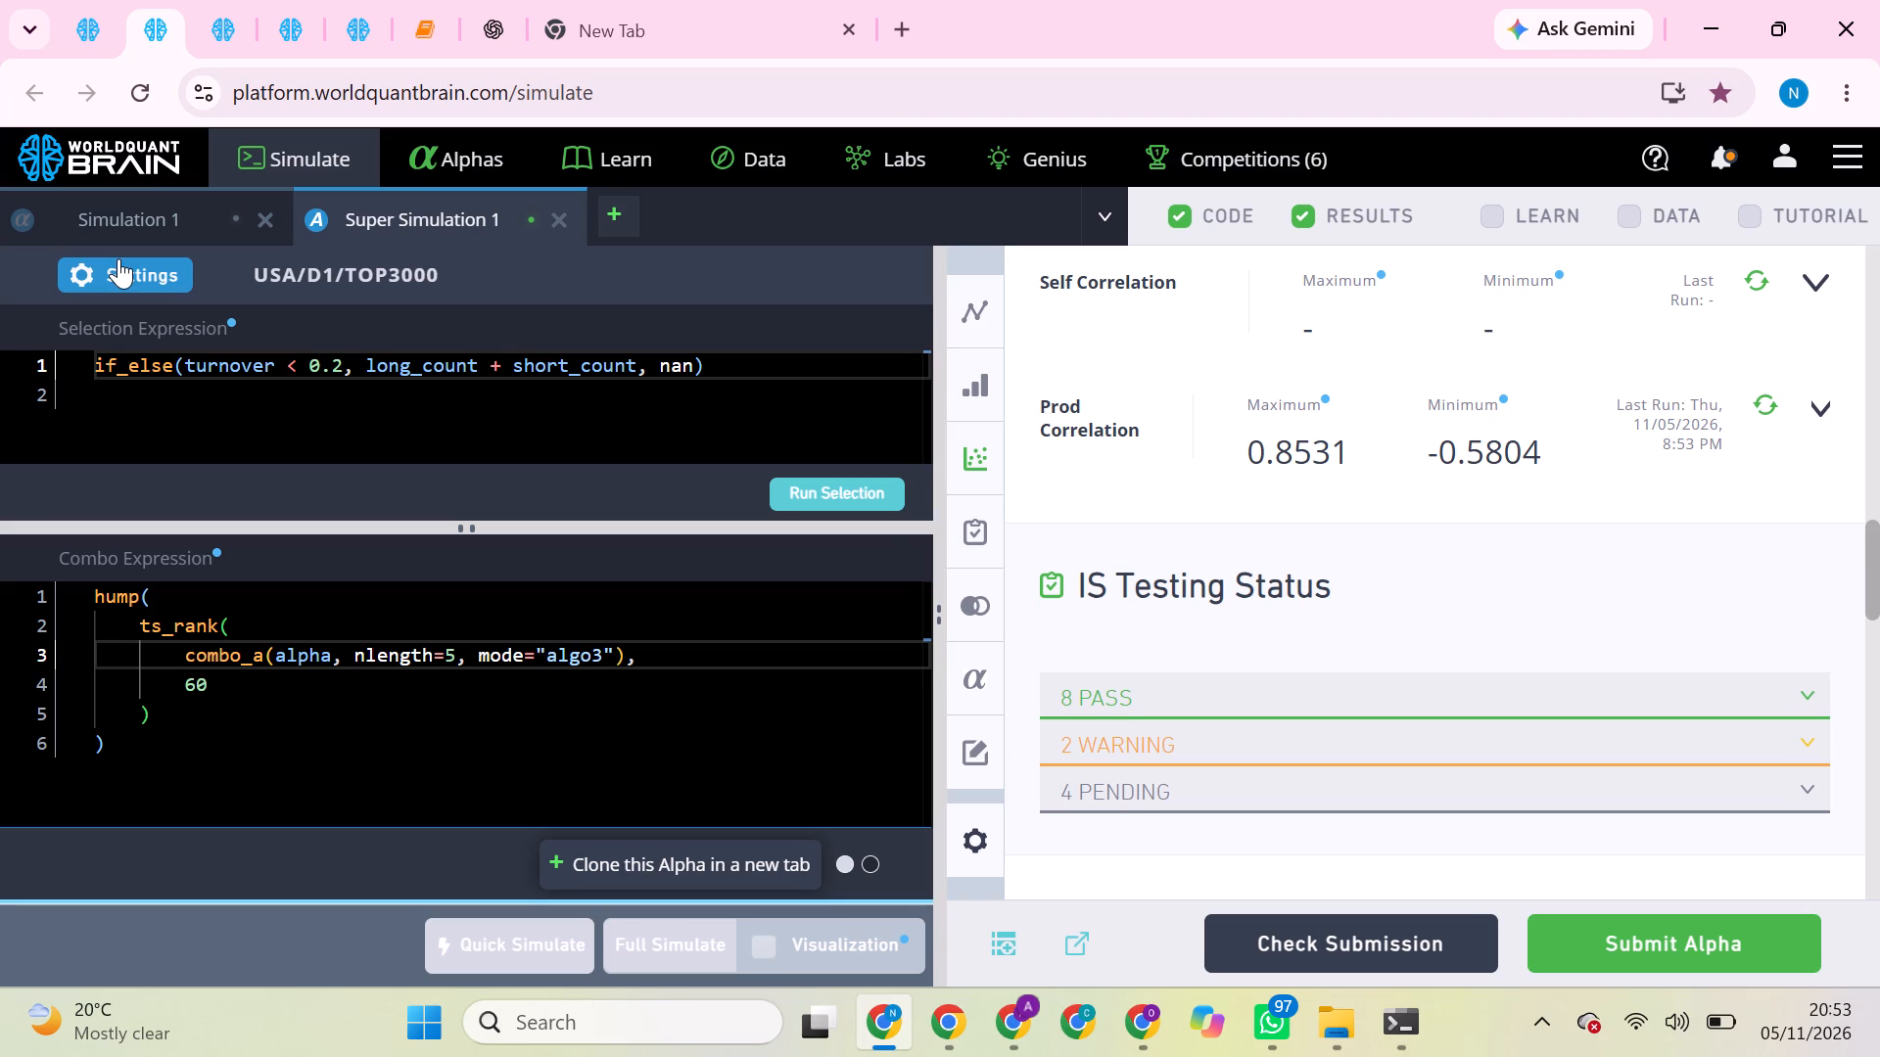
click(118, 258)
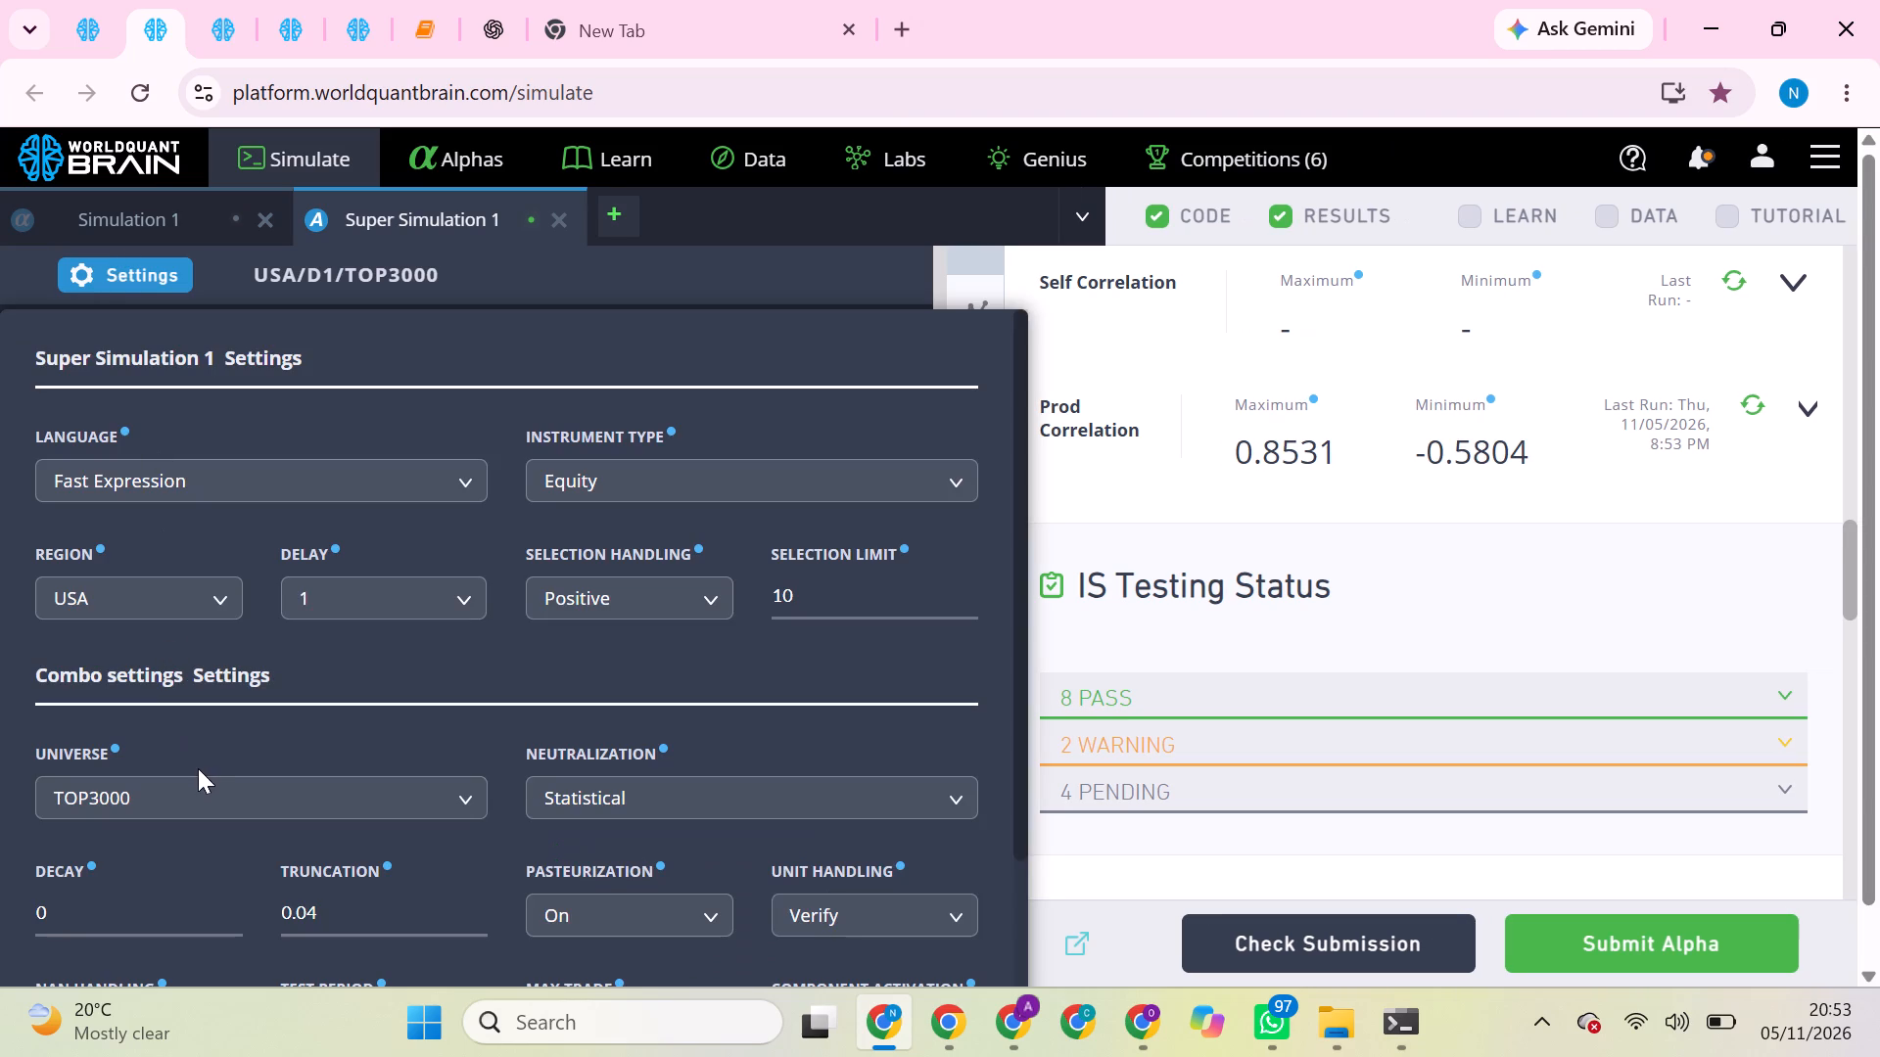
click(200, 782)
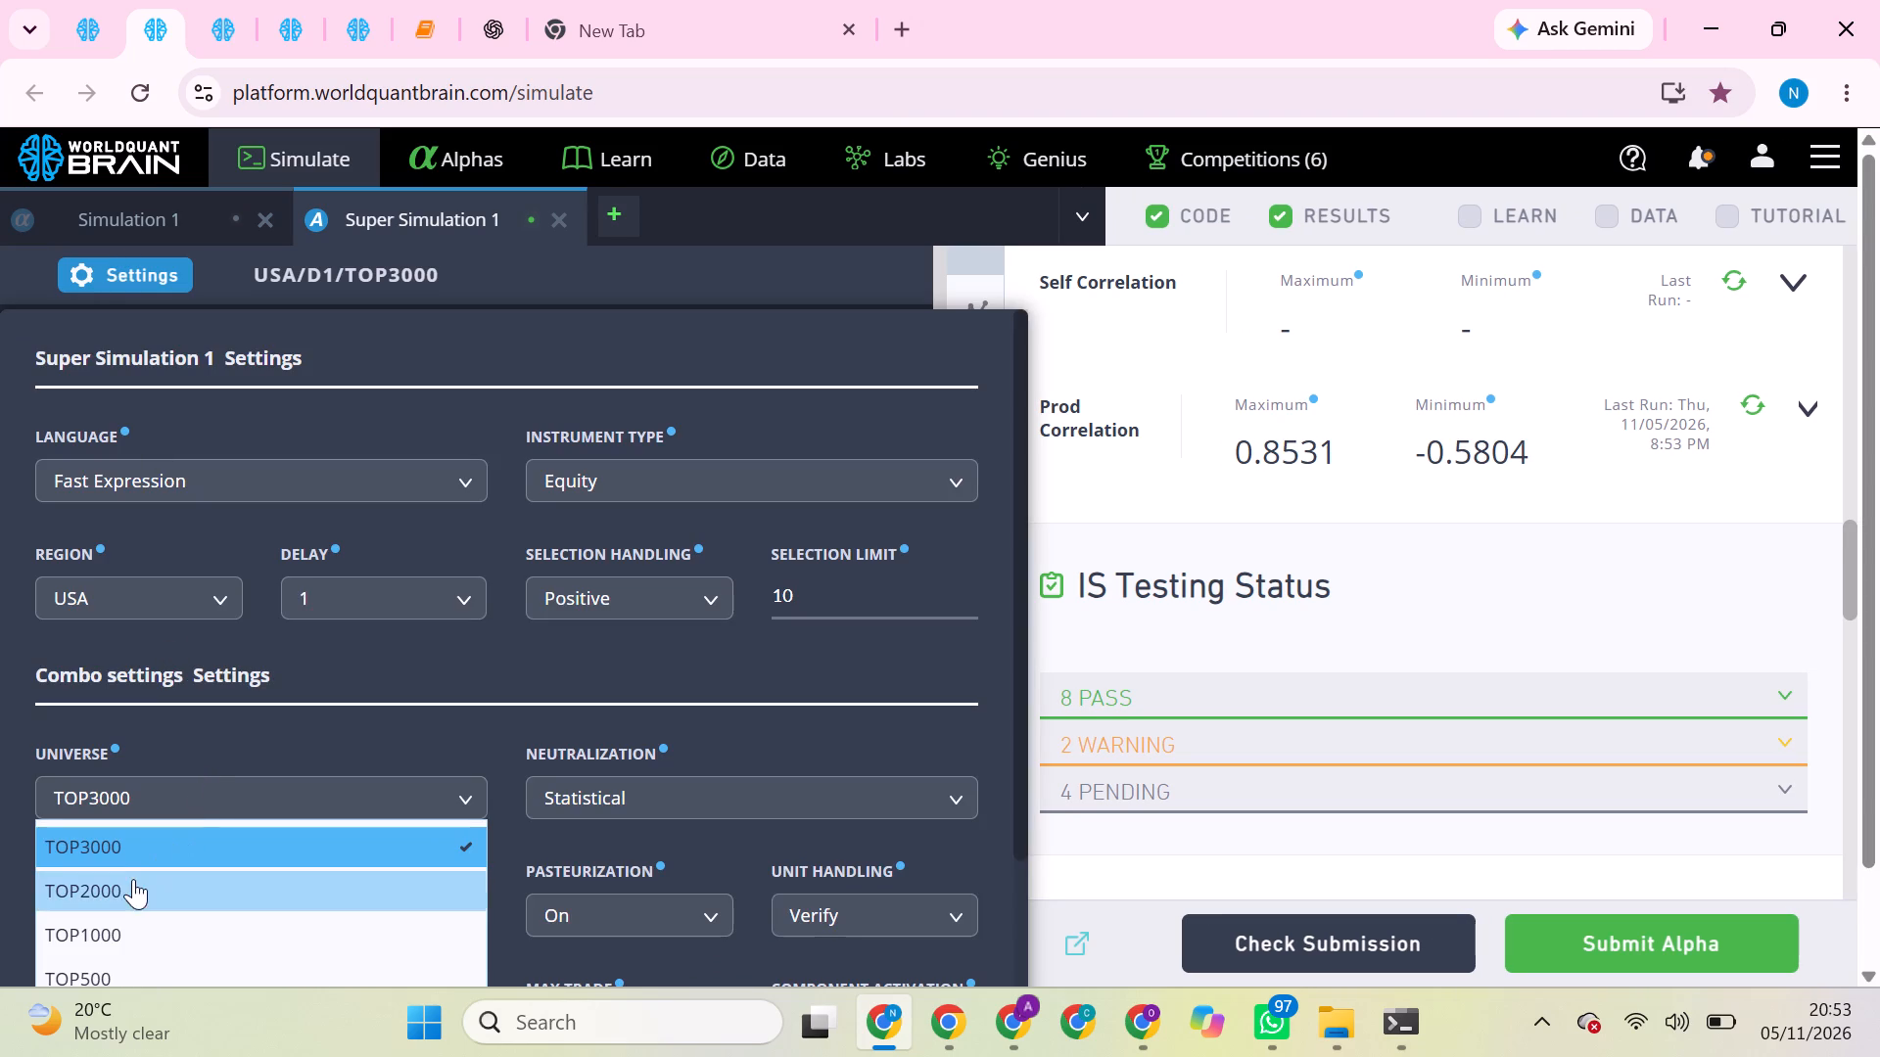
click(128, 887)
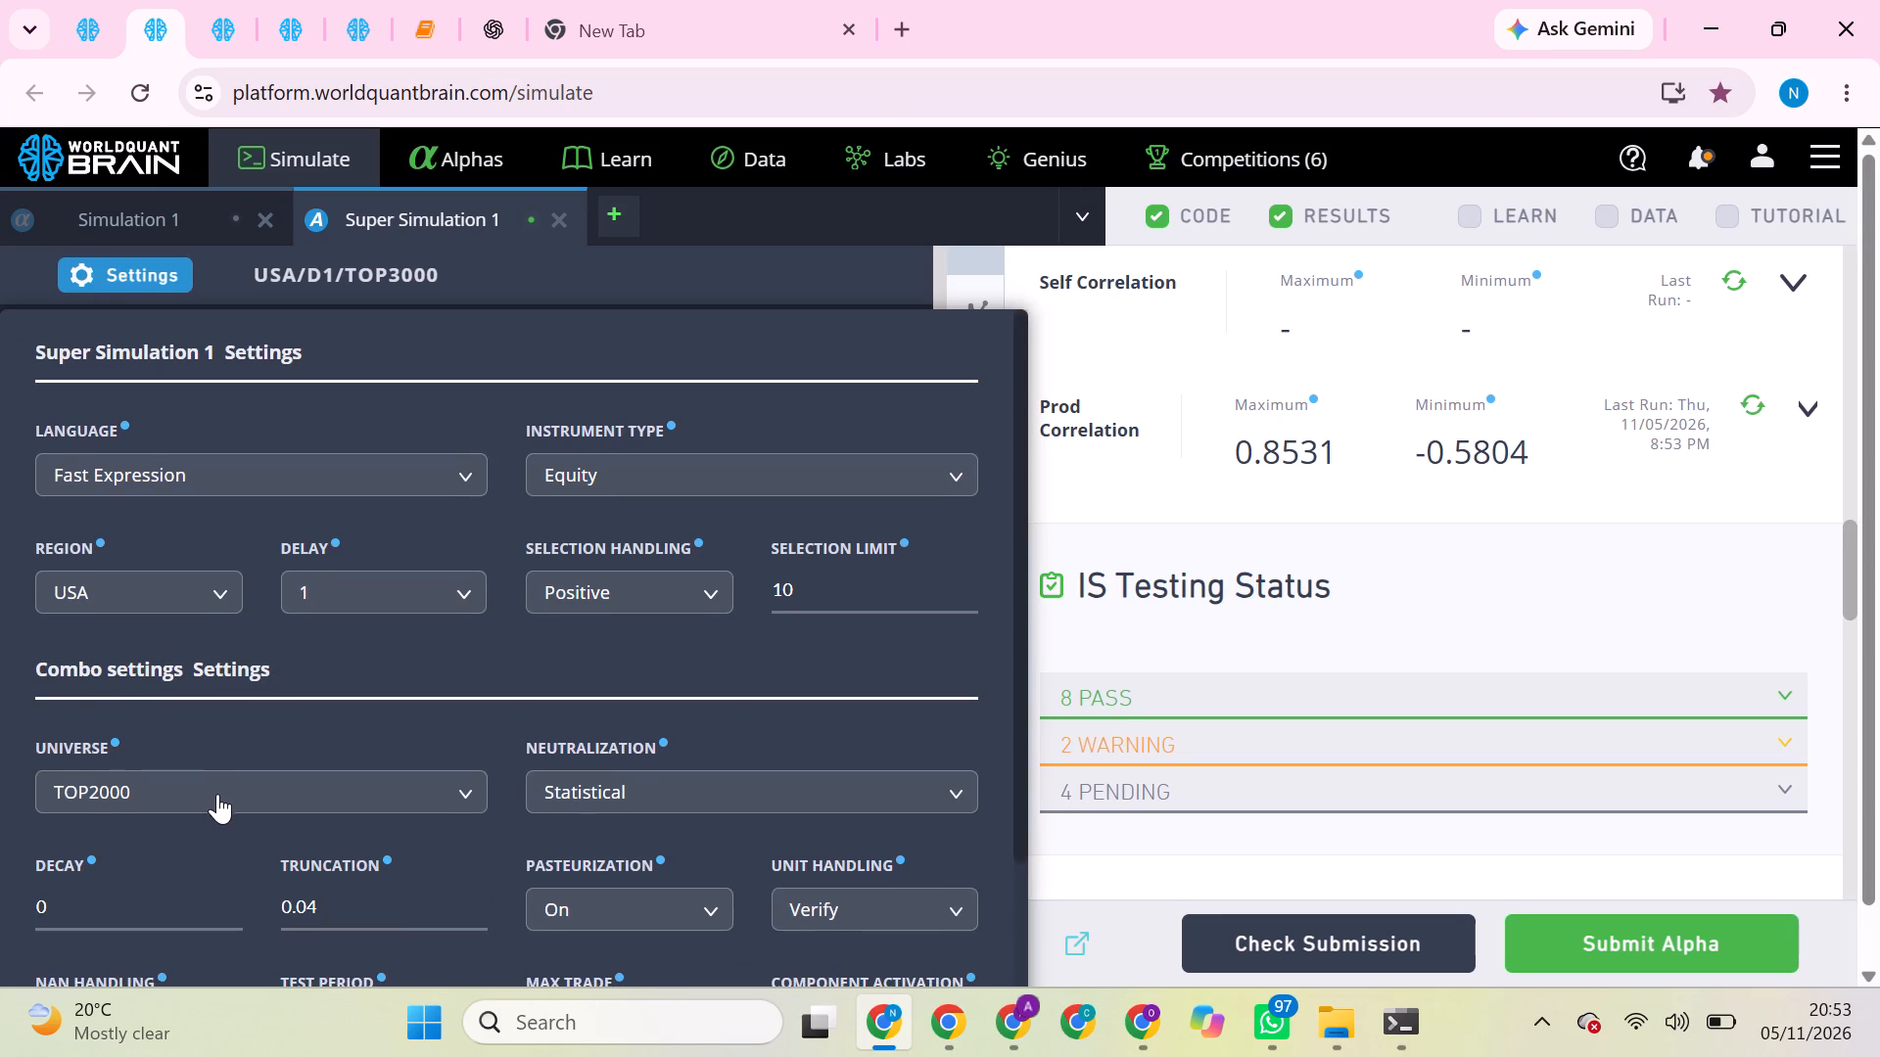
scroll(217, 794, down, 3)
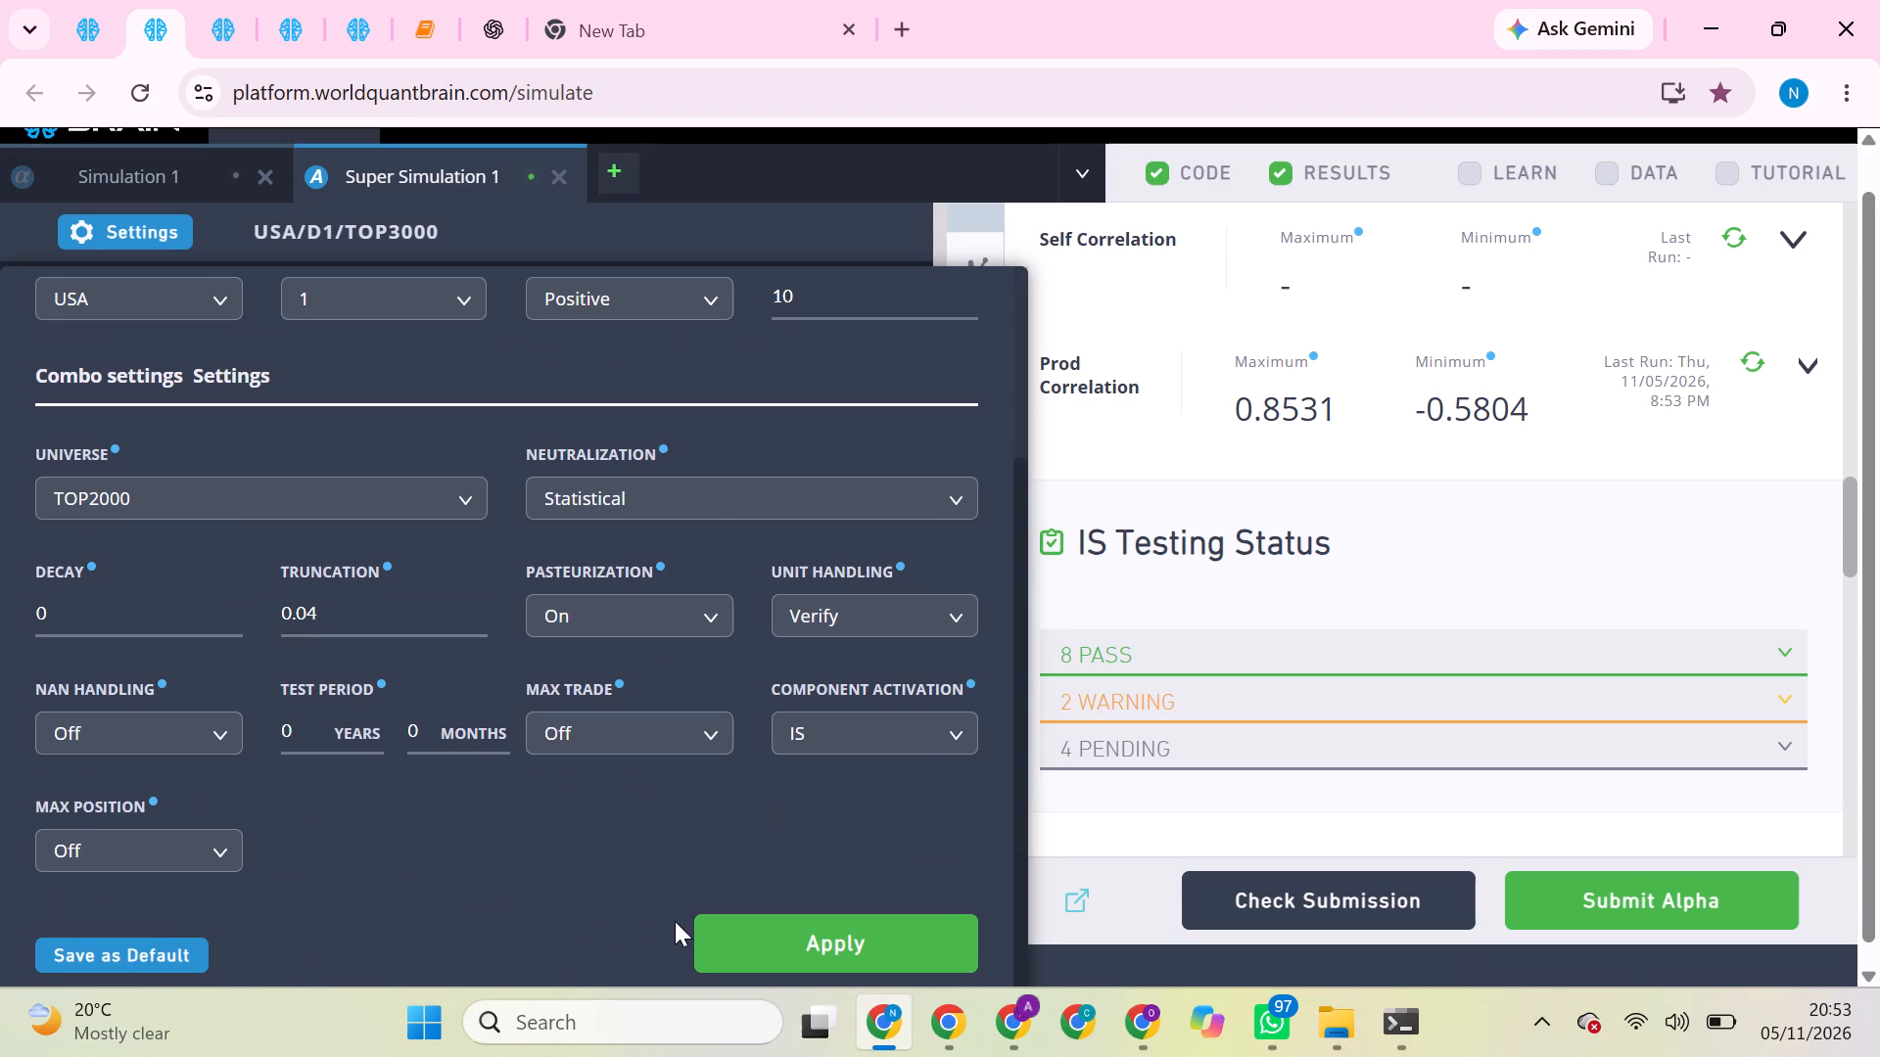
click(732, 928)
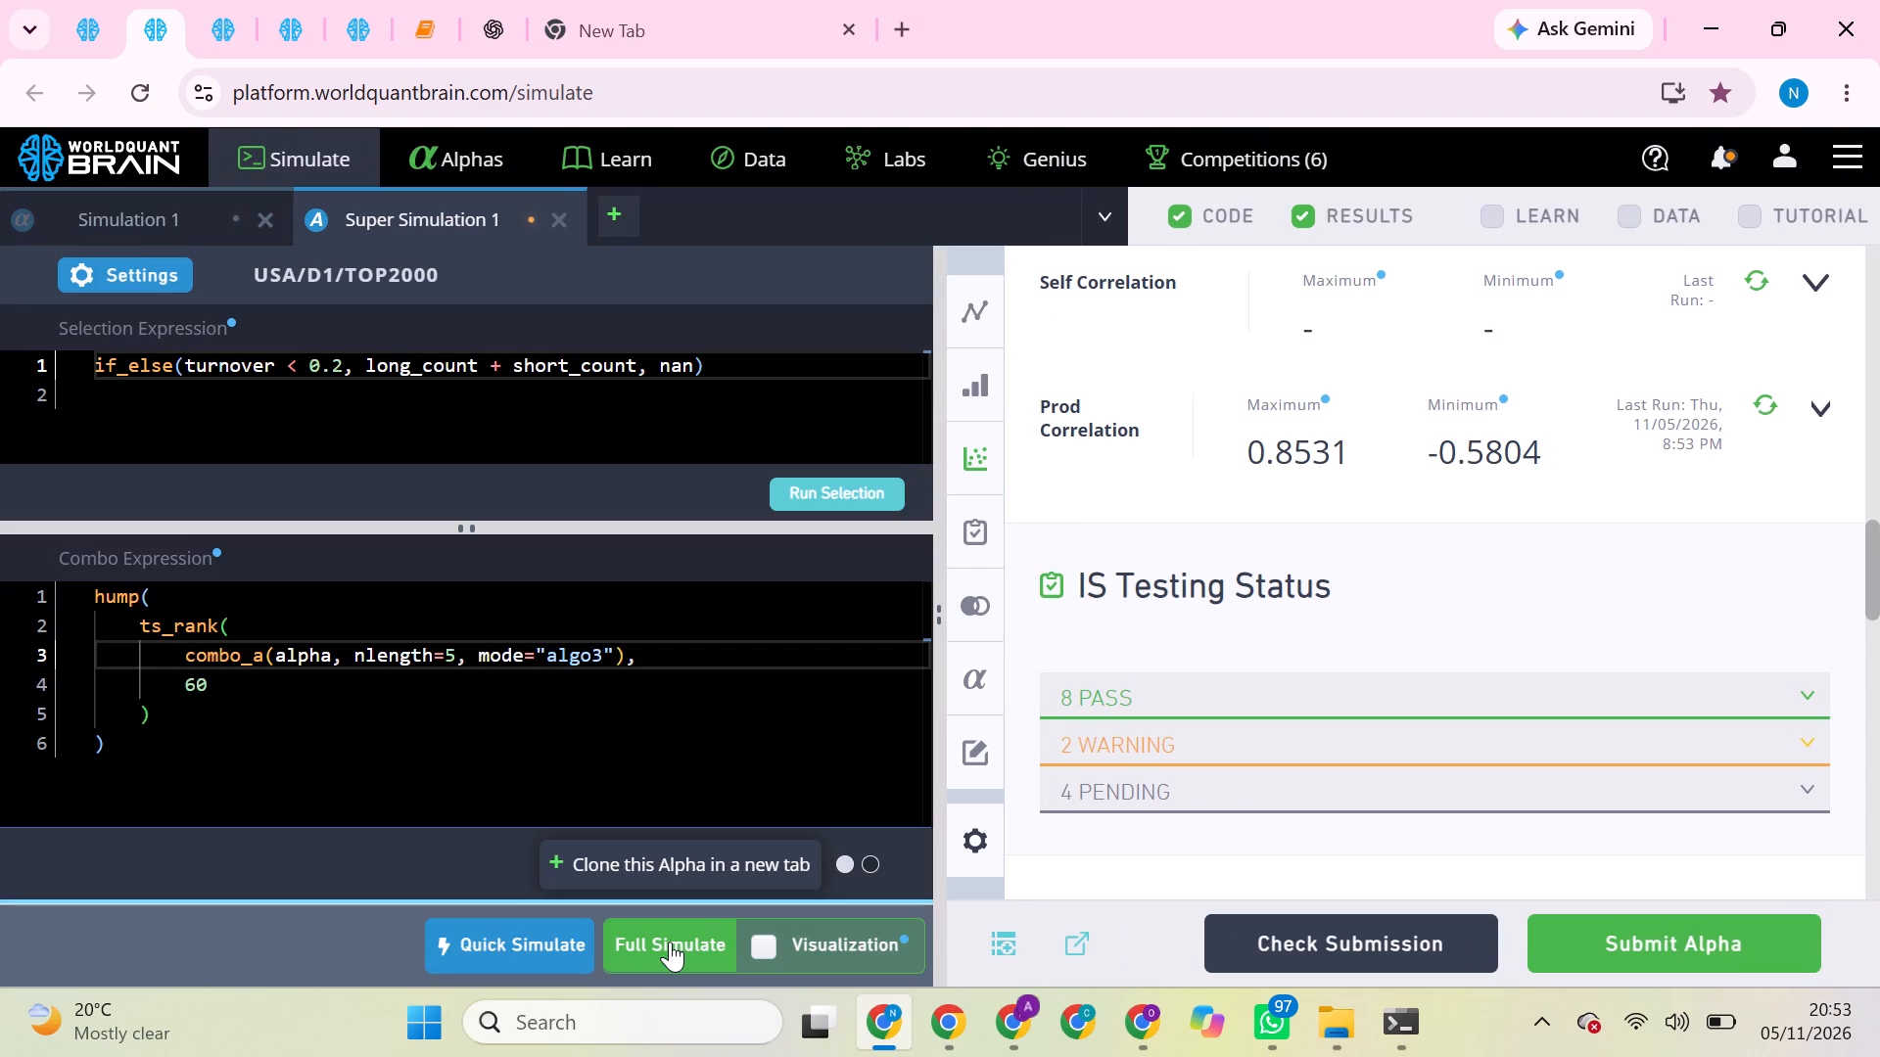
click(664, 942)
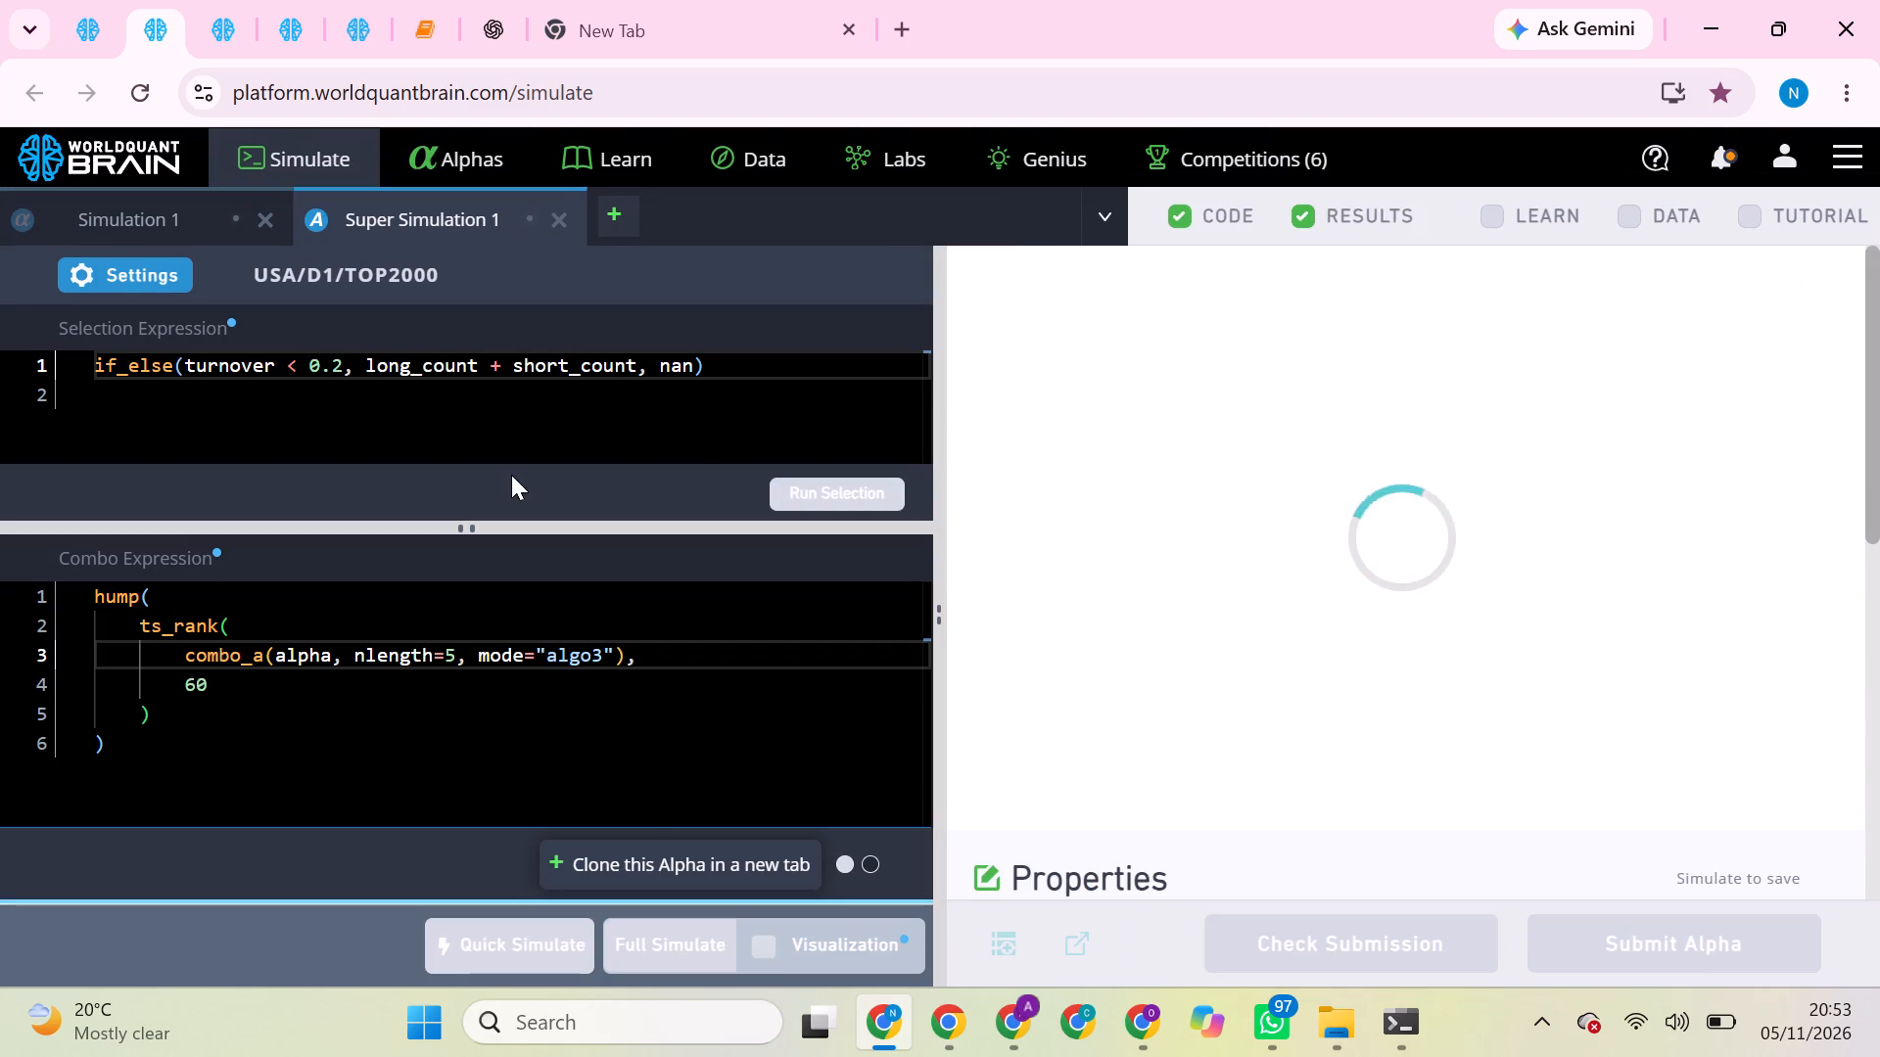
Check the progress of the simulations running in the long_count, turnover < 0.2 and SUBINDUSTRY sessions.
click(119, 0)
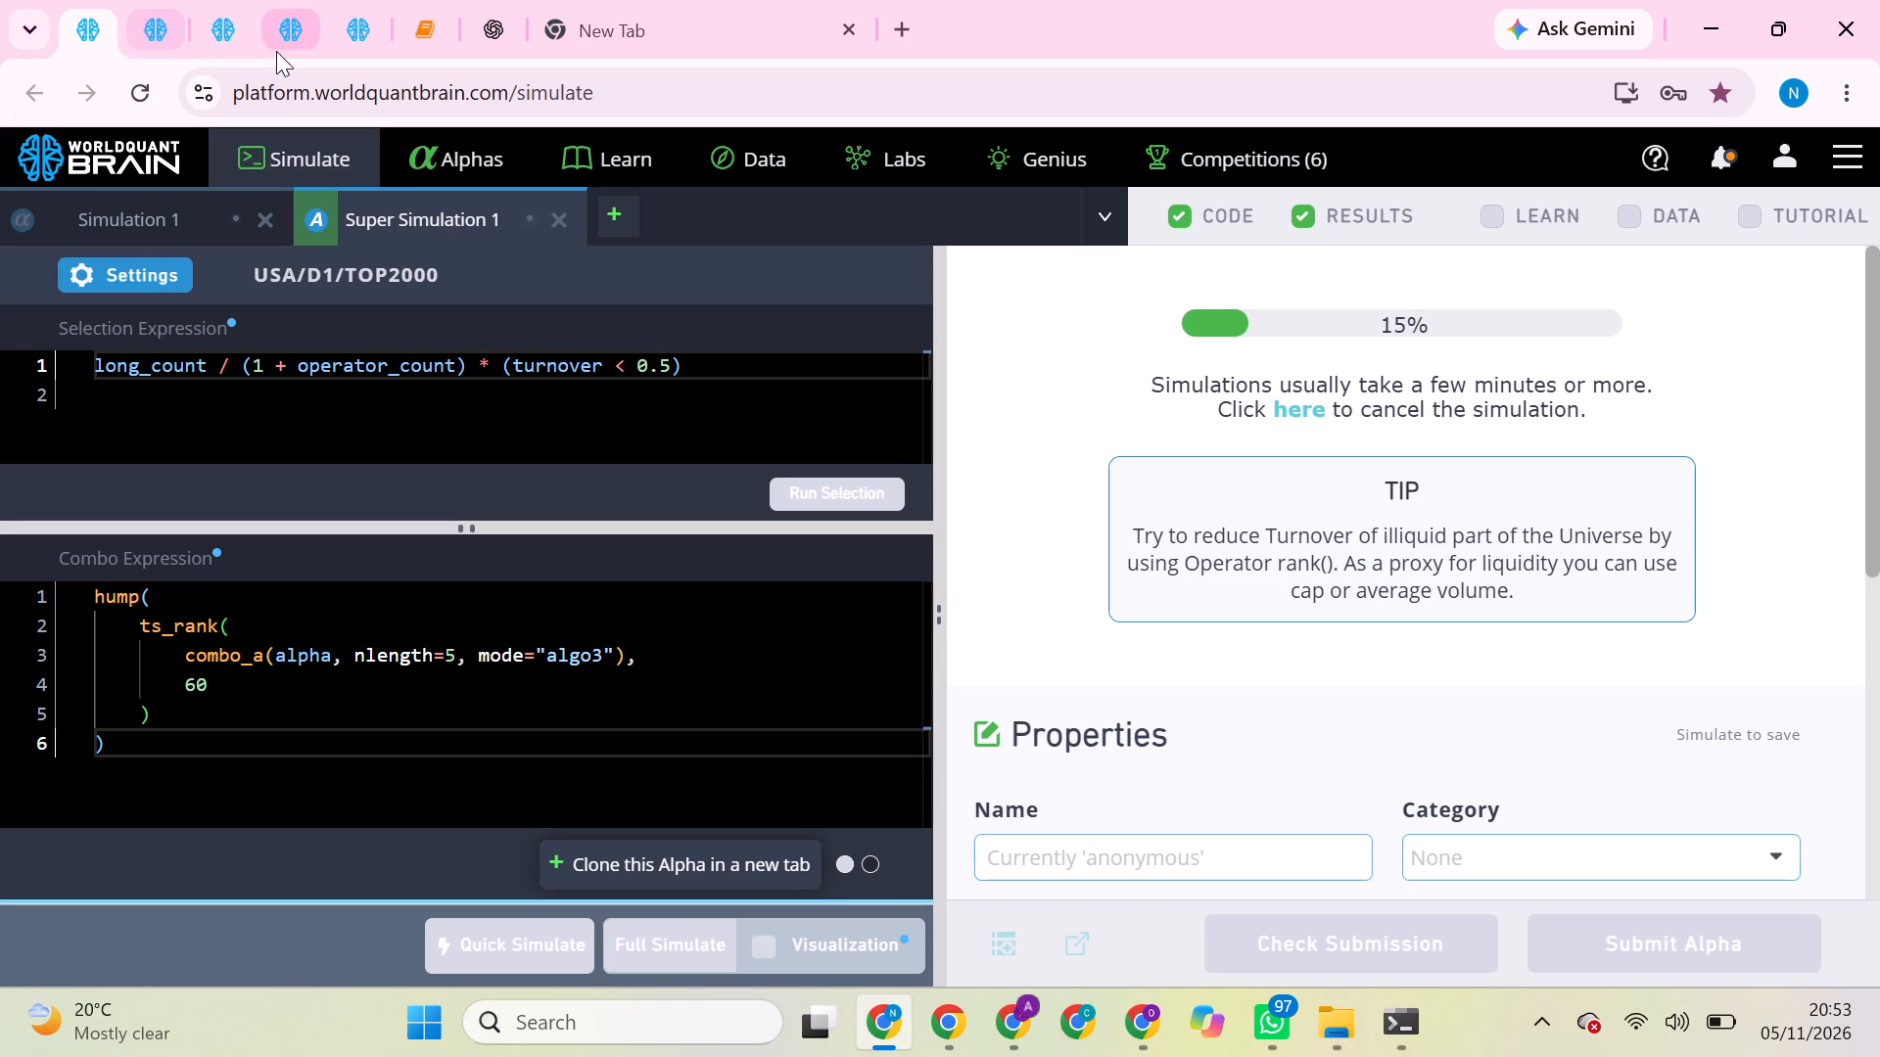
click(201, 18)
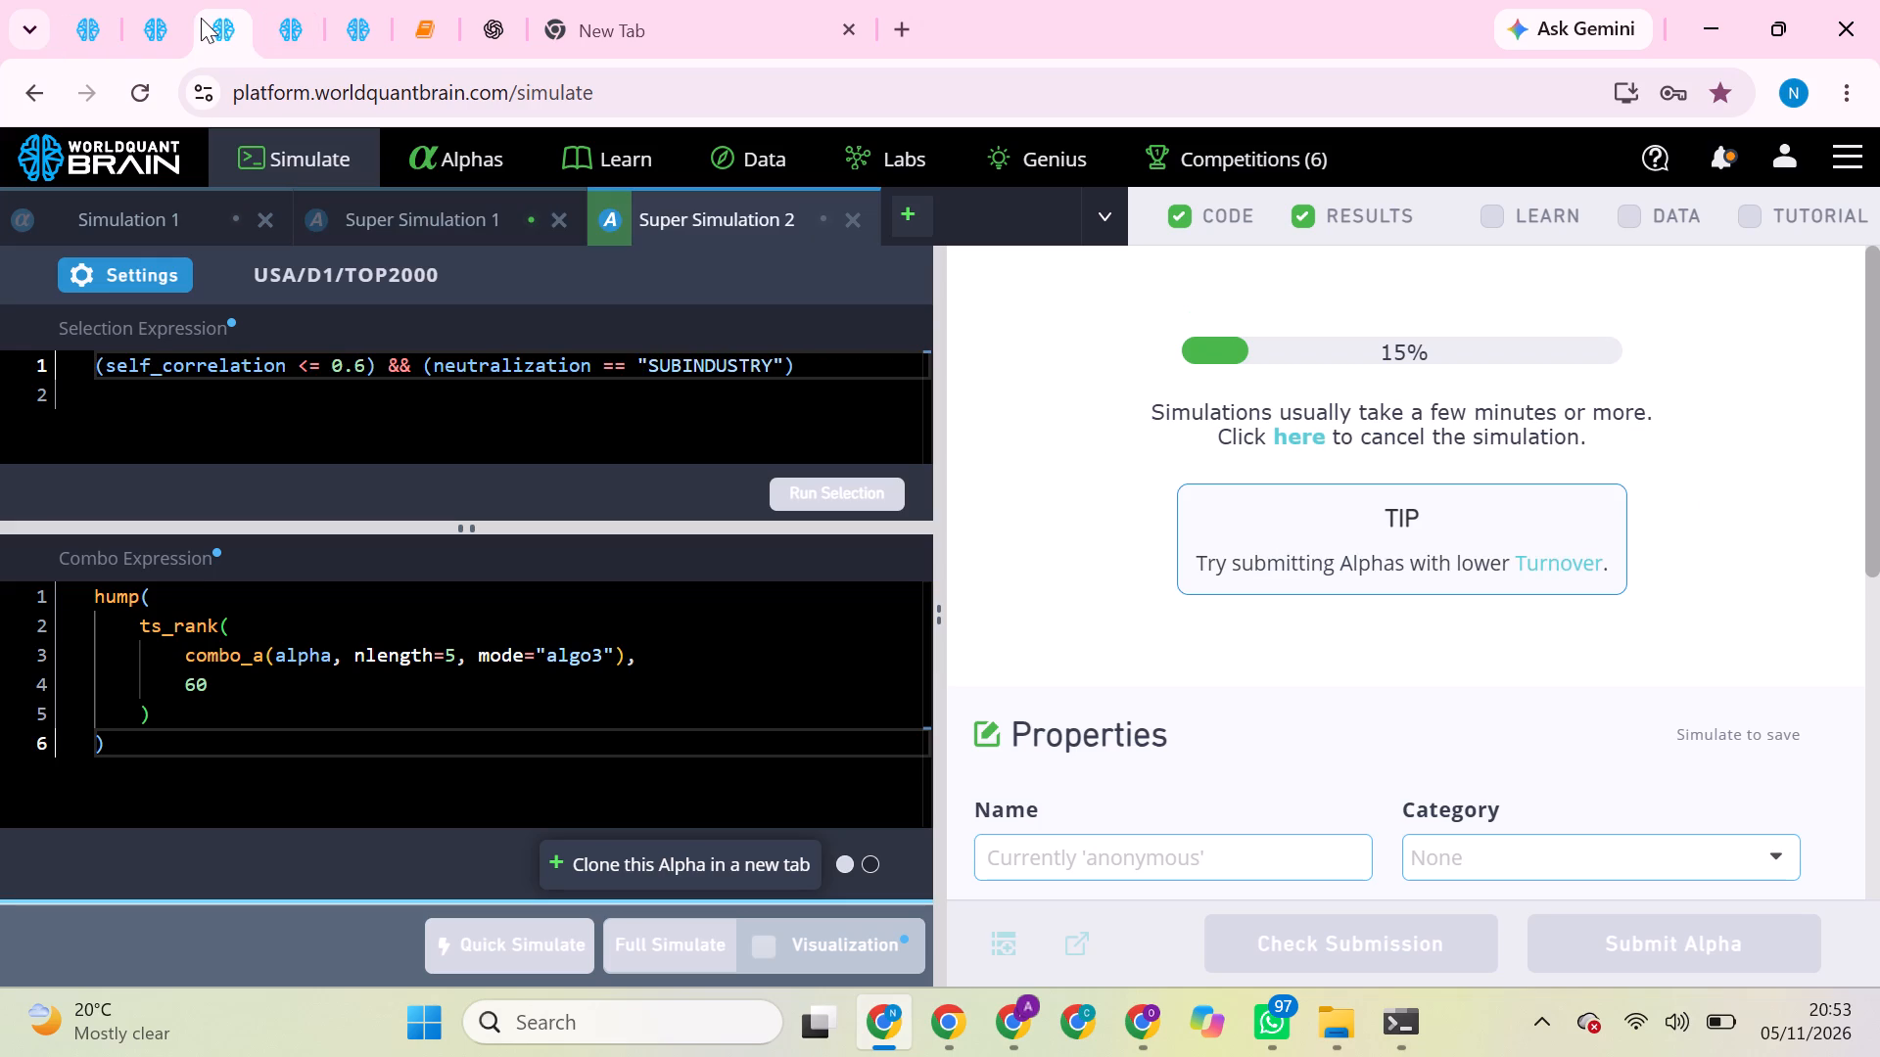
click(142, 30)
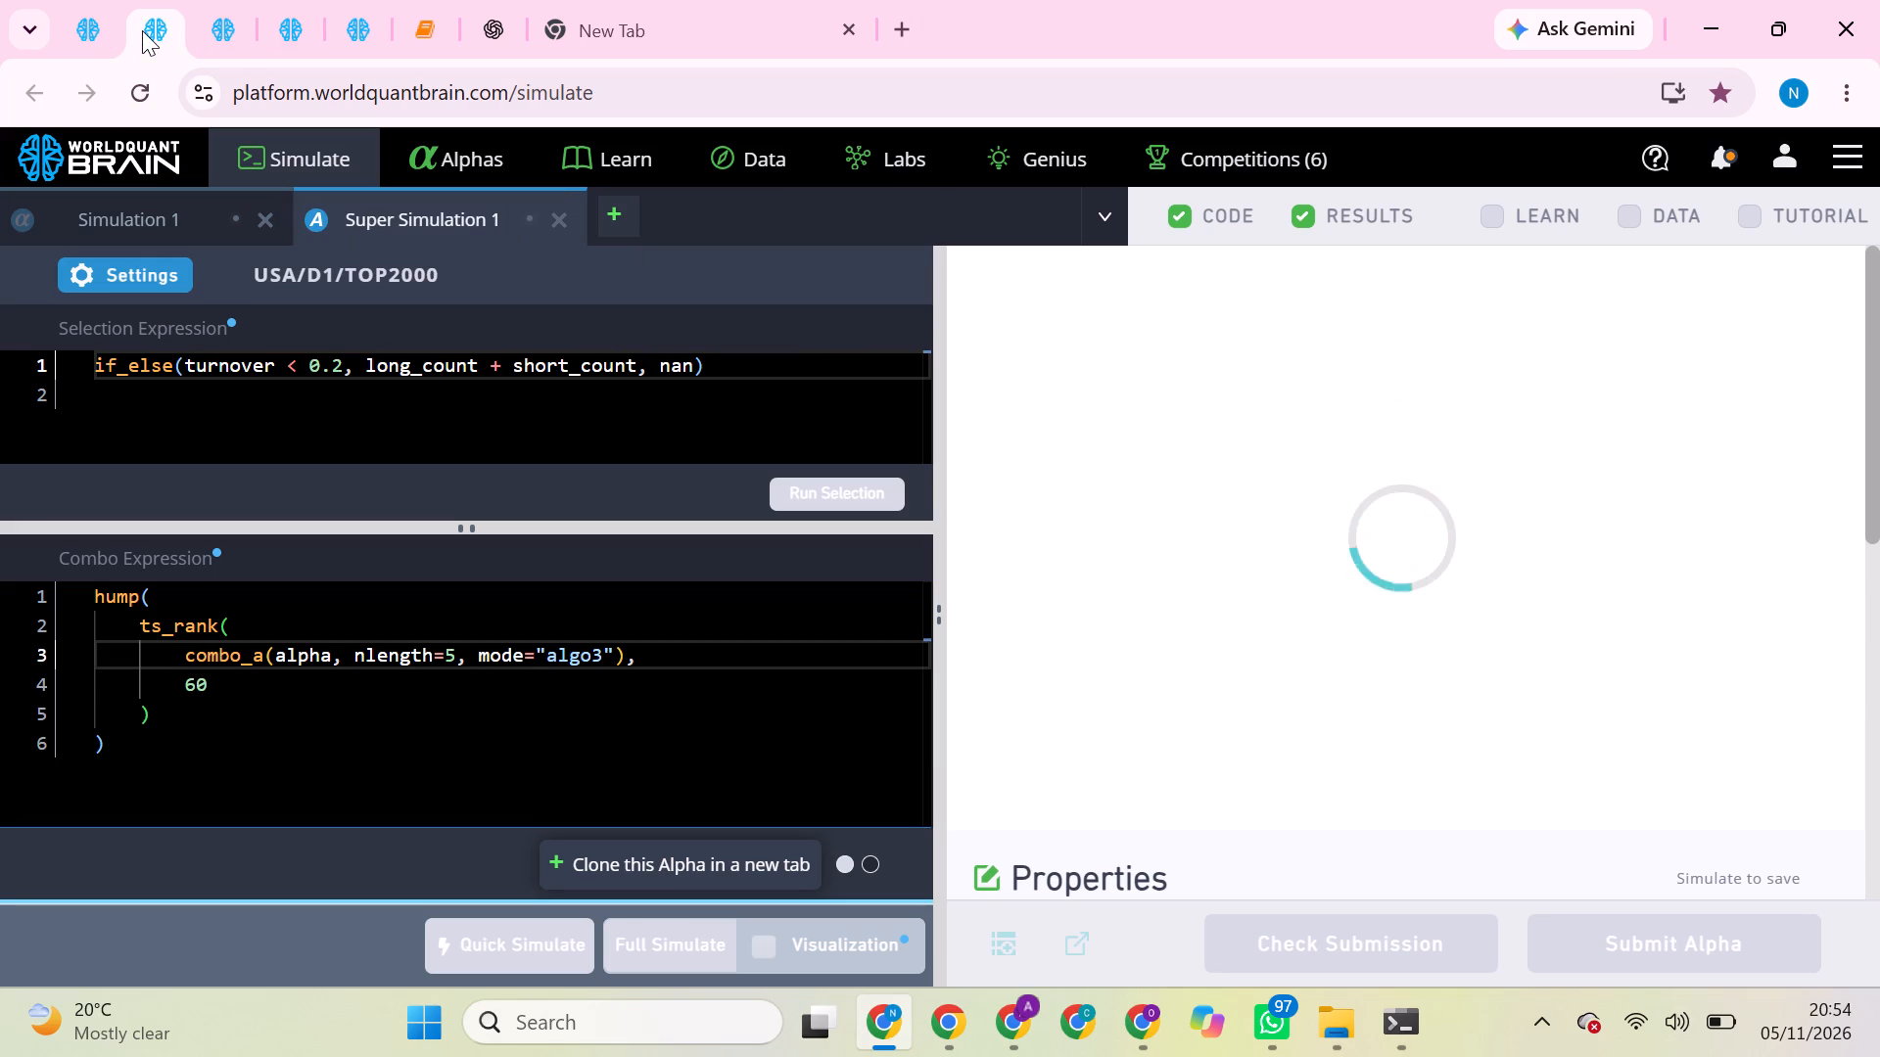
click(101, 20)
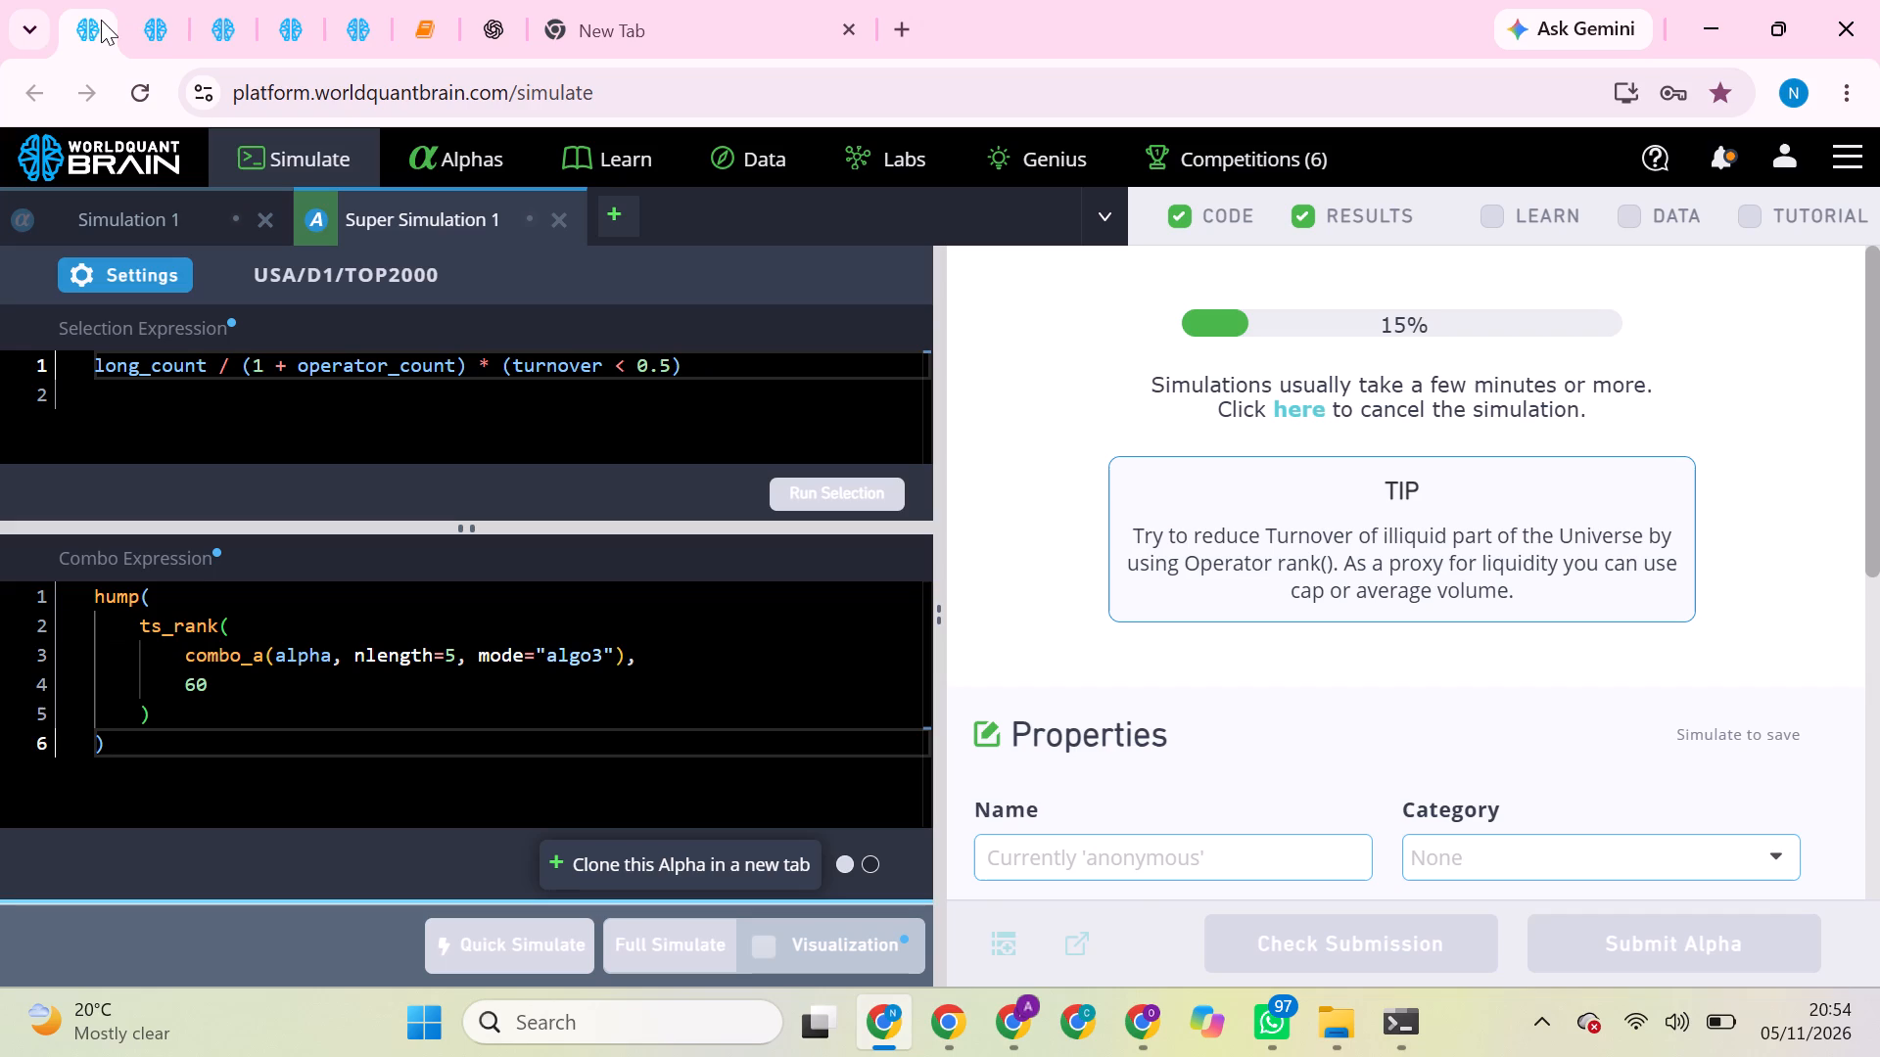
click(212, 0)
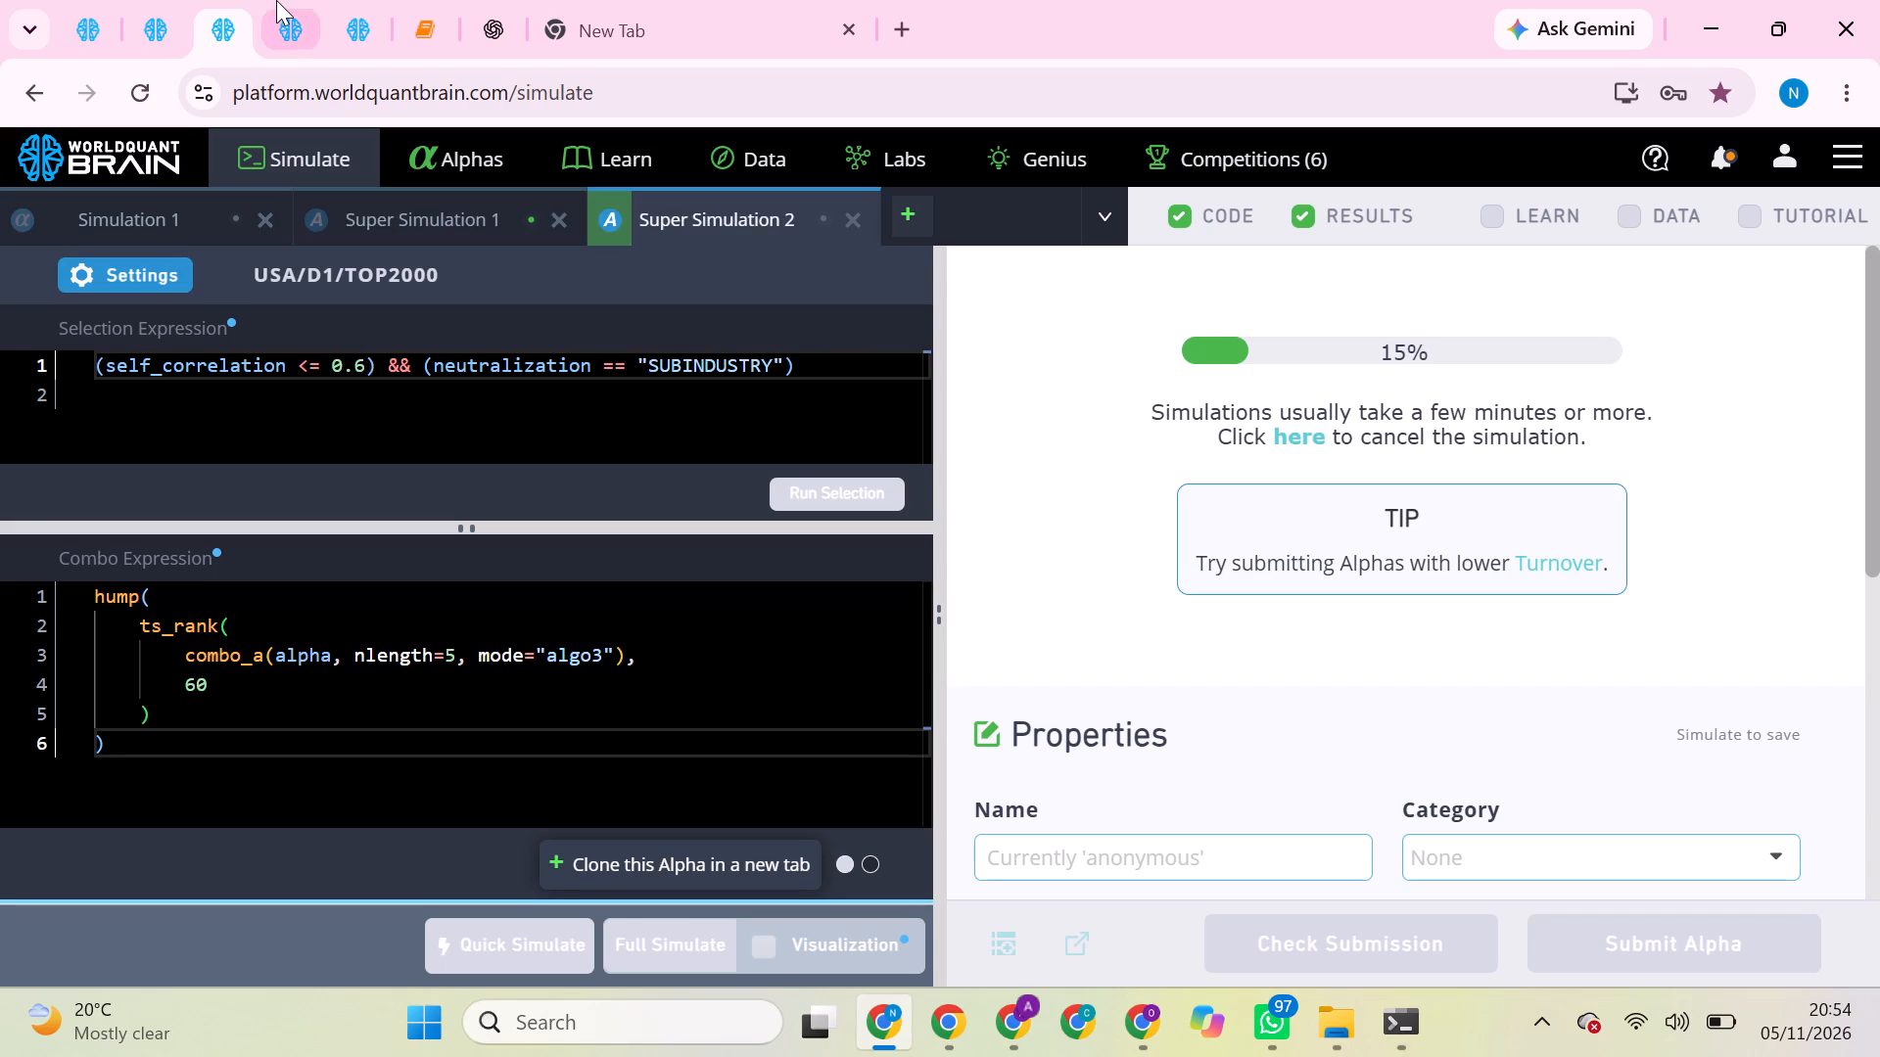
click(279, 1)
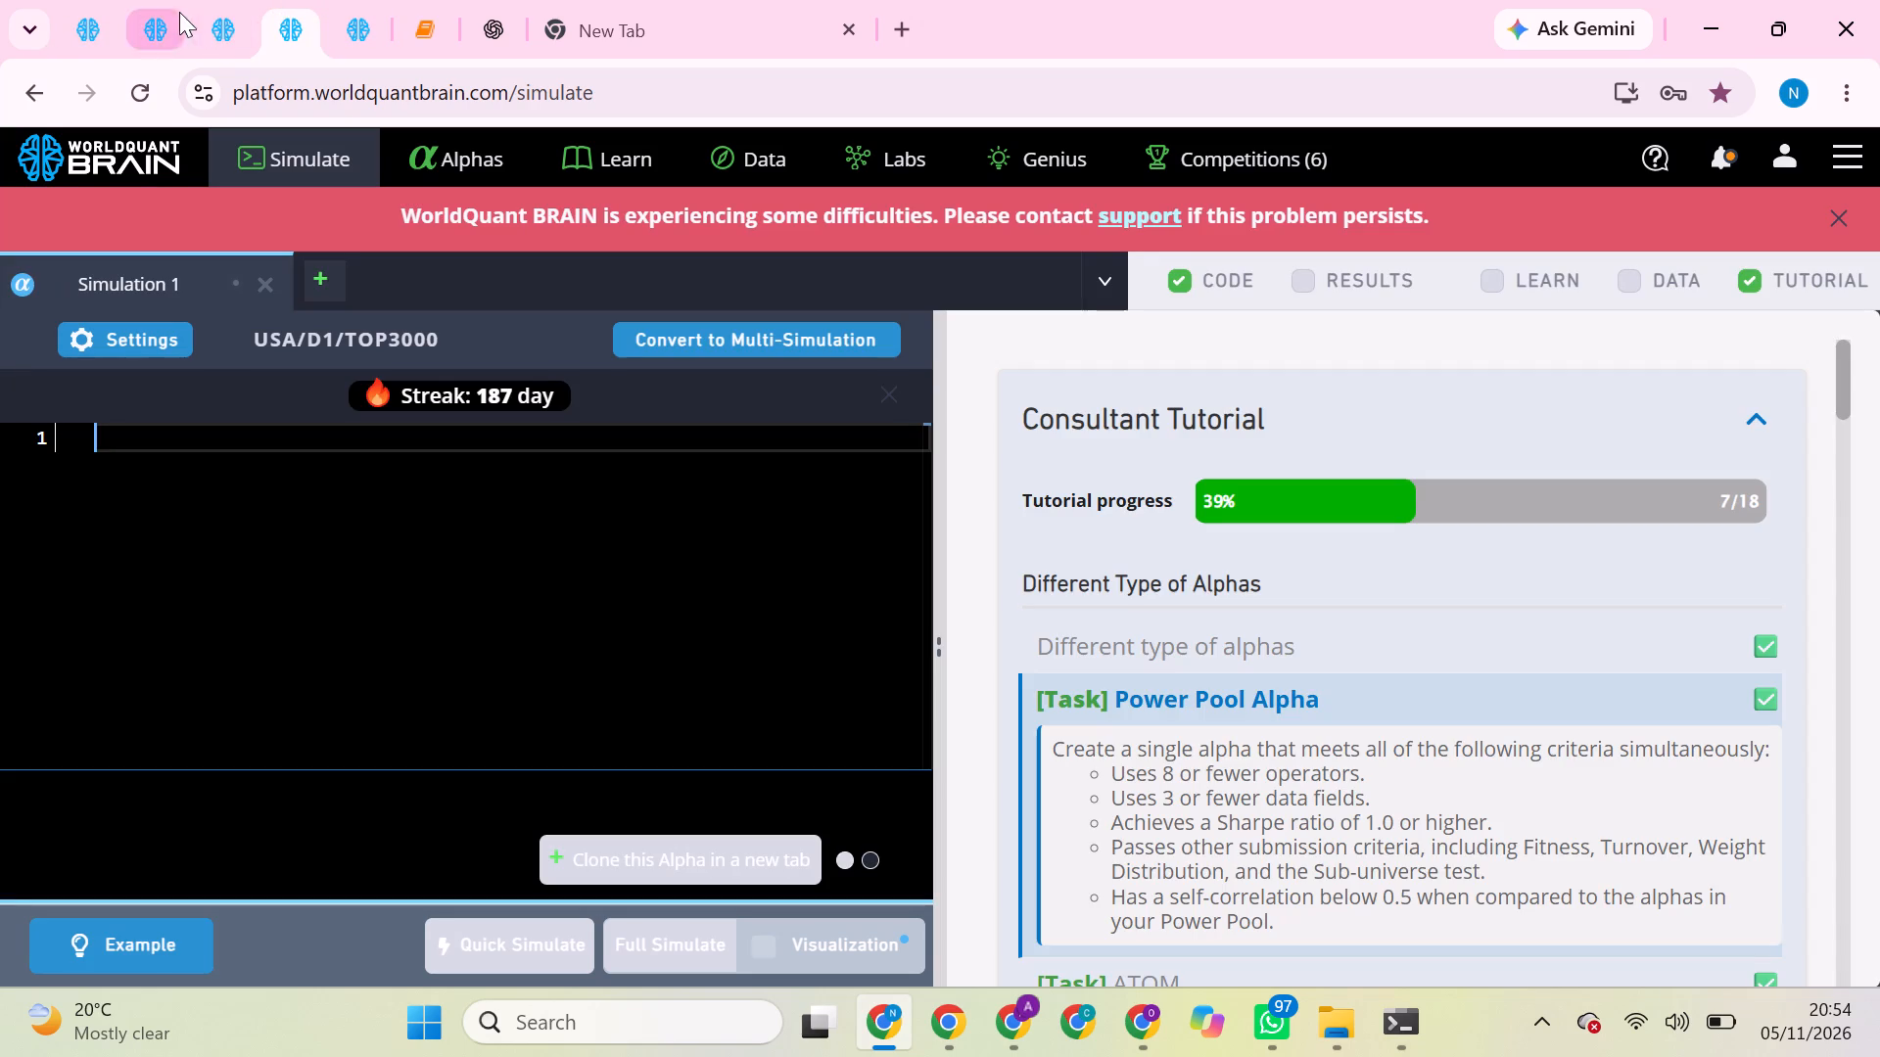
click(76, 19)
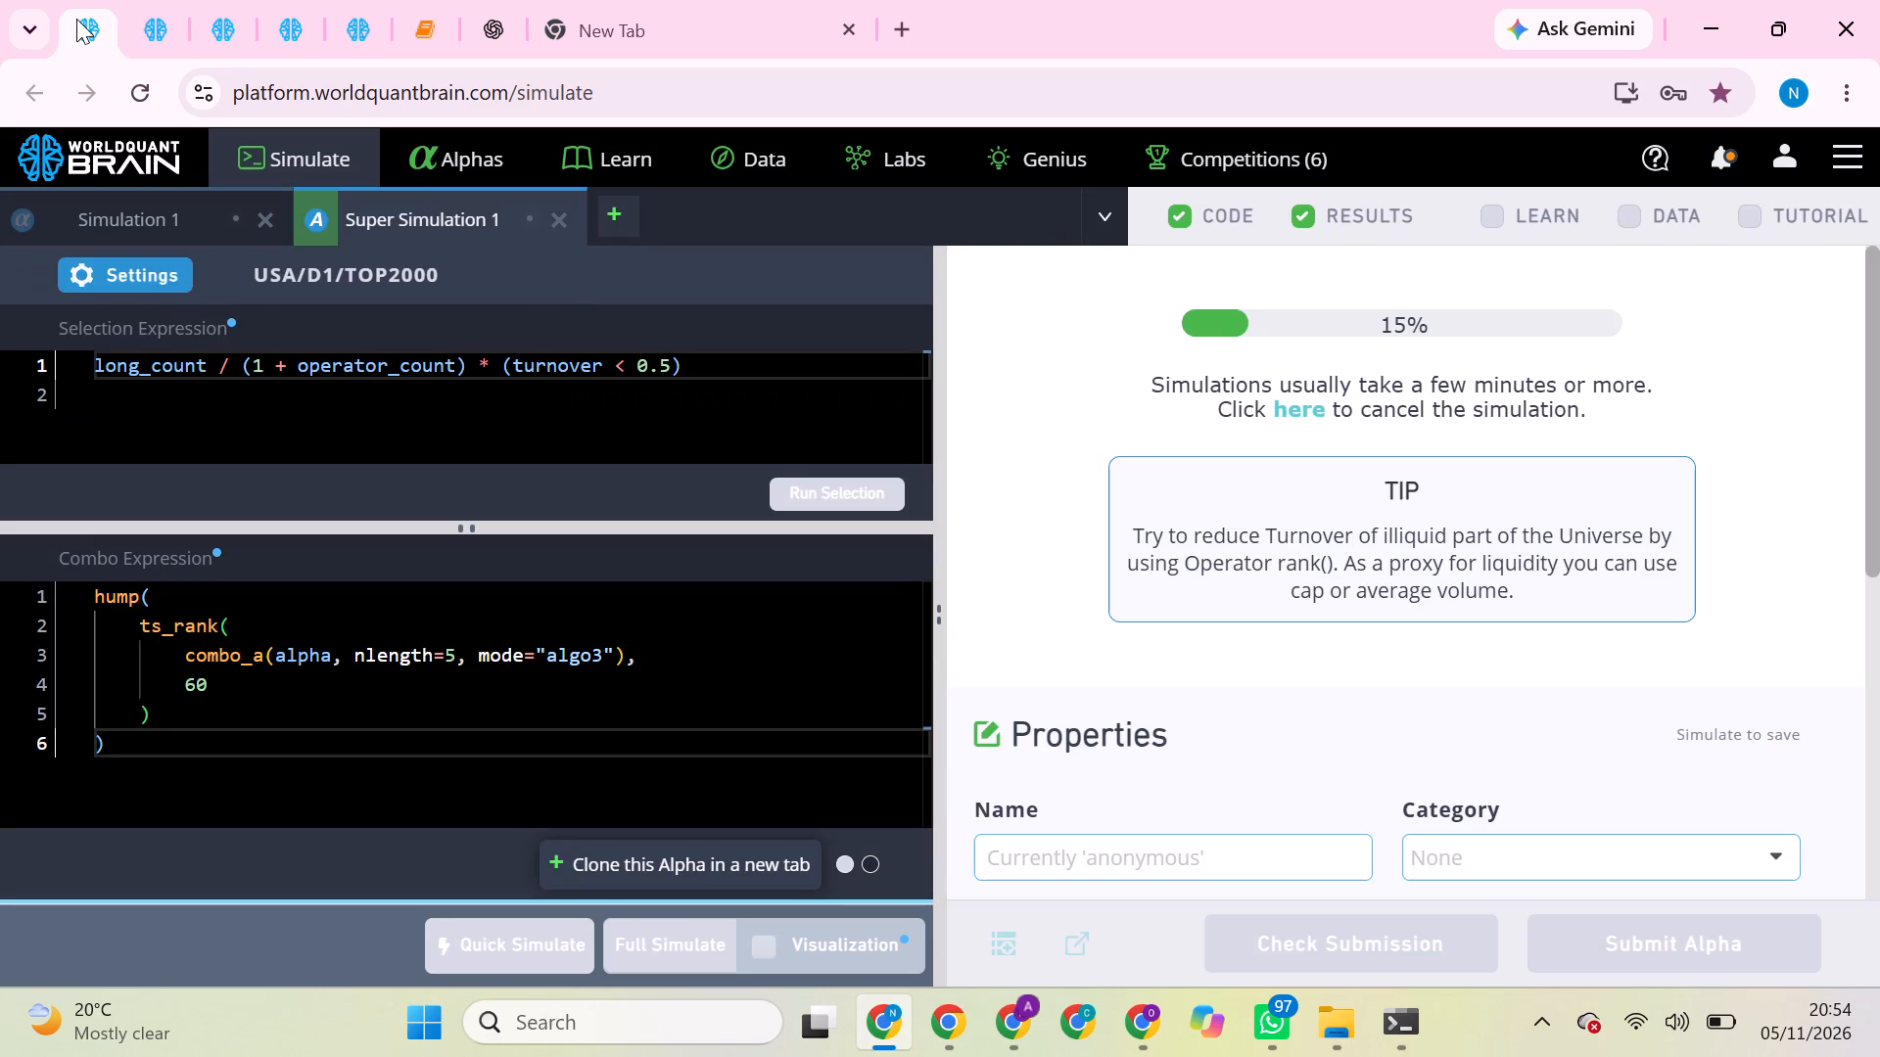
click(137, 19)
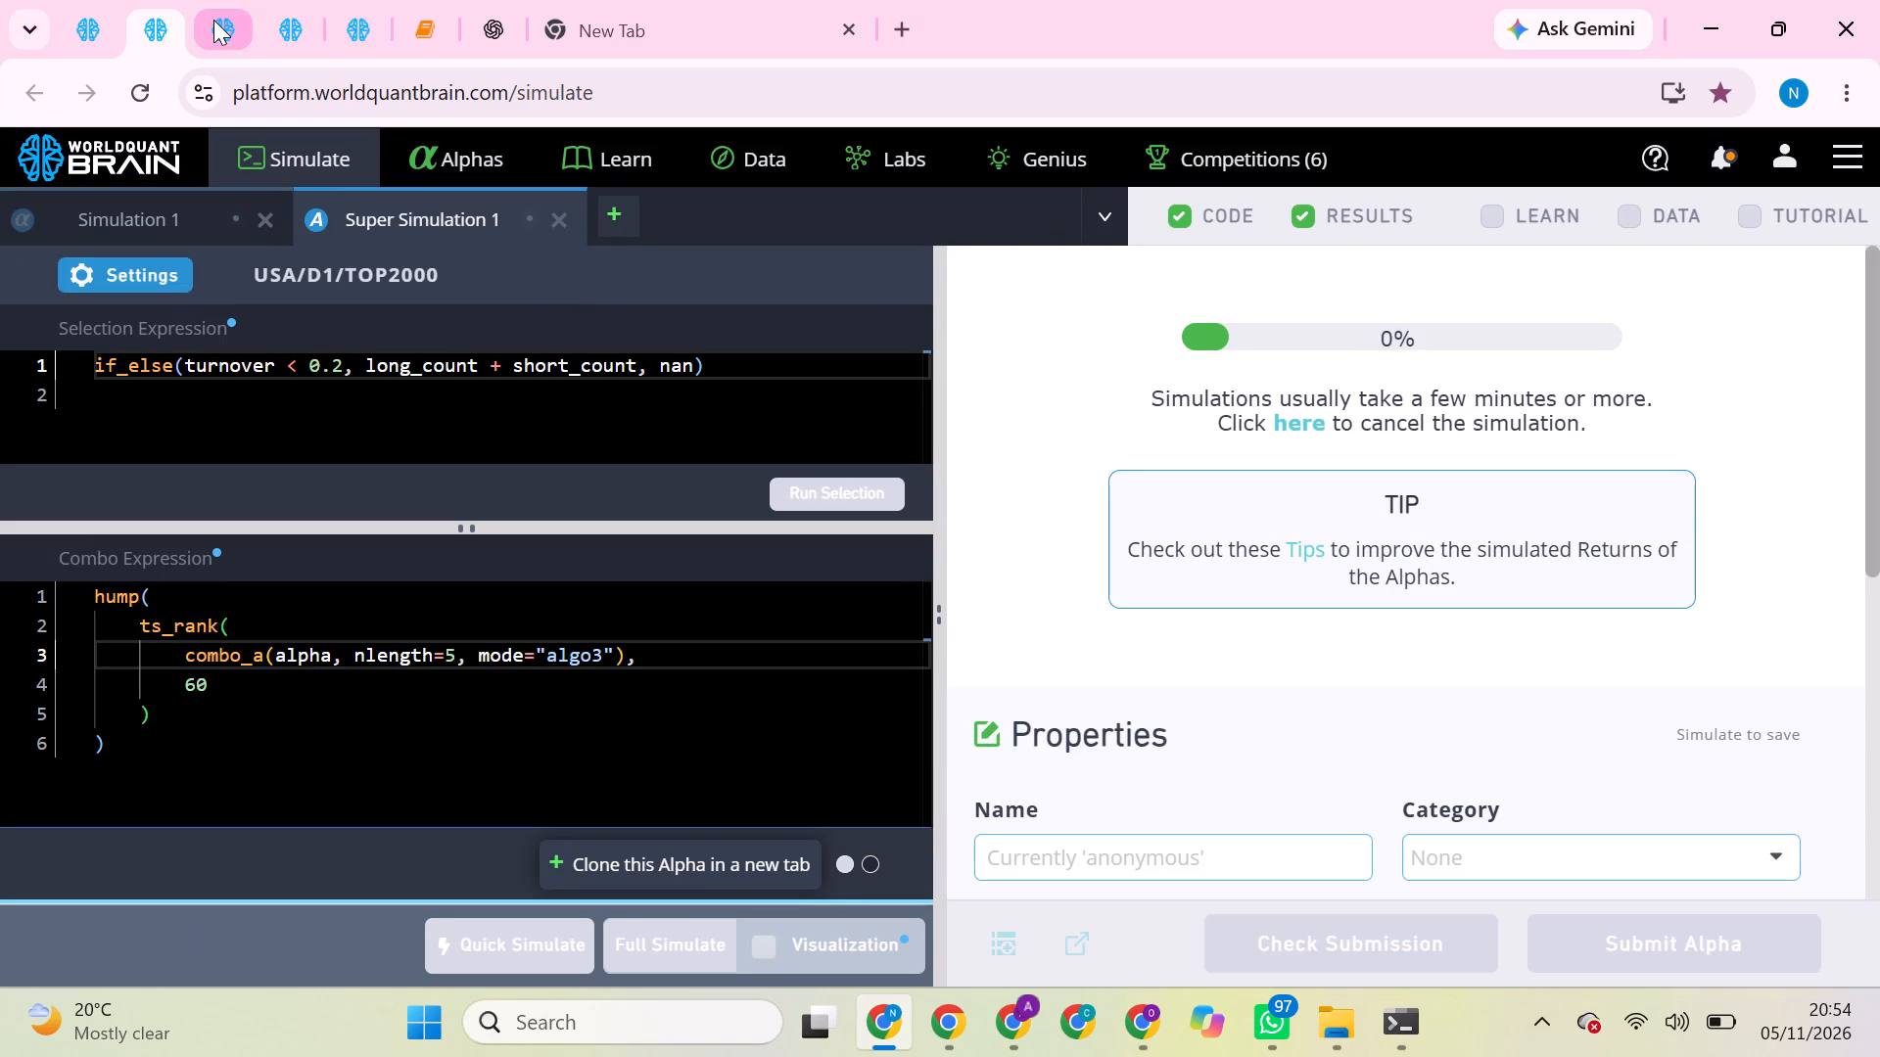
click(213, 20)
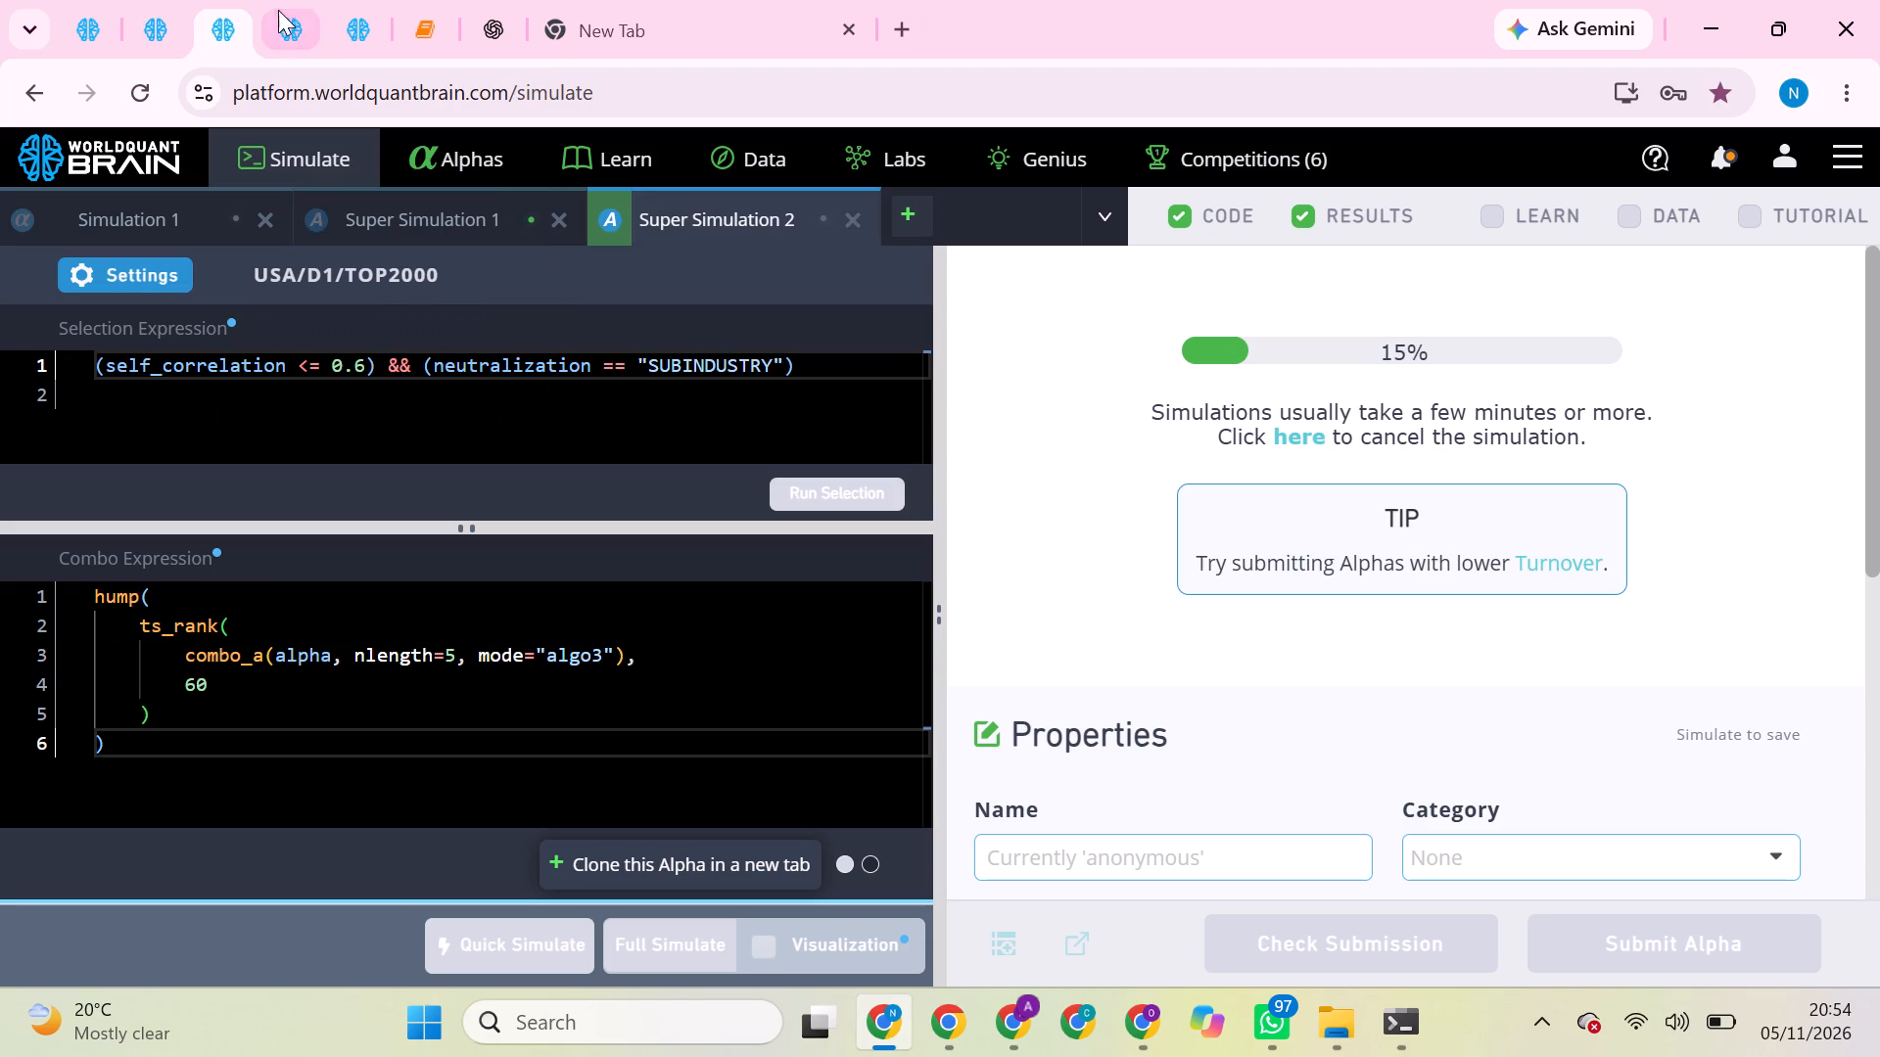
click(280, 10)
click(331, 10)
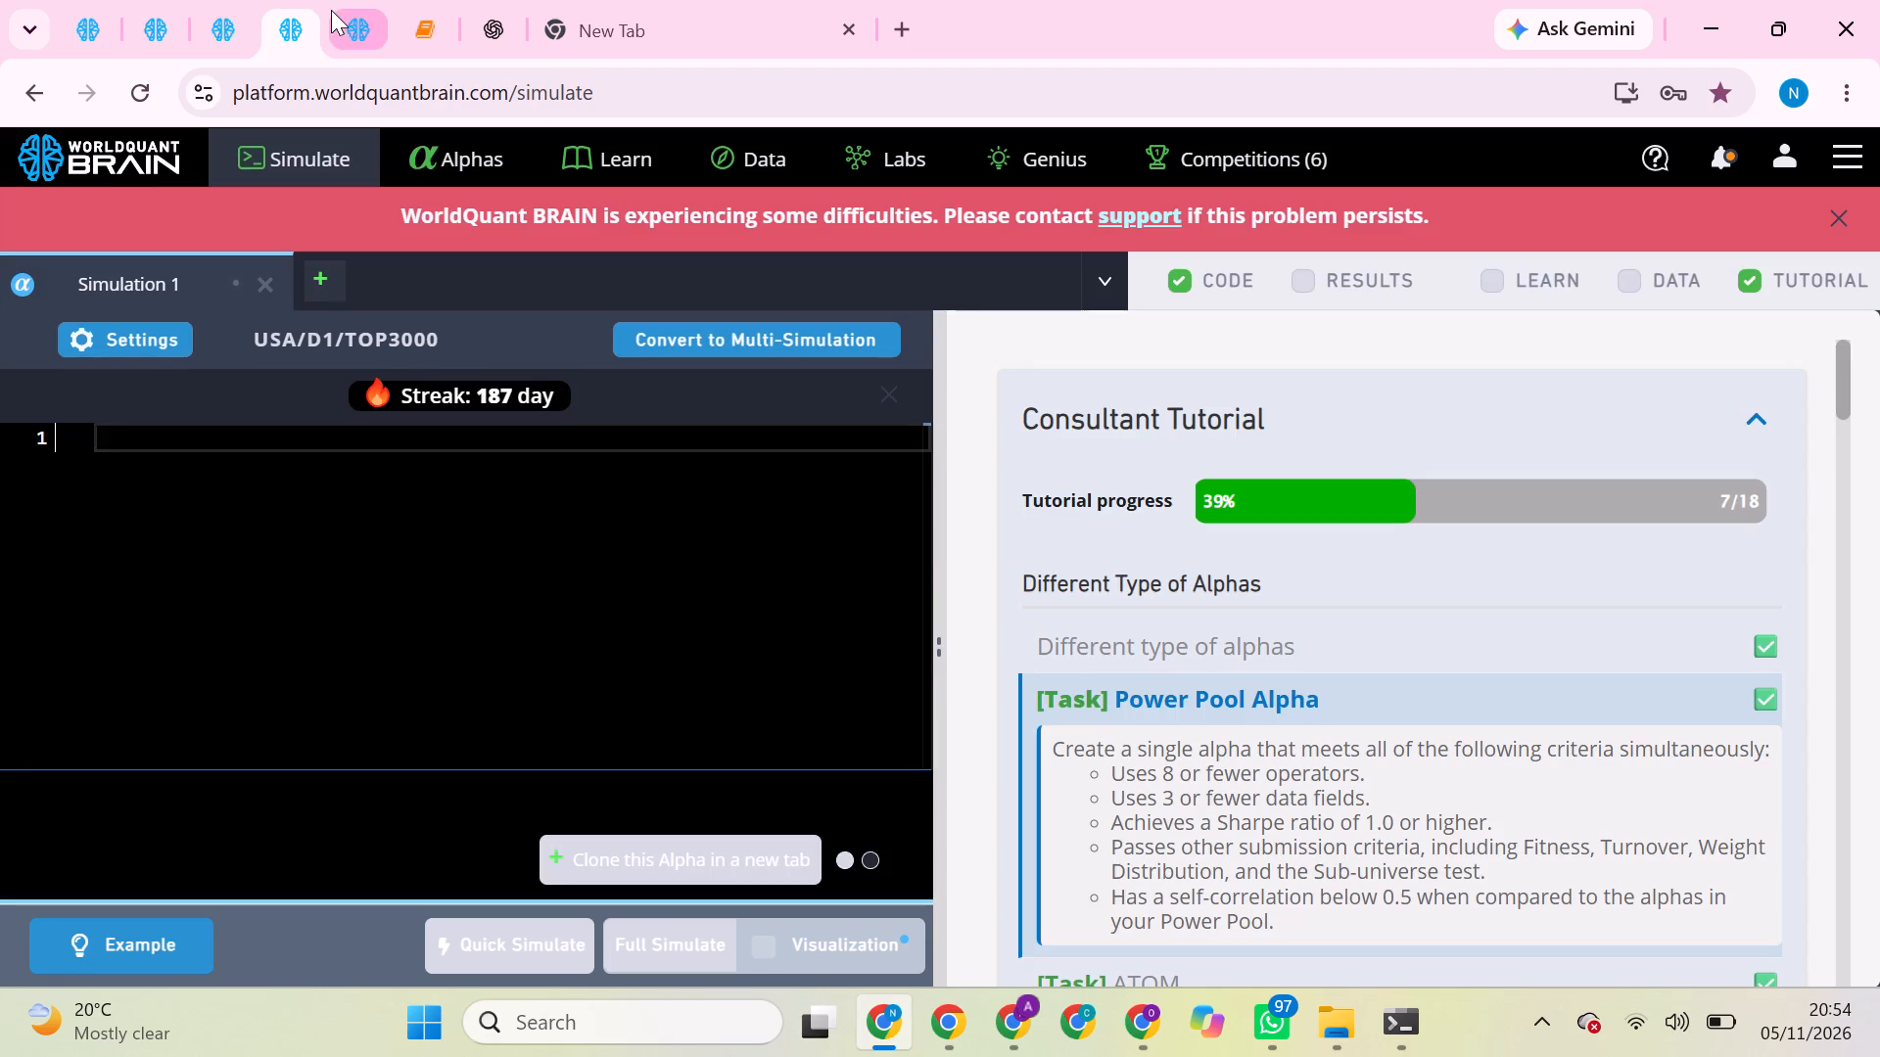
click(97, 15)
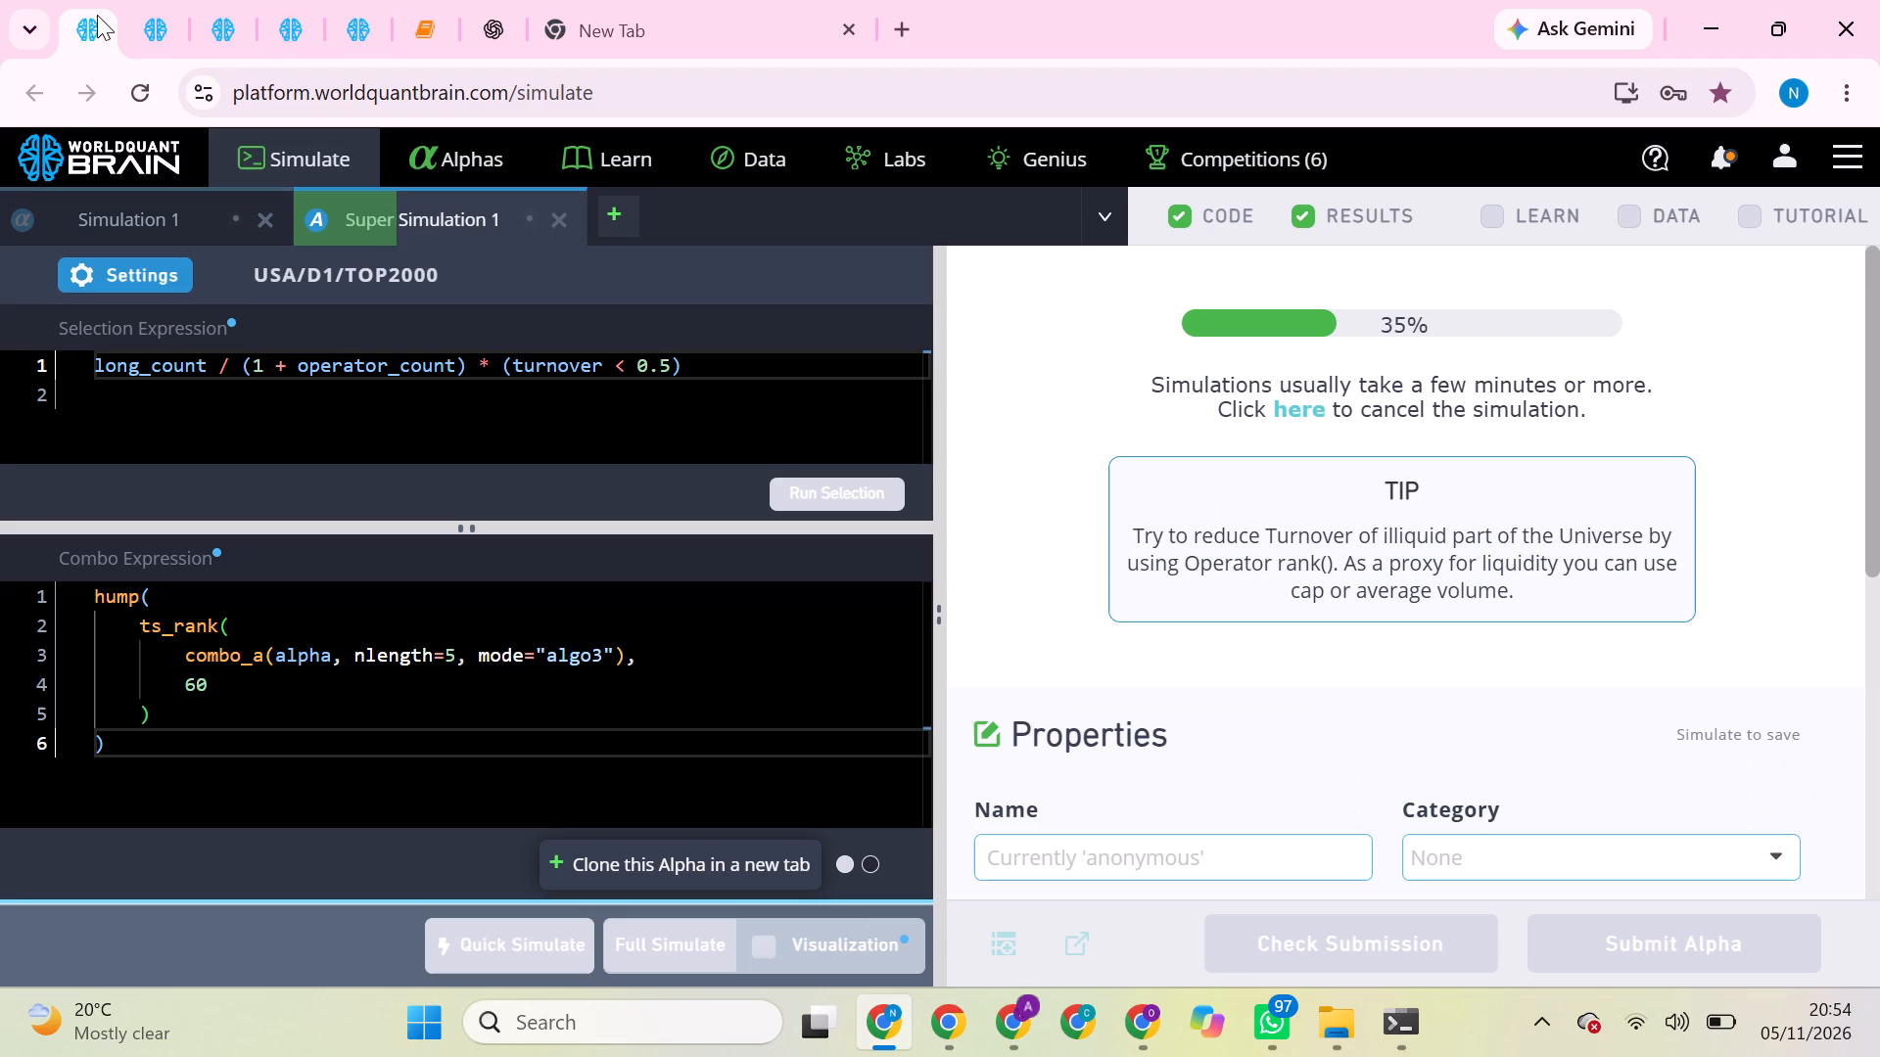
click(167, 23)
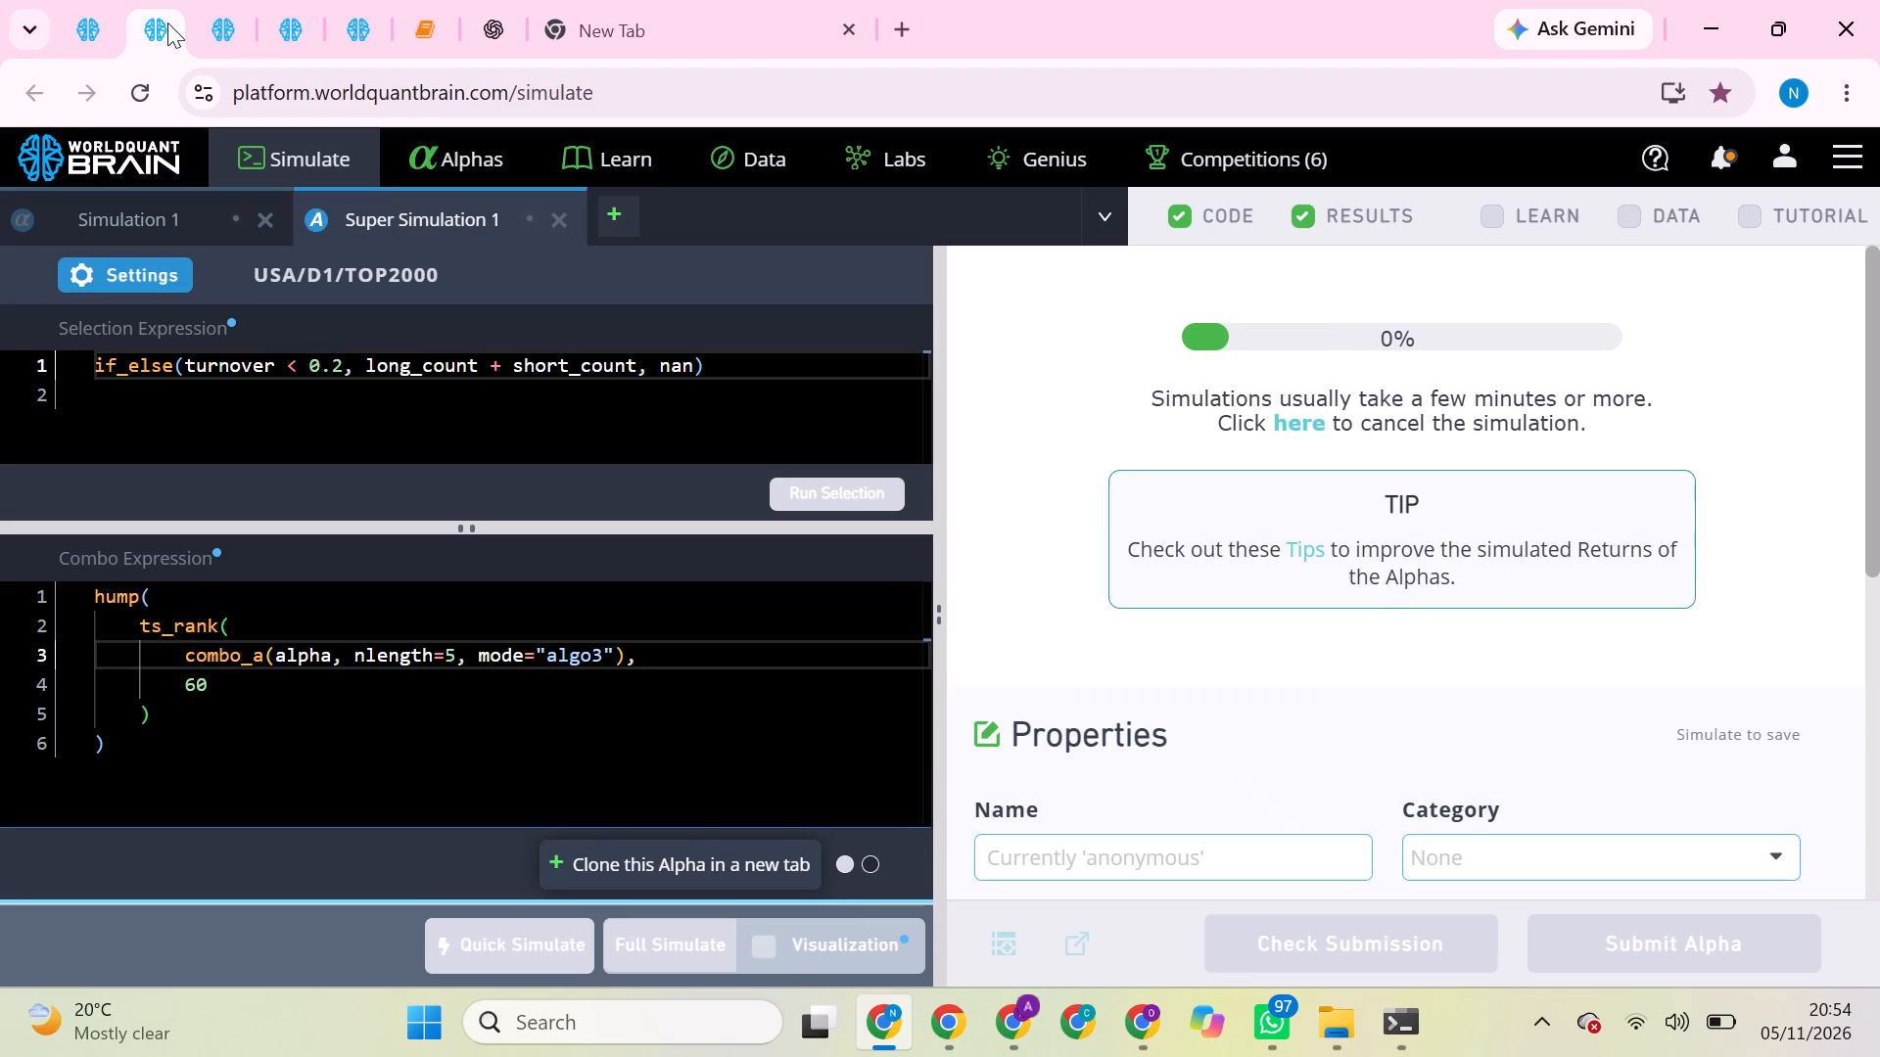
click(216, 15)
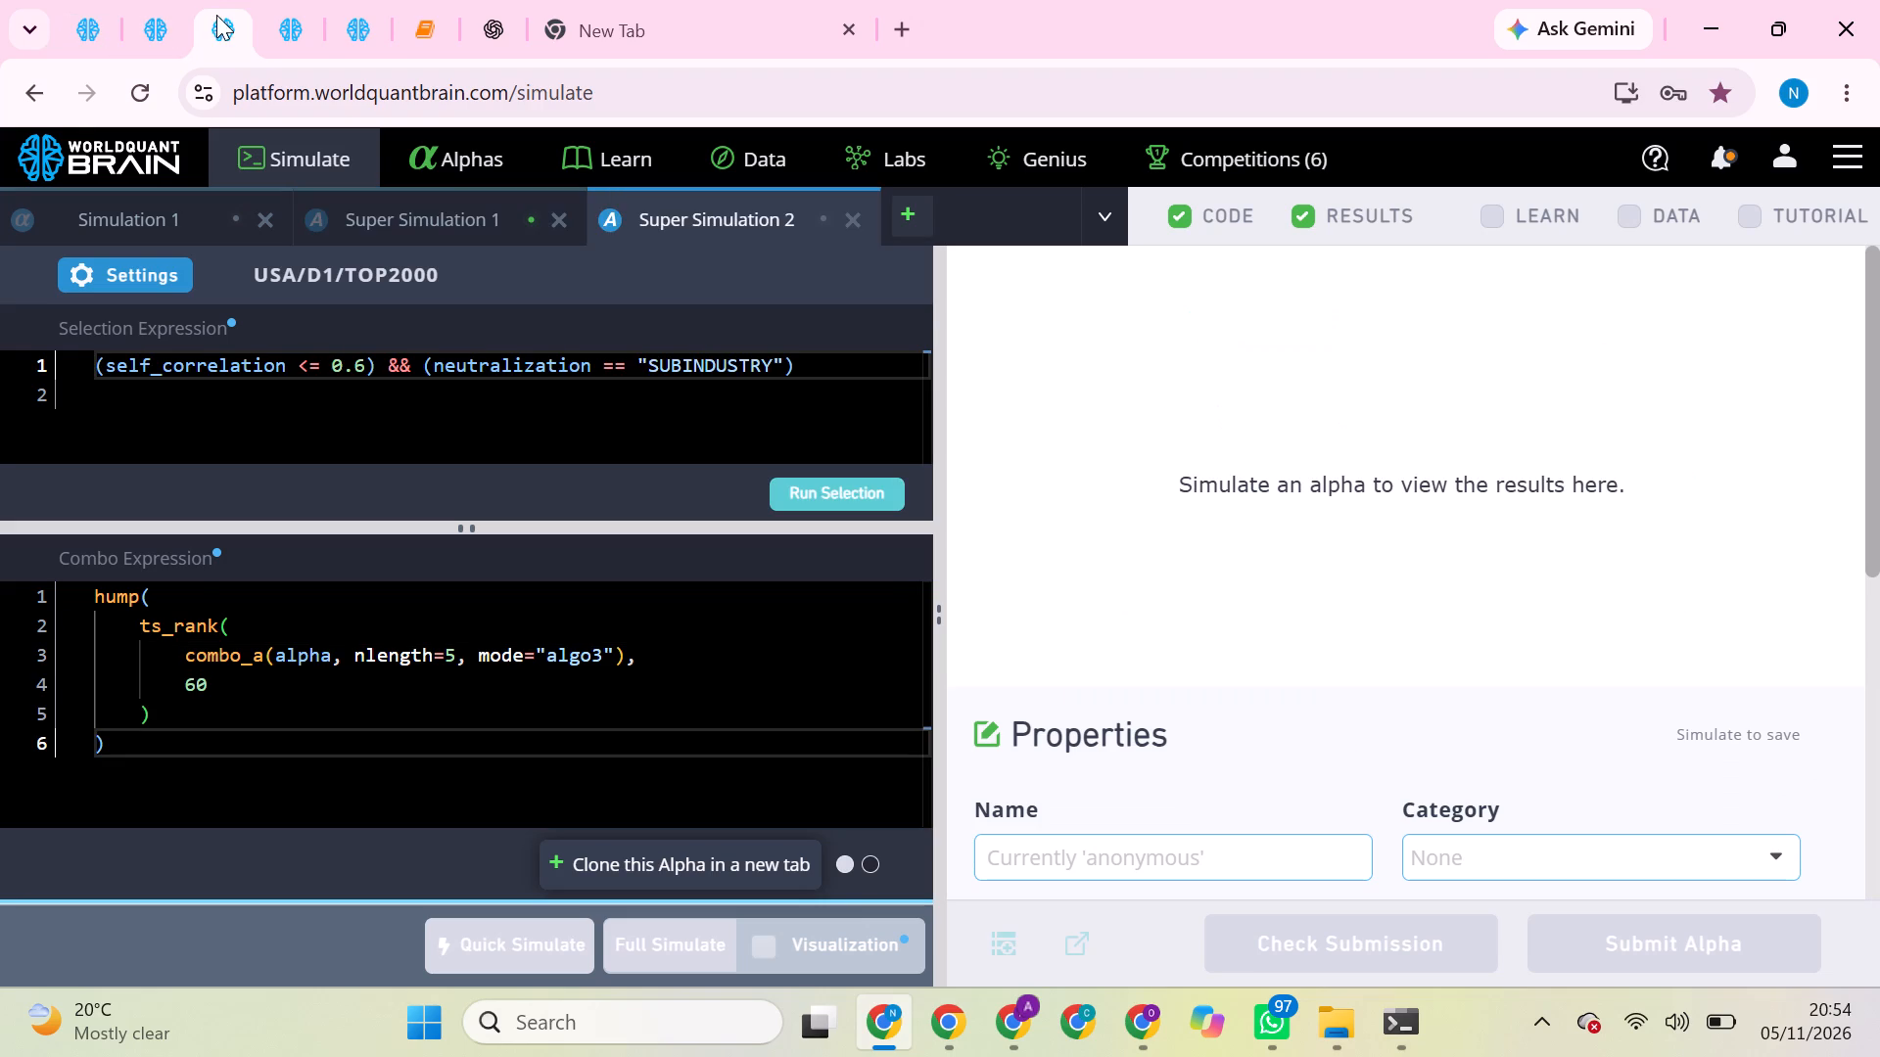
click(270, 23)
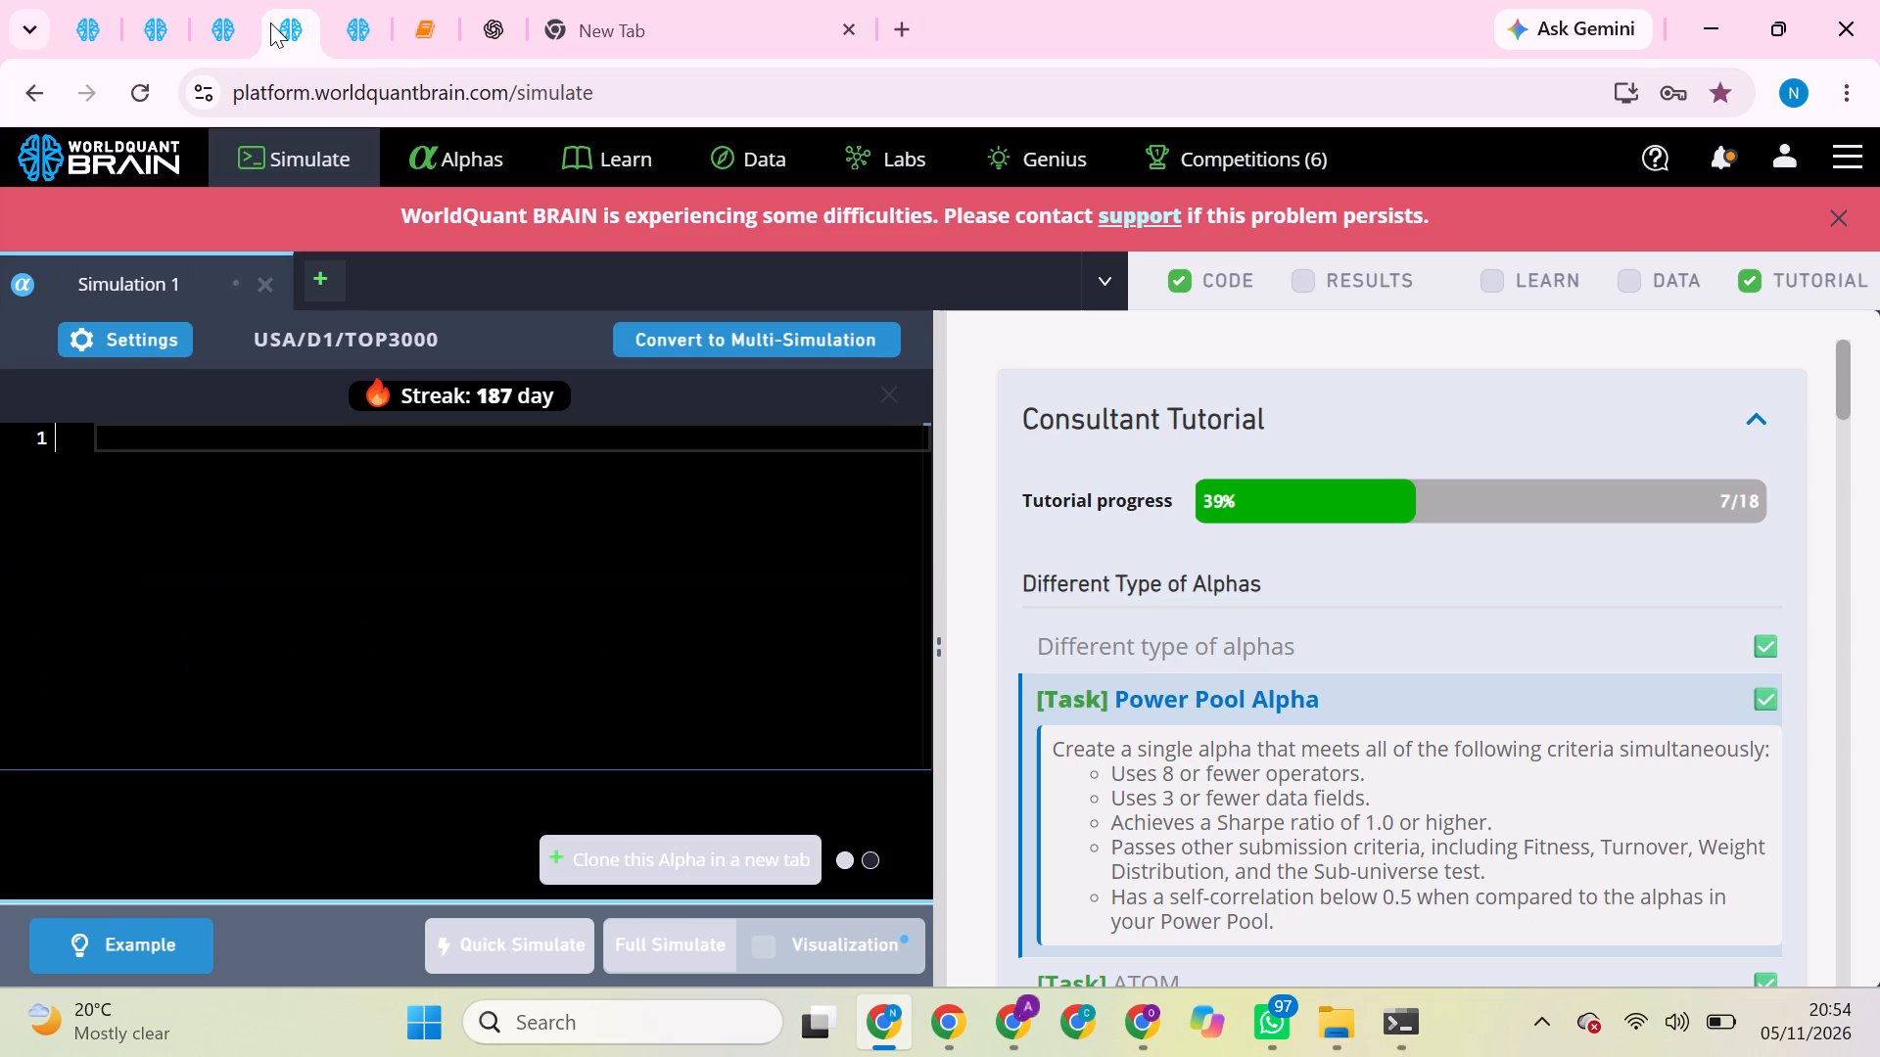
In the self_correlation <= 0.6 session, change the selection's neutralization condition to "INDUSTRY" and run the selection.
click(224, 13)
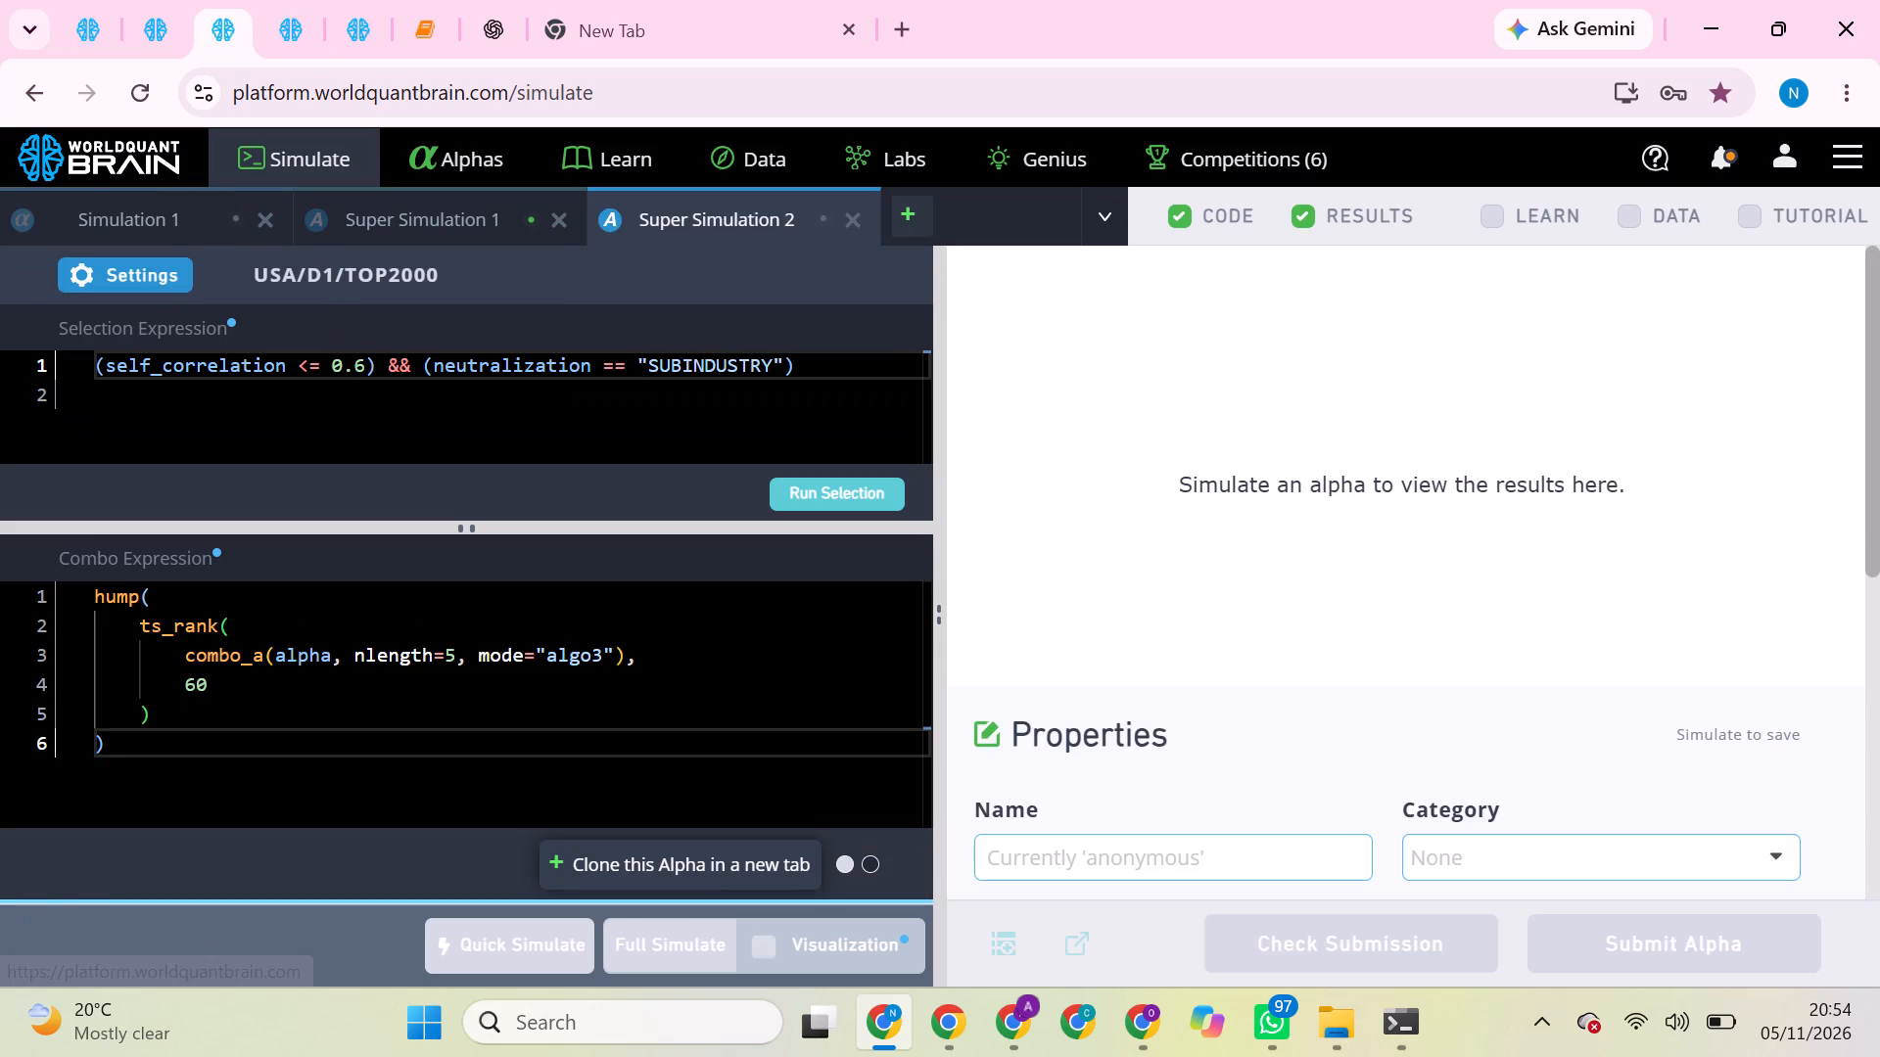
scroll(1194, 418, down, 7)
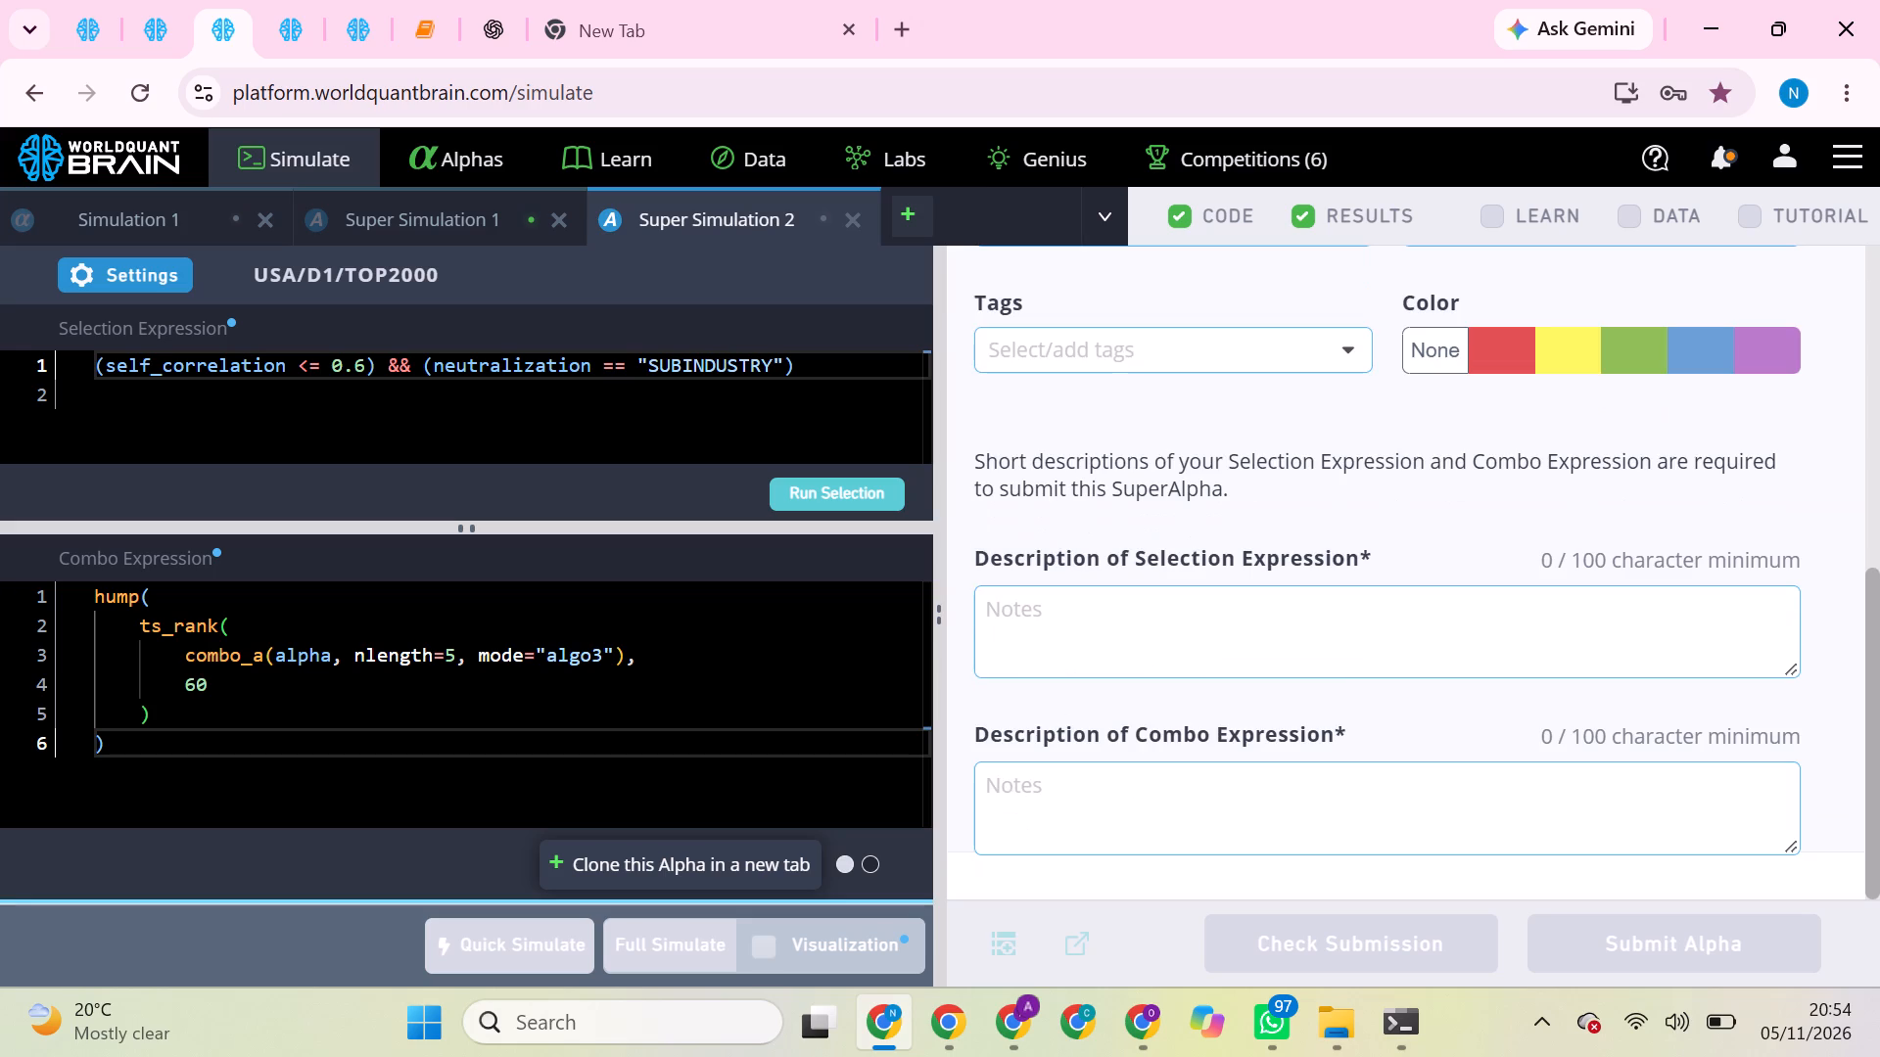
click(671, 345)
click(687, 360)
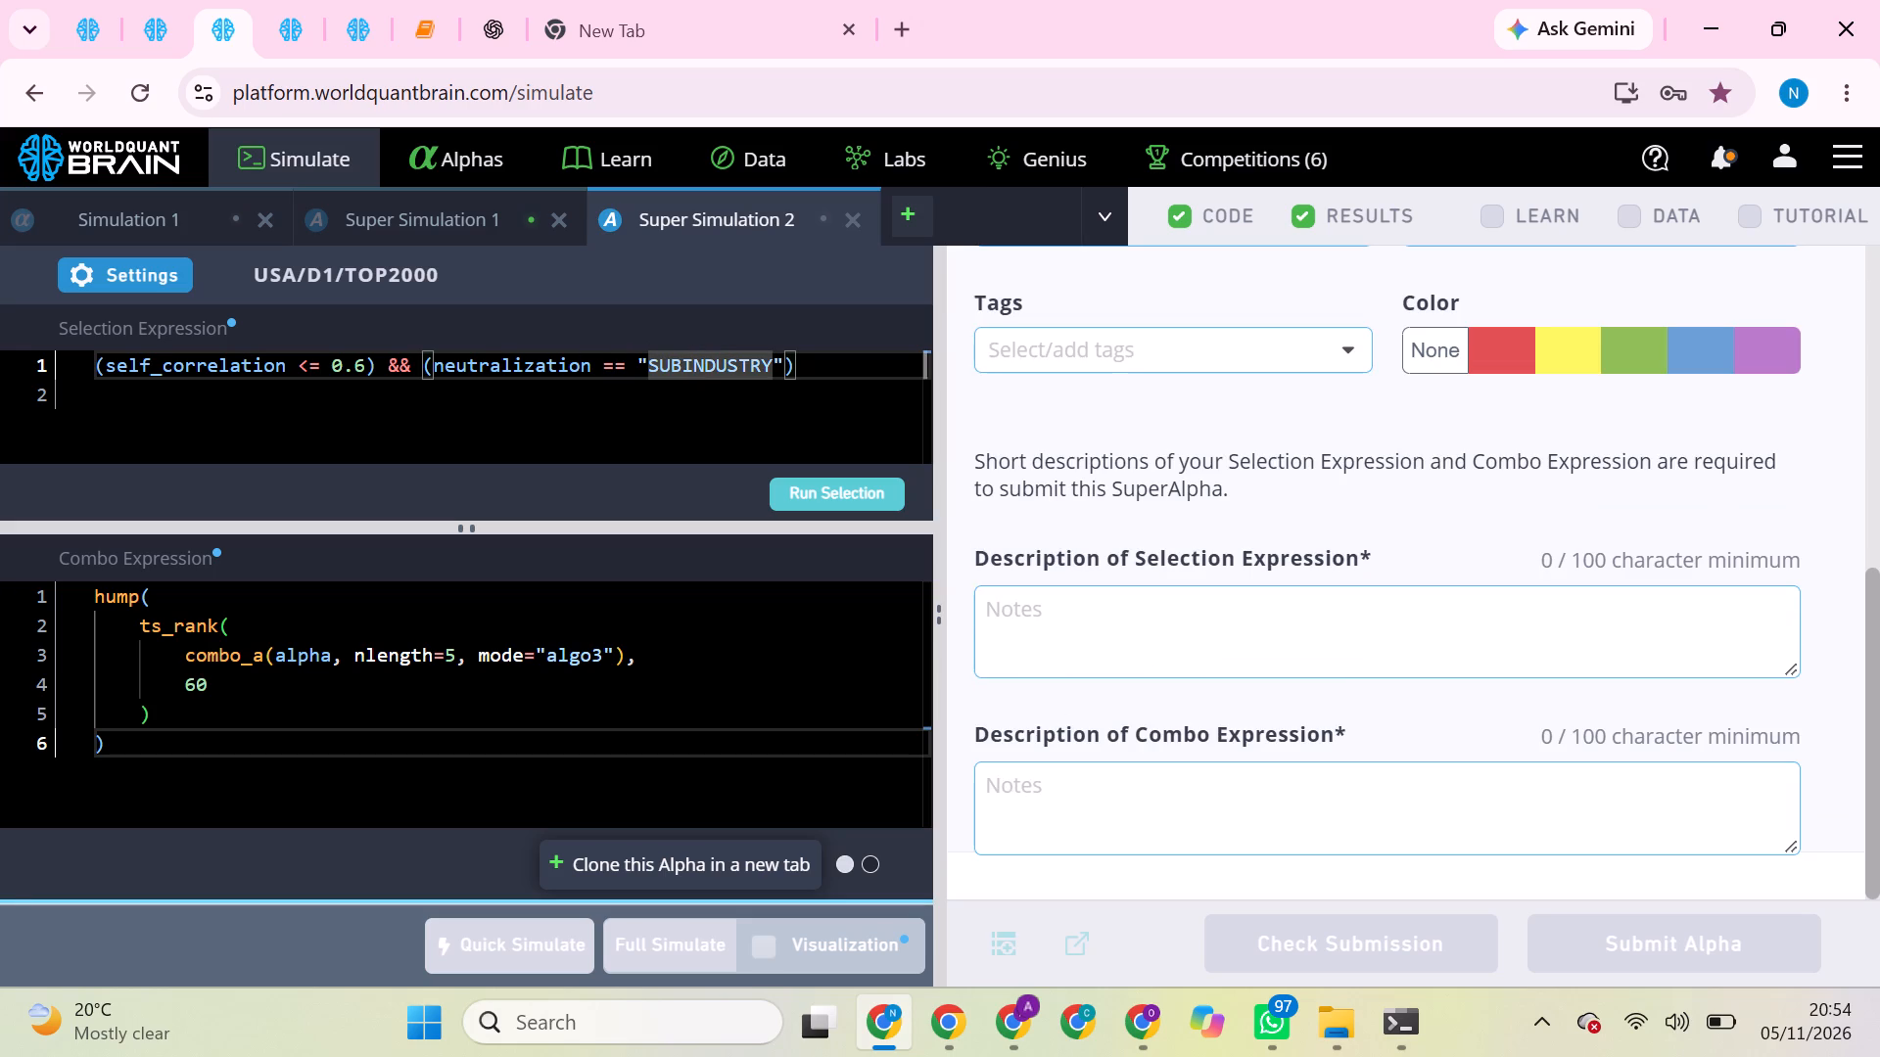
click(680, 360)
key(BackSpace)
key(BackSpace)
key(BackSpace)
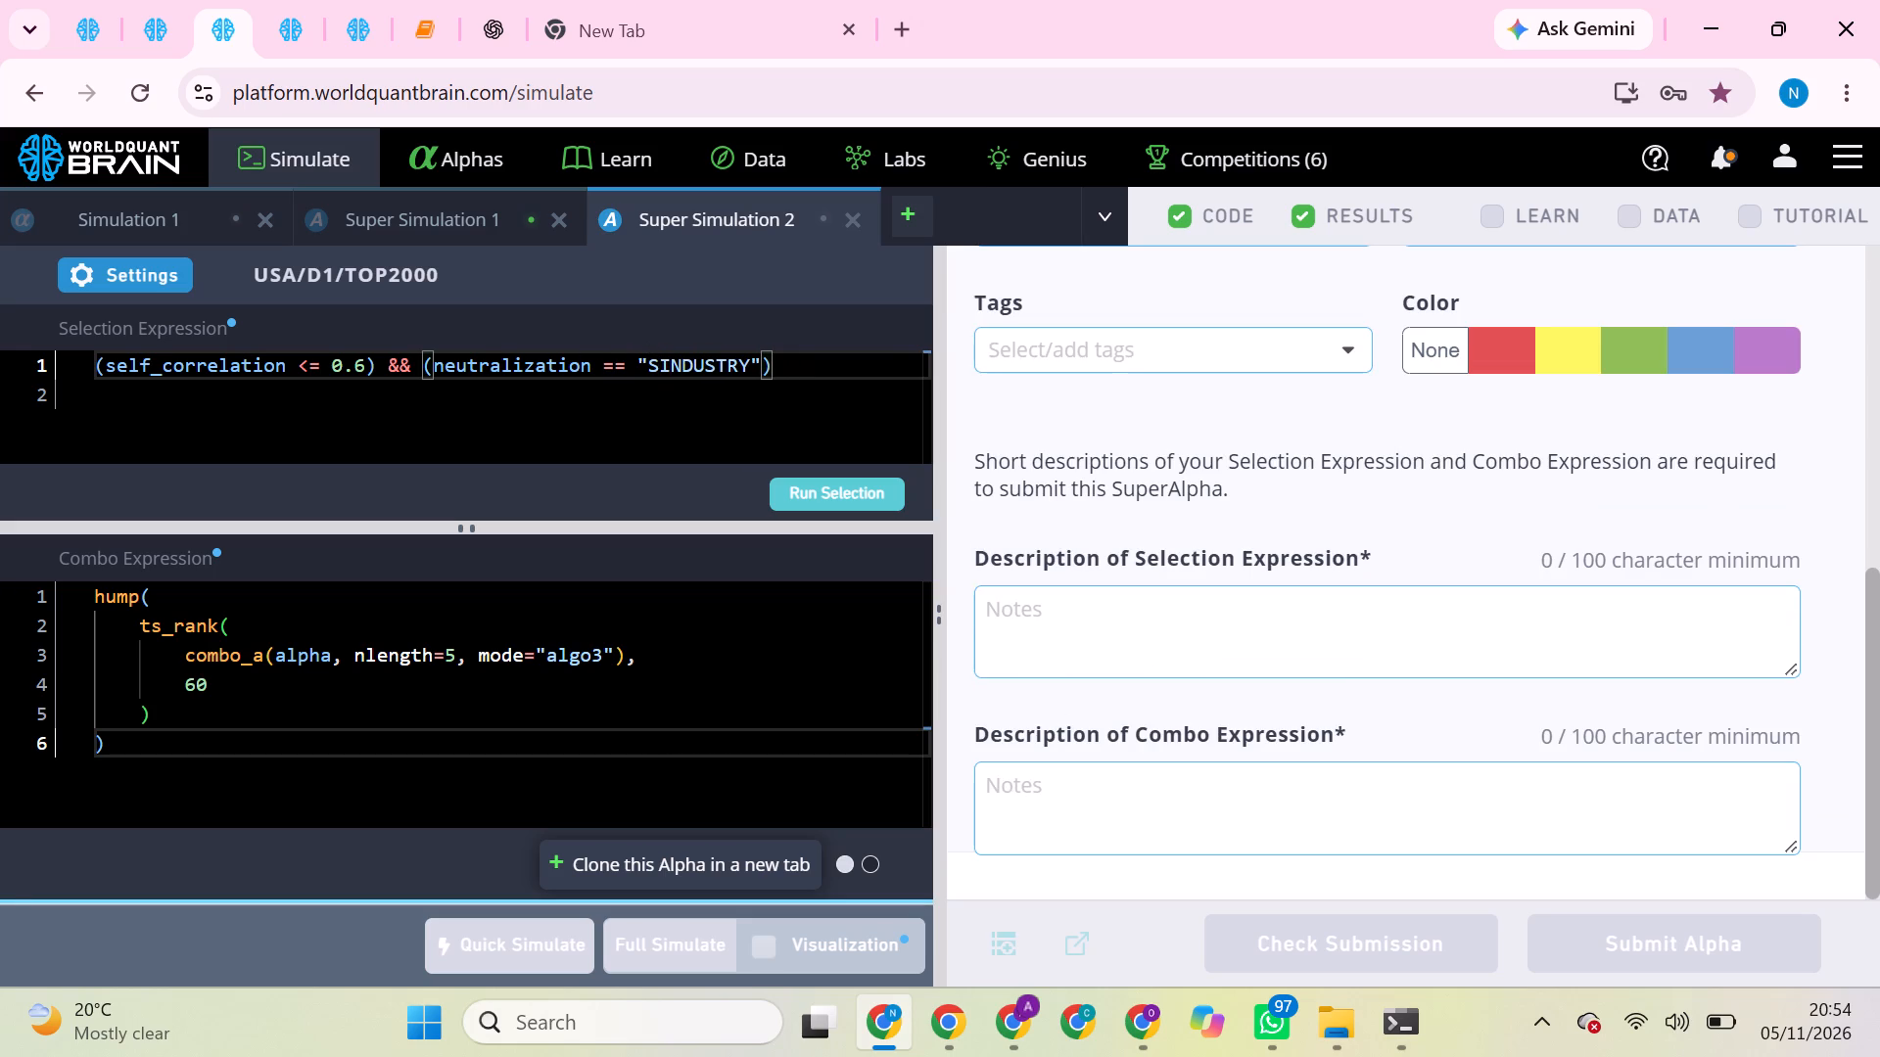
click(885, 491)
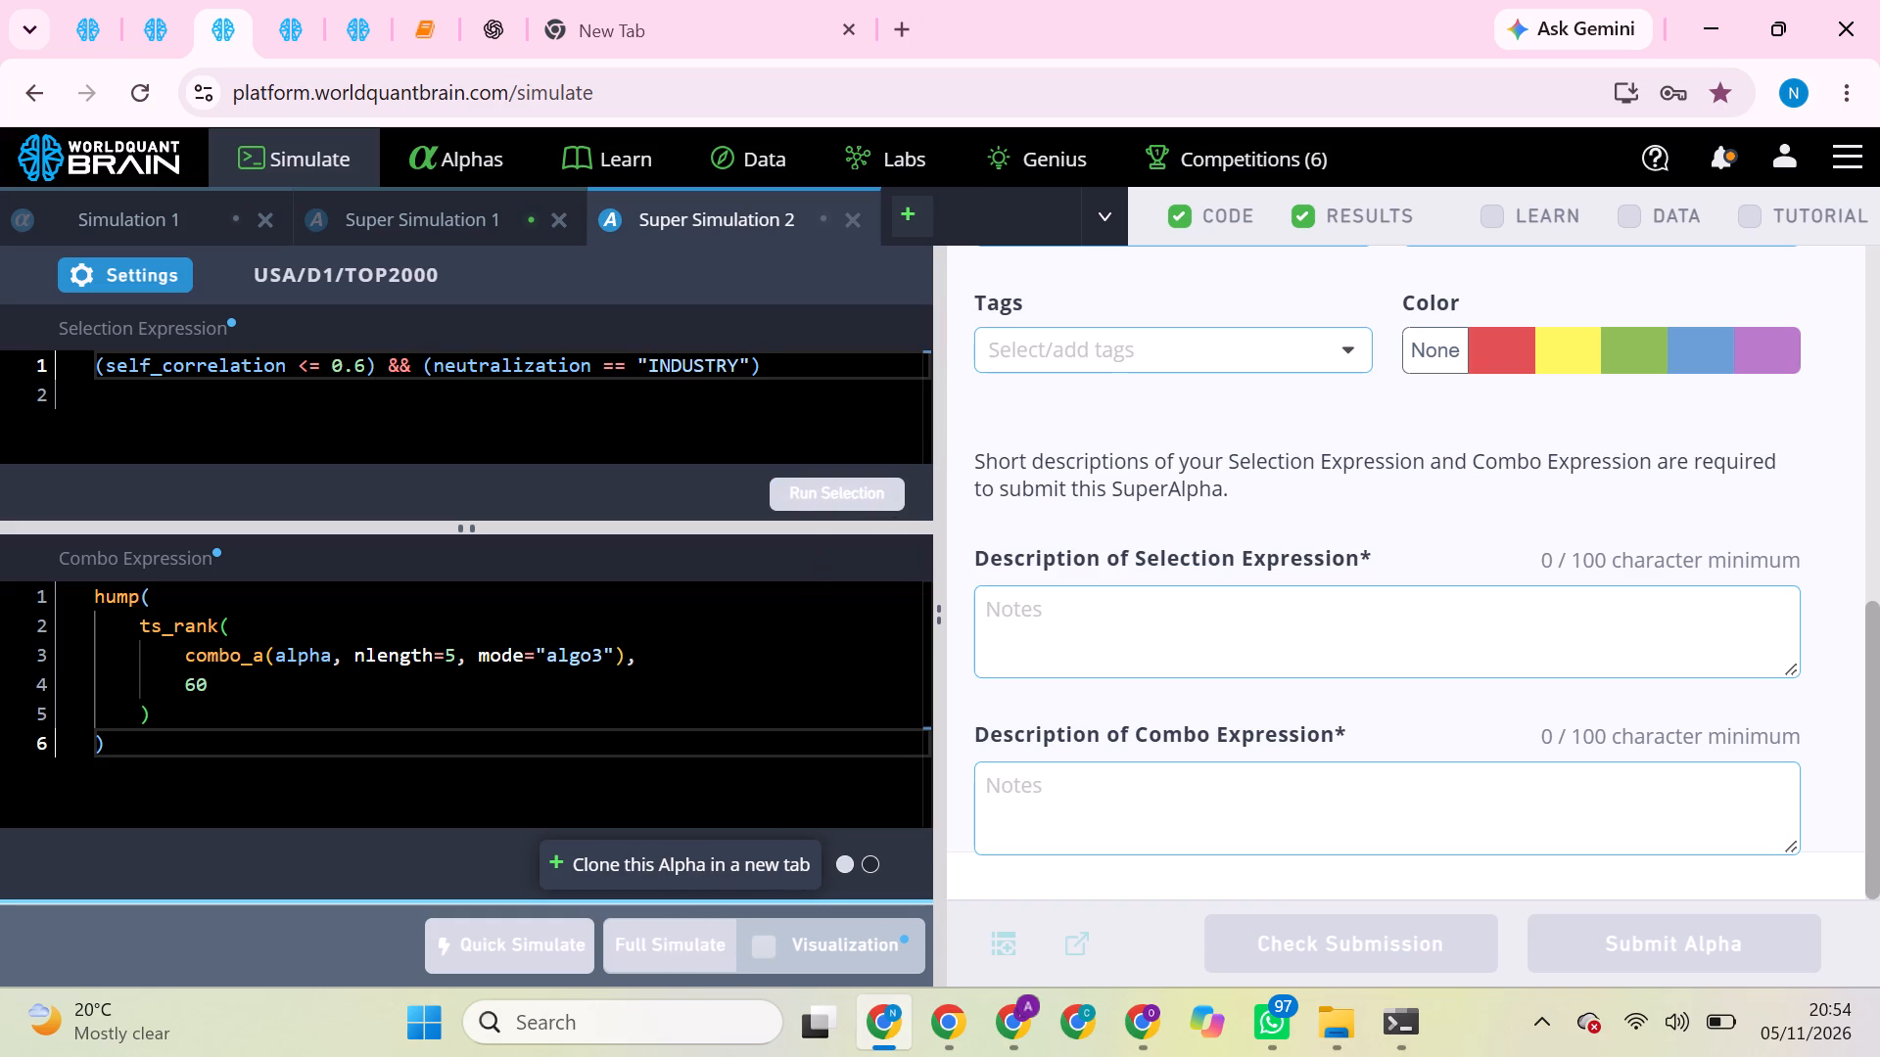
Check the long_count and turnover < 0.2 simulations, and return to the INDUSTRY selection session.
click(86, 18)
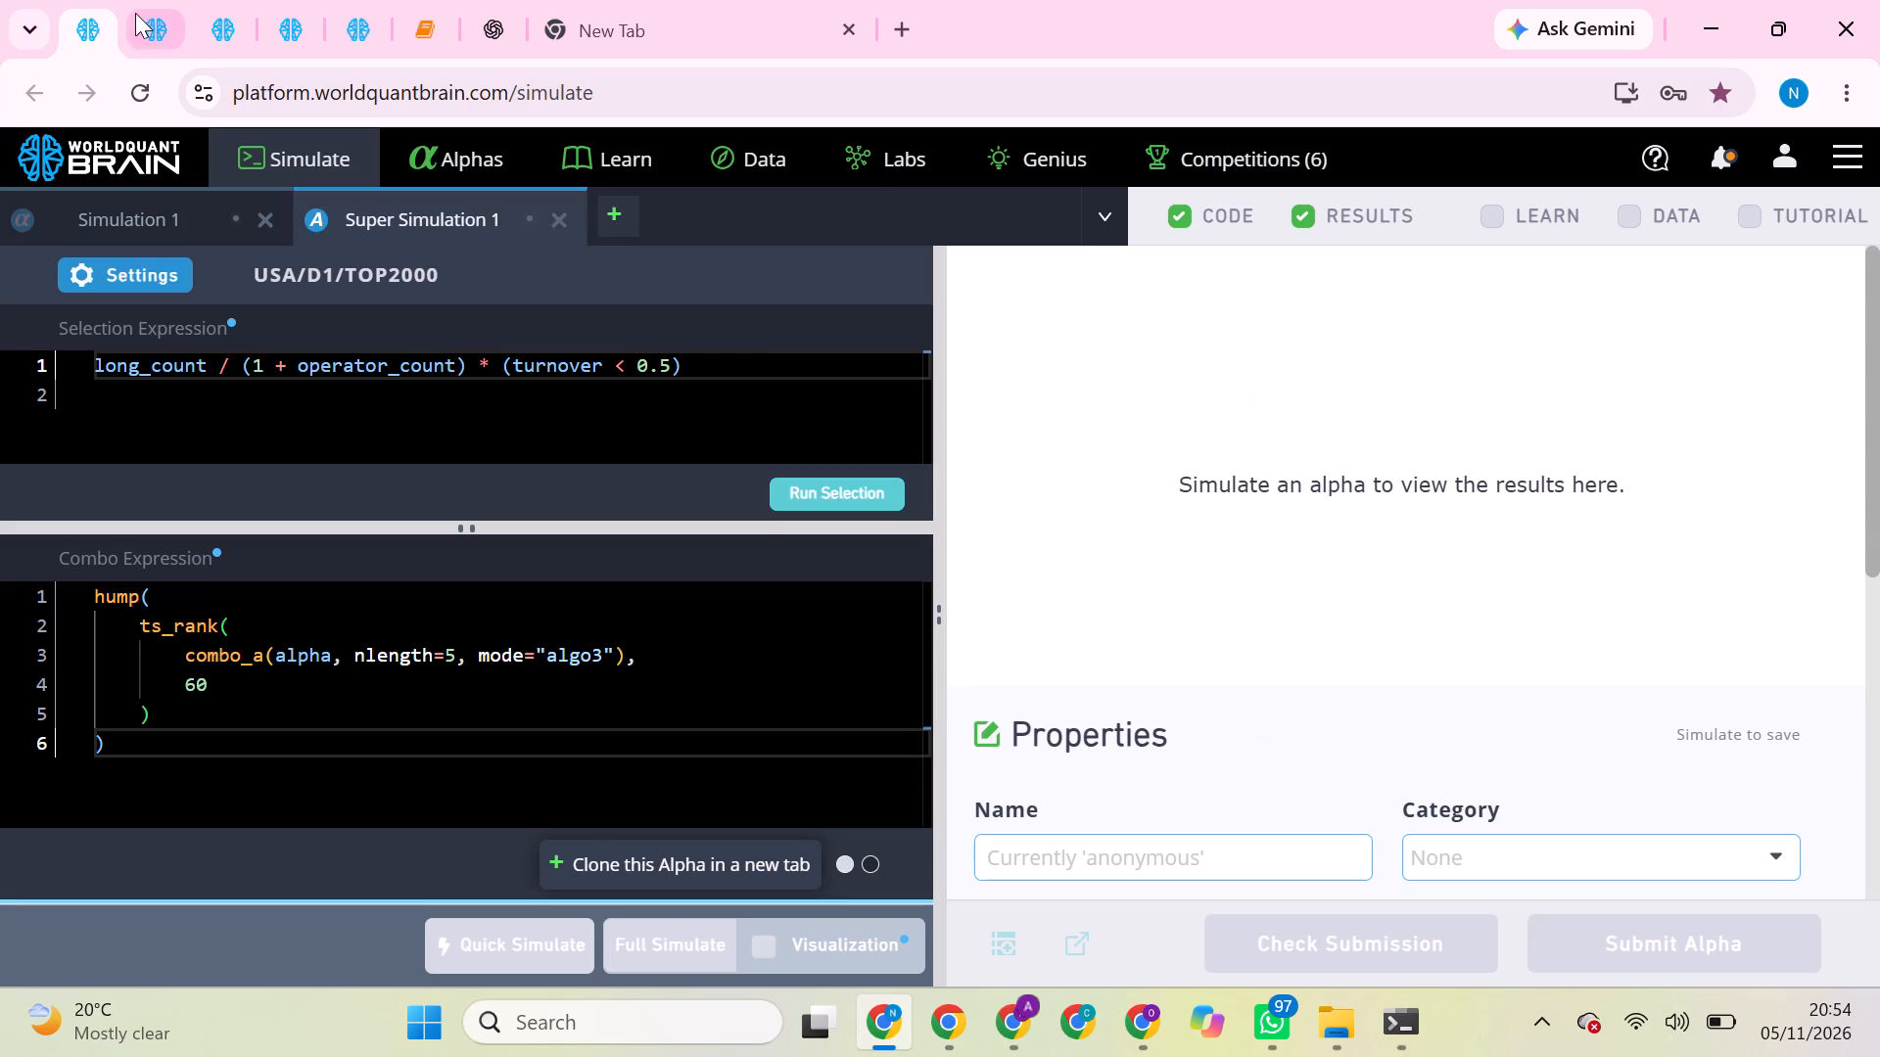
click(138, 13)
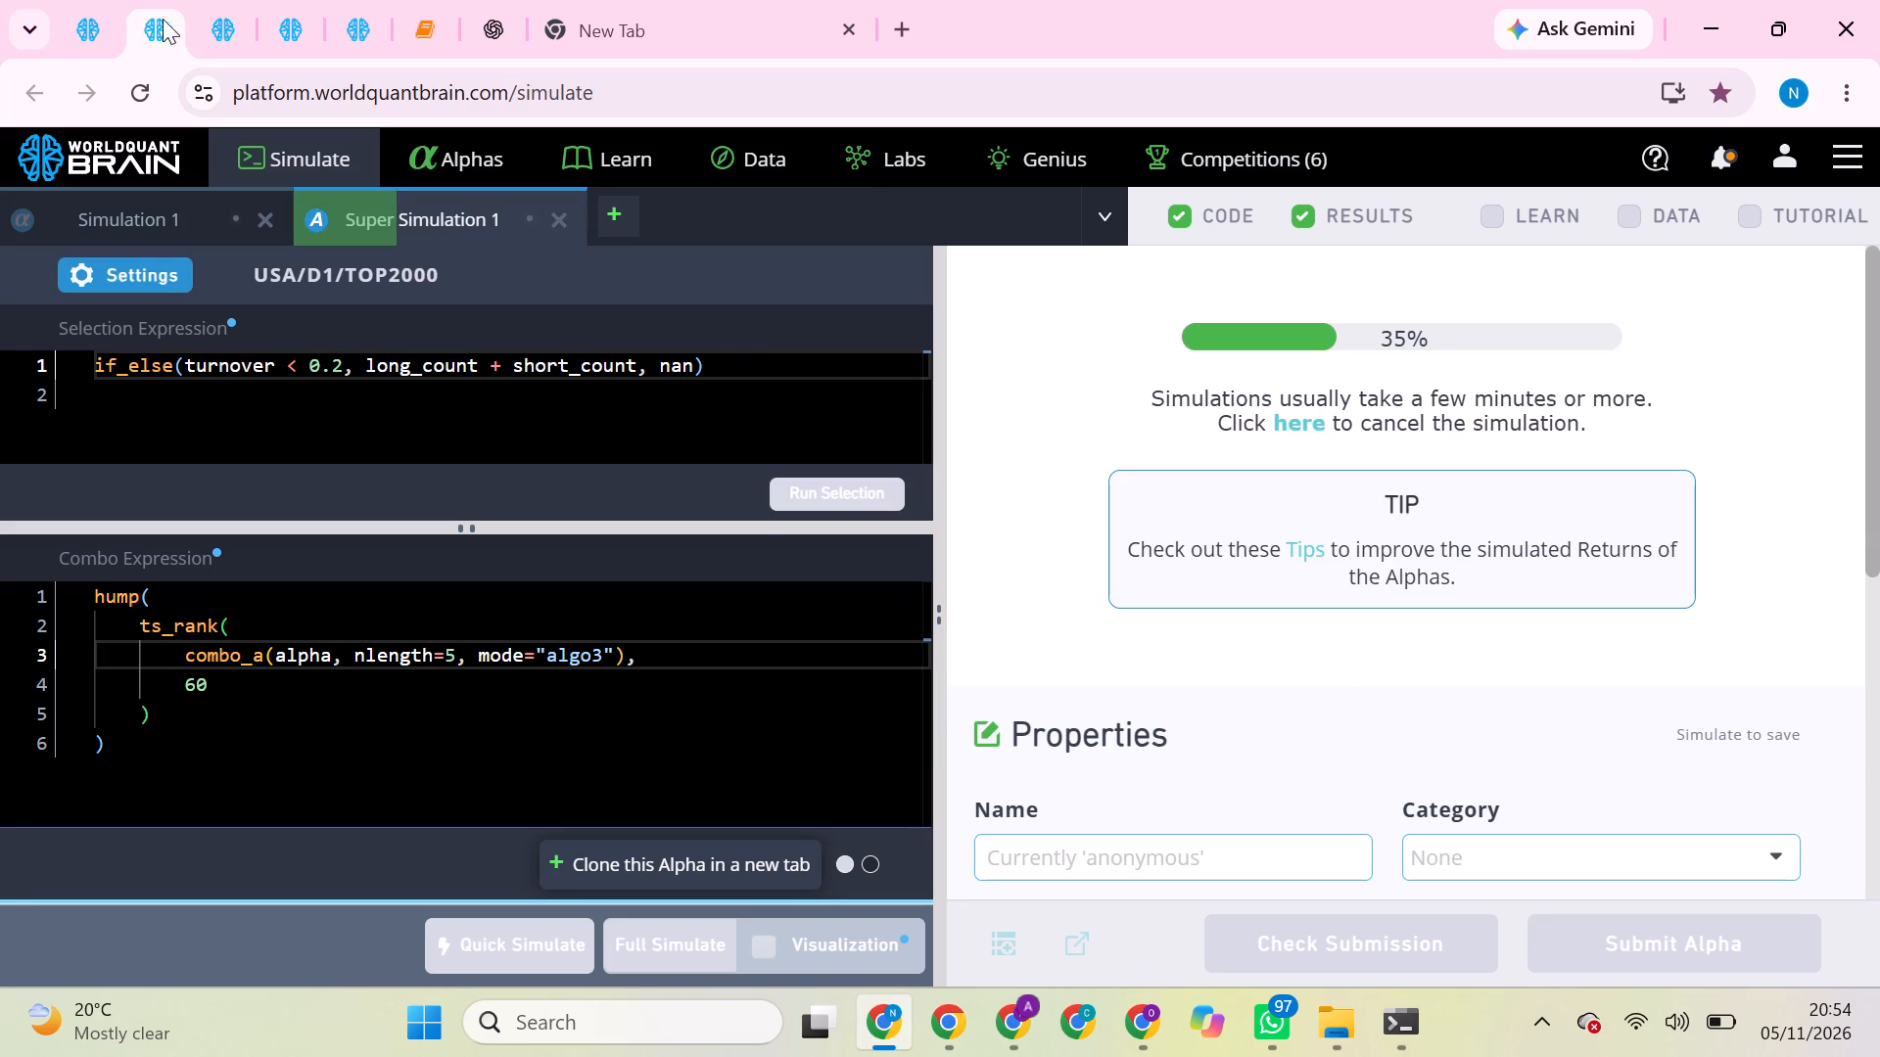
click(210, 28)
click(210, 28)
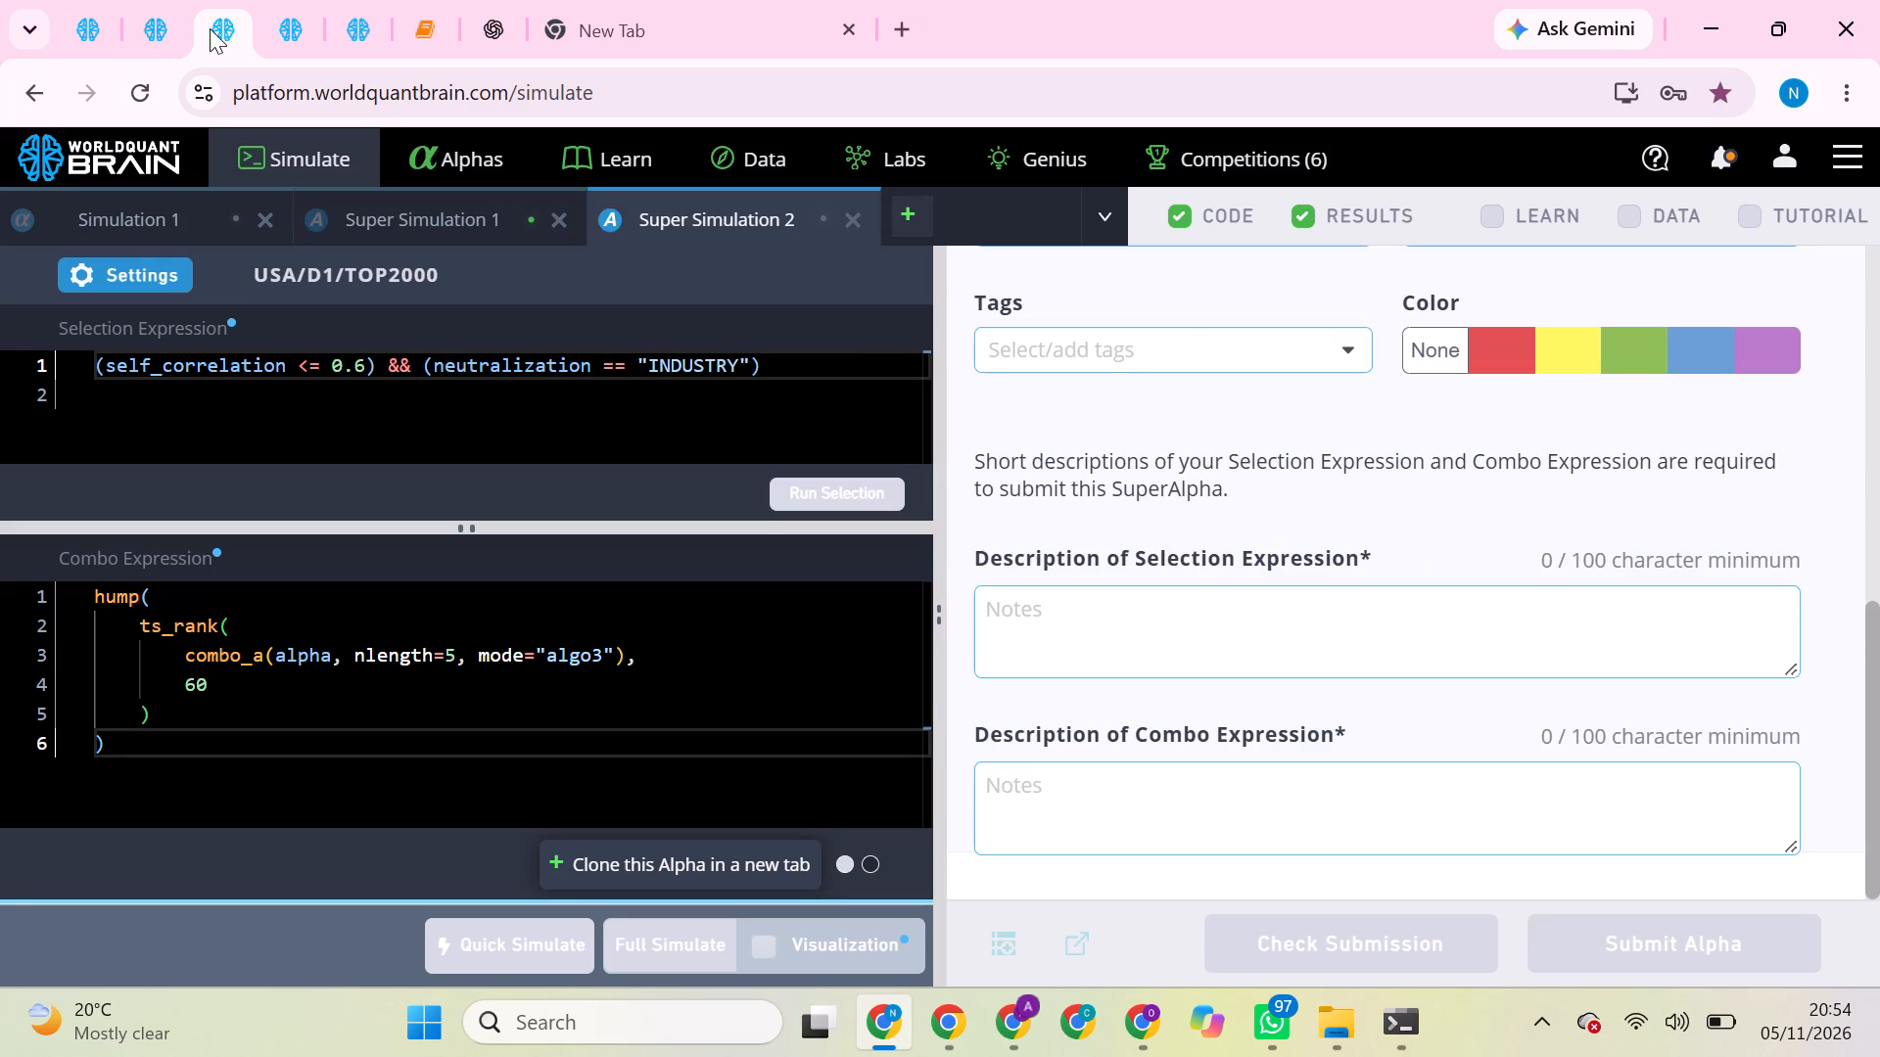